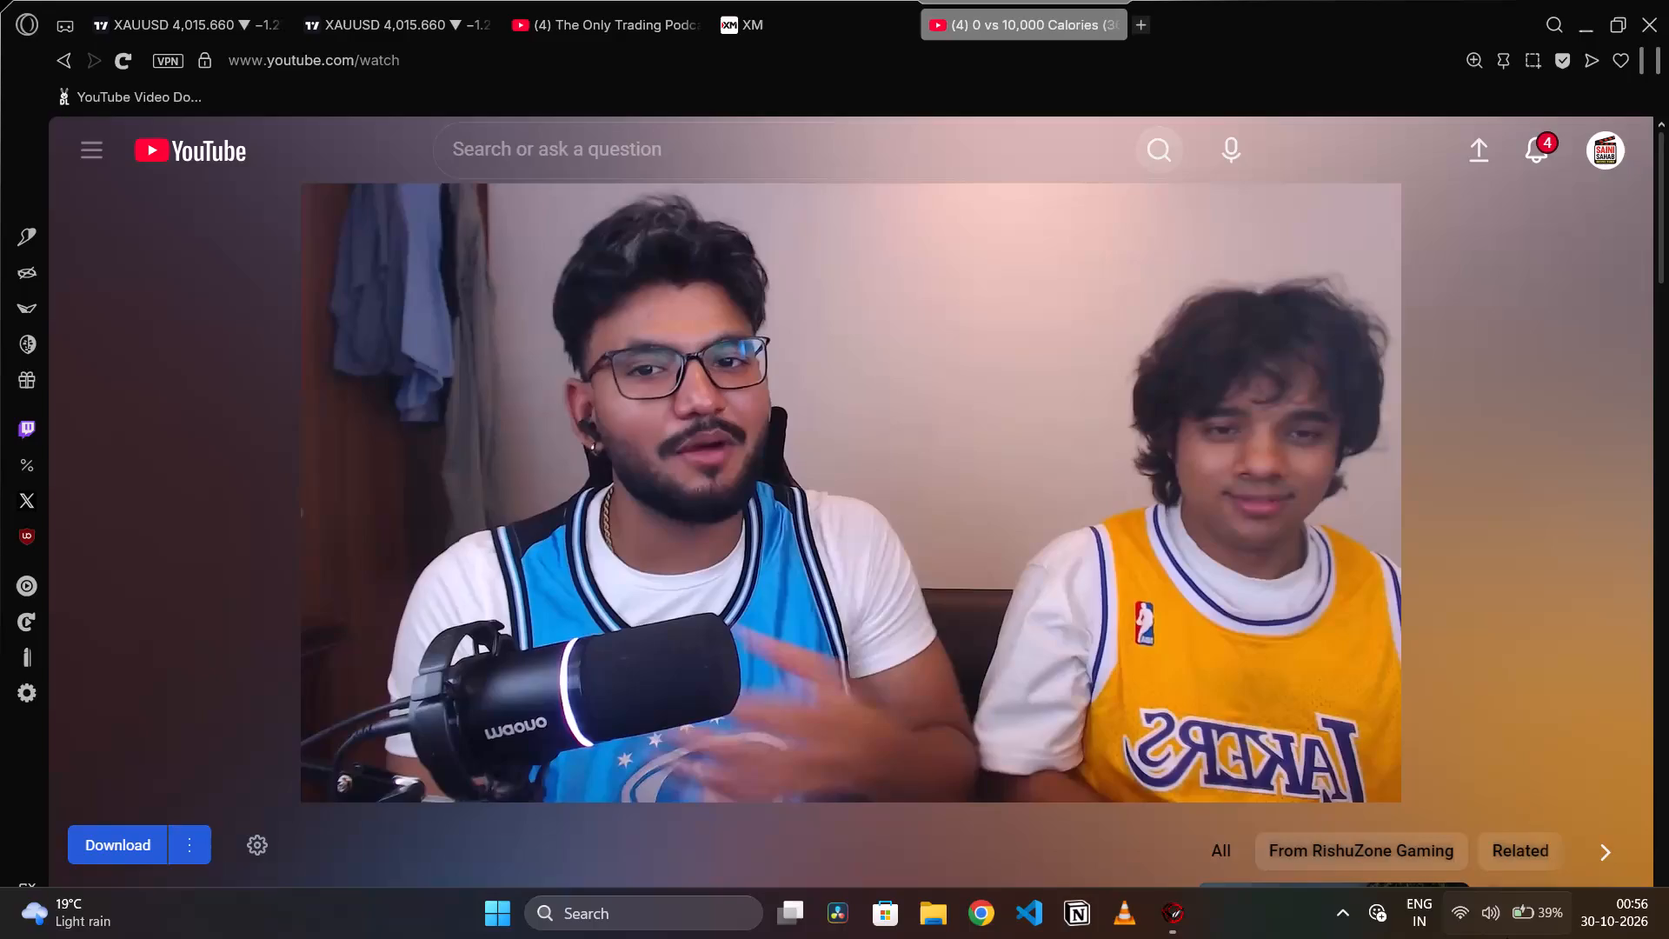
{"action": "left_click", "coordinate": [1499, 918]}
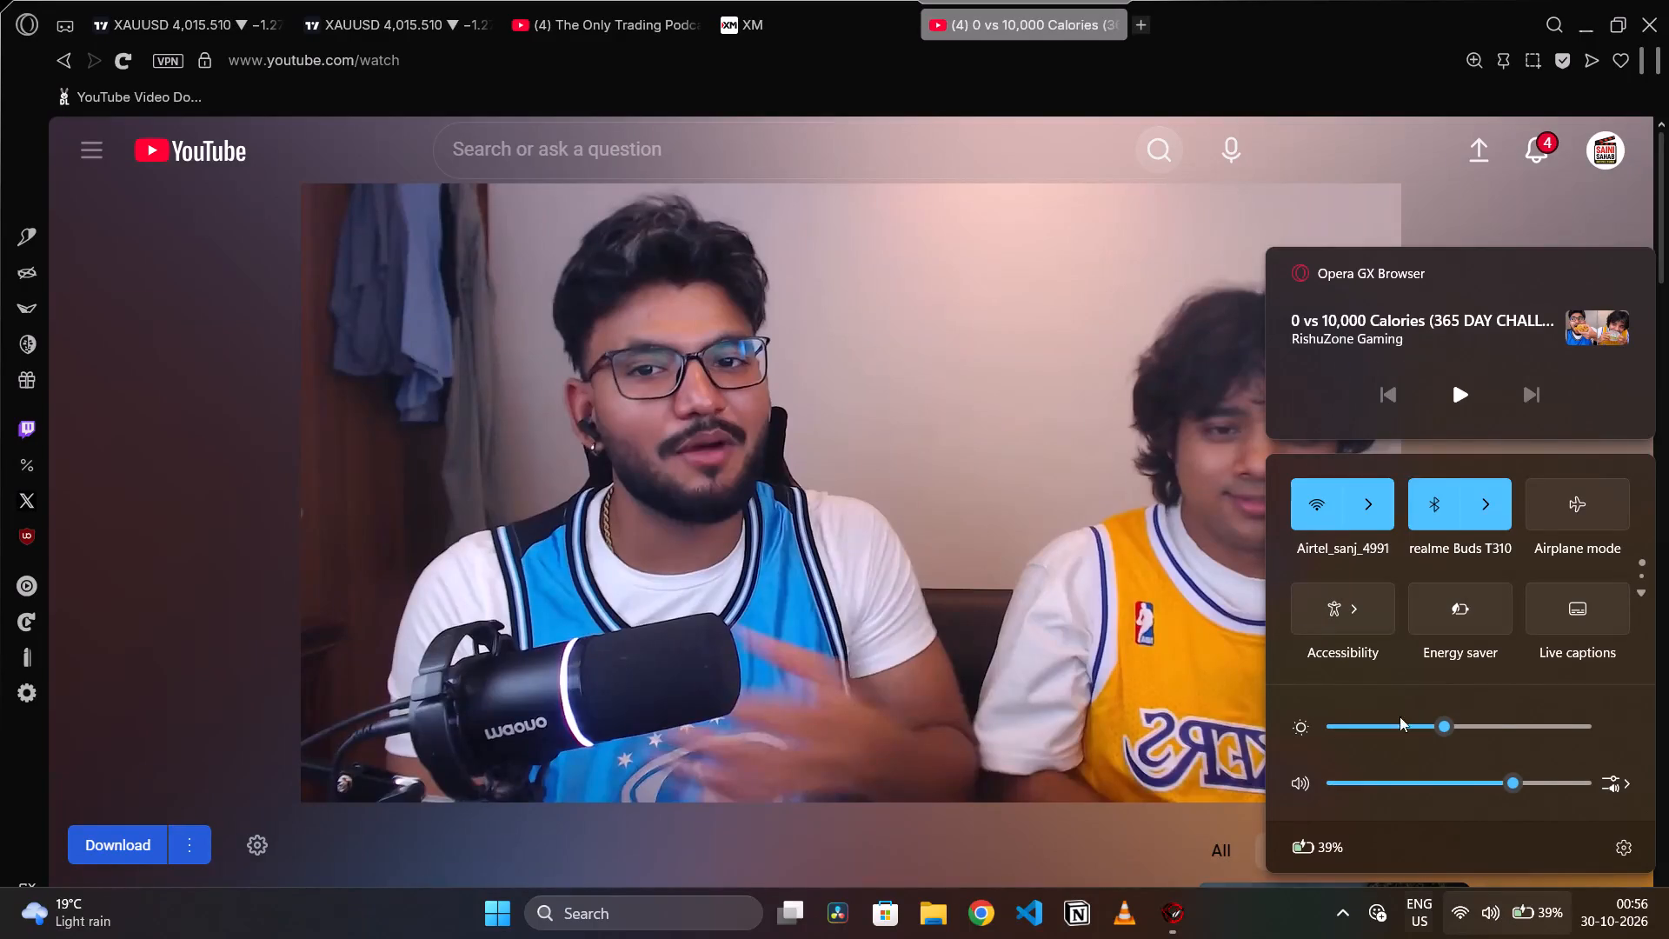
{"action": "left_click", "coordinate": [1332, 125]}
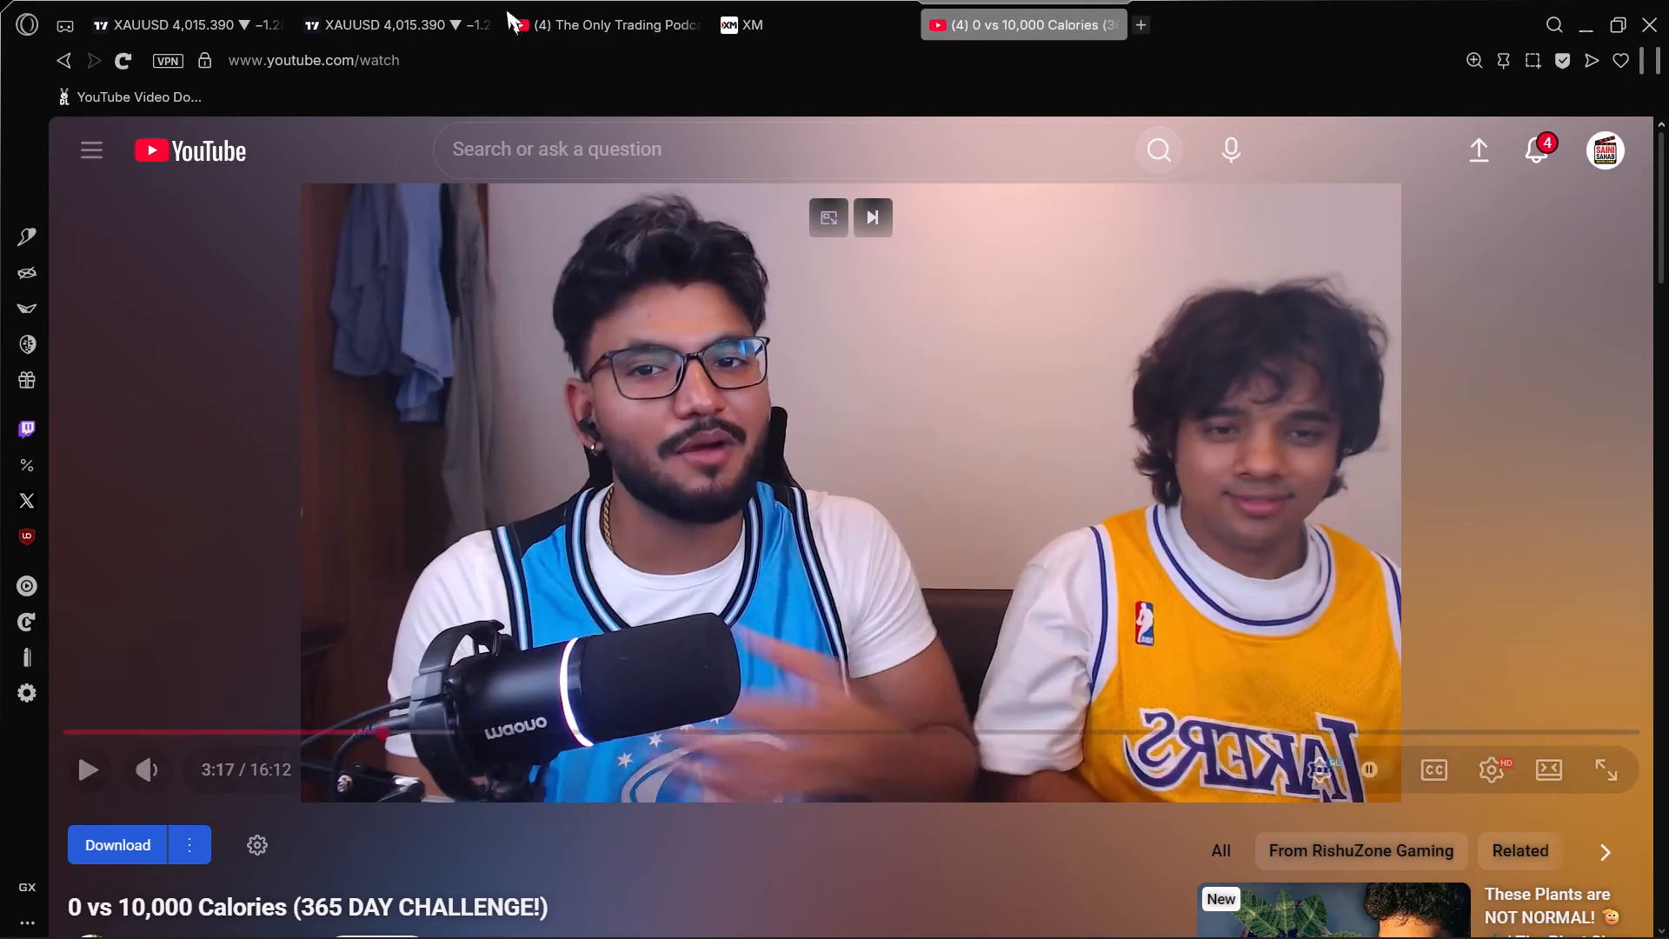
Leave the current video and return to the YouTube home feed.
{"action": "left_click", "coordinate": [177, 149]}
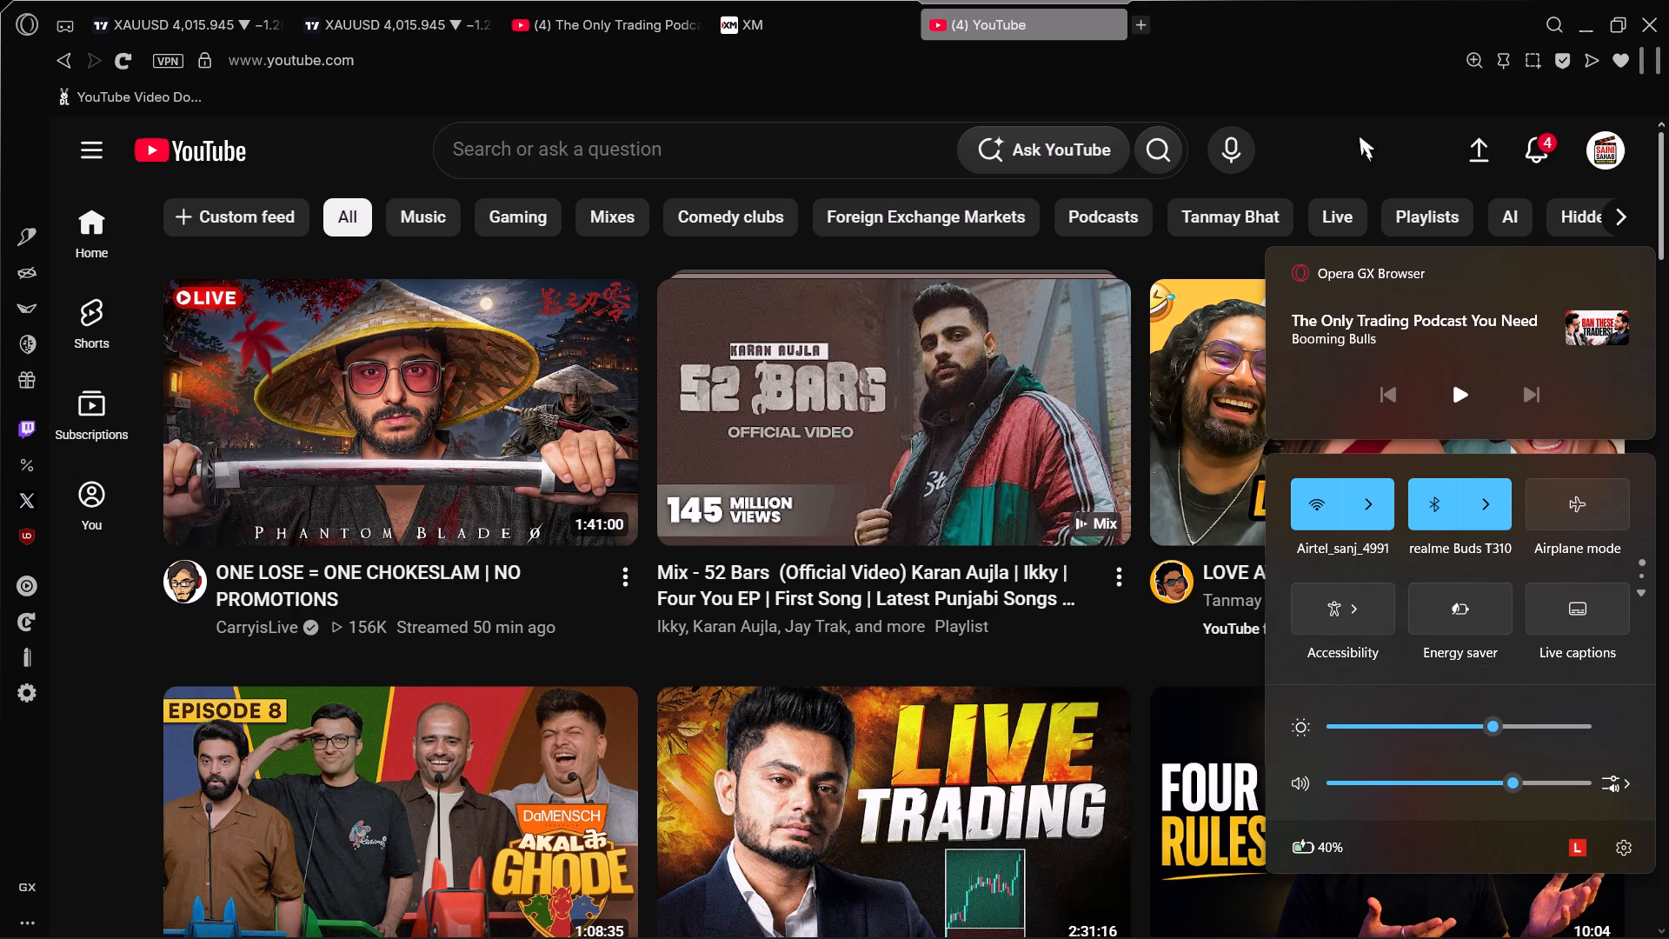
{"action": "left_click", "coordinate": [1359, 133]}
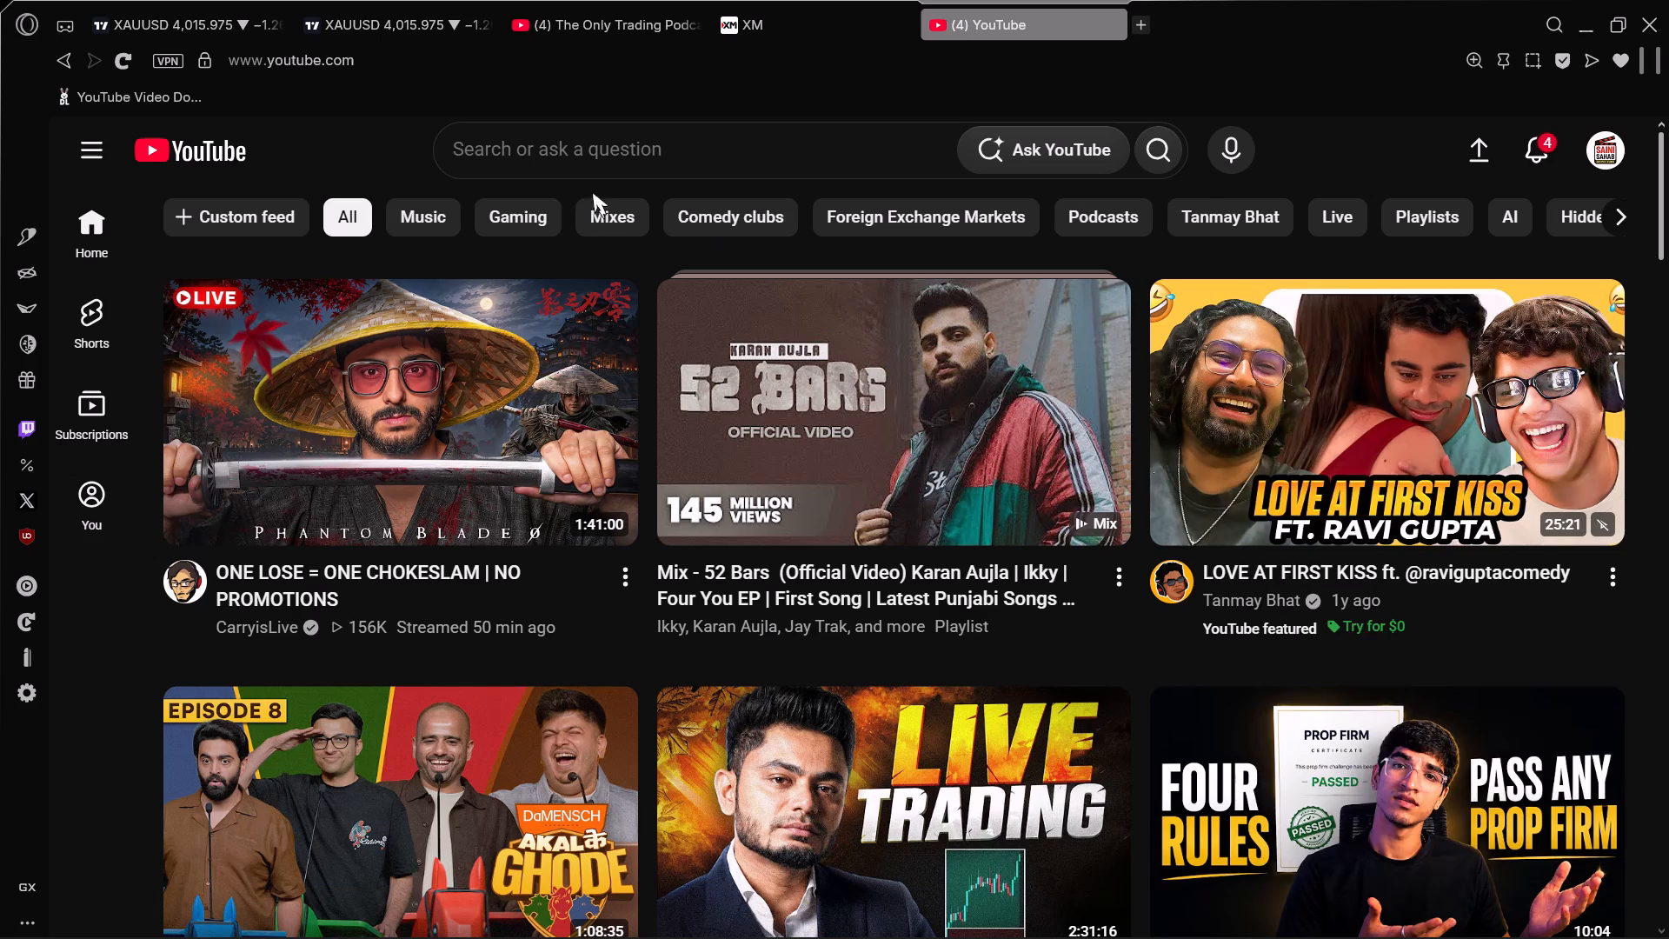
Filter the YouTube home feed to Music and play "Old Punjabi Bangers | Punjabi Hits Playlist".
{"action": "left_click", "coordinate": [433, 229]}
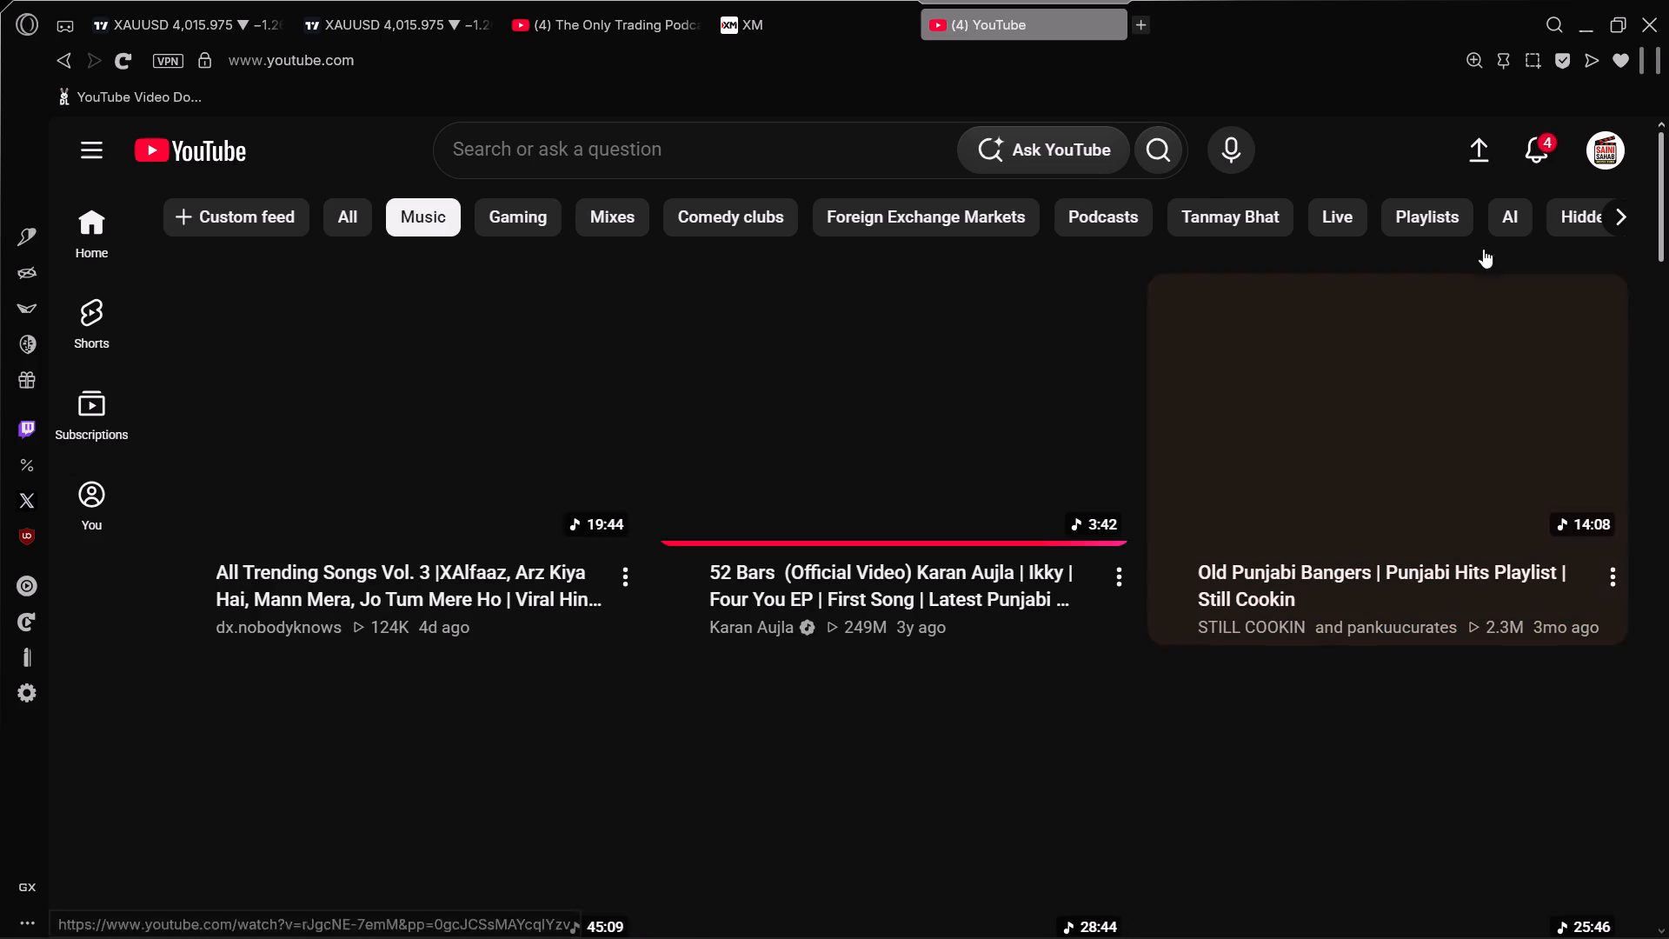
{"action": "left_click", "coordinate": [1372, 476]}
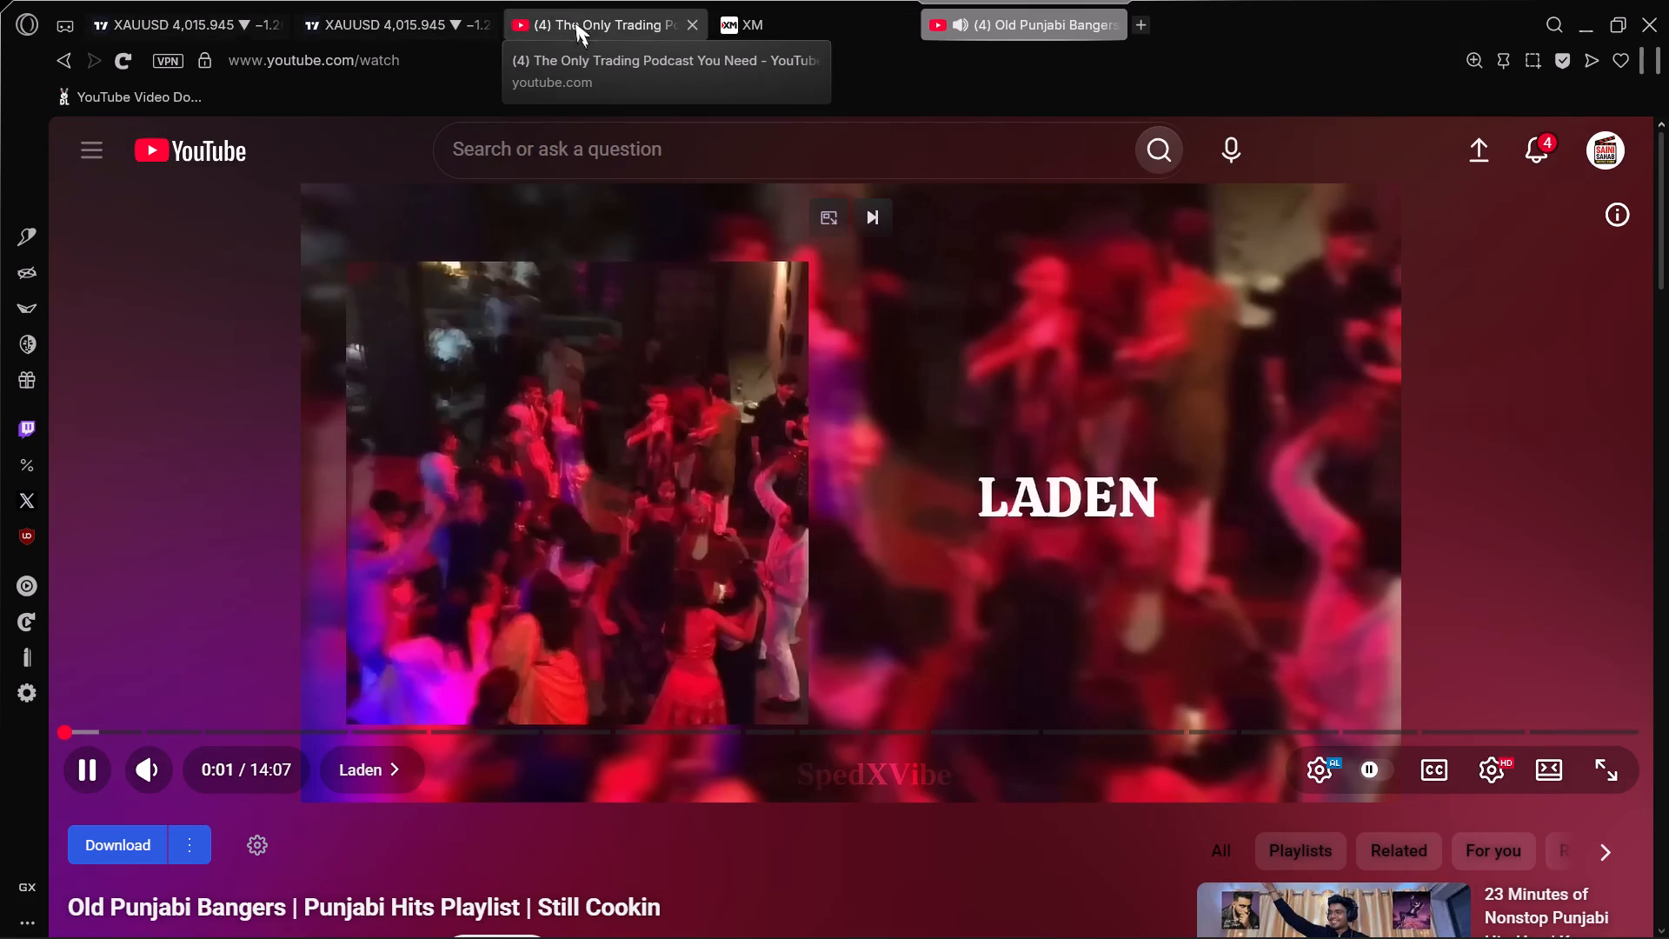
Close the browser tab with "The Only Trading Podcast You Need".
{"action": "left_click", "coordinate": [688, 20]}
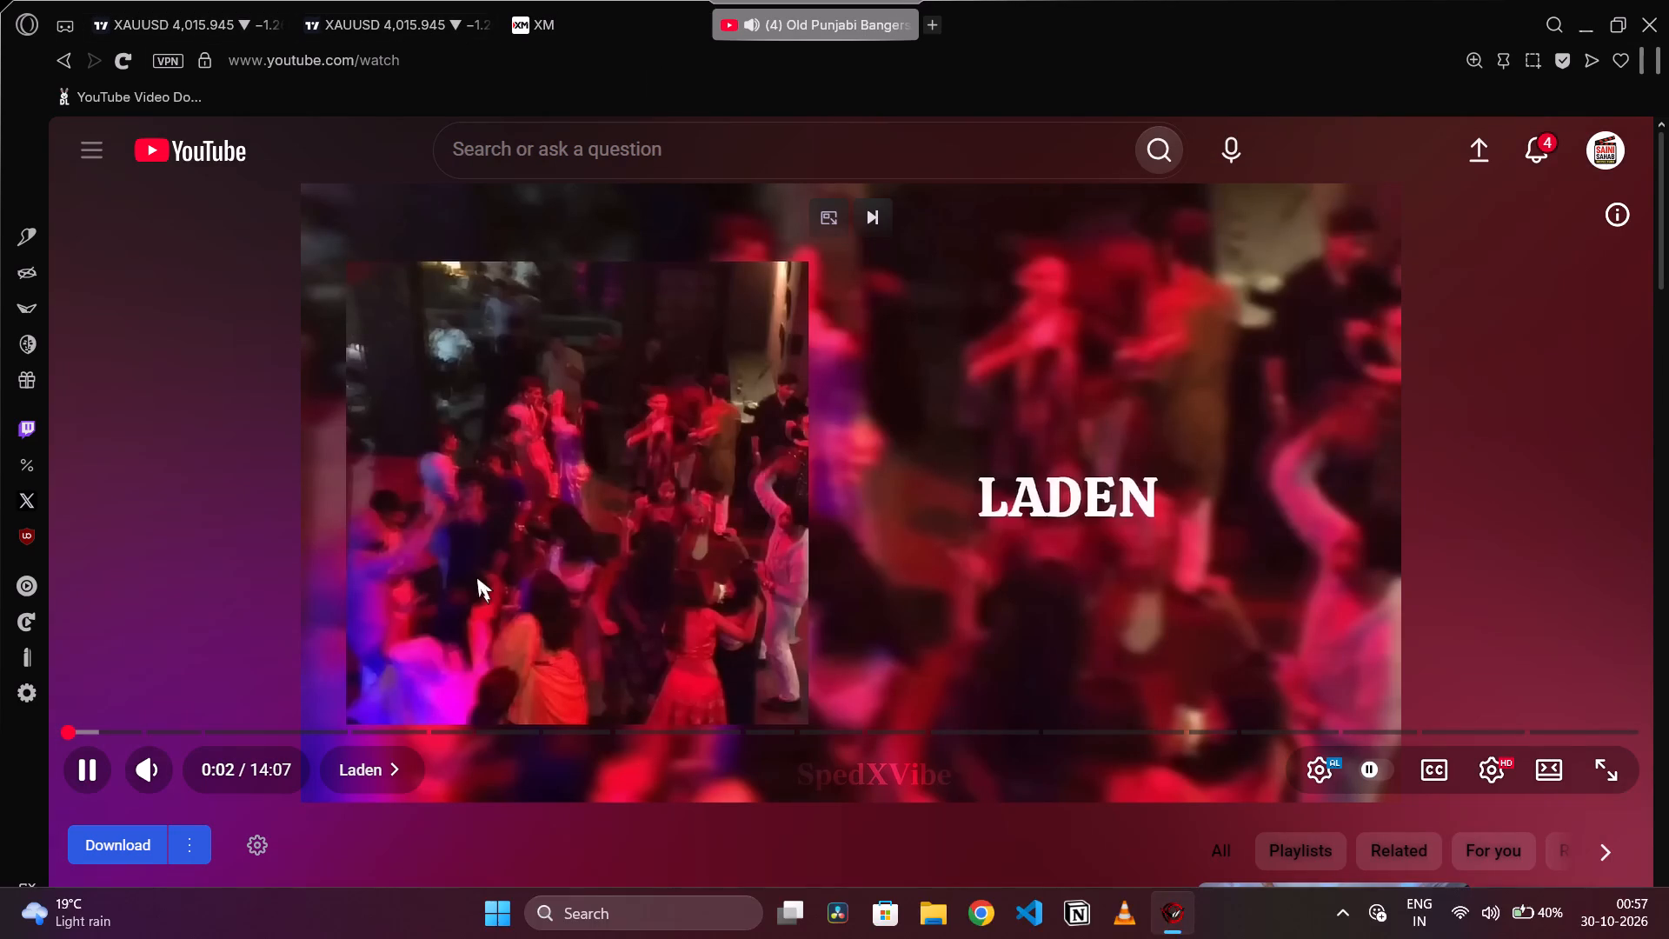
Lower the system volume to 32.
{"action": "left_click_drag", "start_coordinate": [196, 768], "coordinate": [183, 771]}
{"action": "left_click", "coordinate": [1514, 929]}
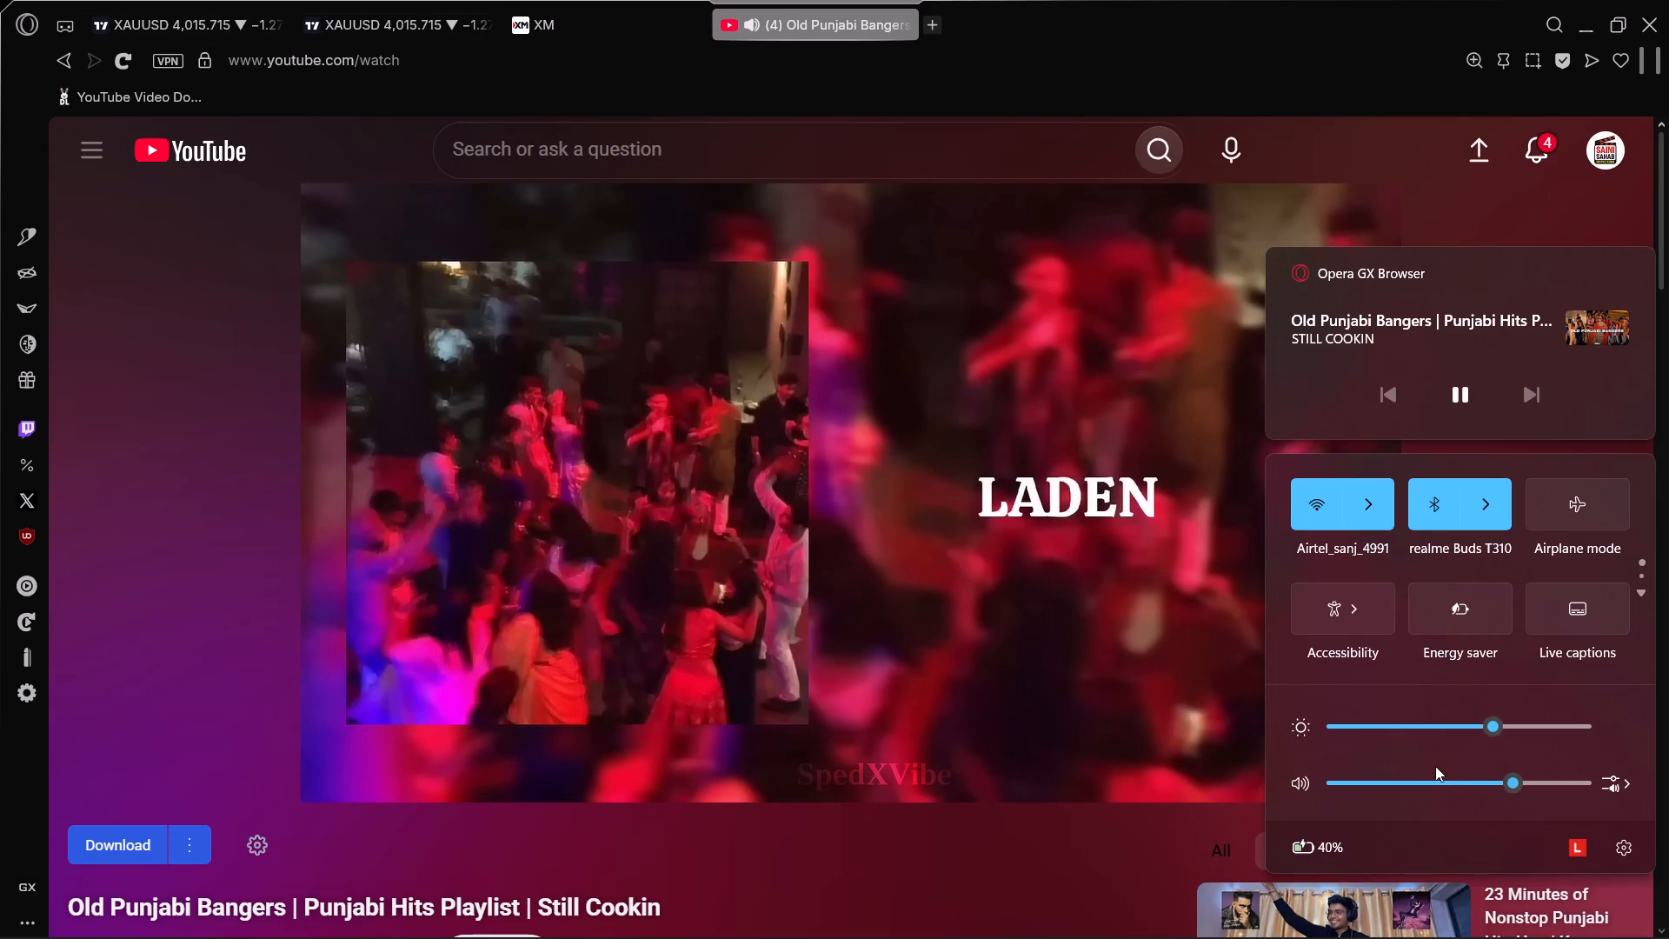
{"action": "left_click_drag", "start_coordinate": [1436, 771], "coordinate": [1424, 790]}
{"action": "left_click_drag", "start_coordinate": [195, 756], "coordinate": [315, 766]}
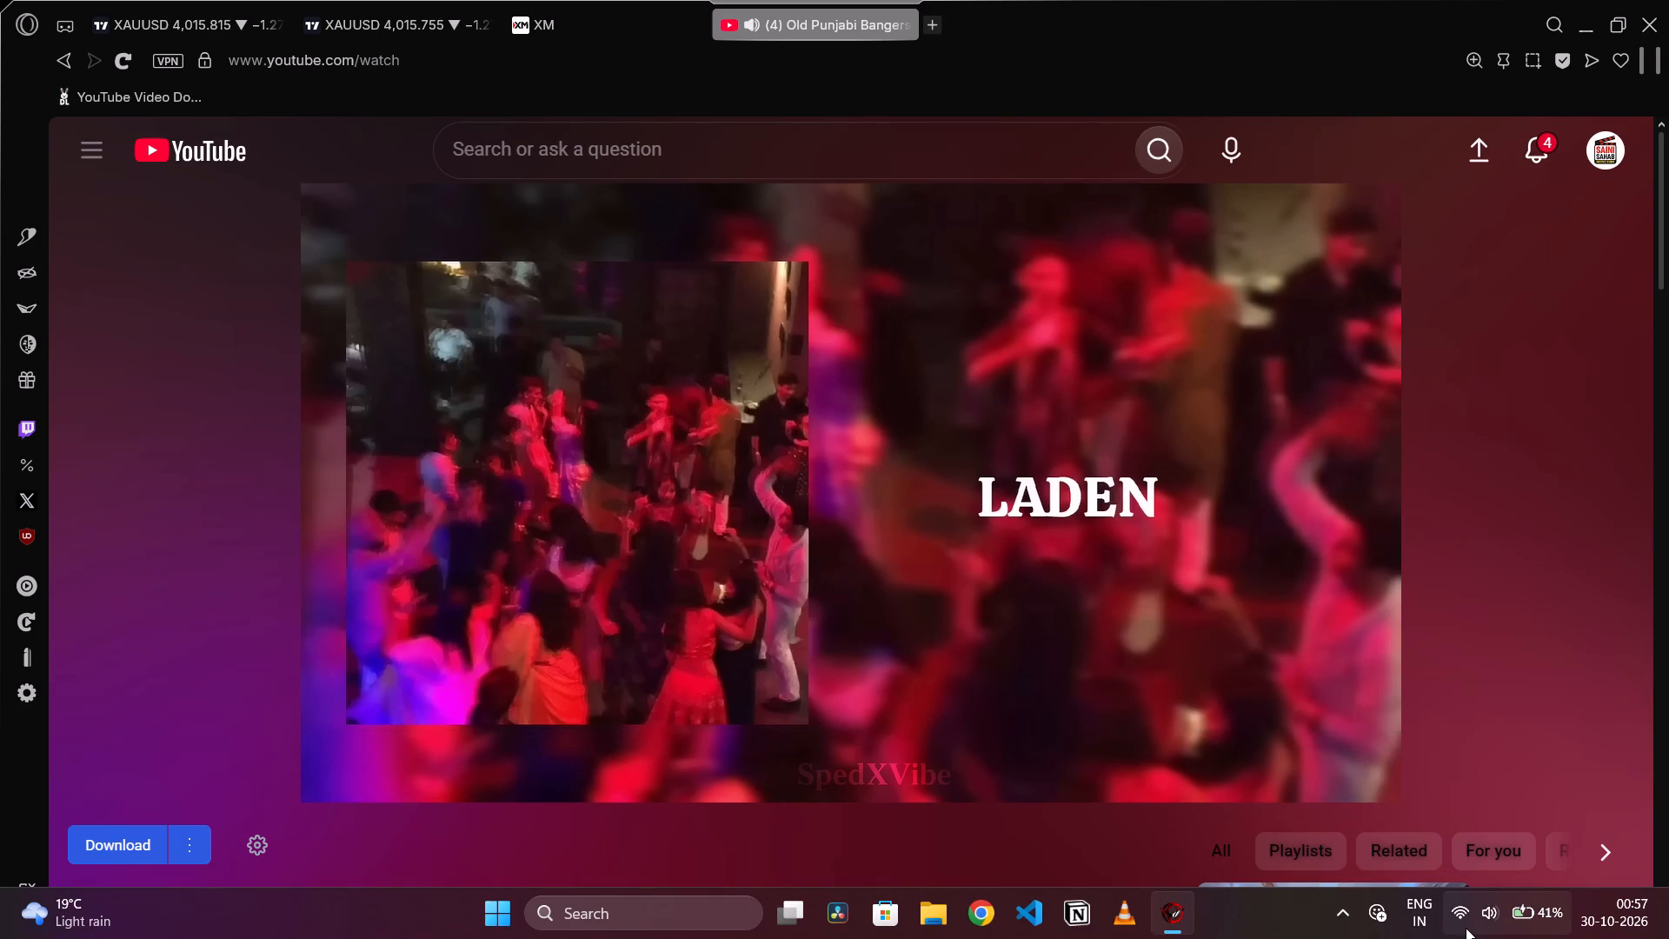
{"action": "left_click", "coordinate": [1466, 928]}
{"action": "left_click_drag", "start_coordinate": [1421, 775], "coordinate": [1411, 781]}
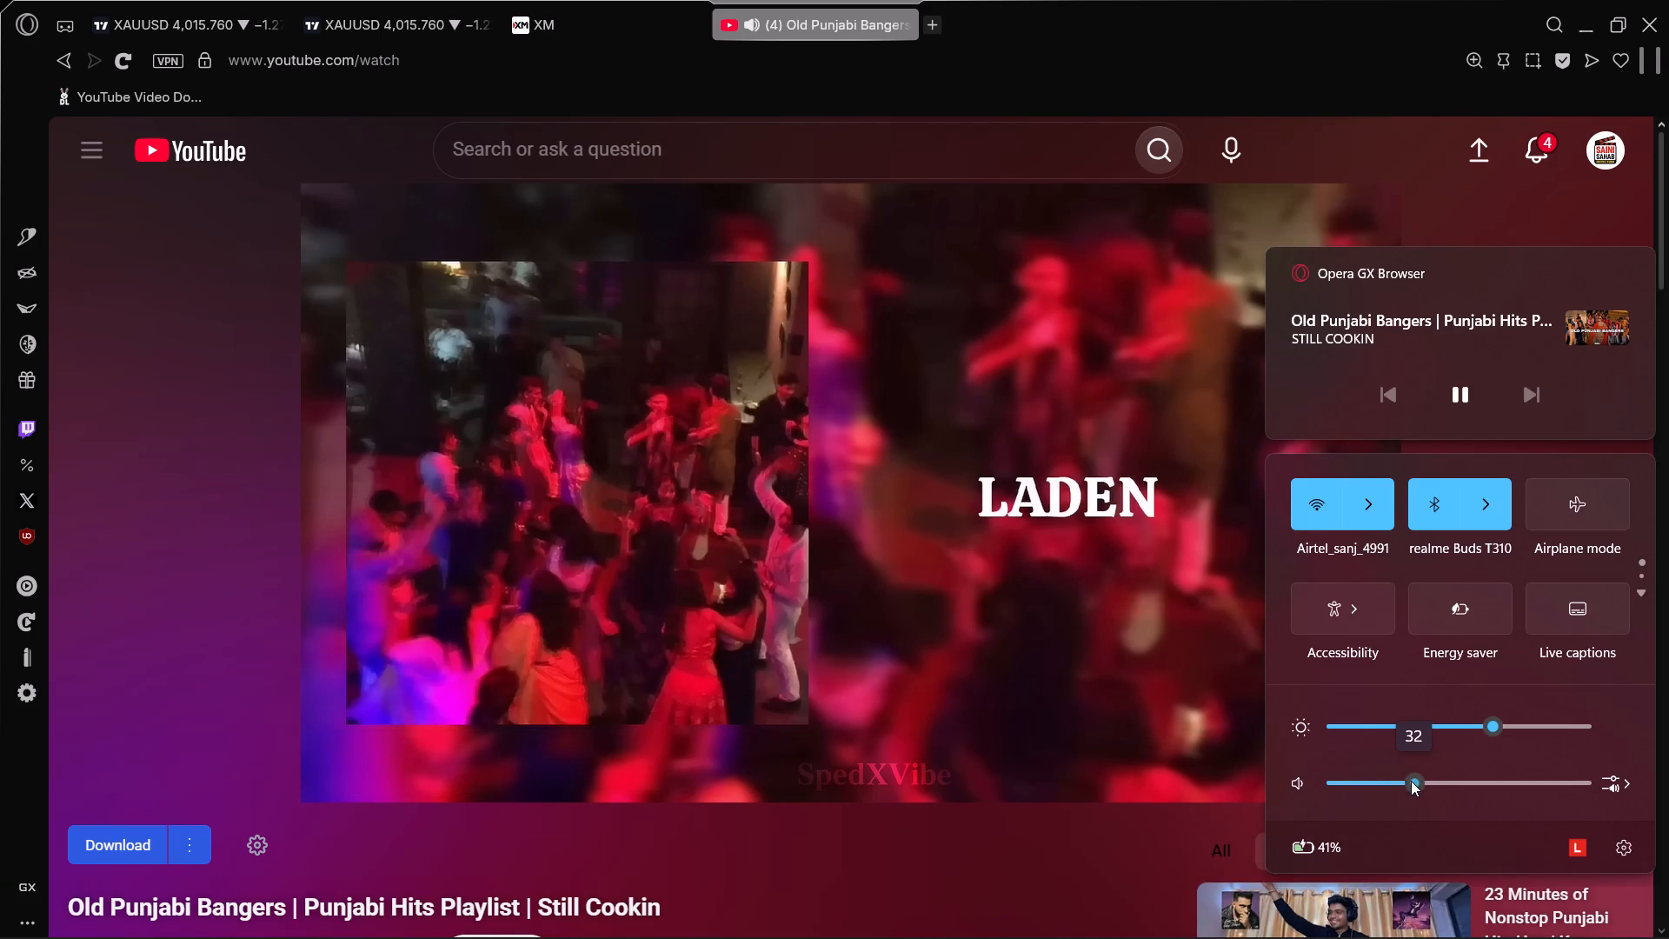
{"action": "left_click_drag", "start_coordinate": [1411, 781], "coordinate": [1412, 783]}
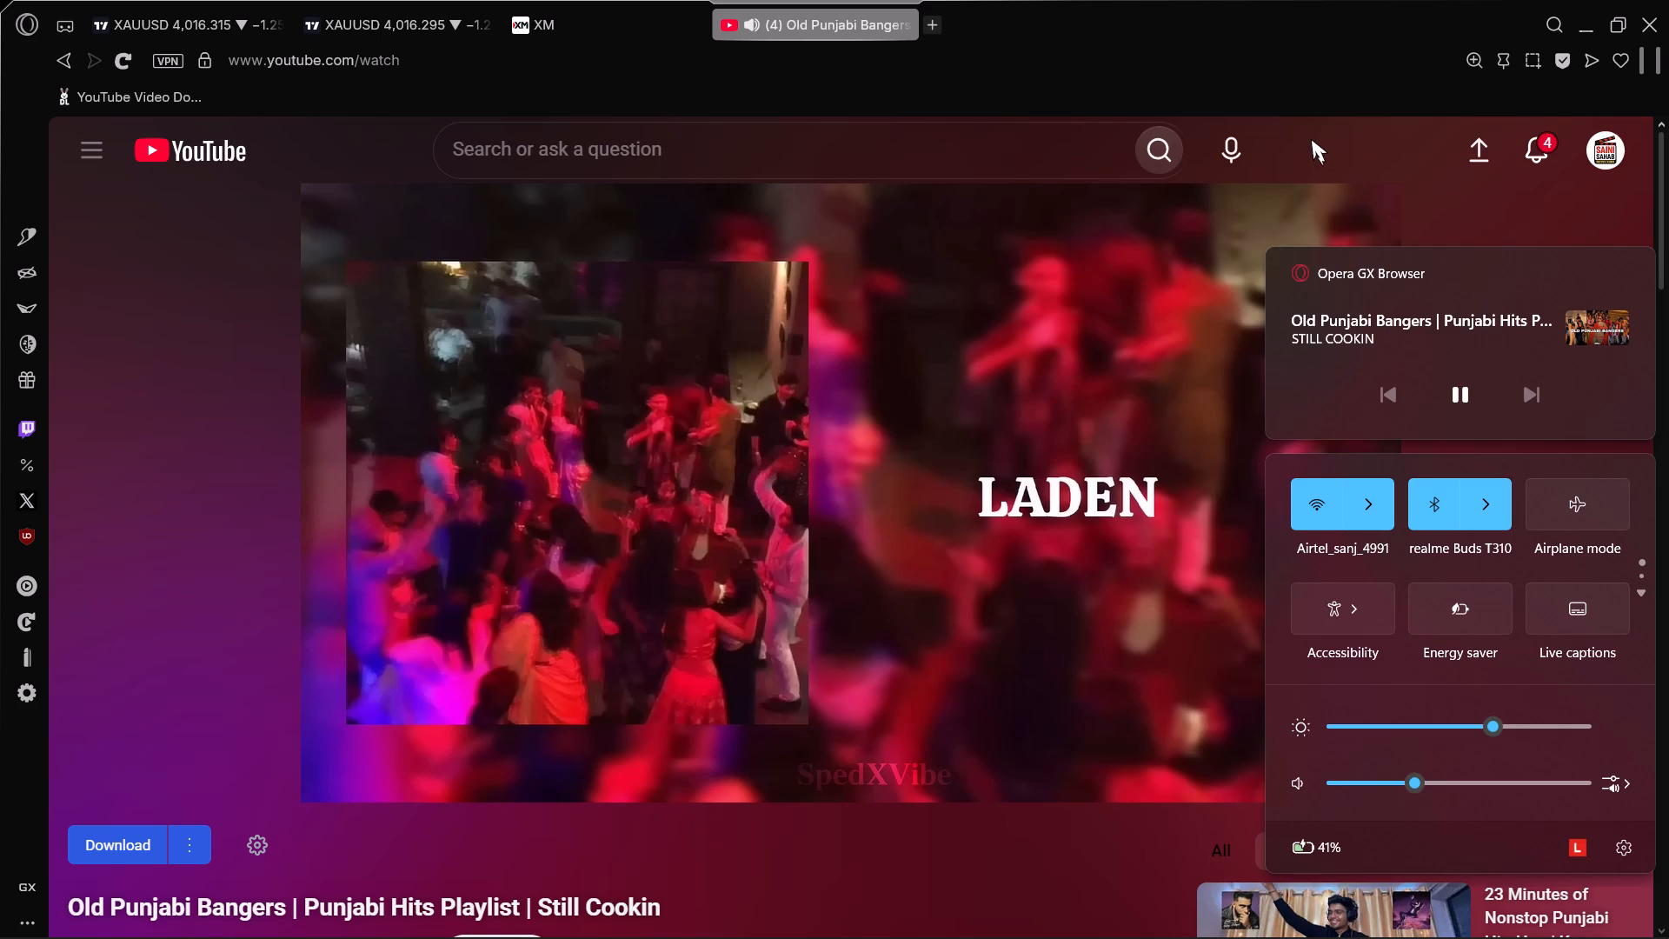
{"action": "left_click", "coordinate": [1311, 139]}
Go to the first XAUUSD chart and reposition its floating drawing toolbar along the chart's upper edge.
{"action": "left_click", "coordinate": [356, 0]}
{"action": "left_click", "coordinate": [198, 21]}
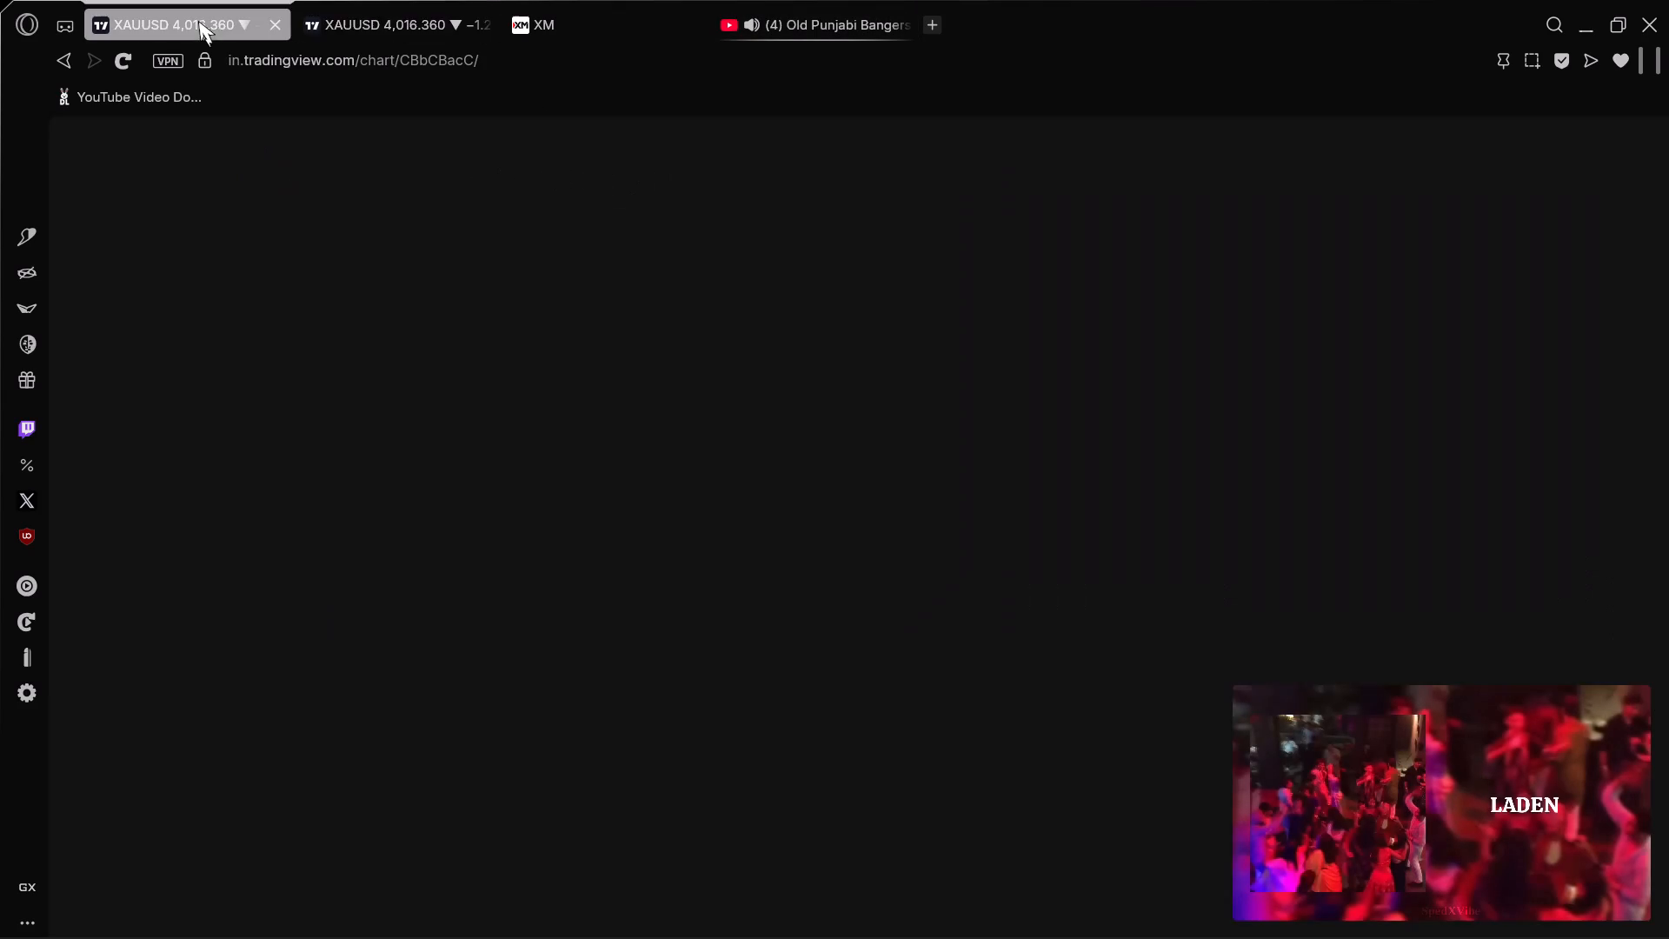
{"action": "left_click", "coordinate": [396, 22]}
{"action": "left_click", "coordinate": [918, 303]}
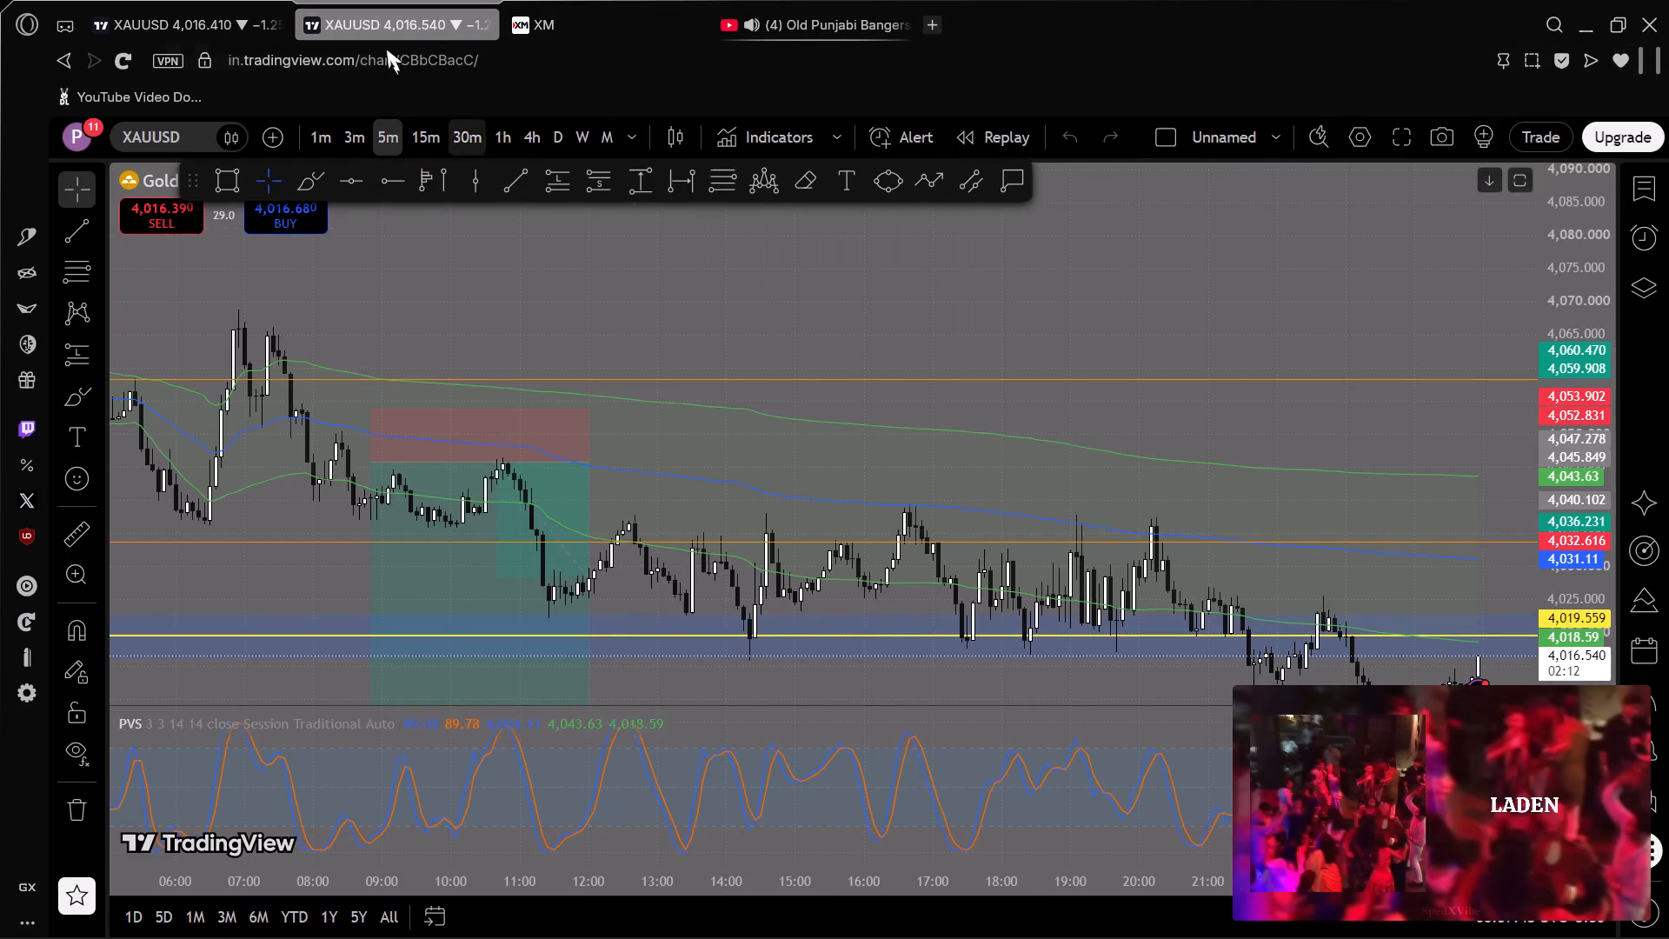
{"action": "left_click", "coordinate": [223, 0]}
{"action": "left_click", "coordinate": [908, 305]}
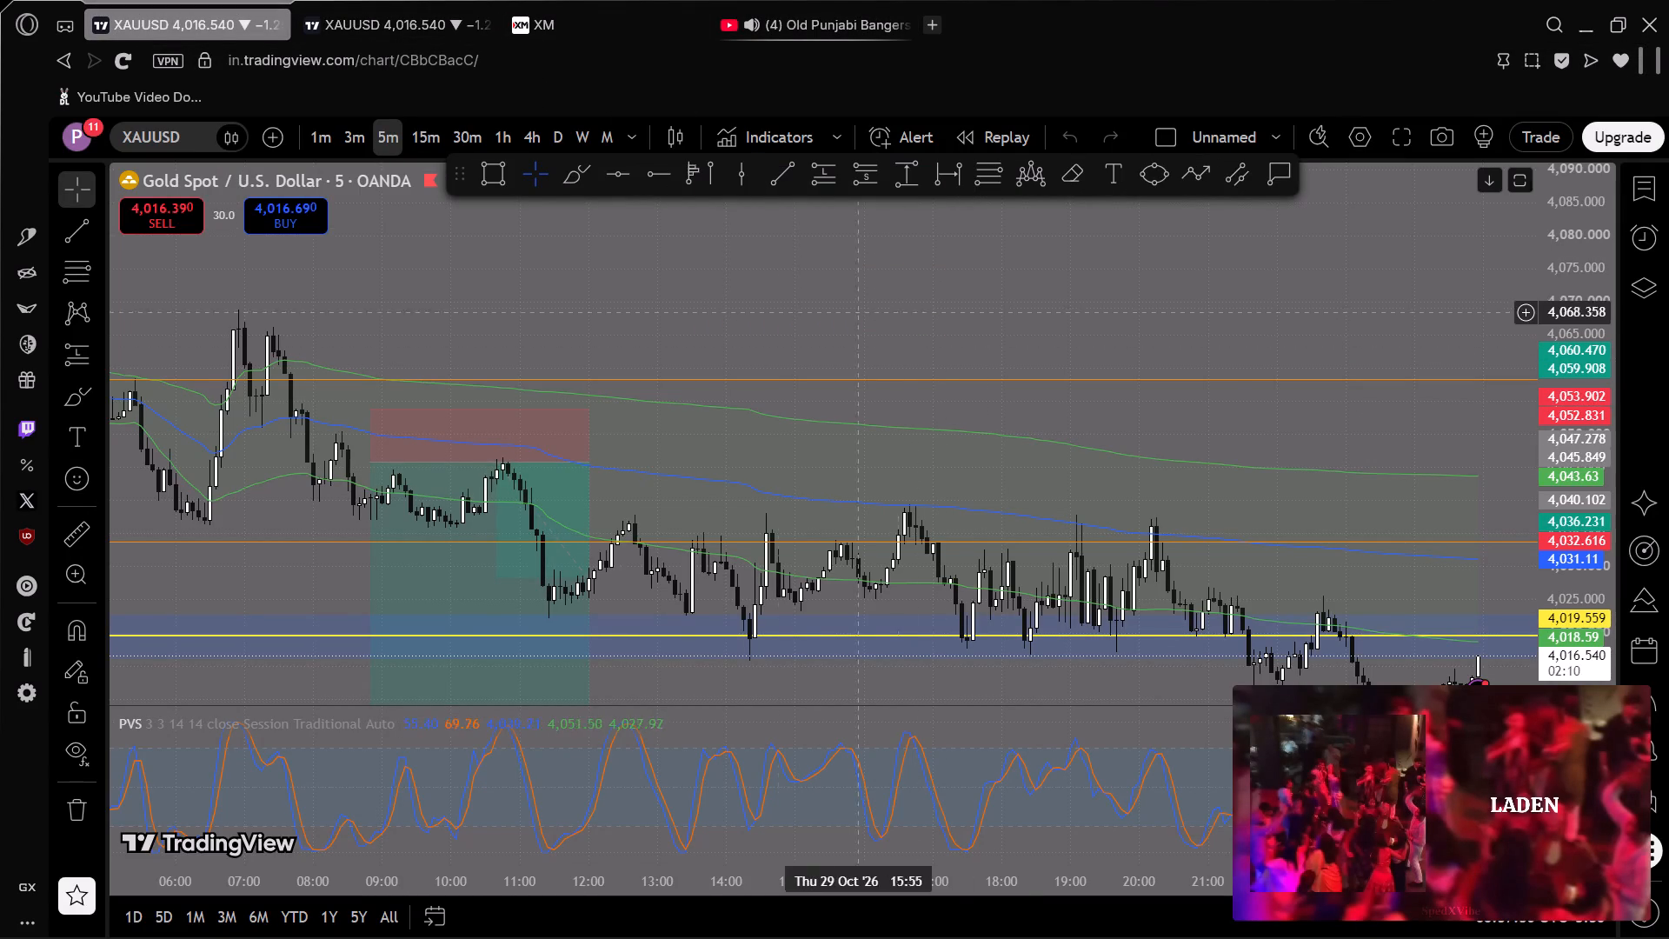
{"action": "left_click_drag", "start_coordinate": [696, 317], "coordinate": [858, 356]}
{"action": "left_click_drag", "start_coordinate": [464, 172], "coordinate": [544, 172]}
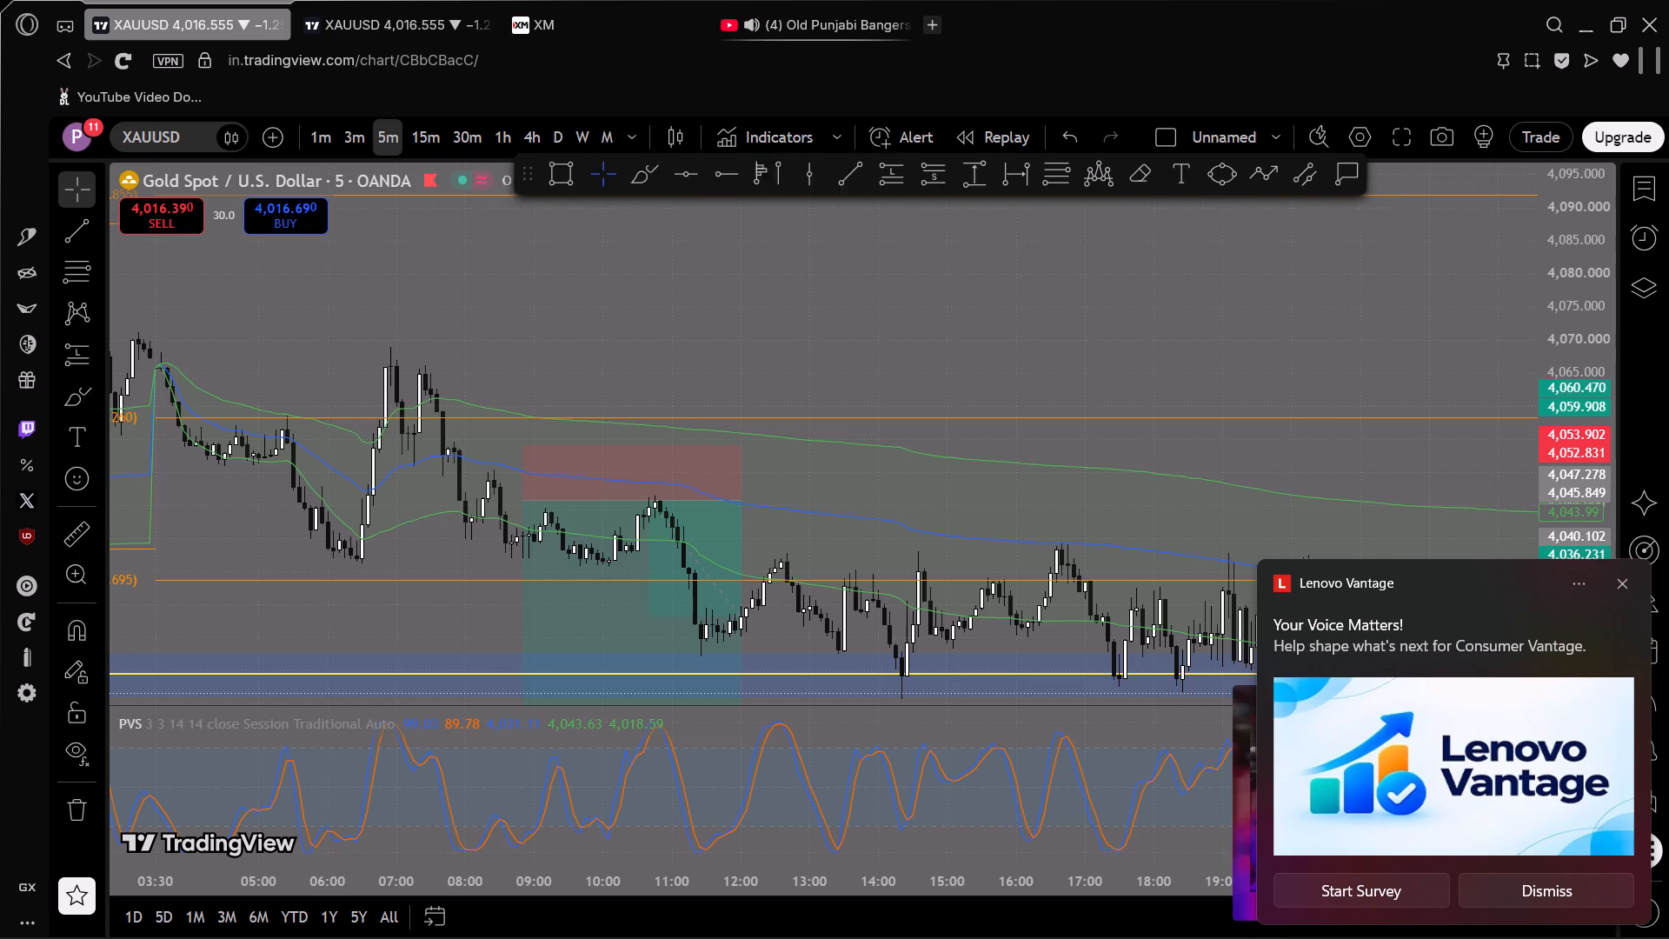
{"action": "left_click_drag", "start_coordinate": [544, 172], "coordinate": [416, 163]}
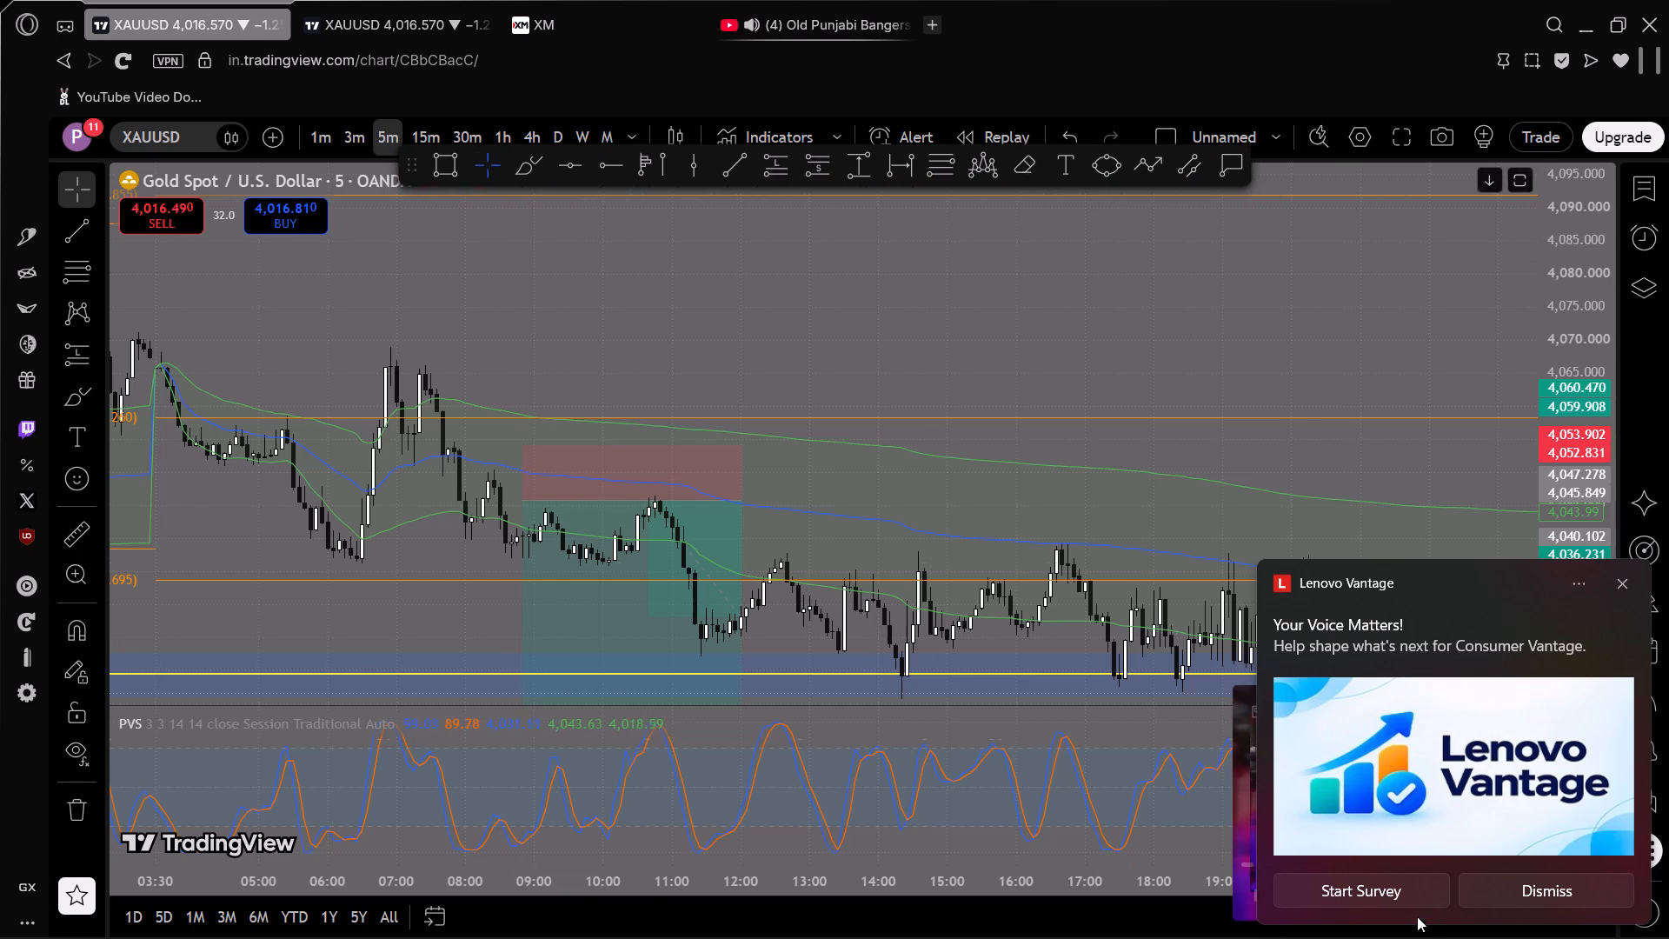
Dismiss the Lenovo Vantage survey notification.
{"action": "left_click", "coordinate": [1495, 902]}
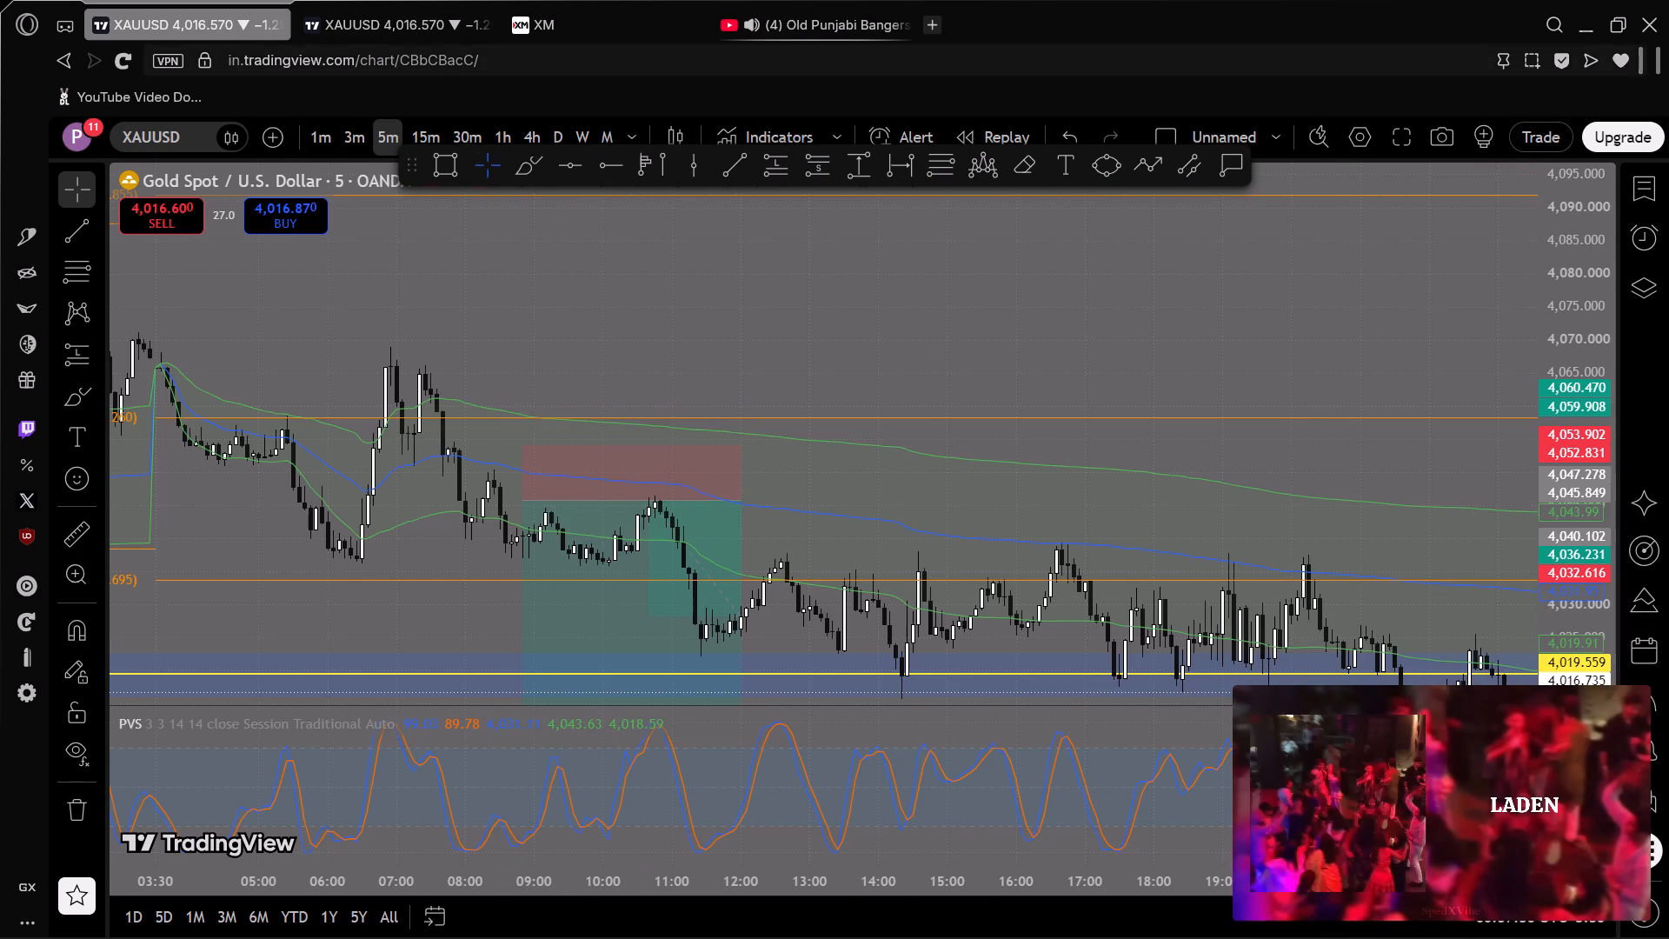
Reposition the floating drawing toolbar on the second XAUUSD chart, clear of the gold symbol title.
{"action": "left_click", "coordinate": [355, 15]}
{"action": "left_click_drag", "start_coordinate": [186, 181], "coordinate": [747, 186]}
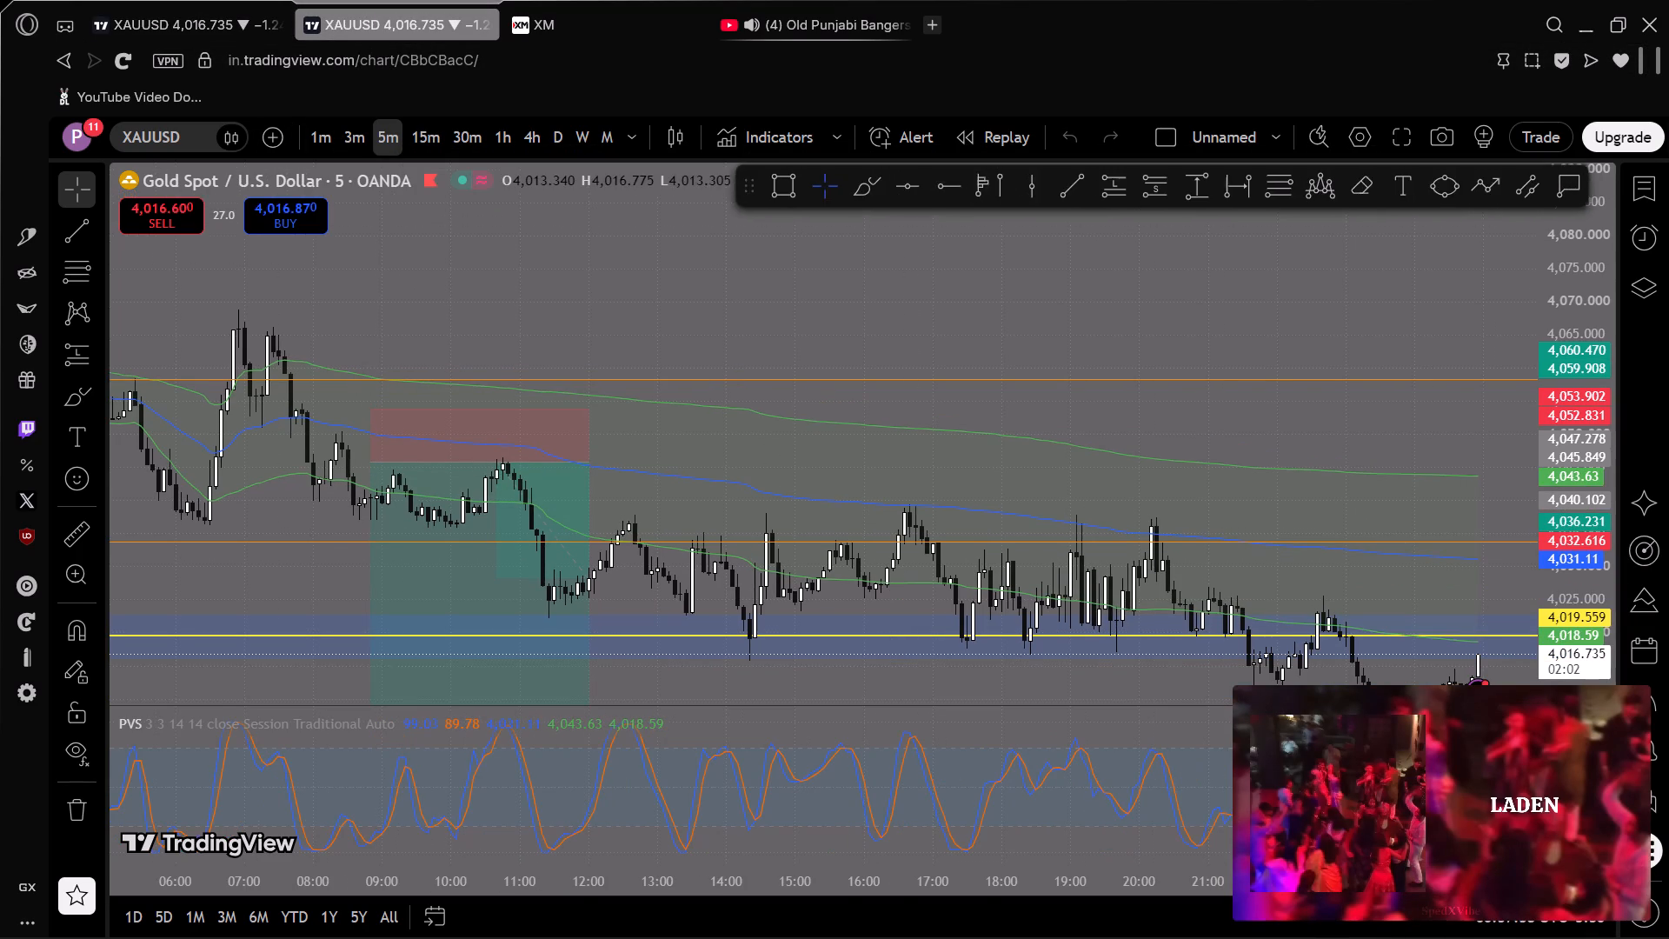
{"action": "left_click_drag", "start_coordinate": [747, 186], "coordinate": [547, 183]}
Show the watchlist on the second chart and load XAGUSD (silver) from it.
{"action": "left_click", "coordinate": [1653, 168]}
{"action": "left_click", "coordinate": [1653, 176]}
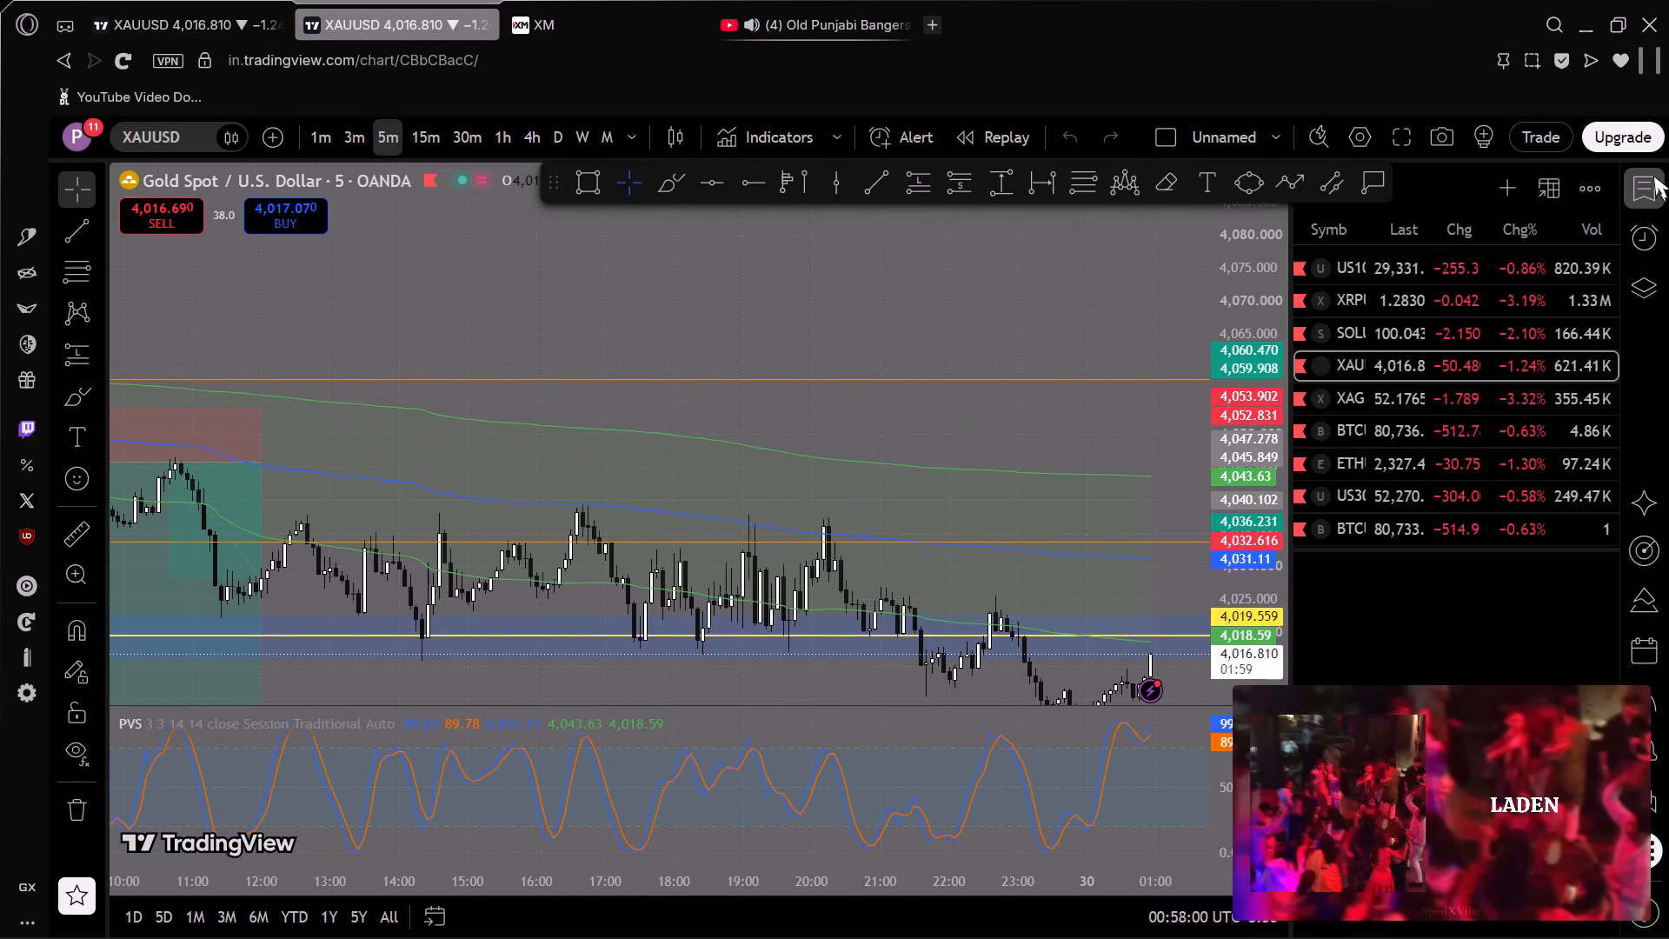
{"action": "left_click", "coordinate": [1651, 177]}
{"action": "left_click", "coordinate": [1339, 384]}
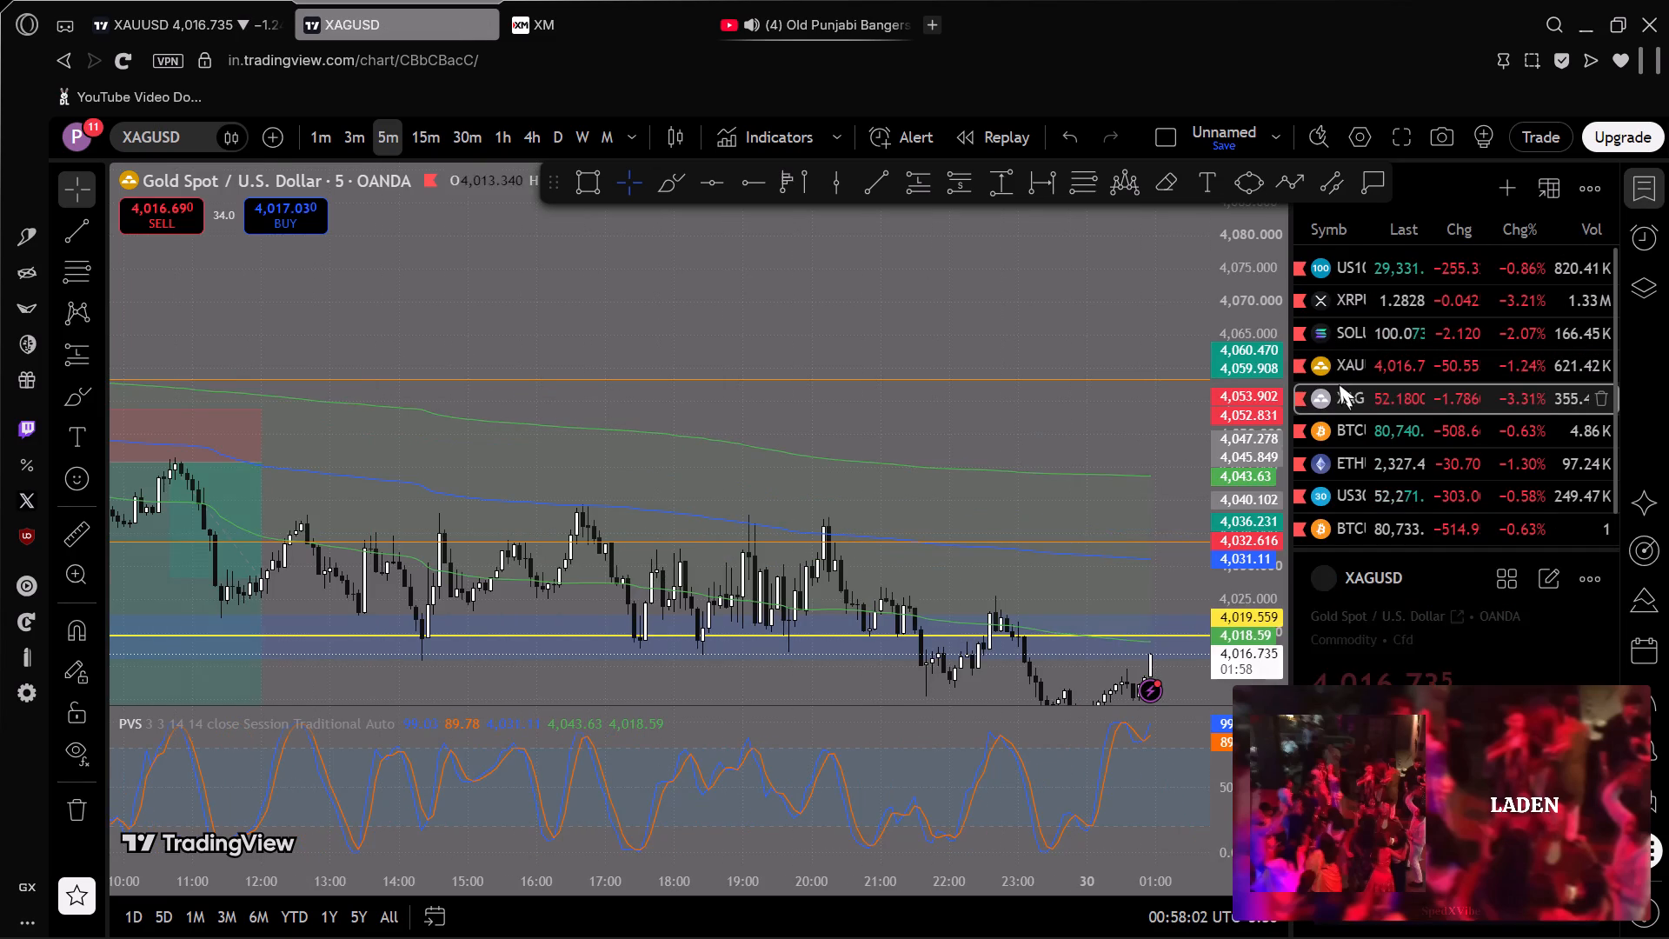
Shift the silver chart's floating drawing toolbar closer to the symbol title.
{"action": "left_click_drag", "start_coordinate": [559, 192], "coordinate": [479, 188]}
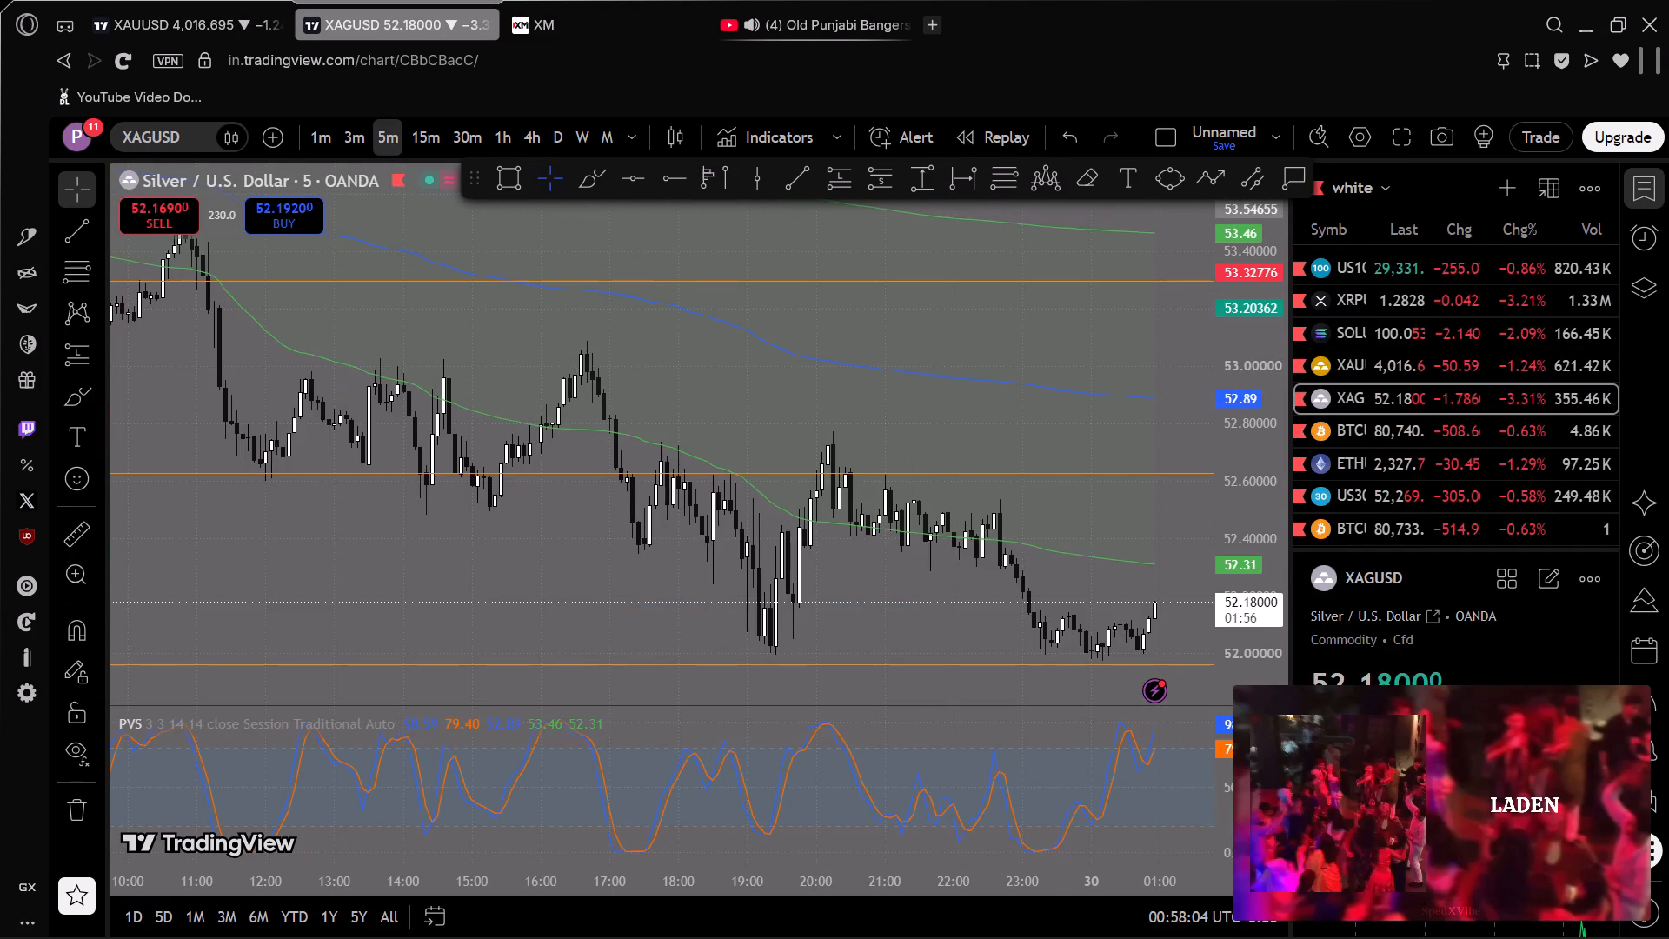
{"action": "left_click_drag", "start_coordinate": [479, 188], "coordinate": [477, 187]}
Close the floating music video that covers the silver chart page.
{"action": "left_click_drag", "start_coordinate": [704, 330], "coordinate": [492, 286]}
{"action": "scroll", "coordinate": [808, 431], "scroll_direction": "down", "scroll_amount": 3}
{"action": "scroll", "coordinate": [835, 447], "scroll_direction": "up", "scroll_amount": 1}
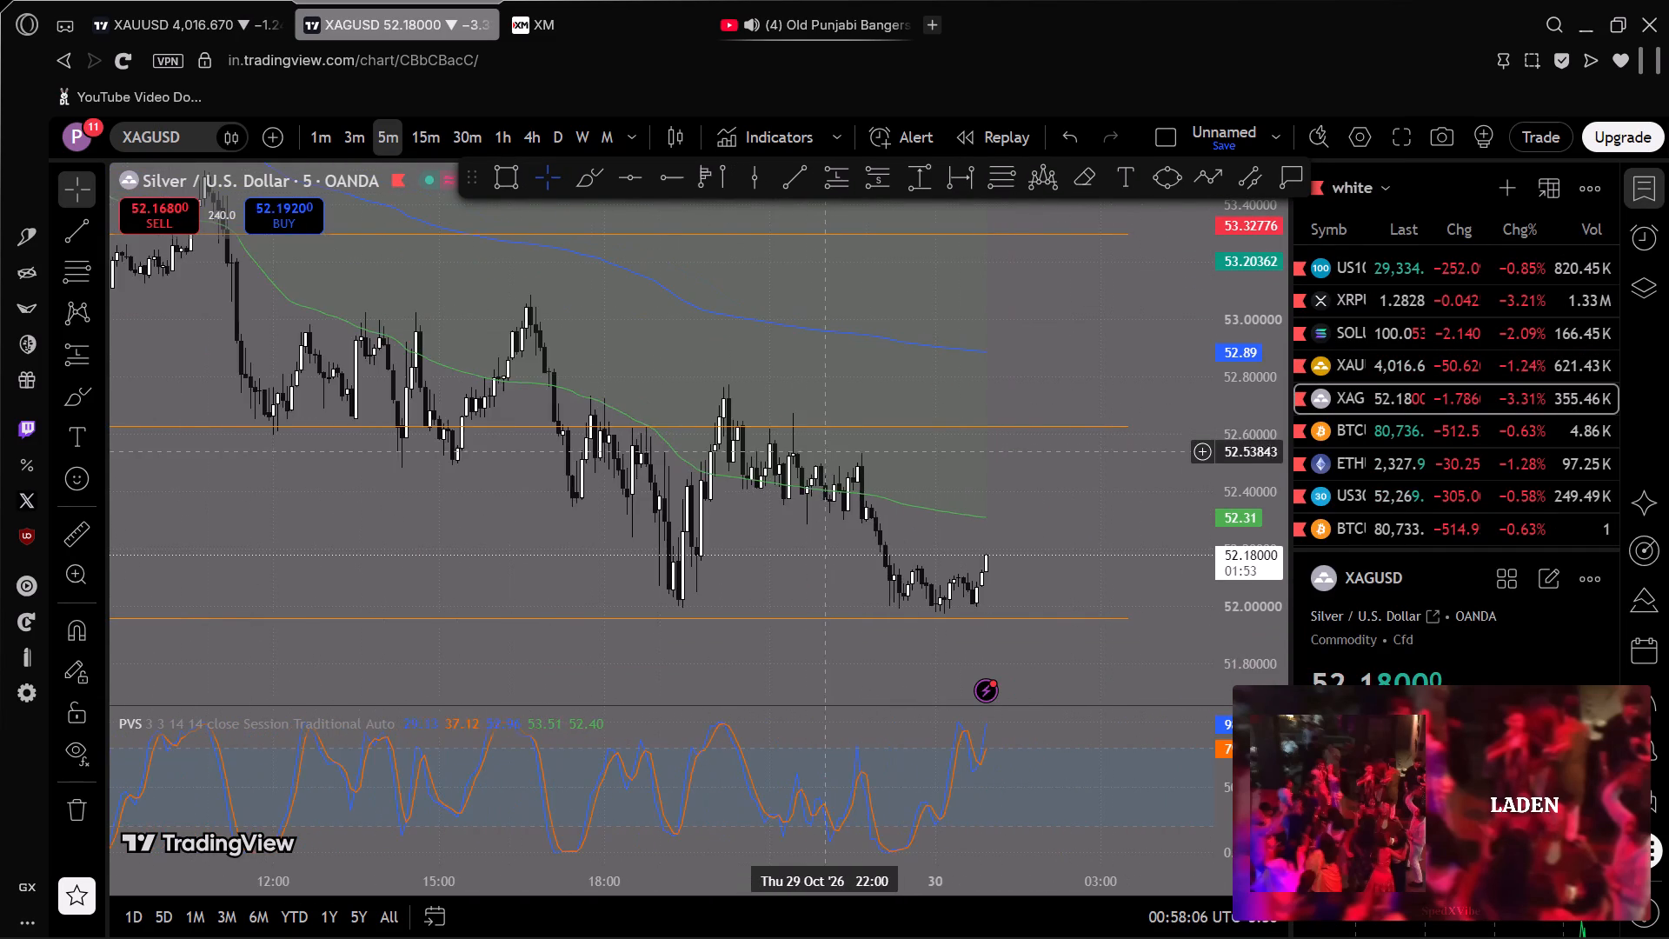
{"action": "scroll", "coordinate": [822, 452], "scroll_direction": "up", "scroll_amount": 1}
{"action": "scroll", "coordinate": [834, 603], "scroll_direction": "up", "scroll_amount": 2}
{"action": "scroll", "coordinate": [1242, 527], "scroll_direction": "up", "scroll_amount": 3}
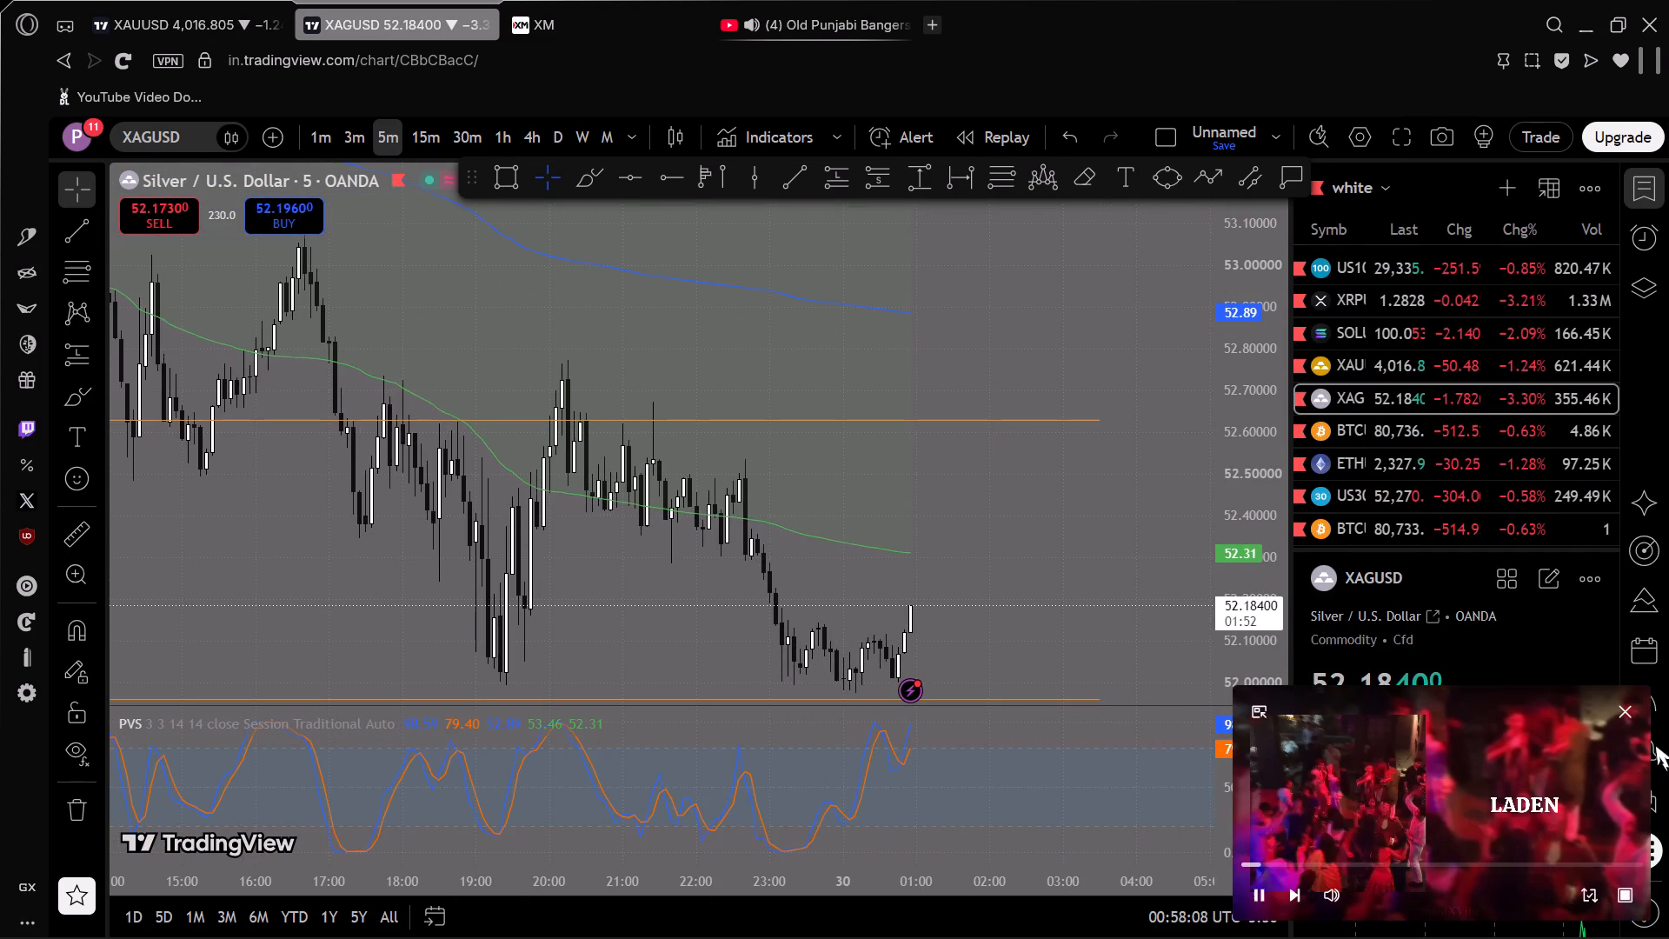
{"action": "left_click", "coordinate": [1622, 709]}
Hide the watchlist to widen the XAGUSD chart.
{"action": "left_click_drag", "start_coordinate": [717, 456], "coordinate": [837, 404]}
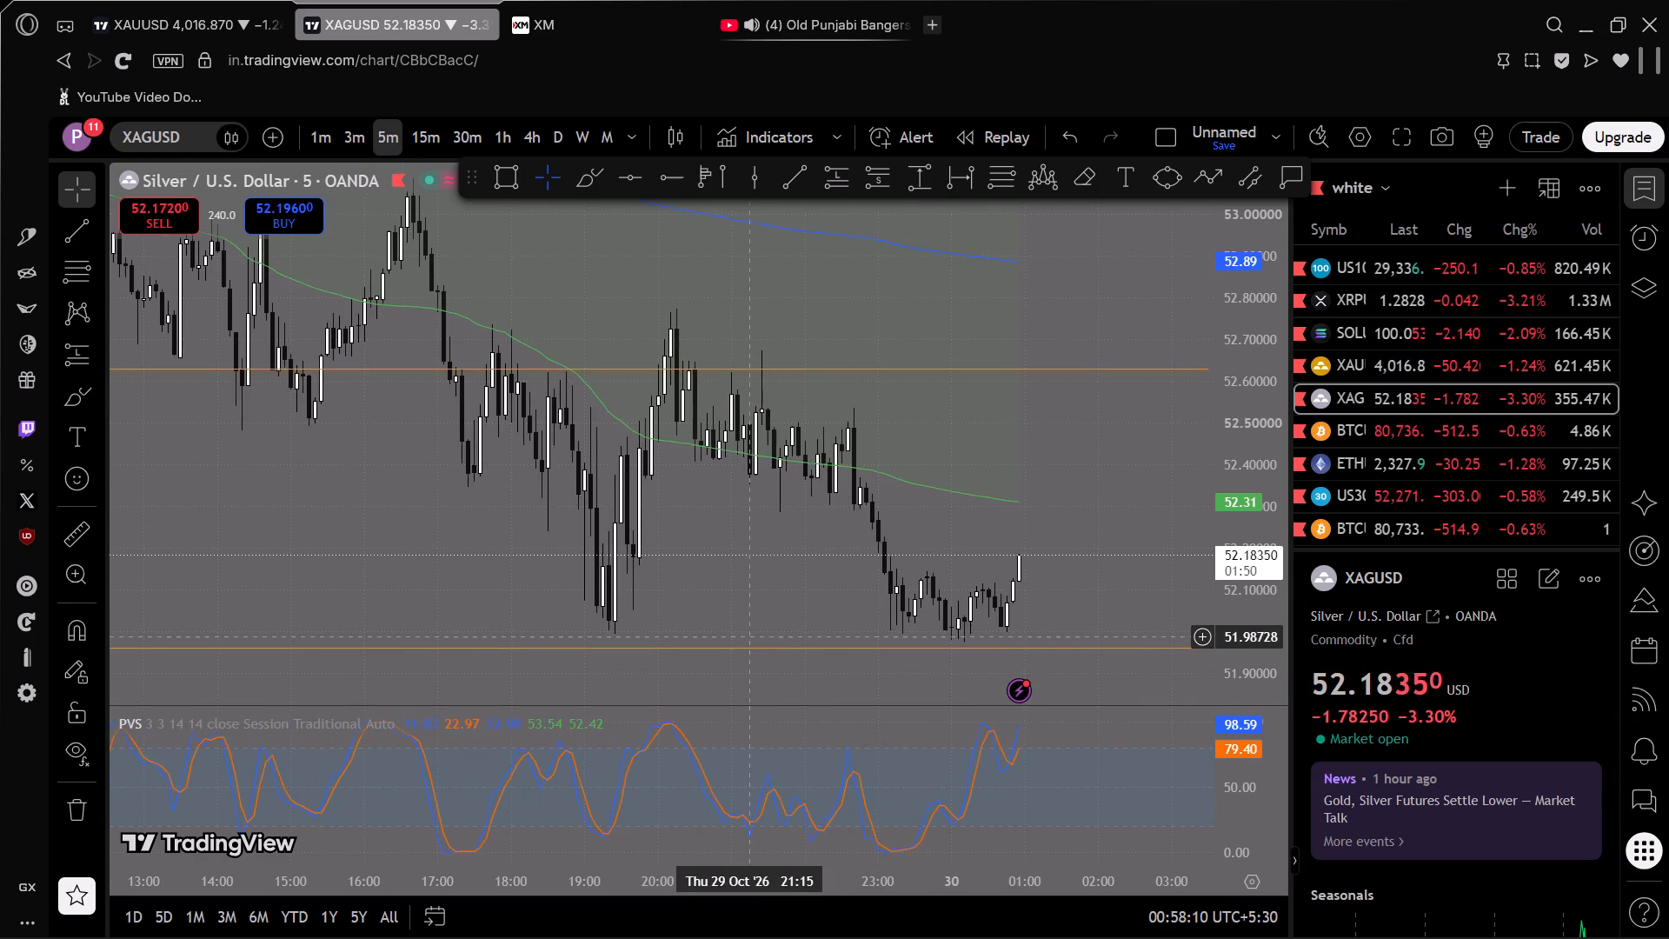
{"action": "left_click_drag", "start_coordinate": [760, 635], "coordinate": [692, 630]}
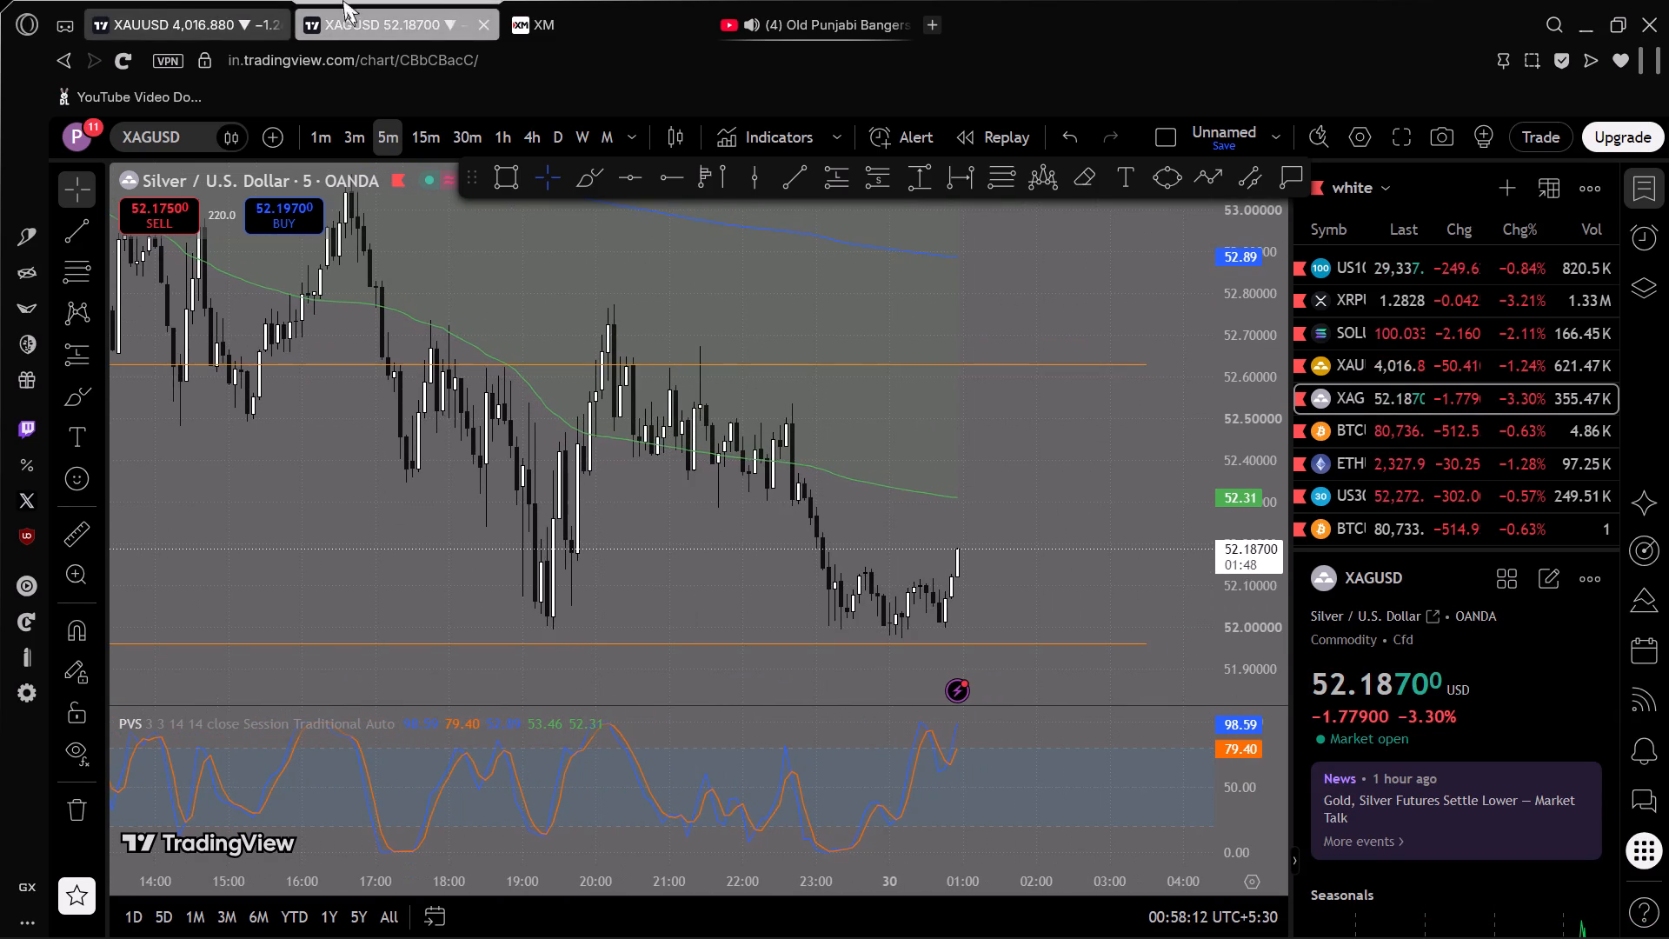
{"action": "left_click", "coordinate": [154, 1]}
{"action": "left_click", "coordinate": [405, 12]}
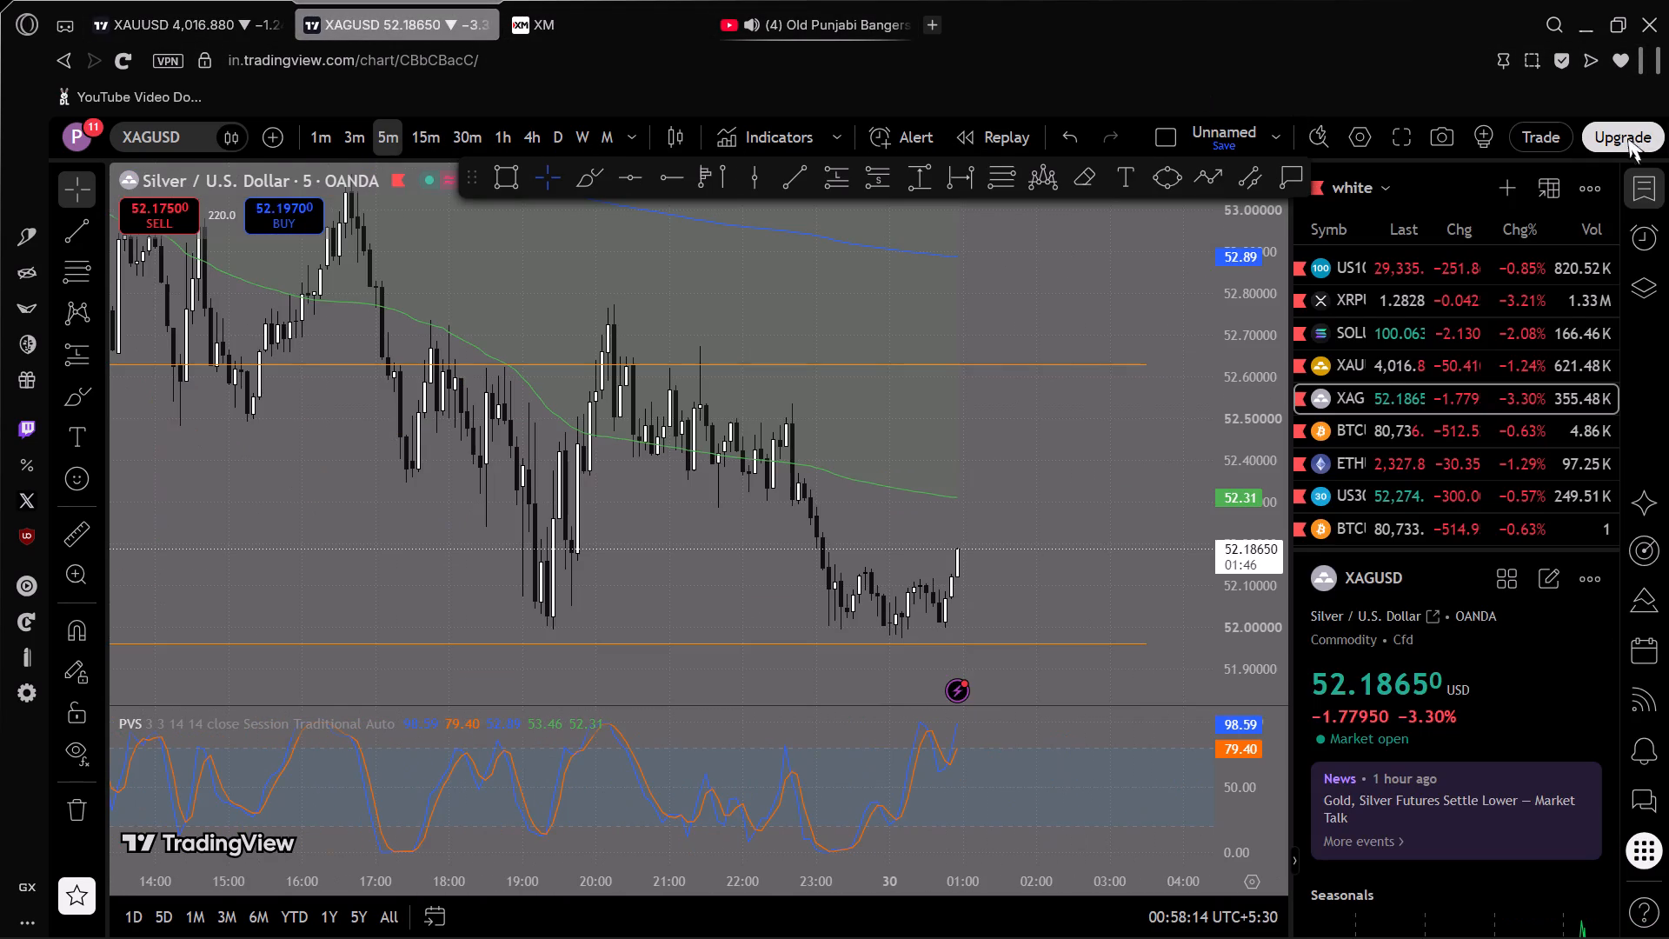
{"action": "left_click", "coordinate": [1634, 186]}
Examine the latest XAGUSD 5-minute candles up close in relation to the orange horizontal levels.
{"action": "scroll", "coordinate": [1247, 489], "scroll_direction": "up", "scroll_amount": 6}
{"action": "scroll", "coordinate": [1587, 564], "scroll_direction": "up", "scroll_amount": 10}
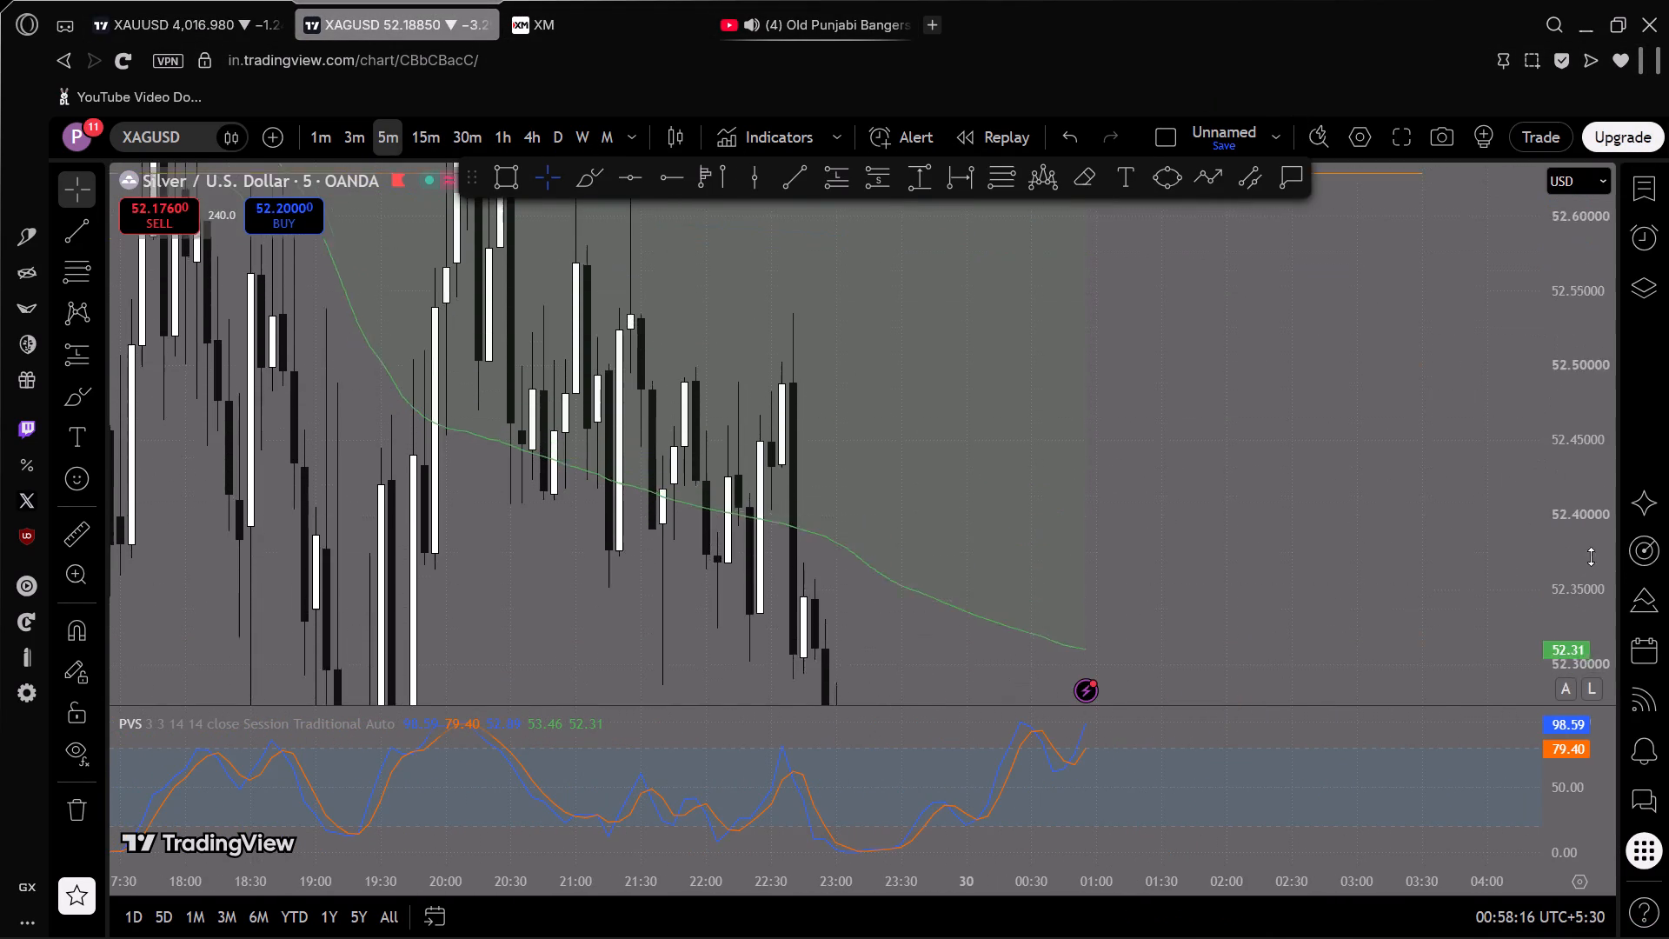
{"action": "left_click_drag", "start_coordinate": [1328, 523], "coordinate": [1420, 270]}
{"action": "scroll", "coordinate": [1571, 387], "scroll_direction": "down", "scroll_amount": 10}
{"action": "left_click_drag", "start_coordinate": [1356, 441], "coordinate": [1335, 395]}
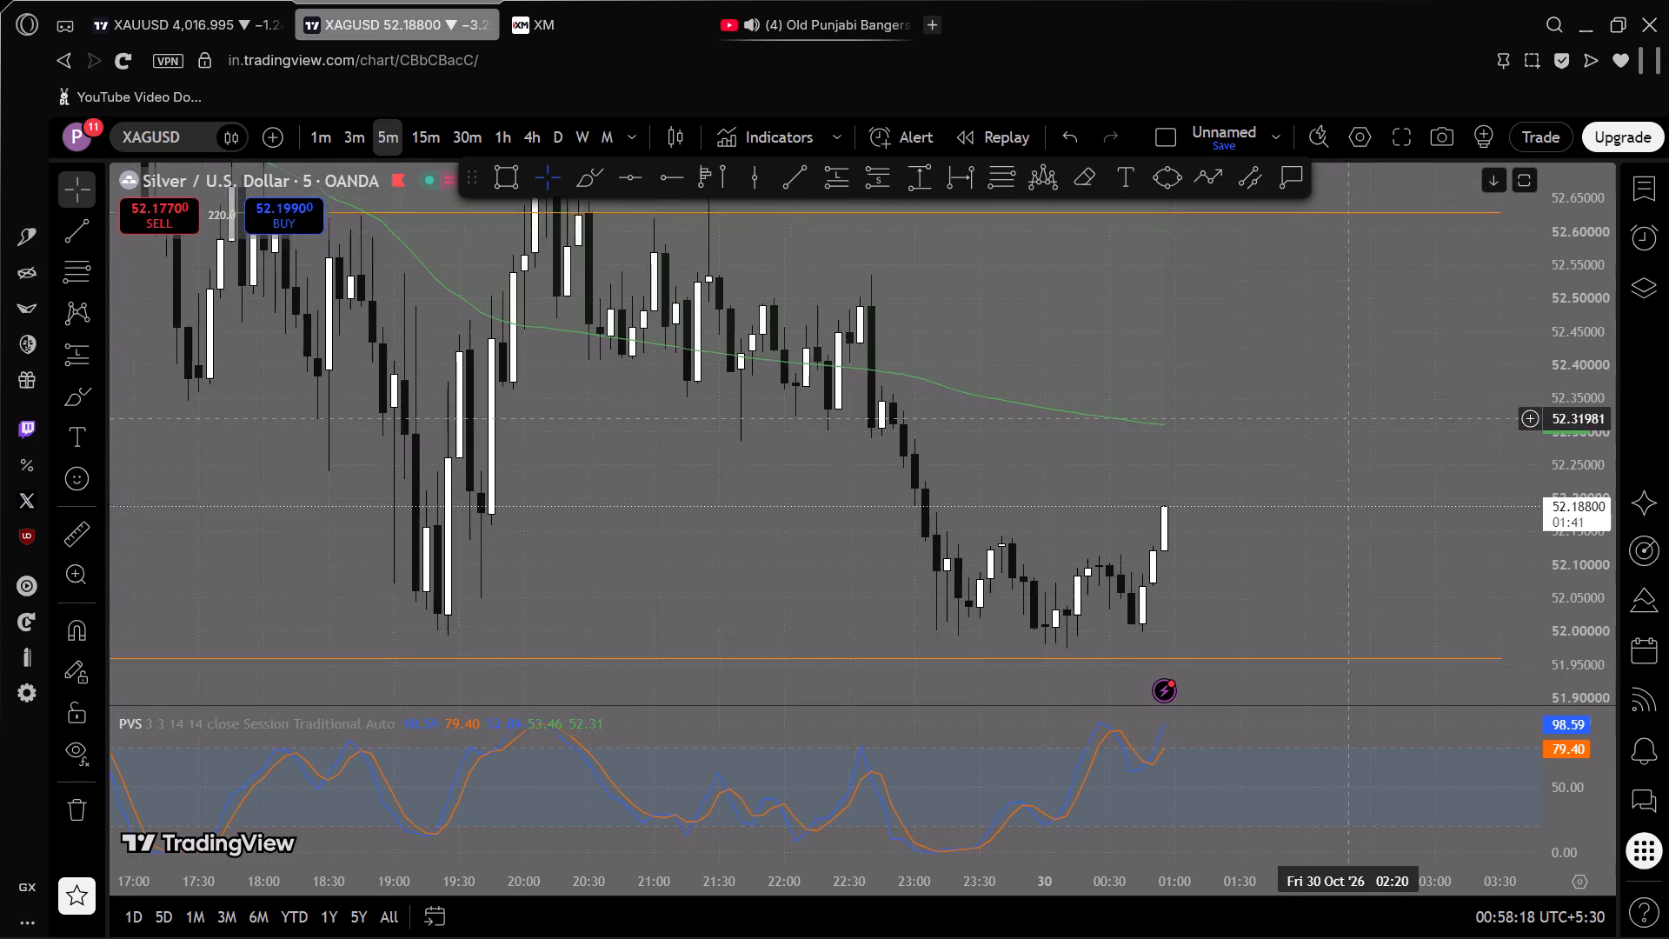
{"action": "left_click_drag", "start_coordinate": [1335, 395], "coordinate": [1136, 334]}
Examine the latest XAUUSD 5-minute candles around the blue zone, the yellow line and the orange level beneath them.
{"action": "left_click", "coordinate": [211, 7]}
{"action": "left_click_drag", "start_coordinate": [986, 459], "coordinate": [668, 326]}
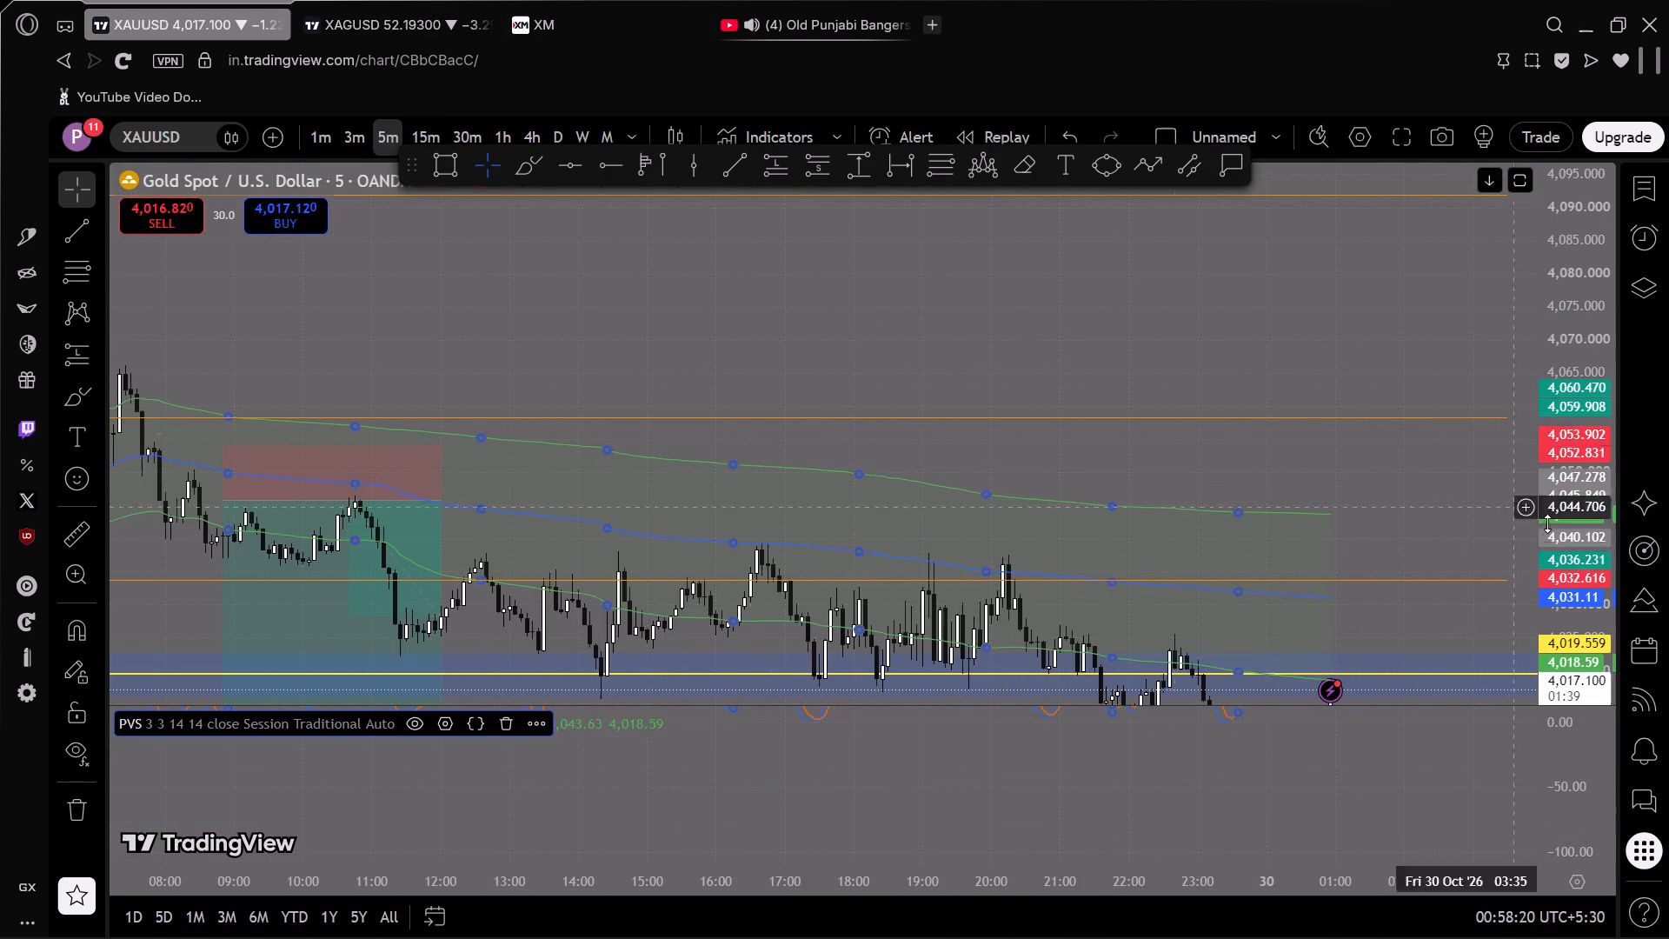
{"action": "scroll", "coordinate": [1574, 563], "scroll_direction": "up", "scroll_amount": 6}
{"action": "left_click_drag", "start_coordinate": [1554, 549], "coordinate": [1332, 223]}
{"action": "left_click_drag", "start_coordinate": [1327, 498], "coordinate": [1252, 198]}
{"action": "left_click_drag", "start_coordinate": [1279, 434], "coordinate": [1327, 156]}
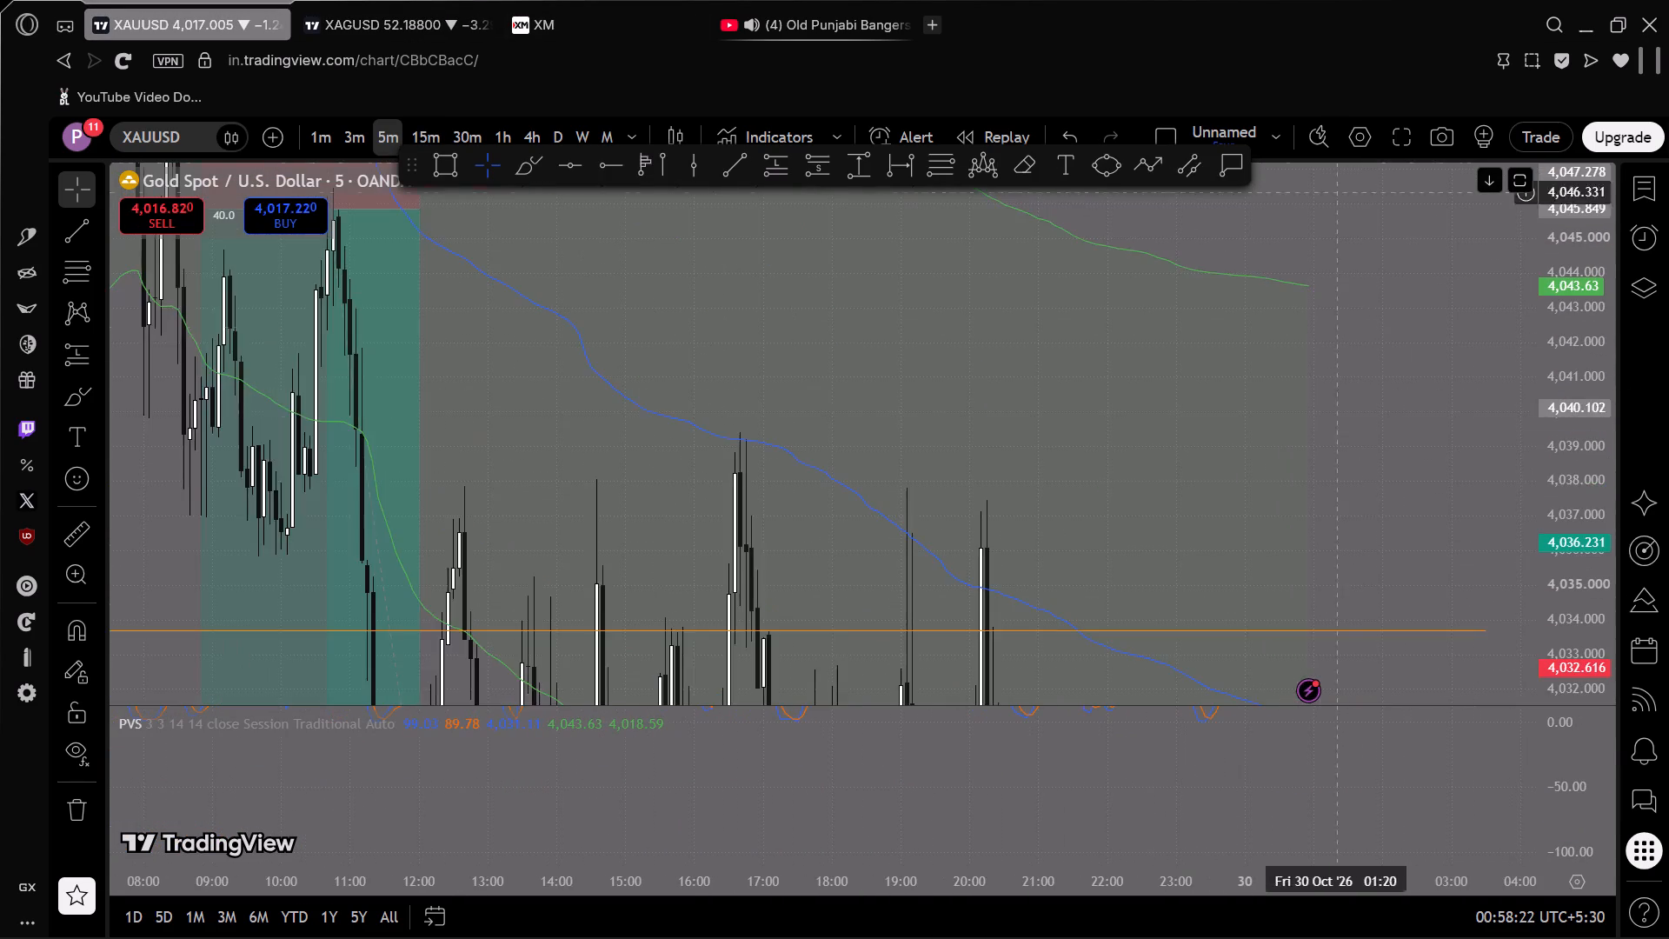
{"action": "scroll", "coordinate": [1333, 492], "scroll_direction": "down", "scroll_amount": 4}
{"action": "scroll", "coordinate": [1575, 496], "scroll_direction": "down", "scroll_amount": 6}
{"action": "left_click_drag", "start_coordinate": [1377, 487], "coordinate": [1280, 227]}
{"action": "scroll", "coordinate": [1214, 441], "scroll_direction": "up", "scroll_amount": 4}
{"action": "left_click_drag", "start_coordinate": [1242, 403], "coordinate": [1272, 229]}
{"action": "scroll", "coordinate": [1550, 379], "scroll_direction": "down", "scroll_amount": 4}
{"action": "scroll", "coordinate": [1450, 420], "scroll_direction": "up", "scroll_amount": 4}
{"action": "left_click_drag", "start_coordinate": [1333, 417], "coordinate": [1316, 325]}
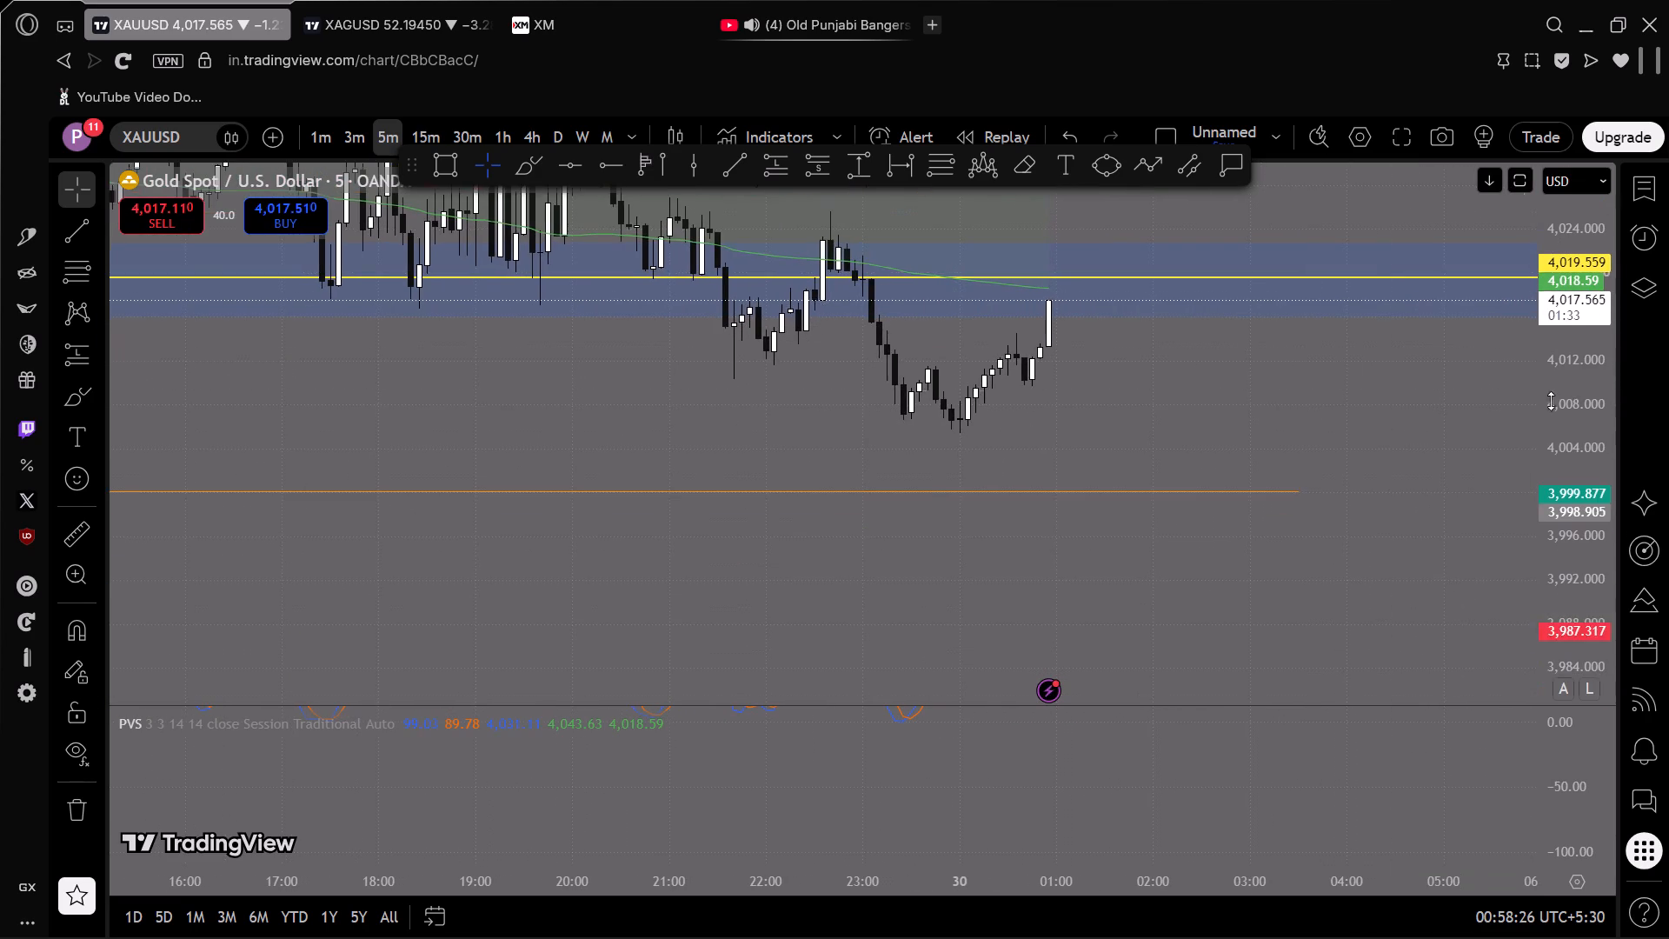
{"action": "scroll", "coordinate": [1598, 421], "scroll_direction": "up", "scroll_amount": 5}
{"action": "scroll", "coordinate": [1581, 420], "scroll_direction": "down", "scroll_amount": 2}
{"action": "left_click_drag", "start_coordinate": [1297, 317], "coordinate": [1290, 415]}
{"action": "left_click_drag", "start_coordinate": [1260, 431], "coordinate": [1249, 452]}
{"action": "left_click_drag", "start_coordinate": [1259, 431], "coordinate": [1270, 519]}
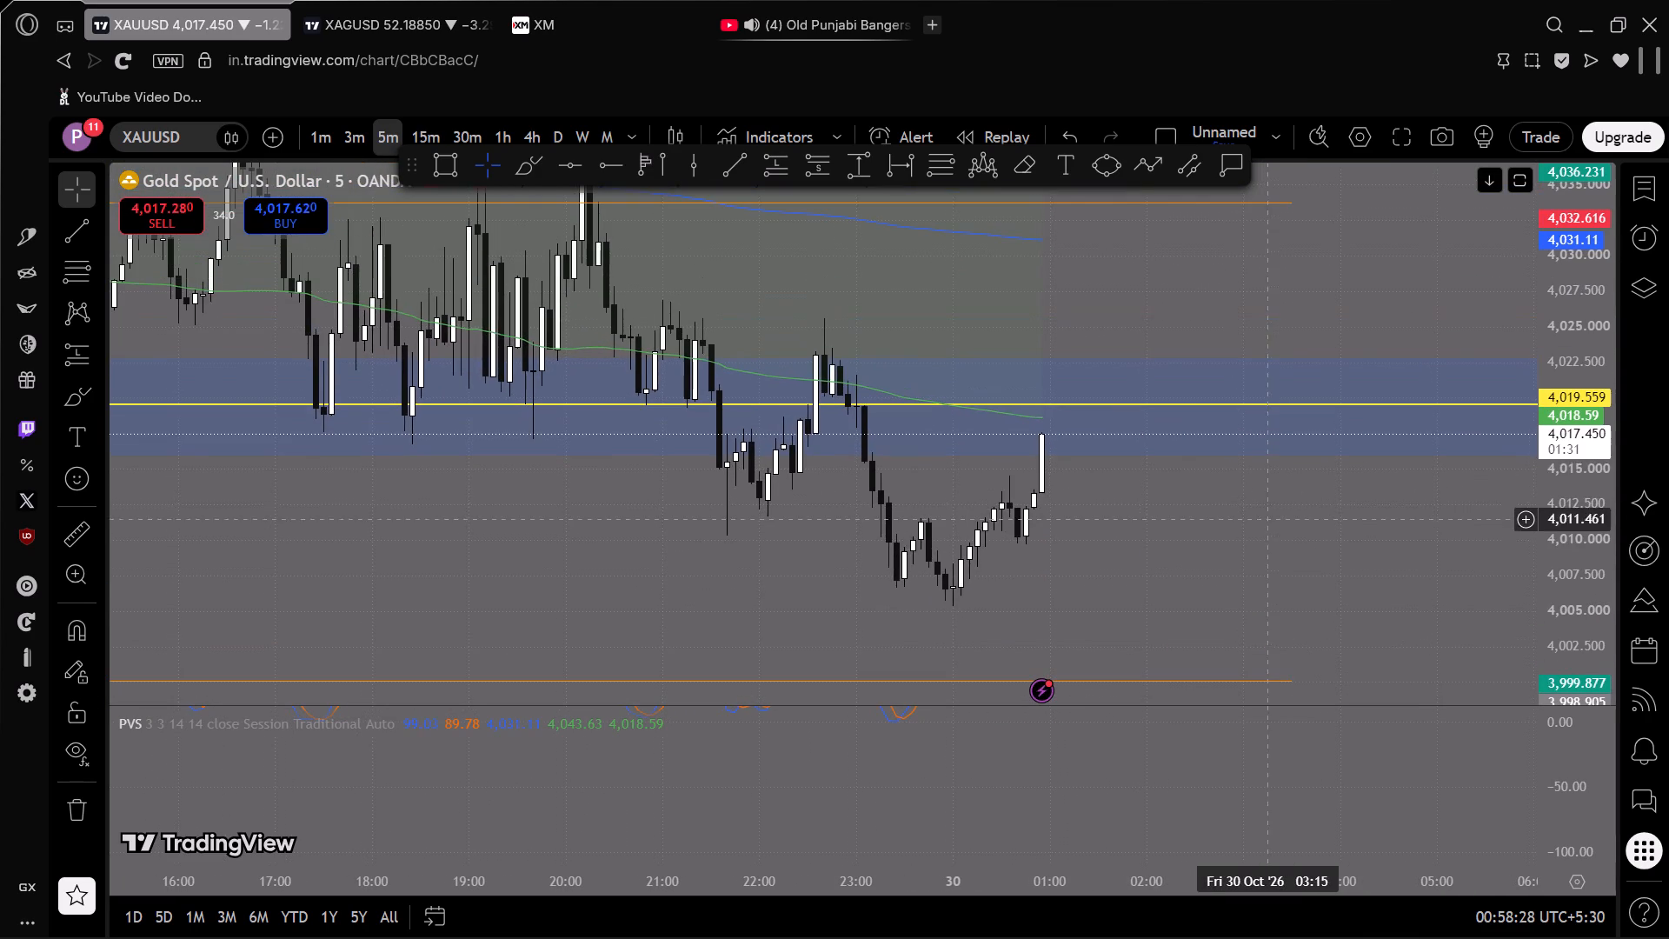
Detach the XAGUSD chart tab into its own browser window.
{"action": "left_click_drag", "start_coordinate": [396, 1], "coordinate": [373, 168]}
Compare recent 5-minute price action between the XAUUSD and XAGUSD chart windows.
{"action": "key", "text": "alt+Tab"}
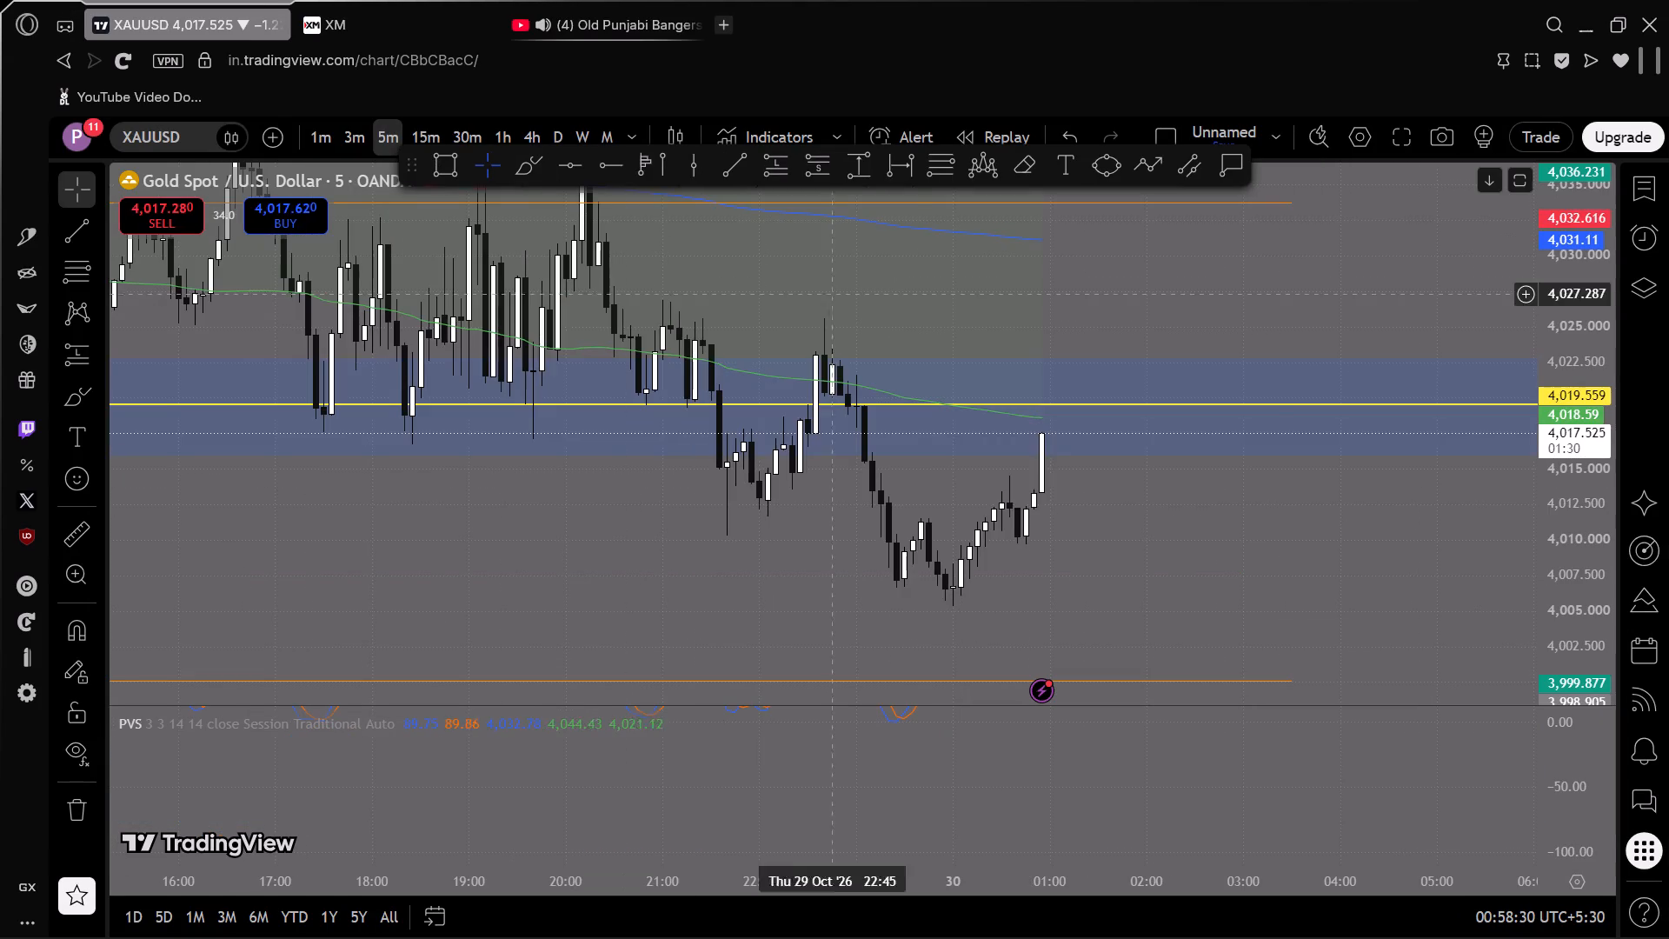
{"action": "key", "text": "alt+Tab"}
{"action": "scroll", "coordinate": [885, 328], "scroll_direction": "down", "scroll_amount": 3}
{"action": "scroll", "coordinate": [1053, 345], "scroll_direction": "down", "scroll_amount": 4}
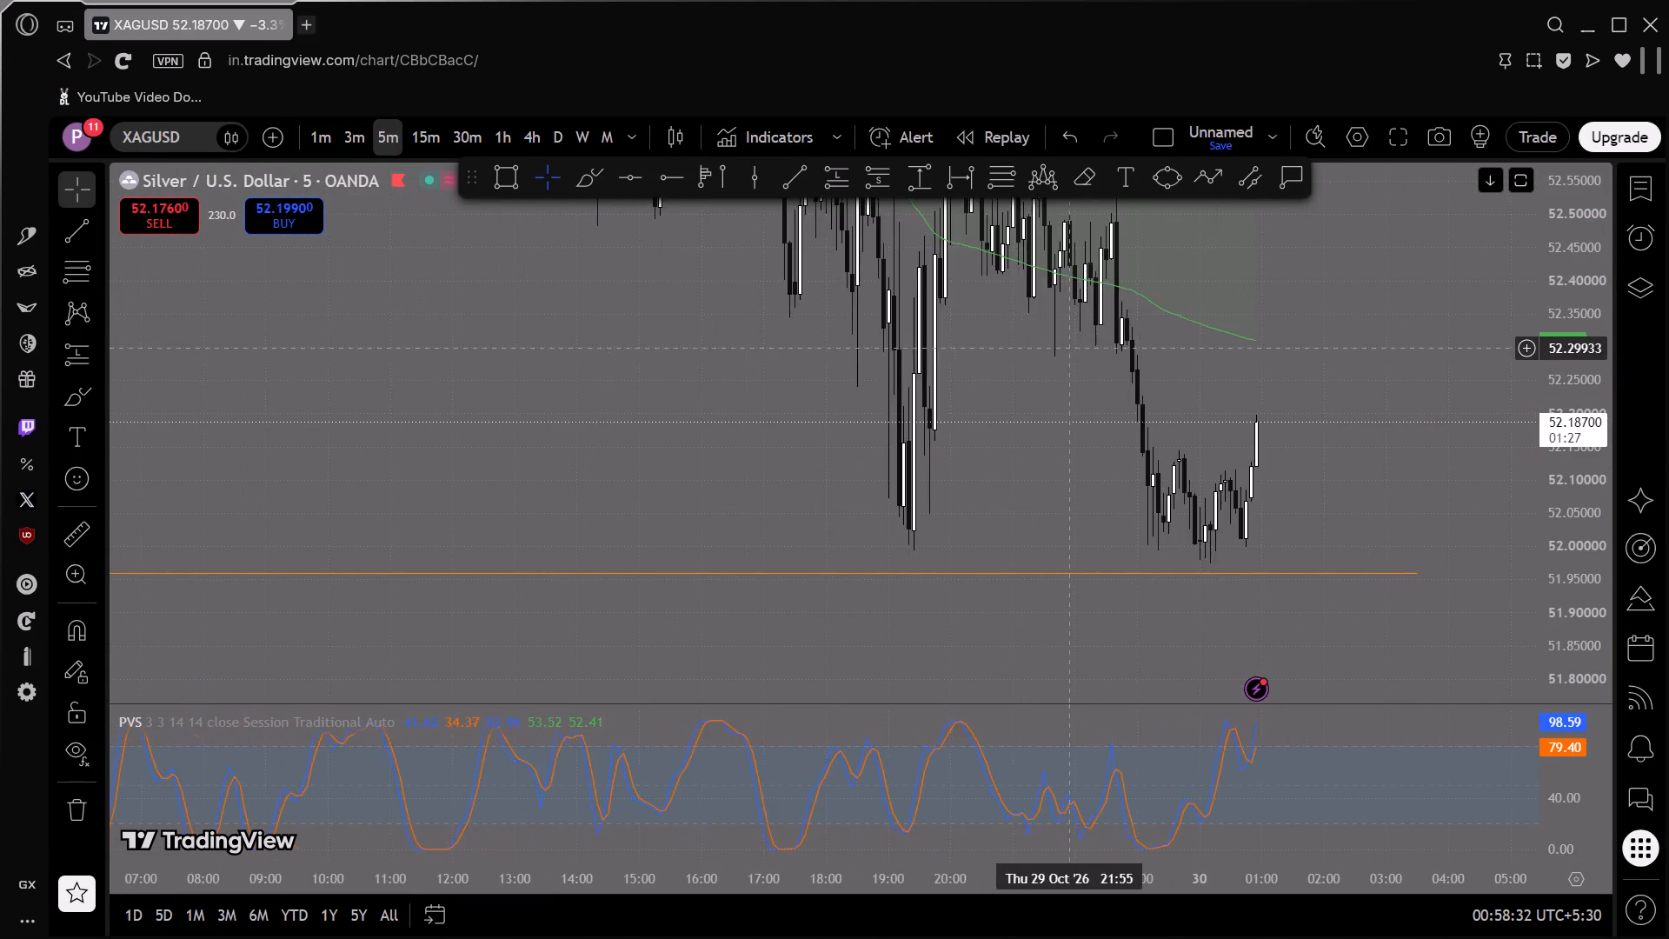
{"action": "left_click_drag", "start_coordinate": [1187, 355], "coordinate": [1004, 465]}
{"action": "key", "text": "alt+Tab"}
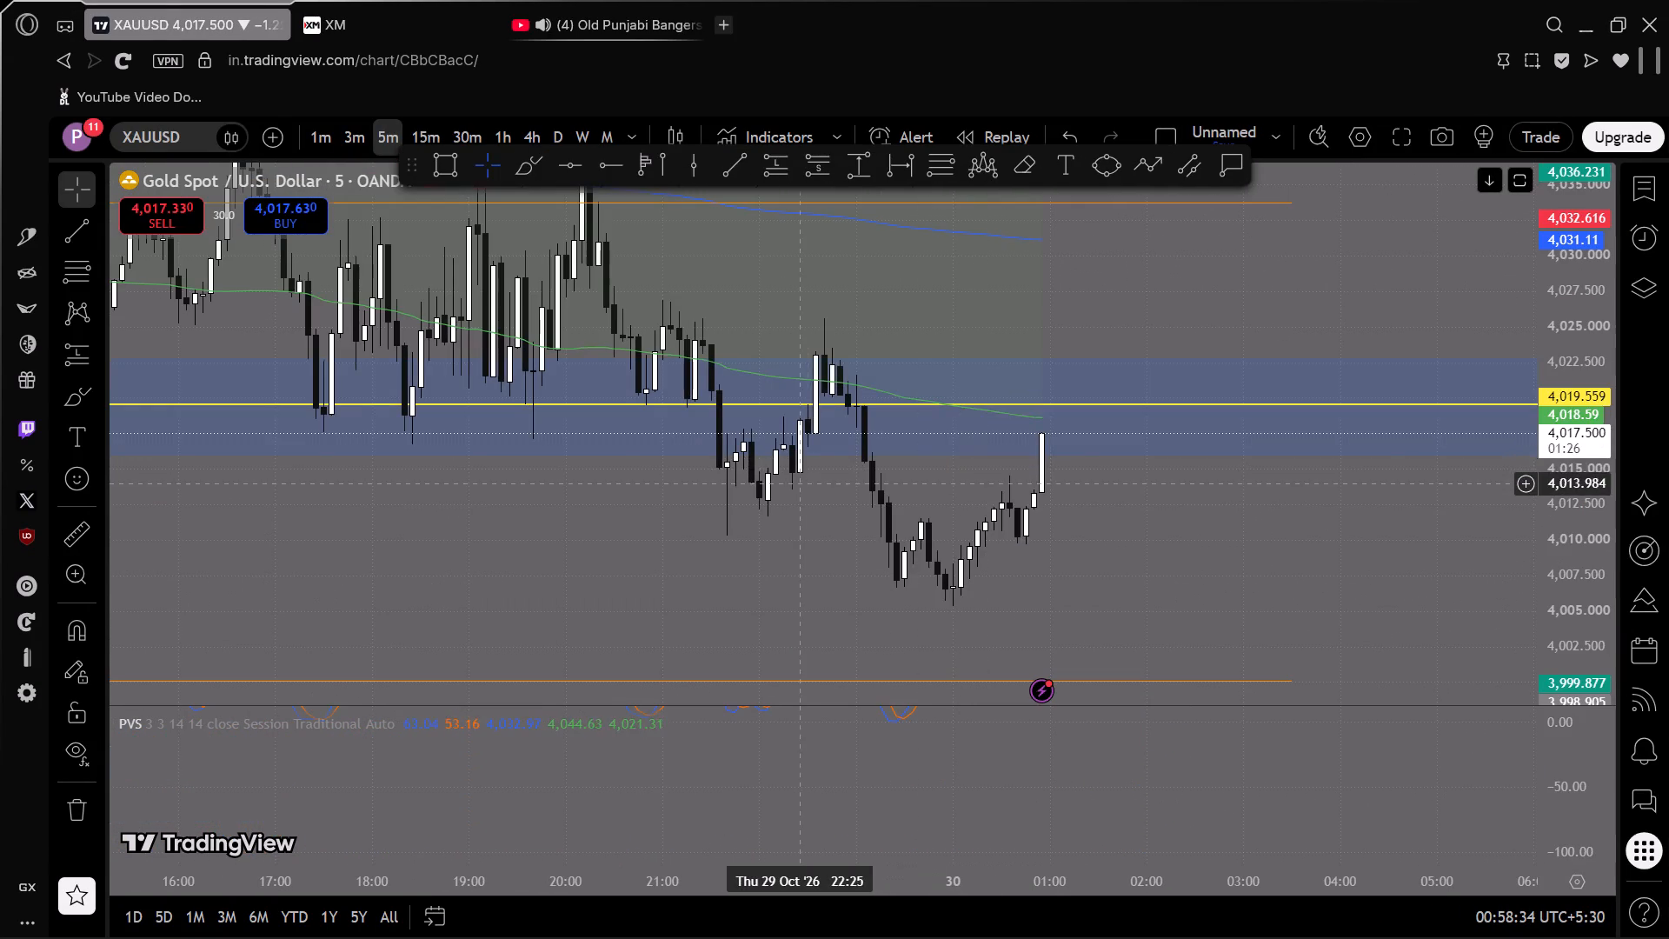
{"action": "key", "text": "alt+Tab"}
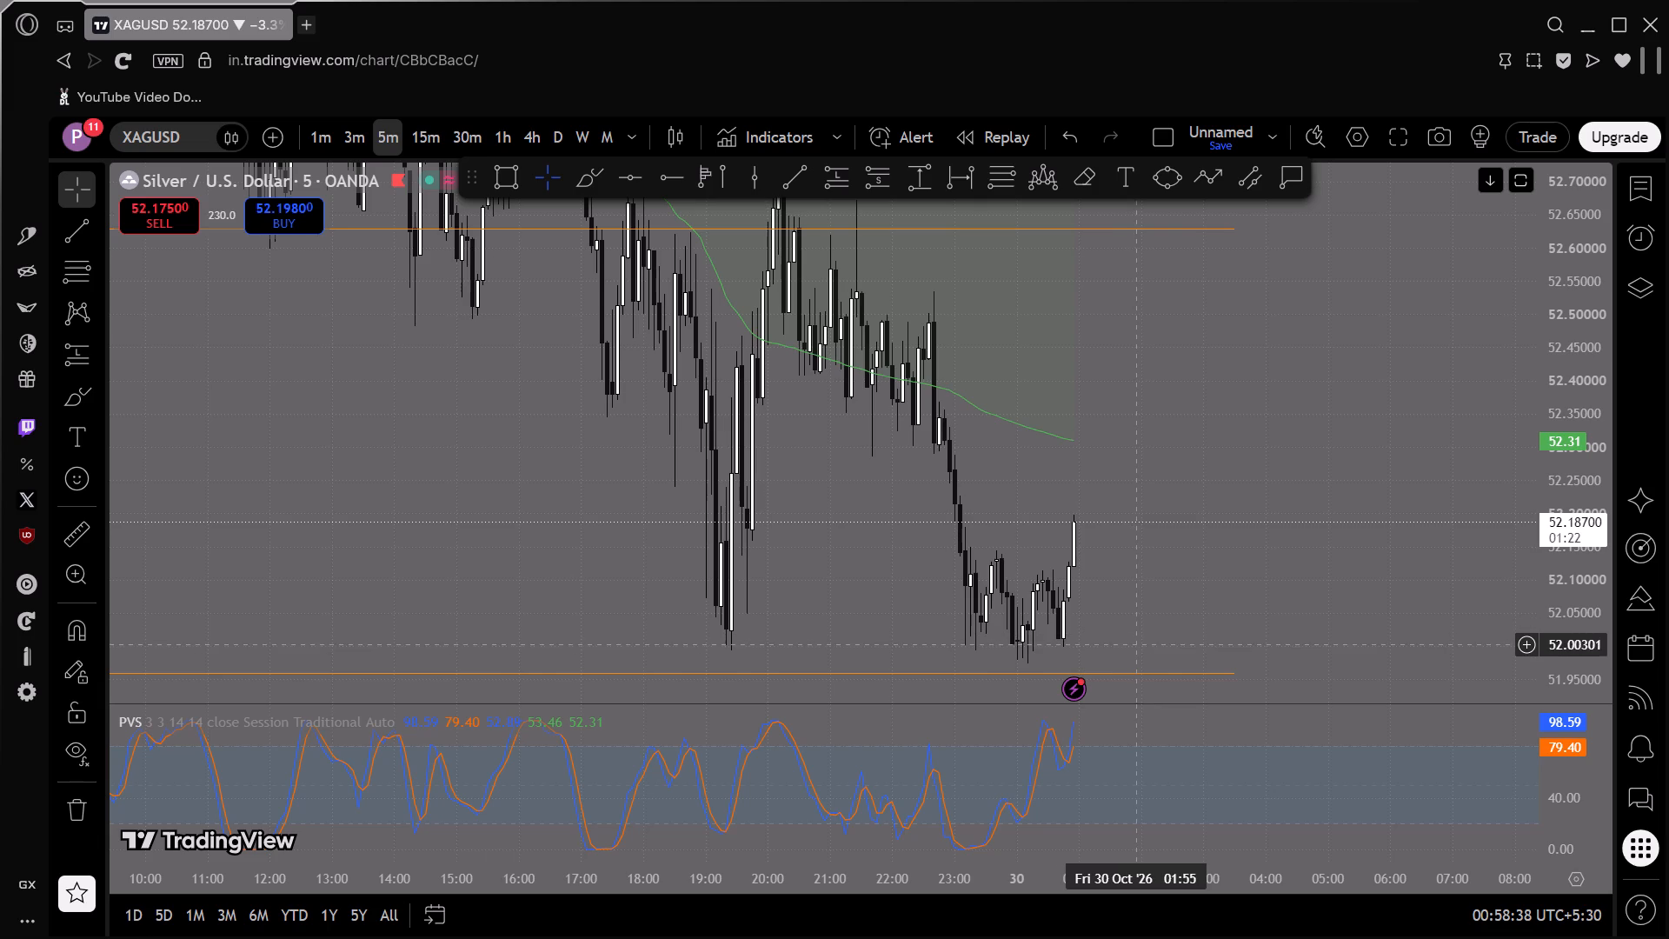
Compare the latest 5-minute price action on the XAUUSD and XAGUSD charts, including the wider decline leading into it.
{"action": "key", "text": "alt+Tab"}
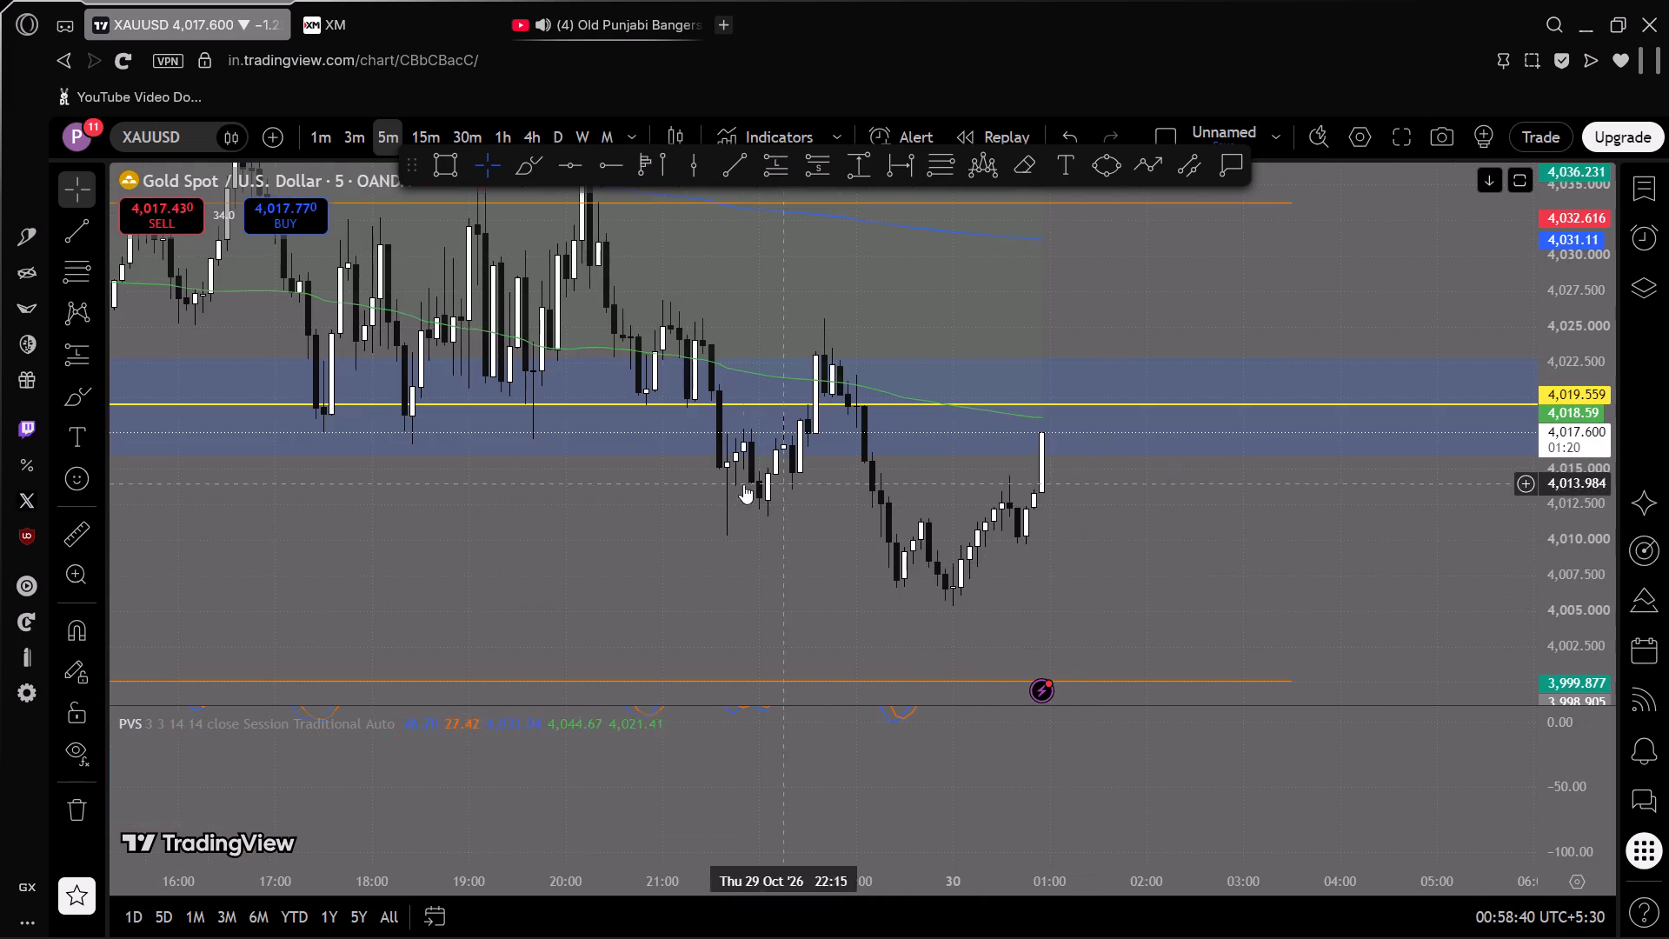
{"action": "scroll", "coordinate": [665, 488], "scroll_direction": "down", "scroll_amount": 4}
{"action": "left_click_drag", "start_coordinate": [826, 520], "coordinate": [880, 605]}
{"action": "key", "text": "alt+Tab"}
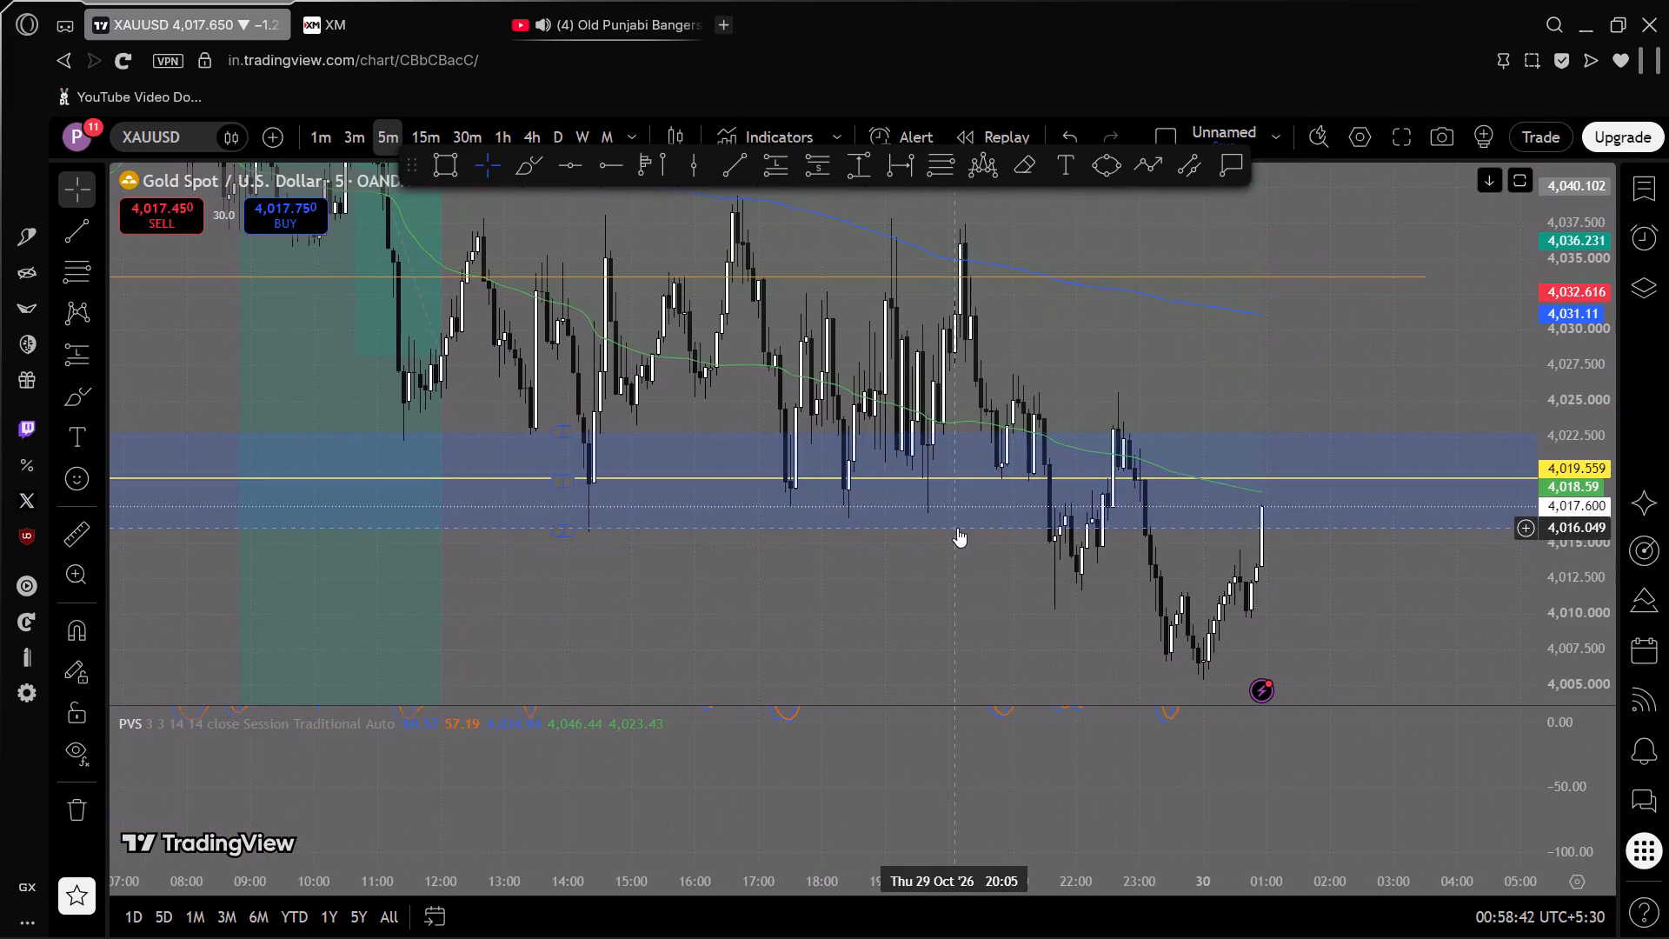
{"action": "key", "text": "alt+Tab"}
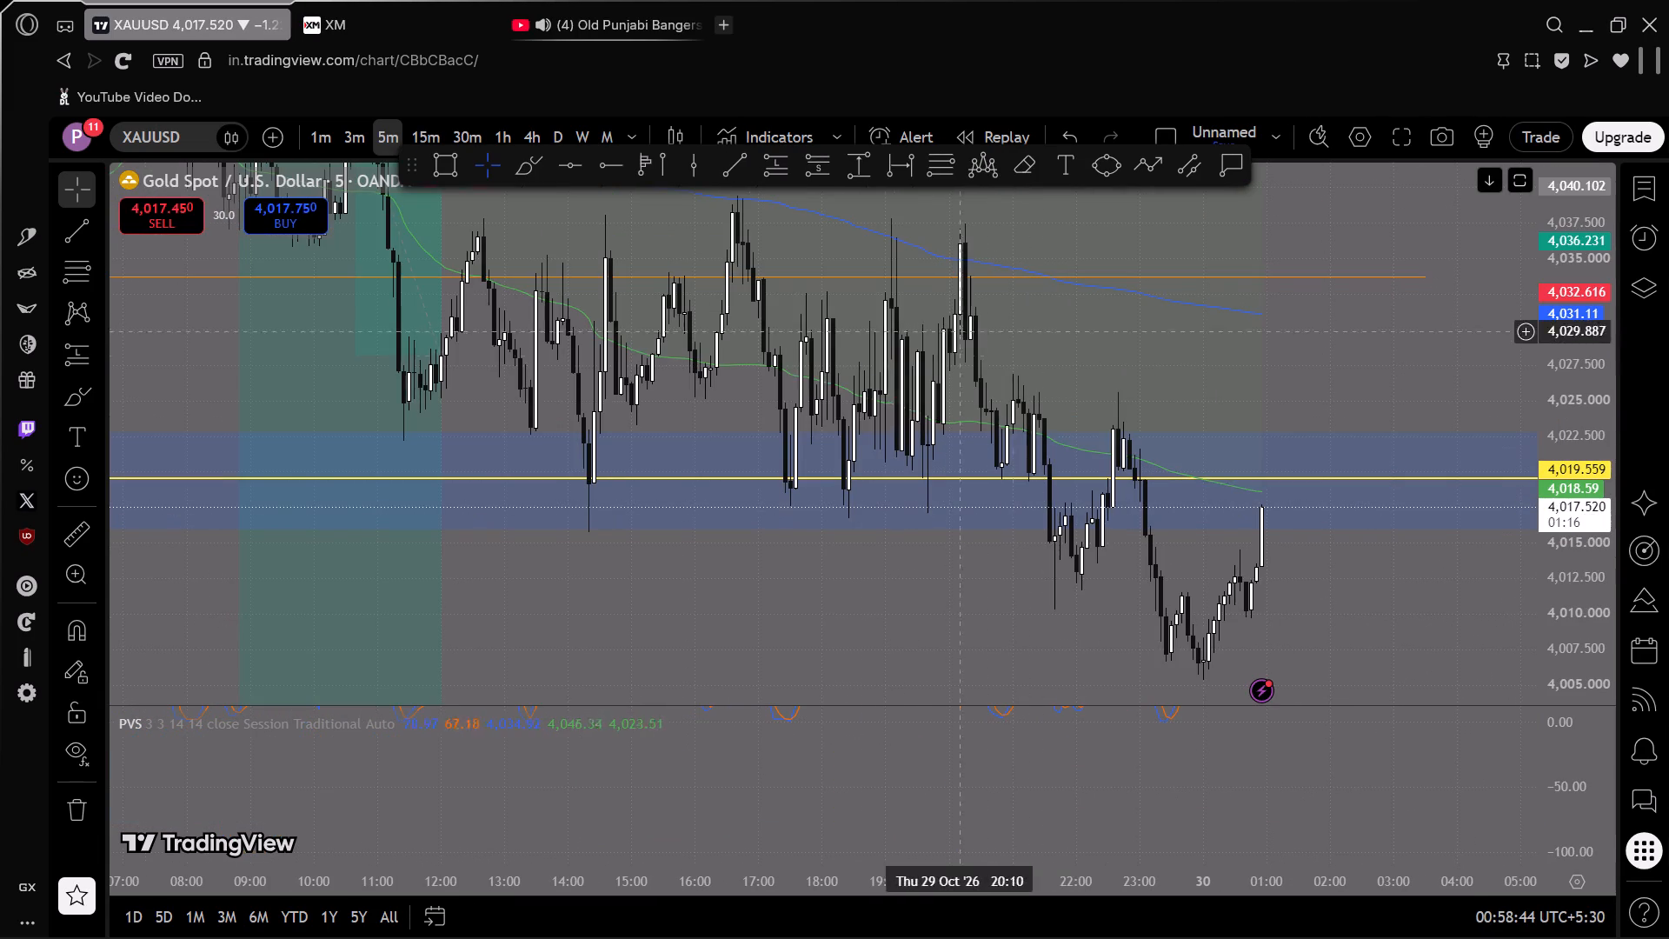
{"action": "key", "text": "alt+Tab"}
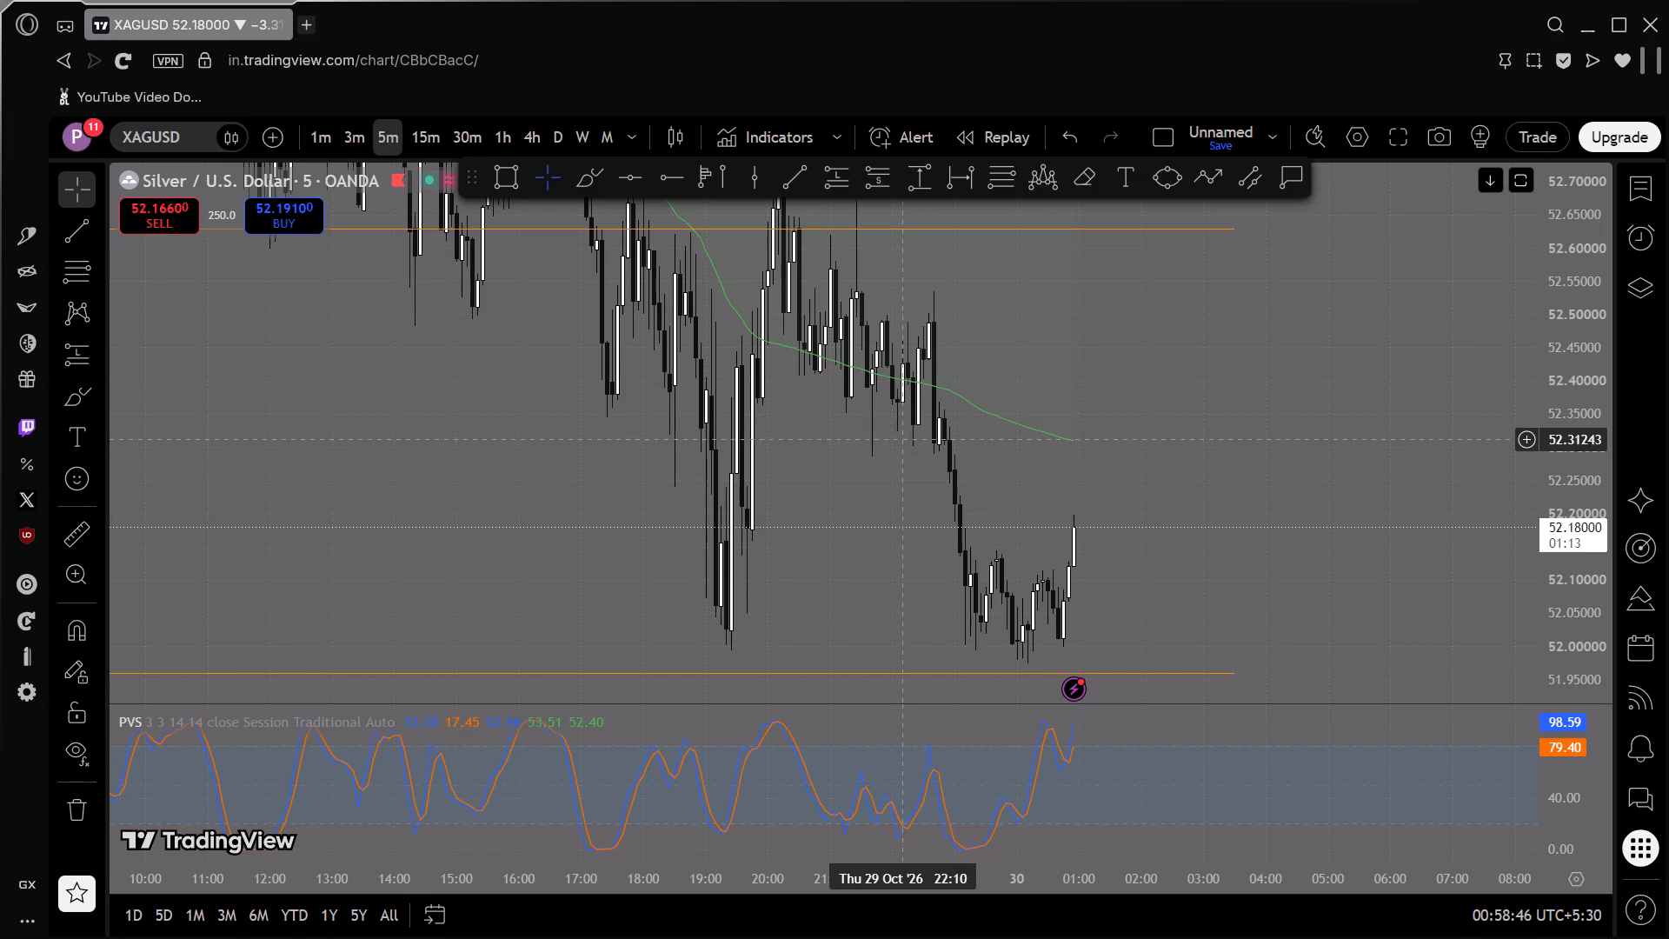
{"action": "key", "text": "alt+Tab"}
{"action": "key", "text": "alt+Tab"}
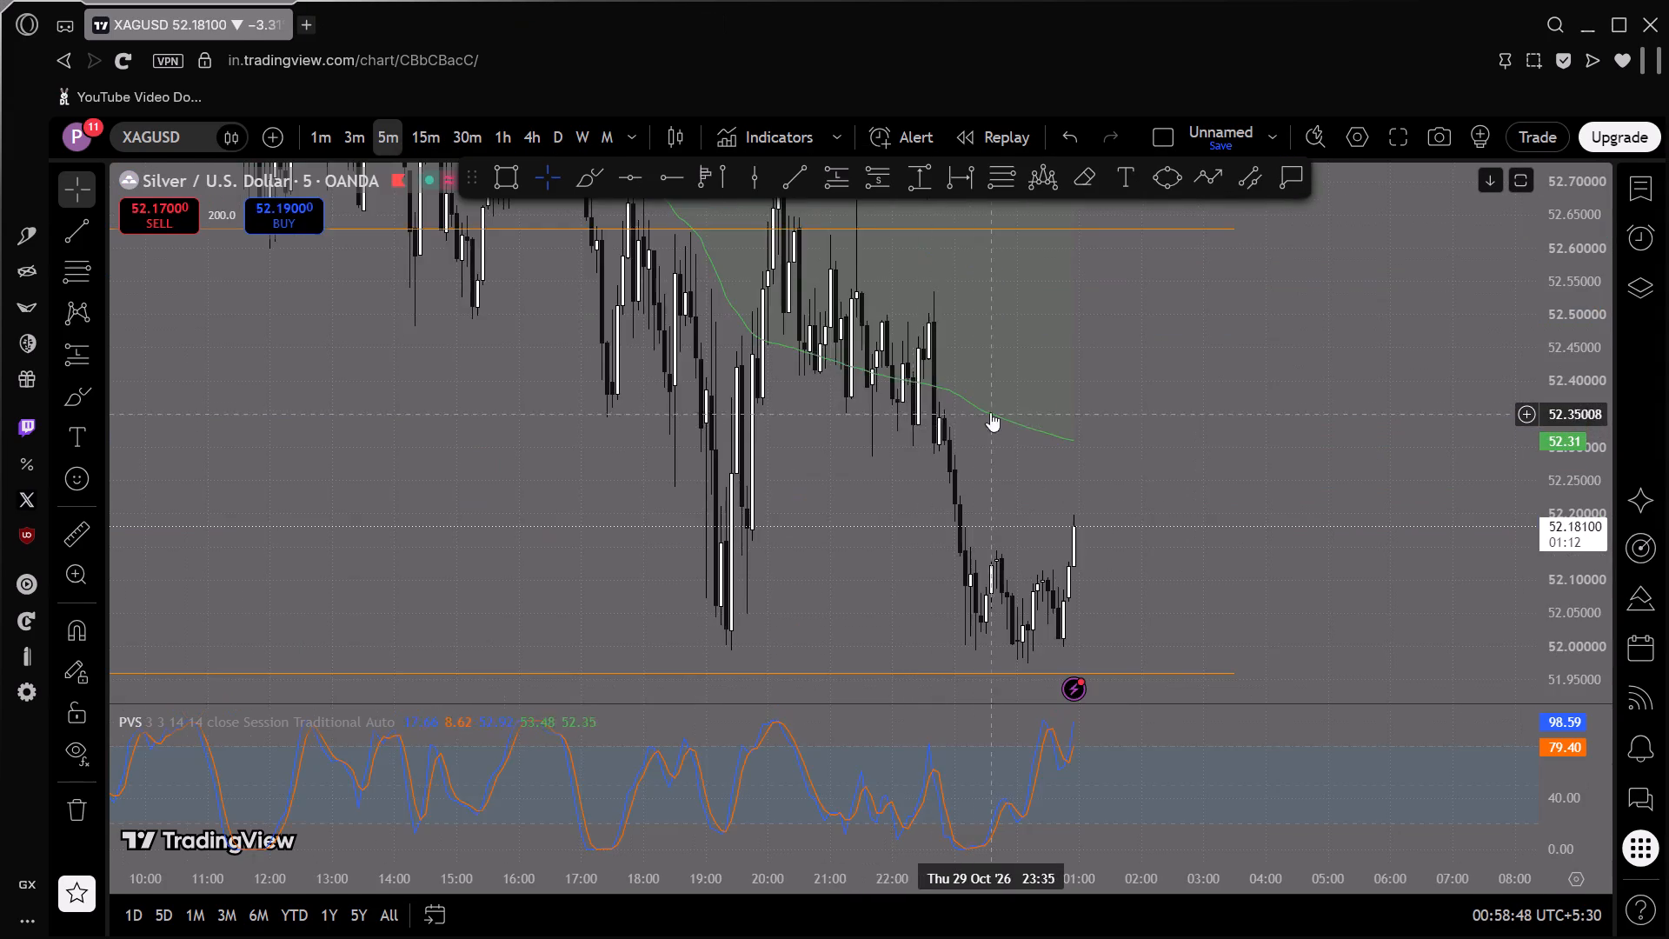
{"action": "scroll", "coordinate": [990, 412], "scroll_direction": "down", "scroll_amount": 4}
{"action": "left_click_drag", "start_coordinate": [1194, 316], "coordinate": [949, 537]}
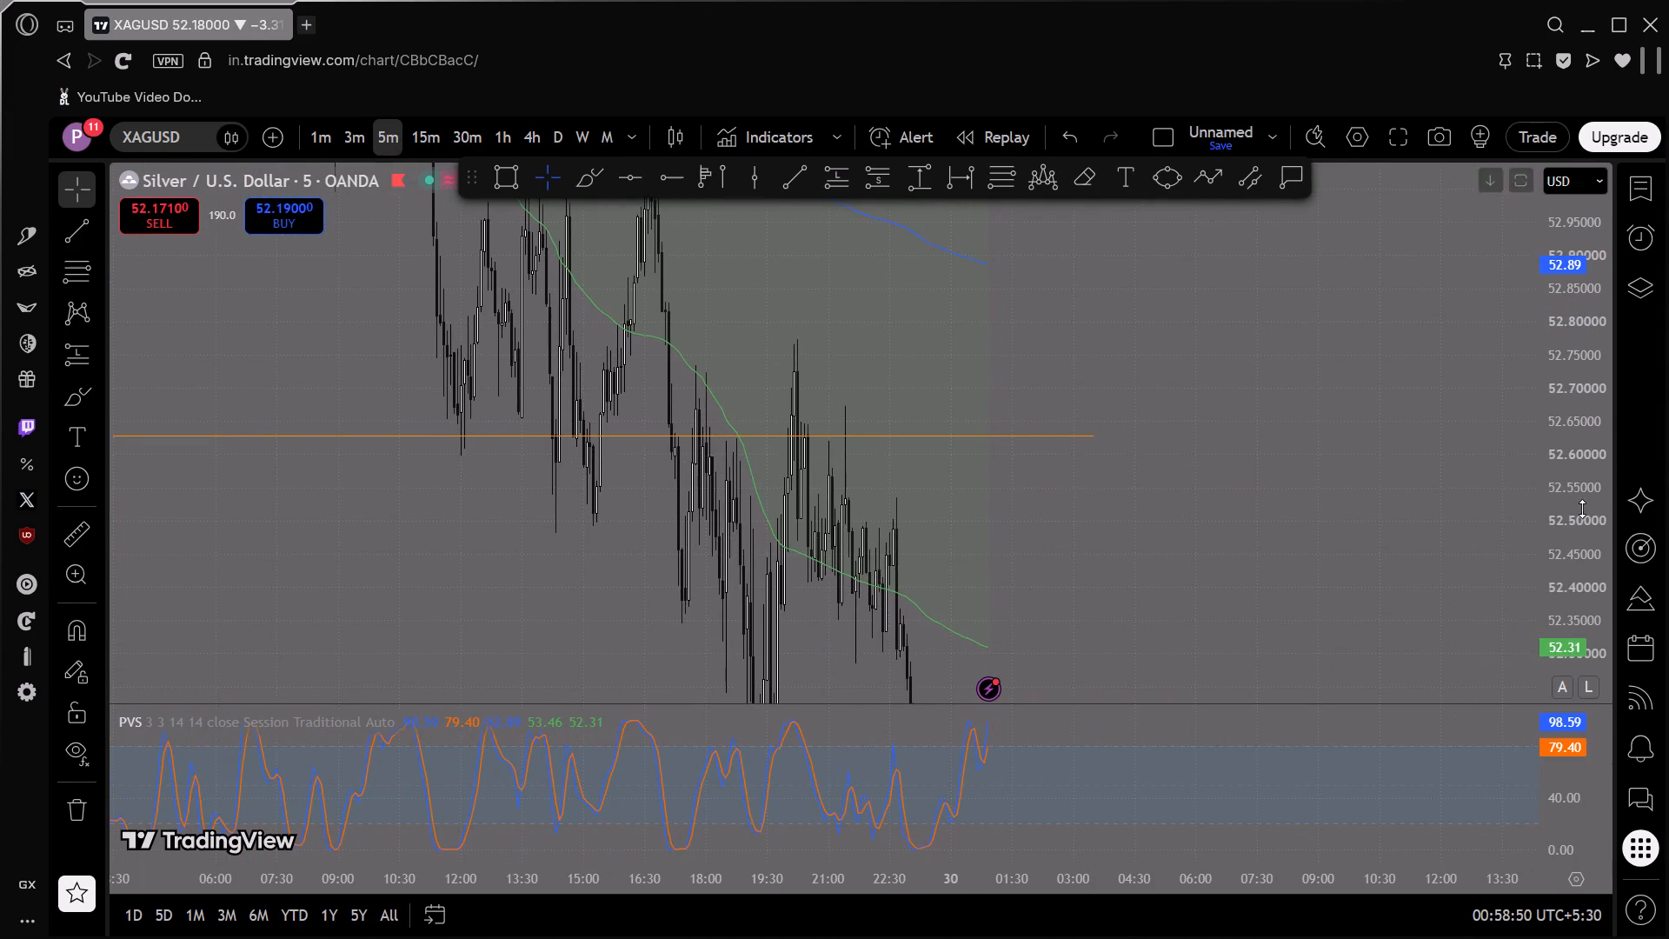
{"action": "scroll", "coordinate": [1582, 509], "scroll_direction": "down", "scroll_amount": 7}
{"action": "key", "text": "alt+Tab"}
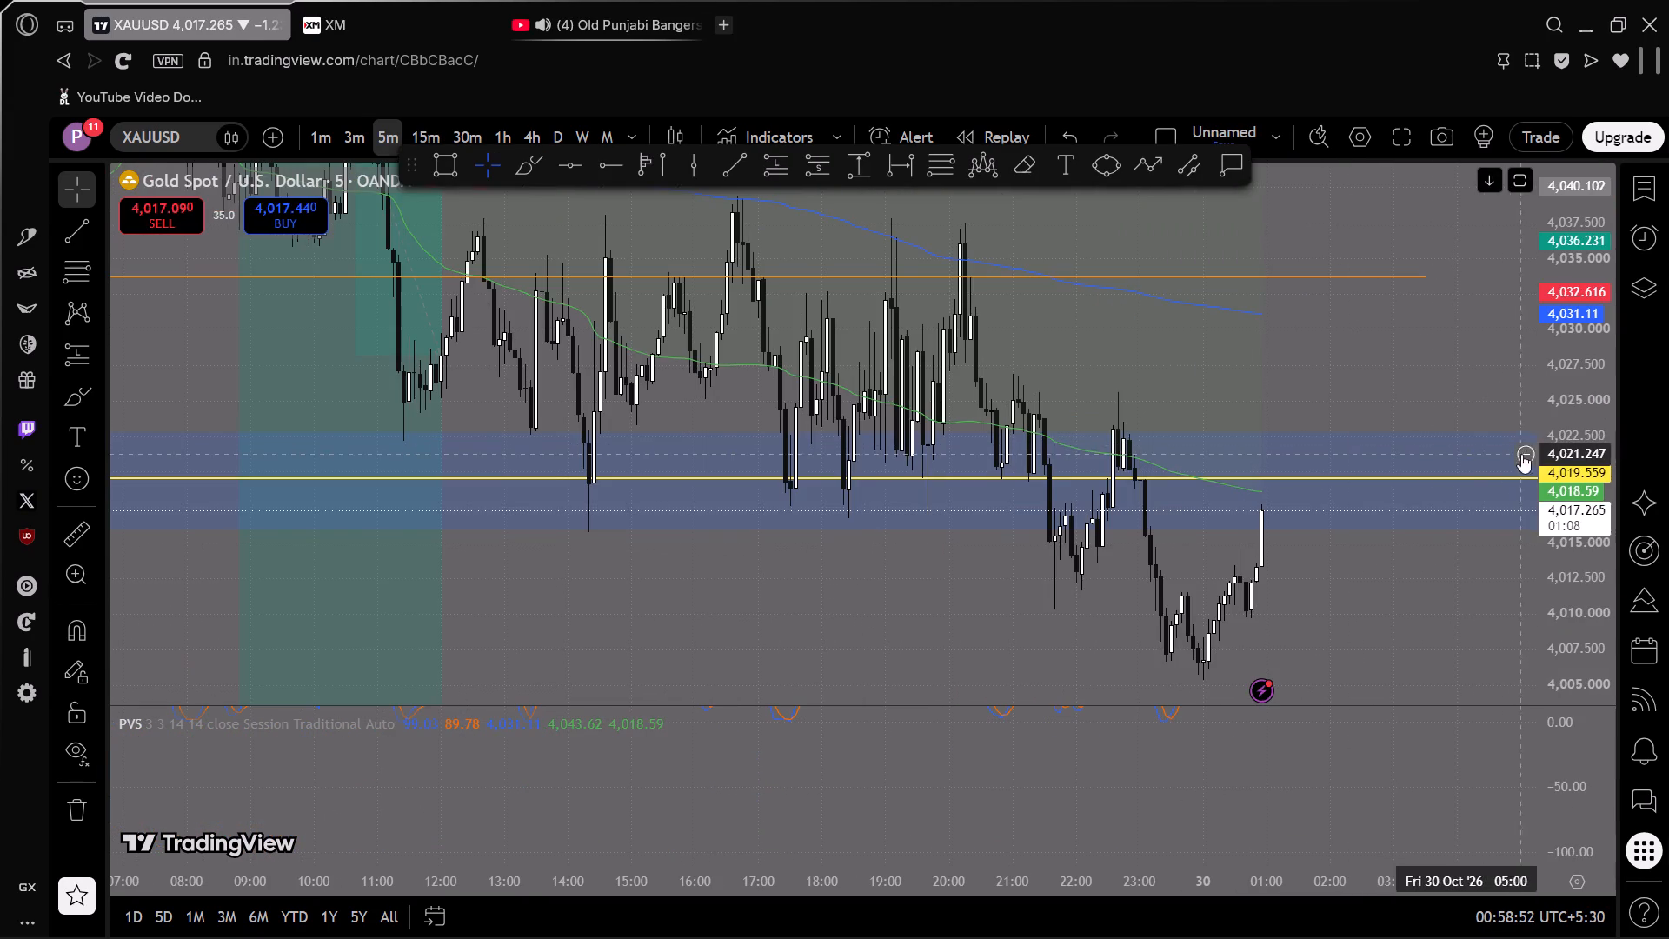
{"action": "scroll", "coordinate": [1556, 454], "scroll_direction": "down", "scroll_amount": 15}
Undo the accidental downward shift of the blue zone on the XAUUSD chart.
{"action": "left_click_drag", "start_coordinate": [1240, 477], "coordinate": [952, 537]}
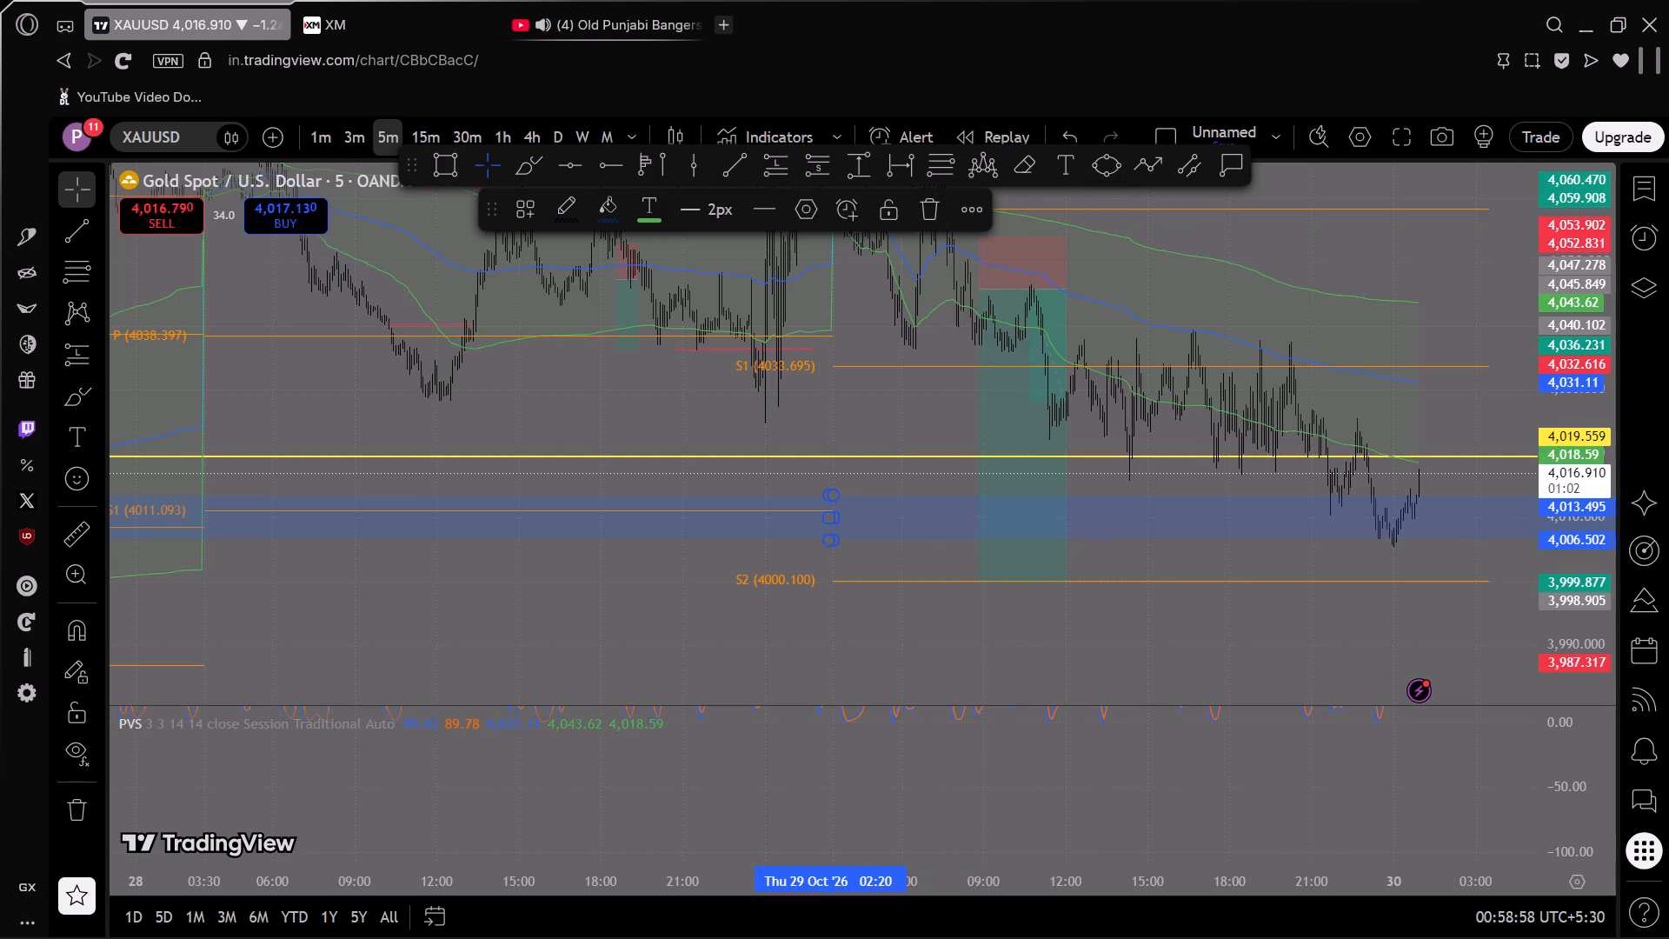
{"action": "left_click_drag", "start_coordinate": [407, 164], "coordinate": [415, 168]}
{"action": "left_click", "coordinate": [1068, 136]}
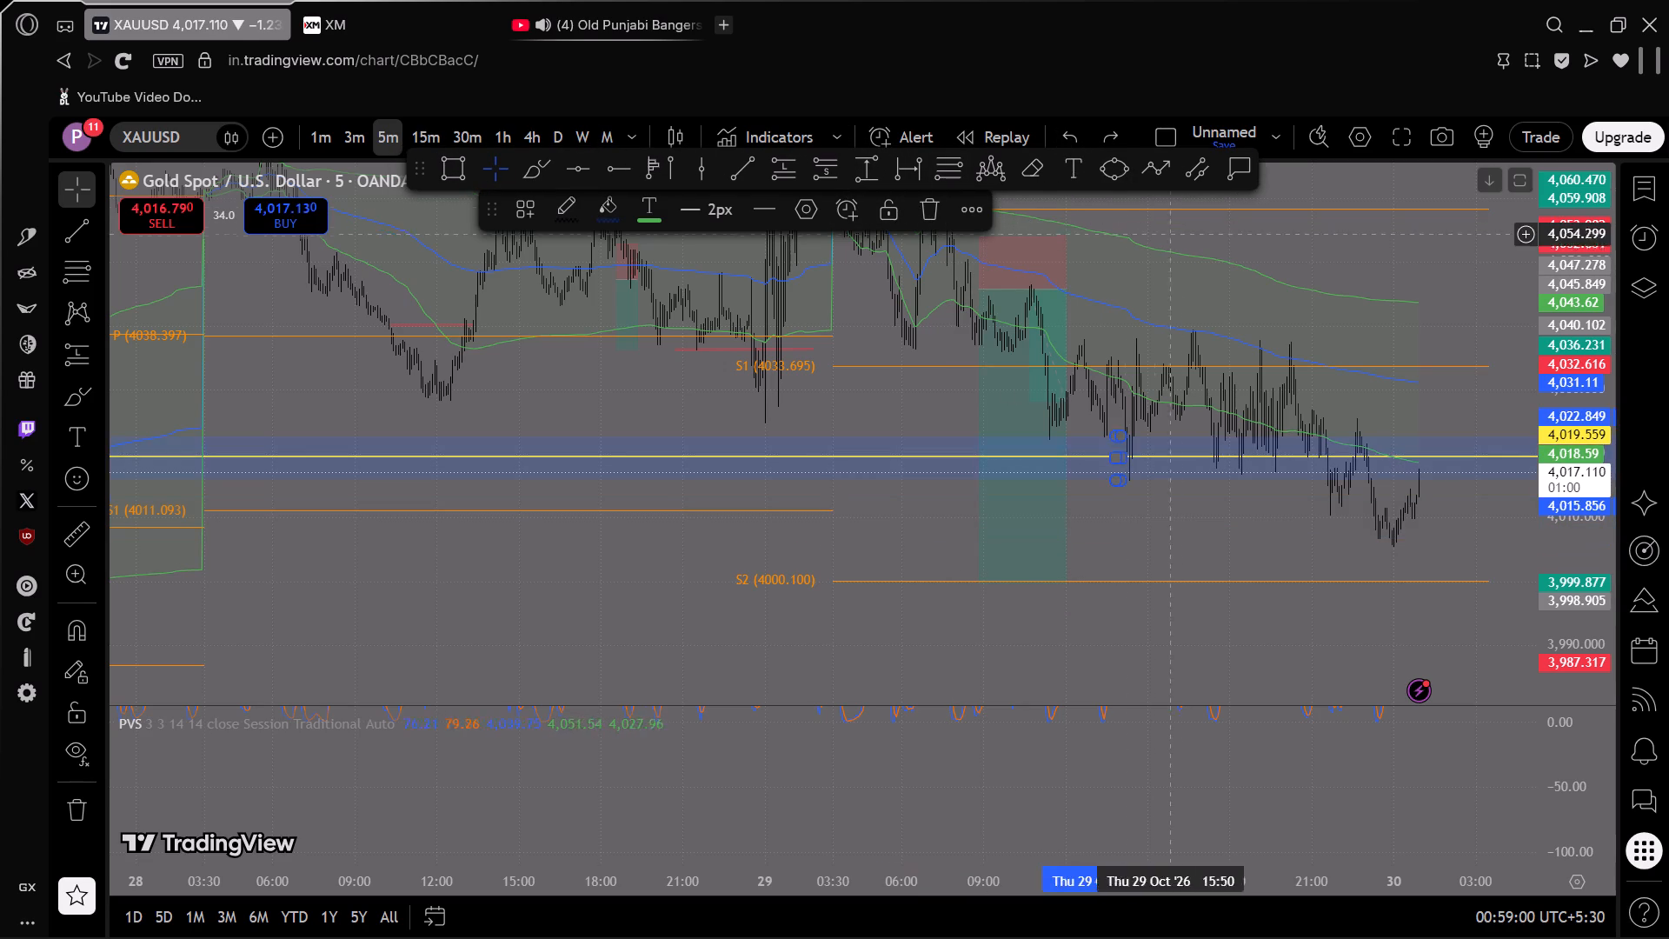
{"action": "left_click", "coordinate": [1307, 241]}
Compare the broader XAUUSD and XAGUSD declines against their orange pivot support levels.
{"action": "left_click_drag", "start_coordinate": [1365, 262], "coordinate": [1039, 343]}
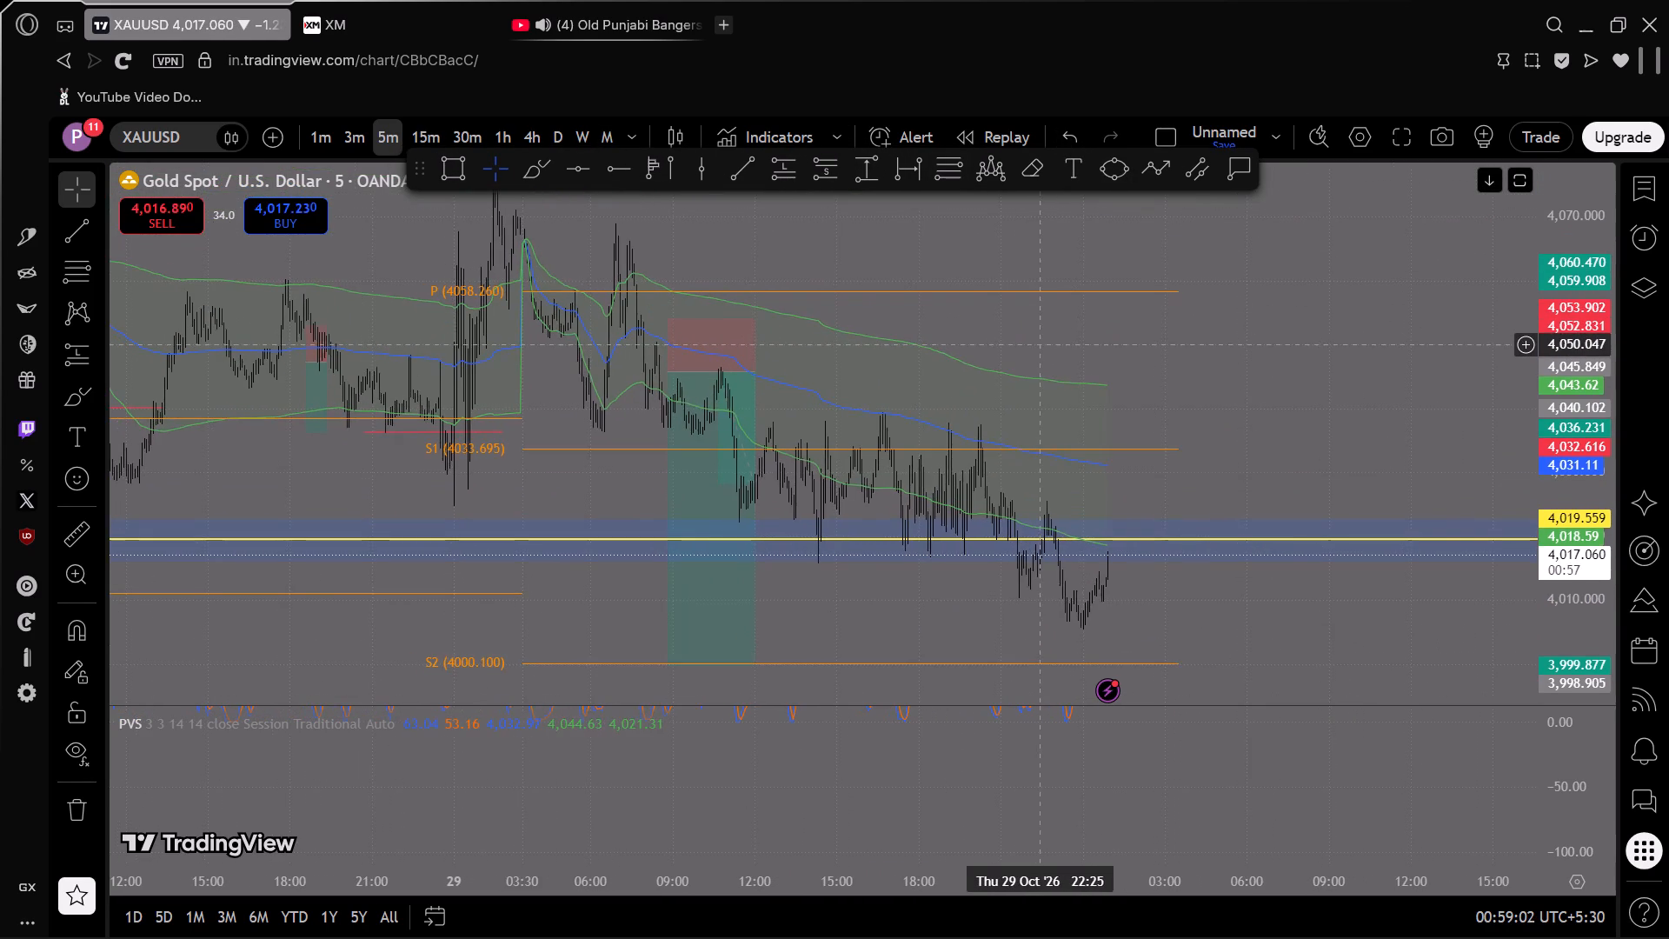
{"action": "key", "text": "alt+Tab"}
{"action": "scroll", "coordinate": [1092, 404], "scroll_direction": "down", "scroll_amount": 4}
{"action": "left_click_drag", "start_coordinate": [1366, 362], "coordinate": [1184, 422]}
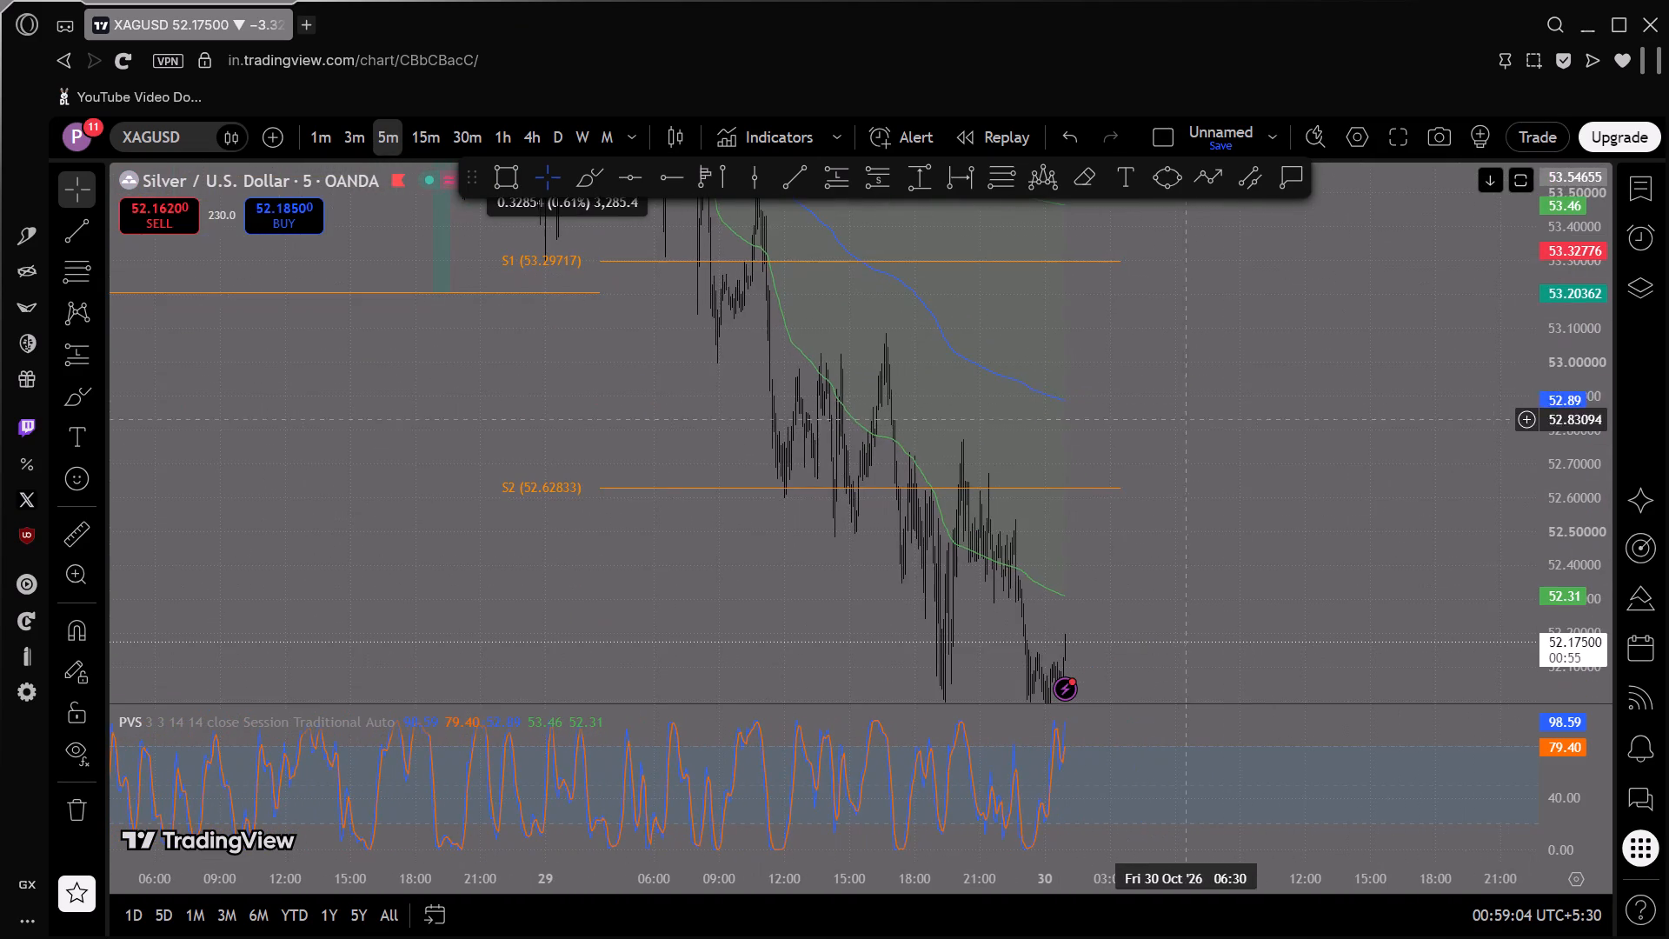
{"action": "scroll", "coordinate": [1567, 444], "scroll_direction": "down", "scroll_amount": 4}
{"action": "left_click_drag", "start_coordinate": [1410, 463], "coordinate": [1404, 374]}
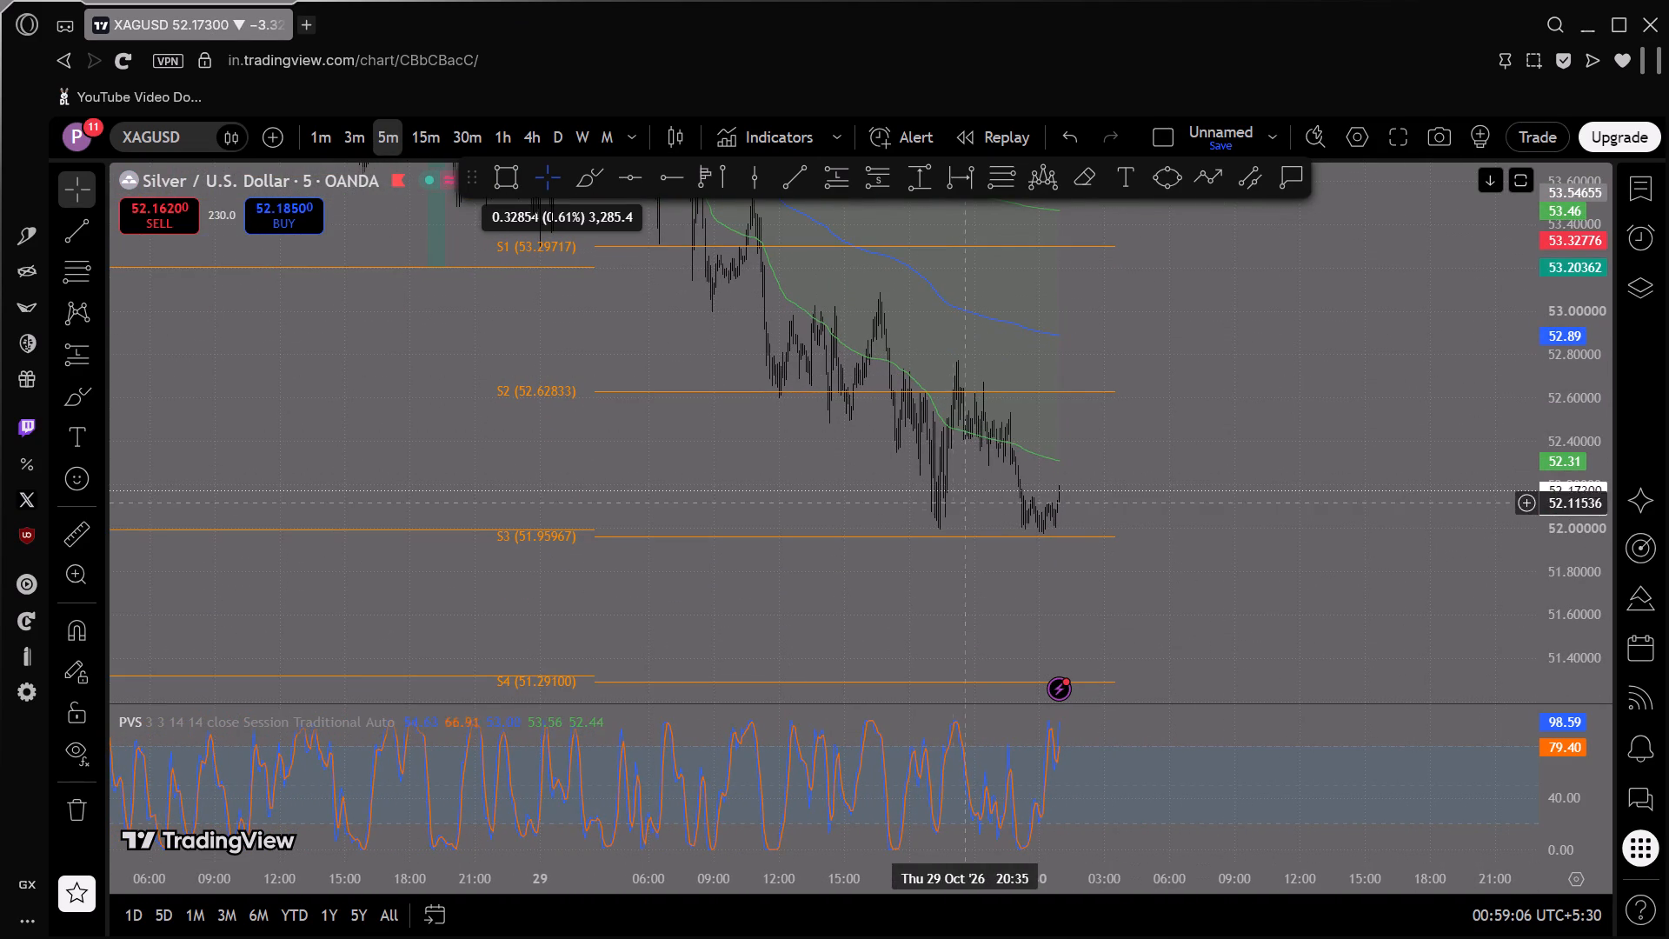
{"action": "key", "text": "alt+Tab"}
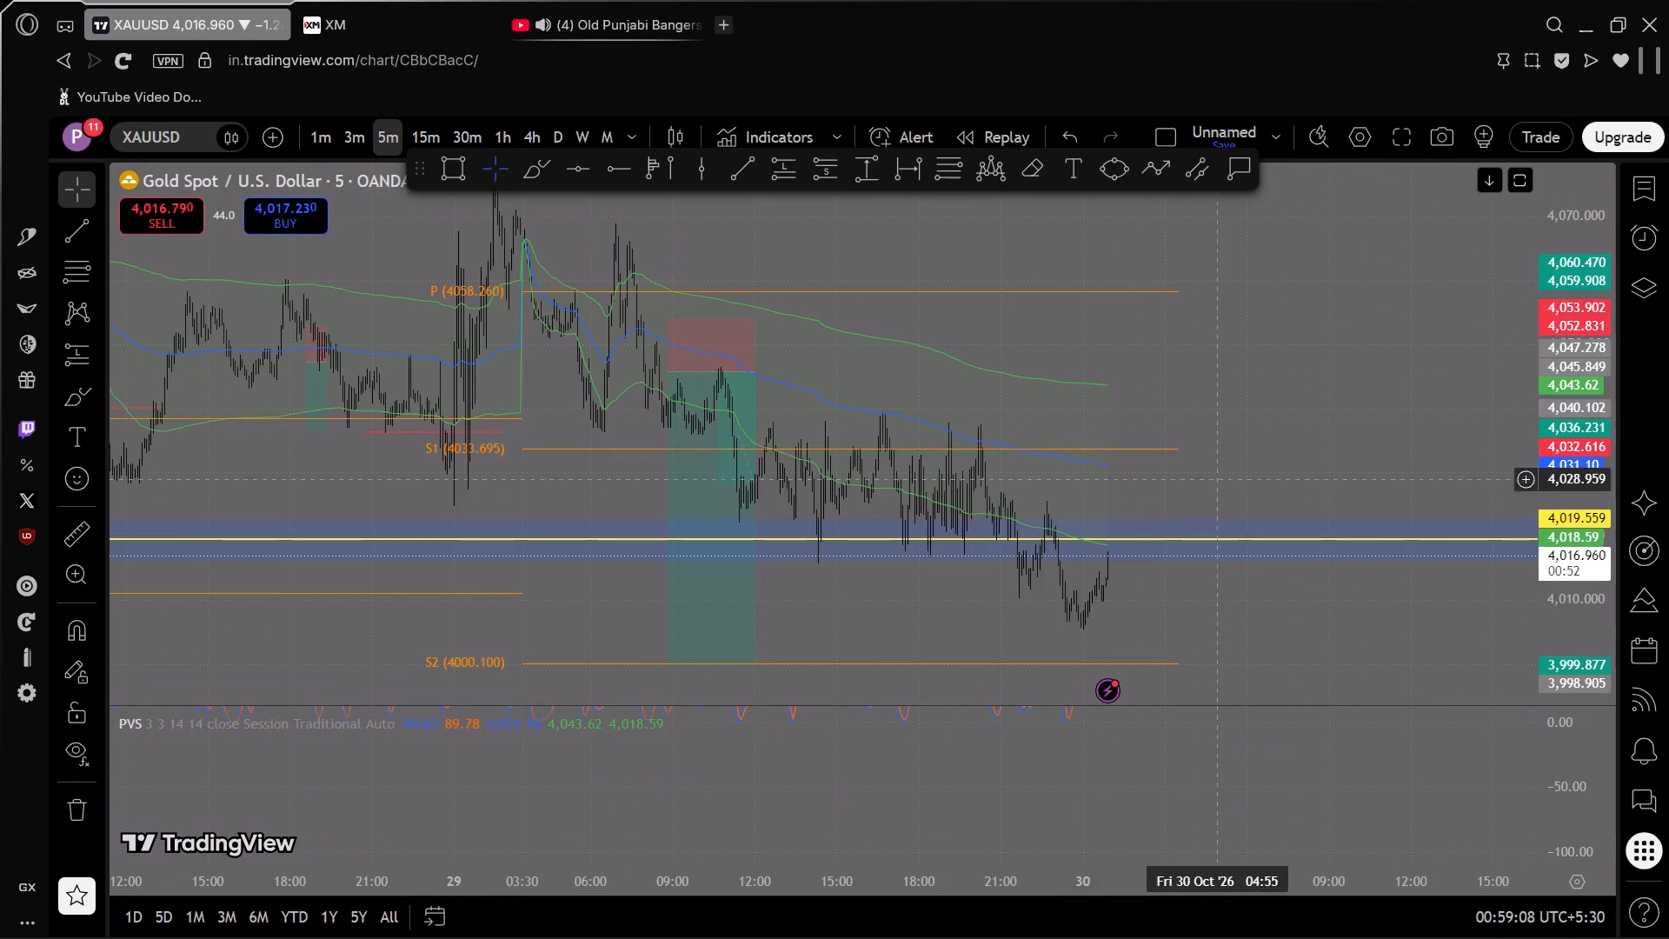
{"action": "key", "text": "alt+Tab"}
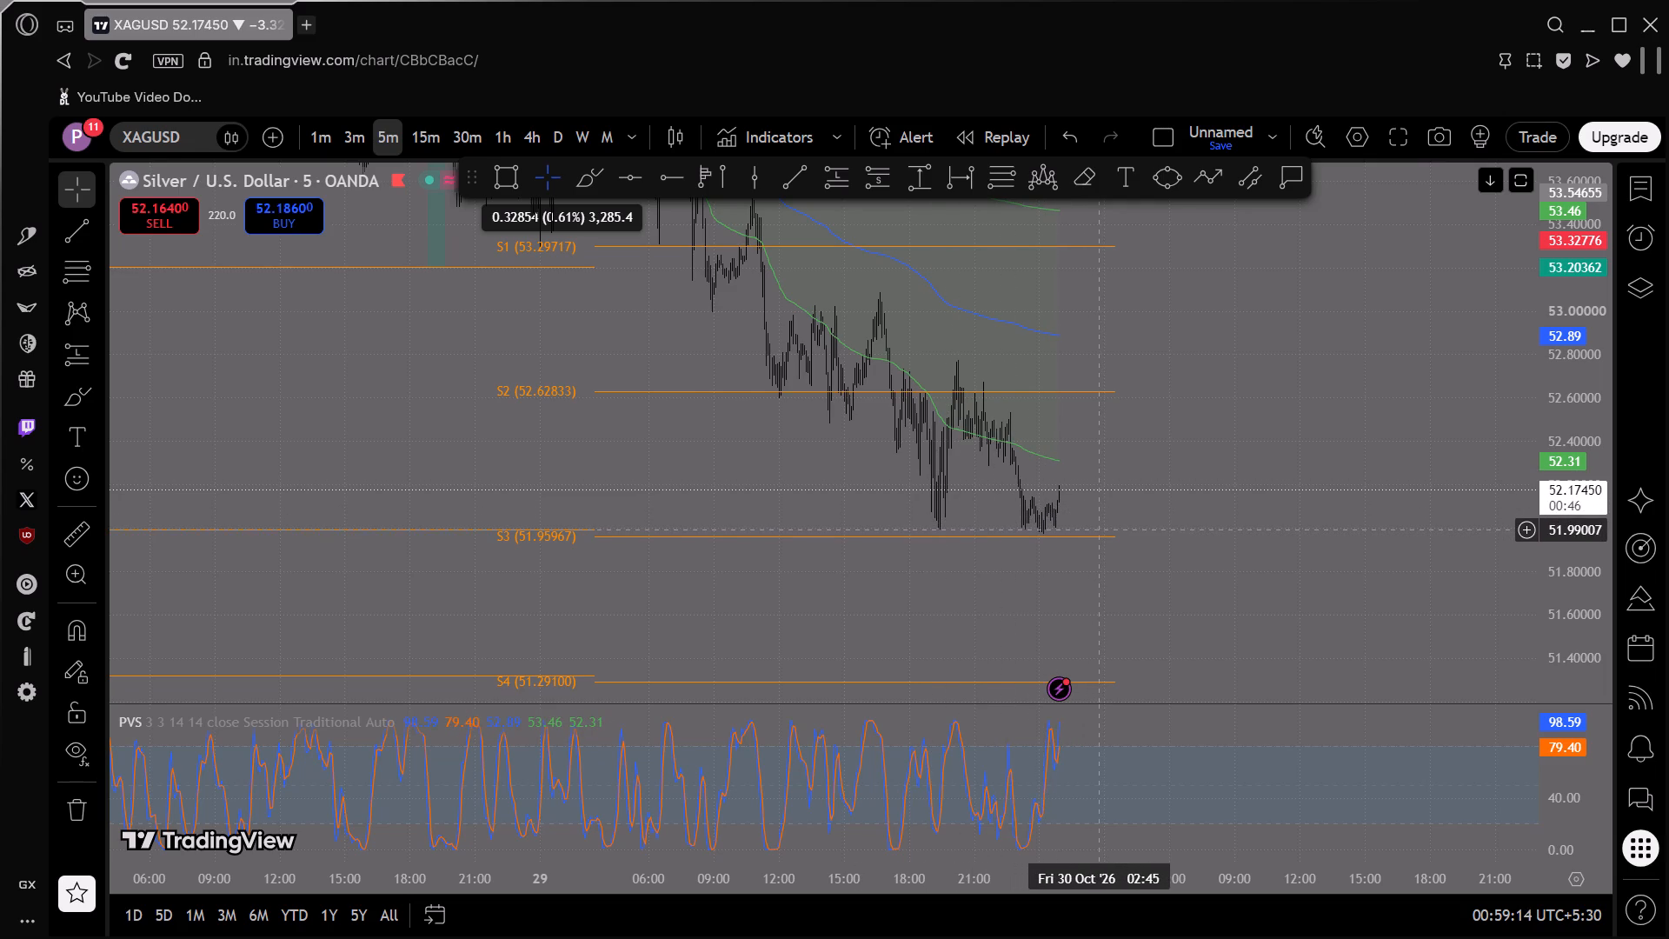
{"action": "key", "text": "alt+Tab"}
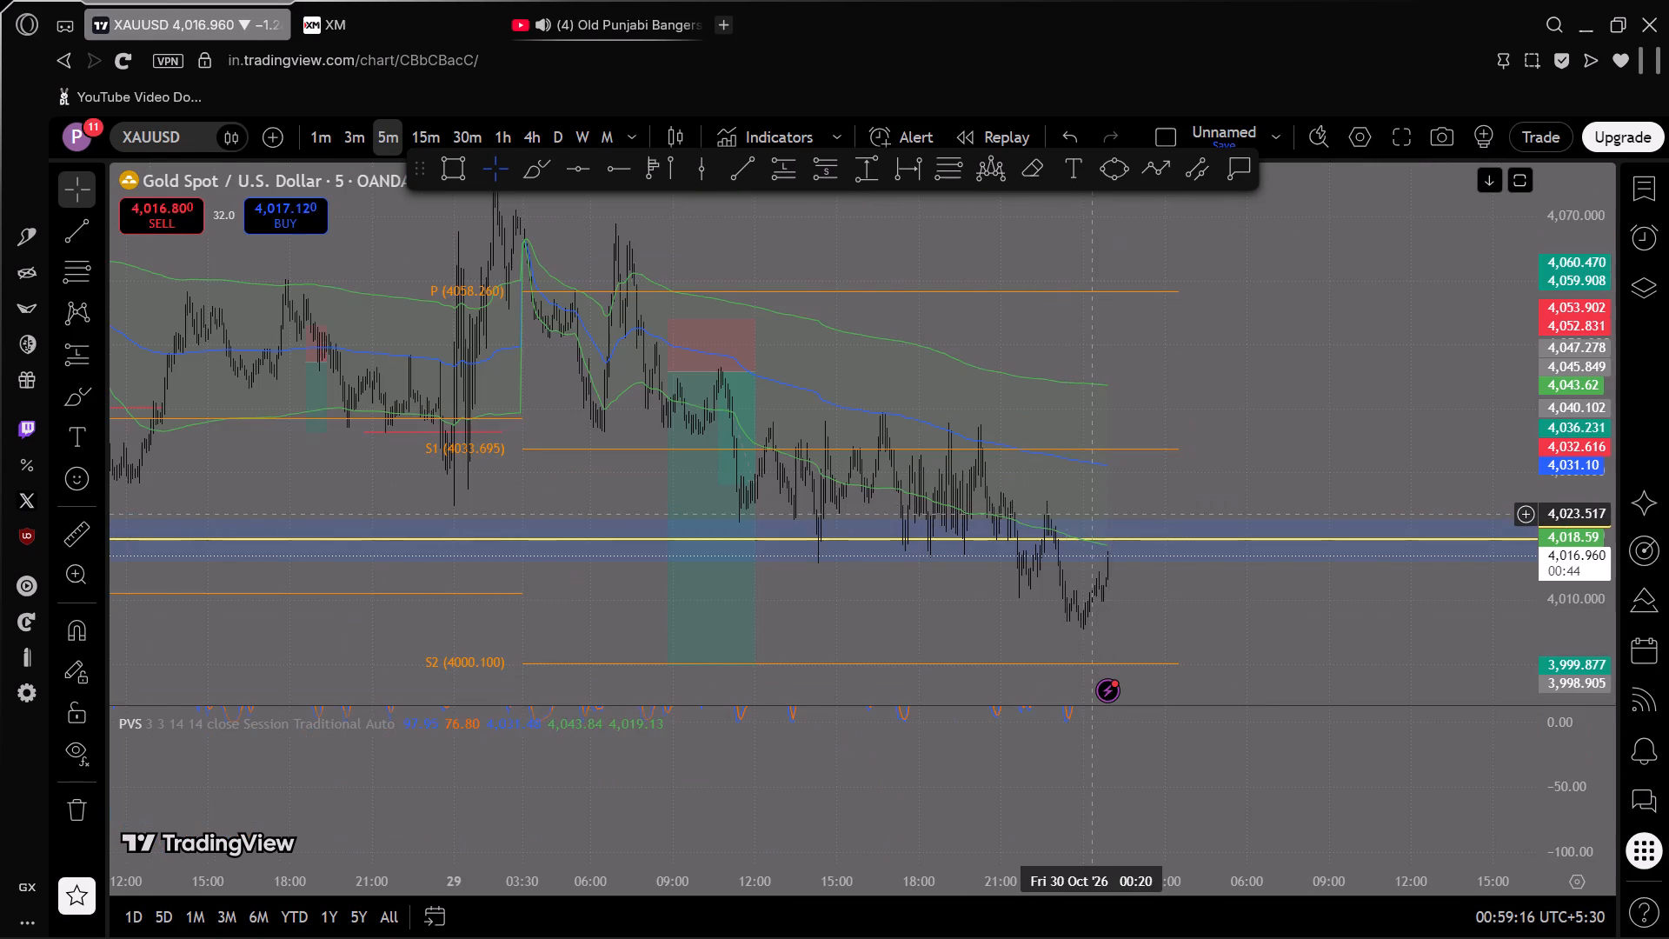
Examine the latest XAUUSD candles between the blue zone and the S2 level, cross-checking them against the XAGUSD chart.
{"action": "scroll", "coordinate": [1092, 515], "scroll_direction": "up", "scroll_amount": 5}
{"action": "left_click_drag", "start_coordinate": [919, 602], "coordinate": [1288, 483]}
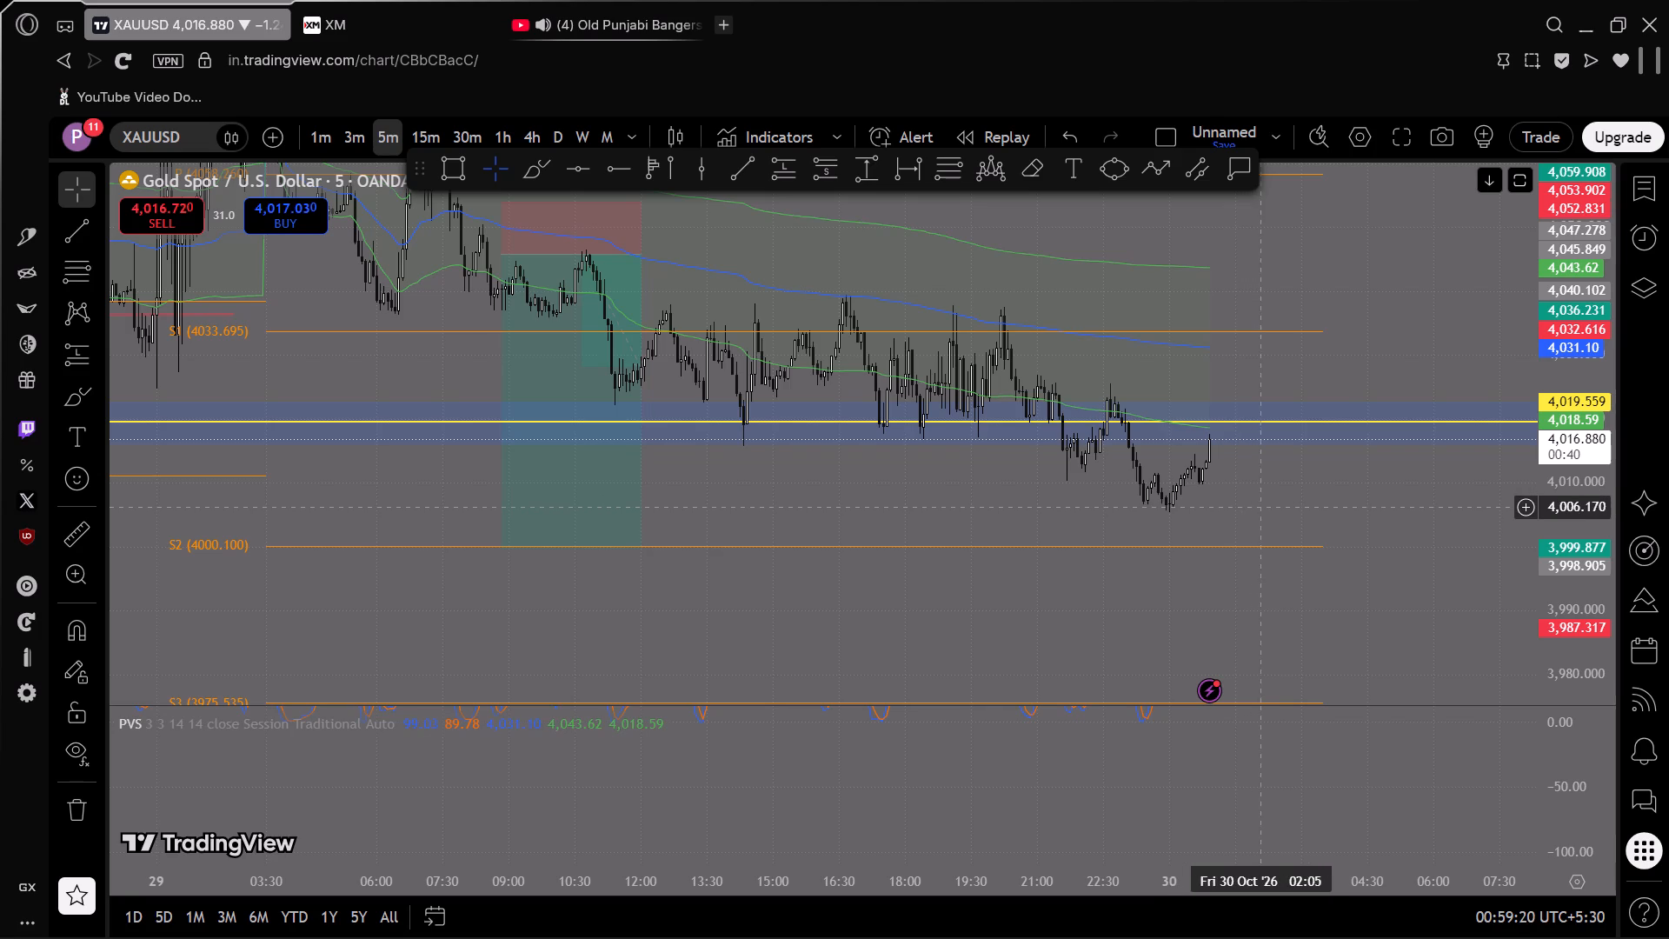
{"action": "left_click_drag", "start_coordinate": [1267, 504], "coordinate": [1178, 537]}
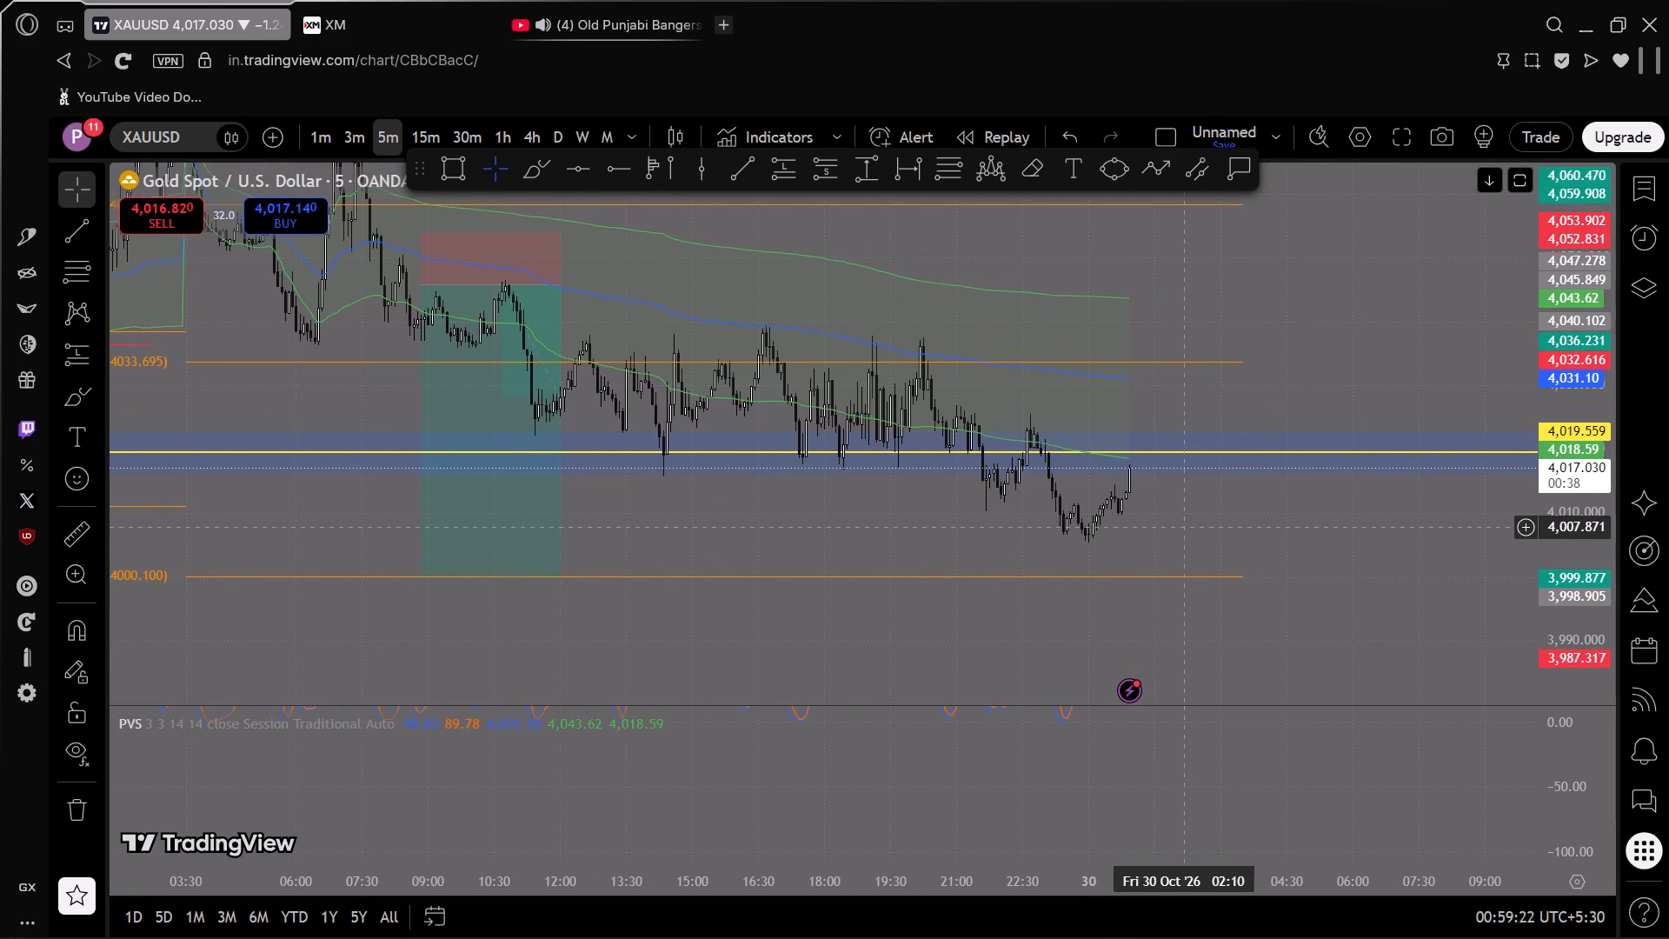
{"action": "scroll", "coordinate": [1184, 527], "scroll_direction": "down", "scroll_amount": 2}
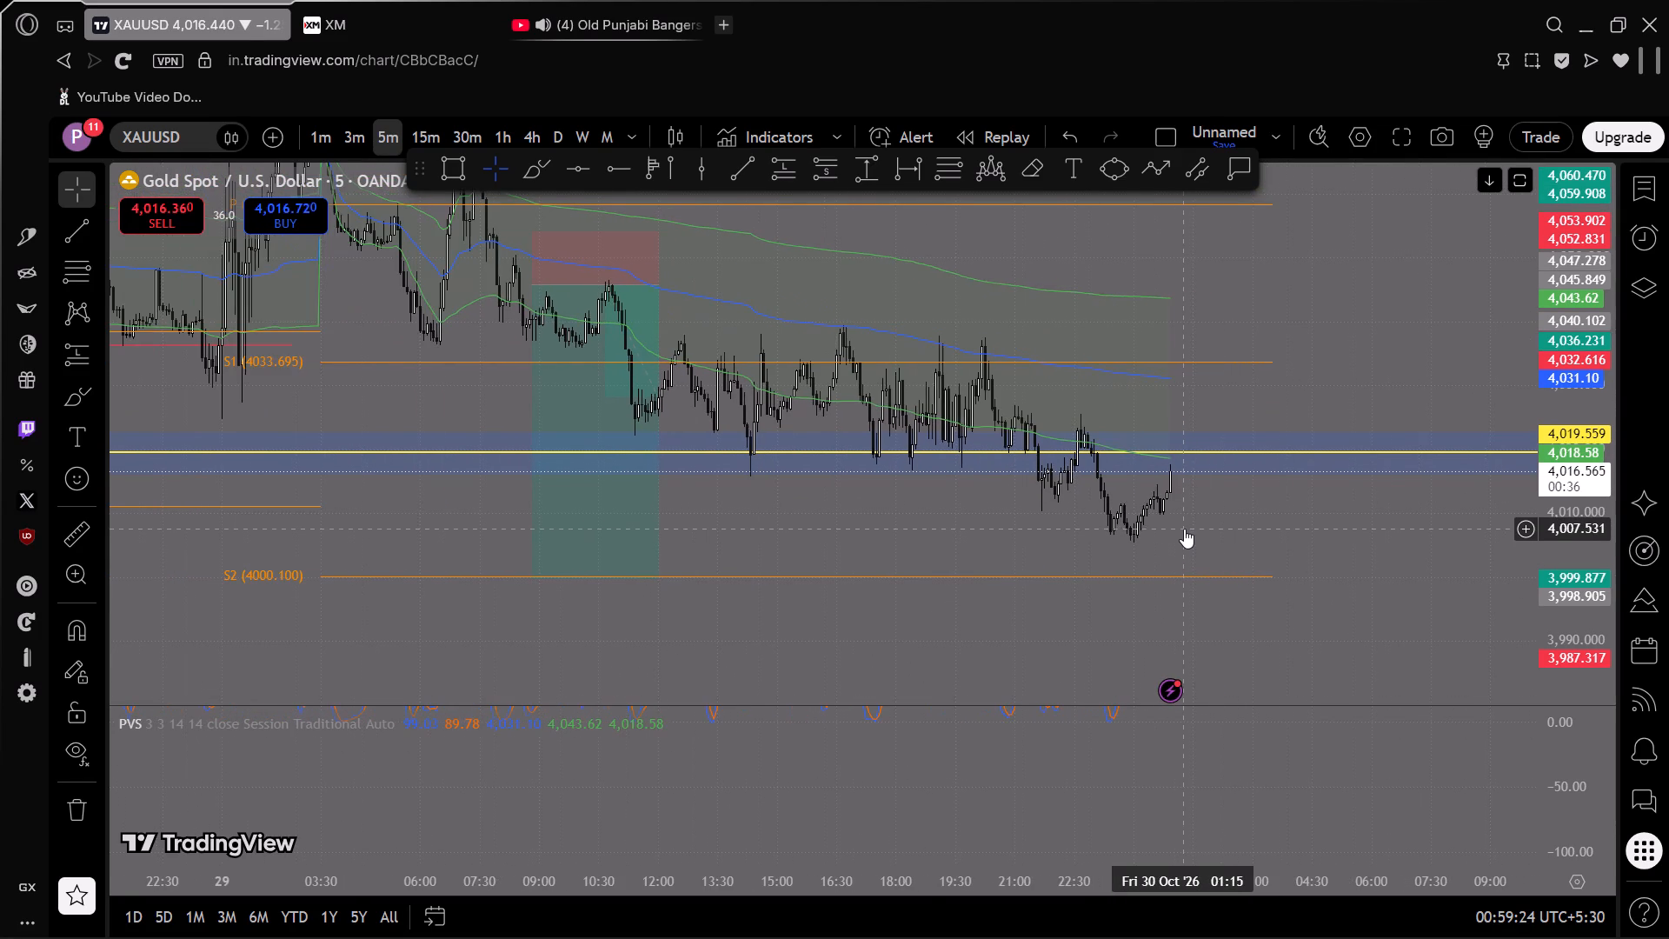
{"action": "scroll", "coordinate": [1327, 527], "scroll_direction": "up", "scroll_amount": 5}
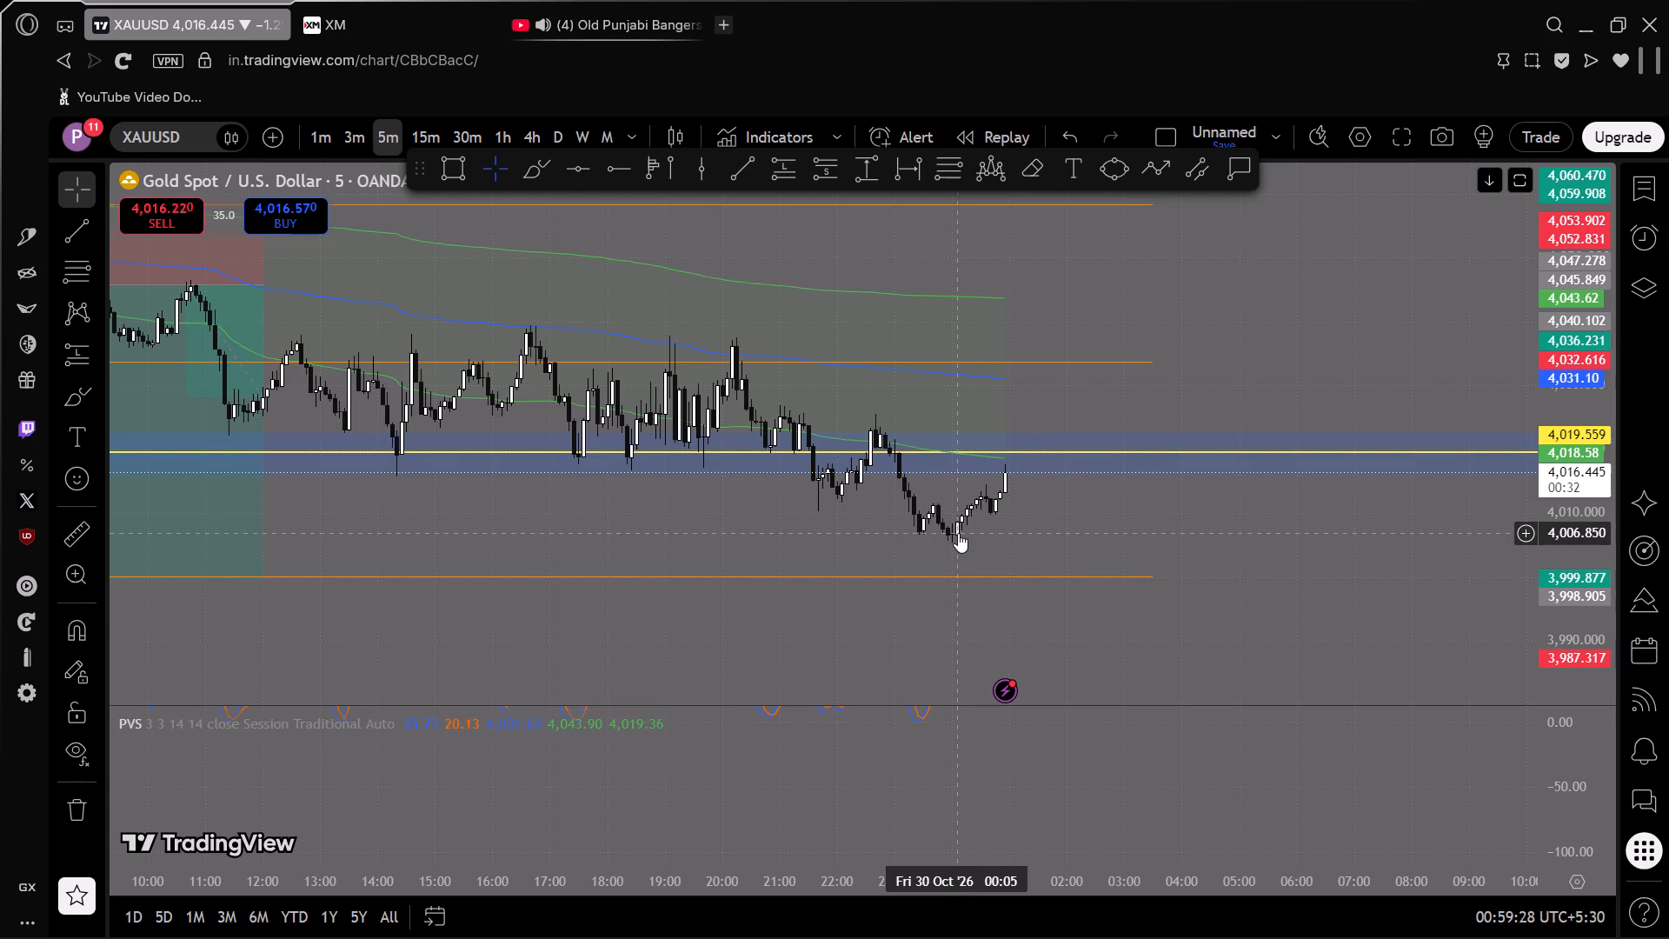
{"action": "key", "text": "alt+Tab"}
{"action": "scroll", "coordinate": [957, 514], "scroll_direction": "up", "scroll_amount": 4}
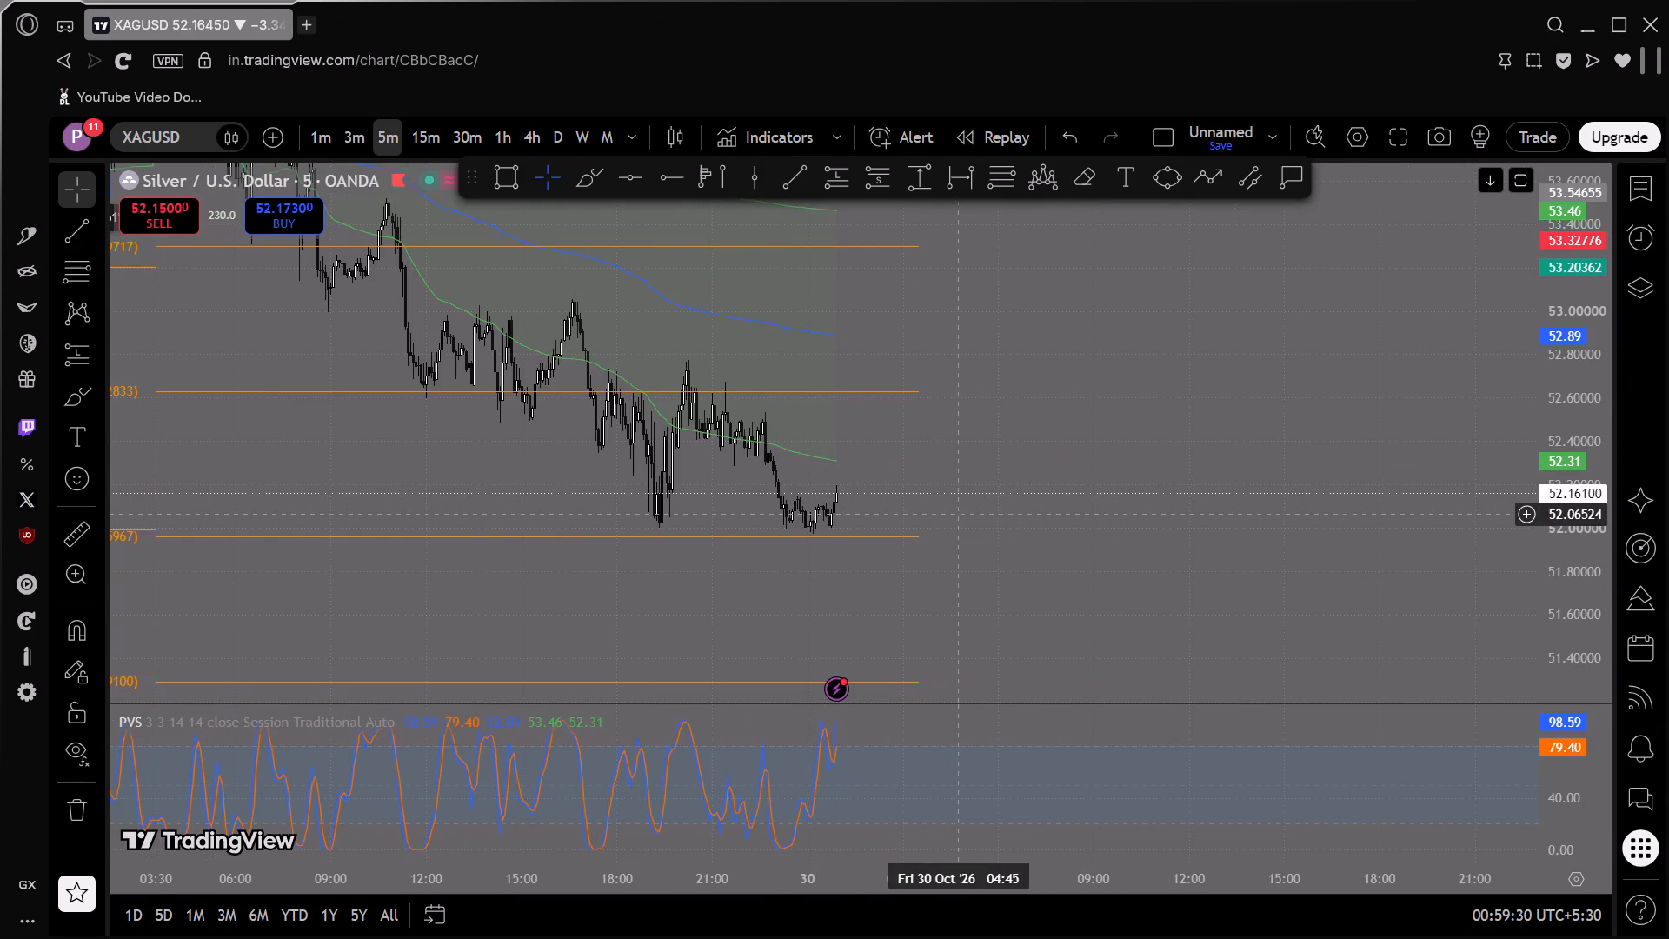
{"action": "key", "text": "alt+Tab"}
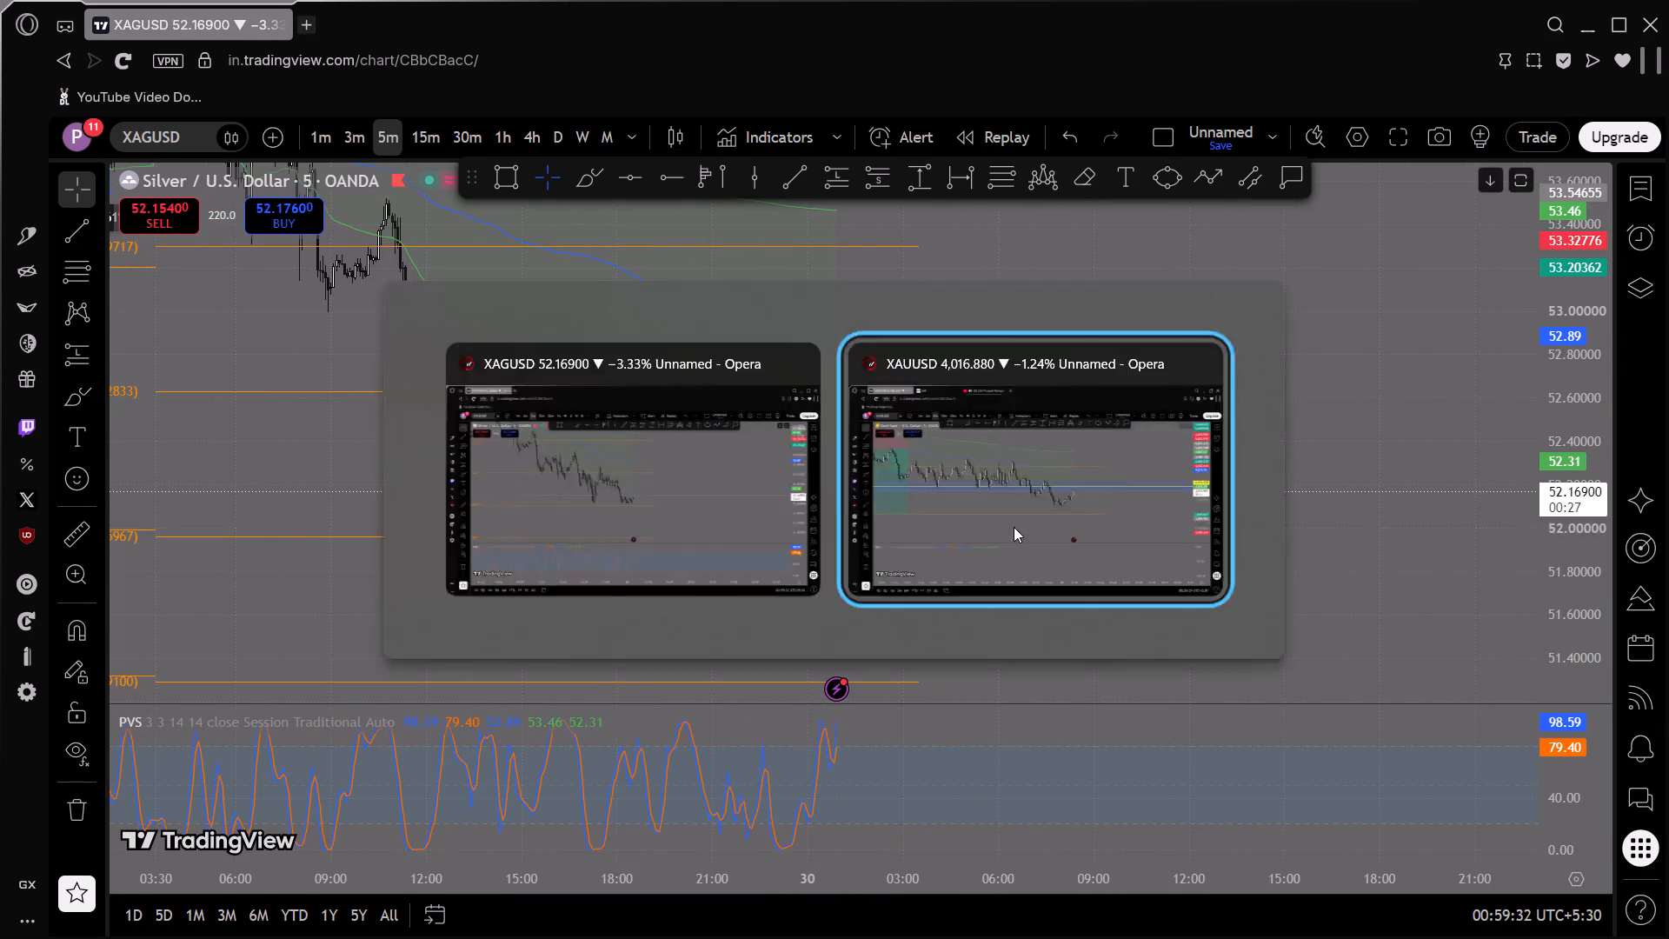
{"action": "scroll", "coordinate": [1047, 522], "scroll_direction": "down", "scroll_amount": 4}
{"action": "scroll", "coordinate": [1252, 553], "scroll_direction": "up", "scroll_amount": 5}
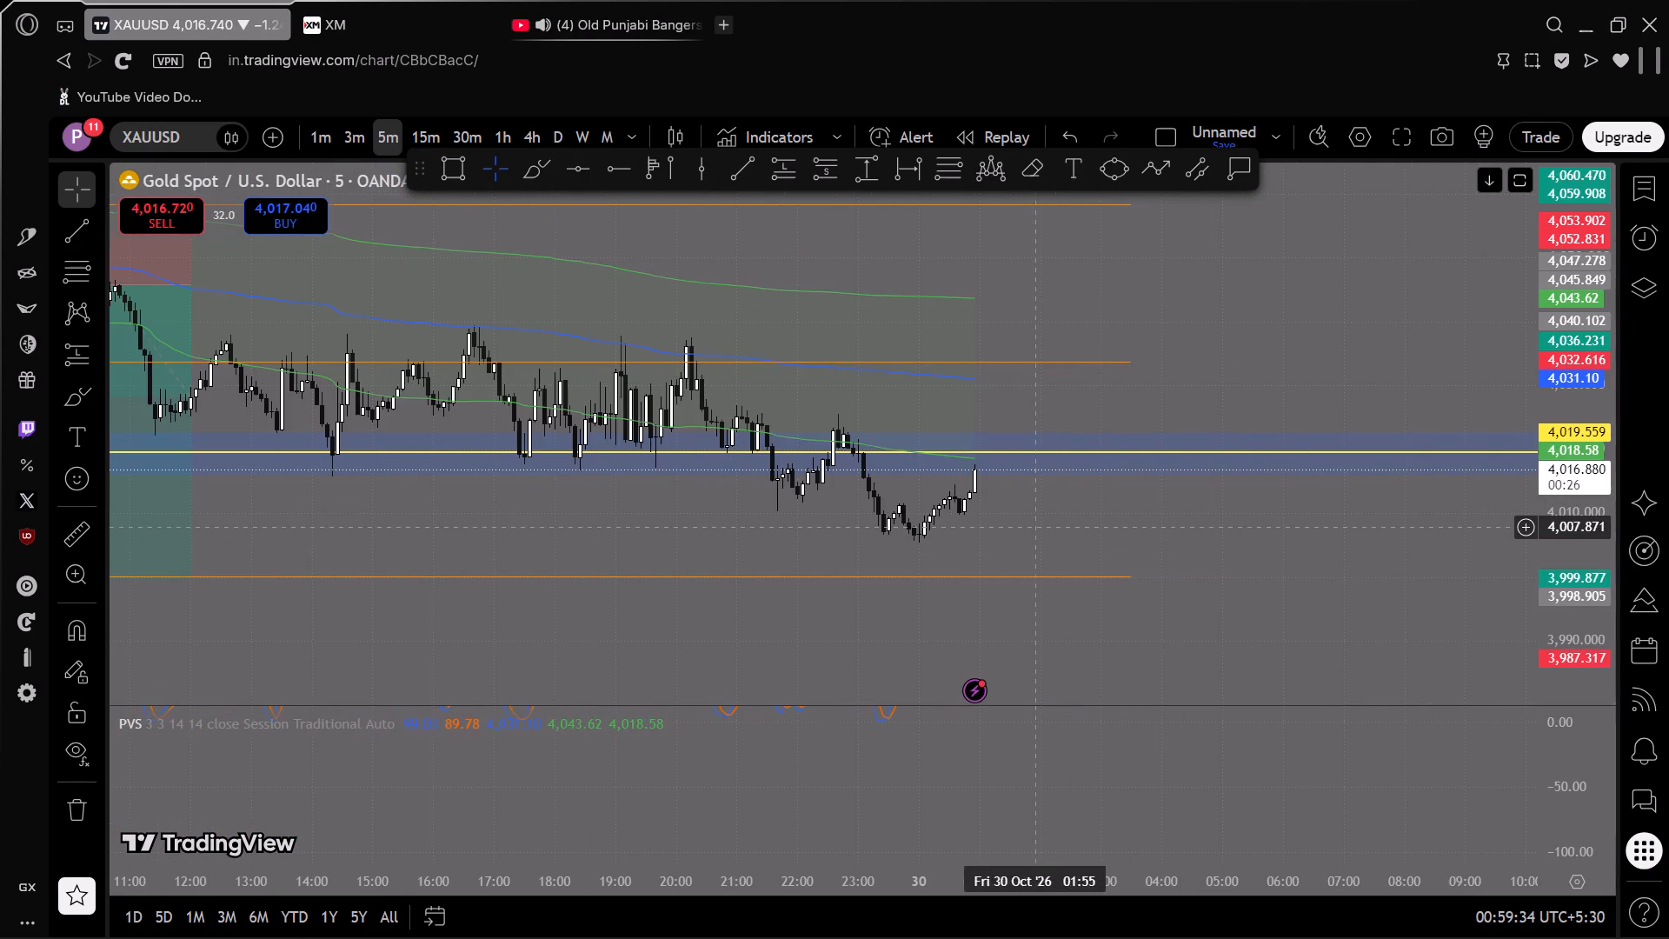
{"action": "left_click_drag", "start_coordinate": [1159, 510], "coordinate": [1233, 504]}
{"action": "scroll", "coordinate": [1551, 541], "scroll_direction": "up", "scroll_amount": 4}
{"action": "left_click_drag", "start_coordinate": [1424, 574], "coordinate": [1407, 492]}
{"action": "scroll", "coordinate": [1372, 492], "scroll_direction": "up", "scroll_amount": 3}
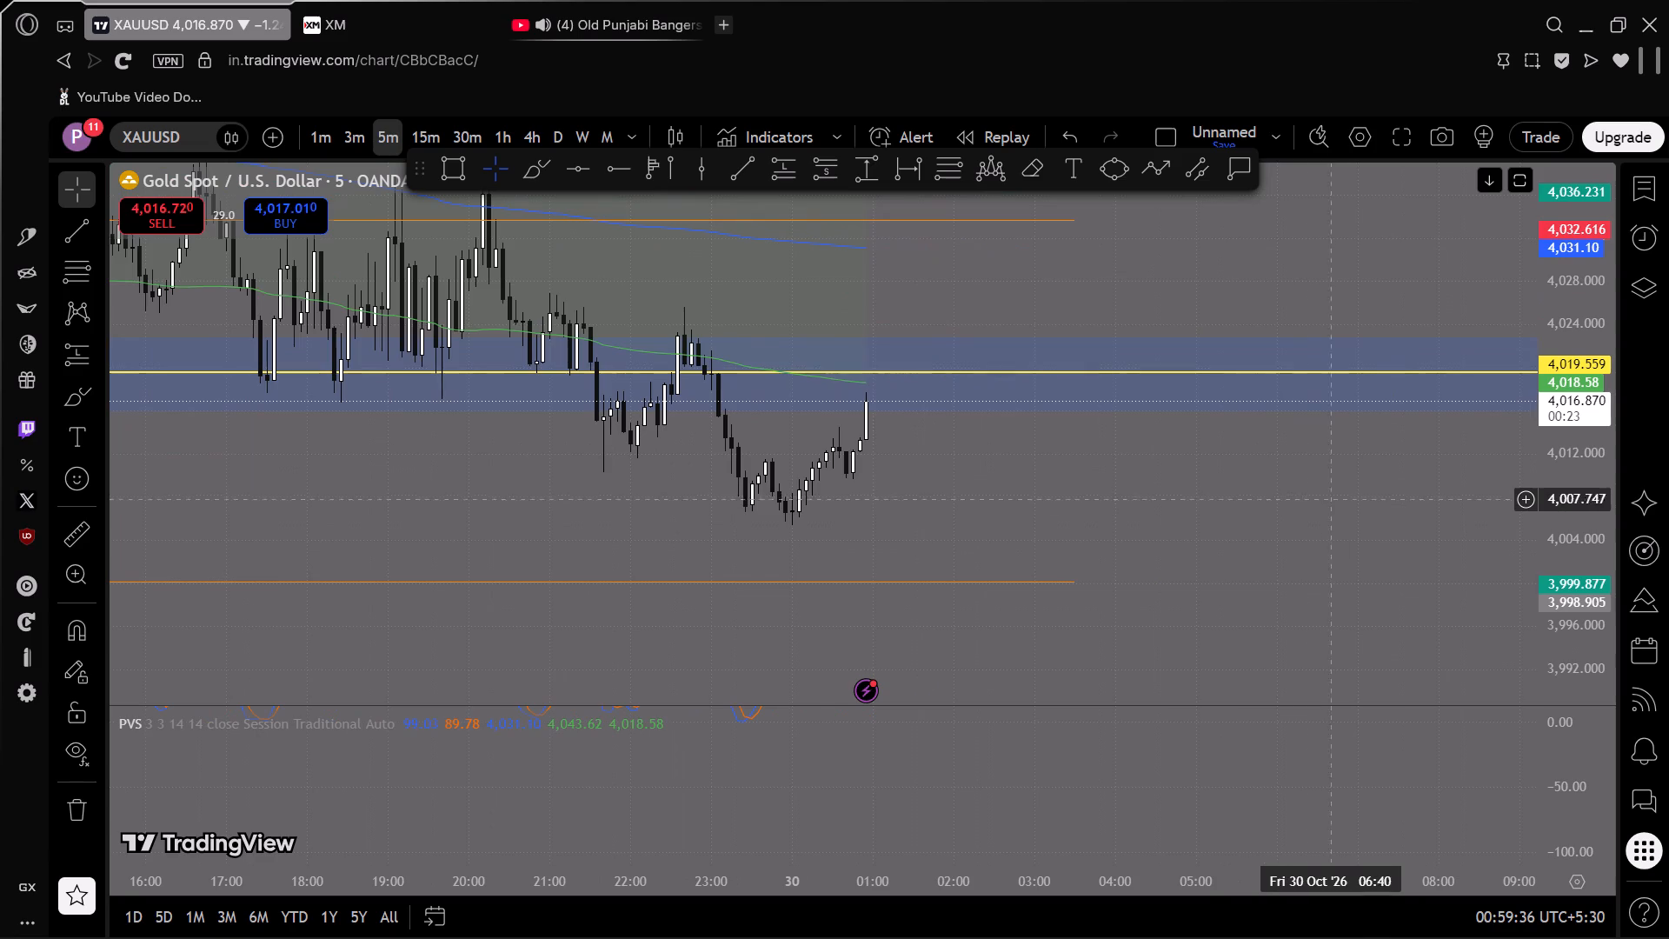
{"action": "scroll", "coordinate": [1200, 488], "scroll_direction": "down", "scroll_amount": 1}
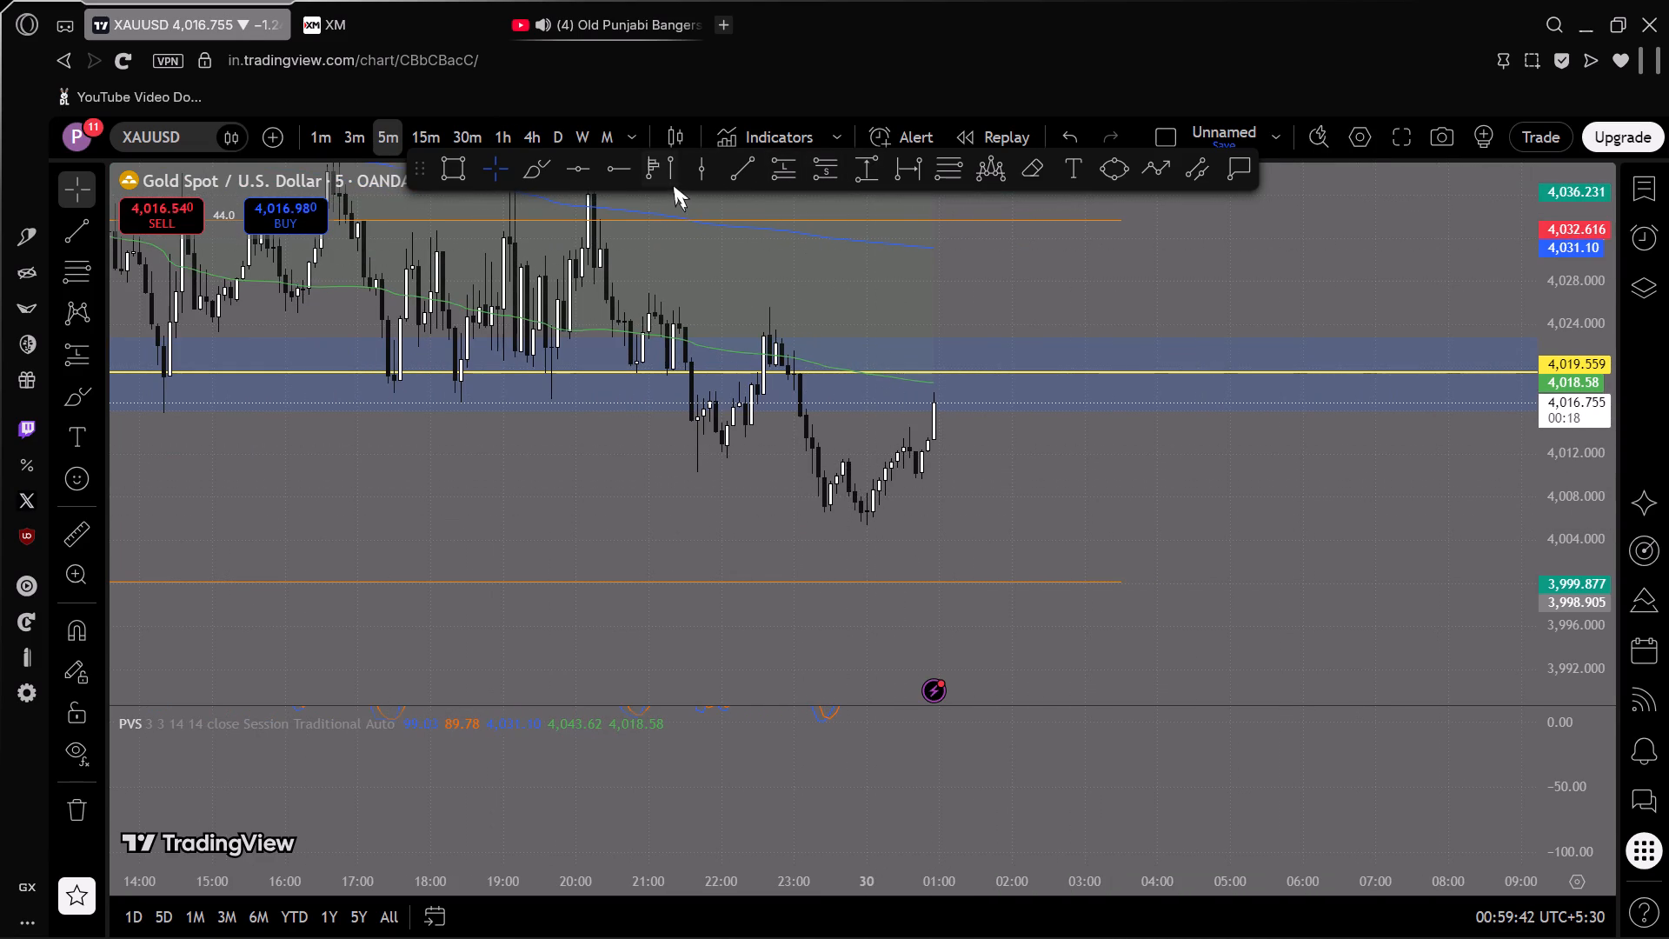
Measure the price range of the latest XAUUSD rise from about 4,008.8 to 4,016.8, and remove the measurement.
{"action": "left_click", "coordinate": [864, 176]}
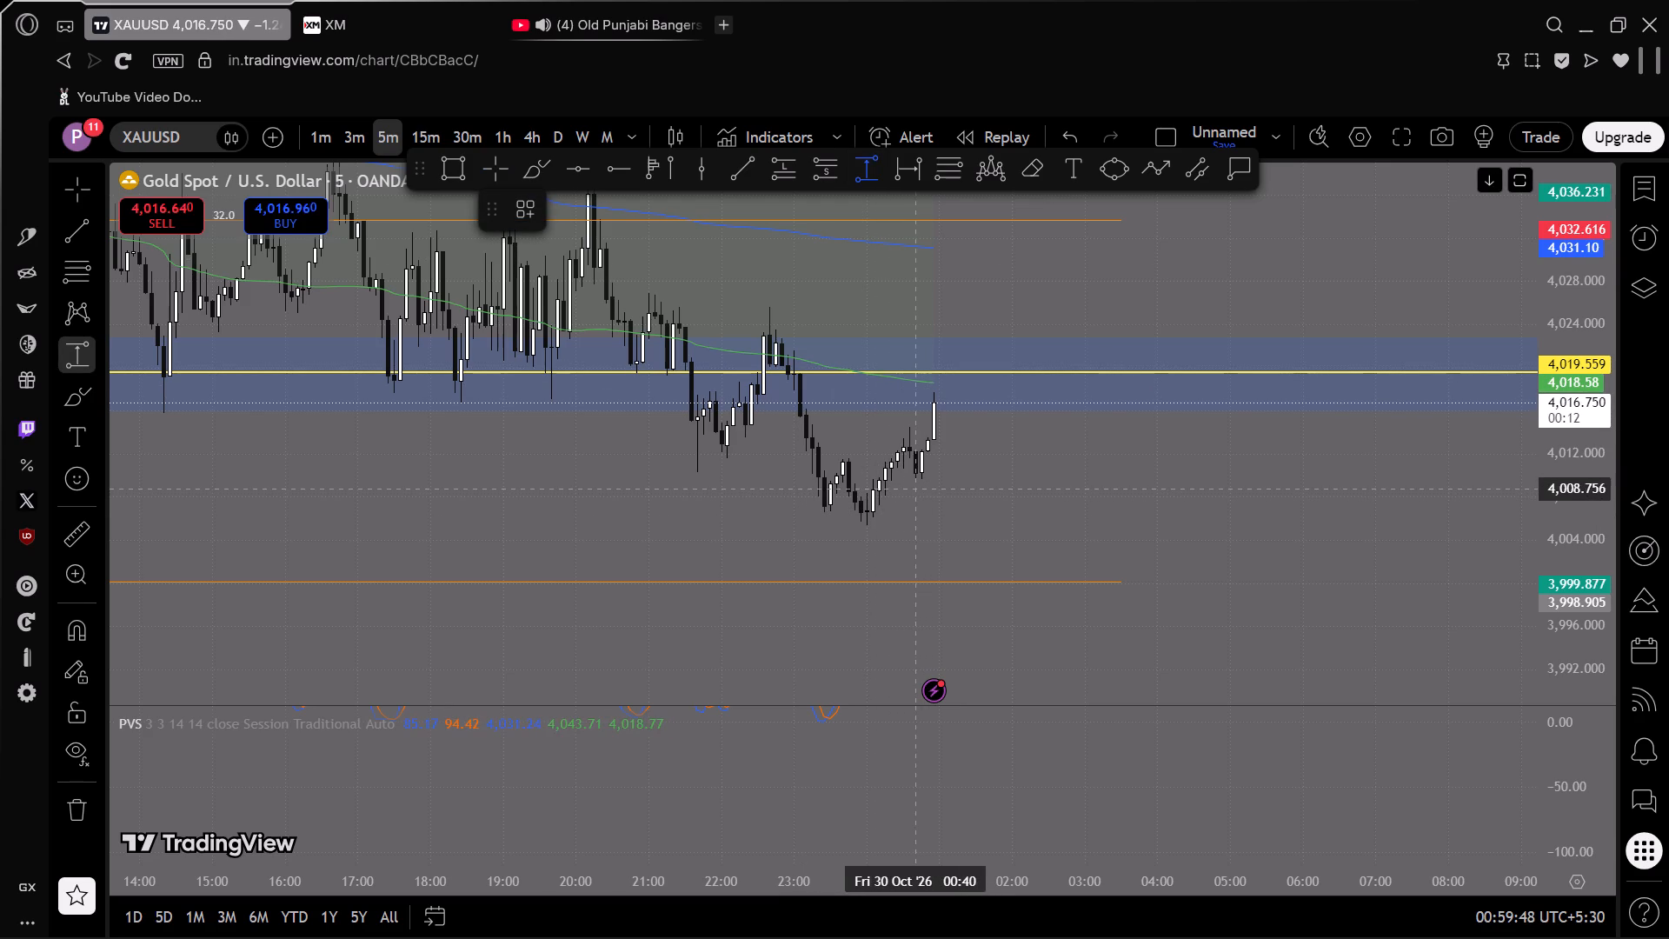
{"action": "left_click_drag", "start_coordinate": [916, 489], "coordinate": [994, 402]}
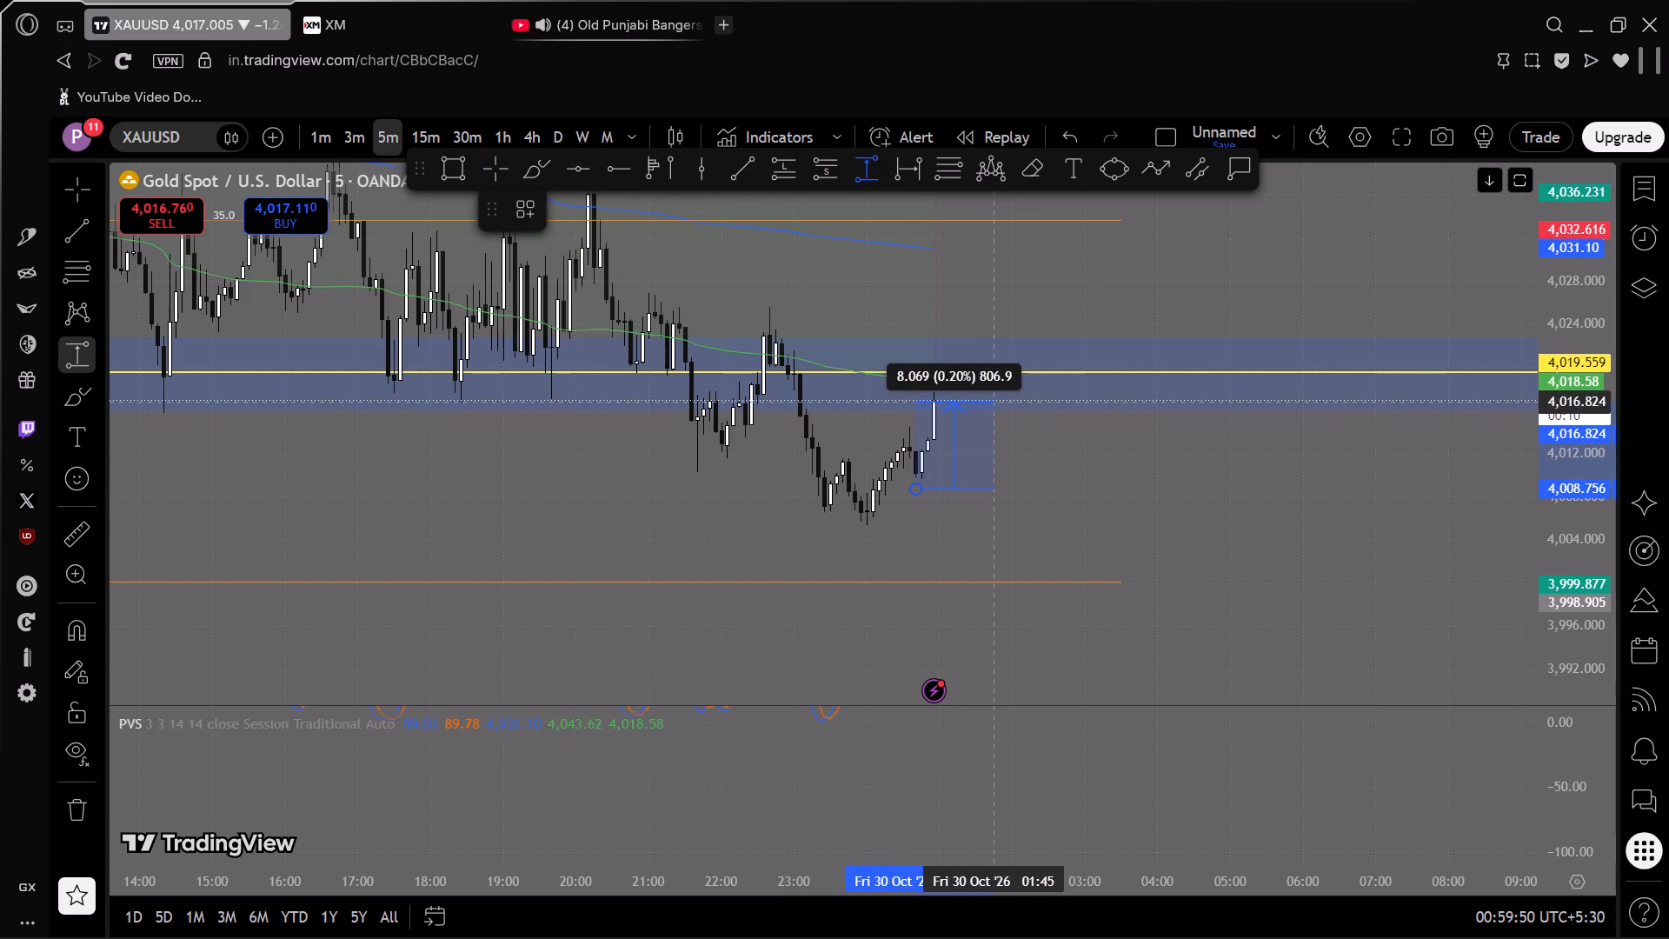
{"action": "left_click_drag", "start_coordinate": [994, 402], "coordinate": [996, 401]}
{"action": "left_click", "coordinate": [996, 401]}
{"action": "left_click", "coordinate": [840, 197]}
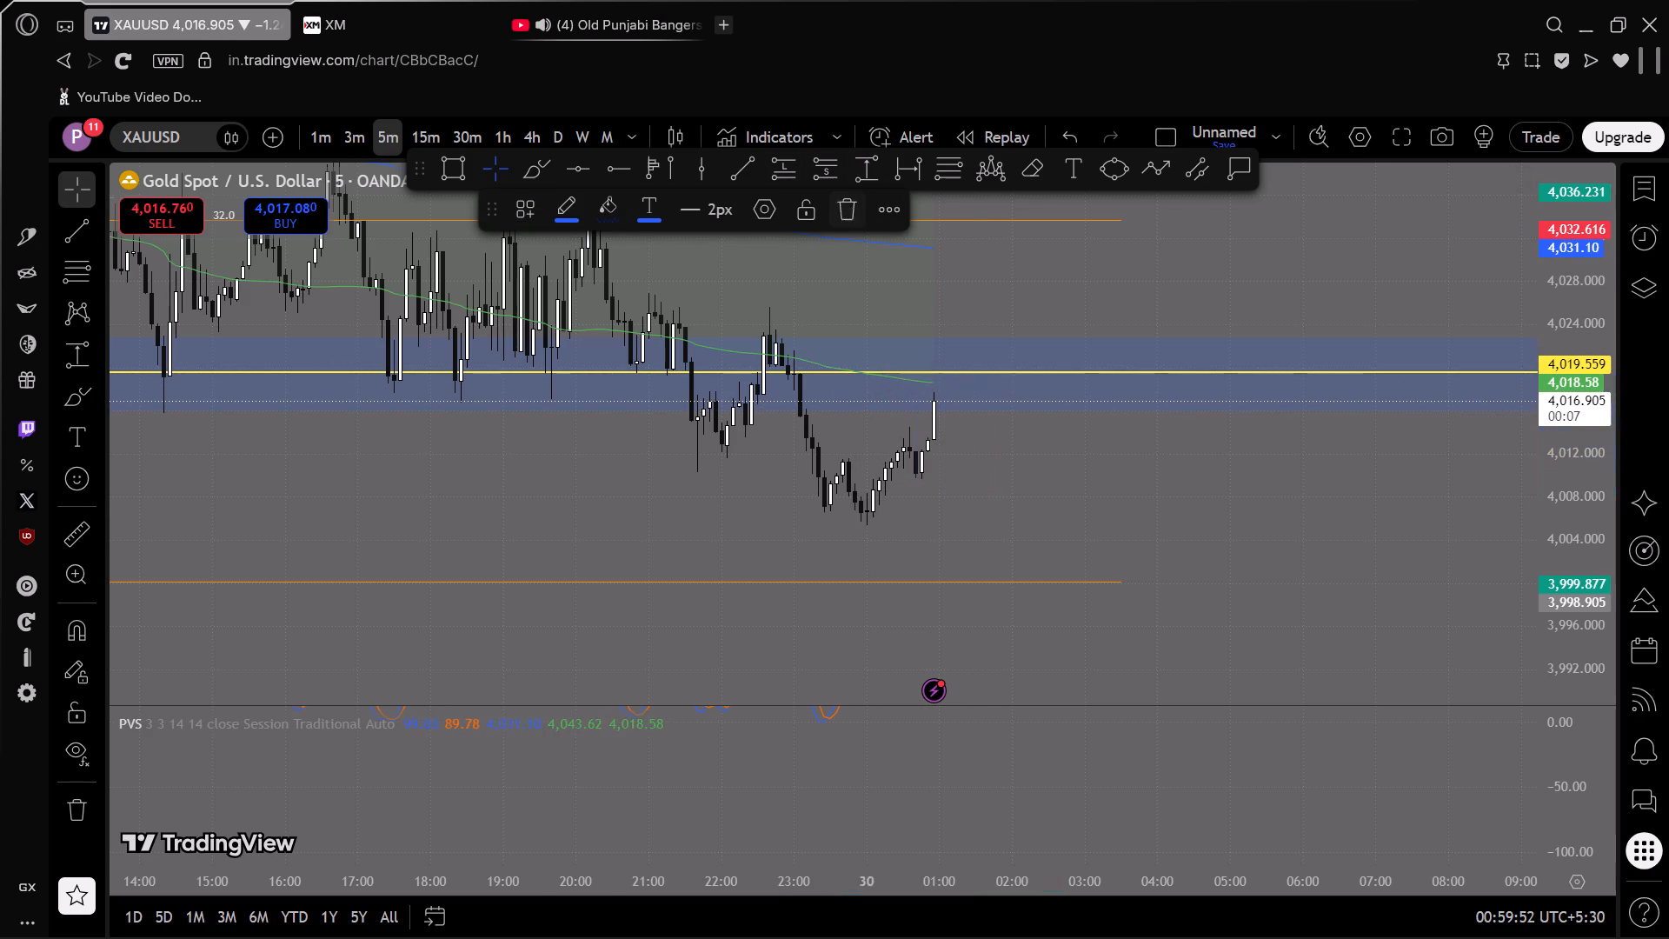
Examine earlier XAUUSD sessions back to 27 October in relation to the blue zone and the pivot levels.
{"action": "left_click_drag", "start_coordinate": [996, 273], "coordinate": [999, 406]}
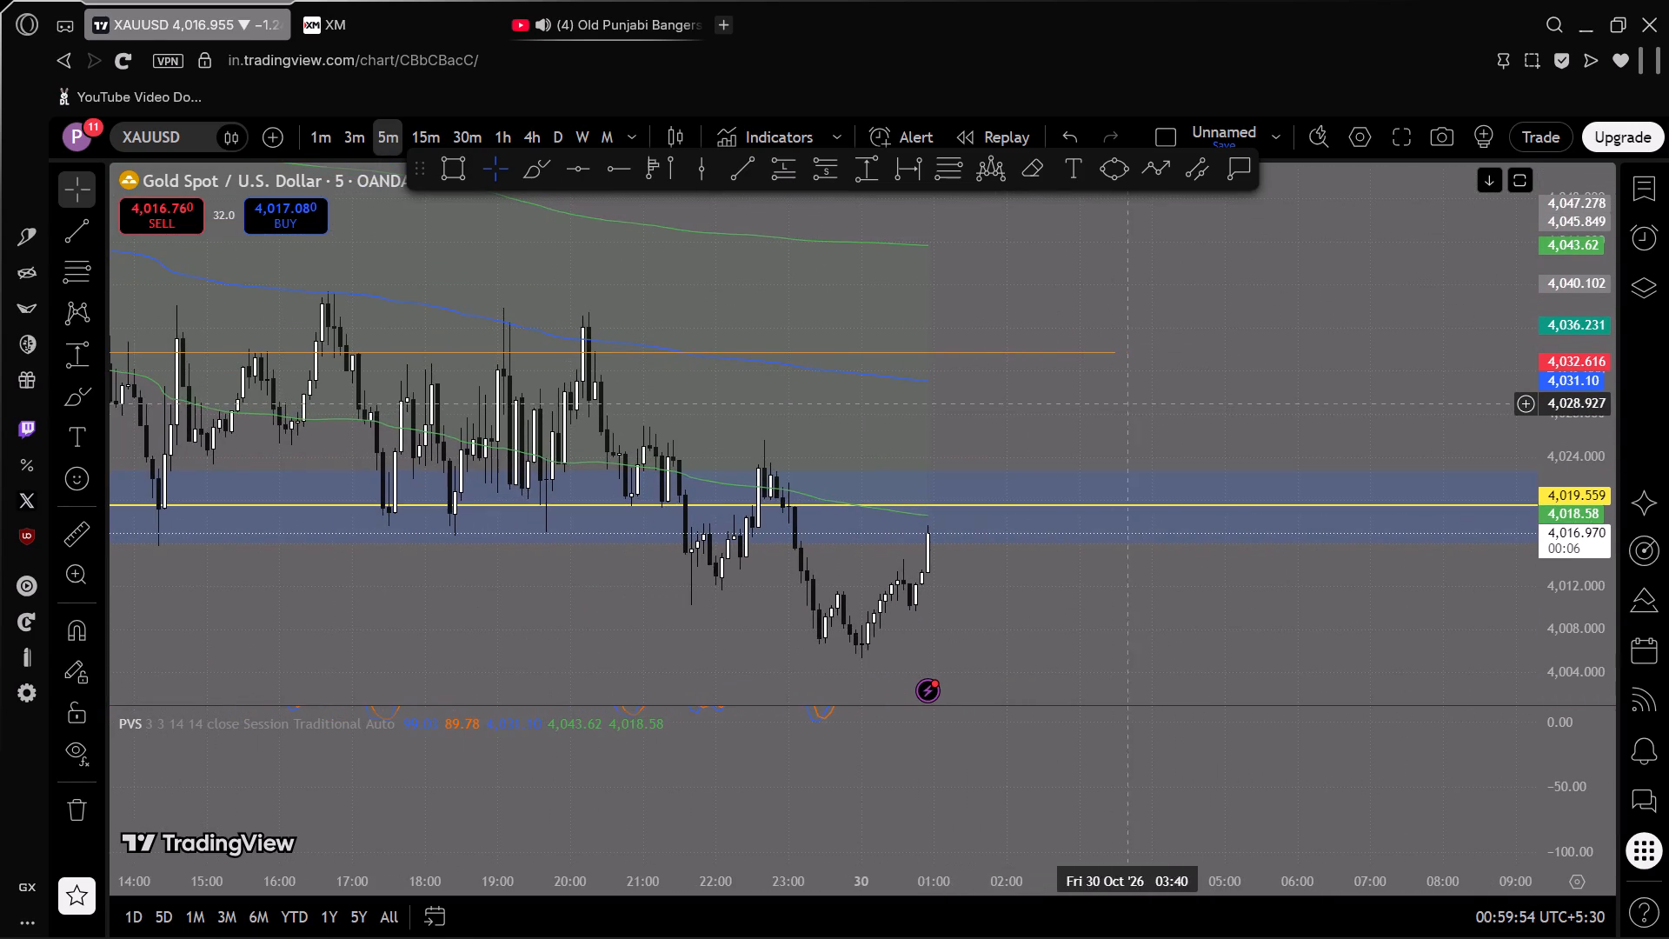
{"action": "scroll", "coordinate": [1134, 403], "scroll_direction": "down", "scroll_amount": 5}
{"action": "scroll", "coordinate": [1553, 416], "scroll_direction": "down", "scroll_amount": 4}
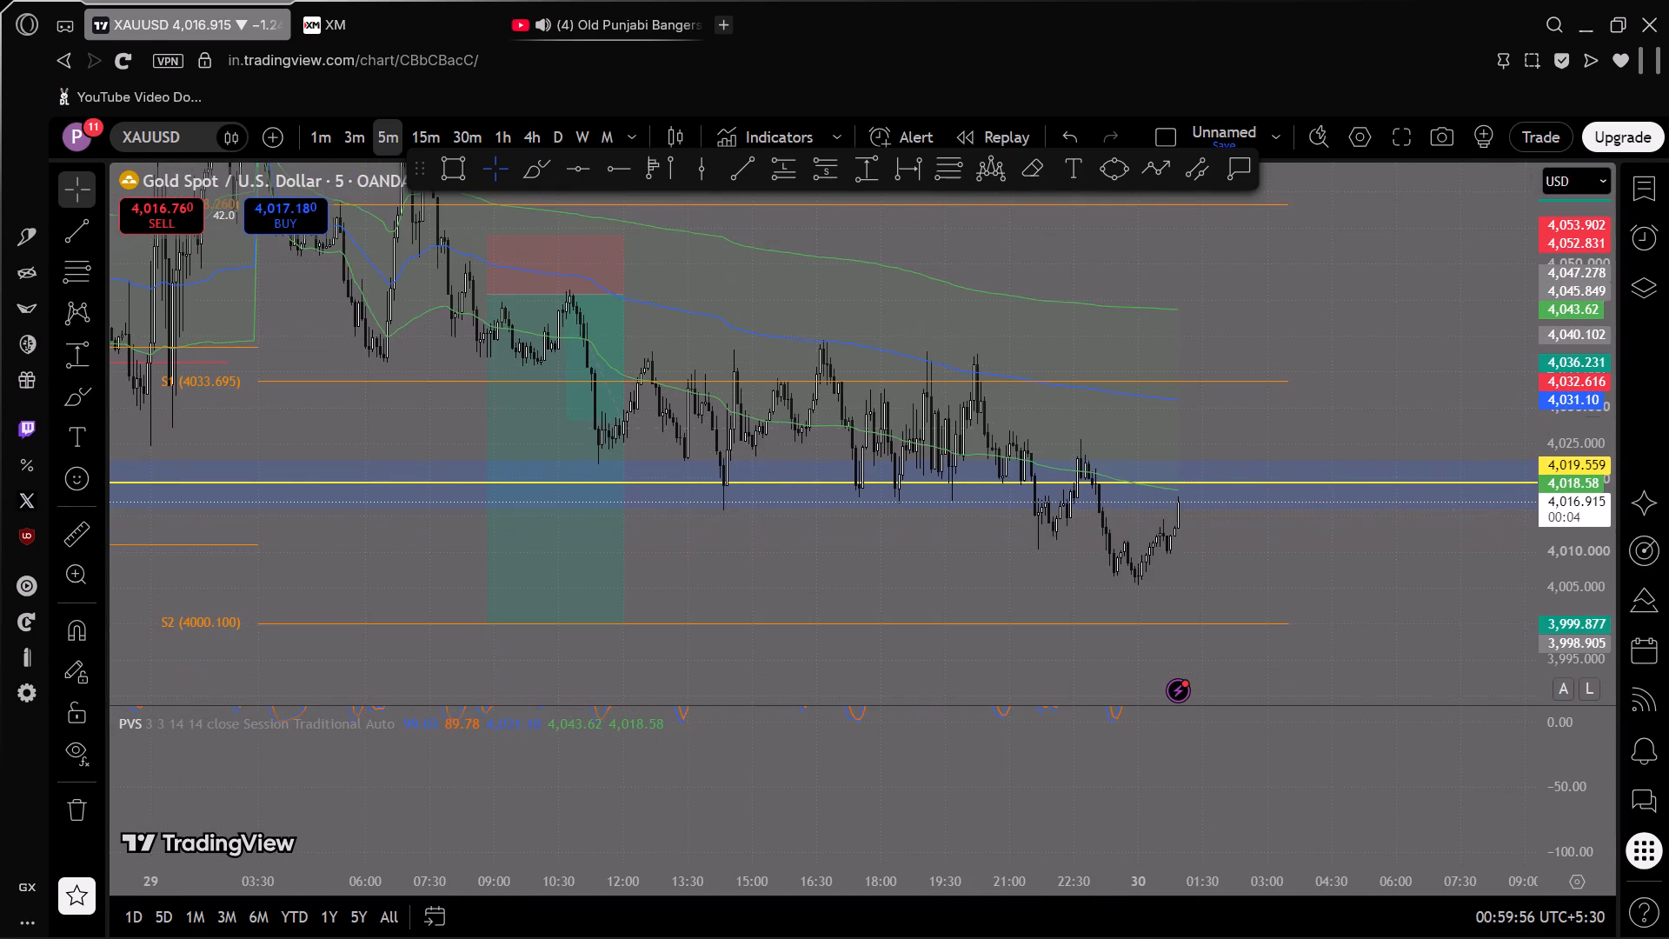
{"action": "scroll", "coordinate": [1379, 438], "scroll_direction": "down", "scroll_amount": 3}
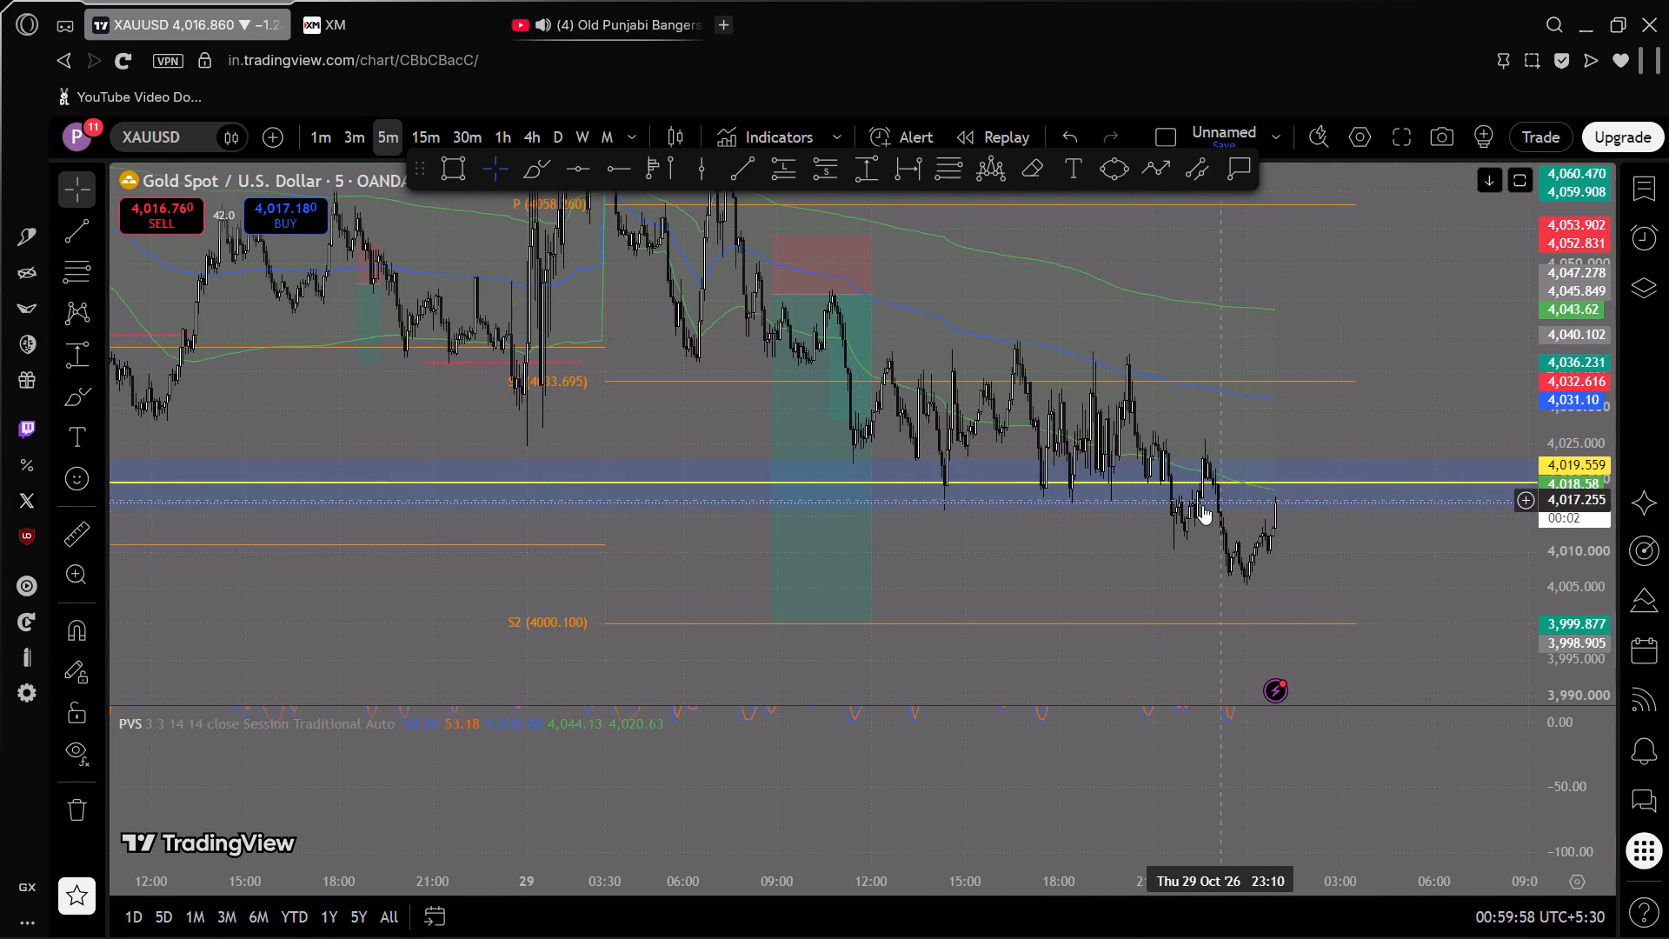
{"action": "left_click_drag", "start_coordinate": [982, 540], "coordinate": [1268, 492]}
{"action": "scroll", "coordinate": [1294, 494], "scroll_direction": "down", "scroll_amount": 5}
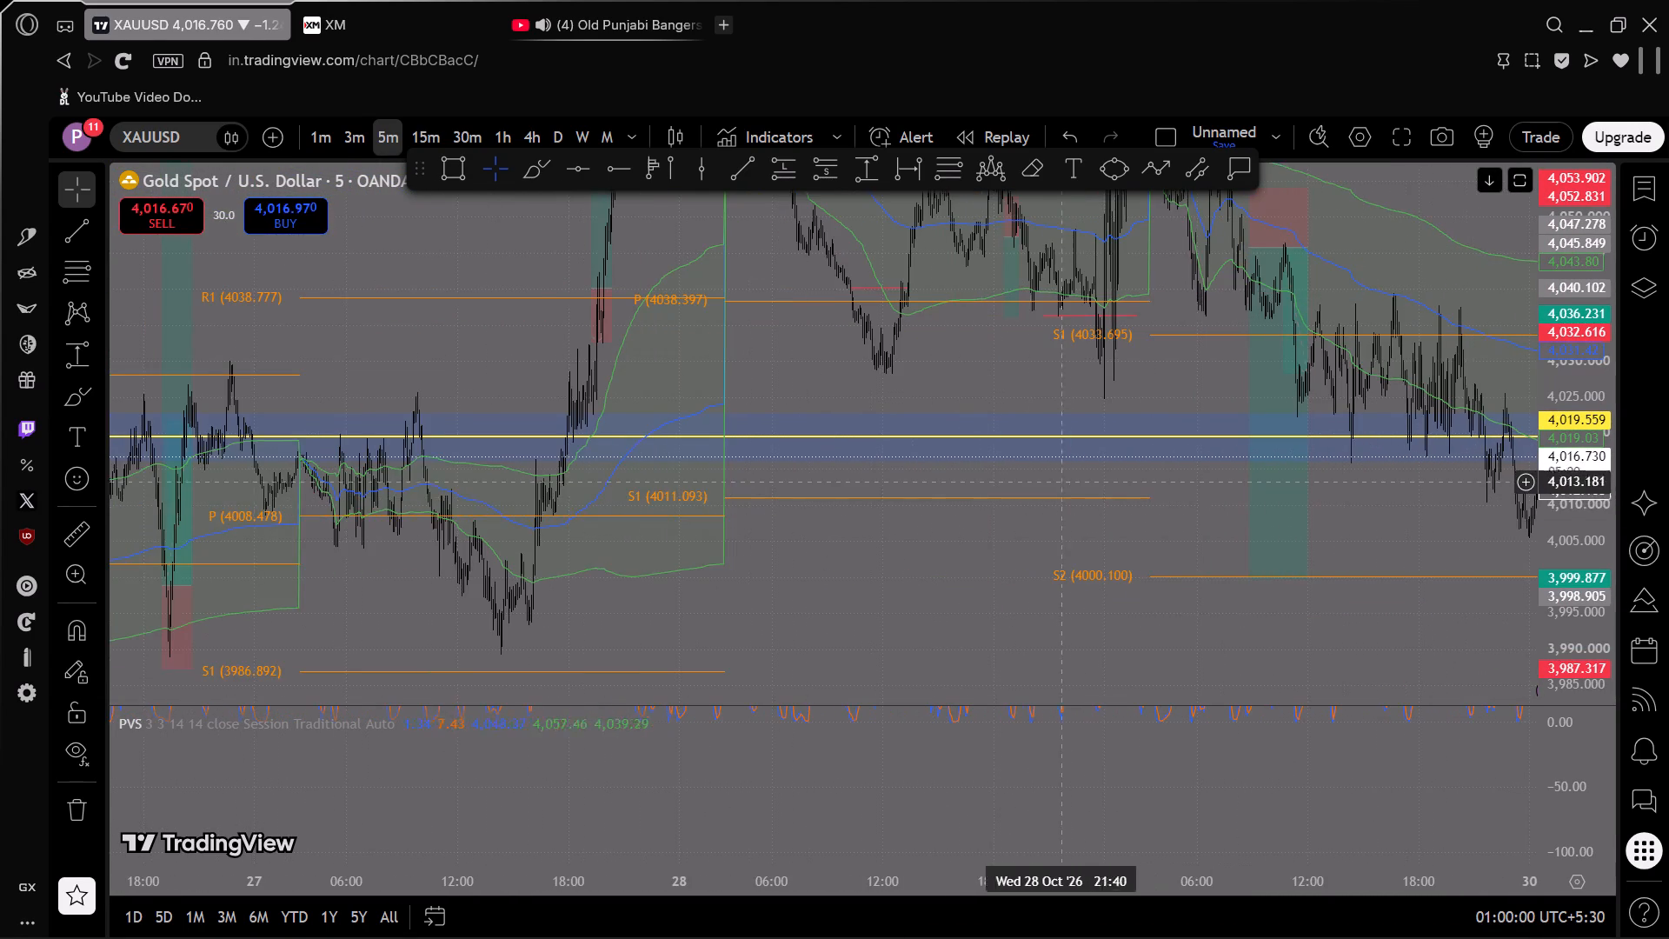
{"action": "left_click_drag", "start_coordinate": [1069, 479], "coordinate": [602, 515]}
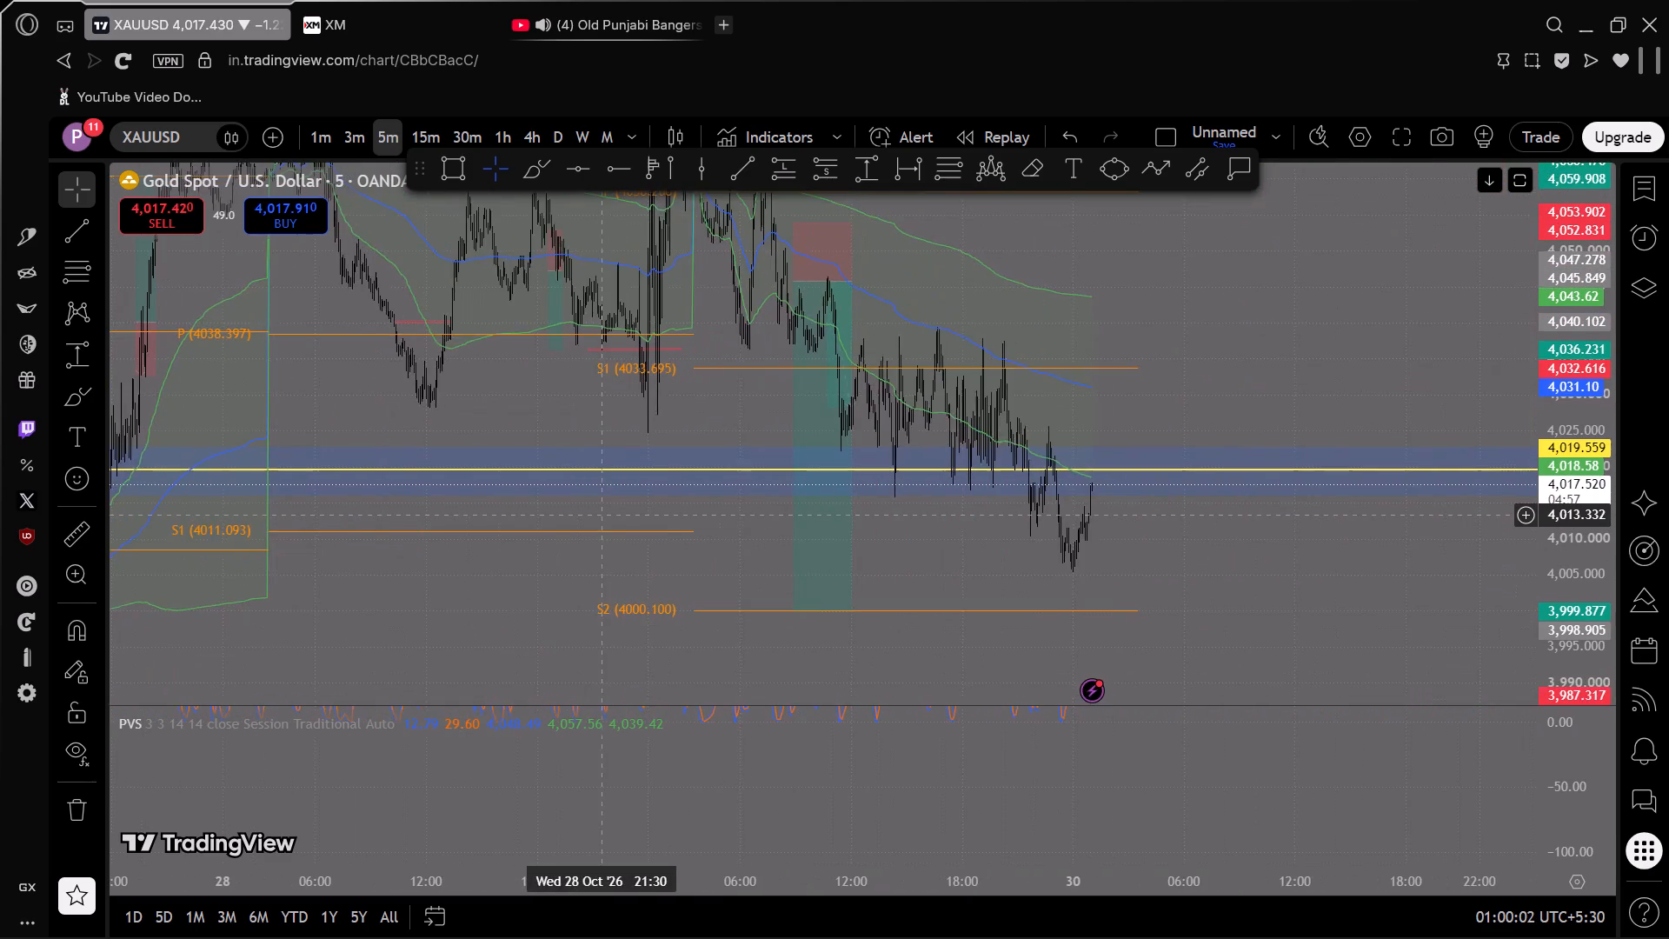
{"action": "left_click_drag", "start_coordinate": [602, 515], "coordinate": [1210, 492]}
{"action": "left_click_drag", "start_coordinate": [924, 493], "coordinate": [1196, 501]}
{"action": "scroll", "coordinate": [915, 490], "scroll_direction": "up", "scroll_amount": 7}
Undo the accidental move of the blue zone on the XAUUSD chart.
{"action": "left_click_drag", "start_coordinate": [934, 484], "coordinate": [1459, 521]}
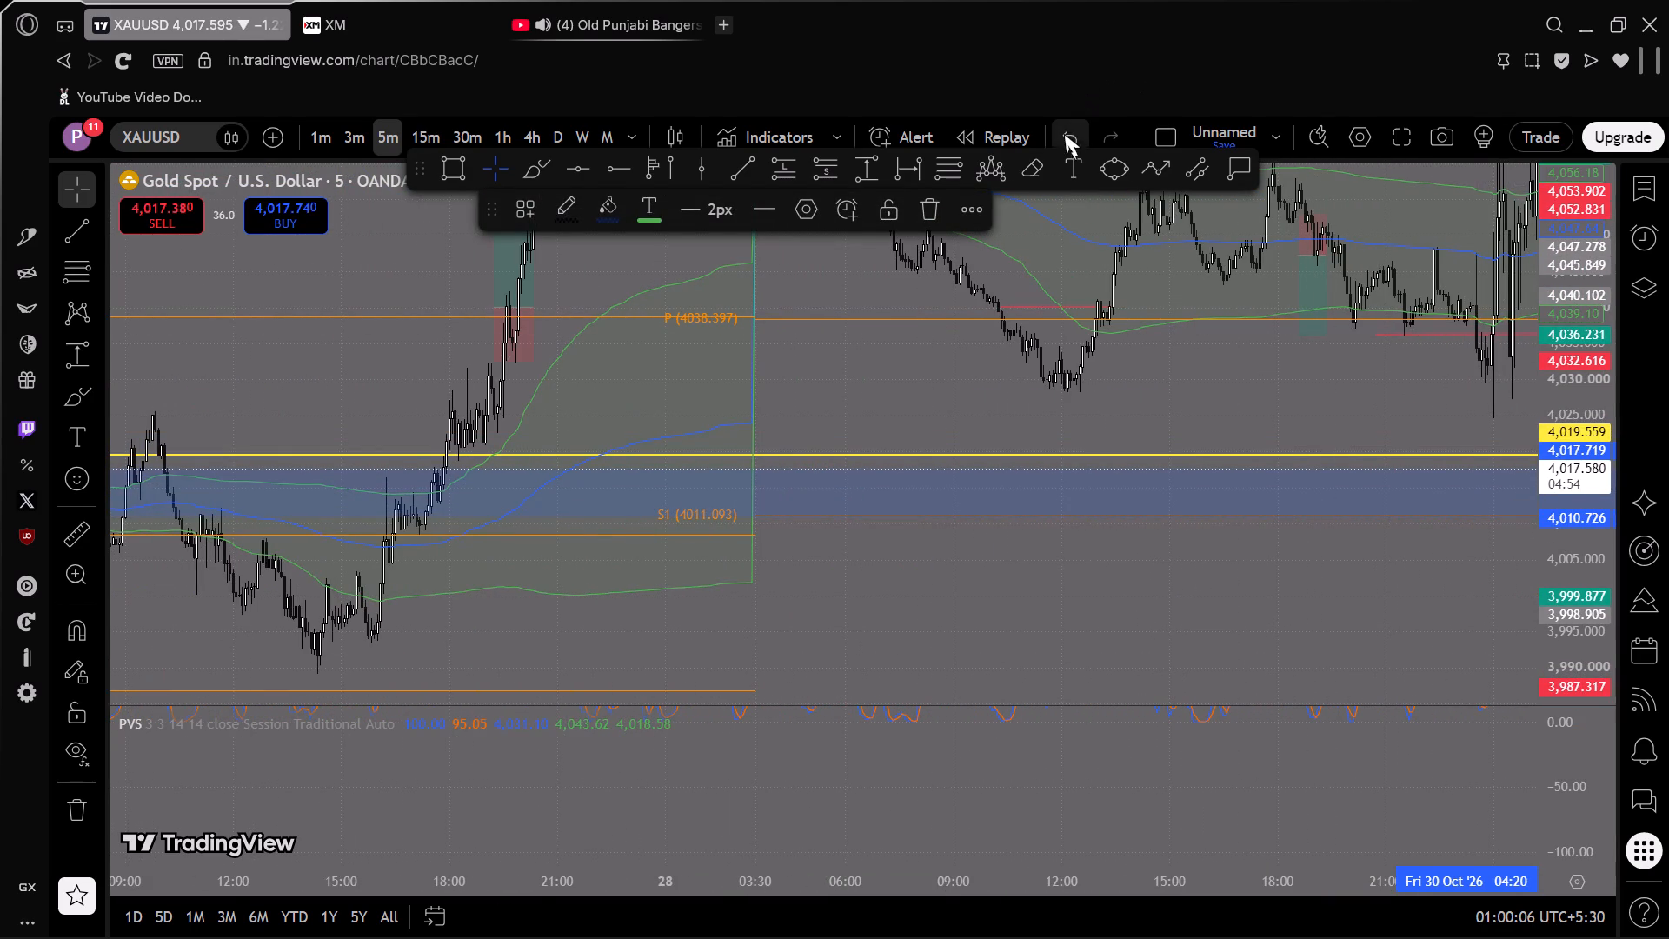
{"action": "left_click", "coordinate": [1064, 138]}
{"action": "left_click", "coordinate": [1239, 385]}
Review XAUUSD price action from the earlier sessions to the latest candles, and check the XAGUSD chart against it.
{"action": "left_click_drag", "start_coordinate": [1219, 370], "coordinate": [505, 425]}
{"action": "scroll", "coordinate": [921, 379], "scroll_direction": "down", "scroll_amount": 10}
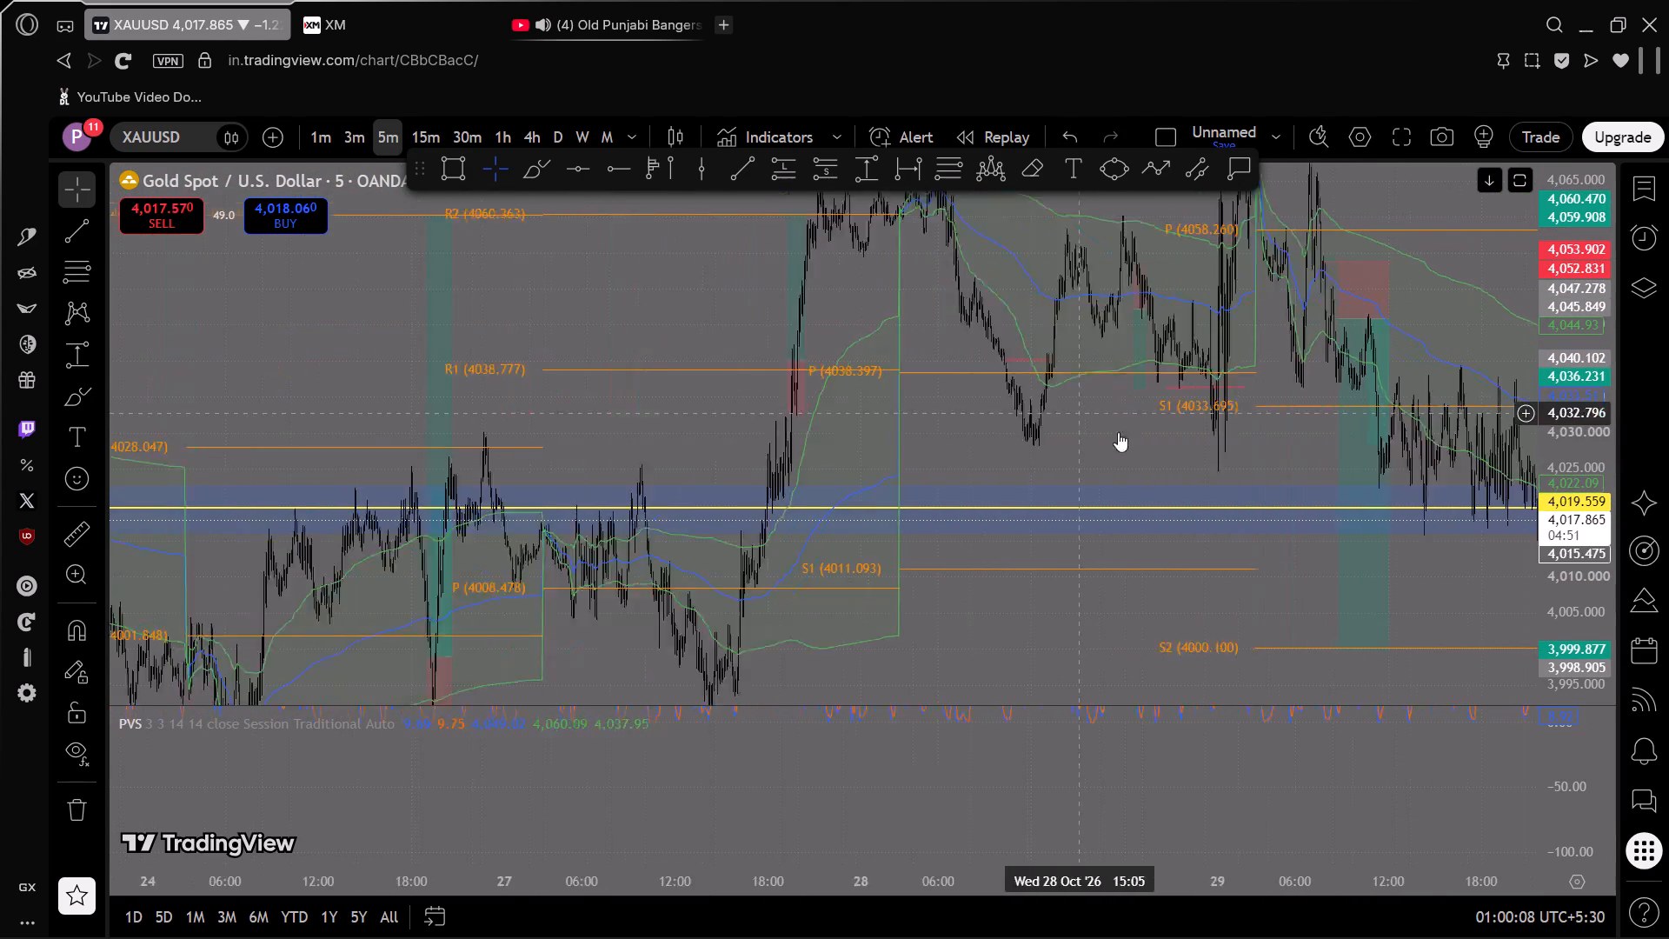
{"action": "left_click_drag", "start_coordinate": [1305, 464], "coordinate": [588, 488]}
{"action": "scroll", "coordinate": [1087, 461], "scroll_direction": "up", "scroll_amount": 5}
{"action": "key", "text": "alt+Tab"}
{"action": "left_click_drag", "start_coordinate": [931, 442], "coordinate": [1093, 424]}
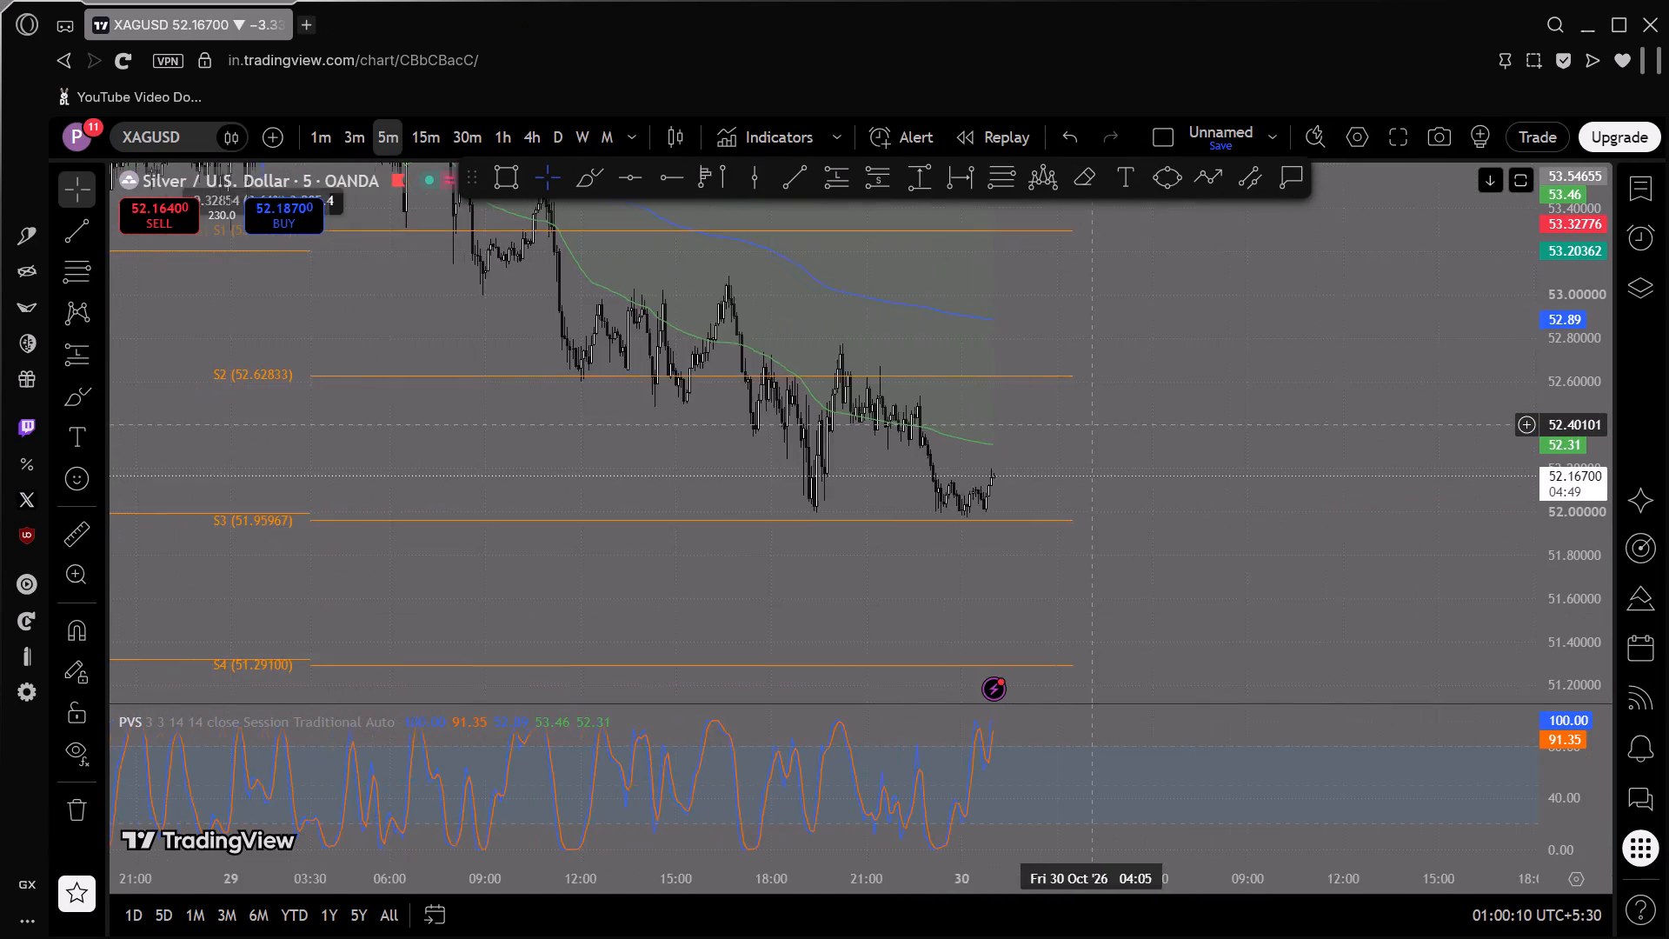
Return from the XAGUSD chart to the XAUUSD chart and delete the yellow horizontal line at 4,019.559.
{"action": "left_click_drag", "start_coordinate": [1093, 424], "coordinate": [1316, 410]}
{"action": "scroll", "coordinate": [1184, 423], "scroll_direction": "up", "scroll_amount": 1}
{"action": "scroll", "coordinate": [1184, 423], "scroll_direction": "down", "scroll_amount": 5}
{"action": "key", "text": "alt+Tab"}
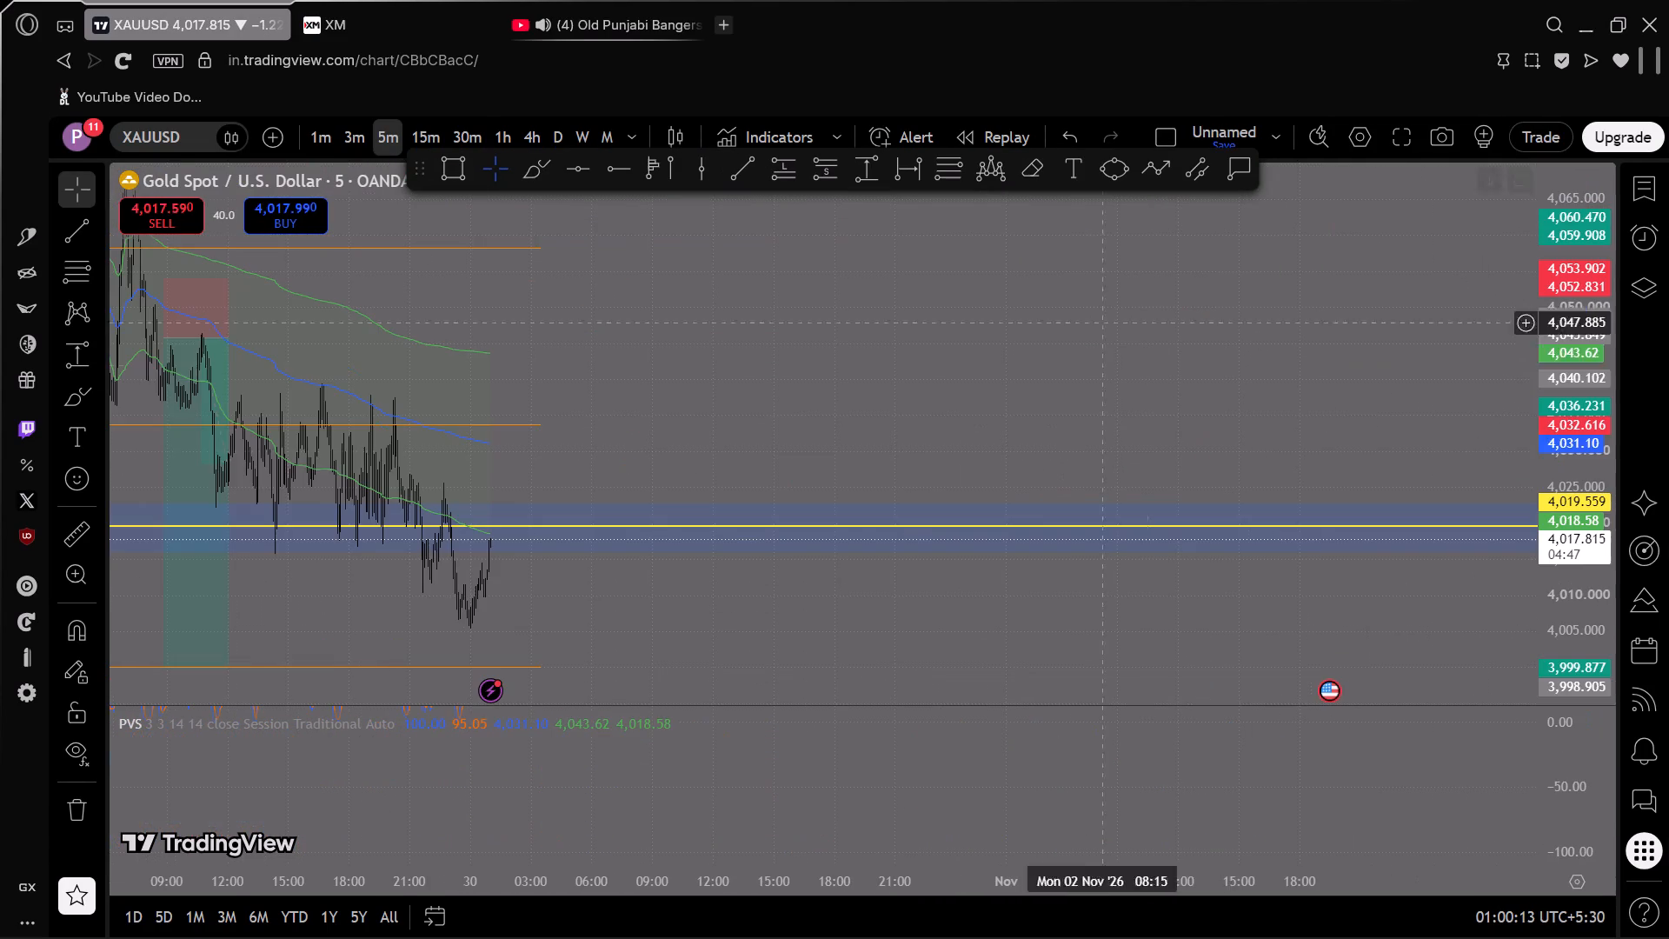
{"action": "left_click_drag", "start_coordinate": [892, 406], "coordinate": [1267, 416]}
{"action": "left_click", "coordinate": [1217, 549]}
{"action": "left_click", "coordinate": [1216, 539]}
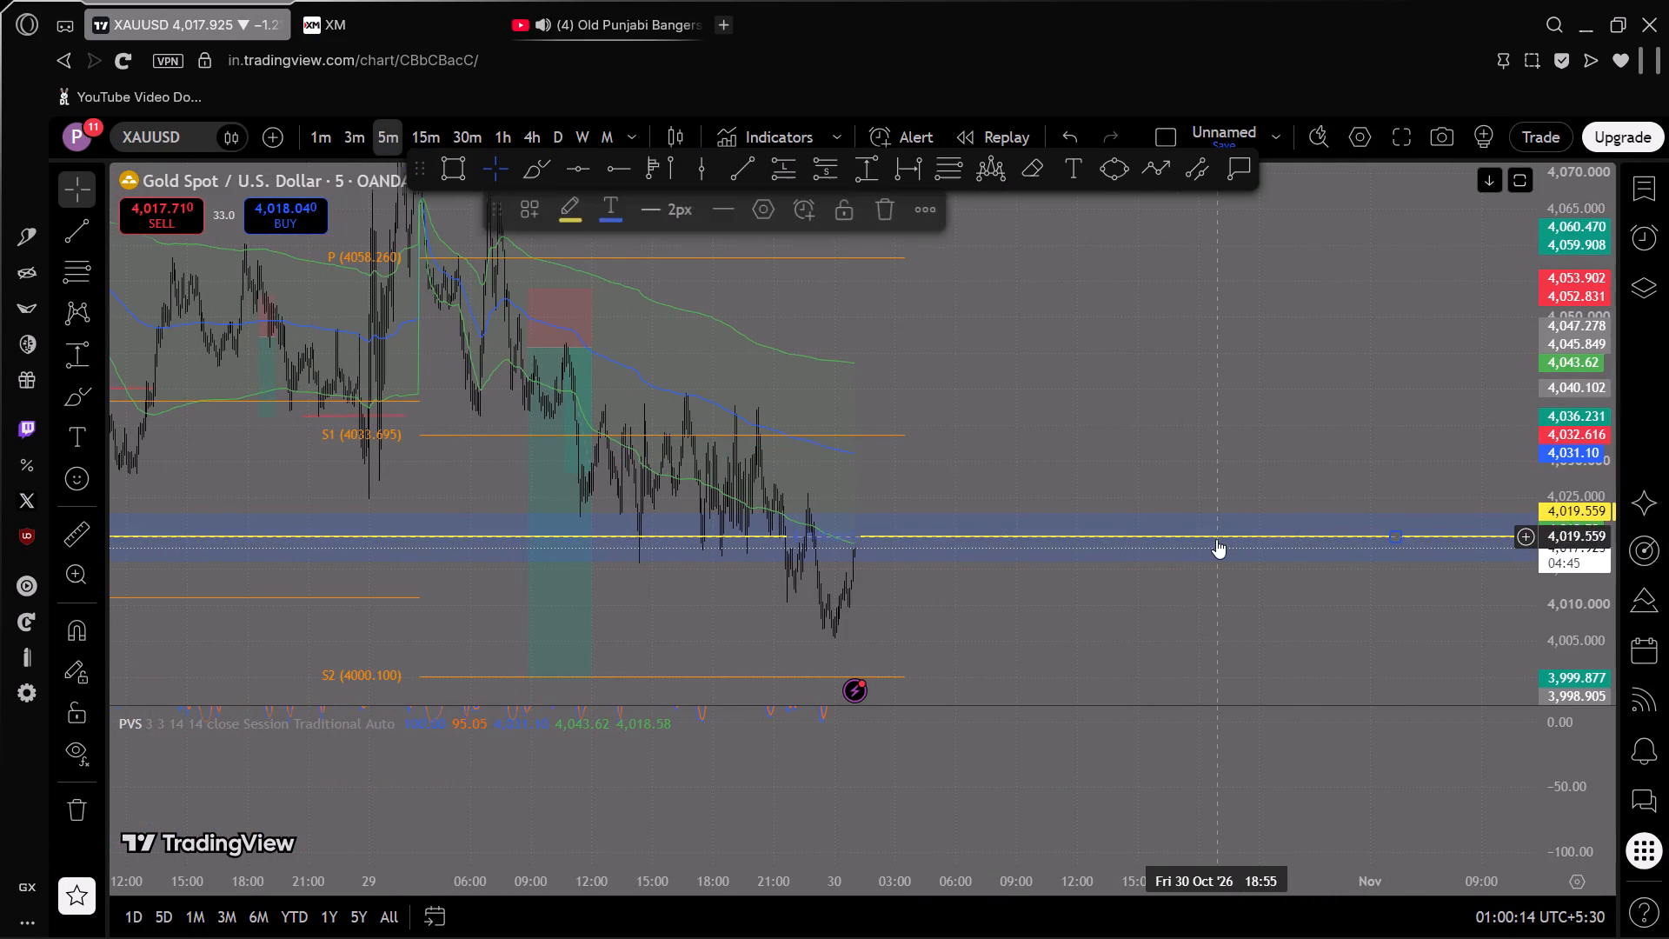
{"action": "left_click", "coordinate": [891, 226]}
Delete the blue zone spanning 4,015.856 to 4,022.849 on the XAUUSD chart.
{"action": "left_click", "coordinate": [1132, 533]}
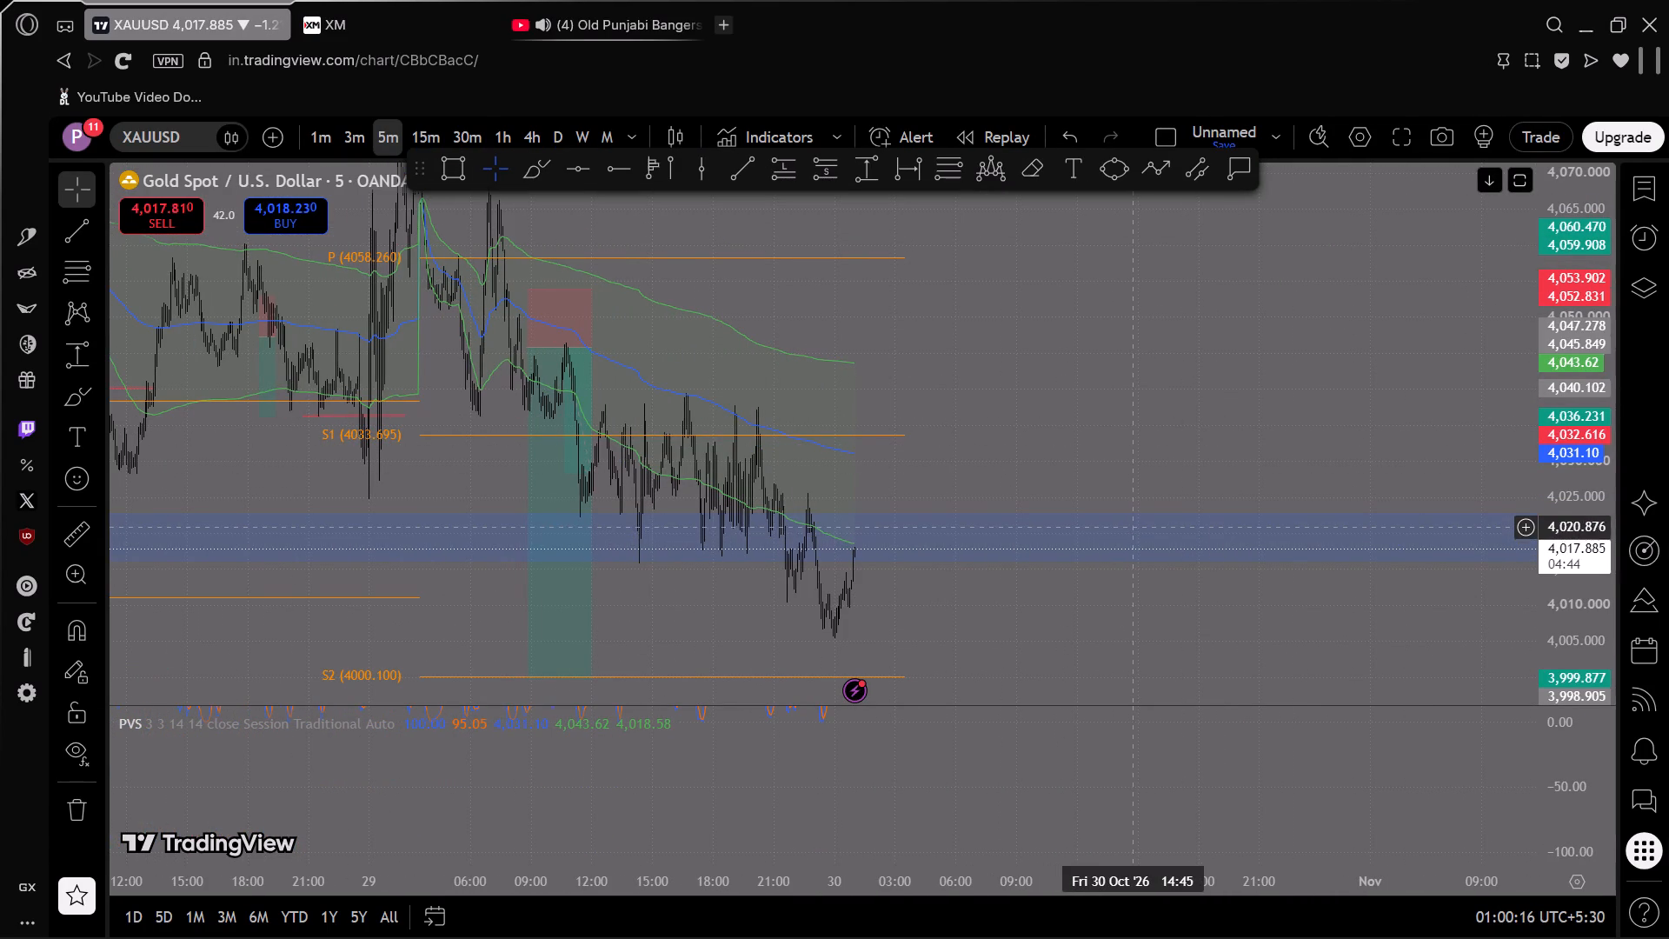
{"action": "left_click", "coordinate": [1134, 526]}
{"action": "left_click", "coordinate": [1134, 516]}
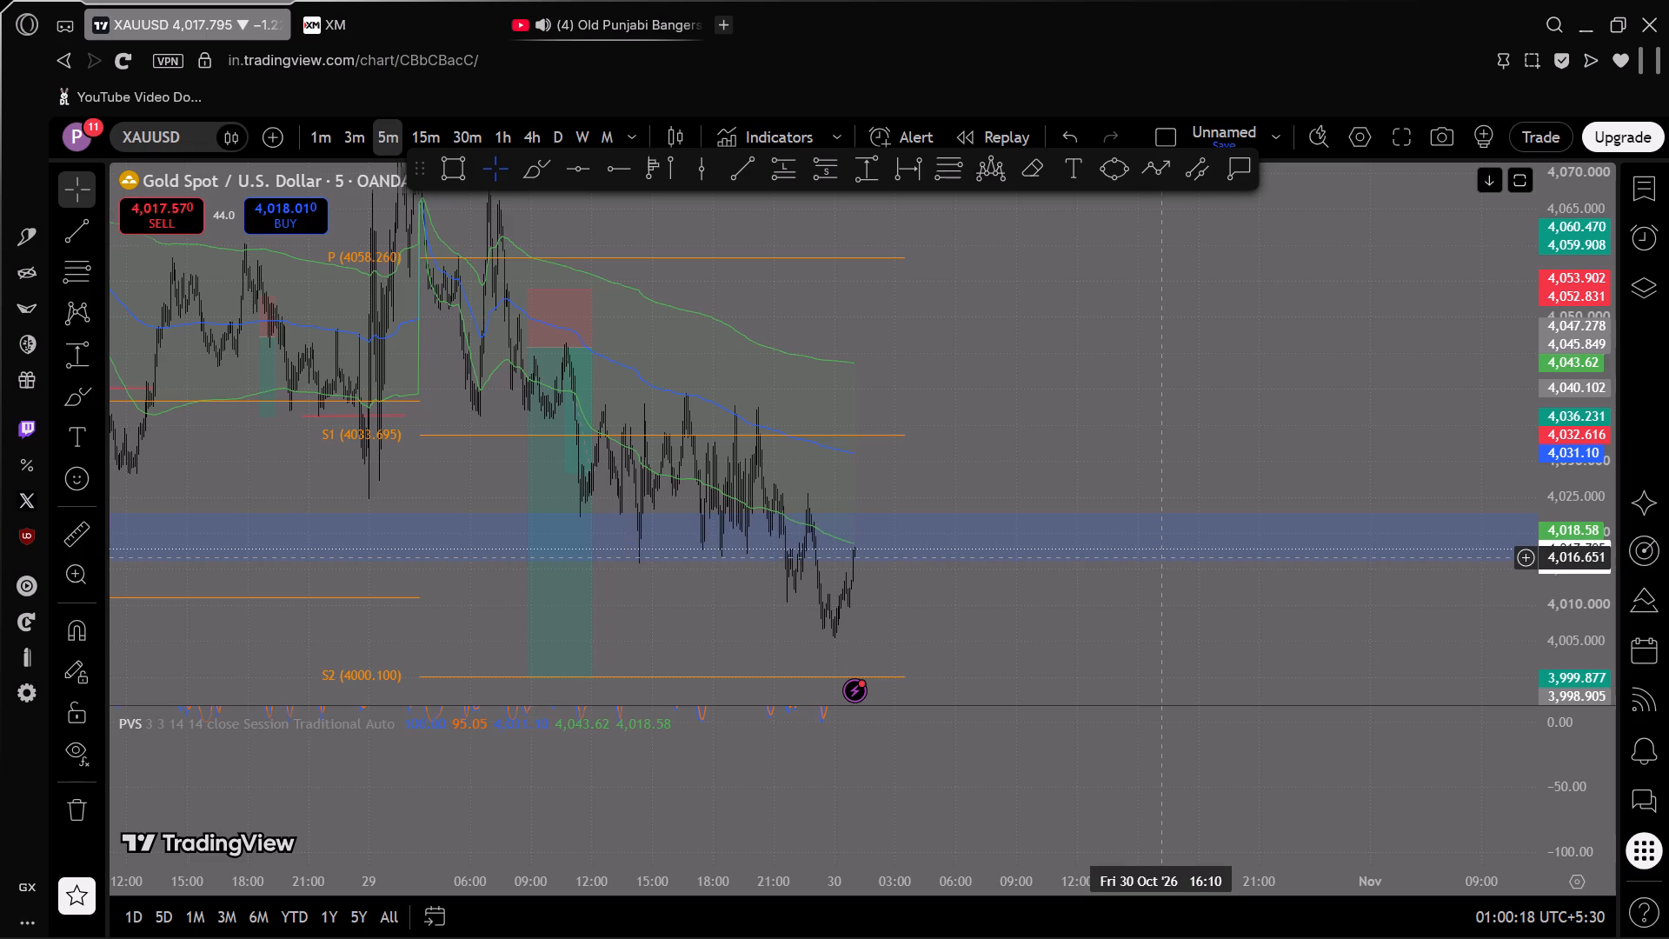
{"action": "left_click", "coordinate": [1161, 556]}
{"action": "scroll", "coordinate": [737, 447], "scroll_direction": "up", "scroll_amount": 5}
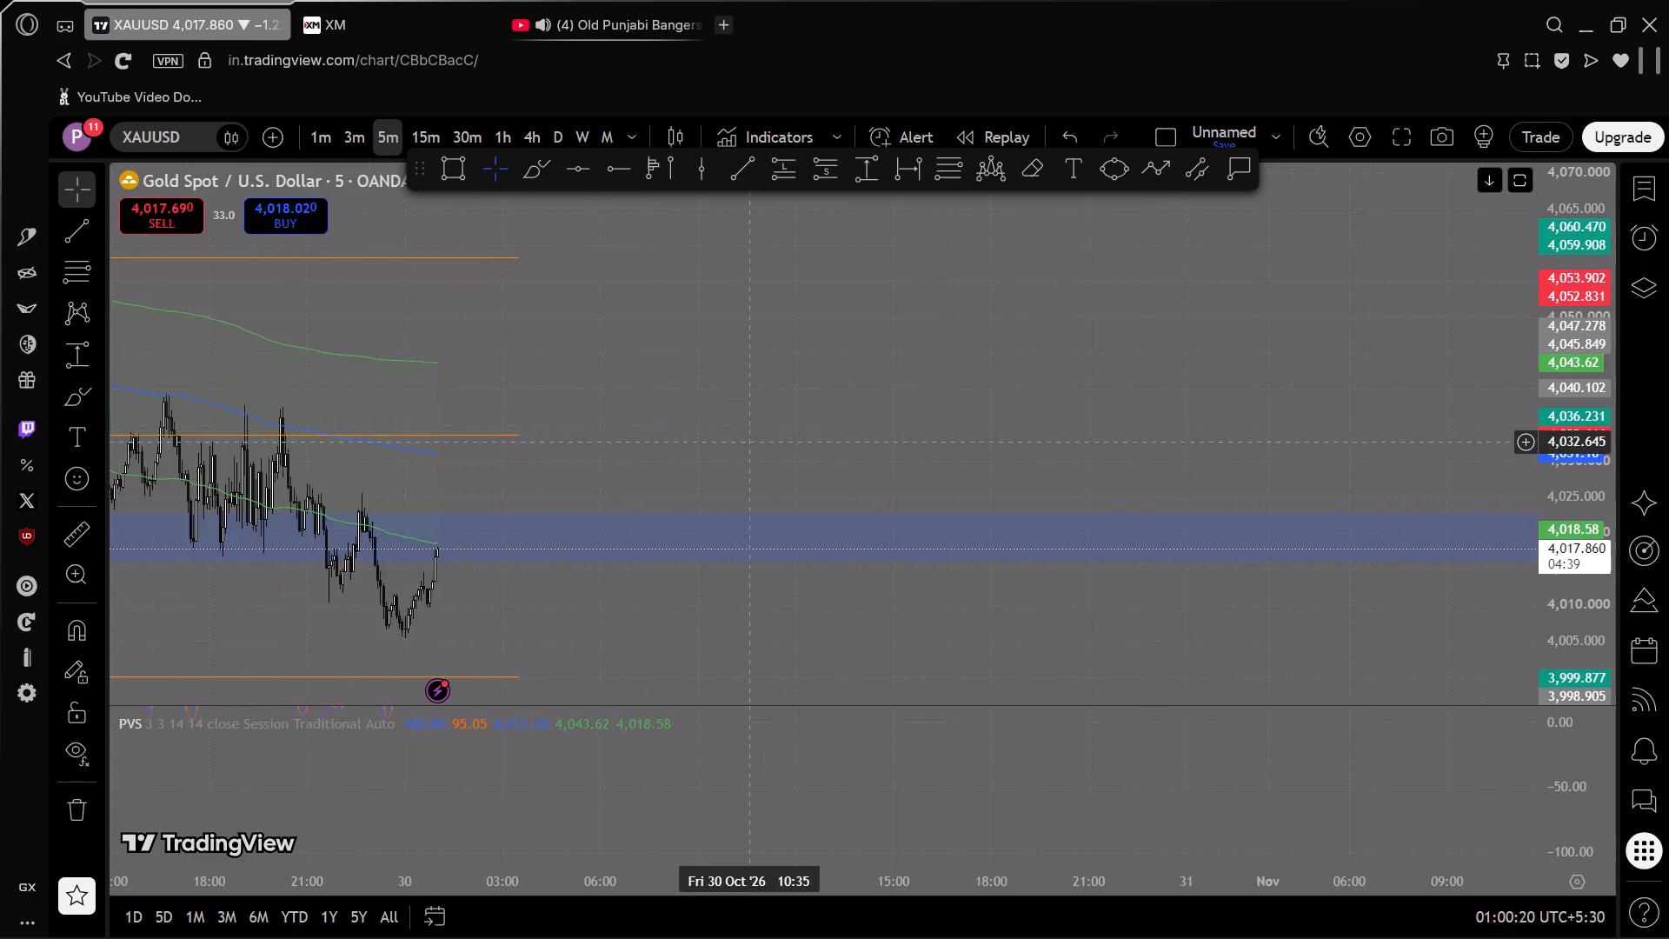
{"action": "left_click_drag", "start_coordinate": [760, 442], "coordinate": [1477, 412]}
{"action": "scroll", "coordinate": [1014, 445], "scroll_direction": "up", "scroll_amount": 2}
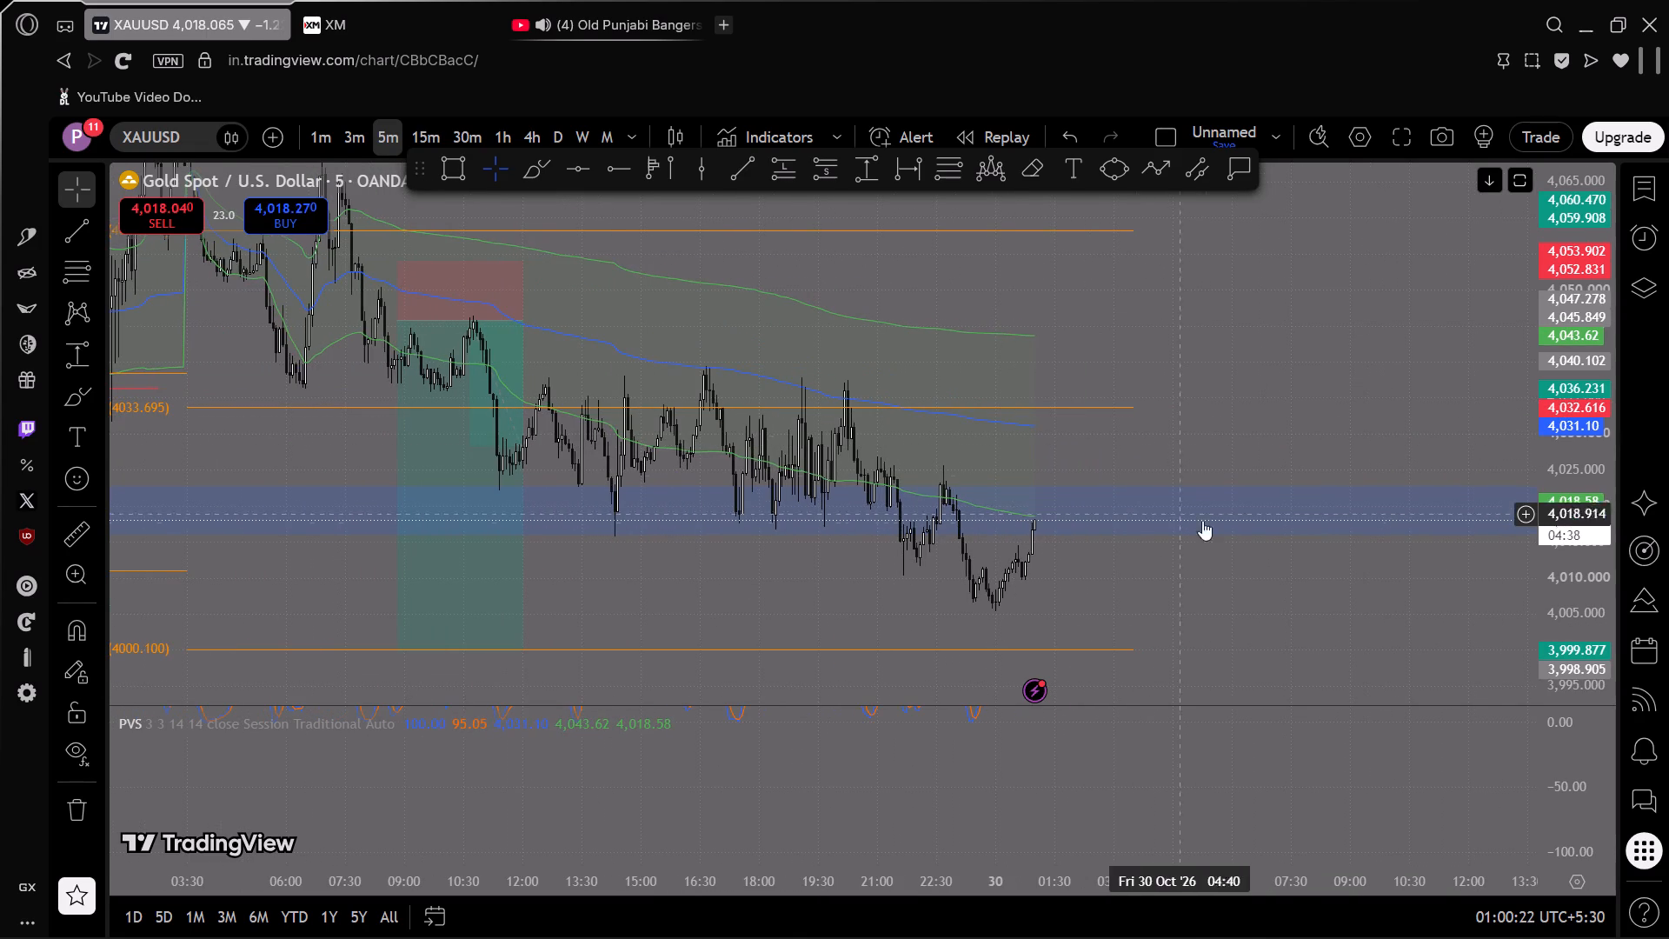
{"action": "left_click", "coordinate": [1247, 532]}
{"action": "left_click", "coordinate": [1094, 498]}
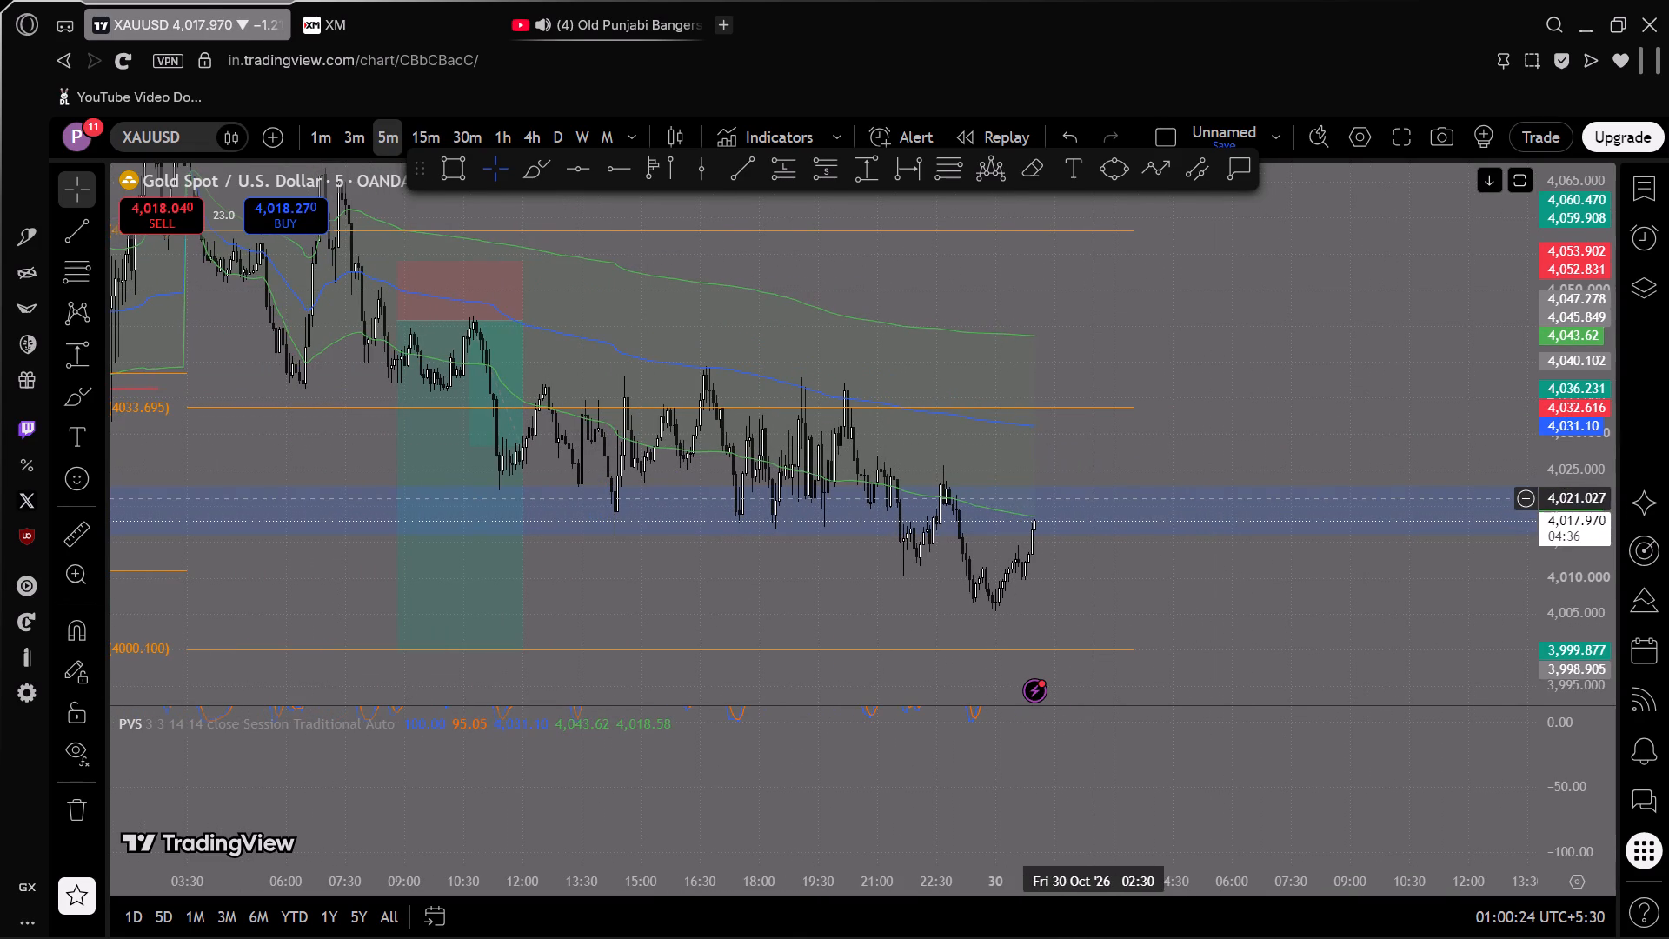
{"action": "left_click", "coordinate": [1110, 481]}
{"action": "left_click", "coordinate": [1138, 487]}
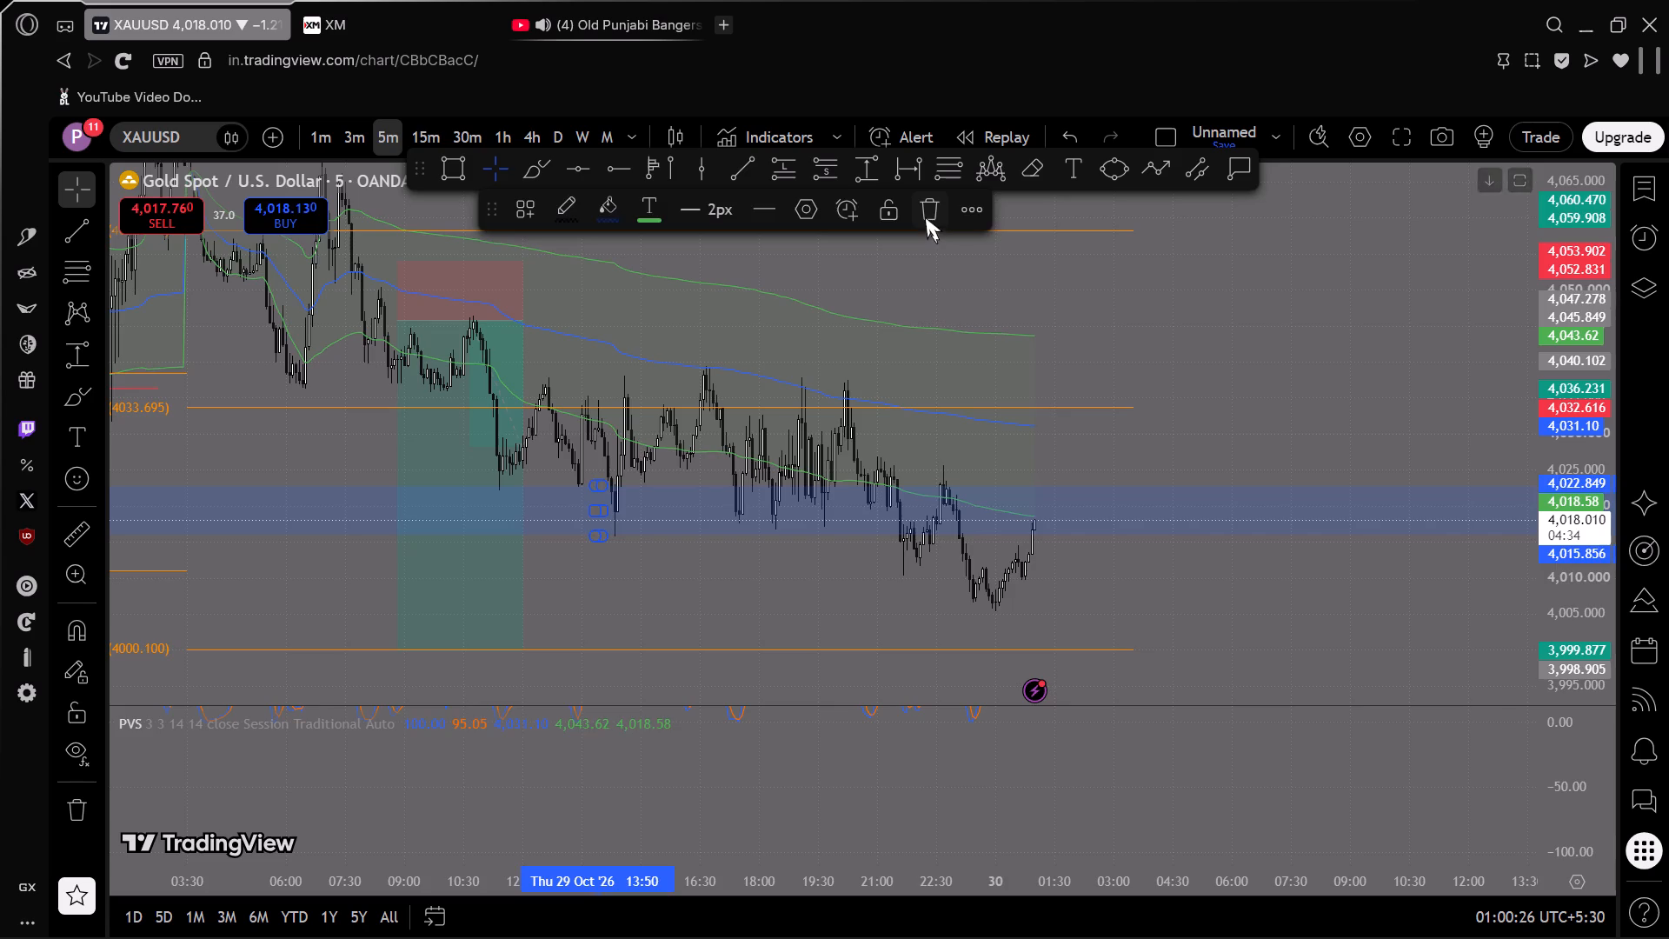
{"action": "left_click", "coordinate": [925, 217]}
Examine XAUUSD price action from 28 October to the latest candles against the pivot levels and moving lines.
{"action": "left_click_drag", "start_coordinate": [936, 256], "coordinate": [1400, 340]}
{"action": "scroll", "coordinate": [1288, 370], "scroll_direction": "down", "scroll_amount": 4}
{"action": "left_click_drag", "start_coordinate": [1002, 445], "coordinate": [993, 260]}
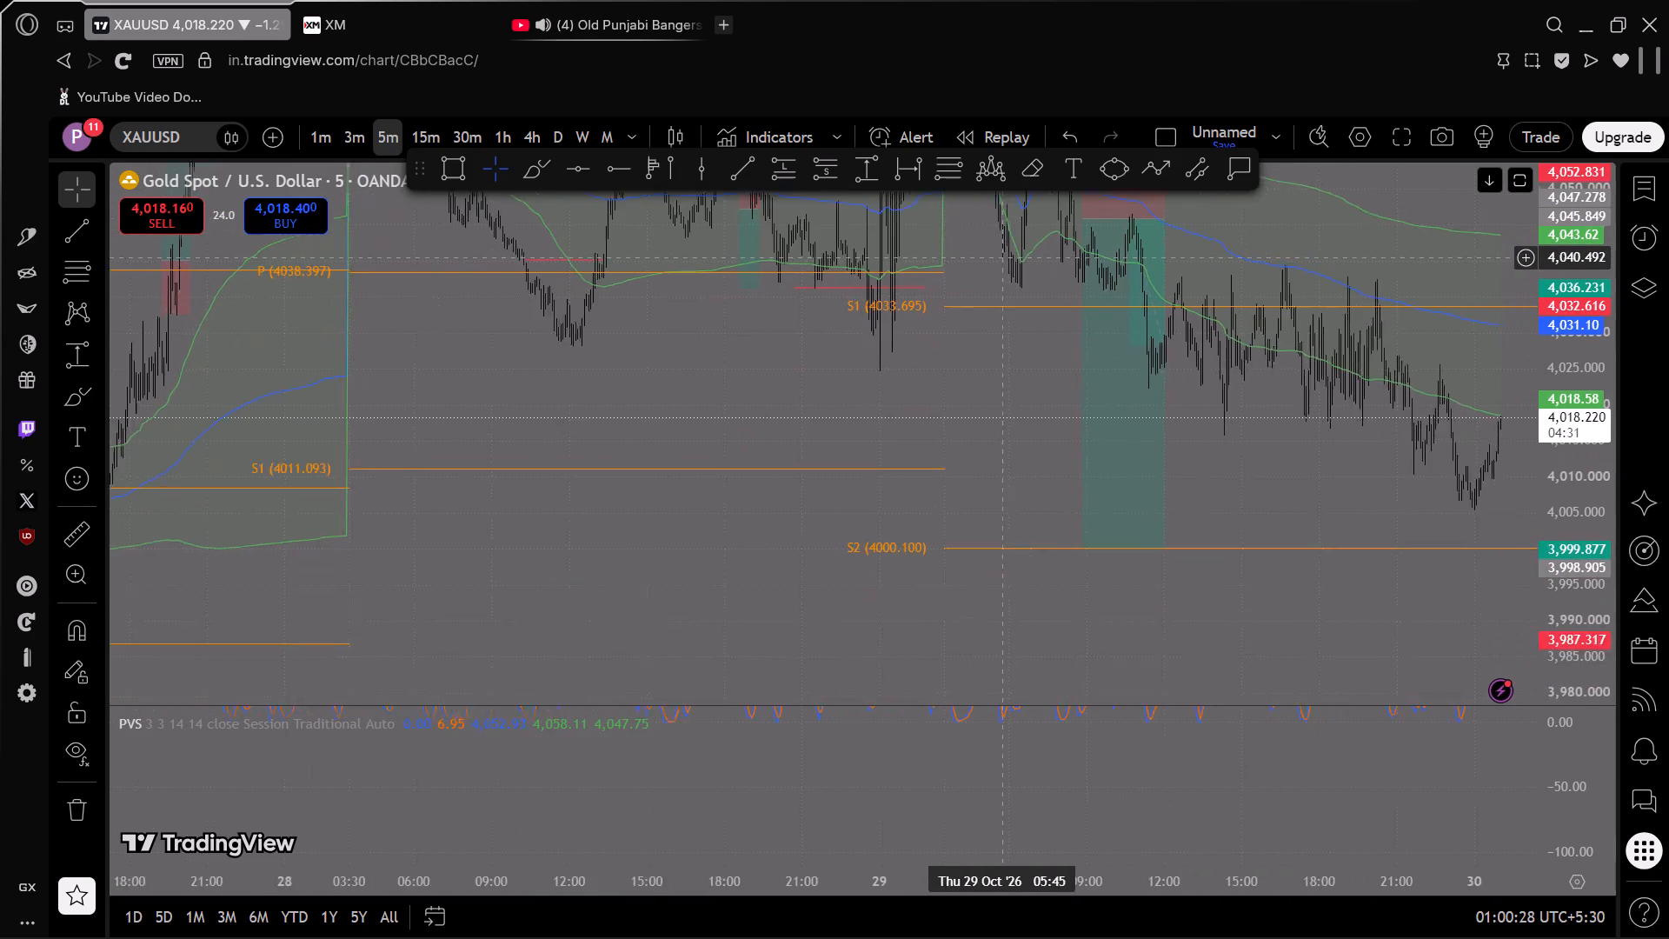
{"action": "left_click_drag", "start_coordinate": [993, 260], "coordinate": [881, 314]}
{"action": "scroll", "coordinate": [1584, 384], "scroll_direction": "down", "scroll_amount": 3}
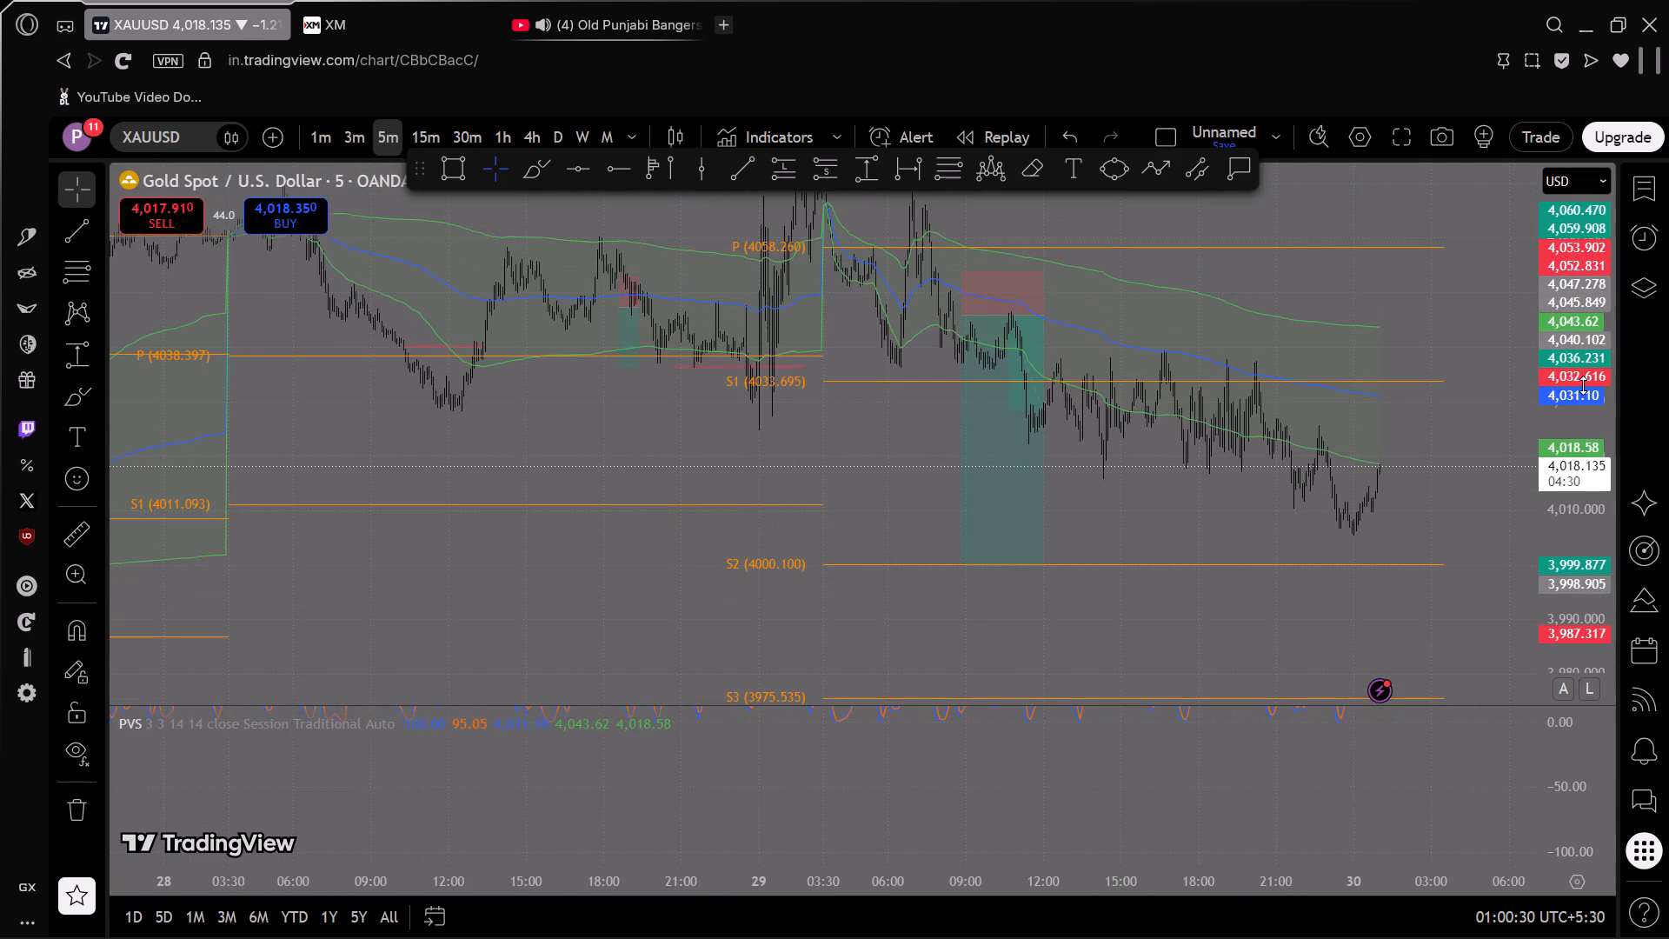
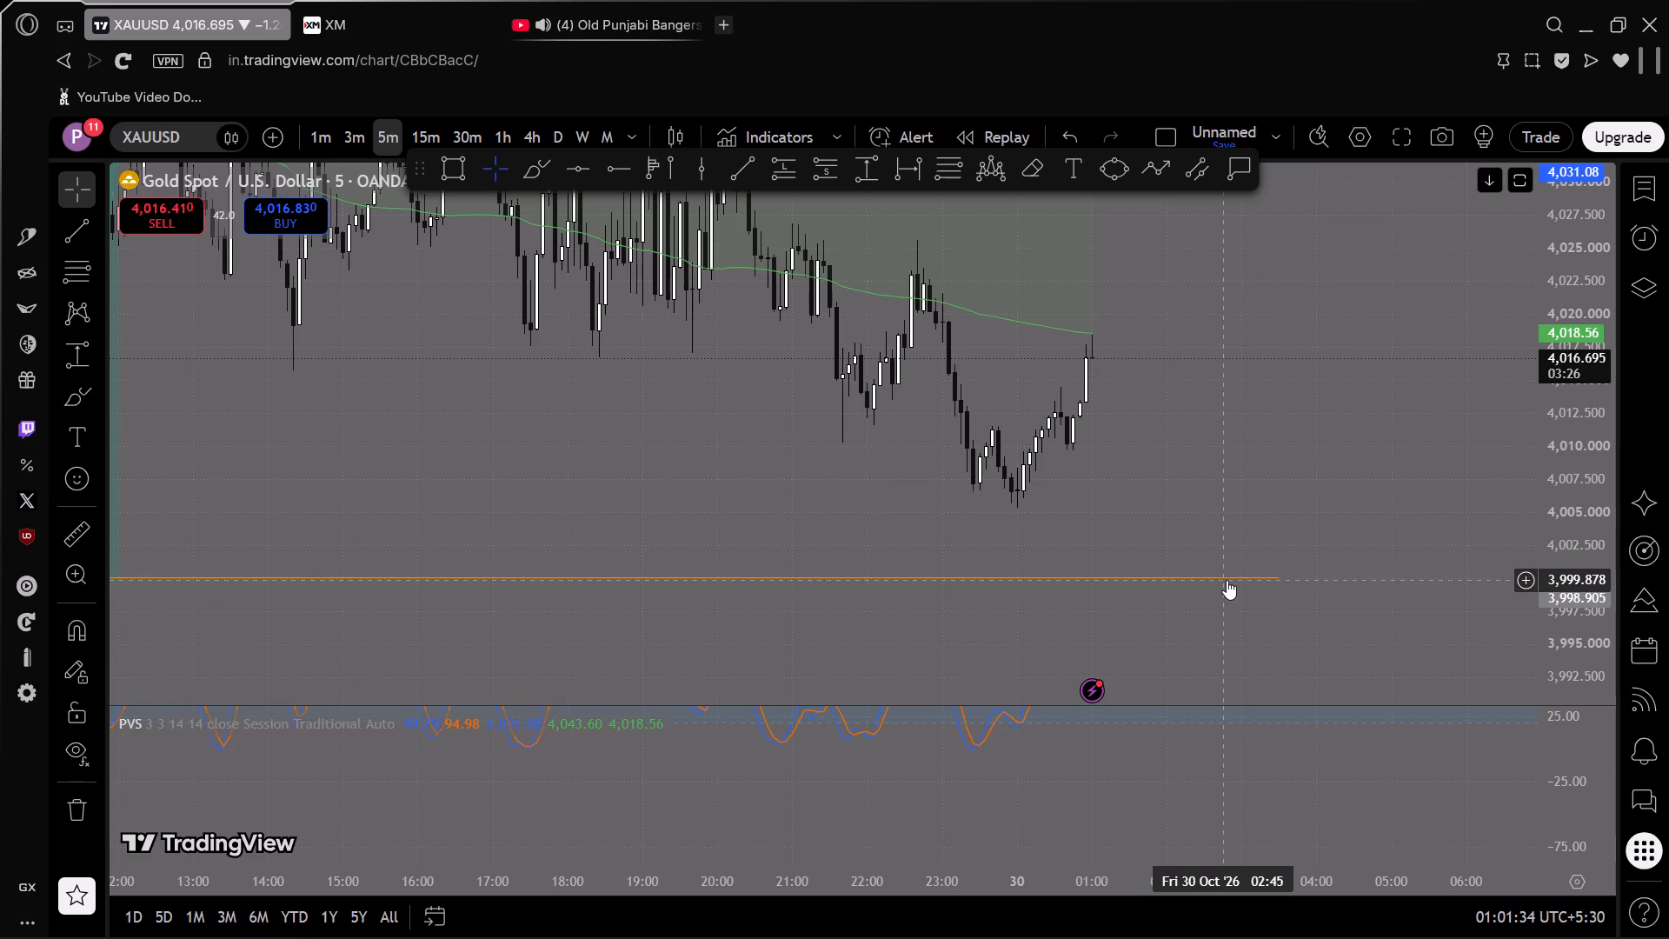
Examine XAUUSD price action over the 28 to 30 October sessions against the S1 and S2 pivot levels and moving lines.
{"action": "left_click", "coordinate": [1247, 576]}
{"action": "left_click_drag", "start_coordinate": [1100, 483], "coordinate": [1108, 482]}
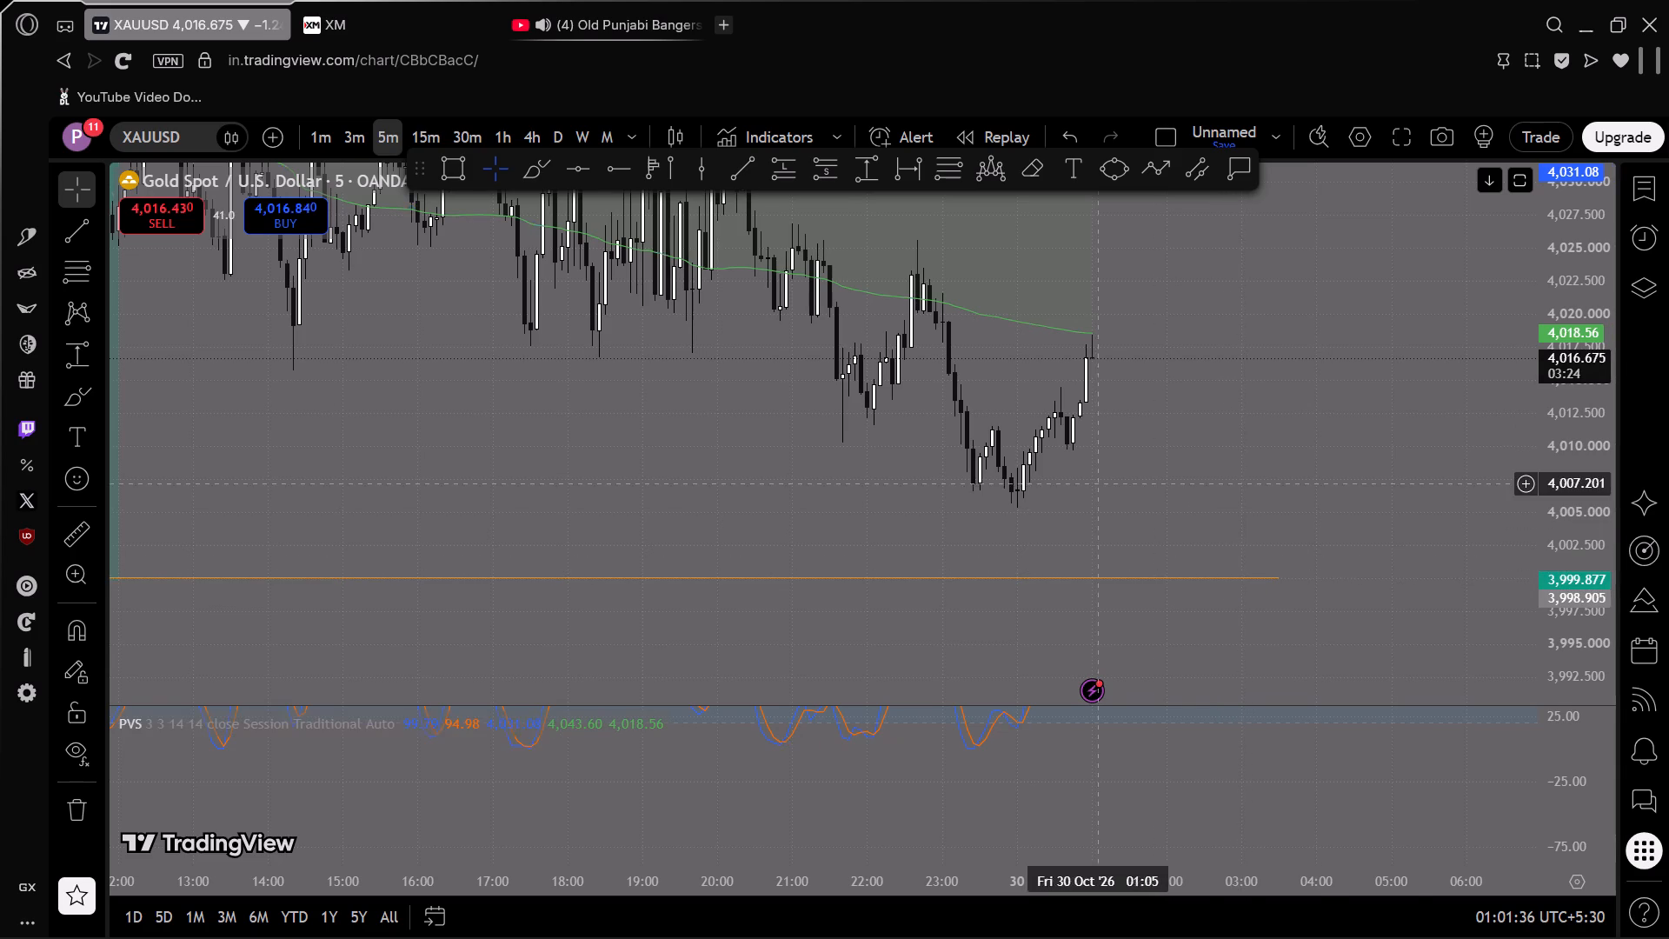
{"action": "left_click_drag", "start_coordinate": [1108, 482], "coordinate": [1345, 460]}
{"action": "scroll", "coordinate": [1313, 476], "scroll_direction": "down", "scroll_amount": 6}
{"action": "scroll", "coordinate": [1559, 472], "scroll_direction": "down", "scroll_amount": 5}
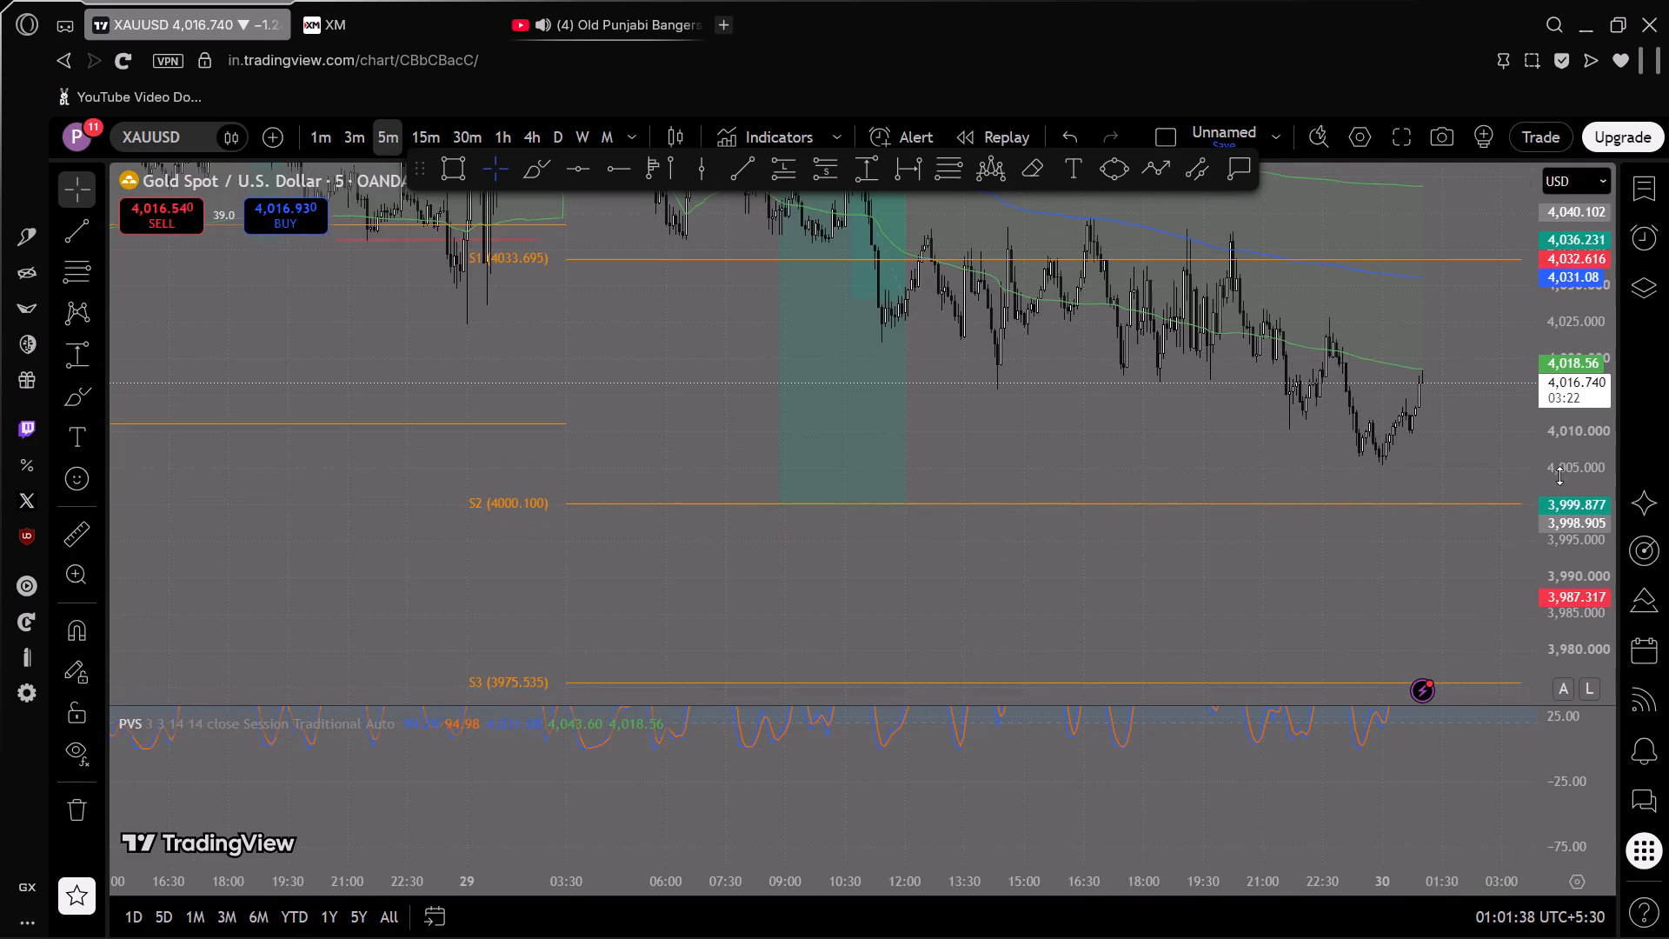
{"action": "scroll", "coordinate": [1559, 476], "scroll_direction": "down", "scroll_amount": 5}
{"action": "left_click_drag", "start_coordinate": [1340, 444], "coordinate": [1266, 572]}
{"action": "scroll", "coordinate": [1281, 467], "scroll_direction": "down", "scroll_amount": 2}
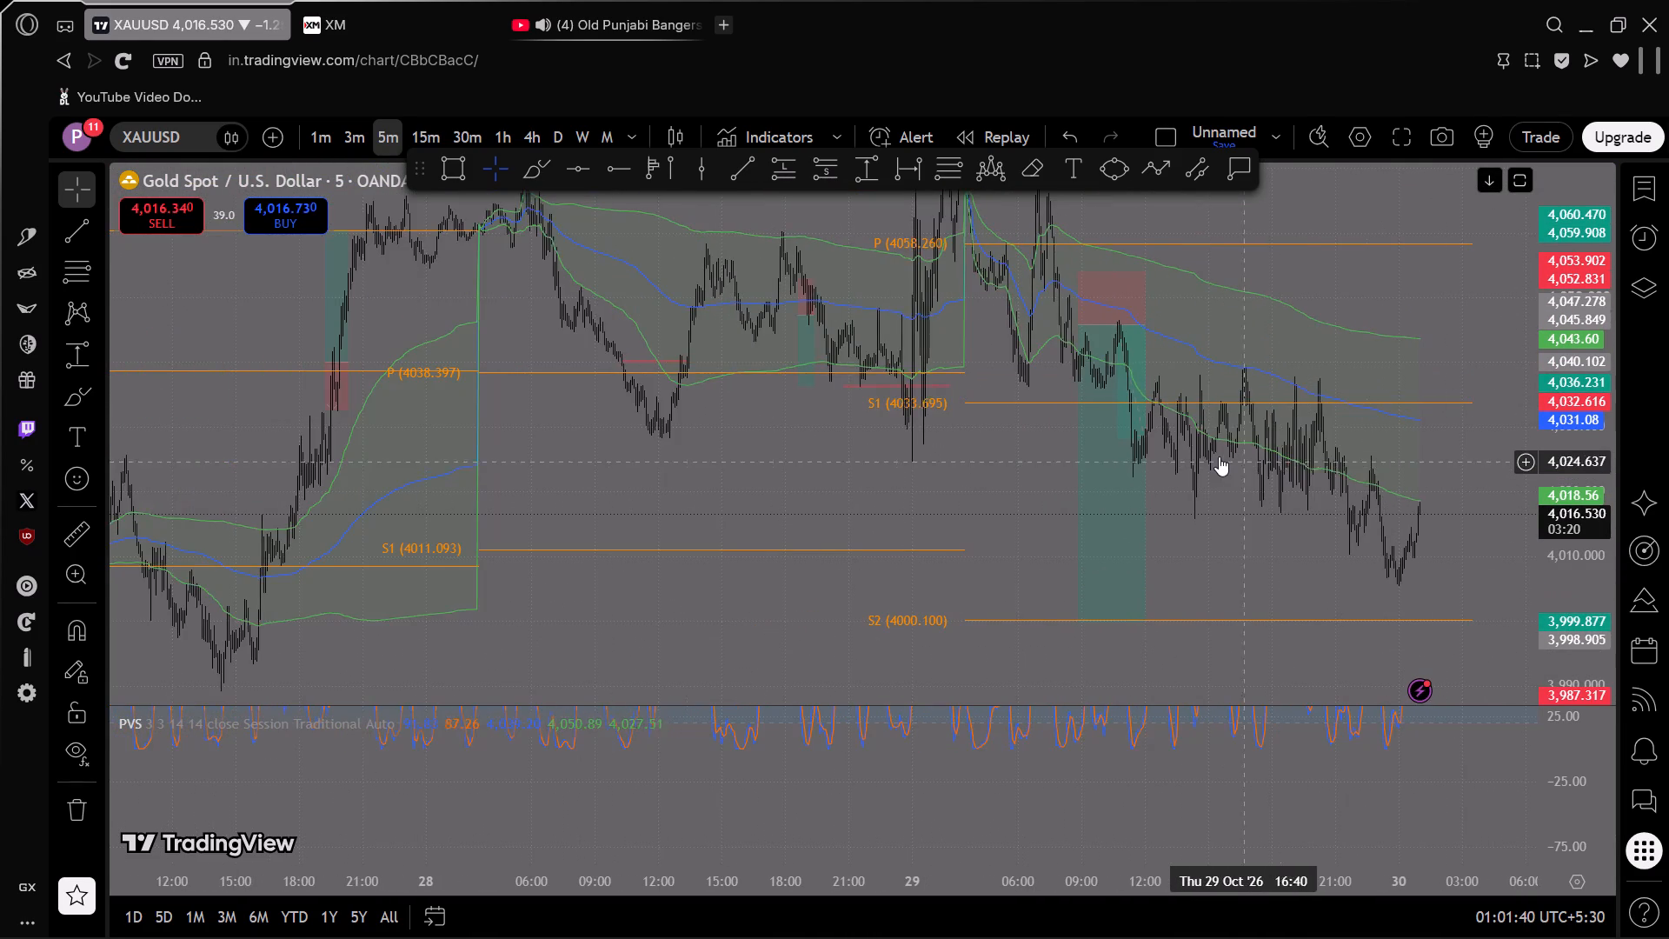
{"action": "scroll", "coordinate": [1206, 453], "scroll_direction": "up", "scroll_amount": 6}
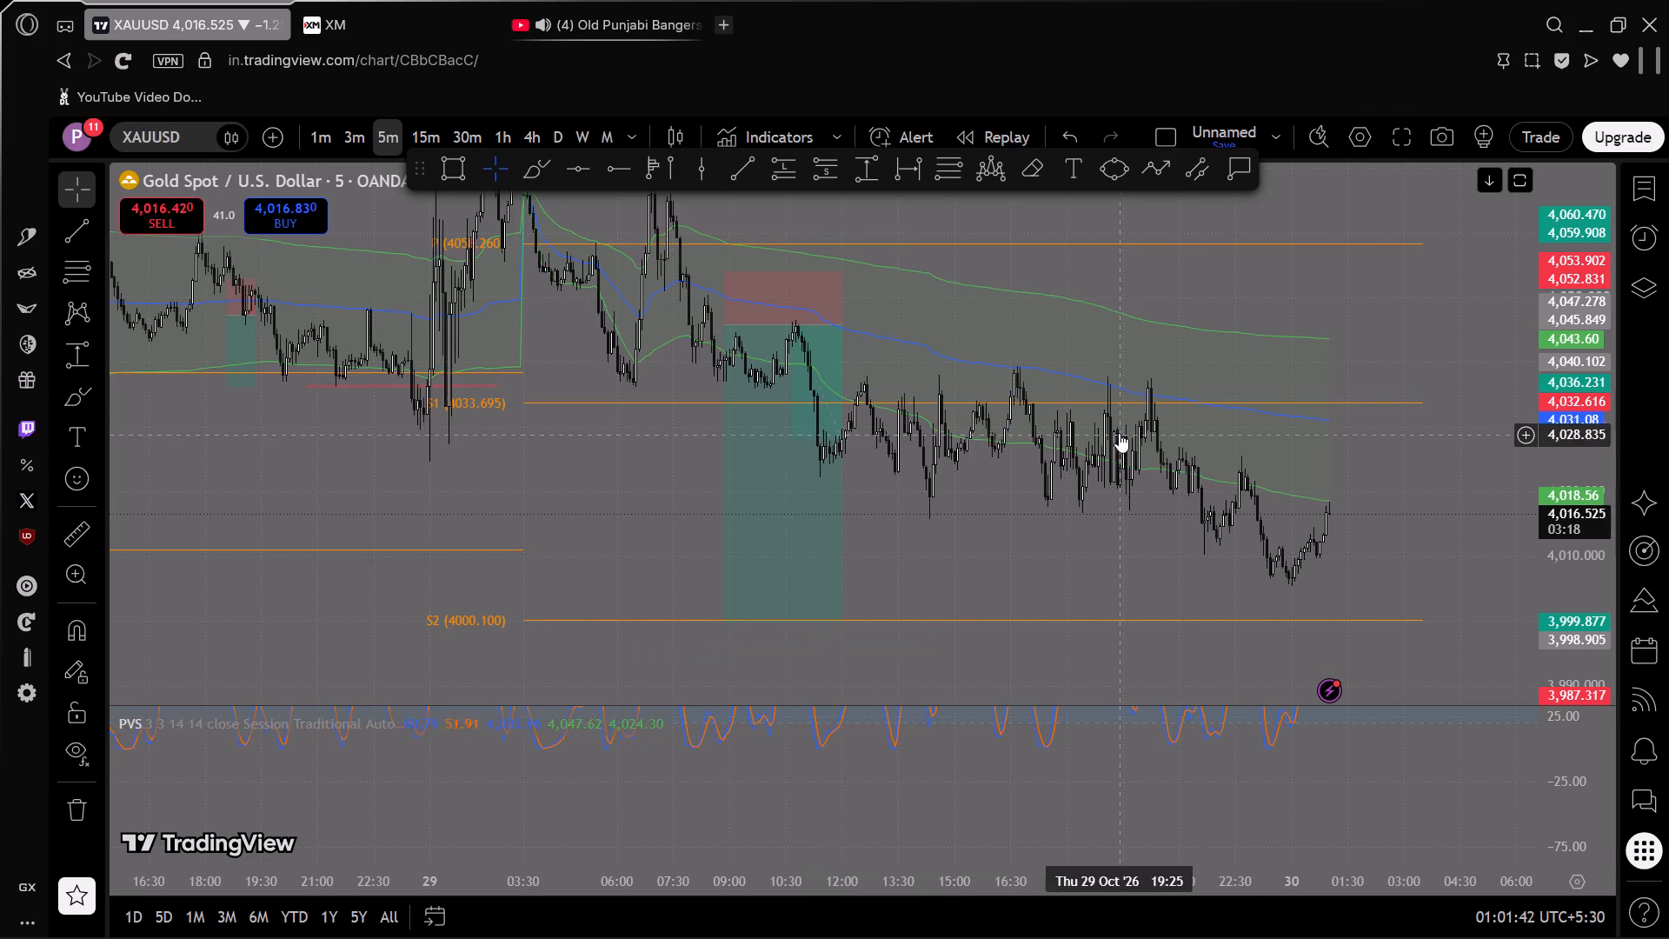
{"action": "scroll", "coordinate": [1102, 433], "scroll_direction": "up", "scroll_amount": 5}
{"action": "scroll", "coordinate": [1571, 481], "scroll_direction": "up", "scroll_amount": 5}
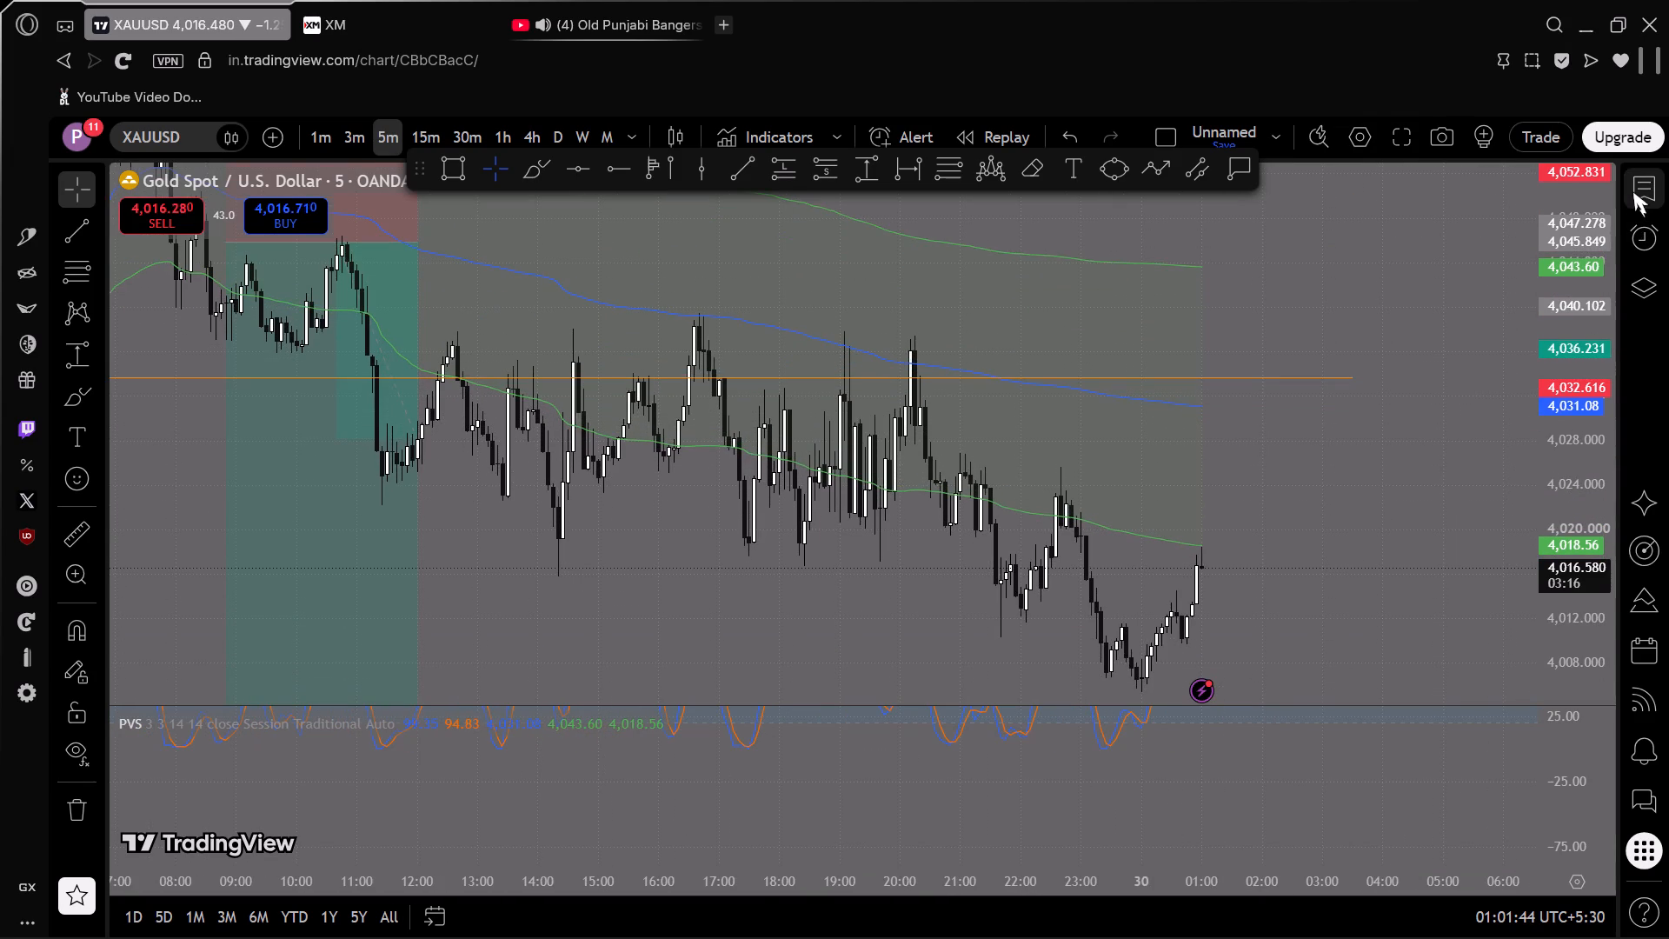
Switch the chart from XAUUSD to US100 using the white watchlist, and close the watchlist again.
{"action": "left_click", "coordinate": [1632, 191]}
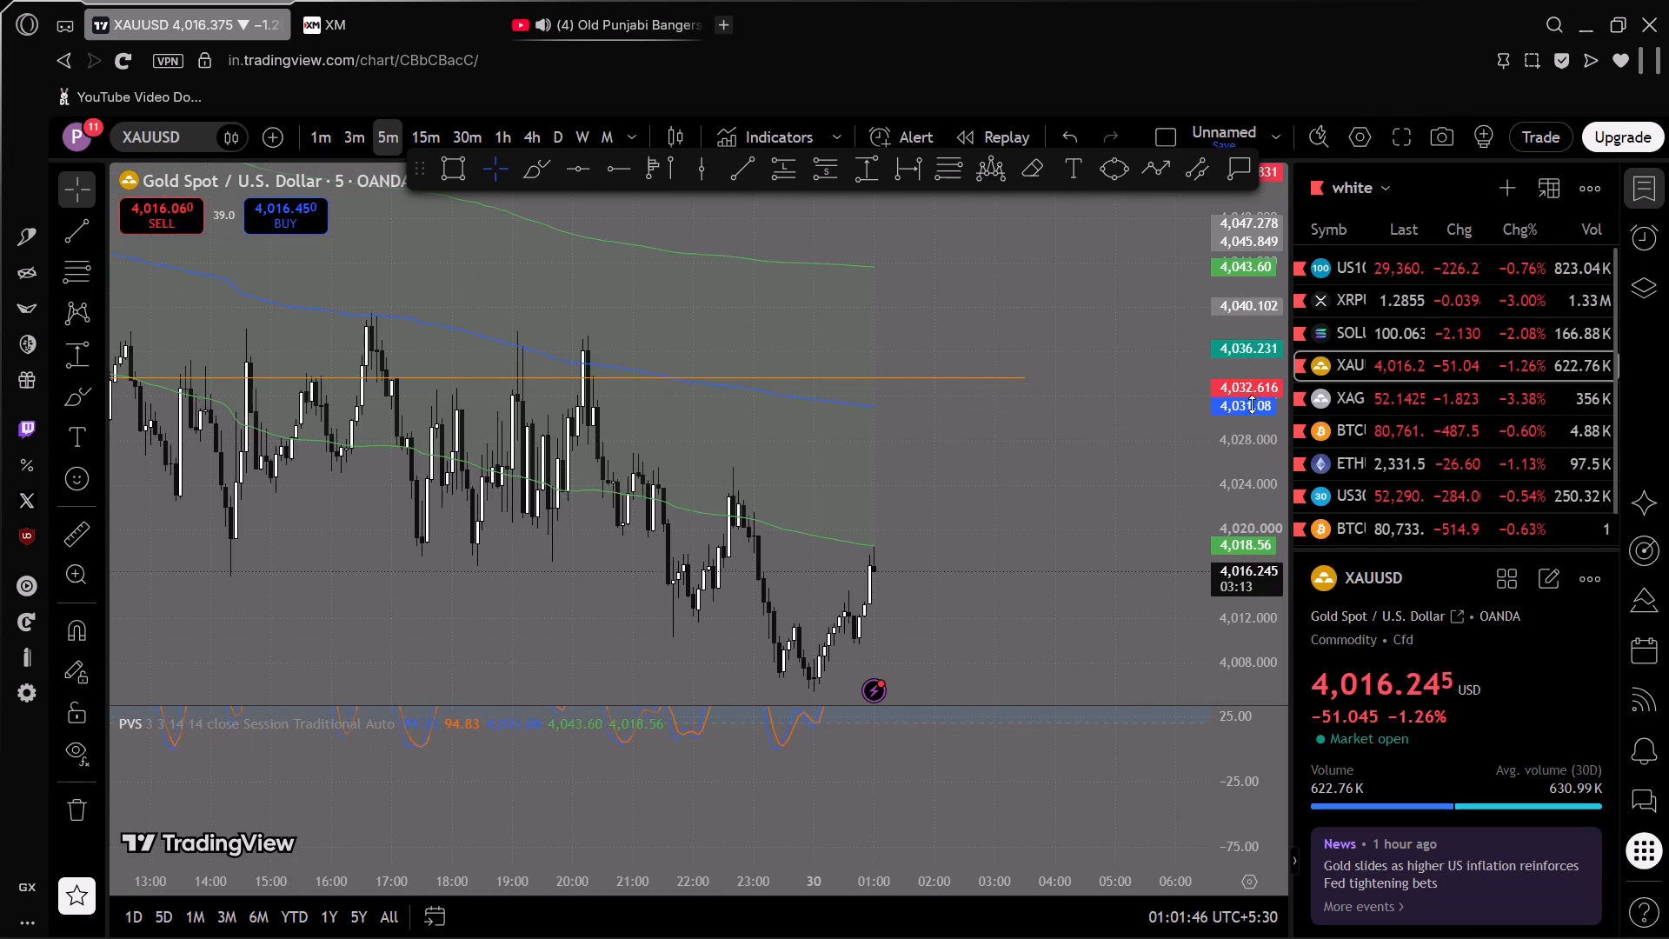
{"action": "left_click_drag", "start_coordinate": [956, 378], "coordinate": [1114, 404]}
{"action": "left_click", "coordinate": [1347, 270]}
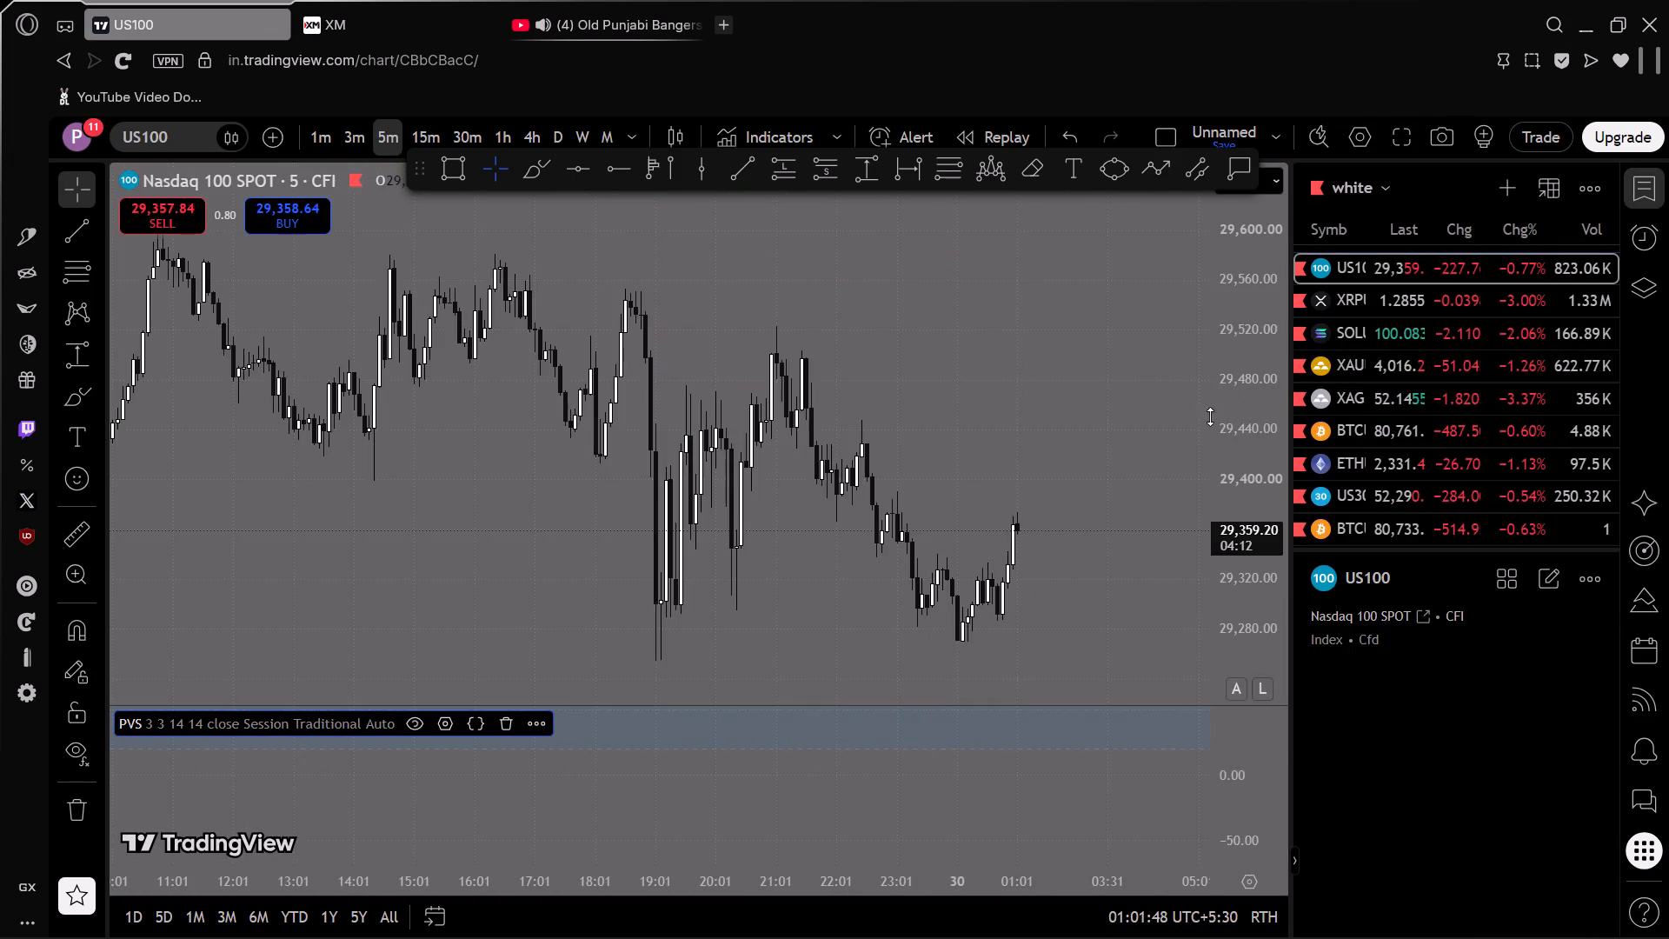
{"action": "scroll", "coordinate": [1039, 467], "scroll_direction": "up", "scroll_amount": 1}
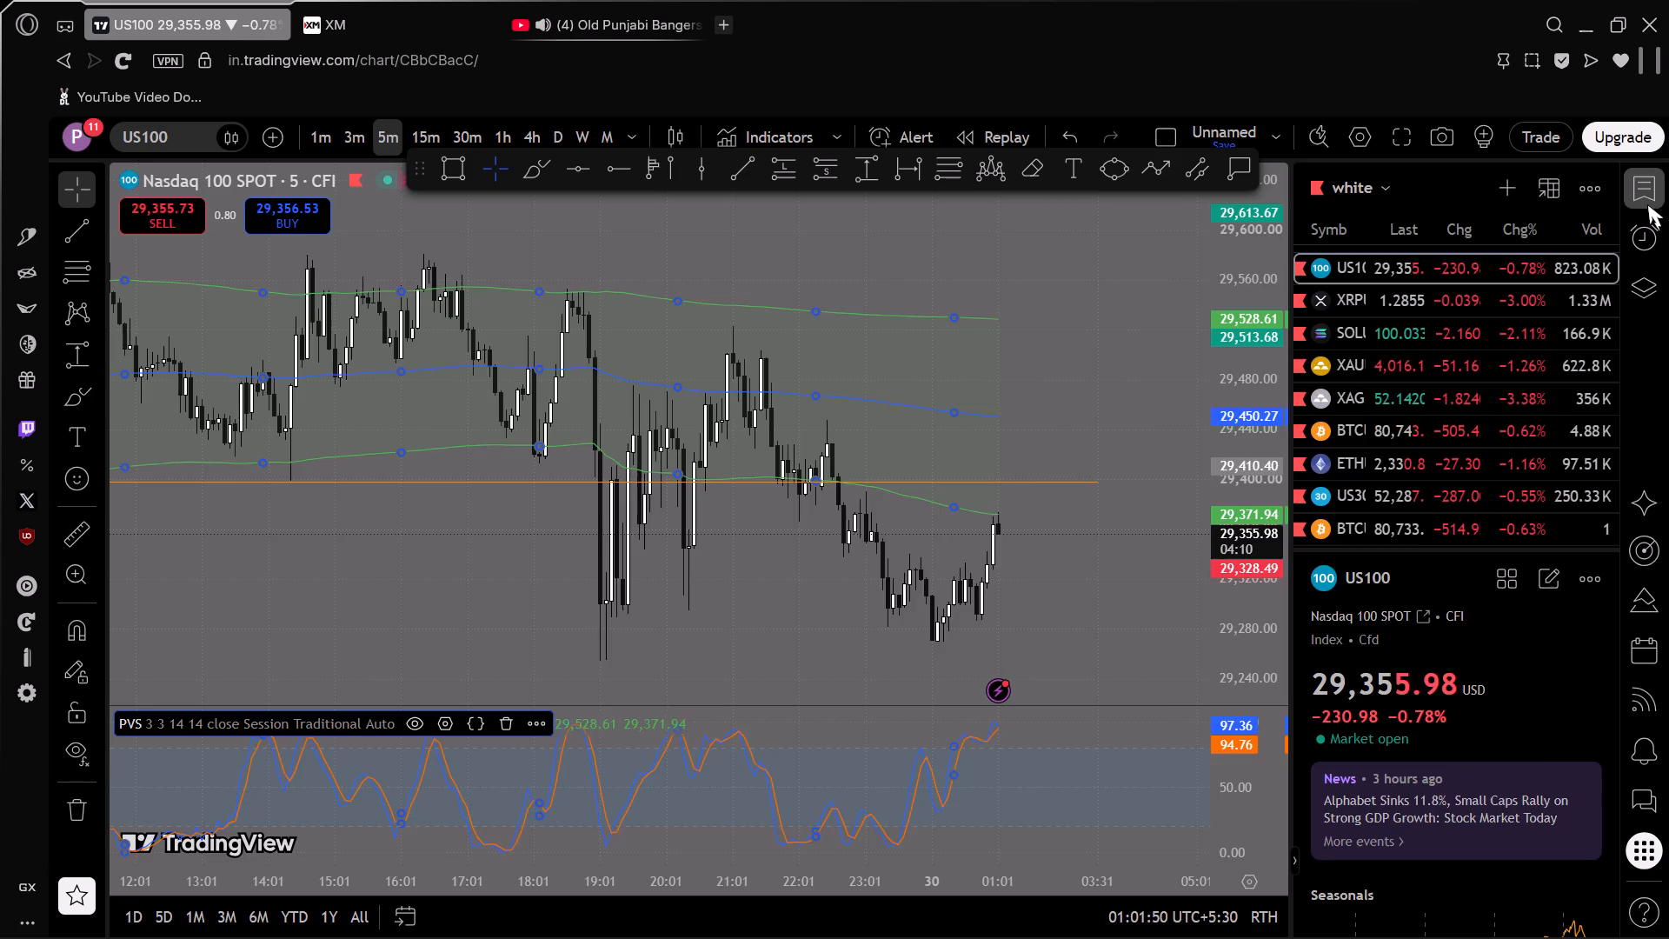
{"action": "left_click", "coordinate": [1647, 204]}
Examine US100 5-minute price action through 29 October to the latest candles against the S1 pivot and moving lines.
{"action": "left_click_drag", "start_coordinate": [1208, 486], "coordinate": [1240, 507]}
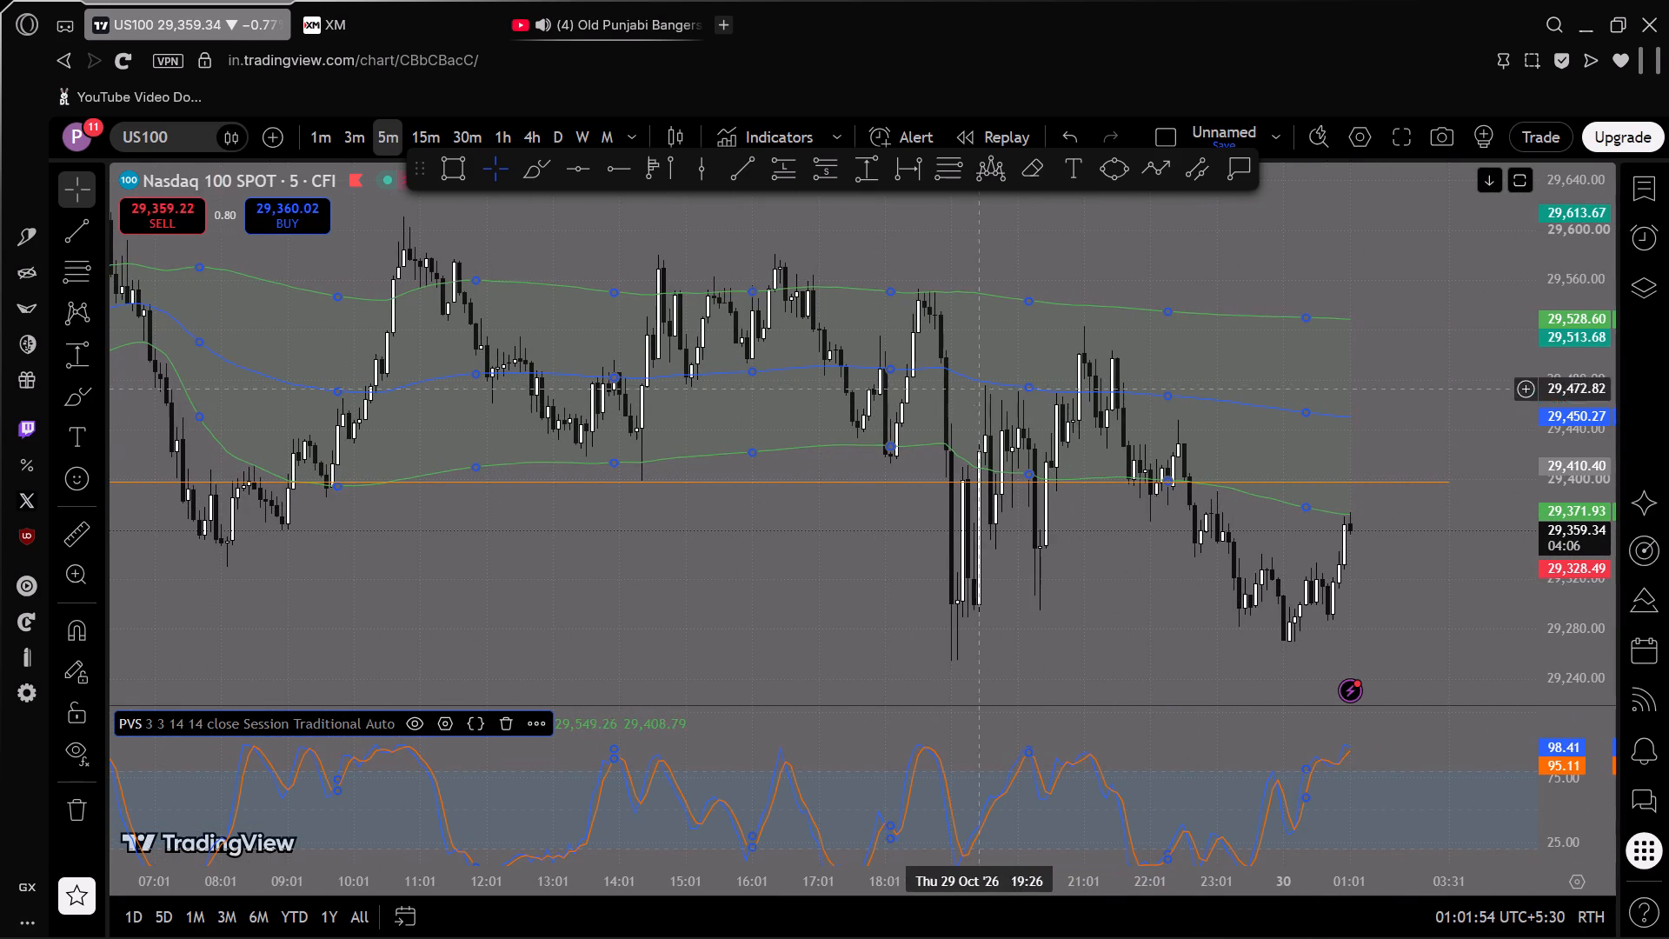
{"action": "left_click", "coordinate": [1340, 262]}
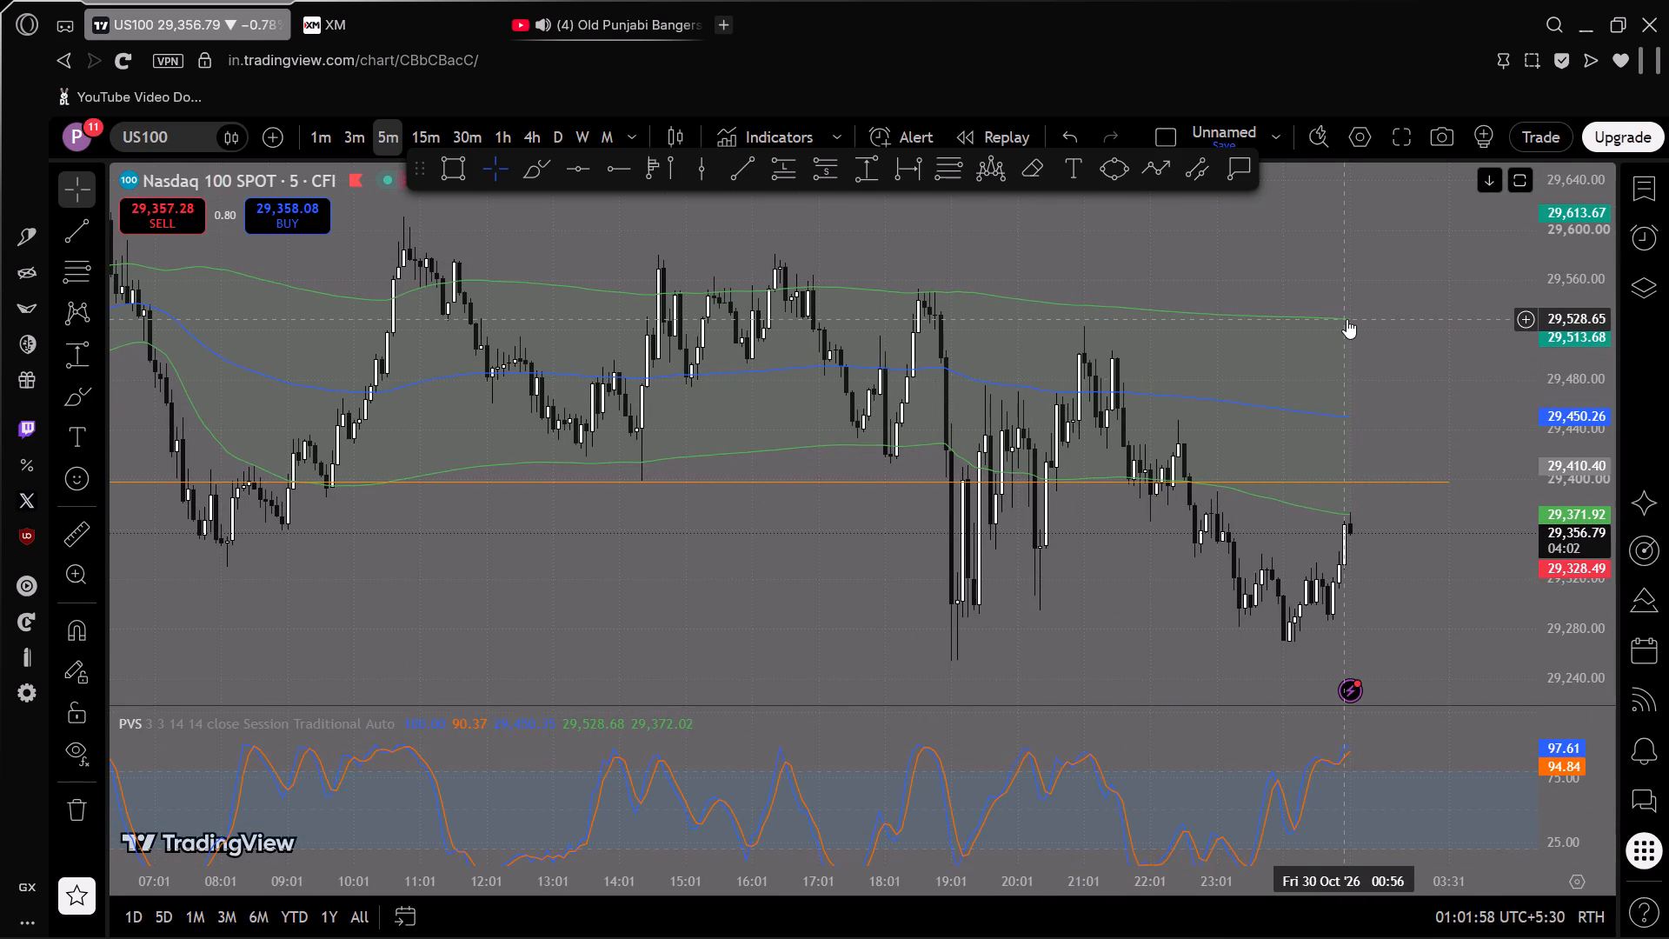
{"action": "scroll", "coordinate": [1001, 609], "scroll_direction": "down", "scroll_amount": 1}
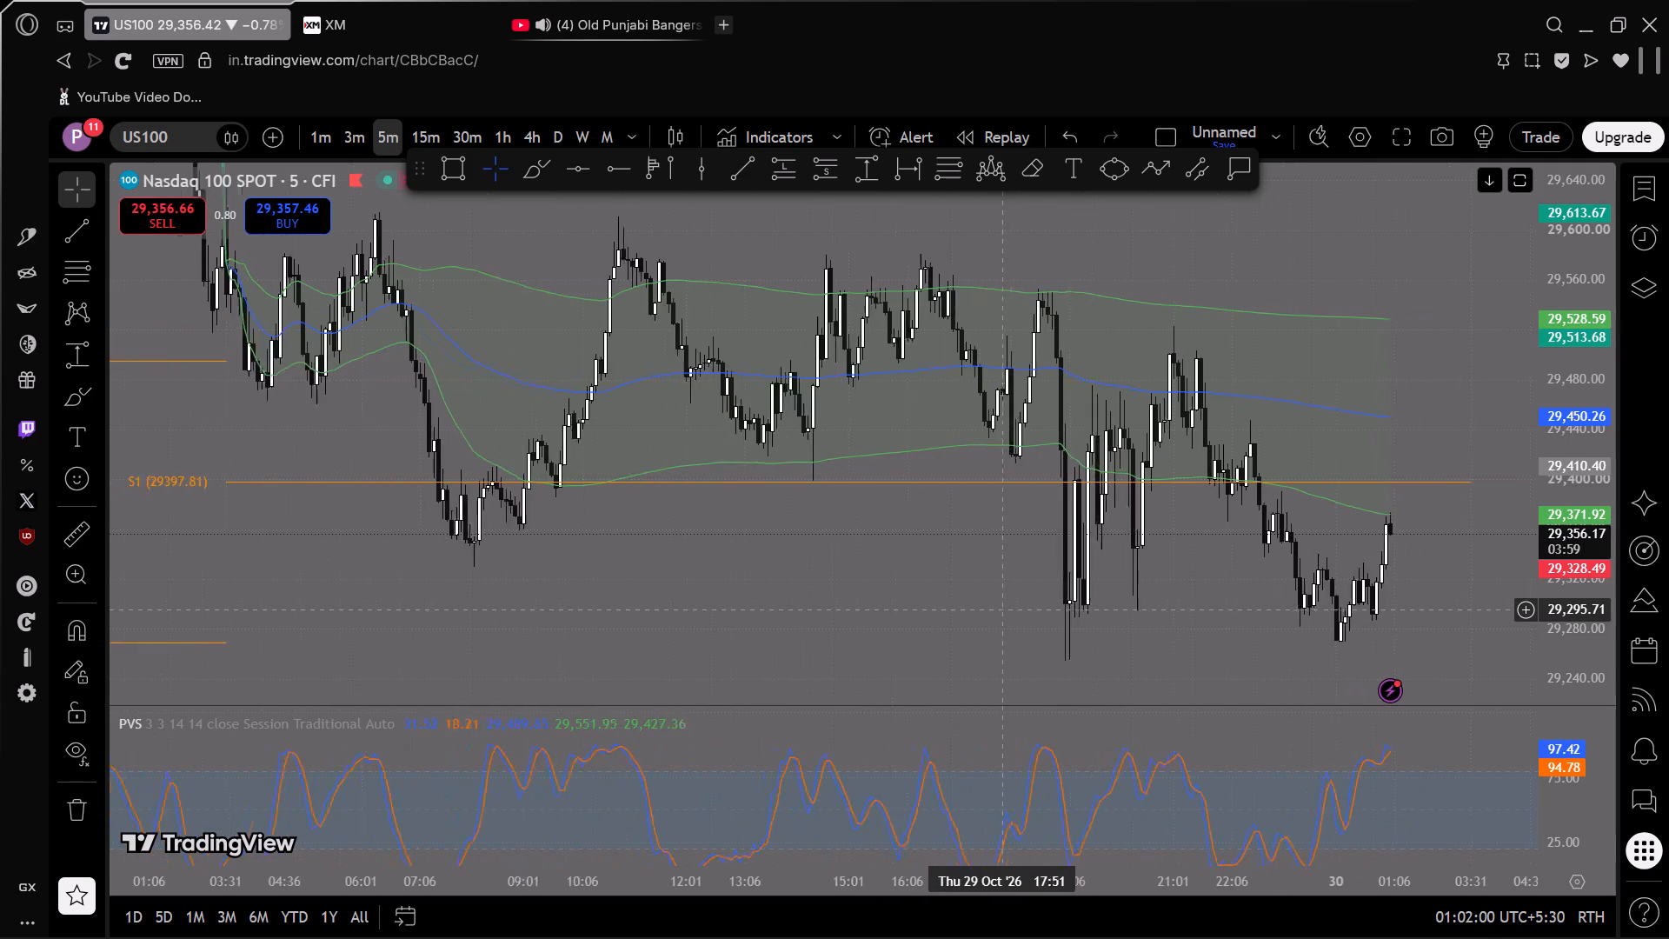
{"action": "scroll", "coordinate": [1001, 609], "scroll_direction": "down", "scroll_amount": 2}
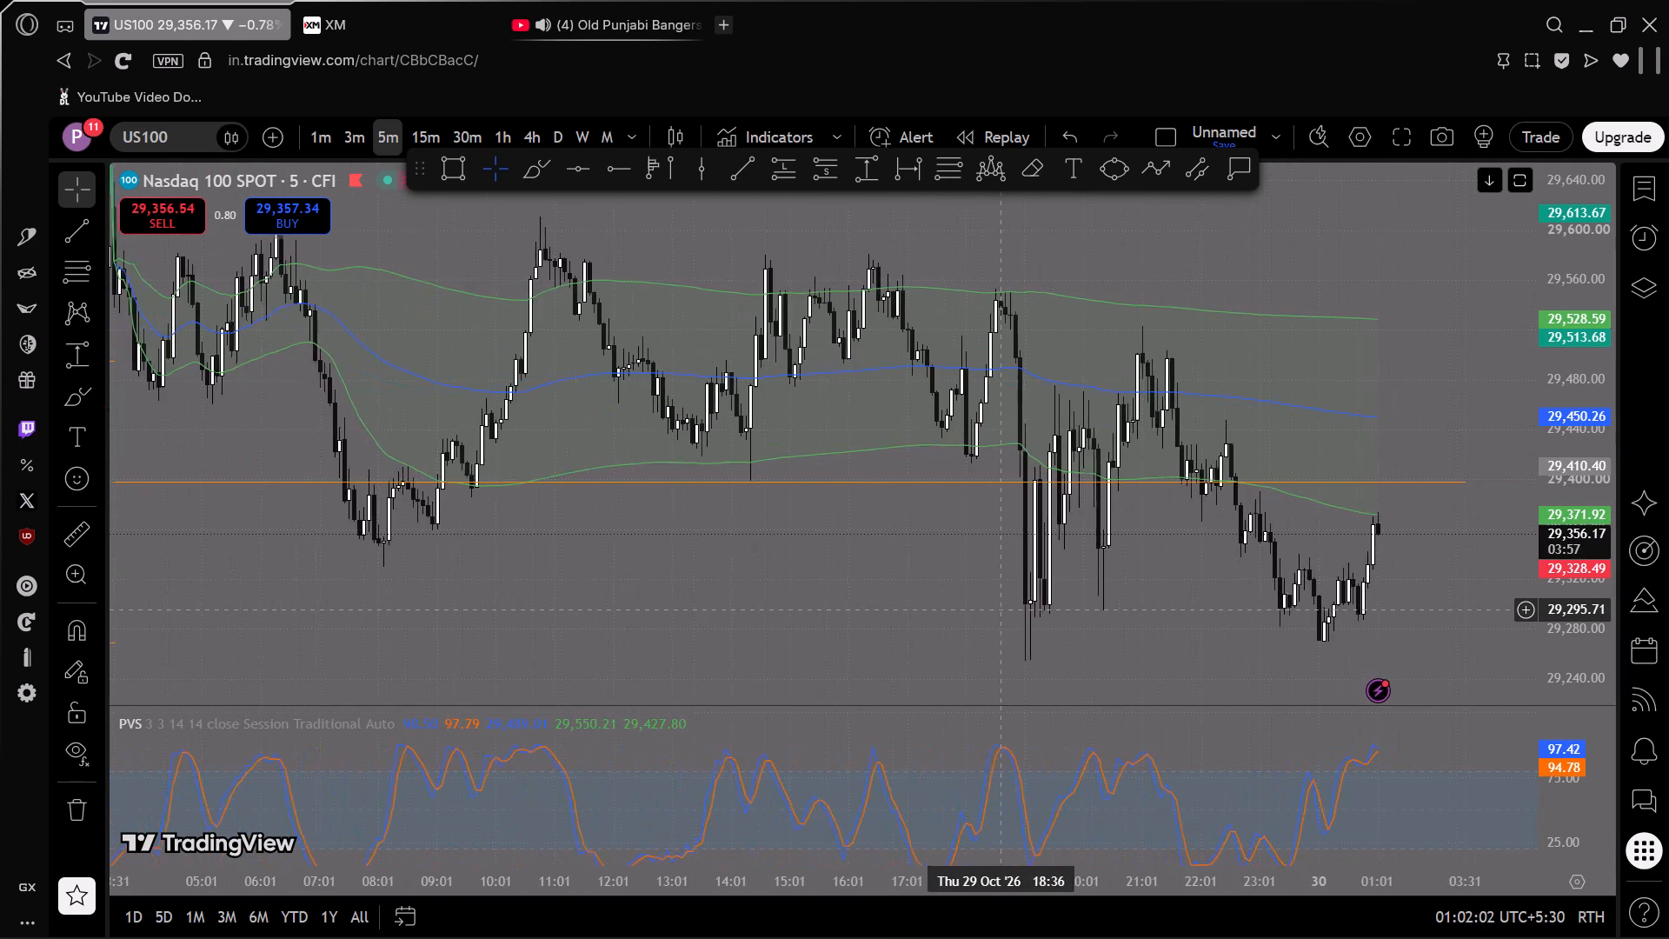
{"action": "scroll", "coordinate": [1573, 494], "scroll_direction": "down", "scroll_amount": 1}
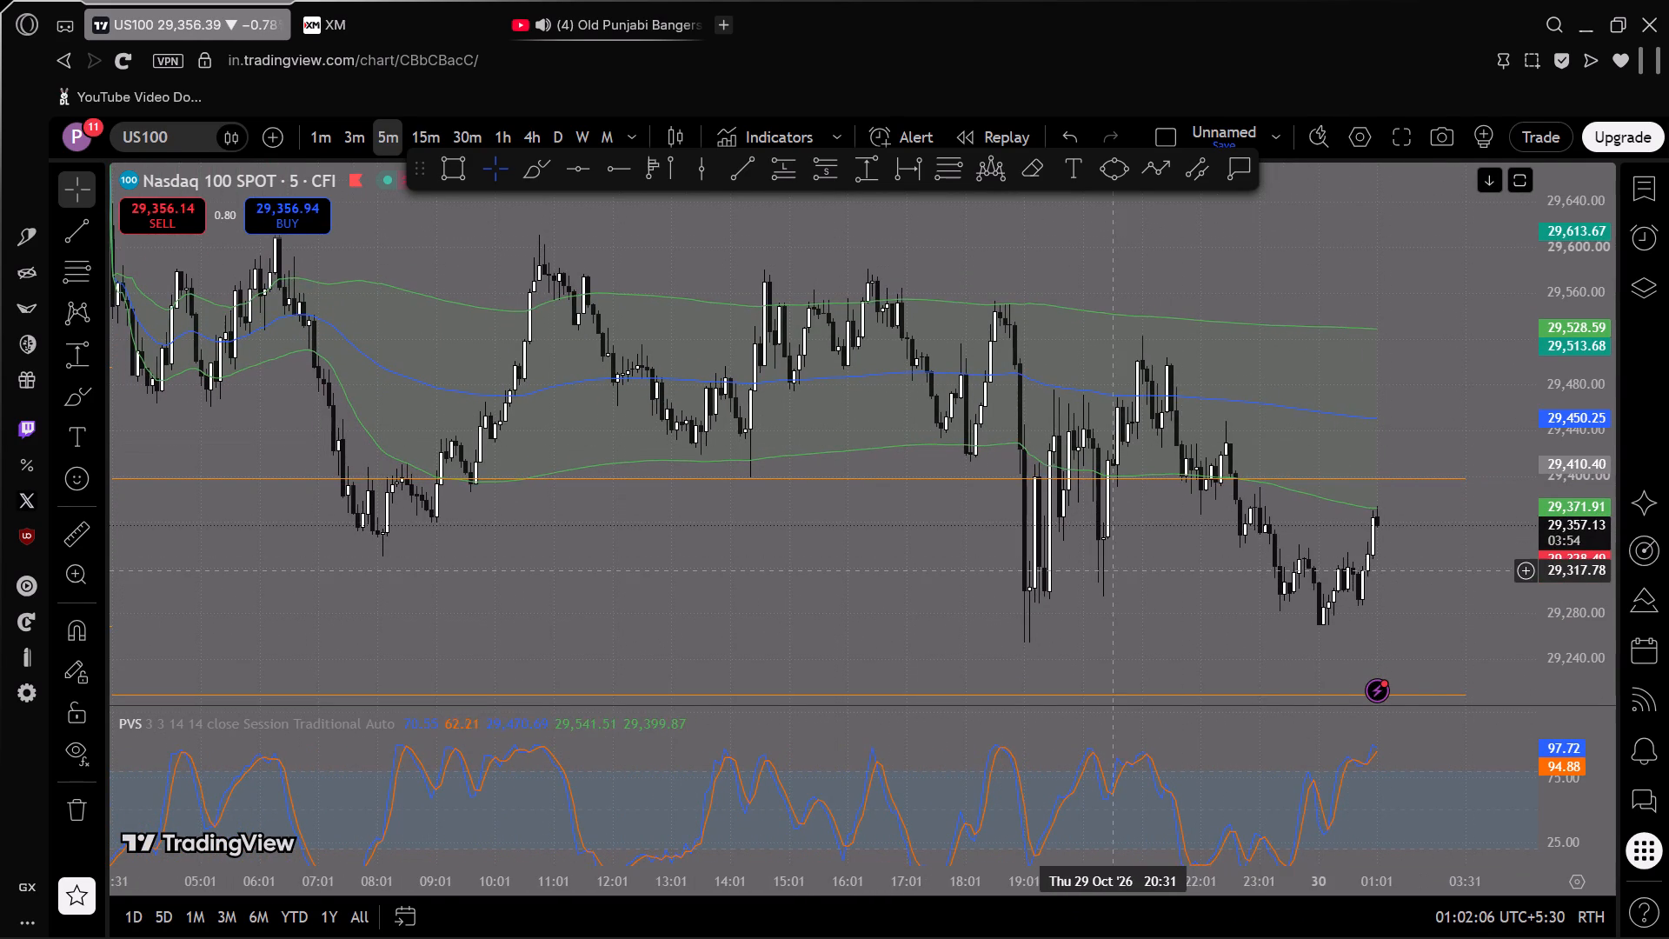
{"action": "scroll", "coordinate": [1109, 569], "scroll_direction": "up", "scroll_amount": 1}
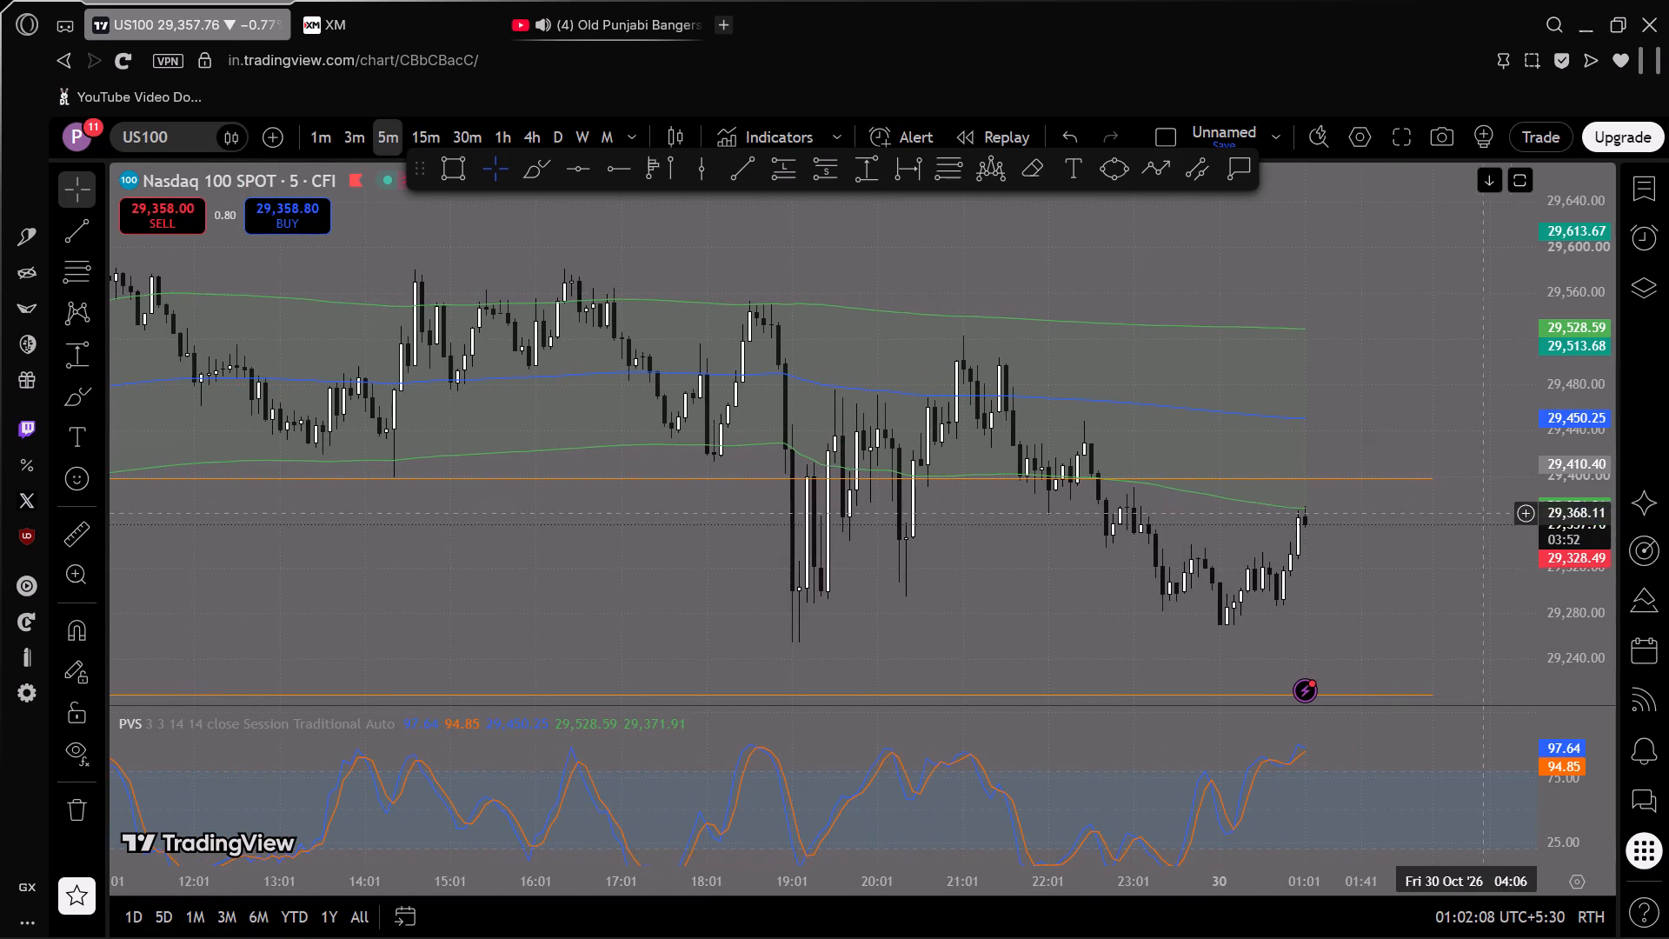
{"action": "left_click_drag", "start_coordinate": [1087, 590], "coordinate": [1150, 533]}
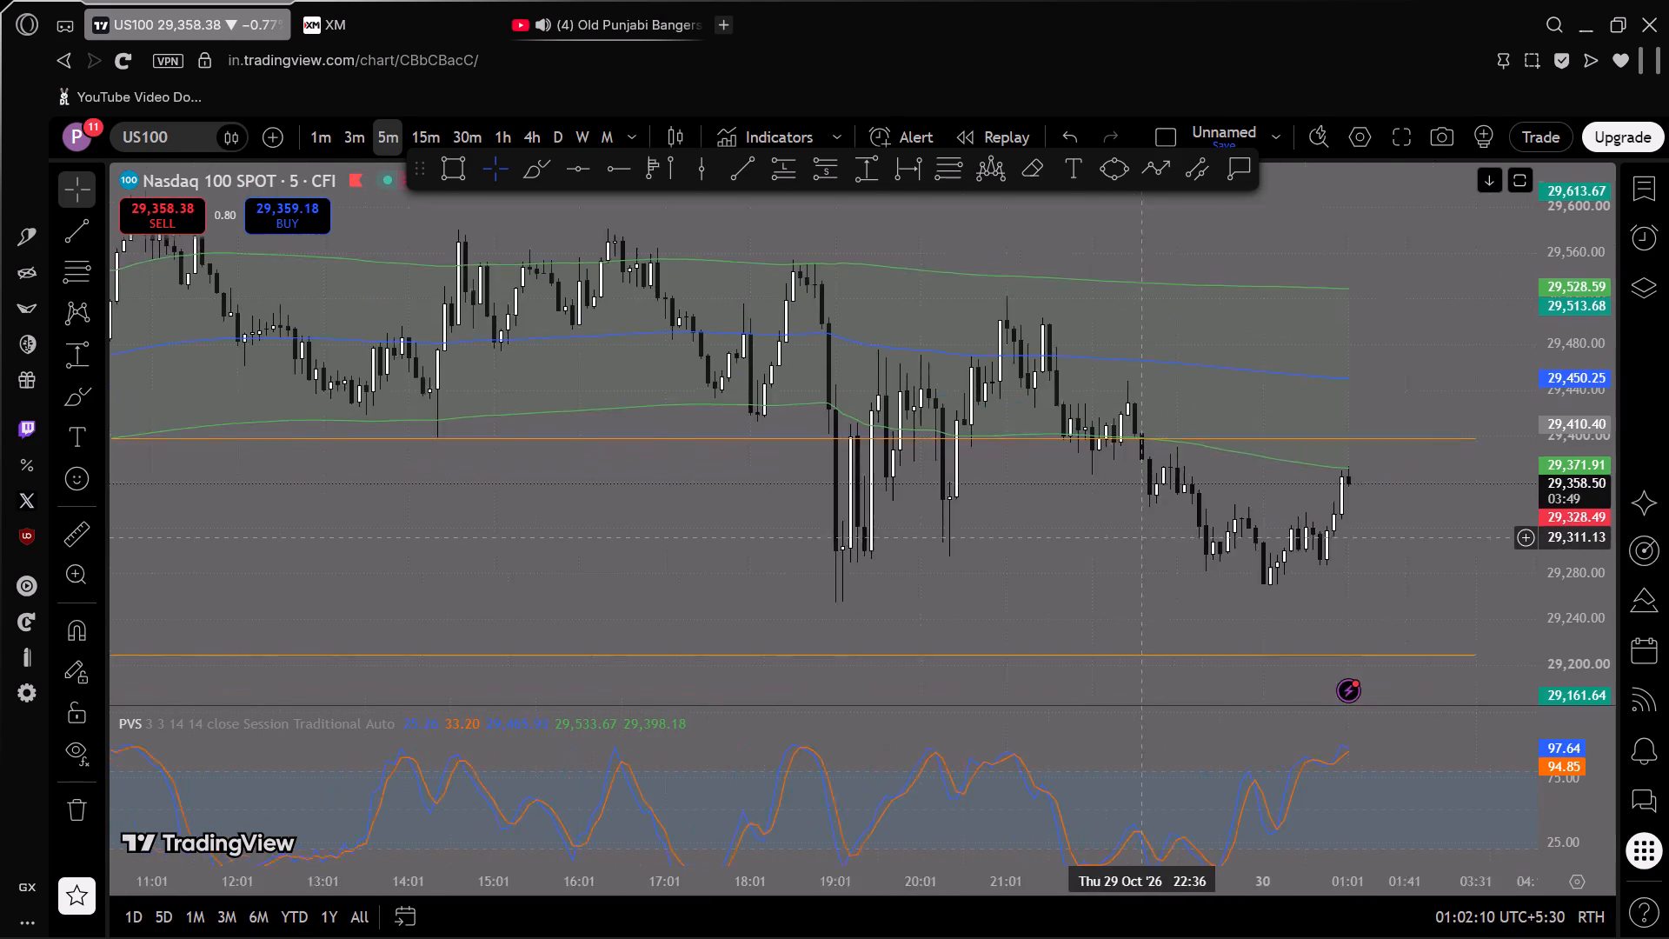
{"action": "left_click_drag", "start_coordinate": [1150, 533], "coordinate": [1217, 551]}
{"action": "scroll", "coordinate": [1217, 551], "scroll_direction": "up", "scroll_amount": 1}
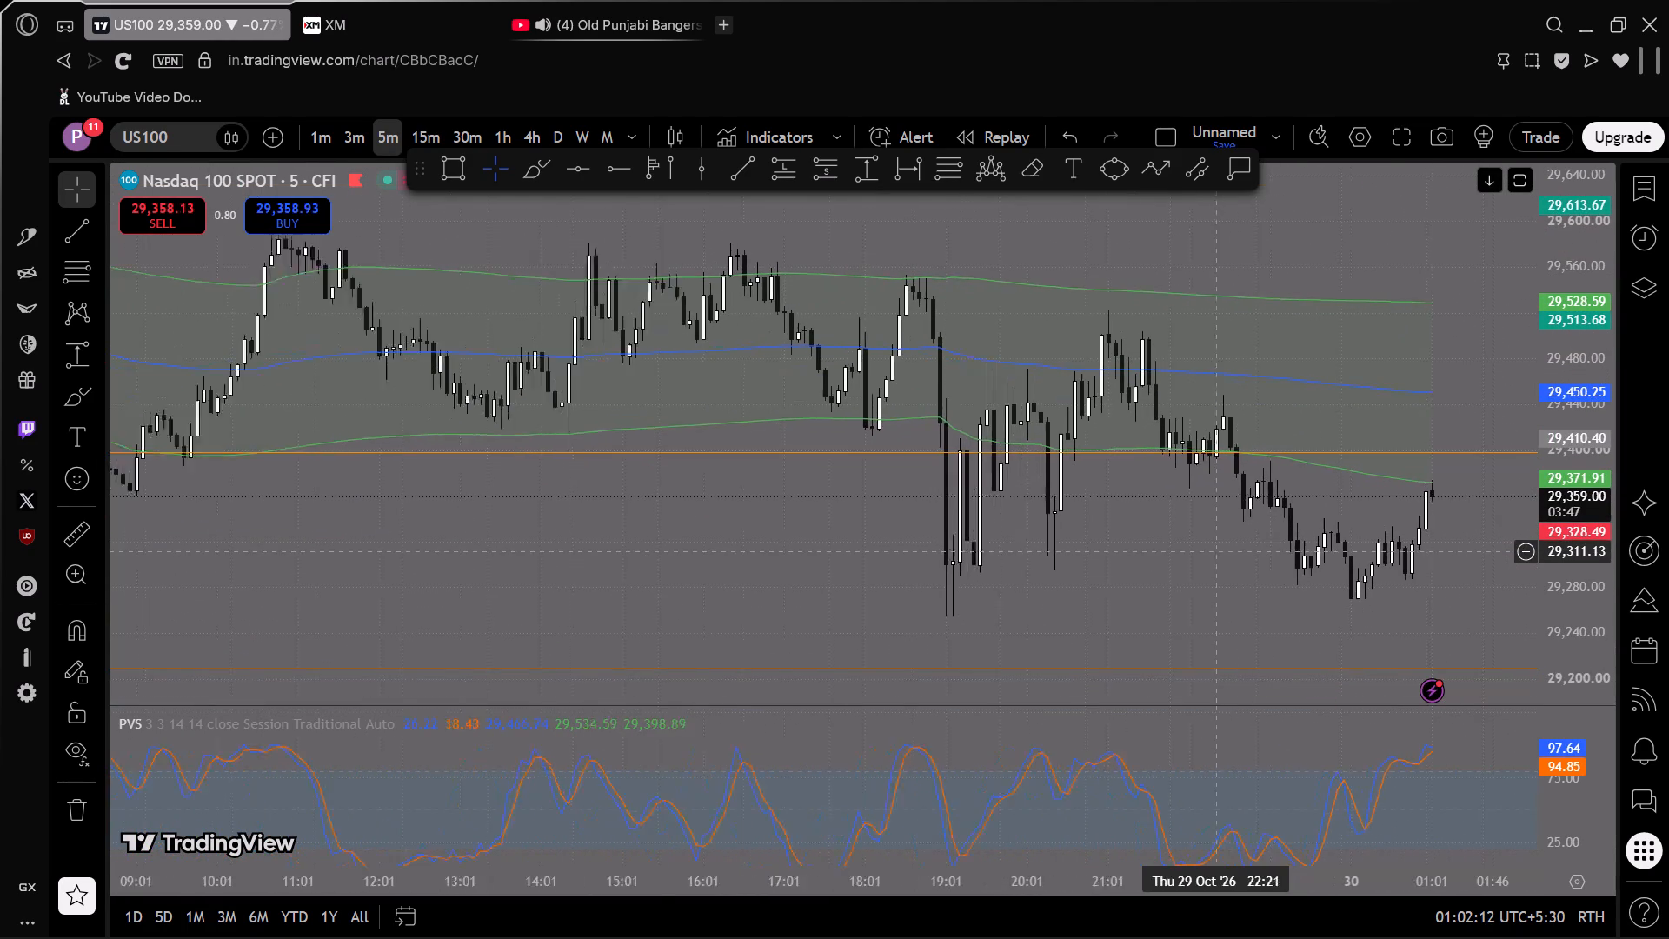
{"action": "scroll", "coordinate": [1217, 551], "scroll_direction": "up", "scroll_amount": 2}
{"action": "scroll", "coordinate": [1217, 551], "scroll_direction": "down", "scroll_amount": 3}
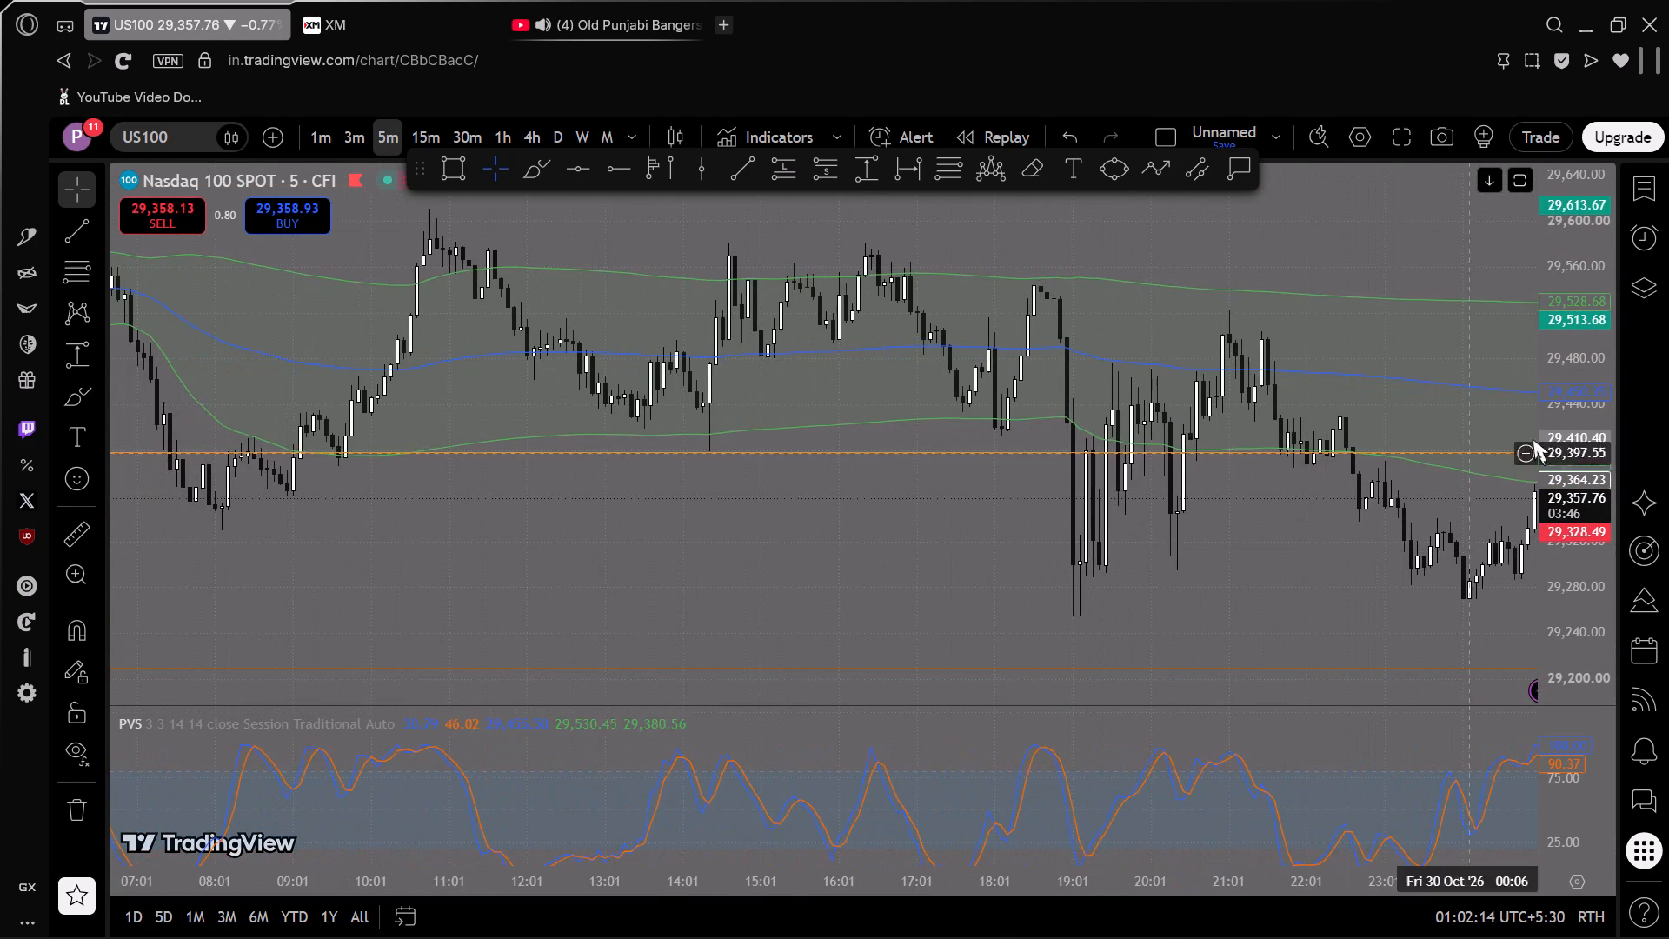
{"action": "scroll", "coordinate": [1548, 439], "scroll_direction": "up", "scroll_amount": 1}
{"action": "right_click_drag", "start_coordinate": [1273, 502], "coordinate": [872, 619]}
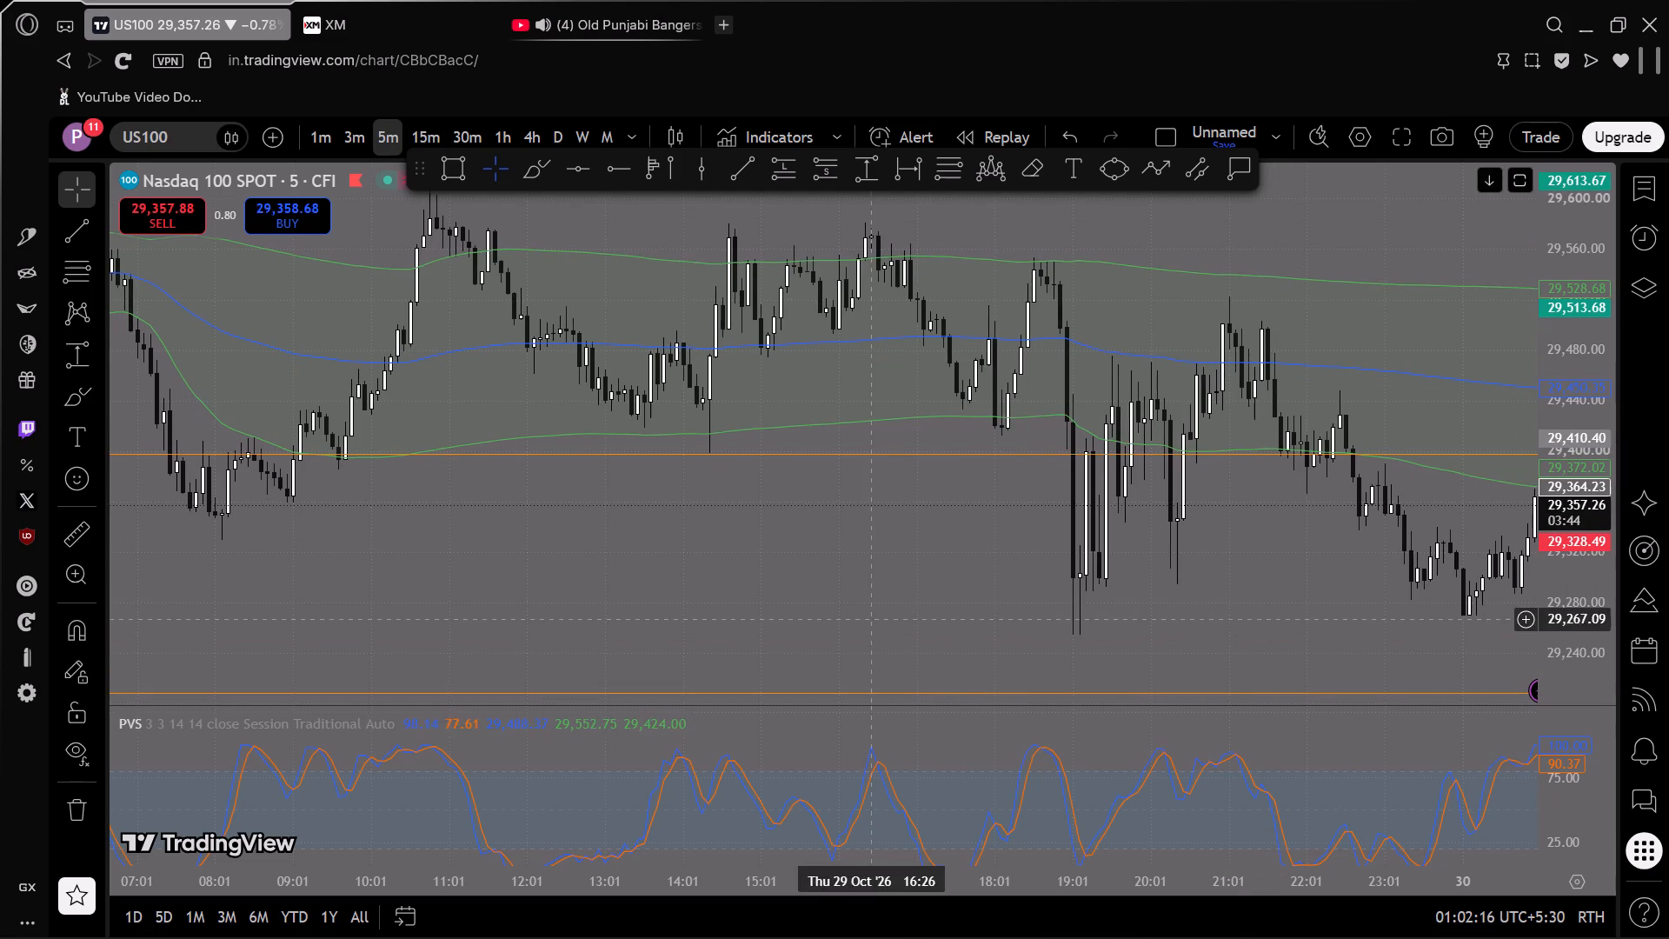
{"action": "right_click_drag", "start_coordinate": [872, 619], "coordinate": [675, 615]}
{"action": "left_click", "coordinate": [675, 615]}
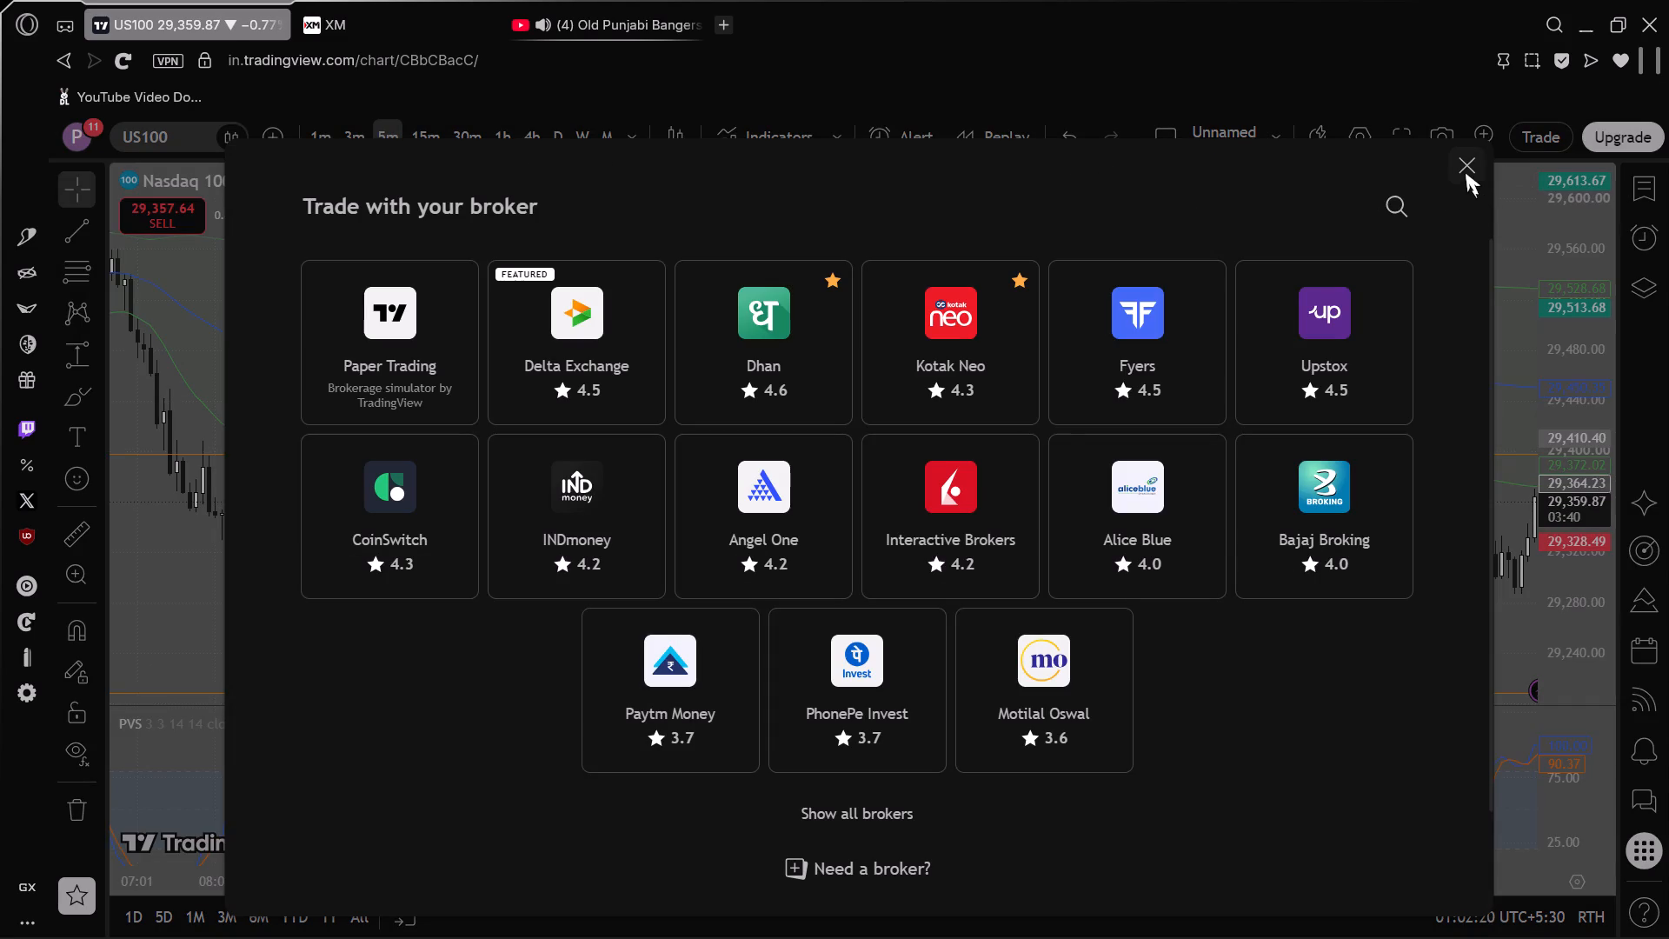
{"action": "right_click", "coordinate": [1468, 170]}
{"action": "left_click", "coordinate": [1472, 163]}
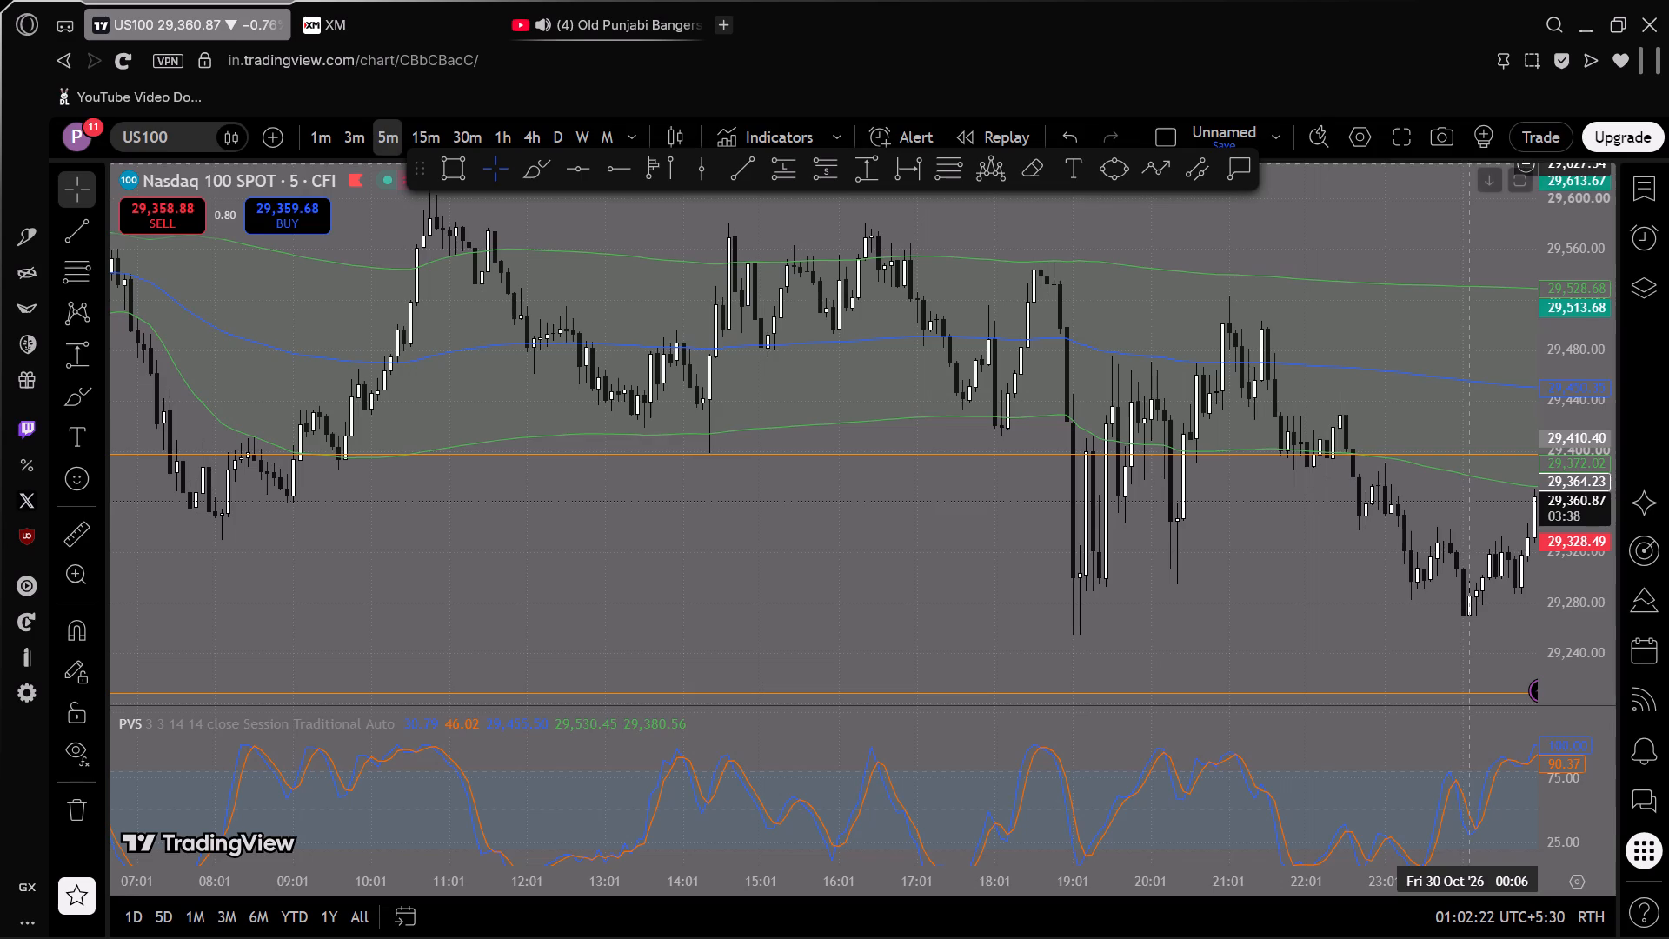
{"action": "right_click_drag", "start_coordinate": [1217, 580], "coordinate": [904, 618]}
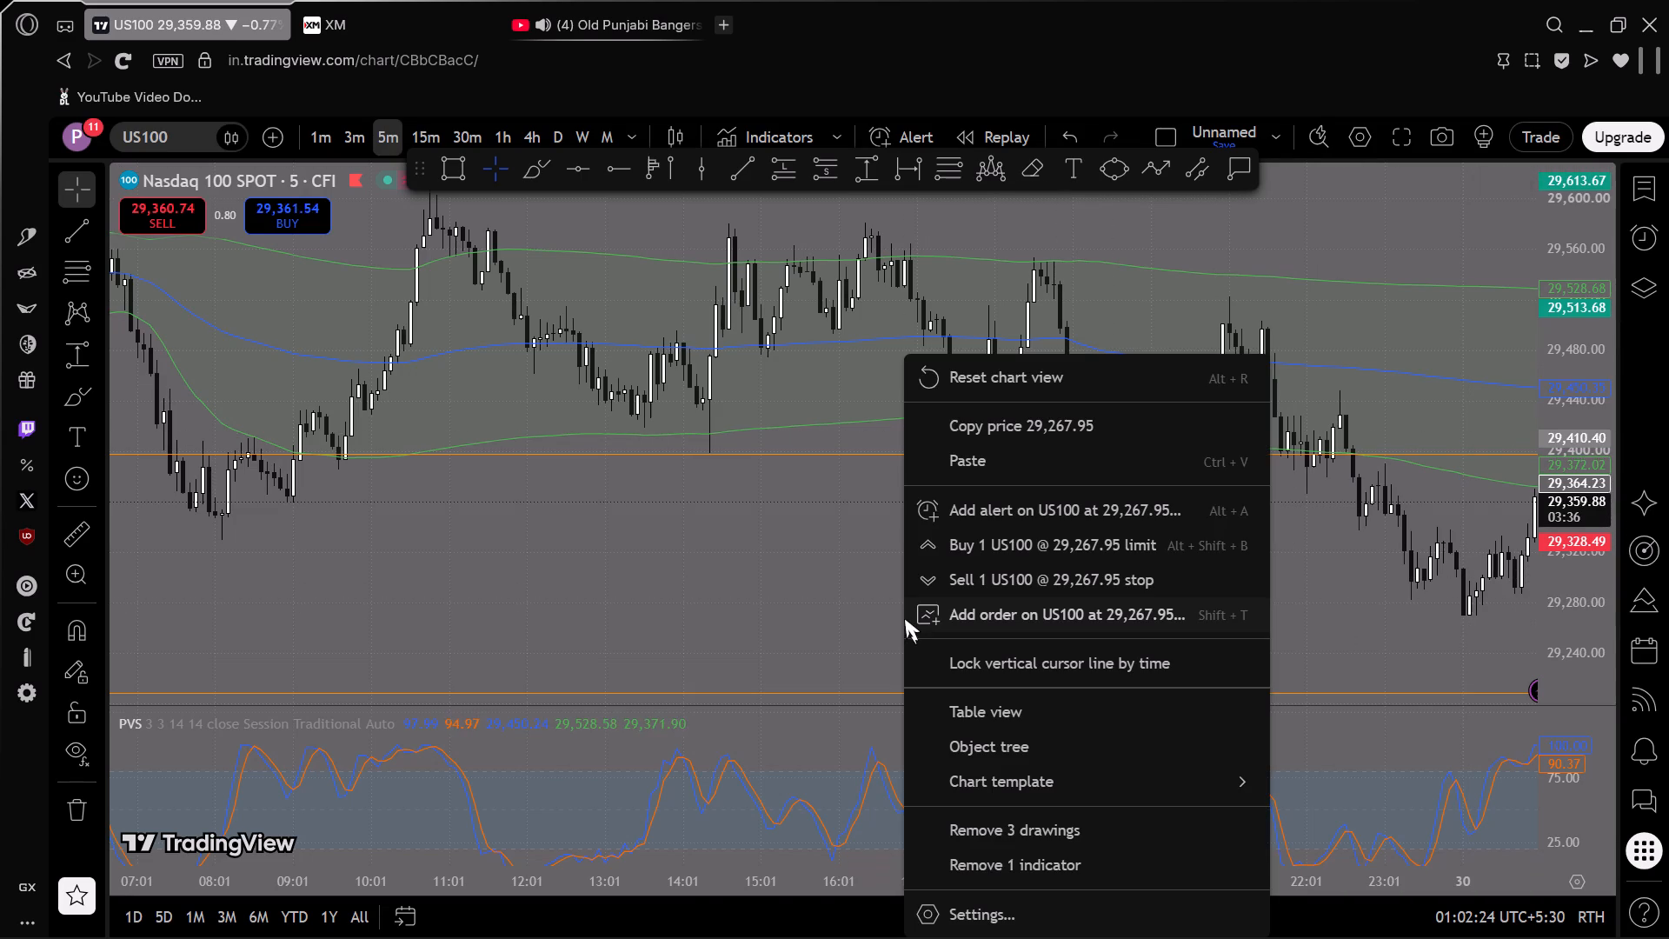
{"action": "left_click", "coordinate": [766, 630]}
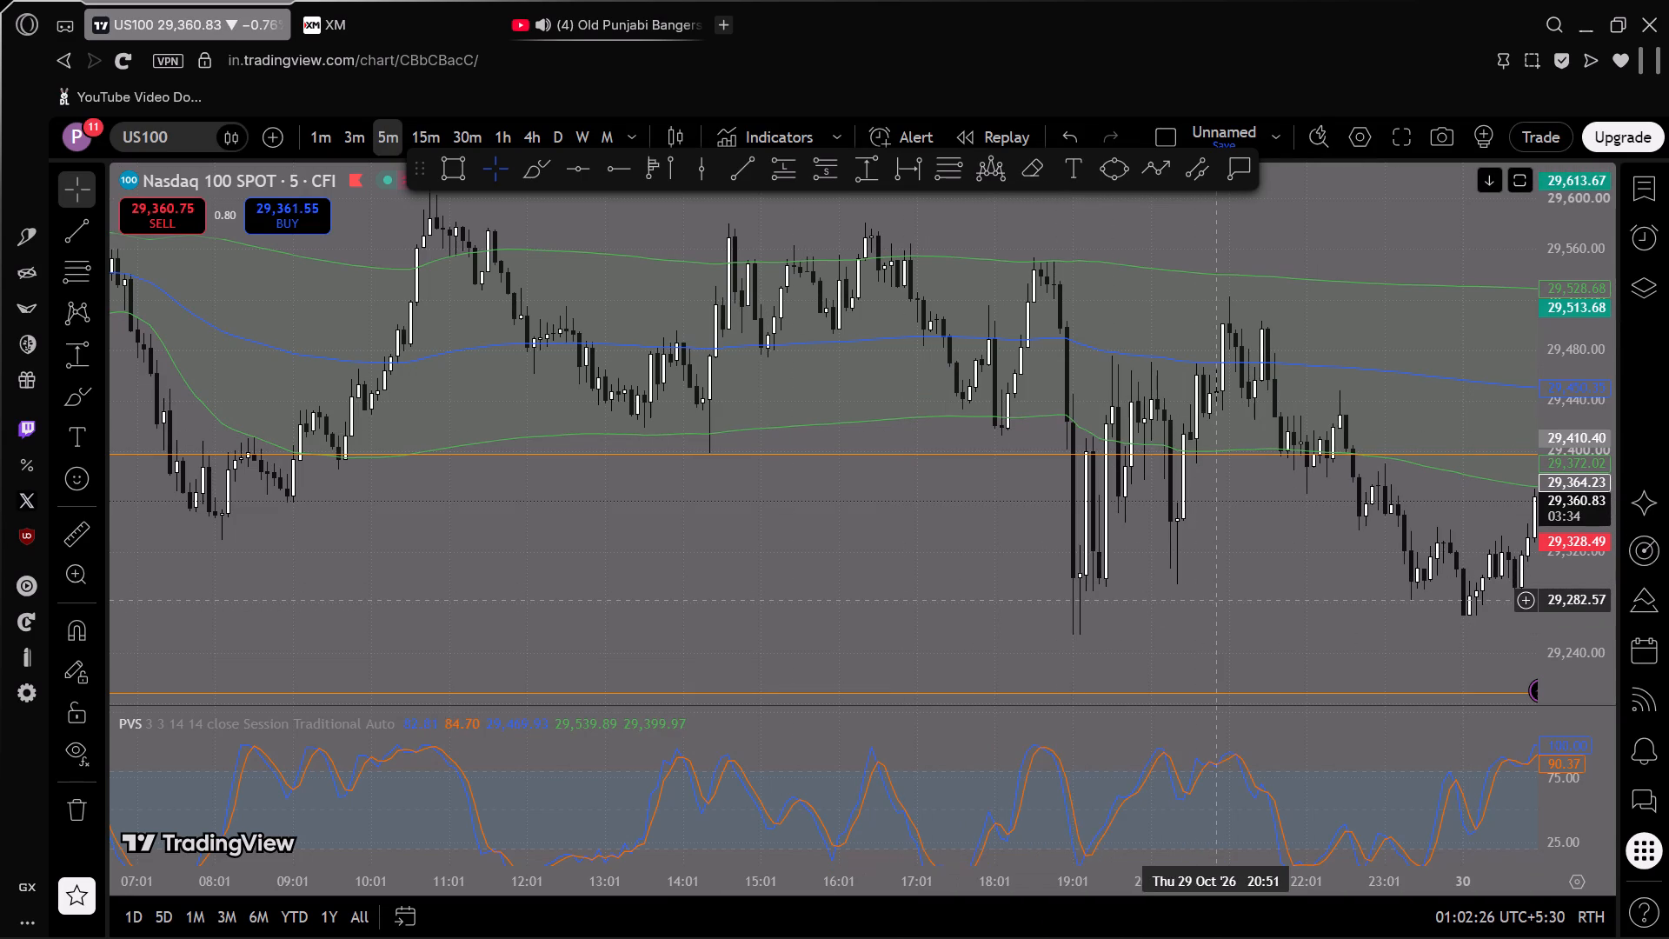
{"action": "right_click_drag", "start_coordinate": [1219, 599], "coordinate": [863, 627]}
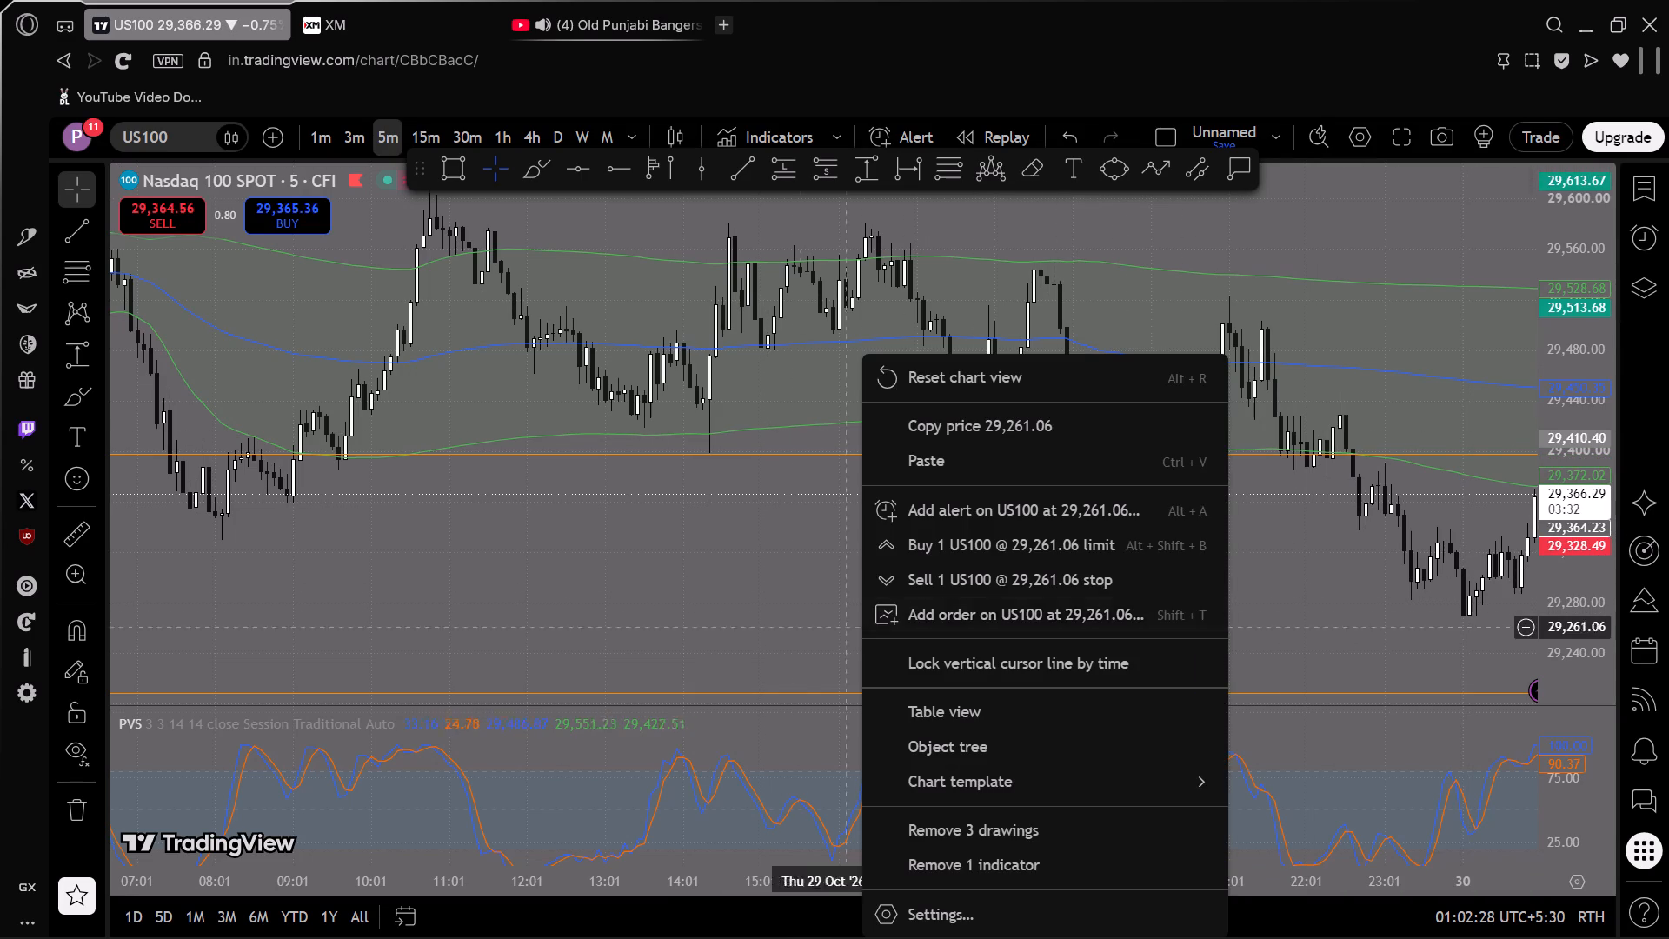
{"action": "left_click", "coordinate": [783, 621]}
Place a short position on the US100 chart starting 29 October 18:26, with its entry at 29,495.06.
{"action": "left_click_drag", "start_coordinate": [783, 621], "coordinate": [462, 700]}
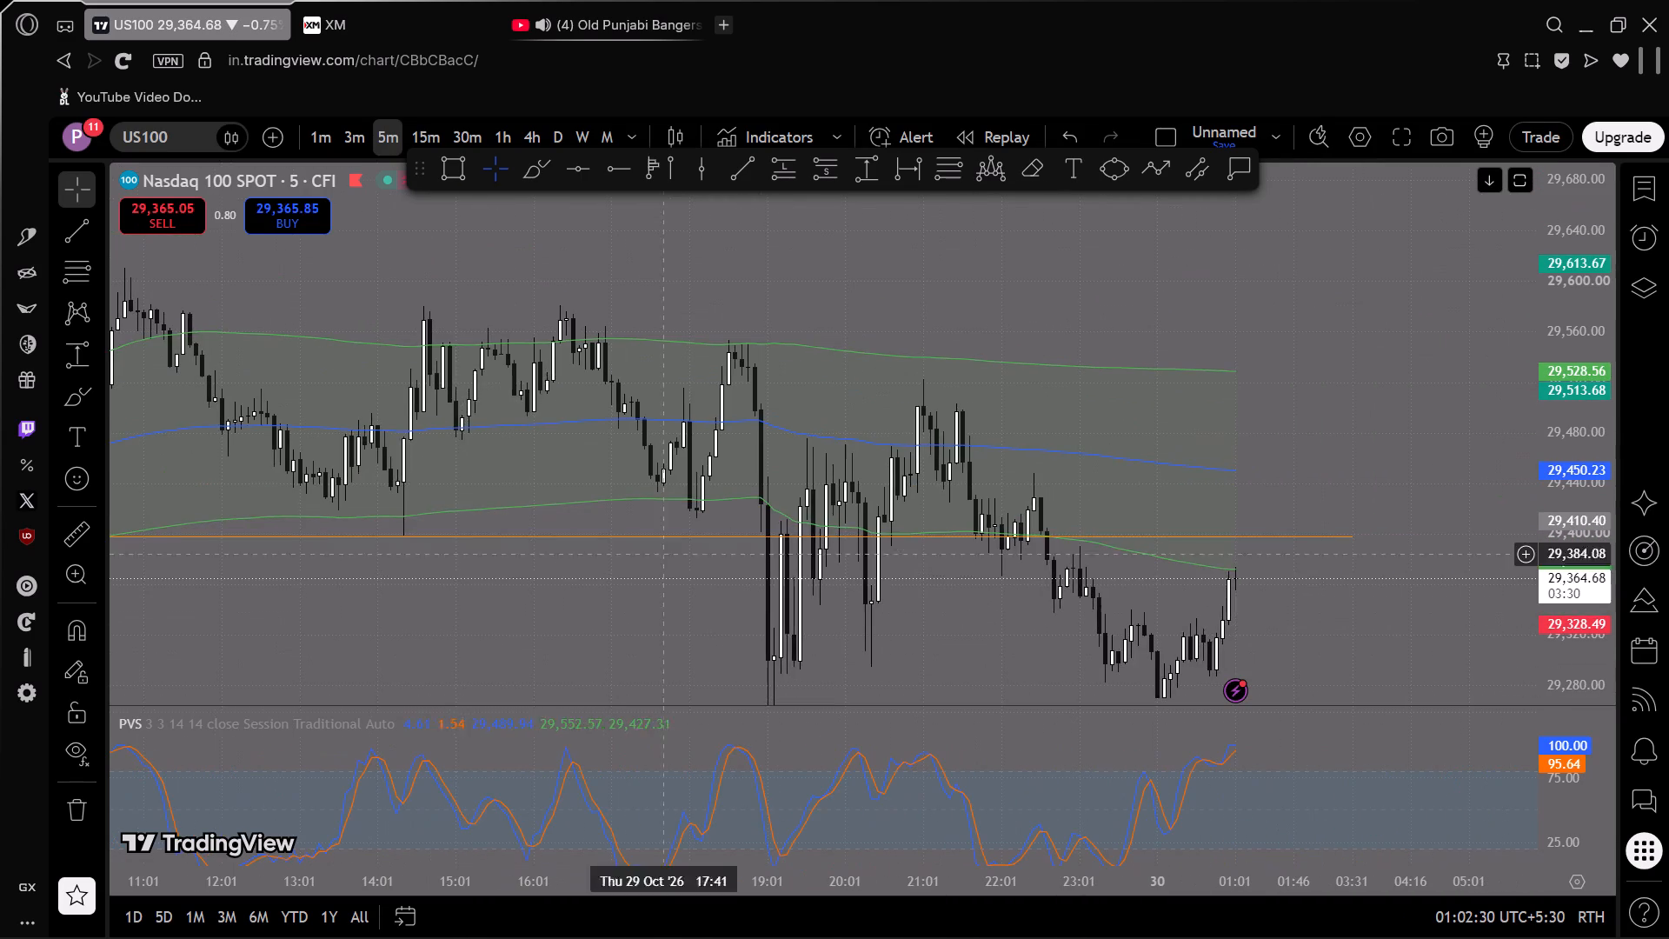
{"action": "left_click_drag", "start_coordinate": [997, 574], "coordinate": [954, 455]}
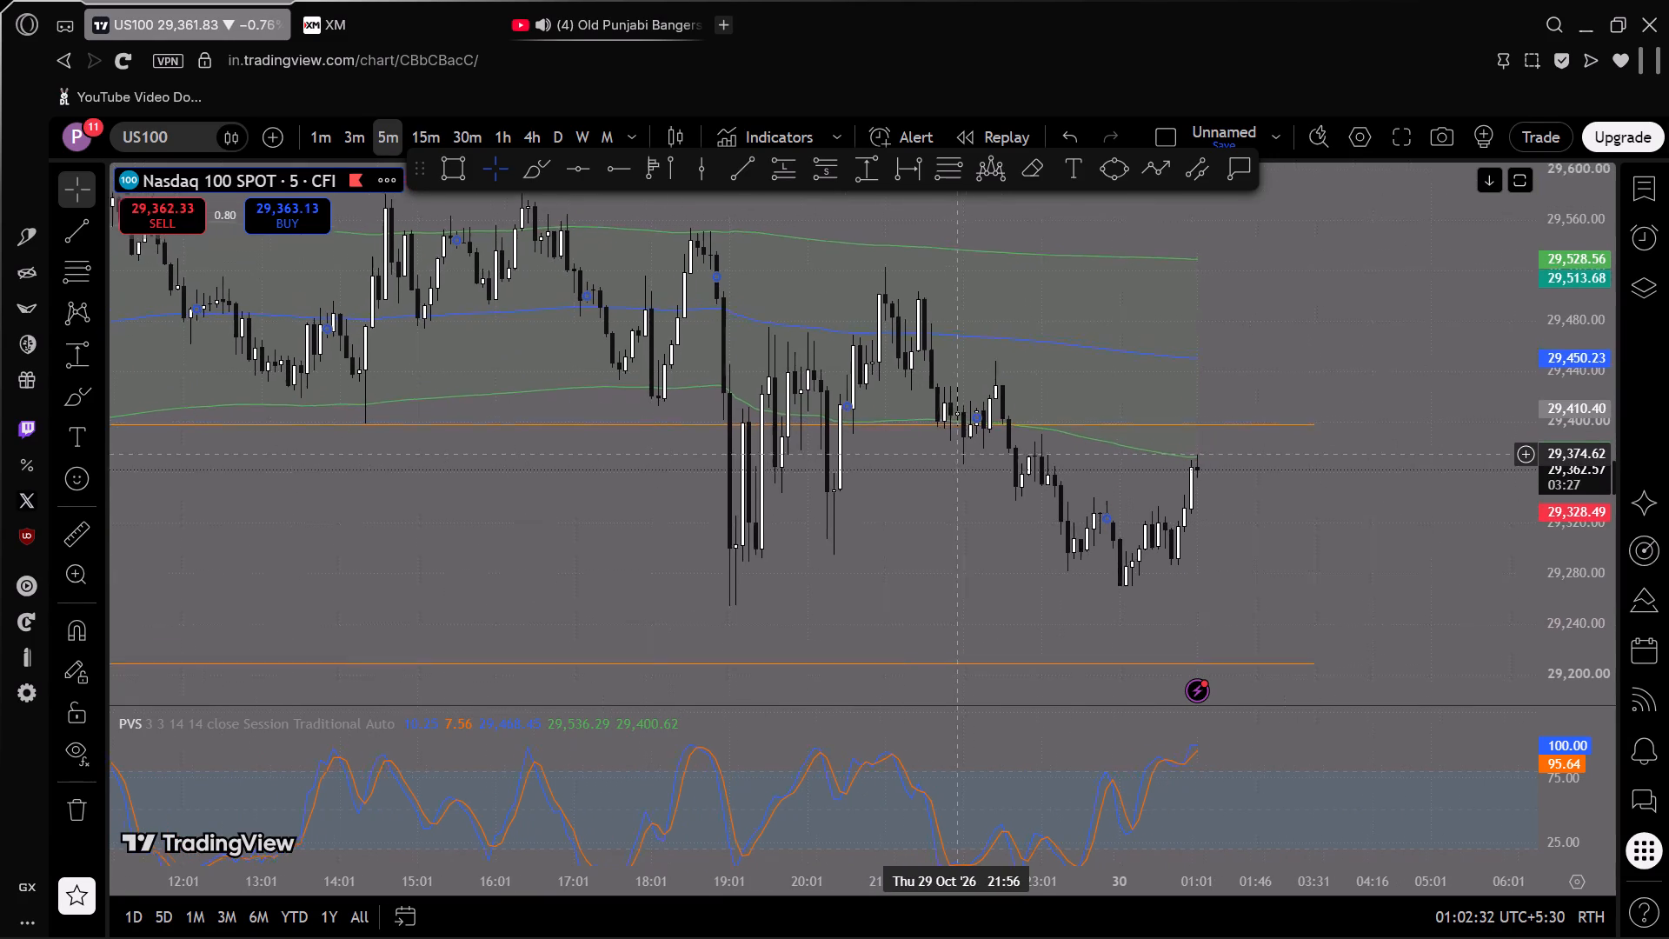
{"action": "left_click_drag", "start_coordinate": [954, 455], "coordinate": [945, 485]}
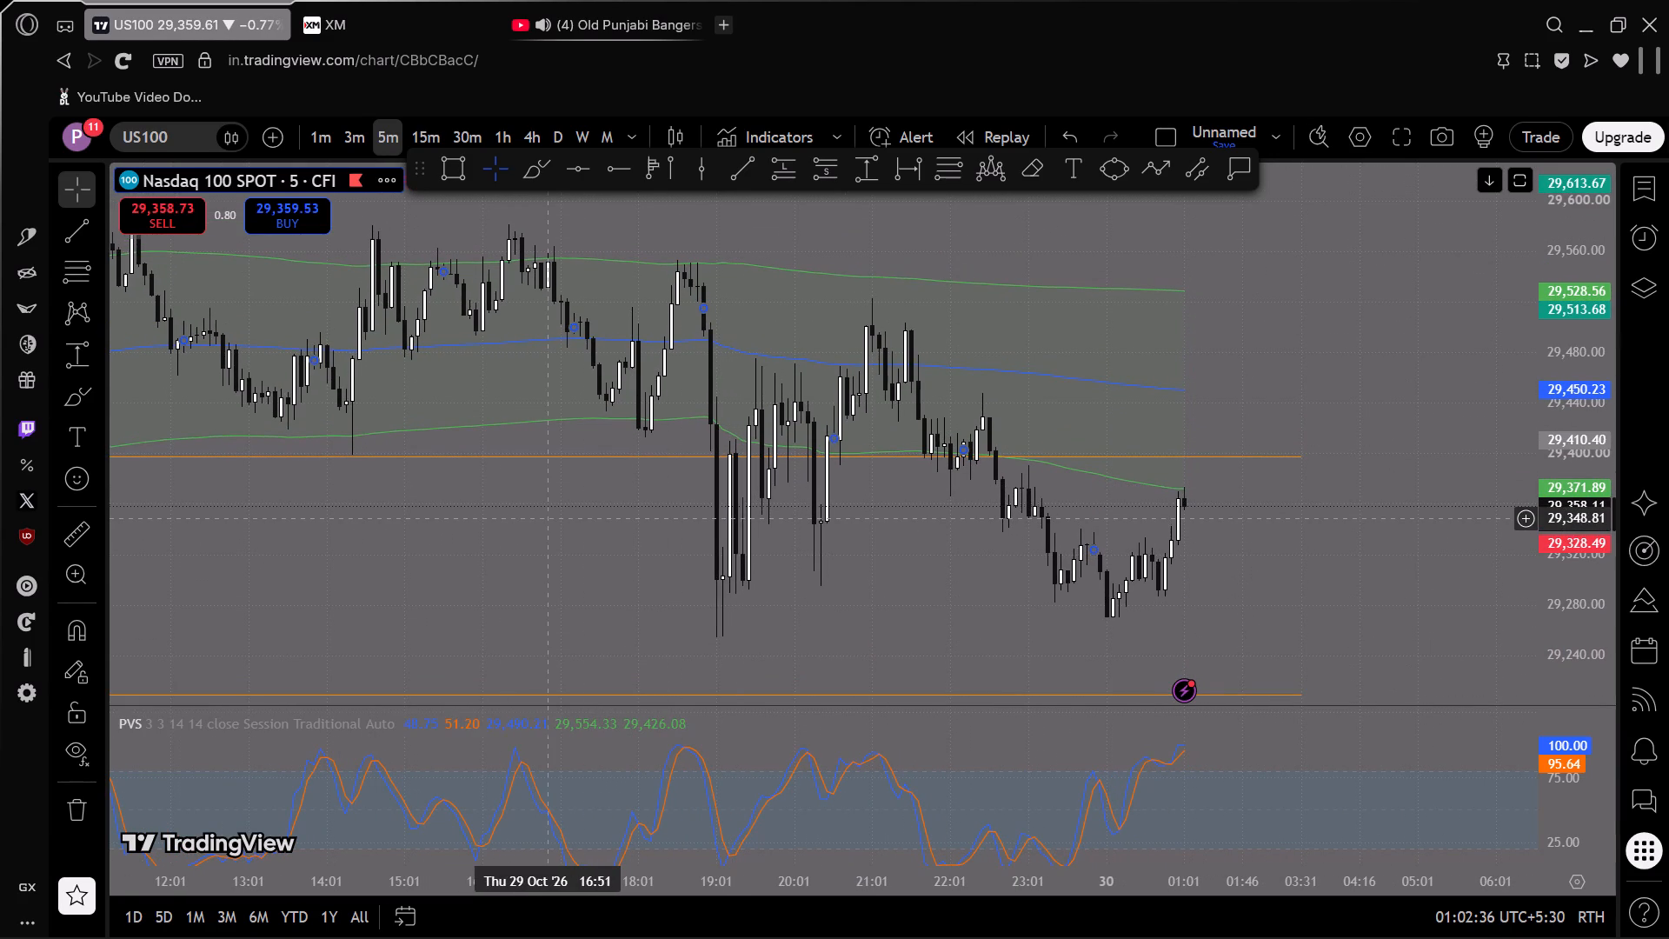
{"action": "left_click_drag", "start_coordinate": [547, 518], "coordinate": [691, 509]}
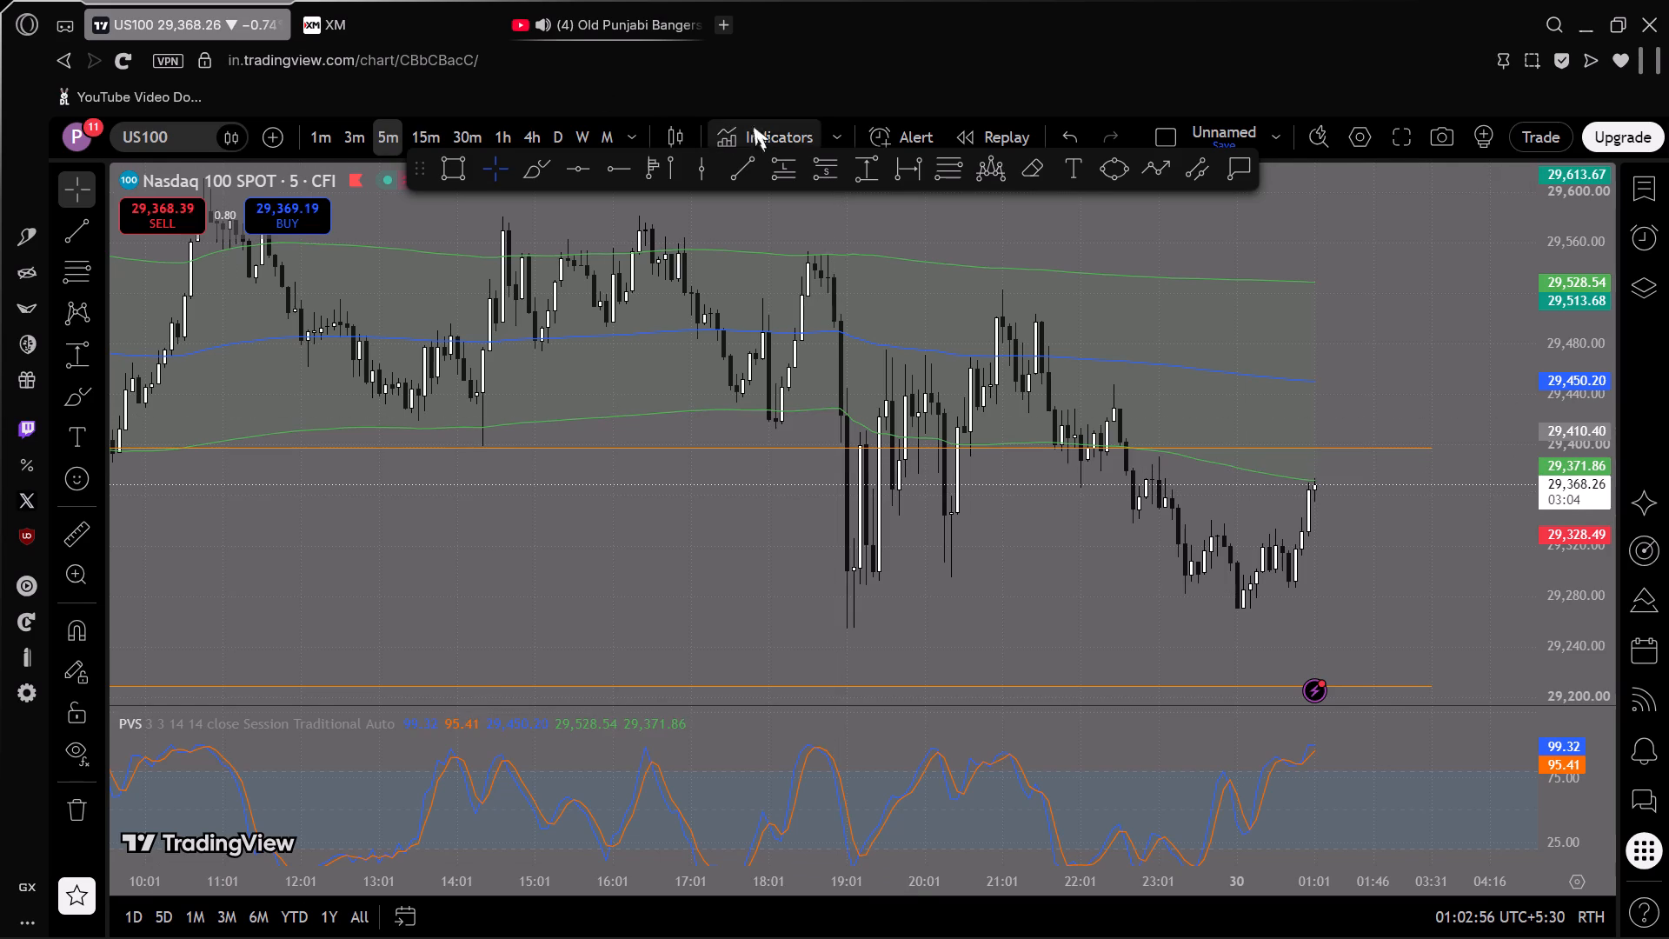
{"action": "left_click", "coordinate": [864, 170]}
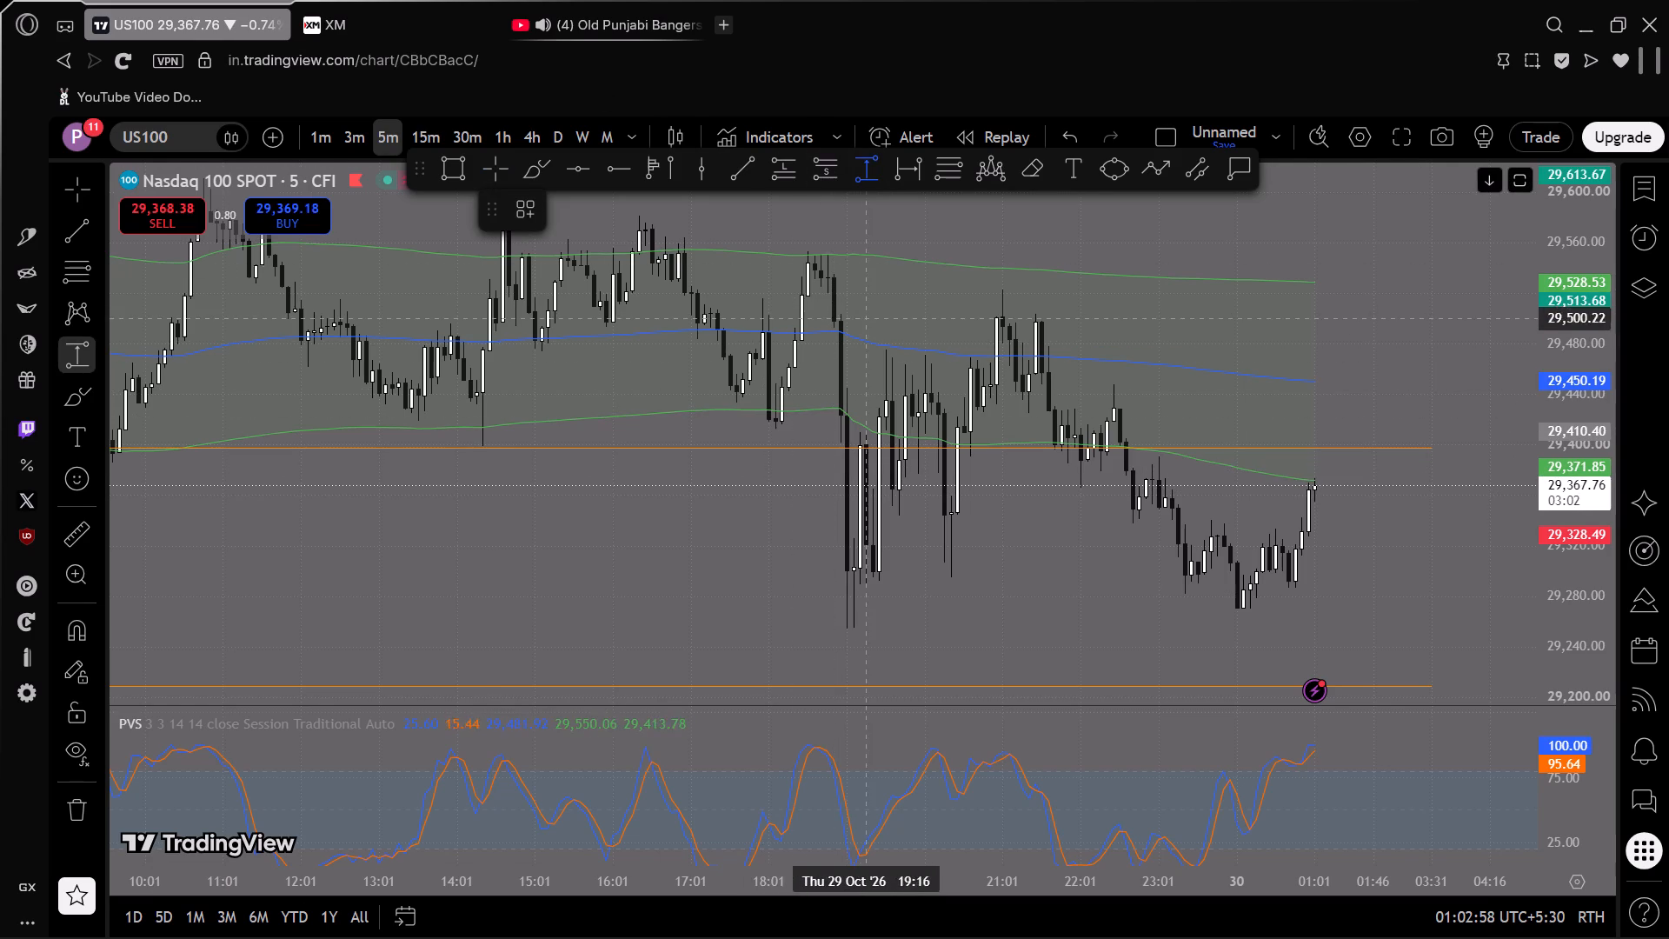
{"action": "left_click", "coordinate": [816, 153]}
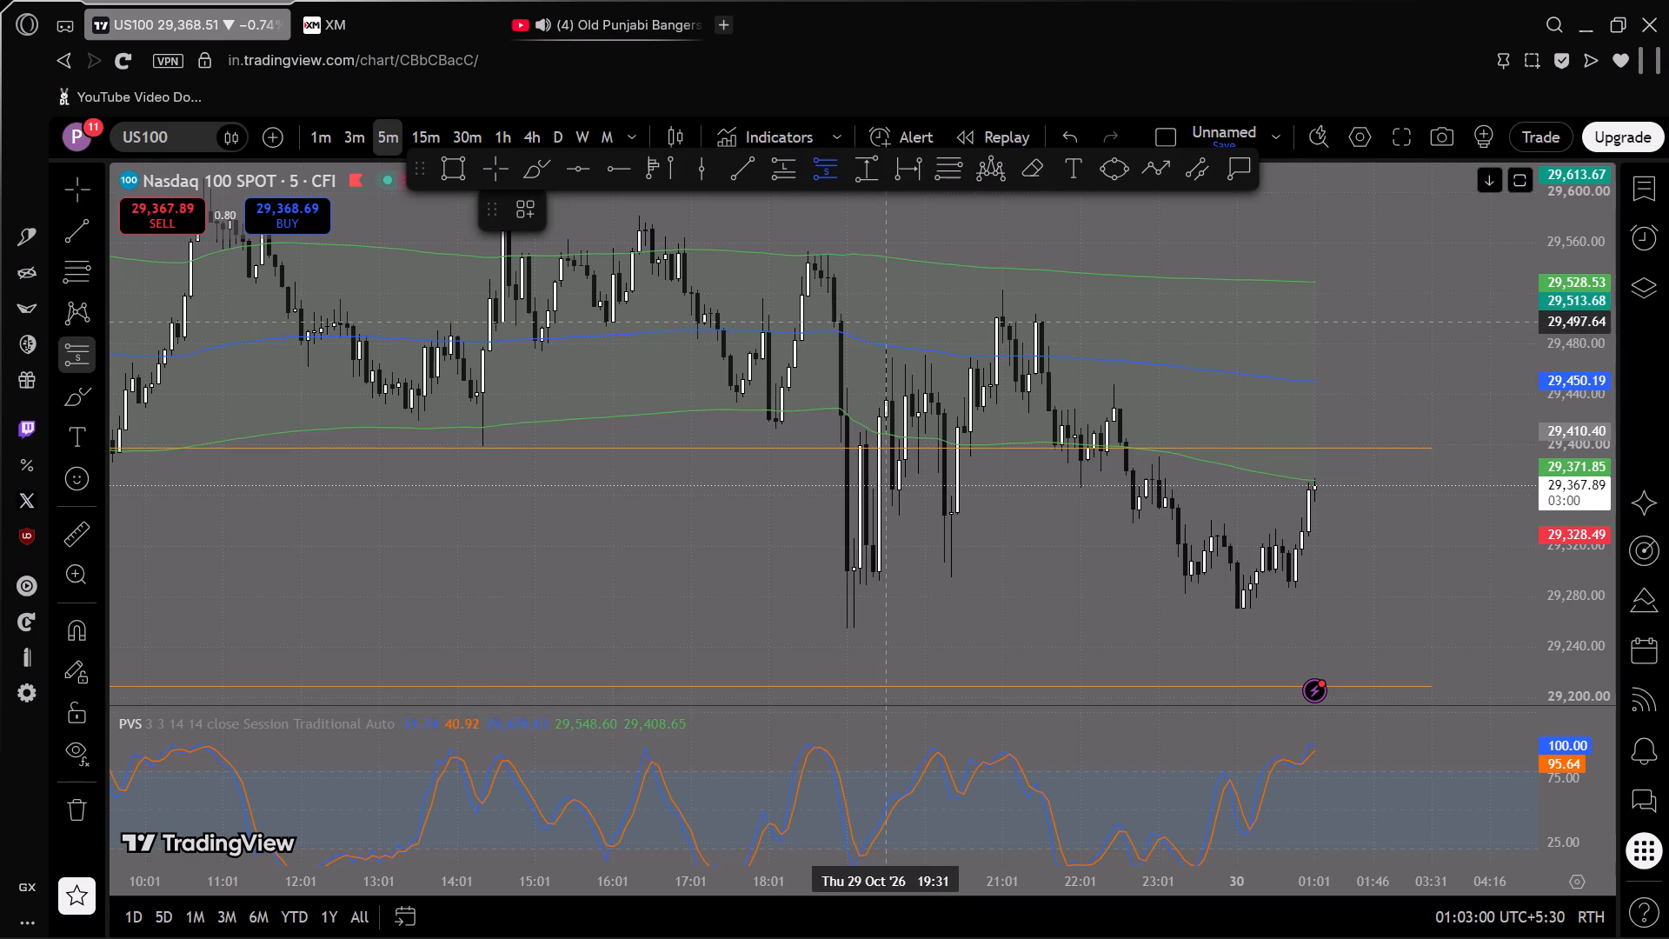
{"action": "left_click", "coordinate": [887, 320]}
{"action": "left_click_drag", "start_coordinate": [881, 316], "coordinate": [801, 312]}
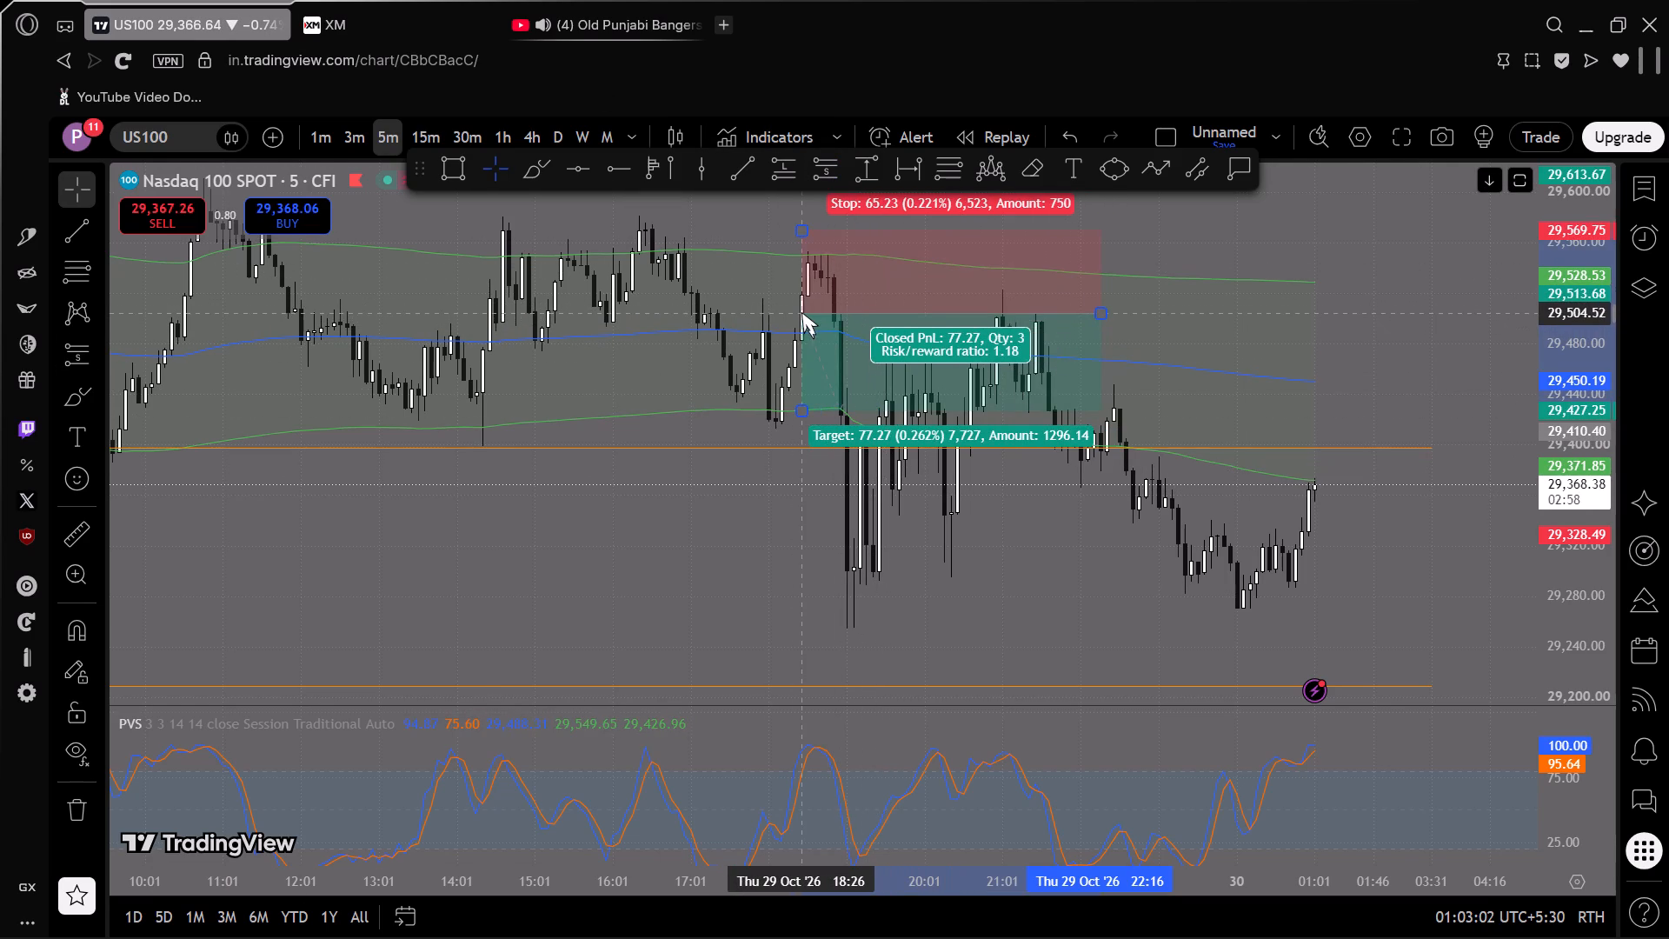
{"action": "left_click_drag", "start_coordinate": [801, 312], "coordinate": [804, 324]}
{"action": "left_click", "coordinate": [804, 324]}
Lower the US100 short position's stop level to 29,536.35.
{"action": "left_click_drag", "start_coordinate": [737, 254], "coordinate": [555, 463]}
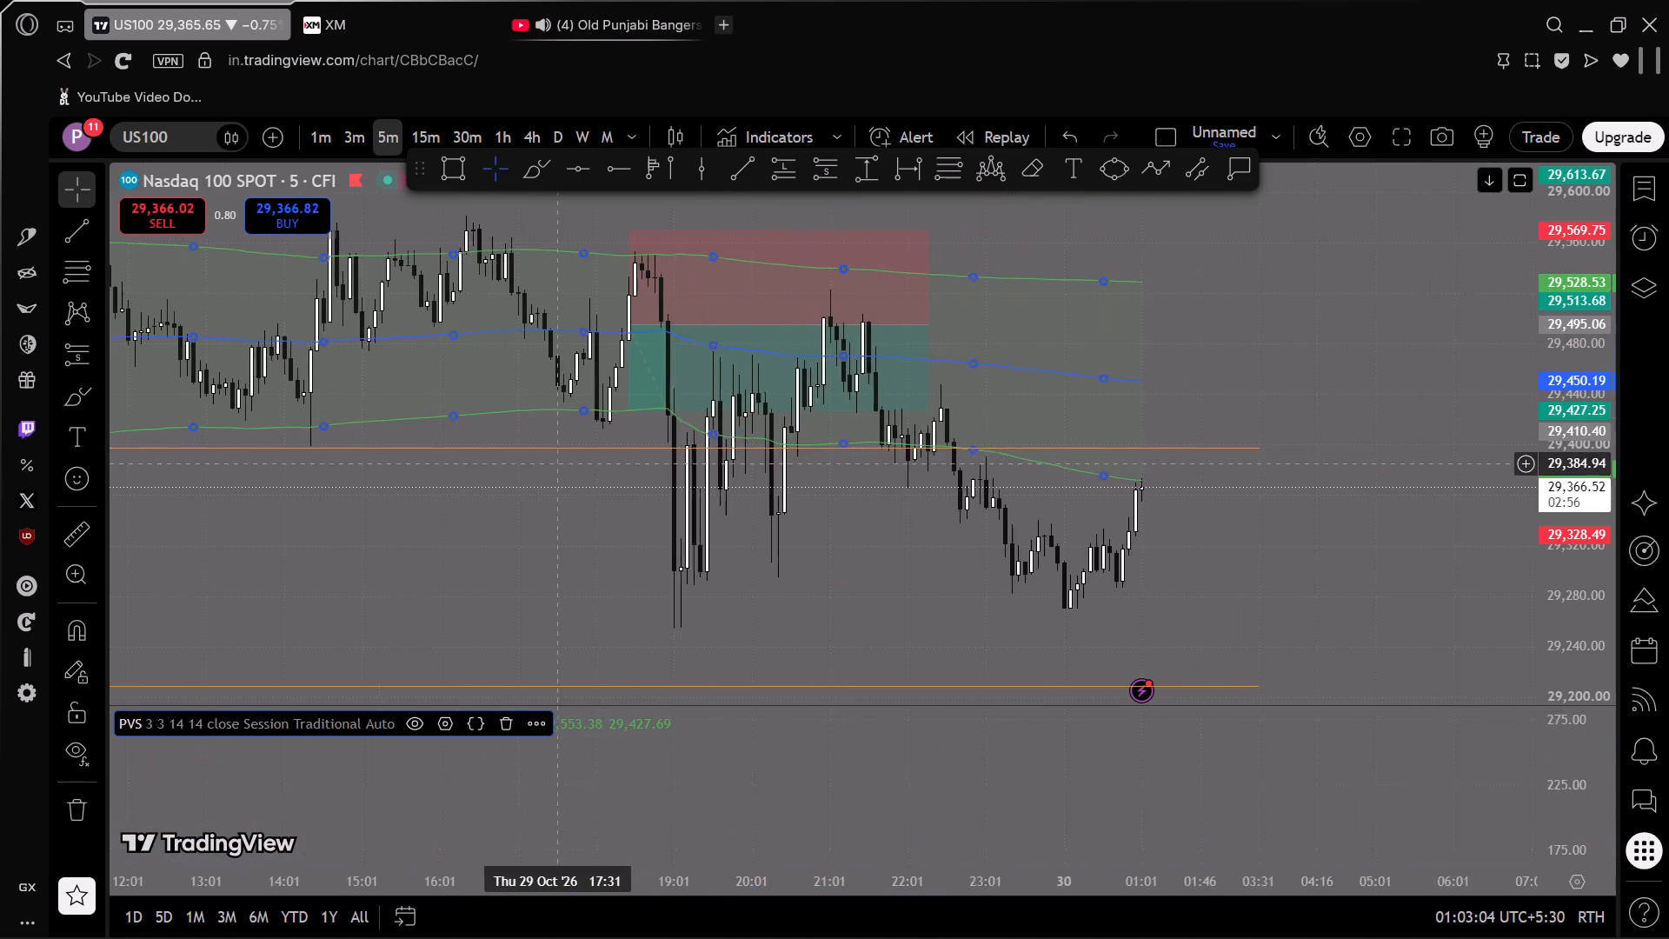
{"action": "left_click_drag", "start_coordinate": [555, 463], "coordinate": [595, 441]}
{"action": "left_click", "coordinate": [597, 520]}
{"action": "left_click_drag", "start_coordinate": [583, 506], "coordinate": [574, 598]}
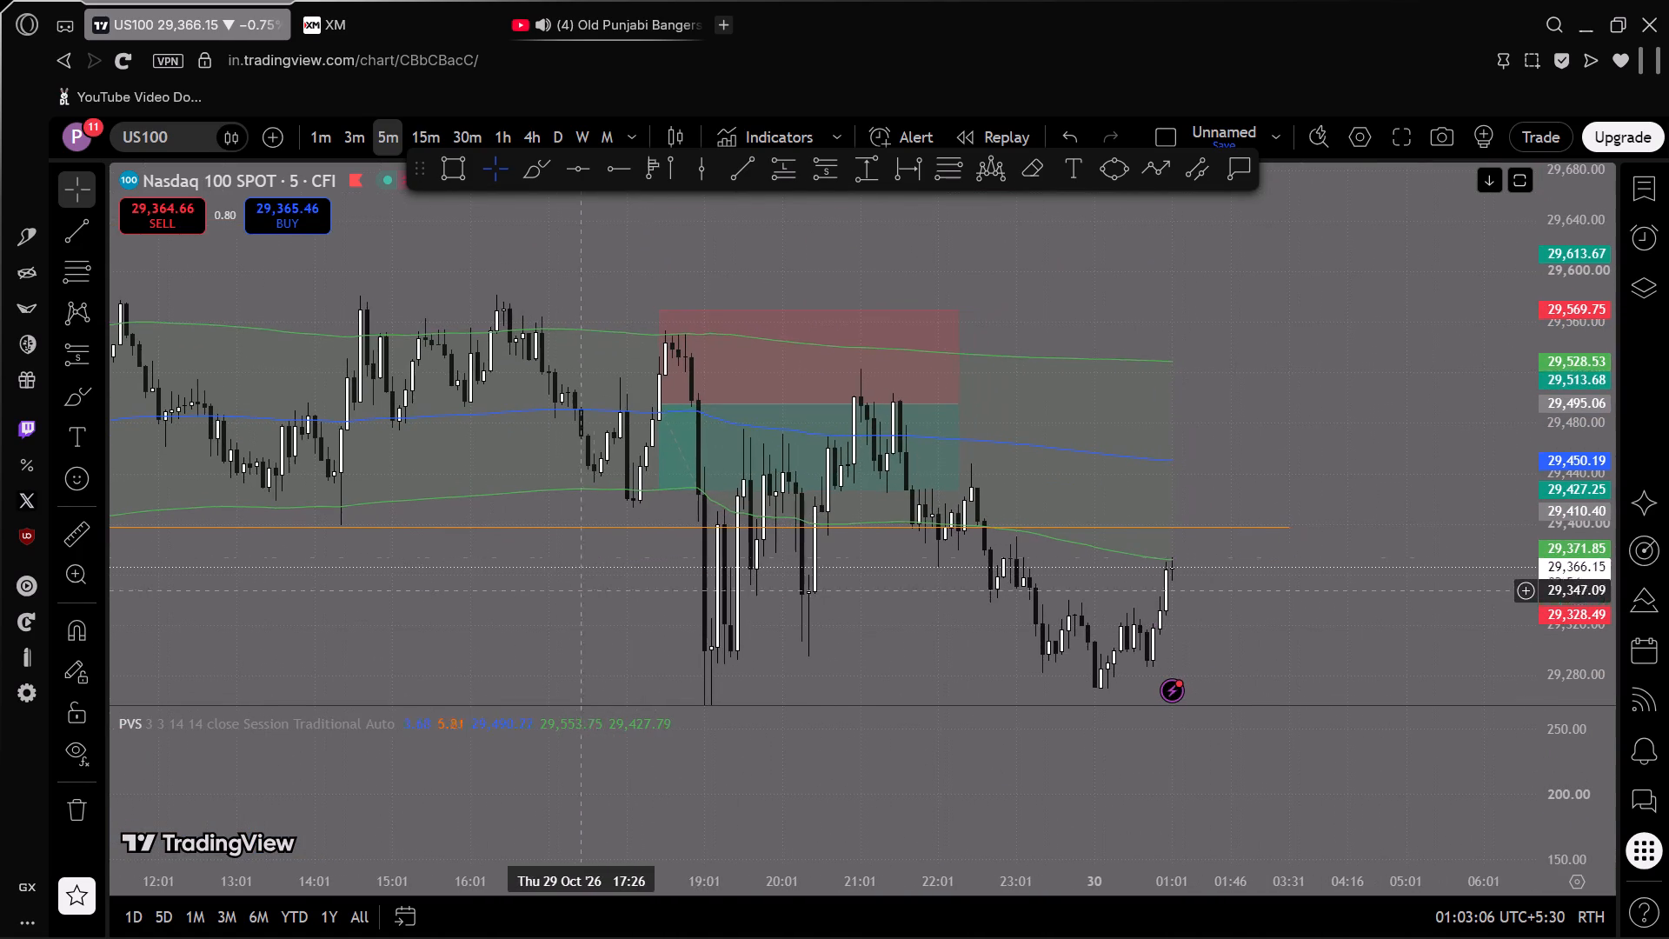
{"action": "left_click_drag", "start_coordinate": [662, 307], "coordinate": [670, 352]}
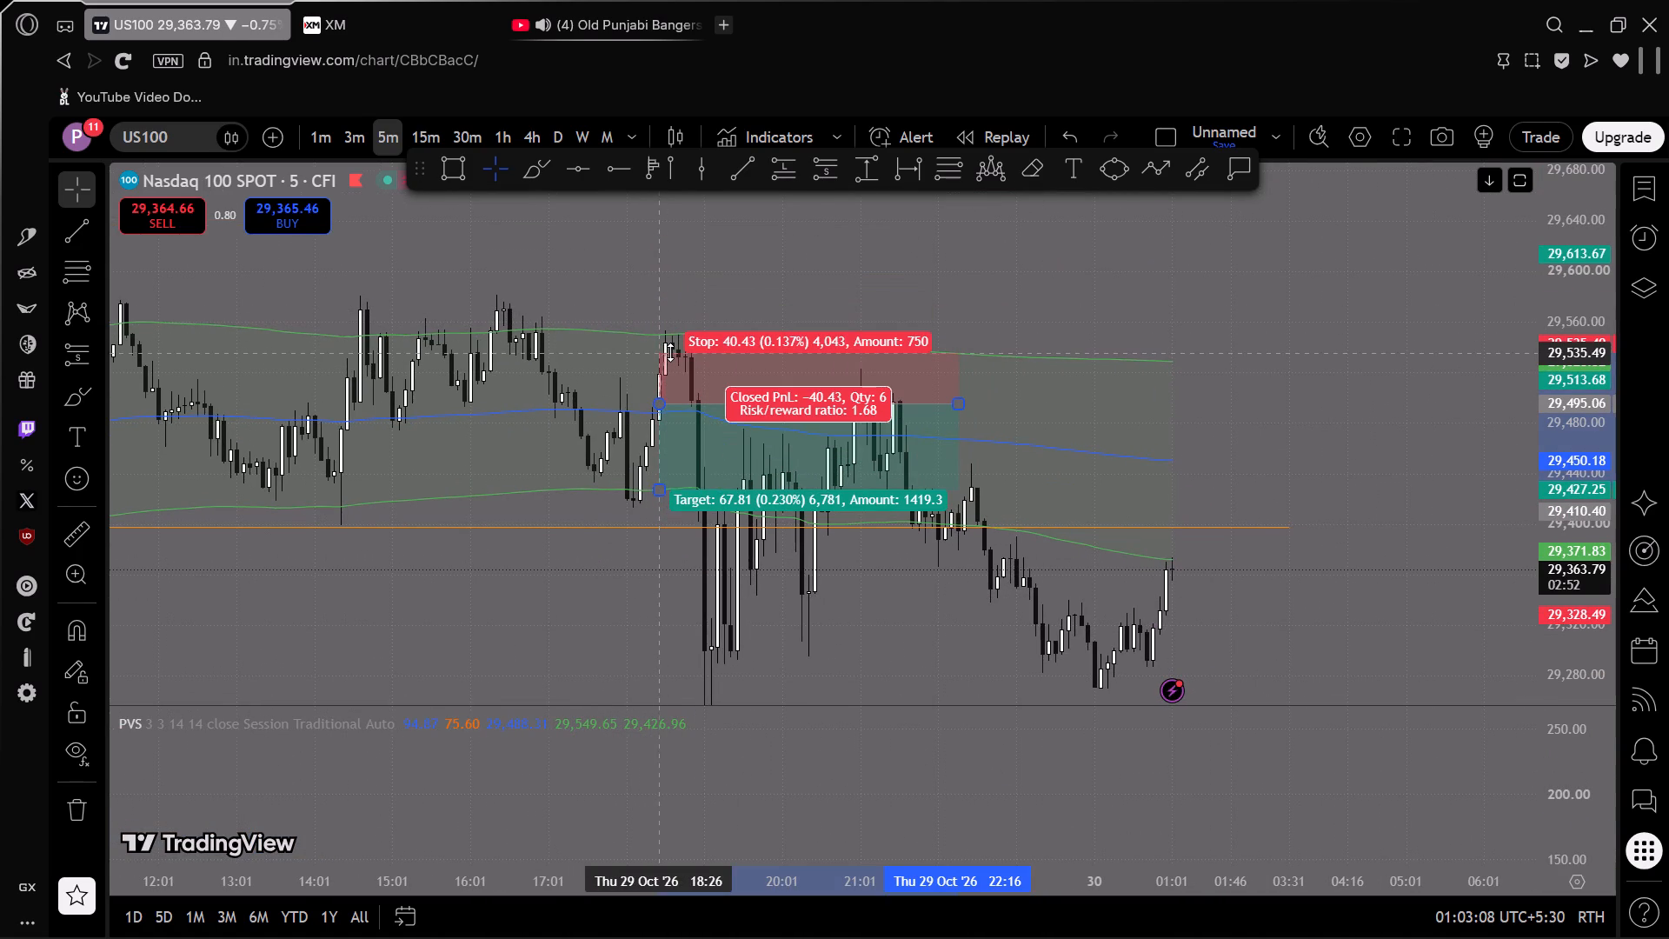
{"action": "left_click_drag", "start_coordinate": [670, 352], "coordinate": [673, 351]}
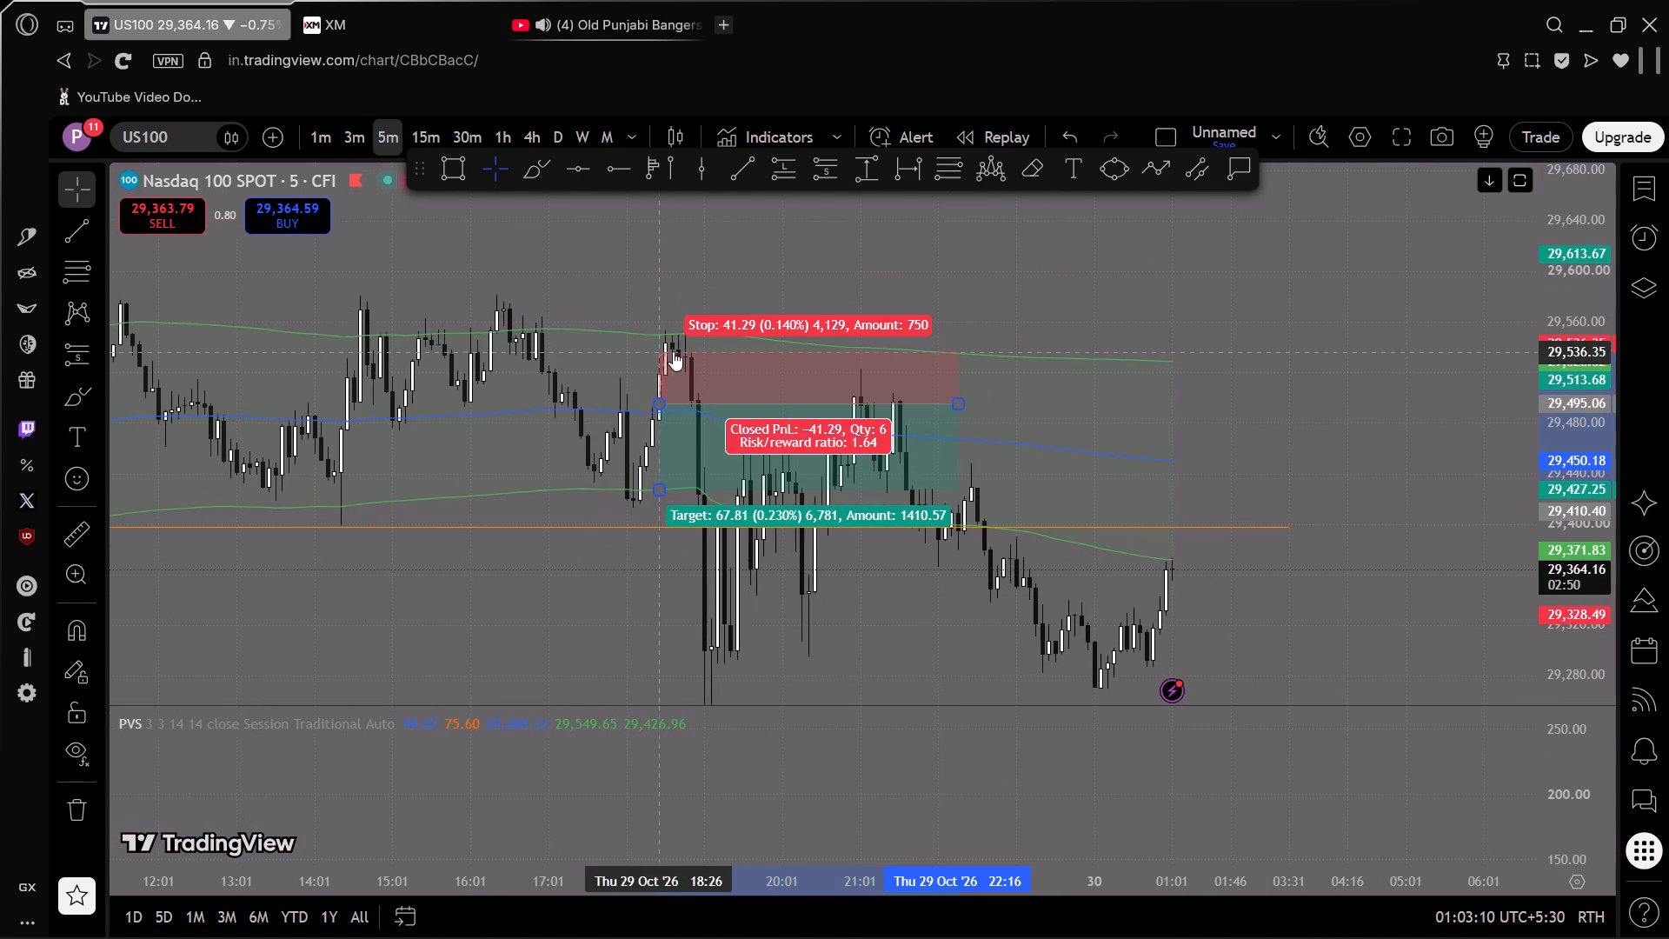
{"action": "left_click_drag", "start_coordinate": [634, 376], "coordinate": [634, 367]}
{"action": "left_click_drag", "start_coordinate": [633, 370], "coordinate": [632, 298]}
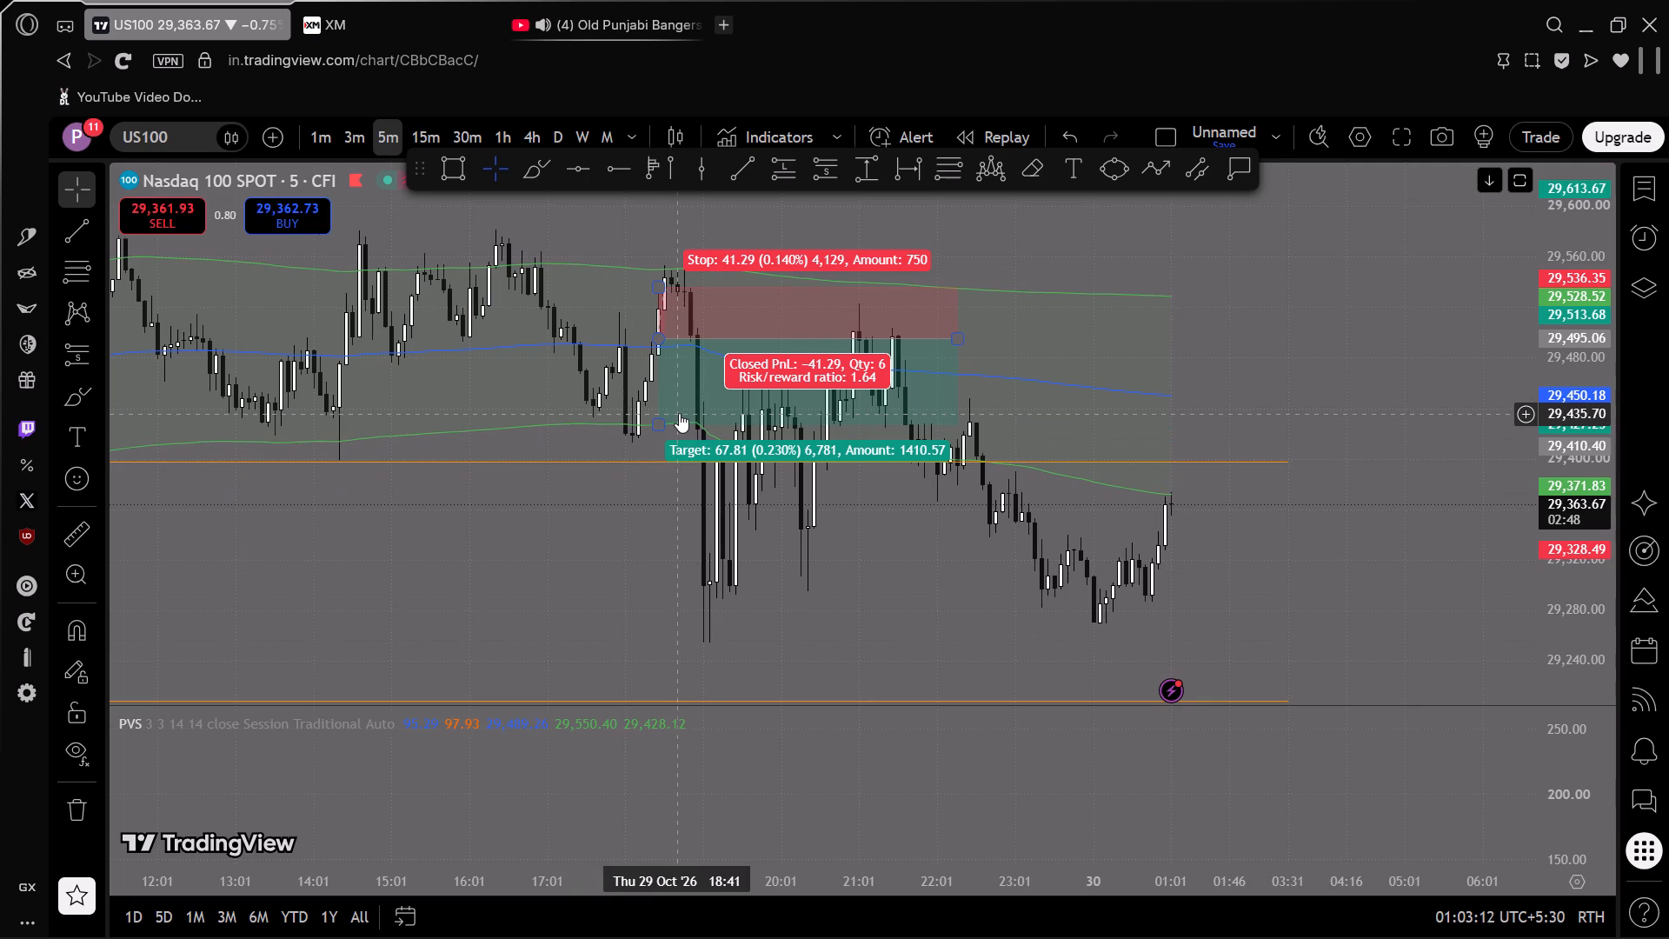
Extend the US100 short position's target down to 29,260.20, near the sell-off's low on 29 October.
{"action": "left_click_drag", "start_coordinate": [654, 423], "coordinate": [669, 468]}
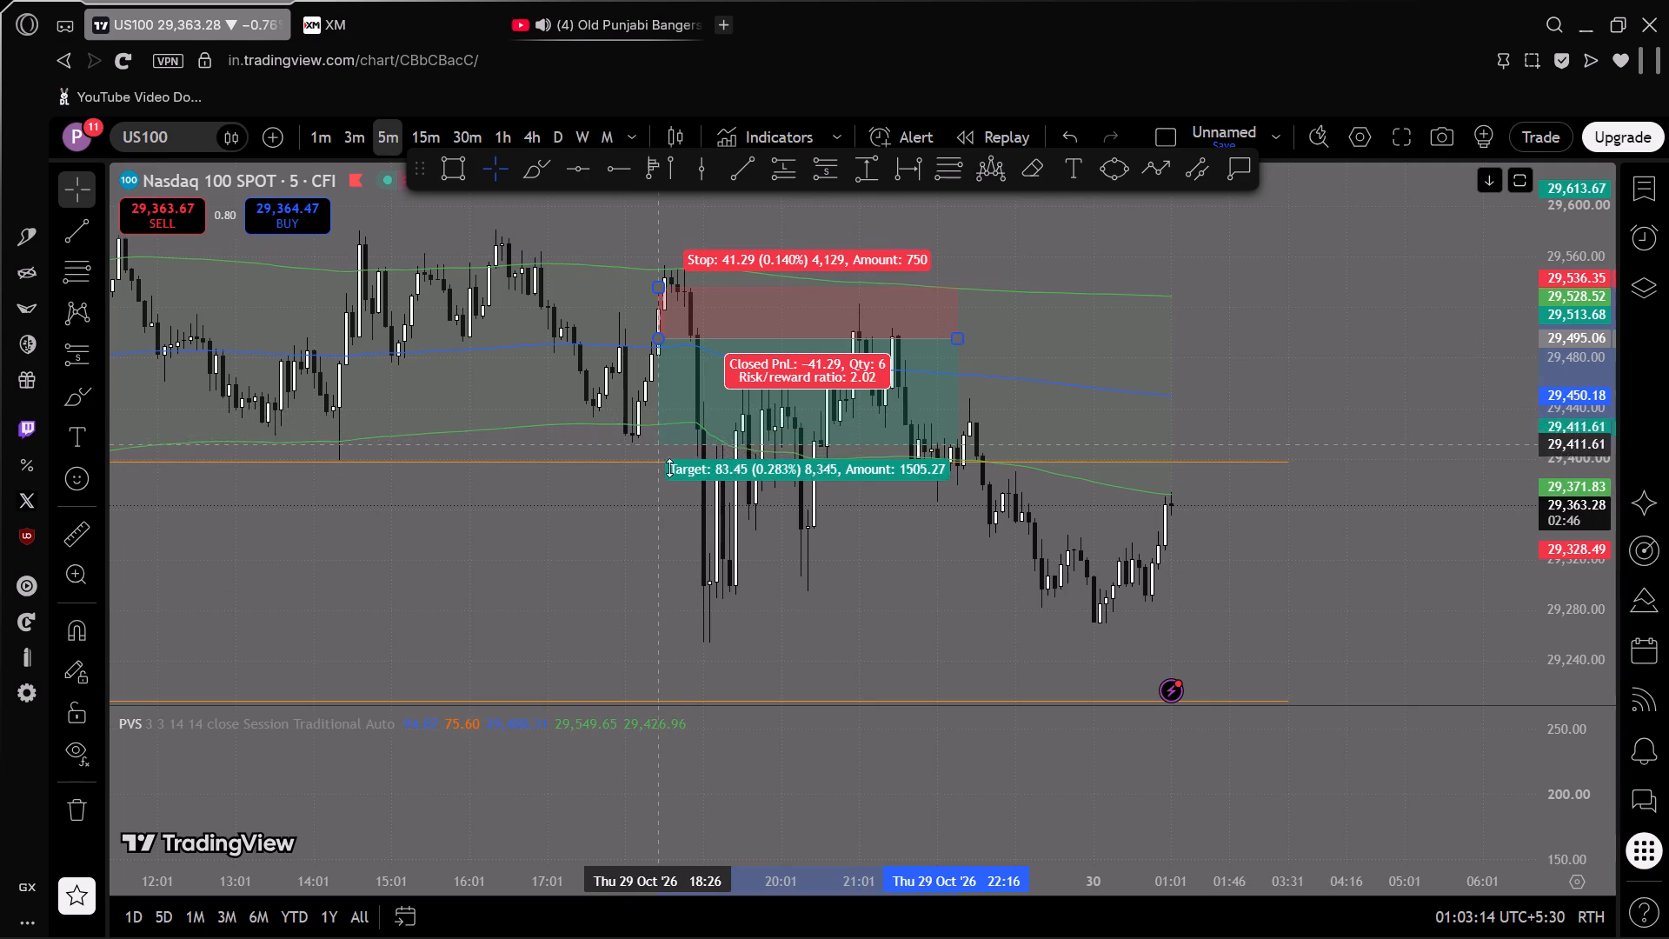
{"action": "left_click_drag", "start_coordinate": [669, 468], "coordinate": [692, 437]}
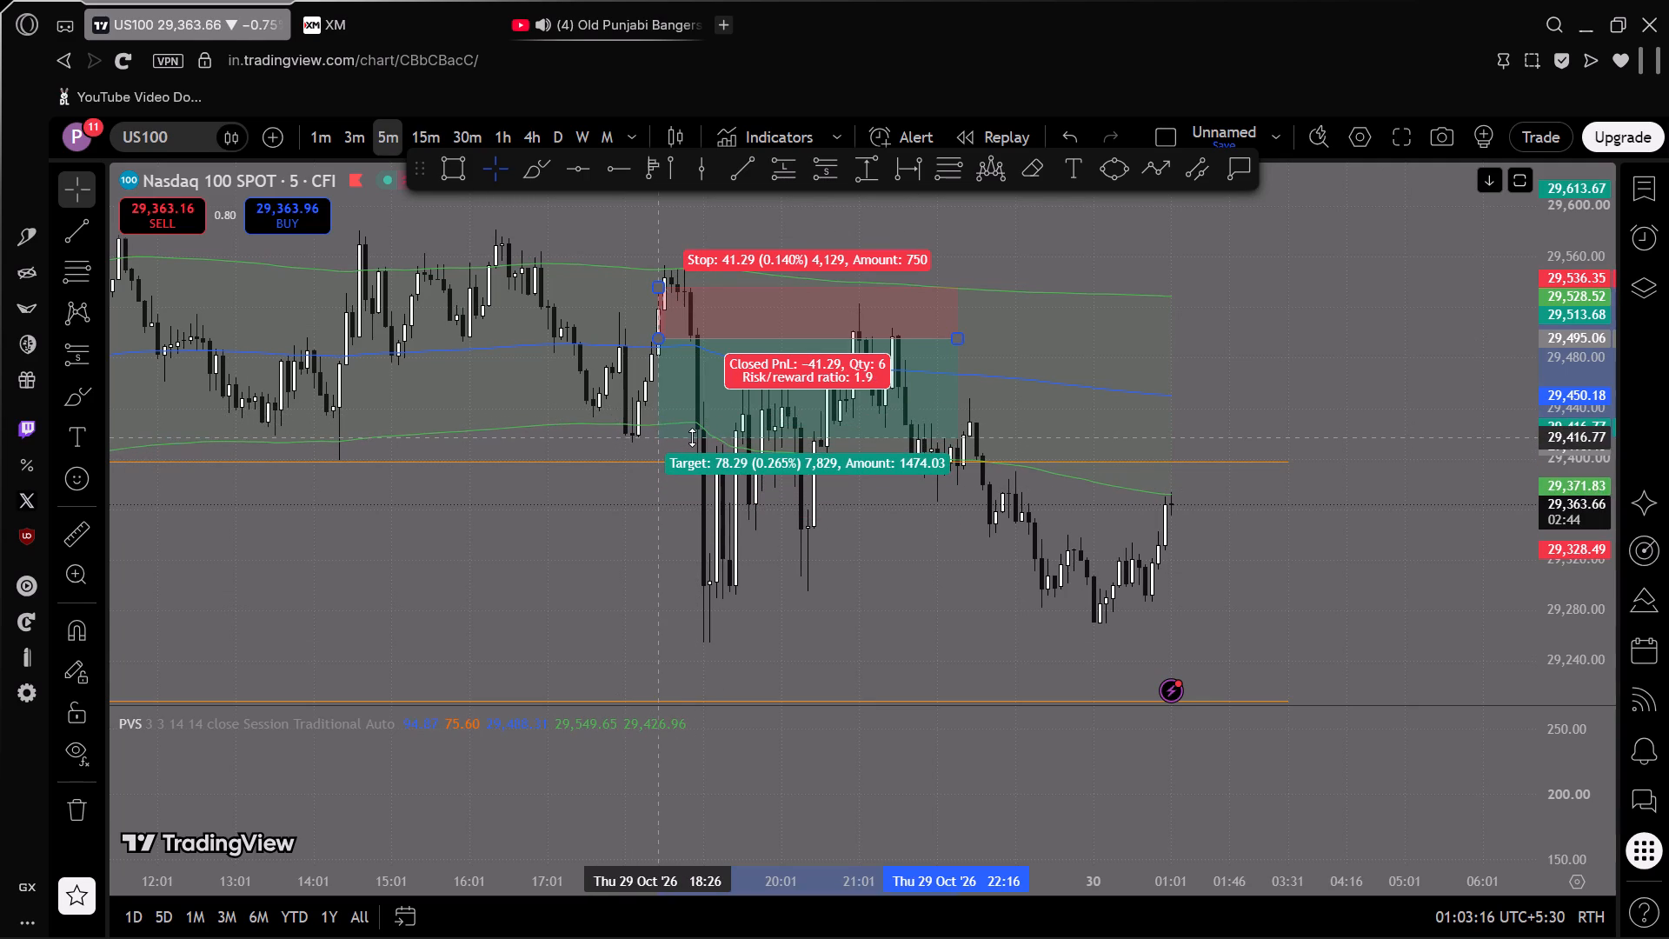
{"action": "left_click_drag", "start_coordinate": [692, 437], "coordinate": [694, 445]}
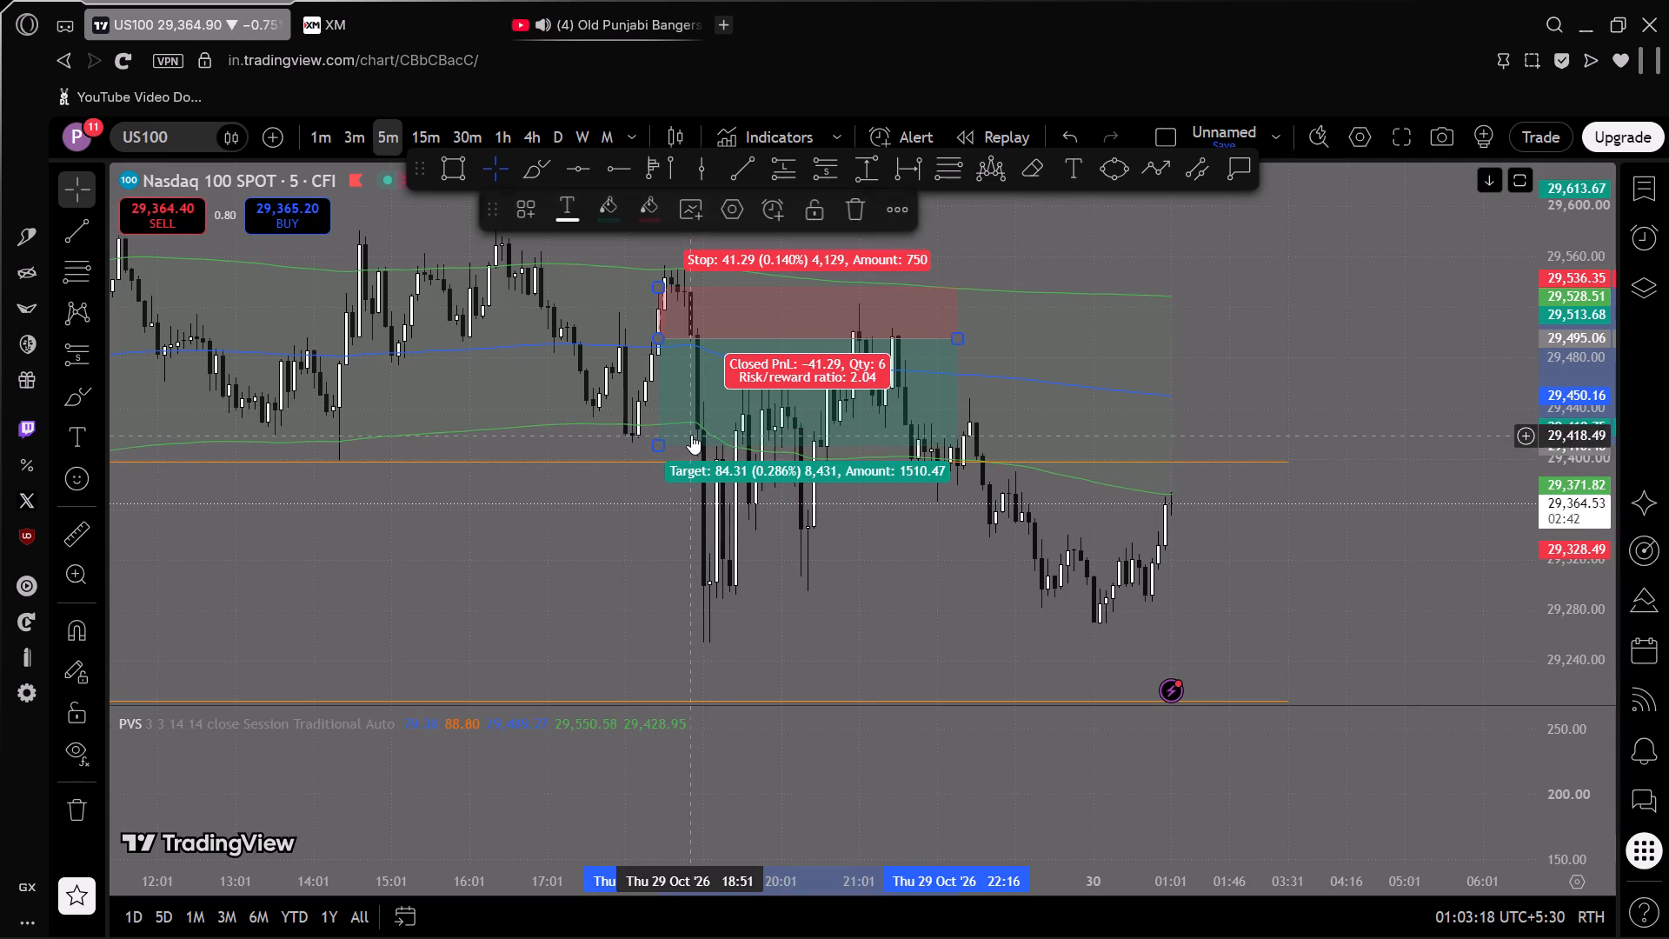
{"action": "left_click", "coordinate": [639, 587]}
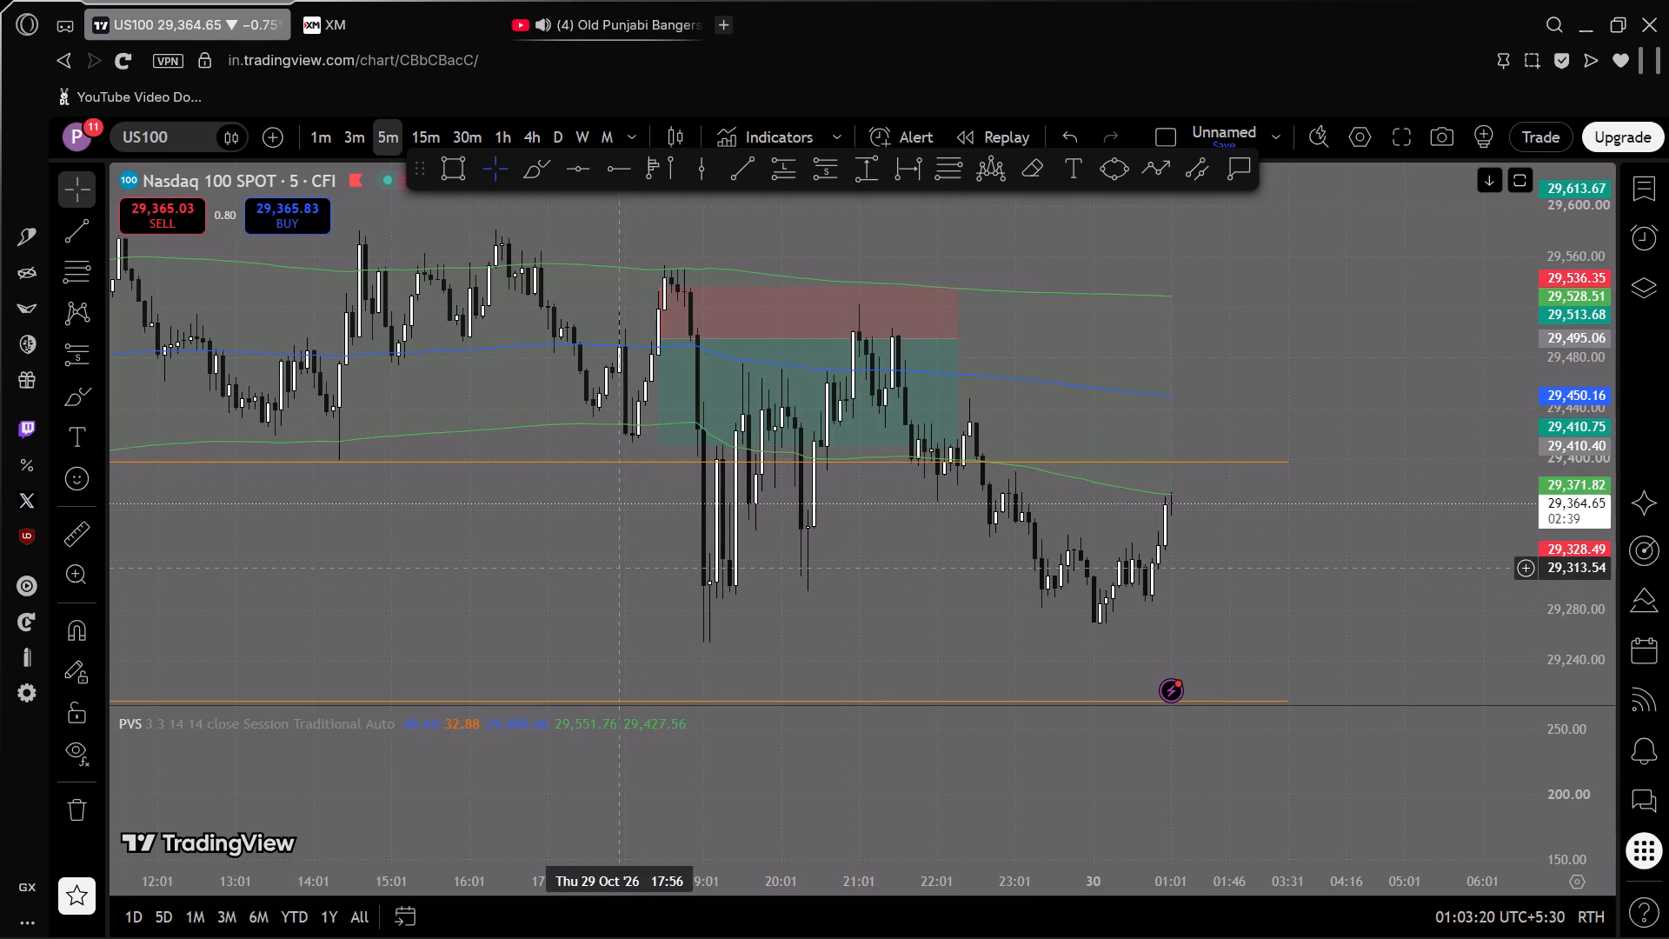
{"action": "left_click_drag", "start_coordinate": [621, 568], "coordinate": [672, 545]}
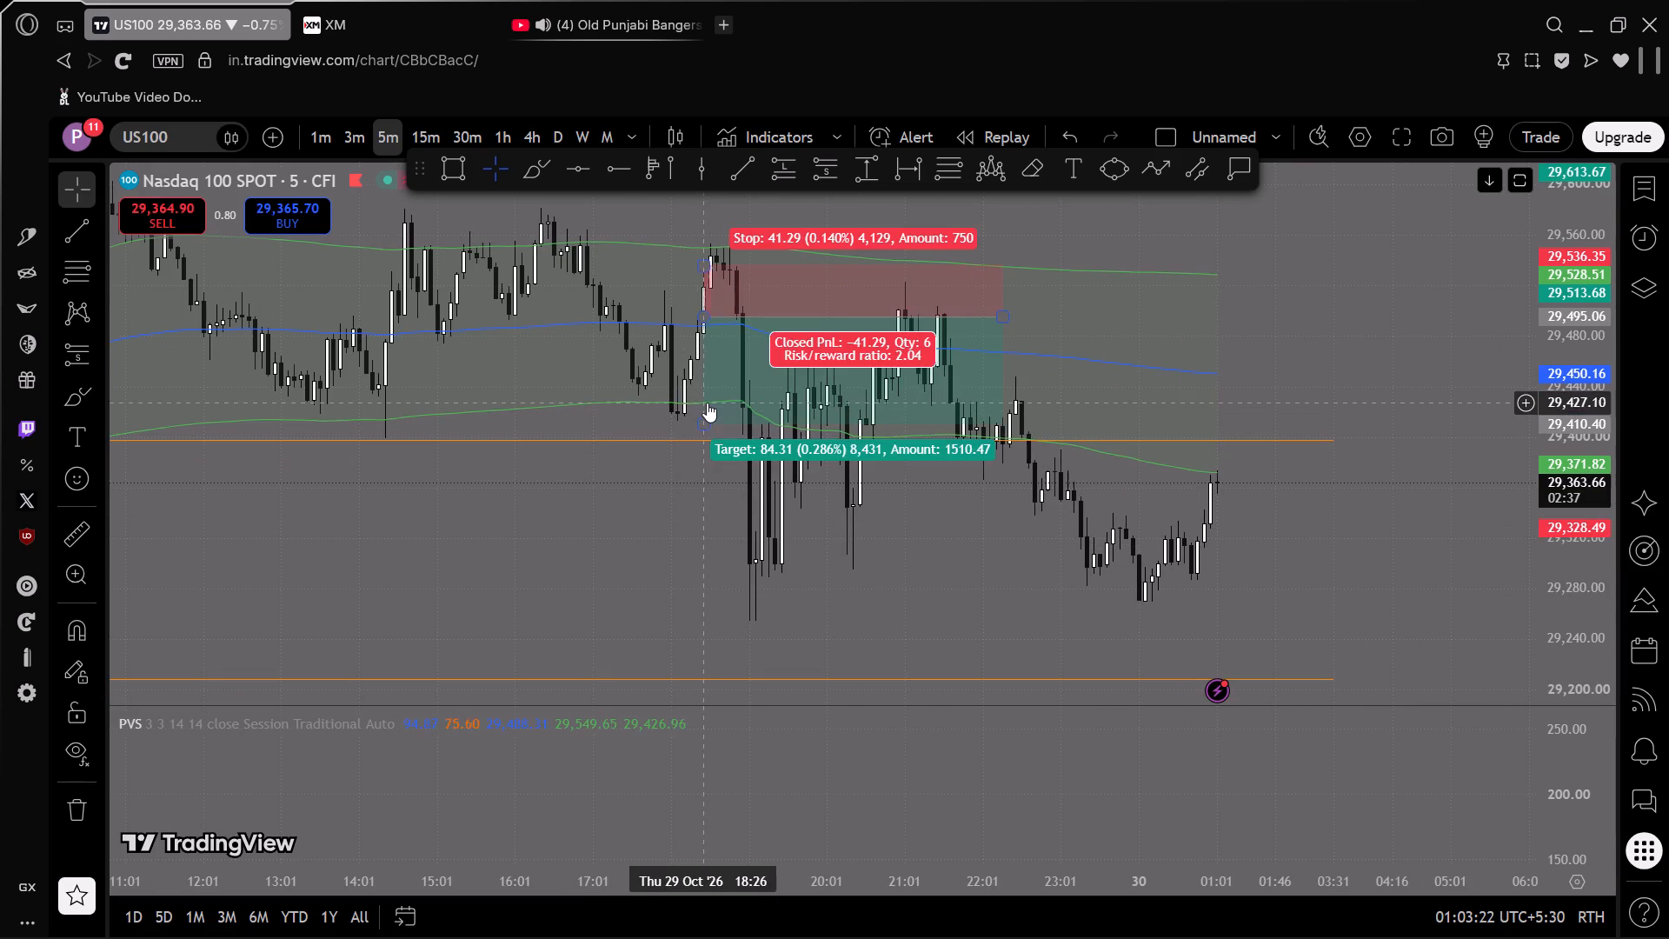
{"action": "left_click_drag", "start_coordinate": [702, 426], "coordinate": [707, 448]}
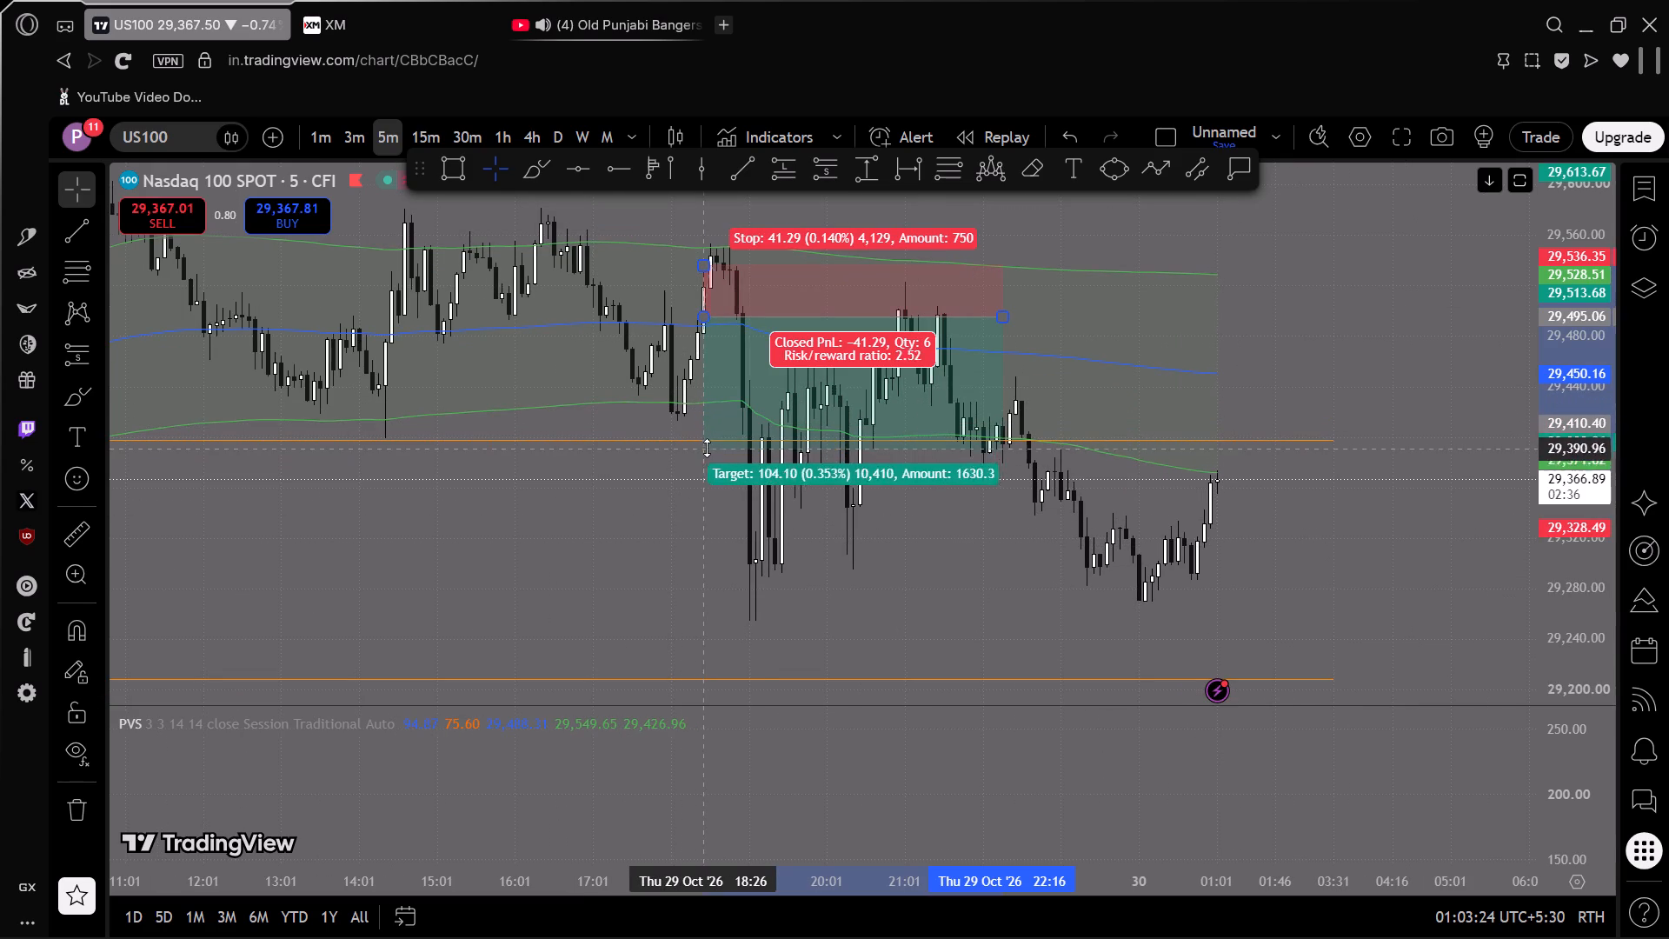
{"action": "left_click_drag", "start_coordinate": [707, 448], "coordinate": [708, 481]}
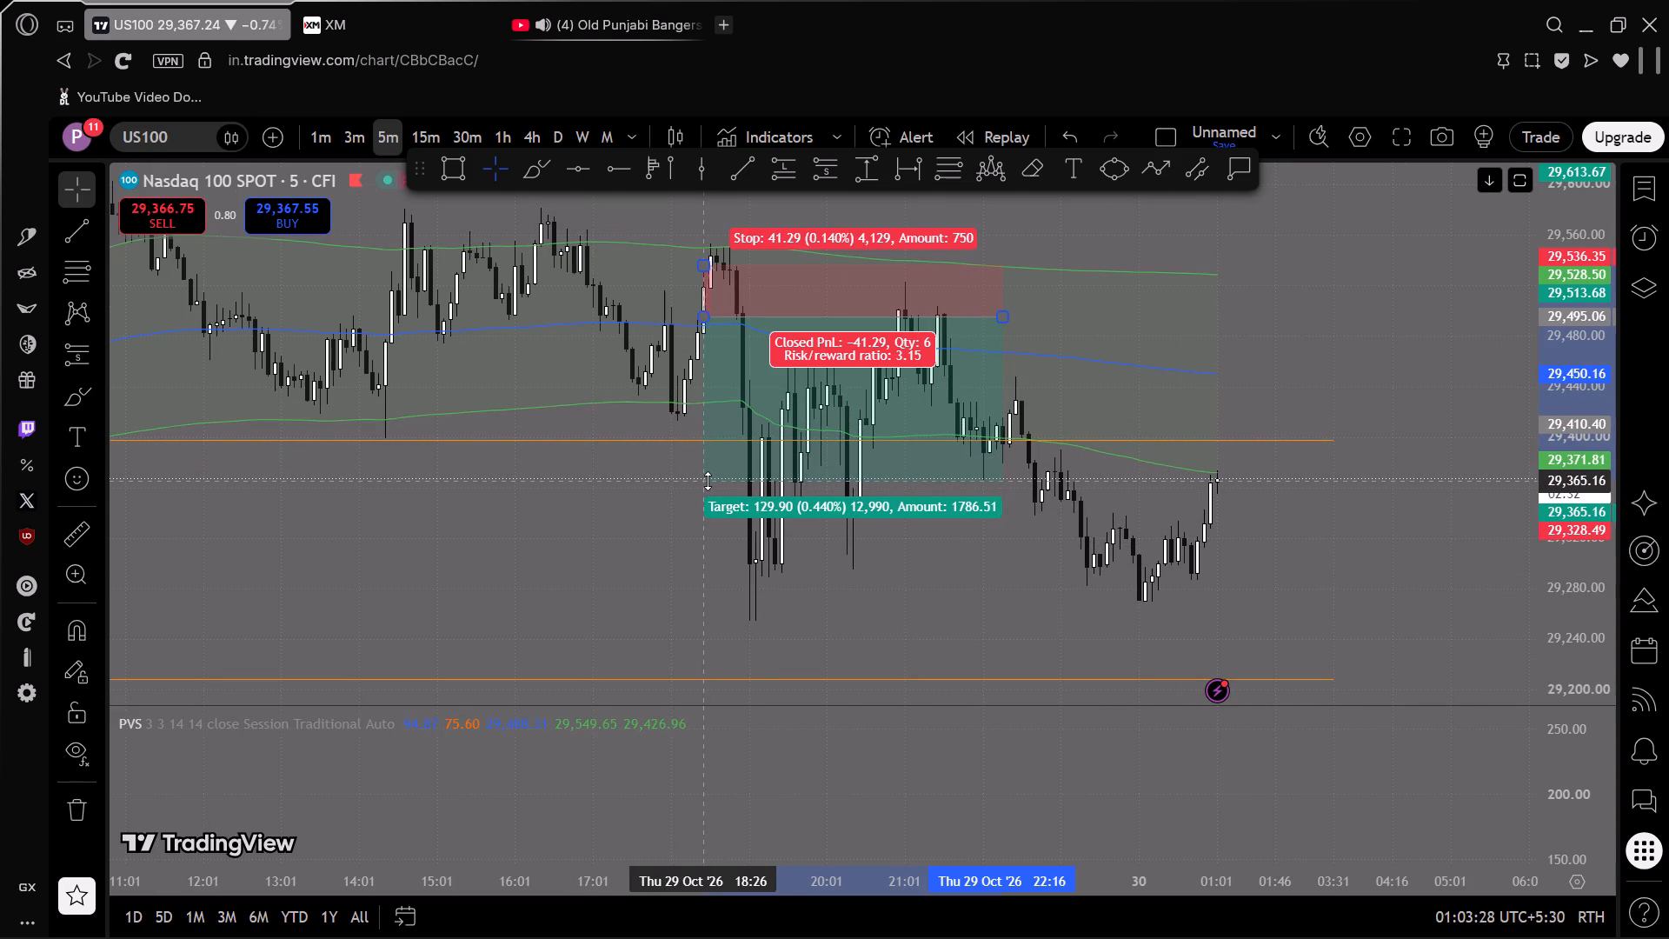
{"action": "left_click_drag", "start_coordinate": [708, 481], "coordinate": [700, 548]}
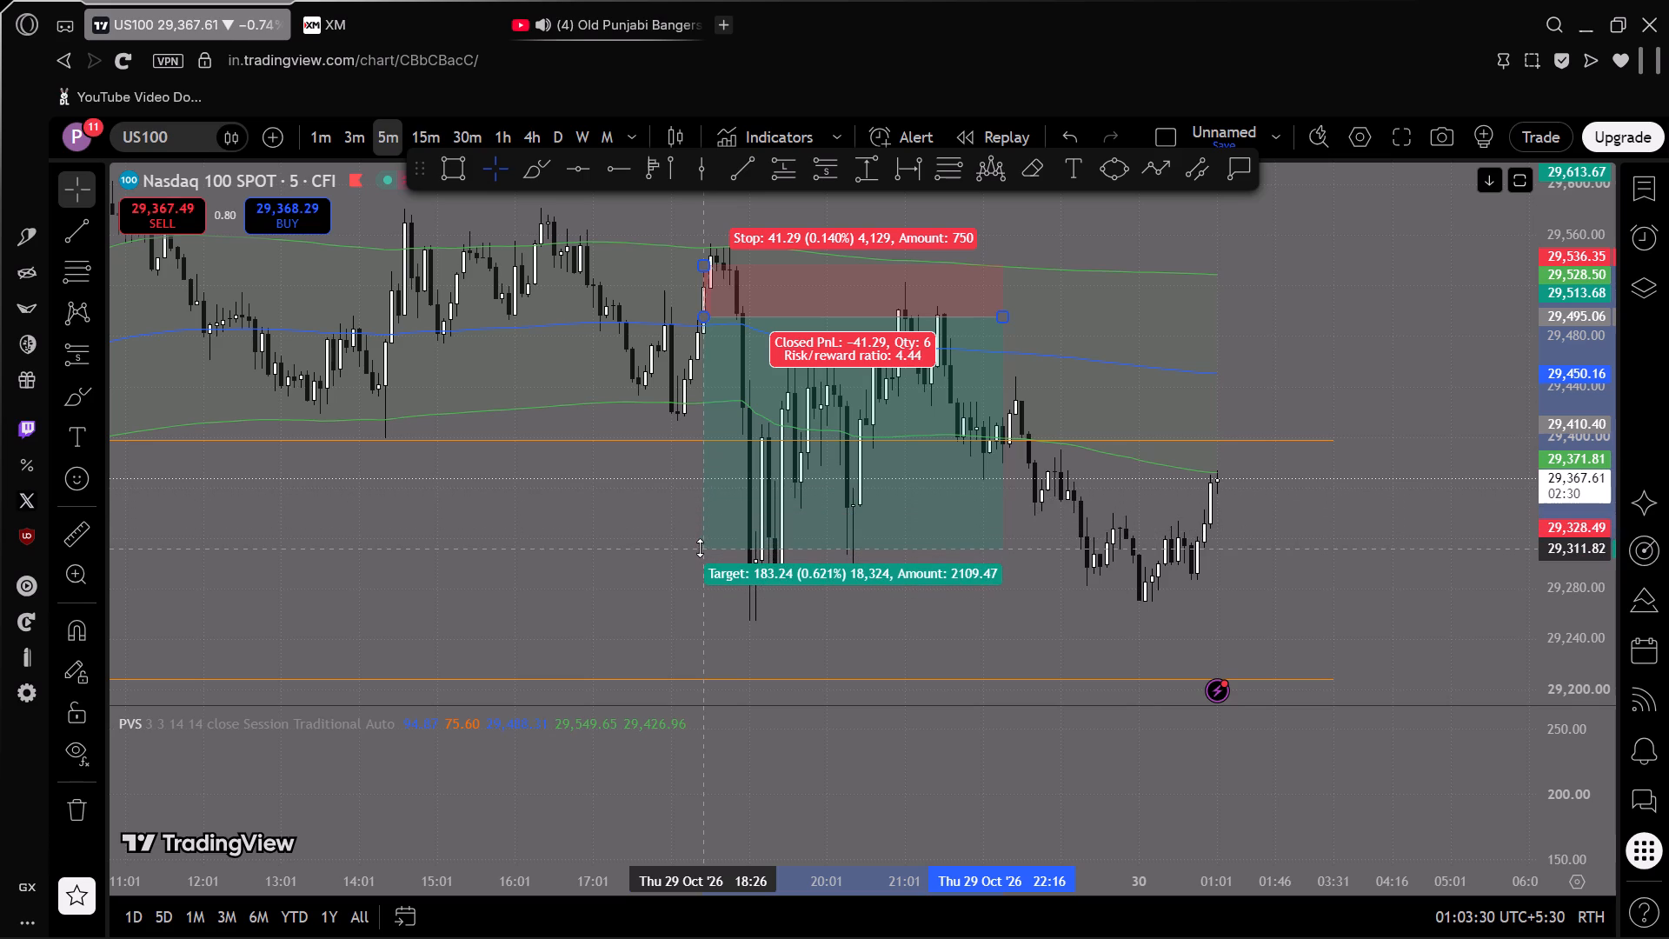
{"action": "left_click_drag", "start_coordinate": [700, 548], "coordinate": [692, 612]}
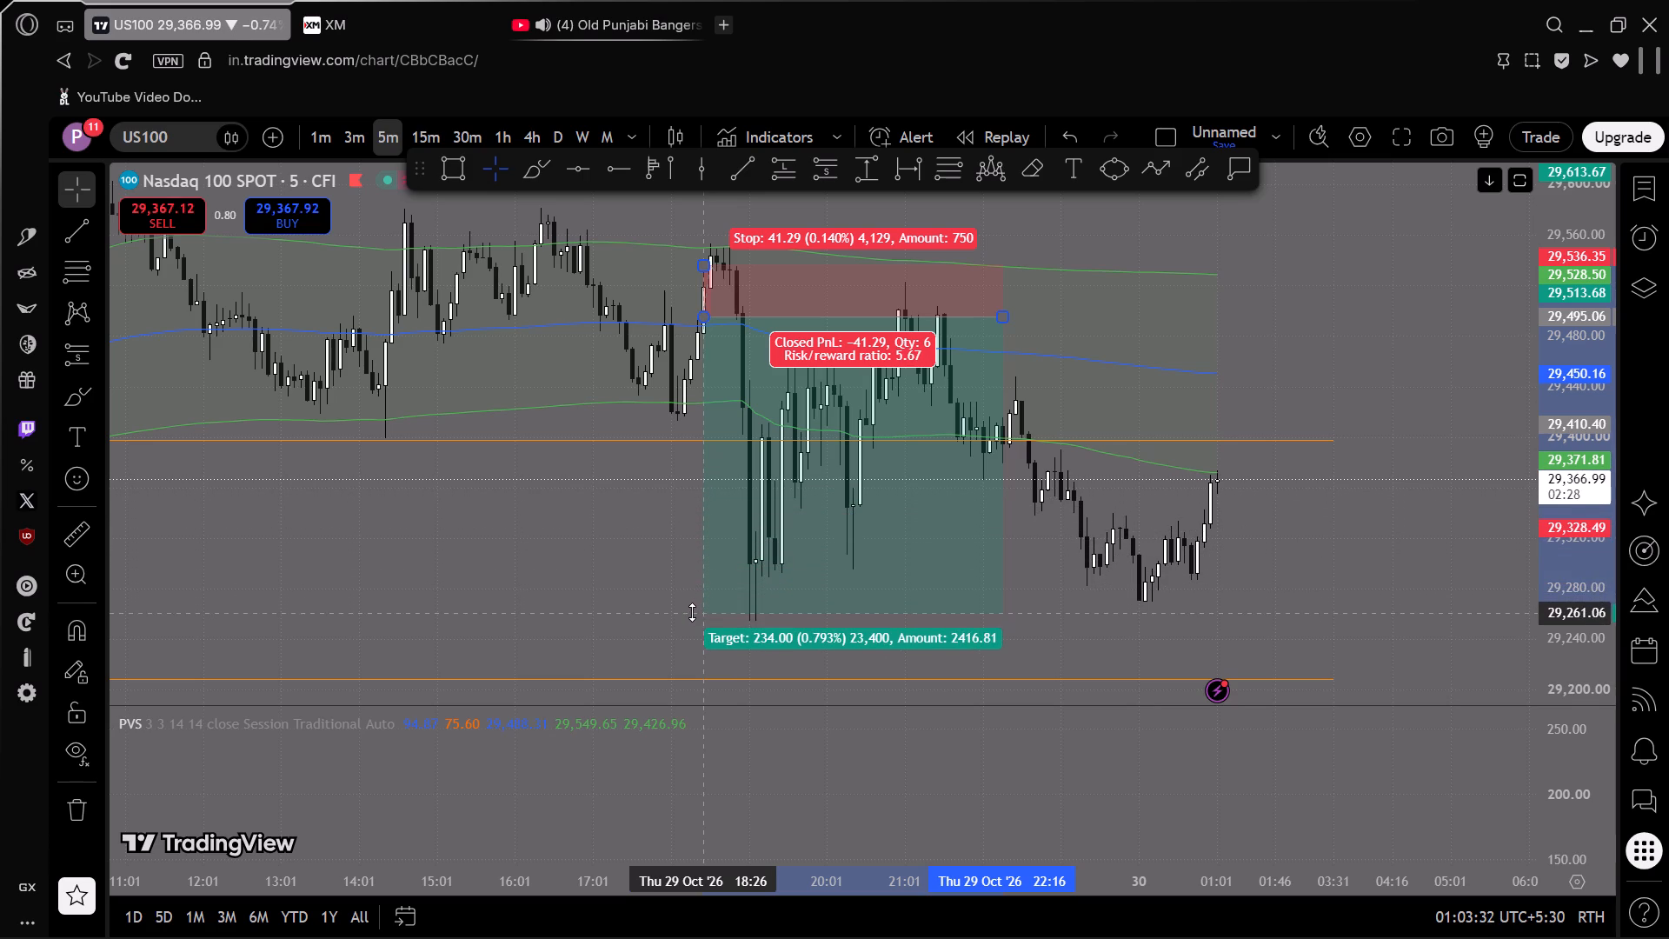
{"action": "left_click_drag", "start_coordinate": [692, 612], "coordinate": [691, 613]}
{"action": "left_click", "coordinate": [646, 578]}
Examine the US100 5-minute candles within the 29 October short setup, from its entry down to its target.
{"action": "left_click_drag", "start_coordinate": [623, 583], "coordinate": [603, 578]}
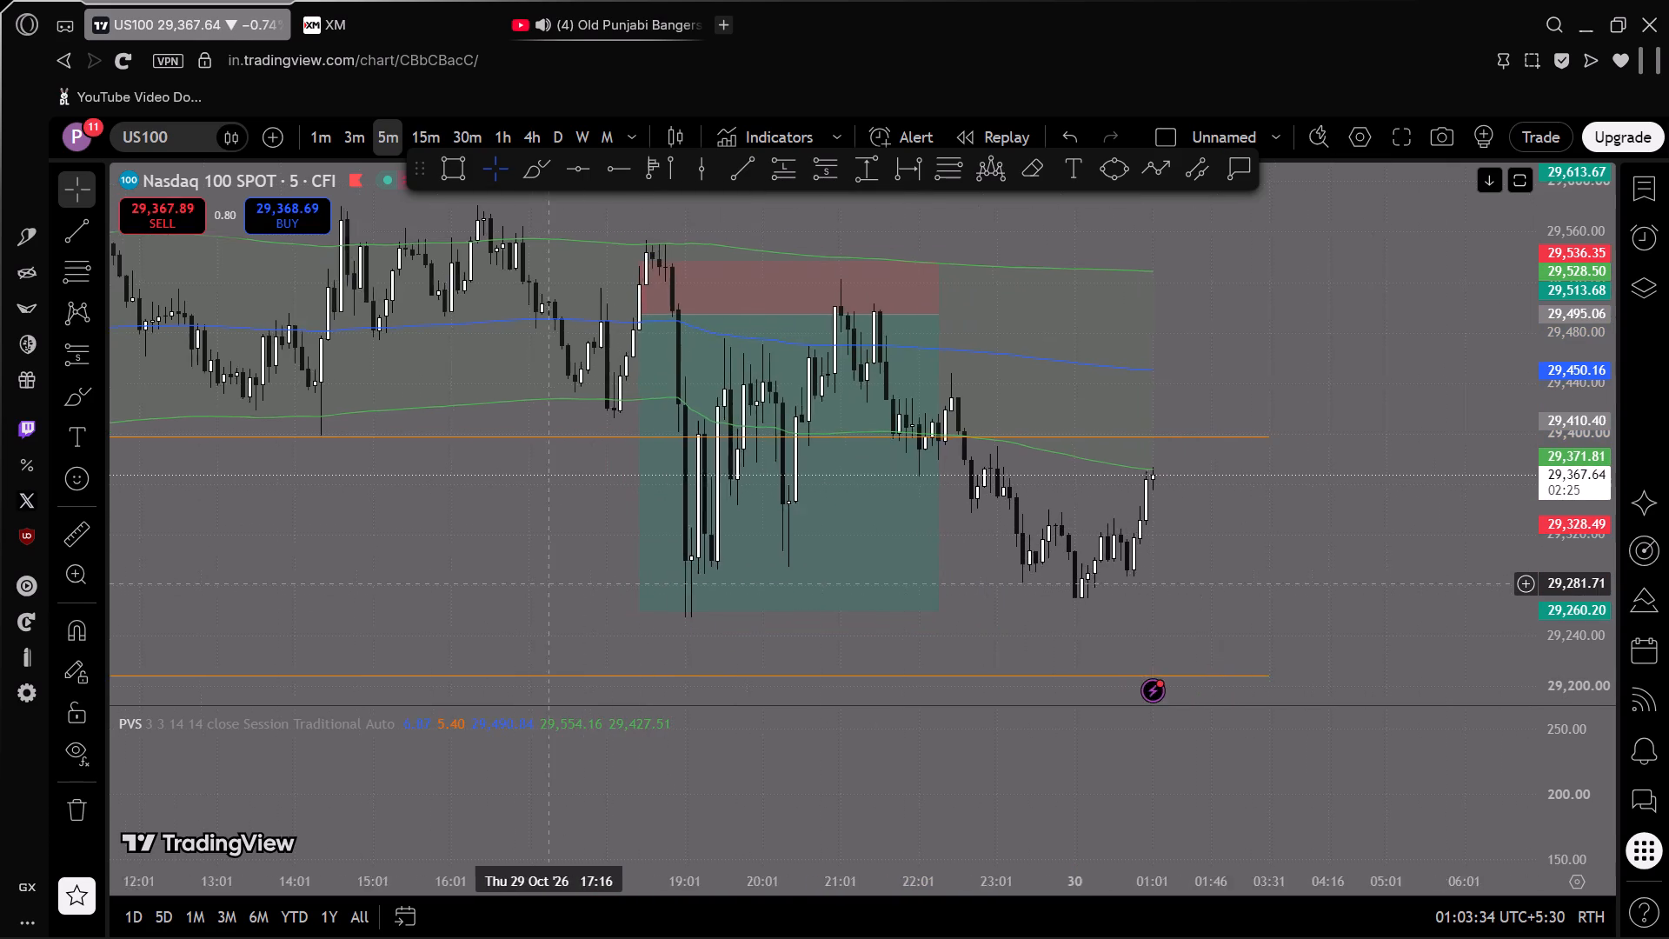
{"action": "left_click_drag", "start_coordinate": [603, 578], "coordinate": [779, 566]}
{"action": "scroll", "coordinate": [739, 563], "scroll_direction": "up", "scroll_amount": 1}
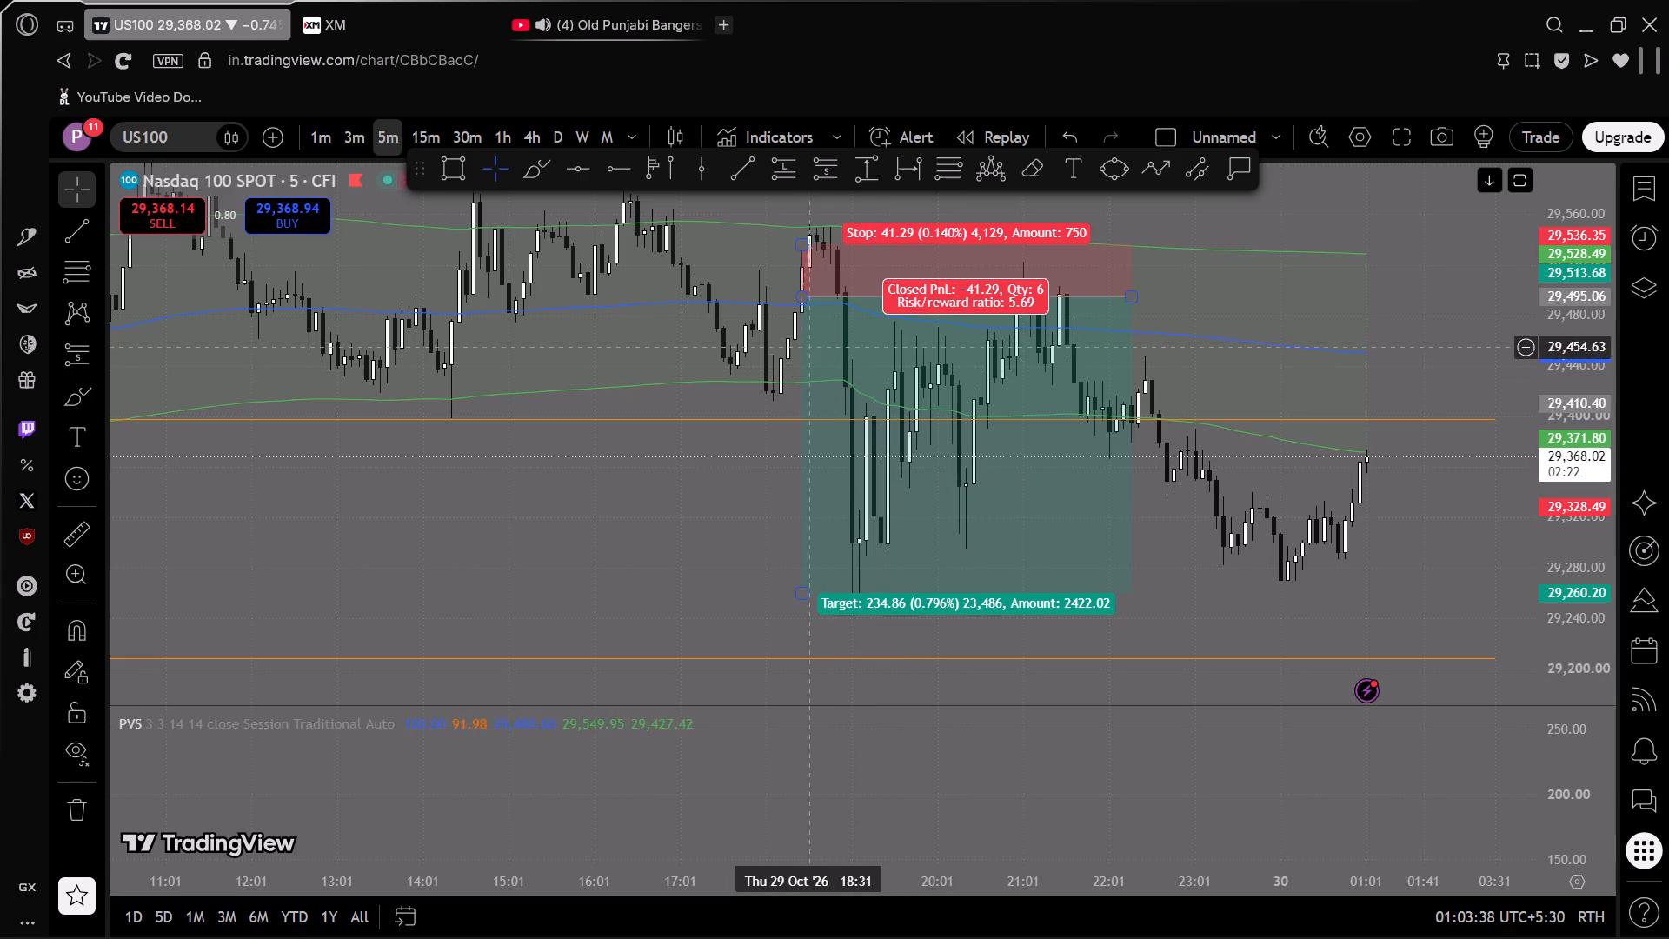
{"action": "scroll", "coordinate": [686, 429], "scroll_direction": "up", "scroll_amount": 2}
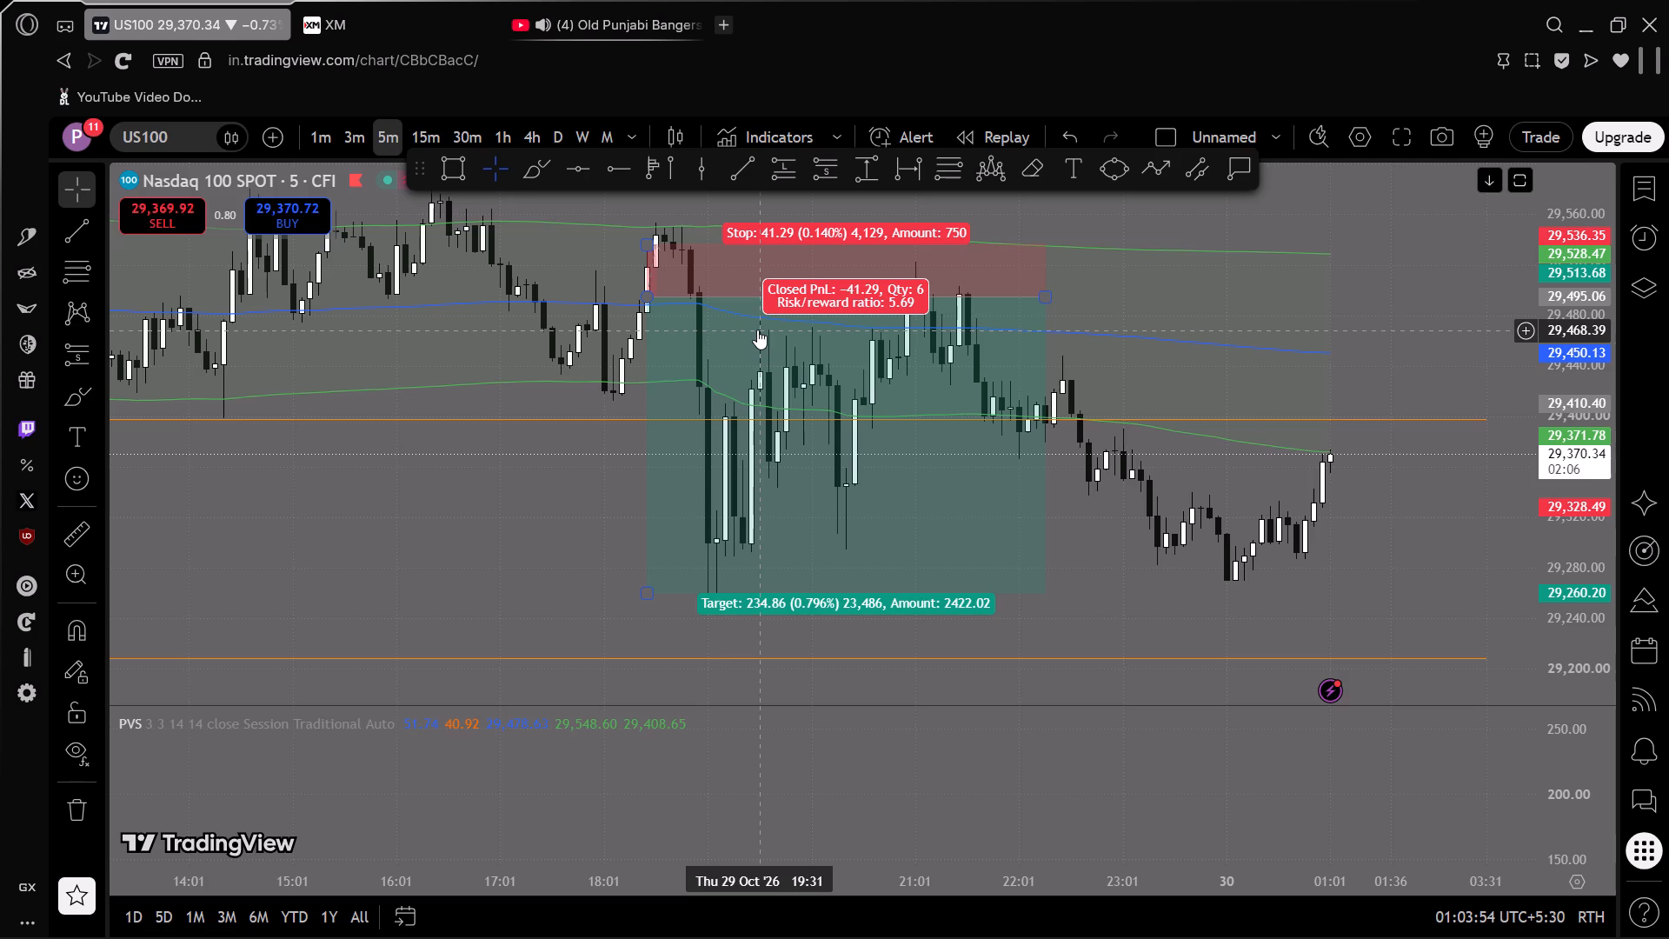
{"action": "left_click_drag", "start_coordinate": [751, 623], "coordinate": [730, 623]}
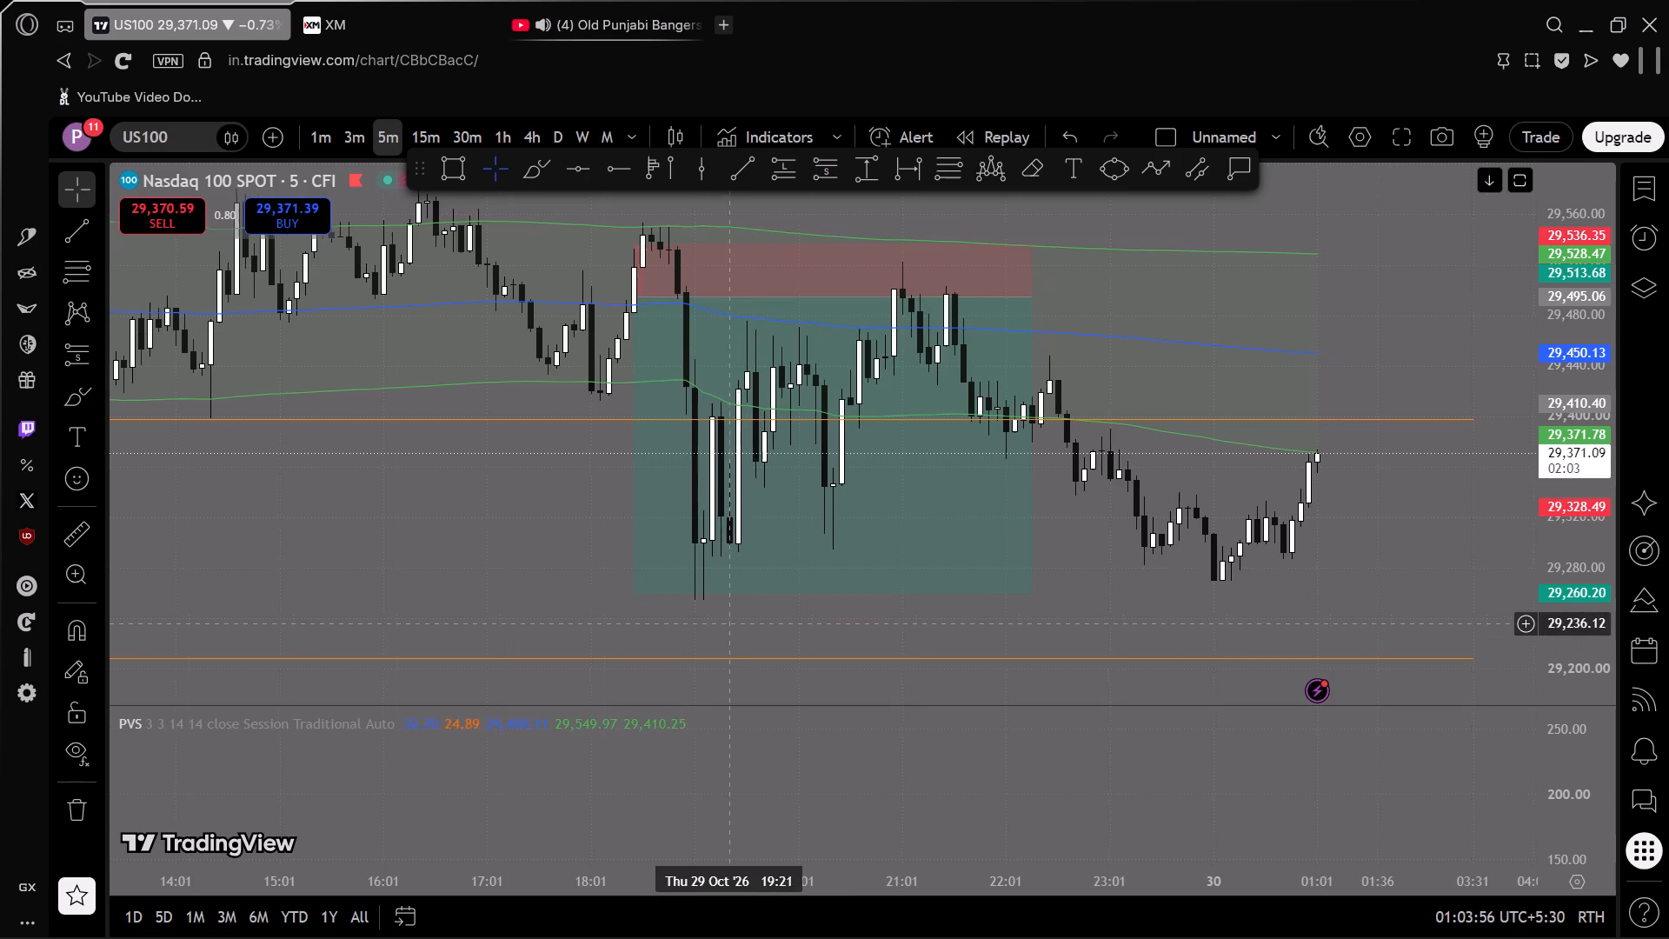
{"action": "left_click_drag", "start_coordinate": [730, 623], "coordinate": [726, 622]}
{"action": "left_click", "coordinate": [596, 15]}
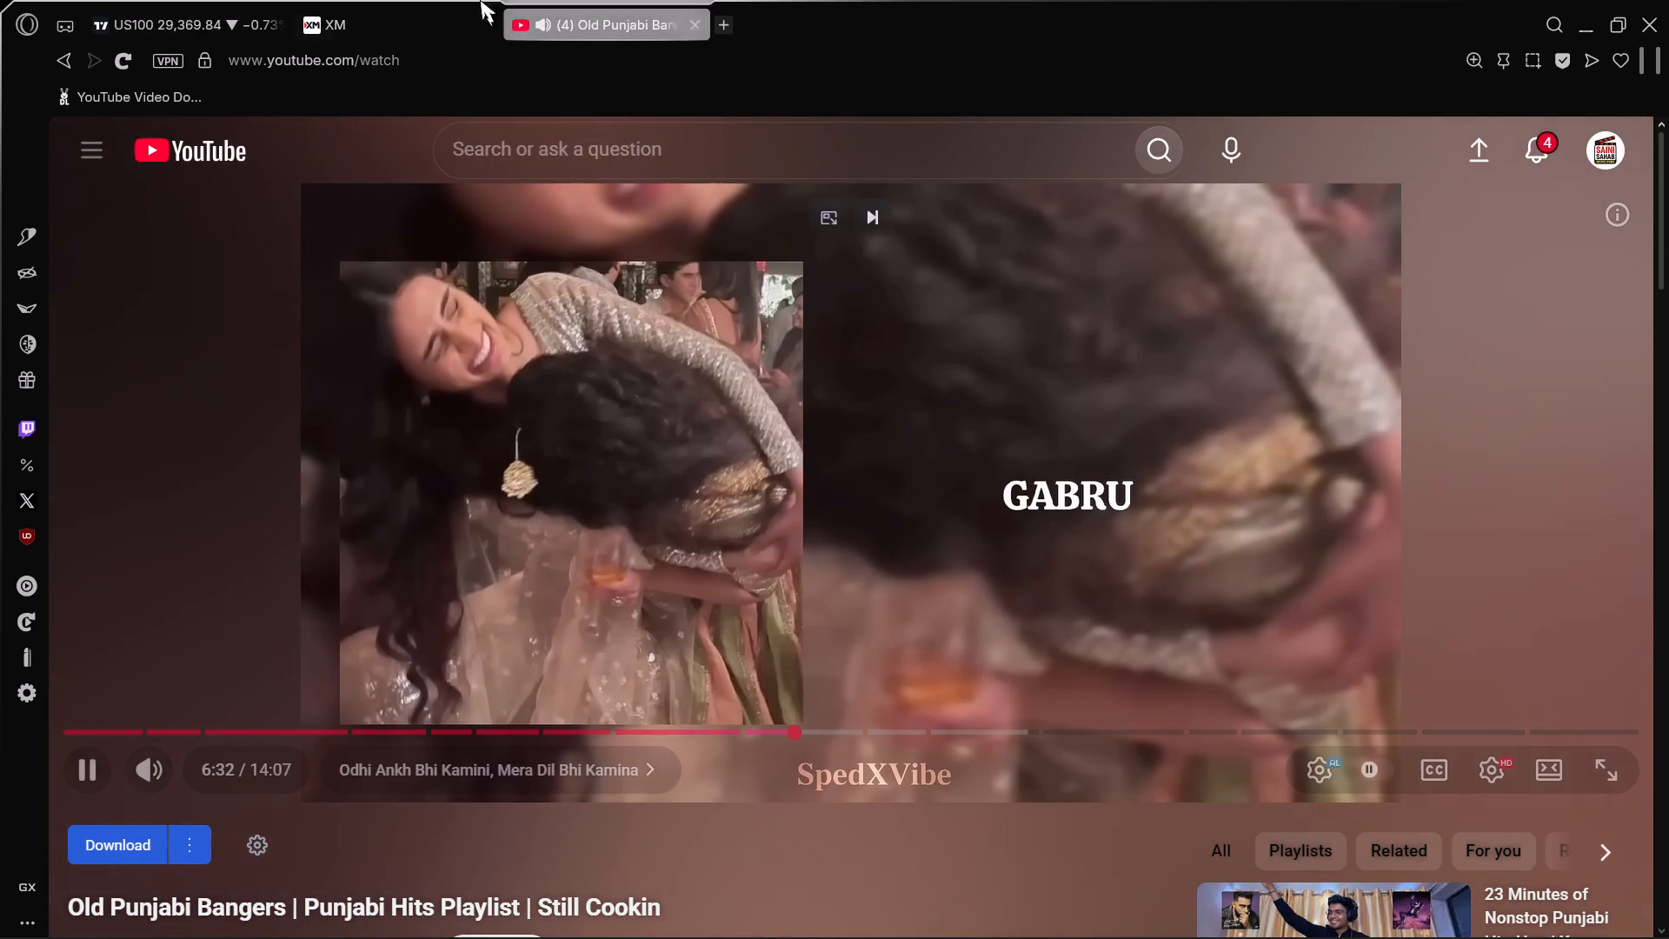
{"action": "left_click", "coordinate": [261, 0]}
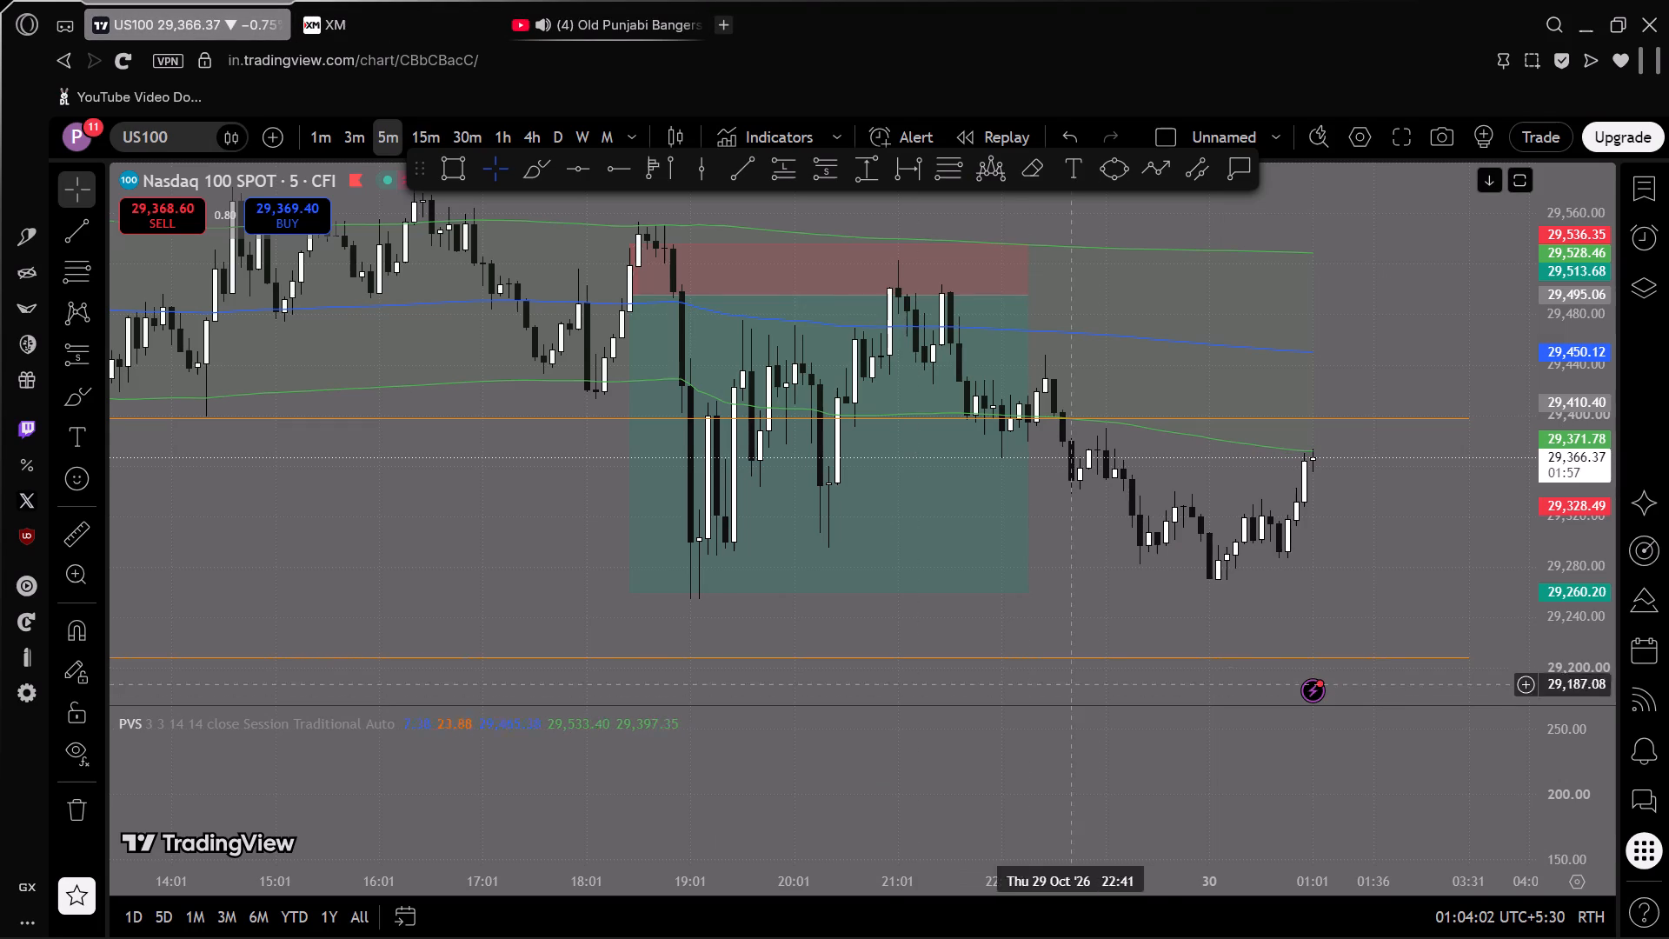
Place a second US100 short position starting 29 October 21:31, with its entry at 29,427.96 and stop at 29,479.57.
{"action": "left_click_drag", "start_coordinate": [1114, 589], "coordinate": [1204, 567]}
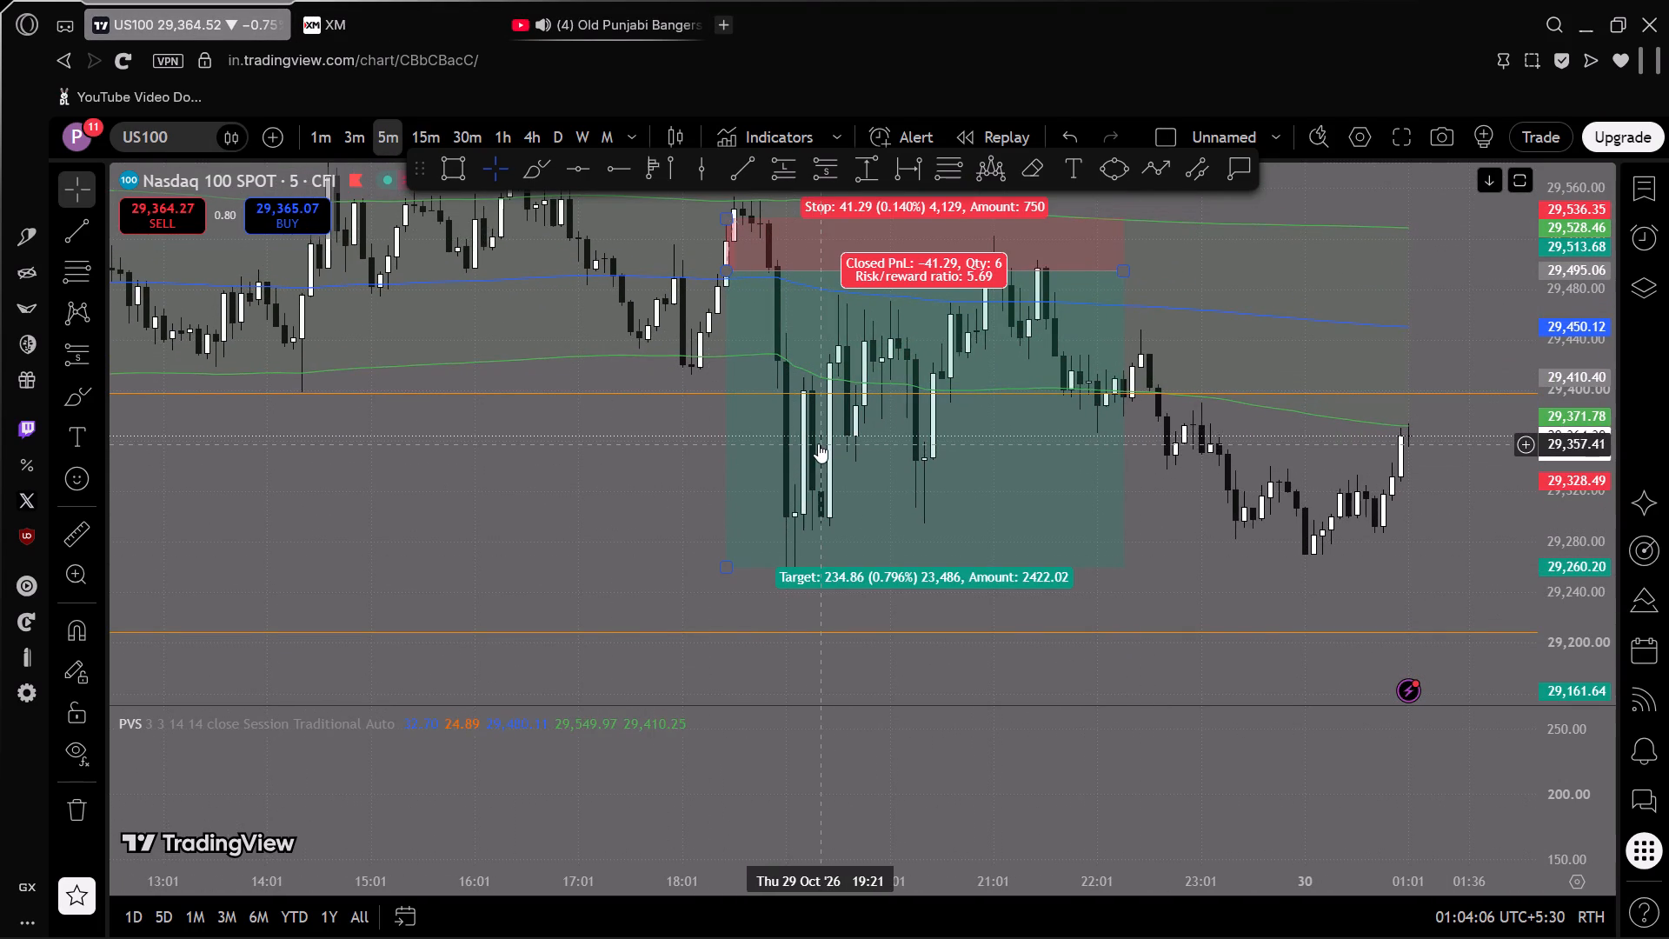
{"action": "scroll", "coordinate": [856, 510], "scroll_direction": "up", "scroll_amount": 1}
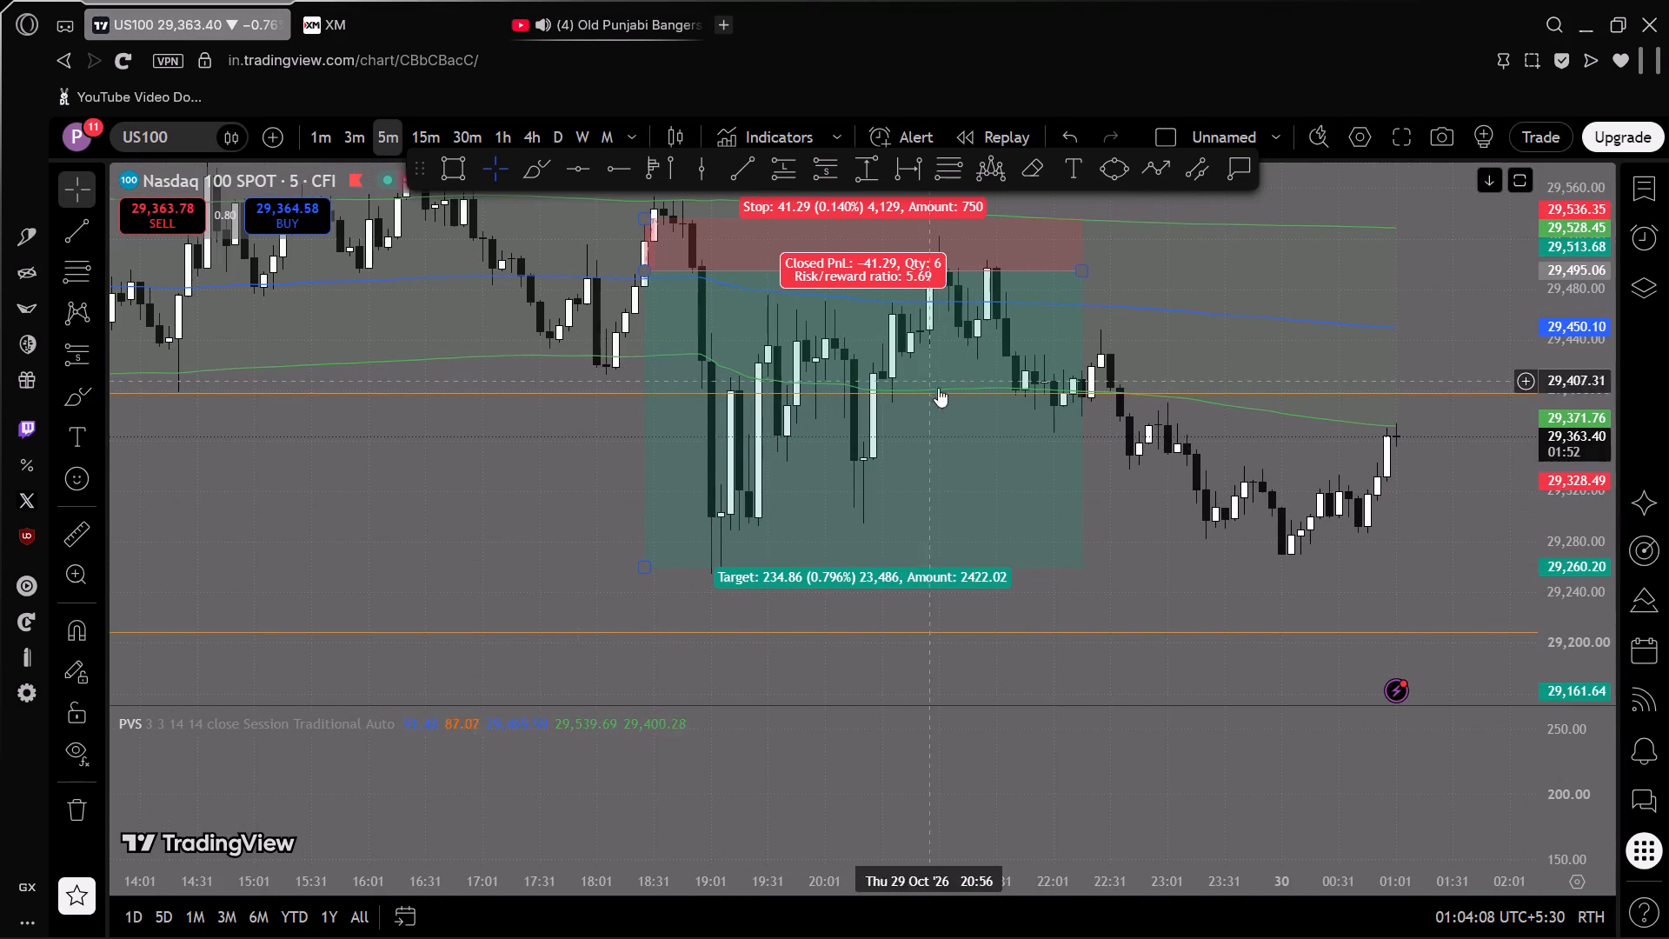
{"action": "left_click_drag", "start_coordinate": [1109, 484], "coordinate": [1137, 629]}
{"action": "scroll", "coordinate": [734, 527], "scroll_direction": "up", "scroll_amount": 2}
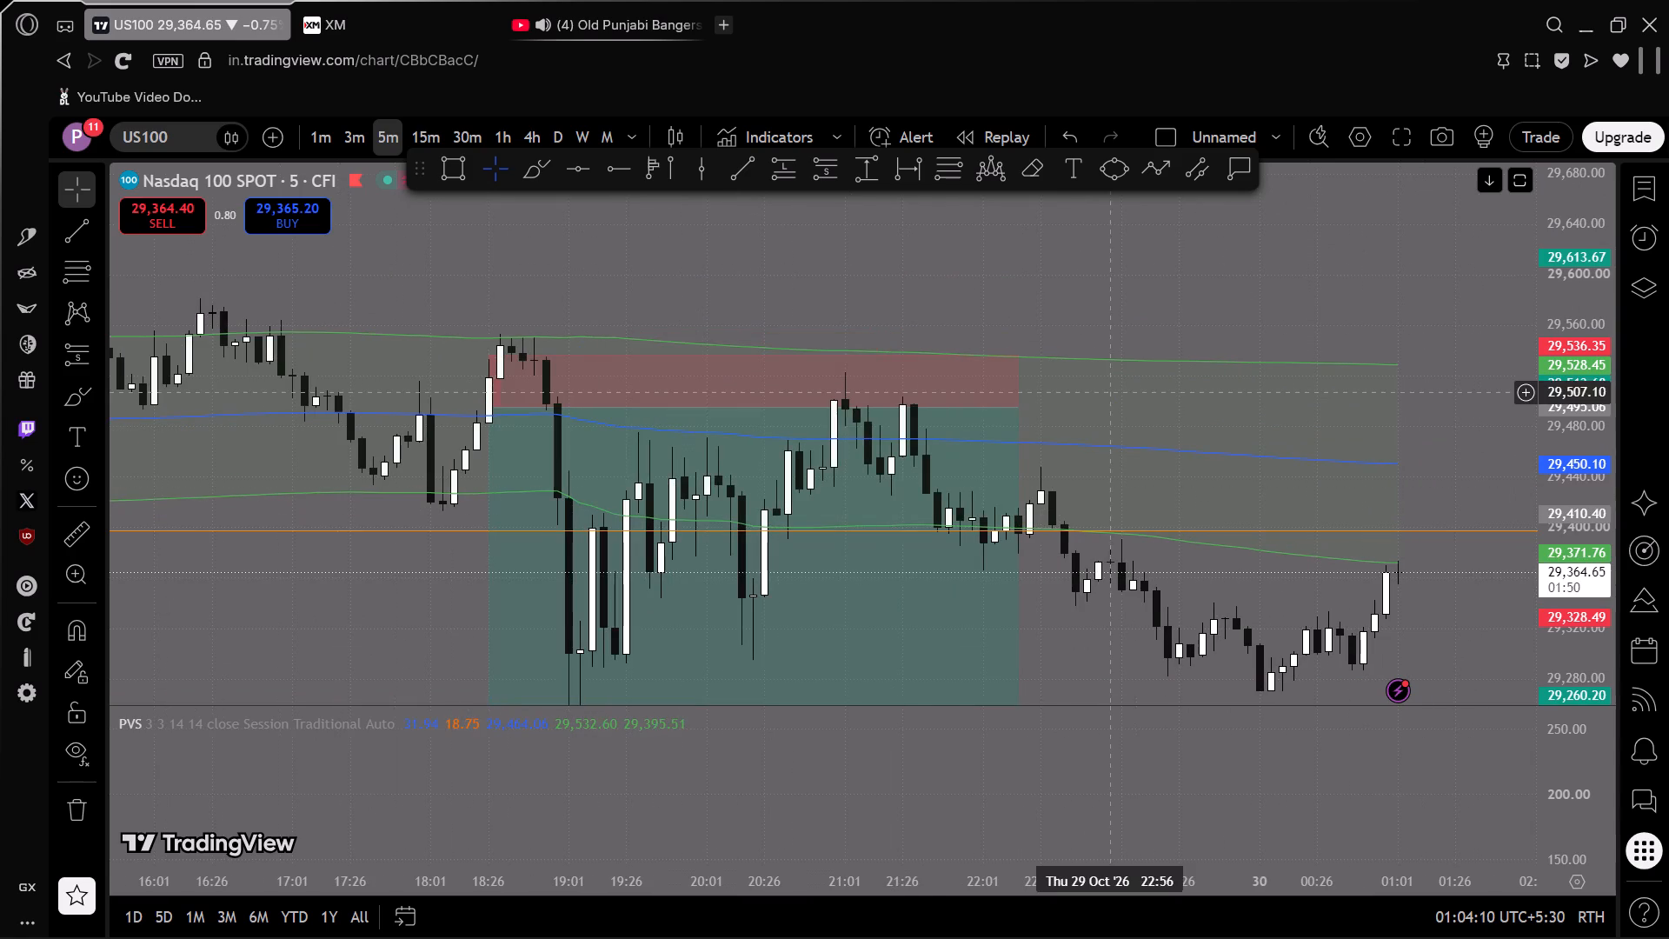
{"action": "left_click_drag", "start_coordinate": [1132, 395], "coordinate": [1140, 325]}
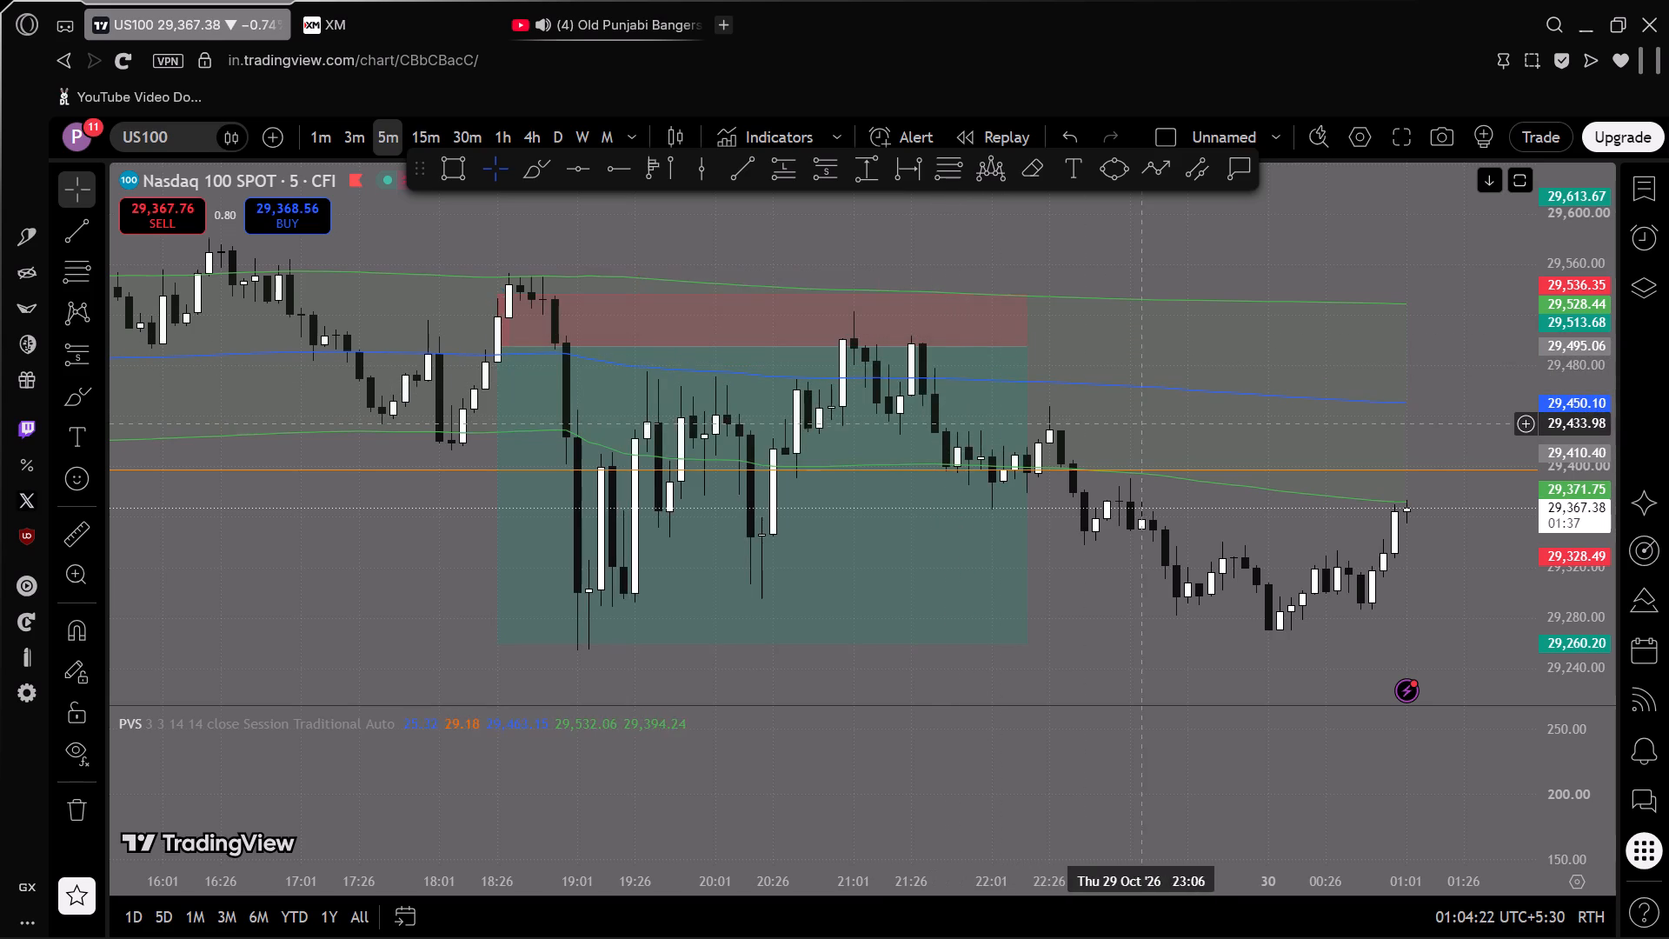
{"action": "left_click_drag", "start_coordinate": [1147, 423], "coordinate": [1057, 378]}
{"action": "left_click", "coordinate": [821, 168]}
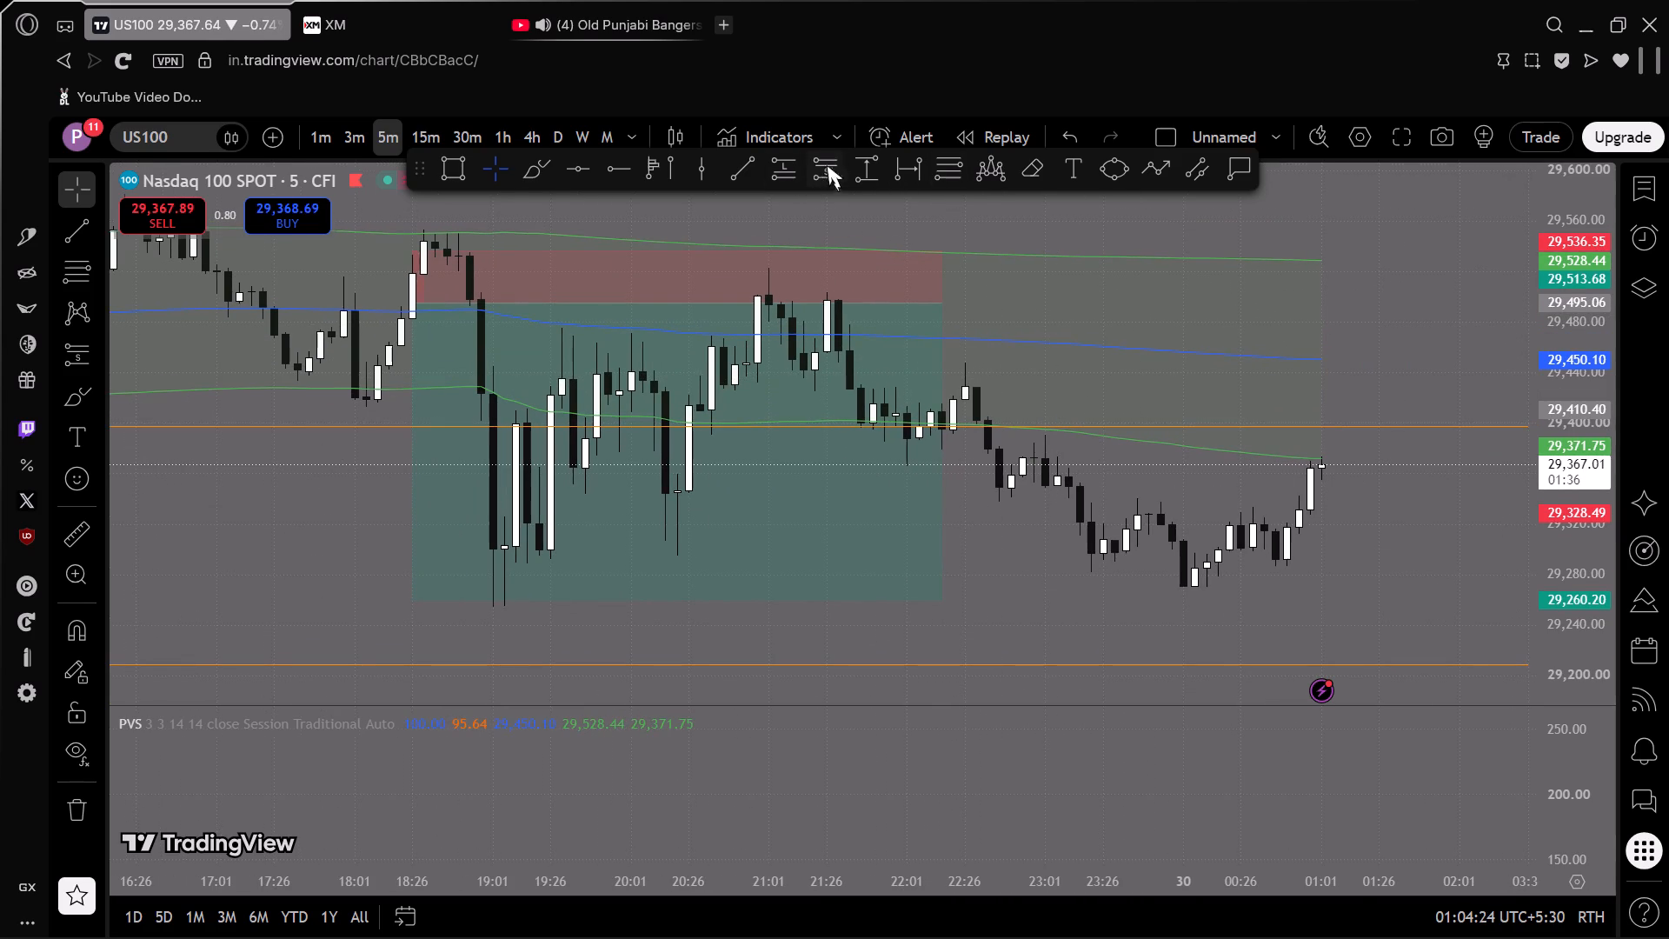
{"action": "left_click", "coordinate": [935, 385]}
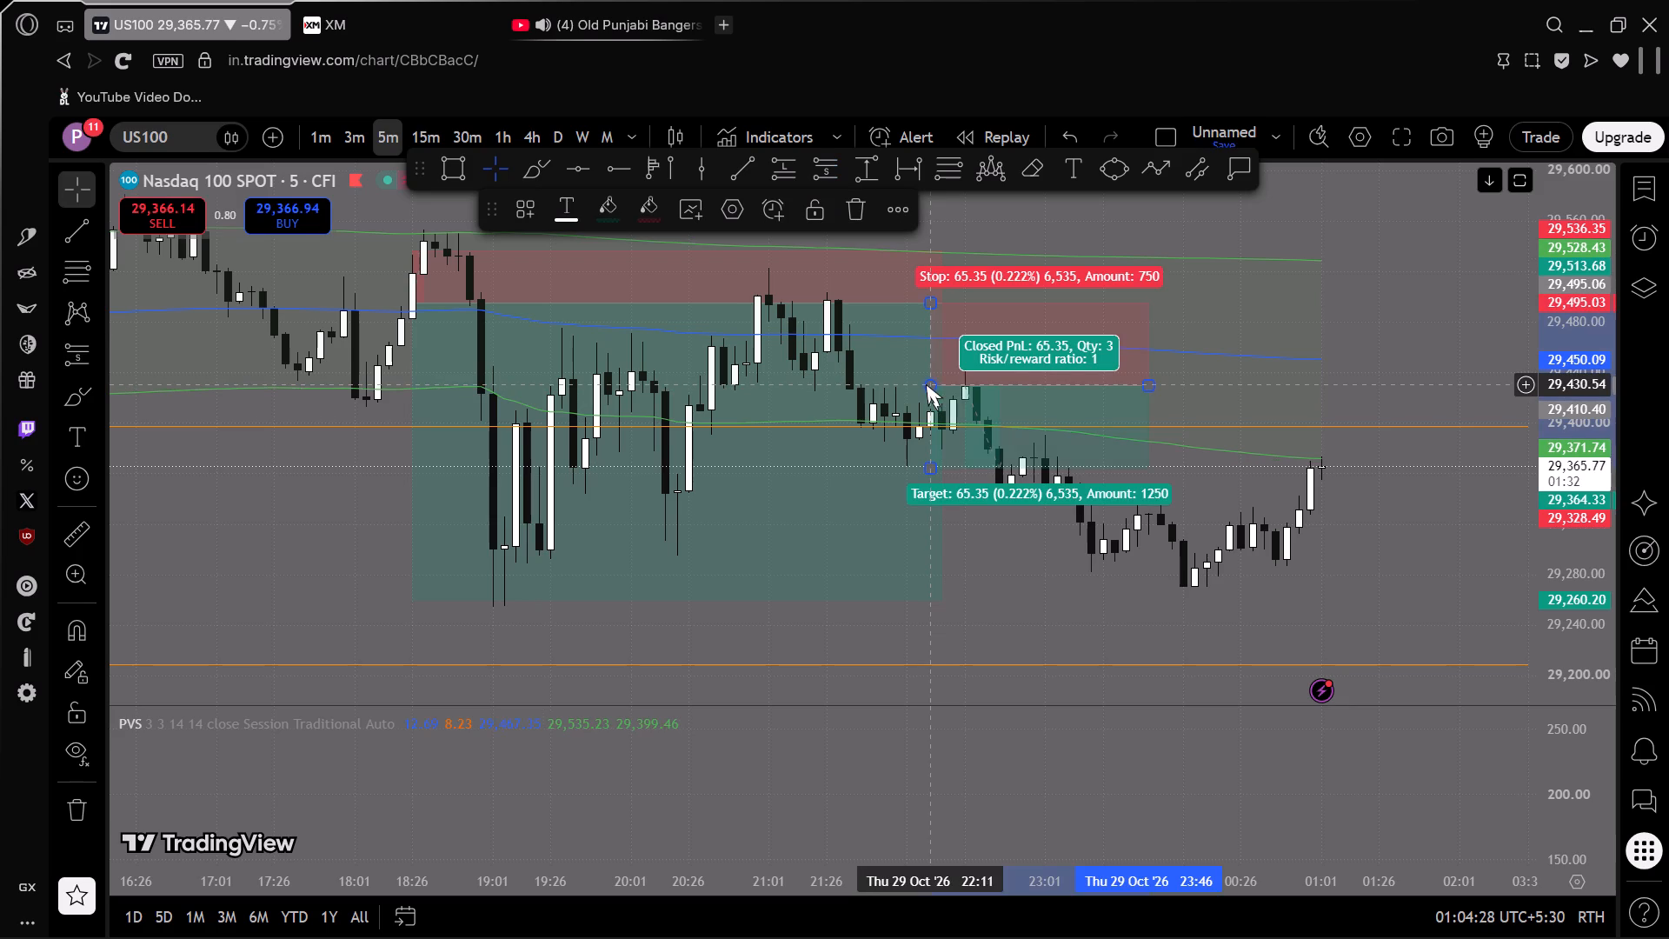
{"action": "left_click_drag", "start_coordinate": [928, 384], "coordinate": [840, 388]}
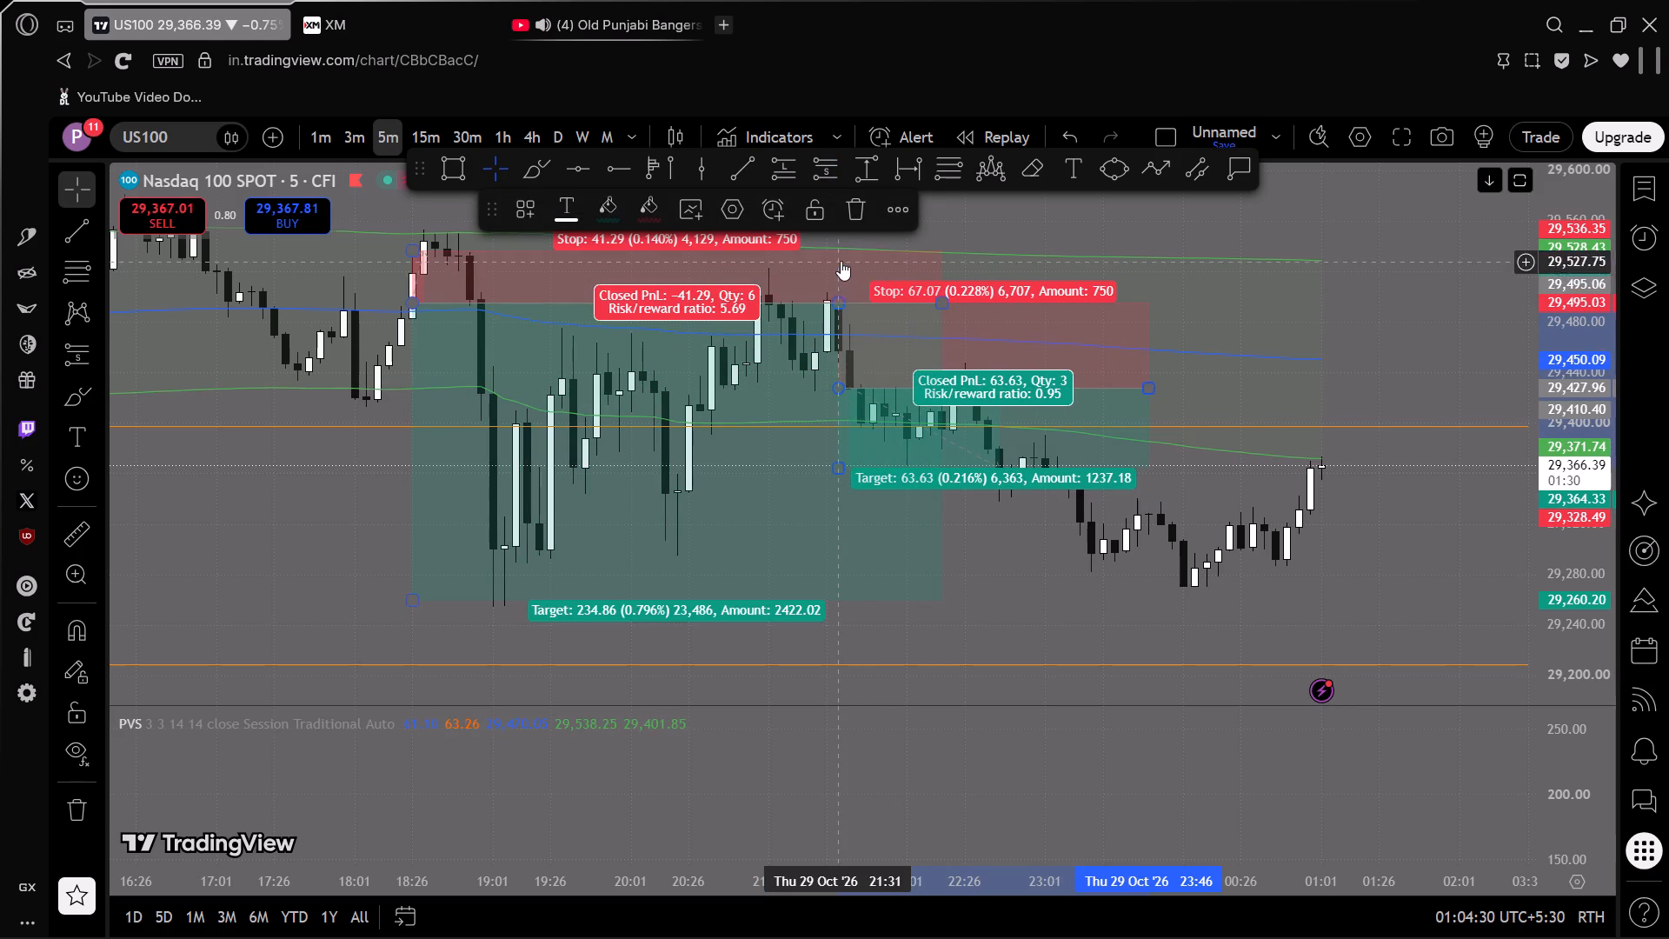
{"action": "left_click_drag", "start_coordinate": [842, 303], "coordinate": [843, 323]}
Lower the second US100 short position's target to 29,272.25.
{"action": "left_click_drag", "start_coordinate": [1229, 396], "coordinate": [1179, 333]}
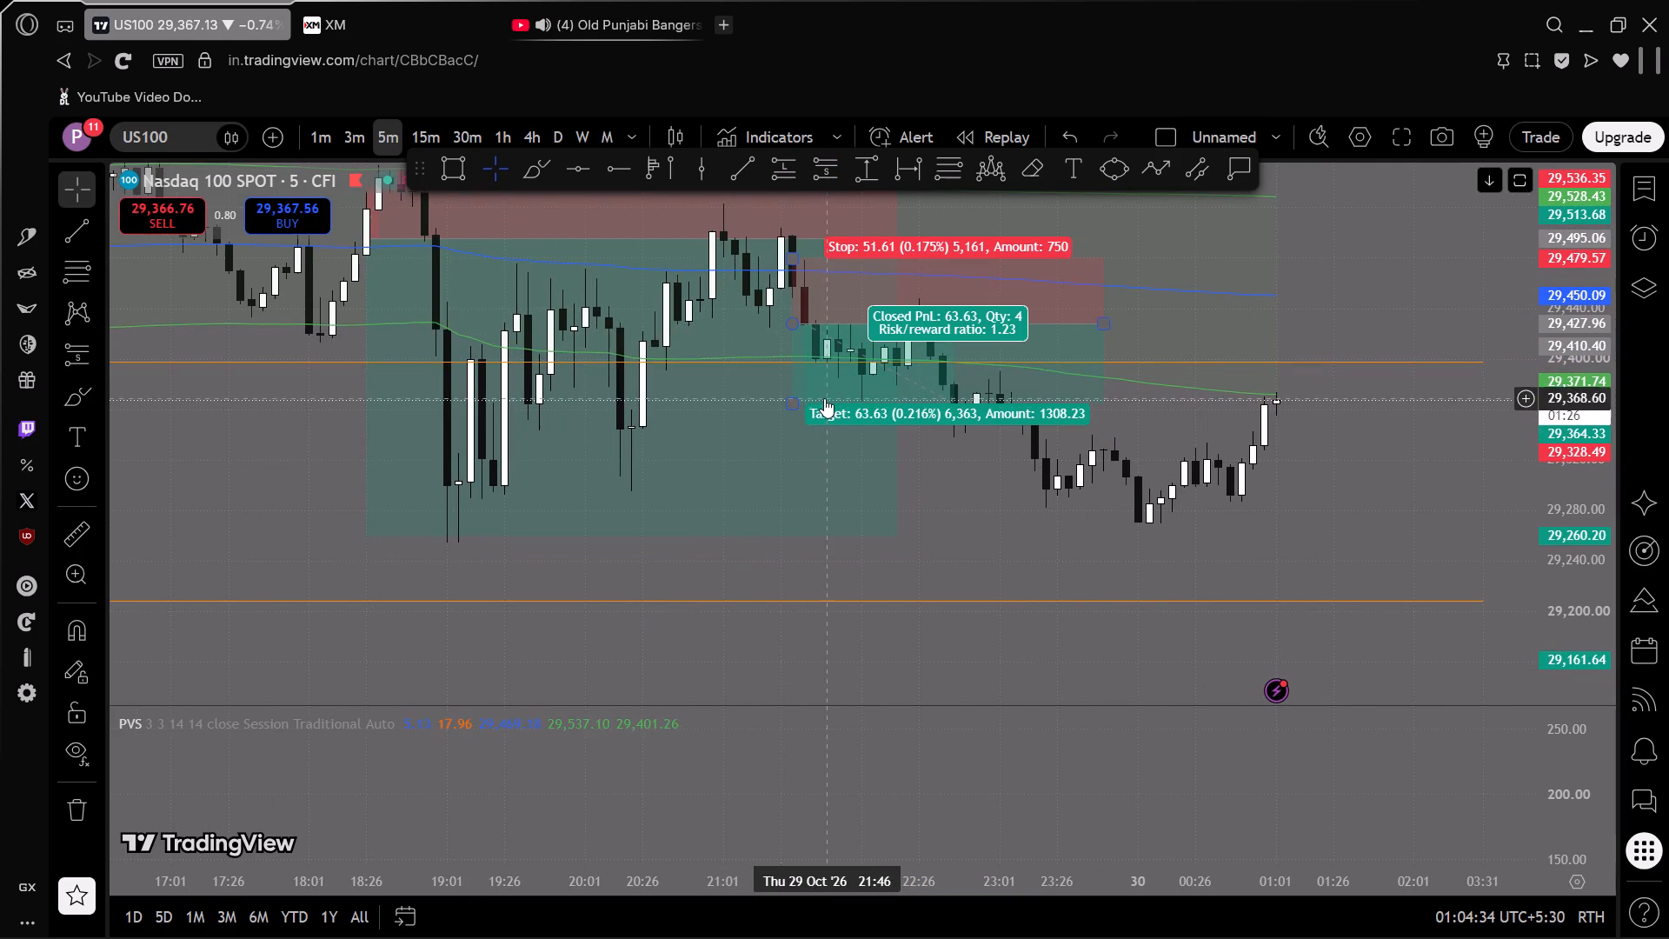
{"action": "left_click_drag", "start_coordinate": [797, 403], "coordinate": [800, 474]}
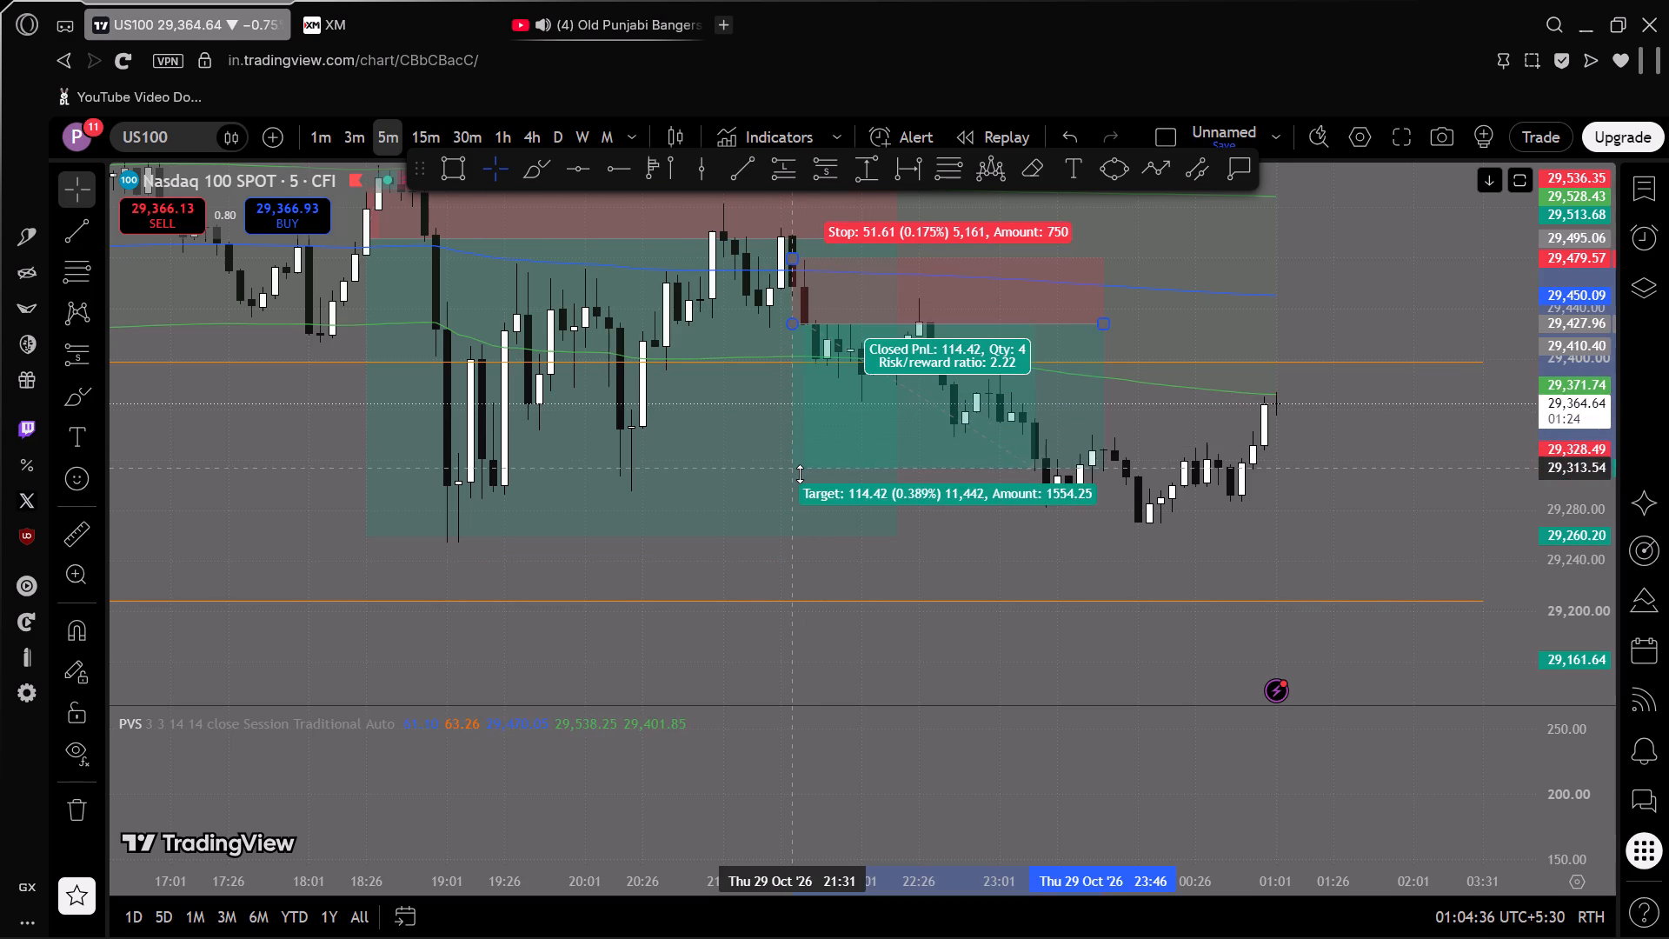
{"action": "left_click_drag", "start_coordinate": [800, 474], "coordinate": [801, 475]}
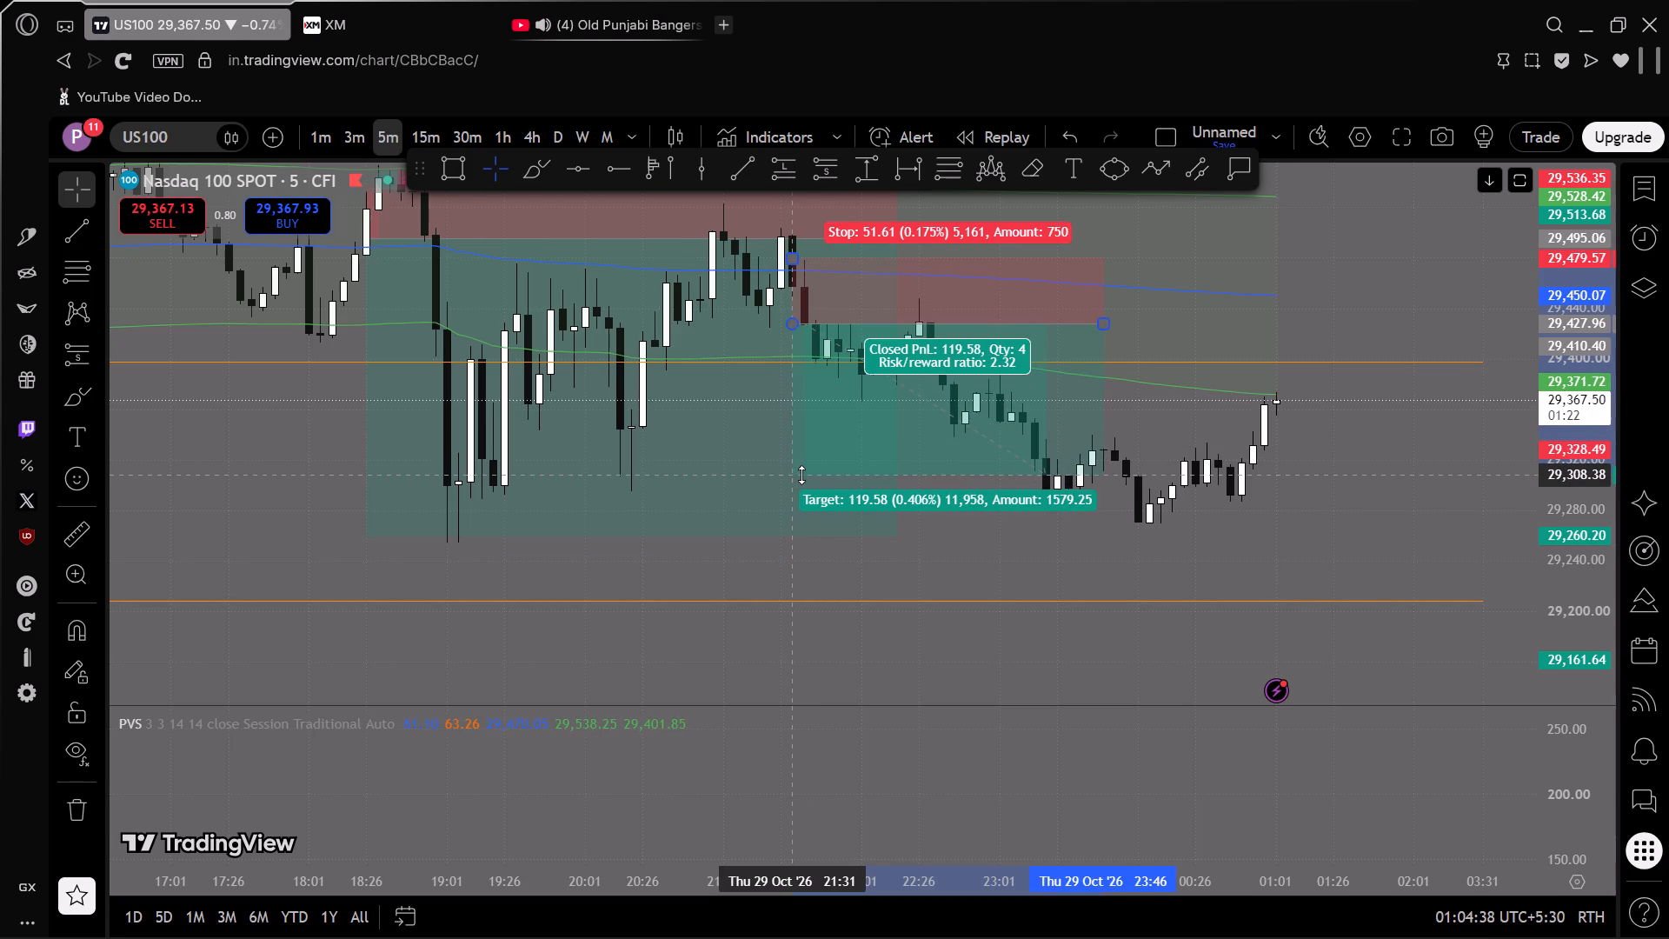
{"action": "left_click_drag", "start_coordinate": [801, 475], "coordinate": [836, 511]}
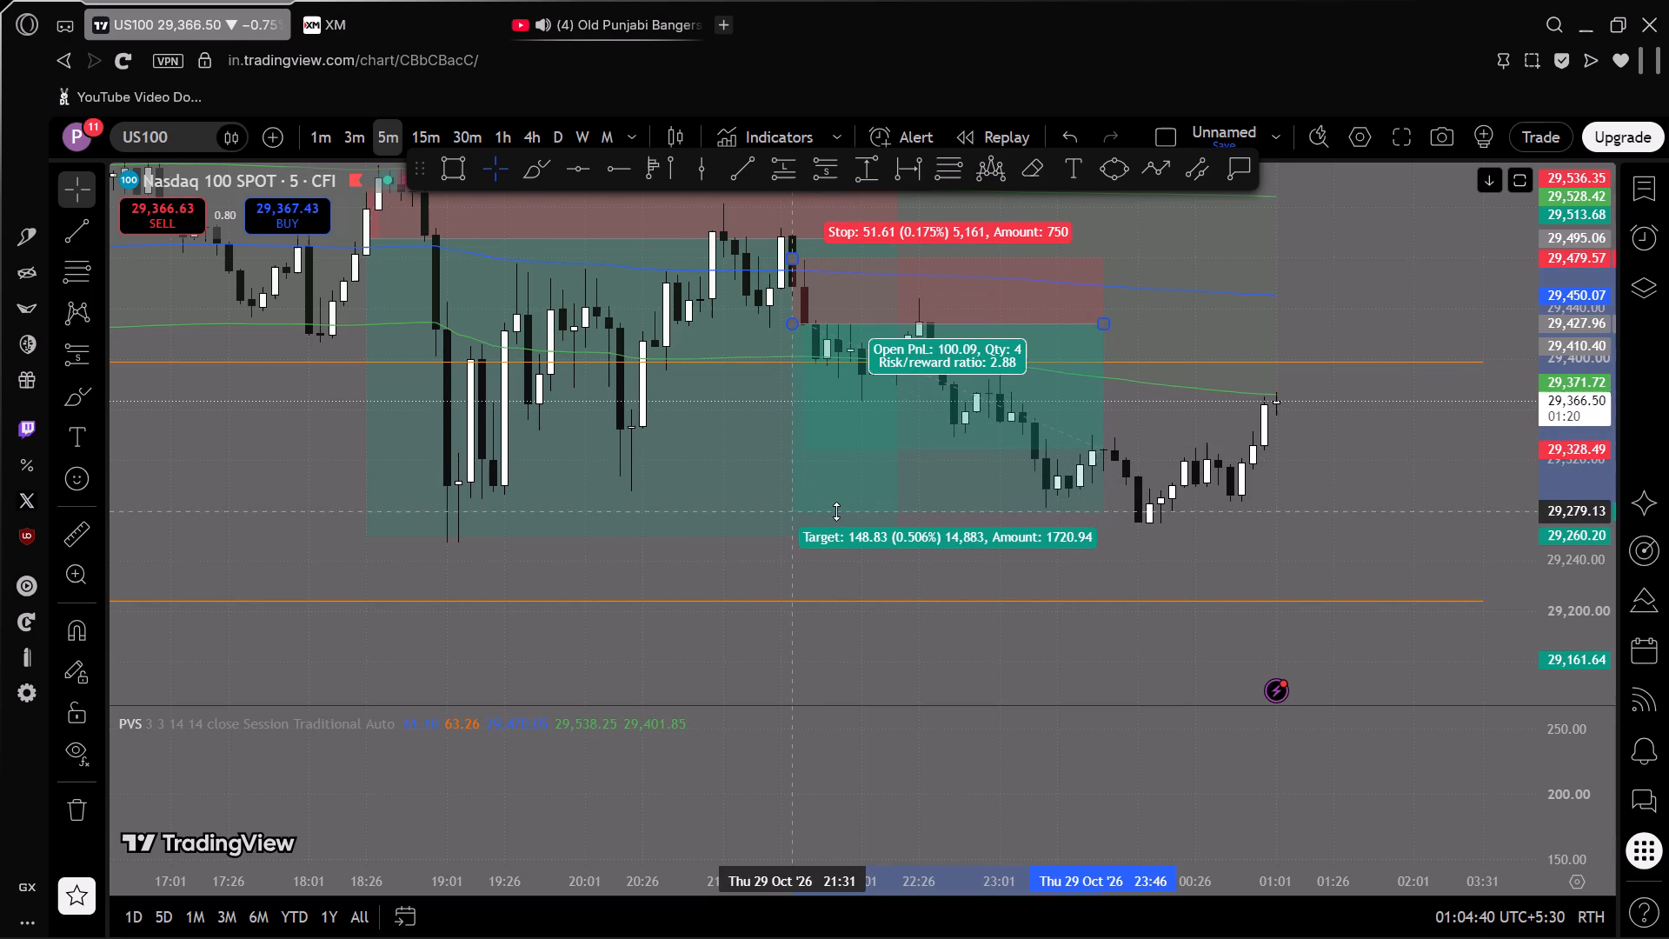
{"action": "left_click_drag", "start_coordinate": [836, 511], "coordinate": [840, 520]}
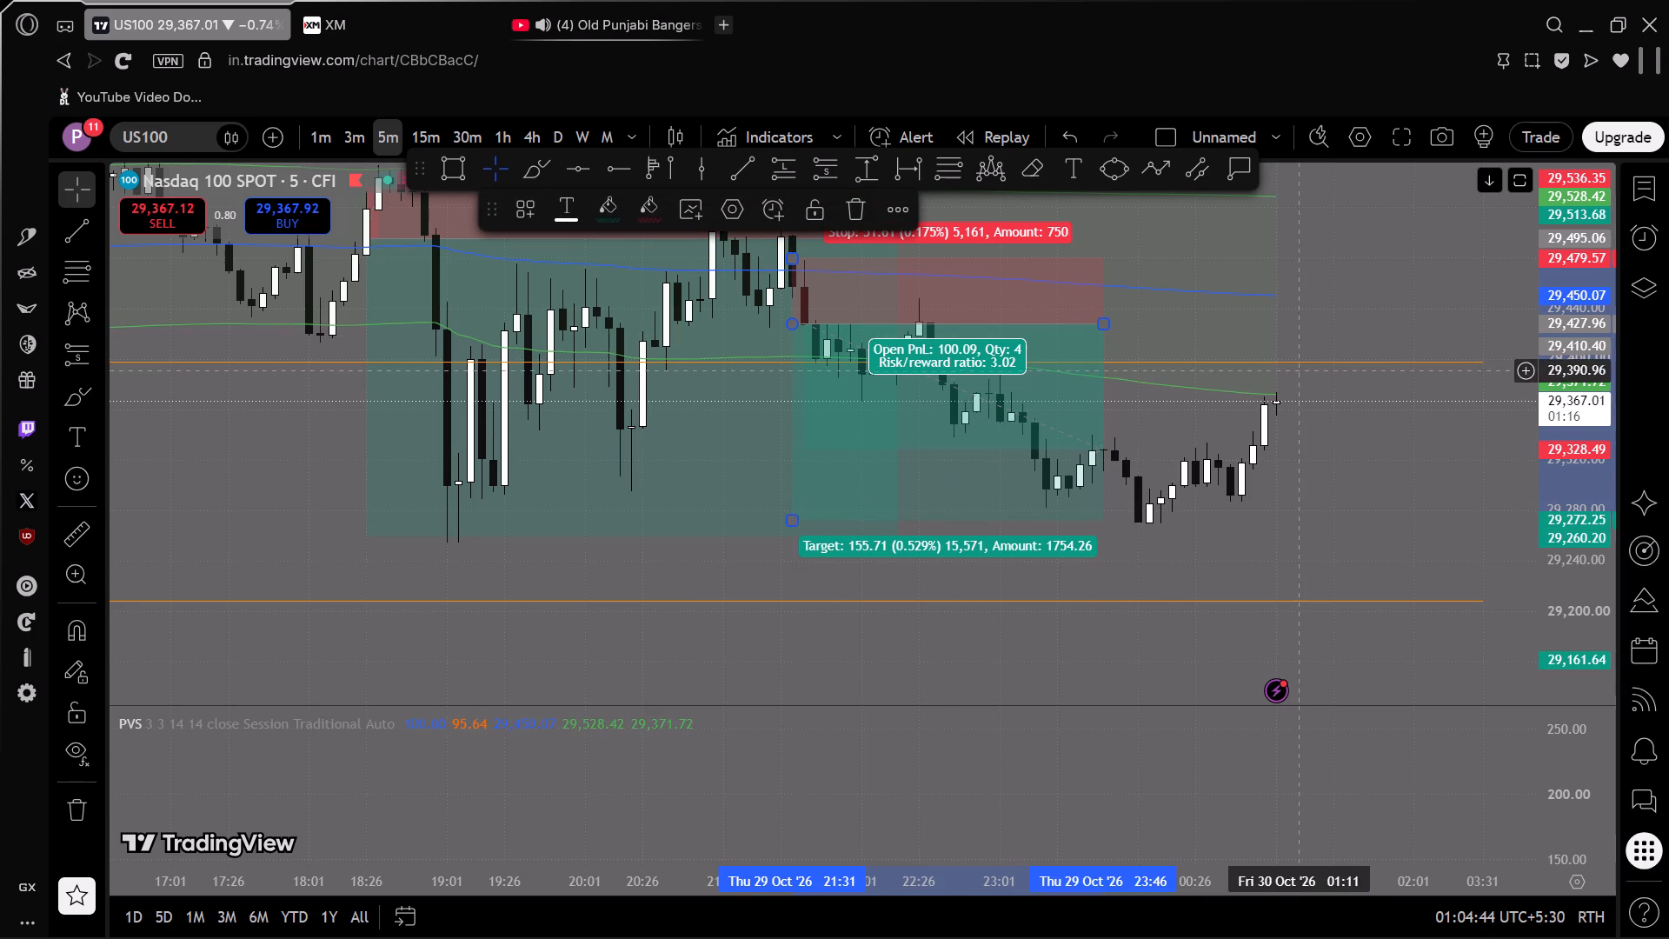
{"action": "left_click", "coordinate": [1332, 326]}
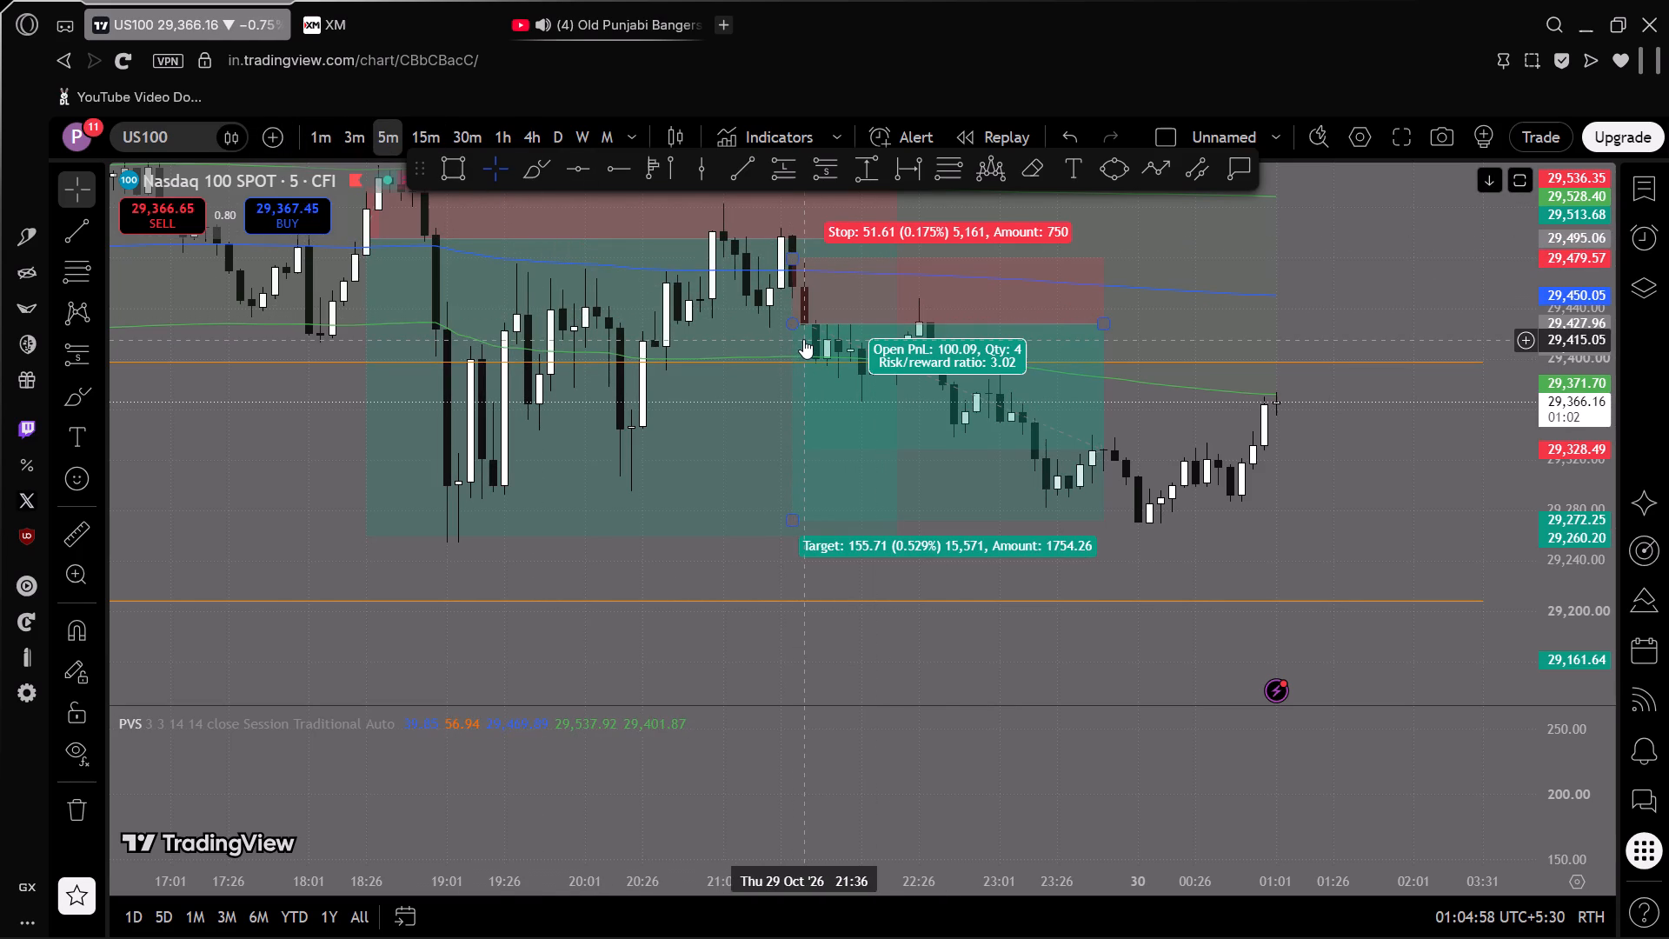
Switch US100 to the 1-minute timeframe and examine the candles around the second short position's entry.
{"action": "left_click", "coordinate": [333, 139]}
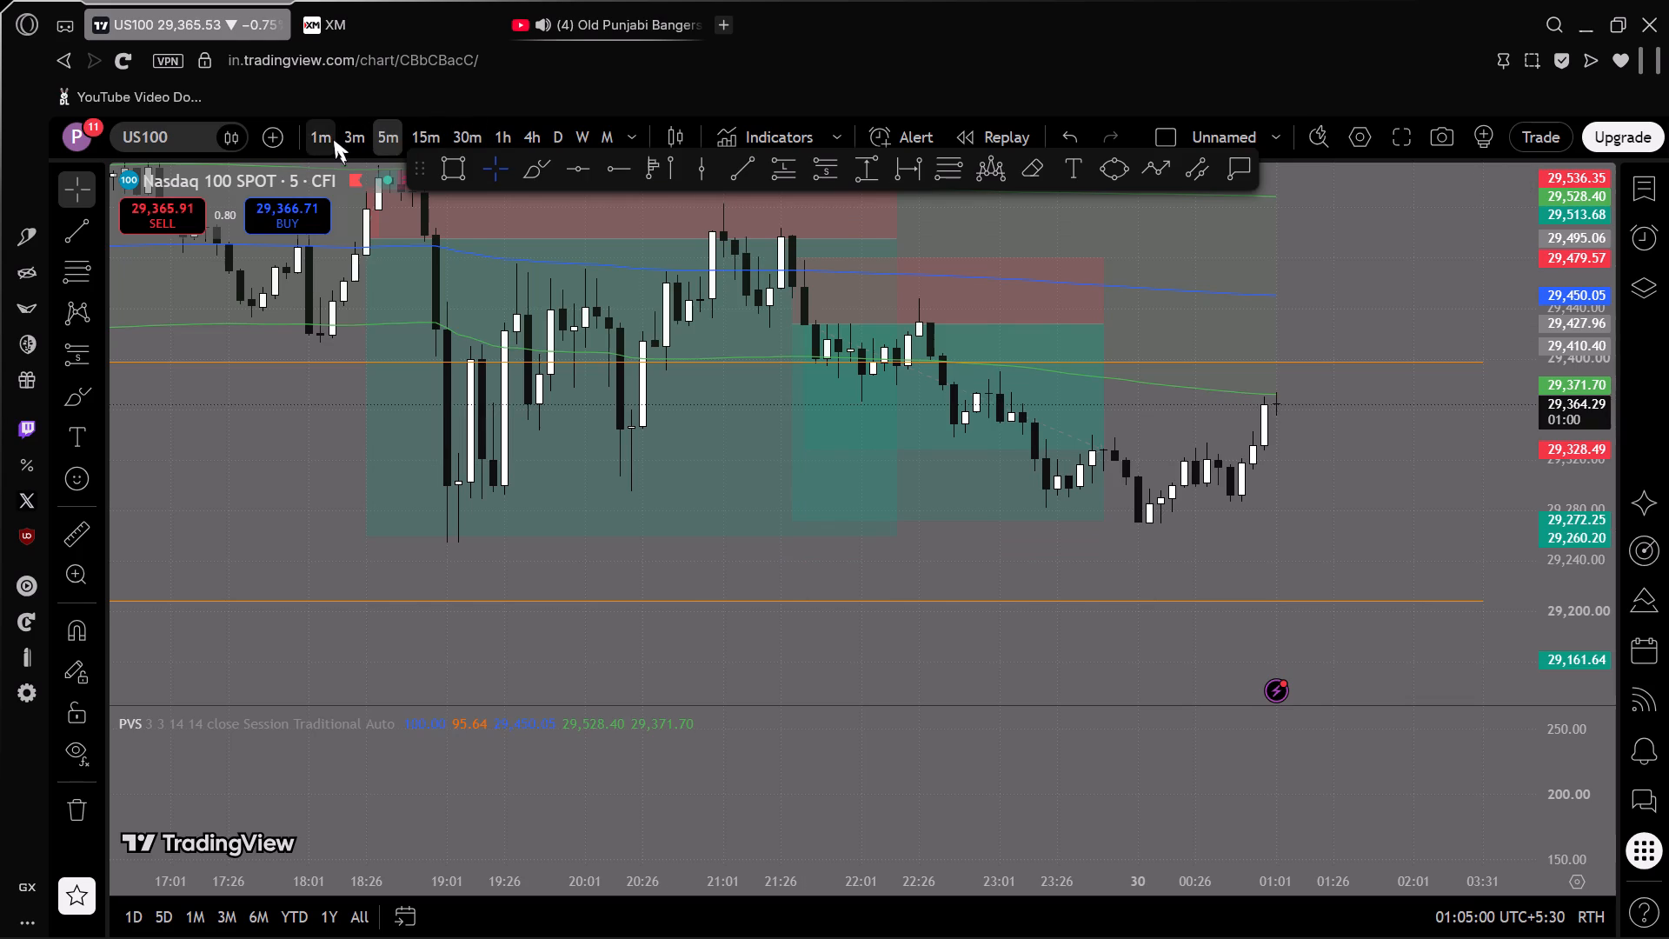
{"action": "scroll", "coordinate": [1025, 503], "scroll_direction": "down", "scroll_amount": 10}
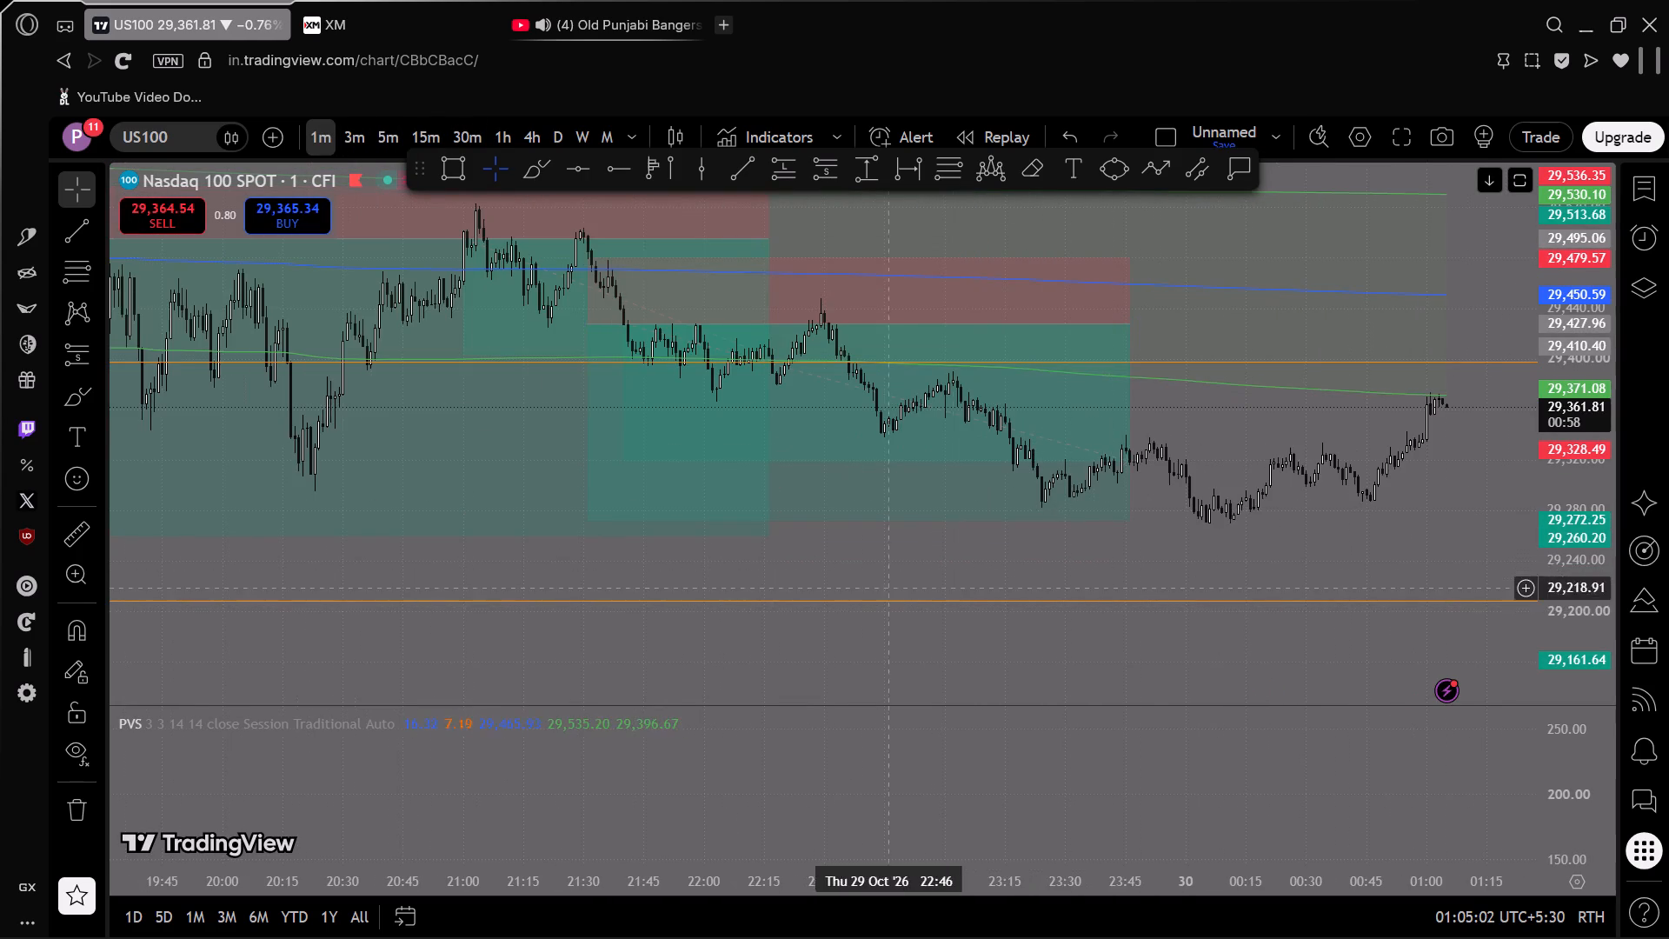
{"action": "left_click_drag", "start_coordinate": [882, 592], "coordinate": [1053, 643]}
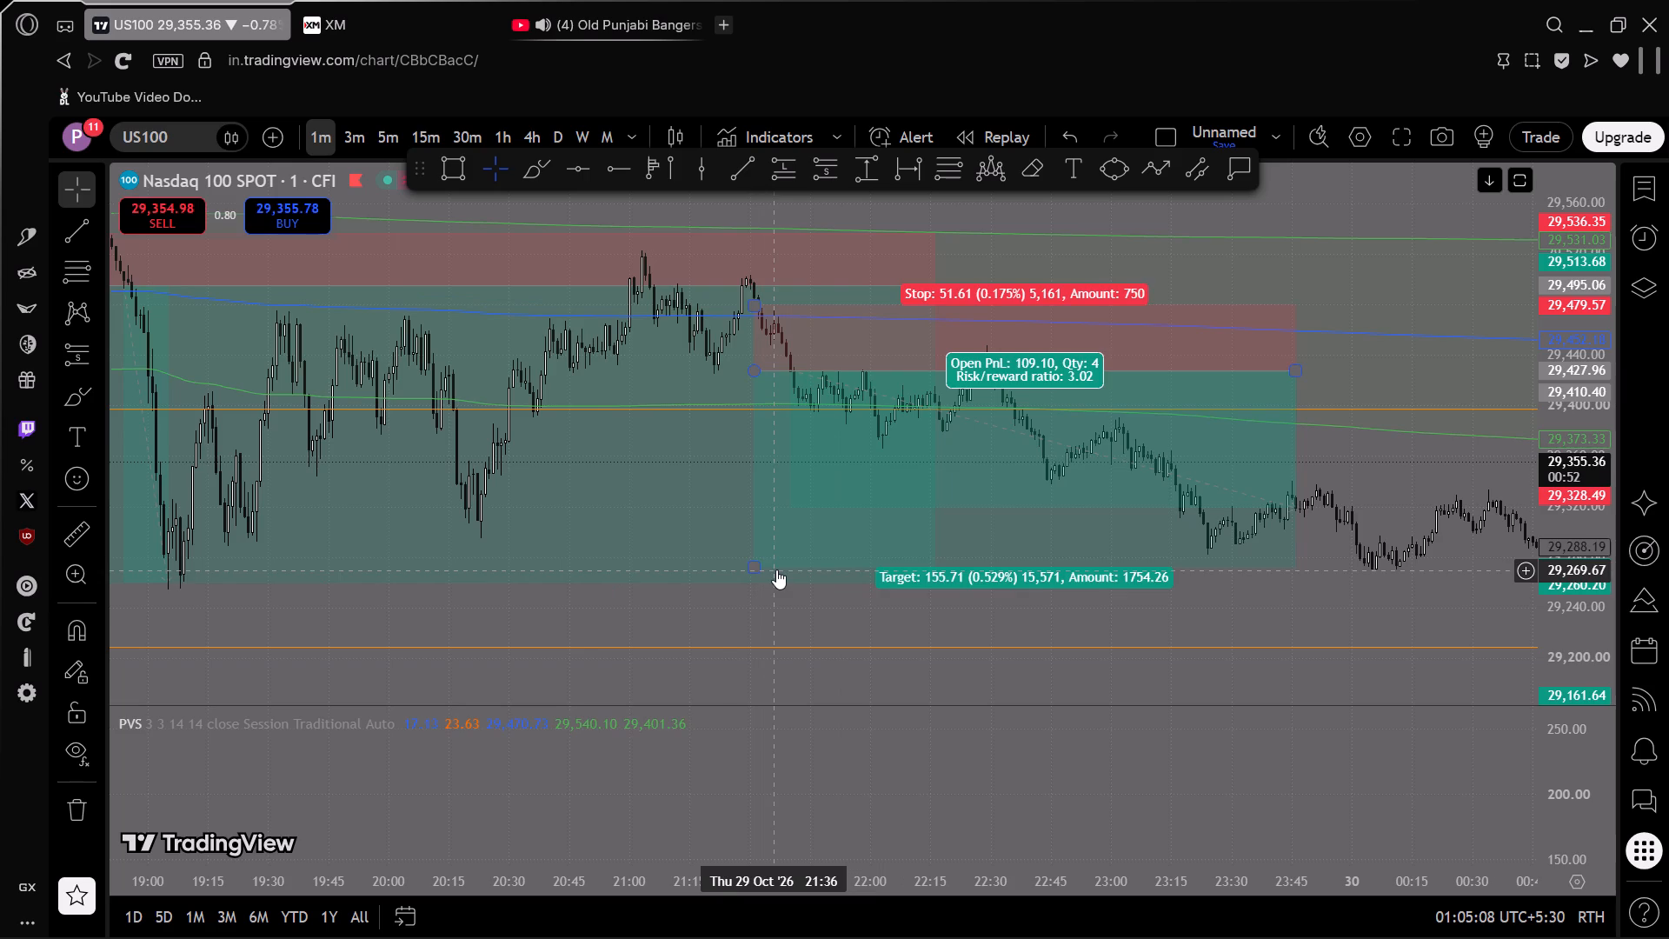
{"action": "left_click_drag", "start_coordinate": [801, 624], "coordinate": [1031, 684]}
{"action": "scroll", "coordinate": [945, 667], "scroll_direction": "up", "scroll_amount": 5}
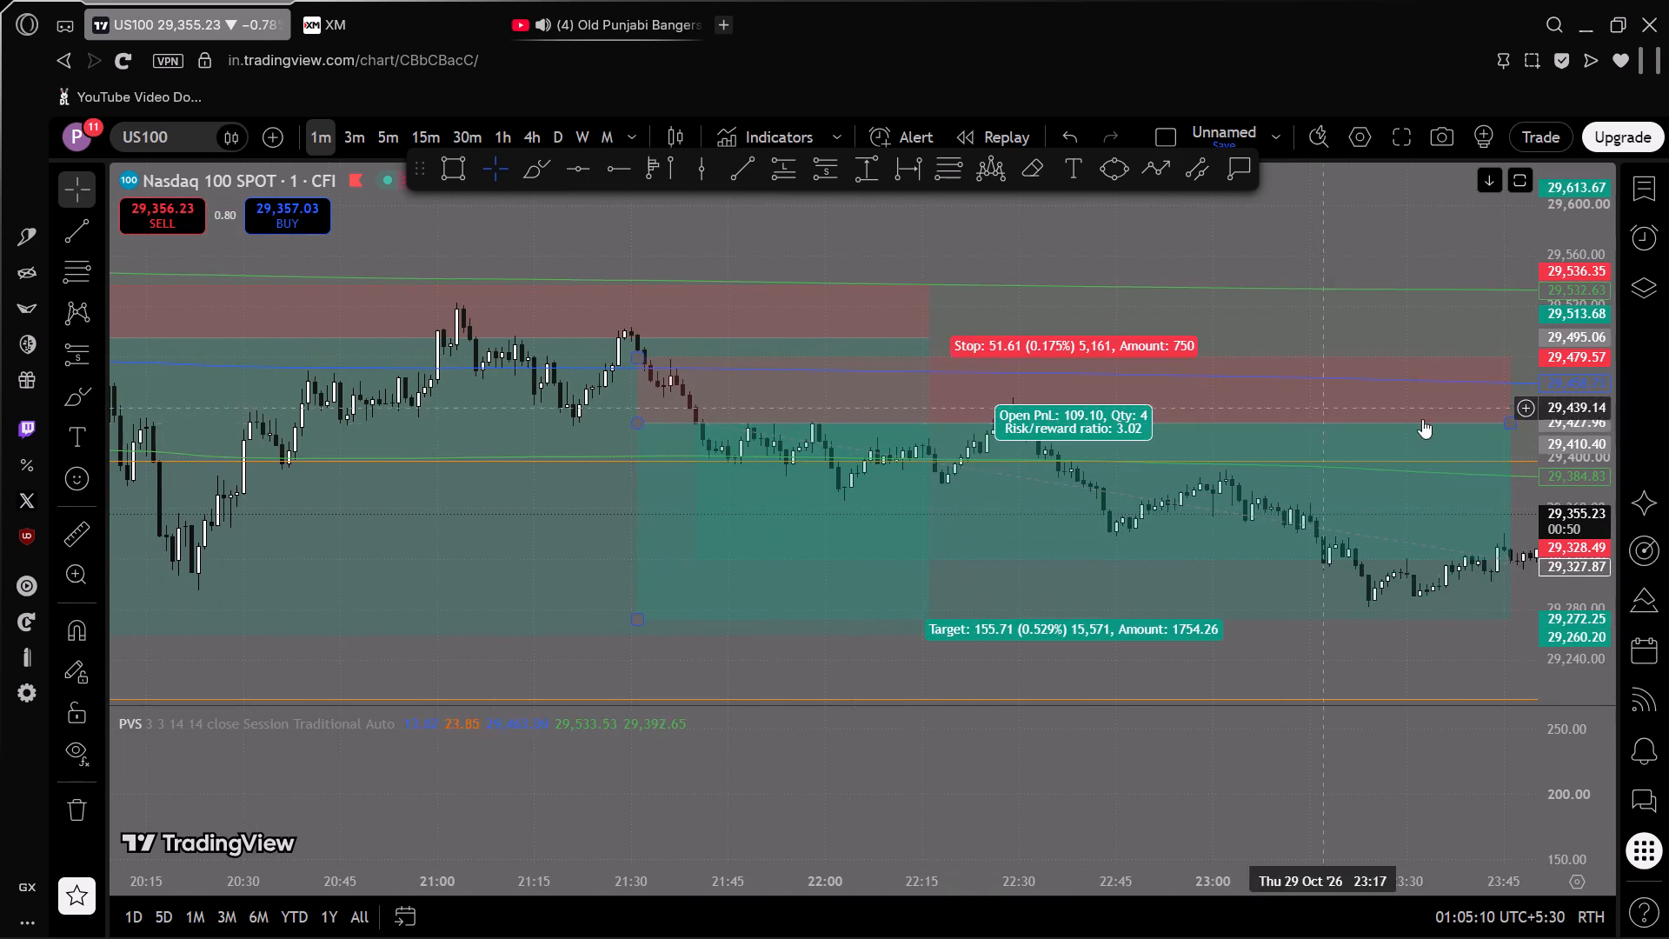
{"action": "scroll", "coordinate": [1571, 478], "scroll_direction": "up", "scroll_amount": 5}
{"action": "scroll", "coordinate": [632, 390], "scroll_direction": "up", "scroll_amount": 3}
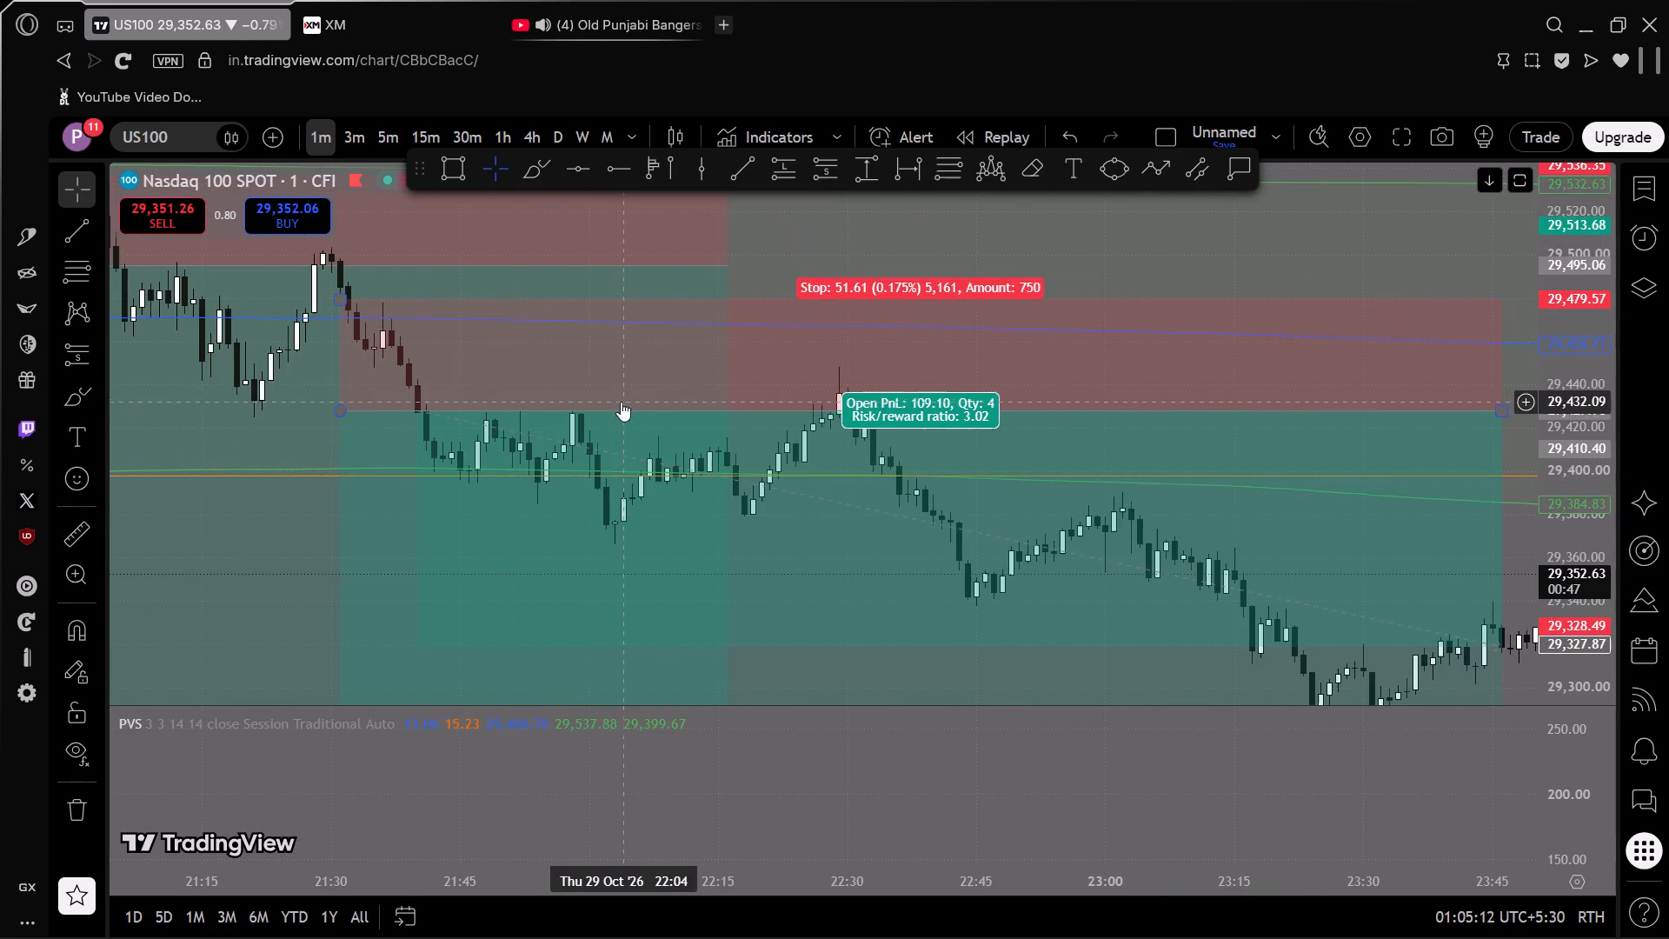
{"action": "left_click_drag", "start_coordinate": [978, 243], "coordinate": [1262, 259]}
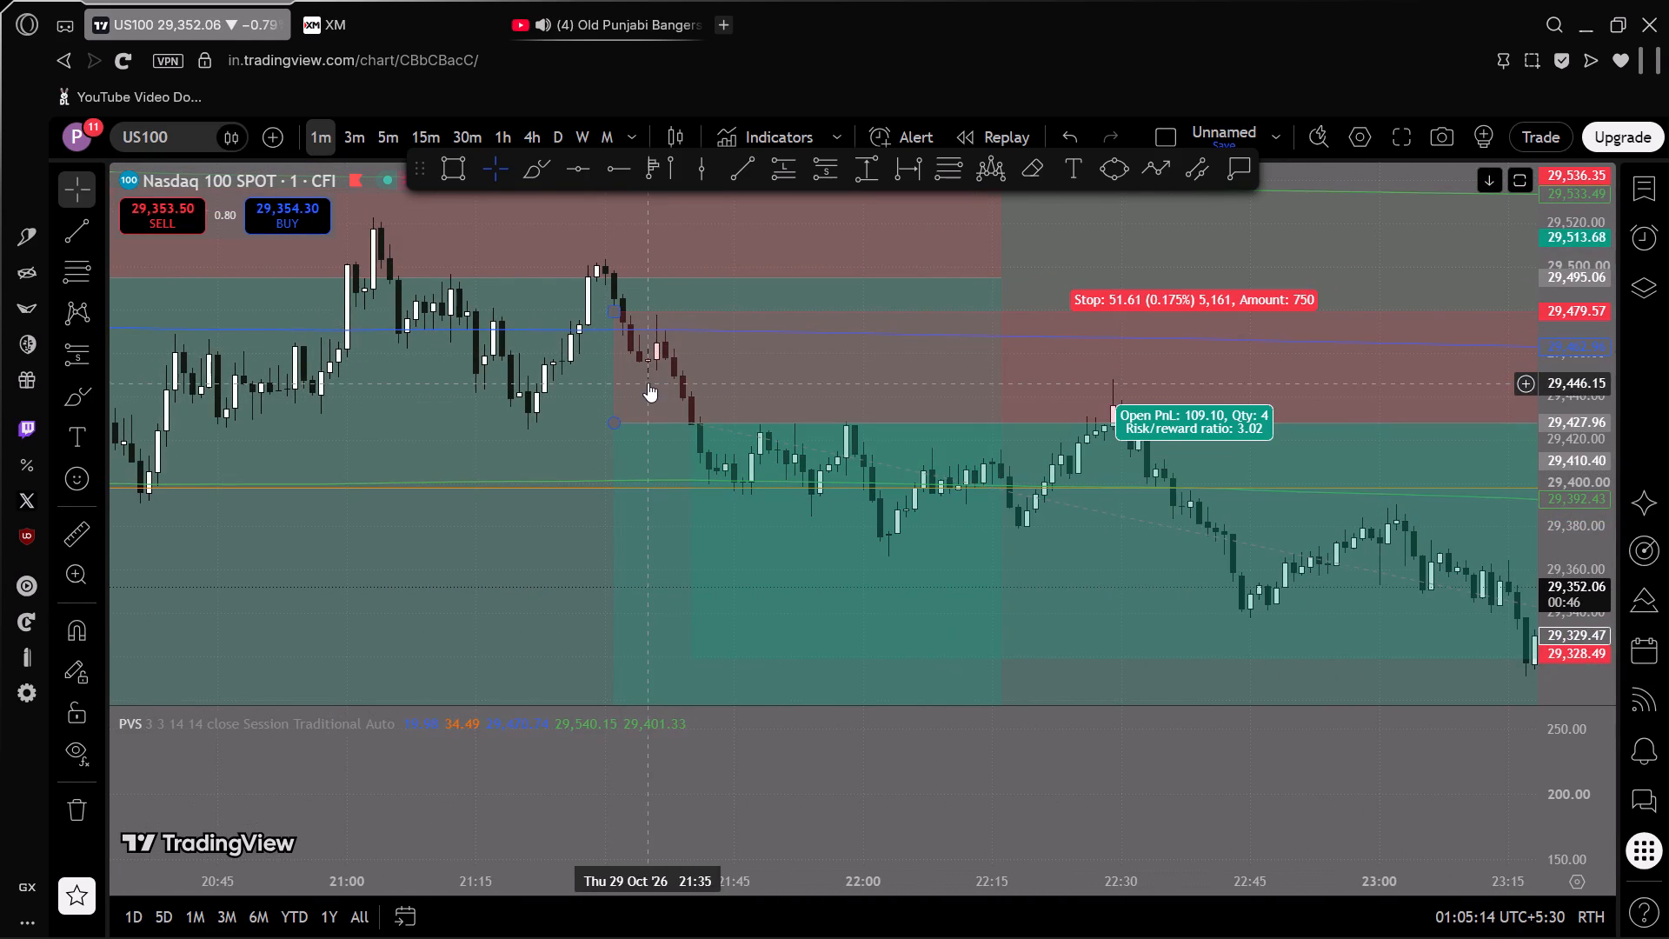
Shift the second short position one minute earlier, ending 29 October 23:45, with its entry price at 29,427.96.
{"action": "left_click_drag", "start_coordinate": [697, 370], "coordinate": [689, 370]}
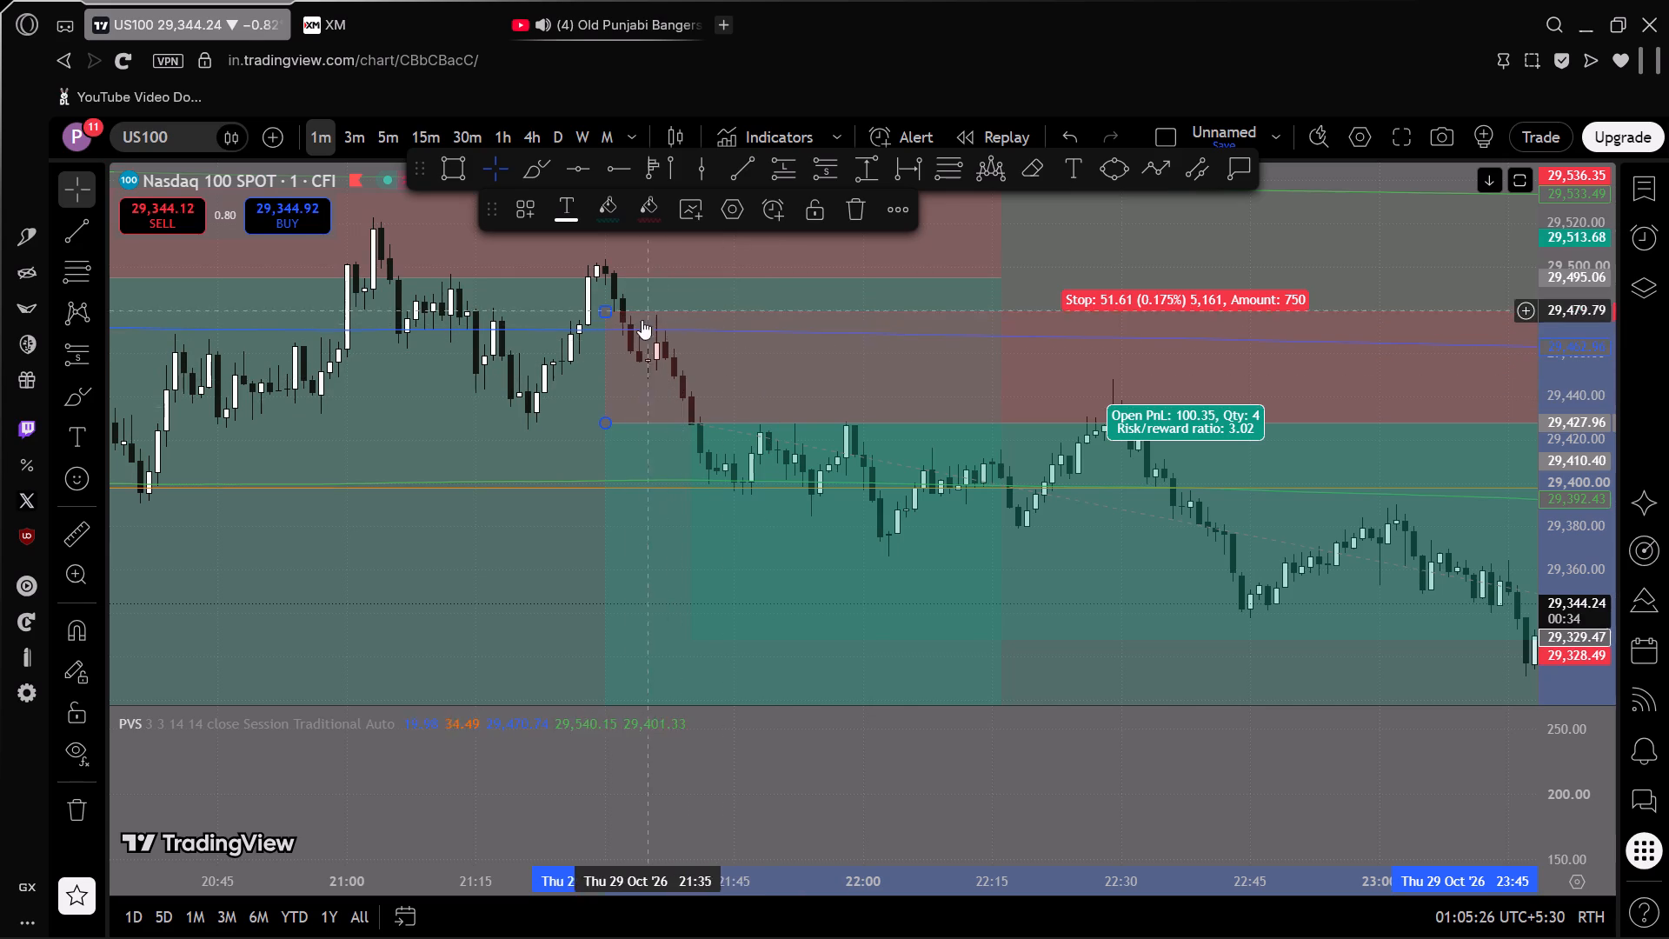
Switch US100 to the 3-minute timeframe and review the two 29 October short positions.
{"action": "left_click", "coordinate": [351, 137]}
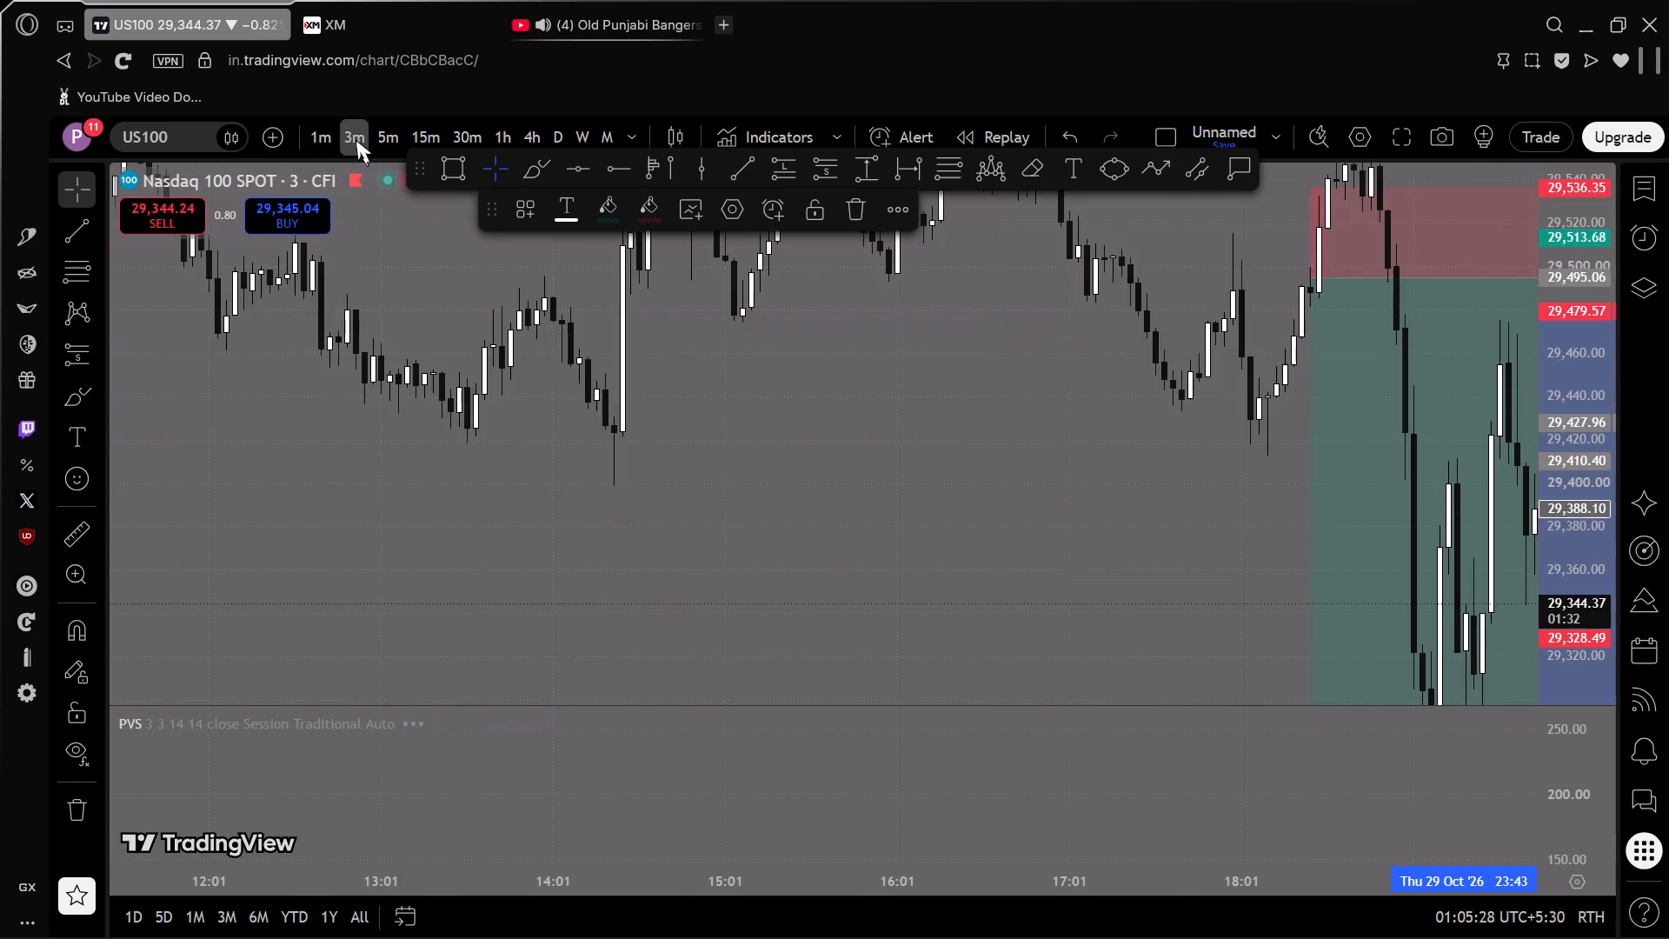
{"action": "left_click_drag", "start_coordinate": [1135, 519], "coordinate": [339, 558]}
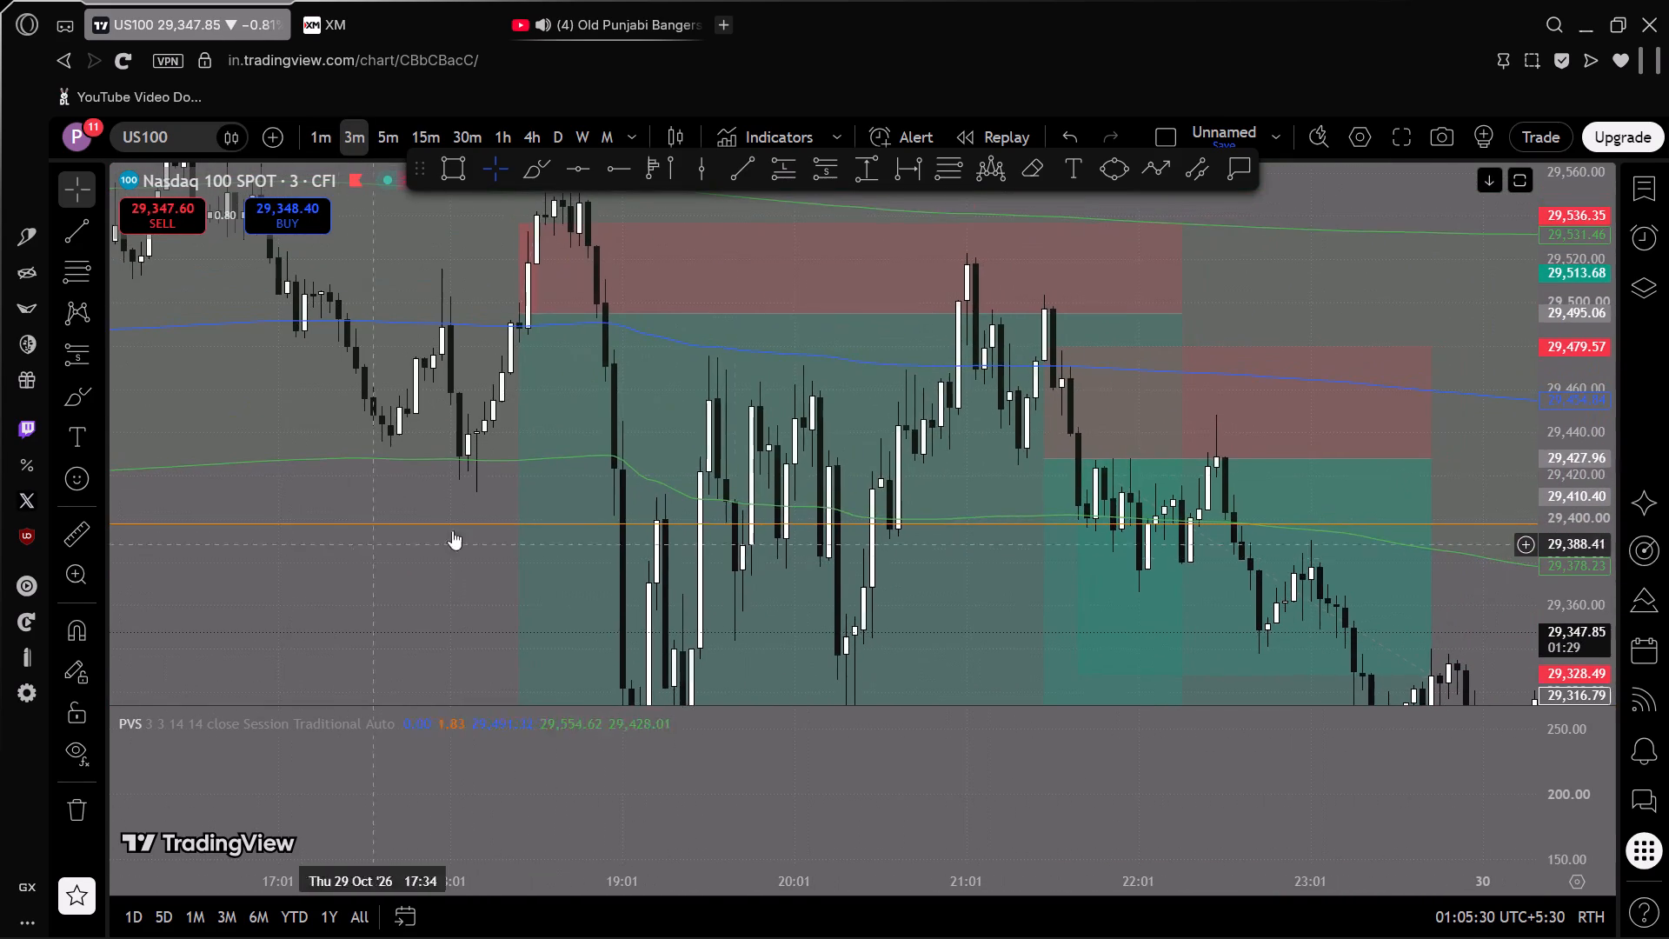
{"action": "left_click_drag", "start_coordinate": [1302, 286], "coordinate": [1249, 283]}
{"action": "scroll", "coordinate": [926, 399], "scroll_direction": "up", "scroll_amount": 1}
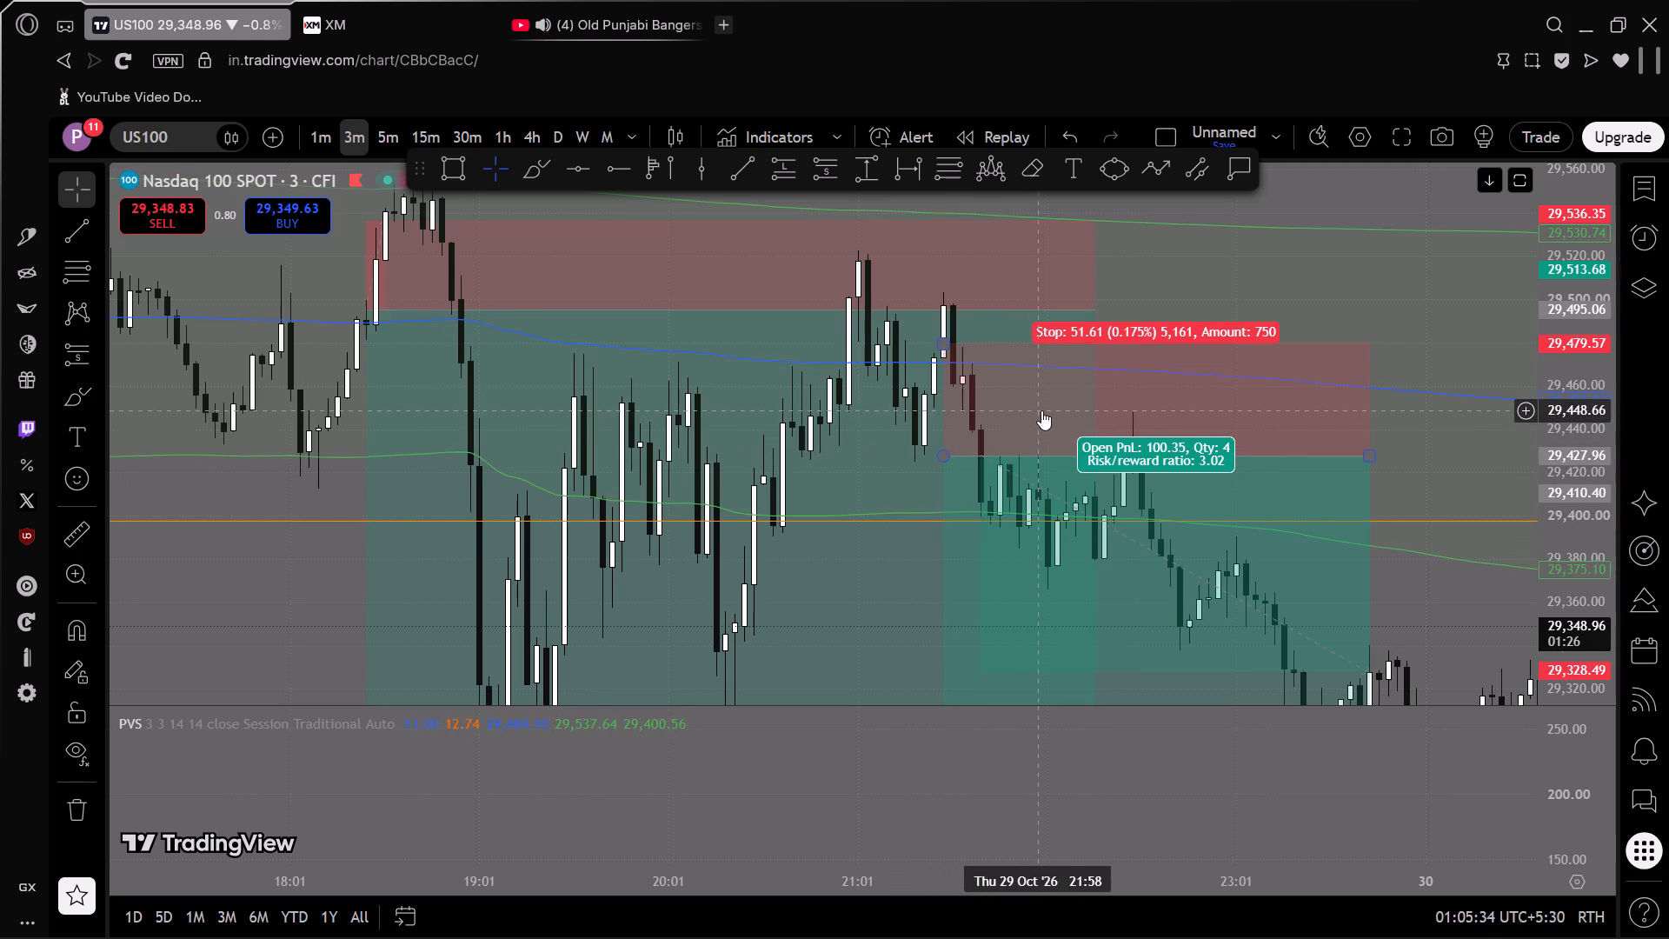
{"action": "left_click_drag", "start_coordinate": [1223, 289], "coordinate": [1094, 266]}
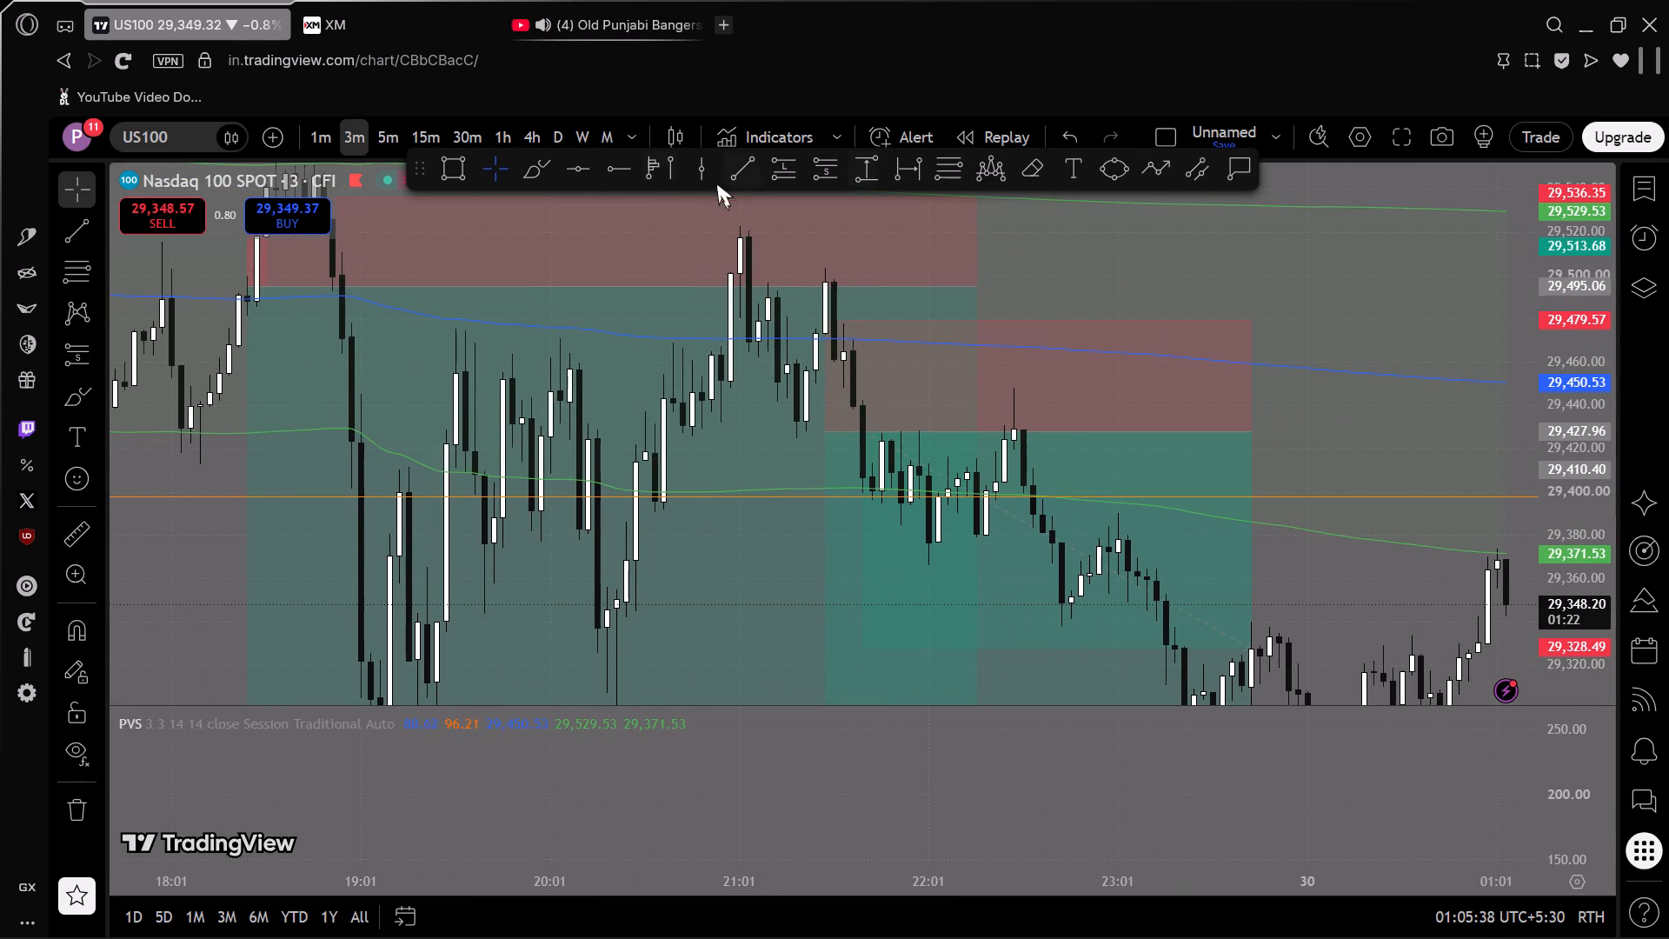
Draw an extended rectangle zone on US100 from 29,448.16 up to about 29,477, starting 29 October 21:07.
{"action": "left_click", "coordinate": [455, 165]}
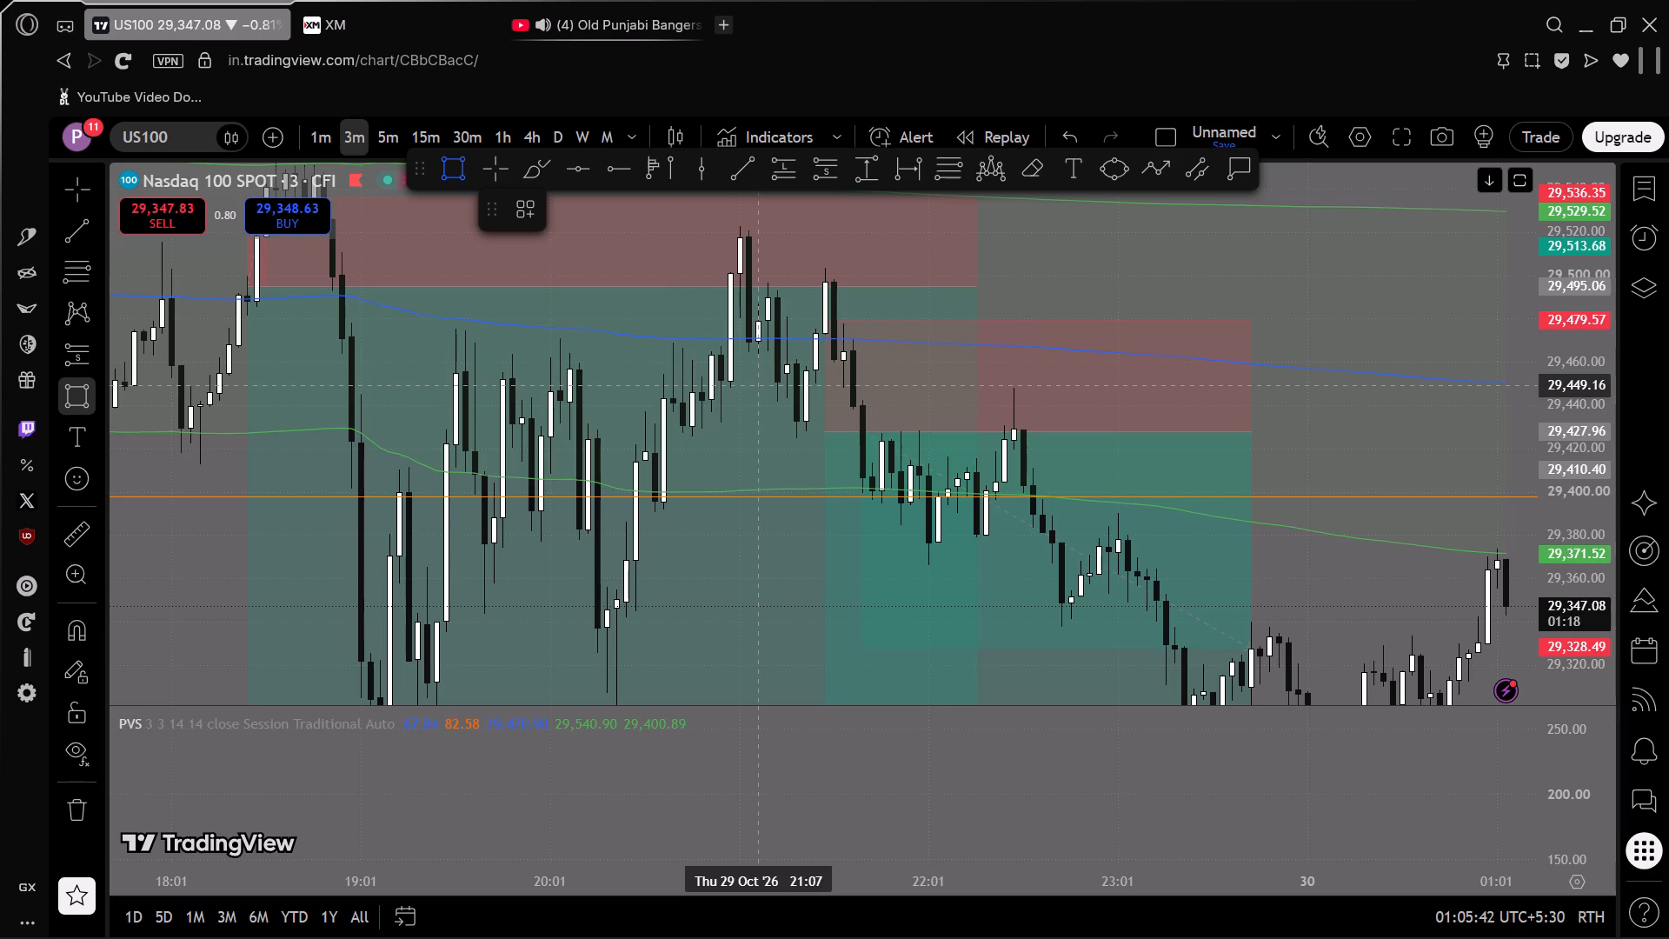
{"action": "left_click_drag", "start_coordinate": [760, 387], "coordinate": [1171, 326]}
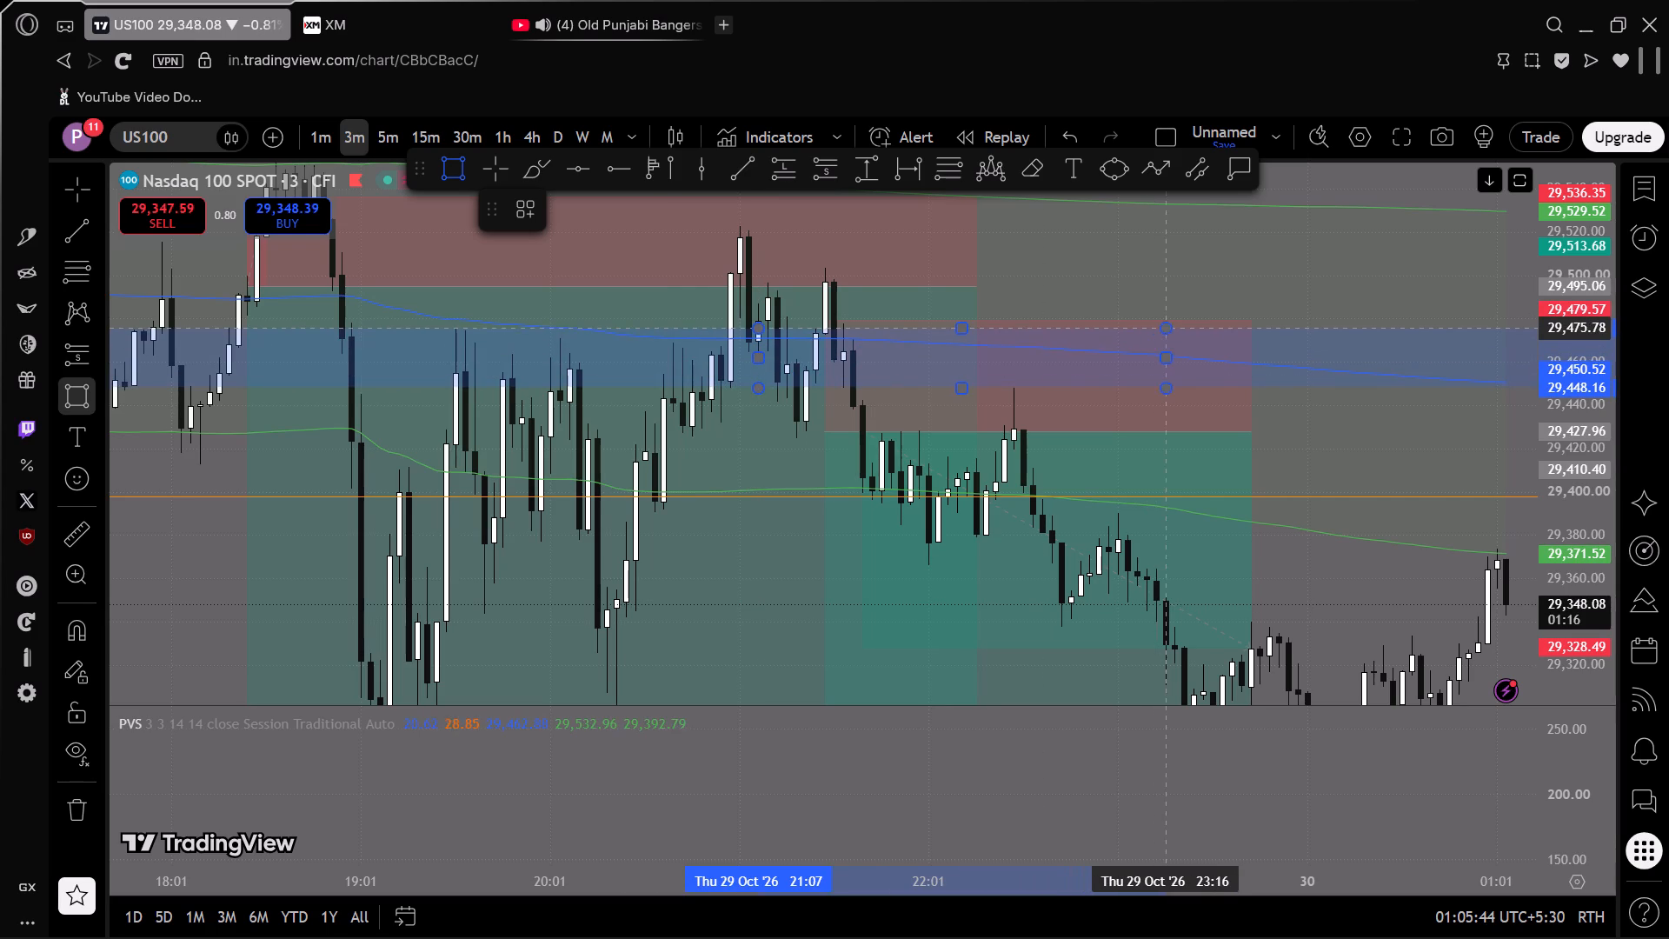
{"action": "left_click_drag", "start_coordinate": [1171, 326], "coordinate": [1179, 323]}
{"action": "left_click", "coordinate": [1179, 323]}
Place a third US100 short position starting 29 October 22:22, with its entry at 29,423.05 and stop at 29,448.66.
{"action": "left_click_drag", "start_coordinate": [1197, 269], "coordinate": [1110, 248]}
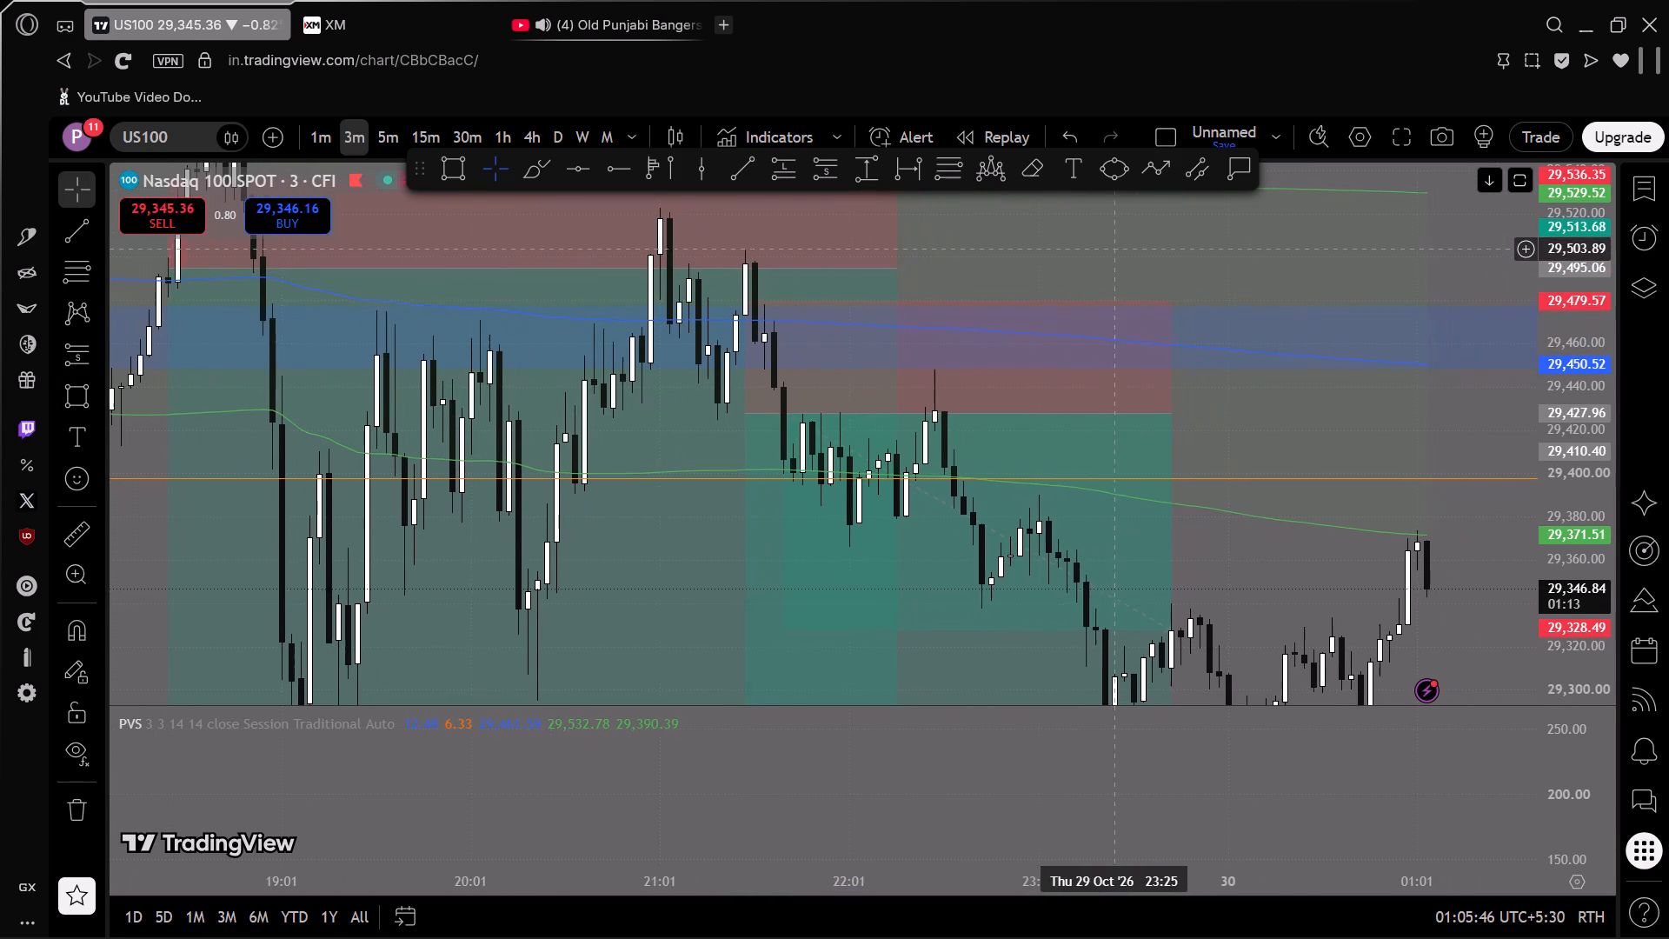
{"action": "left_click_drag", "start_coordinate": [1110, 248], "coordinate": [1109, 248]}
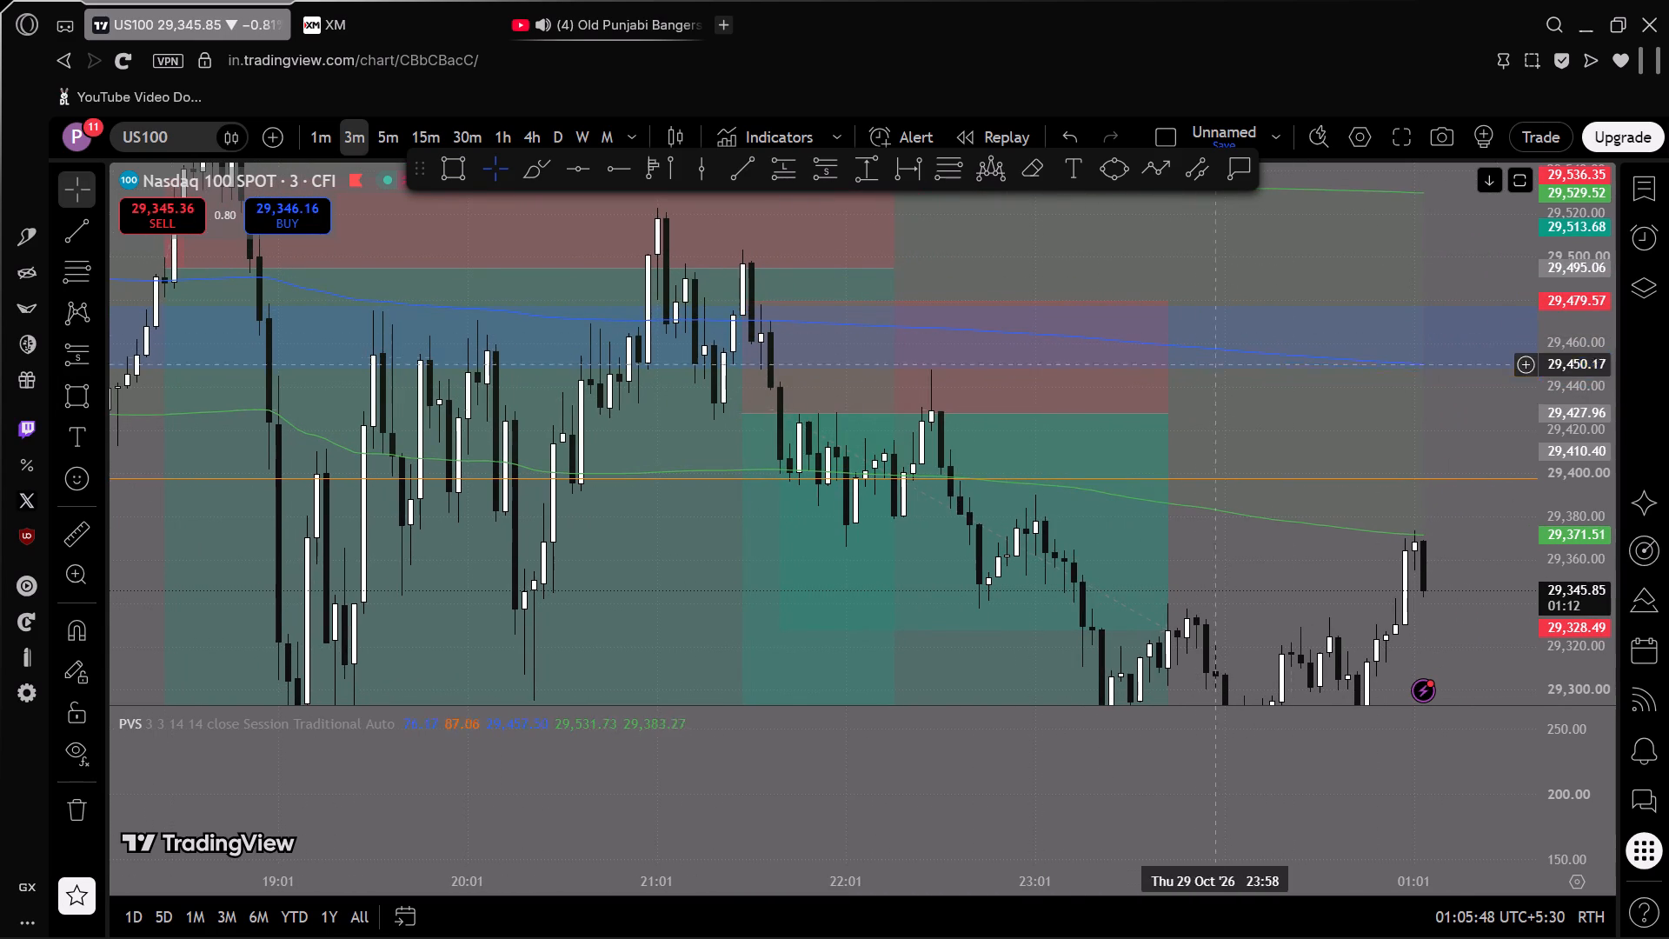
{"action": "left_click_drag", "start_coordinate": [1506, 418], "coordinate": [1417, 372]}
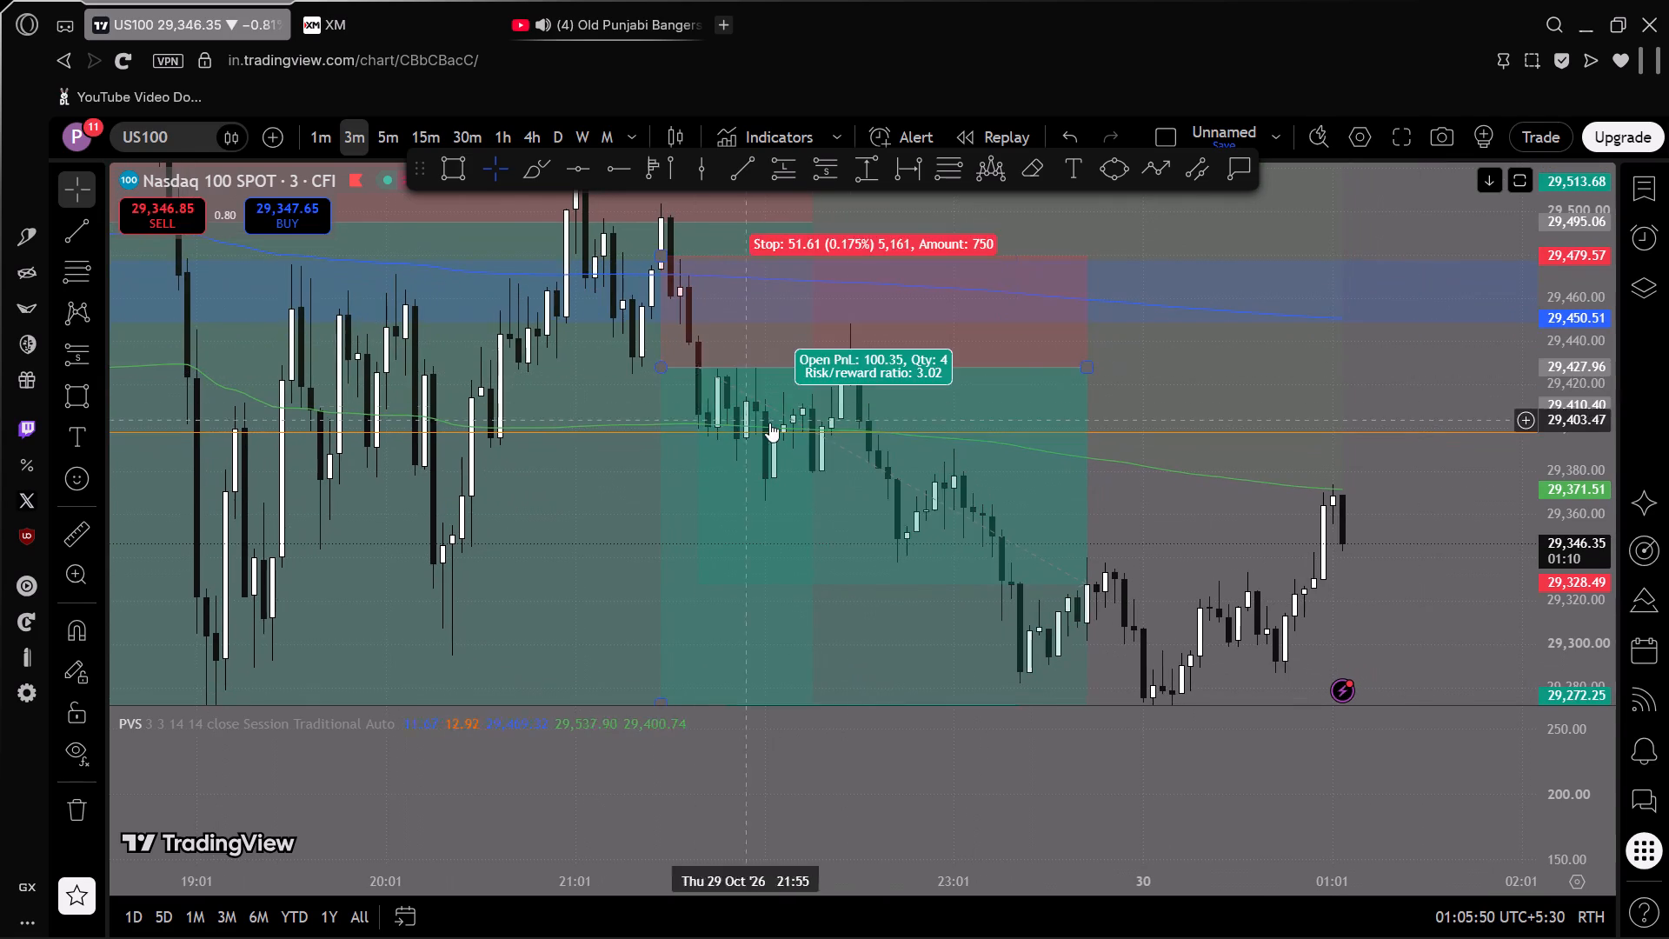
{"action": "left_click_drag", "start_coordinate": [1434, 370], "coordinate": [1407, 354]}
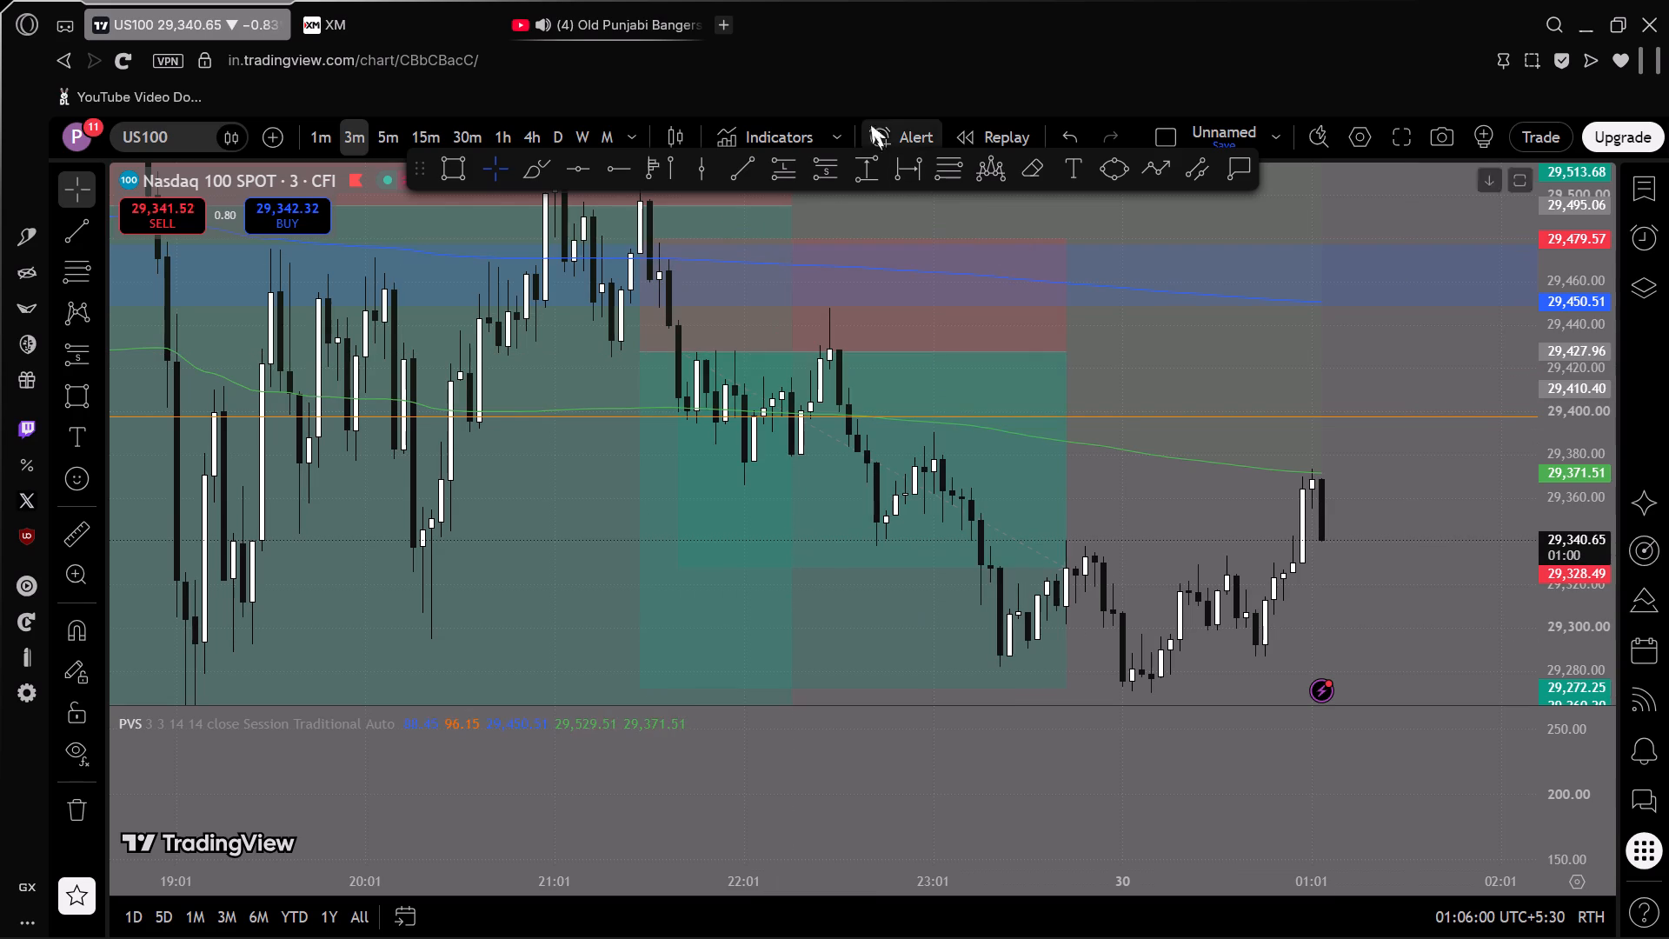
{"action": "left_click", "coordinate": [830, 164]}
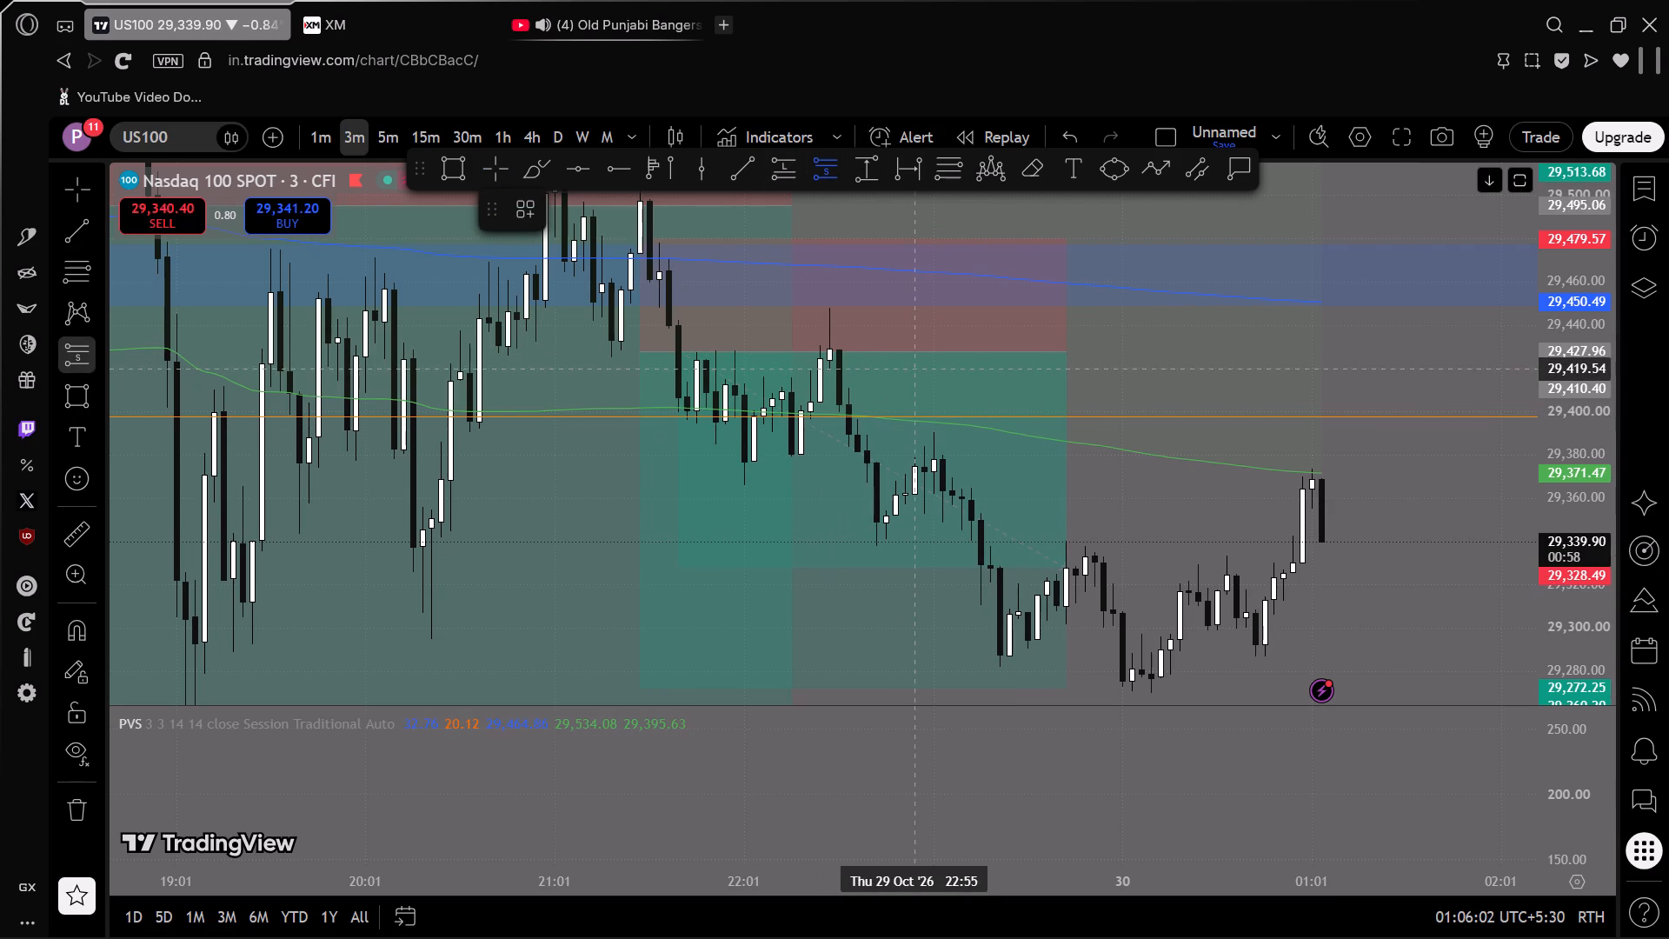
{"action": "left_click", "coordinate": [936, 362]}
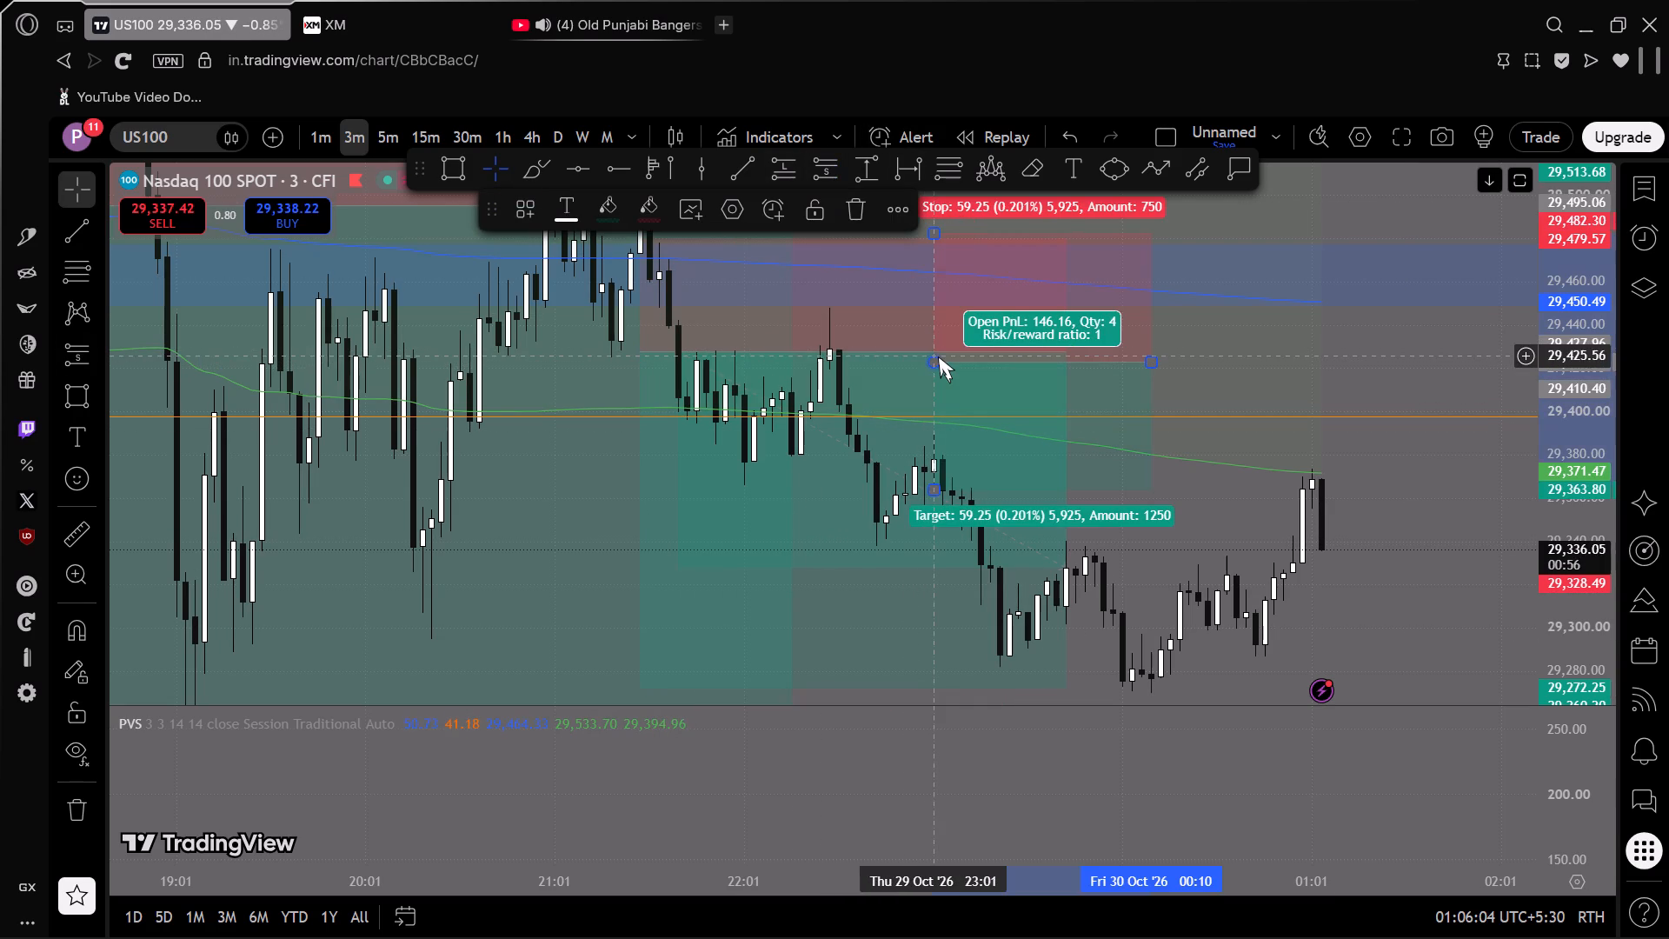
{"action": "left_click_drag", "start_coordinate": [937, 358], "coordinate": [809, 361]}
{"action": "left_click_drag", "start_coordinate": [813, 236], "coordinate": [814, 296]}
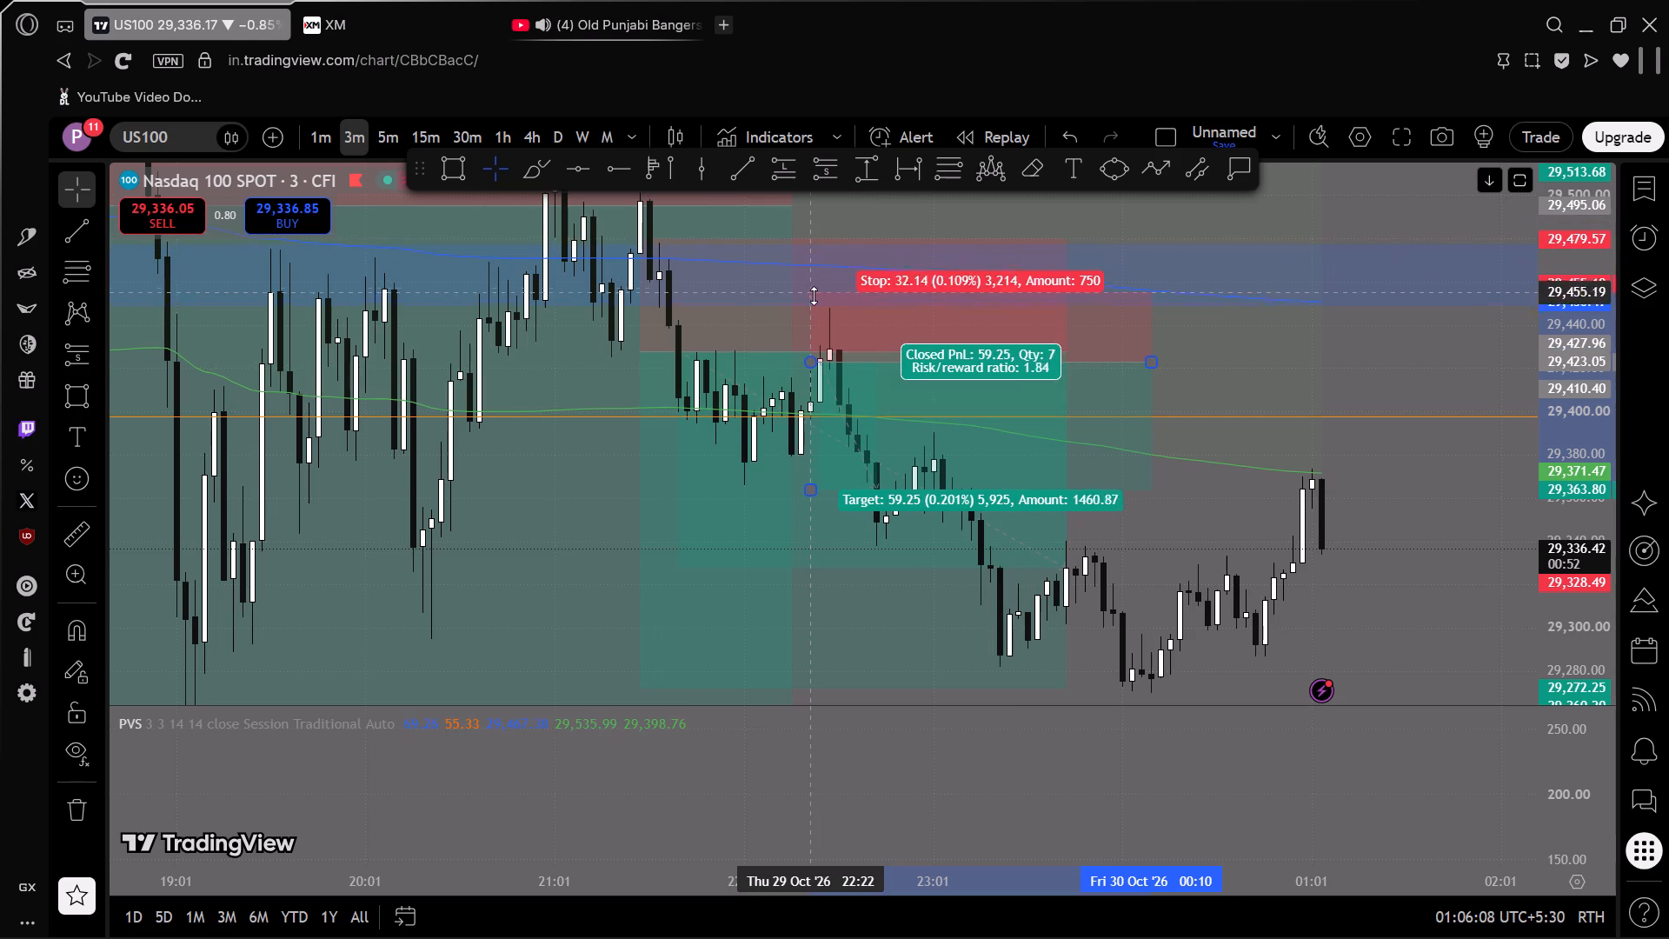
{"action": "left_click_drag", "start_coordinate": [814, 296], "coordinate": [815, 306]}
Lower the third US100 short position's target to 29,272.42.
{"action": "left_click_drag", "start_coordinate": [1366, 353], "coordinate": [1285, 340]}
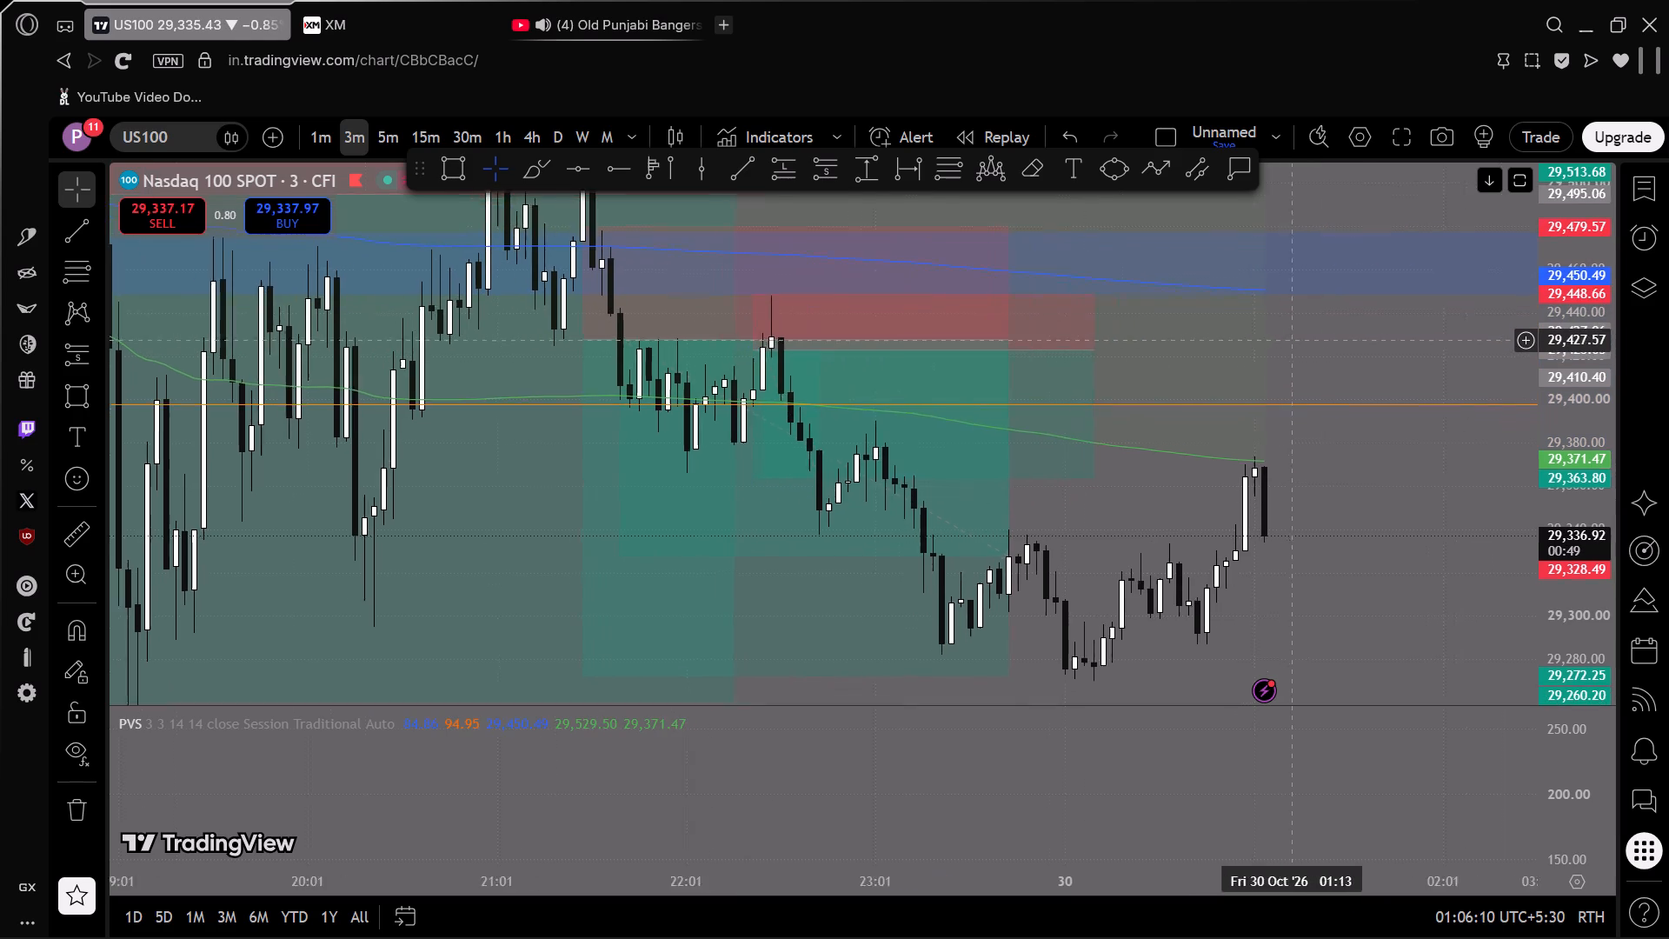
{"action": "left_click_drag", "start_coordinate": [1285, 340], "coordinate": [1167, 329]}
{"action": "left_click_drag", "start_coordinate": [624, 468], "coordinate": [660, 669]}
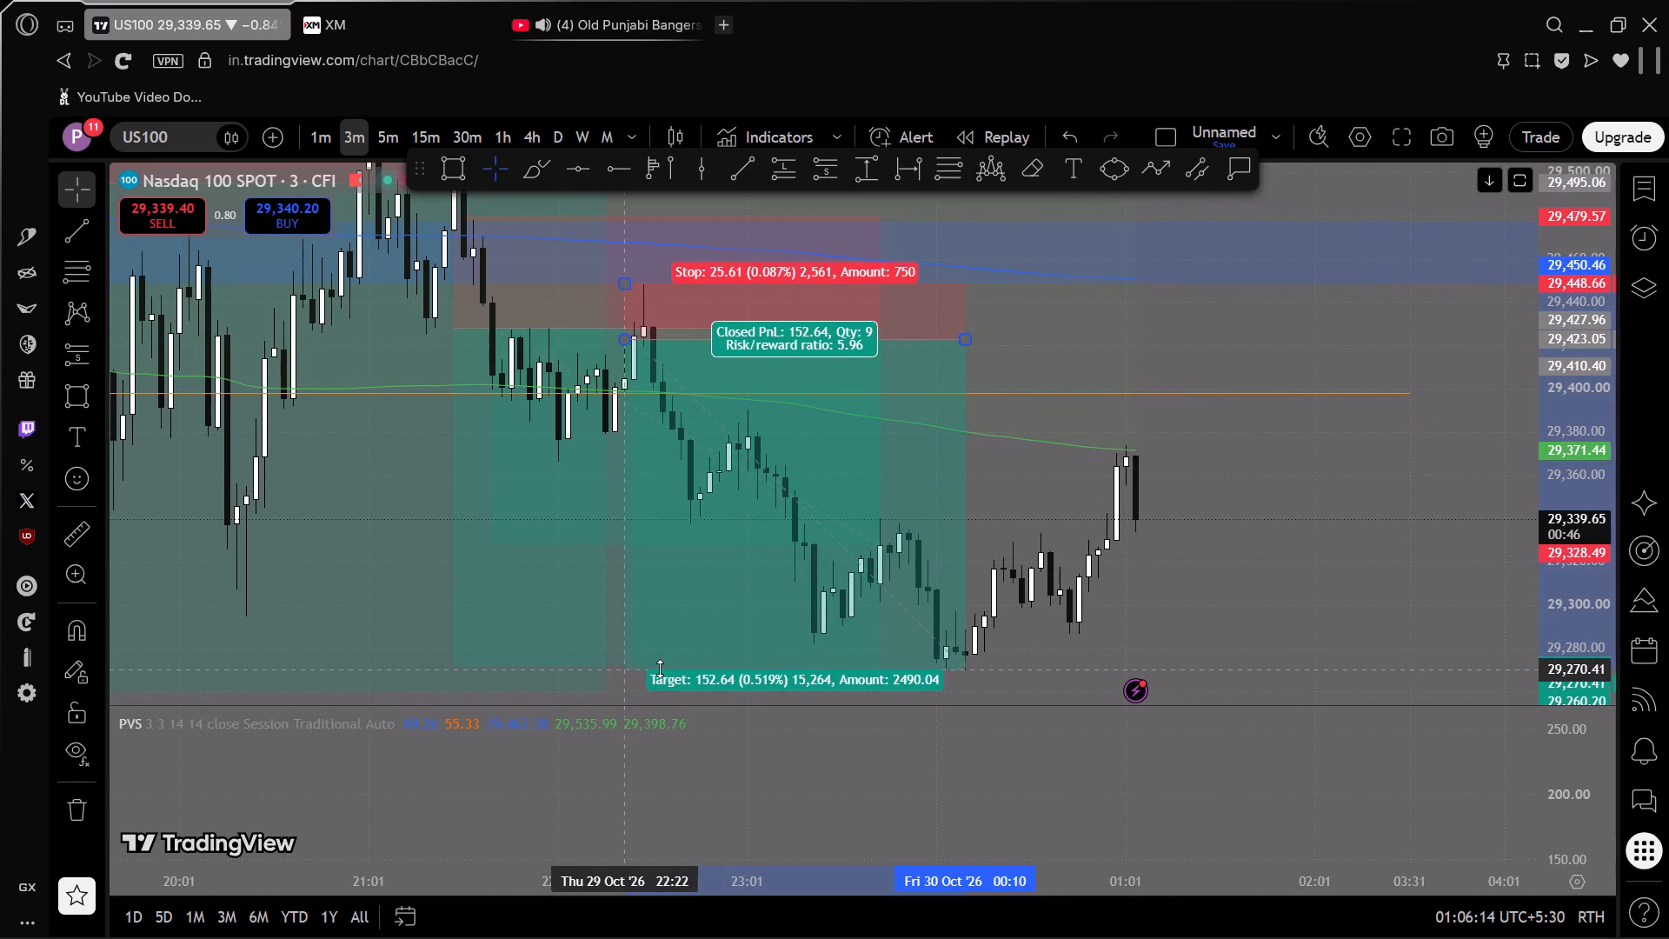
{"action": "left_click_drag", "start_coordinate": [660, 669], "coordinate": [662, 657]}
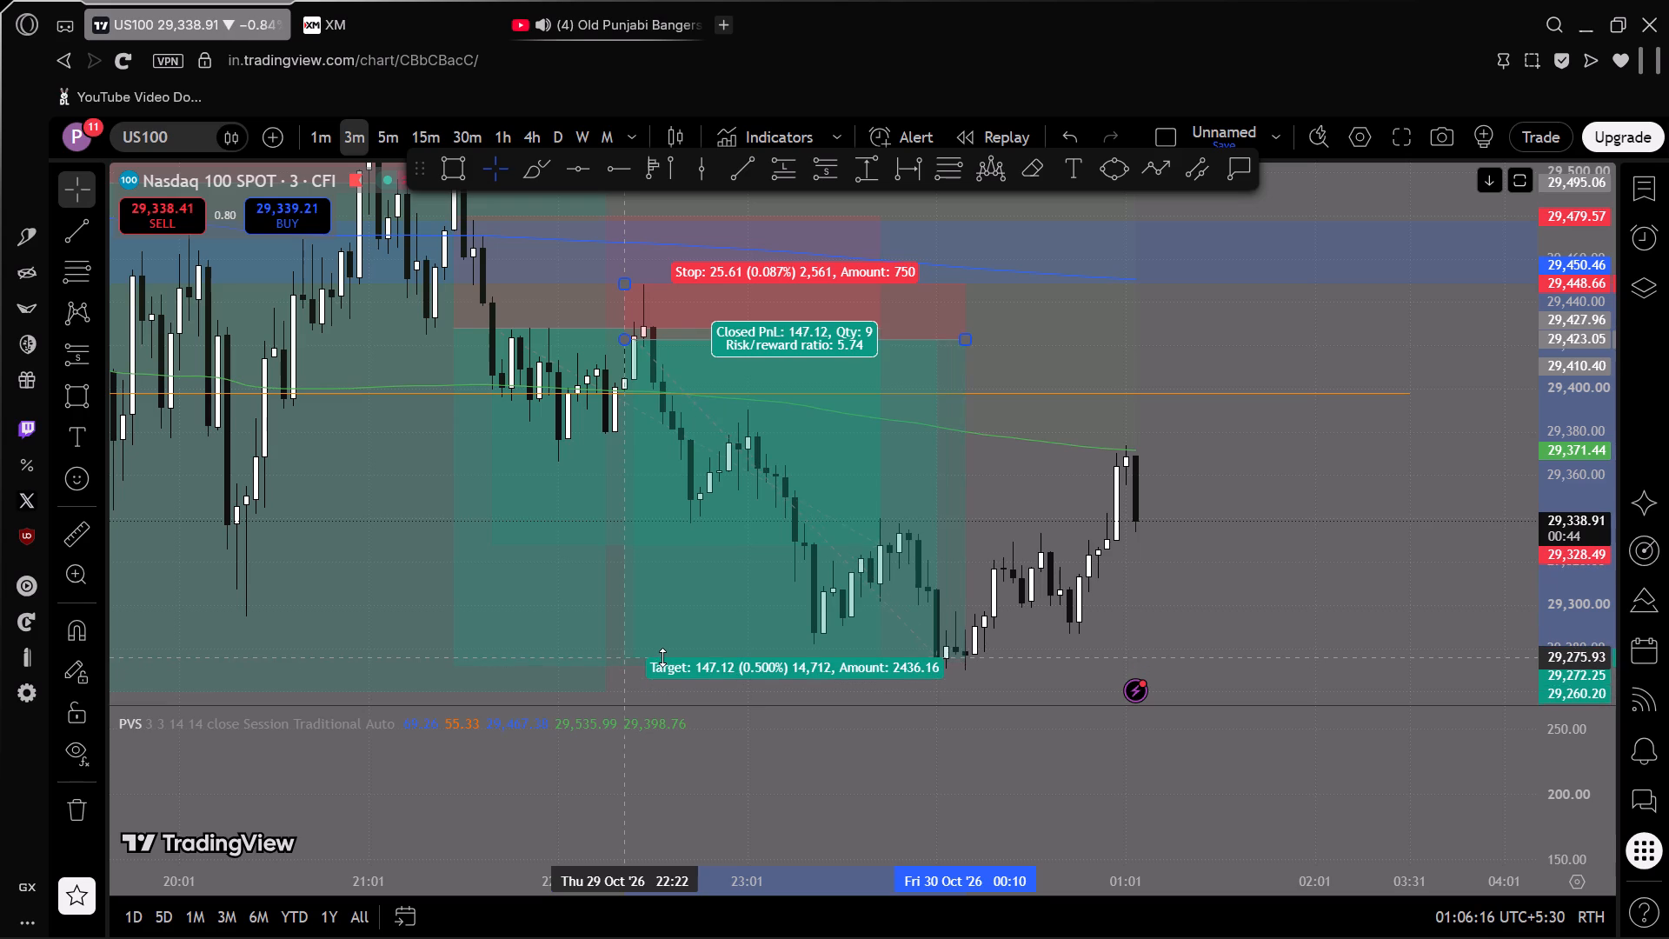
{"action": "left_click_drag", "start_coordinate": [662, 657], "coordinate": [666, 664]}
{"action": "left_click", "coordinate": [1225, 515]}
Examine the wider 3-minute US100 price action against the S1 and S2 pivot levels.
{"action": "scroll", "coordinate": [1233, 536], "scroll_direction": "down", "scroll_amount": 5}
{"action": "left_click_drag", "start_coordinate": [1380, 588], "coordinate": [1349, 584]}
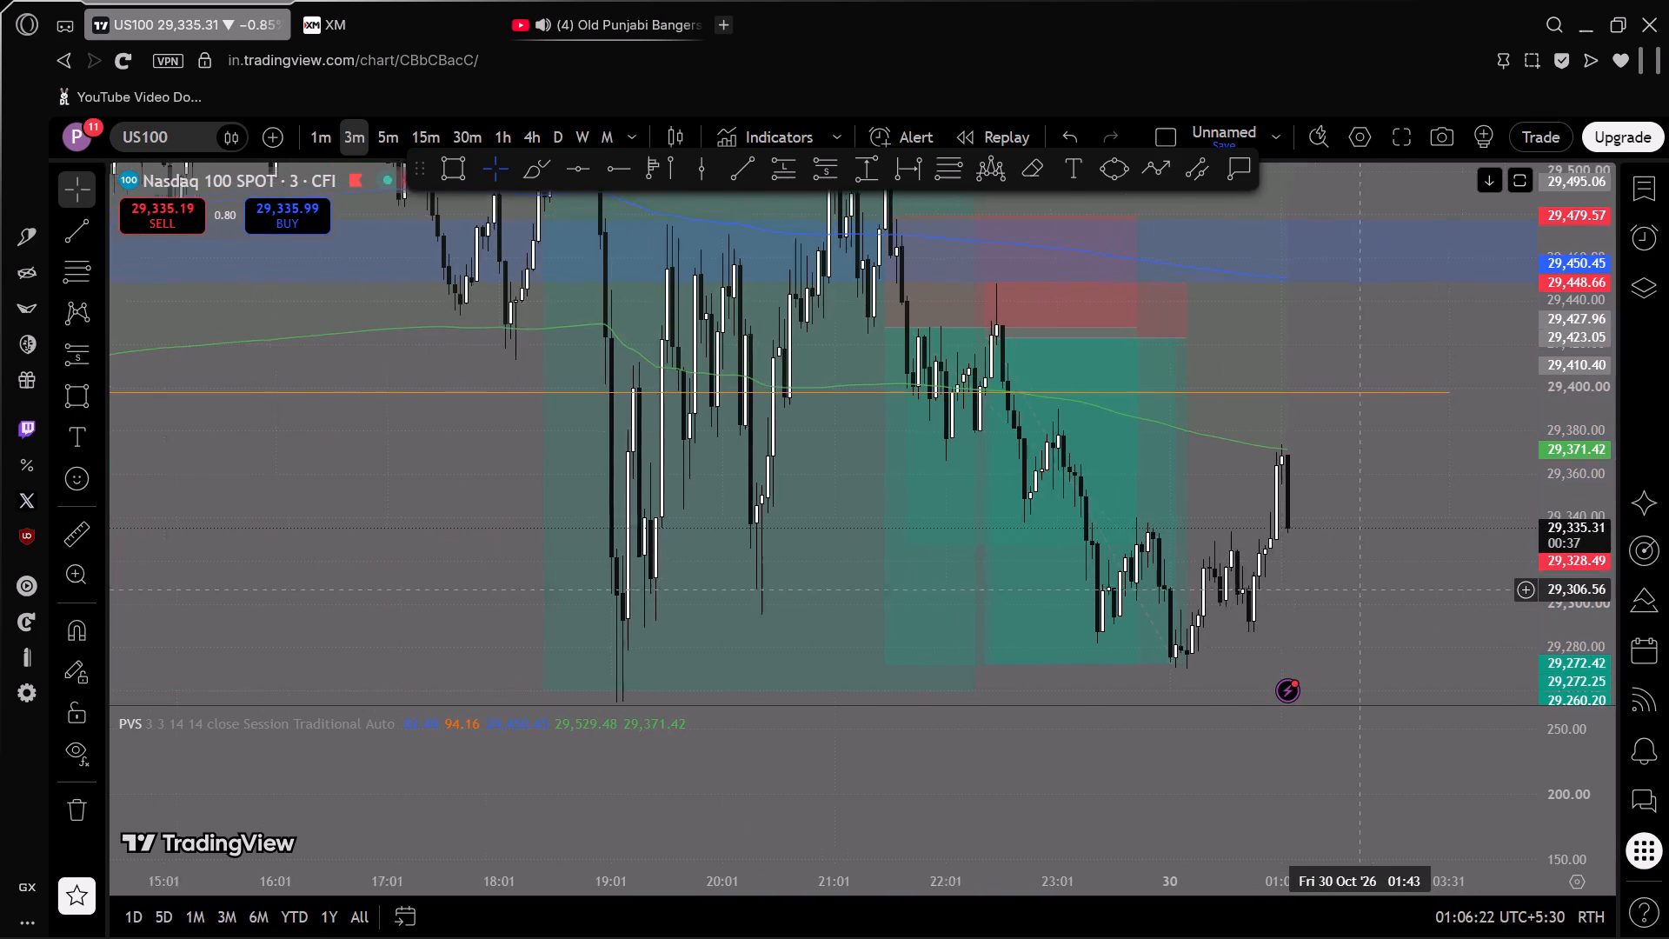
{"action": "left_click_drag", "start_coordinate": [1349, 584], "coordinate": [1227, 495]}
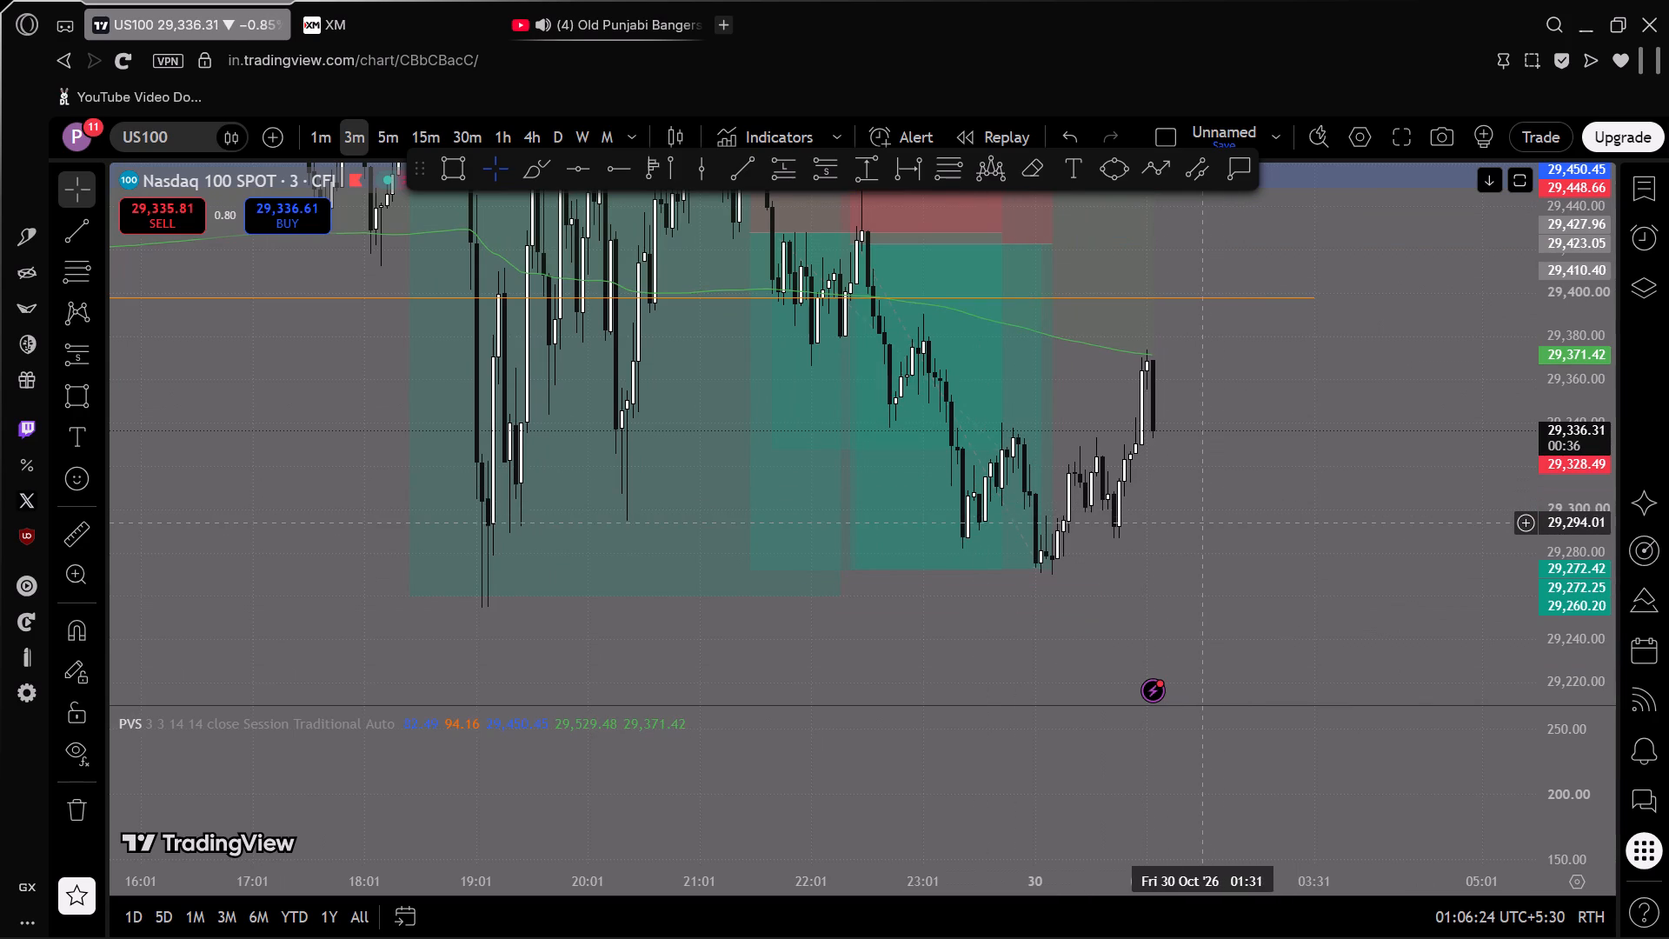
{"action": "scroll", "coordinate": [1200, 527], "scroll_direction": "up", "scroll_amount": 2}
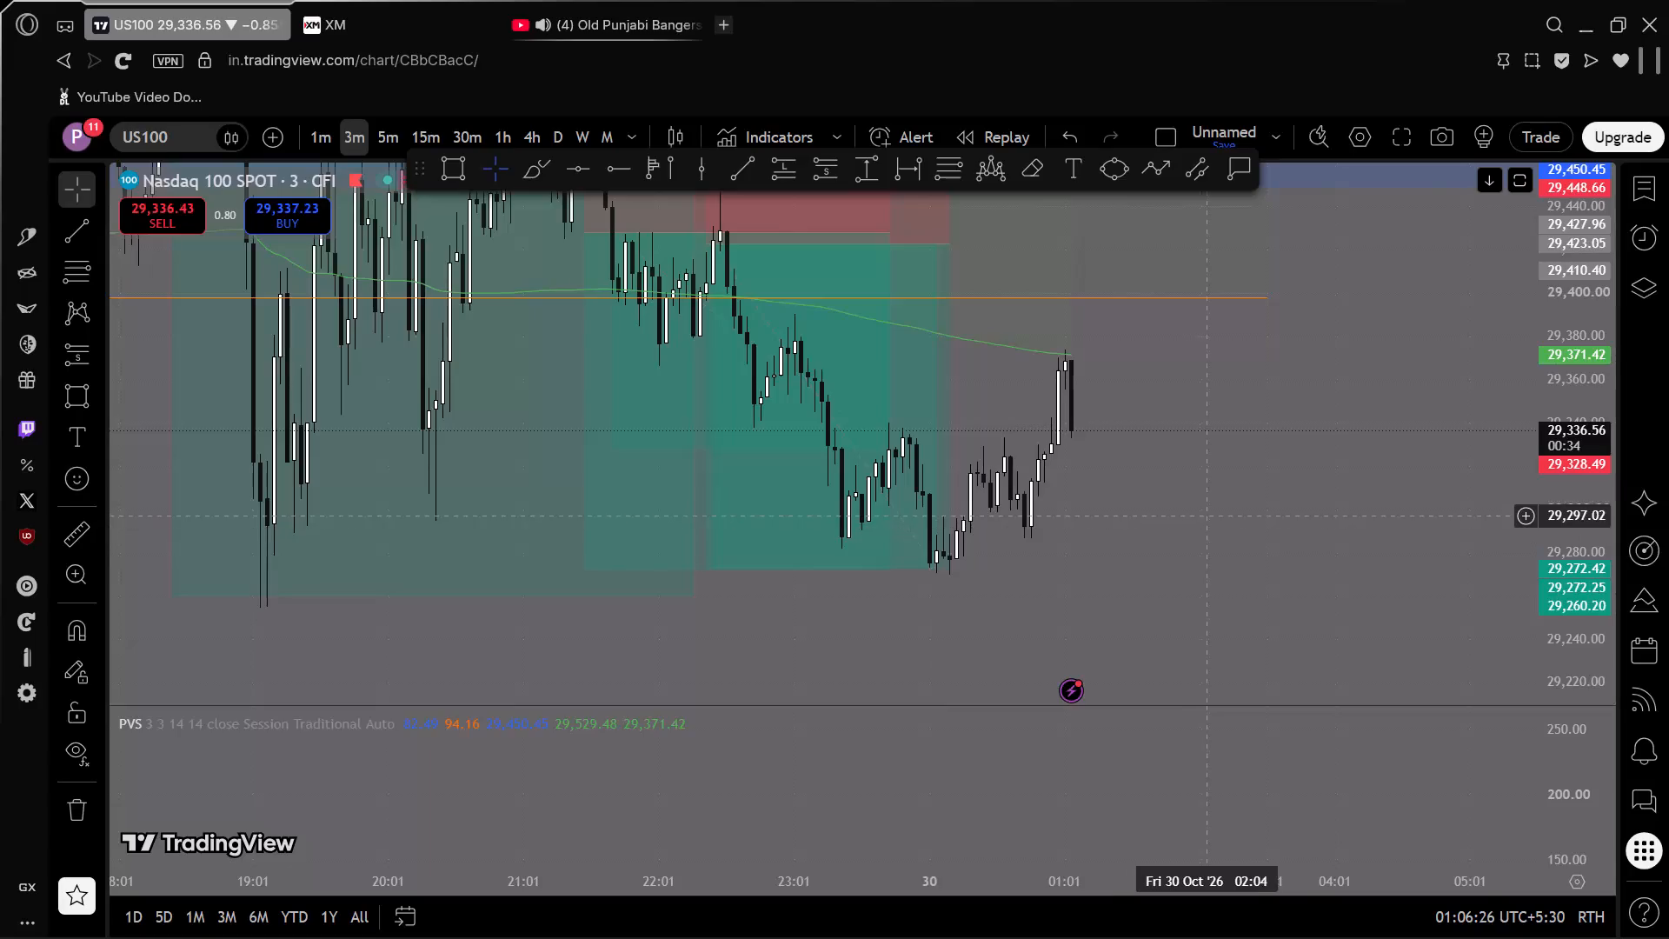
{"action": "scroll", "coordinate": [1569, 420], "scroll_direction": "down", "scroll_amount": 8}
{"action": "scroll", "coordinate": [1316, 505], "scroll_direction": "down", "scroll_amount": 9}
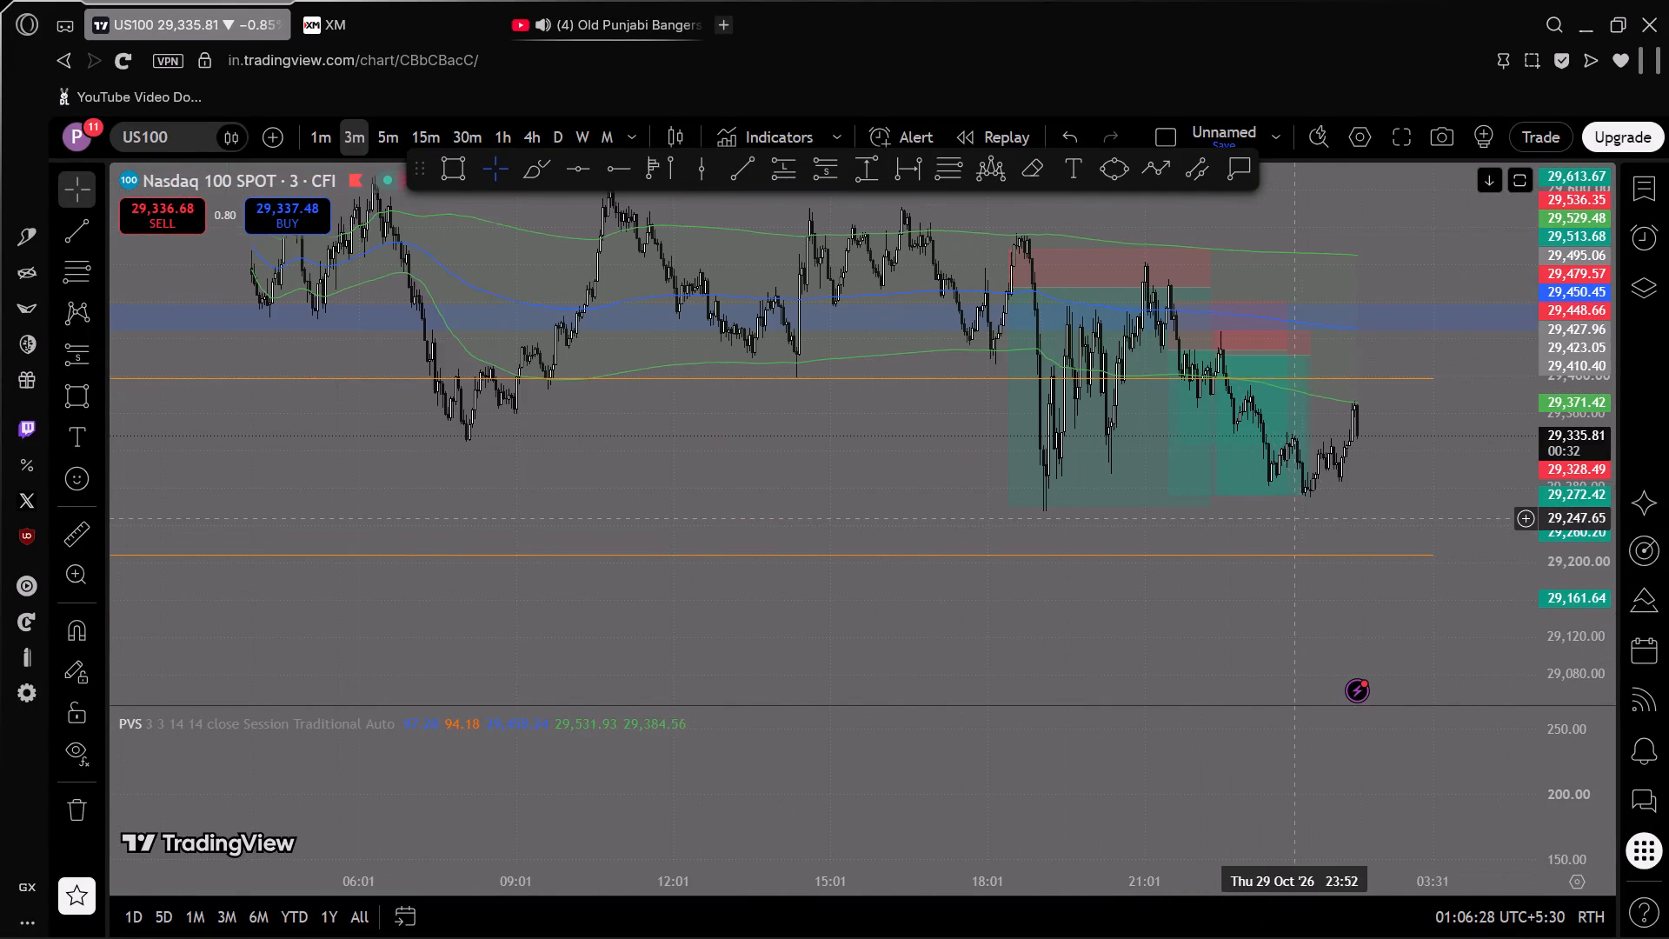
{"action": "left_click", "coordinate": [1381, 523]}
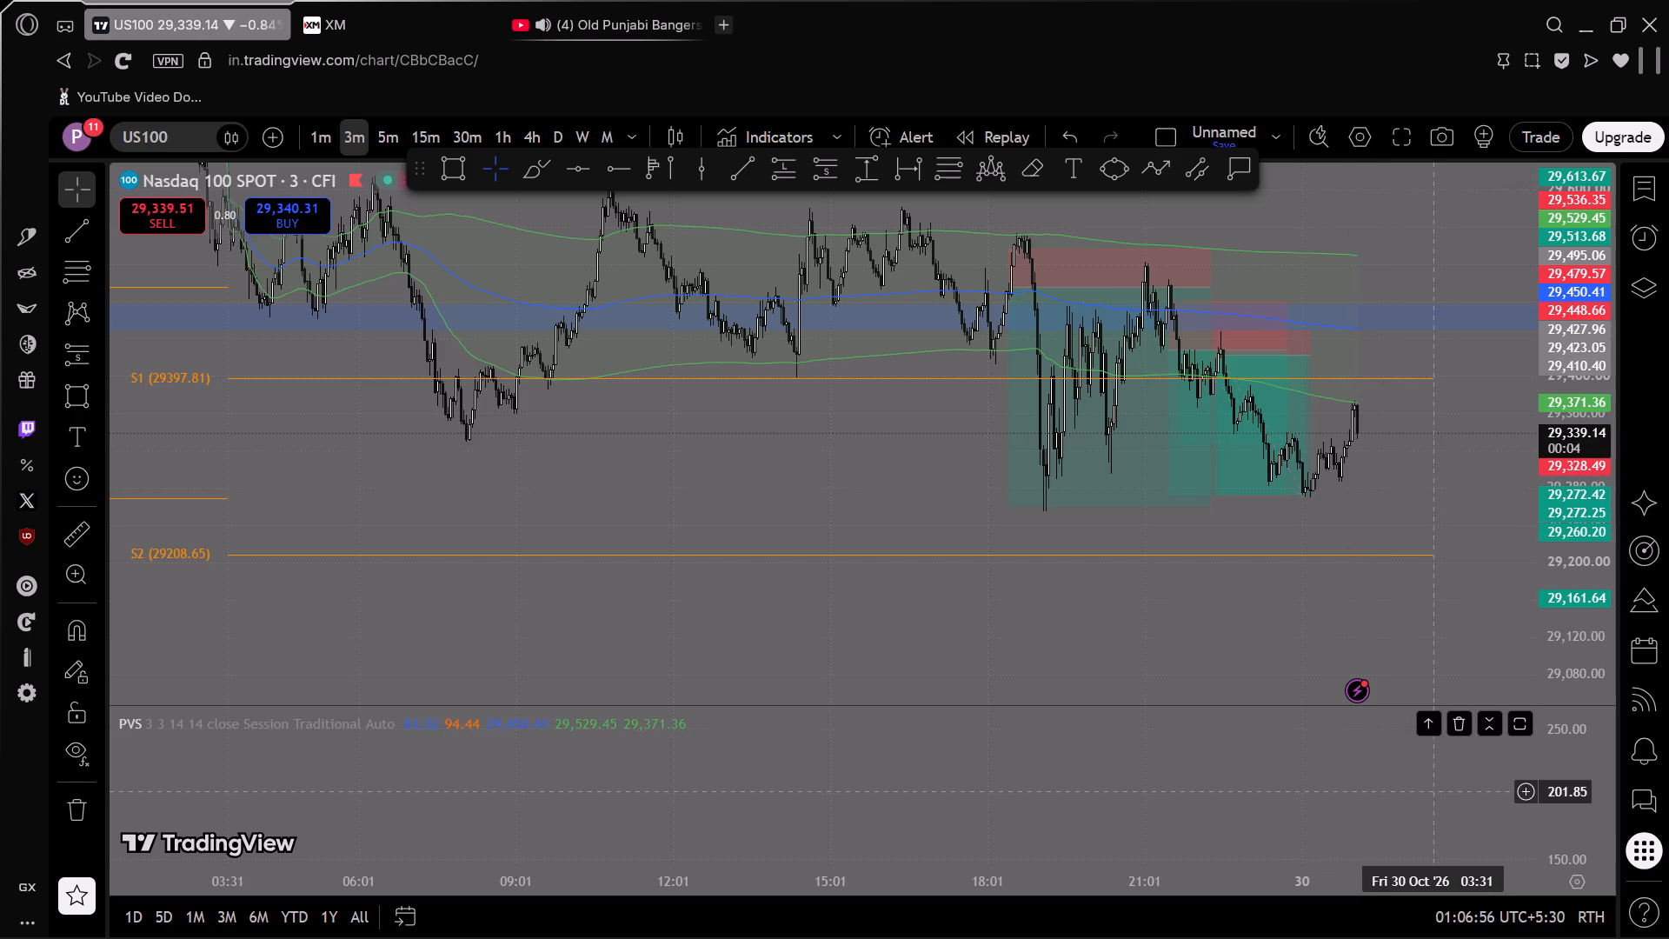
Examine the most recent 3-minute US100 candles around 01:00 on 30 October, beyond the short positions.
{"action": "left_click_drag", "start_coordinate": [1261, 624], "coordinate": [1073, 661]}
{"action": "scroll", "coordinate": [1038, 666], "scroll_direction": "up", "scroll_amount": 4}
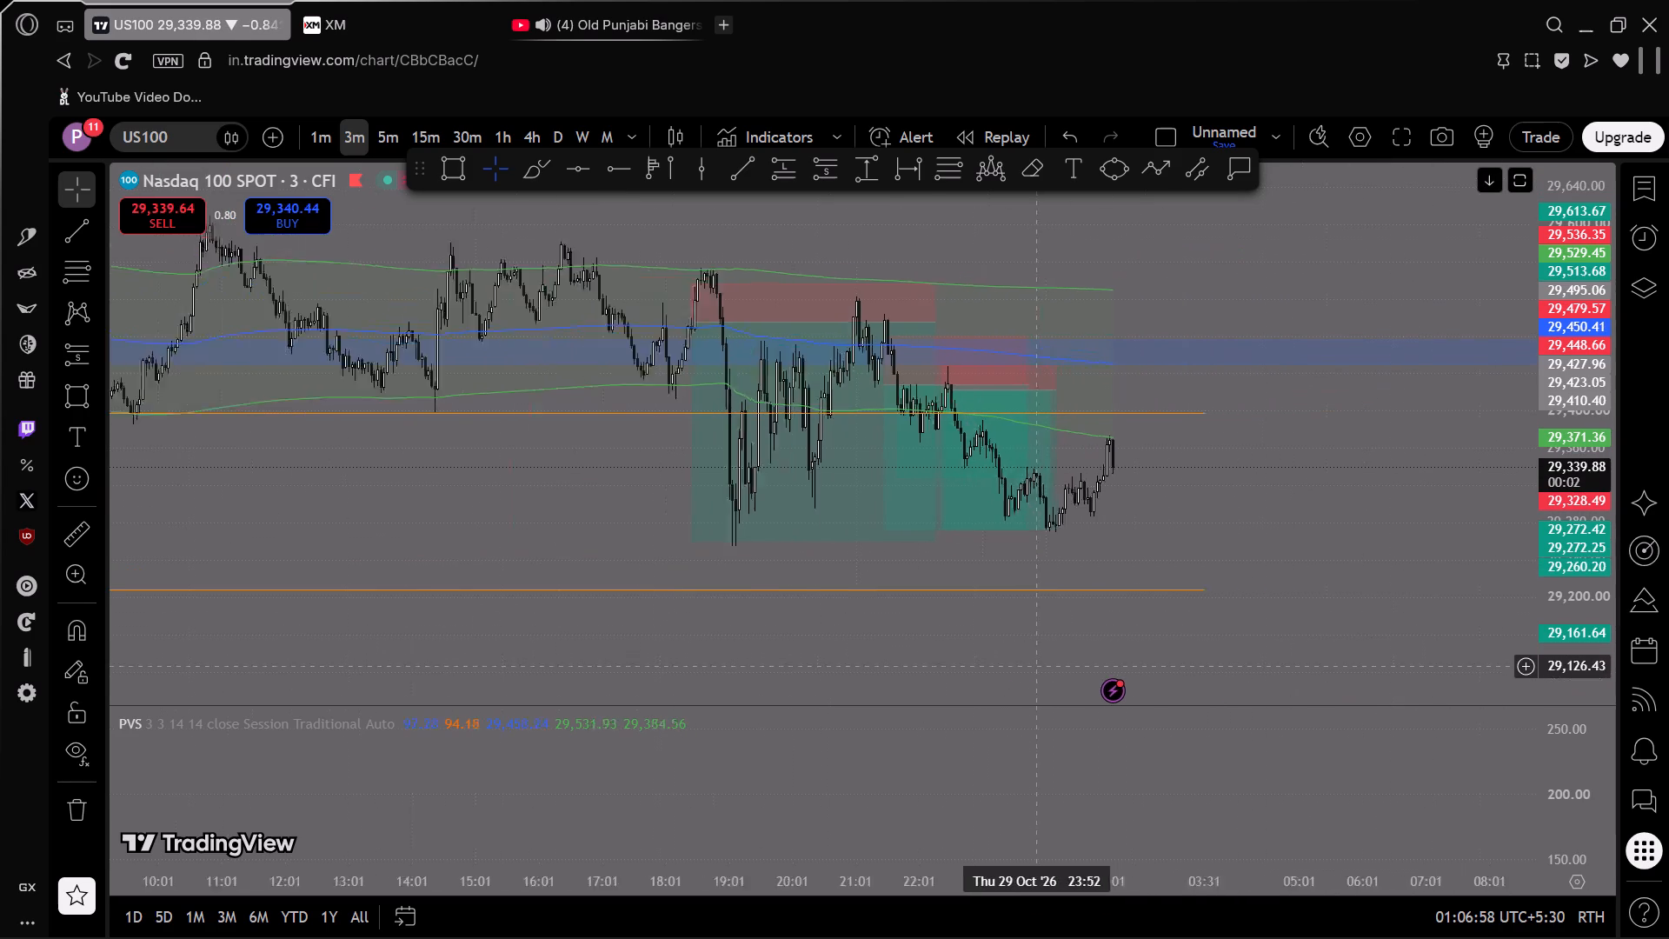
{"action": "scroll", "coordinate": [1027, 665], "scroll_direction": "up", "scroll_amount": 2}
{"action": "left_click_drag", "start_coordinate": [1092, 523], "coordinate": [1286, 527]}
{"action": "scroll", "coordinate": [1572, 555], "scroll_direction": "up", "scroll_amount": 5}
{"action": "scroll", "coordinate": [1495, 535], "scroll_direction": "up", "scroll_amount": 6}
{"action": "left_click_drag", "start_coordinate": [1260, 551], "coordinate": [1403, 390]}
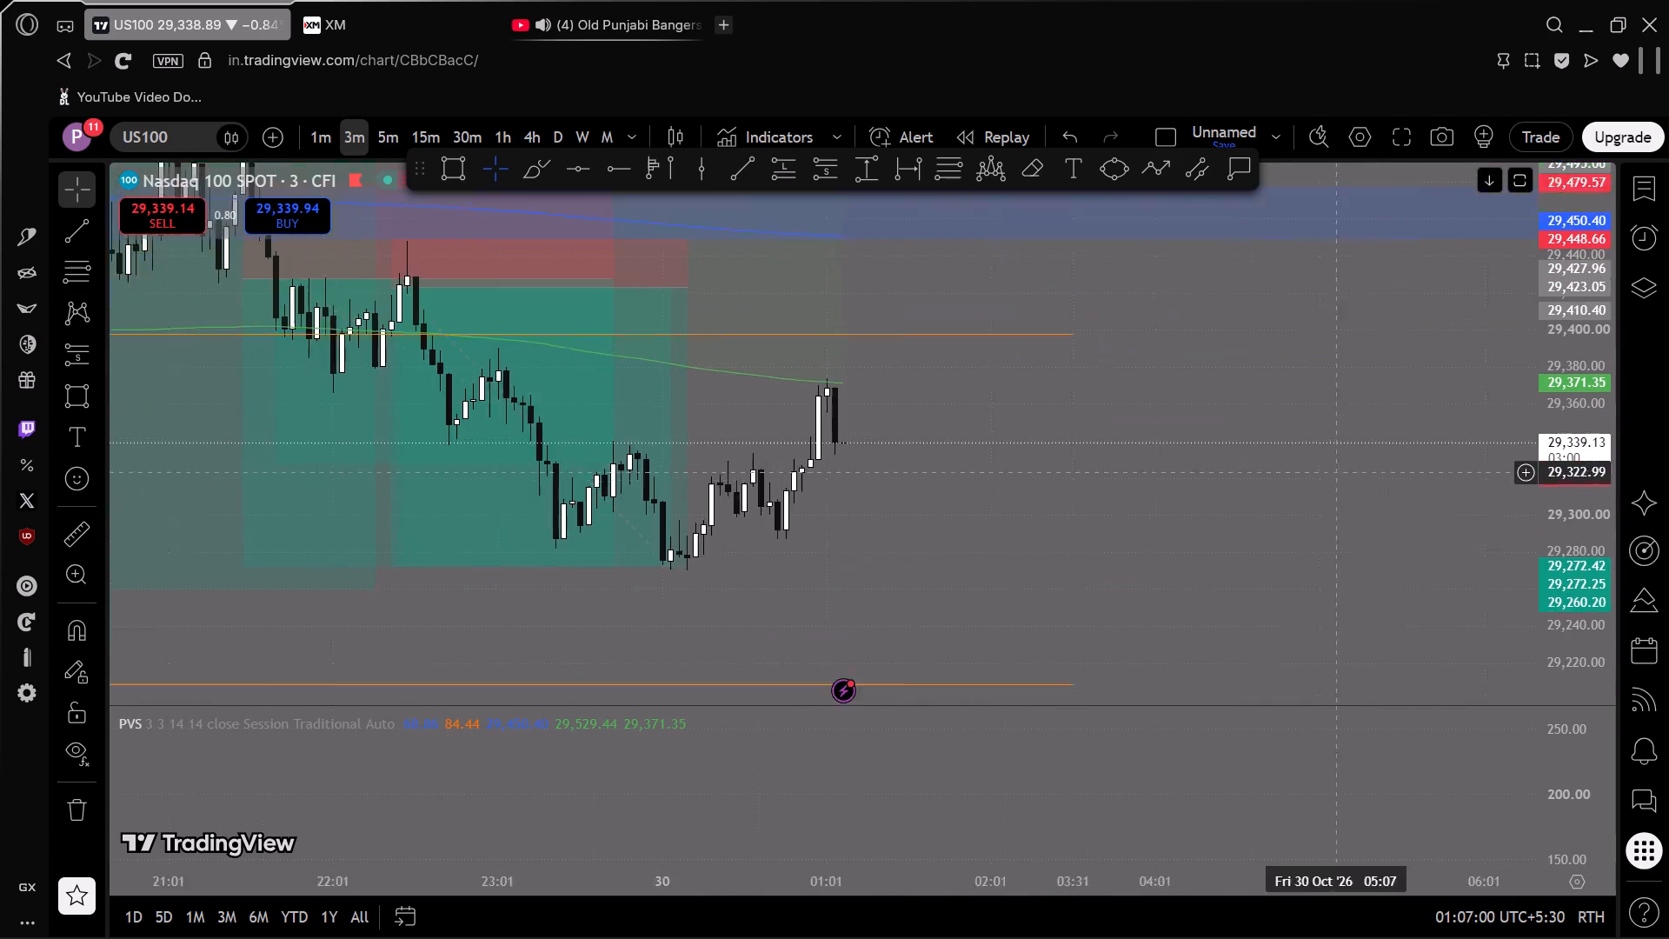
{"action": "left_click_drag", "start_coordinate": [1403, 390], "coordinate": [1465, 323]}
{"action": "left_click_drag", "start_coordinate": [1329, 402], "coordinate": [1451, 546]}
{"action": "scroll", "coordinate": [1486, 538], "scroll_direction": "up", "scroll_amount": 6}
{"action": "scroll", "coordinate": [1556, 511], "scroll_direction": "up", "scroll_amount": 4}
{"action": "left_click_drag", "start_coordinate": [1293, 506], "coordinate": [1559, 469]}
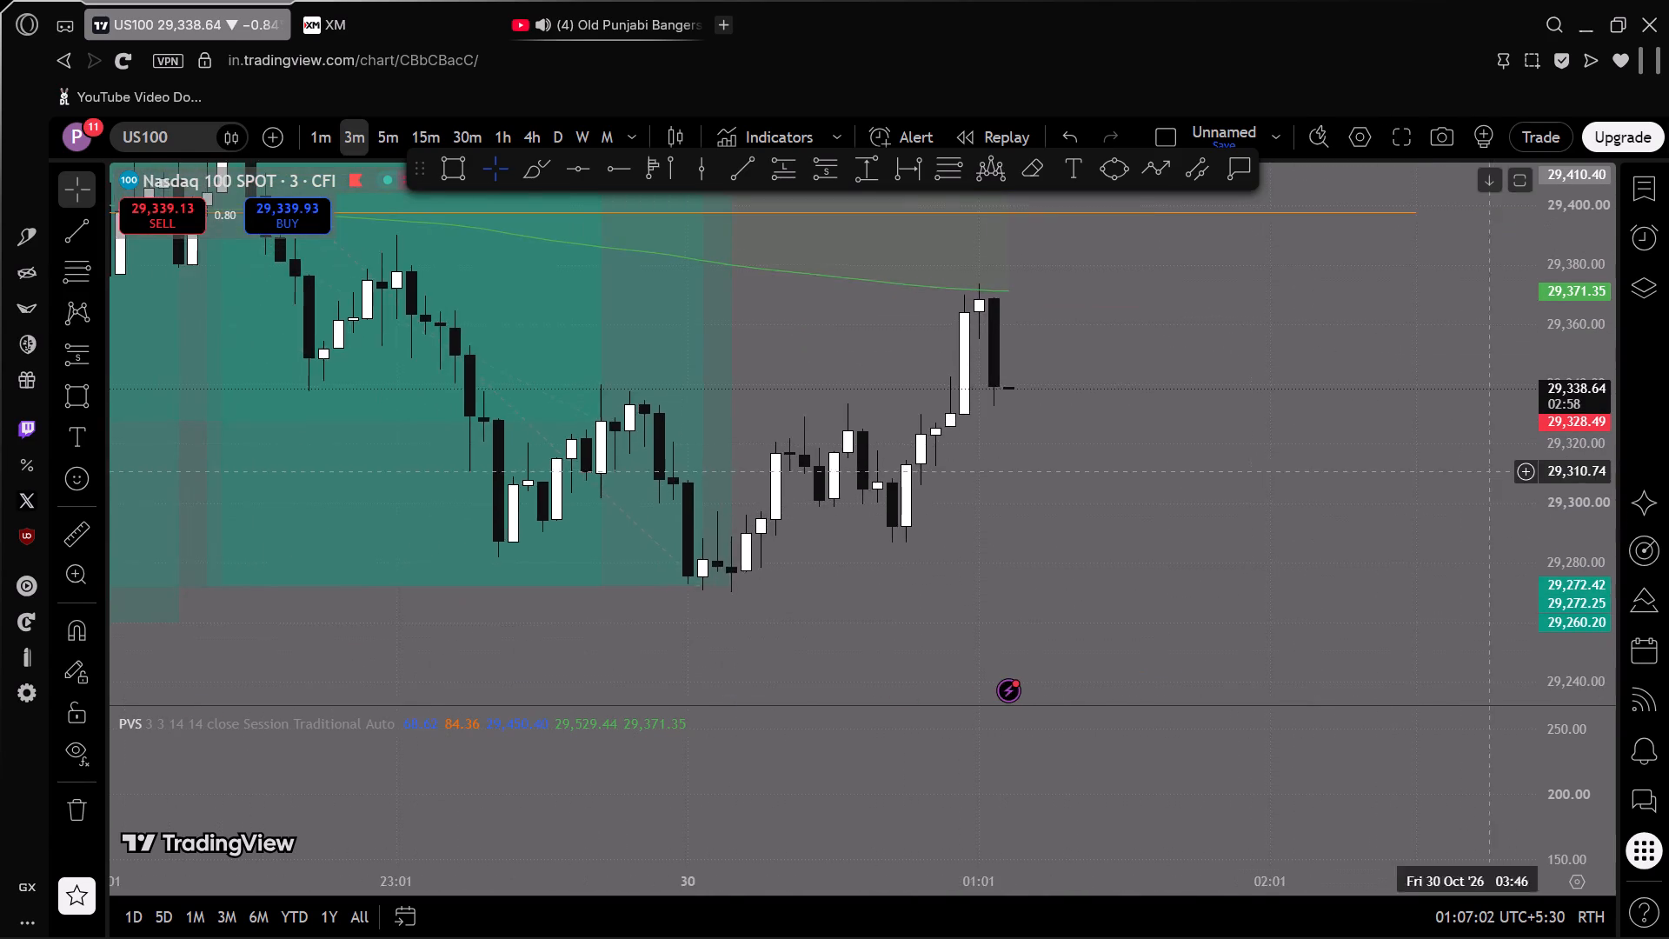
{"action": "scroll", "coordinate": [1285, 489], "scroll_direction": "down", "scroll_amount": 3}
{"action": "left_click_drag", "start_coordinate": [1246, 471], "coordinate": [1167, 503]}
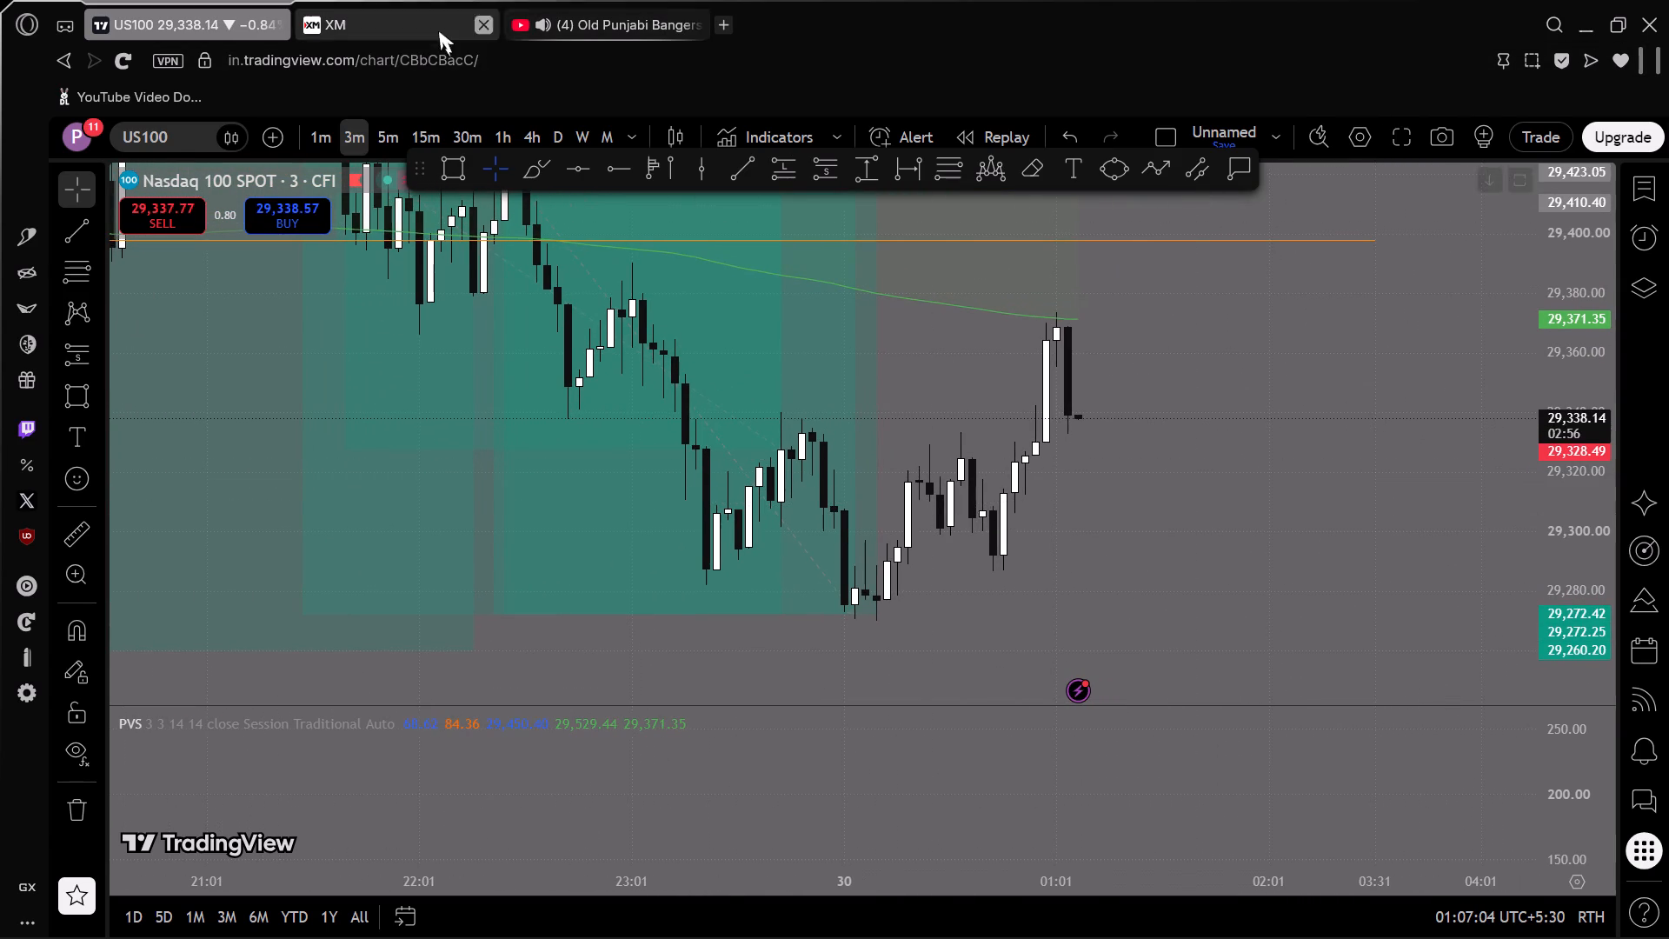
Switch US100 to the 5-minute timeframe and examine the latest candles between the S1 and S2 levels.
{"action": "left_click", "coordinate": [391, 138]}
{"action": "scroll", "coordinate": [998, 426], "scroll_direction": "up", "scroll_amount": 1}
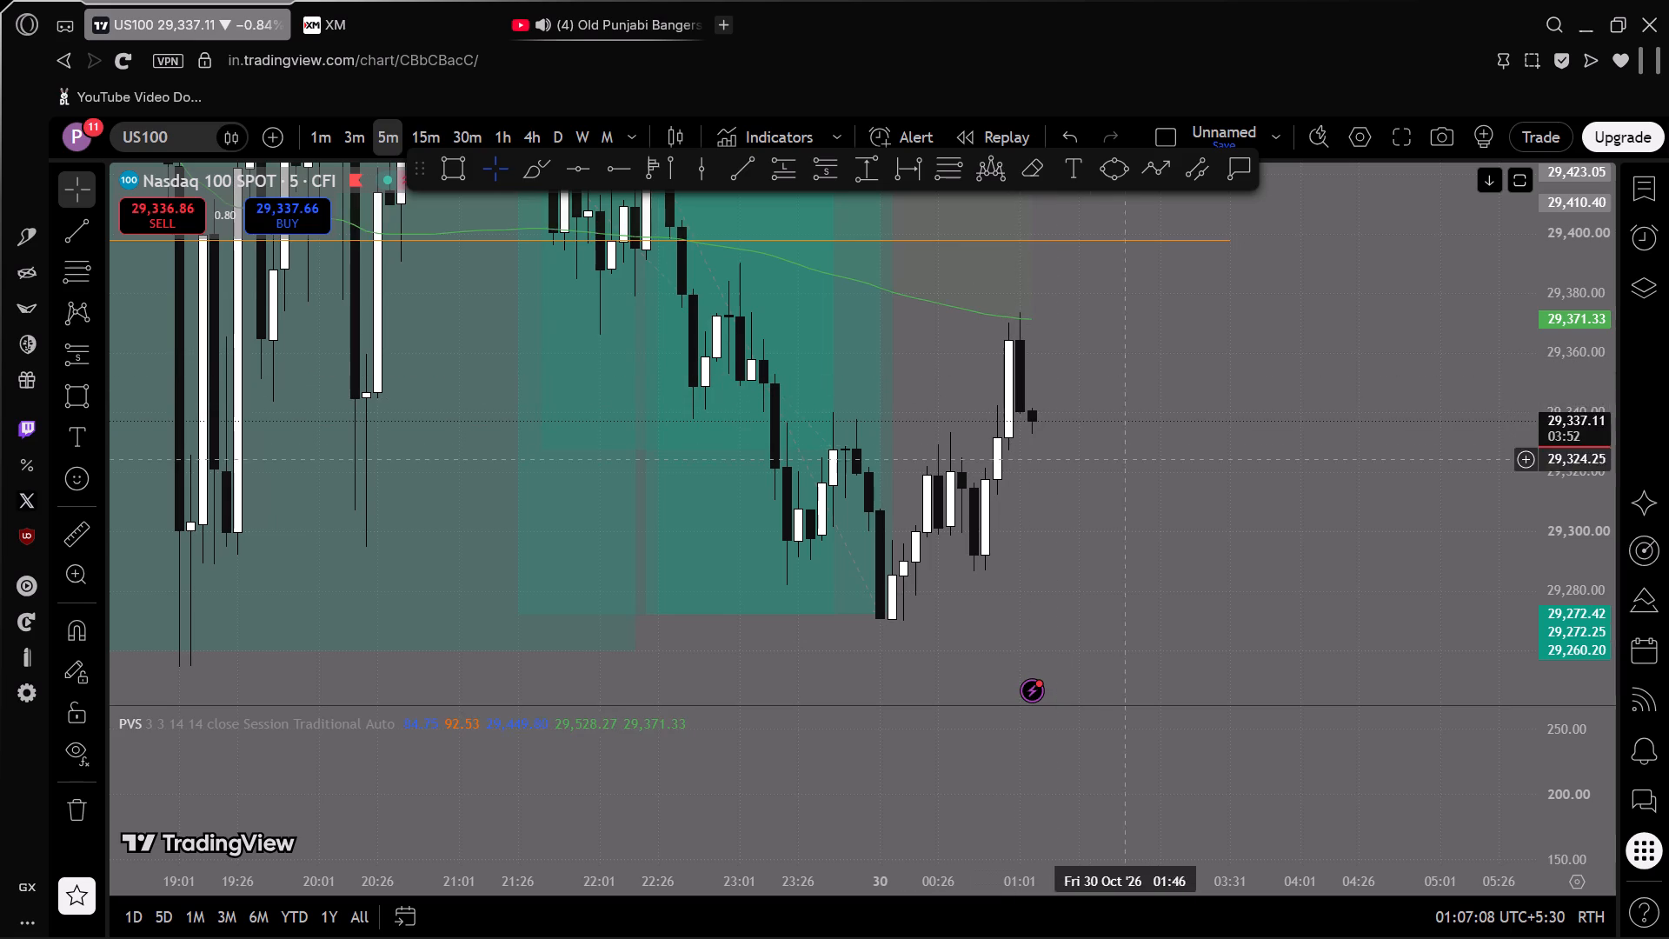
{"action": "left_click_drag", "start_coordinate": [1114, 378], "coordinate": [1071, 335]}
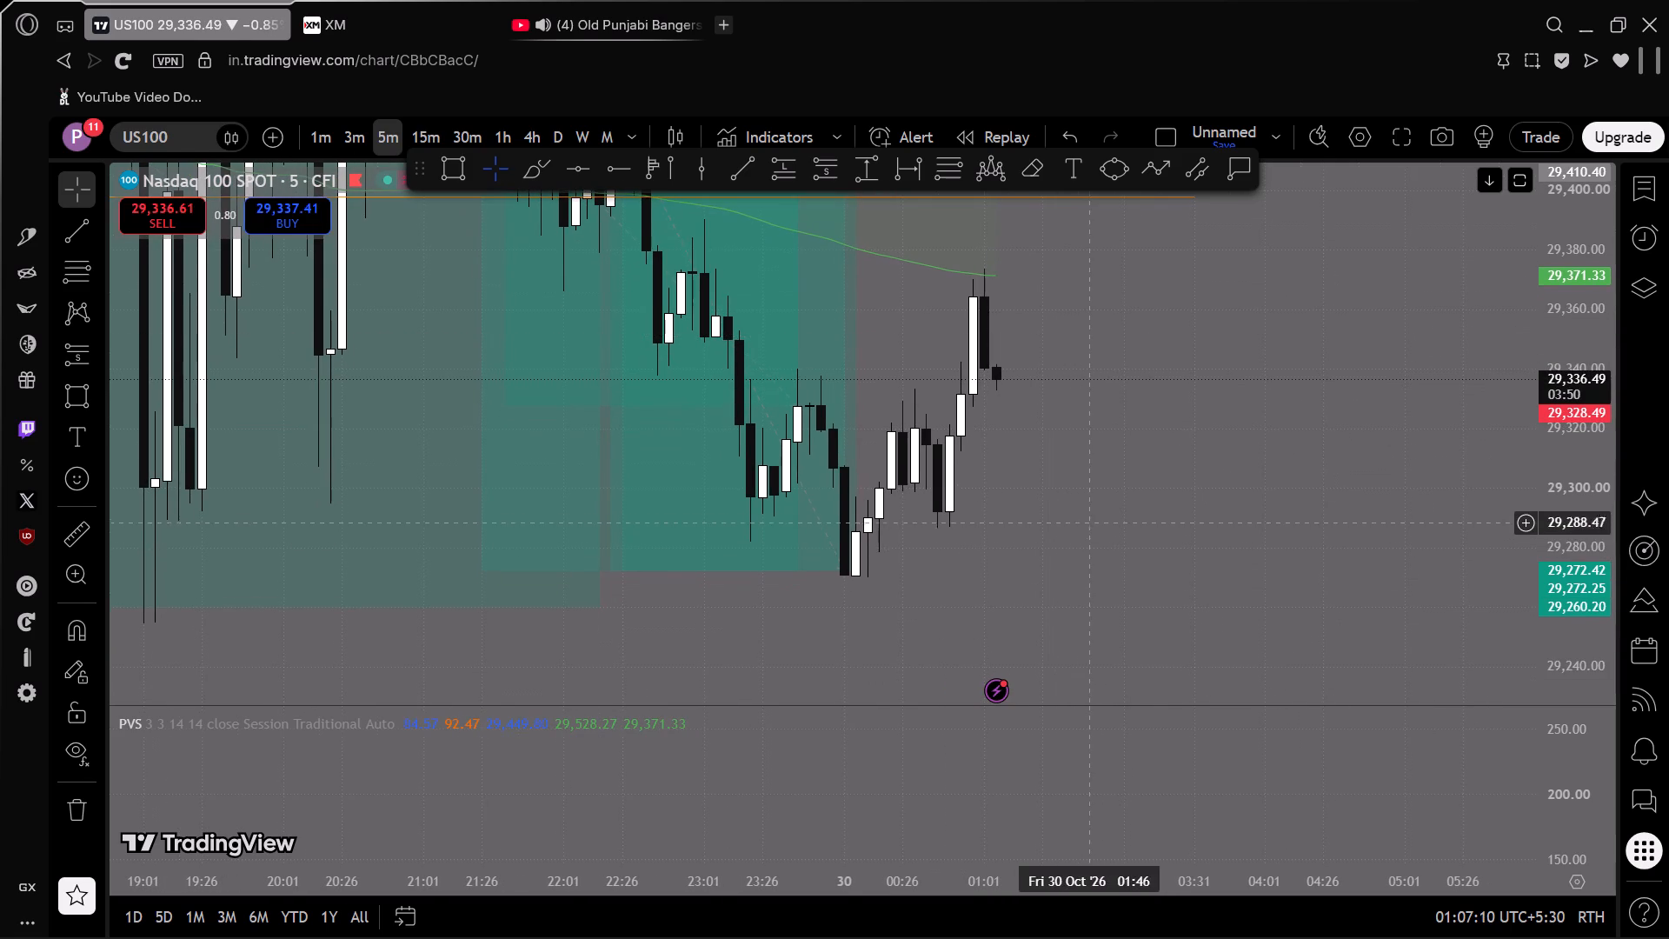
{"action": "scroll", "coordinate": [1567, 375], "scroll_direction": "down", "scroll_amount": 4}
{"action": "scroll", "coordinate": [1306, 401], "scroll_direction": "down", "scroll_amount": 3}
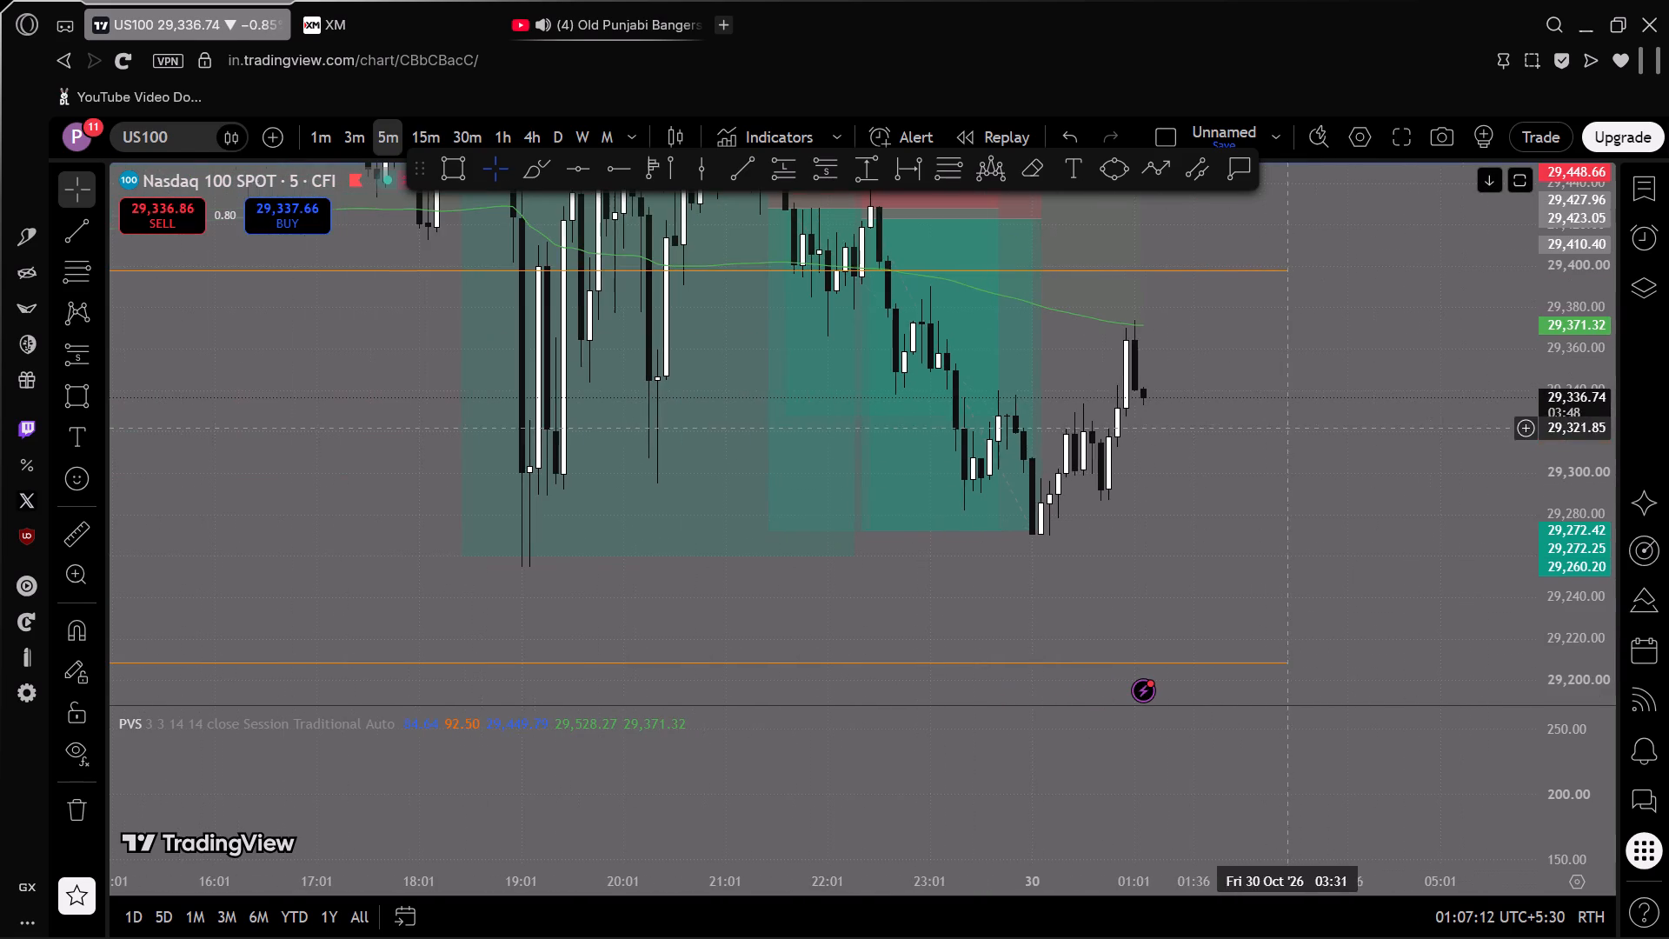
{"action": "left_click_drag", "start_coordinate": [1191, 508], "coordinate": [1083, 568]}
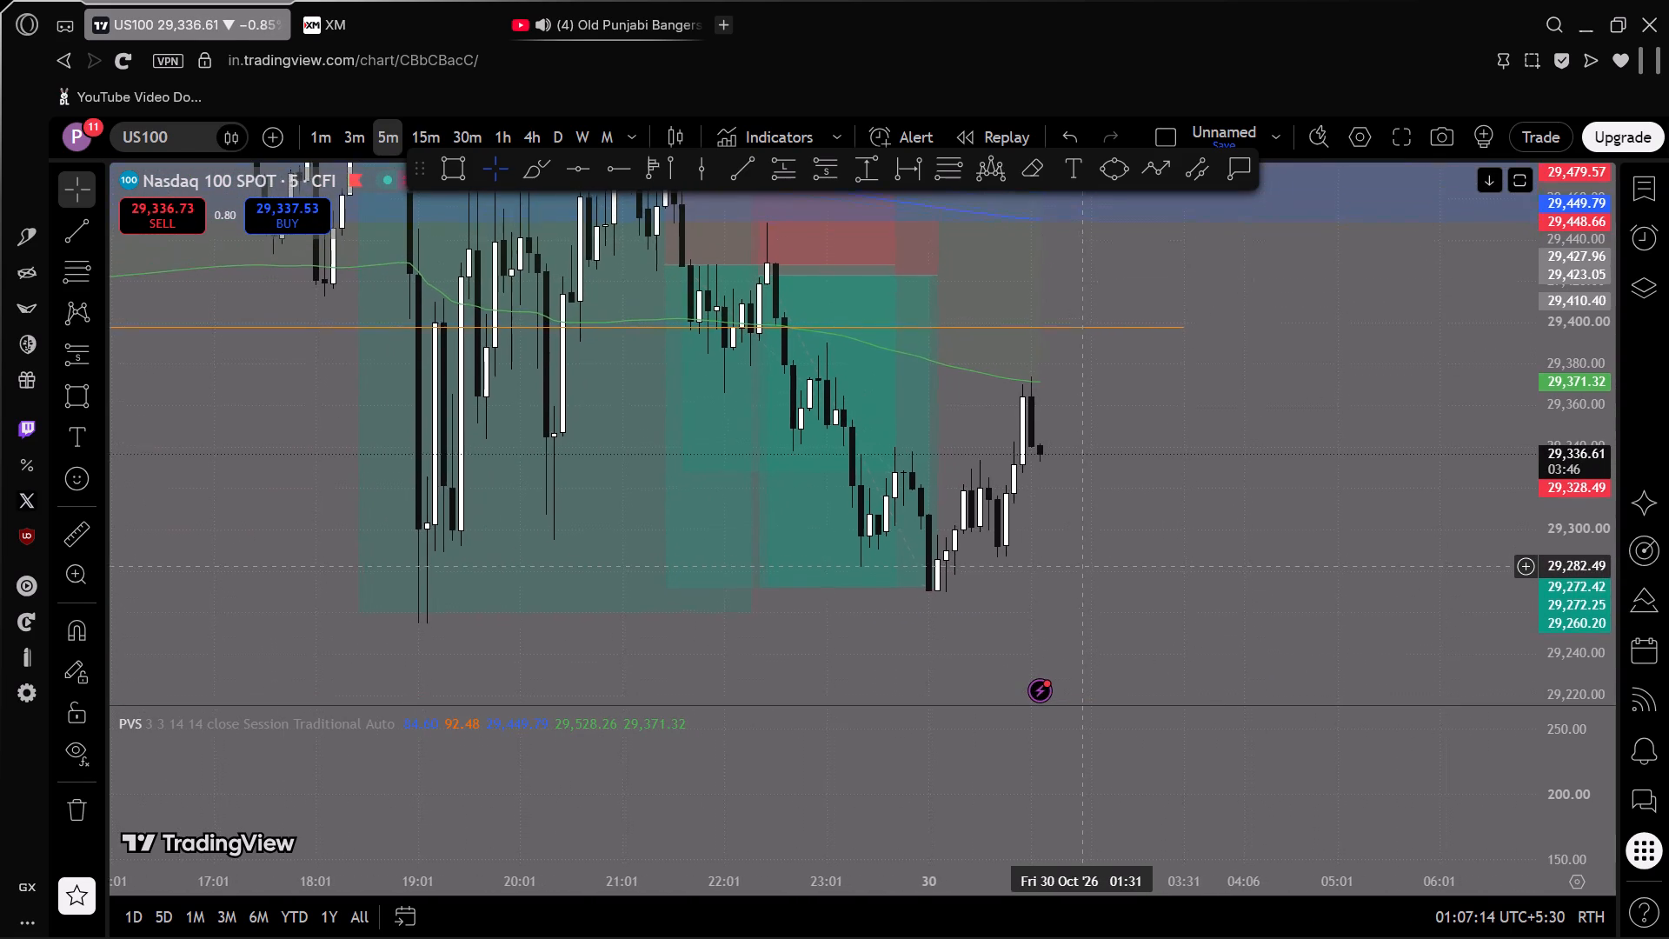
{"action": "left_click_drag", "start_coordinate": [1083, 568], "coordinate": [1086, 577]}
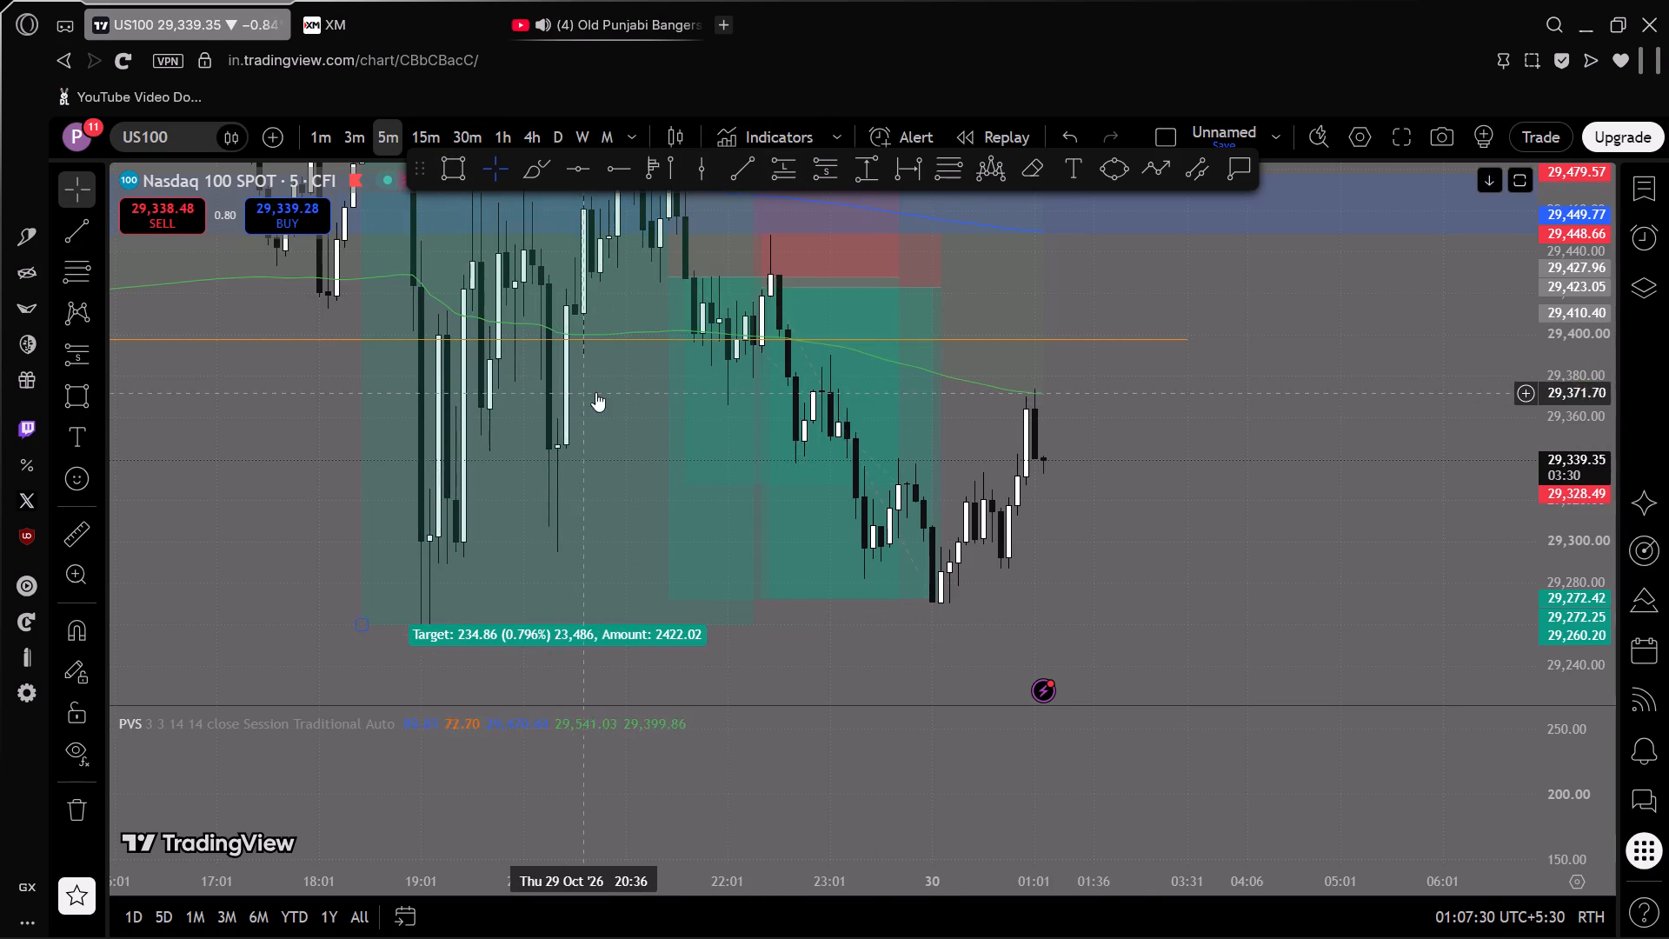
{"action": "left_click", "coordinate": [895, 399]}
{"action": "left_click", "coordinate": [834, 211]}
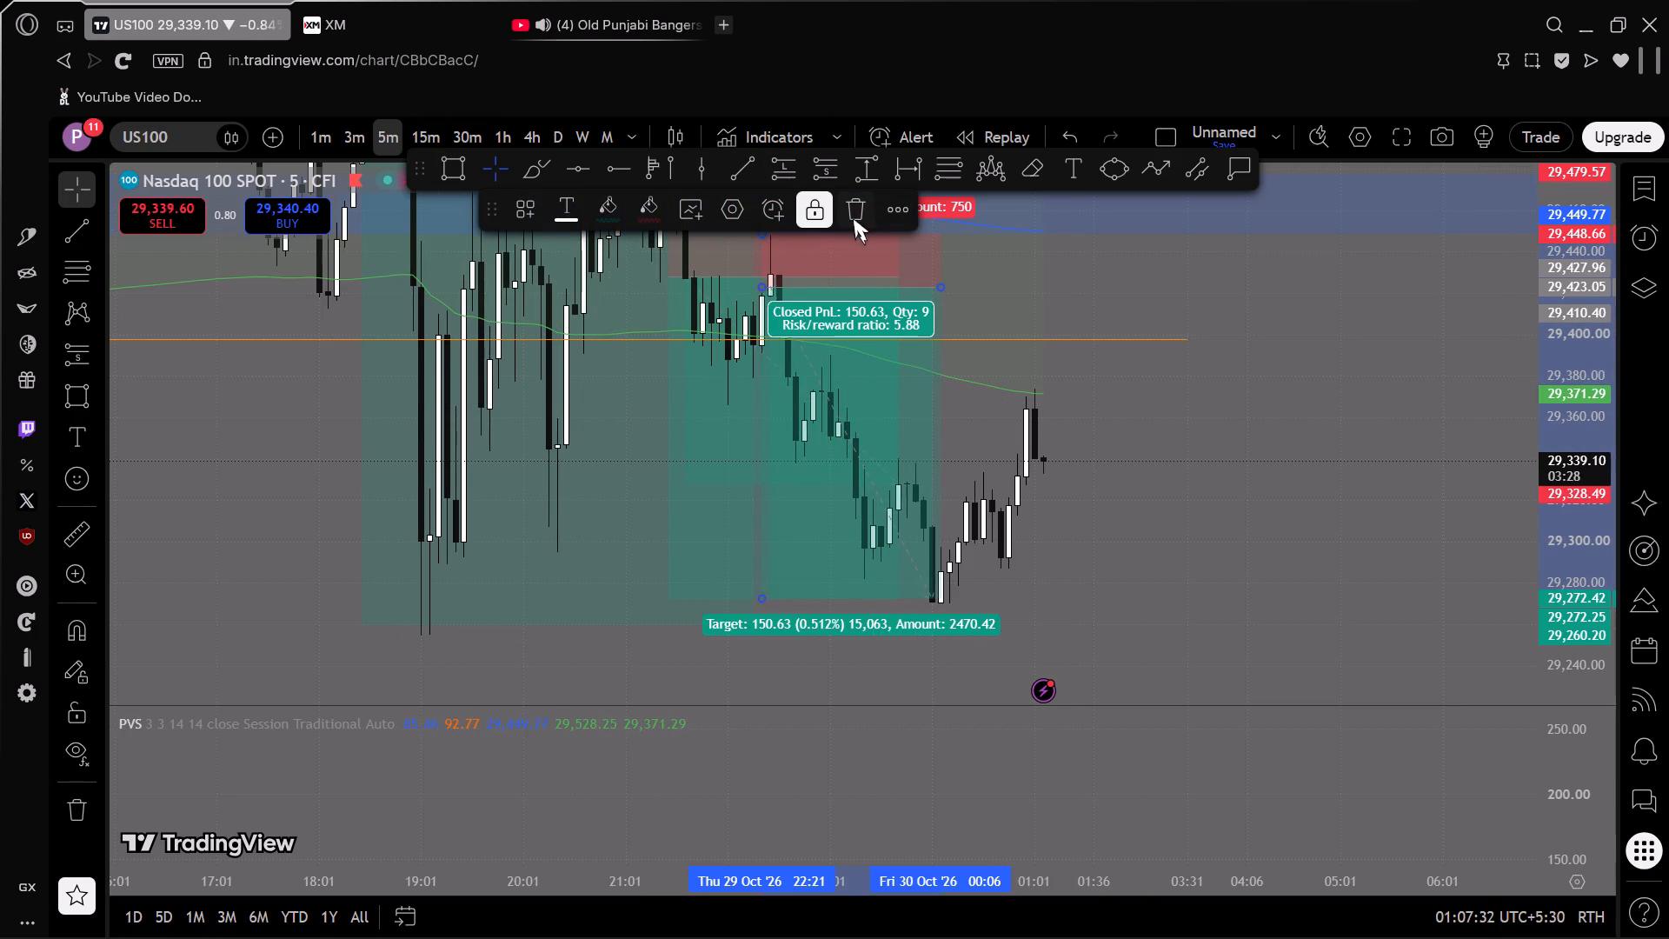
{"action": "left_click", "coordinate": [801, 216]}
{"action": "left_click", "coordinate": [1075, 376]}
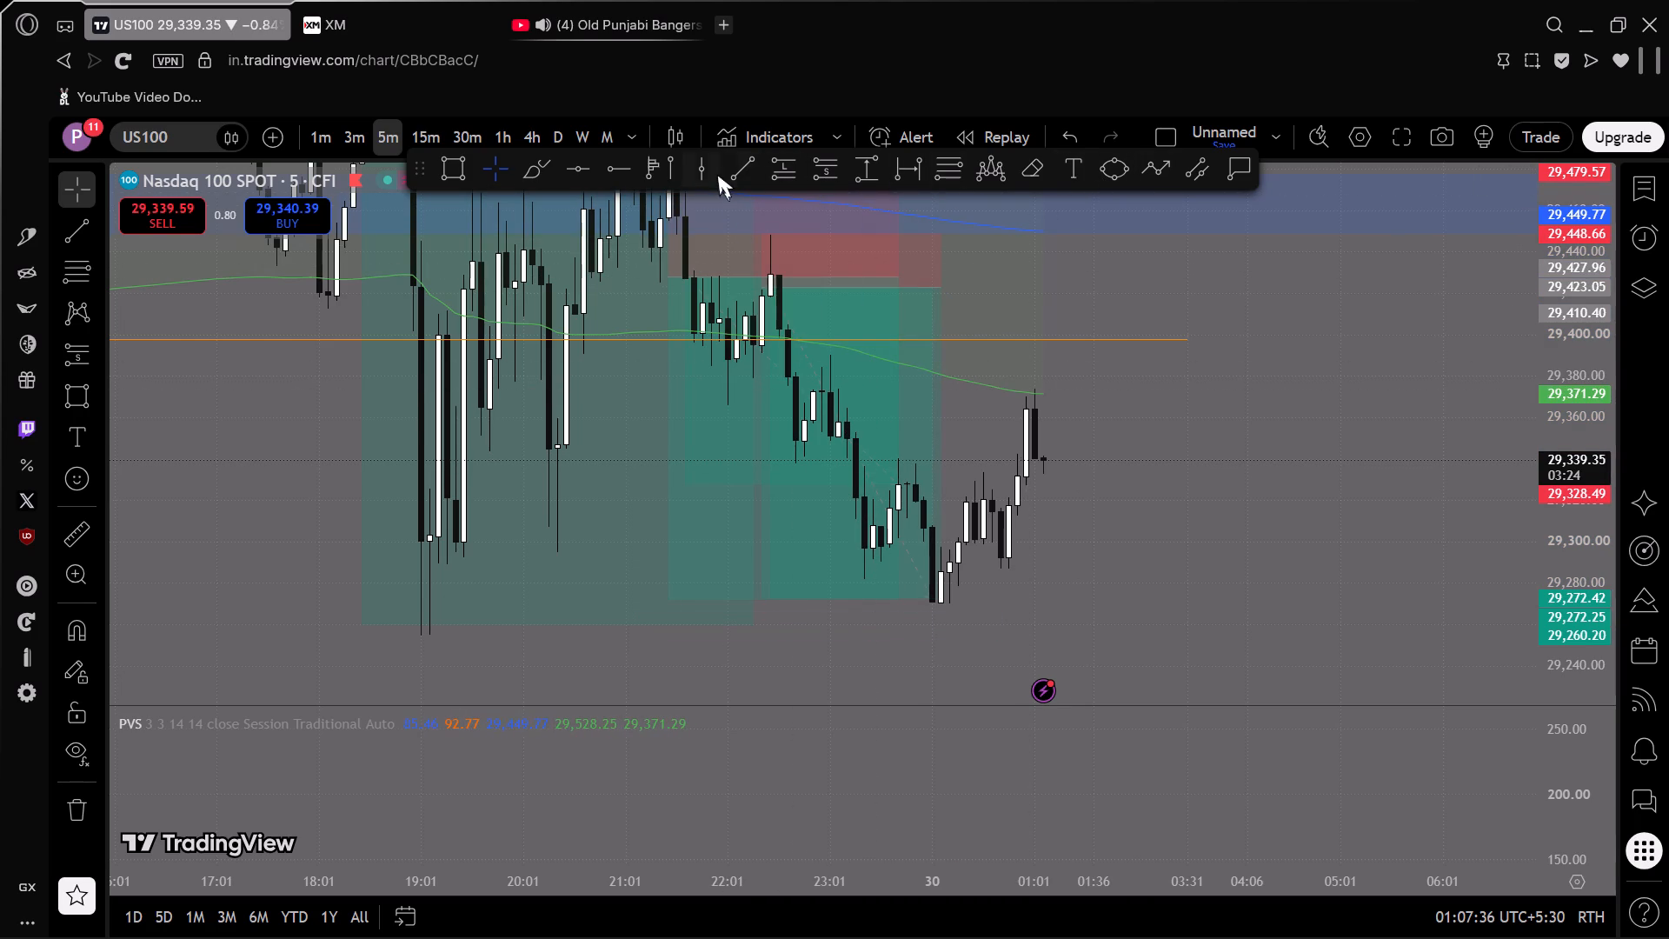
Draw a second extended rectangle zone on US100 from about 29,350 to 29,373, starting 29 October 21:46.
{"action": "left_click", "coordinate": [454, 166]}
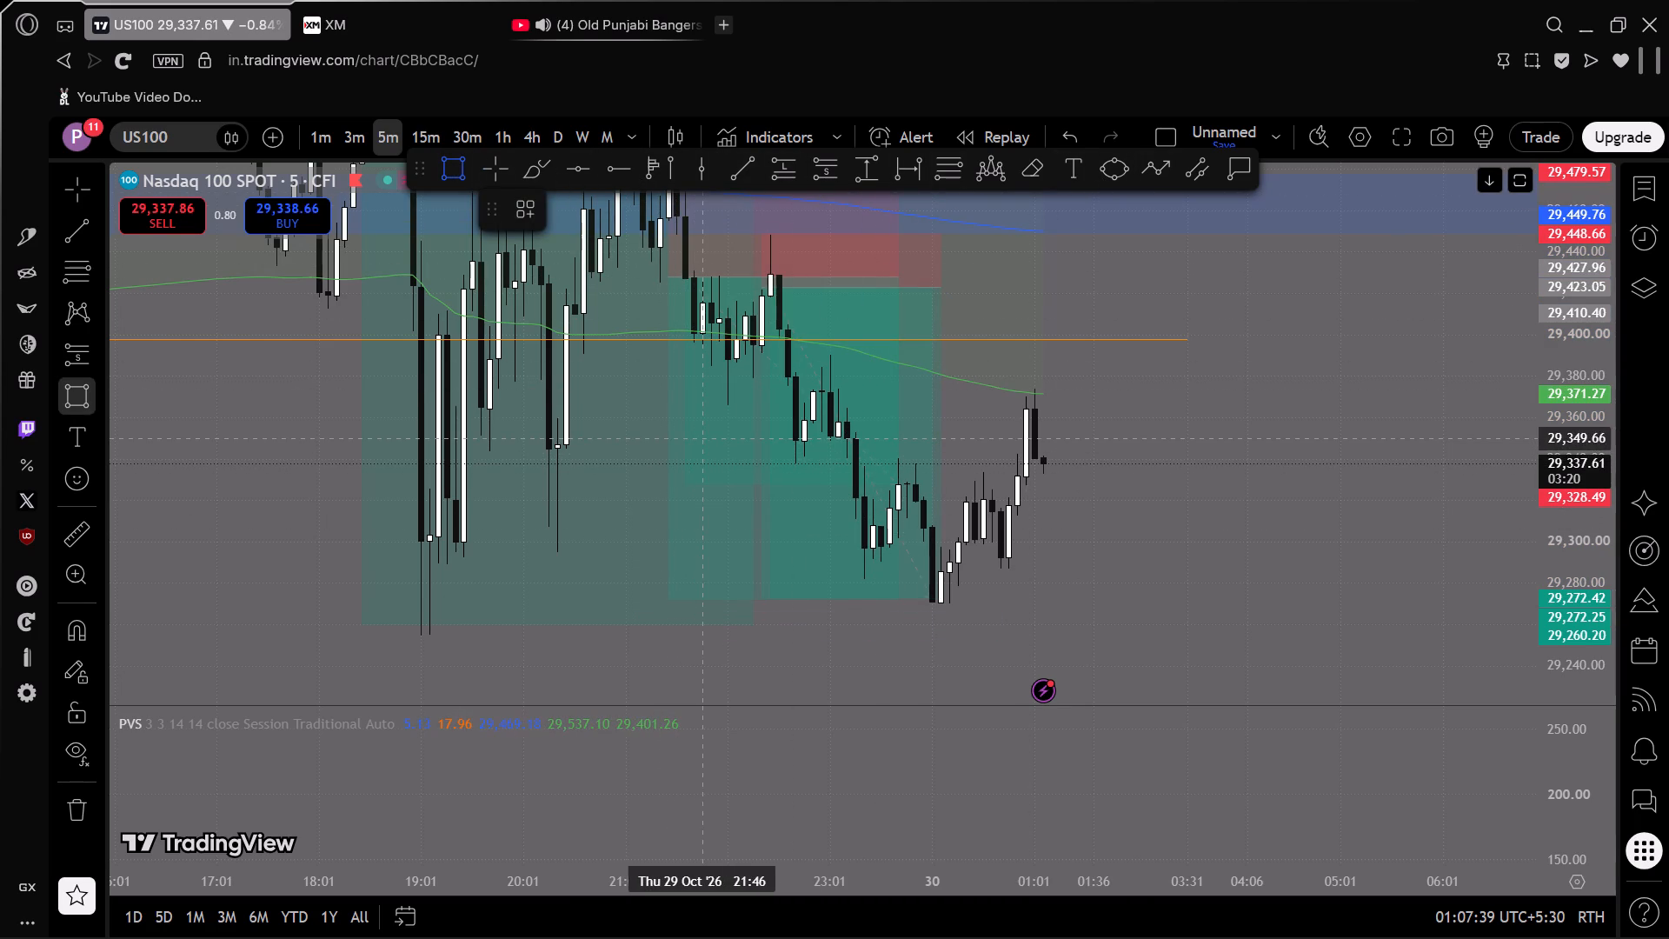
{"action": "left_click_drag", "start_coordinate": [703, 437], "coordinate": [1069, 387]}
{"action": "left_click", "coordinate": [1069, 387]}
{"action": "left_click", "coordinate": [1173, 341]}
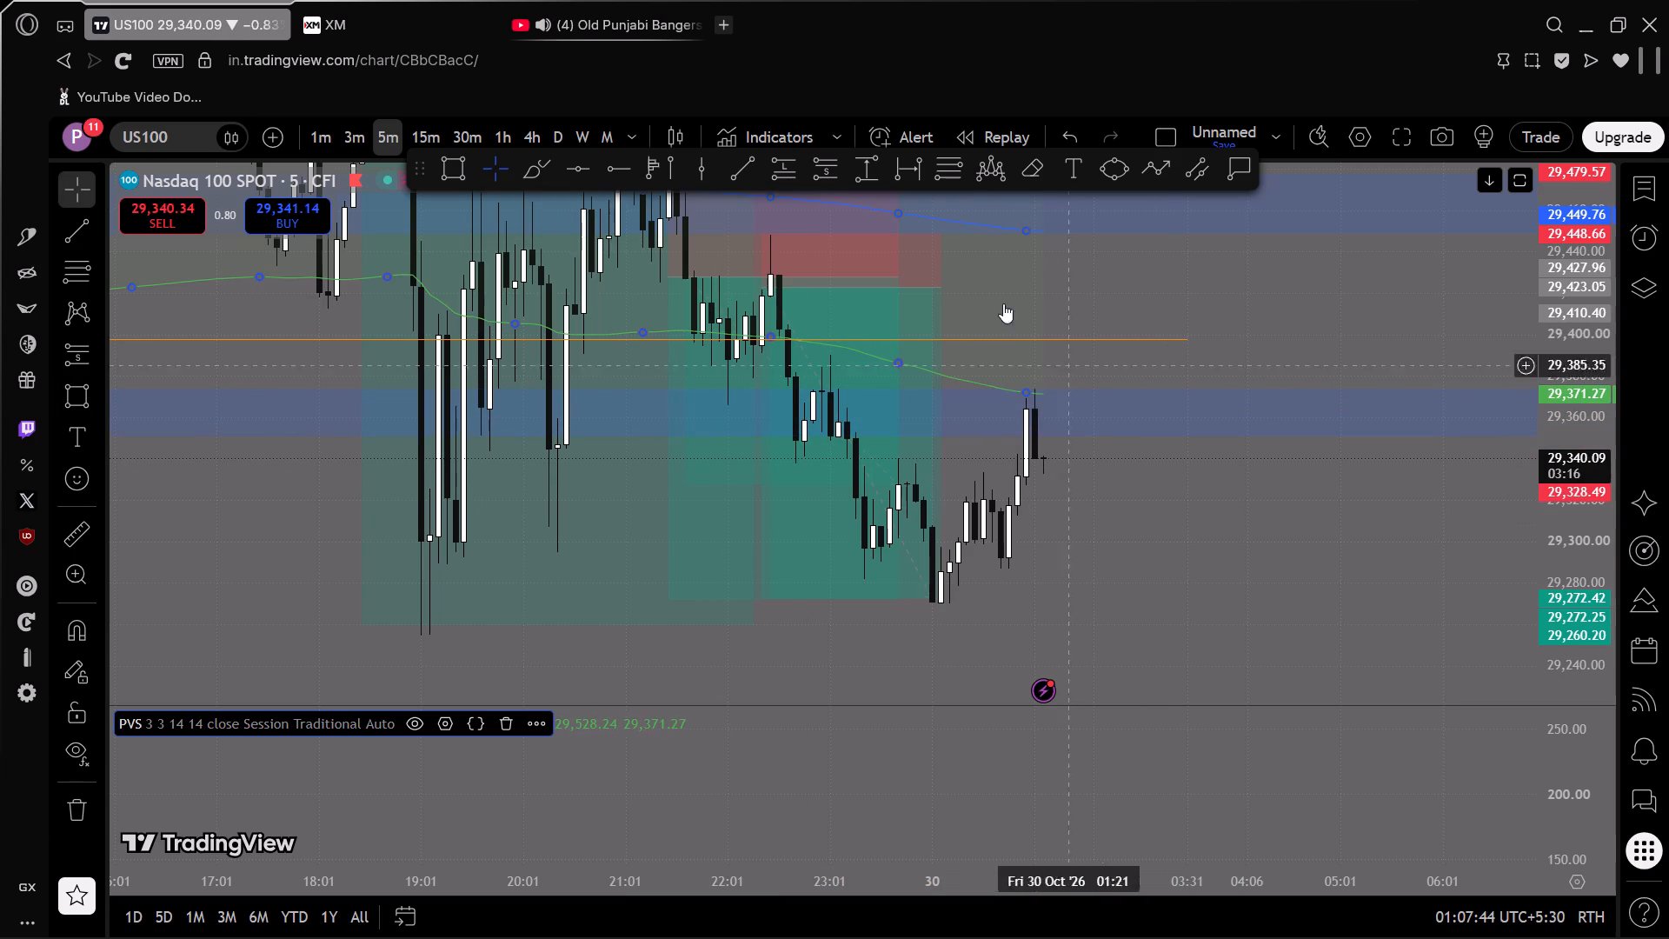
Switch US100 to the 15-minute timeframe.
{"action": "left_click", "coordinate": [420, 137]}
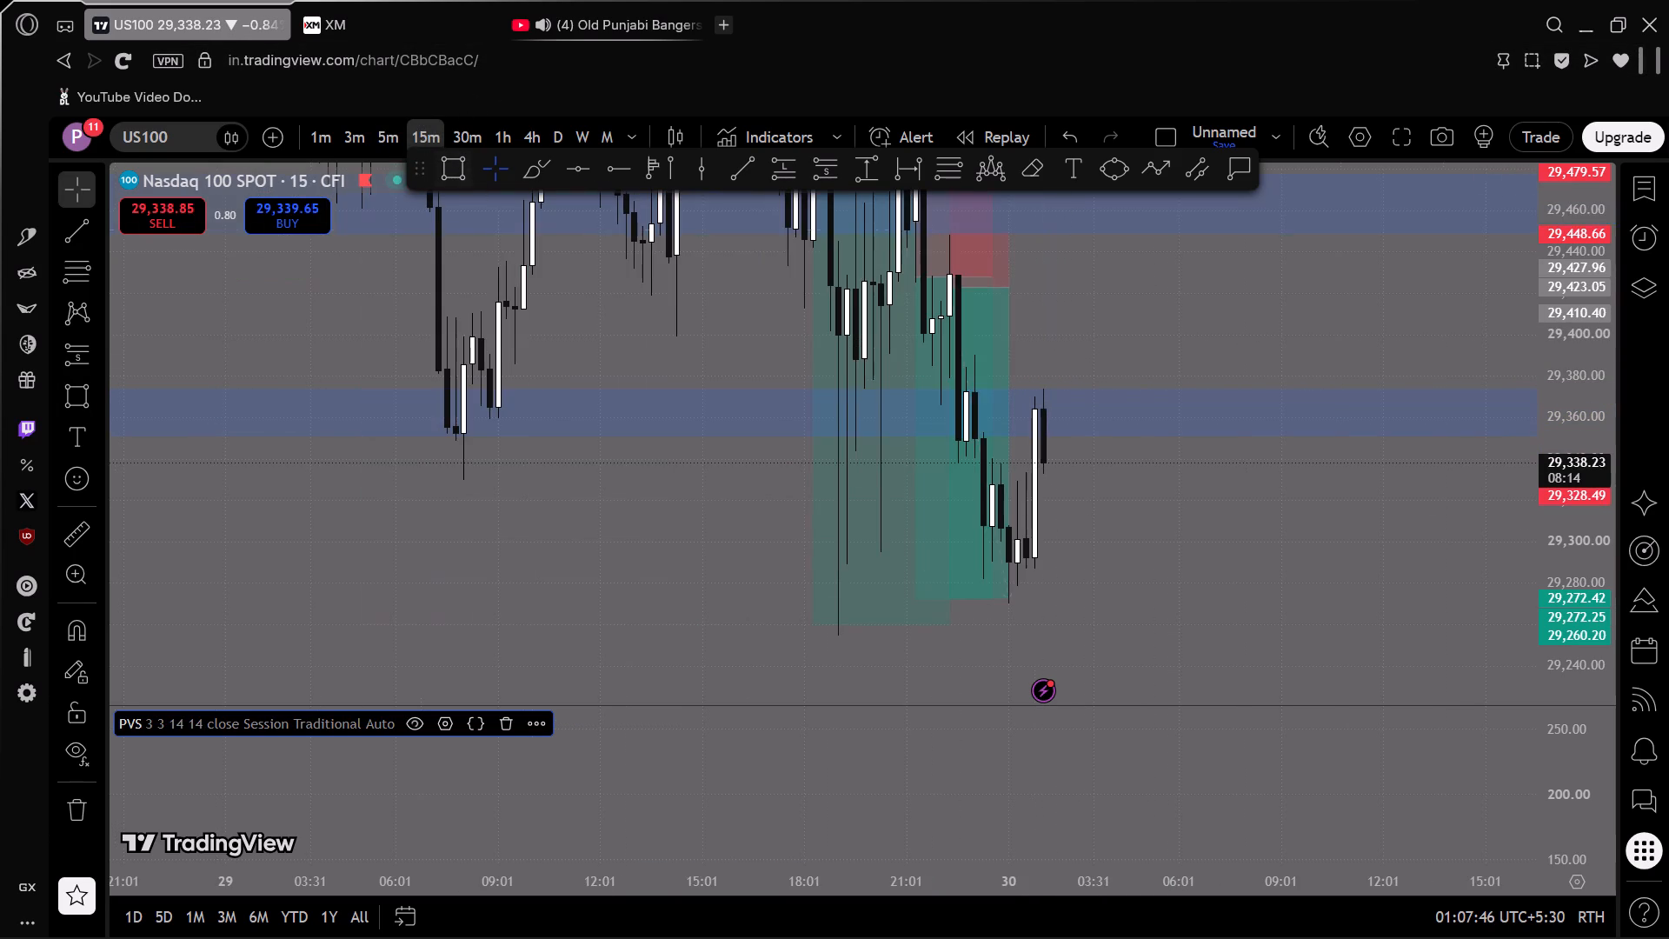
Examine the latest US100 15-minute candles around the 29,350 to 29,373 zone and the pivot levels below it.
{"action": "scroll", "coordinate": [942, 472], "scroll_direction": "up", "scroll_amount": 5}
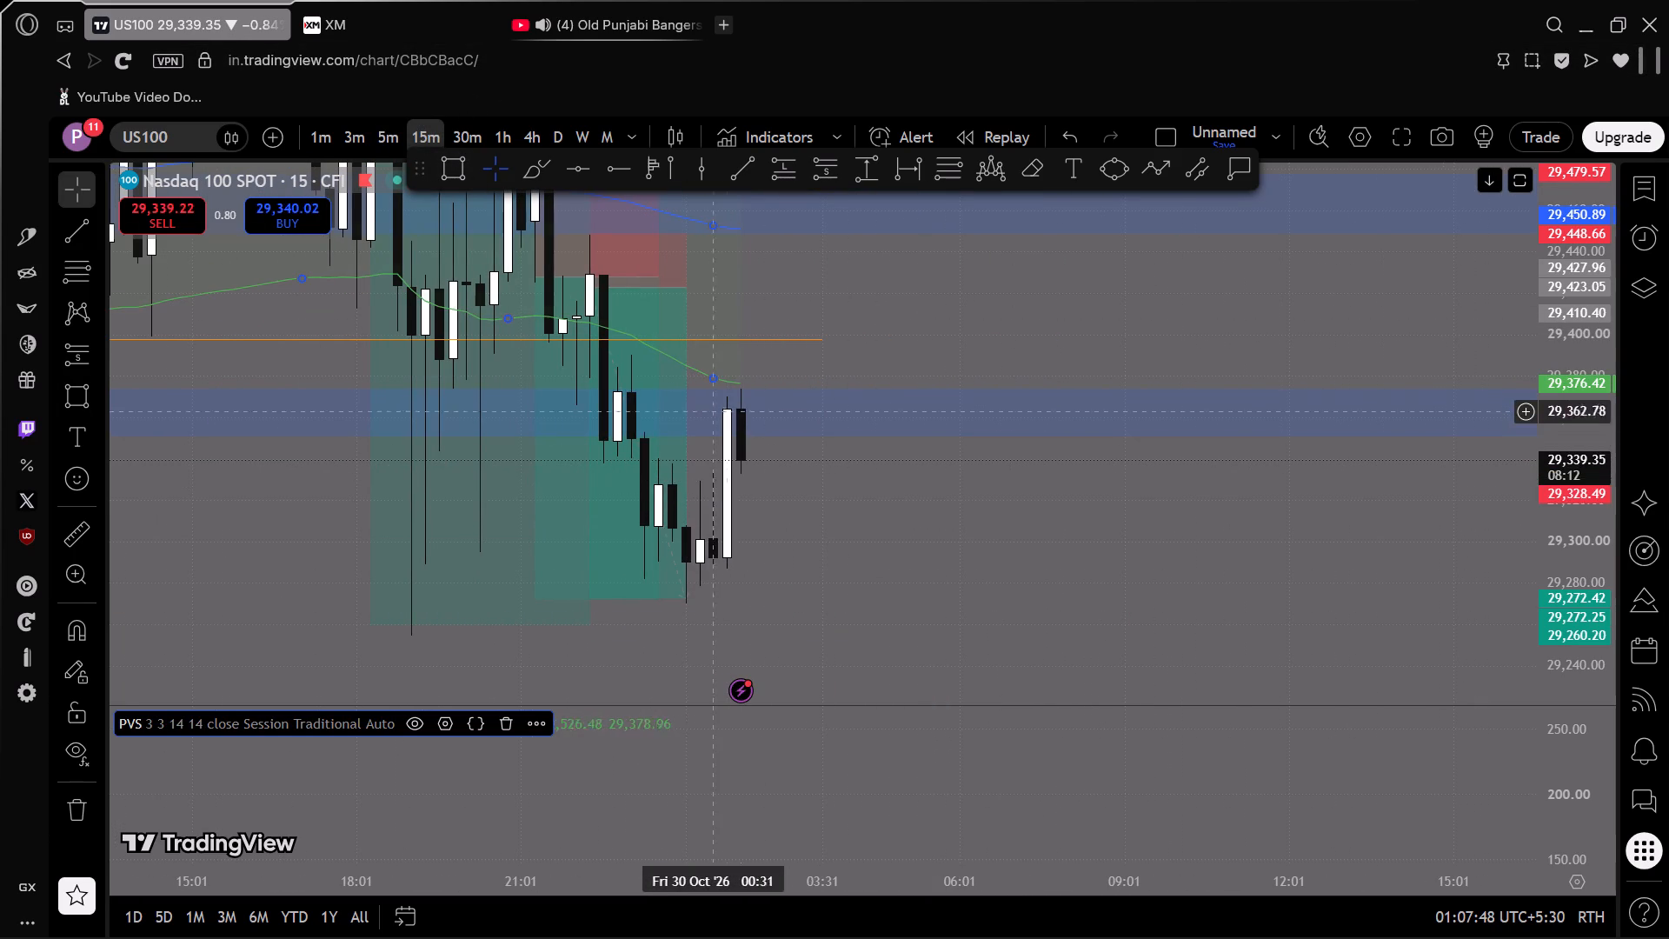
{"action": "left_click_drag", "start_coordinate": [874, 540], "coordinate": [944, 535]}
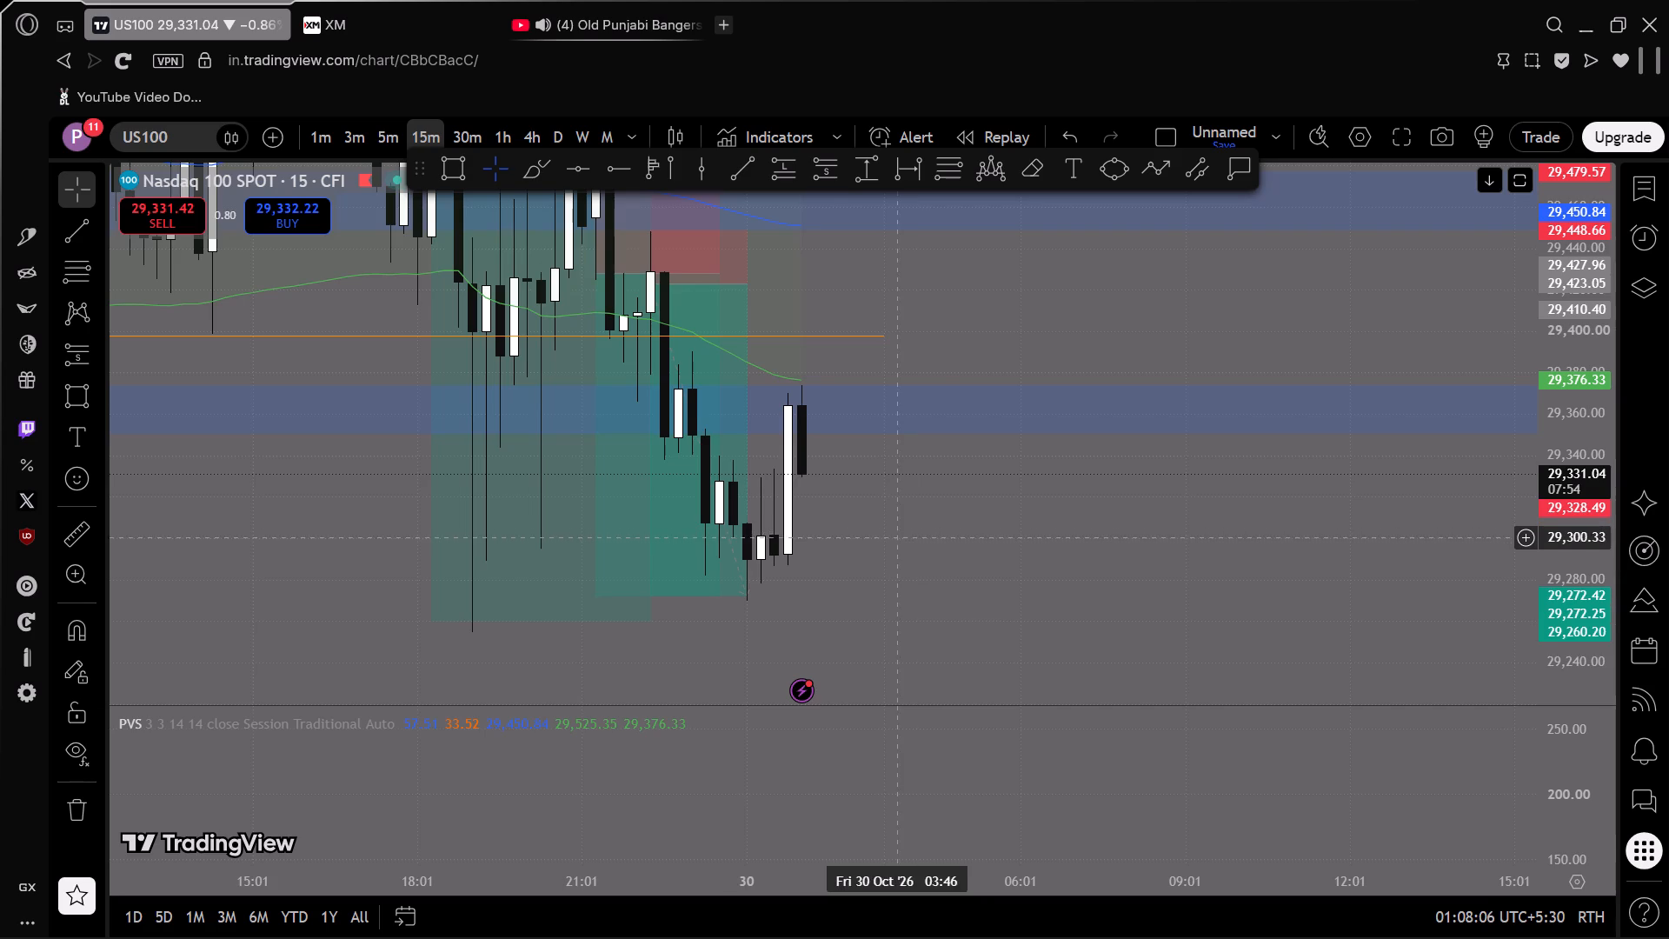
{"action": "left_click_drag", "start_coordinate": [923, 536], "coordinate": [734, 444]}
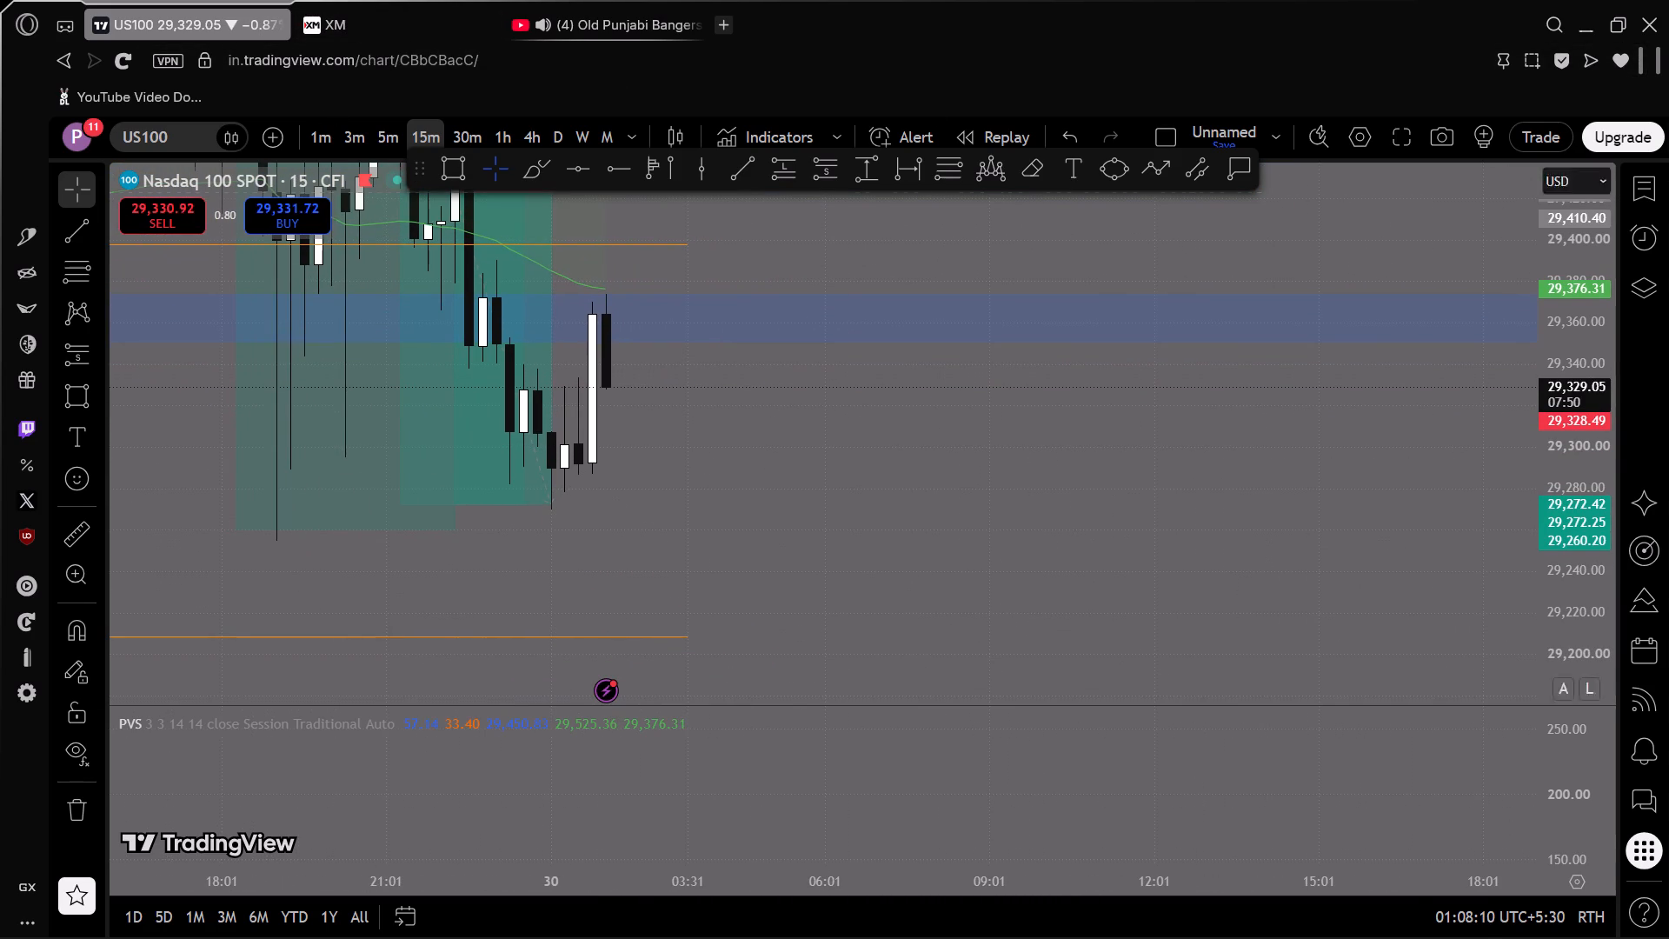
Show the watchlist and load the XRPU chart, with more of its price range in view.
{"action": "left_click", "coordinate": [1636, 199]}
{"action": "left_click", "coordinate": [1354, 308]}
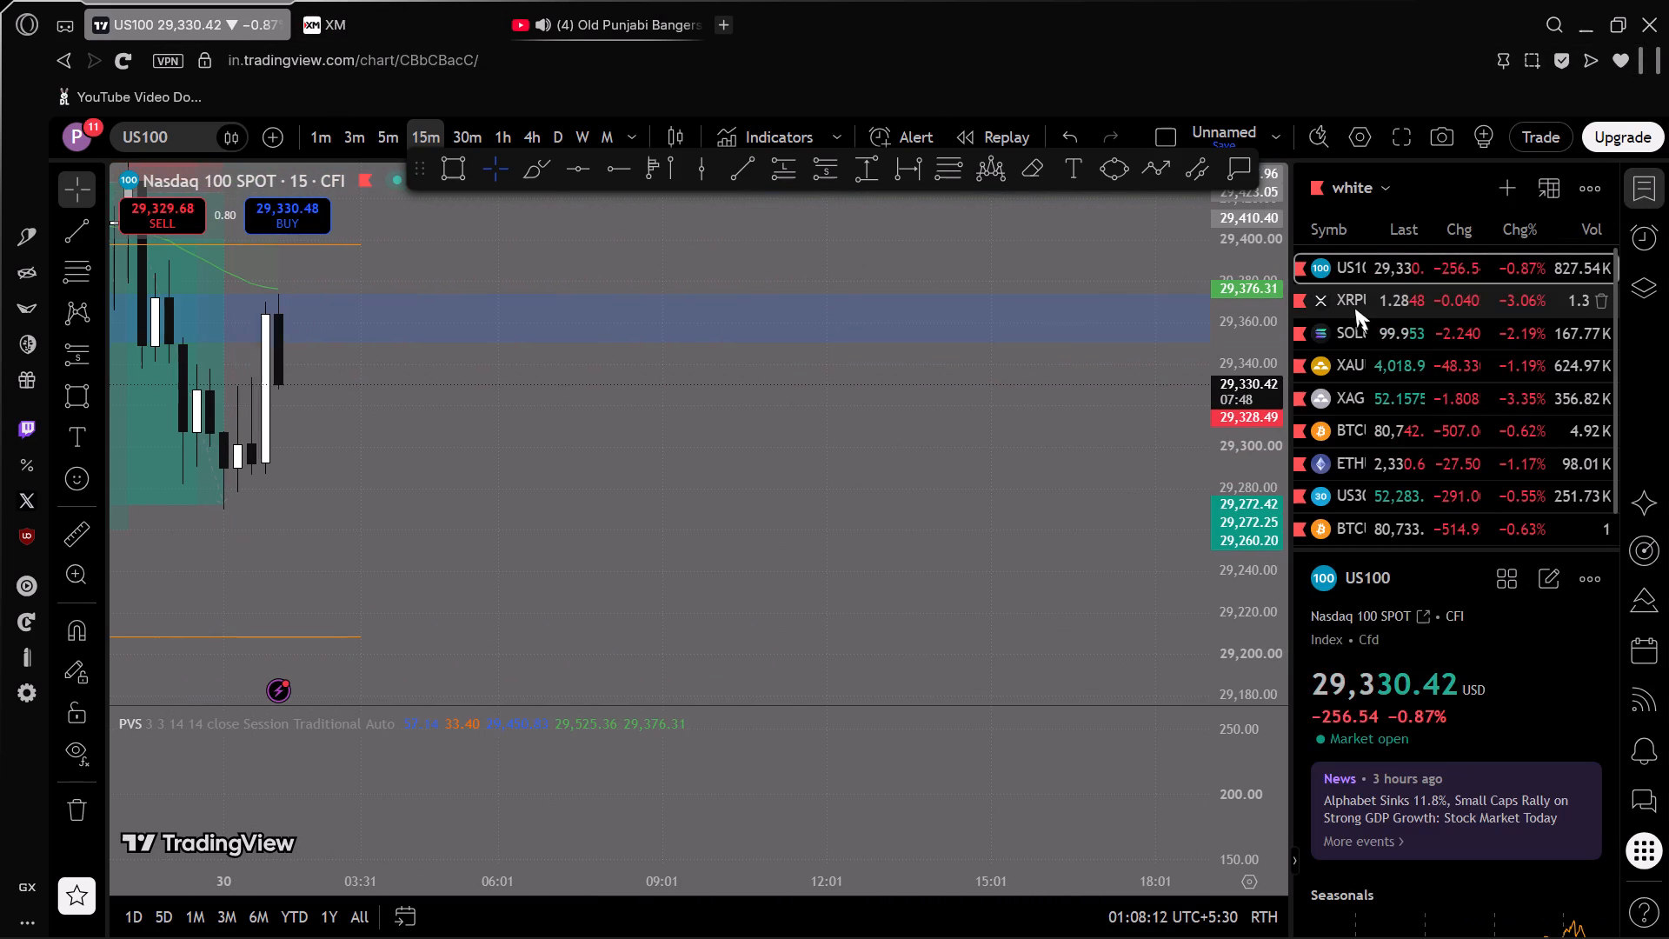
{"action": "scroll", "coordinate": [1043, 494], "scroll_direction": "down", "scroll_amount": 6}
{"action": "scroll", "coordinate": [1225, 469], "scroll_direction": "down", "scroll_amount": 8}
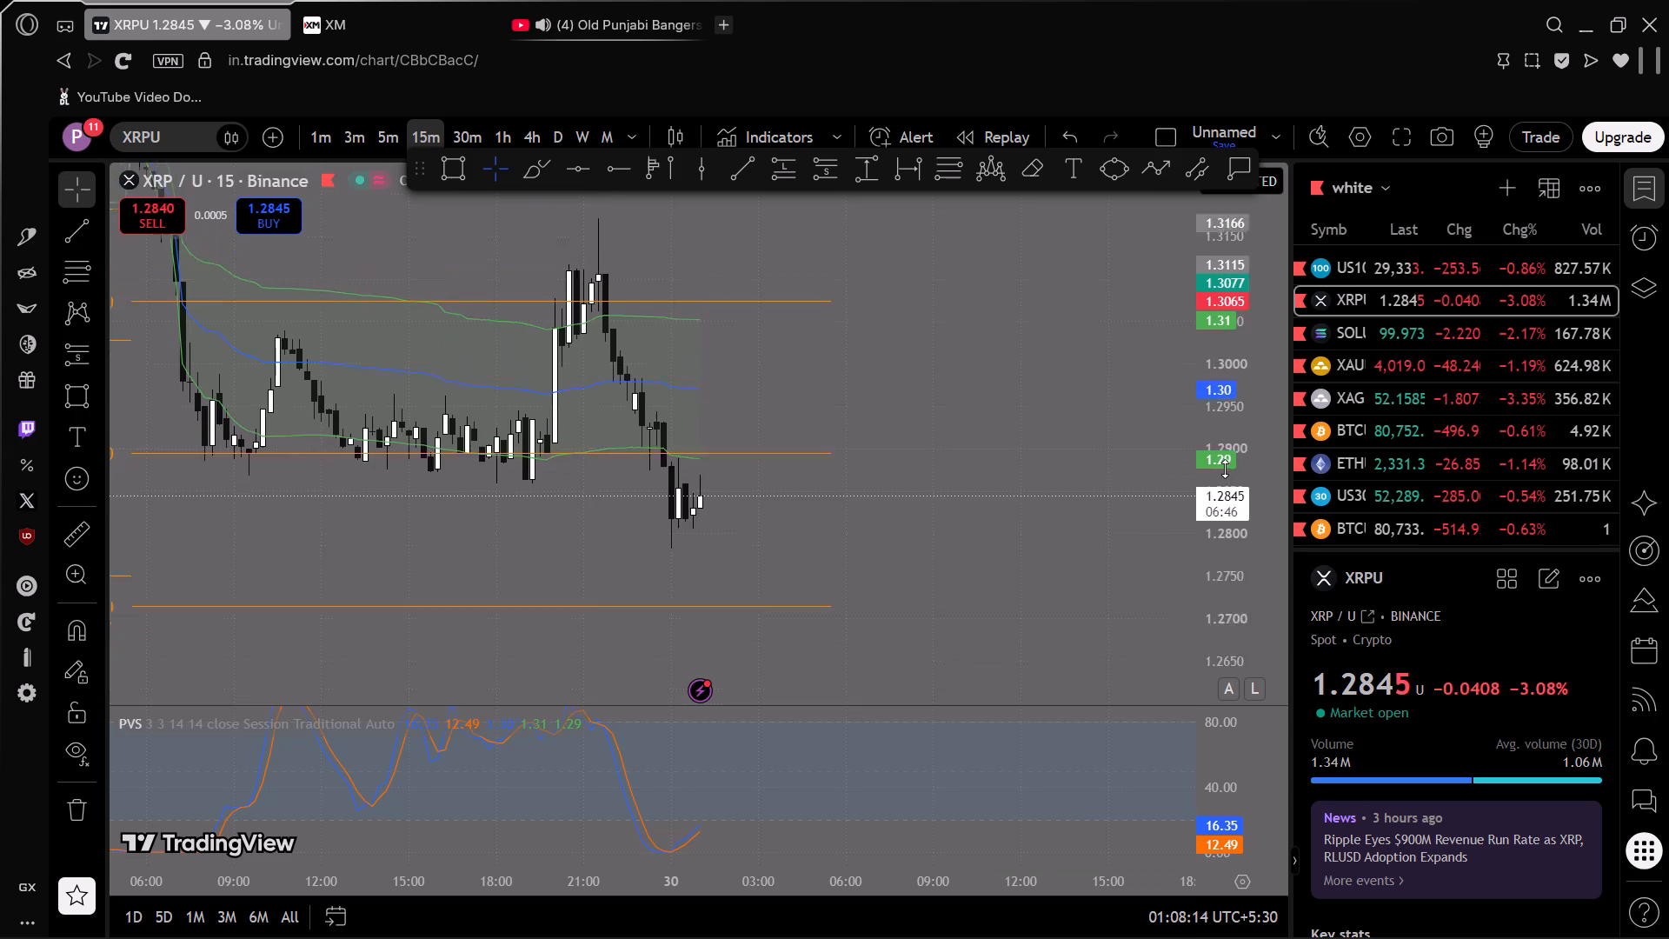
{"action": "scroll", "coordinate": [1225, 469], "scroll_direction": "down", "scroll_amount": 2}
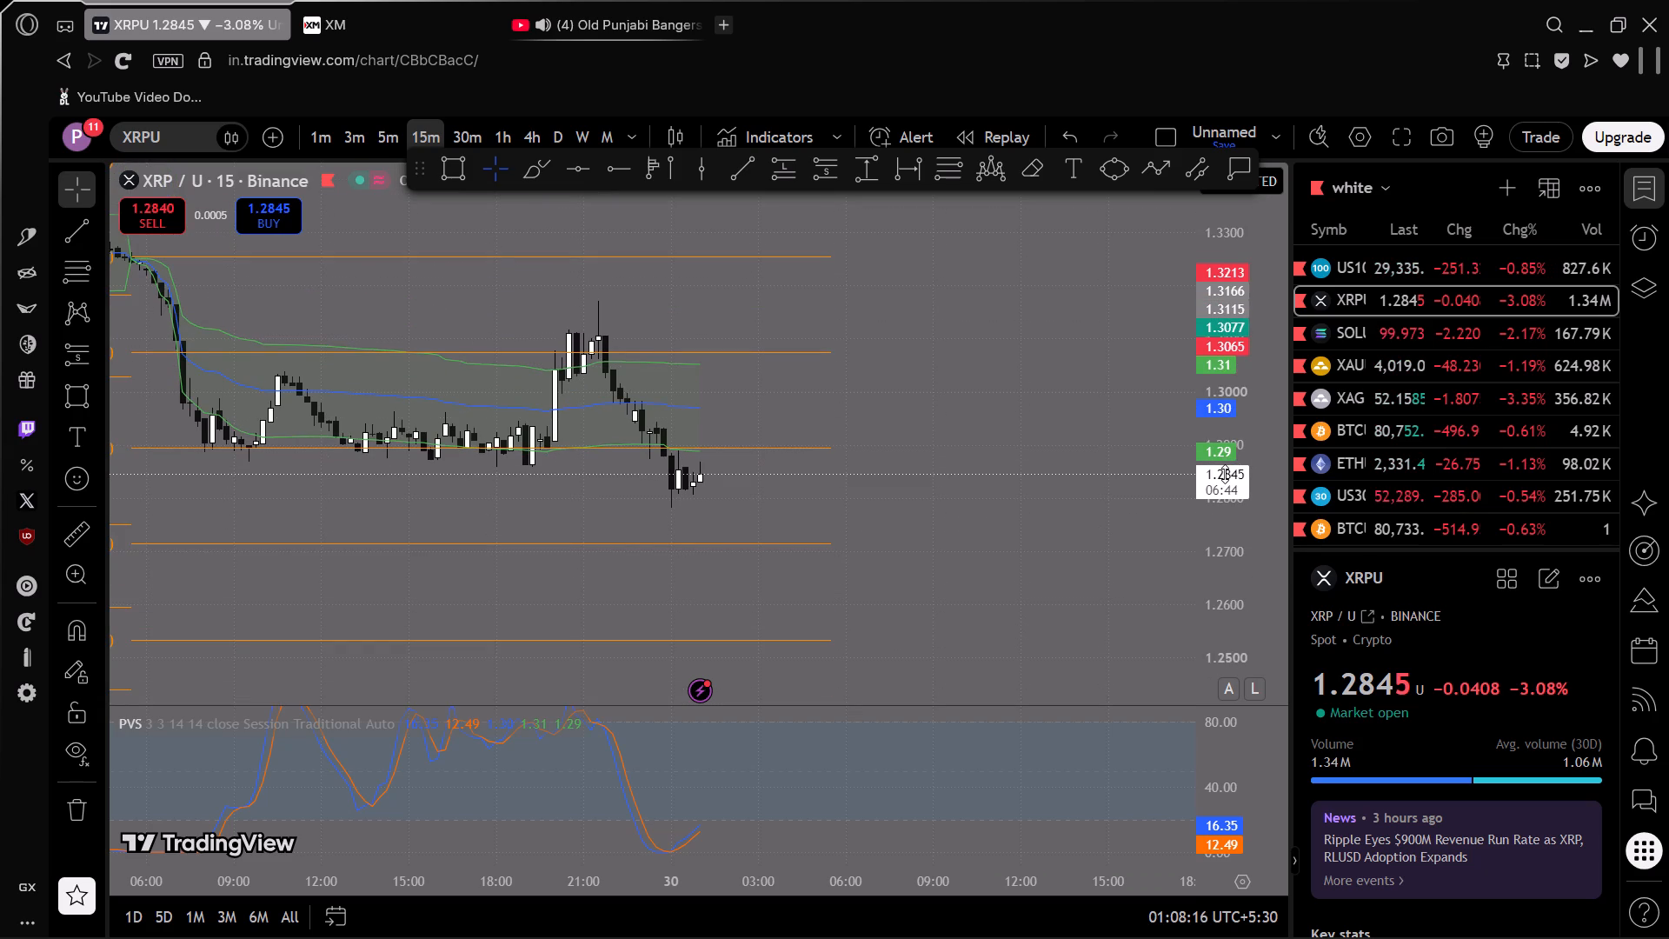
Switch to the YouTube playlist video and skip ahead to the song after Surmedaani, at about 11:20.
{"action": "left_click", "coordinate": [597, 0]}
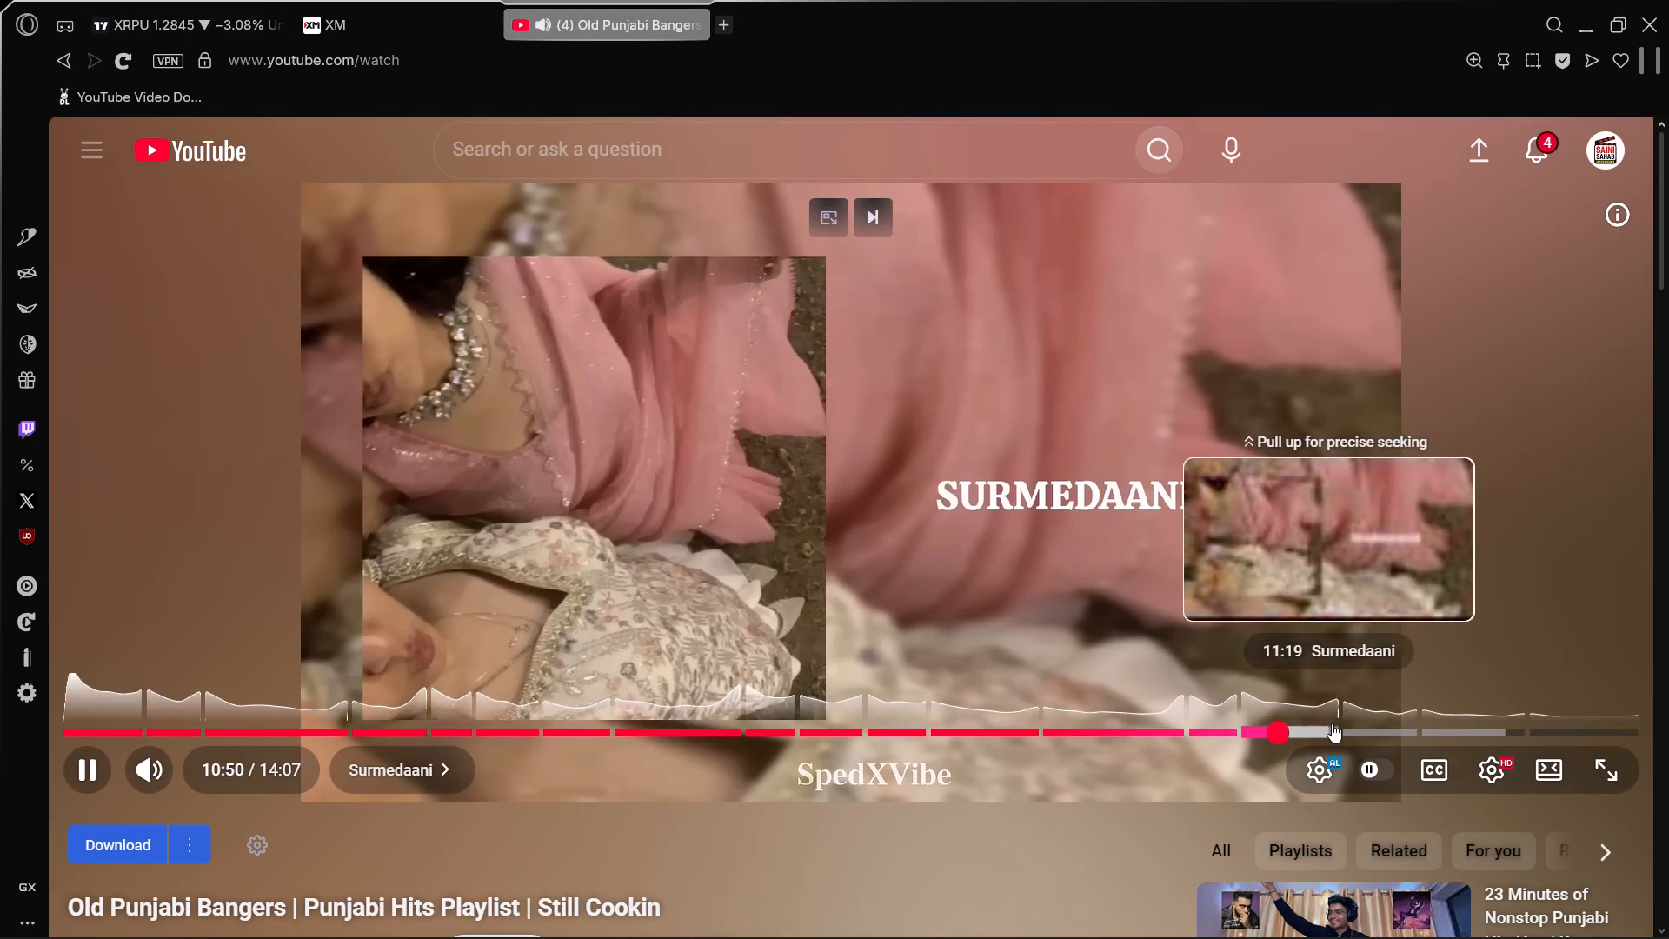
{"action": "left_click", "coordinate": [1338, 726]}
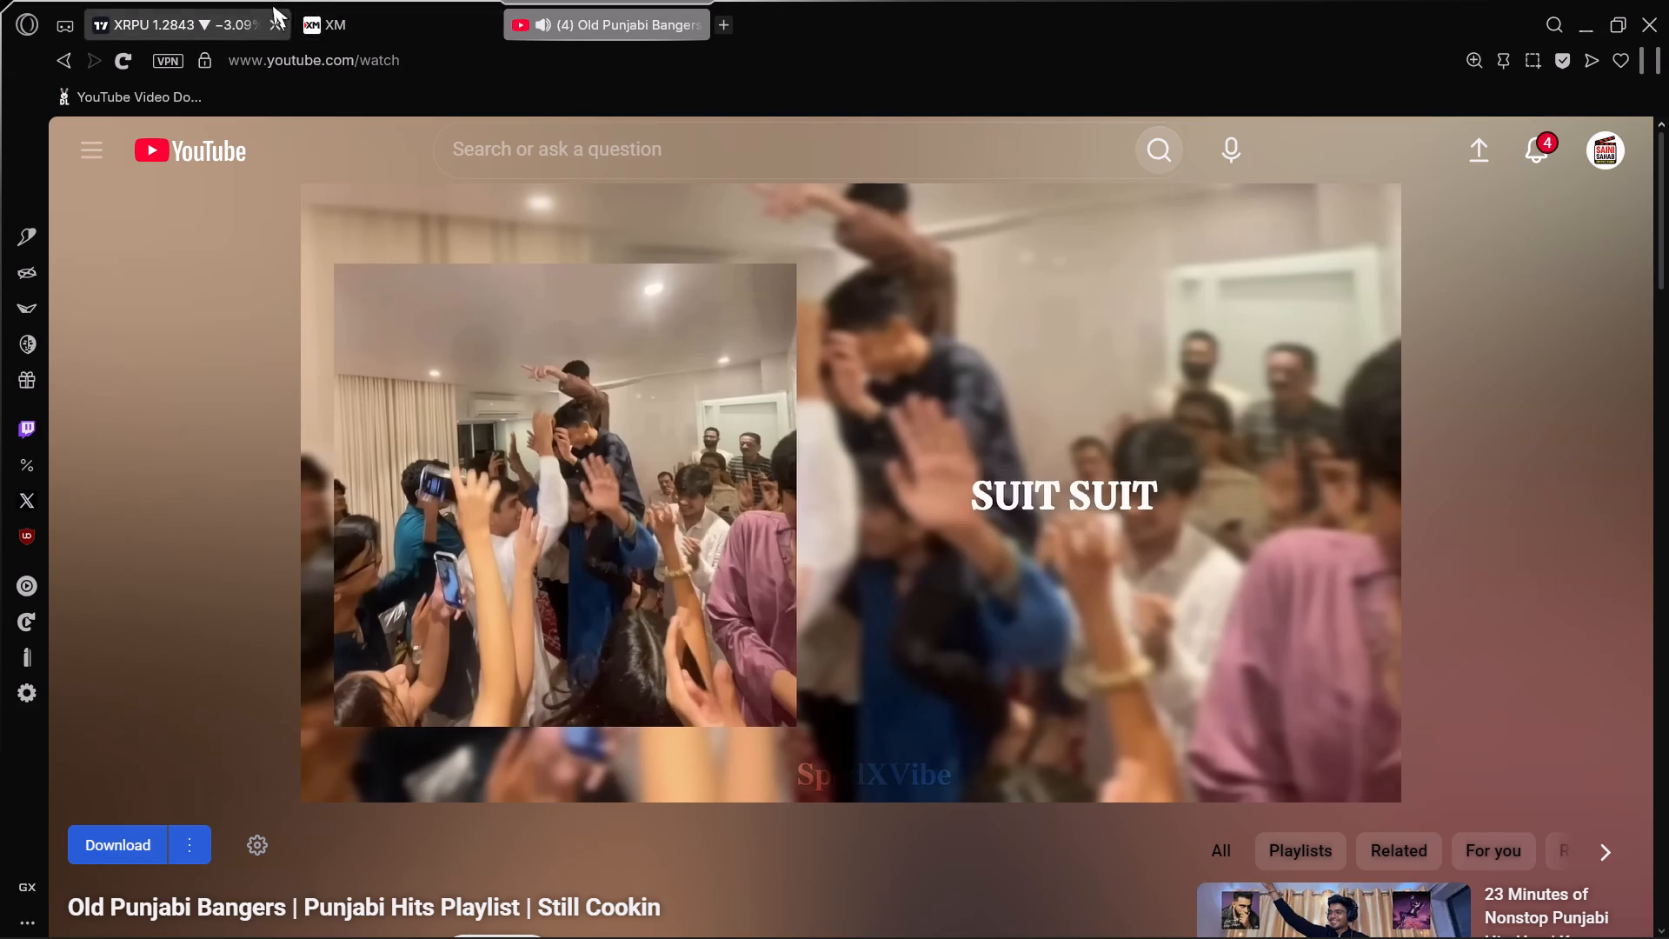
Move the XM browser tab ahead of the TradingView tab and return to the XRPU chart.
{"action": "left_click_drag", "start_coordinate": [362, 8], "coordinate": [177, 6]}
{"action": "left_click", "coordinate": [373, 23]}
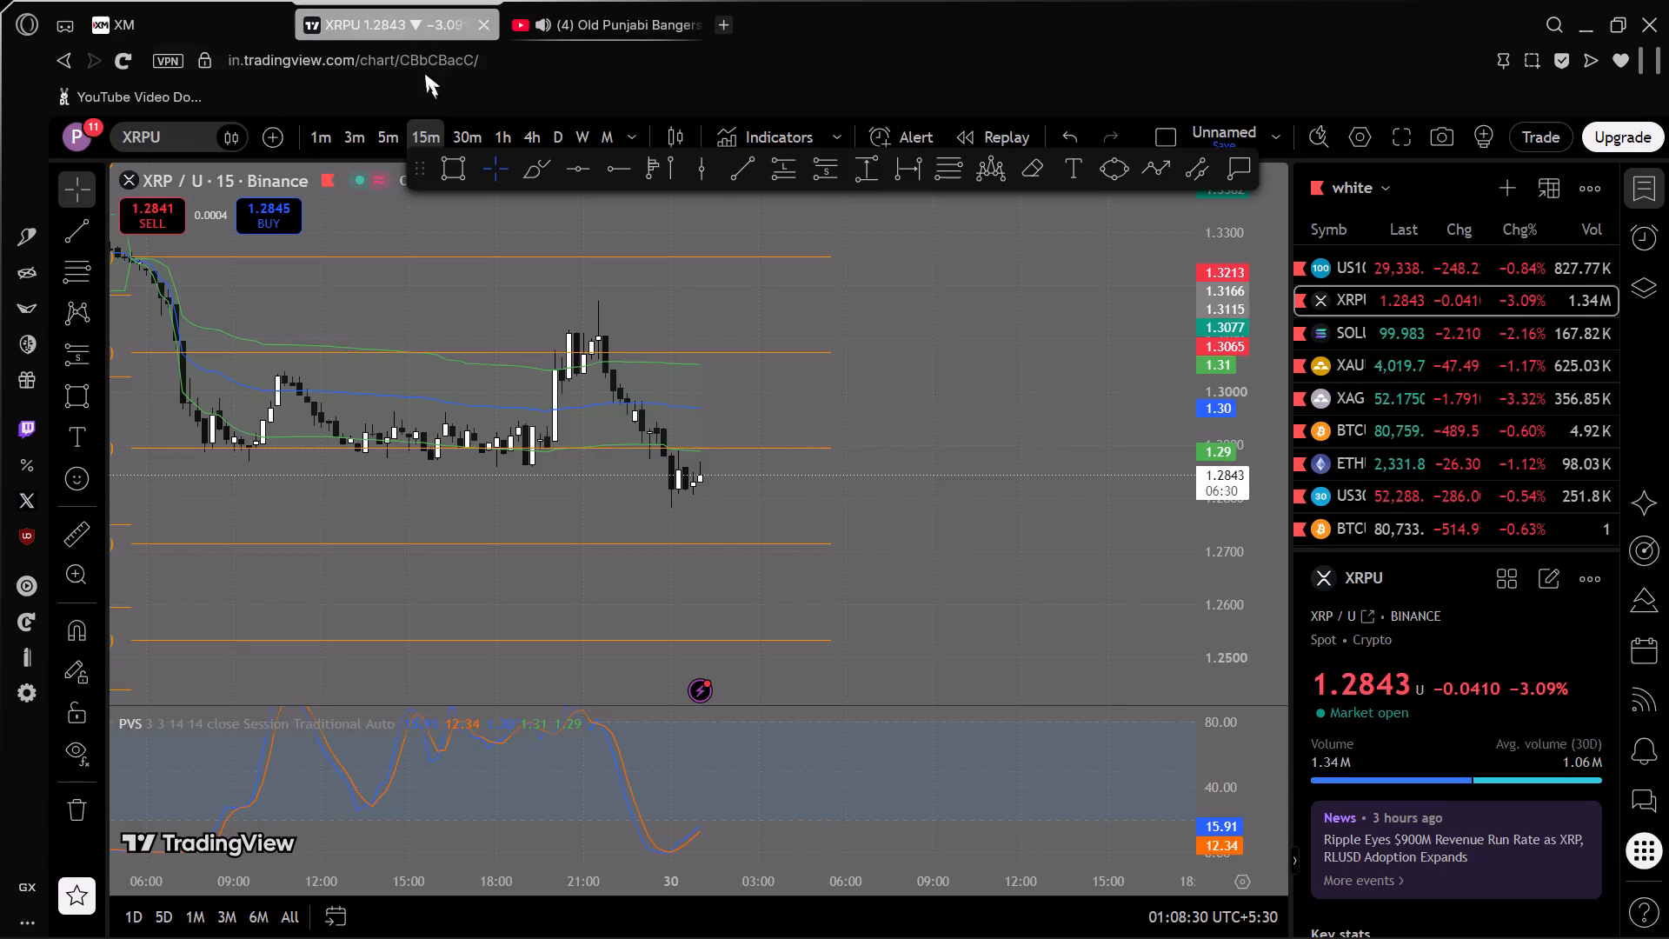
Examine the XRPU 15-minute candles of 29 October against the pivot levels from R1 down to S3.
{"action": "scroll", "coordinate": [815, 405], "scroll_direction": "down", "scroll_amount": 2}
{"action": "left_click_drag", "start_coordinate": [904, 421], "coordinate": [1156, 416]}
{"action": "scroll", "coordinate": [738, 457], "scroll_direction": "up", "scroll_amount": 3}
{"action": "left_click_drag", "start_coordinate": [666, 494], "coordinate": [906, 624]}
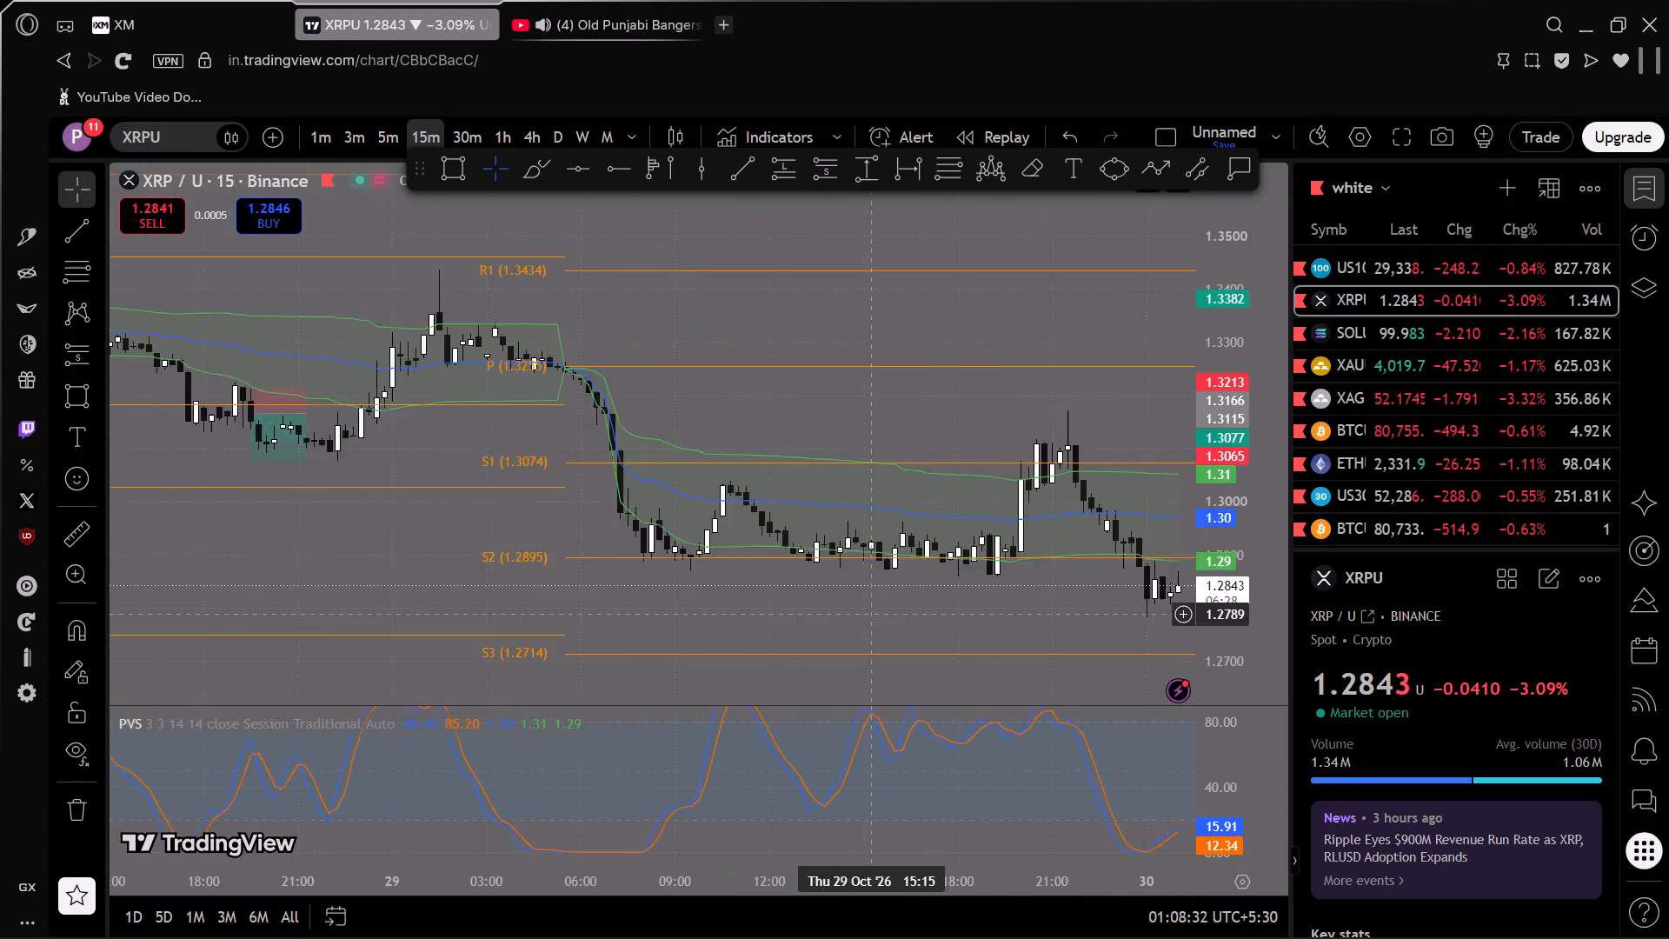
{"action": "left_click_drag", "start_coordinate": [906, 624], "coordinate": [931, 623]}
{"action": "scroll", "coordinate": [1210, 503], "scroll_direction": "up", "scroll_amount": 3}
{"action": "left_click_drag", "start_coordinate": [901, 339], "coordinate": [663, 232]}
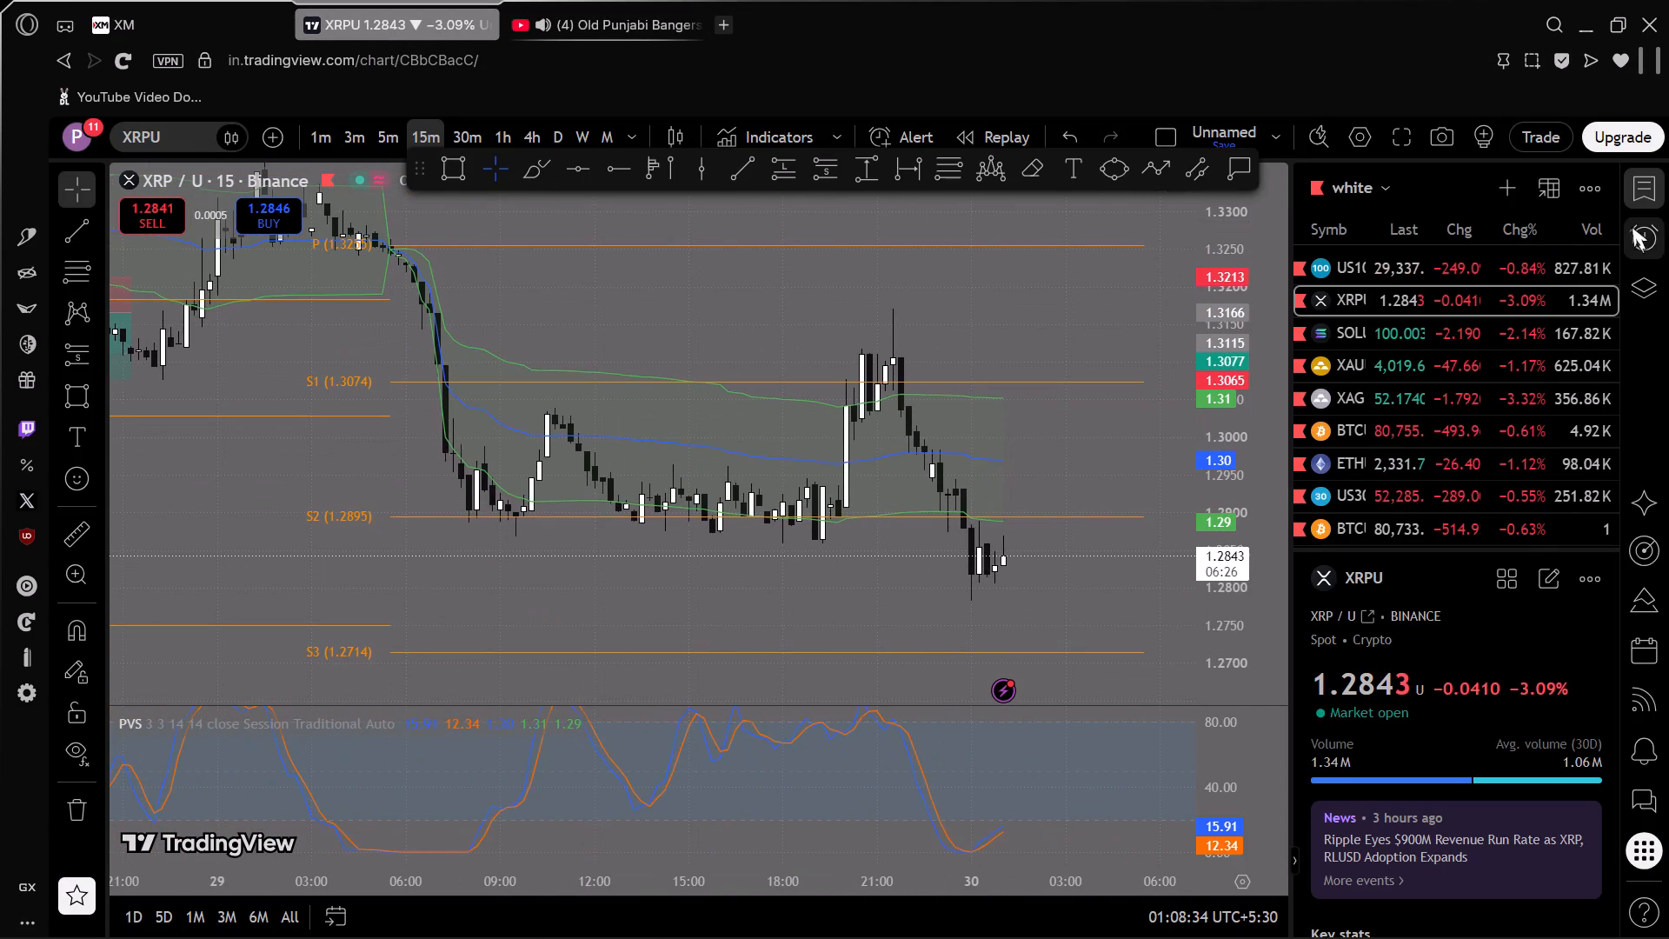
Hide the watchlist to widen the XRPU chart, with the latest candles centred.
{"action": "left_click", "coordinate": [1637, 186]}
{"action": "scroll", "coordinate": [1169, 501], "scroll_direction": "up", "scroll_amount": 3}
{"action": "scroll", "coordinate": [1545, 474], "scroll_direction": "up", "scroll_amount": 3}
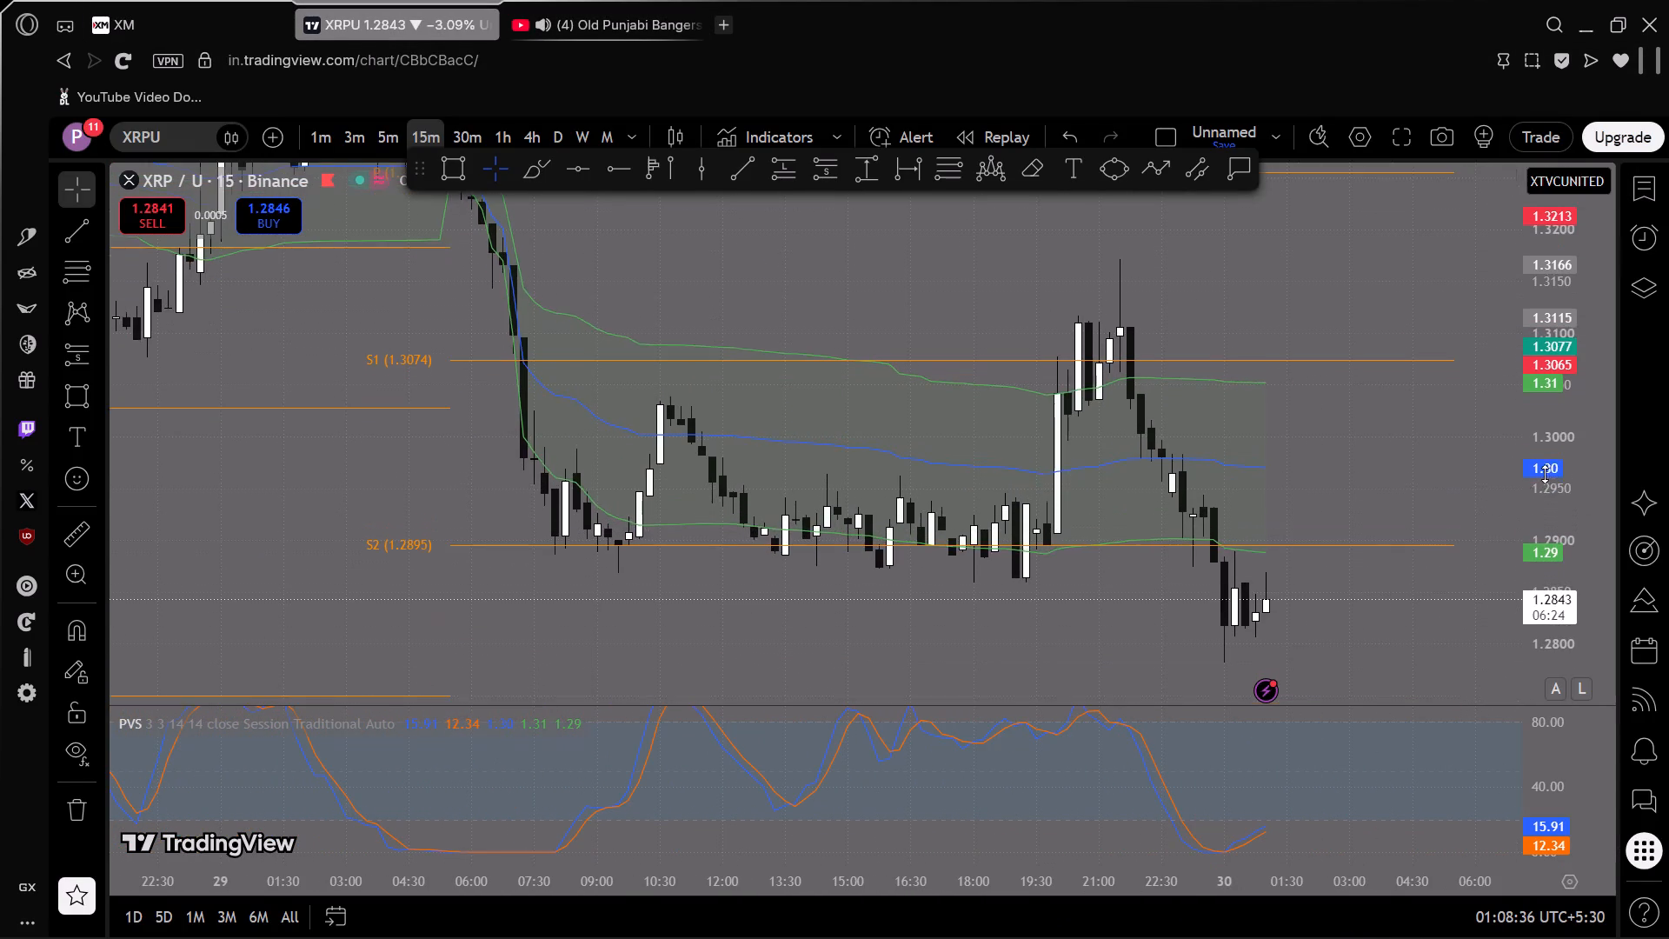
{"action": "left_click_drag", "start_coordinate": [1355, 481], "coordinate": [1034, 469]}
Move the floating drawing toolbar clear of the XRPU symbol title and its price data.
{"action": "left_click_drag", "start_coordinate": [423, 177], "coordinate": [479, 184]}
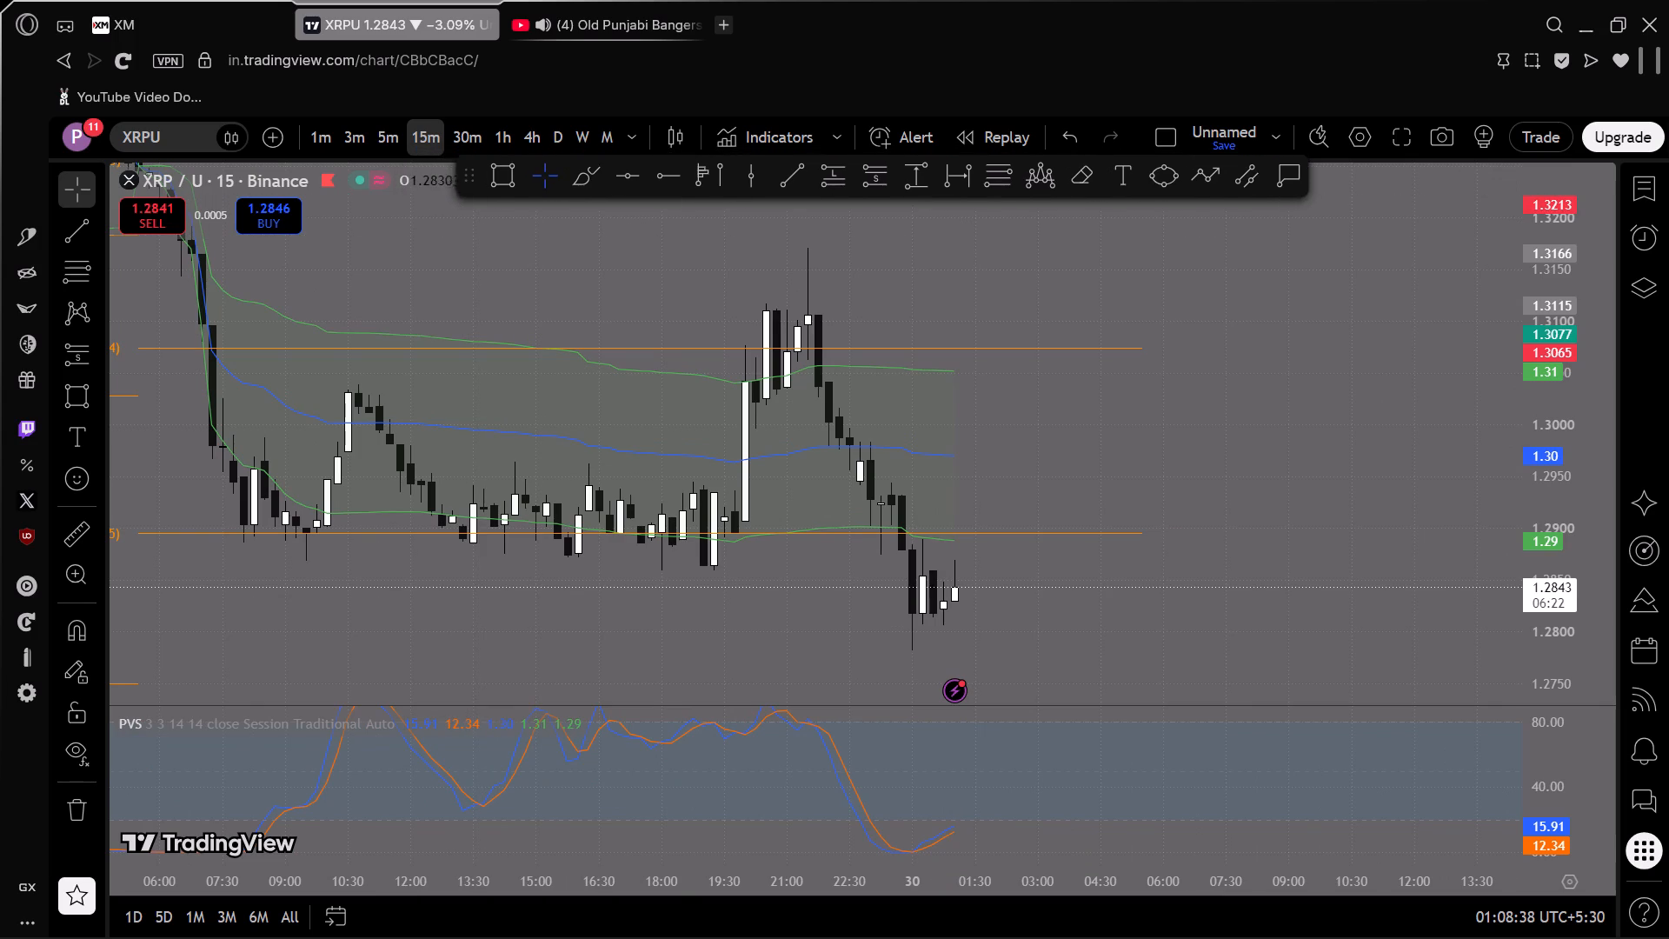
{"action": "left_click_drag", "start_coordinate": [479, 184], "coordinate": [722, 190]}
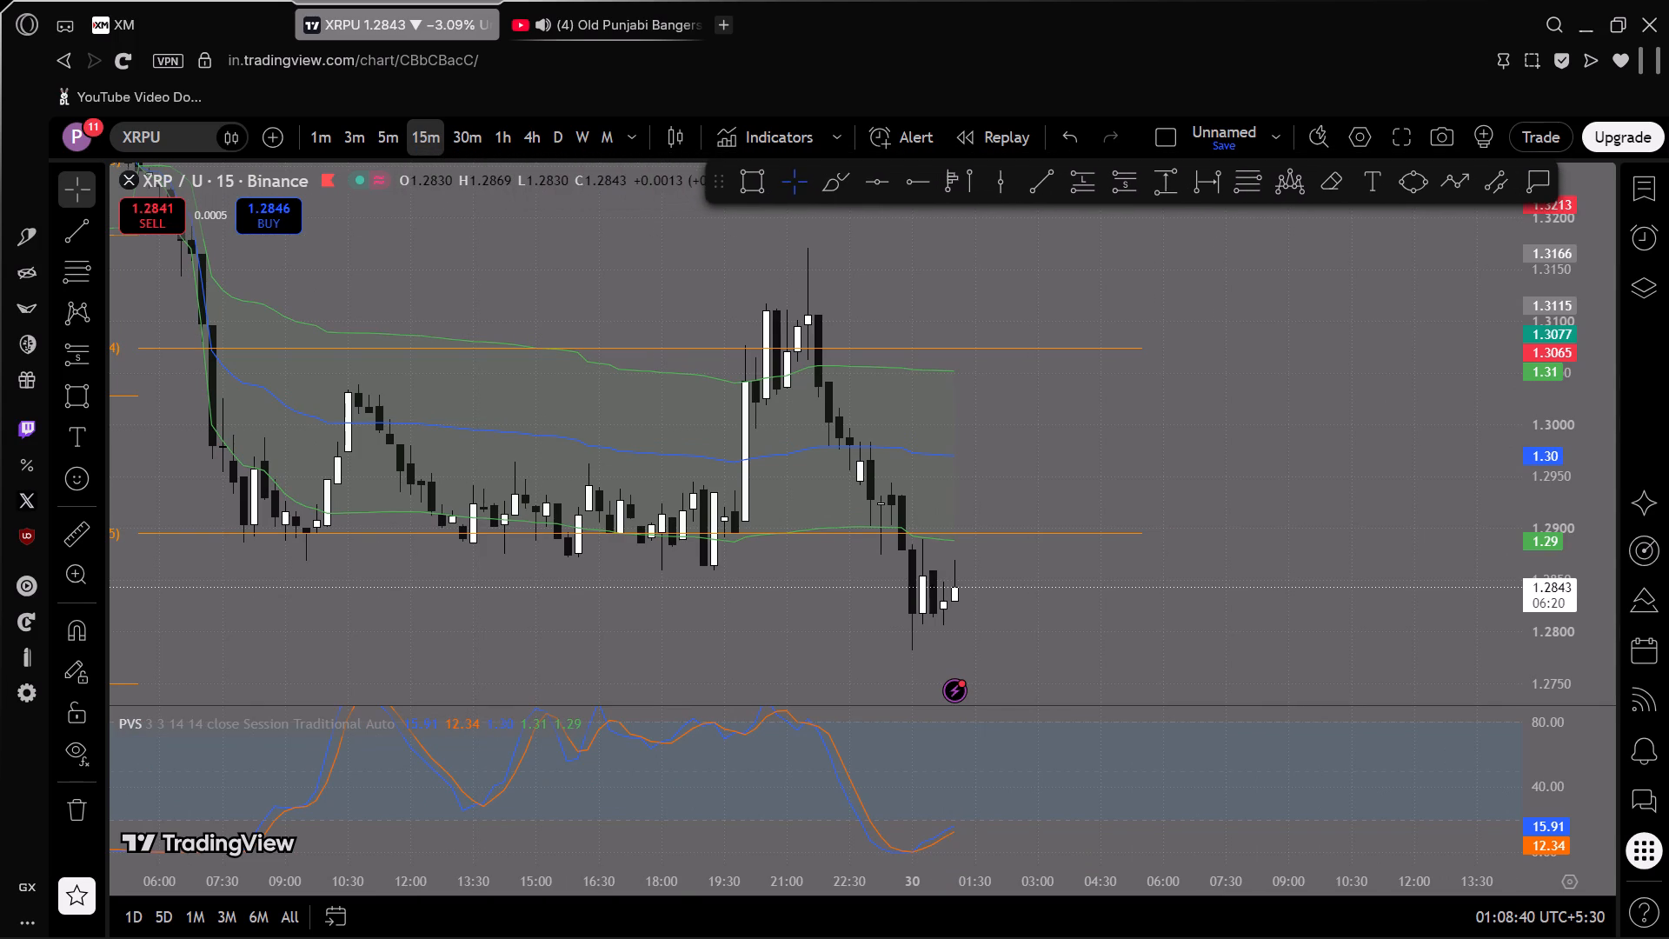
{"action": "left_click_drag", "start_coordinate": [722, 190], "coordinate": [704, 191]}
Switch XRPU to the 5-minute timeframe and examine the 29 October candles between the S1 and S2 levels.
{"action": "left_click_drag", "start_coordinate": [898, 307], "coordinate": [1013, 343]}
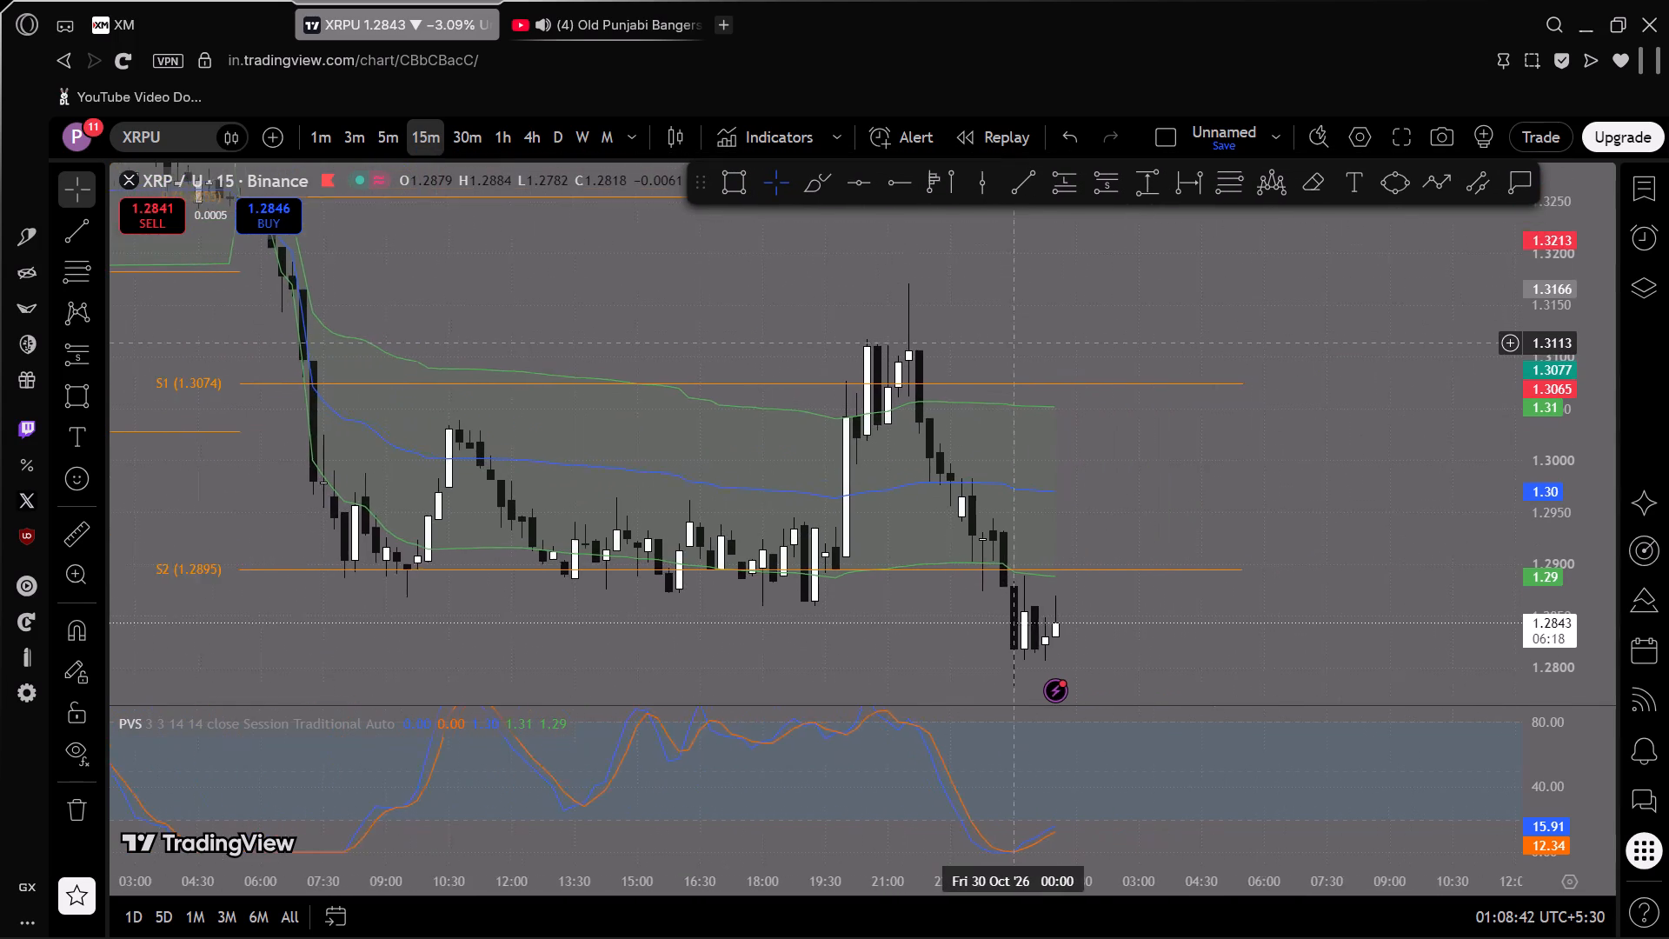
{"action": "left_click_drag", "start_coordinate": [1013, 343], "coordinate": [959, 340]}
{"action": "left_click_drag", "start_coordinate": [595, 325], "coordinate": [945, 270]}
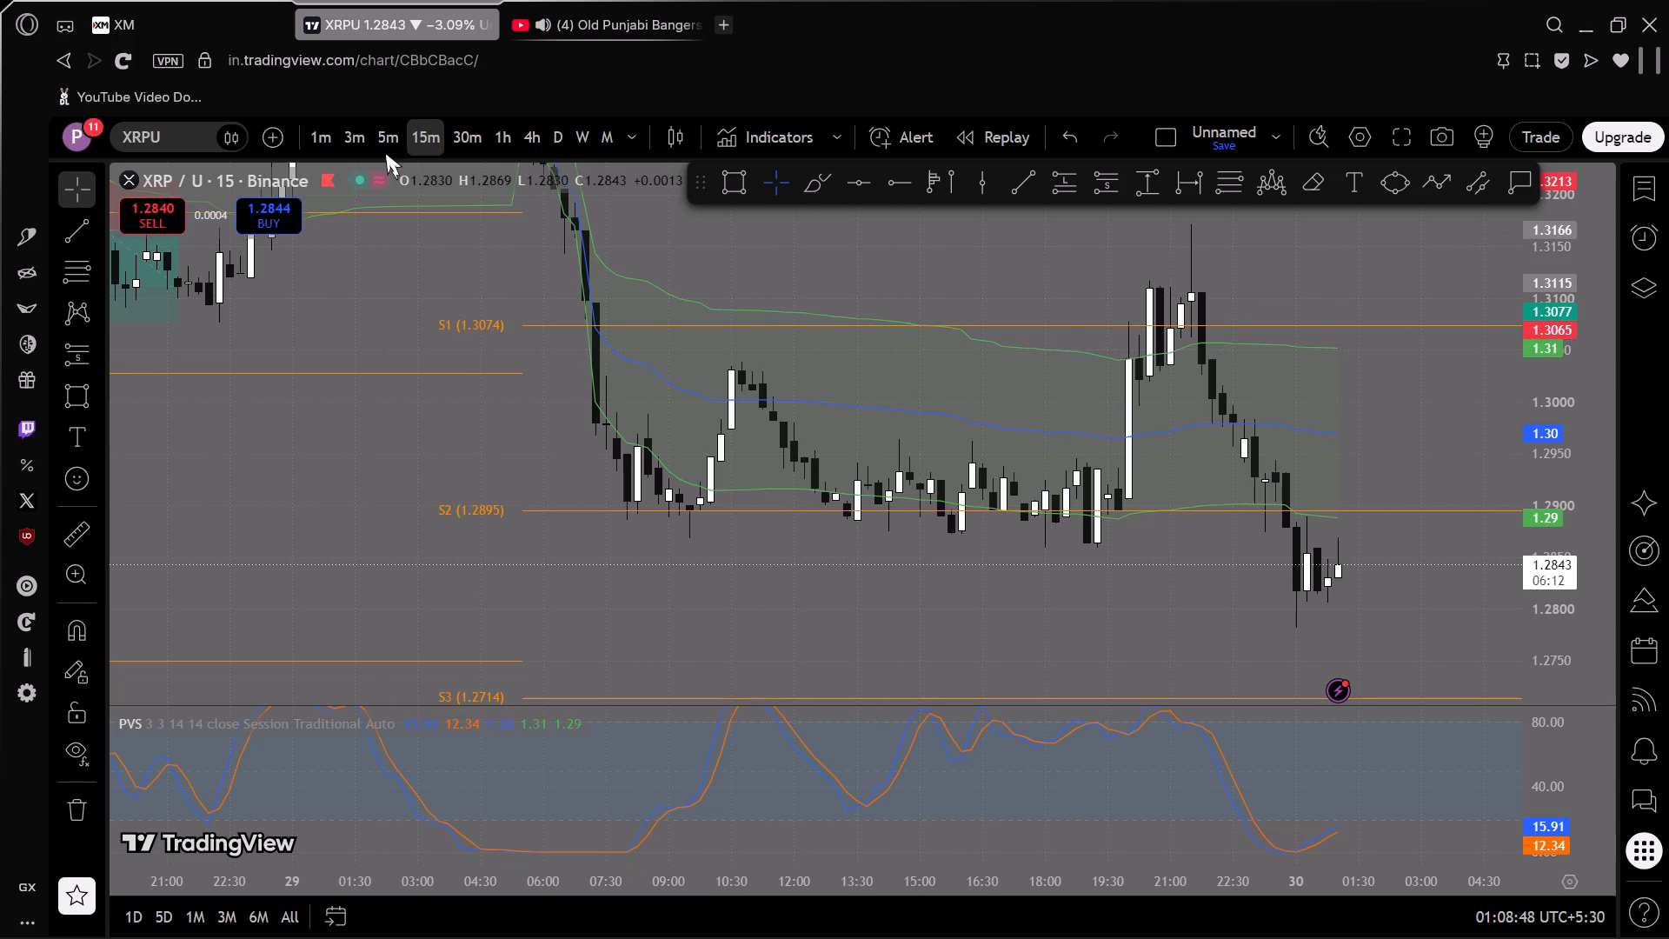
{"action": "left_click", "coordinate": [389, 126]}
{"action": "scroll", "coordinate": [895, 362], "scroll_direction": "down", "scroll_amount": 2}
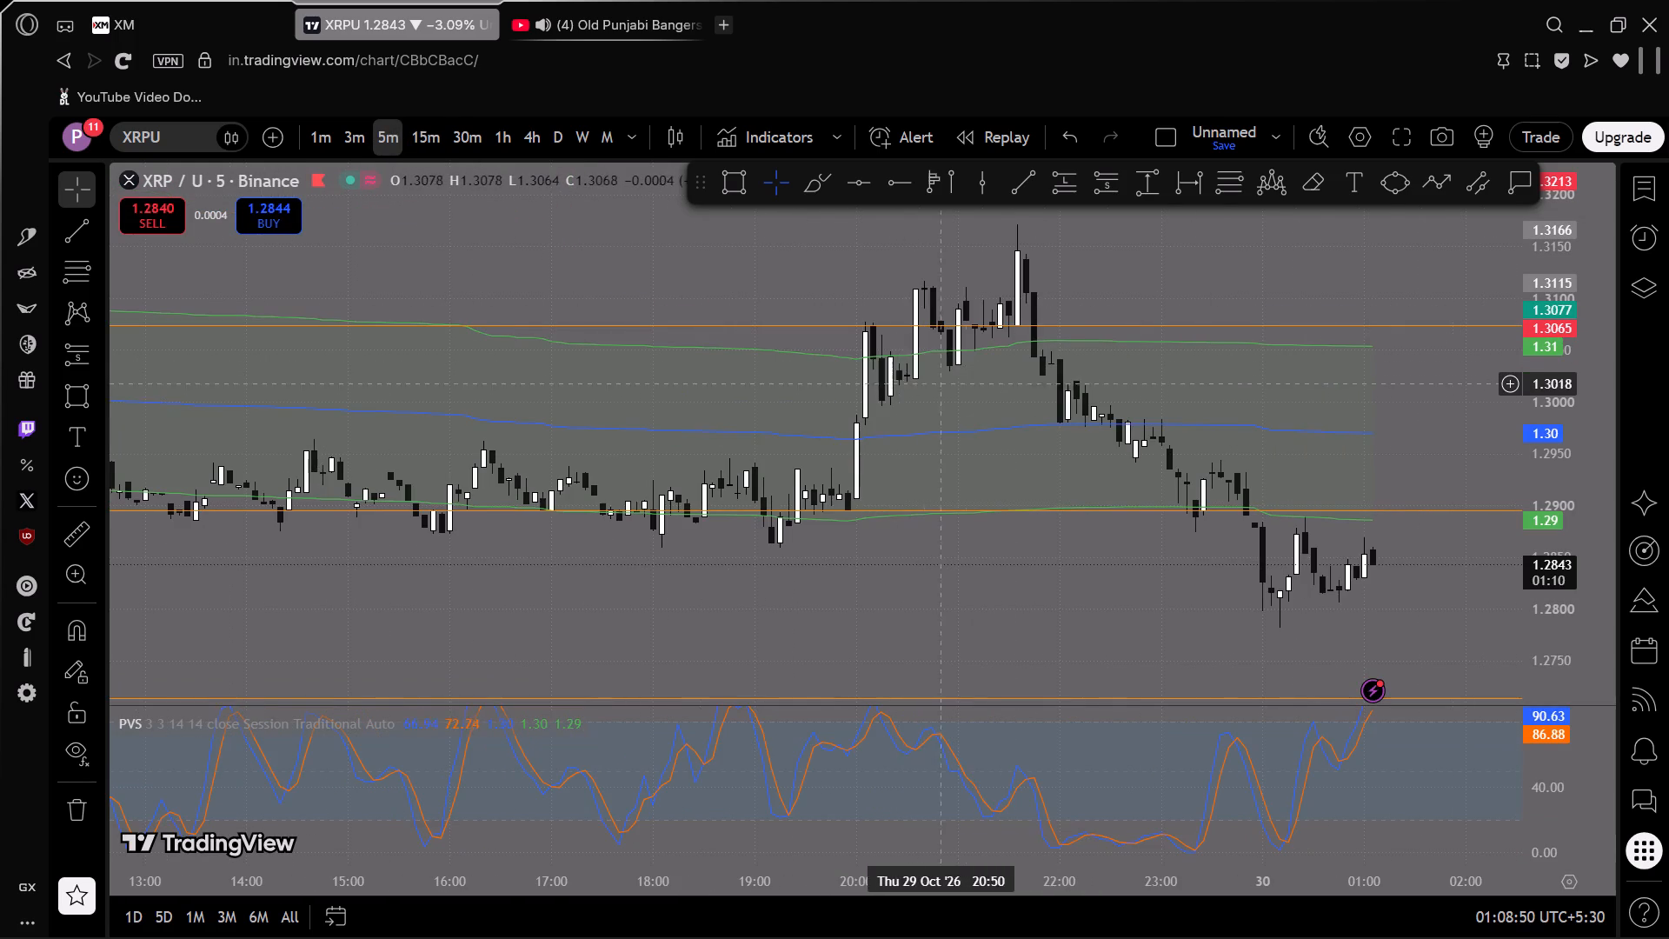
{"action": "left_click_drag", "start_coordinate": [549, 345], "coordinate": [957, 325]}
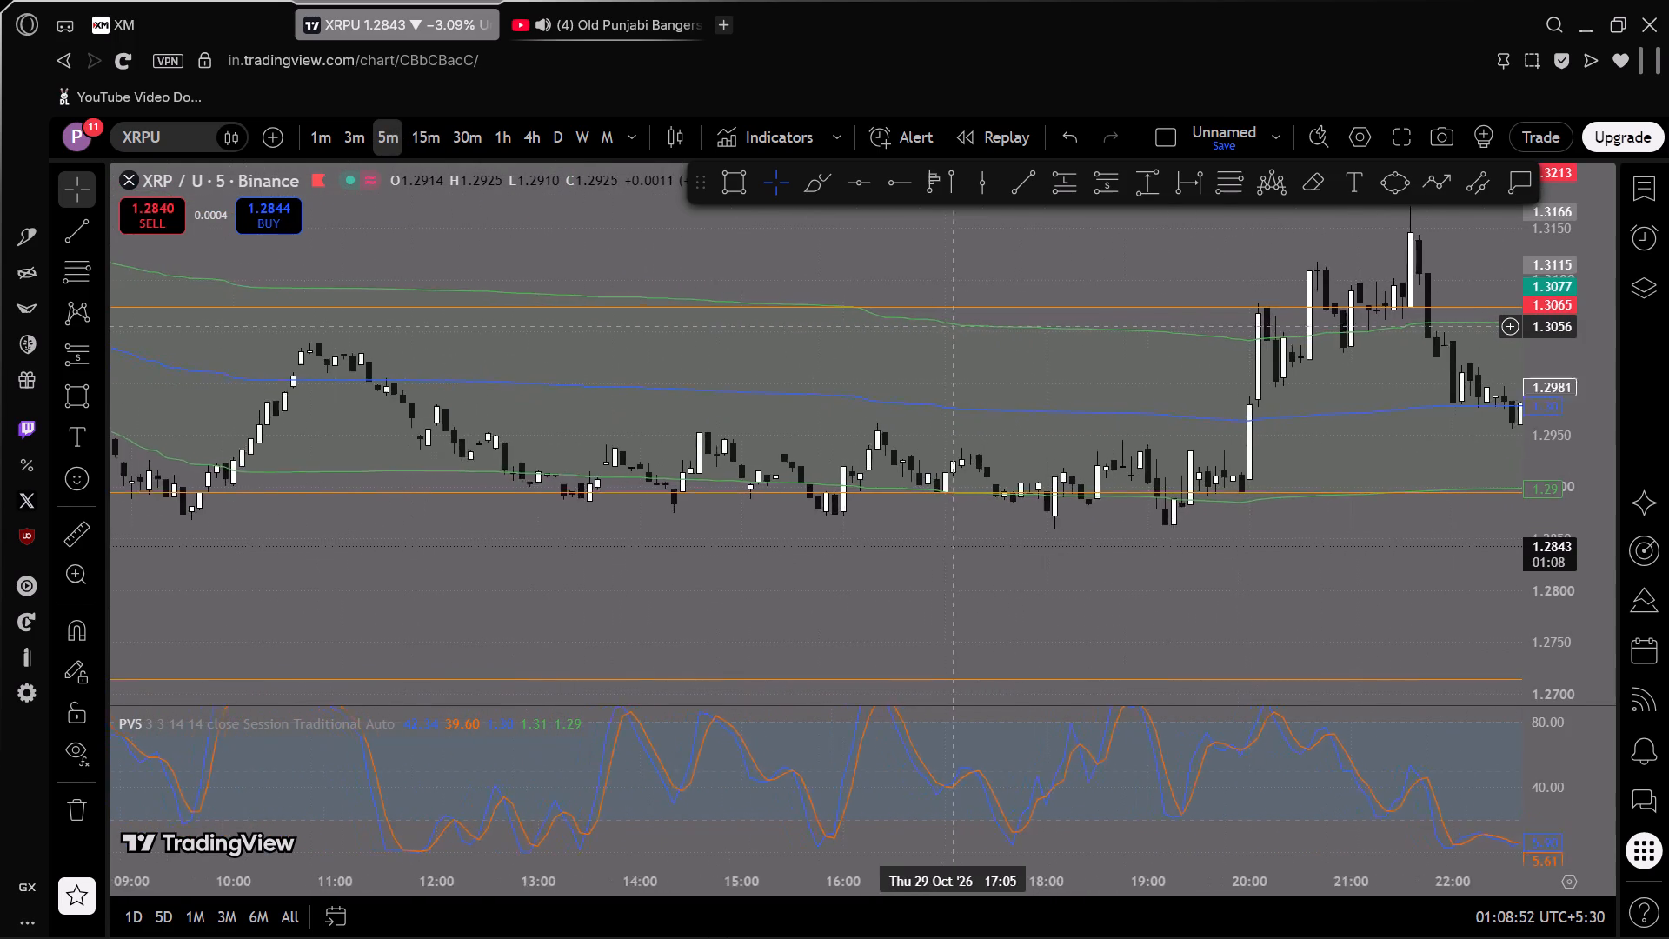
{"action": "left_click_drag", "start_coordinate": [957, 325], "coordinate": [874, 339]}
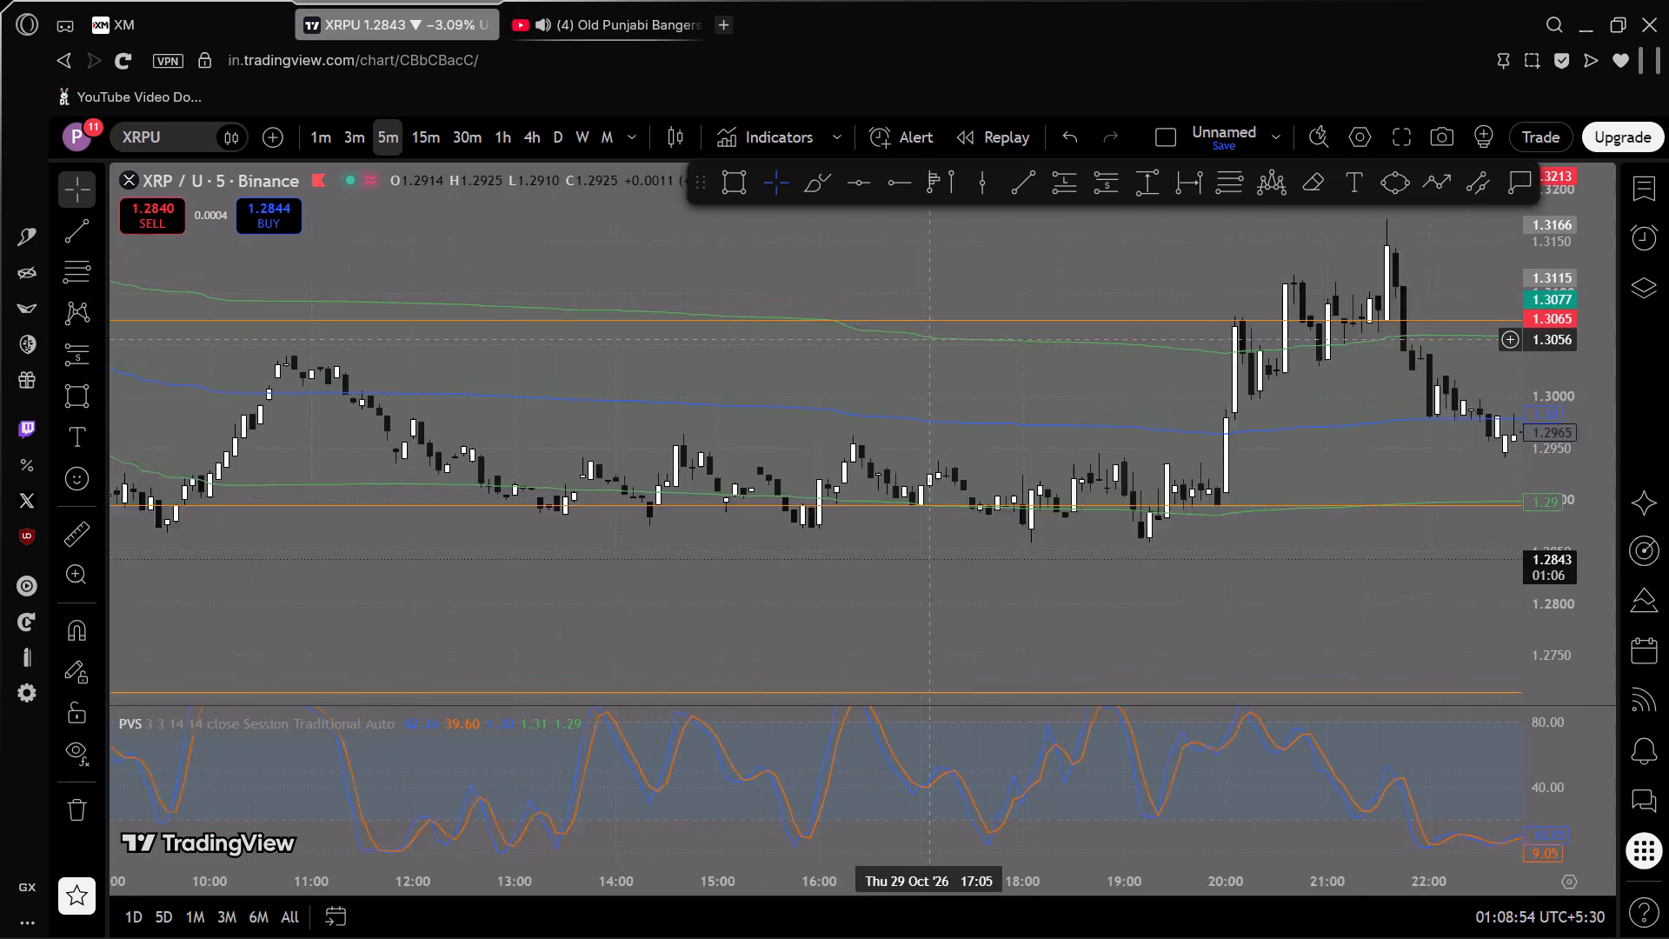
{"action": "left_click_drag", "start_coordinate": [874, 339], "coordinate": [645, 302]}
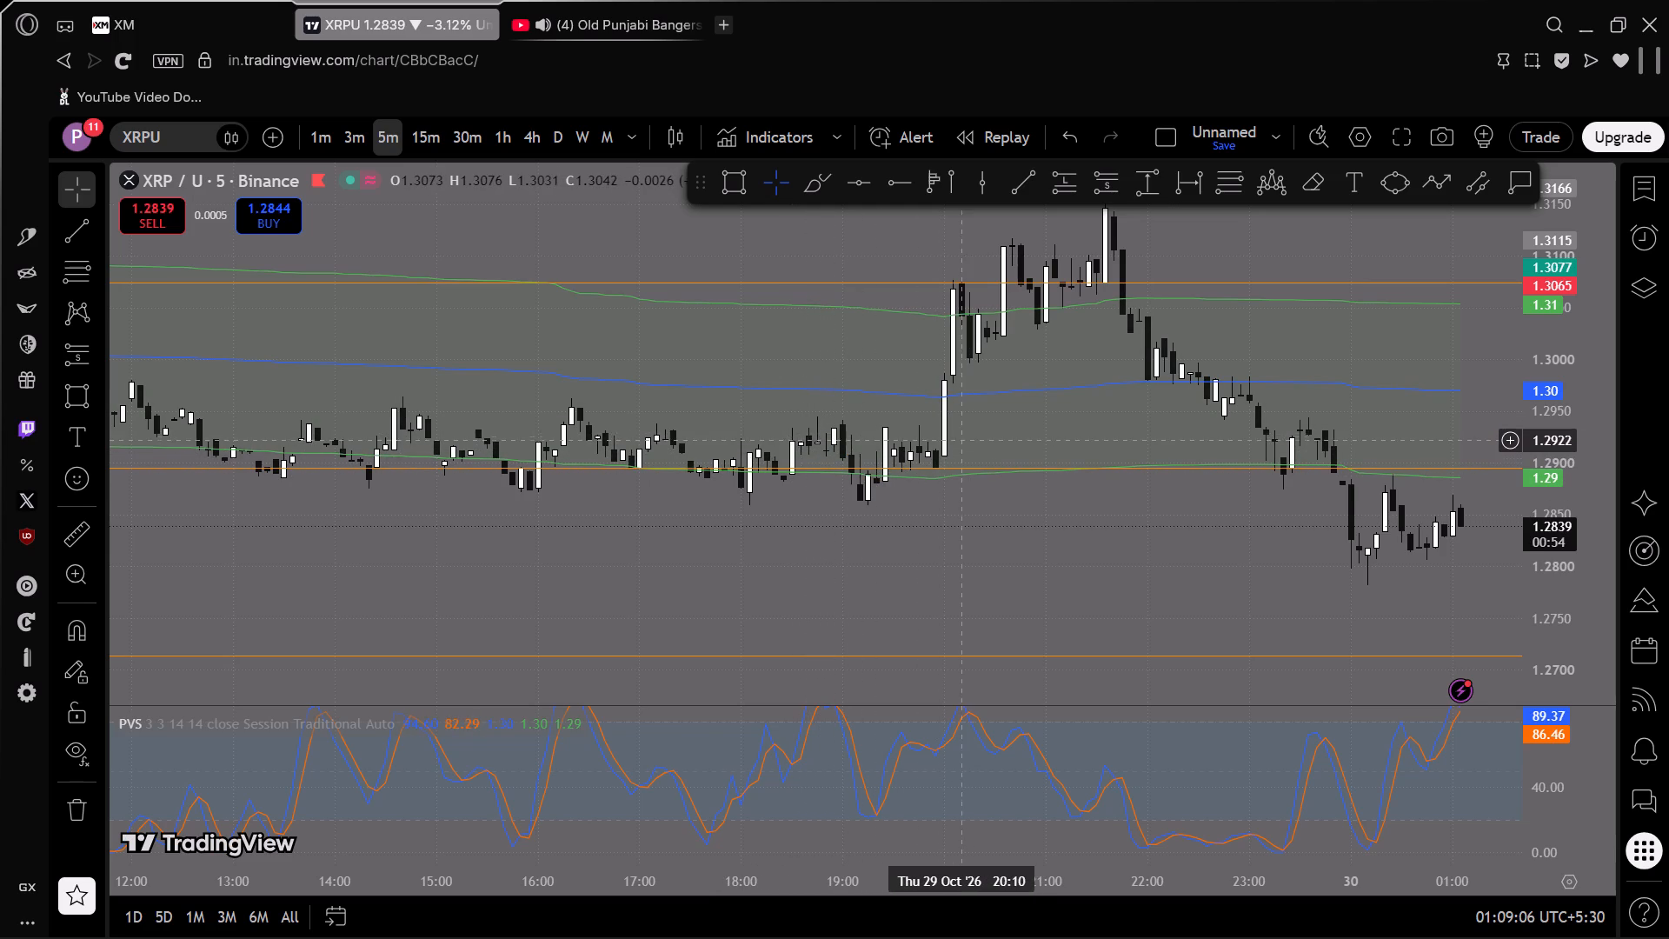
{"action": "left_click_drag", "start_coordinate": [1016, 408], "coordinate": [908, 469]}
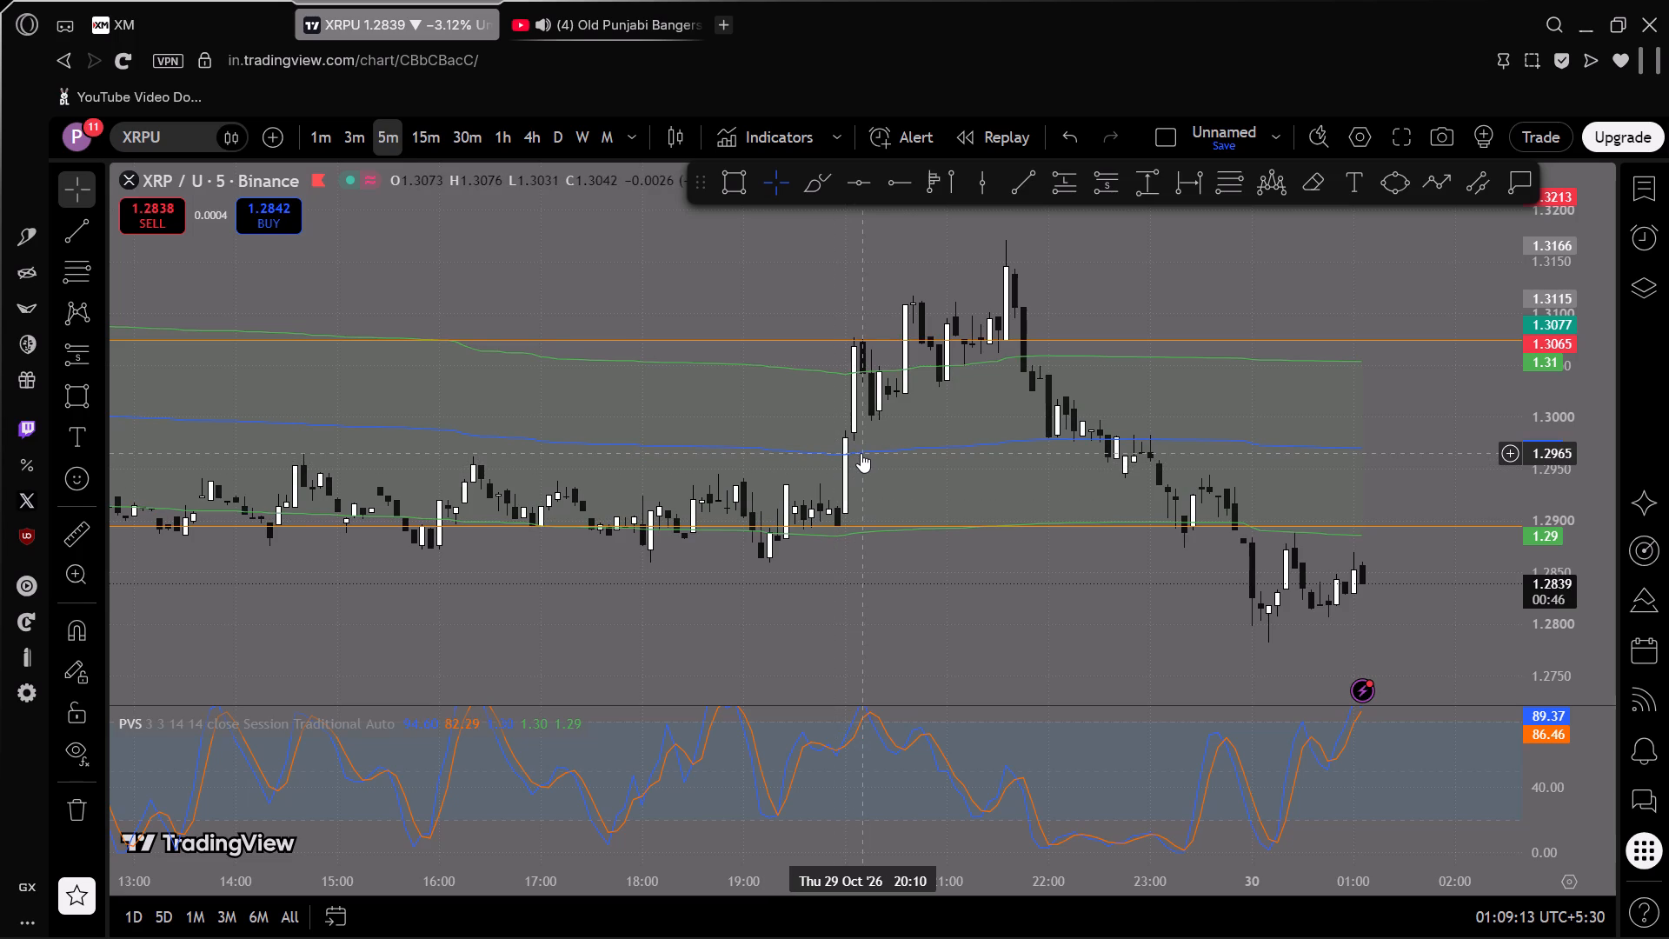
{"action": "scroll", "coordinate": [845, 465], "scroll_direction": "down", "scroll_amount": 10}
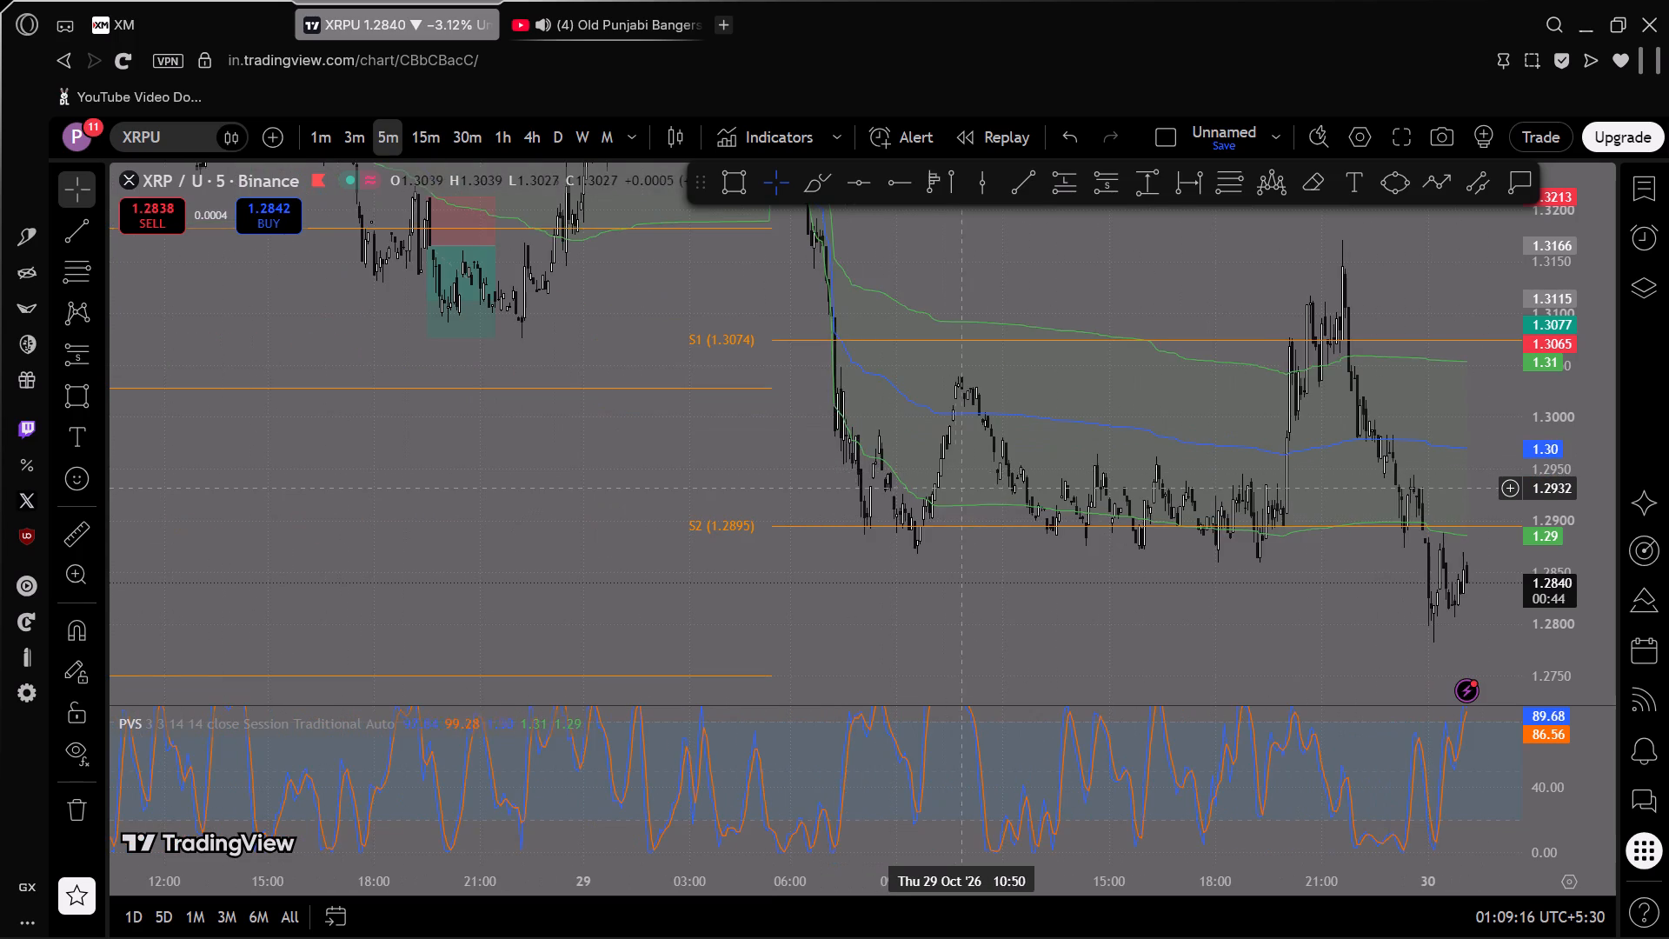
{"action": "scroll", "coordinate": [1016, 493], "scroll_direction": "up", "scroll_amount": 10}
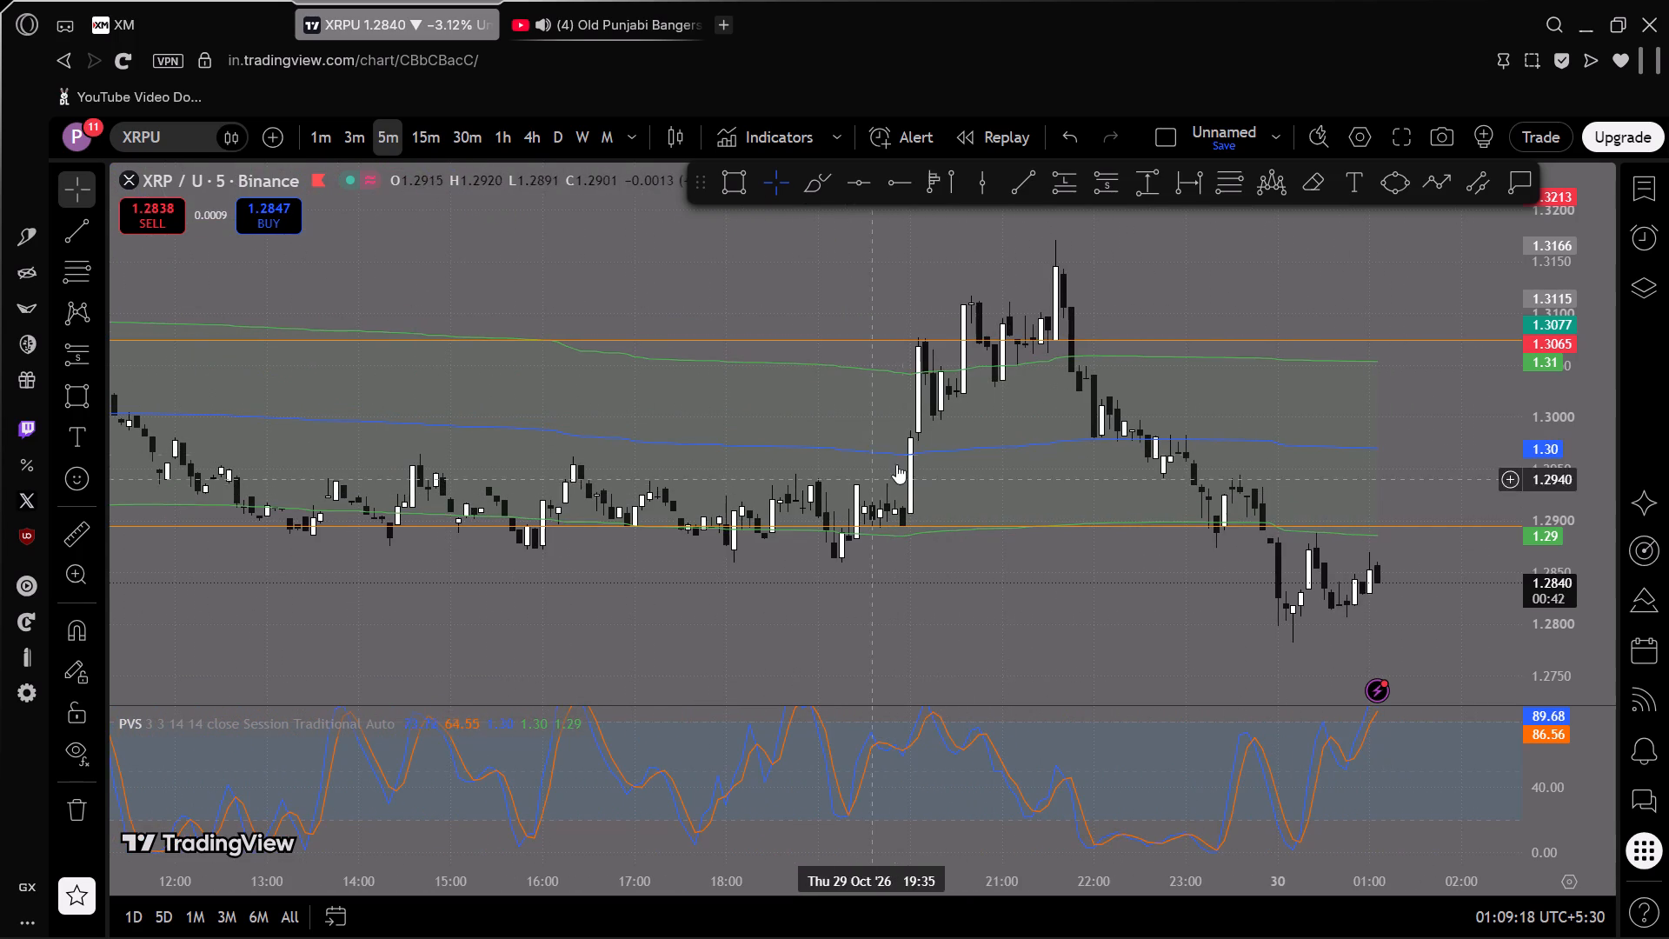
Draw a long position on XRPU from 29 October 19:40 with entry 1.2979, stop 1.2907 and target 1.3123.
{"action": "left_click", "coordinate": [1059, 184]}
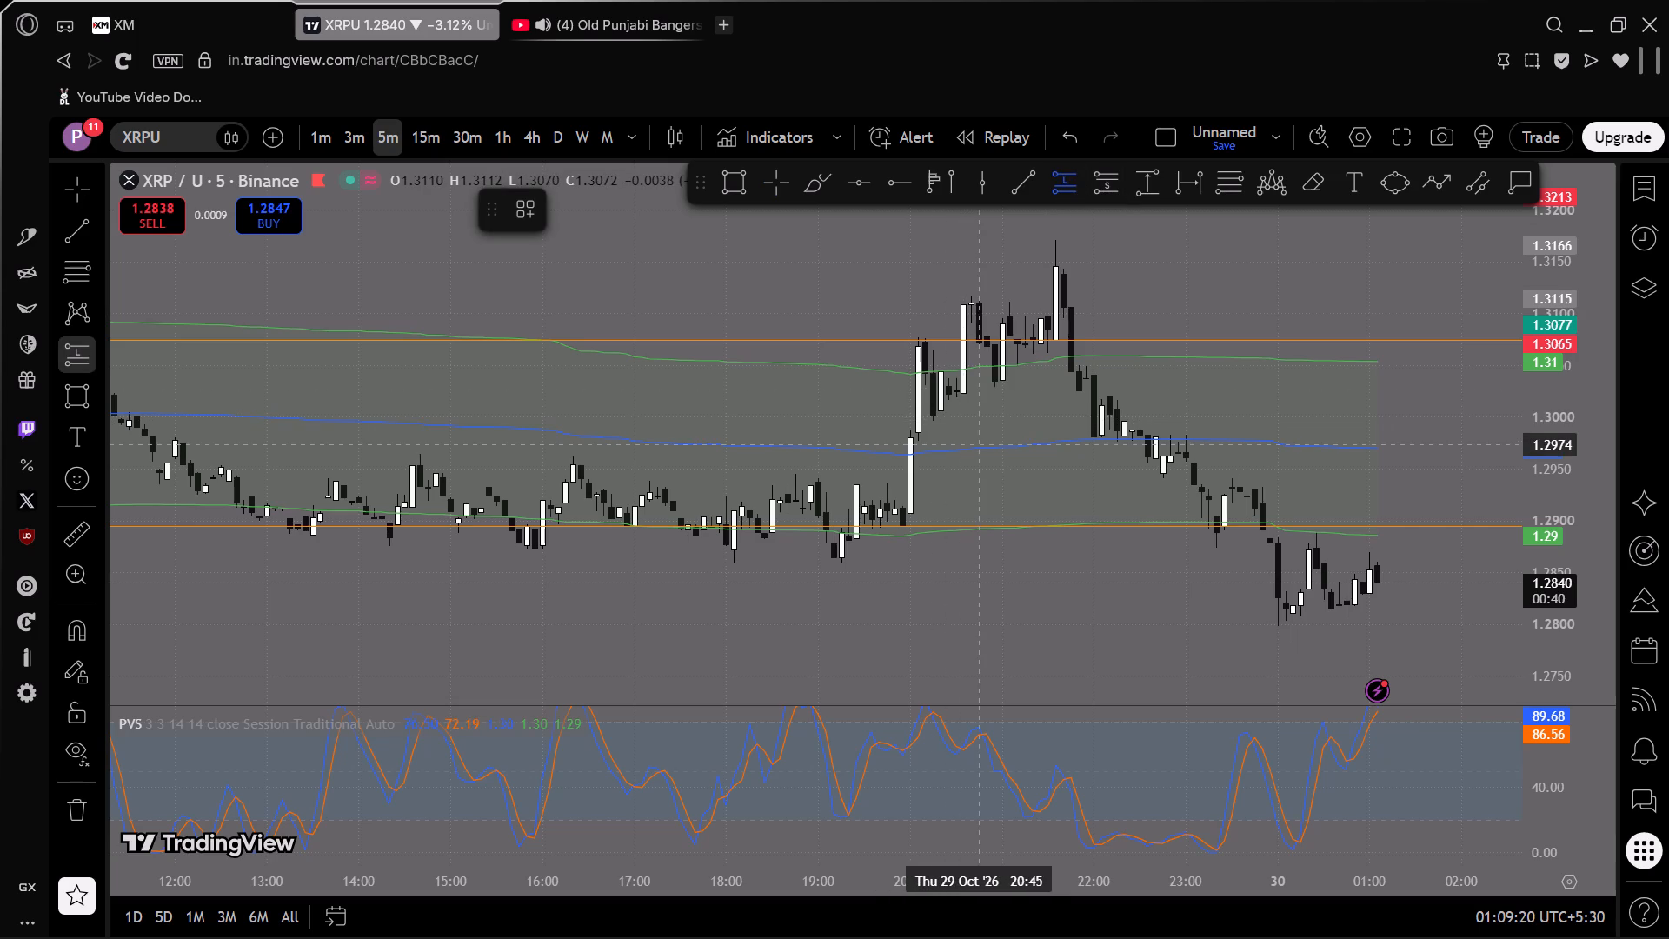
{"action": "left_click", "coordinate": [974, 439]}
{"action": "left_click_drag", "start_coordinate": [972, 442], "coordinate": [842, 452]}
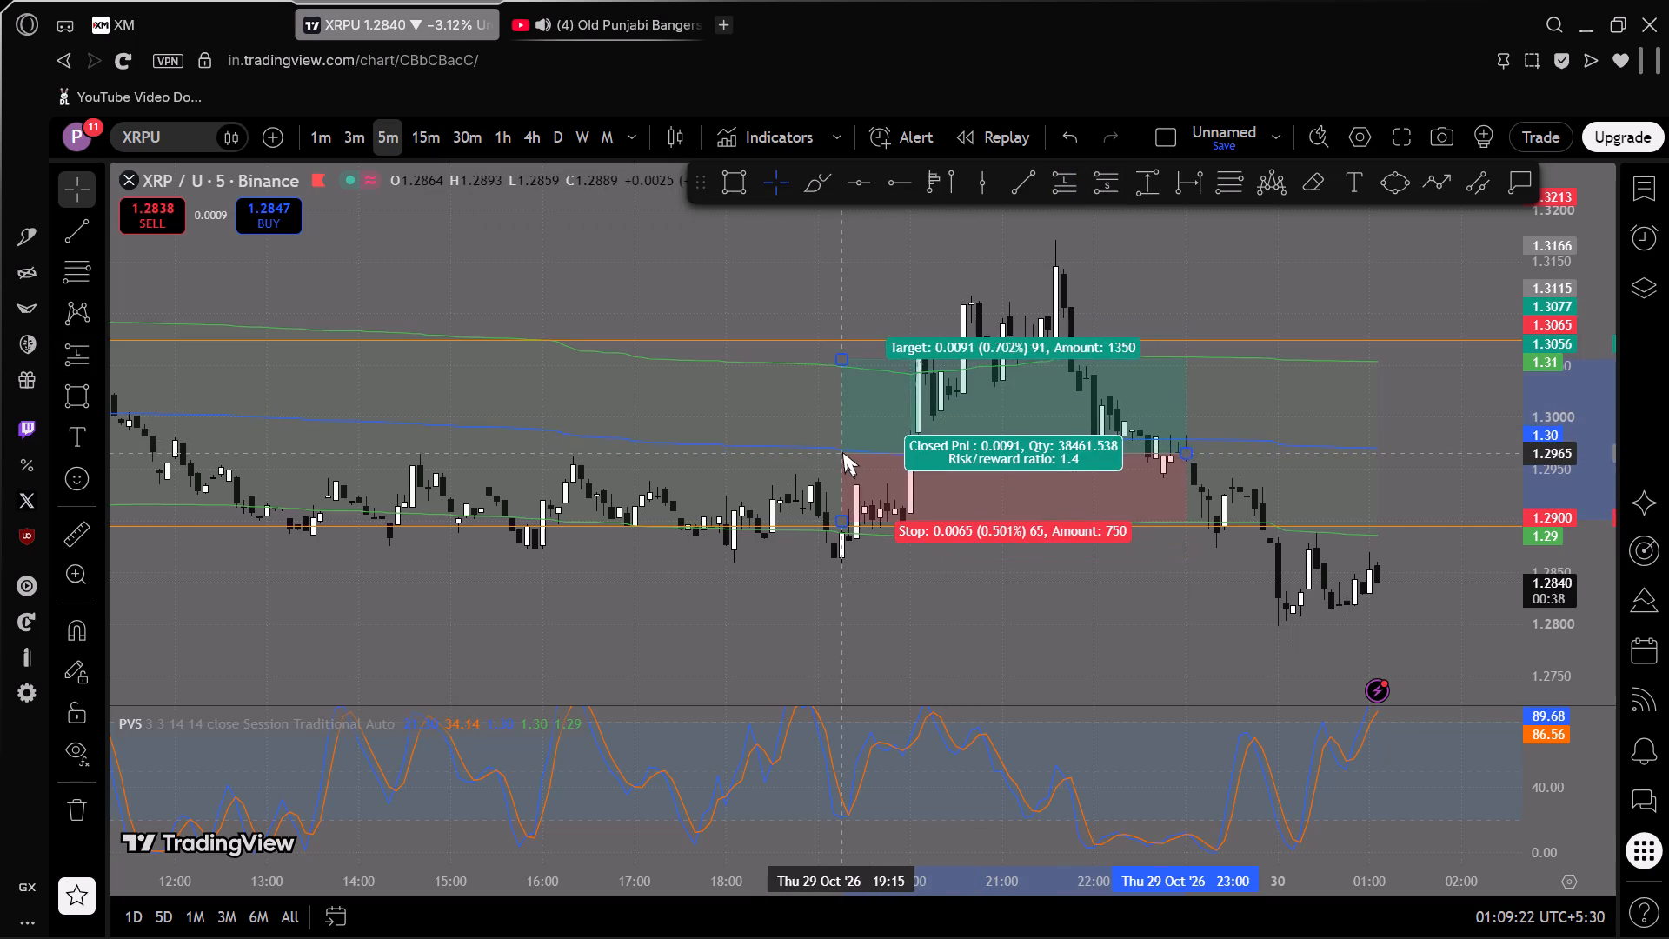
{"action": "left_click_drag", "start_coordinate": [842, 452], "coordinate": [880, 438]}
{"action": "left_click_drag", "start_coordinate": [884, 524], "coordinate": [894, 516]}
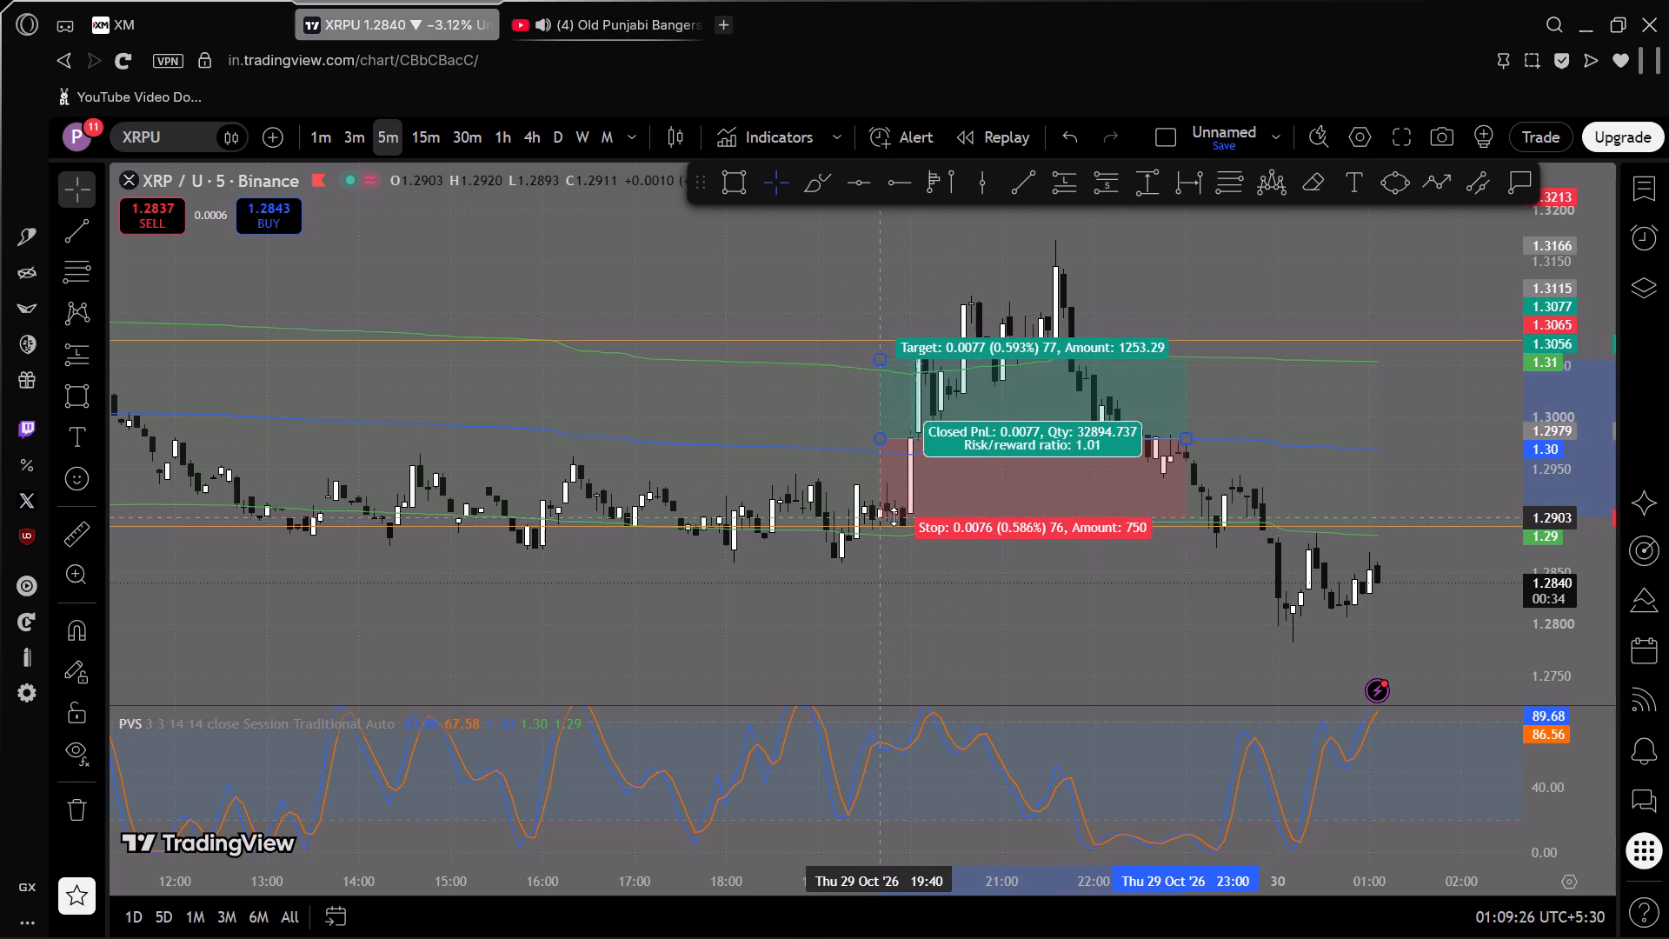
{"action": "left_click_drag", "start_coordinate": [894, 516], "coordinate": [900, 513]}
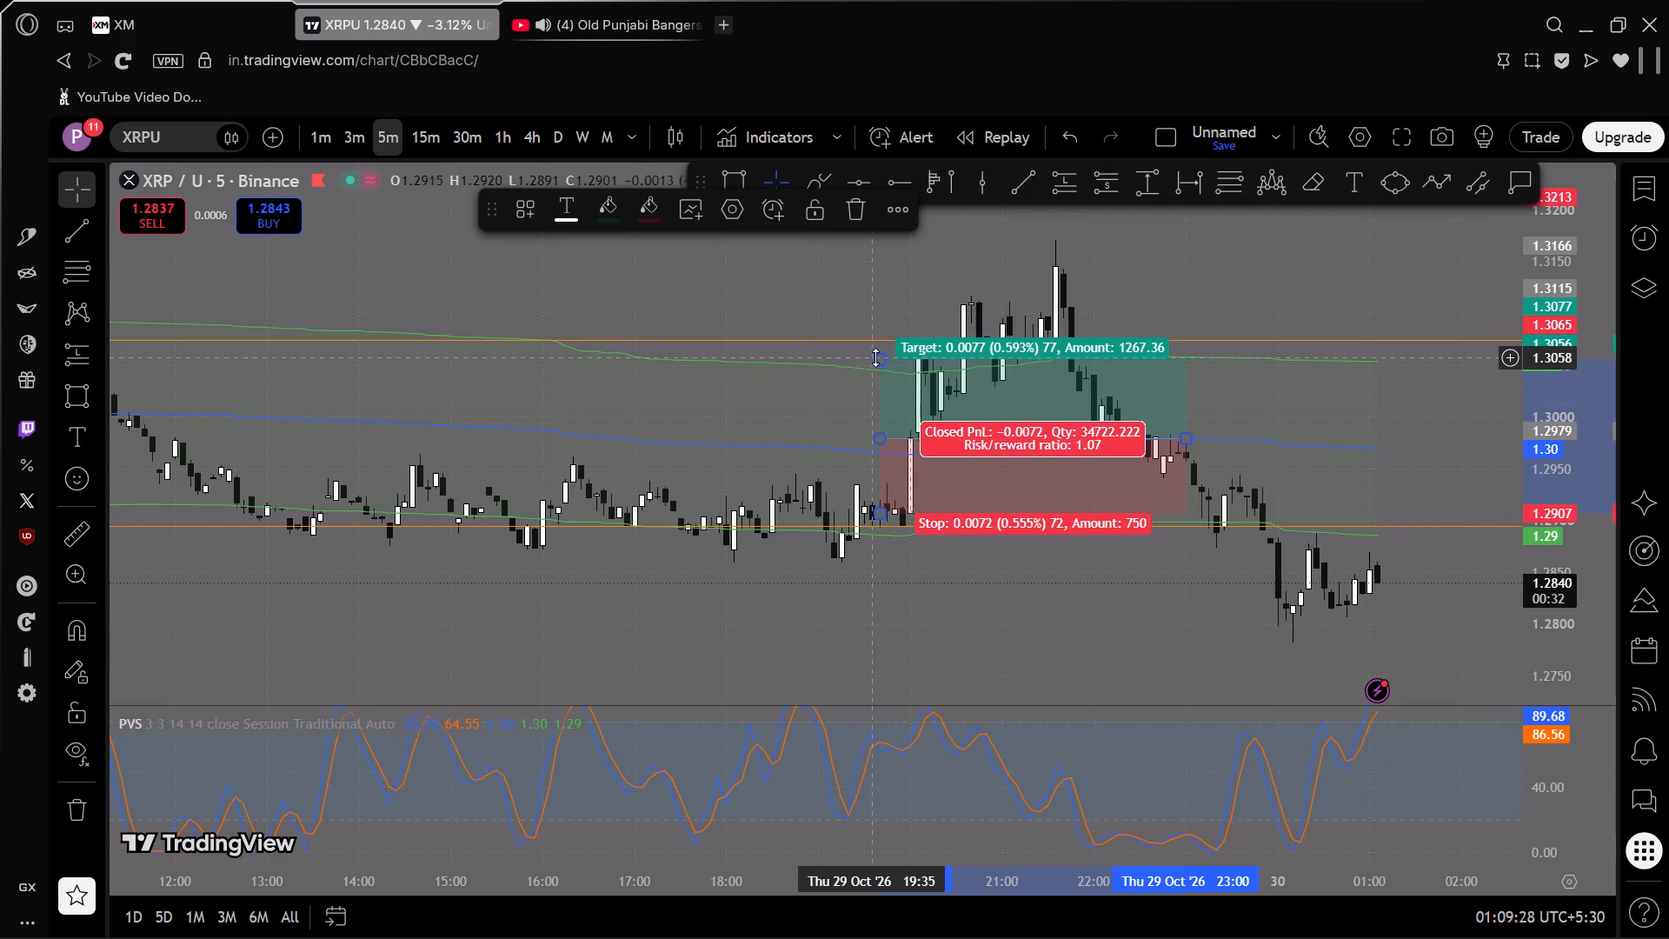
{"action": "left_click_drag", "start_coordinate": [876, 357], "coordinate": [1086, 254]}
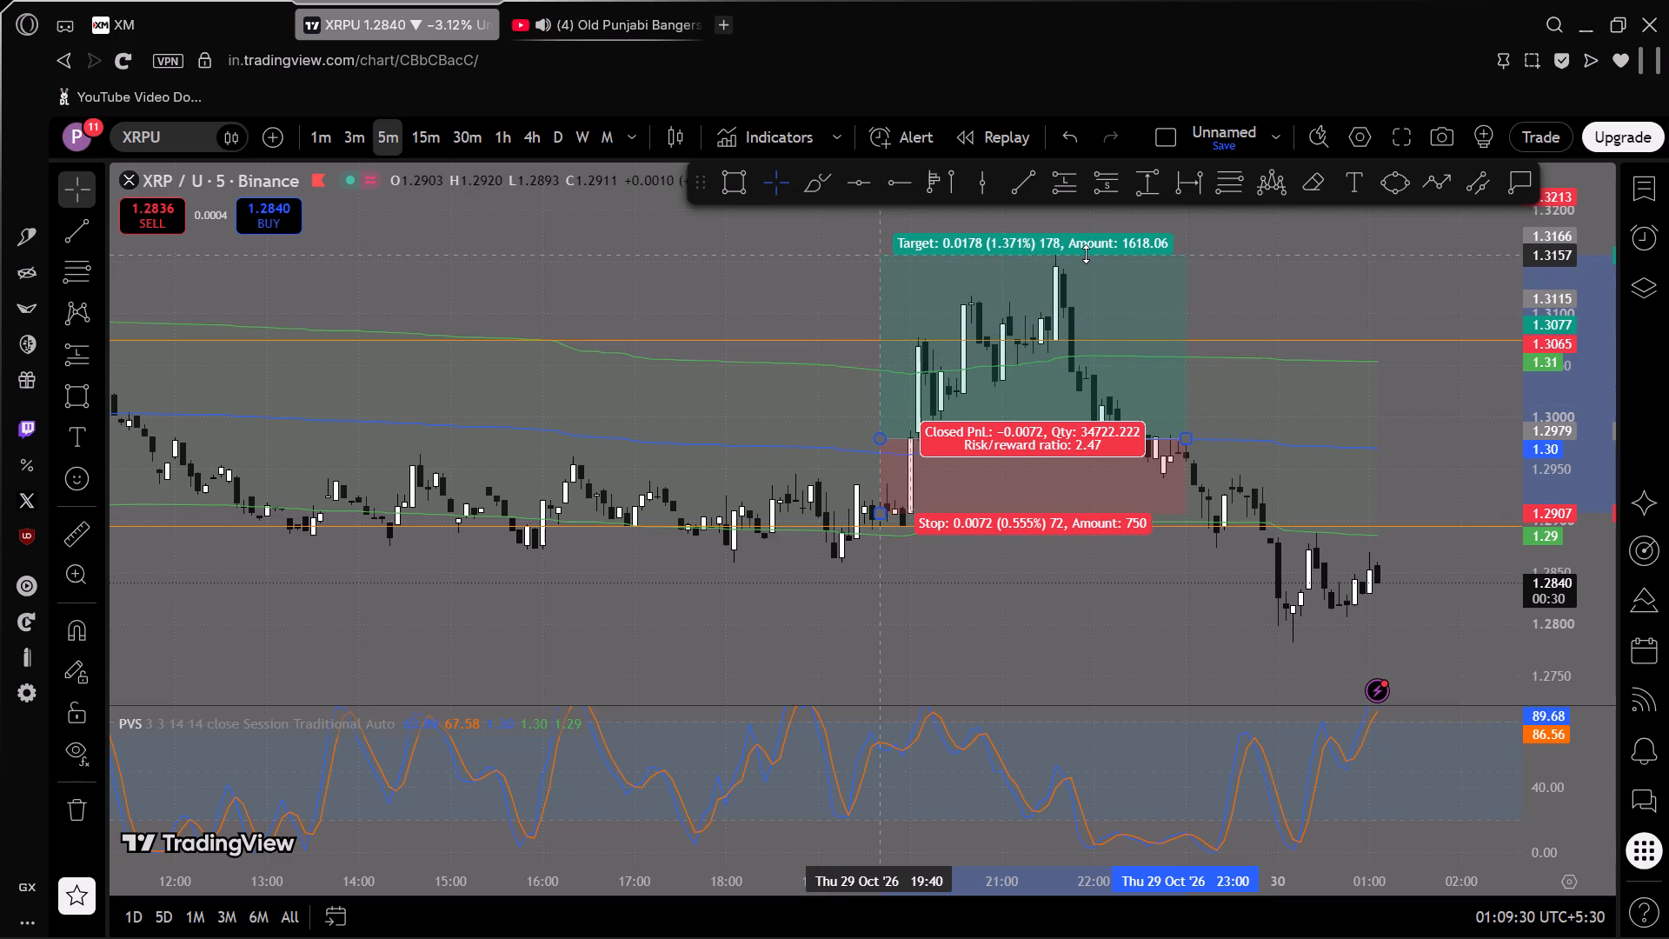
{"action": "left_click_drag", "start_coordinate": [1086, 254], "coordinate": [1089, 294]}
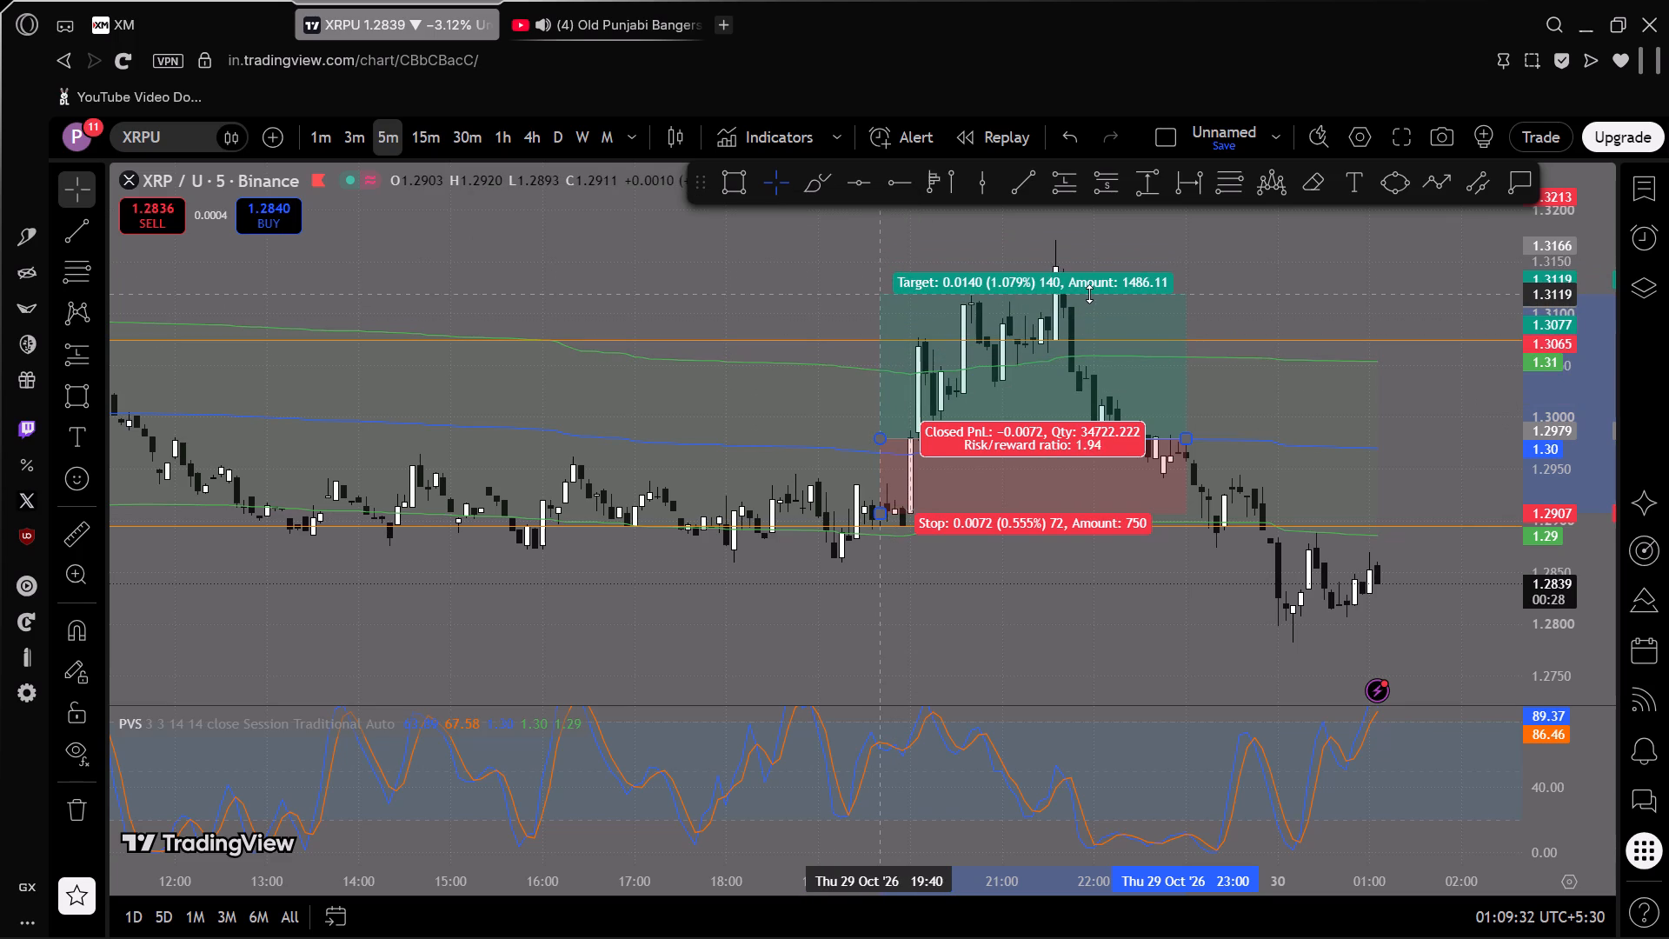
{"action": "left_click_drag", "start_coordinate": [1089, 294], "coordinate": [1095, 290]}
{"action": "left_click_drag", "start_coordinate": [797, 312], "coordinate": [794, 312]}
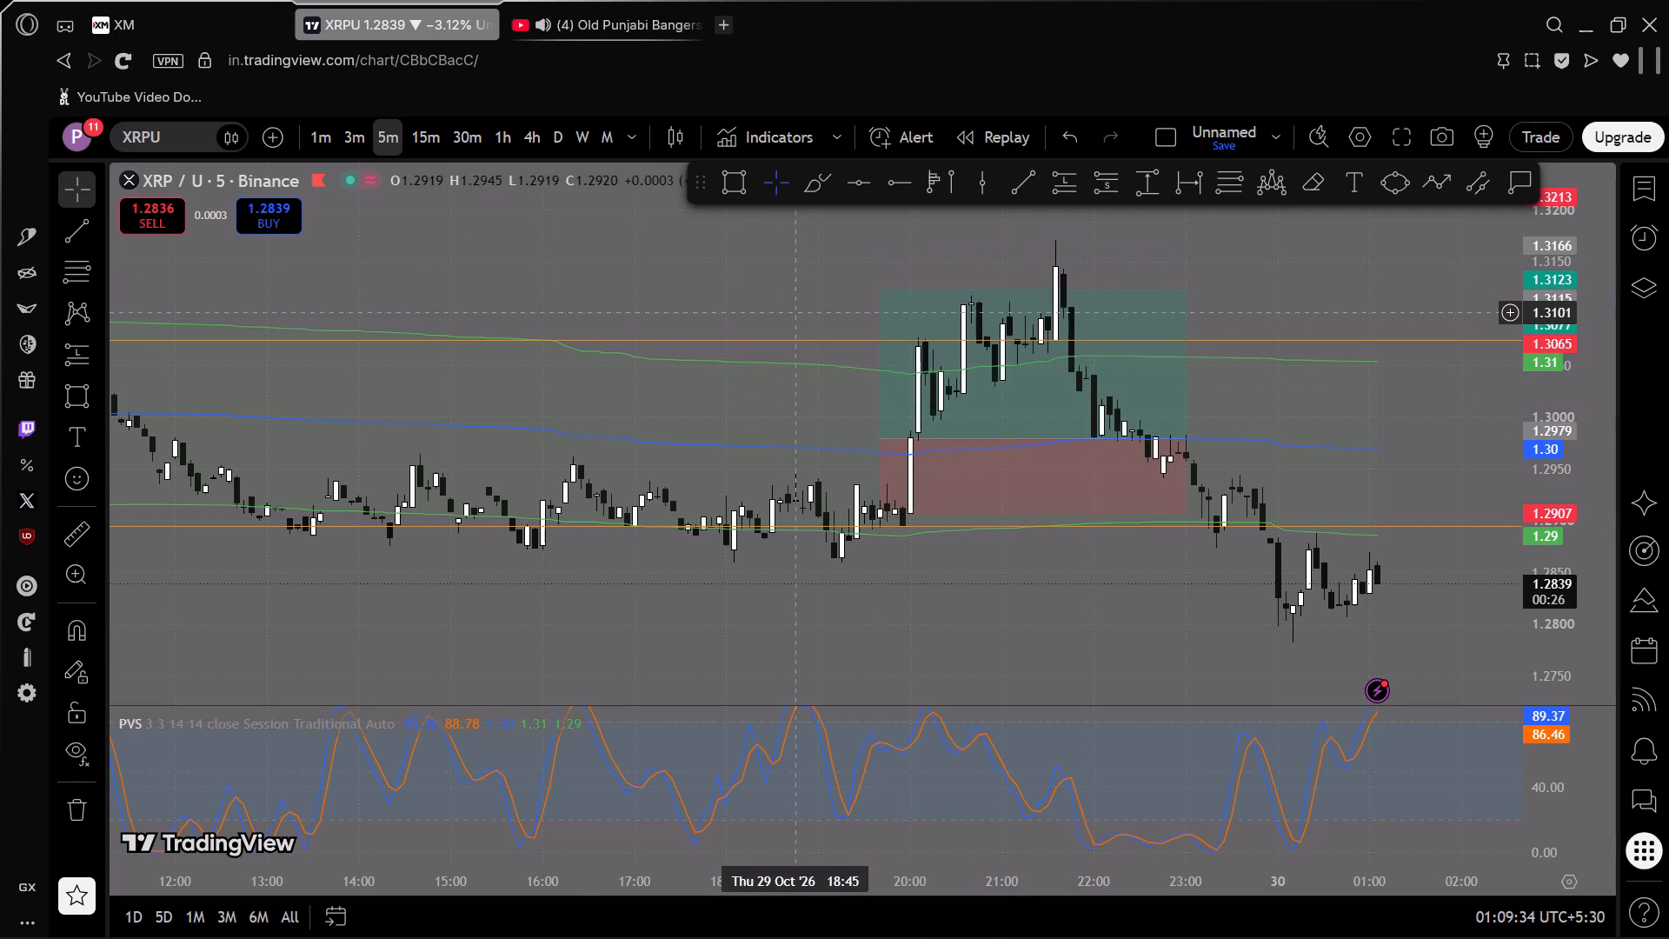
Draw a short position on XRPU from 29 October 22:20 with entry 1.2956, stop 1.2986 and target 1.2787.
{"action": "left_click_drag", "start_coordinate": [794, 312], "coordinate": [570, 358]}
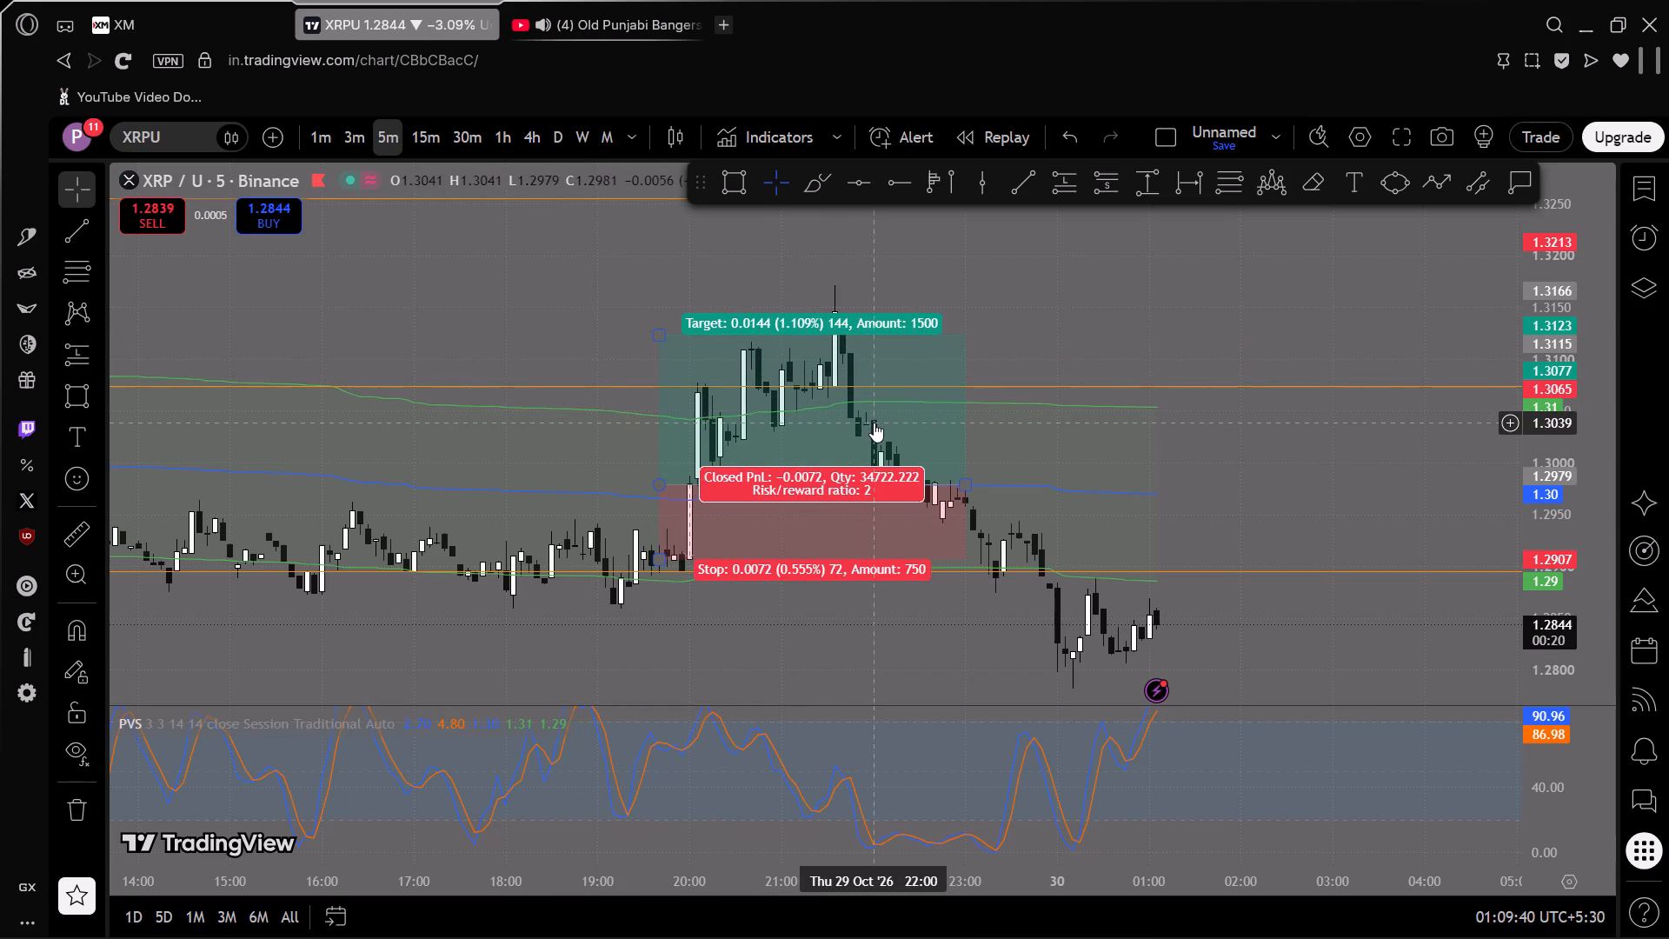
{"action": "left_click_drag", "start_coordinate": [1038, 321], "coordinate": [1063, 300]}
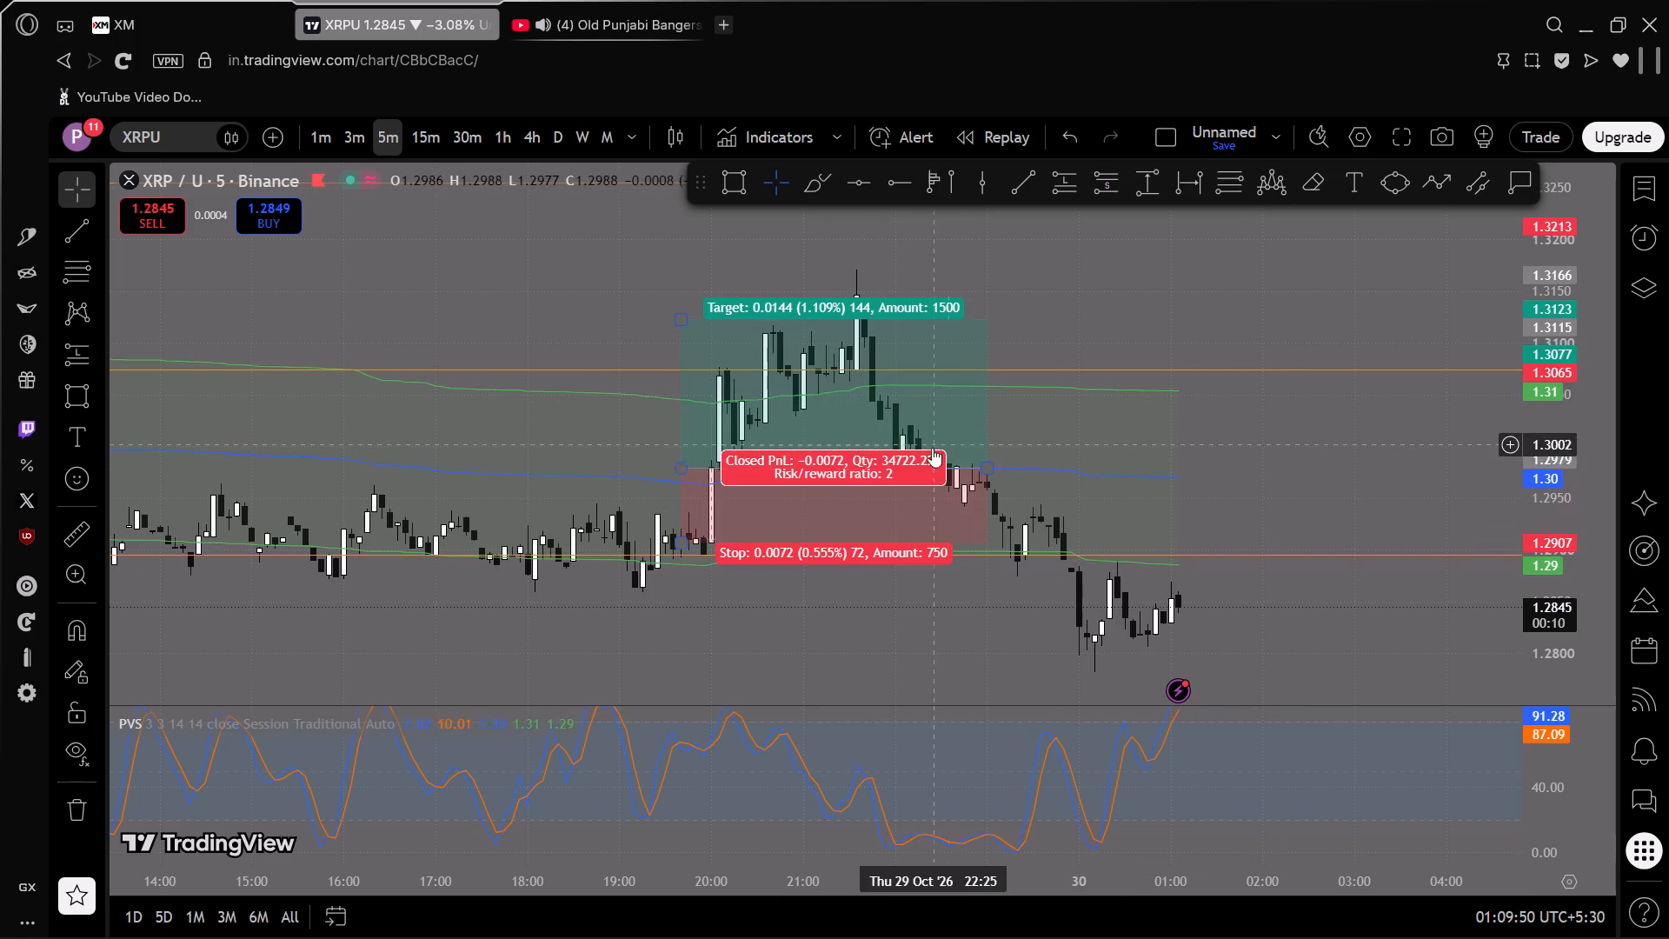
{"action": "left_click_drag", "start_coordinate": [1316, 466], "coordinate": [1158, 396]}
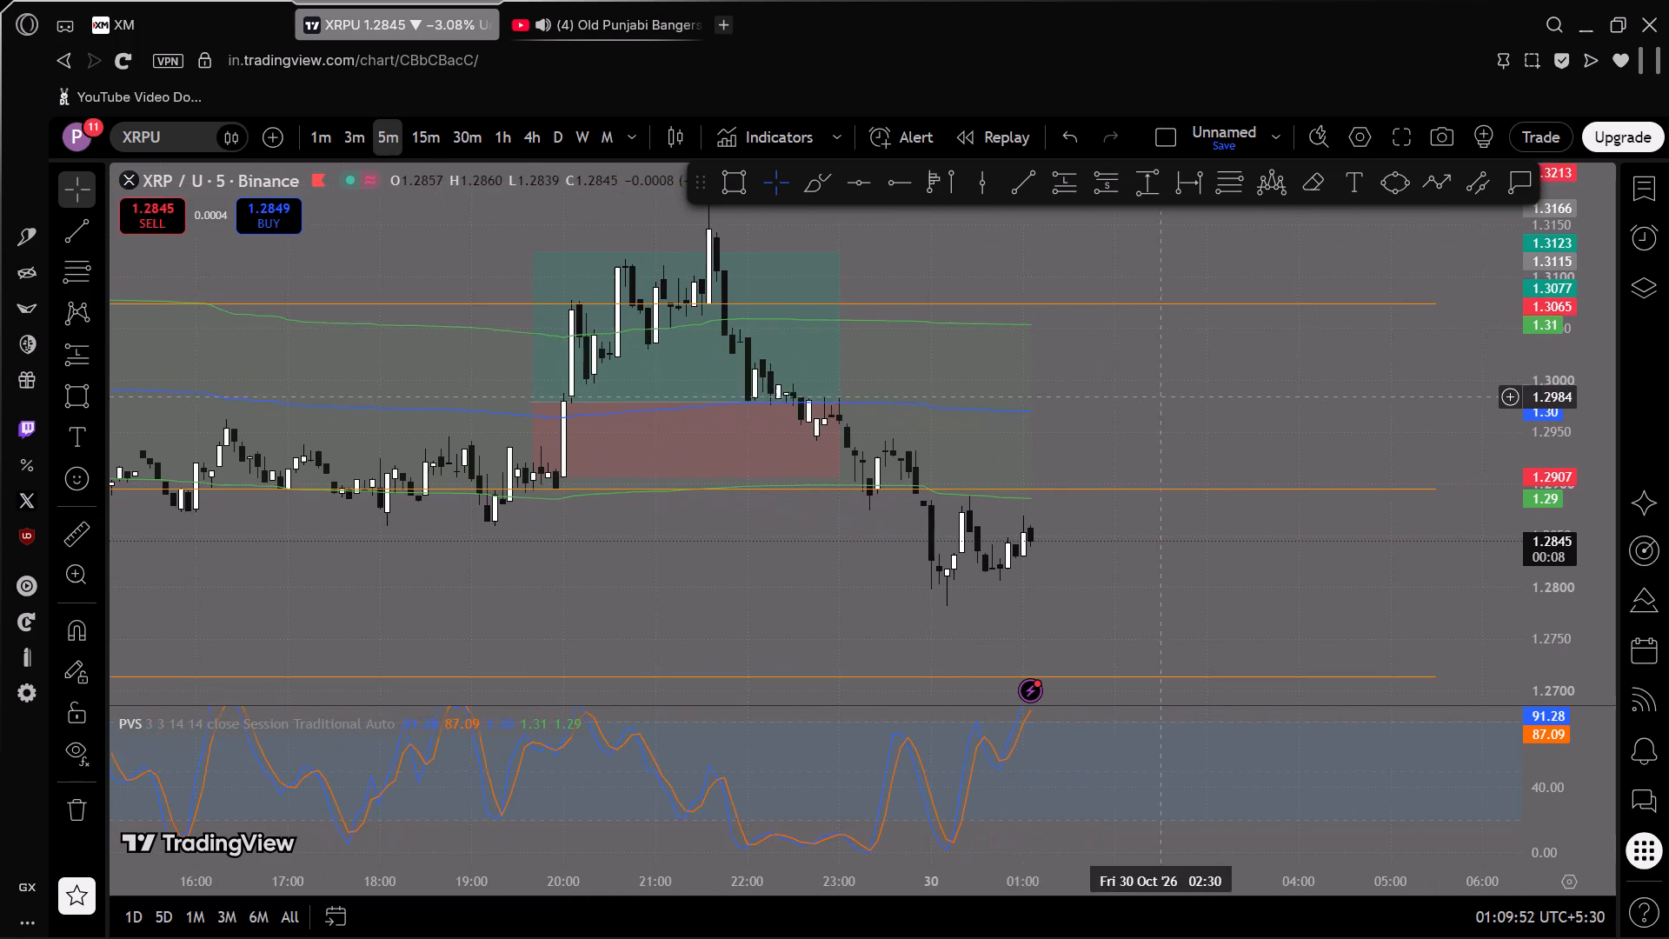
{"action": "left_click", "coordinate": [1119, 185]}
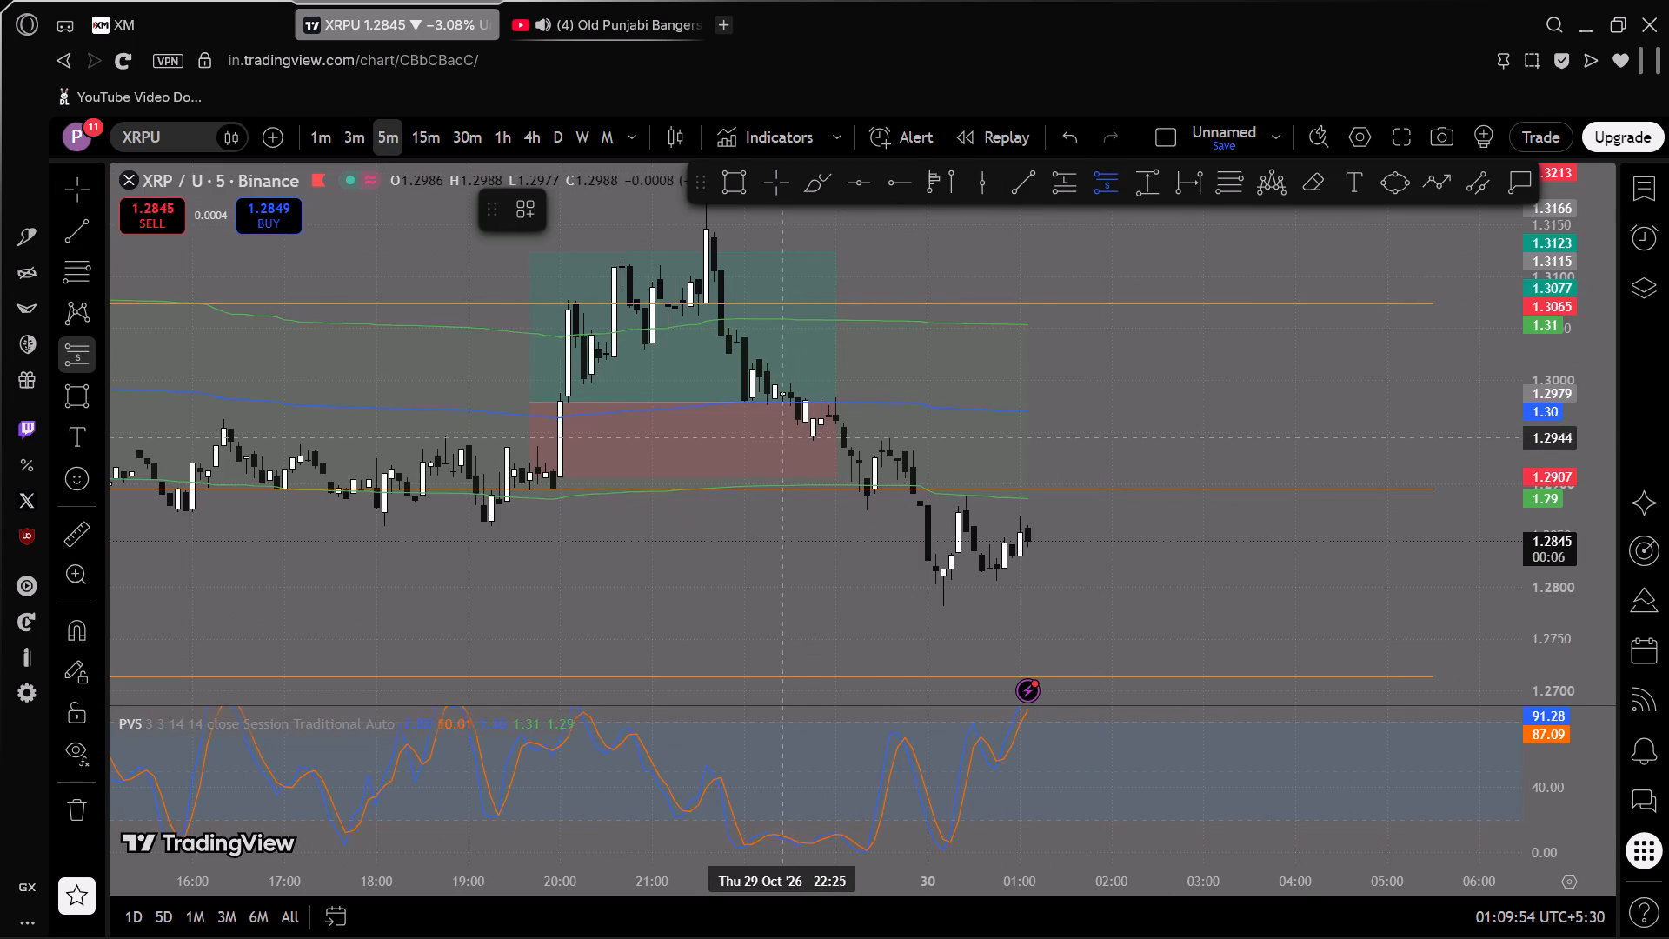
{"action": "left_click", "coordinate": [773, 425]}
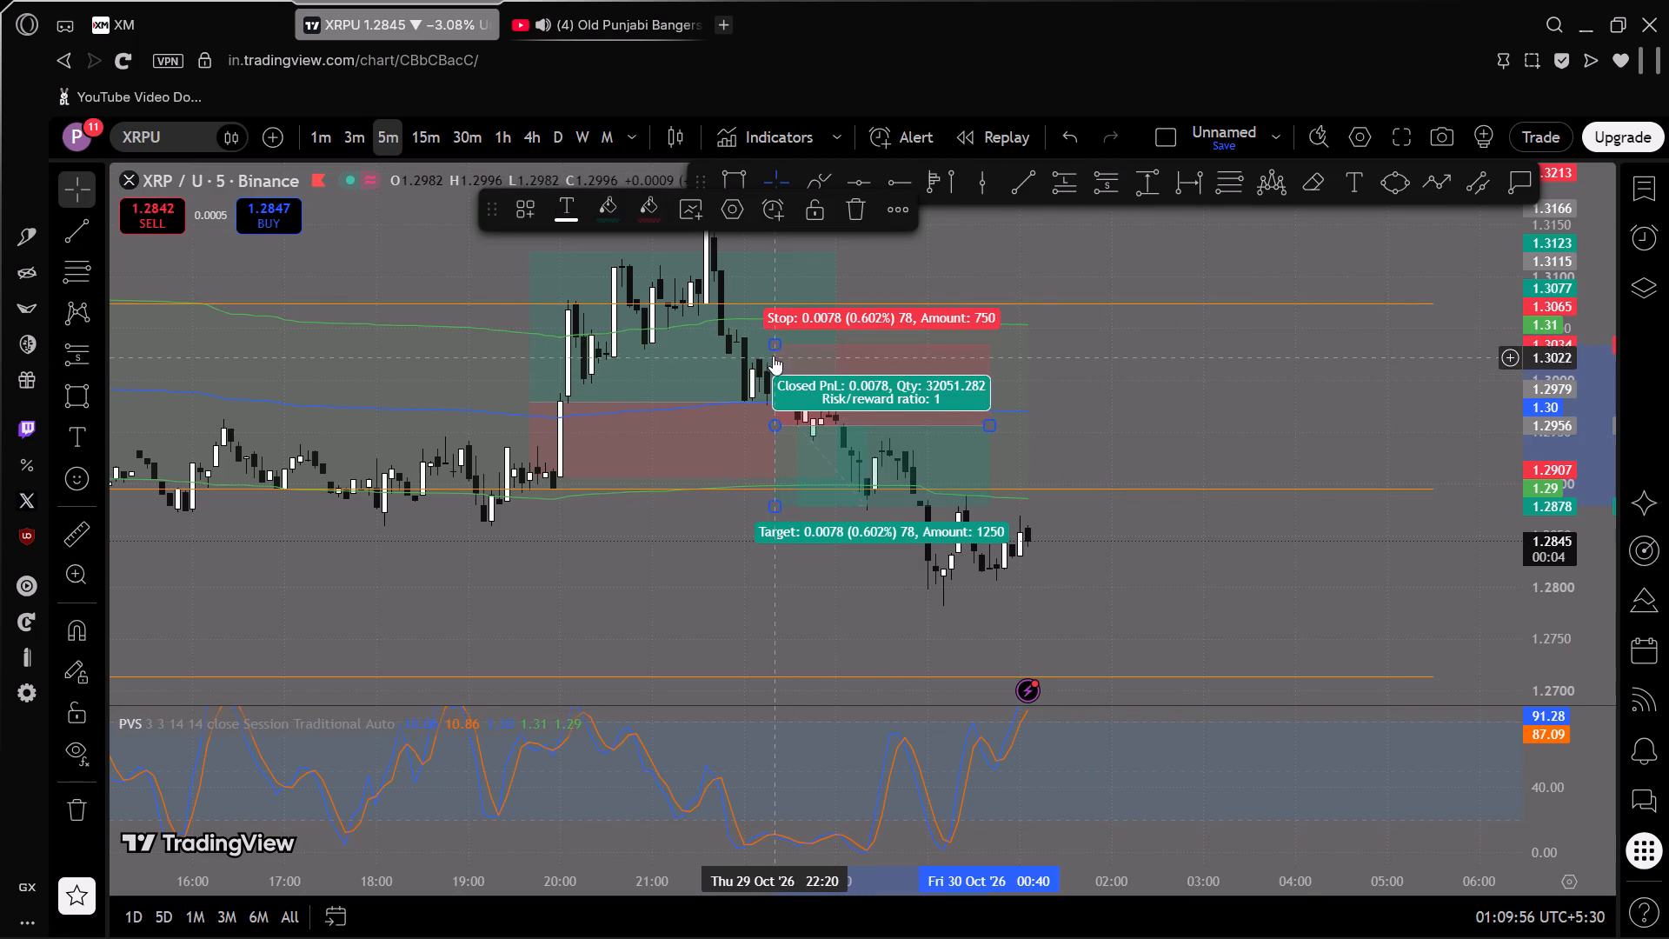
{"action": "left_click_drag", "start_coordinate": [773, 343], "coordinate": [784, 394]}
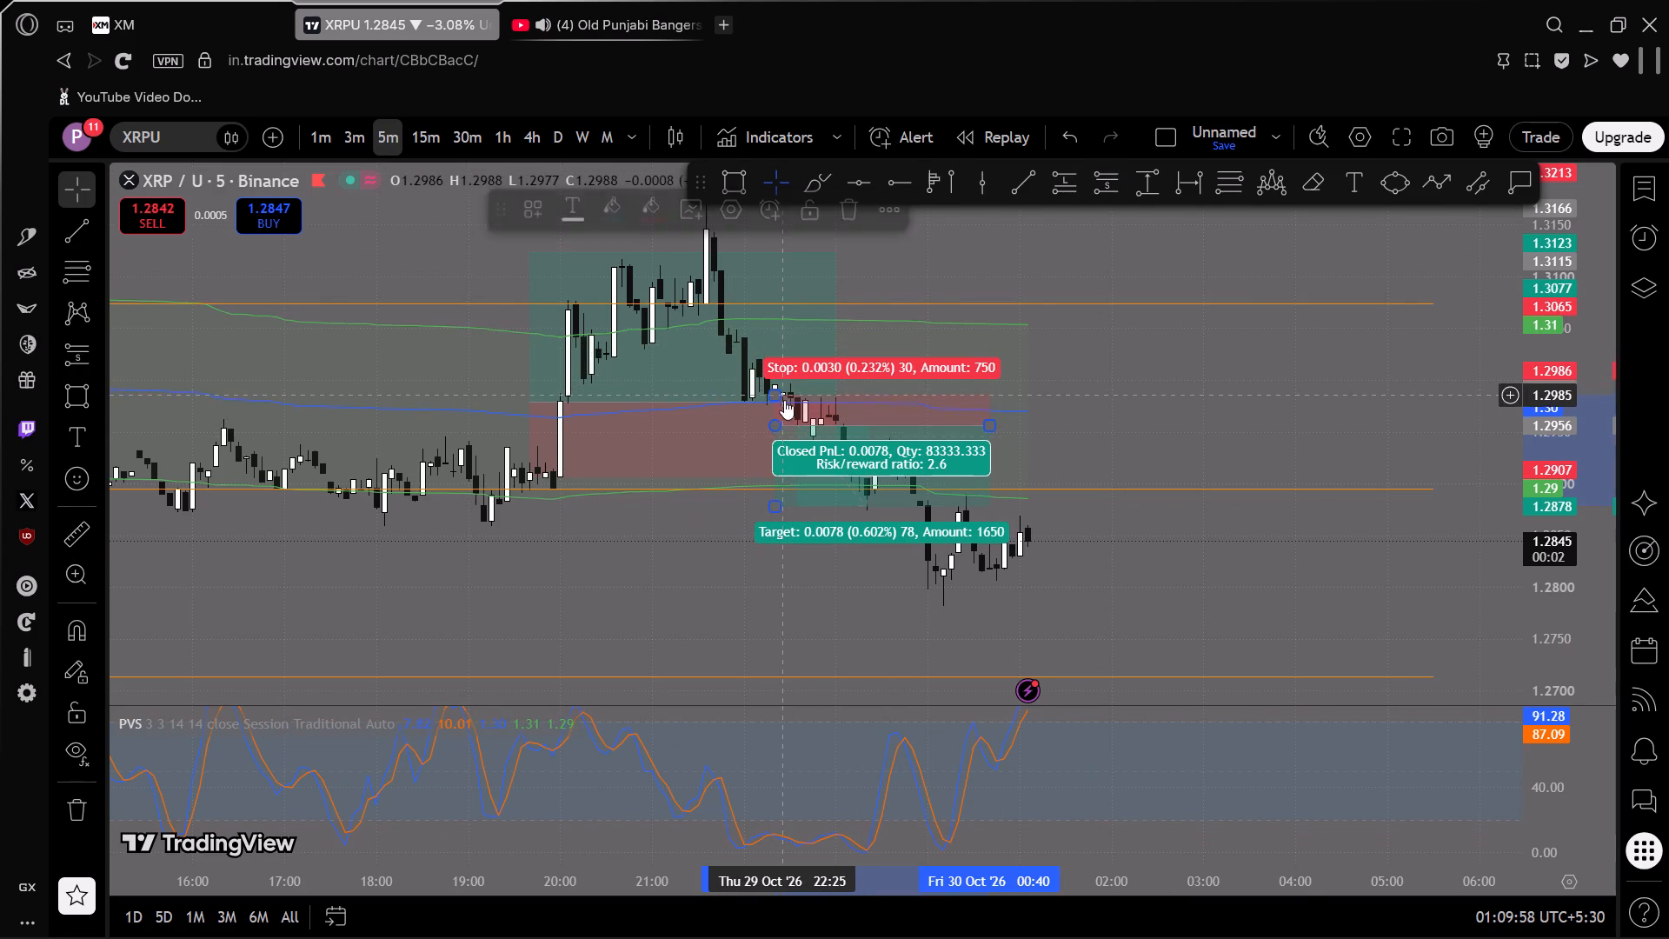
{"action": "left_click_drag", "start_coordinate": [776, 504], "coordinate": [796, 591]}
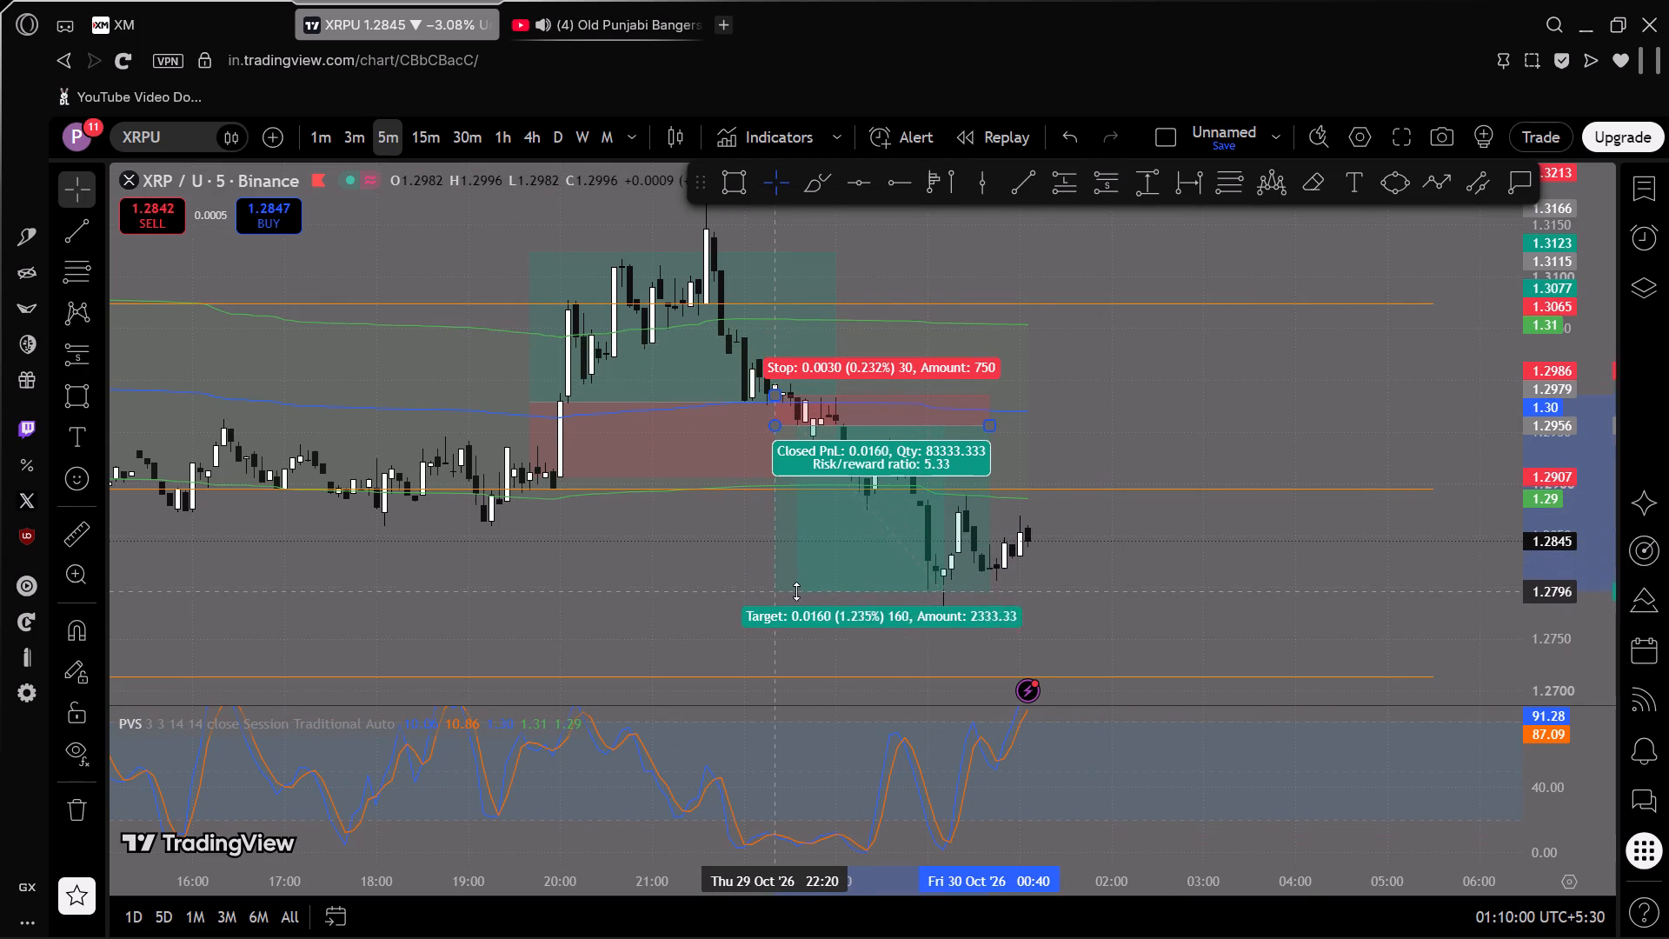
{"action": "left_click_drag", "start_coordinate": [796, 591], "coordinate": [802, 600]}
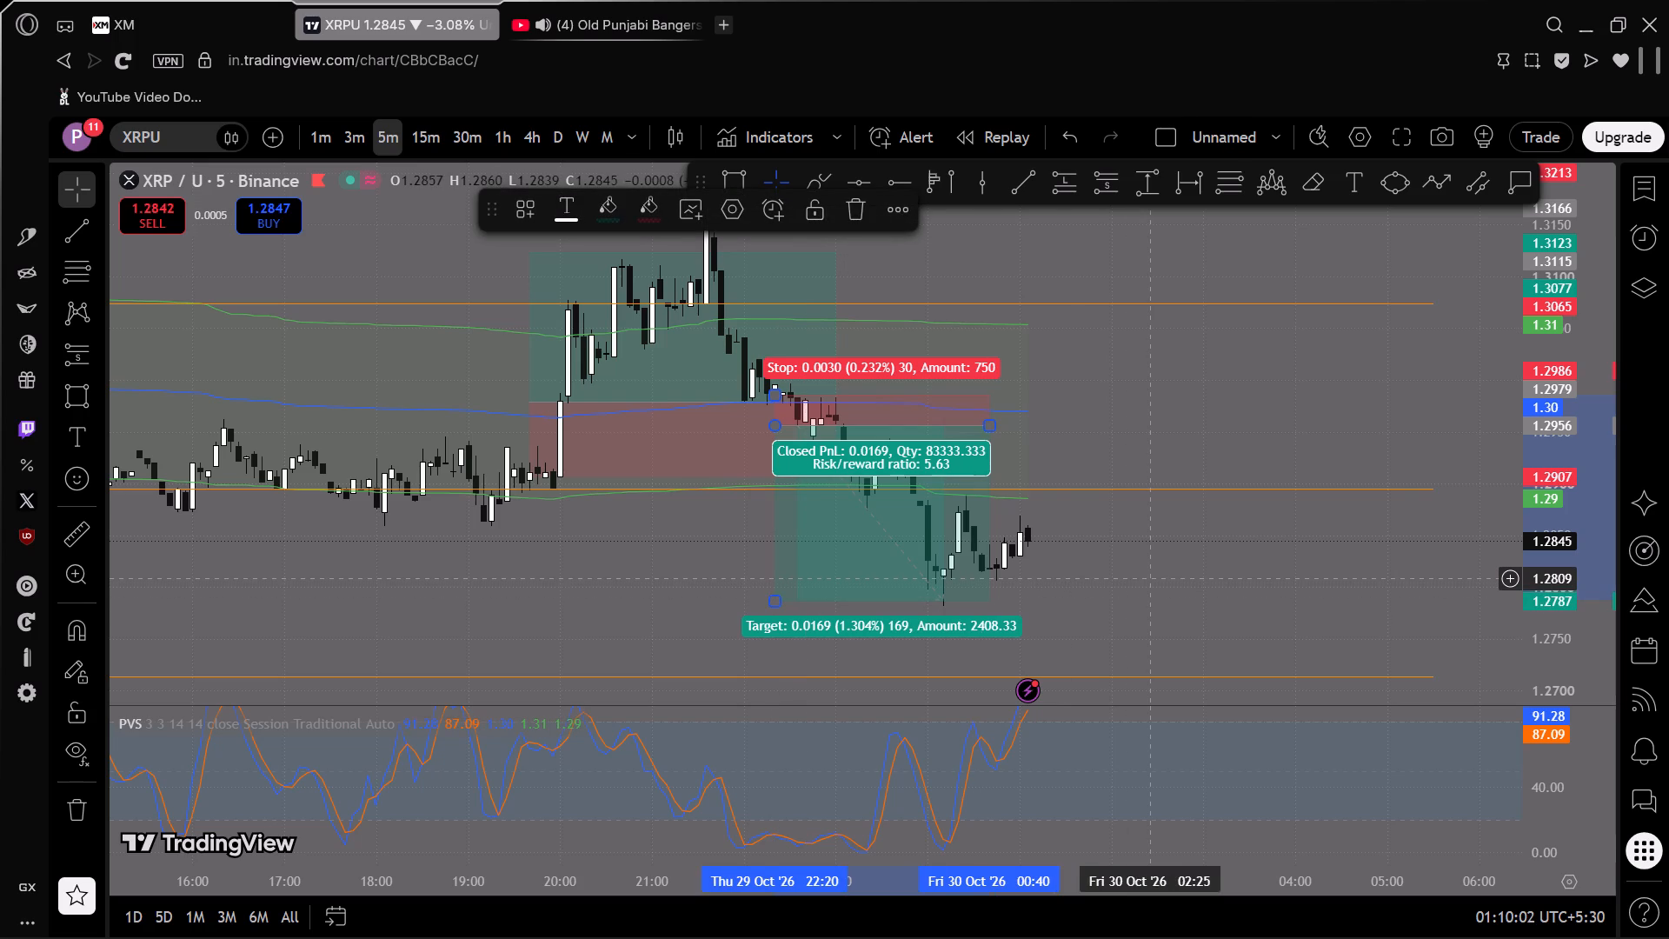
{"action": "left_click", "coordinate": [1163, 528]}
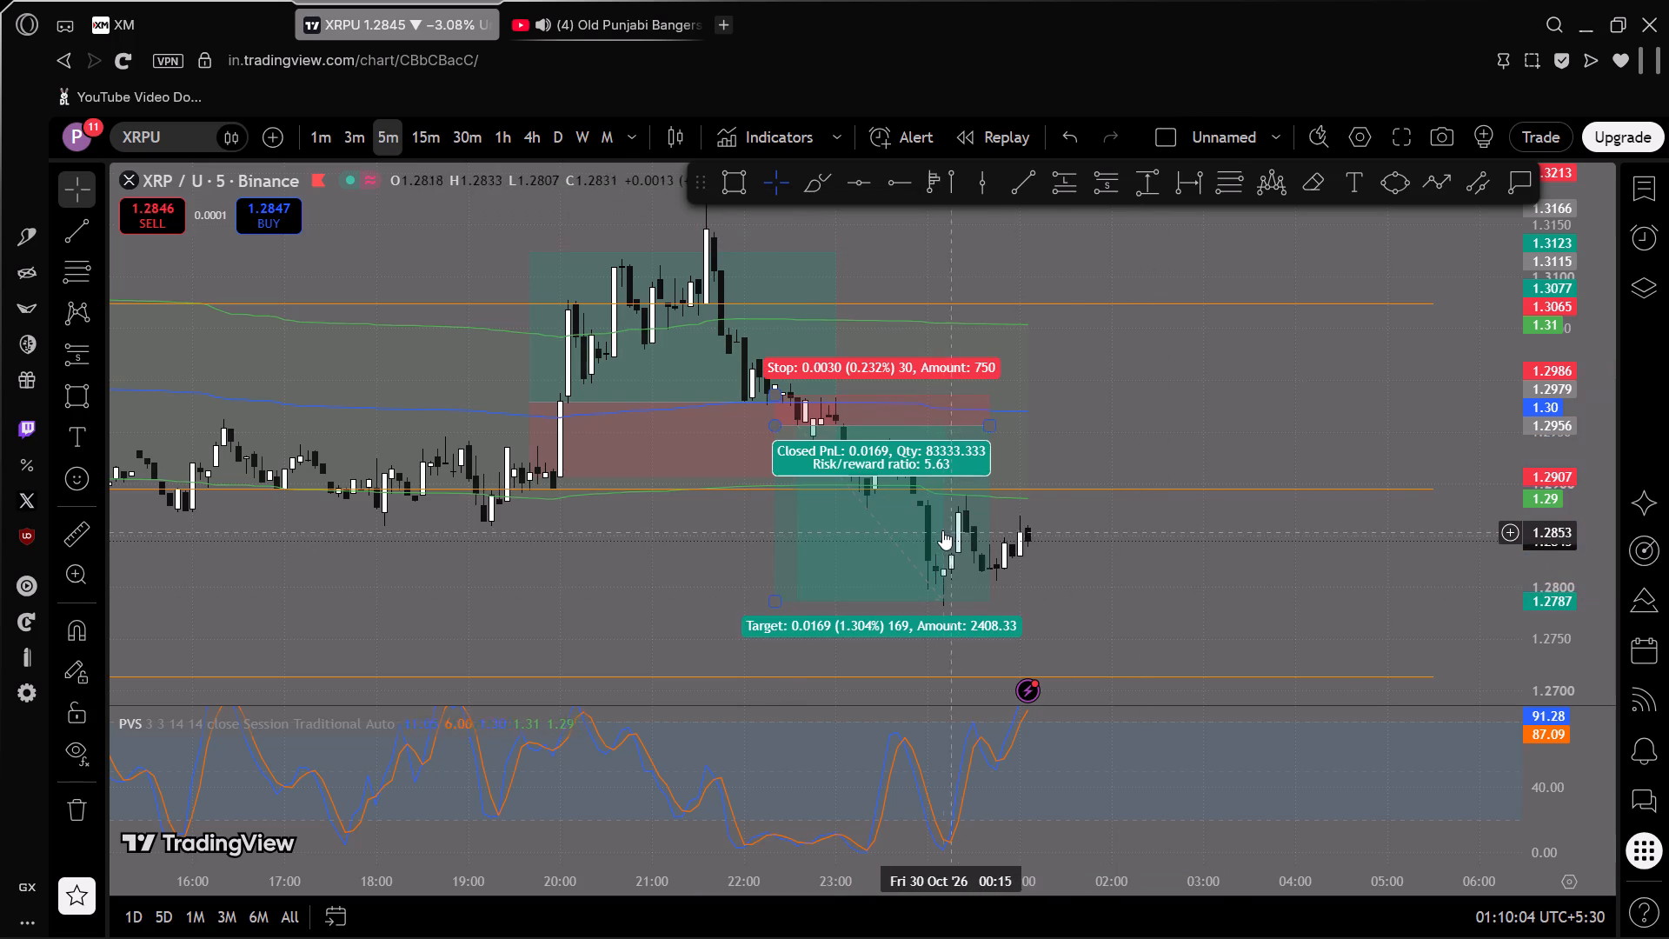
{"action": "left_click", "coordinate": [949, 520]}
{"action": "left_click", "coordinate": [1200, 456]}
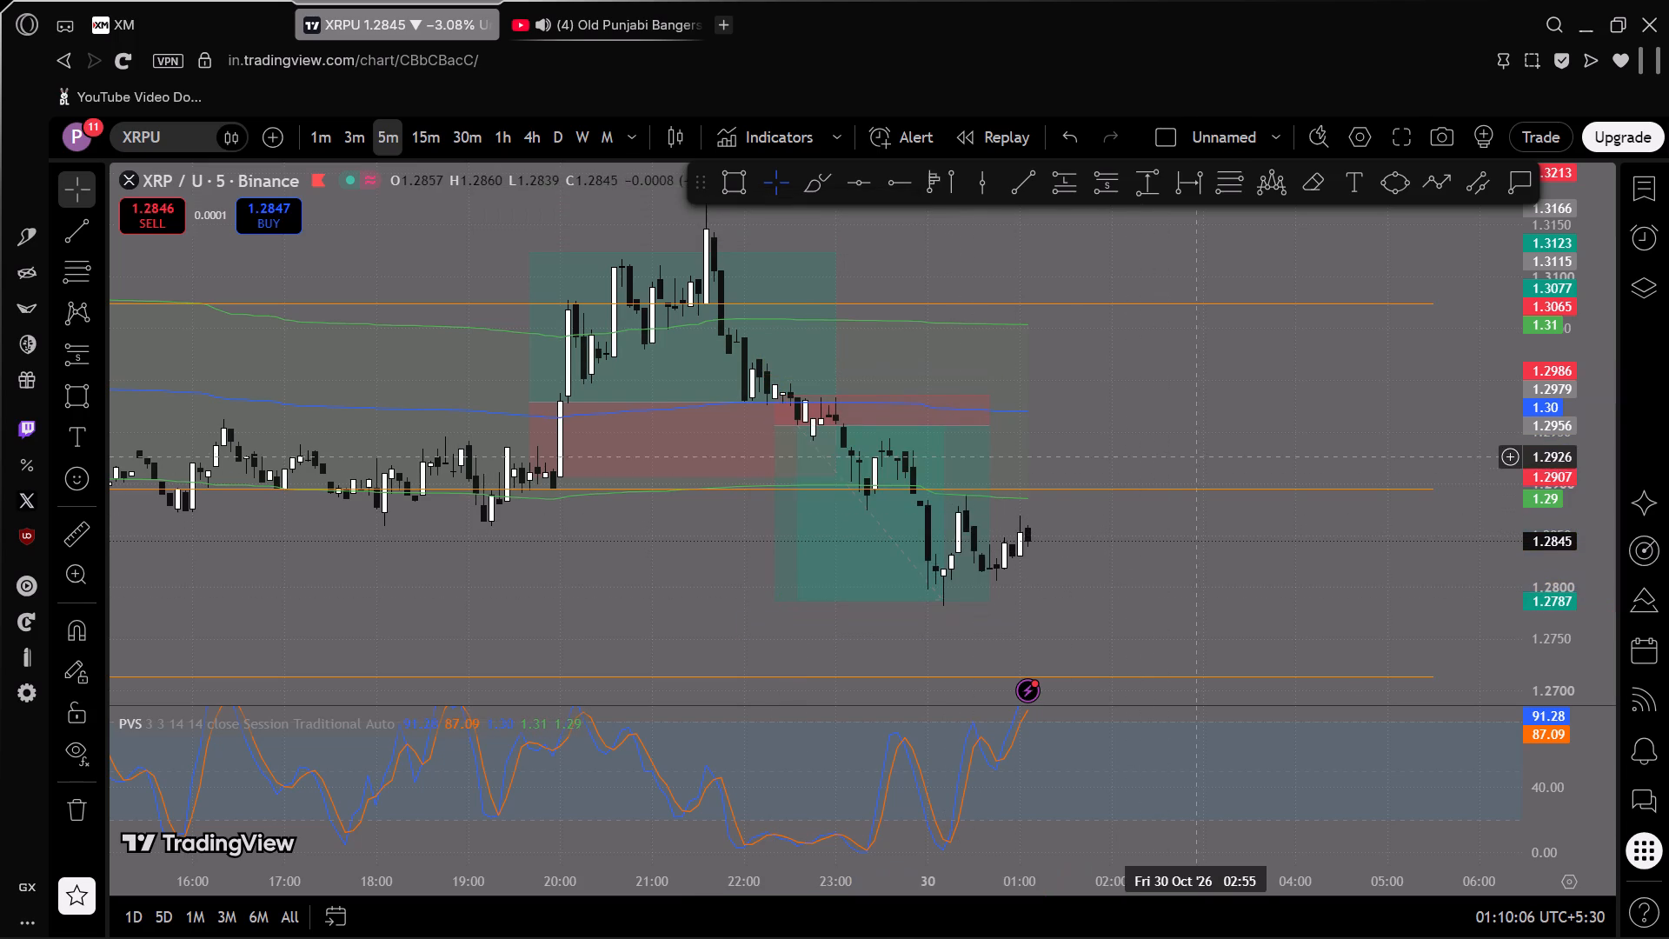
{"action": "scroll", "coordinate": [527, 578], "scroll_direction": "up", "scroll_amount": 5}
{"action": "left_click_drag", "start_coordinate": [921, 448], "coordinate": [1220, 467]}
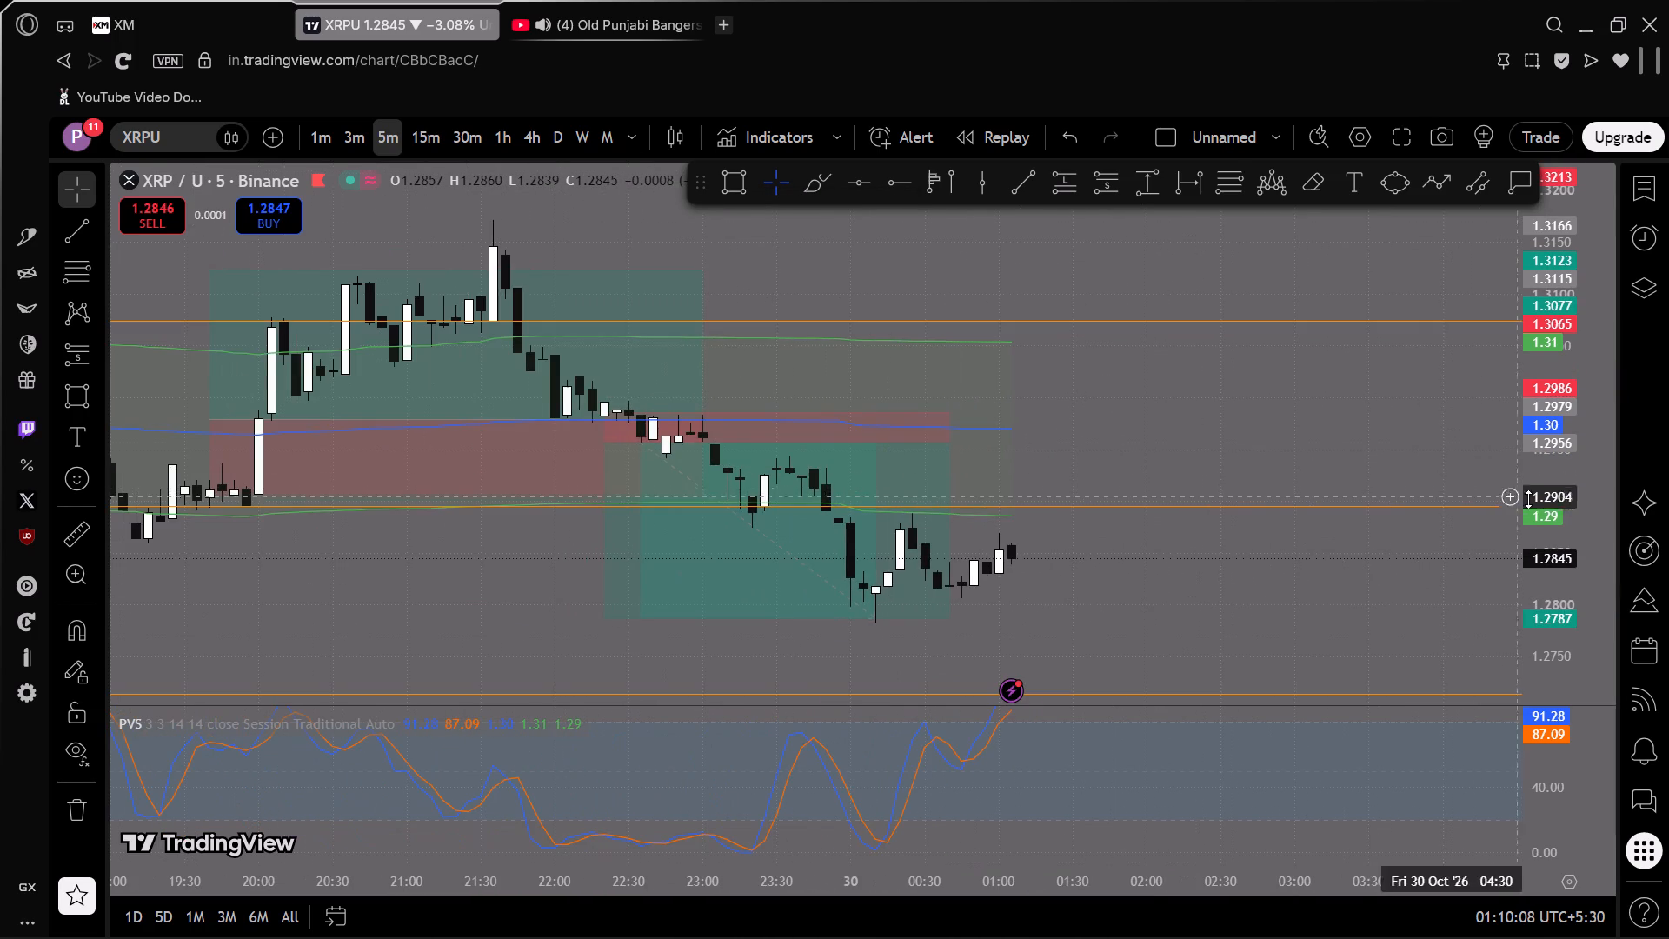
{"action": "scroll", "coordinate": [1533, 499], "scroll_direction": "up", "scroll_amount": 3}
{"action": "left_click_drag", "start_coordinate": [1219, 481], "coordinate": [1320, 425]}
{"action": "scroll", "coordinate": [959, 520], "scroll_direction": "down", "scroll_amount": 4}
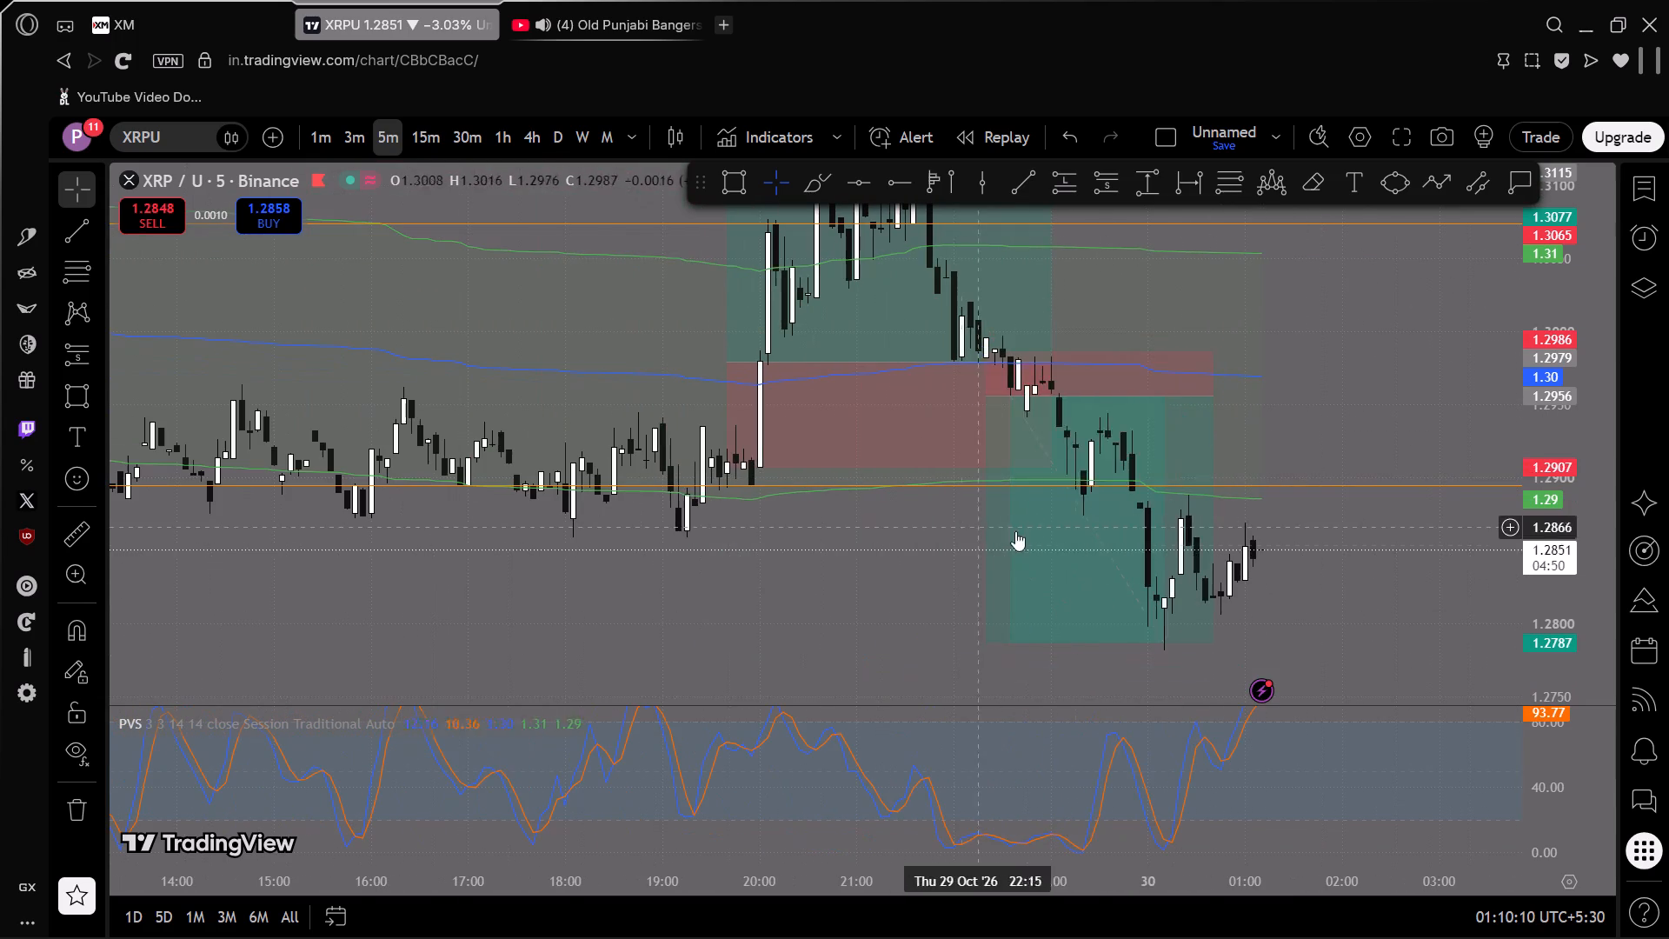
Switch to the XM site, select the second Standard demo account in the account list, and open its Markets page.
{"action": "left_click", "coordinate": [129, 7]}
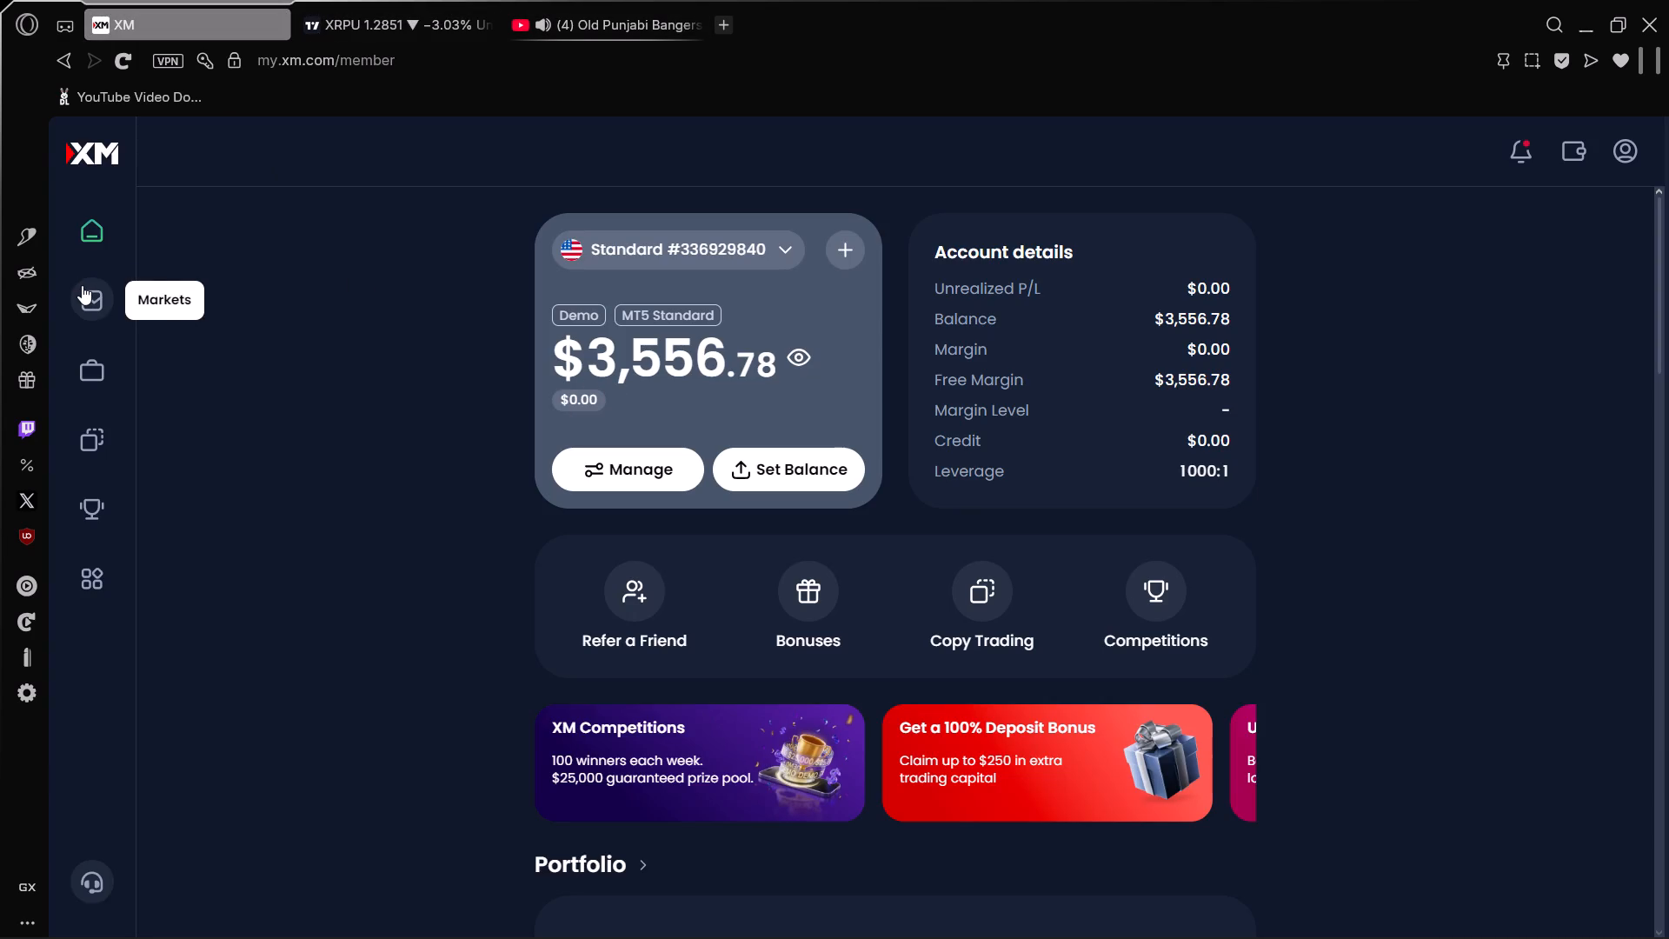
{"action": "left_click", "coordinate": [720, 238]}
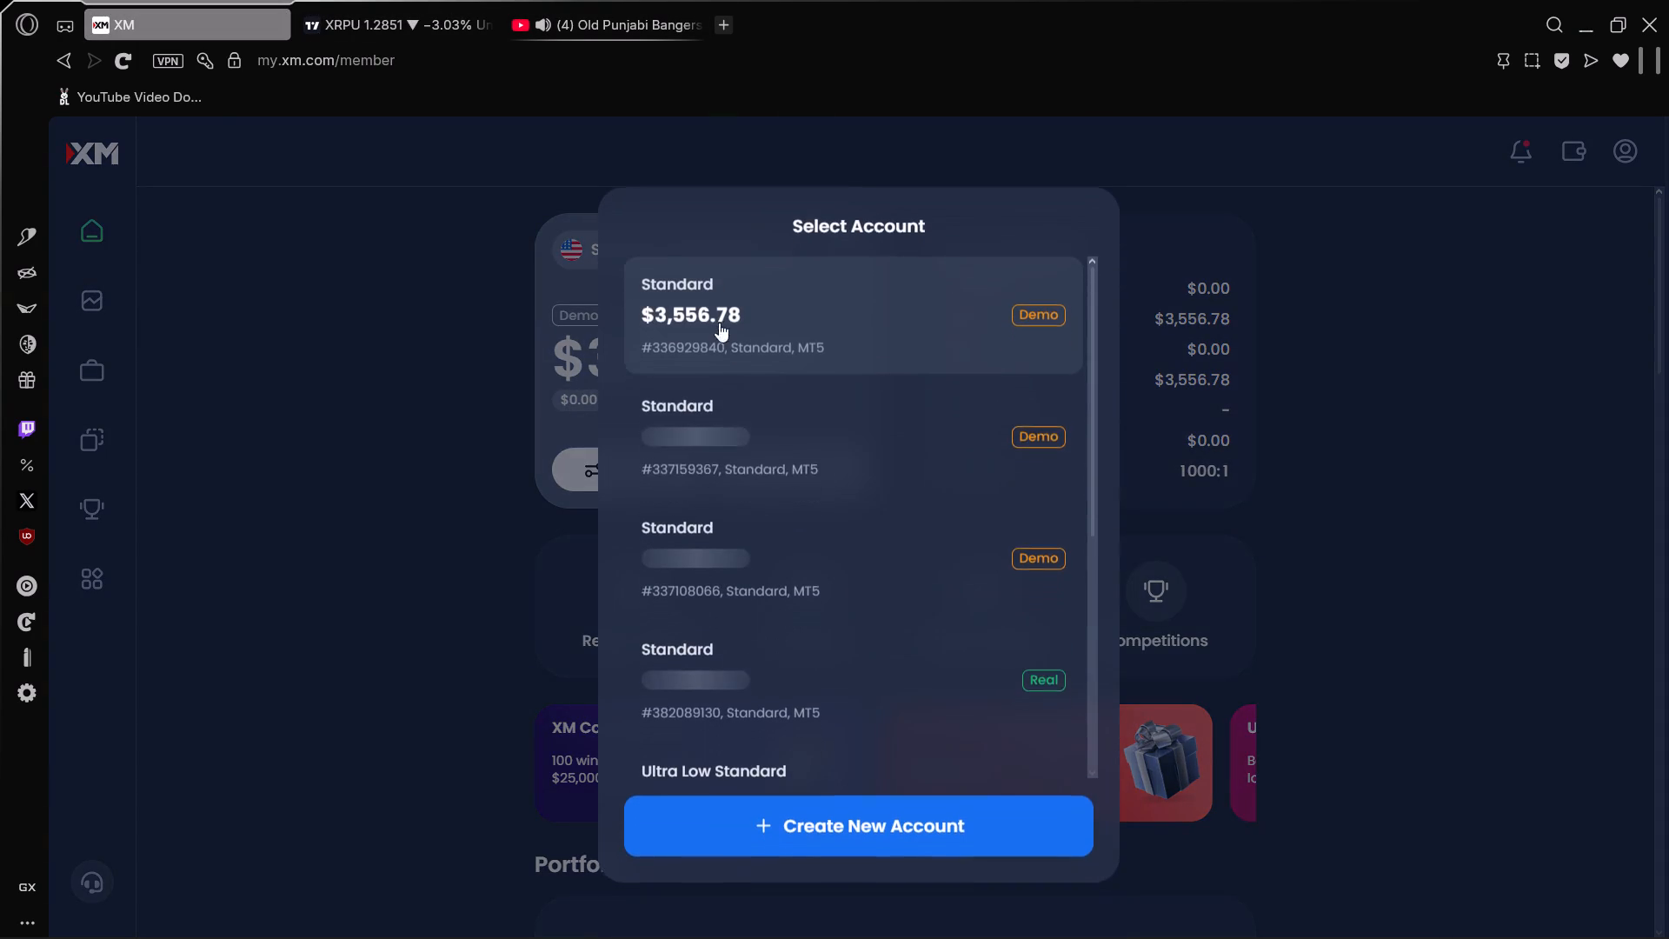
{"action": "scroll", "coordinate": [868, 547], "scroll_direction": "down", "scroll_amount": 2}
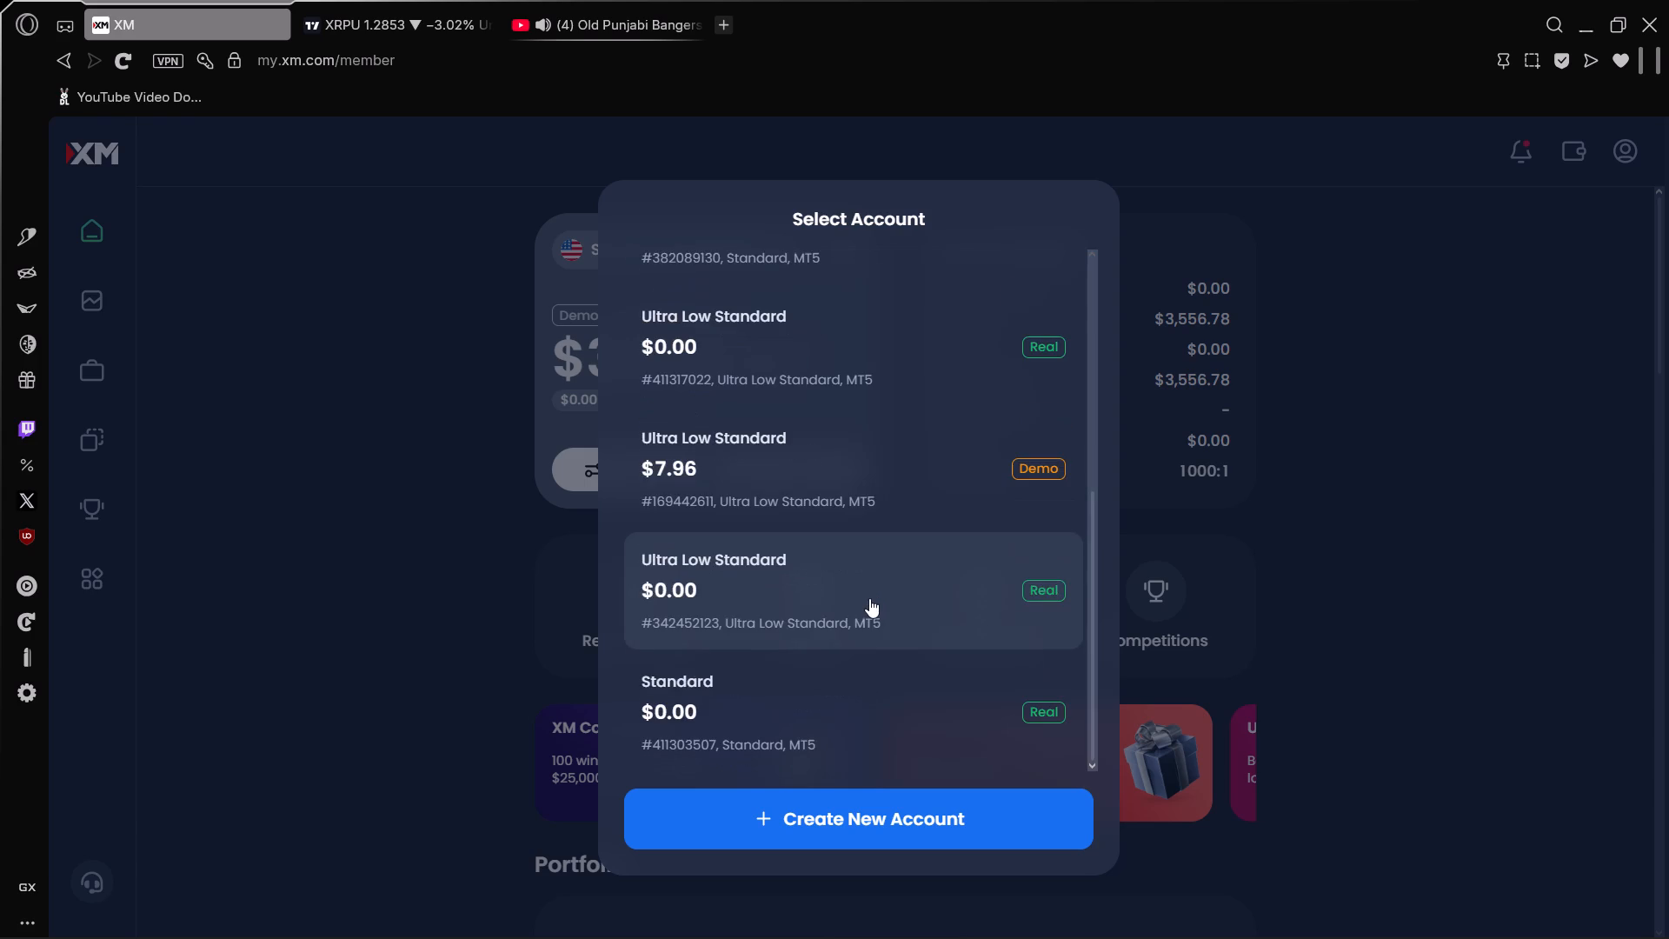
{"action": "scroll", "coordinate": [862, 609], "scroll_direction": "up", "scroll_amount": 4}
{"action": "left_click", "coordinate": [814, 424]}
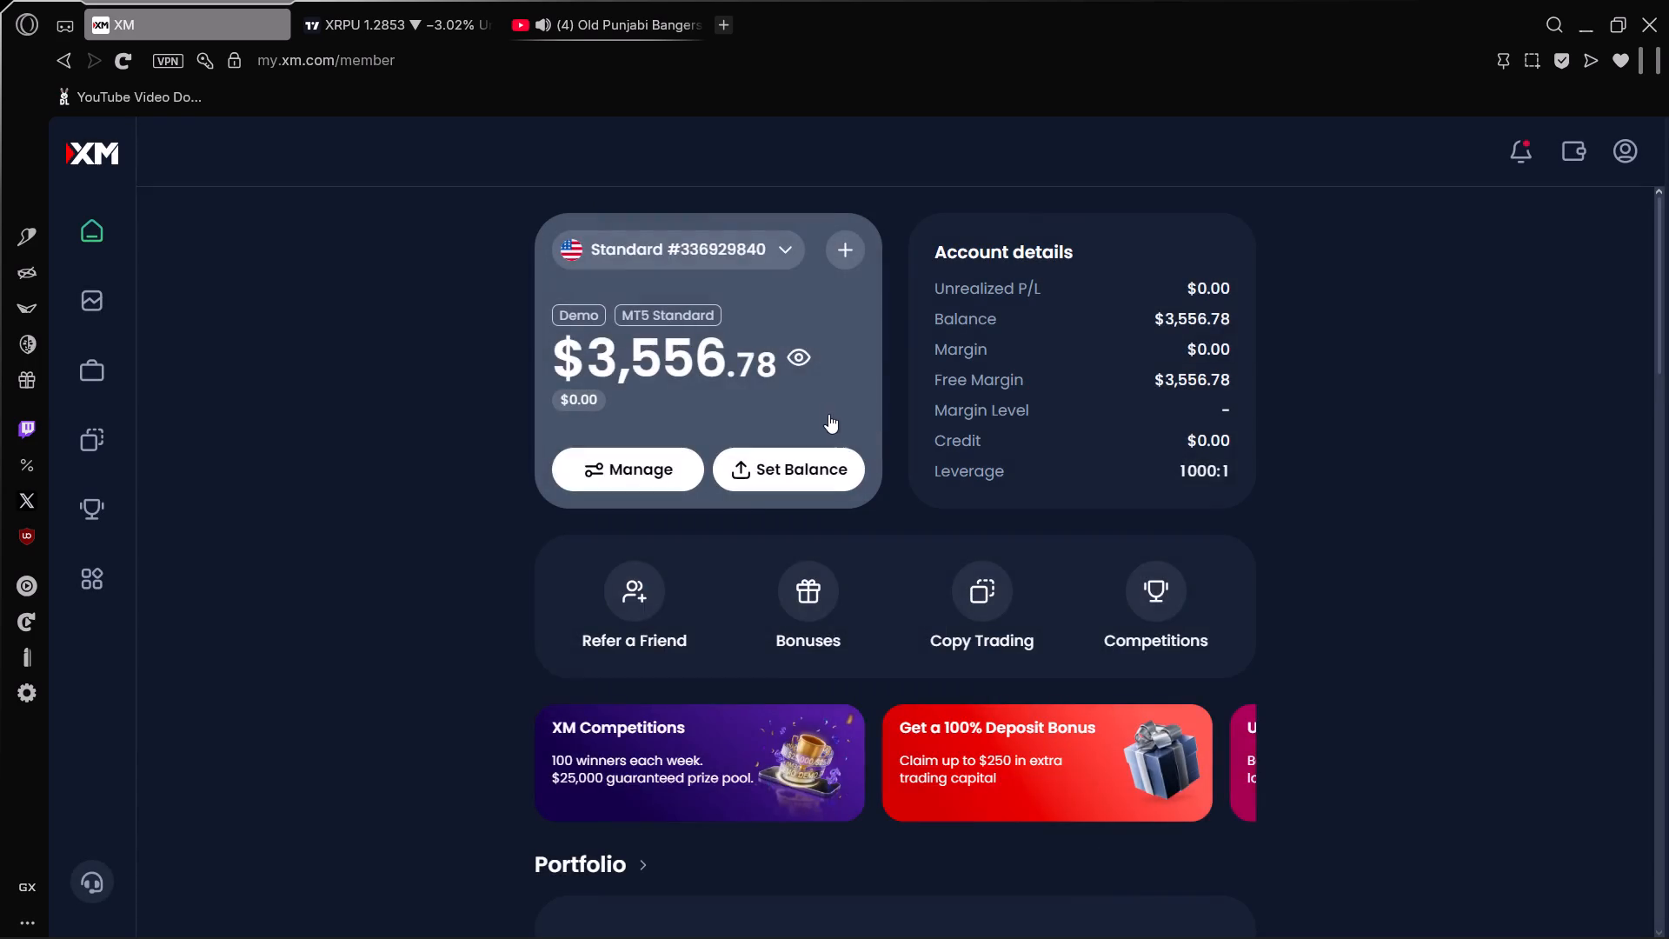
{"action": "left_click", "coordinate": [86, 310]}
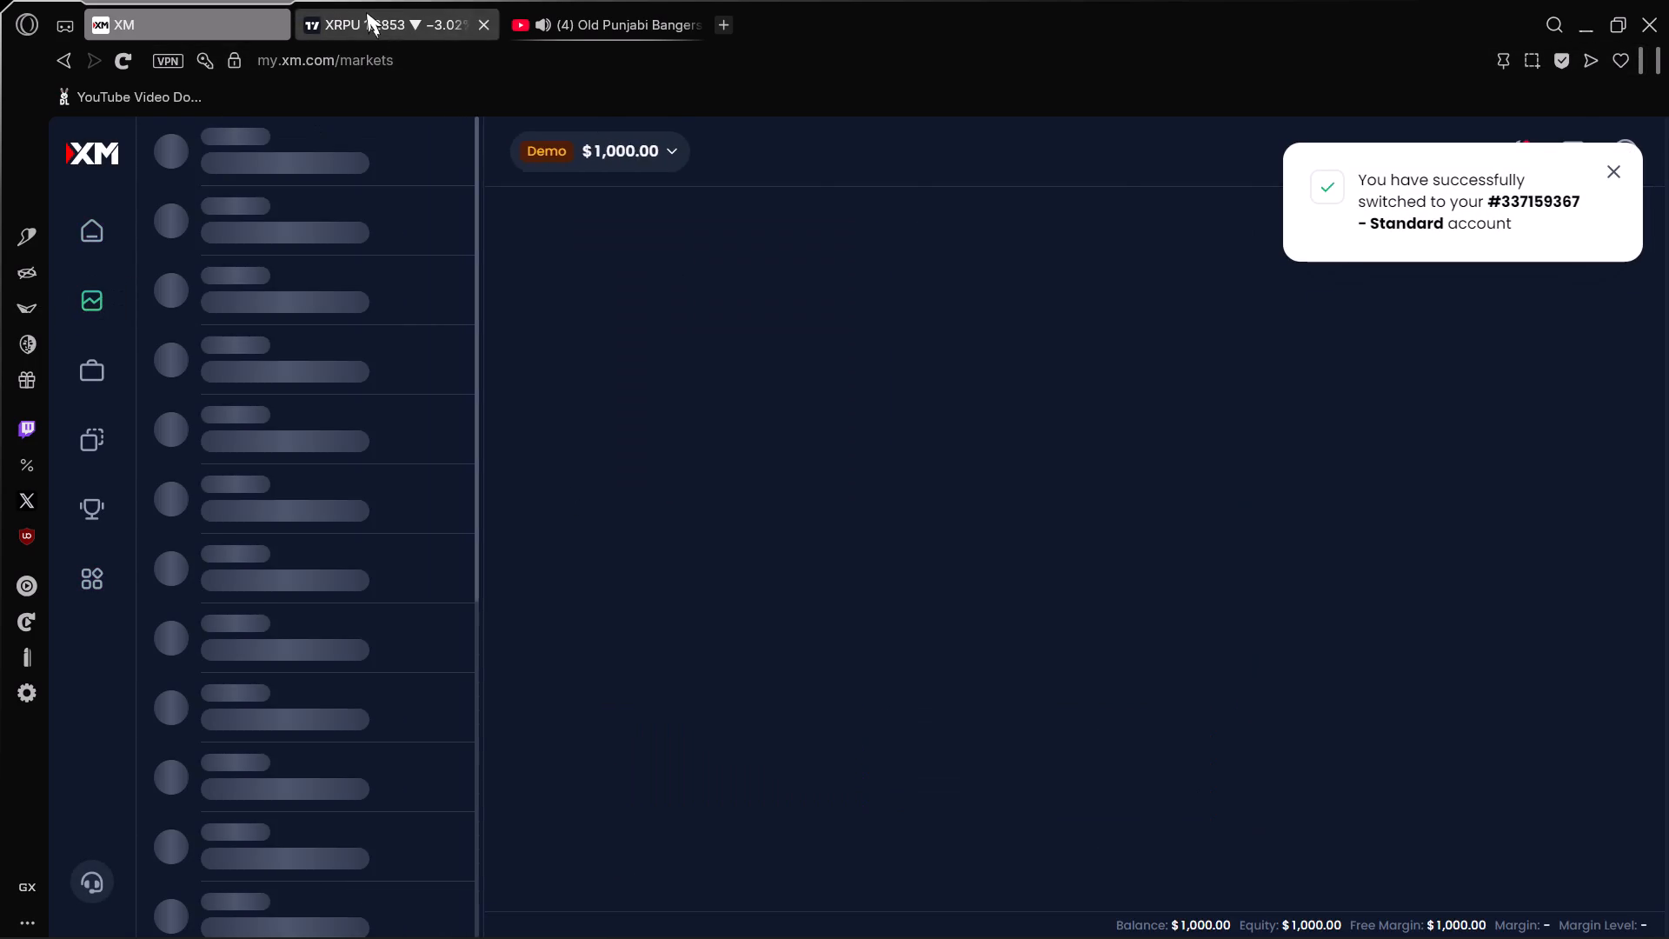
Return to TradingView and examine the XRPU 5-minute candles around the long and short setups and the latest price.
{"action": "left_click", "coordinate": [366, 11]}
{"action": "left_click_drag", "start_coordinate": [881, 621], "coordinate": [581, 602]}
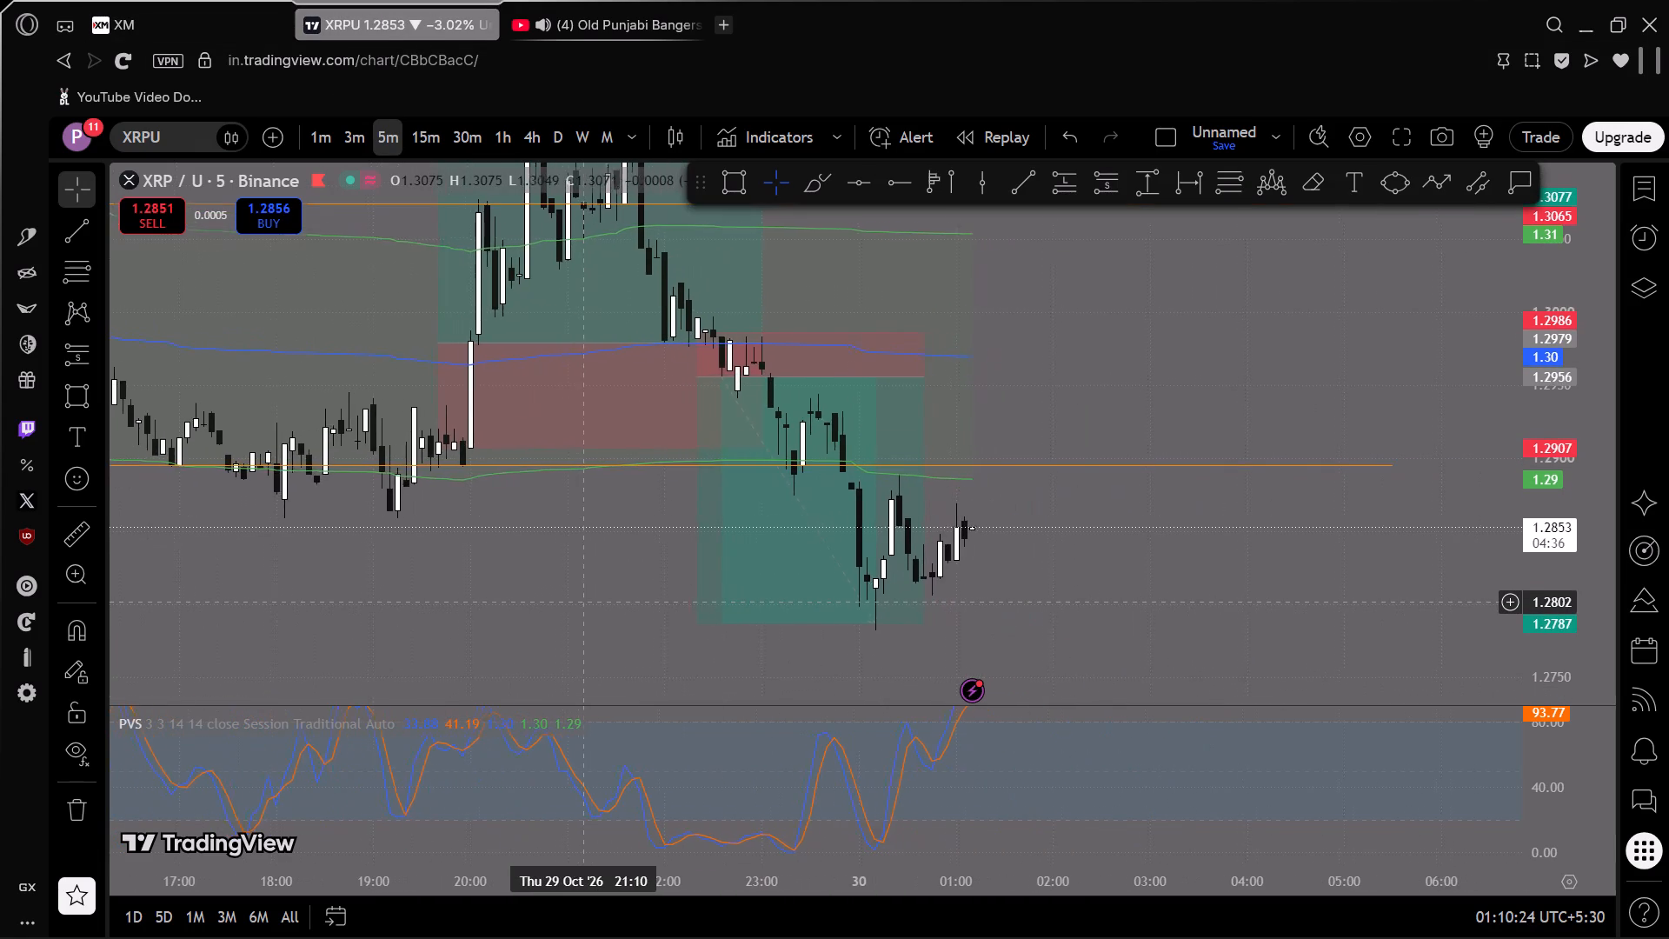
{"action": "left_click_drag", "start_coordinate": [581, 602], "coordinate": [560, 603]}
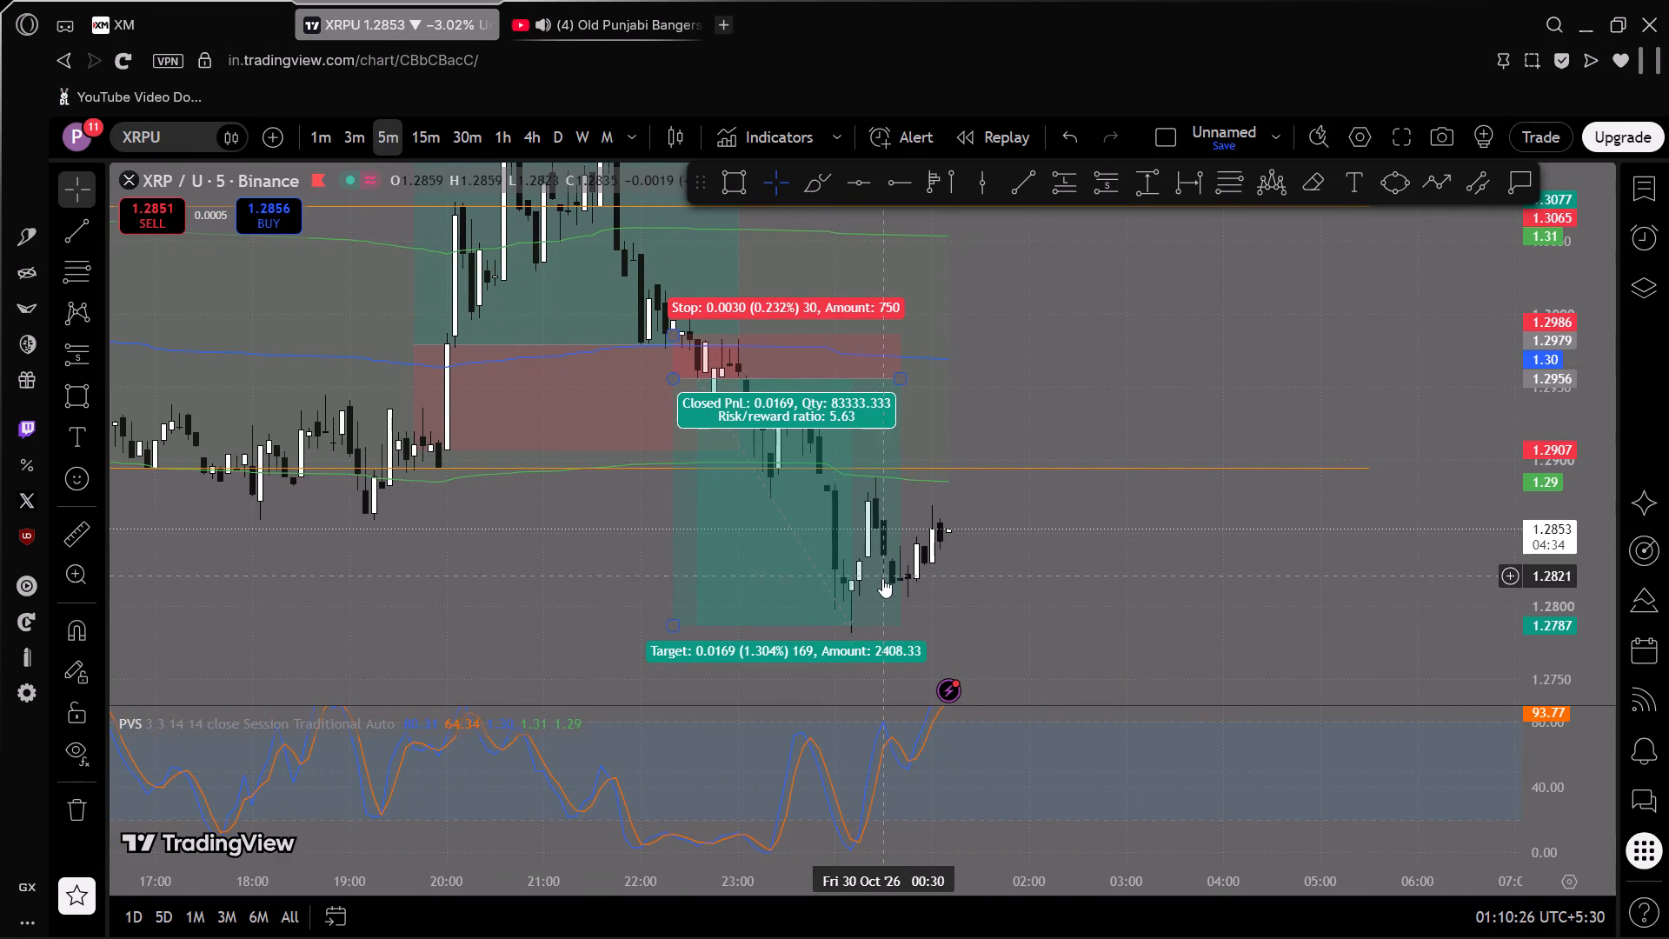
{"action": "scroll", "coordinate": [782, 637], "scroll_direction": "up", "scroll_amount": 2}
{"action": "scroll", "coordinate": [657, 623], "scroll_direction": "down", "scroll_amount": 4}
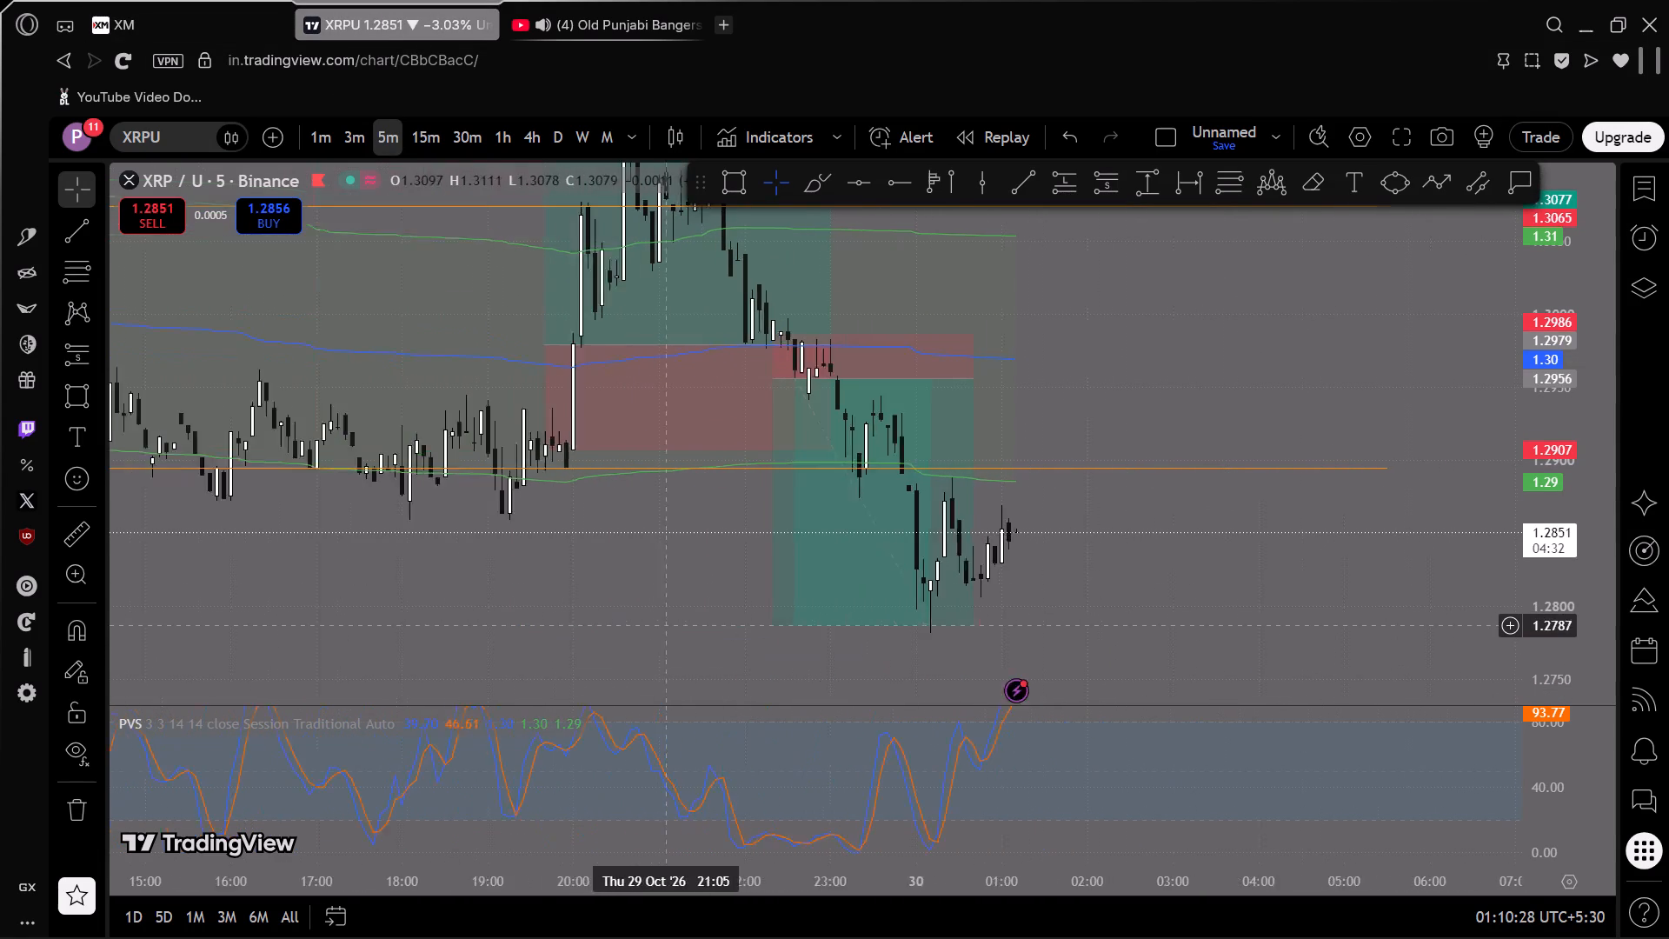
{"action": "scroll", "coordinate": [672, 625], "scroll_direction": "down", "scroll_amount": 1}
{"action": "left_click_drag", "start_coordinate": [735, 608], "coordinate": [608, 617]}
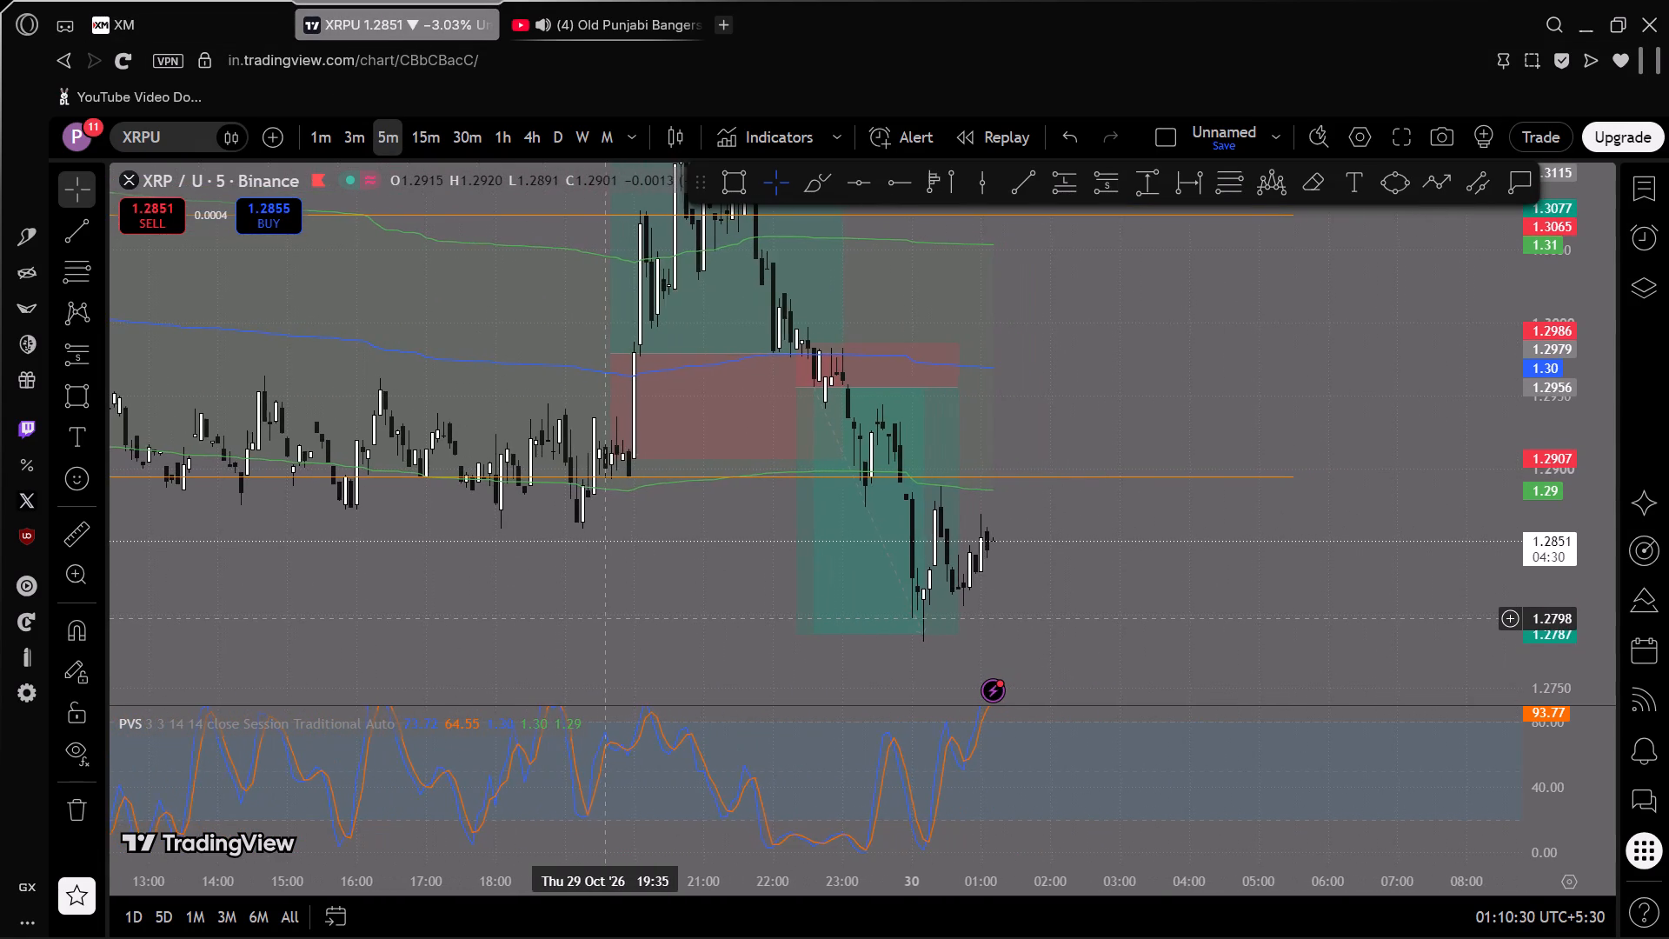
{"action": "left_click_drag", "start_coordinate": [608, 617], "coordinate": [626, 612]}
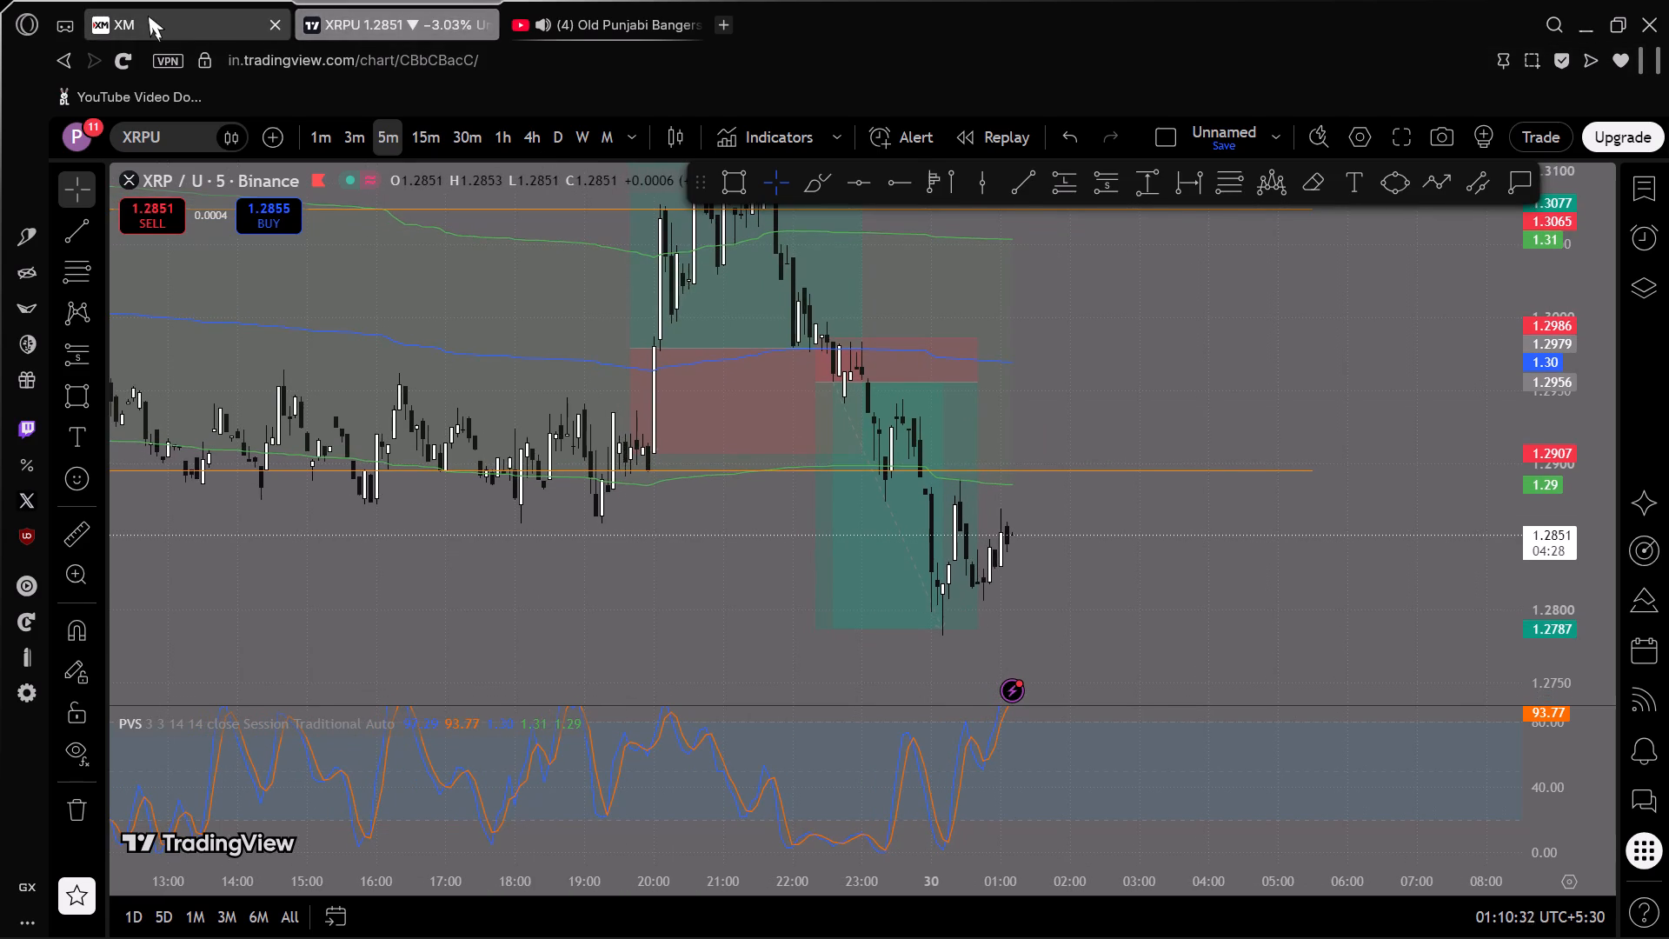
Open Forex Factory in a new browser tab from the saved sites.
{"action": "left_click", "coordinate": [148, 16]}
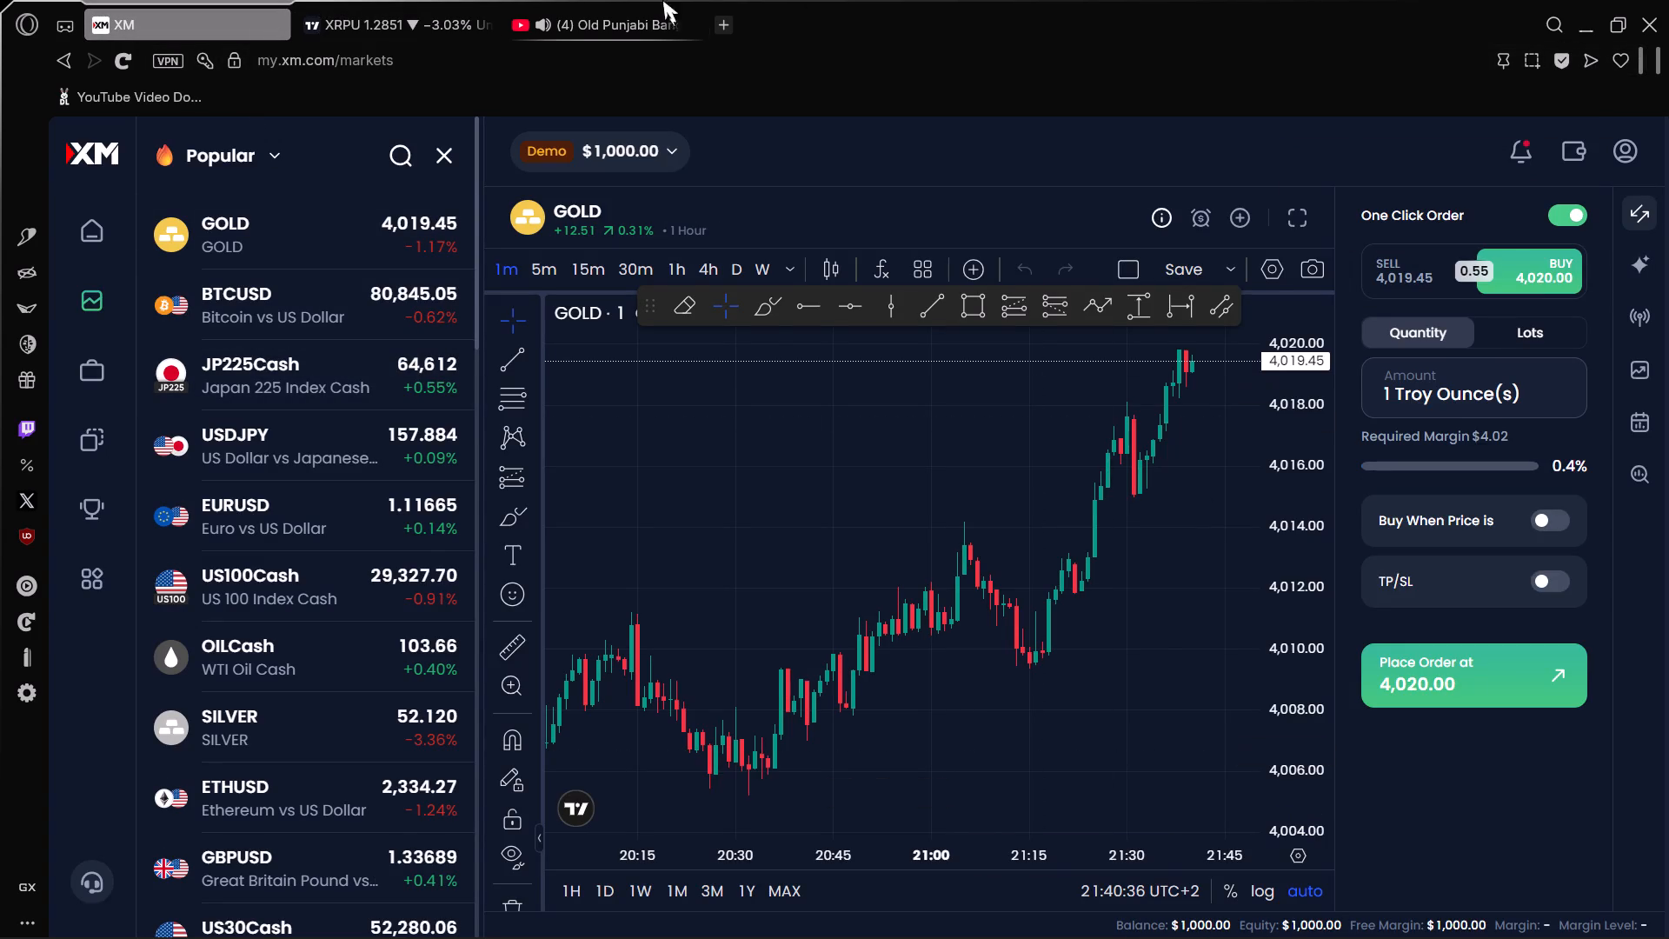
{"action": "left_click", "coordinate": [725, 17]}
{"action": "scroll", "coordinate": [979, 564], "scroll_direction": "down", "scroll_amount": 11}
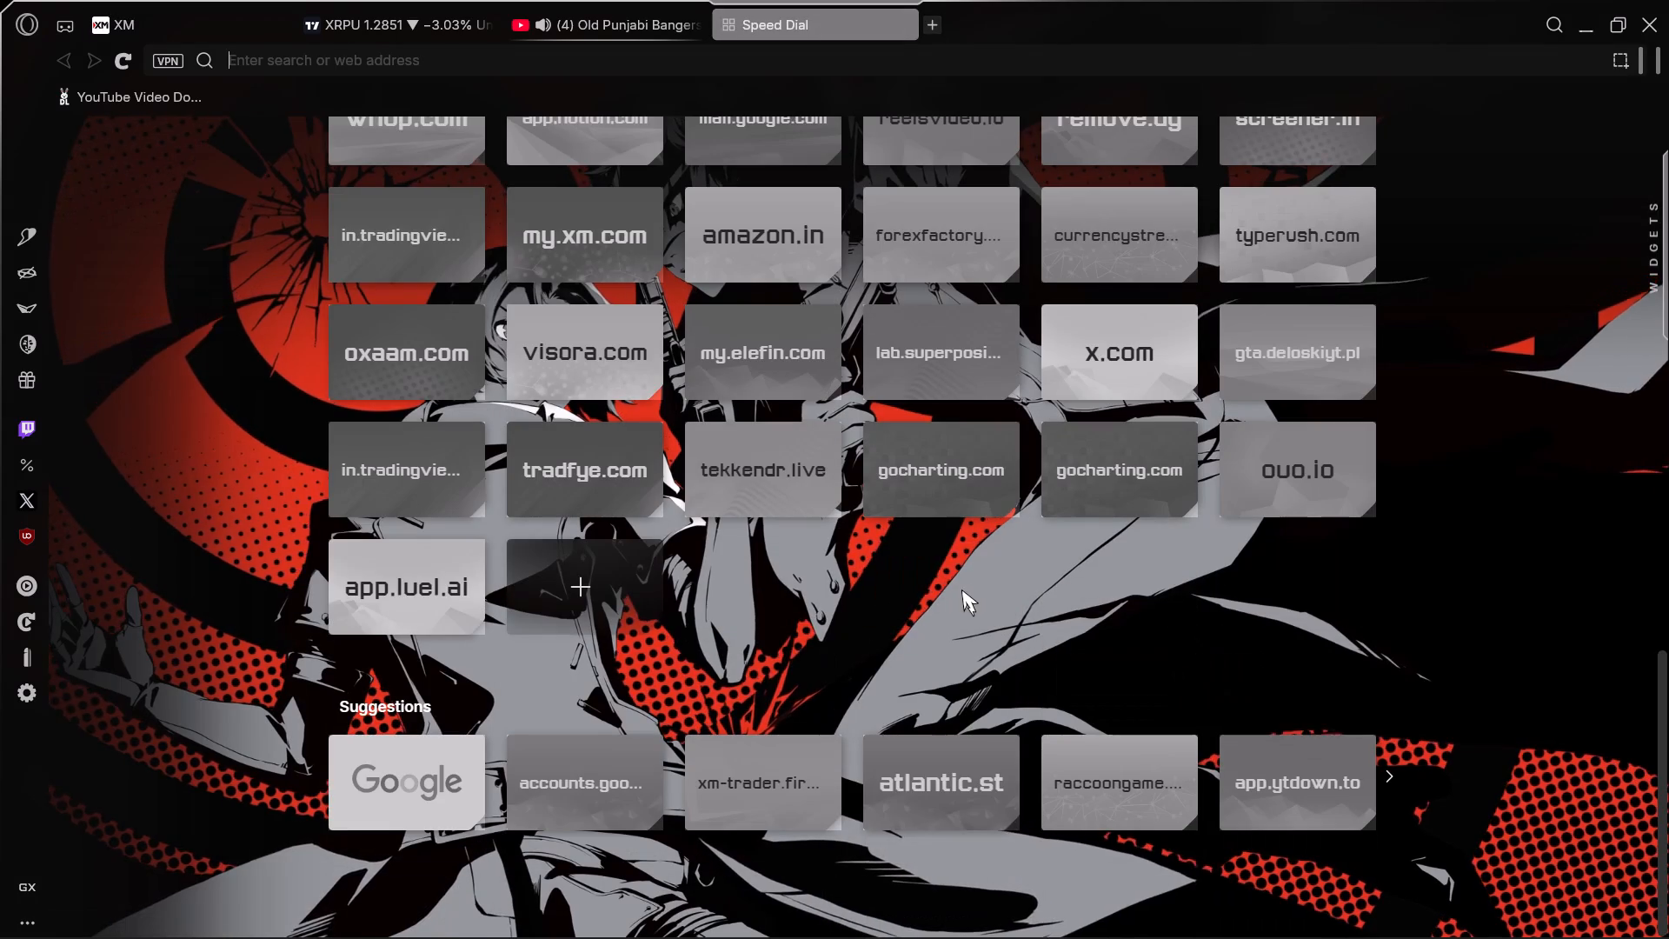
{"action": "left_click", "coordinate": [945, 248]}
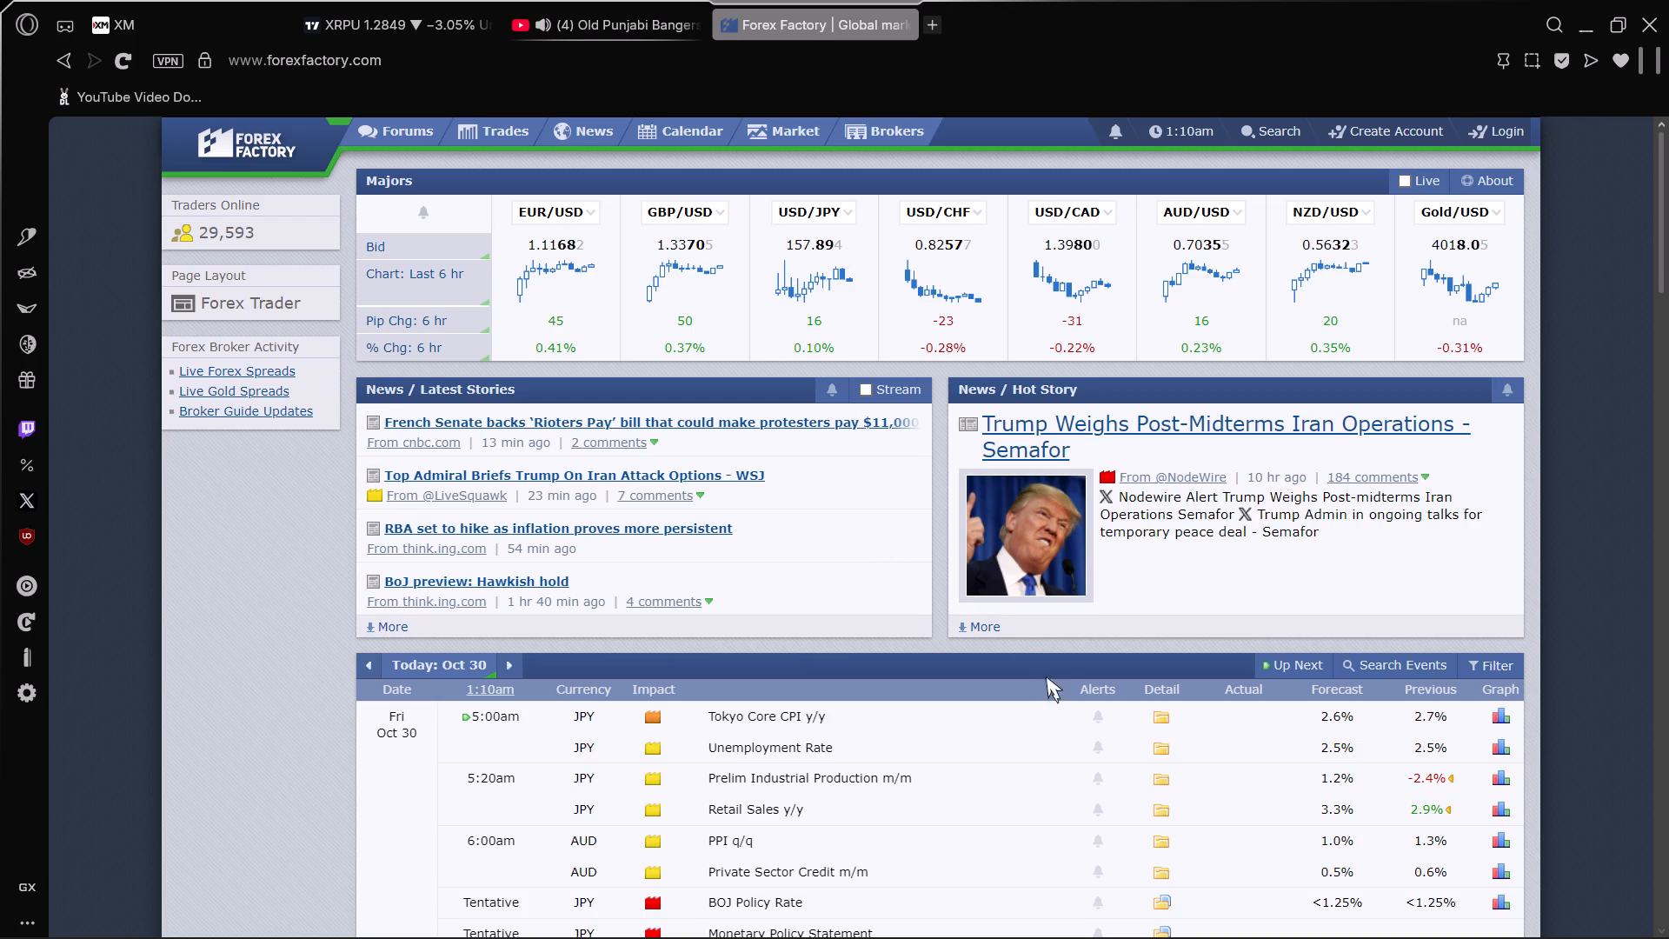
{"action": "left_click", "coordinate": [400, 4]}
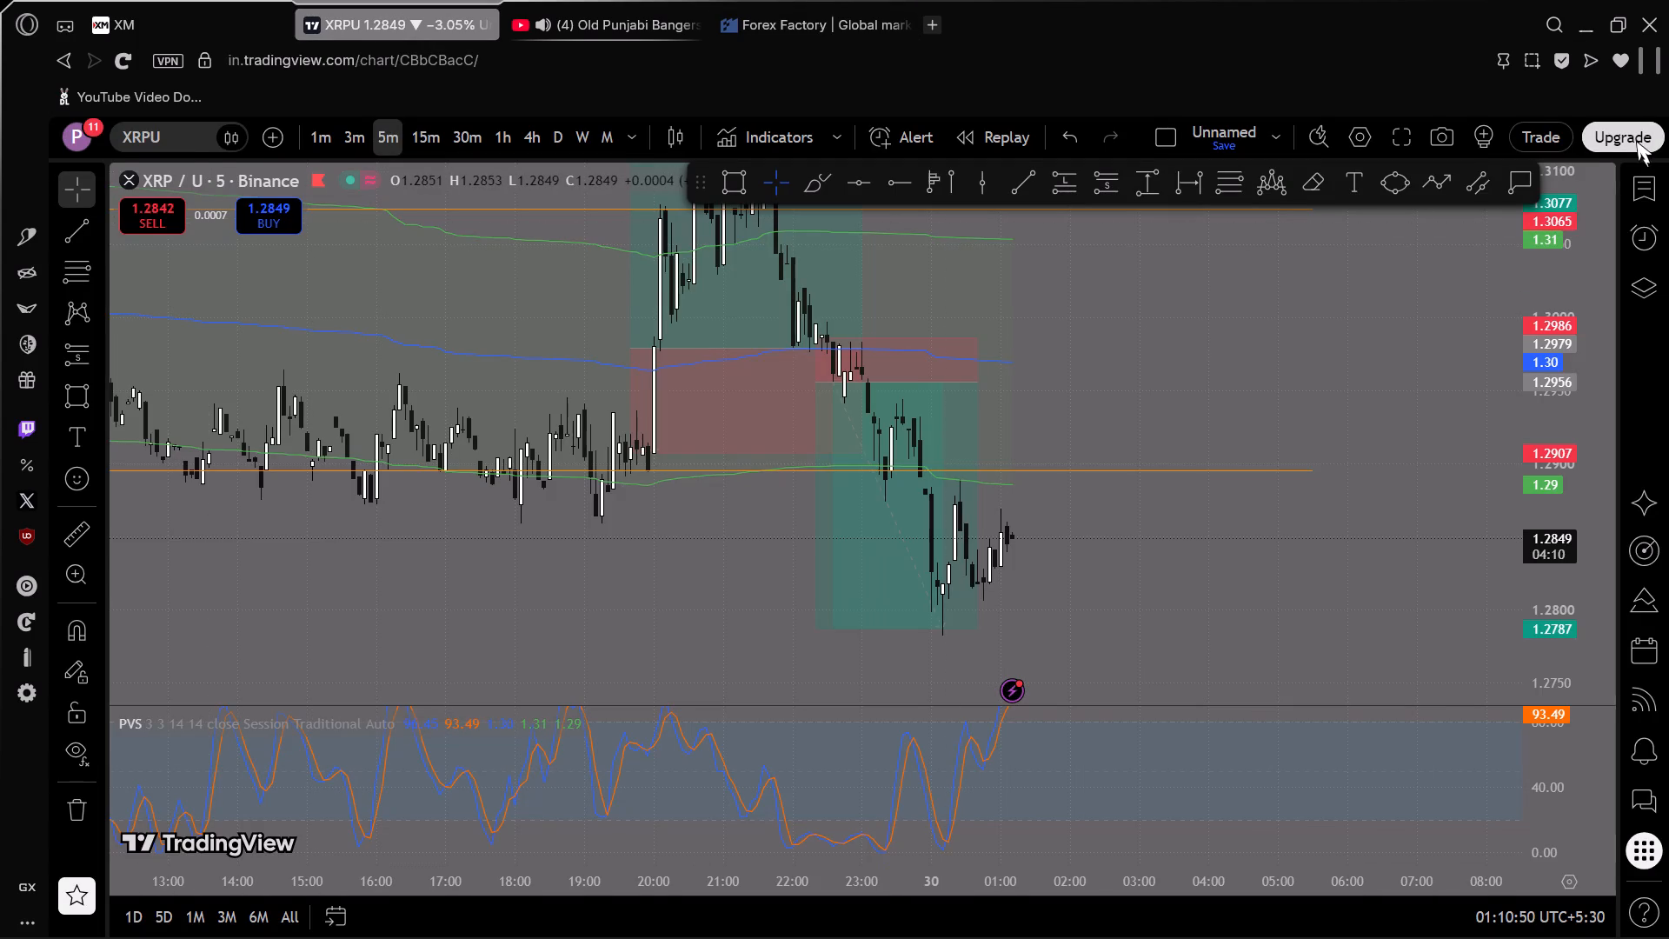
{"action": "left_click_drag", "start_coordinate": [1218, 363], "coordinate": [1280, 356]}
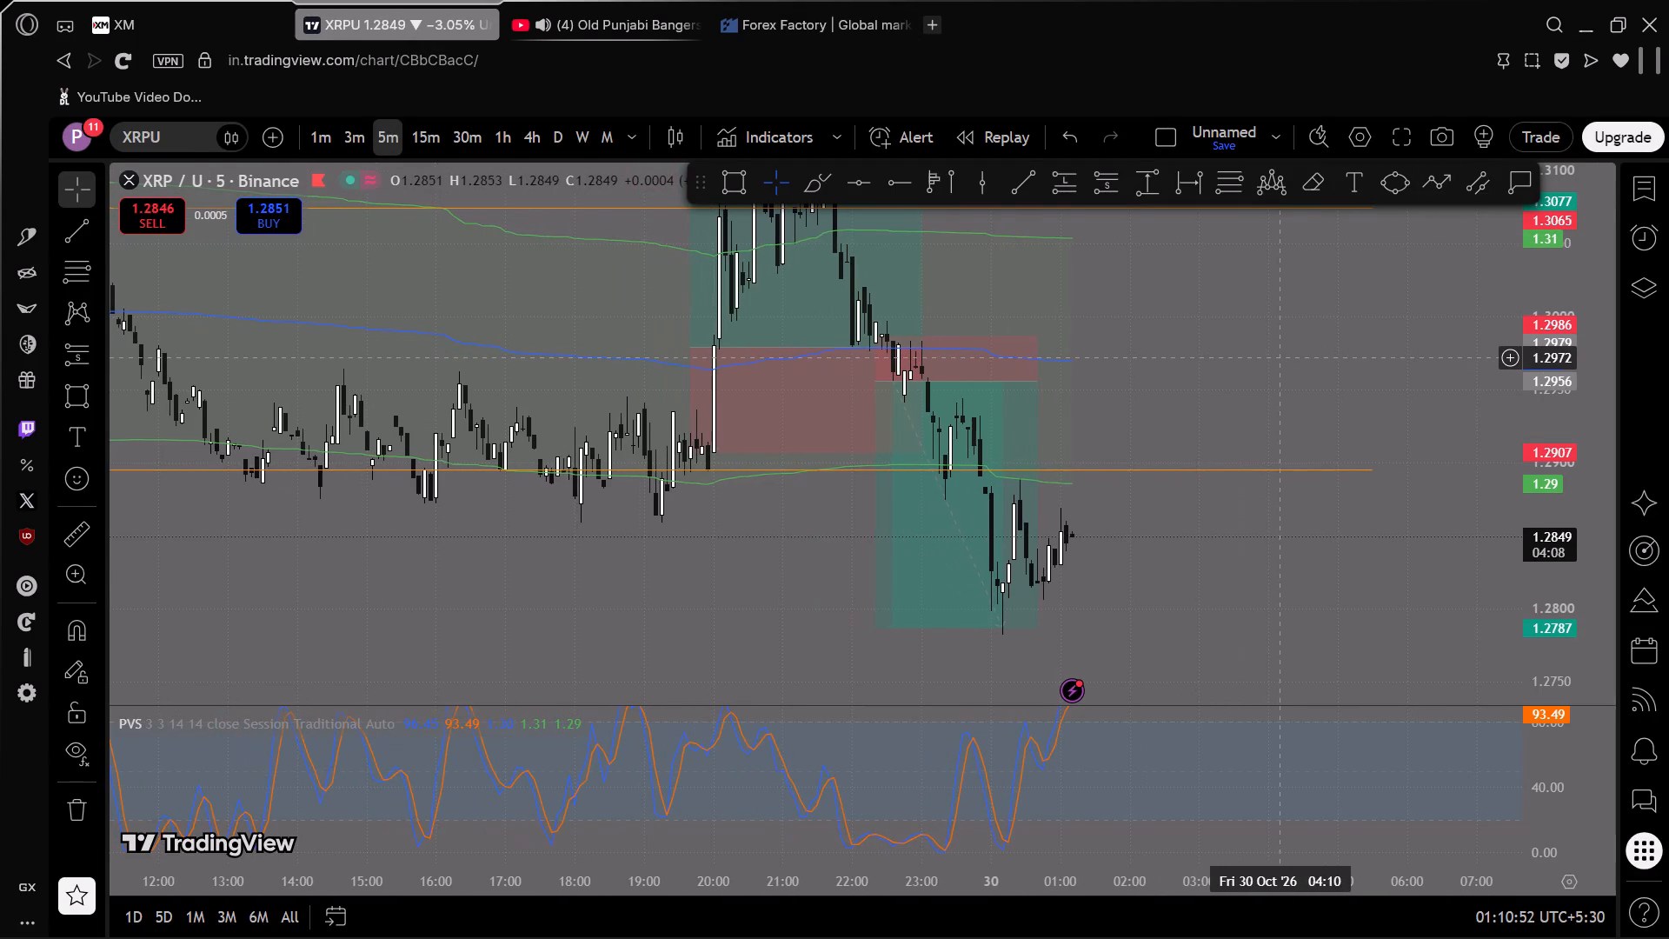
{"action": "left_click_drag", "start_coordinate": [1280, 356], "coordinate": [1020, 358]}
Switch to XM Markets, search the symbols for XR and open the XRPUSD (Ripple vs US Dollar) chart.
{"action": "left_click", "coordinate": [176, 22]}
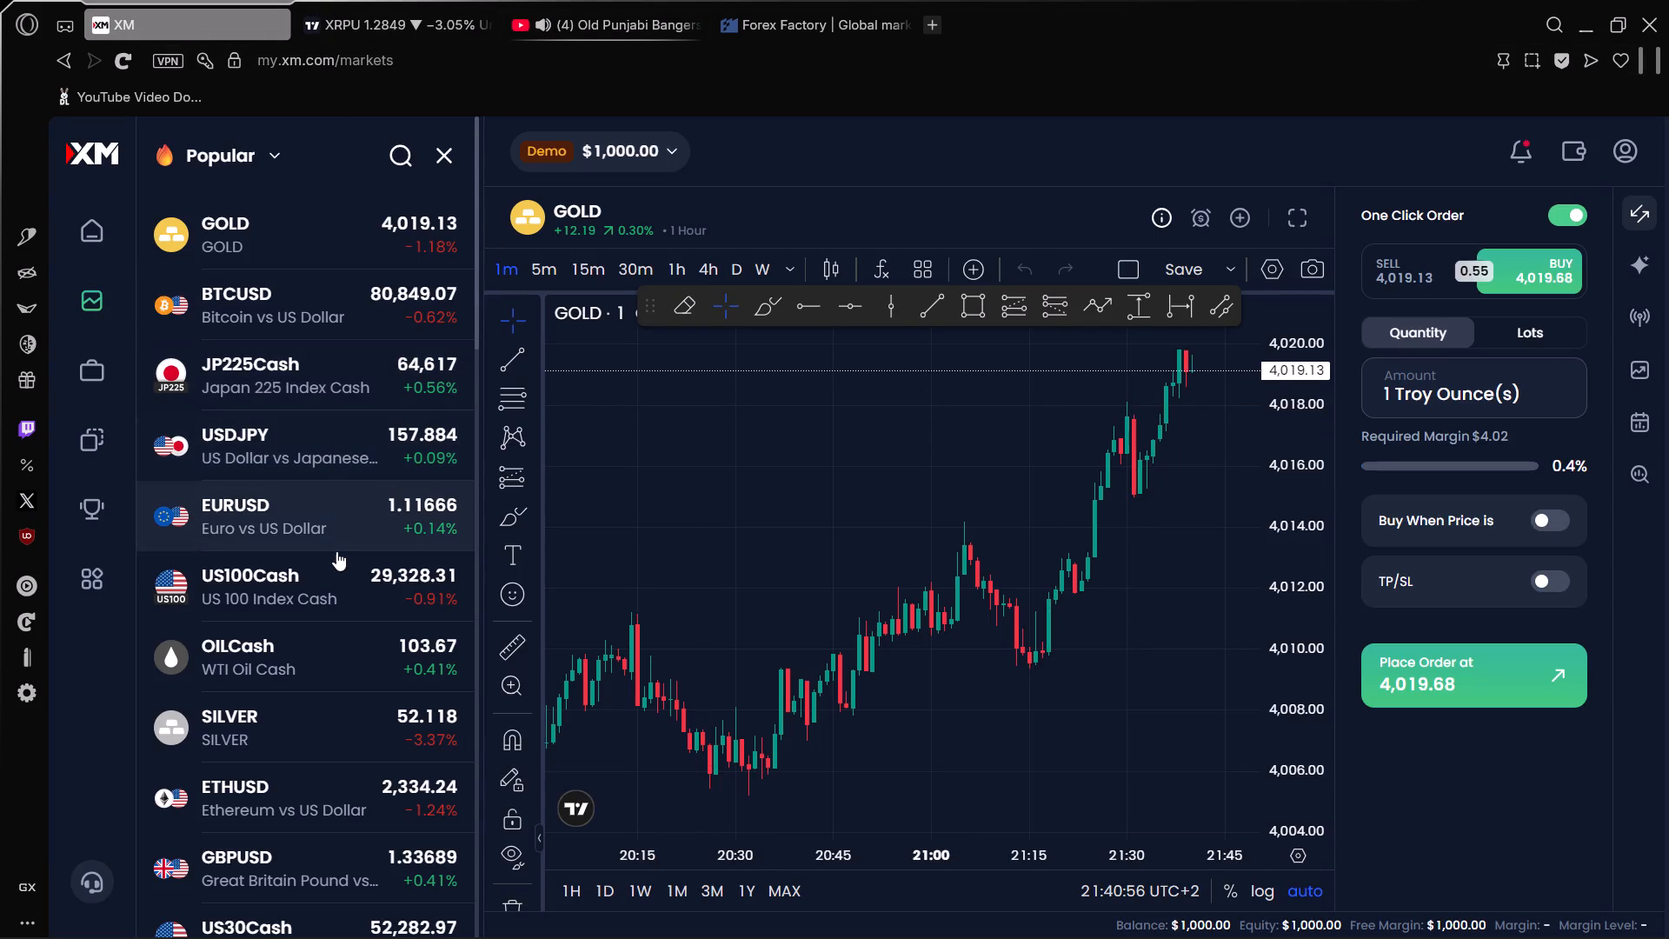
{"action": "scroll", "coordinate": [301, 682], "scroll_direction": "down", "scroll_amount": 1}
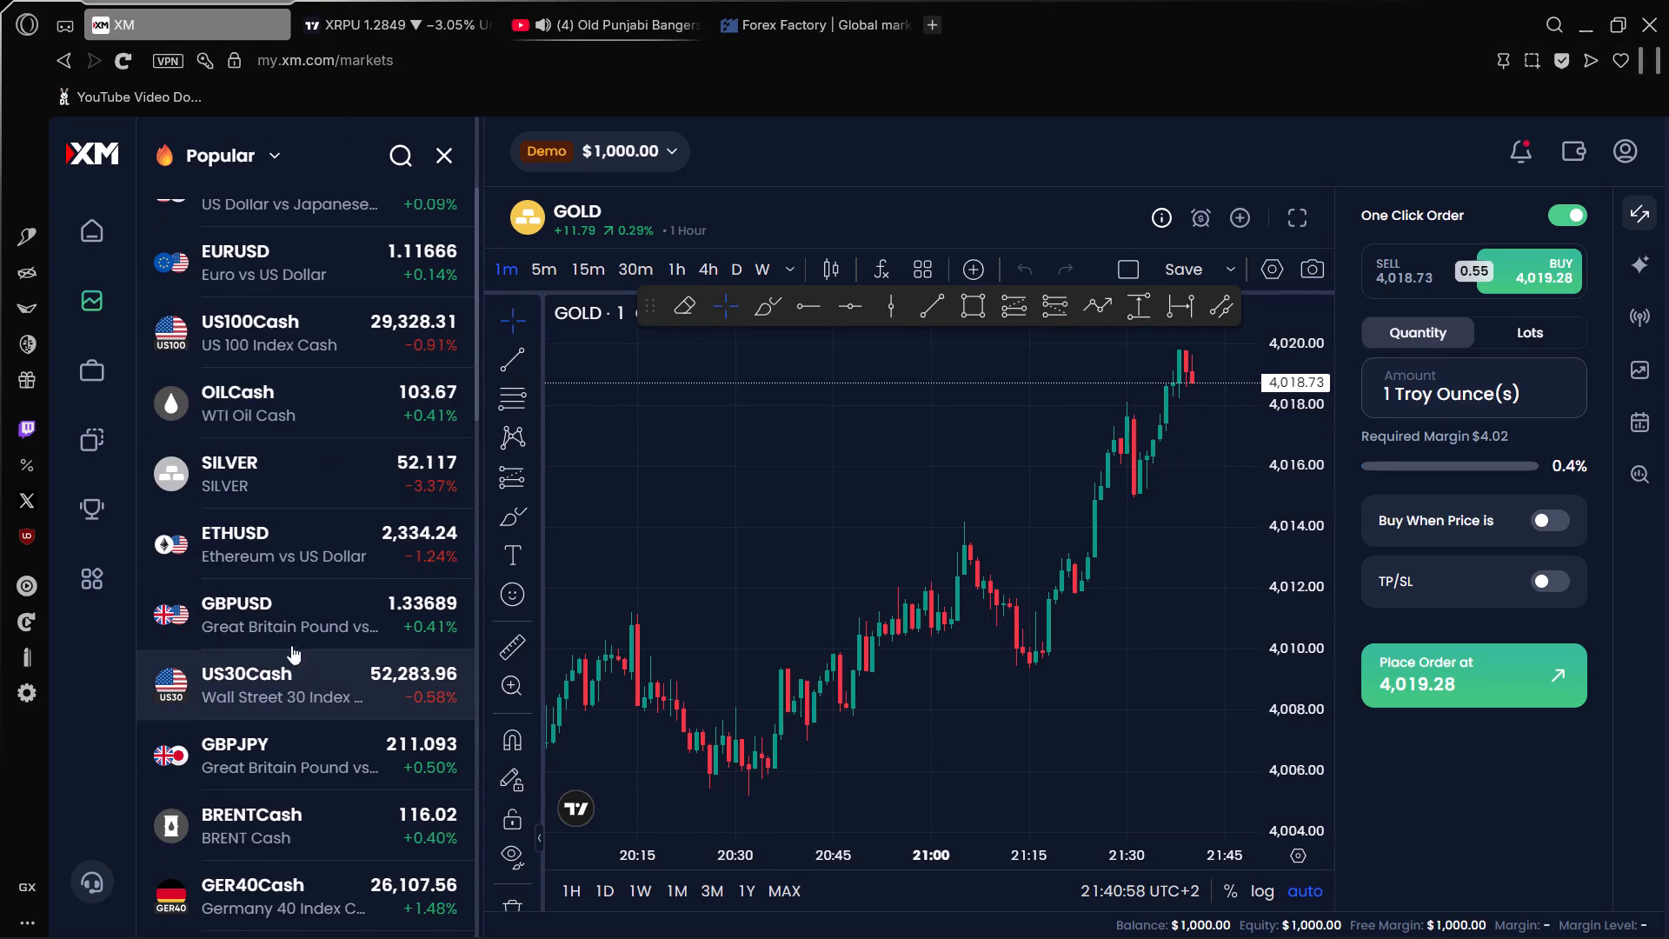
{"action": "scroll", "coordinate": [404, 503], "scroll_direction": "up", "scroll_amount": 4}
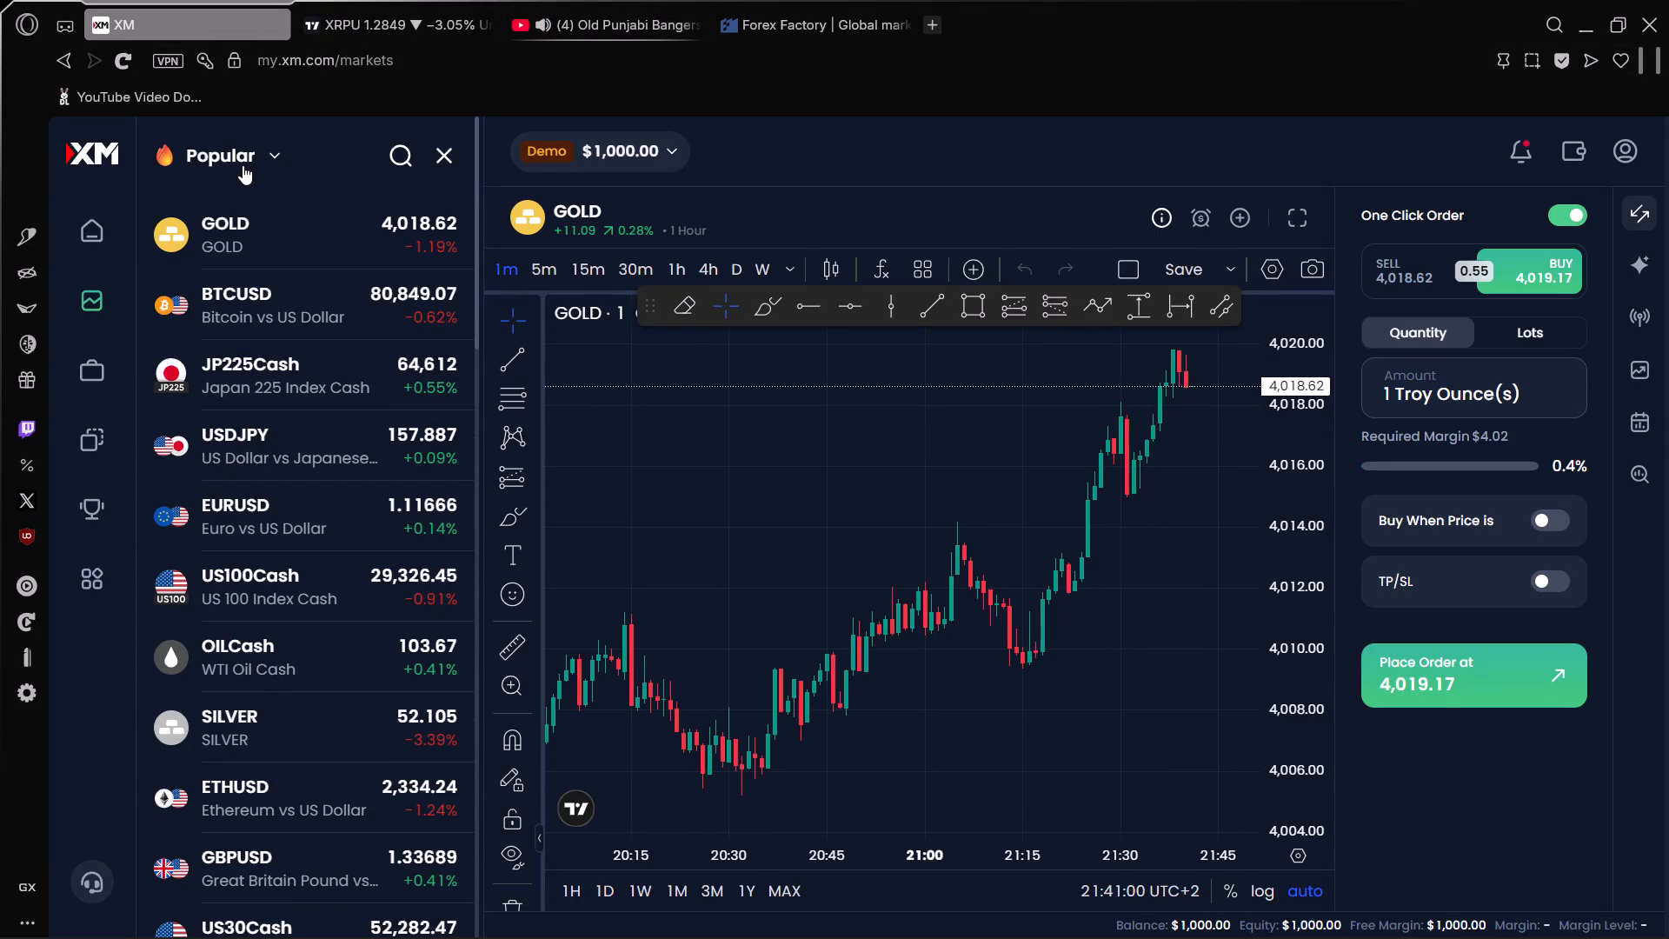
{"action": "left_click", "coordinate": [388, 149]}
{"action": "key", "text": "x"}
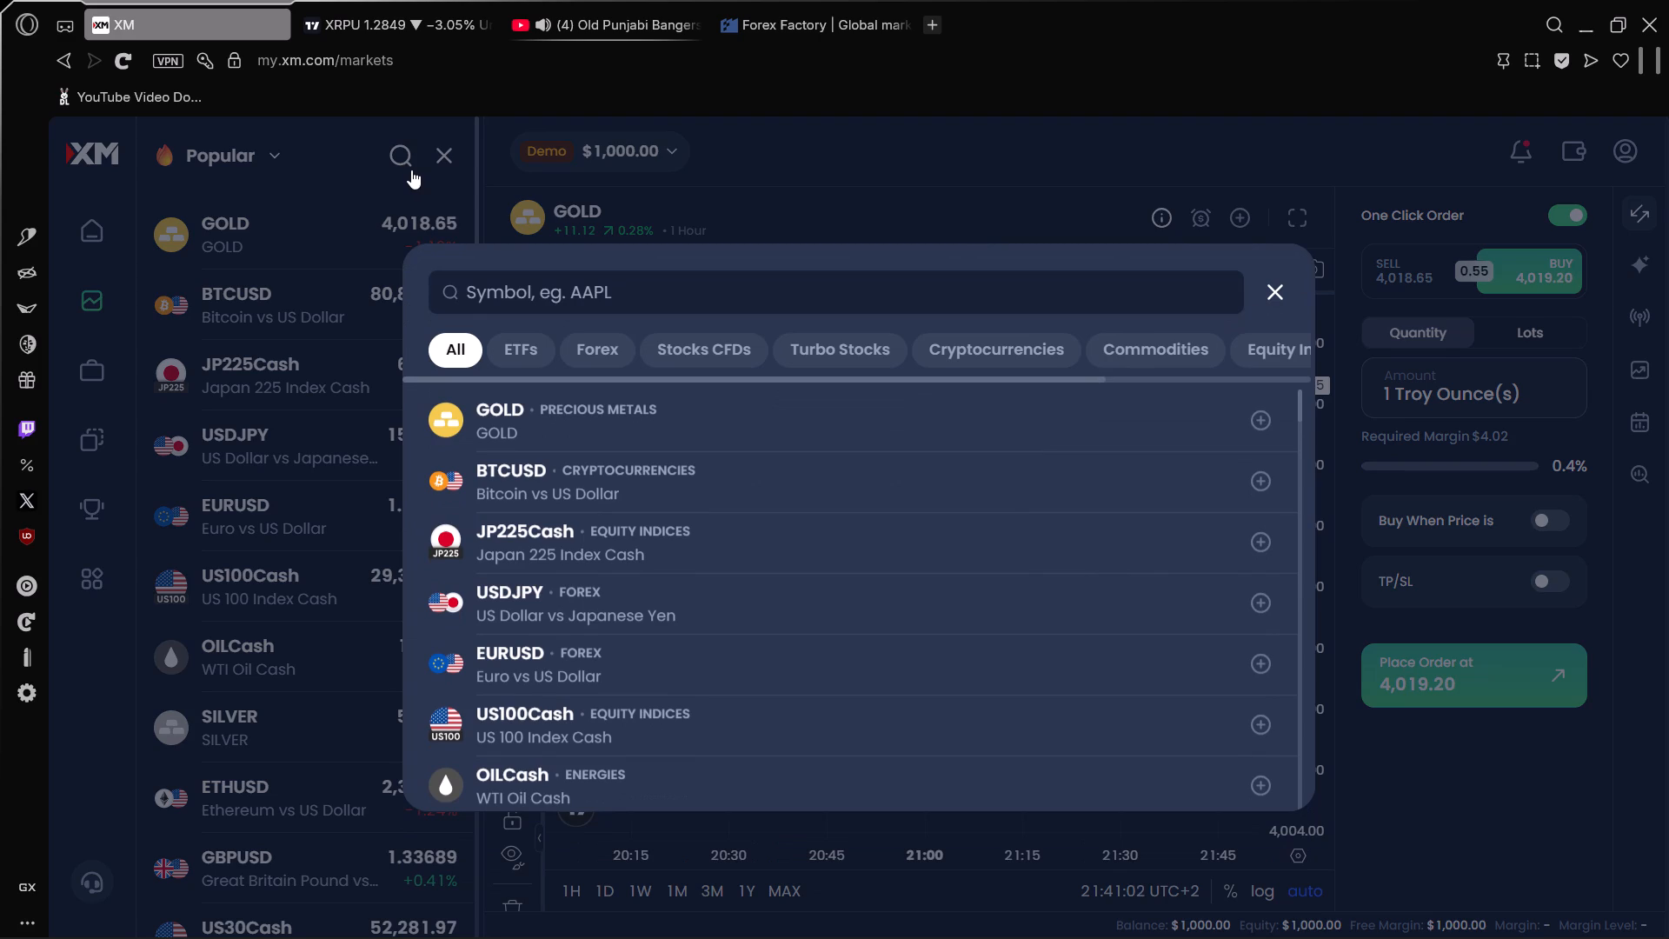
{"action": "key", "text": "r"}
{"action": "left_click", "coordinate": [598, 291]}
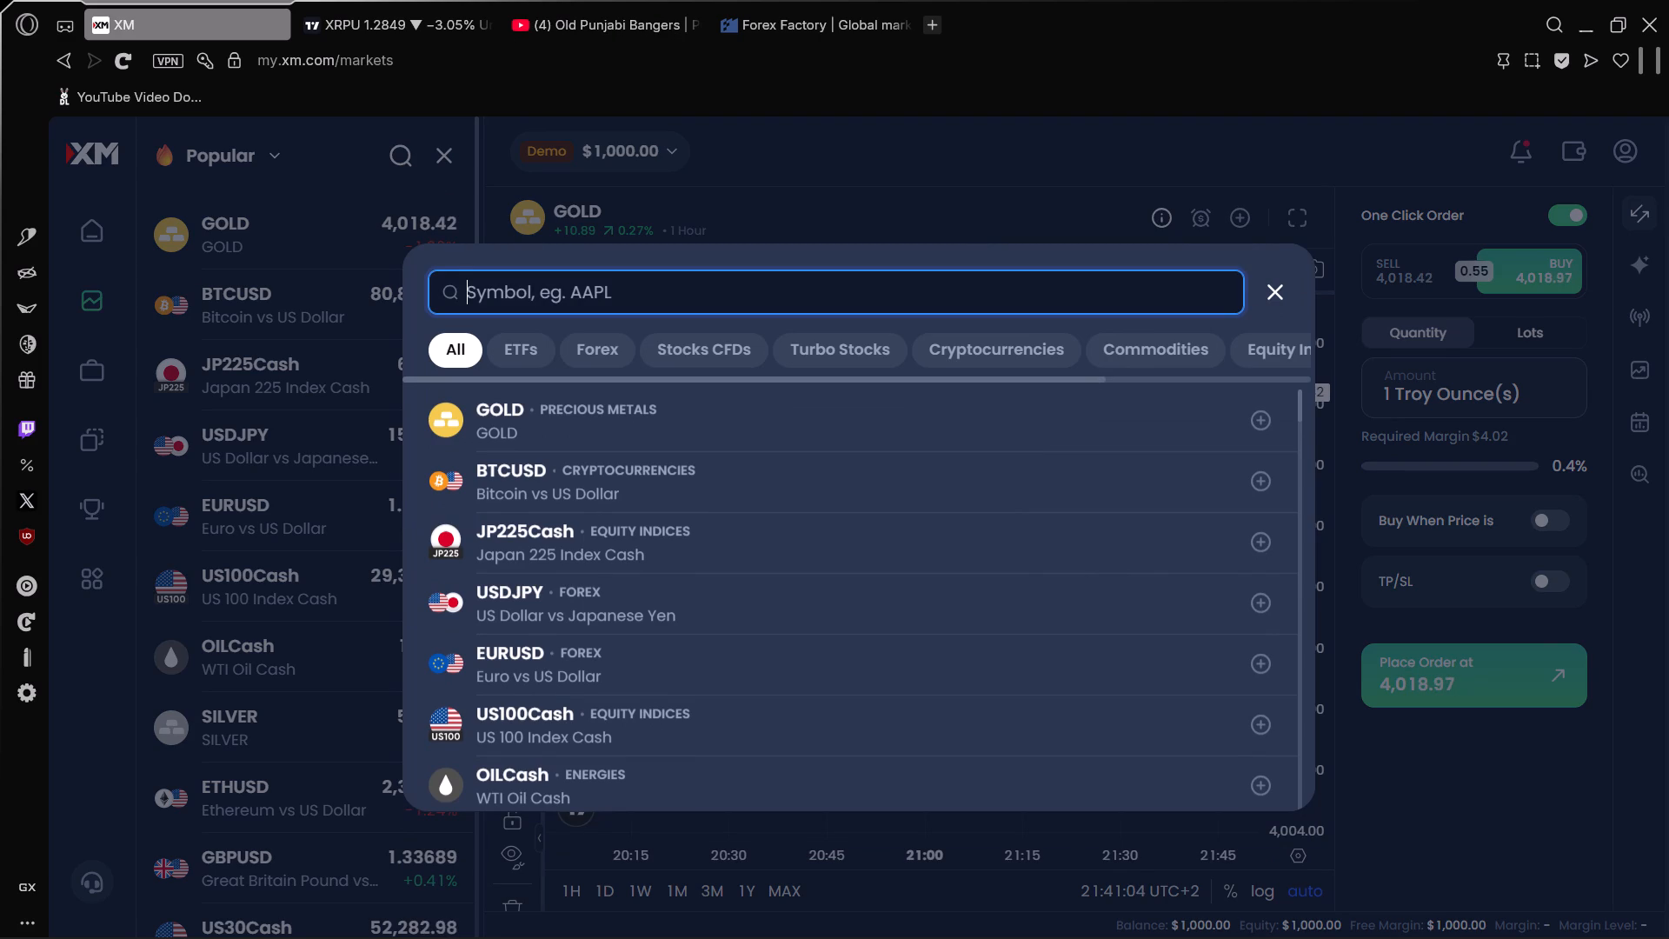
{"action": "type", "text": "XR"}
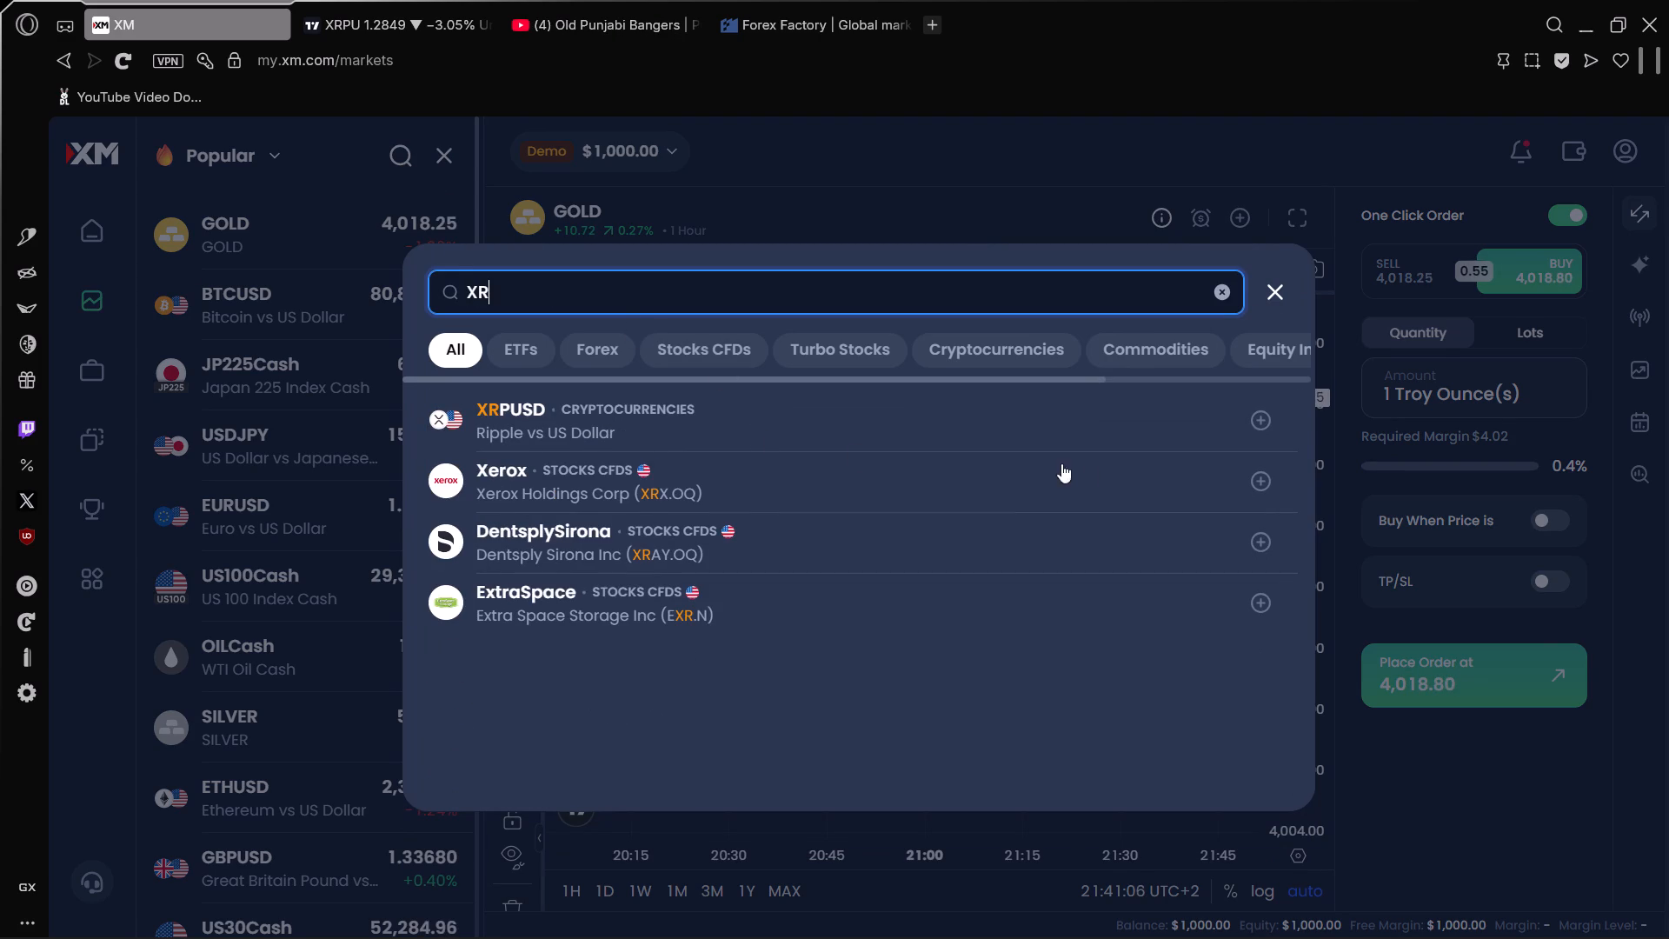
{"action": "left_click", "coordinate": [1090, 430]}
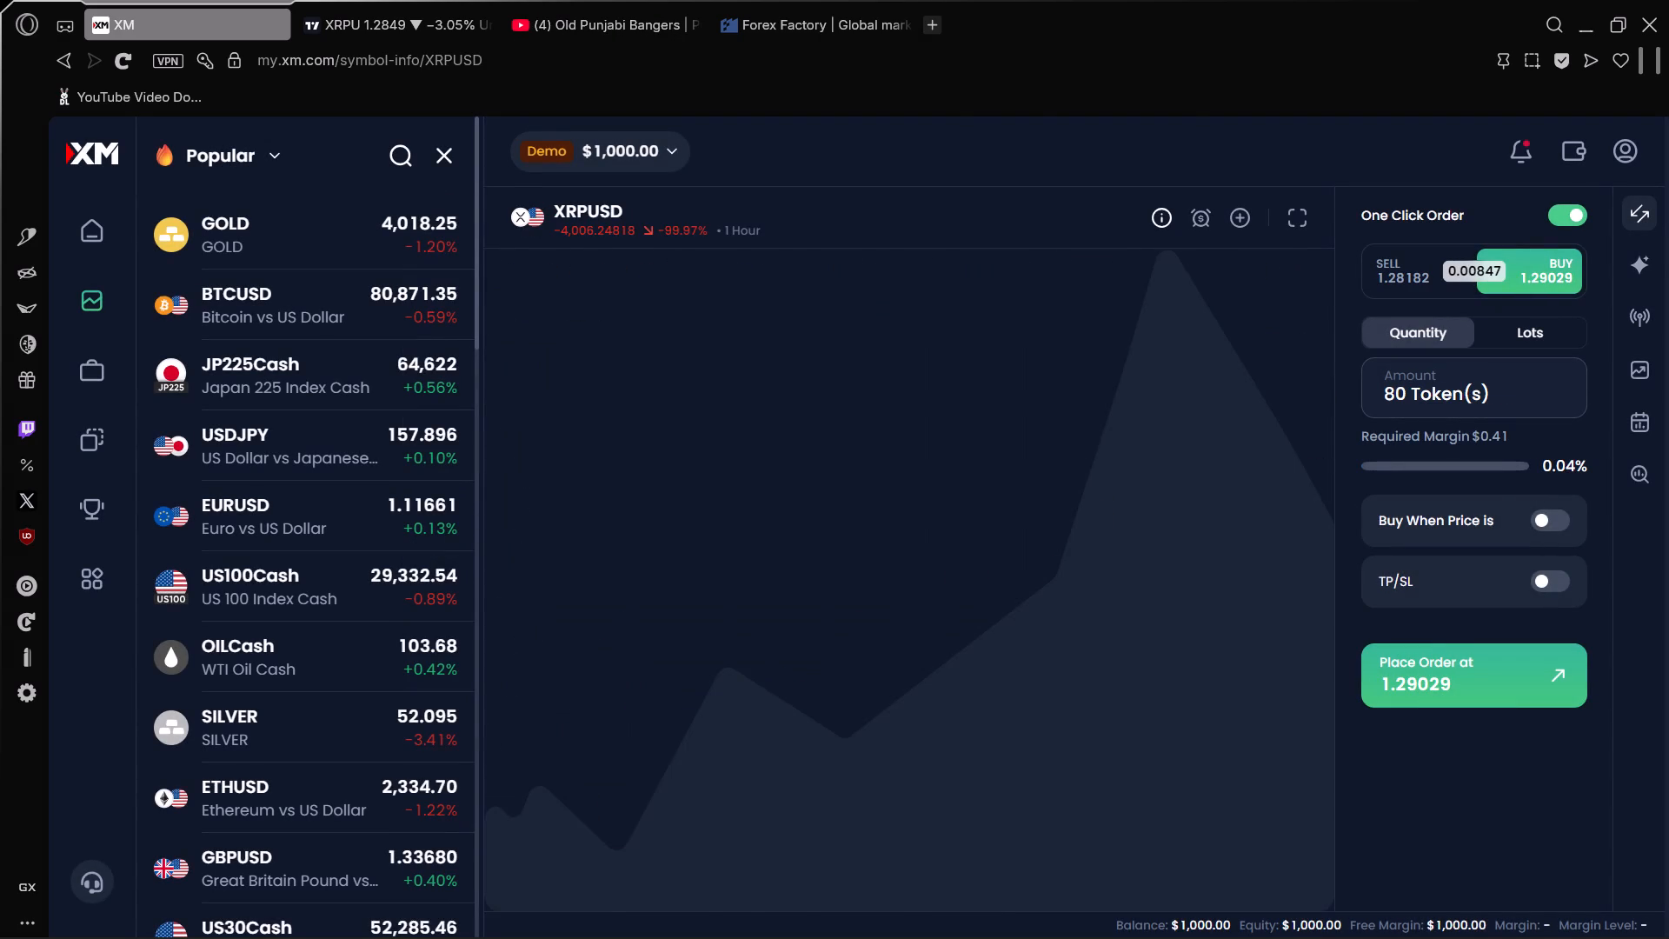
{"action": "scroll", "coordinate": [1076, 498], "scroll_direction": "down", "scroll_amount": 3}
{"action": "left_click_drag", "start_coordinate": [1086, 500], "coordinate": [997, 493]}
{"action": "scroll", "coordinate": [993, 496], "scroll_direction": "down", "scroll_amount": 1}
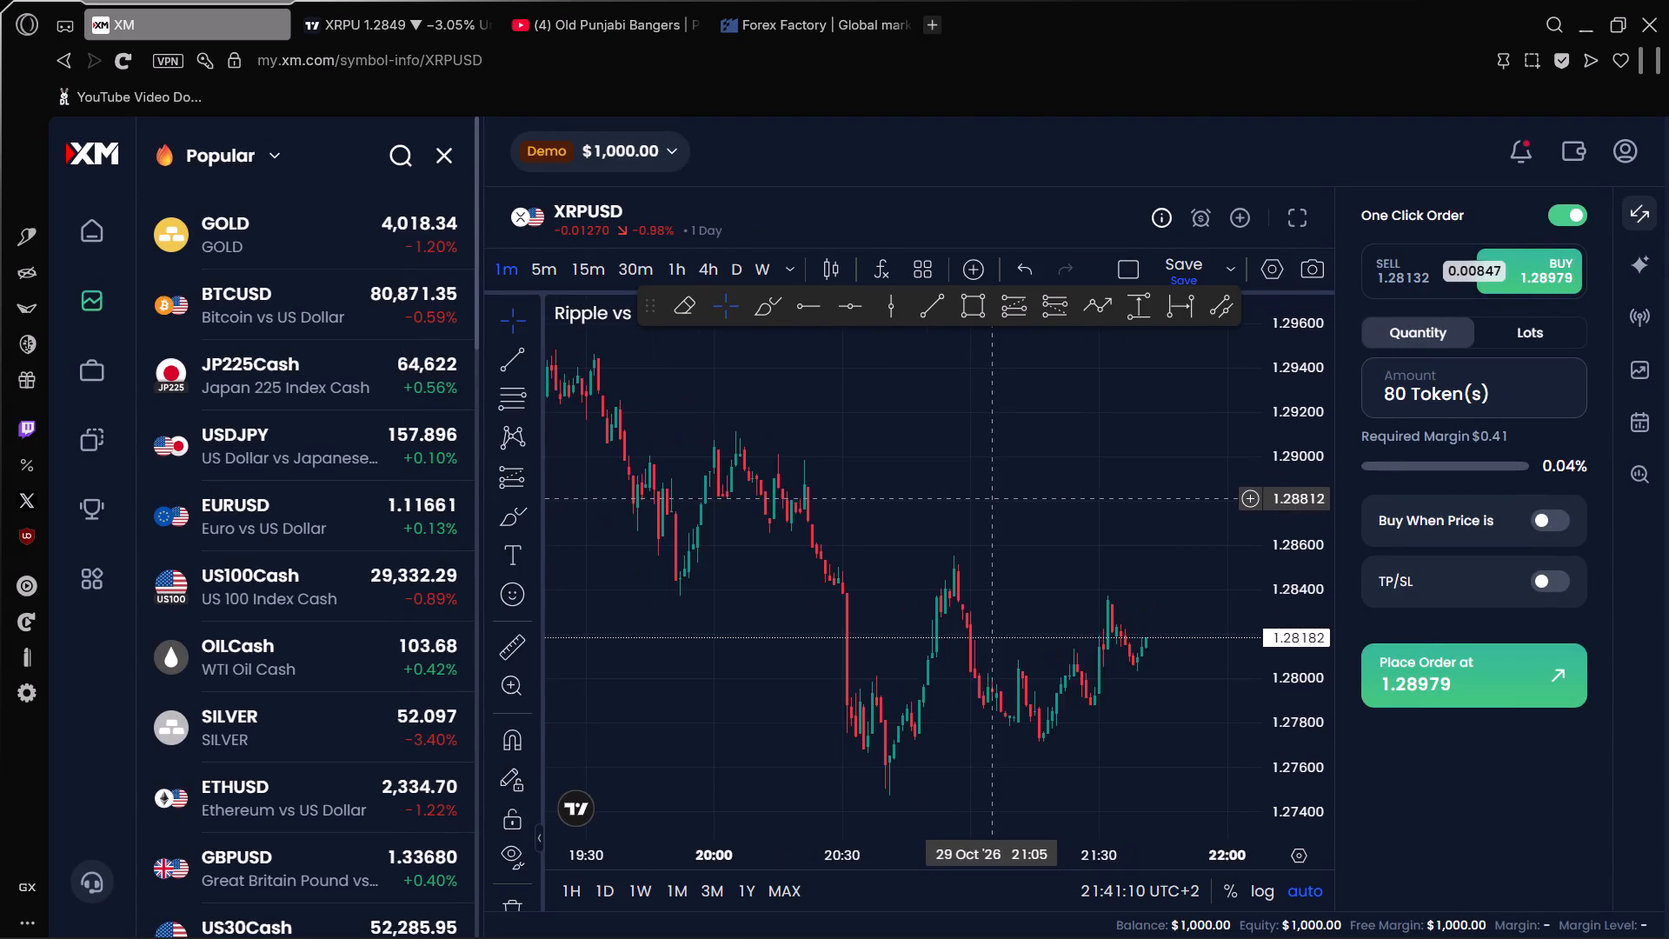
Set the XRPUSD chart's time zone to UTC+5:30.
{"action": "left_click_drag", "start_coordinate": [843, 487], "coordinate": [1145, 485]}
{"action": "left_click_drag", "start_coordinate": [1094, 523], "coordinate": [893, 430]}
{"action": "scroll", "coordinate": [896, 531], "scroll_direction": "up", "scroll_amount": 3}
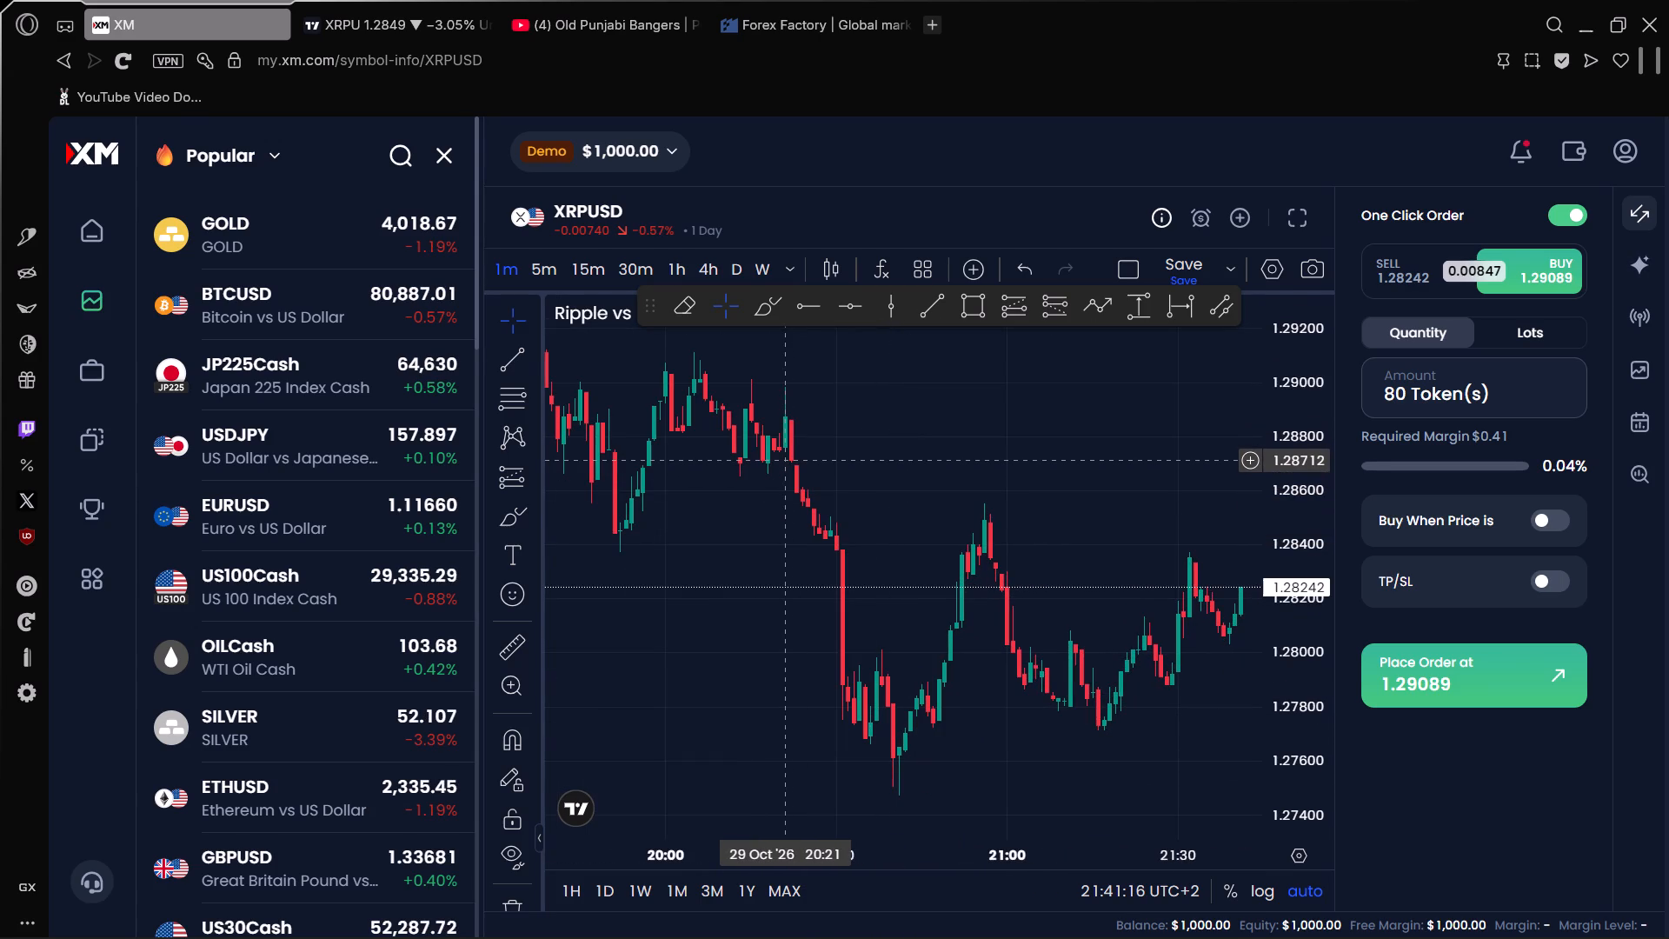
{"action": "left_click", "coordinate": [1192, 889]}
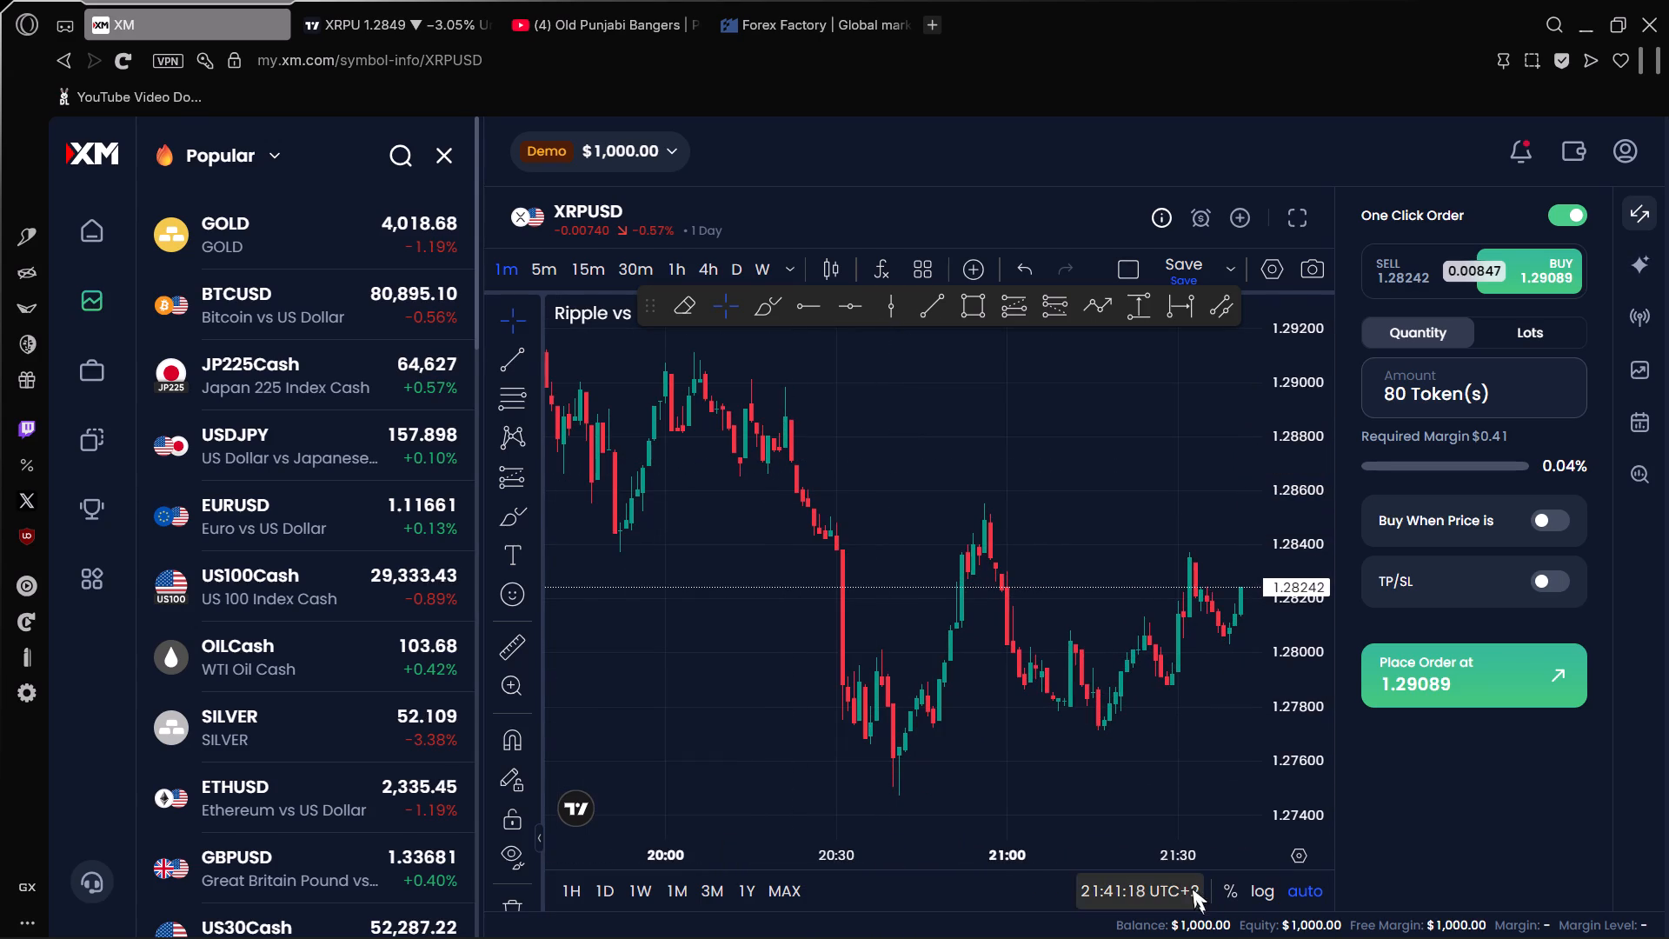
{"action": "scroll", "coordinate": [1245, 594], "scroll_direction": "down", "scroll_amount": 4}
{"action": "scroll", "coordinate": [1125, 636], "scroll_direction": "down", "scroll_amount": 2}
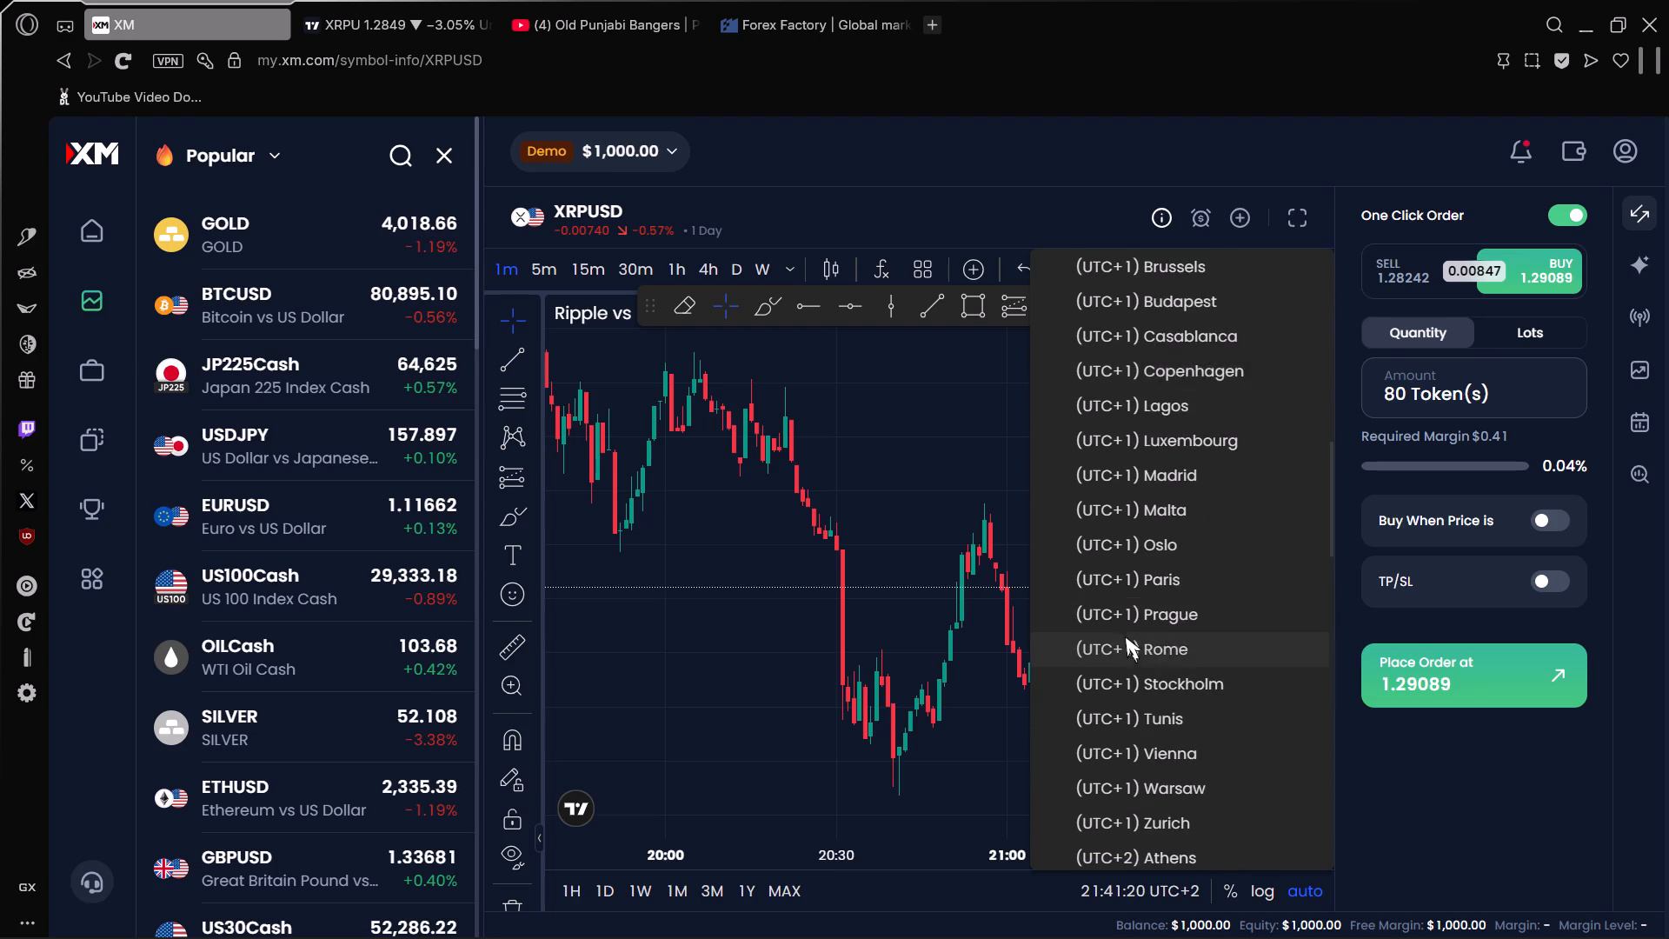
{"action": "scroll", "coordinate": [1125, 636], "scroll_direction": "down", "scroll_amount": 2}
{"action": "left_click", "coordinate": [1141, 666]}
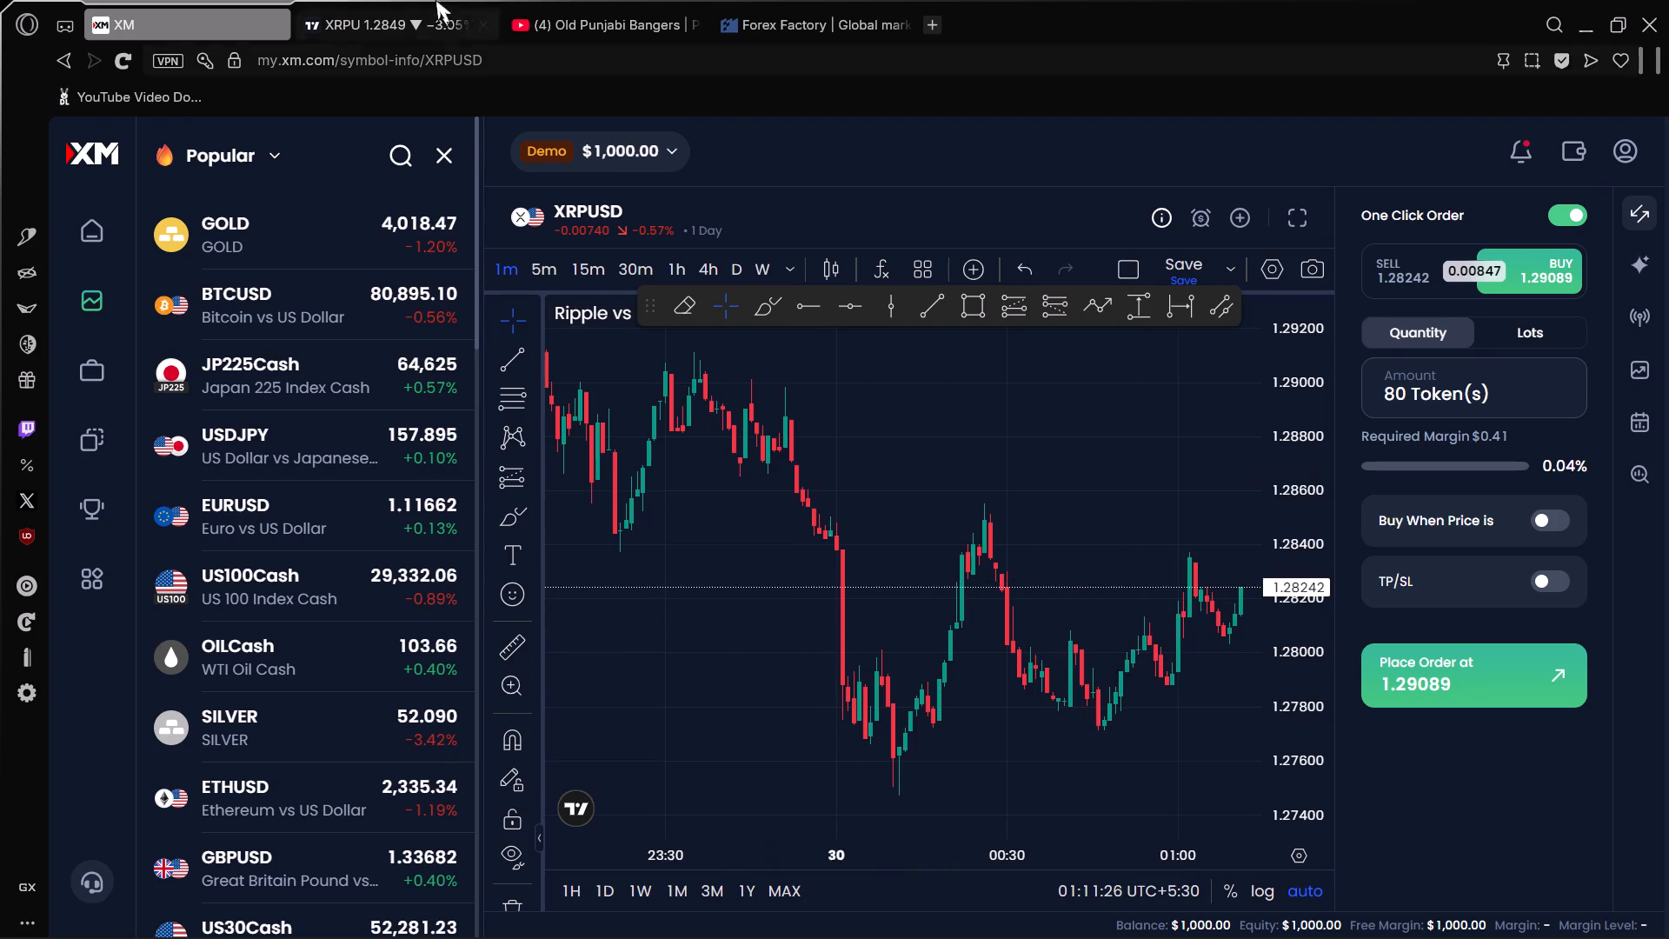
Switch to YouTube and open the suggested "Songs to vibe at" video.
{"action": "left_click", "coordinate": [370, 3]}
{"action": "left_click", "coordinate": [561, 1]}
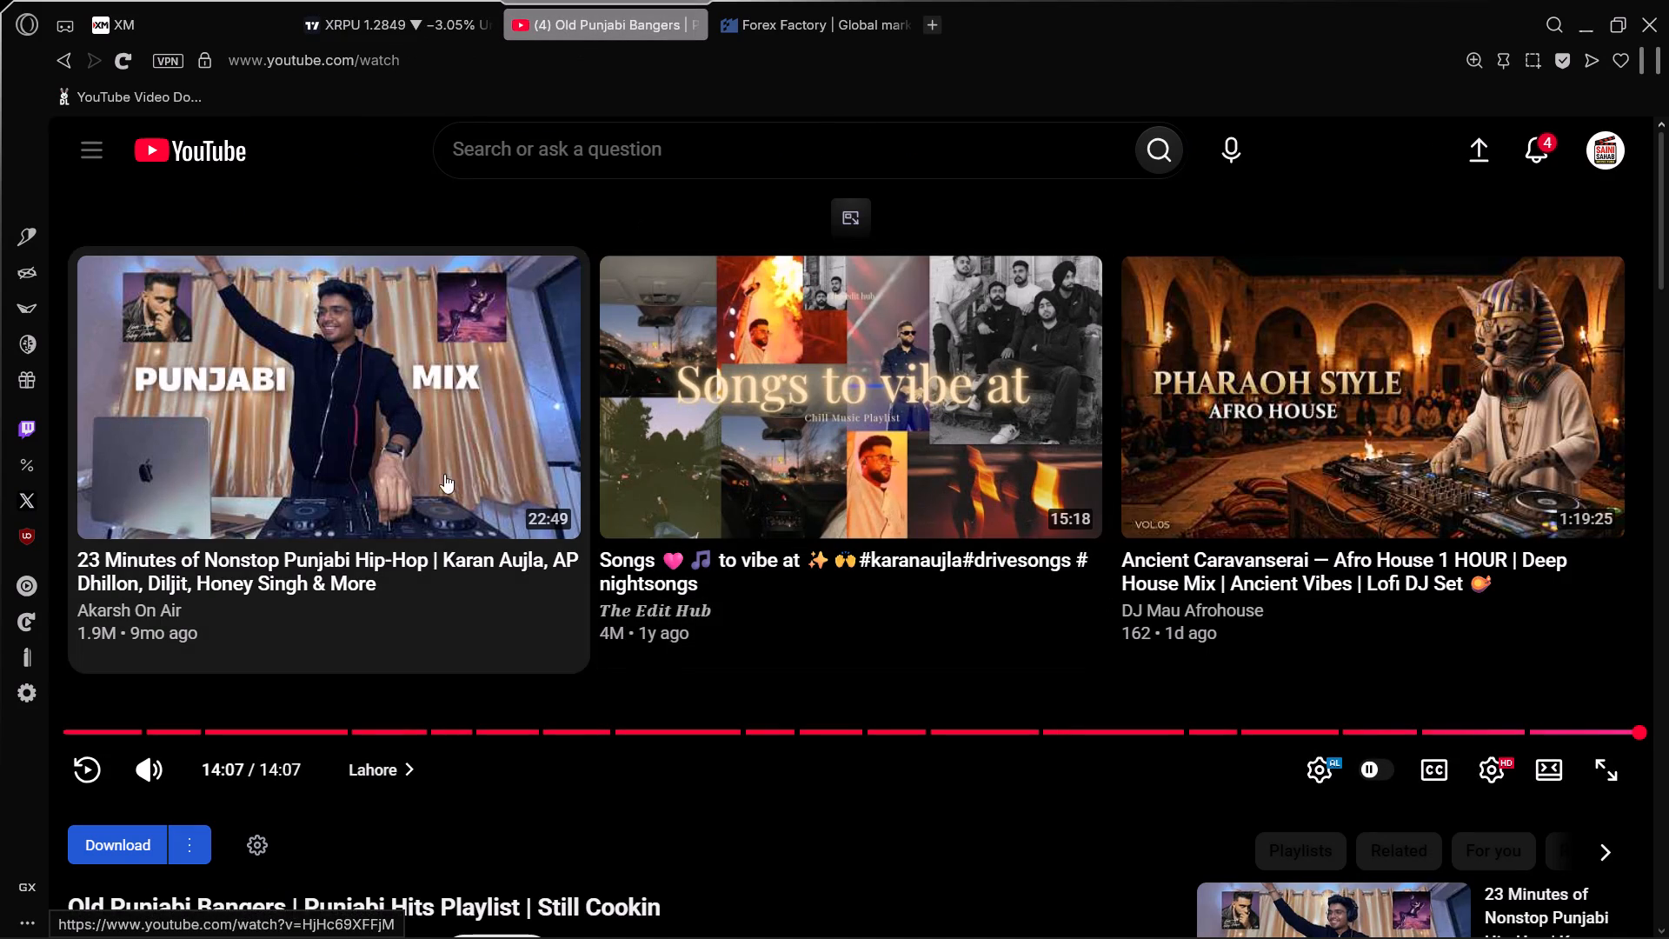
{"action": "left_click", "coordinate": [796, 462]}
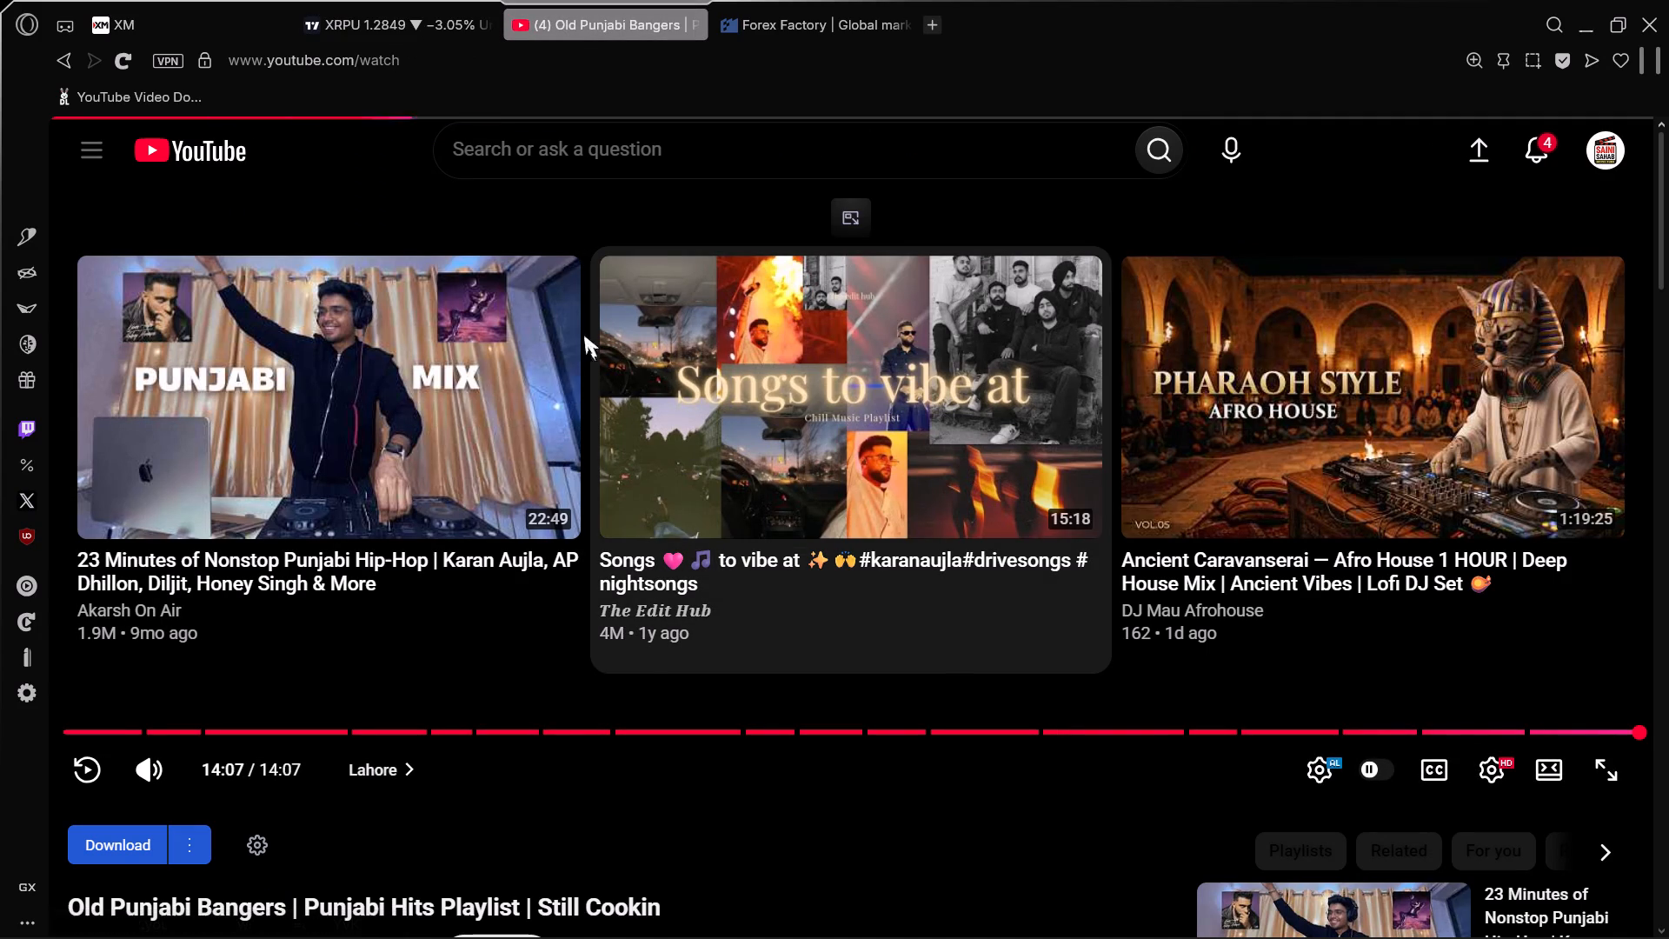
Compare the late 29 October candles on TradingView's XRPU 5-minute chart with XM's XRPUSD 1-minute chart.
{"action": "left_click", "coordinate": [367, 12]}
{"action": "left_click_drag", "start_coordinate": [981, 405], "coordinate": [1025, 409]}
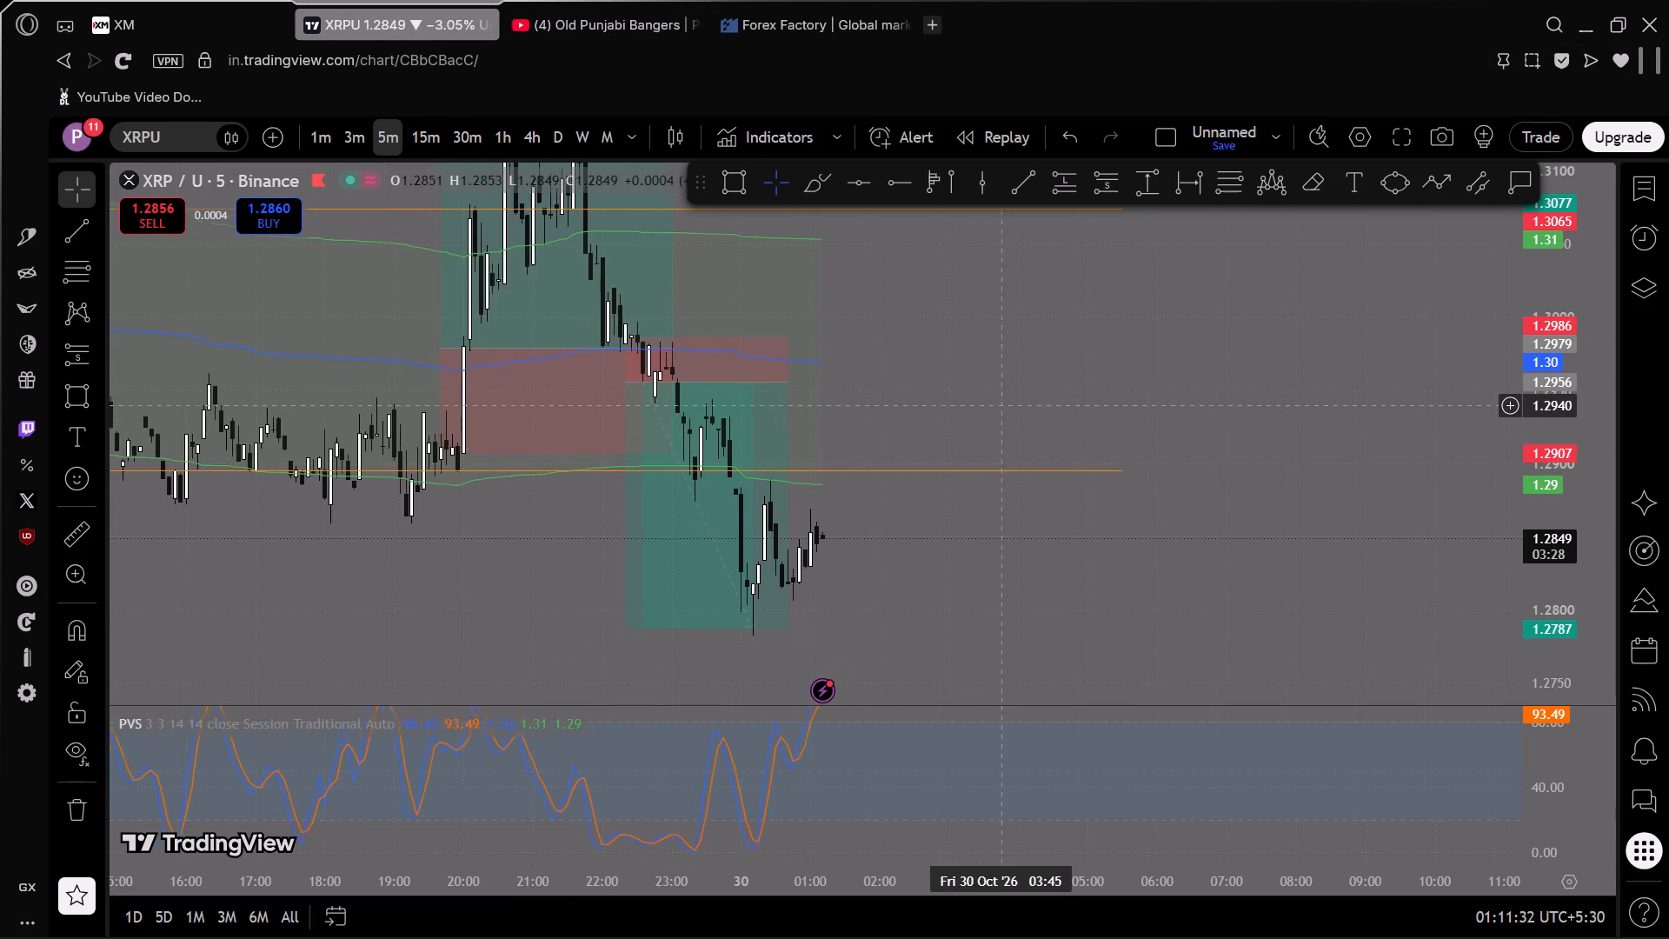
{"action": "left_click_drag", "start_coordinate": [1025, 409], "coordinate": [1135, 419]}
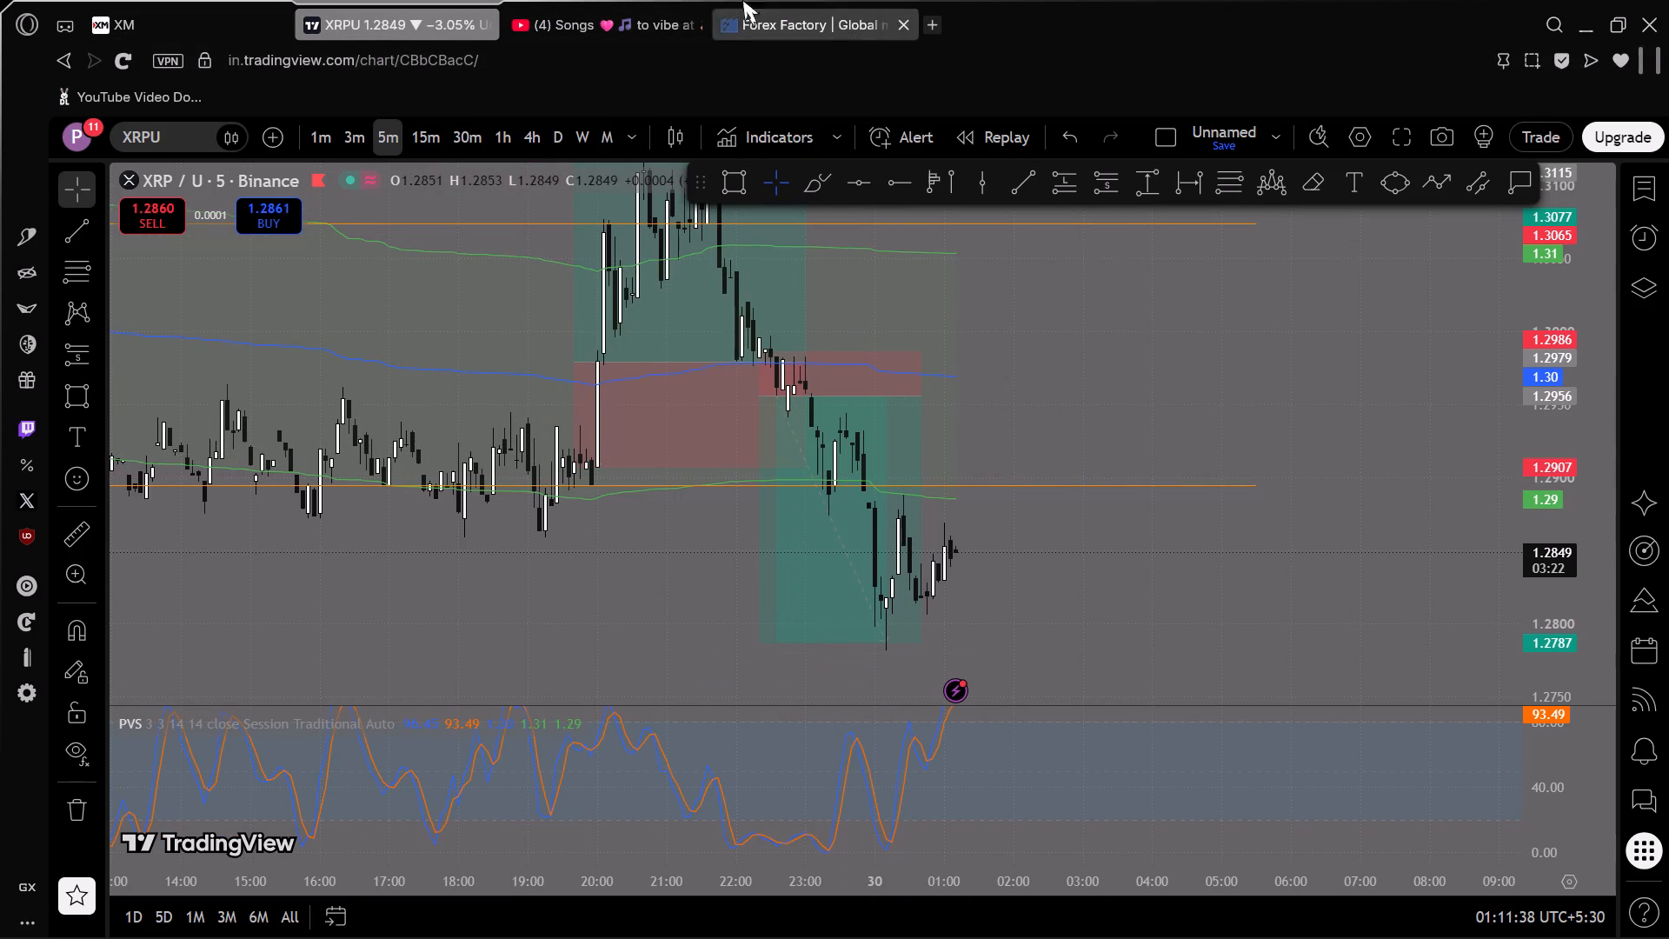
{"action": "left_click", "coordinate": [647, 15]}
{"action": "left_click", "coordinate": [238, 13]}
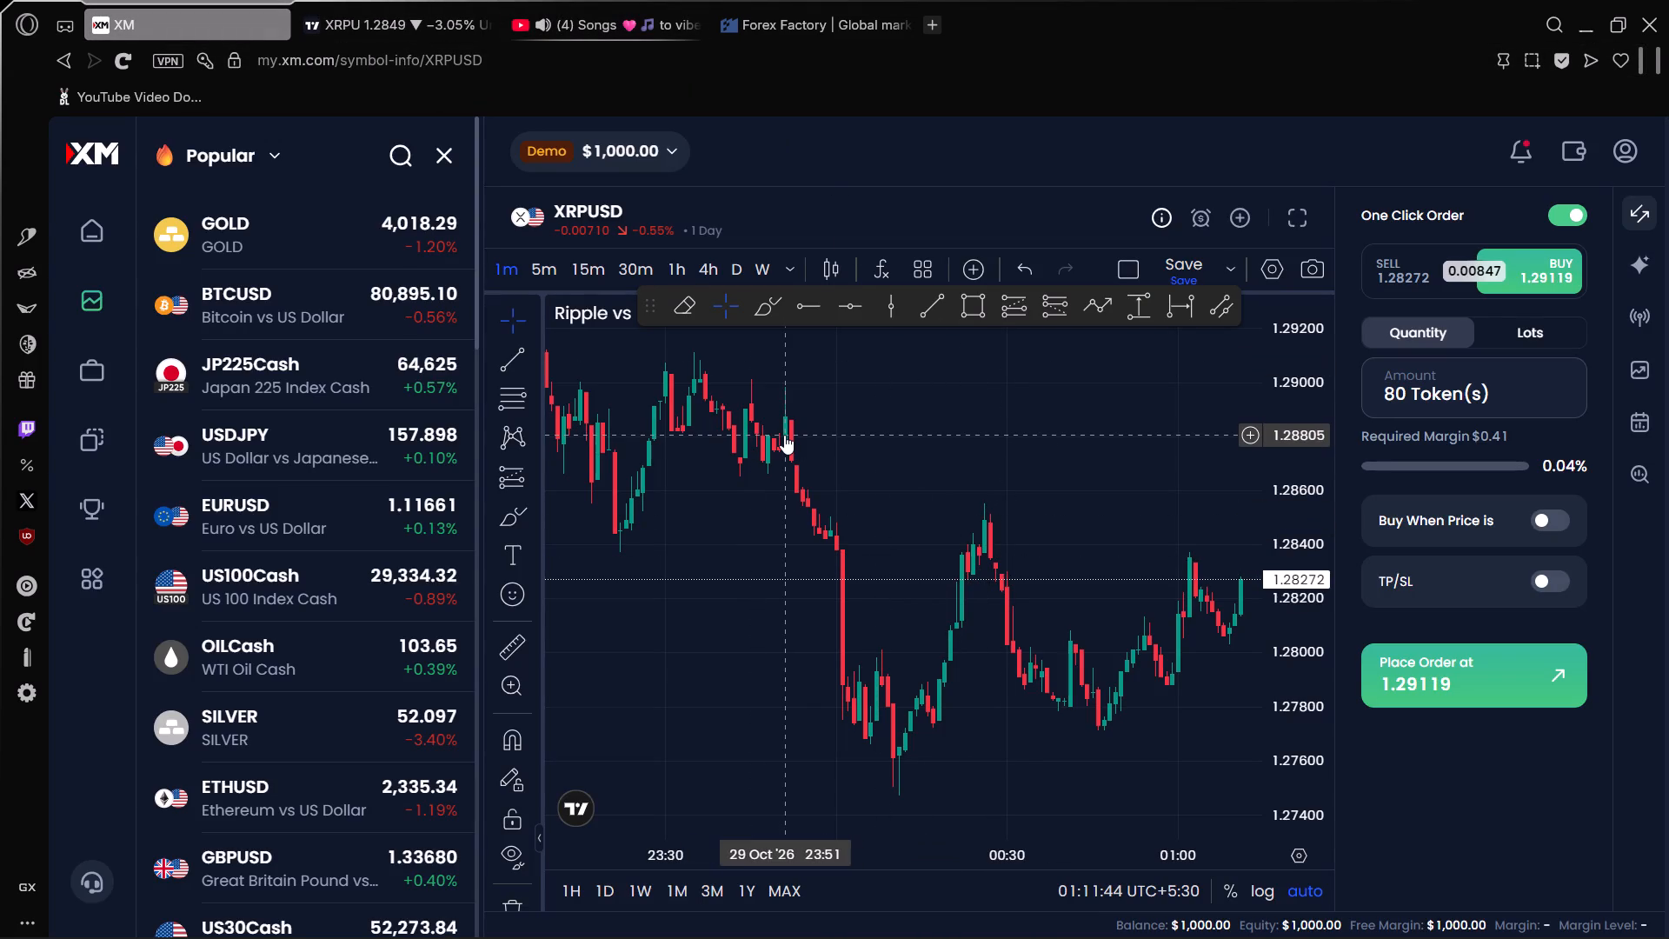
{"action": "left_click_drag", "start_coordinate": [874, 440], "coordinate": [1067, 488]}
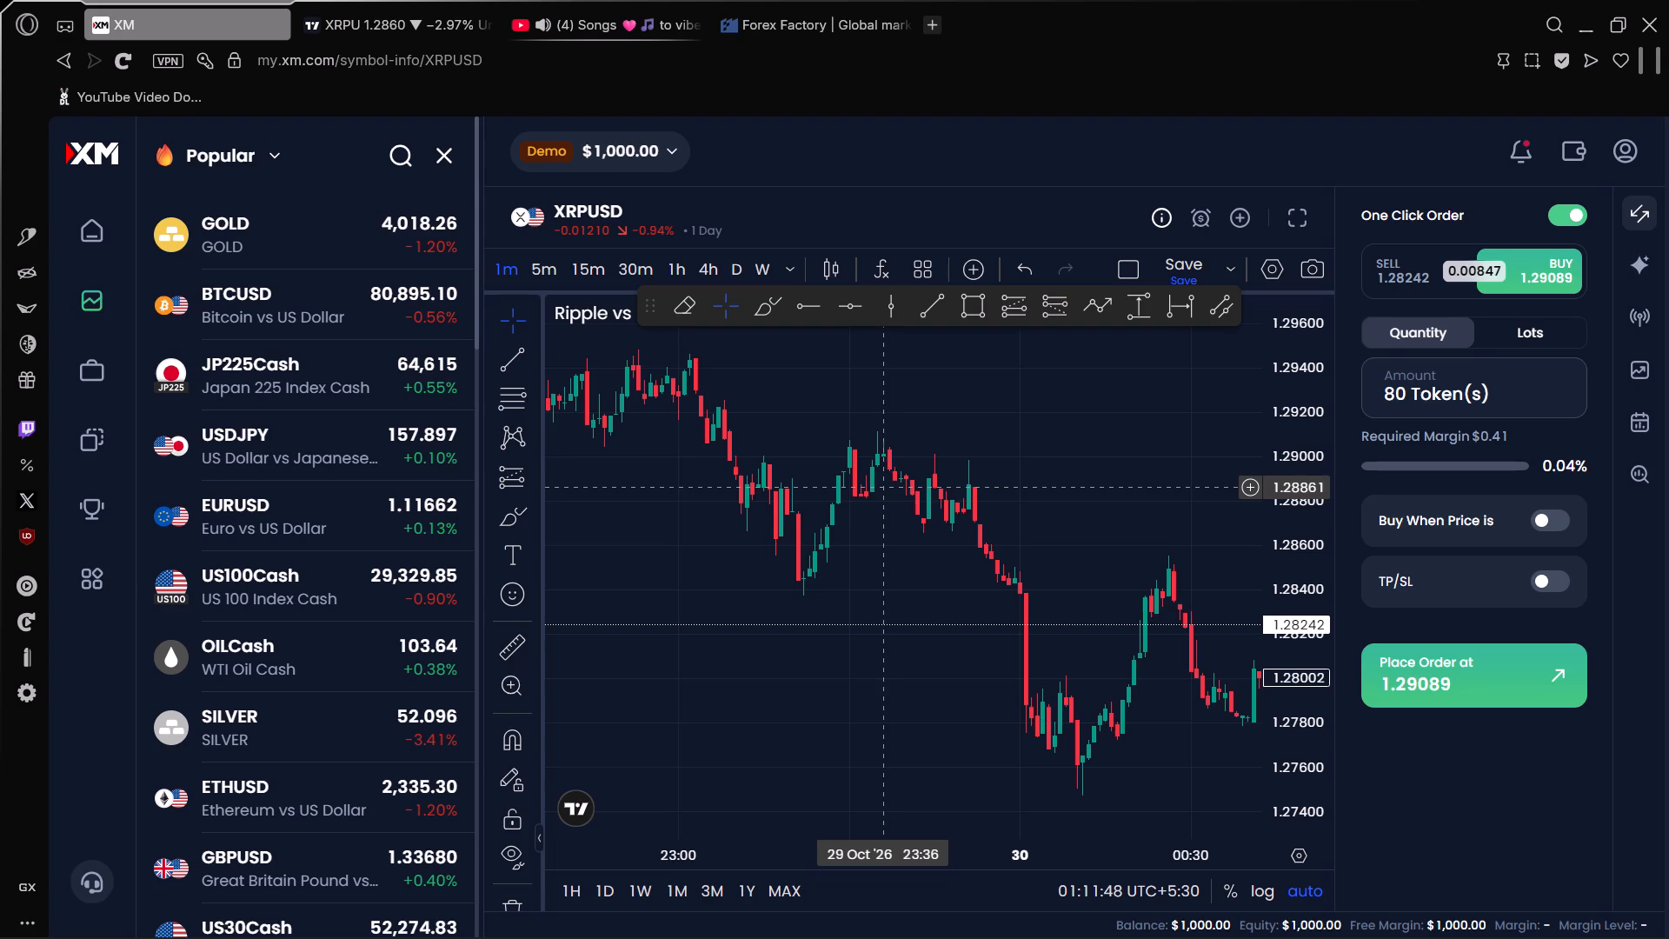
{"action": "left_click_drag", "start_coordinate": [749, 407], "coordinate": [823, 444]}
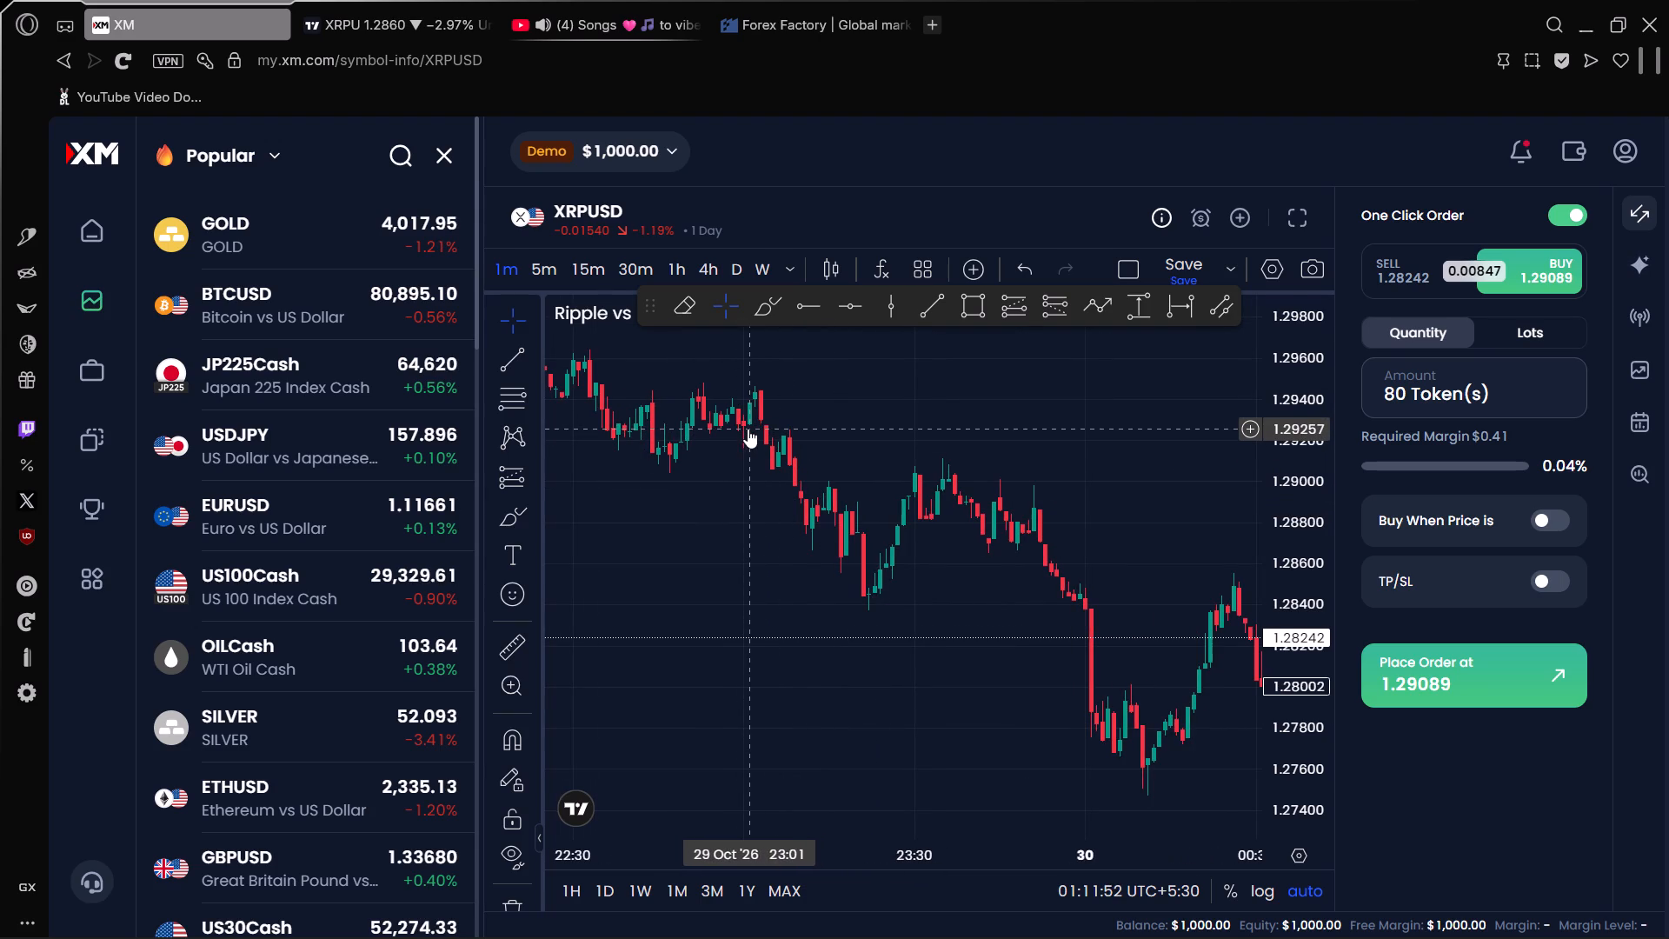
{"action": "left_click_drag", "start_coordinate": [813, 416], "coordinate": [1006, 451]}
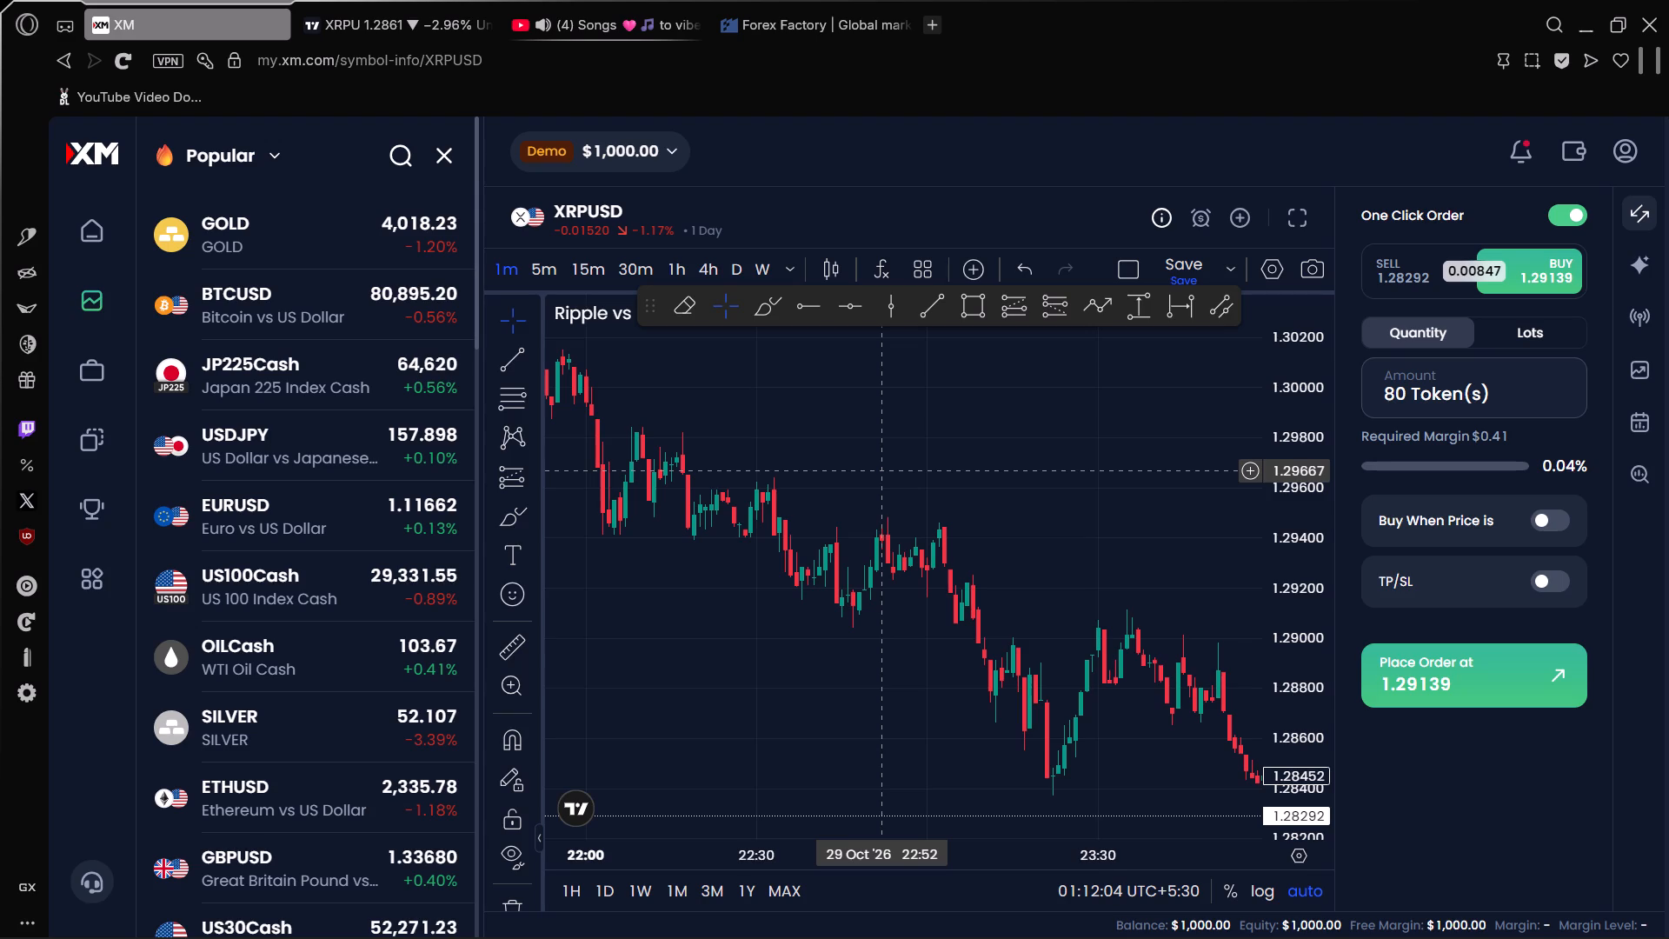
{"action": "left_click", "coordinate": [389, 16]}
{"action": "left_click_drag", "start_coordinate": [1115, 387], "coordinate": [1303, 443]}
{"action": "scroll", "coordinate": [948, 535], "scroll_direction": "up", "scroll_amount": 3}
{"action": "left_click_drag", "start_coordinate": [1167, 468], "coordinate": [1213, 476]}
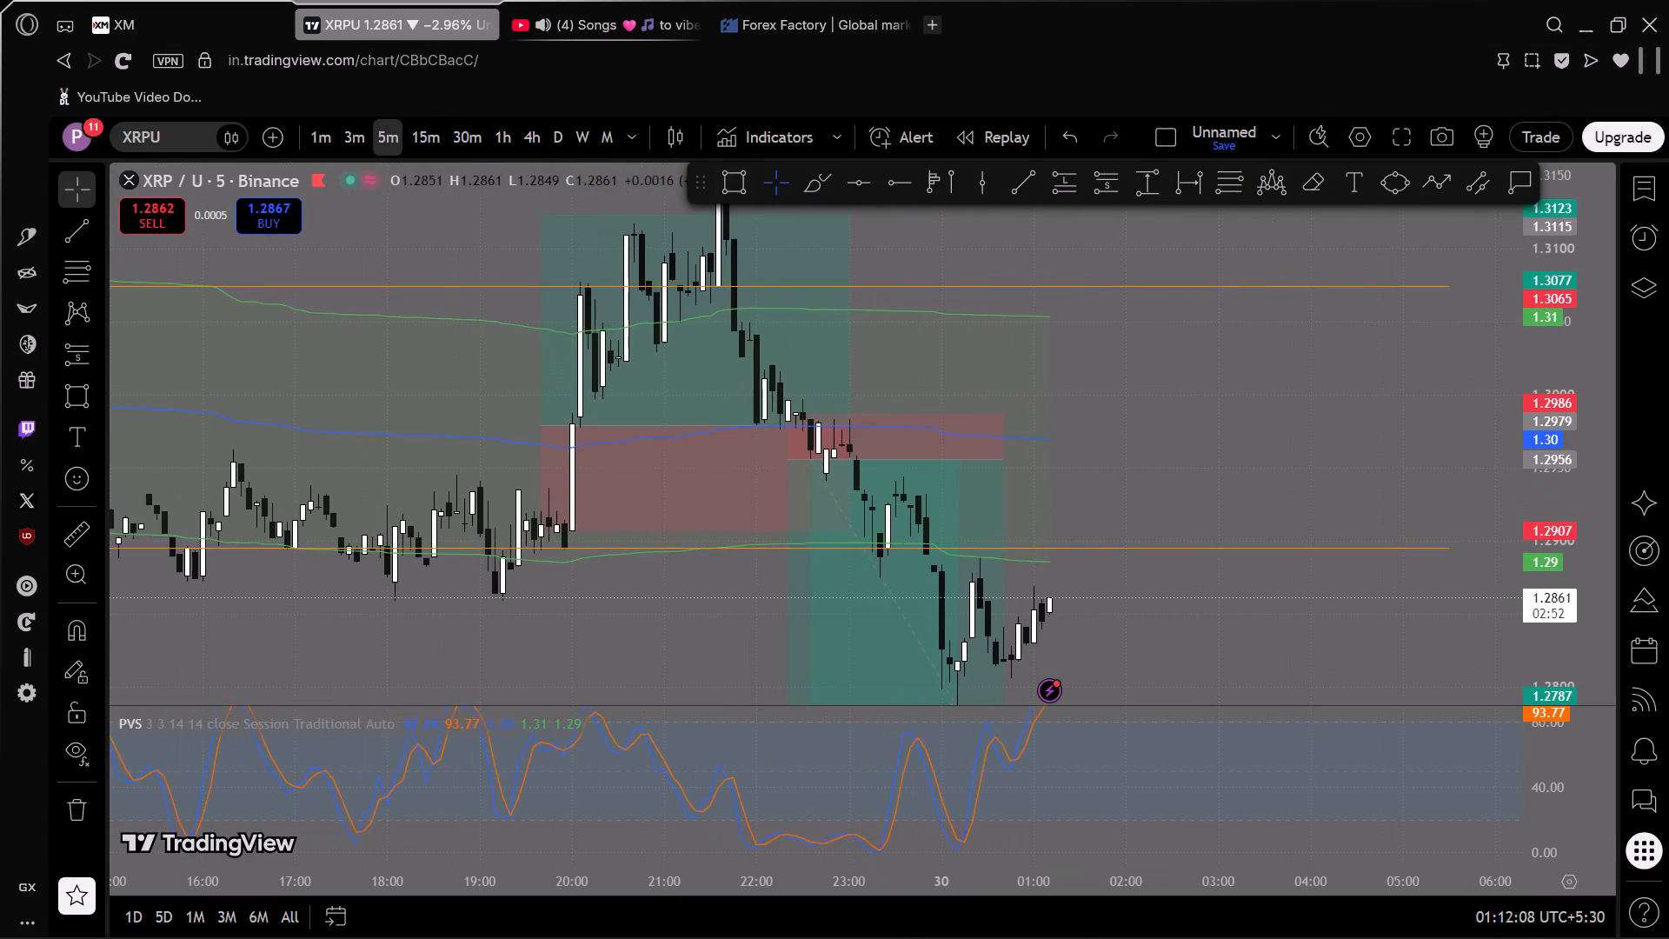
{"action": "key", "text": "alt+Tab"}
{"action": "key", "text": "alt+Tab"}
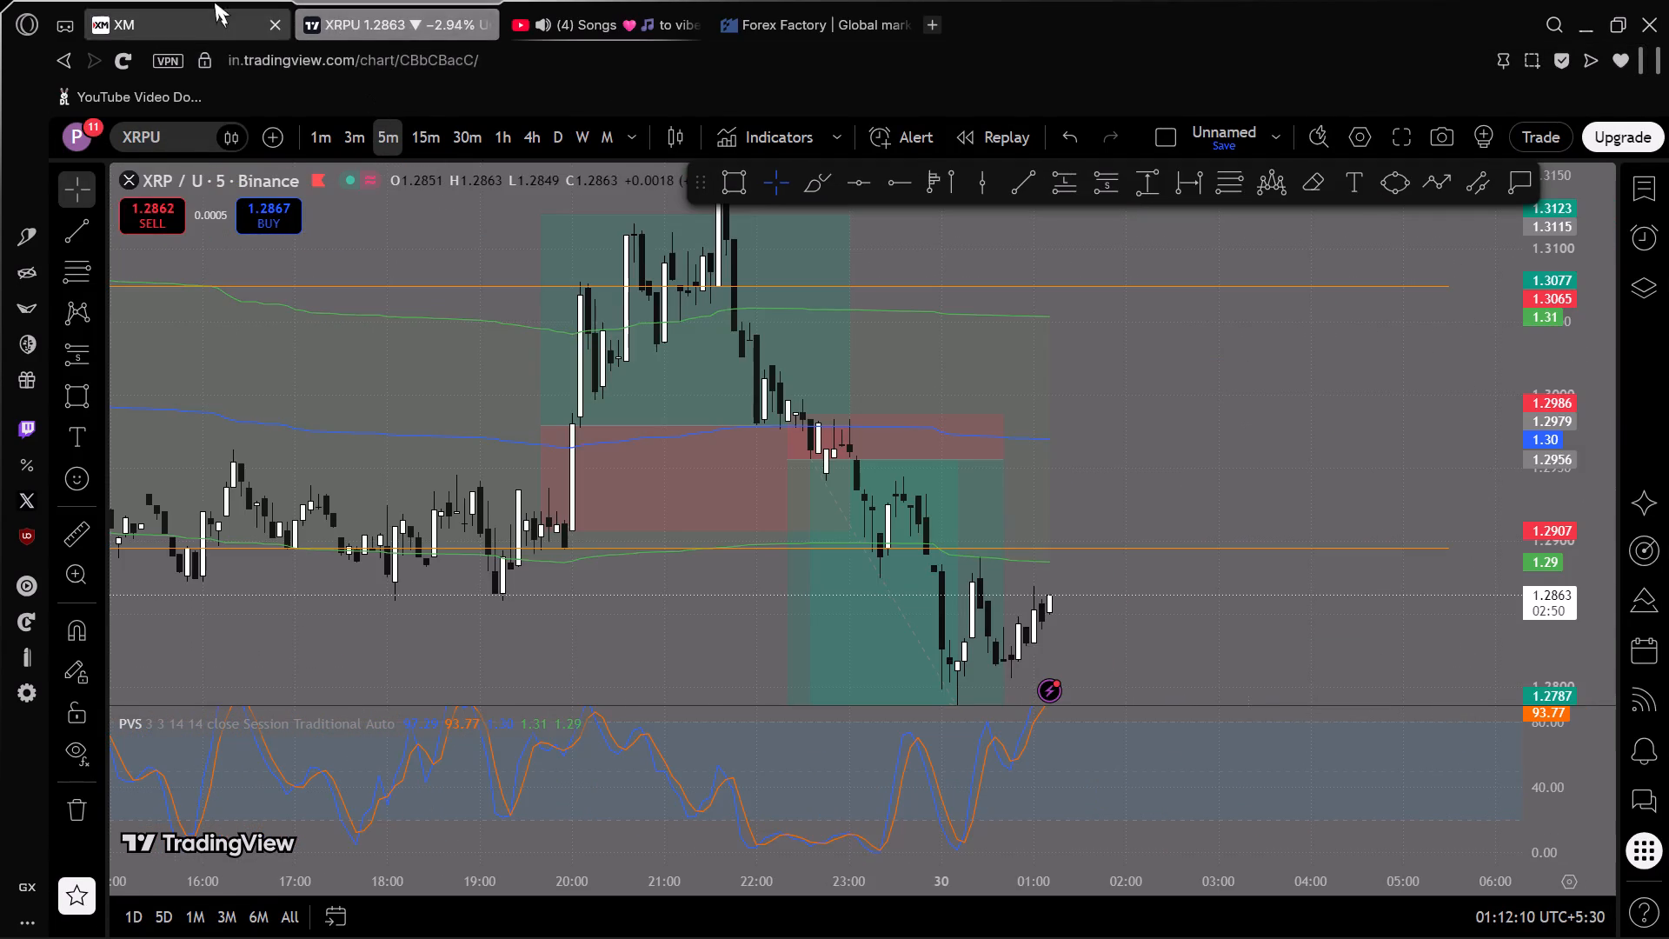
Switch to XM and set the XRPUSD chart to the 5-minute timeframe.
{"action": "left_click", "coordinate": [214, 2]}
{"action": "left_click", "coordinate": [549, 276]}
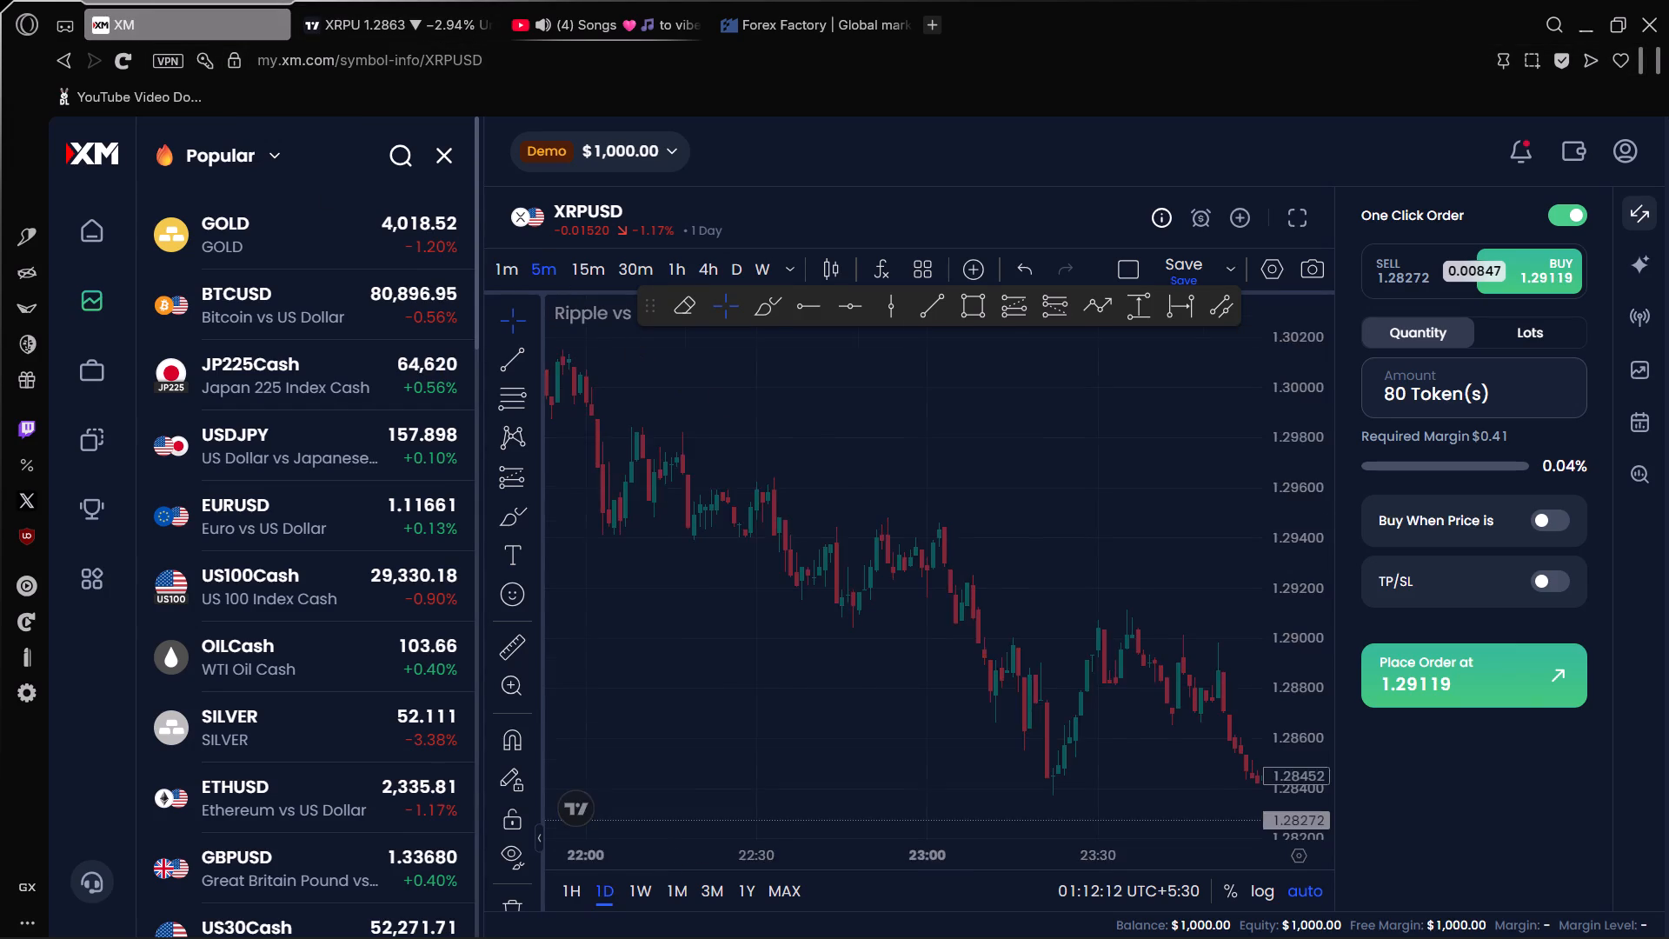
Examine the XRPUSD 5-minute candles from the 29 October rise and decline through to the latest price.
{"action": "left_click_drag", "start_coordinate": [1020, 541], "coordinate": [903, 482]}
{"action": "scroll", "coordinate": [944, 555], "scroll_direction": "up", "scroll_amount": 5}
{"action": "left_click_drag", "start_coordinate": [1038, 548], "coordinate": [1303, 569]}
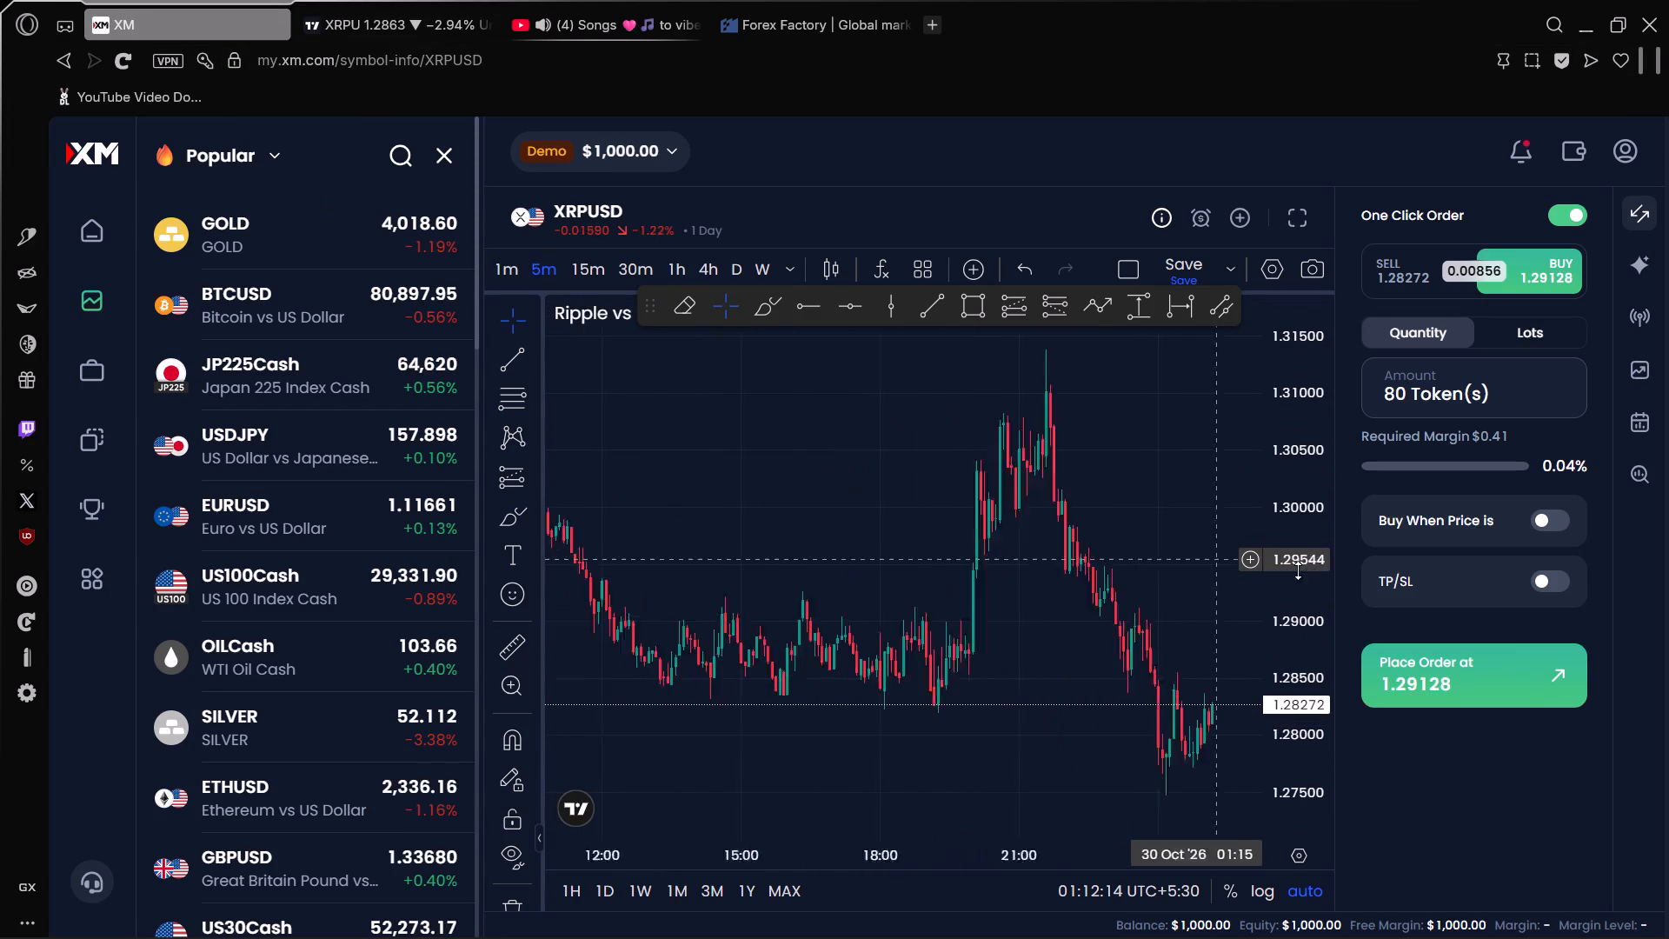
{"action": "scroll", "coordinate": [1042, 560], "scroll_direction": "up", "scroll_amount": 4}
{"action": "left_click_drag", "start_coordinate": [1047, 564], "coordinate": [873, 541]}
{"action": "scroll", "coordinate": [883, 543], "scroll_direction": "up", "scroll_amount": 1}
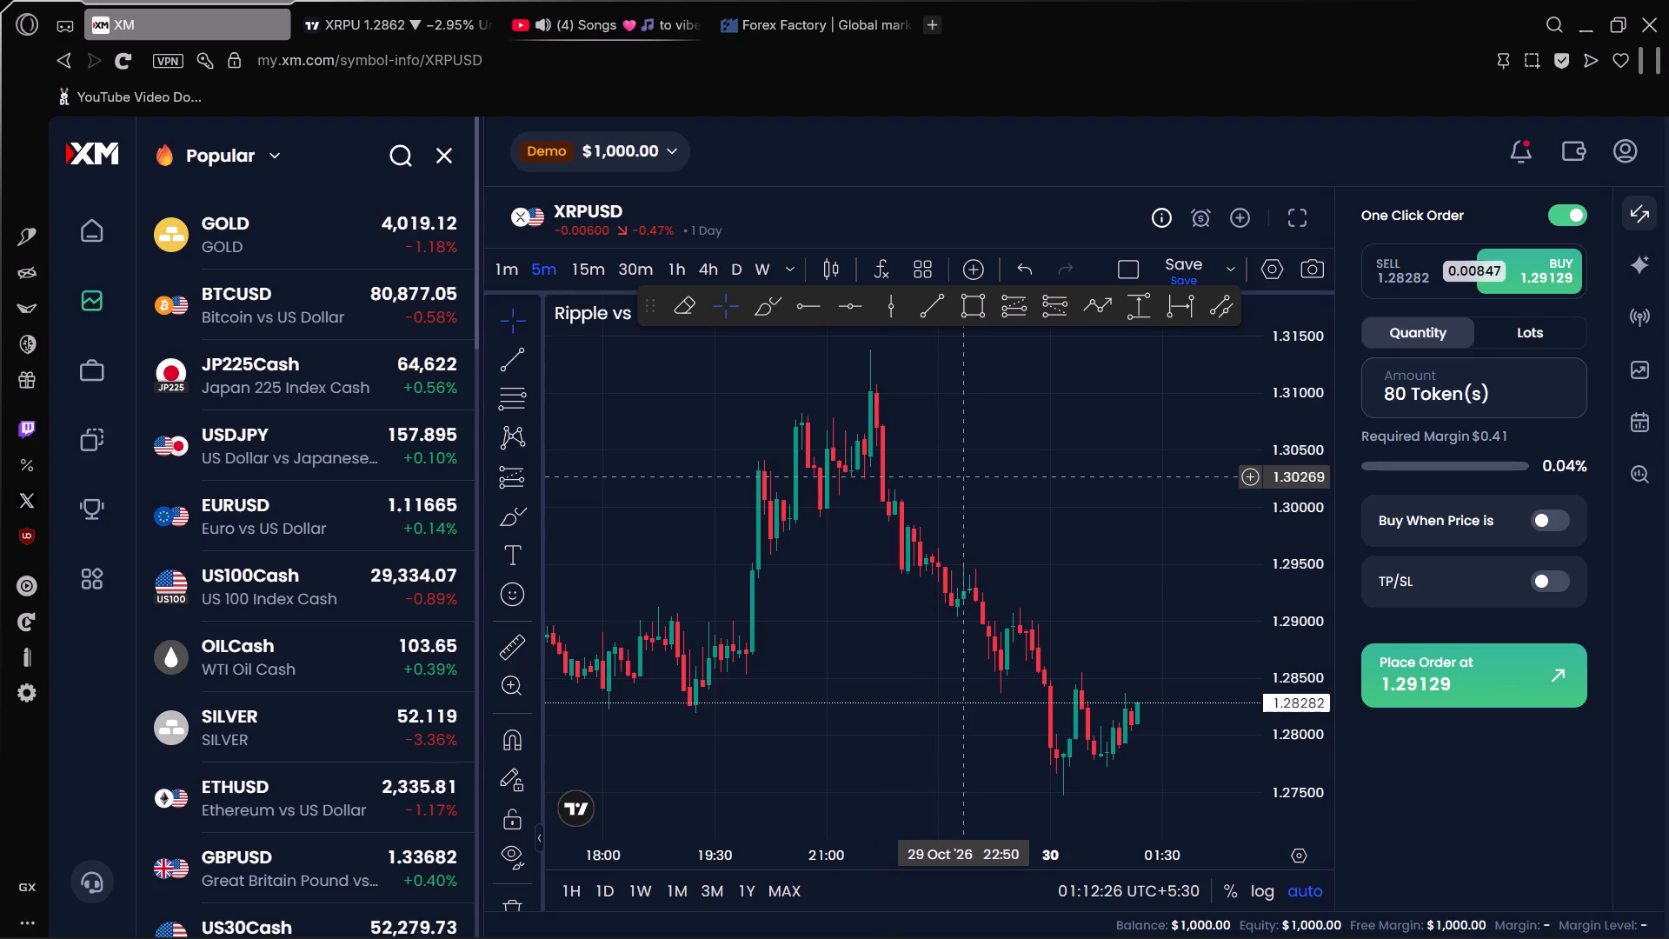
{"action": "scroll", "coordinate": [937, 593], "scroll_direction": "up", "scroll_amount": 4}
{"action": "left_click_drag", "start_coordinate": [936, 581], "coordinate": [1089, 566]}
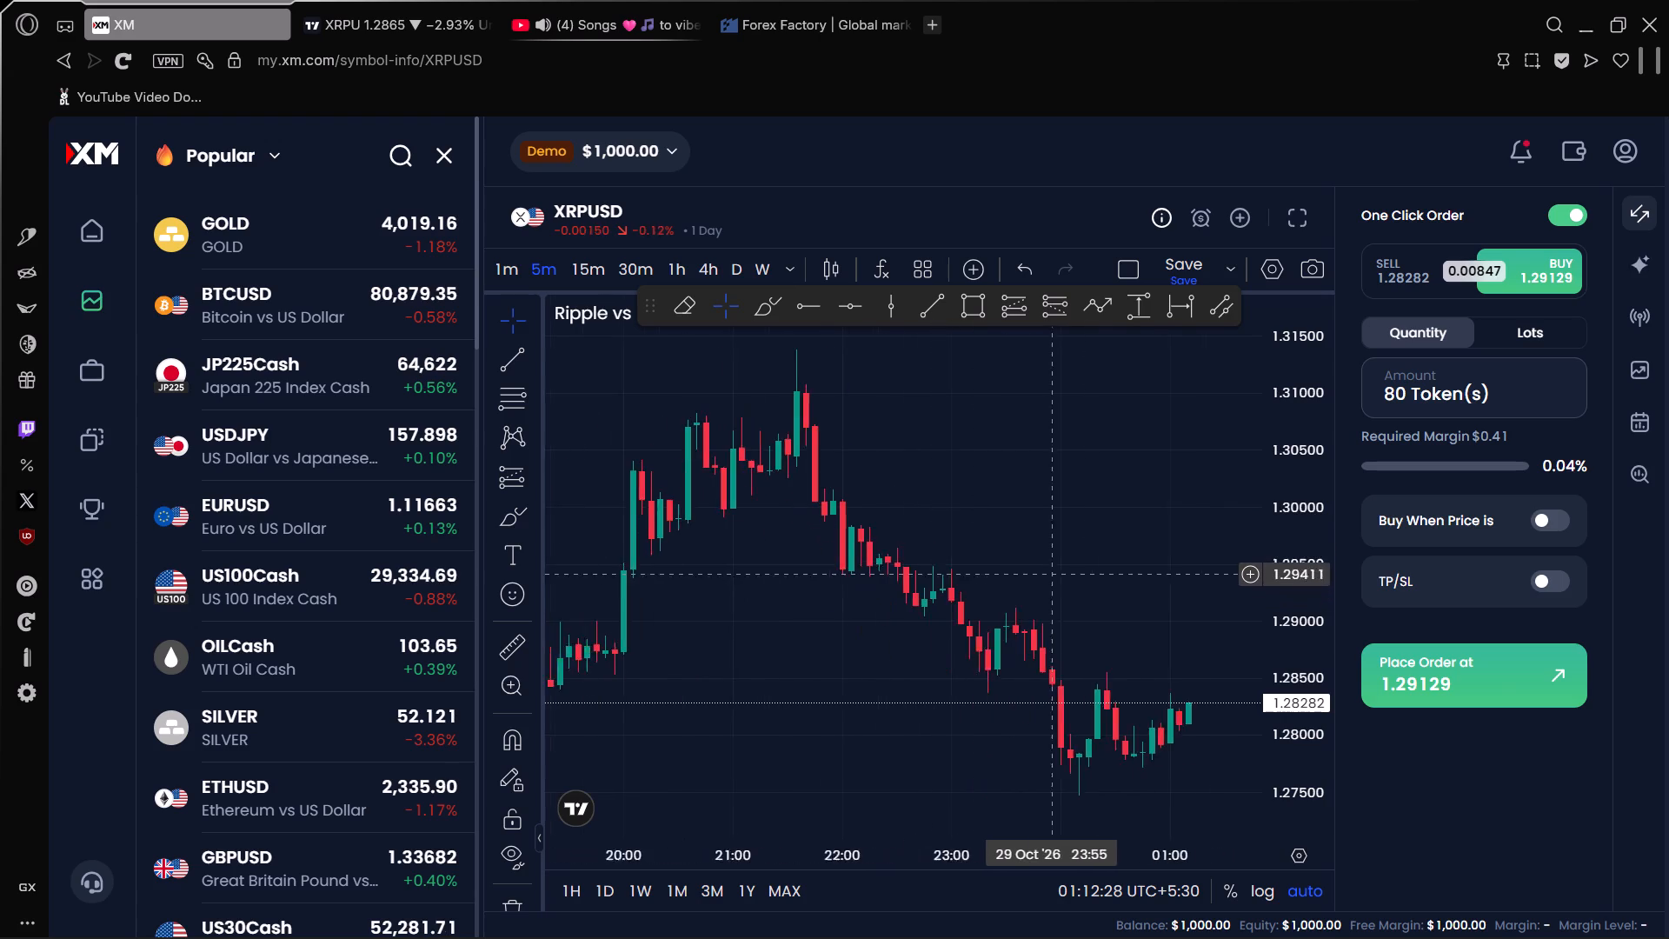
{"action": "left_click_drag", "start_coordinate": [1089, 566], "coordinate": [1100, 547]}
{"action": "scroll", "coordinate": [1034, 581], "scroll_direction": "up", "scroll_amount": 3}
{"action": "left_click_drag", "start_coordinate": [1026, 582], "coordinate": [999, 472]}
{"action": "left_click_drag", "start_coordinate": [1023, 532], "coordinate": [1008, 505]}
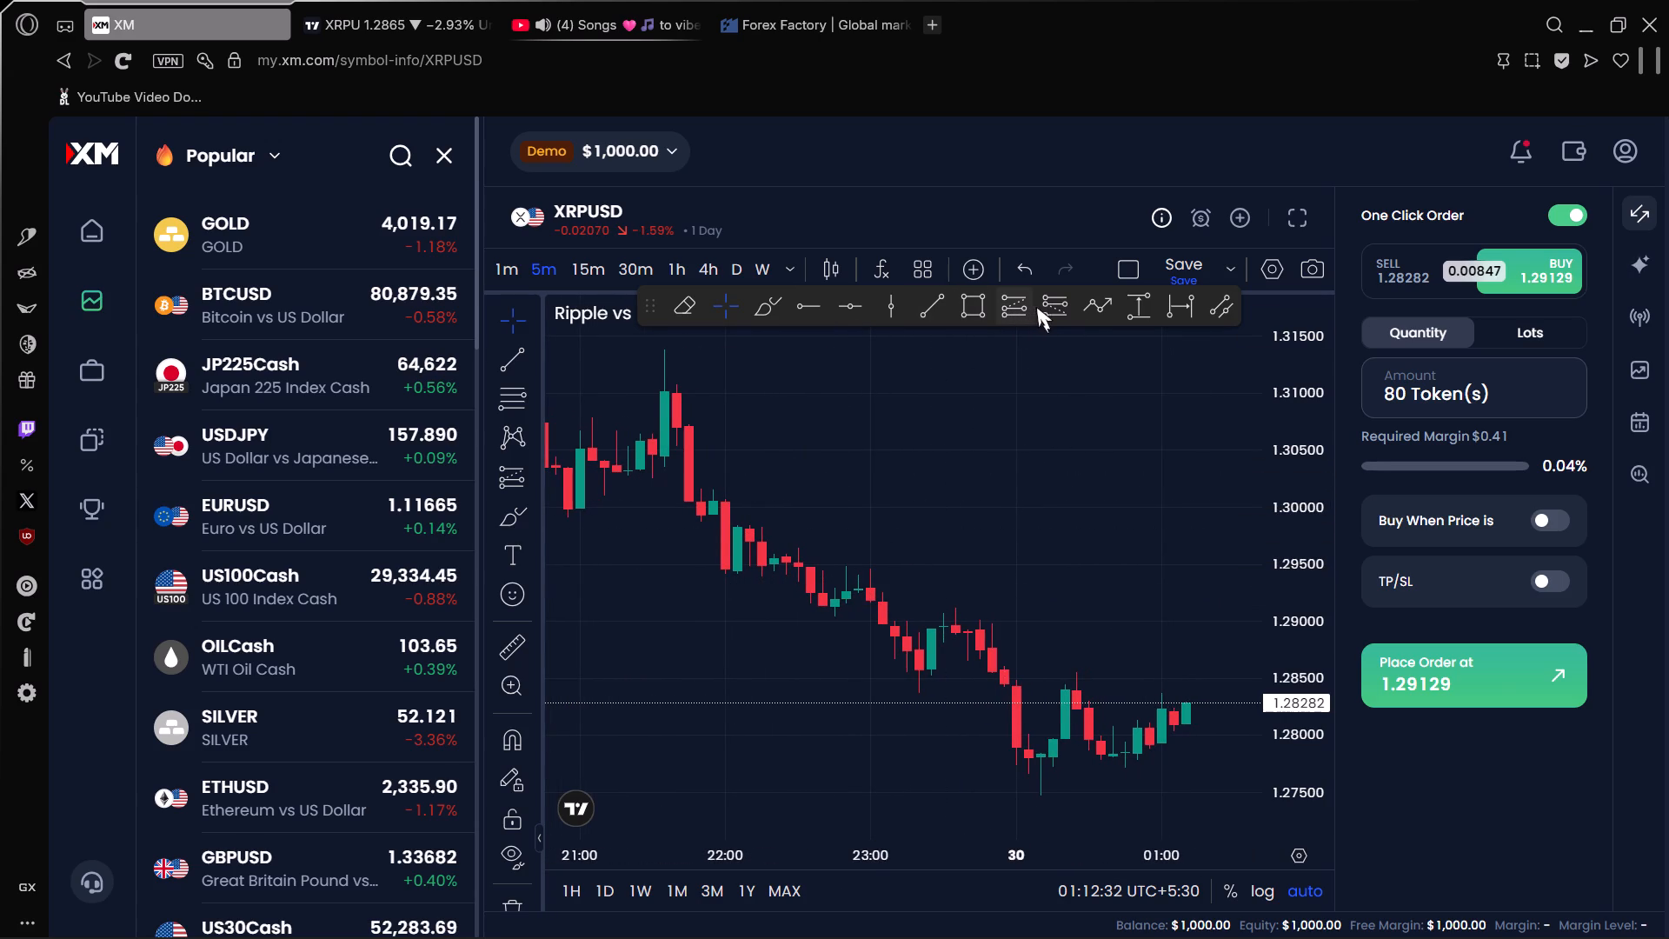
{"action": "scroll", "coordinate": [999, 568], "scroll_direction": "down", "scroll_amount": 4}
{"action": "scroll", "coordinate": [1007, 614], "scroll_direction": "up", "scroll_amount": 2}
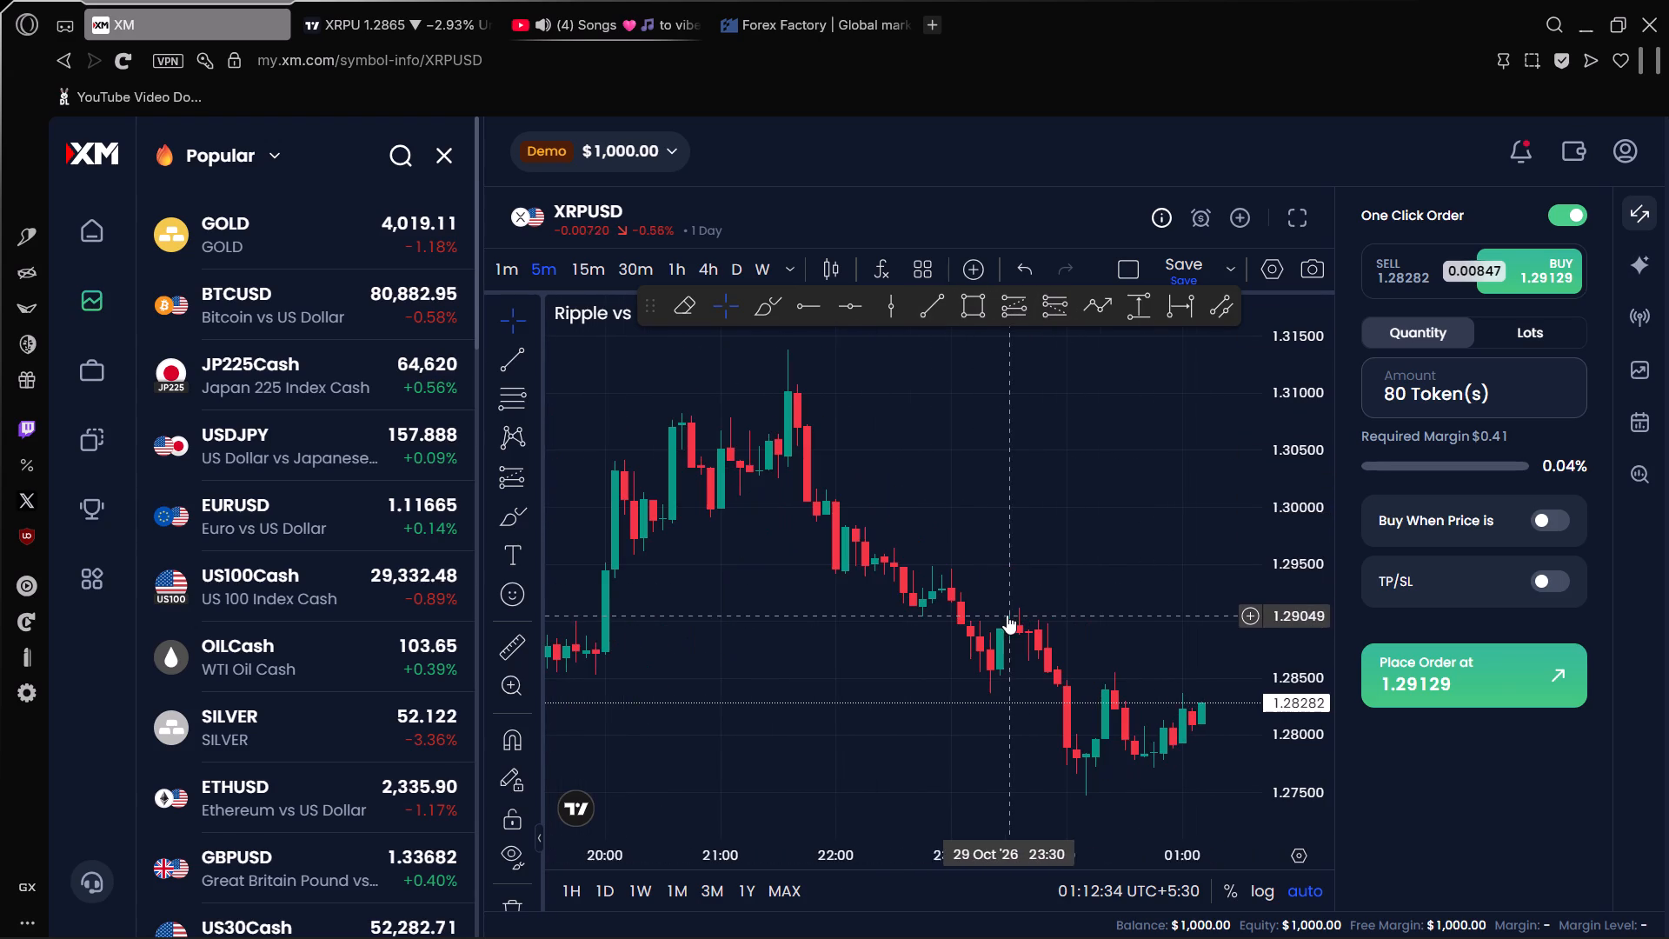
{"action": "left_click_drag", "start_coordinate": [1106, 601], "coordinate": [1095, 463]}
Return to TradingView, show the watchlist and load the SOLUSD chart from it.
{"action": "left_click", "coordinate": [408, 17]}
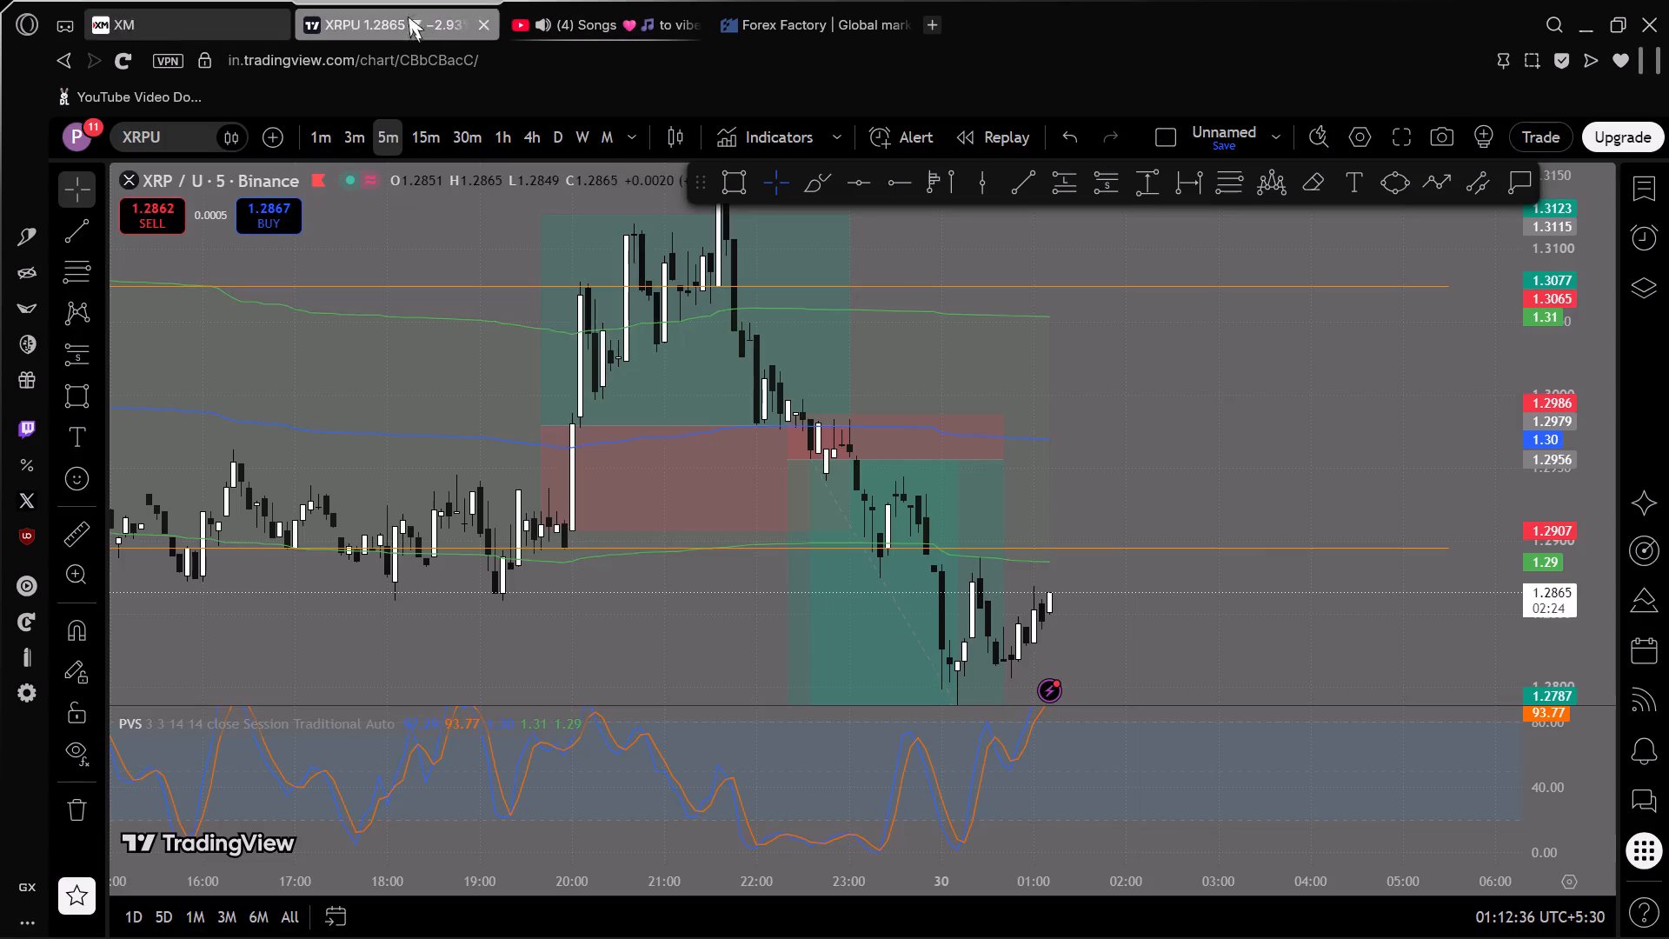
{"action": "left_click_drag", "start_coordinate": [1308, 489], "coordinate": [1168, 465]}
{"action": "scroll", "coordinate": [1146, 513], "scroll_direction": "down", "scroll_amount": 4}
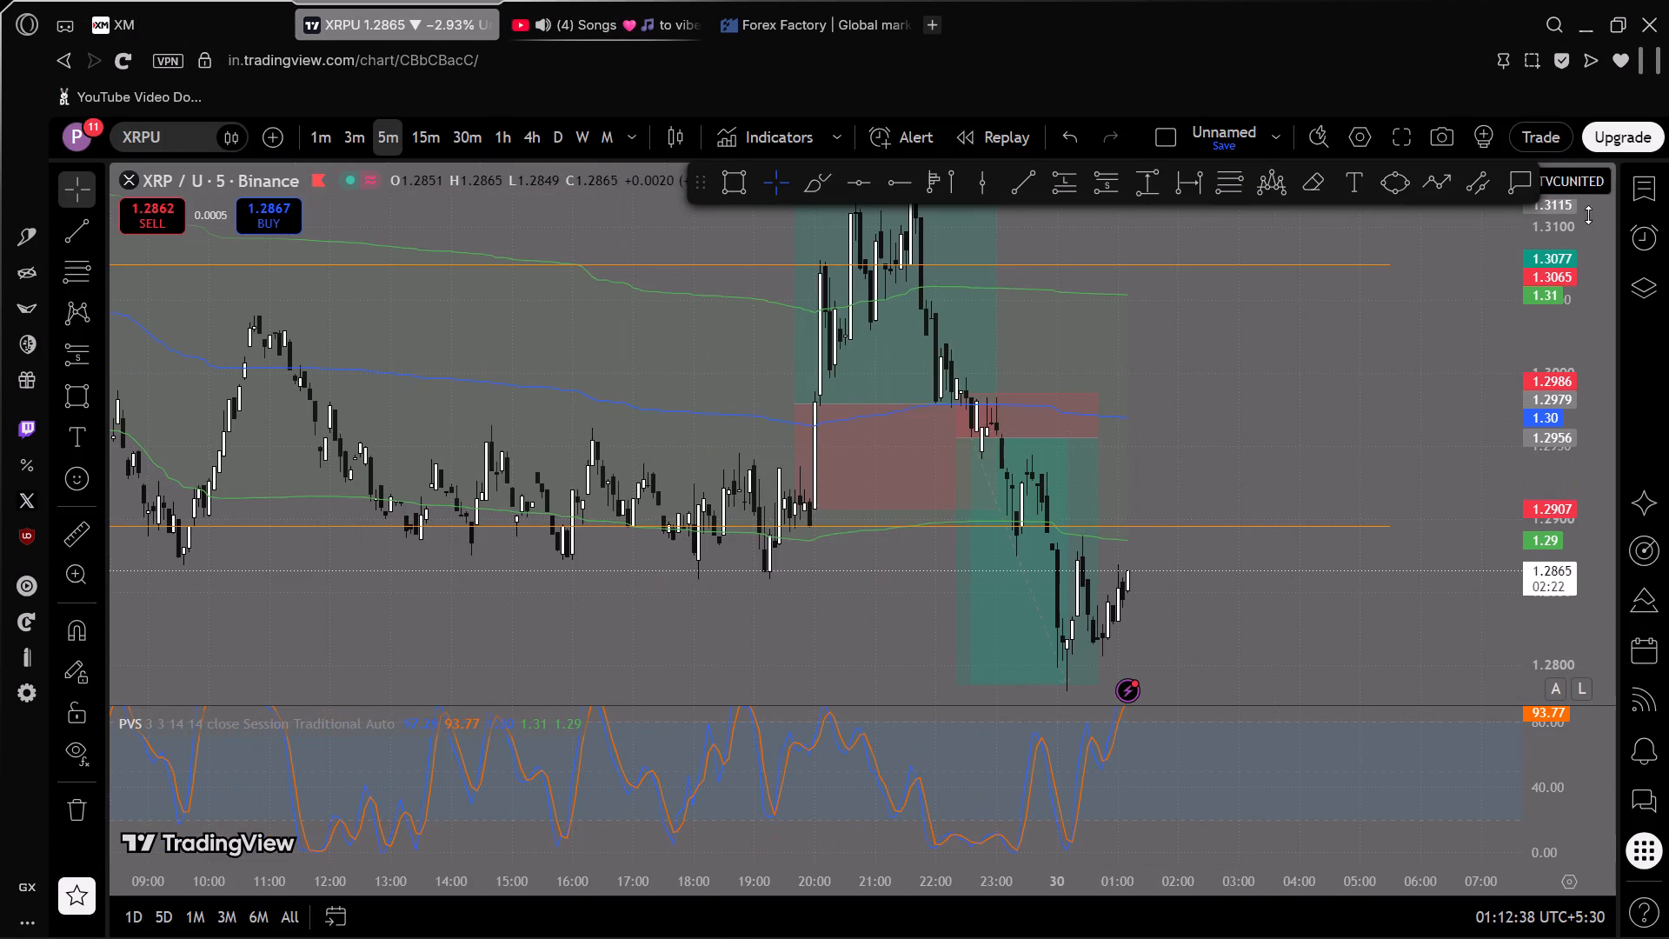
{"action": "left_click", "coordinate": [1626, 190]}
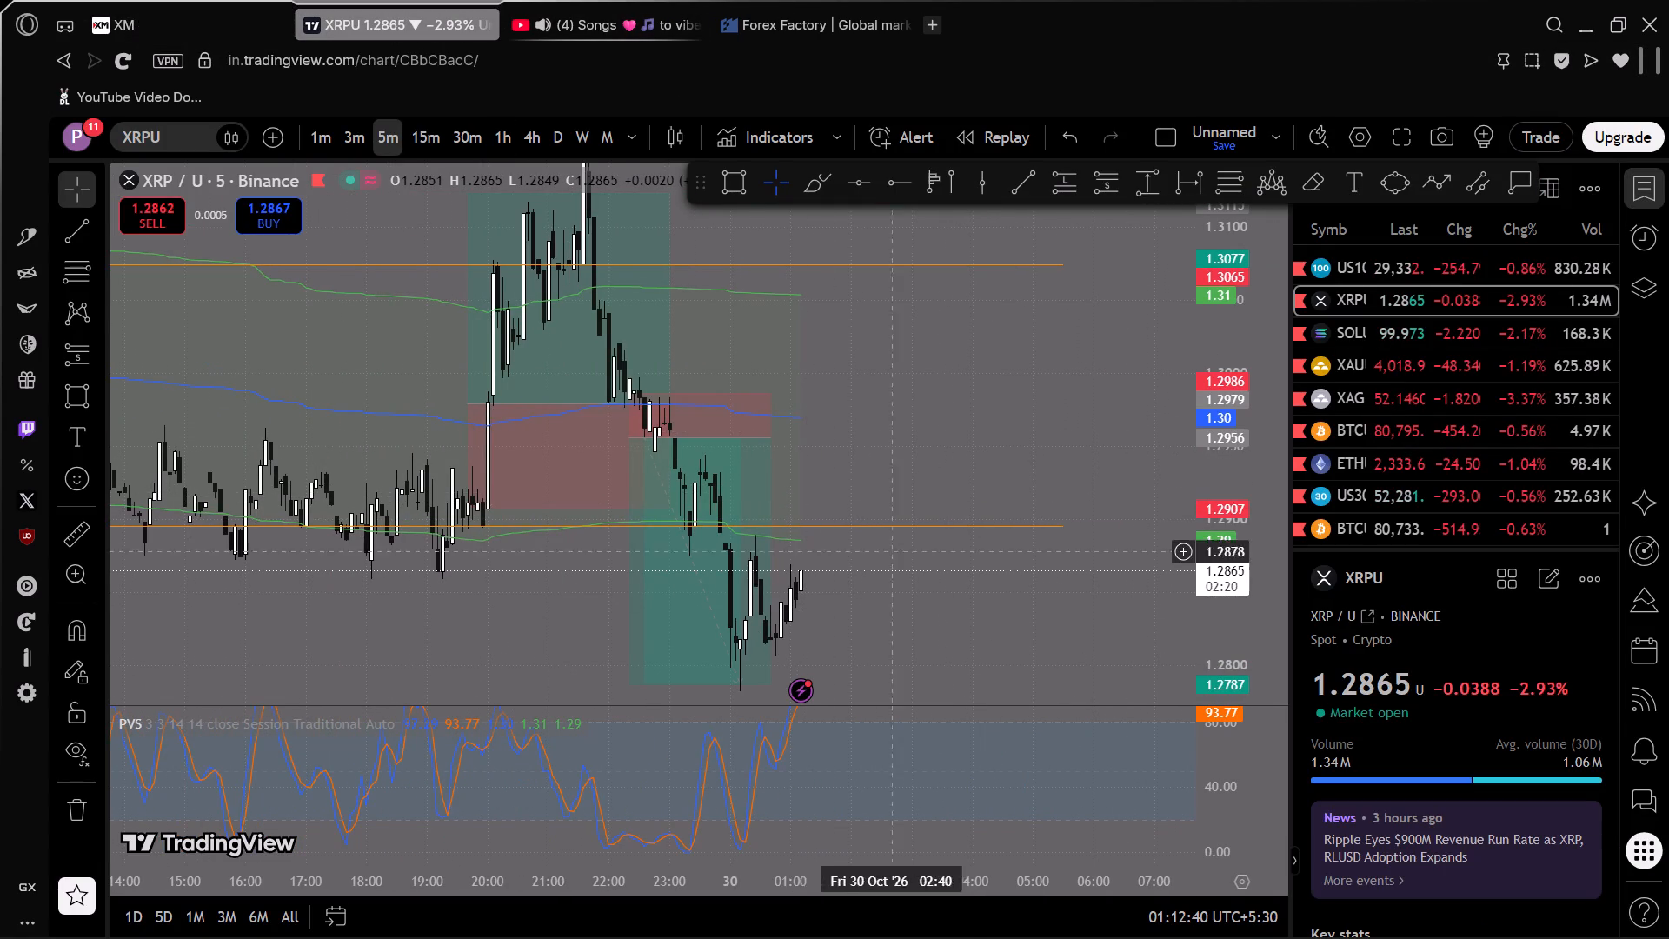
{"action": "left_click", "coordinate": [1357, 324]}
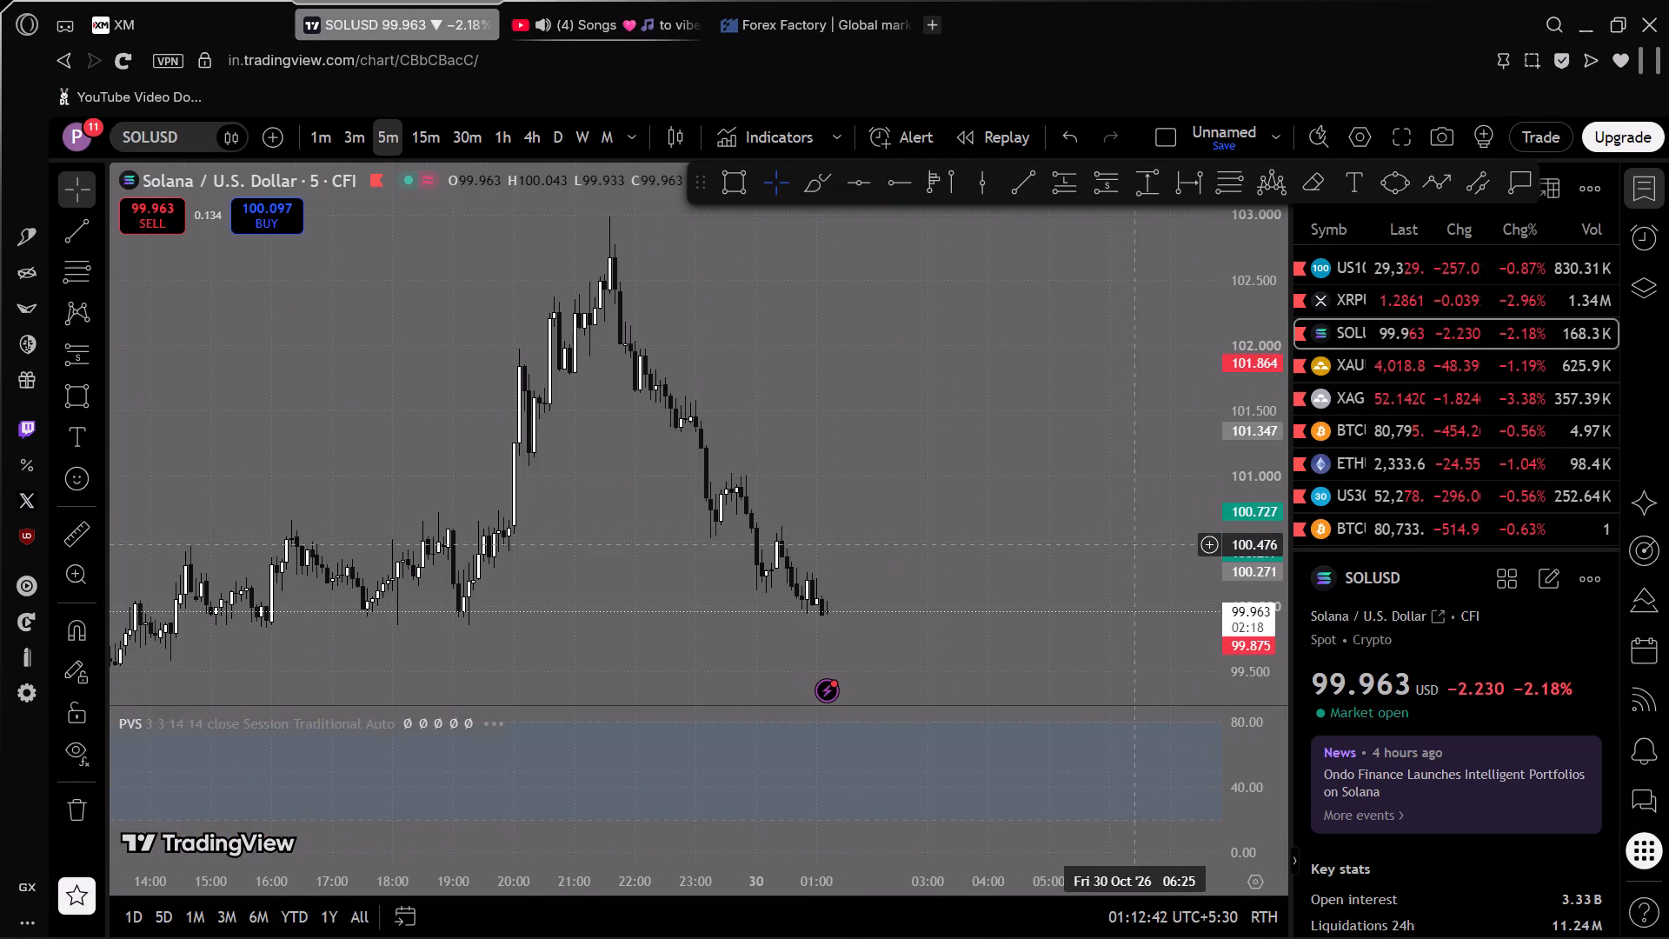
Reorder the favourite drawing tools so the brush comes first, the crosshair second and the rectangle third, with the rectangle tool active.
{"action": "left_click_drag", "start_coordinate": [981, 494], "coordinate": [1075, 438]}
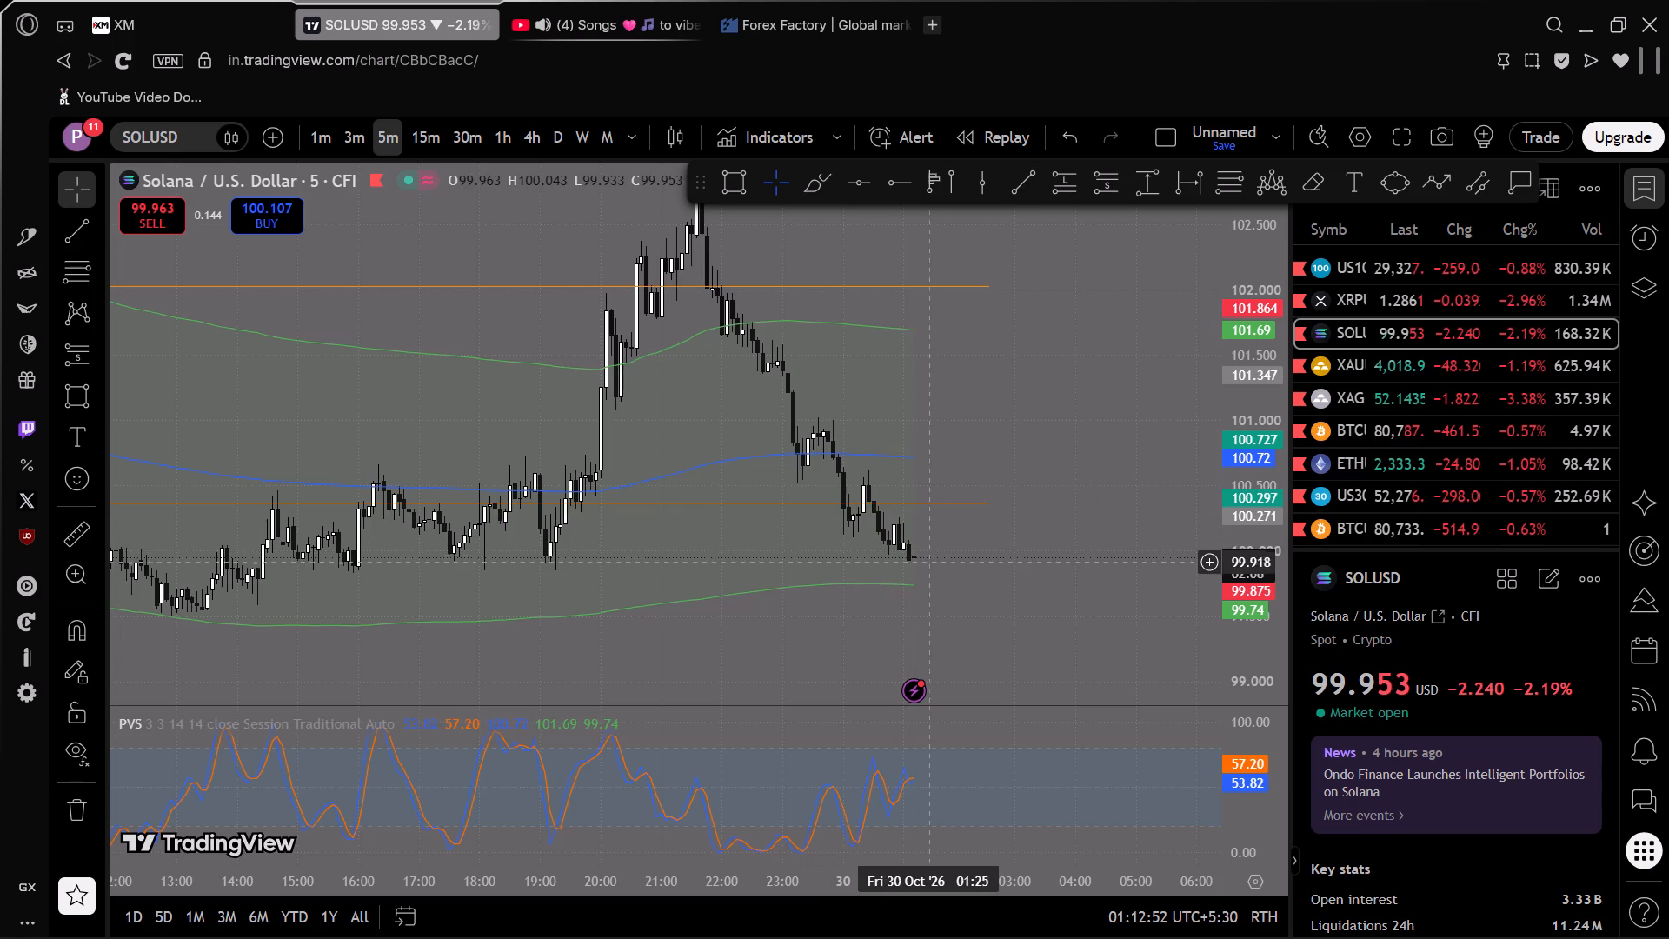
{"action": "left_click_drag", "start_coordinate": [1020, 502], "coordinate": [1027, 469]}
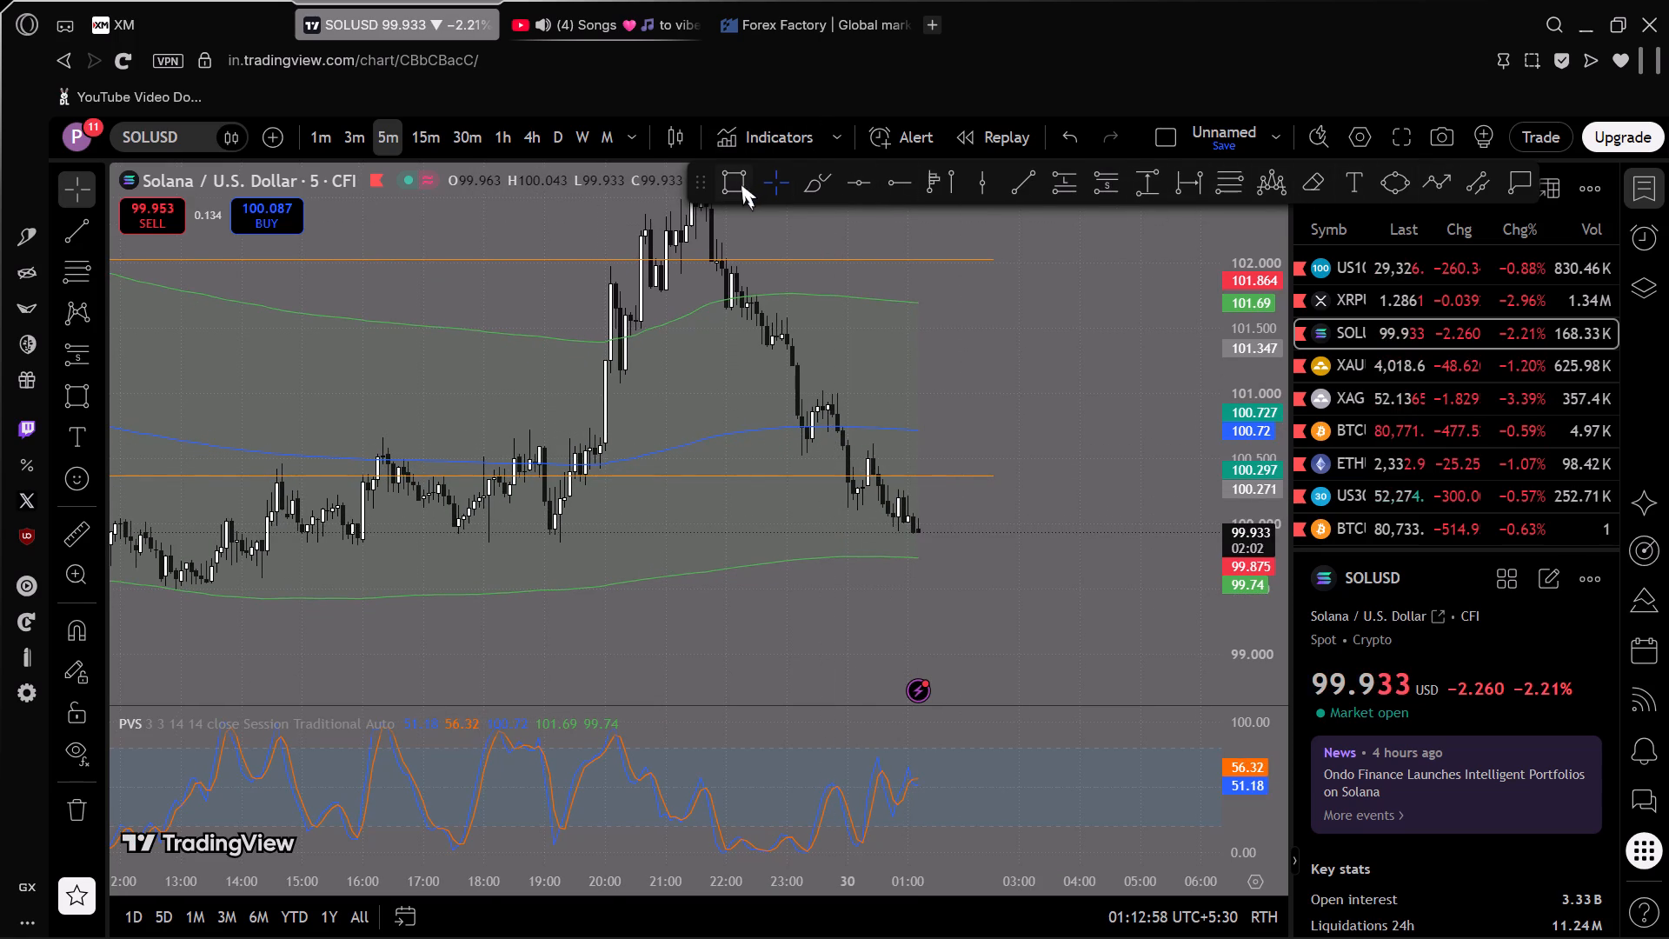
{"action": "left_click_drag", "start_coordinate": [732, 184], "coordinate": [816, 195]}
{"action": "left_click", "coordinate": [814, 180]}
{"action": "left_click_drag", "start_coordinate": [775, 180], "coordinate": [738, 177]}
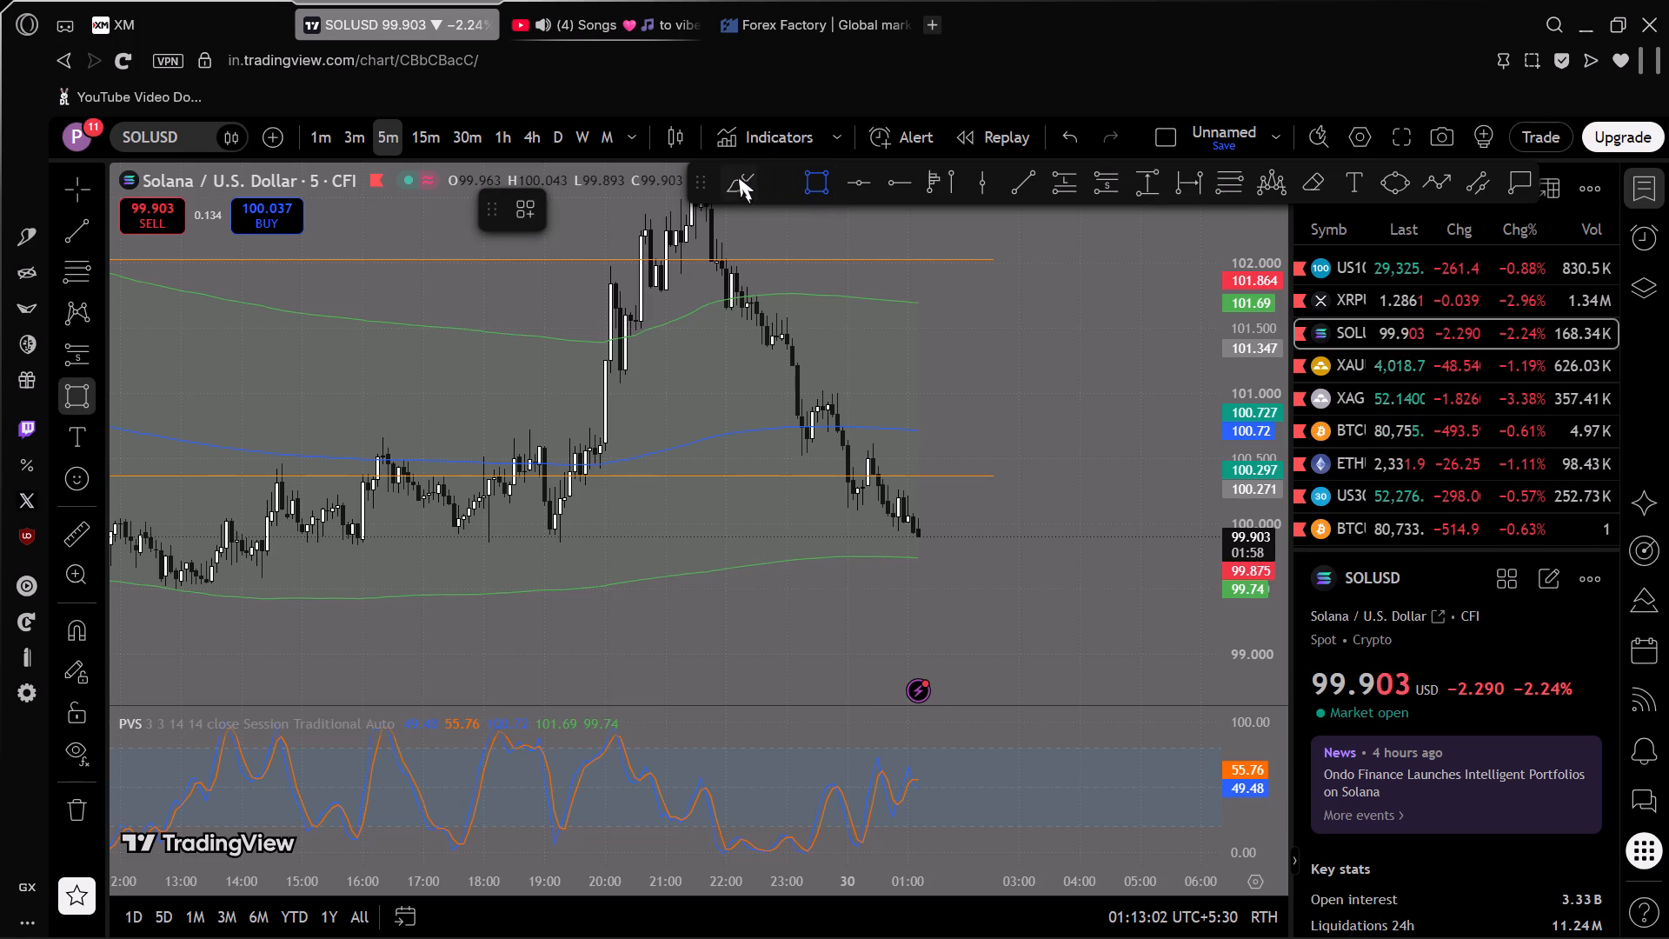
{"action": "left_click_drag", "start_coordinate": [738, 177], "coordinate": [727, 176]}
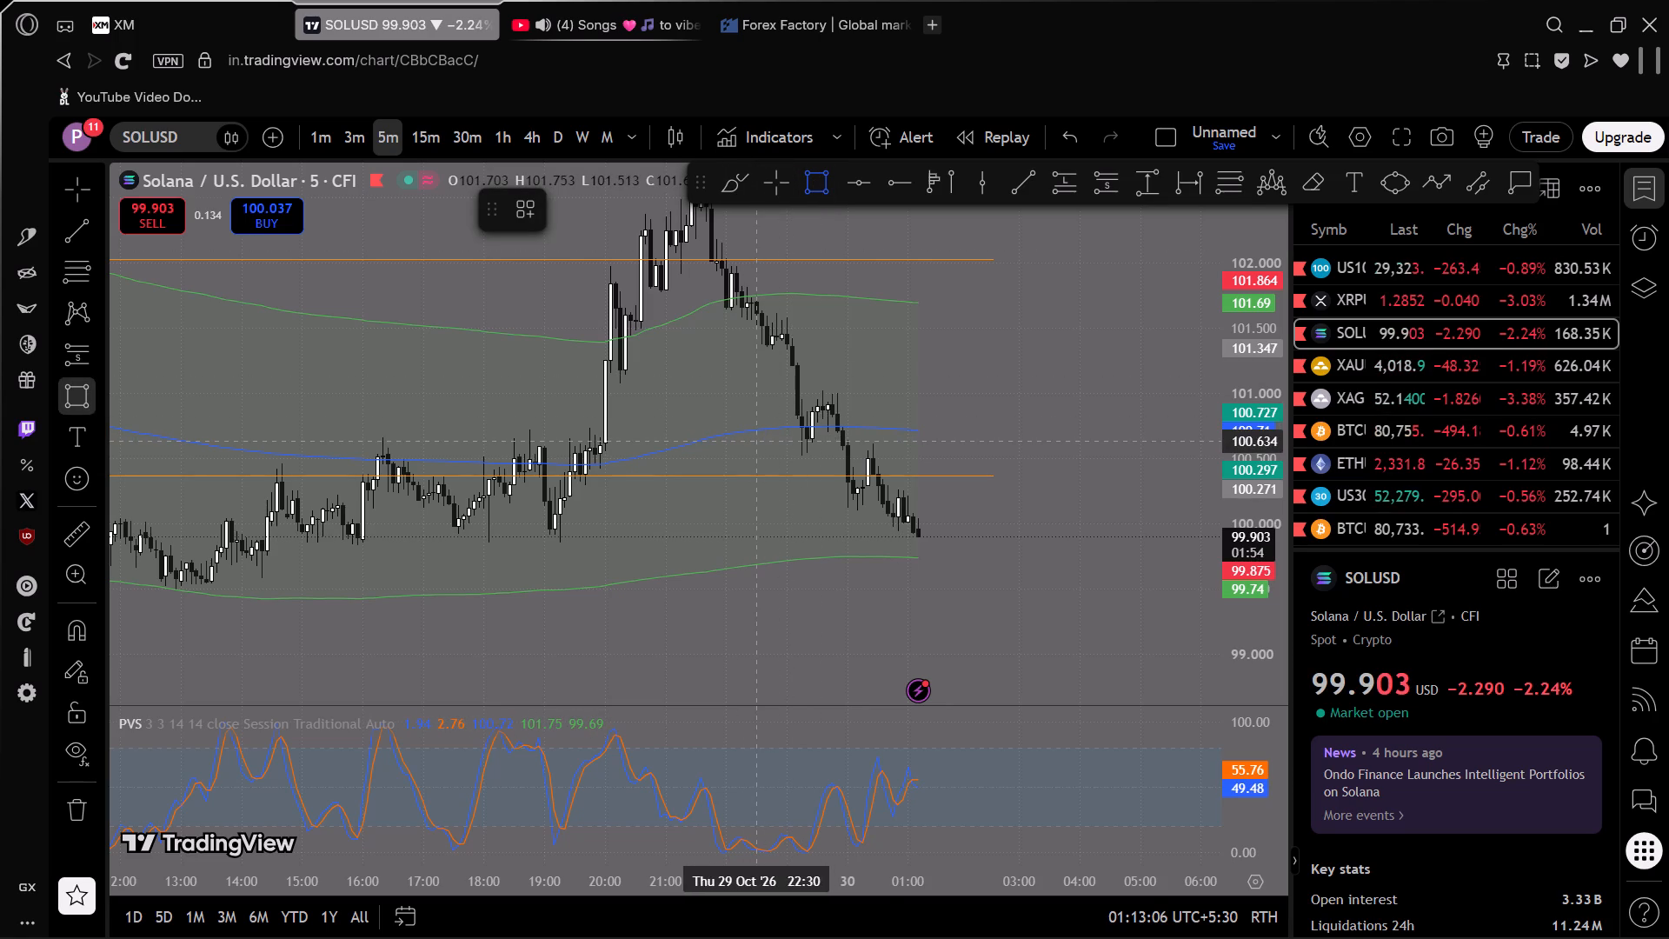
Draw a rectangle zone on the SOLUSD chart between about 100.63 and 100.96, around the consolidation before the latest drop.
{"action": "left_click_drag", "start_coordinate": [751, 443], "coordinate": [990, 398]}
{"action": "left_click", "coordinate": [990, 398]}
{"action": "left_click", "coordinate": [926, 348]}
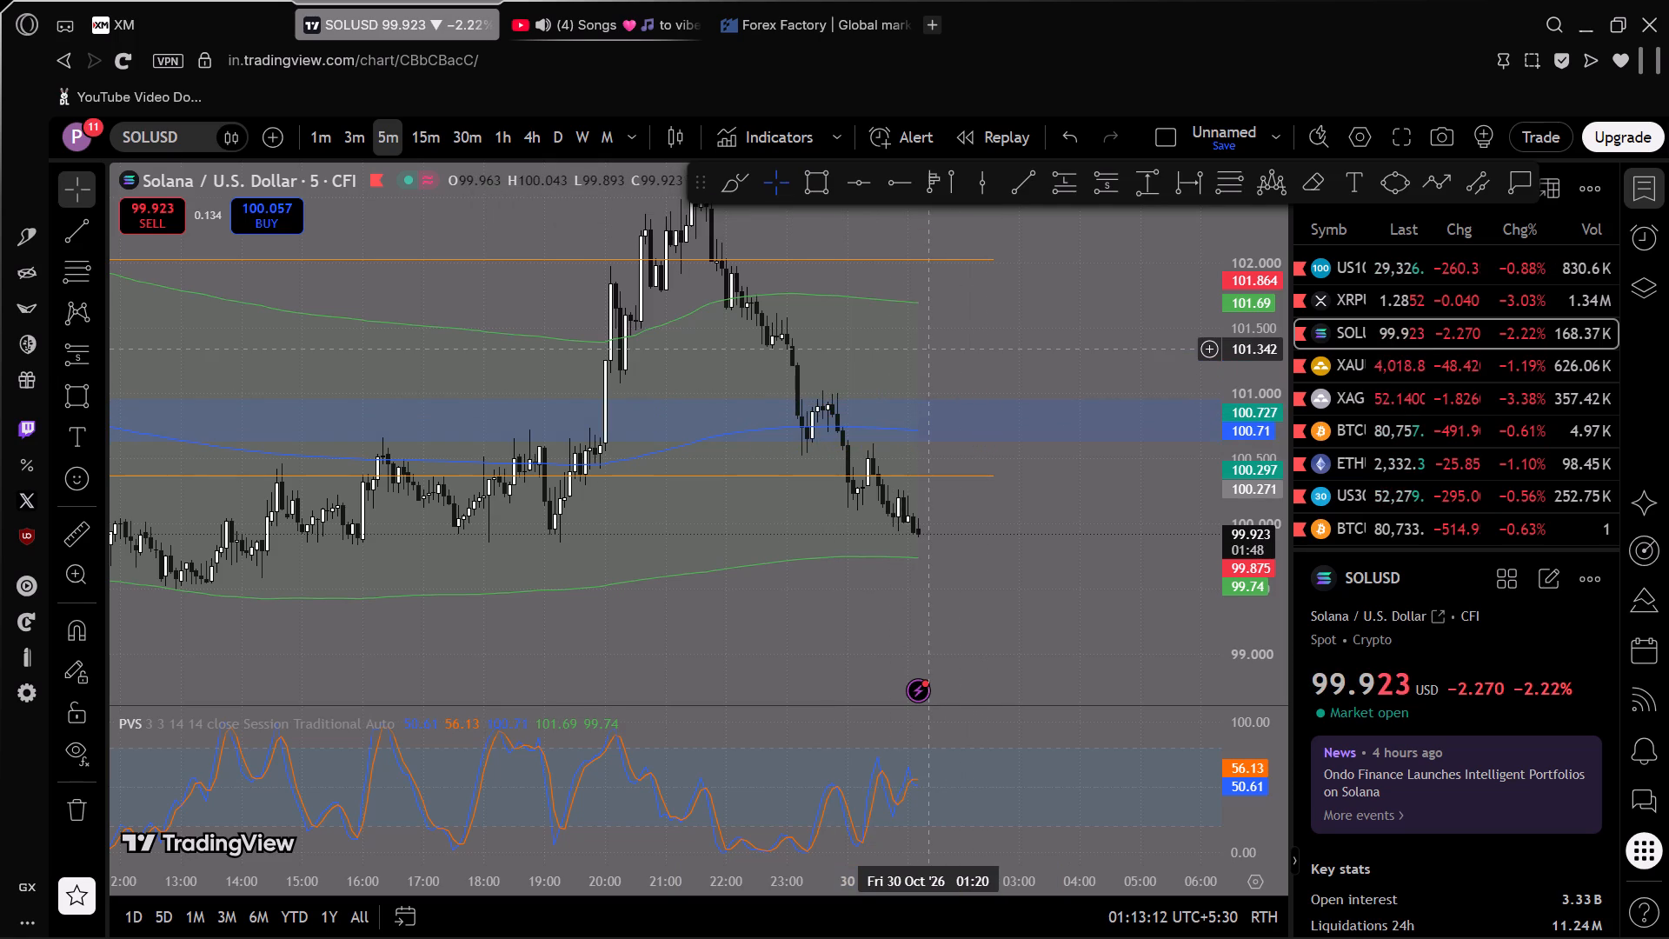
Set the SOLUSD chart to the 3-minute timeframe and examine the candles below the rectangle zone.
{"action": "scroll", "coordinate": [943, 472], "scroll_direction": "up", "scroll_amount": 5}
{"action": "scroll", "coordinate": [1259, 526], "scroll_direction": "up", "scroll_amount": 7}
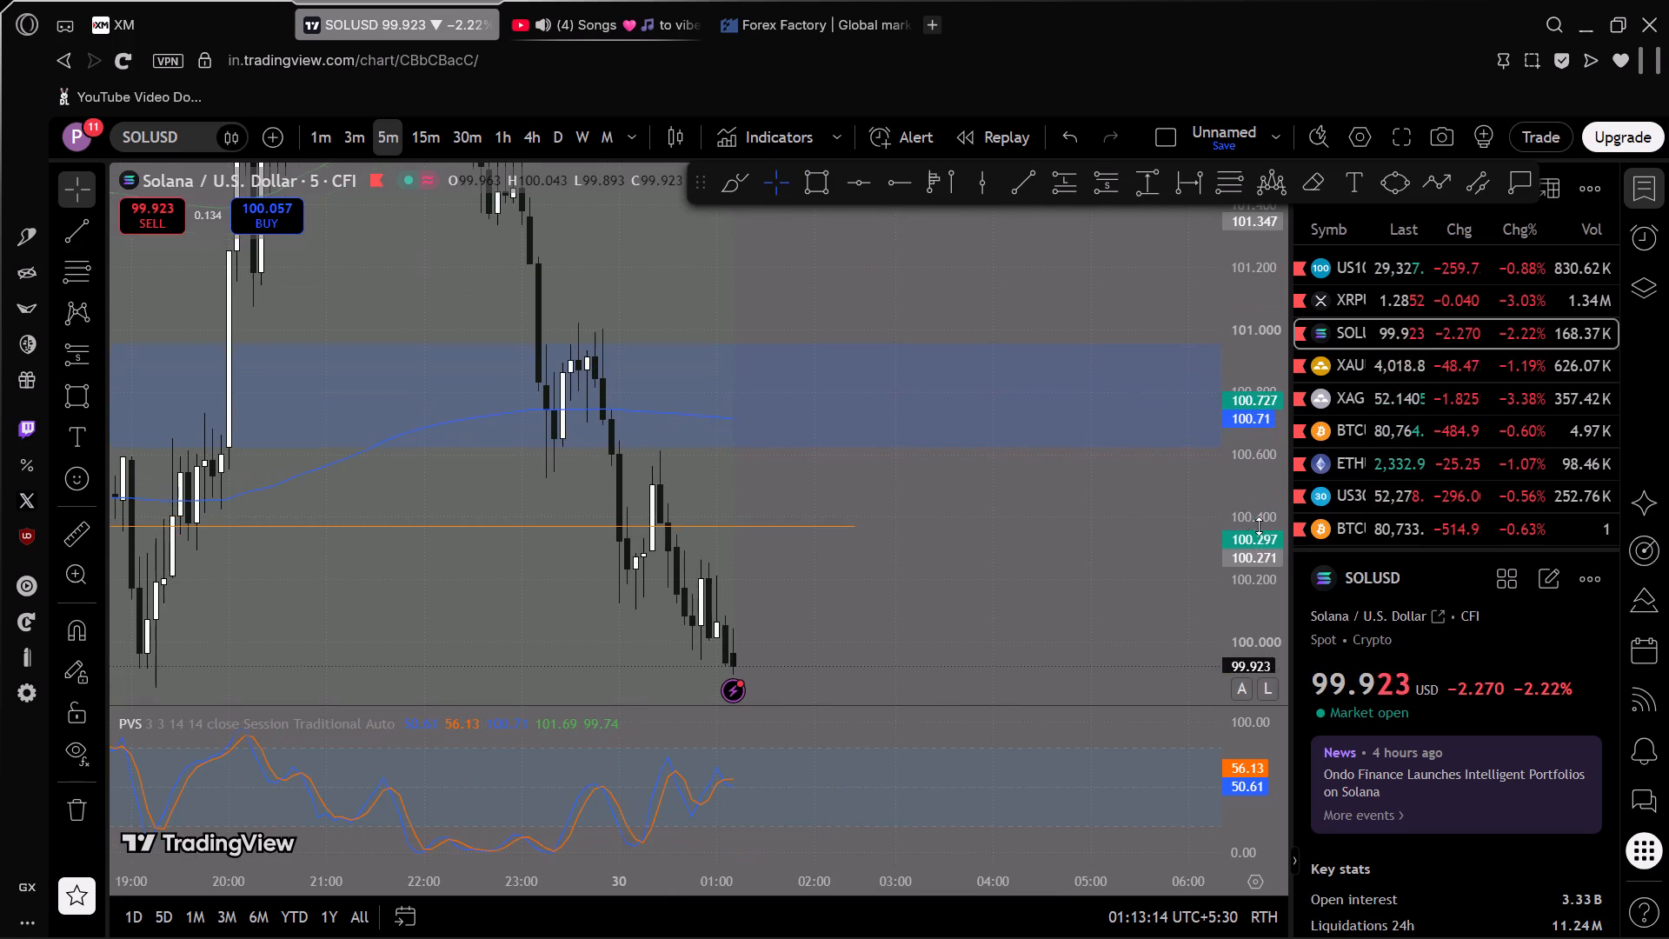
{"action": "left_click_drag", "start_coordinate": [951, 512], "coordinate": [1037, 513]}
{"action": "scroll", "coordinate": [721, 501], "scroll_direction": "up", "scroll_amount": 2}
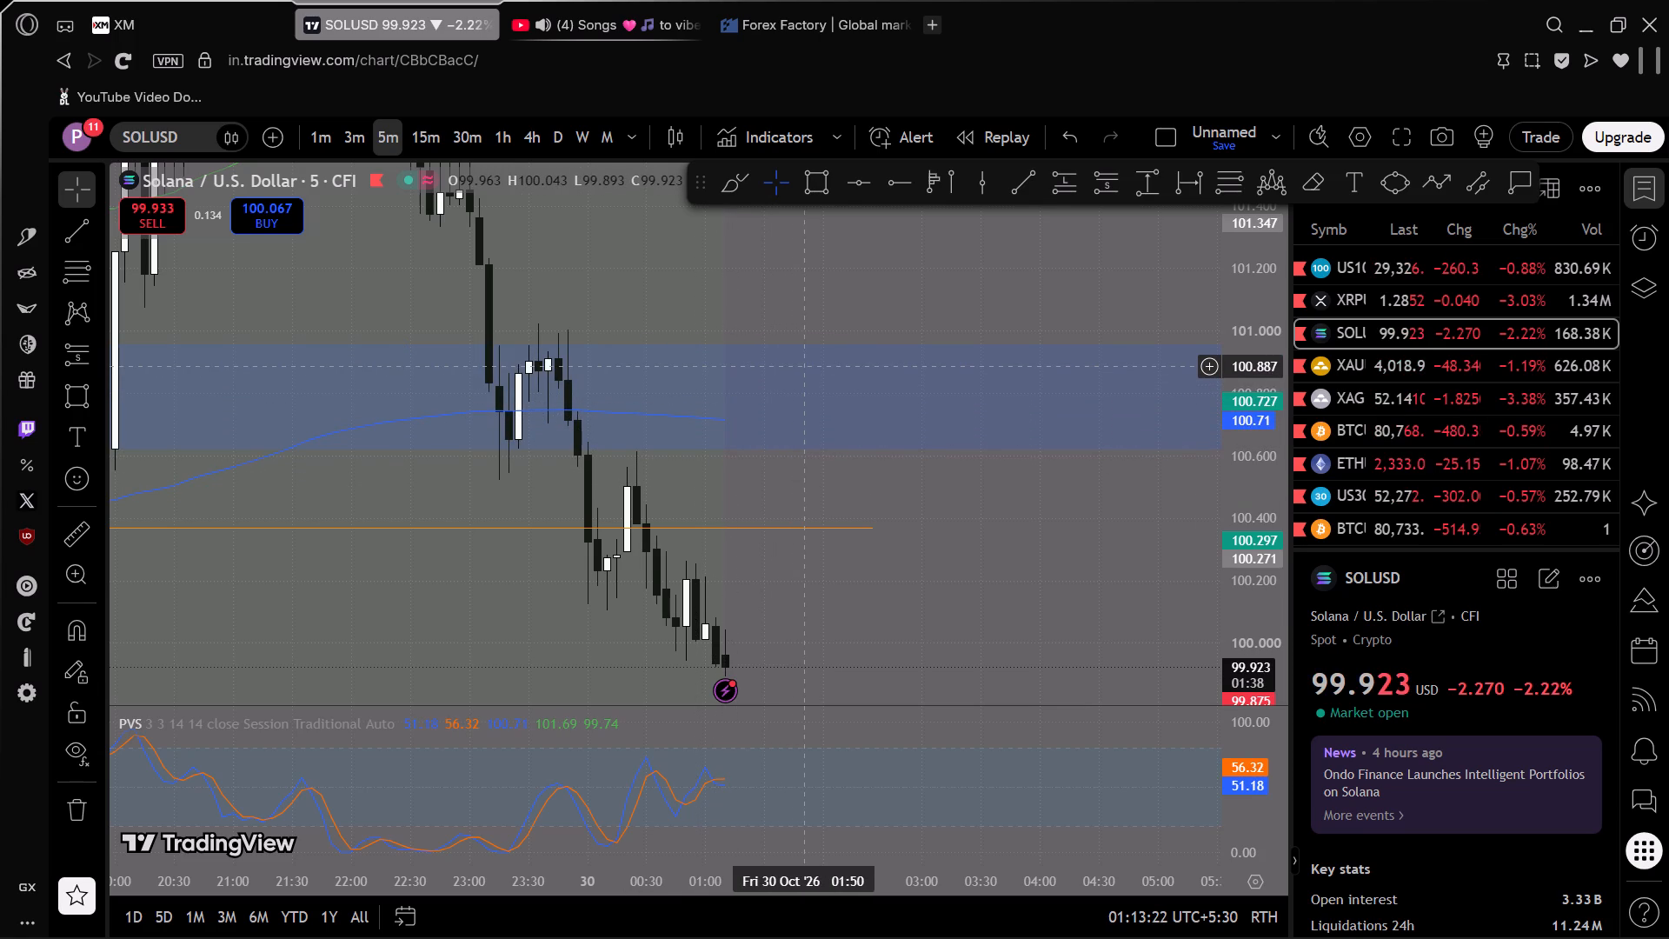
{"action": "left_click_drag", "start_coordinate": [931, 560], "coordinate": [980, 566]}
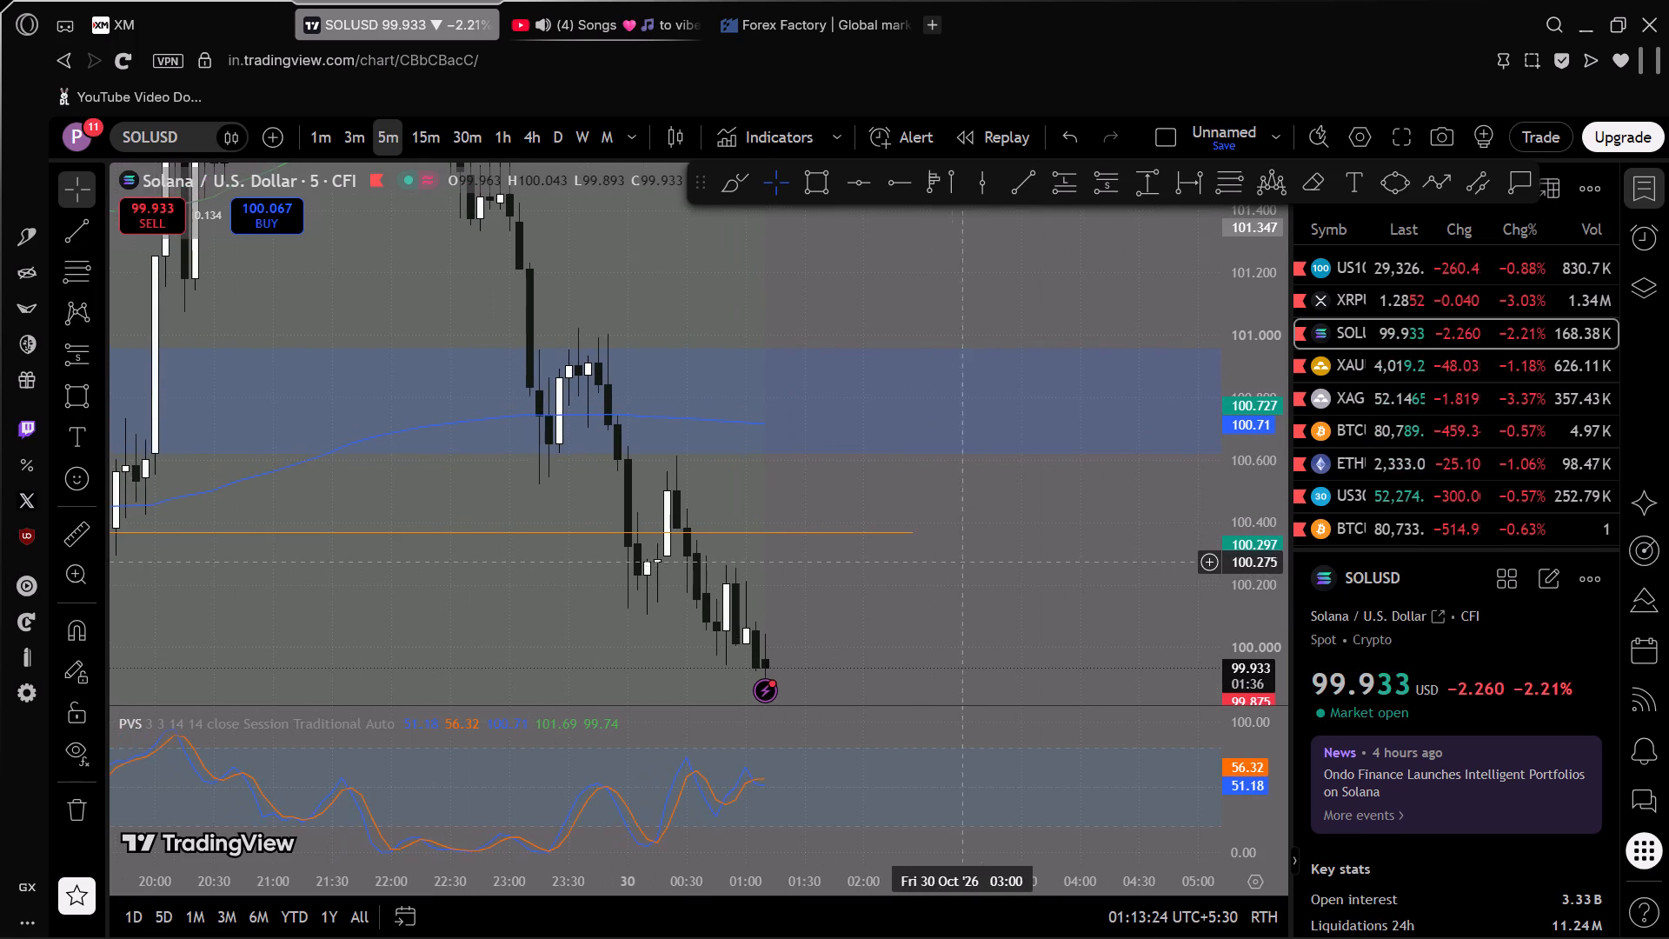
{"action": "scroll", "coordinate": [858, 560], "scroll_direction": "up", "scroll_amount": 2}
{"action": "left_click", "coordinate": [349, 130]}
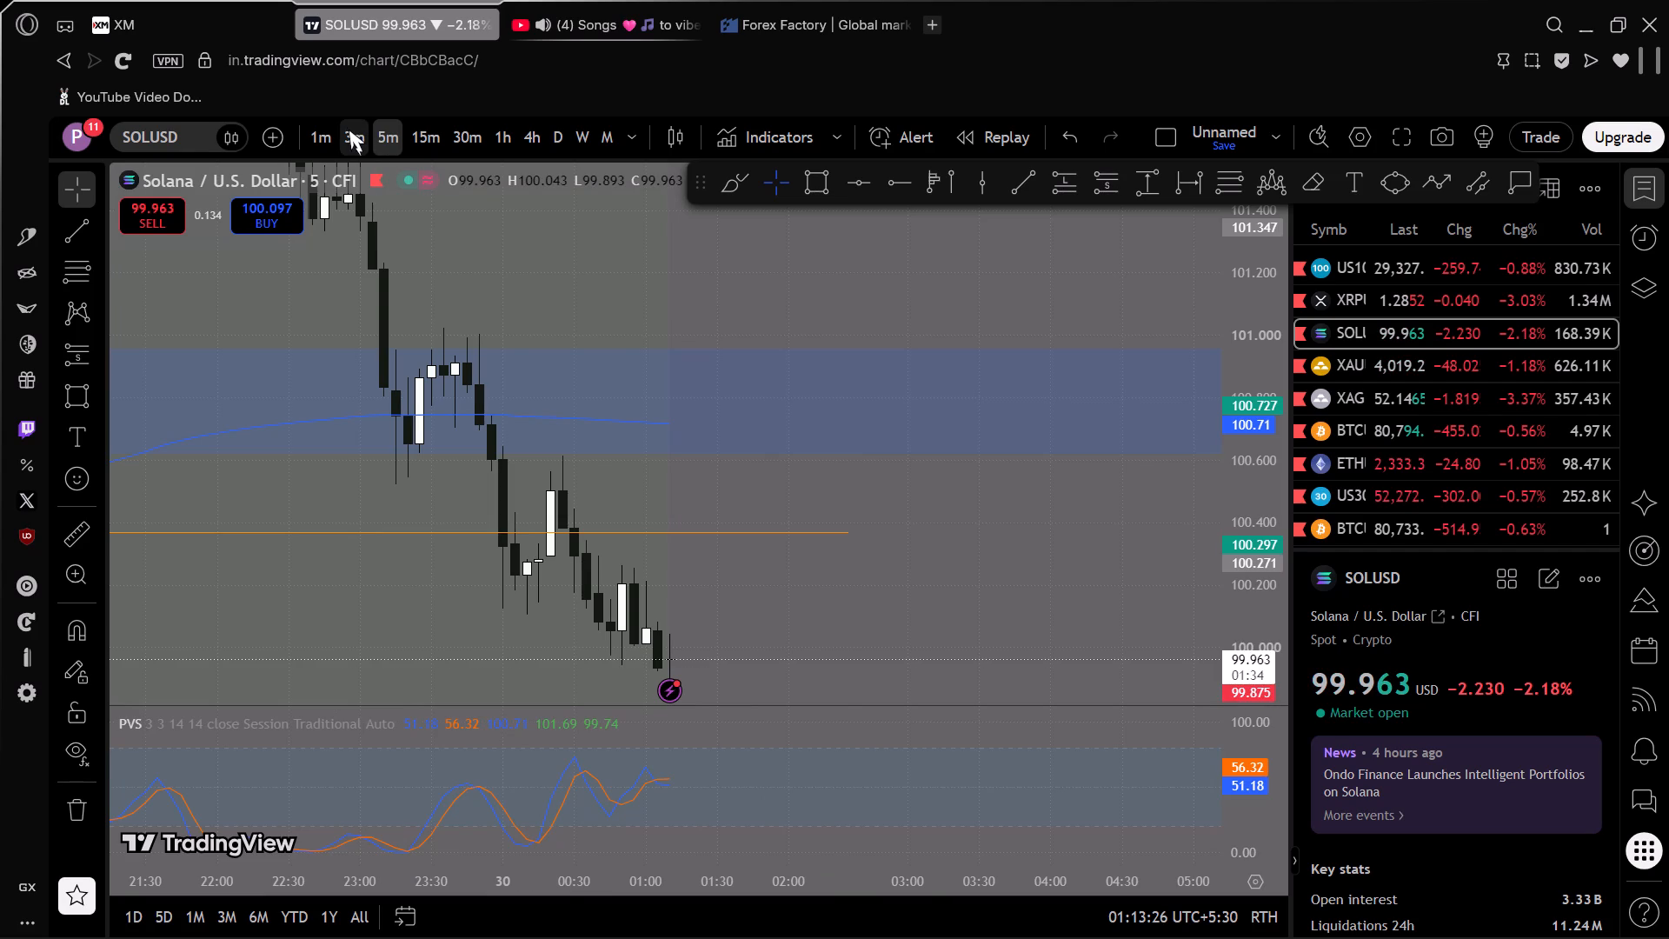
{"action": "left_click_drag", "start_coordinate": [698, 529], "coordinate": [806, 521]}
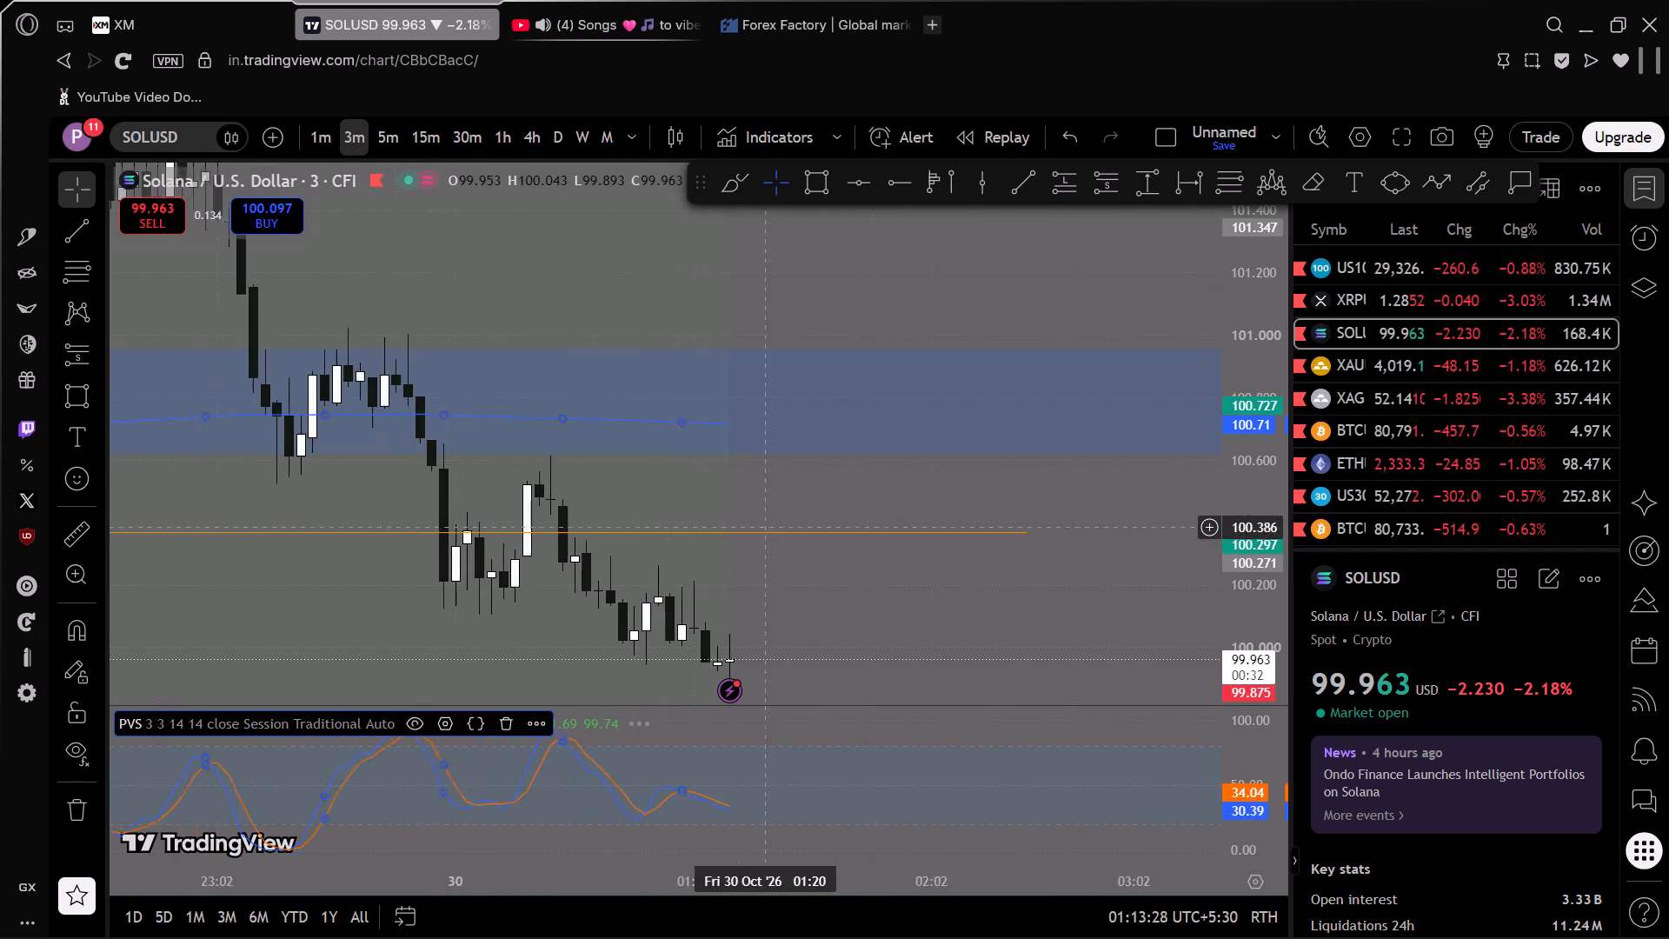
{"action": "left_click_drag", "start_coordinate": [806, 521], "coordinate": [989, 489]}
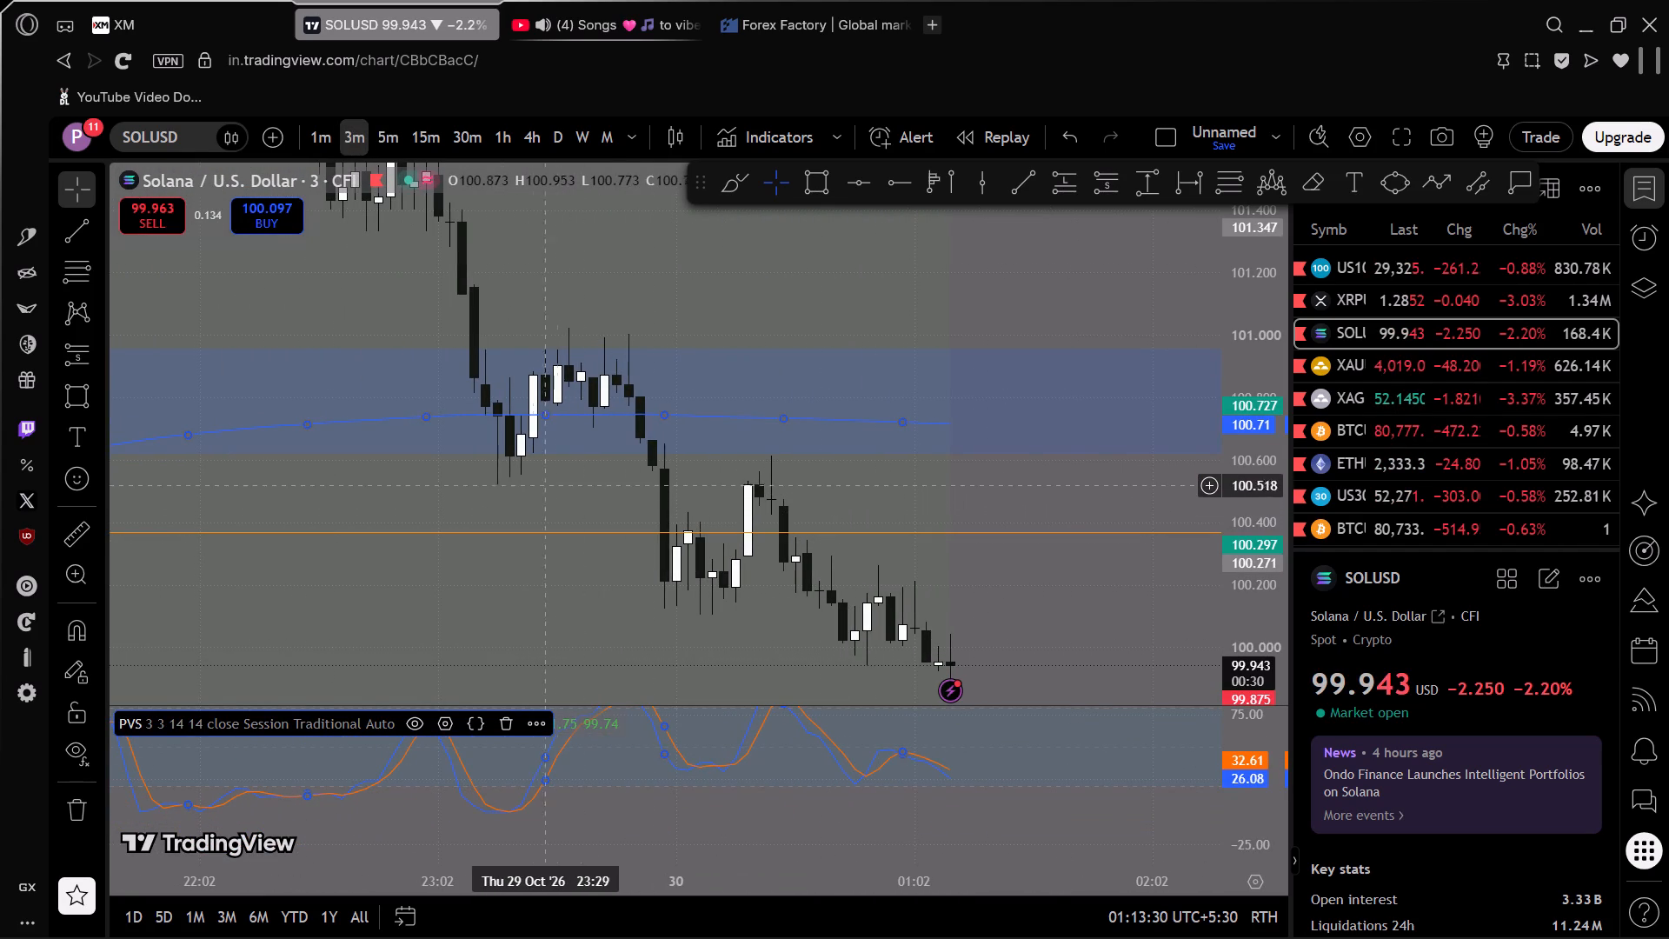
Set the SOLUSD chart to the 15-minute timeframe and extend the rectangle zone's lower edge down to about 100.54.
{"action": "left_click", "coordinate": [417, 132]}
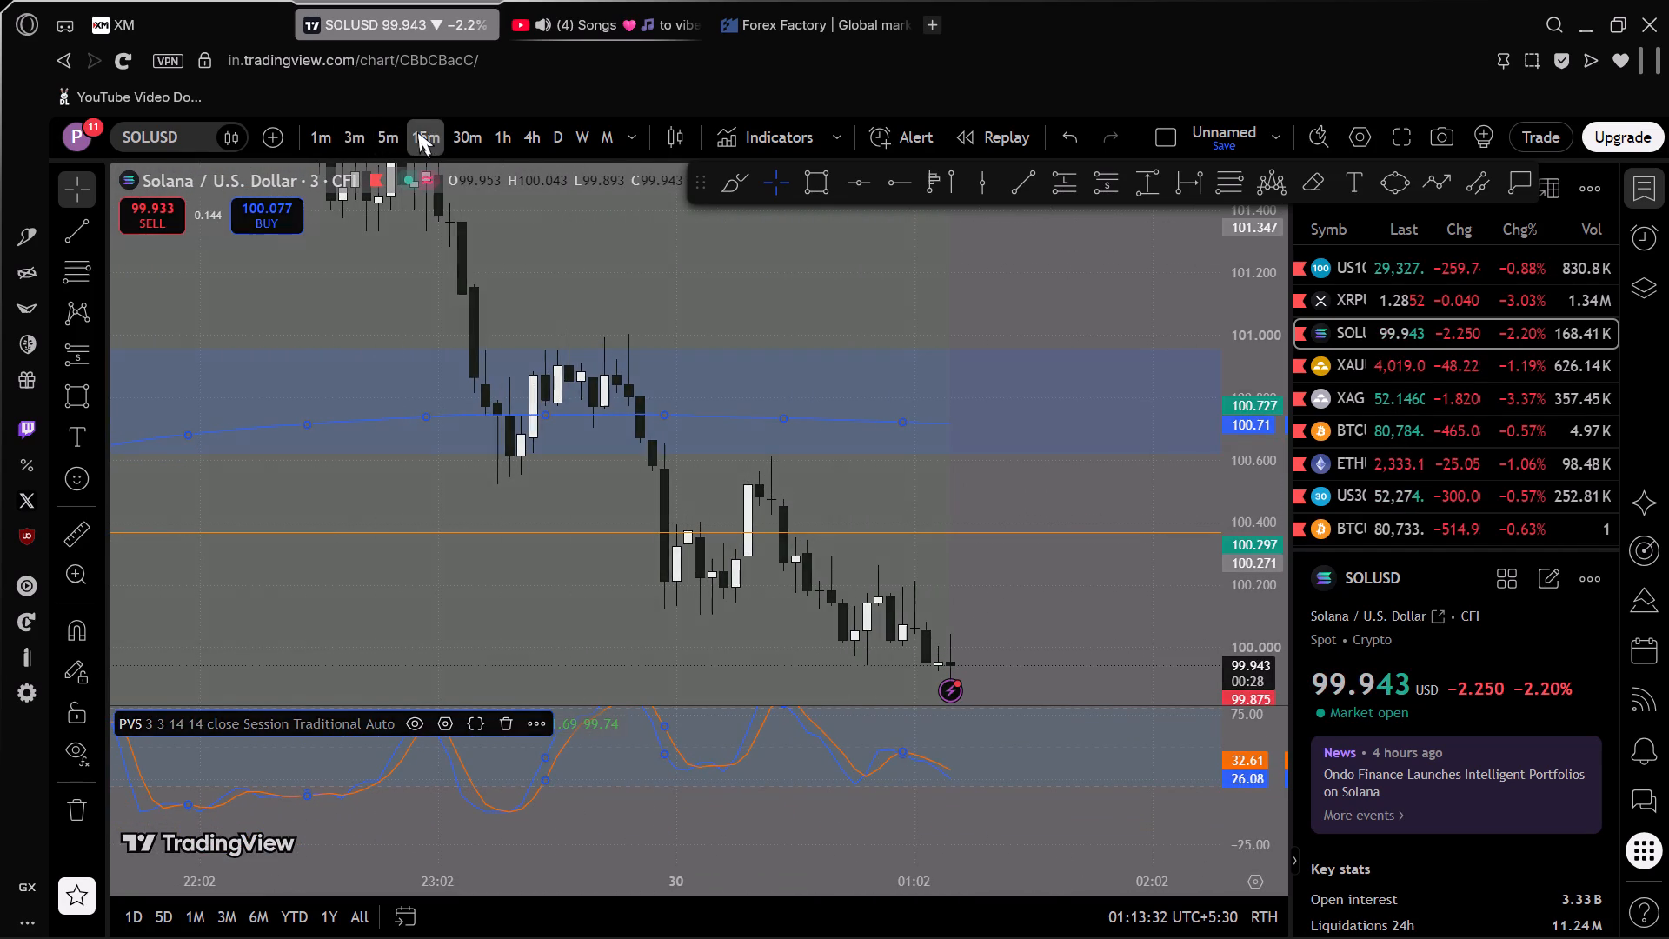
{"action": "scroll", "coordinate": [694, 447], "scroll_direction": "up", "scroll_amount": 5}
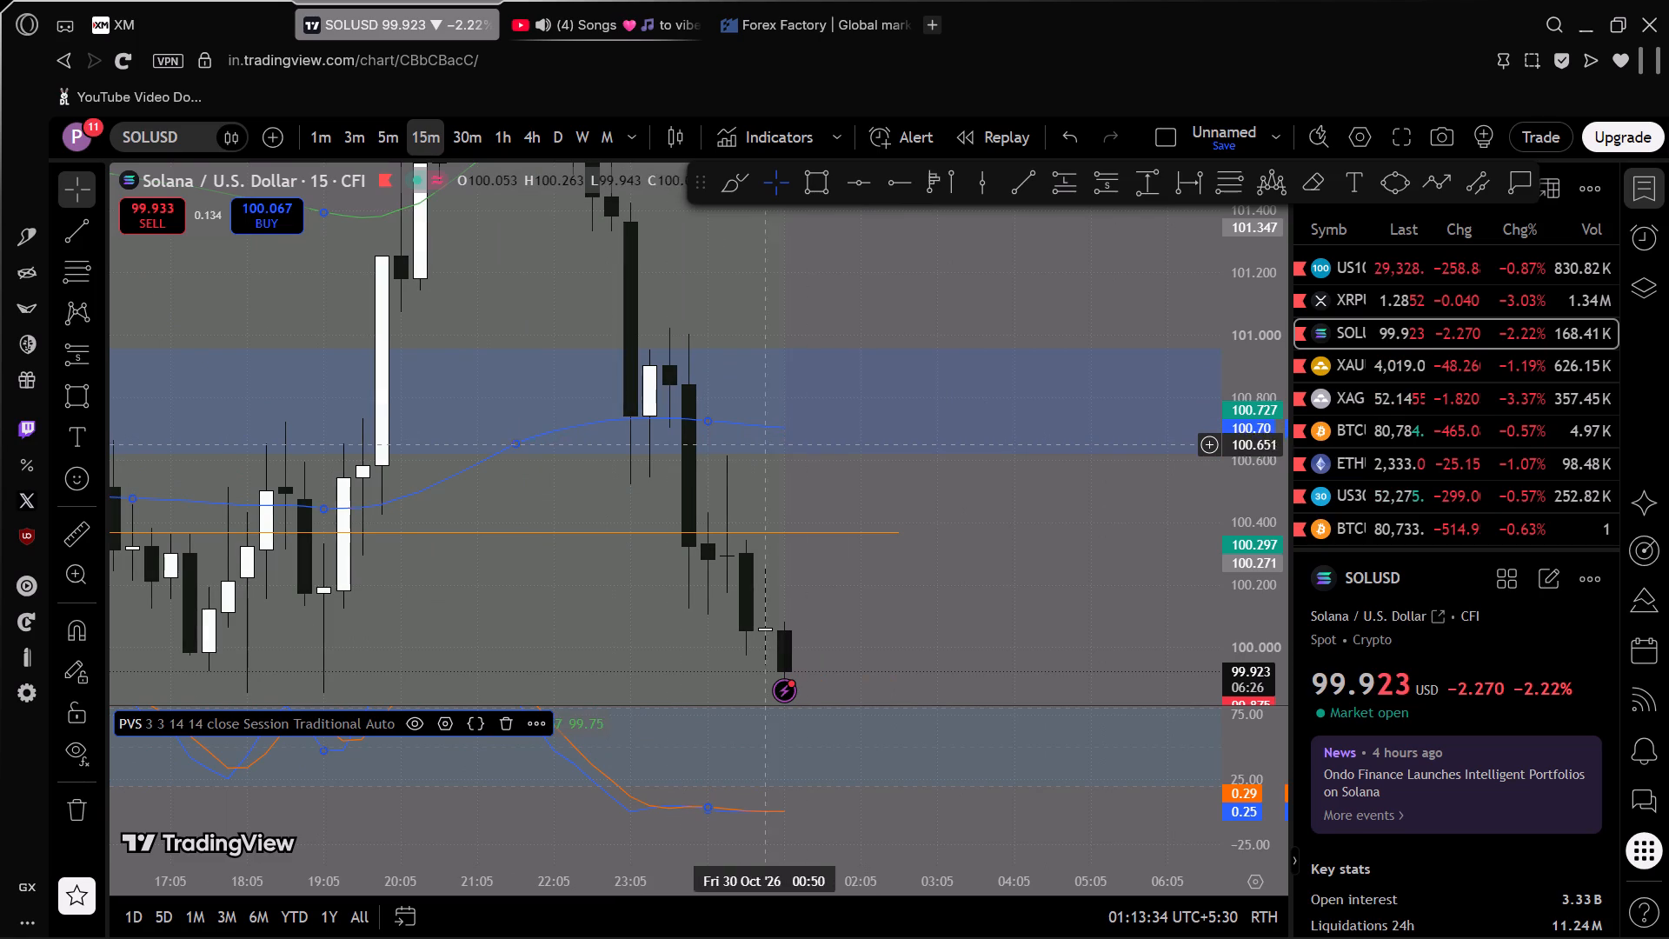
{"action": "left_click_drag", "start_coordinate": [943, 490], "coordinate": [775, 484]}
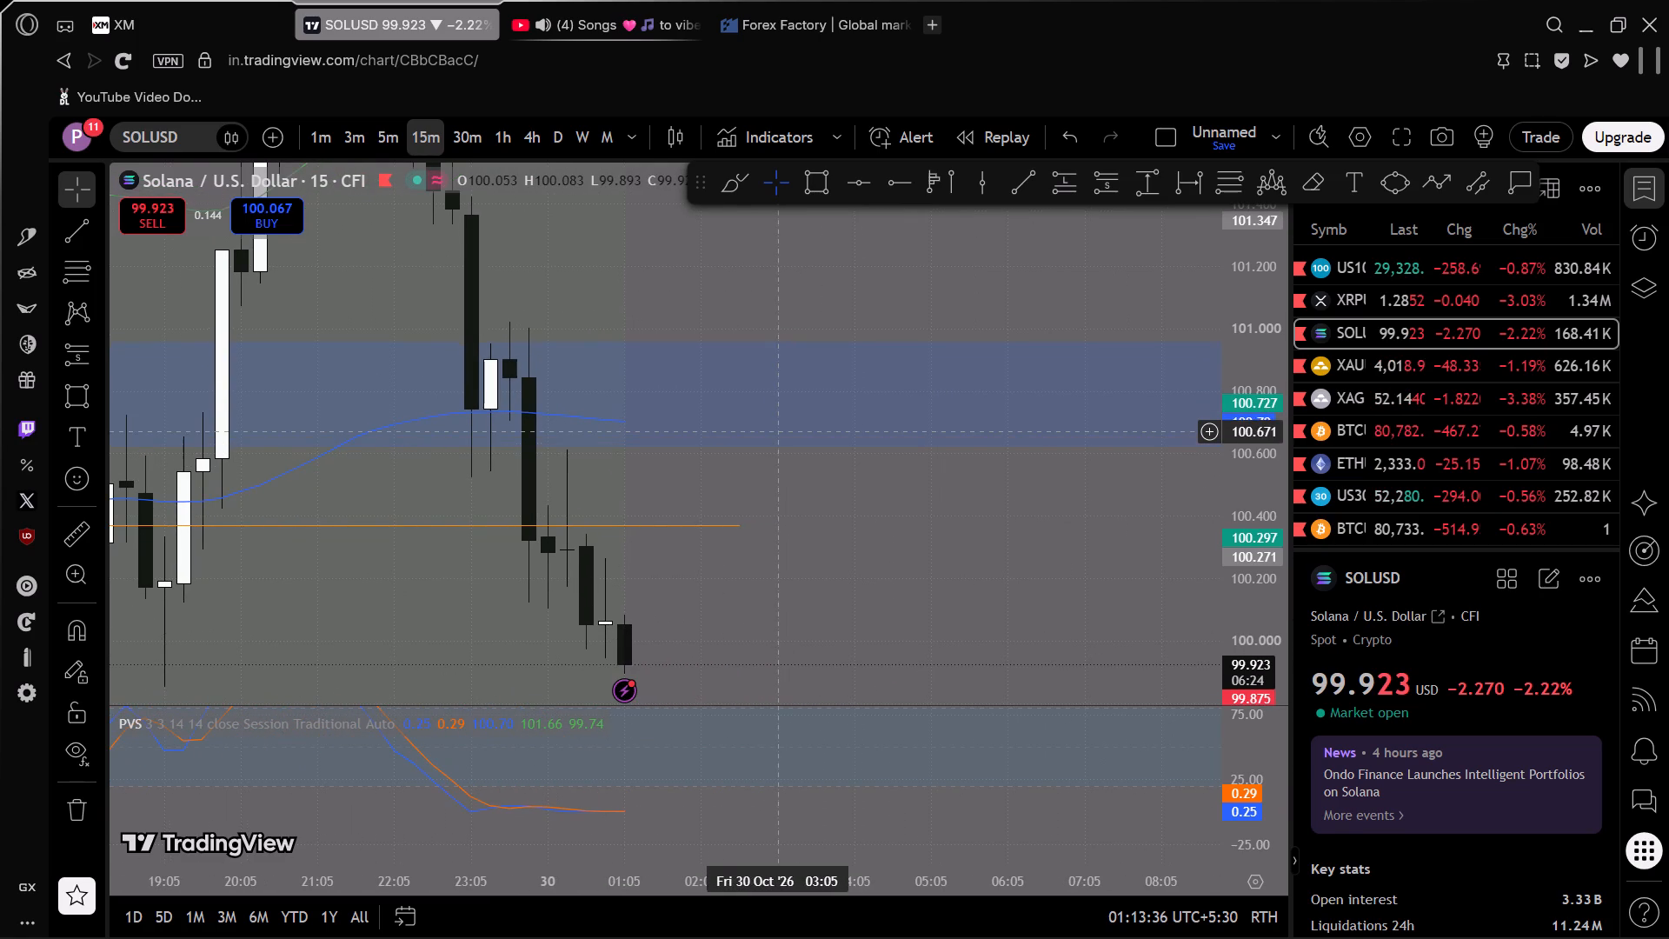
{"action": "left_click", "coordinate": [787, 431]}
{"action": "left_click", "coordinate": [721, 444]}
{"action": "left_click_drag", "start_coordinate": [721, 444], "coordinate": [724, 469]}
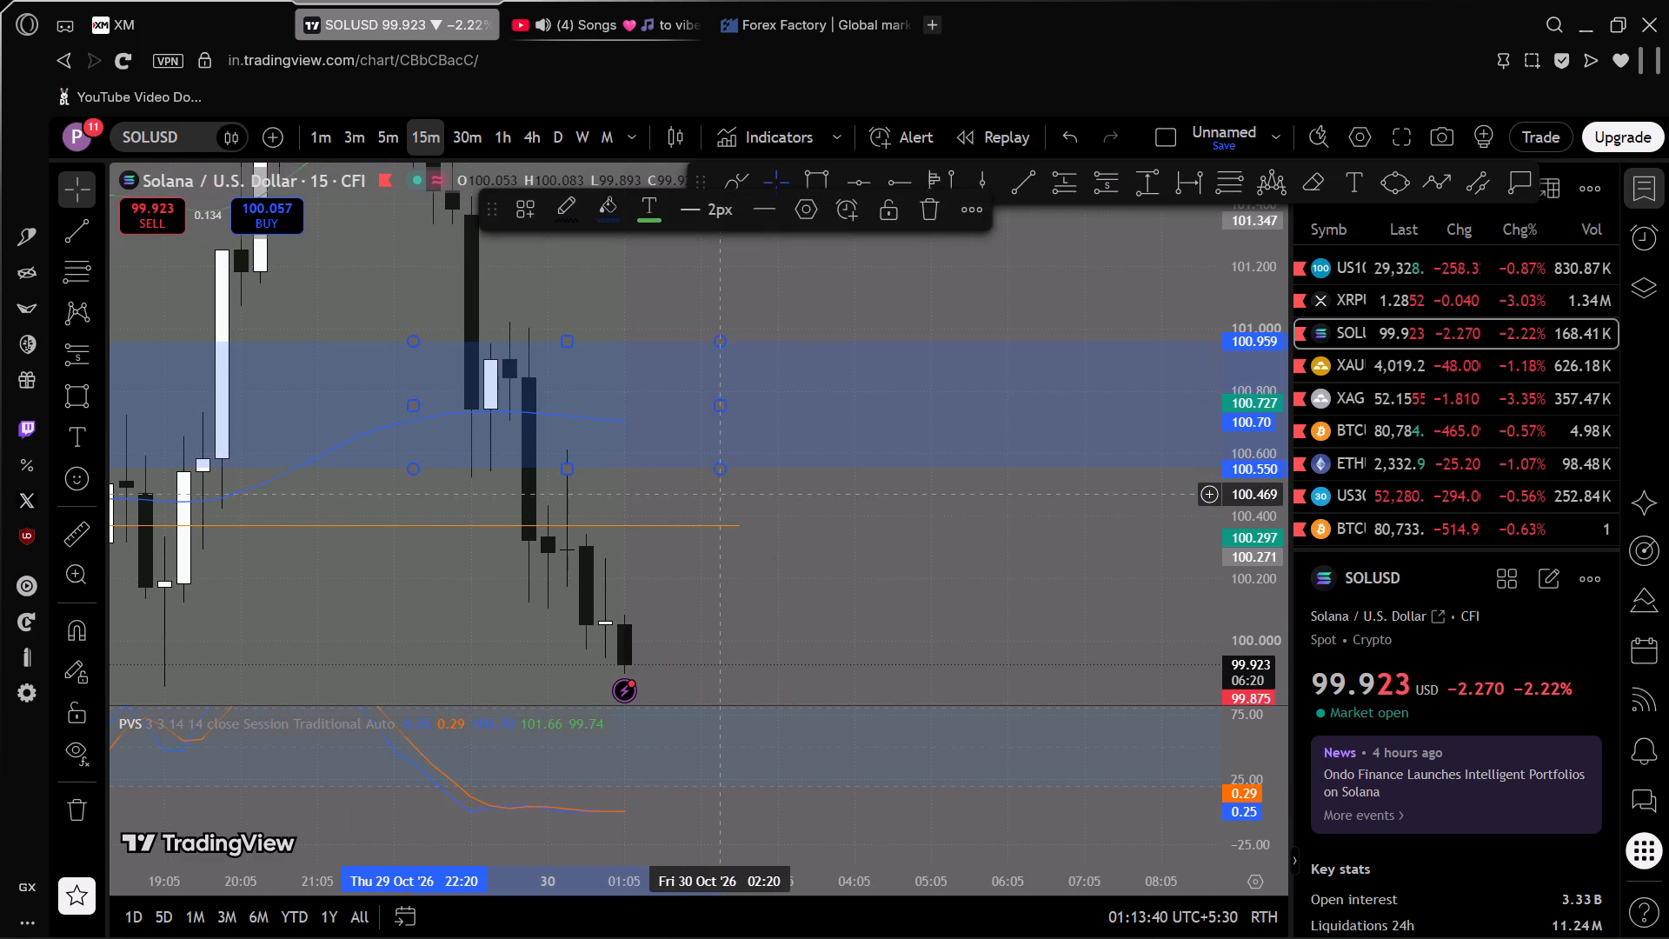
{"action": "left_click_drag", "start_coordinate": [717, 472], "coordinate": [721, 478]}
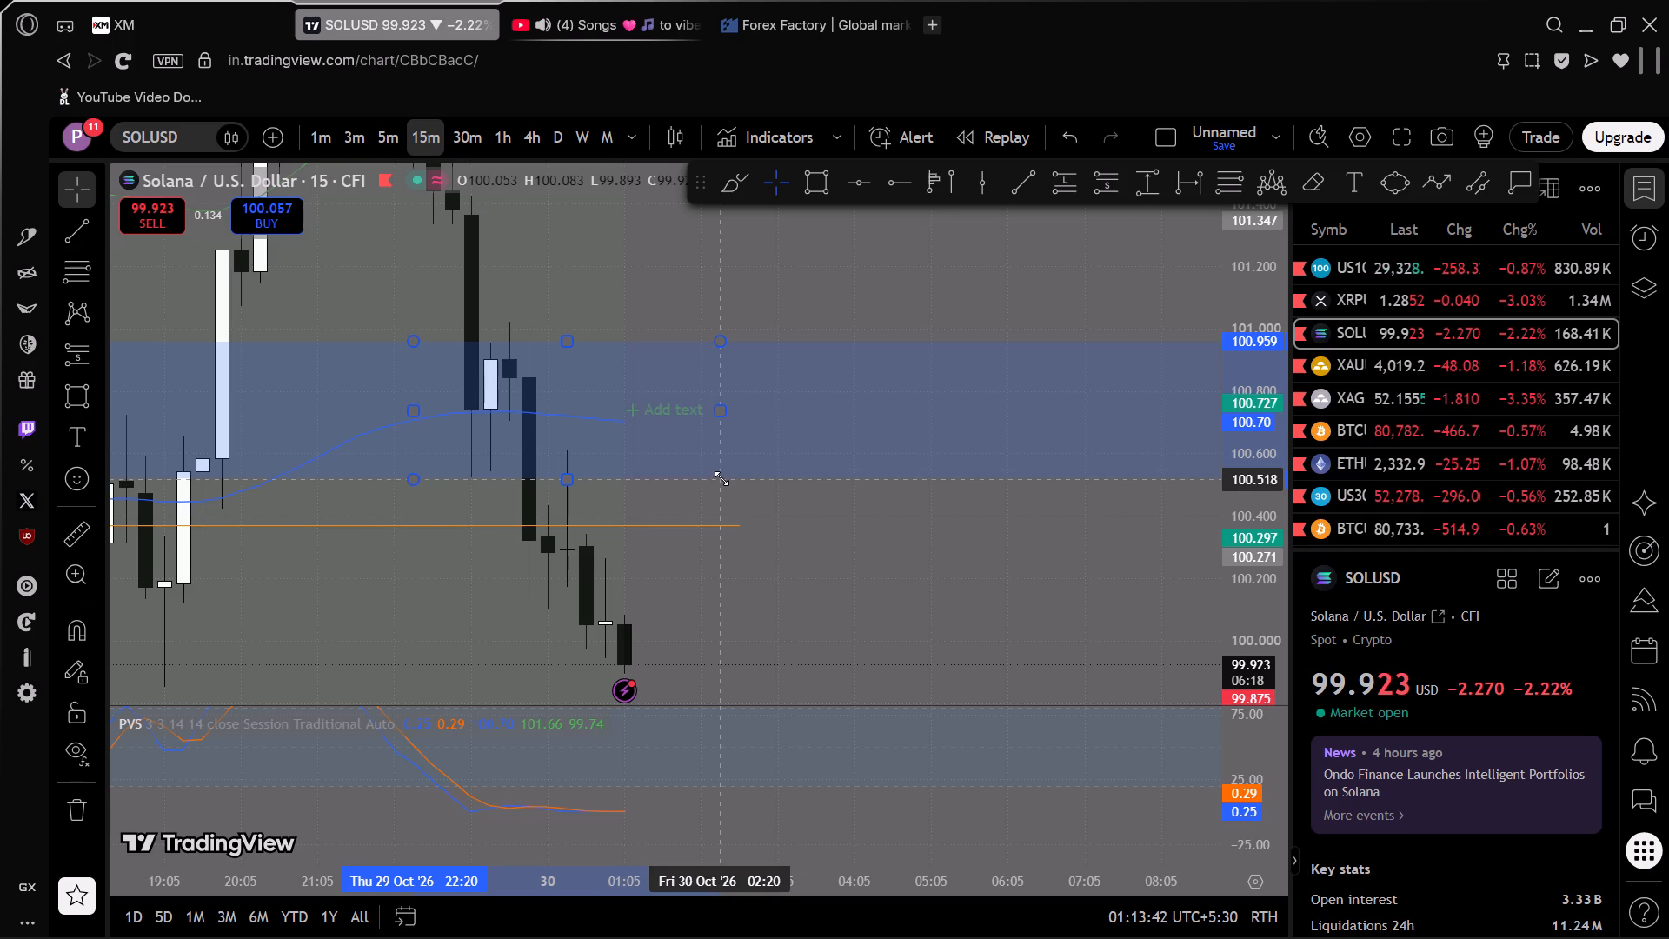
{"action": "left_click_drag", "start_coordinate": [721, 478], "coordinate": [732, 471]}
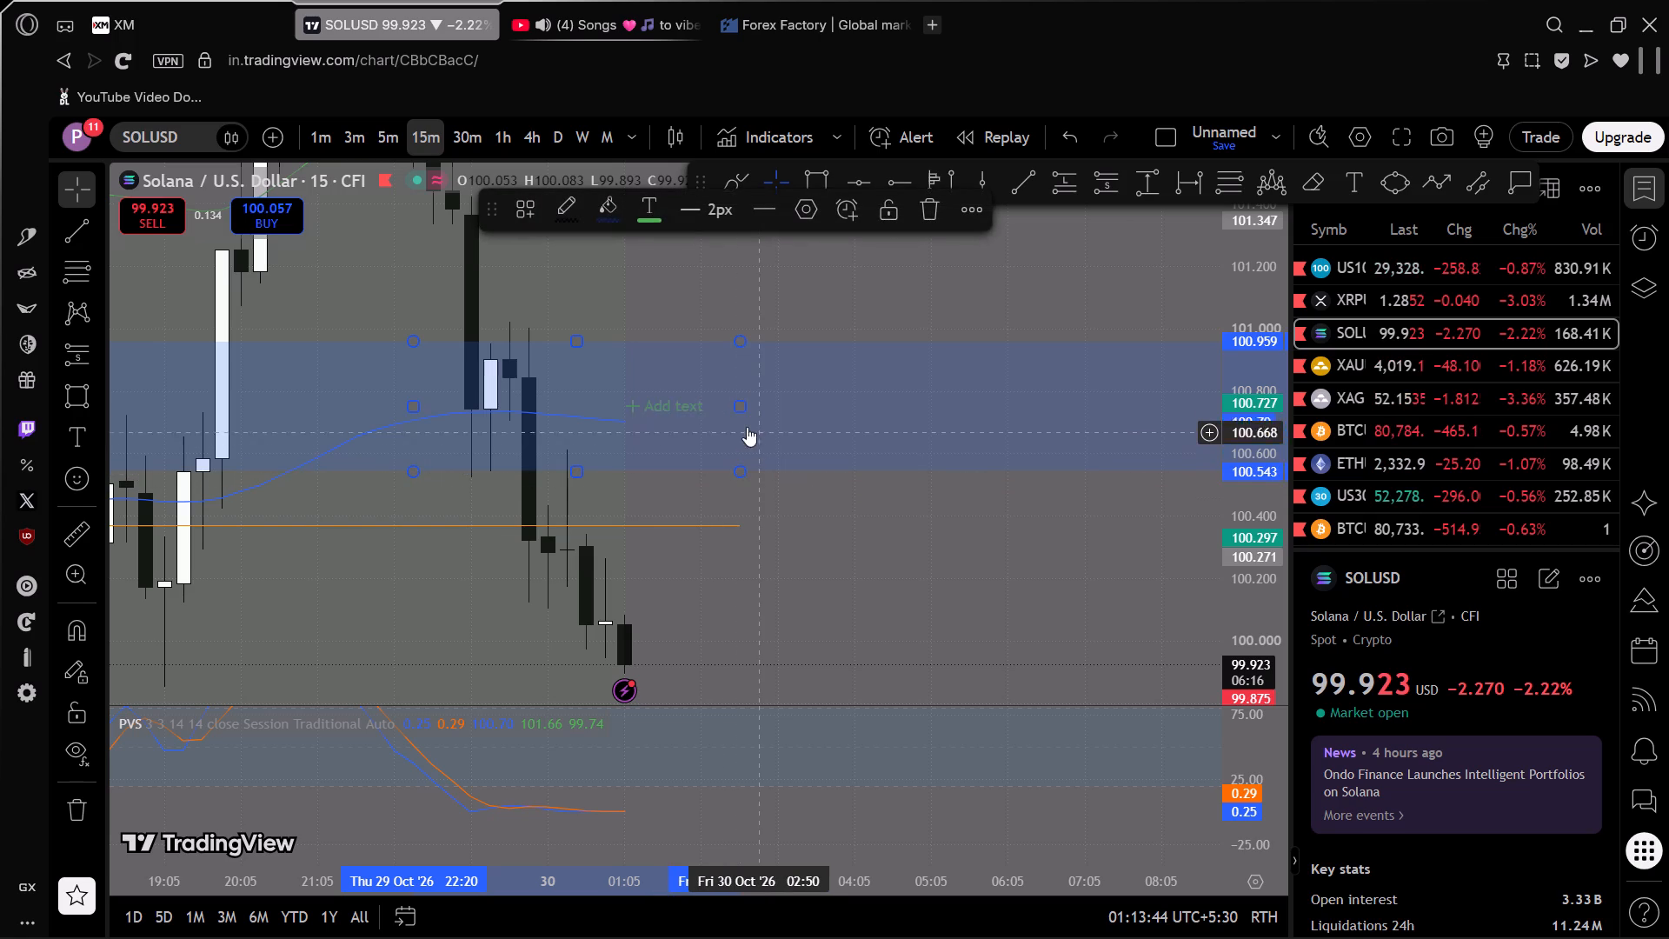
{"action": "left_click", "coordinate": [747, 316]}
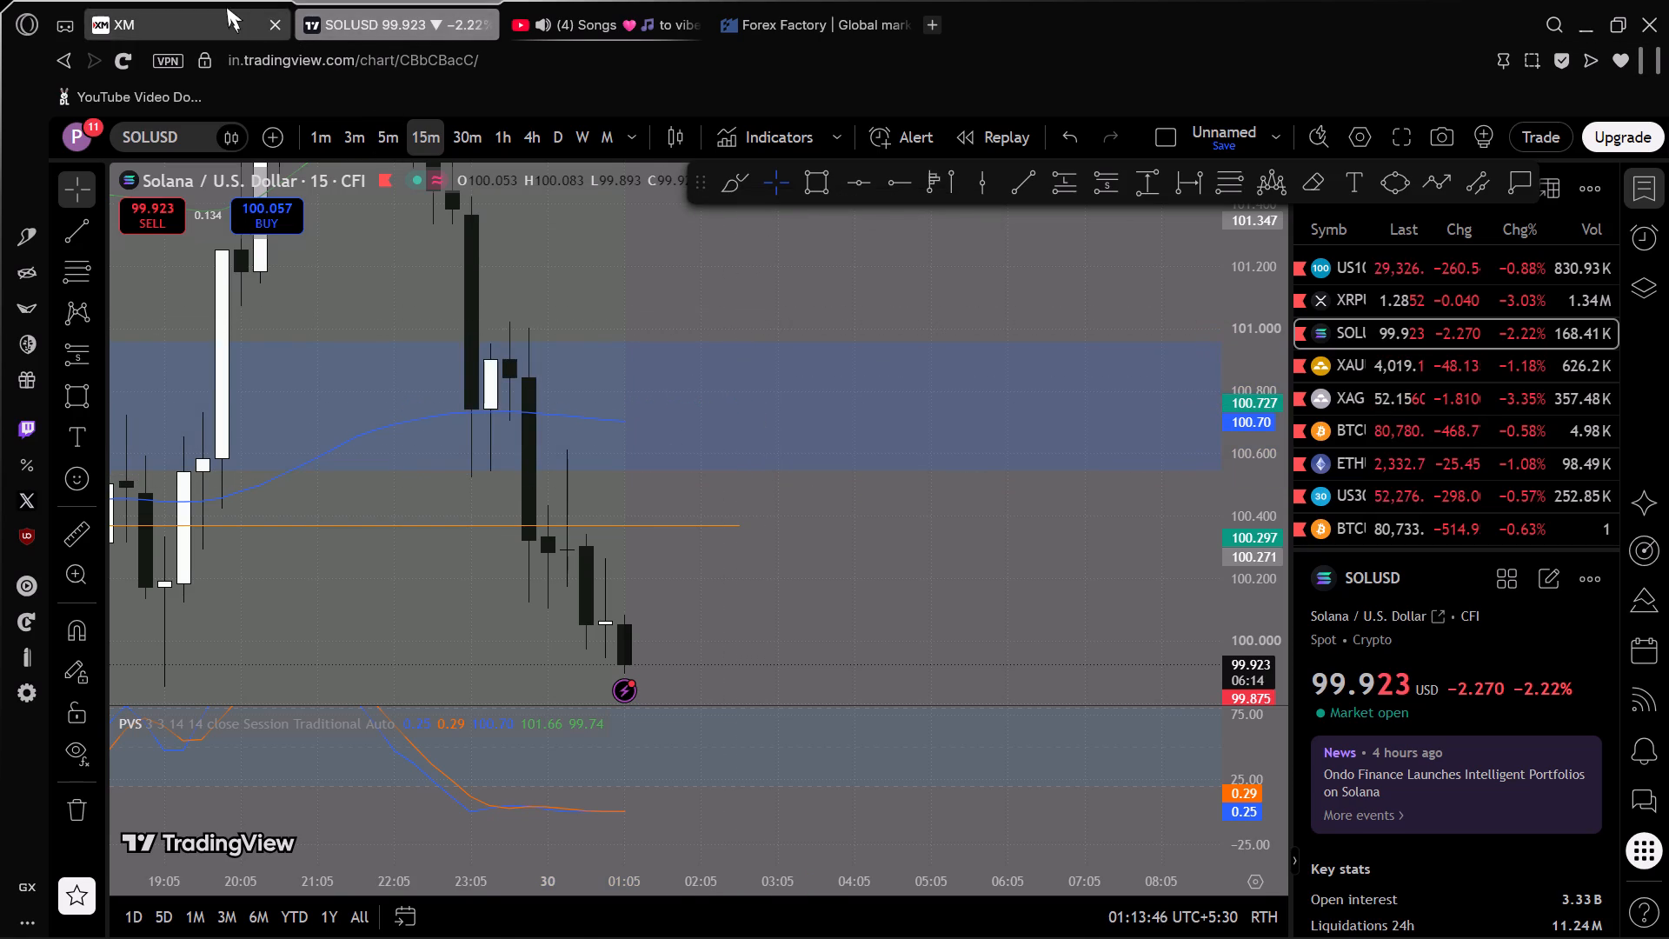
Set the SOLUSD chart to the 5-minute timeframe and examine the decline below the rectangle zone and the area under the current price.
{"action": "left_click", "coordinate": [226, 7]}
{"action": "left_click", "coordinate": [356, 12]}
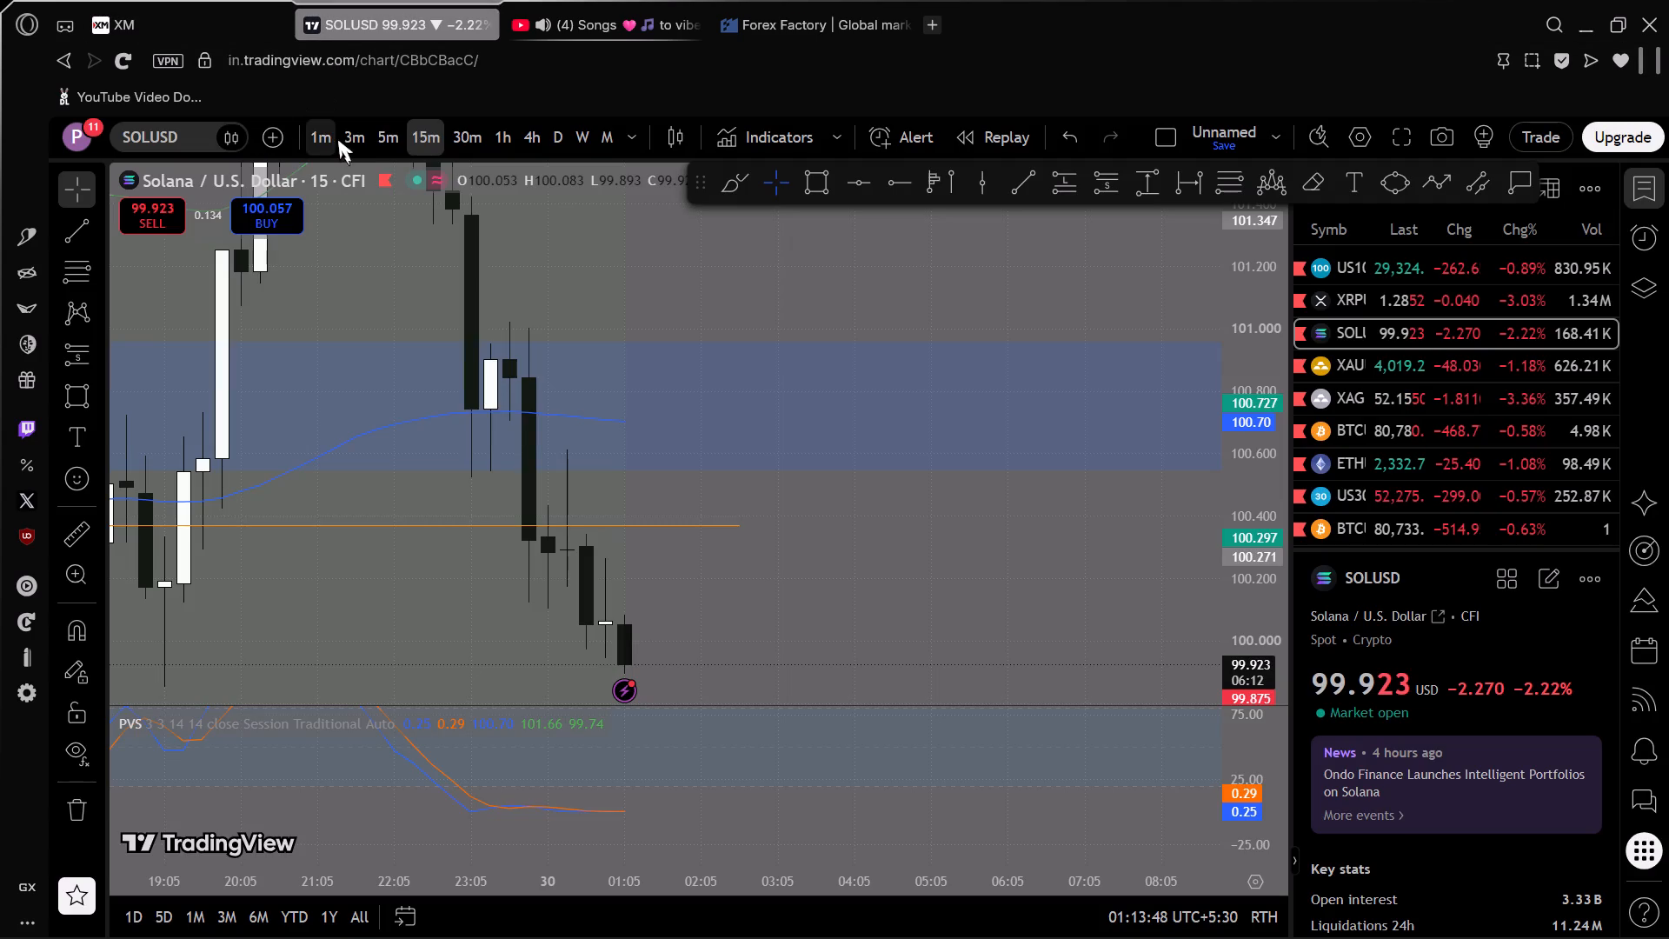
{"action": "left_click", "coordinate": [338, 139]}
{"action": "left_click", "coordinate": [386, 147]}
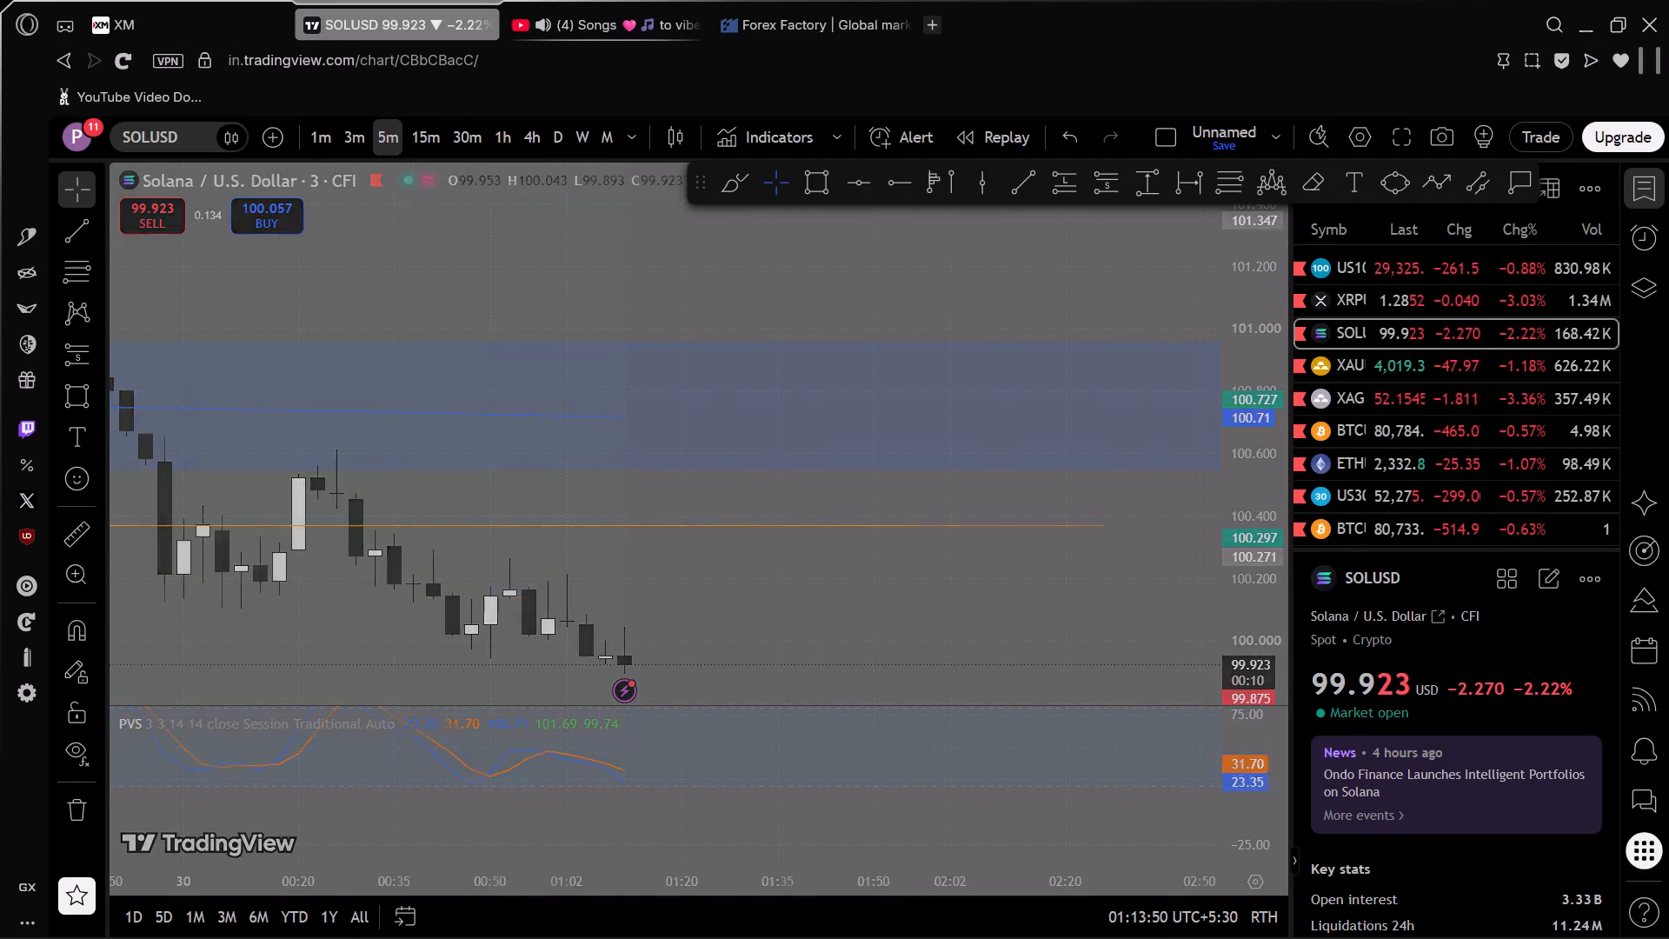
{"action": "left_click_drag", "start_coordinate": [756, 578], "coordinate": [1105, 577]}
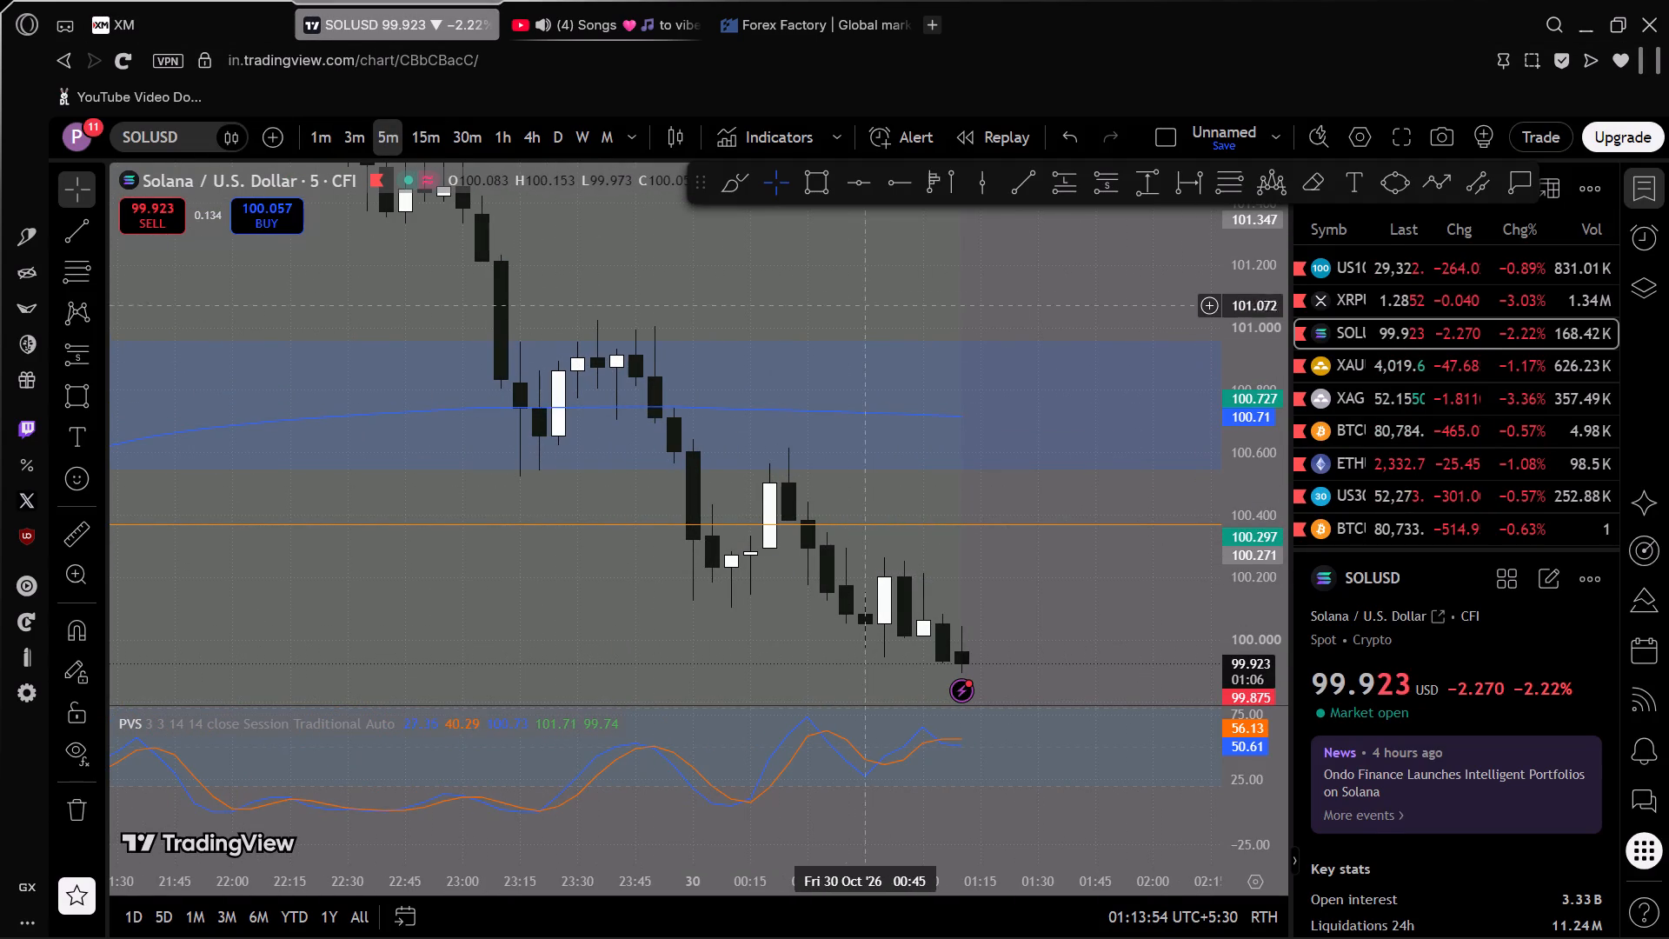
{"action": "left_click_drag", "start_coordinate": [873, 276], "coordinate": [728, 283]}
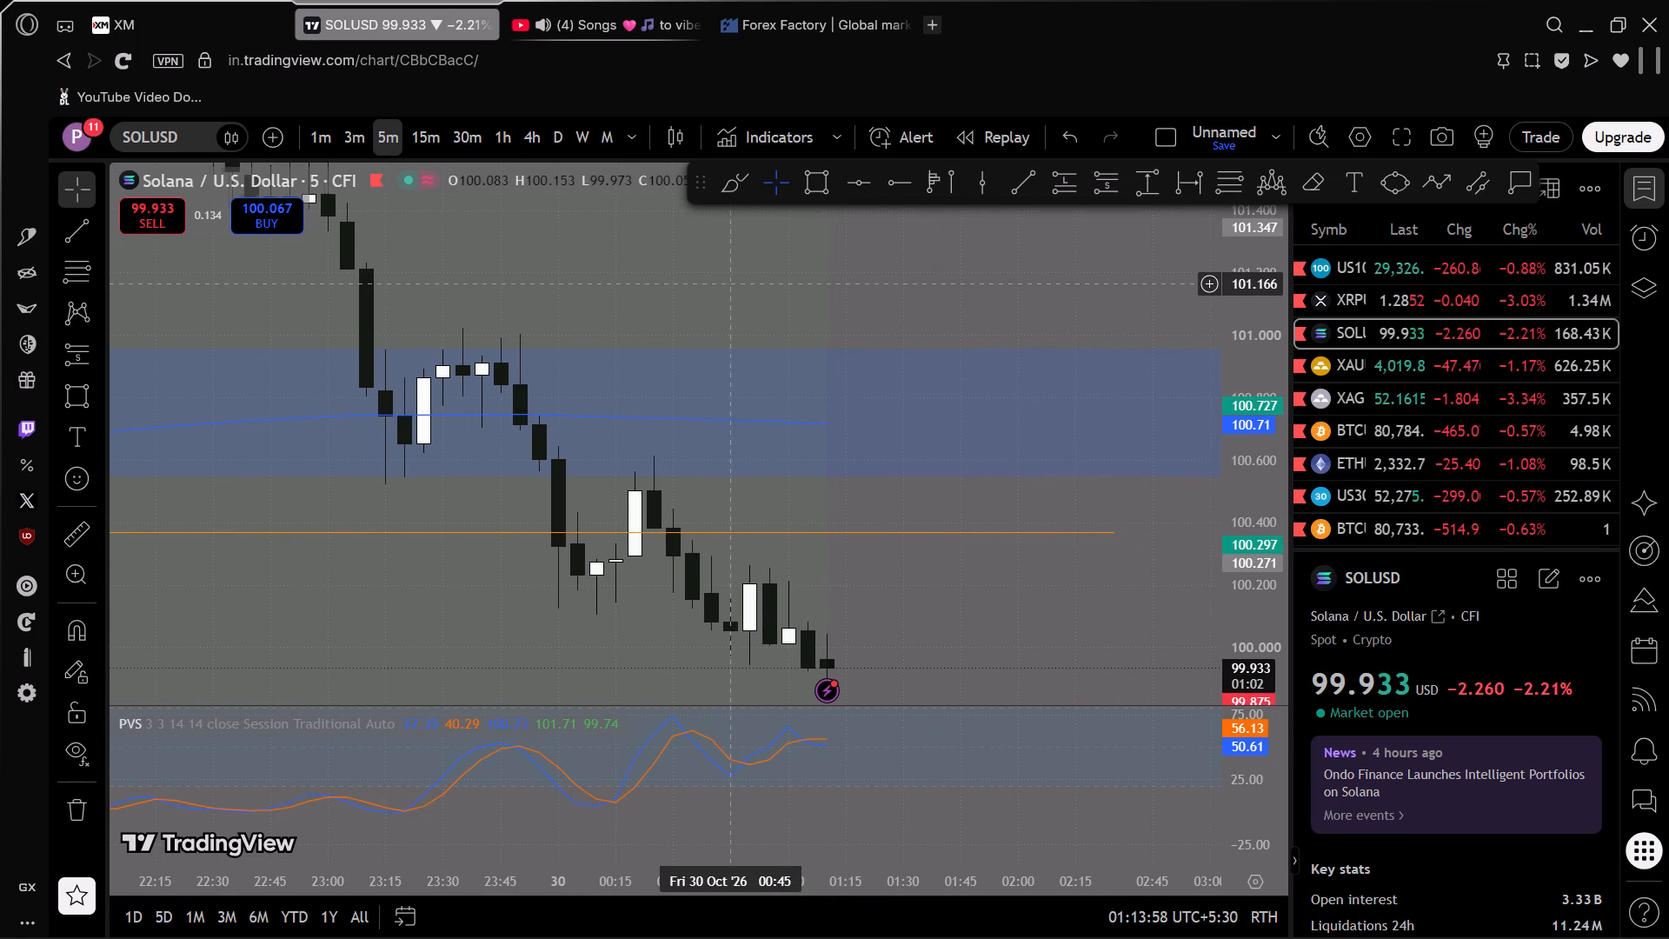
{"action": "left_click_drag", "start_coordinate": [728, 283], "coordinate": [706, 232]}
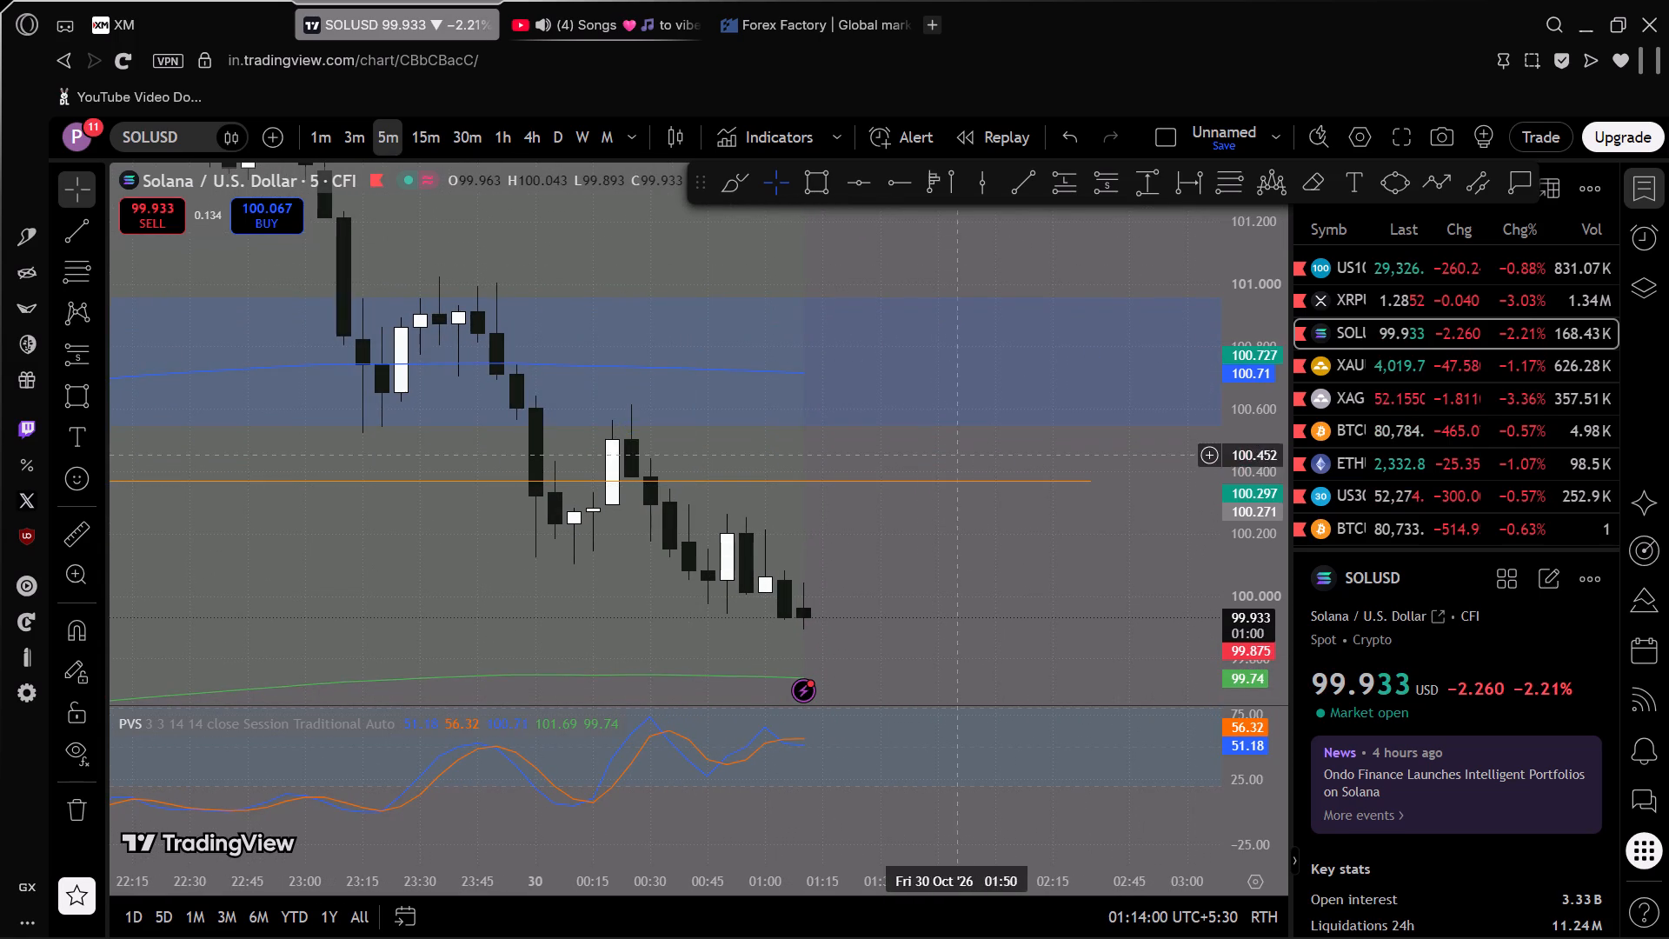
{"action": "left_click_drag", "start_coordinate": [922, 576], "coordinate": [894, 451]}
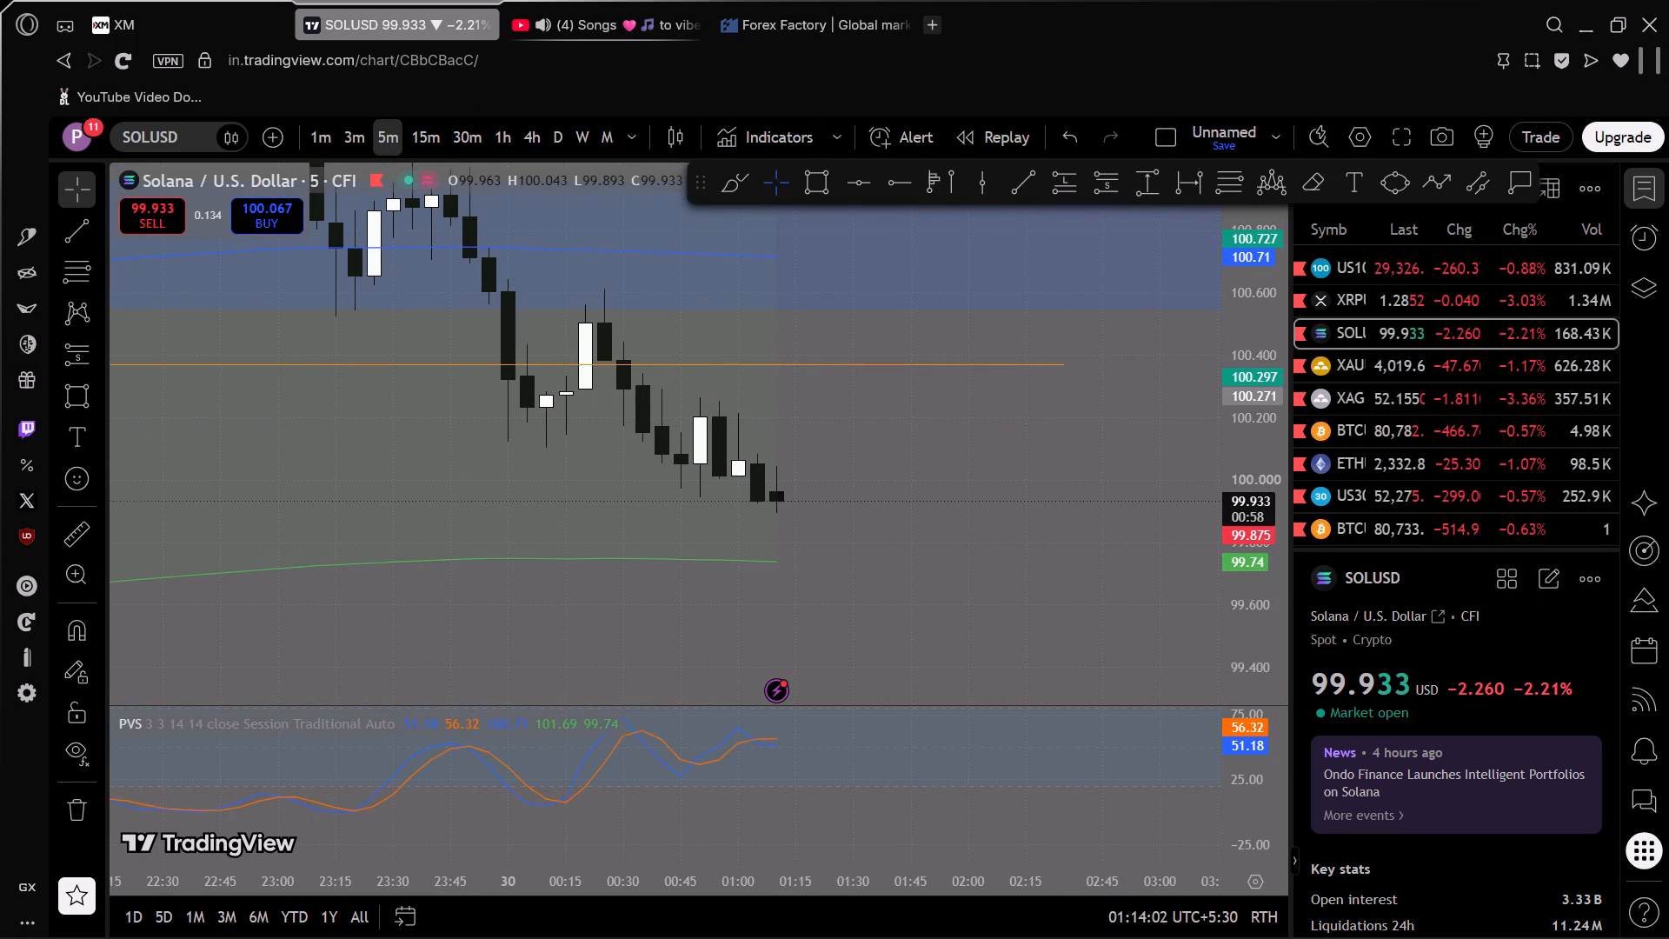
Switch to XM, search the symbols for SOL and open the SOLUSD chart.
{"action": "left_click", "coordinate": [213, 1]}
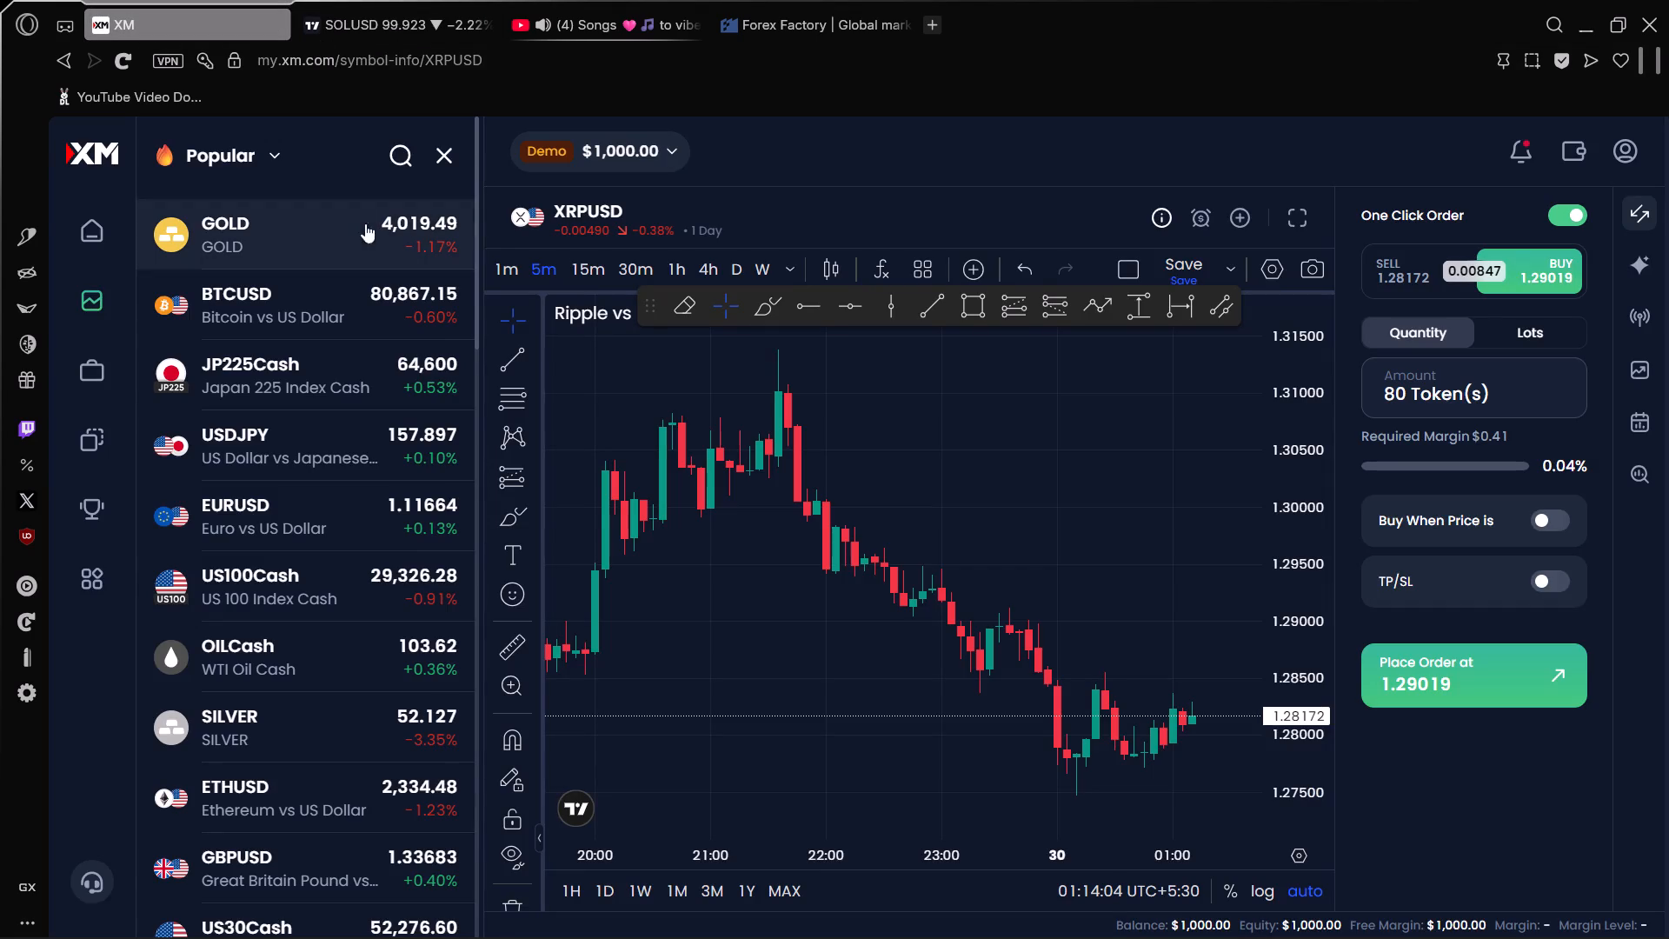
{"action": "left_click", "coordinate": [403, 145]}
{"action": "type", "text": "SO"}
{"action": "key", "text": "l"}
{"action": "left_click", "coordinate": [620, 311]}
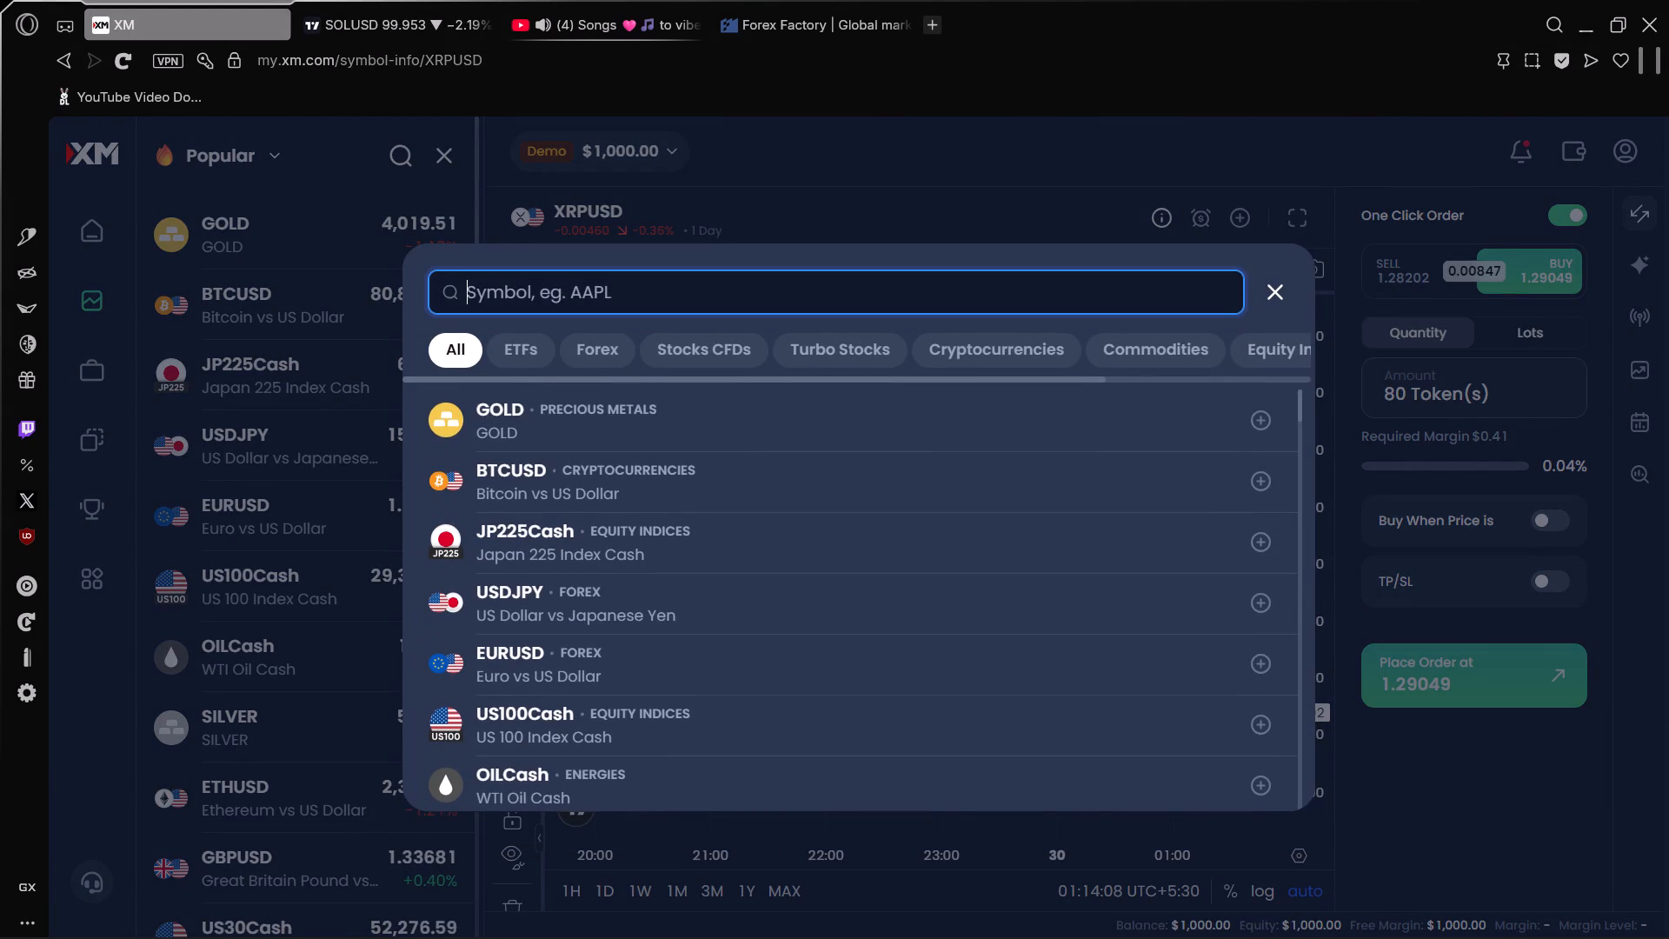
{"action": "type", "text": "SOL"}
{"action": "left_click", "coordinate": [808, 430]}
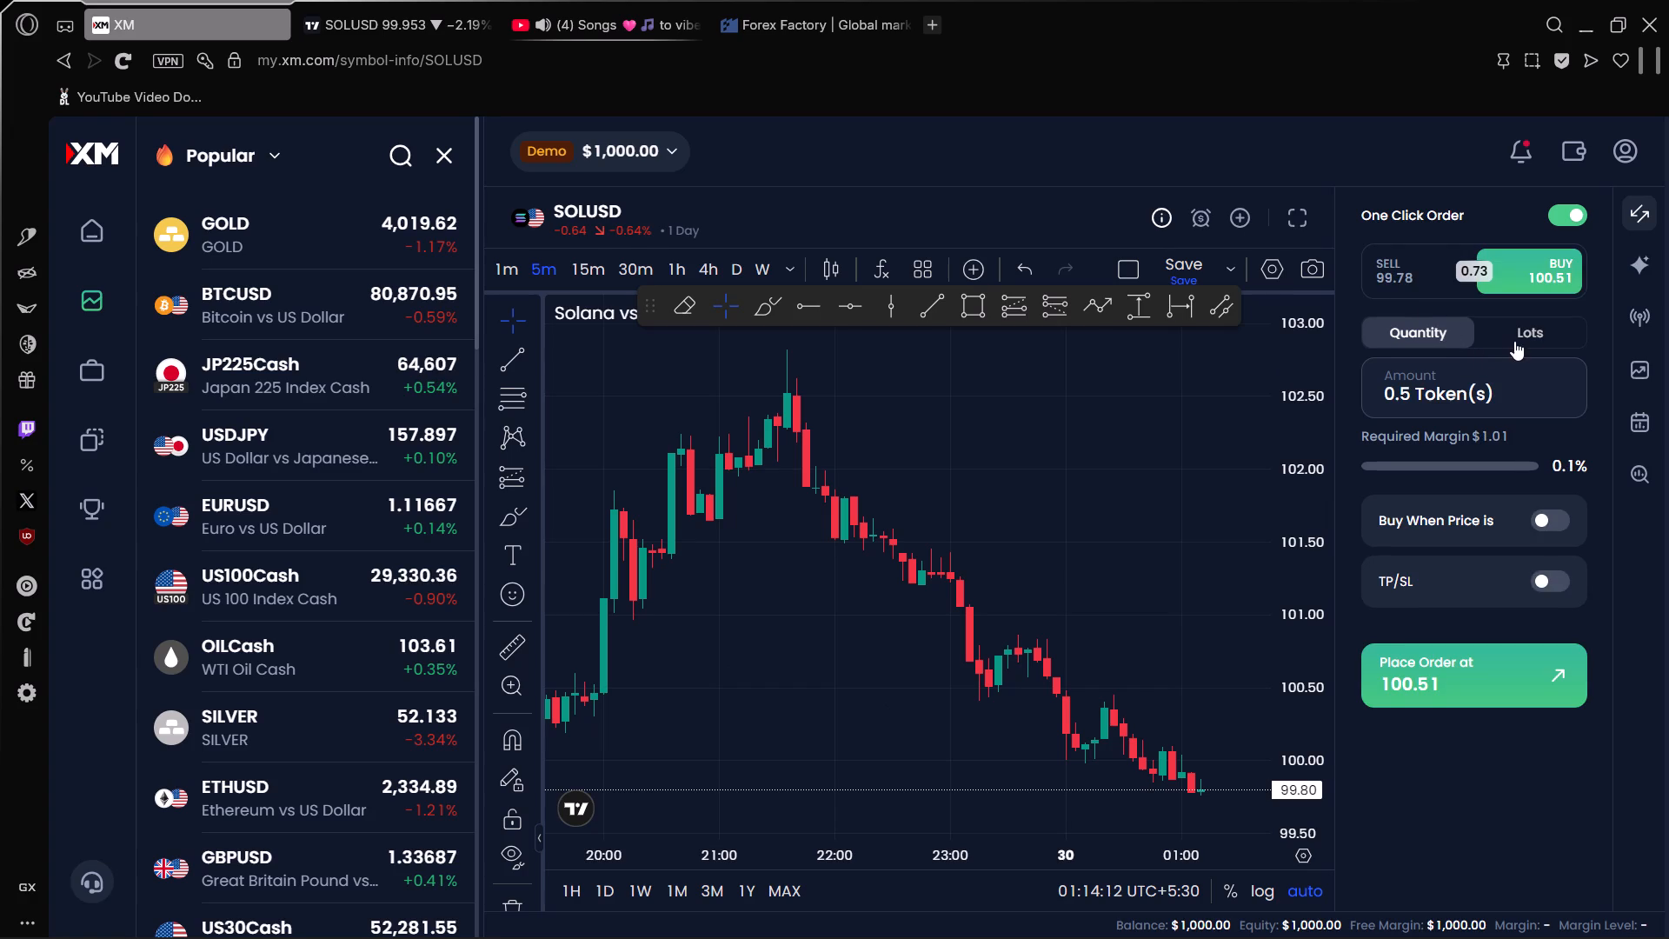
Place a SOLUSD sell order on the demo account for 1 lot, with the size specified in lots.
{"action": "left_click", "coordinate": [1405, 271]}
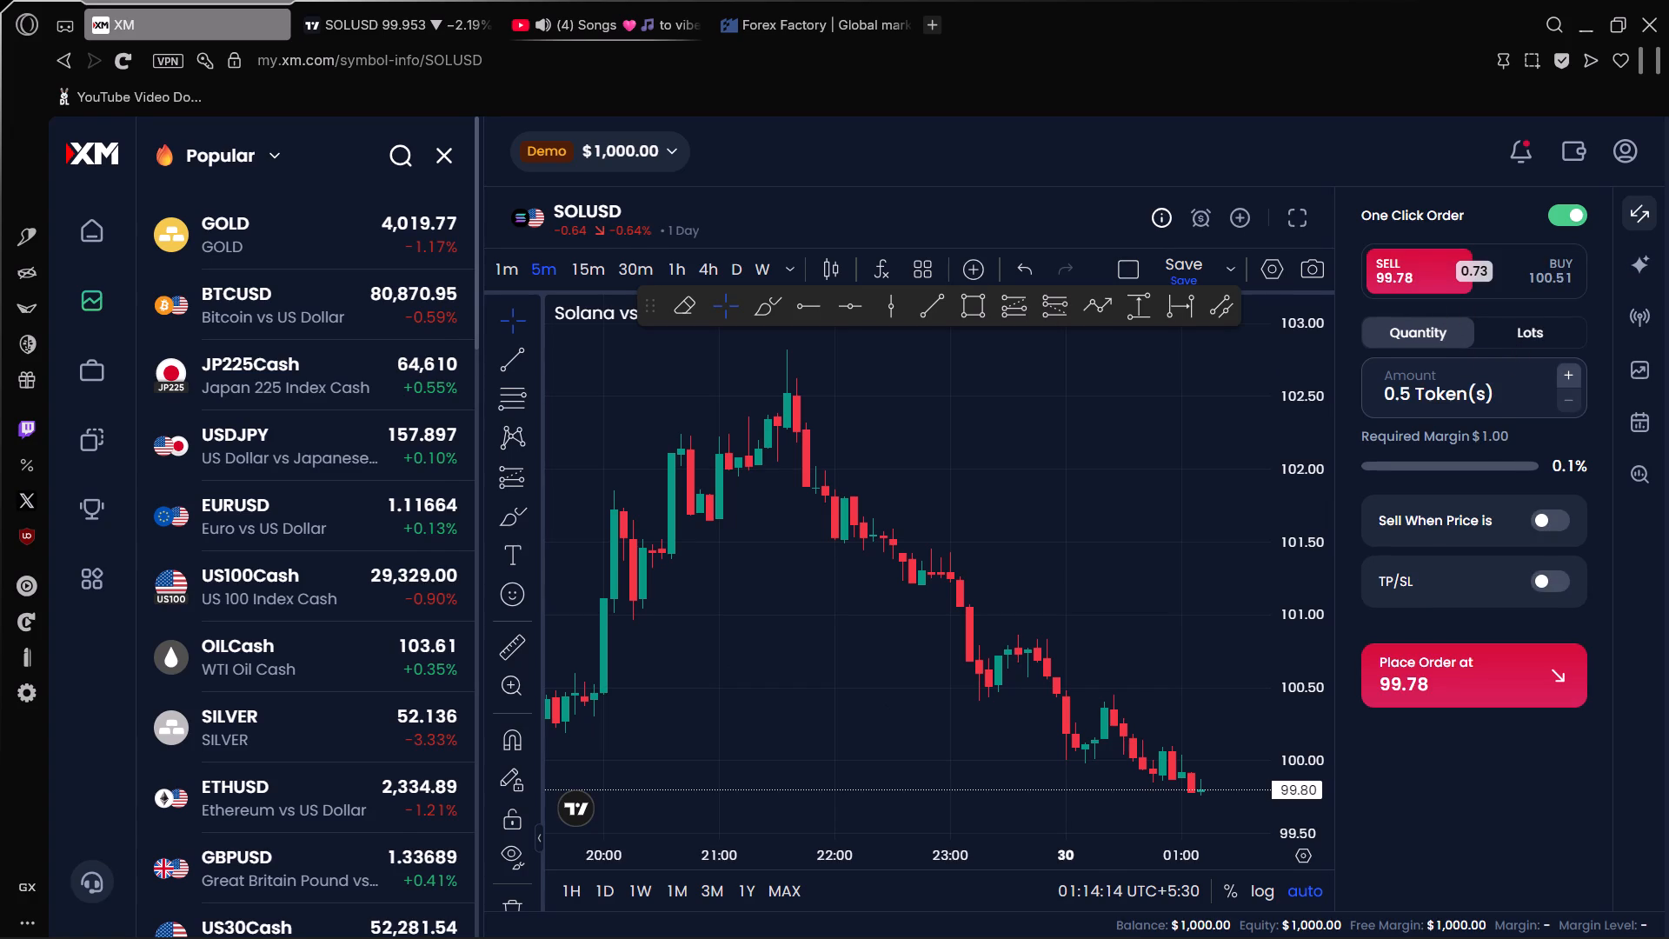
{"action": "left_click", "coordinate": [1439, 389]}
{"action": "left_click", "coordinate": [1492, 336]}
{"action": "left_click", "coordinate": [1413, 393]}
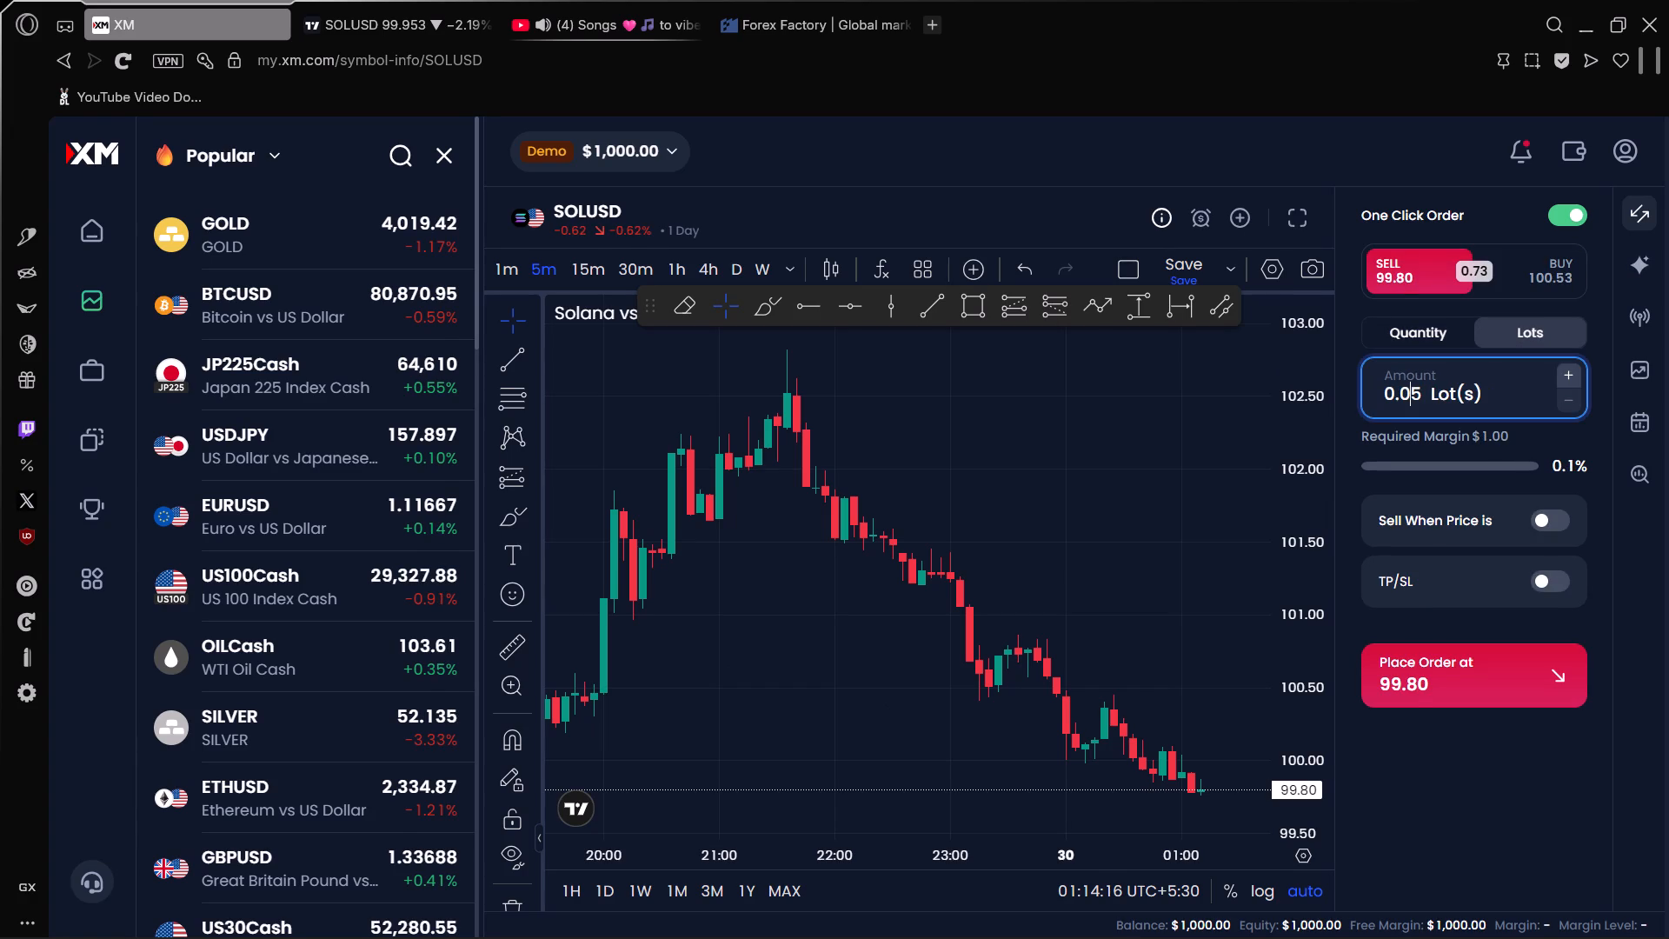
{"action": "left_click", "coordinate": [1432, 390]}
{"action": "key", "text": "BackSpace"}
{"action": "key", "text": "BackSpace"}
{"action": "key", "text": "BackSpace"}
{"action": "key", "text": "BackSpace"}
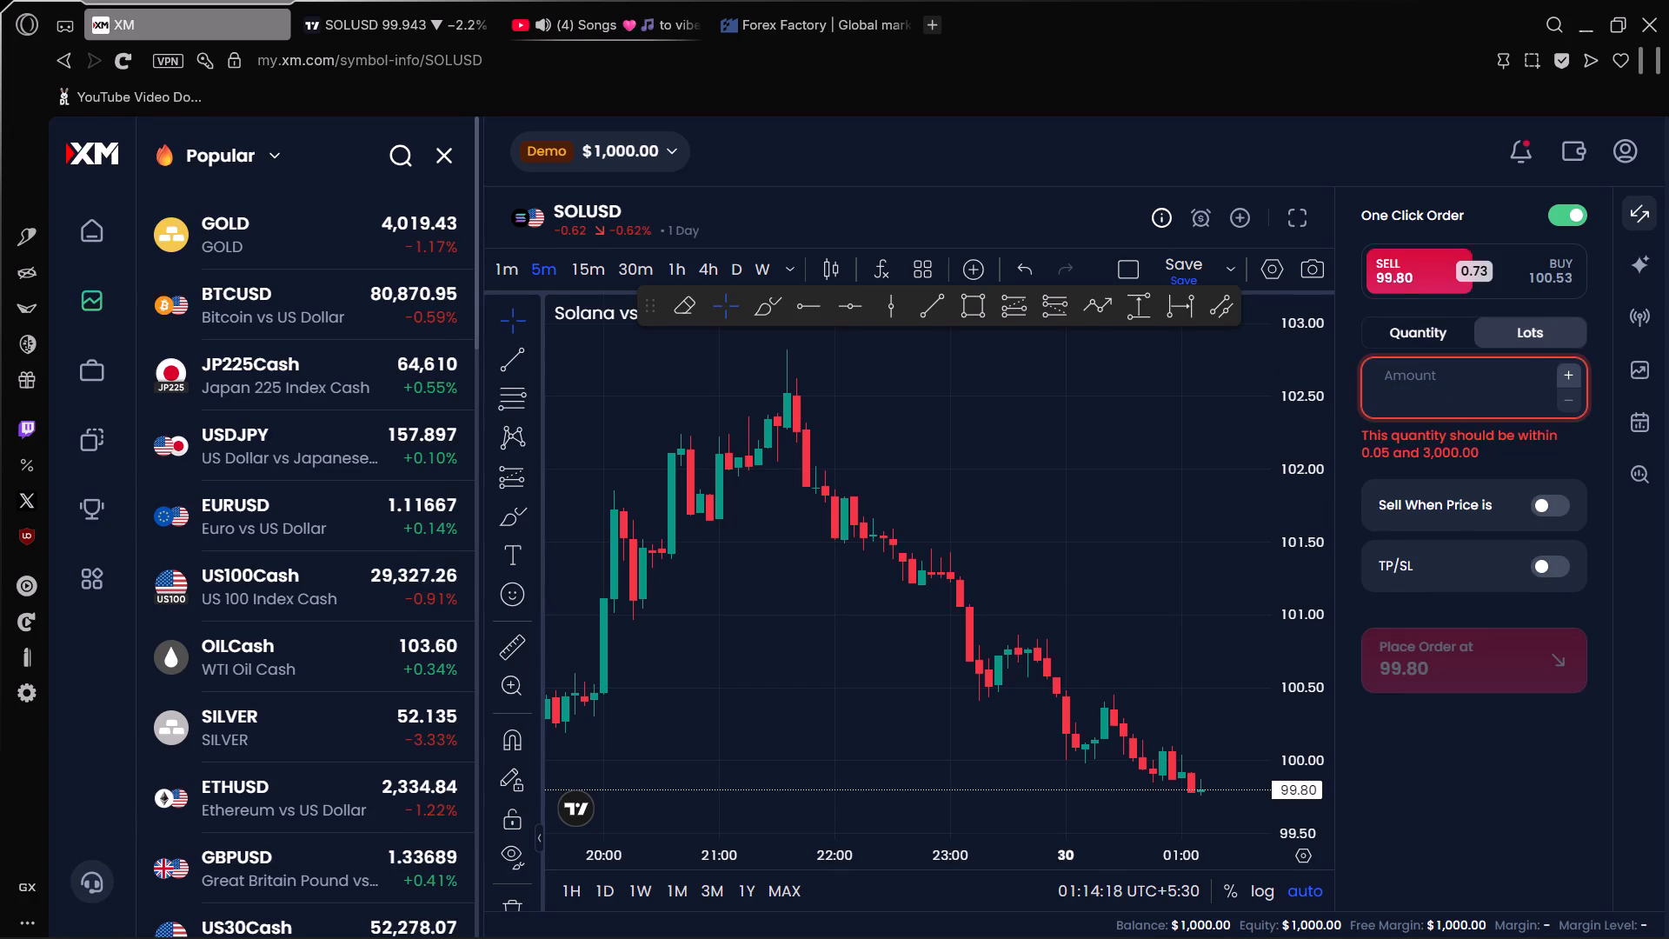
{"action": "key", "text": "1"}
{"action": "left_click", "coordinate": [1545, 683]}
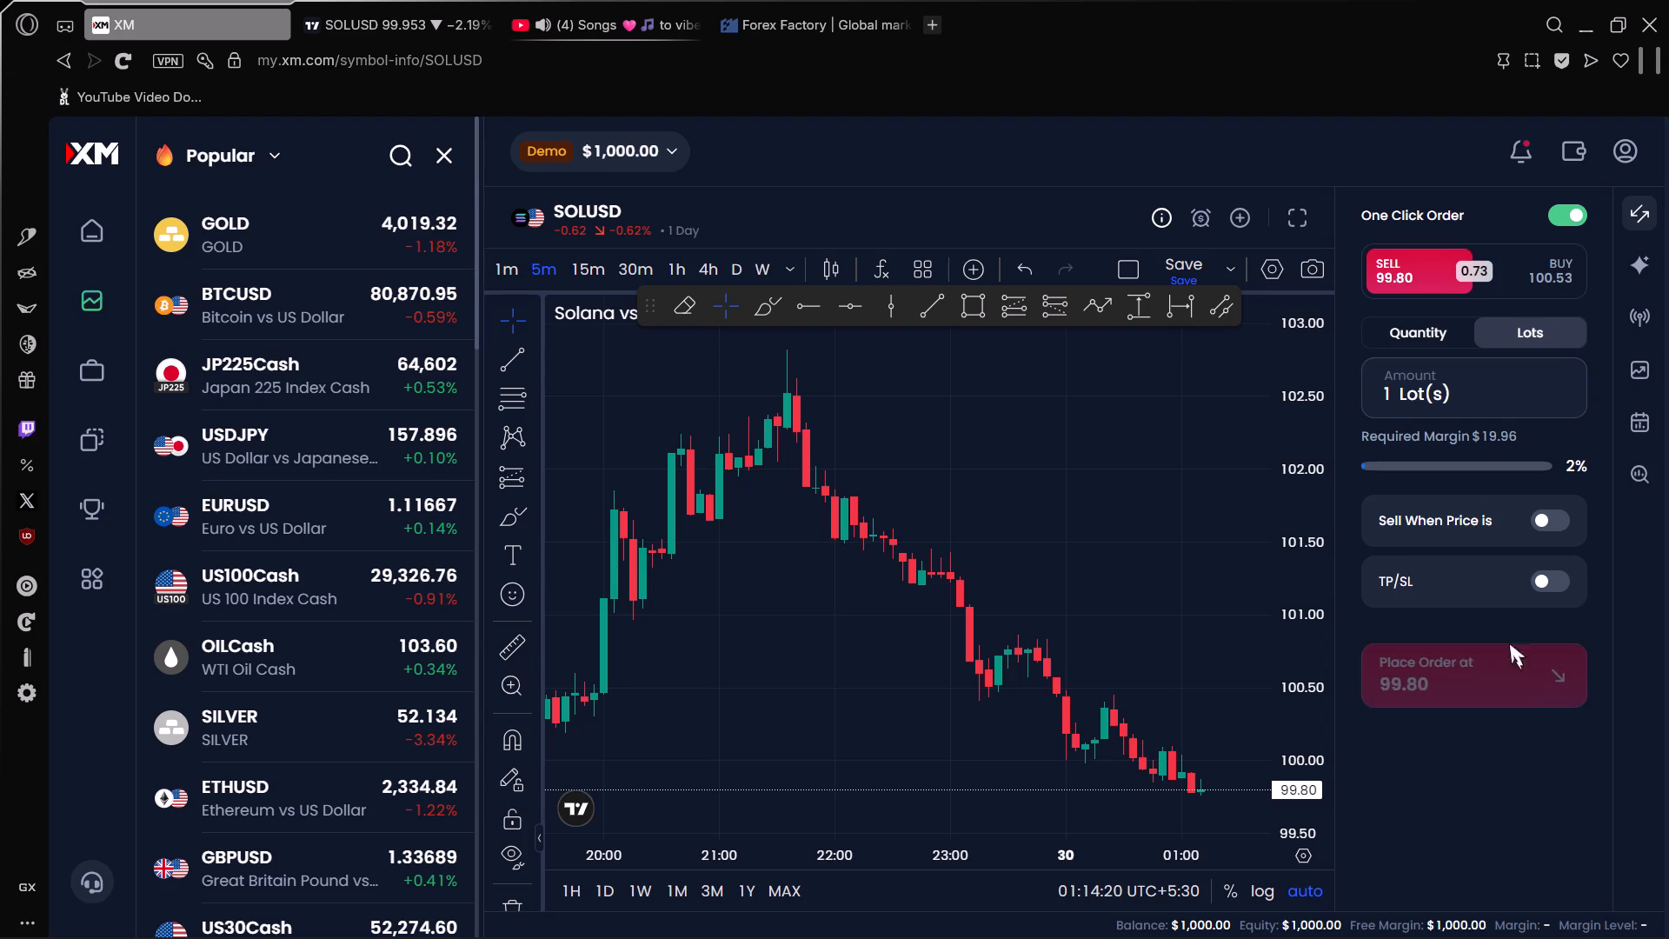
Raise the order size to 10 lots and place three SOLUSD sell orders of that size.
{"action": "left_click_drag", "start_coordinate": [1079, 603], "coordinate": [985, 448]}
{"action": "scroll", "coordinate": [1080, 632], "scroll_direction": "up", "scroll_amount": 5}
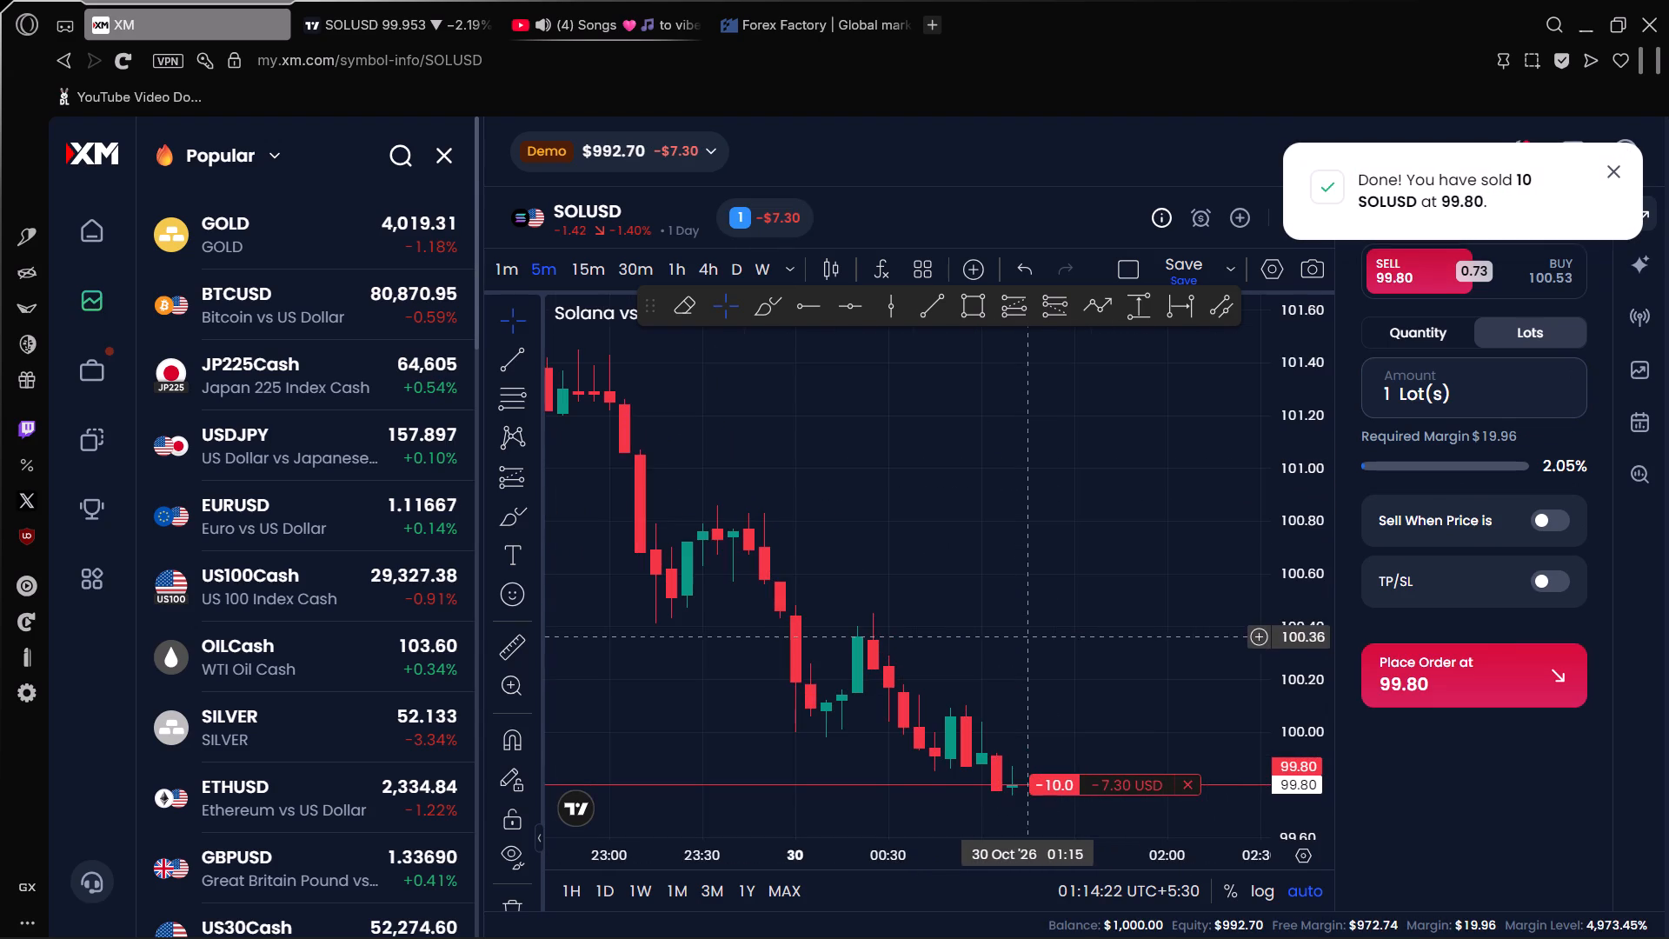
{"action": "left_click_drag", "start_coordinate": [1030, 736], "coordinate": [871, 623]}
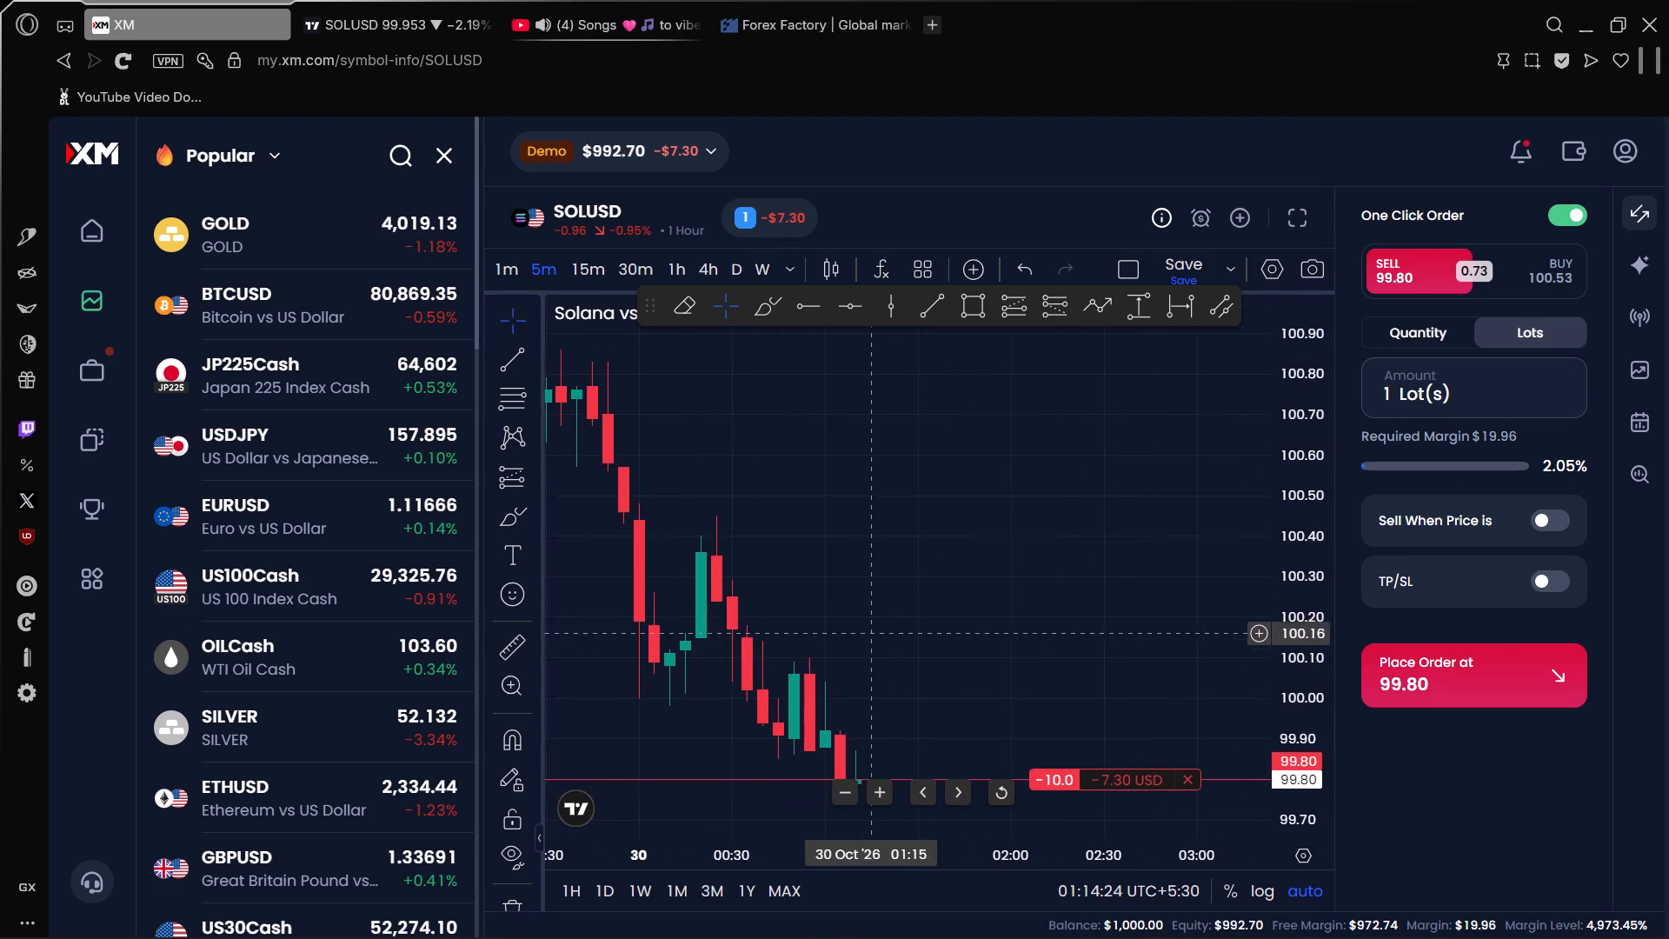
{"action": "left_click_drag", "start_coordinate": [871, 623], "coordinate": [875, 586]}
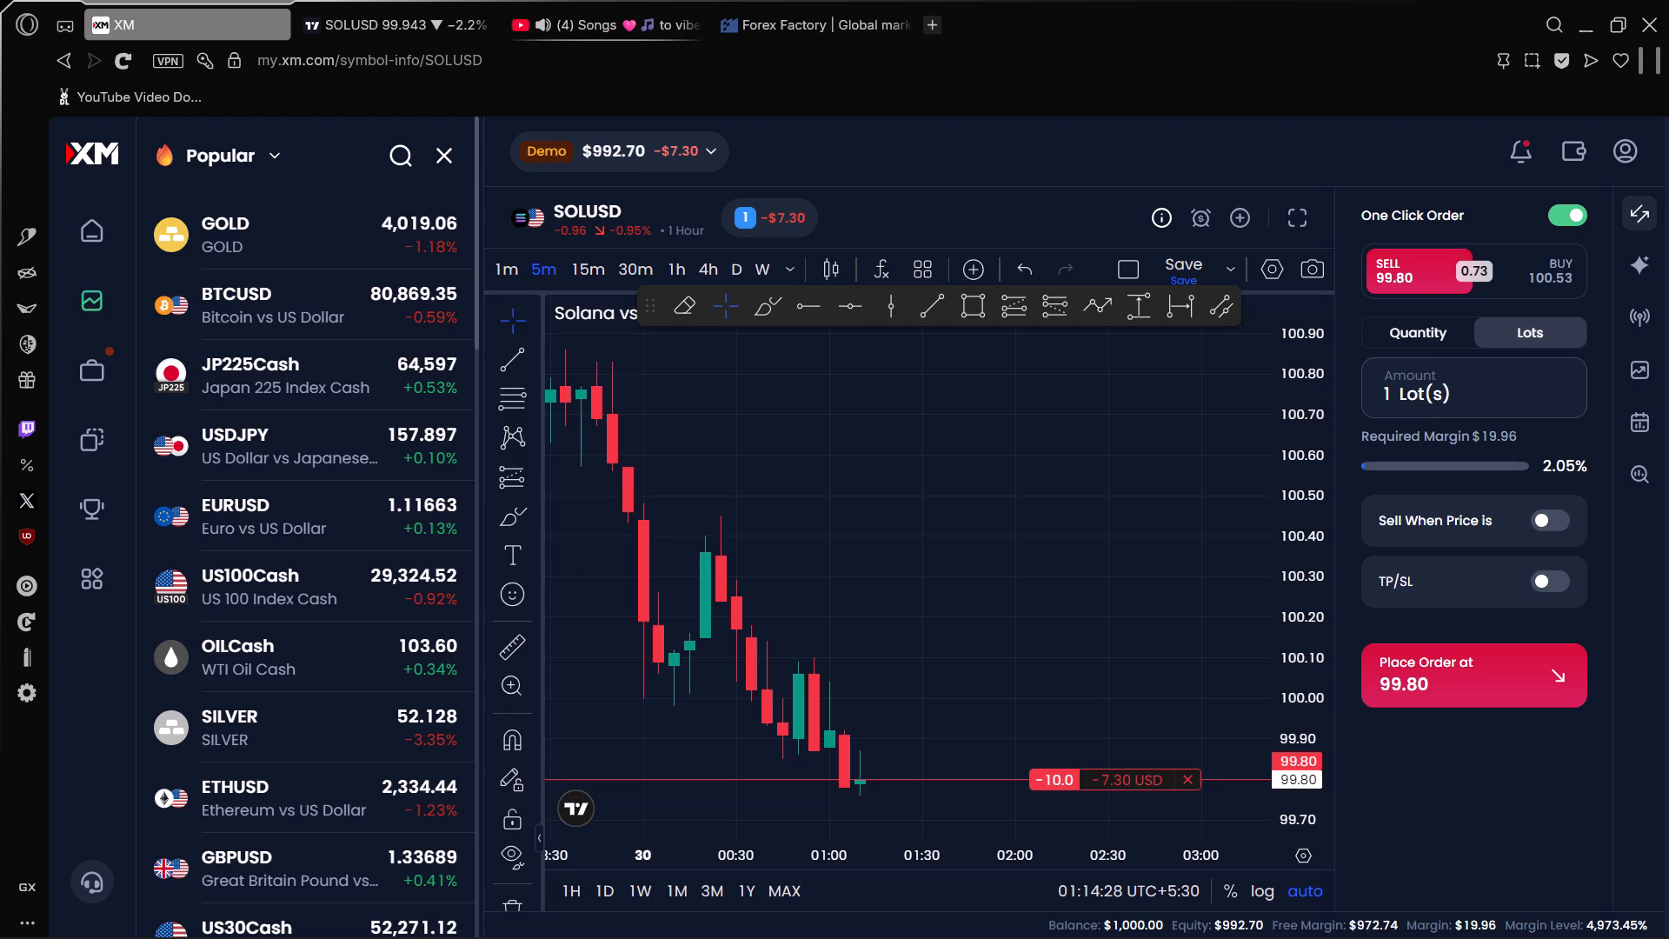
{"action": "left_click", "coordinate": [1384, 396]}
{"action": "left_click", "coordinate": [1395, 396]}
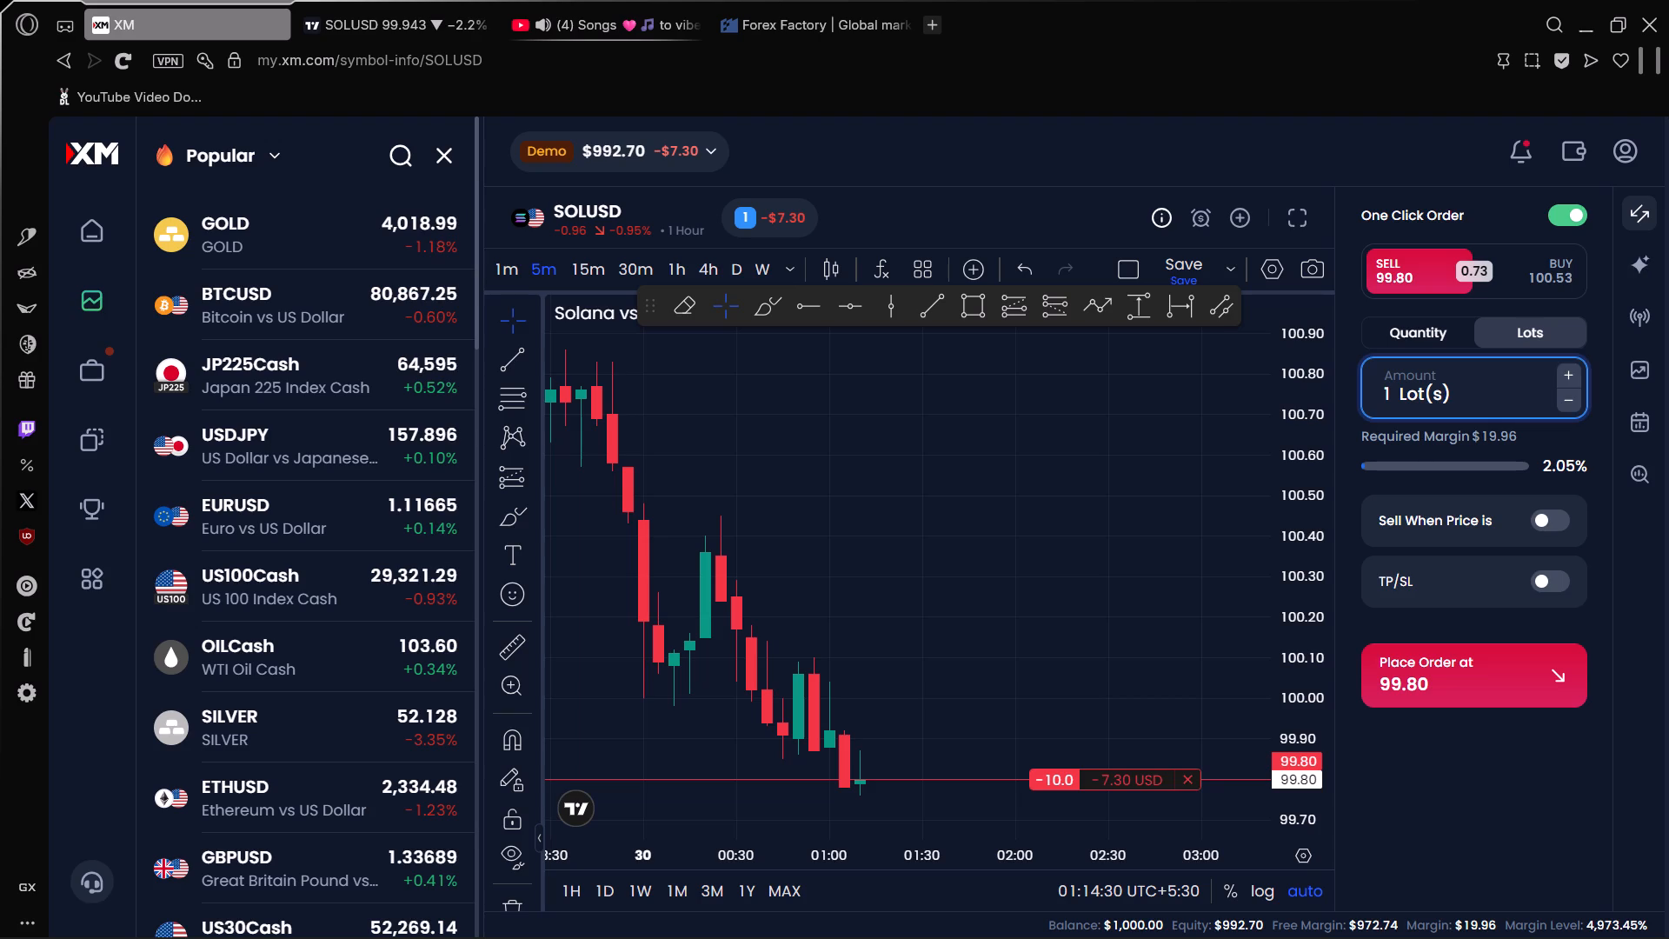
{"action": "type", "text": "00"}
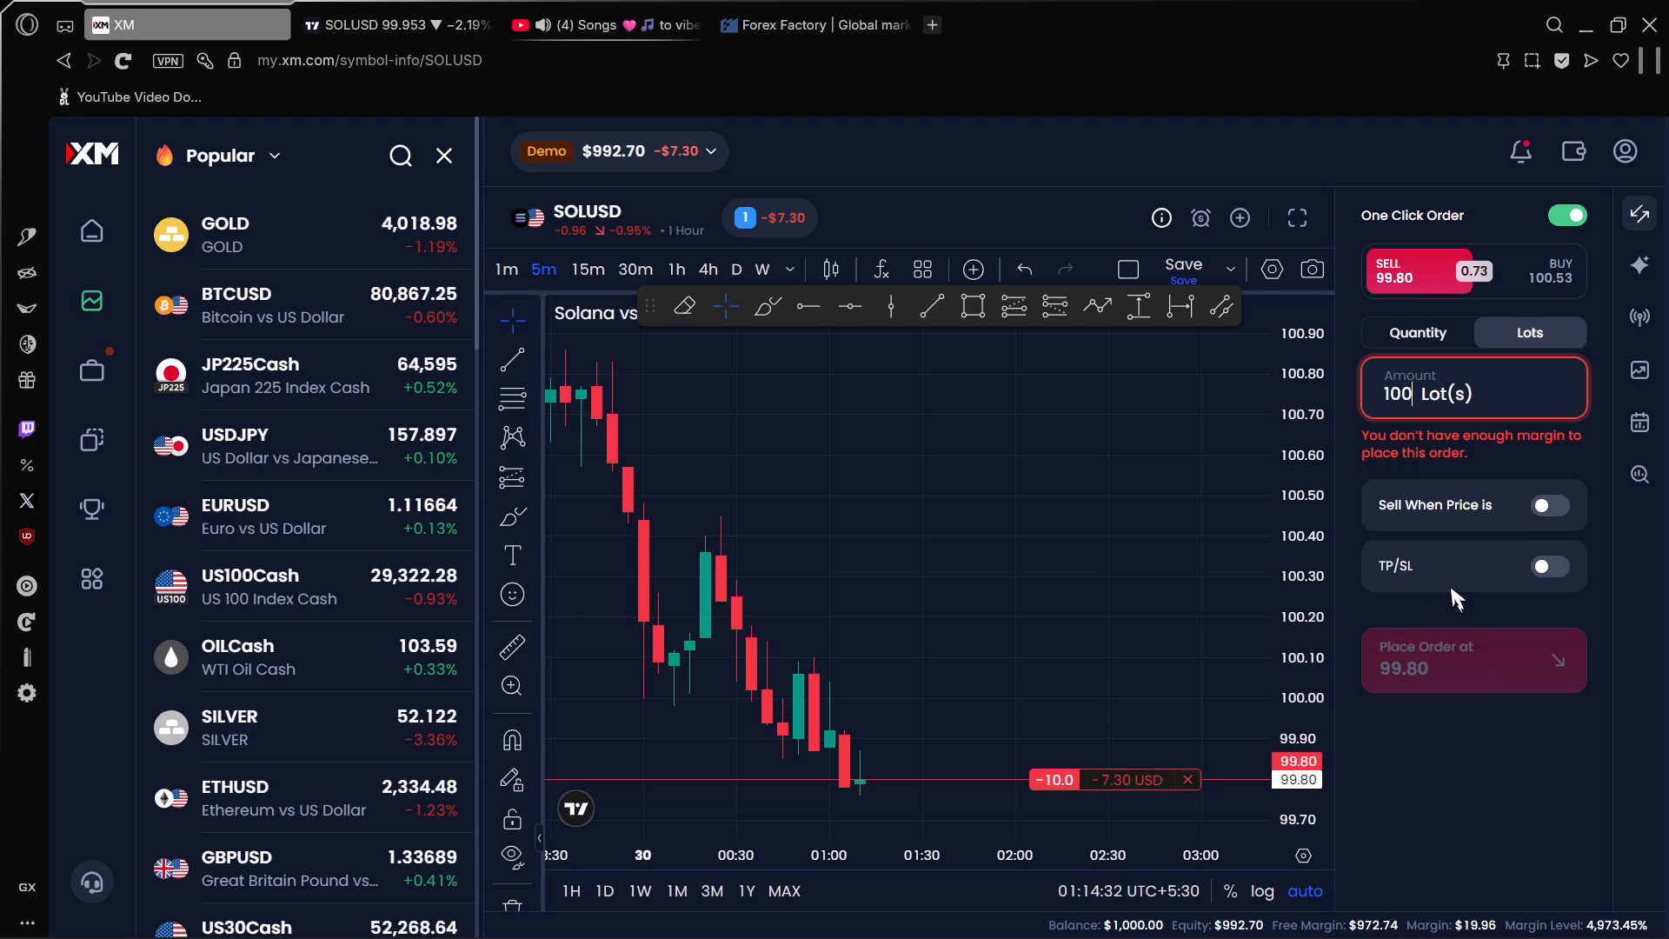
{"action": "key", "text": "BackSpace"}
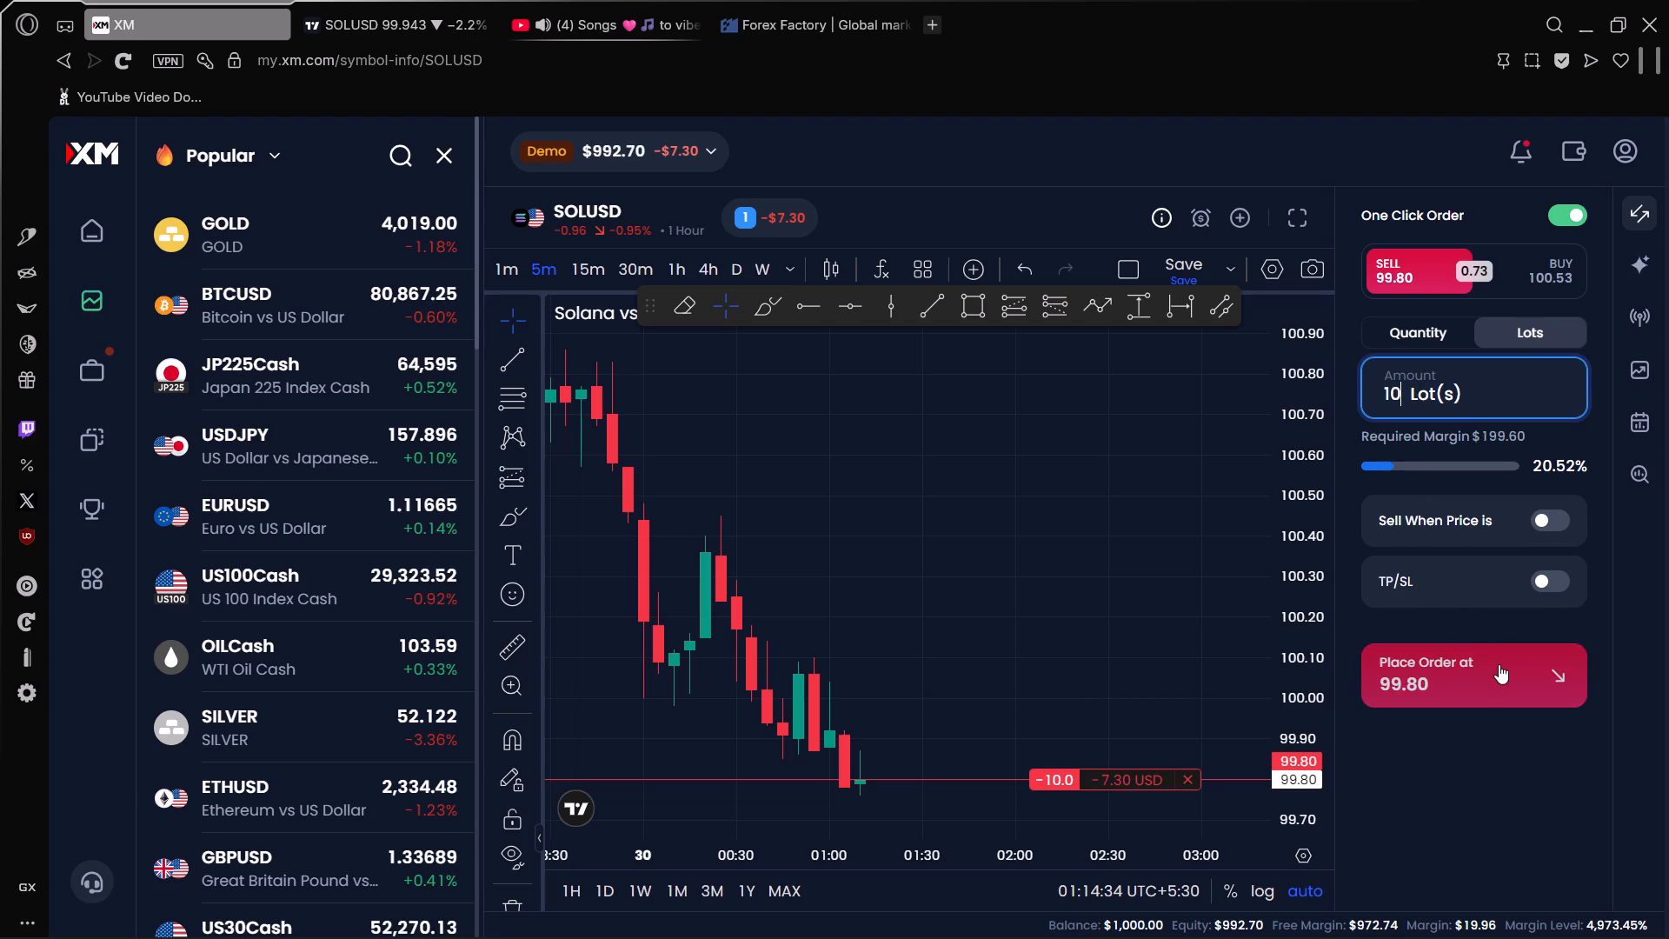
{"action": "left_click", "coordinate": [1499, 664]}
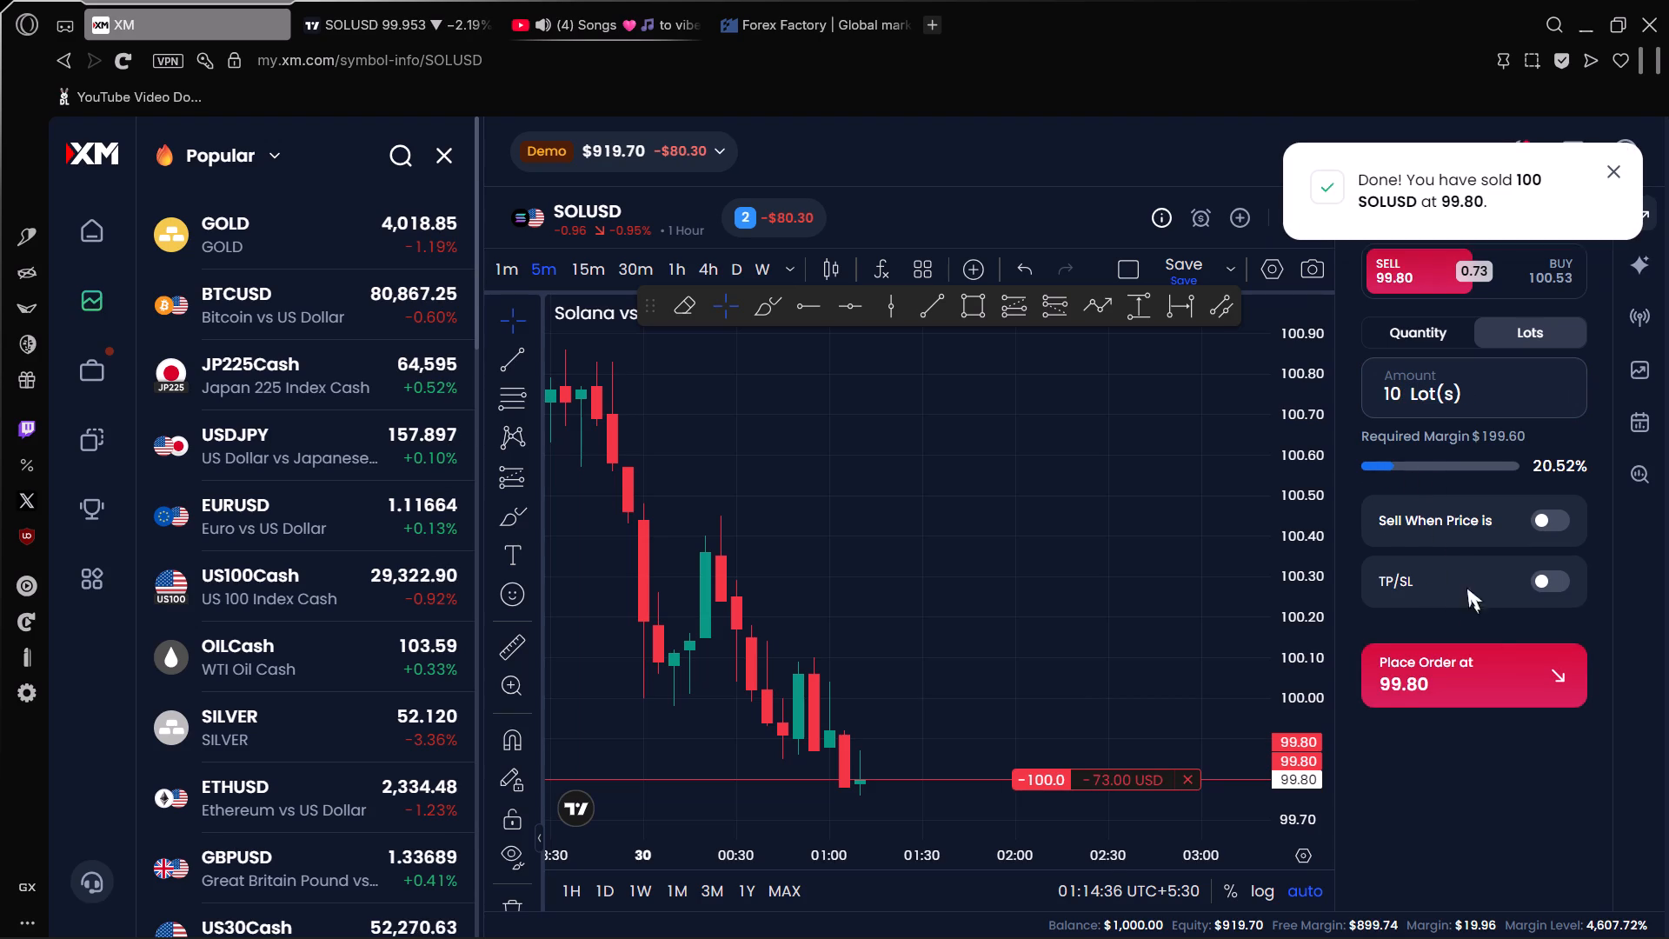
{"action": "left_click", "coordinate": [1500, 661]}
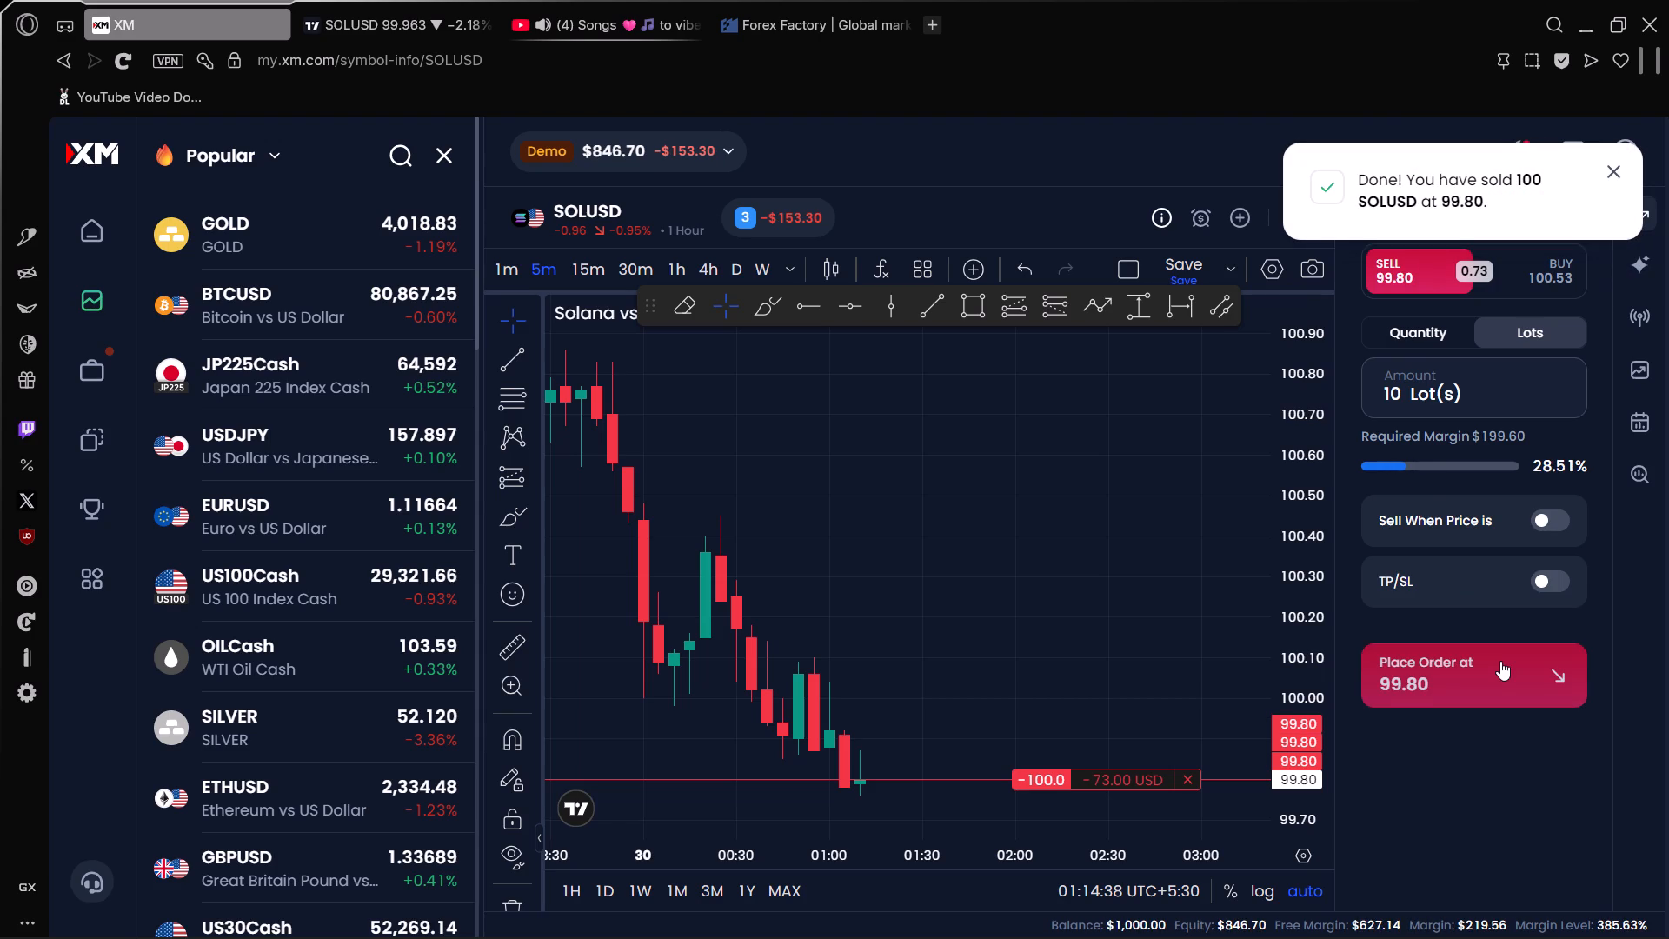
{"action": "left_click", "coordinate": [1500, 661]}
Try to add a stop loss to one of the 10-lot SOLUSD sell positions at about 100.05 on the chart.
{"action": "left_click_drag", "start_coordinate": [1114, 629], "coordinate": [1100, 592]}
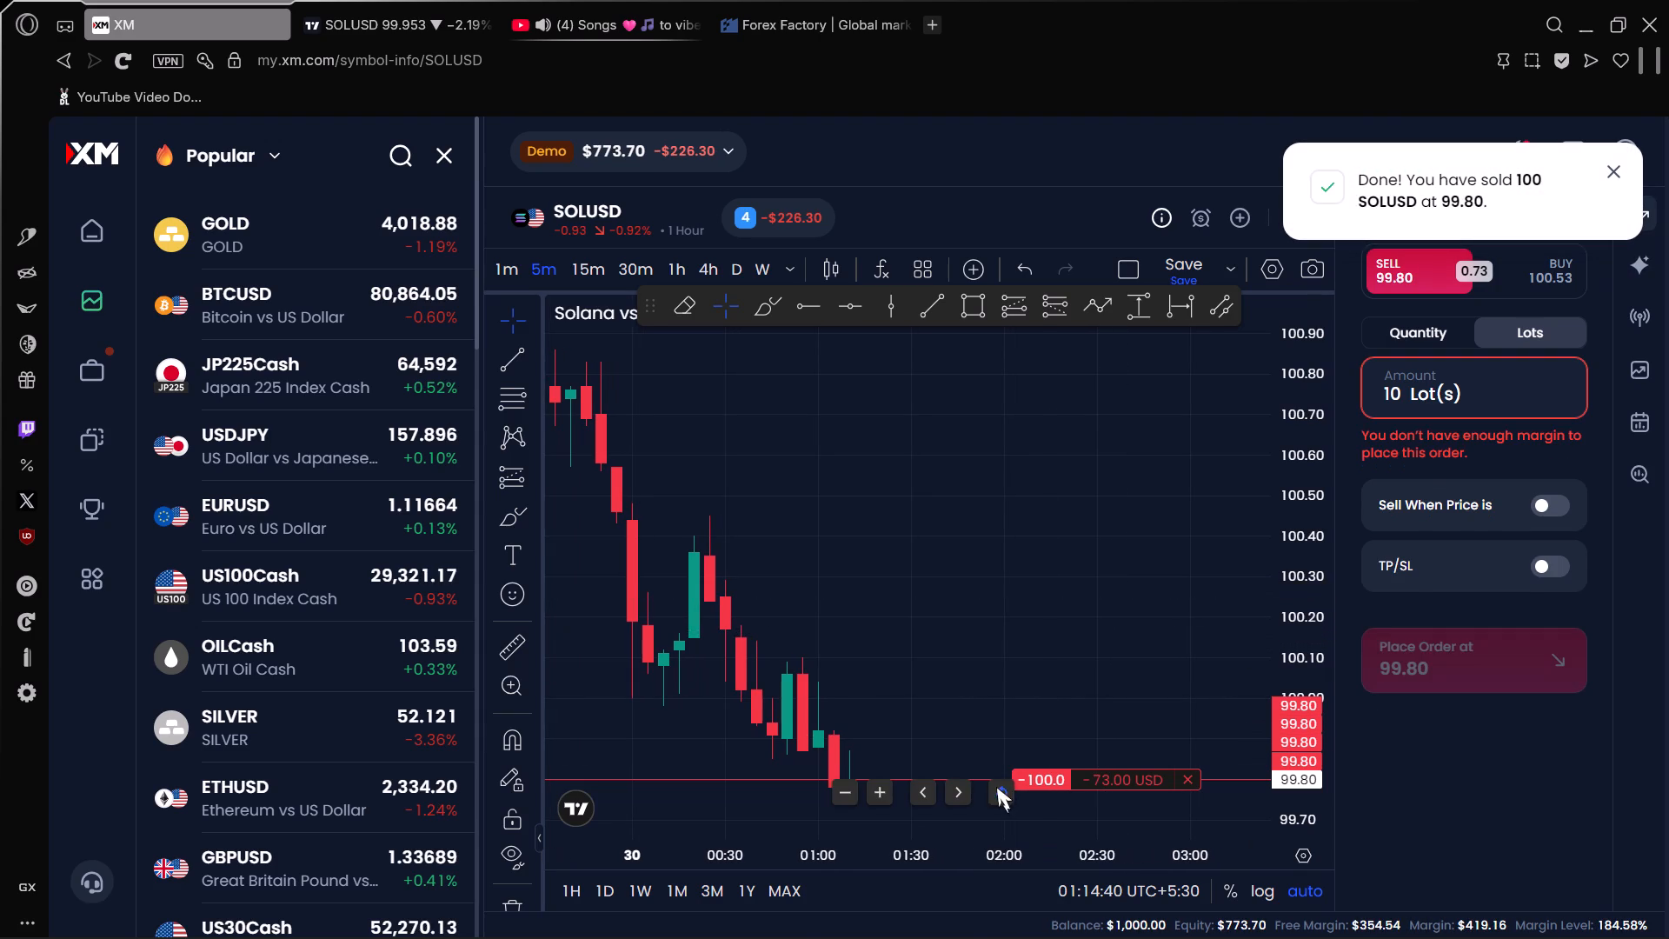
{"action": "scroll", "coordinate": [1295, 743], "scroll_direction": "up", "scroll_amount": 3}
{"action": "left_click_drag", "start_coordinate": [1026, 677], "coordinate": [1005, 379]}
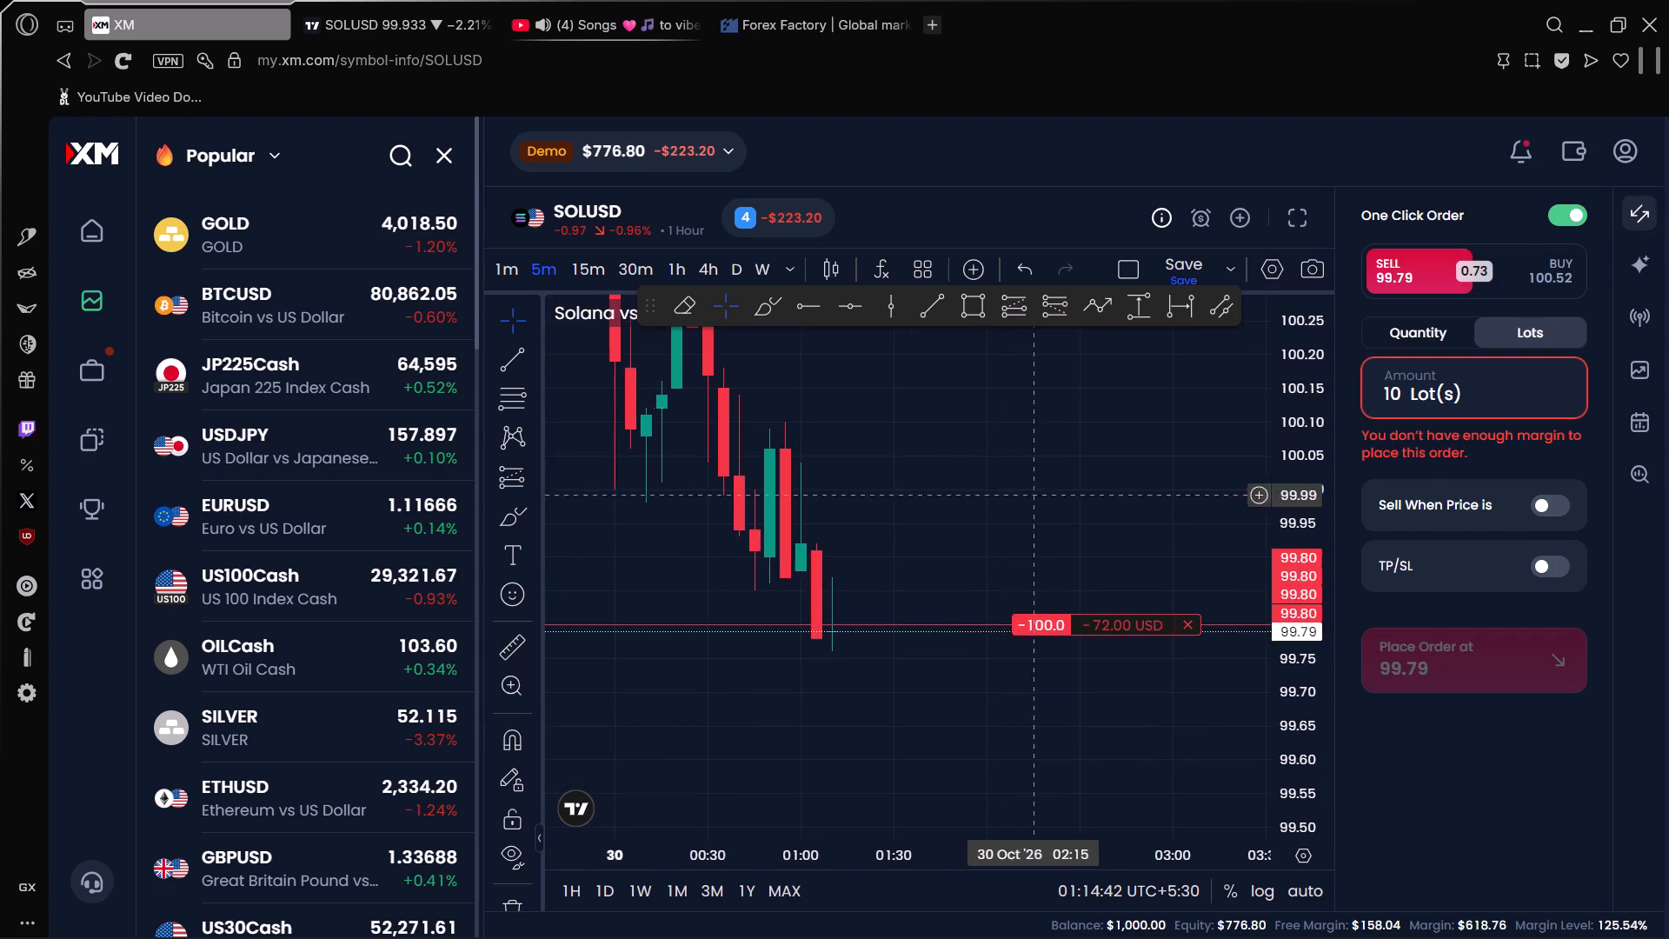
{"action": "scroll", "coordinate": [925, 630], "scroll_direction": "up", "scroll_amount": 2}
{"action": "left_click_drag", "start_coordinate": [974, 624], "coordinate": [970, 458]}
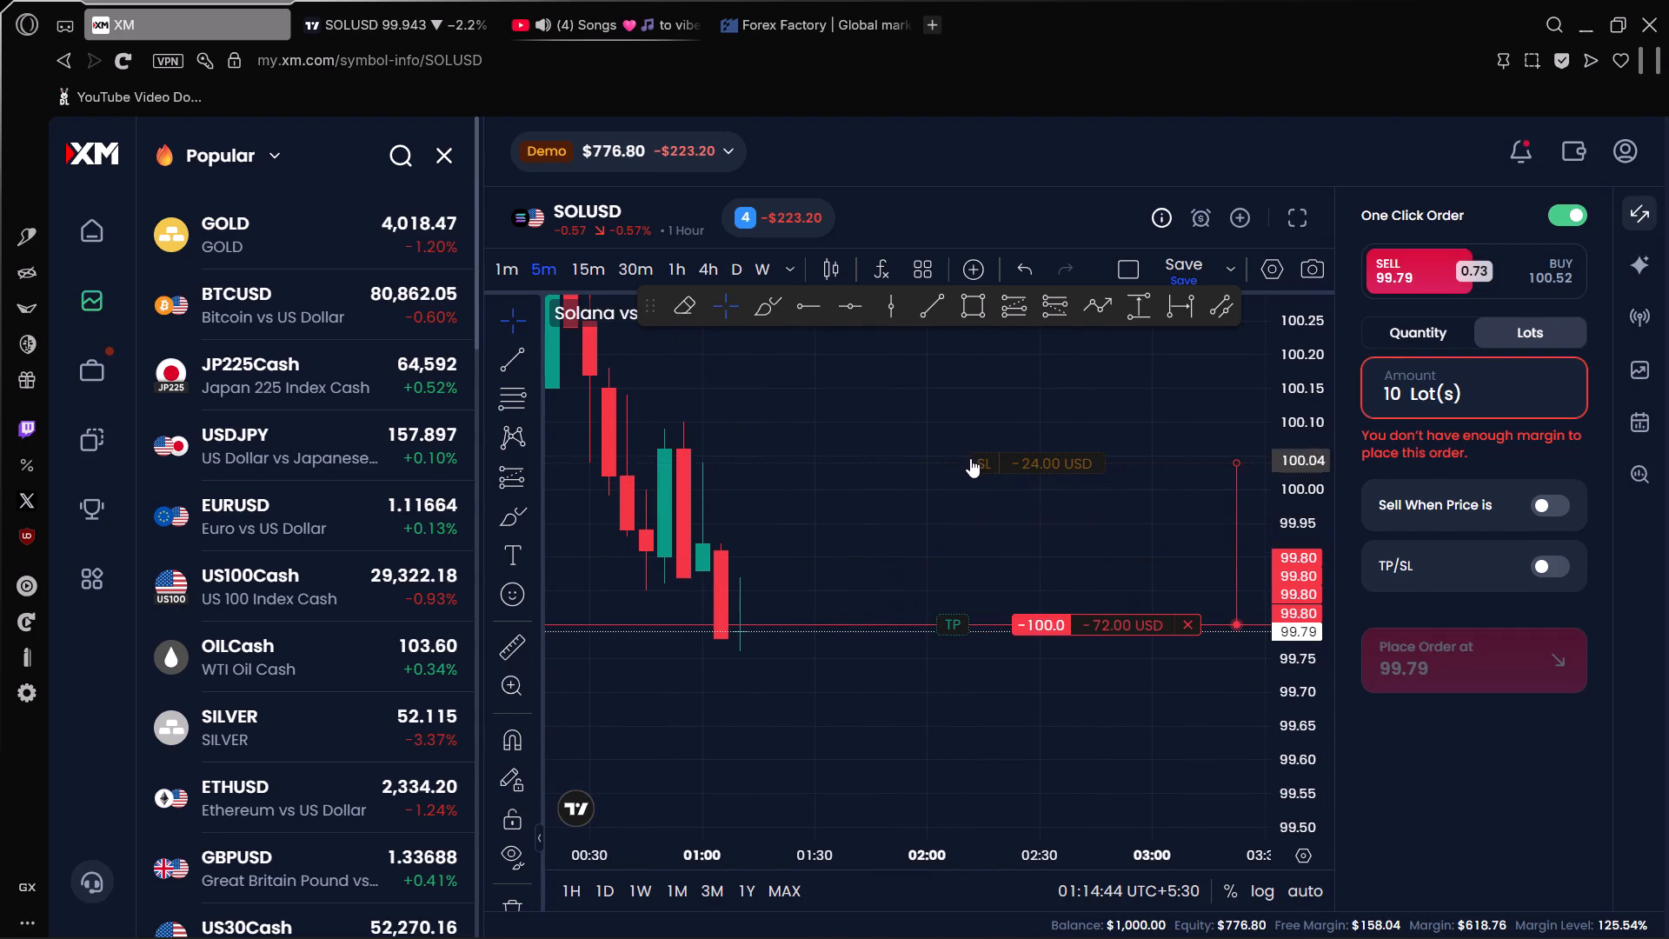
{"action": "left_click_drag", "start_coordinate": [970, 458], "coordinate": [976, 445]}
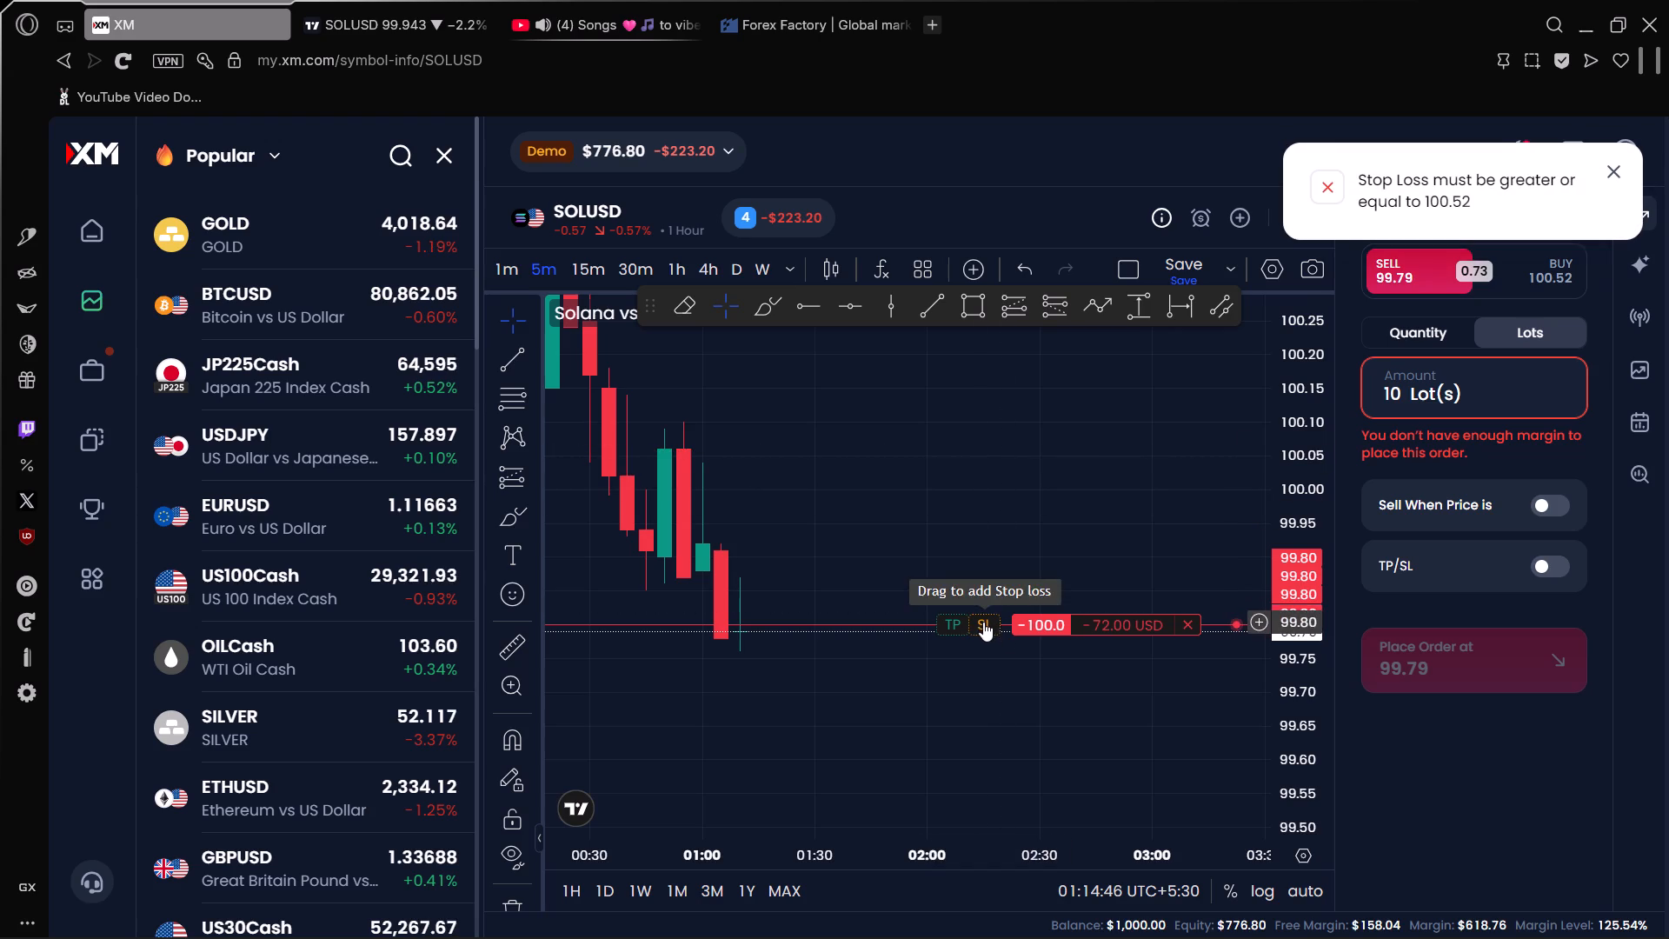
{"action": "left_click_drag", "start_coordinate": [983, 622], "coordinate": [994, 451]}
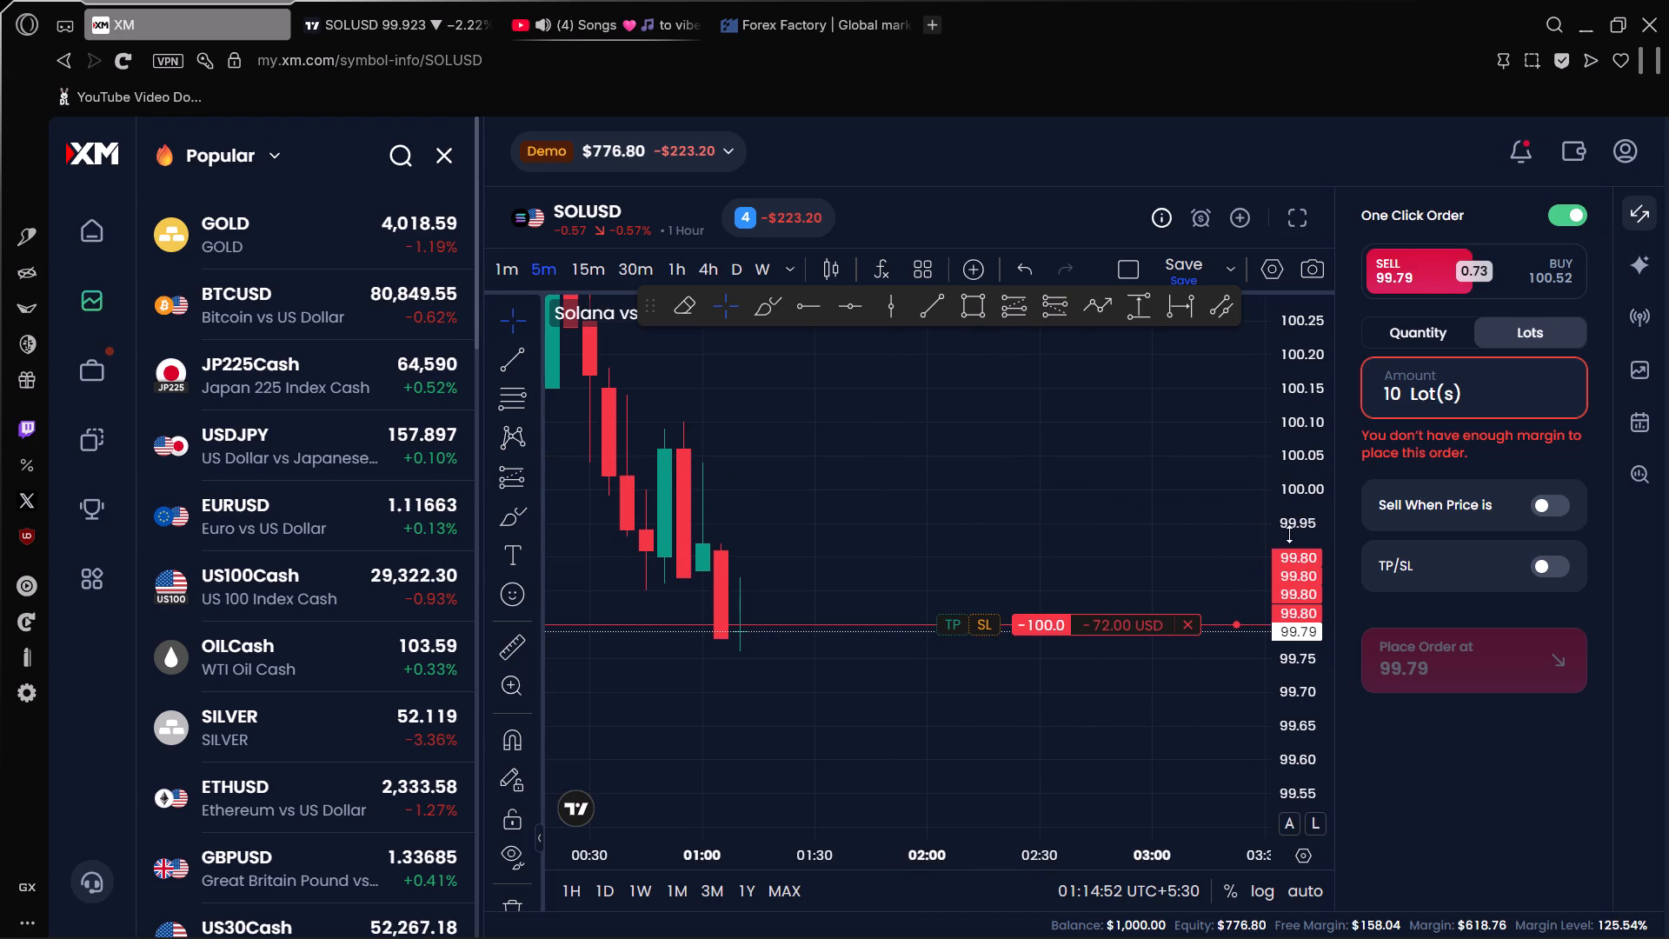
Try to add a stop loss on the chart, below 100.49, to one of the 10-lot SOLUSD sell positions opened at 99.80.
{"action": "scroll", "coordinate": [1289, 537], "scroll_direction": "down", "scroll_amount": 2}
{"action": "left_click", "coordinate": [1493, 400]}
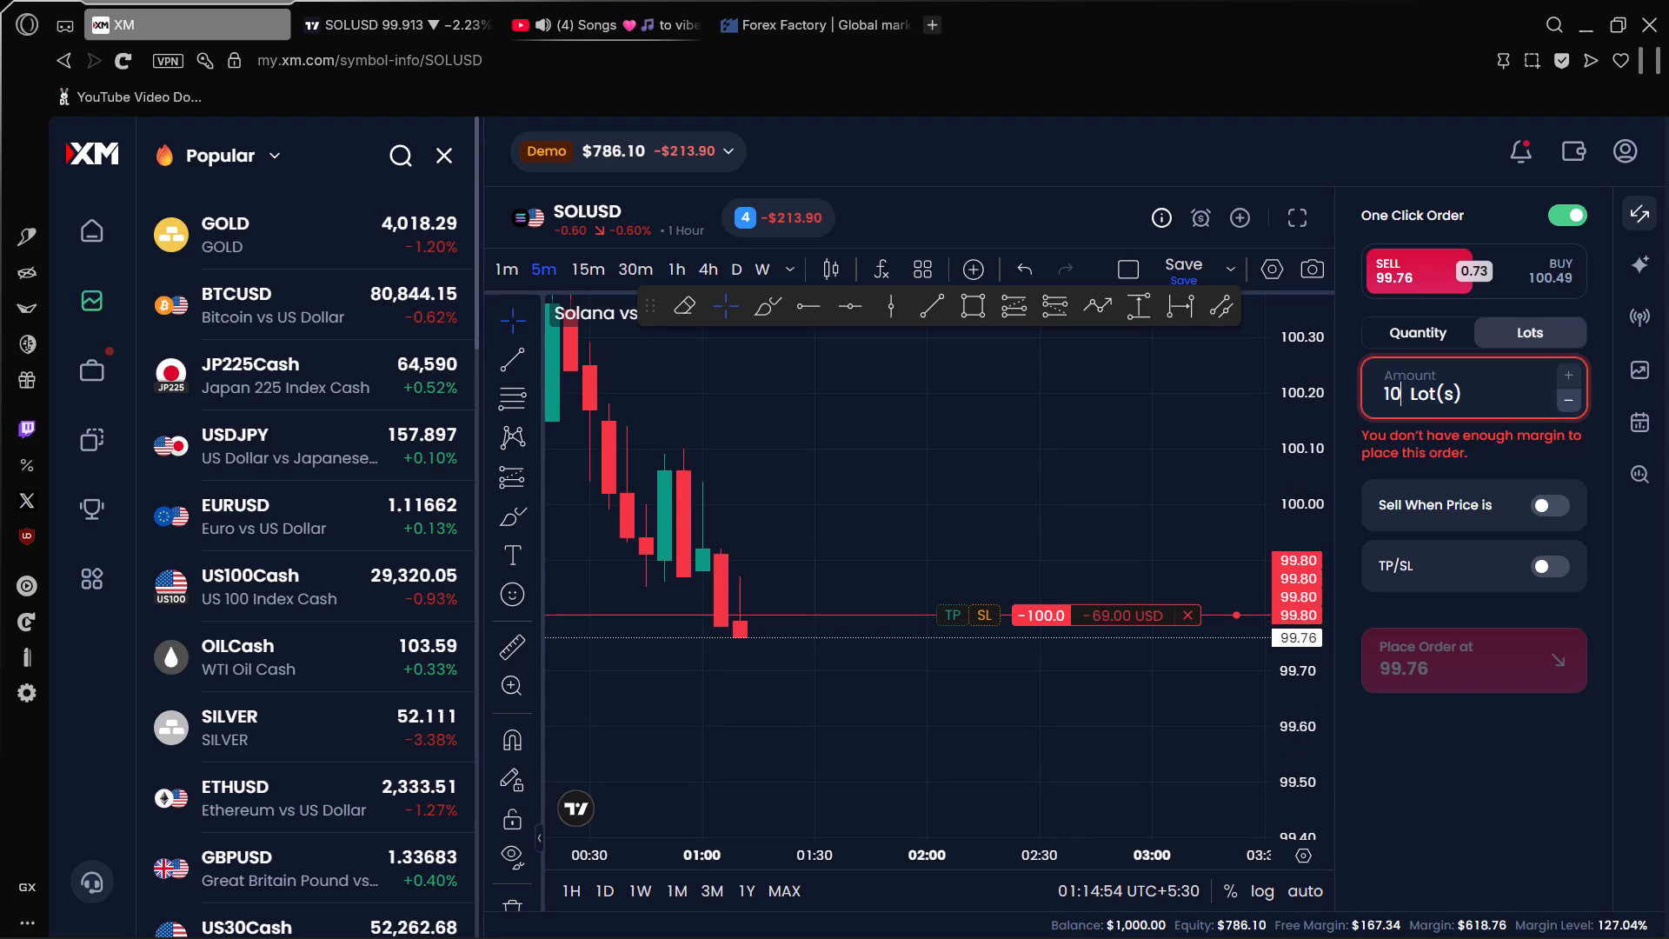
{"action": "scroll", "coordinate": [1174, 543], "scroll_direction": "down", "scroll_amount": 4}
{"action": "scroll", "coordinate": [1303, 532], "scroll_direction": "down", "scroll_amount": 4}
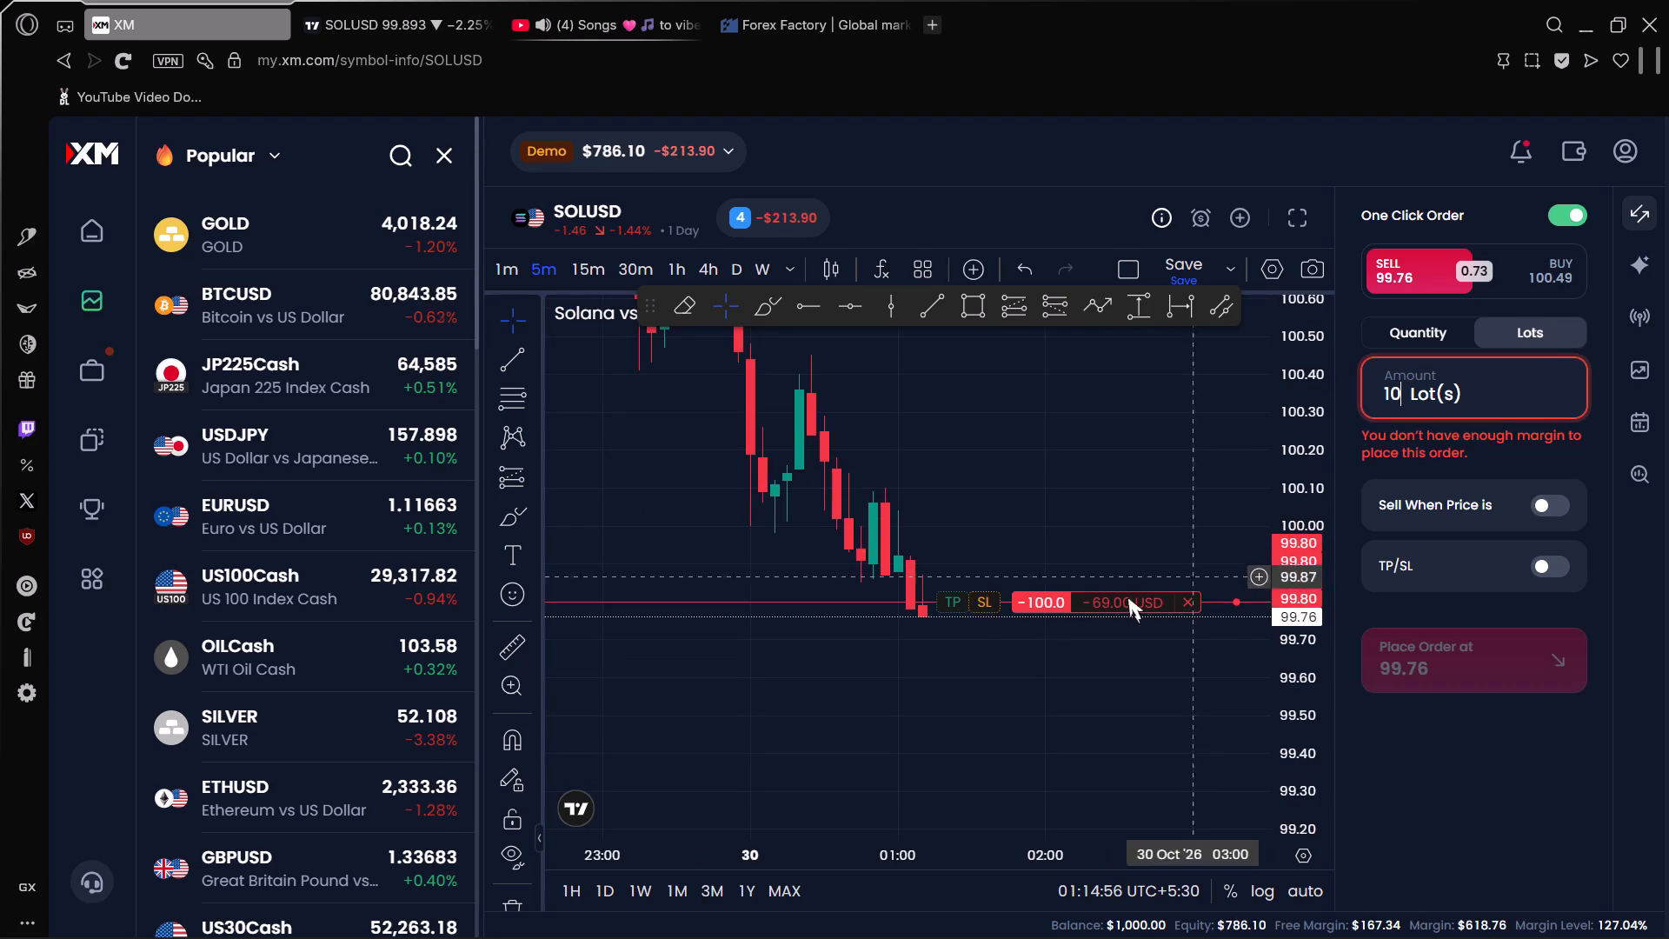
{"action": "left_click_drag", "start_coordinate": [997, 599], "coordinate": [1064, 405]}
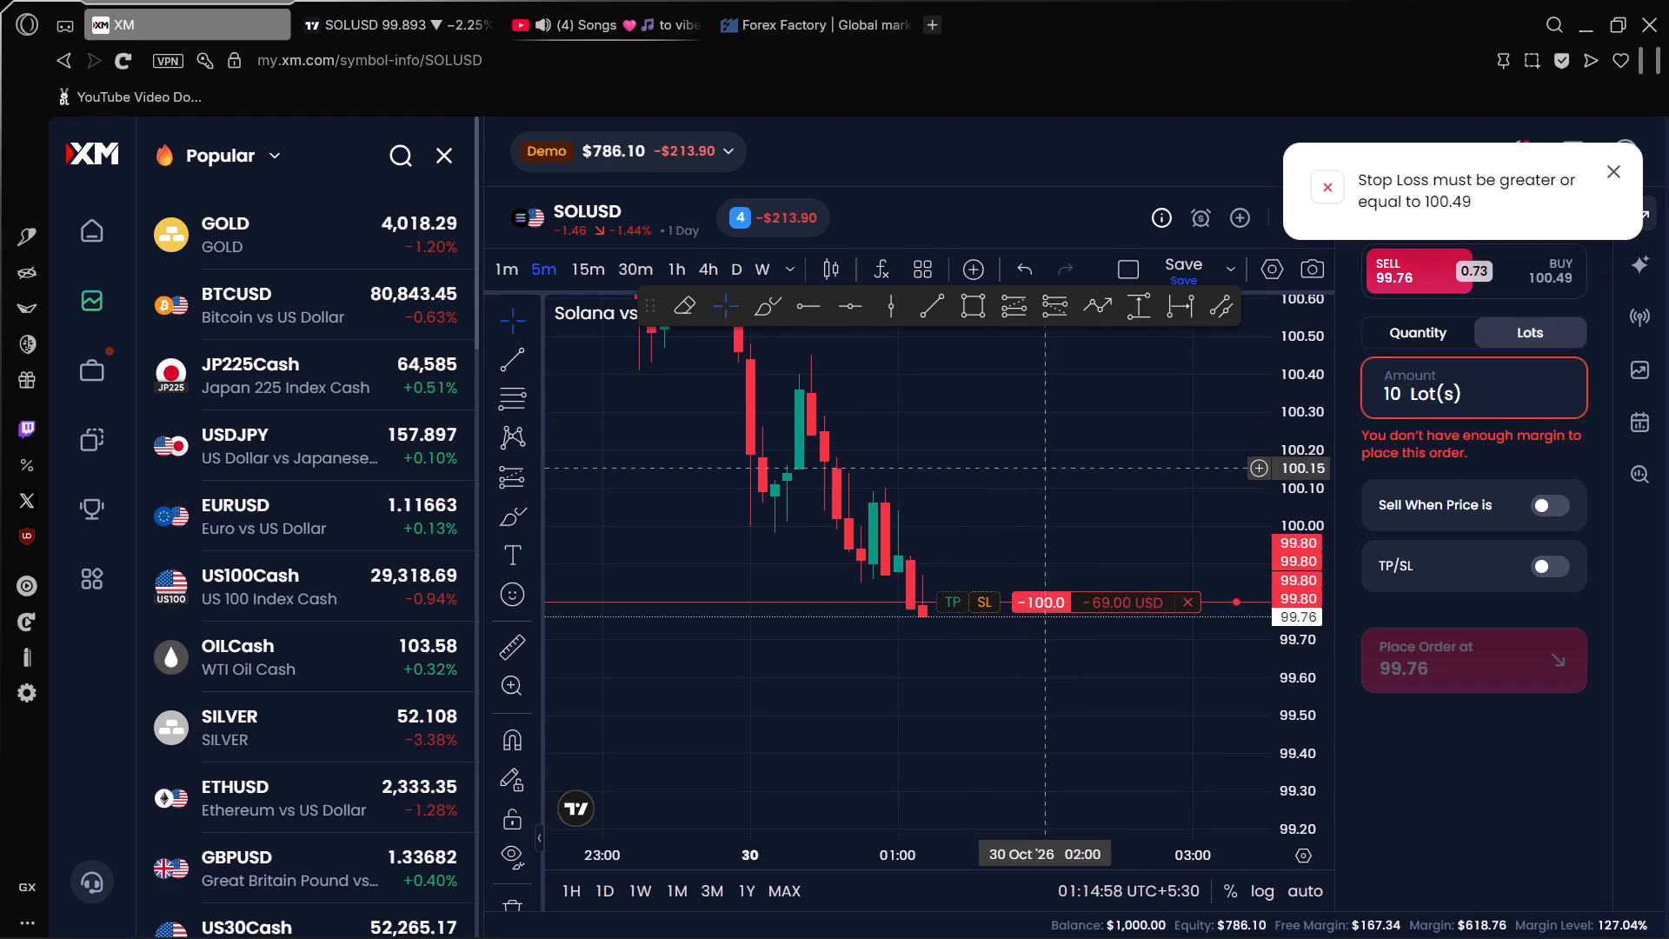
Add a stop loss at 100.50 on the chart to one of the 10-lot SOLUSD sell positions.
{"action": "left_click_drag", "start_coordinate": [1047, 469], "coordinate": [1043, 599]}
{"action": "scroll", "coordinate": [1290, 521], "scroll_direction": "down", "scroll_amount": 1}
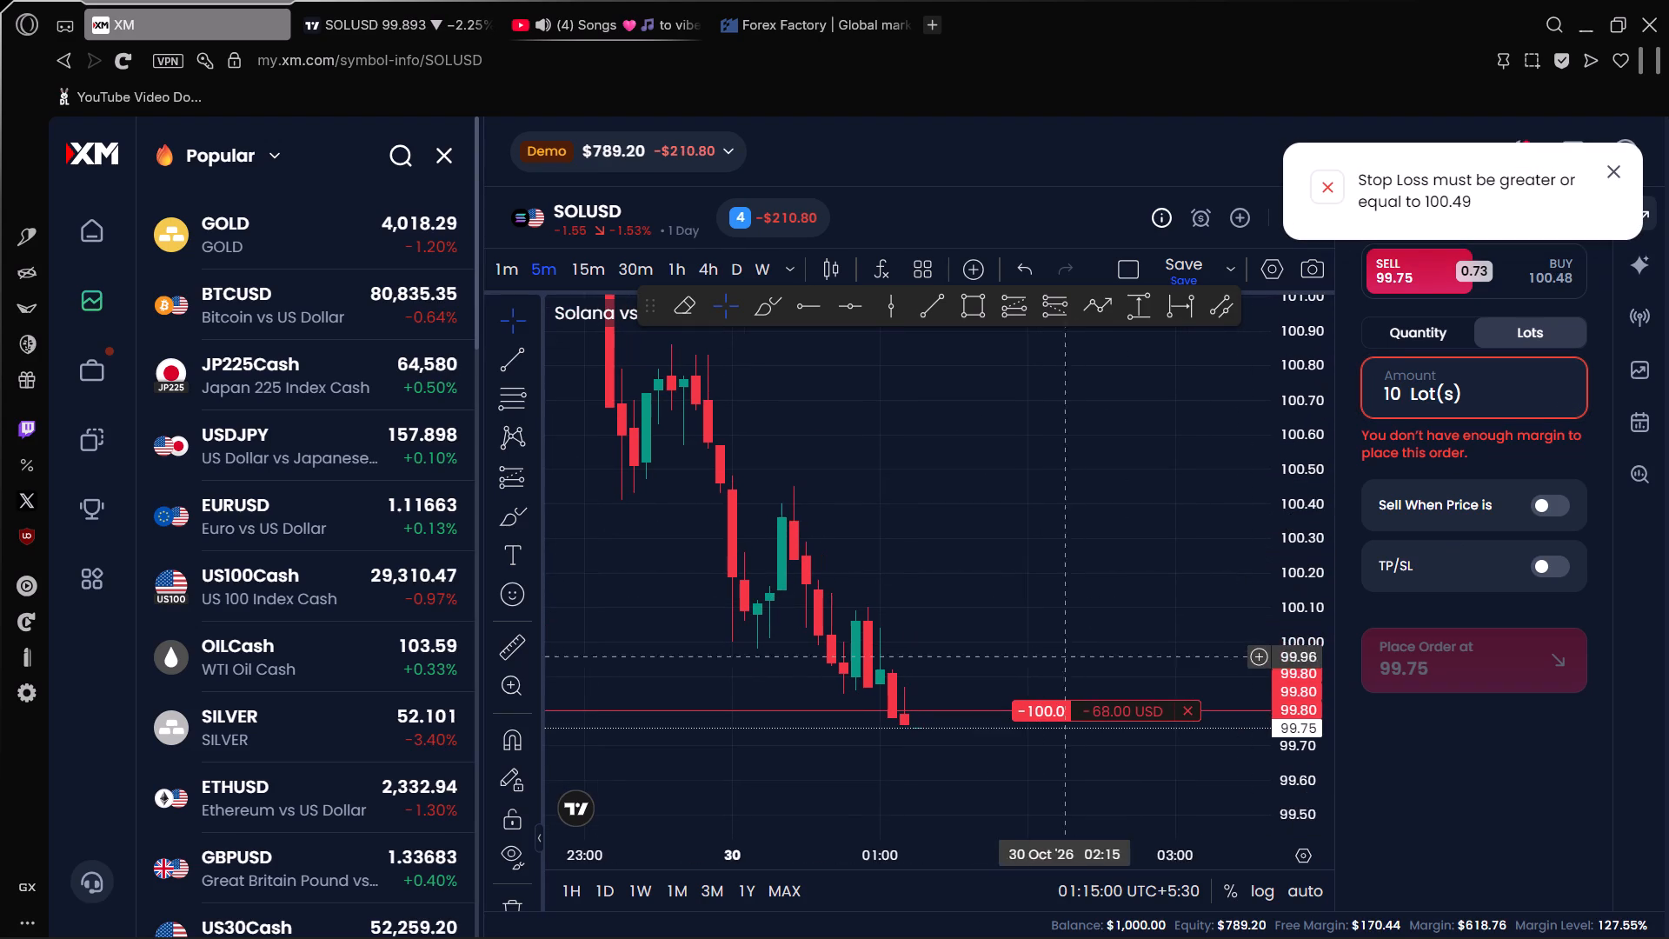
{"action": "left_click_drag", "start_coordinate": [987, 708], "coordinate": [1078, 474]}
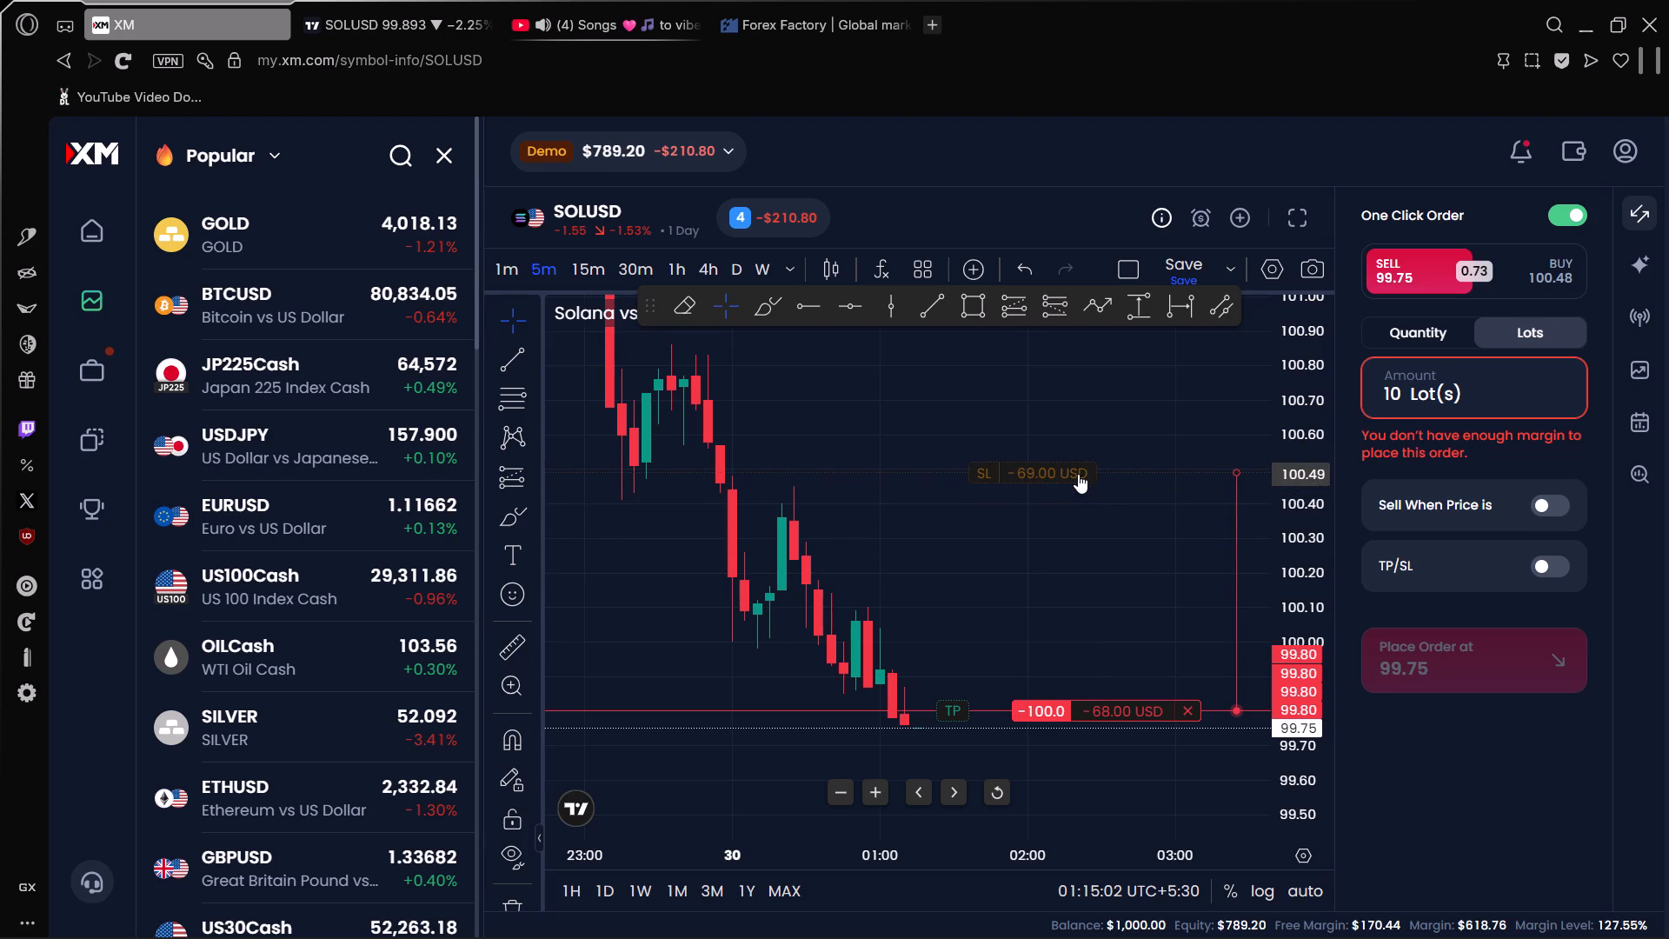
{"action": "left_click_drag", "start_coordinate": [1078, 474], "coordinate": [1087, 468]}
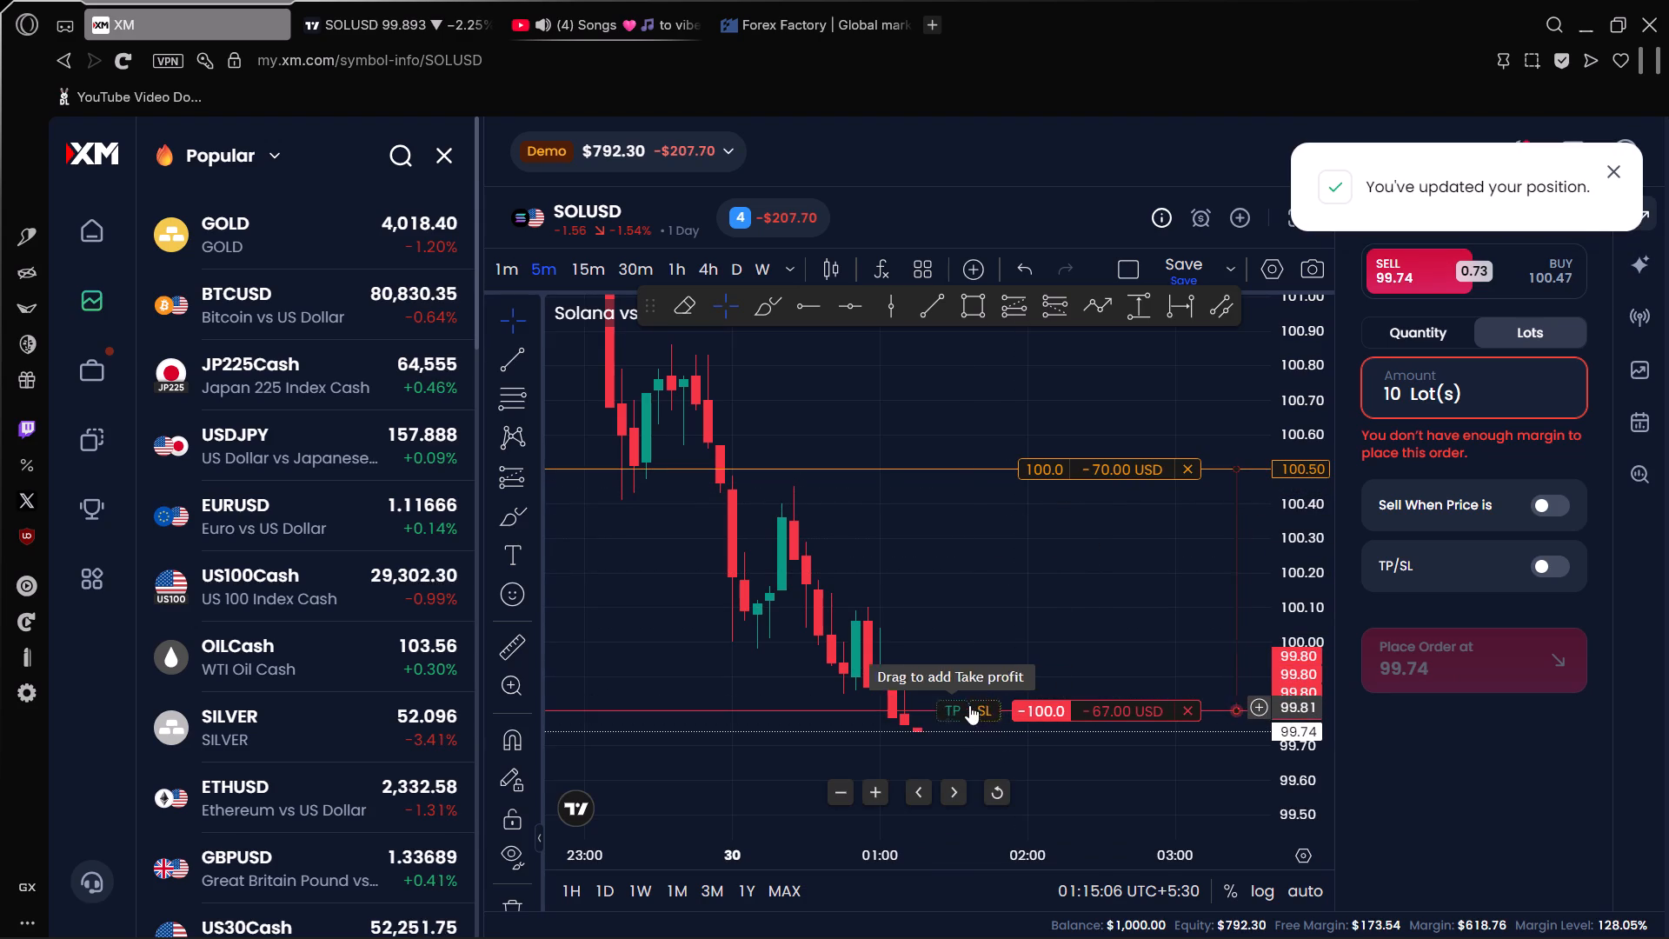
Examine the overlapping SOLUSD sell position lines around 99.80 on the chart.
{"action": "left_click_drag", "start_coordinate": [982, 660], "coordinate": [985, 500]}
{"action": "scroll", "coordinate": [981, 657], "scroll_direction": "up", "scroll_amount": 4}
{"action": "scroll", "coordinate": [1284, 610], "scroll_direction": "up", "scroll_amount": 4}
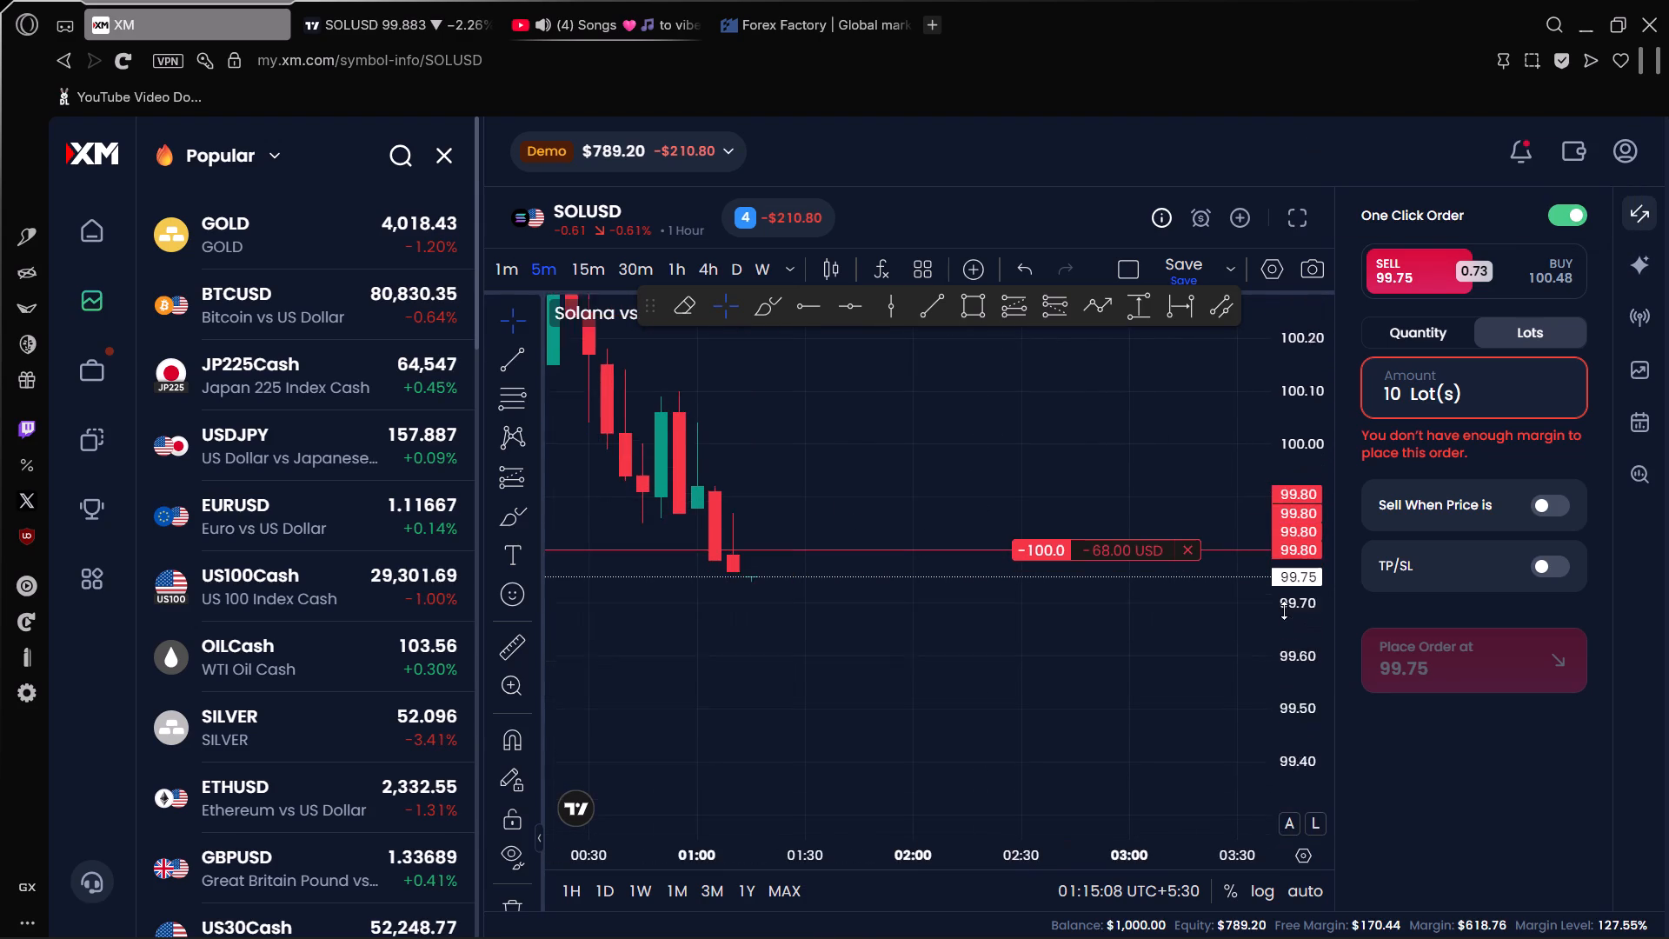
{"action": "scroll", "coordinate": [1284, 610], "scroll_direction": "up", "scroll_amount": 12}
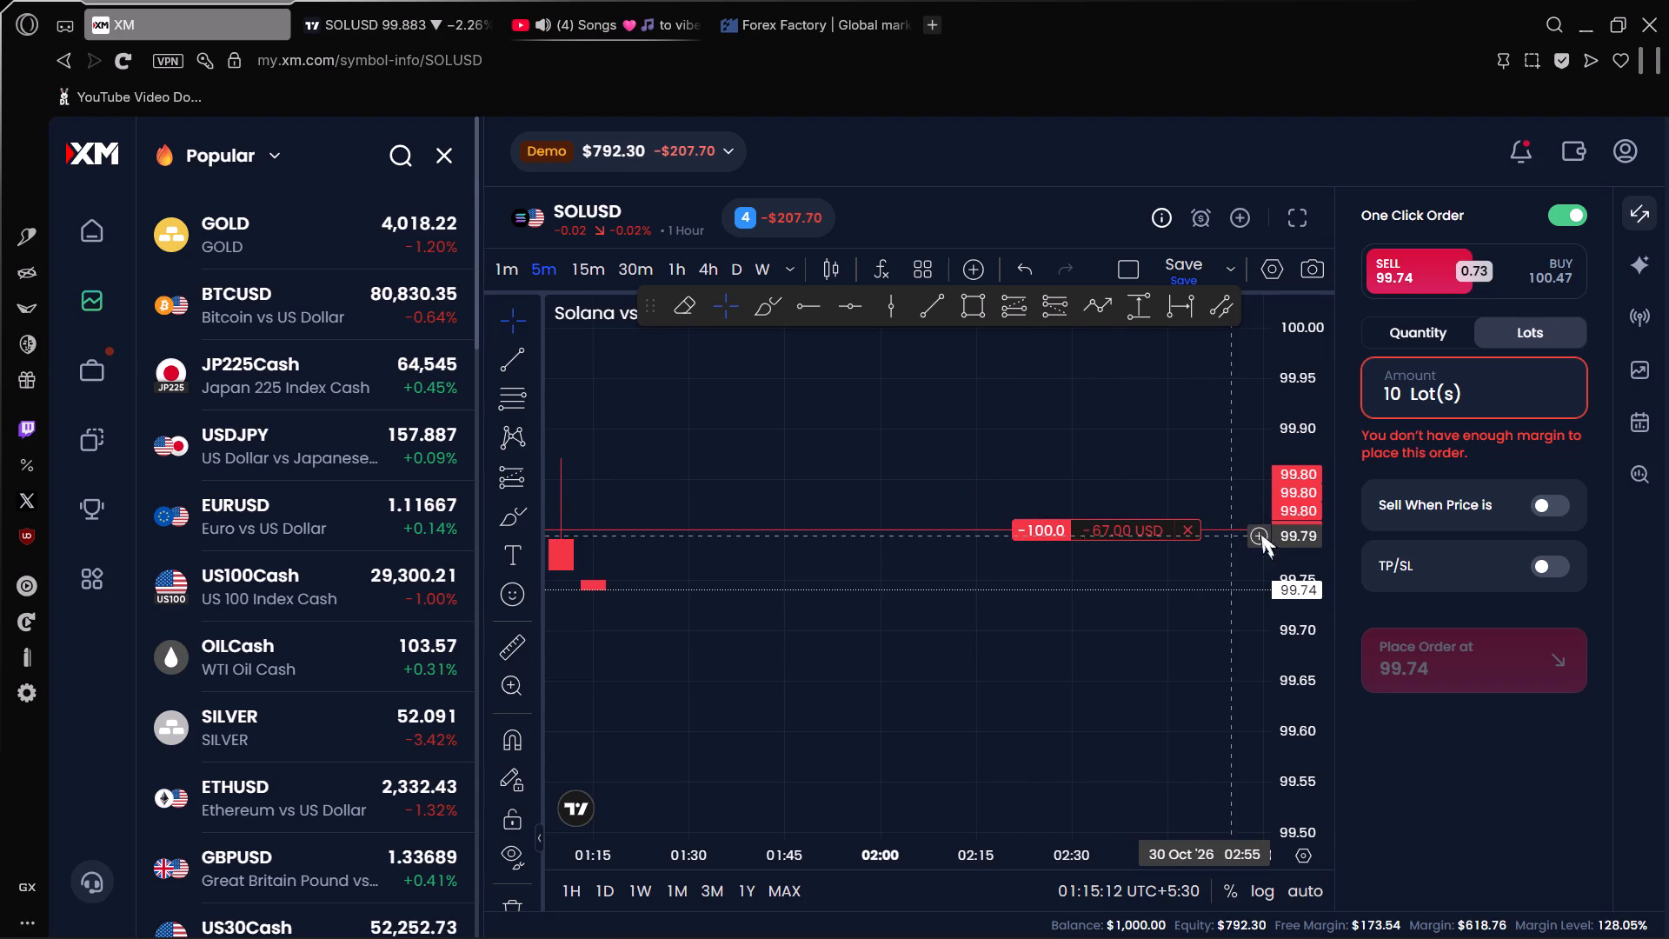
{"action": "scroll", "coordinate": [1310, 530], "scroll_direction": "up", "scroll_amount": 20}
{"action": "left_click_drag", "start_coordinate": [1193, 462], "coordinate": [1174, 726]}
{"action": "scroll", "coordinate": [1287, 602], "scroll_direction": "up", "scroll_amount": 2}
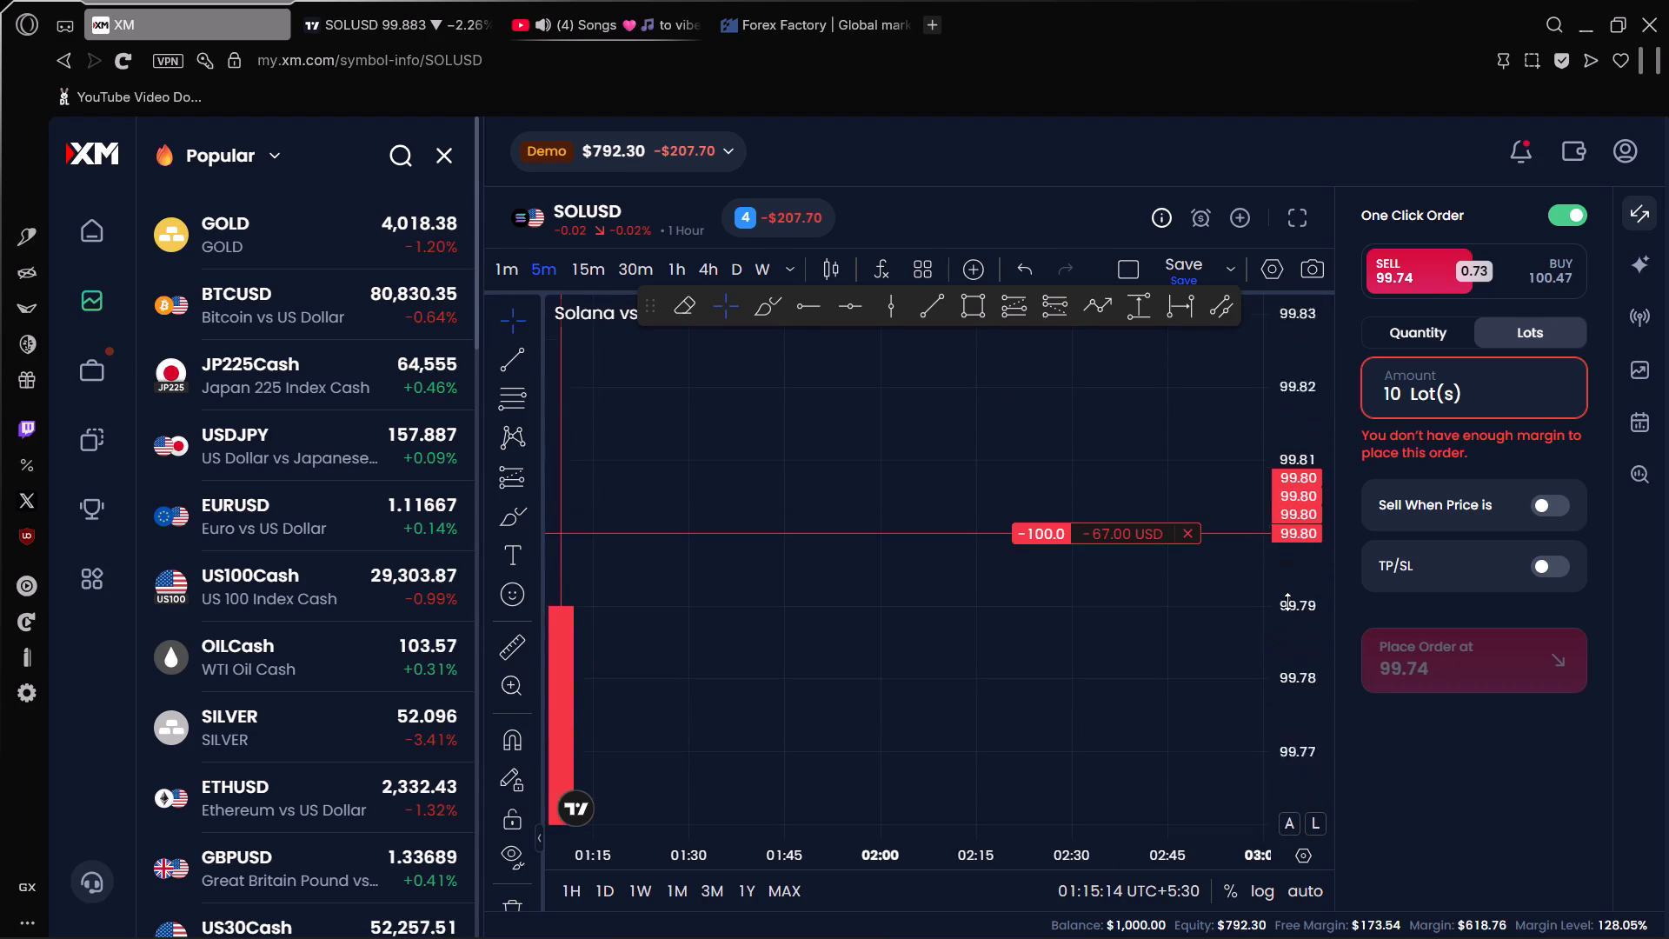
{"action": "scroll", "coordinate": [1287, 602], "scroll_direction": "up", "scroll_amount": 17}
{"action": "left_click_drag", "start_coordinate": [1120, 458], "coordinate": [1087, 803]}
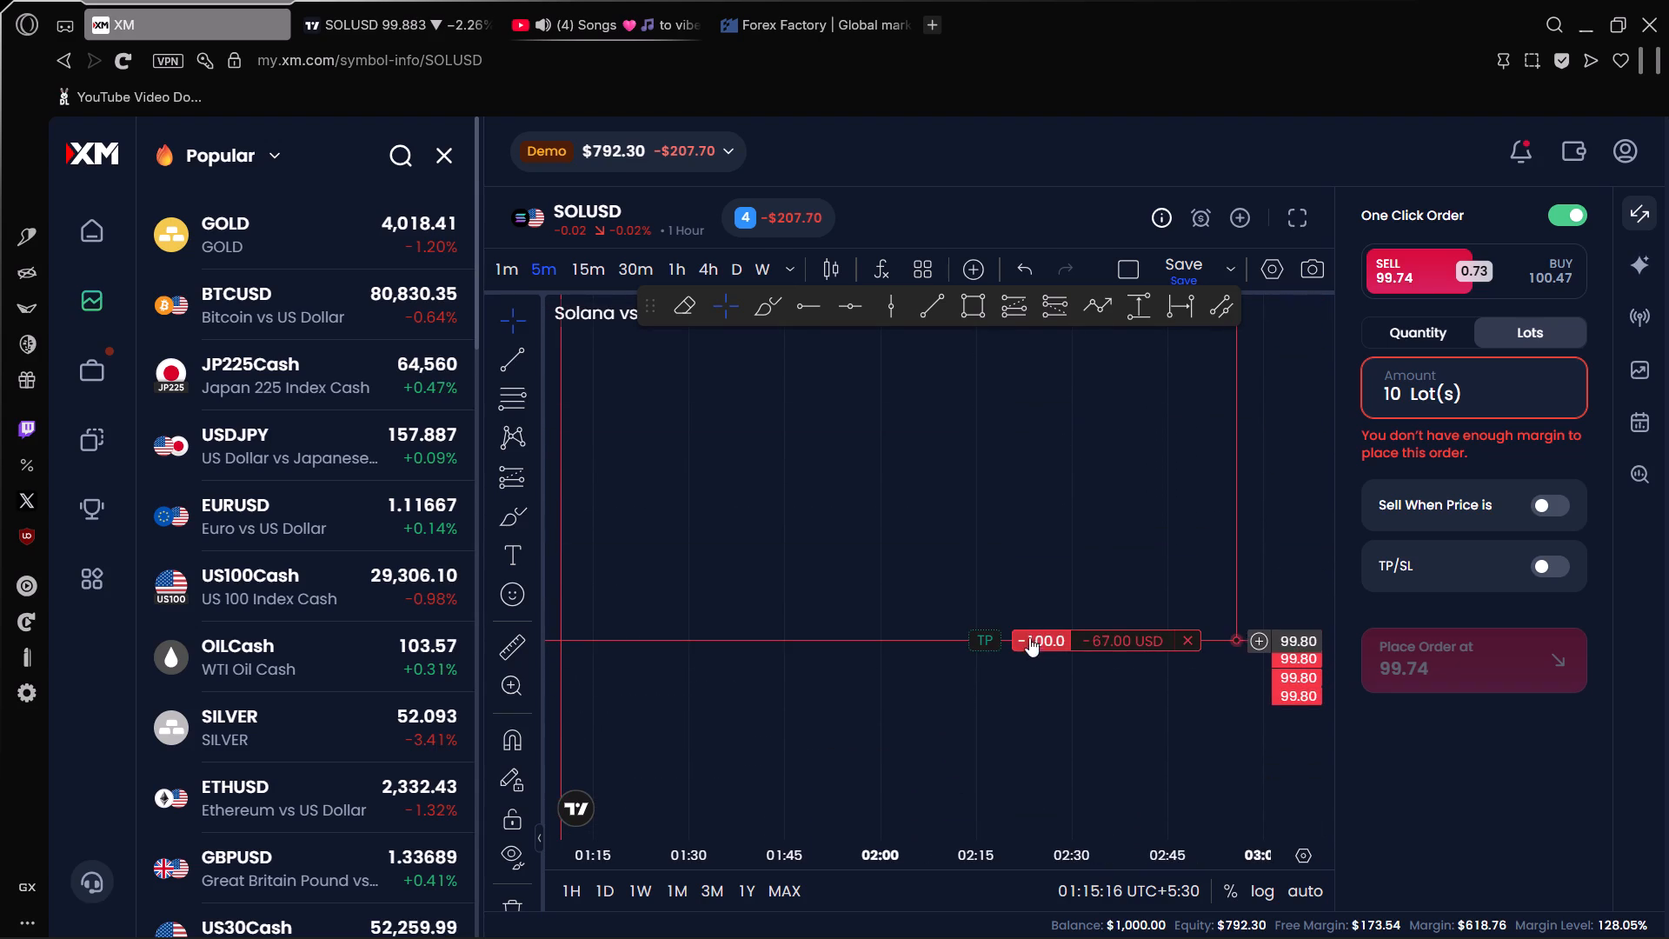
{"action": "scroll", "coordinate": [1290, 529], "scroll_direction": "down", "scroll_amount": 20}
{"action": "scroll", "coordinate": [1290, 529], "scroll_direction": "down", "scroll_amount": 2}
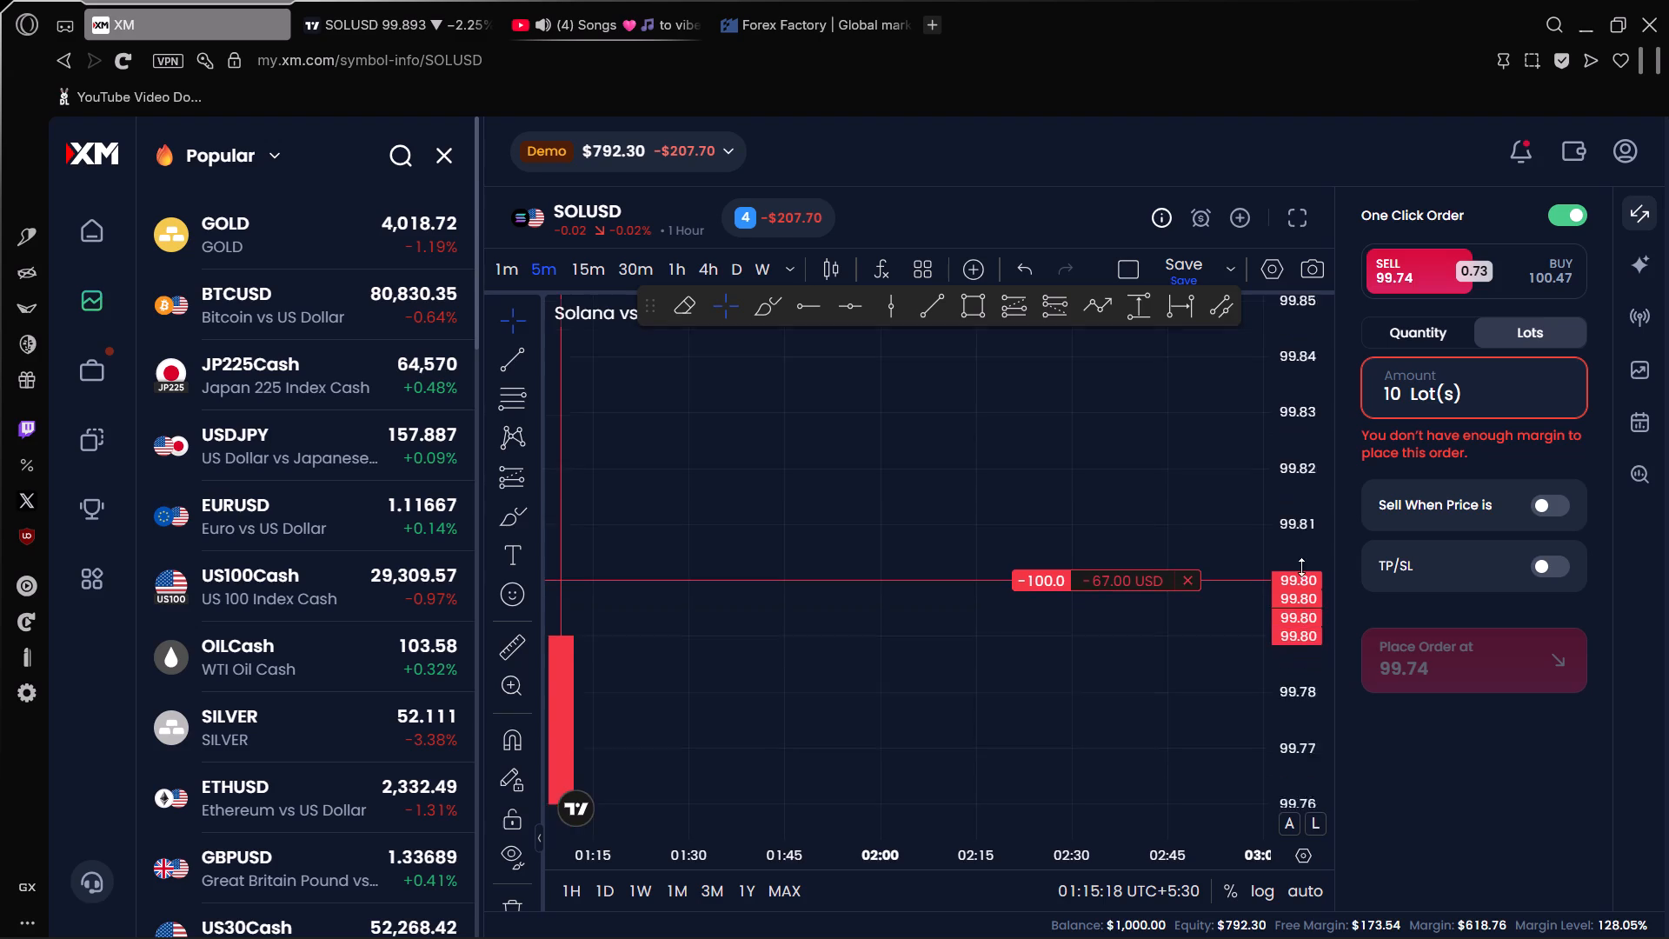
{"action": "scroll", "coordinate": [1301, 567], "scroll_direction": "down", "scroll_amount": 15}
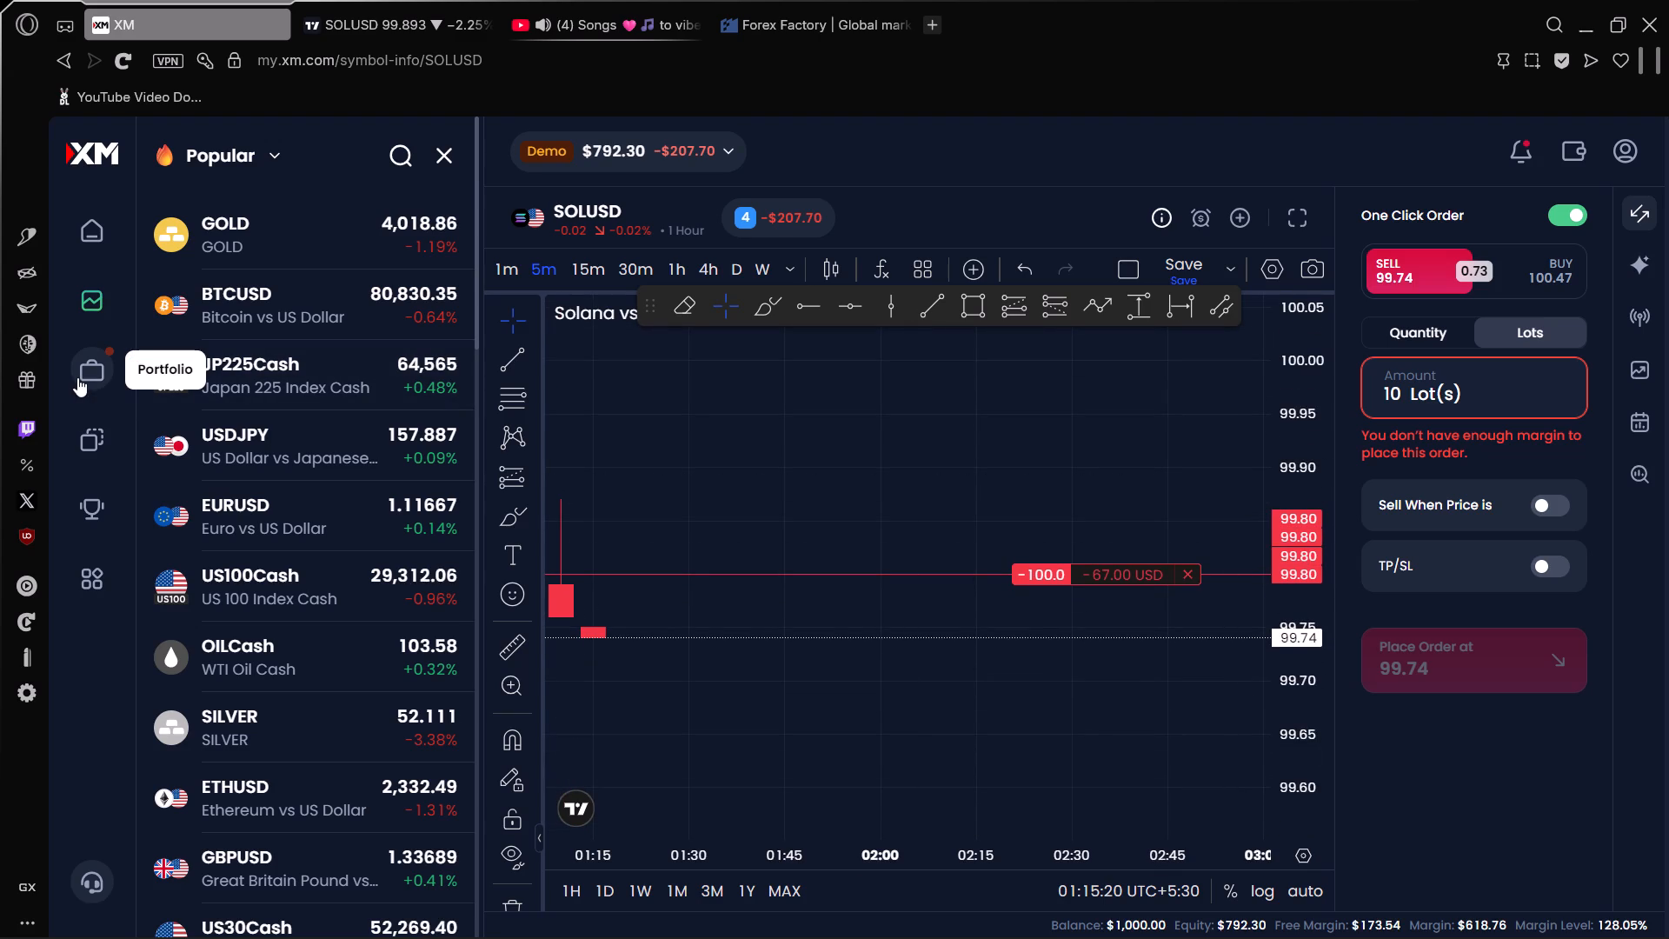
In the portfolio's open positions, set a stop loss at 100.52 on the 10-token SOLUSD sell trade.
{"action": "left_click", "coordinate": [77, 377]}
{"action": "left_click", "coordinate": [316, 325]}
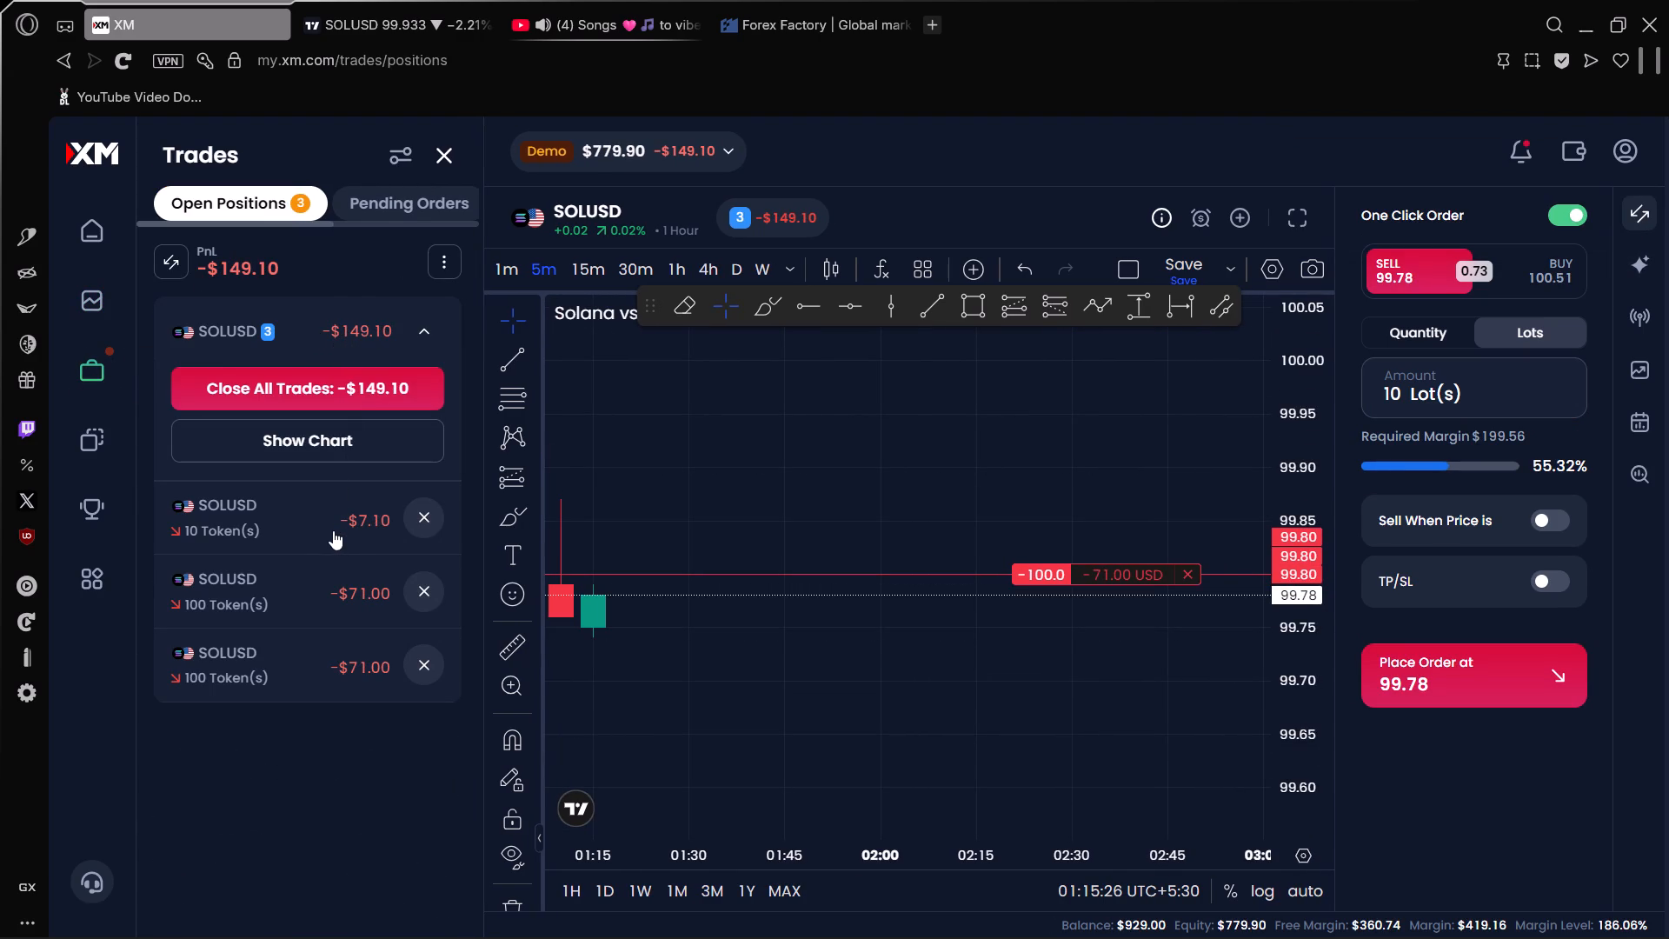
{"action": "left_click", "coordinate": [391, 322]}
{"action": "left_click", "coordinate": [391, 322]}
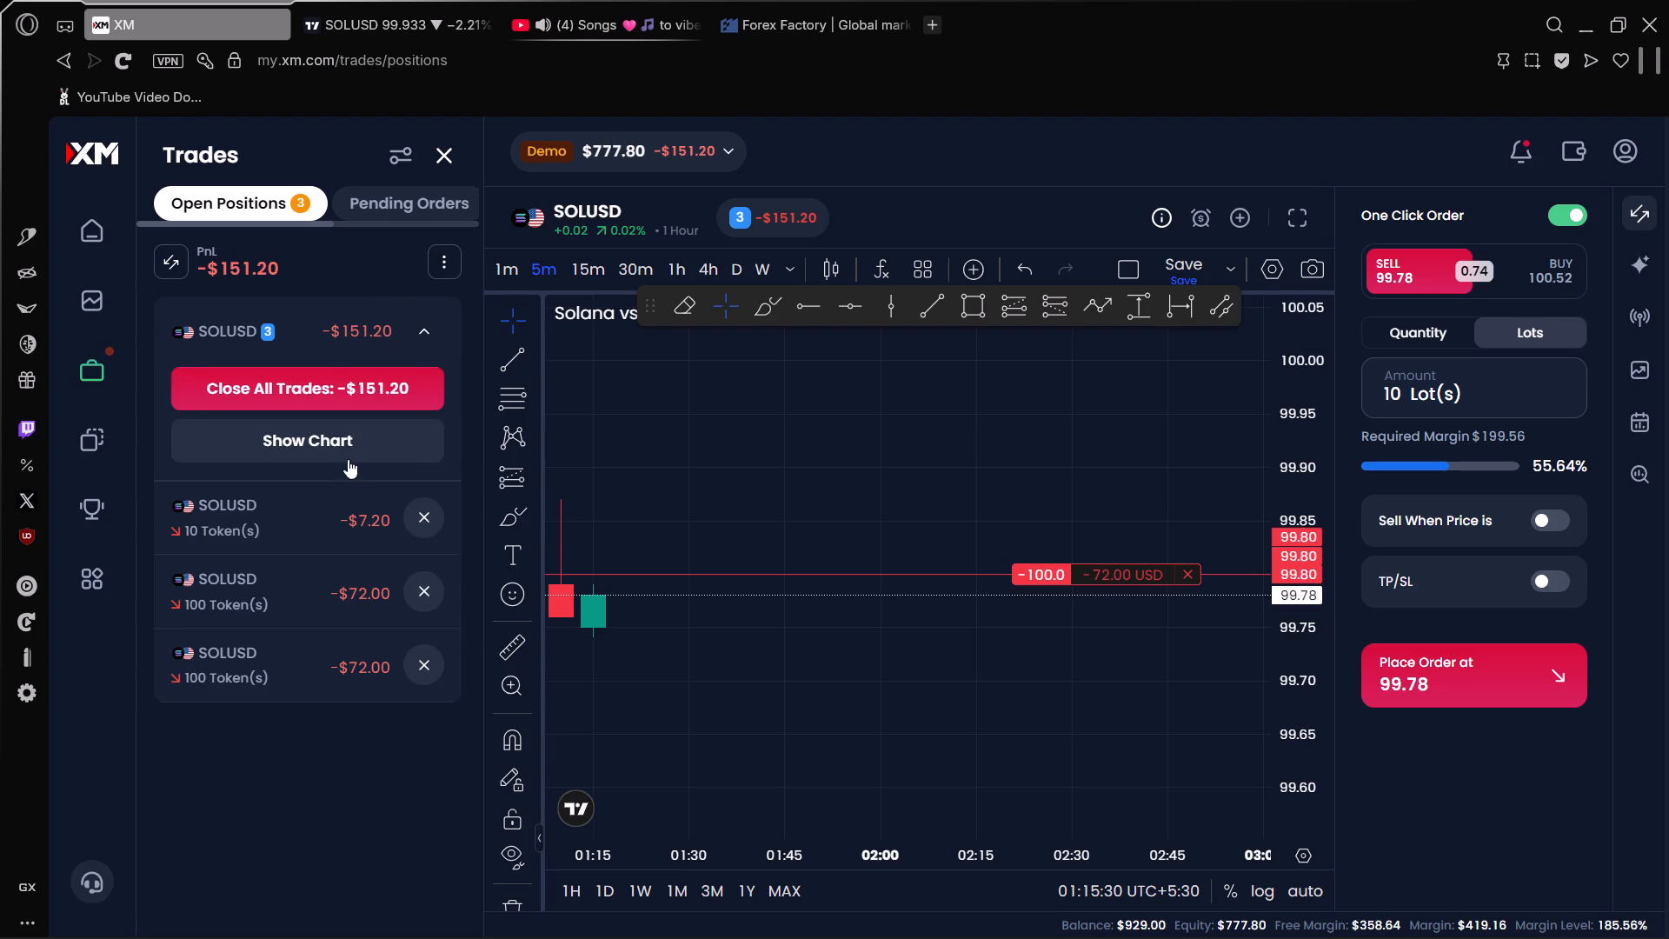
{"action": "left_click", "coordinate": [322, 516]}
{"action": "scroll", "coordinate": [370, 600], "scroll_direction": "down", "scroll_amount": 3}
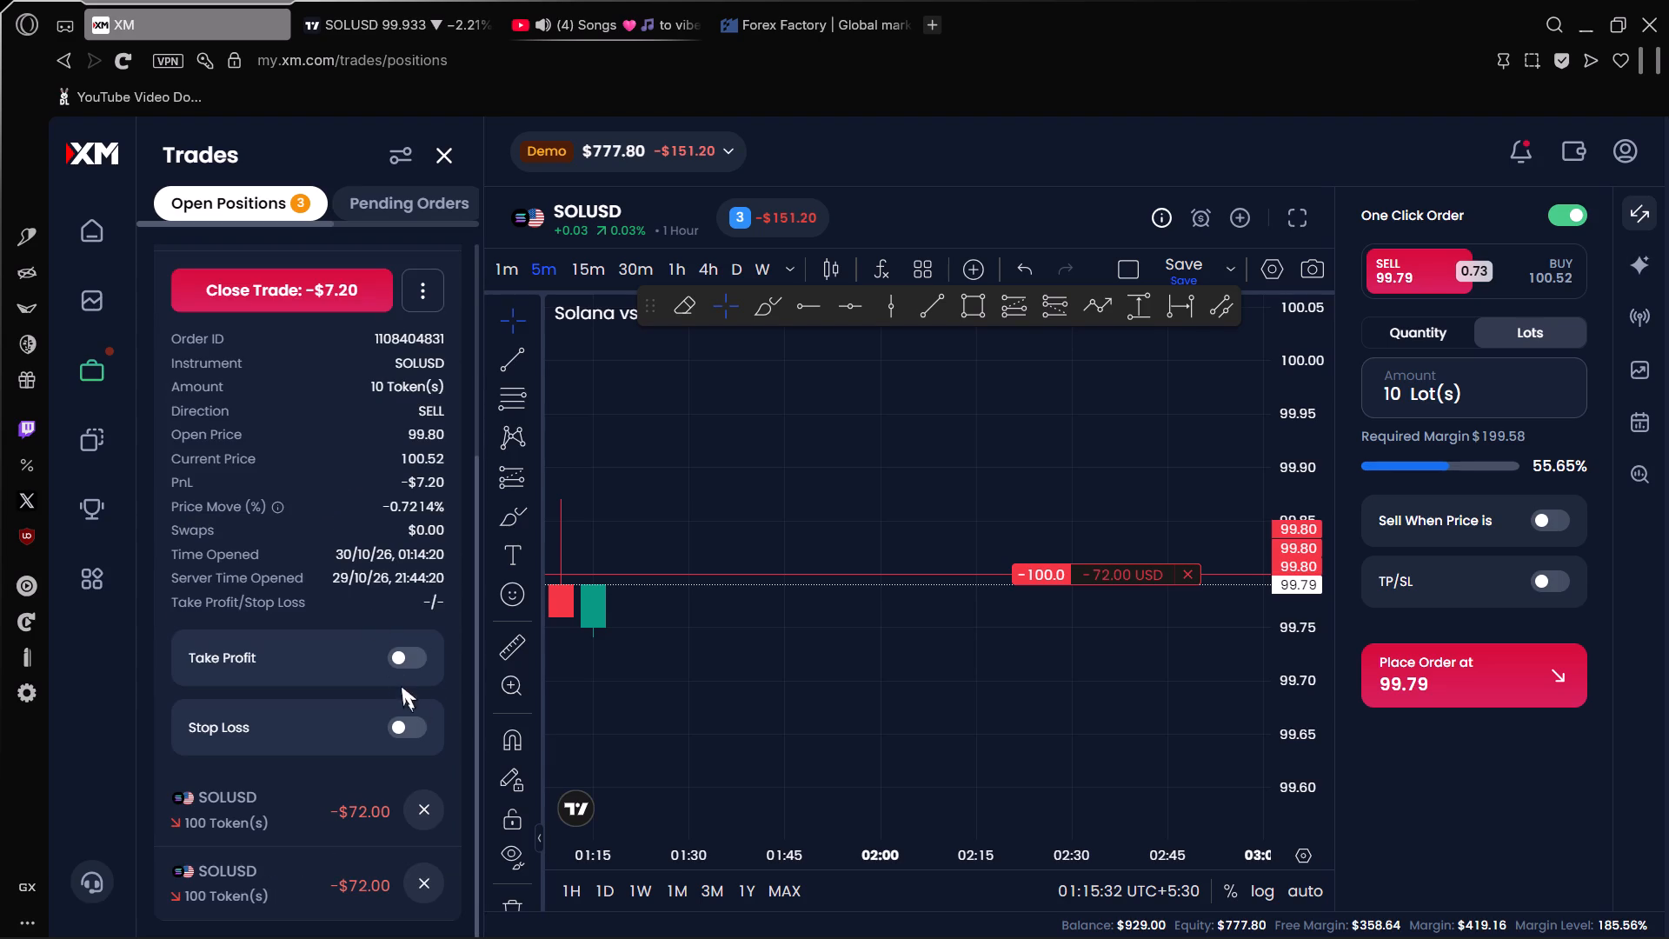
{"action": "left_click", "coordinate": [409, 729]}
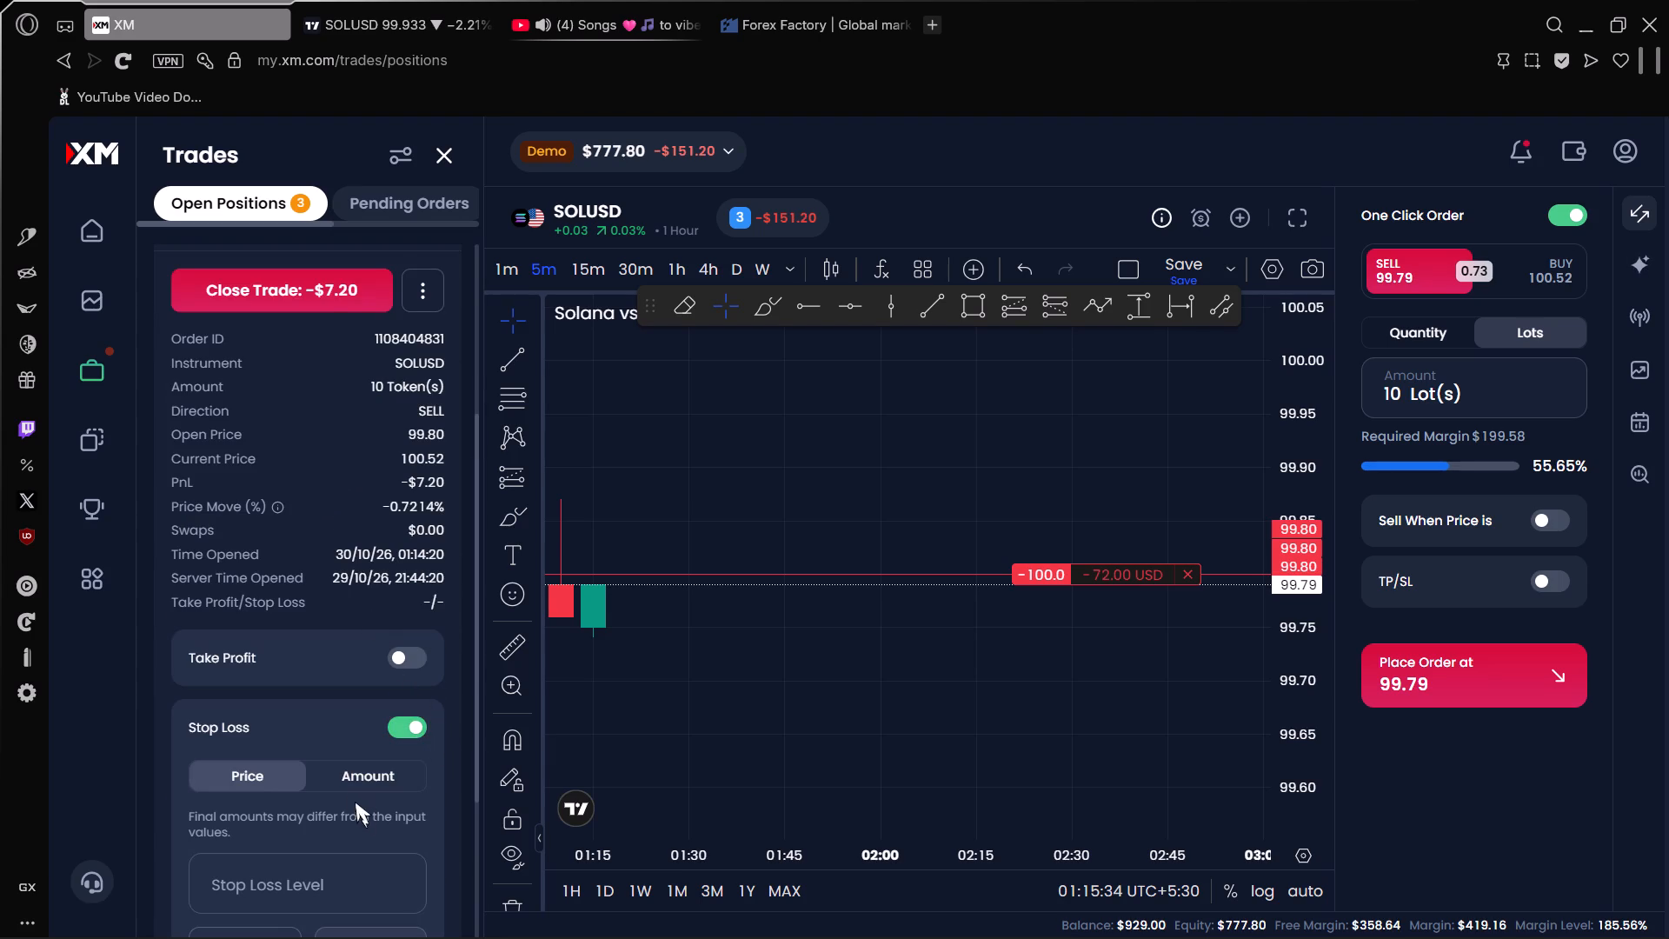
{"action": "scroll", "coordinate": [340, 752], "scroll_direction": "down", "scroll_amount": 2}
{"action": "left_click", "coordinate": [349, 658]}
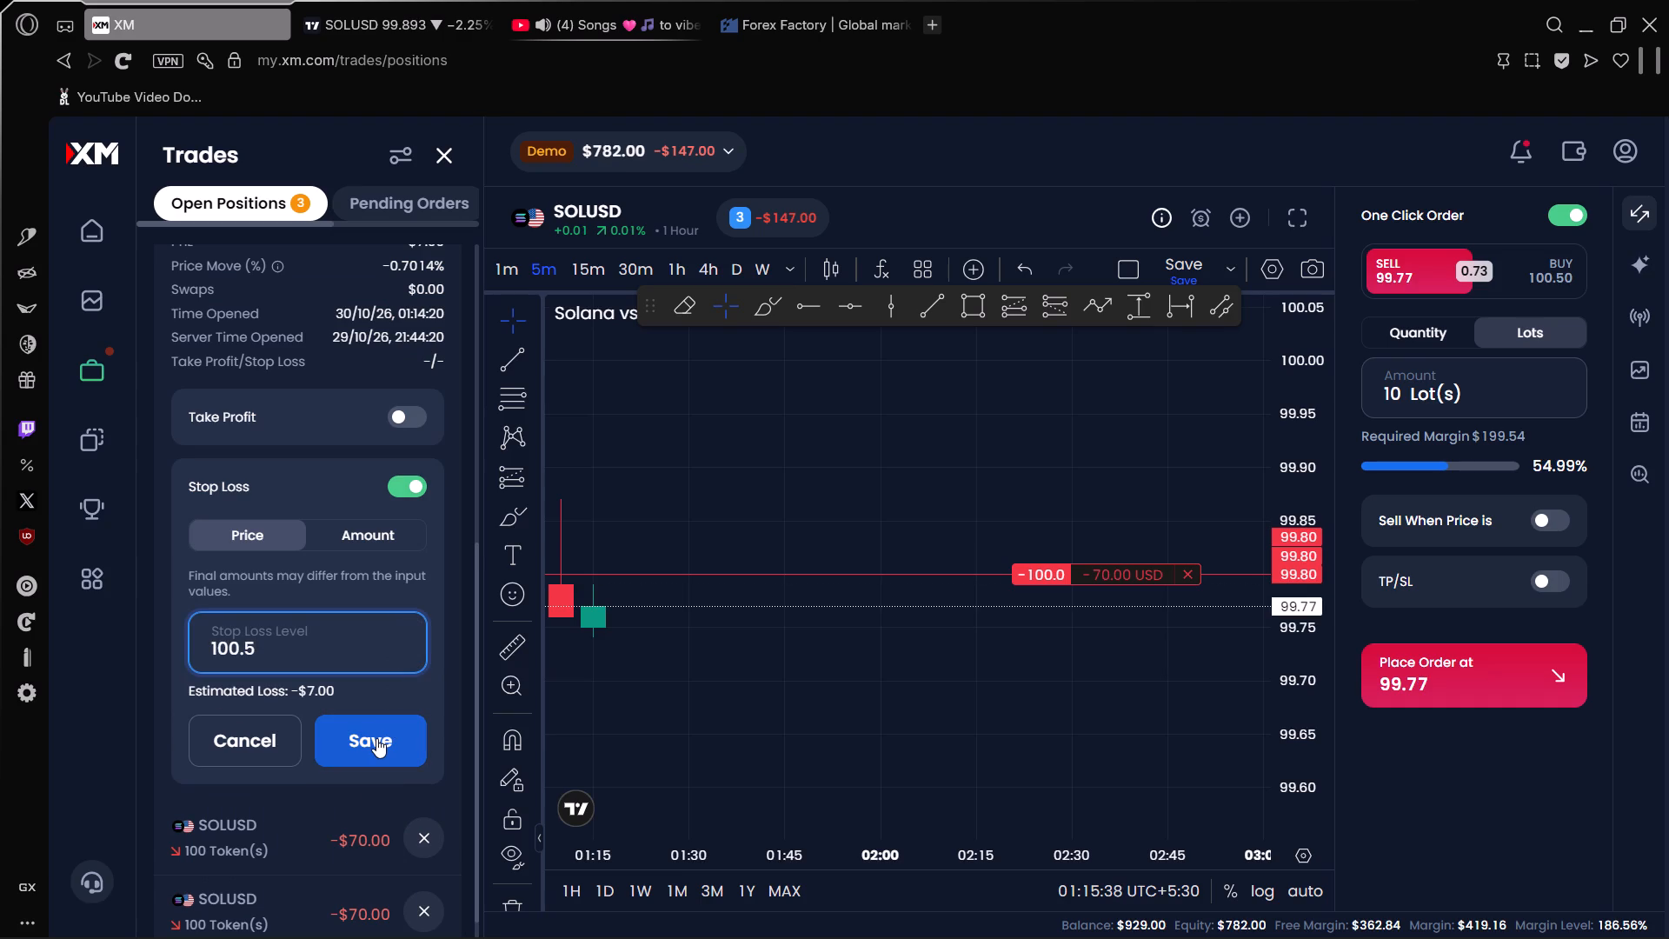
{"action": "key", "text": "2"}
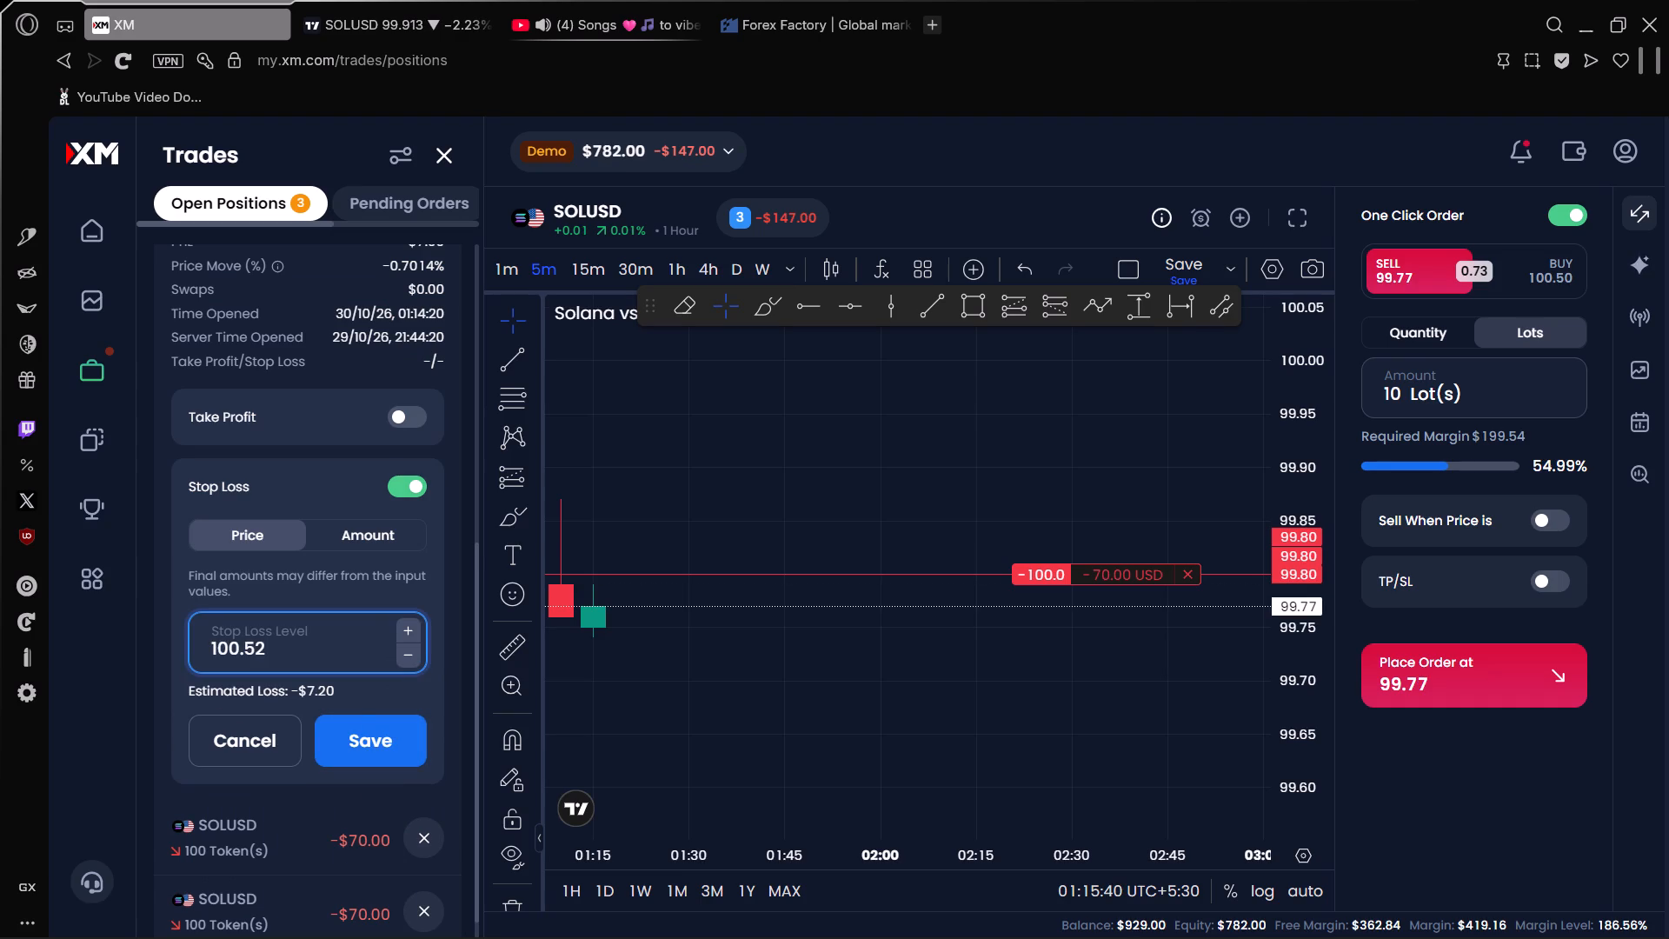
{"action": "left_click_drag", "start_coordinate": [288, 632], "coordinate": [254, 636]}
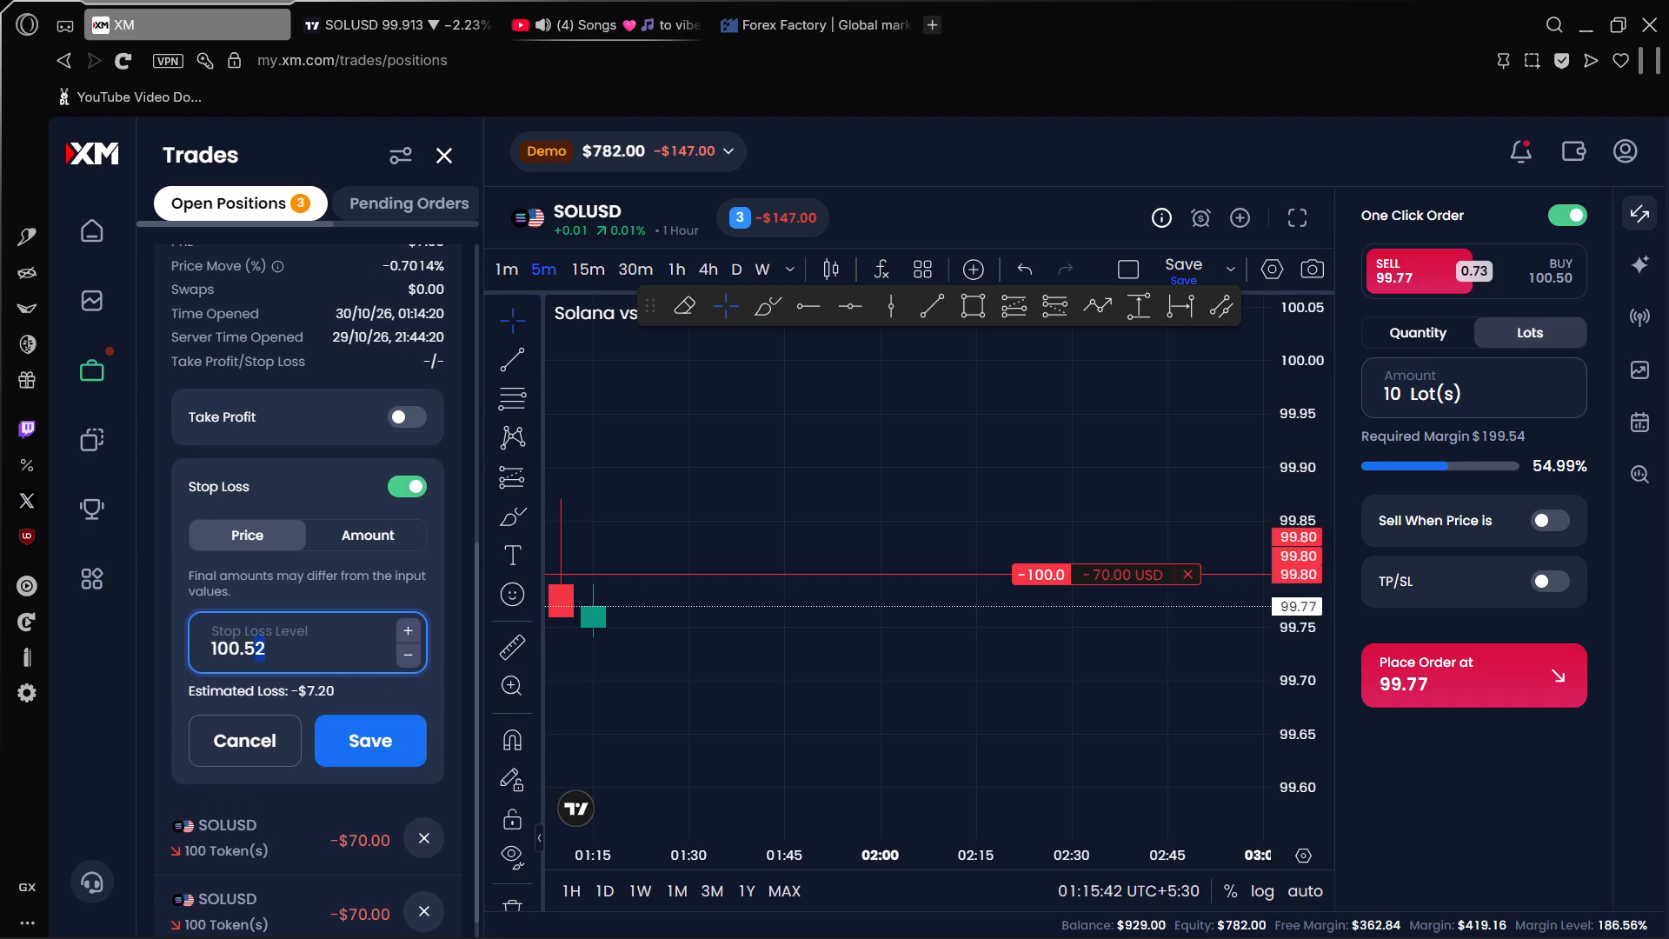
{"action": "left_click", "coordinate": [323, 673]}
{"action": "left_click", "coordinate": [323, 657]}
{"action": "left_click", "coordinate": [389, 732]}
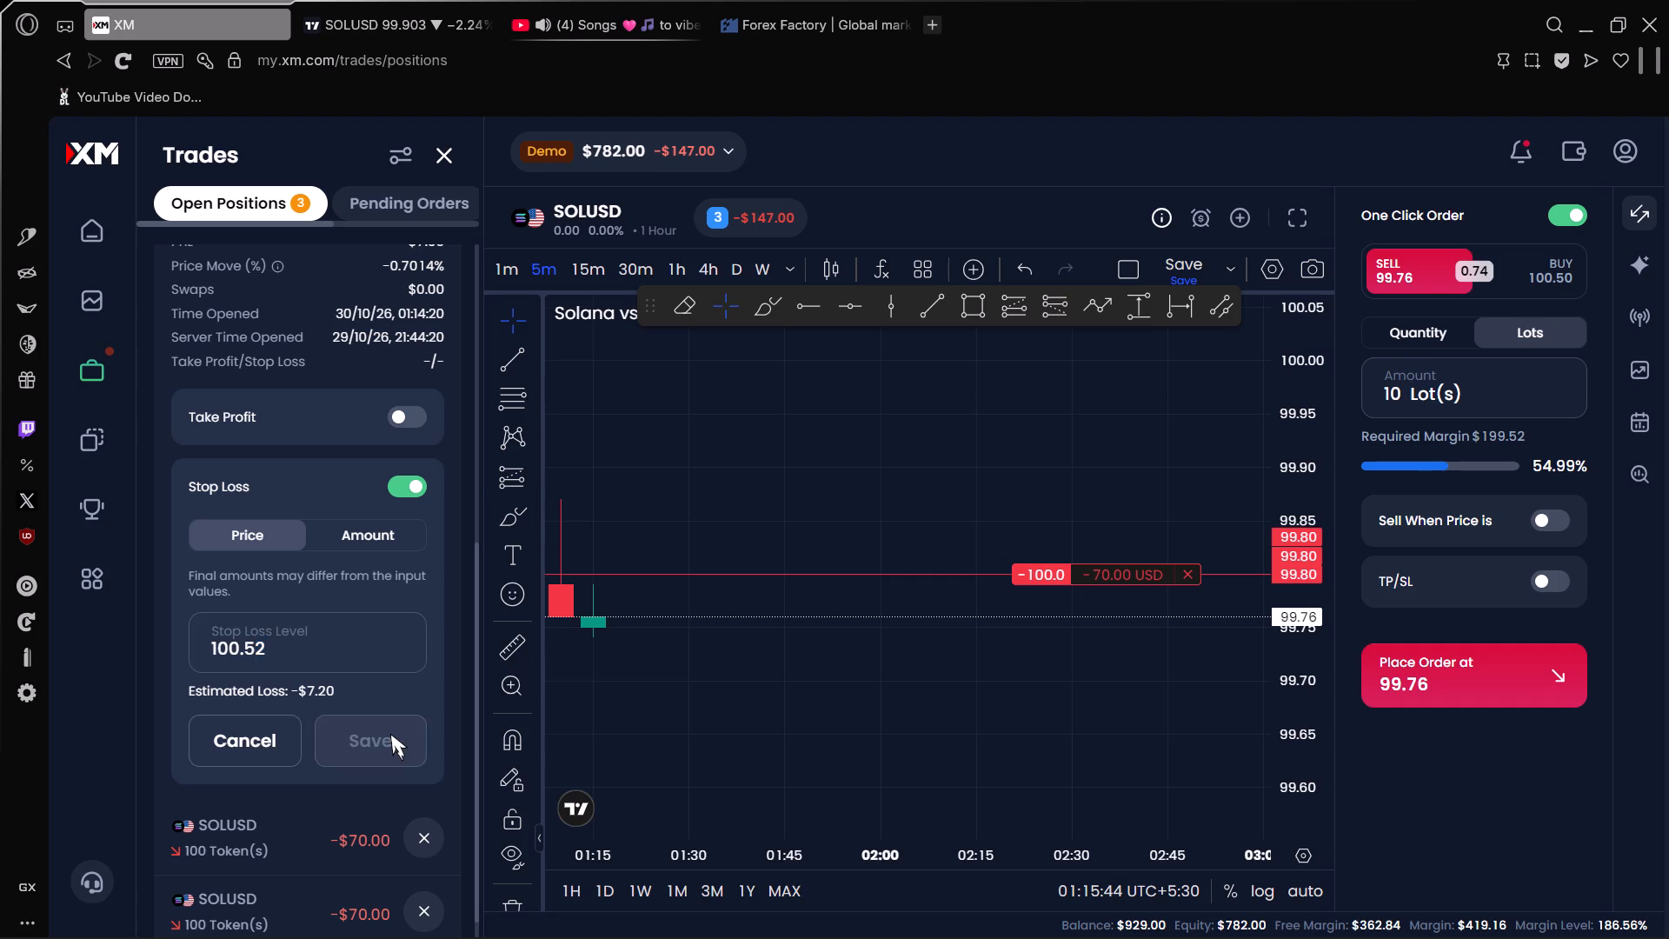
Set a stop loss at 100.49 on the first of the two open 100-token SOLUSD sell trades.
{"action": "left_click", "coordinate": [354, 785]}
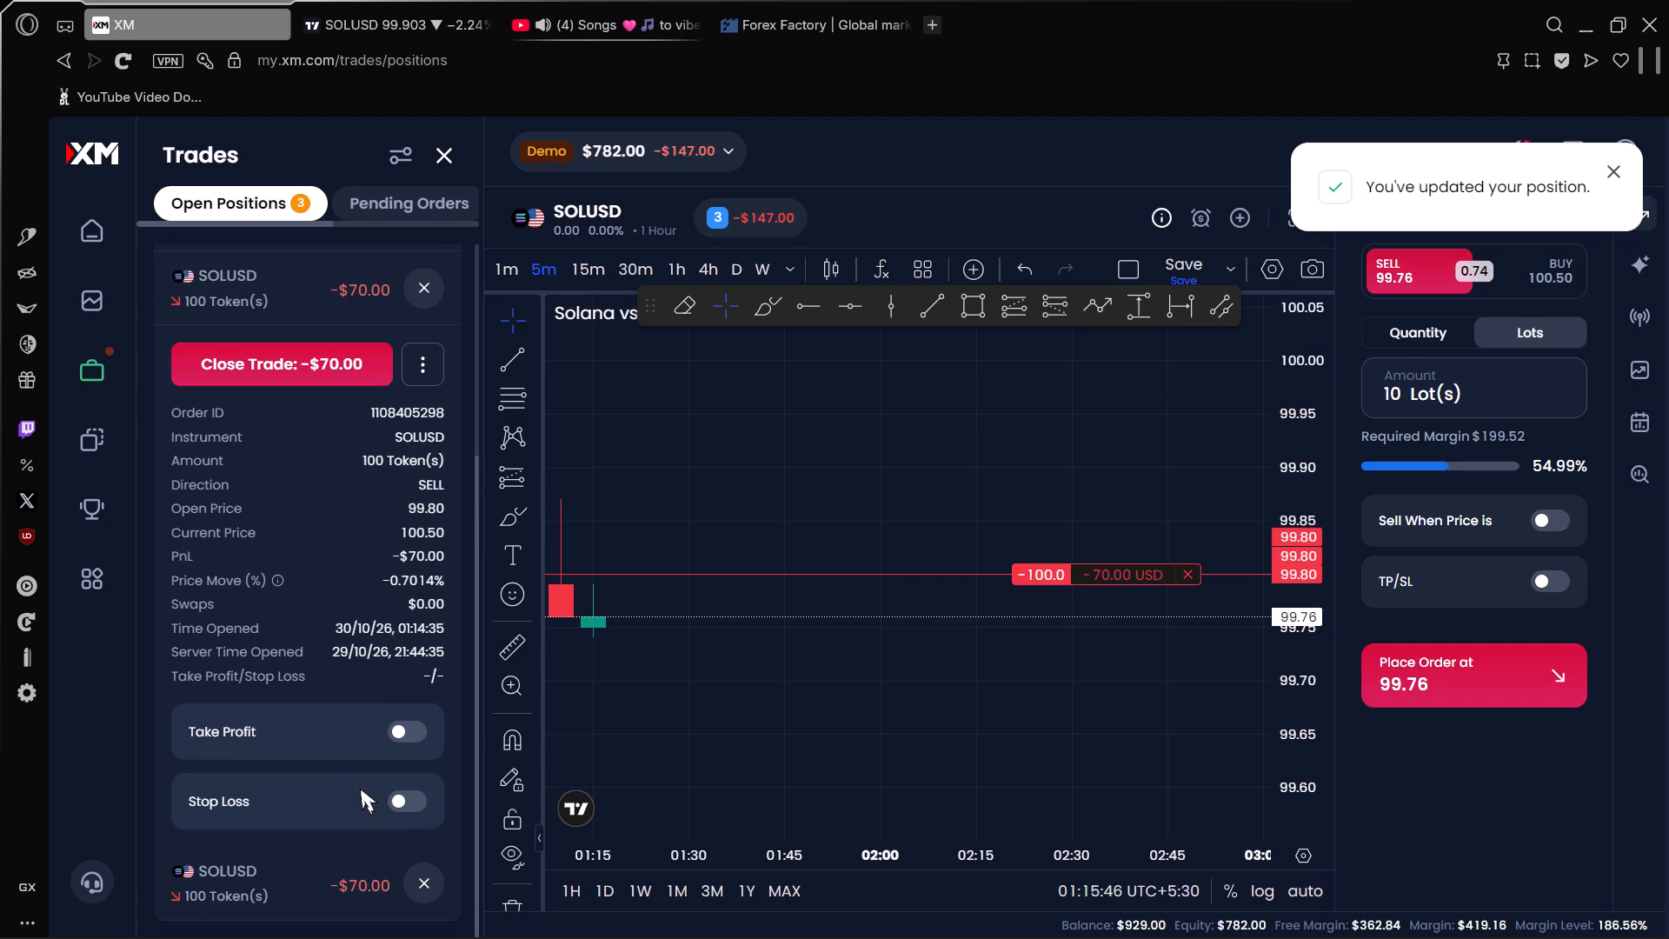
{"action": "left_click", "coordinate": [389, 802]}
{"action": "scroll", "coordinate": [288, 767], "scroll_direction": "down", "scroll_amount": 3}
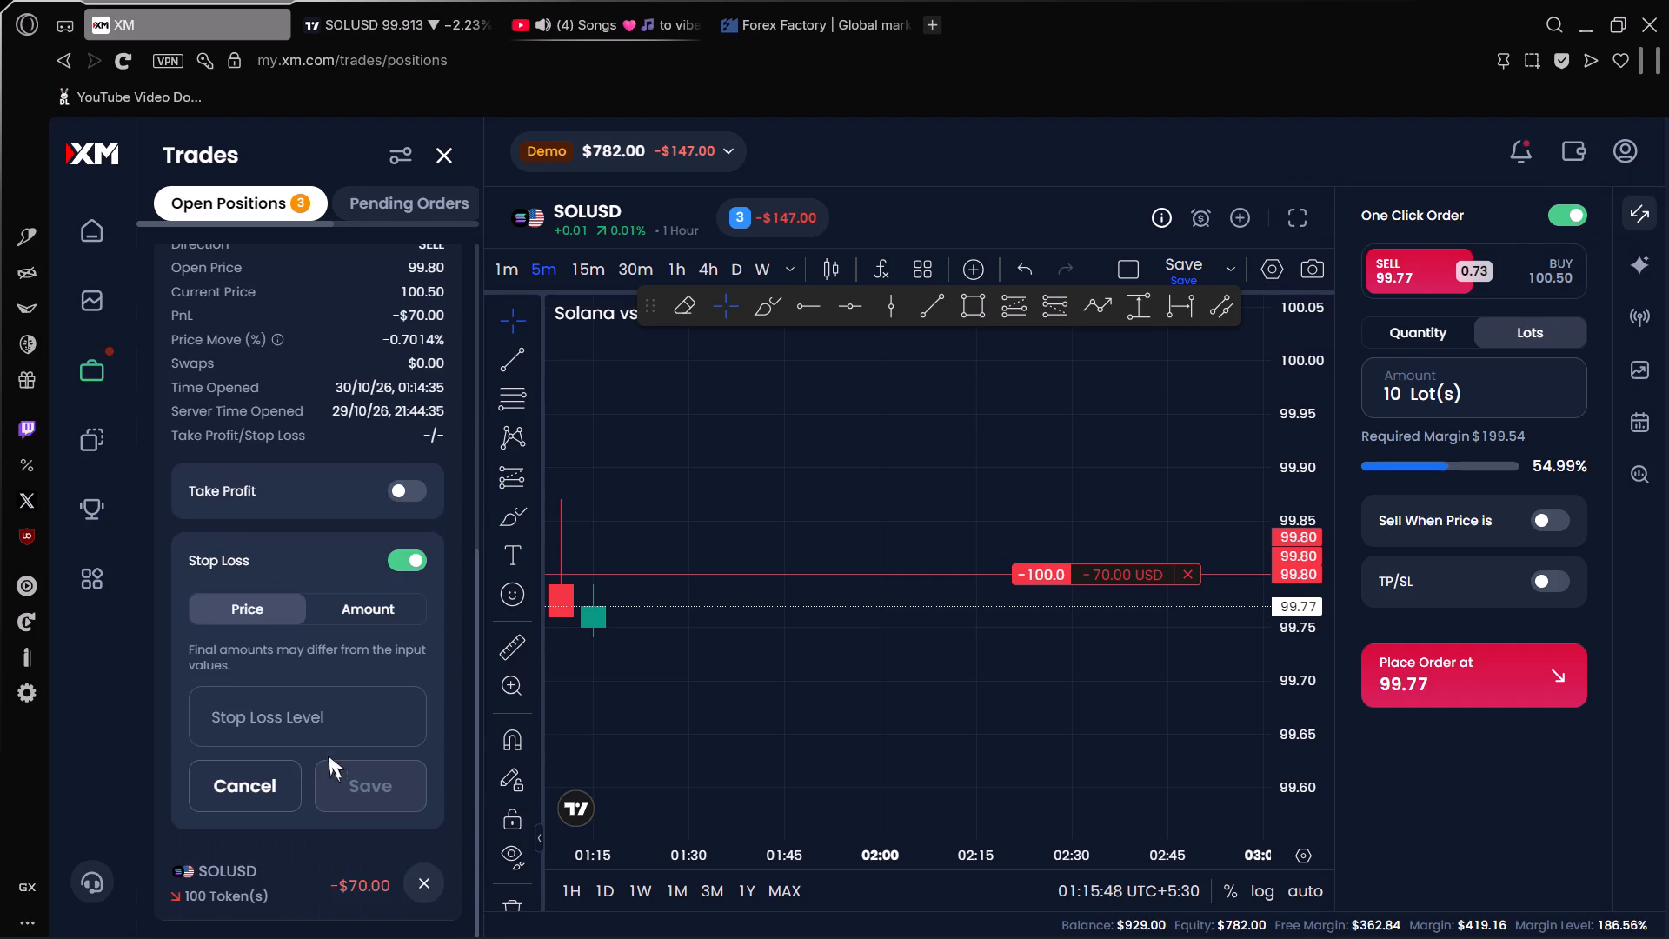
{"action": "left_click", "coordinate": [298, 718]}
{"action": "left_click", "coordinate": [348, 796]}
Set a stop loss at 100.49 on the last 100-token SOLUSD sell trade in the open positions.
{"action": "scroll", "coordinate": [346, 731], "scroll_direction": "down", "scroll_amount": 1}
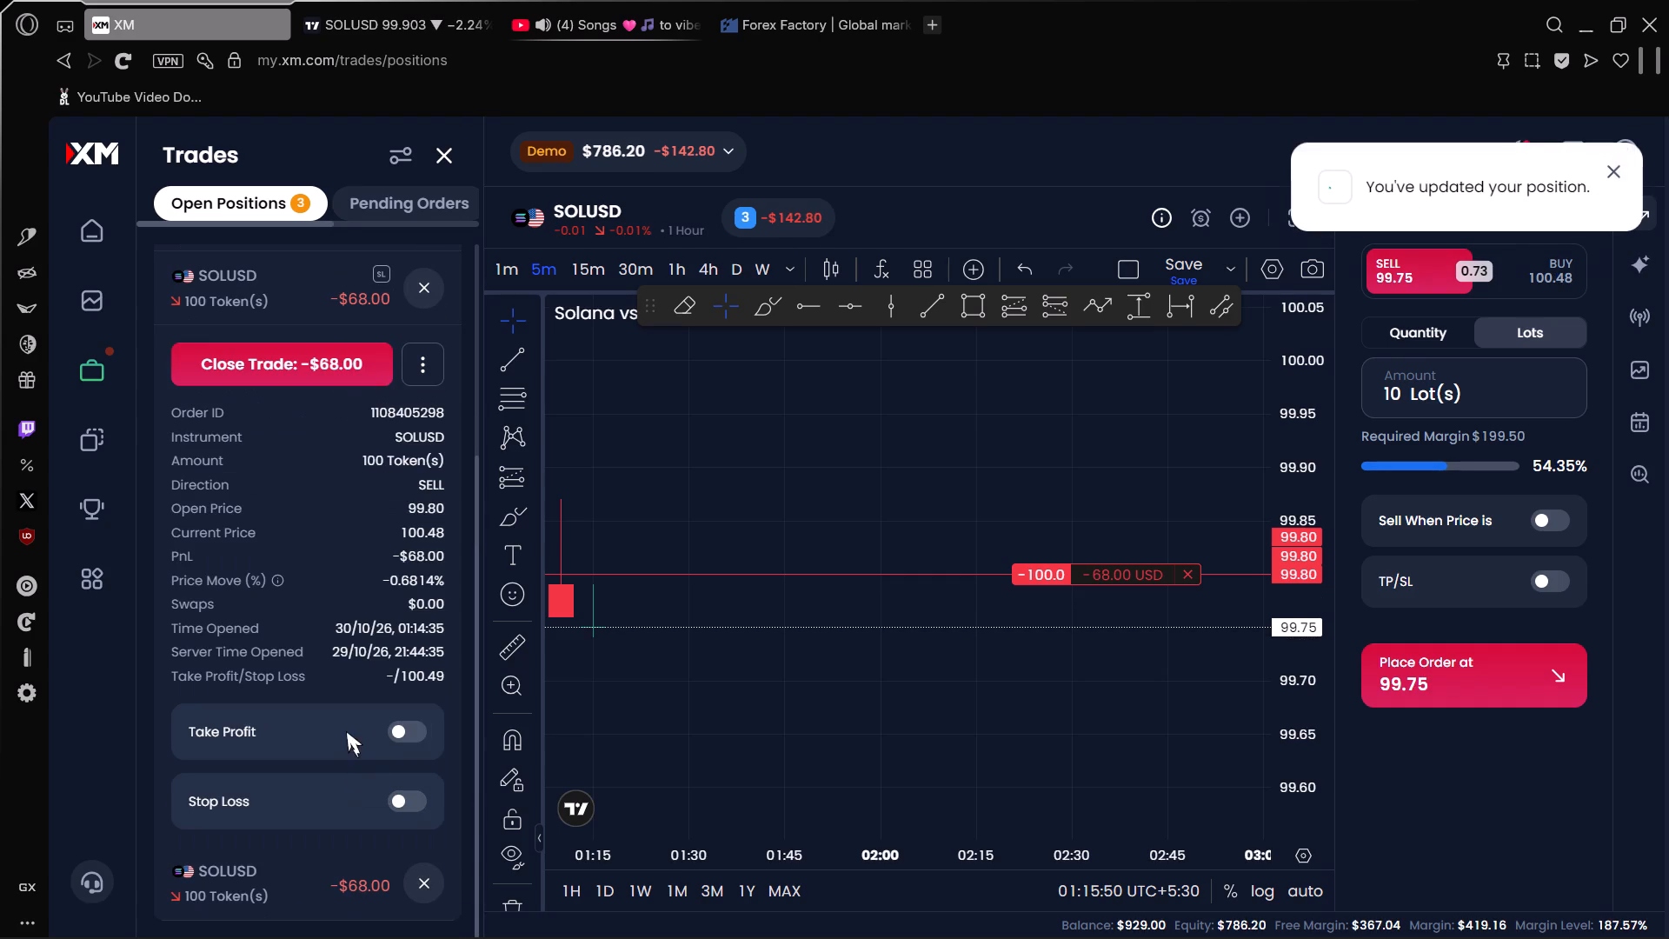
{"action": "scroll", "coordinate": [346, 731], "scroll_direction": "down", "scroll_amount": 1}
{"action": "left_click", "coordinate": [313, 869]}
{"action": "left_click", "coordinate": [409, 864]}
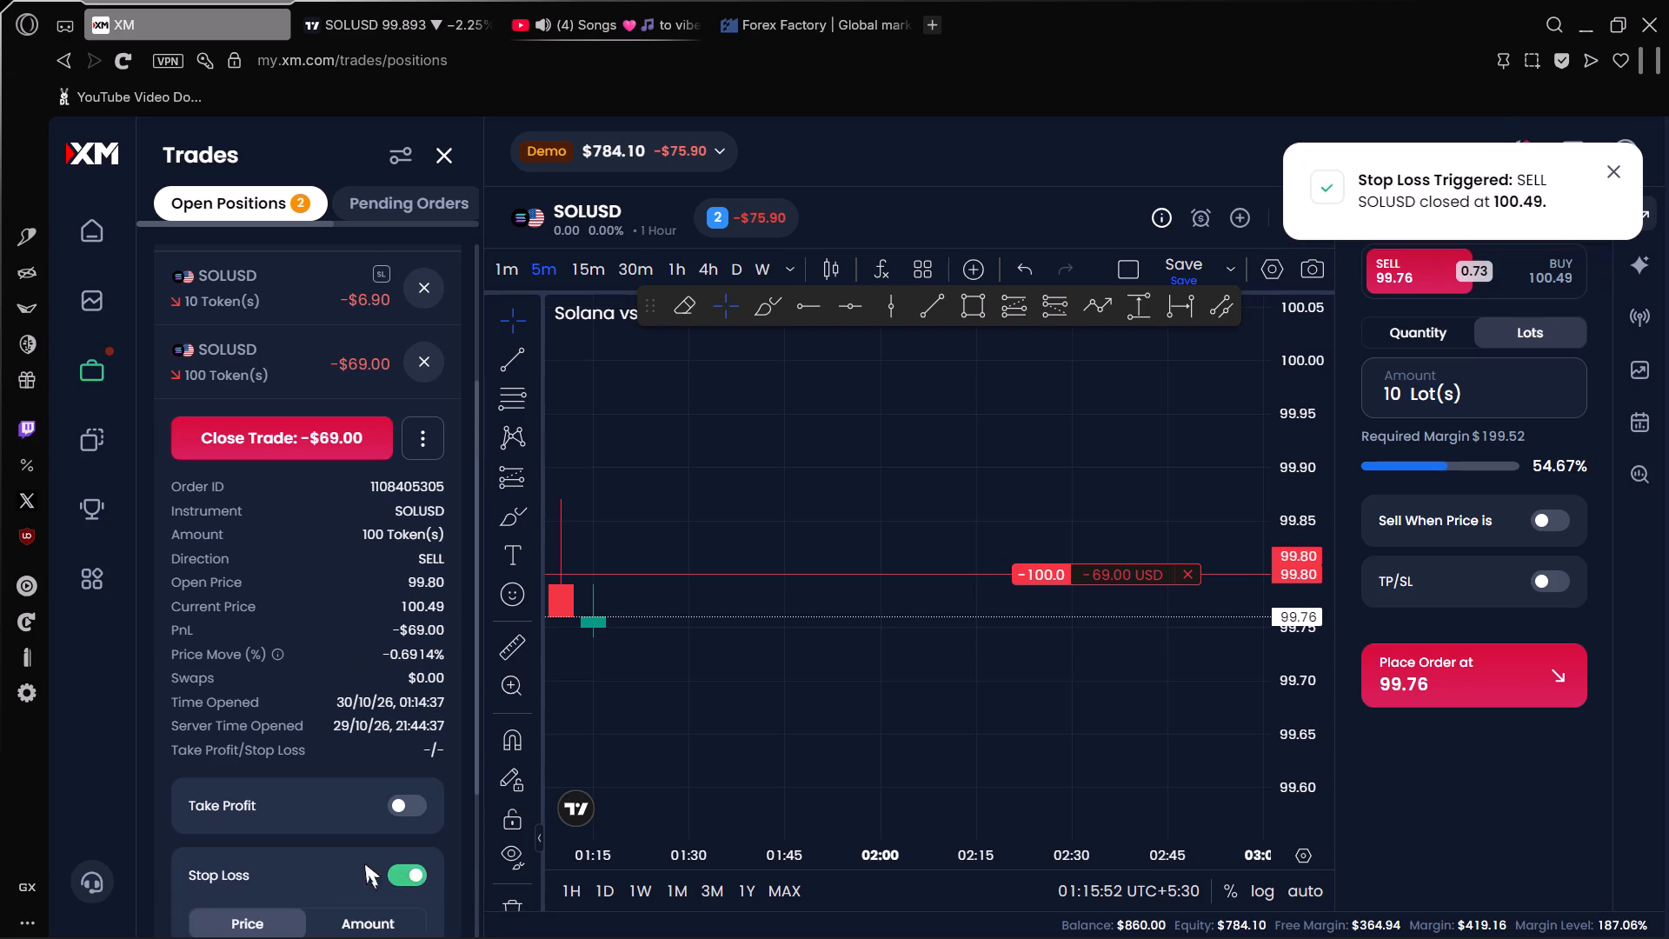
{"action": "scroll", "coordinate": [356, 858], "scroll_direction": "down", "scroll_amount": 3}
{"action": "left_click", "coordinate": [371, 822]}
{"action": "left_click", "coordinate": [372, 803]}
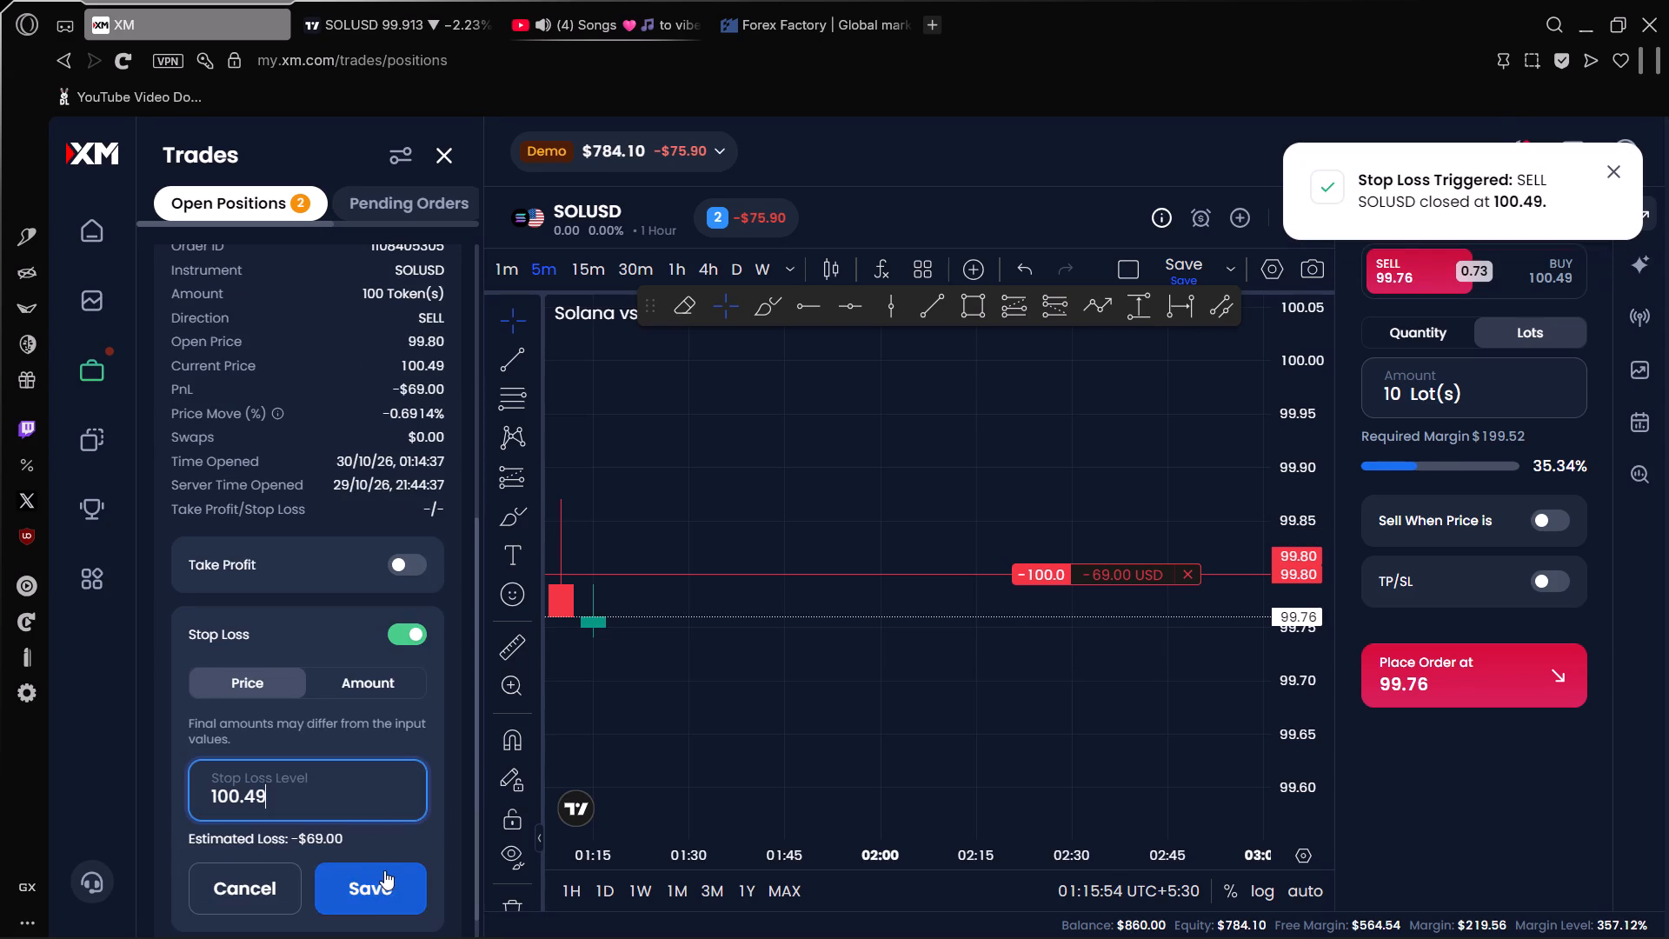
{"action": "left_click", "coordinate": [388, 876]}
Place two more 10-lot SOLUSD sell orders at 99.75 and try to place a third of the same size.
{"action": "left_click", "coordinate": [771, 676]}
{"action": "scroll", "coordinate": [801, 607], "scroll_direction": "down", "scroll_amount": 5}
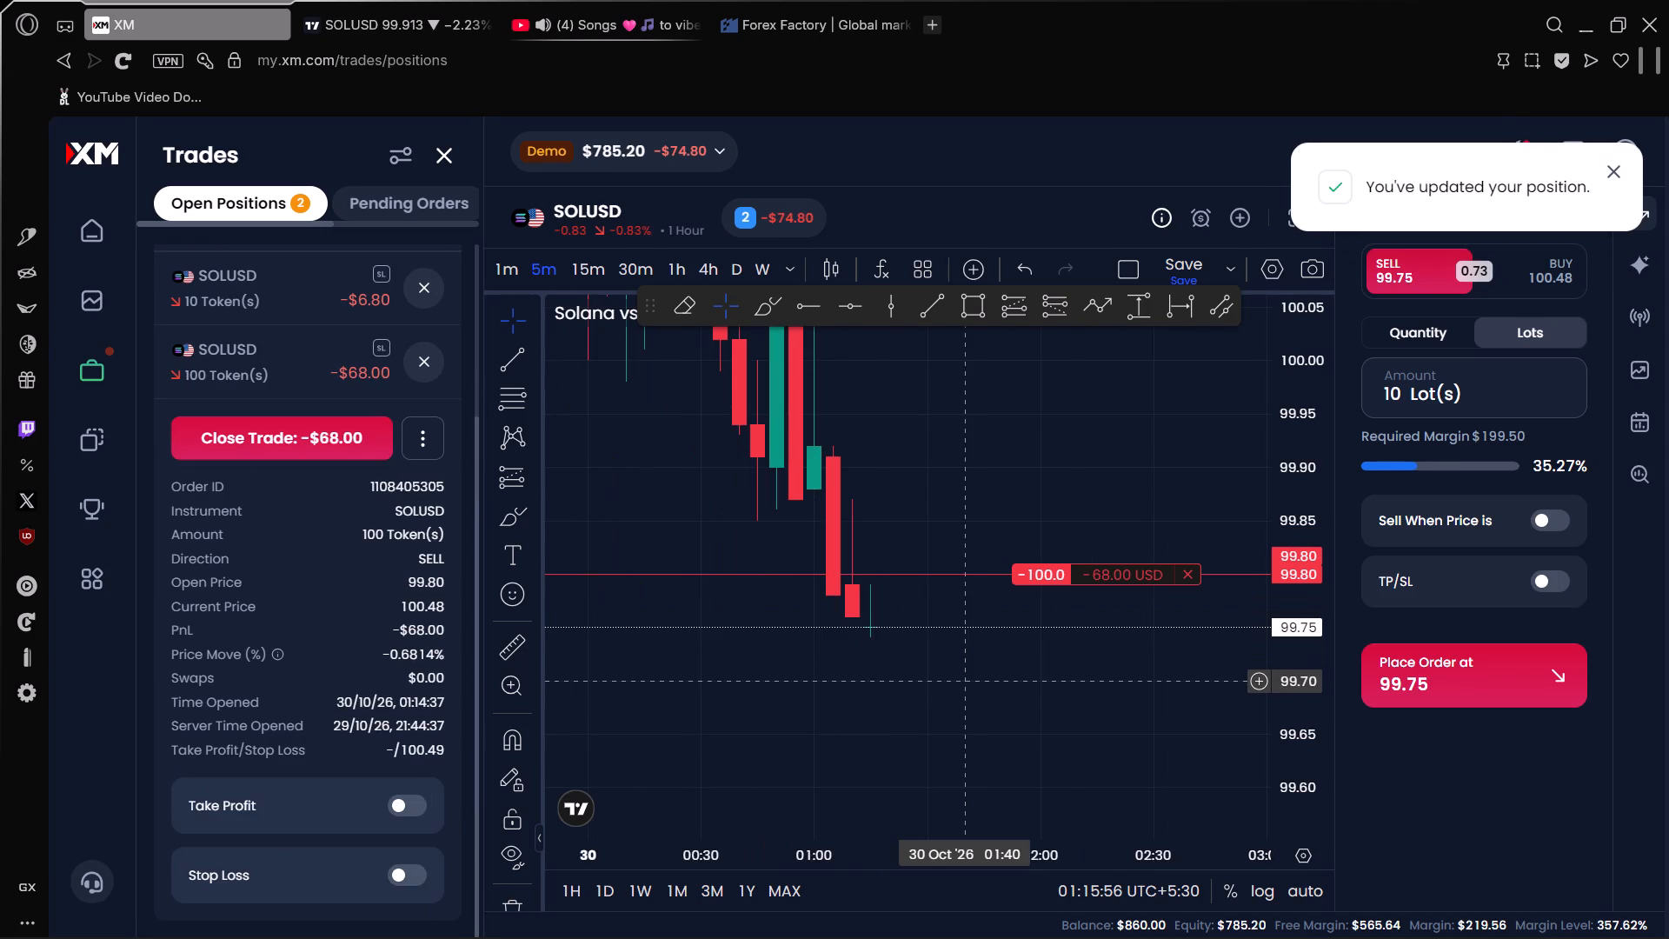
{"action": "scroll", "coordinate": [1288, 502], "scroll_direction": "down", "scroll_amount": 9}
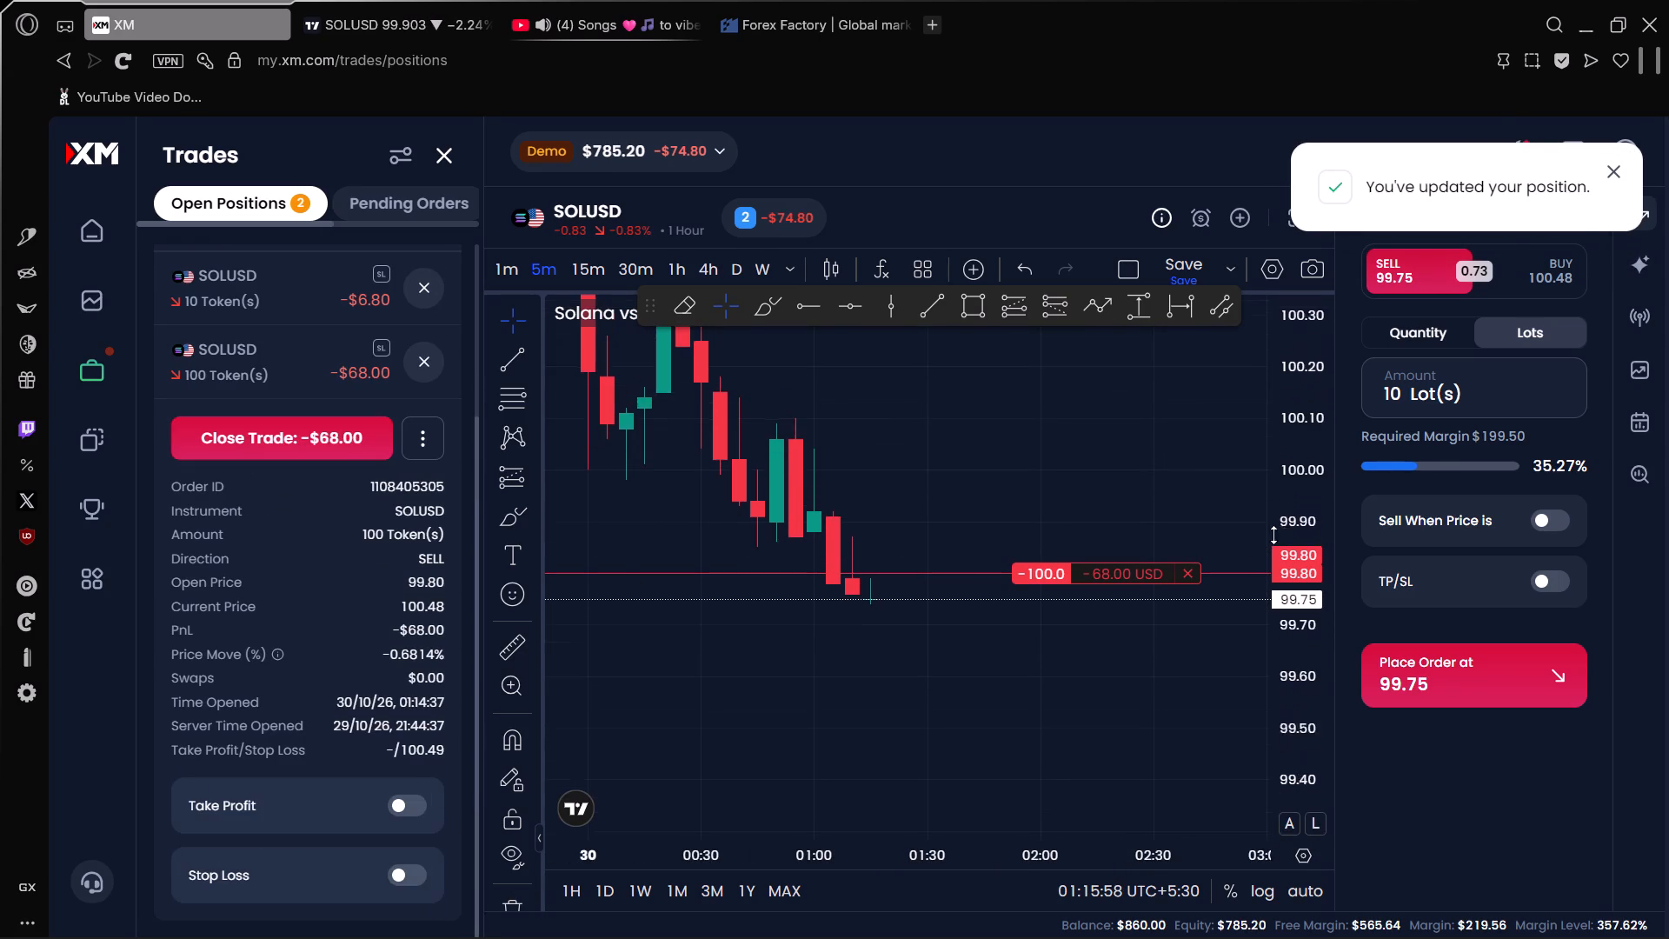
{"action": "scroll", "coordinate": [1218, 527], "scroll_direction": "down", "scroll_amount": 5}
{"action": "left_click", "coordinate": [1396, 670]}
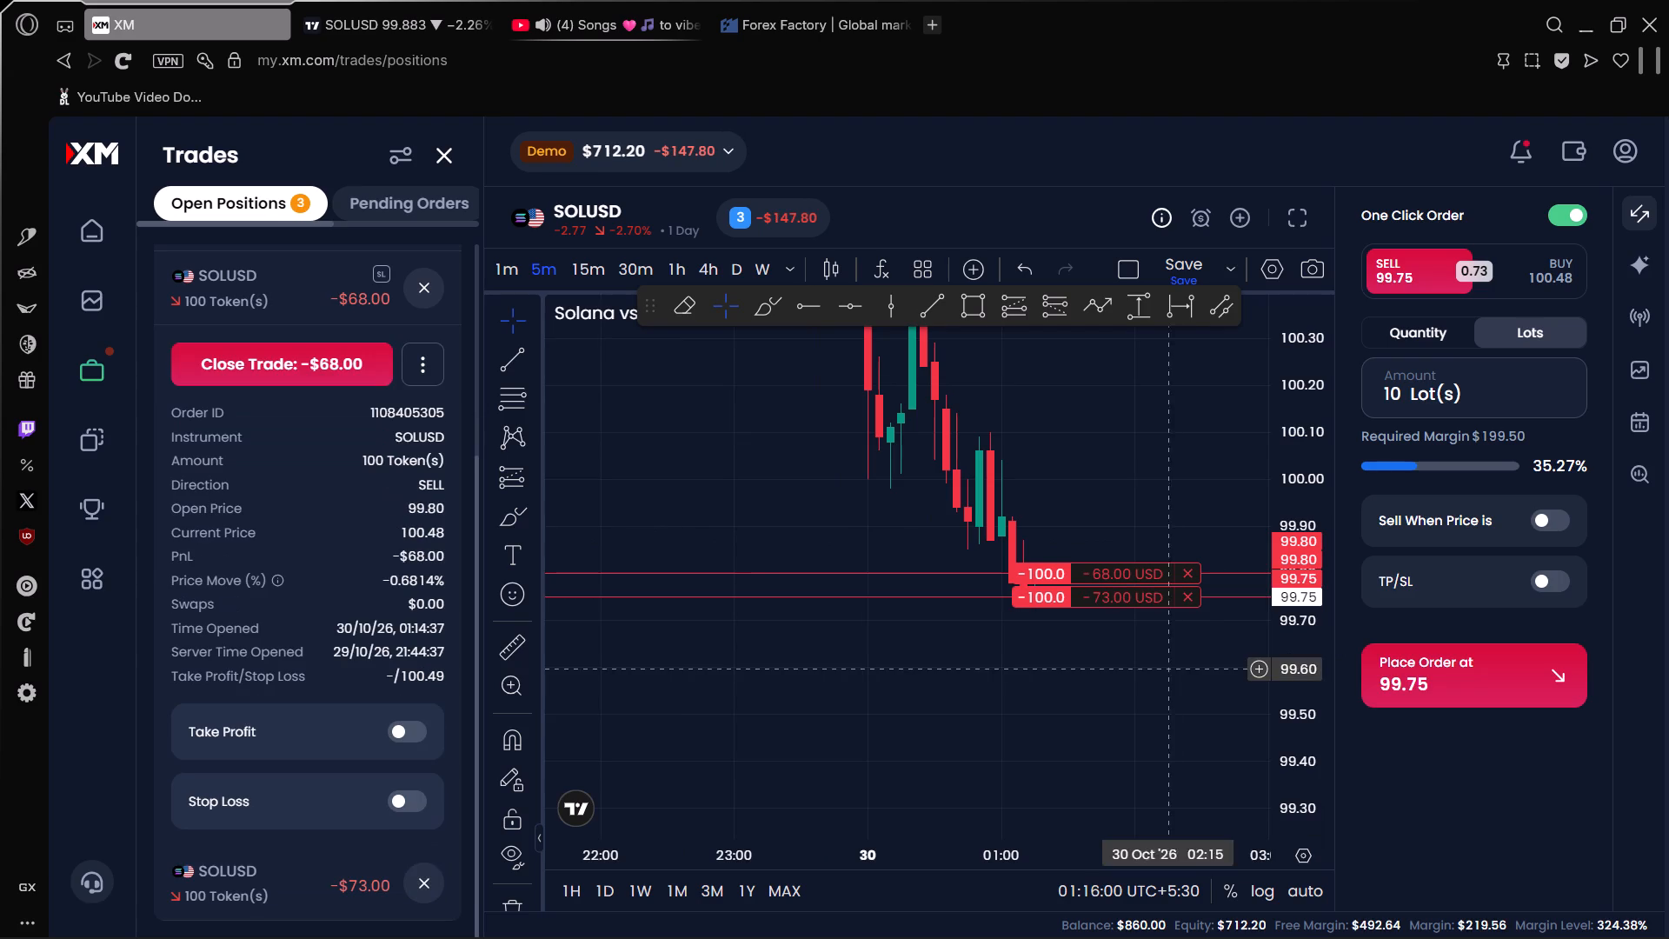
{"action": "left_click_drag", "start_coordinate": [1140, 676], "coordinate": [894, 680]}
{"action": "left_click", "coordinate": [1369, 669]}
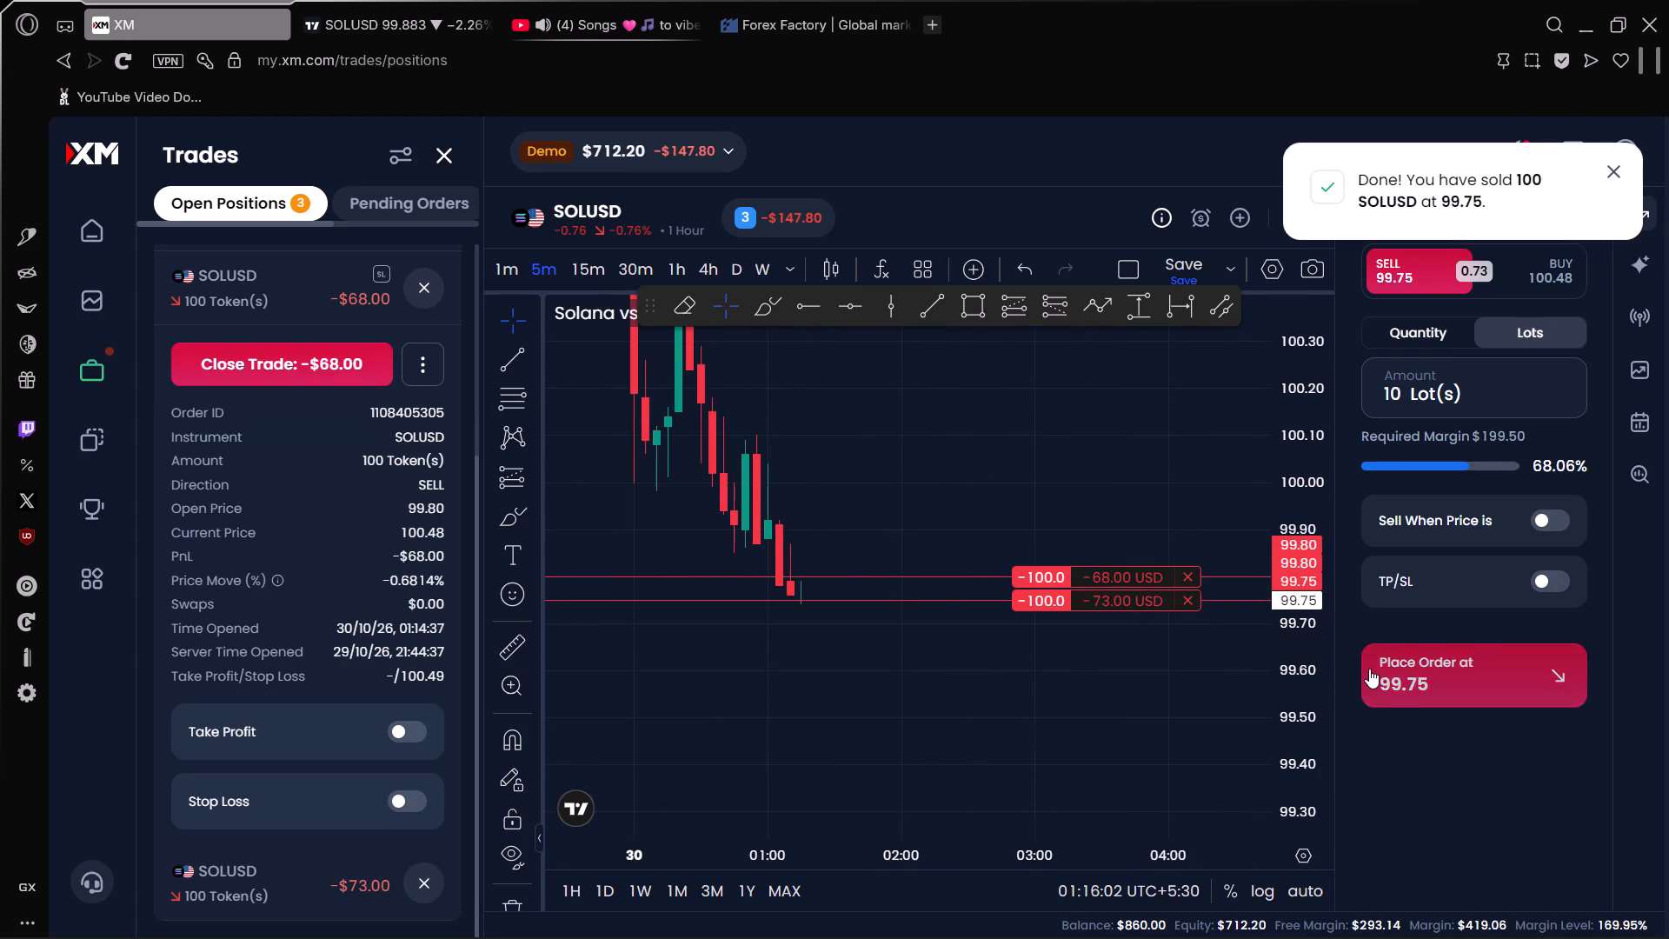
{"action": "left_click", "coordinate": [1381, 676]}
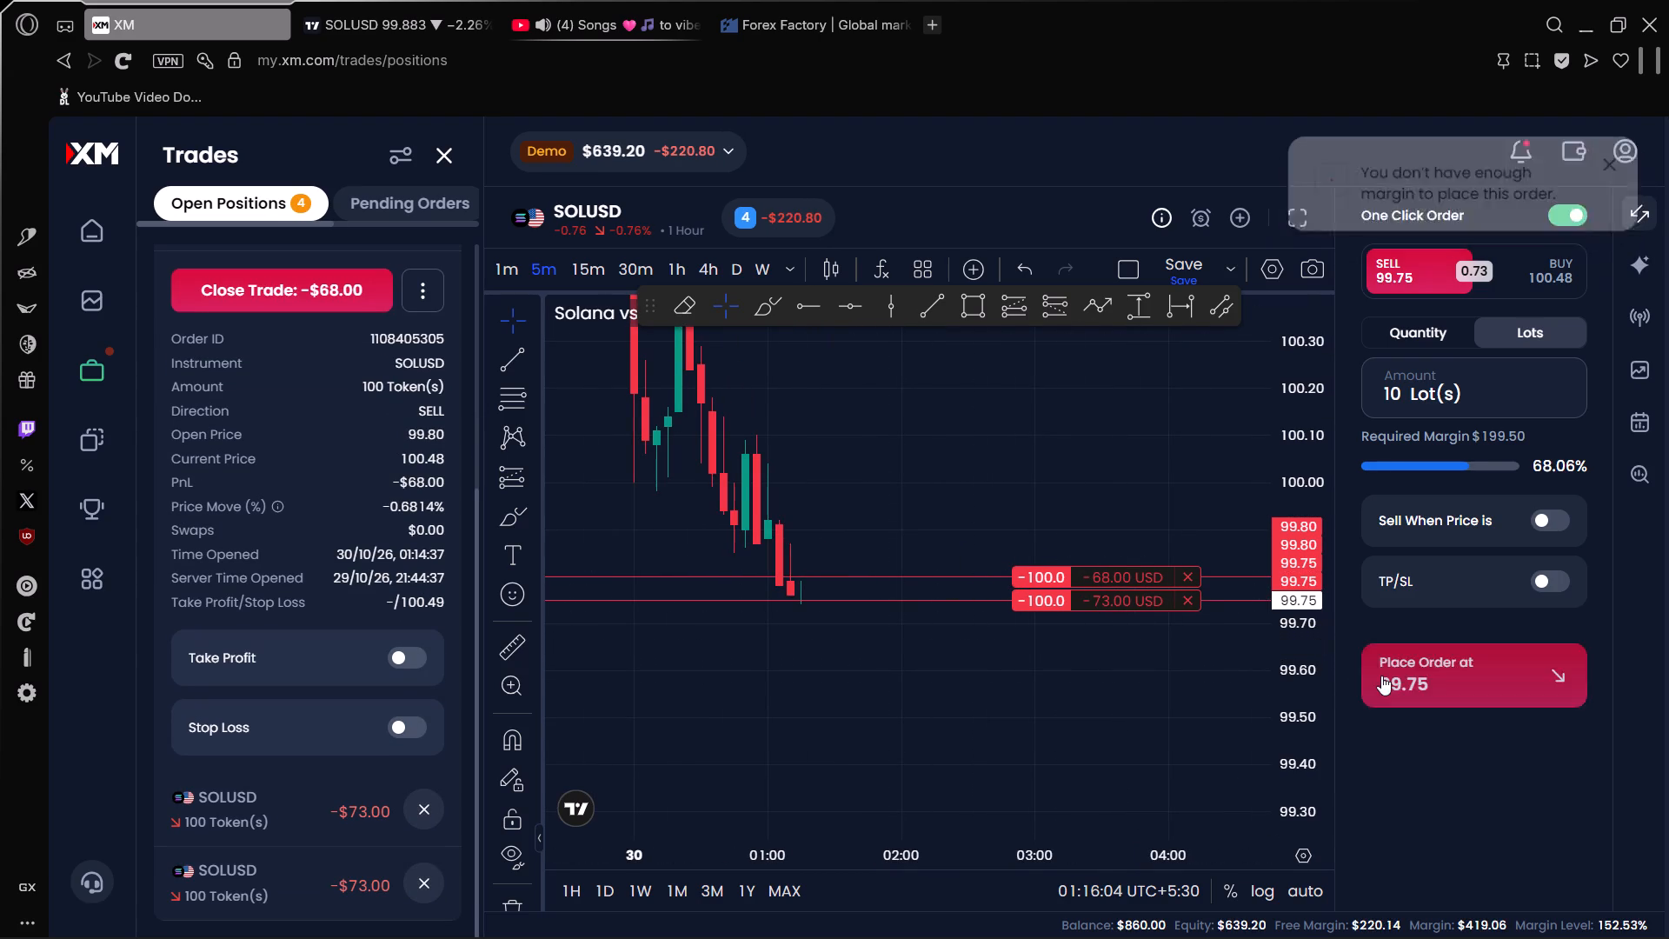
Set a stop loss at 100.48 on the first of the two 100-token SOLUSD sell trades opened at 99.75.
{"action": "scroll", "coordinate": [462, 696], "scroll_direction": "down", "scroll_amount": 5}
{"action": "left_click", "coordinate": [333, 800]}
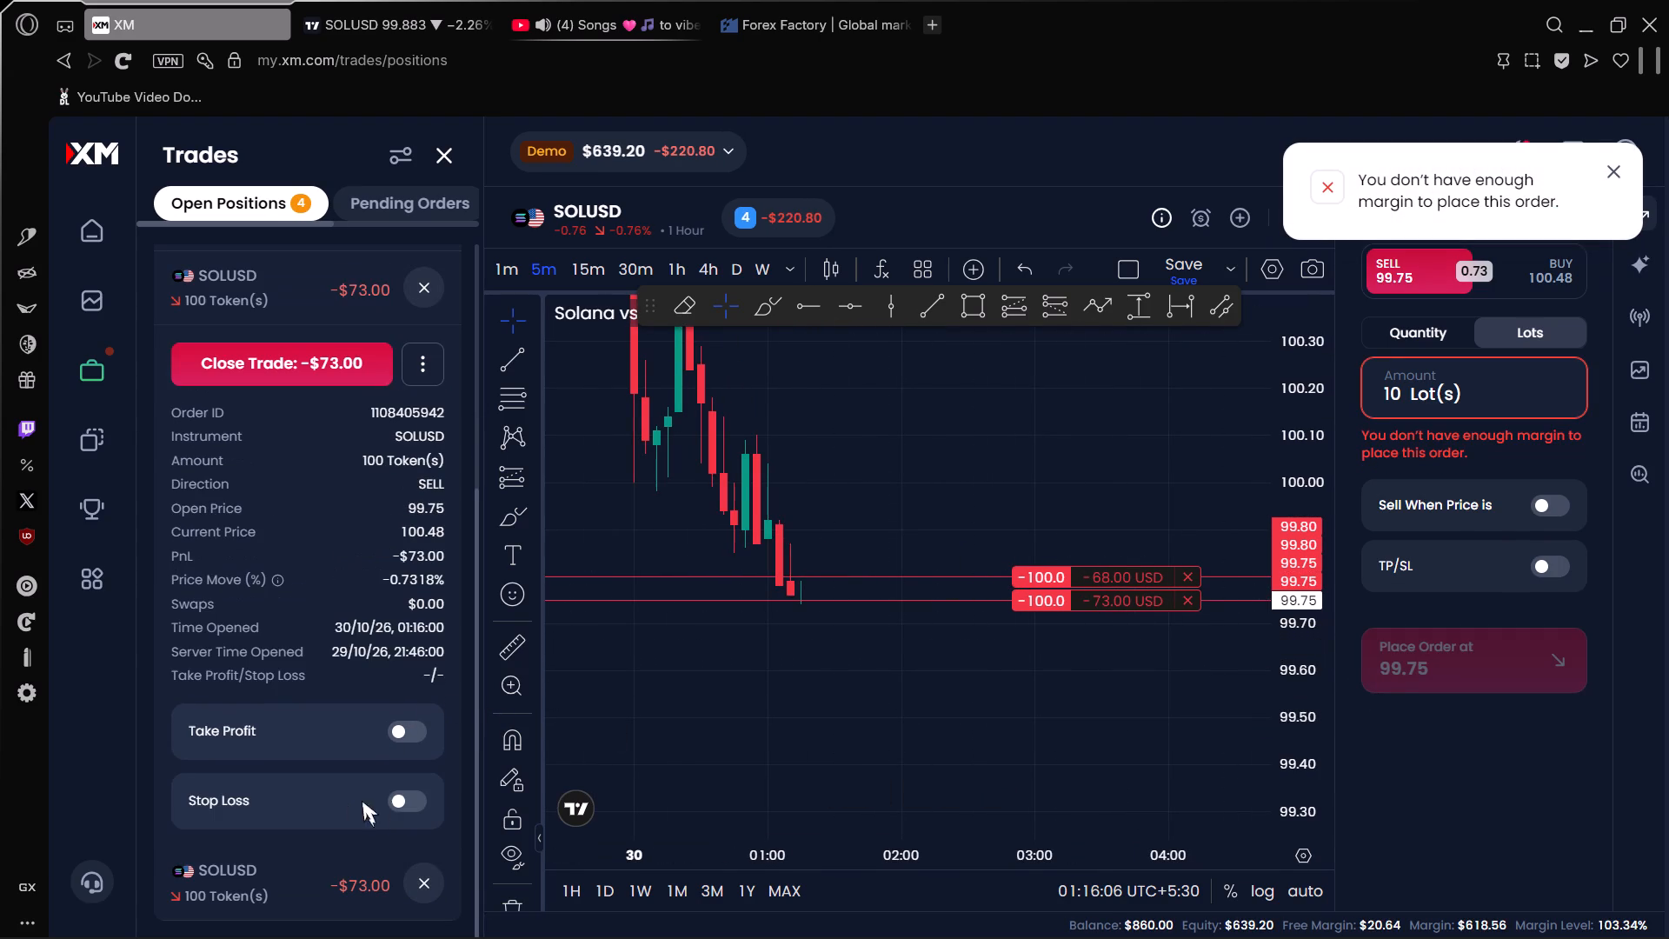
{"action": "left_click", "coordinate": [402, 802]}
{"action": "scroll", "coordinate": [376, 814], "scroll_direction": "down", "scroll_amount": 3}
{"action": "left_click", "coordinate": [358, 736]}
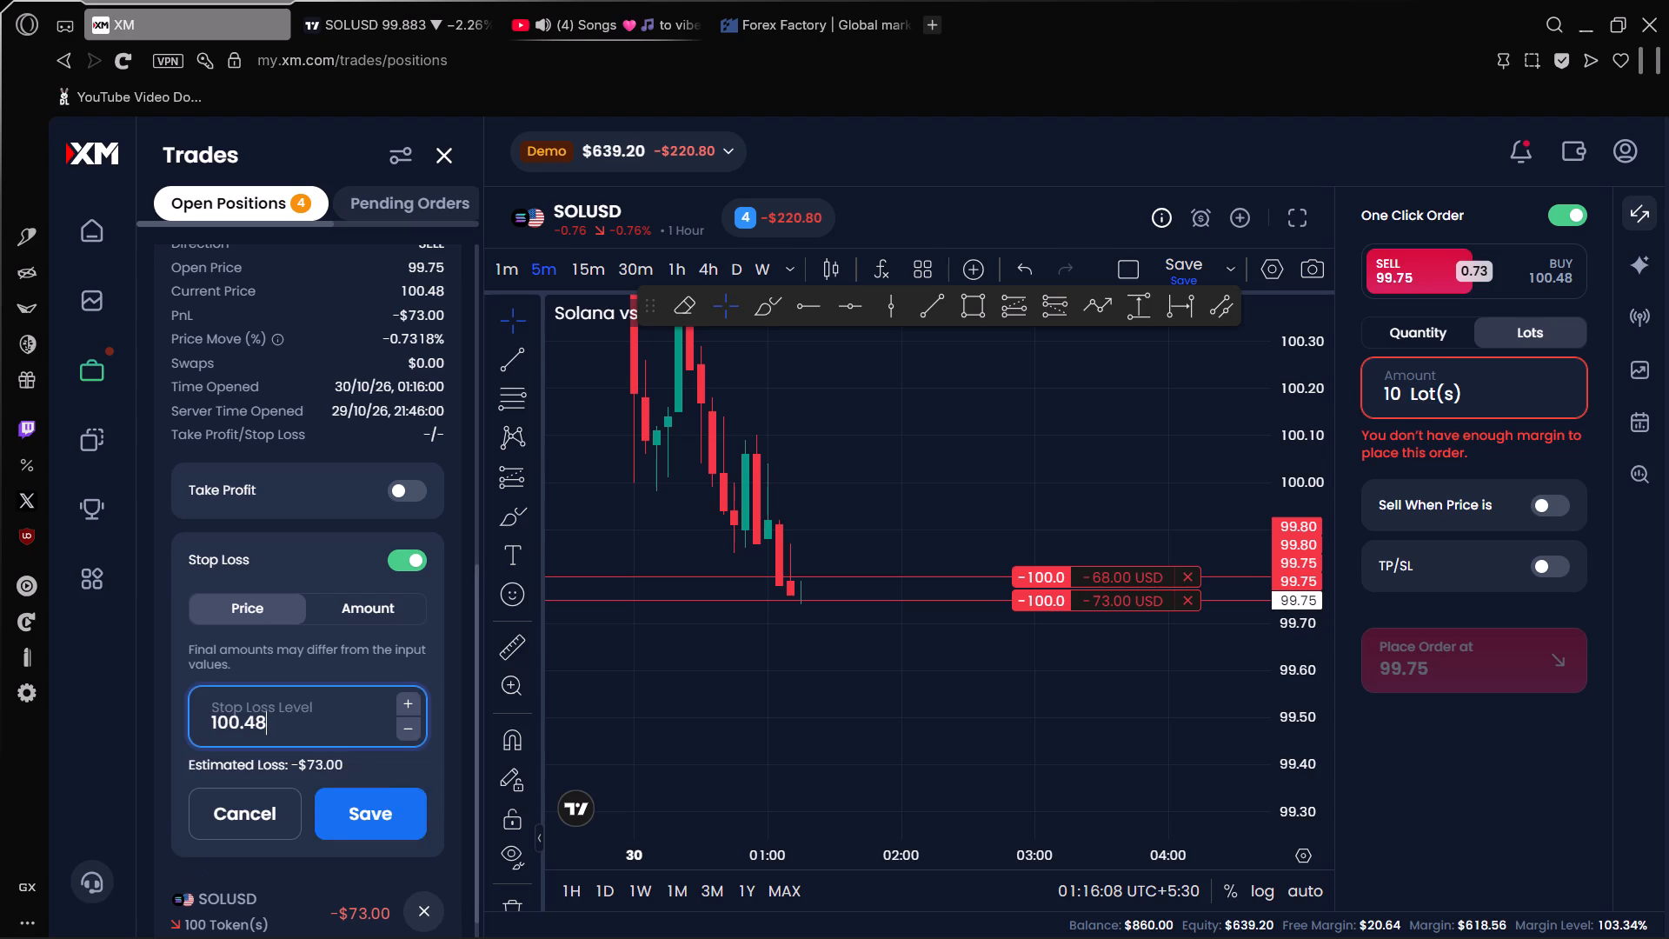
{"action": "left_click", "coordinate": [390, 813]}
Set a stop loss at 100.48 on the second 100-token SOLUSD sell trade opened at 99.75.
{"action": "scroll", "coordinate": [362, 751], "scroll_direction": "down", "scroll_amount": 3}
{"action": "left_click", "coordinate": [327, 871]}
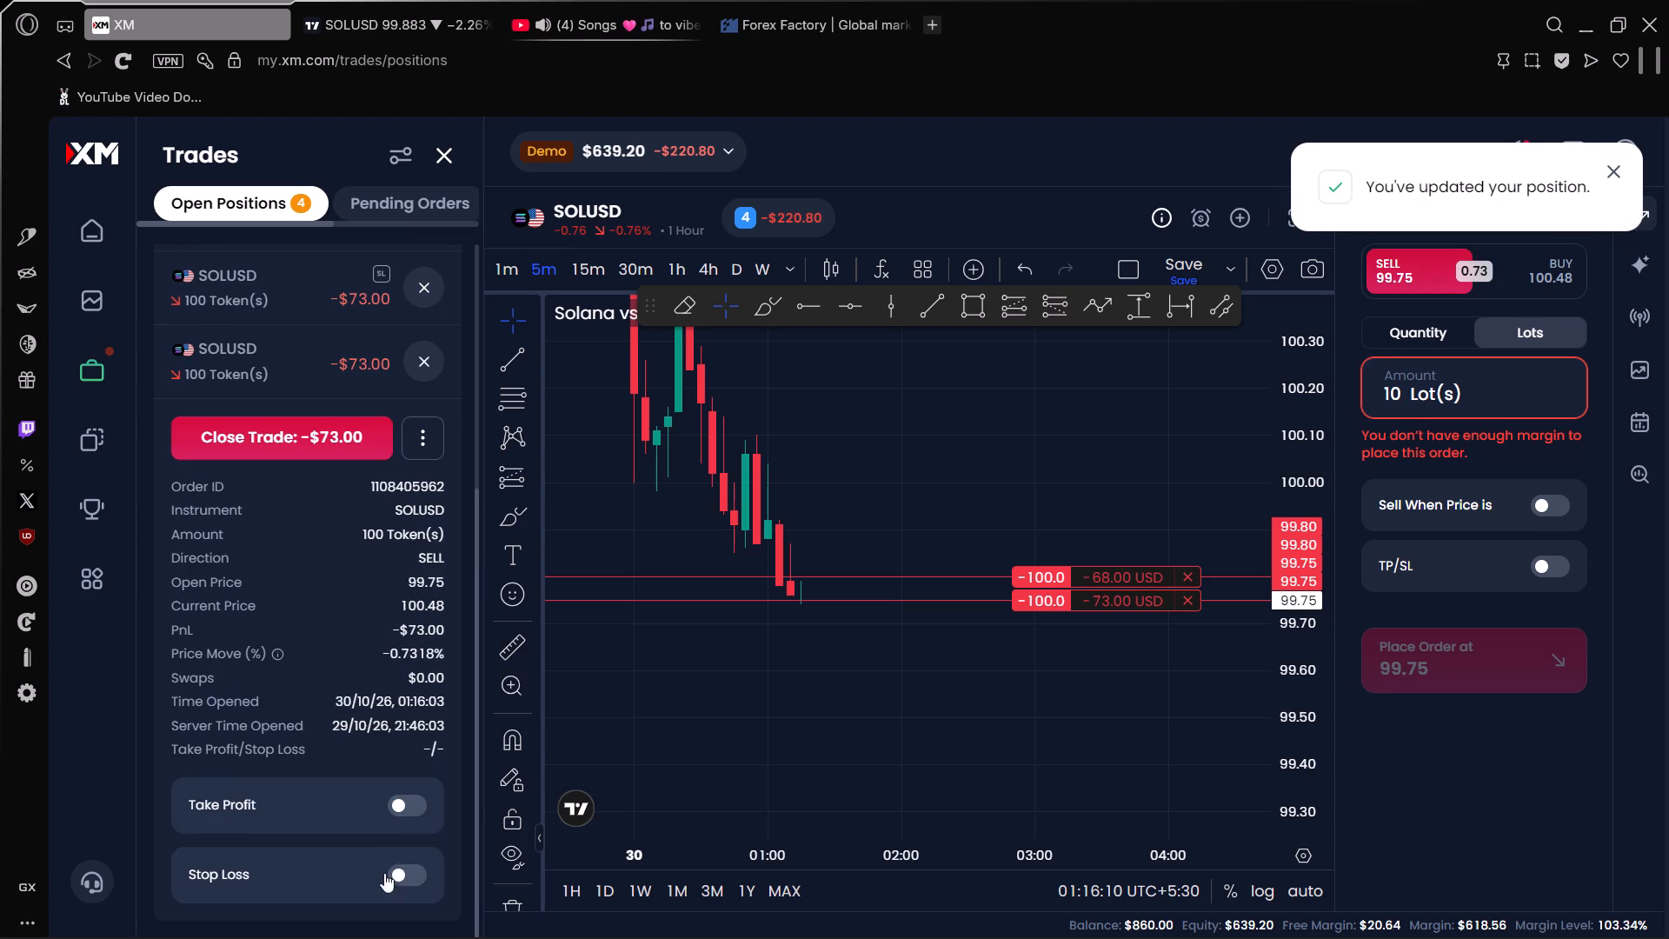
{"action": "scroll", "coordinate": [396, 839], "scroll_direction": "down", "scroll_amount": 3}
{"action": "left_click", "coordinate": [396, 869]}
{"action": "scroll", "coordinate": [373, 887], "scroll_direction": "down", "scroll_amount": 3}
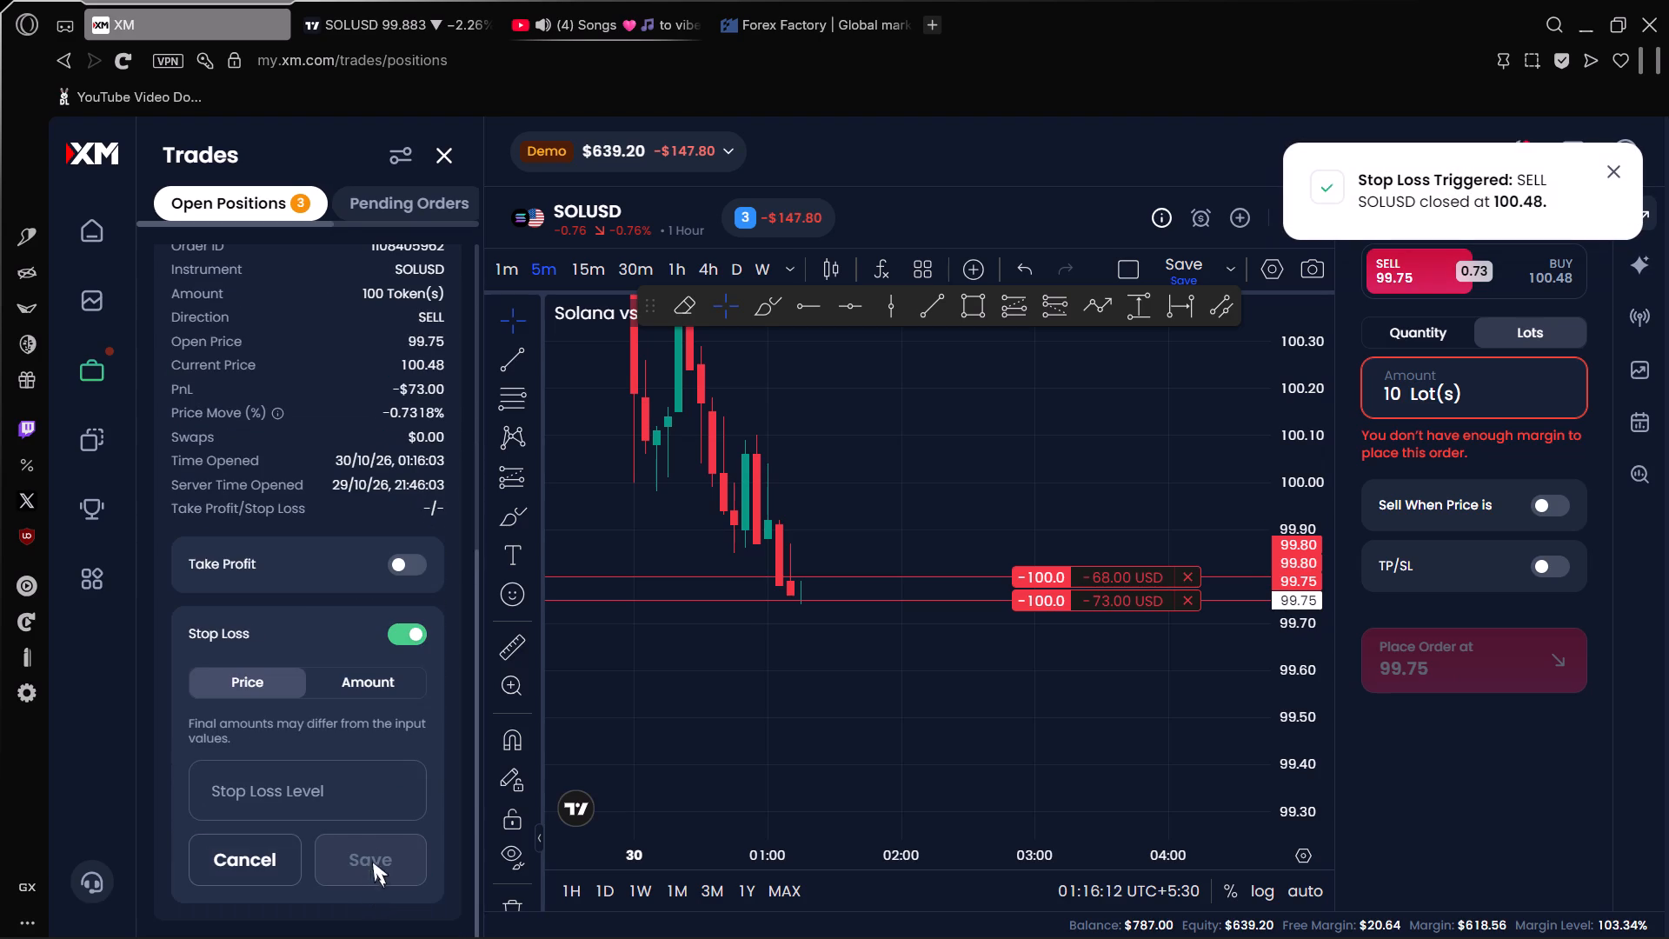
{"action": "left_click", "coordinate": [361, 811]}
{"action": "left_click", "coordinate": [391, 879]}
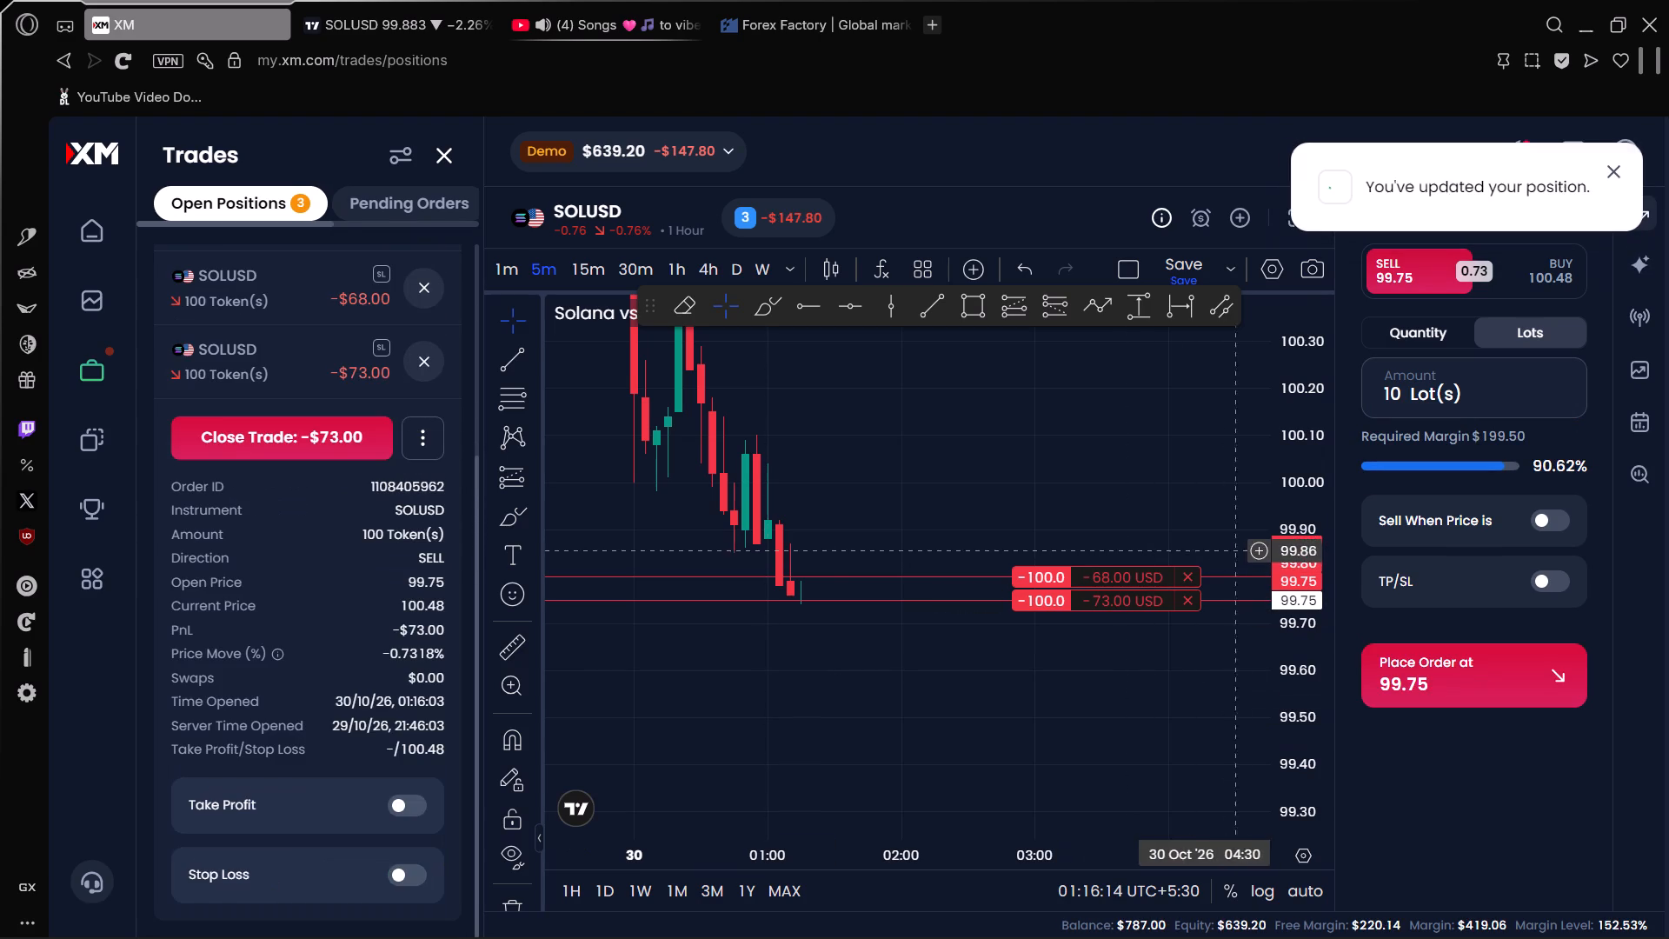
Examine SOLUSD's five-minute price action around the open sell trades on XM and compare it with the TradingView chart.
{"action": "scroll", "coordinate": [1296, 544], "scroll_direction": "down", "scroll_amount": 7}
{"action": "scroll", "coordinate": [1061, 536], "scroll_direction": "down", "scroll_amount": 4}
{"action": "left_click_drag", "start_coordinate": [1061, 536], "coordinate": [946, 507]}
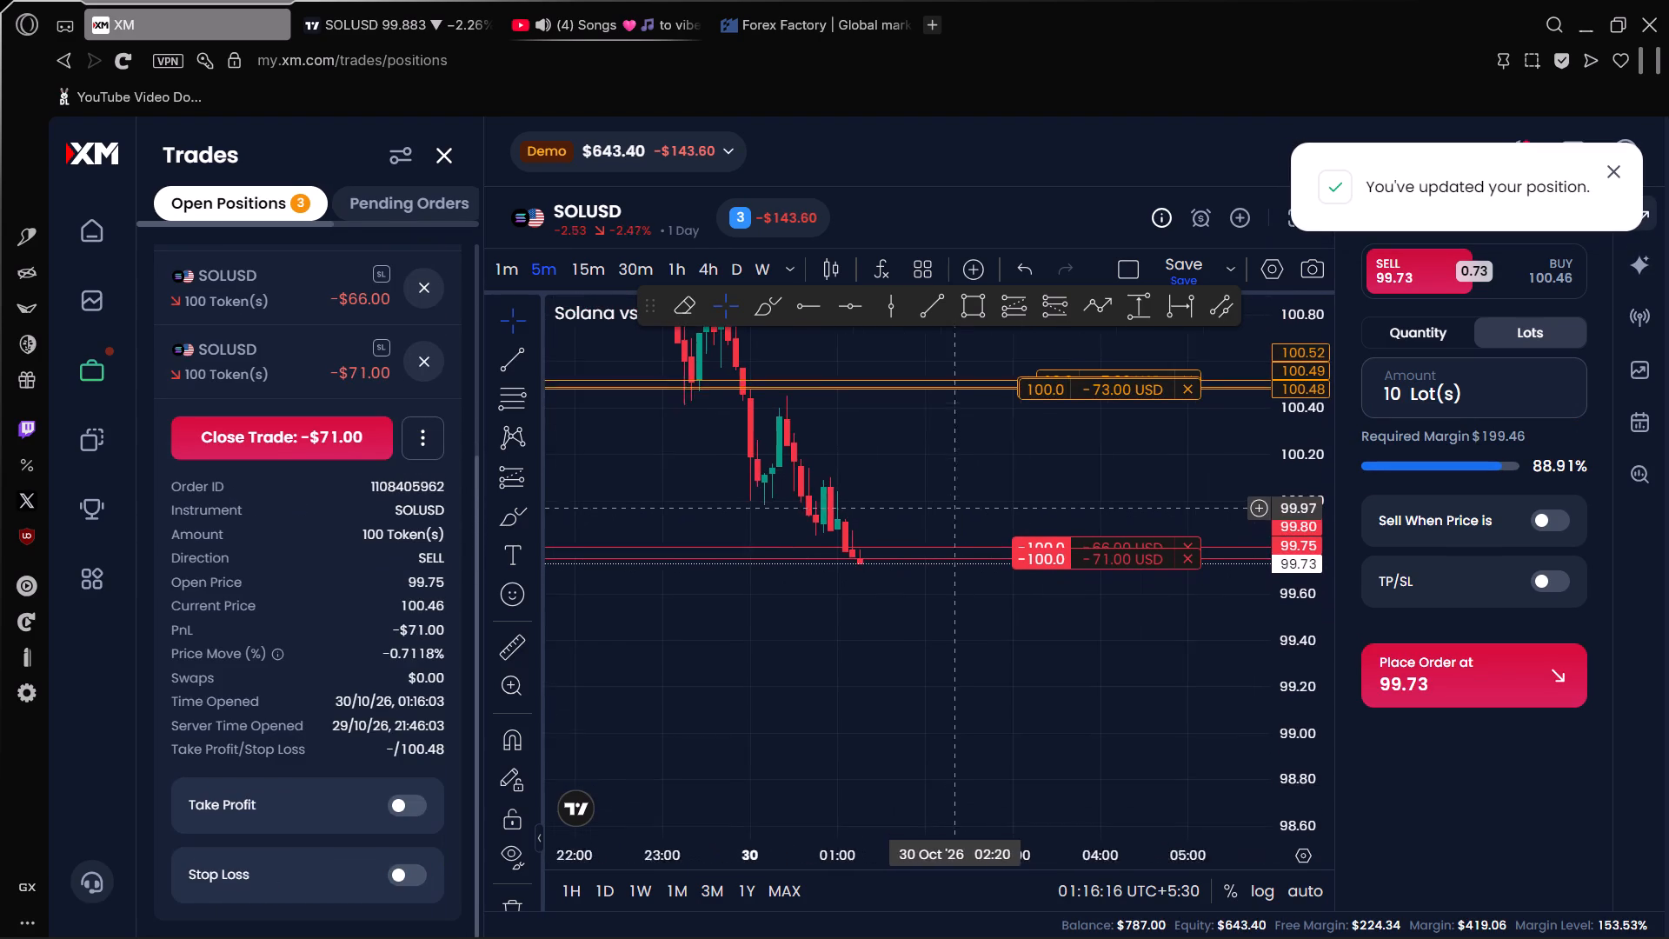
{"action": "left_click_drag", "start_coordinate": [946, 507], "coordinate": [920, 507]}
{"action": "left_click", "coordinate": [238, 383]}
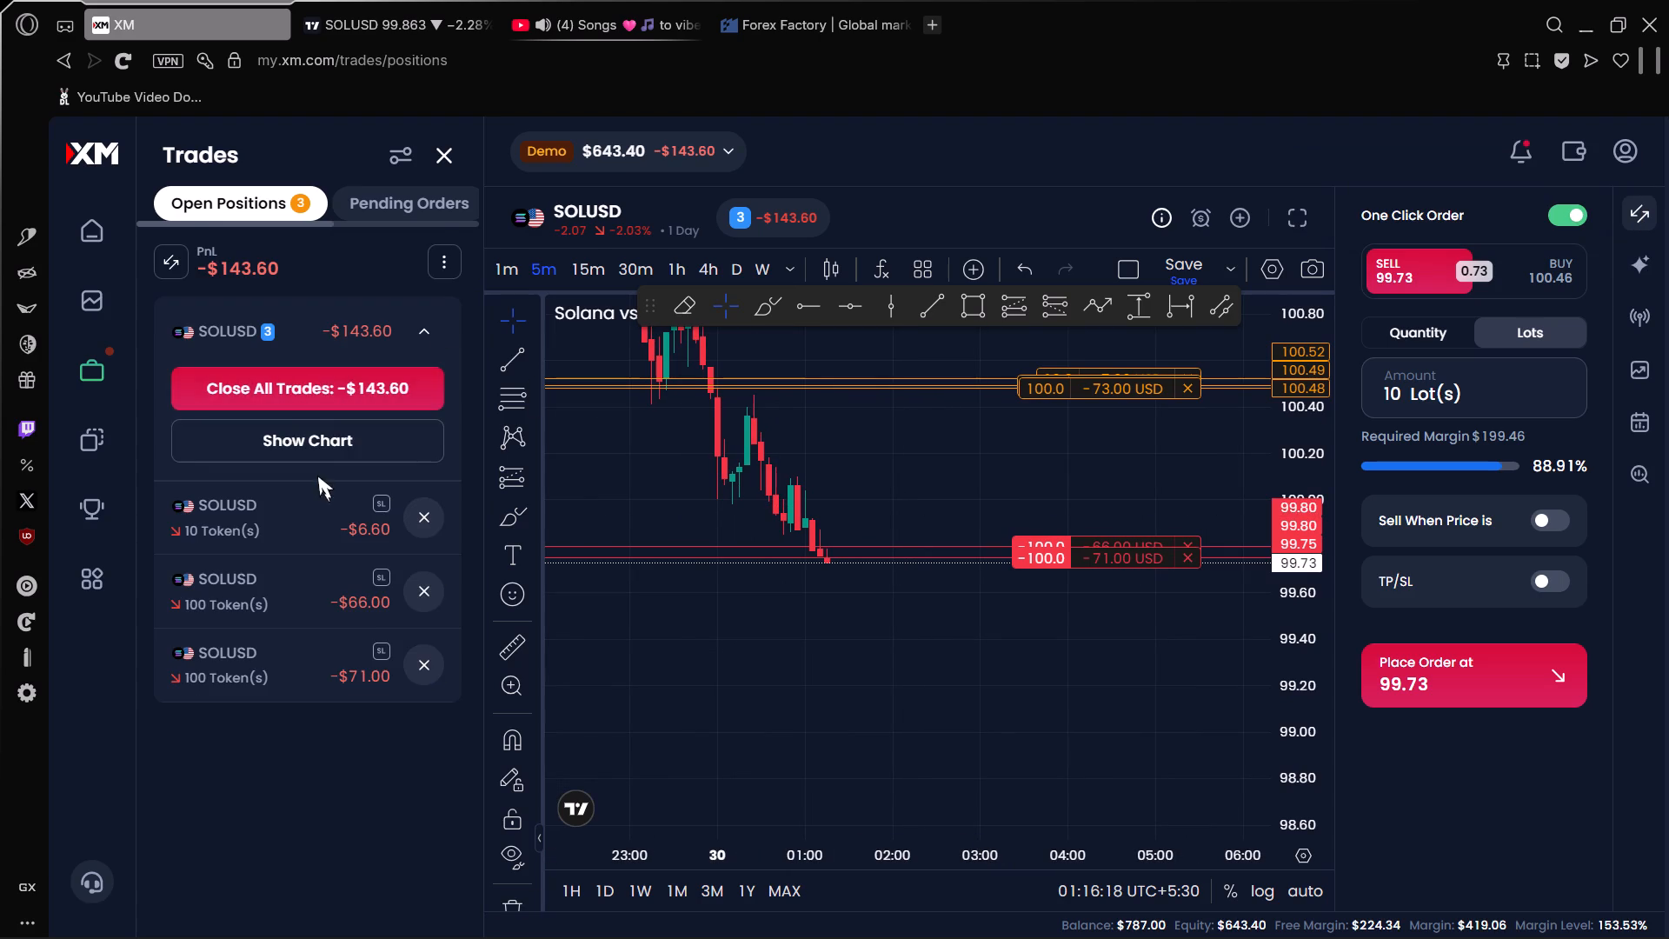
{"action": "left_click", "coordinate": [329, 336]}
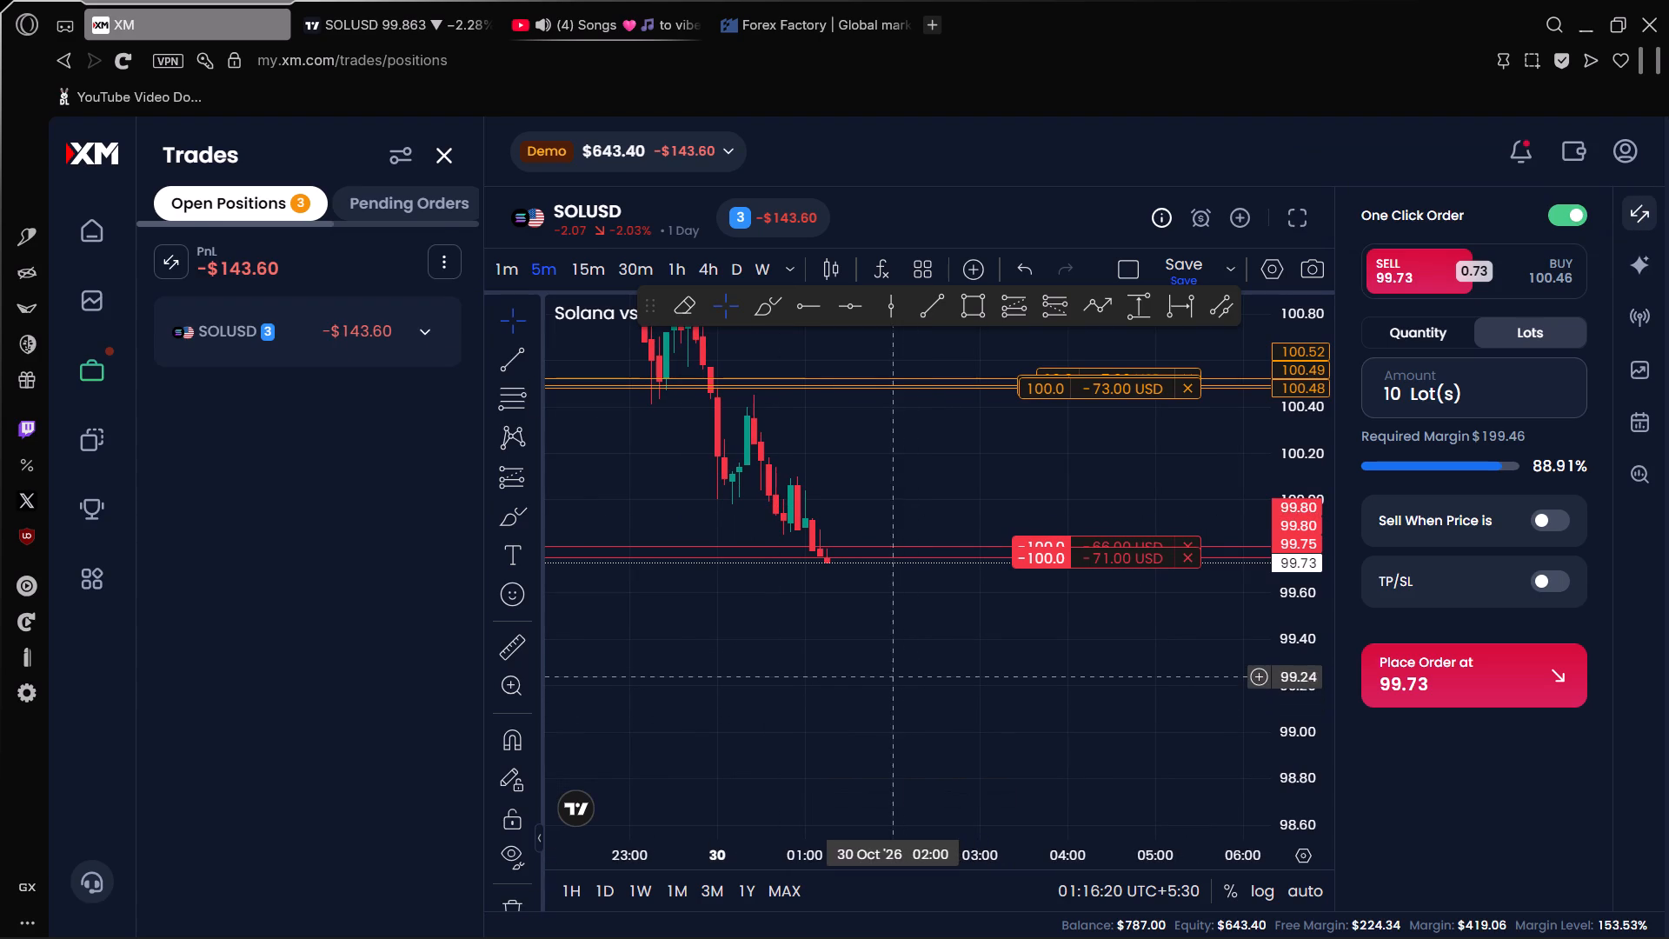
{"action": "left_click_drag", "start_coordinate": [894, 669], "coordinate": [930, 679]}
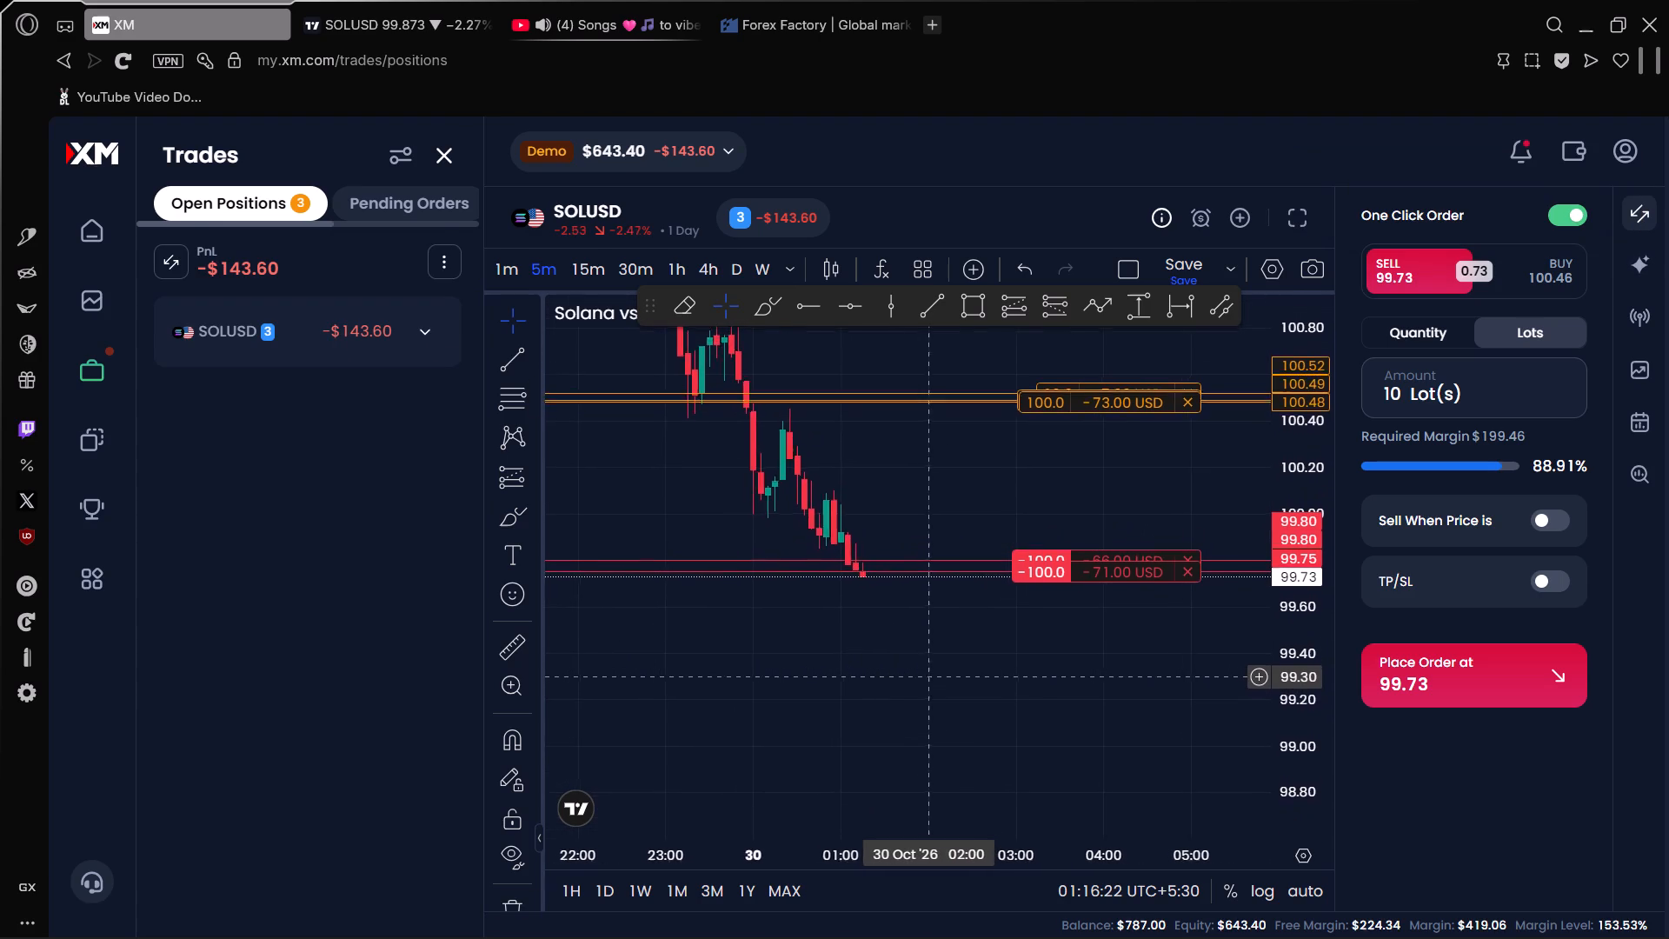
{"action": "left_click_drag", "start_coordinate": [930, 679], "coordinate": [938, 683]}
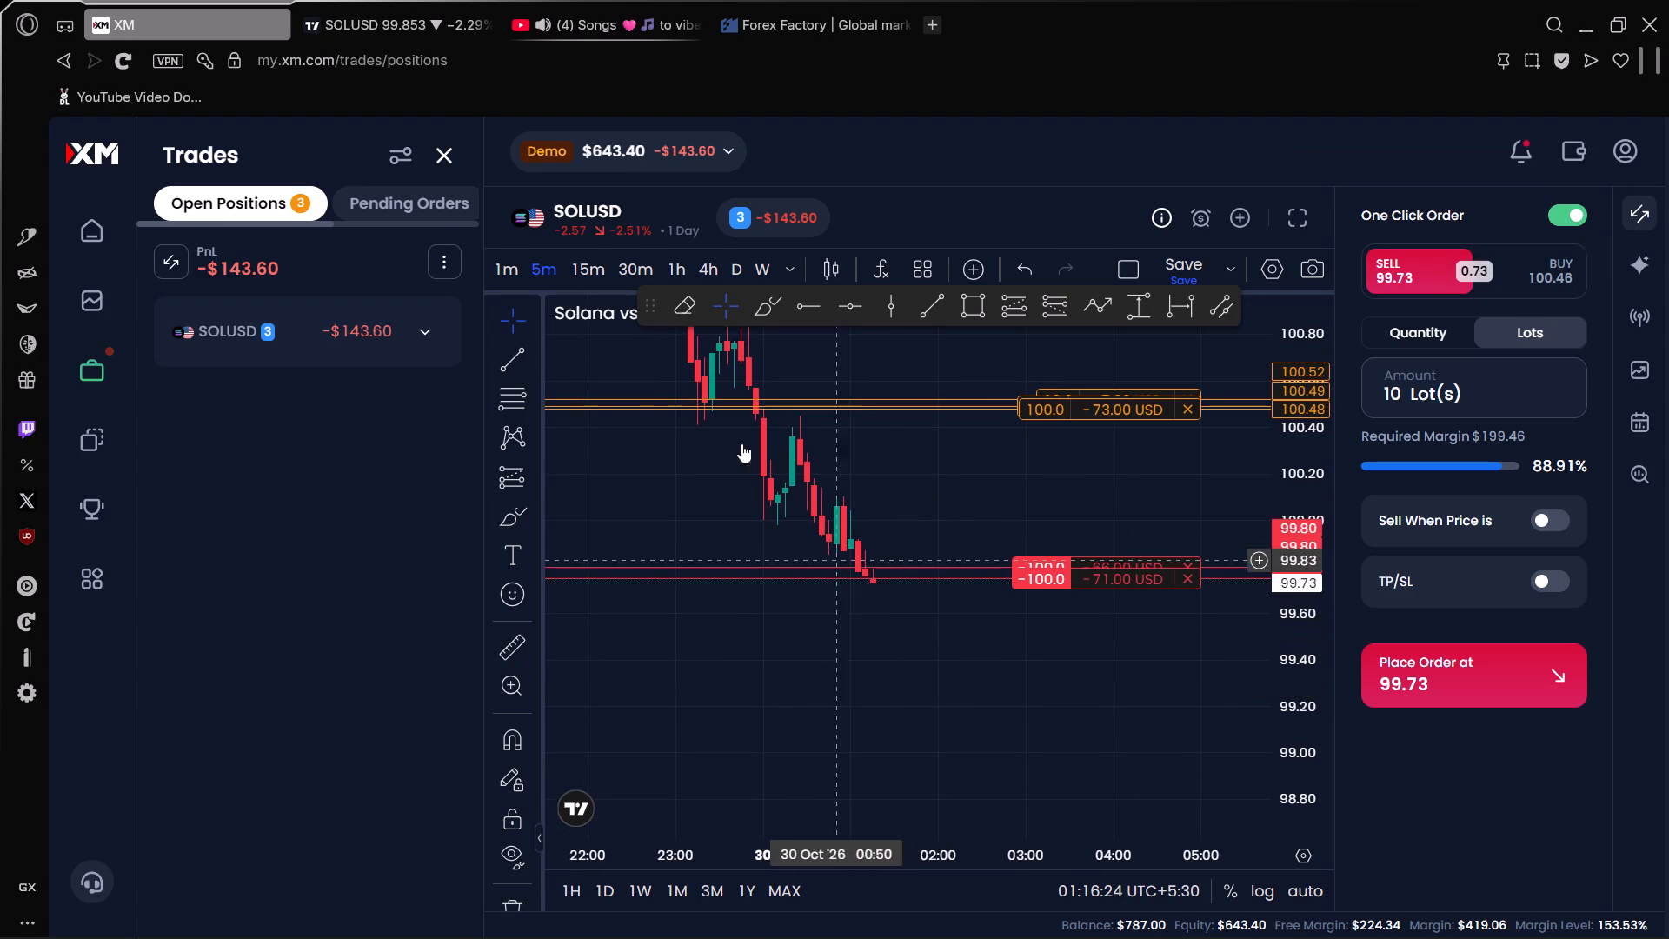
{"action": "left_click", "coordinate": [376, 7]}
{"action": "left_click_drag", "start_coordinate": [858, 521], "coordinate": [961, 579]}
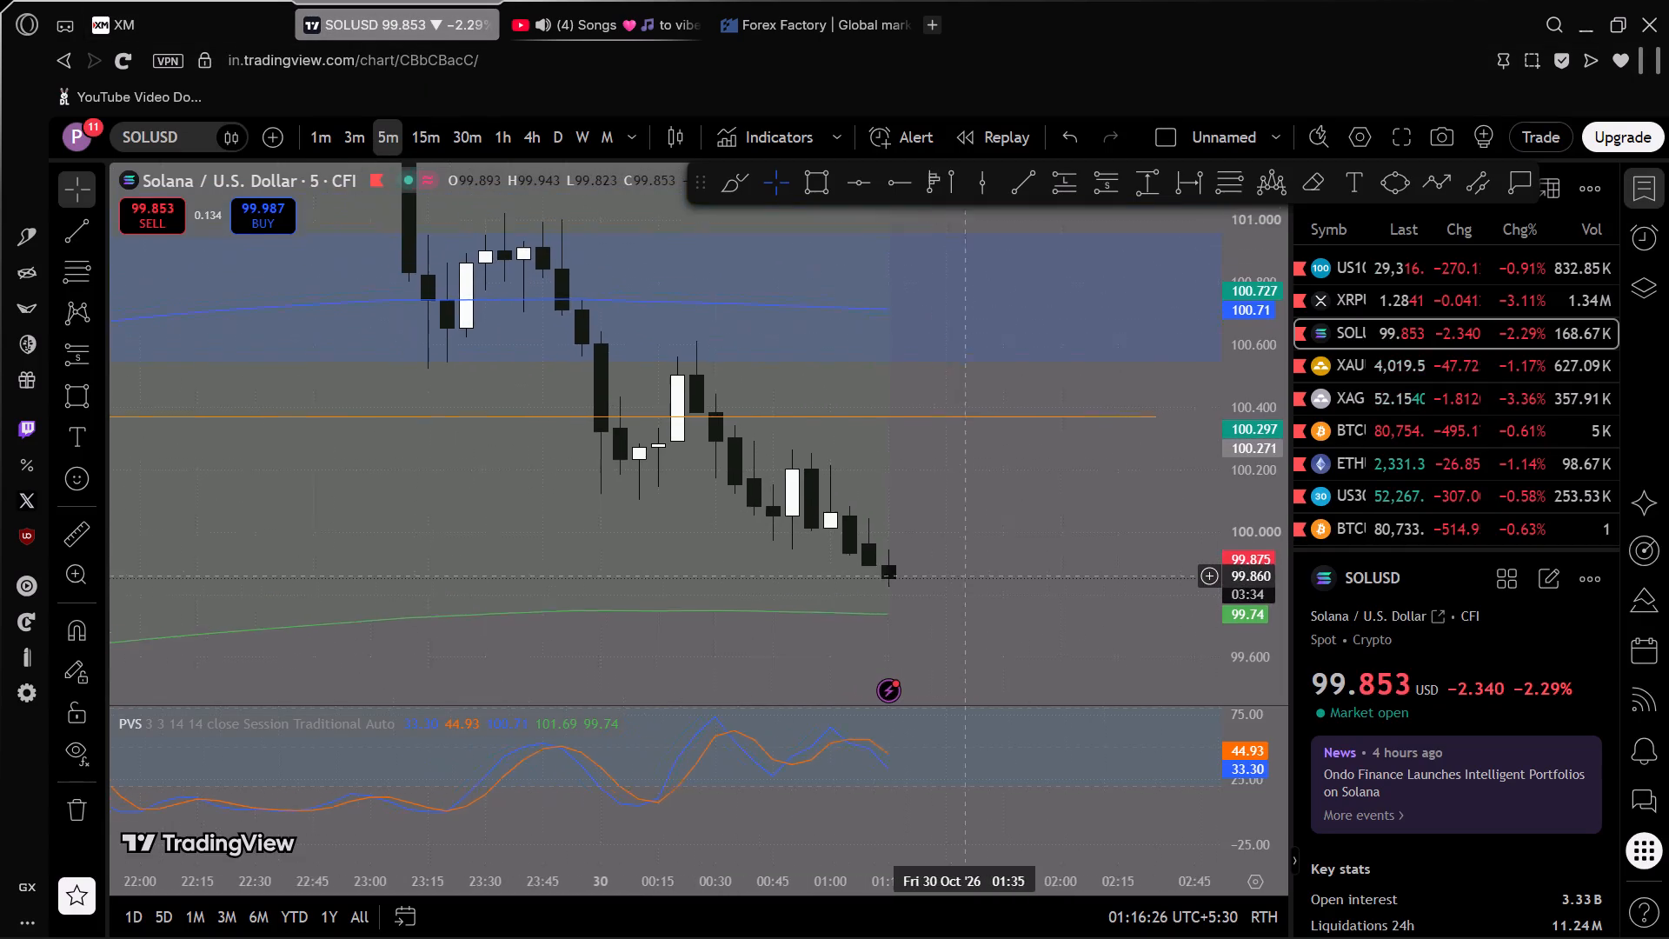
{"action": "left_click_drag", "start_coordinate": [961, 579], "coordinate": [963, 580]}
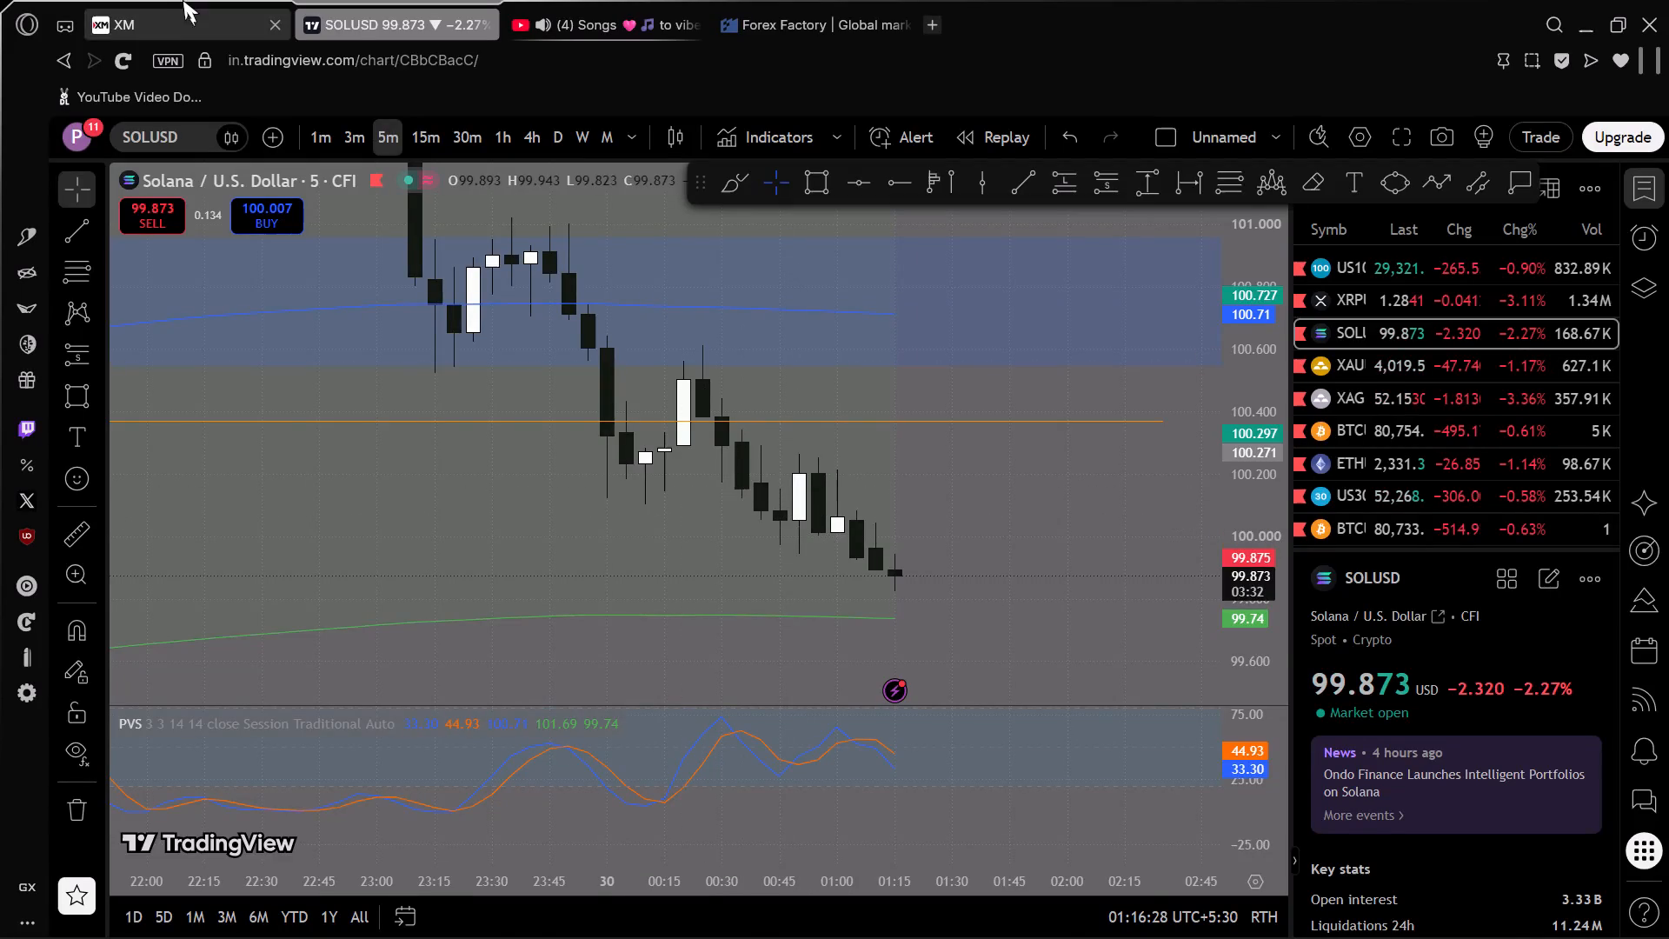
{"action": "left_click", "coordinate": [190, 0]}
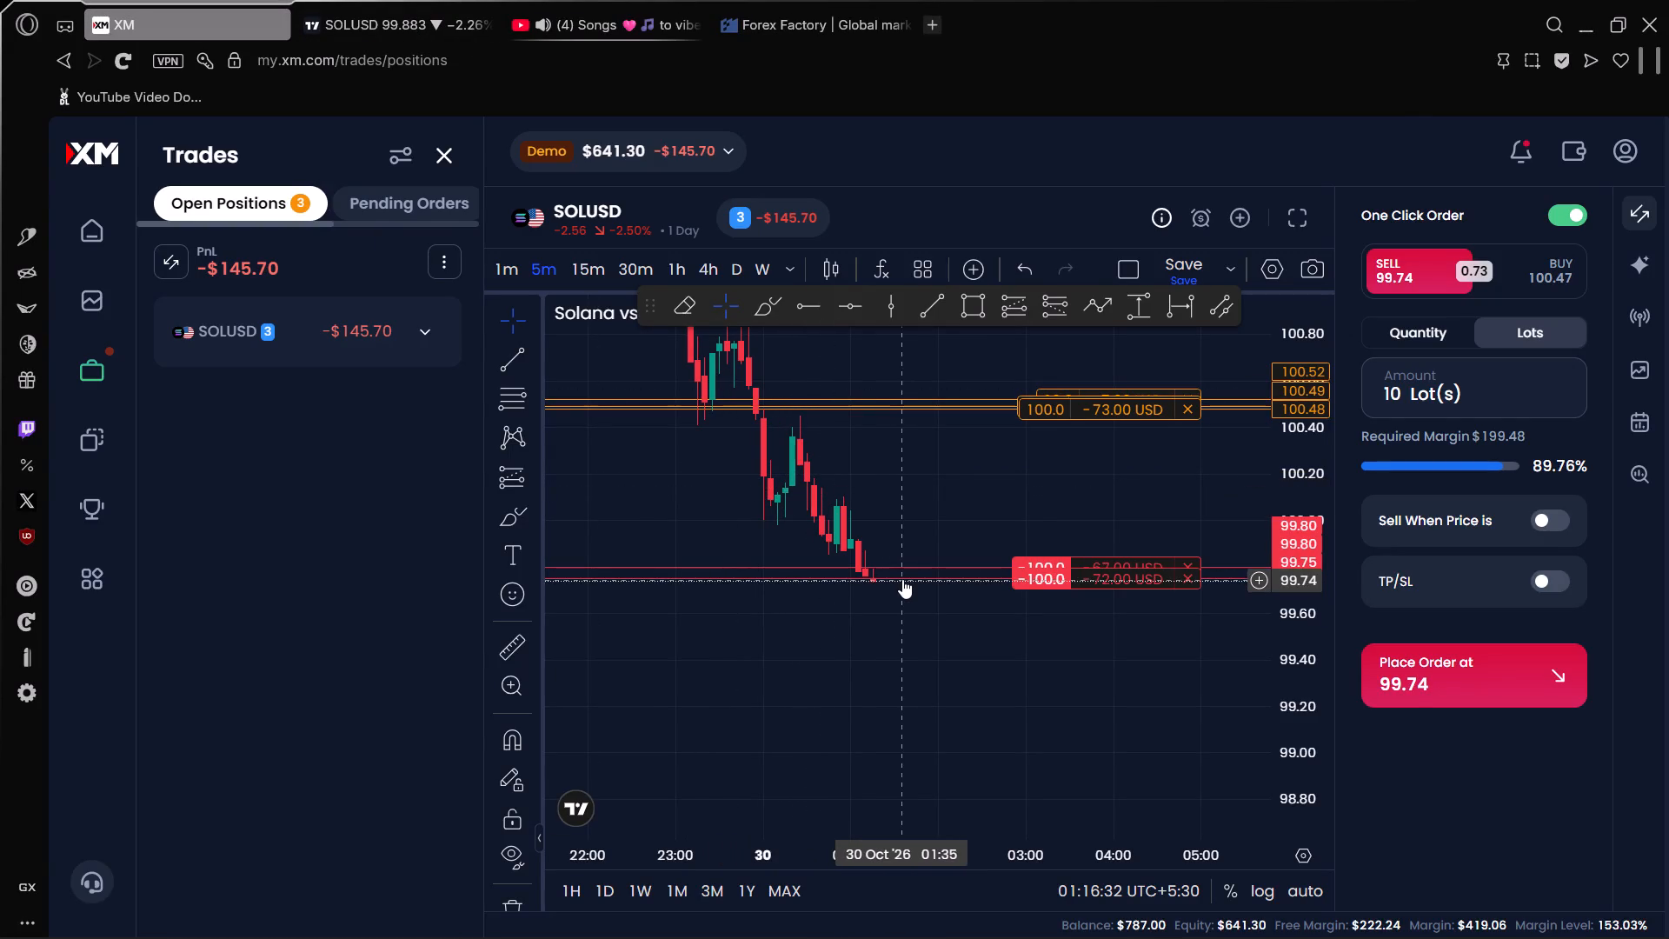
Draw a short position on XM's SOLUSD five-minute chart, with its entry at about 100.24 starting at 00:15.
{"action": "left_click", "coordinate": [1034, 304]}
{"action": "left_click", "coordinate": [1041, 307]}
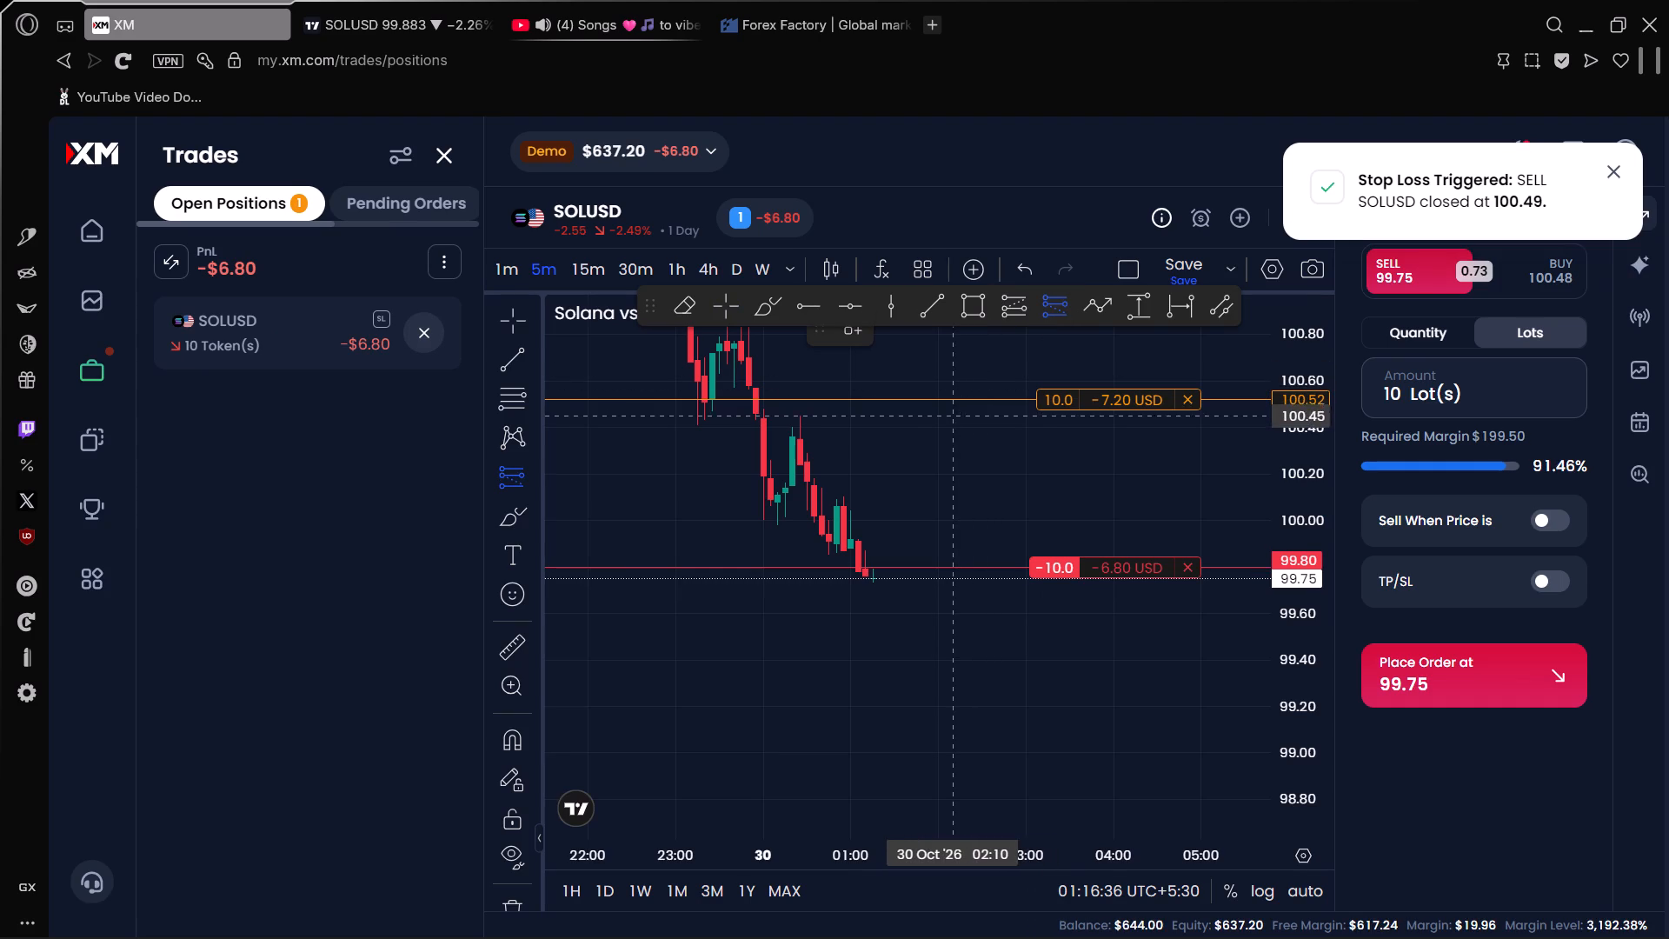
{"action": "left_click", "coordinate": [908, 466]}
{"action": "left_click_drag", "start_coordinate": [908, 466], "coordinate": [800, 472]}
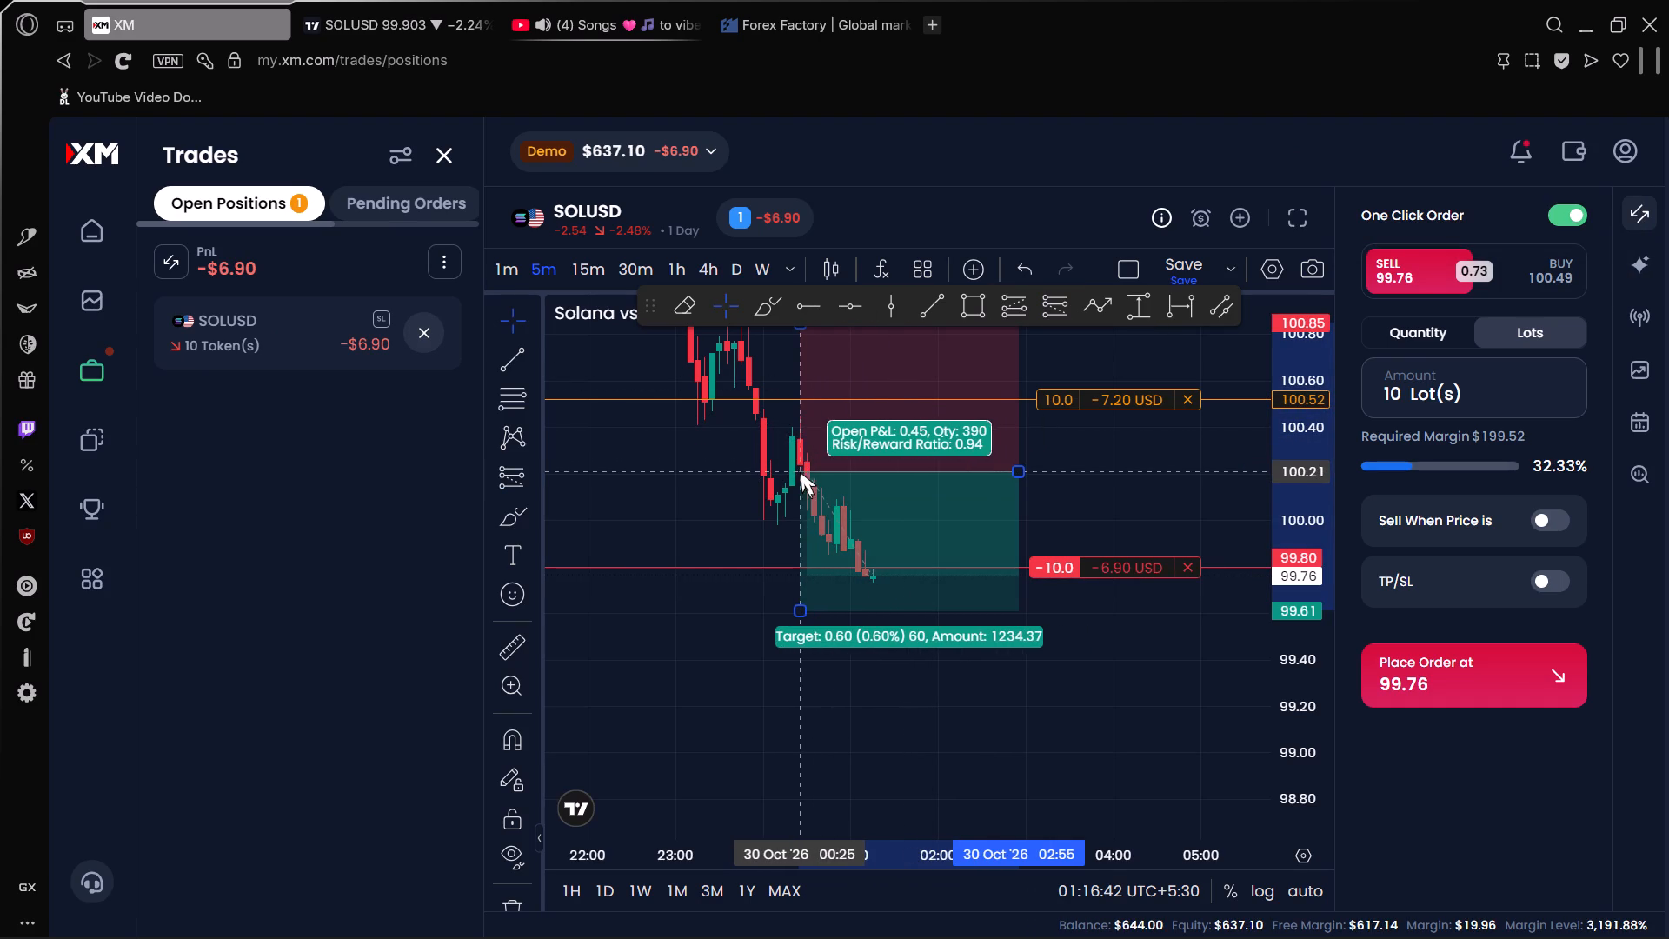
{"action": "left_click_drag", "start_coordinate": [800, 472], "coordinate": [791, 468]}
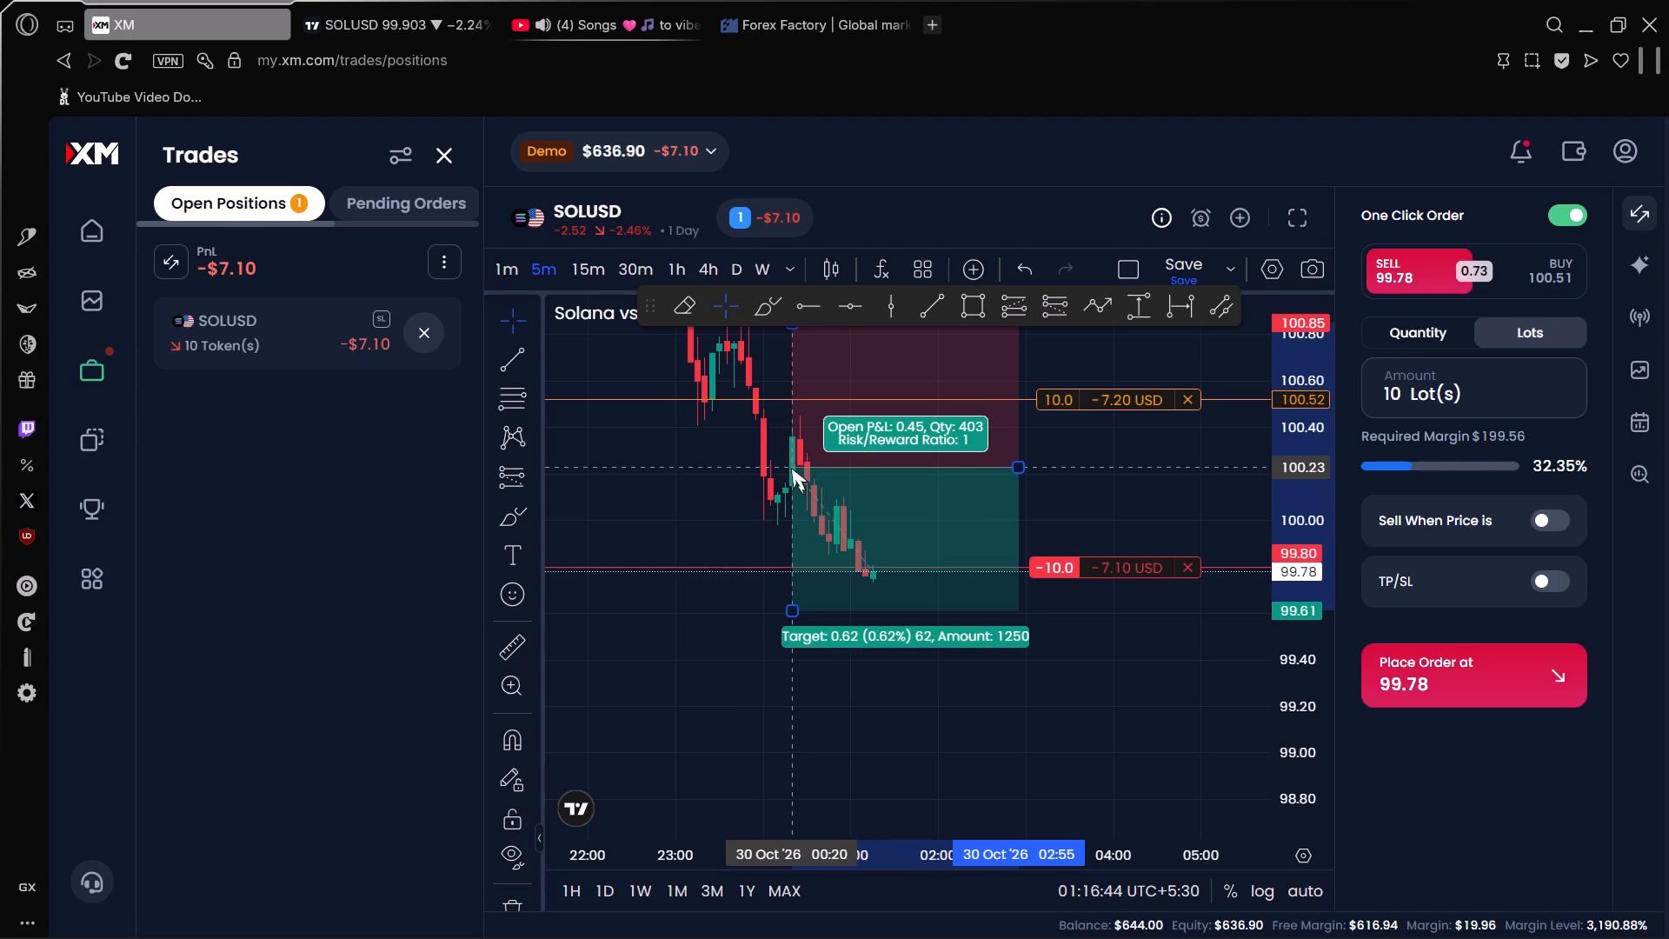
{"action": "left_click_drag", "start_coordinate": [791, 468], "coordinate": [785, 465]}
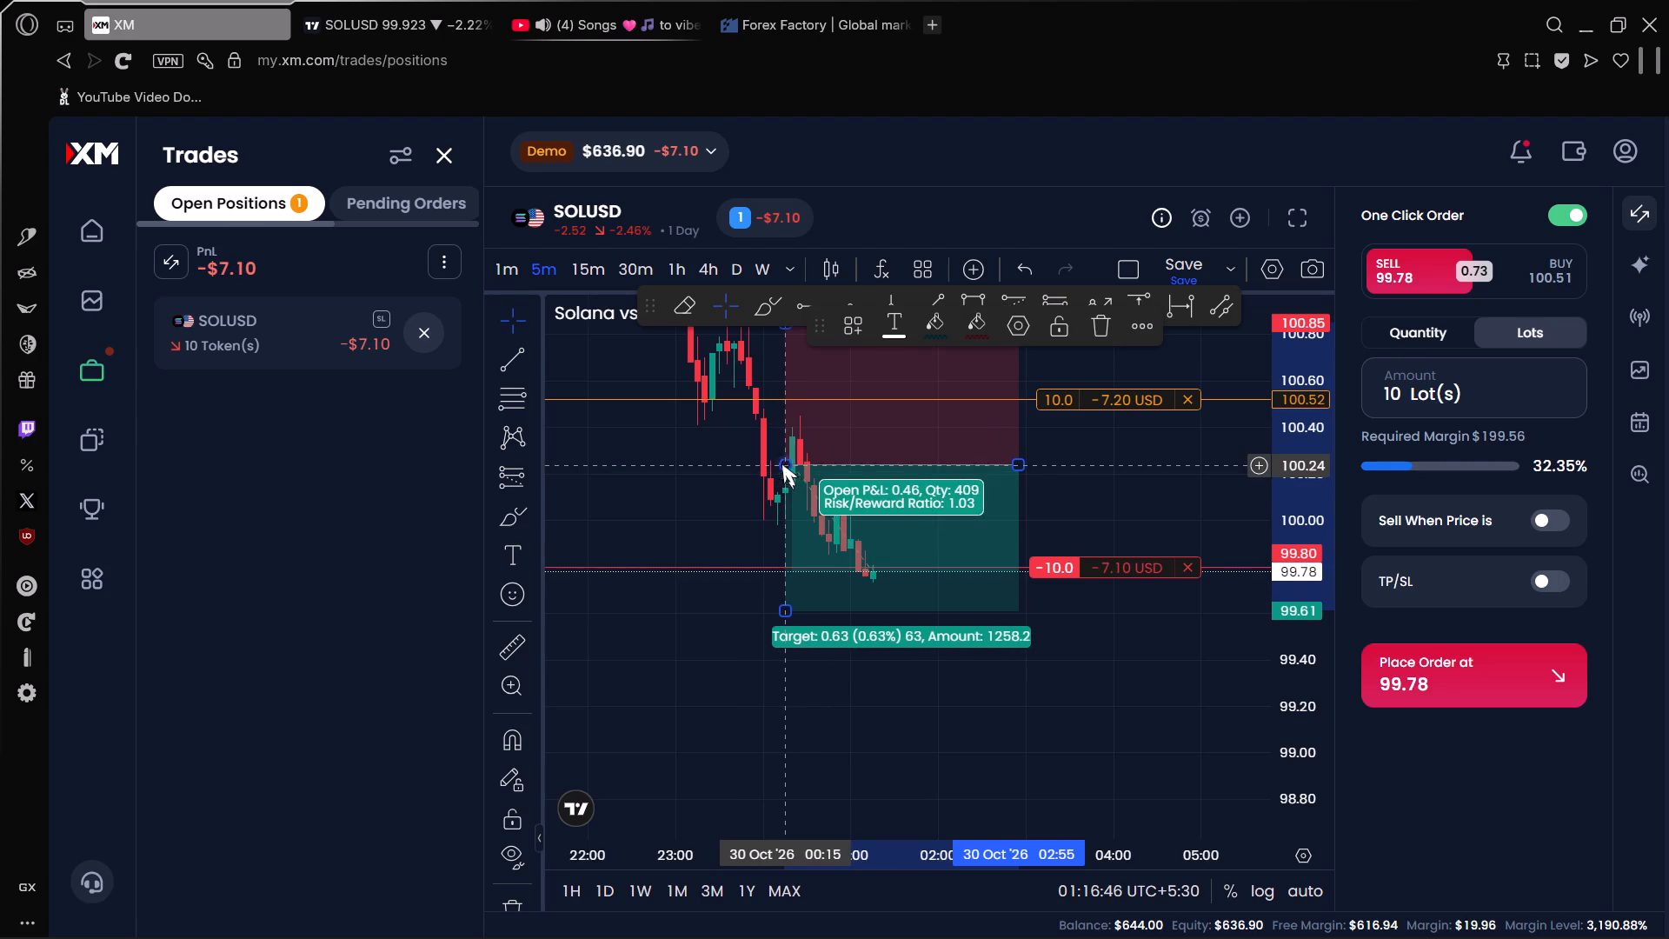
Adjust the drawn short position's stop level to 100.46 and its target level to 99.58.
{"action": "left_click_drag", "start_coordinate": [730, 438], "coordinate": [725, 534]}
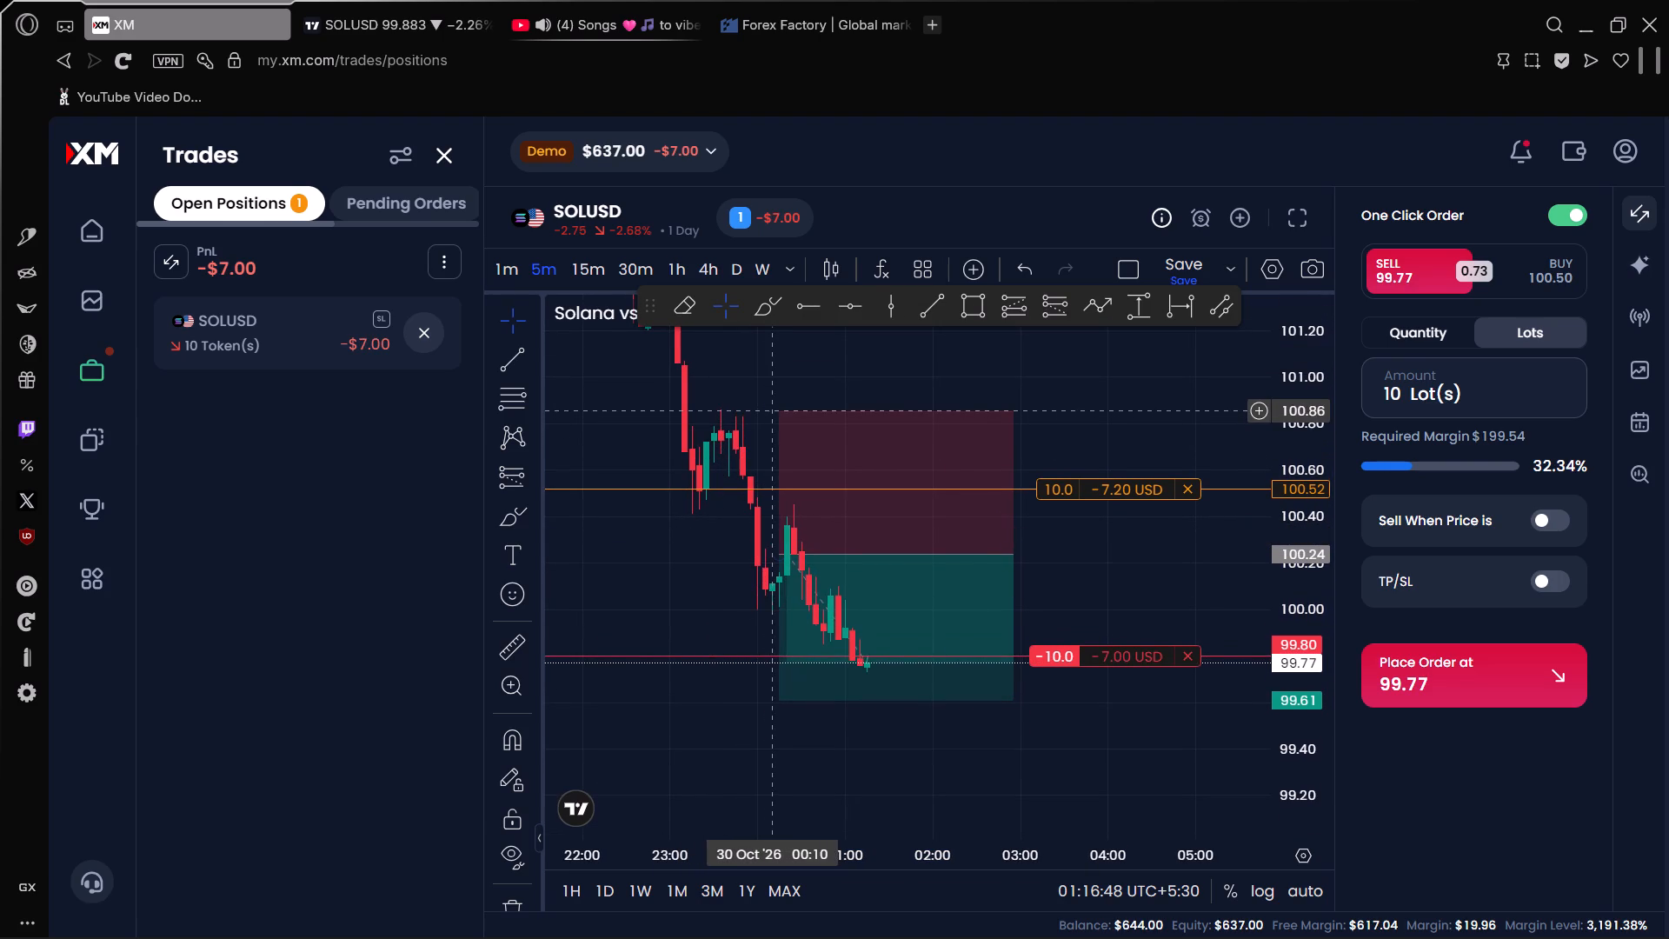
{"action": "left_click_drag", "start_coordinate": [777, 410], "coordinate": [791, 501]}
{"action": "left_click_drag", "start_coordinate": [1087, 573], "coordinate": [961, 494]}
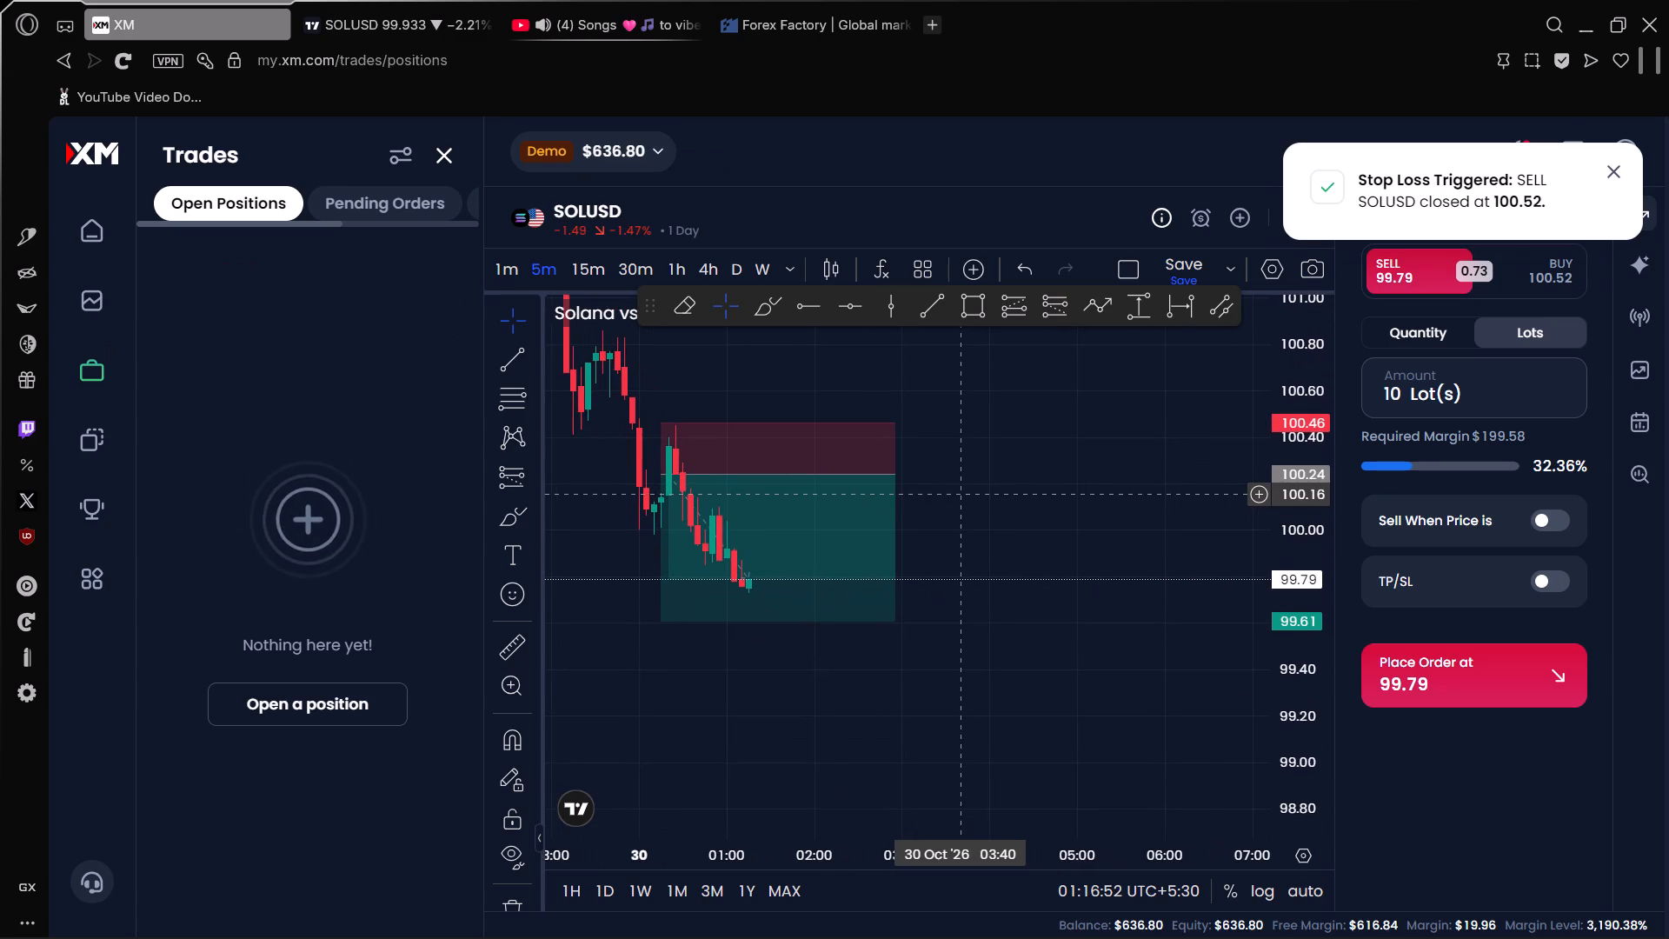
{"action": "scroll", "coordinate": [989, 536], "scroll_direction": "down", "scroll_amount": 5}
{"action": "scroll", "coordinate": [1116, 644], "scroll_direction": "down", "scroll_amount": 1}
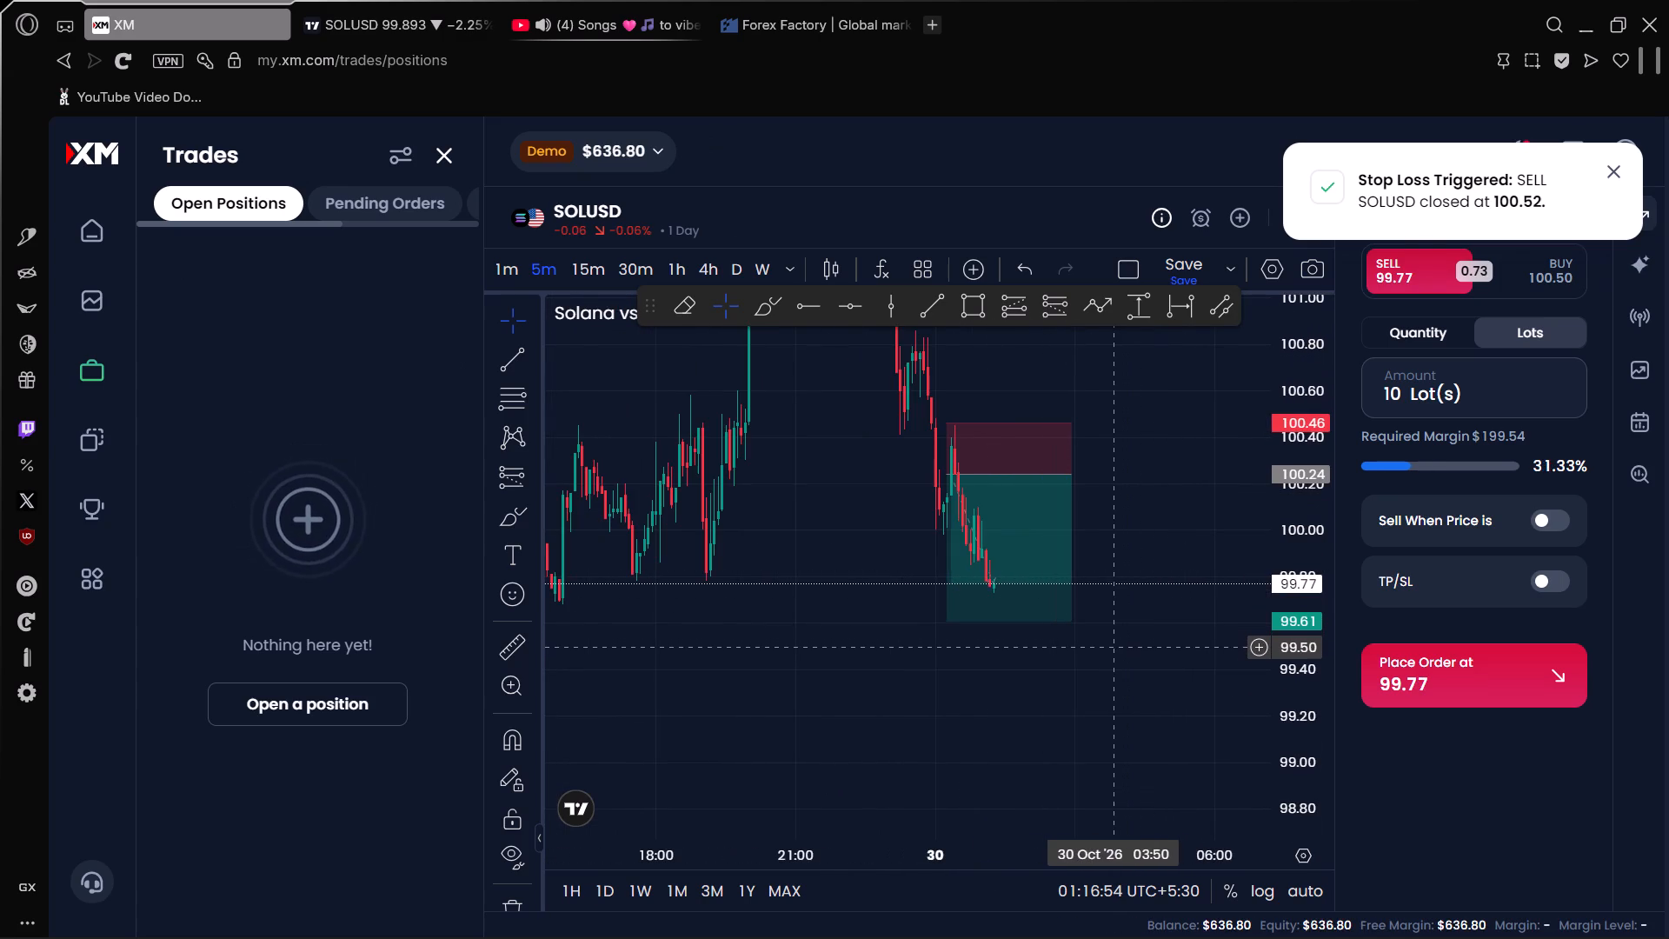
{"action": "scroll", "coordinate": [1044, 643], "scroll_direction": "up", "scroll_amount": 5}
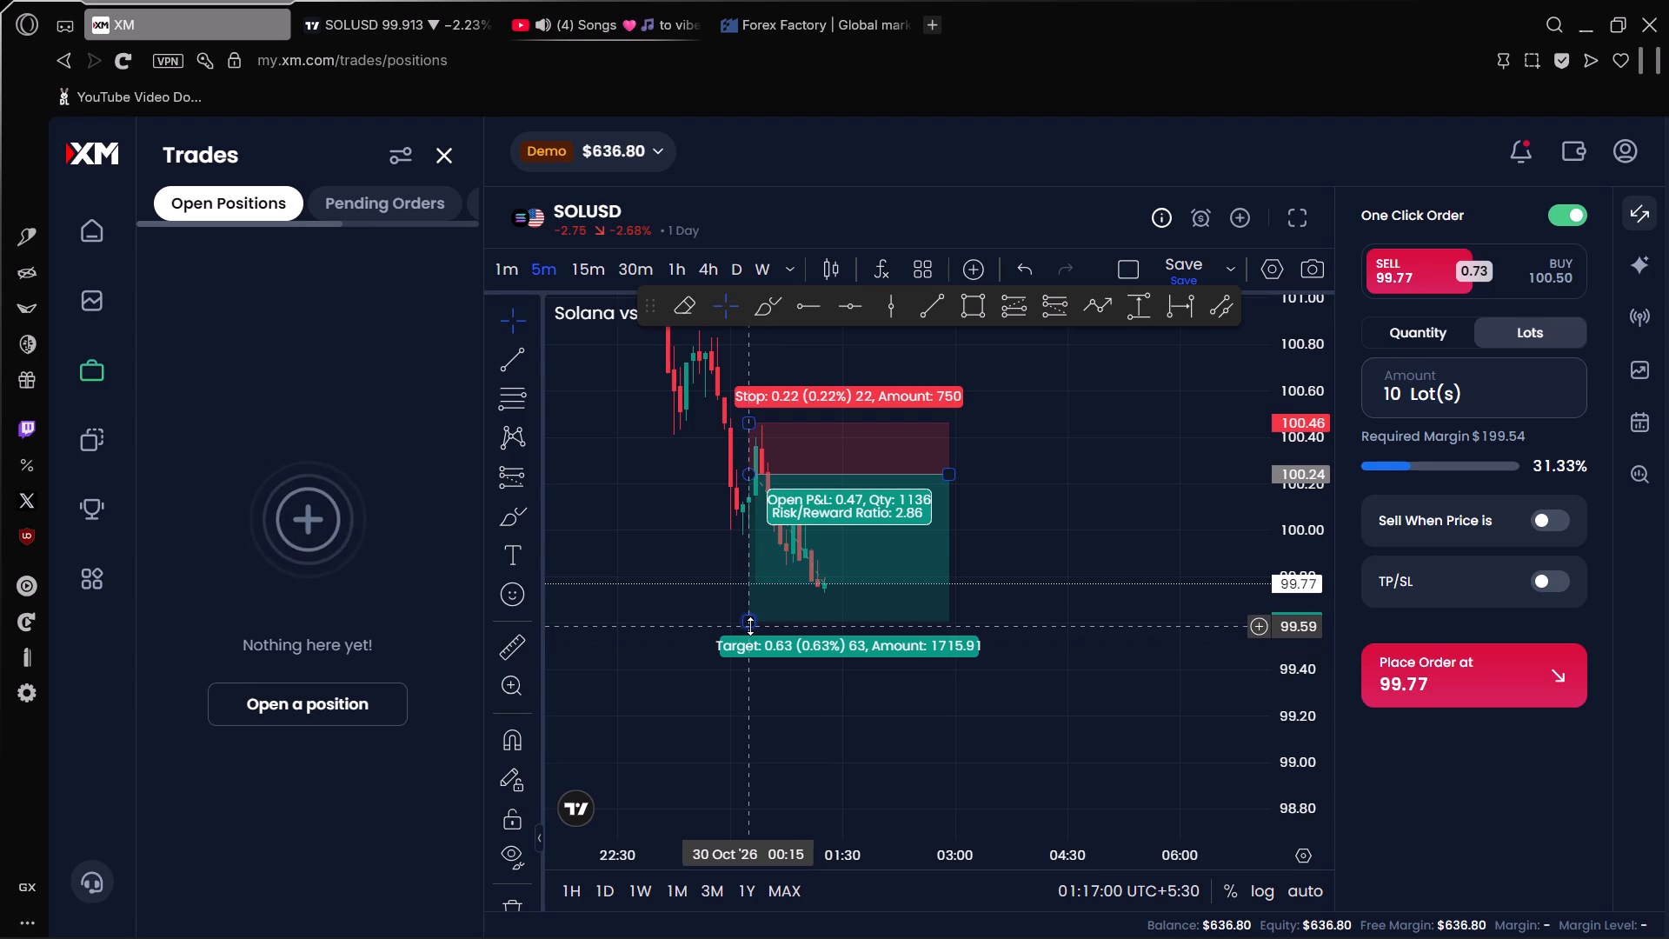
{"action": "left_click_drag", "start_coordinate": [750, 626], "coordinate": [903, 594]}
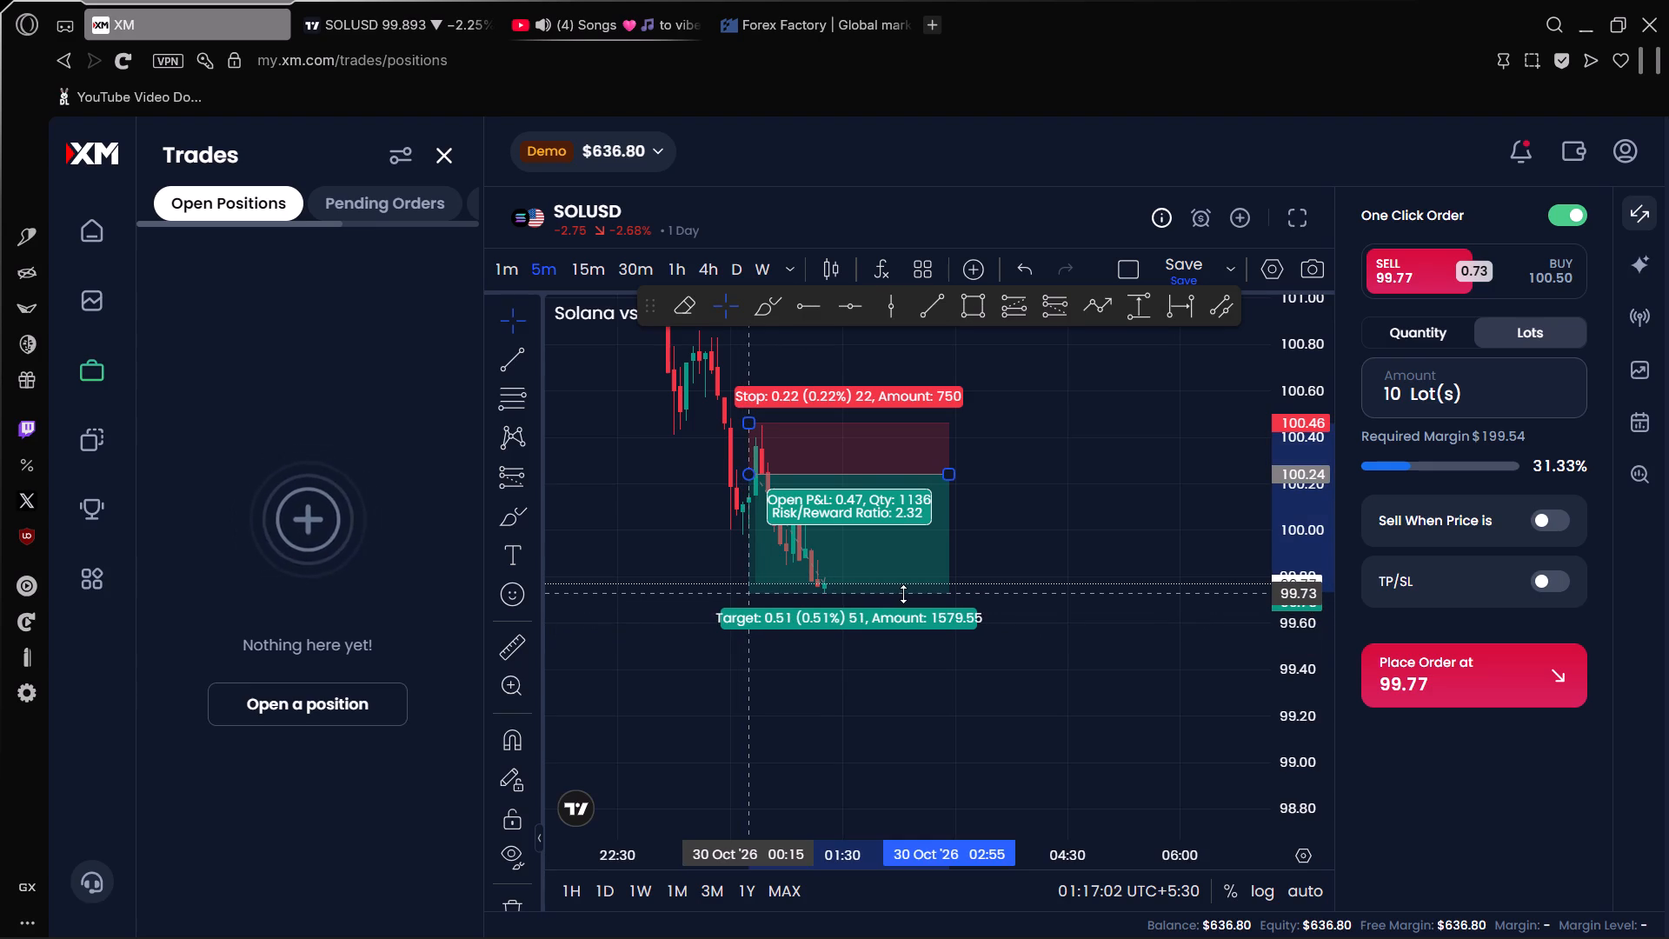
{"action": "left_click_drag", "start_coordinate": [903, 594], "coordinate": [923, 628]}
{"action": "left_click", "coordinate": [1046, 563]}
Place two 10-lot SOLUSD sell orders at 99.75 and try to place more of the same size.
{"action": "double_click", "coordinate": [1440, 688]}
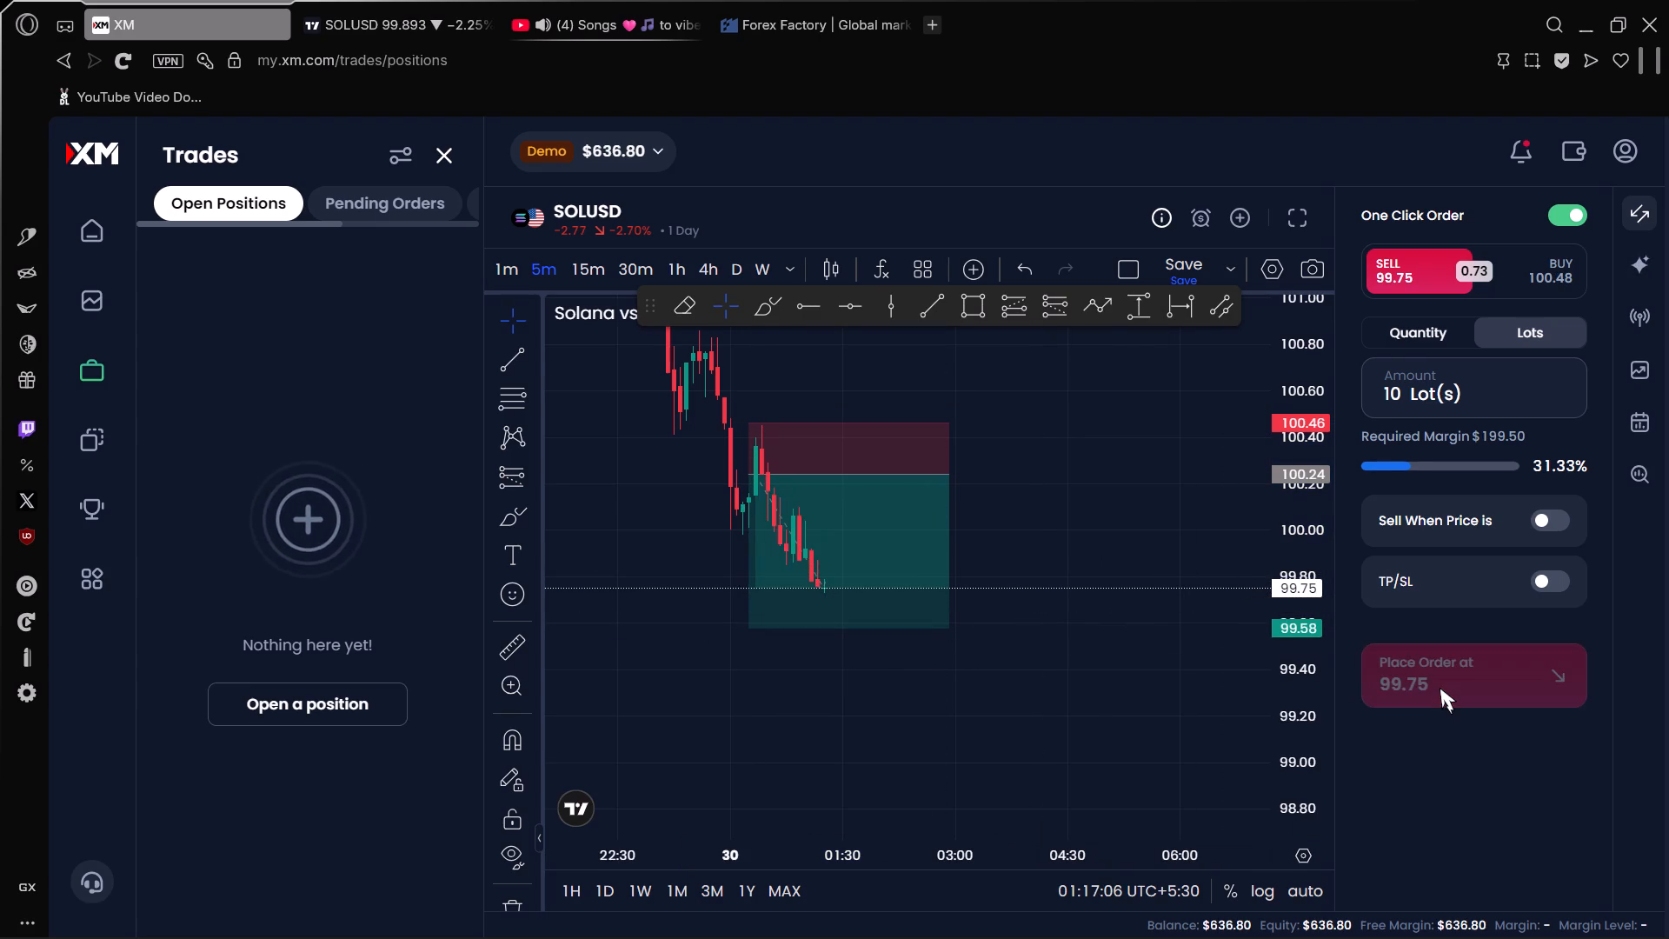
{"action": "triple_click", "coordinate": [1440, 687]}
{"action": "double_click", "coordinate": [1440, 687]}
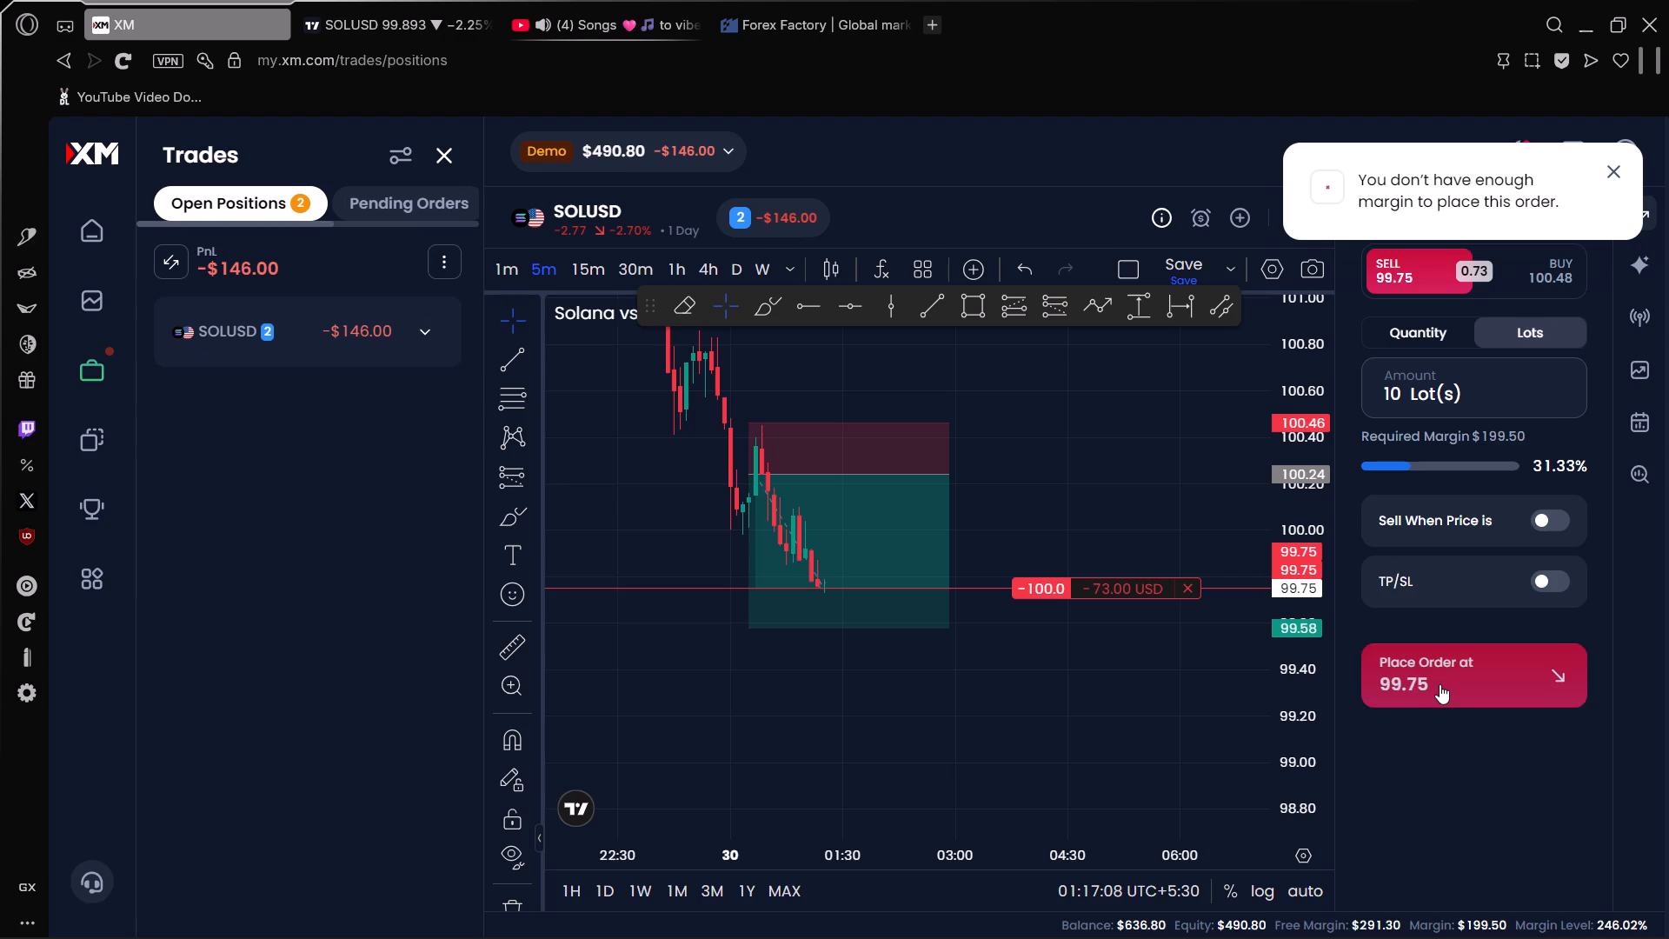
{"action": "double_click", "coordinate": [1440, 682]}
{"action": "triple_click", "coordinate": [1443, 676]}
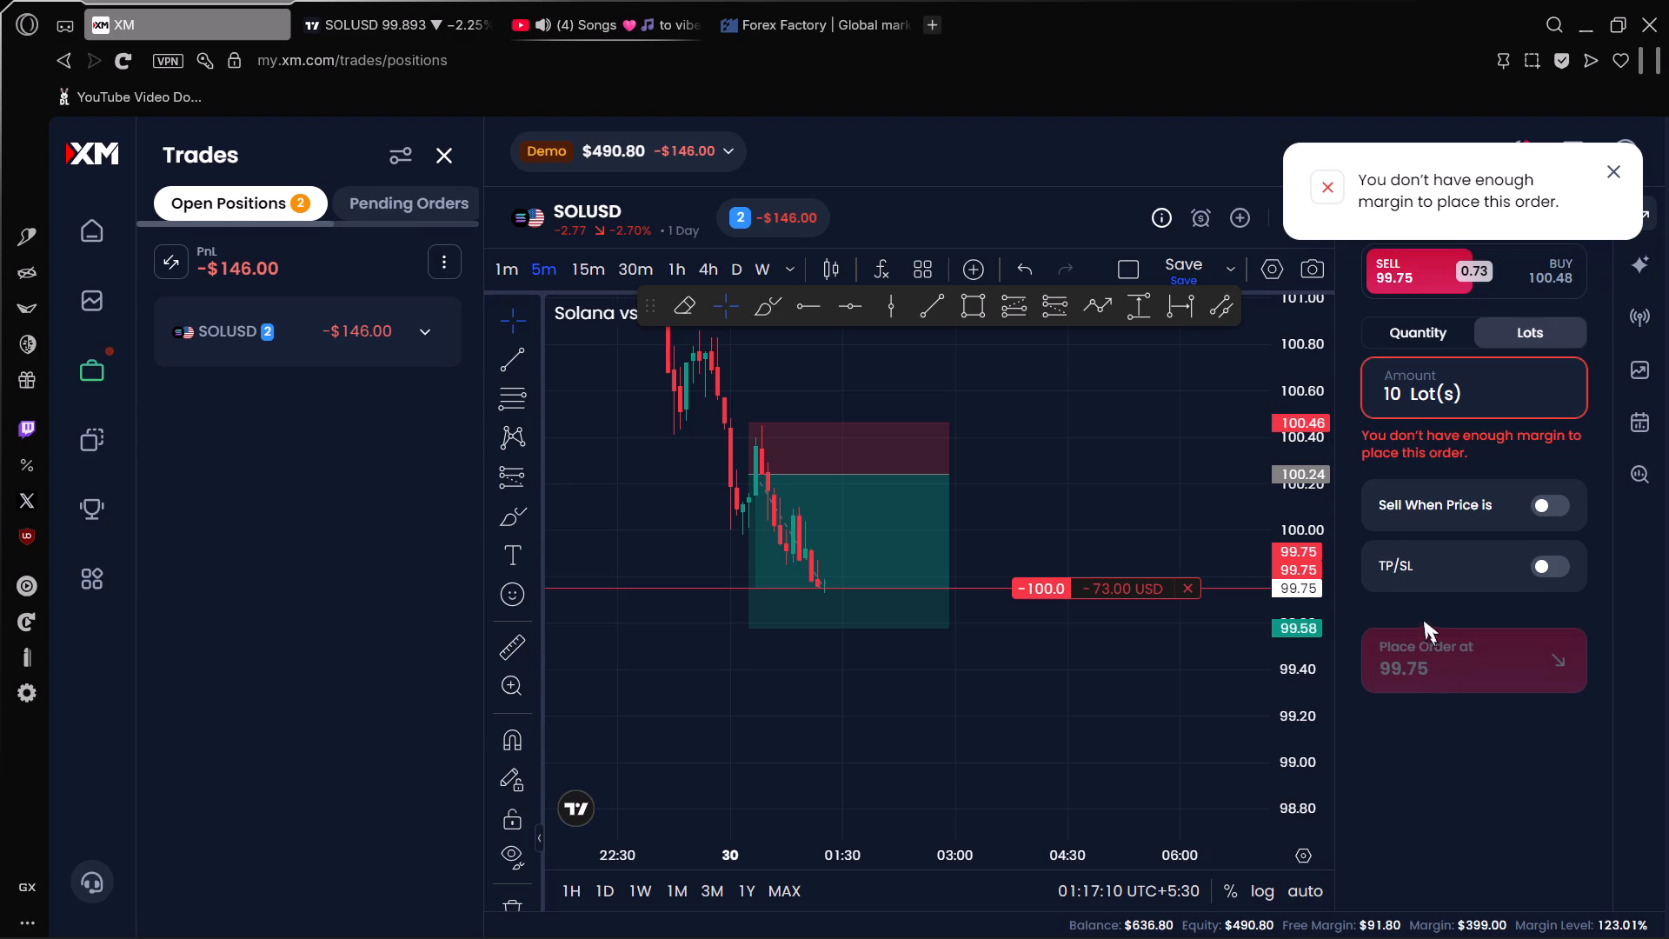
Set a take profit at 99.59 on each of the two 100-token SOLUSD sell trades from the chart.
{"action": "left_click_drag", "start_coordinate": [951, 590], "coordinate": [957, 615]}
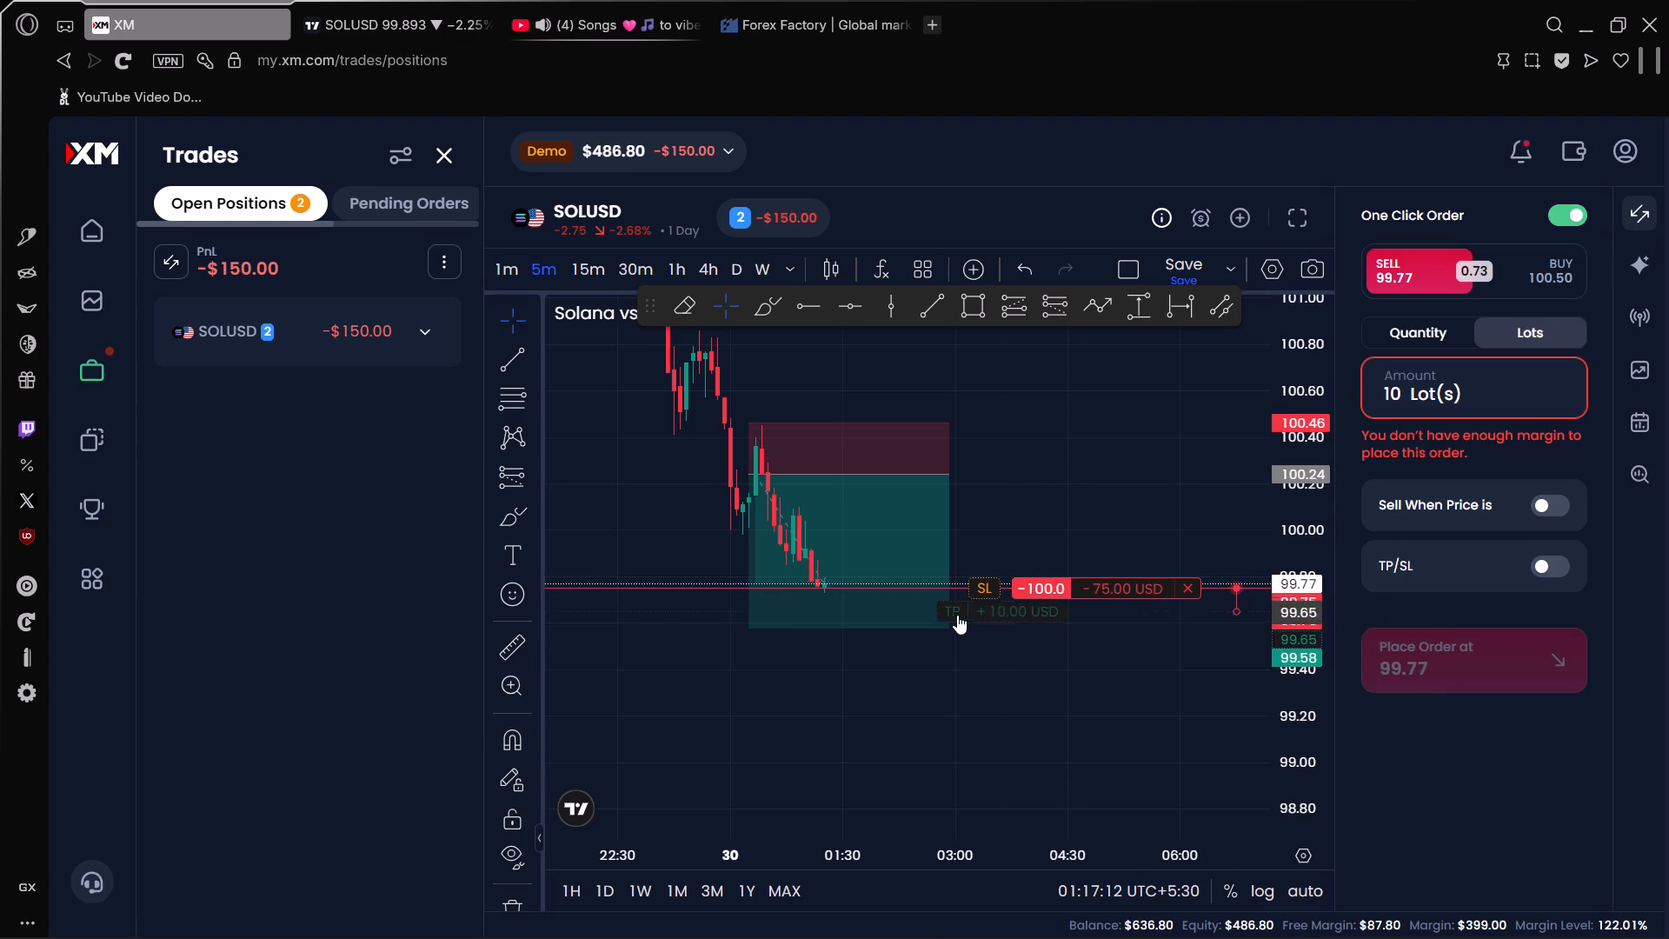
{"action": "left_click_drag", "start_coordinate": [957, 615], "coordinate": [978, 623]}
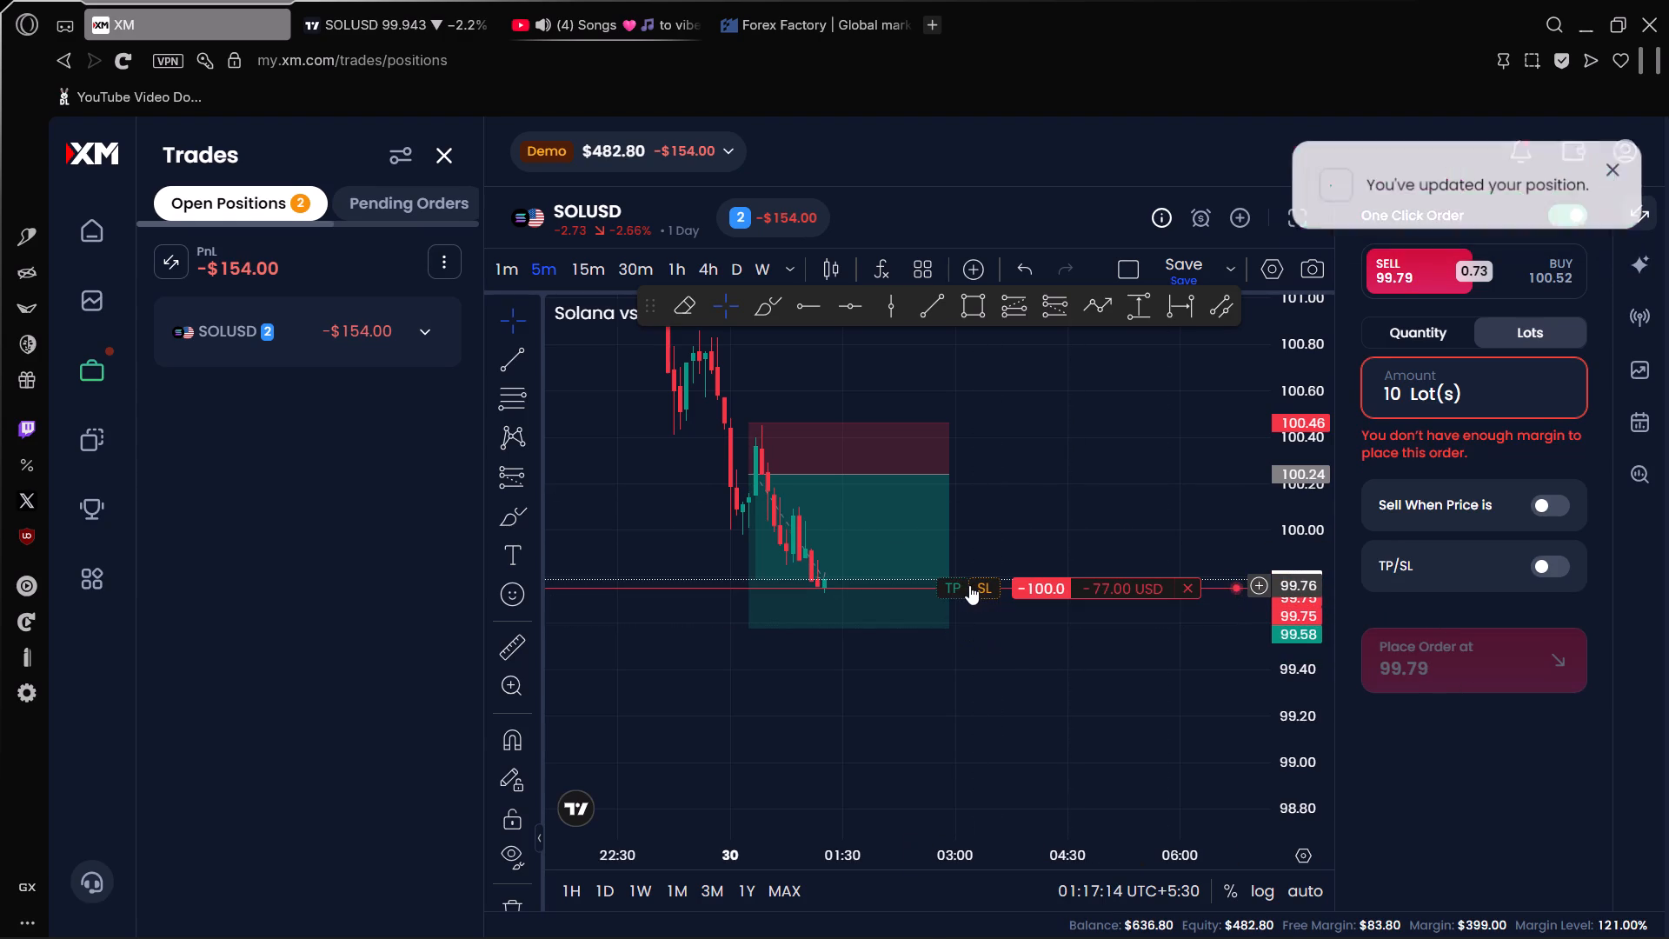
{"action": "left_click_drag", "start_coordinate": [948, 585], "coordinate": [972, 624]}
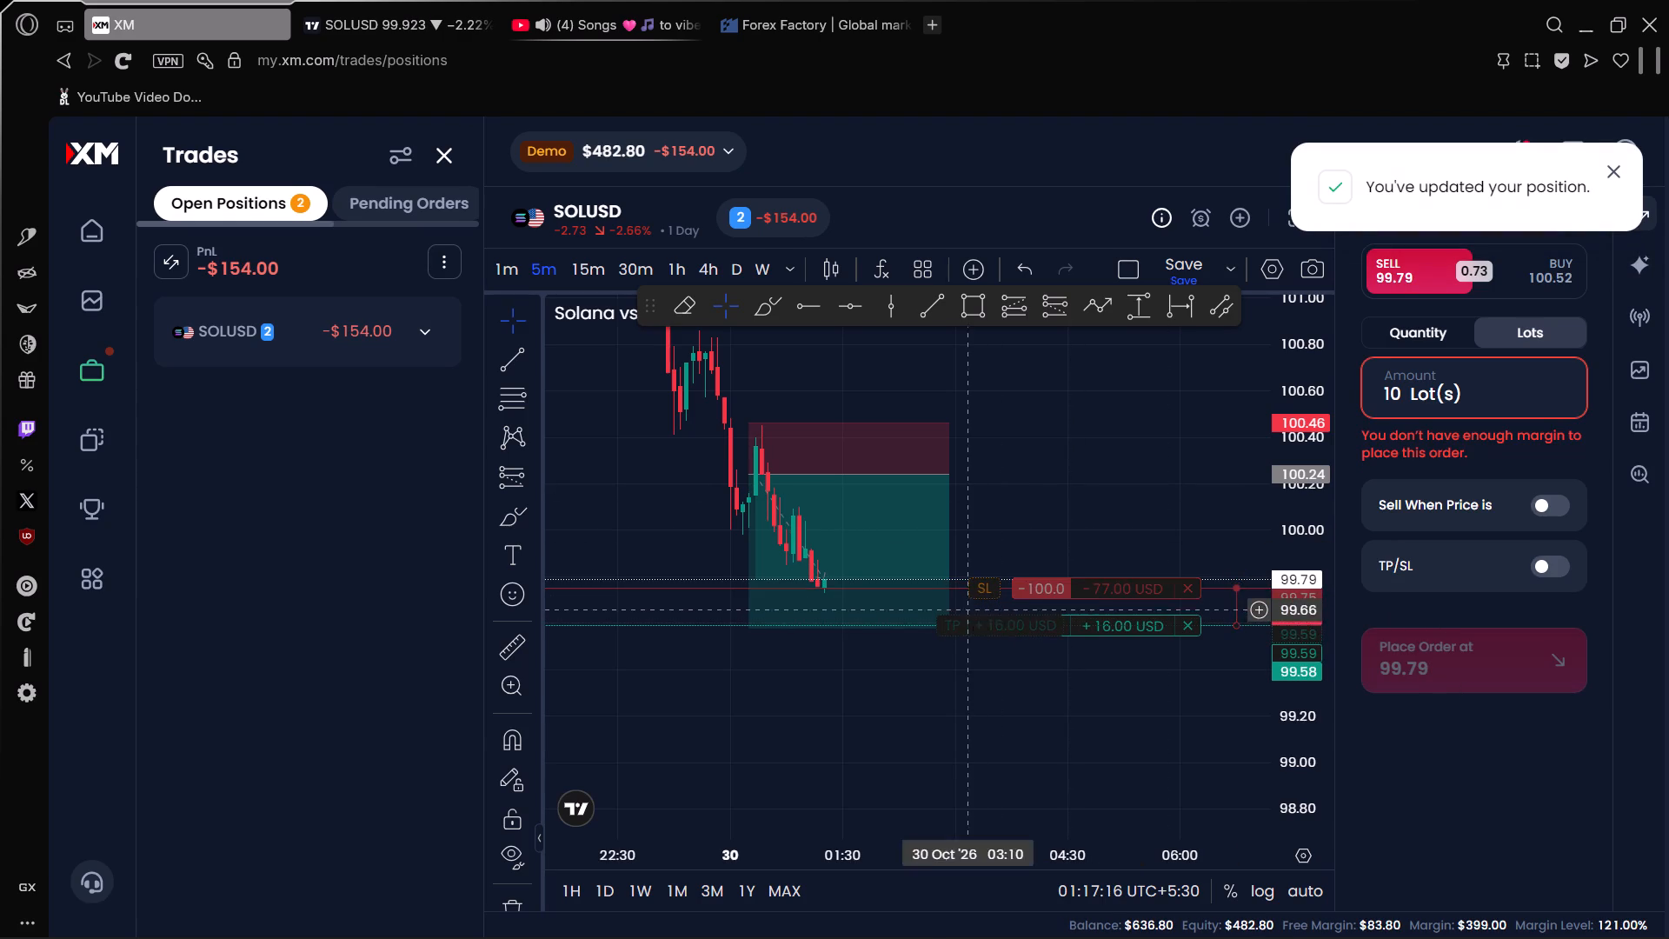
{"action": "left_click_drag", "start_coordinate": [955, 582], "coordinate": [961, 613]}
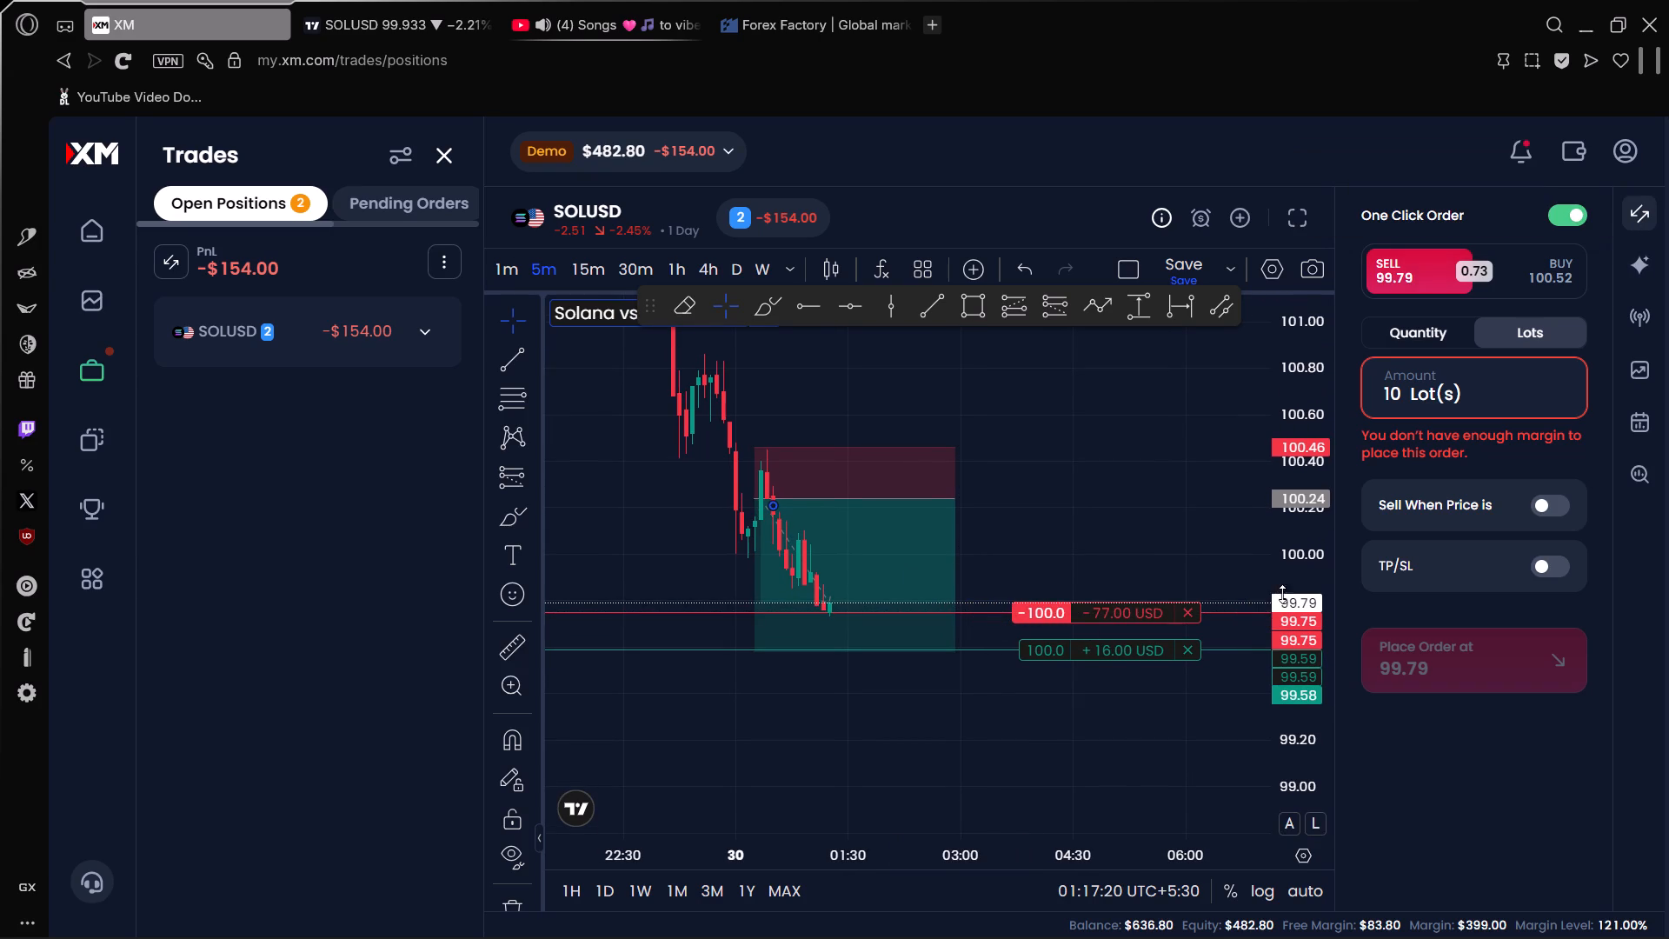
Close both 100-token SOLUSD sell trades opened at 99.75.
{"action": "left_click_drag", "start_coordinate": [1106, 558], "coordinate": [1007, 526]}
{"action": "scroll", "coordinate": [804, 568], "scroll_direction": "up", "scroll_amount": 1}
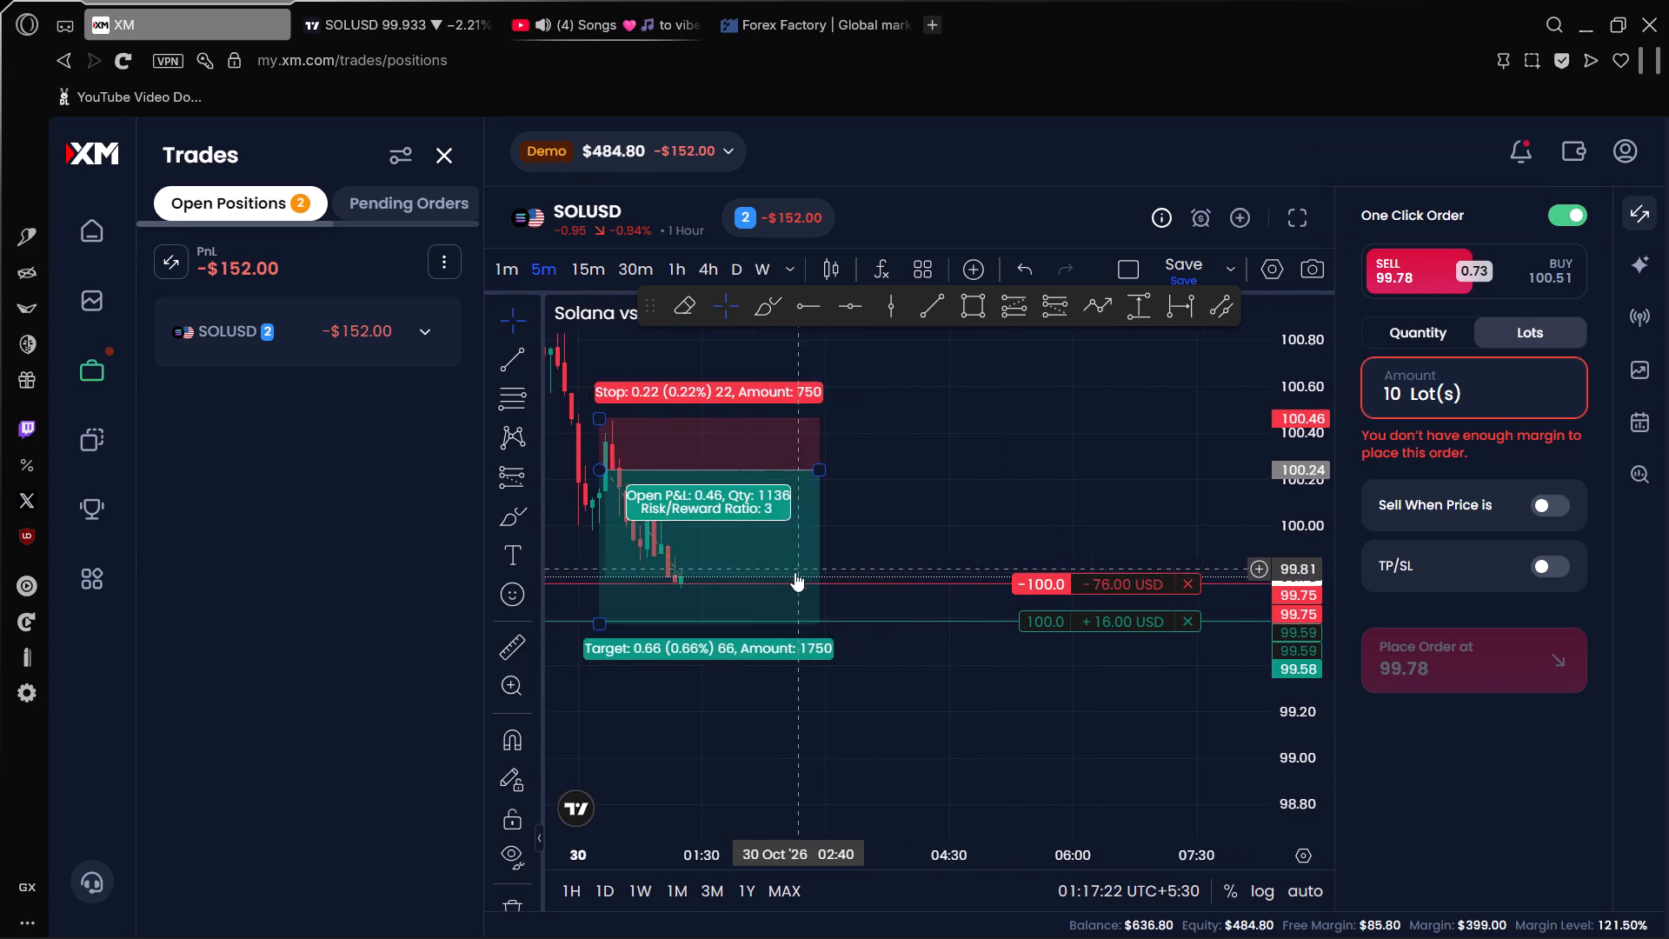
{"action": "scroll", "coordinate": [795, 572], "scroll_direction": "up", "scroll_amount": 1}
{"action": "scroll", "coordinate": [804, 564], "scroll_direction": "down", "scroll_amount": 5}
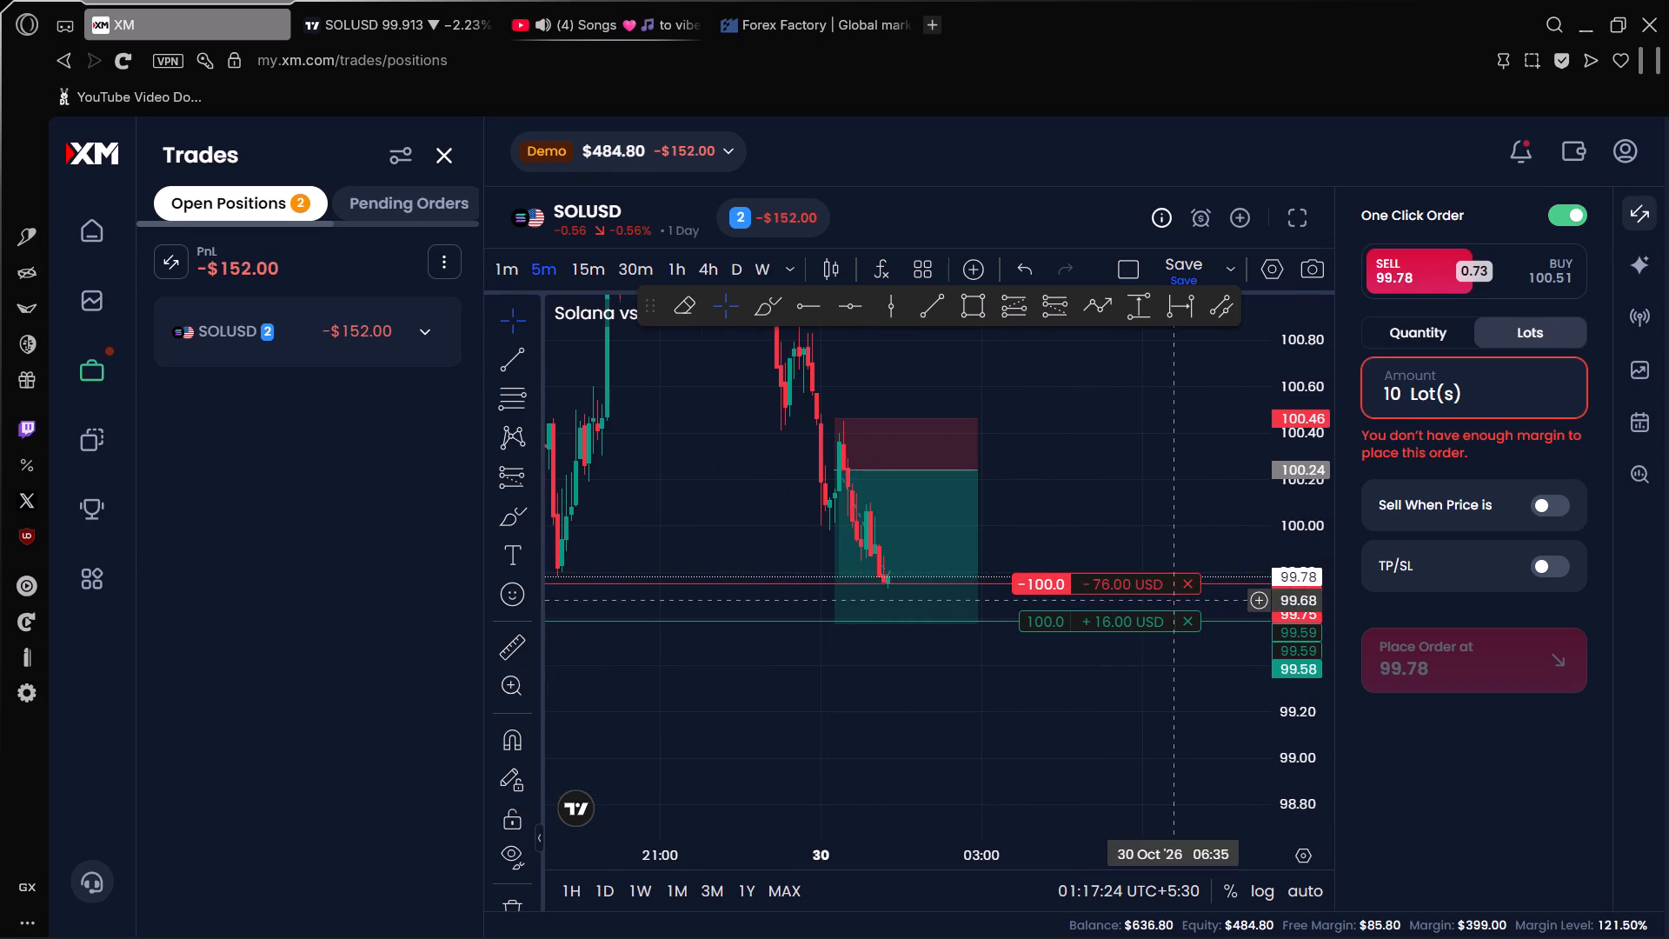
{"action": "triple_click", "coordinate": [1183, 589]}
{"action": "triple_click", "coordinate": [1191, 586]}
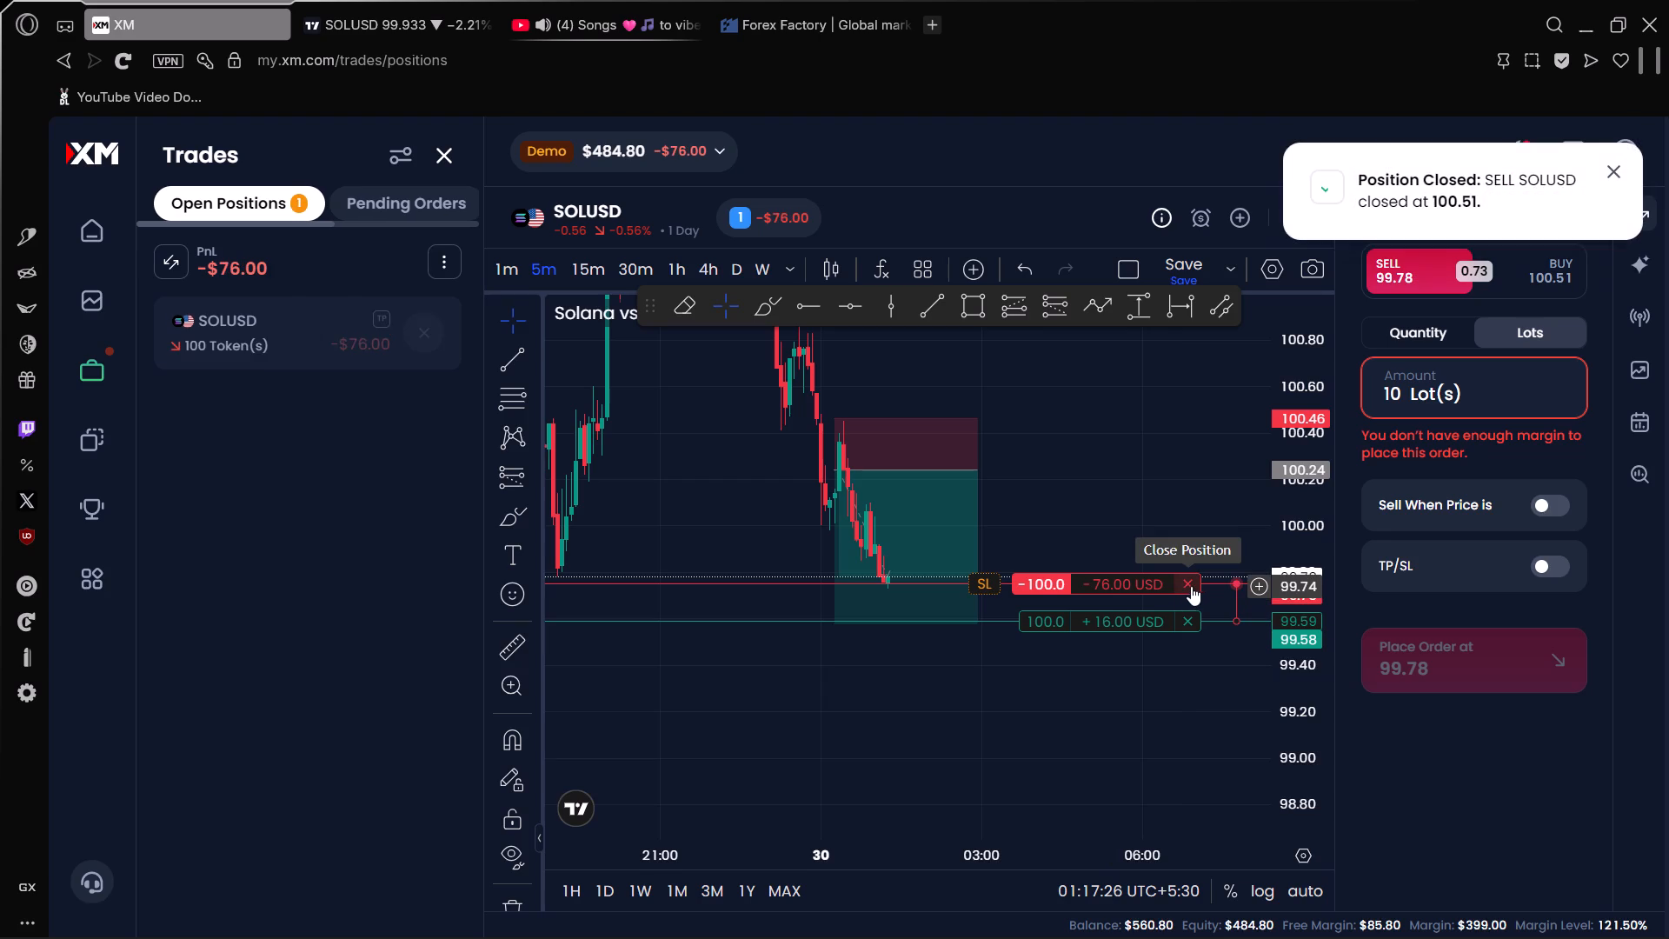
{"action": "left_click", "coordinate": [1191, 586]}
Place two 10-lot SOLUSD sell orders at 99.78.
{"action": "left_click", "coordinate": [1471, 655]}
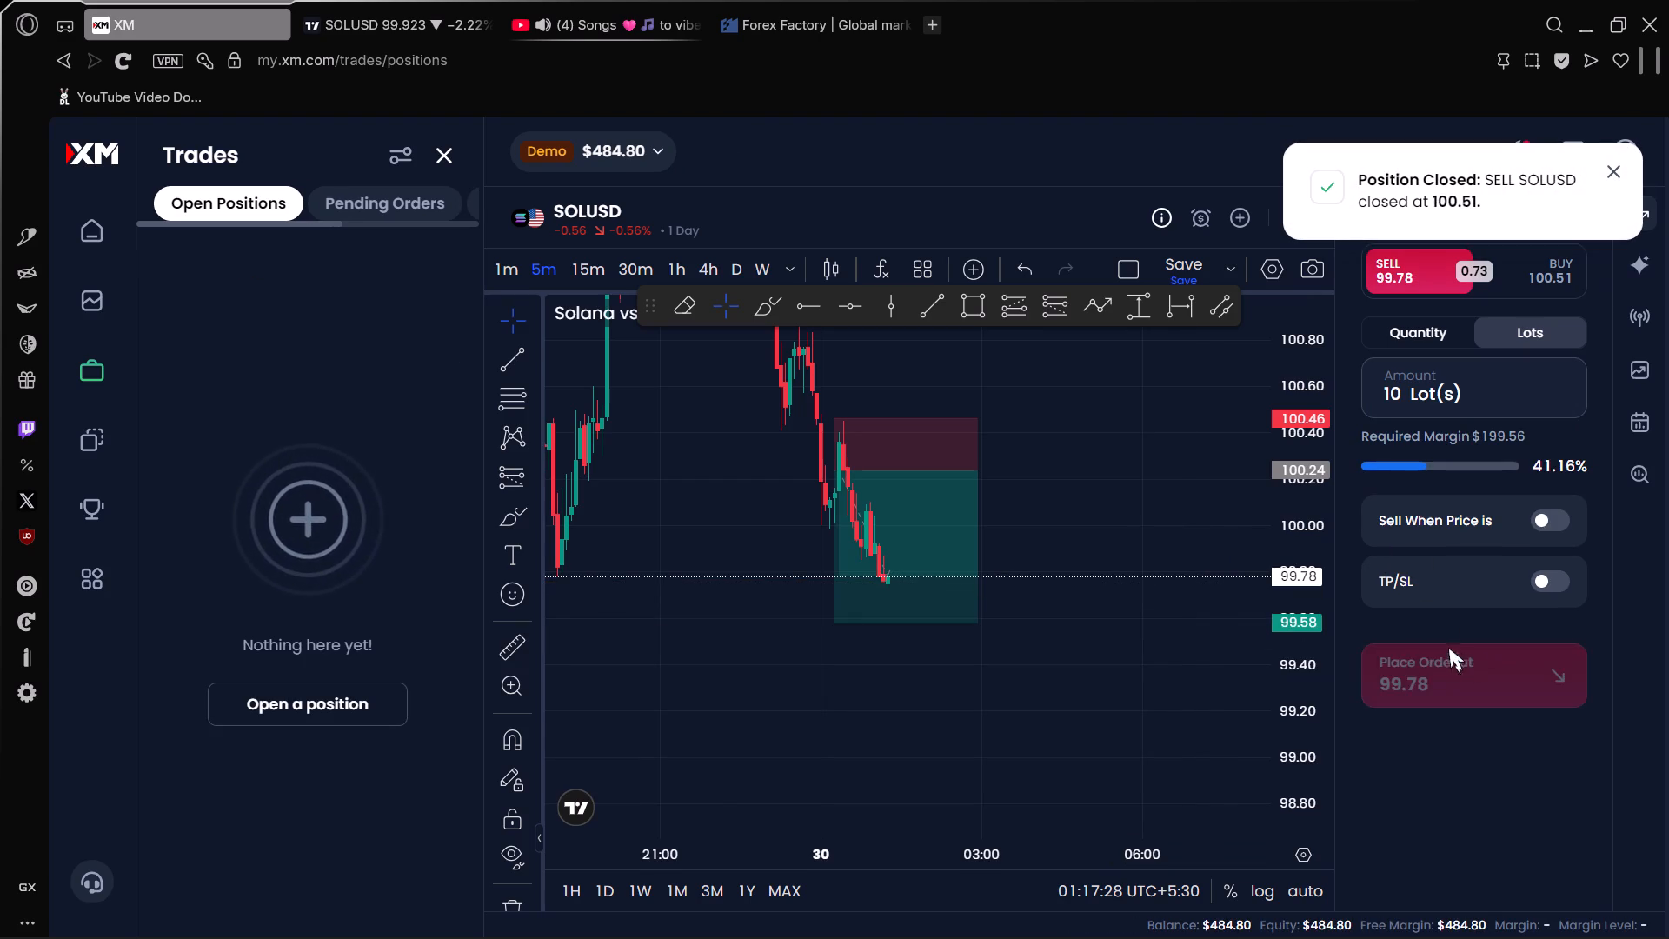
{"action": "left_click", "coordinate": [1412, 672]}
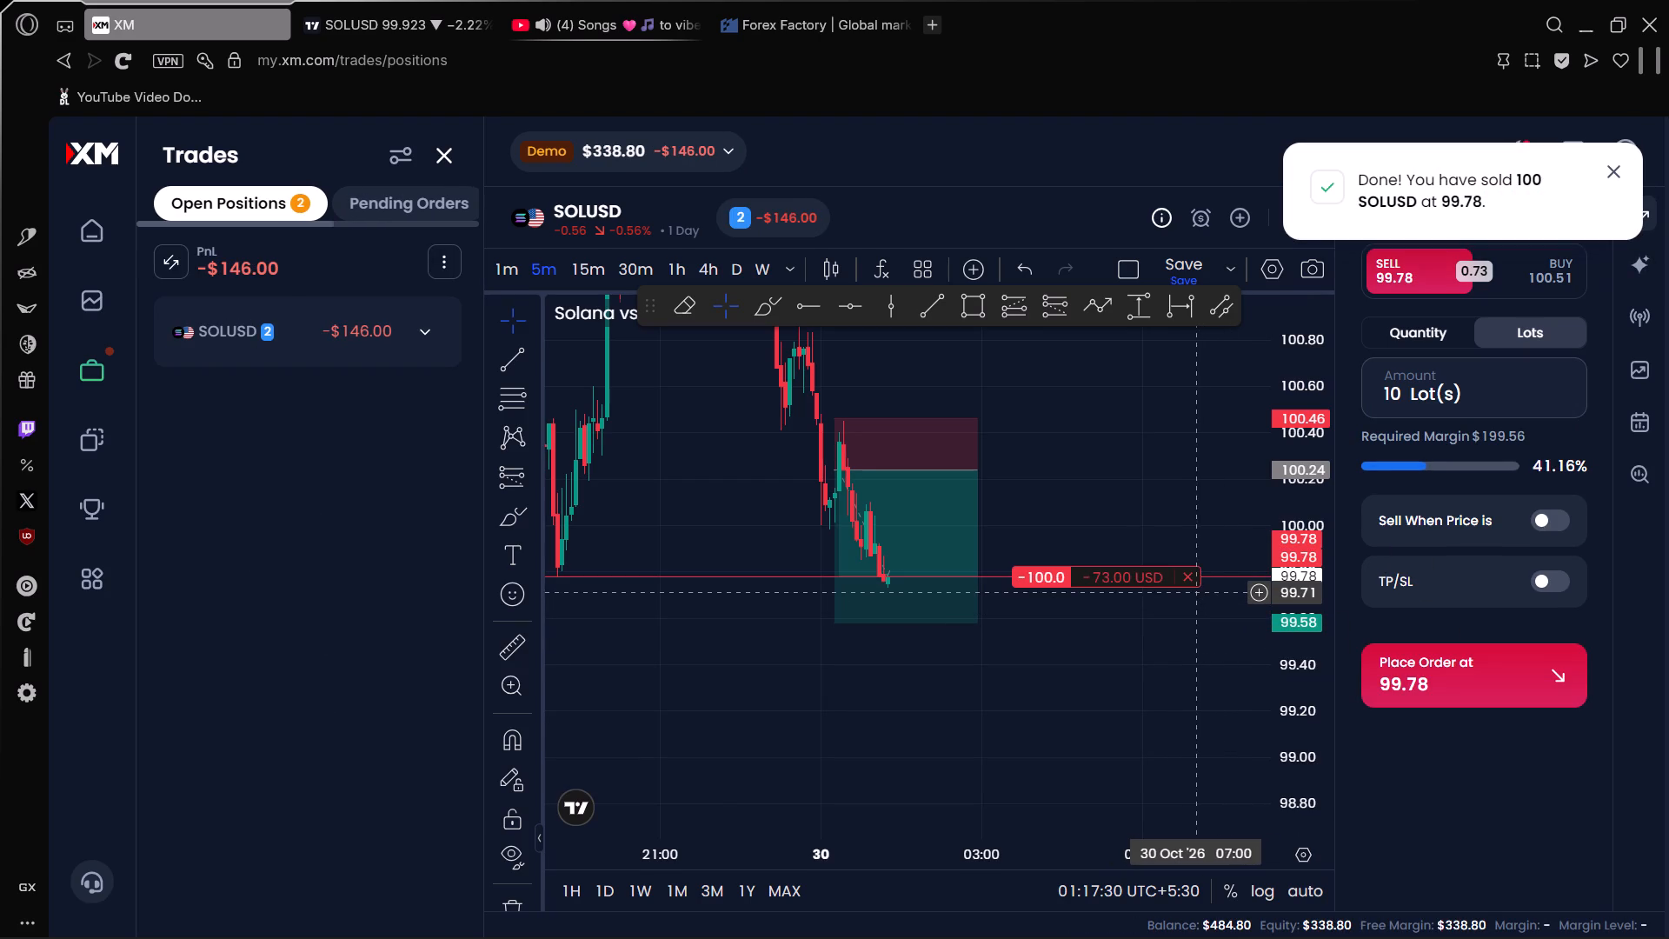
Close both 100-token SOLUSD sell trades opened at 99.78.
{"action": "left_click", "coordinate": [1202, 587]}
{"action": "triple_click", "coordinate": [1199, 581]}
{"action": "left_click", "coordinate": [1199, 580]}
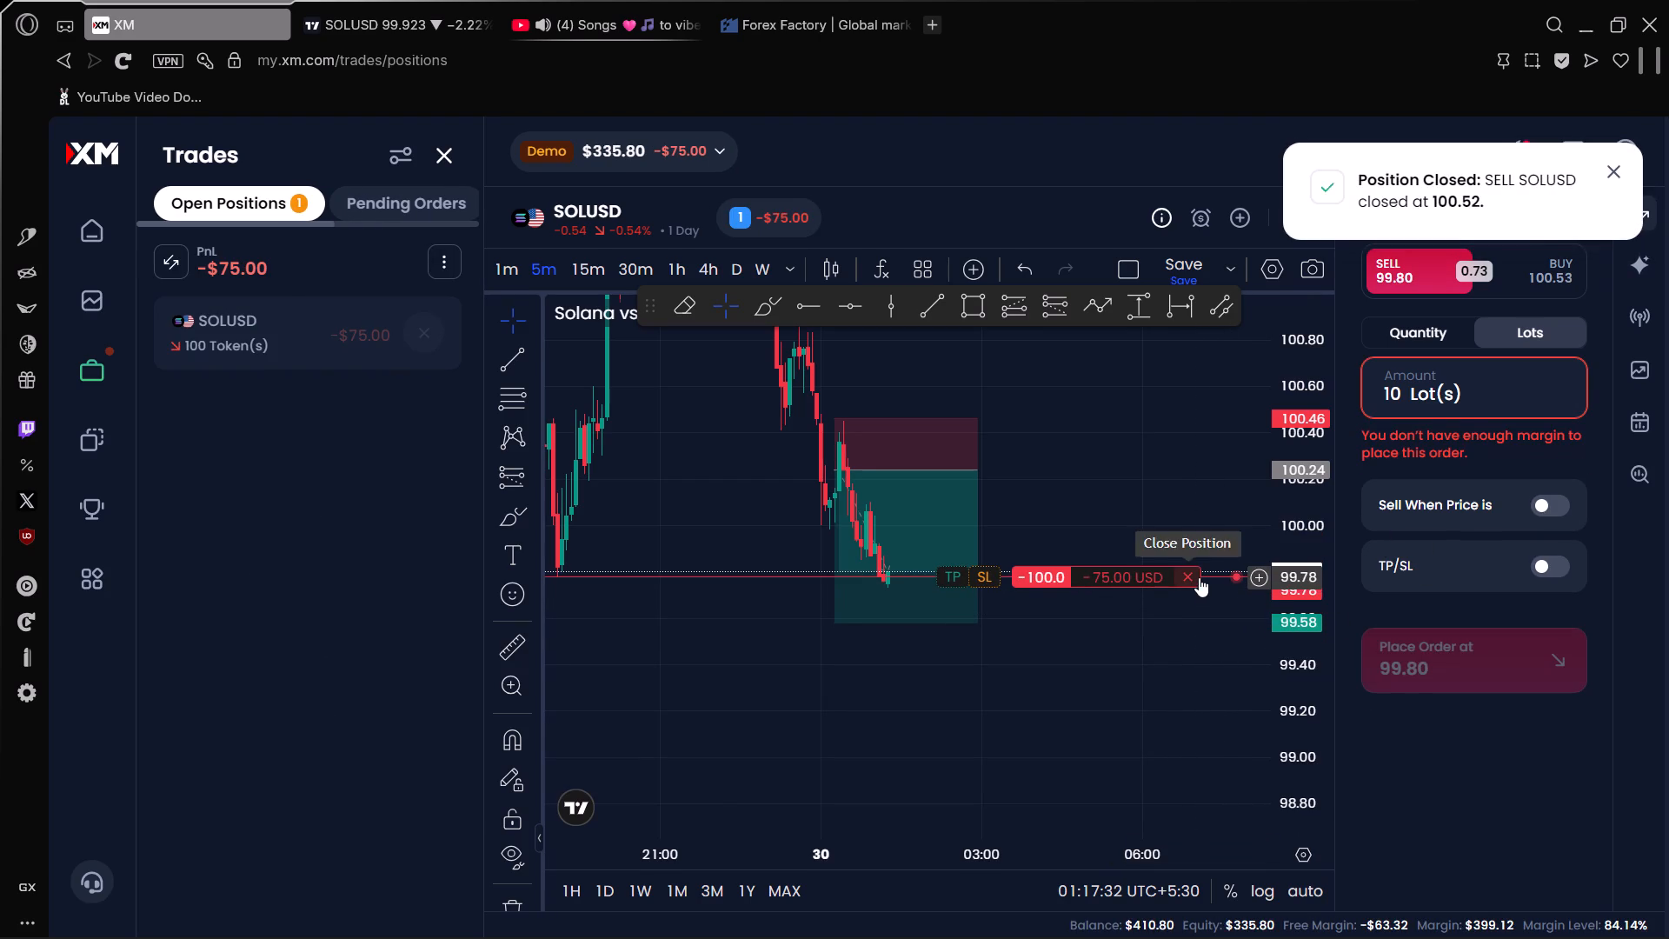
{"action": "left_click", "coordinate": [1199, 577]}
Sell 10 lots of SOLUSD at 99.80, try a second order of the same size, and close the open trade.
{"action": "left_click", "coordinate": [1470, 668]}
{"action": "left_click", "coordinate": [1468, 668]}
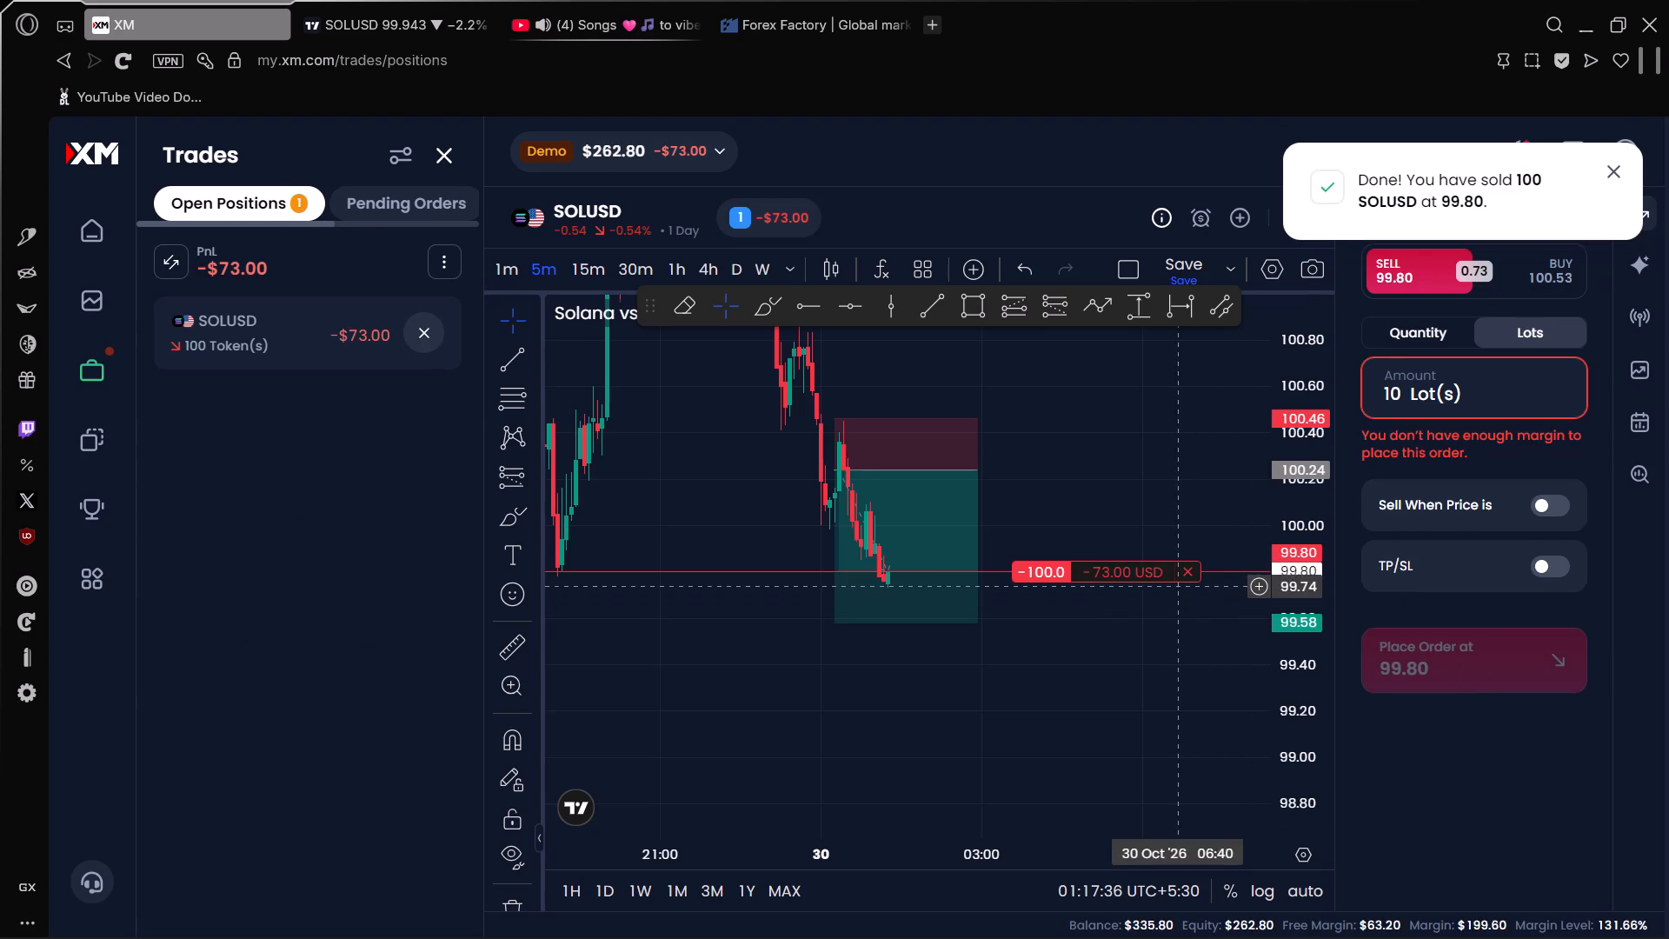
{"action": "triple_click", "coordinate": [1191, 578]}
{"action": "left_click", "coordinate": [1191, 578]}
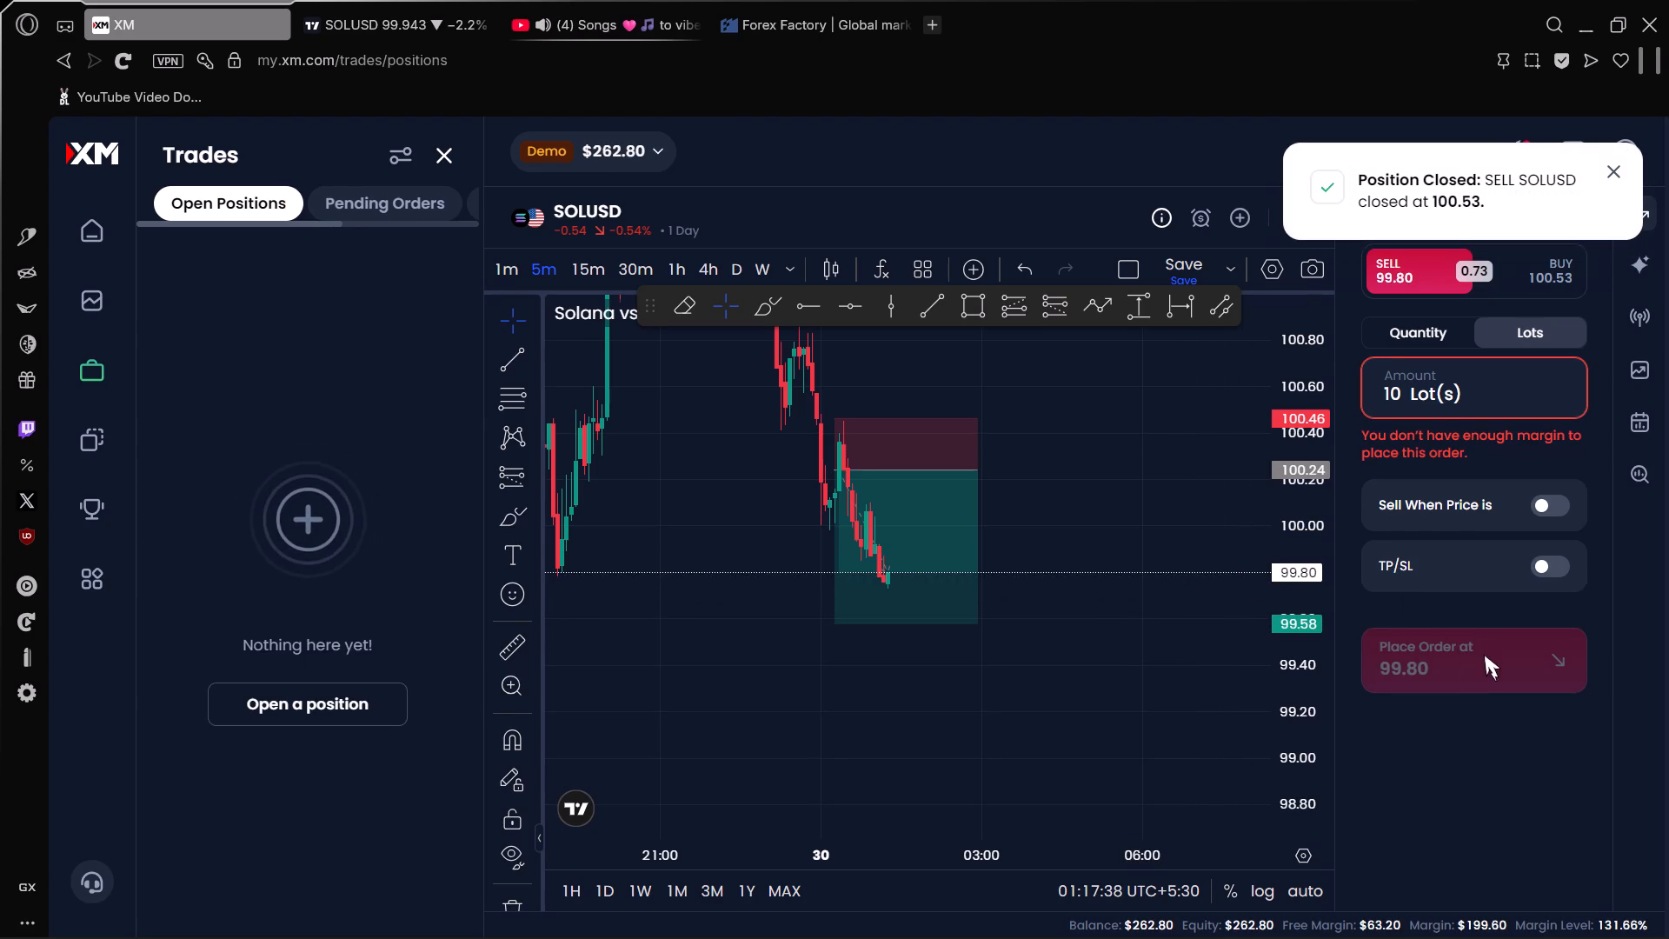
Sell another 10 lots of SOLUSD at 99.80 and close that 100-token trade.
{"action": "left_click", "coordinate": [1485, 660]}
{"action": "left_click", "coordinate": [1475, 660]}
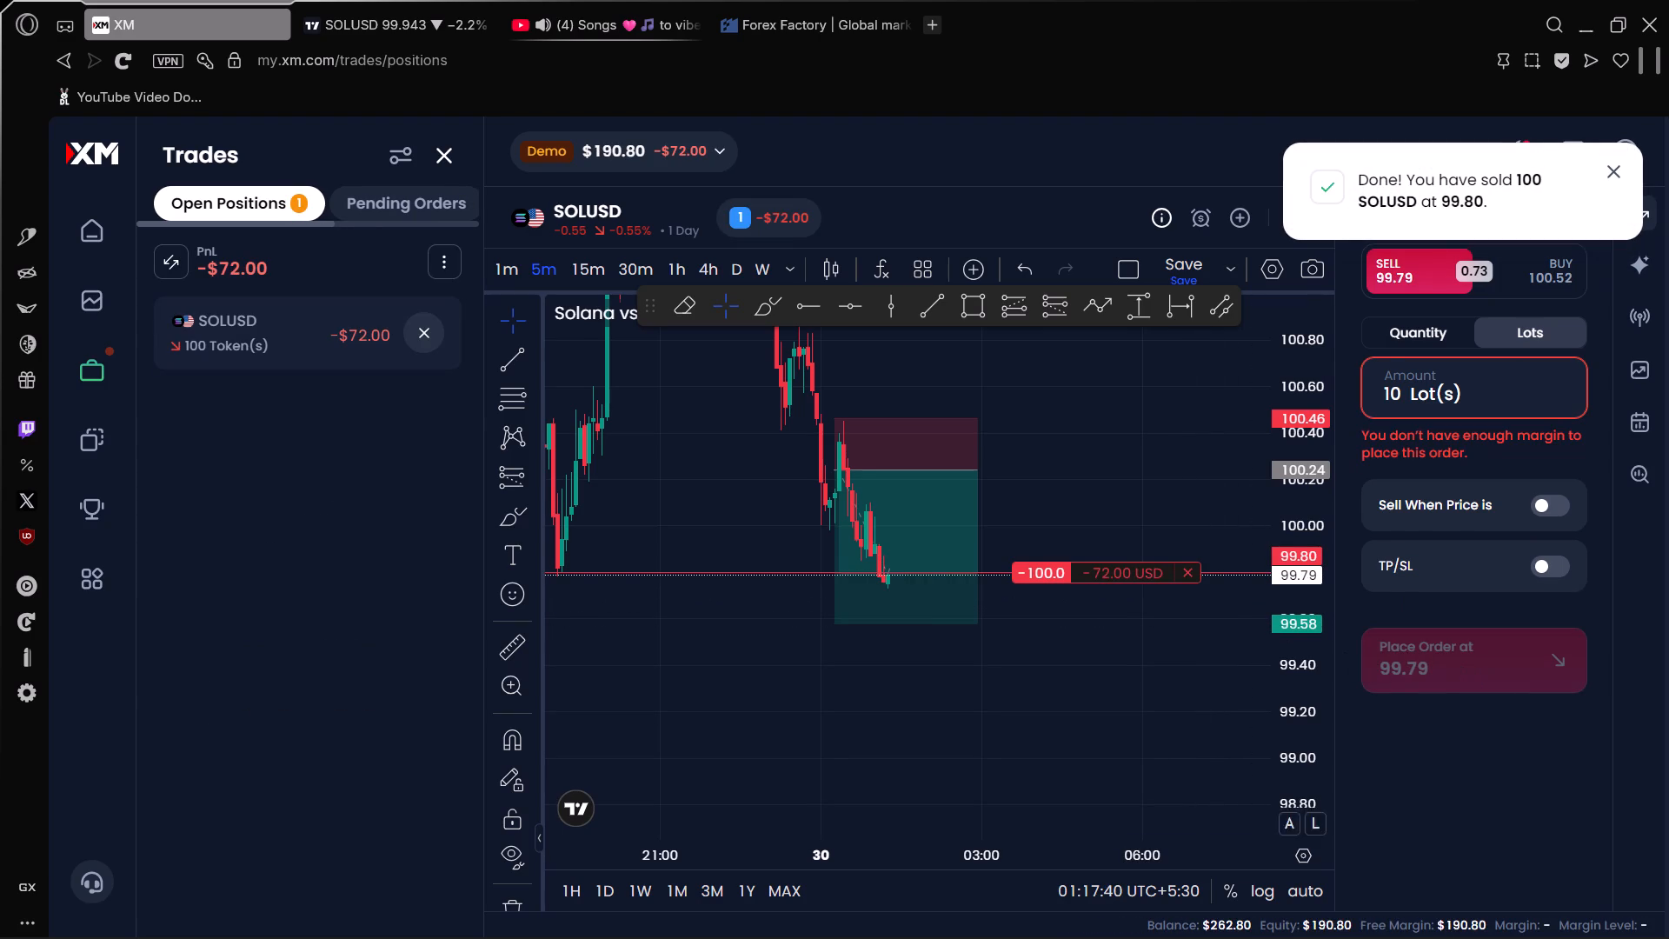
{"action": "triple_click", "coordinate": [1188, 583]}
{"action": "left_click", "coordinate": [1188, 583]}
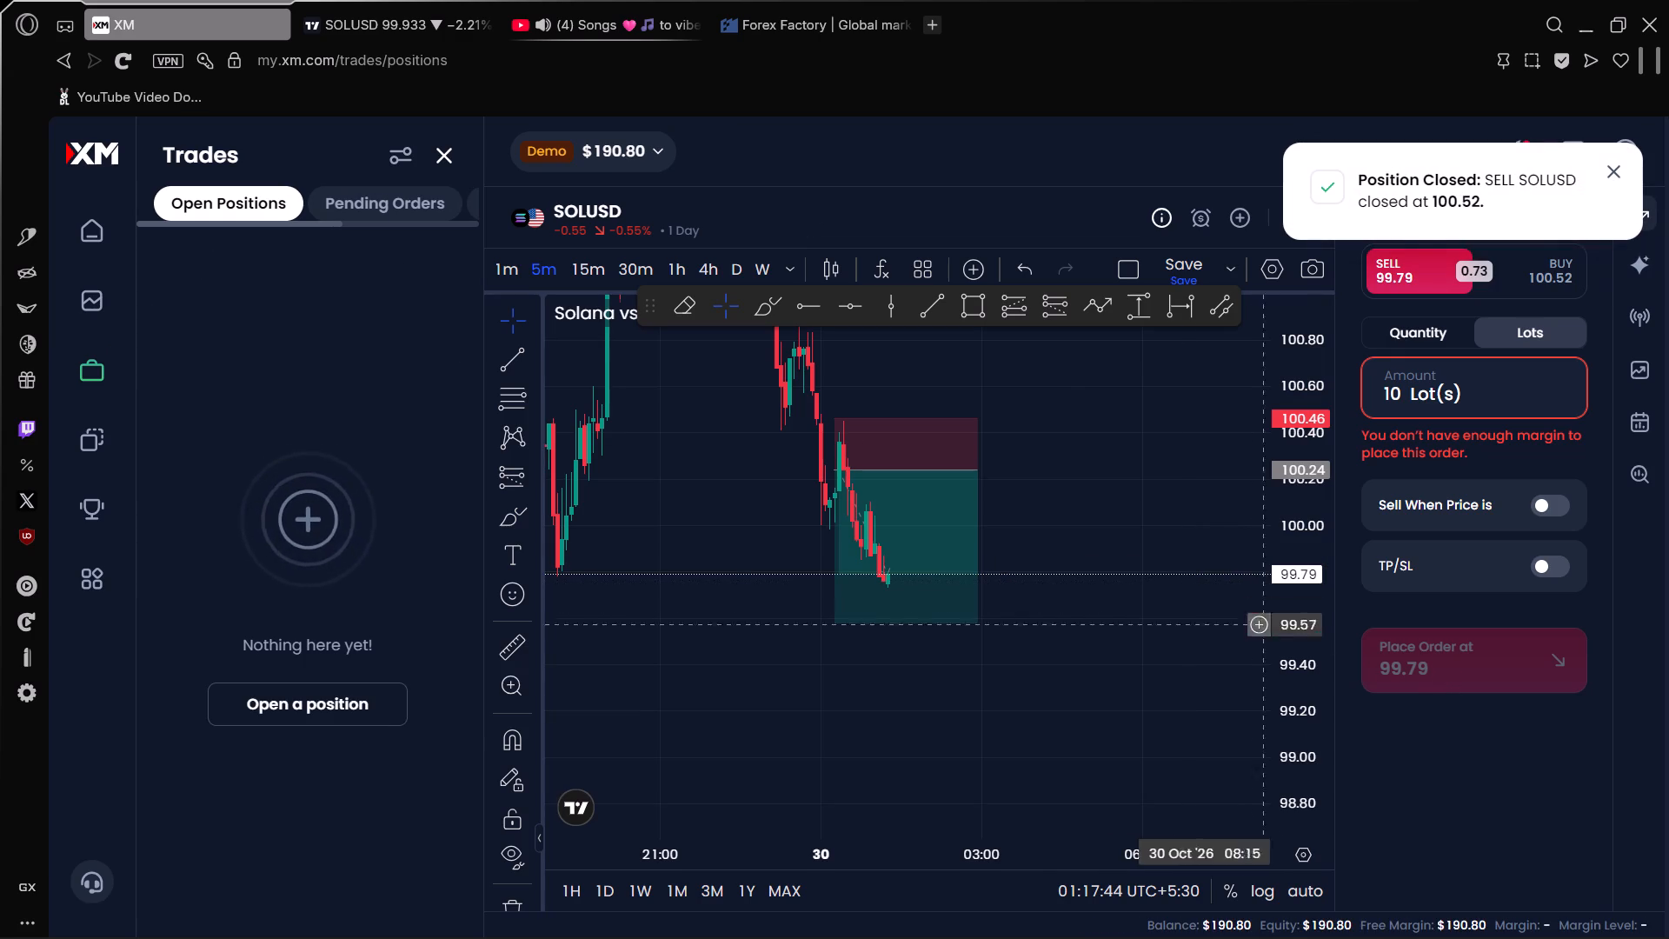
Sell 5 lots of SOLUSD at 99.81 and try to place a second order of the same size.
{"action": "left_click", "coordinate": [1396, 395]}
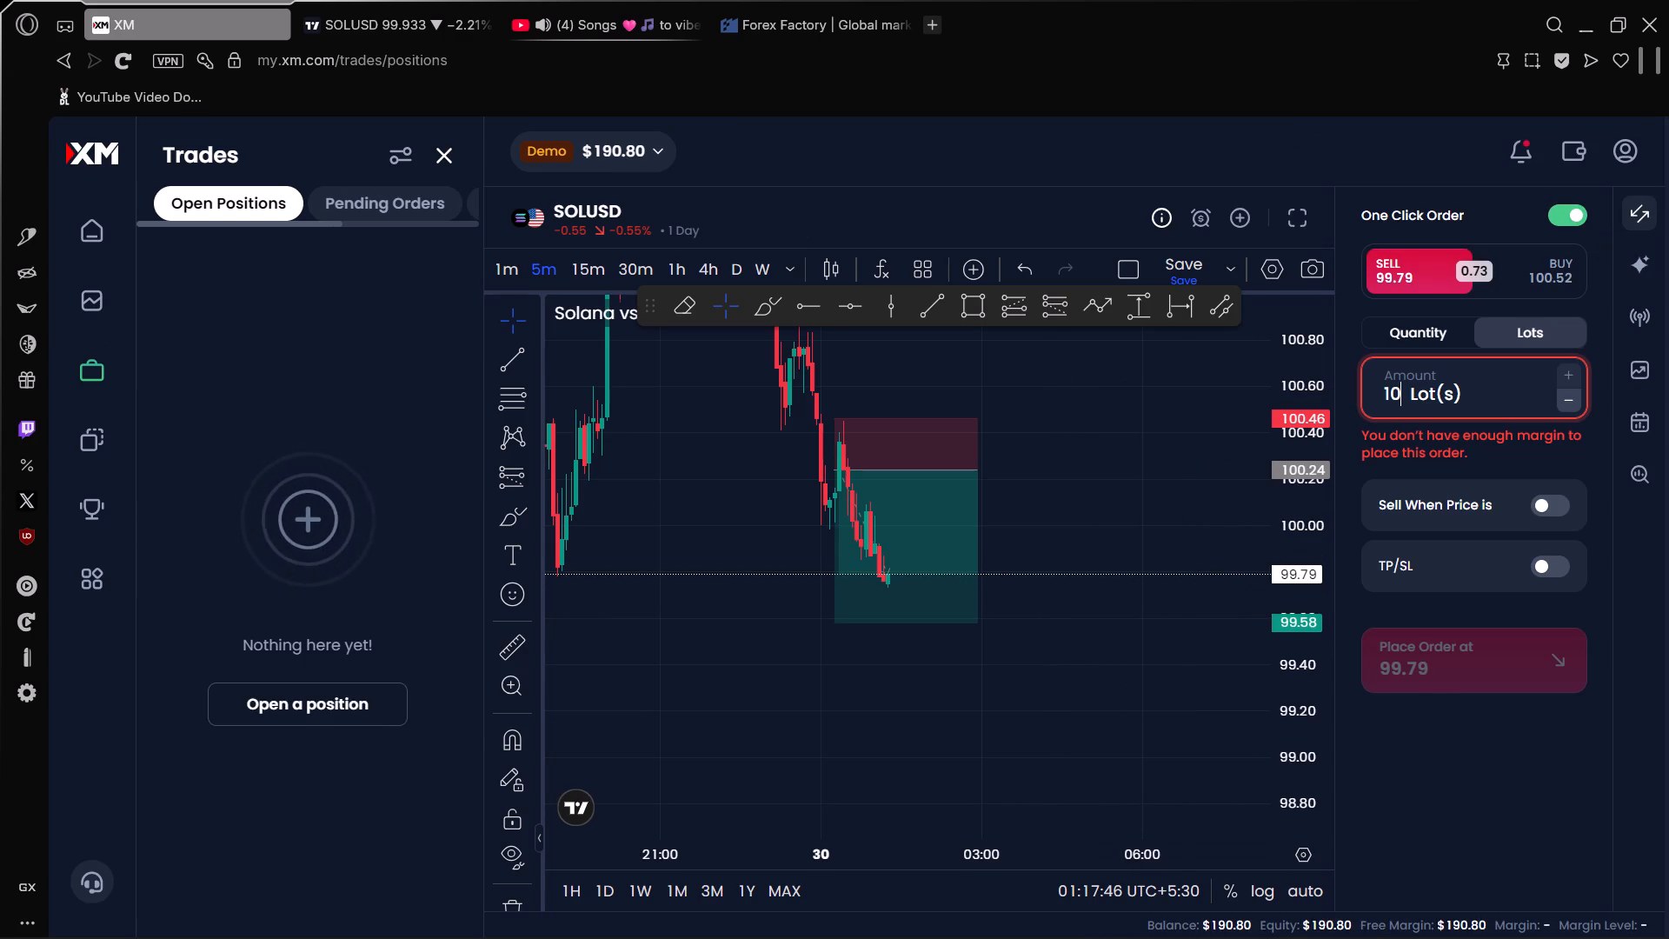
{"action": "key", "text": "BackSpace"}
{"action": "key", "text": "BackSpace"}
{"action": "key", "text": "5"}
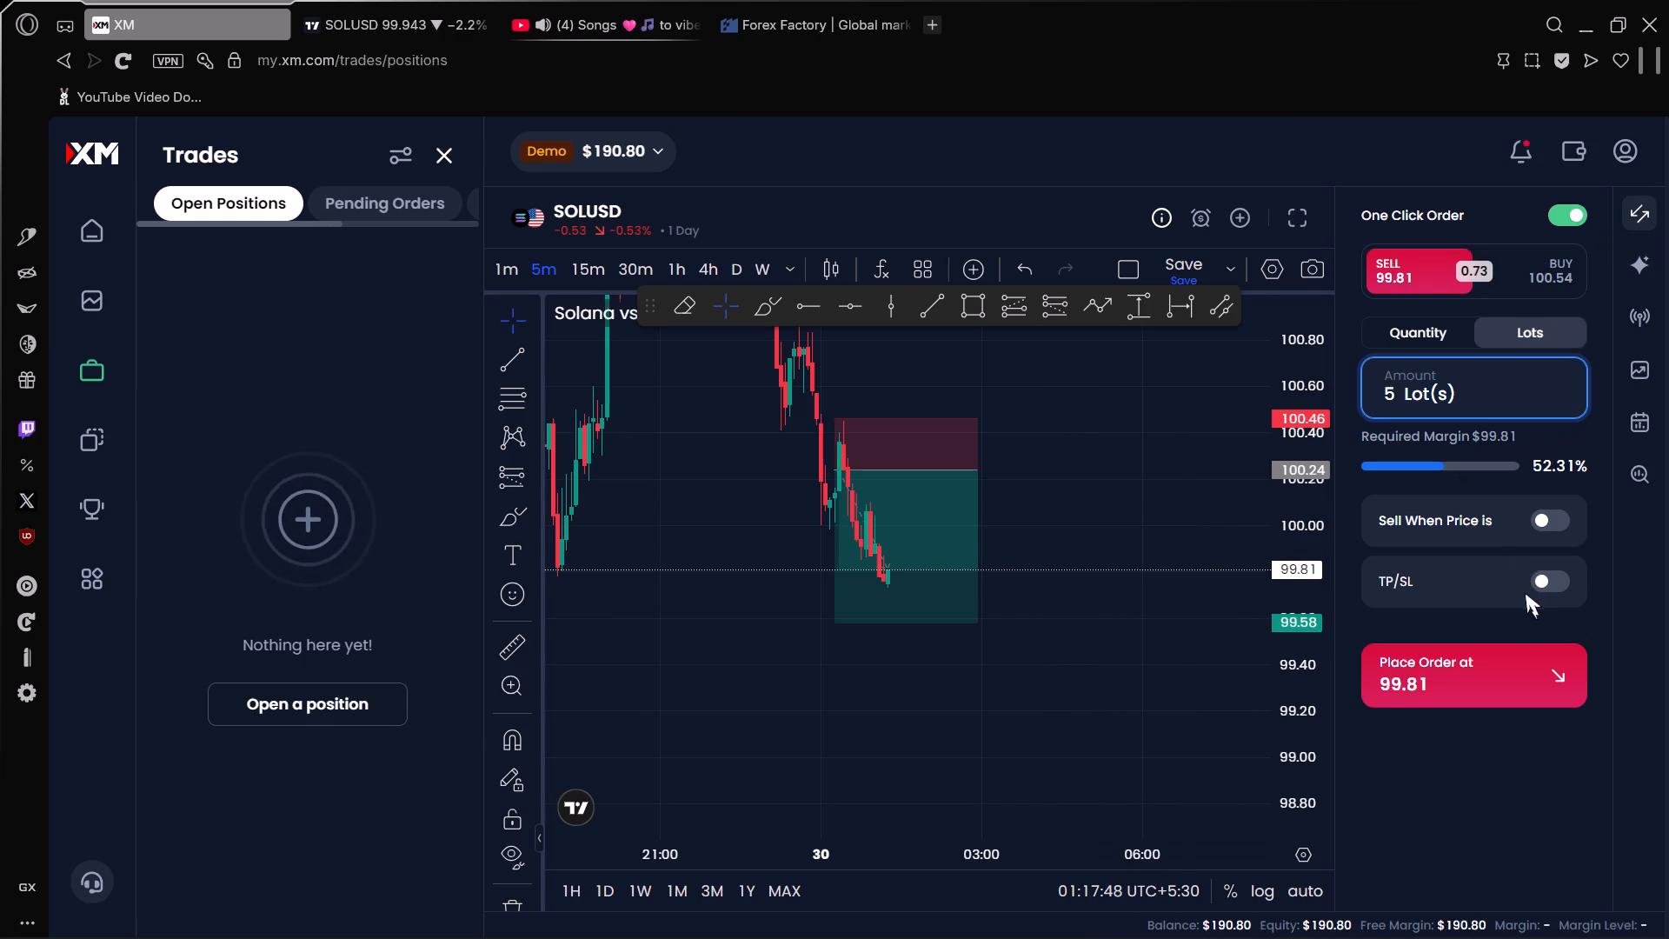
{"action": "left_click", "coordinate": [1521, 656]}
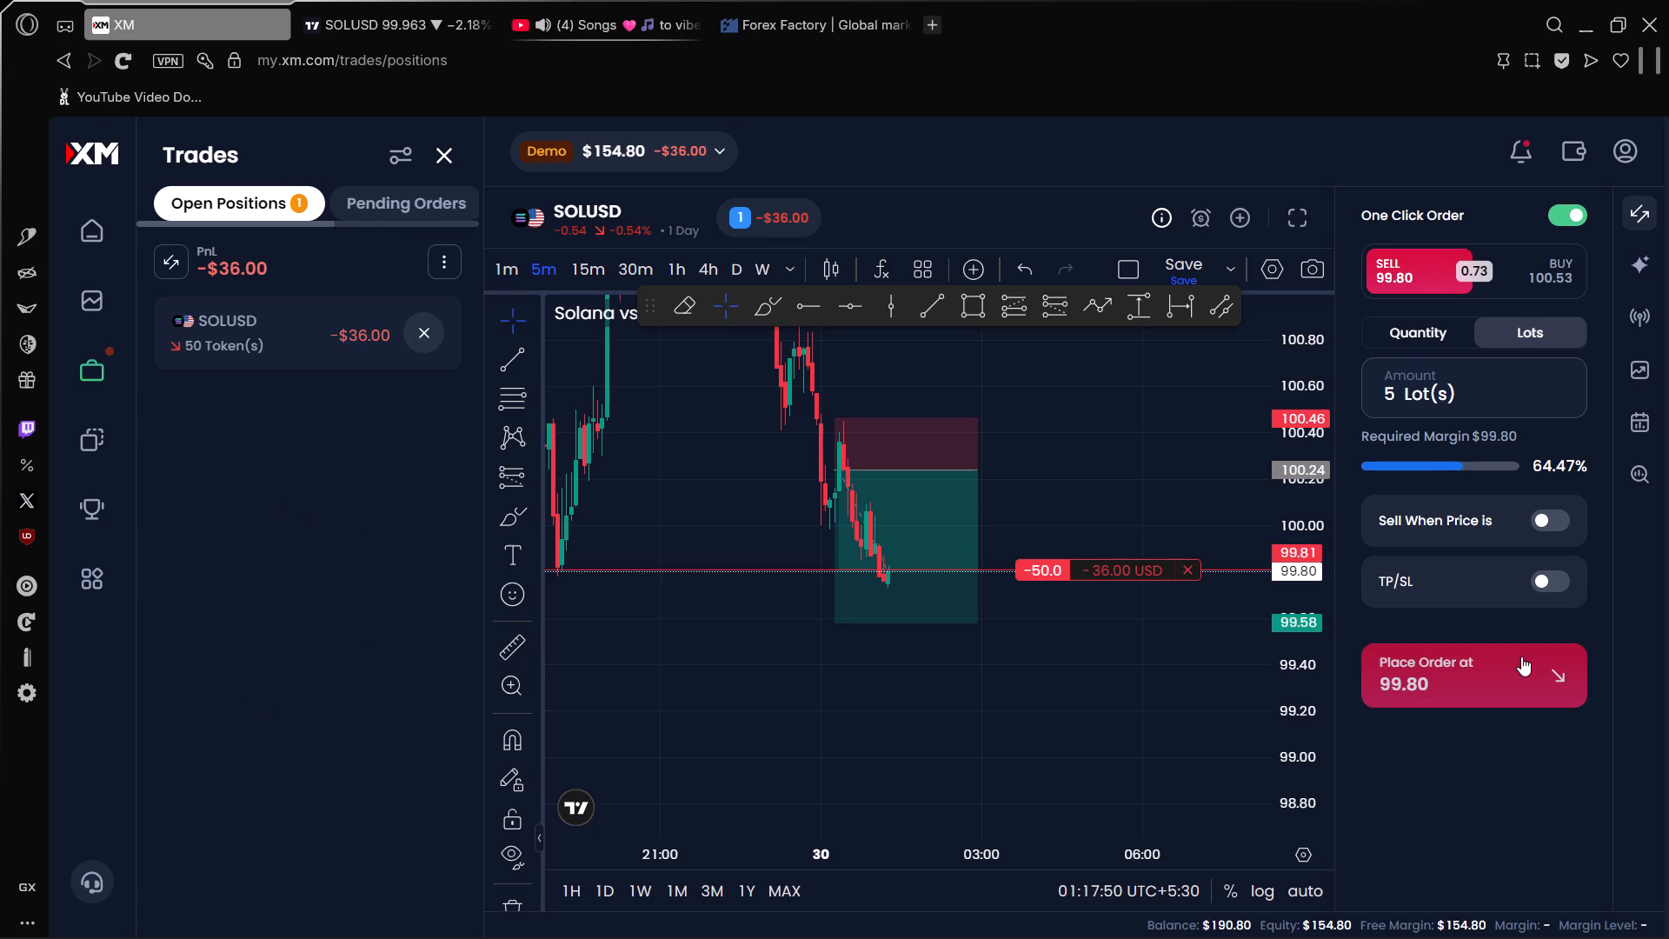
{"action": "left_click", "coordinate": [1521, 656]}
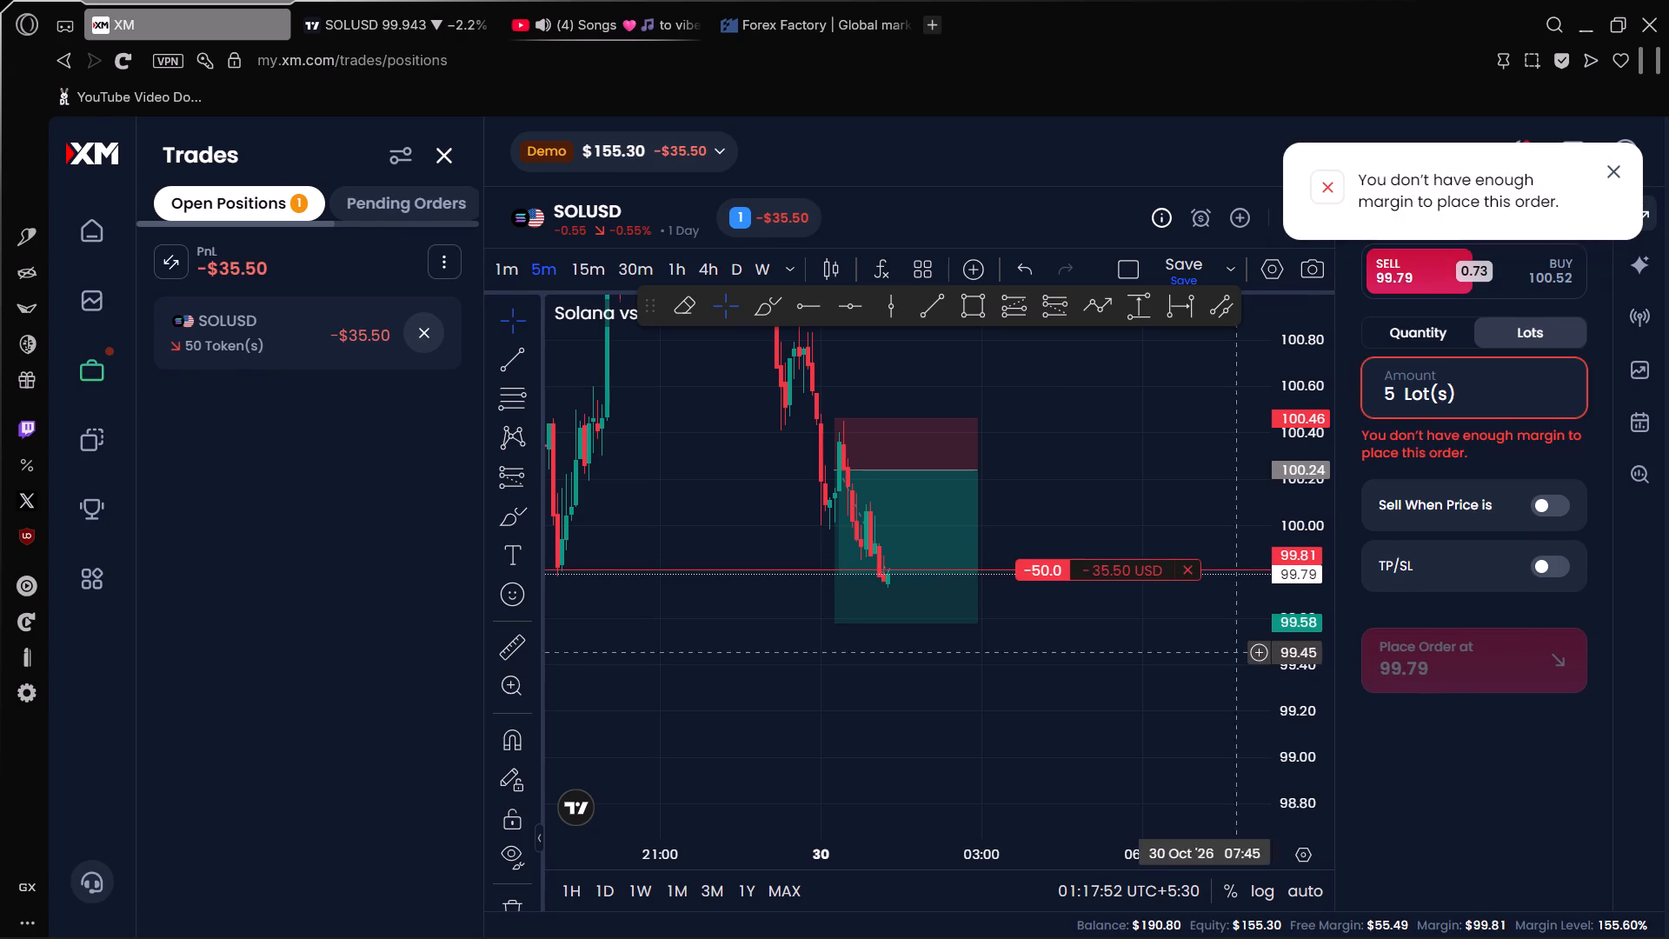
Close the 50-token SOLUSD sell trade opened at 99.81.
{"action": "triple_click", "coordinate": [1200, 570]}
{"action": "left_click", "coordinate": [1191, 570]}
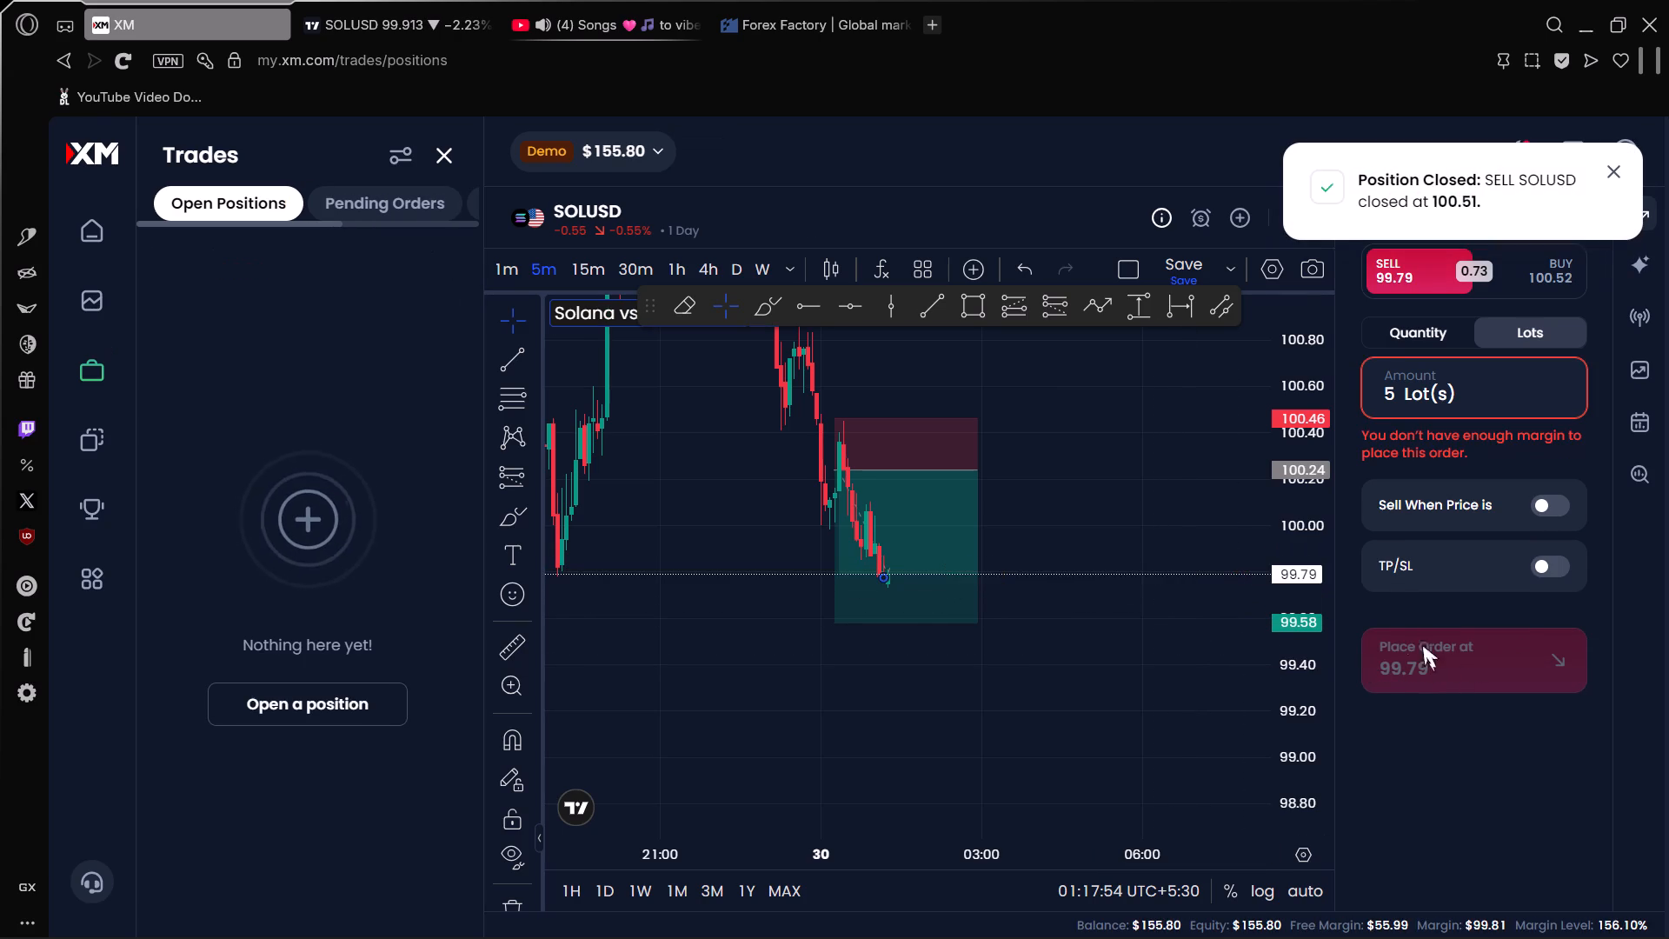
Sell another 5 lots of SOLUSD at 99.78 and close that 50-token trade.
{"action": "left_click", "coordinate": [1481, 678]}
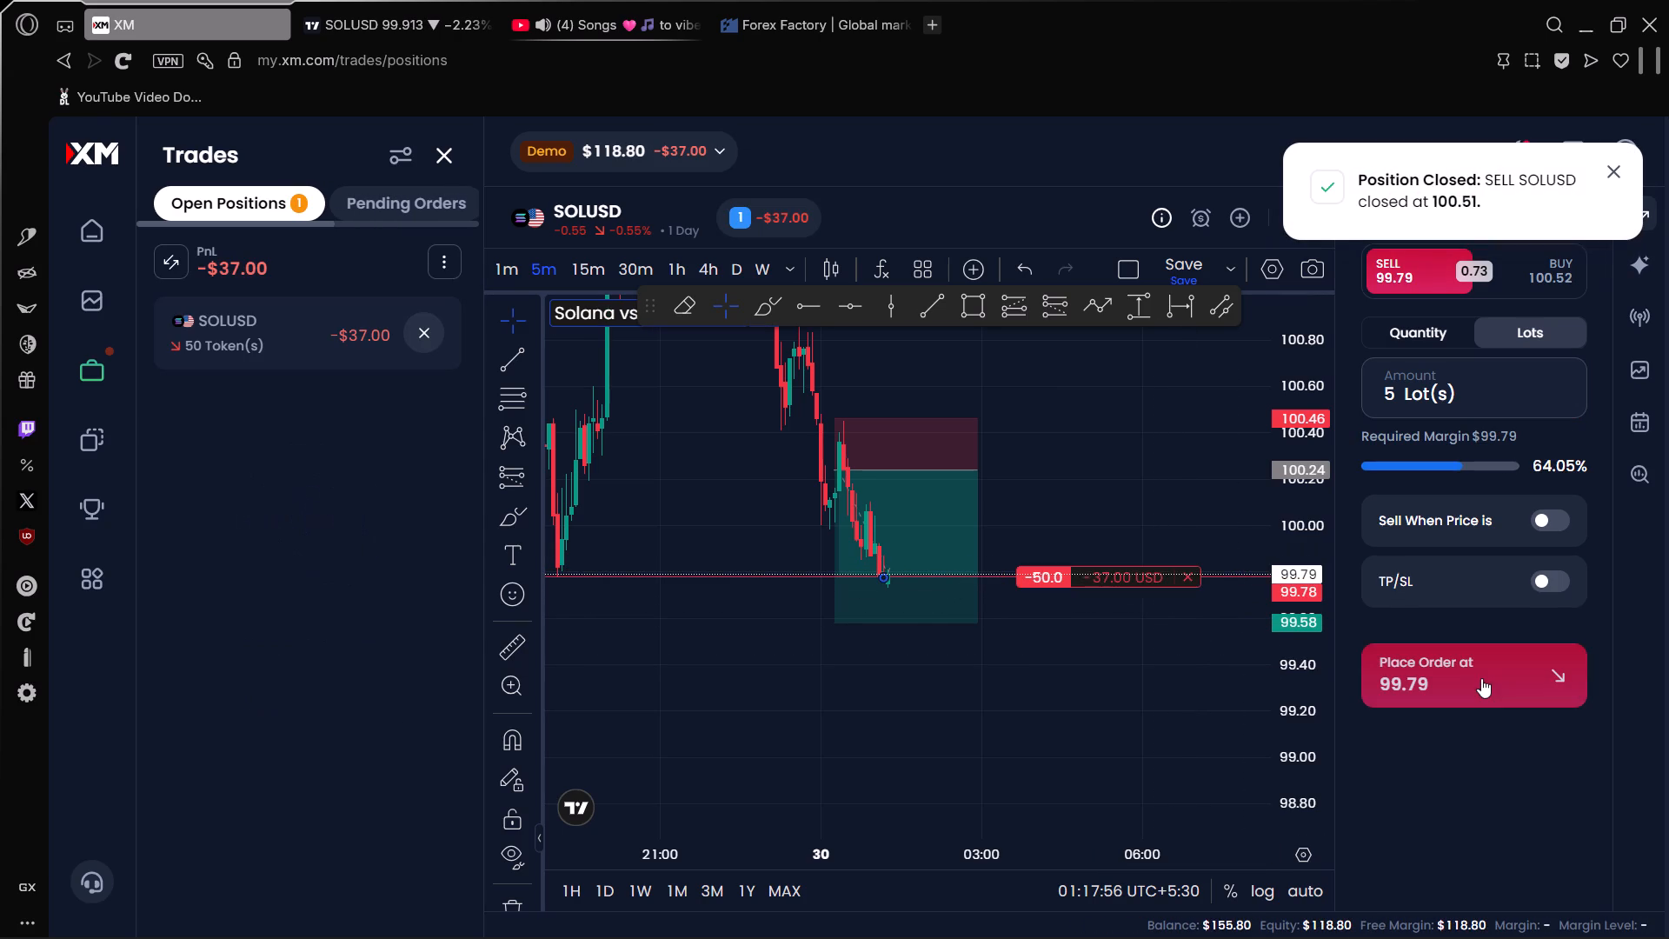
{"action": "left_click", "coordinate": [1195, 582]}
{"action": "left_click", "coordinate": [1191, 582]}
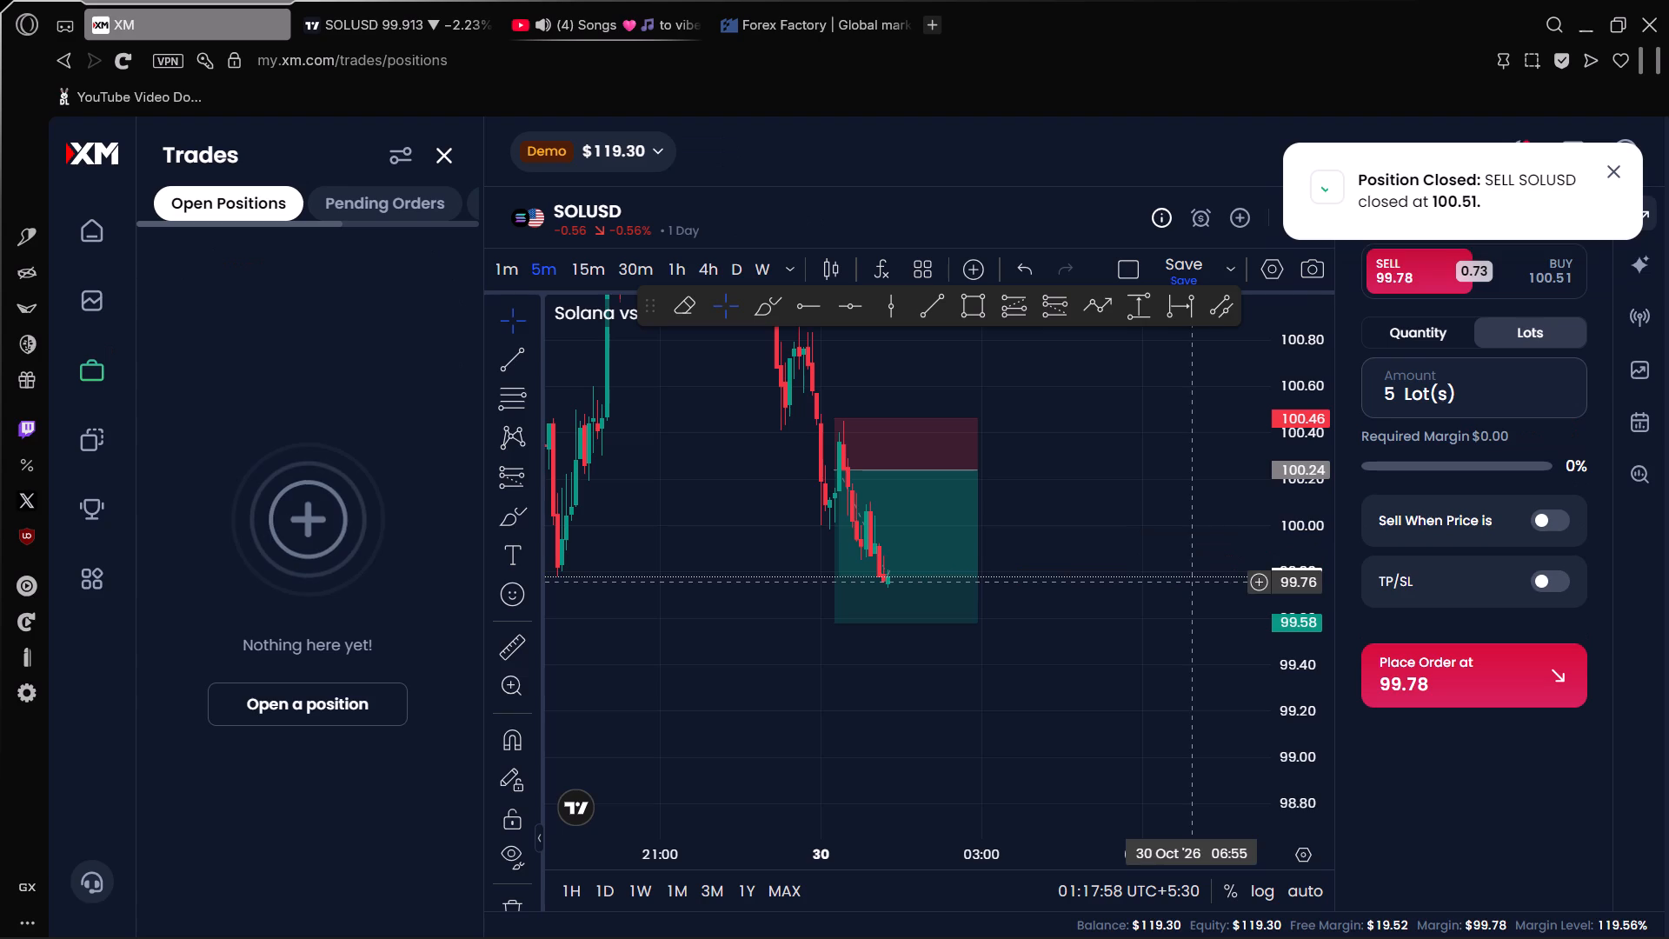
Reduce the order amount to 4 lots and sell SOLUSD at 99.77.
{"action": "left_click", "coordinate": [1398, 404]}
{"action": "key", "text": "BackSpace"}
{"action": "key", "text": "4"}
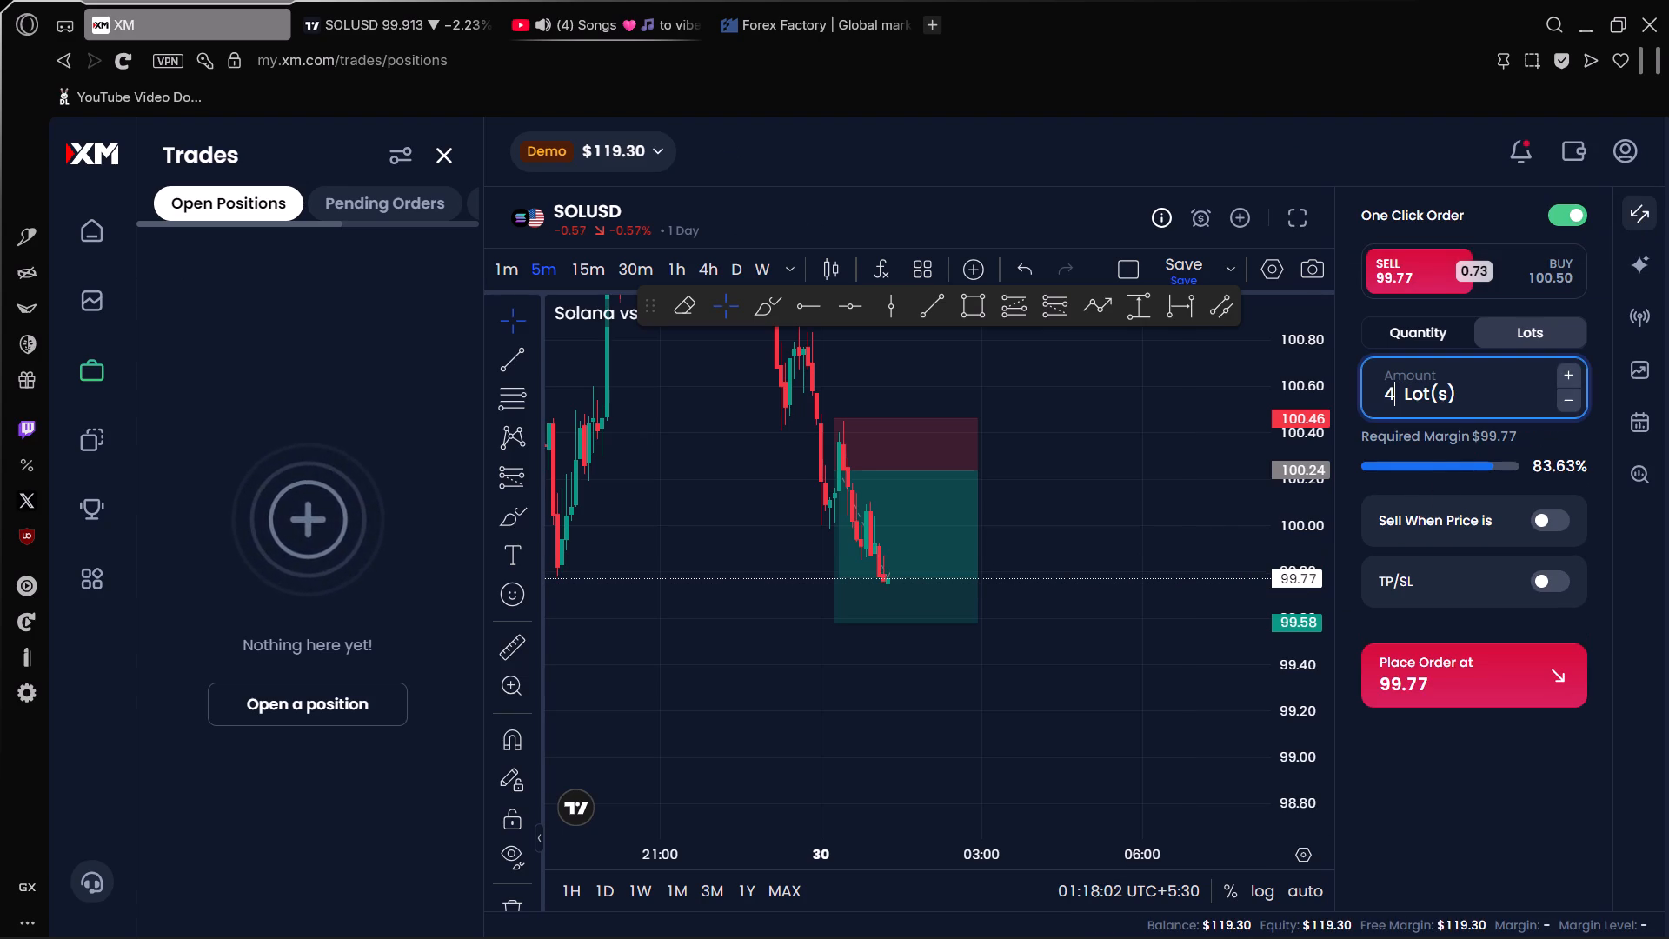
{"action": "left_click", "coordinate": [1500, 670]}
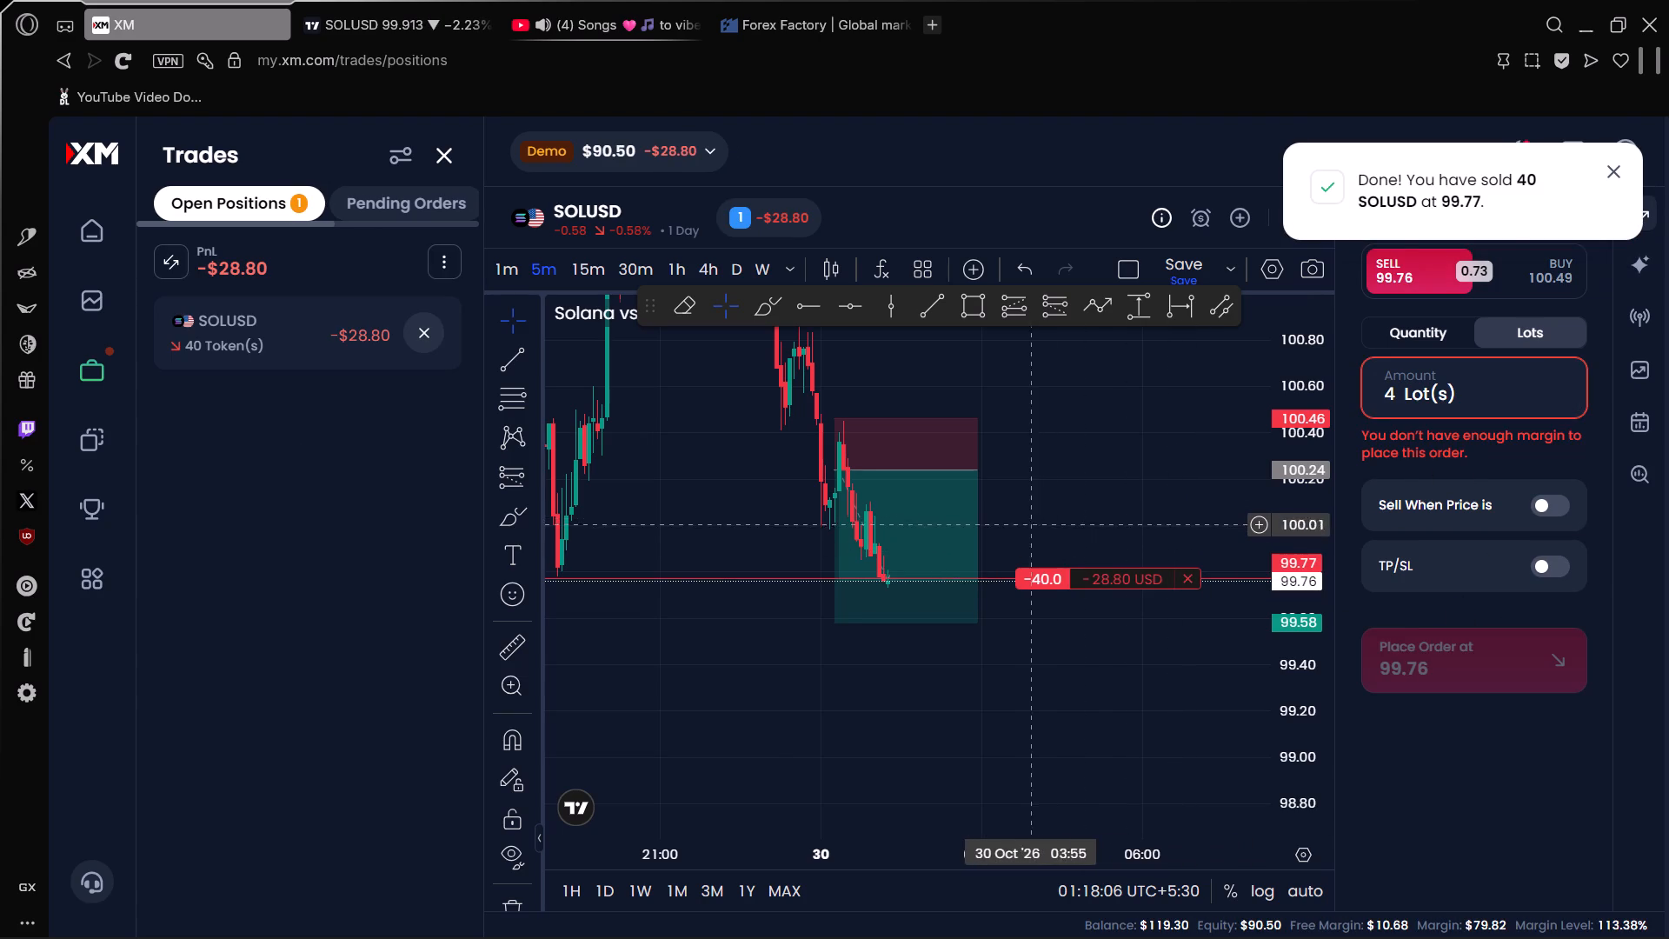
Add a take profit at 99.61 to the open 40-token SOLUSD sell trade on the chart.
{"action": "scroll", "coordinate": [1024, 529], "scroll_direction": "up", "scroll_amount": 3}
{"action": "left_click_drag", "start_coordinate": [1040, 516], "coordinate": [1063, 486]}
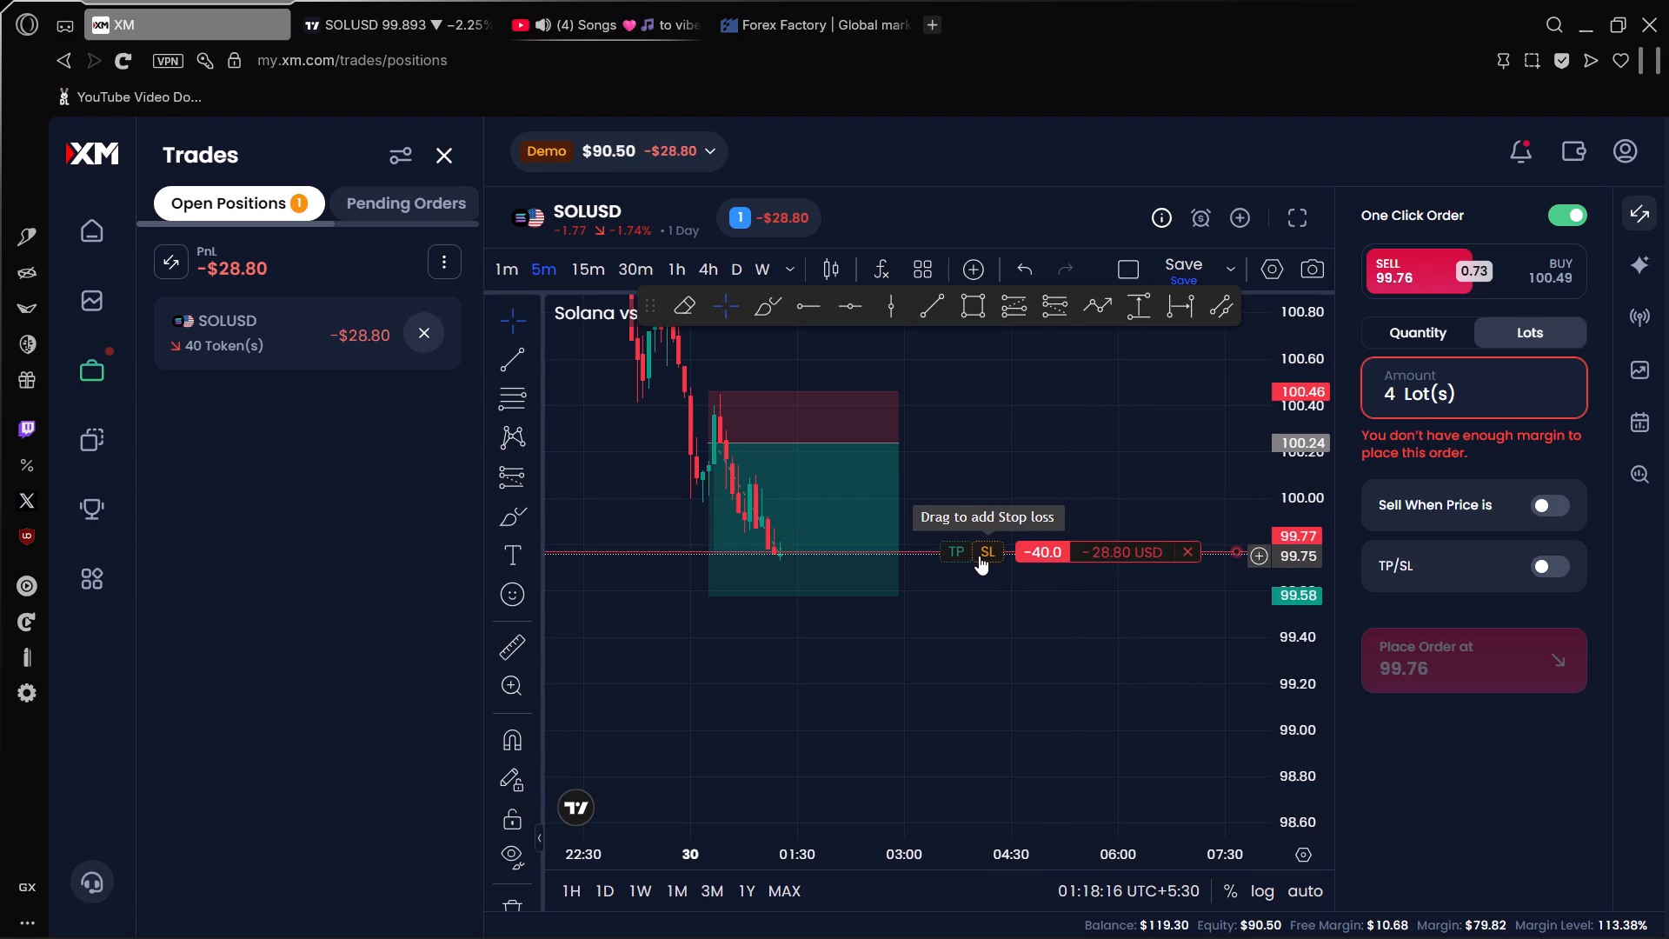
{"action": "left_click_drag", "start_coordinate": [1059, 479], "coordinate": [1037, 490]}
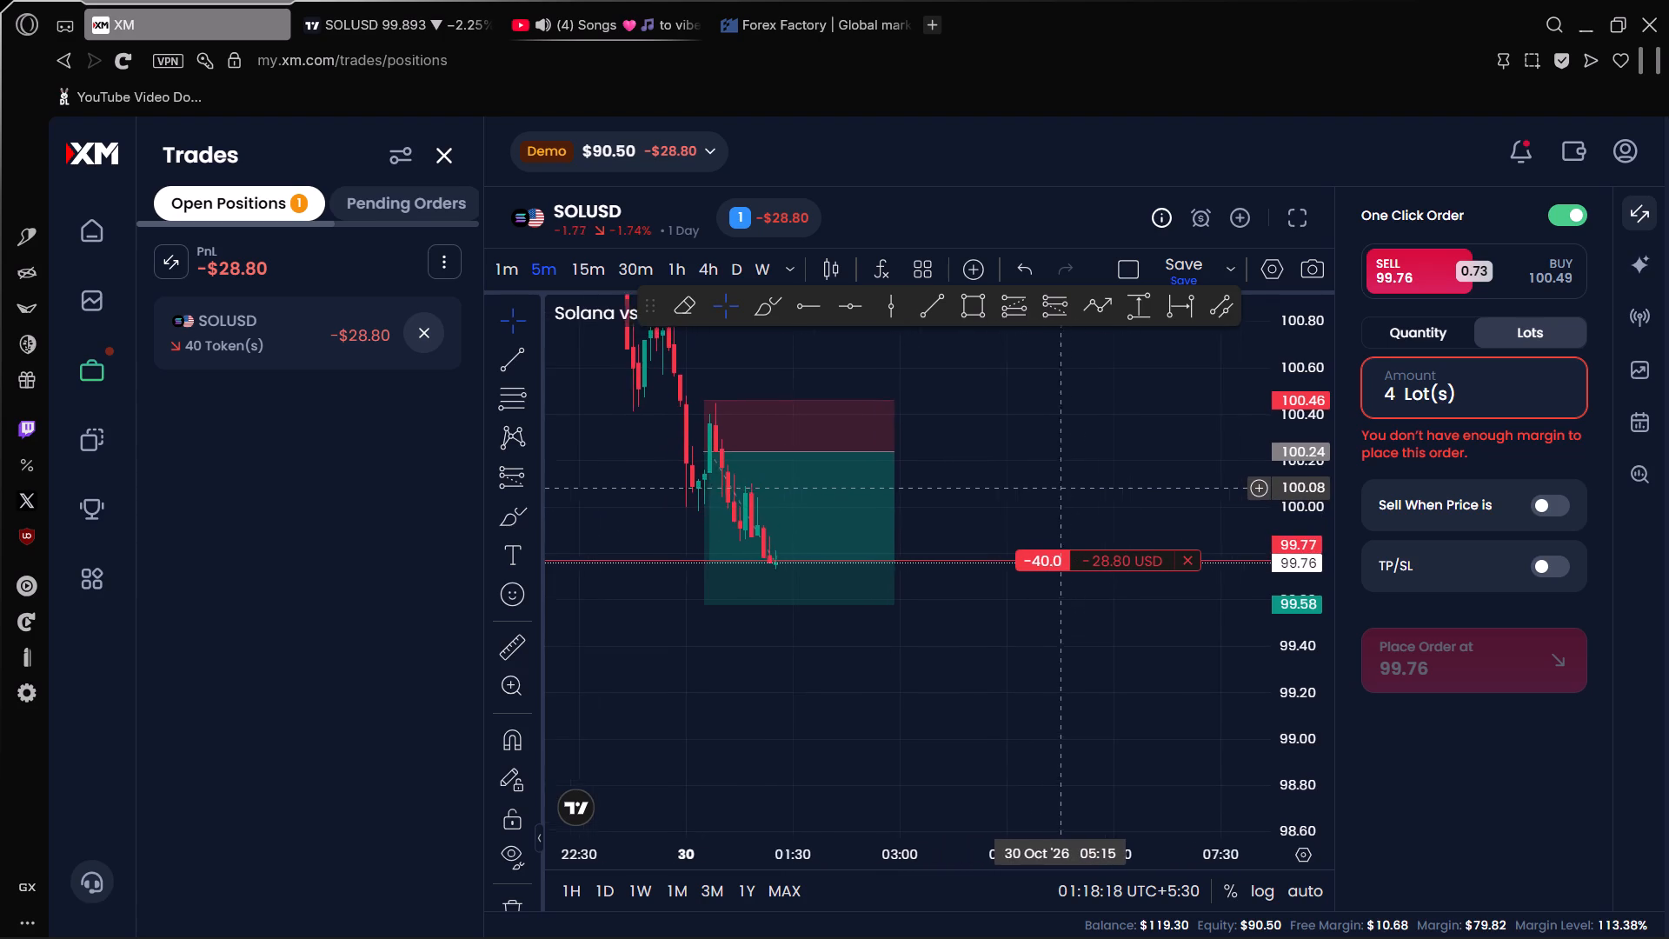
{"action": "left_click_drag", "start_coordinate": [1037, 490], "coordinate": [995, 497]}
{"action": "left_click_drag", "start_coordinate": [957, 571], "coordinate": [956, 598]}
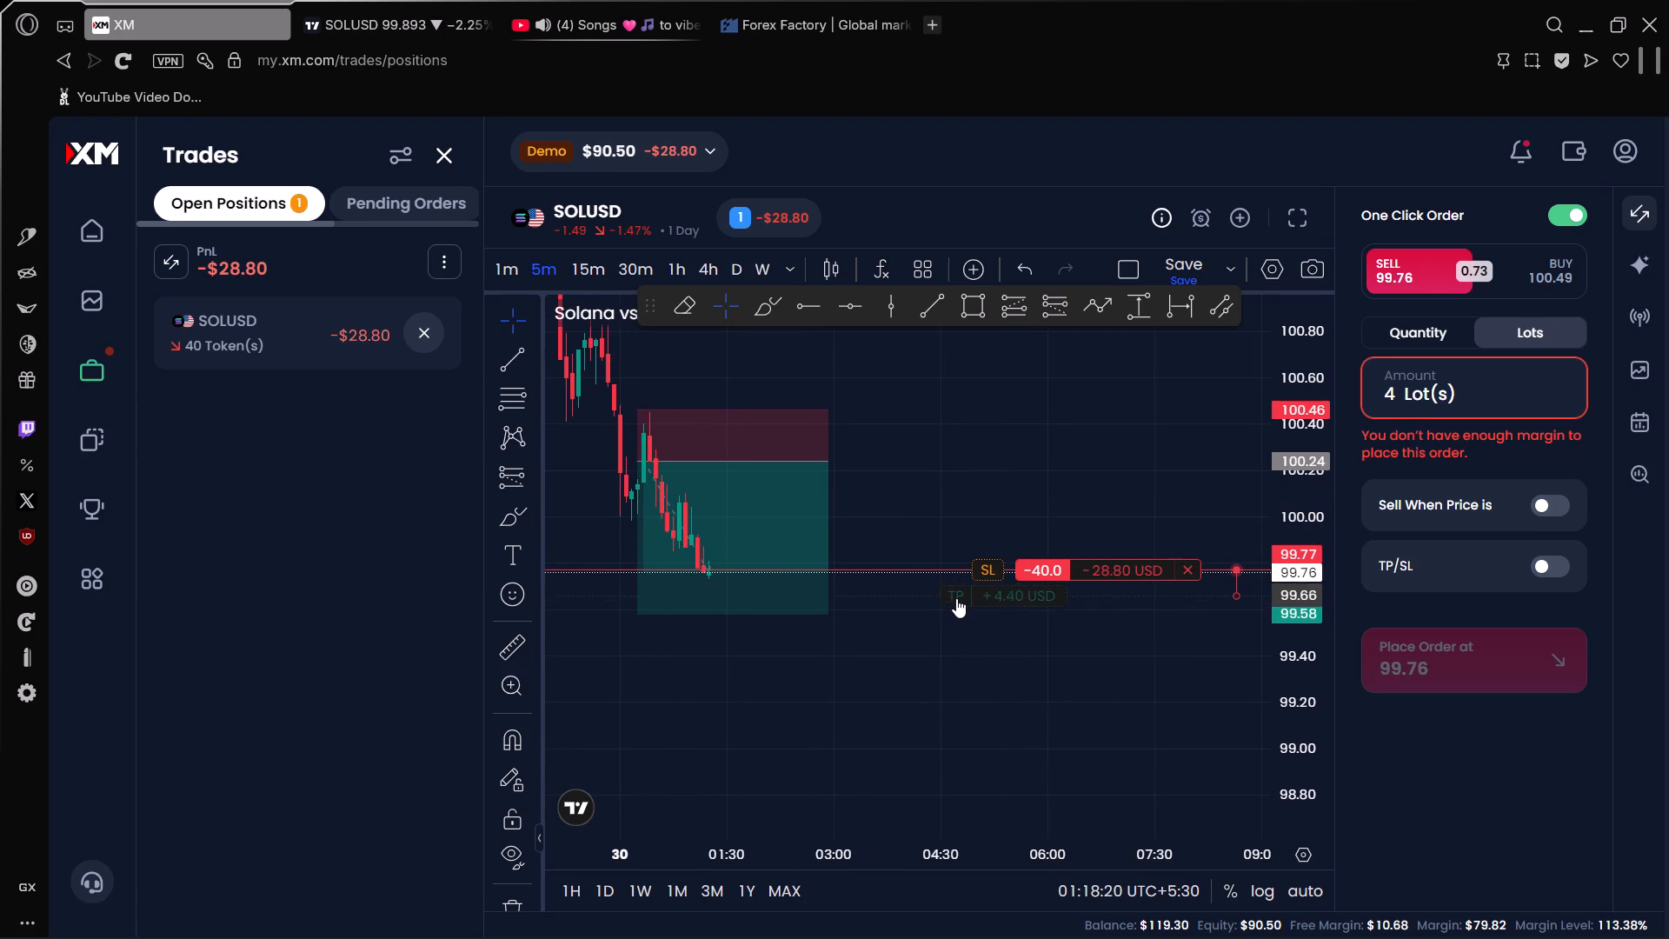
{"action": "left_click_drag", "start_coordinate": [956, 598], "coordinate": [955, 606]}
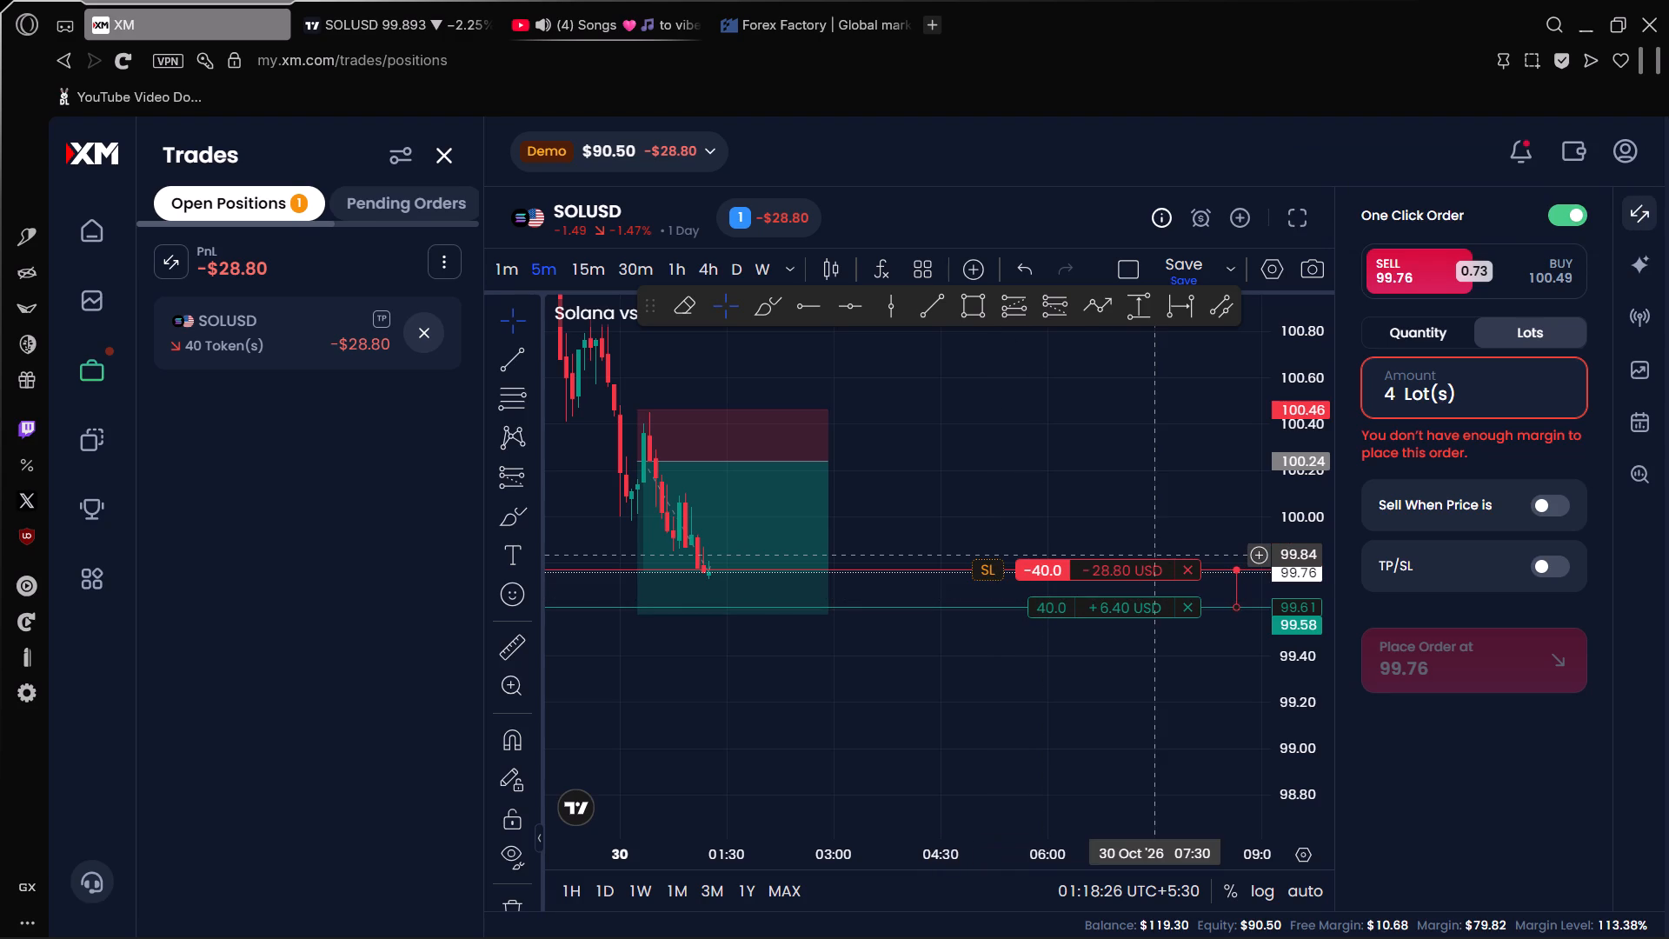
Switch to YouTube and skip the playing songs video to 7:58.
{"action": "left_click", "coordinate": [626, 14]}
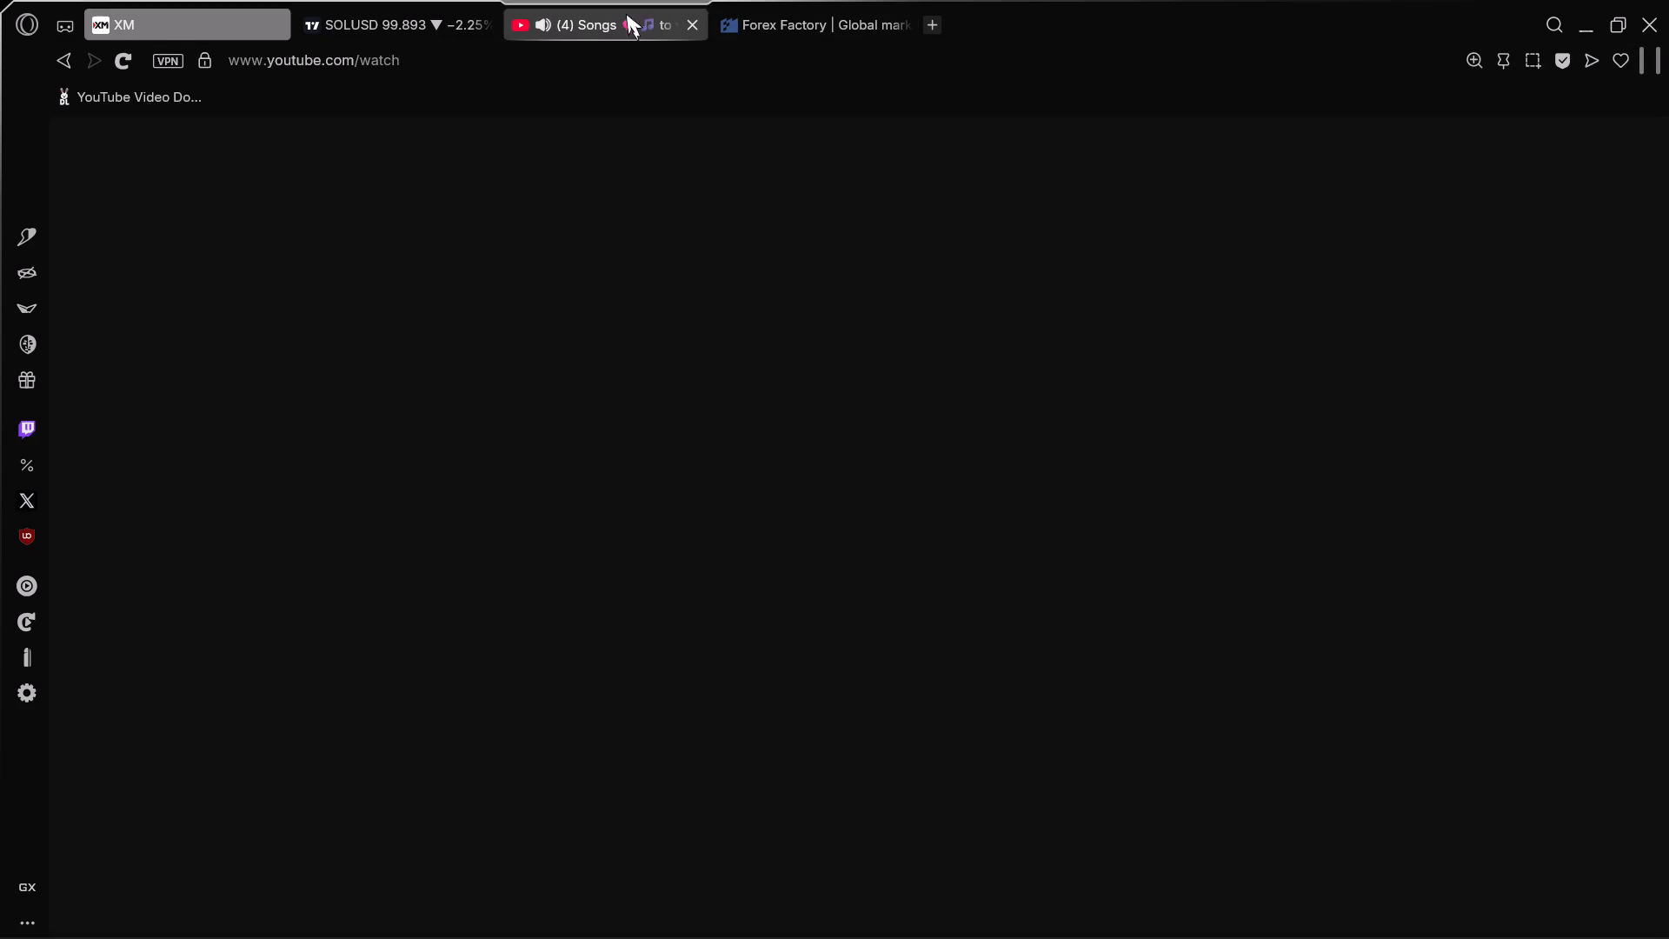
{"action": "left_click", "coordinate": [887, 721]}
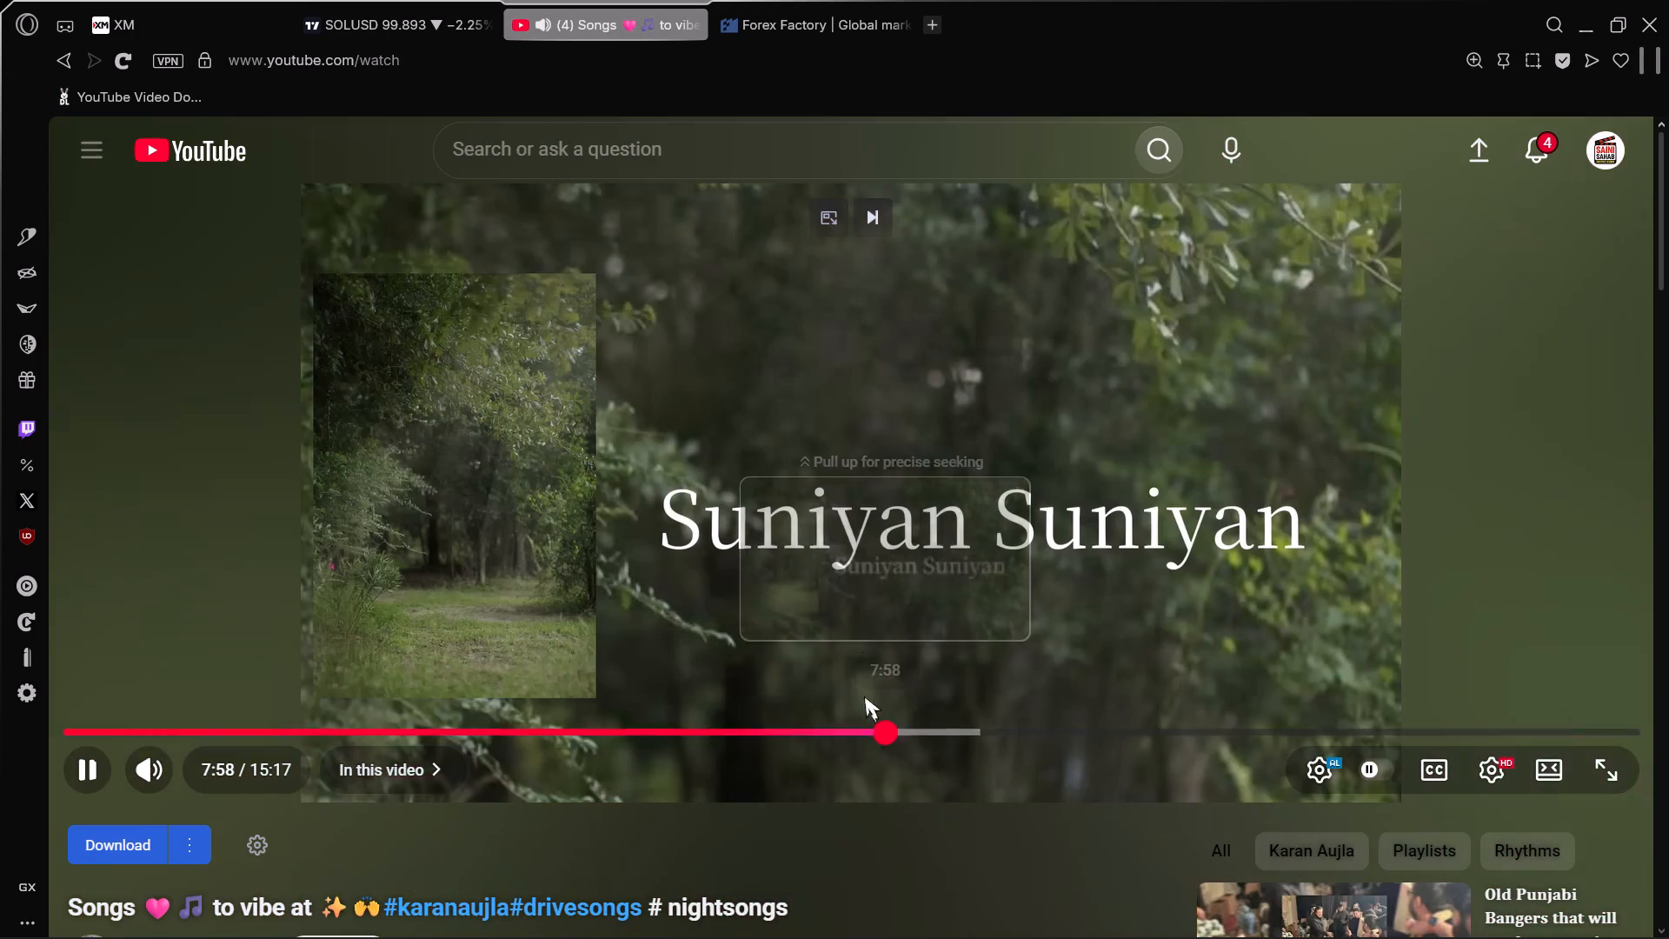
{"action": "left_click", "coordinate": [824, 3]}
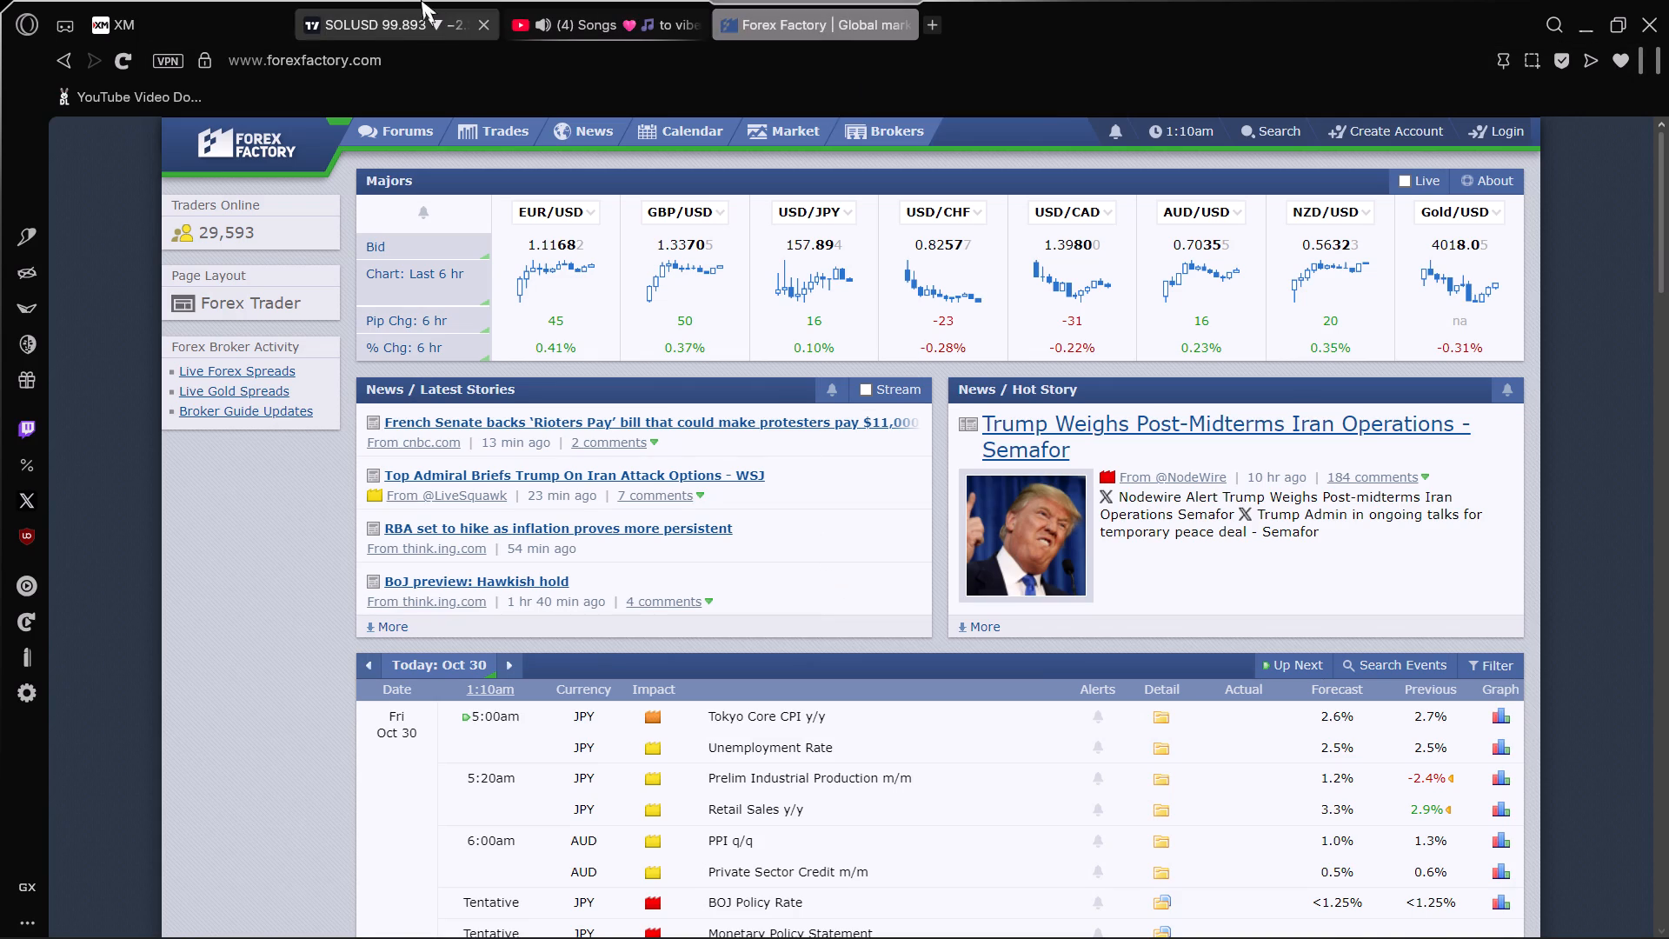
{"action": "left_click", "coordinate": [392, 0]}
Return to XM and close the 40-token SOLUSD sell trade opened at 99.77.
{"action": "left_click", "coordinate": [225, 12]}
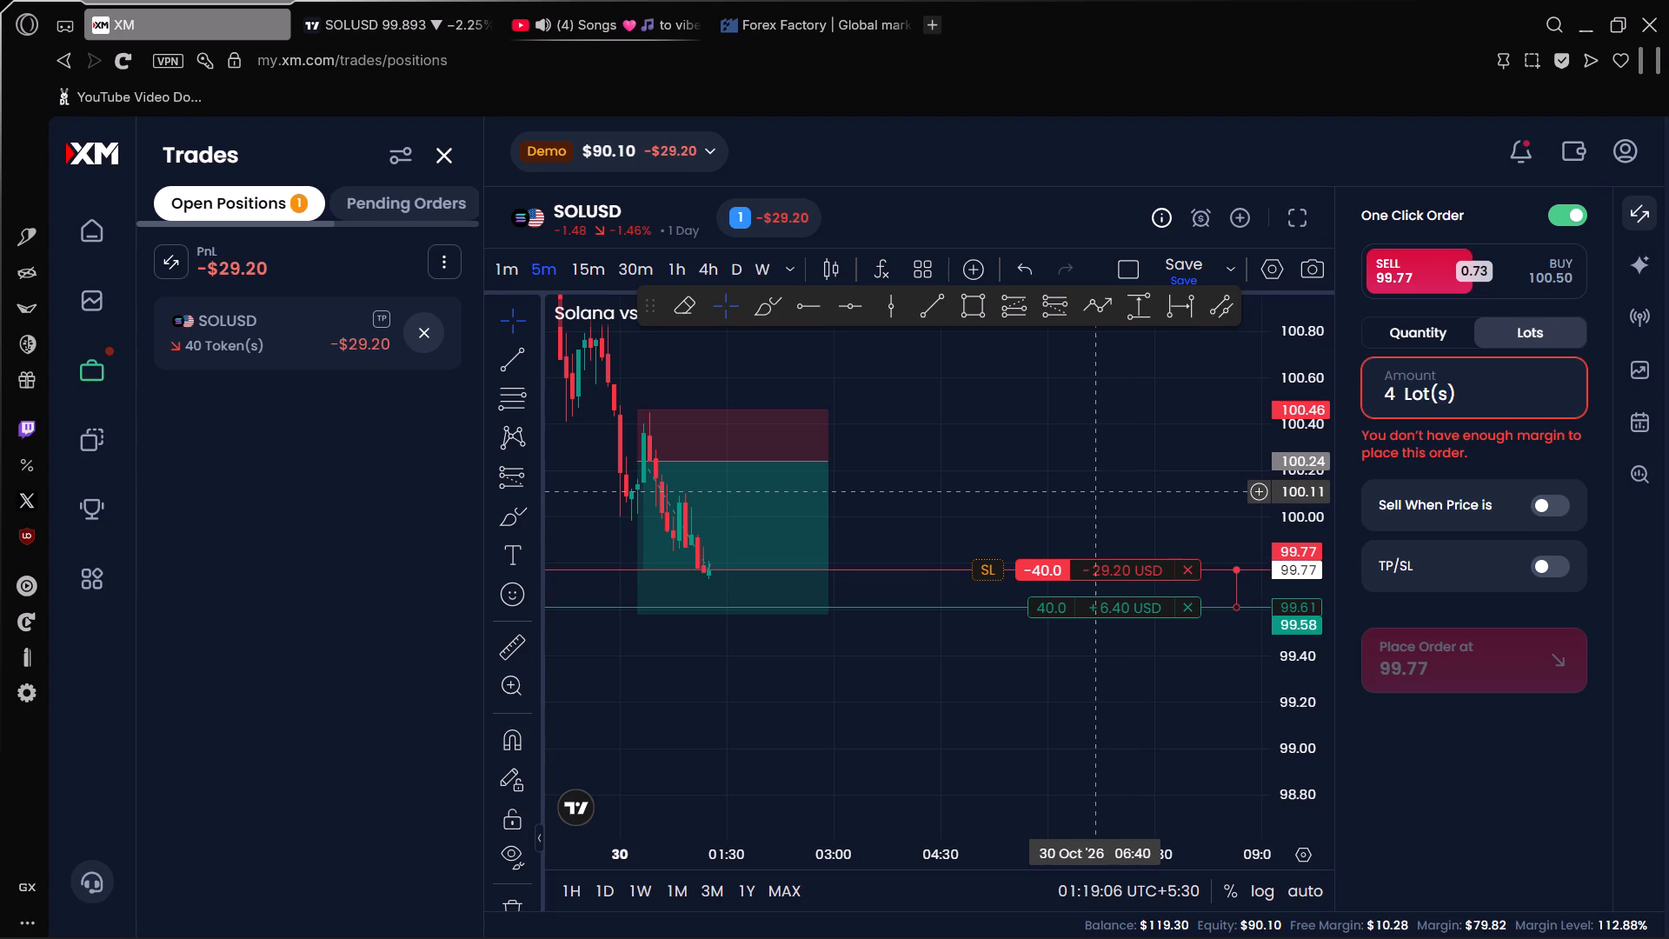
{"action": "scroll", "coordinate": [1095, 491], "scroll_direction": "down", "scroll_amount": 3}
{"action": "scroll", "coordinate": [1094, 491], "scroll_direction": "up", "scroll_amount": 4}
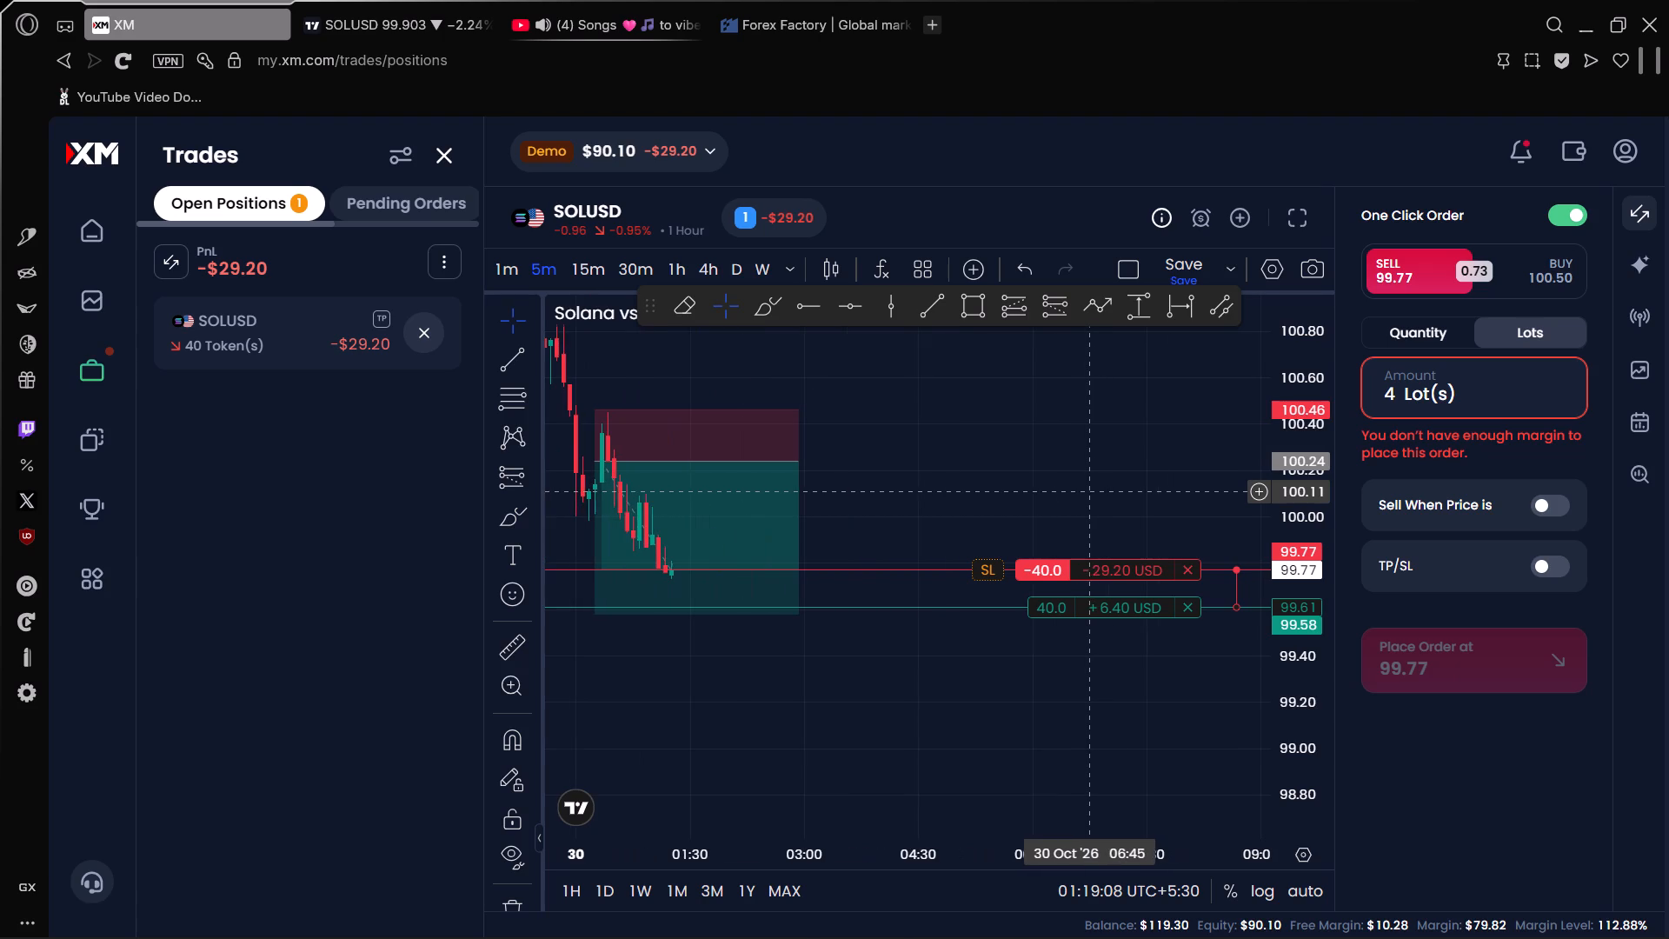
{"action": "left_click", "coordinate": [1183, 561]}
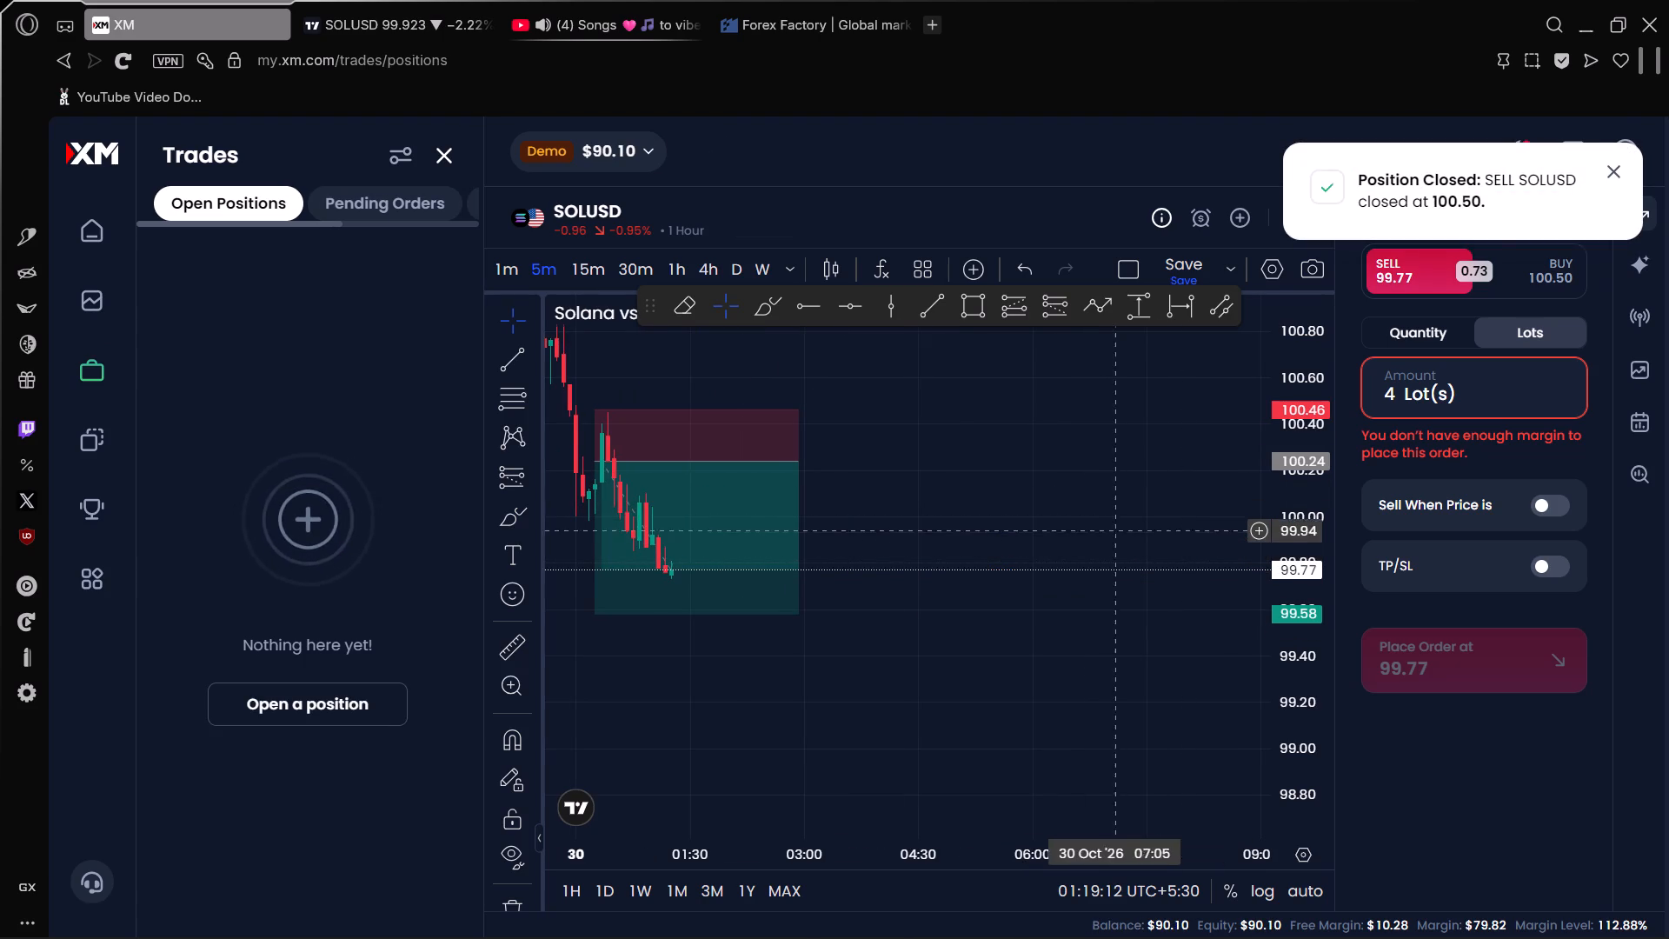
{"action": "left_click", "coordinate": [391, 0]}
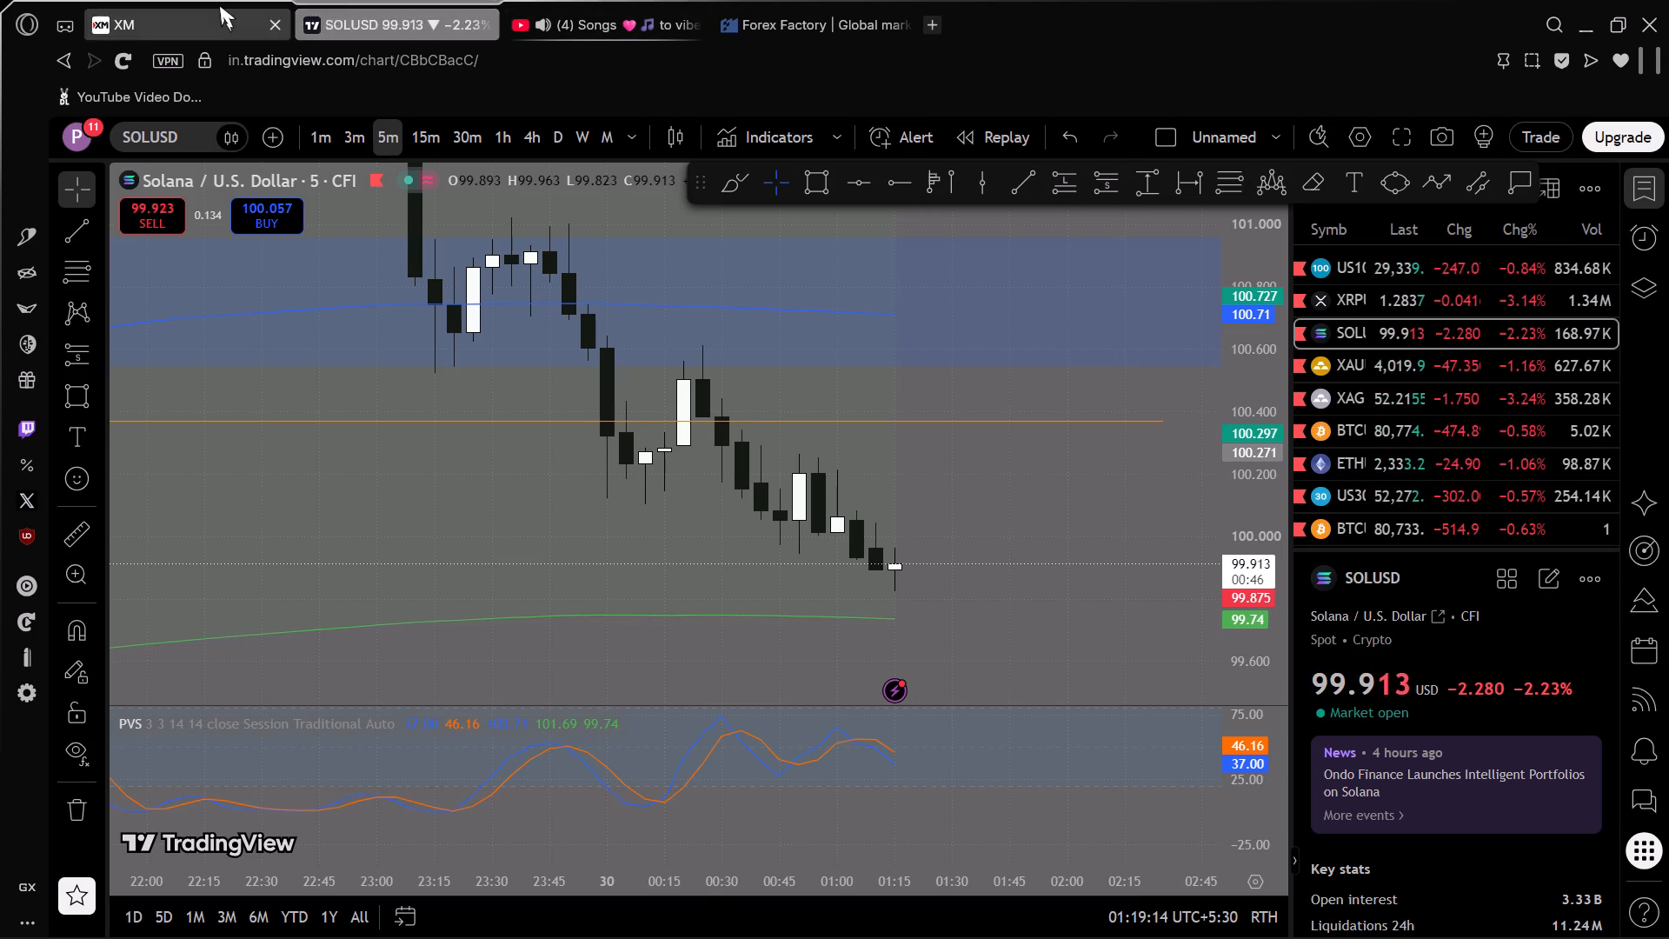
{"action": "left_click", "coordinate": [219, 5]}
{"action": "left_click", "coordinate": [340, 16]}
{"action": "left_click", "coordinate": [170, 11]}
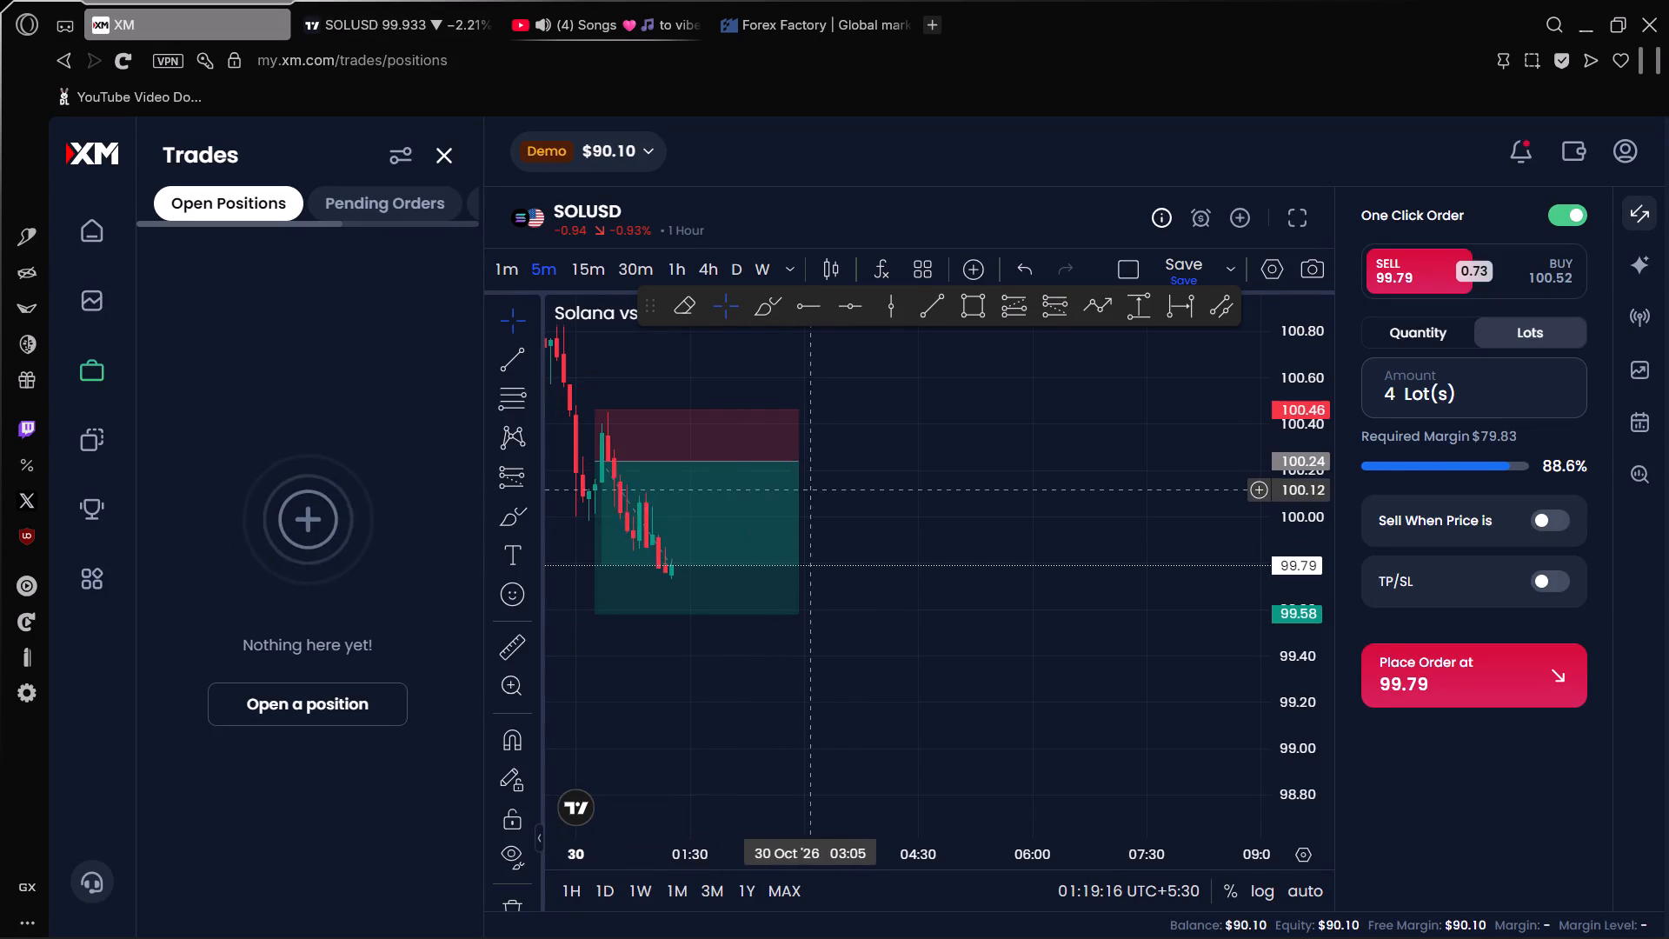
Delete the short position drawing from the SOLUSD chart in XM.
{"action": "scroll", "coordinate": [817, 491], "scroll_direction": "down", "scroll_amount": 4}
{"action": "left_click", "coordinate": [911, 496]}
{"action": "left_click", "coordinate": [1094, 330]}
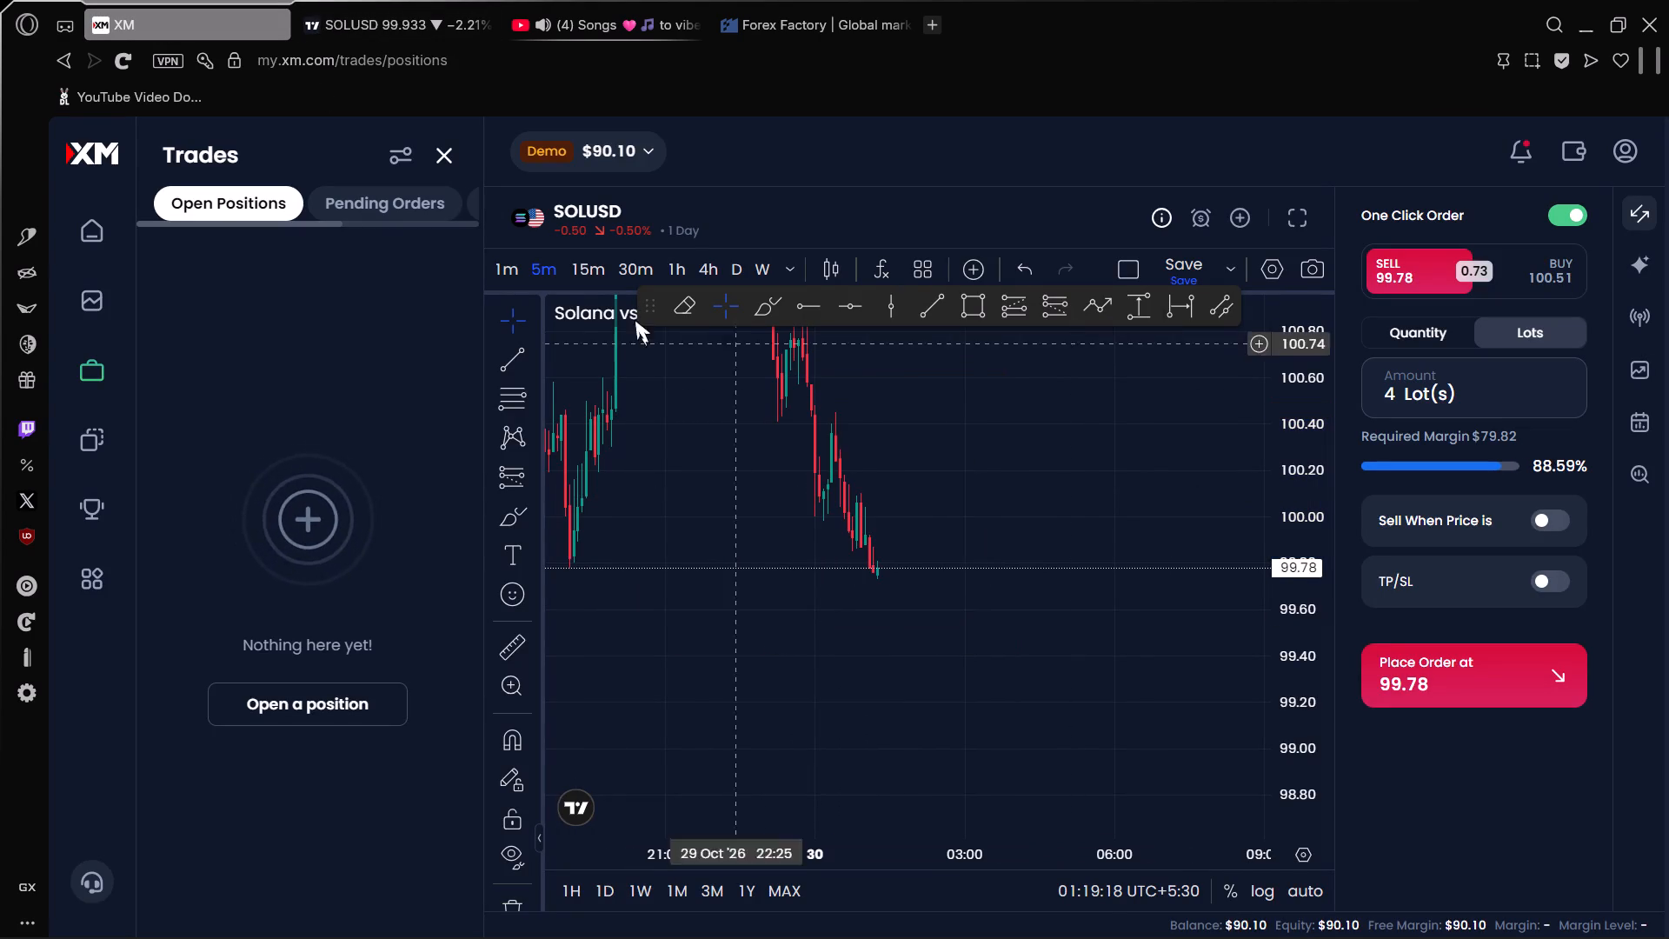
Search the XM markets for XRP and open the XRPUSD chart.
{"action": "left_click", "coordinate": [97, 285]}
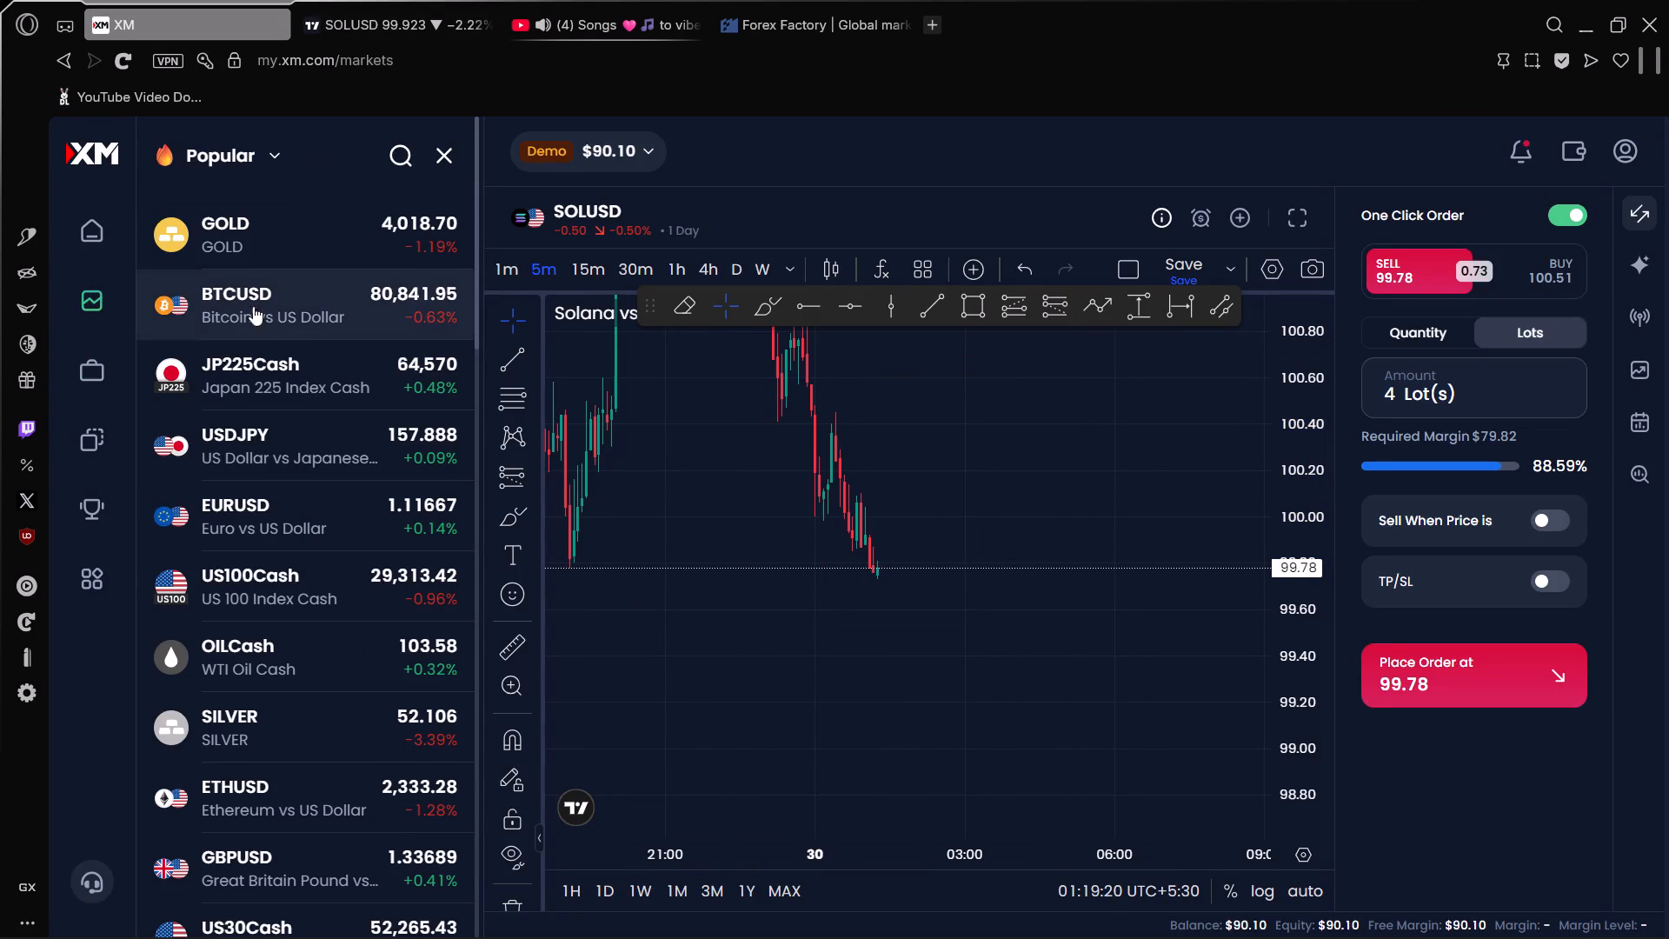
{"action": "left_click", "coordinate": [402, 156]}
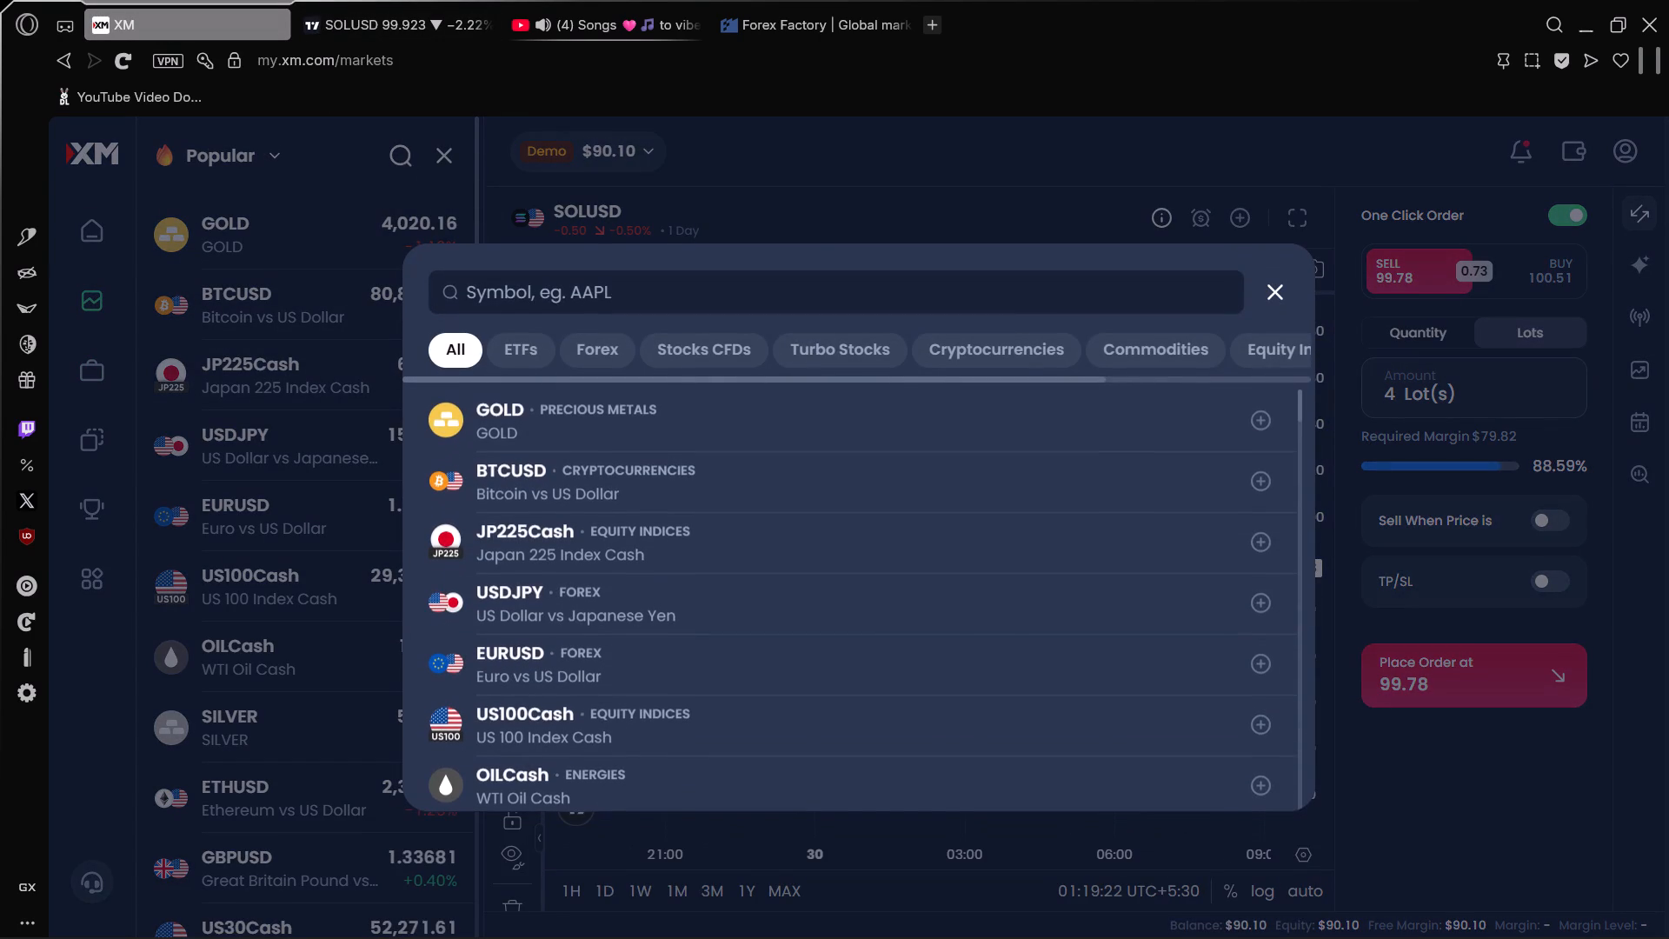
{"action": "type", "text": "XR"}
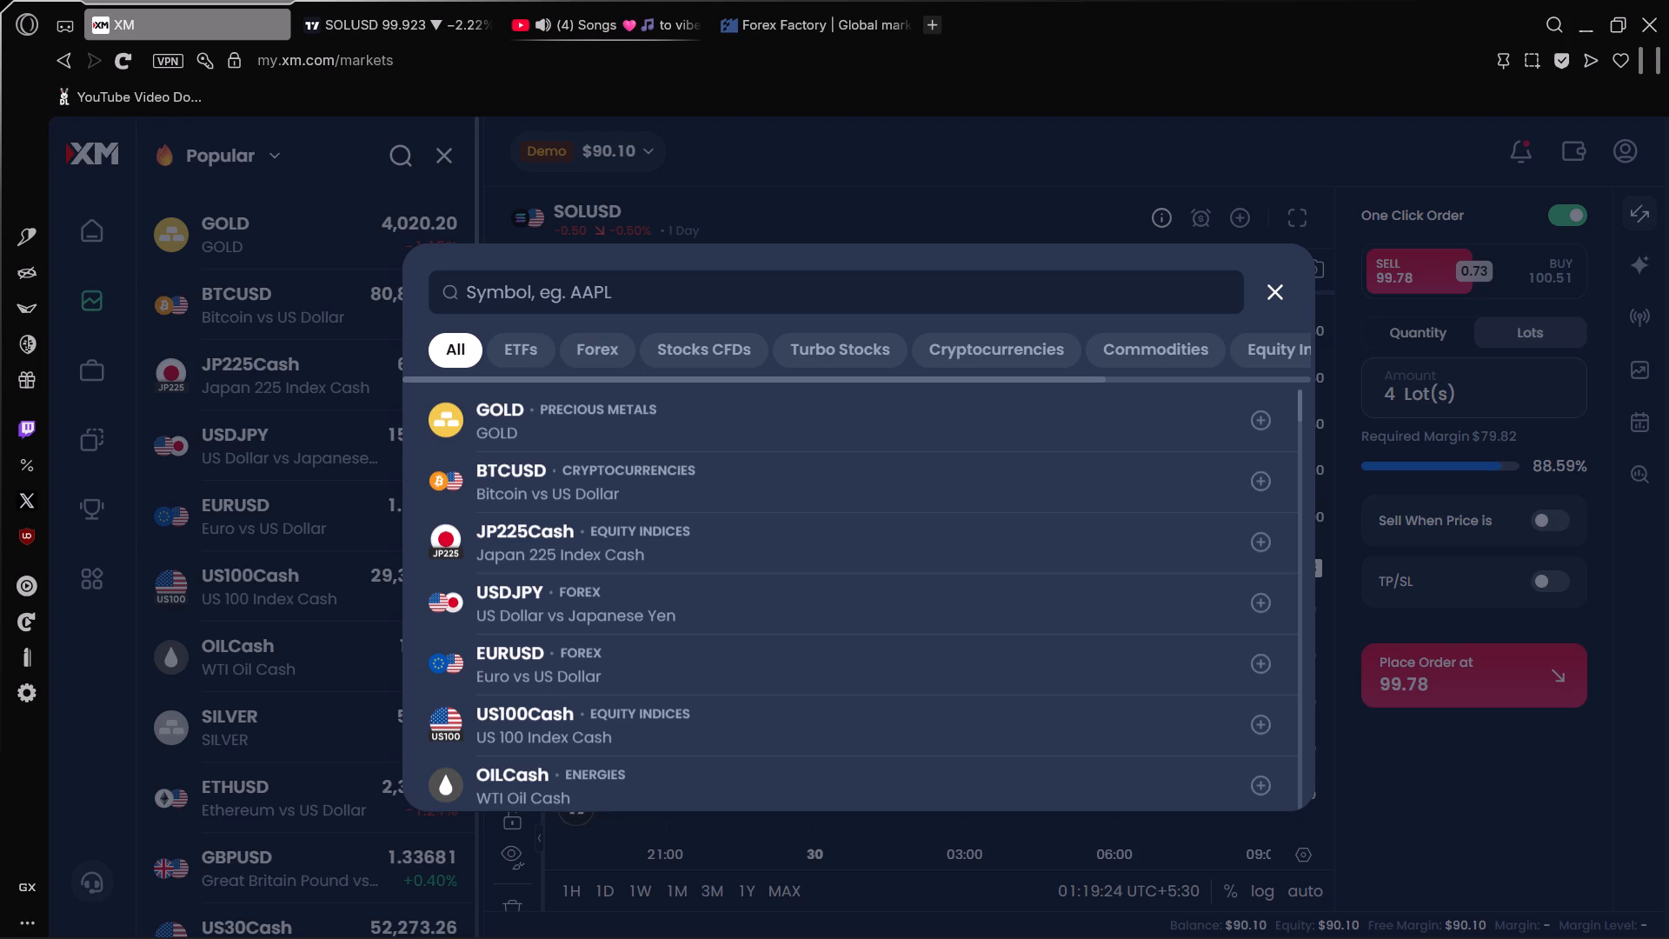
{"action": "left_click", "coordinate": [615, 295]}
{"action": "type", "text": "XR"}
{"action": "key", "text": "p"}
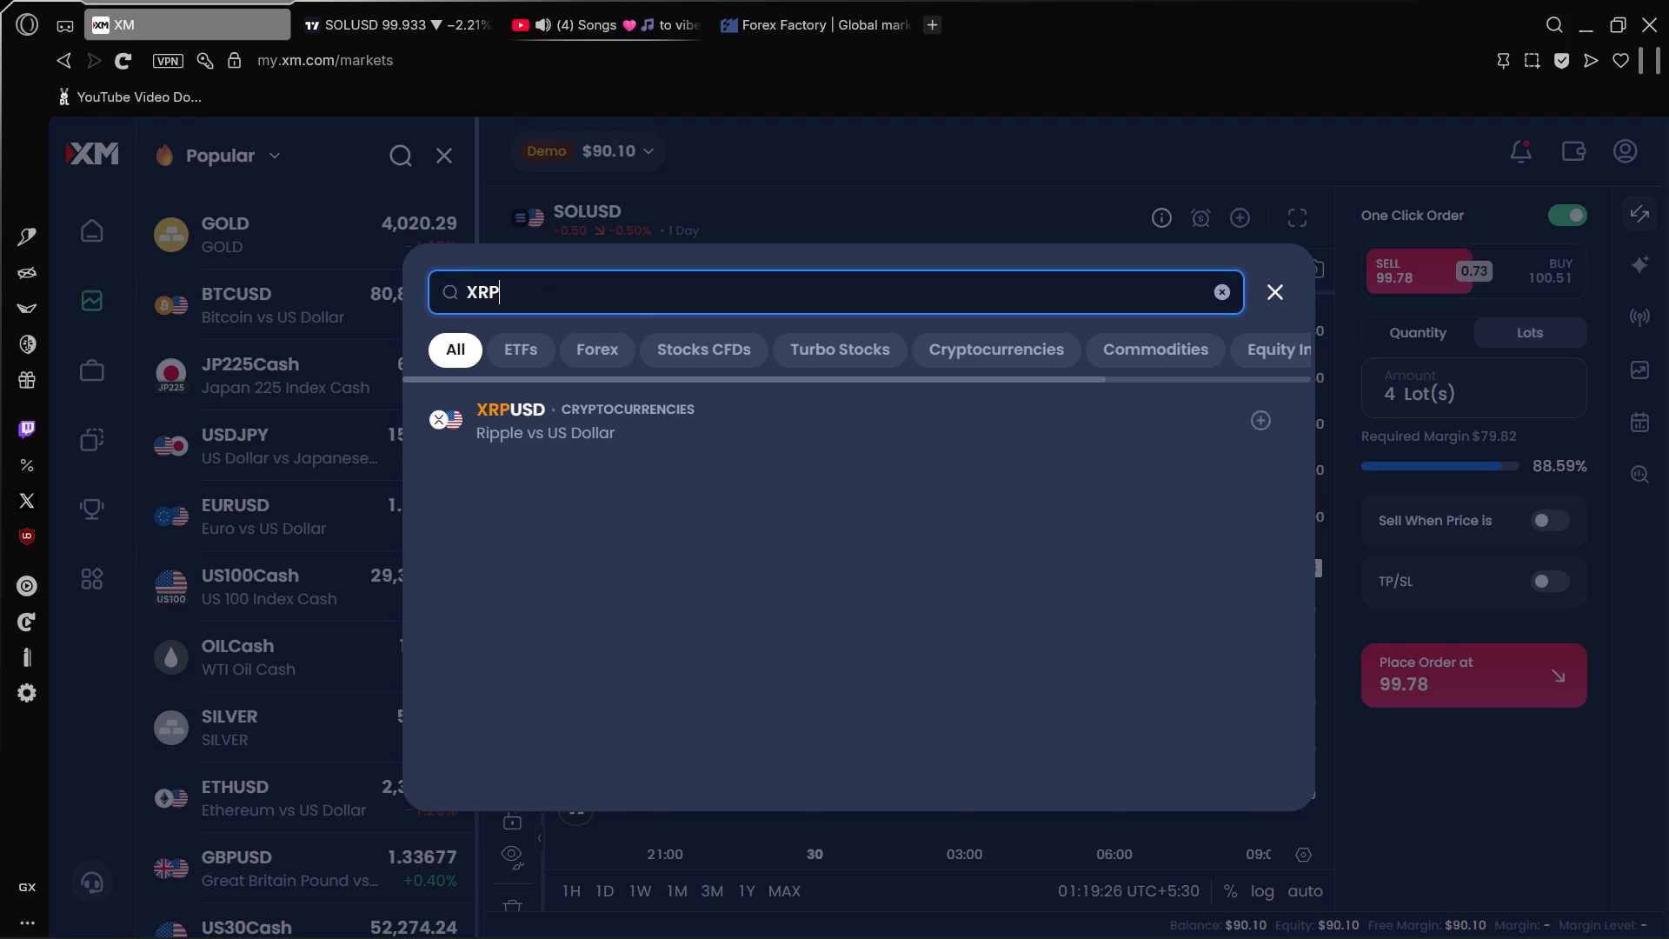
{"action": "left_click", "coordinate": [715, 413]}
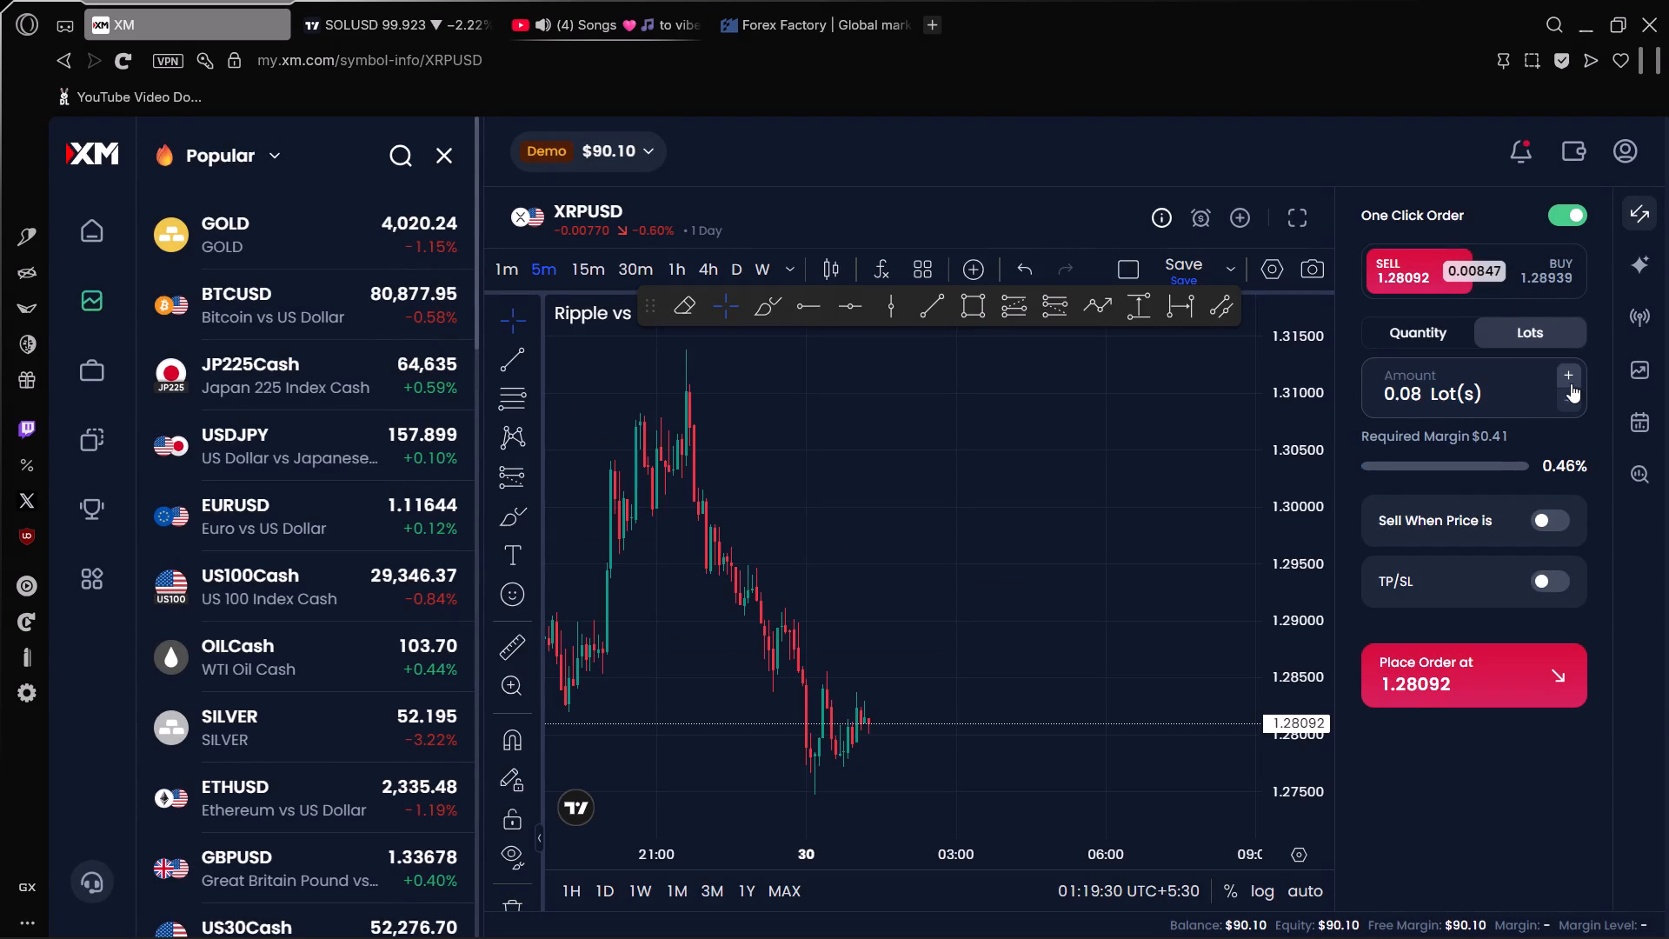
Enter 1.5 lots as the XRPUSD order amount, and replace it with 3 lots.
{"action": "left_click", "coordinate": [1415, 390]}
{"action": "key", "text": "BackSpace"}
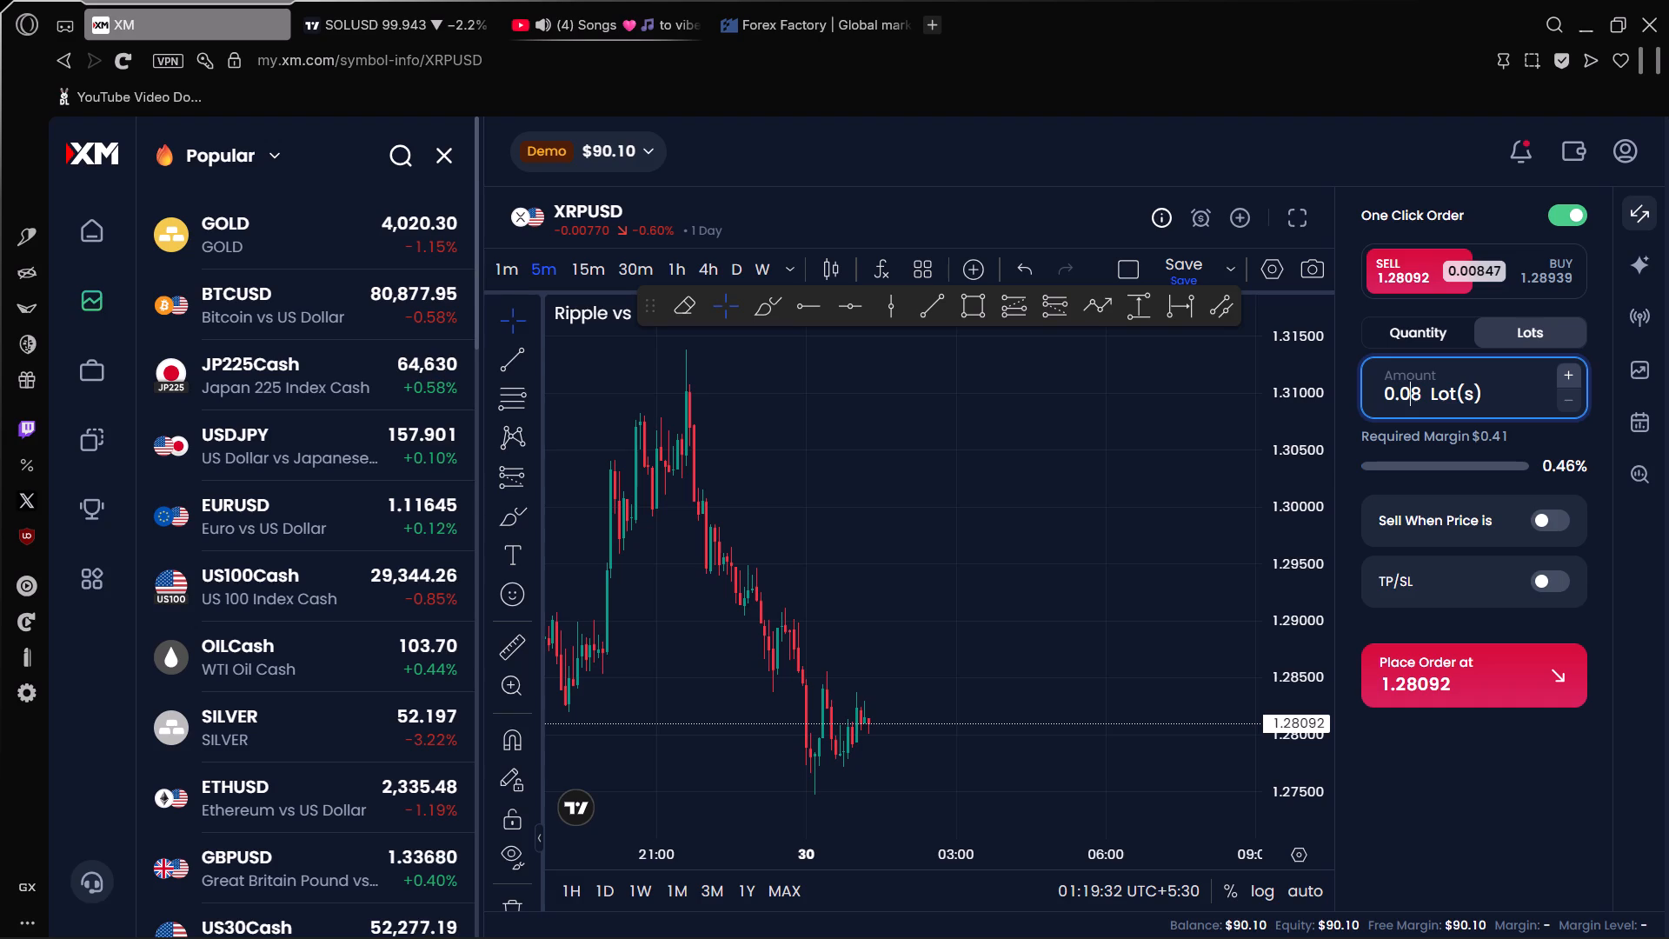
{"action": "left_click", "coordinate": [1413, 399]}
{"action": "key", "text": "BackSpace"}
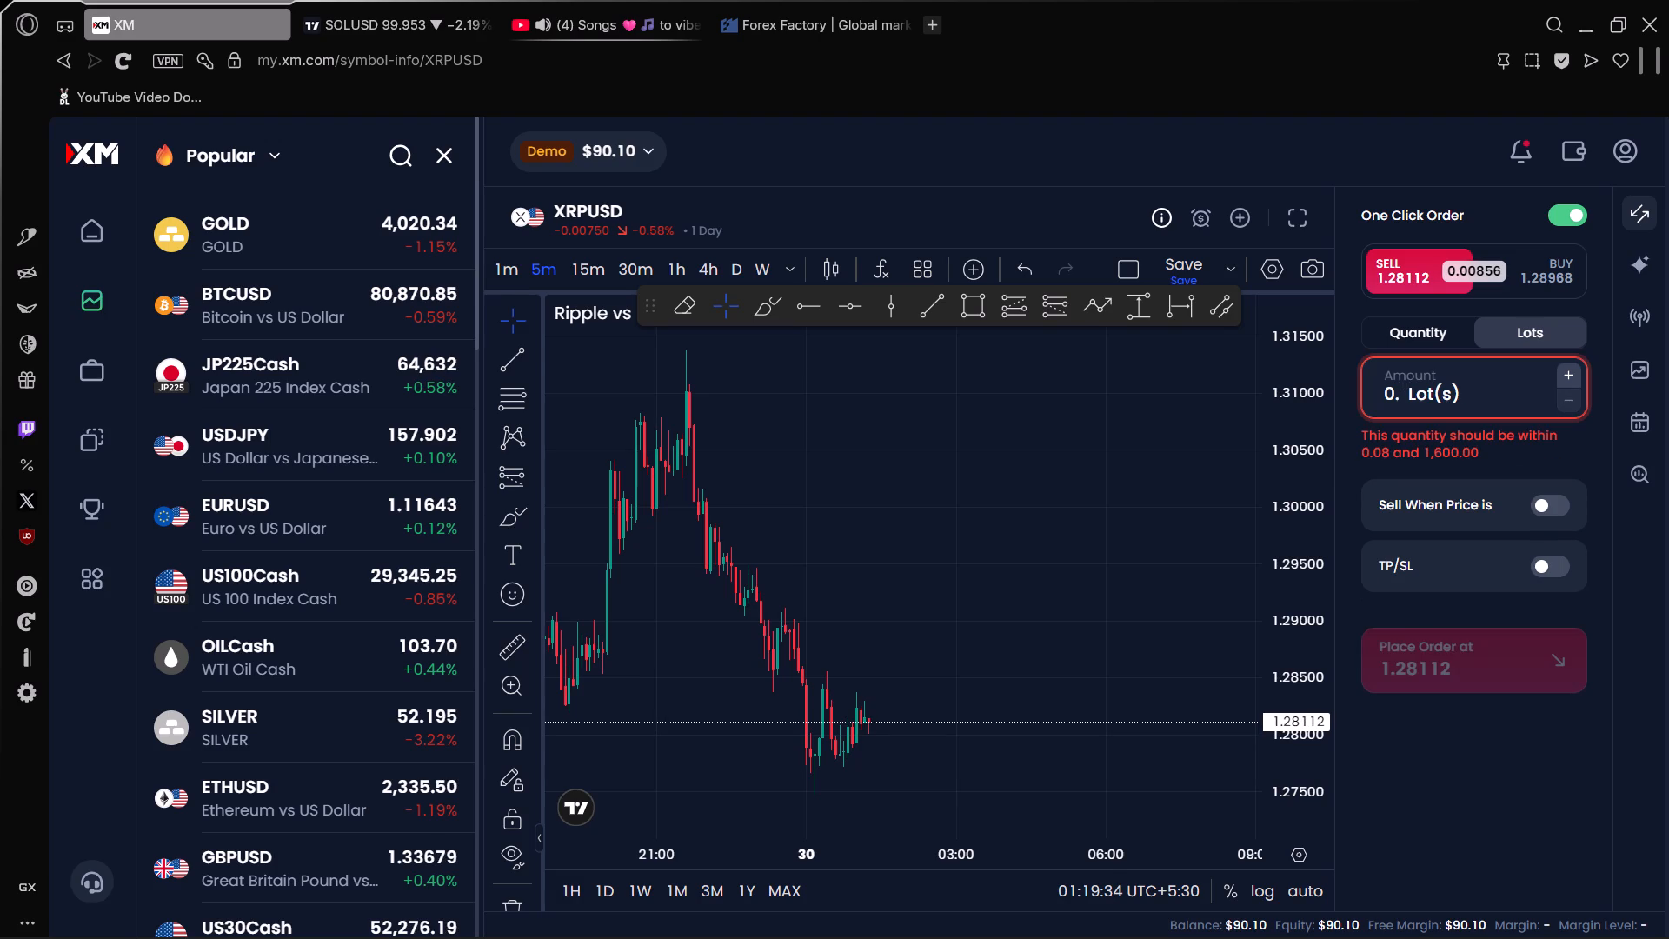
{"action": "key", "text": "BackSpace"}
{"action": "key", "text": "BackSpace"}
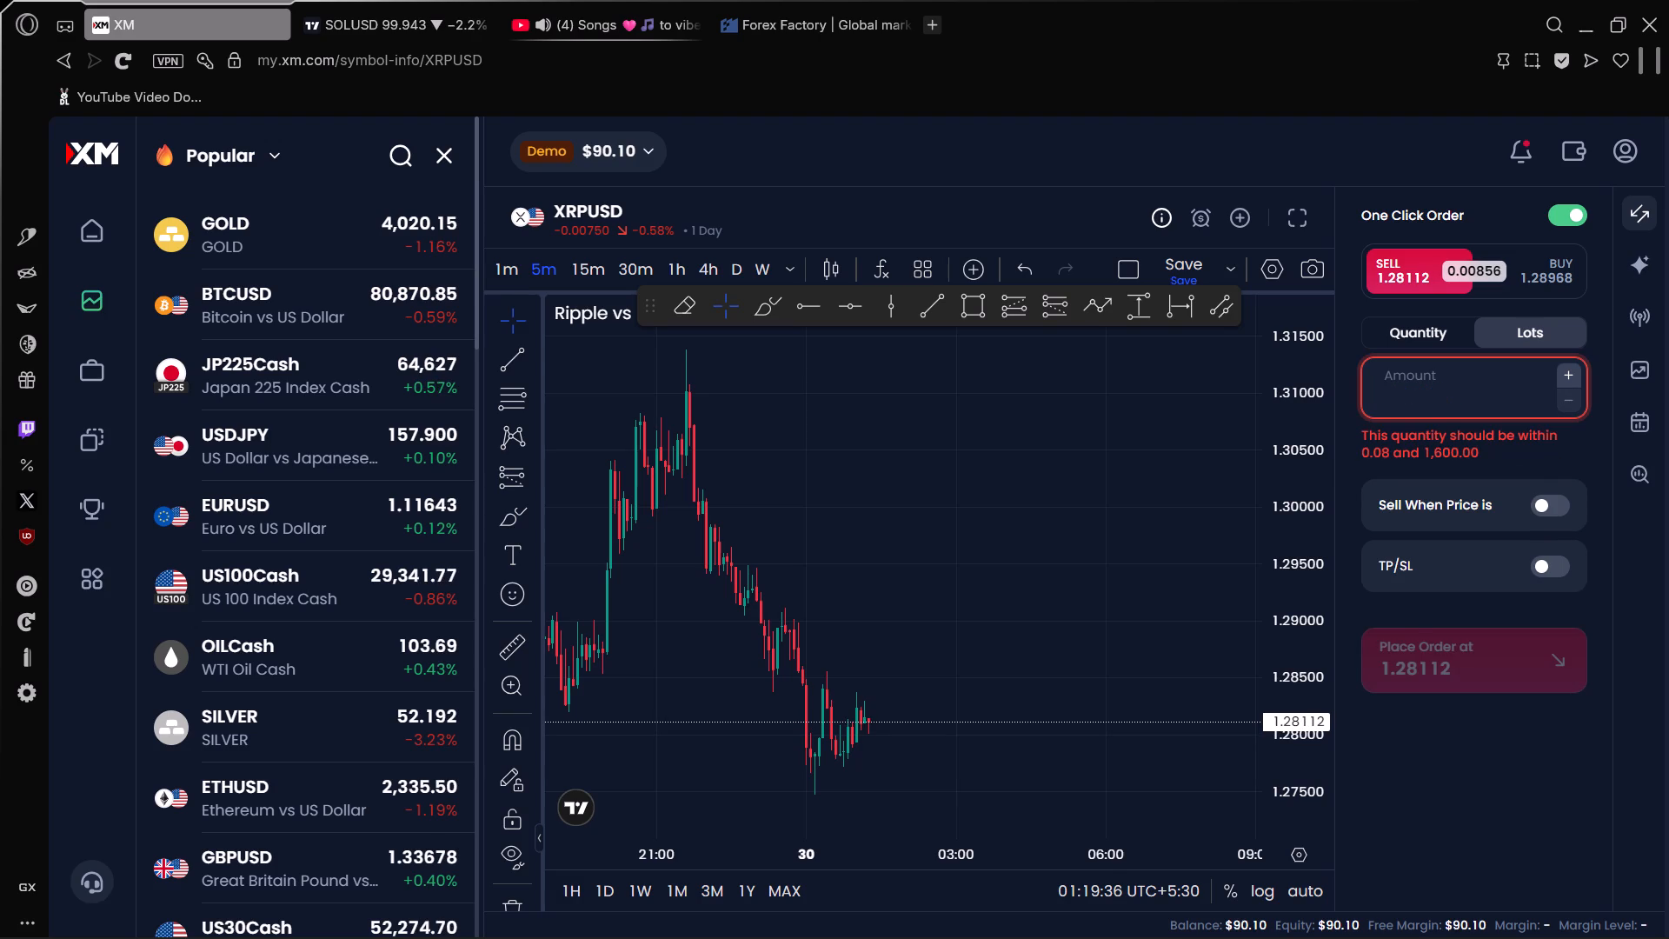
{"action": "type", "text": "1.5"}
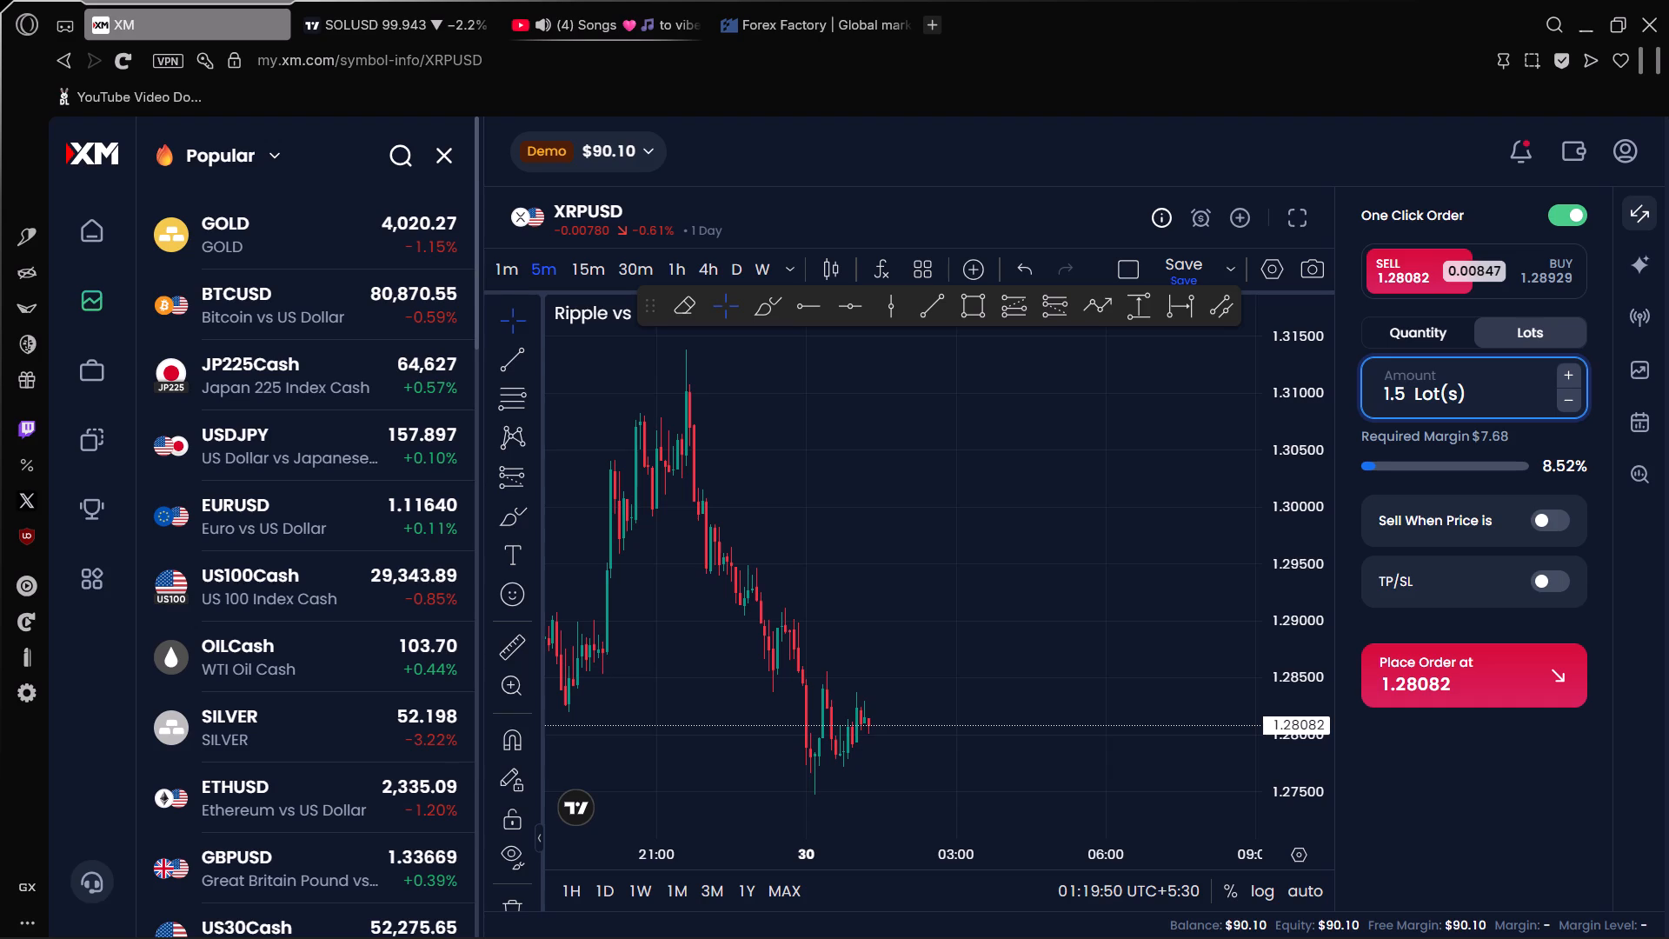
{"action": "key", "text": "BackSpace"}
{"action": "key", "text": "BackSpace"}
{"action": "key", "text": "BackSpace"}
{"action": "key", "text": "3"}
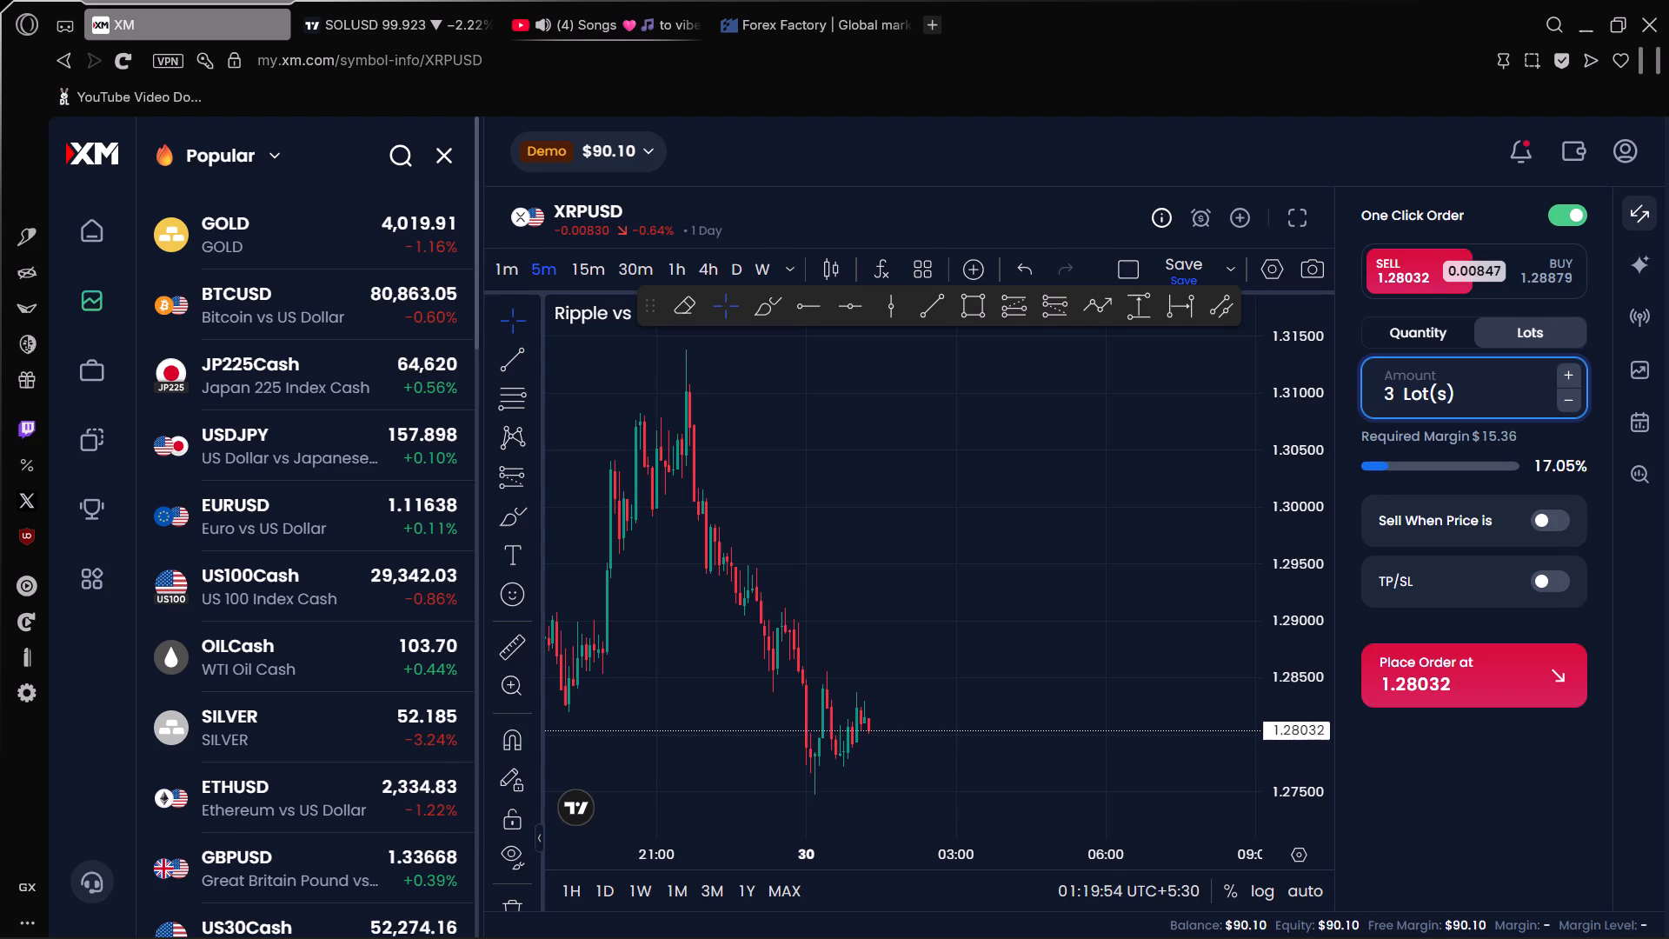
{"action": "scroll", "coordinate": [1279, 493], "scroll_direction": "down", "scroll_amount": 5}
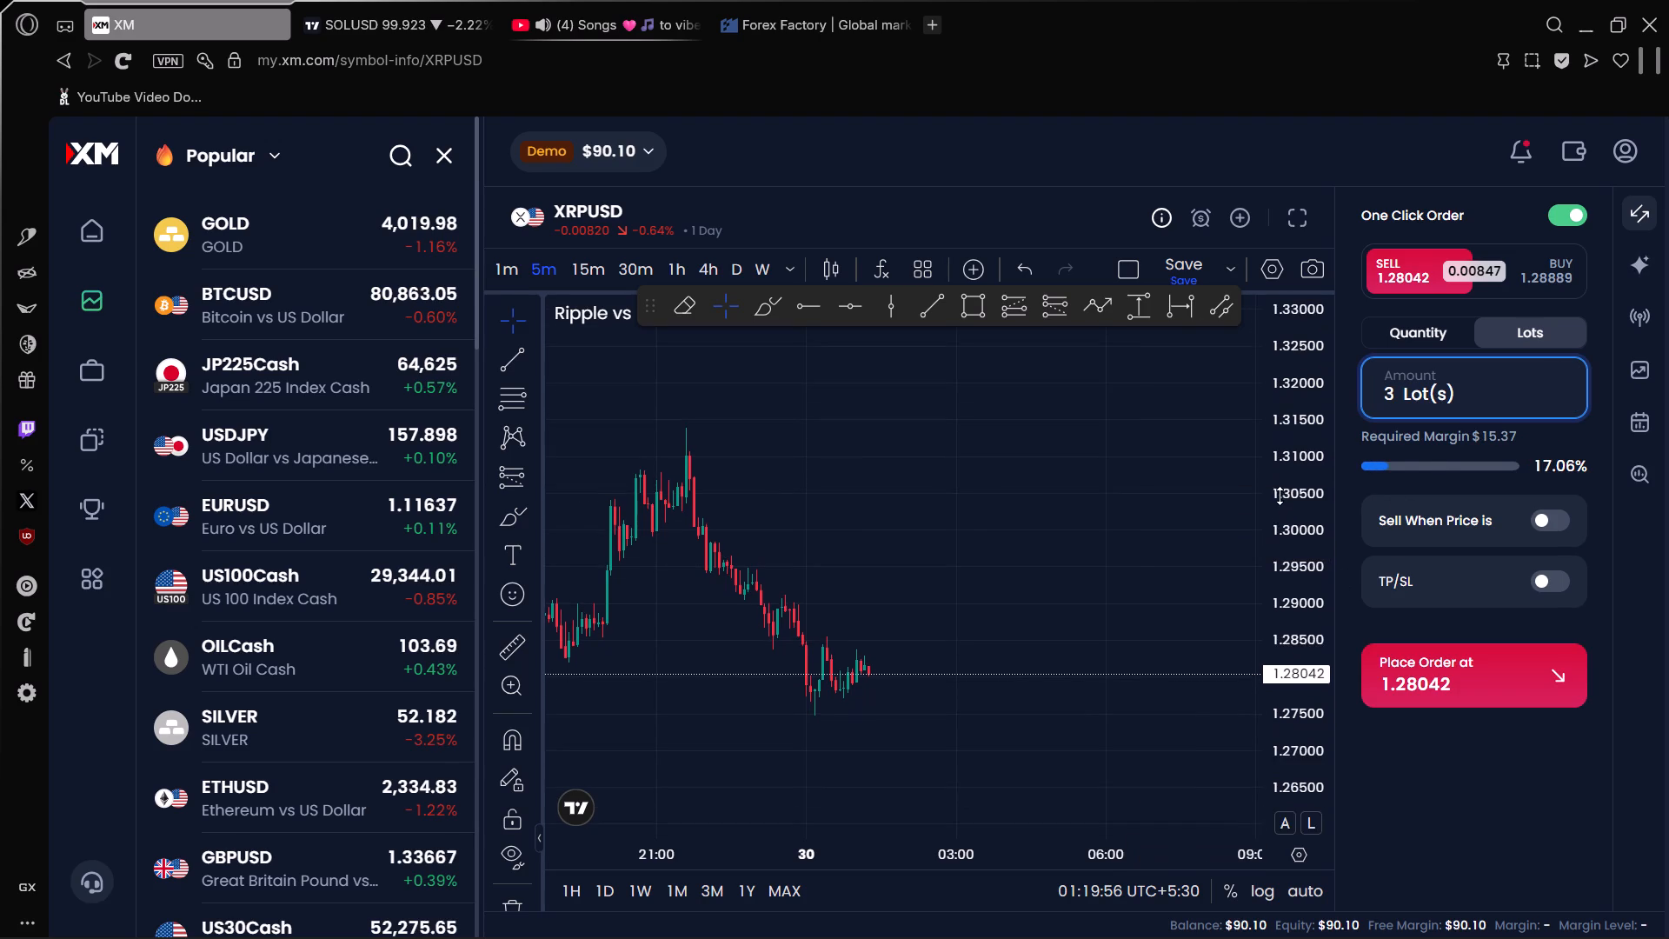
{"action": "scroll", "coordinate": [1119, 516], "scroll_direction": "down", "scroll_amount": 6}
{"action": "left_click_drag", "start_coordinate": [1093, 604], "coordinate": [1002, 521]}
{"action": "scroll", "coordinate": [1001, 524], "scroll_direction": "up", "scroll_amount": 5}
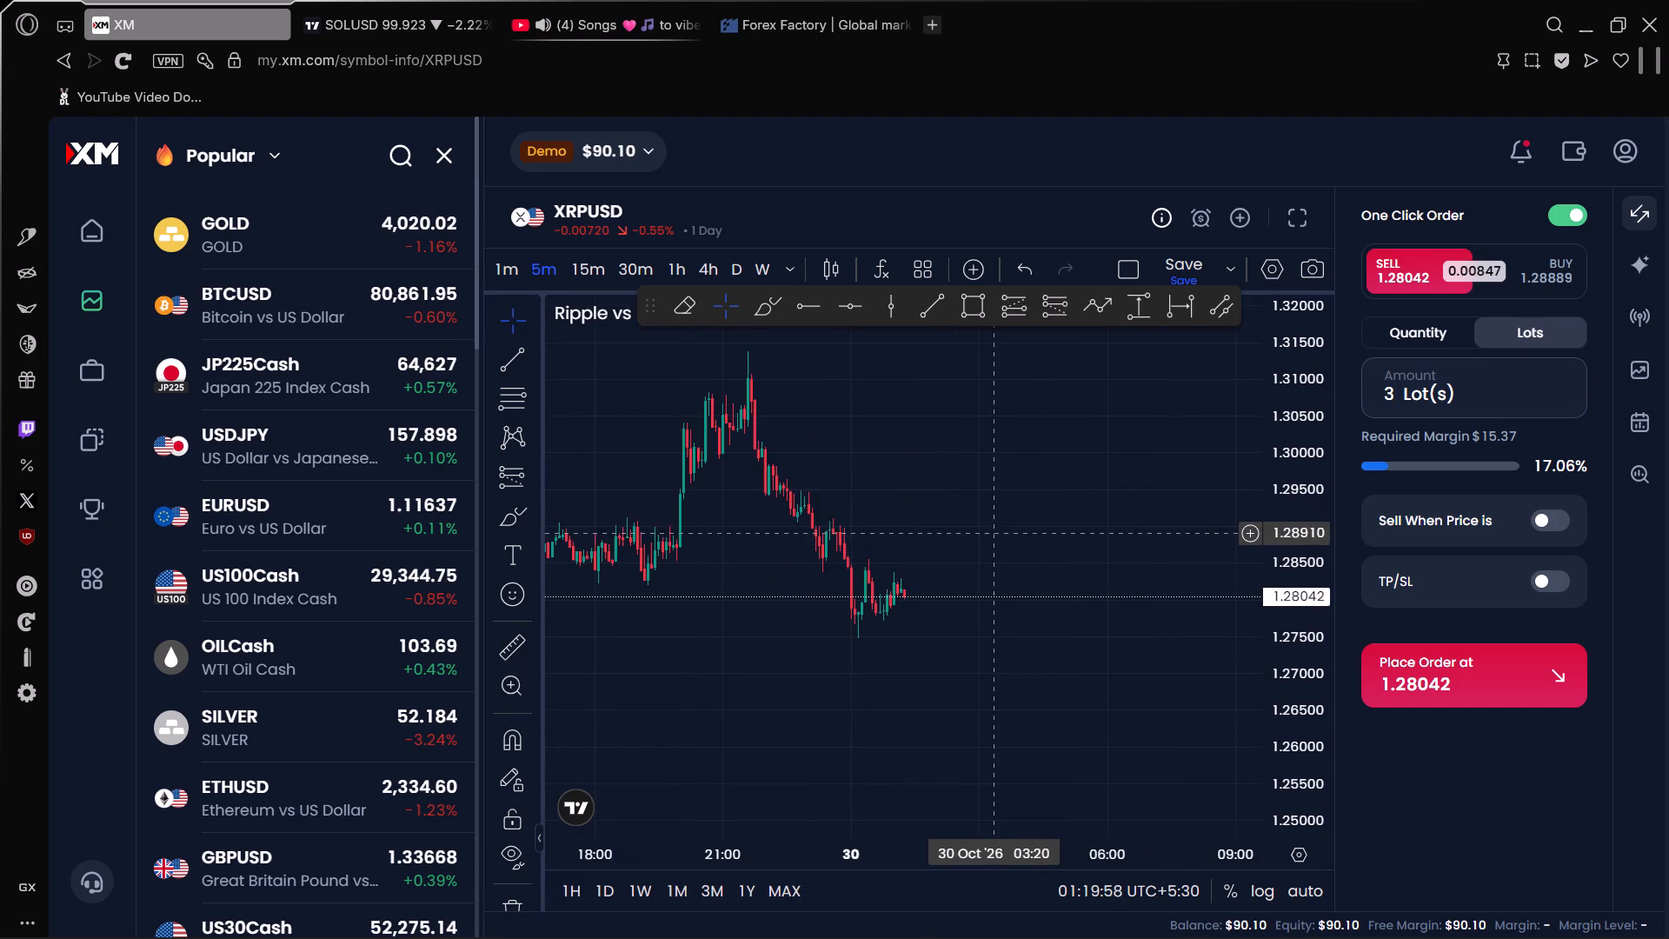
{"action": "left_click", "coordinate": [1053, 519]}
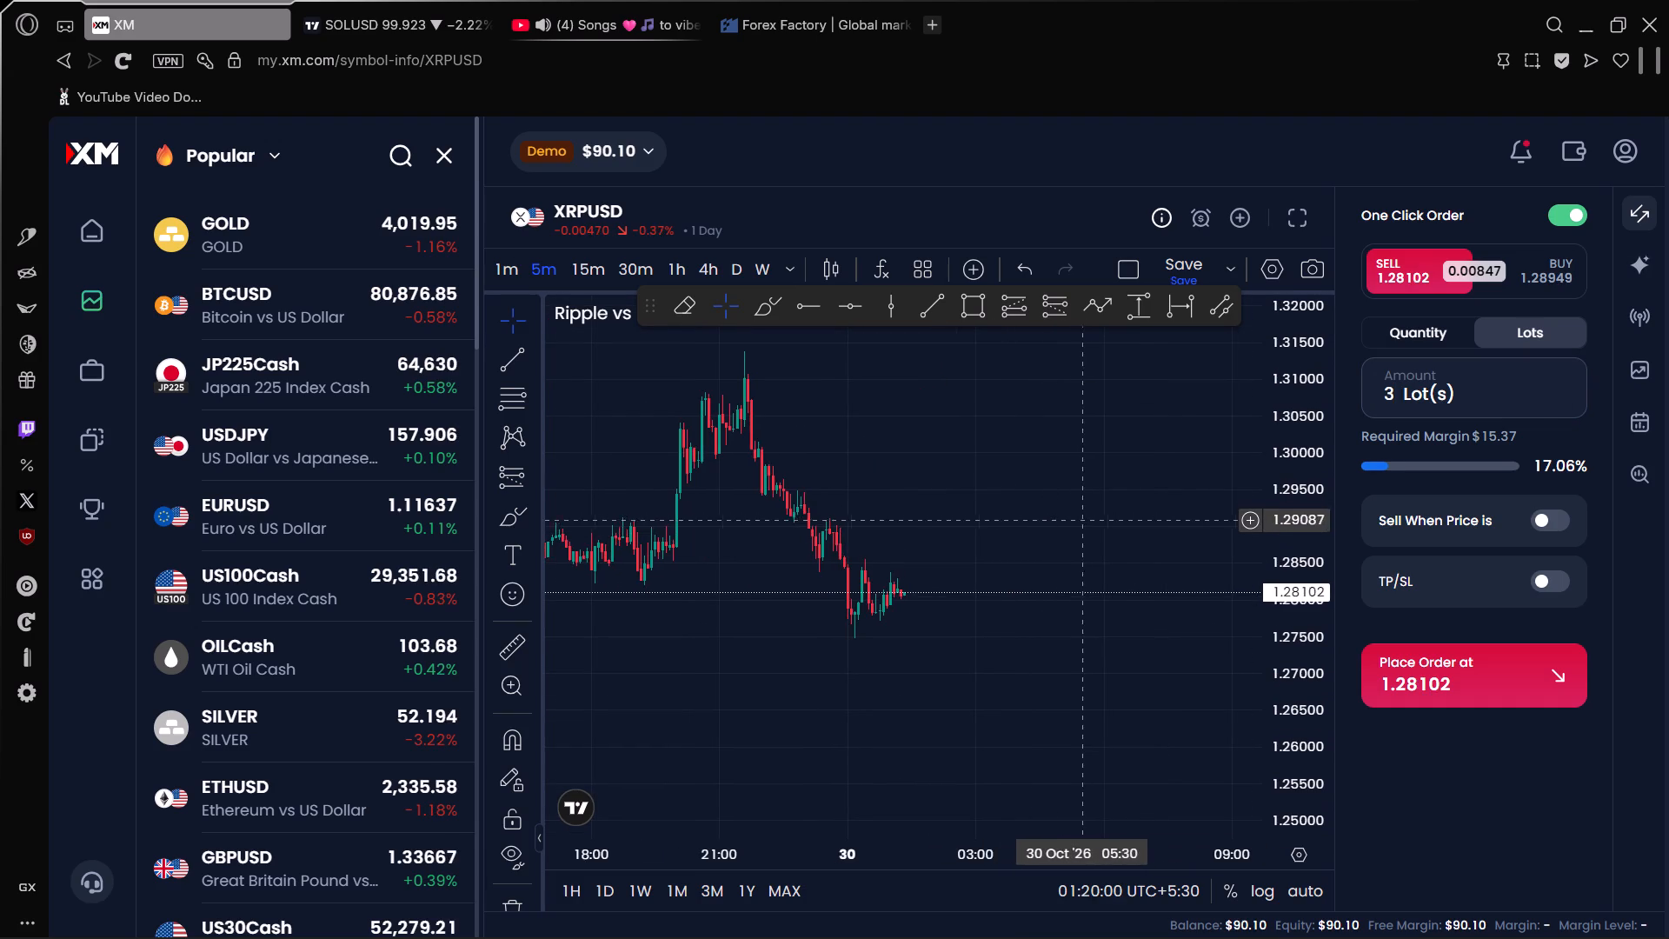
Examine the recent XRPUSD price action on XM's 5-minute chart.
{"action": "scroll", "coordinate": [1067, 518], "scroll_direction": "down", "scroll_amount": 3}
{"action": "scroll", "coordinate": [1307, 517], "scroll_direction": "down", "scroll_amount": 5}
{"action": "scroll", "coordinate": [1307, 518], "scroll_direction": "up", "scroll_amount": 11}
{"action": "left_click_drag", "start_coordinate": [1083, 545], "coordinate": [993, 556]}
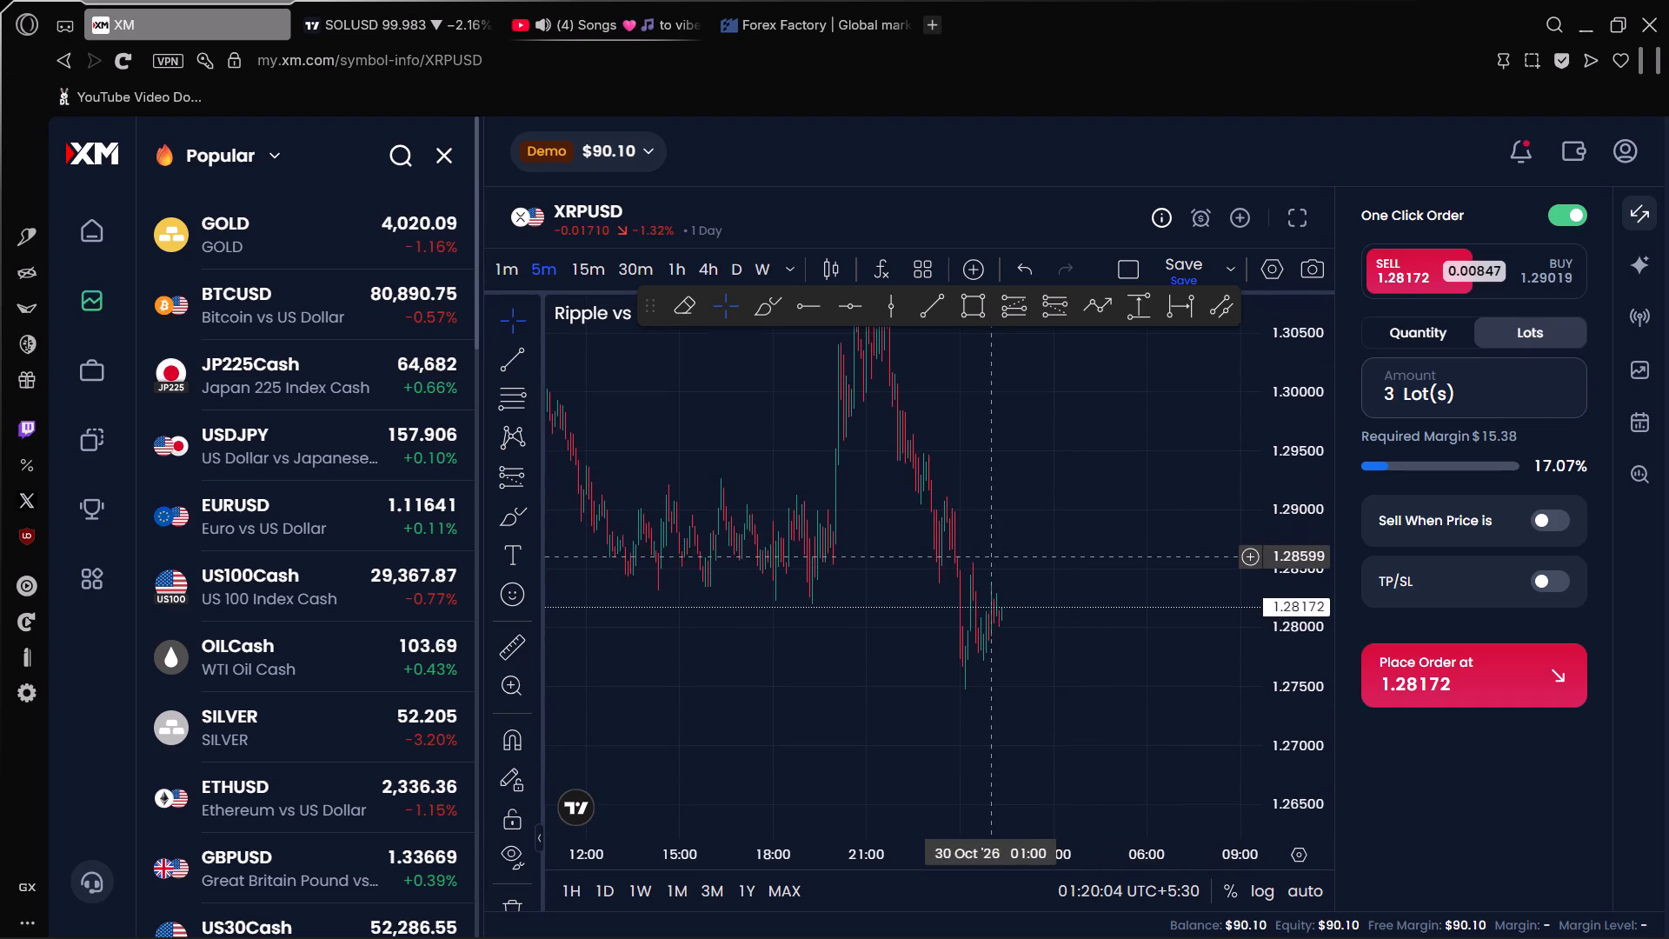
{"action": "scroll", "coordinate": [987, 556], "scroll_direction": "up", "scroll_amount": 5}
{"action": "left_click_drag", "start_coordinate": [1026, 549], "coordinate": [1114, 536]}
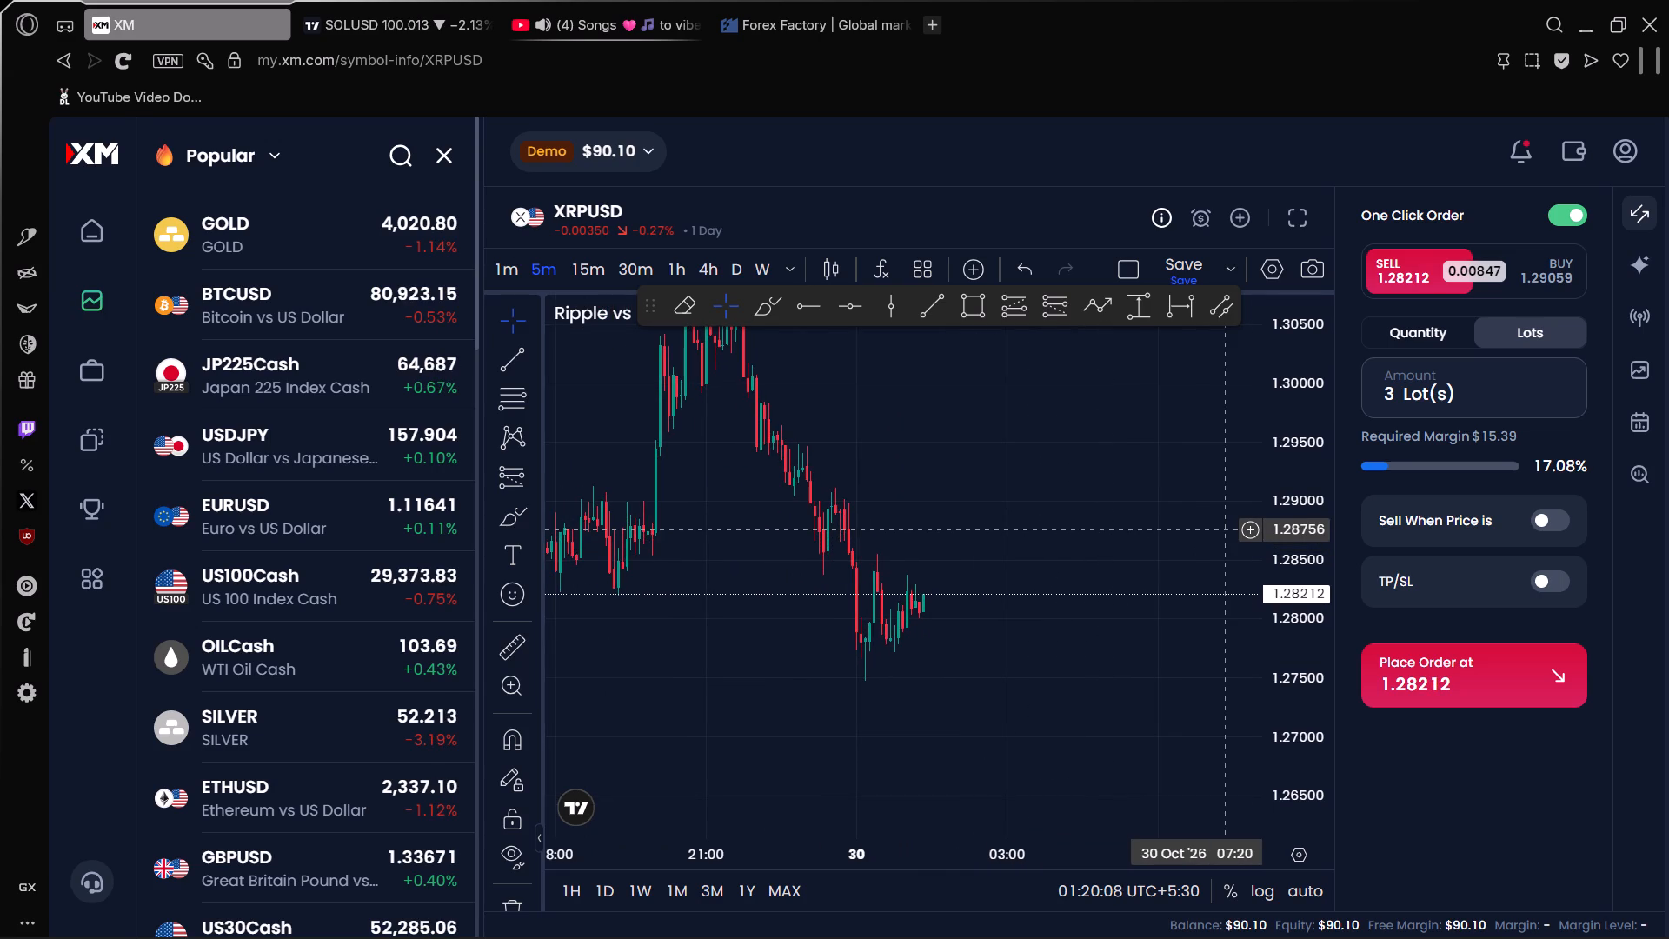
Switch to TradingView, open the XRPU chart from the watchlist, and compare its 5-minute and 3-minute candles.
{"action": "left_click", "coordinate": [622, 3]}
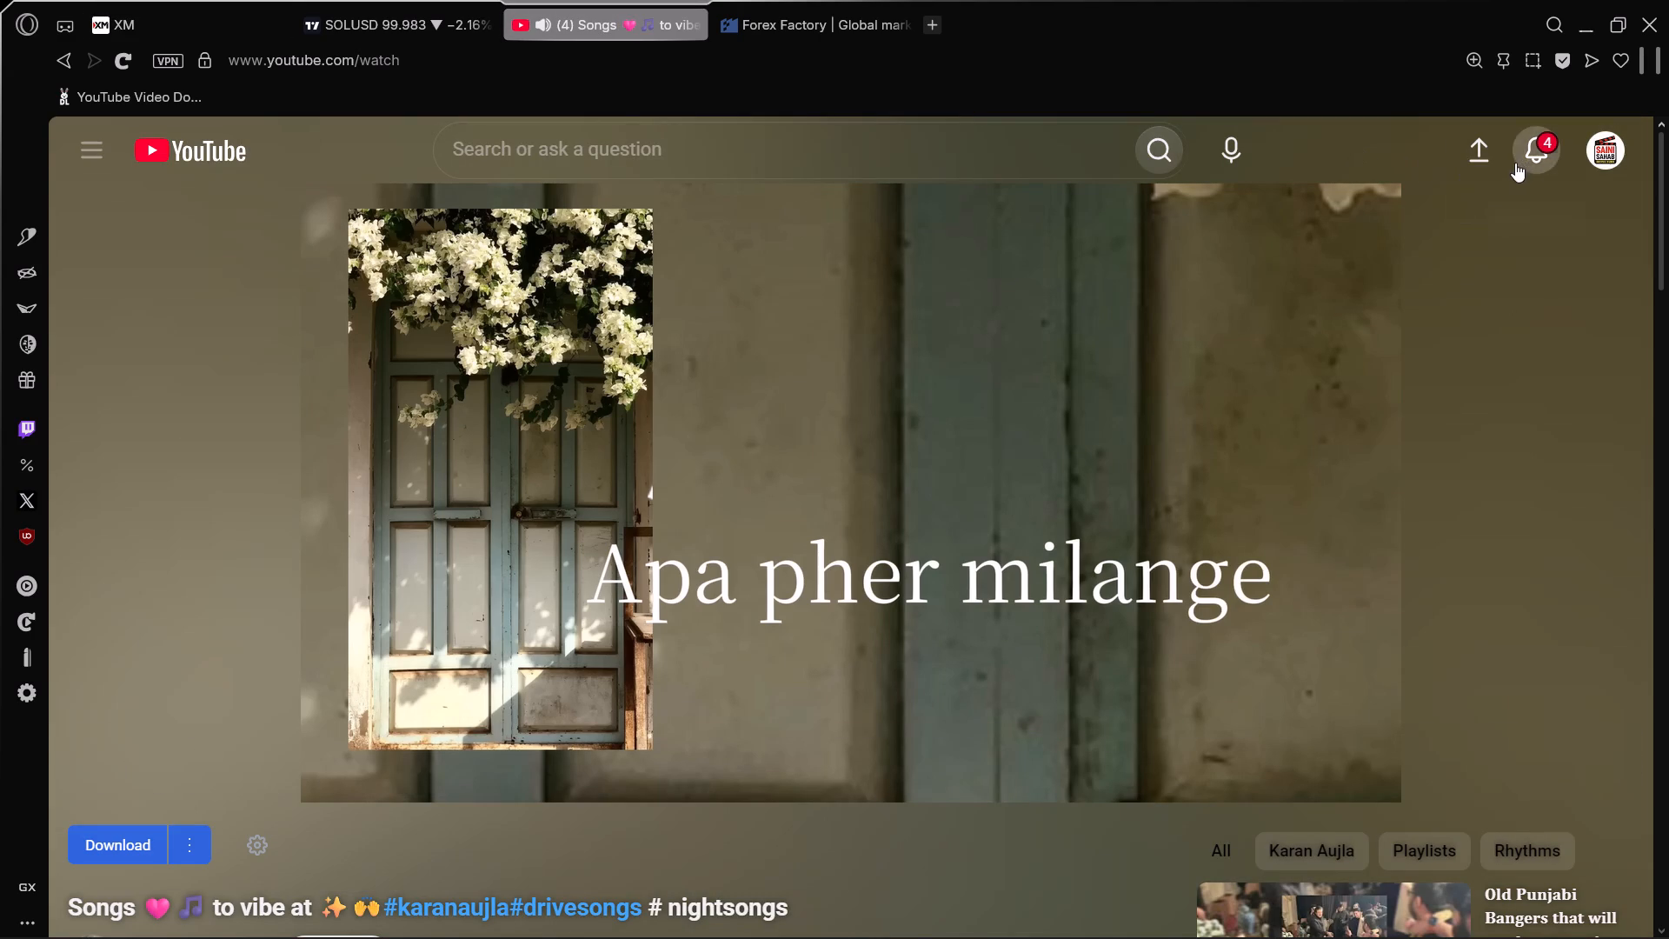
{"action": "left_click", "coordinate": [388, 0]}
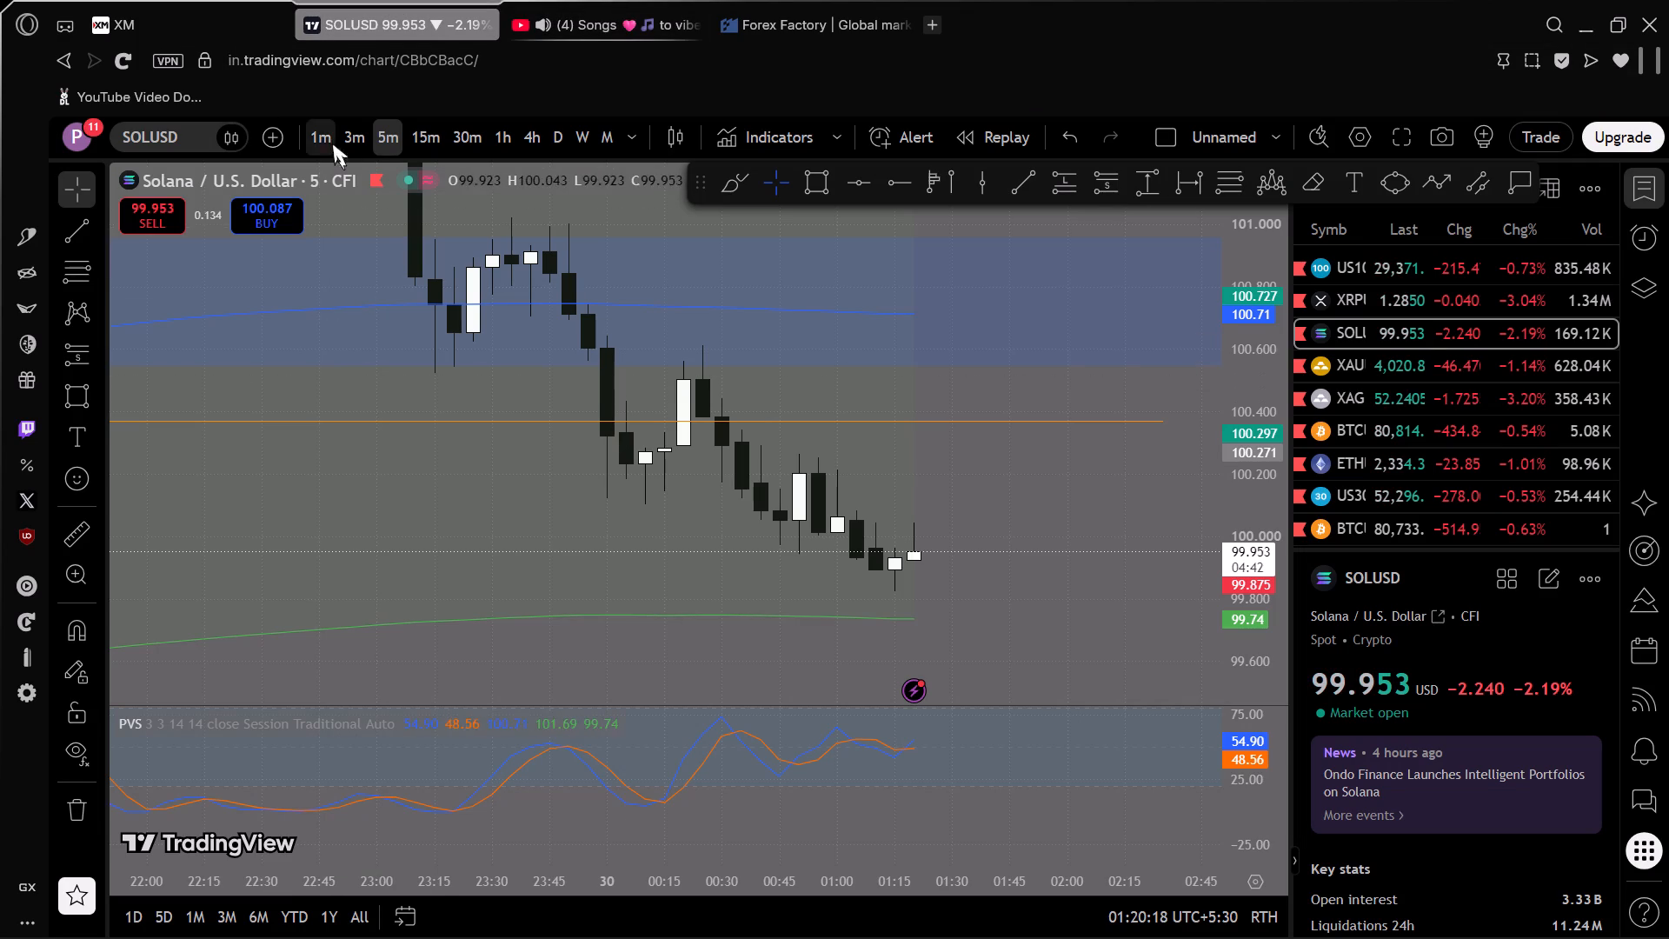
{"action": "left_click", "coordinate": [1360, 296]}
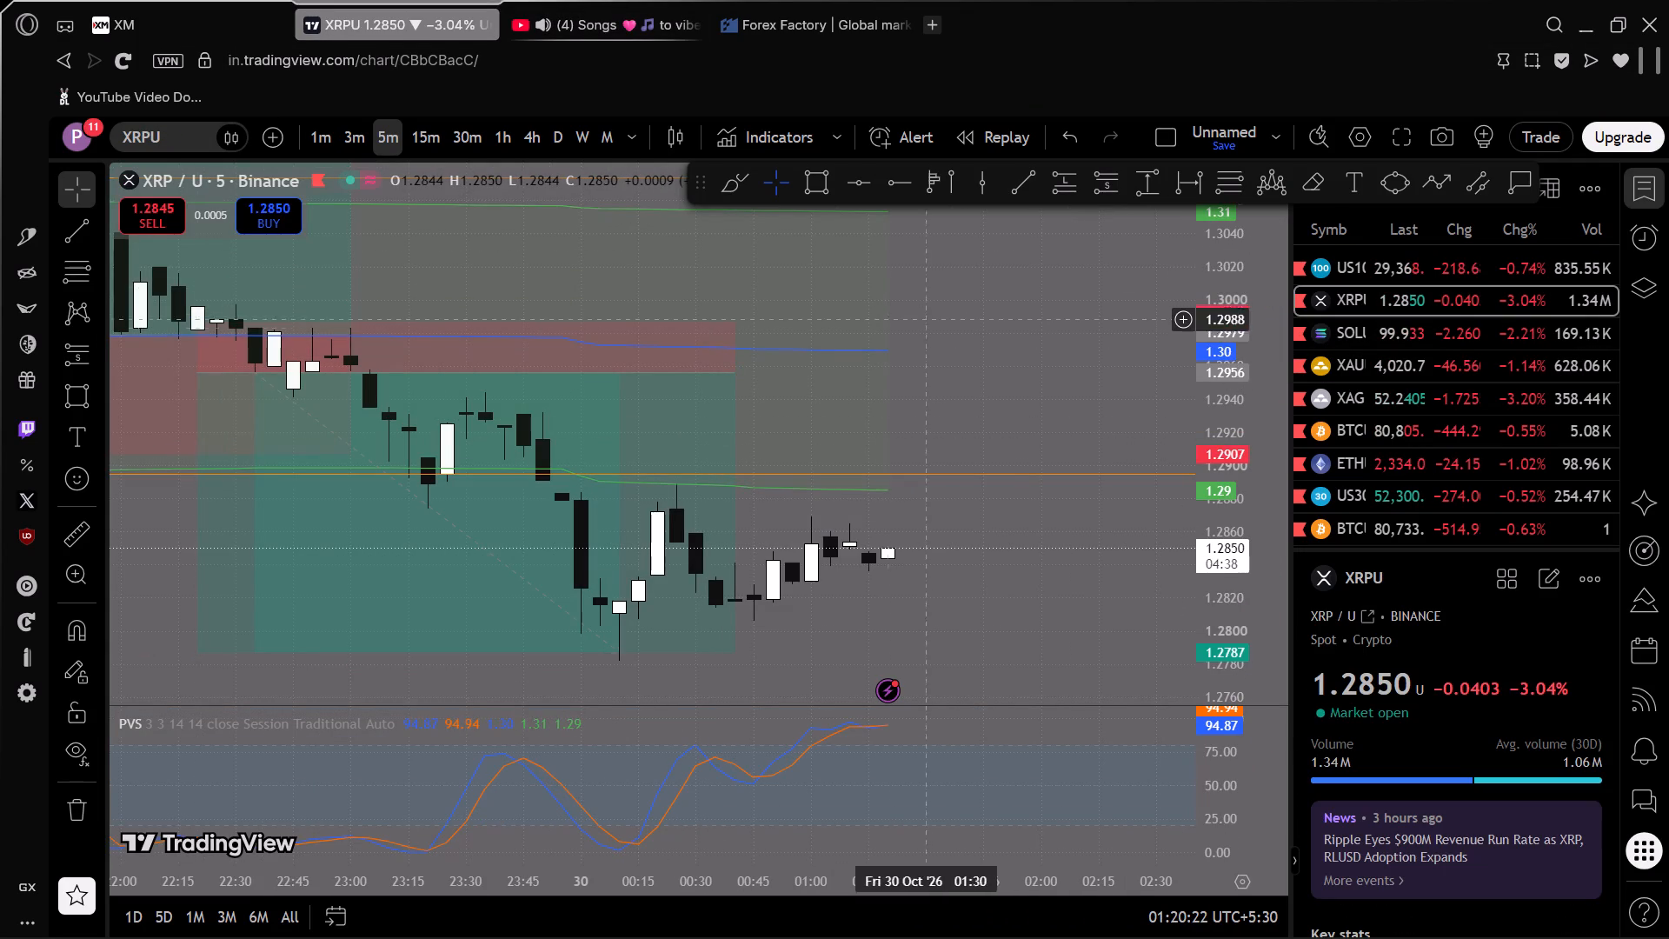
{"action": "left_click_drag", "start_coordinate": [1027, 342], "coordinate": [1089, 324]}
{"action": "scroll", "coordinate": [1021, 396], "scroll_direction": "down", "scroll_amount": 5}
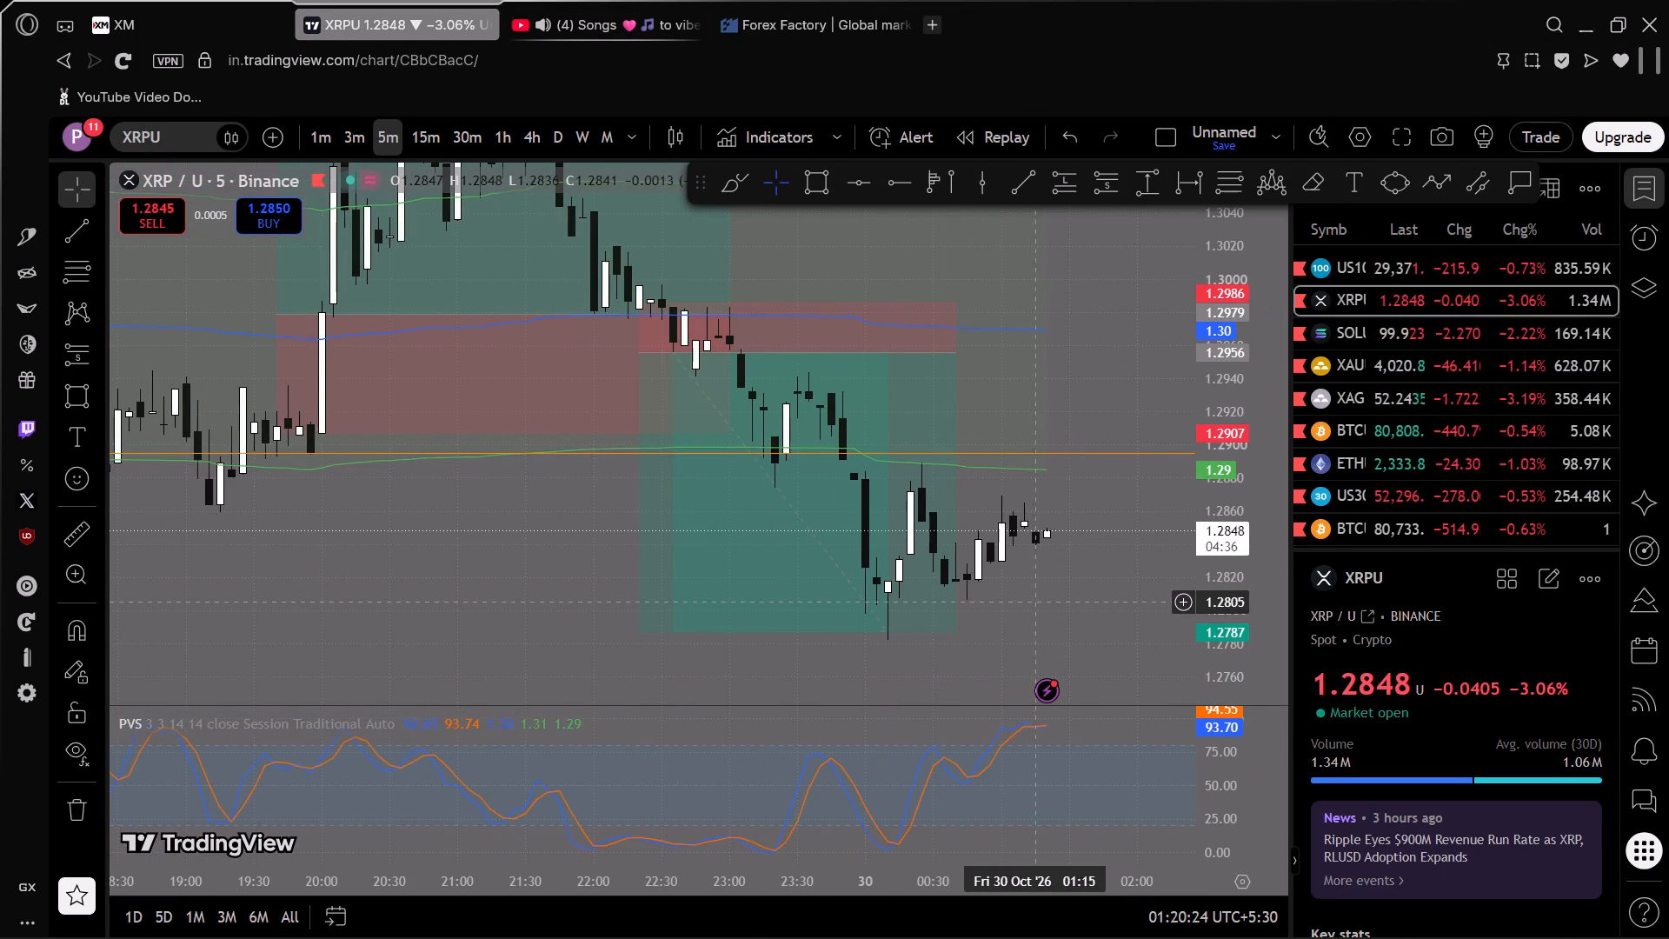
{"action": "scroll", "coordinate": [885, 560], "scroll_direction": "up", "scroll_amount": 1}
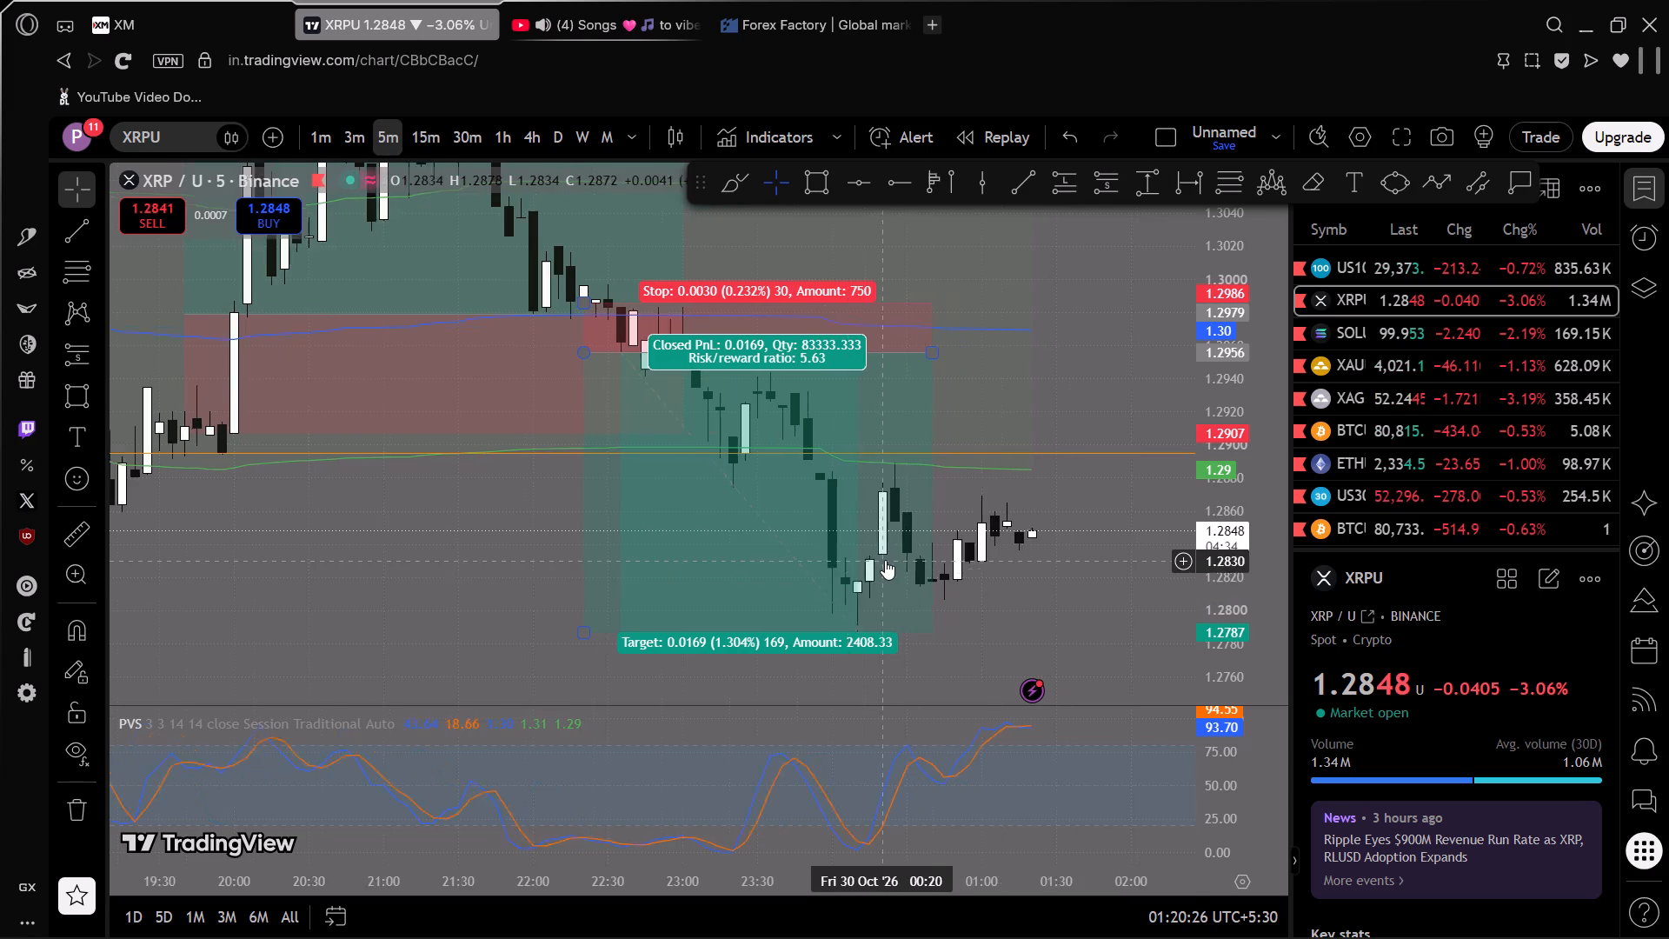
{"action": "scroll", "coordinate": [885, 560], "scroll_direction": "up", "scroll_amount": 4}
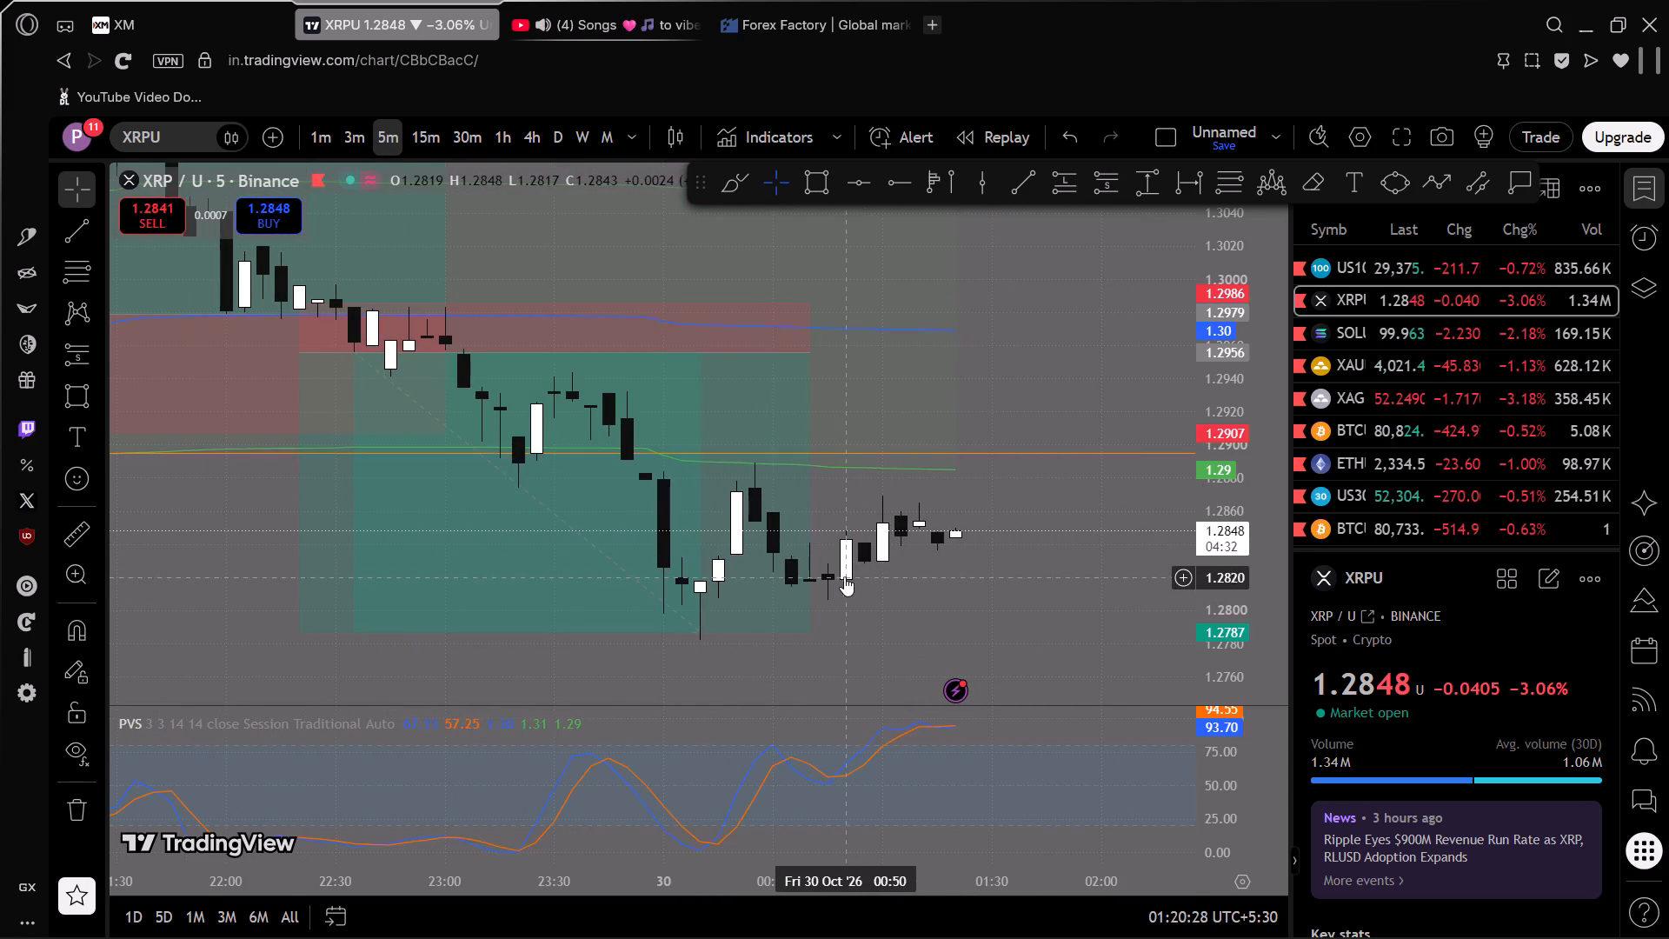
{"action": "left_click", "coordinate": [359, 128]}
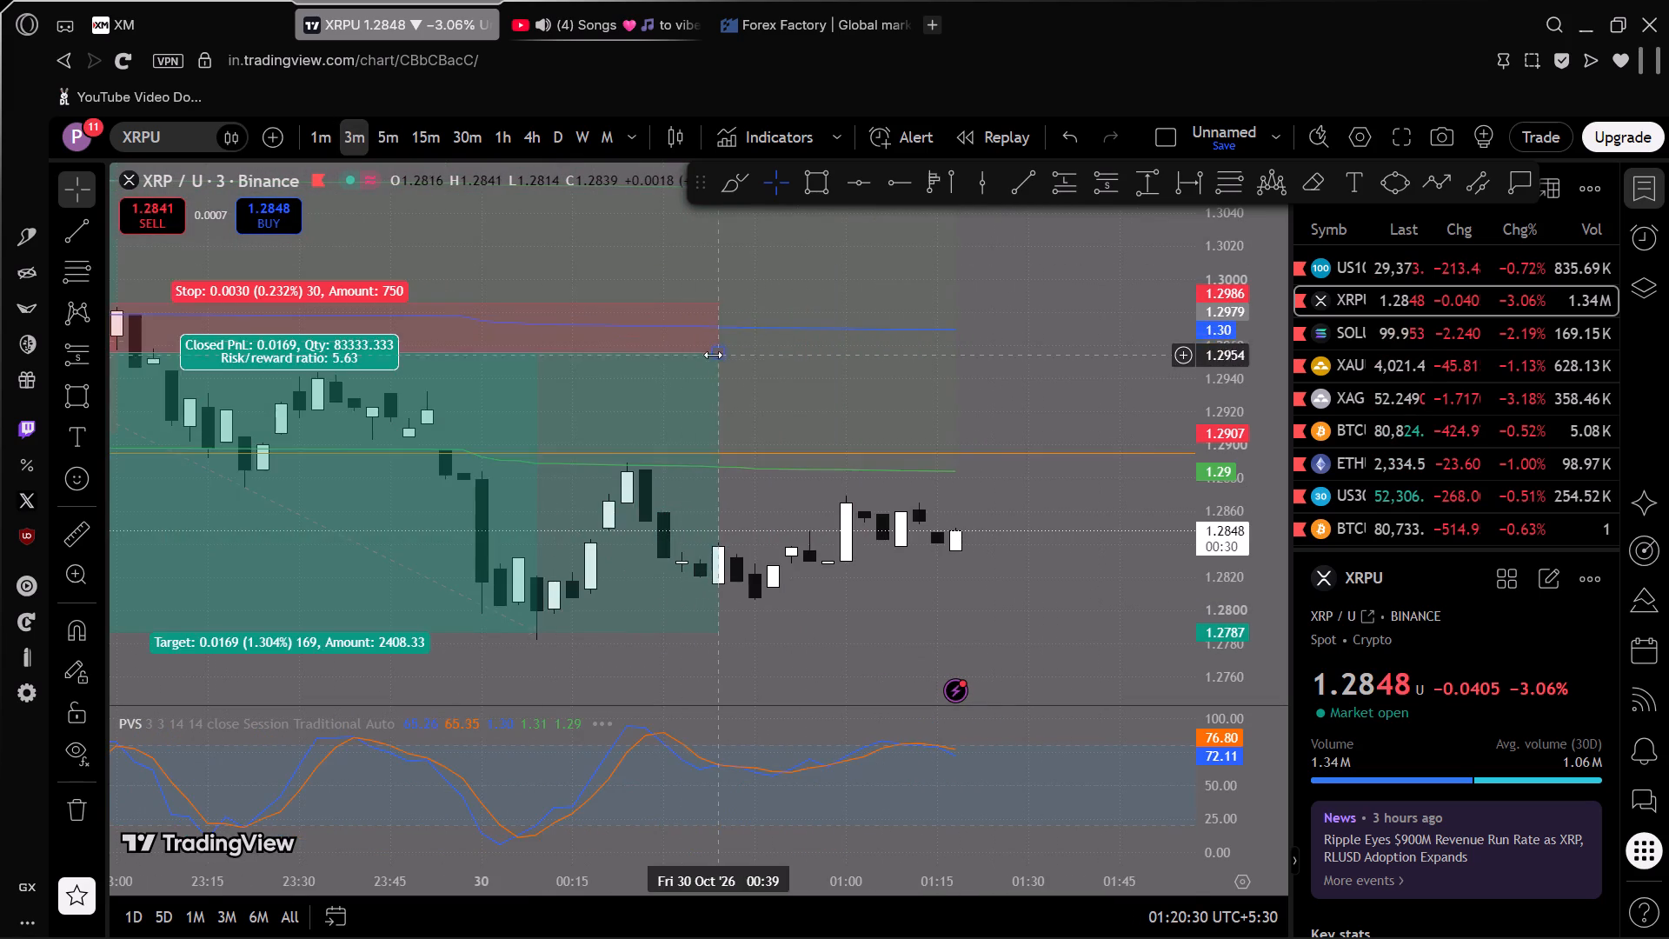
{"action": "scroll", "coordinate": [727, 373], "scroll_direction": "down", "scroll_amount": 3}
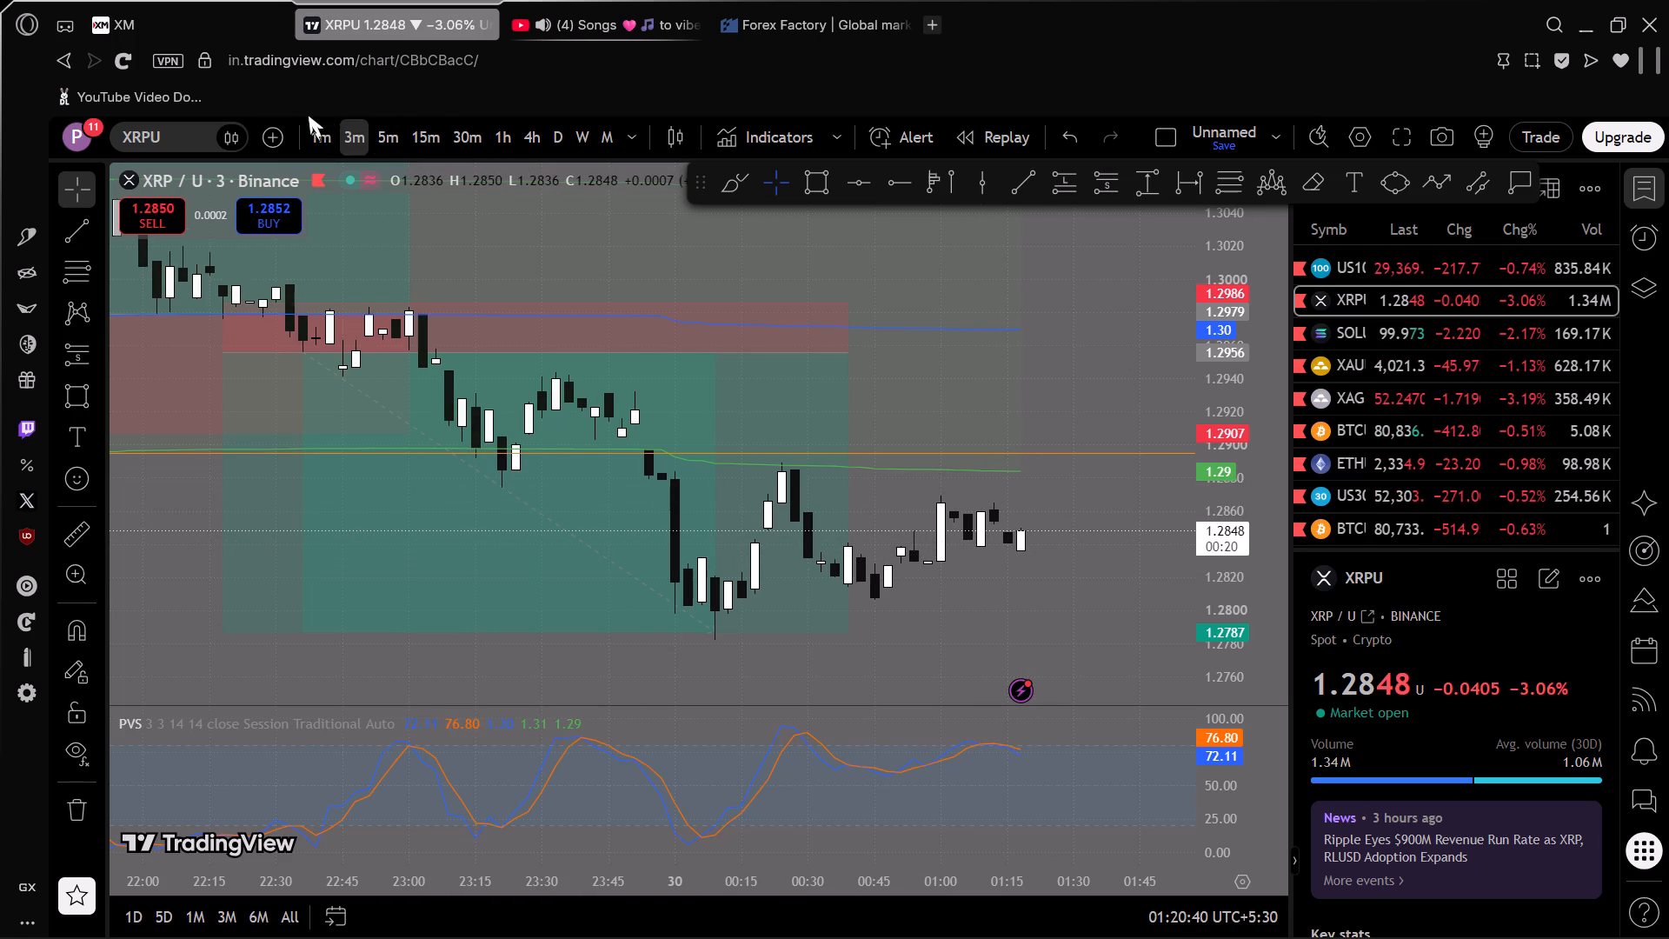
{"action": "left_click", "coordinate": [400, 130]}
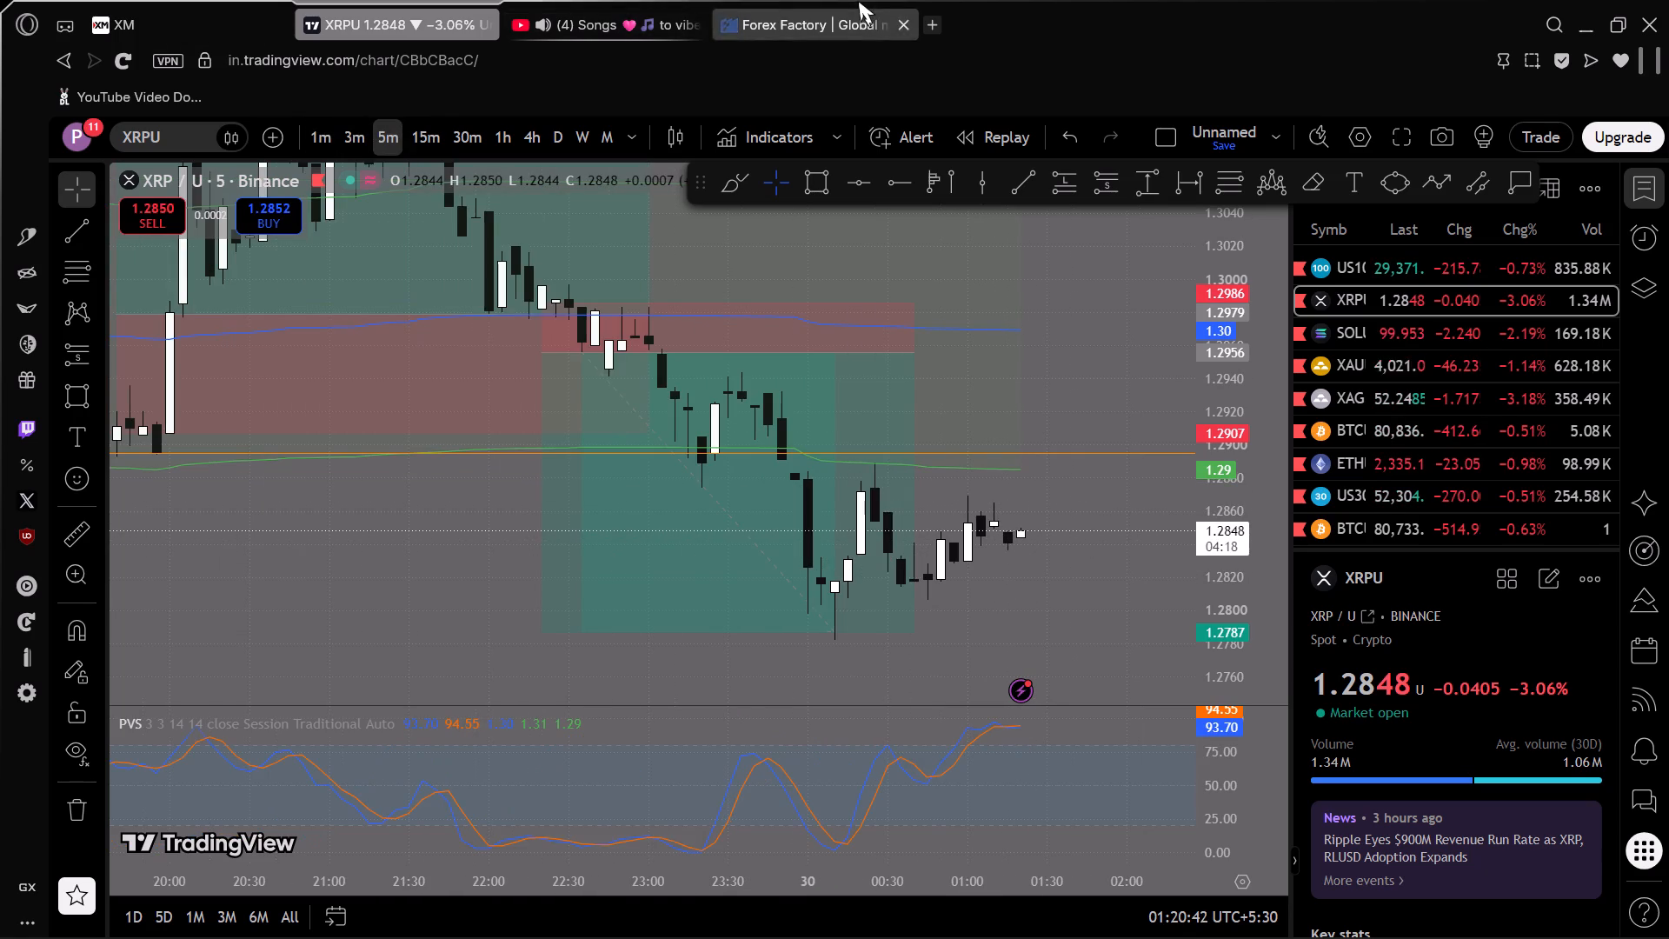
Return to XM and examine the XRPUSD 5-minute chart's recent swings.
{"action": "left_click", "coordinate": [858, 1]}
{"action": "left_click", "coordinate": [194, 1]}
{"action": "scroll", "coordinate": [720, 451], "scroll_direction": "down", "scroll_amount": 6}
{"action": "scroll", "coordinate": [934, 565], "scroll_direction": "up", "scroll_amount": 7}
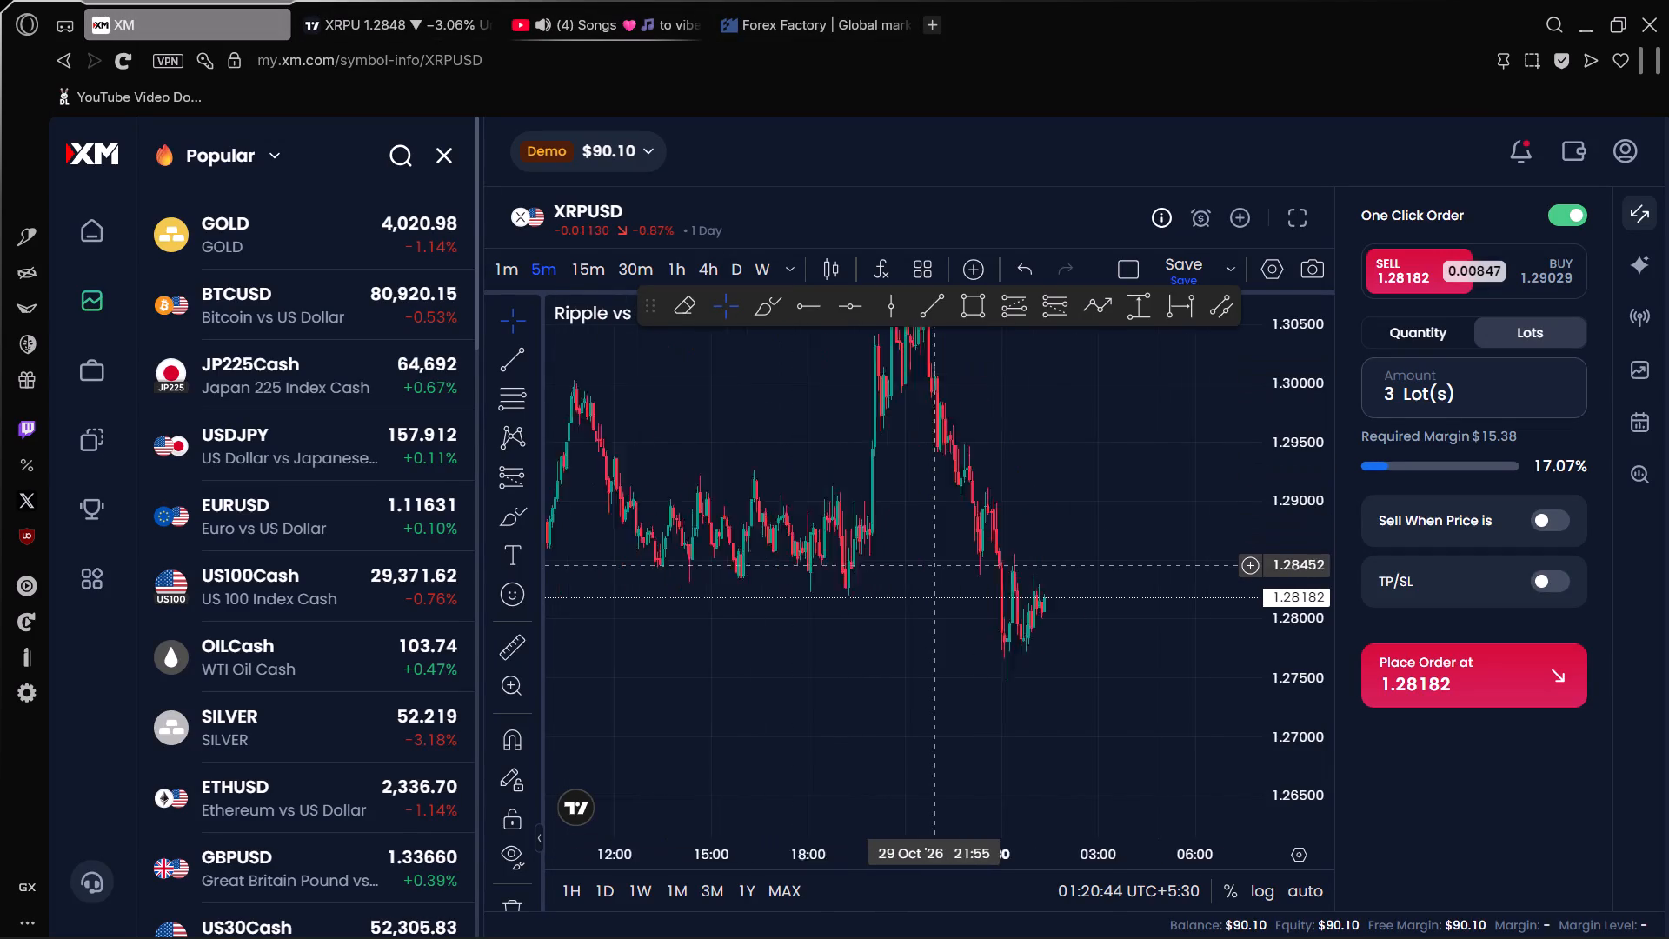
{"action": "scroll", "coordinate": [934, 565], "scroll_direction": "up", "scroll_amount": 5}
{"action": "scroll", "coordinate": [896, 536], "scroll_direction": "down", "scroll_amount": 11}
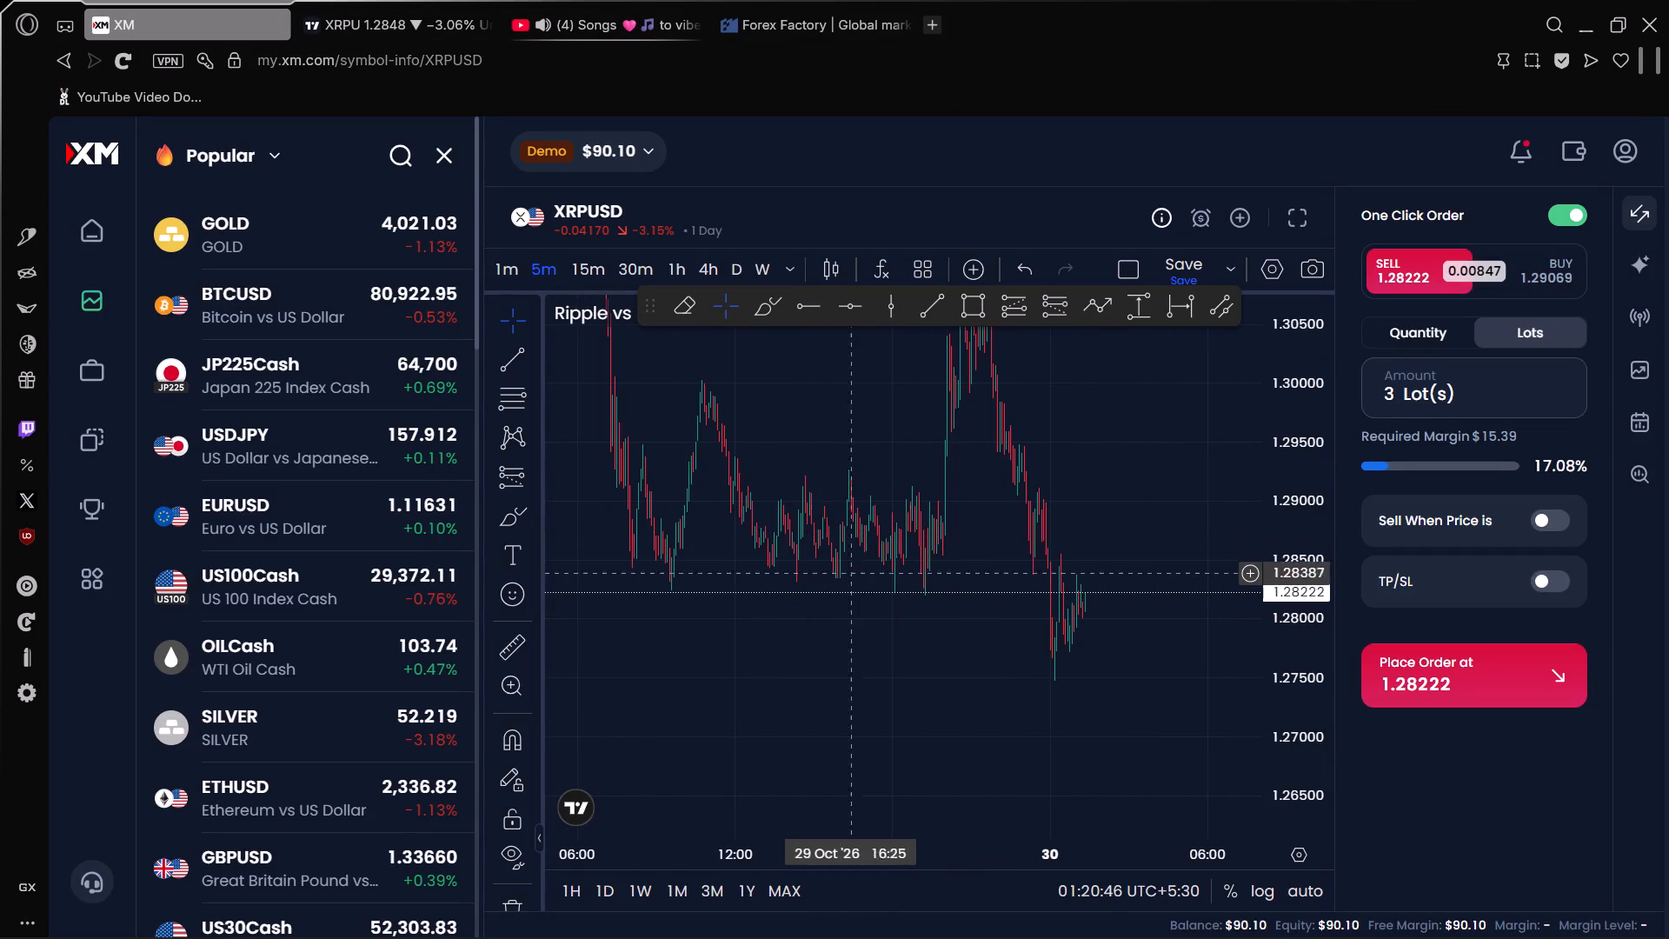
{"action": "scroll", "coordinate": [941, 632], "scroll_direction": "up", "scroll_amount": 6}
{"action": "left_click_drag", "start_coordinate": [1000, 516], "coordinate": [1170, 516]}
{"action": "scroll", "coordinate": [944, 583], "scroll_direction": "up", "scroll_amount": 3}
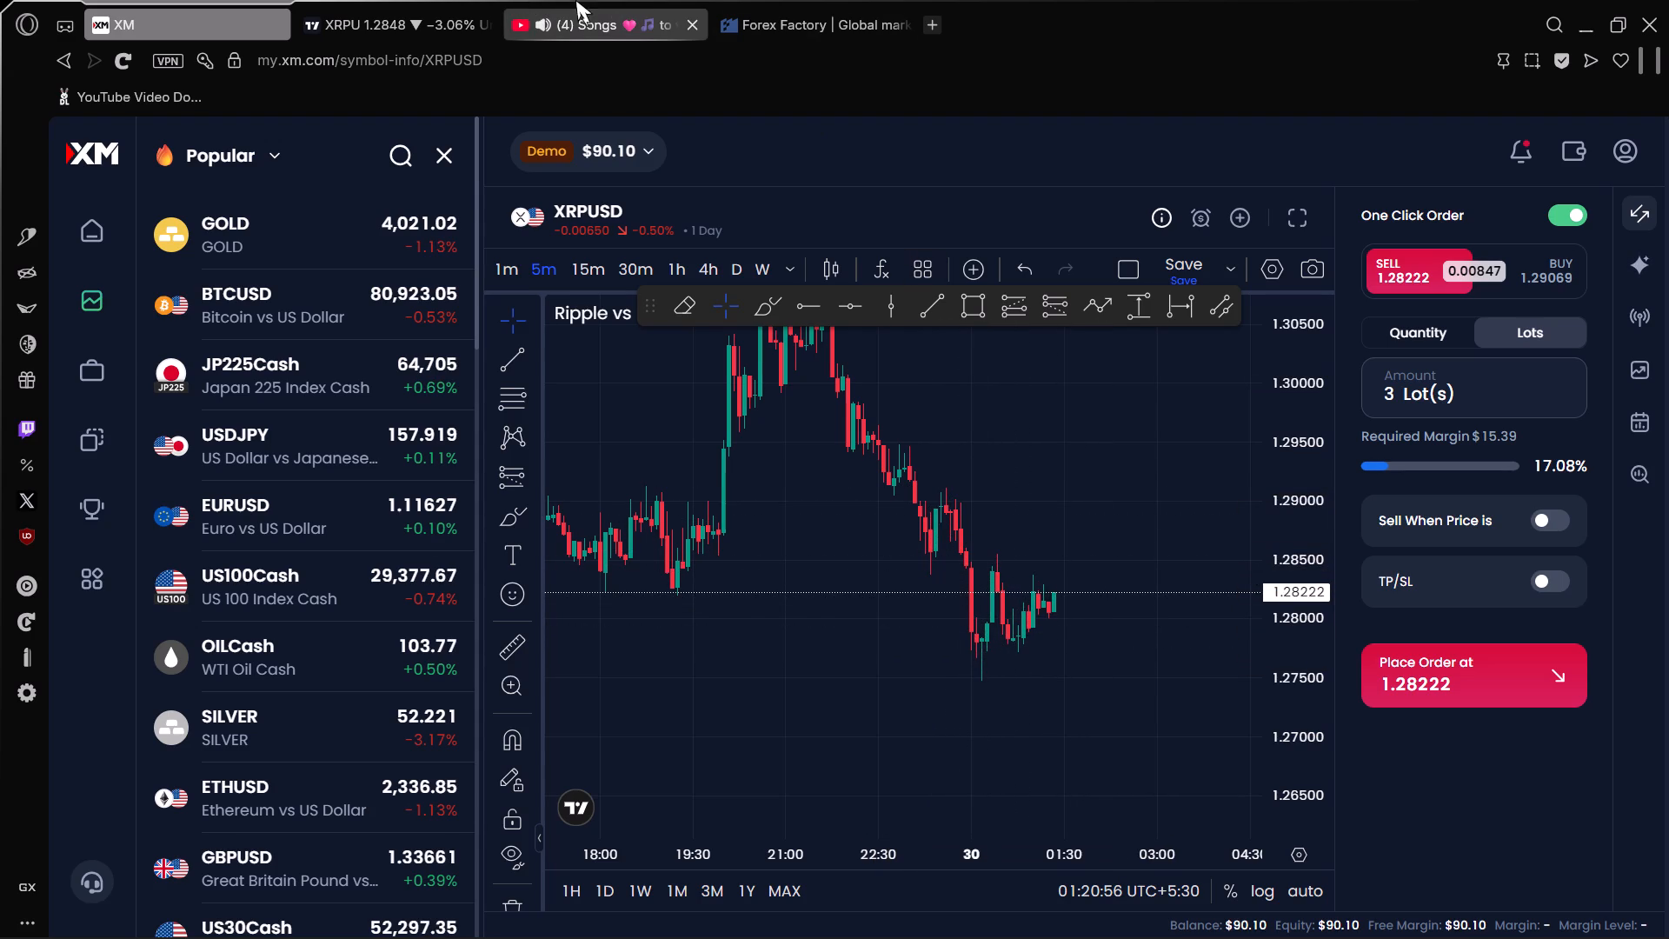
Draw a date range on XM's XRPUSD chart near 1.27766, from 26 Oct 15:05 across about 968 bars (3d 8h 40m).
{"action": "scroll", "coordinate": [838, 602], "scroll_direction": "down", "scroll_amount": 5}
{"action": "left_click_drag", "start_coordinate": [997, 496], "coordinate": [1123, 537]}
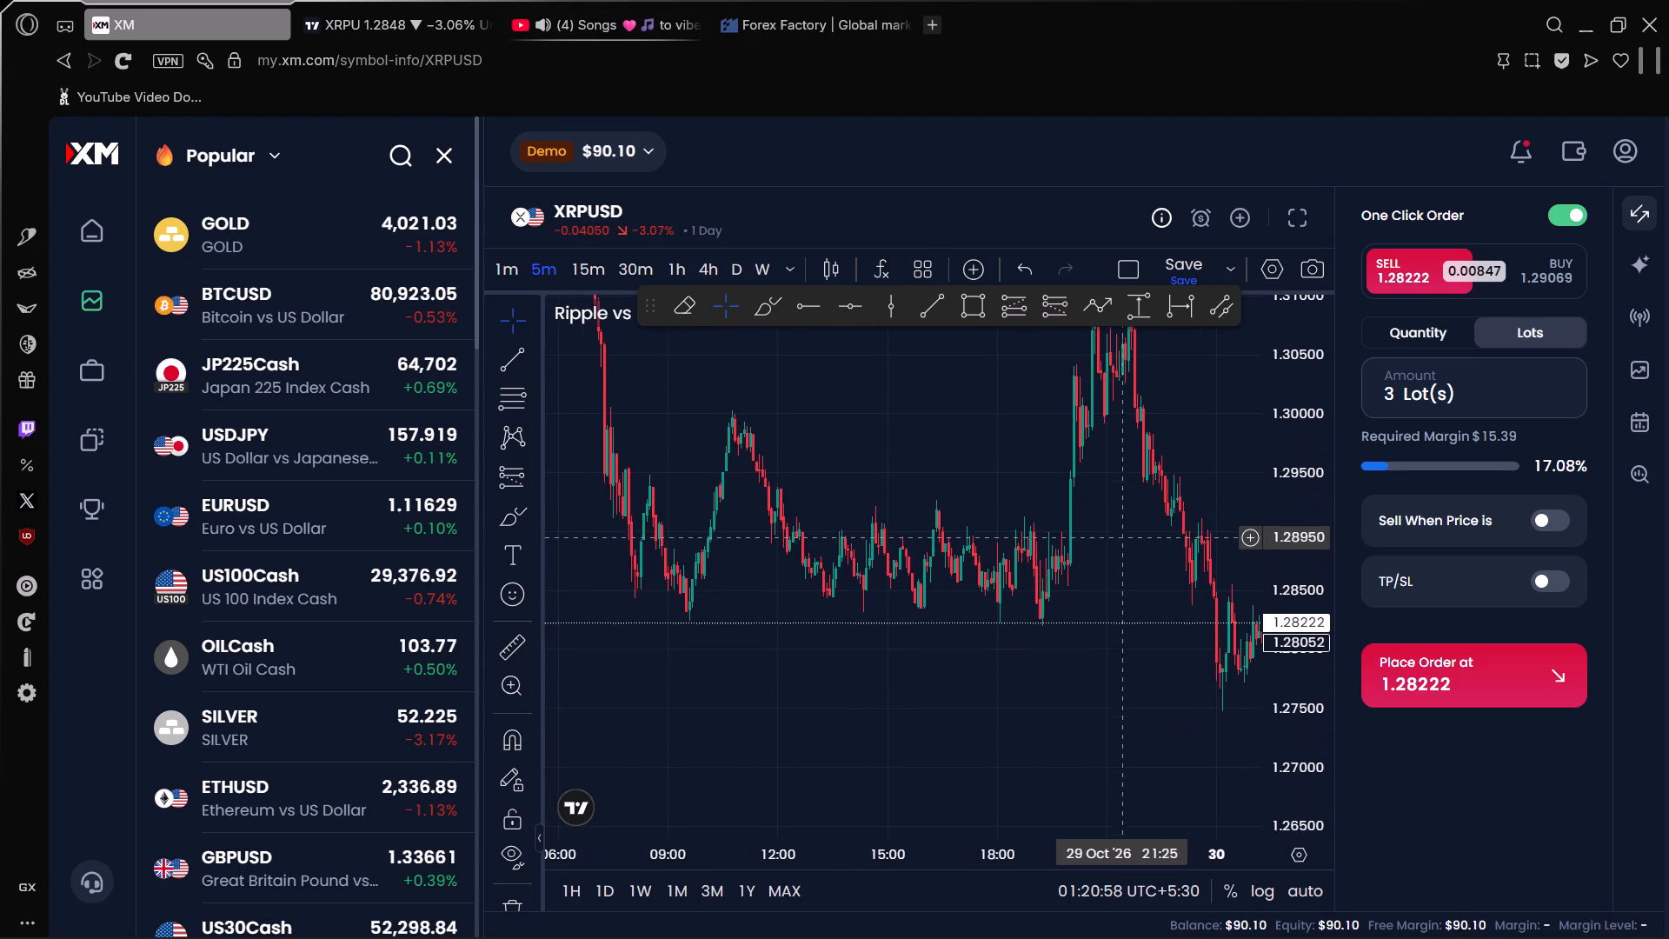
{"action": "left_click", "coordinate": [1174, 310]}
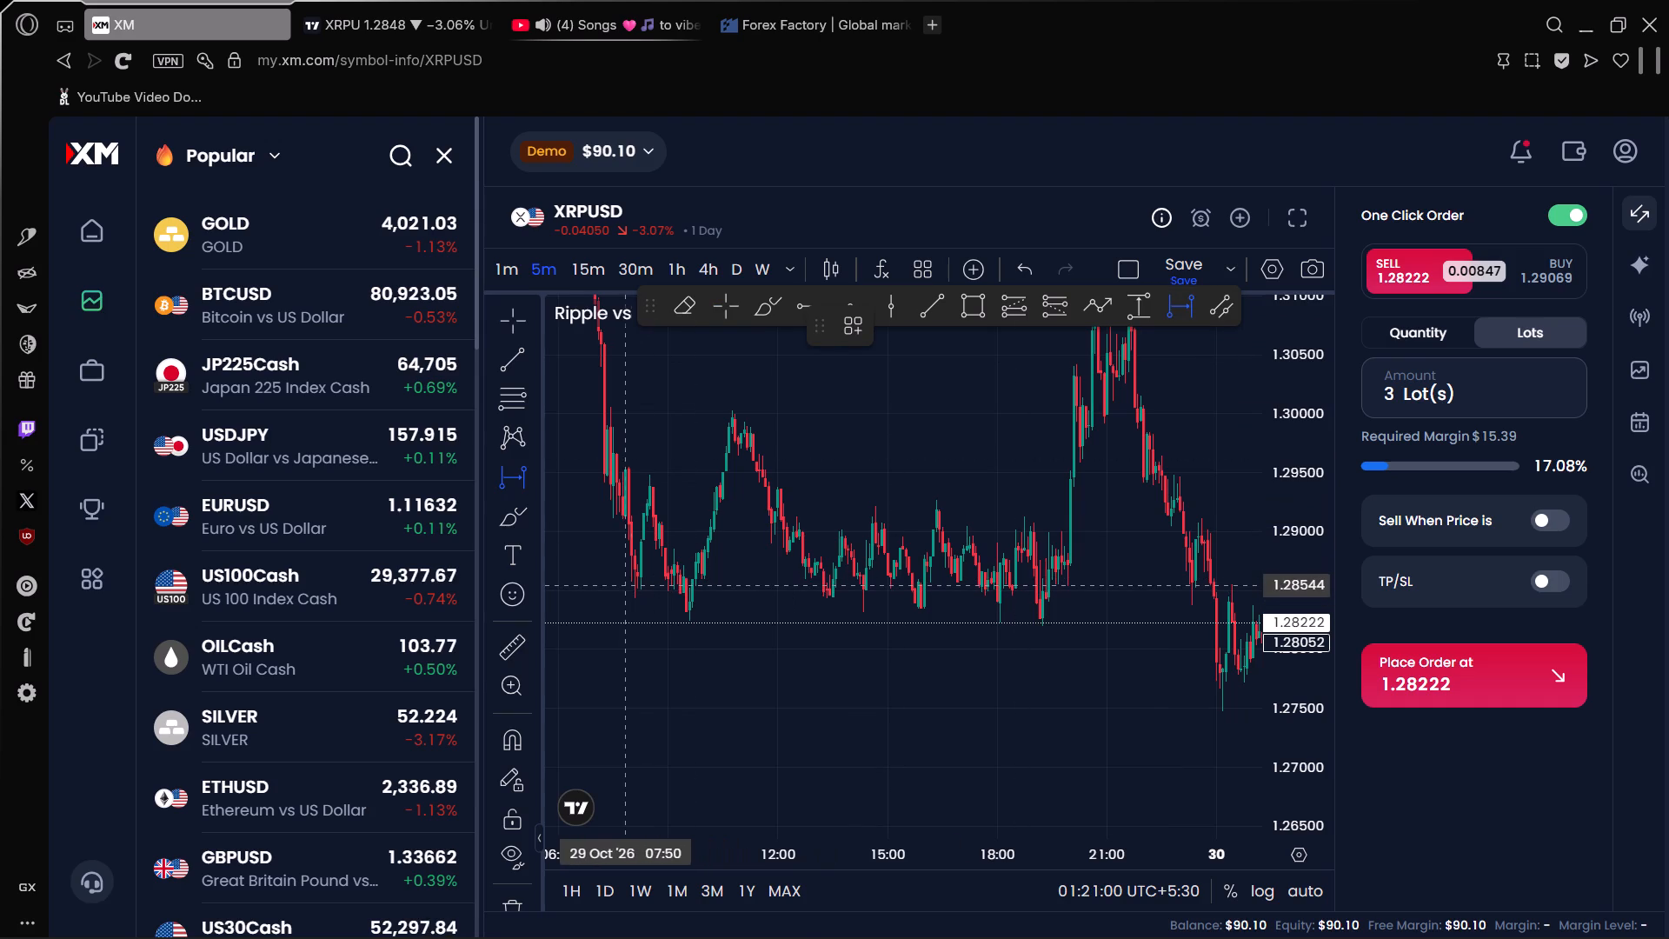
{"action": "scroll", "coordinate": [753, 631], "scroll_direction": "down", "scroll_amount": 9}
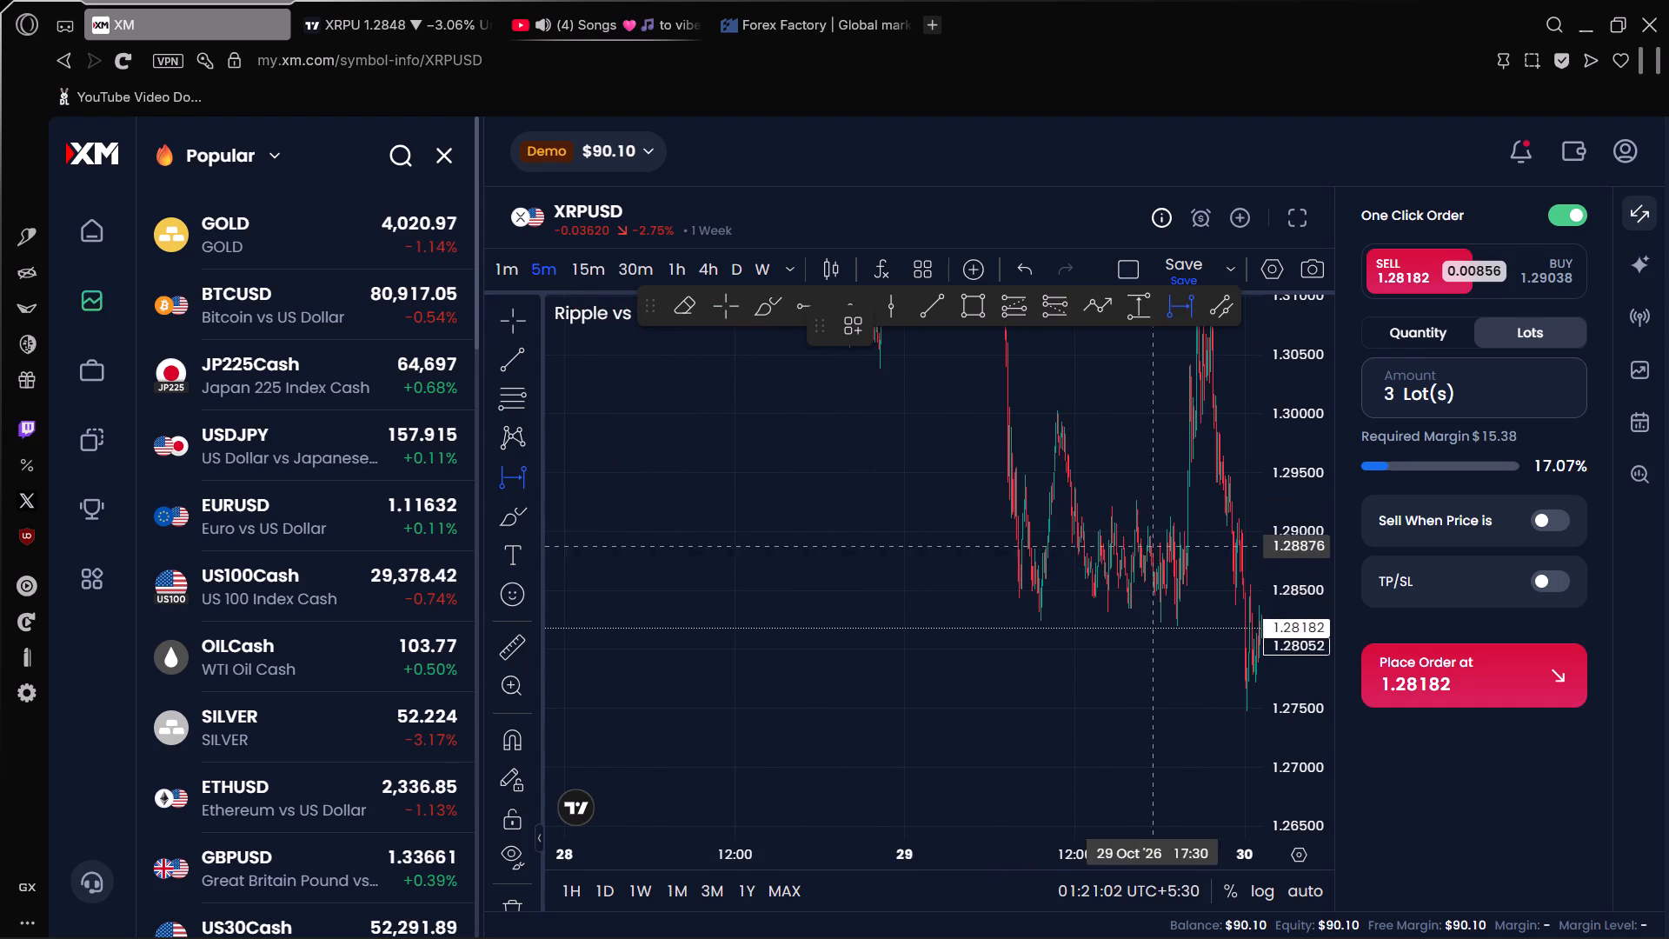
{"action": "scroll", "coordinate": [1302, 541], "scroll_direction": "down", "scroll_amount": 17}
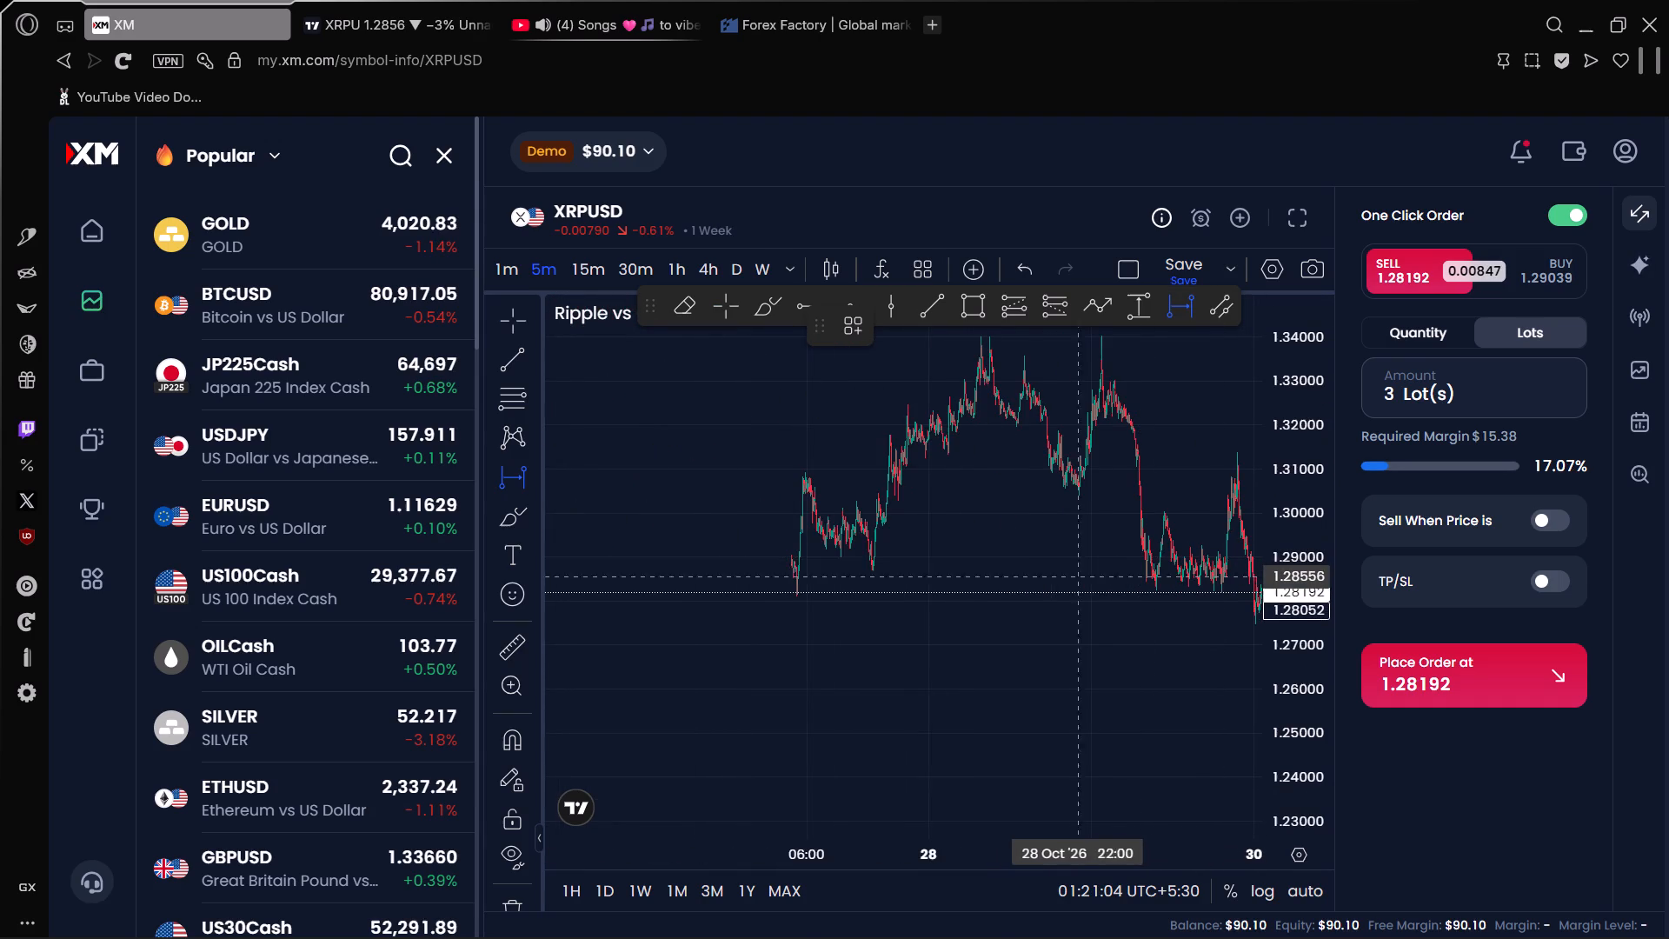
{"action": "scroll", "coordinate": [1026, 588], "scroll_direction": "down", "scroll_amount": 4}
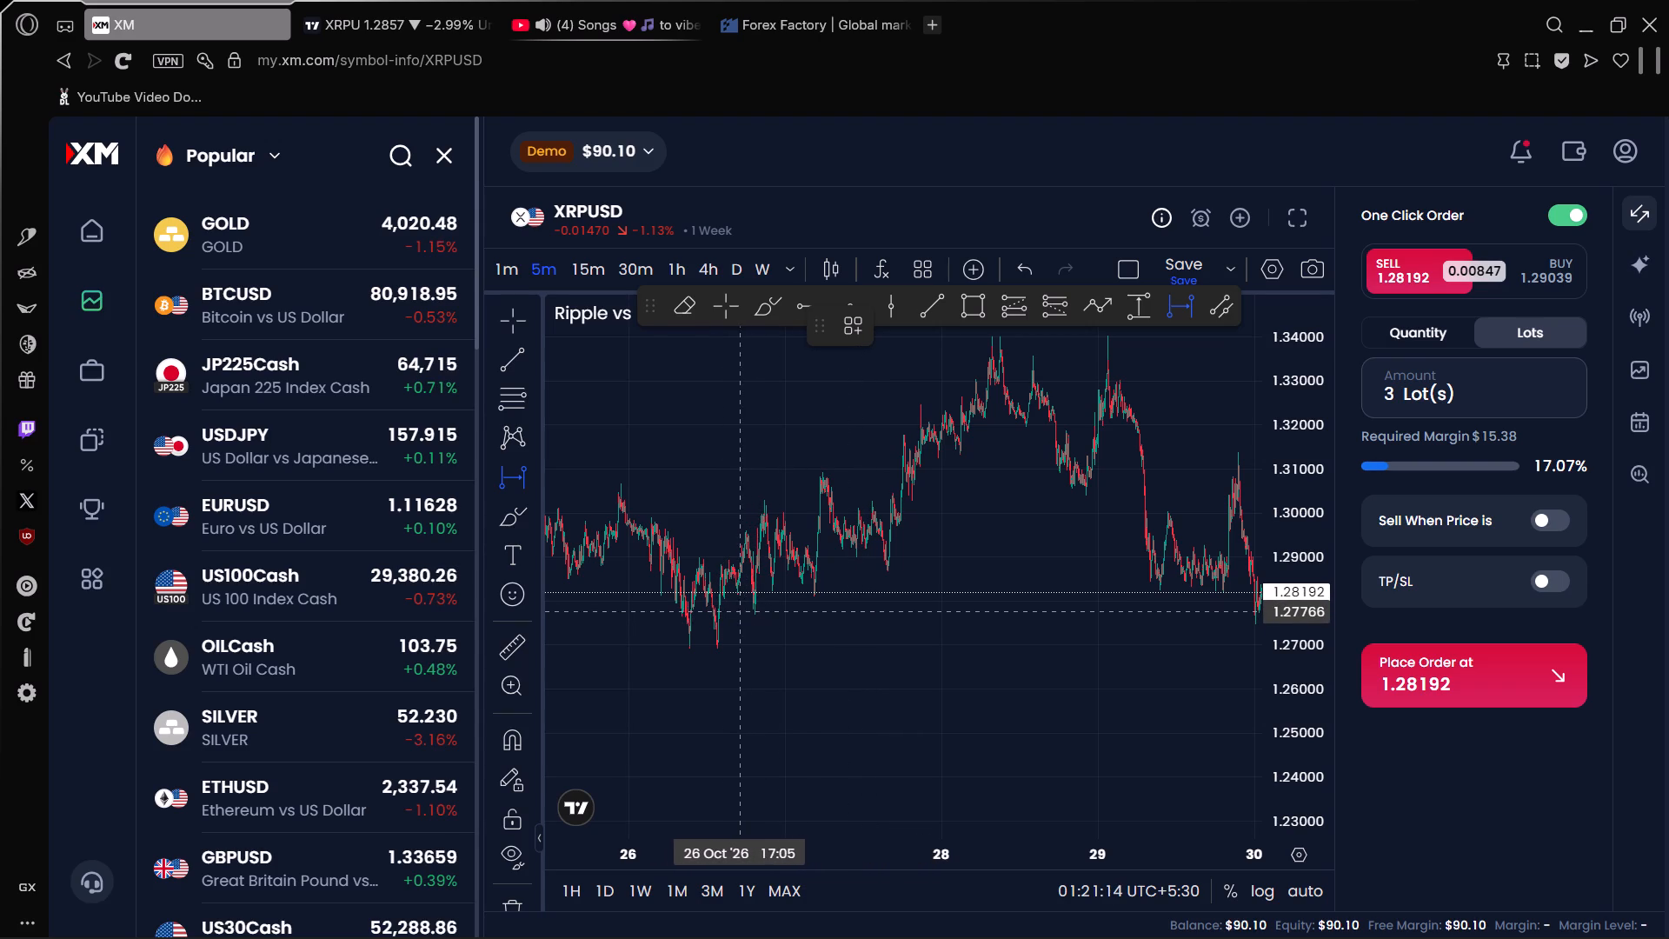
{"action": "left_click_drag", "start_coordinate": [727, 610], "coordinate": [1220, 611]}
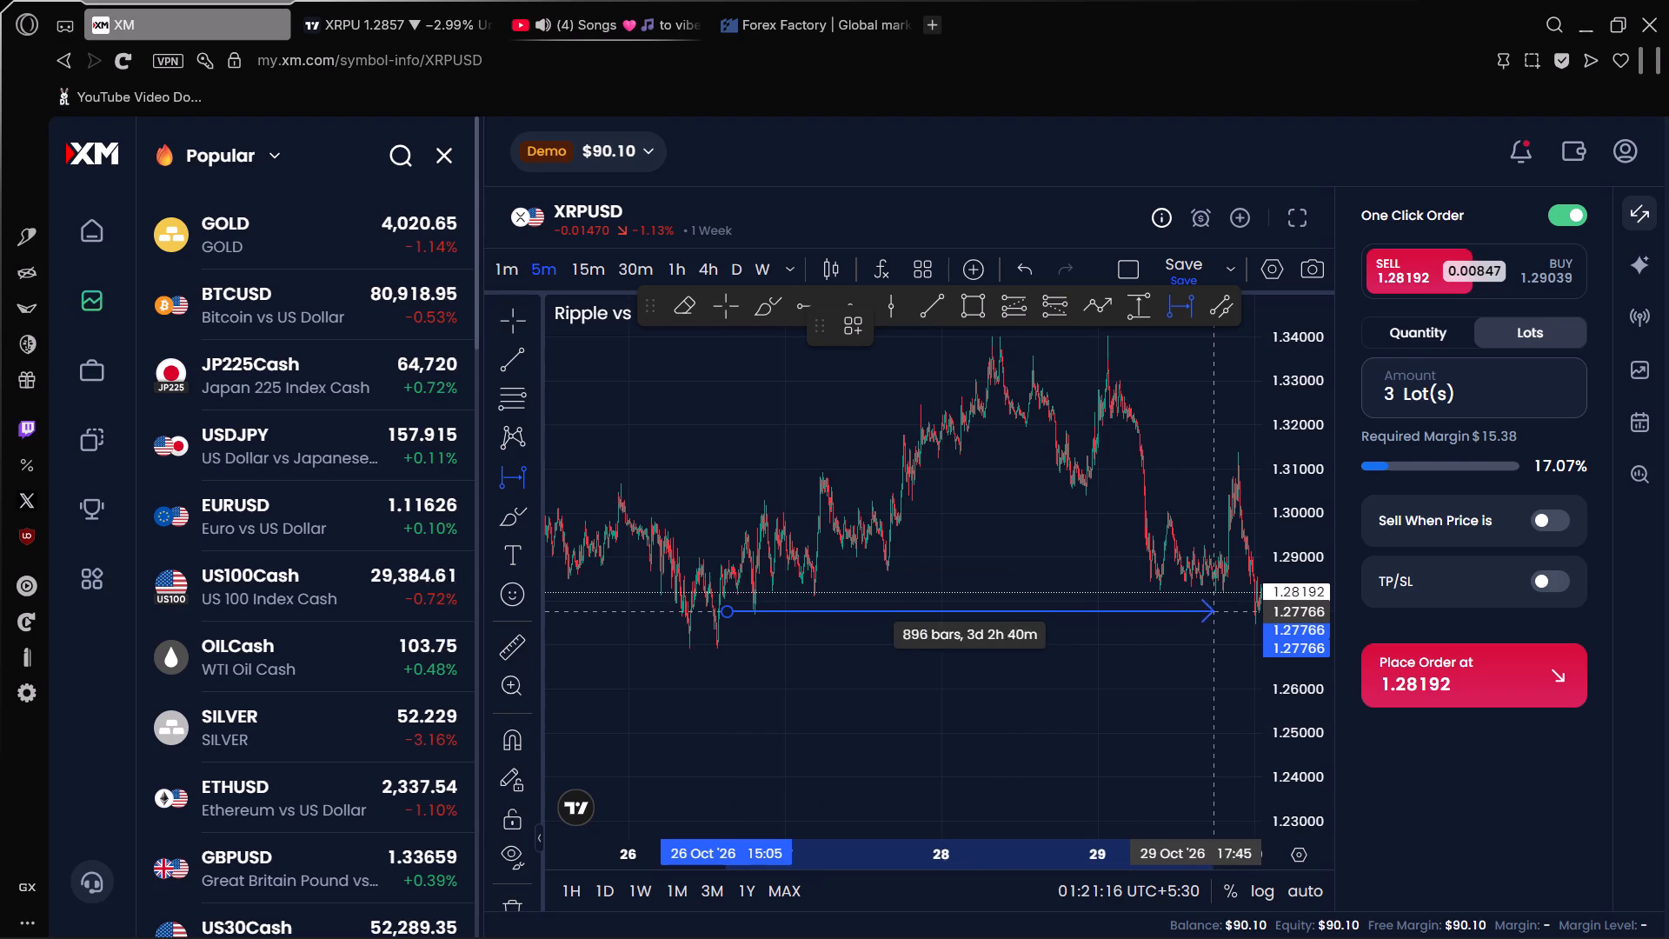
{"action": "left_click_drag", "start_coordinate": [1220, 611], "coordinate": [1252, 610]}
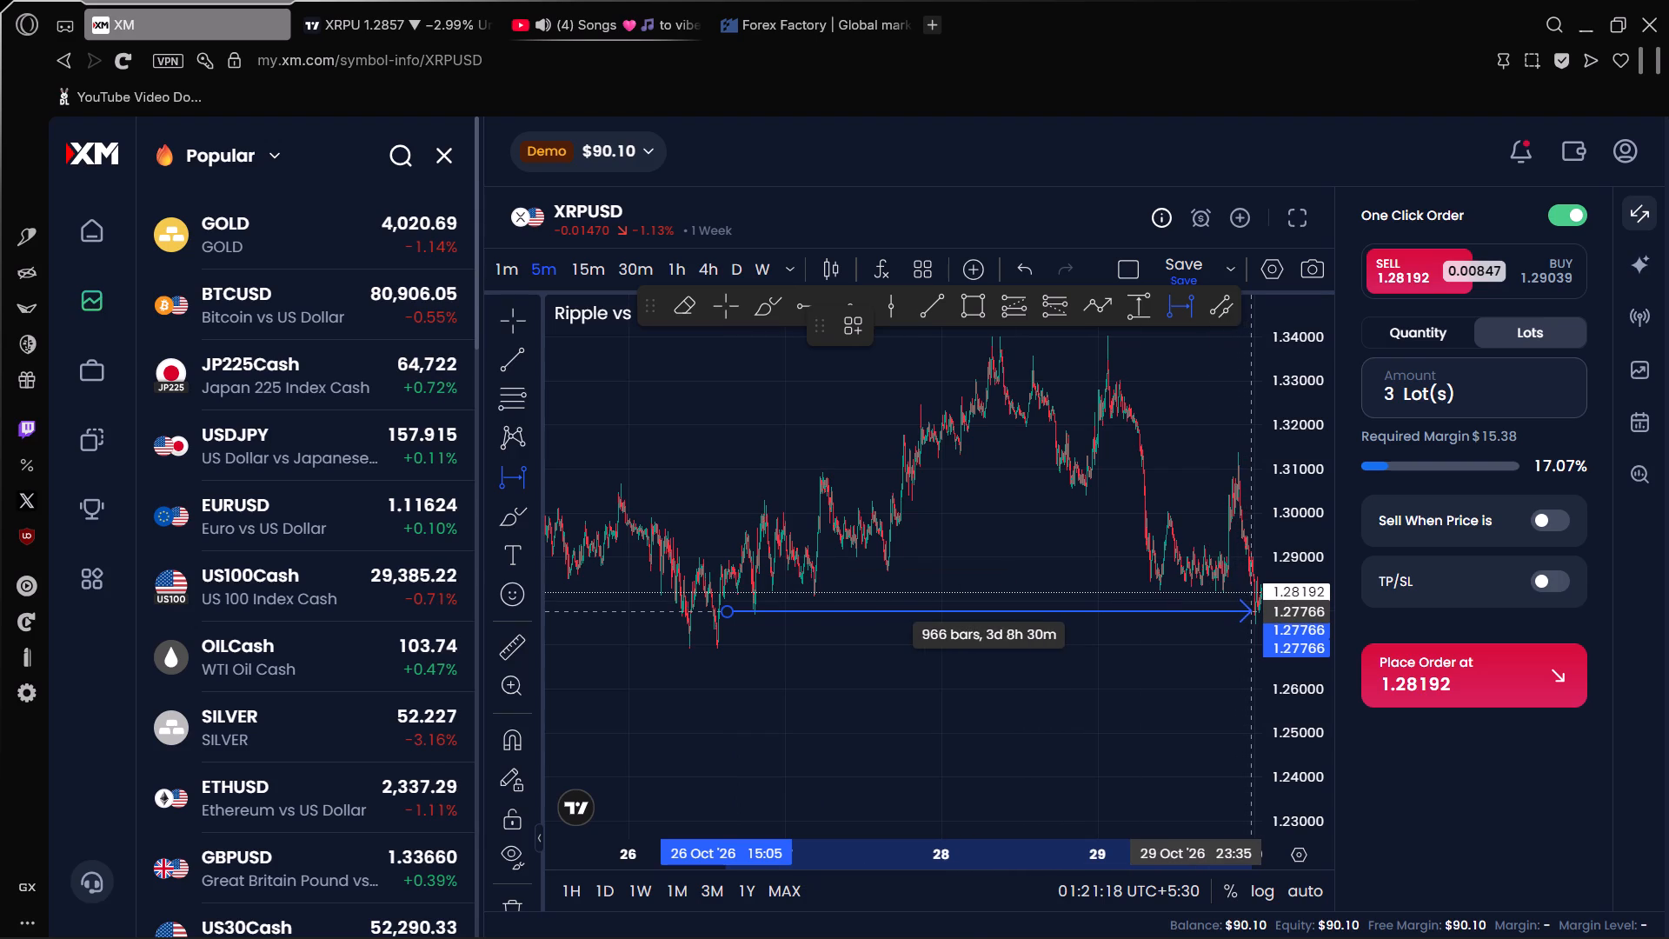
{"action": "left_click_drag", "start_coordinate": [1252, 610], "coordinate": [1253, 610]}
{"action": "left_click", "coordinate": [1253, 610]}
Examine the latest XRPUSD candles beyond the date range on XM, and check them against TradingView's XRPU chart.
{"action": "left_click_drag", "start_coordinate": [1197, 655], "coordinate": [1018, 657]}
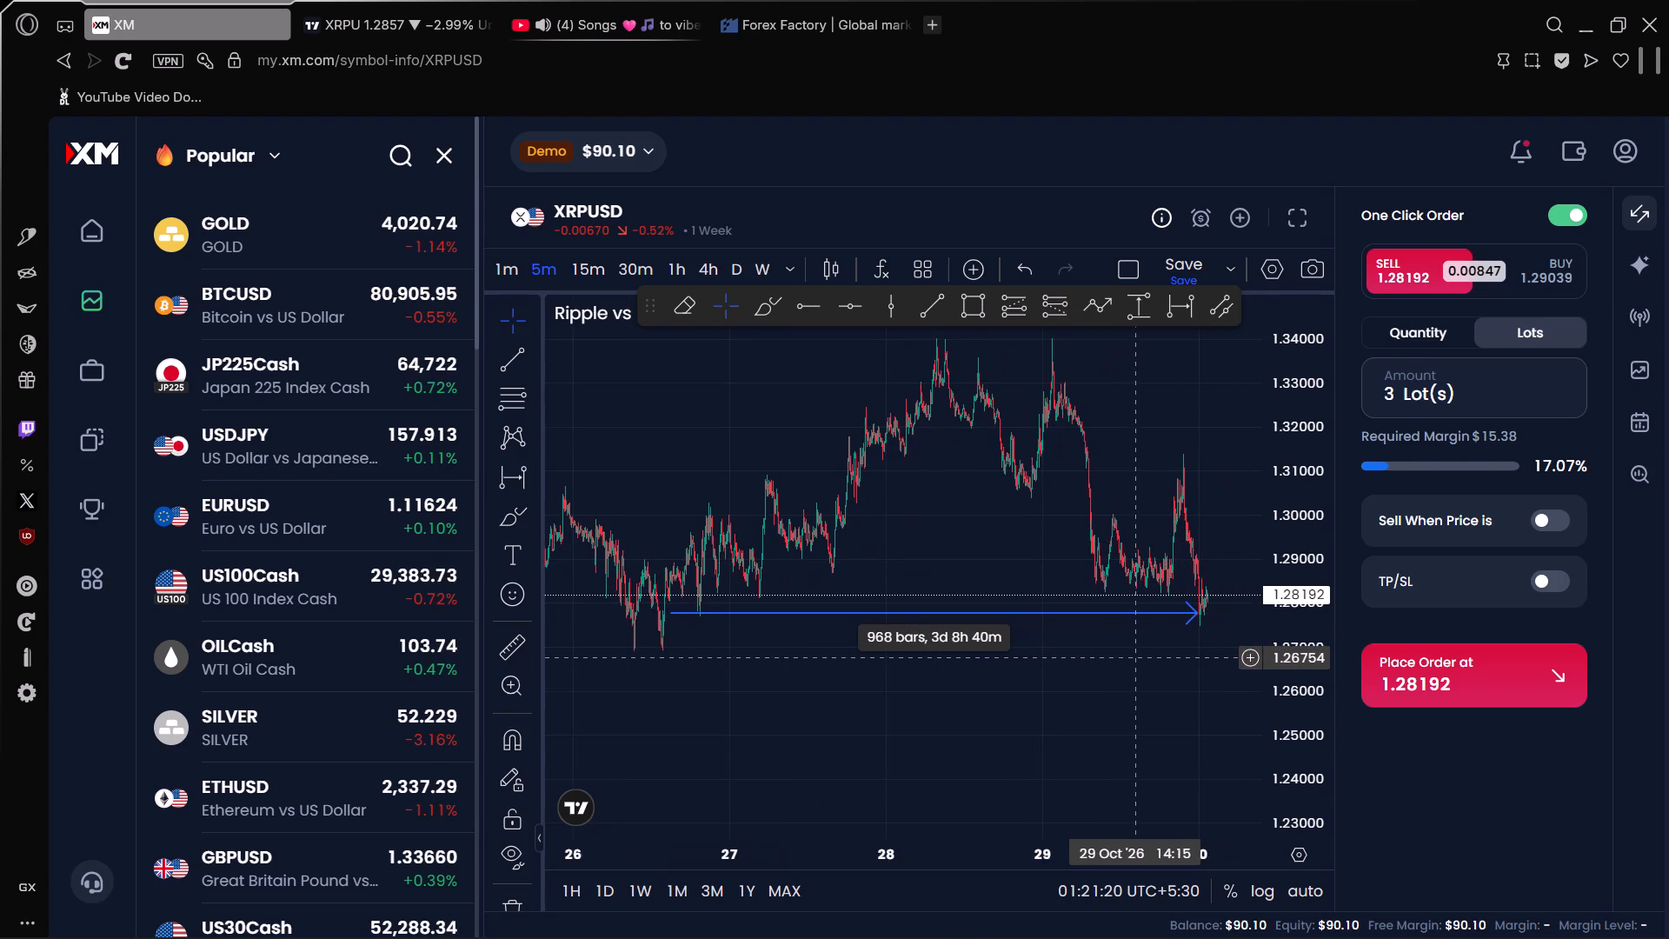
{"action": "left_click_drag", "start_coordinate": [1018, 657], "coordinate": [941, 657]}
{"action": "scroll", "coordinate": [1034, 671], "scroll_direction": "up", "scroll_amount": 6}
{"action": "scroll", "coordinate": [1034, 671], "scroll_direction": "down", "scroll_amount": 1}
{"action": "scroll", "coordinate": [1051, 672], "scroll_direction": "up", "scroll_amount": 12}
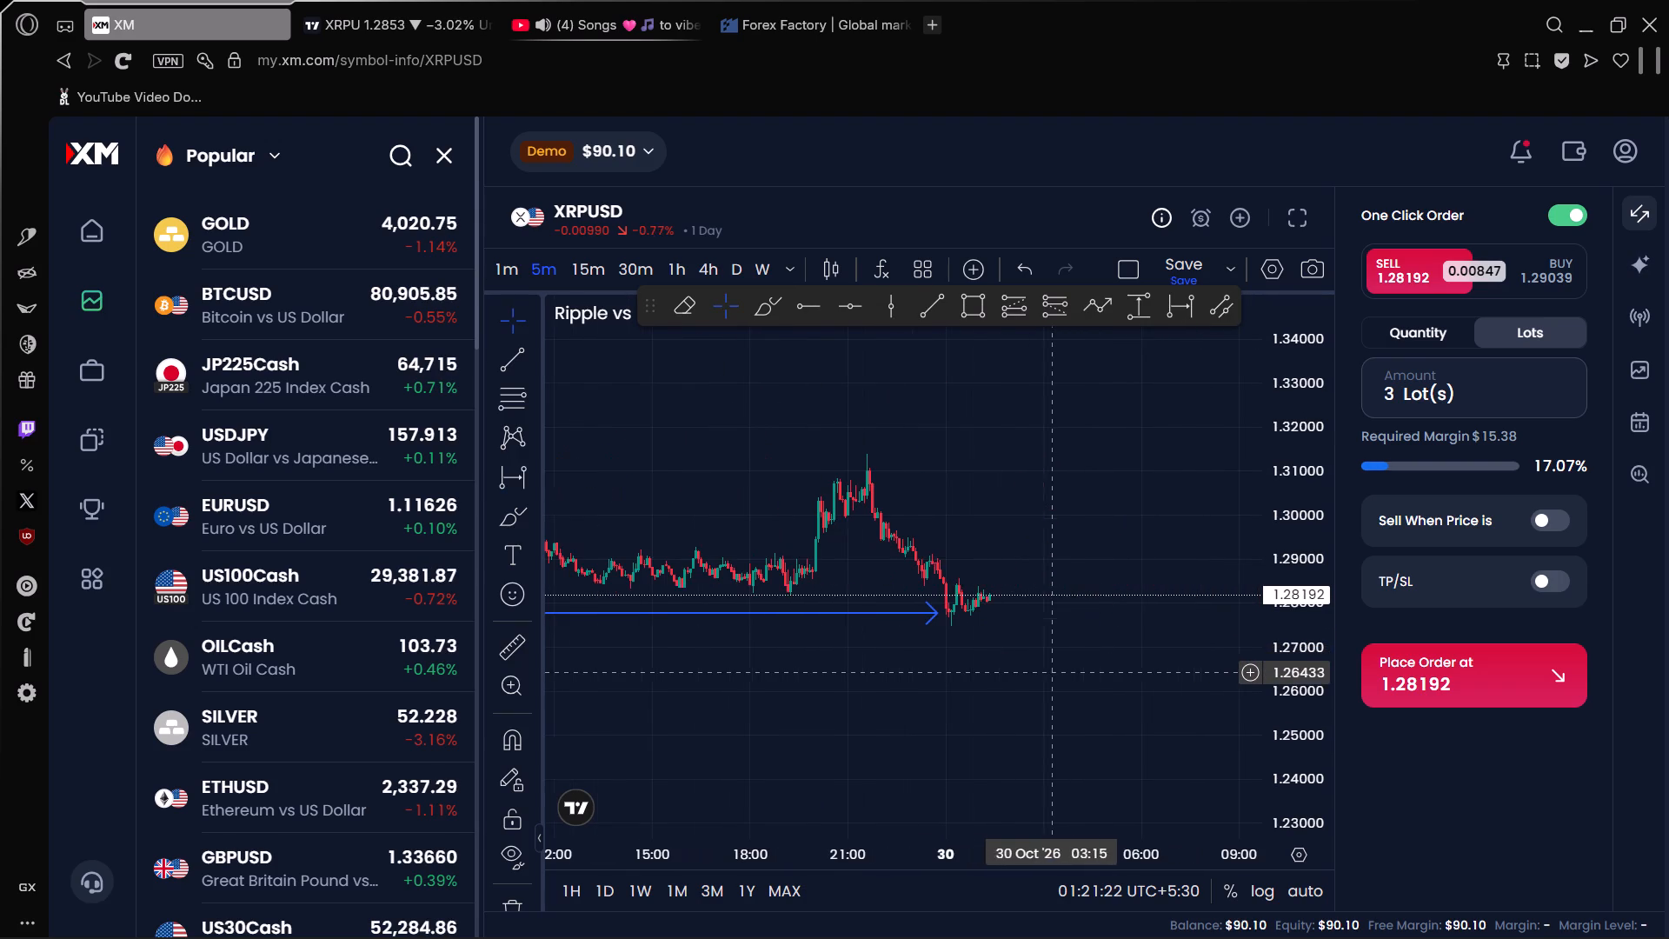
{"action": "scroll", "coordinate": [1316, 530], "scroll_direction": "up", "scroll_amount": 13}
{"action": "scroll", "coordinate": [1104, 619], "scroll_direction": "up", "scroll_amount": 5}
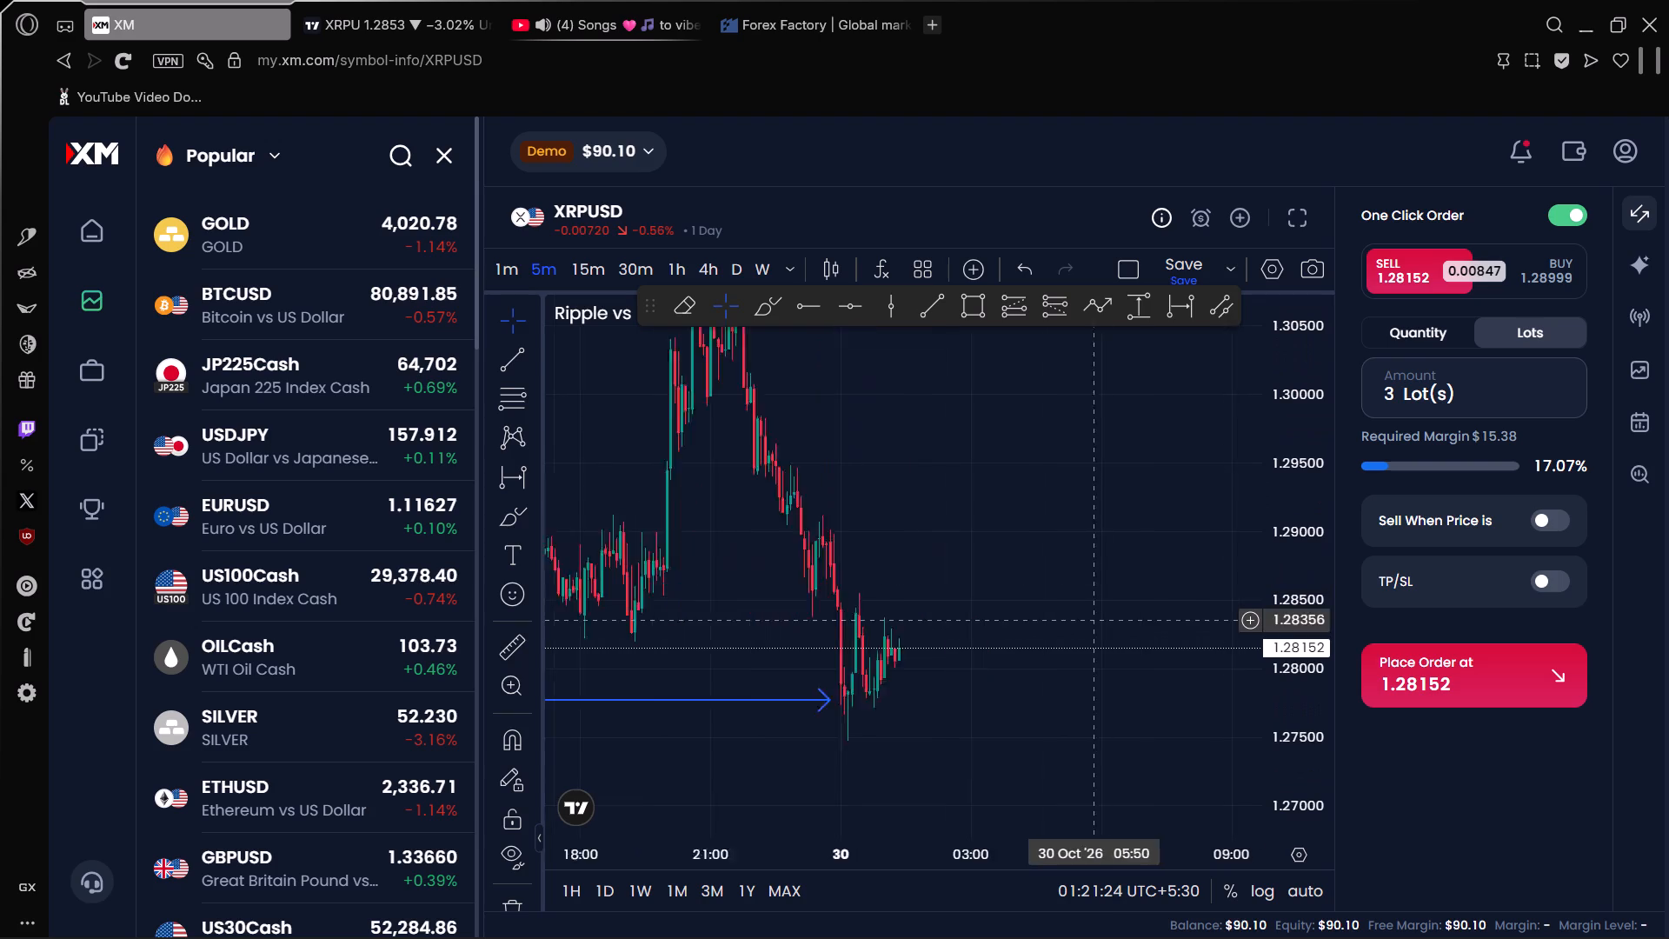
{"action": "scroll", "coordinate": [1070, 623], "scroll_direction": "up", "scroll_amount": 2}
{"action": "left_click_drag", "start_coordinate": [964, 600], "coordinate": [1192, 563]}
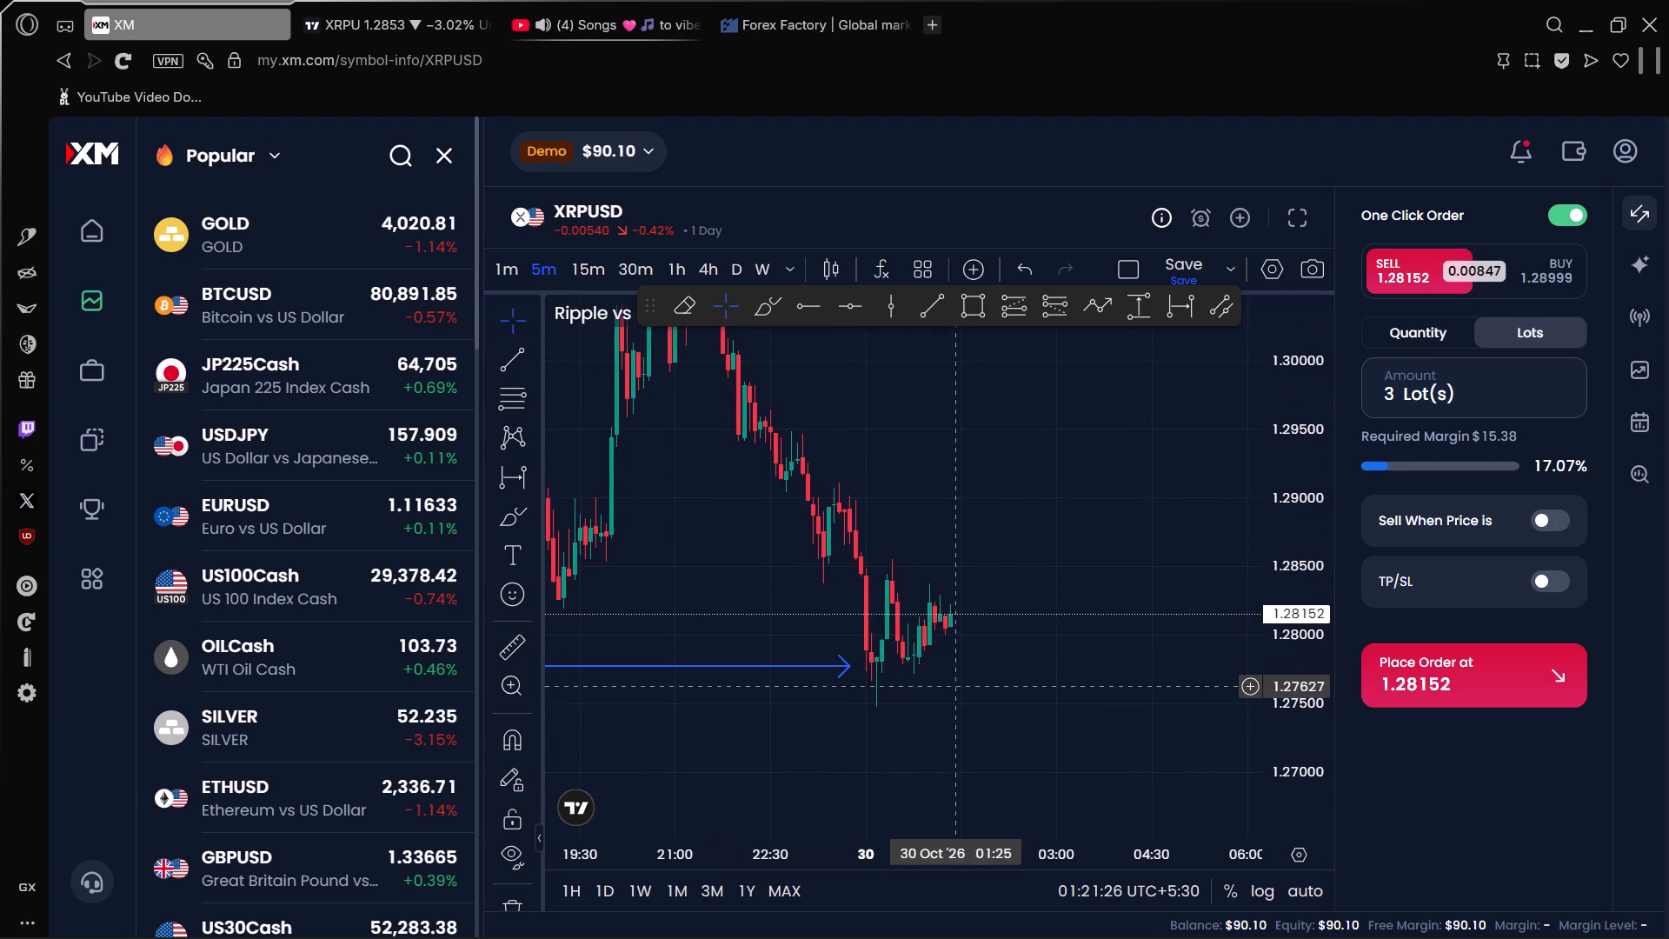
{"action": "scroll", "coordinate": [828, 653], "scroll_direction": "up", "scroll_amount": 1}
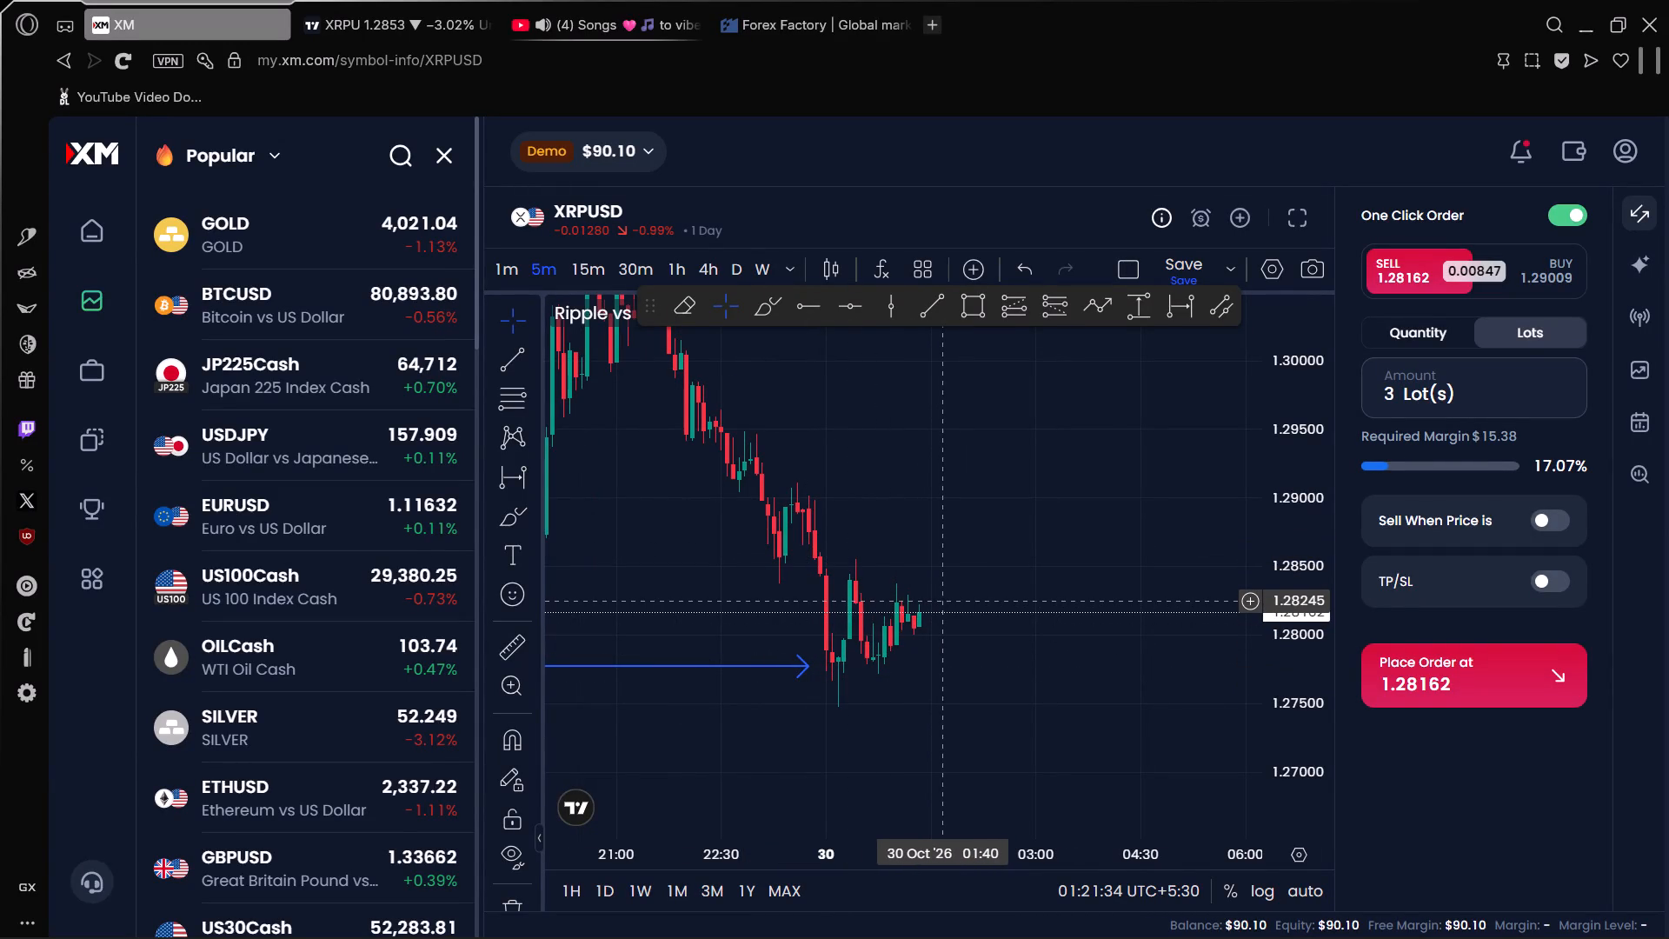
{"action": "scroll", "coordinate": [945, 600], "scroll_direction": "up", "scroll_amount": 3}
{"action": "left_click", "coordinate": [573, 0]}
{"action": "left_click", "coordinate": [427, 10]}
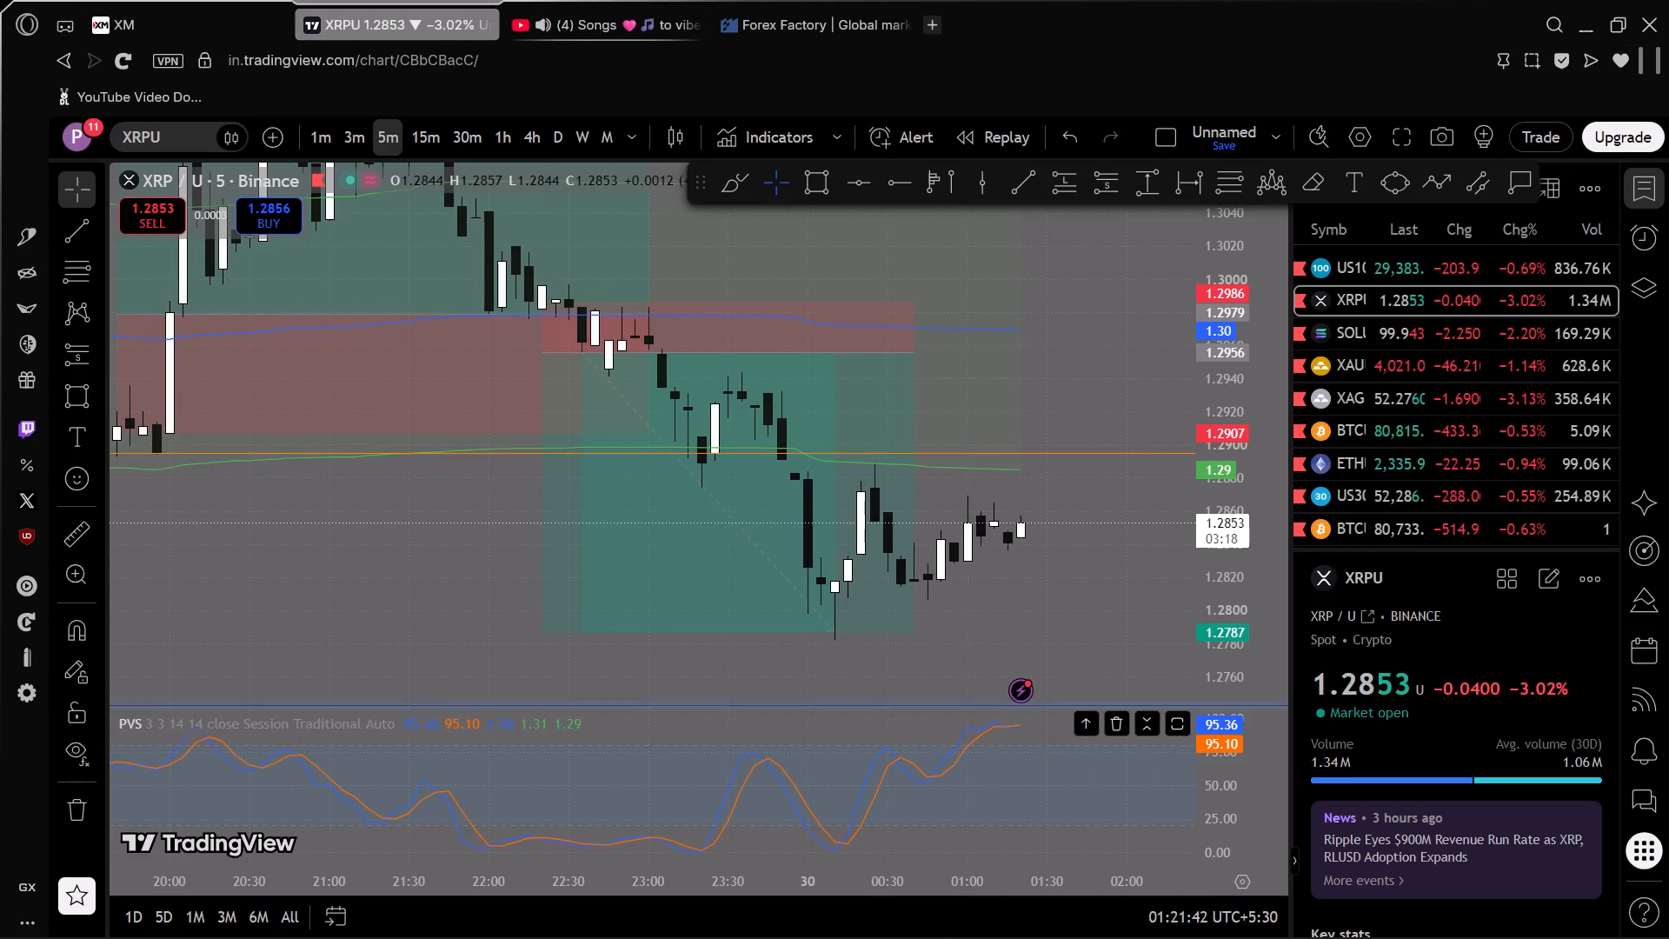
Switch to YouTube, open its home page, and unmute the Akal Ke Ghode Ep08 preview and toggle its captions.
{"action": "left_click", "coordinate": [634, 10]}
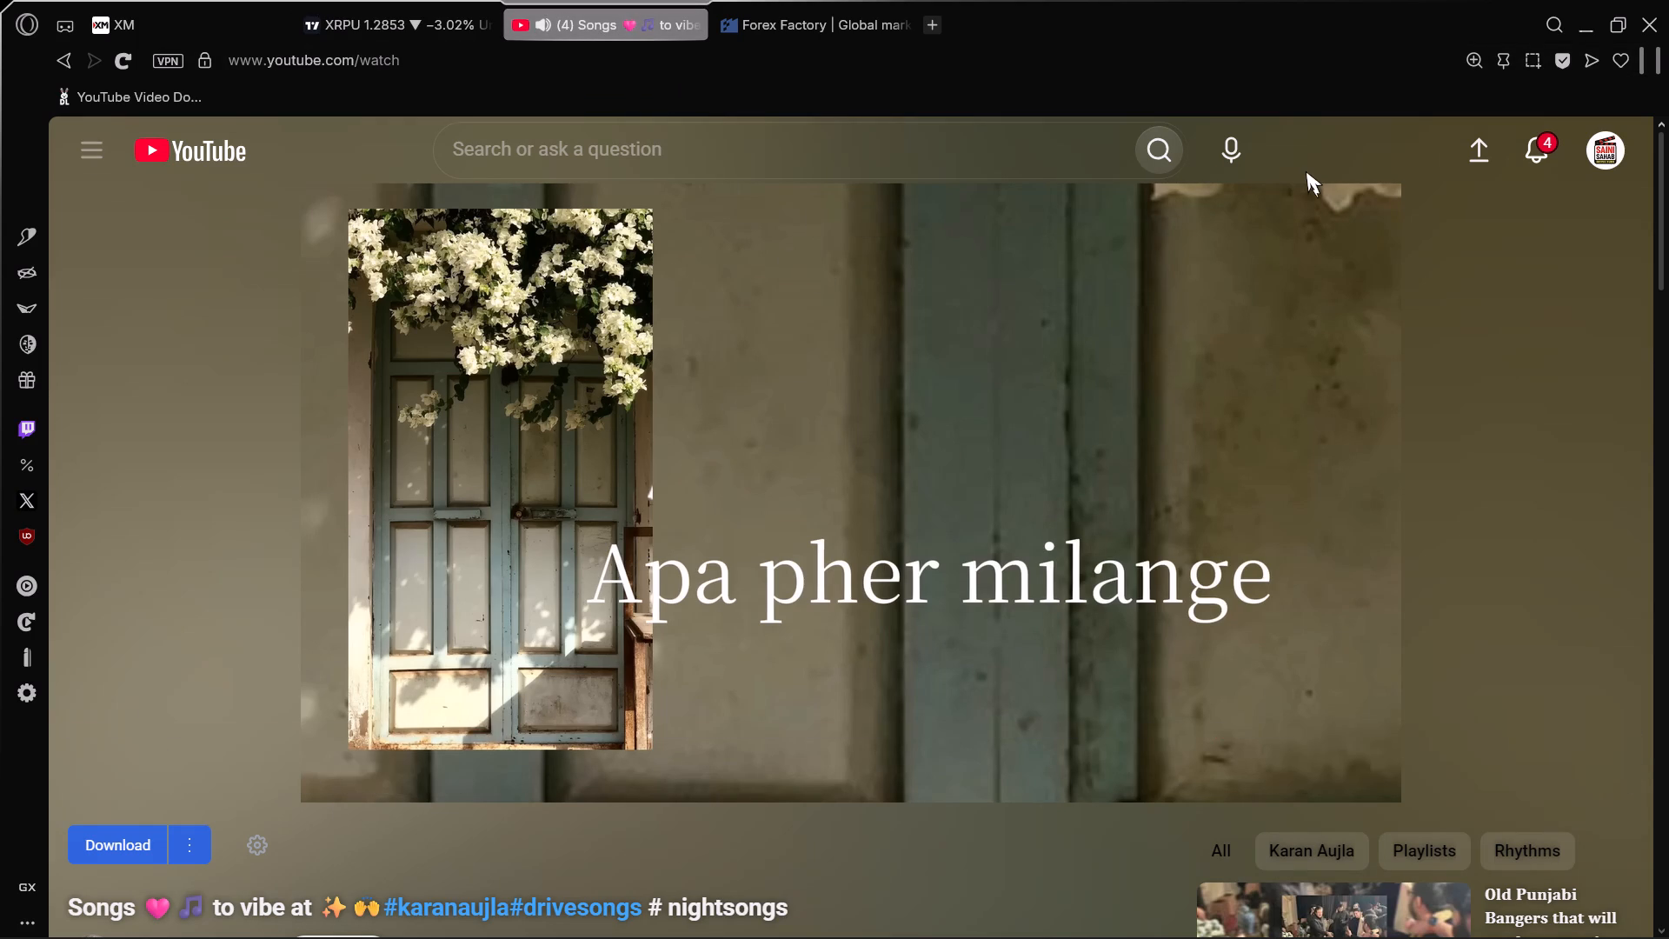
{"action": "left_click", "coordinate": [151, 146]}
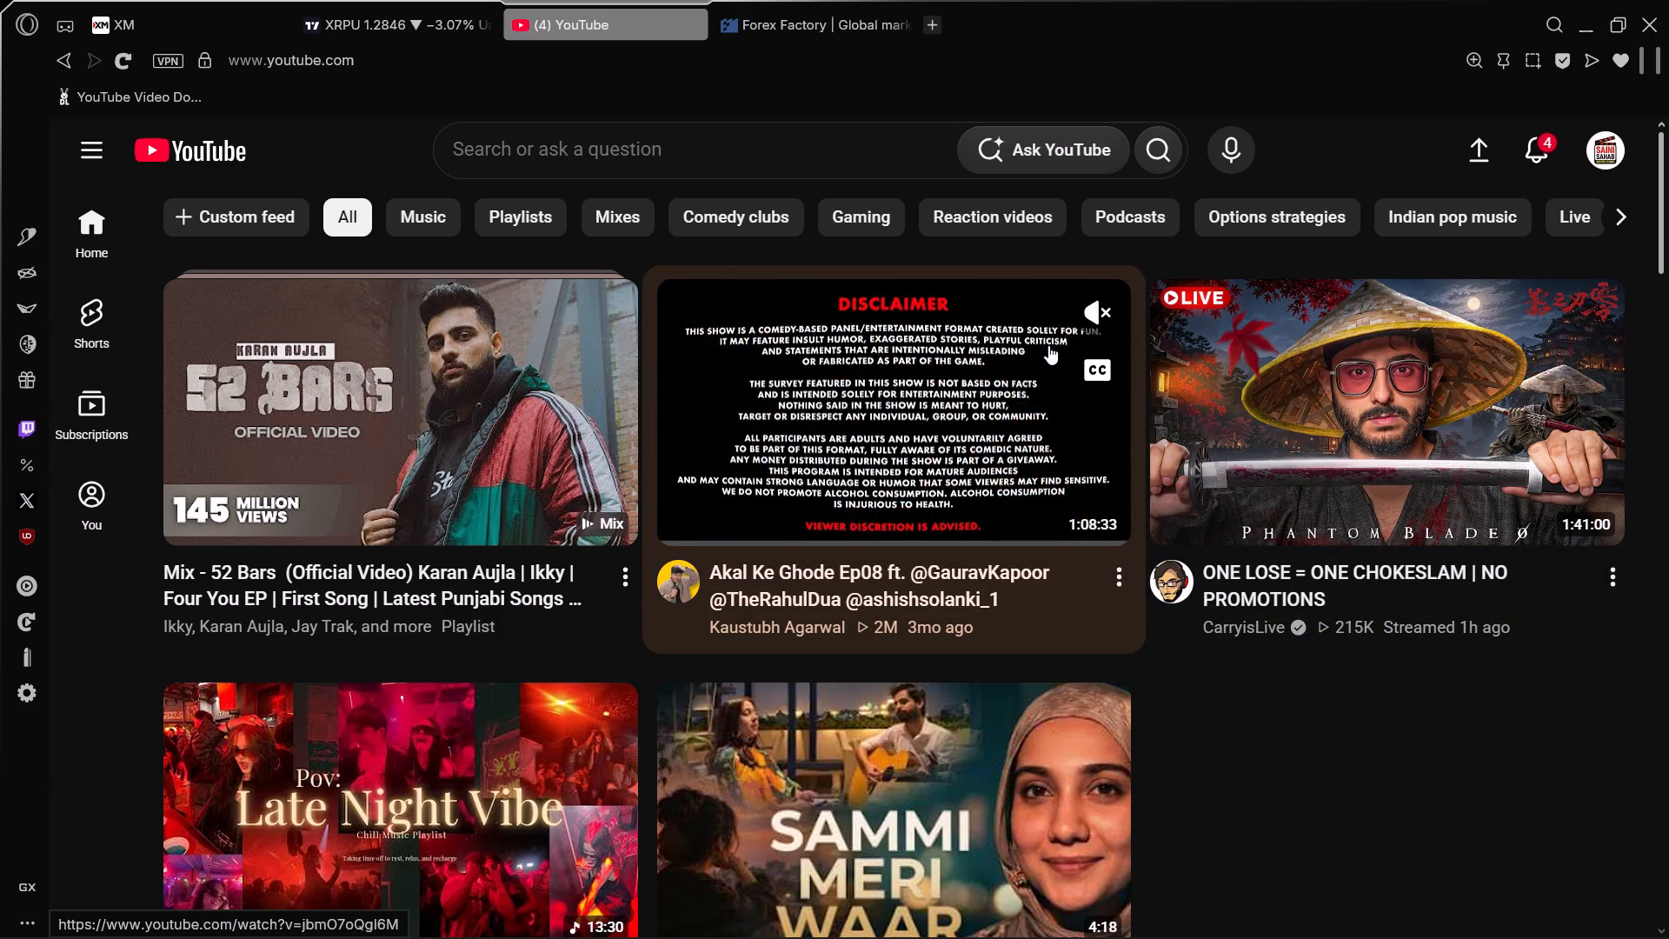
{"action": "left_click", "coordinate": [1091, 310]}
{"action": "left_click", "coordinate": [1097, 359]}
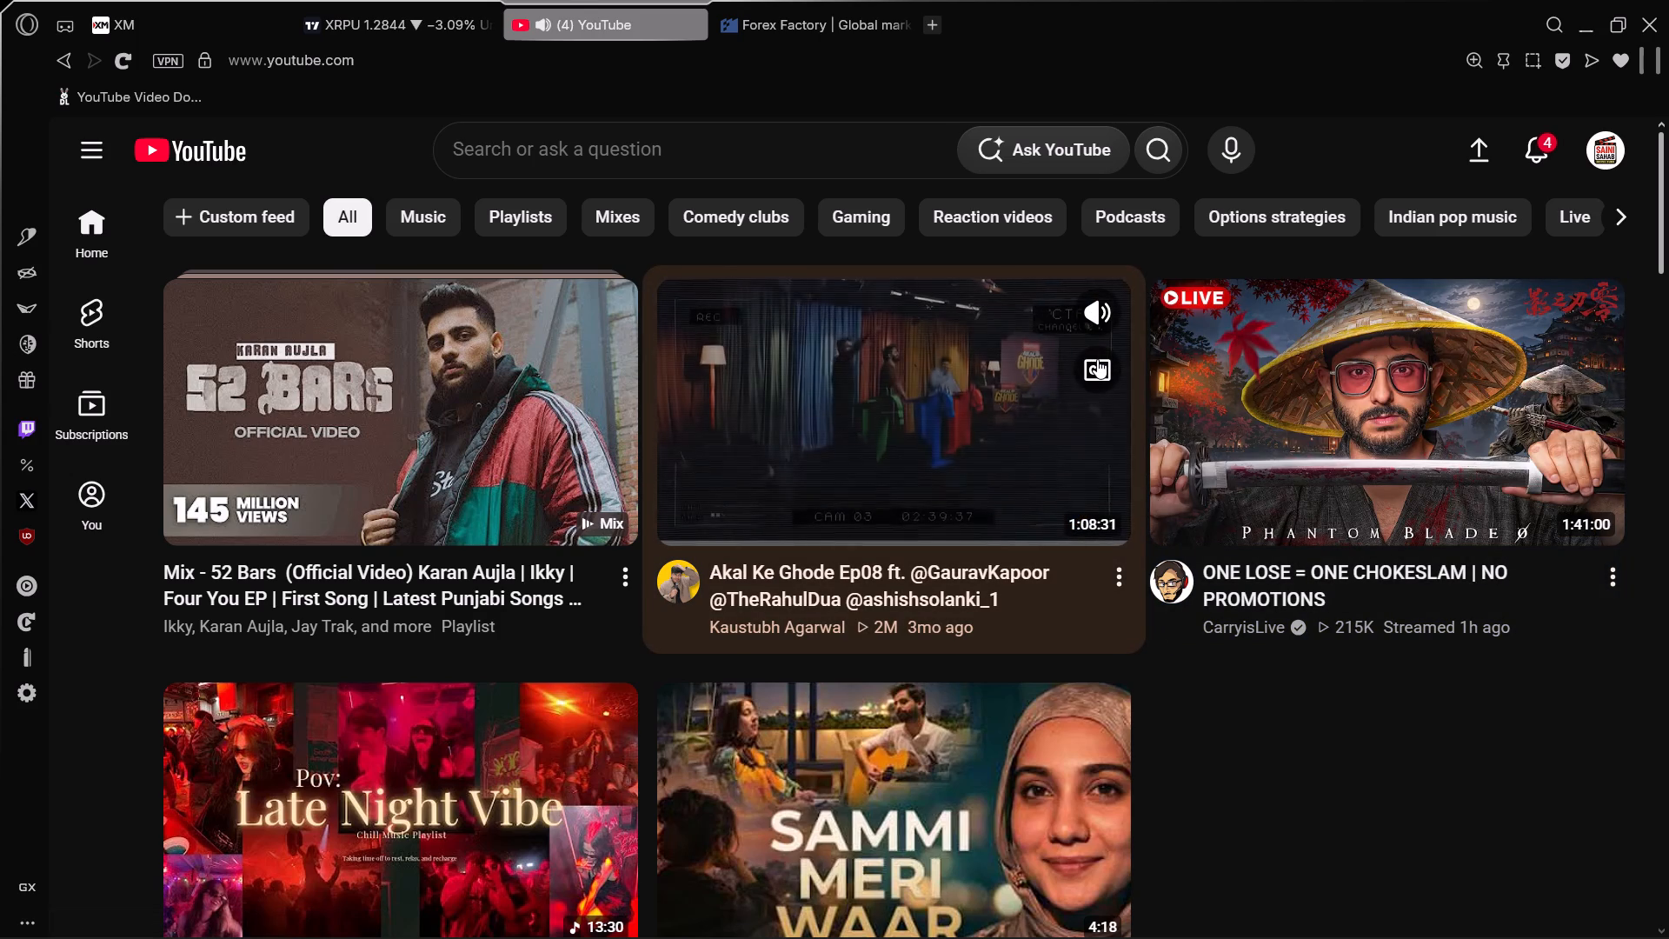
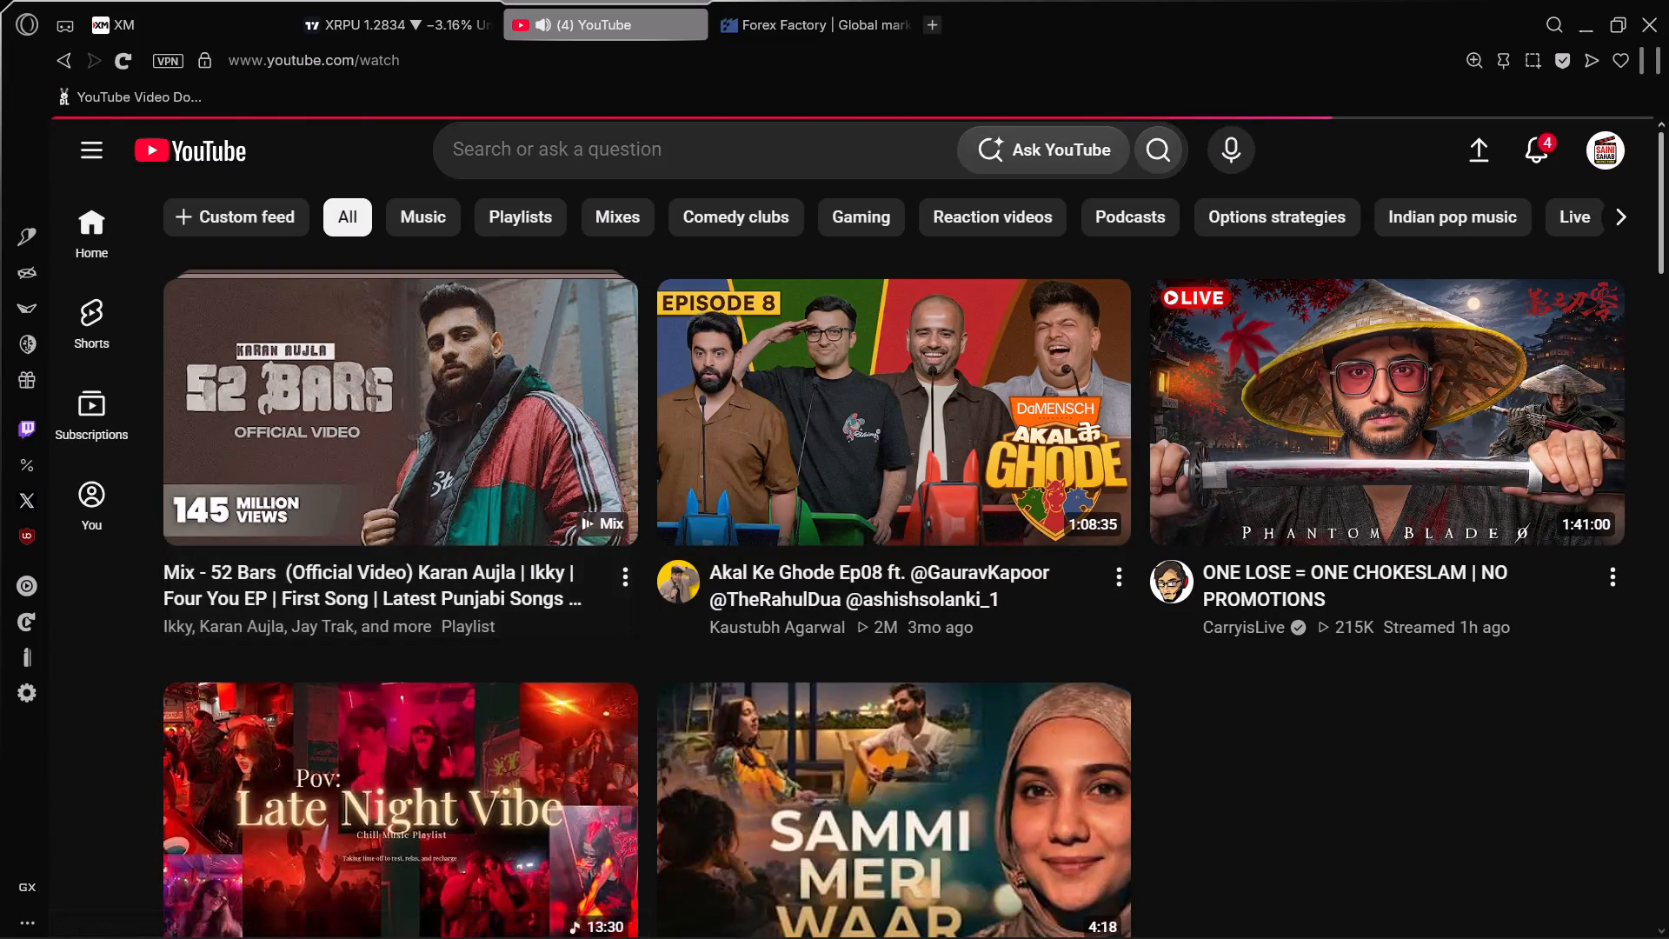
Check TradingView's XRPU chart and Forex Factory, and place the 3-lot XRPUSD sell order on XM's demo account.
{"action": "left_click", "coordinate": [384, 0]}
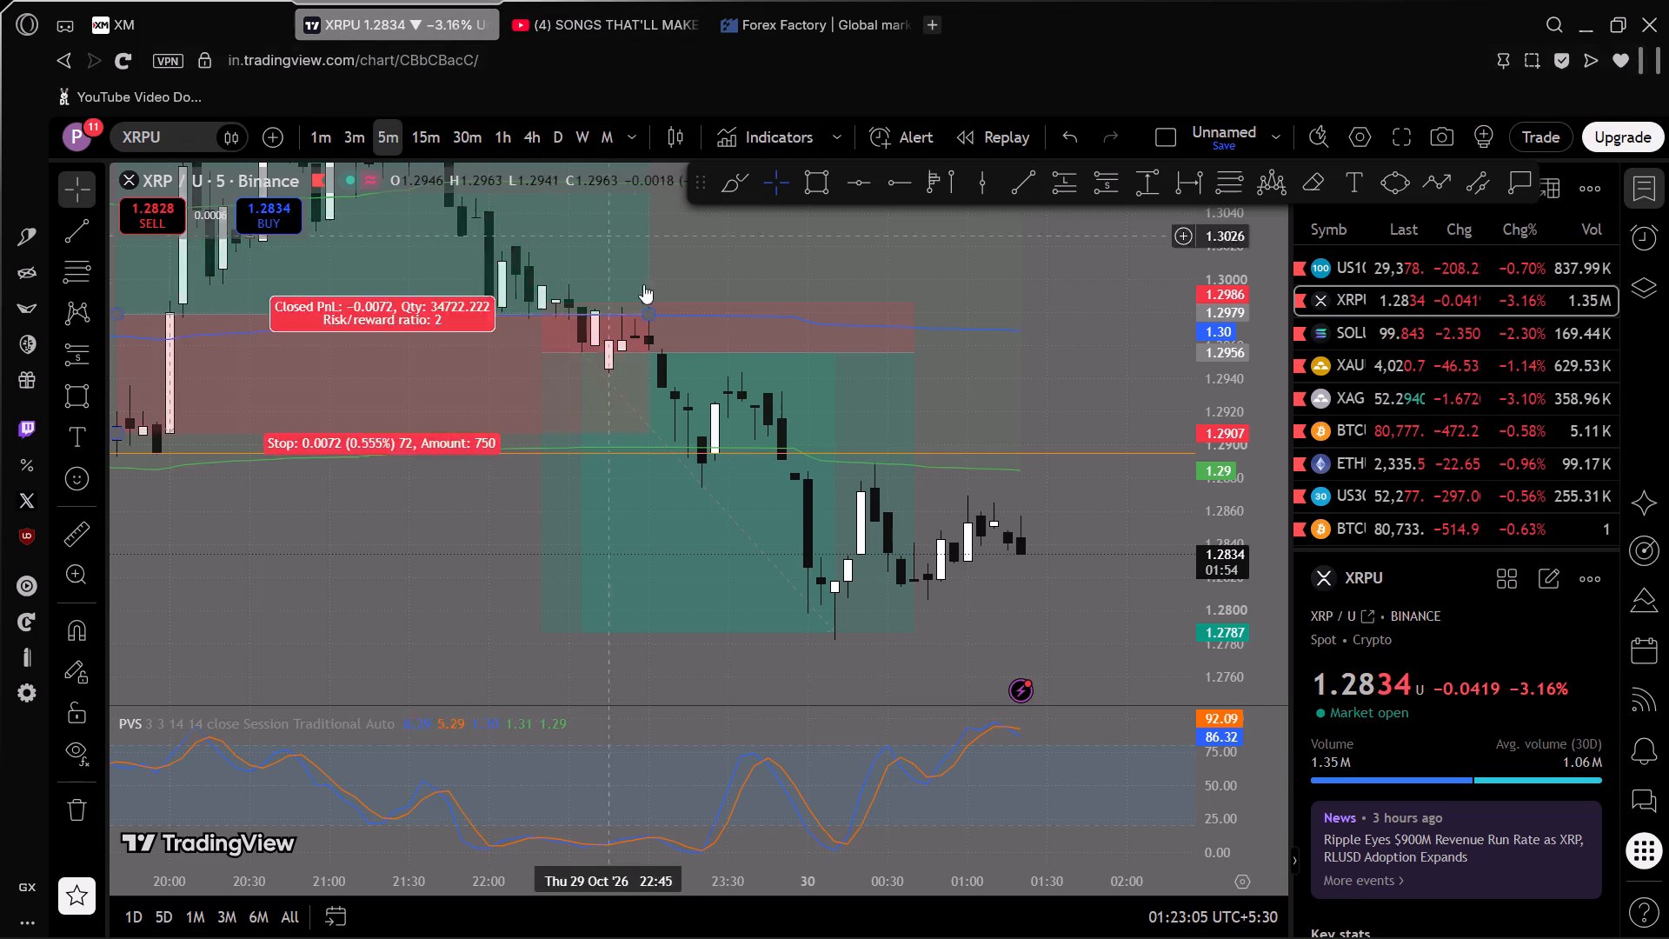
{"action": "scroll", "coordinate": [908, 576], "scroll_direction": "down", "scroll_amount": 2}
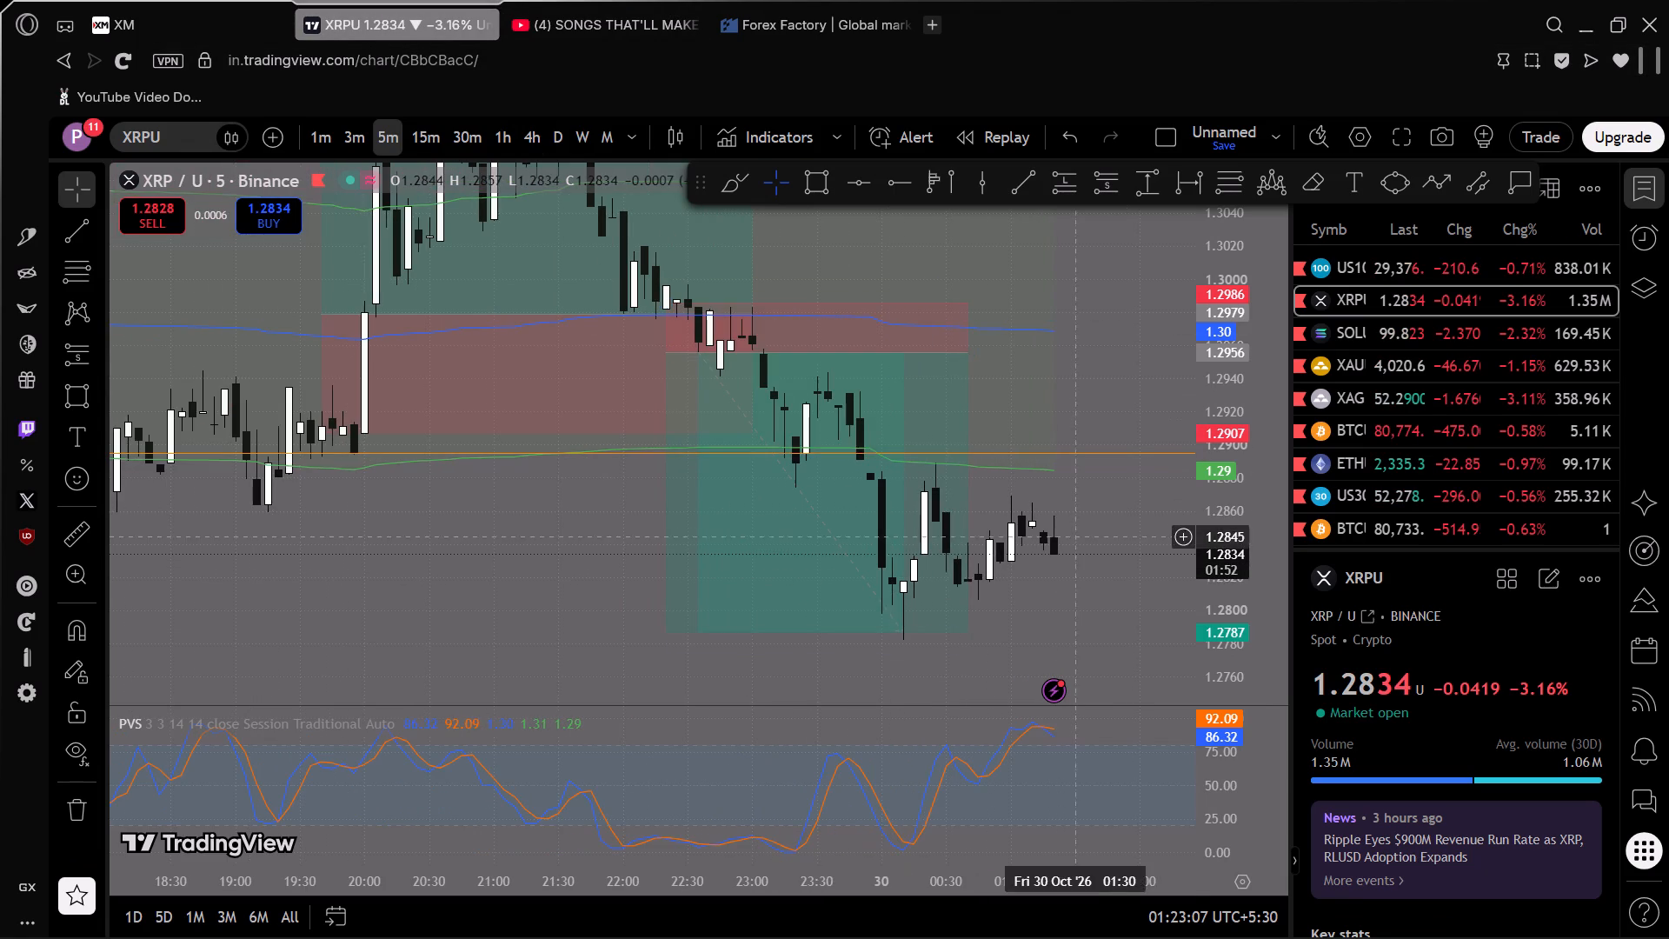
{"action": "left_click", "coordinate": [848, 3]}
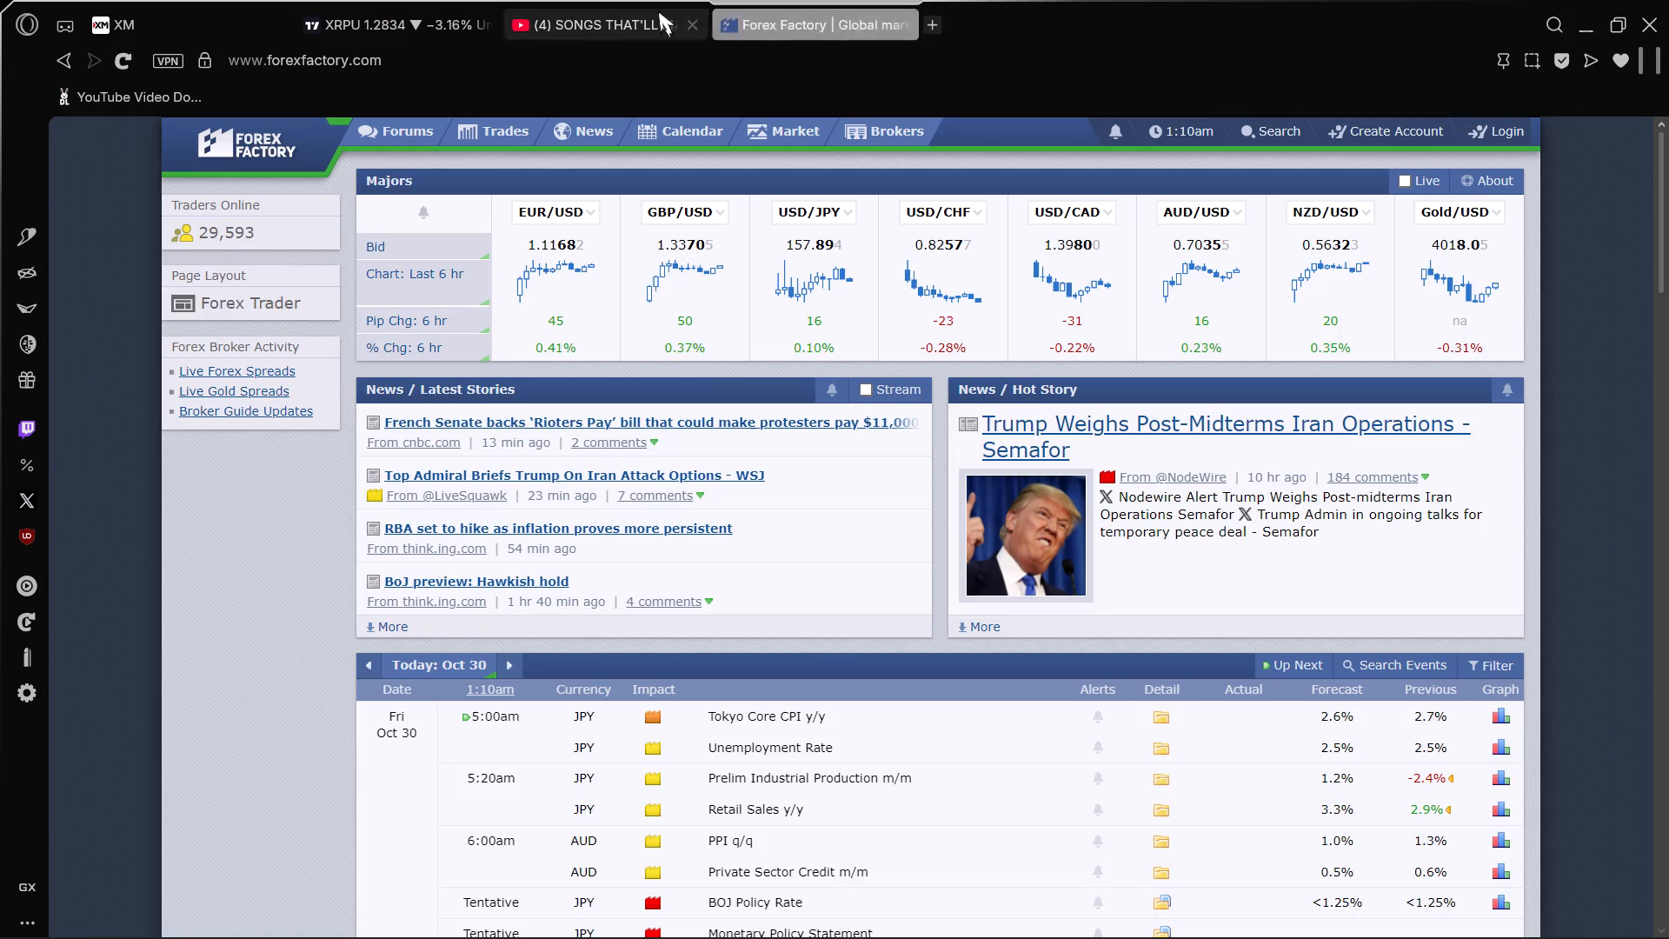
{"action": "left_click", "coordinate": [630, 14]}
{"action": "left_click", "coordinate": [190, 3]}
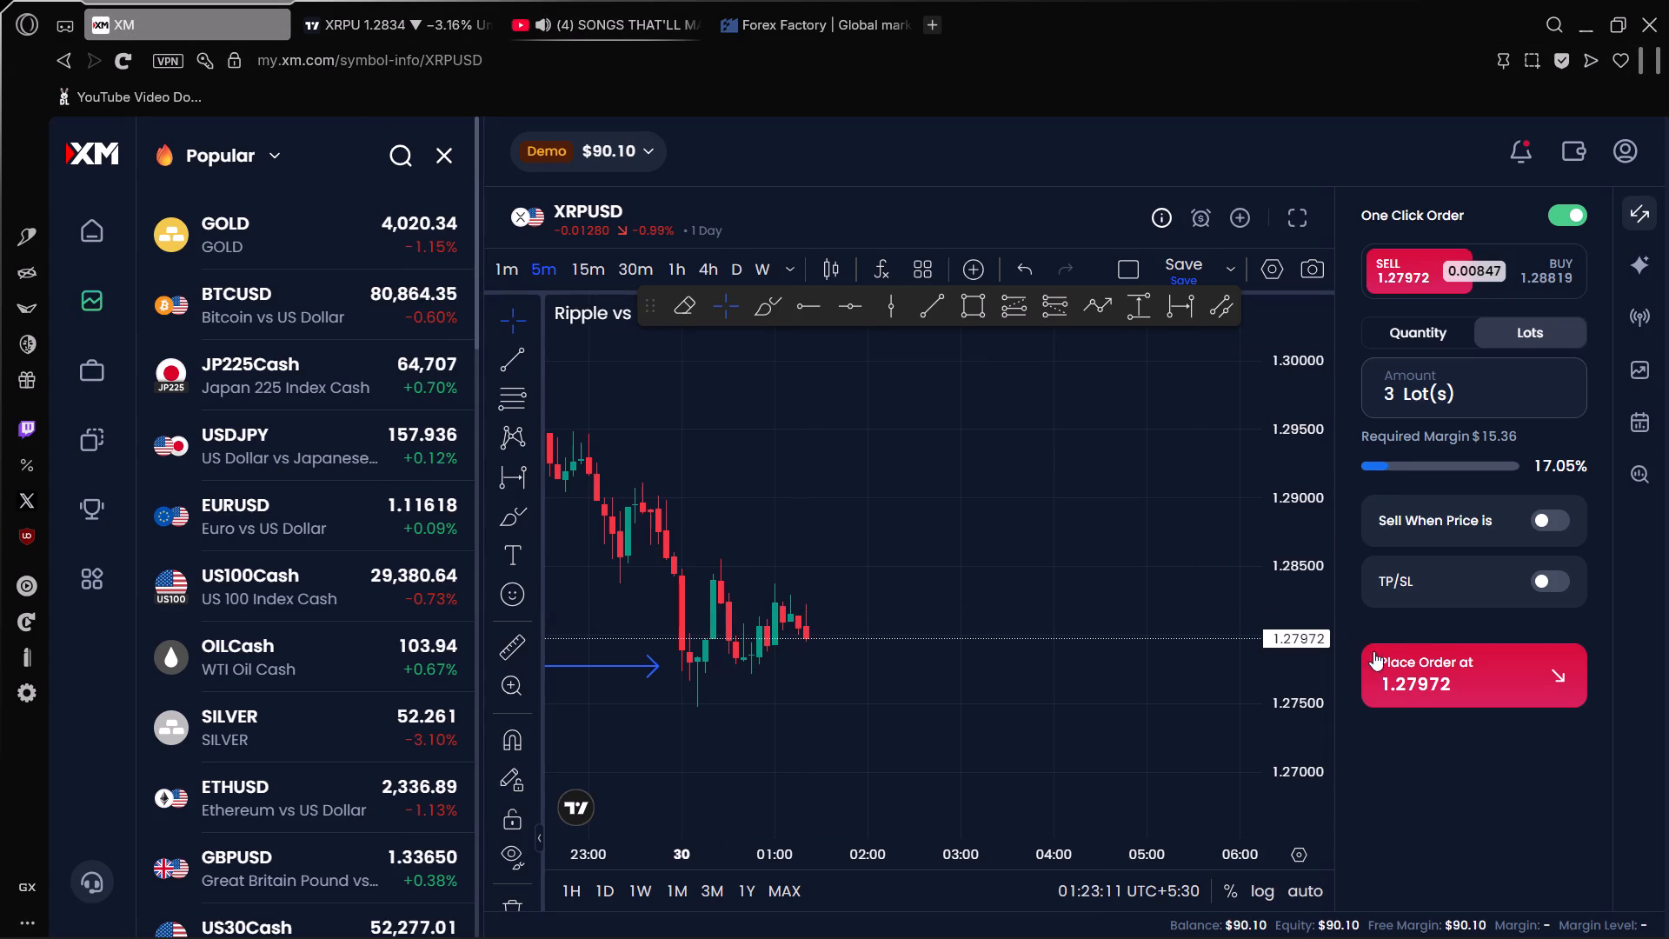
{"action": "left_click", "coordinate": [1460, 685]}
{"action": "left_click_drag", "start_coordinate": [868, 550], "coordinate": [1034, 540]}
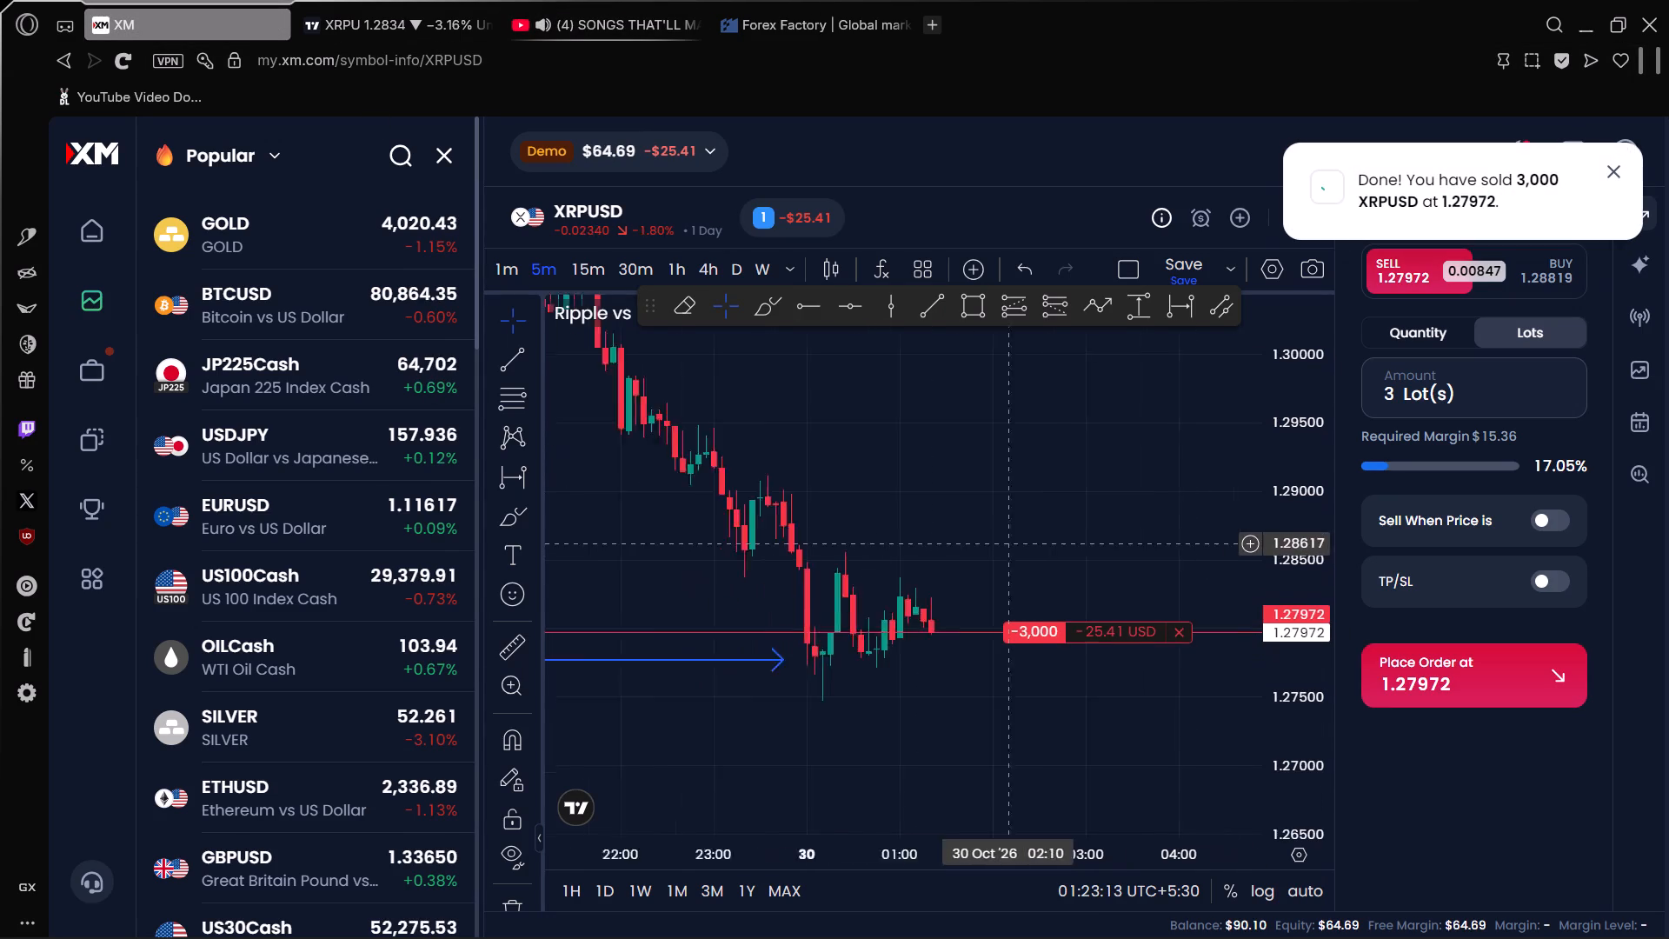
{"action": "left_click_drag", "start_coordinate": [1034, 540], "coordinate": [1056, 535]}
{"action": "scroll", "coordinate": [806, 606], "scroll_direction": "up", "scroll_amount": 3}
Close the separate browser window showing the XAGUSD chart and return to XM.
{"action": "key", "text": "alt+Tab"}
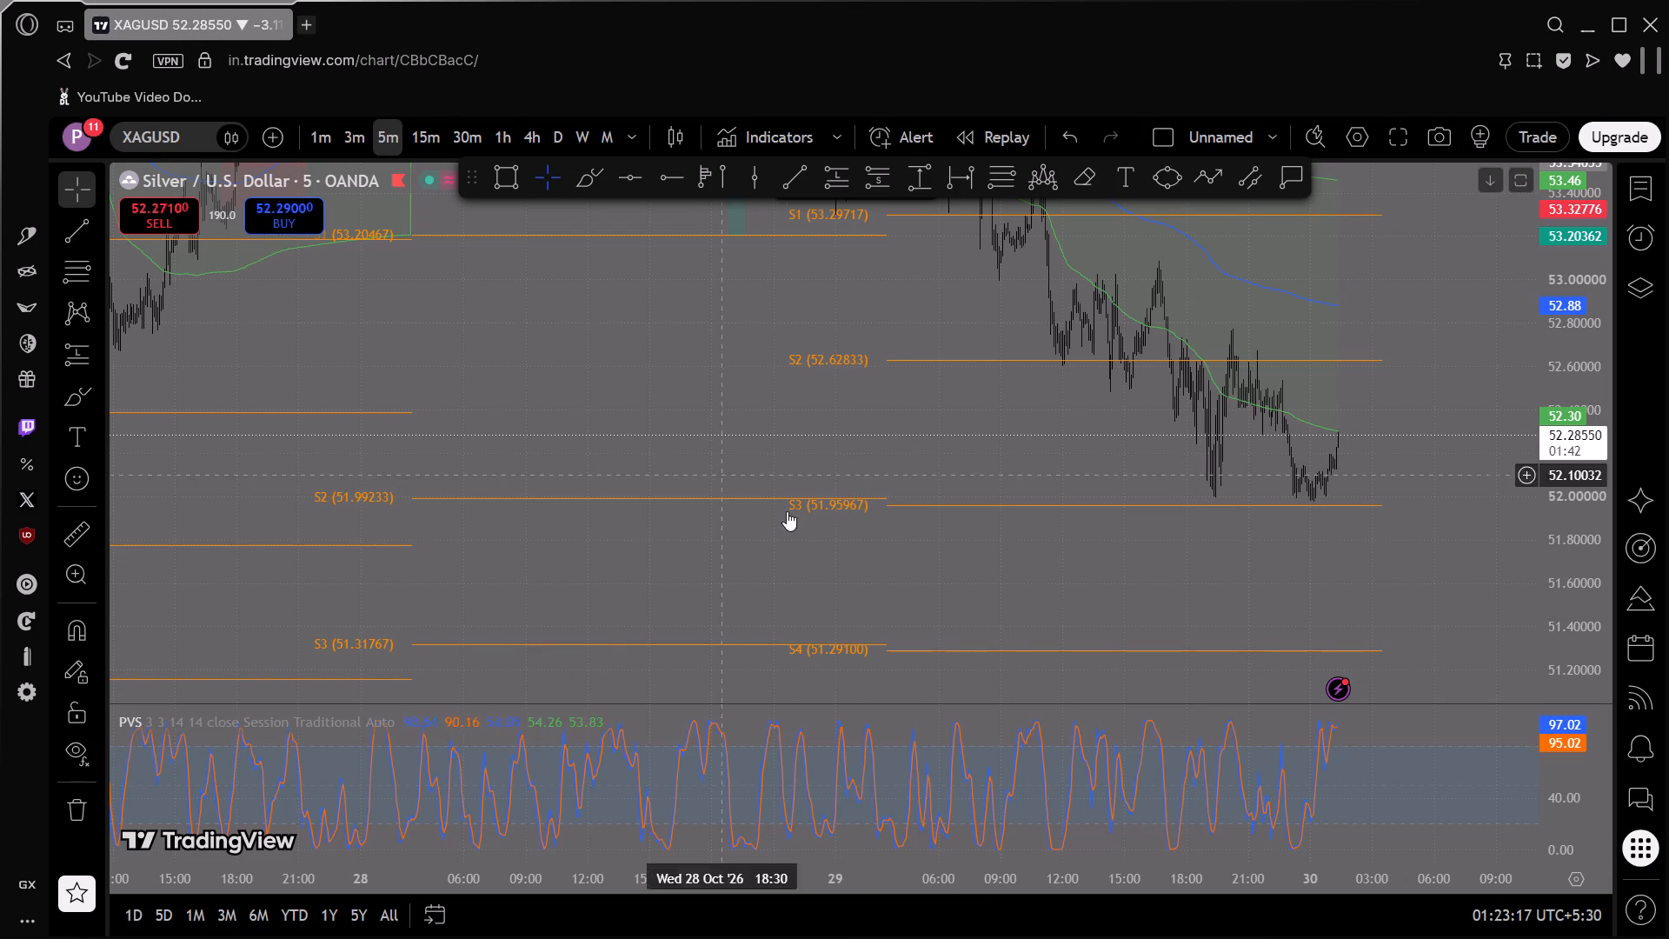
{"action": "left_click", "coordinate": [1651, 23]}
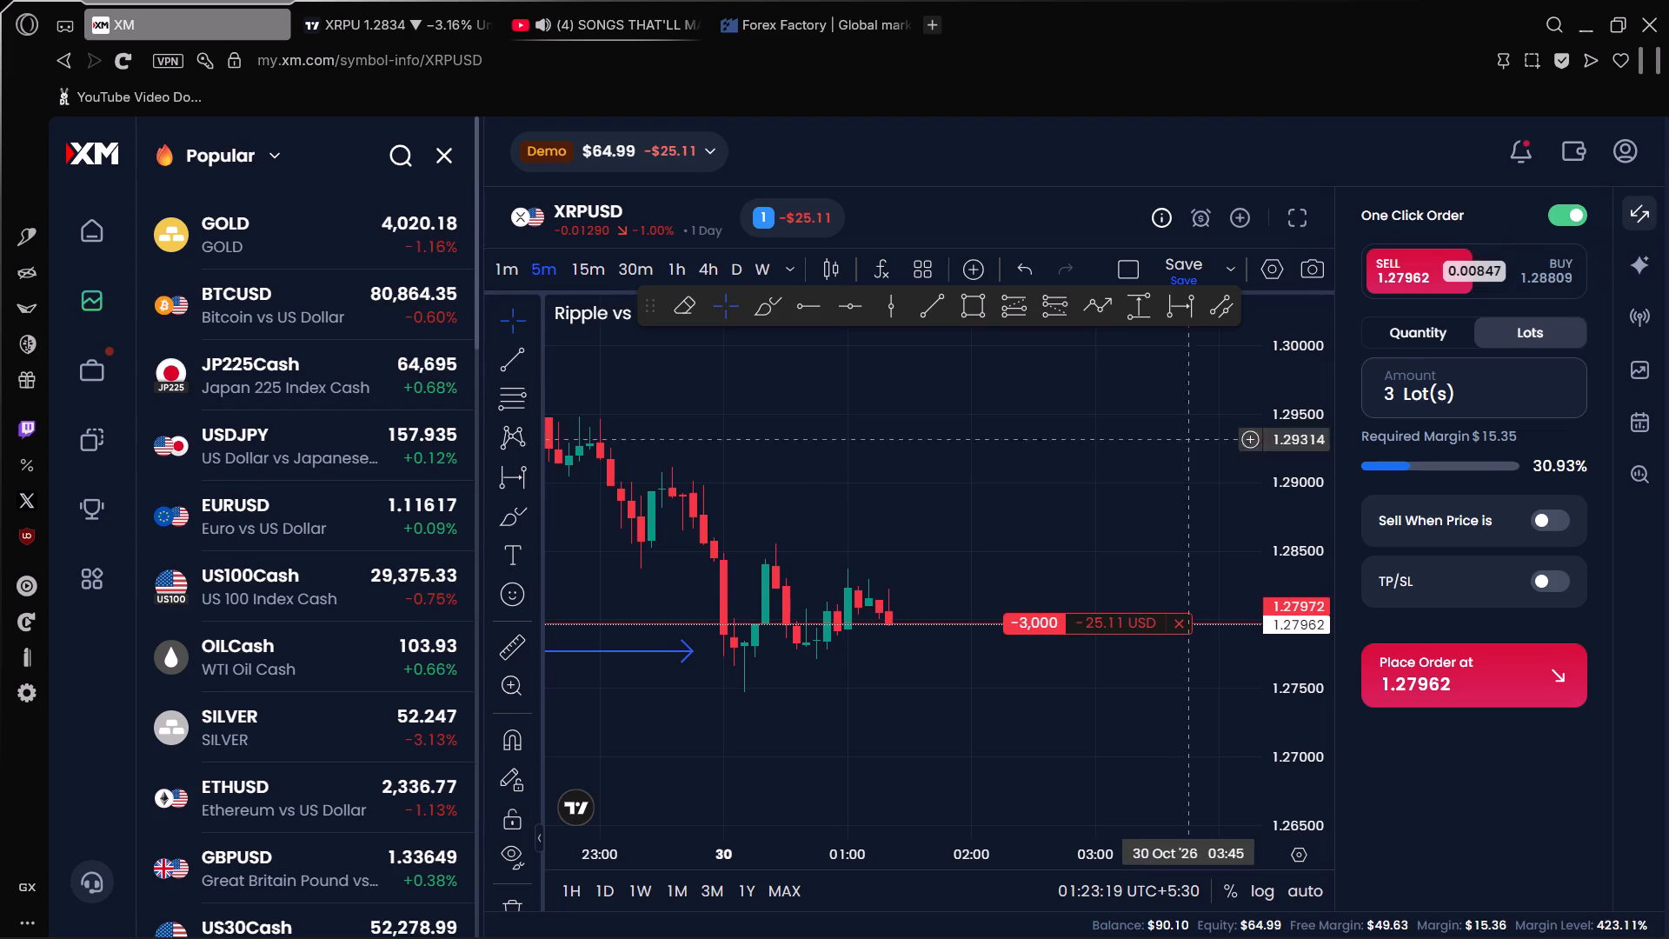
{"action": "left_click_drag", "start_coordinate": [1023, 550], "coordinate": [1012, 516]}
{"action": "key", "text": "alt+Tab"}
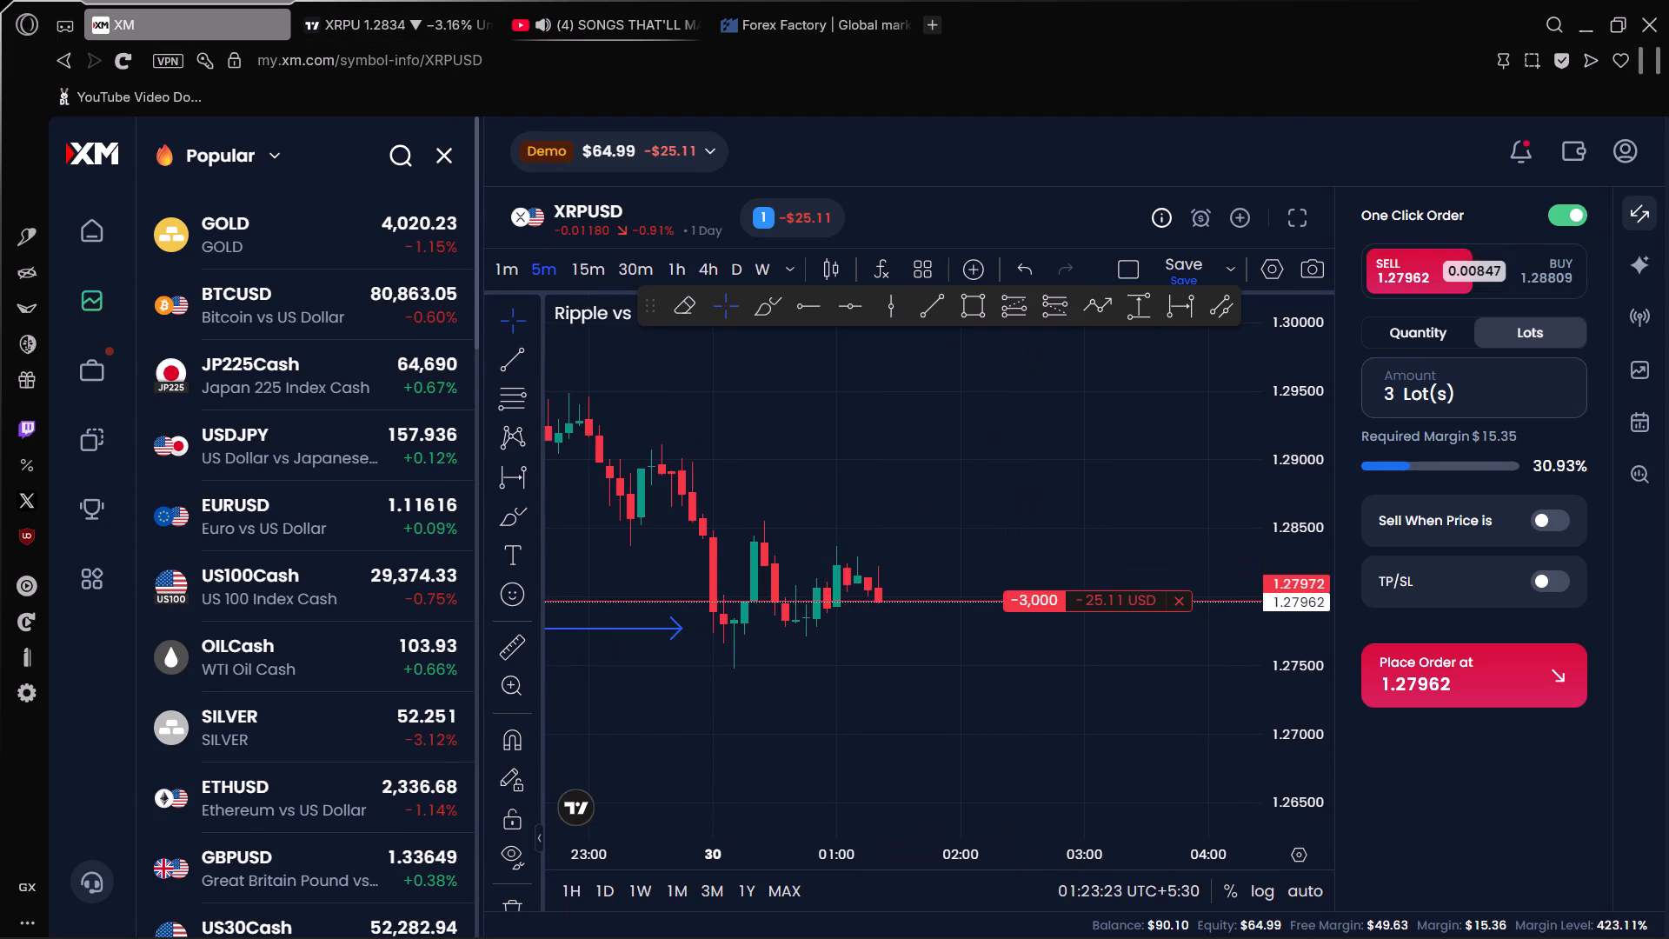
Switch to TradingView and examine the latest candles on the XRPU 5-minute chart.
{"action": "left_click", "coordinate": [575, 0]}
{"action": "left_click", "coordinate": [382, 43]}
{"action": "left_click", "coordinate": [383, 11]}
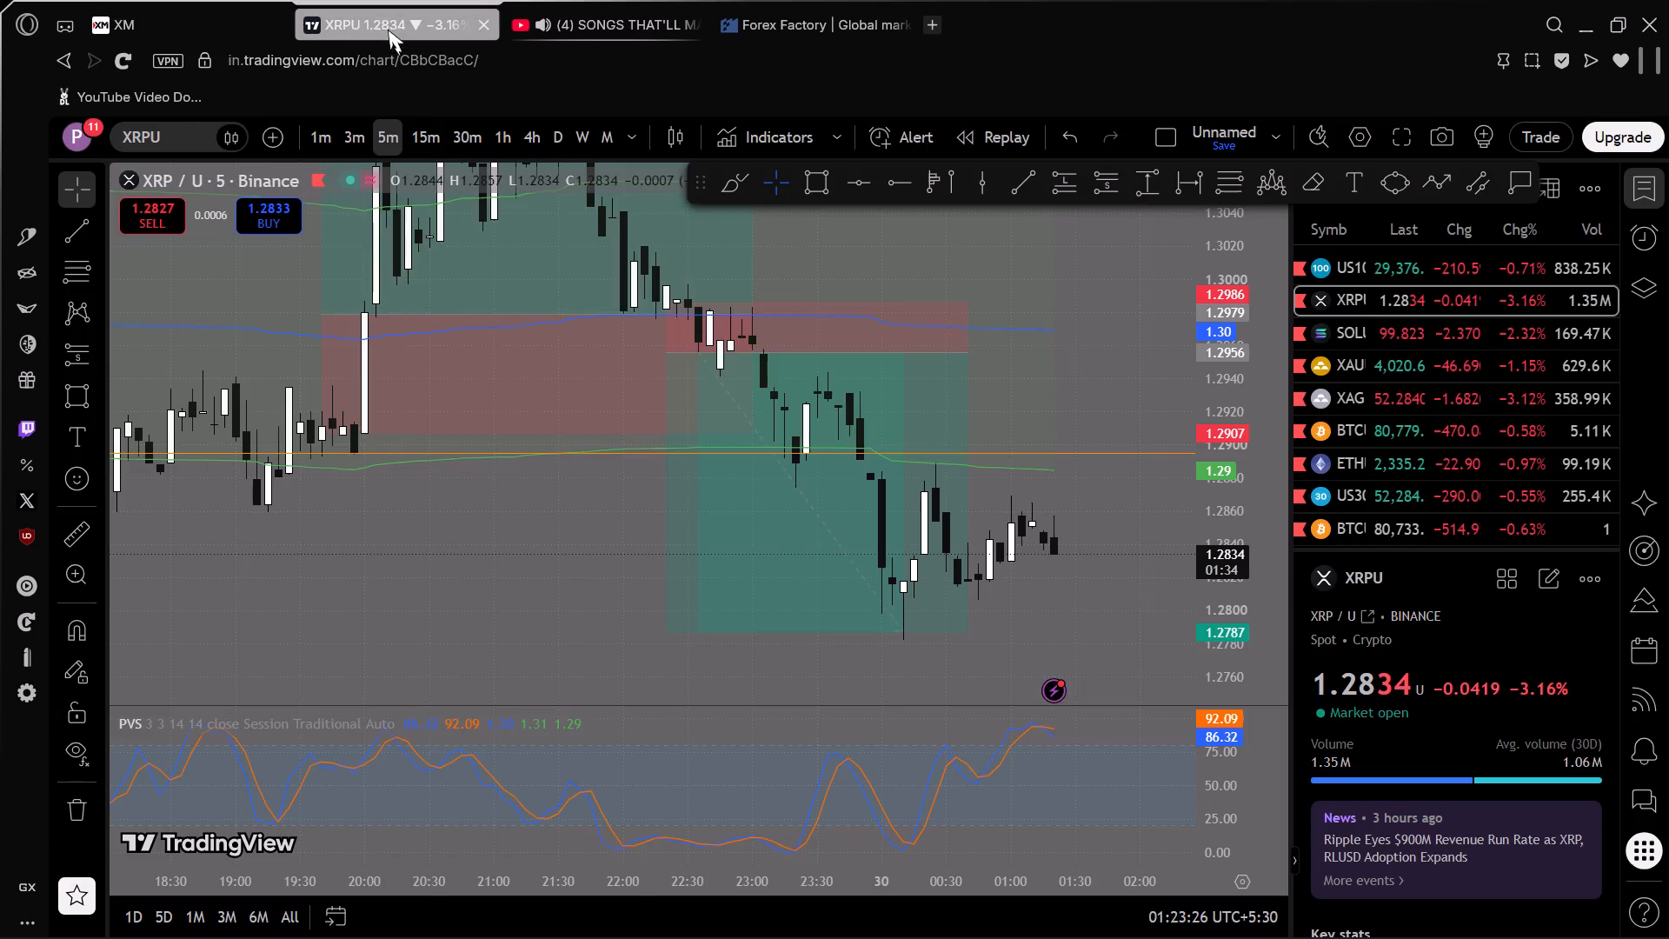
{"action": "scroll", "coordinate": [1002, 734], "scroll_direction": "up", "scroll_amount": 3}
{"action": "scroll", "coordinate": [1234, 601], "scroll_direction": "up", "scroll_amount": 3}
{"action": "left_click_drag", "start_coordinate": [1106, 624], "coordinate": [1038, 390]}
{"action": "left_click_drag", "start_coordinate": [912, 489], "coordinate": [956, 570]}
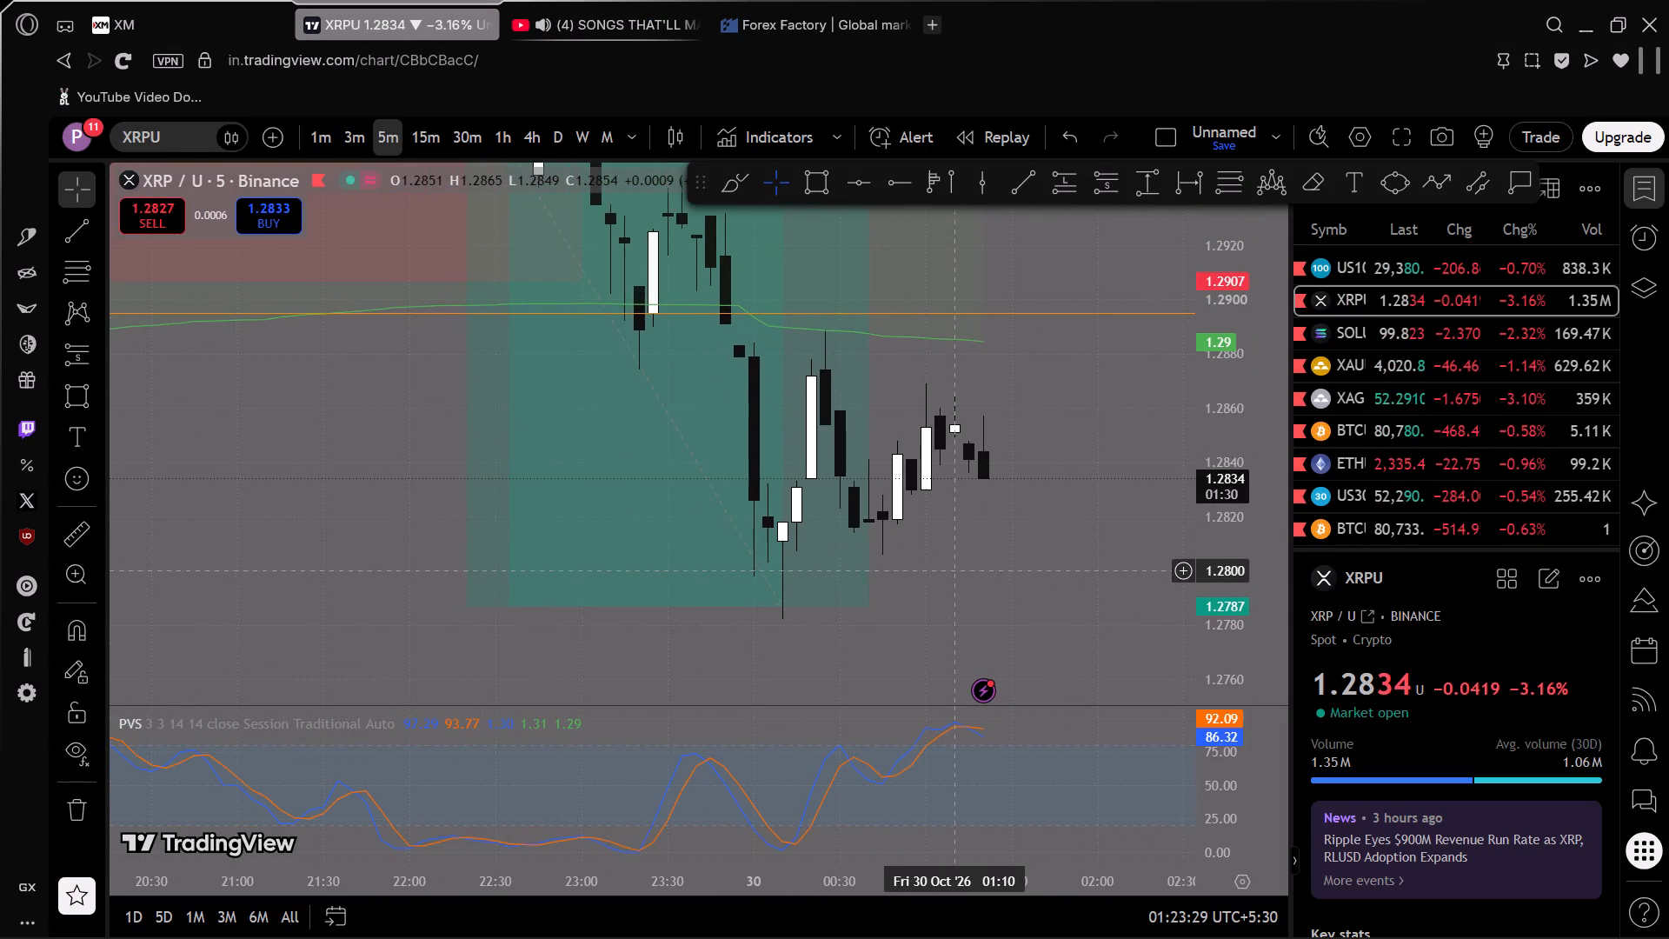
{"action": "scroll", "coordinate": [917, 439], "scroll_direction": "up", "scroll_amount": 1}
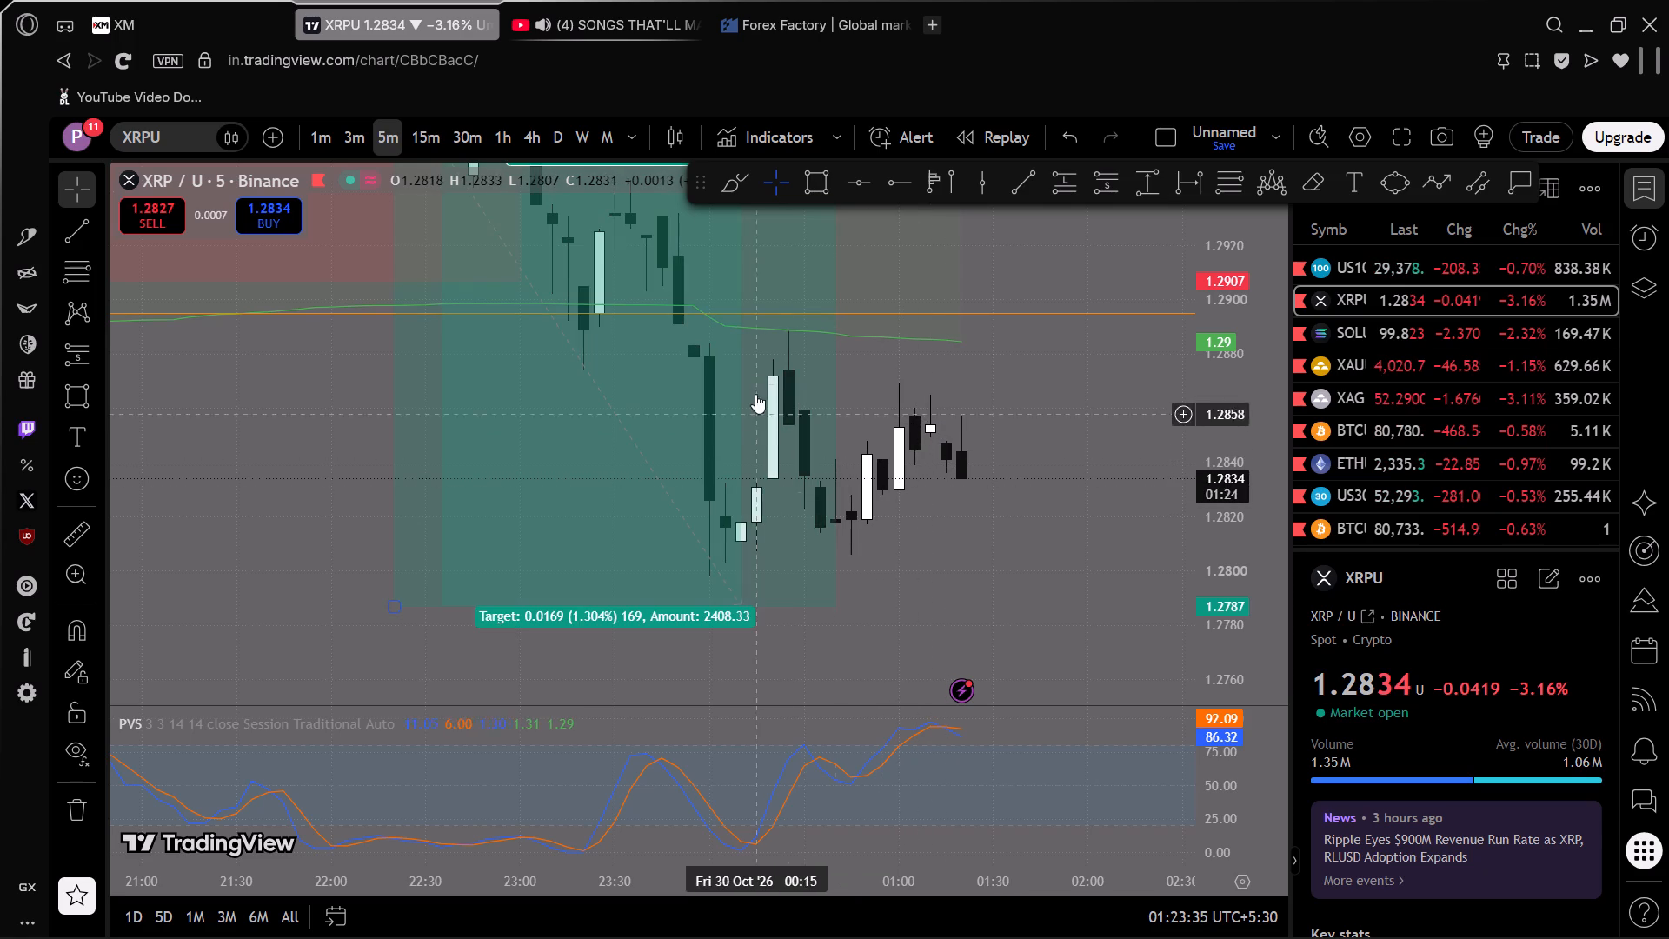
Draw a horizontal ray at about 1.2865 from 01:12 on the 3-minute XRPU chart, and return to the 5-minute timeframe.
{"action": "left_click", "coordinate": [349, 137]}
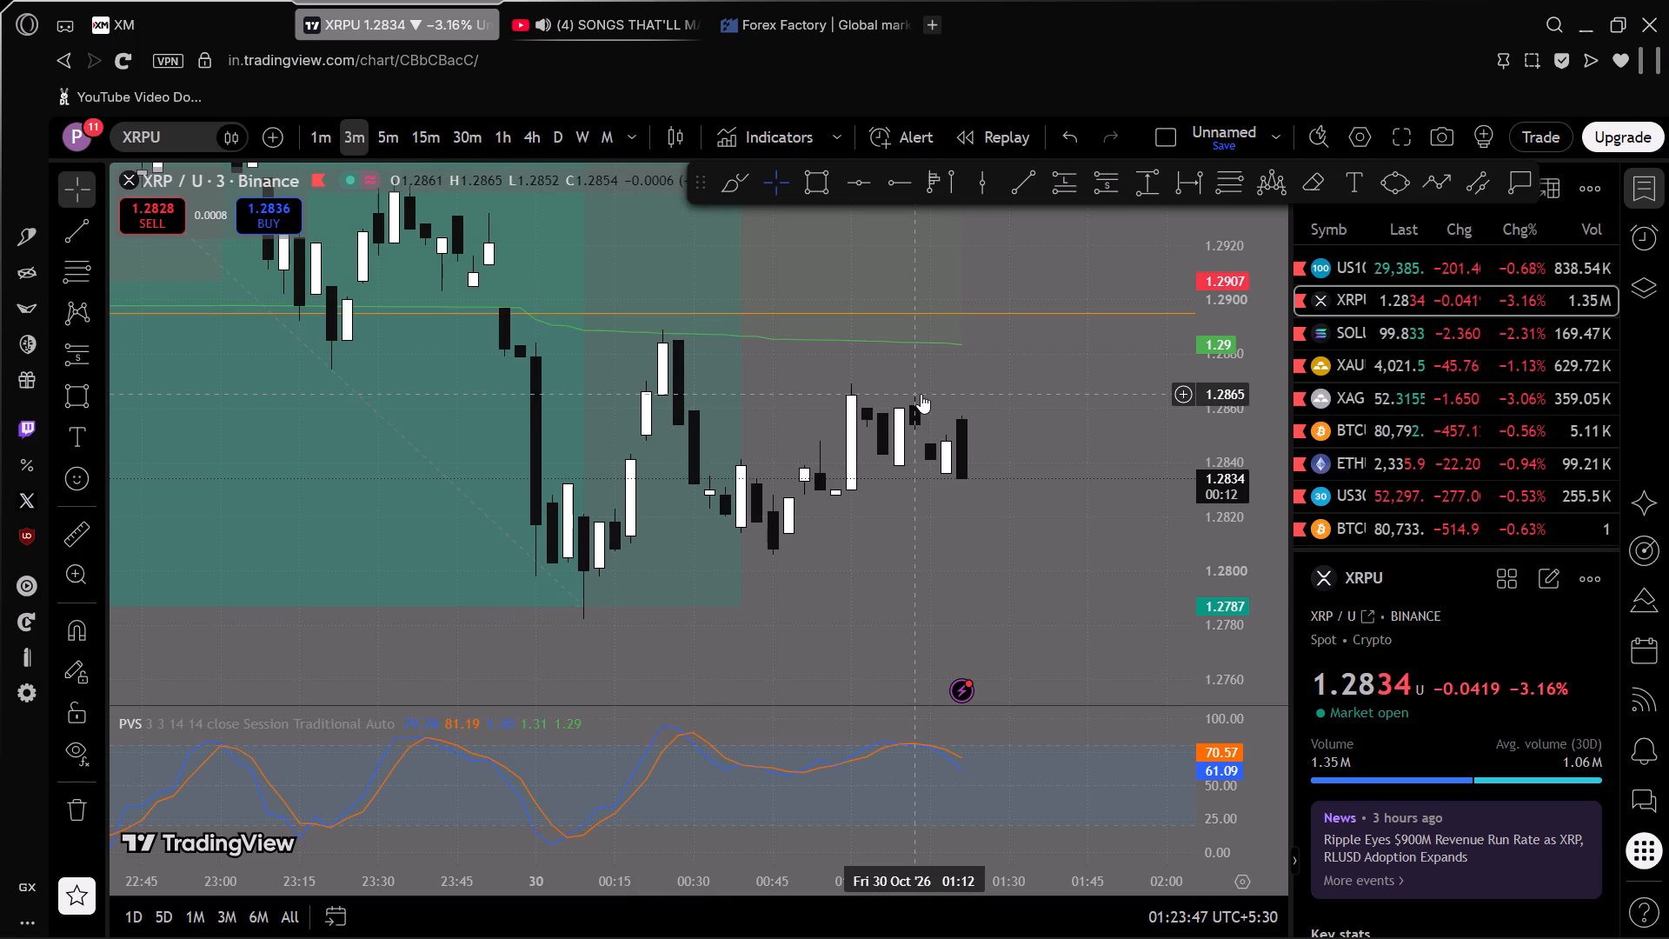
{"action": "left_click", "coordinate": [892, 183]}
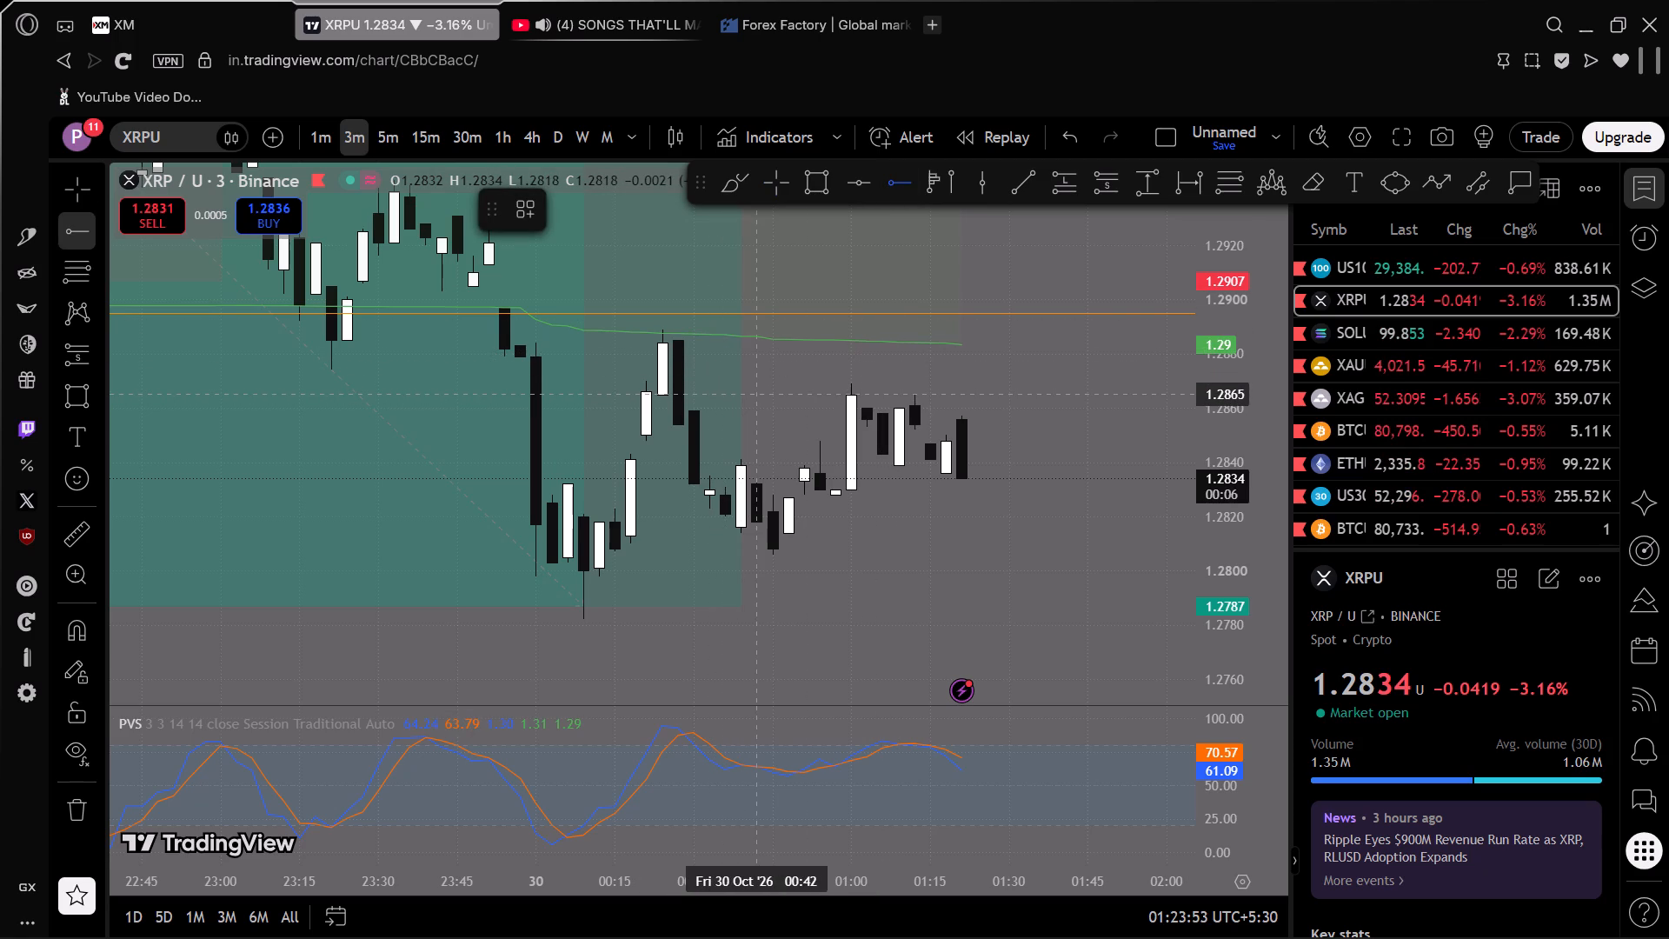
{"action": "left_click", "coordinate": [914, 394]}
{"action": "left_click", "coordinate": [965, 352]}
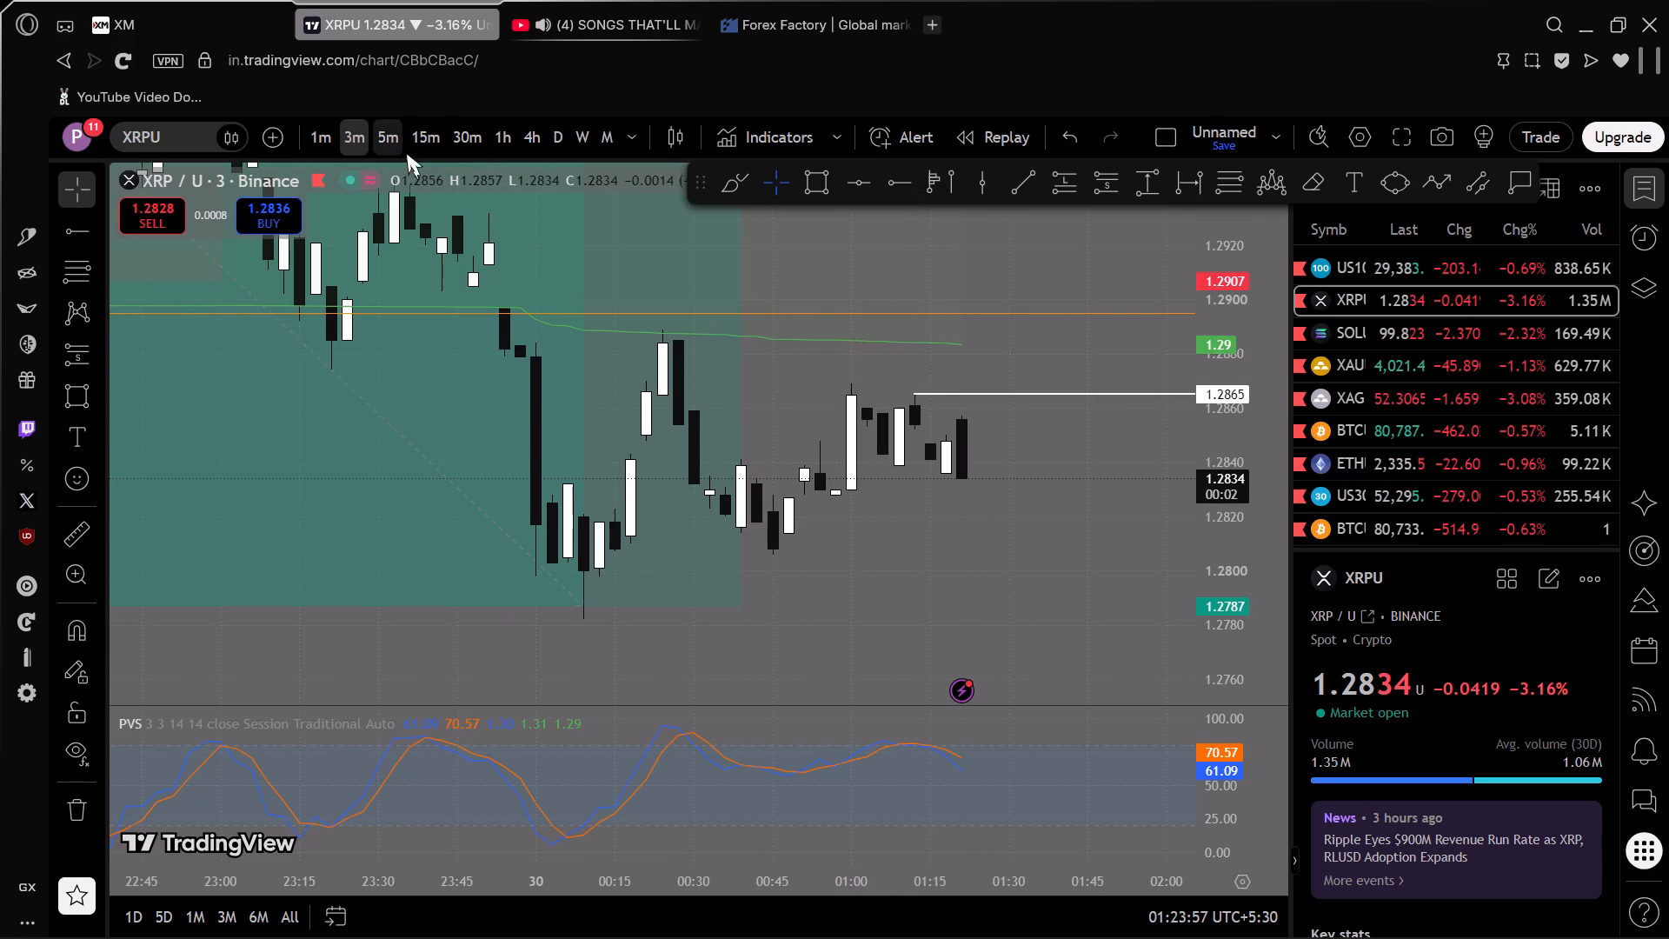
{"action": "left_click", "coordinate": [400, 137]}
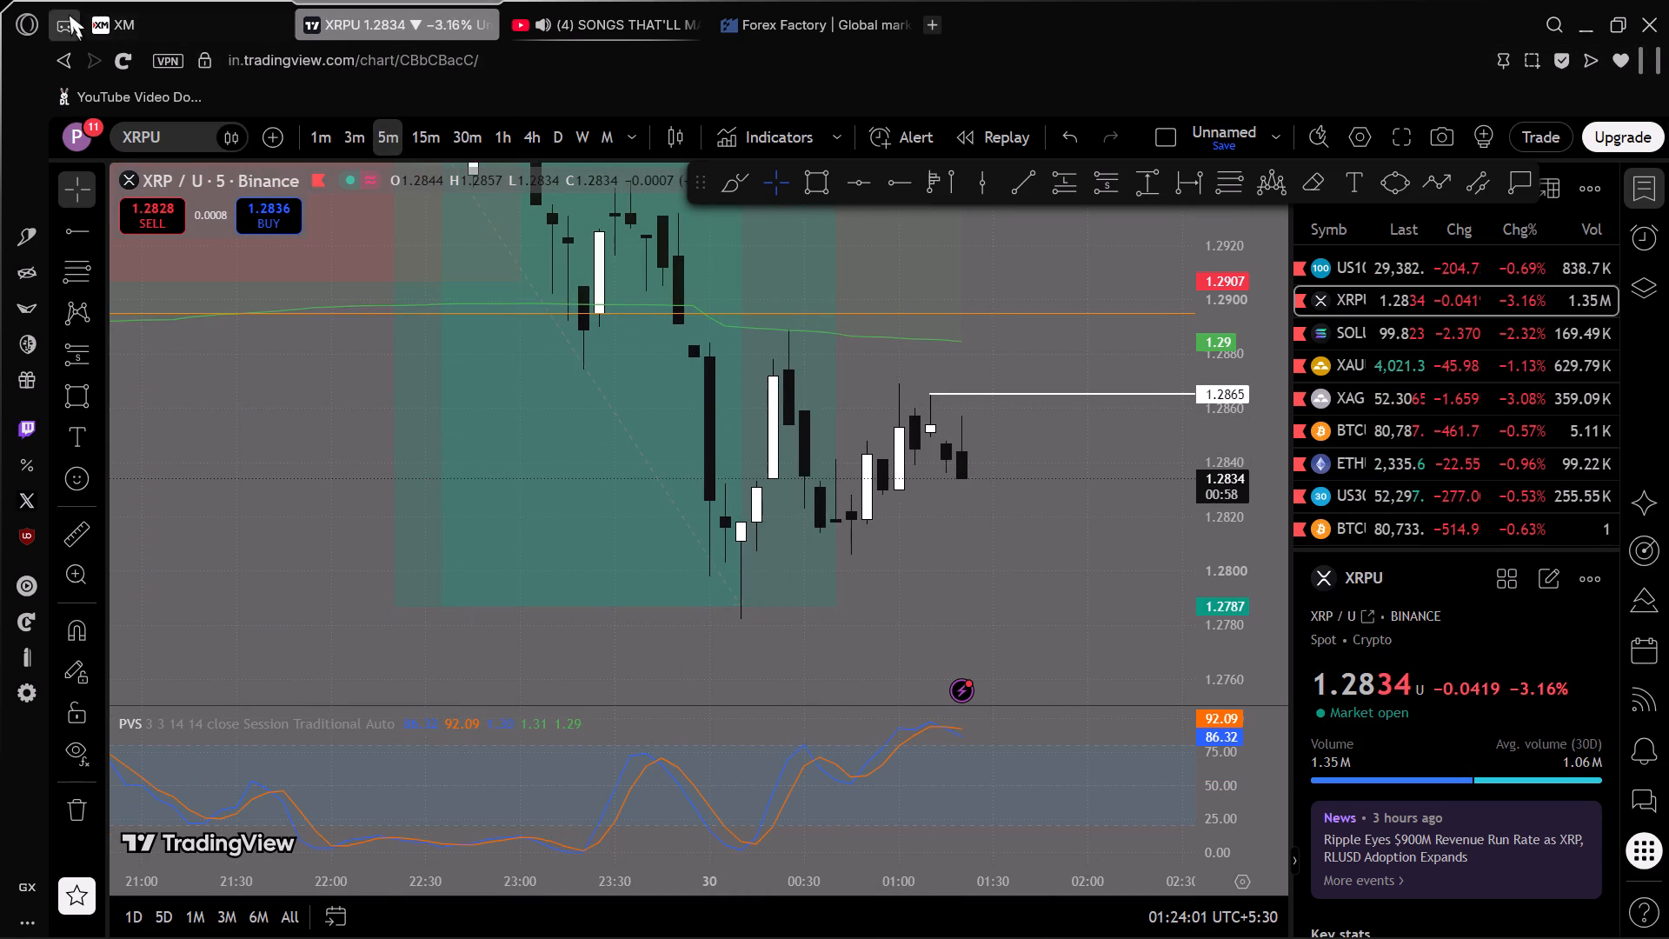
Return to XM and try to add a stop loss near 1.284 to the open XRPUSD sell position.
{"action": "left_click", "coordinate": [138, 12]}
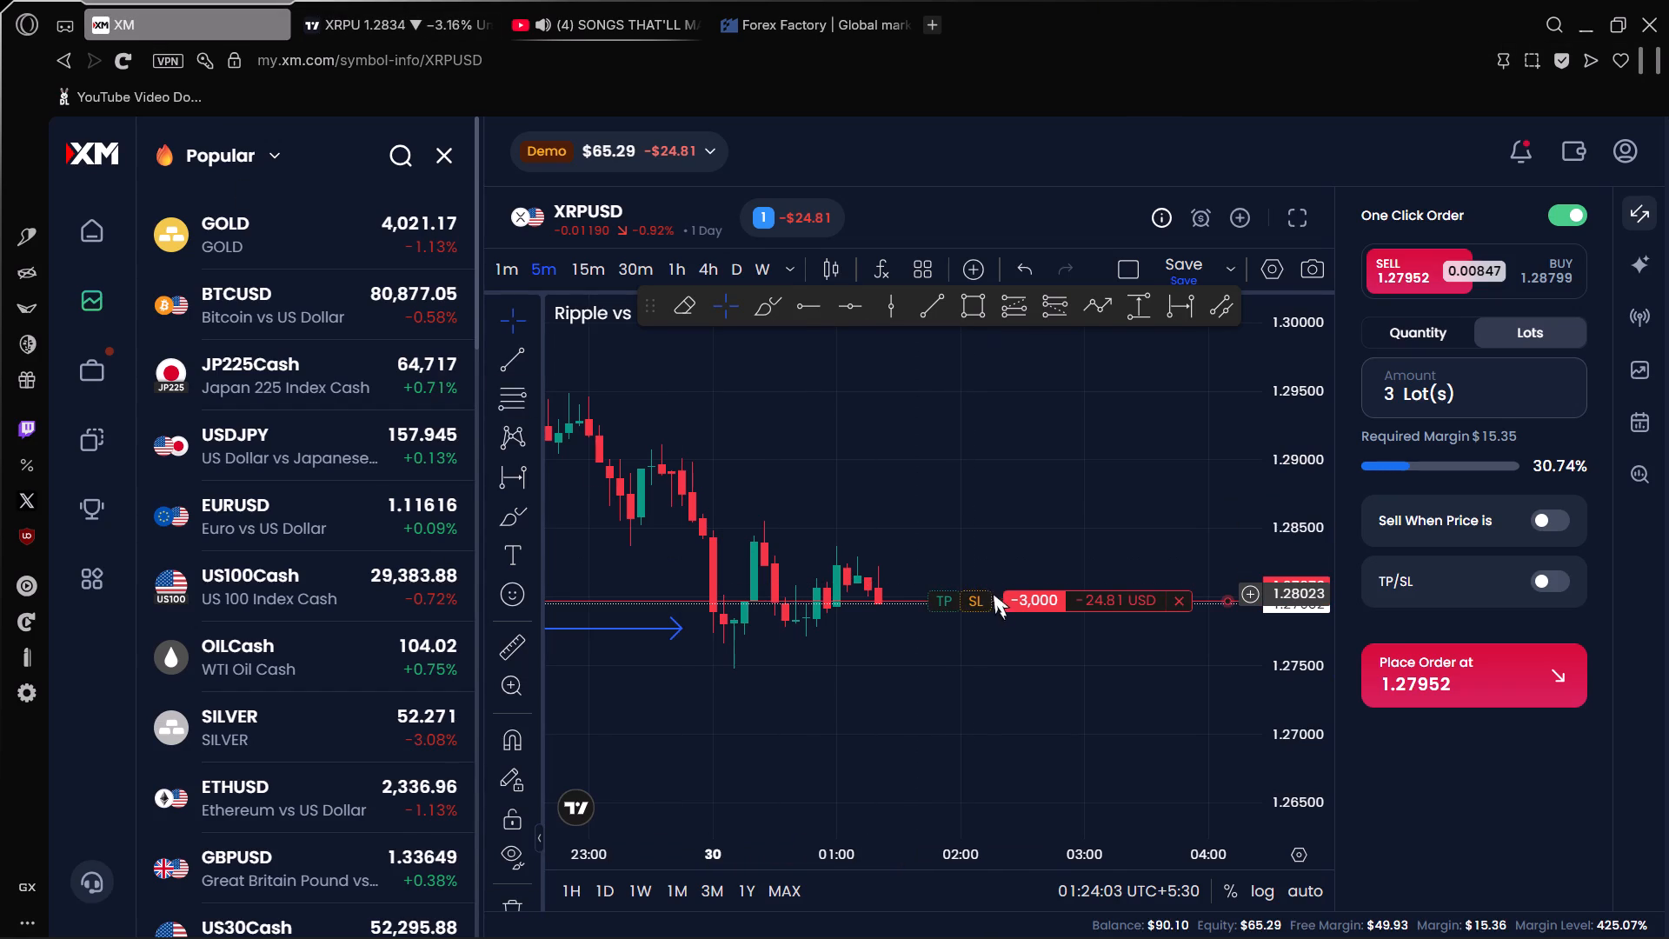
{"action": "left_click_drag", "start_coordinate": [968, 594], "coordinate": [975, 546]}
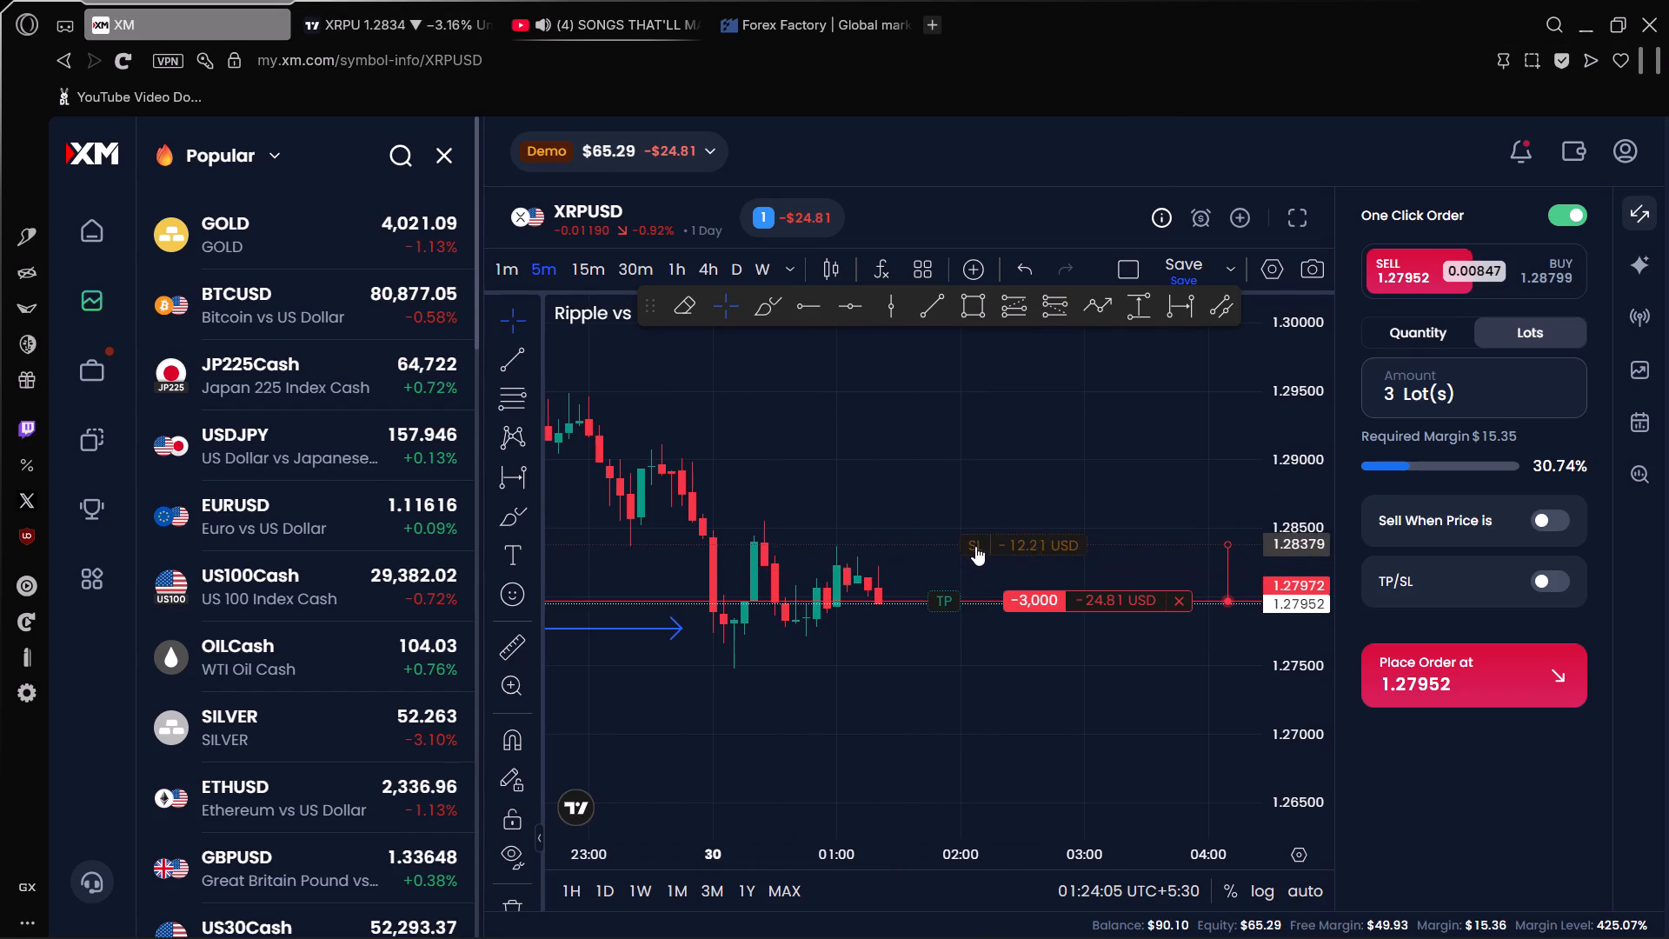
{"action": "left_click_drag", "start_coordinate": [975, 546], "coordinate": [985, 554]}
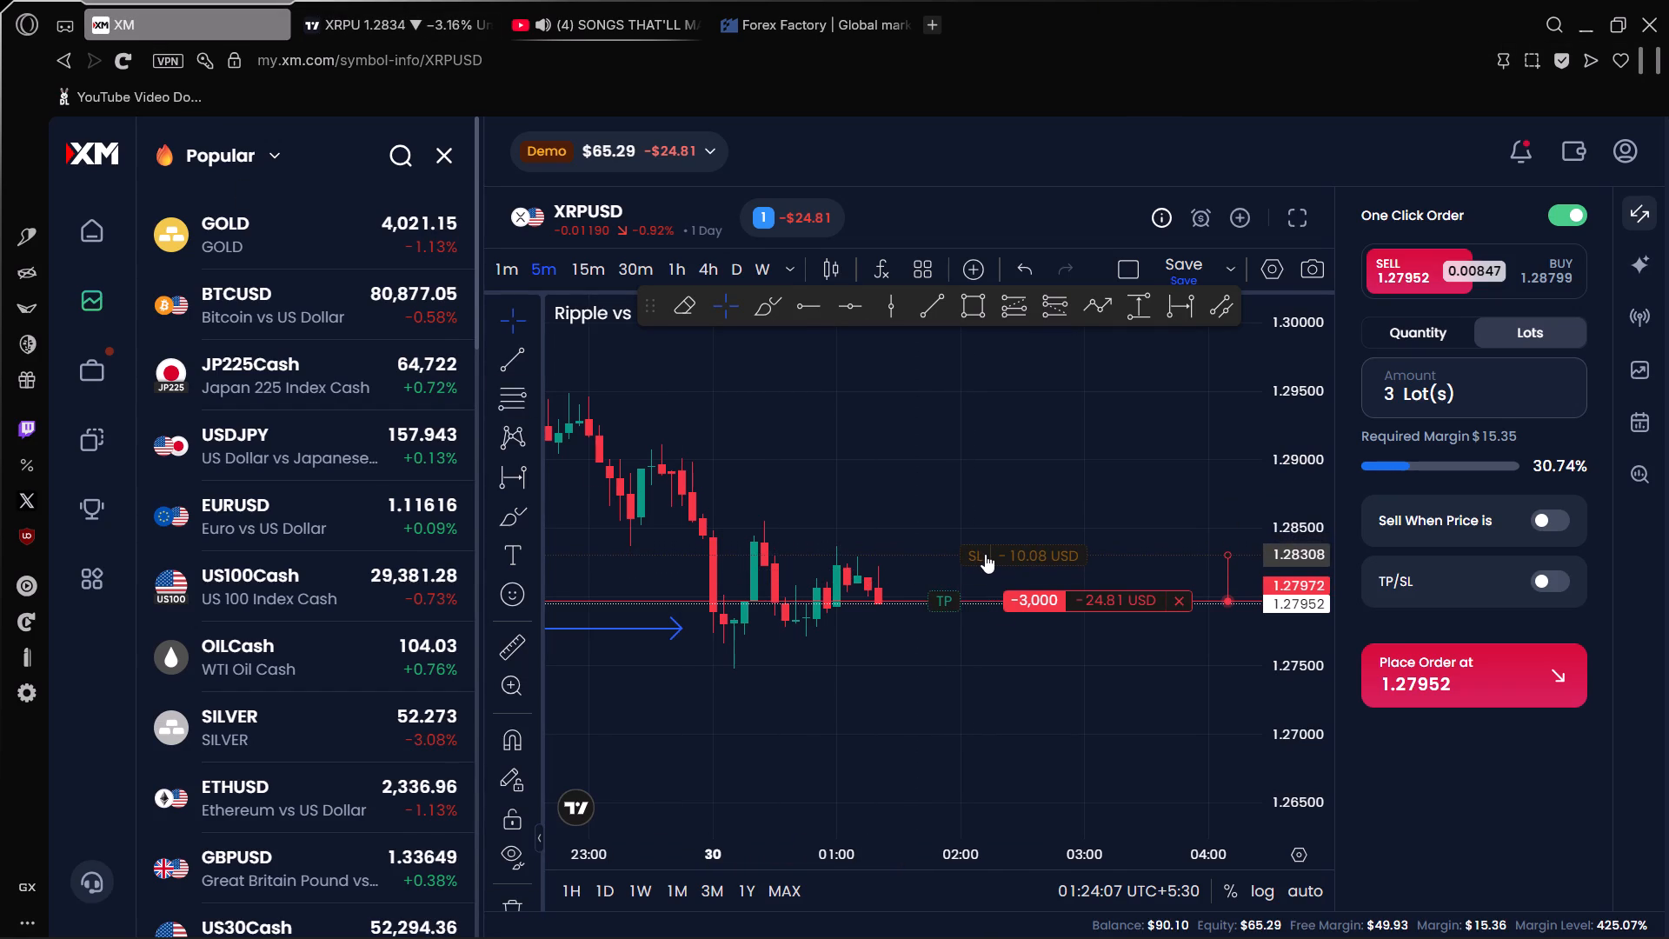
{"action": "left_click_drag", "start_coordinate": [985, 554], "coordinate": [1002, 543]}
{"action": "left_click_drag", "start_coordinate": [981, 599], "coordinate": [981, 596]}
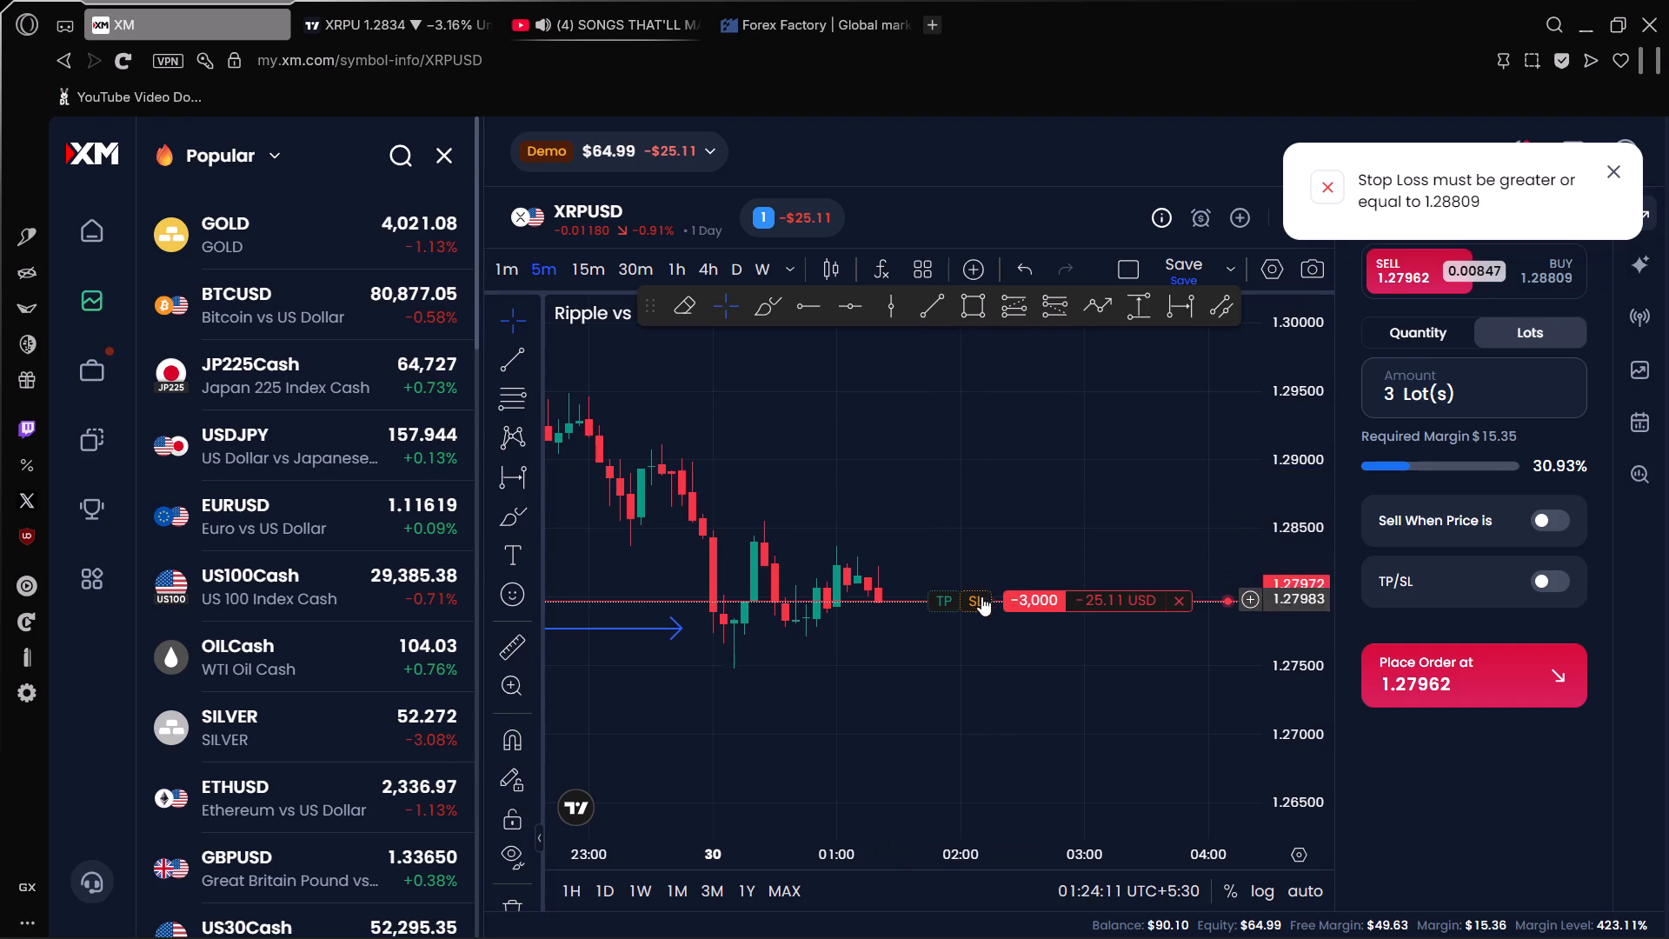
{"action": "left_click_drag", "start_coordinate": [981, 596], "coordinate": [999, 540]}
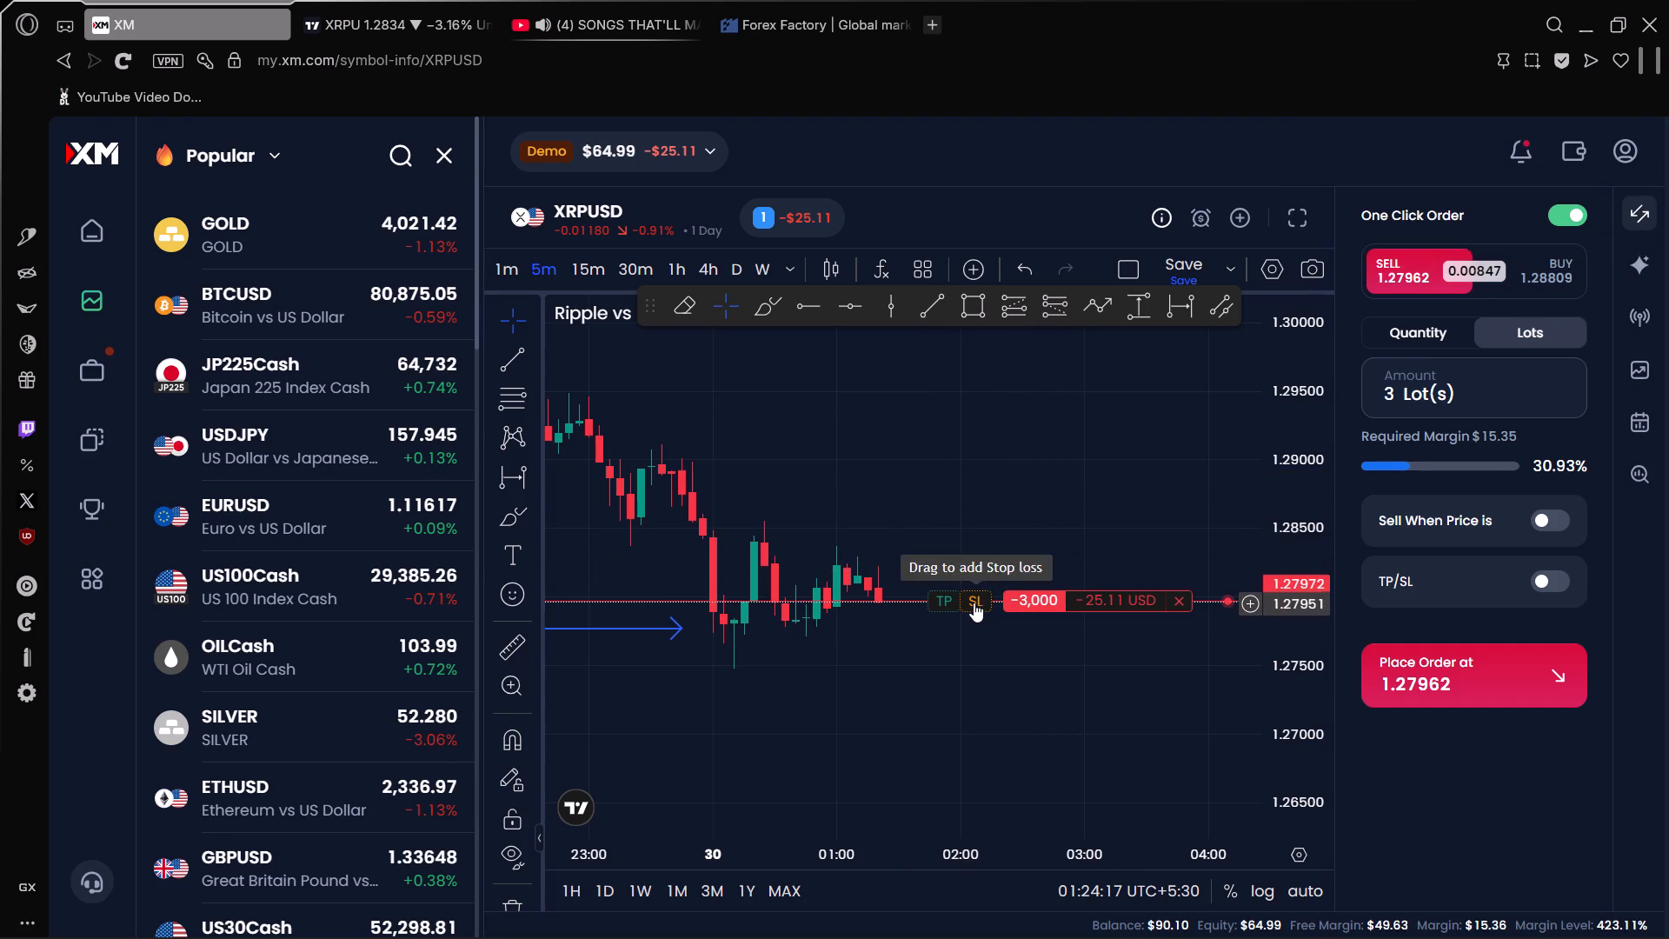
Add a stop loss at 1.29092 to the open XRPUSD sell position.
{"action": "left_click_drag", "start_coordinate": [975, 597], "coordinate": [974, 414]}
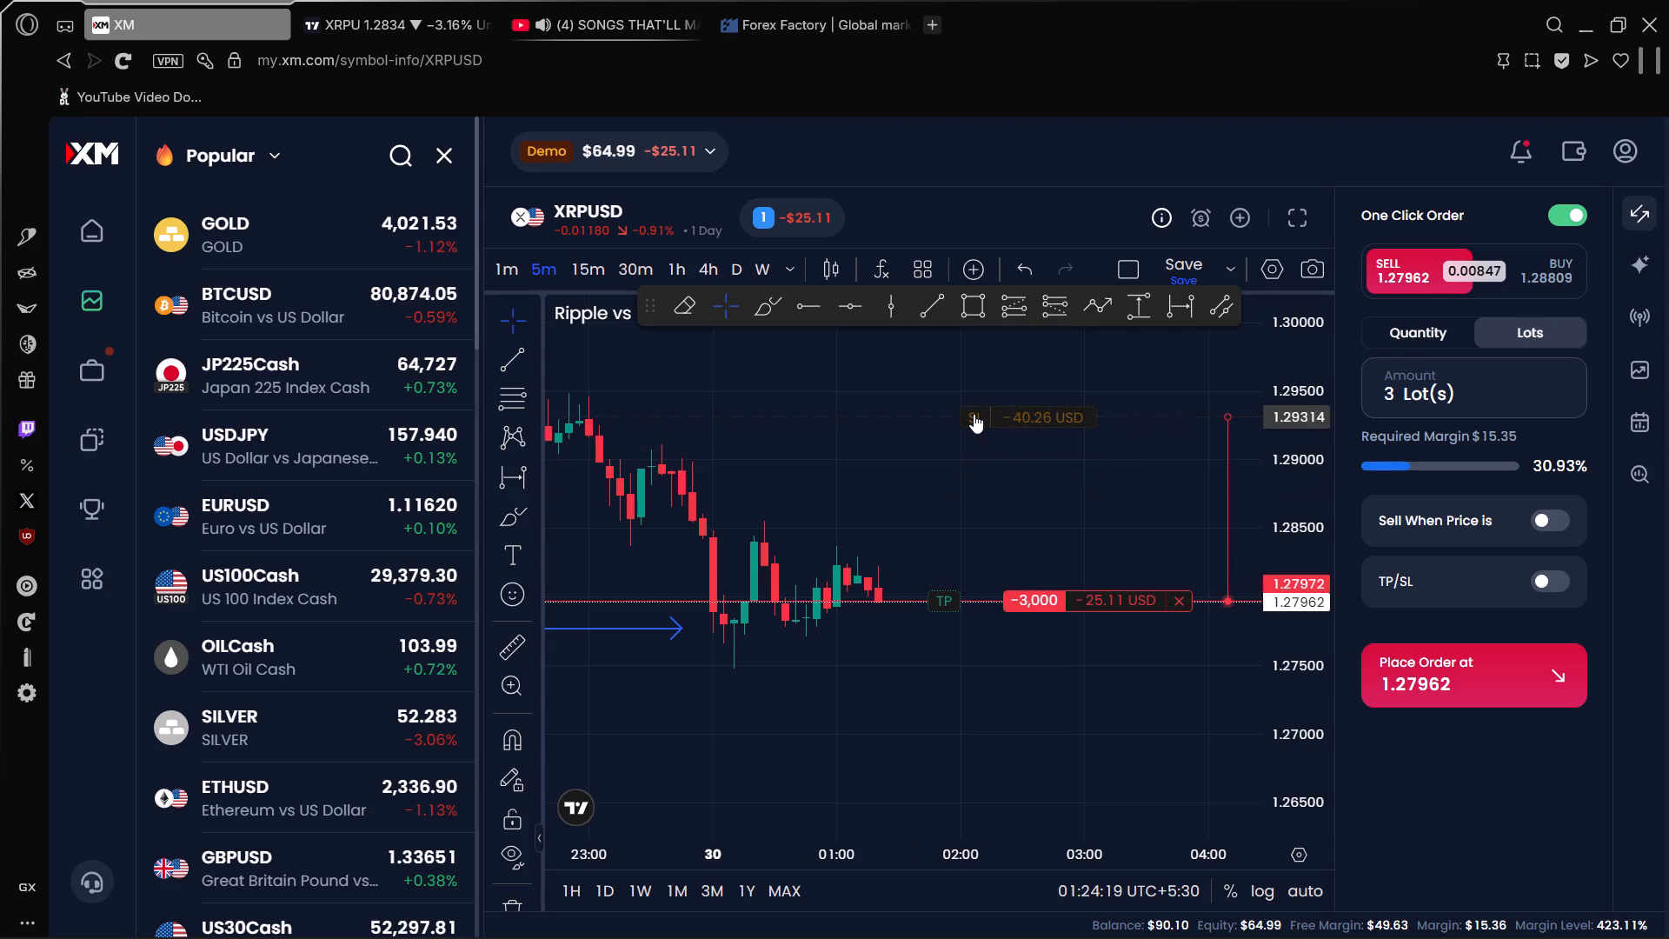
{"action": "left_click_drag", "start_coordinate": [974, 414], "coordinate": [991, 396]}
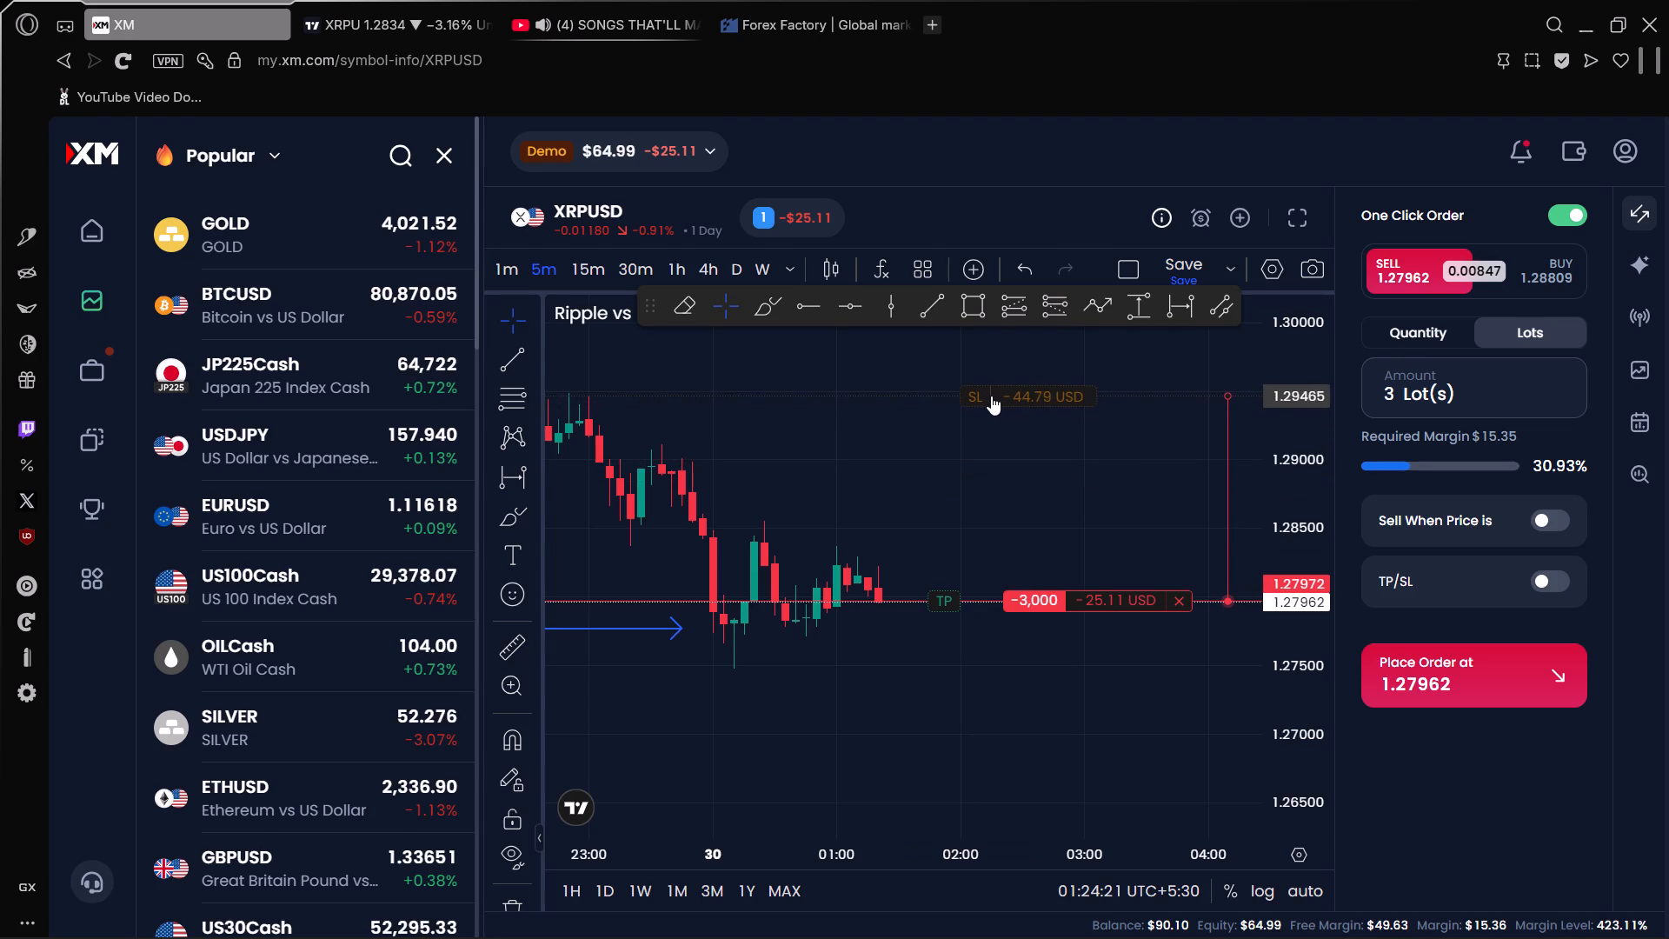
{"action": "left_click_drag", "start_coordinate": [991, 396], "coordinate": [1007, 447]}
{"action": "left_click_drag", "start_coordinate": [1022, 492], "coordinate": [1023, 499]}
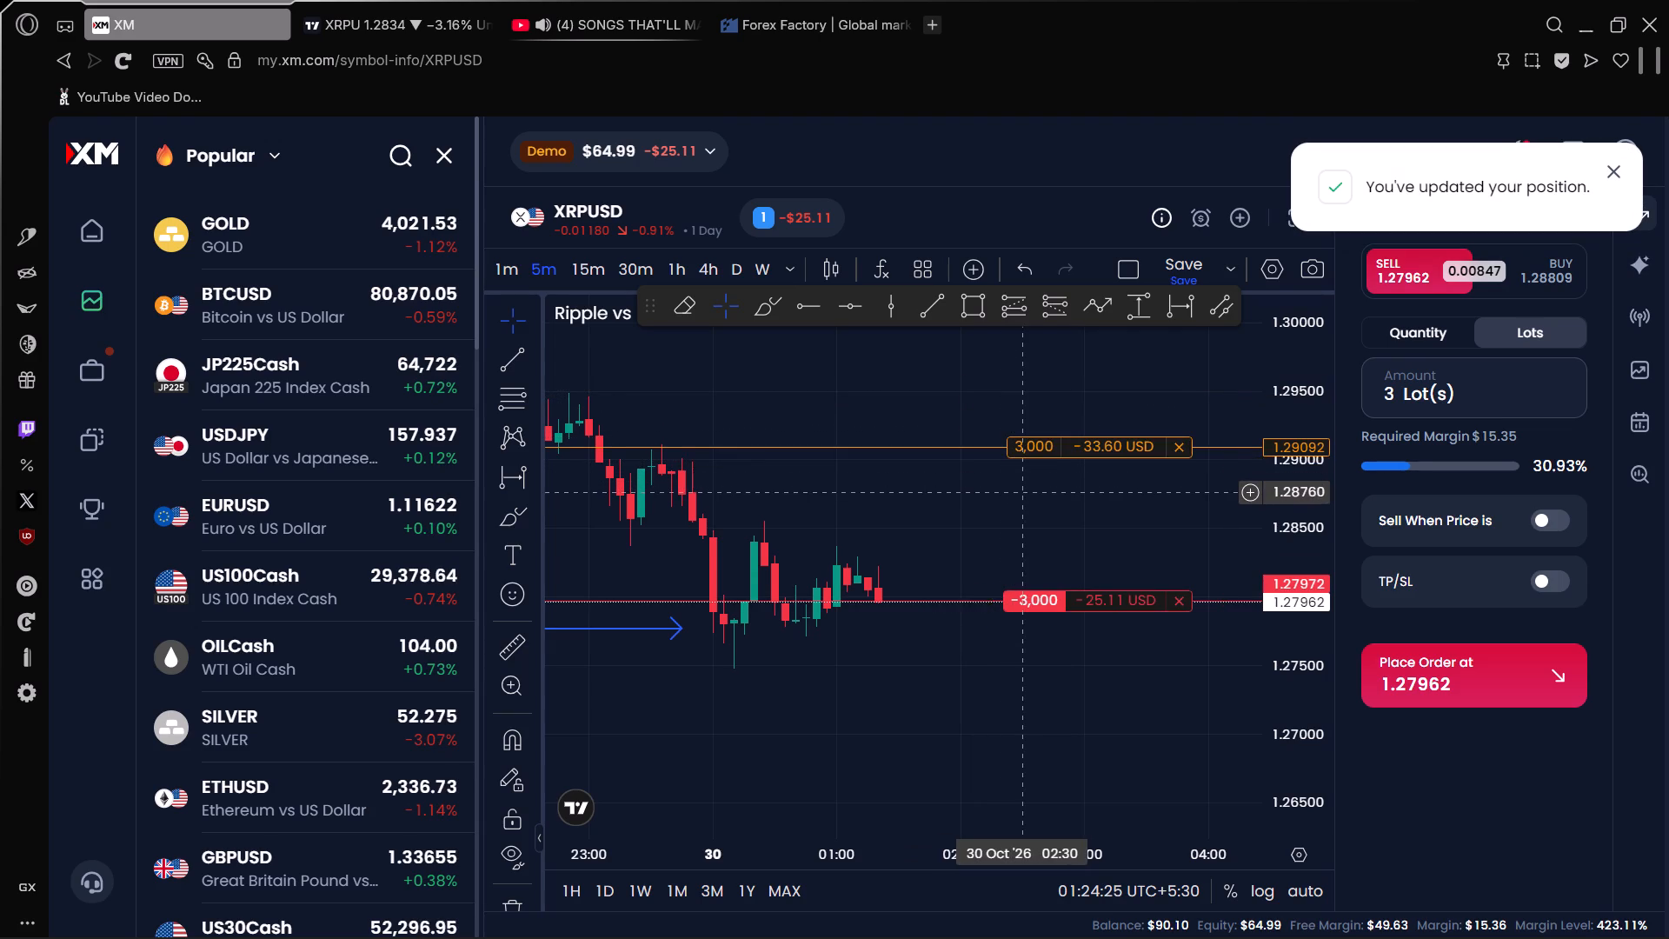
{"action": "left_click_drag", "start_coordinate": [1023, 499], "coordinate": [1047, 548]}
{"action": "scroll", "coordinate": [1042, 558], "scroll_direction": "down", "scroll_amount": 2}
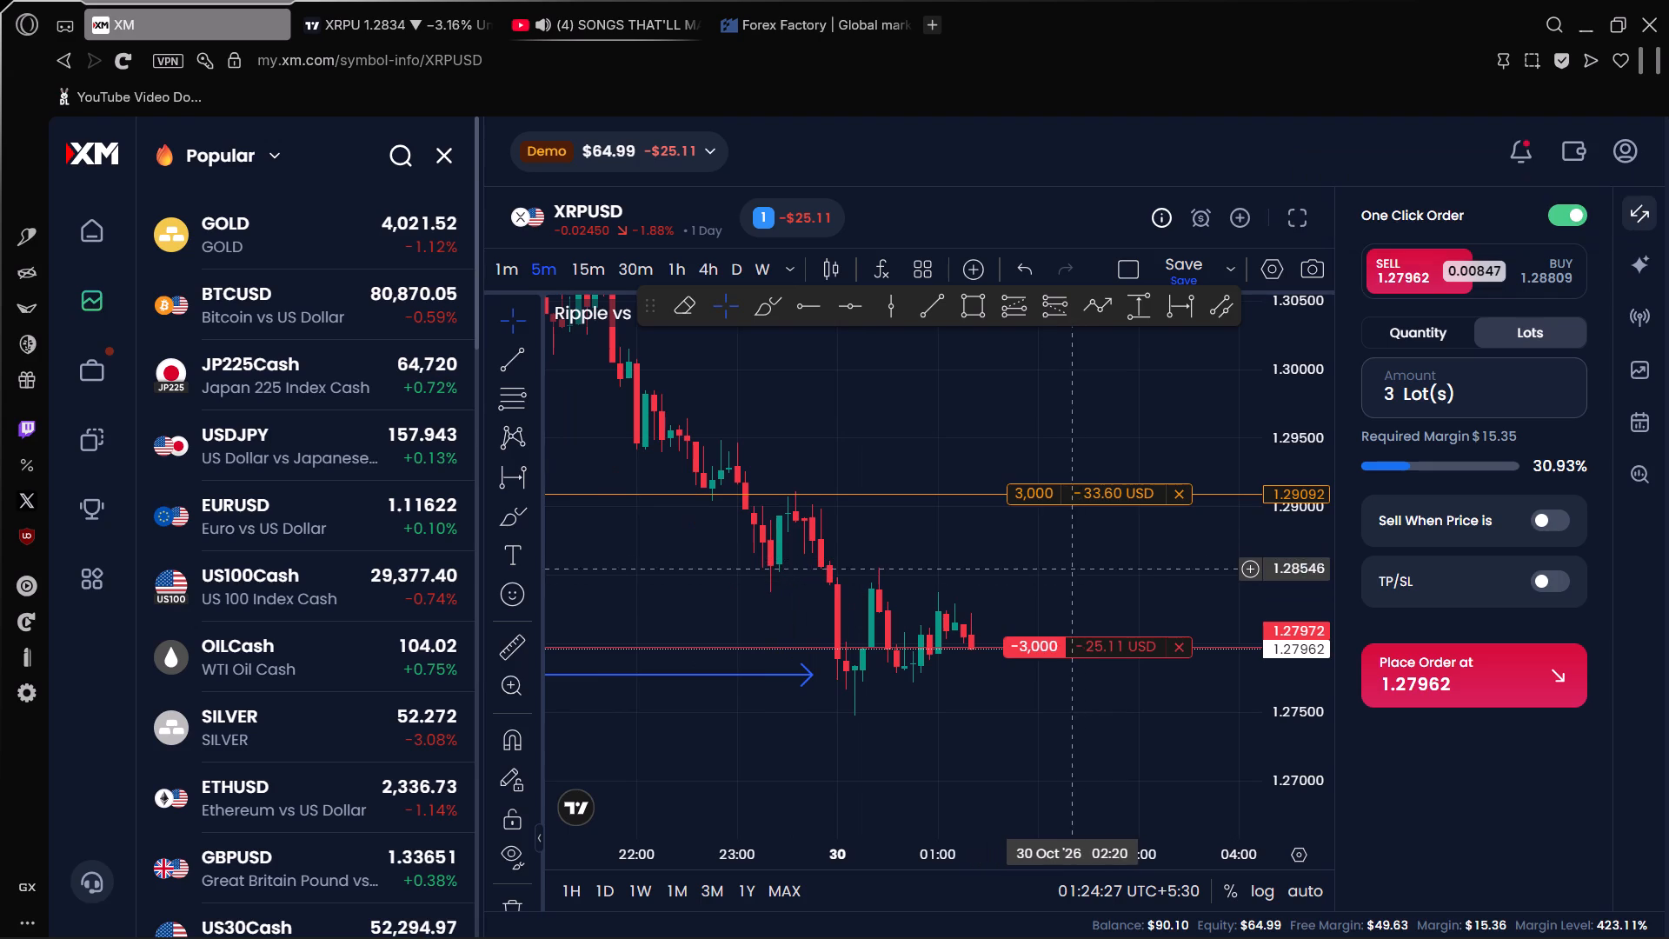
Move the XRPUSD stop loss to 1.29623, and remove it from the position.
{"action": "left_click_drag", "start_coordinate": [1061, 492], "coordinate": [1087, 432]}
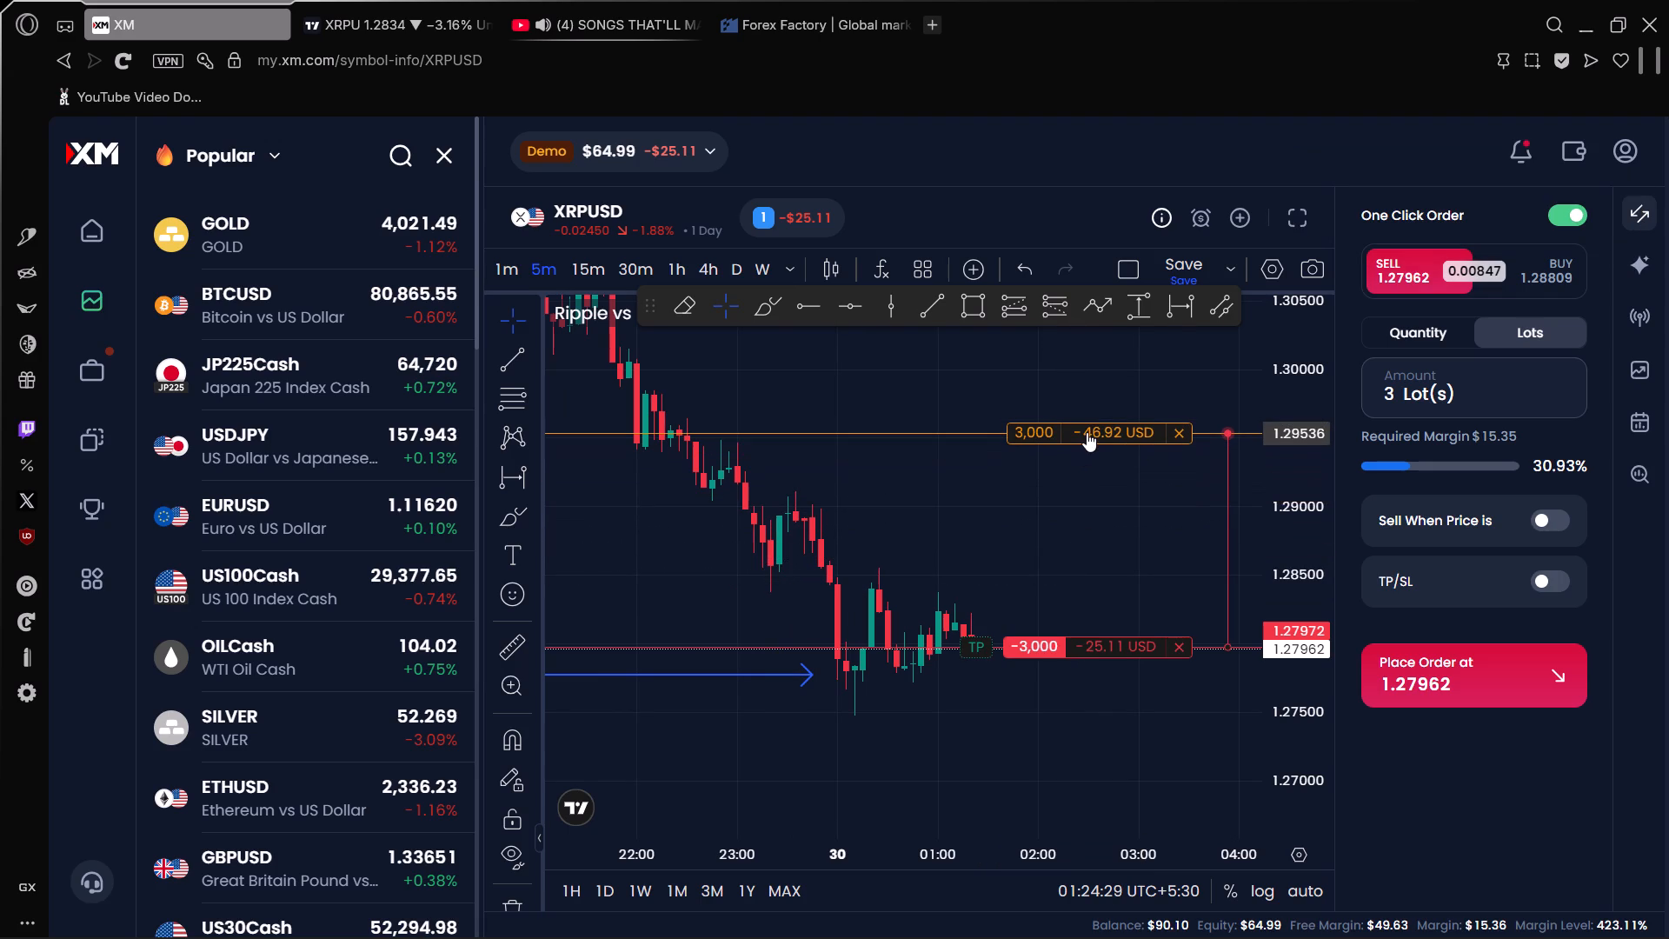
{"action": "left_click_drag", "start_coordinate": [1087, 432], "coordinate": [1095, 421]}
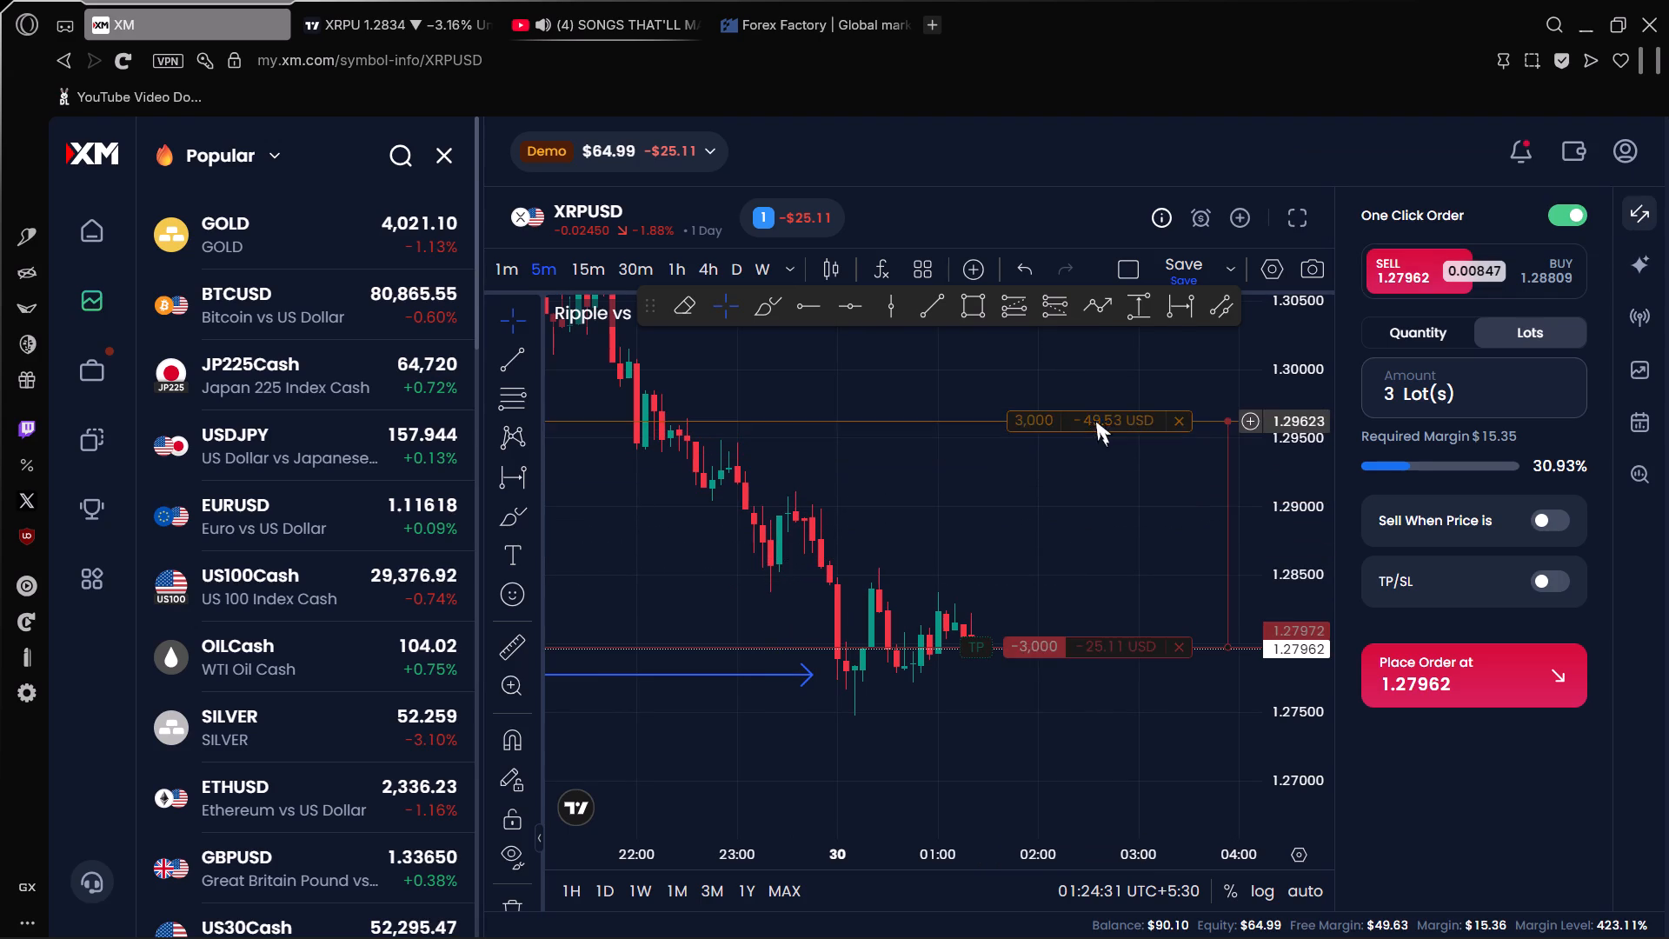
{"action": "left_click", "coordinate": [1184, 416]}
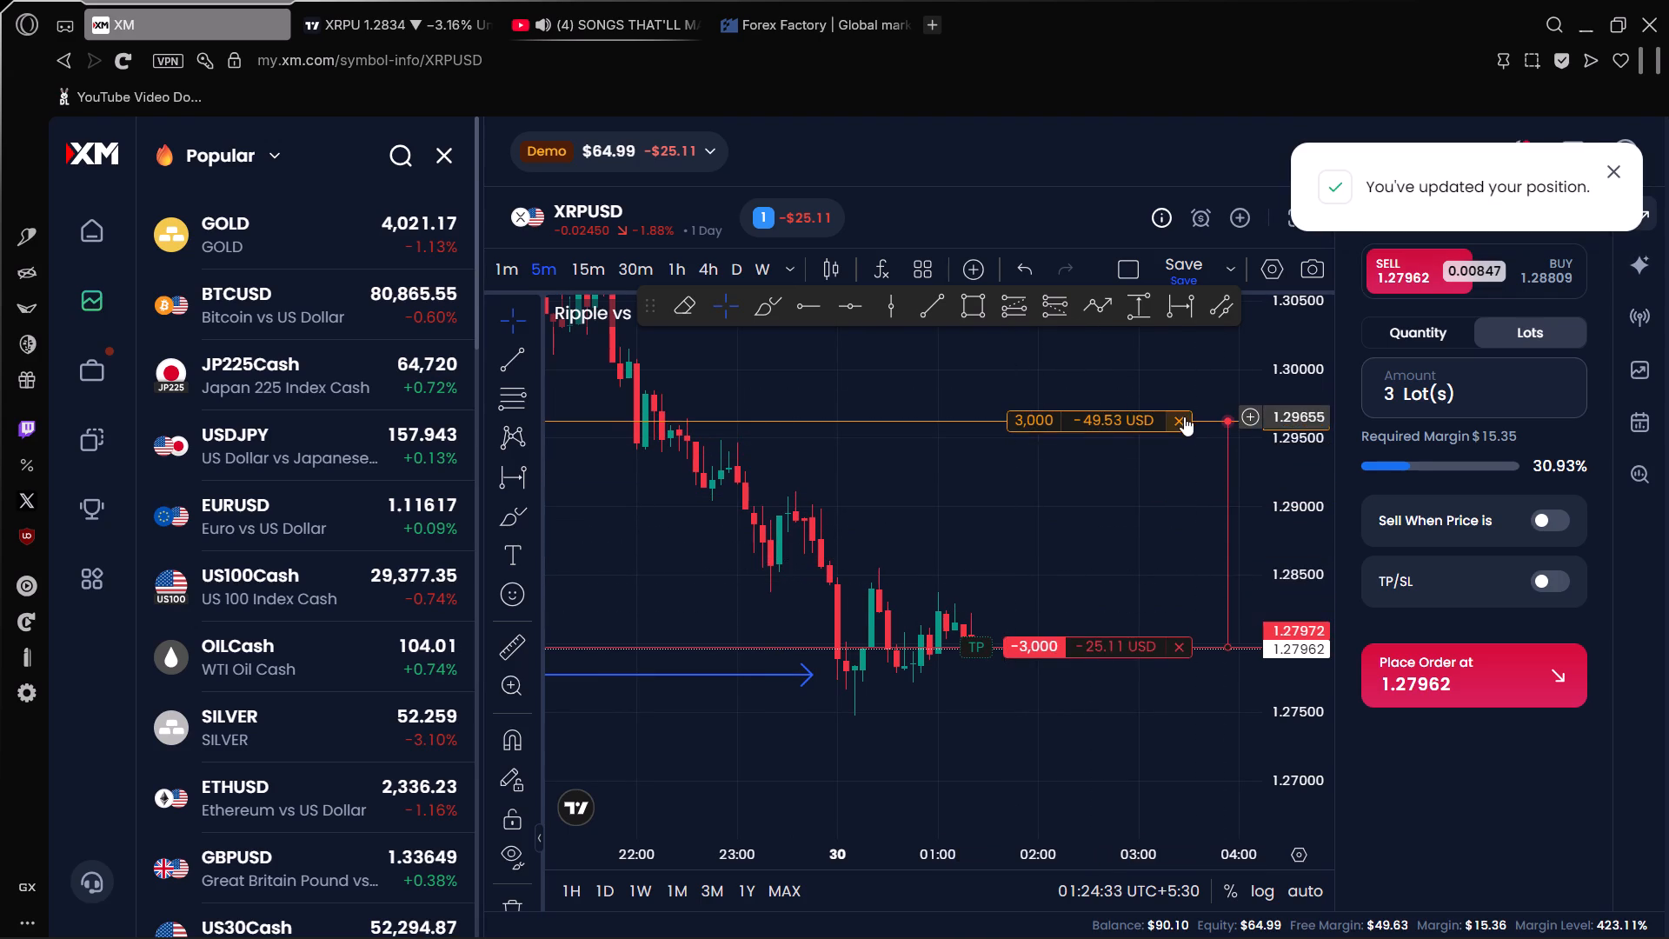
Add a take profit at 1.27484, near the recent low, to the open XRPUSD sell position.
{"action": "left_click_drag", "start_coordinate": [1082, 572], "coordinate": [1061, 489]}
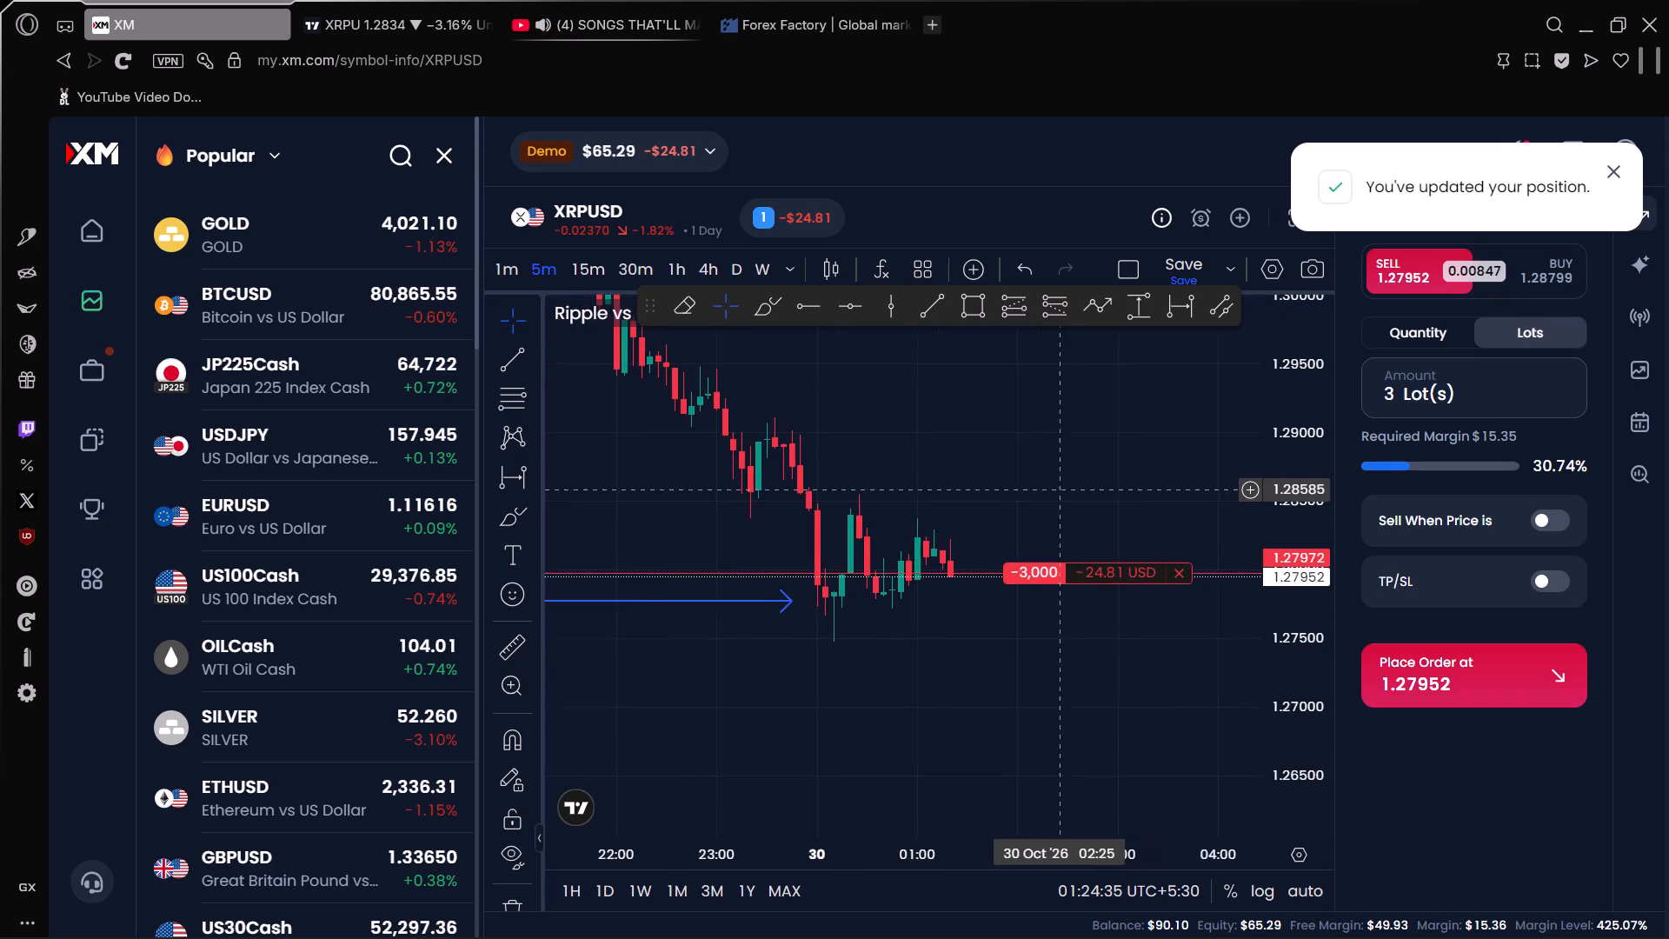
{"action": "left_click_drag", "start_coordinate": [1061, 489], "coordinate": [1057, 489]}
{"action": "scroll", "coordinate": [901, 535], "scroll_direction": "up", "scroll_amount": 2}
{"action": "scroll", "coordinate": [934, 563], "scroll_direction": "down", "scroll_amount": 3}
{"action": "left_click_drag", "start_coordinate": [980, 655], "coordinate": [808, 649]}
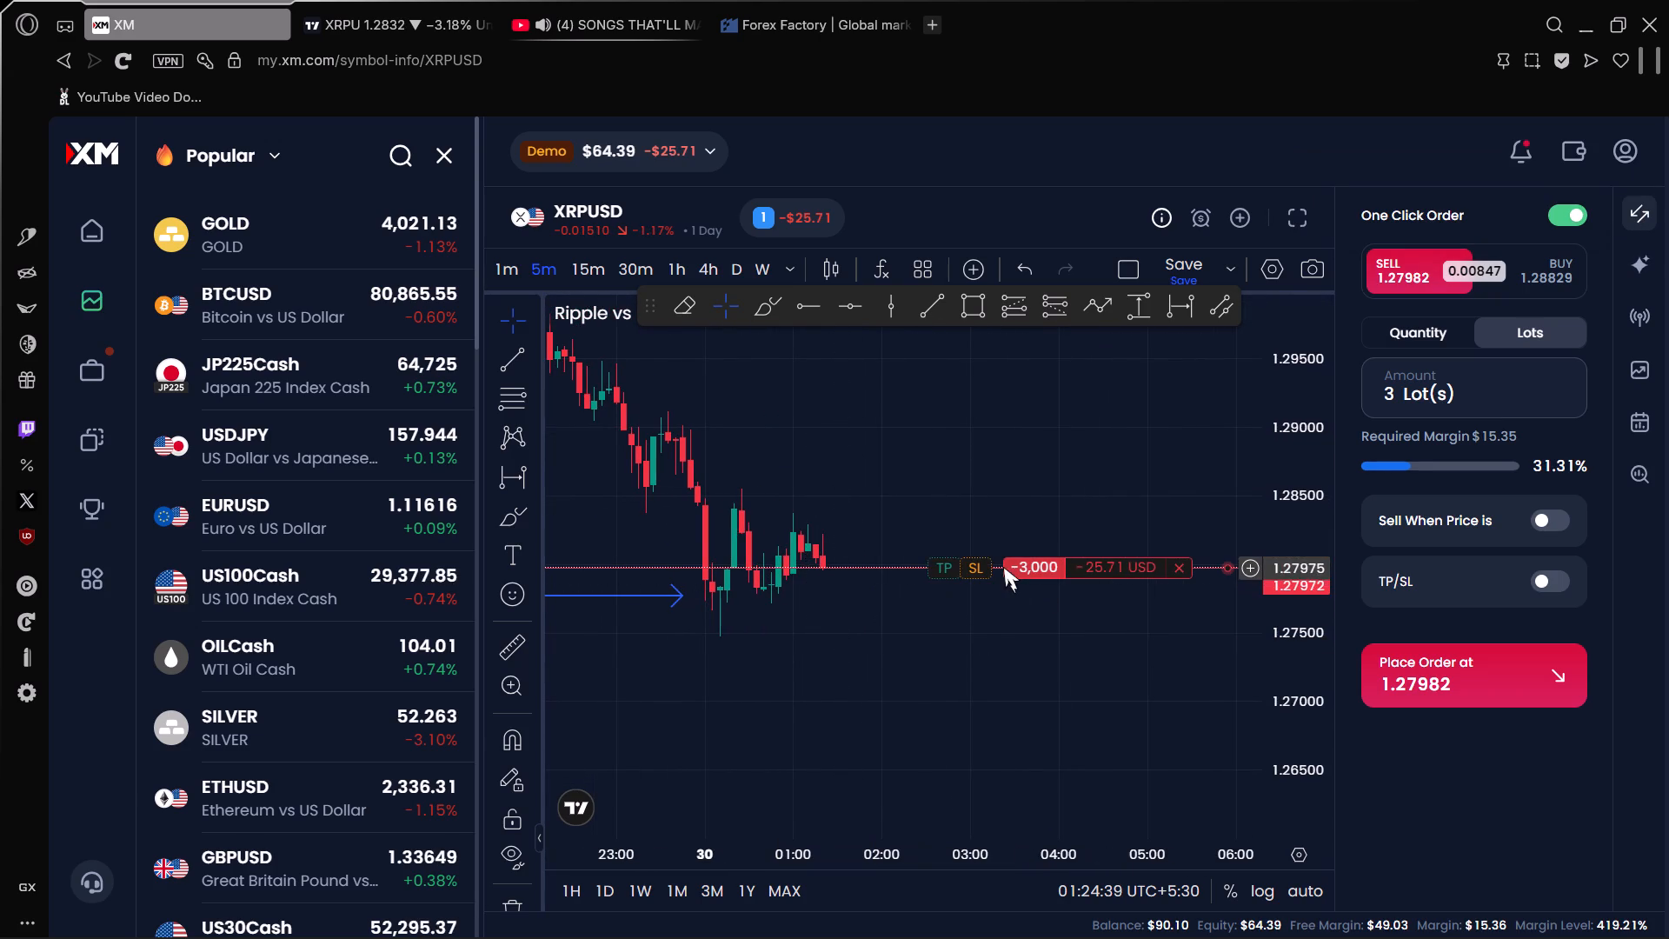
{"action": "left_click_drag", "start_coordinate": [909, 640], "coordinate": [990, 659]}
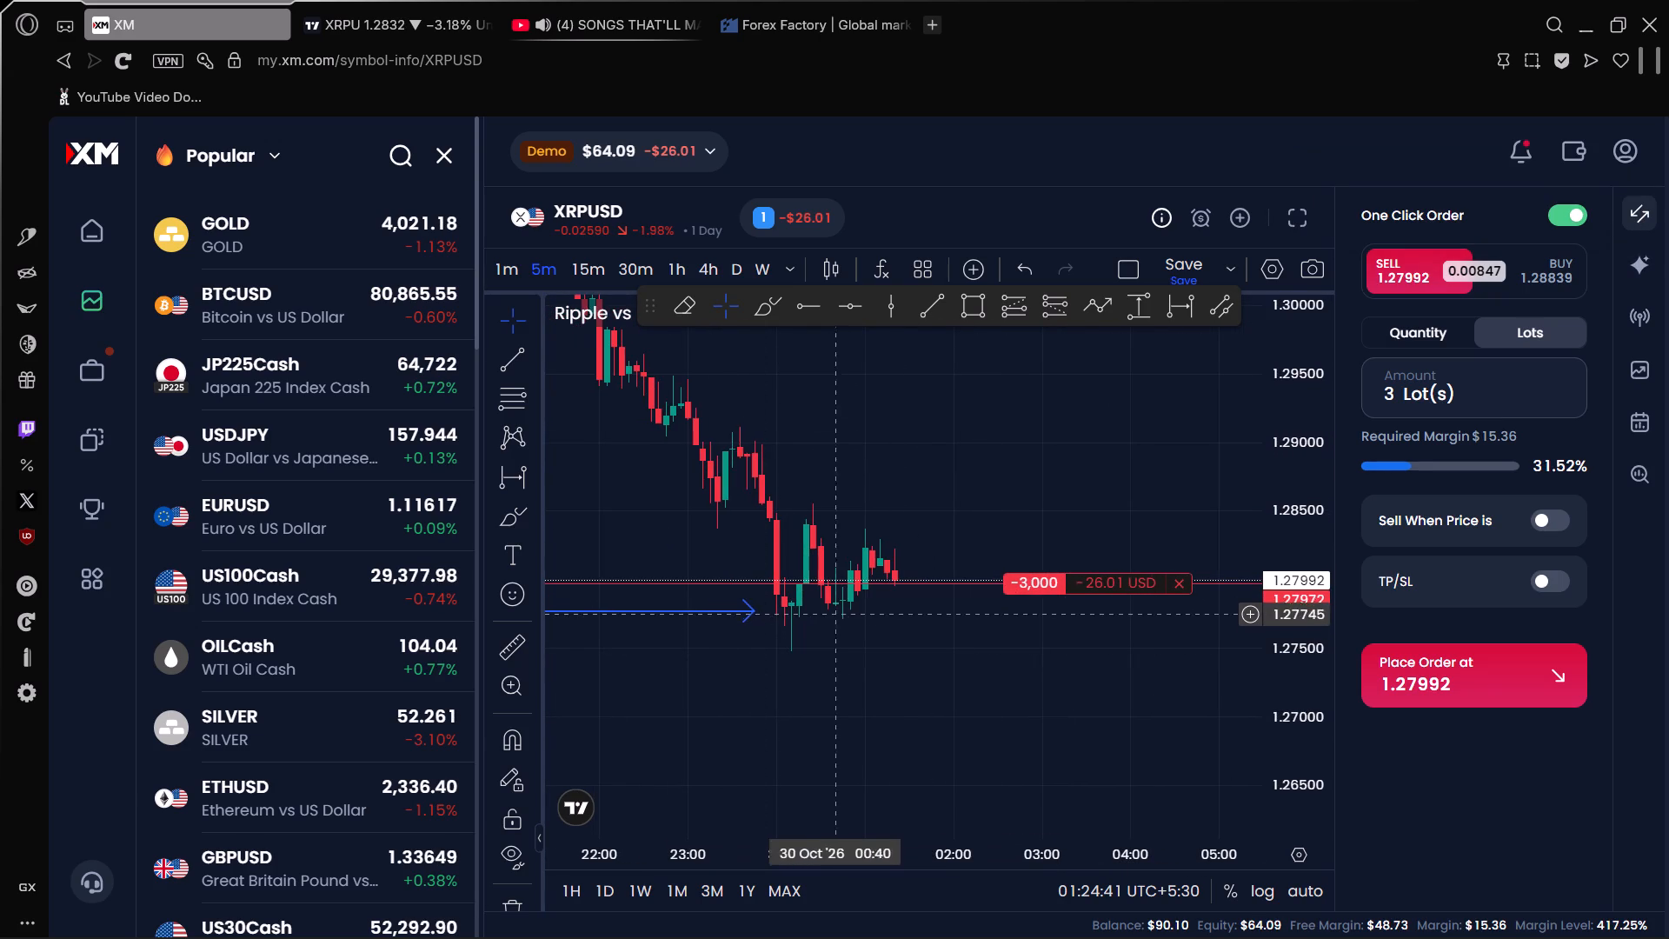
{"action": "left_click_drag", "start_coordinate": [933, 636], "coordinate": [989, 649]}
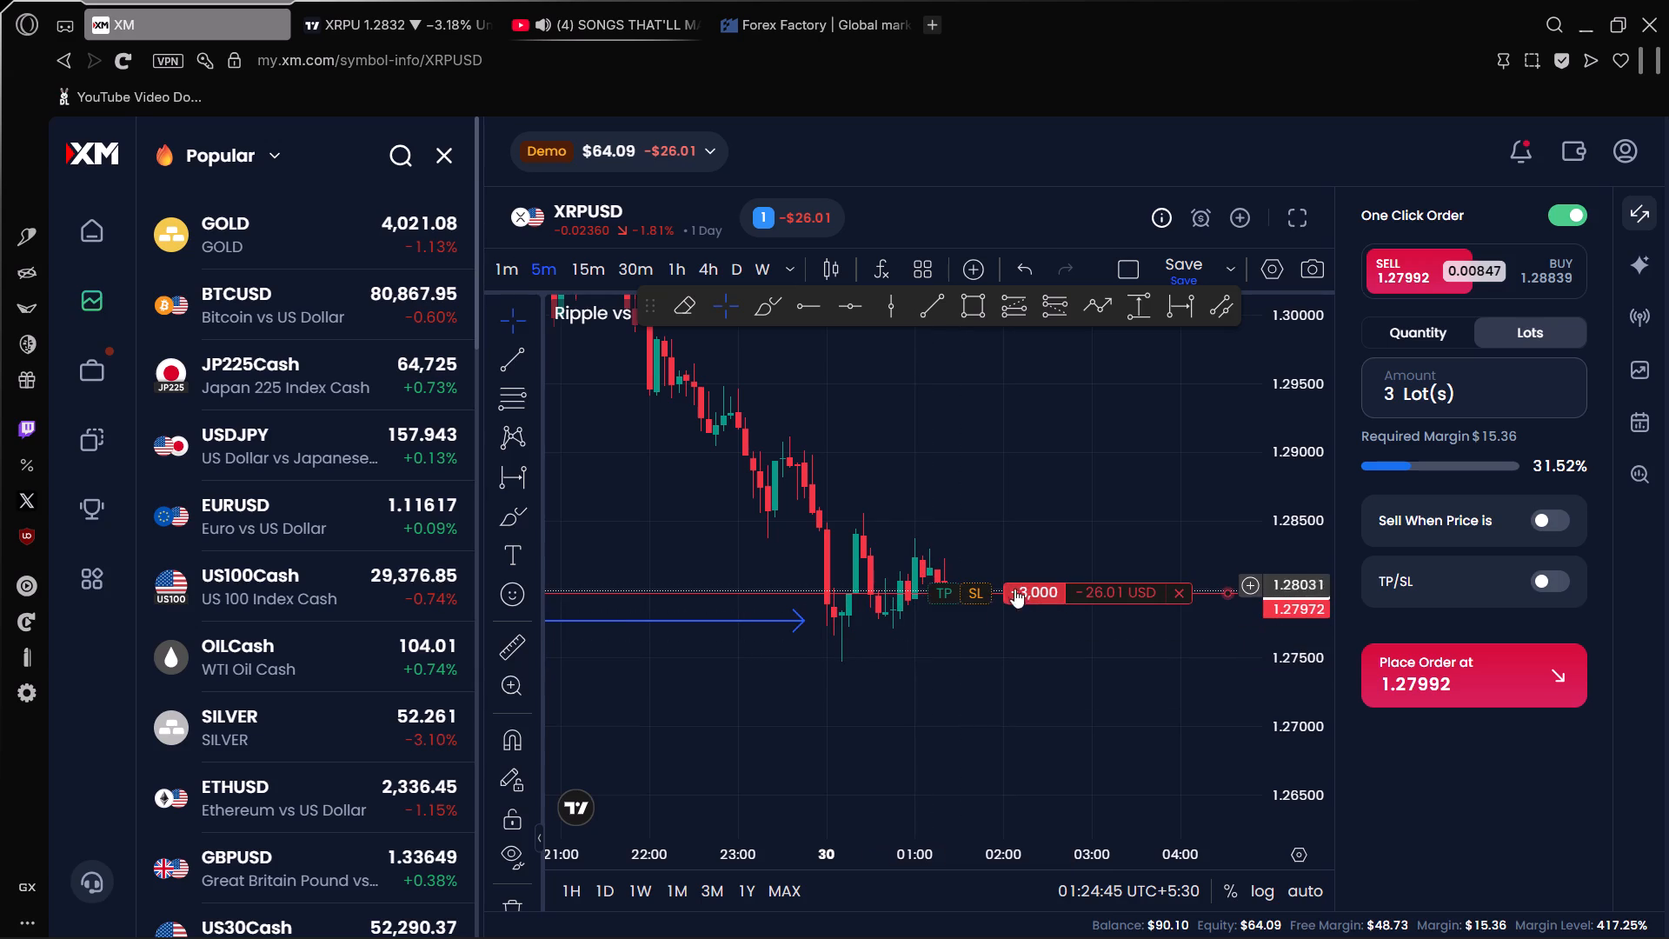
{"action": "left_click_drag", "start_coordinate": [940, 595], "coordinate": [966, 663]}
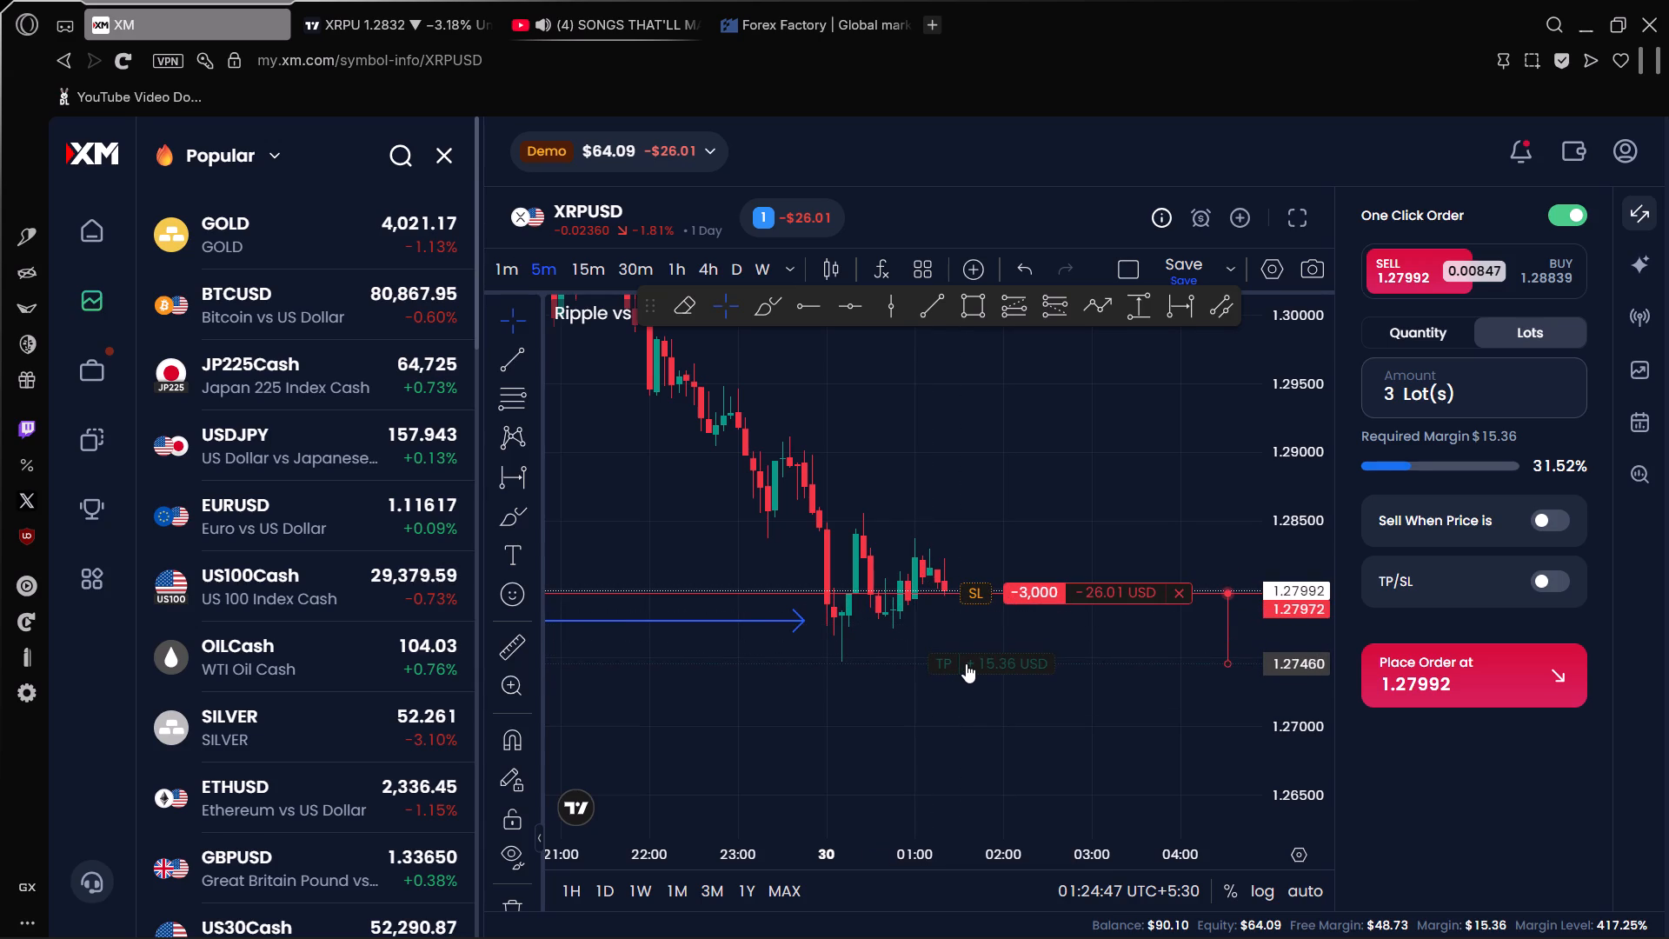
{"action": "left_click_drag", "start_coordinate": [966, 663], "coordinate": [972, 660]}
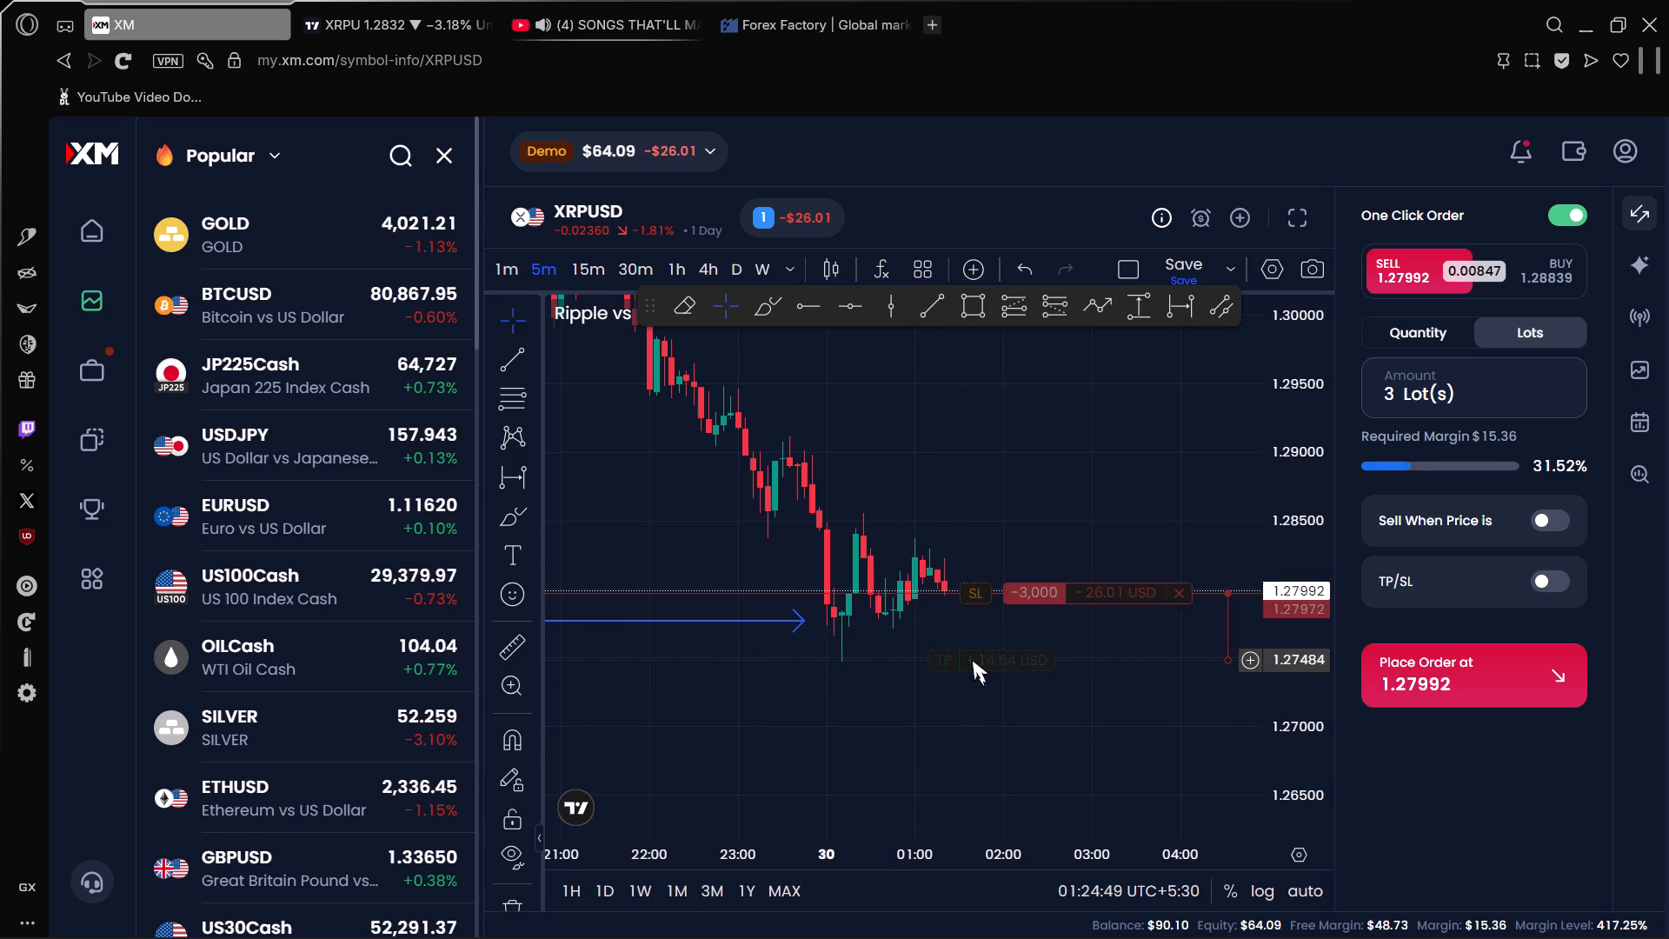
{"action": "left_click_drag", "start_coordinate": [1033, 711], "coordinate": [1085, 718]}
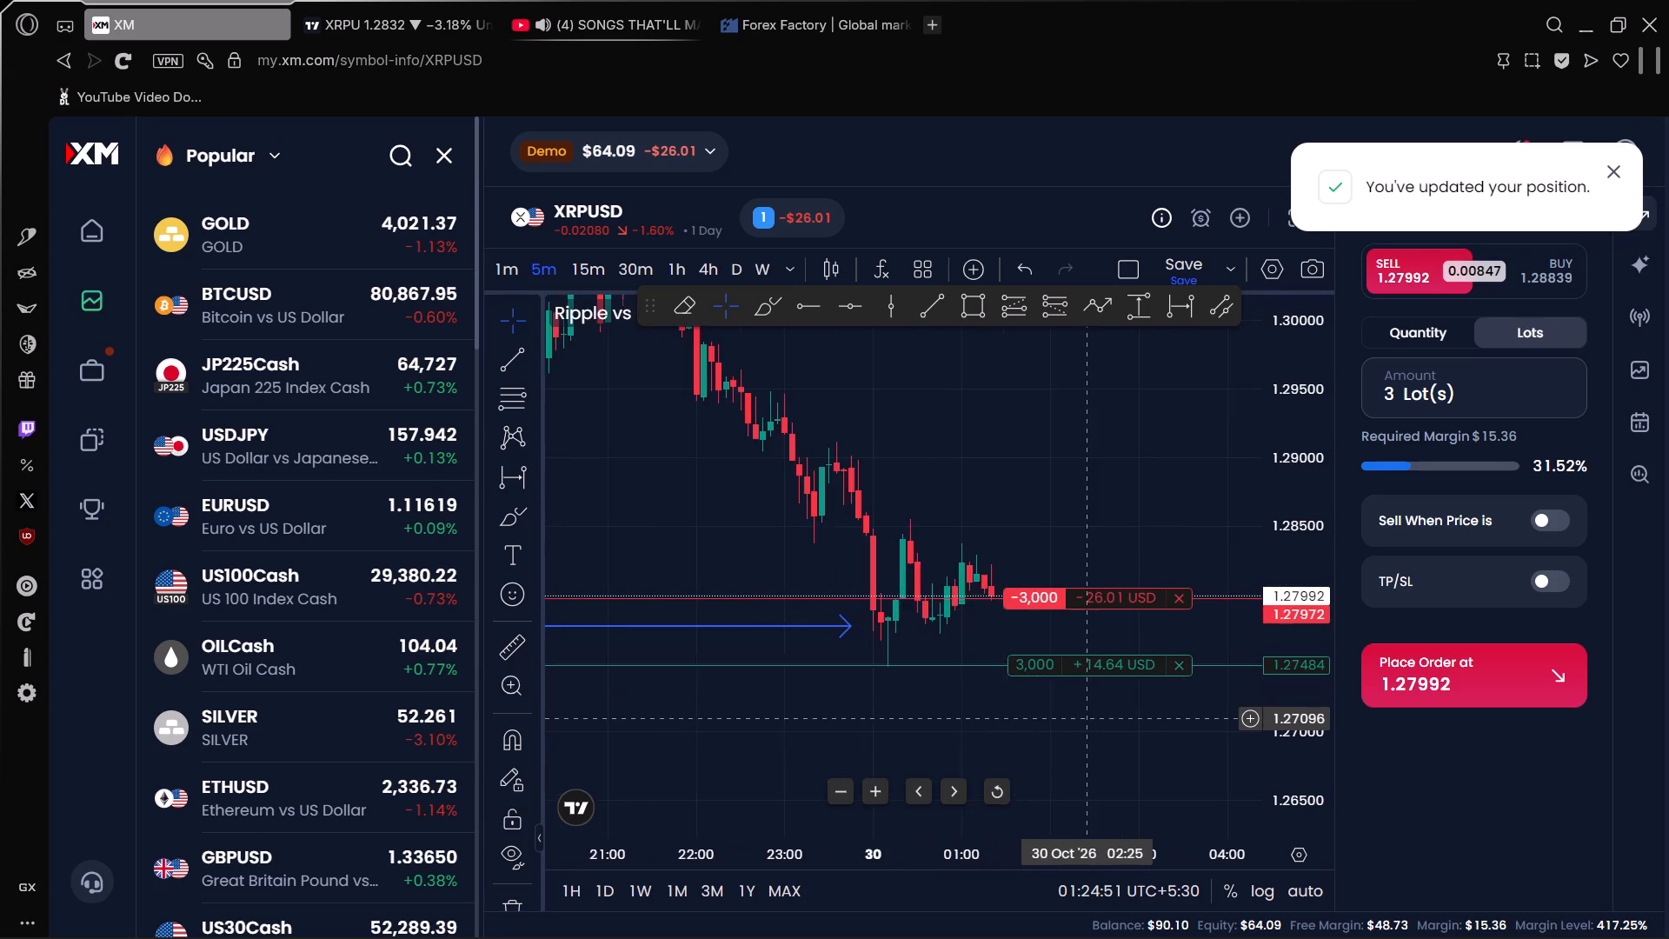
{"action": "left_click_drag", "start_coordinate": [1085, 718], "coordinate": [950, 708]}
{"action": "scroll", "coordinate": [952, 518], "scroll_direction": "down", "scroll_amount": 2}
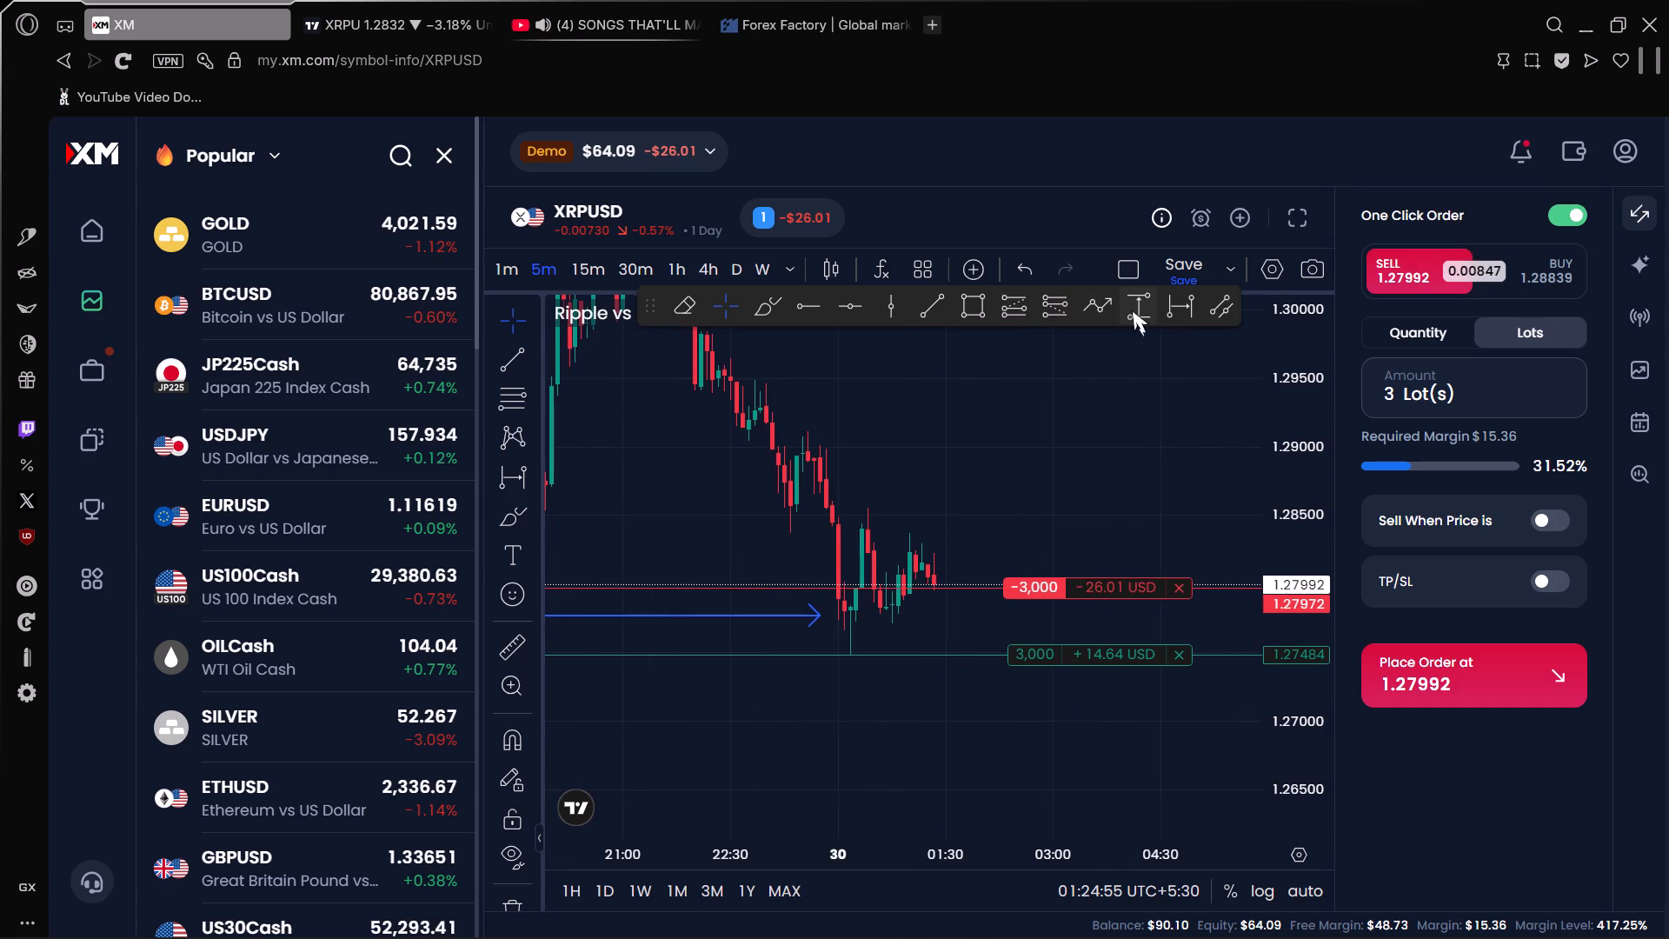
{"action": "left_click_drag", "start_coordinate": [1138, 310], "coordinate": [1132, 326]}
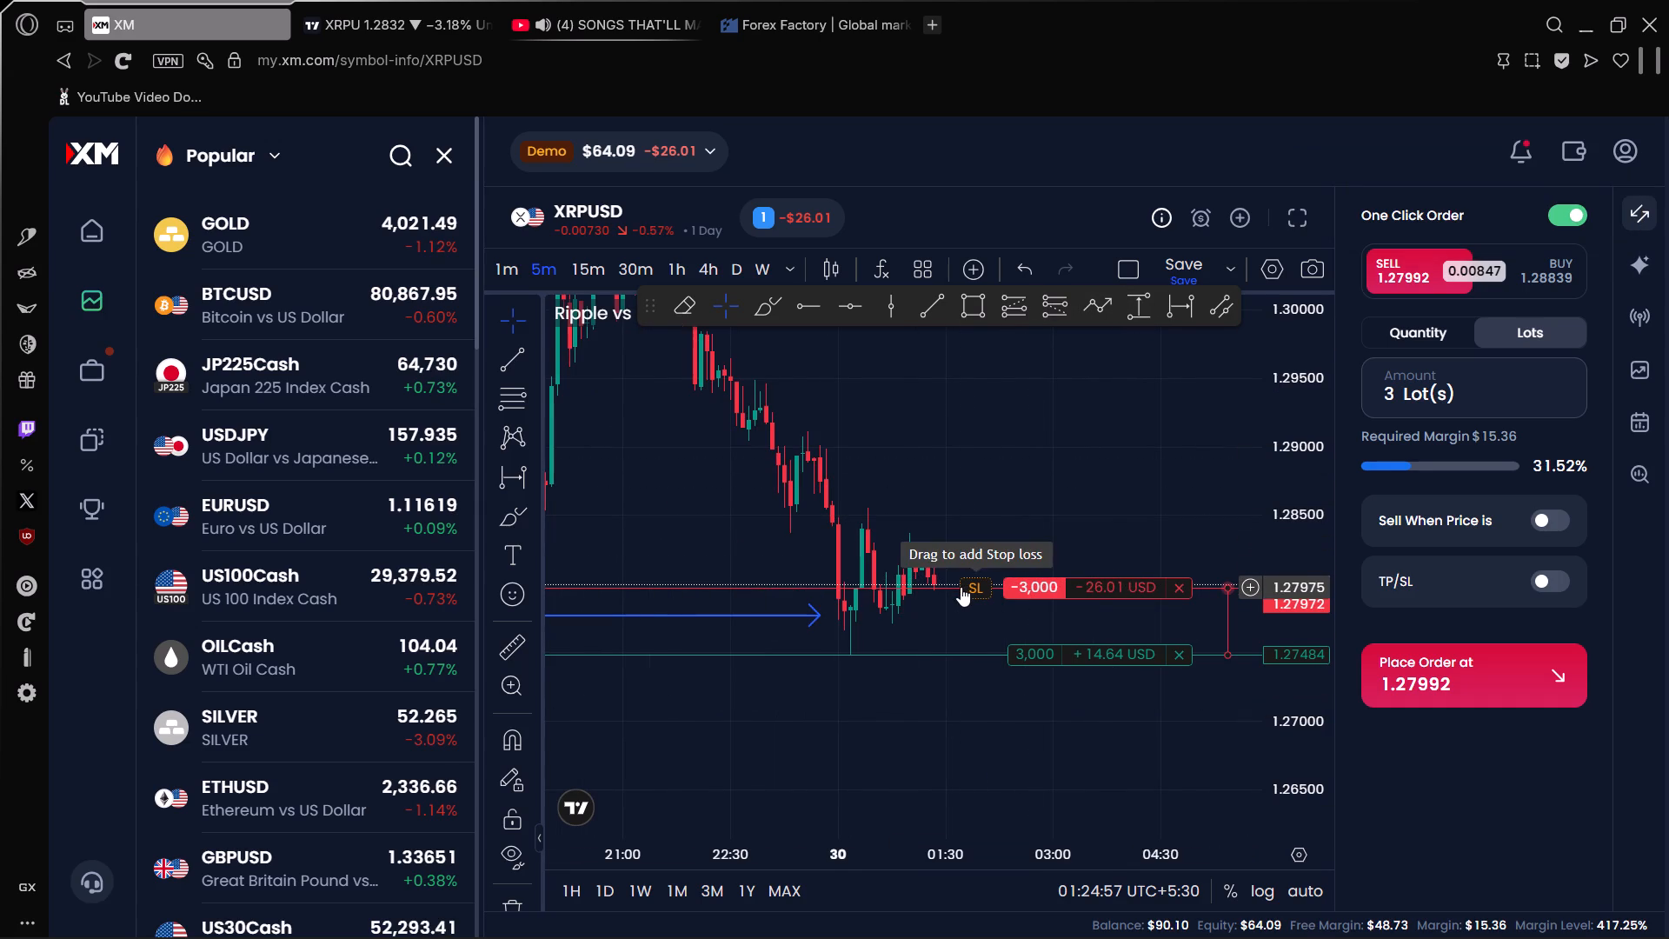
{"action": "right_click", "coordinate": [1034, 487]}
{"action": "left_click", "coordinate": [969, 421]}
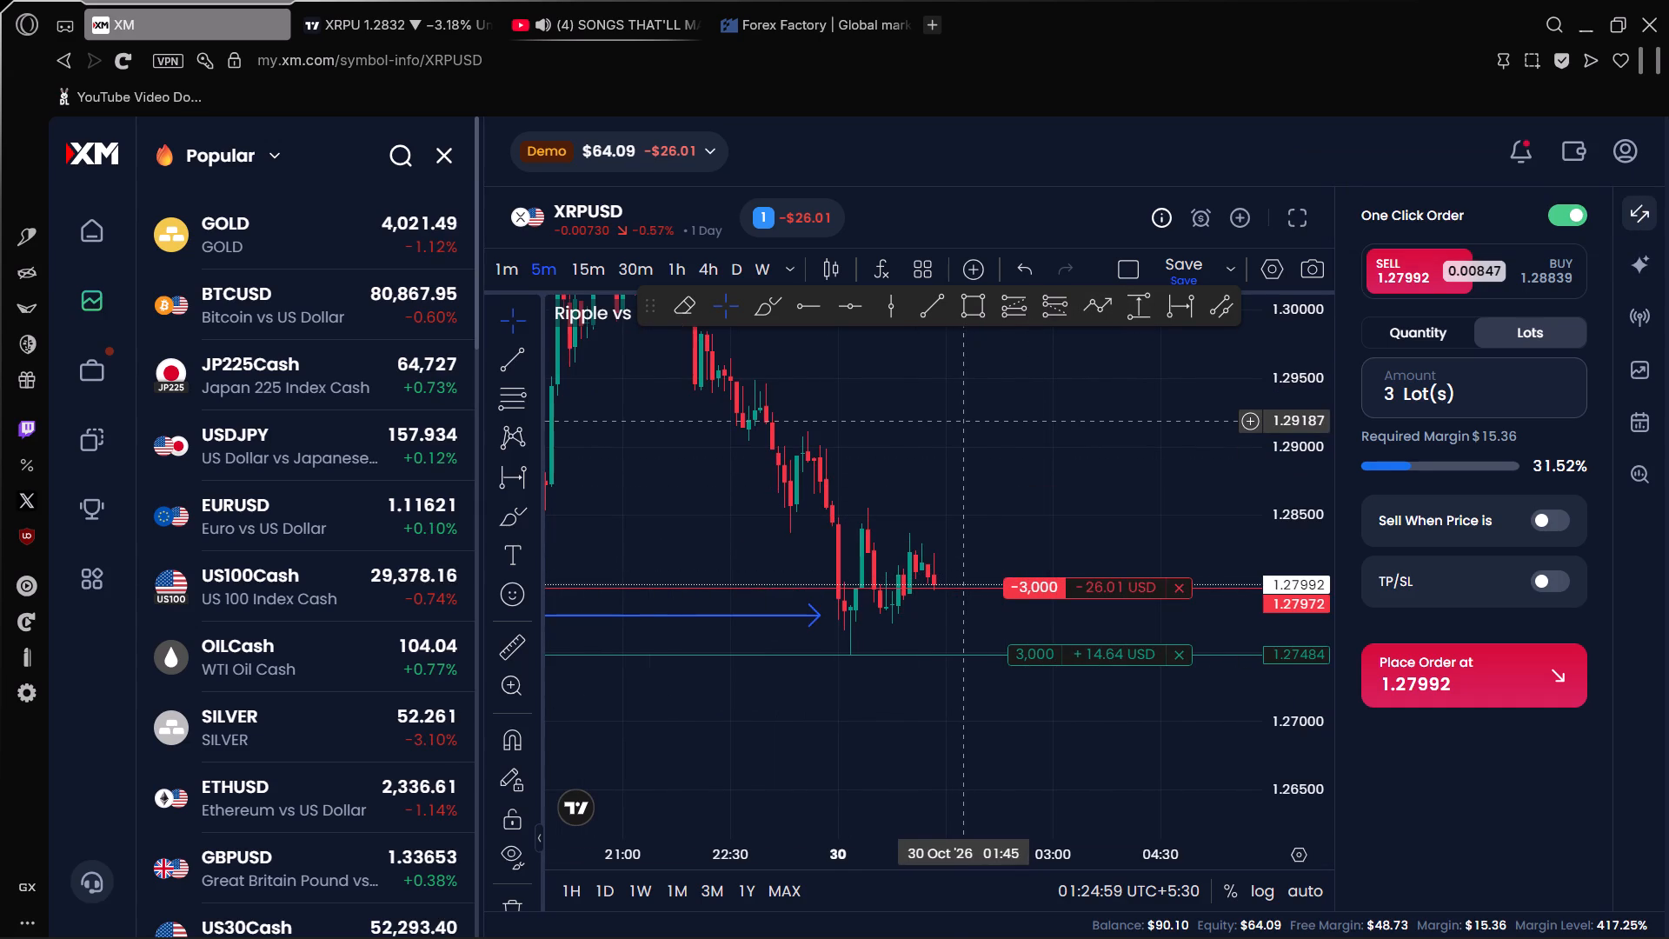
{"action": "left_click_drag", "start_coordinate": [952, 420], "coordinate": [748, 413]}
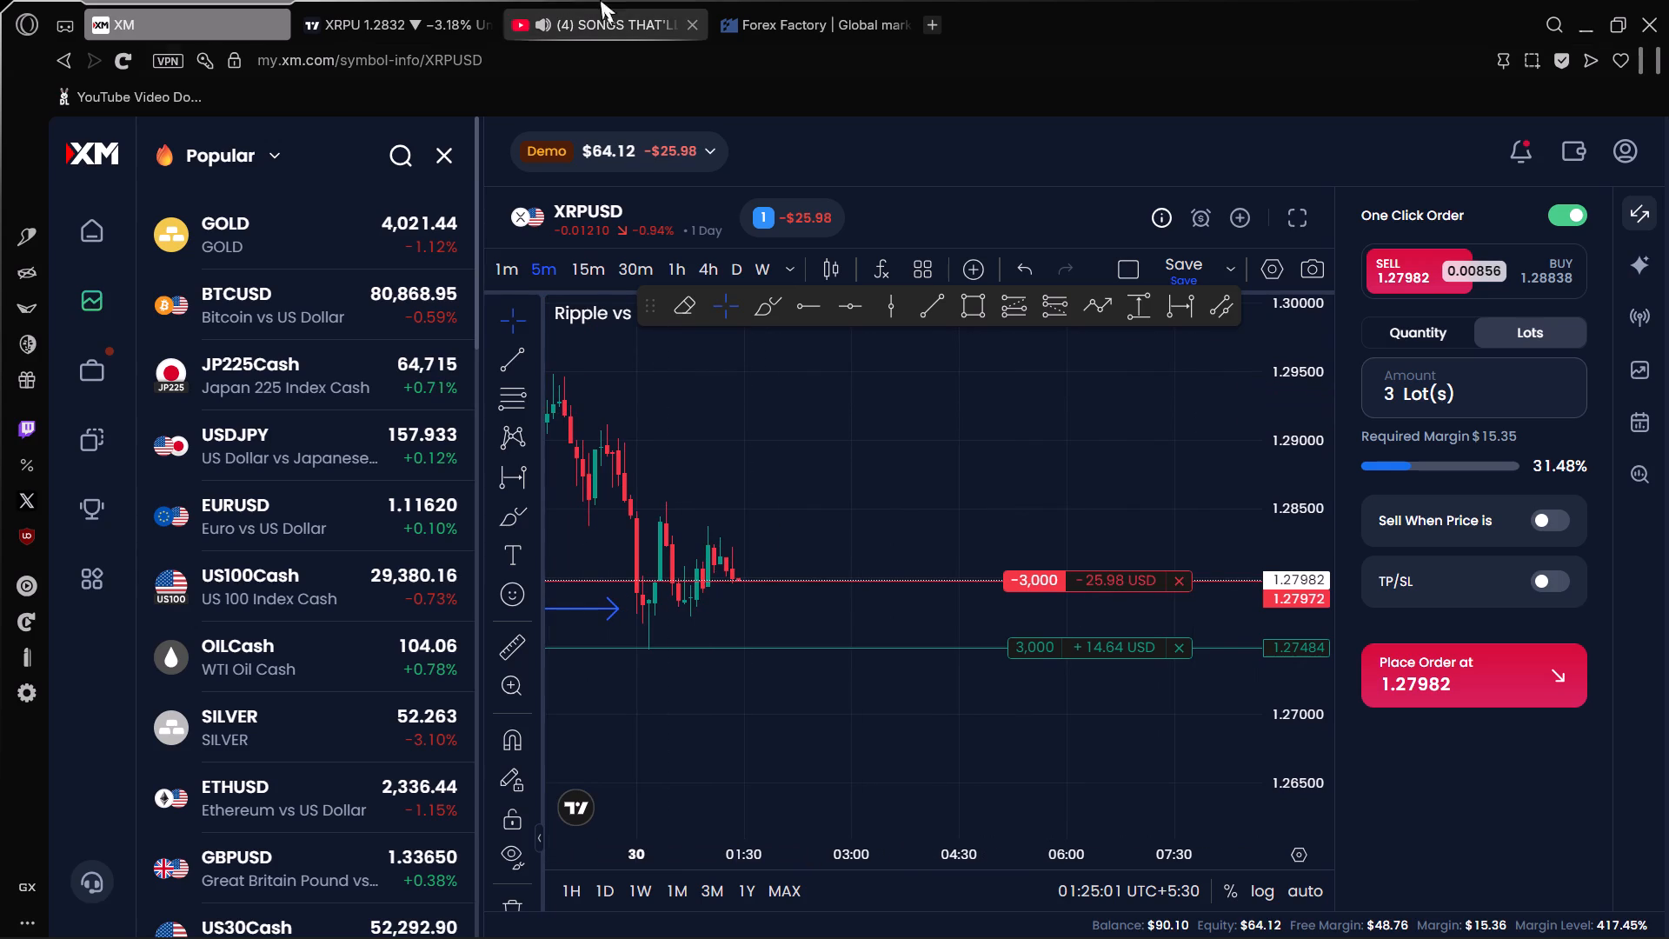
Switch to YouTube and look over the page of the playing dance songs video.
{"action": "left_click", "coordinate": [618, 0]}
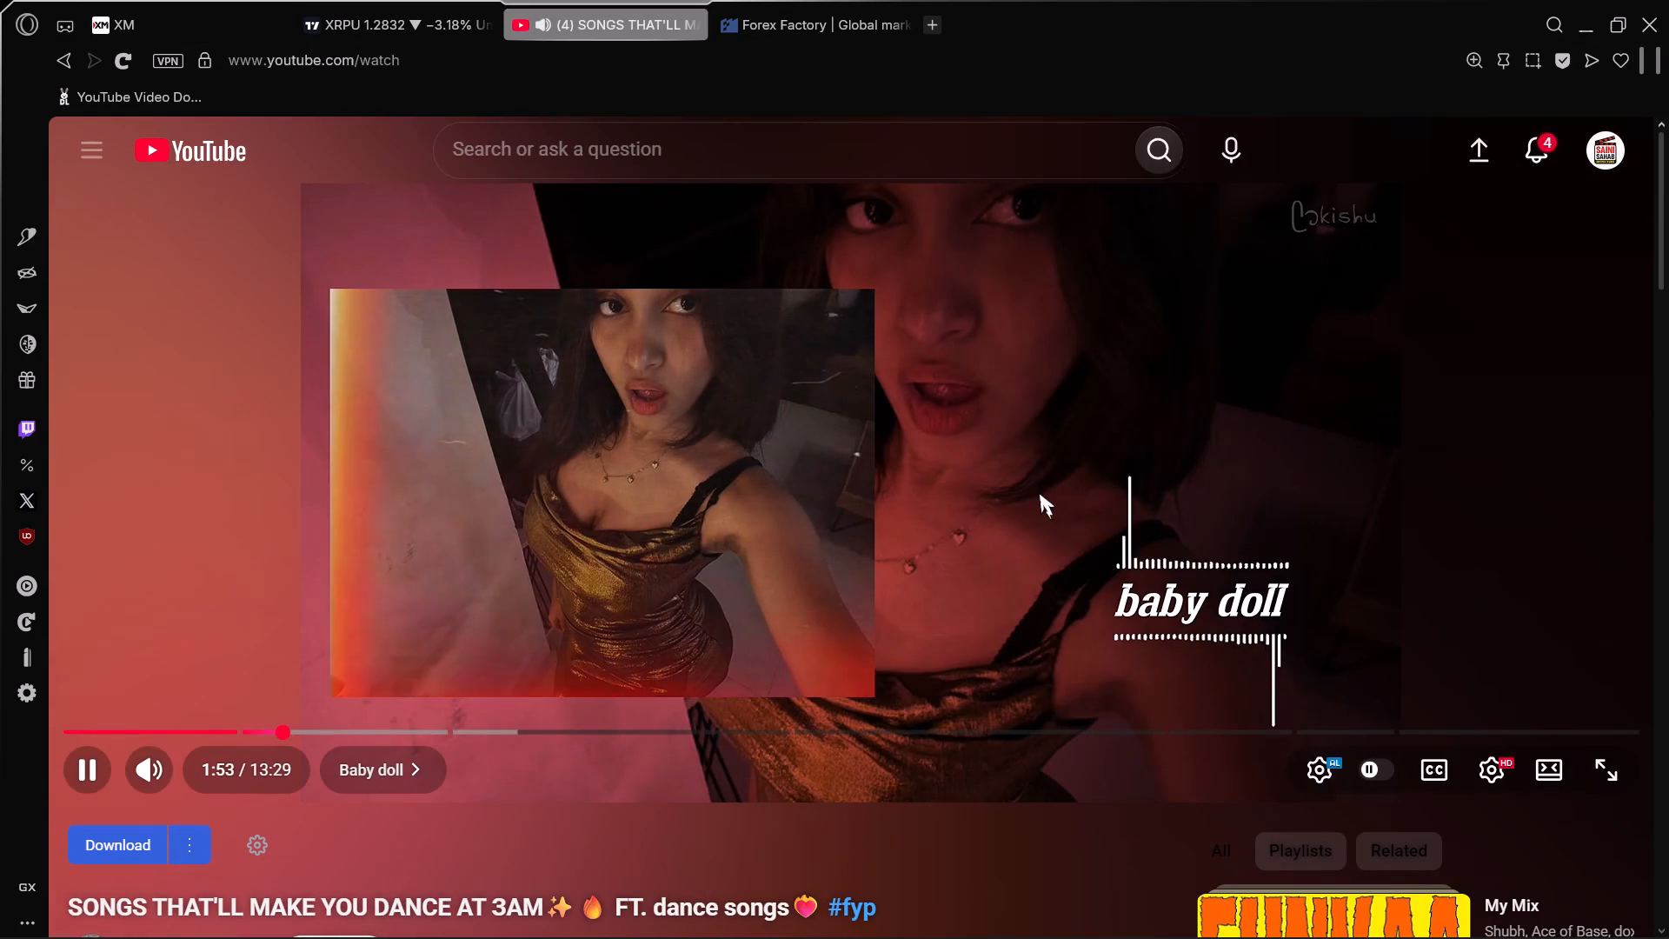
{"action": "scroll", "coordinate": [987, 607], "scroll_direction": "down", "scroll_amount": 2}
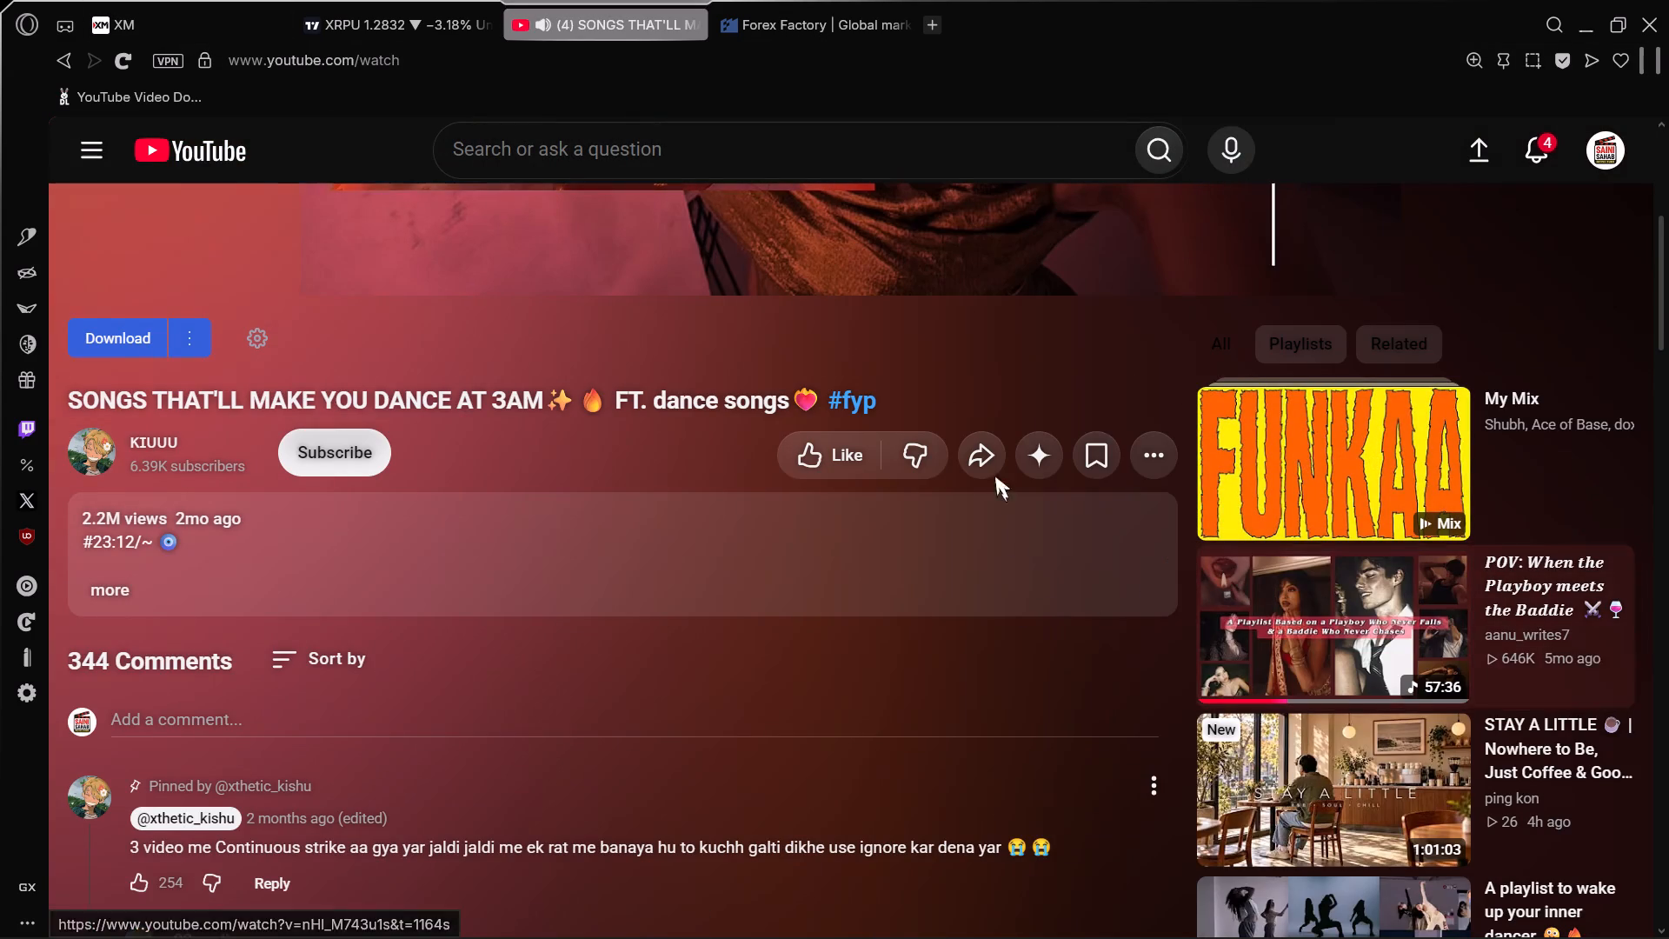
Go back through XM to TradingView and examine the XRPU 5-minute chart around the recent low and the S2 and S3 pivot levels.
{"action": "left_click", "coordinate": [233, 1]}
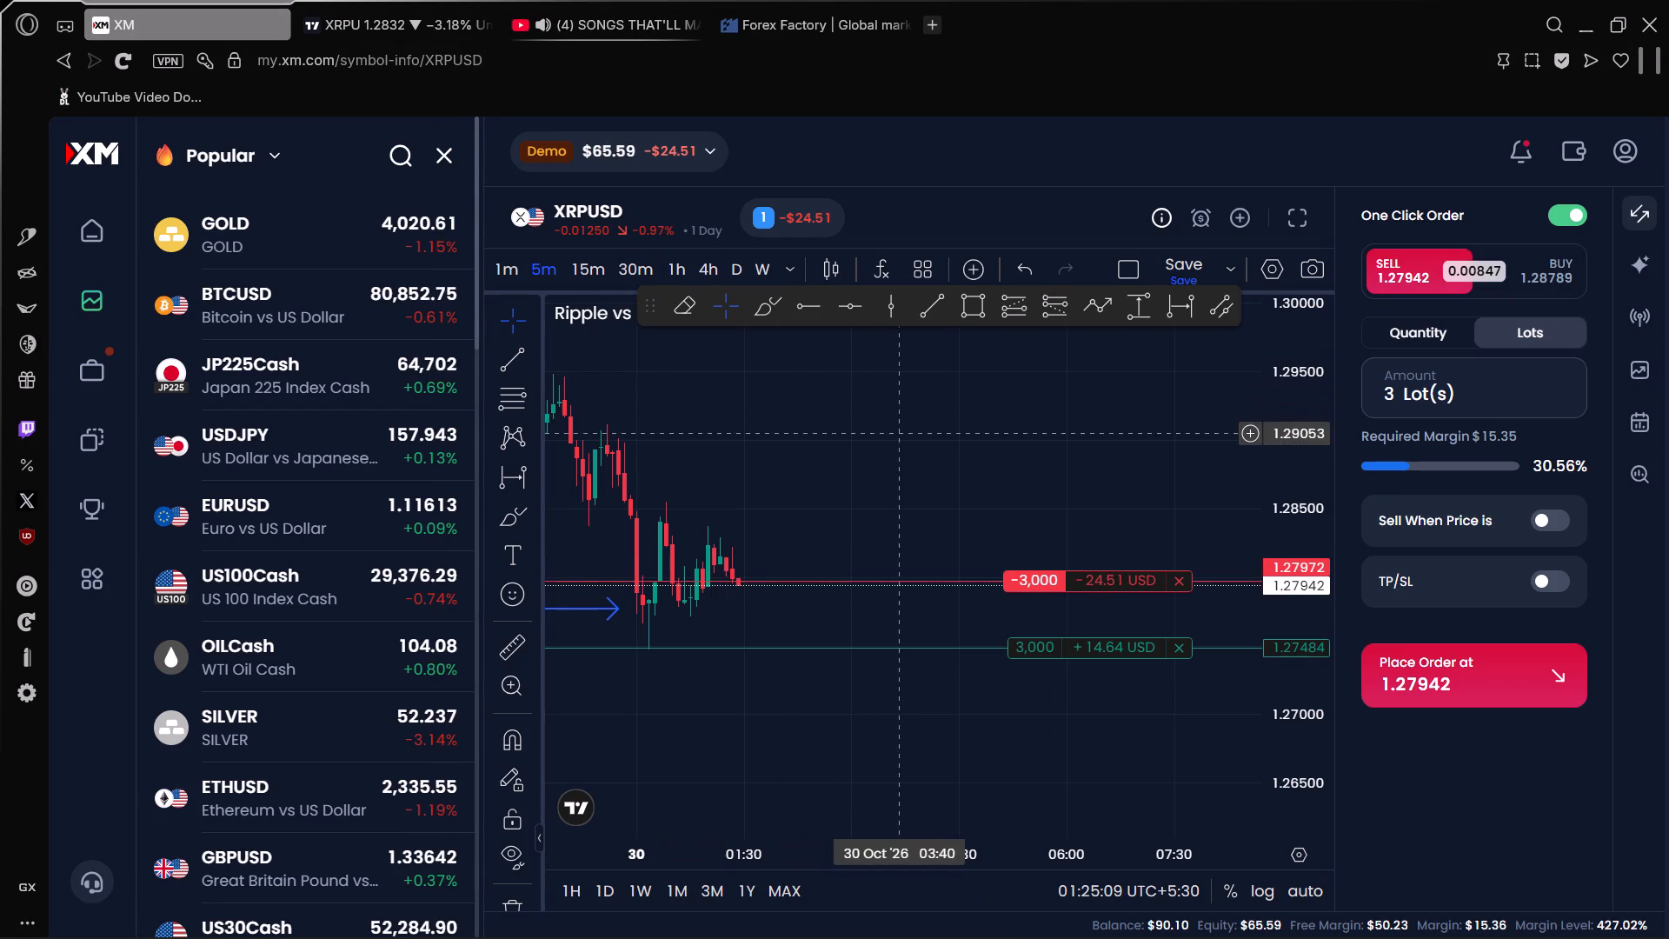
{"action": "left_click", "coordinate": [398, 0]}
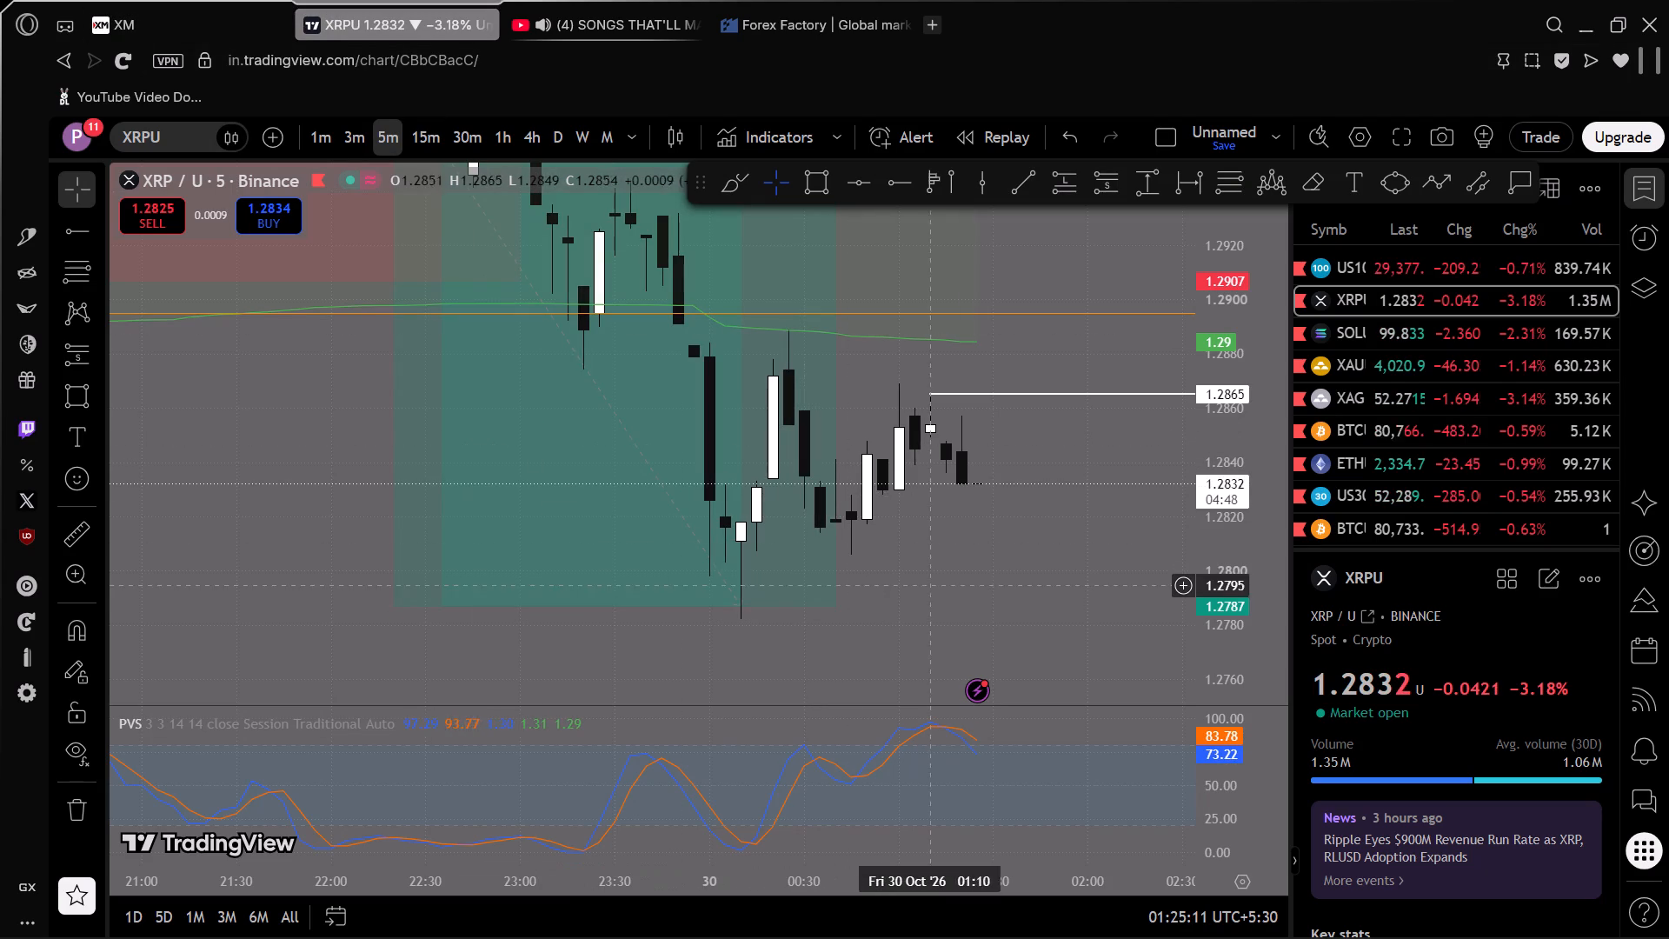
{"action": "left_click_drag", "start_coordinate": [974, 613], "coordinate": [715, 547]}
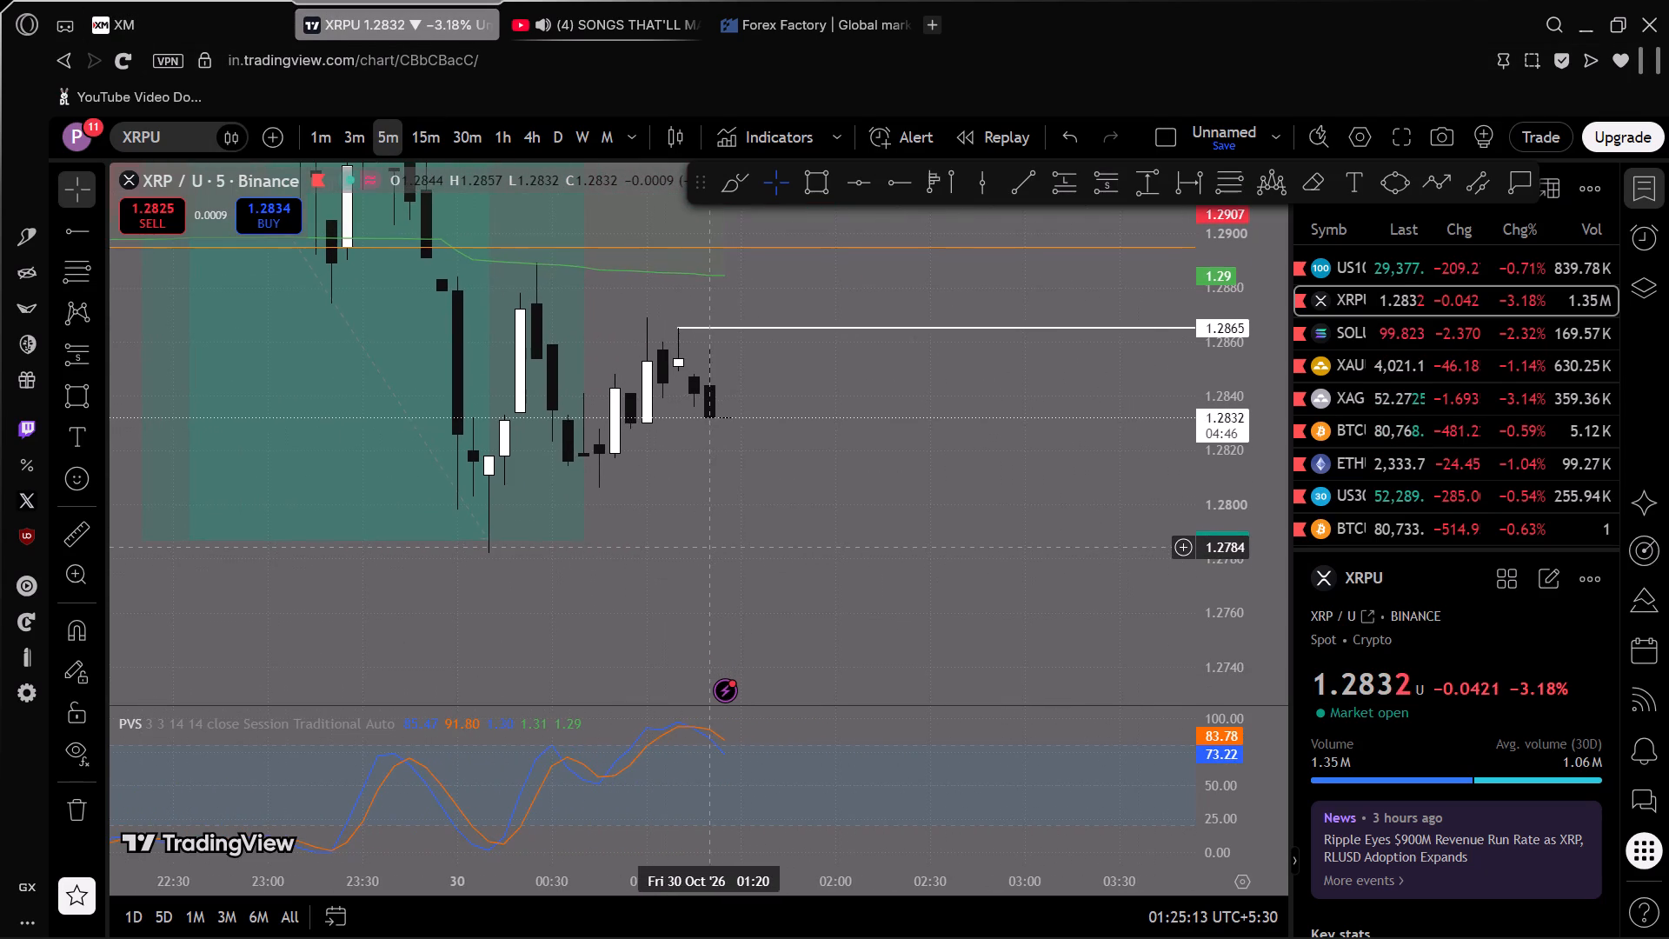
{"action": "left_click_drag", "start_coordinate": [715, 547], "coordinate": [812, 524]}
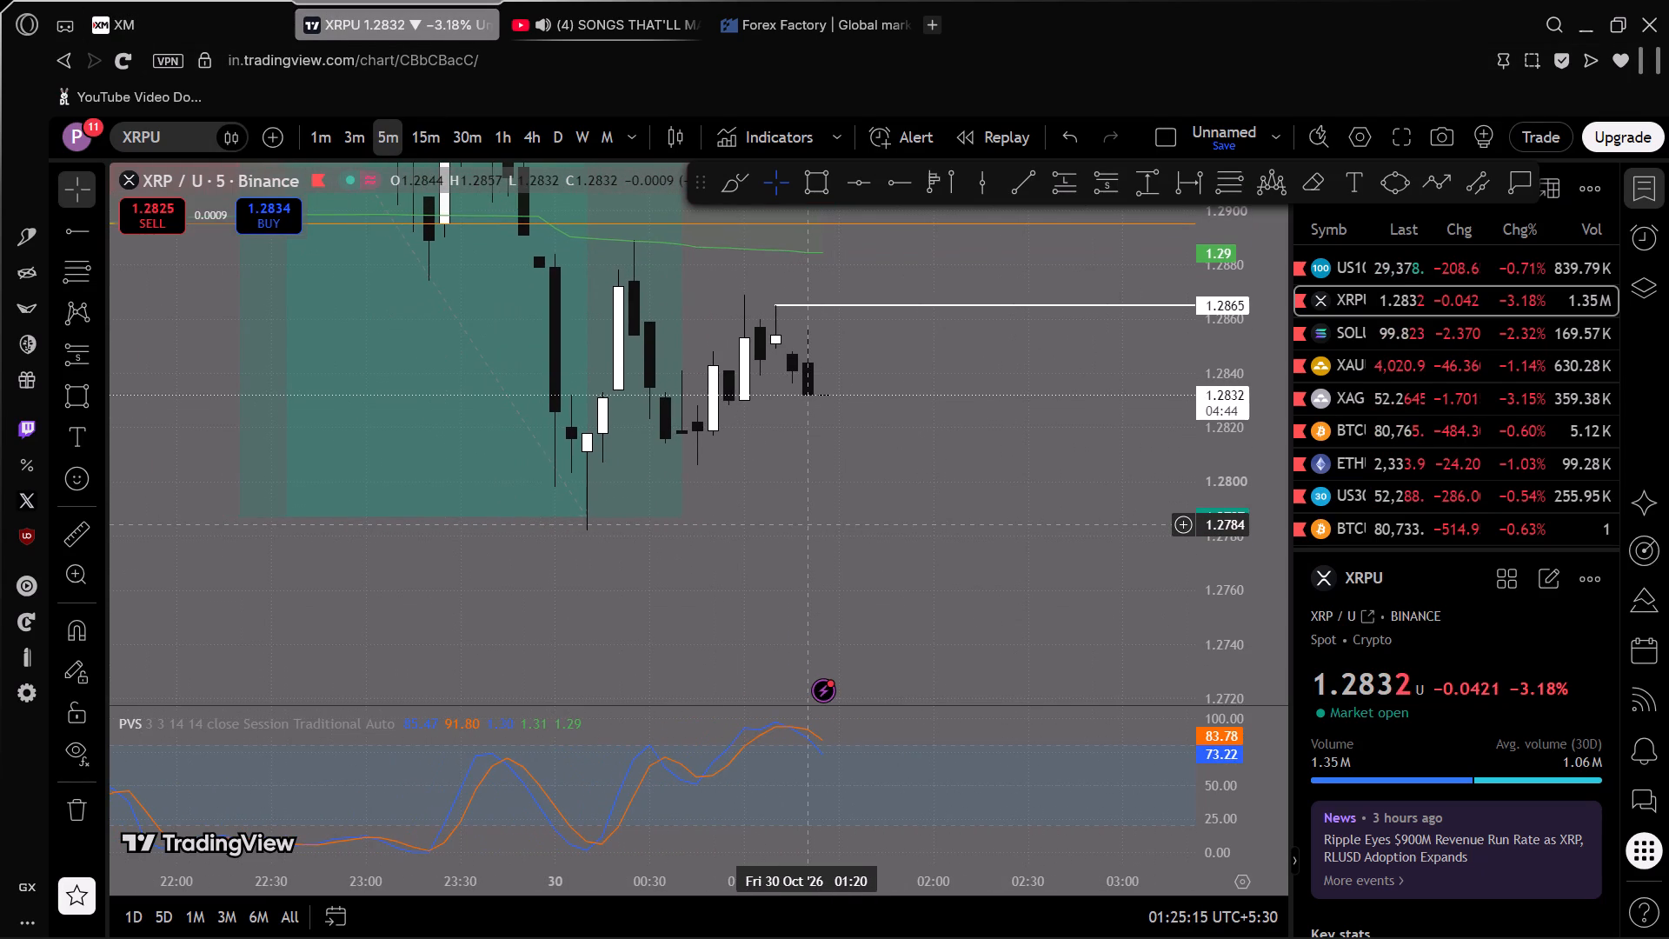
{"action": "scroll", "coordinate": [836, 567], "scroll_direction": "down", "scroll_amount": 2}
{"action": "left_click_drag", "start_coordinate": [874, 586], "coordinate": [815, 496]}
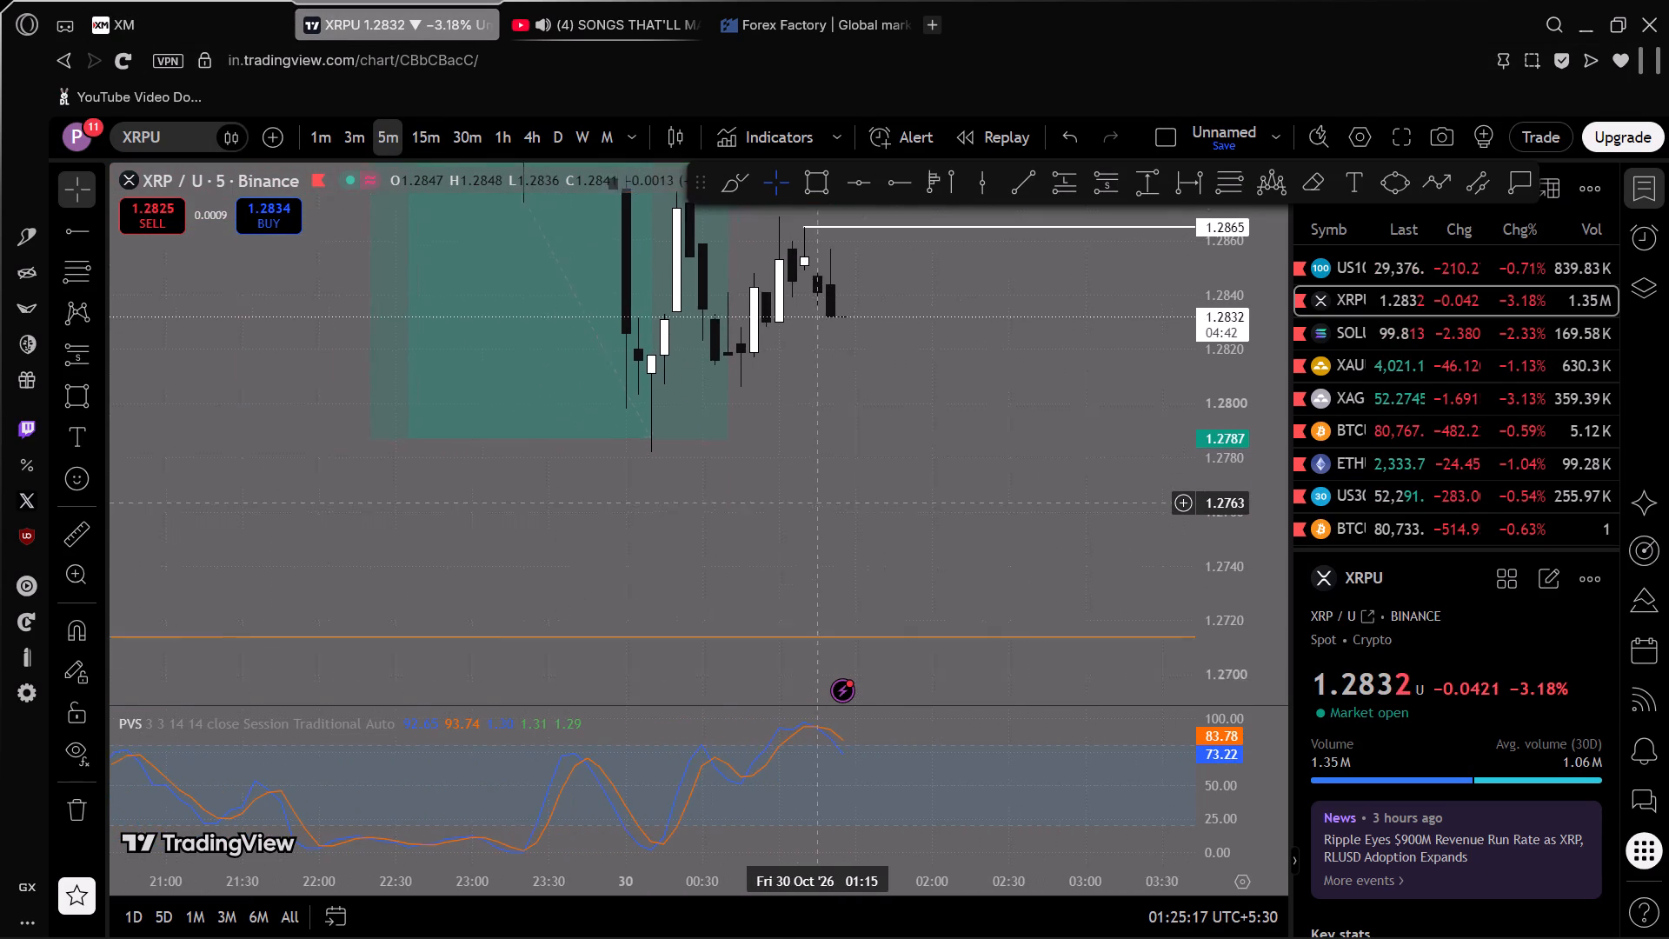
{"action": "left_click_drag", "start_coordinate": [815, 496], "coordinate": [847, 630]}
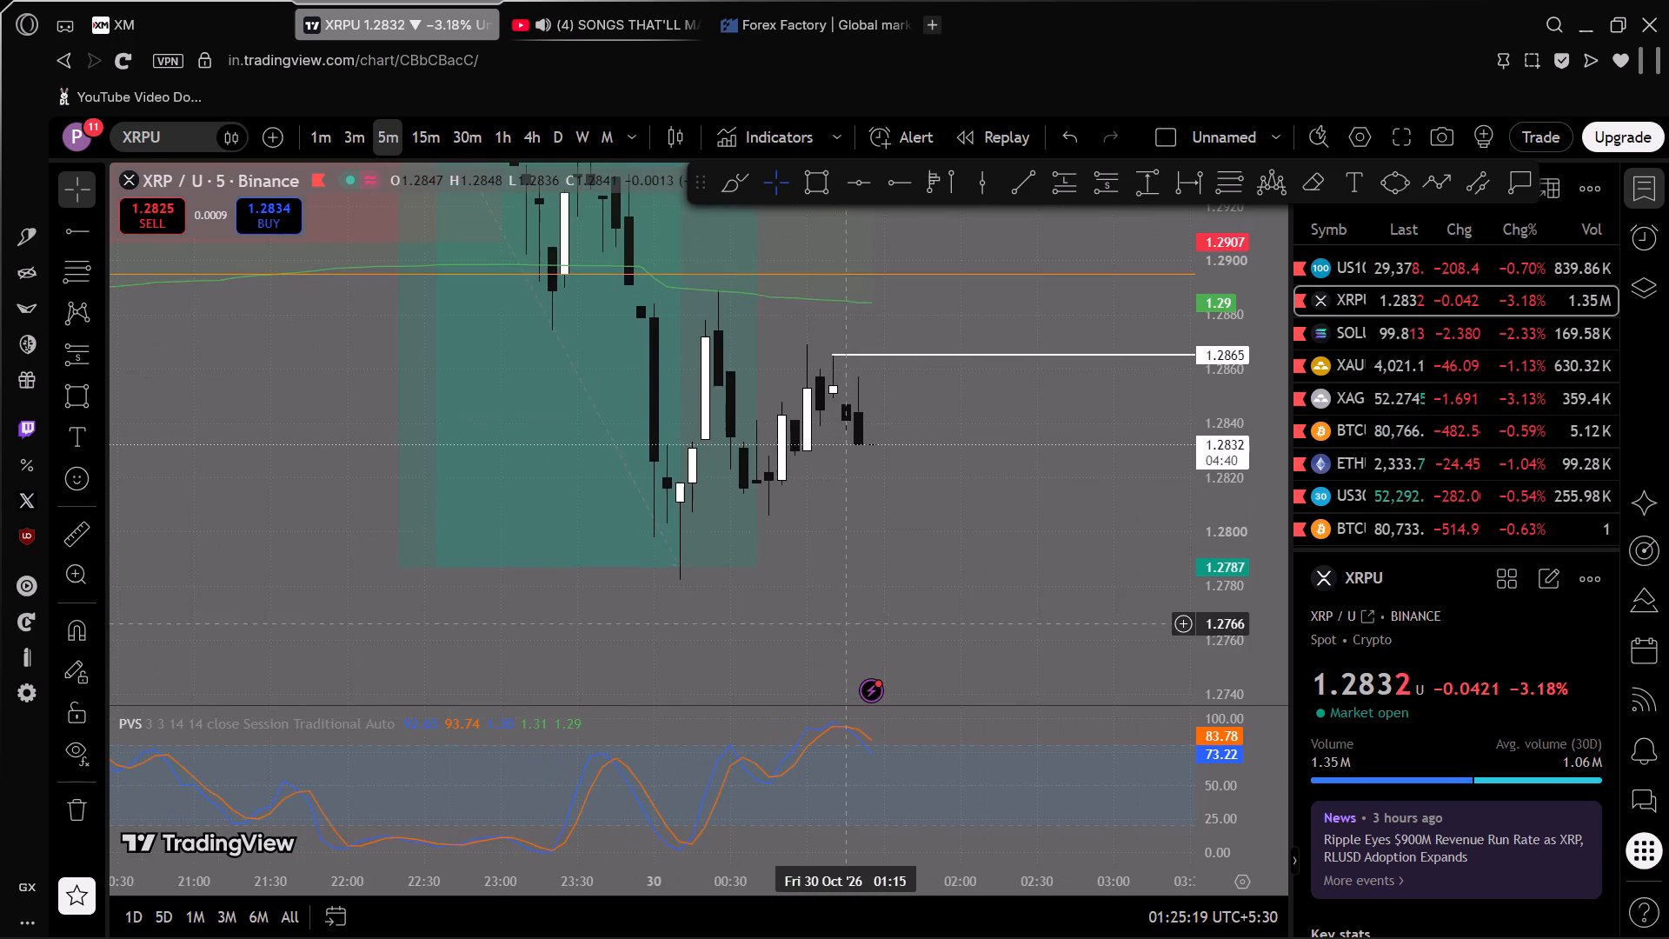
{"action": "scroll", "coordinate": [932, 529], "scroll_direction": "down", "scroll_amount": 4}
{"action": "scroll", "coordinate": [1214, 509], "scroll_direction": "down", "scroll_amount": 5}
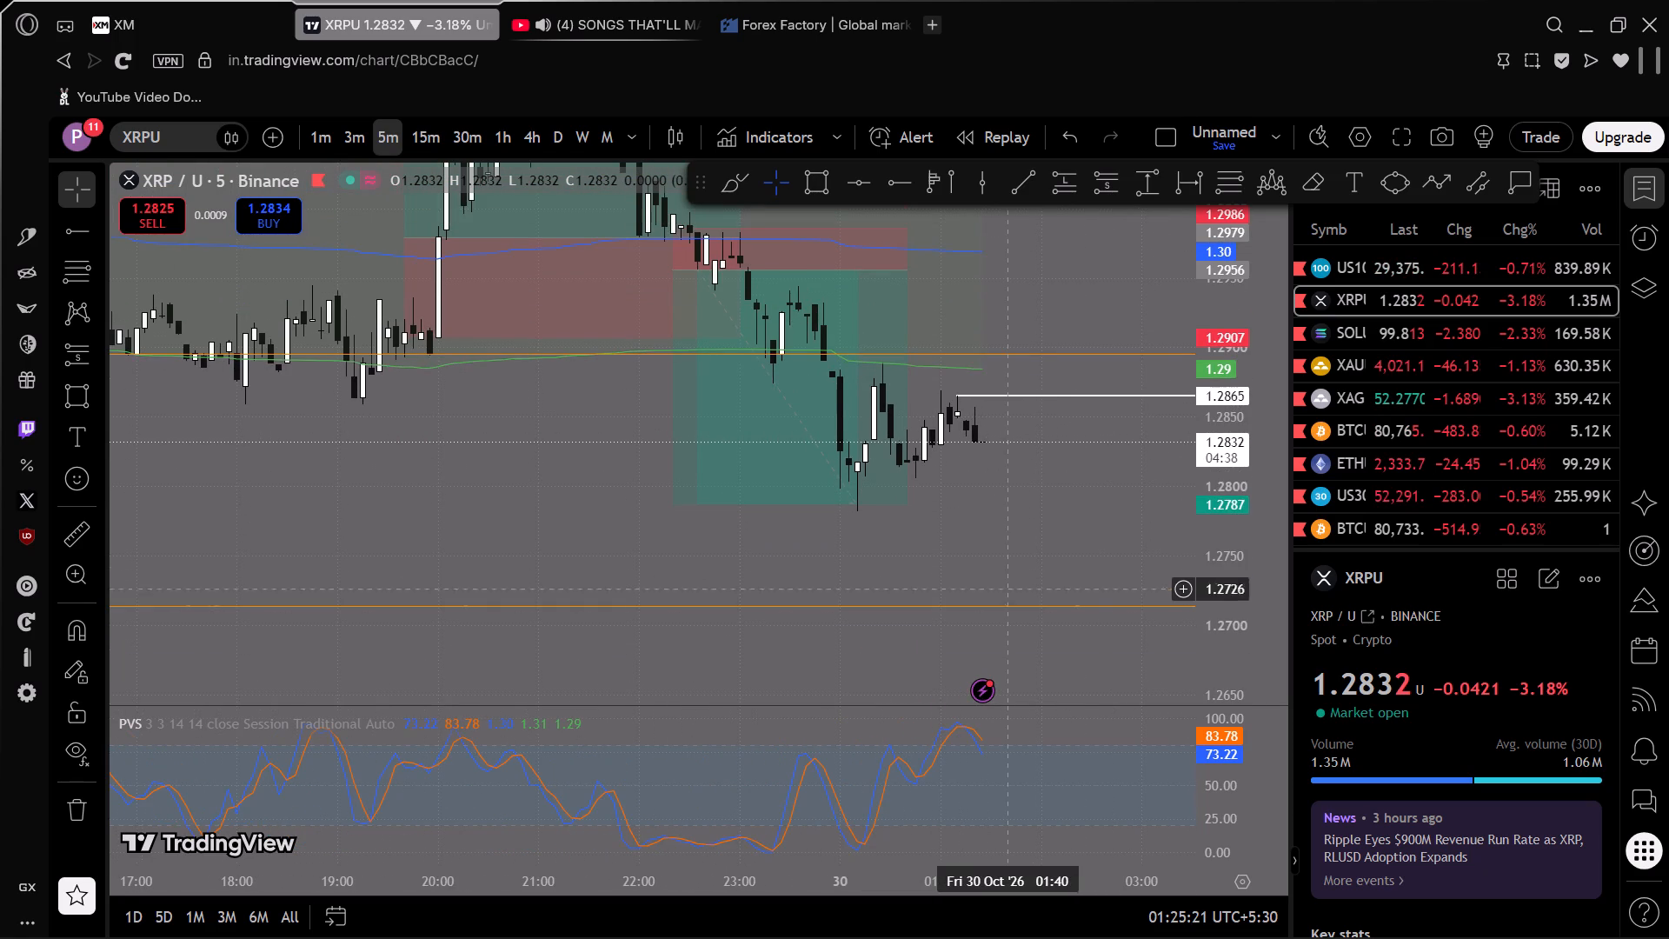
{"action": "left_click", "coordinate": [1016, 608]}
{"action": "left_click_drag", "start_coordinate": [789, 553], "coordinate": [945, 561]}
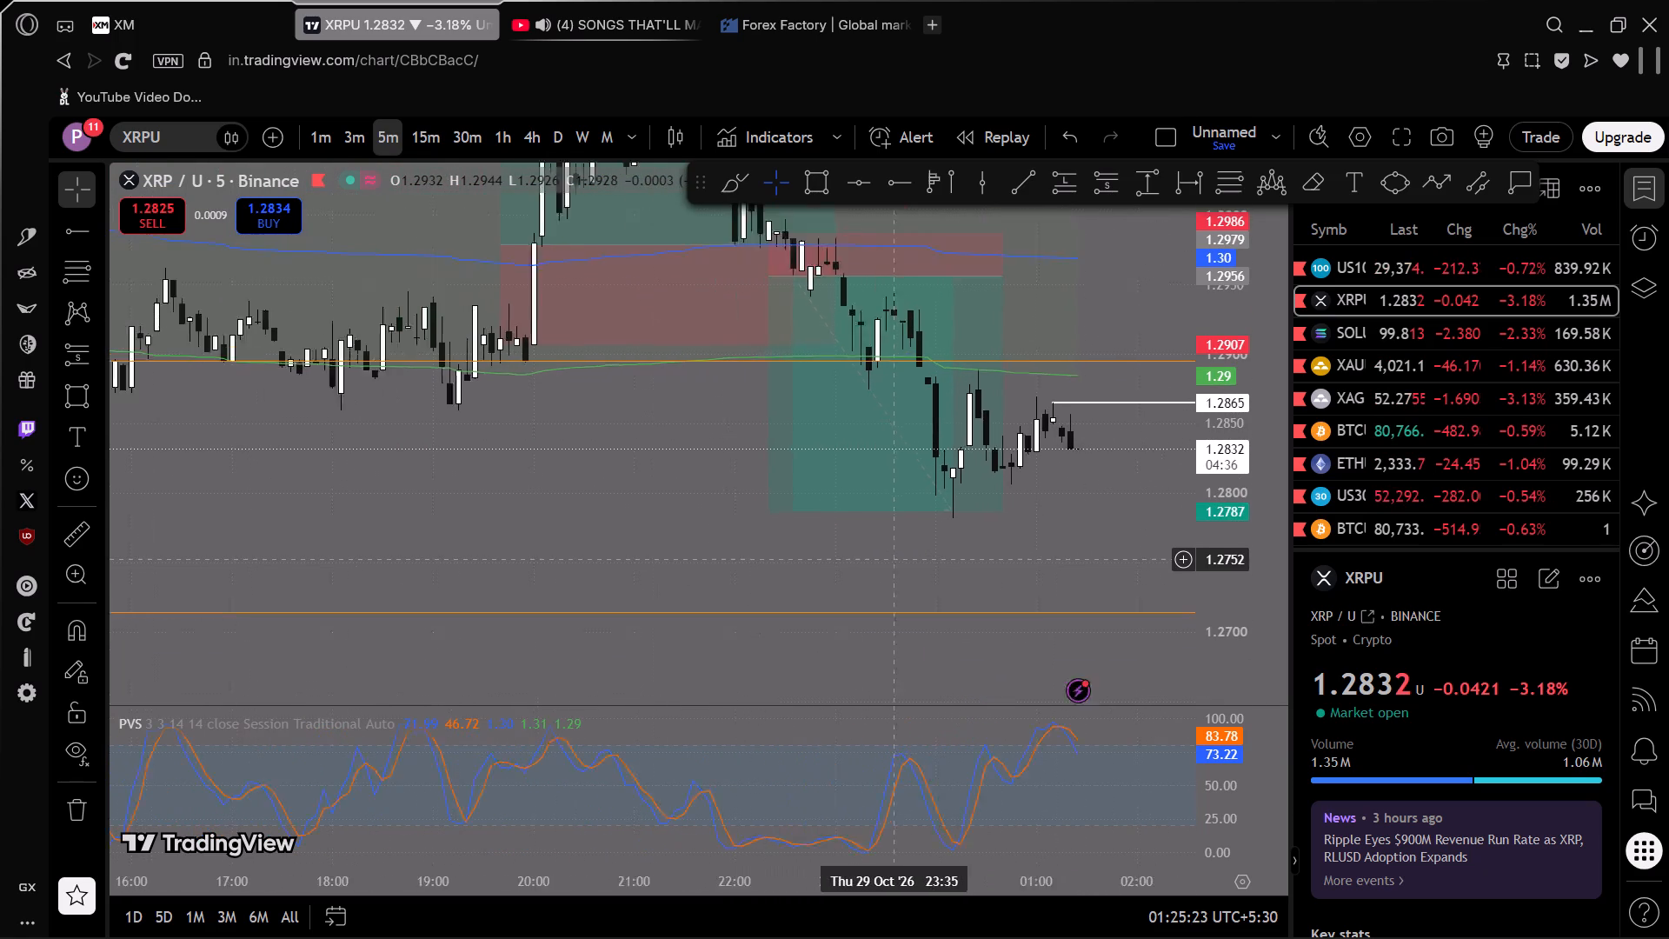
{"action": "left_click_drag", "start_coordinate": [945, 561], "coordinate": [1067, 571]}
{"action": "left_click_drag", "start_coordinate": [622, 541], "coordinate": [1127, 565]}
{"action": "scroll", "coordinate": [1069, 550], "scroll_direction": "down", "scroll_amount": 10}
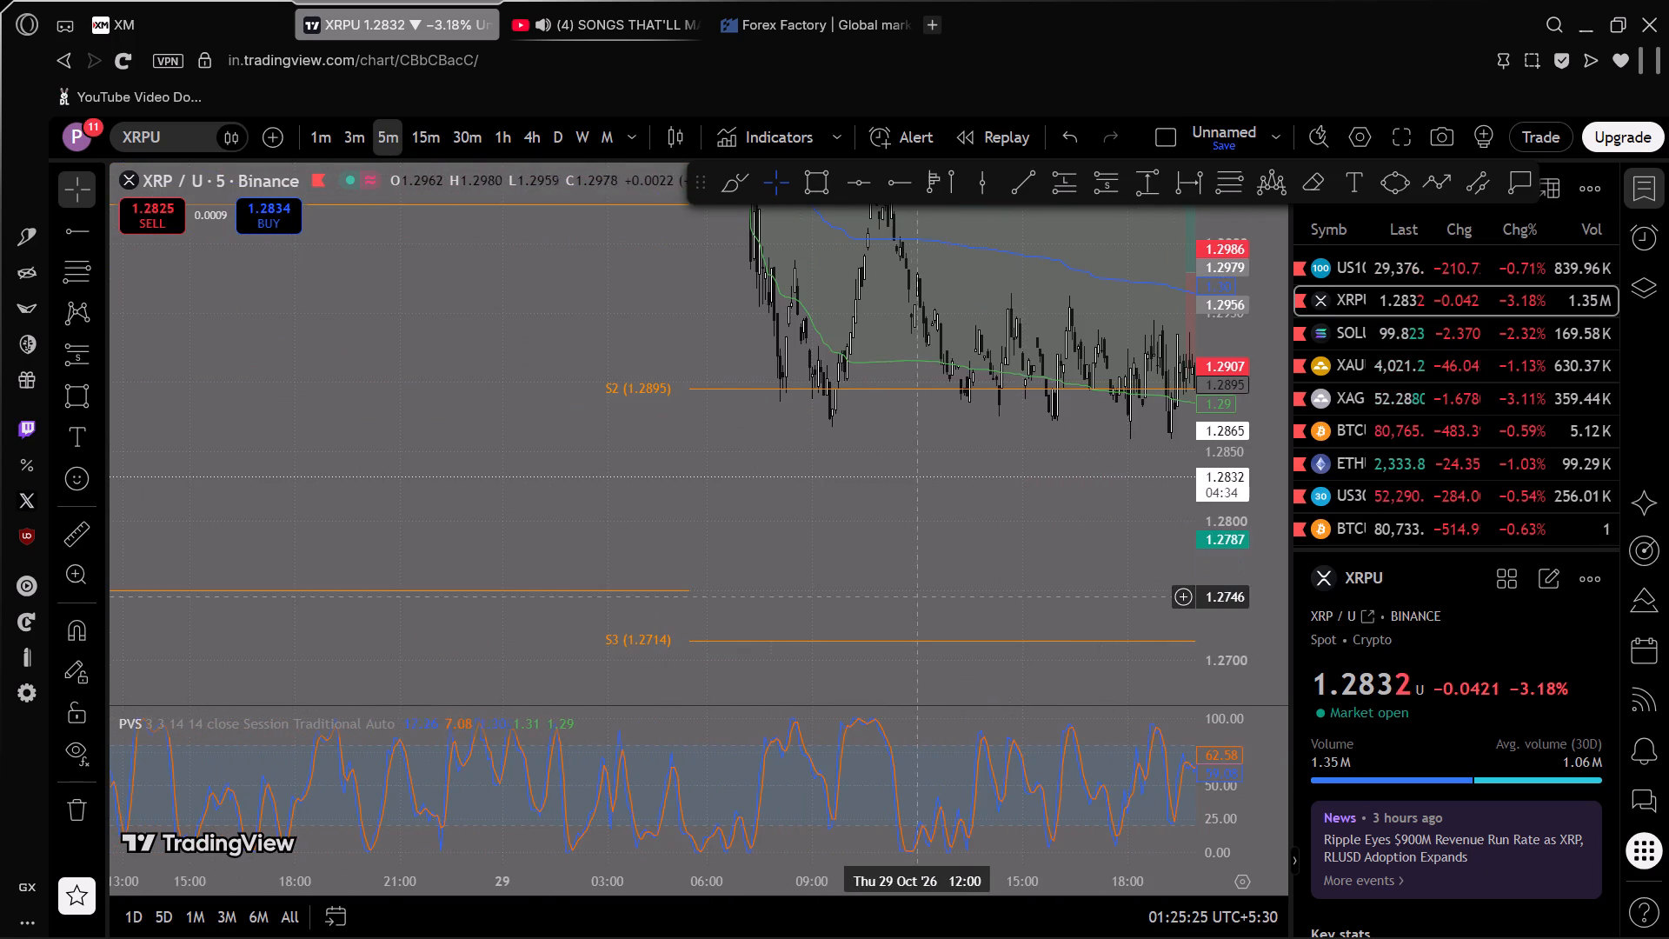
{"action": "left_click_drag", "start_coordinate": [867, 599], "coordinate": [425, 576]}
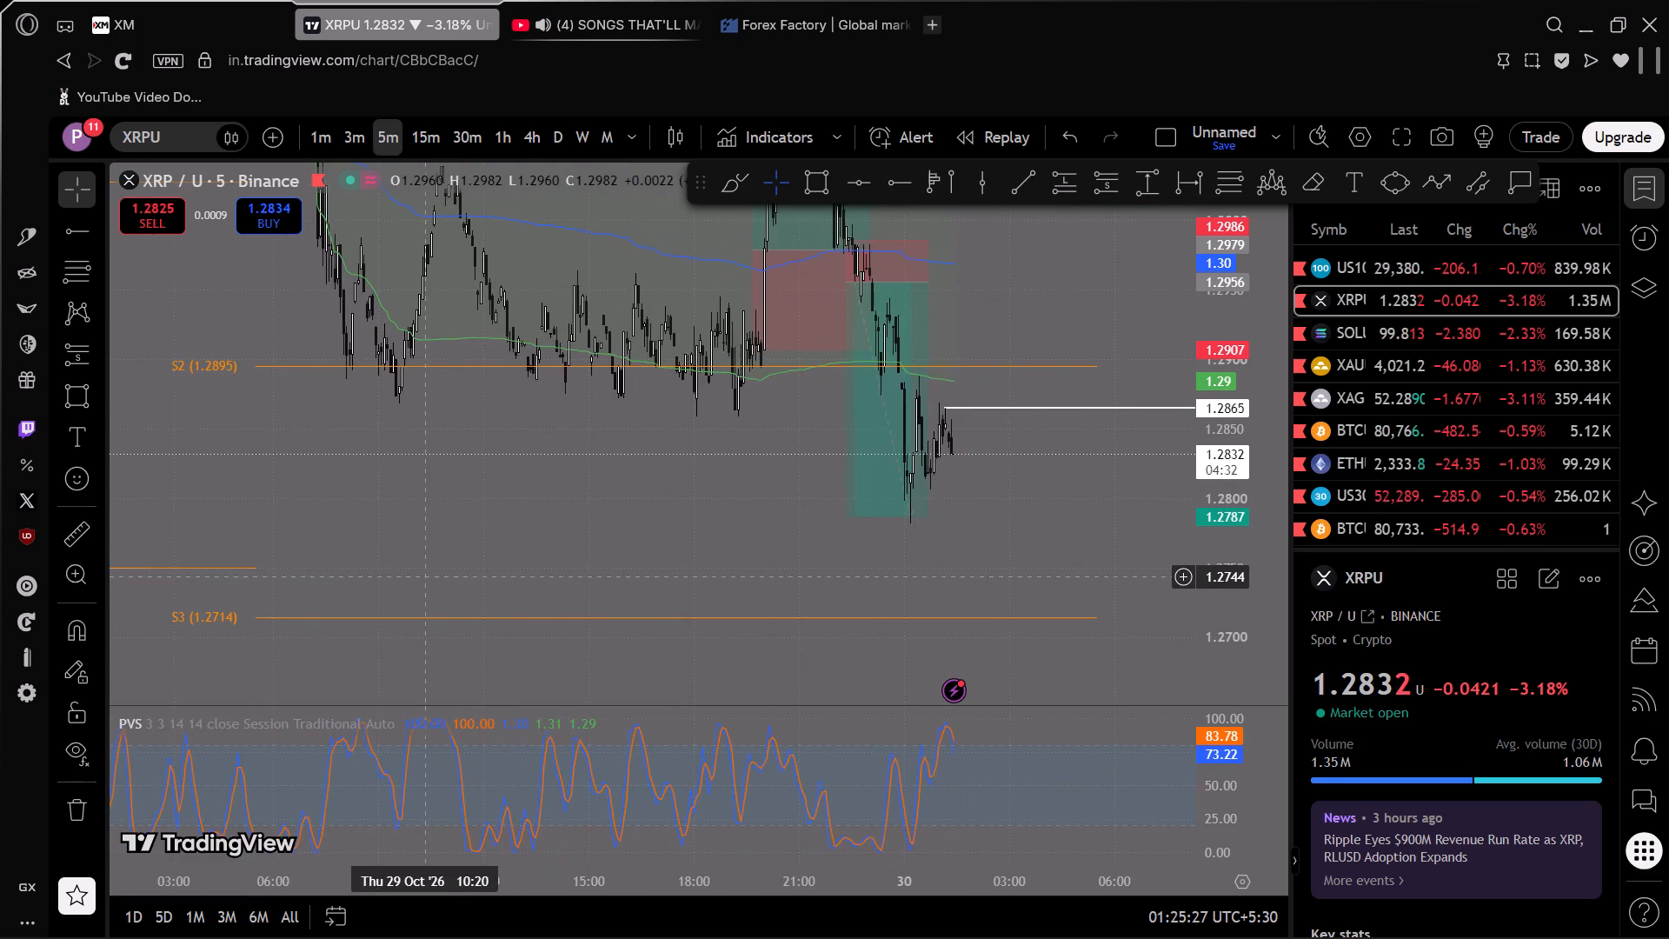
{"action": "left_click_drag", "start_coordinate": [425, 576], "coordinate": [427, 576]}
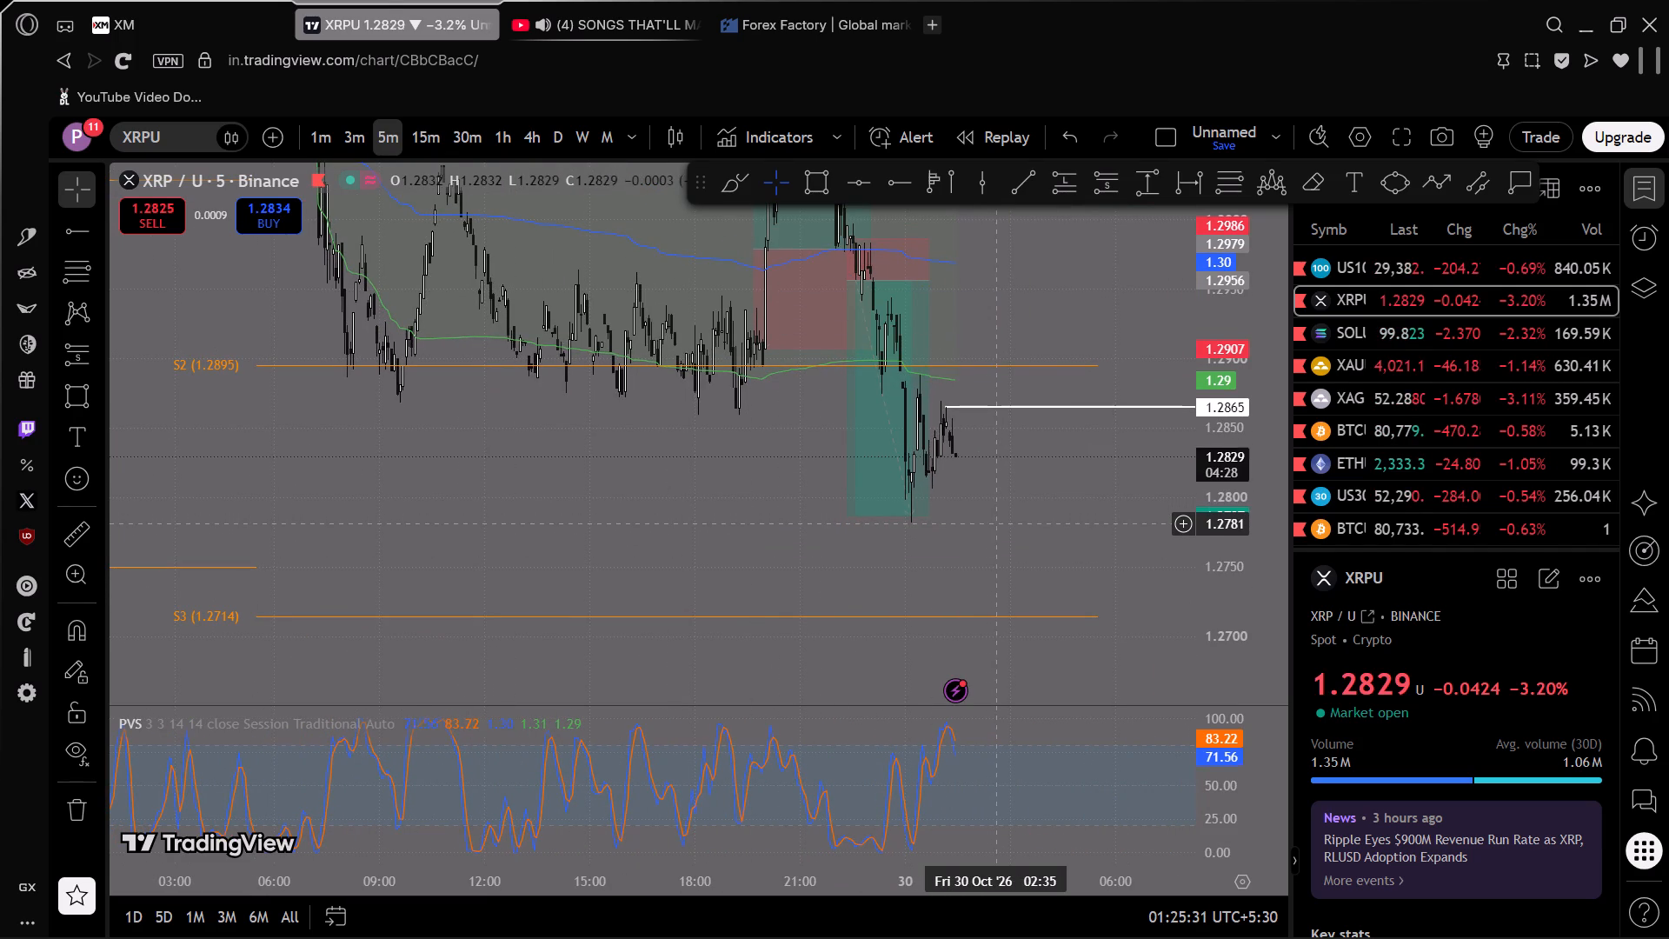
Compare the recent low and take profit area on XM's XRPUSD chart with the XRPU chart on TradingView.
{"action": "left_click", "coordinate": [198, 4]}
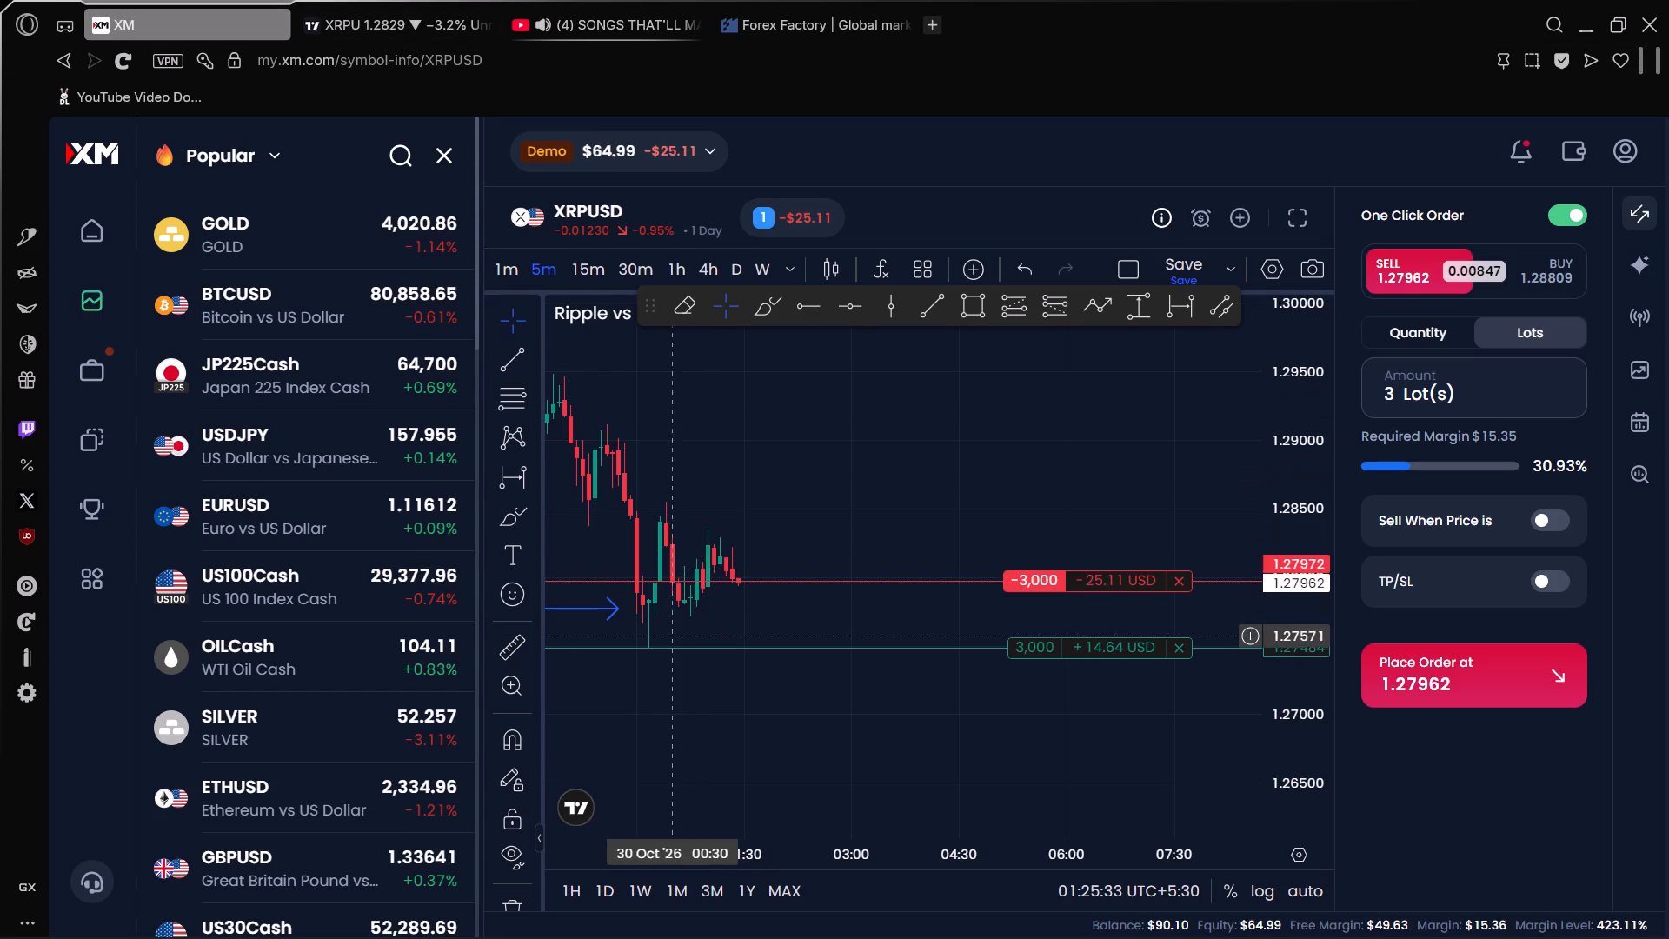
{"action": "left_click_drag", "start_coordinate": [742, 627], "coordinate": [971, 512]}
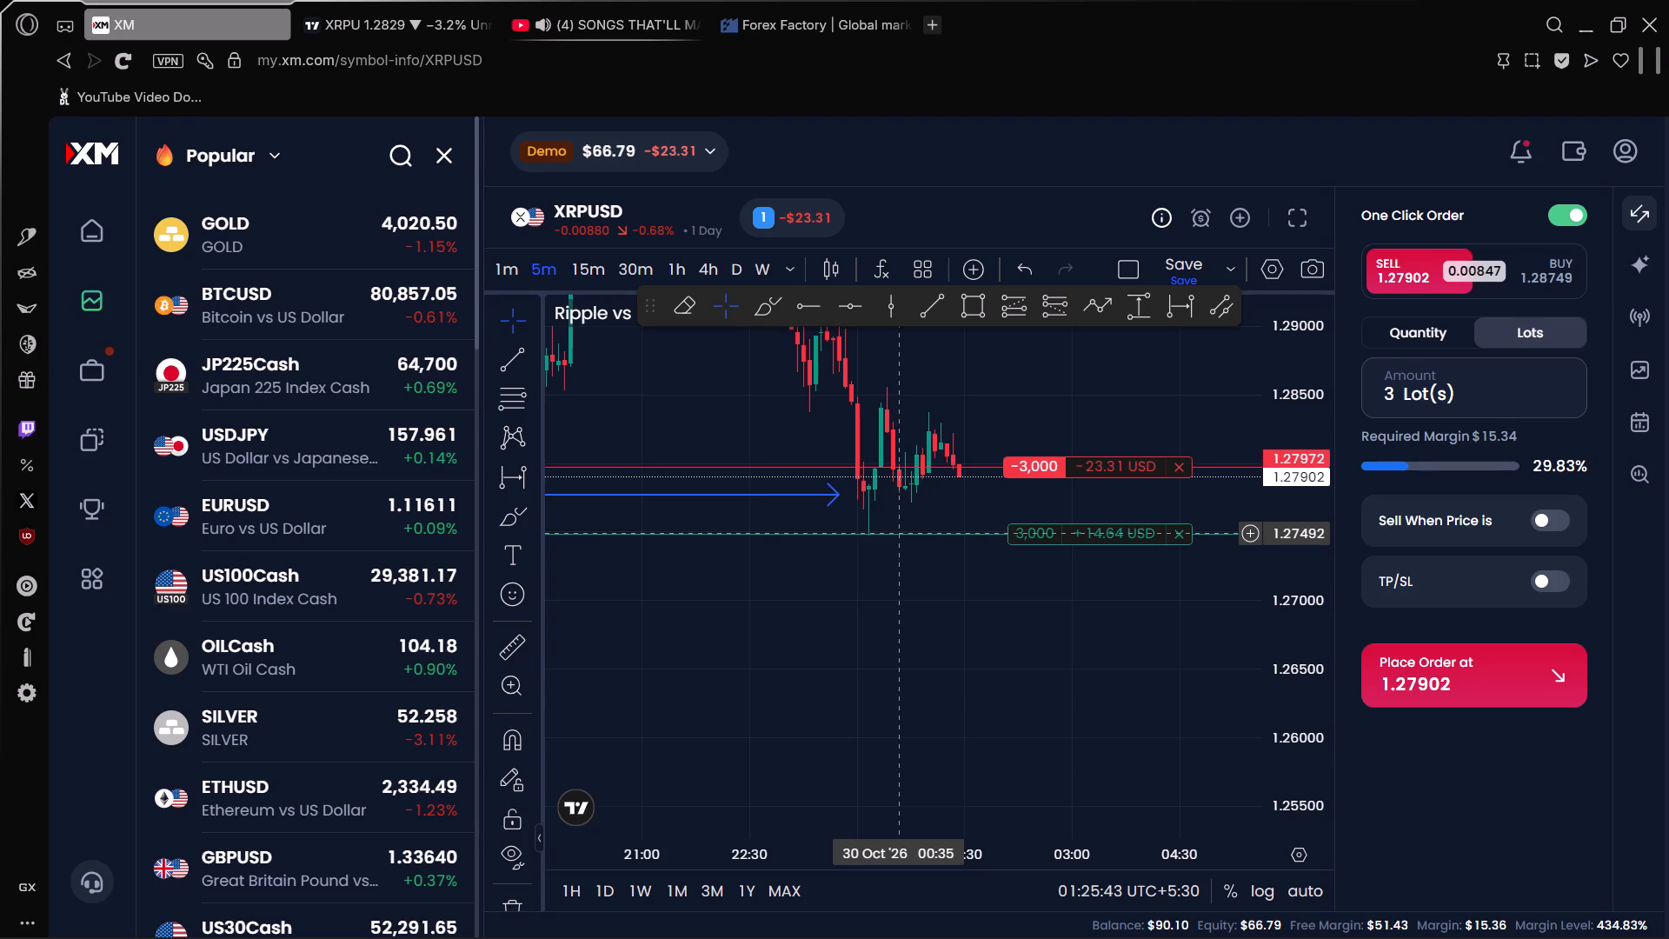
{"action": "key", "text": "alt+Tab"}
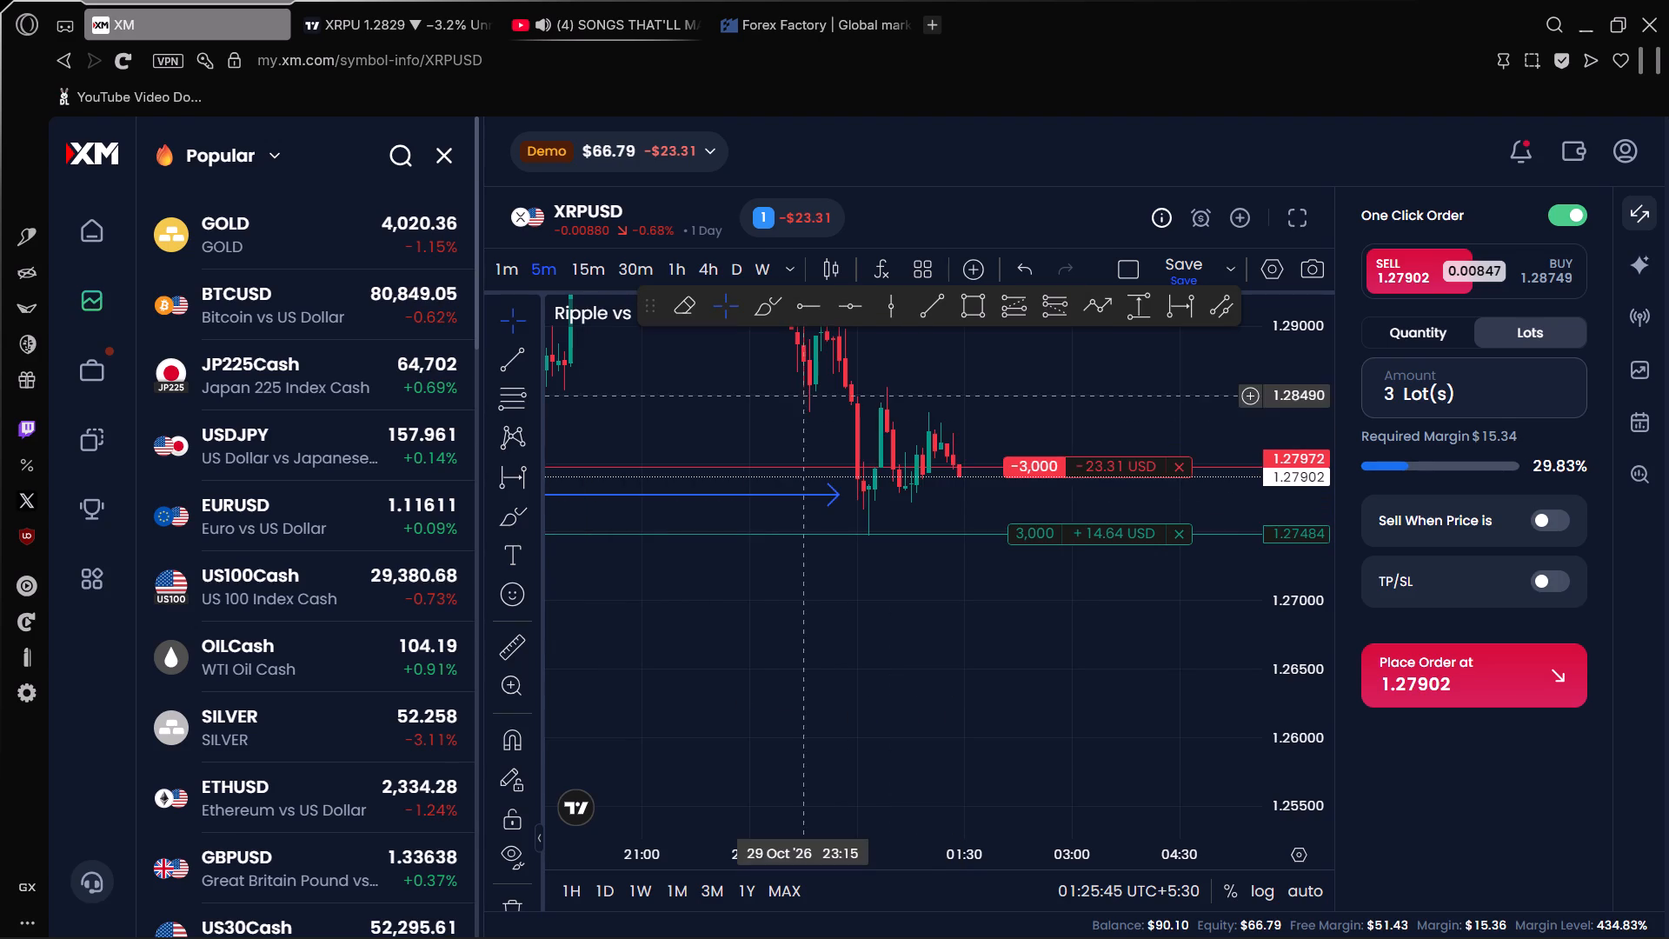
{"action": "left_click", "coordinate": [340, 0]}
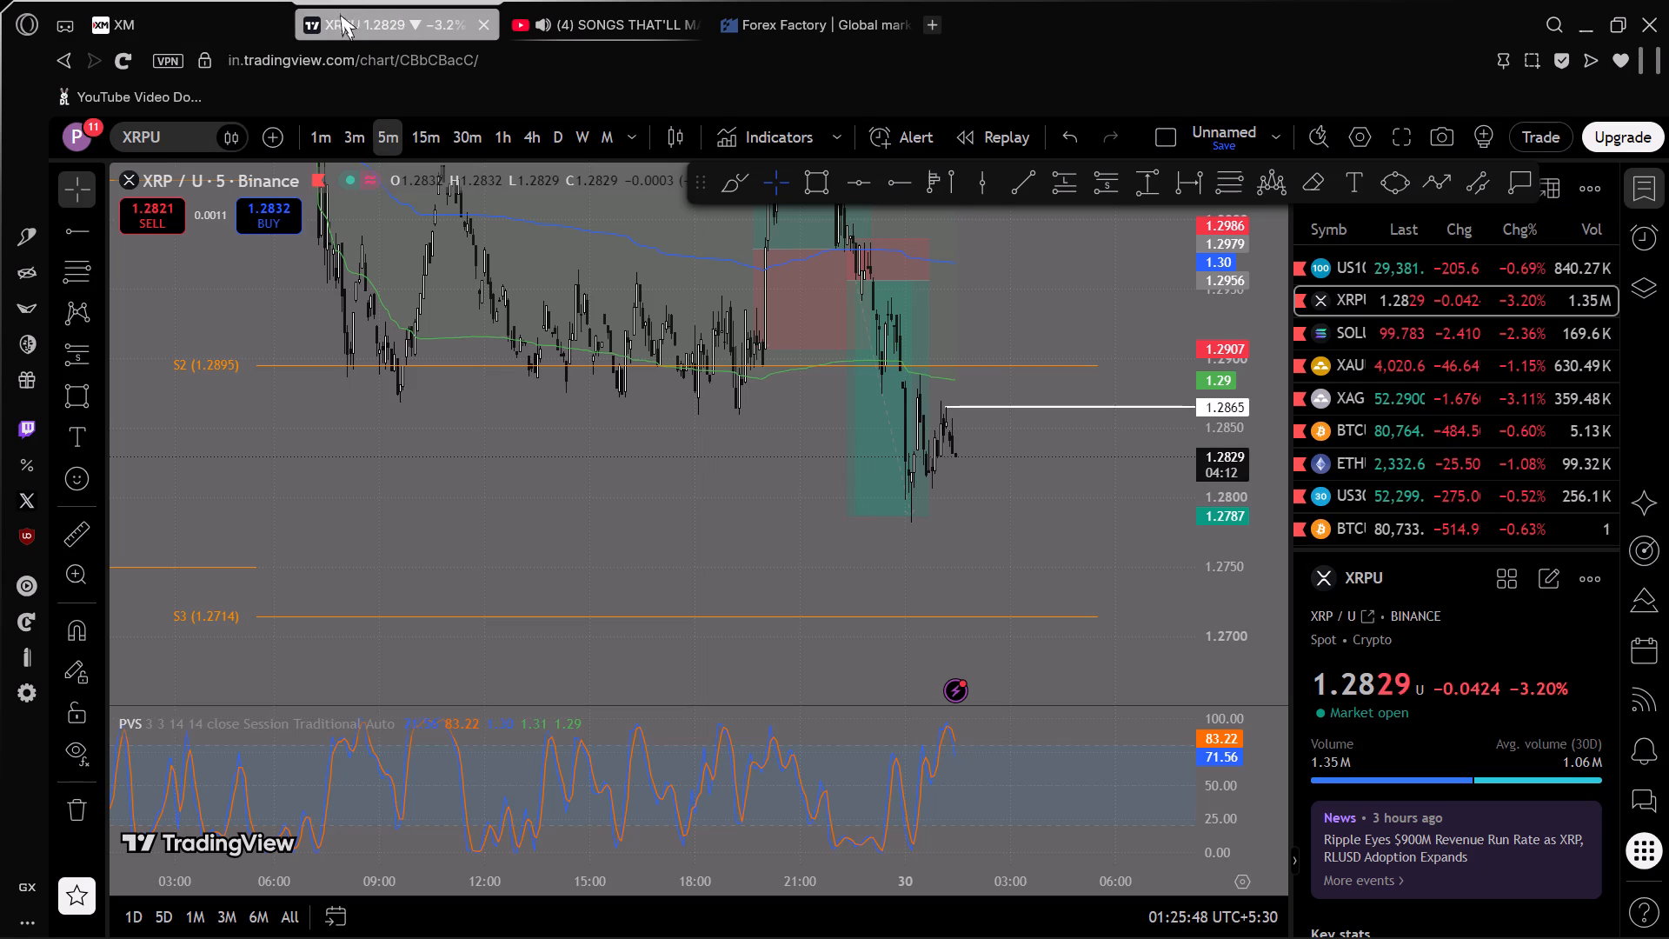
{"action": "scroll", "coordinate": [854, 473], "scroll_direction": "up", "scroll_amount": 4}
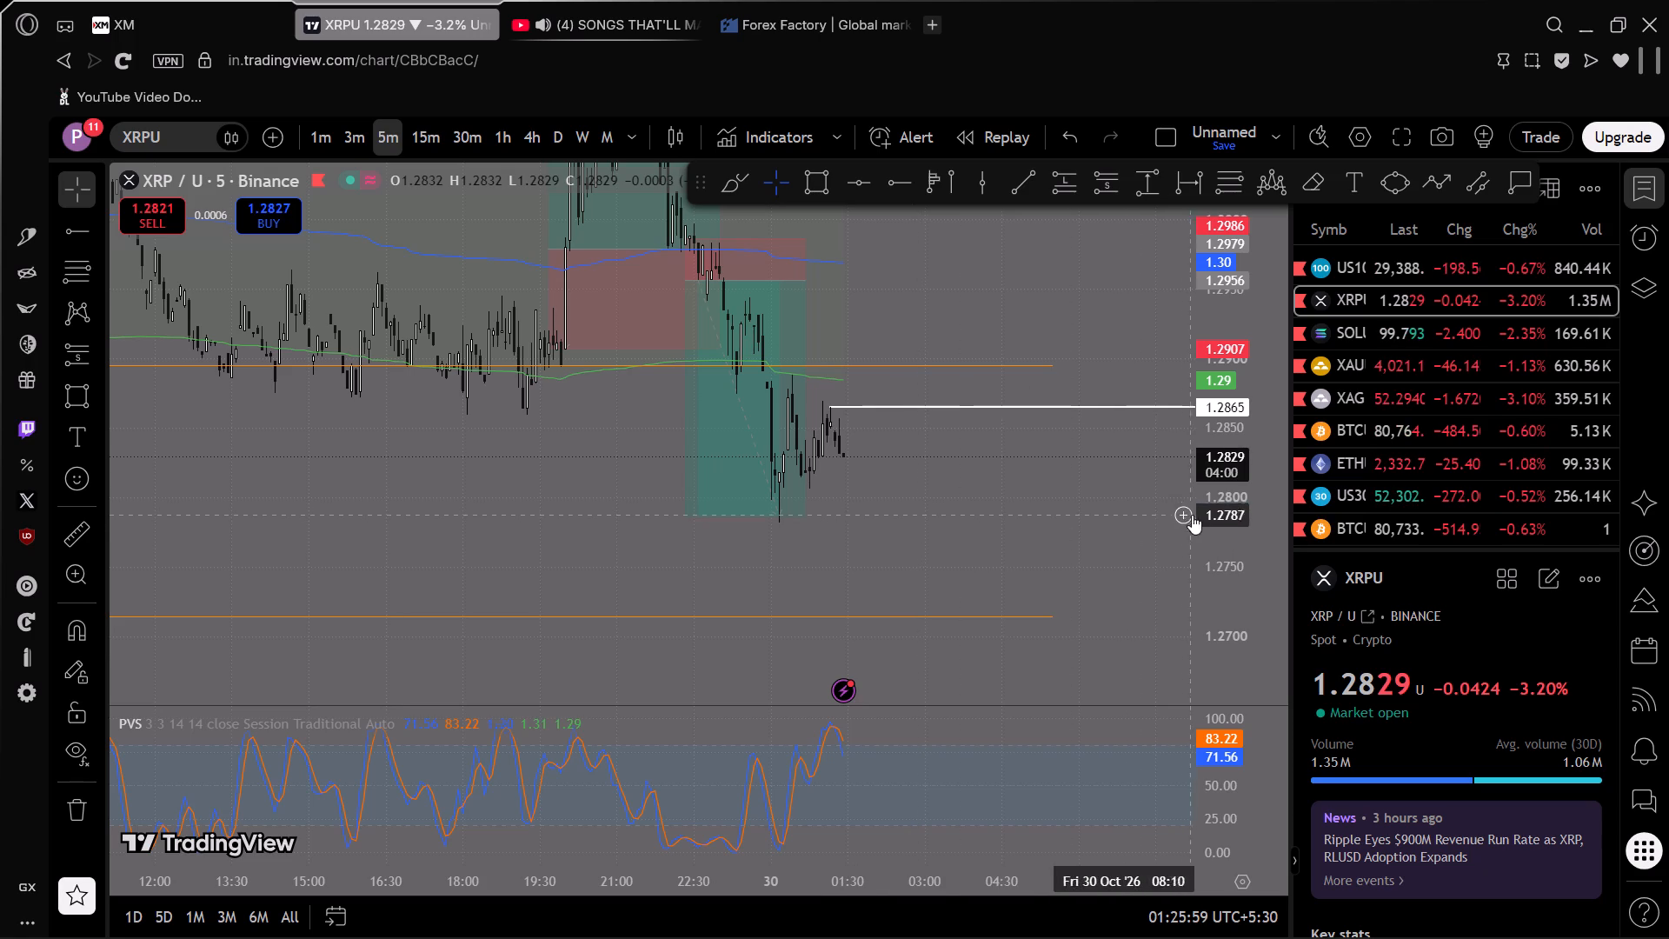
{"action": "scroll", "coordinate": [1216, 515], "scroll_direction": "up", "scroll_amount": 7}
{"action": "left_click_drag", "start_coordinate": [993, 506], "coordinate": [1035, 370]}
{"action": "scroll", "coordinate": [798, 503], "scroll_direction": "up", "scroll_amount": 12}
{"action": "left_click_drag", "start_coordinate": [643, 486], "coordinate": [1100, 487]}
{"action": "left_click_drag", "start_coordinate": [838, 497], "coordinate": [966, 508]}
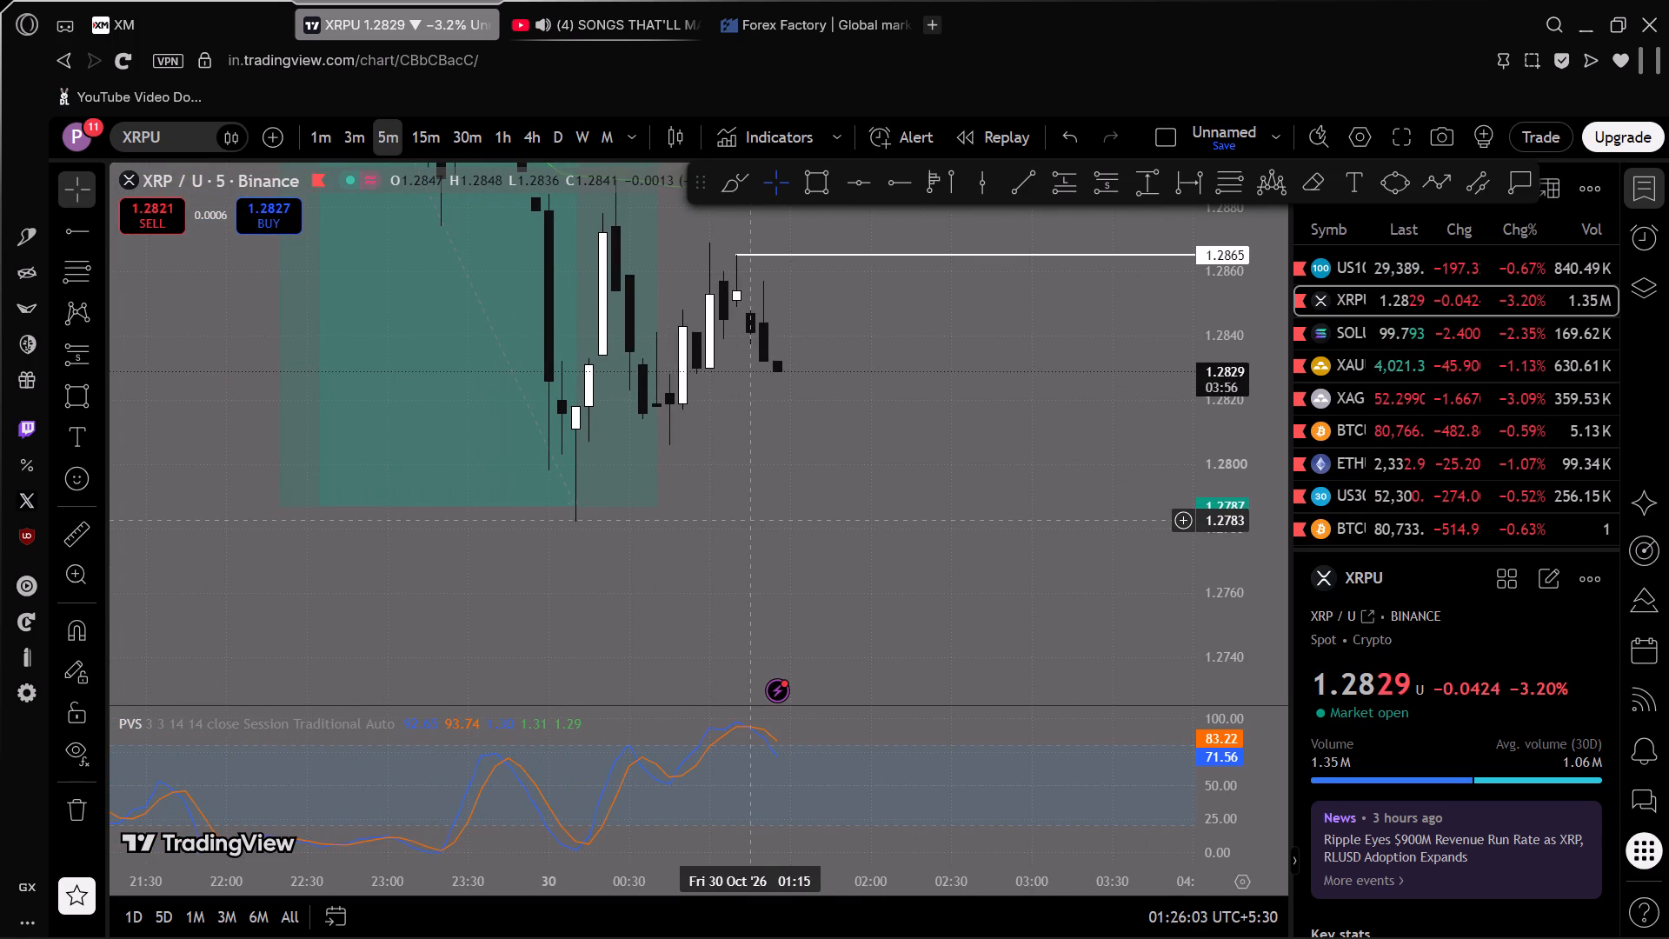
Return to XM and move the XRPUSD sell position's take profit to 1.27473, at the tip of the recent low's wick.
{"action": "left_click", "coordinate": [195, 0]}
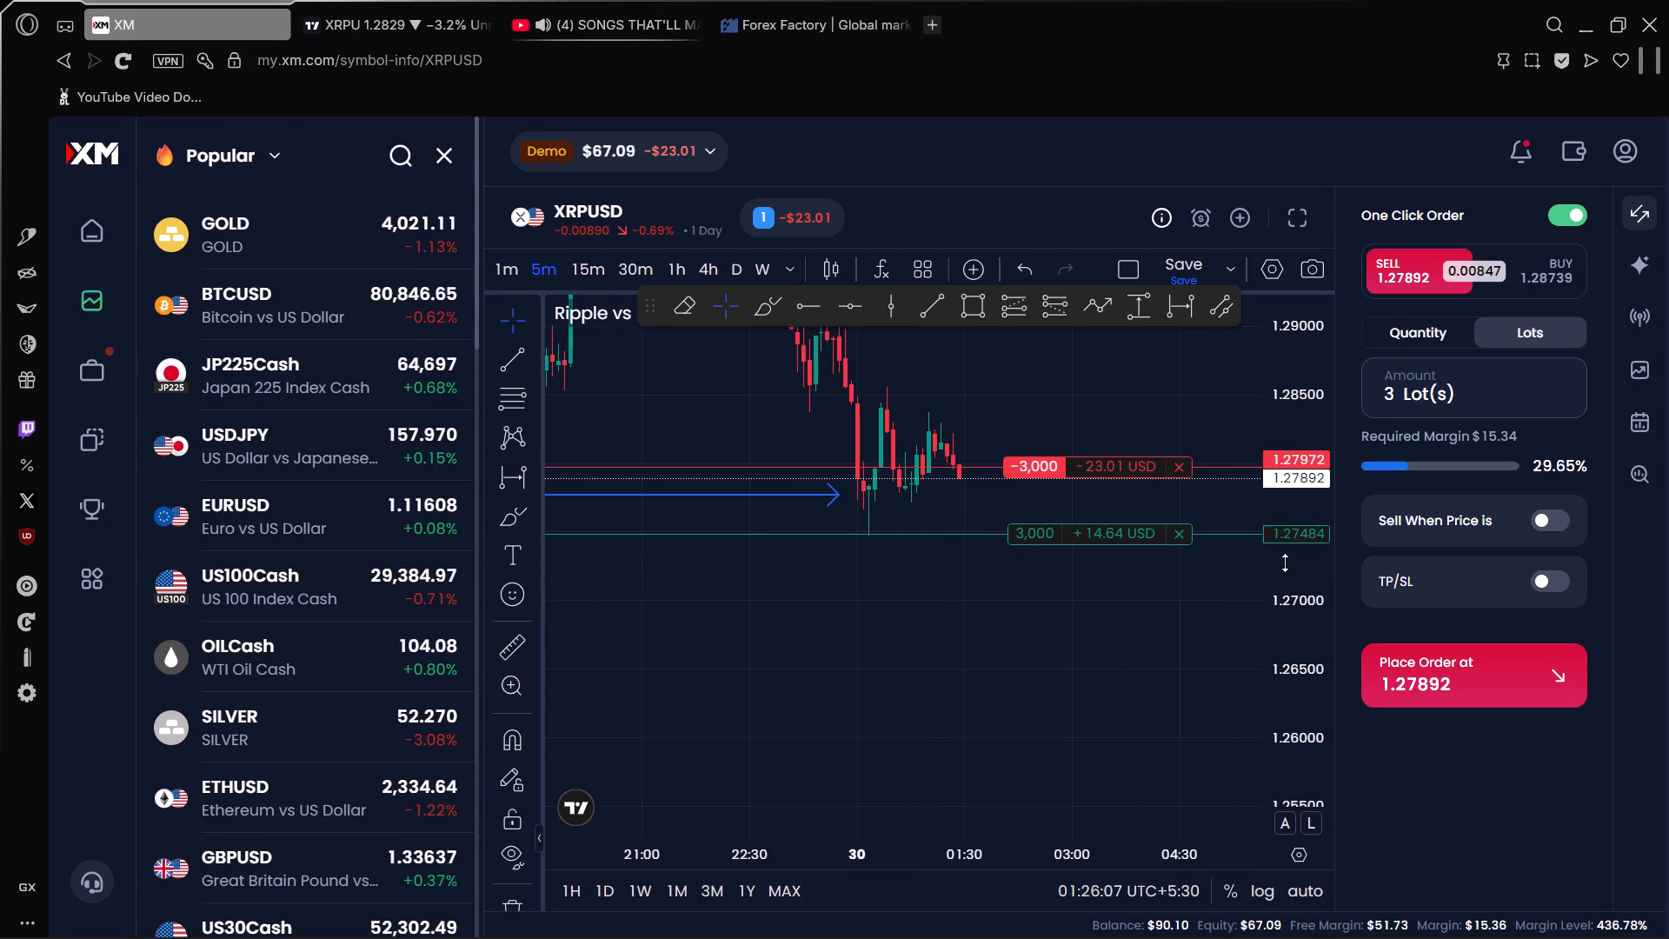
{"action": "scroll", "coordinate": [1285, 563], "scroll_direction": "up", "scroll_amount": 14}
{"action": "left_click_drag", "start_coordinate": [822, 506], "coordinate": [872, 635]}
{"action": "scroll", "coordinate": [852, 635], "scroll_direction": "up", "scroll_amount": 5}
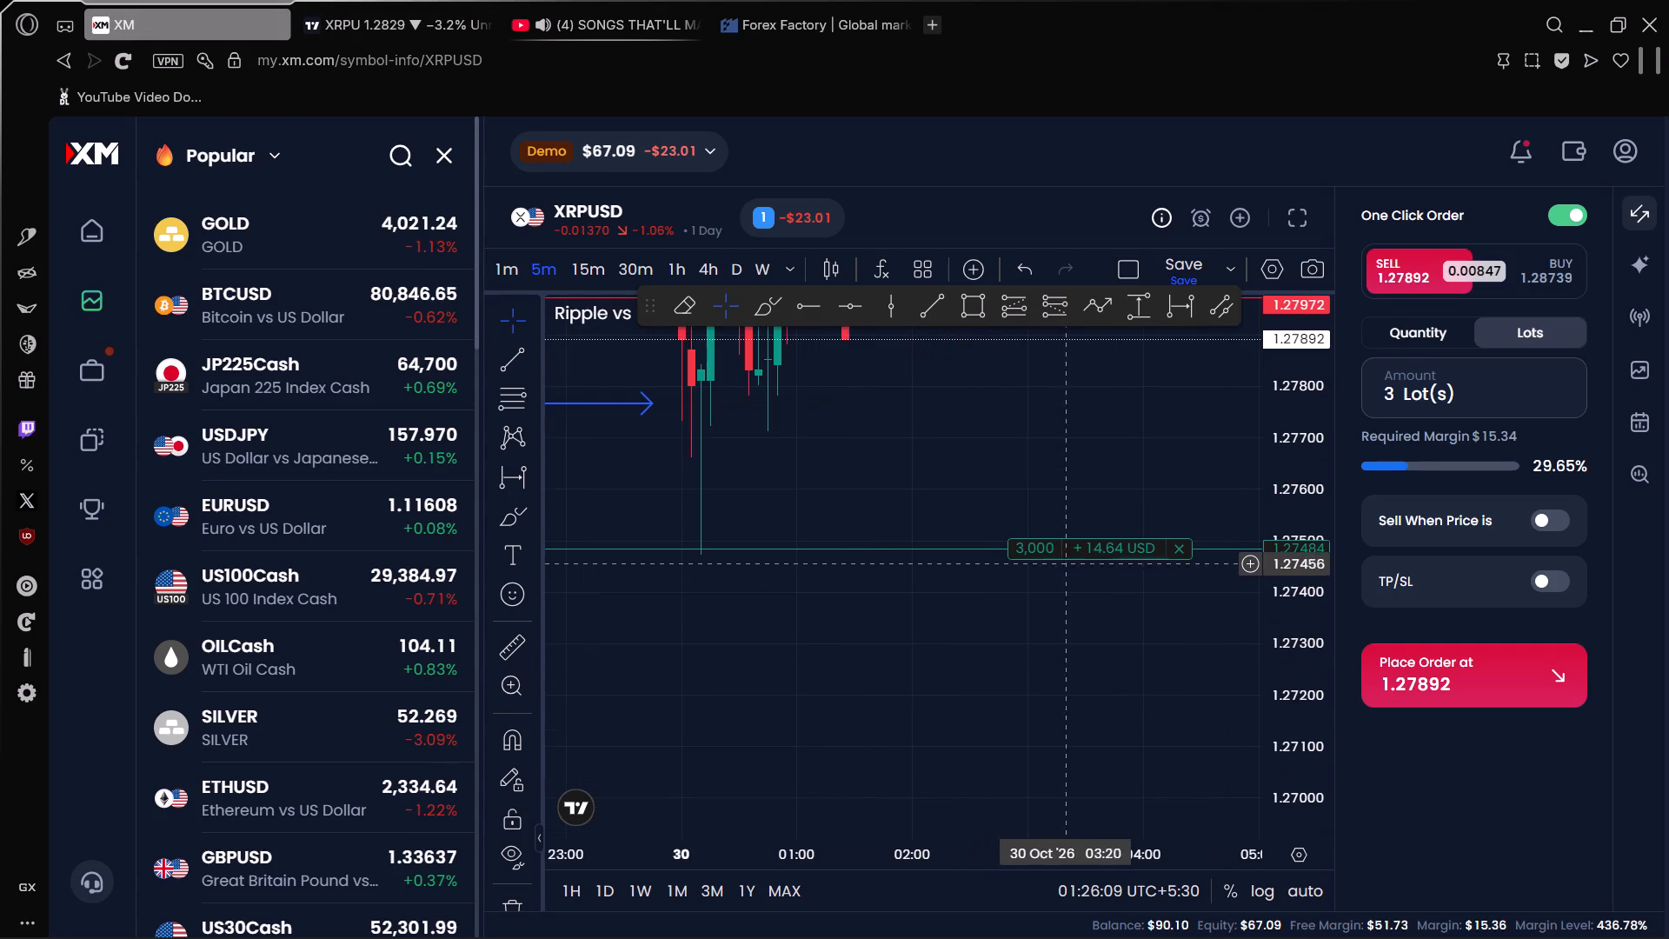
{"action": "left_click_drag", "start_coordinate": [1081, 549], "coordinate": [1091, 555]}
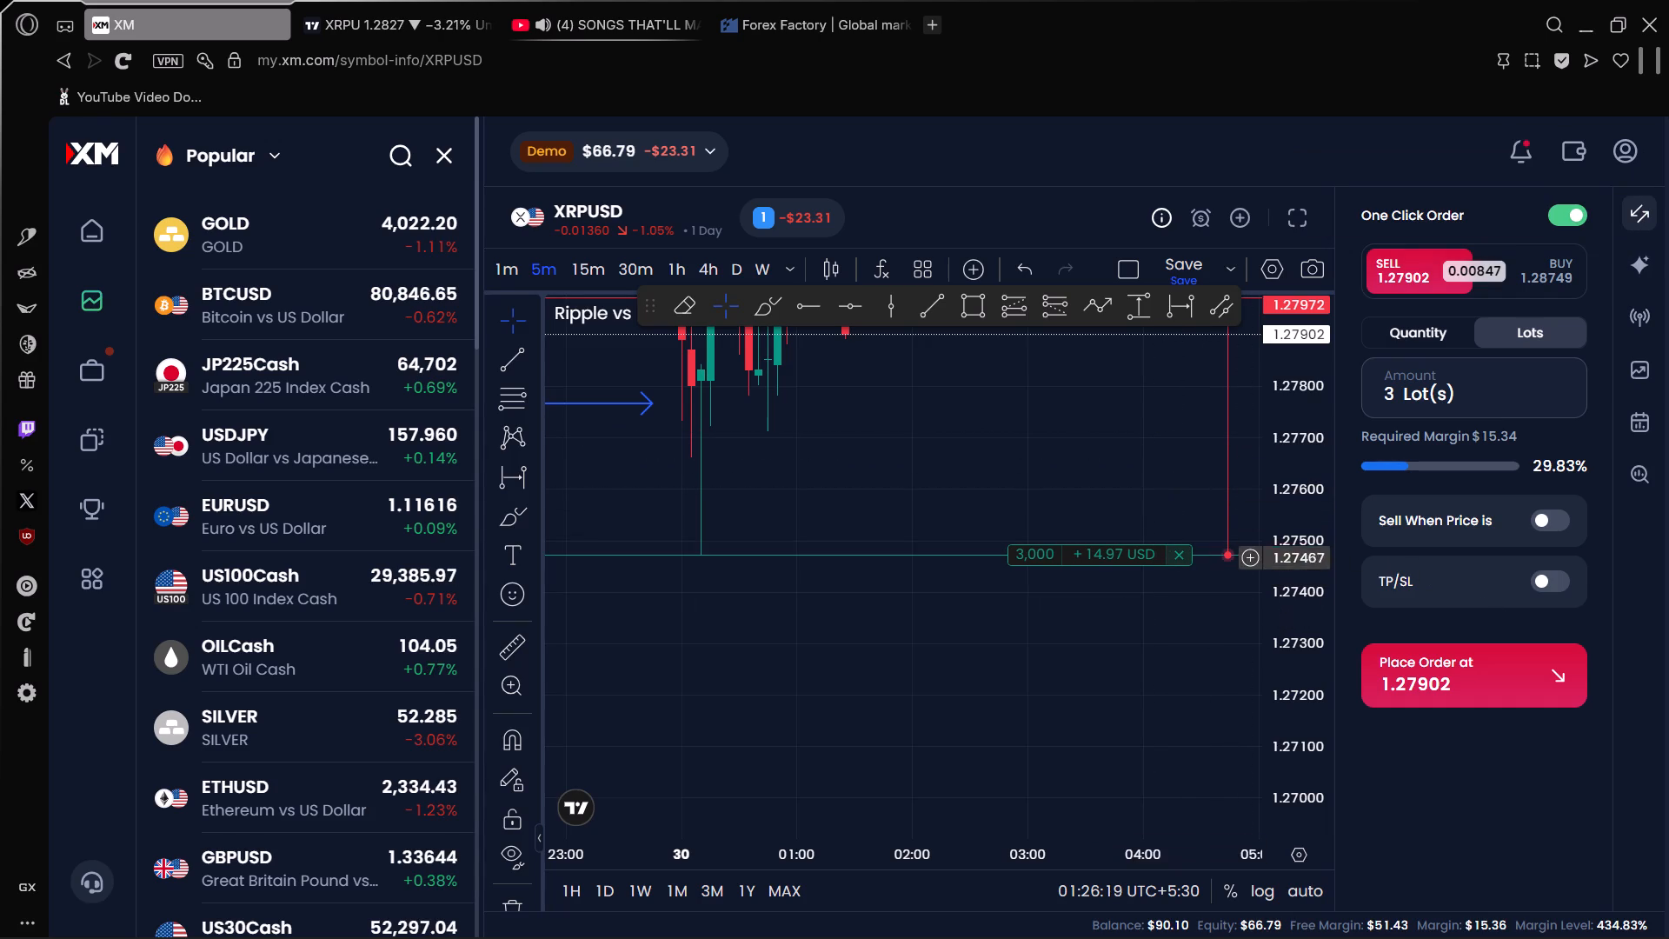
On TradingView, lower the target of the XRPU short position drawing to 1.2782, at the recent low.
{"action": "left_click", "coordinate": [429, 6]}
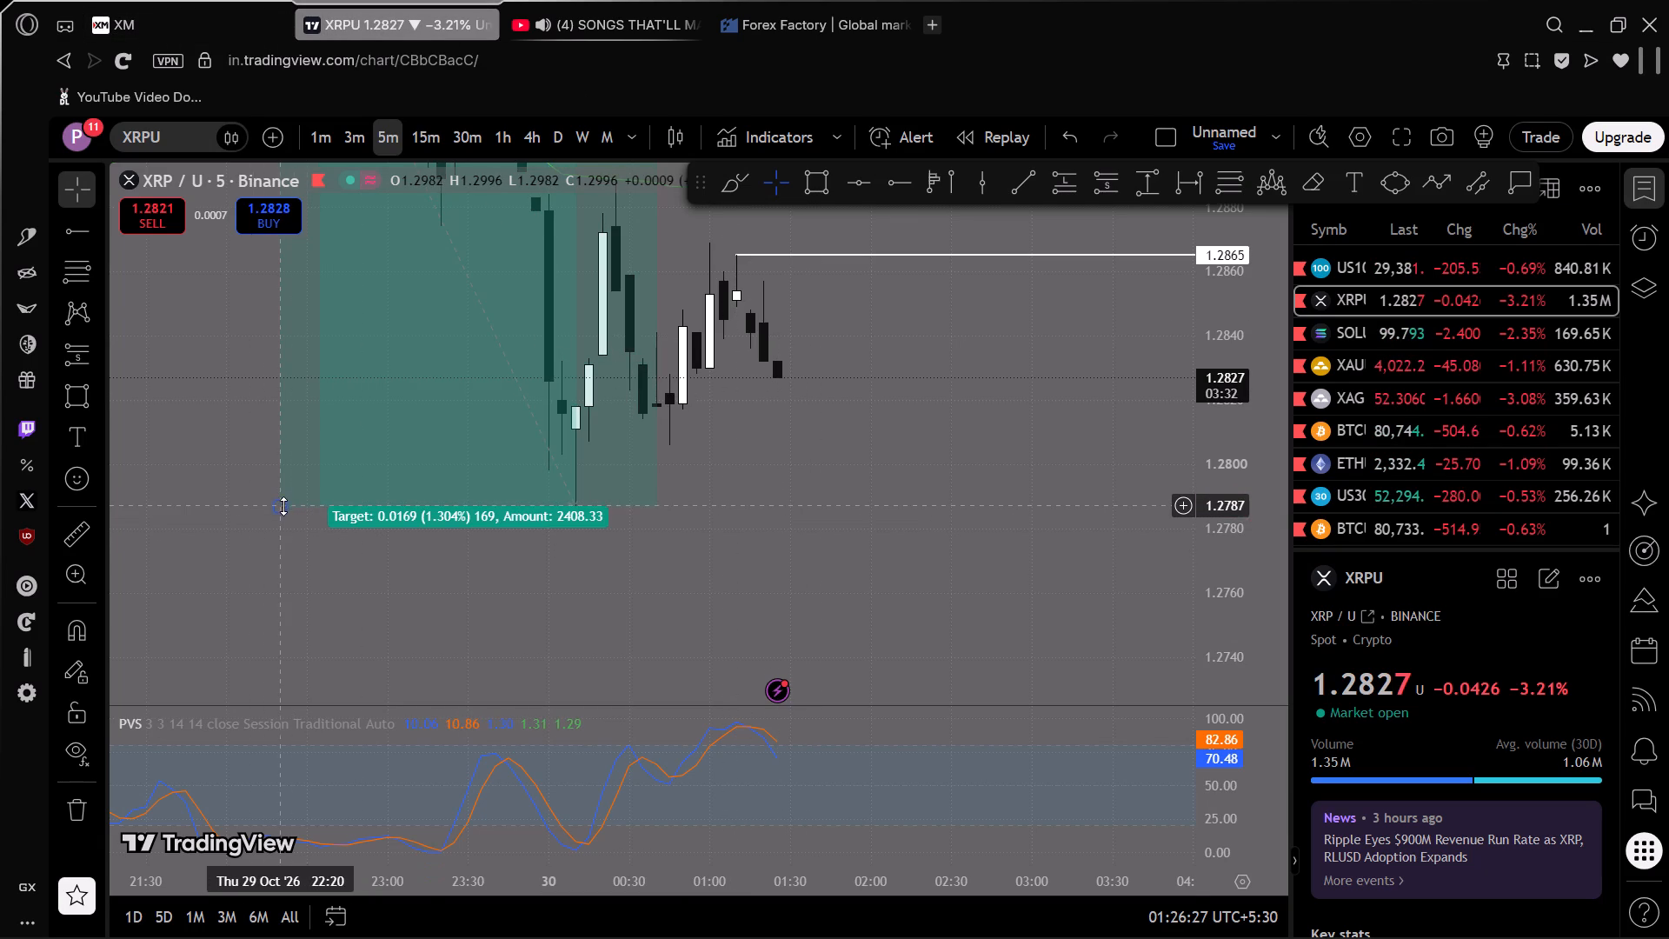
{"action": "left_click_drag", "start_coordinate": [283, 506], "coordinate": [283, 523]}
{"action": "left_click", "coordinate": [781, 503]}
{"action": "left_click_drag", "start_coordinate": [781, 503], "coordinate": [1114, 561]}
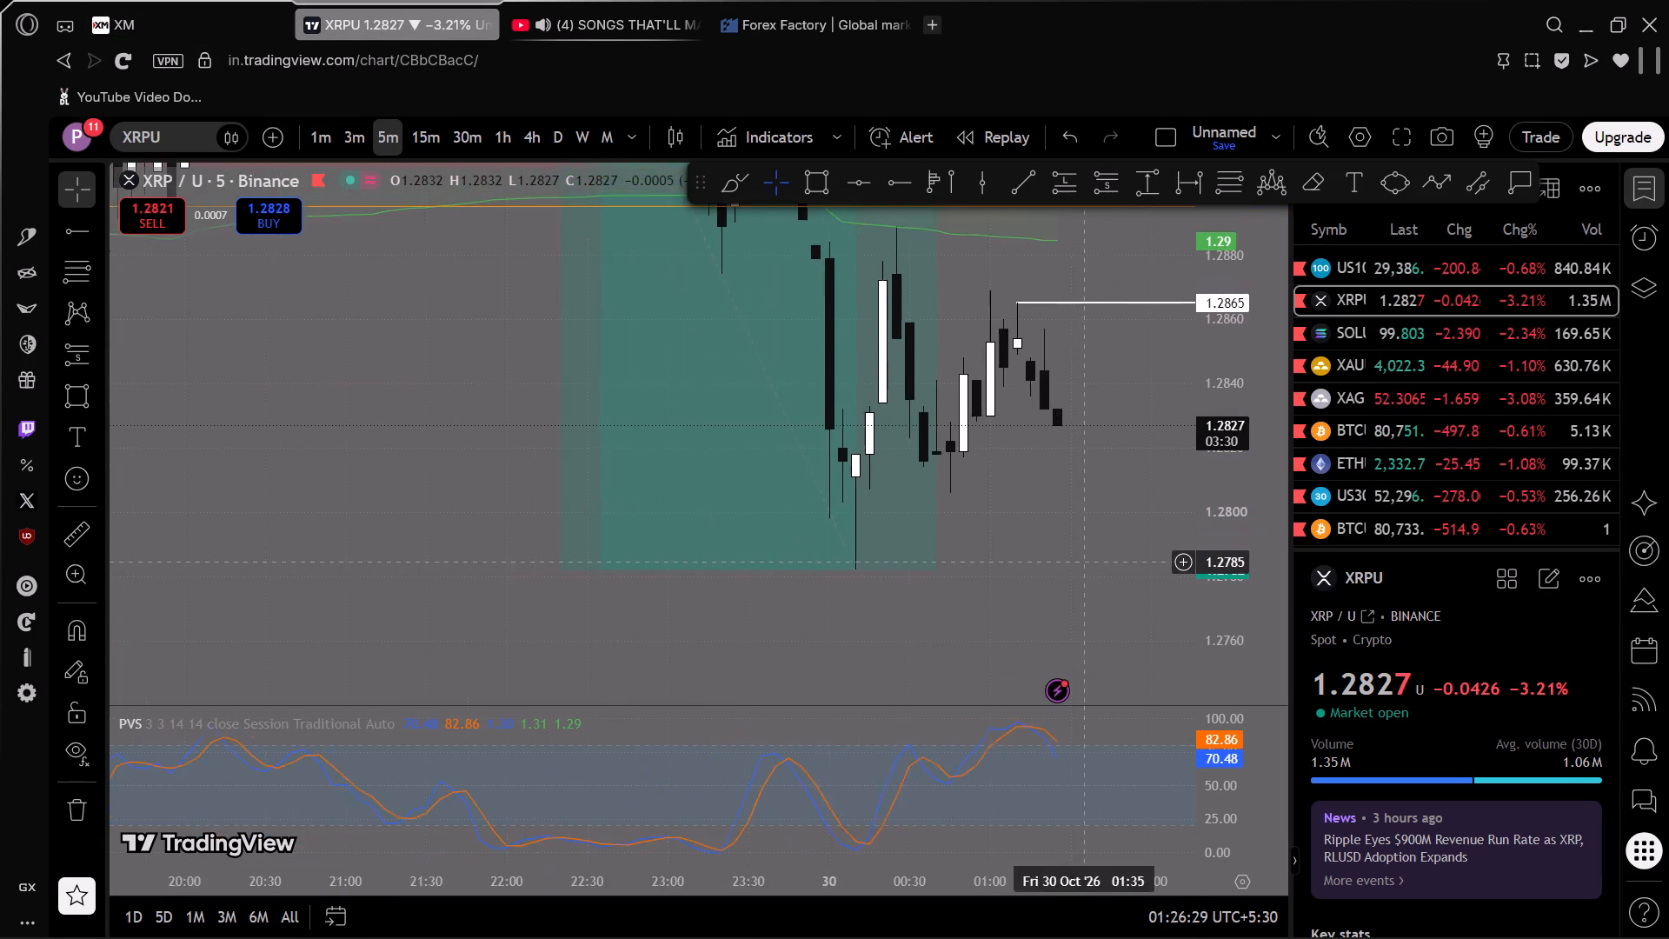
{"action": "left_click_drag", "start_coordinate": [1114, 561], "coordinate": [1115, 561]}
{"action": "scroll", "coordinate": [664, 620], "scroll_direction": "up", "scroll_amount": 5}
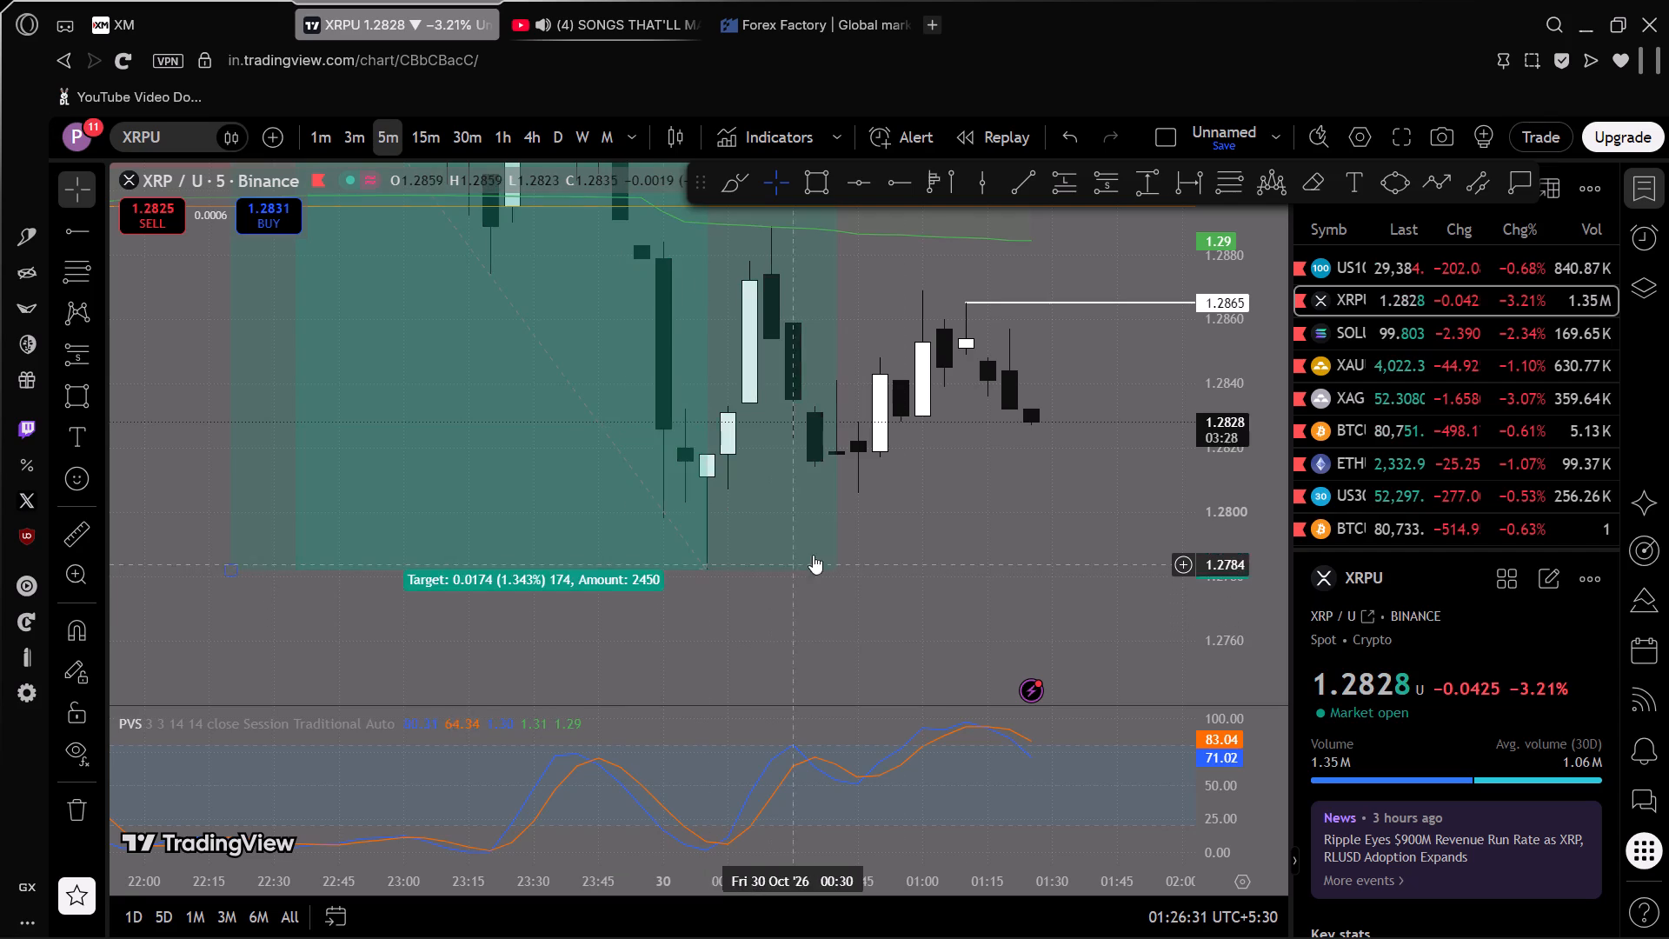
Return to XM and examine the XRPUSD chart around the open sell position, its take profit and the recent low.
{"action": "key", "text": "alt+Tab"}
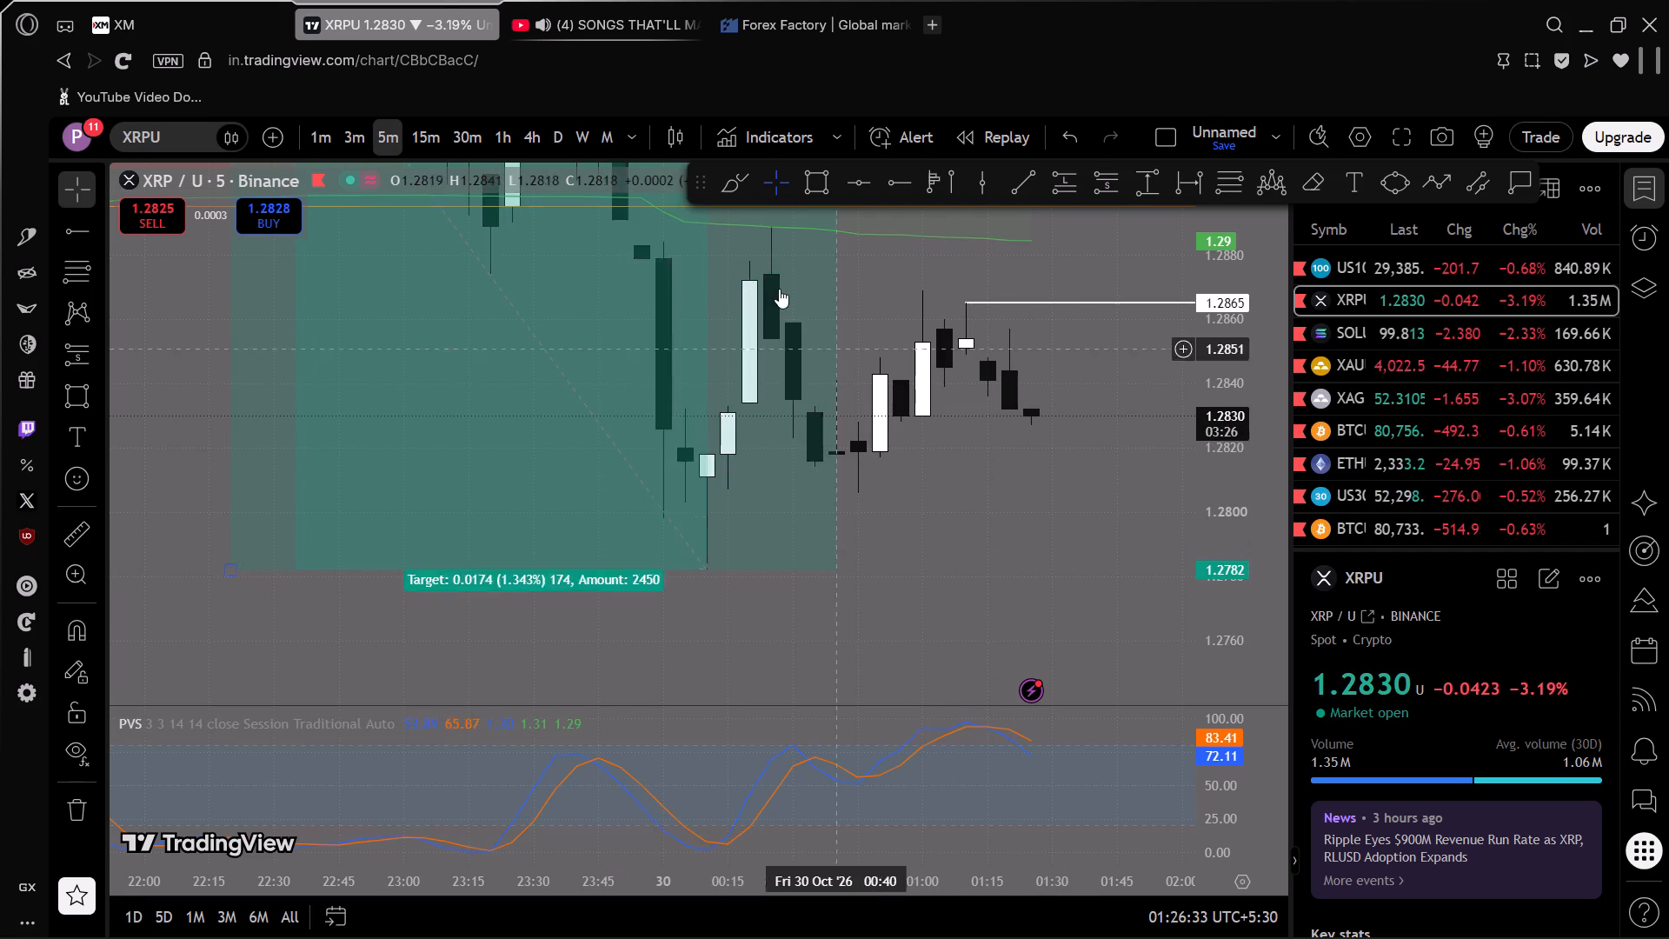
{"action": "left_click", "coordinate": [230, 10]}
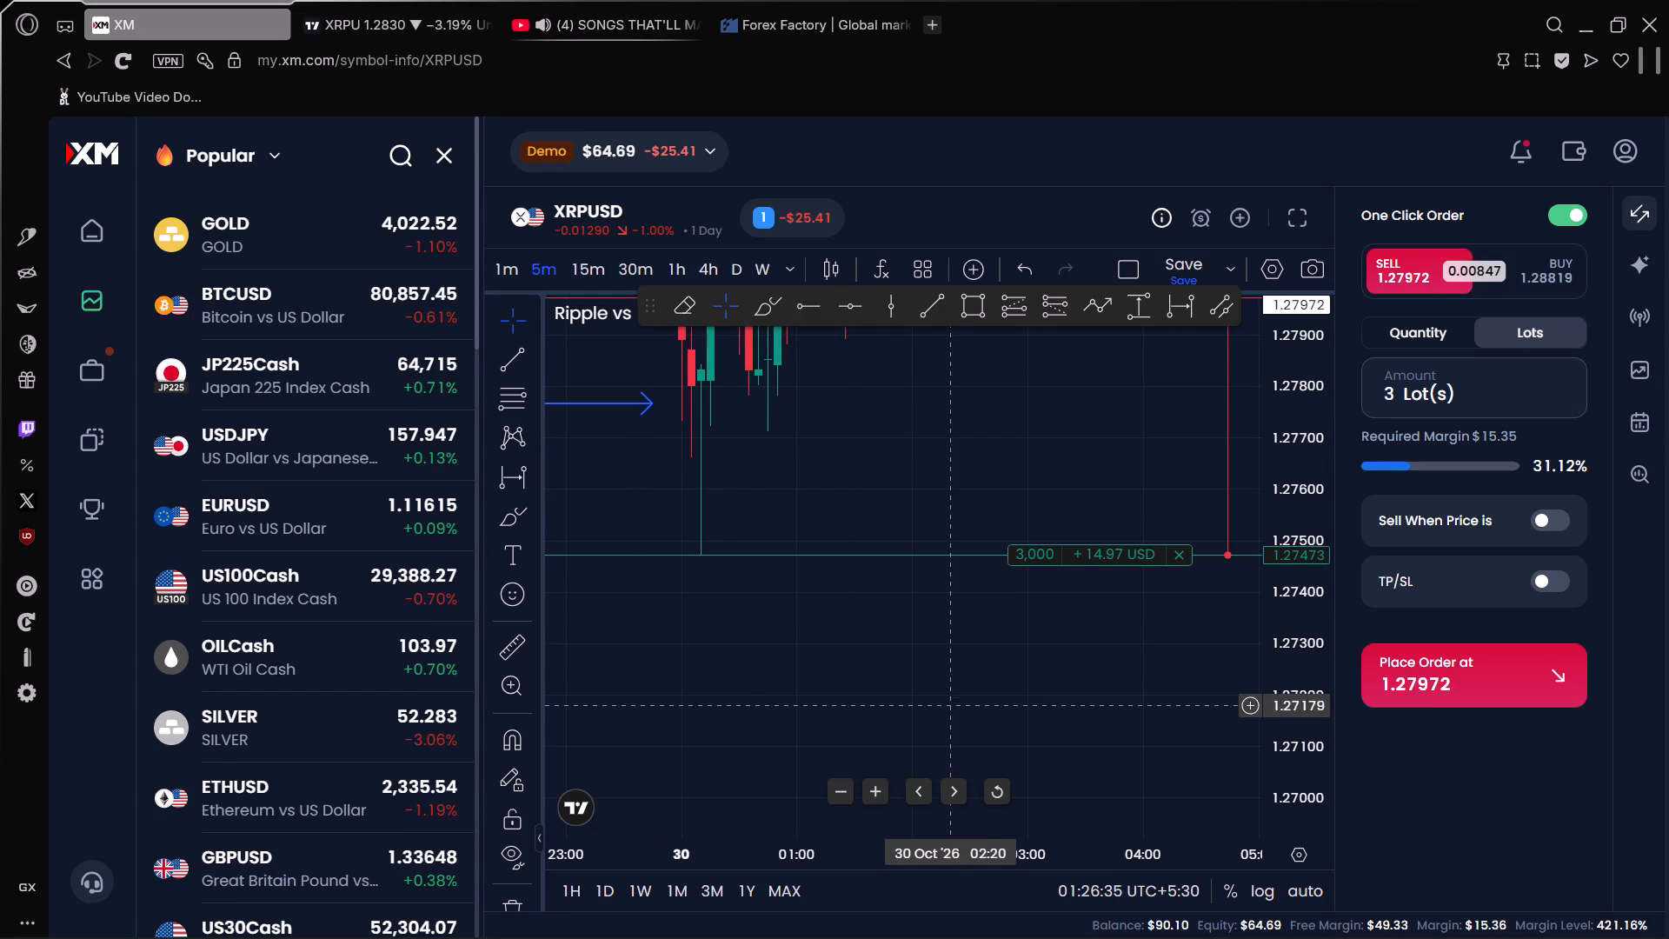
{"action": "left_click_drag", "start_coordinate": [915, 683], "coordinate": [954, 694]}
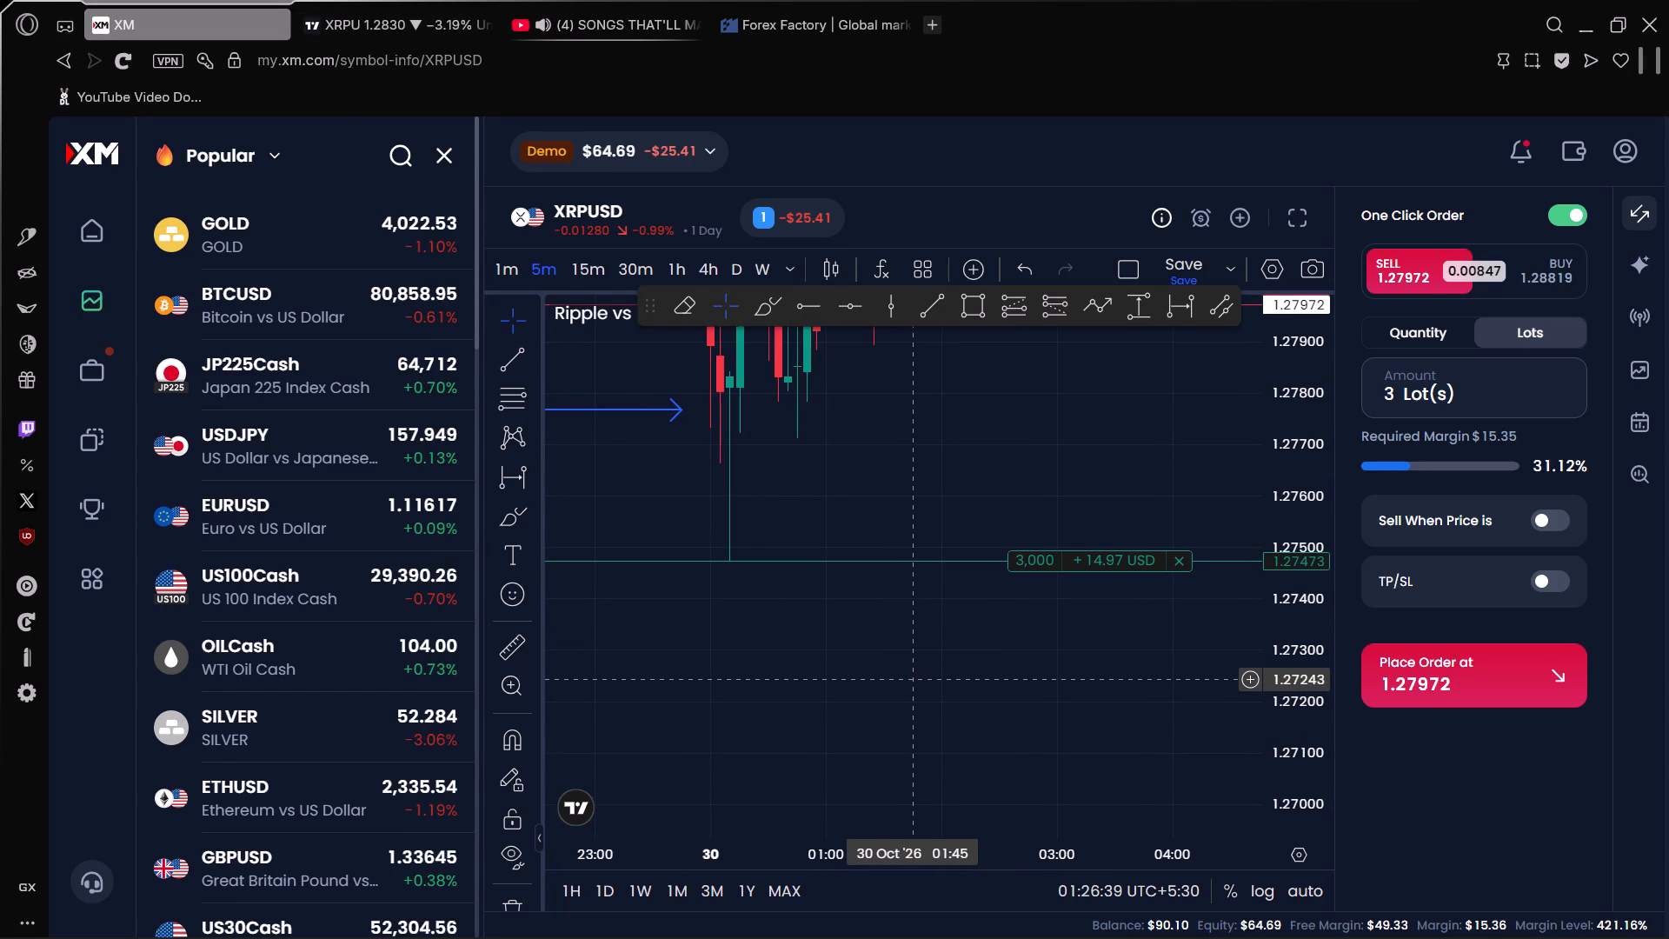
{"action": "scroll", "coordinate": [910, 679], "scroll_direction": "down", "scroll_amount": 4}
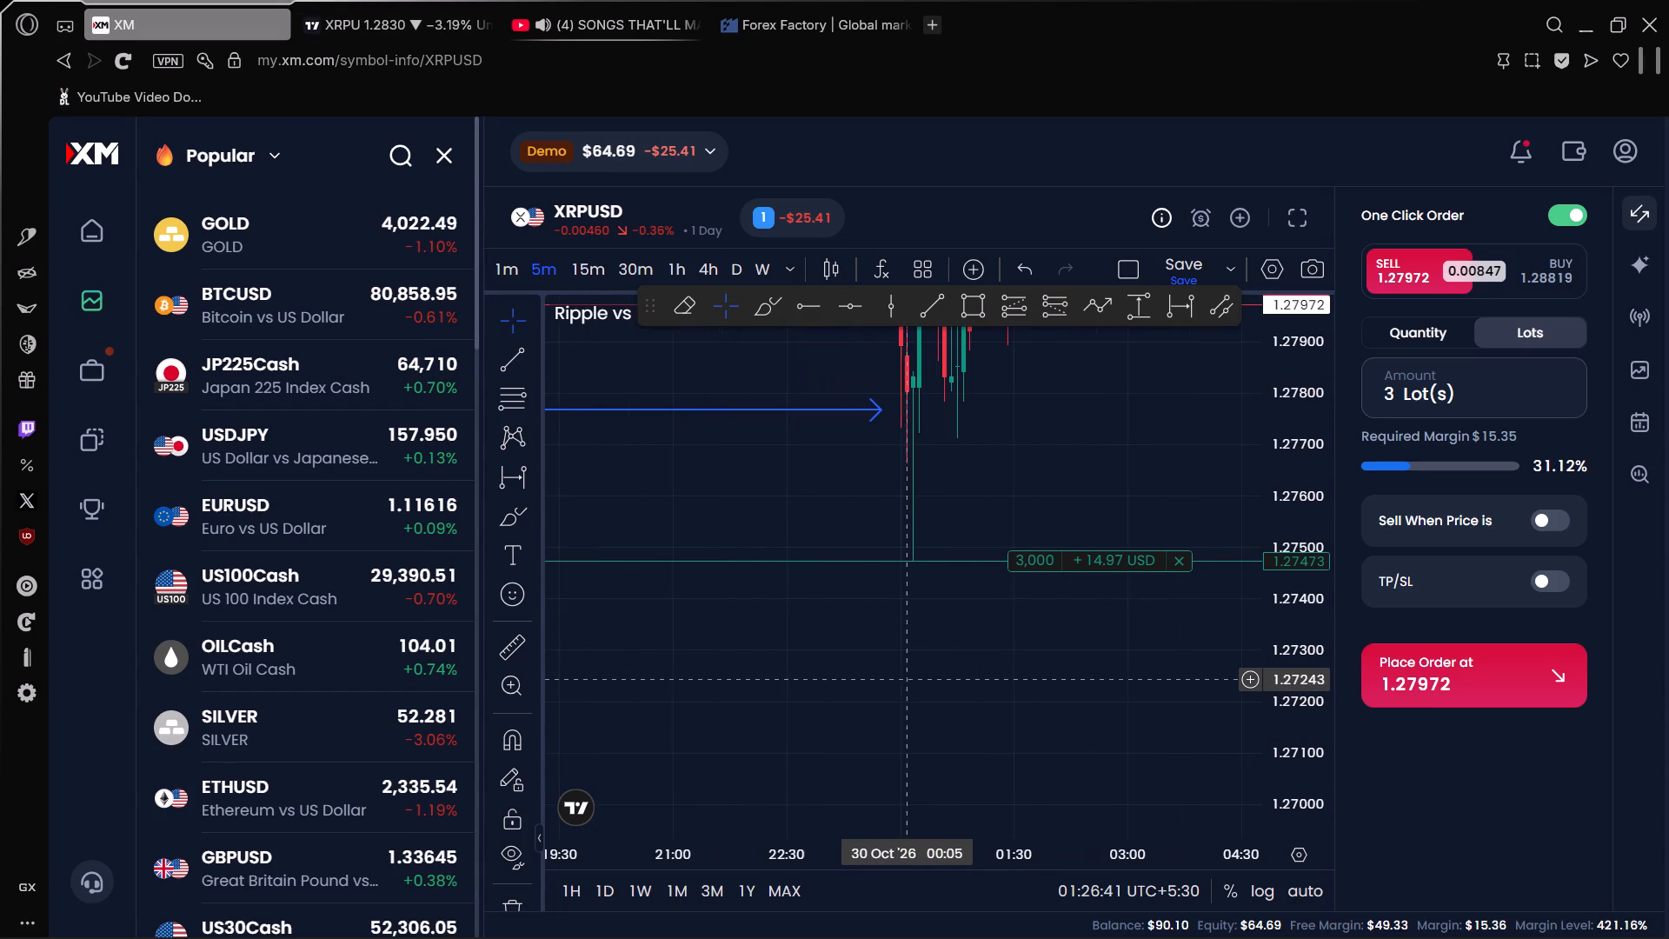
{"action": "scroll", "coordinate": [1300, 540], "scroll_direction": "down", "scroll_amount": 2}
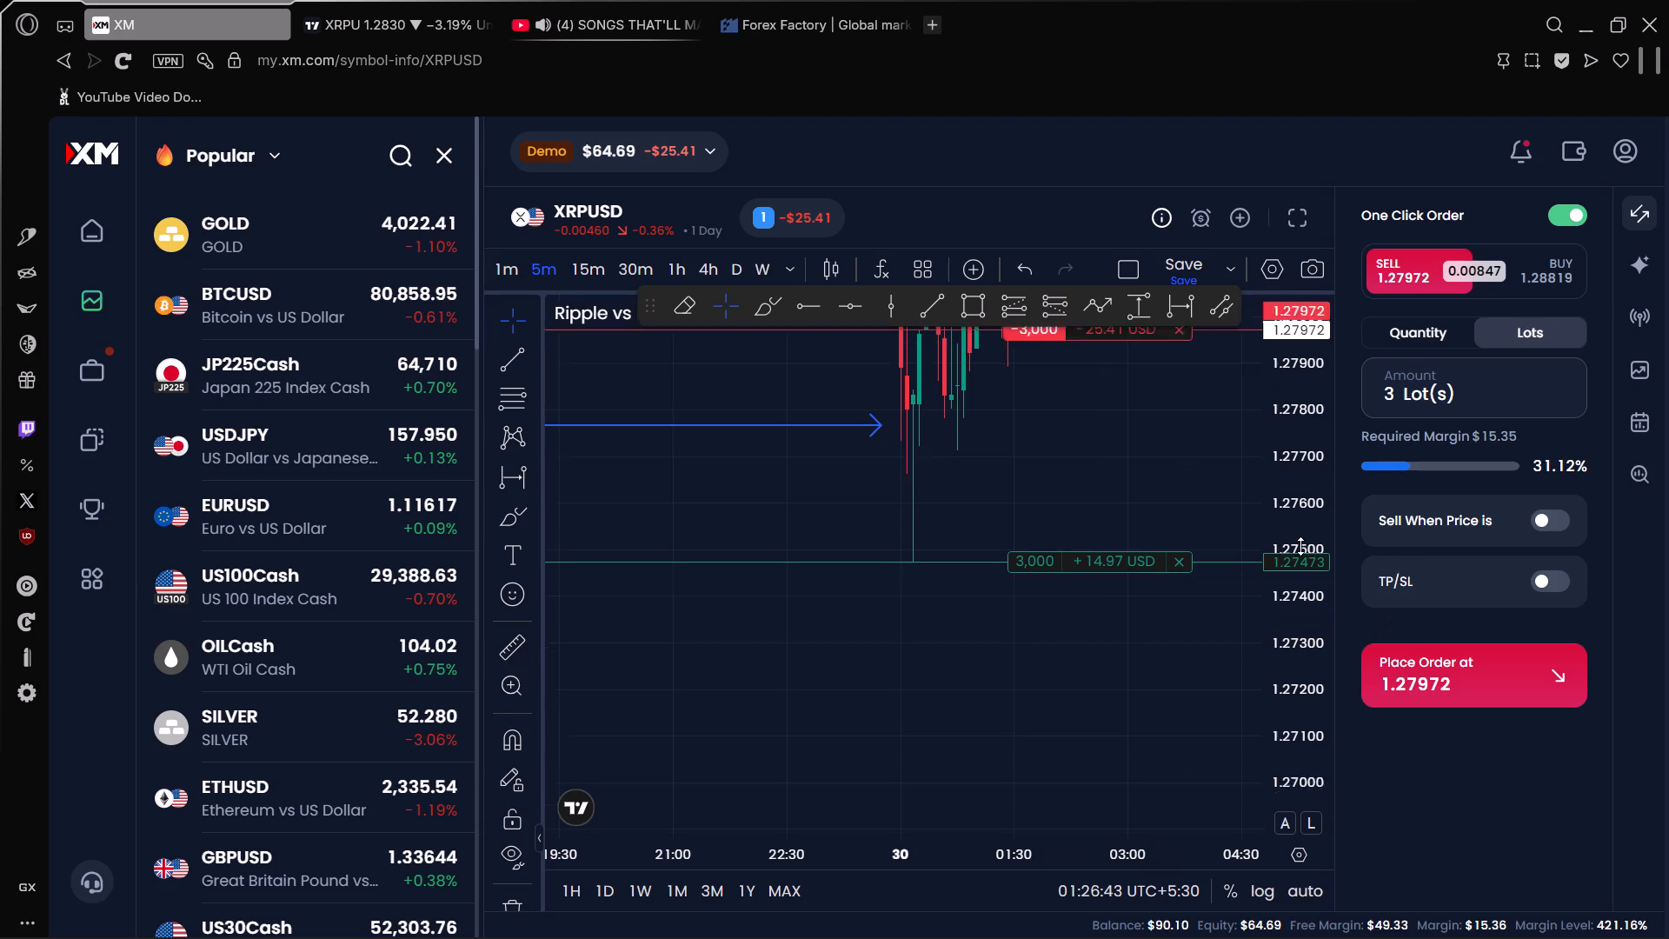
{"action": "scroll", "coordinate": [1300, 546], "scroll_direction": "down", "scroll_amount": 3}
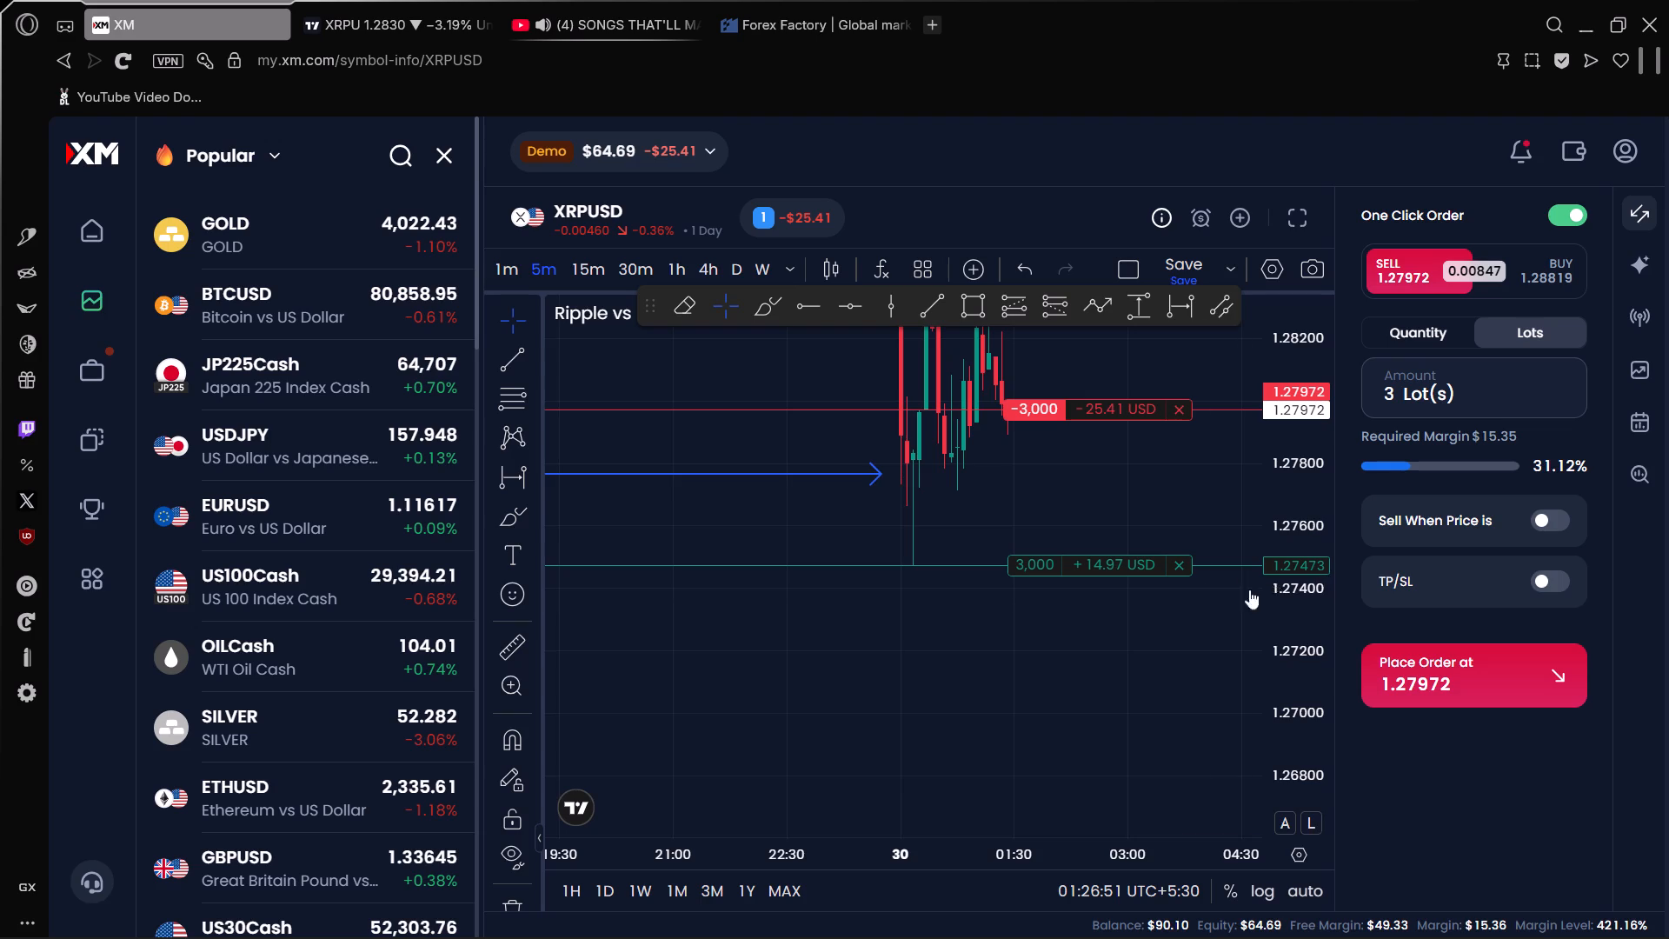
{"action": "left_click_drag", "start_coordinate": [1107, 656], "coordinate": [1227, 661]}
{"action": "scroll", "coordinate": [1093, 657], "scroll_direction": "down", "scroll_amount": 4}
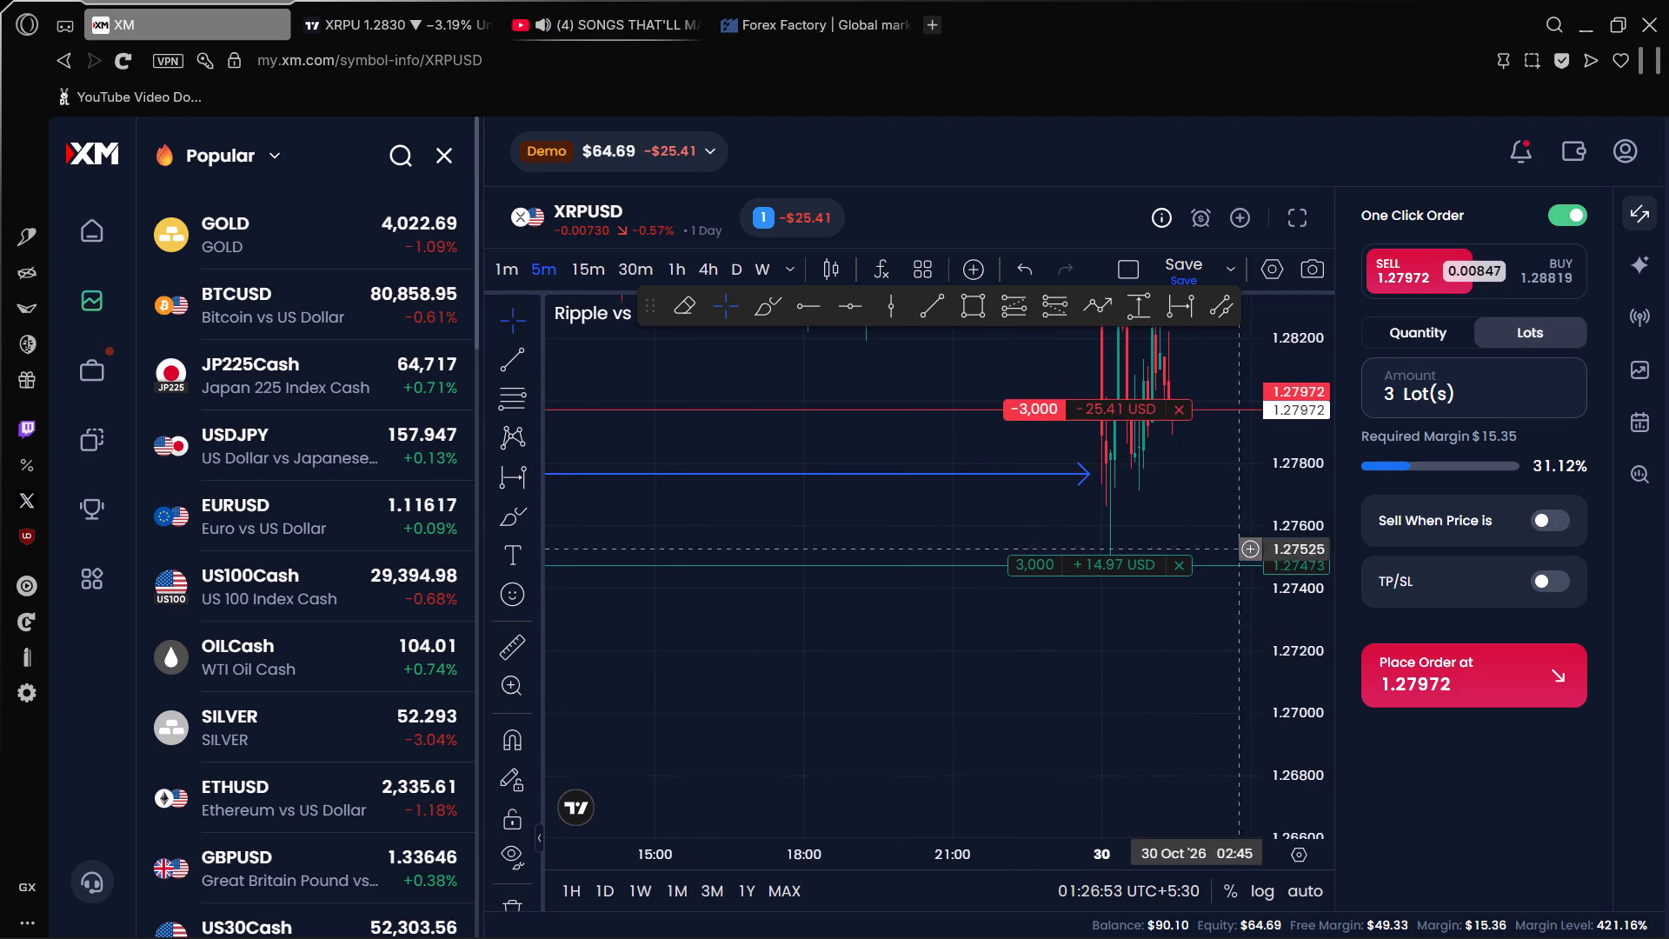
Compare XM's XRPUSD chart with the XRPU chart on TradingView, examining the support levels below the recent low.
{"action": "scroll", "coordinate": [1316, 591], "scroll_direction": "down", "scroll_amount": 3}
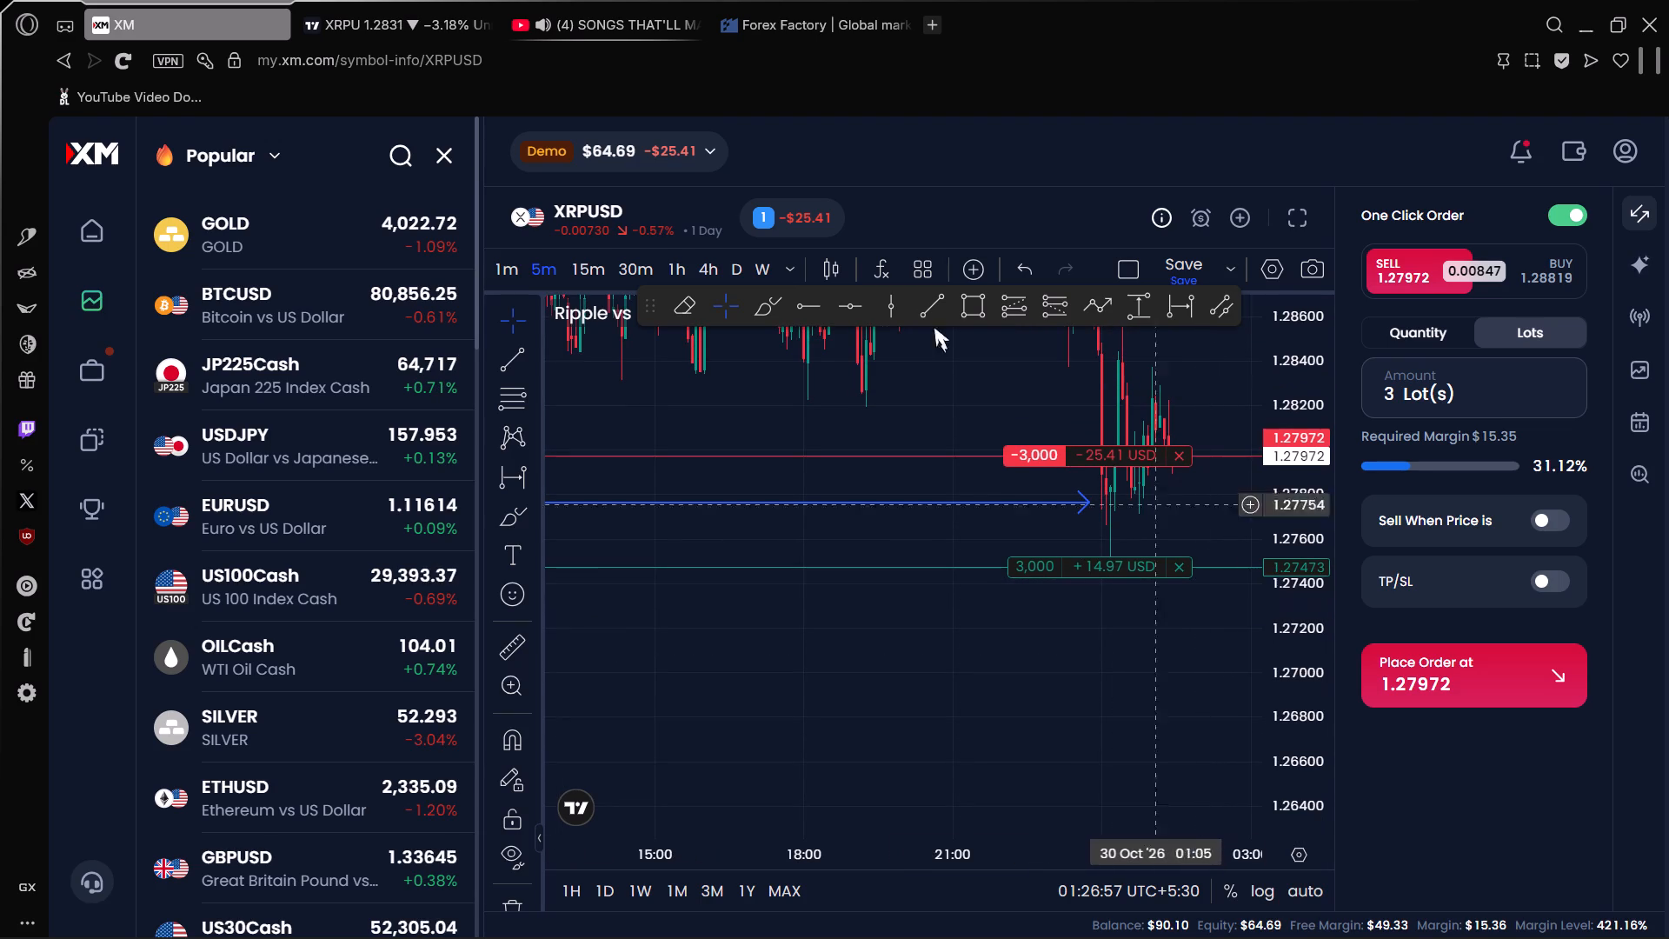
{"action": "left_click", "coordinate": [389, 15]}
{"action": "scroll", "coordinate": [719, 643], "scroll_direction": "down", "scroll_amount": 8}
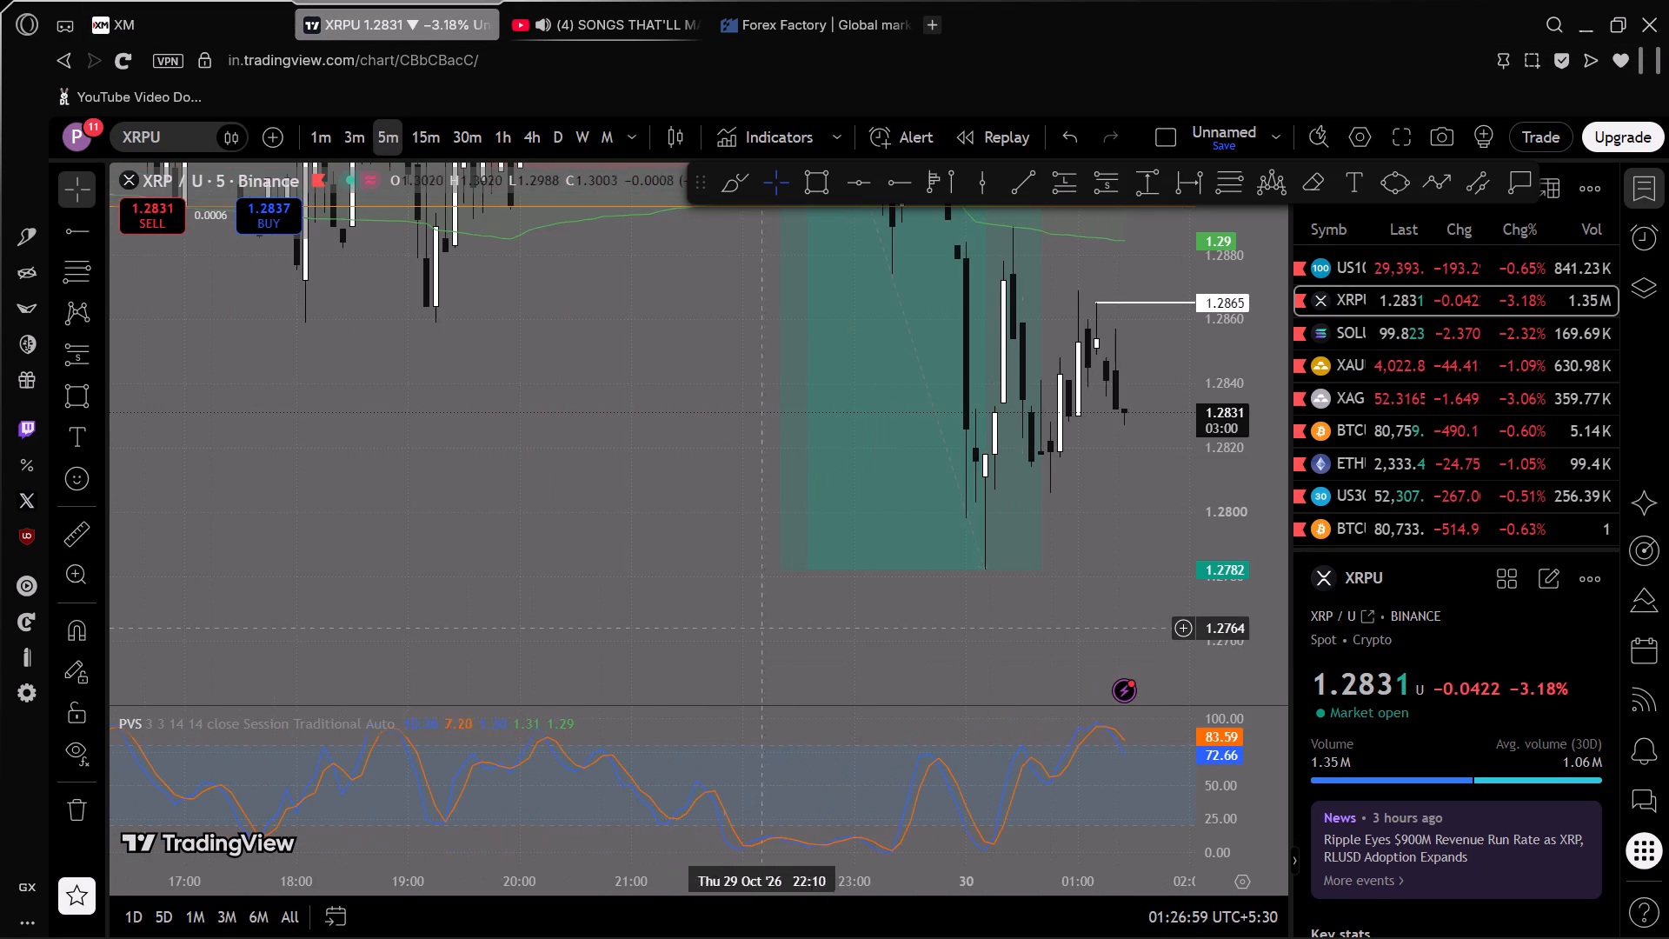
{"action": "scroll", "coordinate": [1217, 603], "scroll_direction": "down", "scroll_amount": 5}
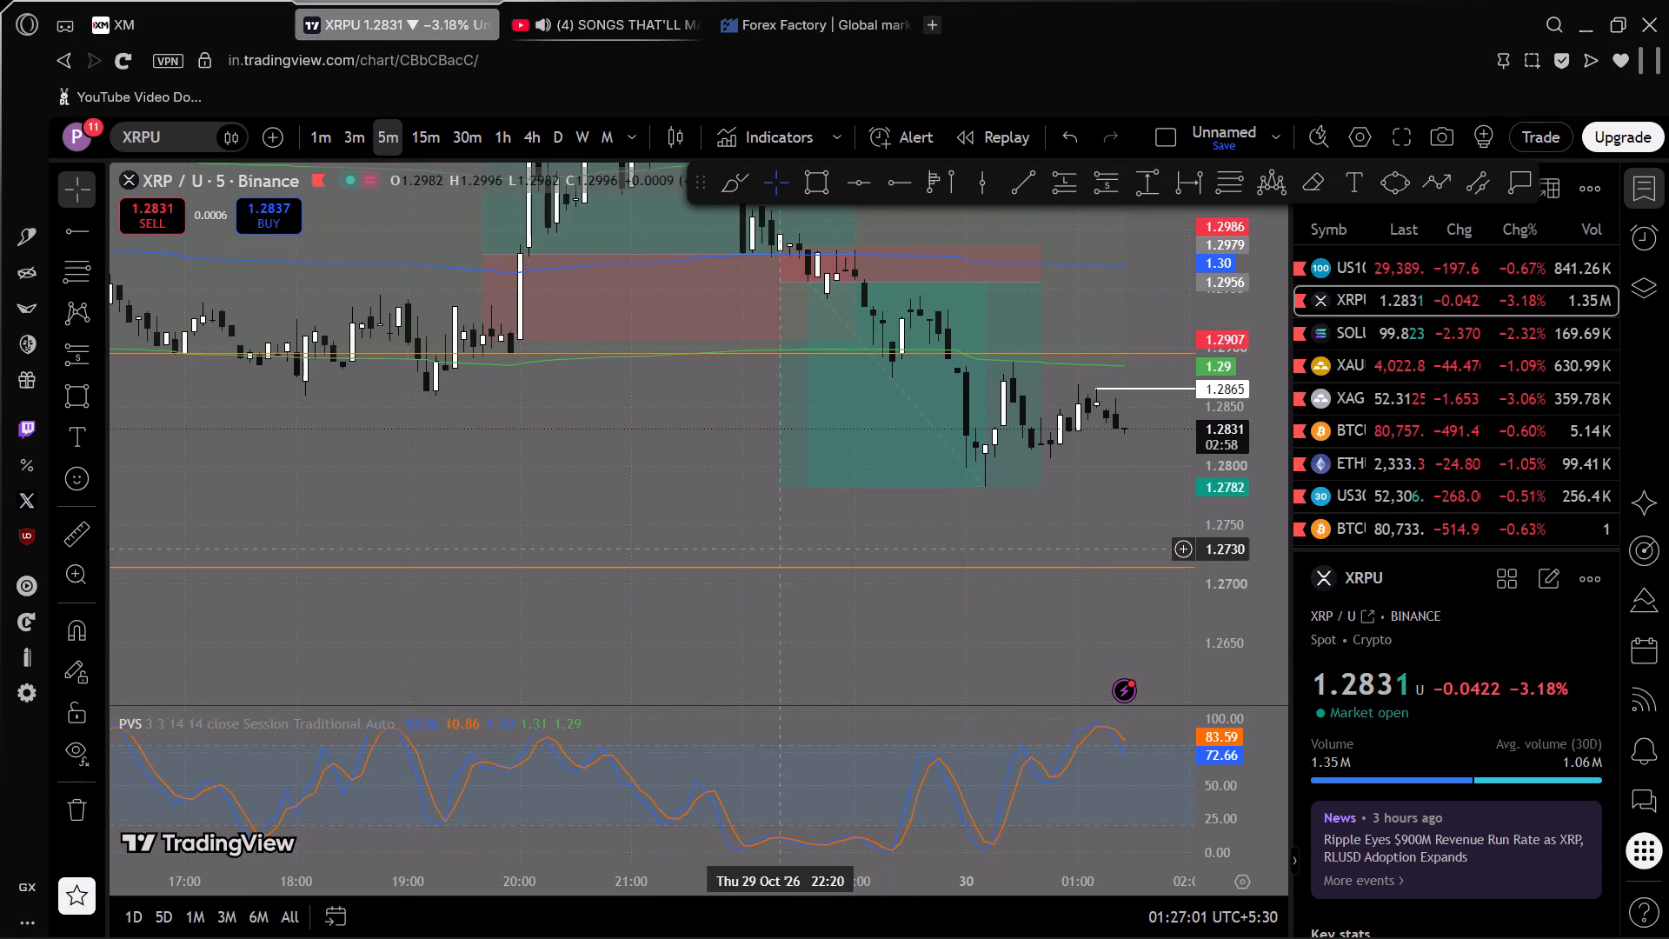
{"action": "scroll", "coordinate": [624, 525], "scroll_direction": "down", "scroll_amount": 13}
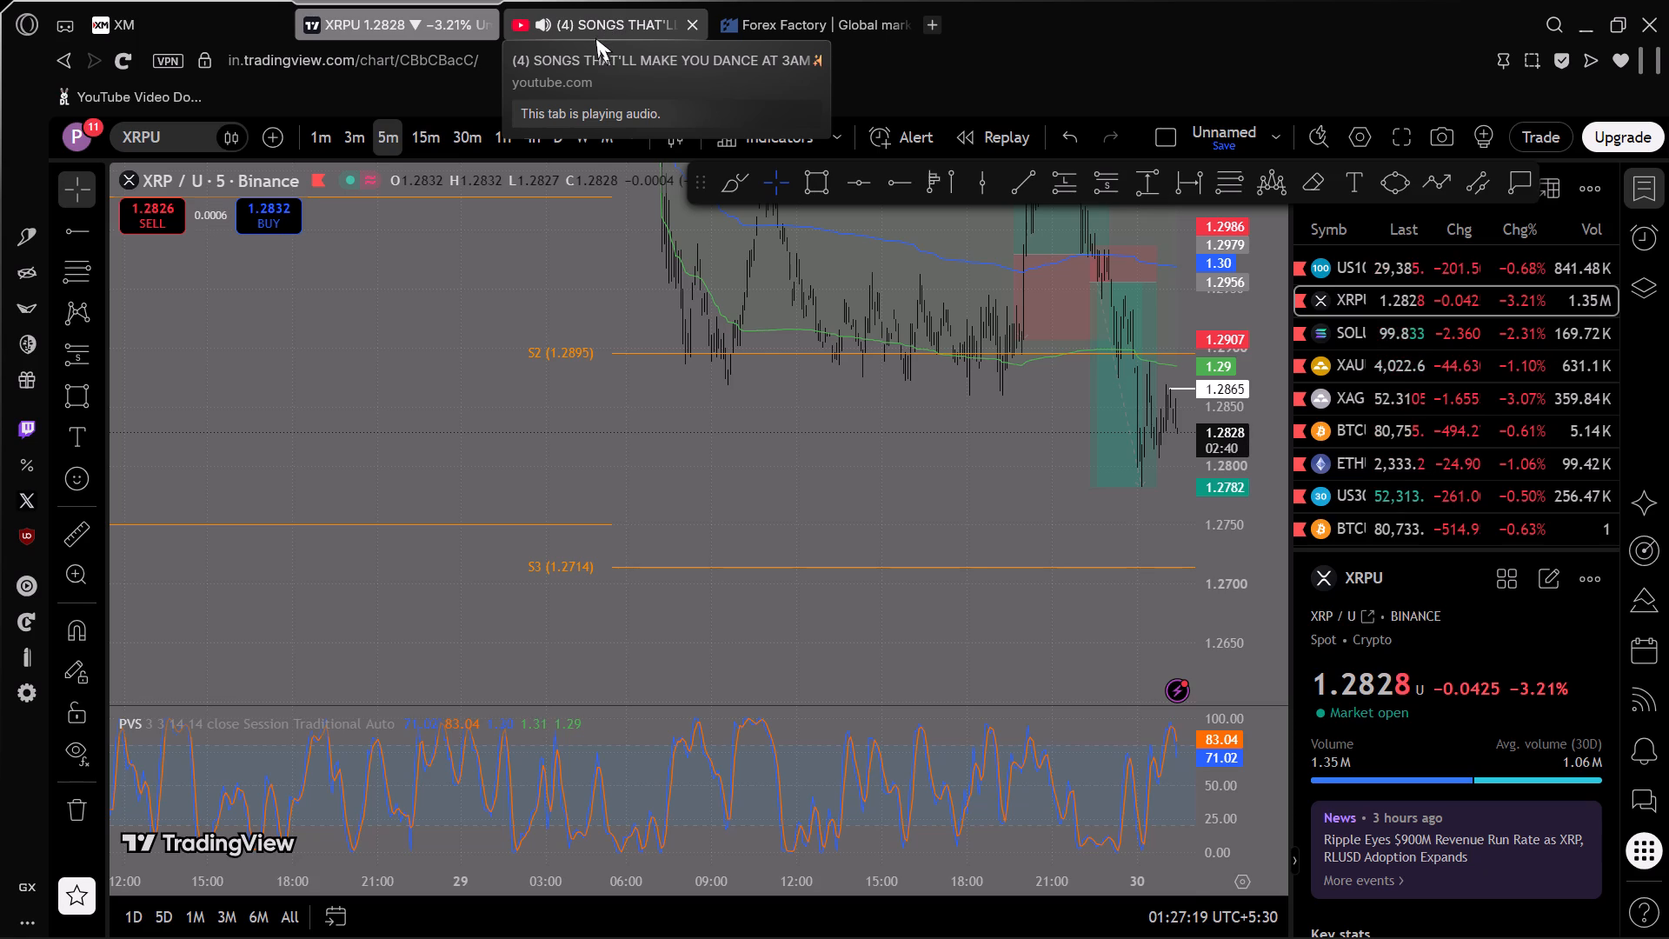
Return to XM and lower the XRPUSD sell position's take profit to 1.27100, below the recent low.
{"action": "left_click", "coordinate": [123, 7]}
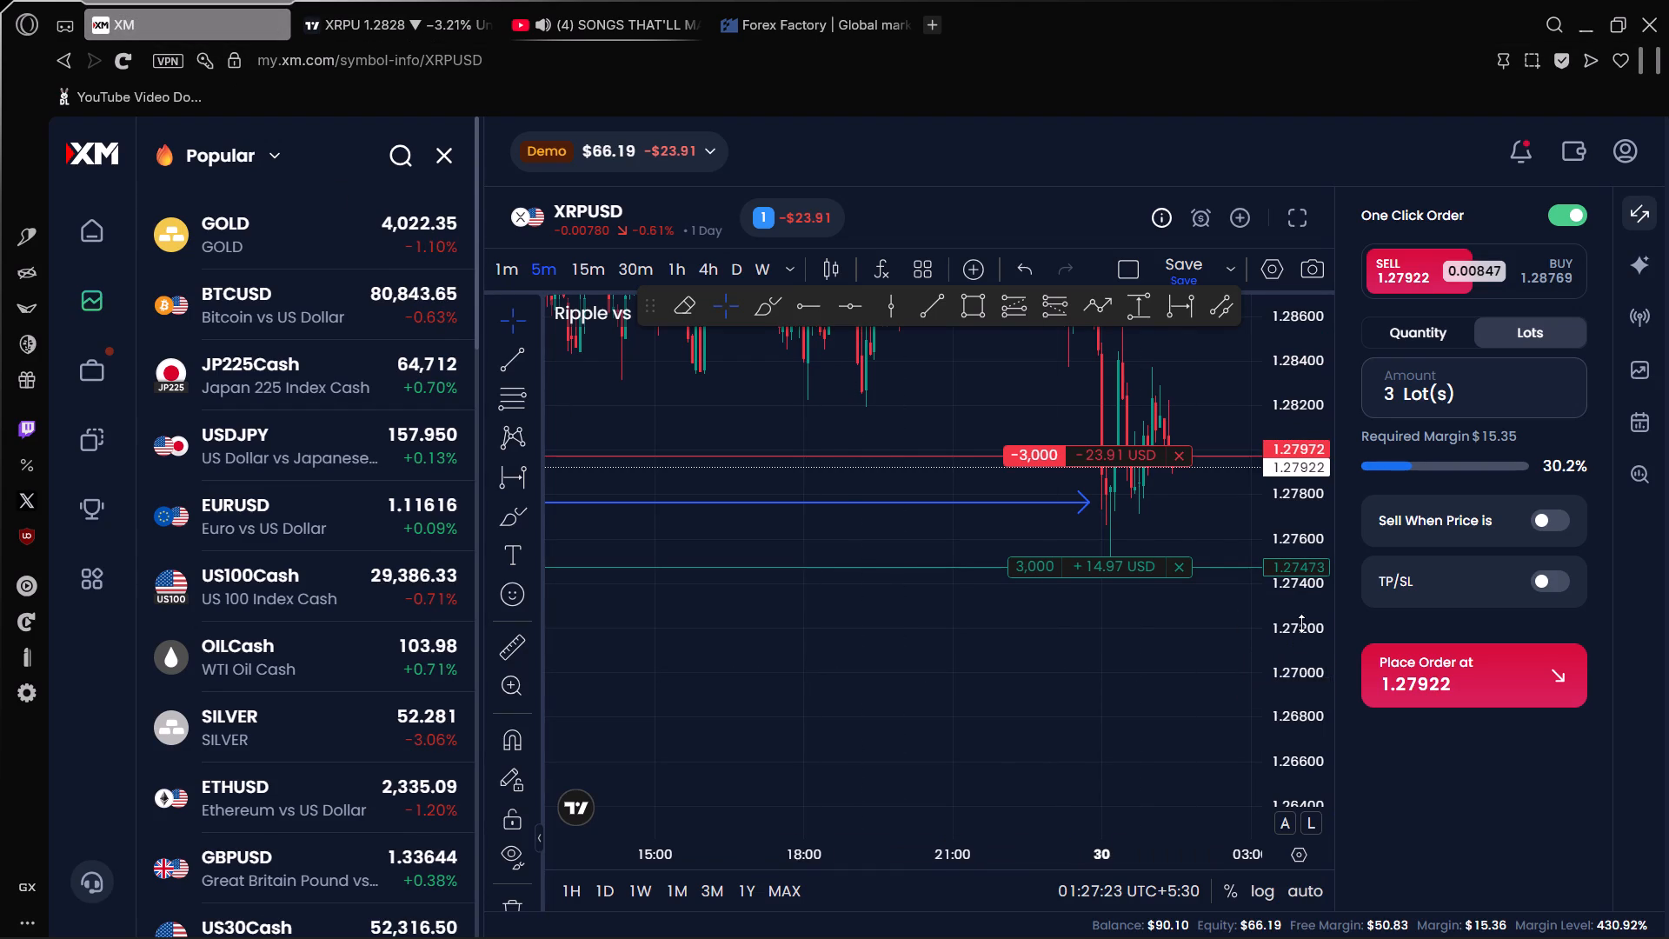
{"action": "scroll", "coordinate": [1301, 623], "scroll_direction": "up", "scroll_amount": 10}
{"action": "scroll", "coordinate": [1163, 649], "scroll_direction": "up", "scroll_amount": 9}
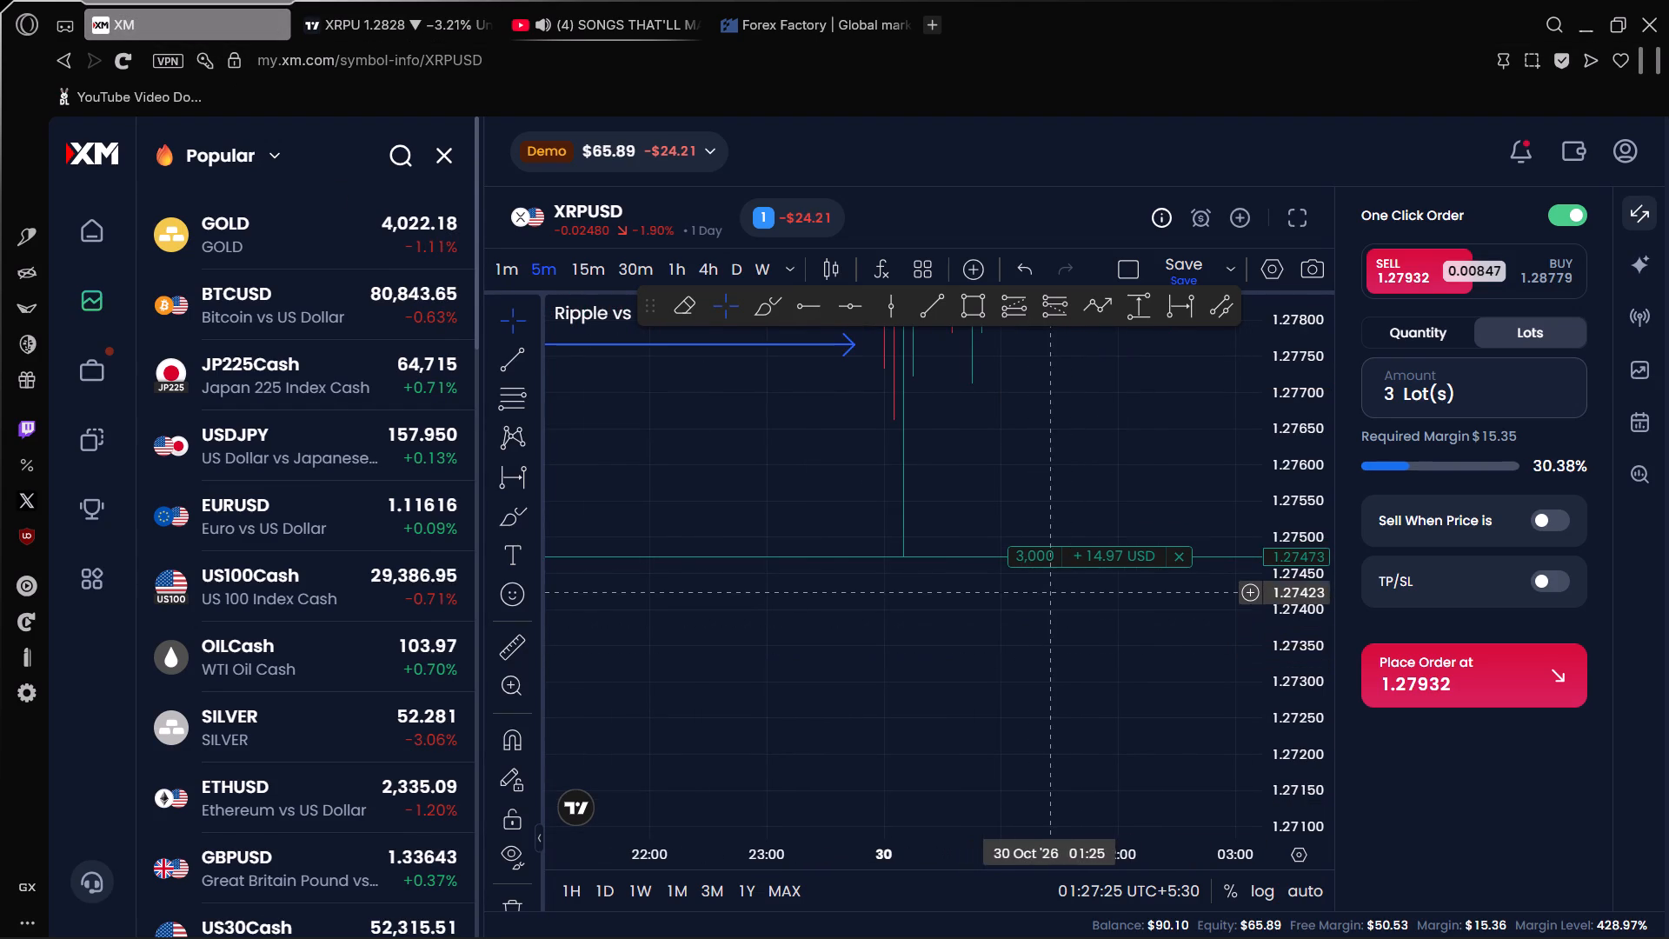
{"action": "left_click_drag", "start_coordinate": [1087, 556], "coordinate": [1079, 588]}
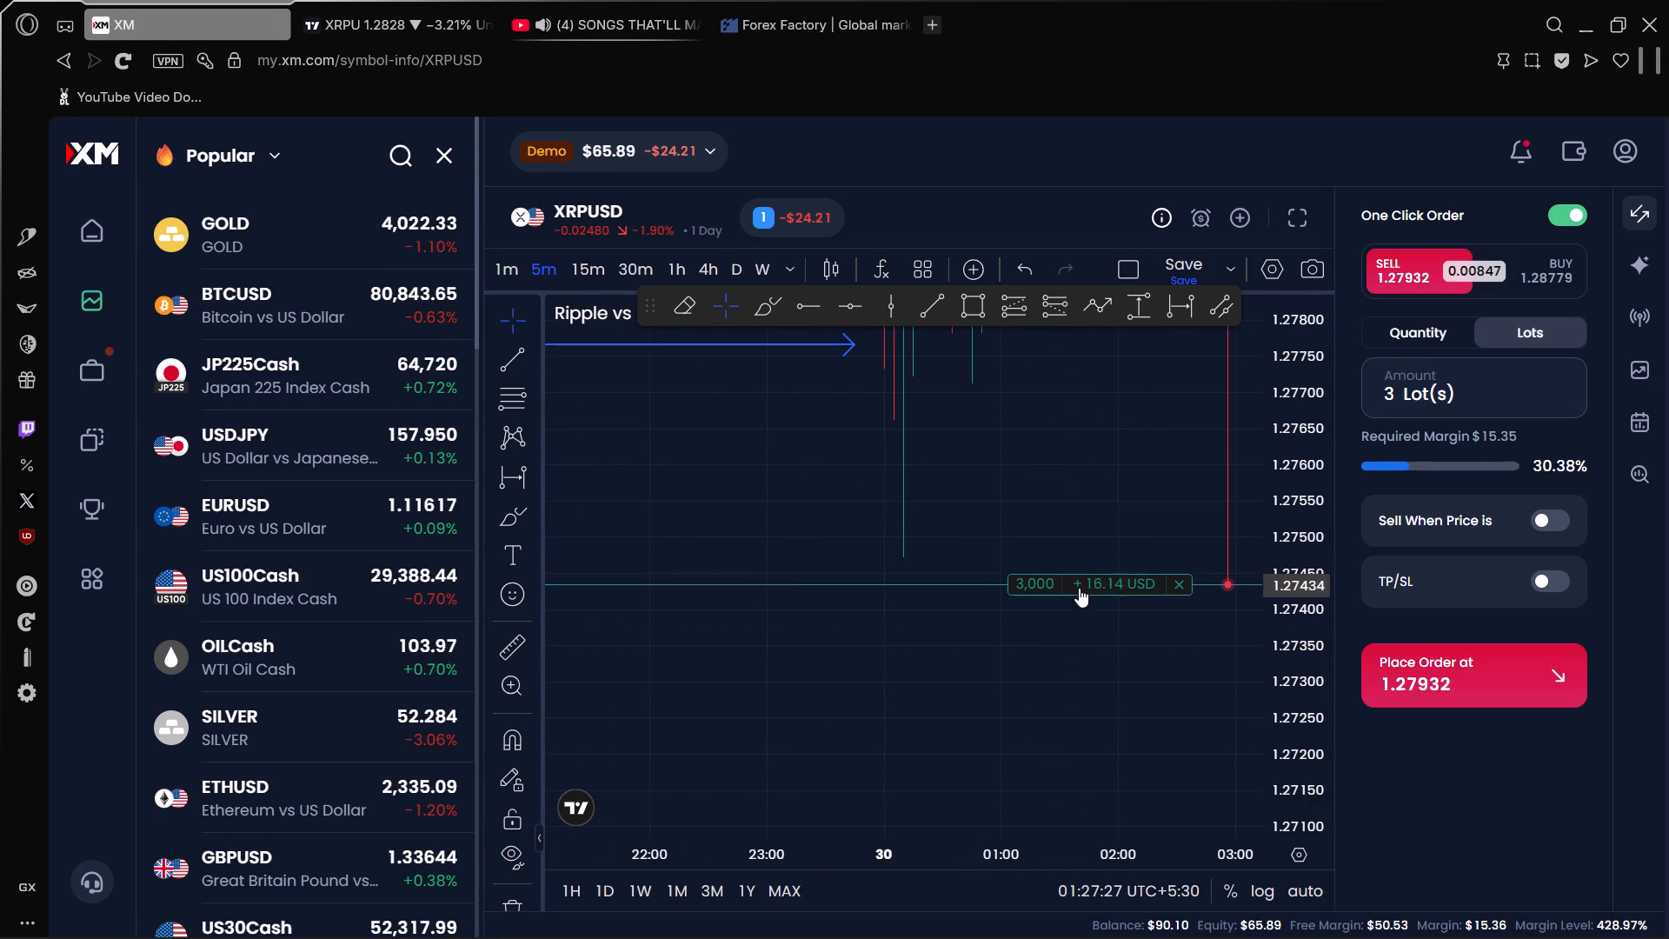
{"action": "left_click_drag", "start_coordinate": [1079, 588], "coordinate": [1074, 725]}
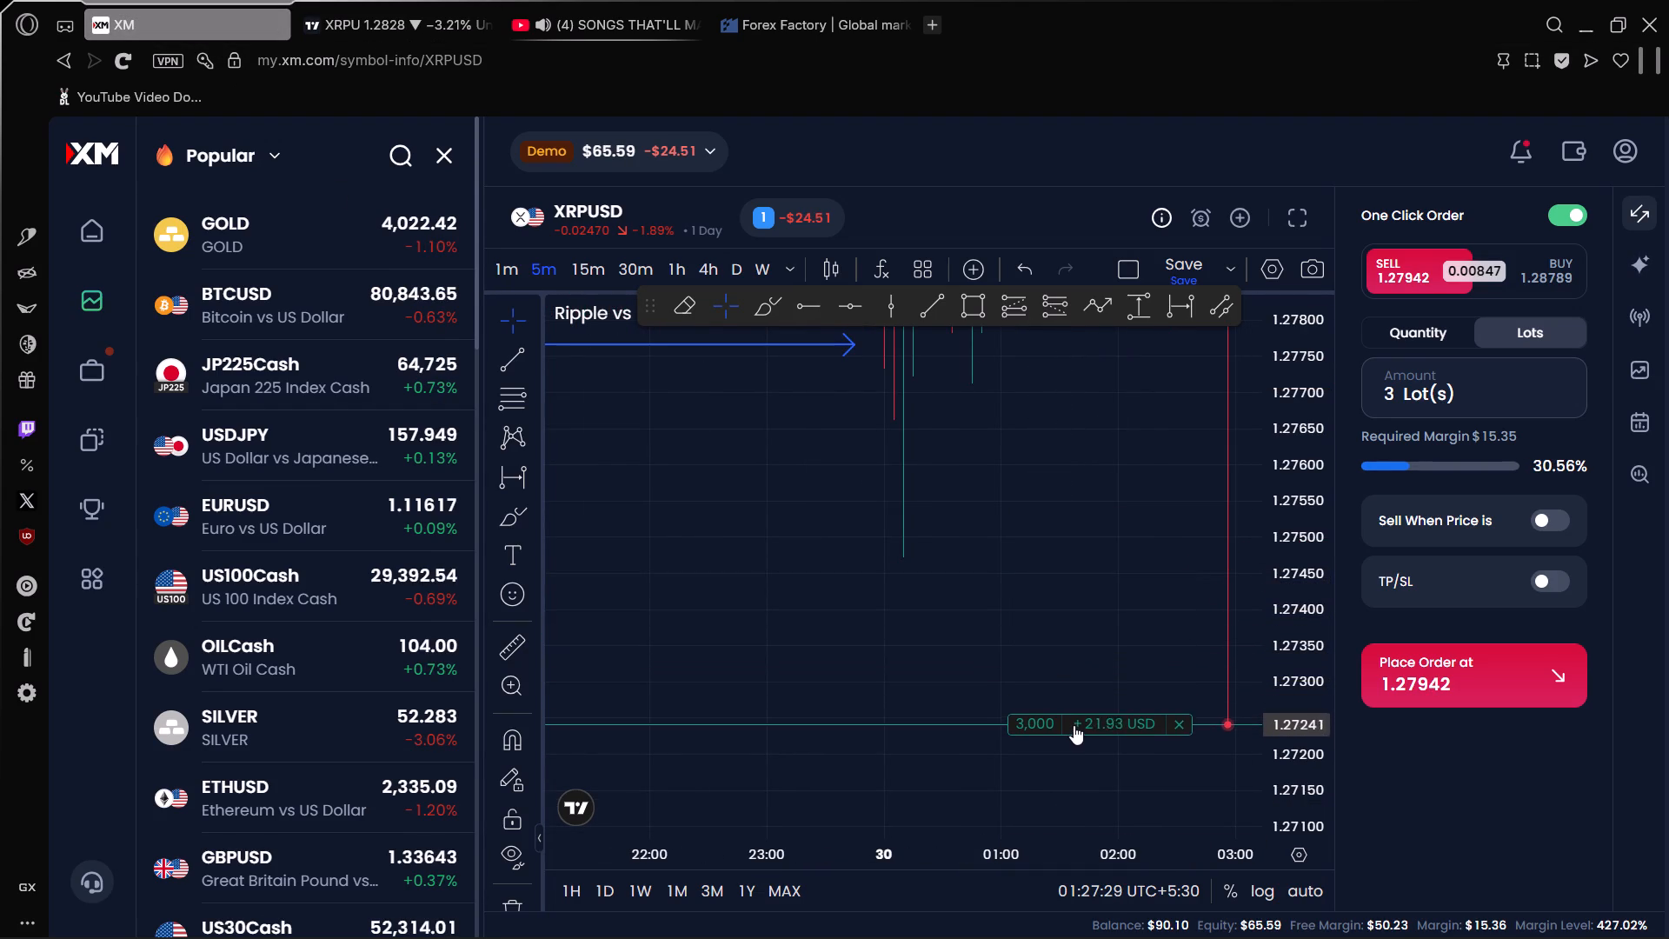
{"action": "left_click_drag", "start_coordinate": [1074, 725], "coordinate": [1106, 806]}
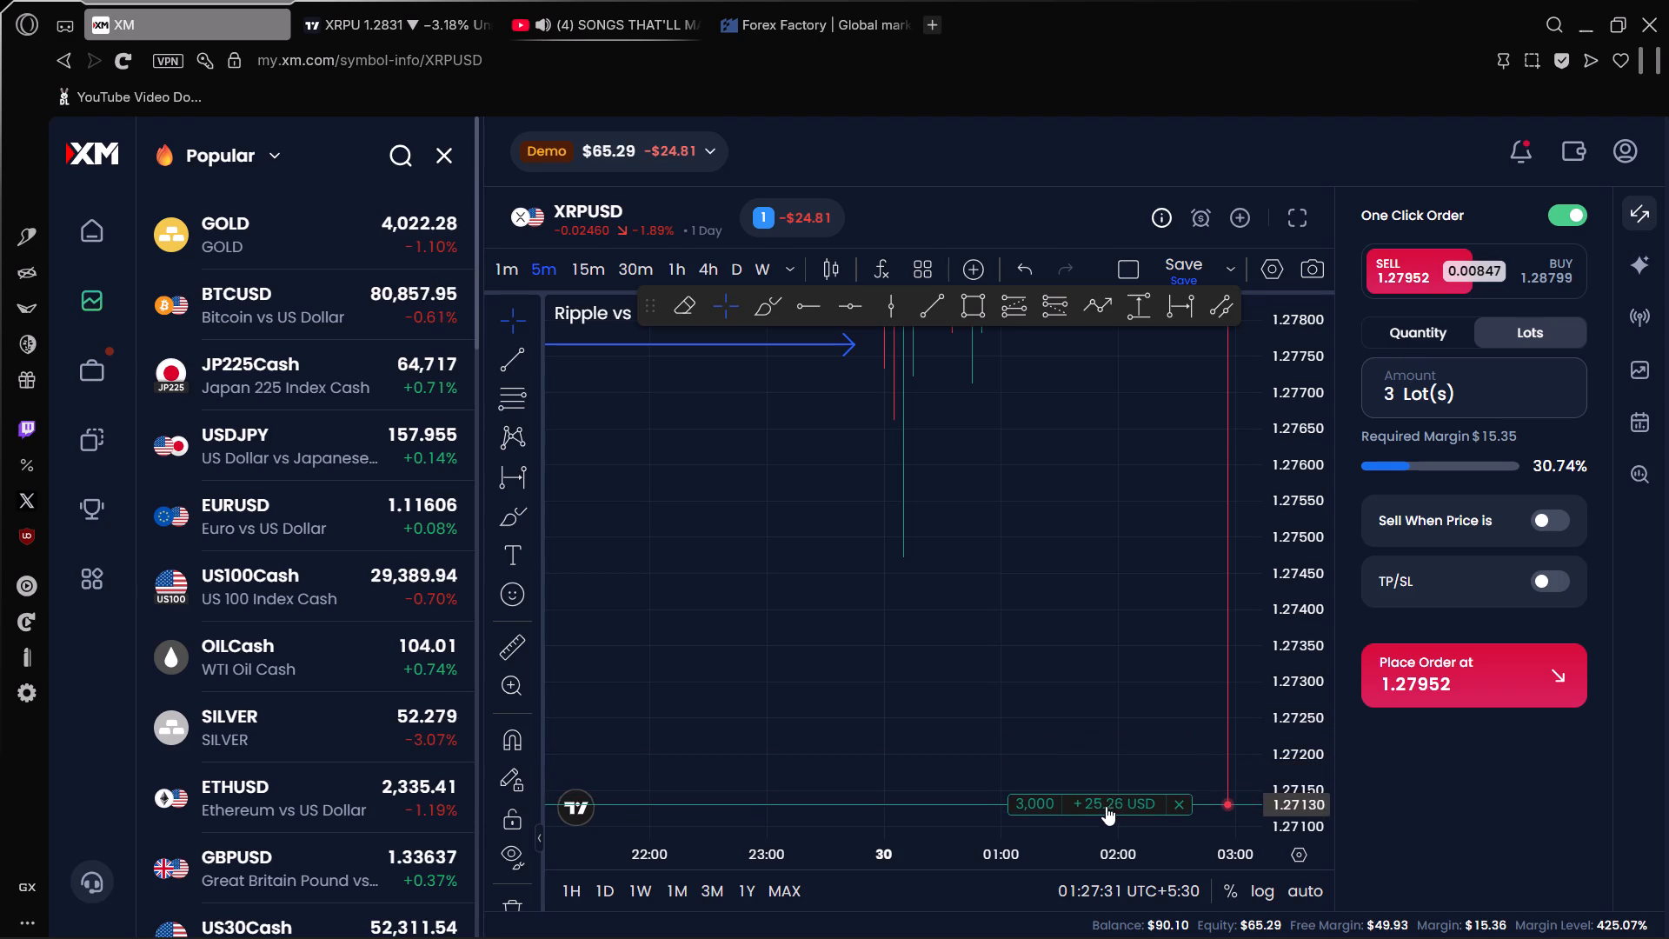
{"action": "left_click_drag", "start_coordinate": [1106, 806], "coordinate": [1124, 830]}
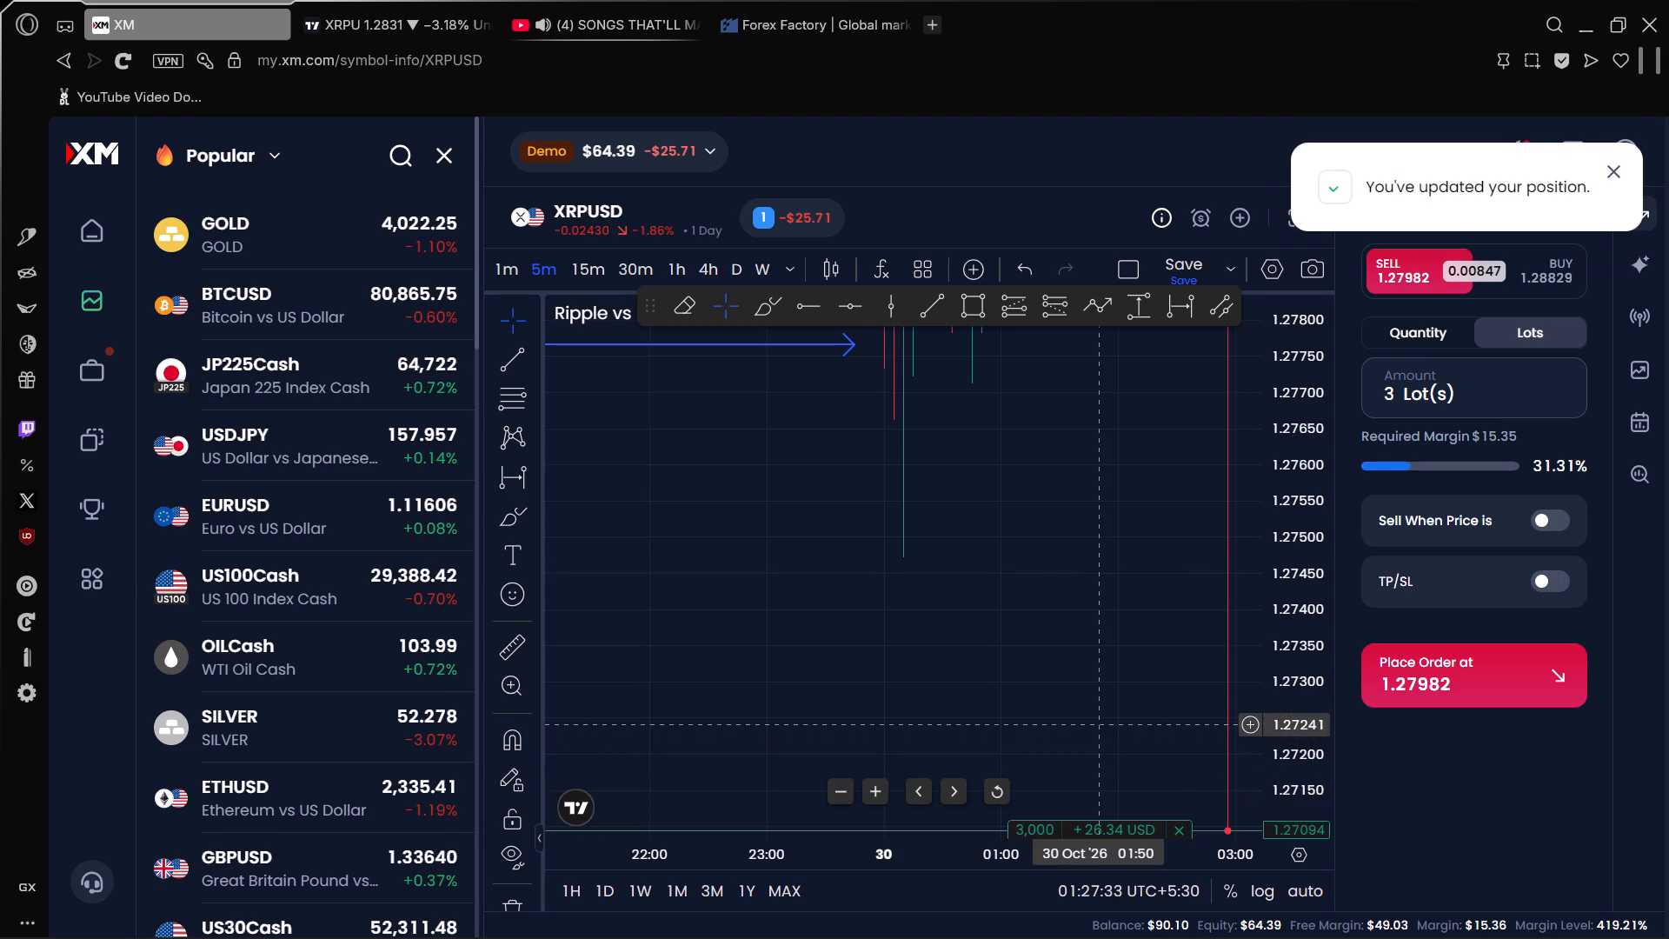
{"action": "left_click_drag", "start_coordinate": [1098, 744], "coordinate": [1095, 609]}
{"action": "left_click", "coordinate": [1083, 722]}
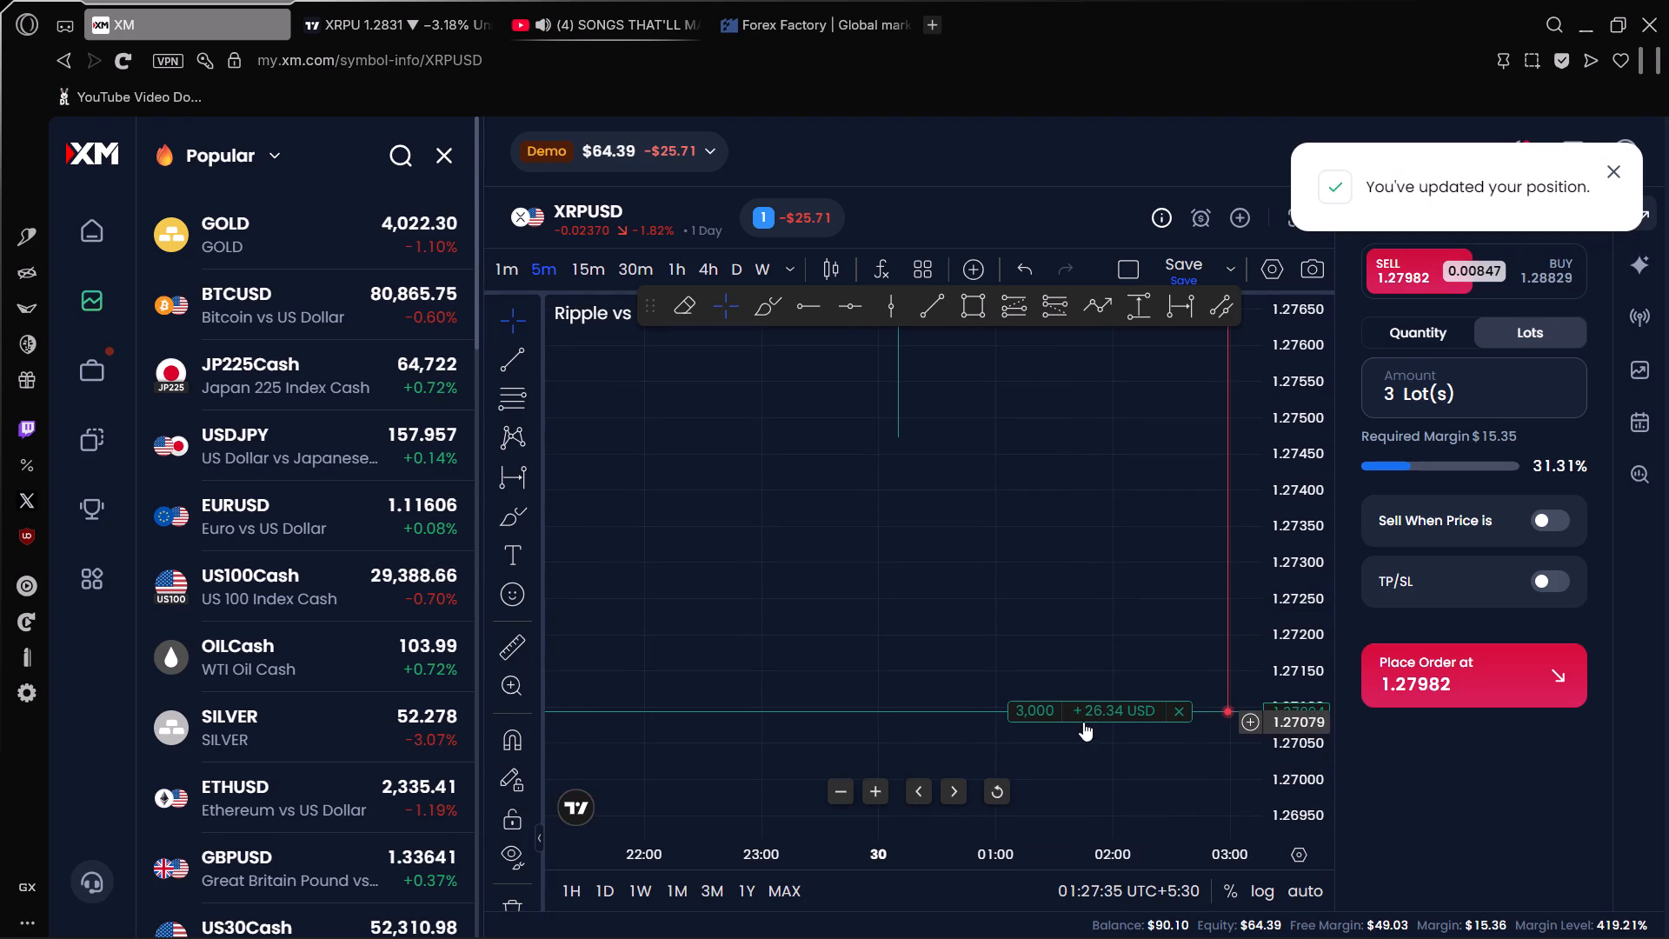
{"action": "left_click_drag", "start_coordinate": [1078, 717], "coordinate": [1104, 711]}
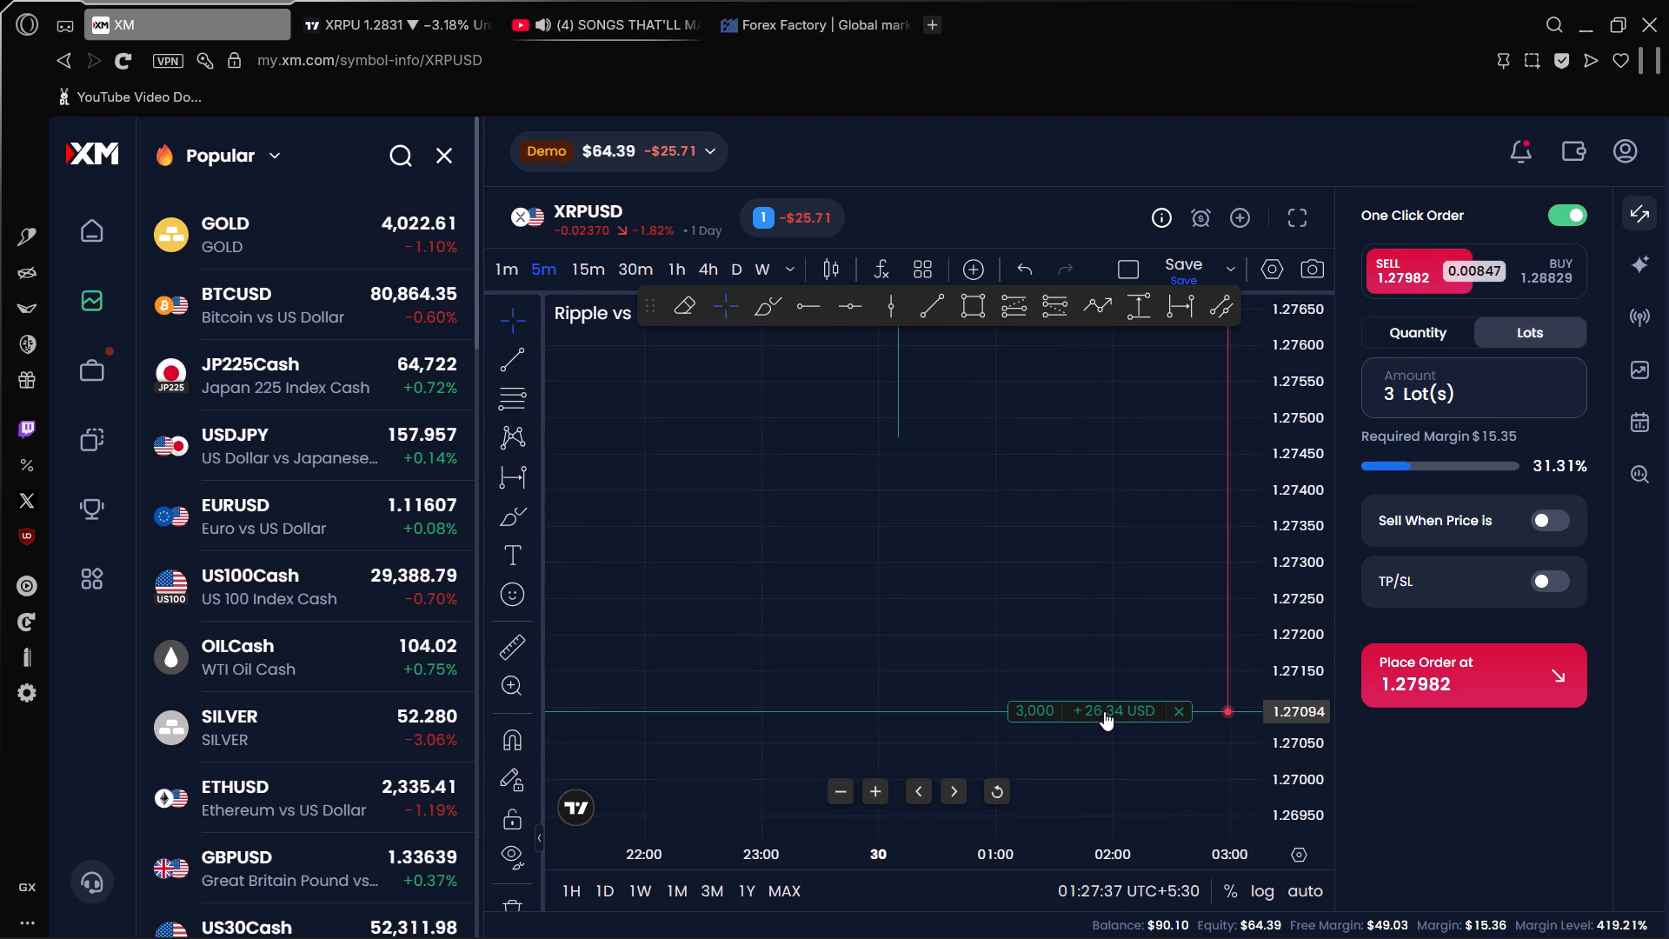
{"action": "left_click_drag", "start_coordinate": [1104, 711], "coordinate": [1125, 707]}
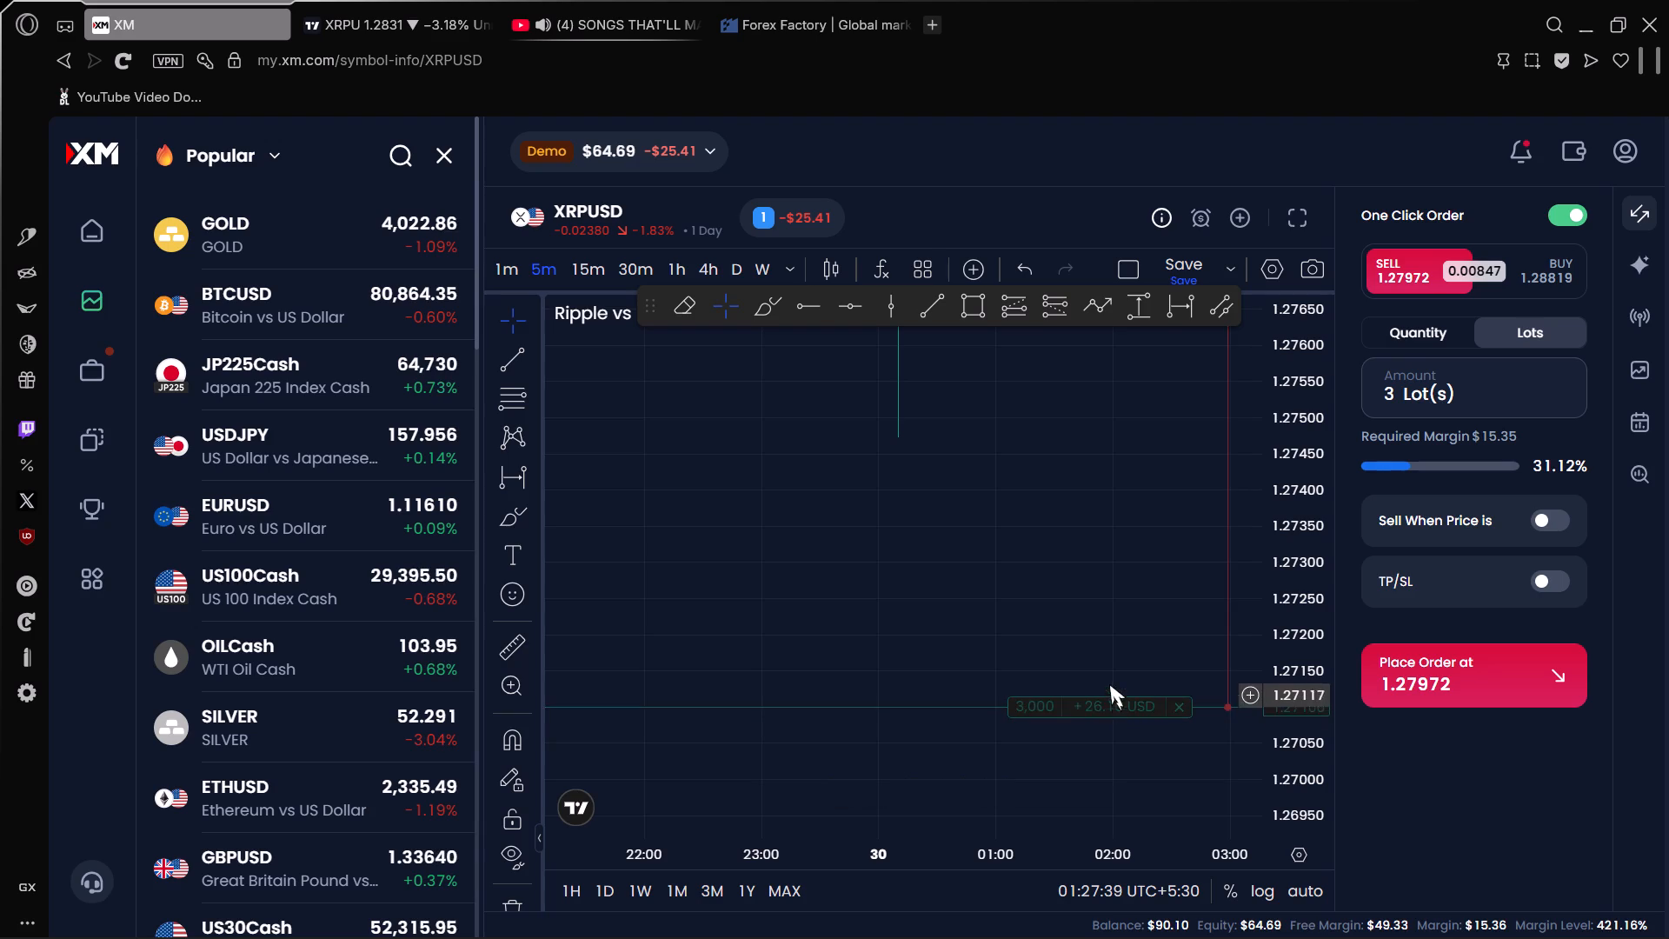
Review the position's levels on XM's chart, and examine the recent swings and the area below the low on TradingView's XRPU chart.
{"action": "scroll", "coordinate": [1298, 536], "scroll_direction": "down", "scroll_amount": 11}
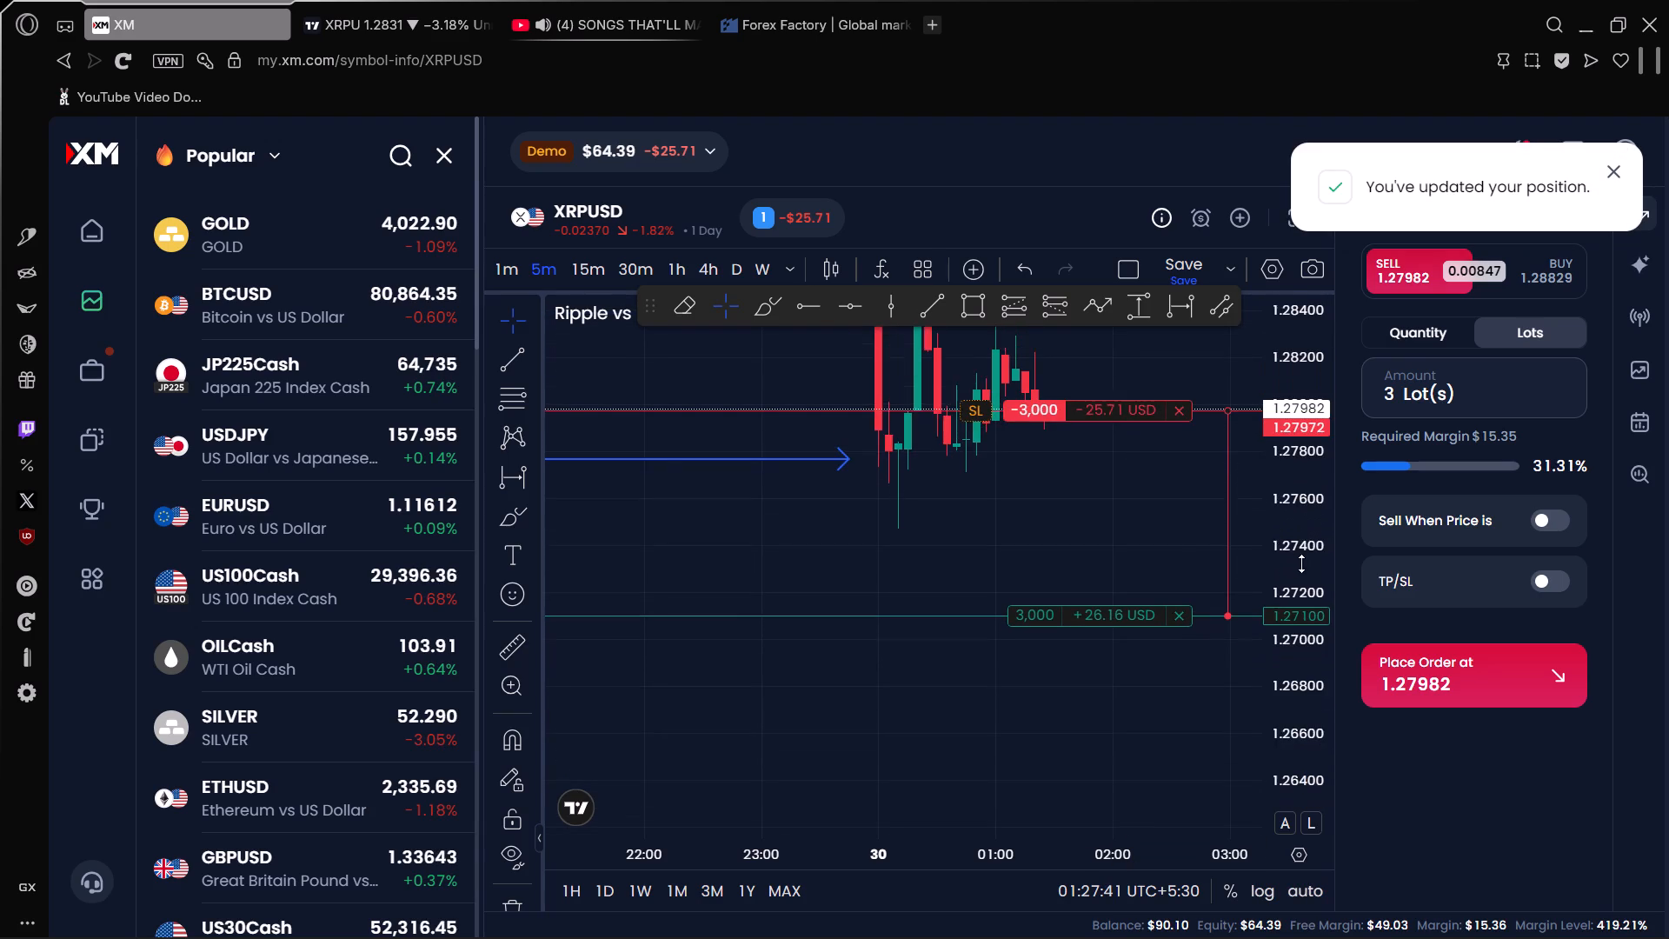
{"action": "scroll", "coordinate": [1086, 525], "scroll_direction": "down", "scroll_amount": 3}
{"action": "scroll", "coordinate": [1027, 547], "scroll_direction": "up", "scroll_amount": 11}
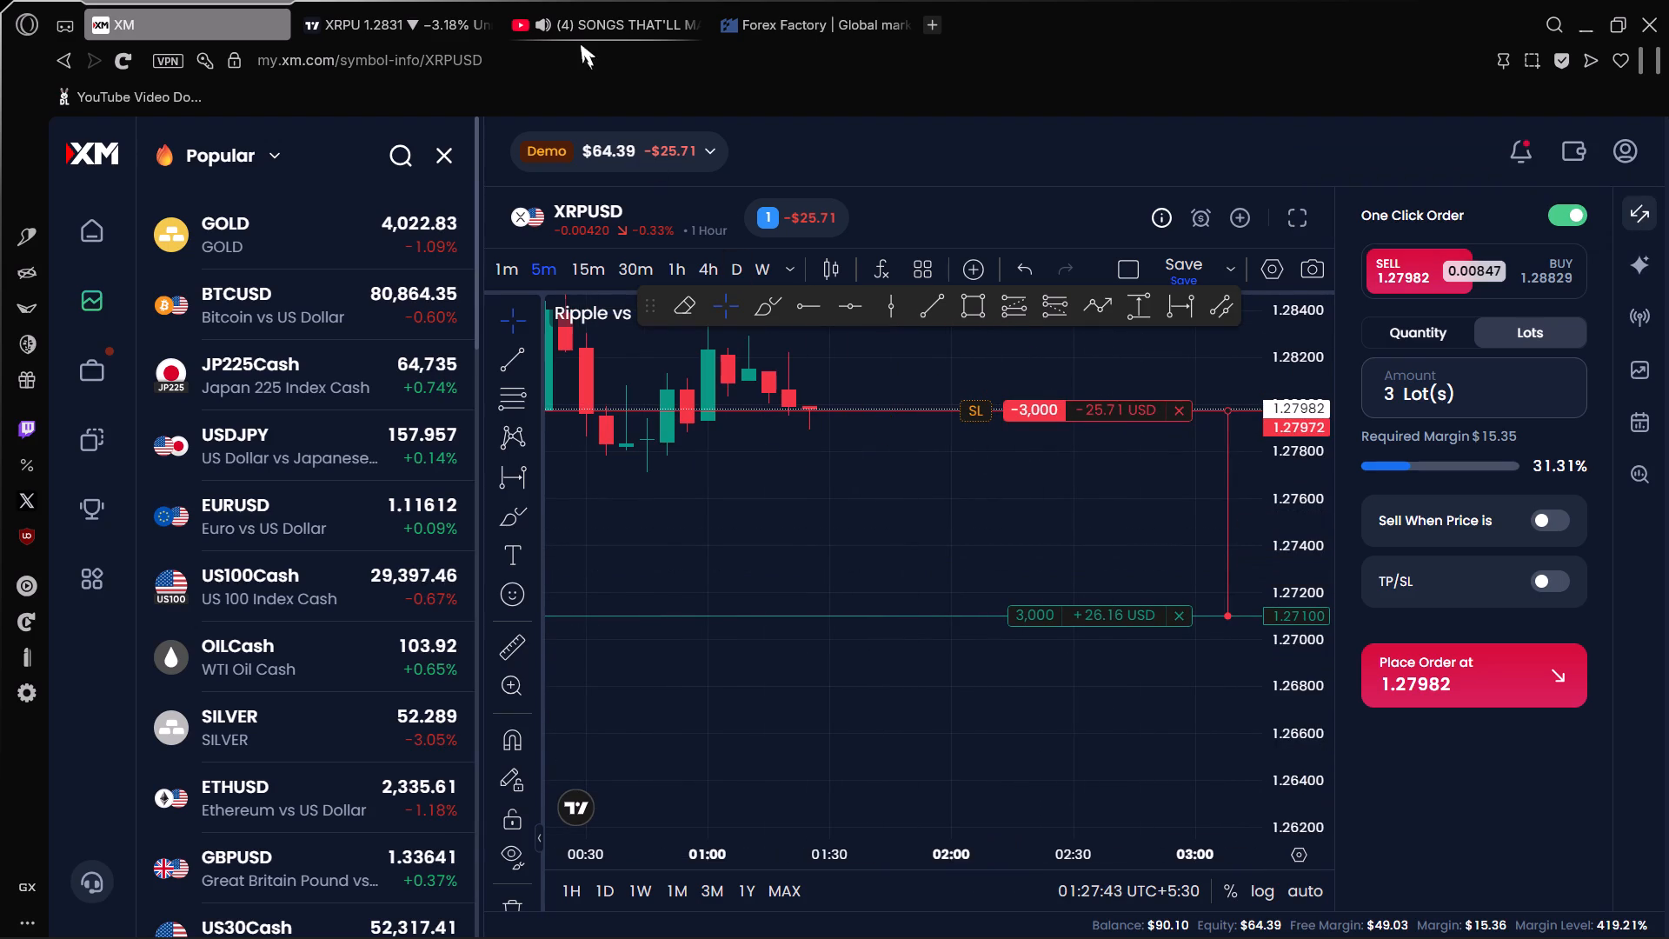
{"action": "left_click", "coordinate": [375, 12]}
{"action": "scroll", "coordinate": [977, 540], "scroll_direction": "up", "scroll_amount": 7}
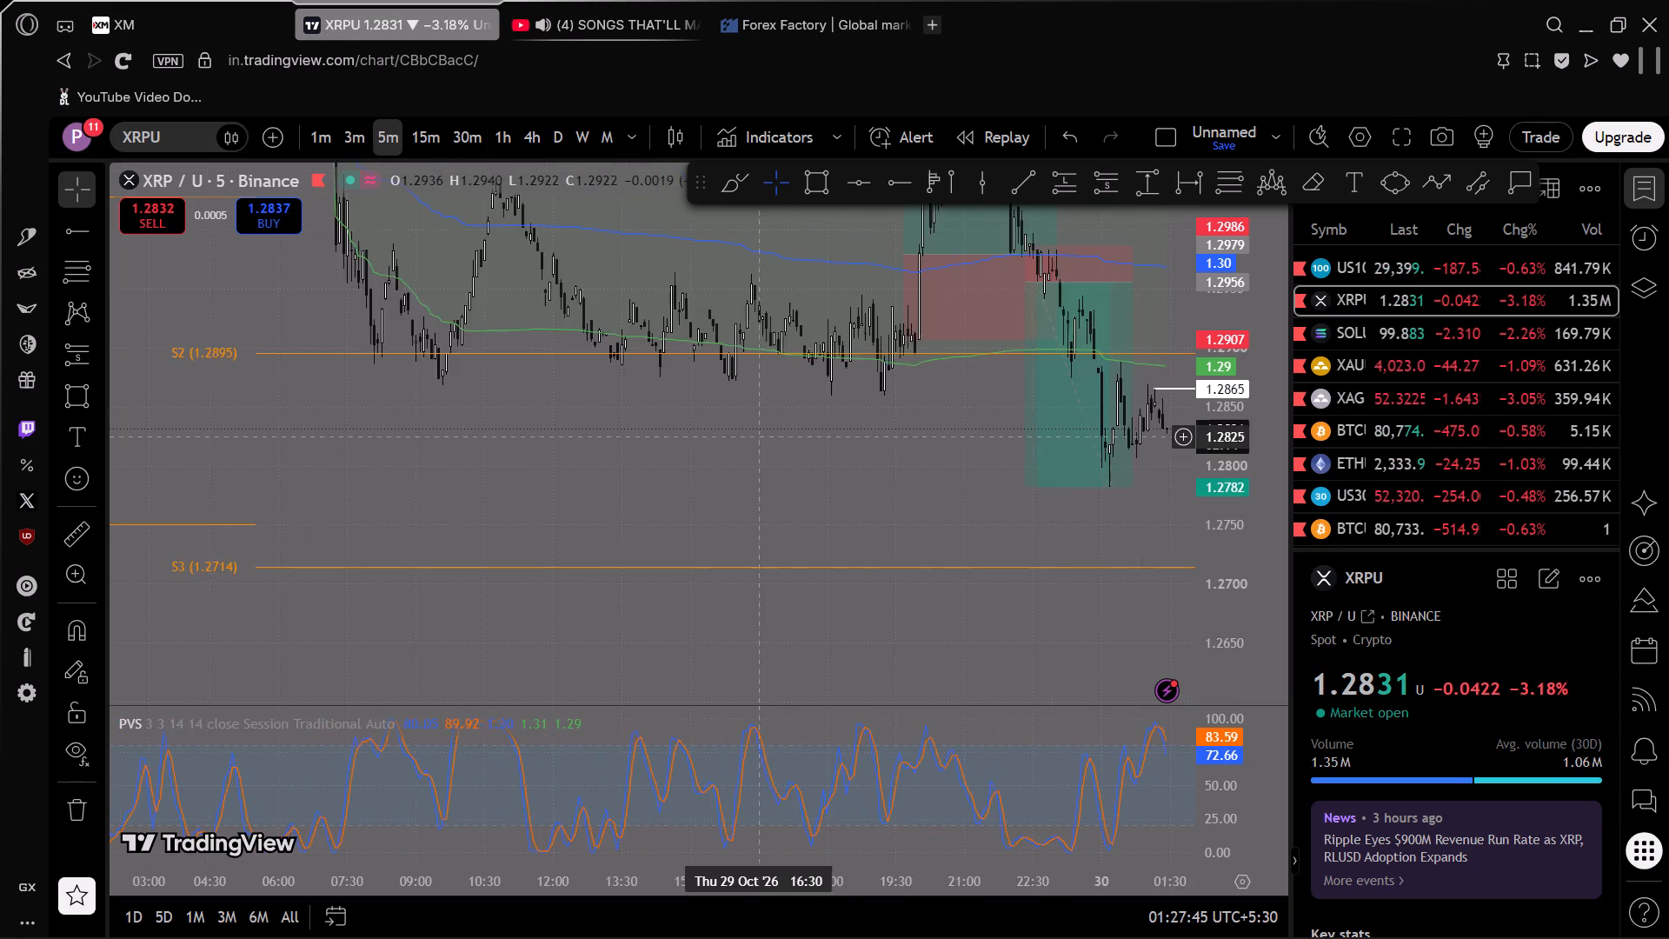
{"action": "scroll", "coordinate": [758, 436], "scroll_direction": "up", "scroll_amount": 8}
{"action": "left_click_drag", "start_coordinate": [1109, 505], "coordinate": [903, 606]}
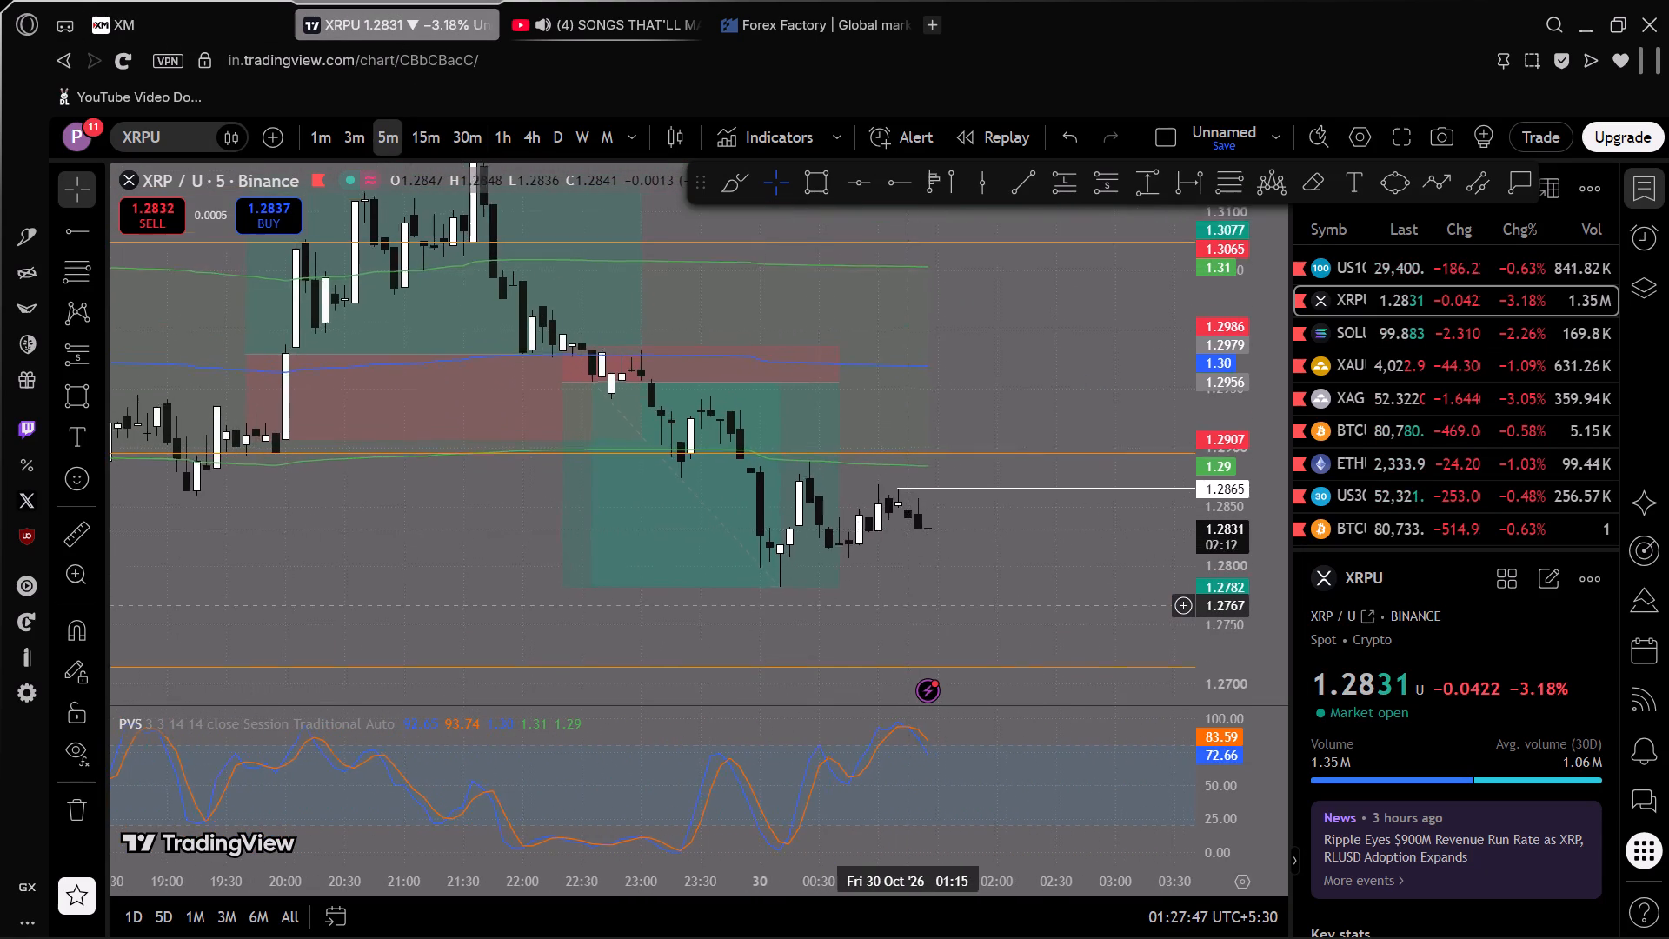
{"action": "left_click_drag", "start_coordinate": [903, 606], "coordinate": [902, 616]}
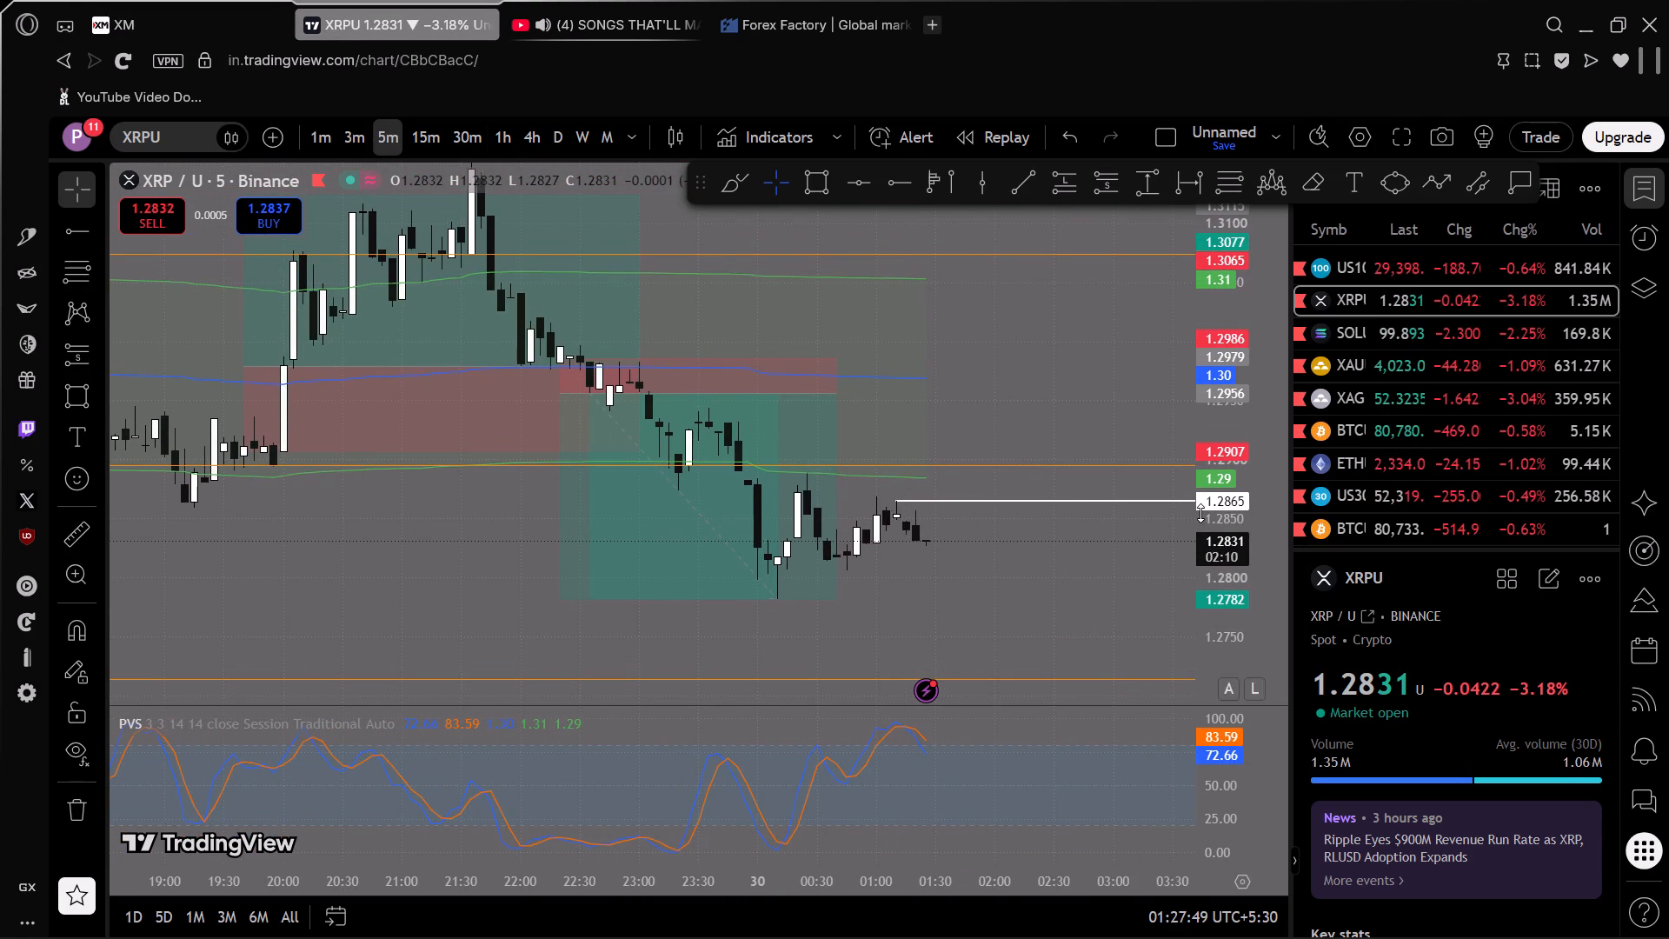
{"action": "scroll", "coordinate": [1220, 572], "scroll_direction": "up", "scroll_amount": 4}
{"action": "left_click_drag", "start_coordinate": [1113, 605], "coordinate": [1094, 531]}
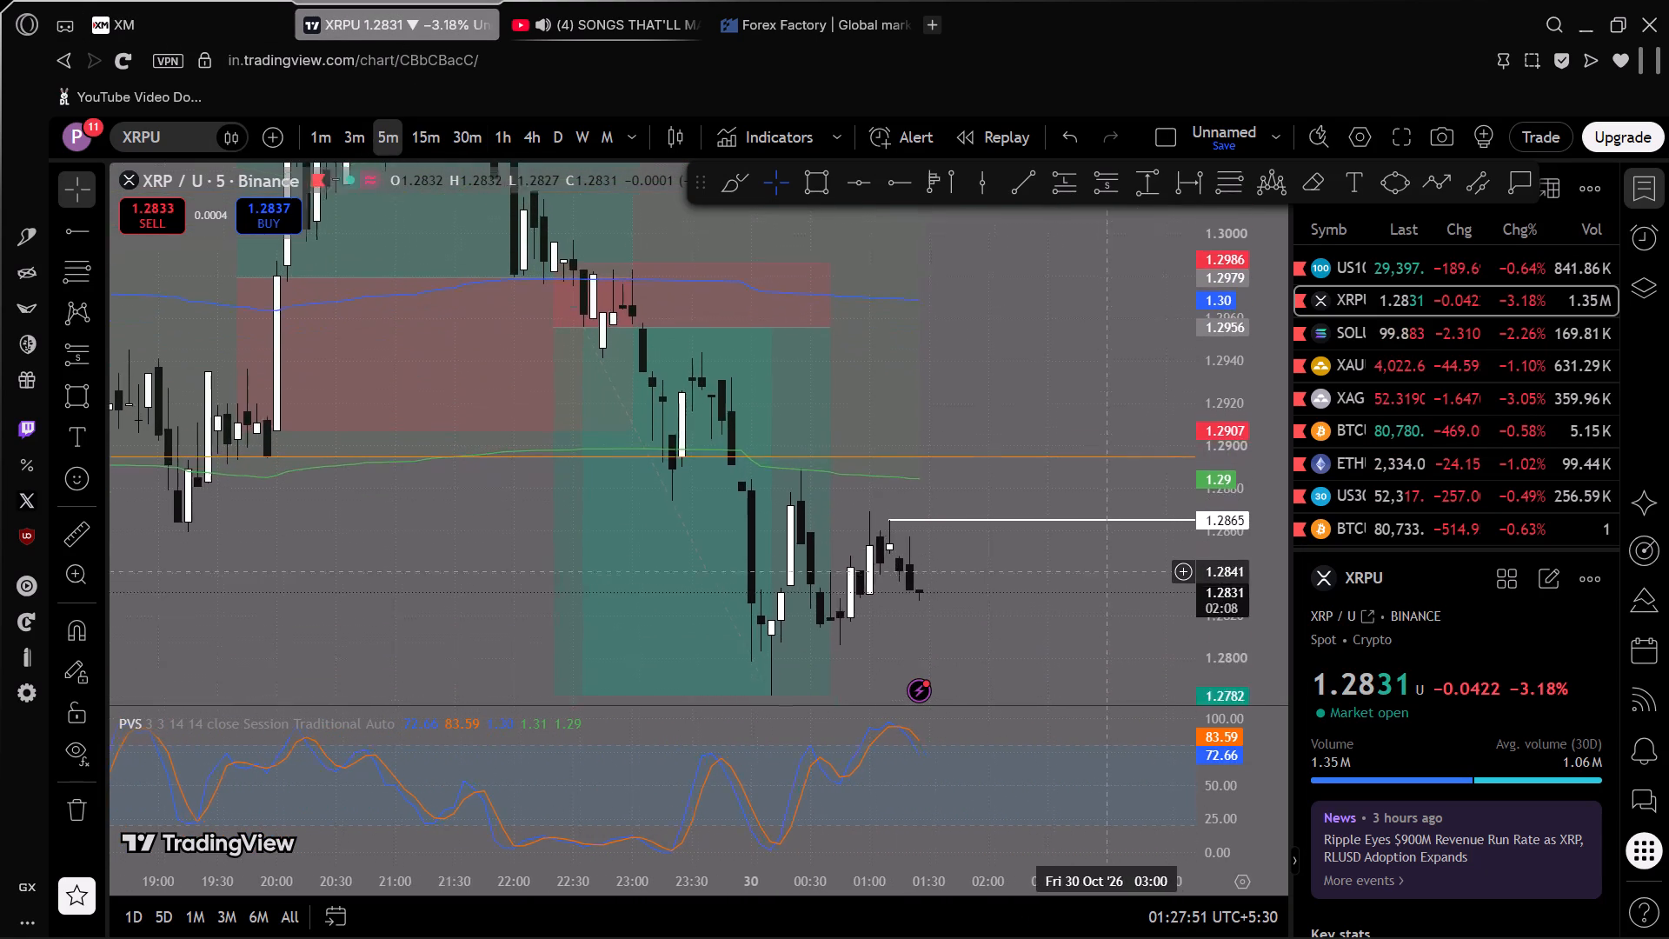
{"action": "left_click_drag", "start_coordinate": [1094, 531], "coordinate": [1045, 311]}
{"action": "scroll", "coordinate": [982, 402], "scroll_direction": "down", "scroll_amount": 2}
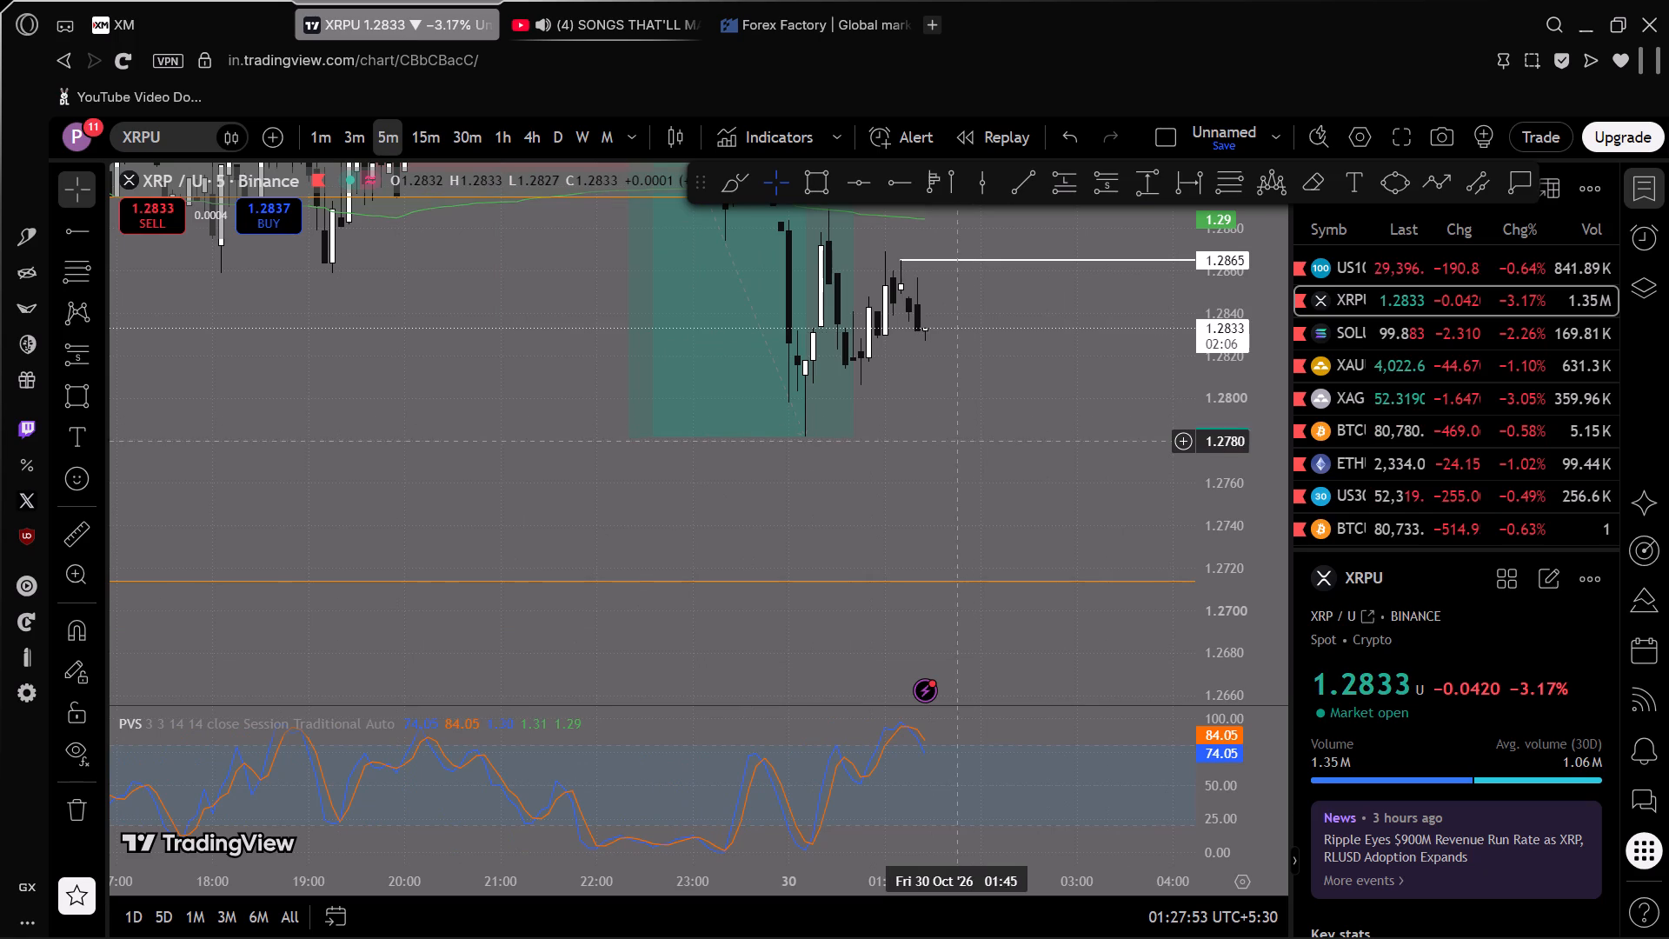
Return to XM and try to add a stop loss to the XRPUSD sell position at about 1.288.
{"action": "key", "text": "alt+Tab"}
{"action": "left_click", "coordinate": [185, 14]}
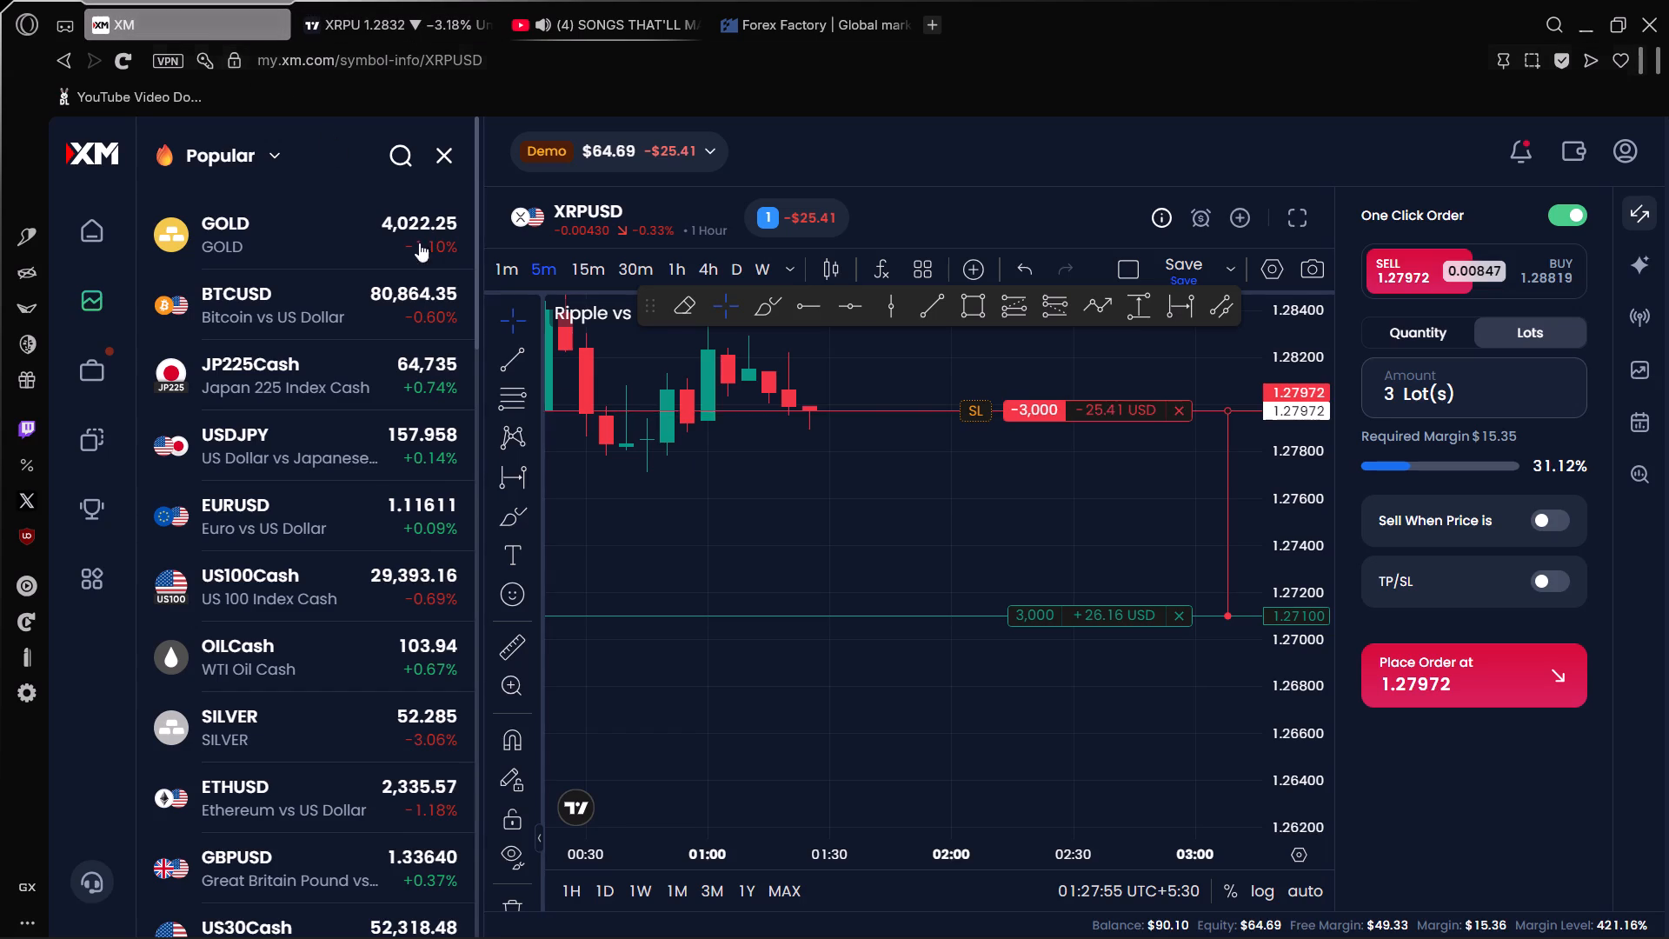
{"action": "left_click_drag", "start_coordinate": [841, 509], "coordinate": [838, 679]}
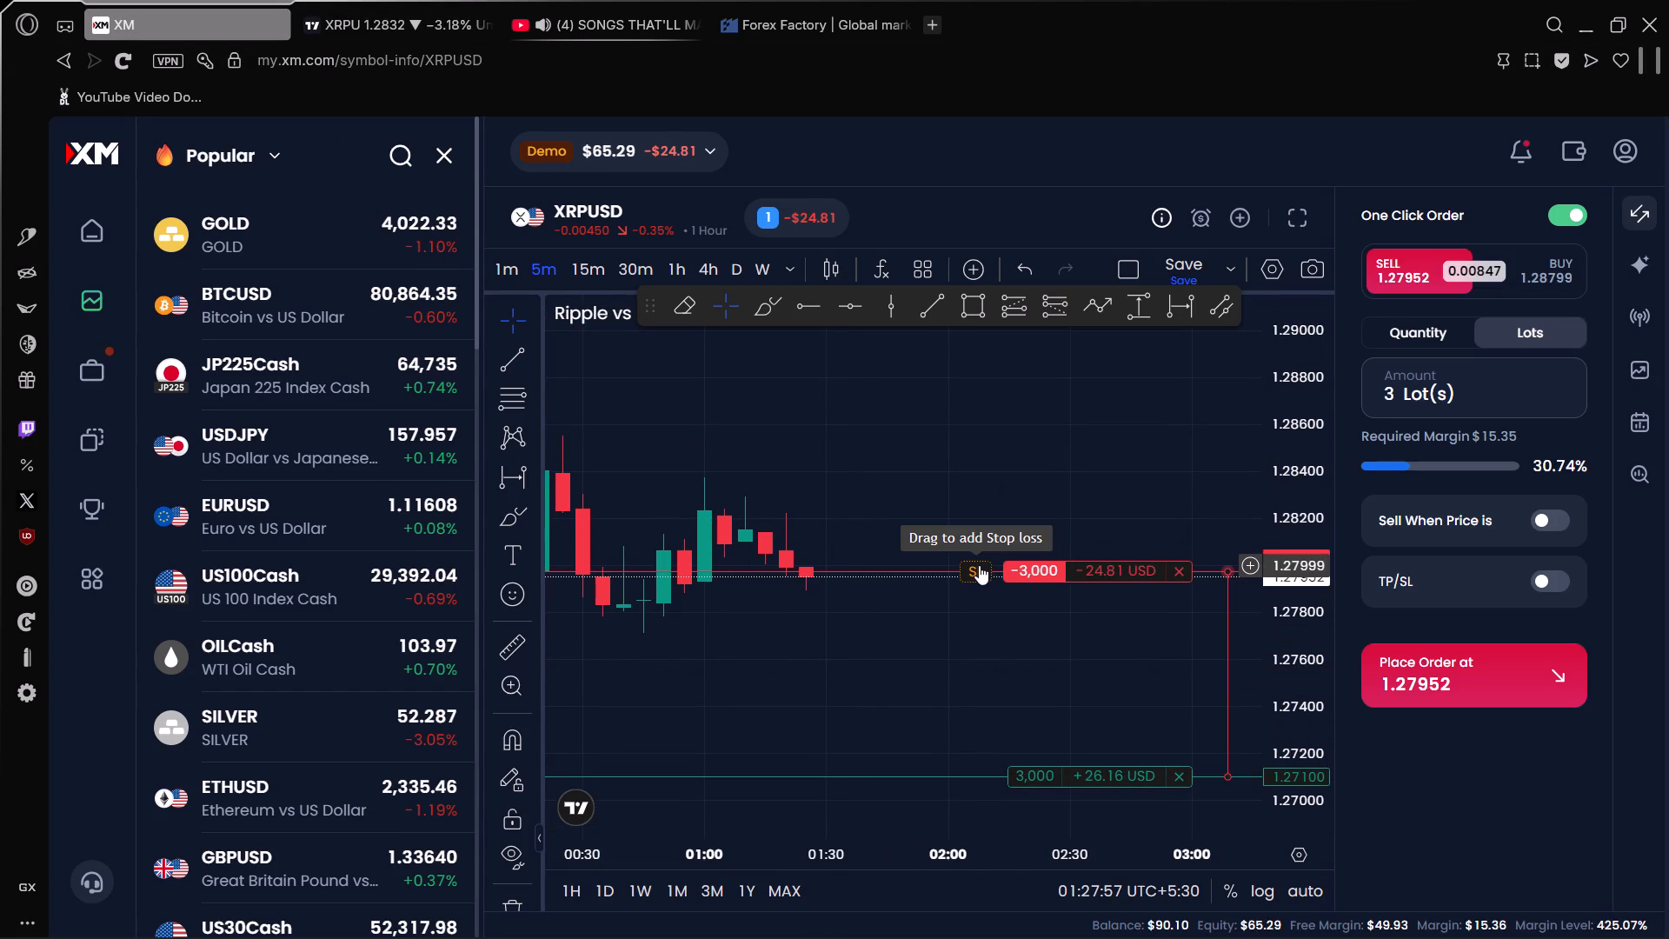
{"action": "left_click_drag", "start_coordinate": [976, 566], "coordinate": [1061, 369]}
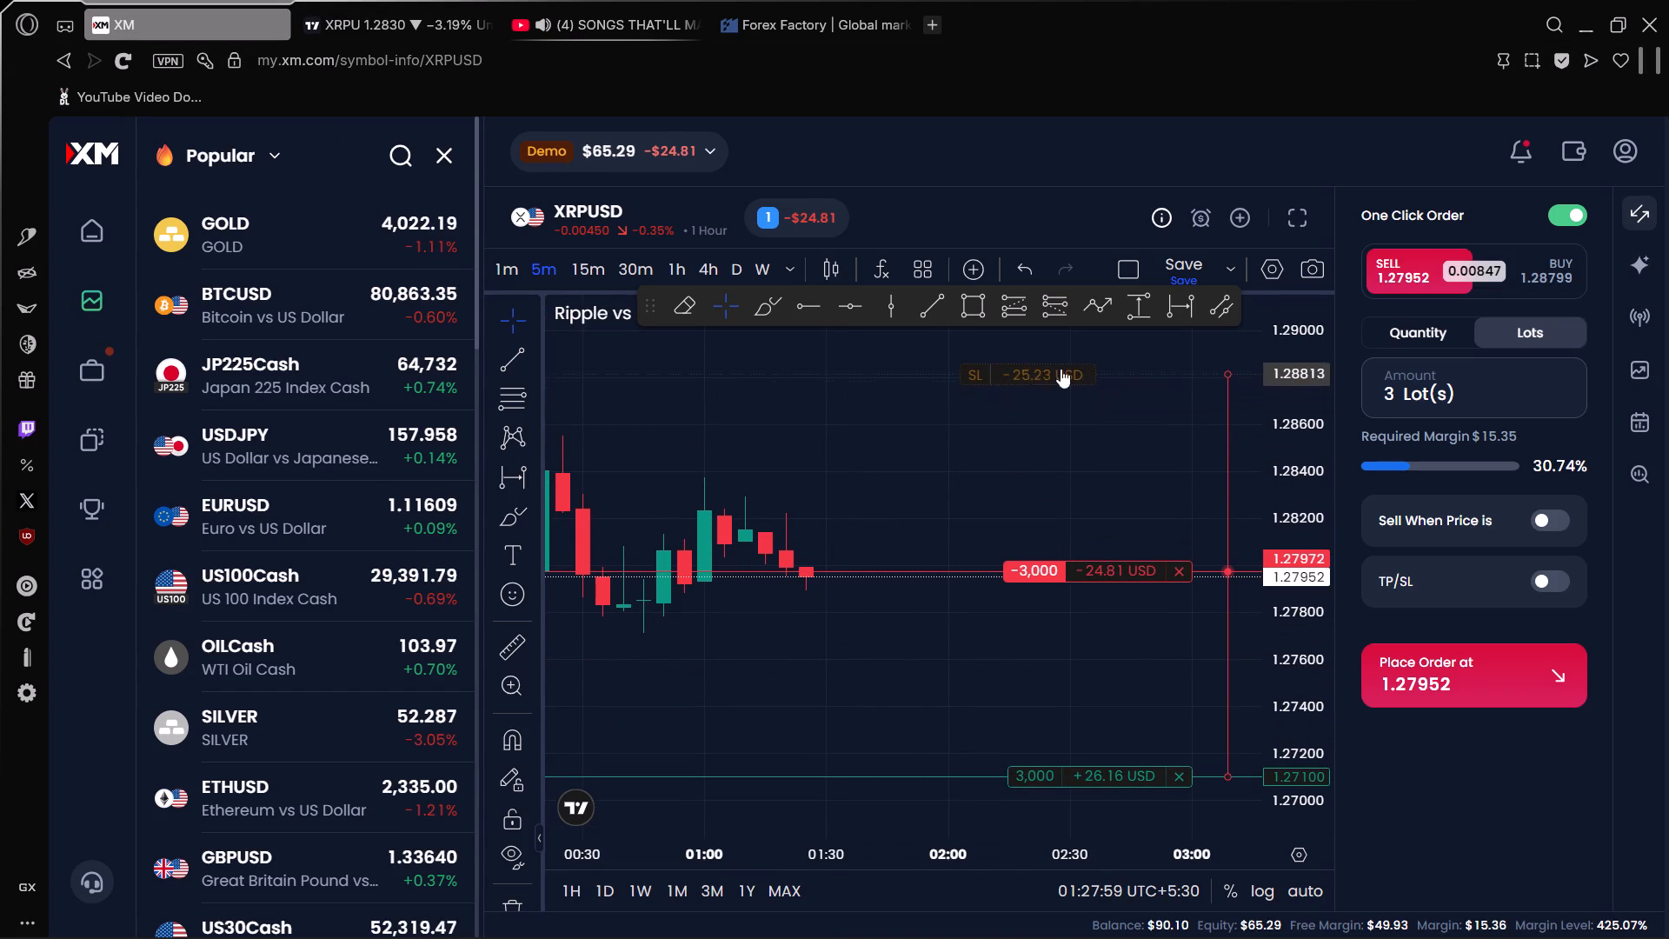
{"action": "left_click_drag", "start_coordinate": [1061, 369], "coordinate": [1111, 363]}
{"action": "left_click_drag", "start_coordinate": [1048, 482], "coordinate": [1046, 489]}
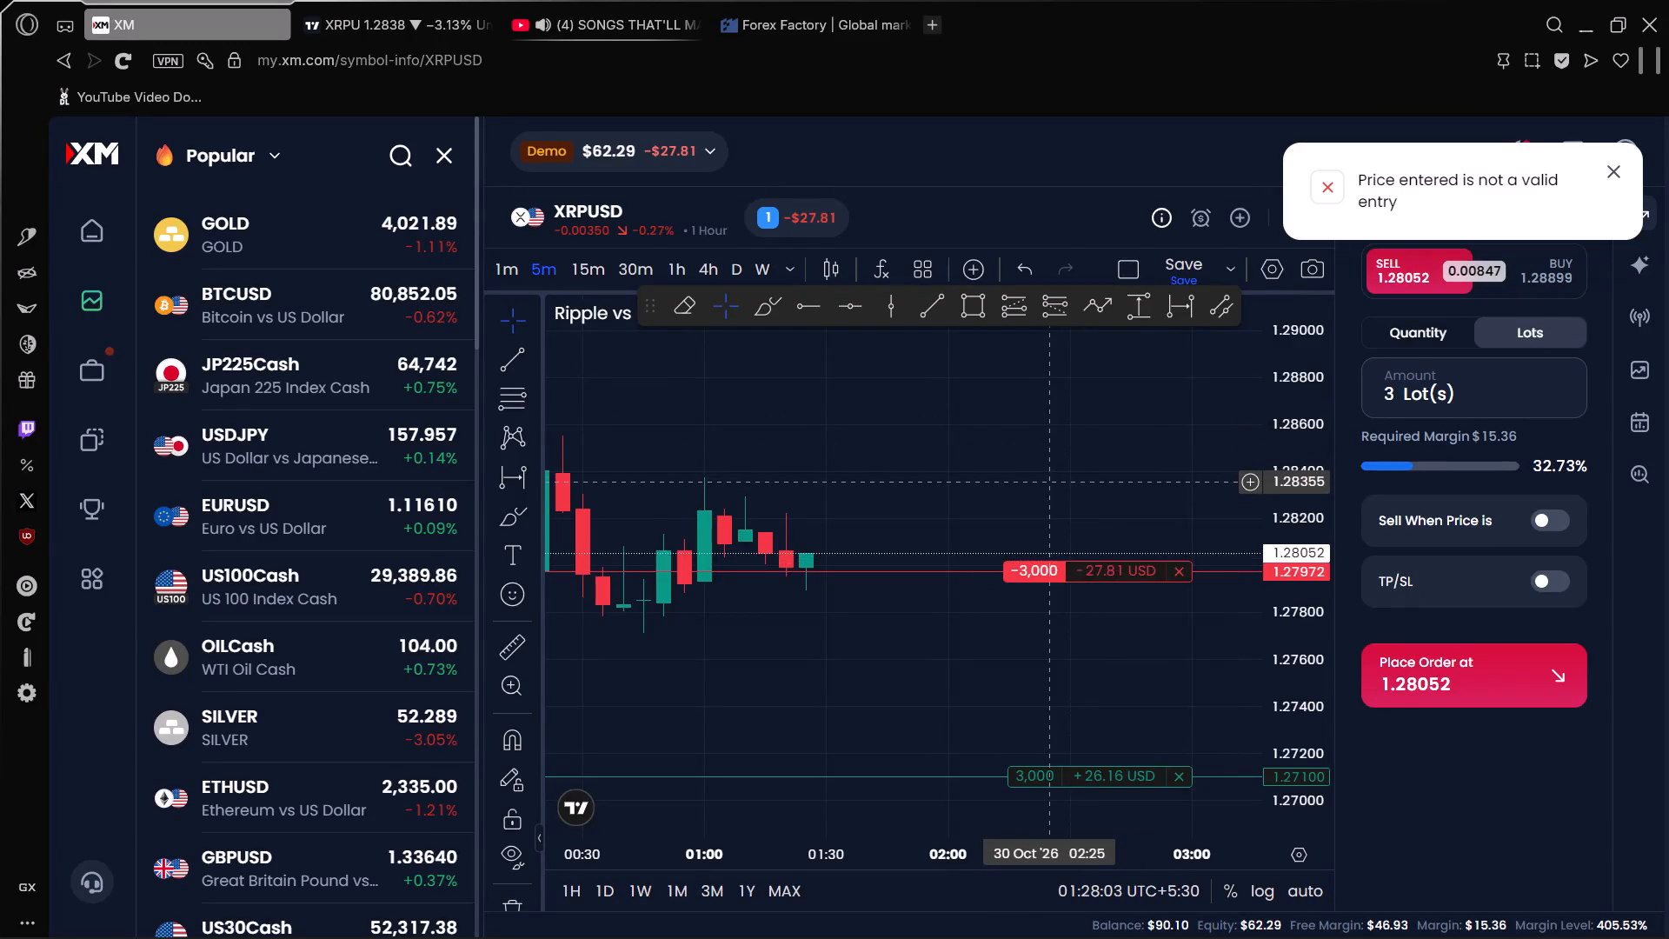
Add a stop loss at 1.29844 to the XRPUSD sell position, well above the recent highs.
{"action": "left_click_drag", "start_coordinate": [1046, 489], "coordinate": [1008, 641]}
{"action": "scroll", "coordinate": [1005, 659], "scroll_direction": "down", "scroll_amount": 4}
{"action": "scroll", "coordinate": [1287, 601], "scroll_direction": "down", "scroll_amount": 4}
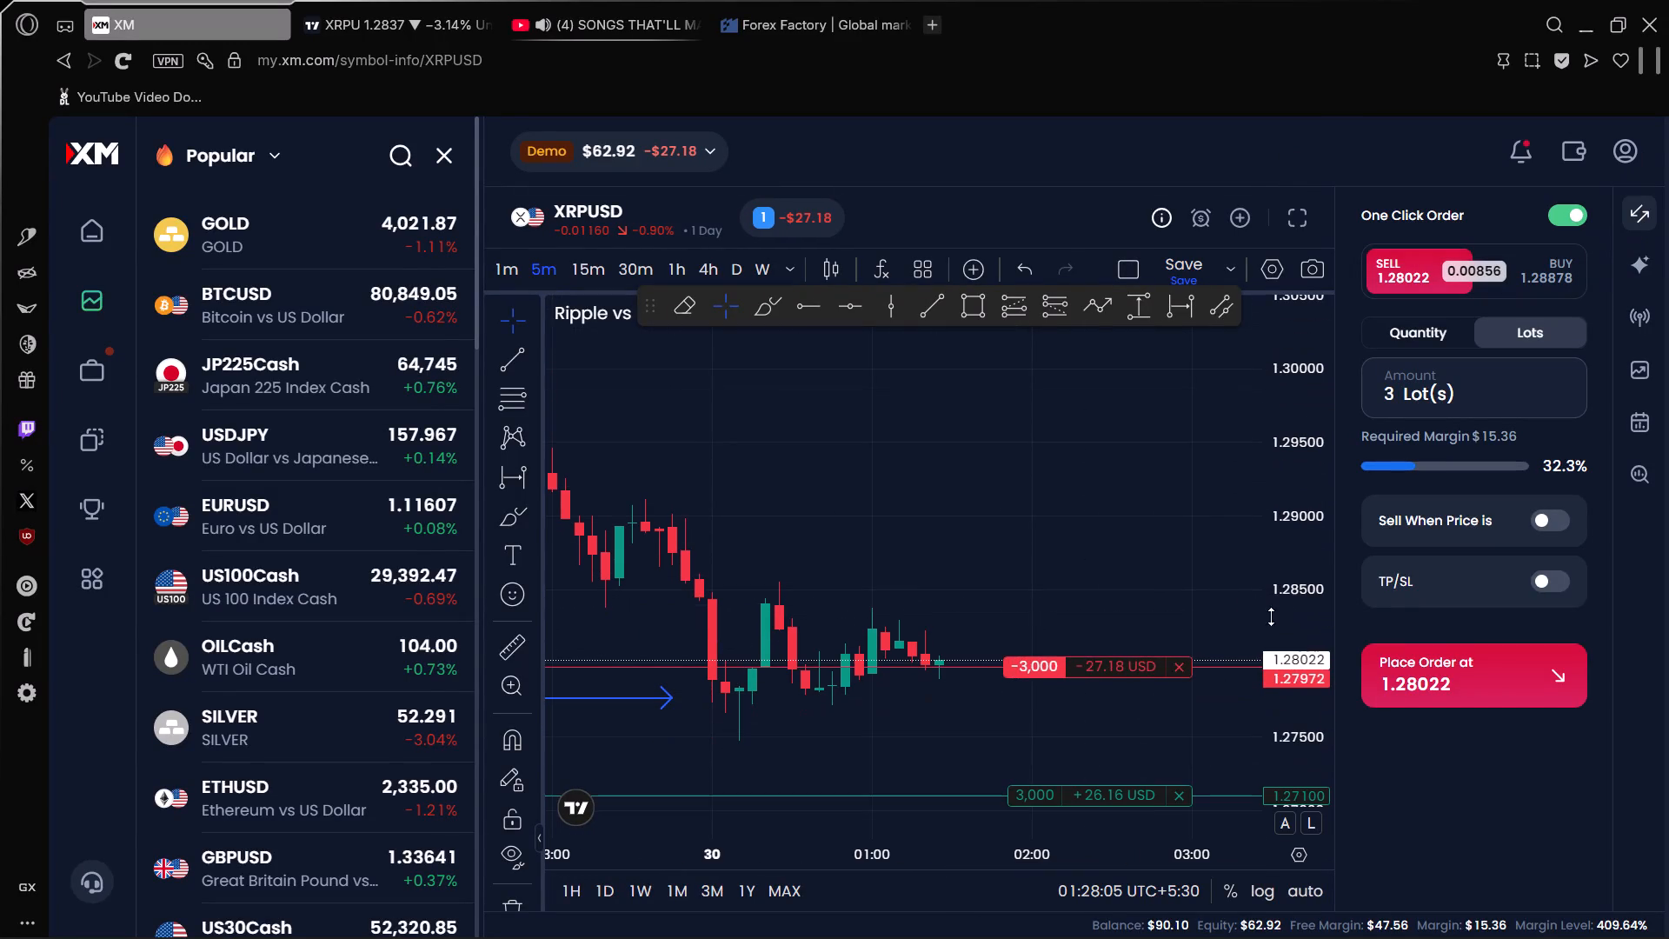
{"action": "left_click_drag", "start_coordinate": [968, 669], "coordinate": [1008, 441]}
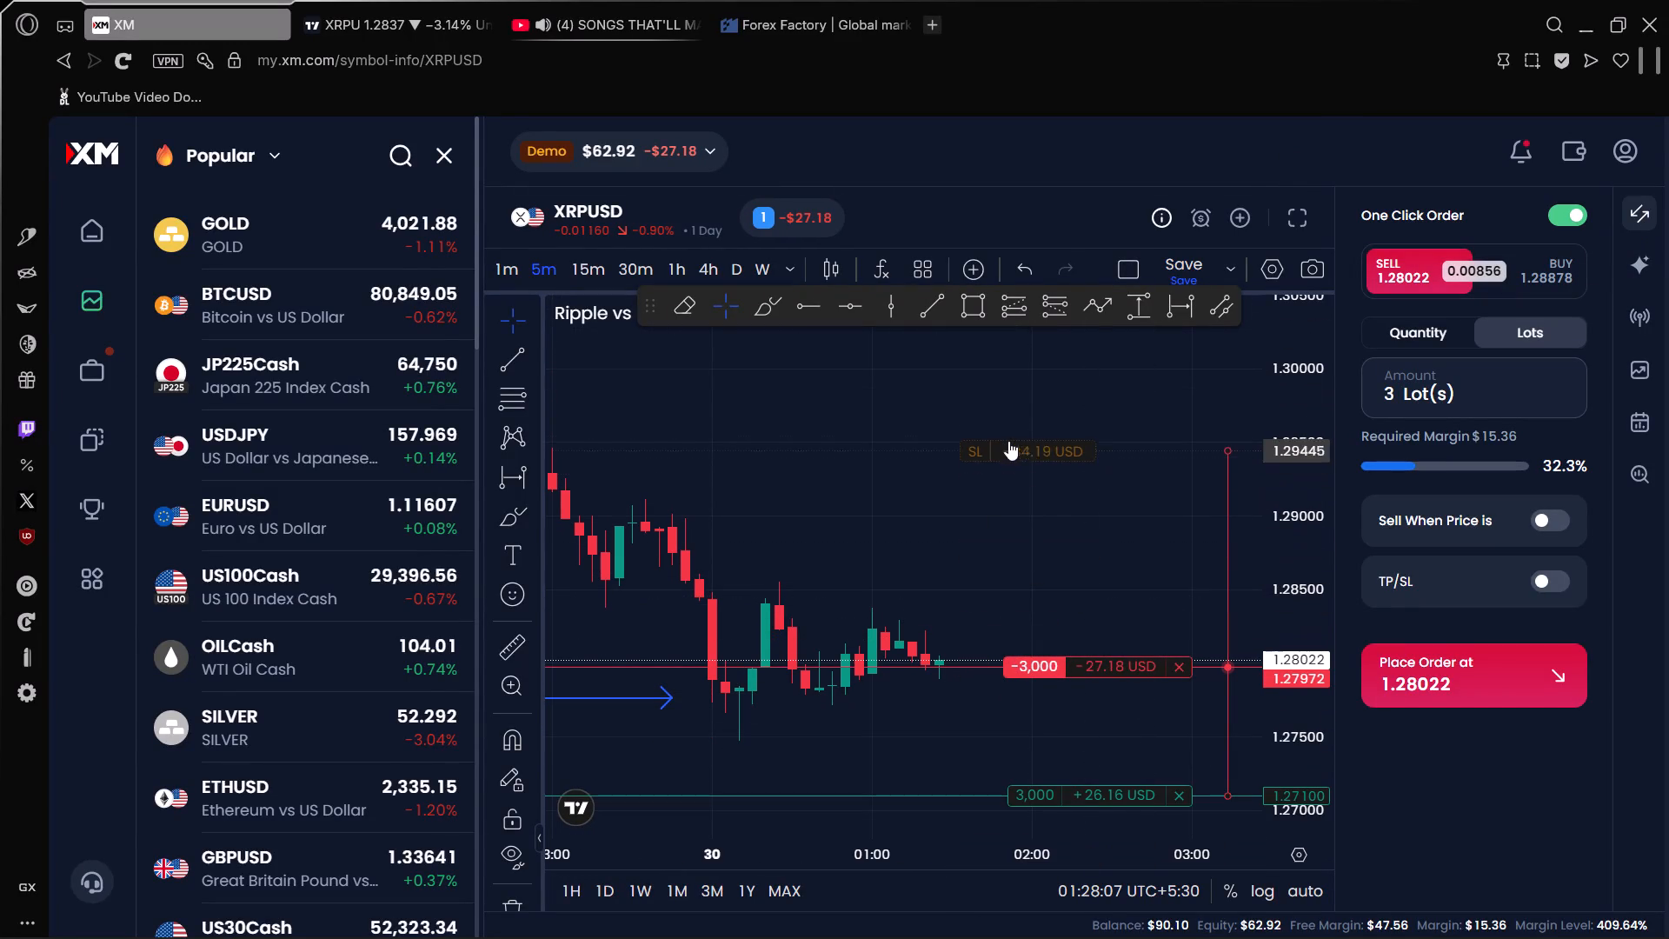
{"action": "left_click_drag", "start_coordinate": [1008, 441], "coordinate": [1066, 391]}
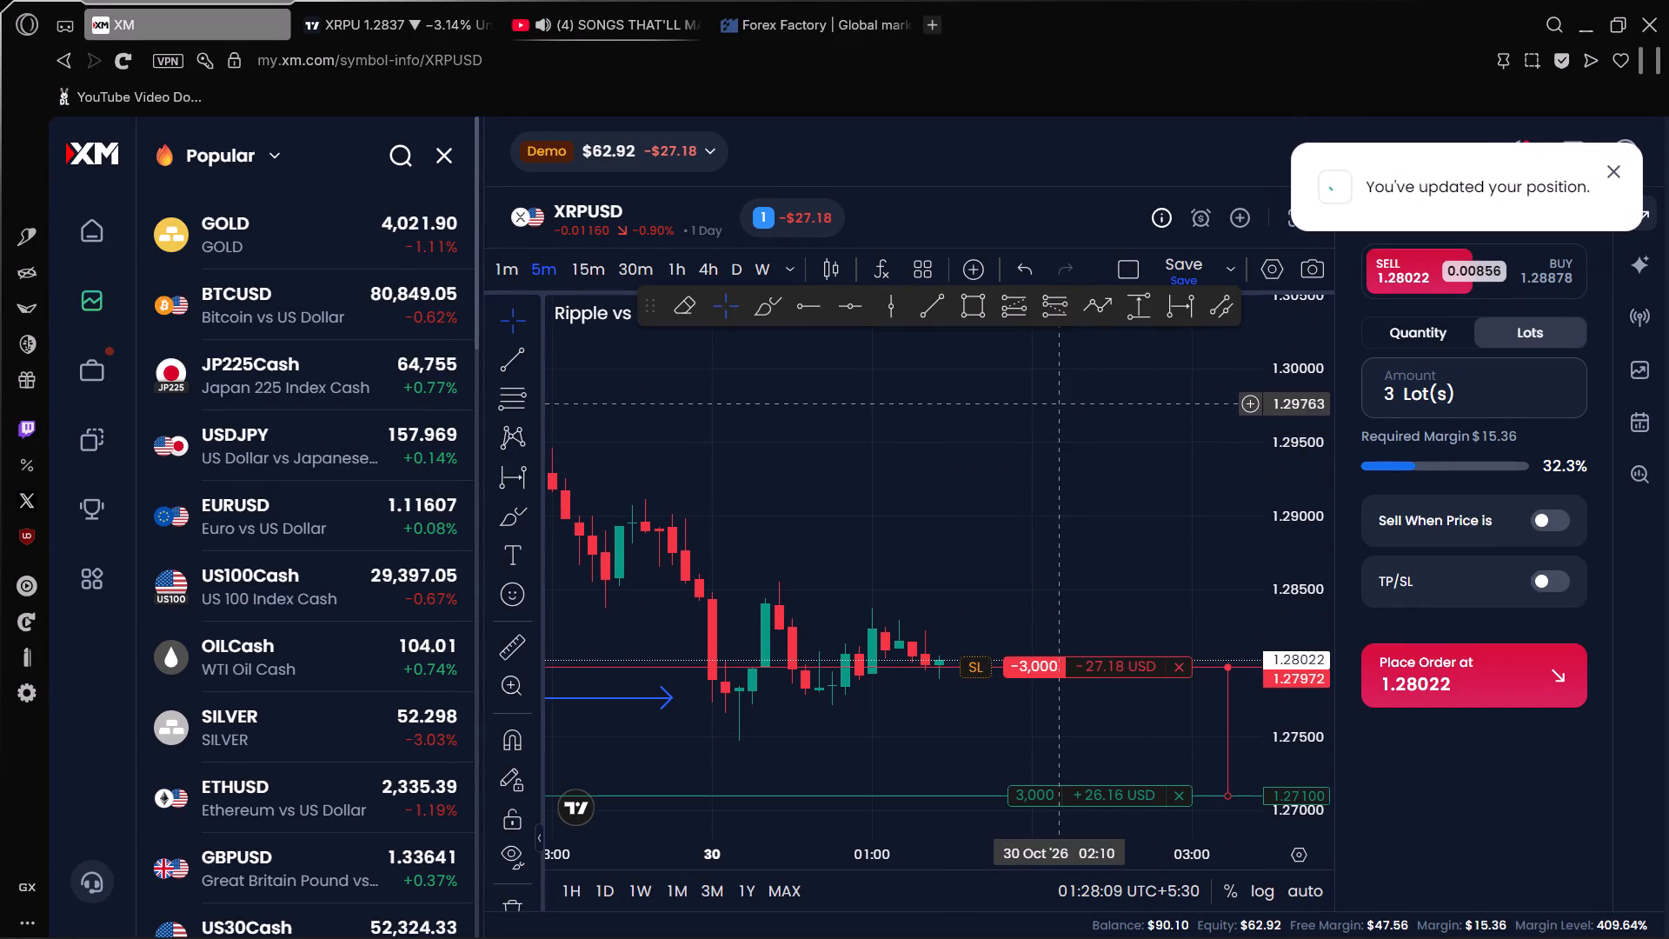
{"action": "left_click_drag", "start_coordinate": [1031, 506], "coordinate": [1031, 536]}
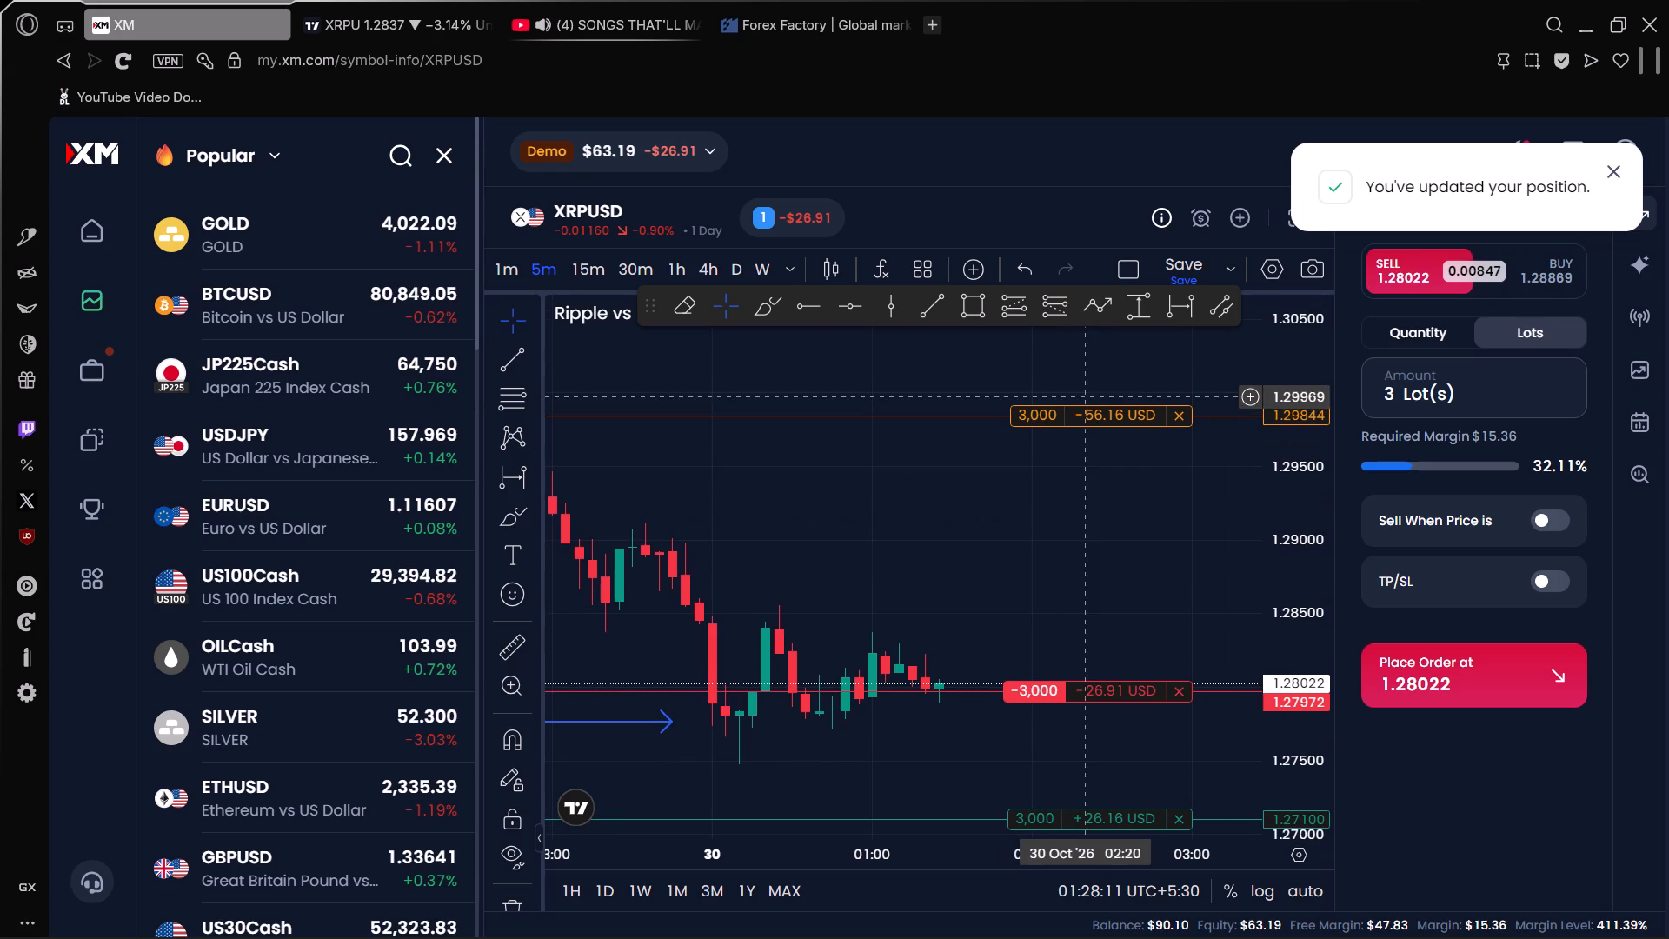
Tighten the XRPUSD sell position's stop loss by lowering it to 1.28777, just above the recent swing high.
{"action": "left_click_drag", "start_coordinate": [1076, 417], "coordinate": [1088, 463]}
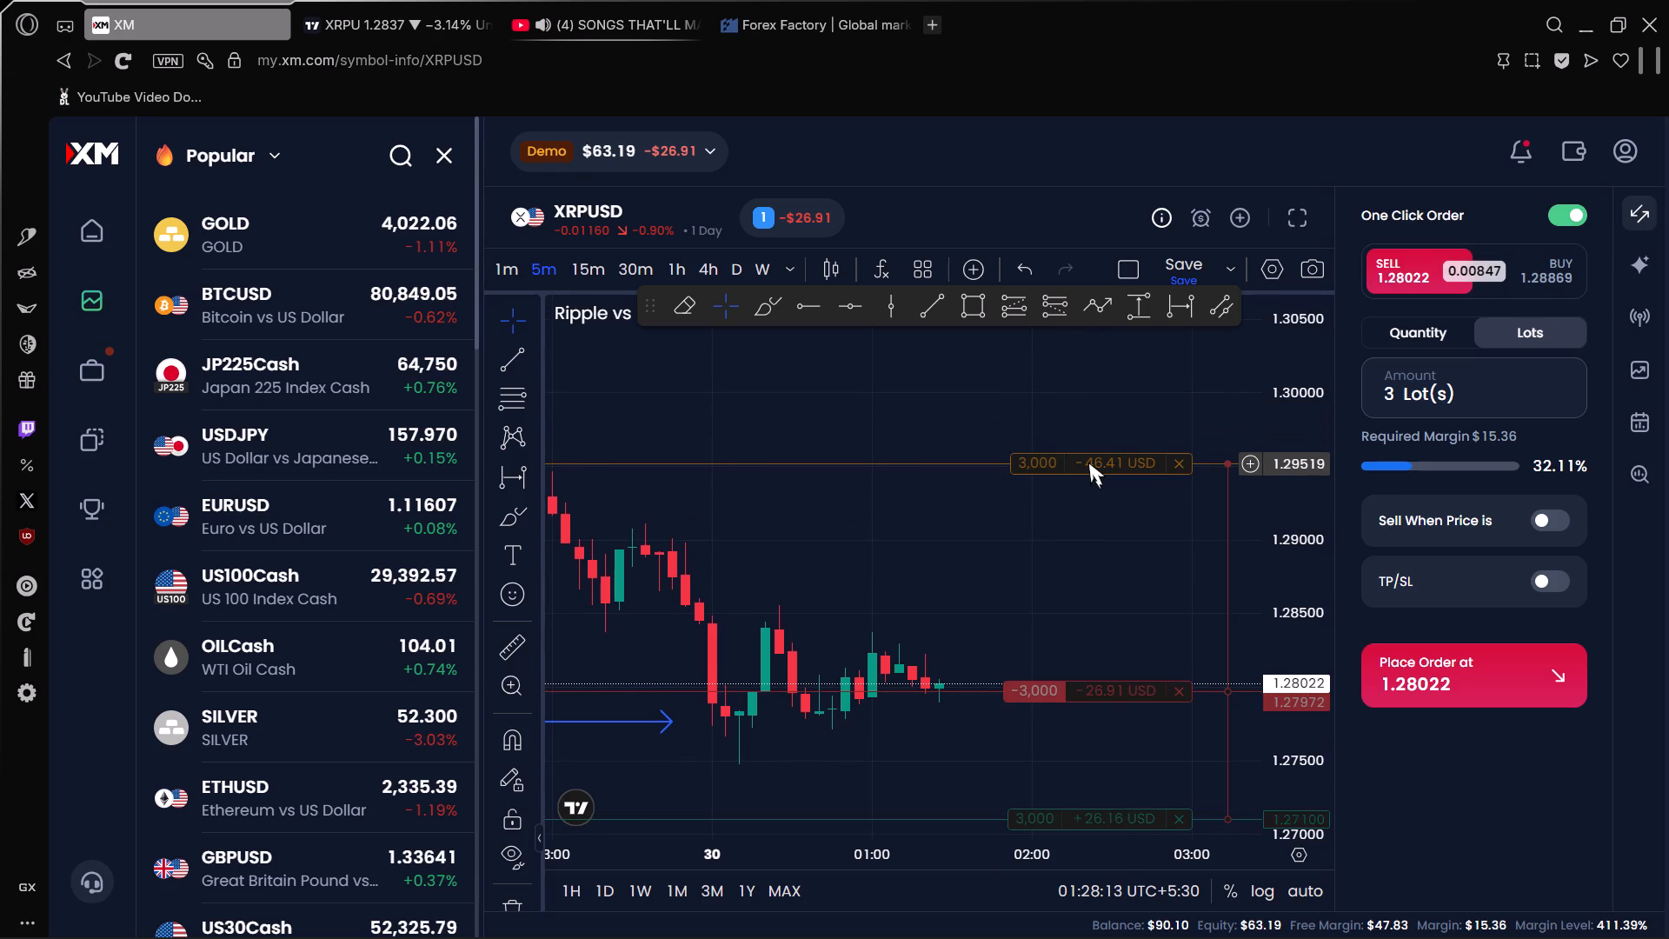
{"action": "left_click_drag", "start_coordinate": [1084, 456], "coordinate": [1095, 512]}
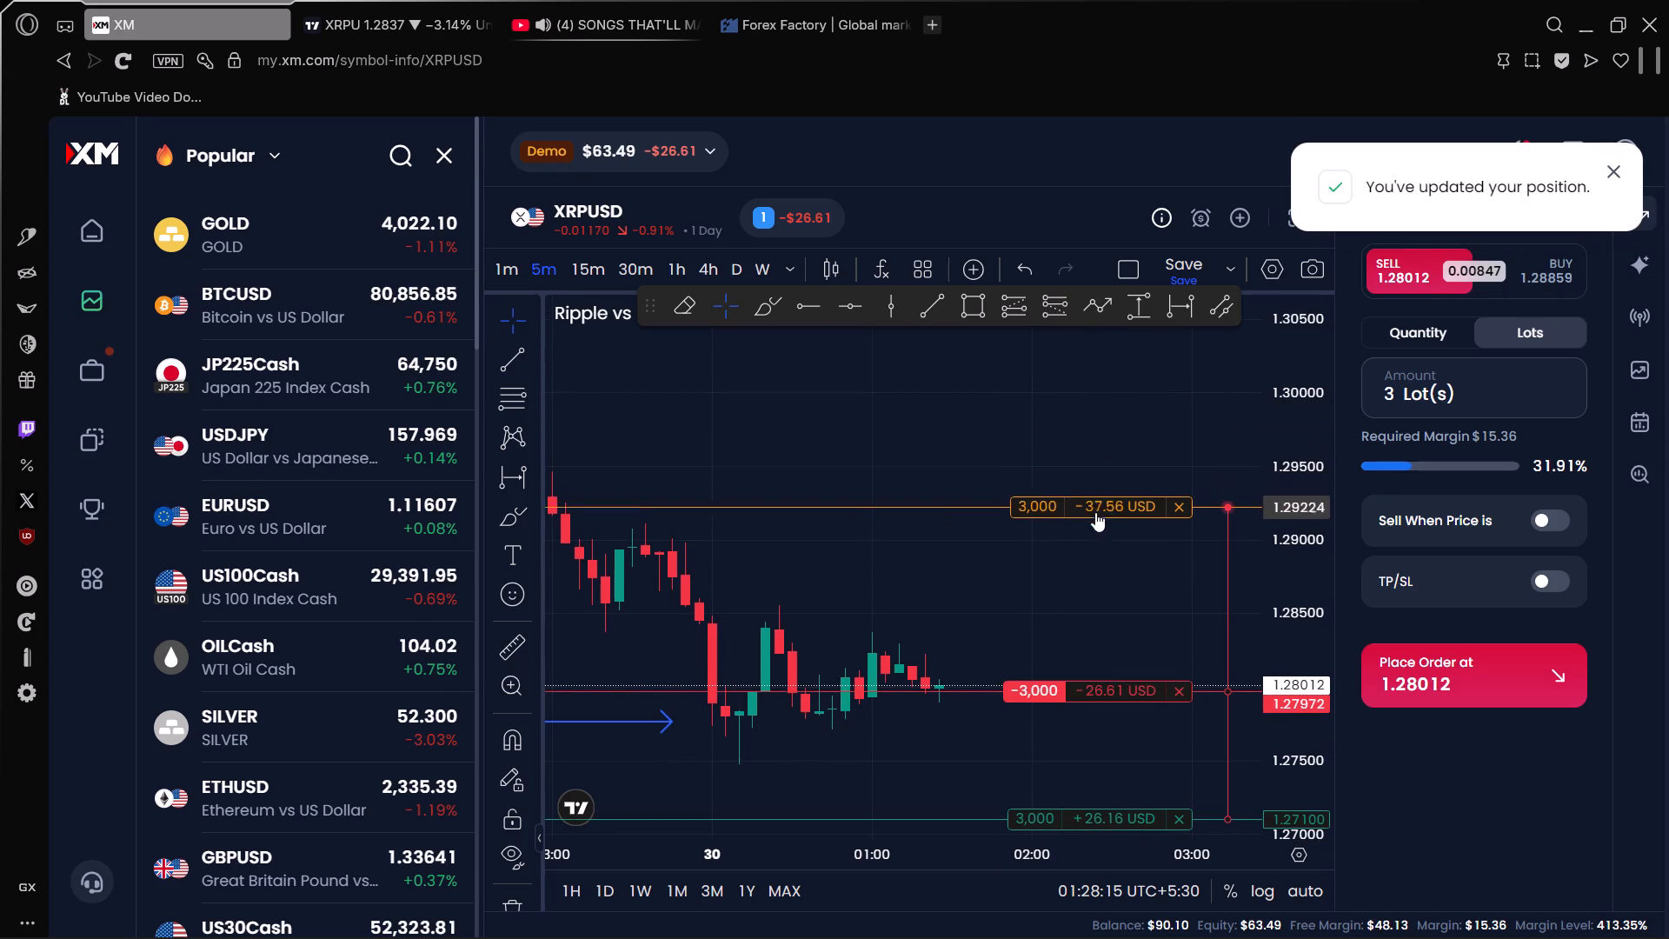
{"action": "left_click_drag", "start_coordinate": [1095, 512], "coordinate": [1095, 513]}
{"action": "left_click_drag", "start_coordinate": [1096, 509], "coordinate": [1103, 536]}
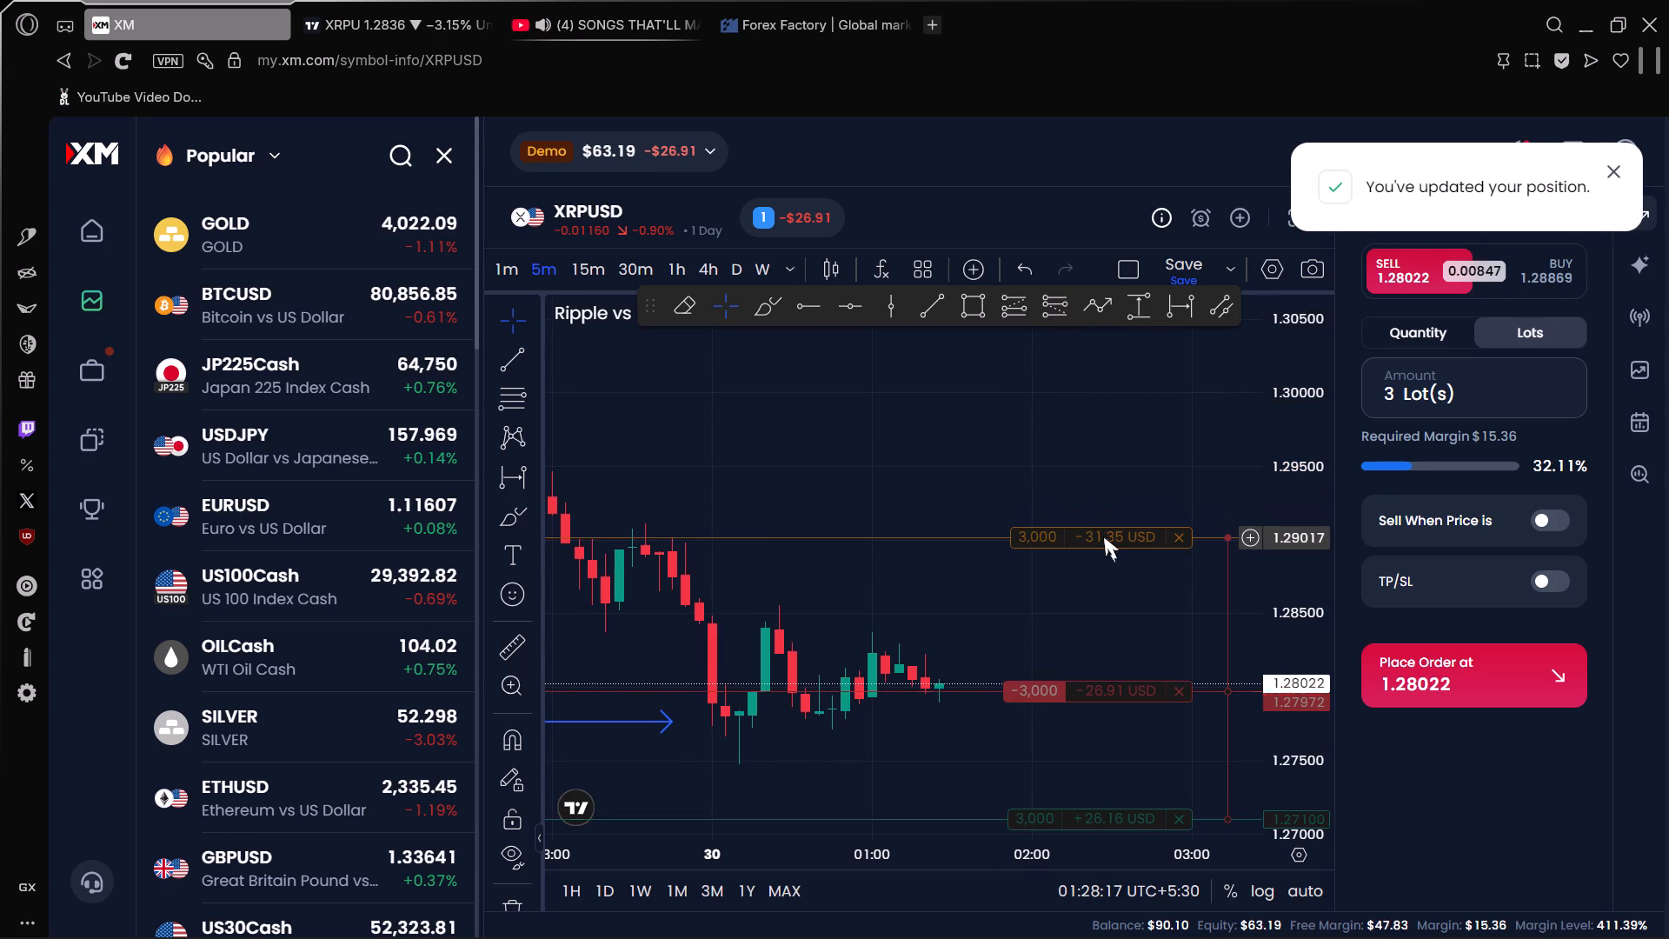
{"action": "left_click_drag", "start_coordinate": [1103, 535], "coordinate": [1103, 550]}
{"action": "left_click_drag", "start_coordinate": [1103, 544], "coordinate": [1103, 556]}
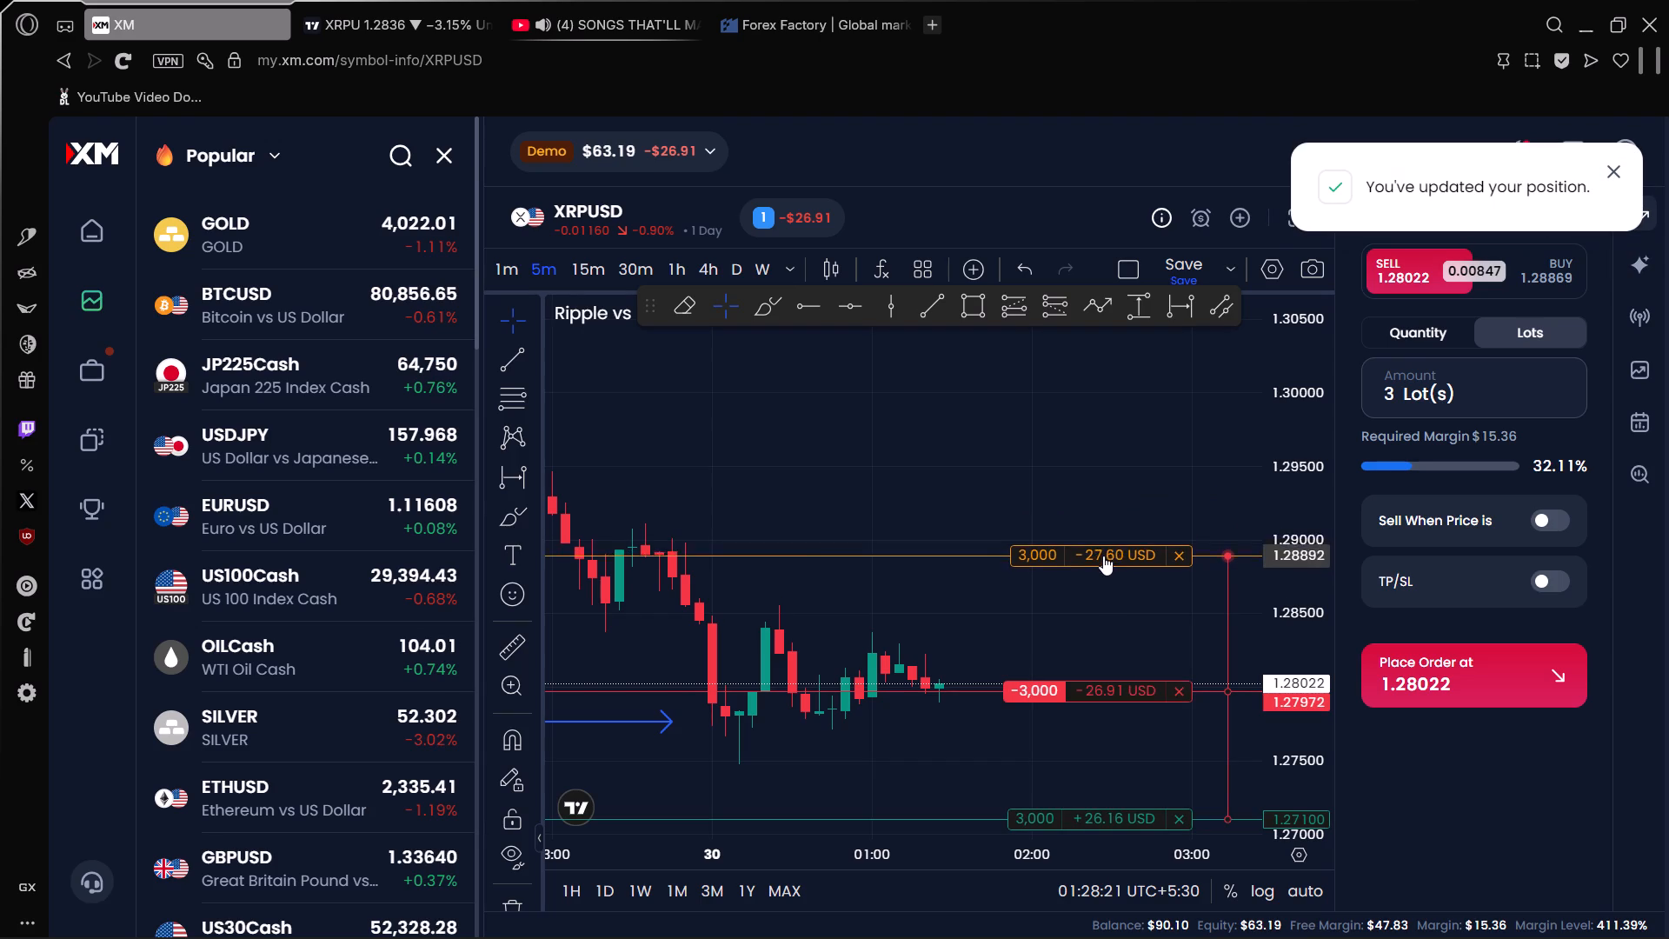
{"action": "left_click_drag", "start_coordinate": [1103, 556], "coordinate": [1105, 561]}
{"action": "left_click", "coordinate": [1105, 551]}
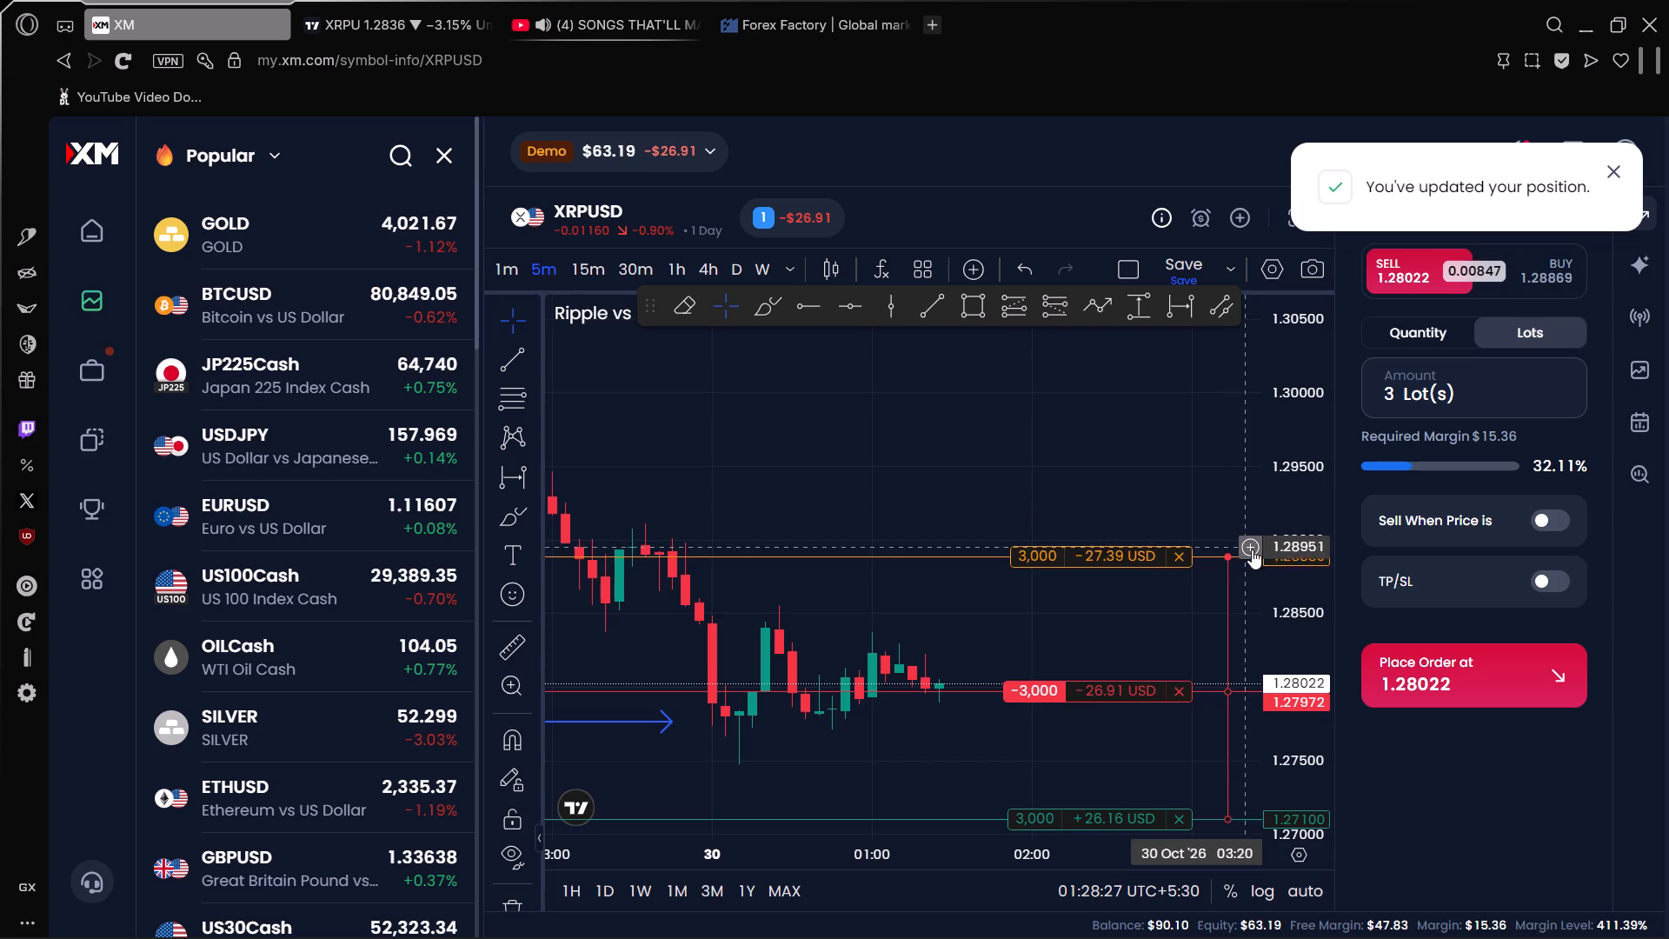
{"action": "scroll", "coordinate": [1262, 569], "scroll_direction": "up", "scroll_amount": 7}
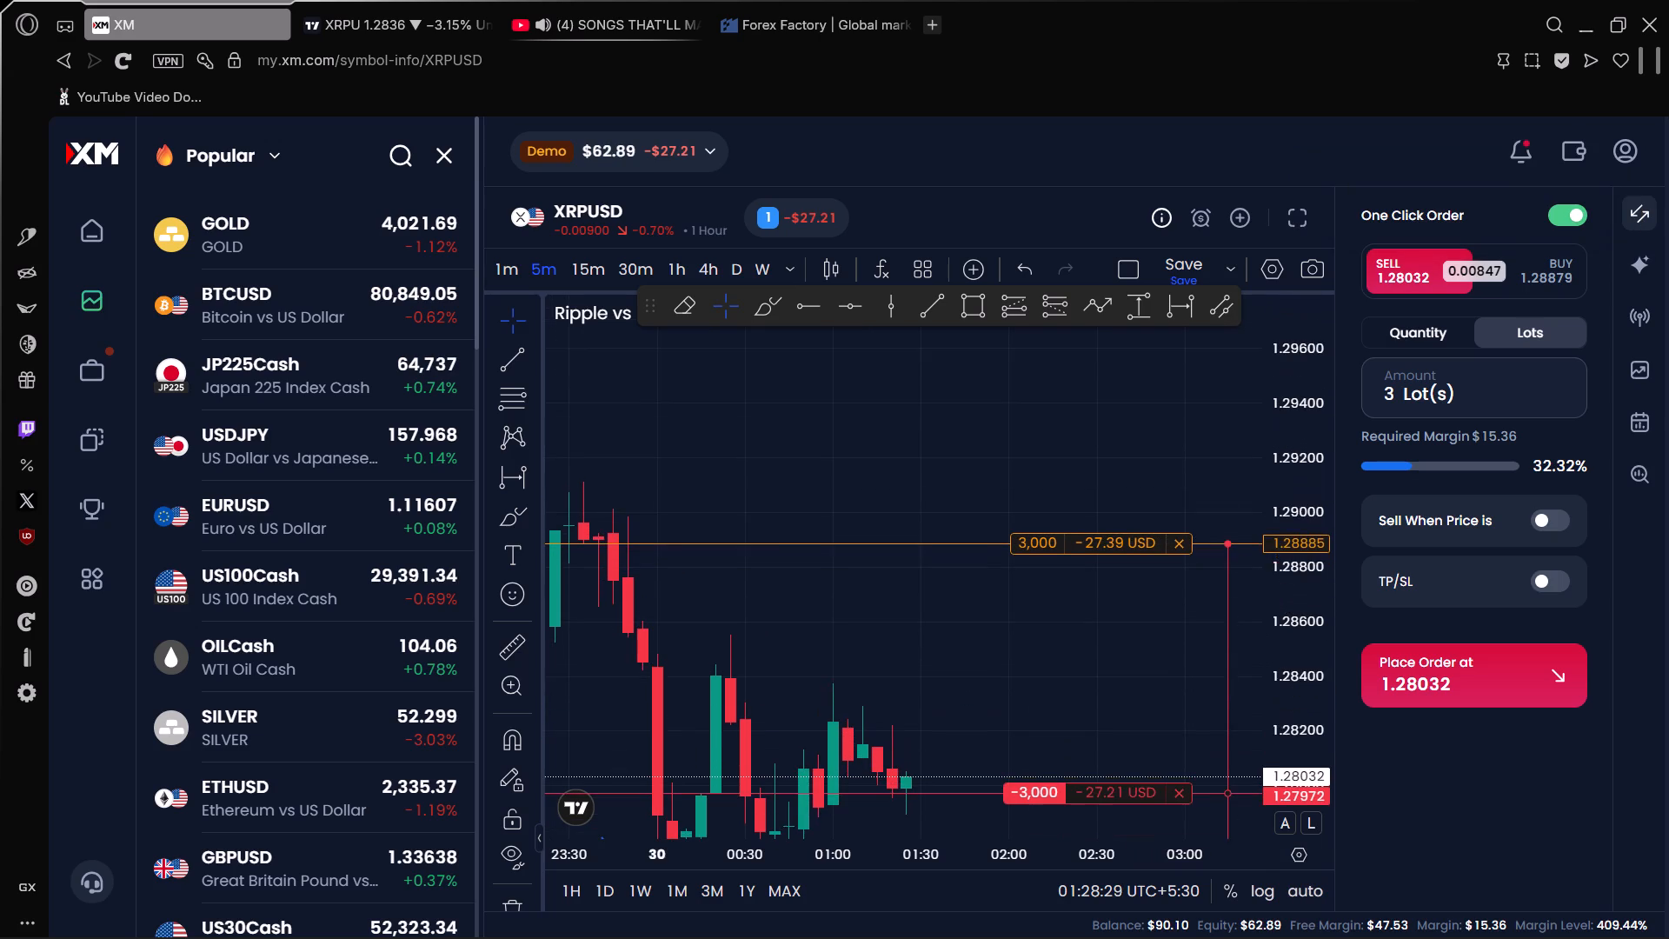
{"action": "left_click_drag", "start_coordinate": [1174, 488], "coordinate": [1131, 290]}
{"action": "left_click_drag", "start_coordinate": [1119, 356], "coordinate": [1120, 378]}
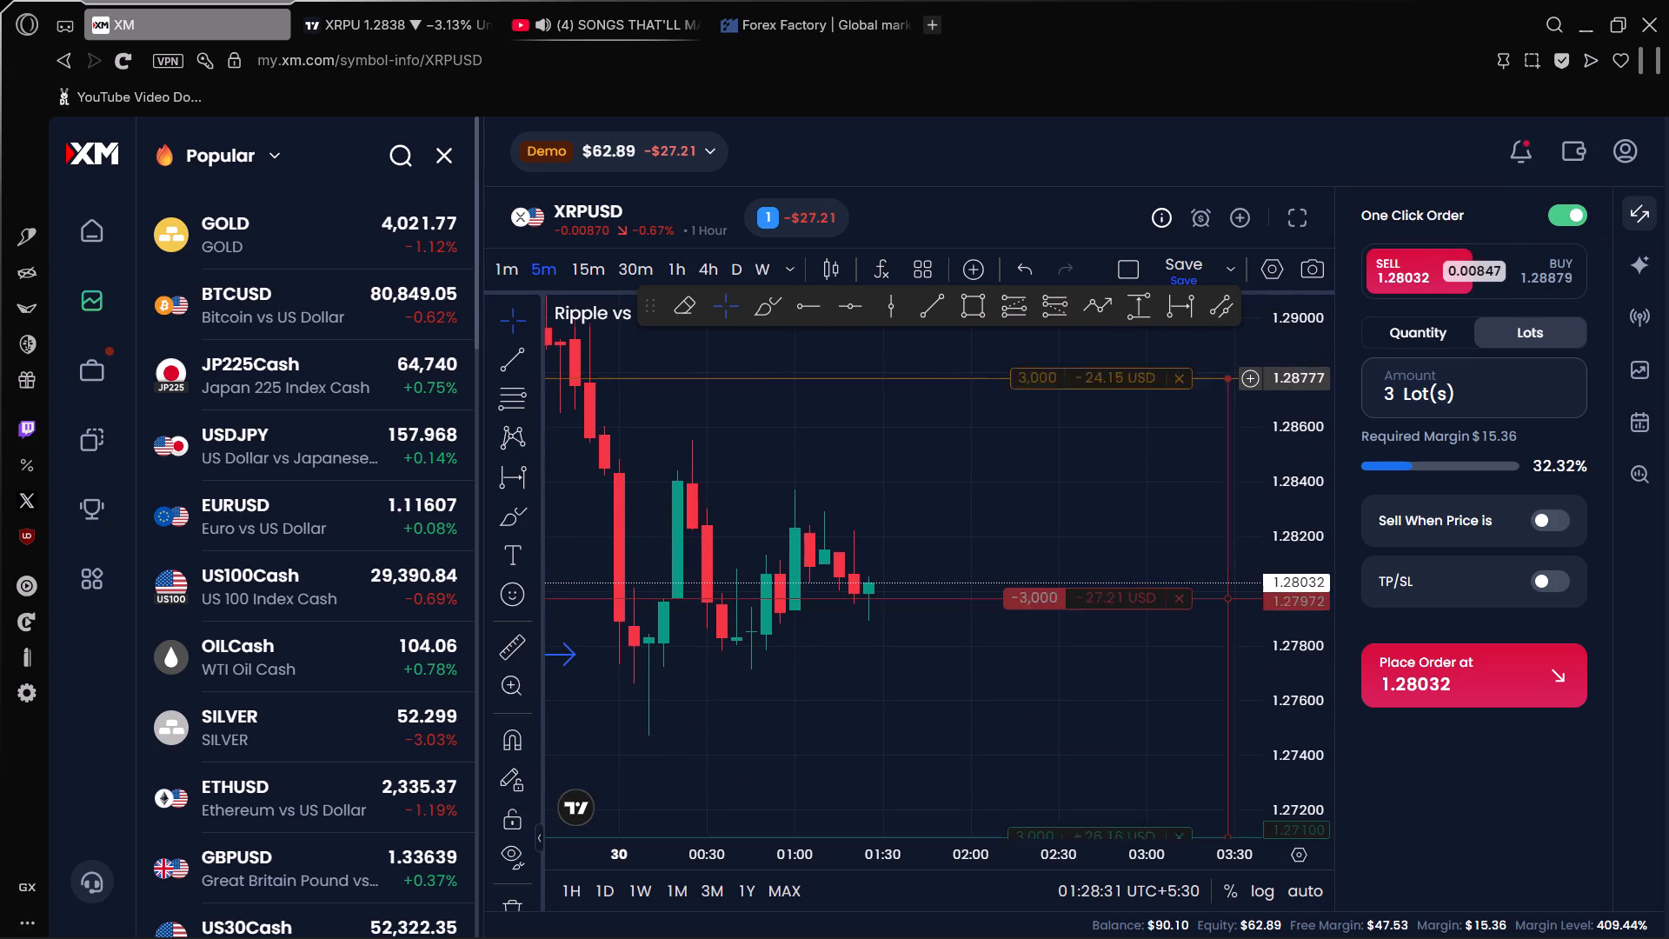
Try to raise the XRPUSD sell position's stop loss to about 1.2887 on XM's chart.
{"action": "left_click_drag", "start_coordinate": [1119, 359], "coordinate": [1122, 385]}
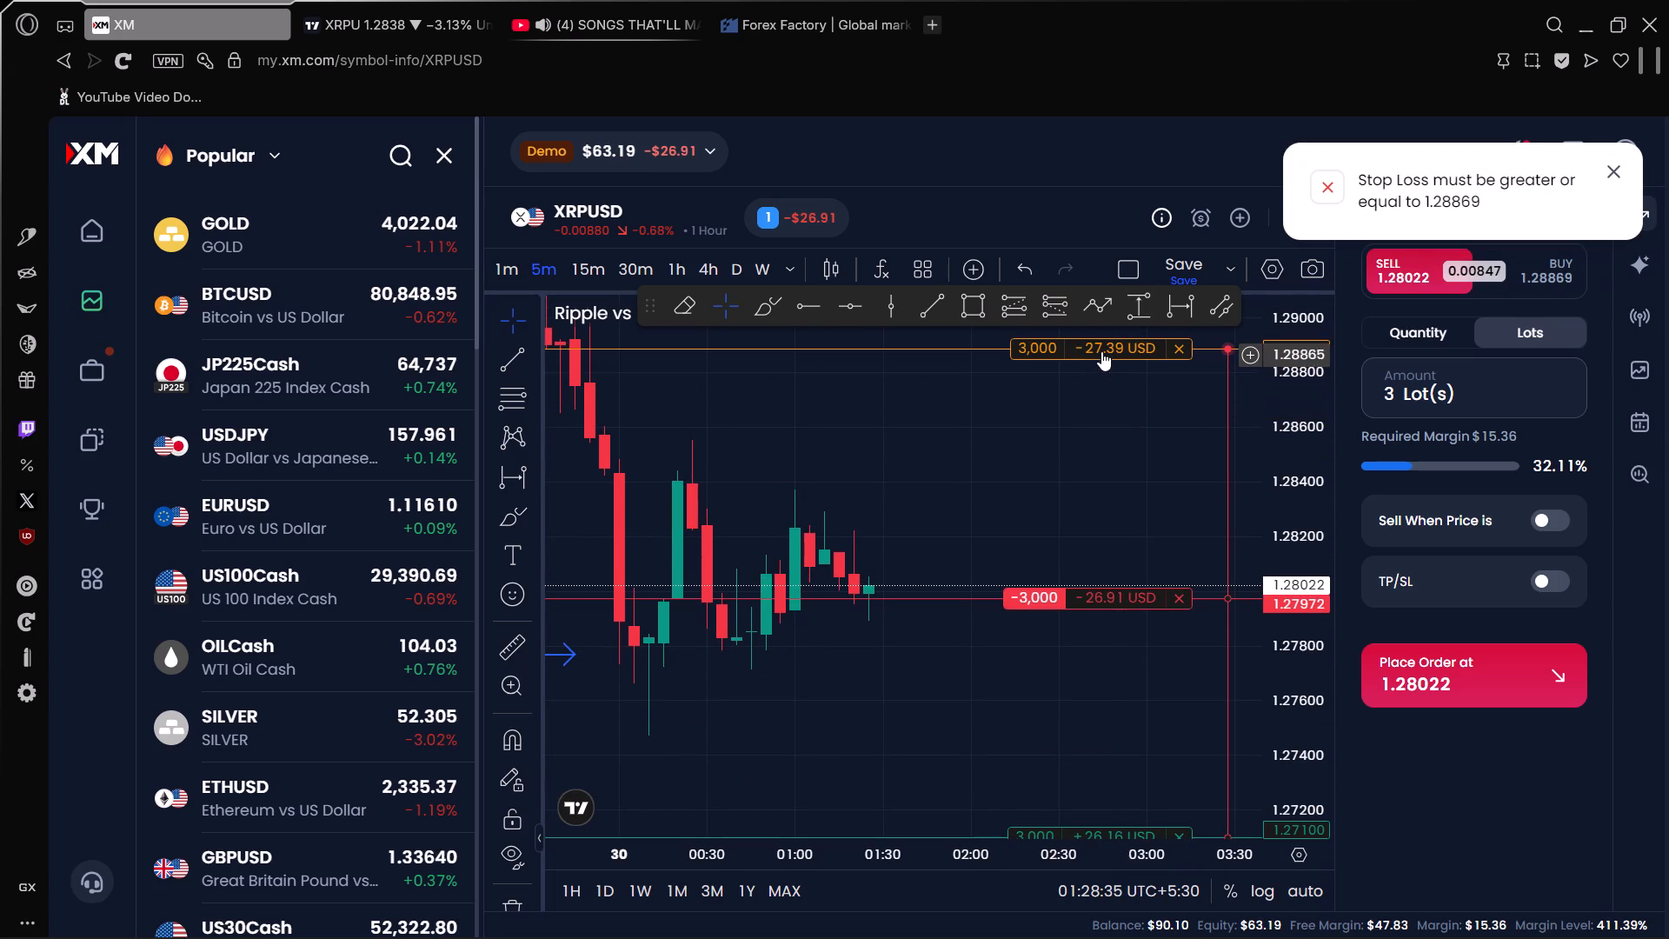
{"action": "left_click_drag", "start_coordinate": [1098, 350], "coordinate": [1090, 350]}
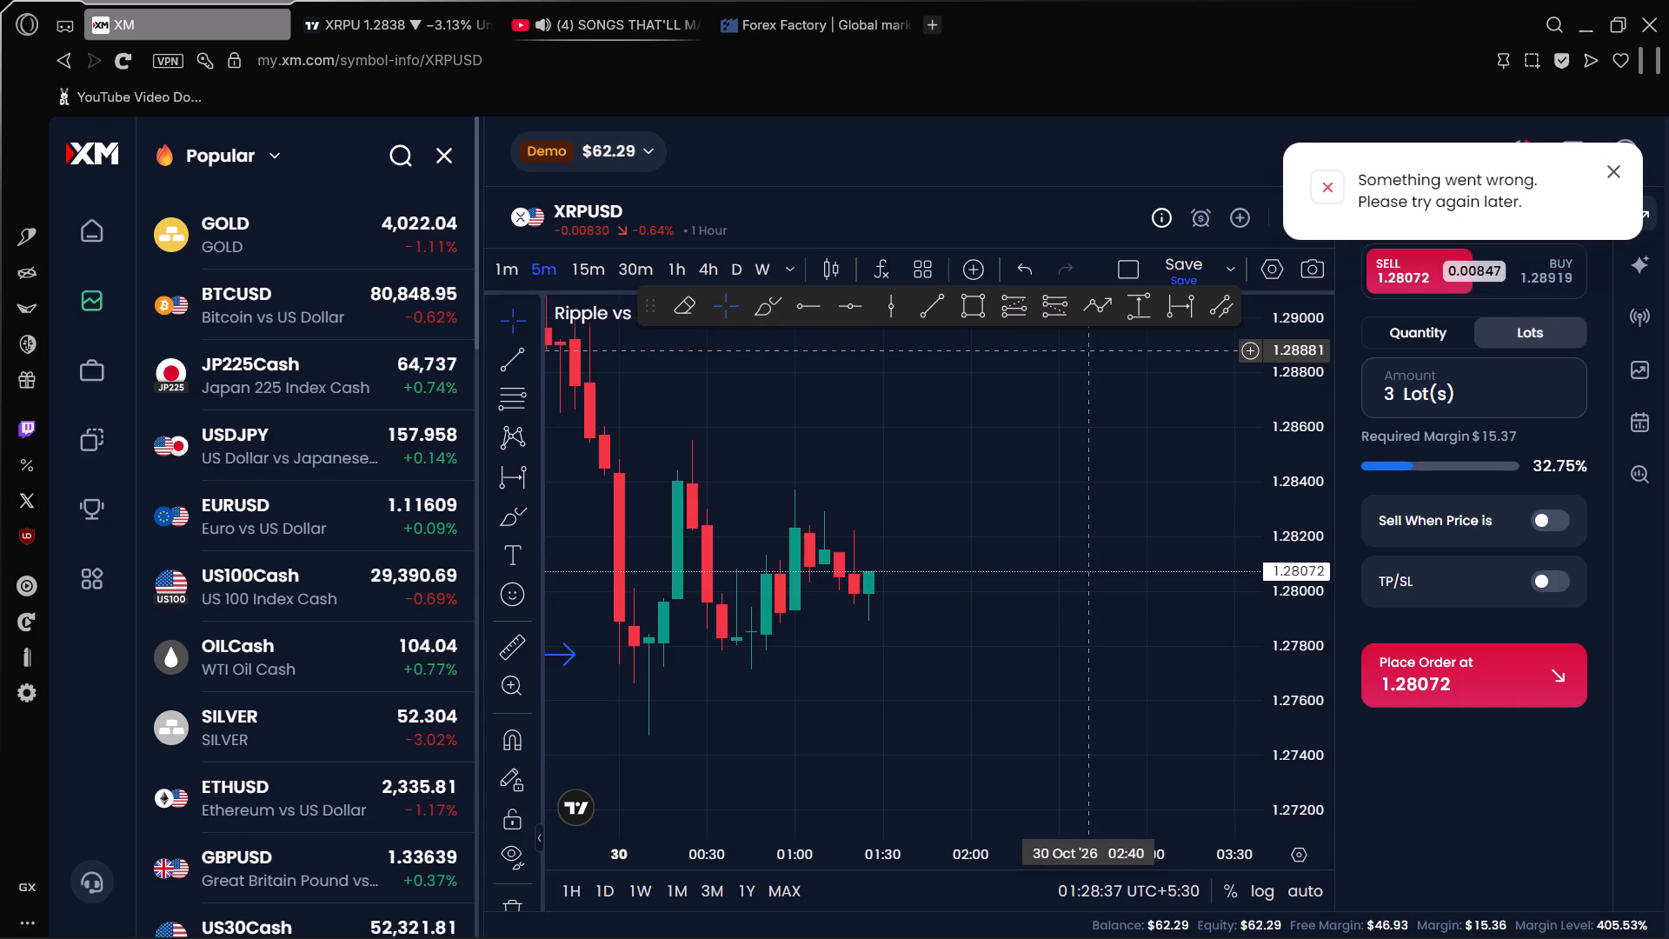
Examine XRPUSD's recent swings and the wider downtrend on XM's chart.
{"action": "left_click_drag", "start_coordinate": [1118, 403], "coordinate": [1136, 463]}
{"action": "scroll", "coordinate": [1280, 524], "scroll_direction": "down", "scroll_amount": 7}
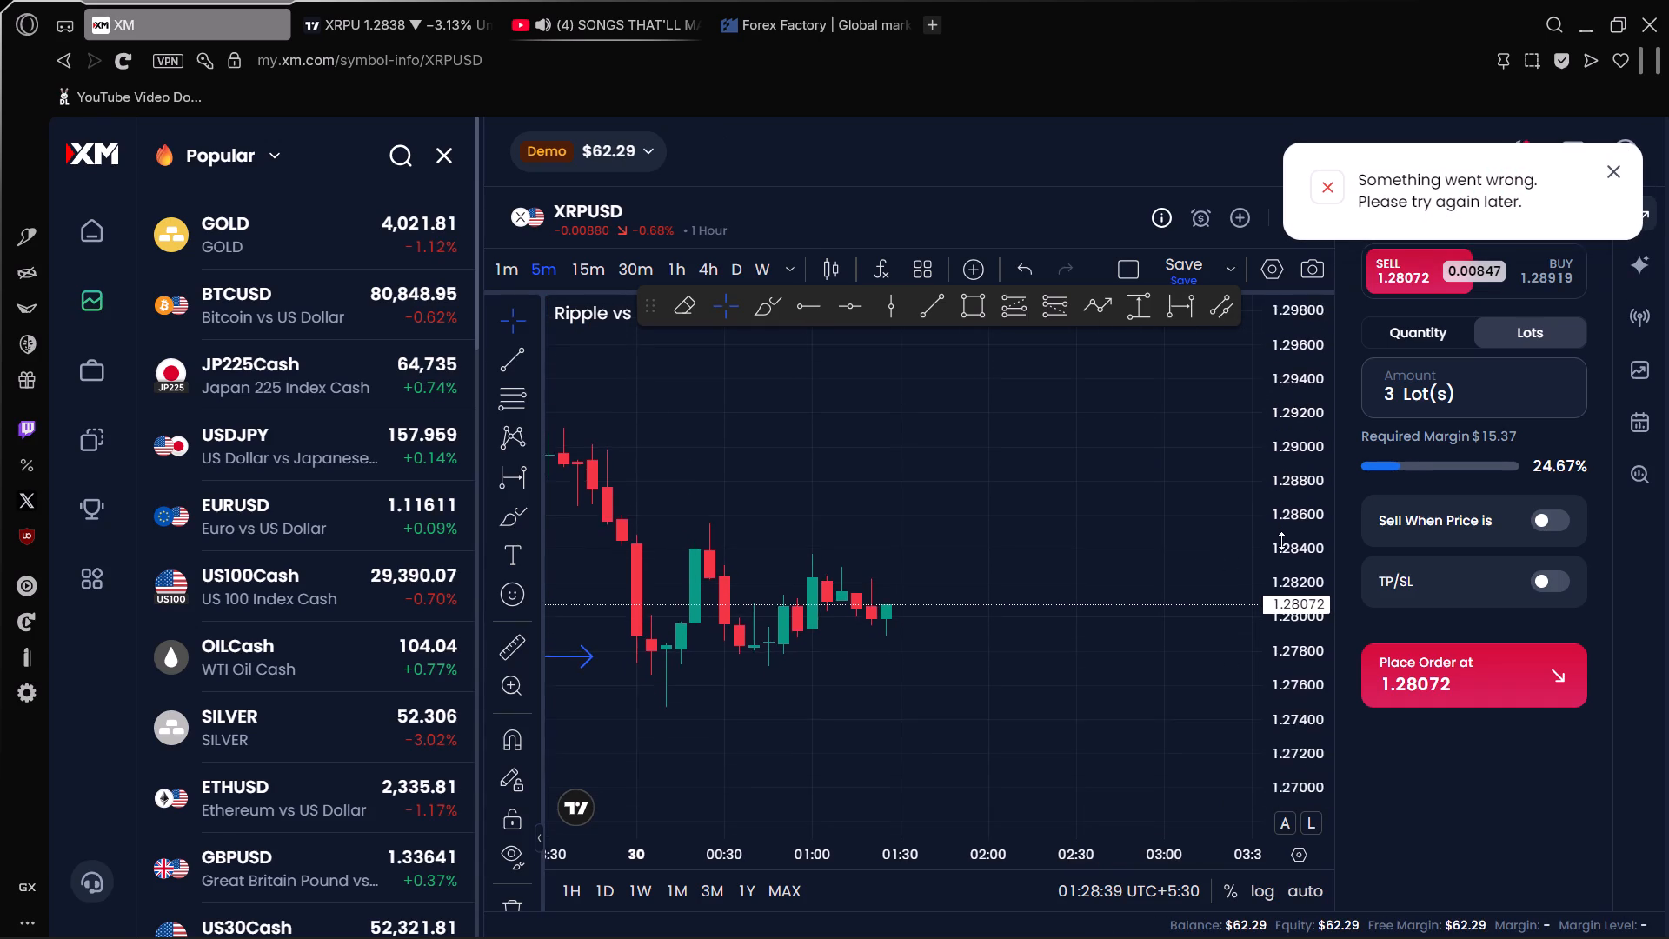
{"action": "scroll", "coordinate": [1281, 541], "scroll_direction": "down", "scroll_amount": 11}
{"action": "left_click_drag", "start_coordinate": [1197, 586], "coordinate": [945, 529]}
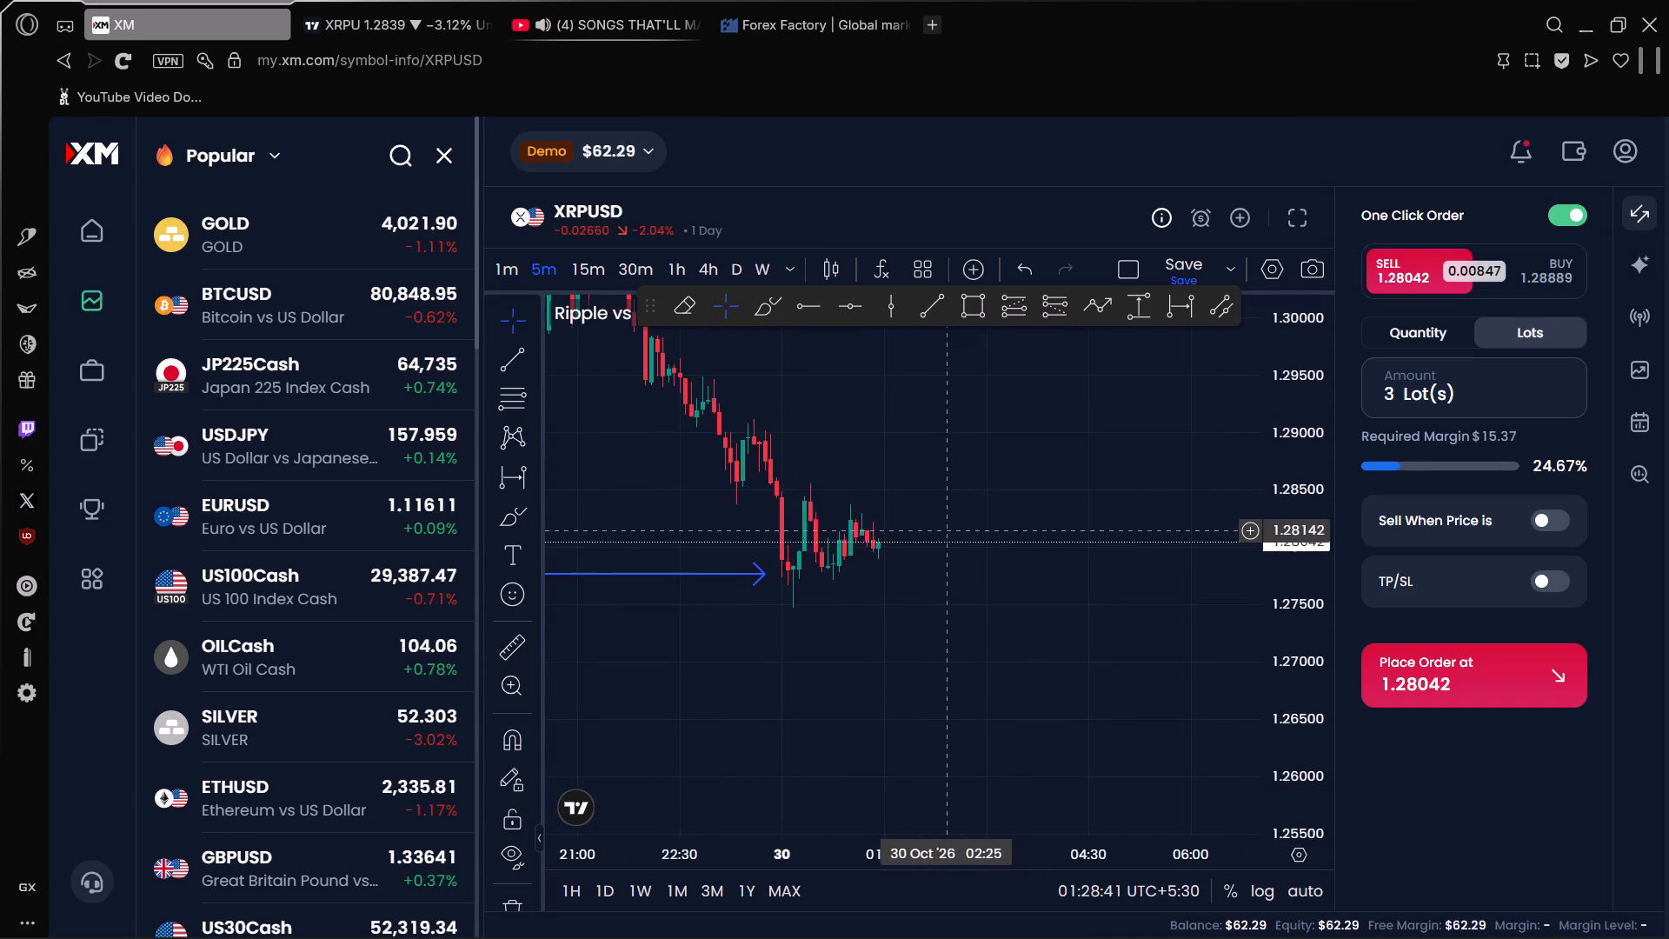
{"action": "left_click_drag", "start_coordinate": [945, 529], "coordinate": [941, 526]}
{"action": "scroll", "coordinate": [986, 588], "scroll_direction": "up", "scroll_amount": 3}
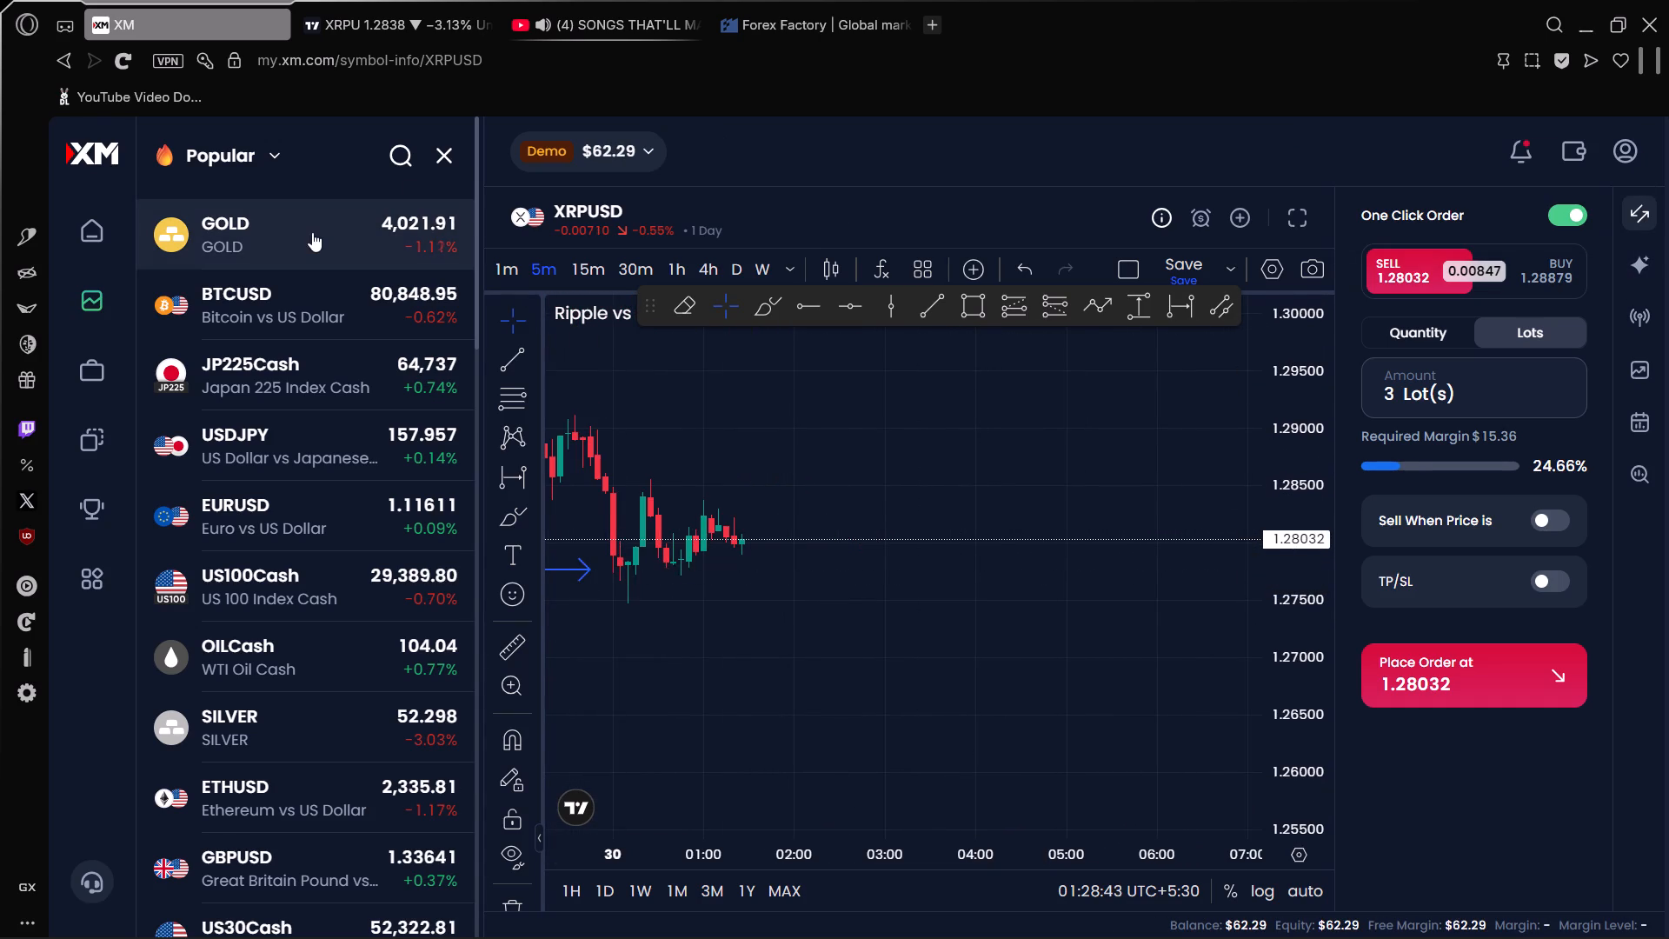
Open GOLD on XM, and look through the SOLUSD and US100 charts on TradingView.
{"action": "left_click", "coordinate": [312, 232]}
{"action": "left_click", "coordinate": [608, 1]}
{"action": "left_click", "coordinate": [450, 11]}
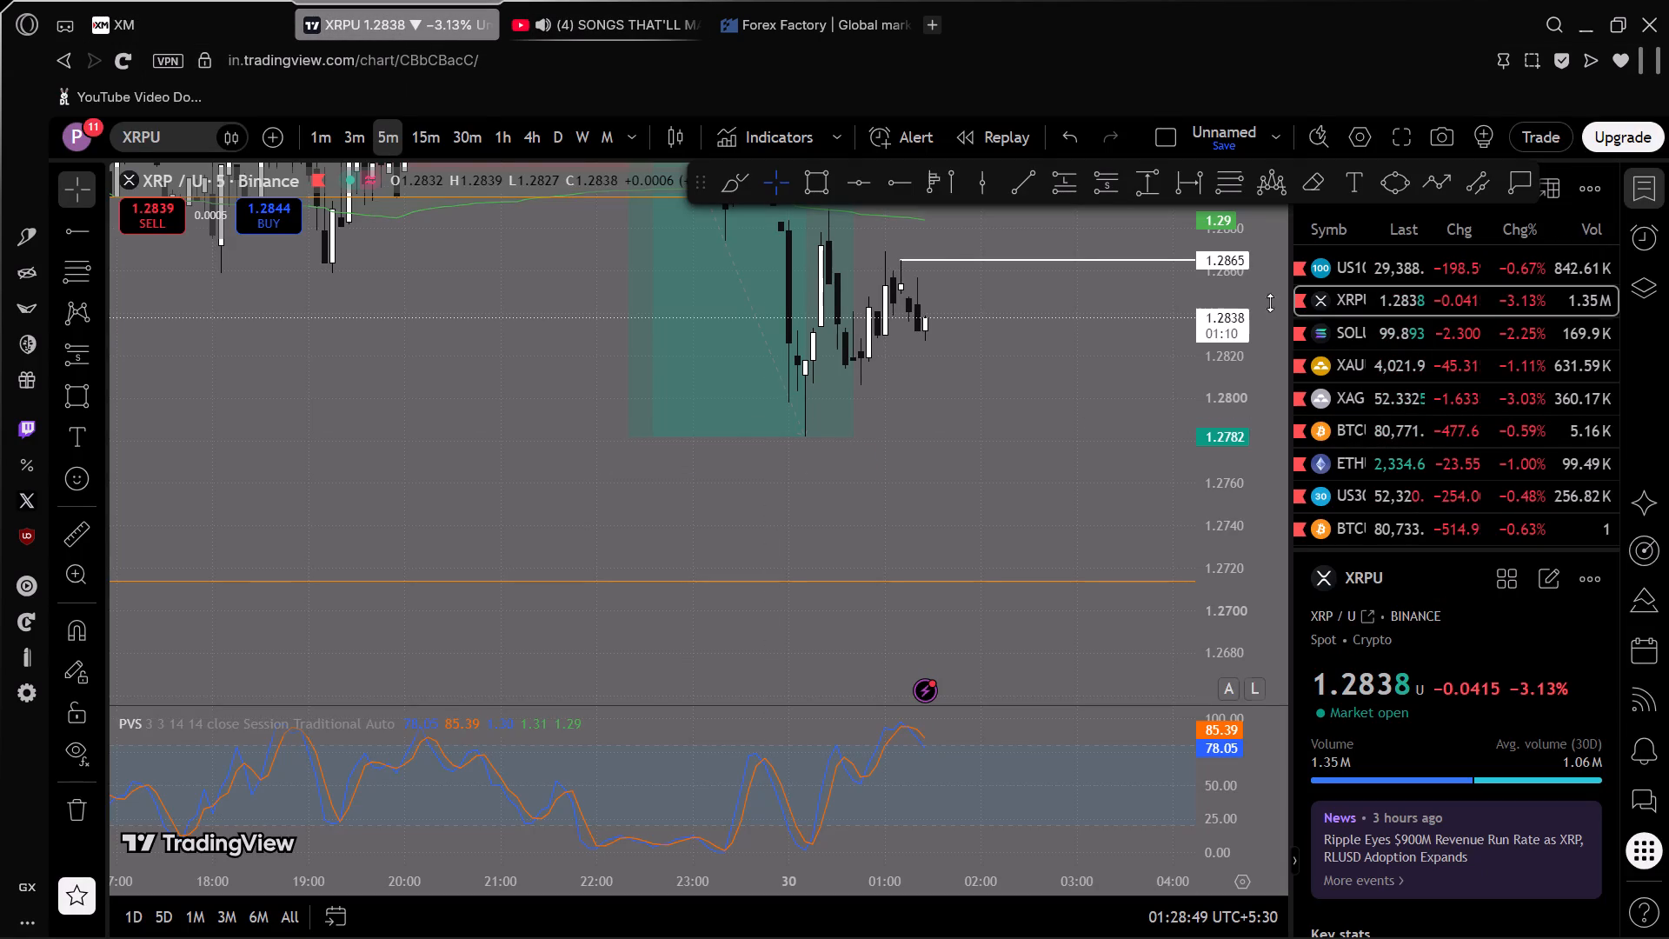
{"action": "left_click", "coordinate": [1325, 336]}
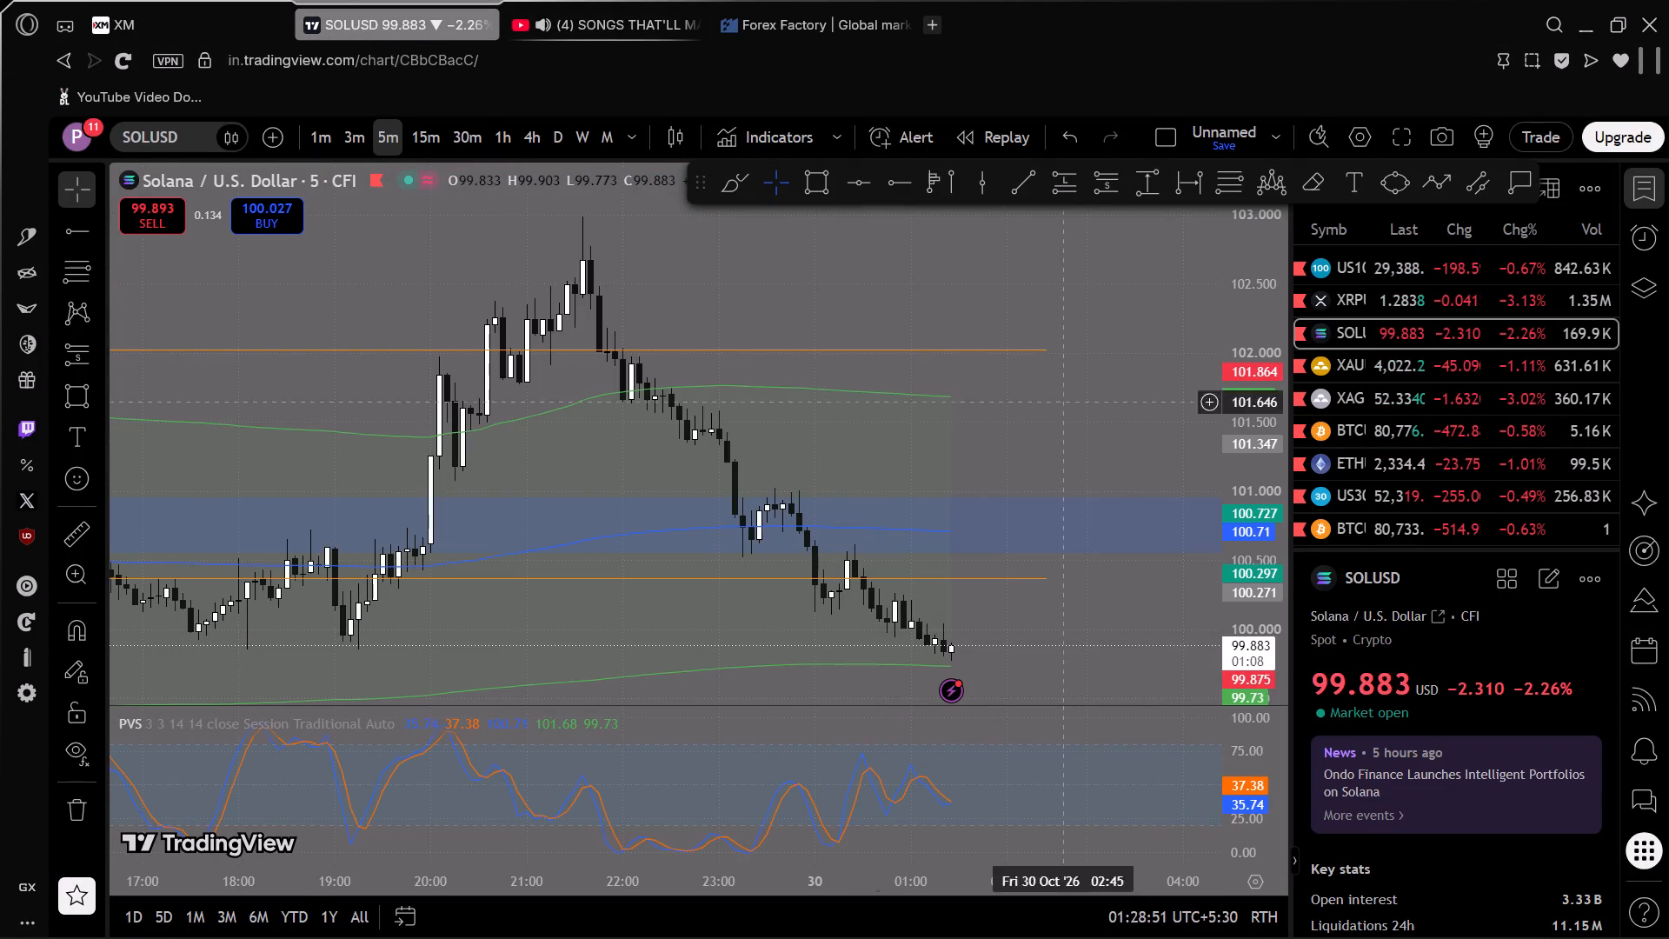
{"action": "left_click", "coordinate": [1343, 296]}
{"action": "left_click", "coordinate": [1336, 260]}
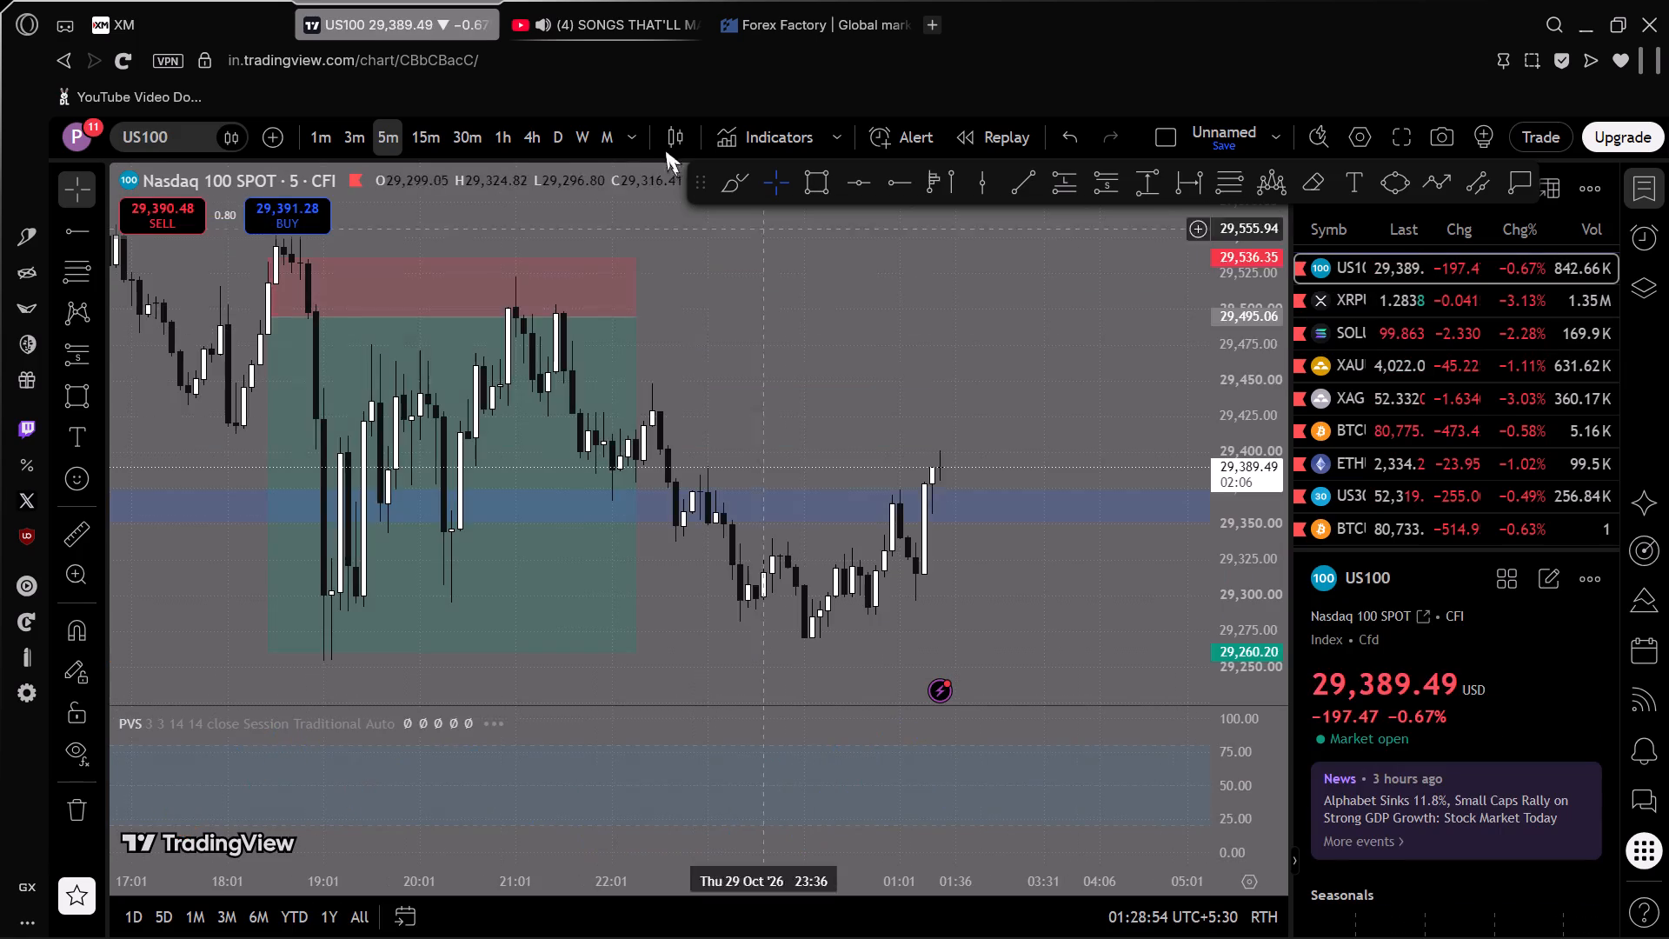
Switch to XM and open the US100Cash chart.
{"action": "left_click", "coordinate": [247, 0]}
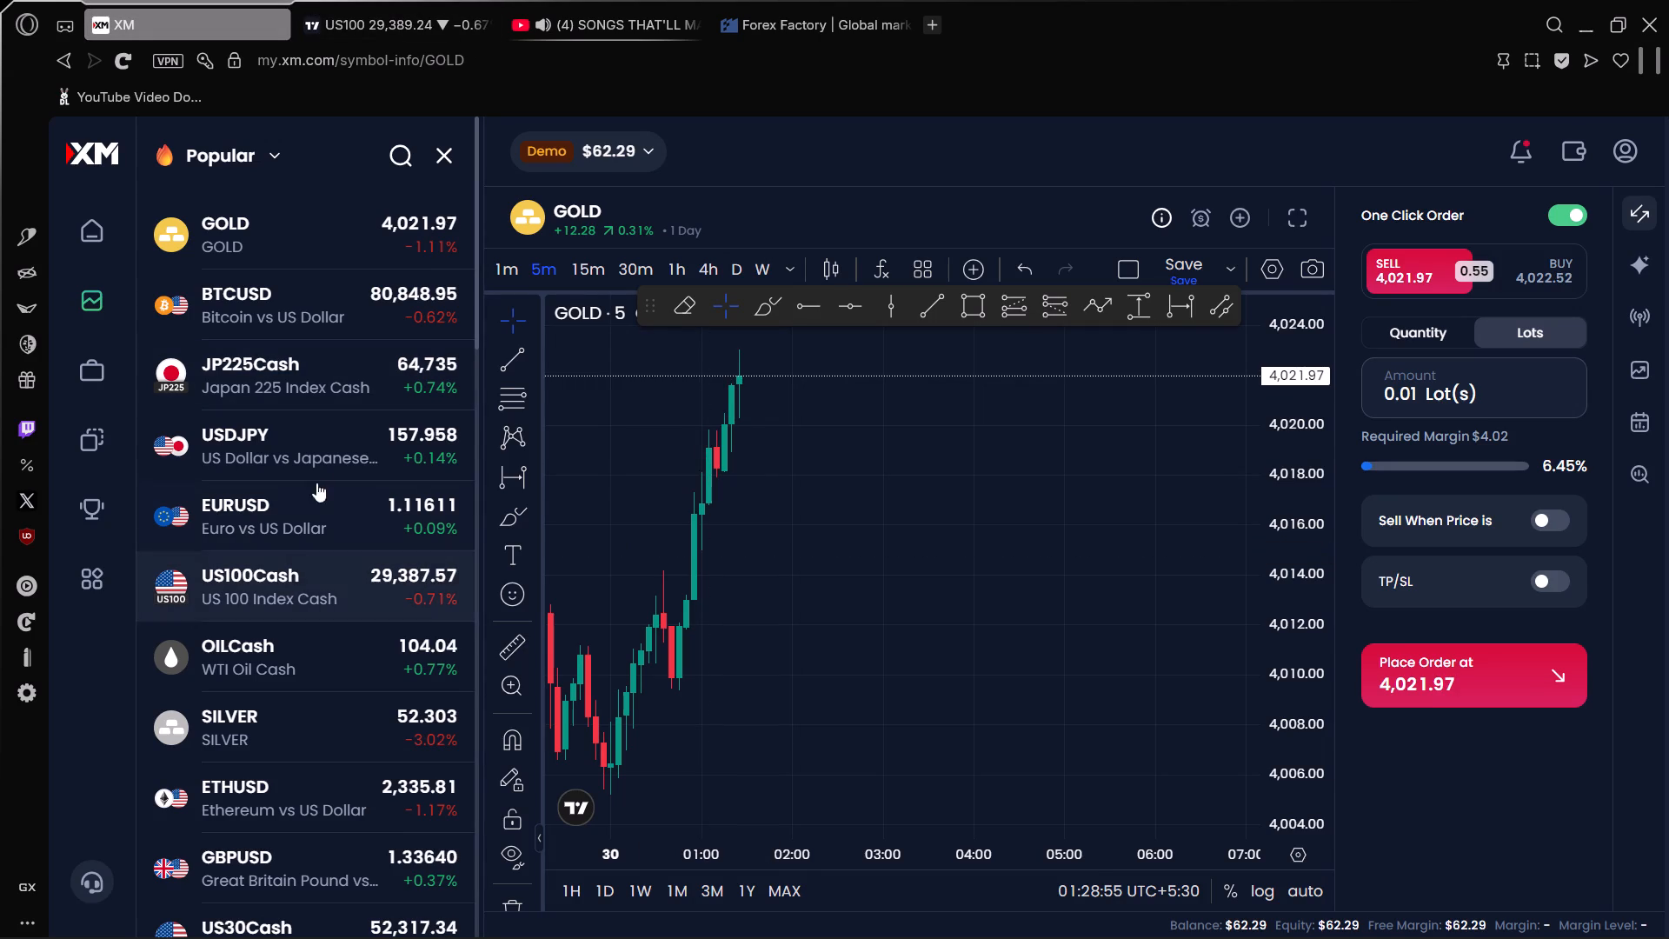
{"action": "left_click", "coordinate": [331, 583]}
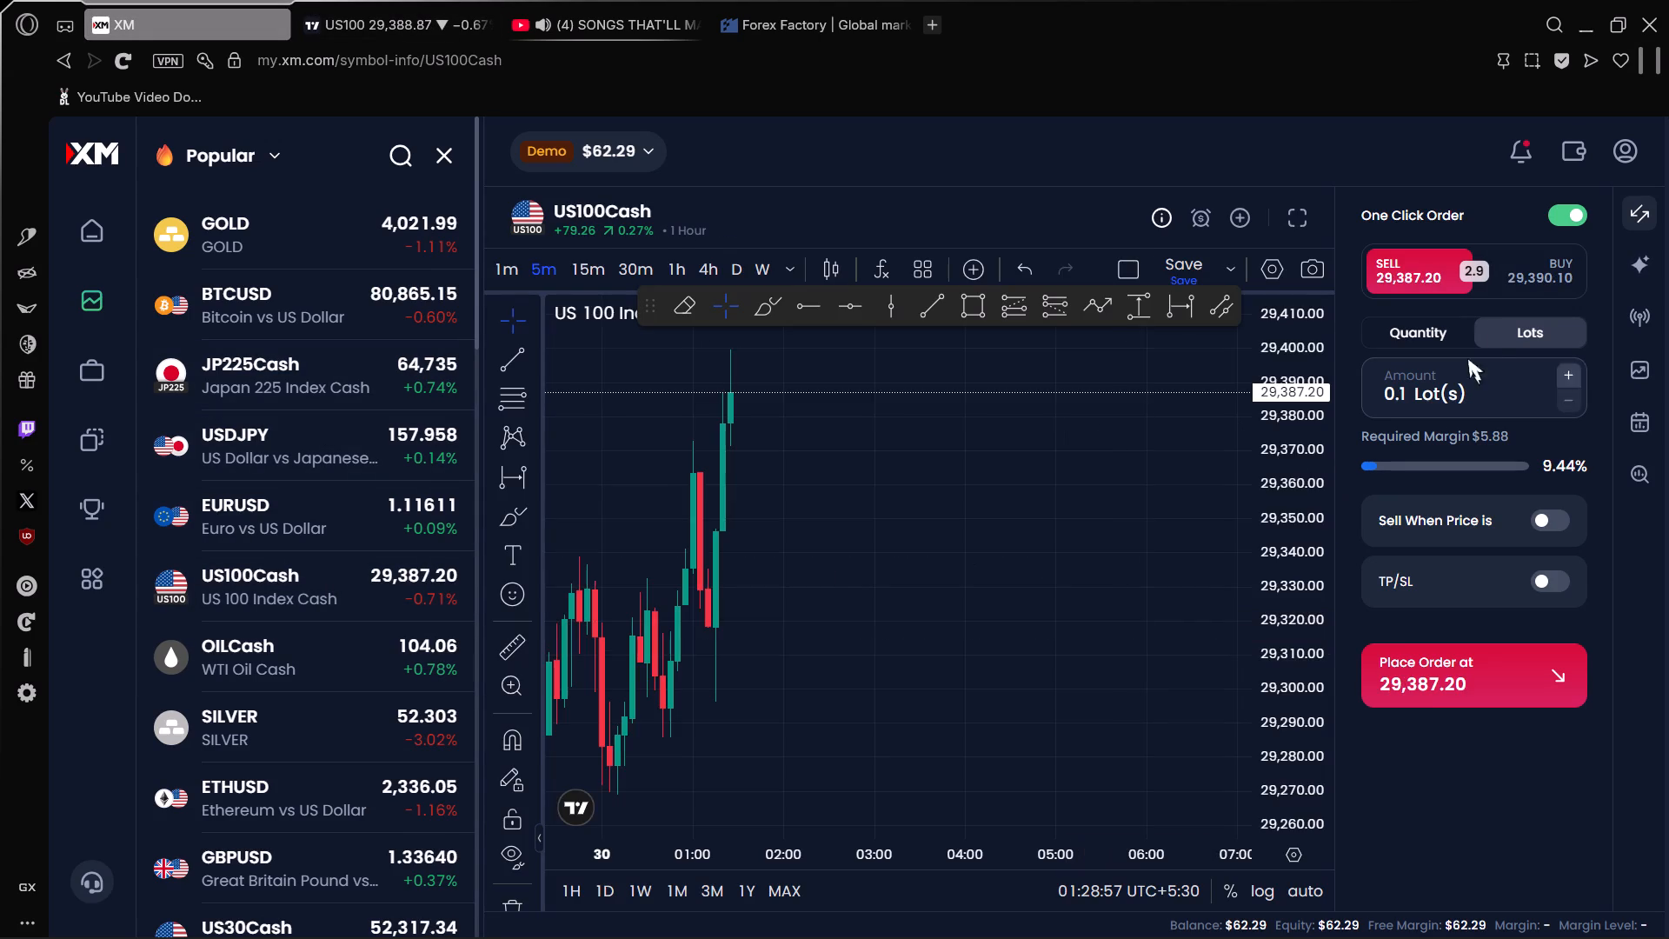
Return to TradingView and examine US100's 5-minute chart around the marked zones, moving averages and latest candles.
{"action": "key", "text": "alt+Tab"}
{"action": "left_click", "coordinate": [414, 0]}
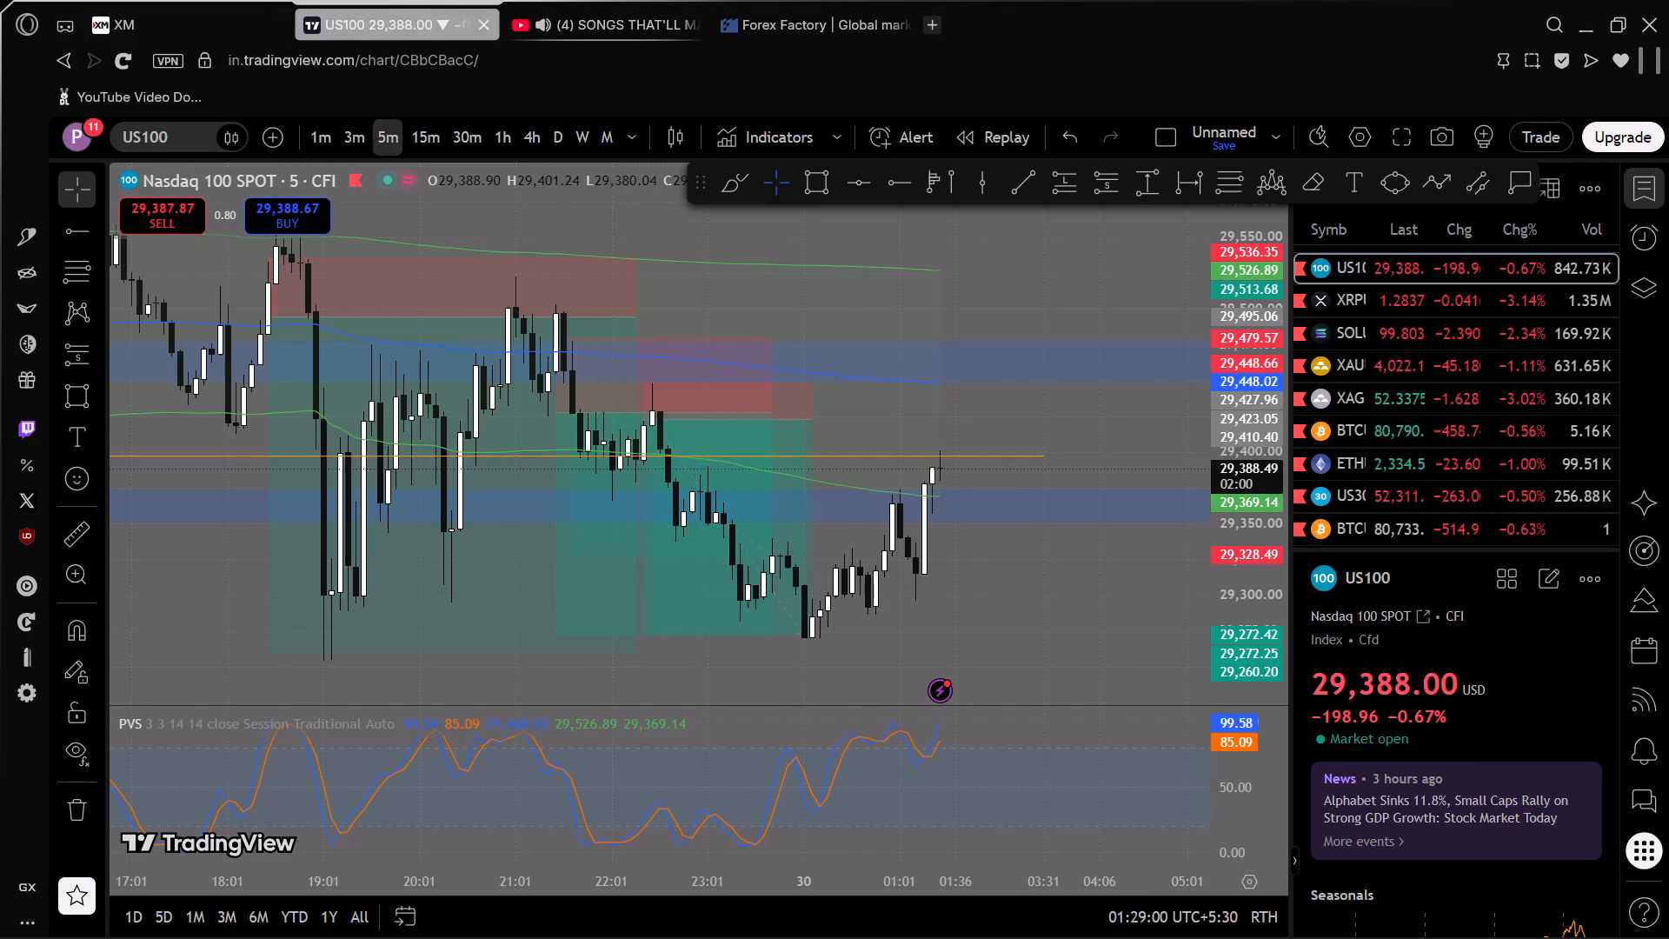
{"action": "scroll", "coordinate": [938, 628], "scroll_direction": "up", "scroll_amount": 3}
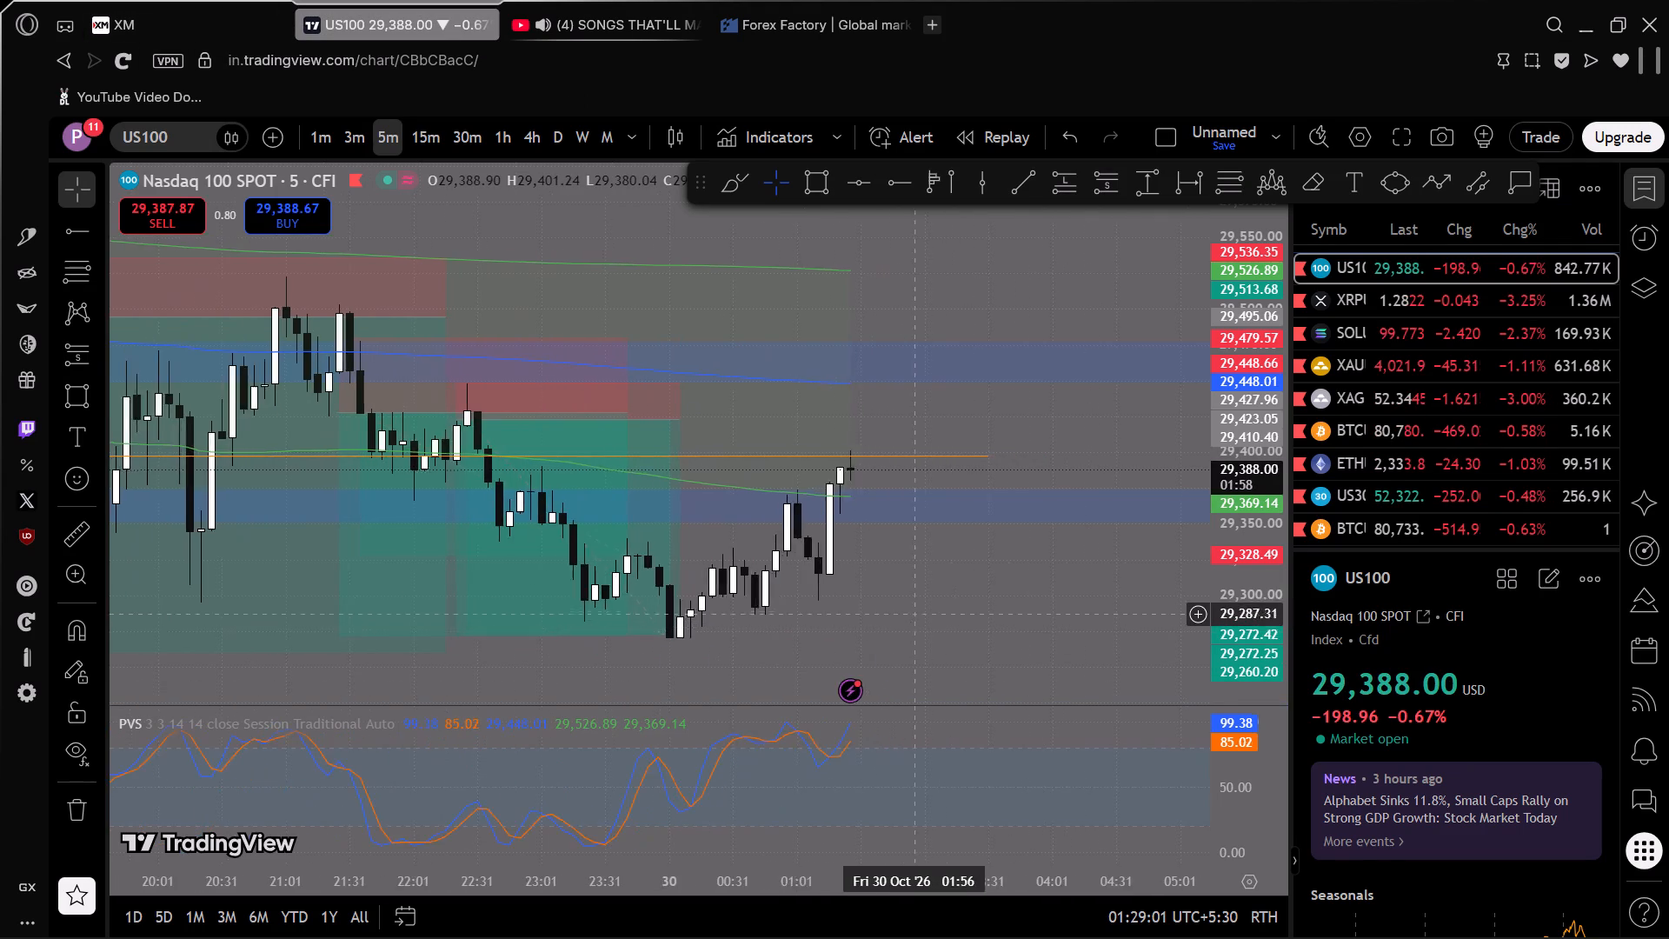
{"action": "scroll", "coordinate": [901, 610], "scroll_direction": "down", "scroll_amount": 5}
{"action": "scroll", "coordinate": [1037, 669], "scroll_direction": "down", "scroll_amount": 3}
{"action": "scroll", "coordinate": [1043, 670], "scroll_direction": "up", "scroll_amount": 4}
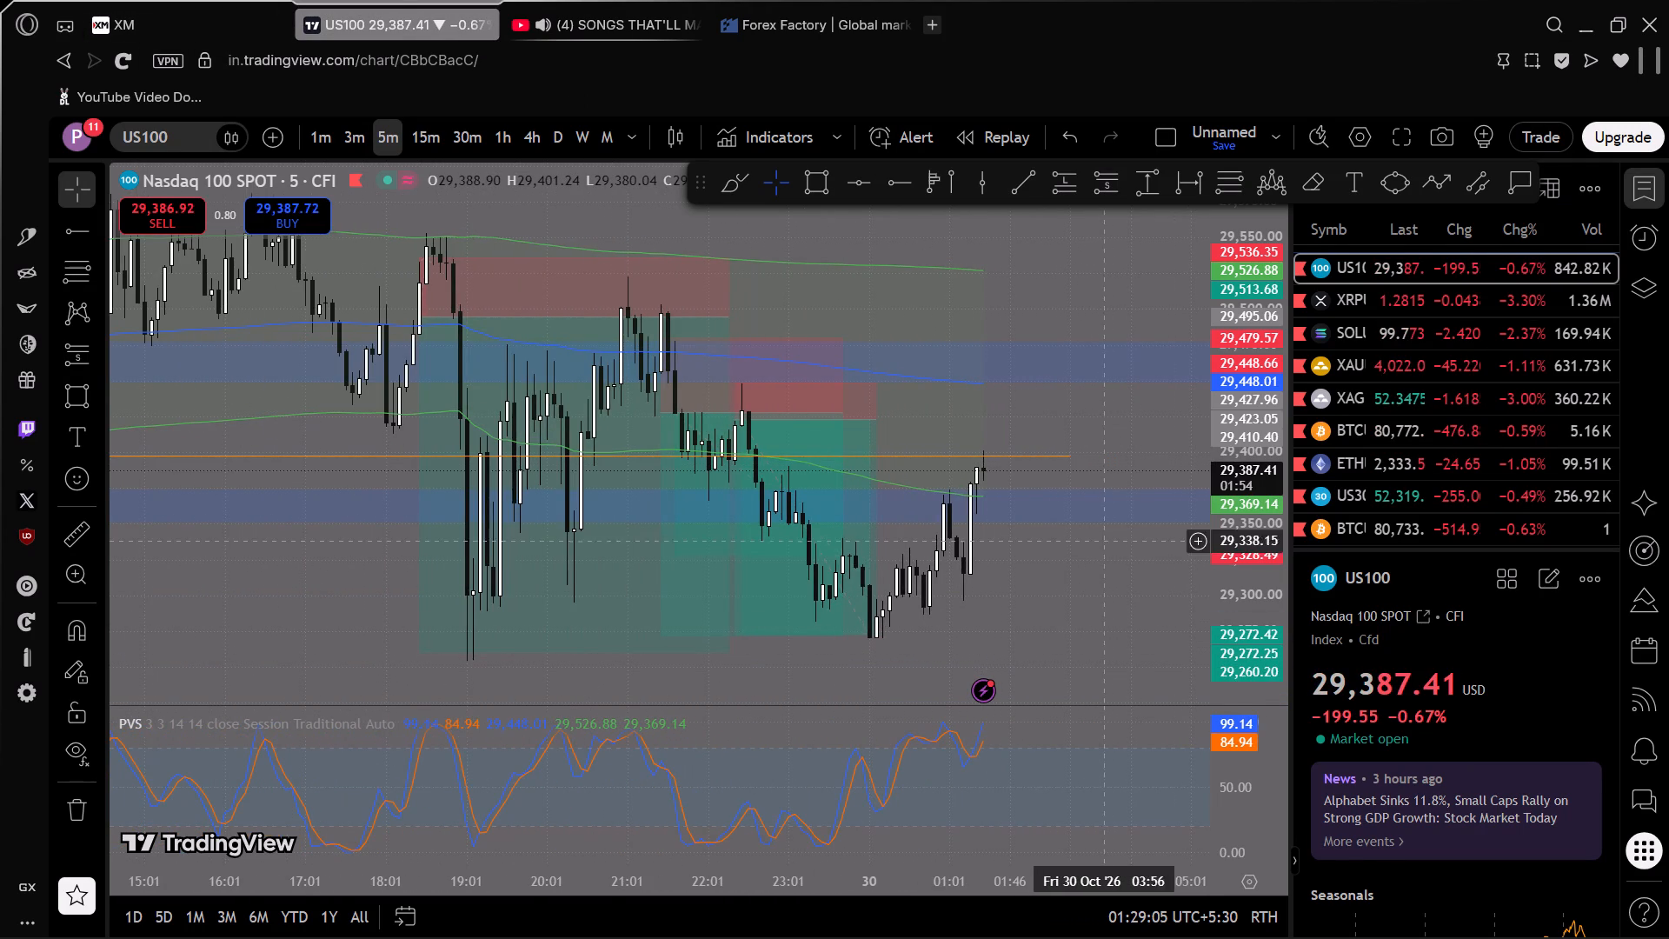
{"action": "scroll", "coordinate": [1073, 564], "scroll_direction": "up", "scroll_amount": 4}
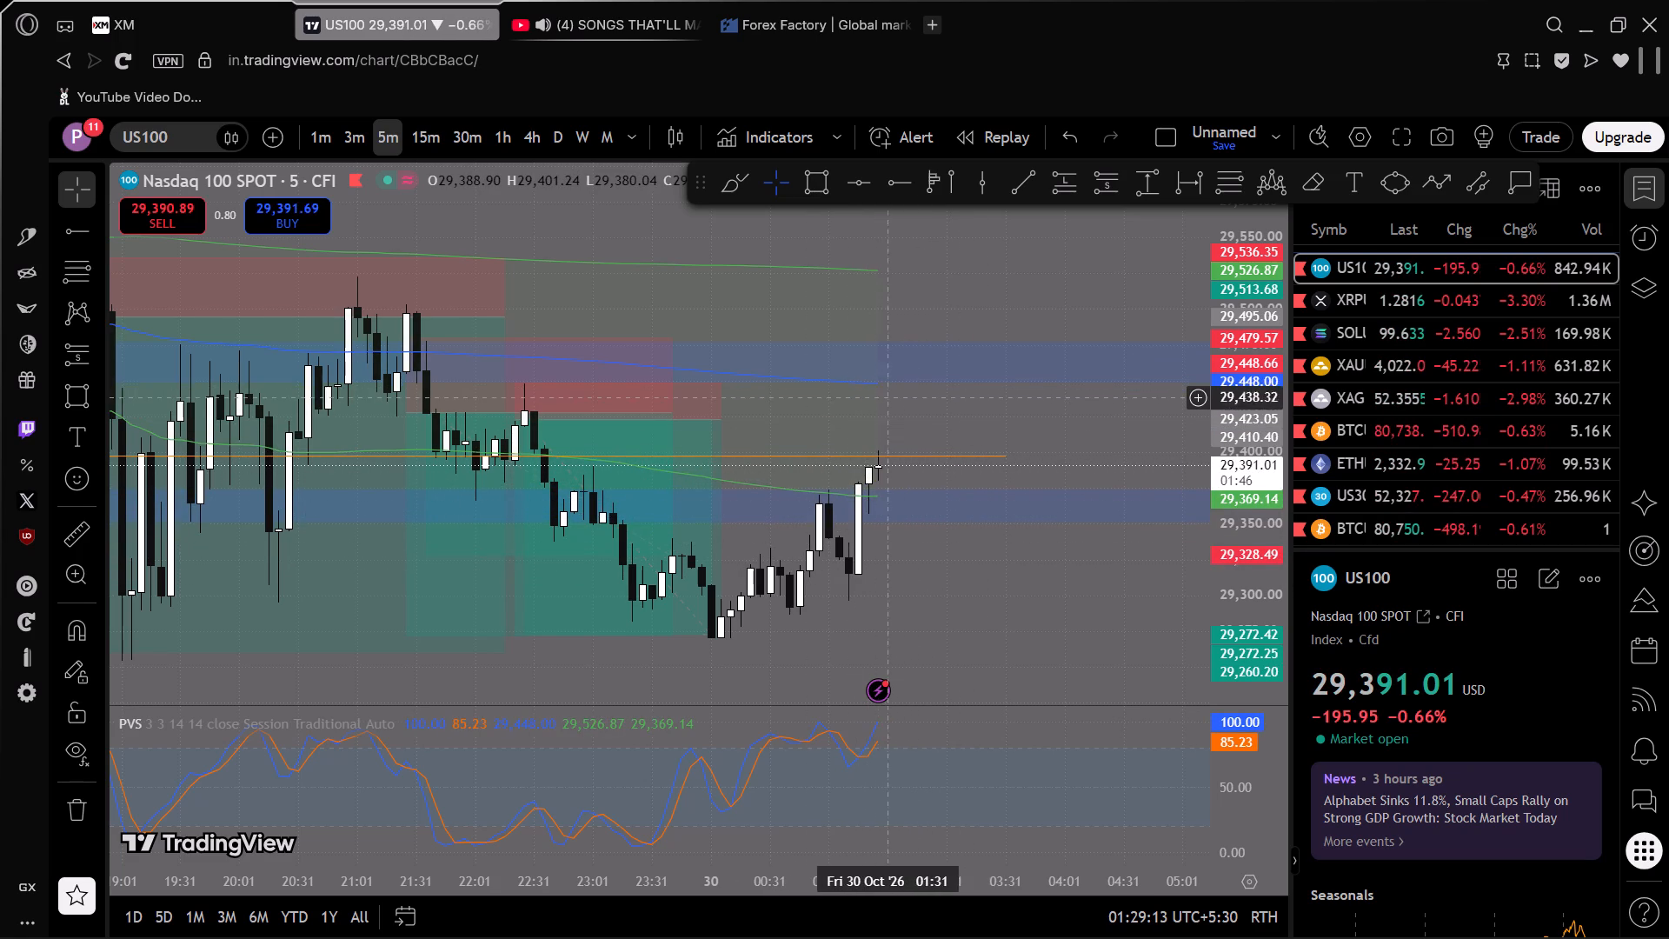
{"action": "scroll", "coordinate": [902, 400], "scroll_direction": "down", "scroll_amount": 2}
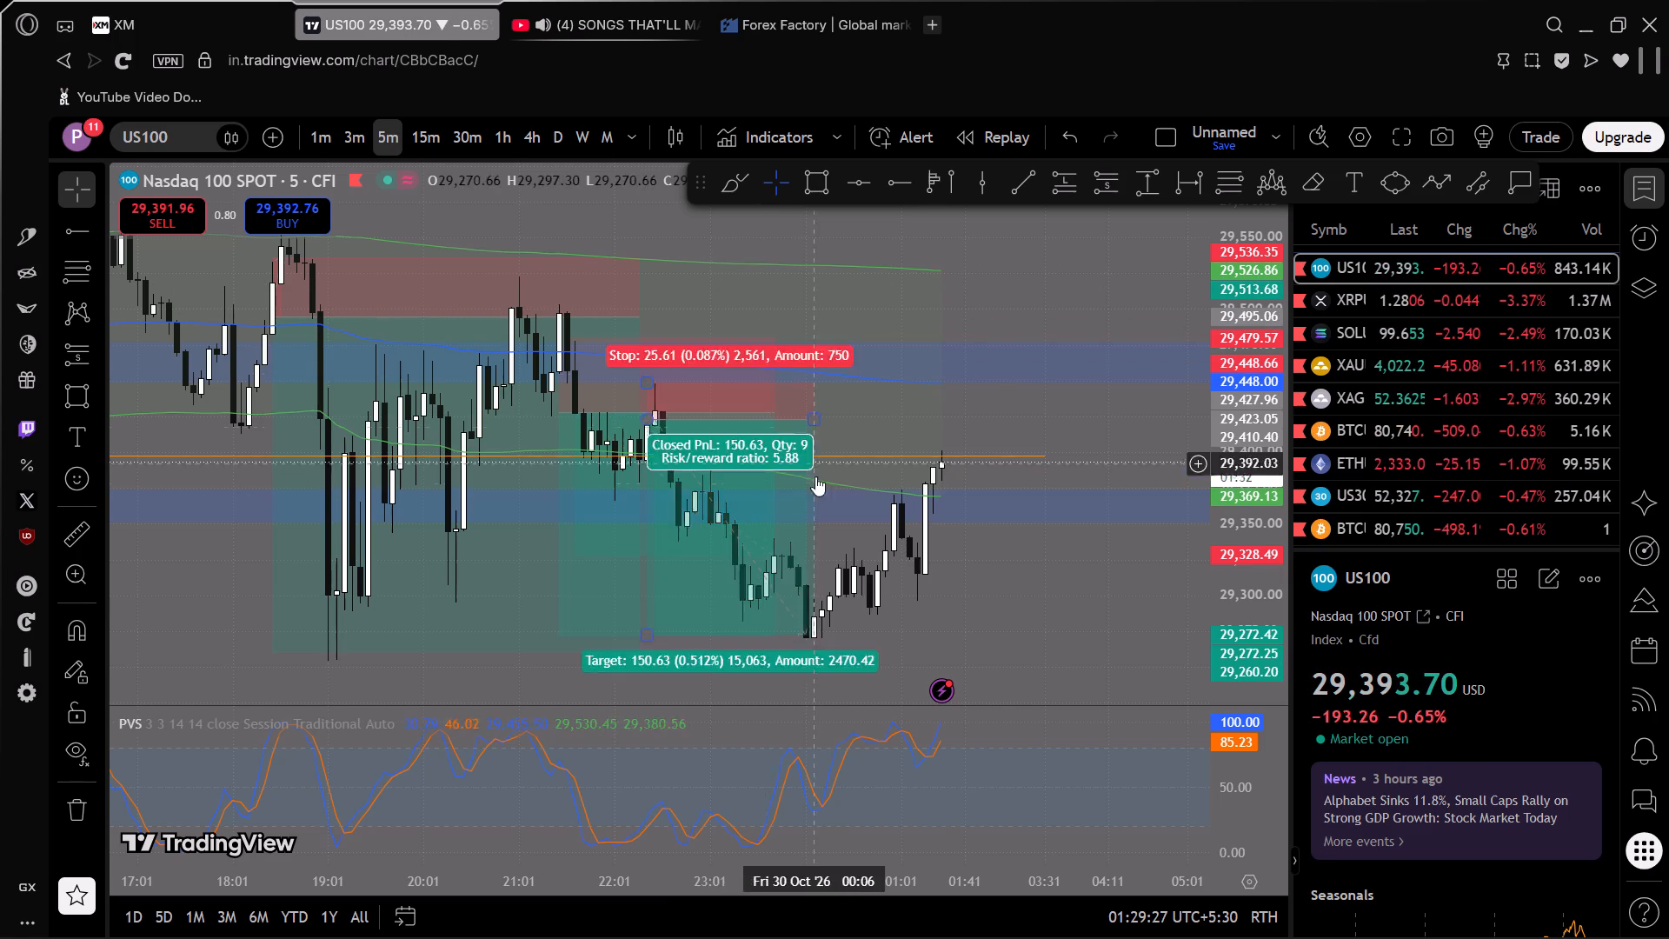
{"action": "scroll", "coordinate": [801, 494], "scroll_direction": "up", "scroll_amount": 5}
{"action": "scroll", "coordinate": [1244, 536], "scroll_direction": "up", "scroll_amount": 5}
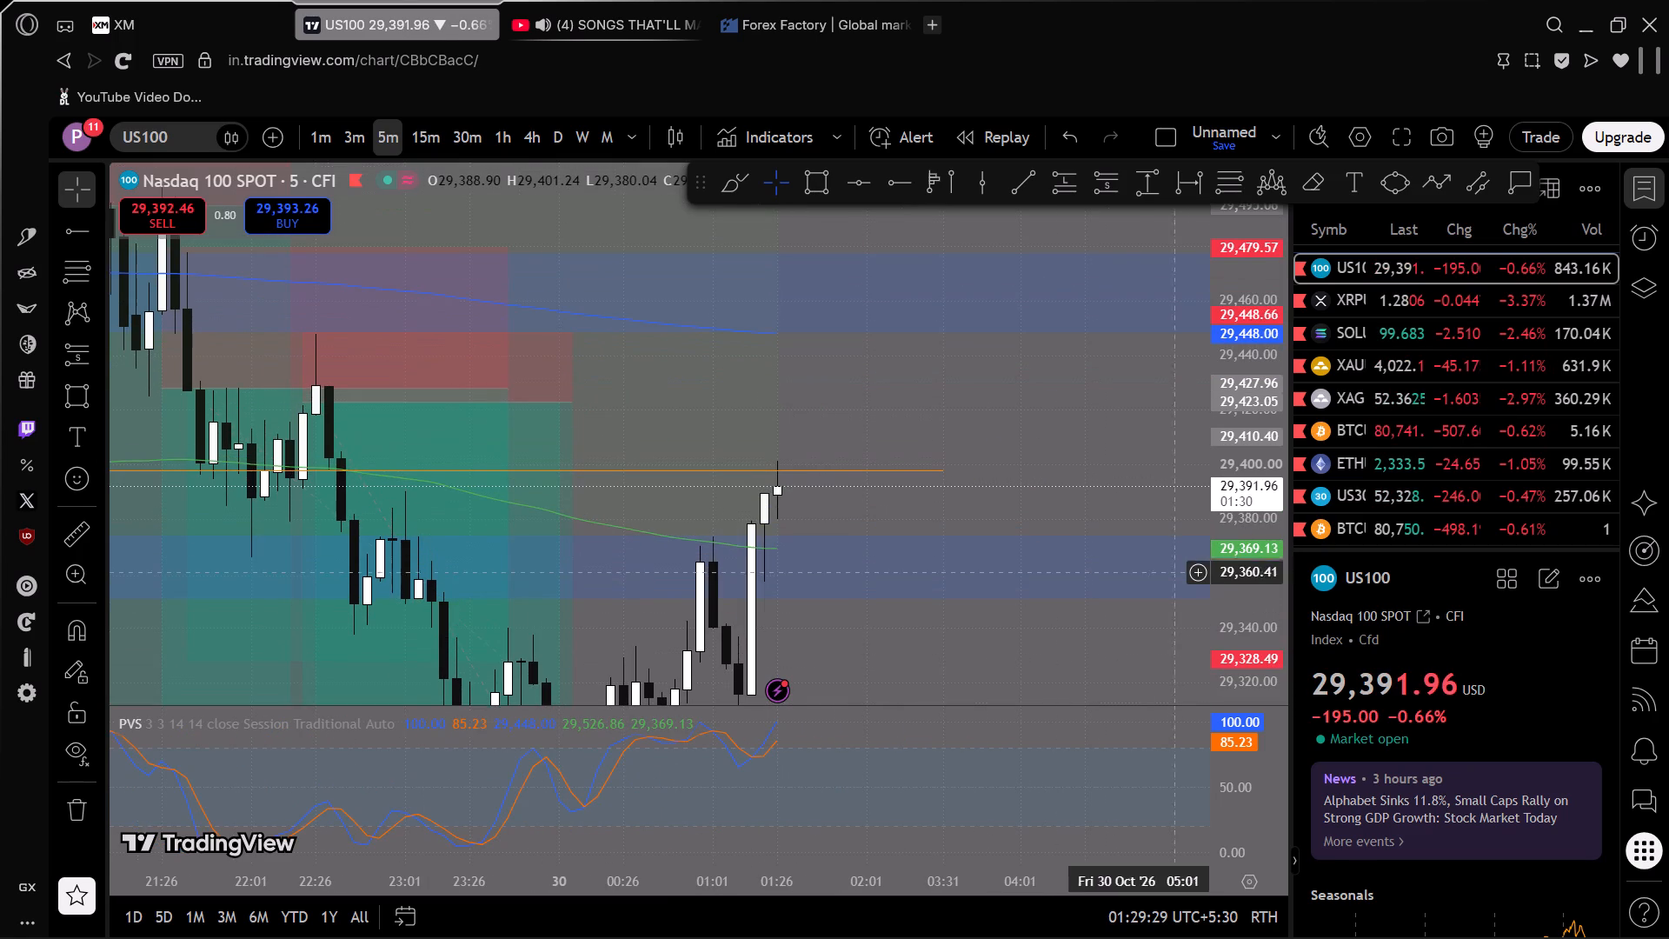
{"action": "scroll", "coordinate": [1096, 566], "scroll_direction": "down", "scroll_amount": 1}
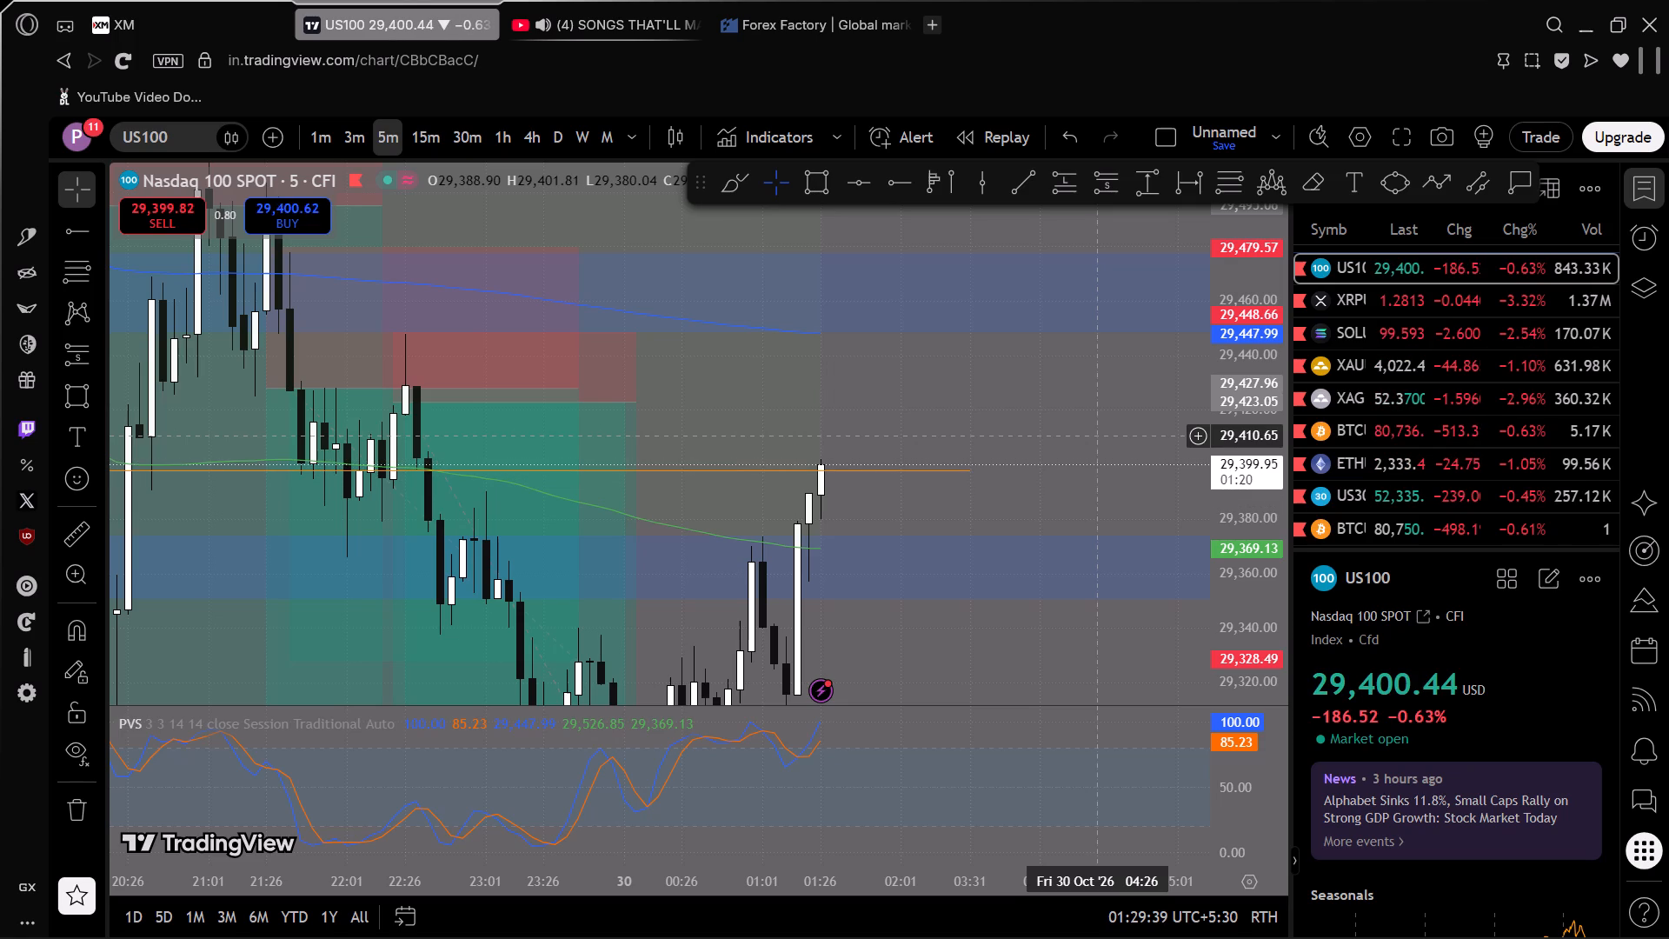
Switch to the YouTube song mix, turn its volume up fully, and set the system volume to slightly below half.
{"action": "left_click", "coordinate": [573, 0]}
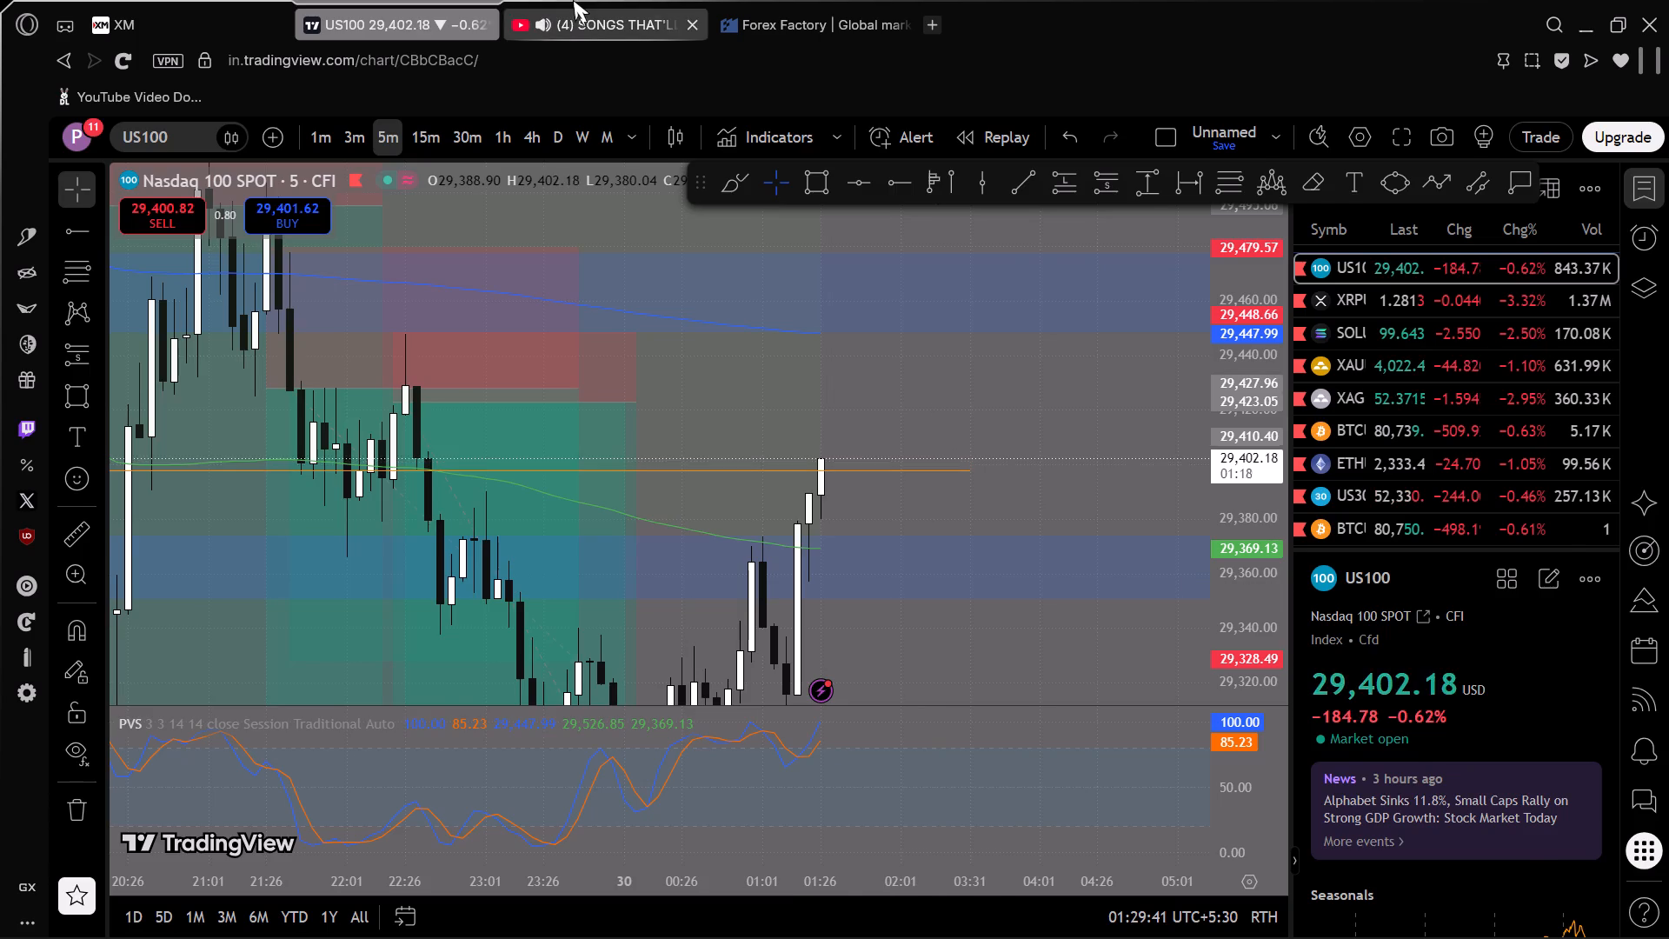
{"action": "scroll", "coordinate": [700, 660], "scroll_direction": "up", "scroll_amount": 3}
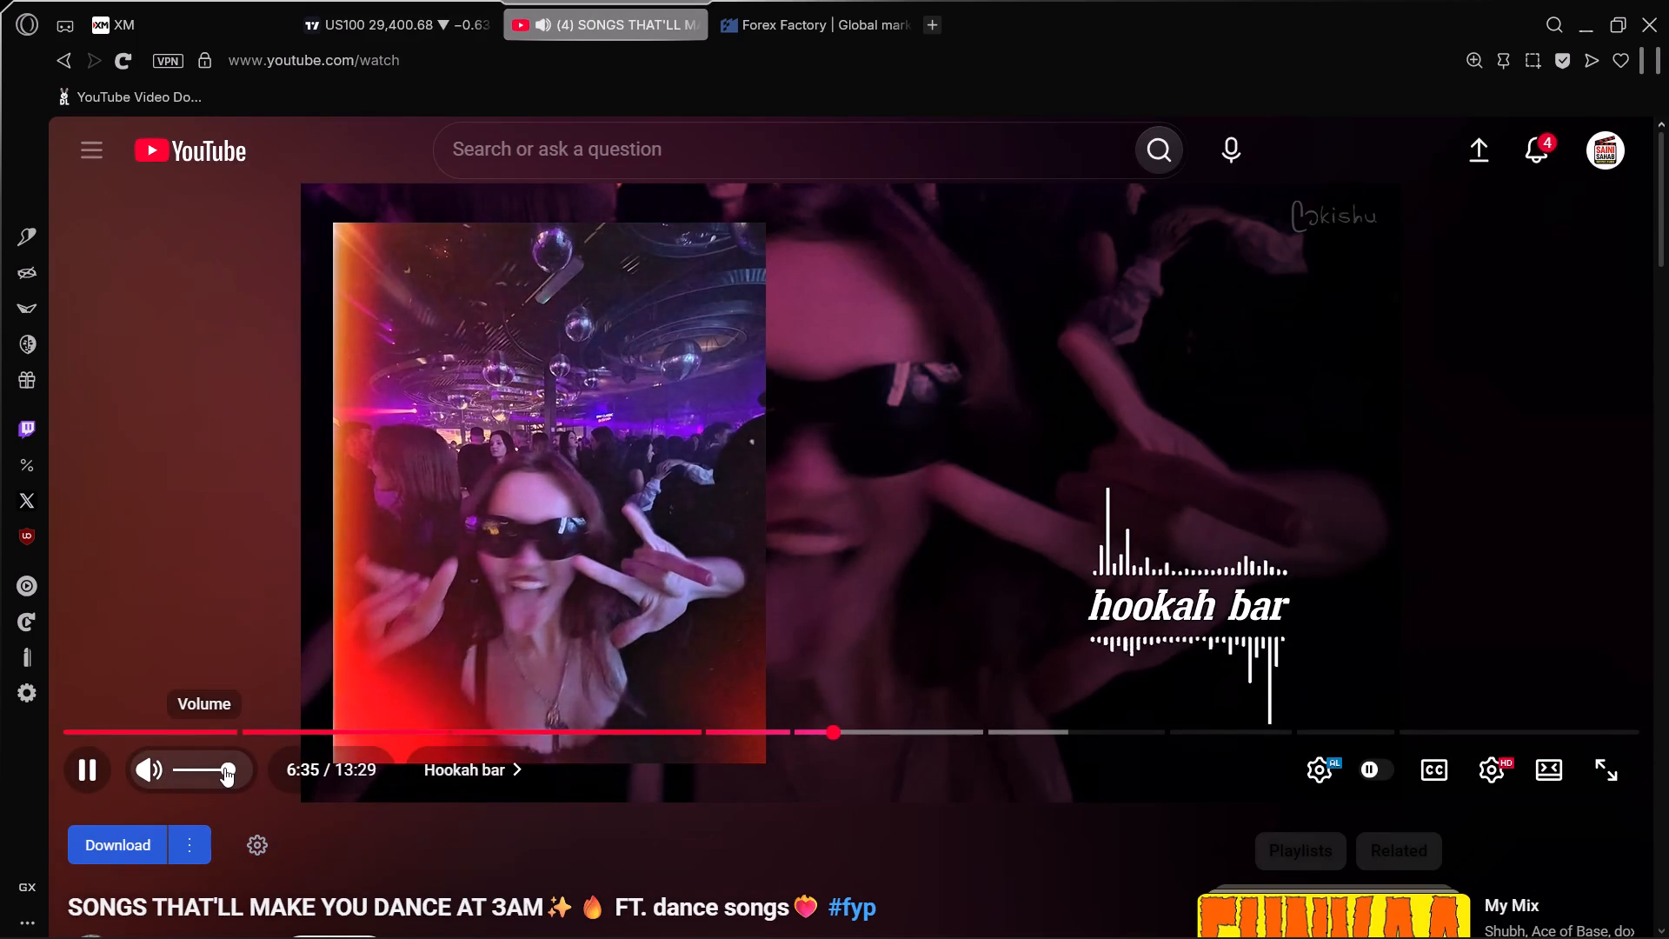
{"action": "left_click_drag", "start_coordinate": [227, 768], "coordinate": [258, 765]}
{"action": "left_click", "coordinate": [1357, 136]}
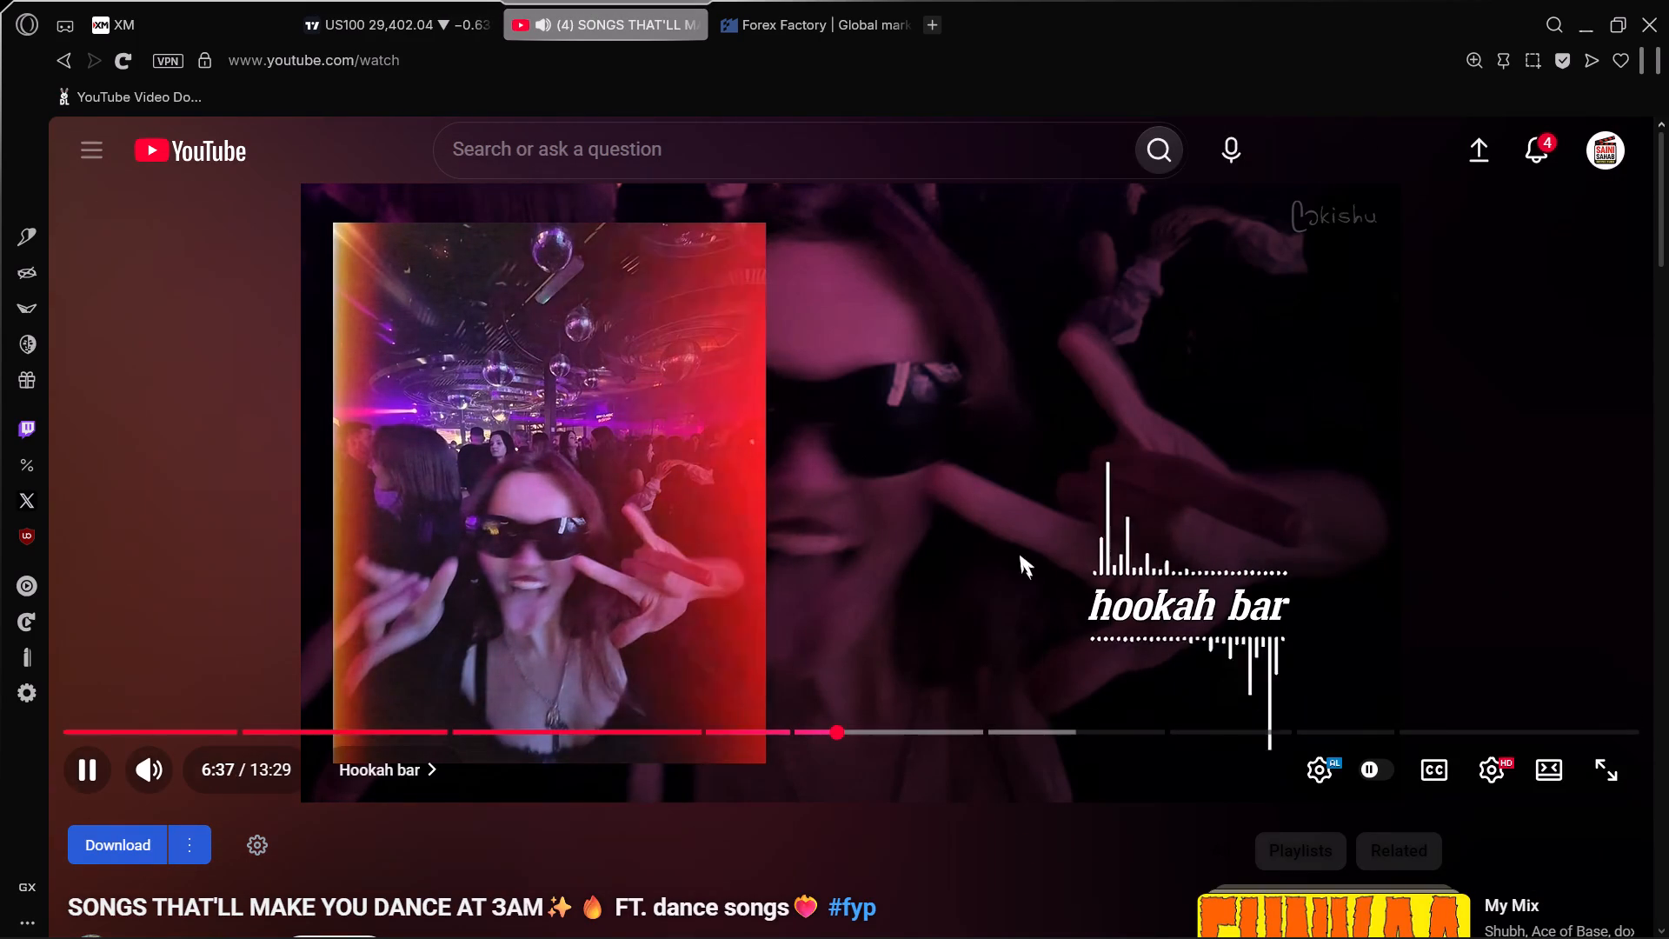
{"action": "left_click", "coordinate": [1523, 916]}
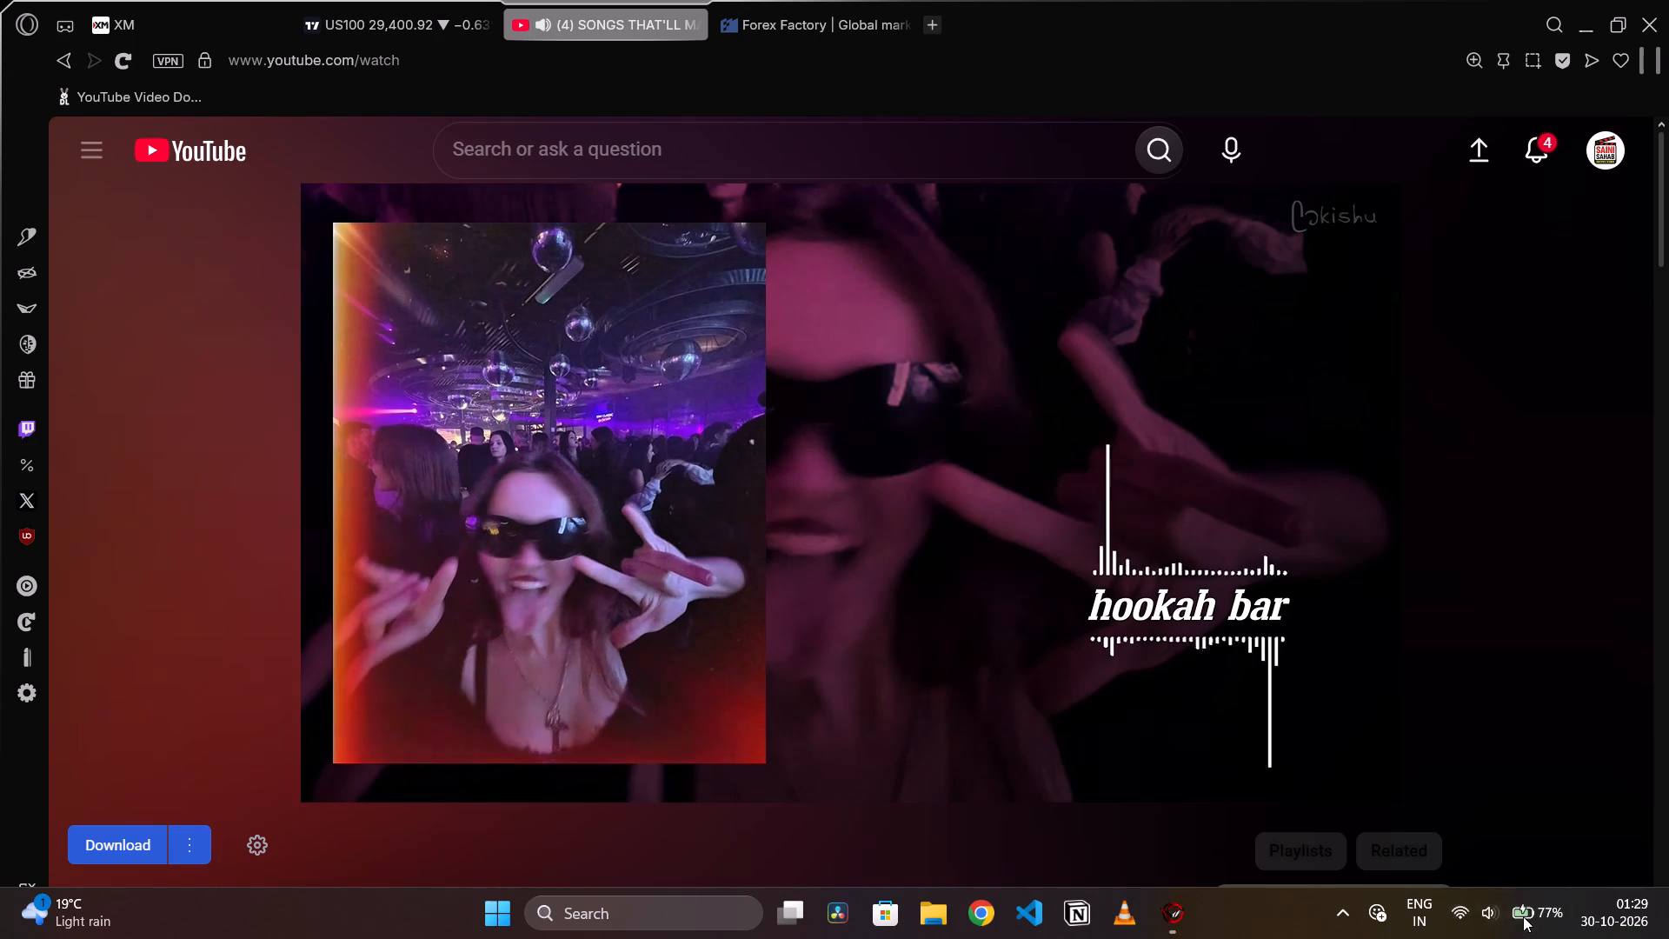
{"action": "left_click", "coordinate": [1440, 782]}
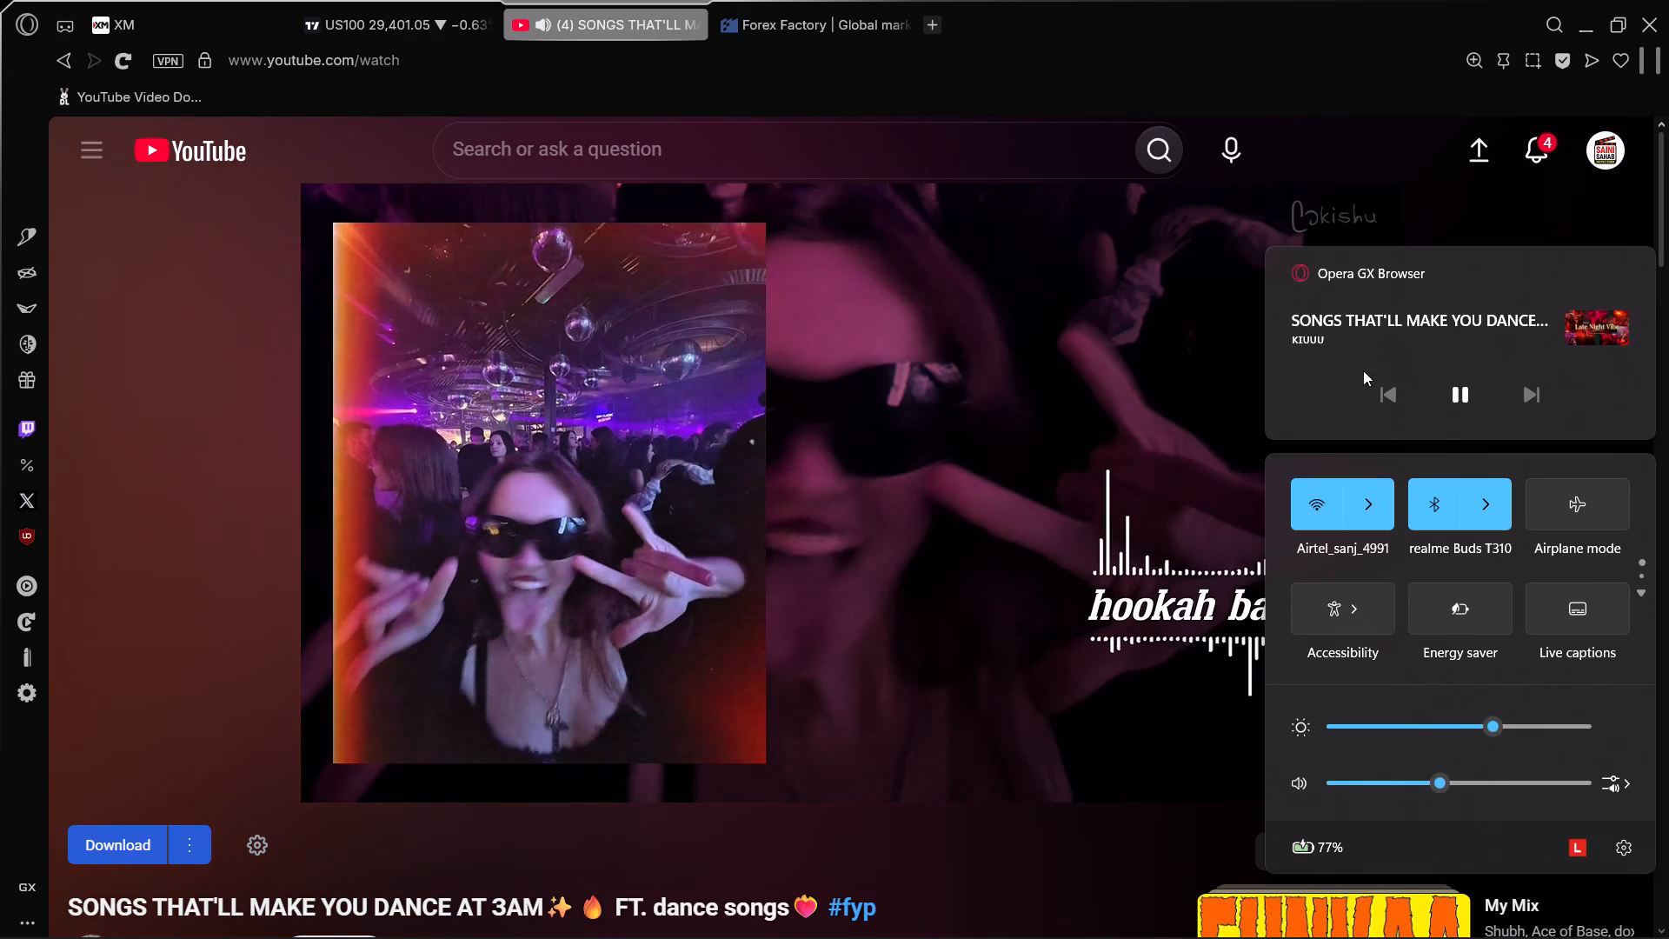
{"action": "left_click", "coordinate": [1344, 139]}
Glance at Forex Factory, and examine US100's current 5-minute candle against the zones above it on TradingView.
{"action": "left_click", "coordinate": [765, 17]}
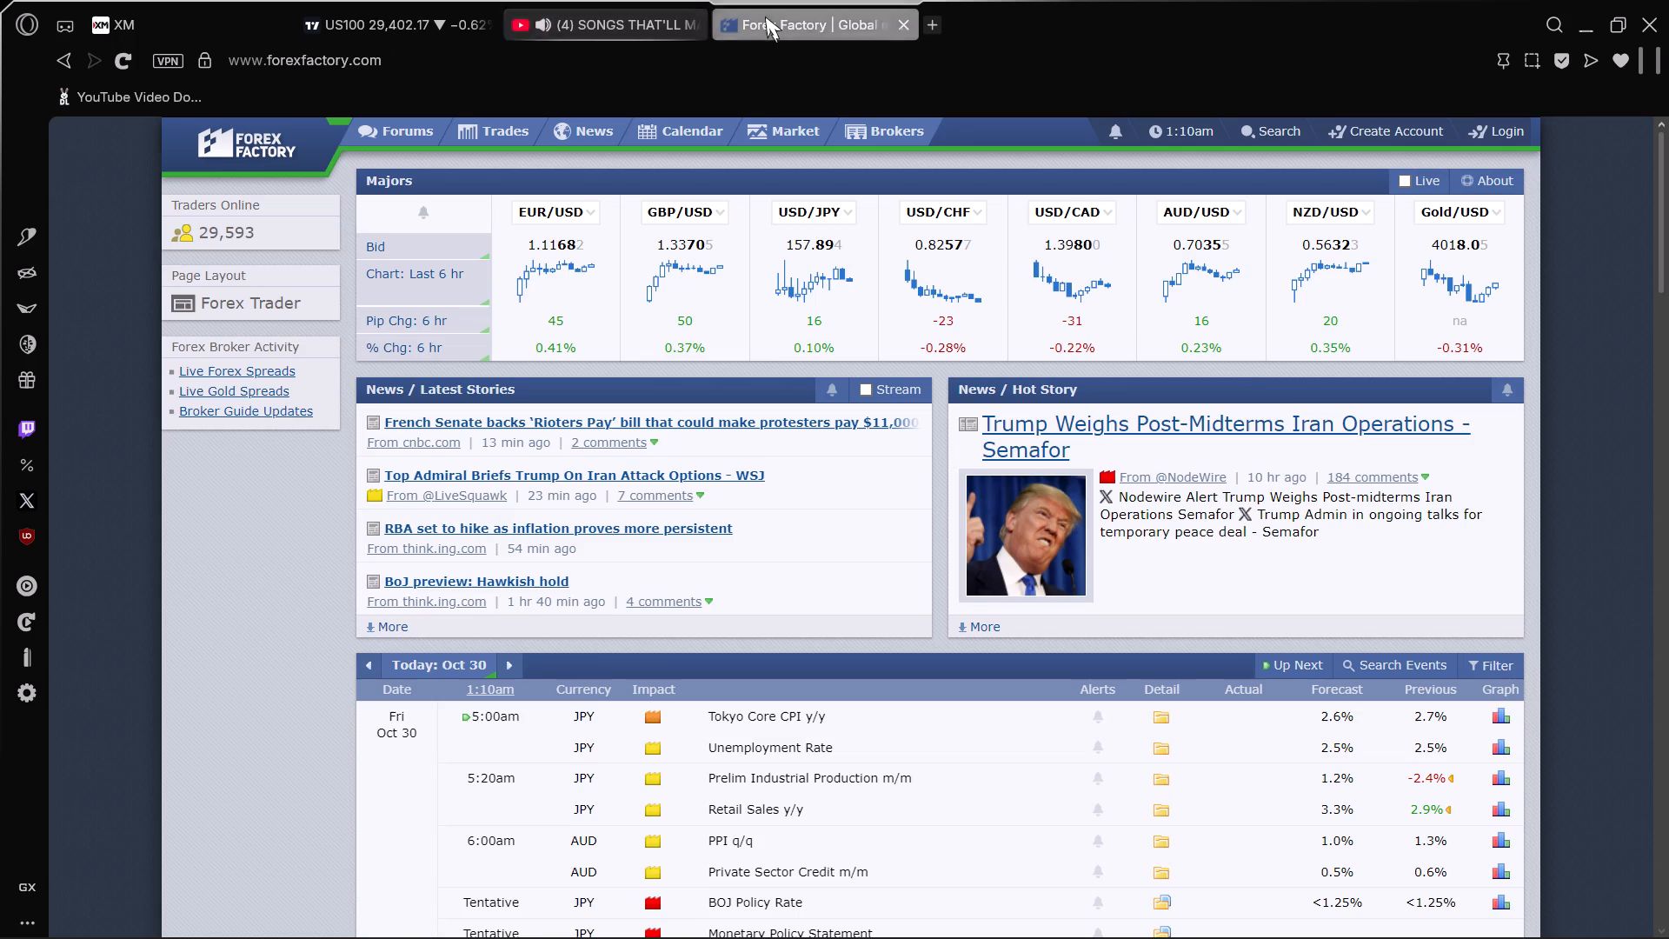
{"action": "left_click", "coordinate": [402, 6]}
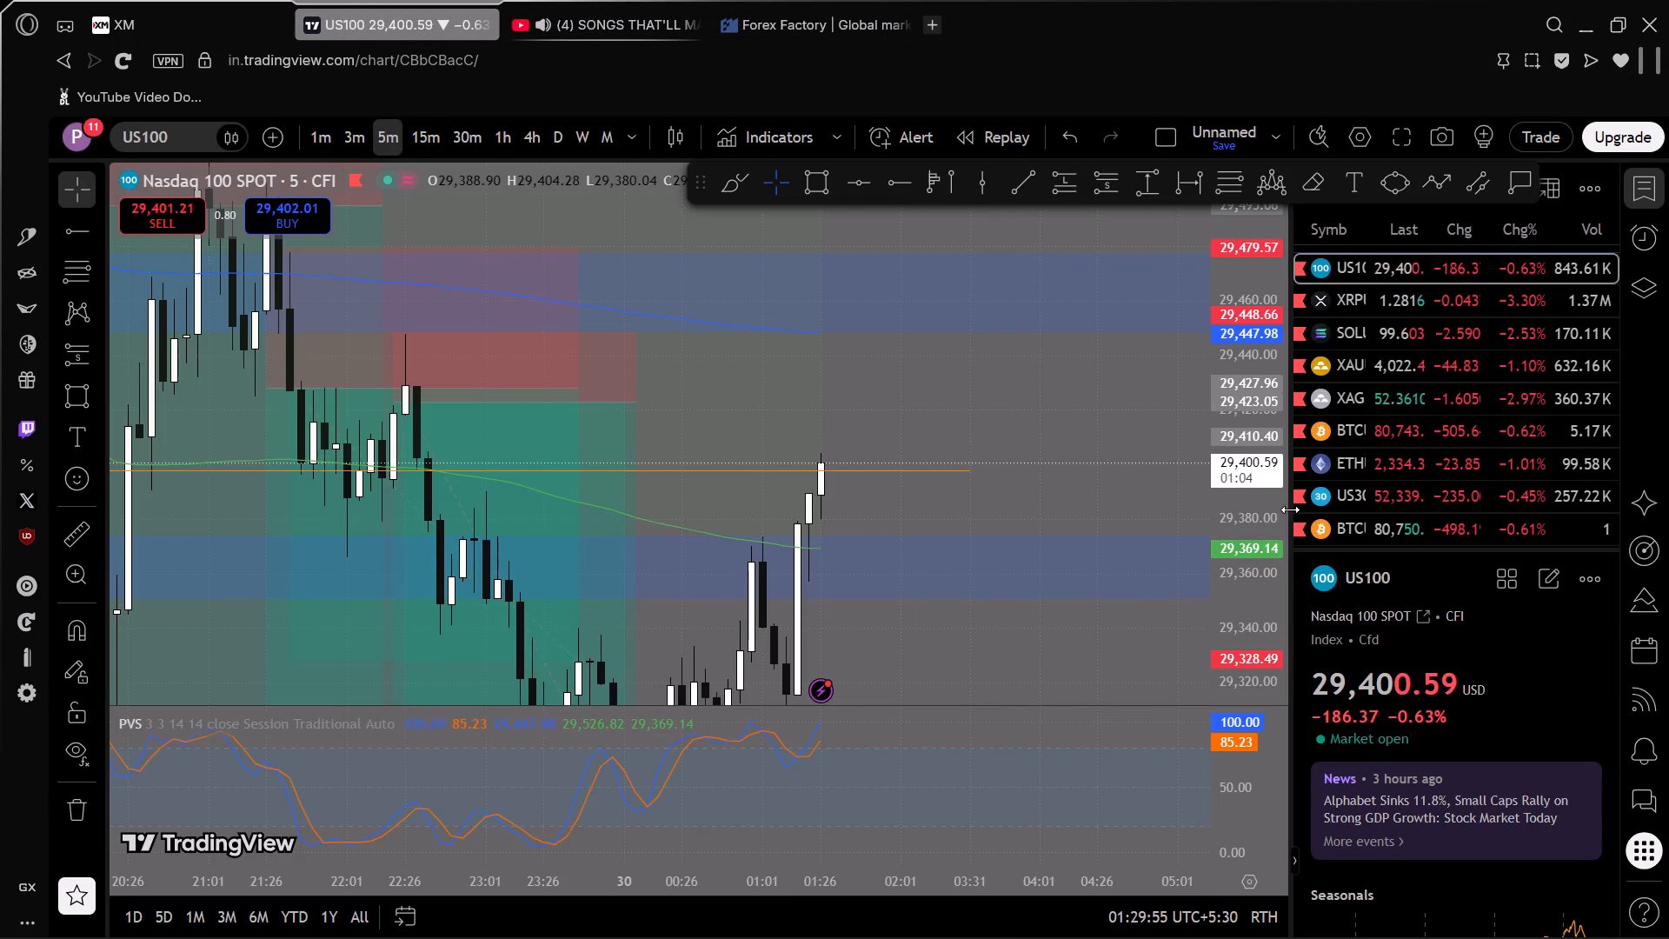
{"action": "scroll", "coordinate": [1261, 535], "scroll_direction": "down", "scroll_amount": 2}
{"action": "scroll", "coordinate": [1258, 556], "scroll_direction": "up", "scroll_amount": 9}
{"action": "scroll", "coordinate": [1134, 543], "scroll_direction": "down", "scroll_amount": 5}
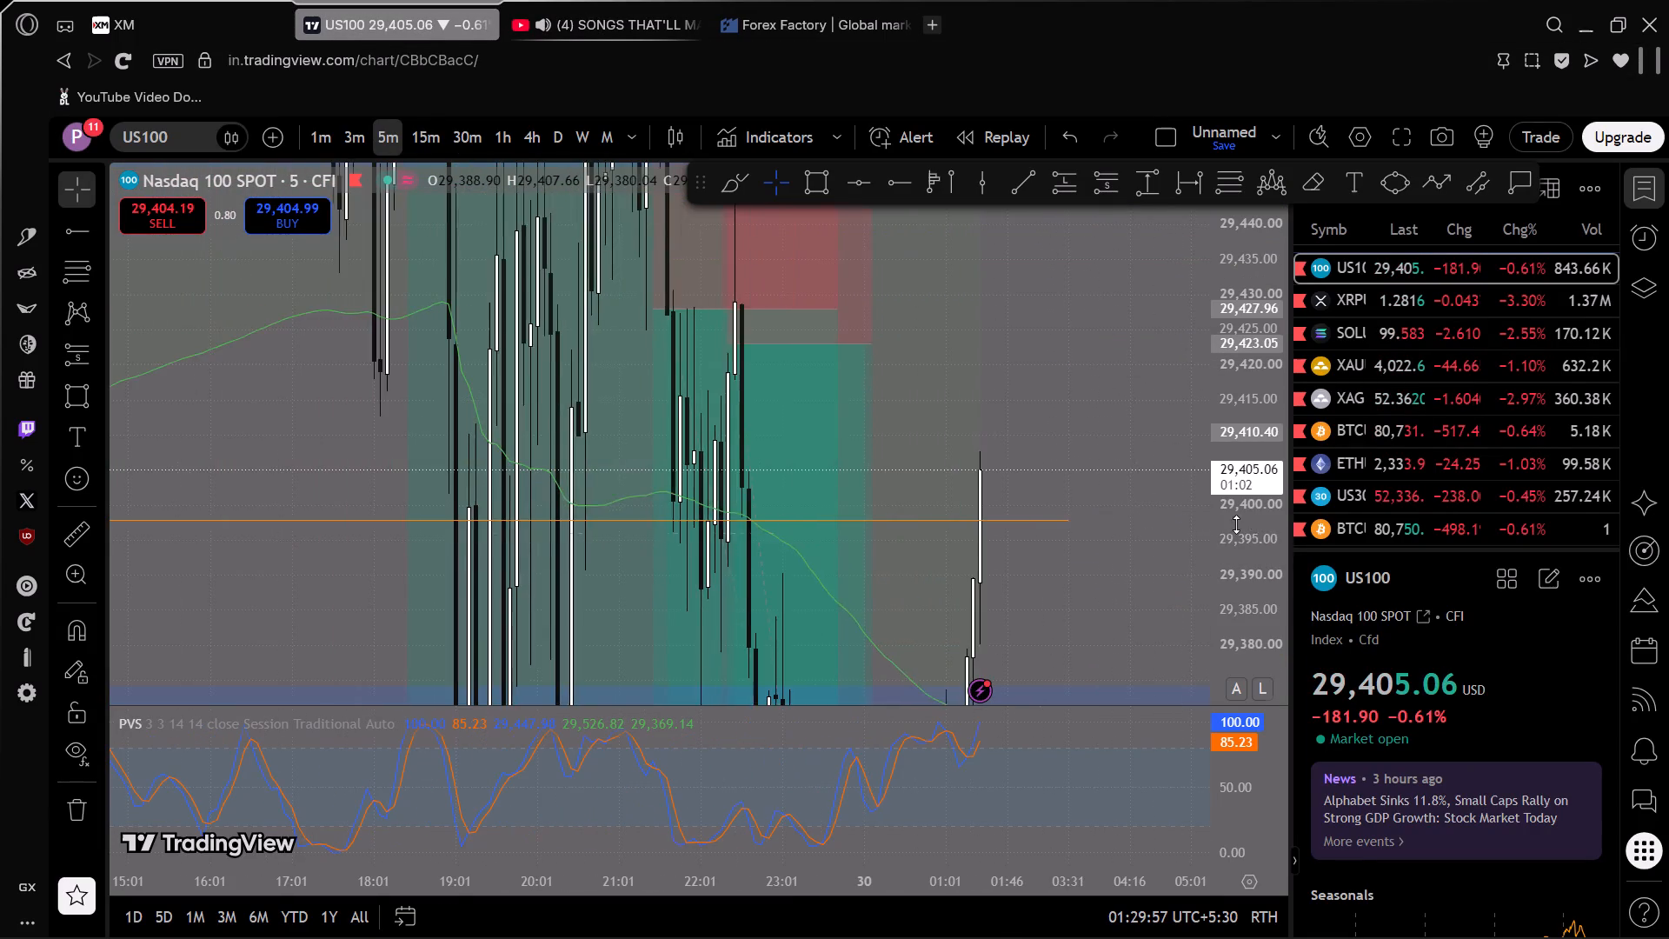
{"action": "scroll", "coordinate": [1255, 524], "scroll_direction": "down", "scroll_amount": 8}
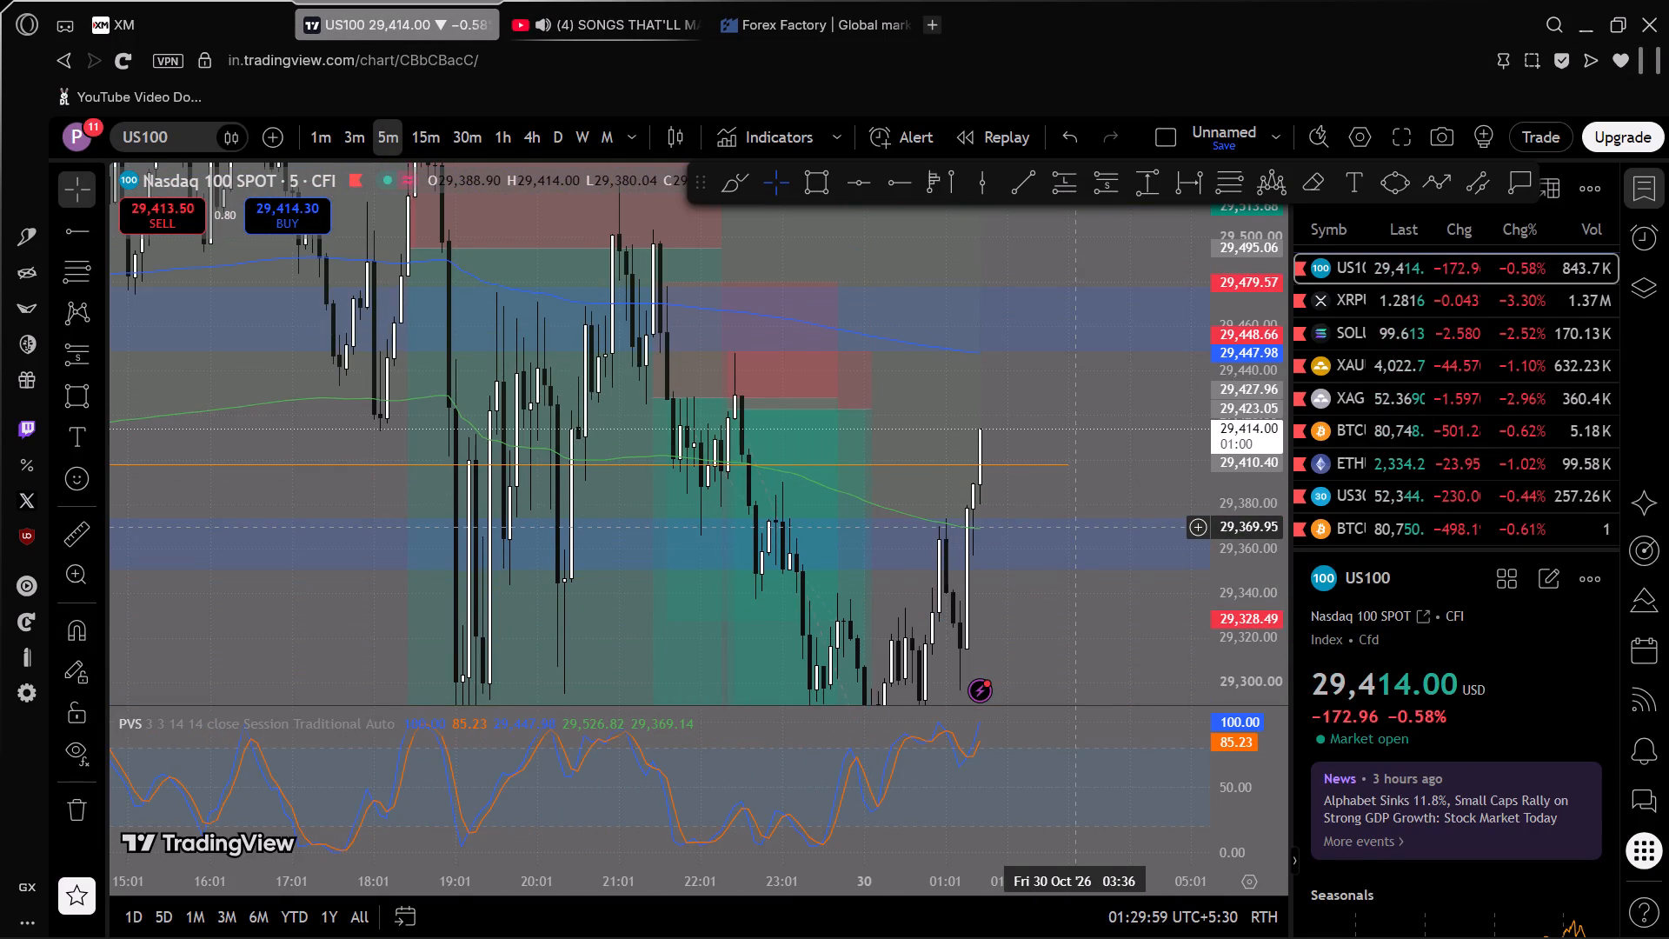
{"action": "scroll", "coordinate": [1075, 526], "scroll_direction": "up", "scroll_amount": 3}
{"action": "left_click_drag", "start_coordinate": [1087, 484], "coordinate": [1099, 593]}
{"action": "scroll", "coordinate": [1250, 580], "scroll_direction": "up", "scroll_amount": 4}
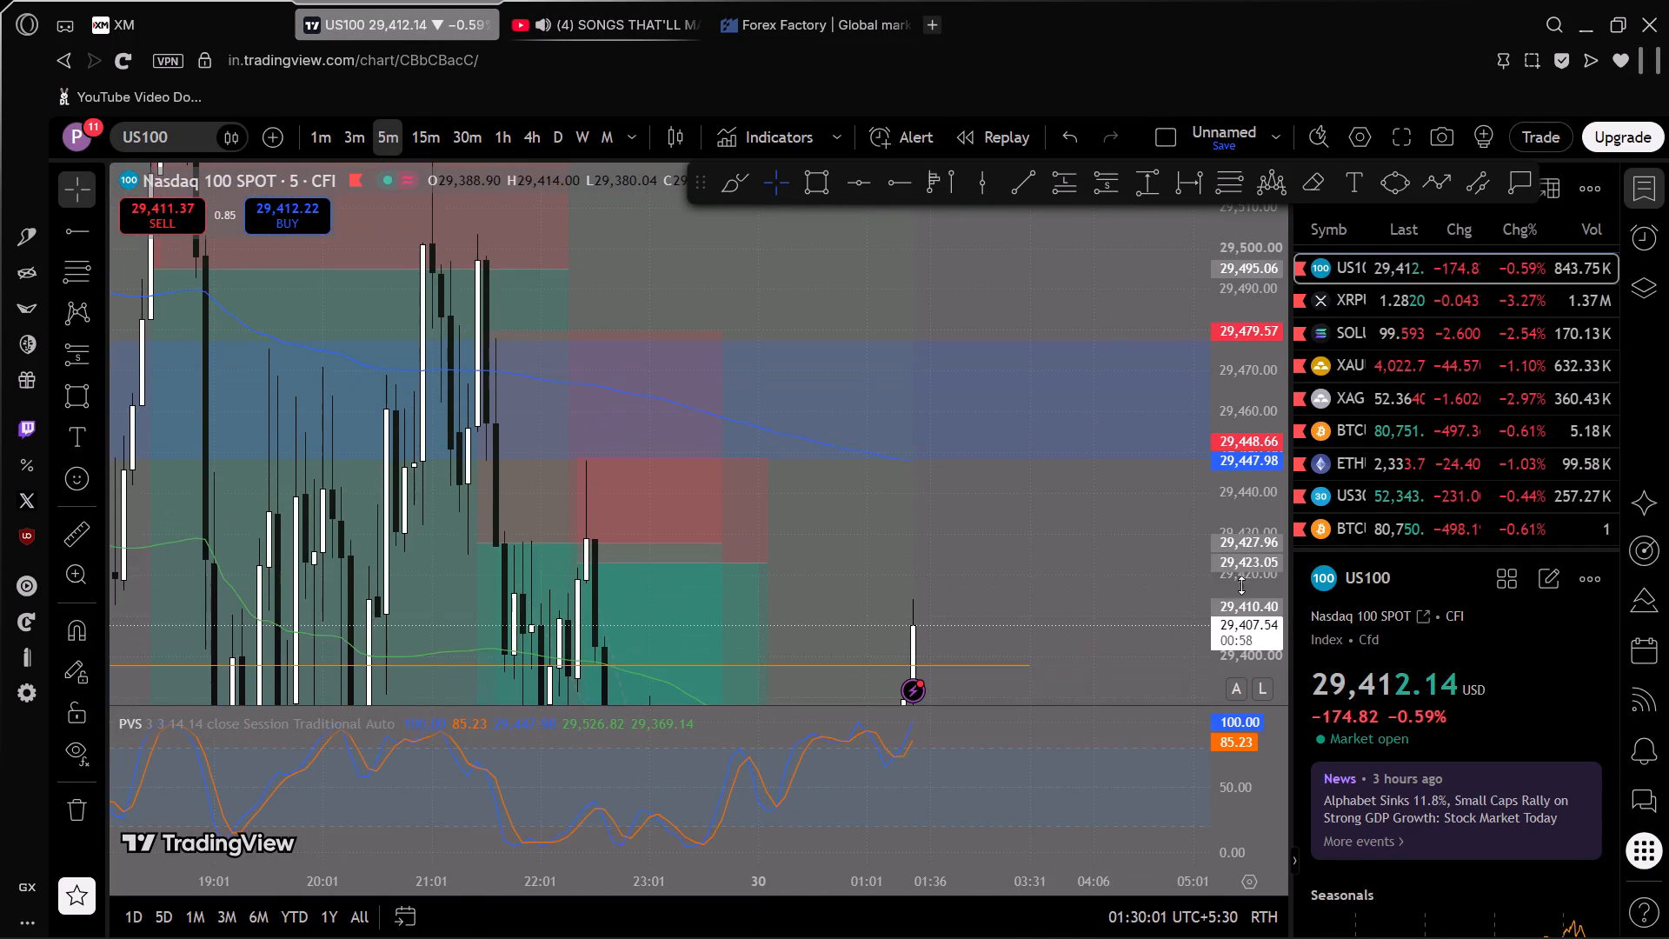
{"action": "left_click_drag", "start_coordinate": [1027, 553], "coordinate": [1044, 498]}
{"action": "scroll", "coordinate": [895, 549], "scroll_direction": "up", "scroll_amount": 4}
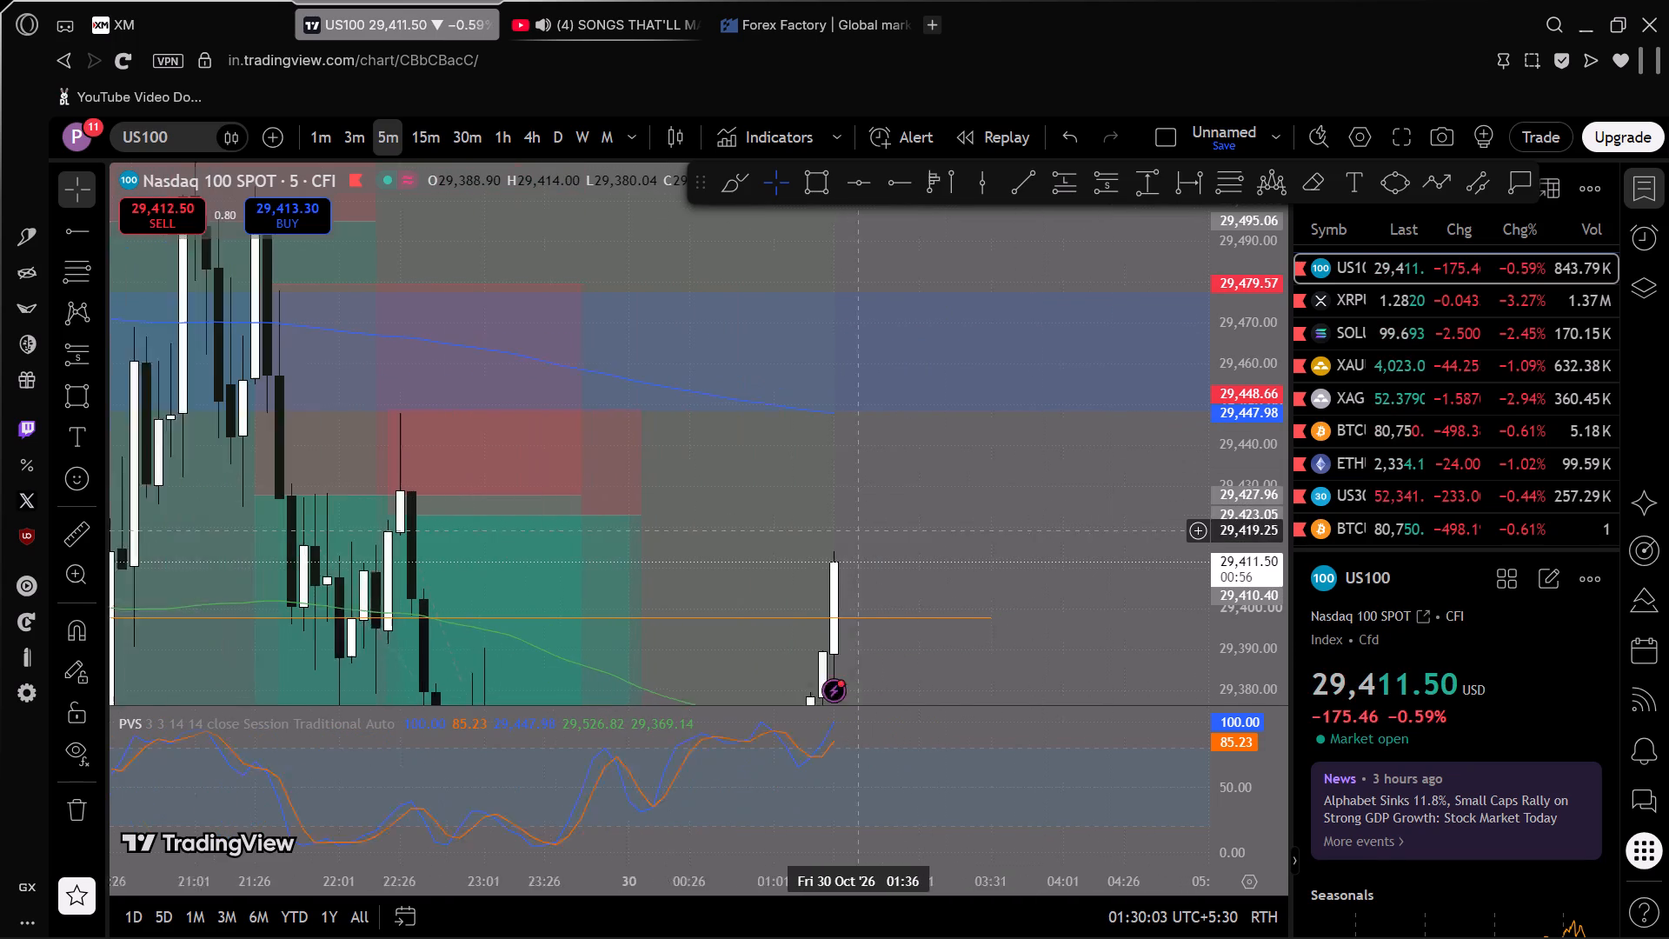
{"action": "left_click_drag", "start_coordinate": [887, 520], "coordinate": [938, 523]}
{"action": "scroll", "coordinate": [868, 556], "scroll_direction": "up", "scroll_amount": 4}
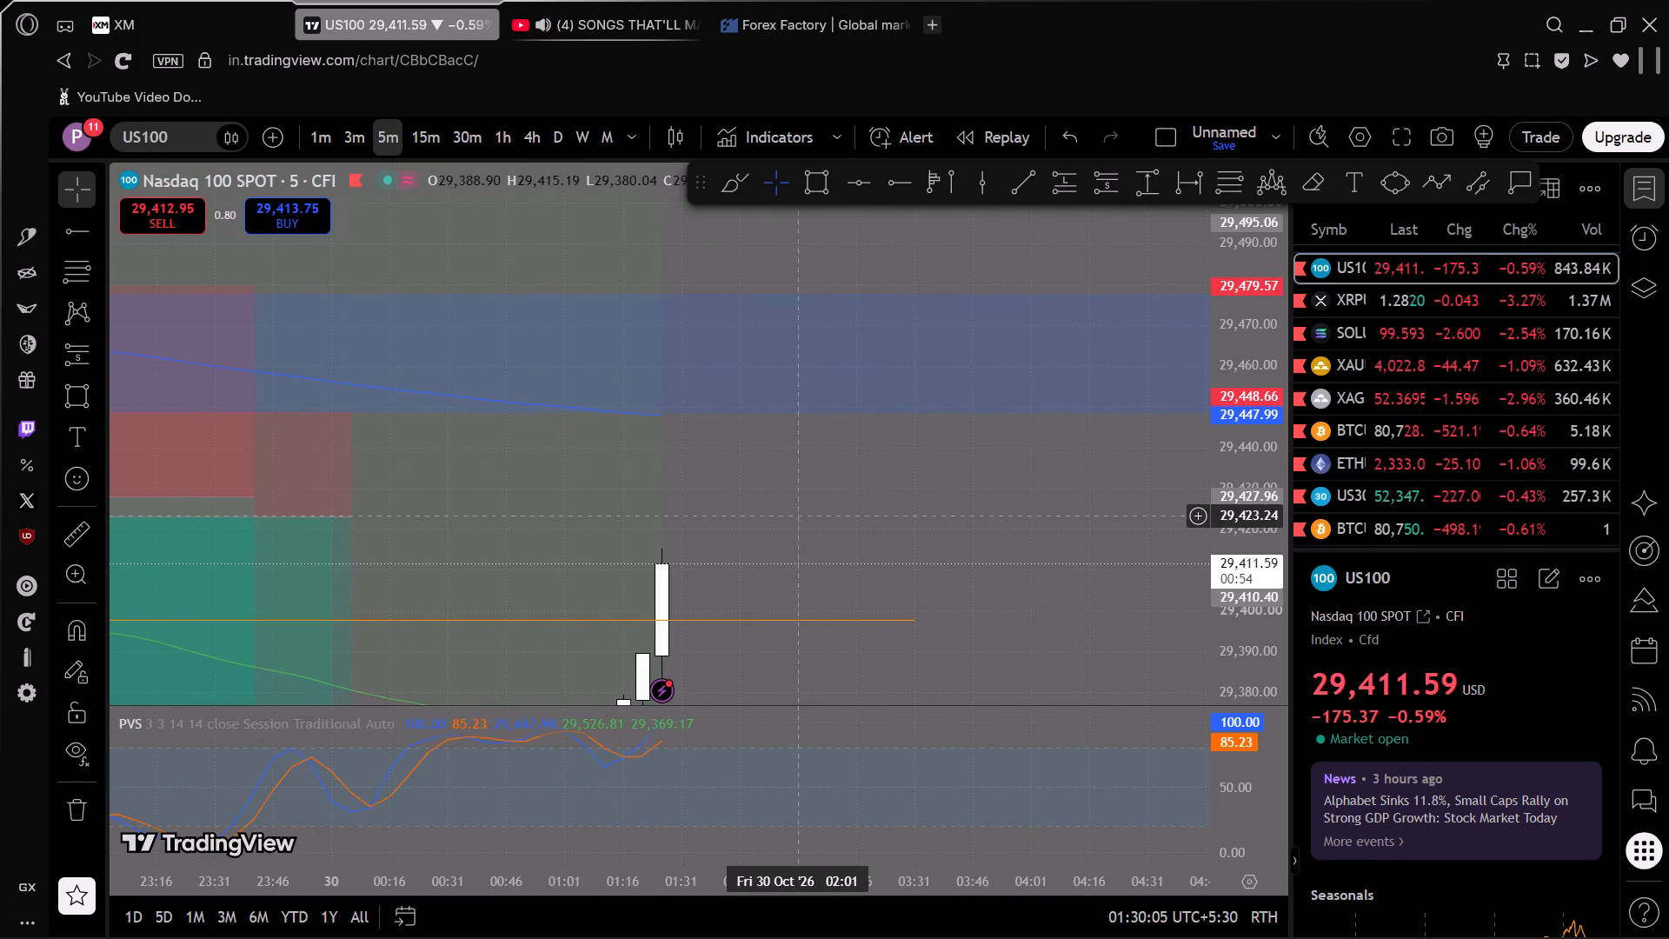
{"action": "left_click_drag", "start_coordinate": [802, 515], "coordinate": [911, 530]}
{"action": "scroll", "coordinate": [1228, 538], "scroll_direction": "down", "scroll_amount": 5}
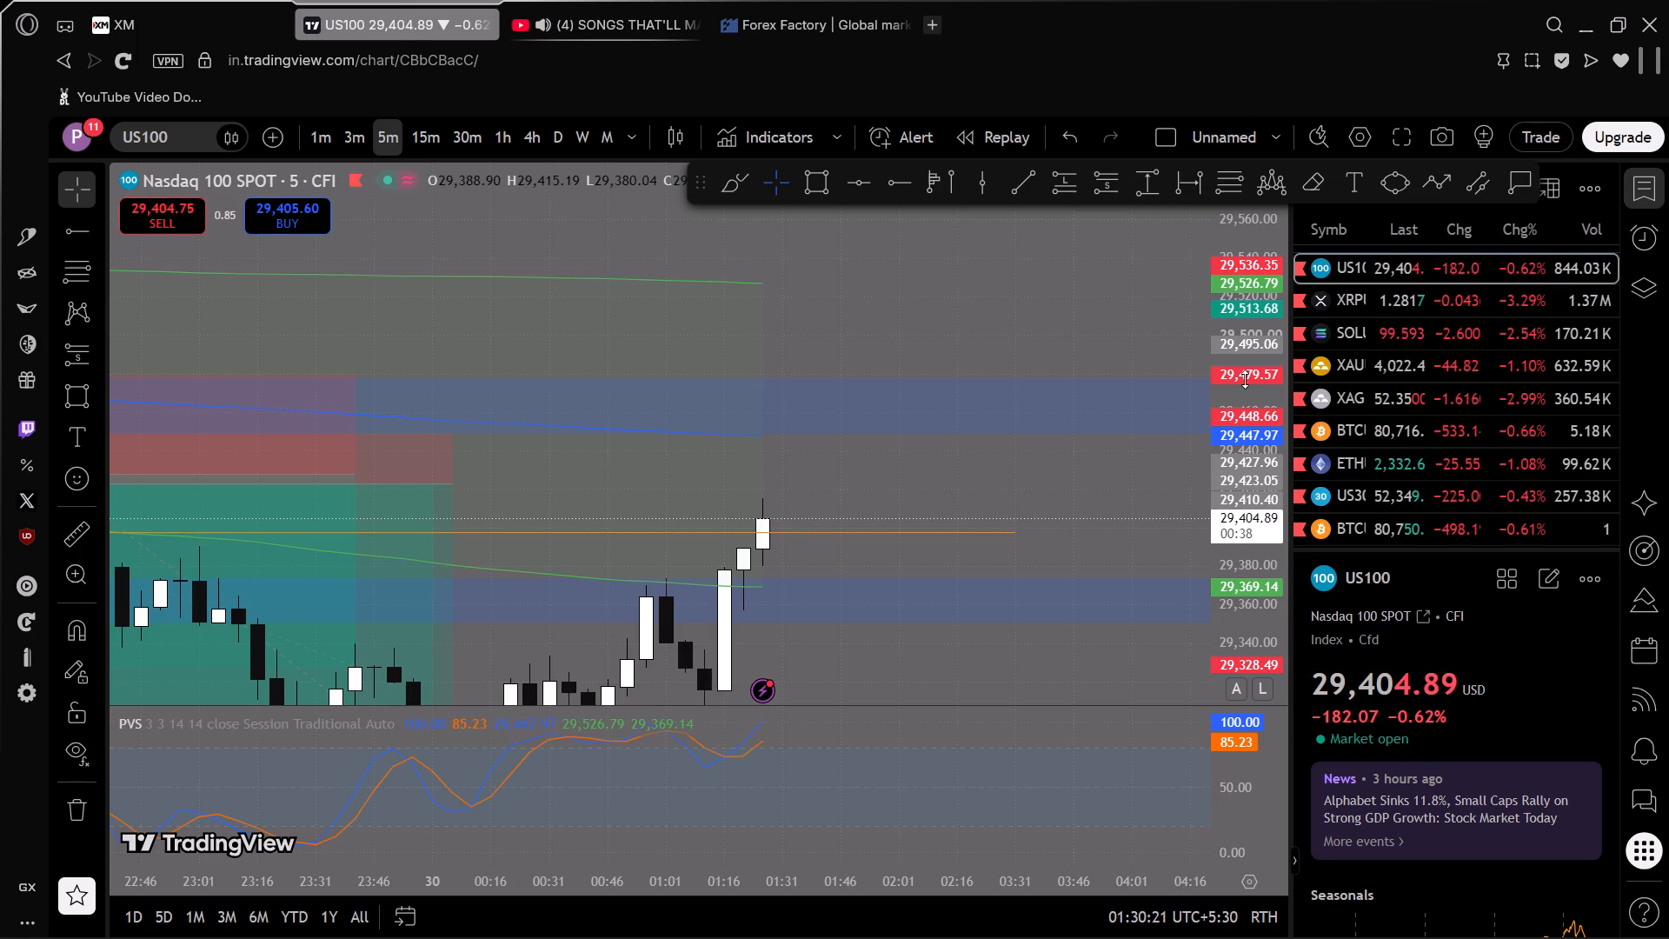
Set the US100 chart to the 1-minute timeframe and examine the latest candles near the horizontal line.
{"action": "left_click", "coordinate": [311, 125]}
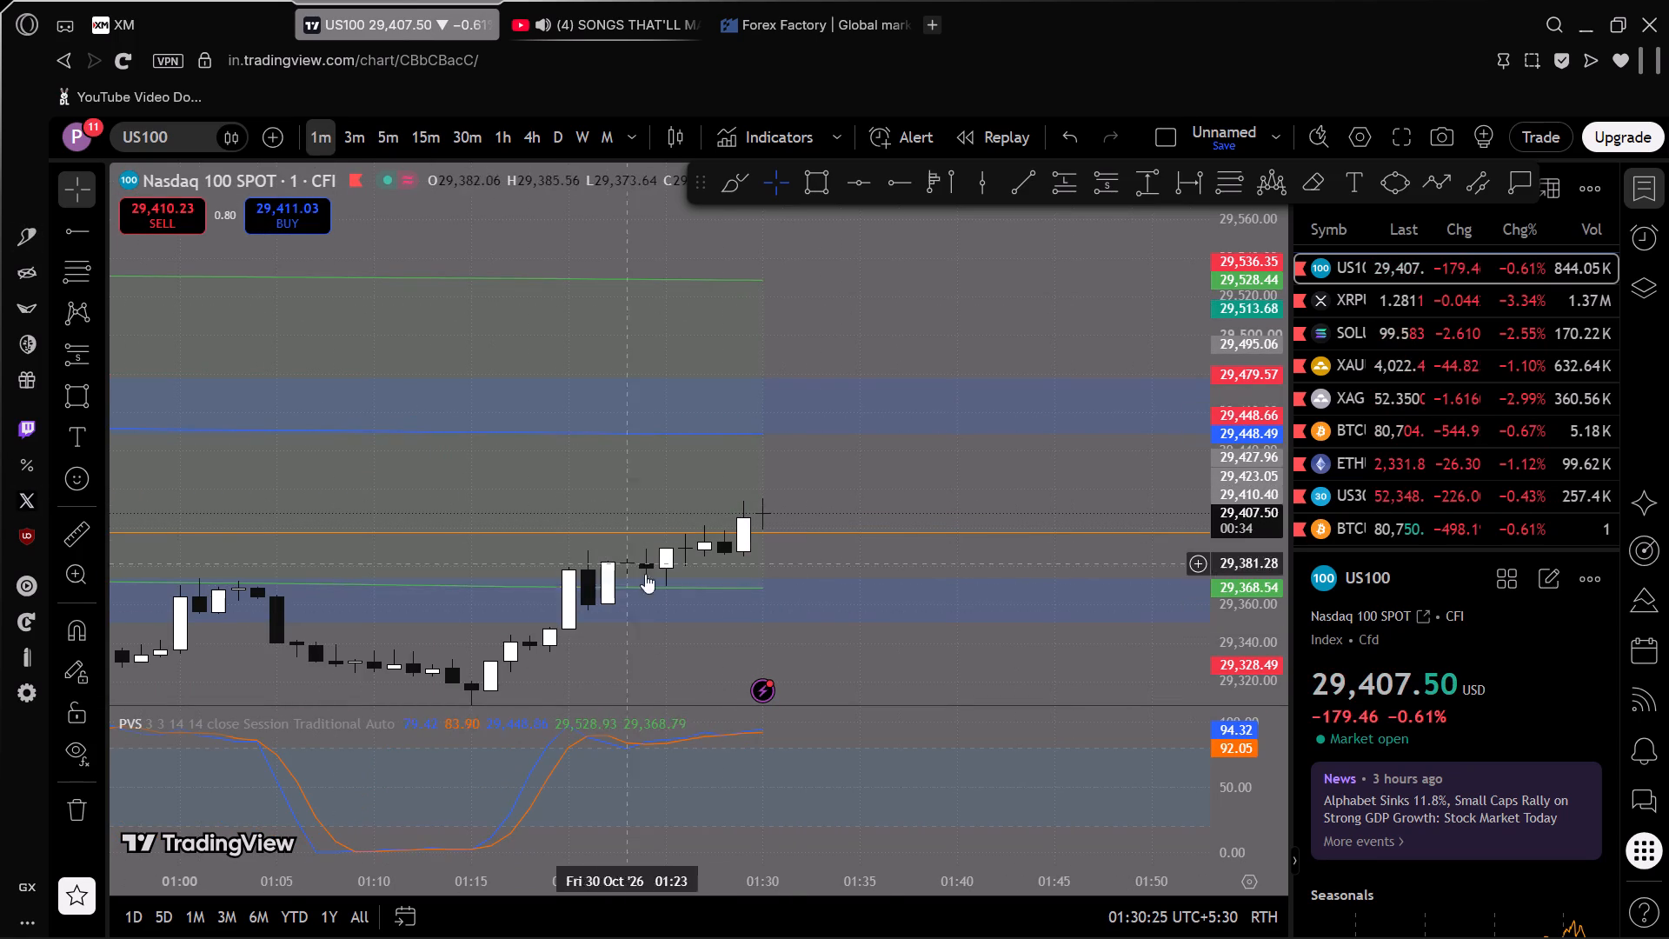
{"action": "scroll", "coordinate": [1248, 489], "scroll_direction": "up", "scroll_amount": 2}
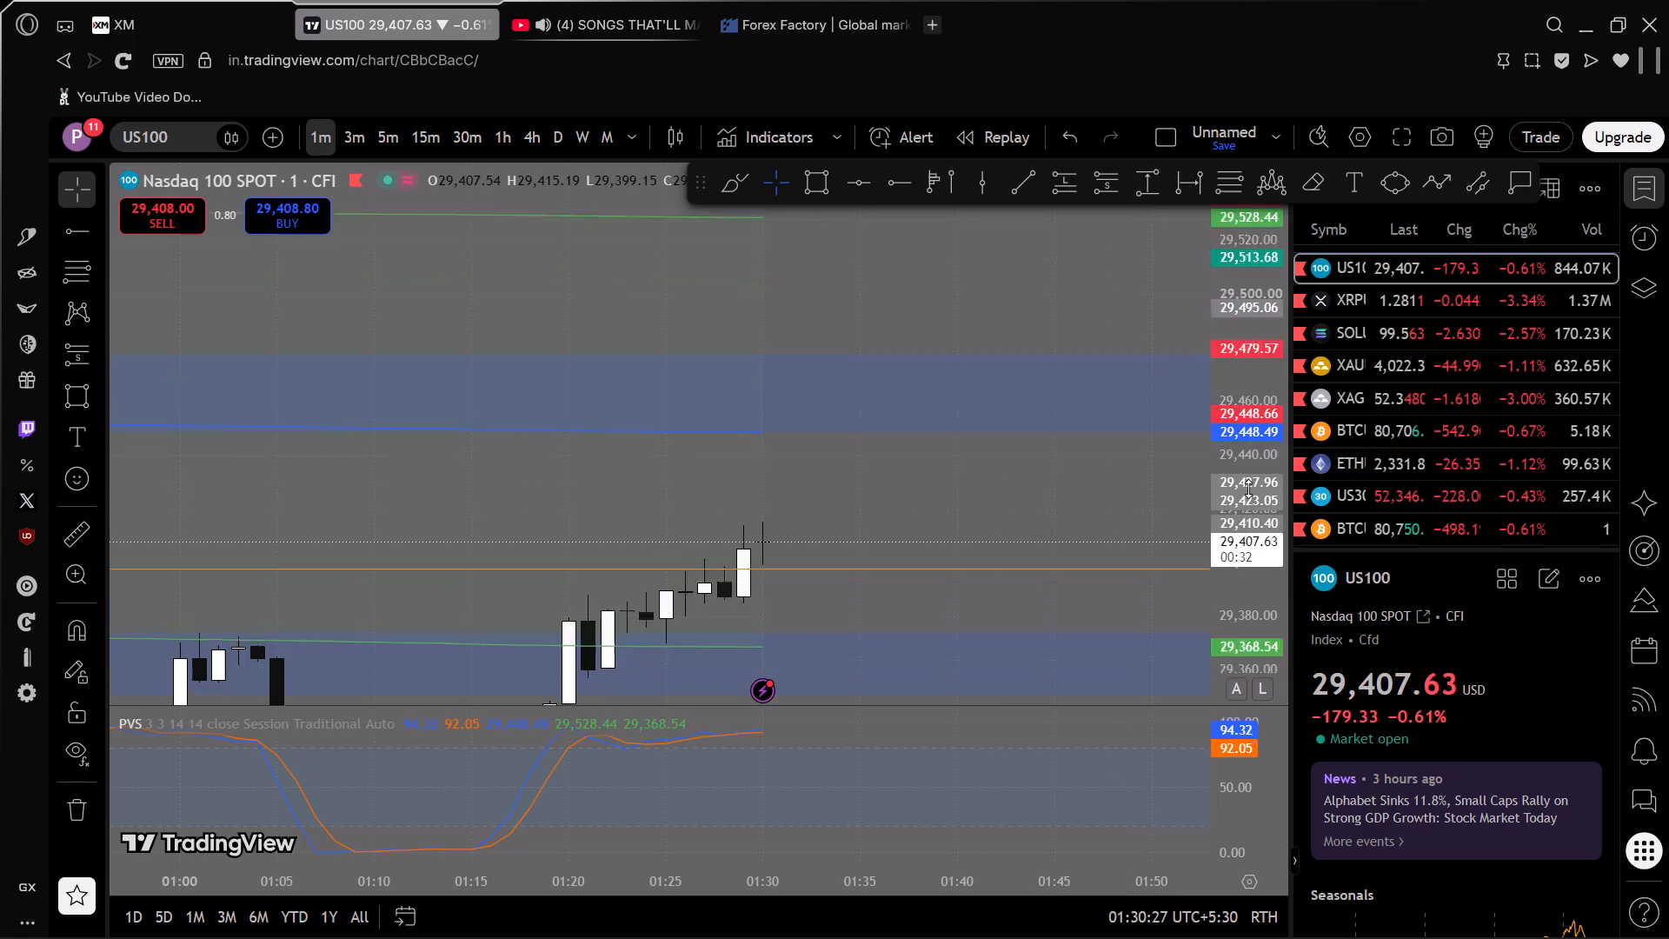
{"action": "scroll", "coordinate": [1248, 489], "scroll_direction": "up", "scroll_amount": 15}
{"action": "scroll", "coordinate": [1253, 472], "scroll_direction": "down", "scroll_amount": 12}
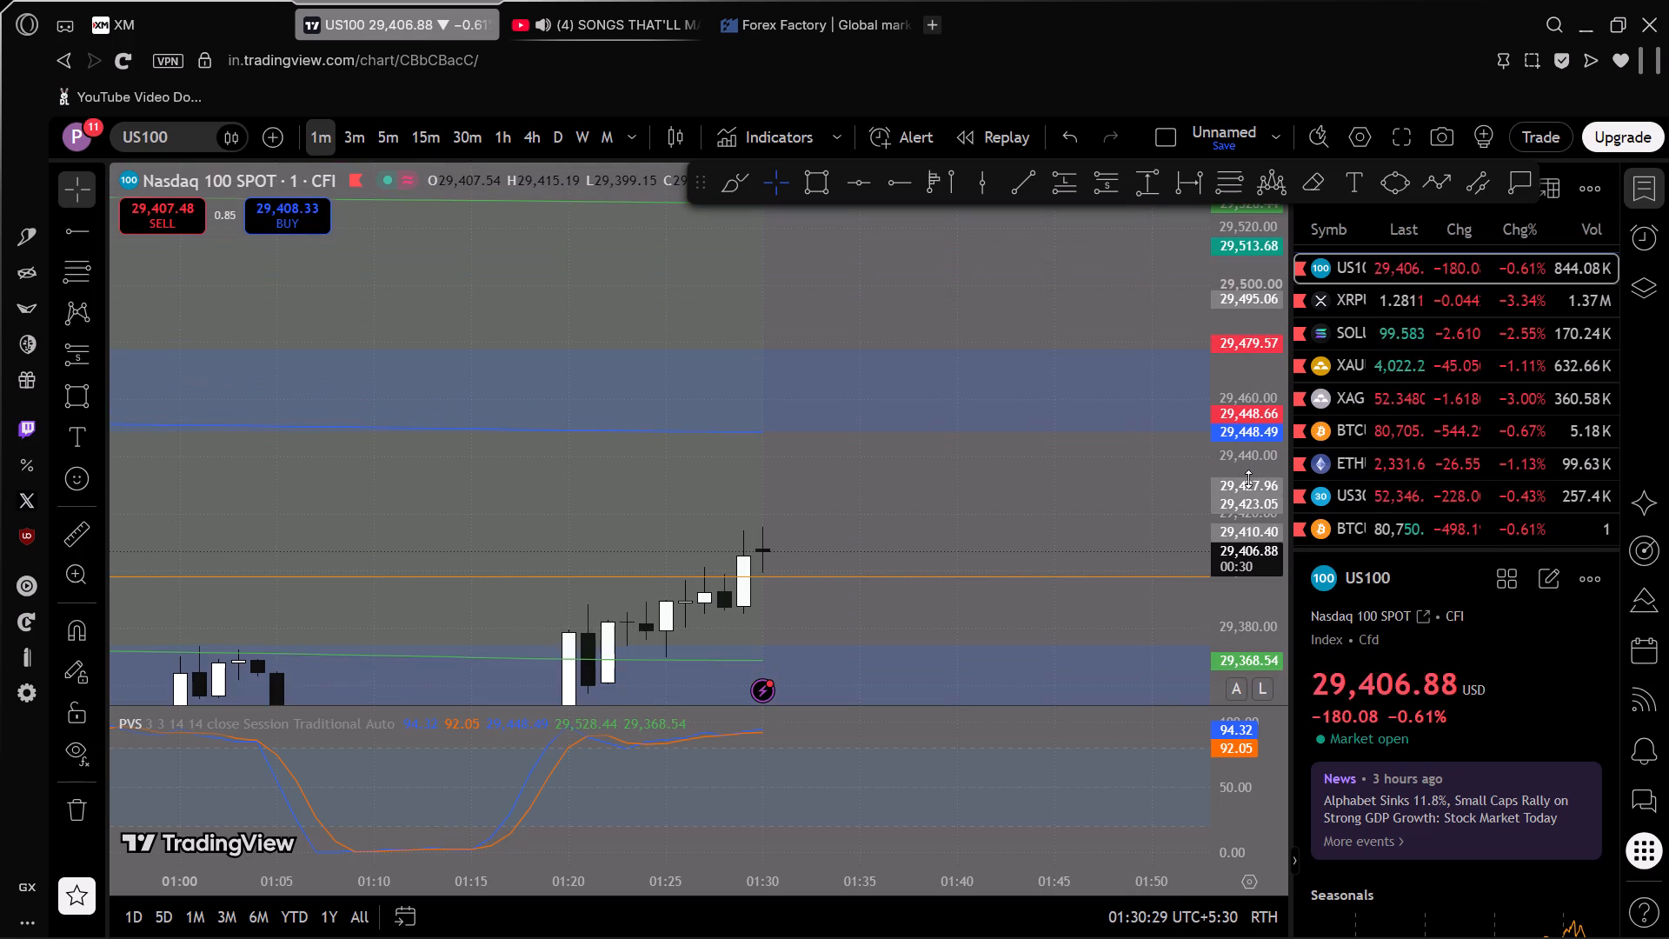
Return to XM and buy 0.1 lots of US100Cash at the market price.
{"action": "left_click", "coordinate": [149, 21]}
{"action": "left_click", "coordinate": [1530, 273]}
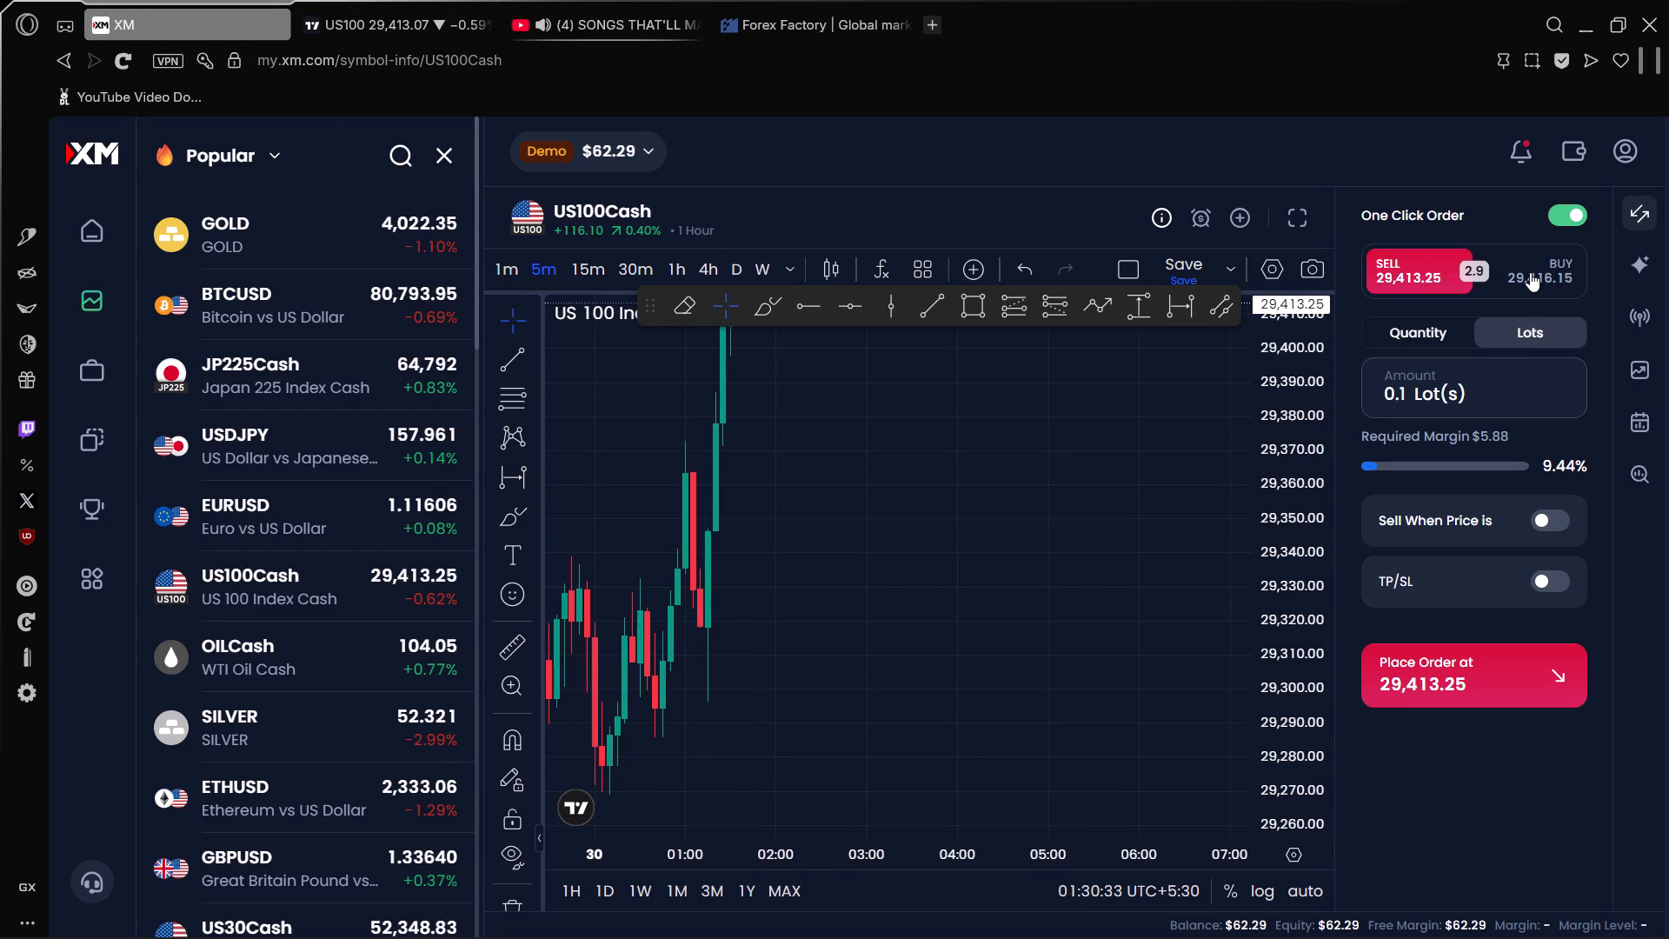
{"action": "left_click", "coordinate": [1502, 669]}
On TradingView's US100 chart, draw a price range of about 43 points from about 29,405 up to the blue zone's lower edge near 29,448.
{"action": "left_click_drag", "start_coordinate": [905, 514], "coordinate": [873, 807]}
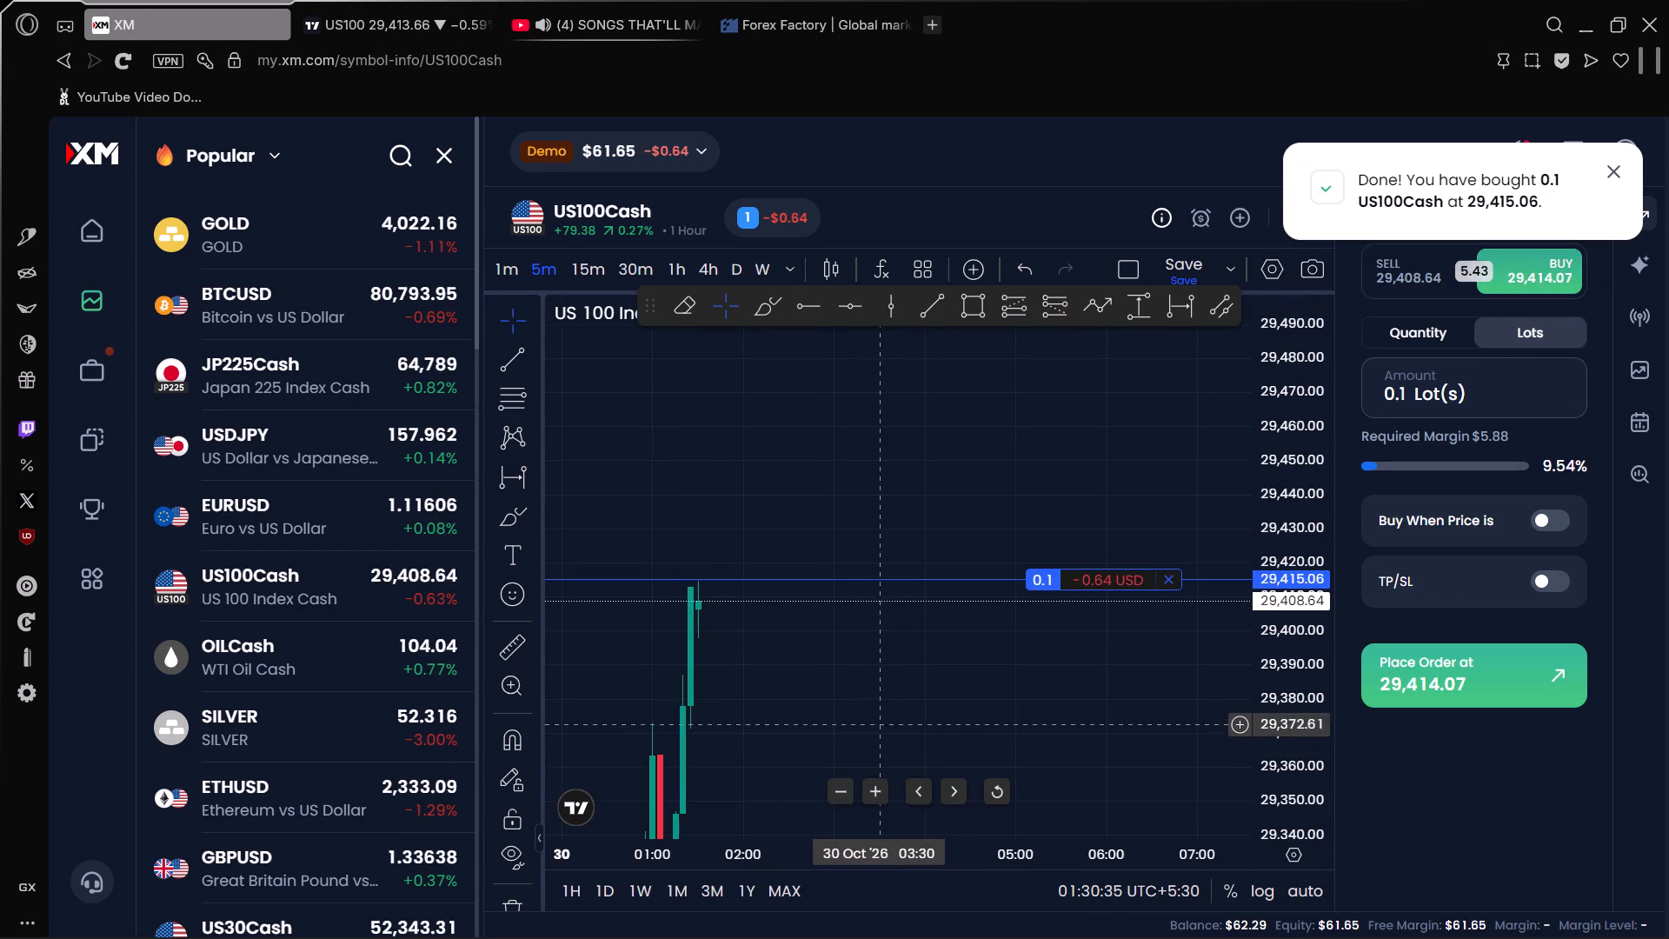
{"action": "scroll", "coordinate": [1269, 609], "scroll_direction": "down", "scroll_amount": 3}
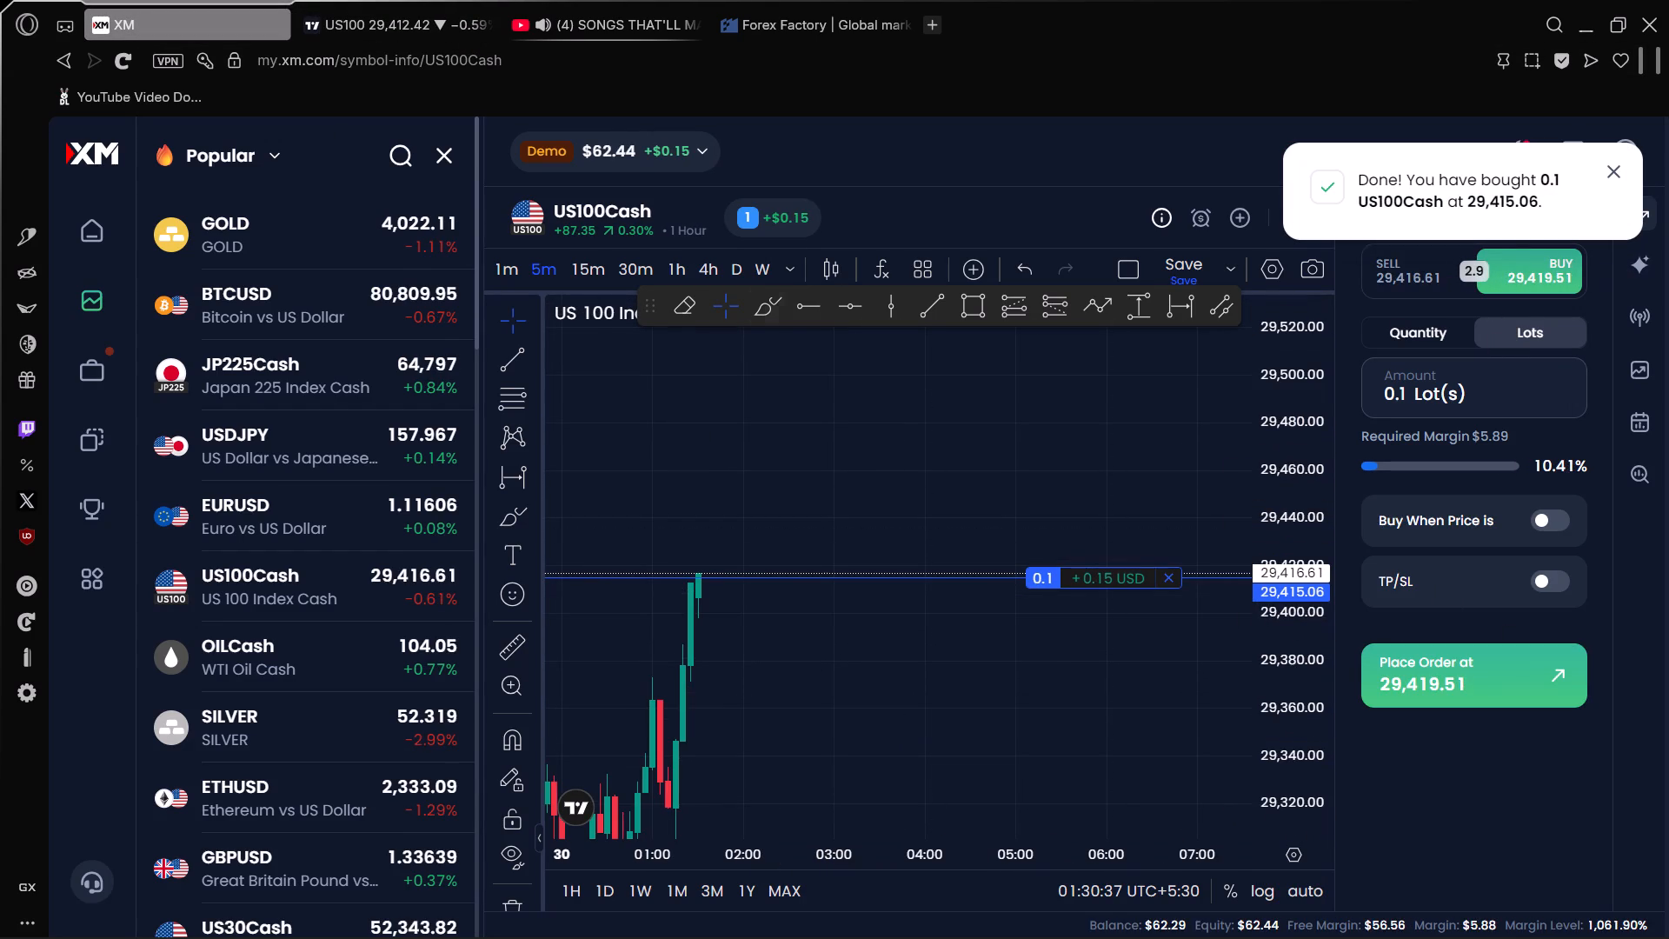
{"action": "left_click", "coordinate": [328, 6]}
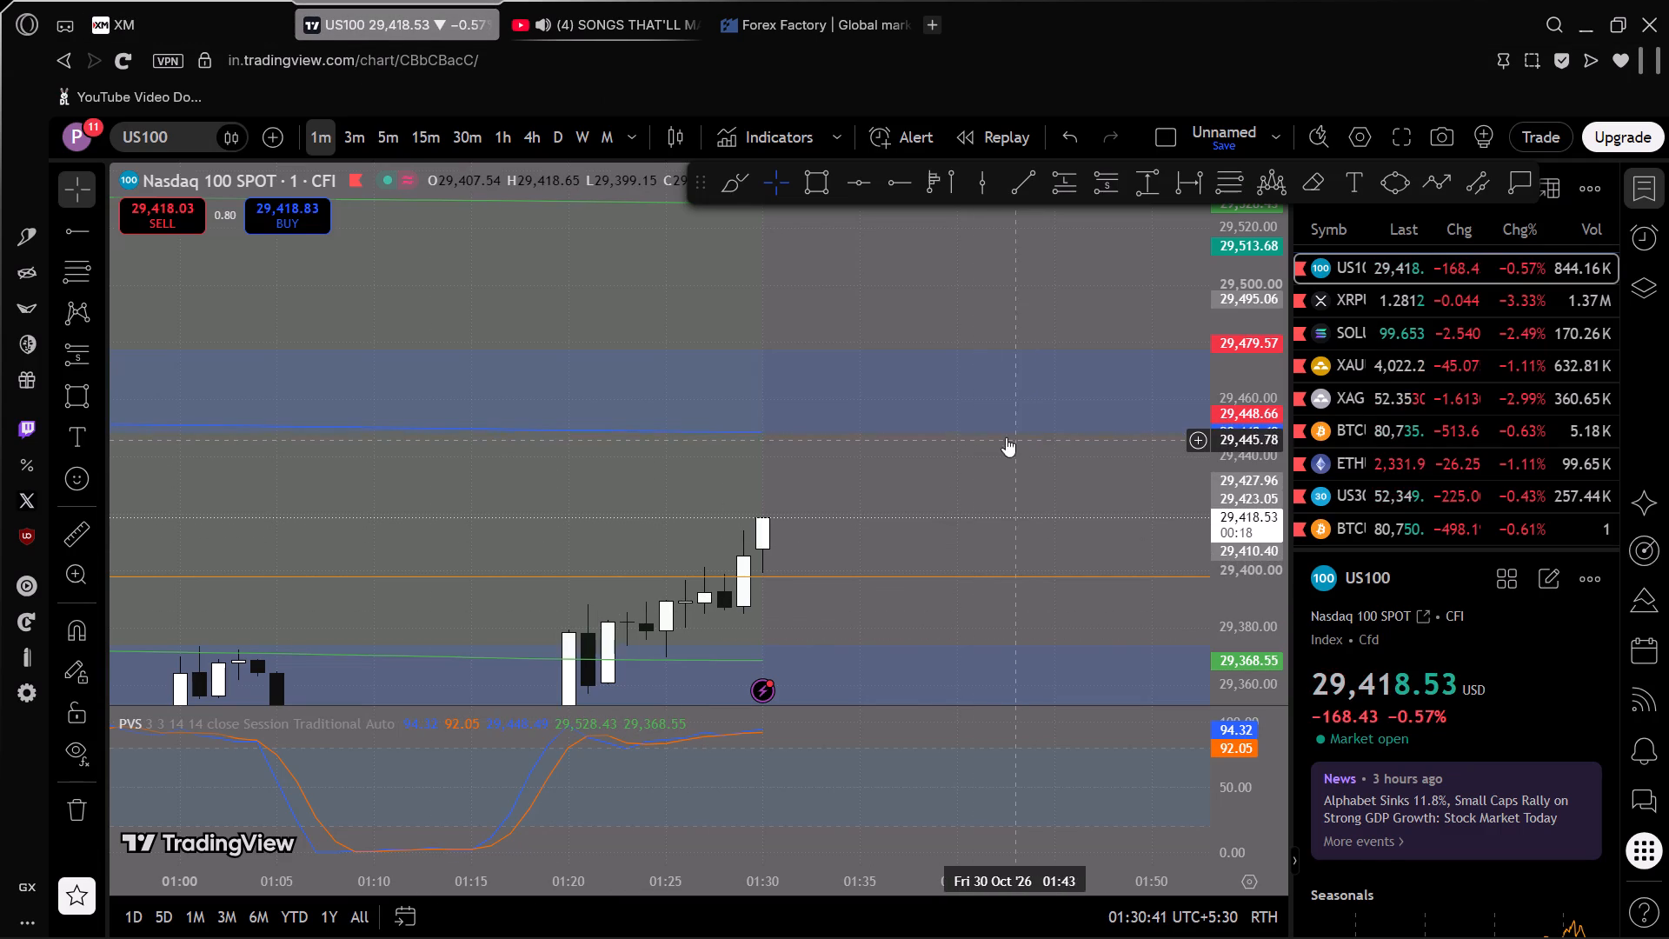
{"action": "left_click_drag", "start_coordinate": [877, 469], "coordinate": [964, 489]}
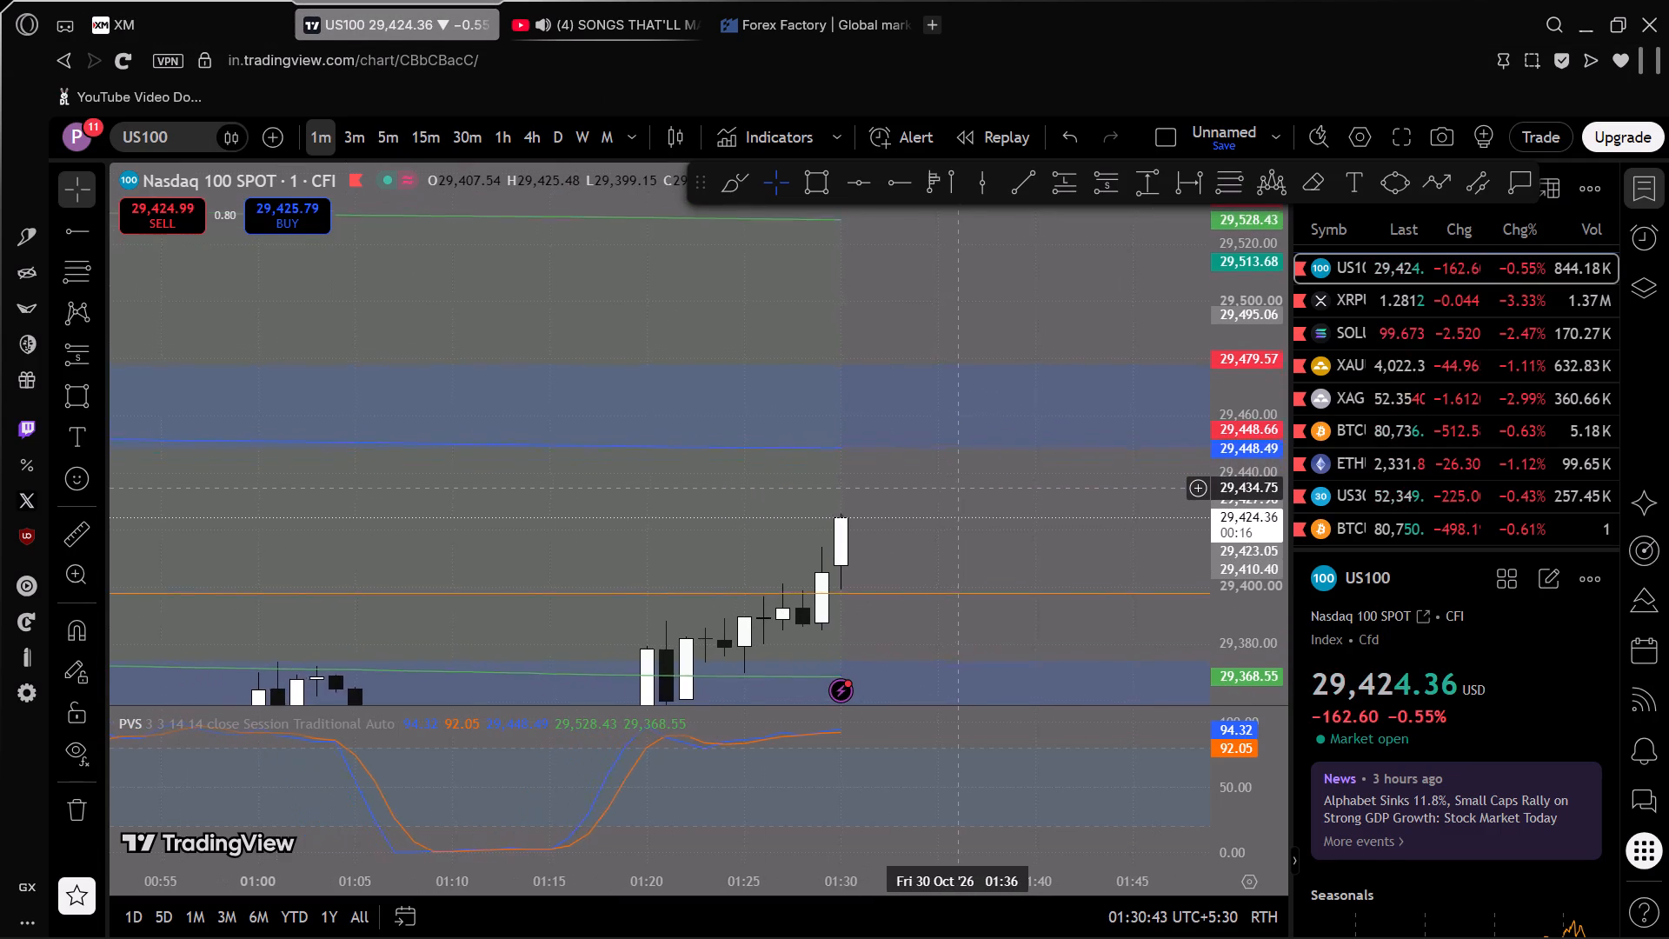
{"action": "left_click_drag", "start_coordinate": [964, 489], "coordinate": [934, 503]}
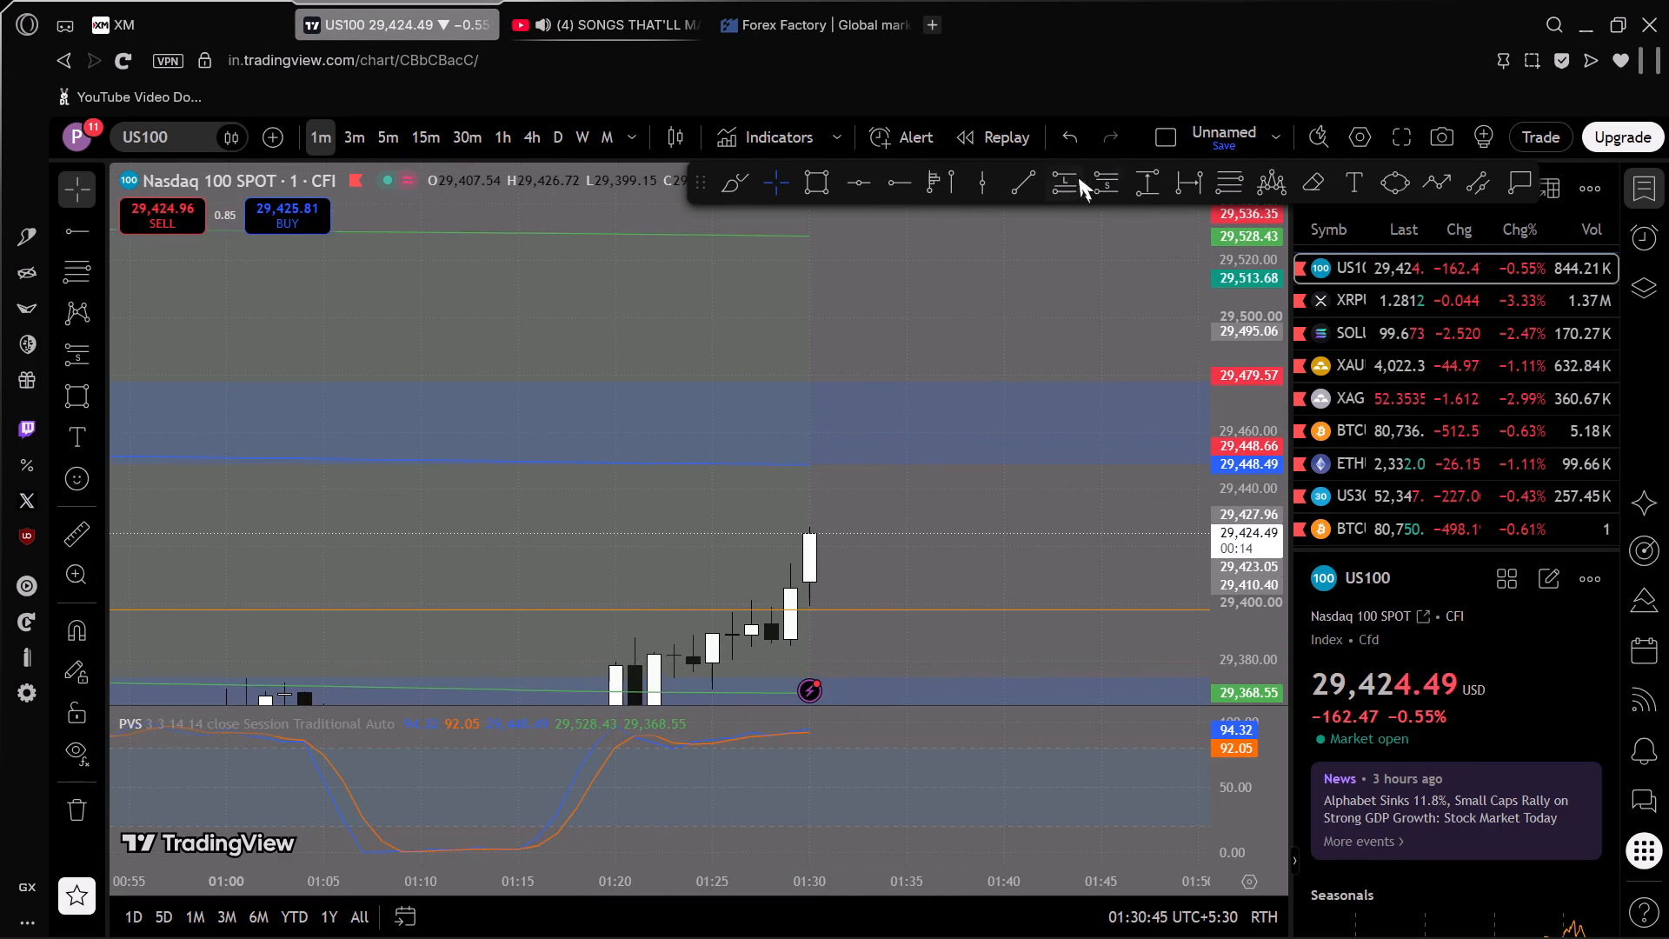
{"action": "left_click", "coordinate": [1143, 188]}
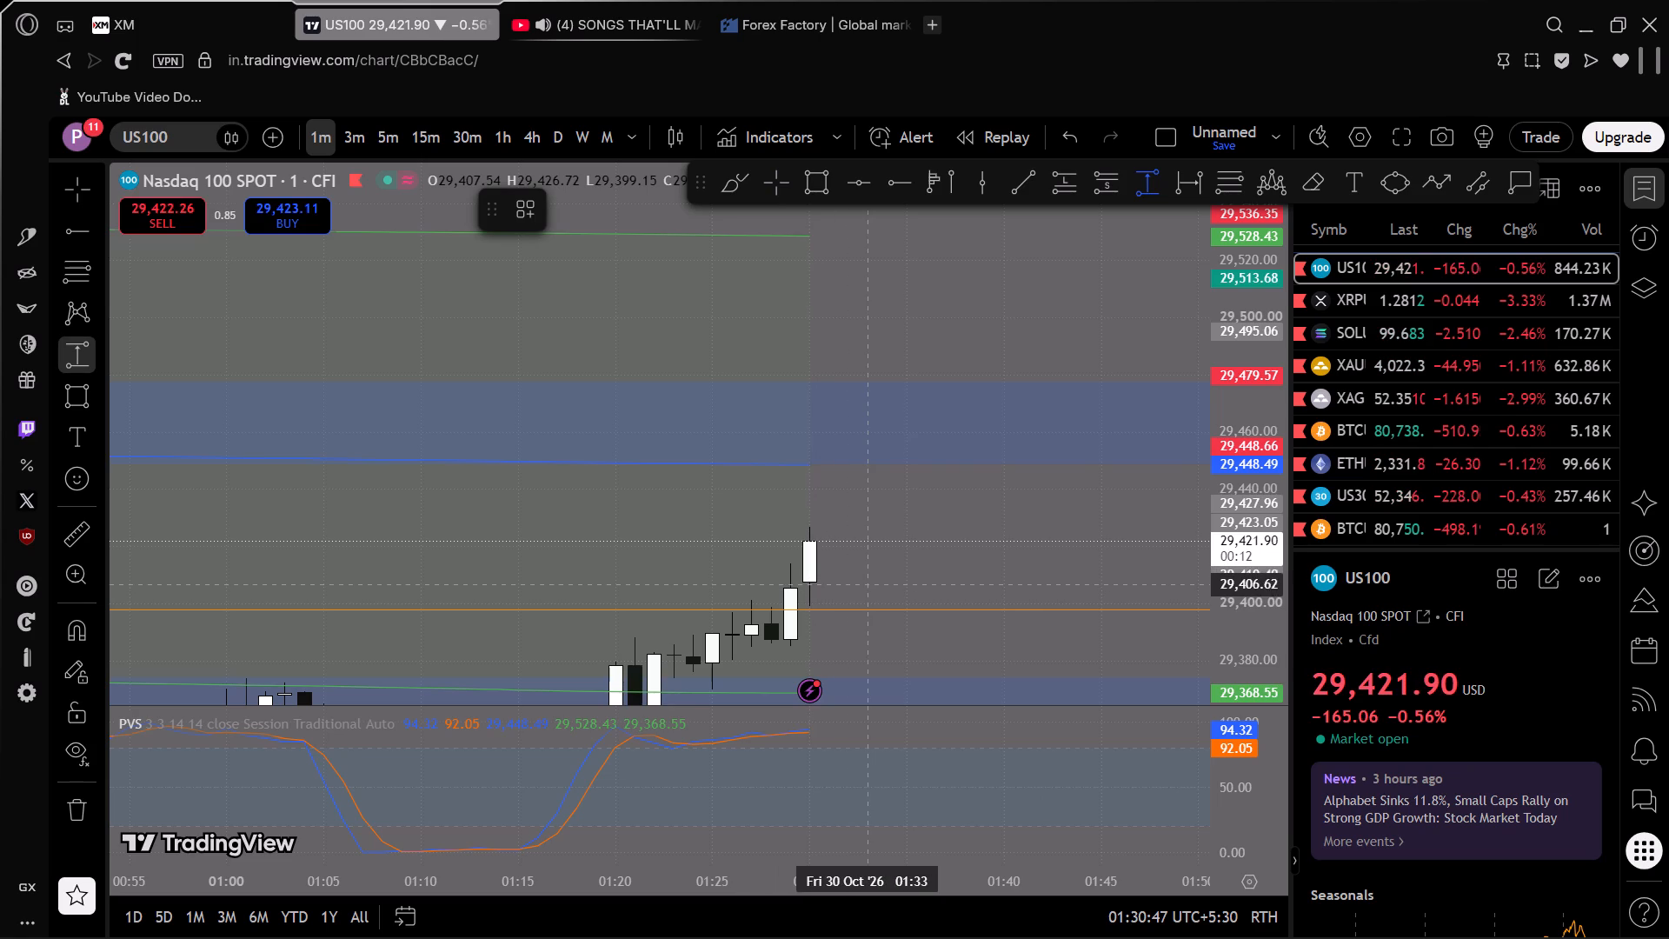
{"action": "left_click_drag", "start_coordinate": [871, 587], "coordinate": [923, 467]}
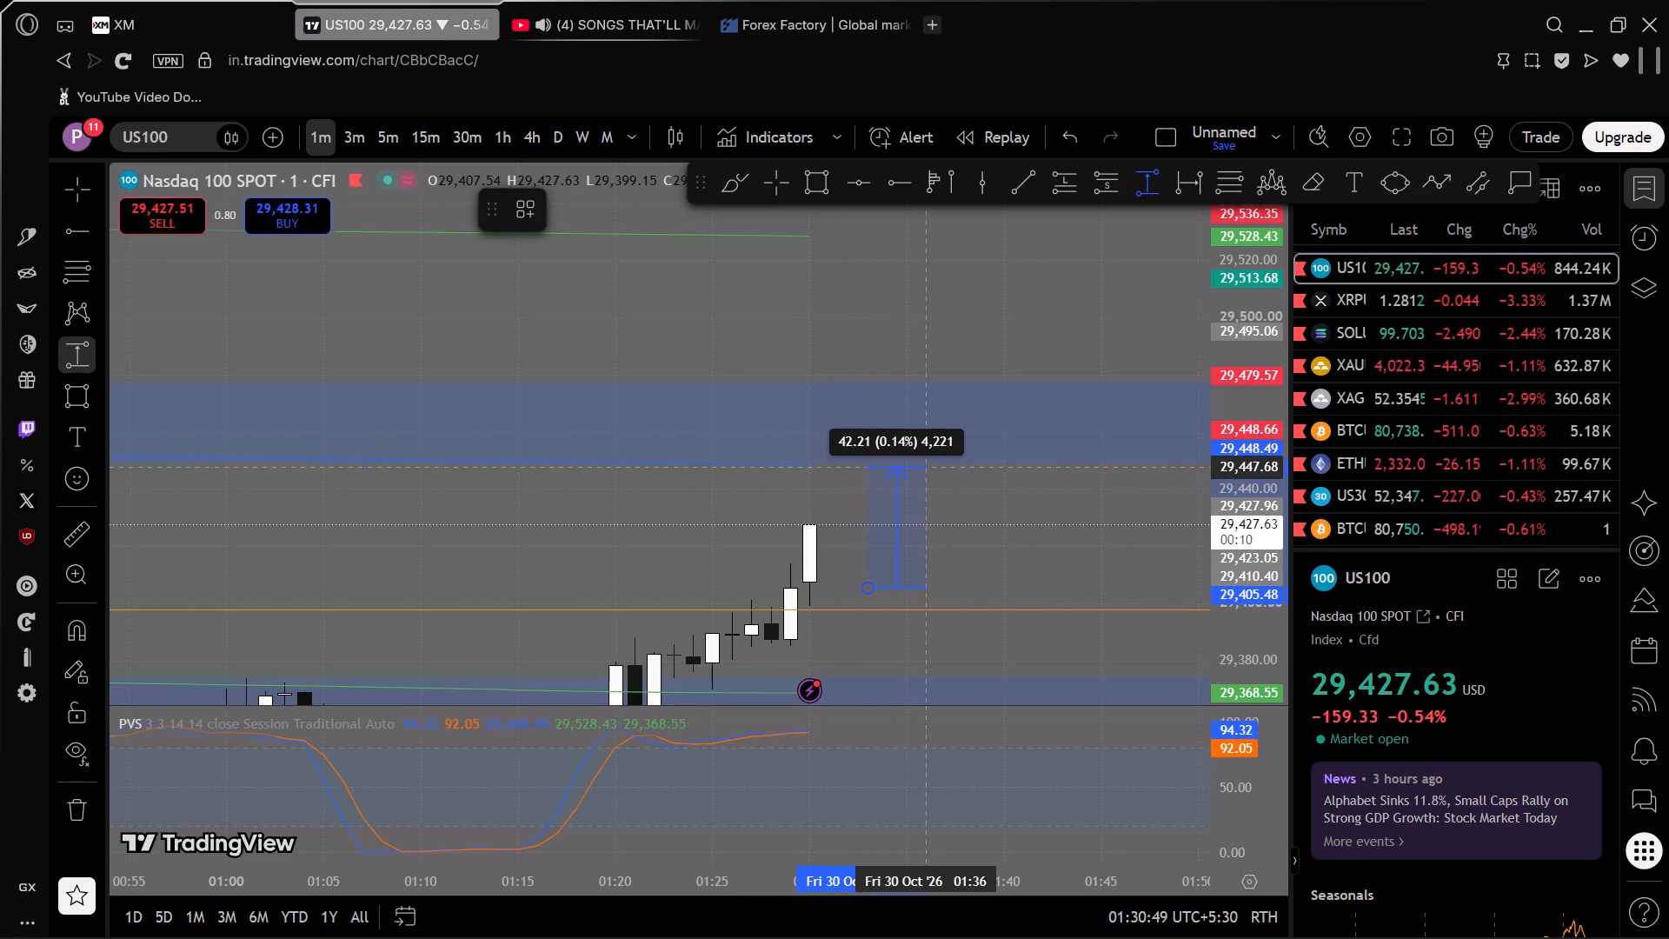
{"action": "left_click_drag", "start_coordinate": [923, 467], "coordinate": [927, 464]}
{"action": "left_click", "coordinate": [927, 464]}
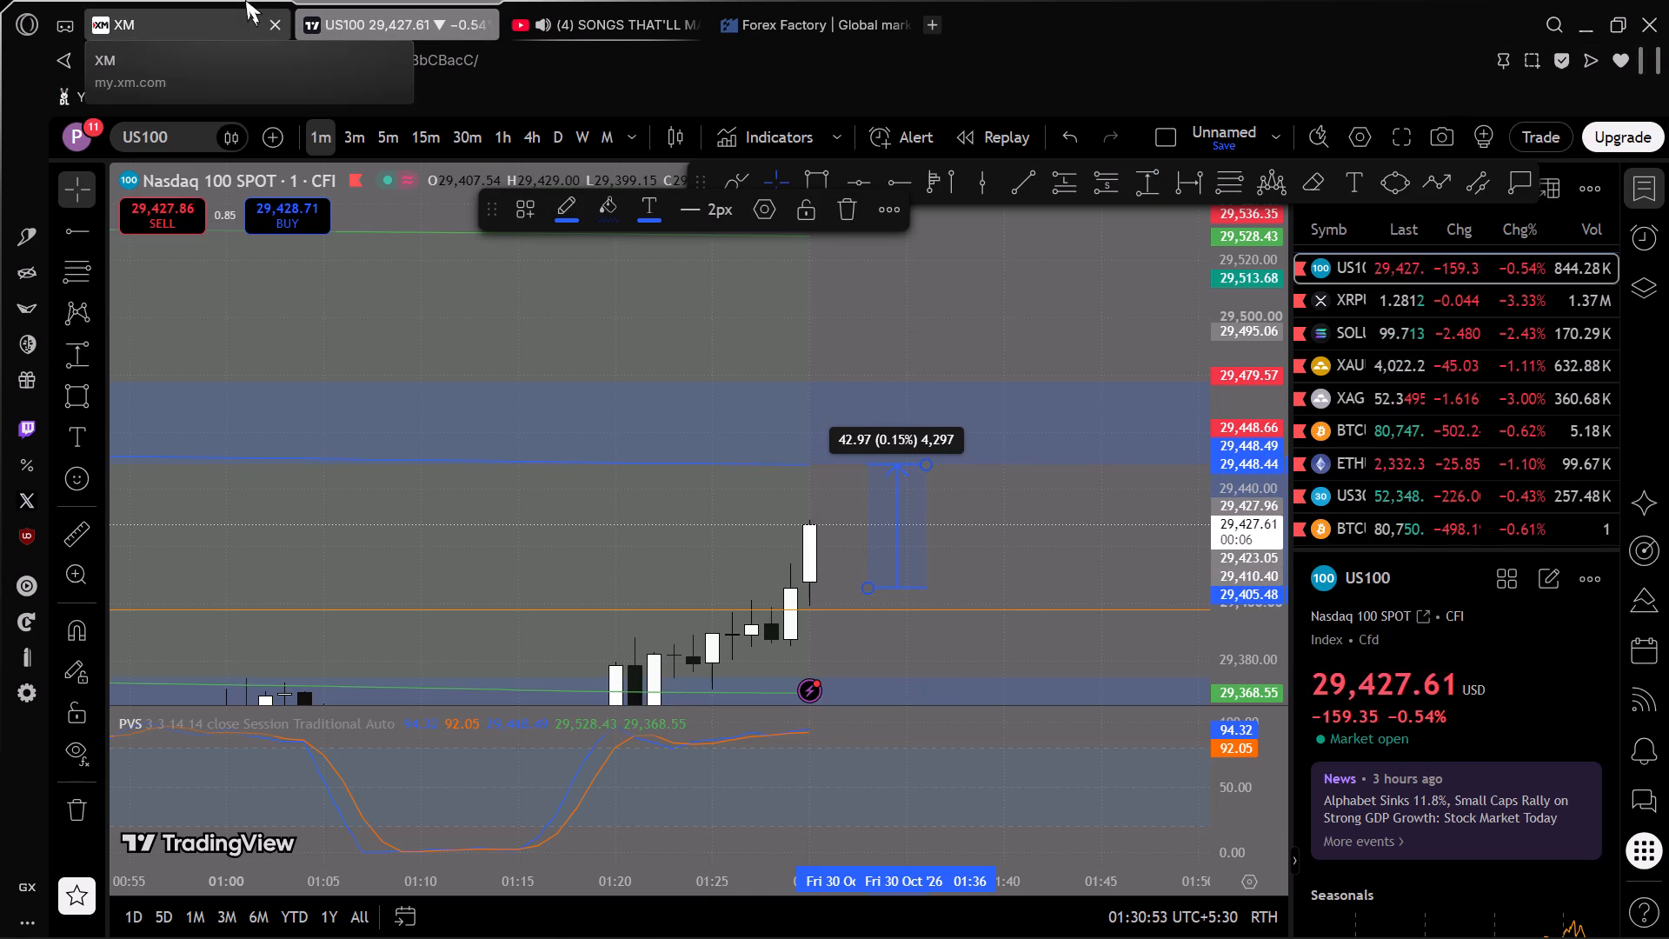
Switch to XM and draw a price range of about 42 points upward from just below the US100Cash buy entry line.
{"action": "left_click", "coordinate": [245, 0]}
{"action": "left_click_drag", "start_coordinate": [775, 540], "coordinate": [912, 507]}
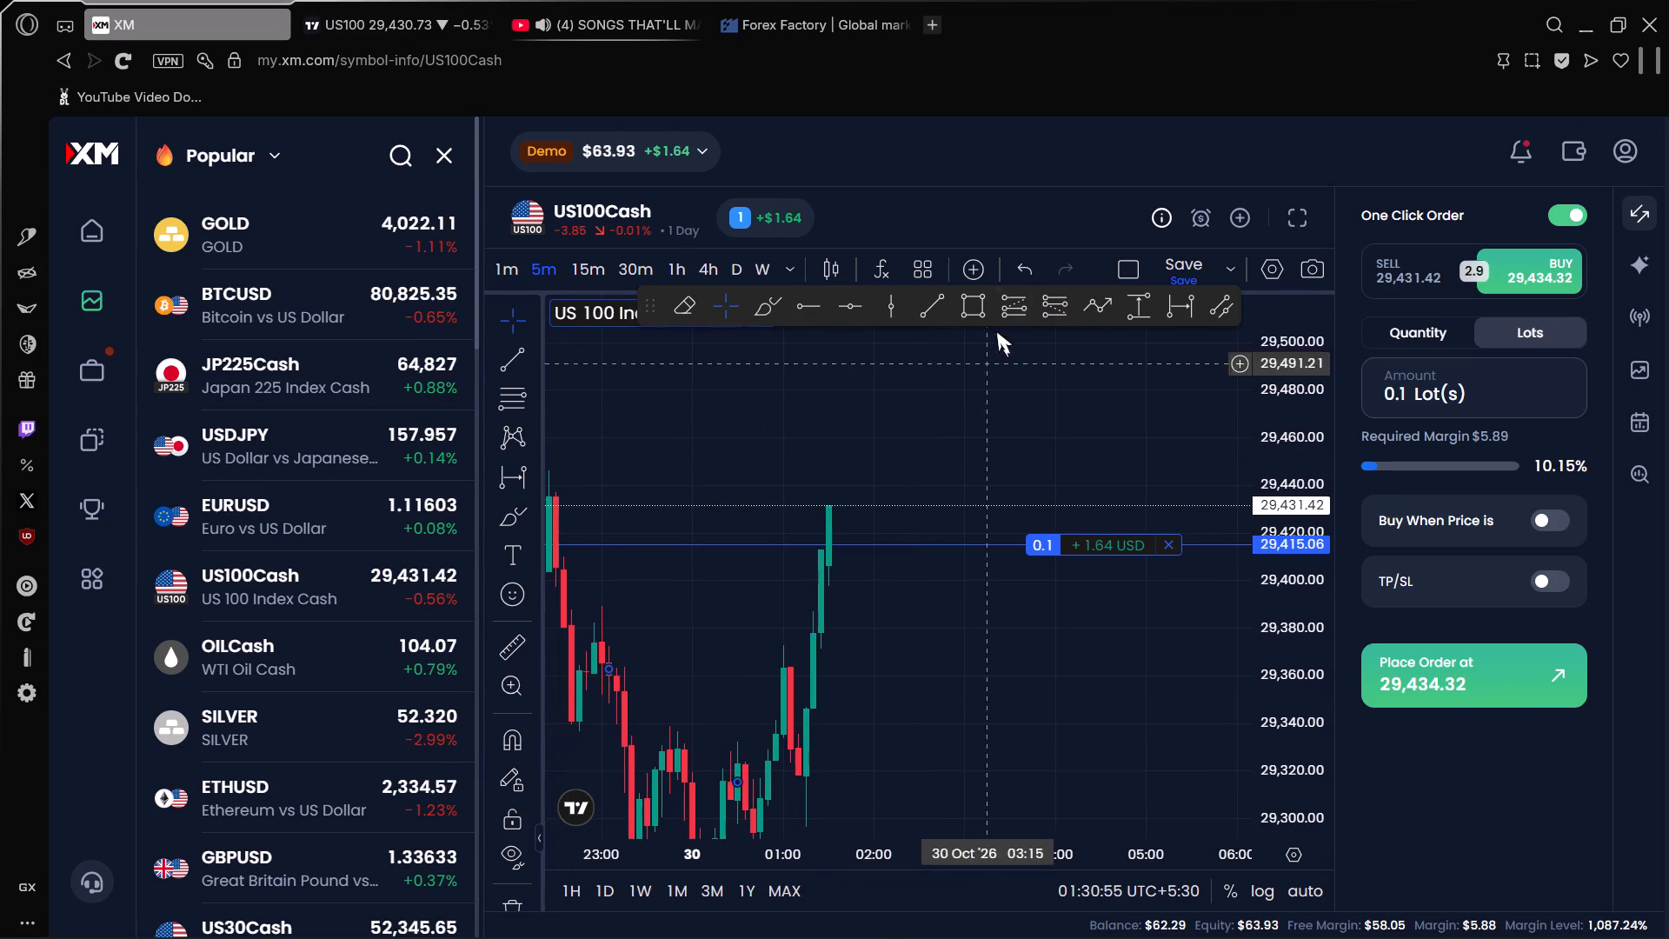
{"action": "left_click", "coordinate": [1127, 303]}
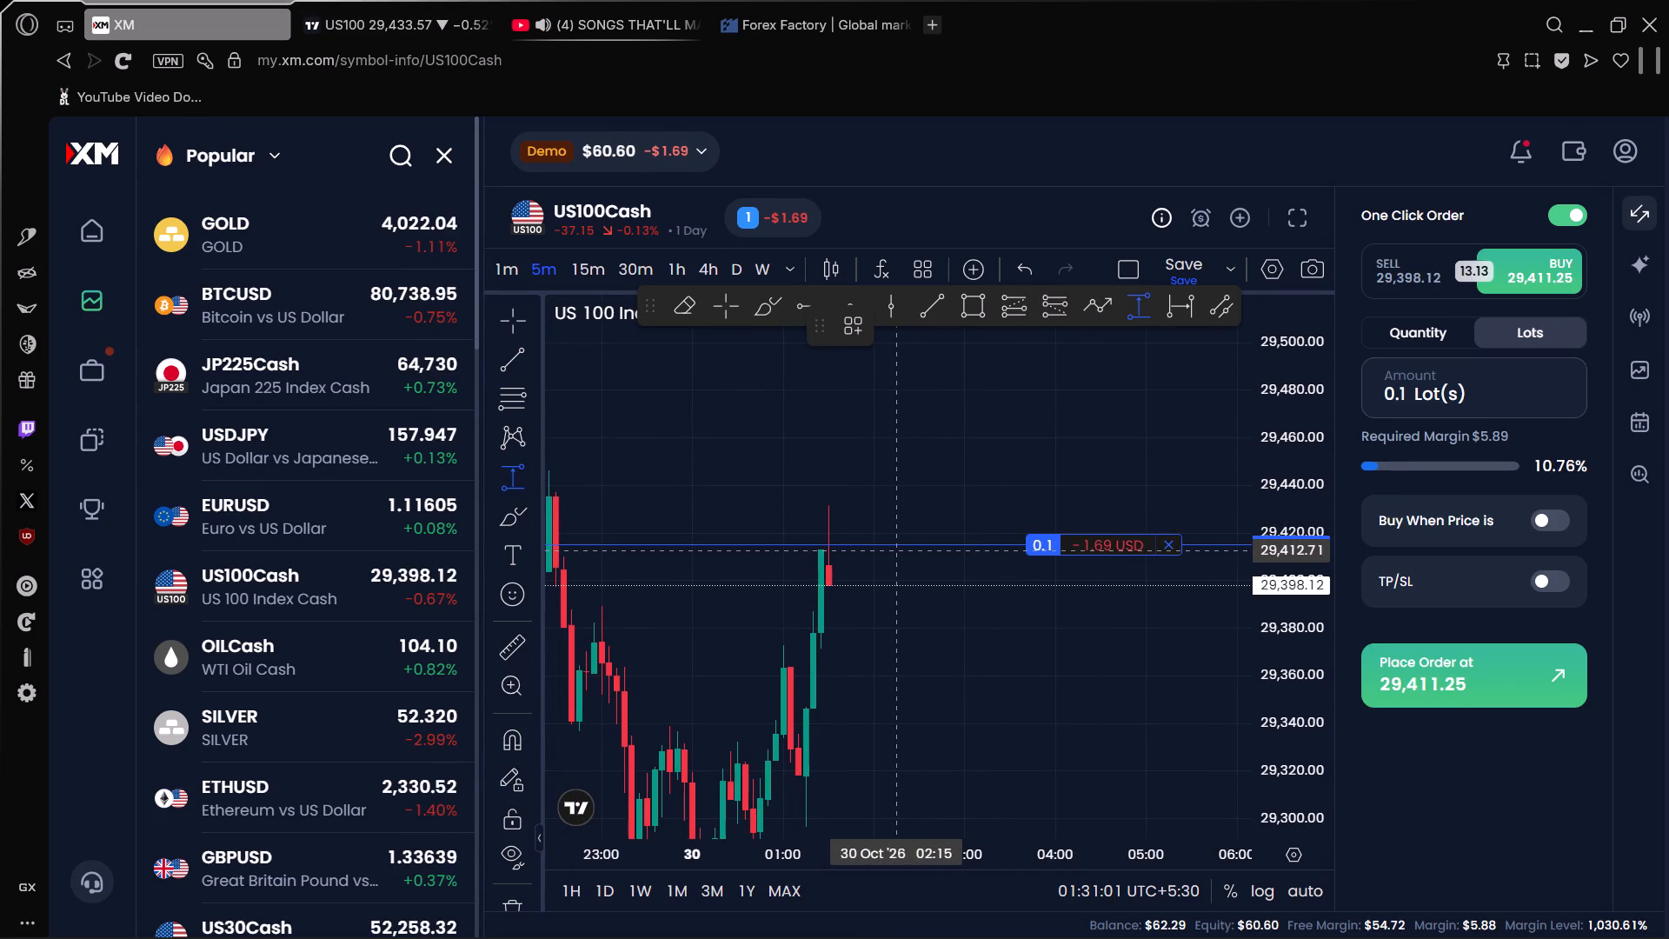
{"action": "left_click_drag", "start_coordinate": [898, 549], "coordinate": [906, 443]}
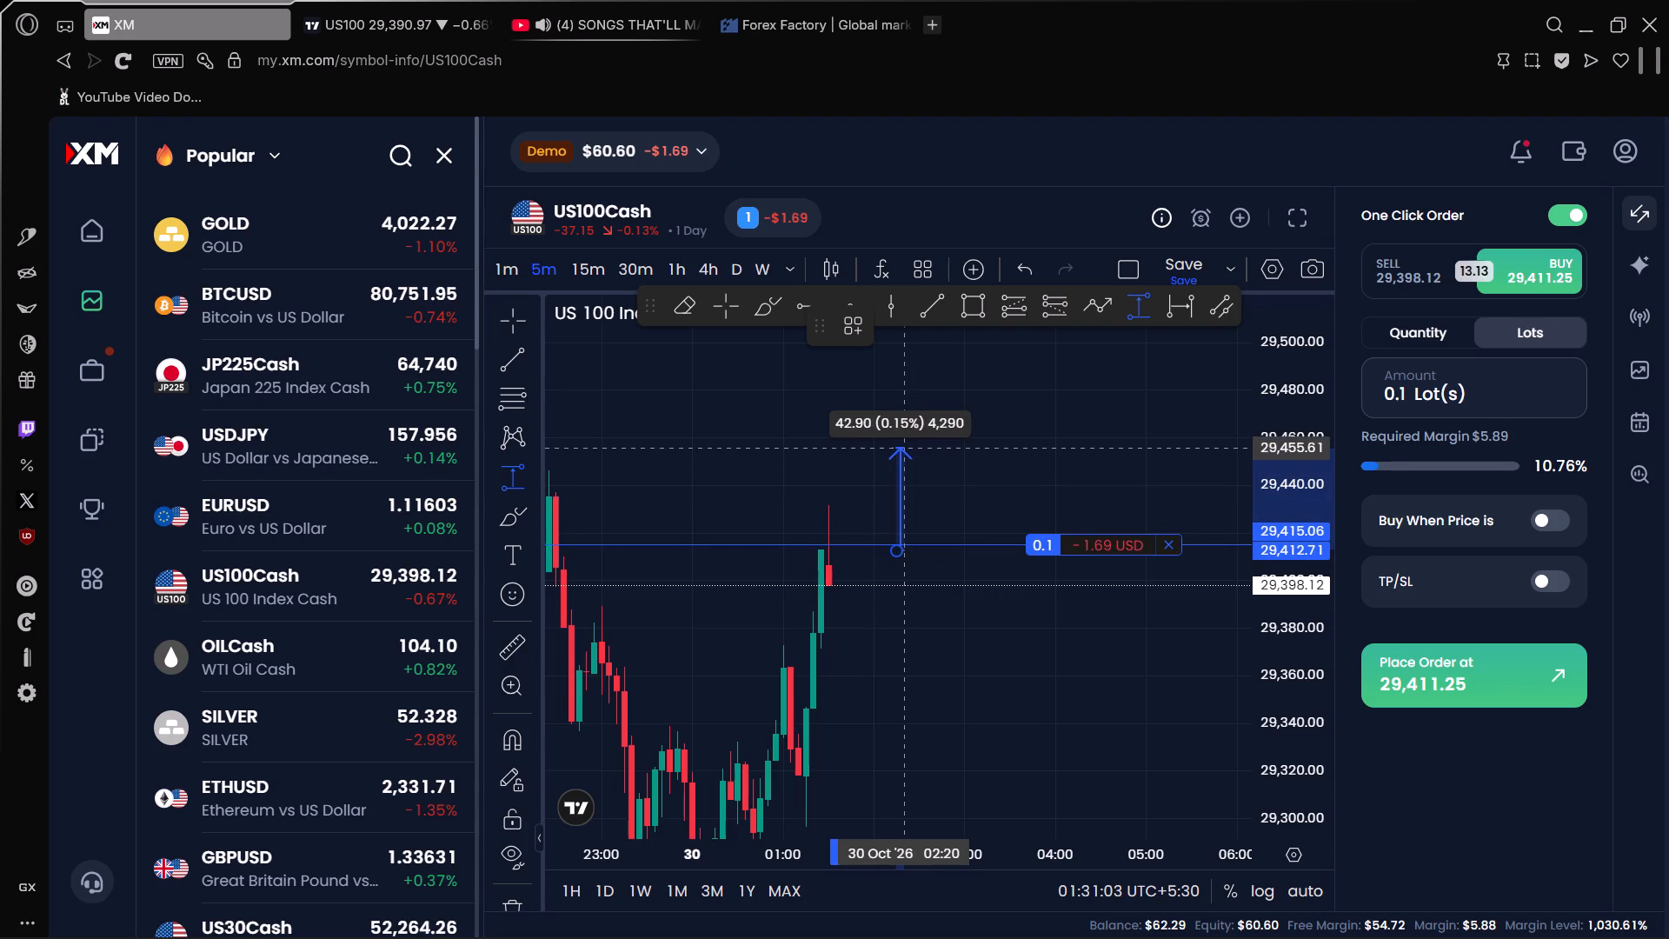
{"action": "left_click_drag", "start_coordinate": [906, 443], "coordinate": [906, 455]}
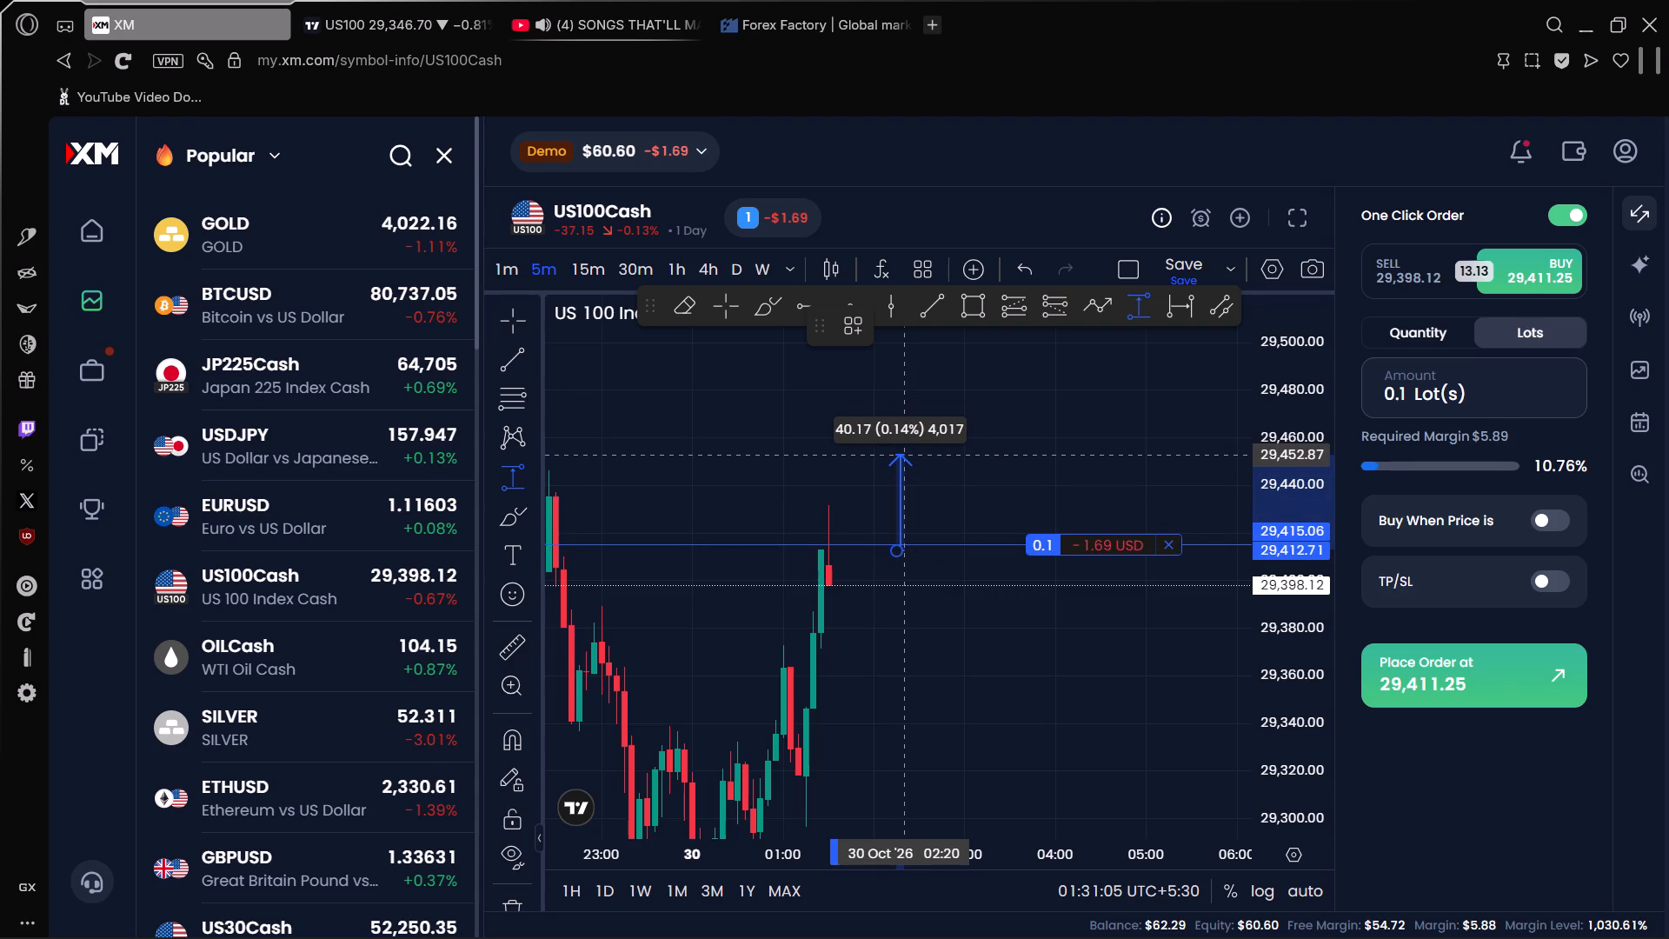
{"action": "left_click_drag", "start_coordinate": [906, 455], "coordinate": [910, 450]}
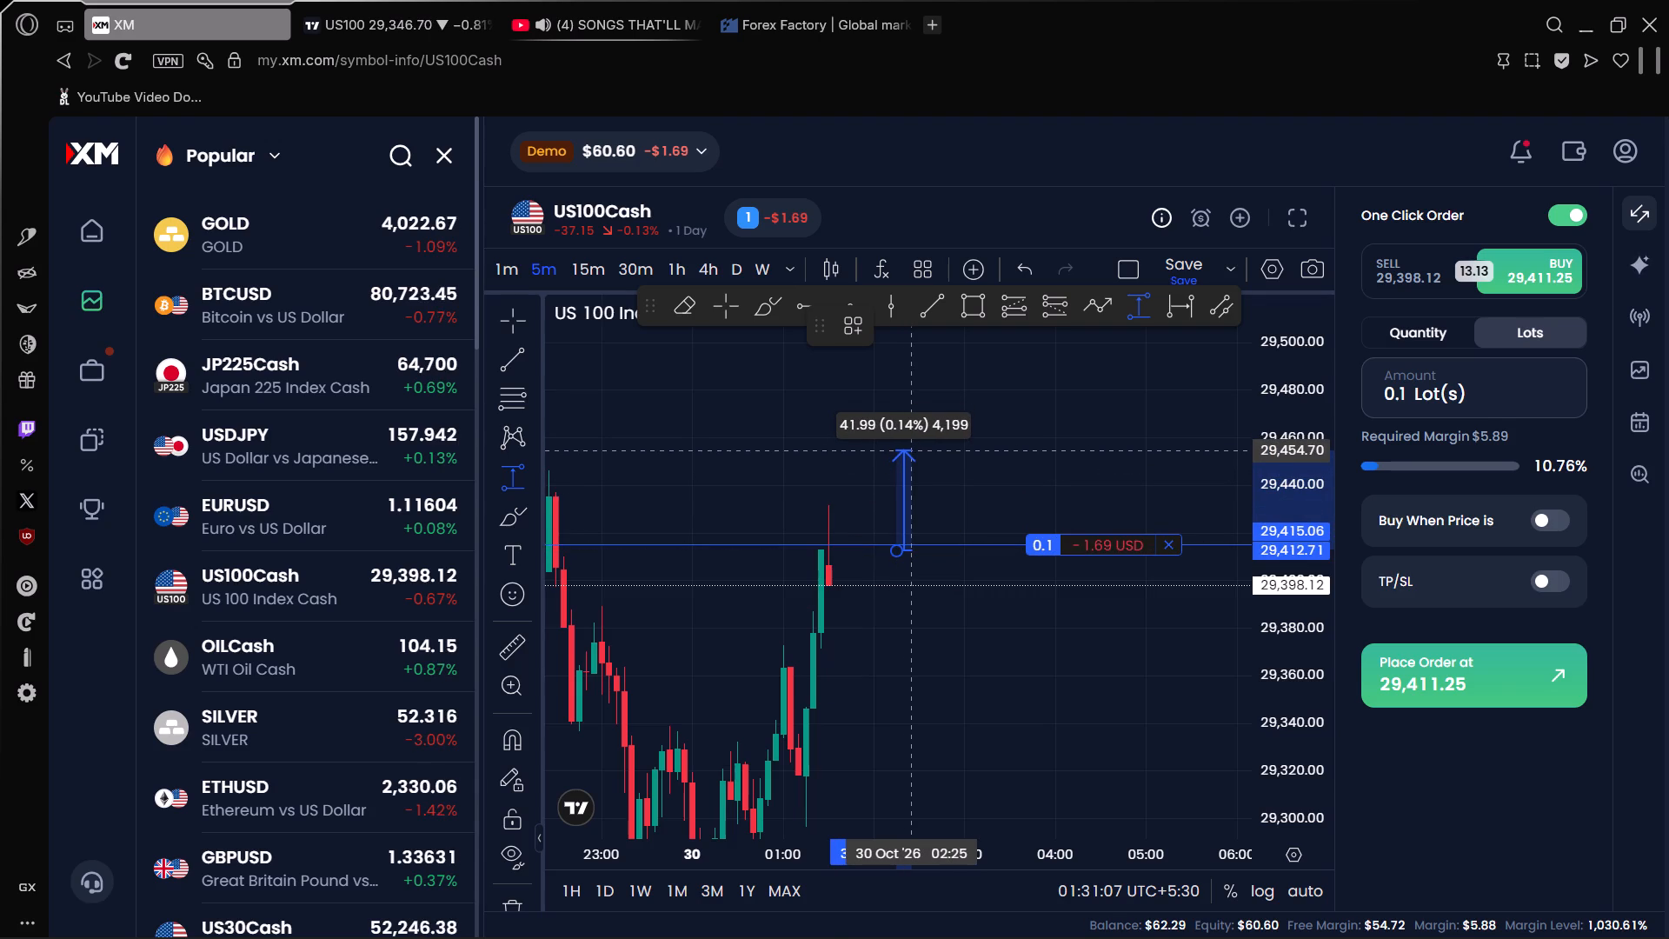
{"action": "left_click_drag", "start_coordinate": [910, 450], "coordinate": [911, 449]}
{"action": "left_click", "coordinate": [911, 449]}
{"action": "left_click", "coordinate": [958, 472]}
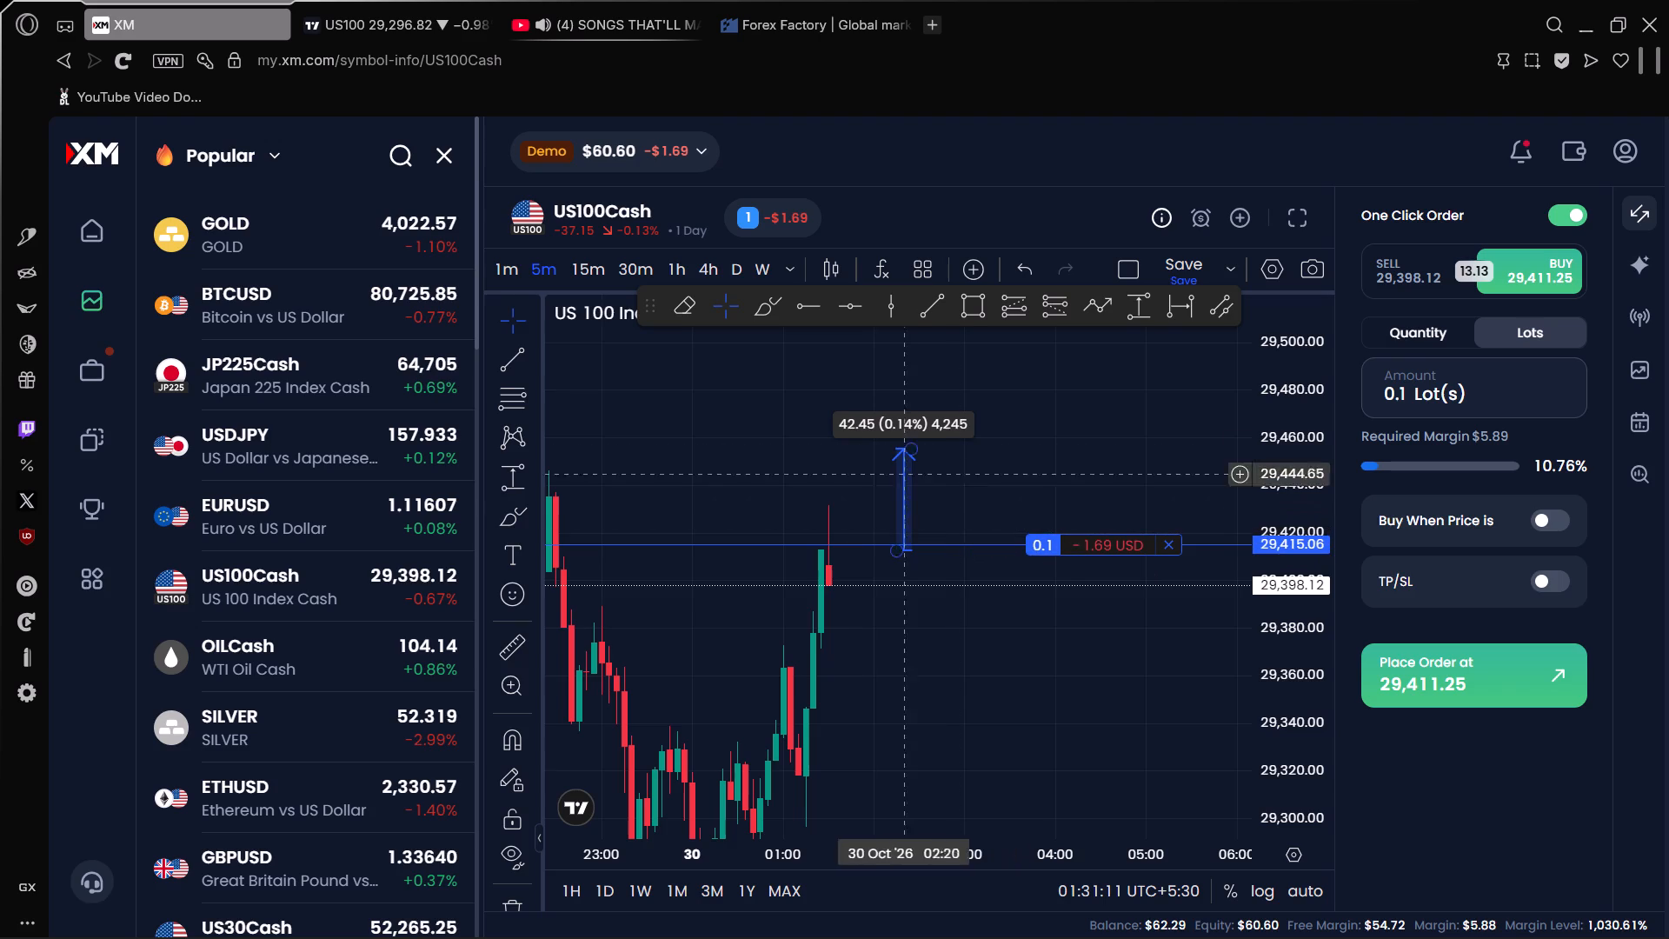
Return to TradingView, bring the latest US100 candle into view, and set the chart to the 5-minute timeframe.
{"action": "left_click", "coordinate": [396, 0]}
{"action": "left_click_drag", "start_coordinate": [984, 665], "coordinate": [983, 627]}
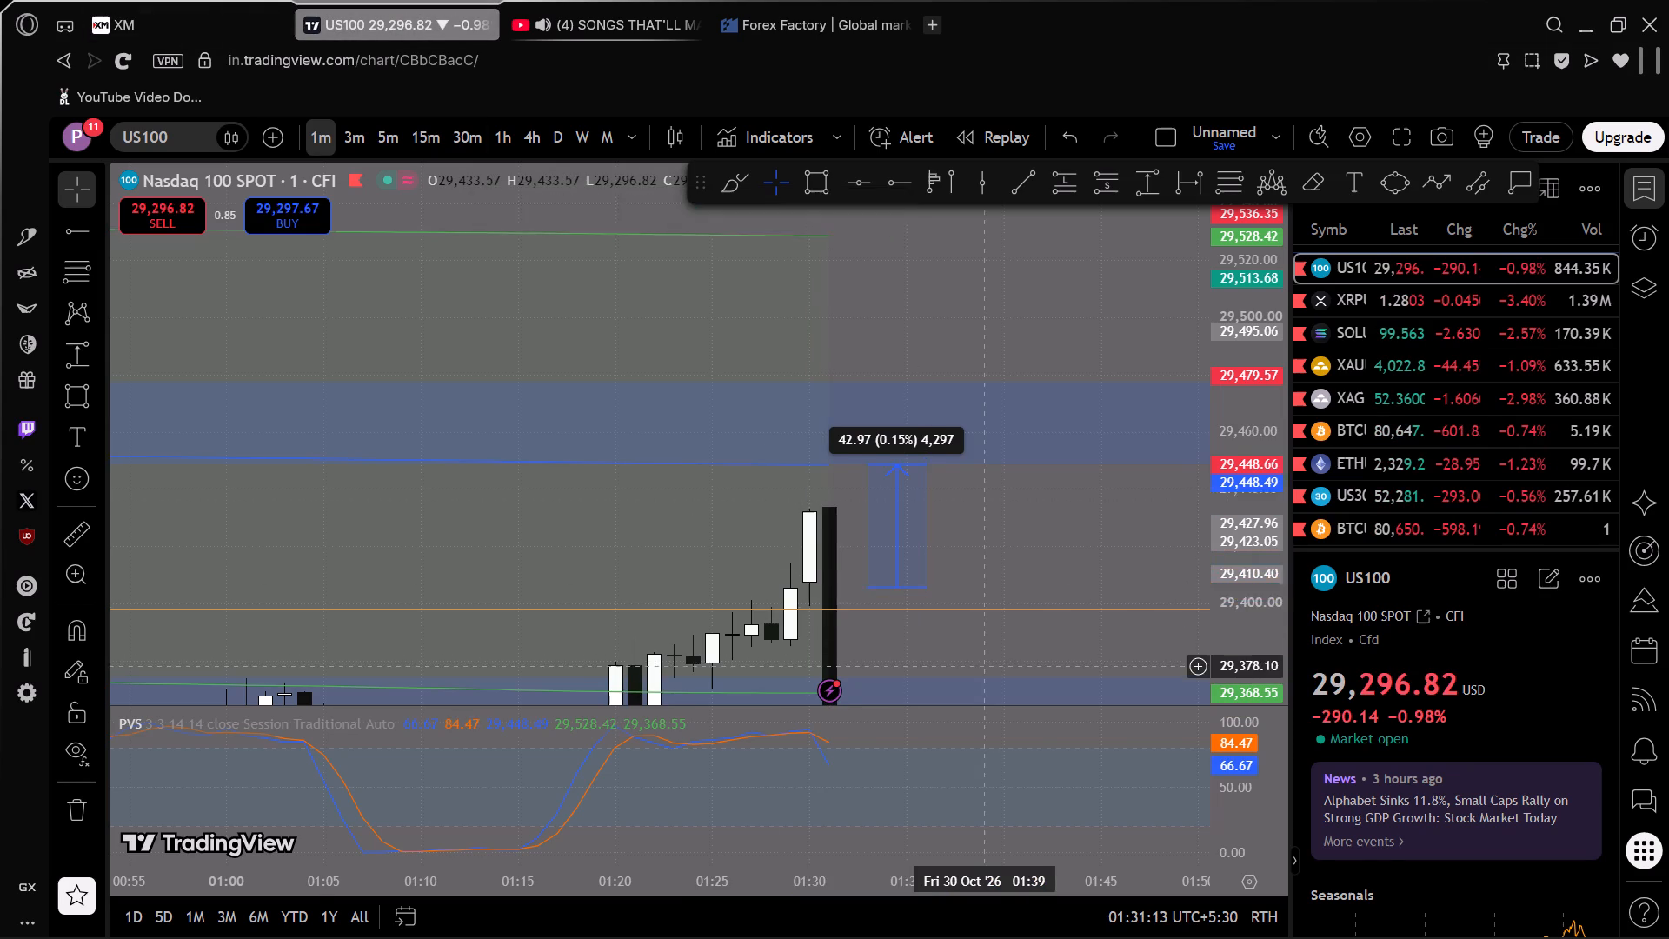
{"action": "left_click_drag", "start_coordinate": [983, 627], "coordinate": [928, 417]}
{"action": "scroll", "coordinate": [1272, 469], "scroll_direction": "down", "scroll_amount": 7}
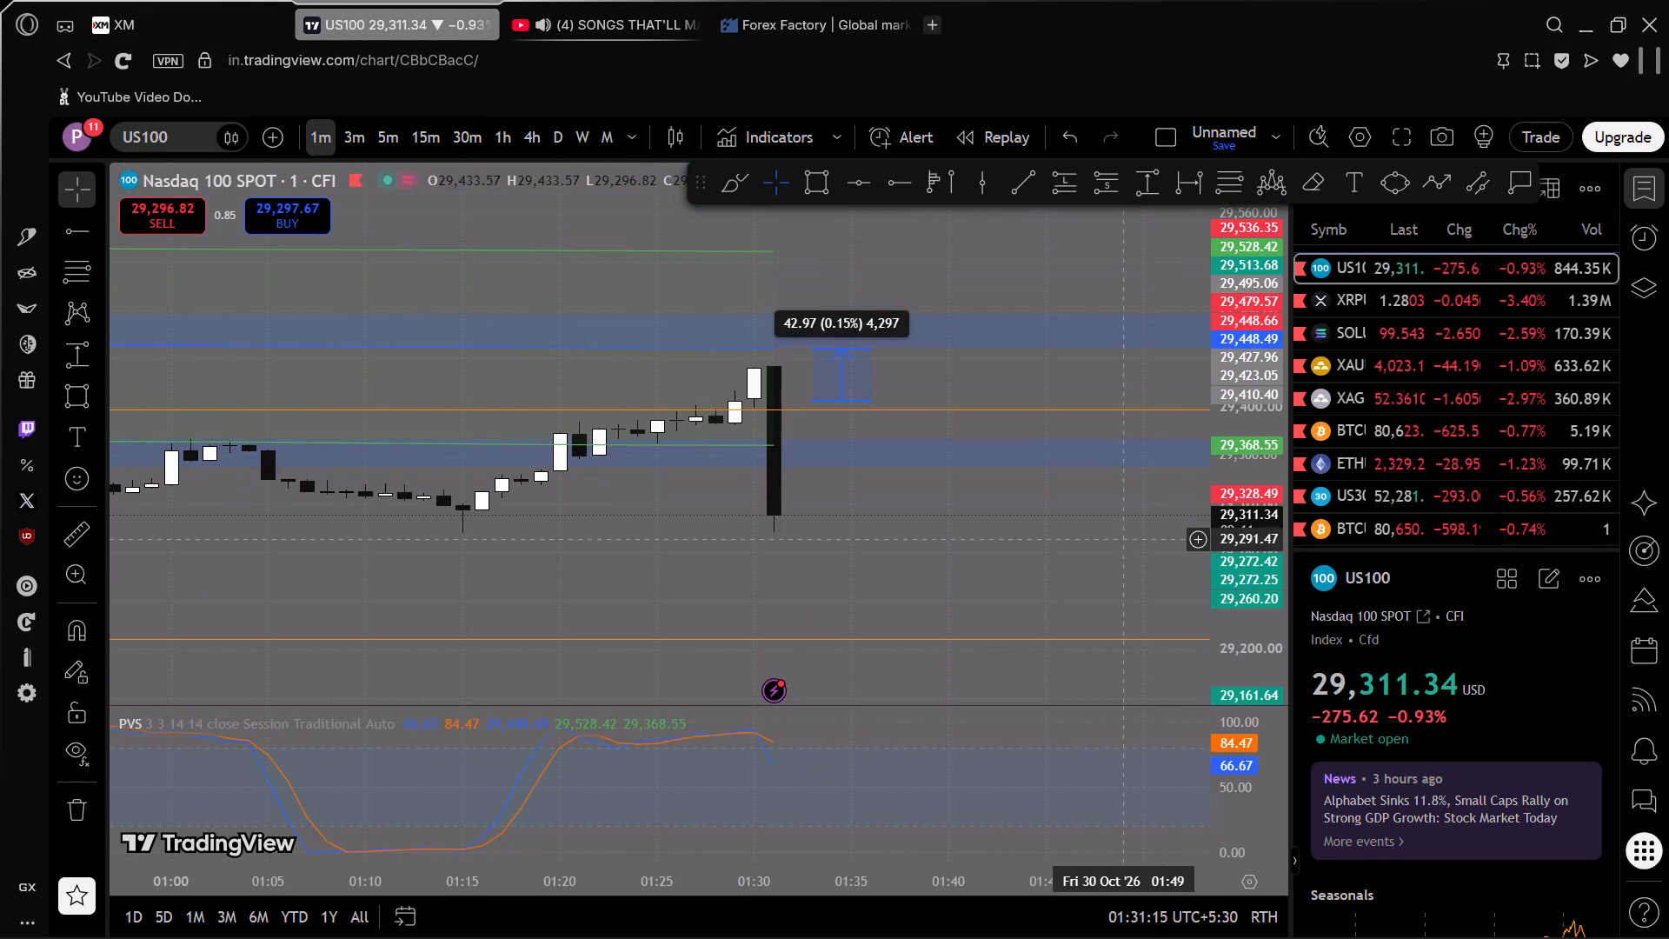
{"action": "left_click", "coordinate": [378, 137]}
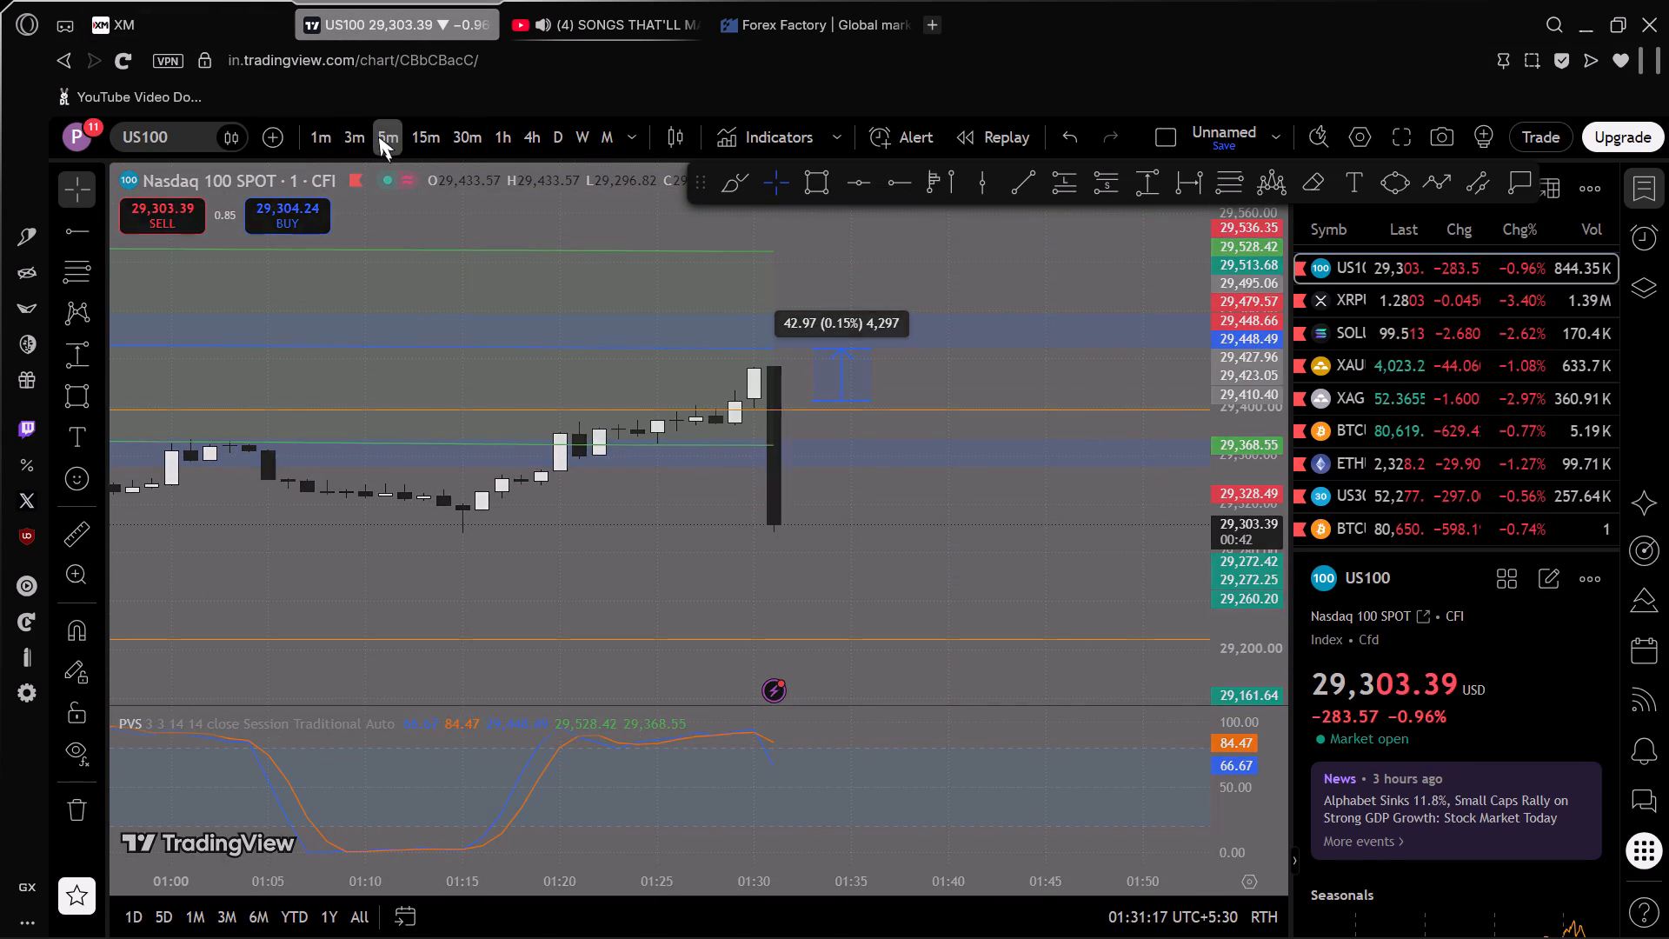
Switch back to XM and close the open 0.1-lot US100Cash buy position.
{"action": "key", "text": "alt+Tab"}
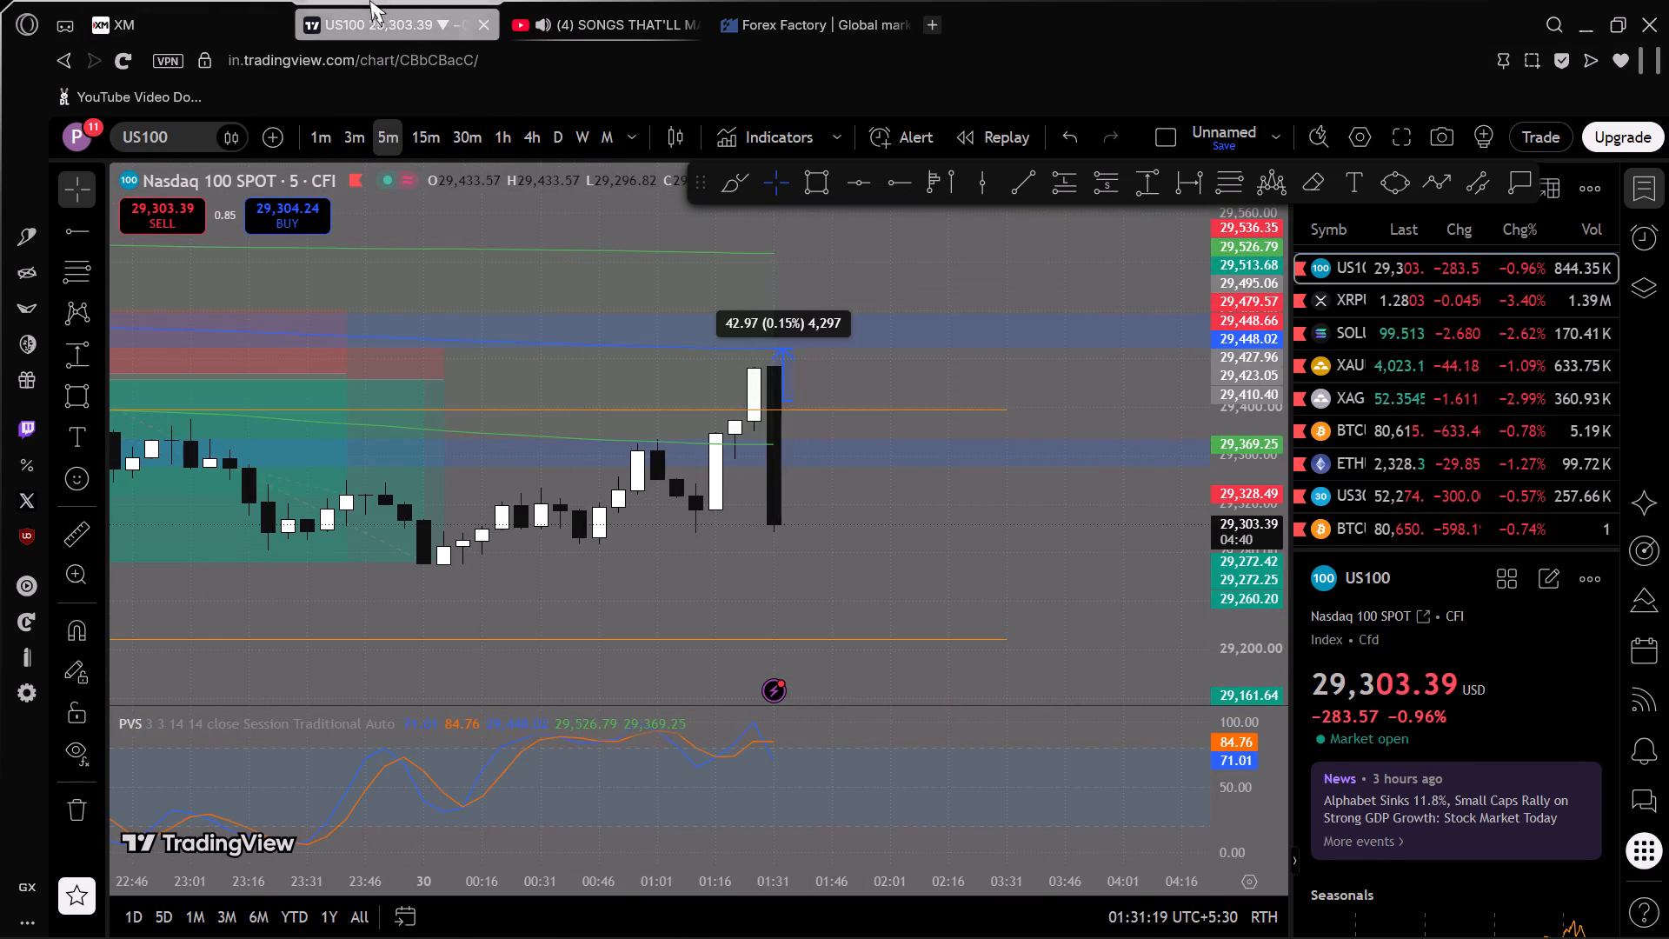
{"action": "left_click", "coordinate": [226, 5]}
{"action": "left_click_drag", "start_coordinate": [963, 707], "coordinate": [942, 364]}
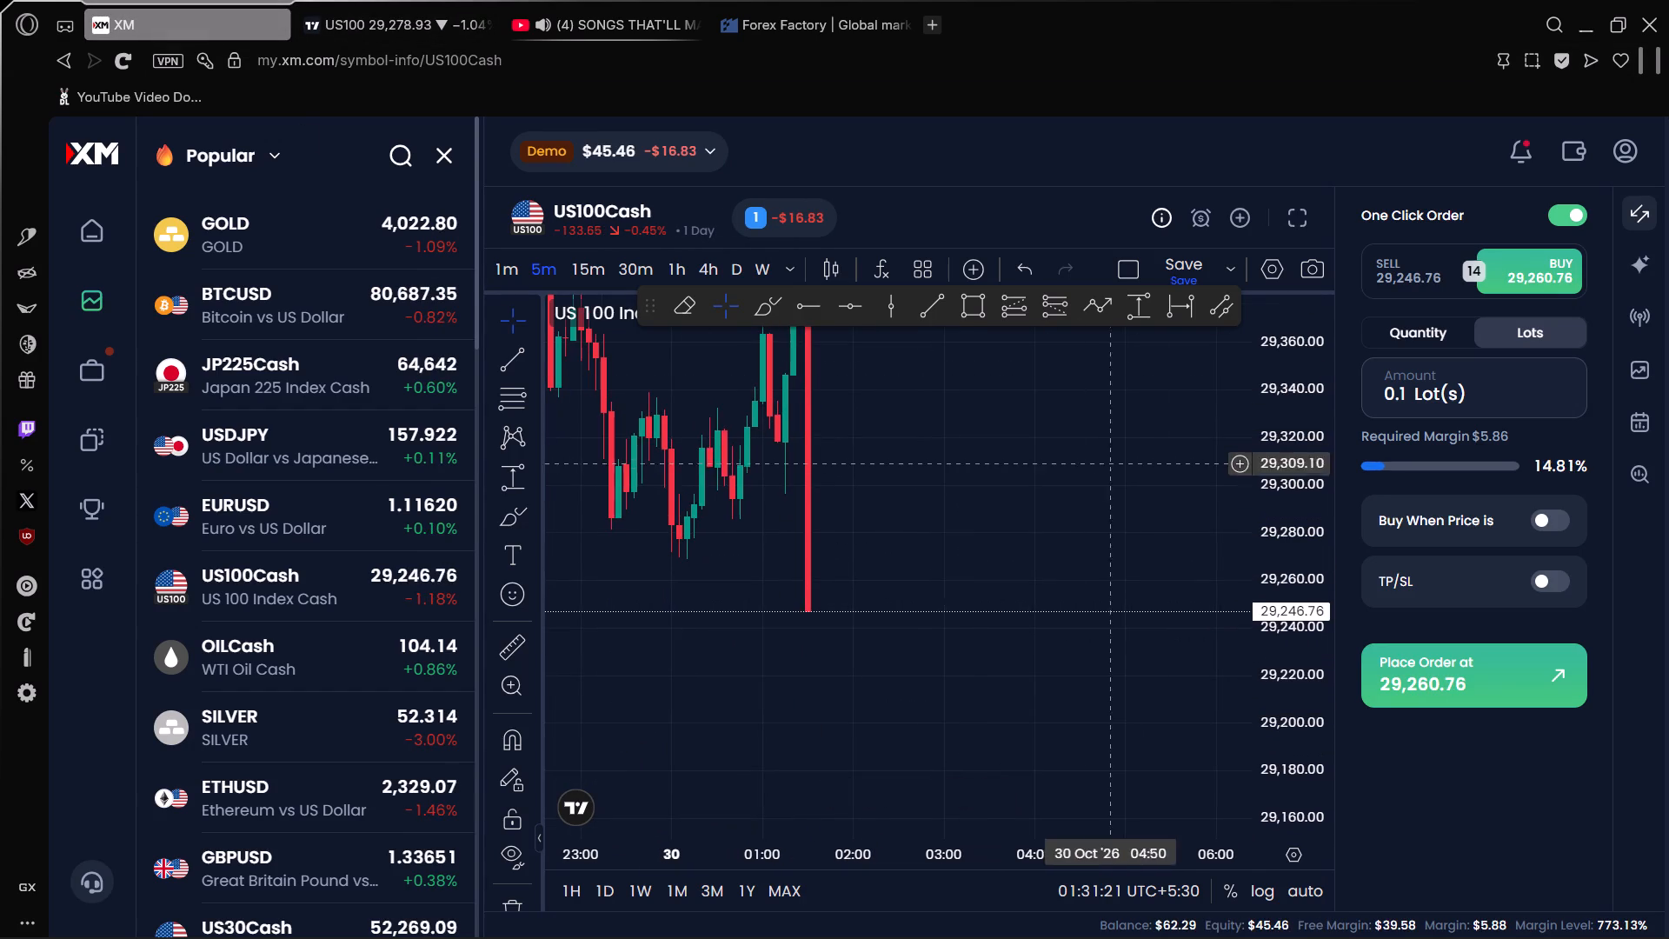
{"action": "scroll", "coordinate": [1294, 488], "scroll_direction": "down", "scroll_amount": 11}
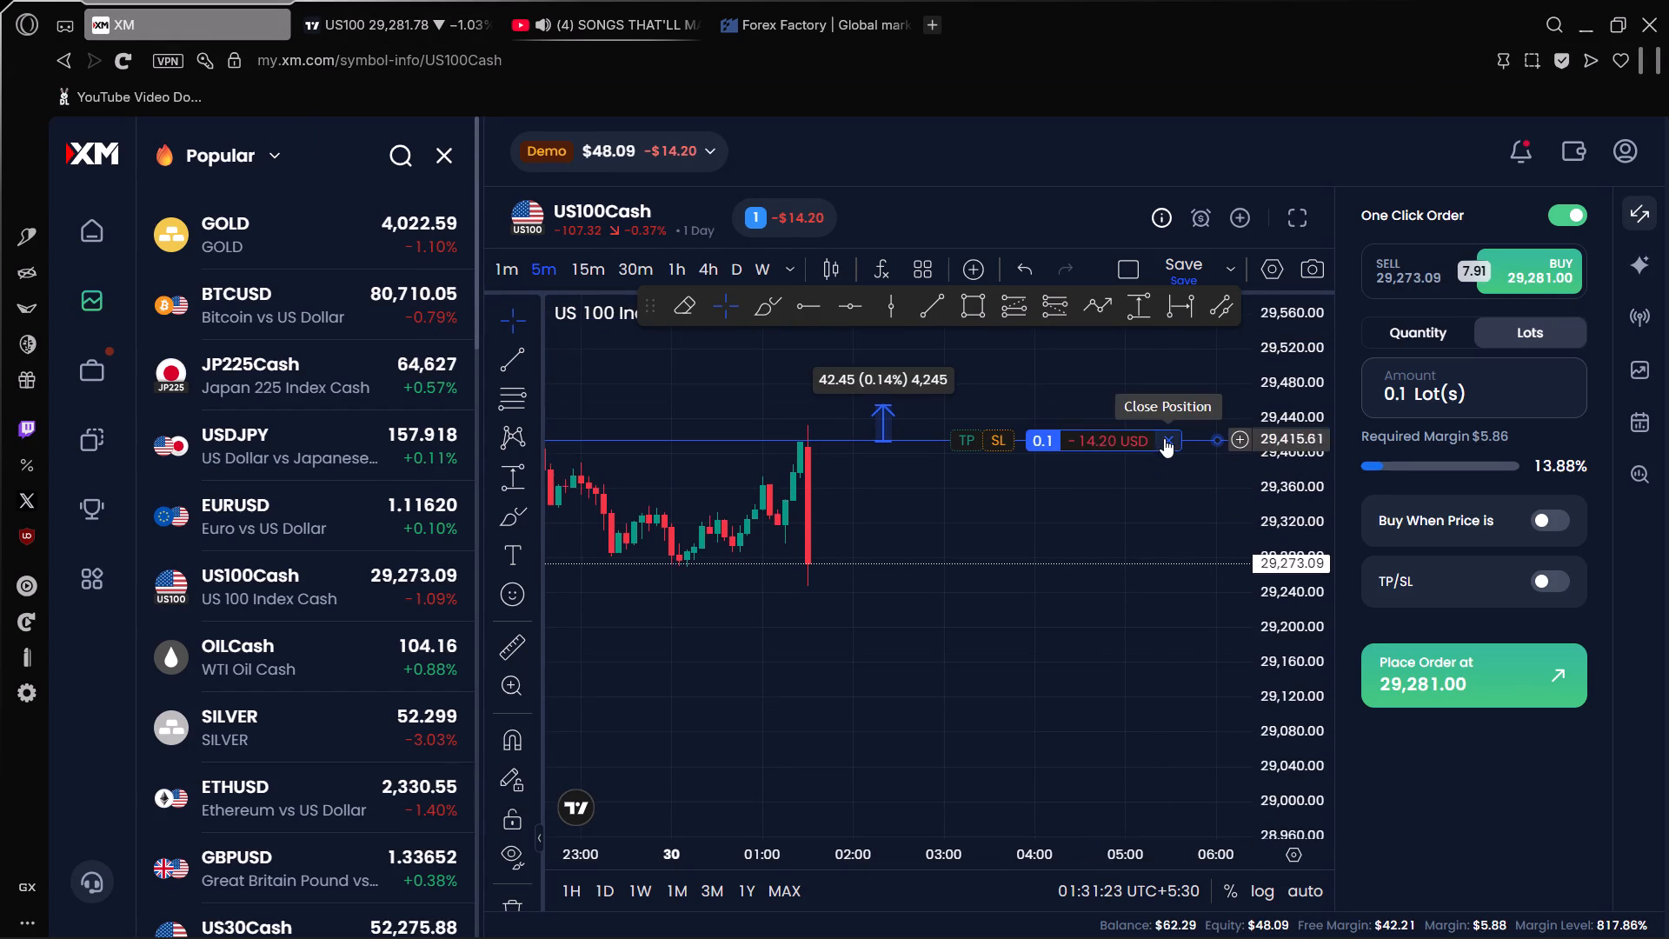
{"action": "left_click", "coordinate": [1164, 438]}
Set the XM order side to sell, check US100 on TradingView, and sell 0.1 lots of US100Cash at the market price.
{"action": "scroll", "coordinate": [1026, 606], "scroll_direction": "down", "scroll_amount": 3}
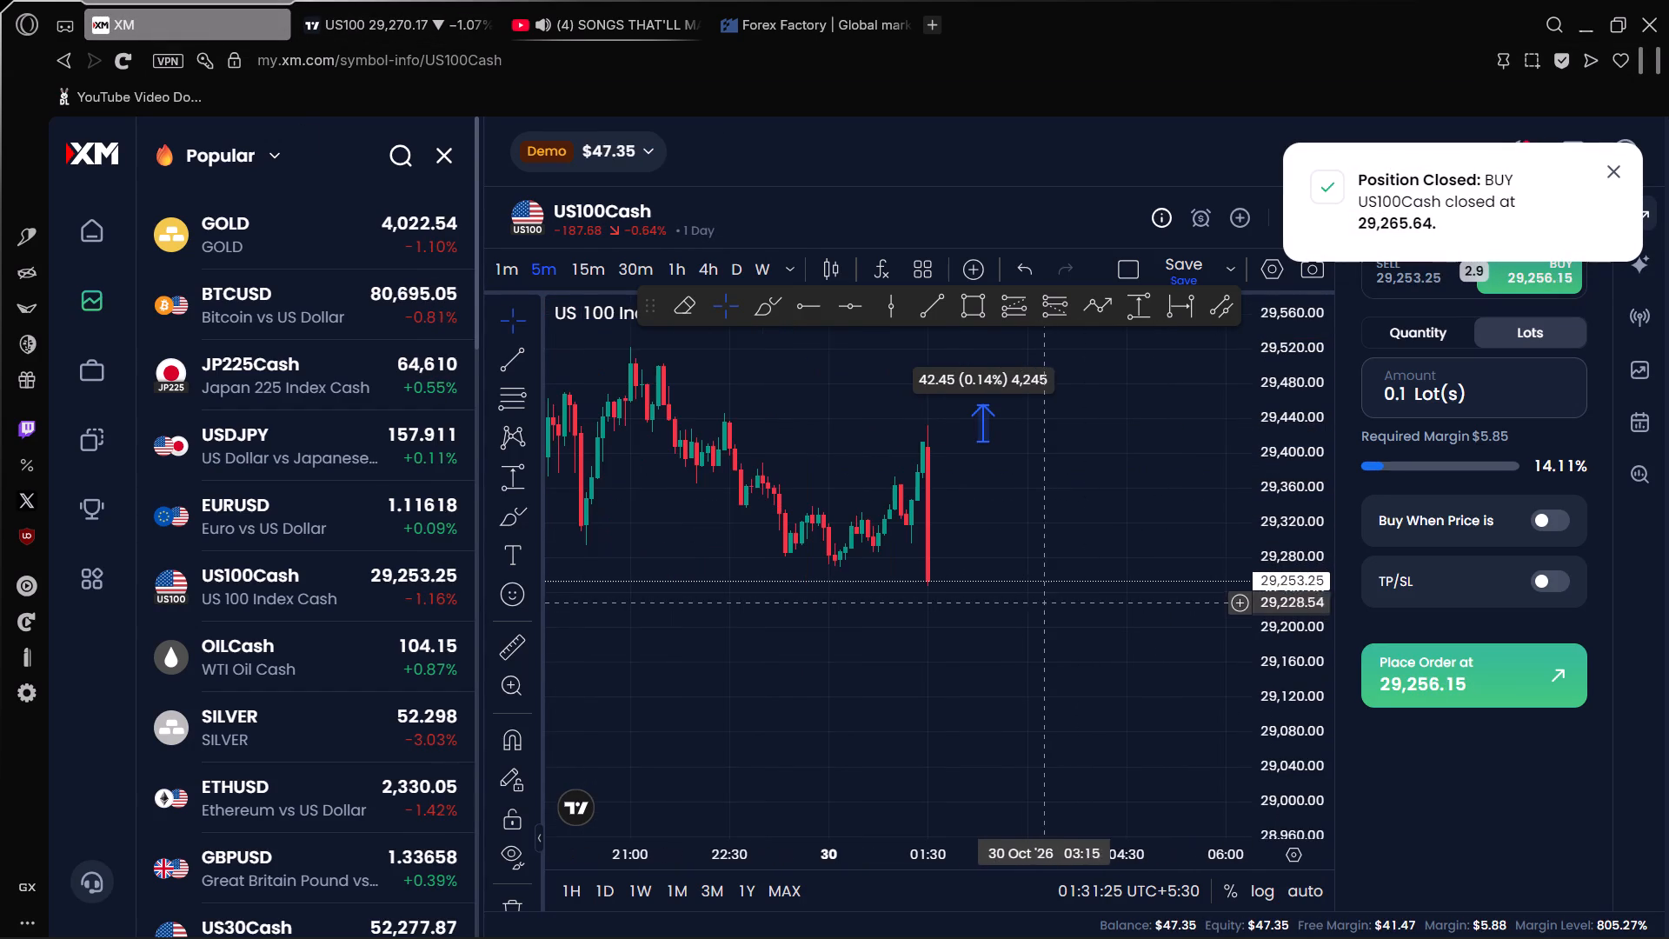
{"action": "scroll", "coordinate": [1273, 573], "scroll_direction": "down", "scroll_amount": 3}
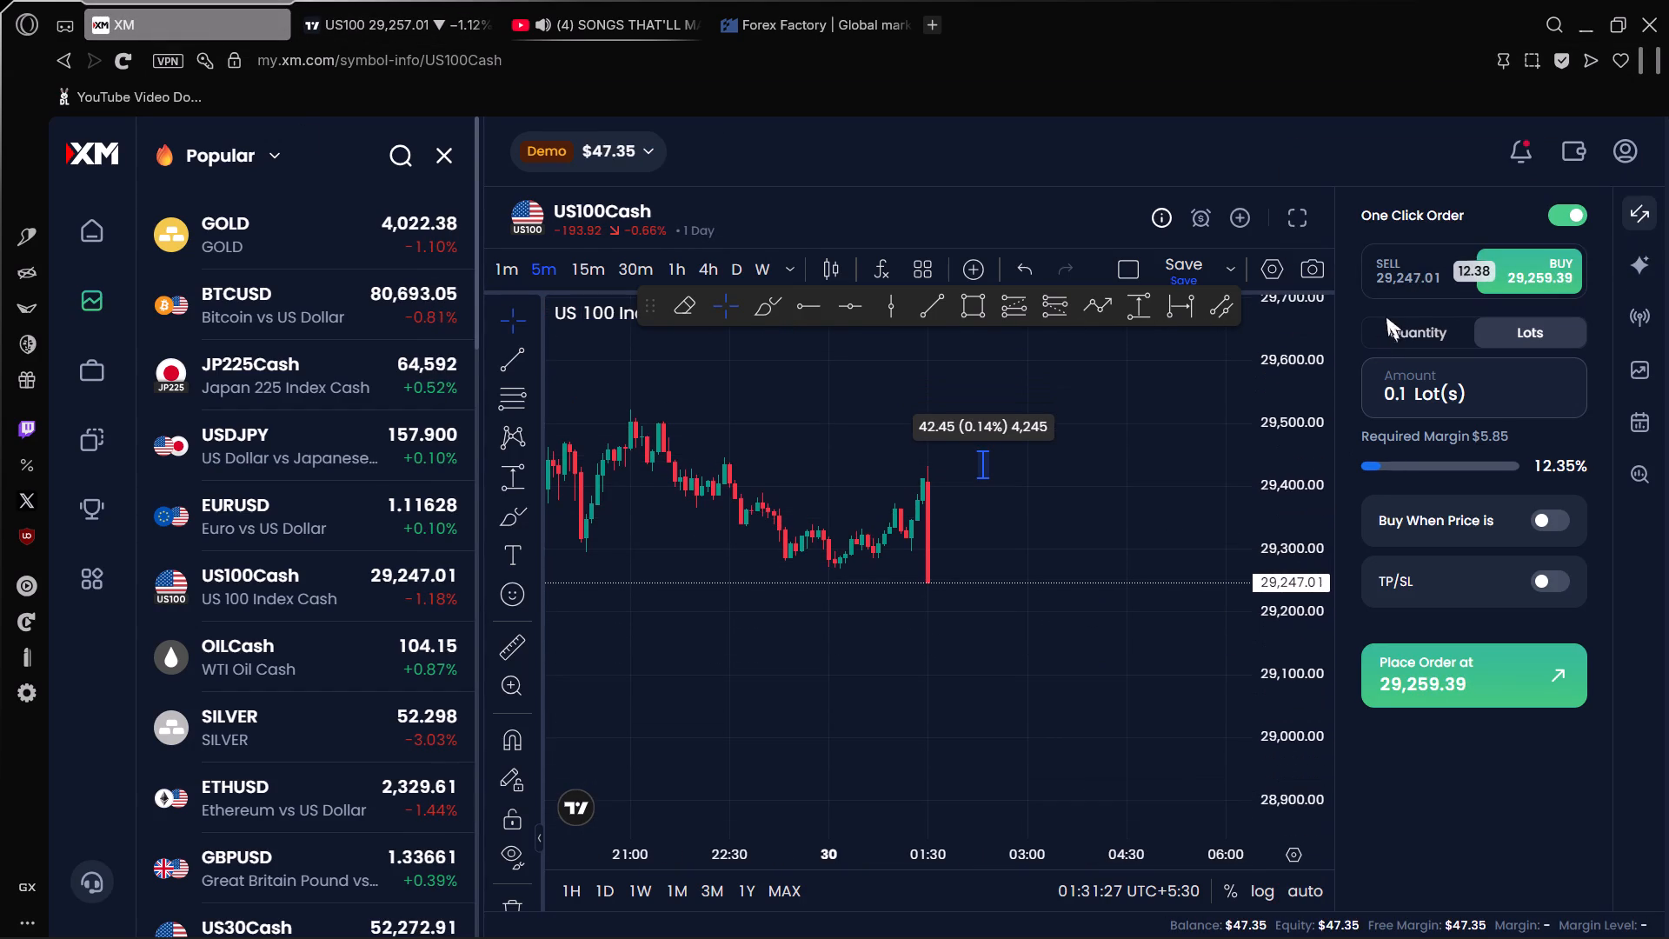
{"action": "left_click", "coordinate": [1401, 274]}
{"action": "left_click", "coordinate": [436, 10]}
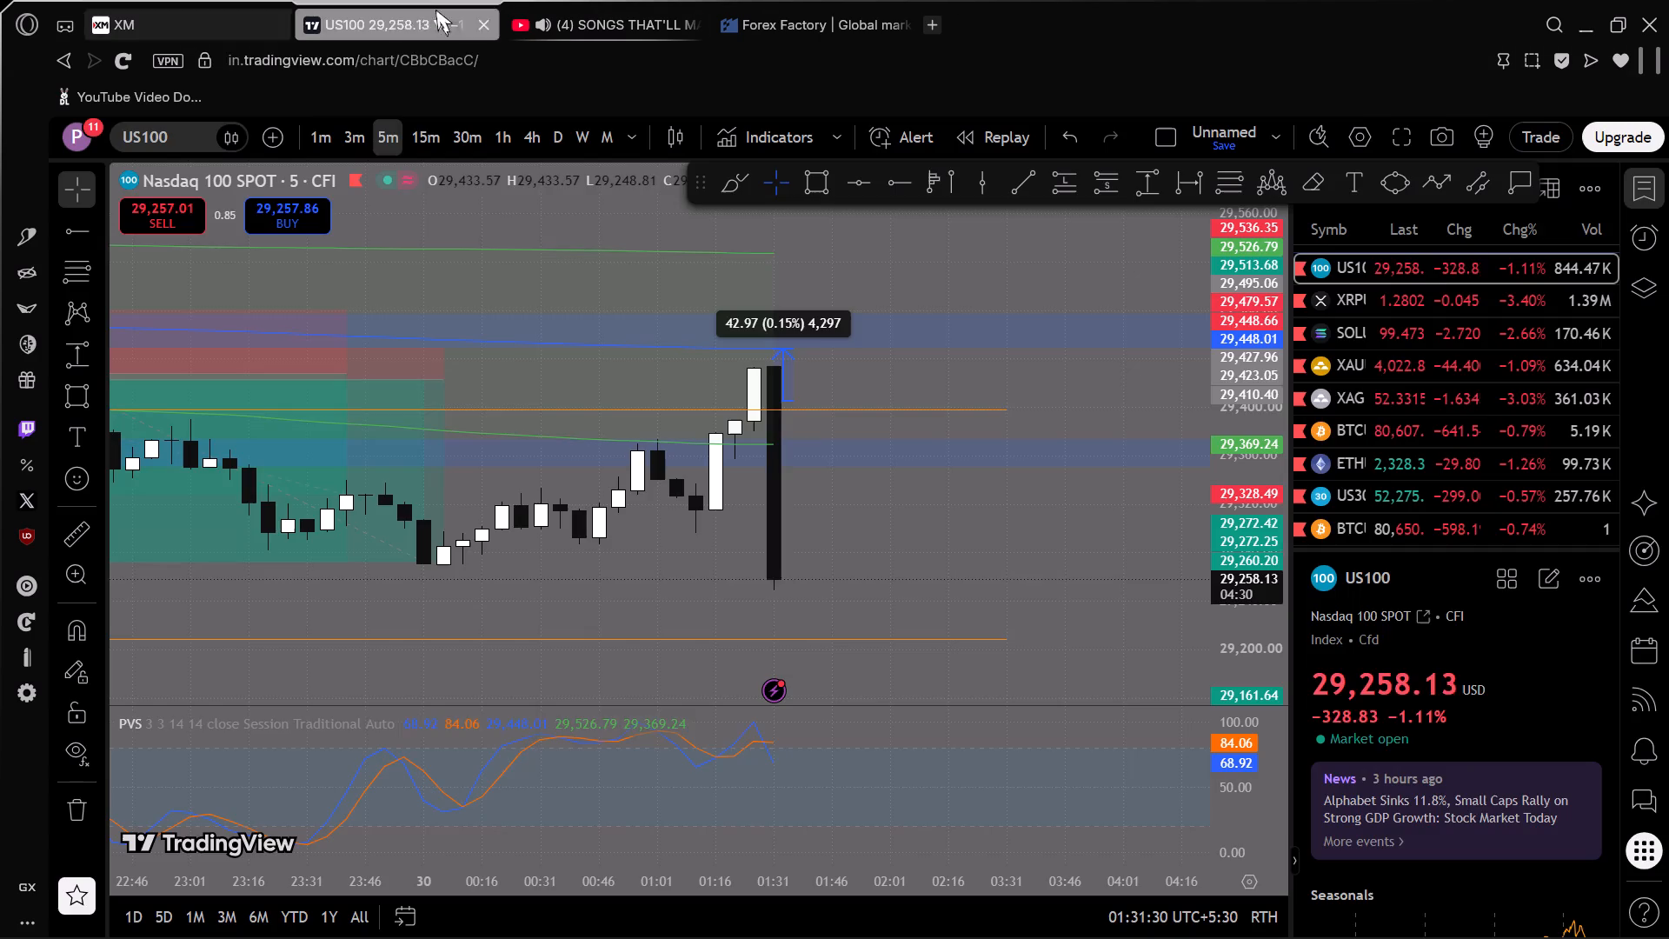
{"action": "scroll", "coordinate": [1236, 553], "scroll_direction": "down", "scroll_amount": 3}
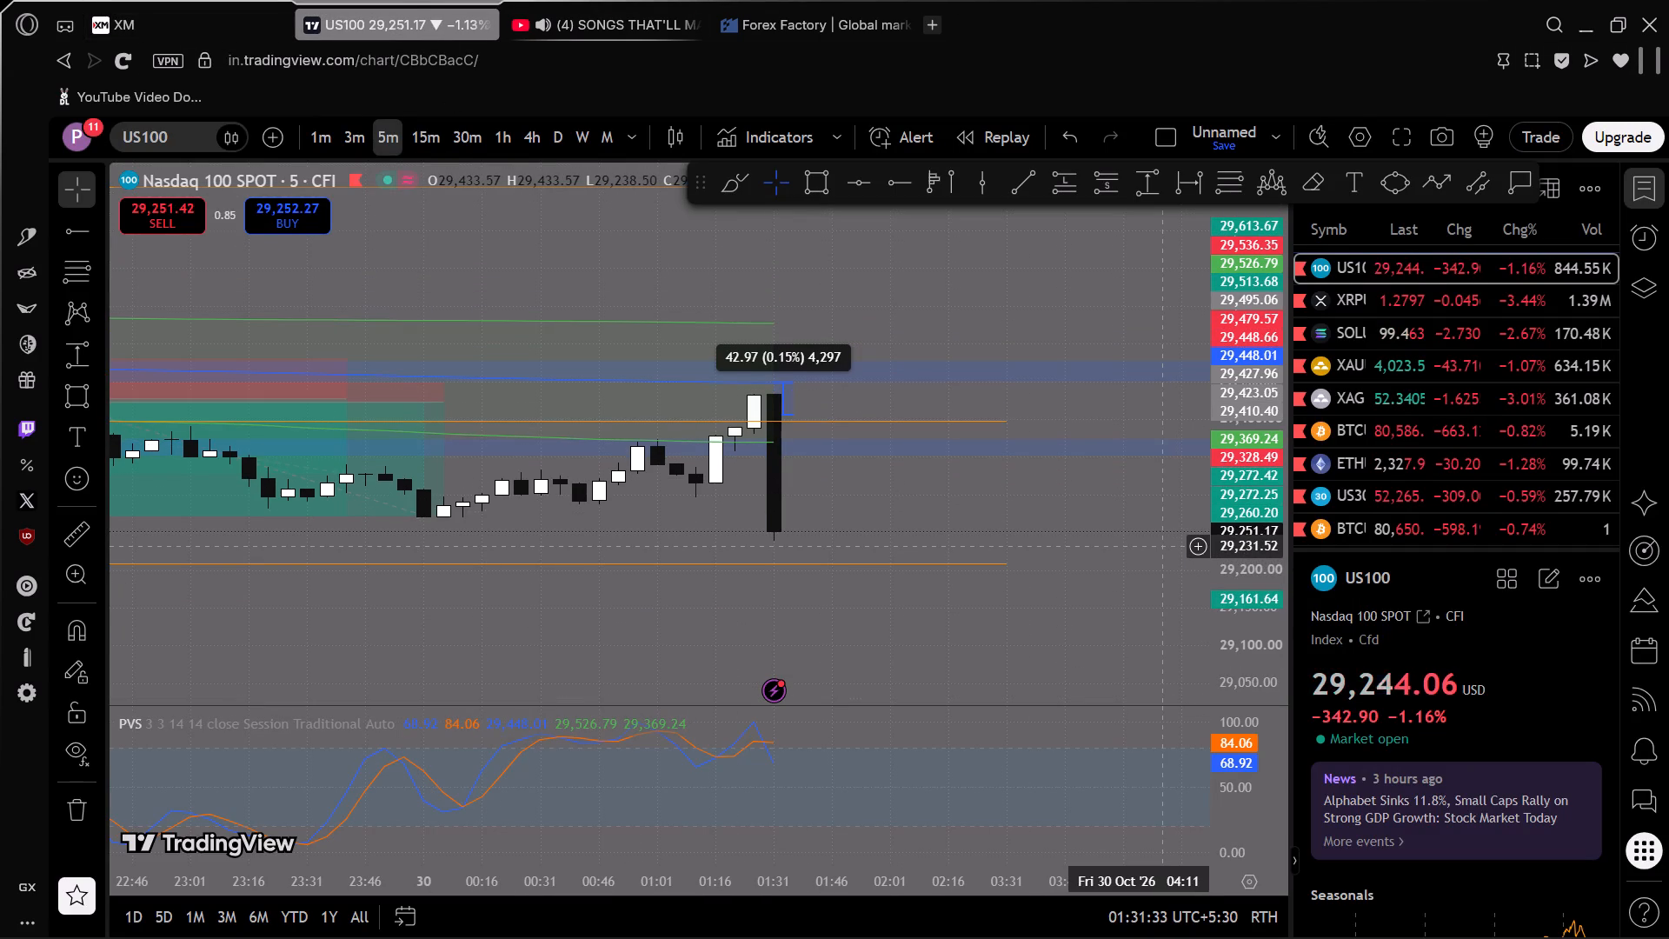
{"action": "key", "text": "alt+Tab"}
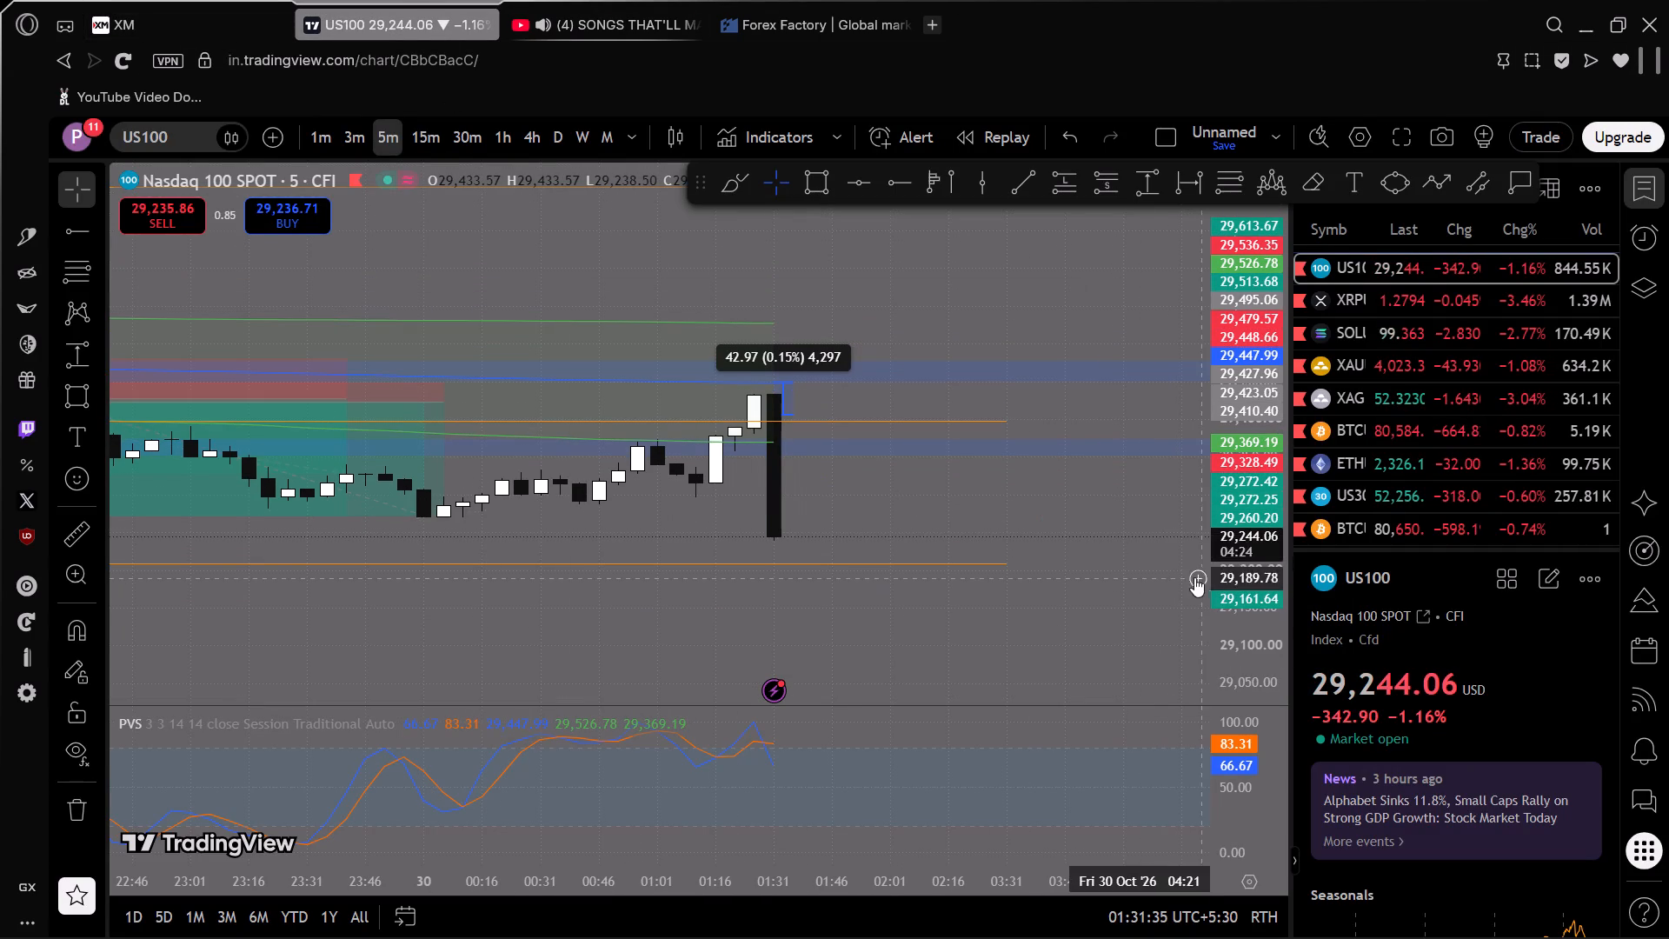
{"action": "left_click", "coordinate": [169, 18]}
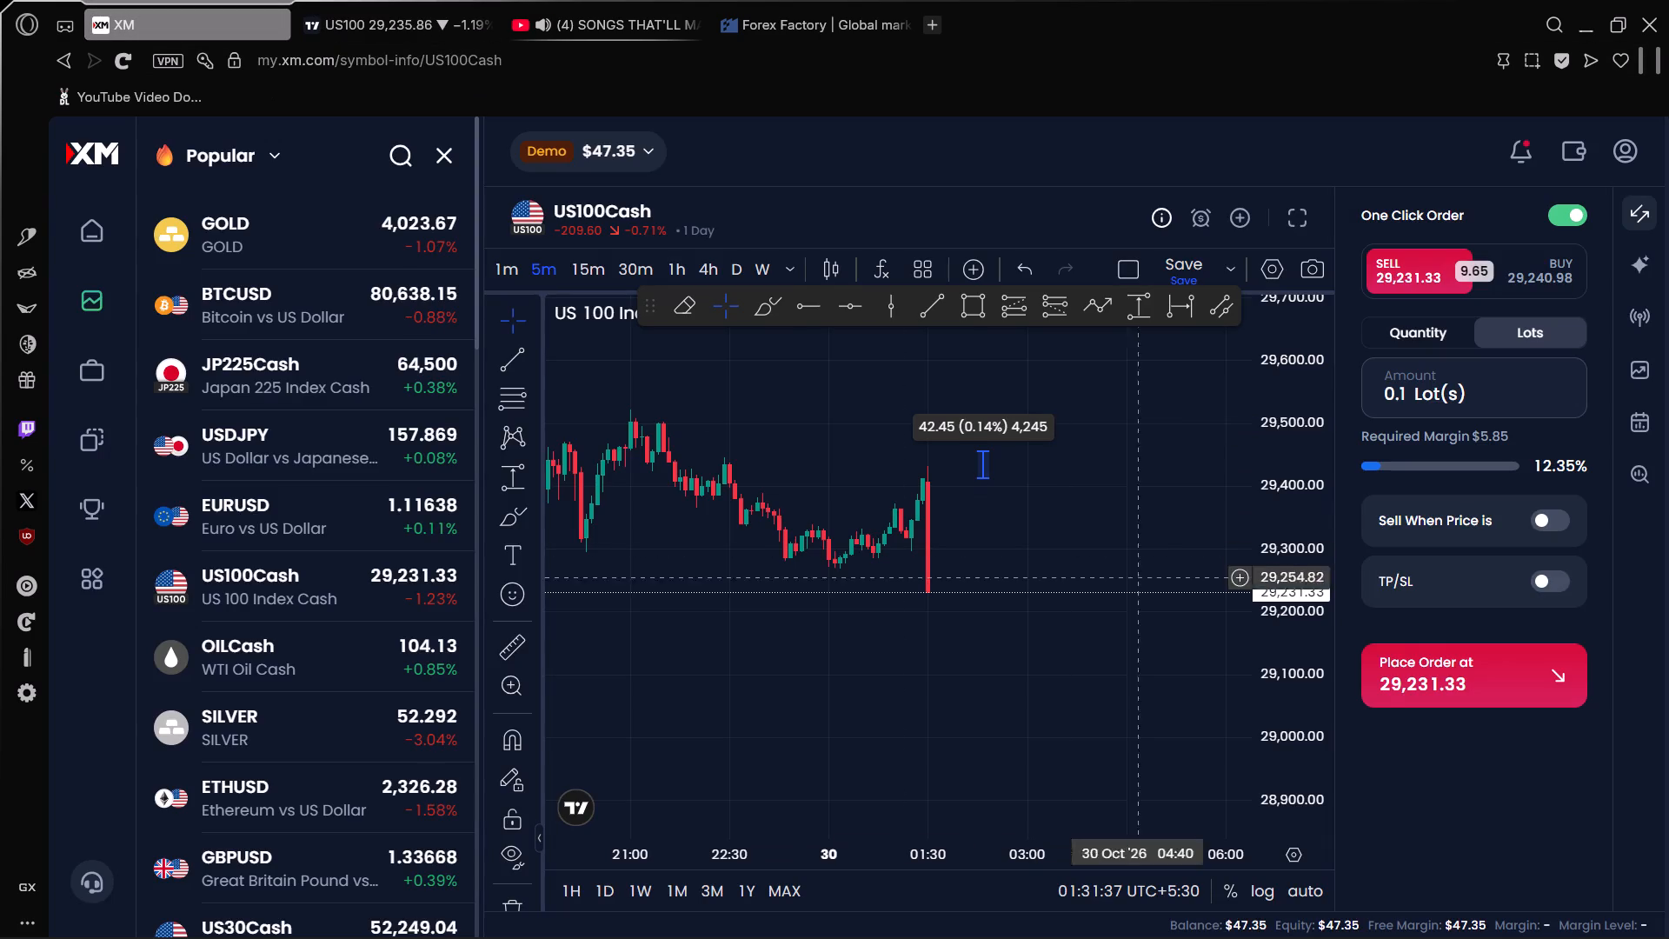
{"action": "left_click", "coordinate": [1422, 675]}
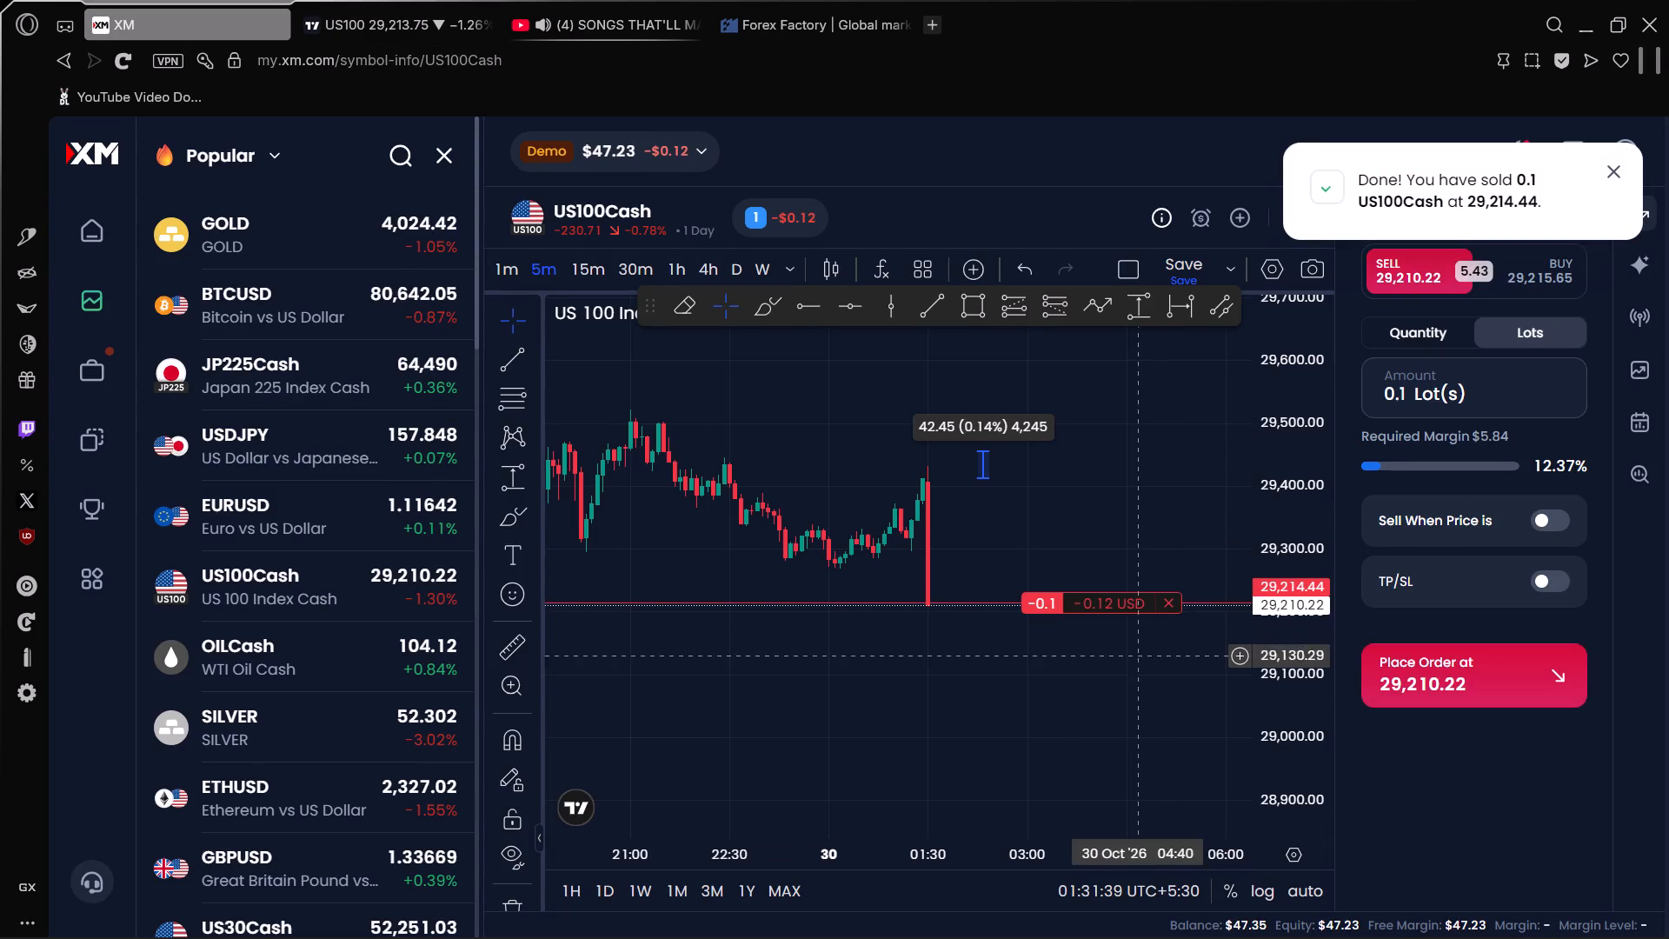
{"action": "scroll", "coordinate": [1293, 538], "scroll_direction": "down", "scroll_amount": 3}
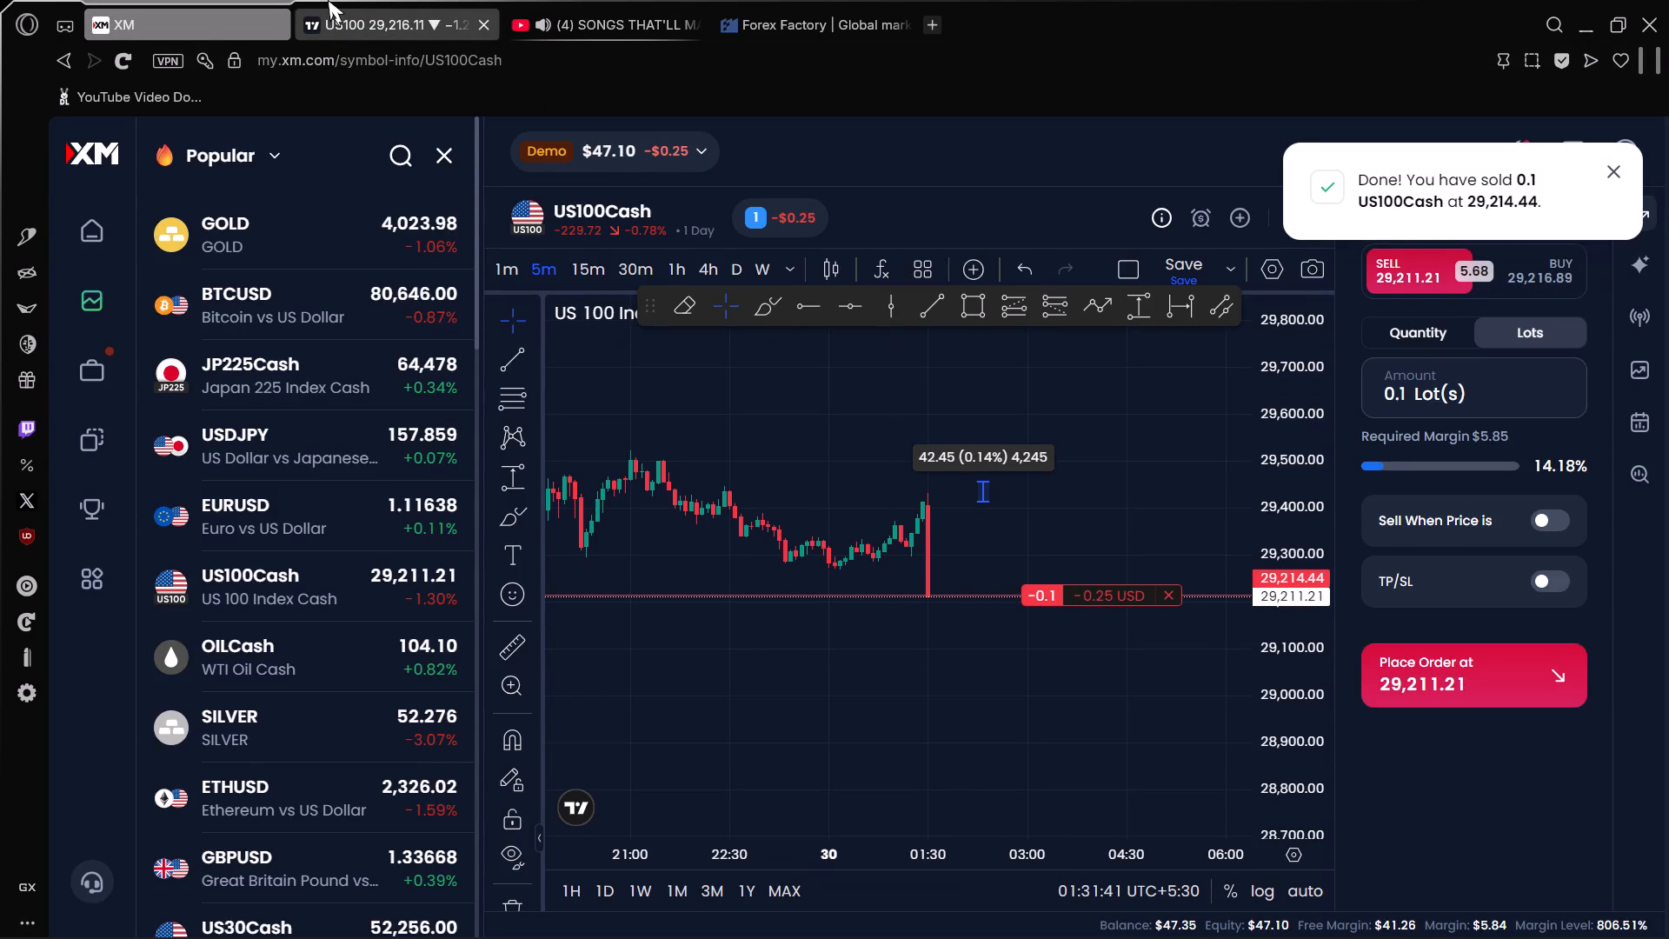
Examine US100's current 5-minute candle on TradingView against the orange horizontal levels and the earlier price history.
{"action": "left_click", "coordinate": [361, 9]}
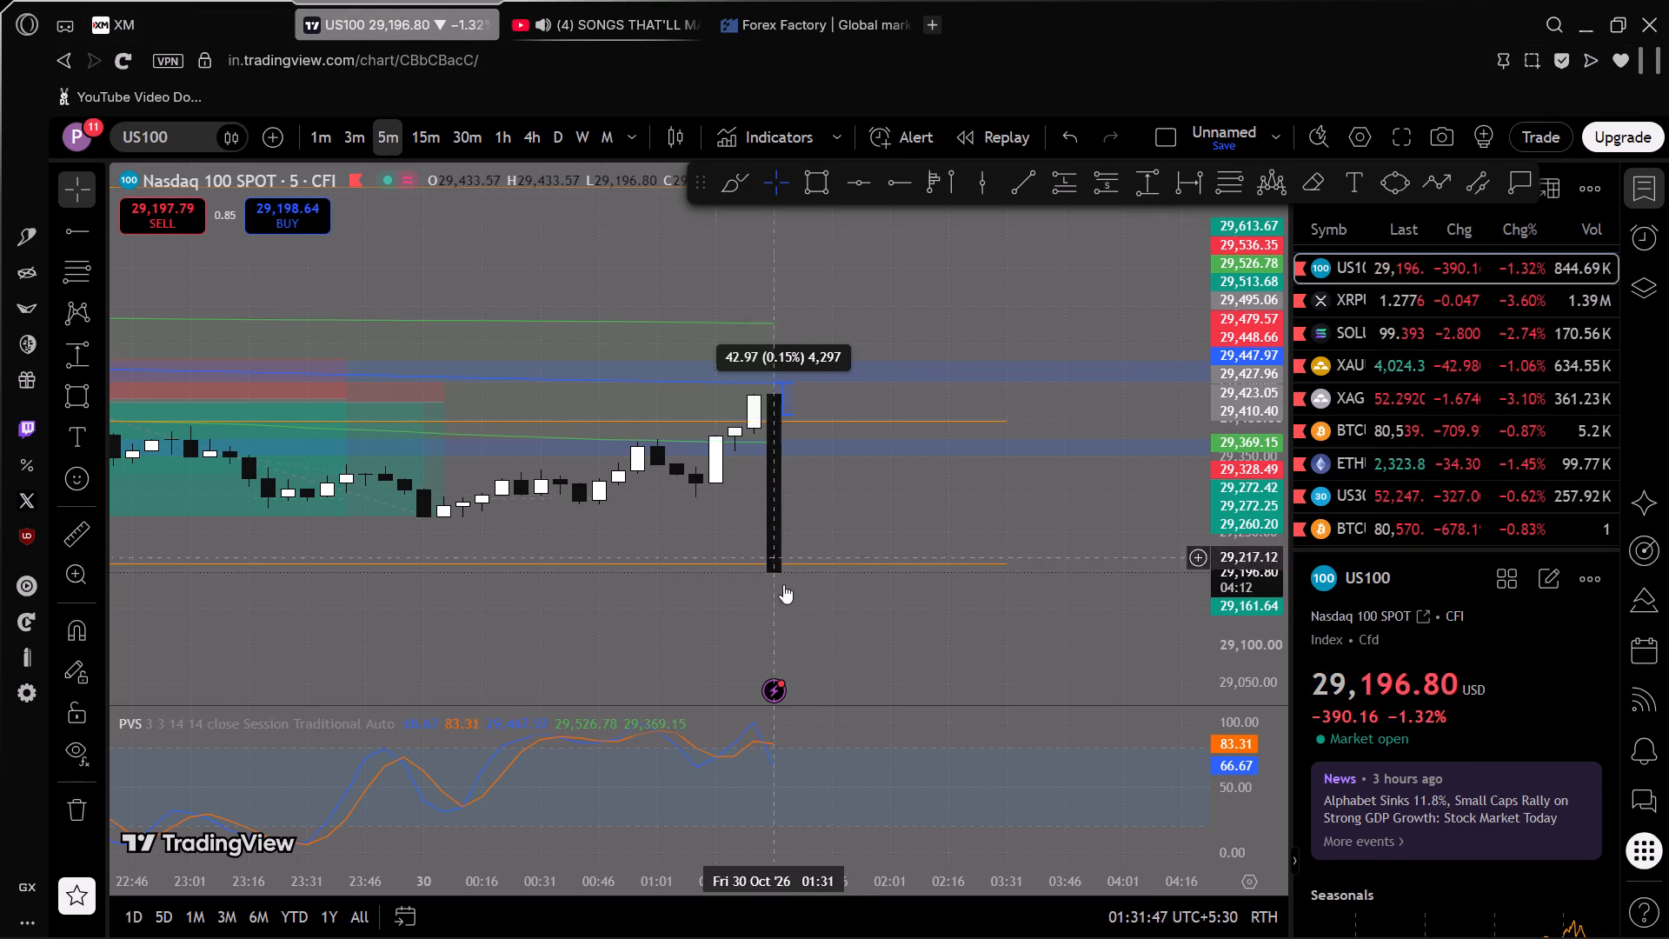
{"action": "scroll", "coordinate": [785, 586], "scroll_direction": "down", "scroll_amount": 8}
{"action": "left_click_drag", "start_coordinate": [905, 599], "coordinate": [743, 516]}
{"action": "scroll", "coordinate": [995, 544], "scroll_direction": "down", "scroll_amount": 3}
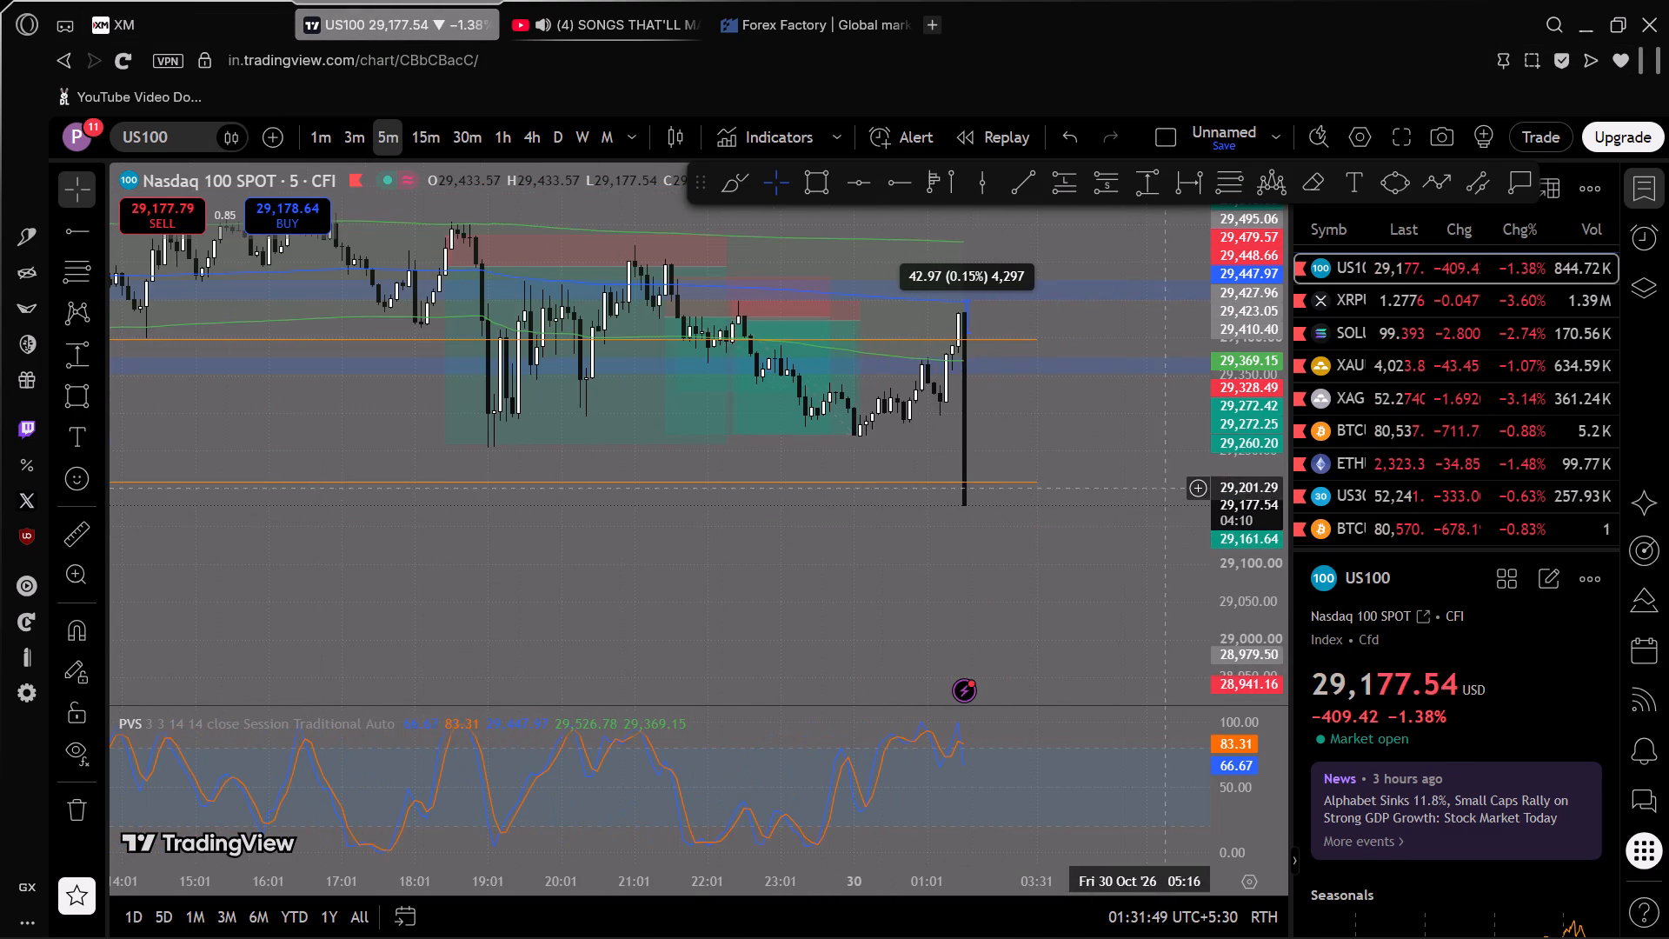
{"action": "scroll", "coordinate": [1224, 489], "scroll_direction": "down", "scroll_amount": 3}
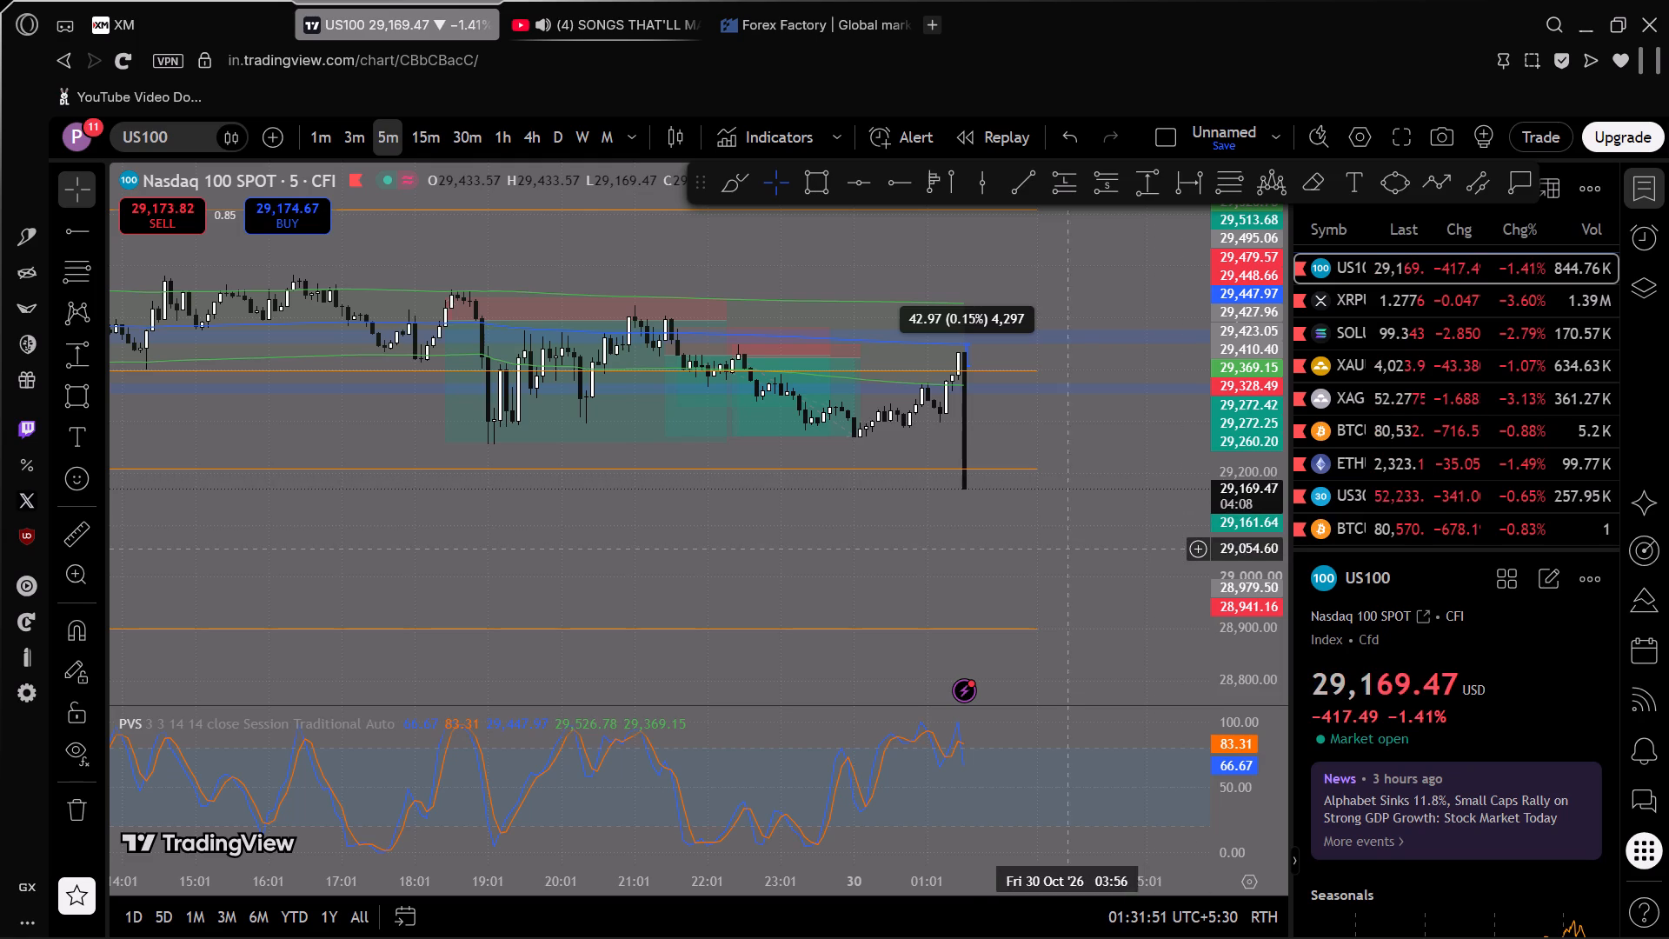
{"action": "scroll", "coordinate": [1058, 551], "scroll_direction": "down", "scroll_amount": 3}
{"action": "scroll", "coordinate": [976, 576], "scroll_direction": "up", "scroll_amount": 4}
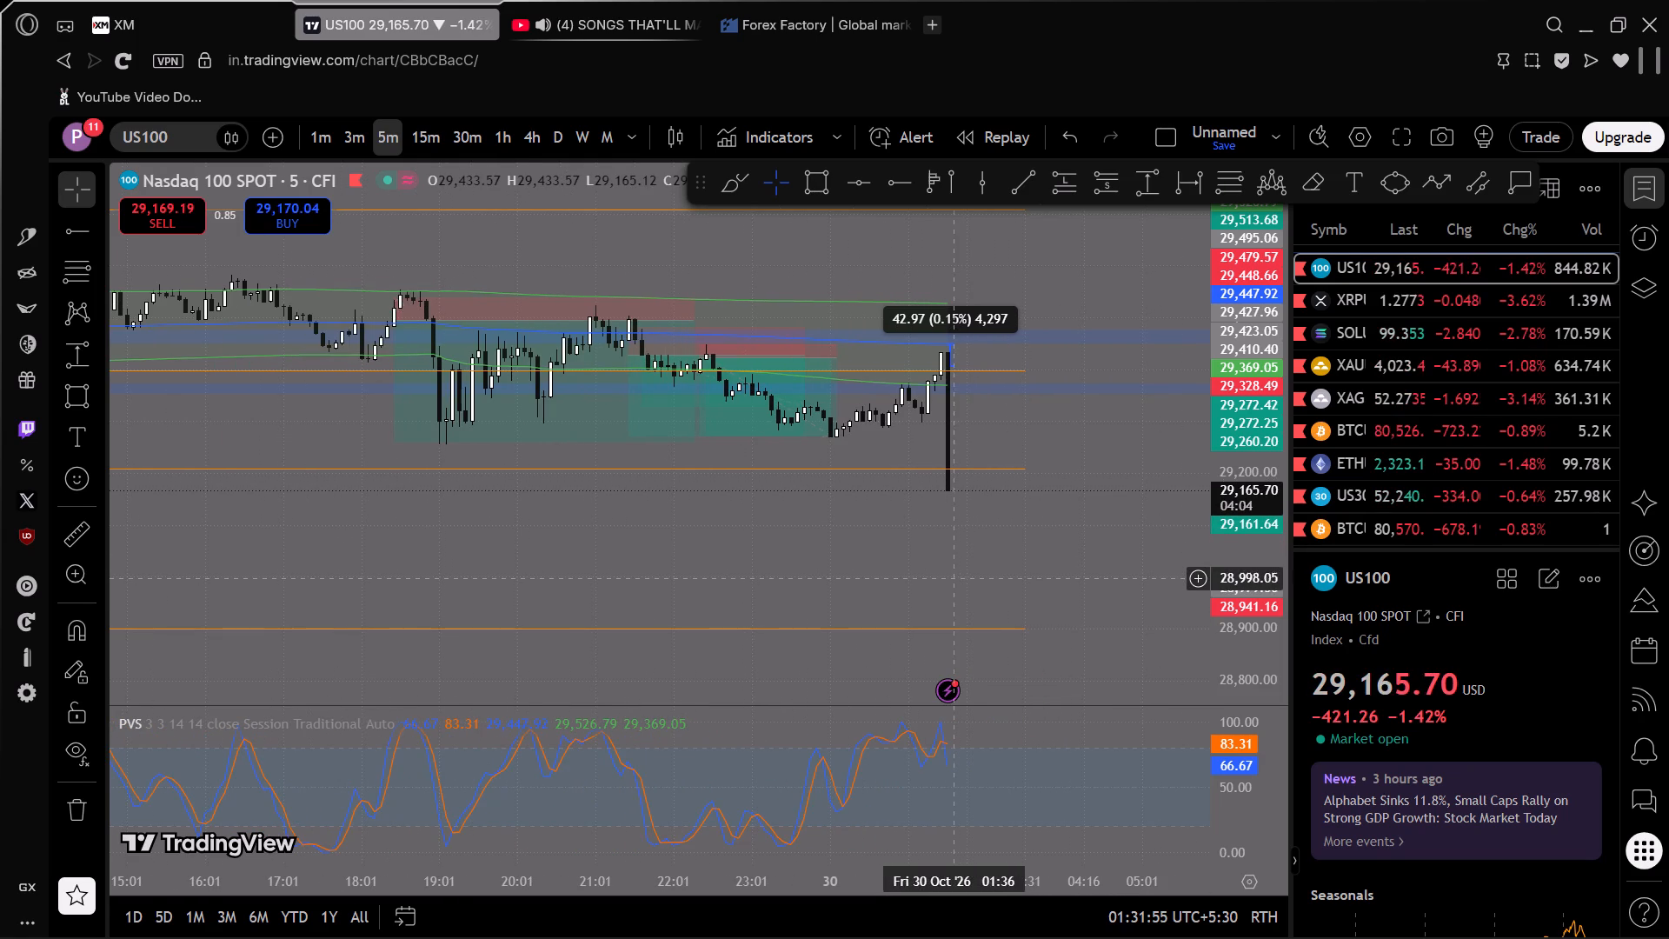
Return to XM and set a stop-loss on the US100Cash sell position just below its 29,214.44 entry price.
{"action": "key", "text": "alt+Tab"}
{"action": "left_click", "coordinate": [228, 3]}
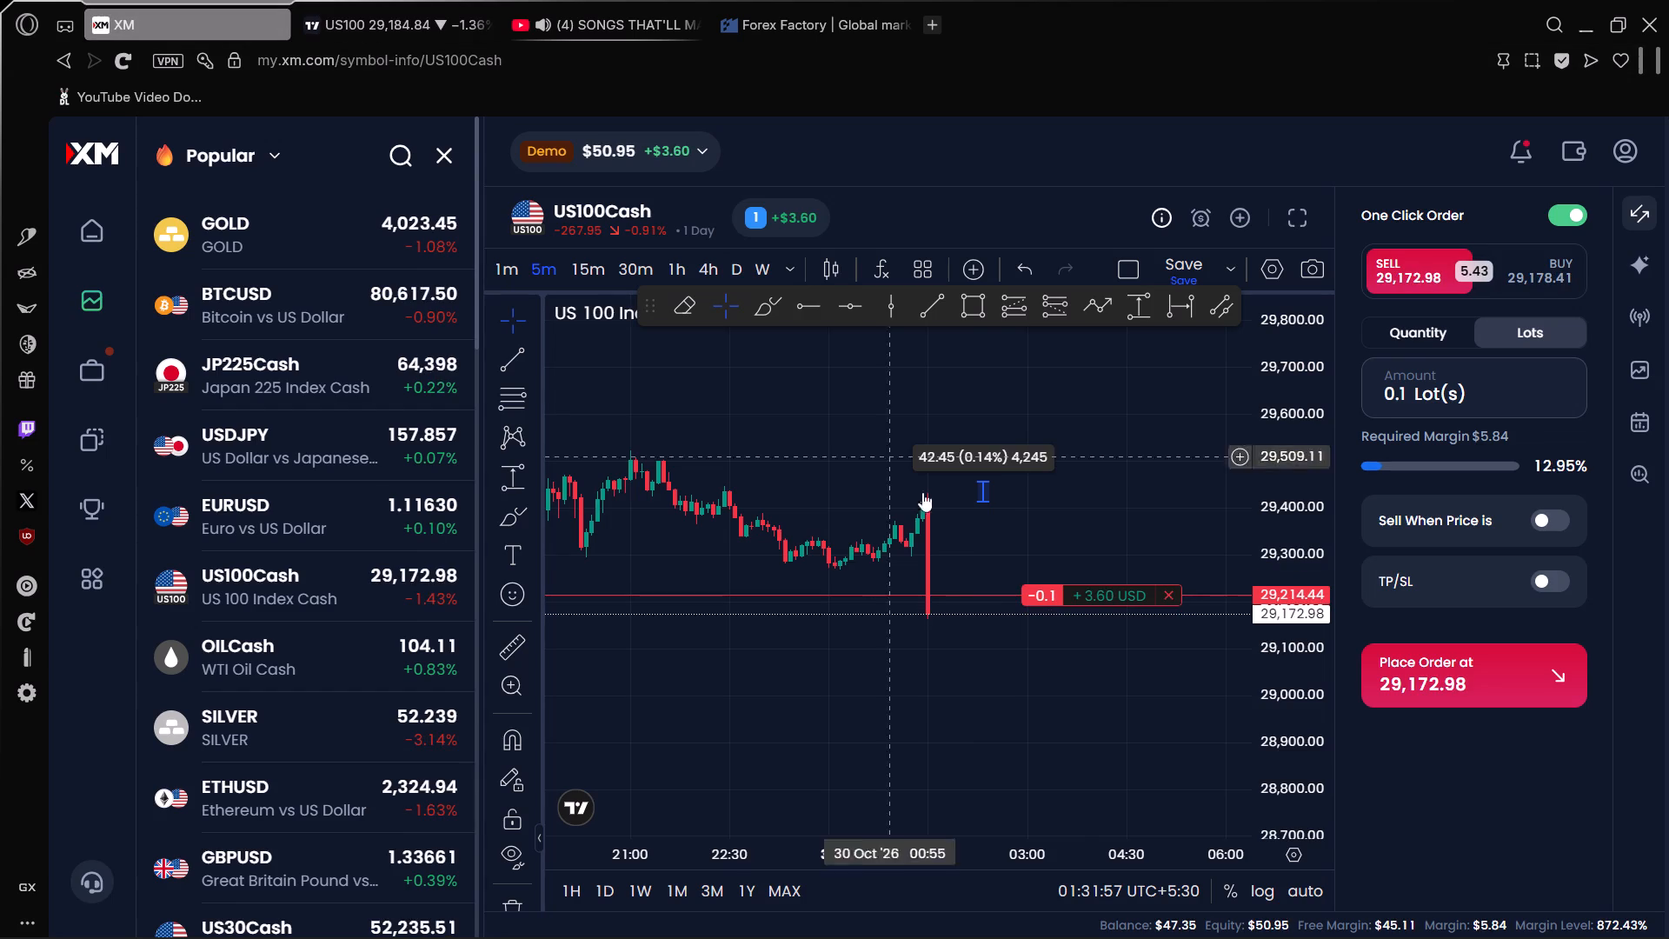
{"action": "left_click_drag", "start_coordinate": [1005, 589], "coordinate": [1005, 599]}
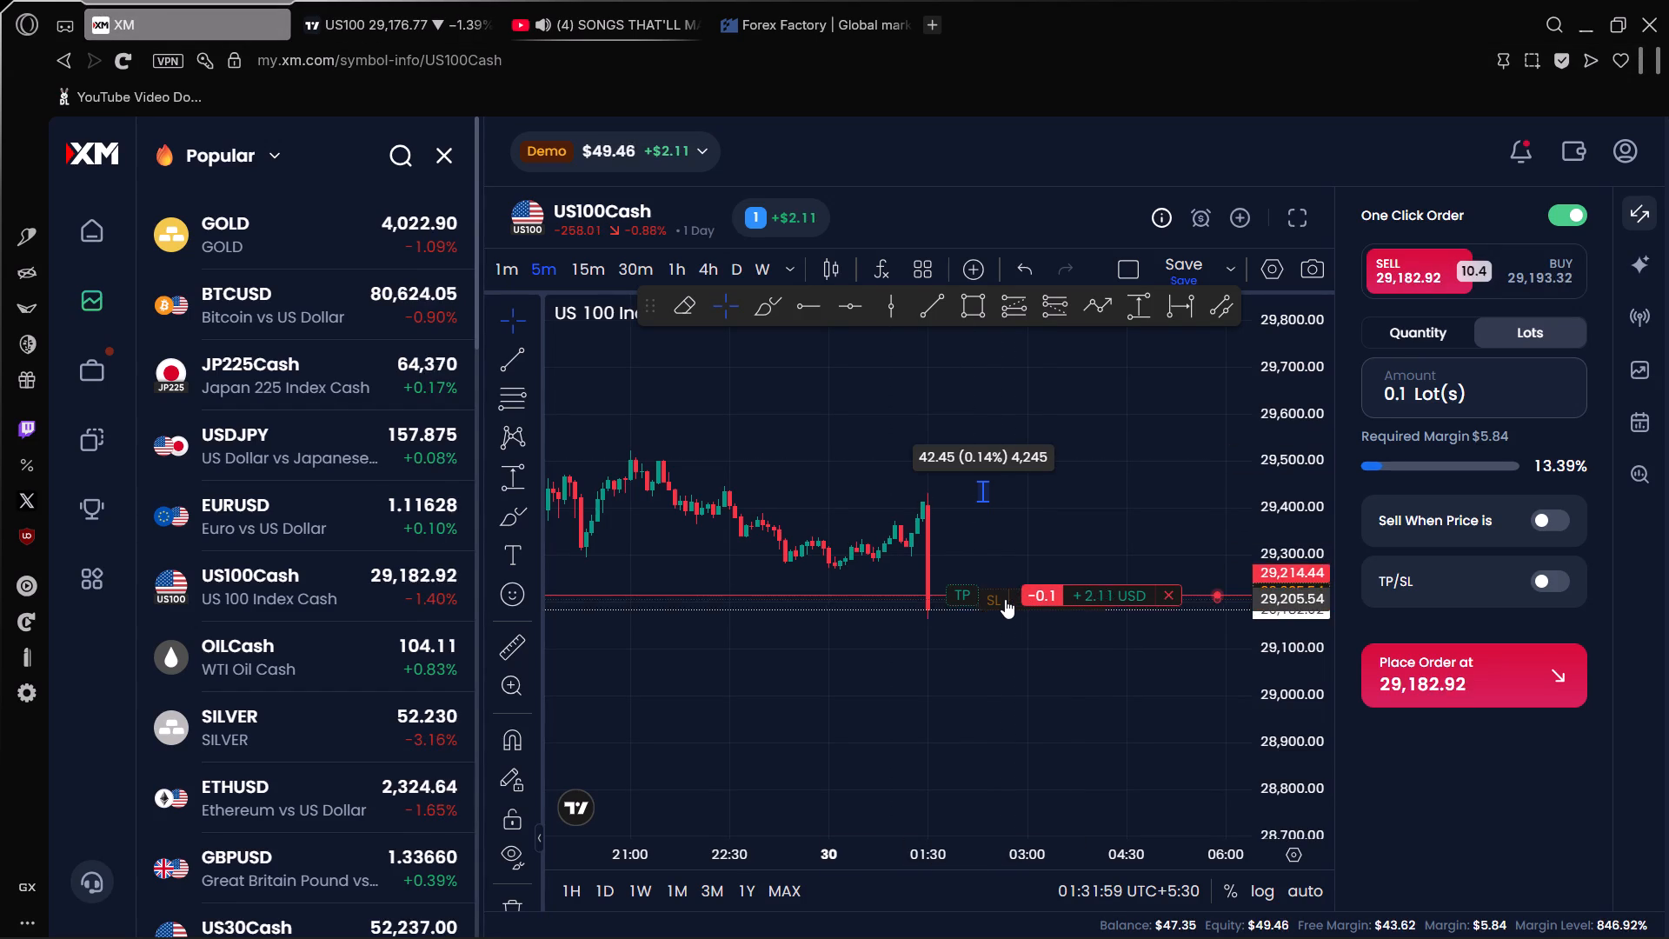
{"action": "left_click_drag", "start_coordinate": [1005, 599], "coordinate": [1007, 597]}
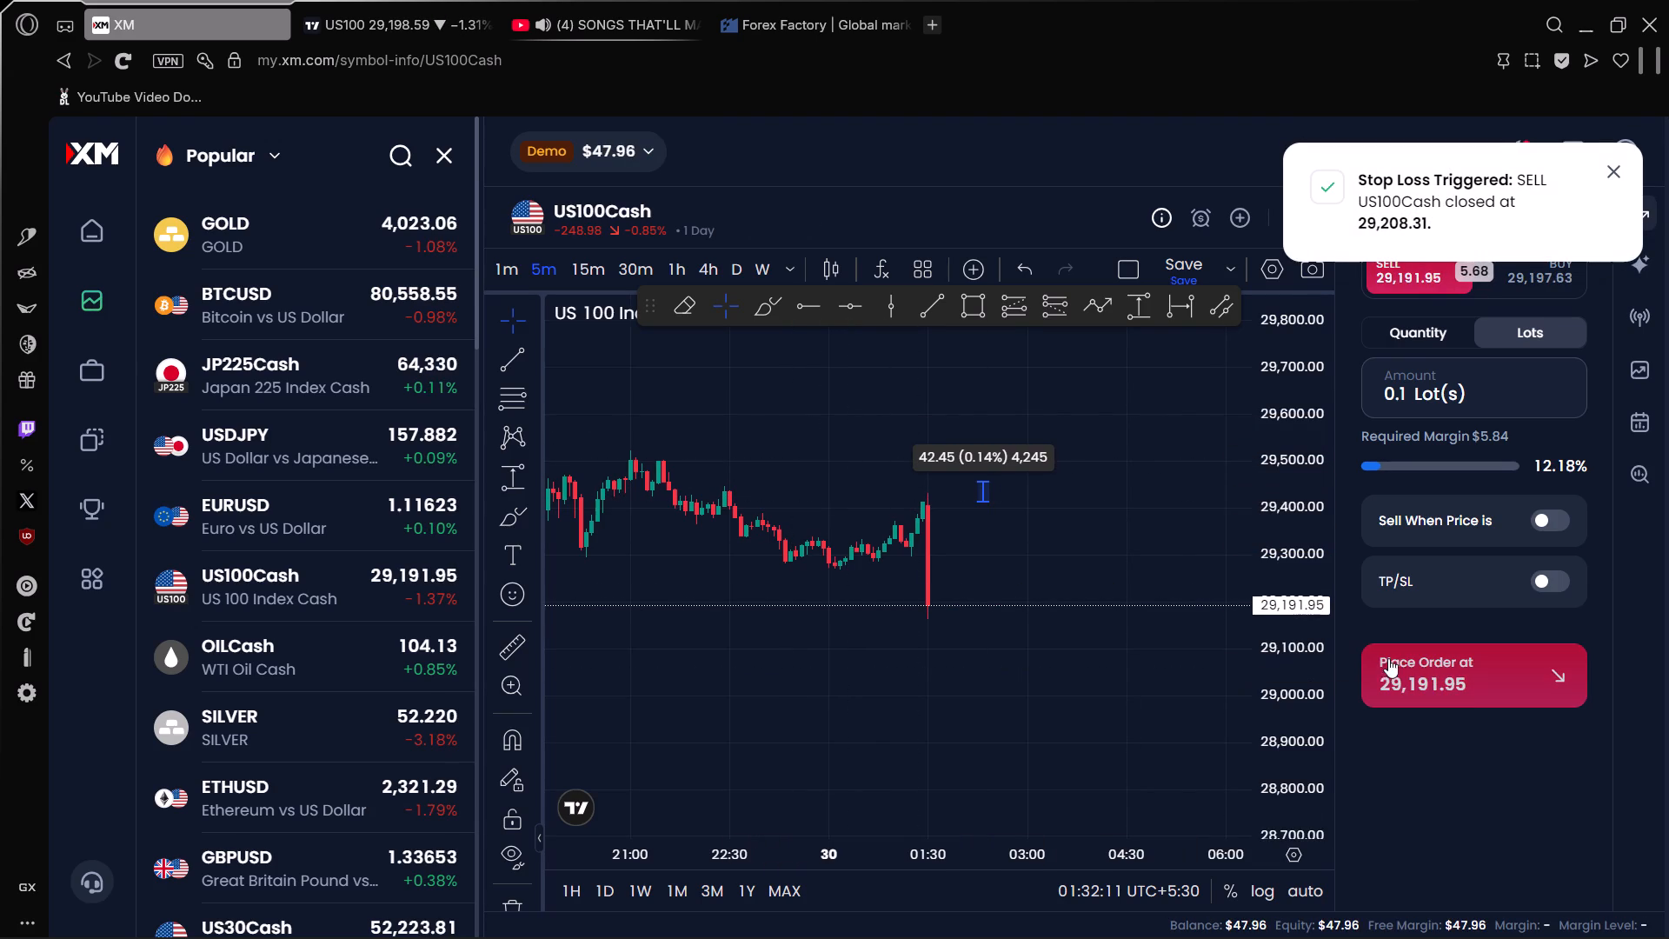
Compare US100's current 5-minute candle on TradingView with the US100Cash chart on XM.
{"action": "left_click", "coordinate": [348, 20]}
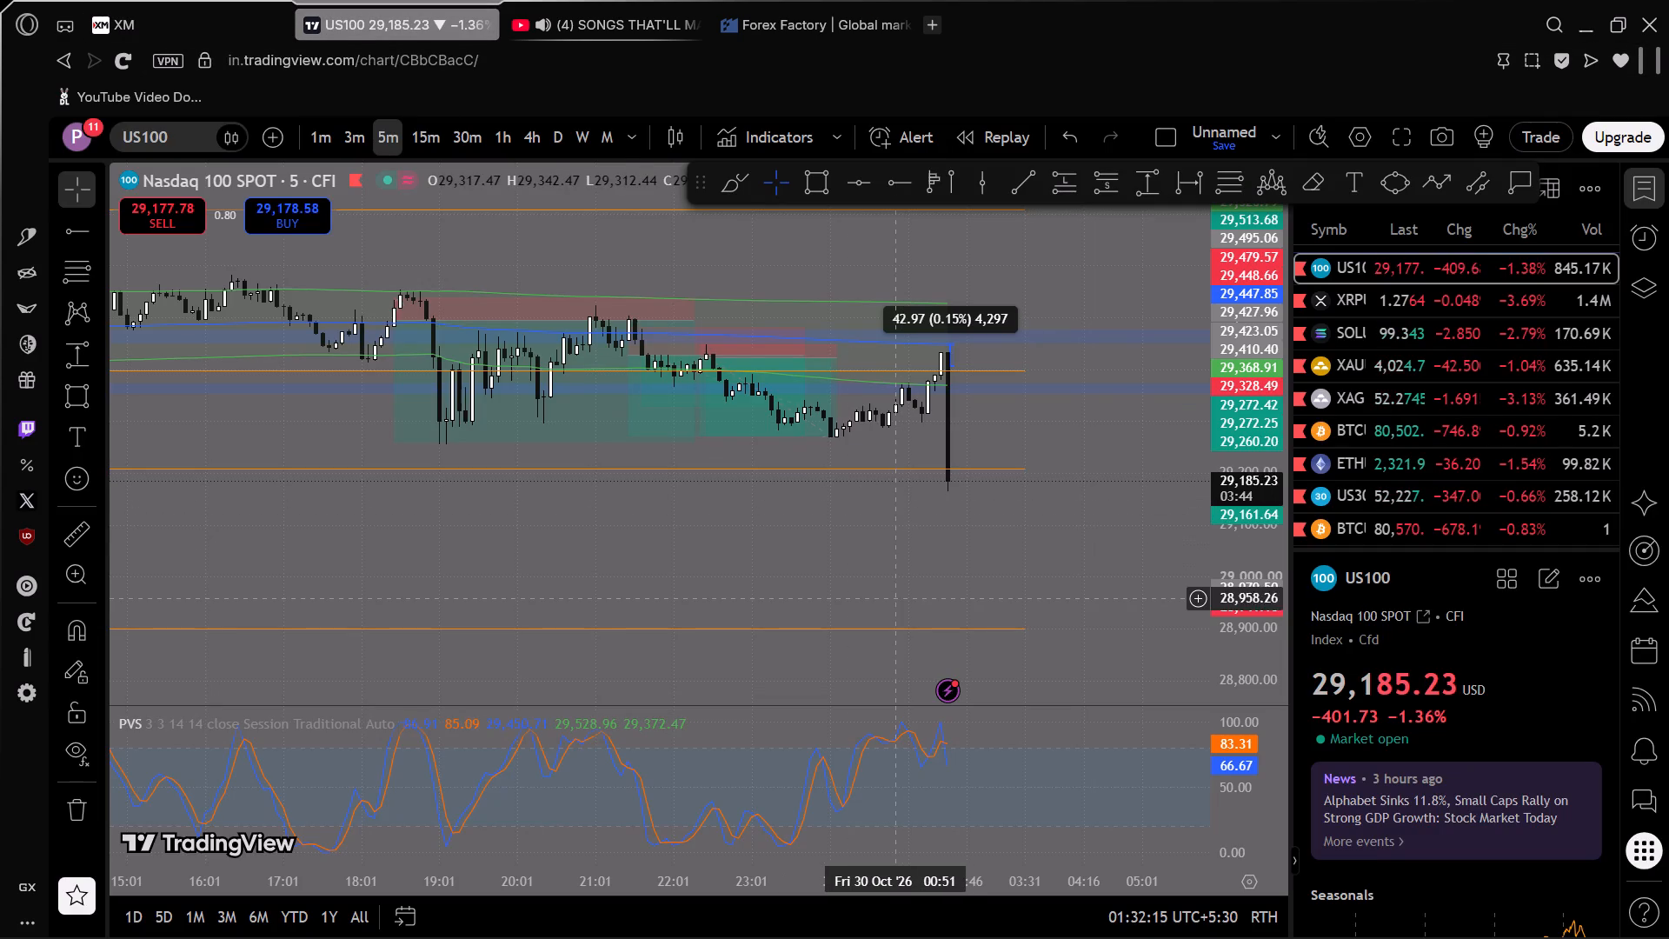
{"action": "scroll", "coordinate": [892, 617], "scroll_direction": "up", "scroll_amount": 1}
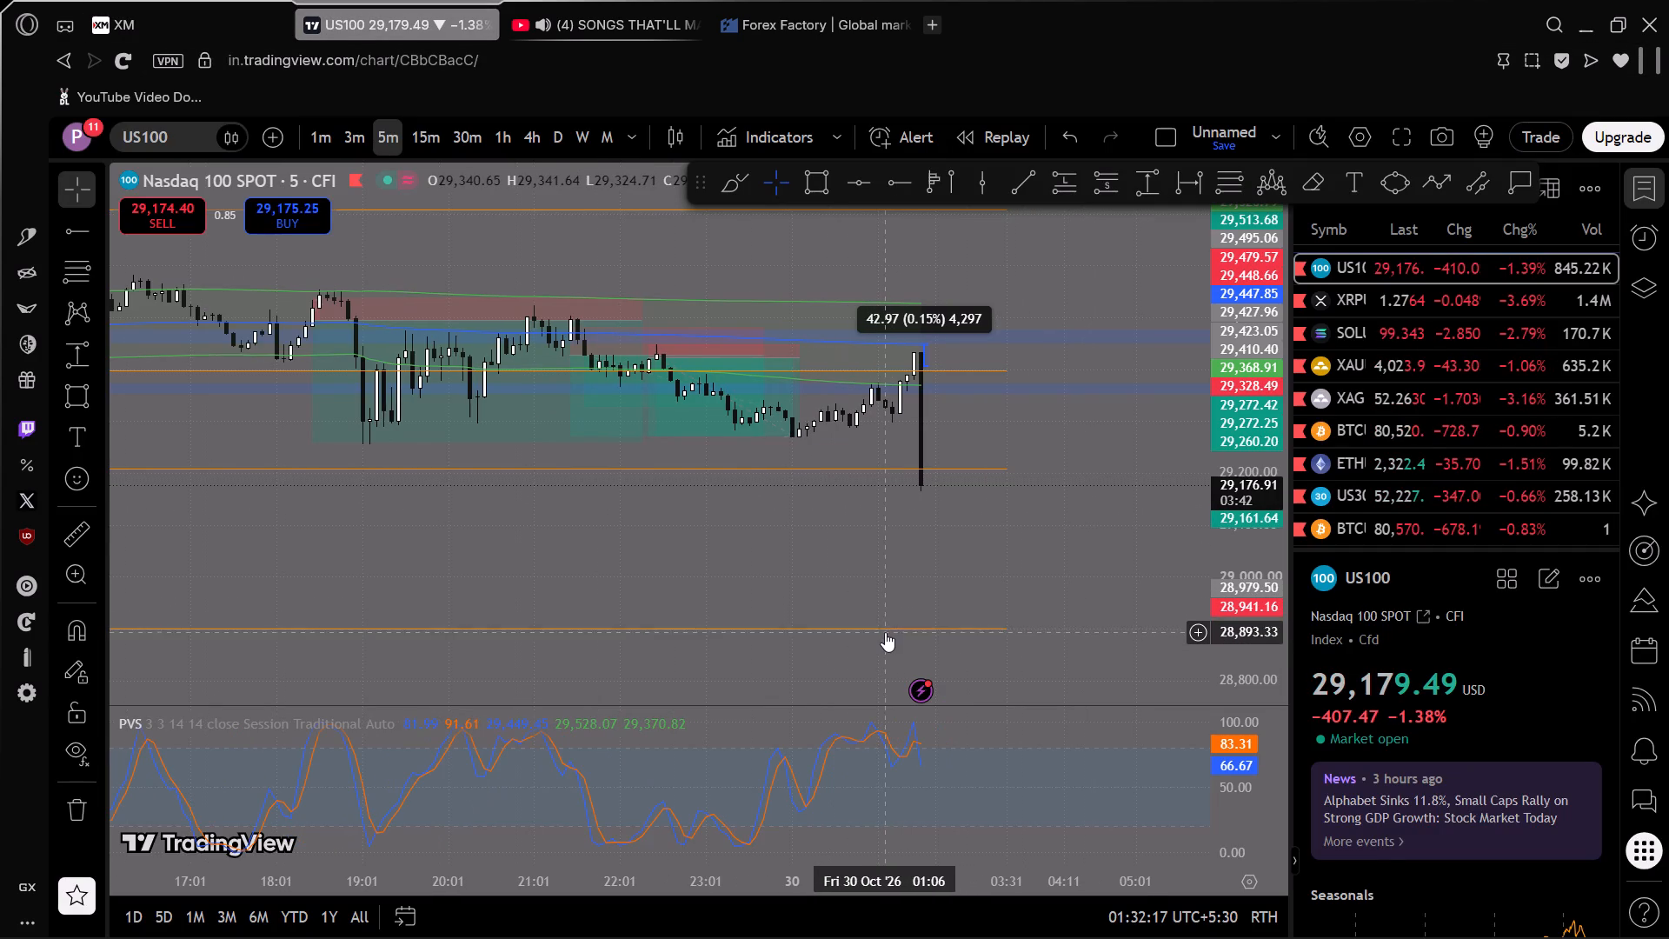
{"action": "scroll", "coordinate": [884, 632], "scroll_direction": "up", "scroll_amount": 3}
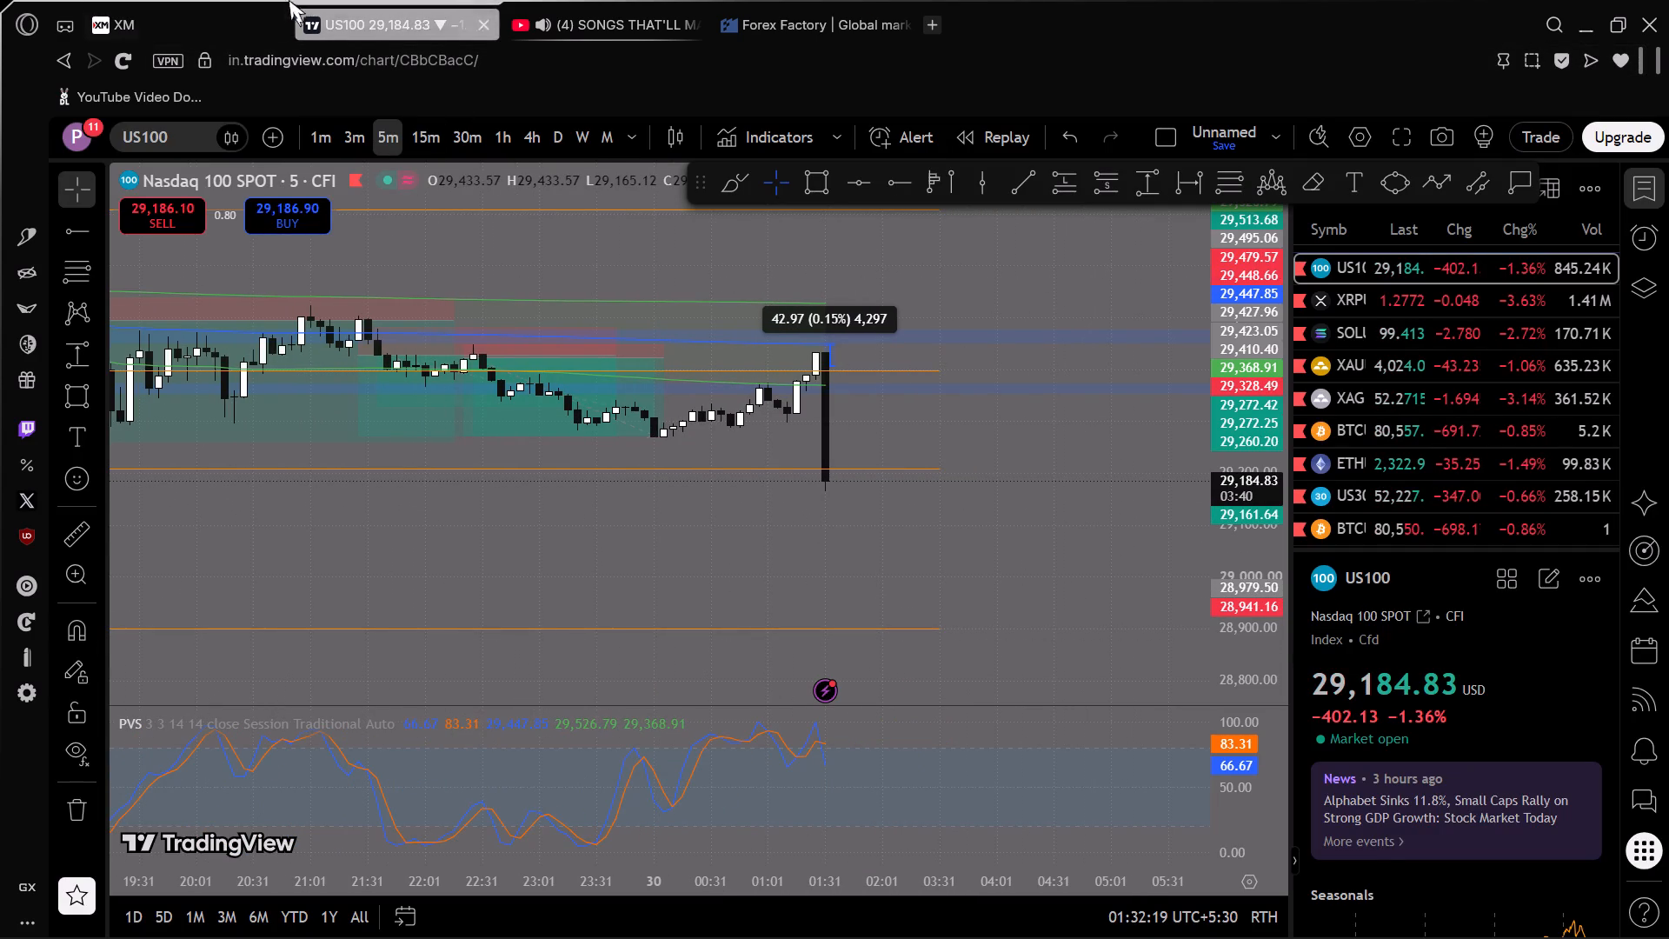
{"action": "left_click", "coordinate": [243, 7]}
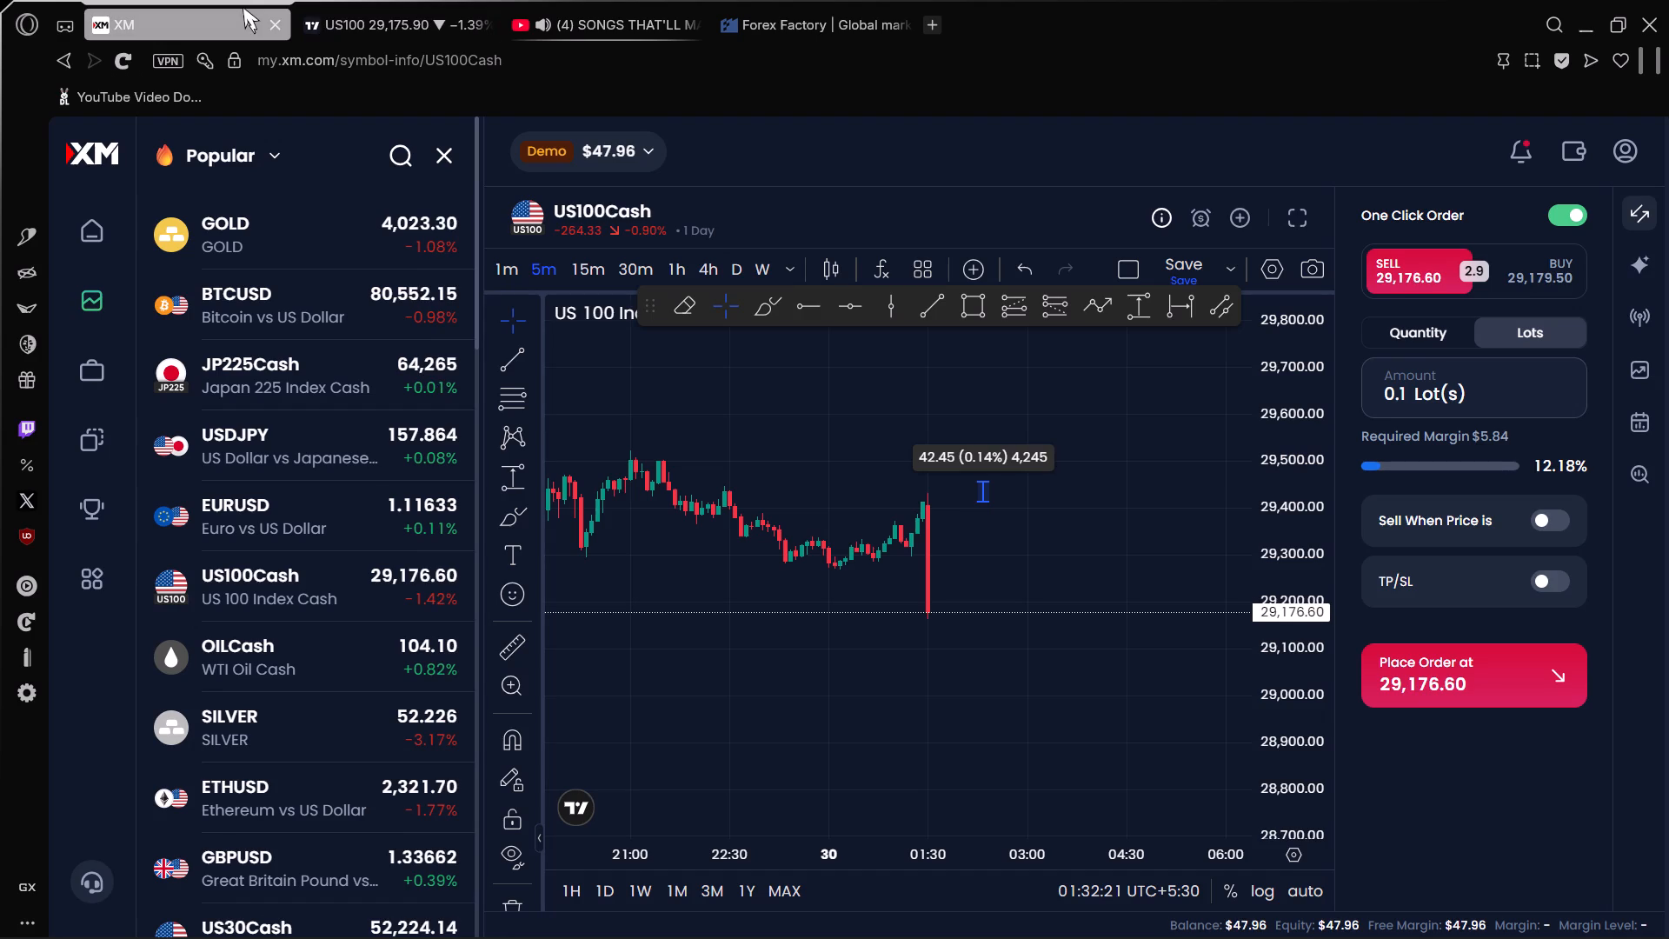
{"action": "left_click", "coordinate": [243, 7]}
{"action": "left_click", "coordinate": [345, 11]}
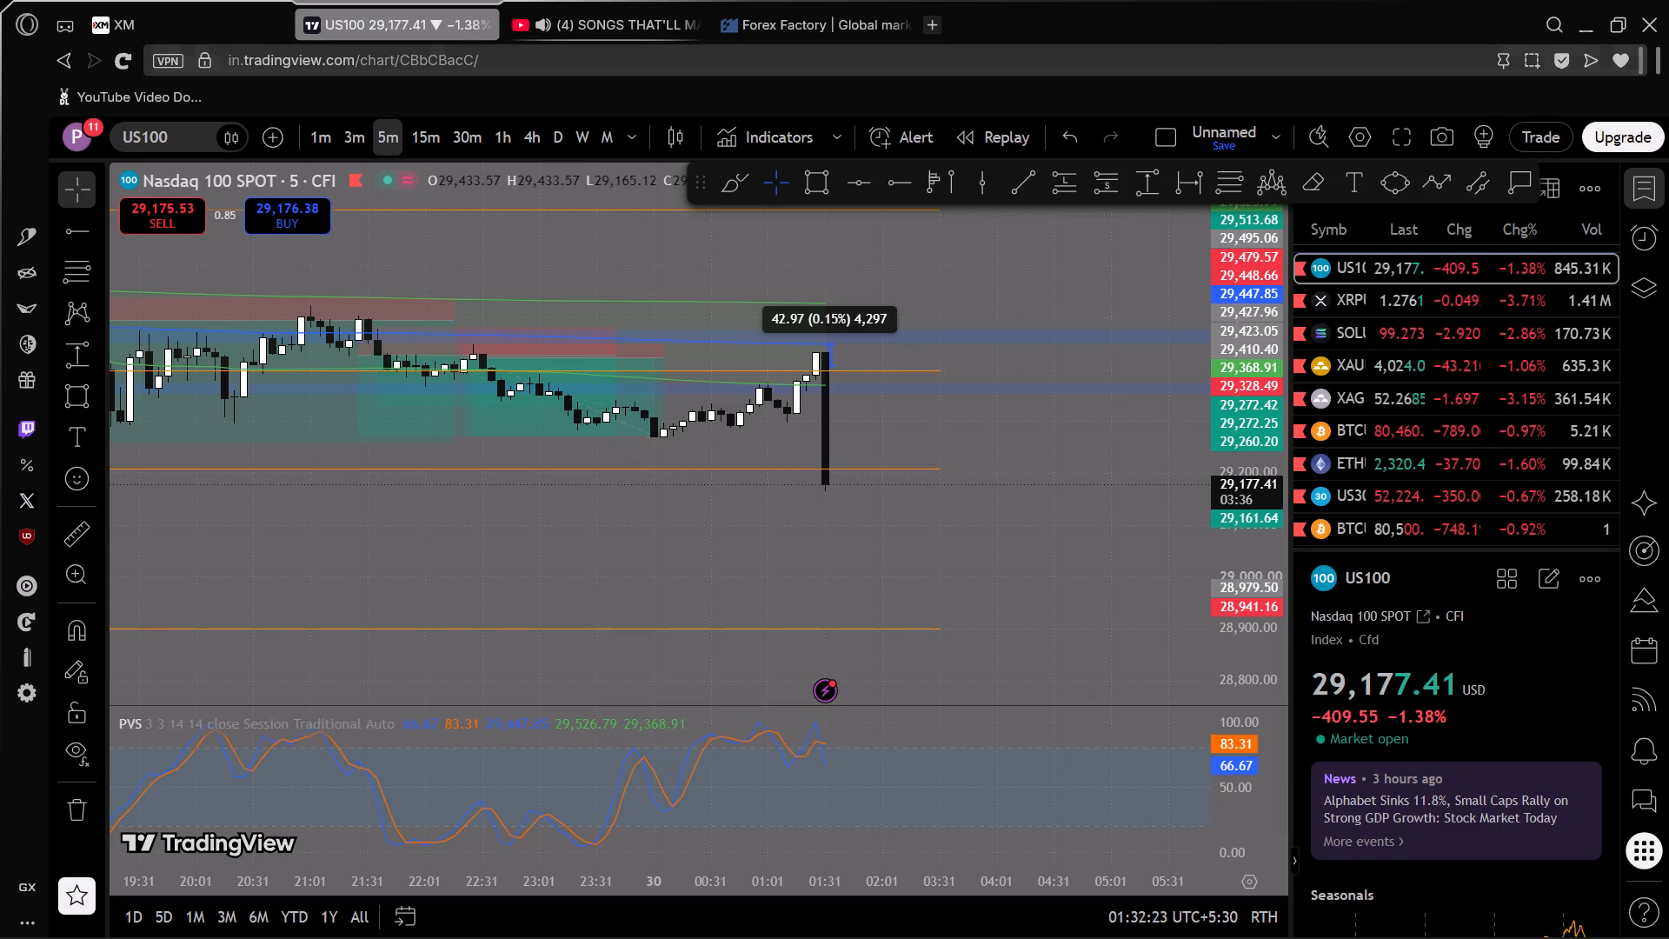
Switch to YouTube, leave the playing song video and browse the home feed.
{"action": "left_click", "coordinate": [613, 21]}
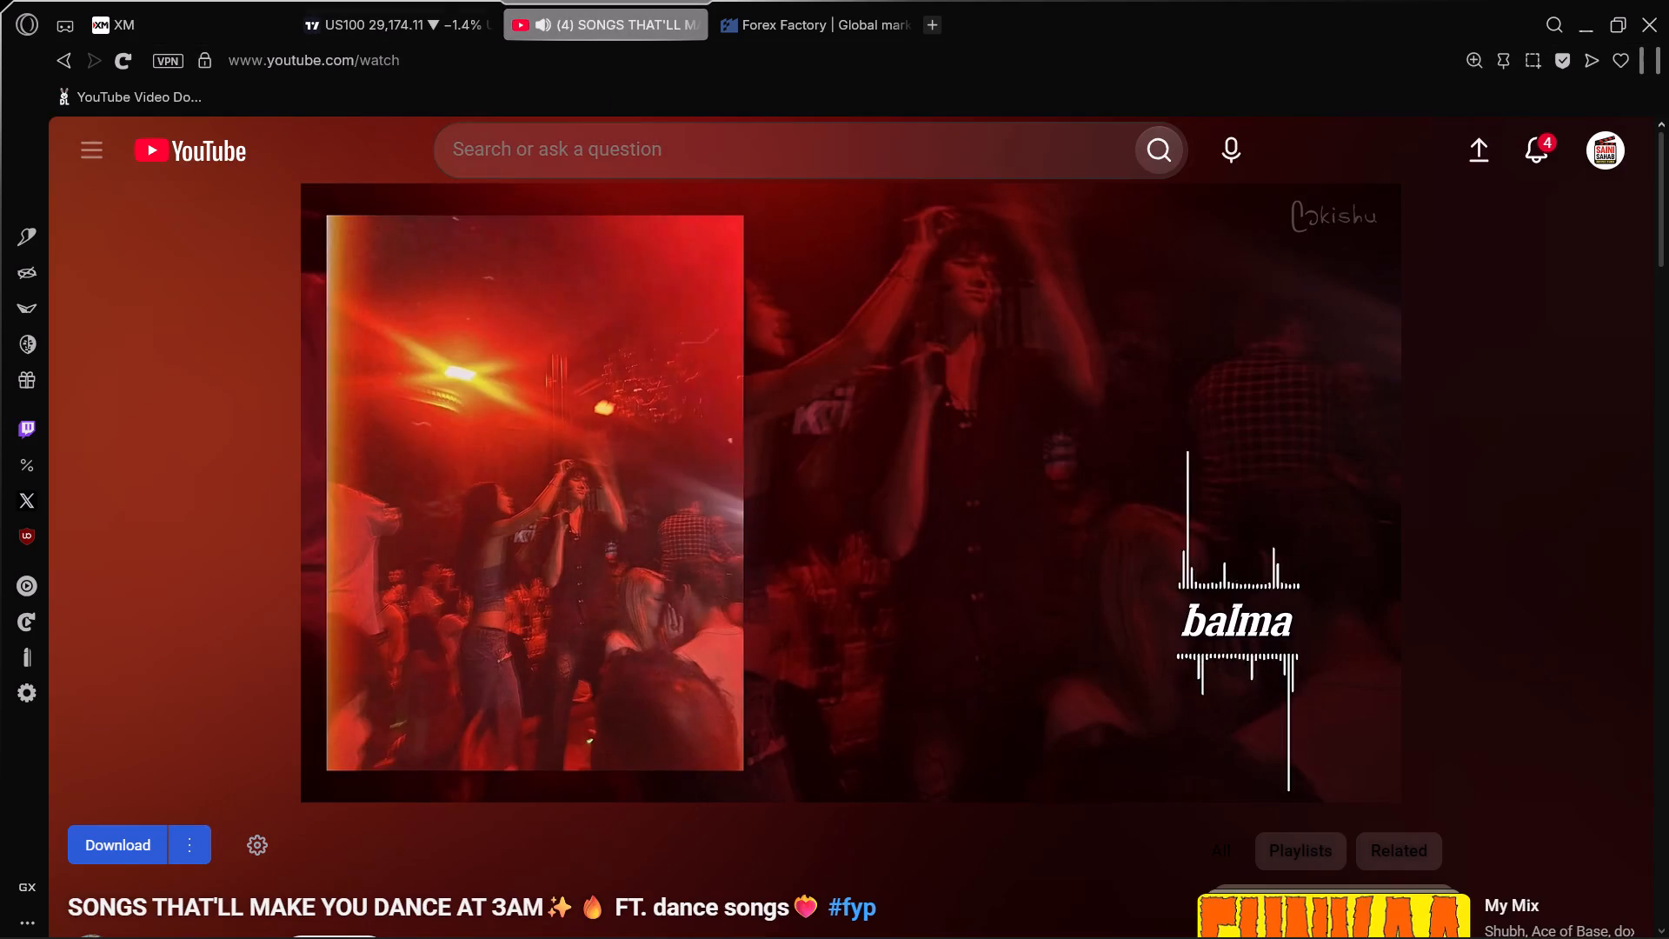
{"action": "left_click", "coordinate": [212, 146]}
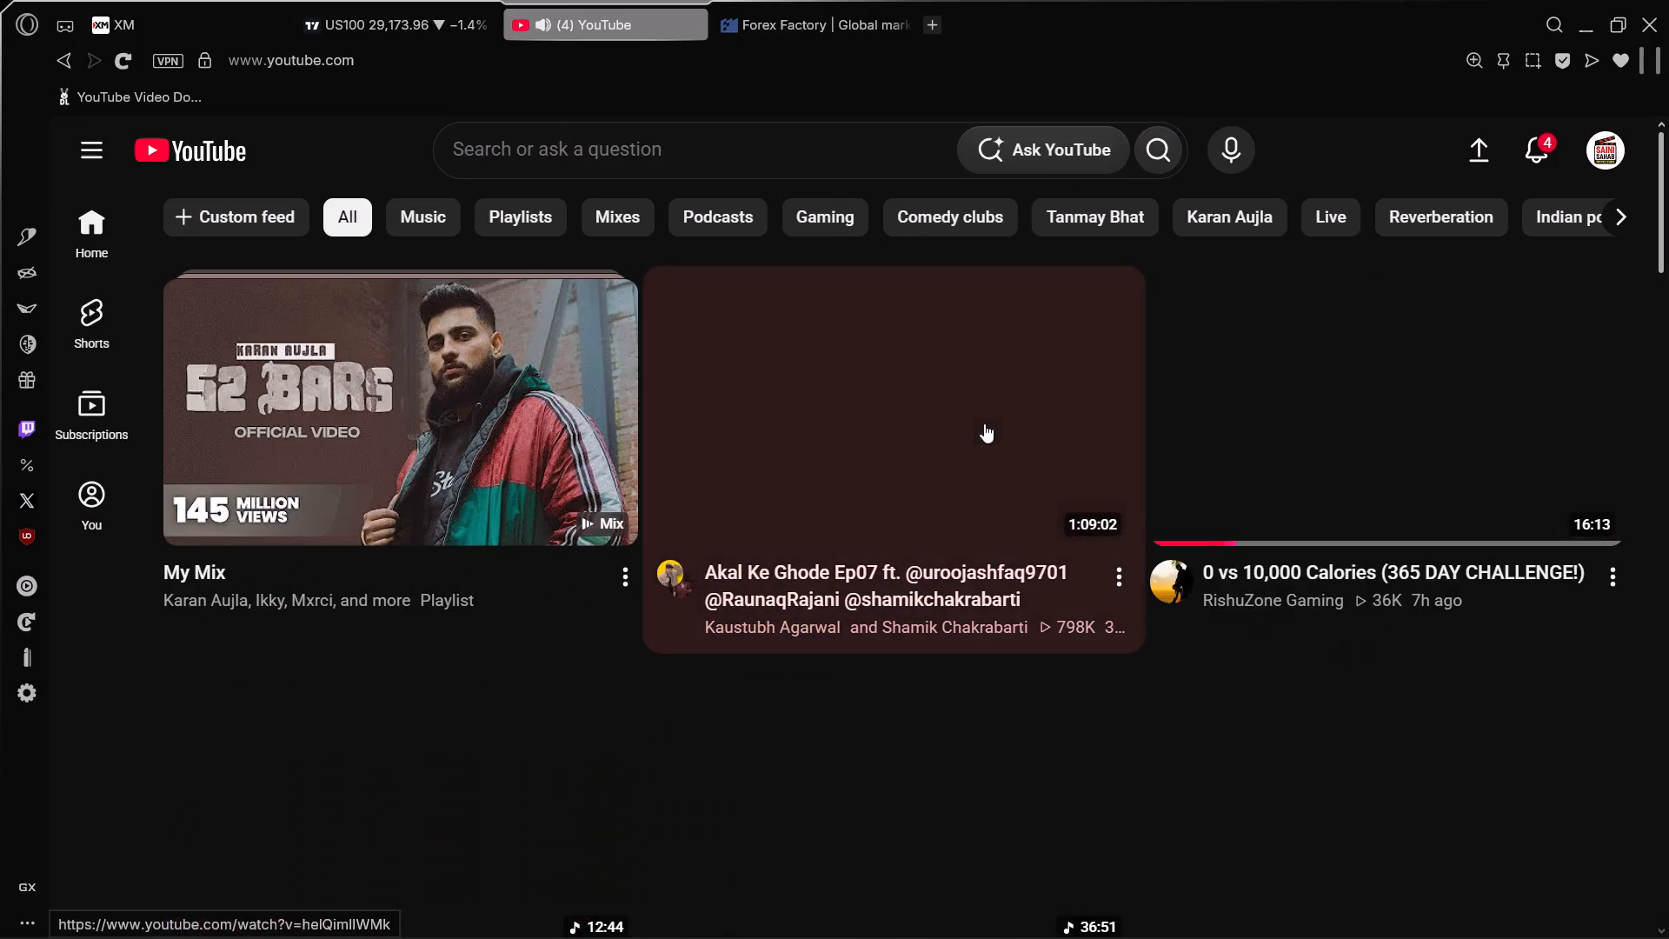
{"action": "scroll", "coordinate": [1275, 518], "scroll_direction": "down", "scroll_amount": 3}
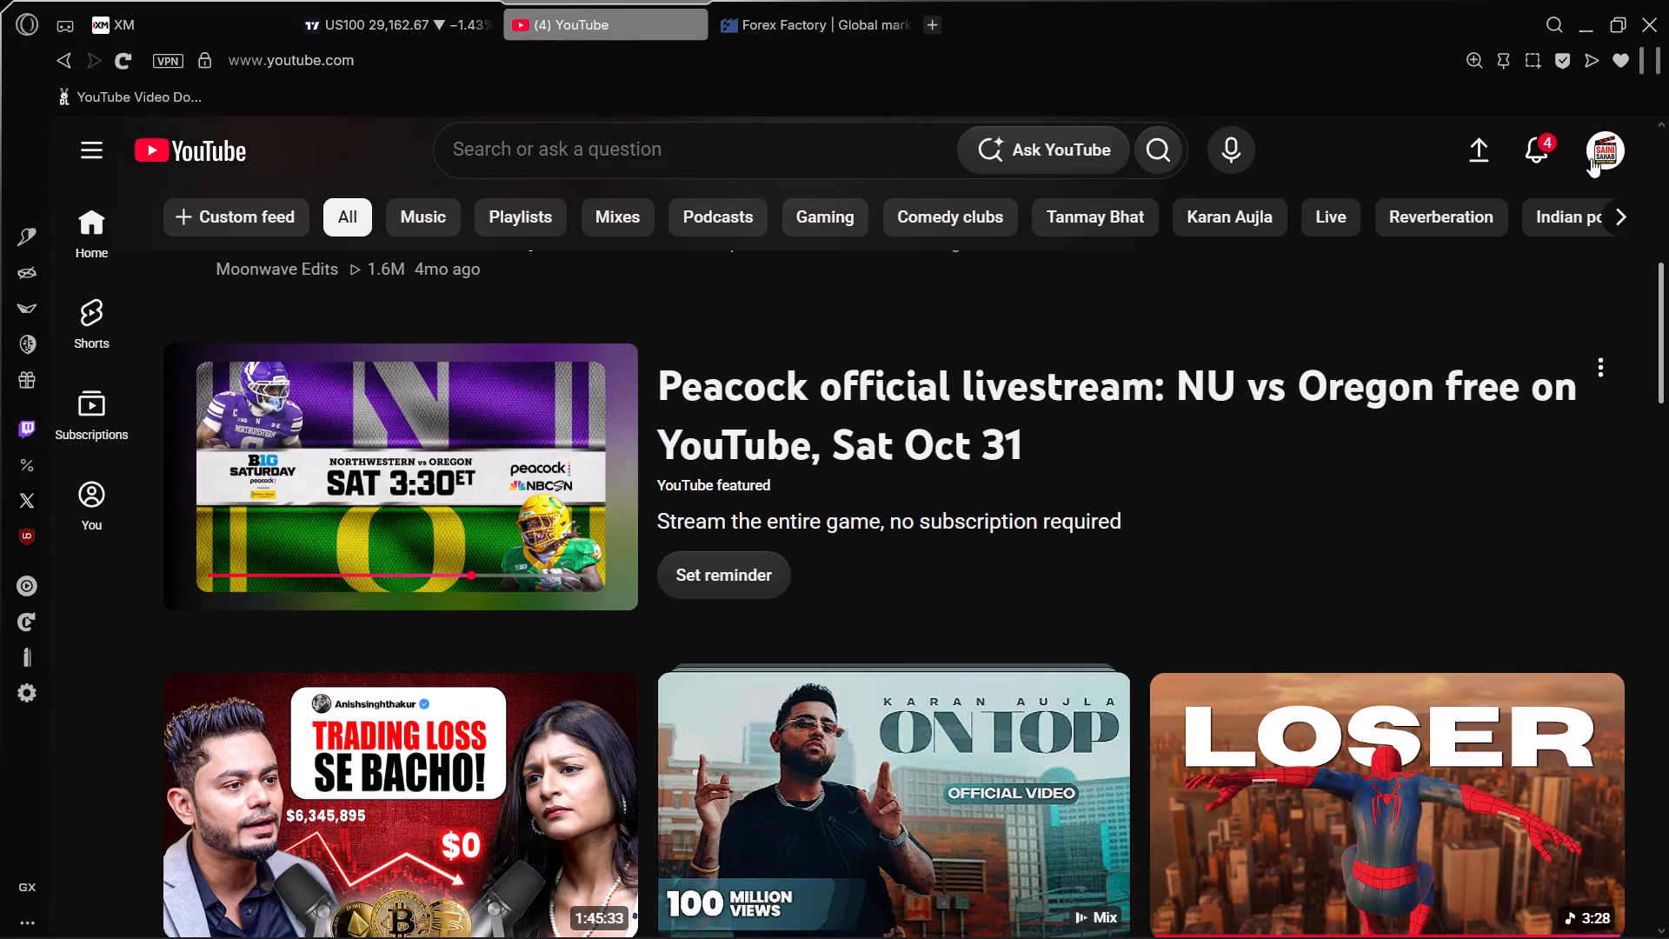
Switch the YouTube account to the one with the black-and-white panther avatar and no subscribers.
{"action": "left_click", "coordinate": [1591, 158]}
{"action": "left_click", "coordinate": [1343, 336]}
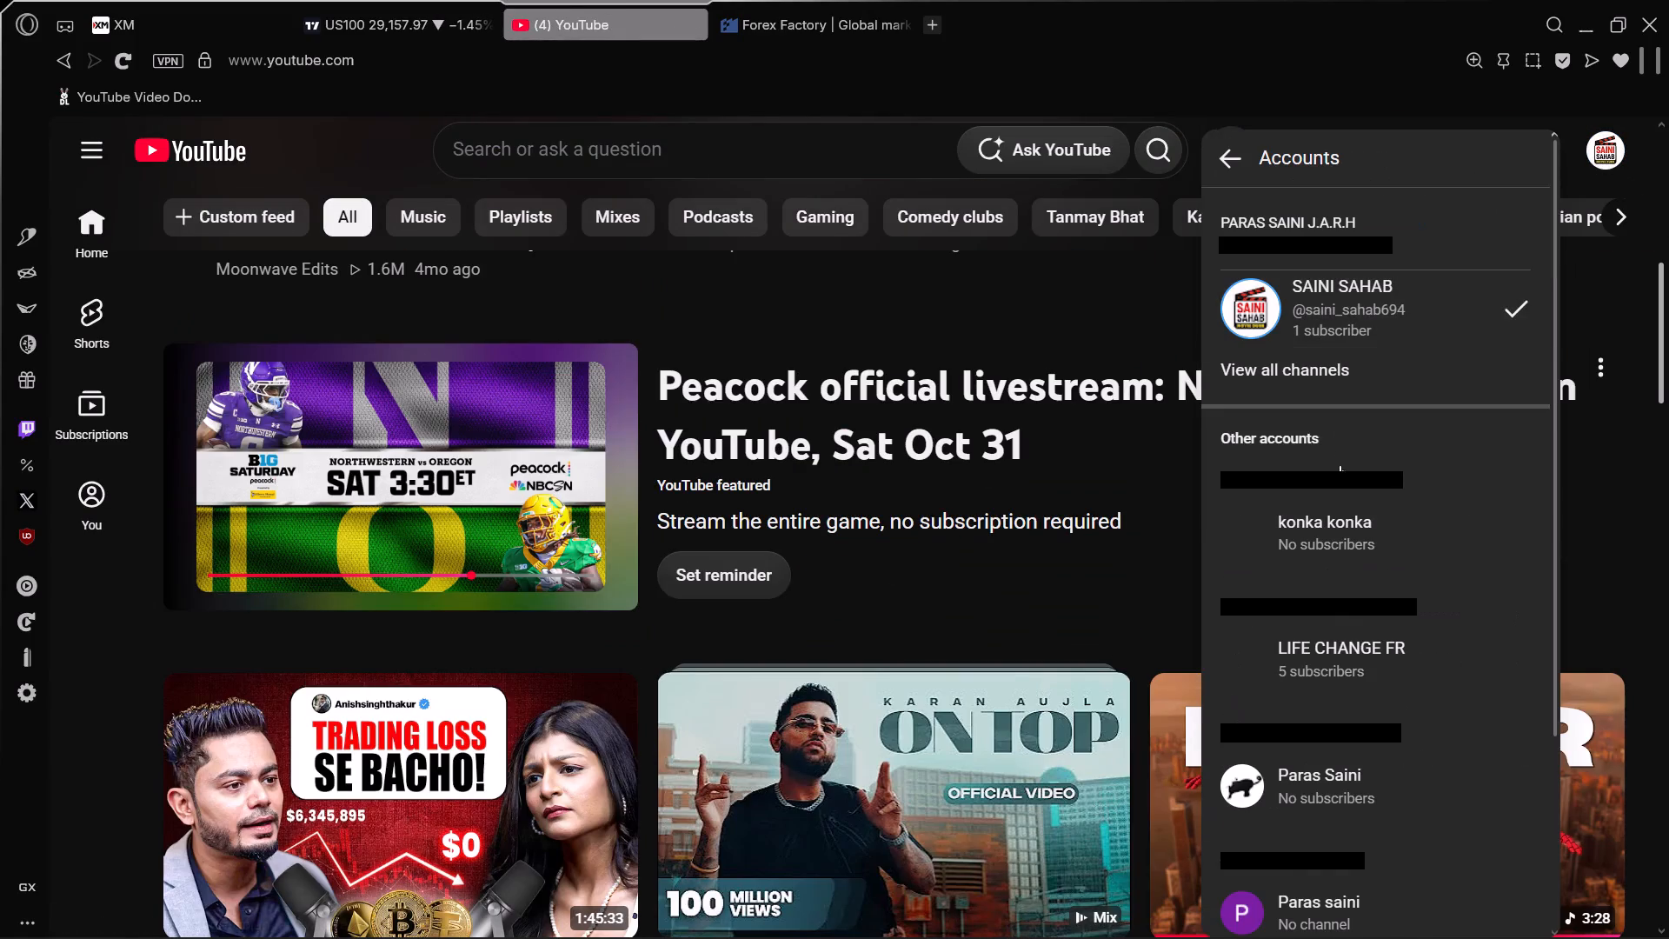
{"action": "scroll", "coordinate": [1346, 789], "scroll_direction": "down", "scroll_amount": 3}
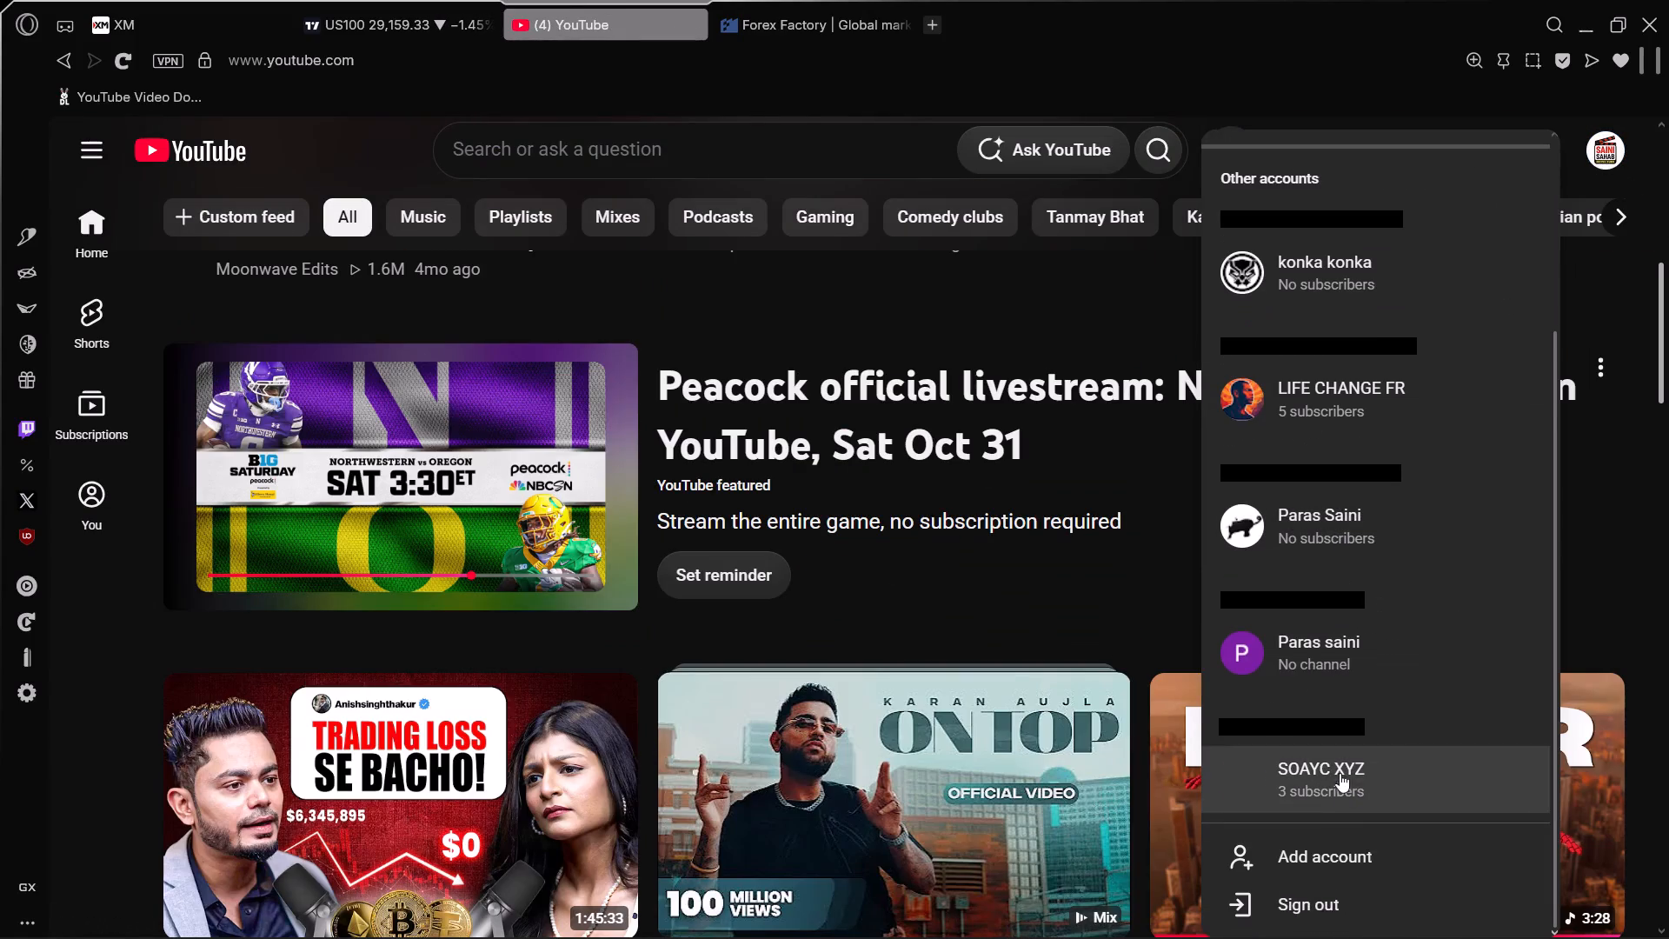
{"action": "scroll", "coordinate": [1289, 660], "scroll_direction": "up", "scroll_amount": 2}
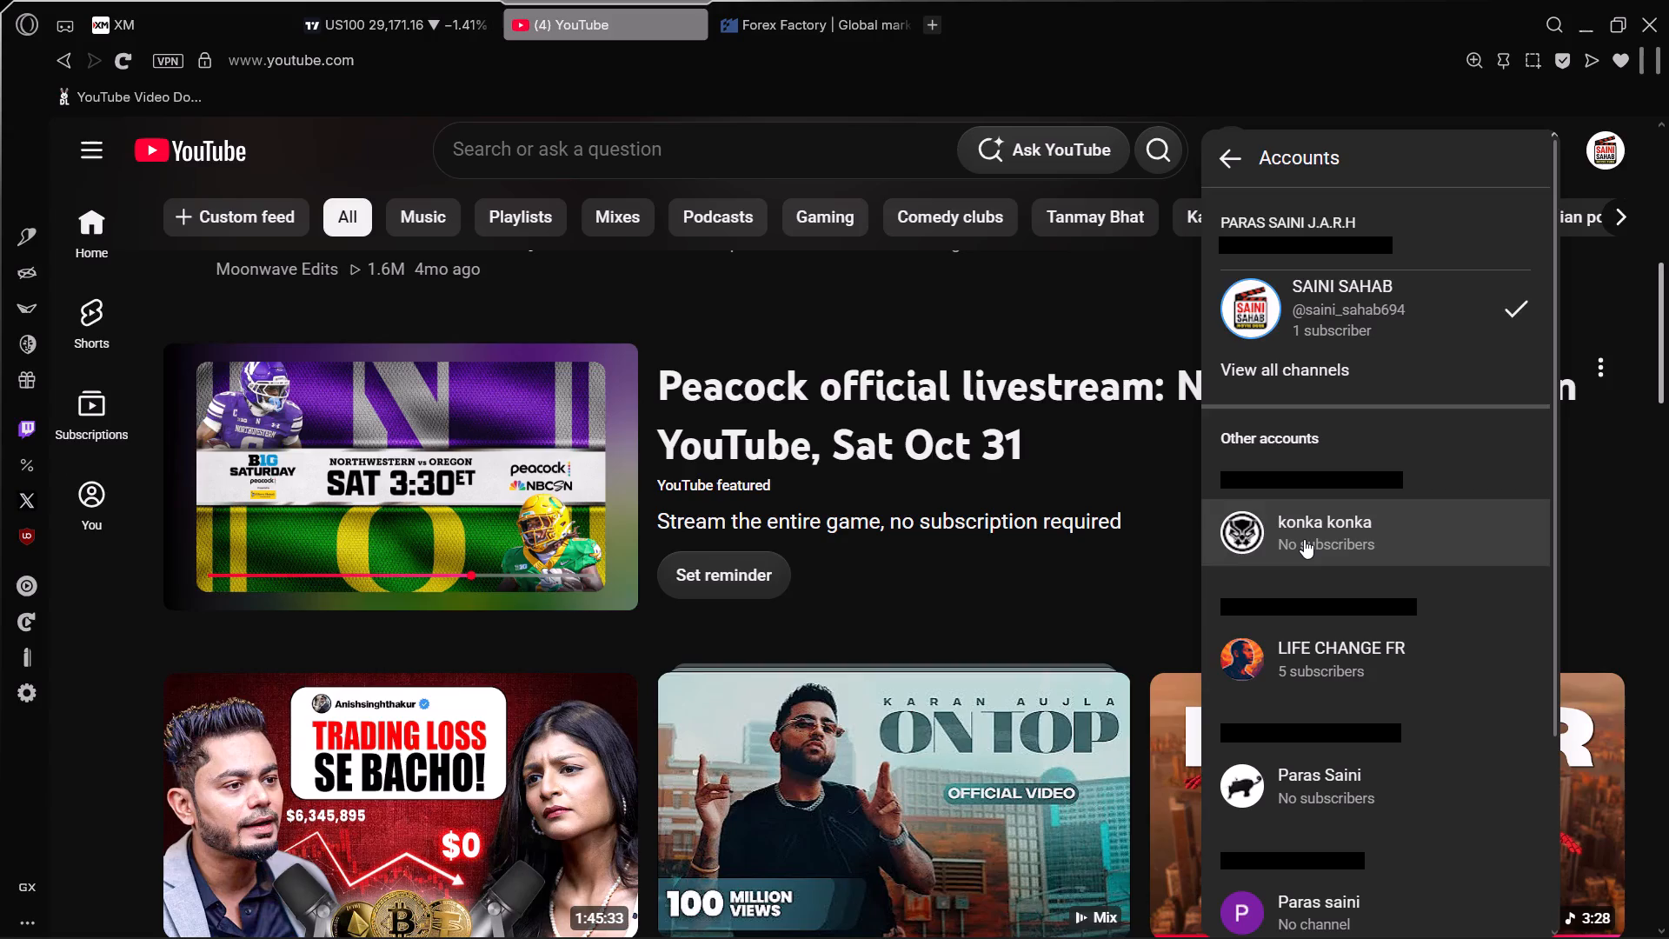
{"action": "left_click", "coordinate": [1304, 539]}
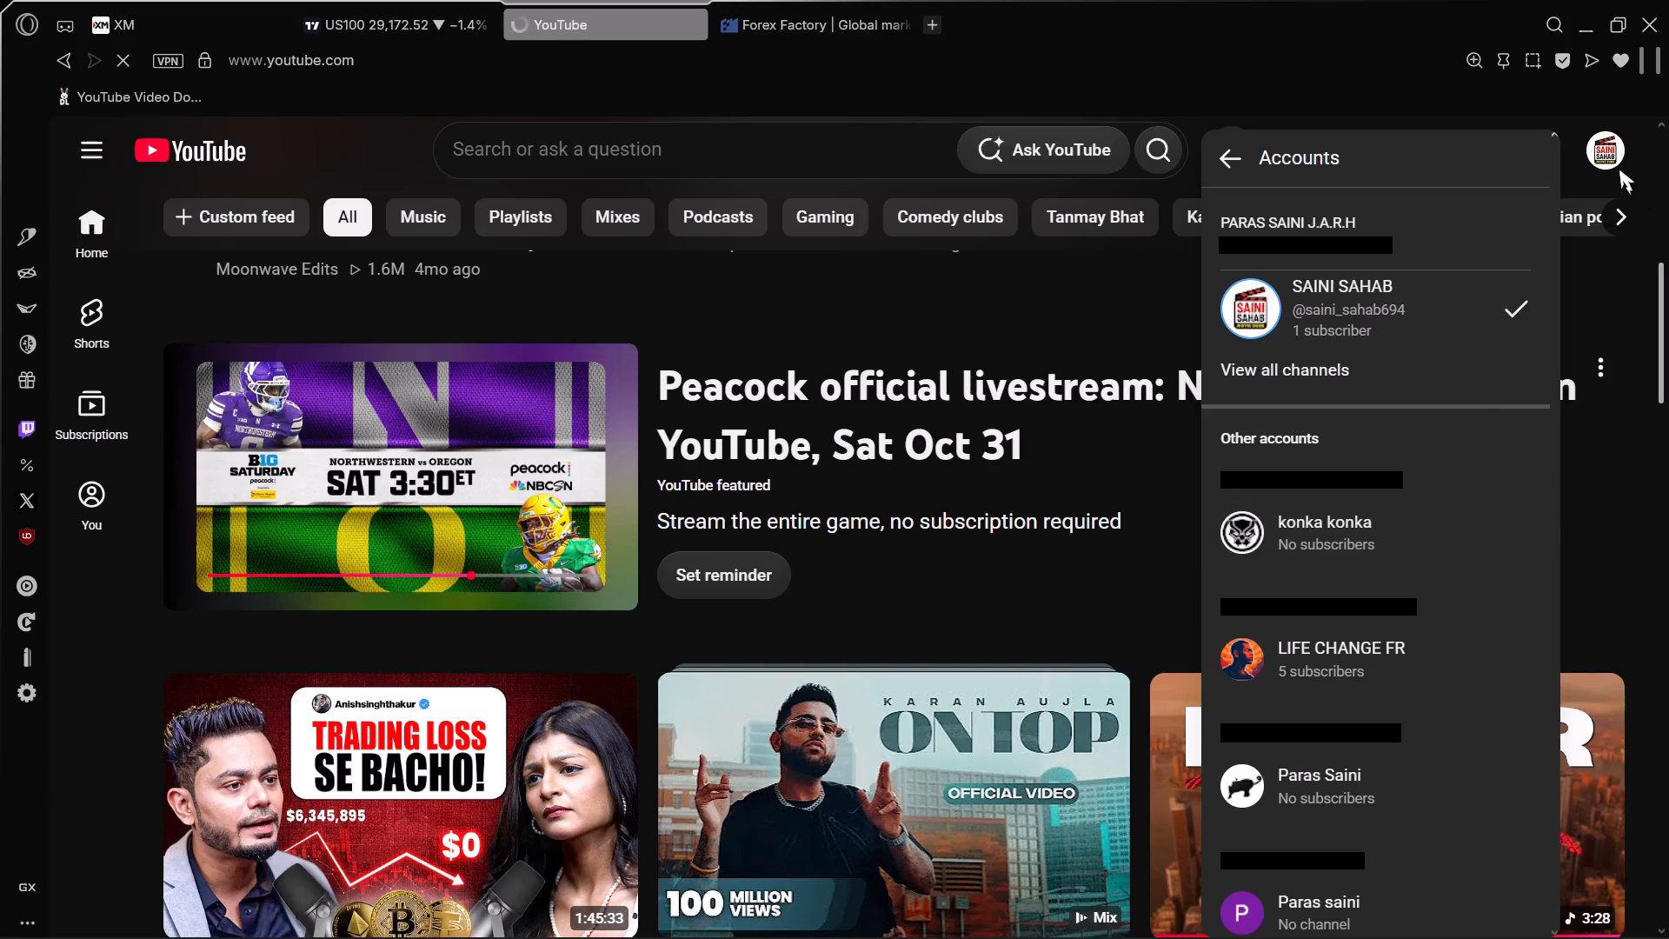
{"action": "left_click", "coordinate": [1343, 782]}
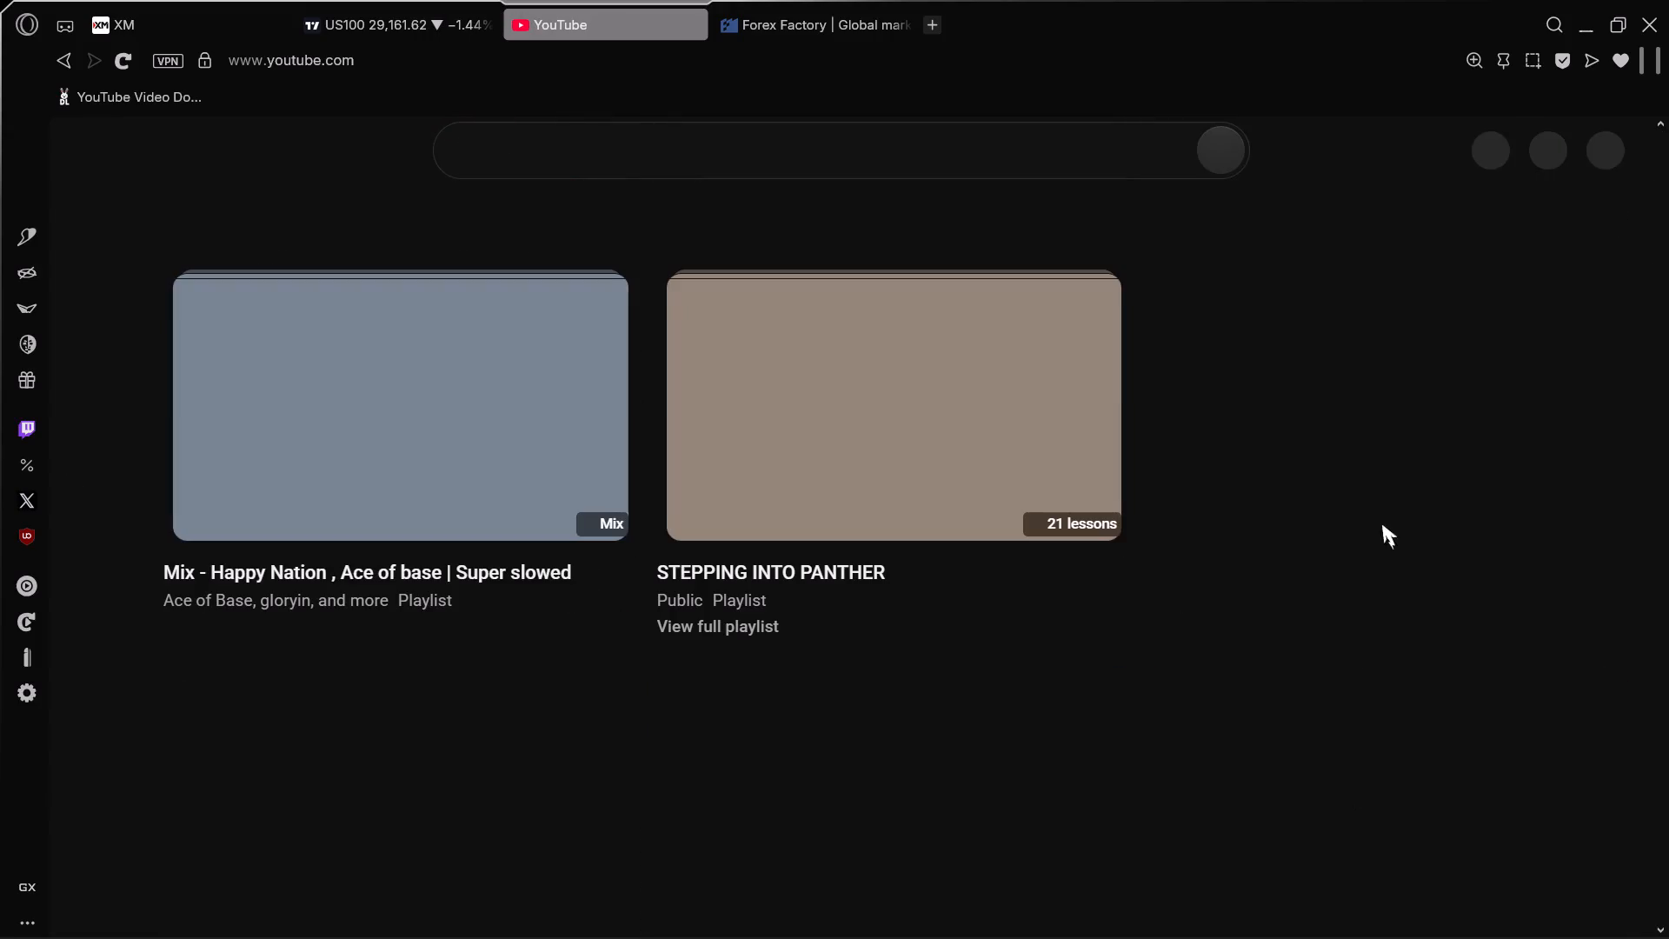
Switch YouTube to the other account whose avatar is a black animal silhouette on white.
{"action": "left_click", "coordinate": [1611, 146]}
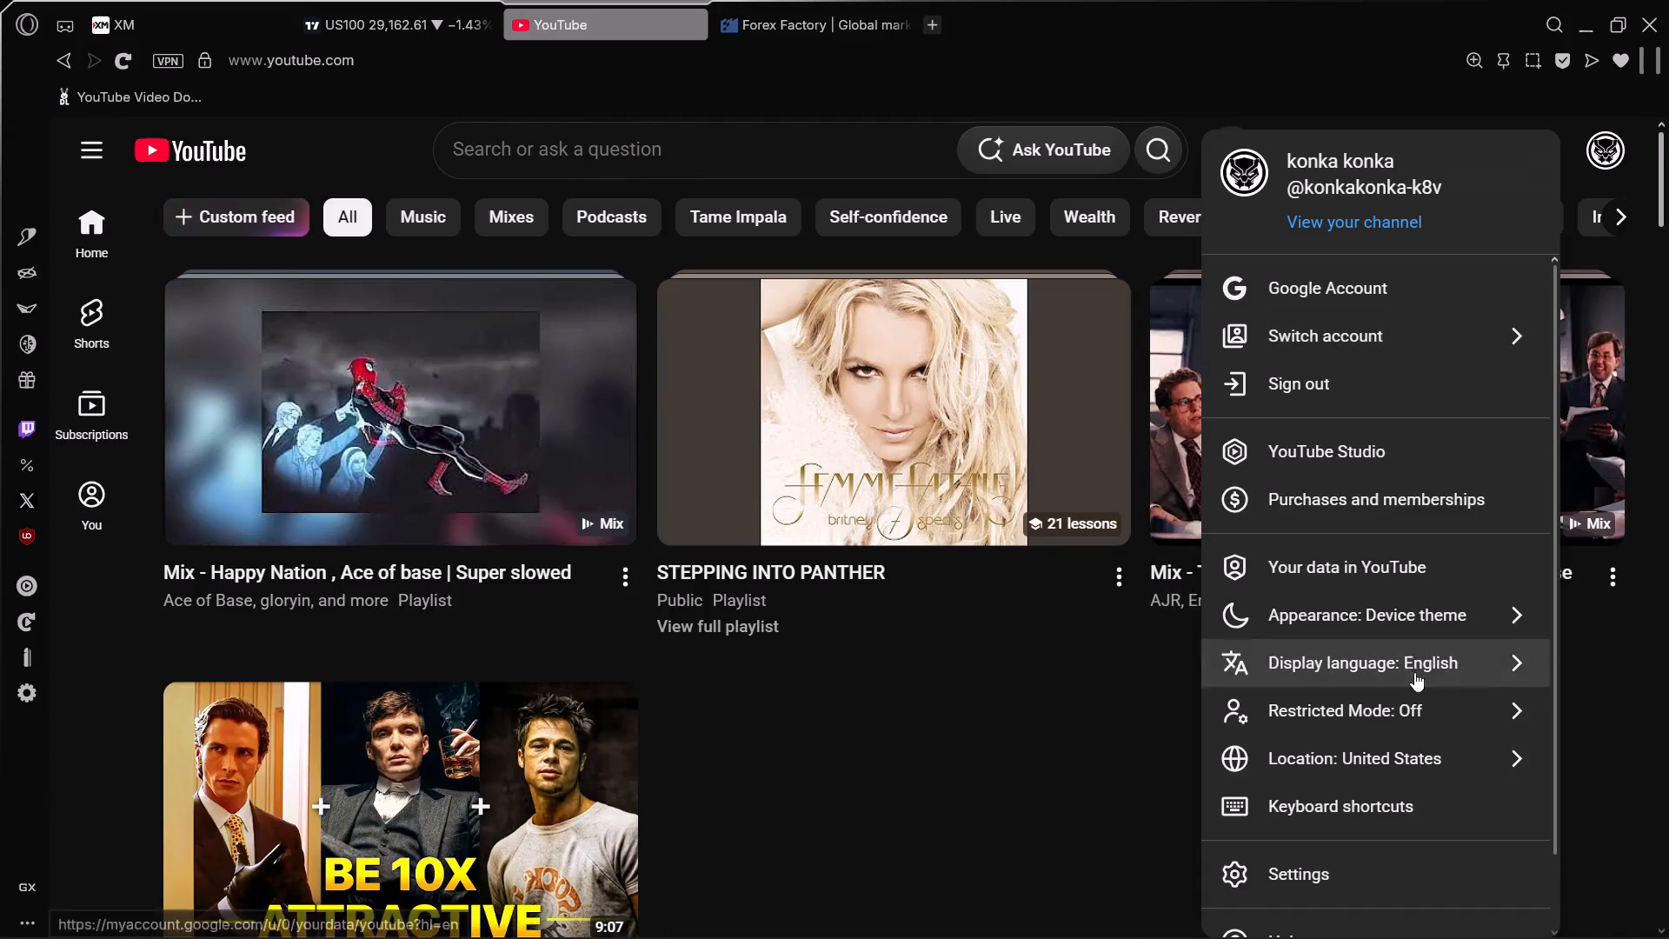
{"action": "left_click", "coordinate": [1383, 339]}
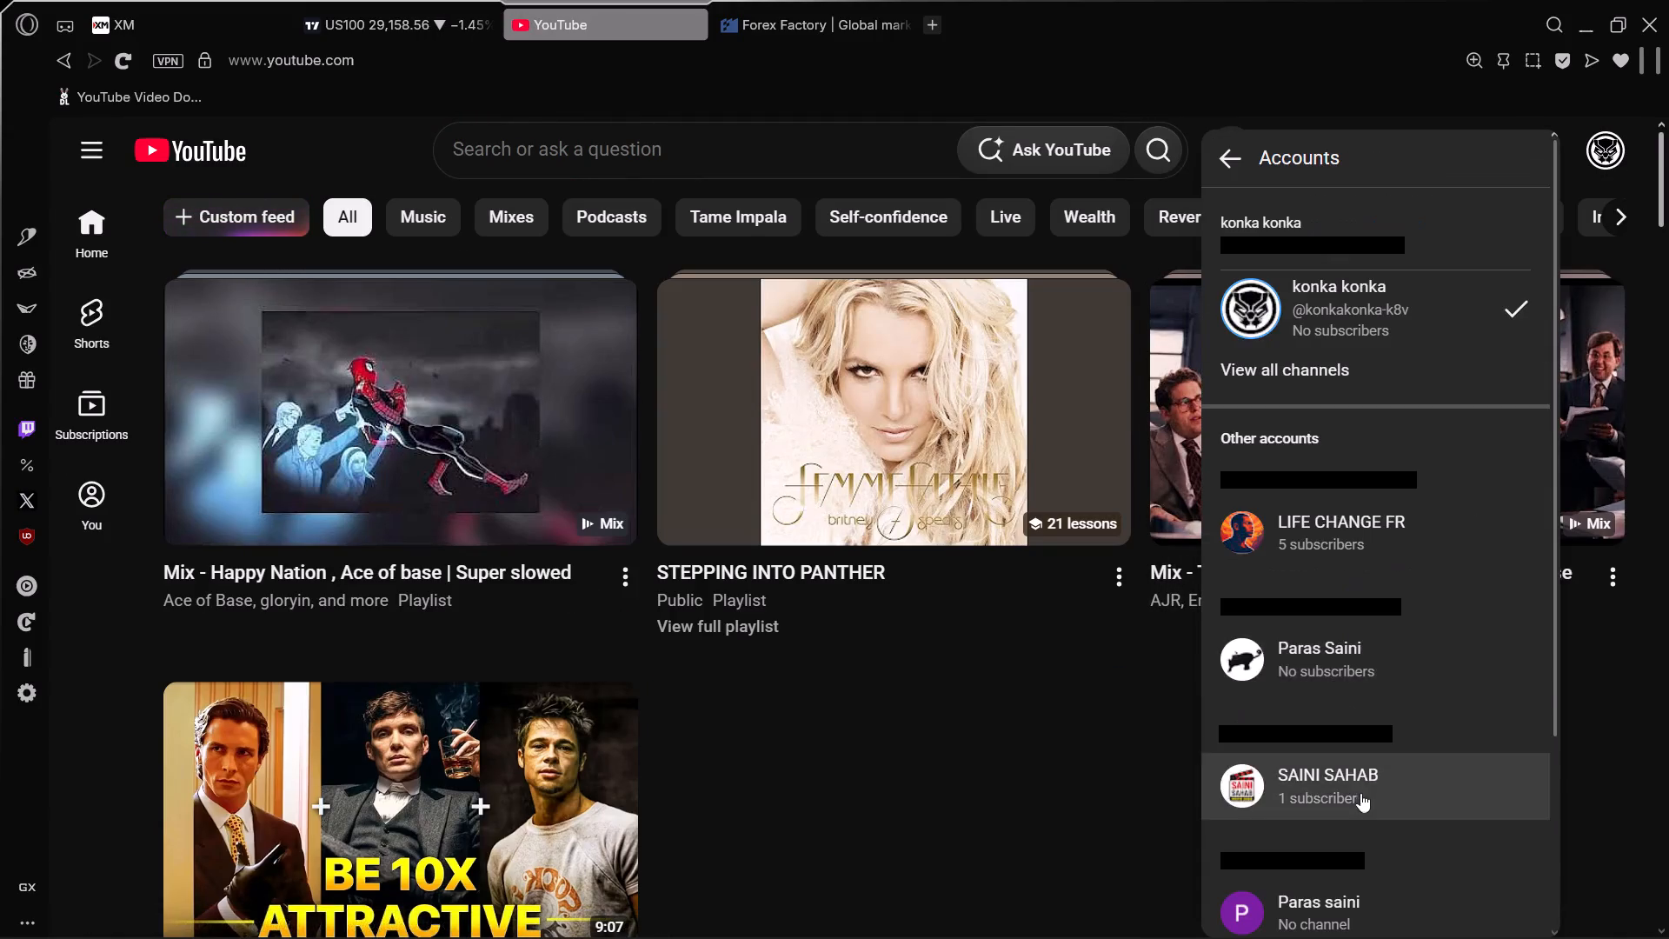
{"action": "left_click", "coordinate": [1336, 616]}
{"action": "left_click", "coordinate": [1337, 643]}
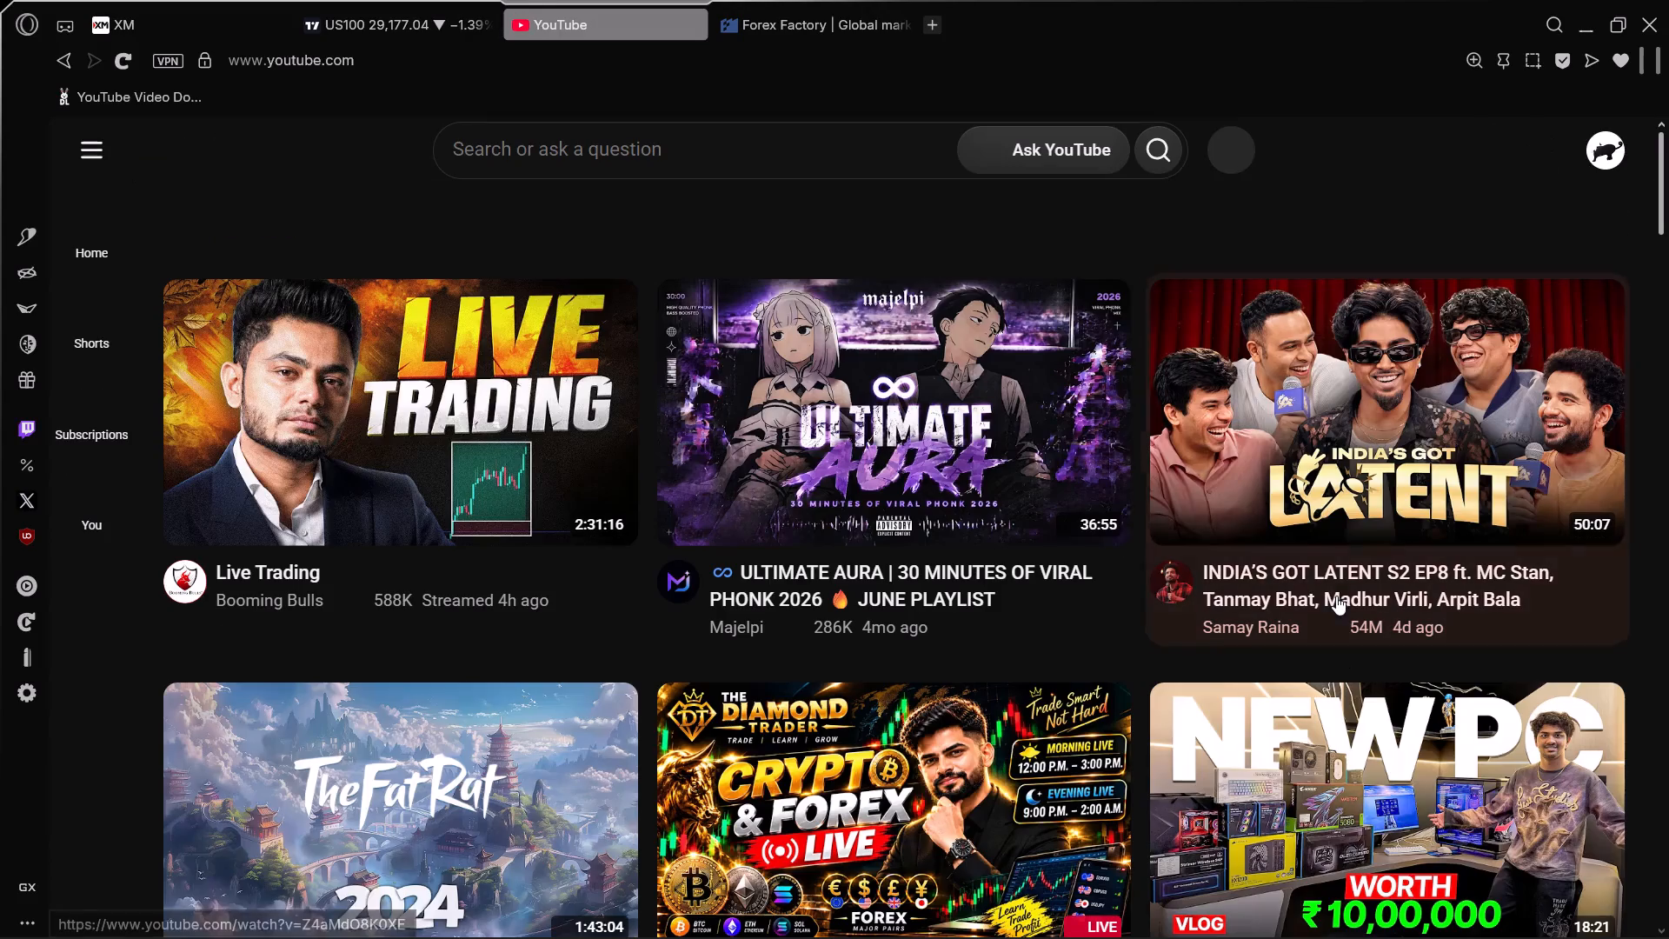
Watch The Diamond Trader's live forex trading stream briefly from the home feed, and return to the feed.
{"action": "scroll", "coordinate": [1212, 482], "scroll_direction": "down", "scroll_amount": 1}
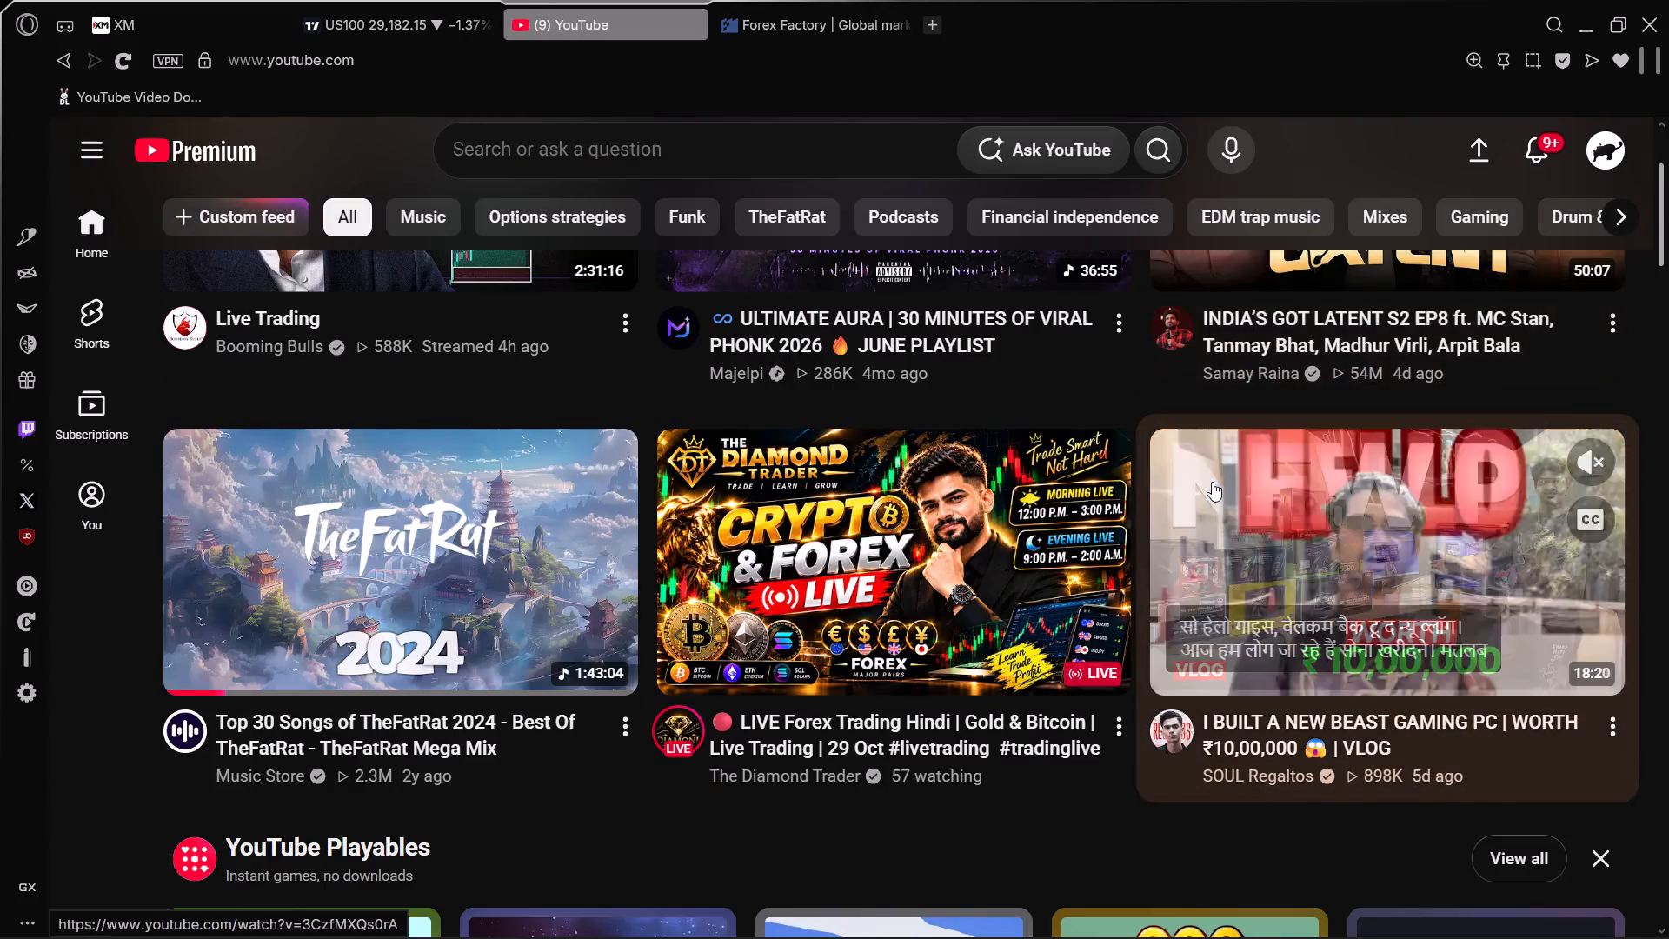
{"action": "scroll", "coordinate": [1212, 482], "scroll_direction": "down", "scroll_amount": 2}
{"action": "scroll", "coordinate": [1213, 484], "scroll_direction": "up", "scroll_amount": 1}
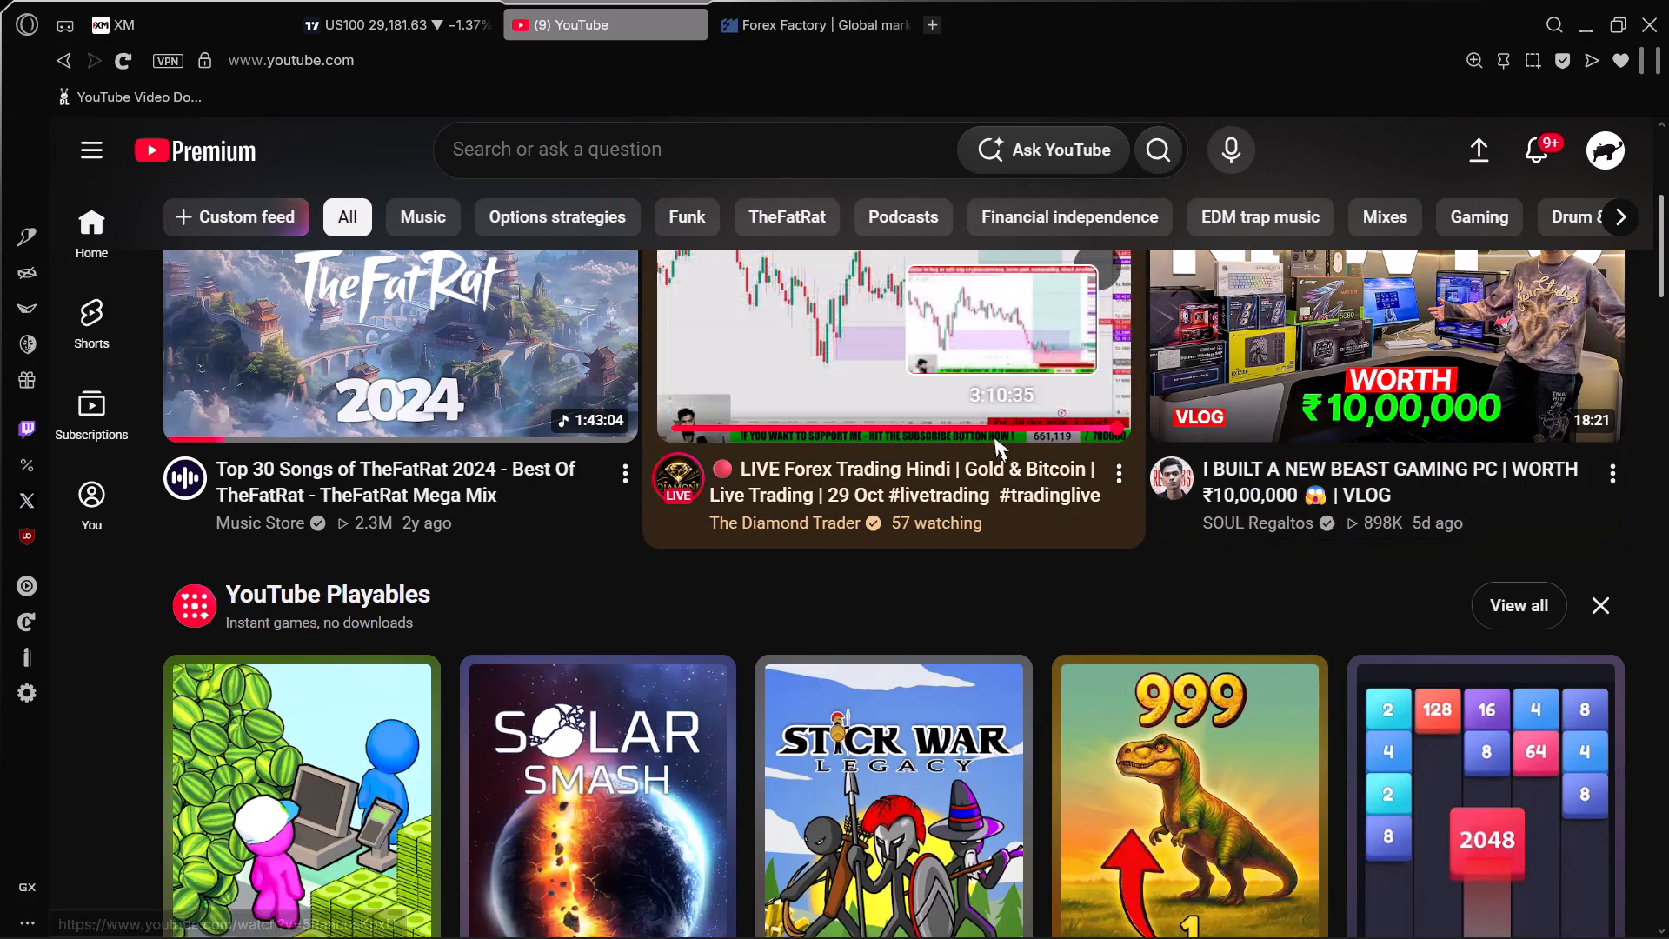
{"action": "scroll", "coordinate": [987, 450], "scroll_direction": "up", "scroll_amount": 1}
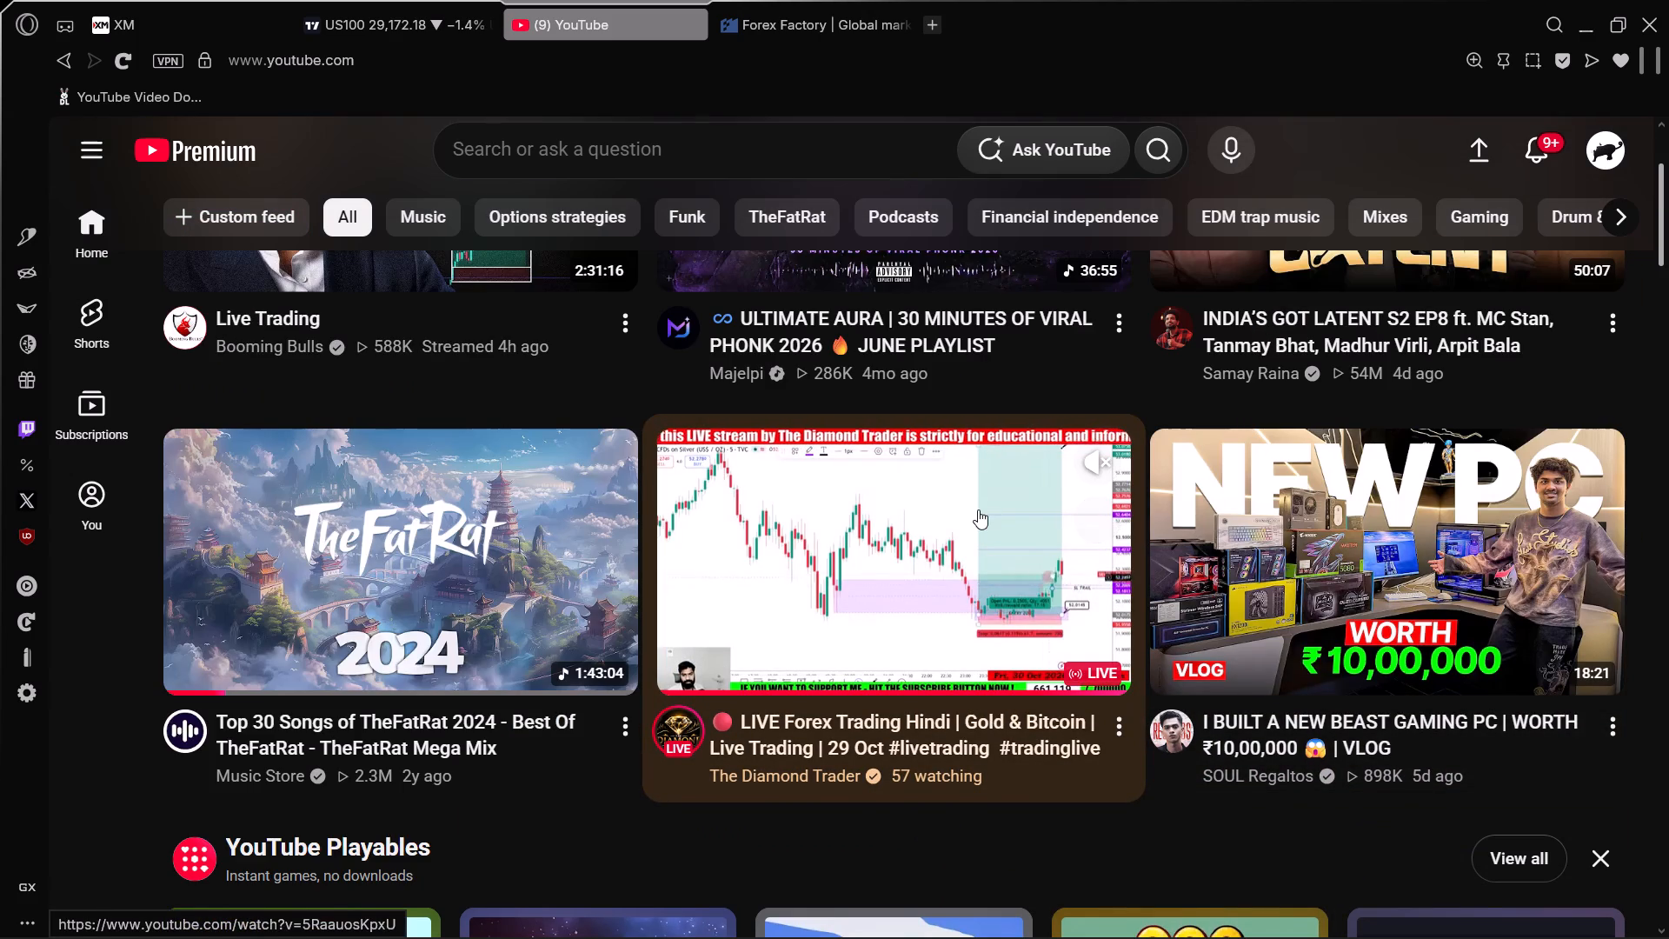
{"action": "left_click", "coordinate": [978, 509]}
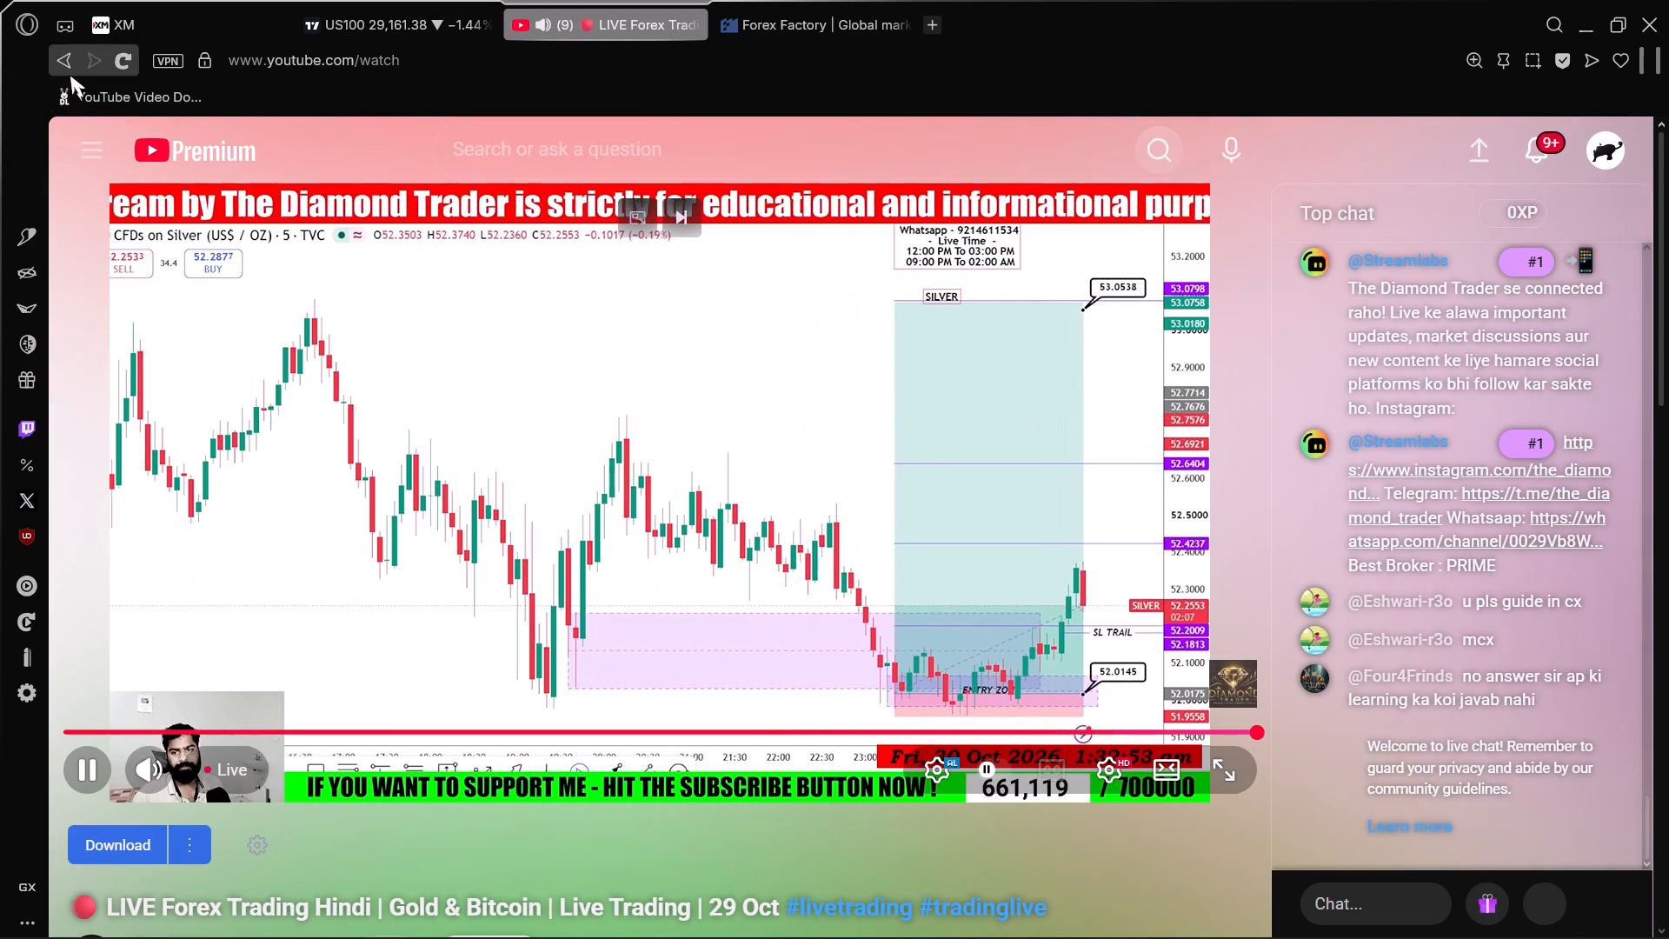
{"action": "left_click", "coordinate": [70, 75]}
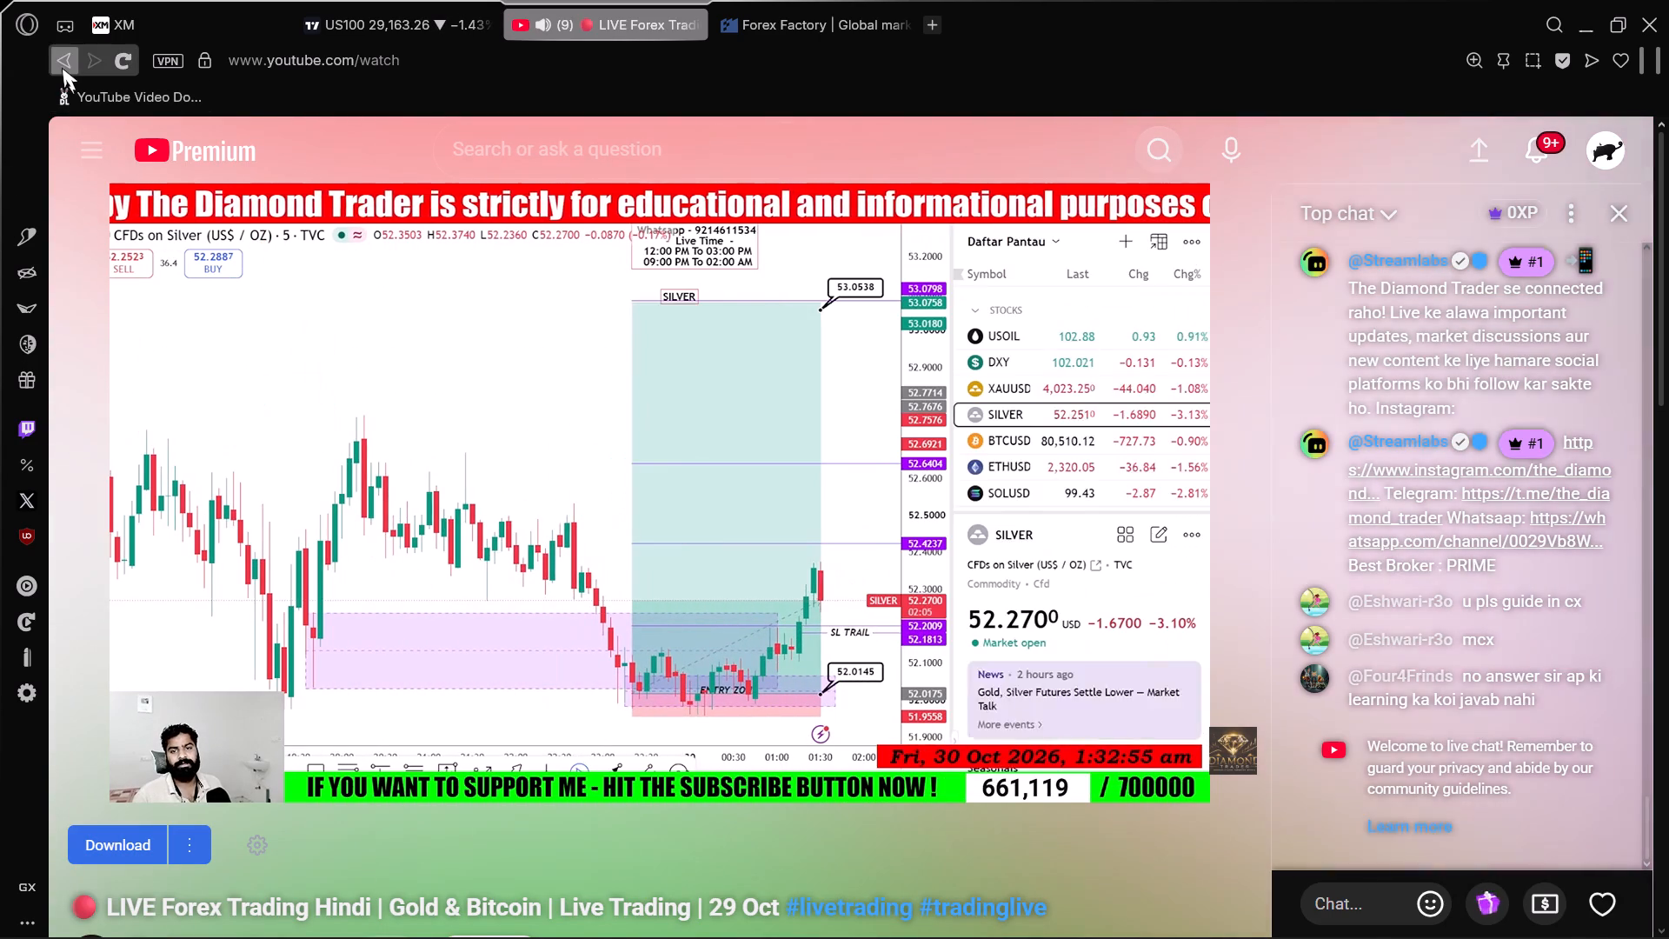
{"action": "left_click", "coordinate": [63, 68]}
{"action": "scroll", "coordinate": [949, 545], "scroll_direction": "down", "scroll_amount": 3}
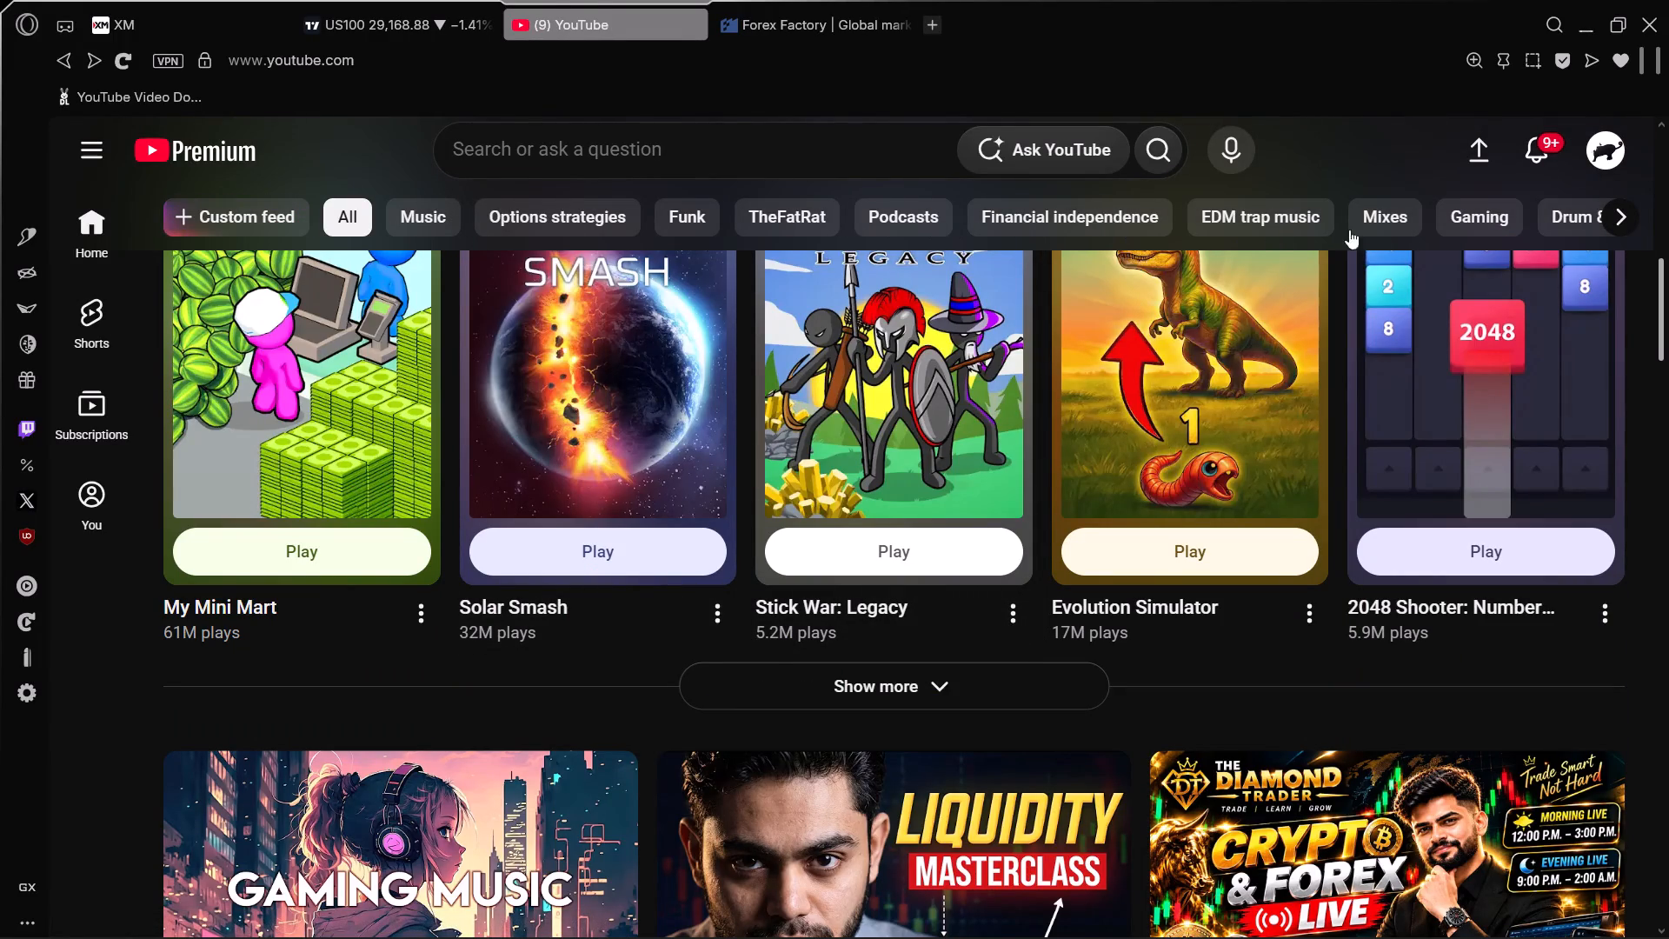
Examine US100's 5-minute candle on TradingView and XM against the orange horizontal levels.
{"action": "left_click", "coordinate": [362, 6]}
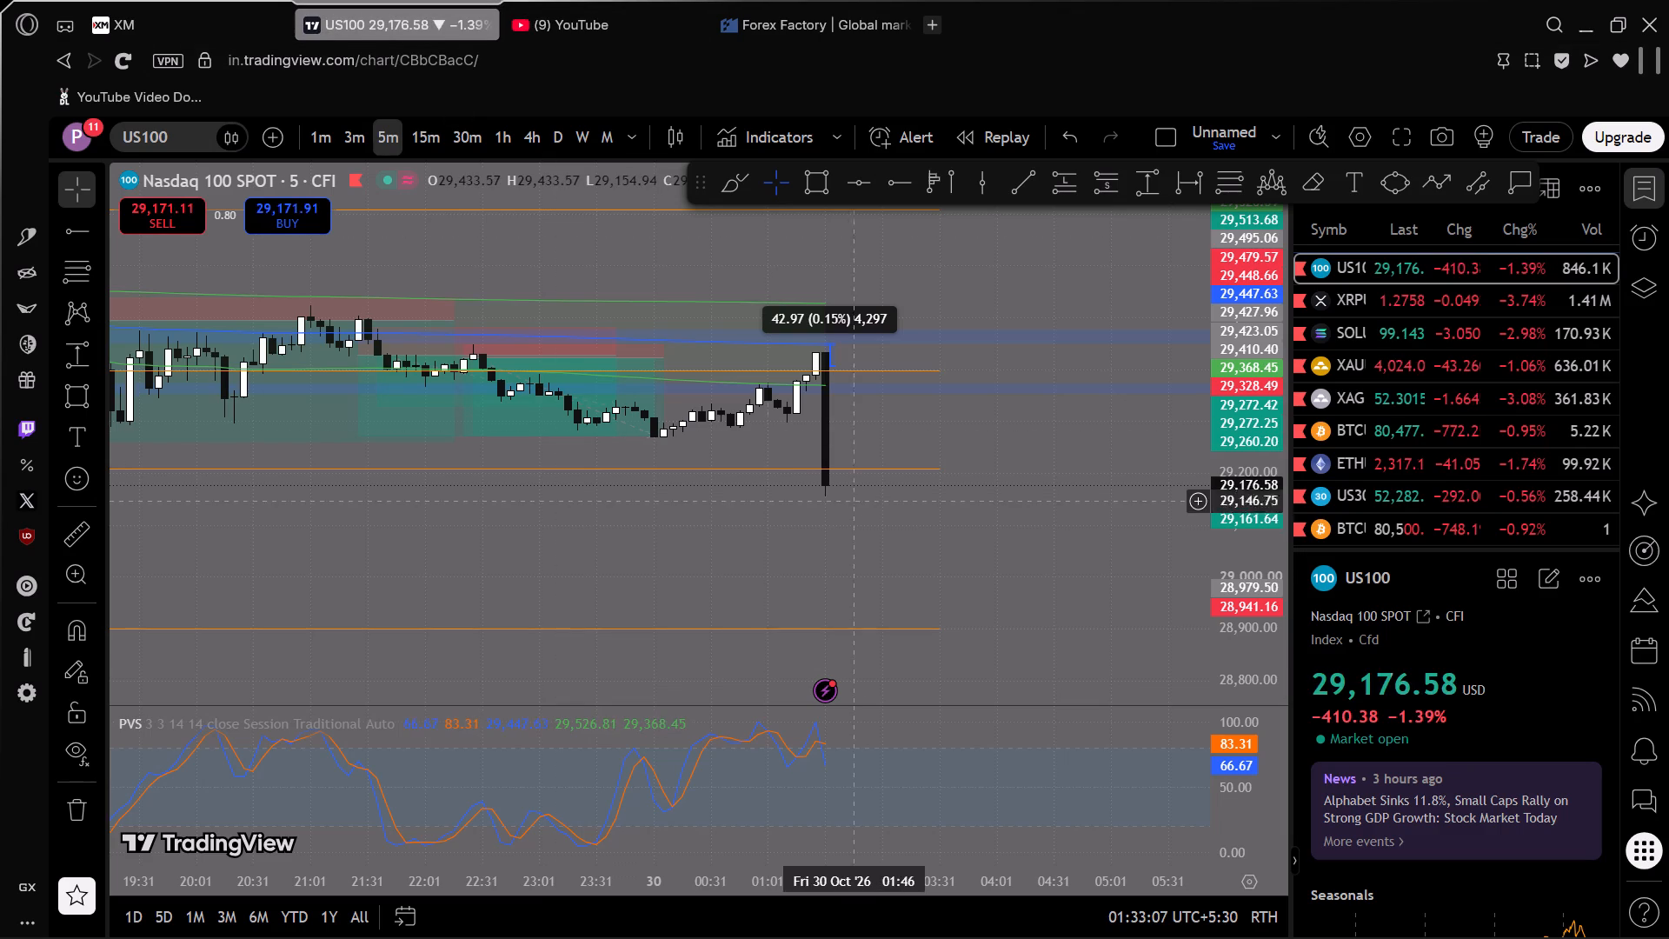
{"action": "scroll", "coordinate": [841, 555], "scroll_direction": "down", "scroll_amount": 2}
{"action": "left_click", "coordinate": [170, 8]}
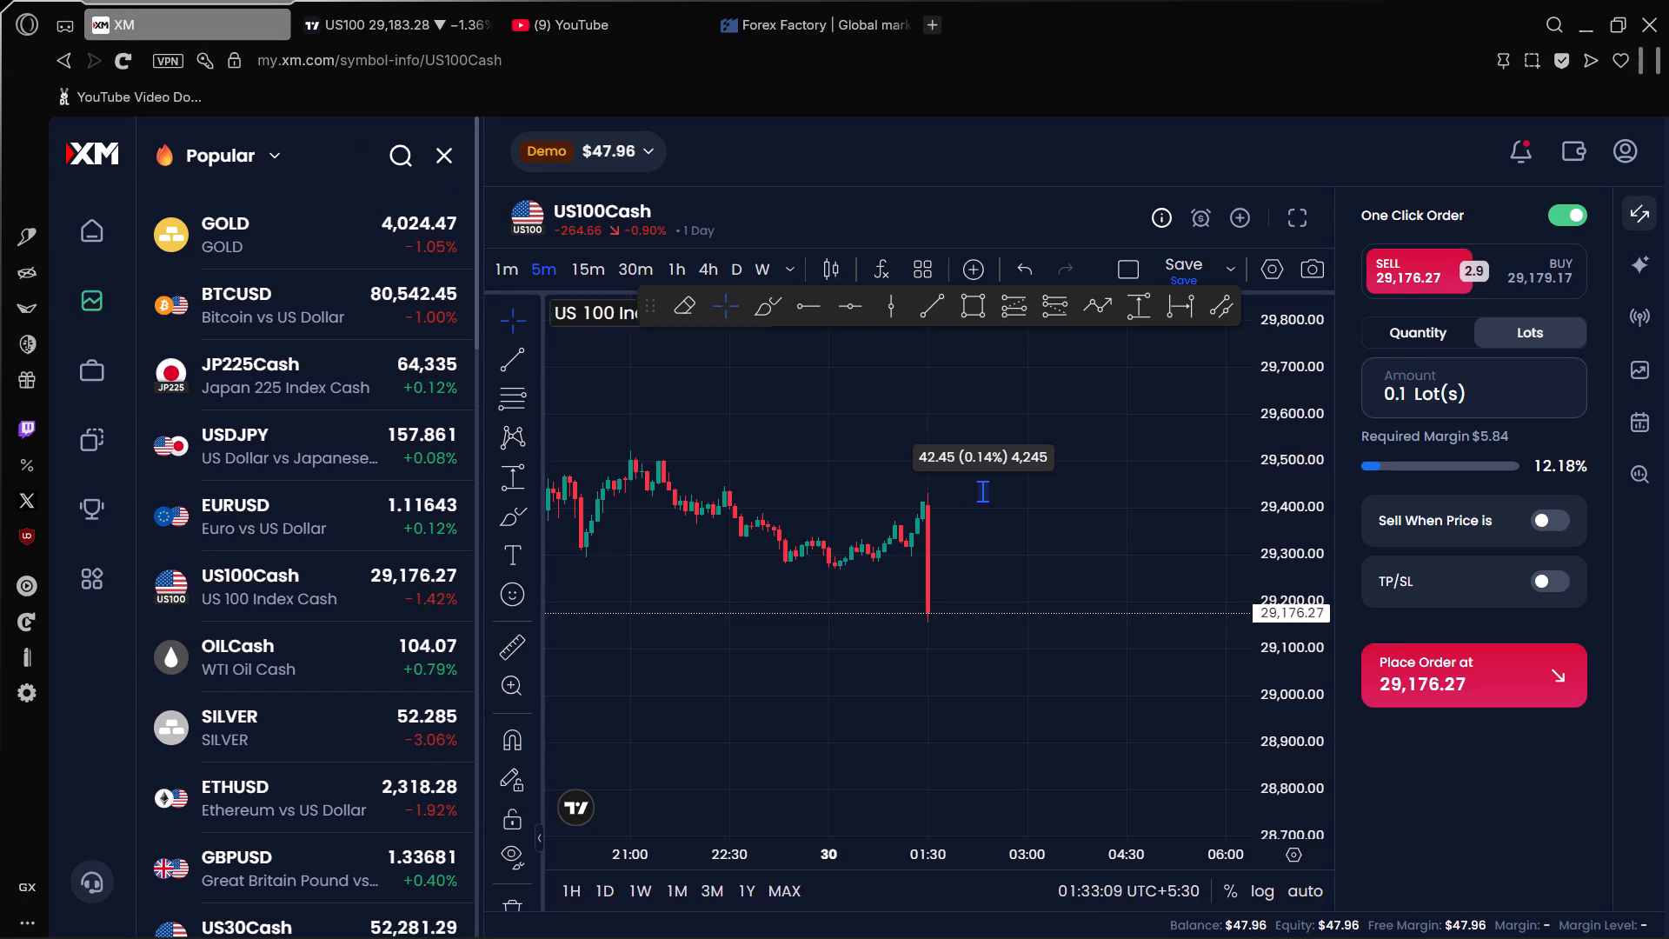
{"action": "scroll", "coordinate": [851, 580], "scroll_direction": "up", "scroll_amount": 3}
{"action": "left_click_drag", "start_coordinate": [893, 547], "coordinate": [1023, 550]}
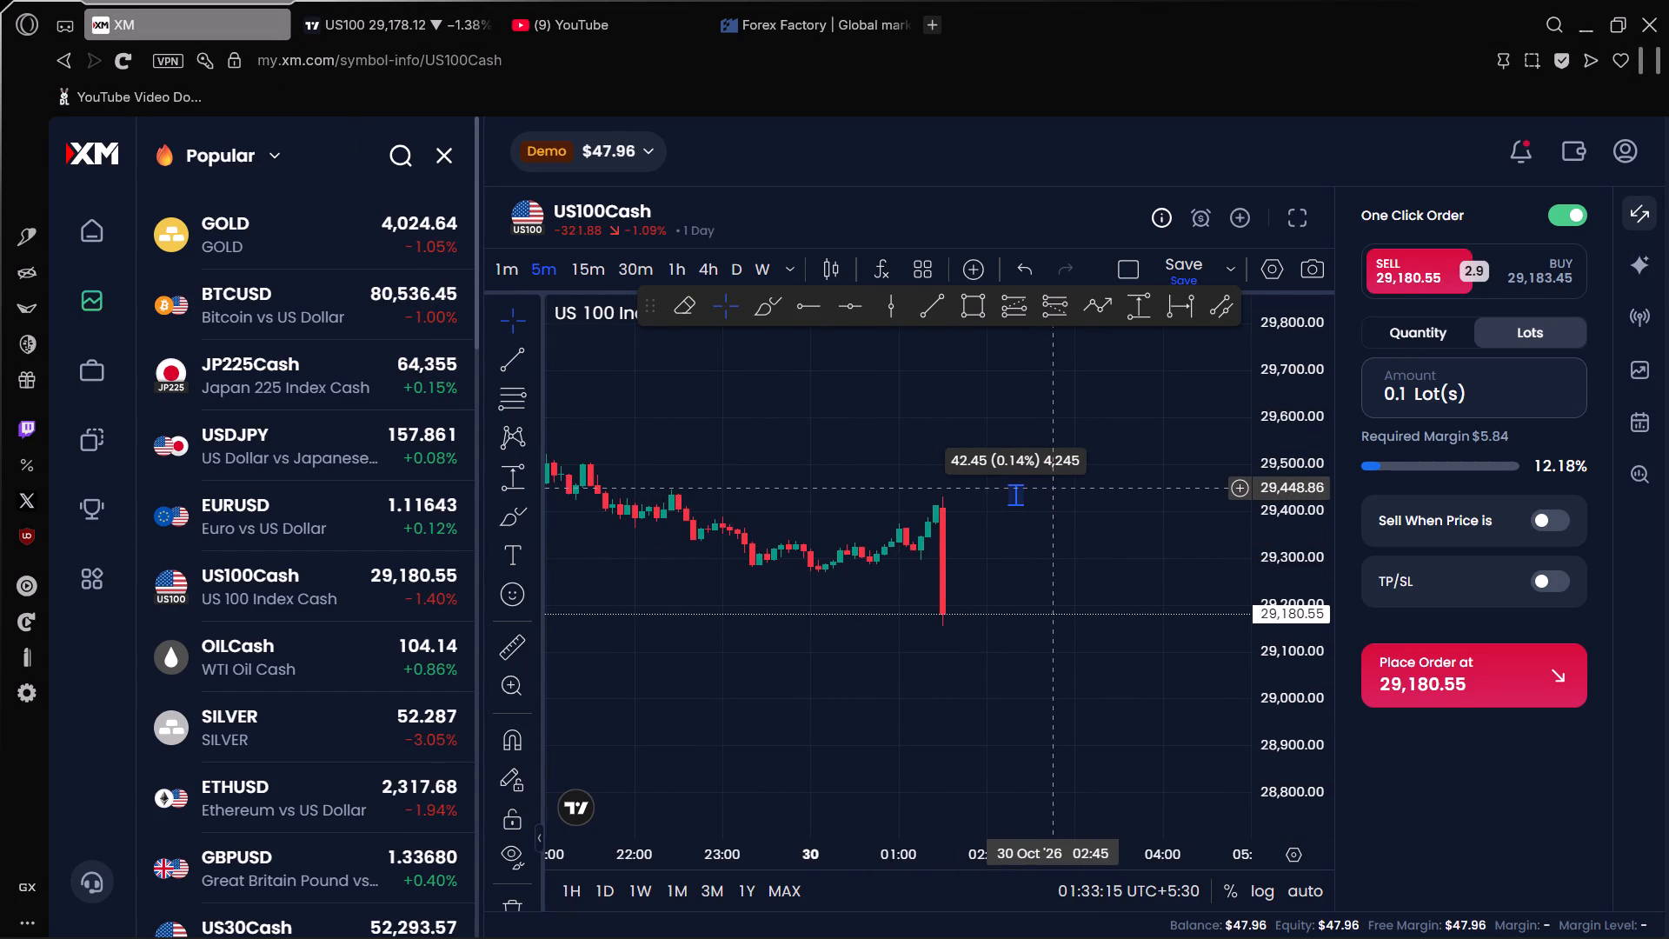
{"action": "left_click", "coordinate": [336, 3]}
{"action": "scroll", "coordinate": [781, 616], "scroll_direction": "up", "scroll_amount": 3}
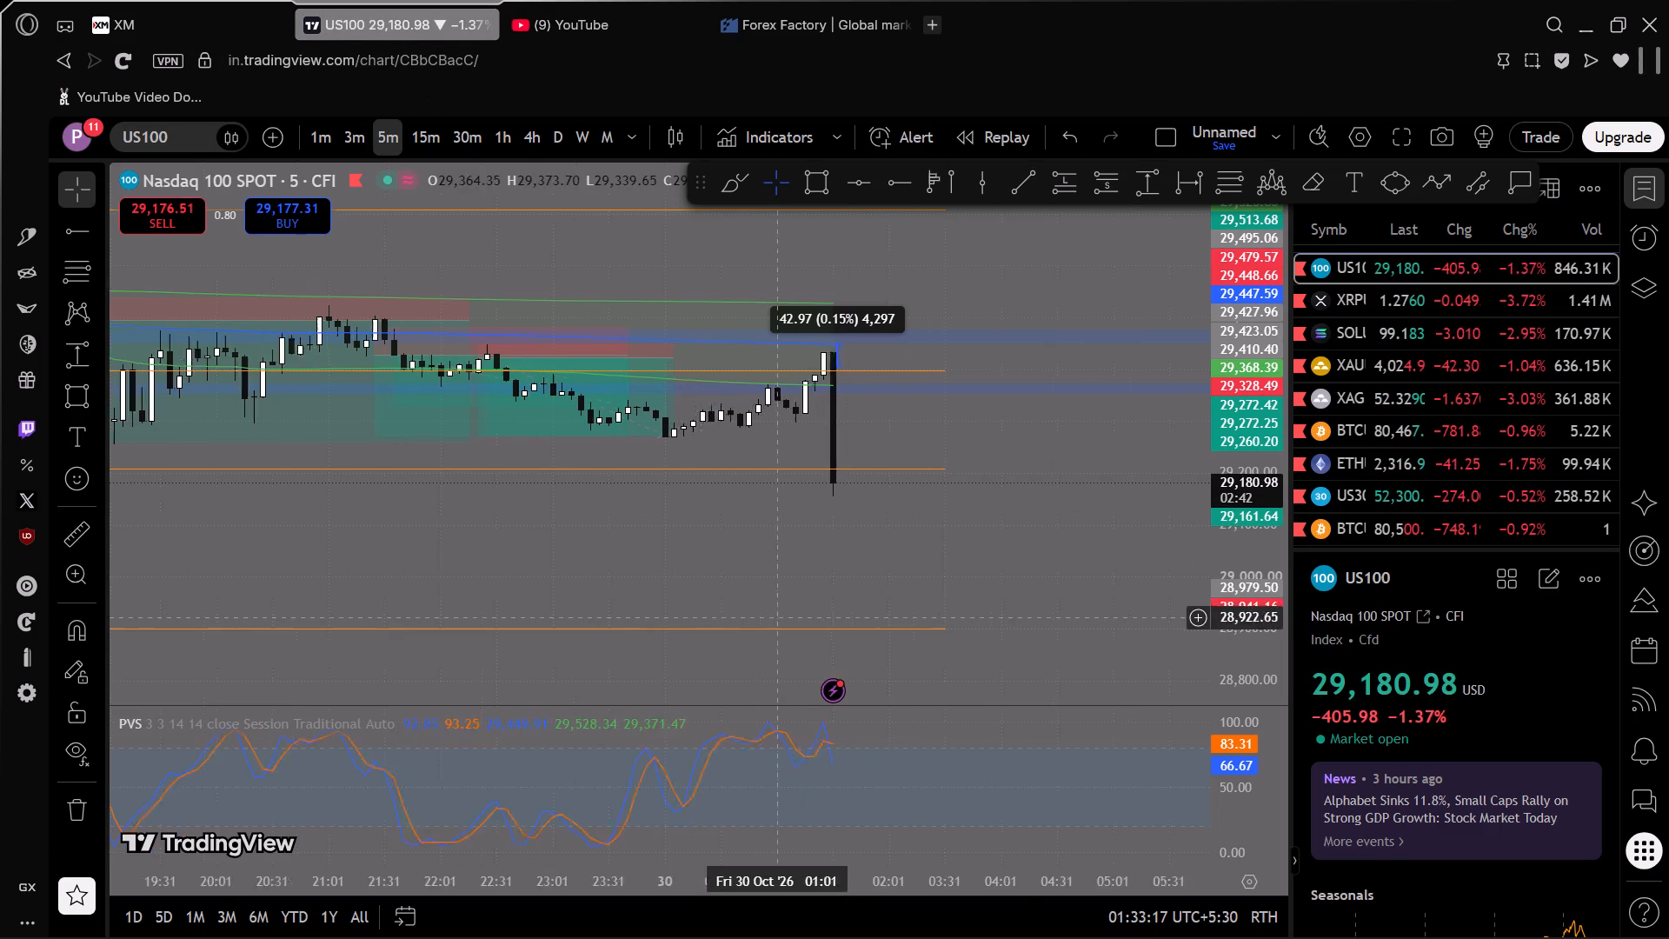
{"action": "scroll", "coordinate": [776, 617], "scroll_direction": "up", "scroll_amount": 2}
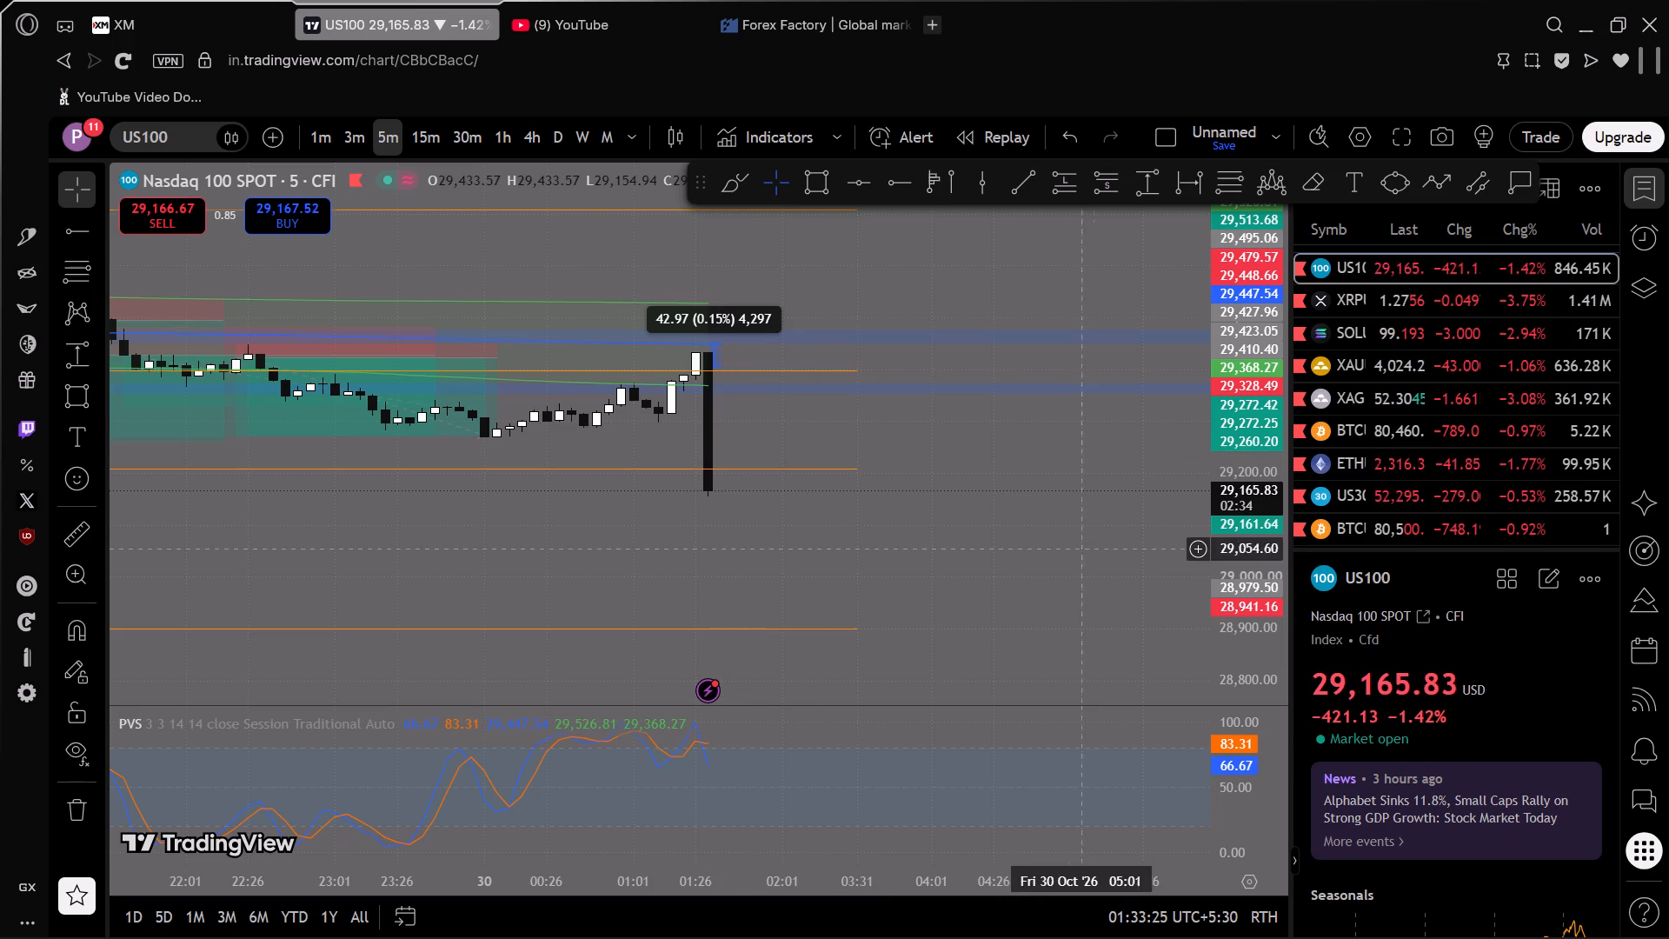
{"action": "scroll", "coordinate": [1242, 546], "scroll_direction": "up", "scroll_amount": 3}
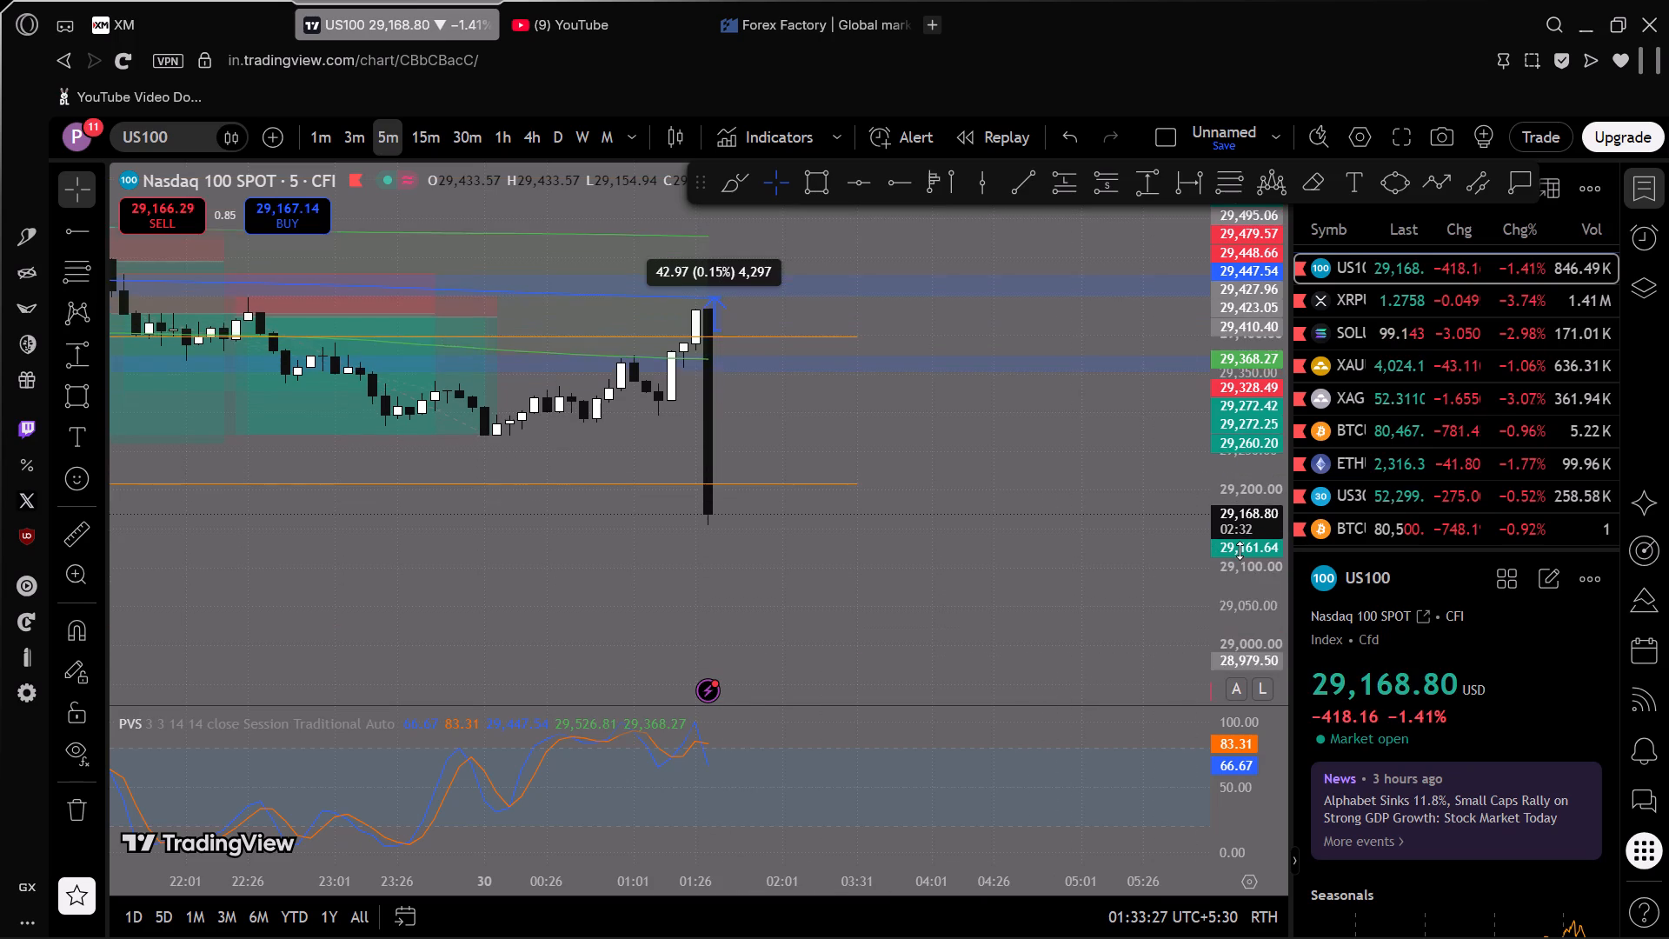
{"action": "scroll", "coordinate": [1239, 551], "scroll_direction": "down", "scroll_amount": 4}
{"action": "scroll", "coordinate": [1101, 567], "scroll_direction": "down", "scroll_amount": 1}
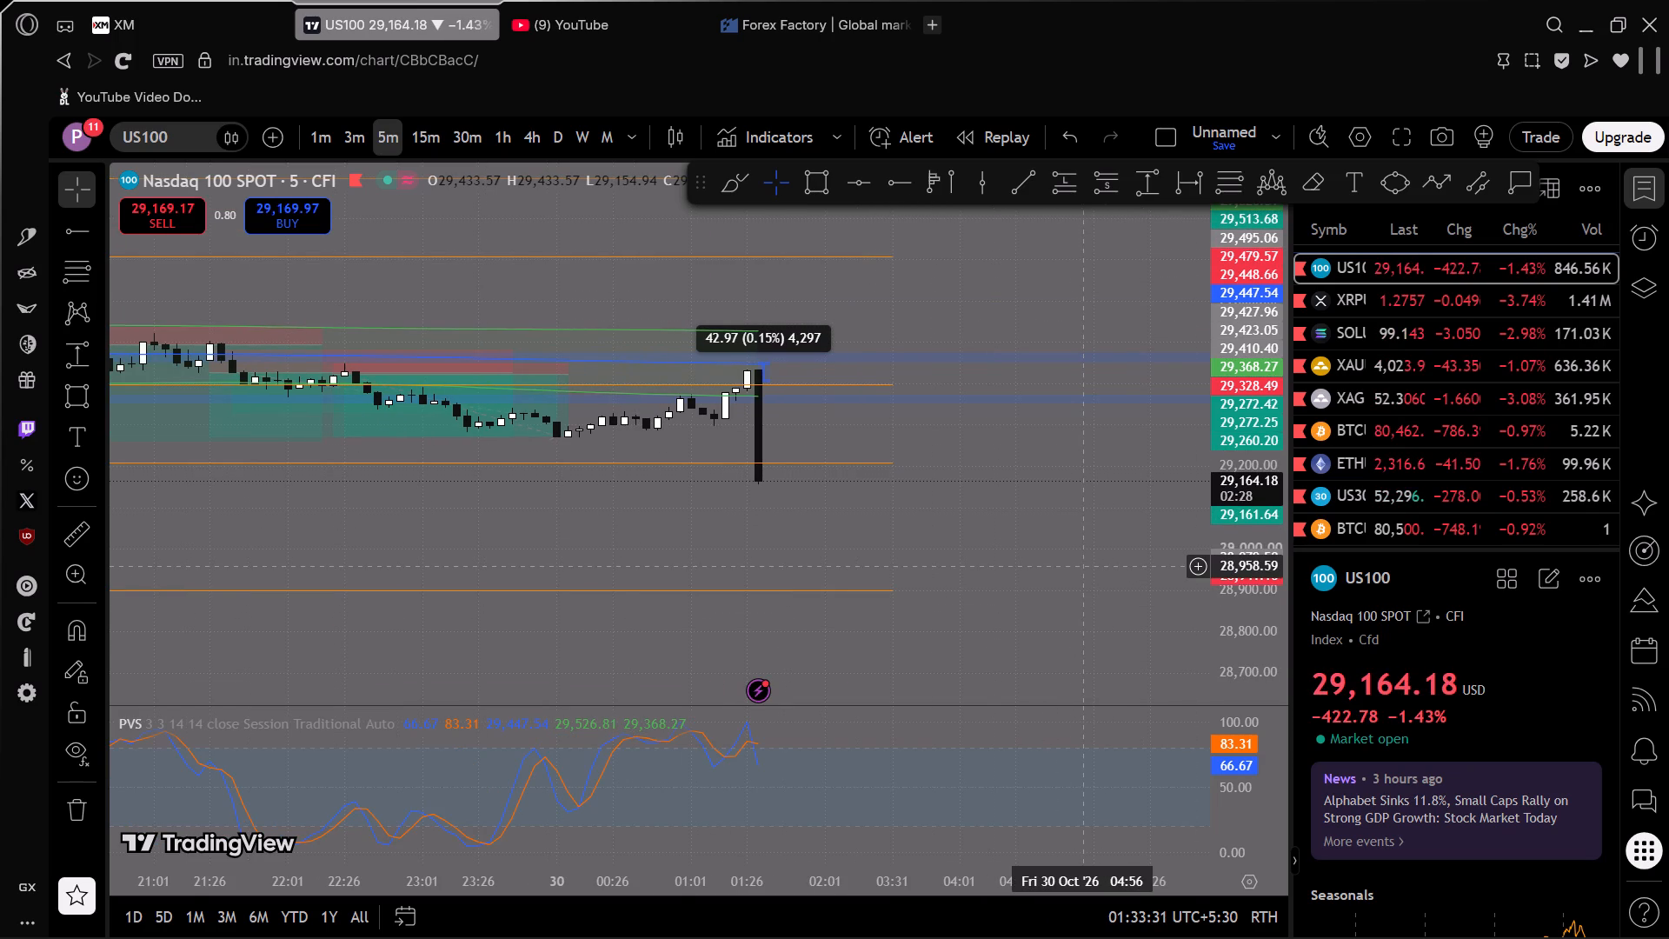
Switch to Forex Factory, show yesterday's calendar for Oct 29, and examine the USD releases including the Natural Gas Storage figures.
{"action": "left_click", "coordinate": [787, 24]}
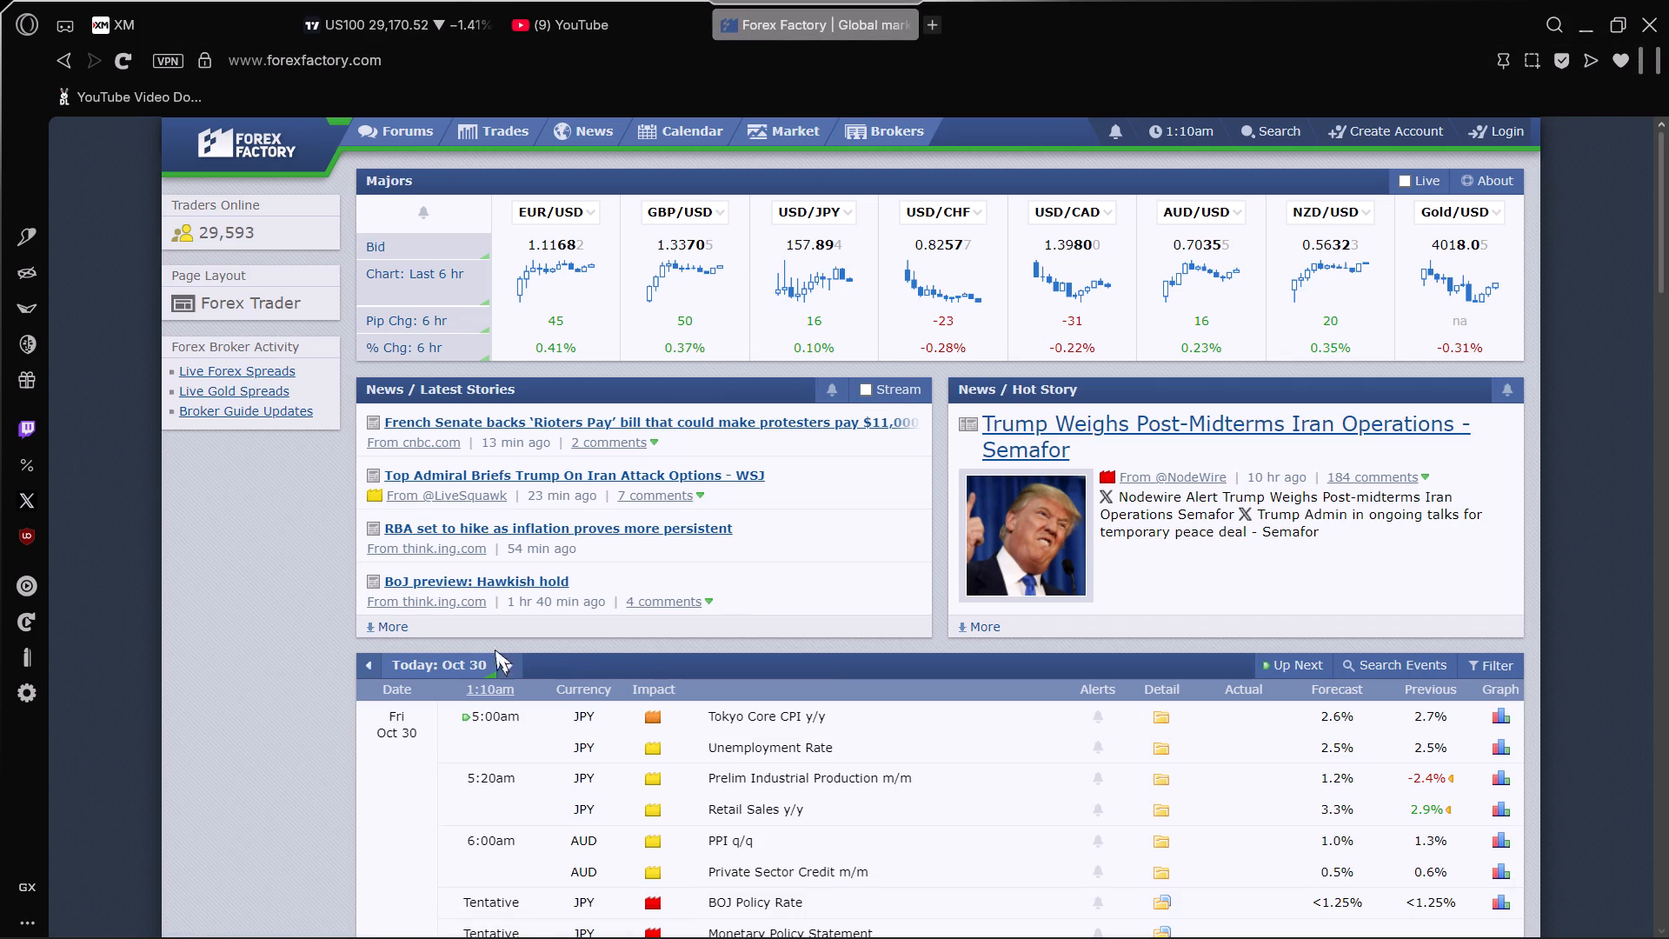
{"action": "left_click", "coordinate": [377, 666]}
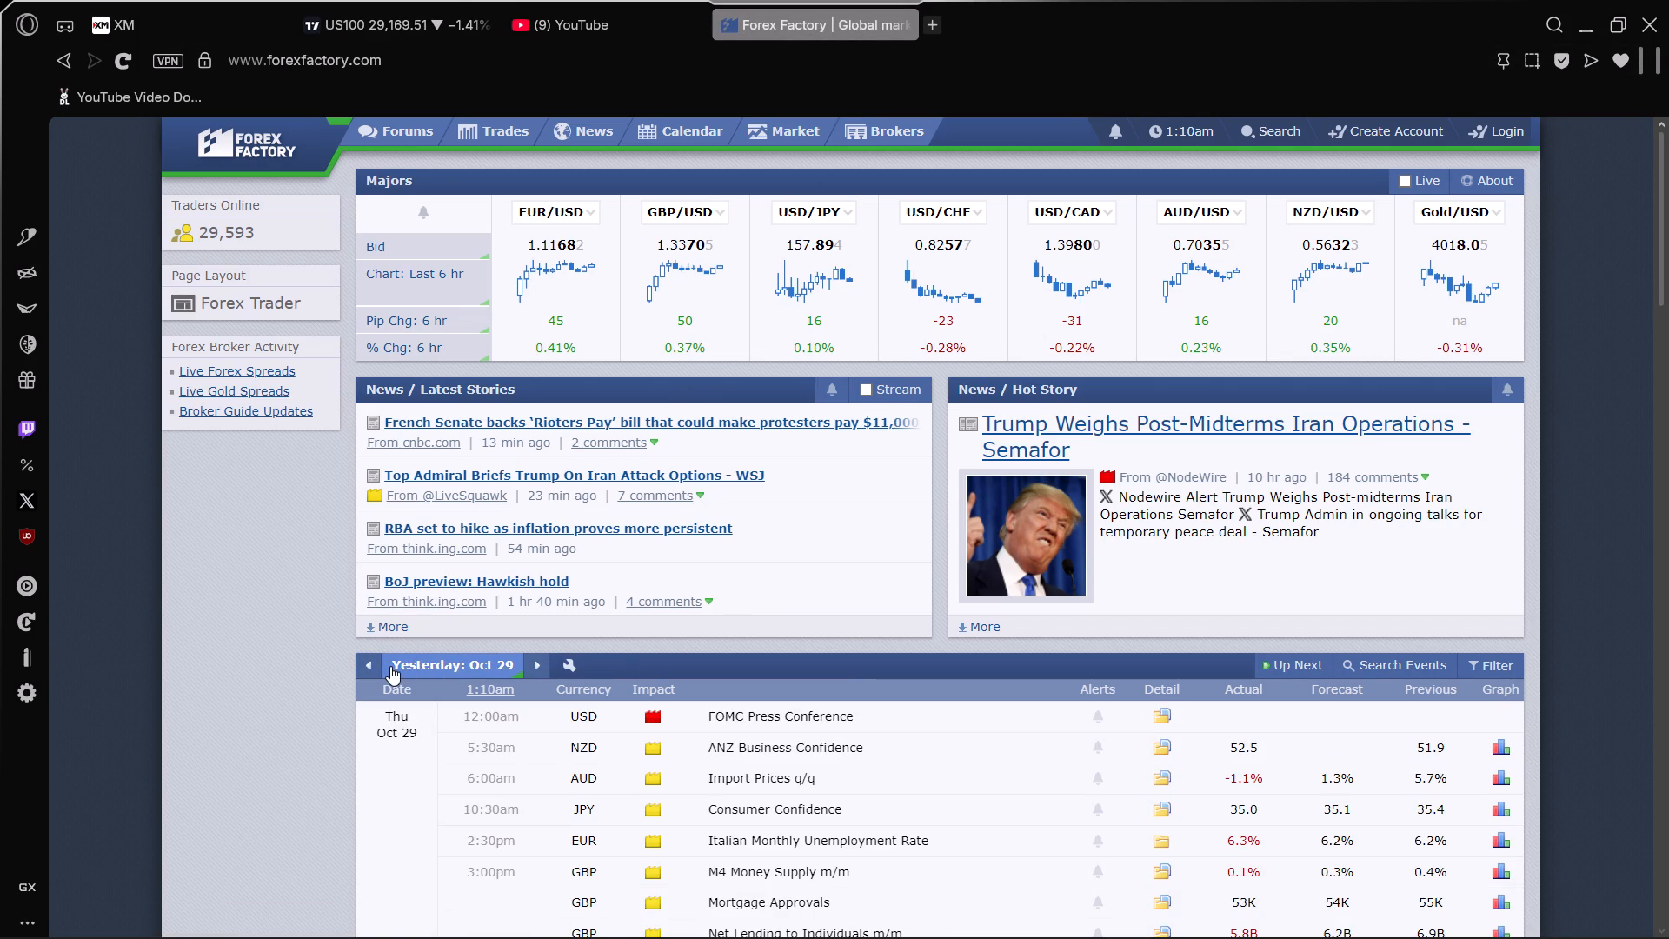
{"action": "scroll", "coordinate": [736, 682], "scroll_direction": "down", "scroll_amount": 5}
{"action": "scroll", "coordinate": [740, 682], "scroll_direction": "up", "scroll_amount": 2}
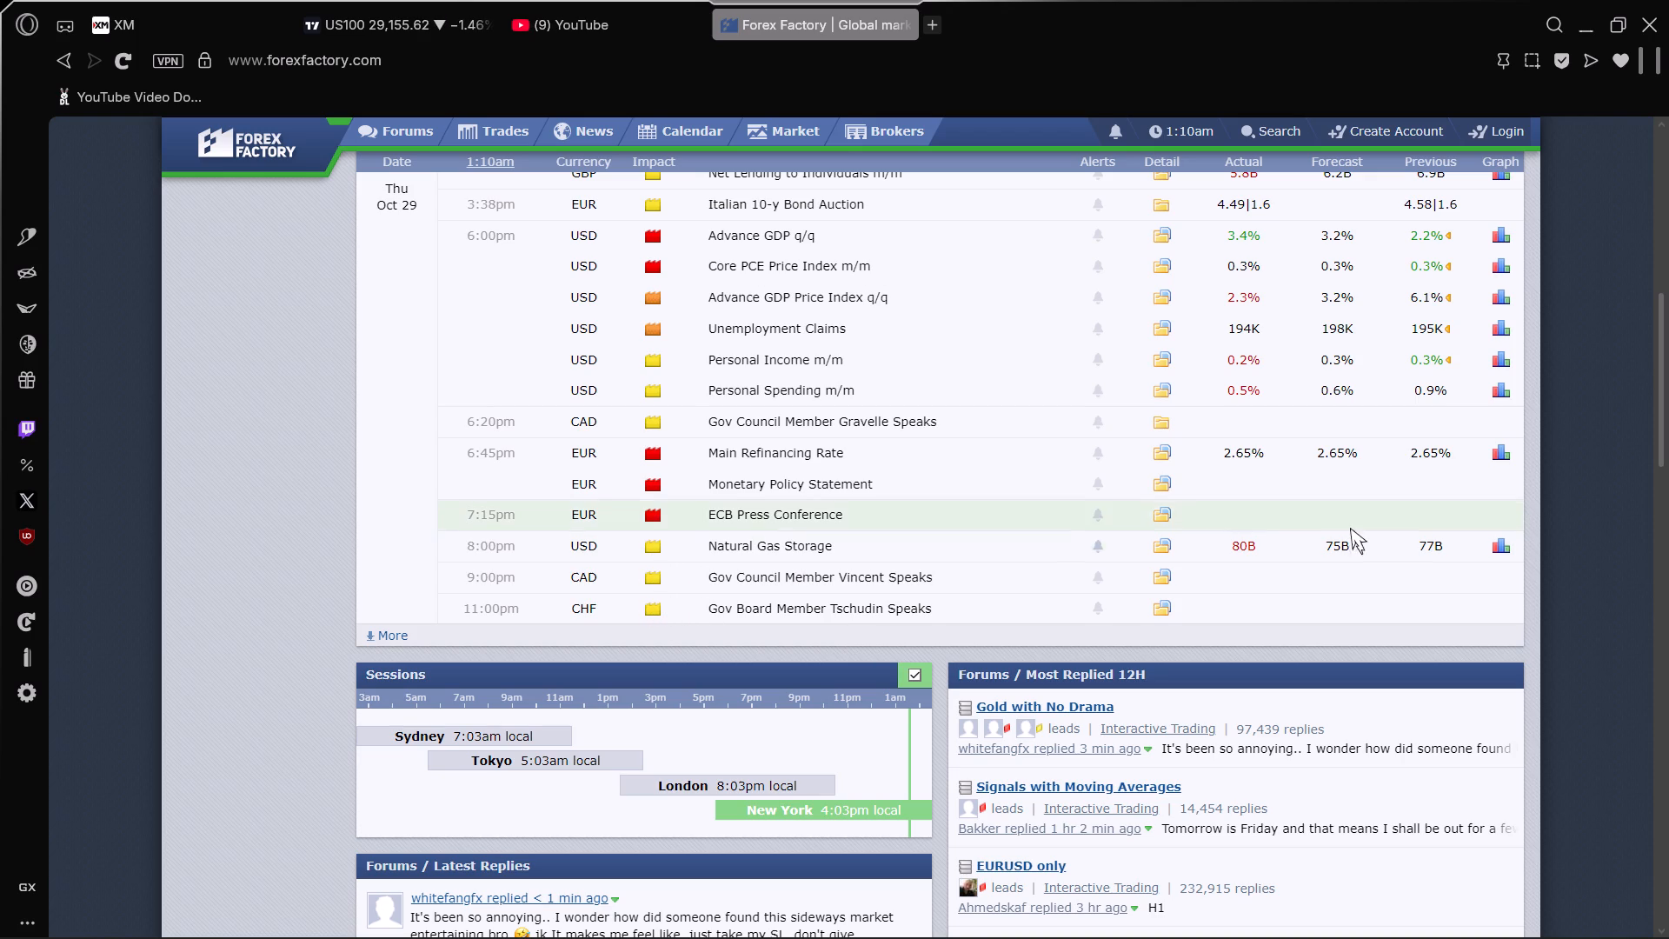
{"action": "left_click_drag", "start_coordinate": [1452, 545], "coordinate": [1307, 554]}
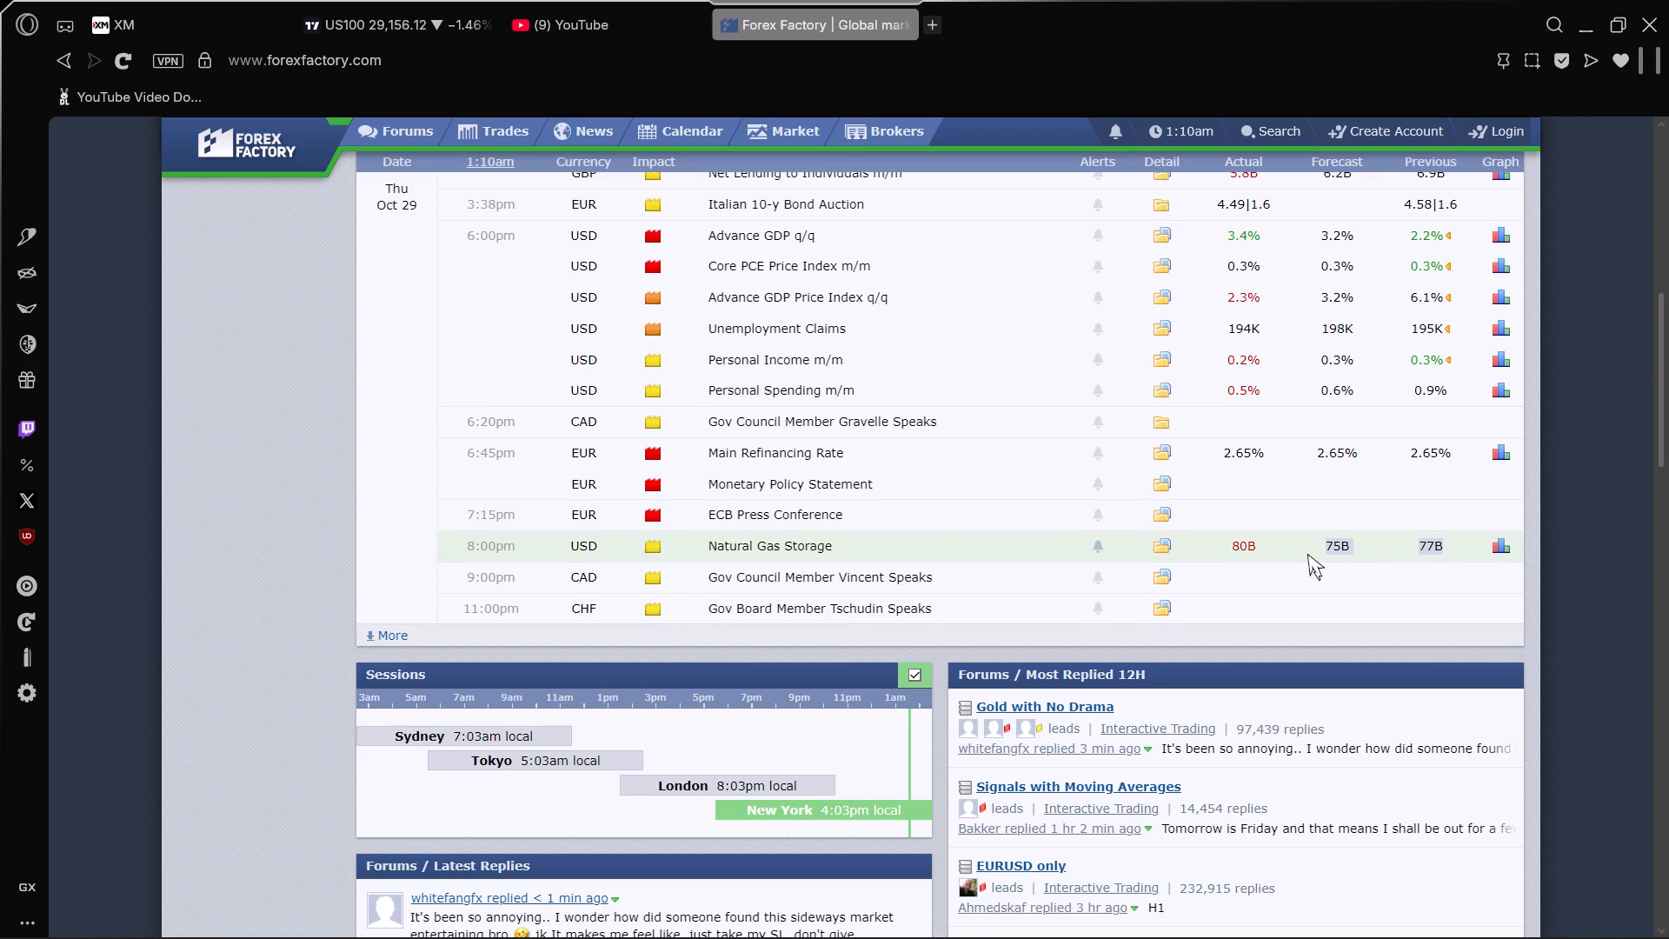
{"action": "left_click_drag", "start_coordinate": [1307, 554], "coordinate": [1227, 553]}
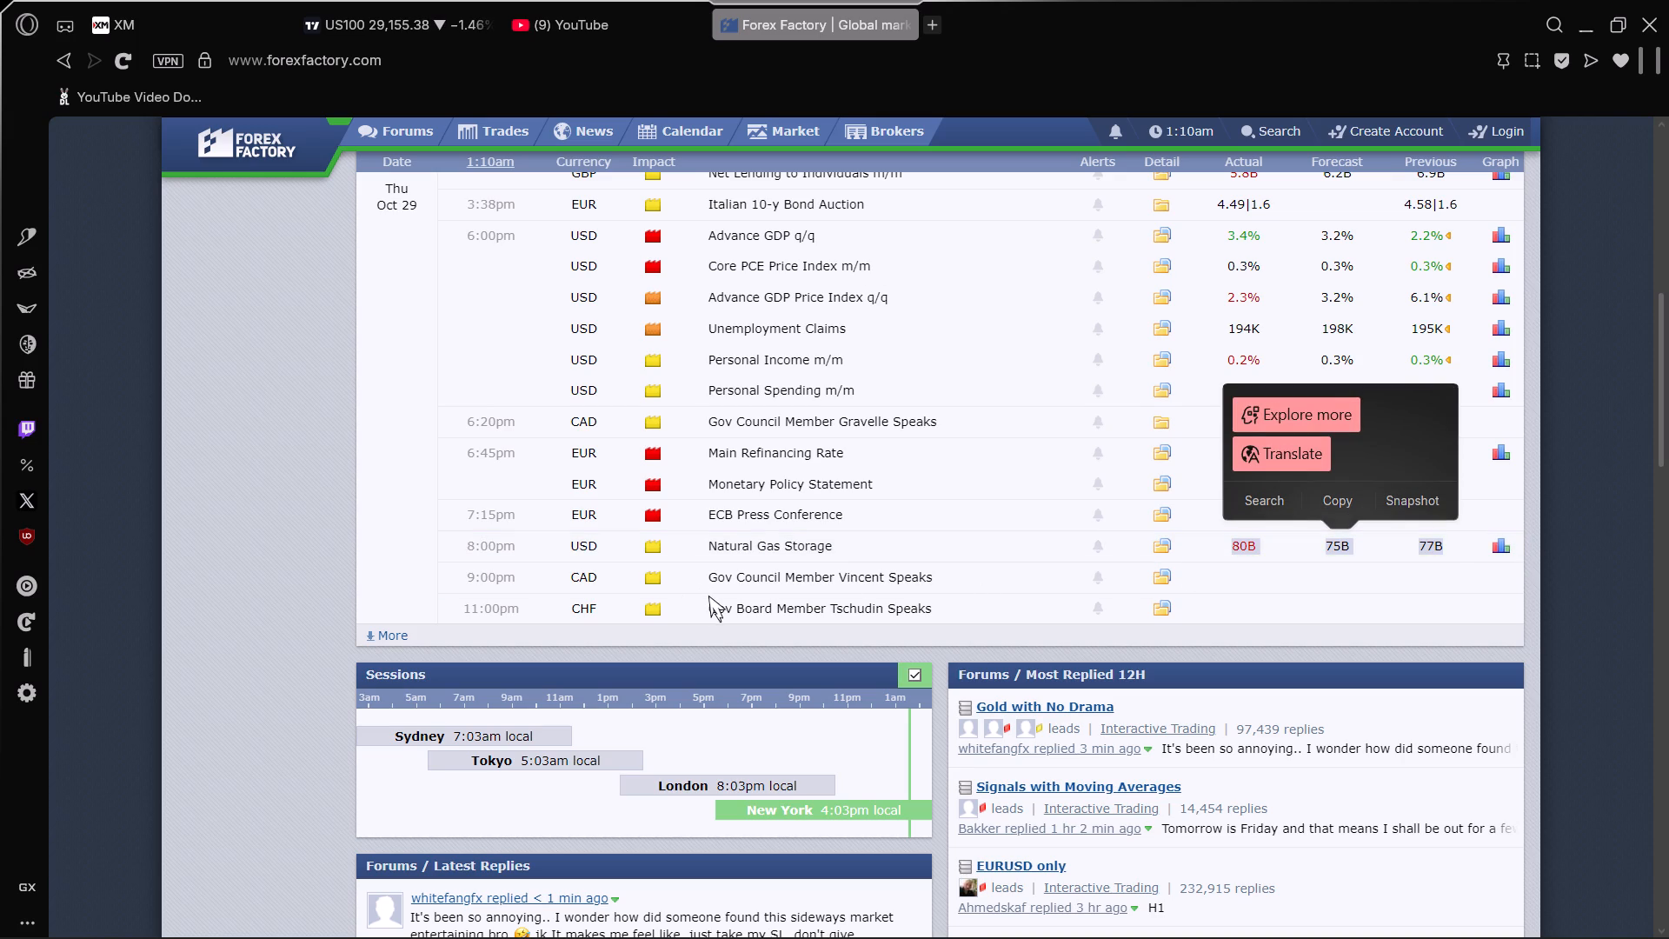
{"action": "left_click", "coordinate": [587, 614]}
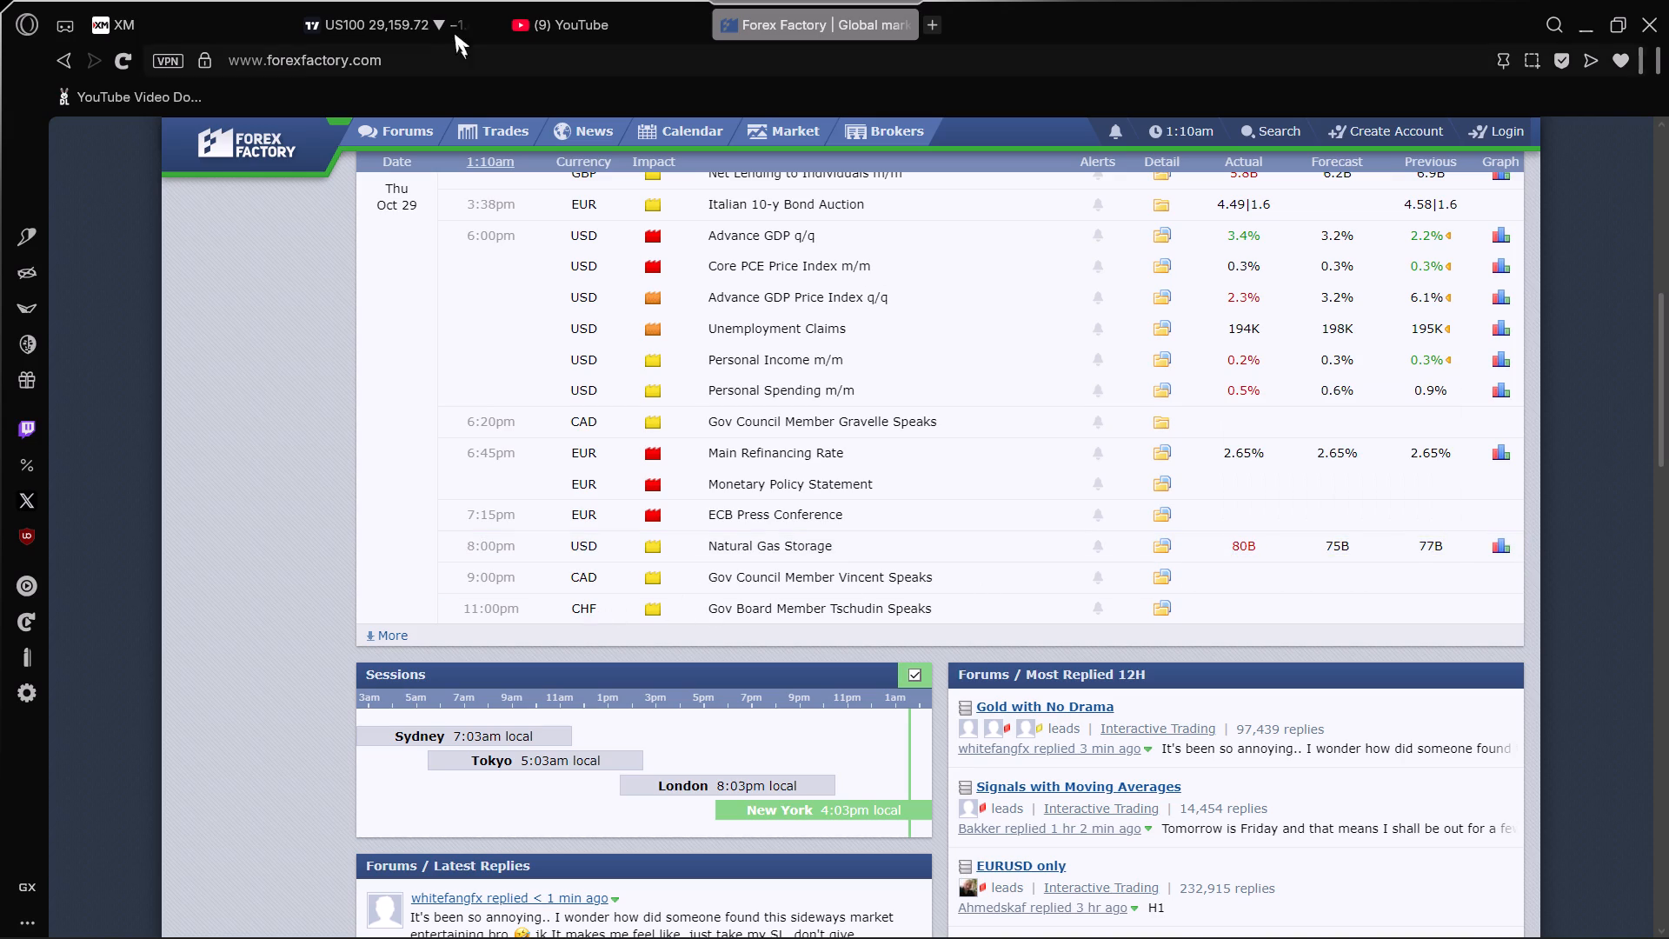
Switch to TradingView and compare the 5-minute charts of US100, XAUUSD and BTCUSD around the latest drop.
{"action": "left_click", "coordinate": [575, 2]}
{"action": "left_click", "coordinate": [476, 1]}
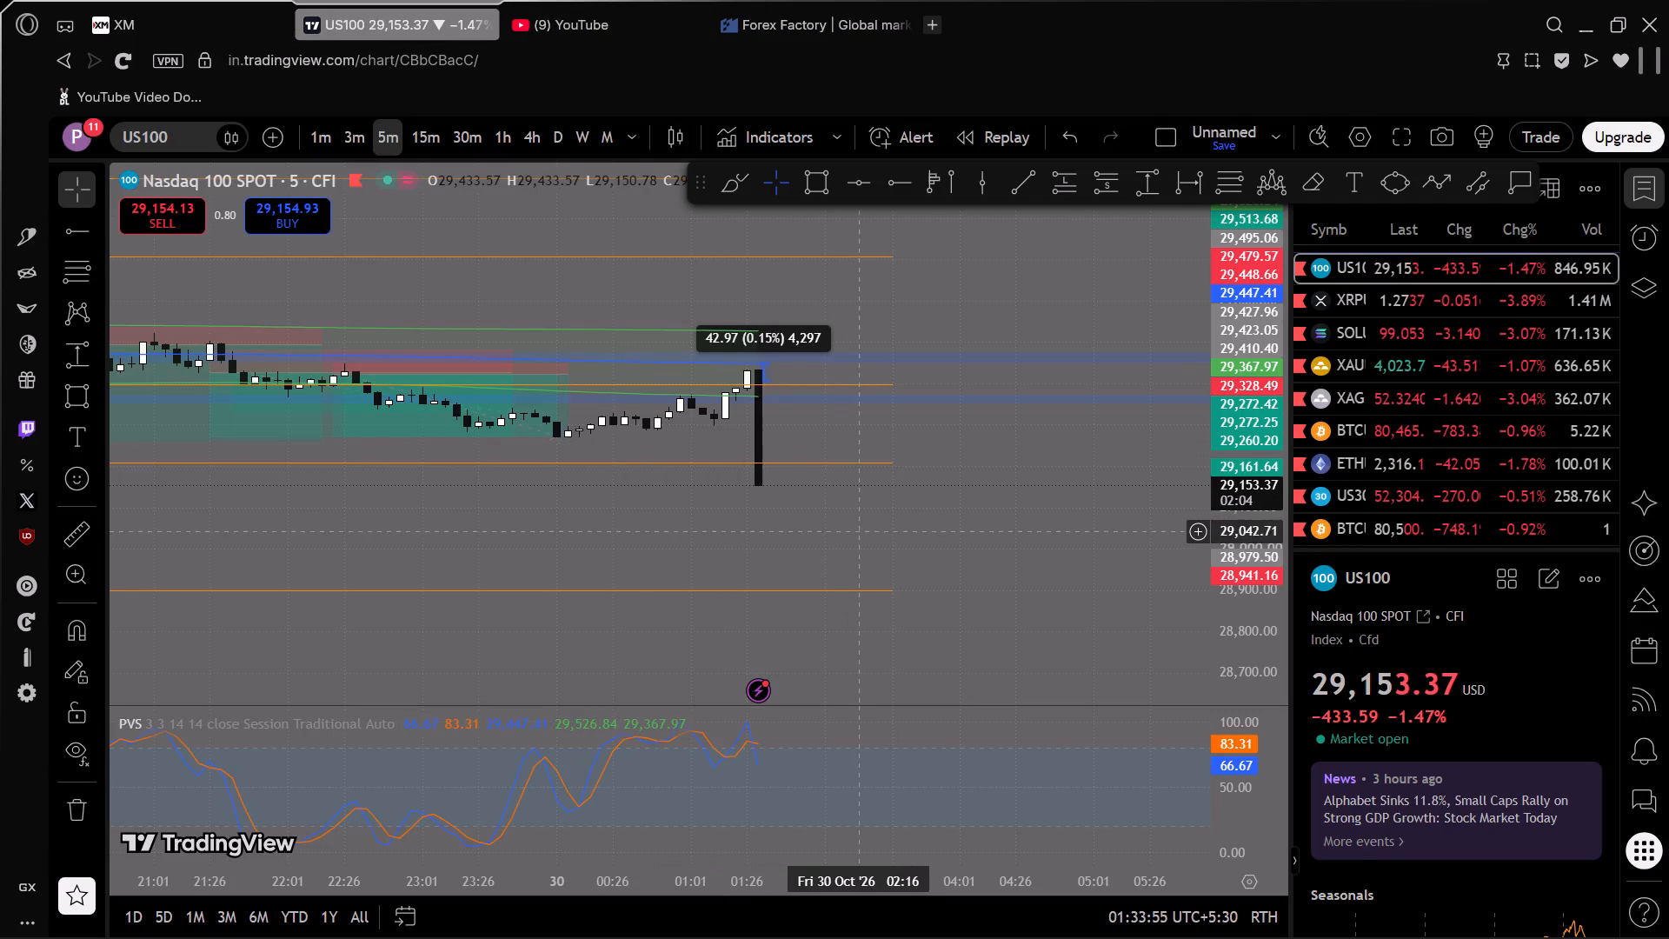
{"action": "scroll", "coordinate": [859, 537], "scroll_direction": "up", "scroll_amount": 1}
{"action": "scroll", "coordinate": [859, 537], "scroll_direction": "down", "scroll_amount": 3}
{"action": "left_click", "coordinate": [1343, 373]}
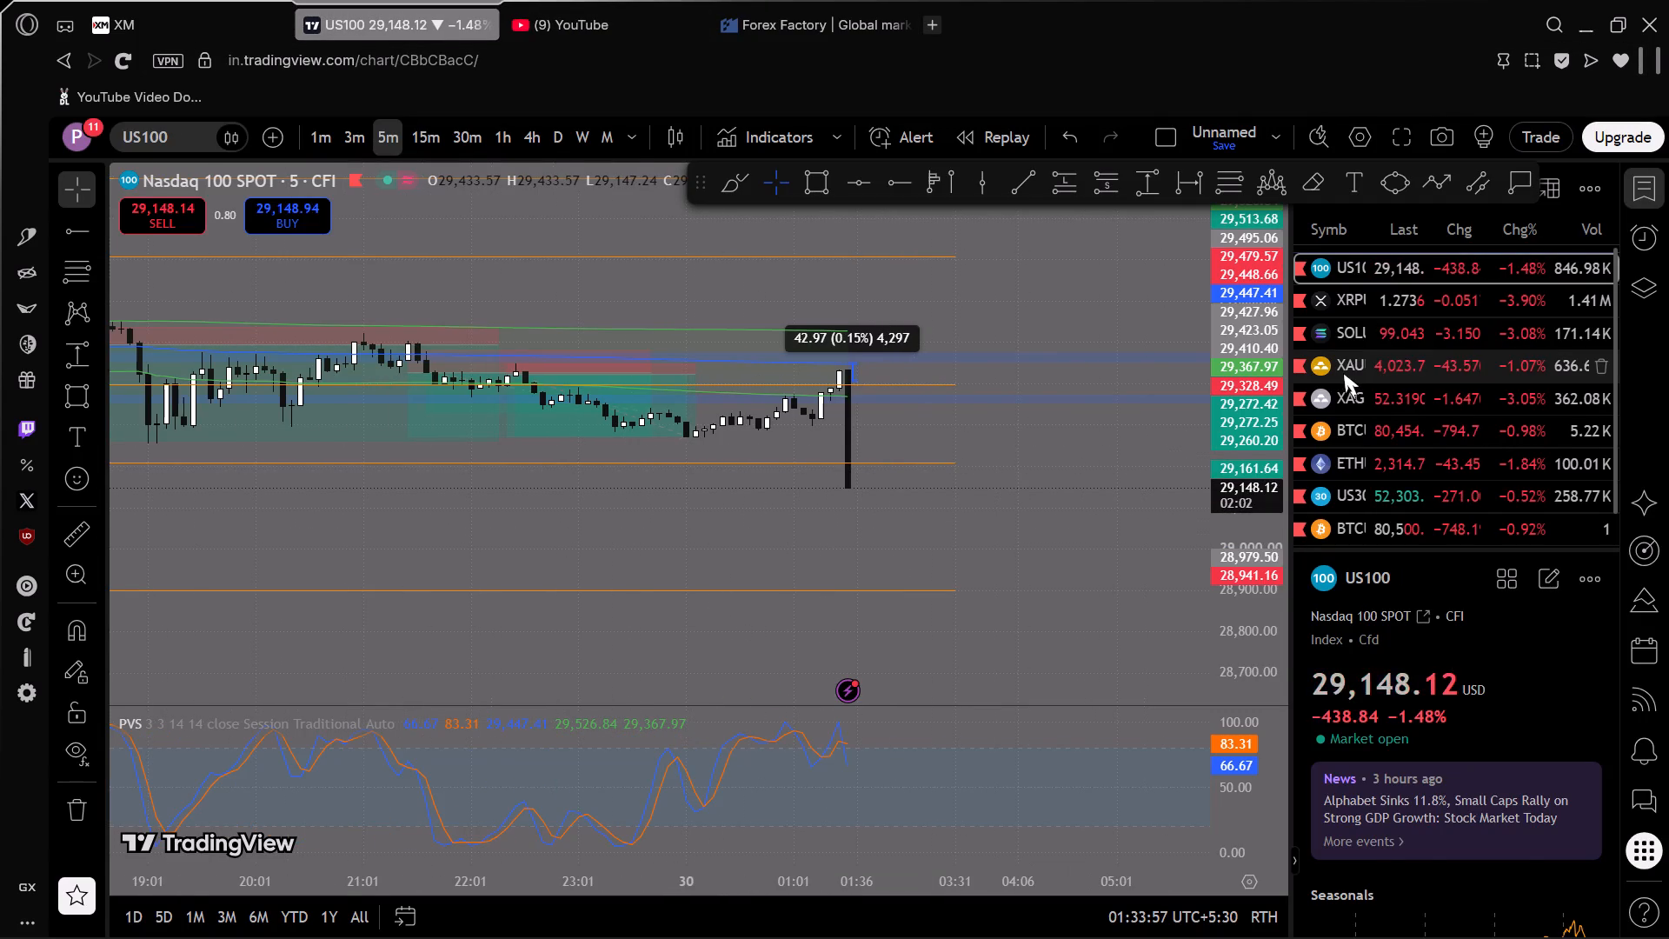
{"action": "scroll", "coordinate": [1027, 541], "scroll_direction": "down", "scroll_amount": 4}
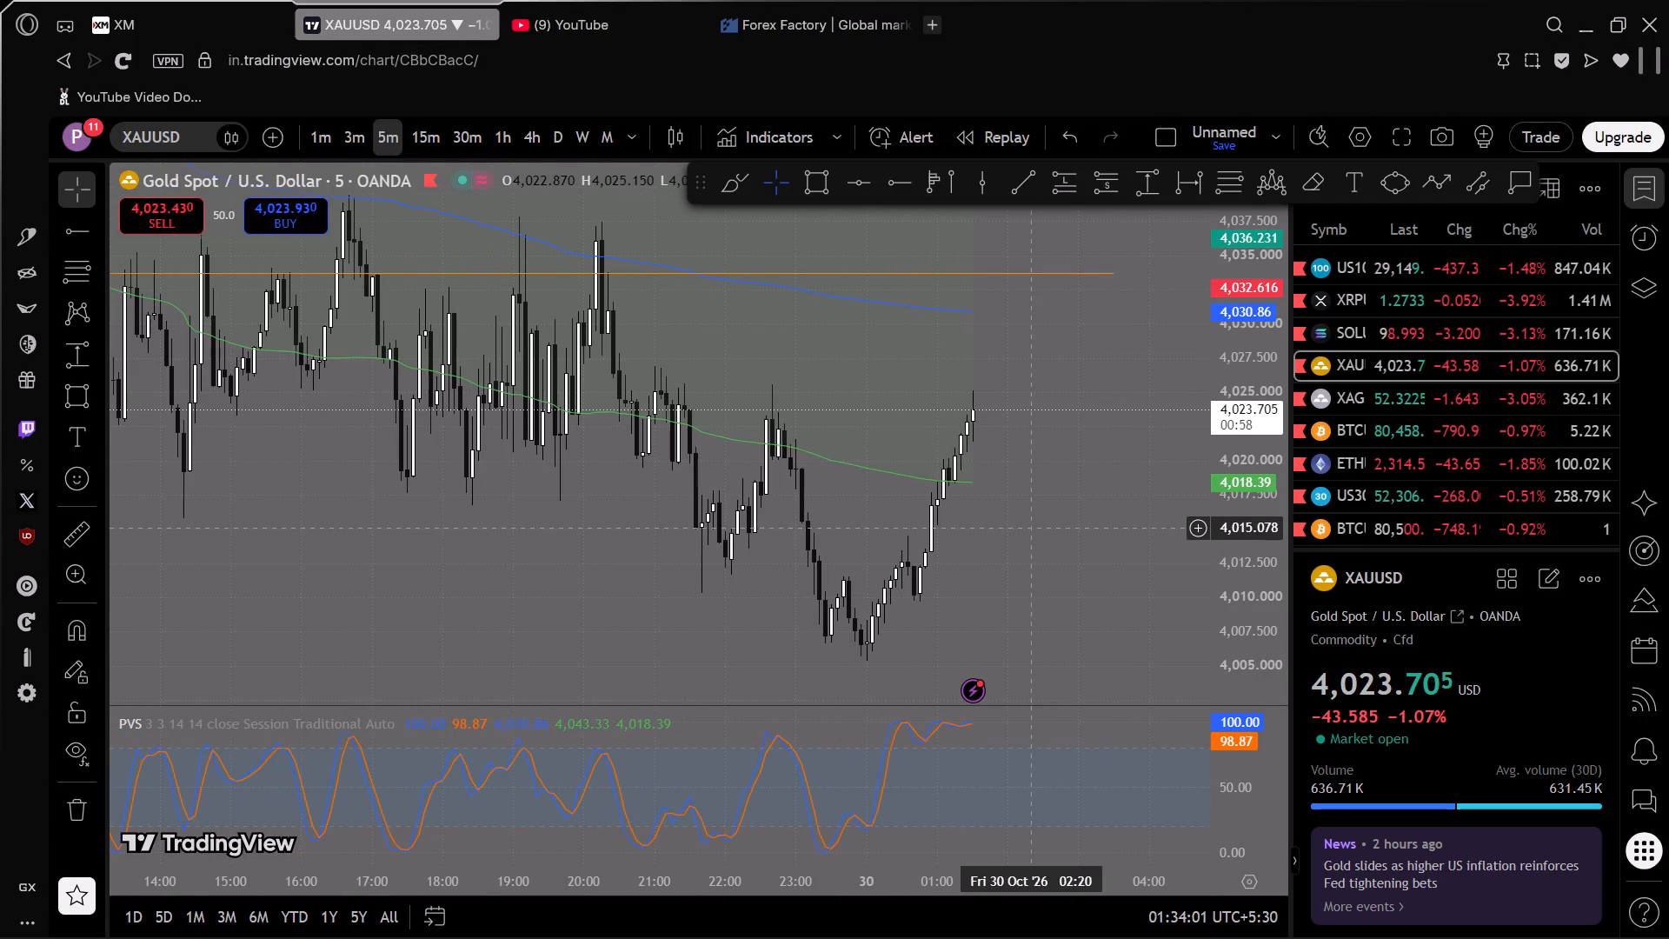
{"action": "scroll", "coordinate": [1345, 401], "scroll_direction": "up", "scroll_amount": 1}
{"action": "left_click", "coordinate": [1334, 434]}
{"action": "scroll", "coordinate": [1141, 496], "scroll_direction": "down", "scroll_amount": 4}
{"action": "scroll", "coordinate": [1281, 452], "scroll_direction": "down", "scroll_amount": 4}
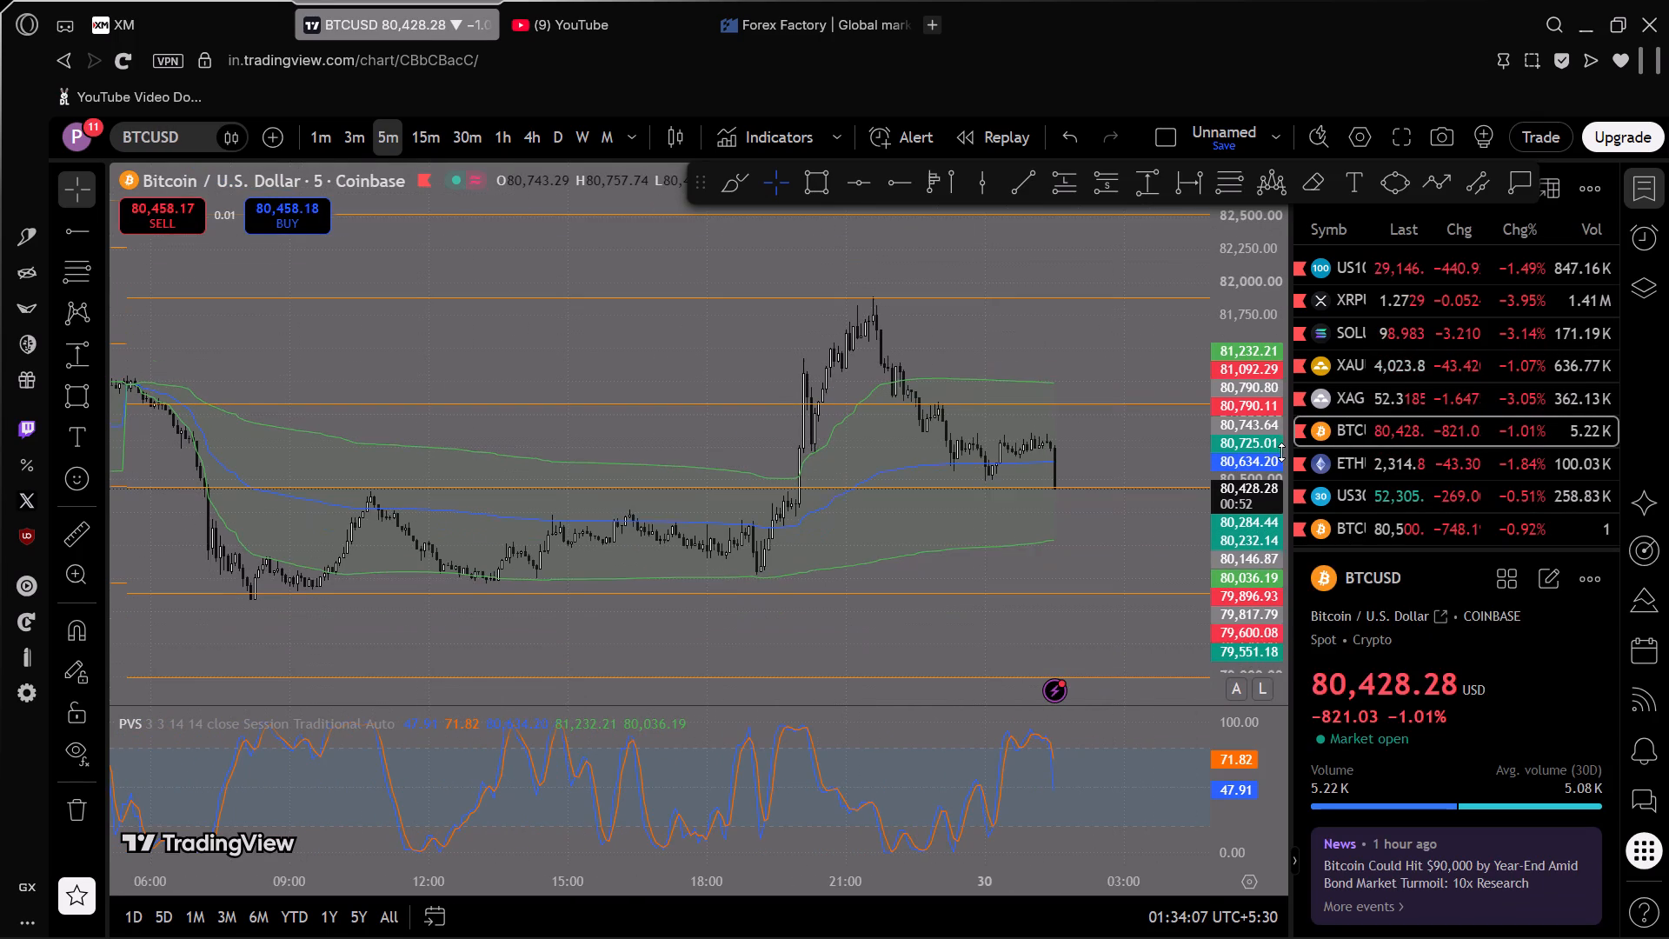
{"action": "scroll", "coordinate": [1218, 490], "scroll_direction": "up", "scroll_amount": 4}
Examine XAUUSD's recent 5-minute candles on TradingView against the orange levels and the green and blue lines.
{"action": "left_click", "coordinate": [1343, 360]}
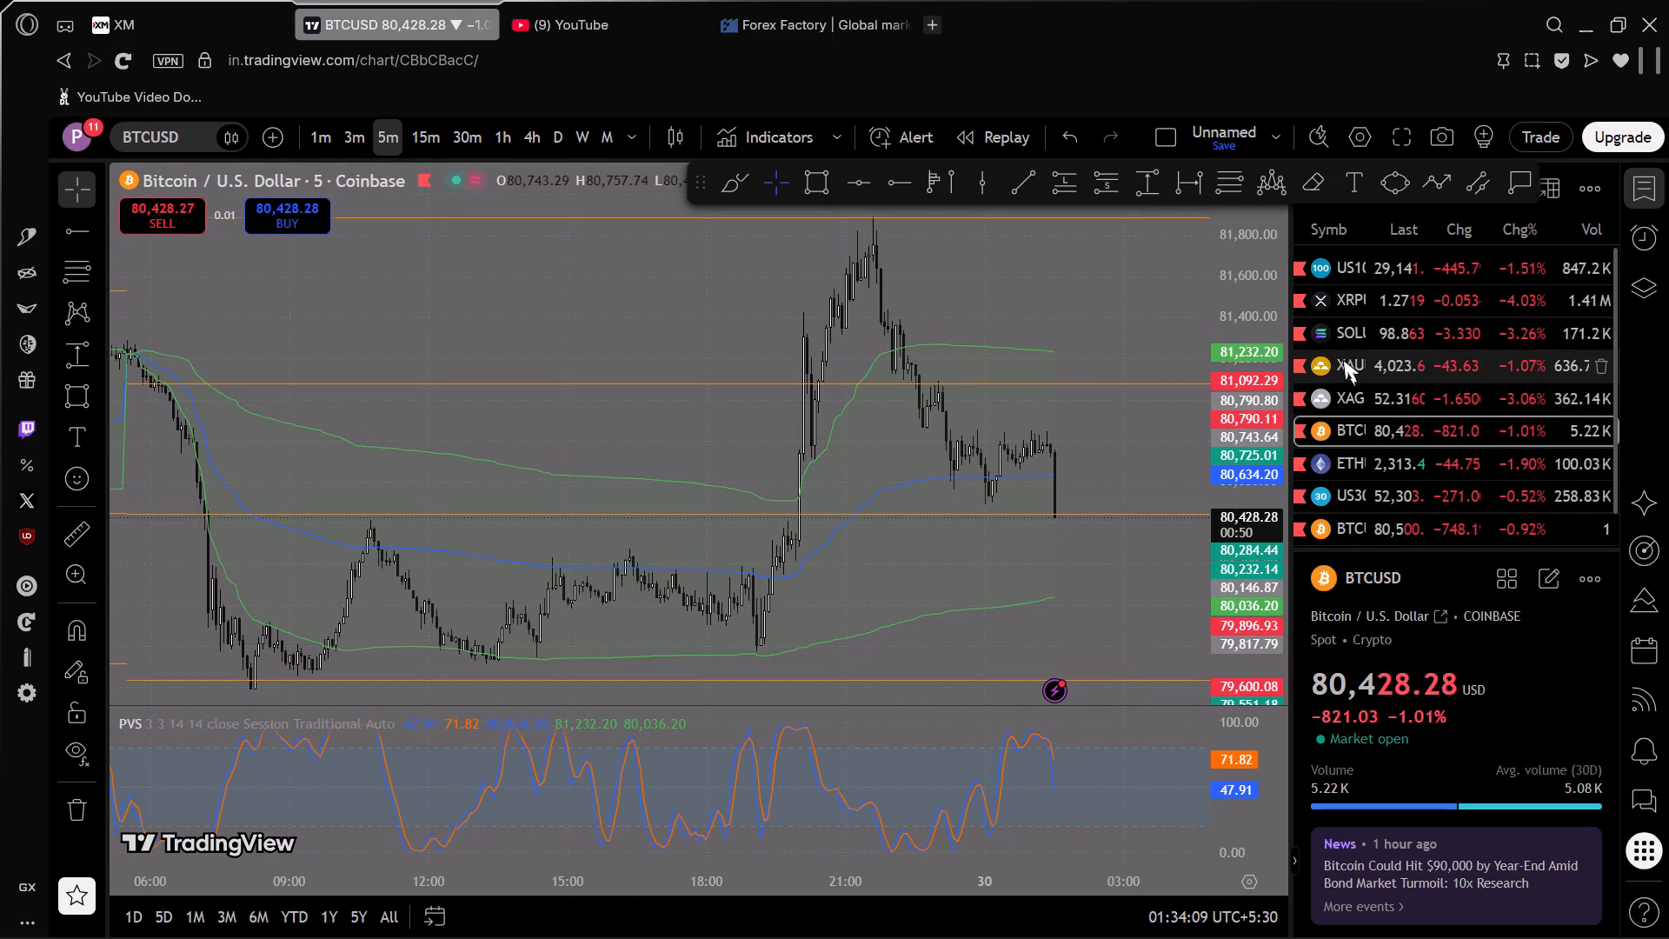
{"action": "scroll", "coordinate": [1225, 519], "scroll_direction": "up", "scroll_amount": 11}
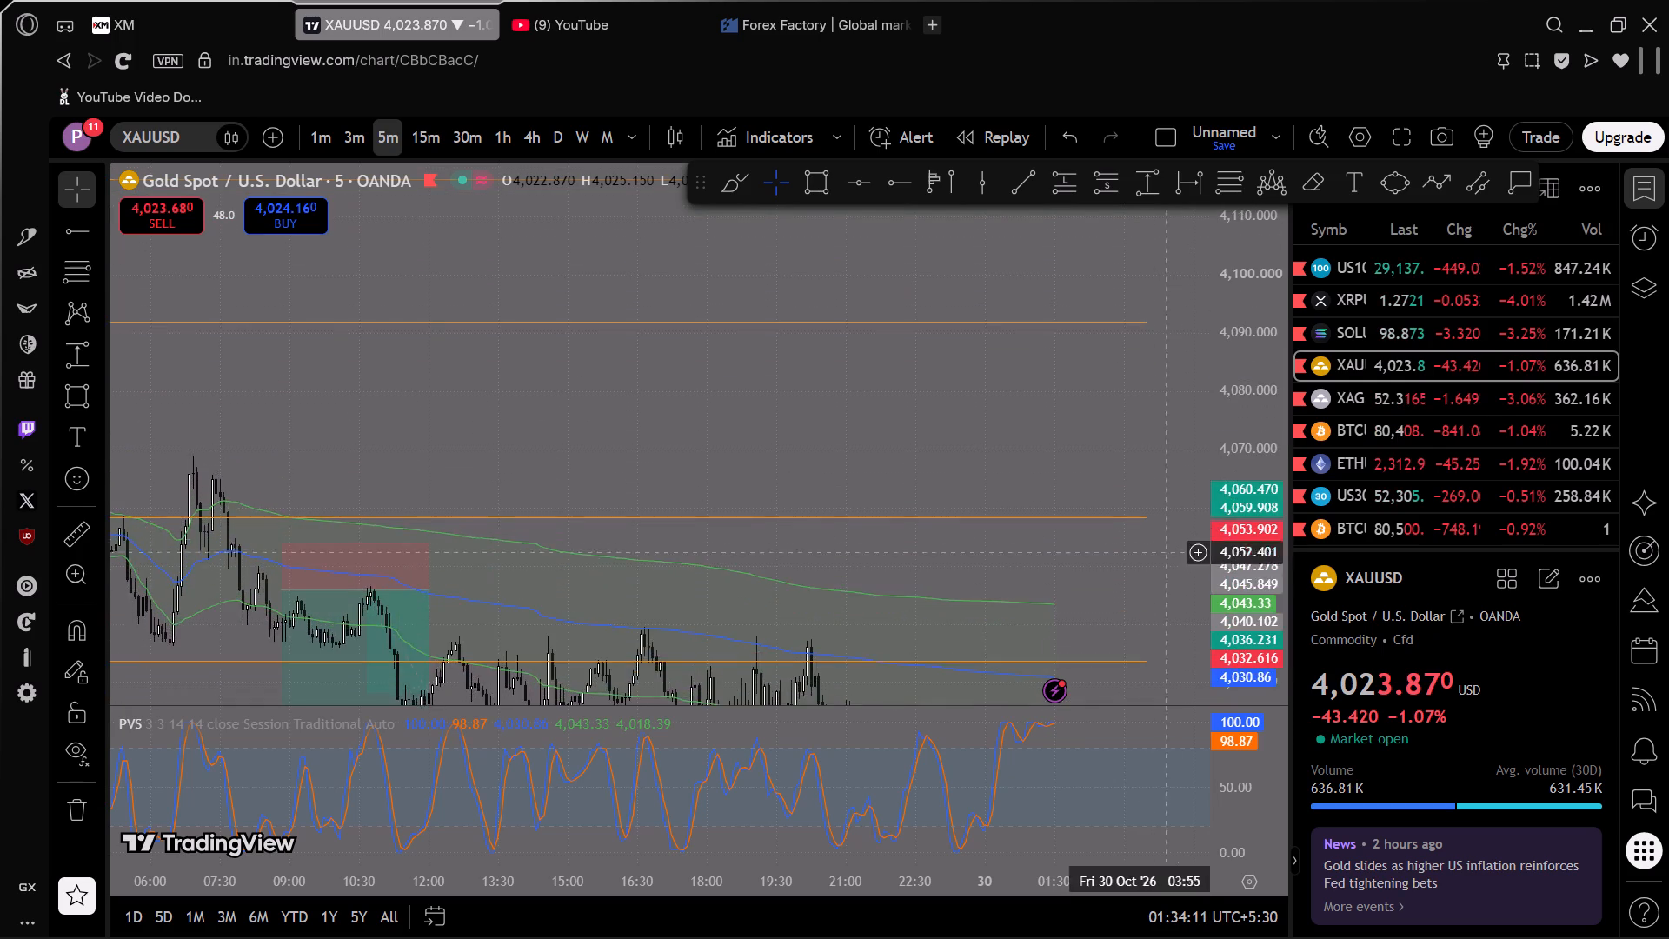
{"action": "left_click_drag", "start_coordinate": [1146, 576], "coordinate": [1103, 332]}
{"action": "scroll", "coordinate": [1083, 483], "scroll_direction": "up", "scroll_amount": 5}
{"action": "left_click_drag", "start_coordinate": [1075, 523], "coordinate": [1041, 482]}
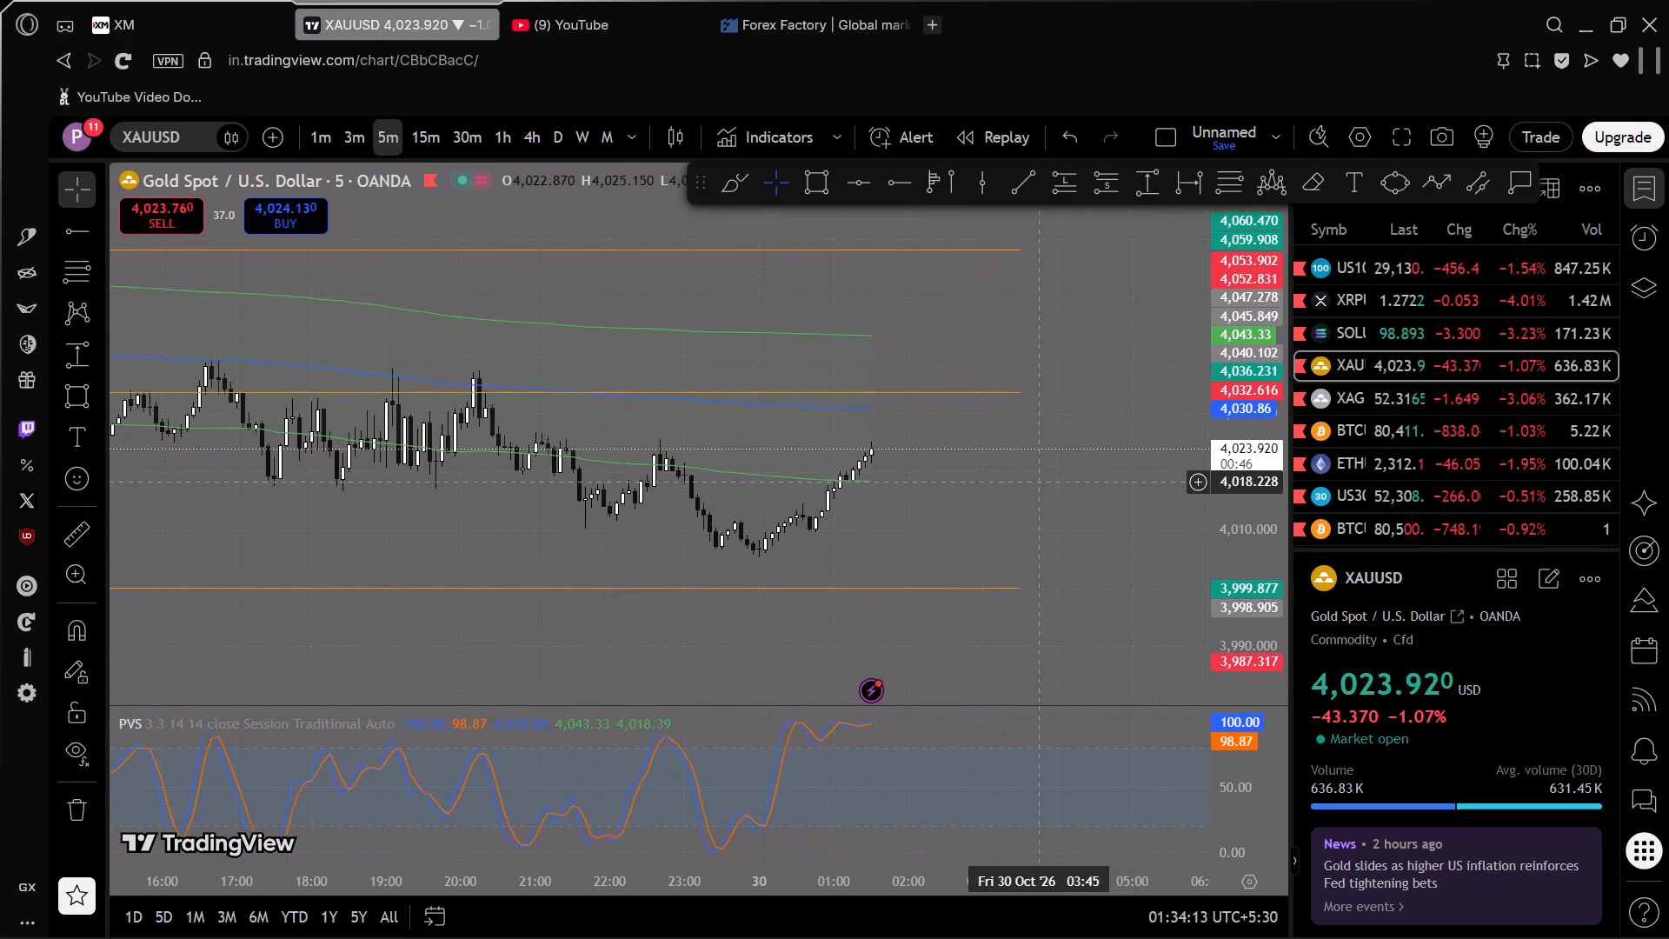
{"action": "left_click_drag", "start_coordinate": [1041, 482], "coordinate": [1041, 482]}
{"action": "scroll", "coordinate": [1251, 491], "scroll_direction": "up", "scroll_amount": 5}
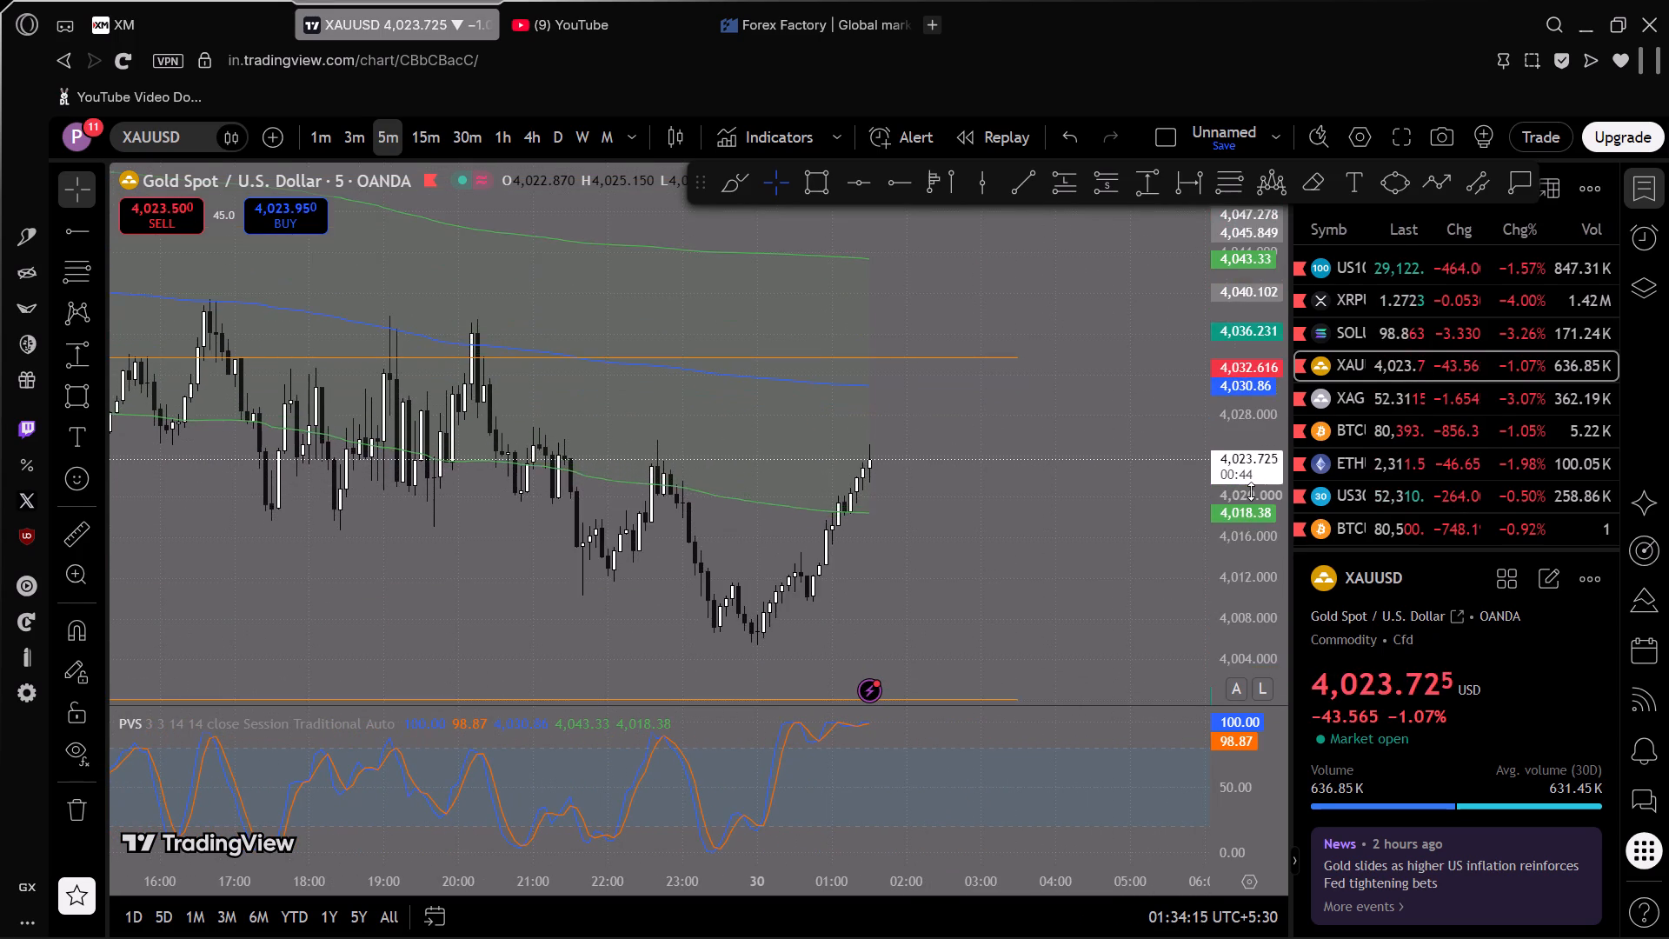
{"action": "scroll", "coordinate": [1251, 491], "scroll_direction": "up", "scroll_amount": 5}
{"action": "scroll", "coordinate": [1072, 516], "scroll_direction": "up", "scroll_amount": 3}
{"action": "left_click_drag", "start_coordinate": [948, 520], "coordinate": [1139, 516]}
{"action": "scroll", "coordinate": [1000, 545], "scroll_direction": "up", "scroll_amount": 4}
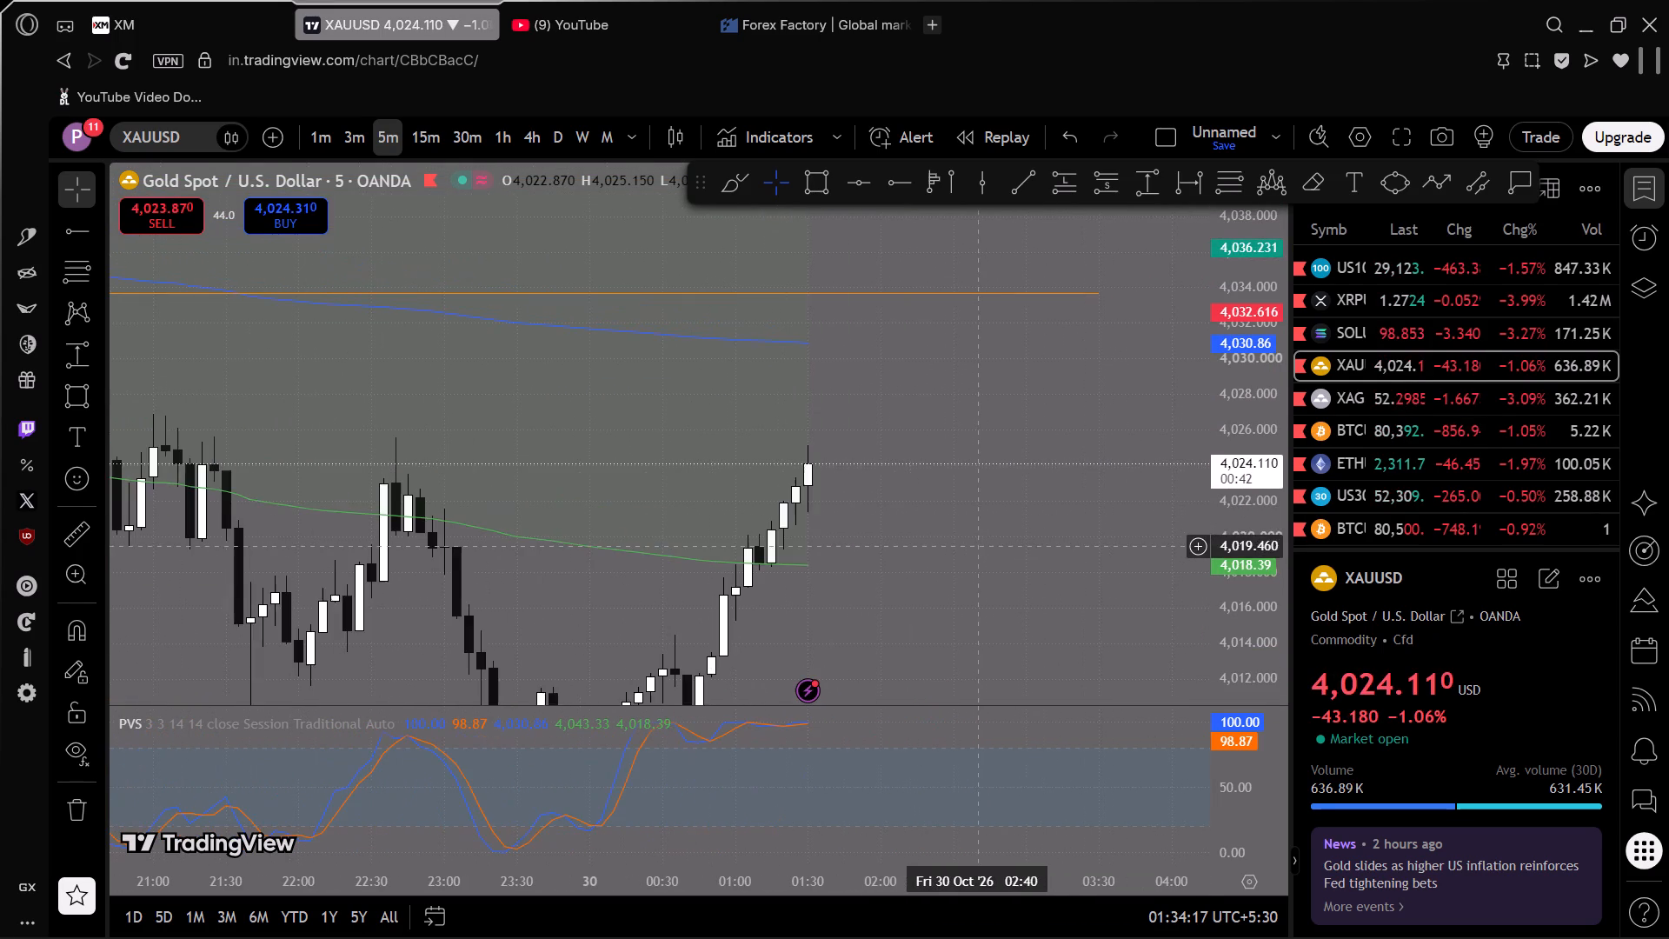
{"action": "left_click_drag", "start_coordinate": [989, 543], "coordinate": [994, 427]}
{"action": "scroll", "coordinate": [1297, 423], "scroll_direction": "down", "scroll_amount": 7}
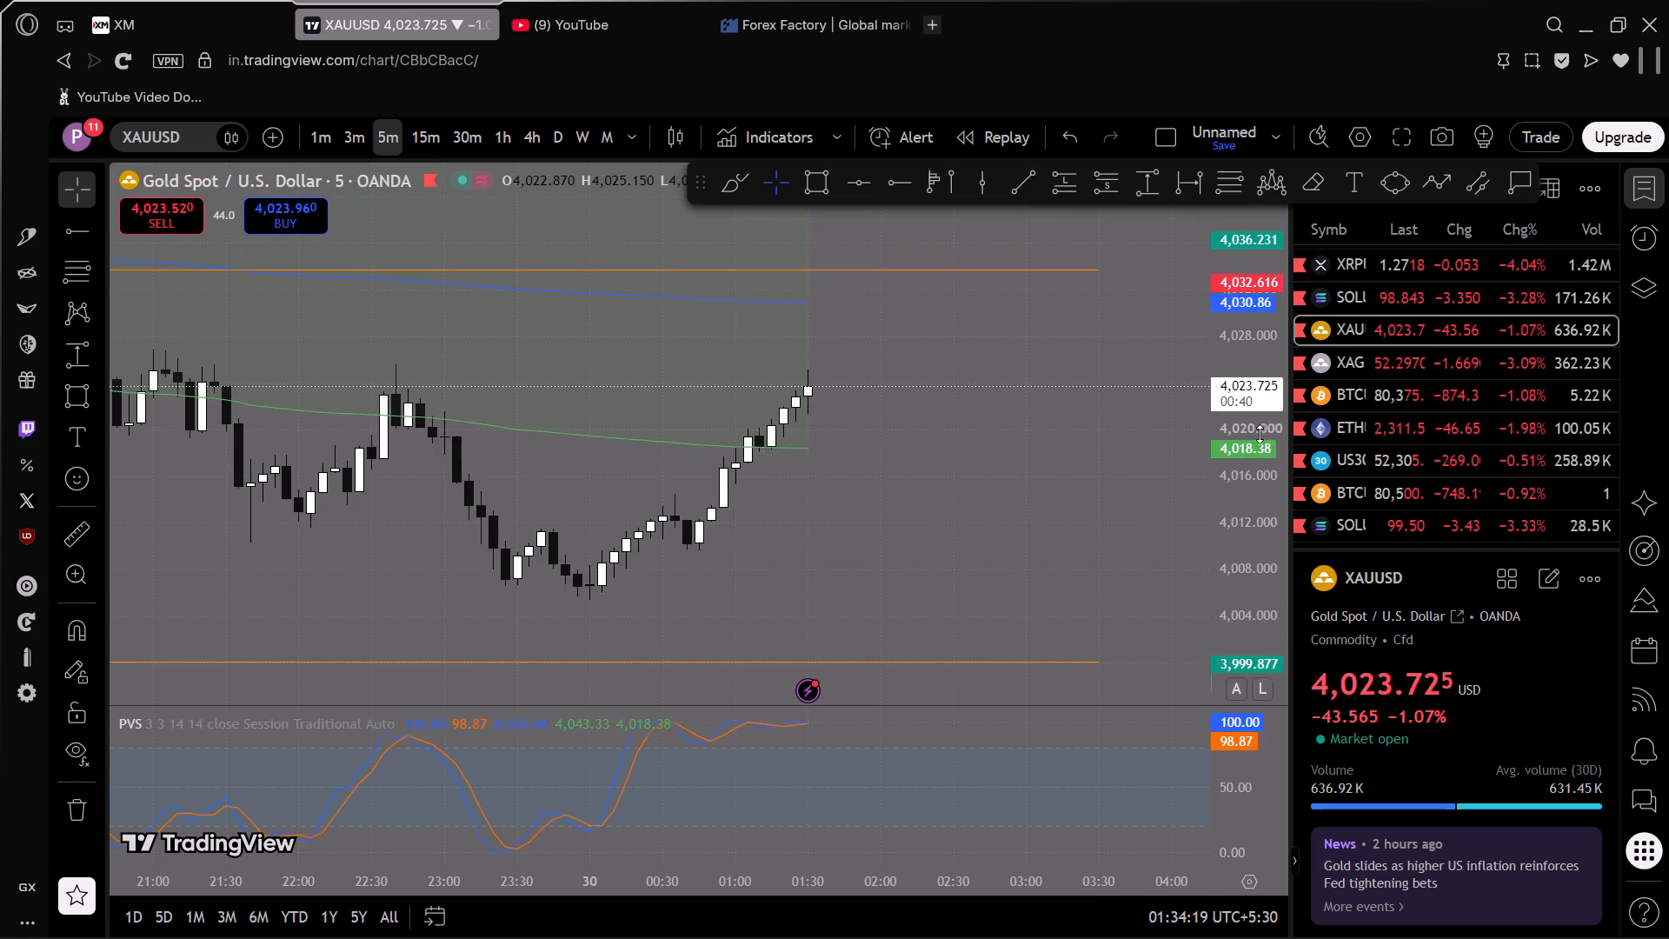
{"action": "scroll", "coordinate": [1119, 433], "scroll_direction": "down", "scroll_amount": 2}
Switch to XM and examine US100Cash's 5-minute drop against the price action since Oct 29.
{"action": "left_click", "coordinate": [212, 5]}
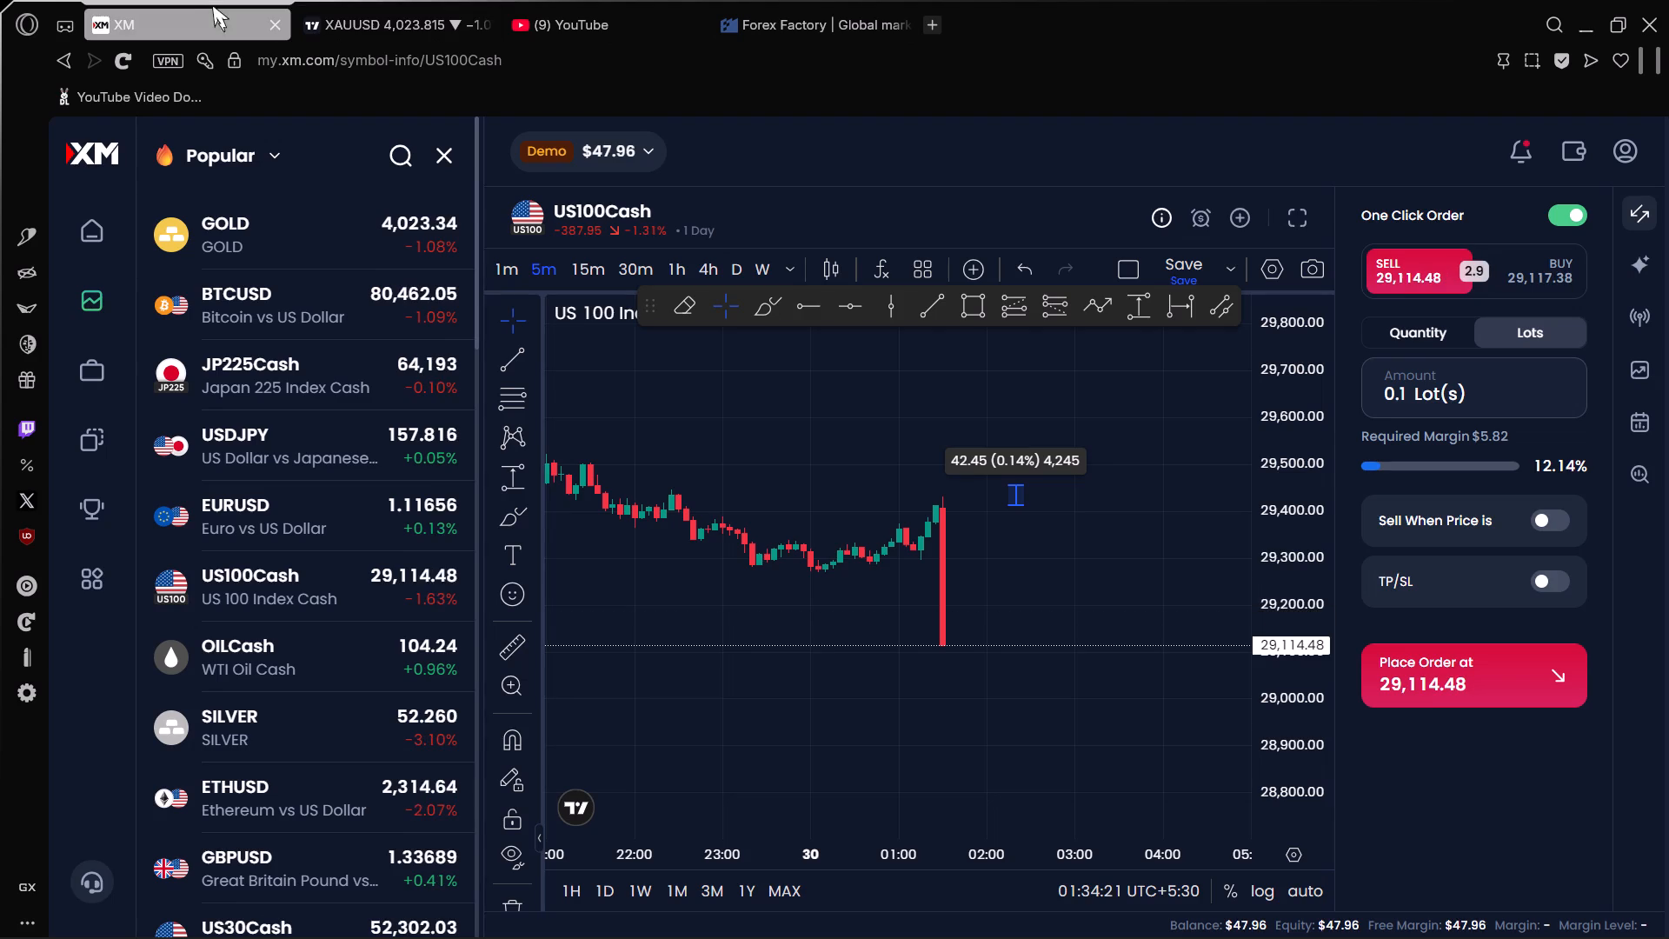
{"action": "scroll", "coordinate": [1032, 591], "scroll_direction": "down", "scroll_amount": 4}
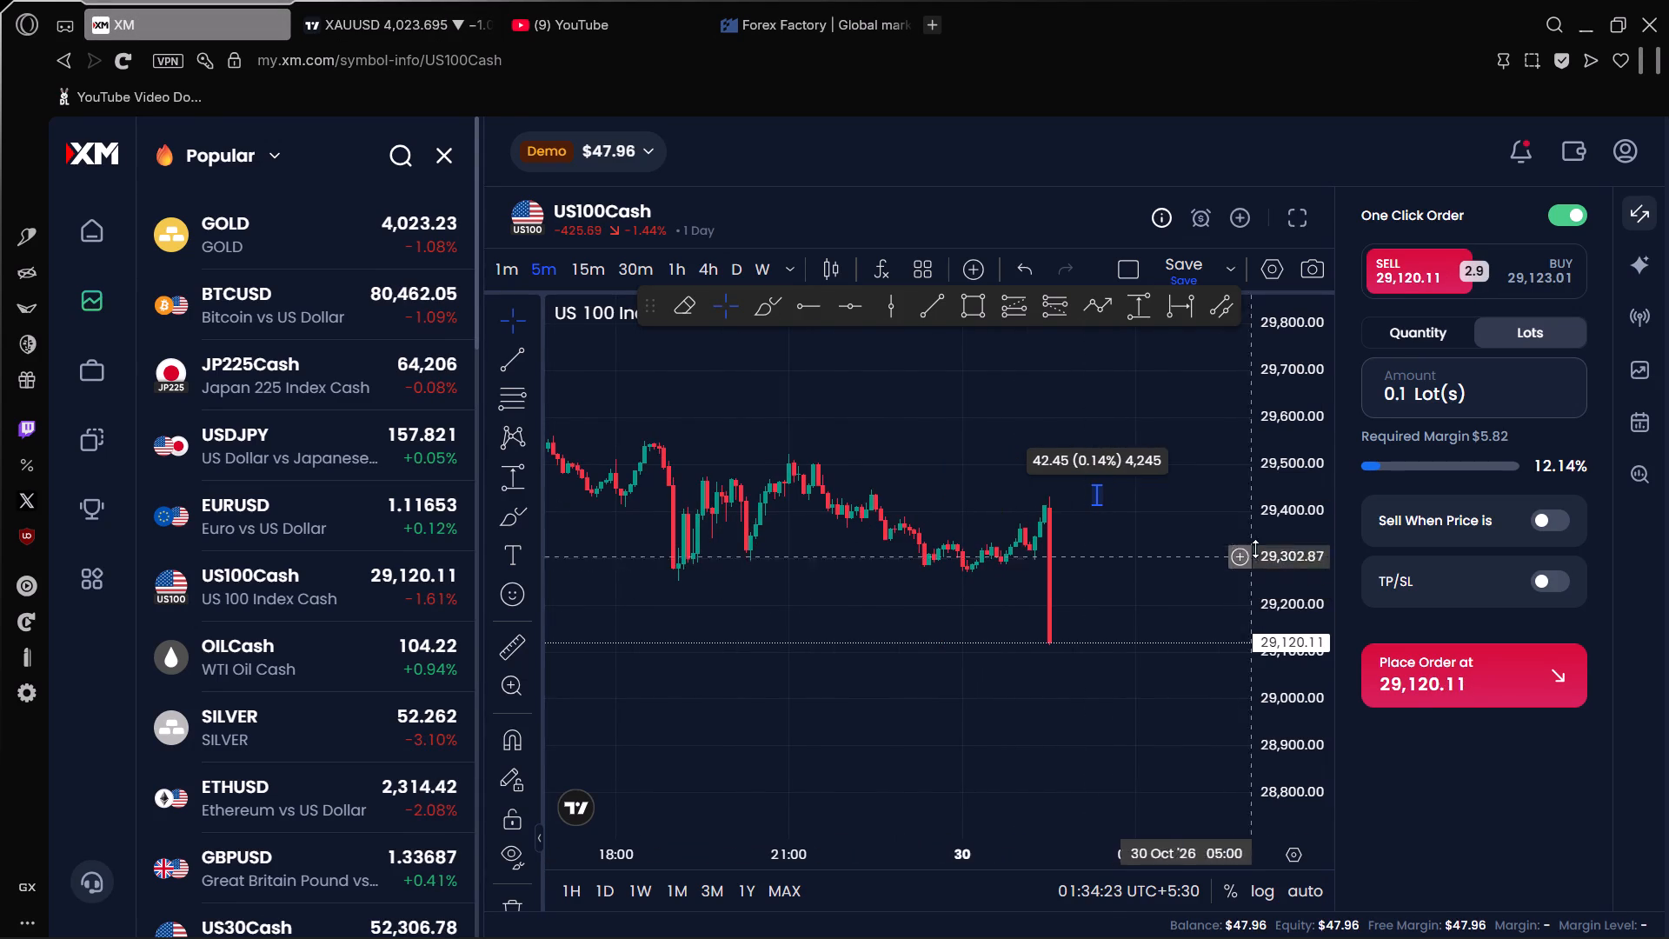
{"action": "scroll", "coordinate": [1282, 540], "scroll_direction": "down", "scroll_amount": 5}
{"action": "scroll", "coordinate": [1213, 571], "scroll_direction": "down", "scroll_amount": 12}
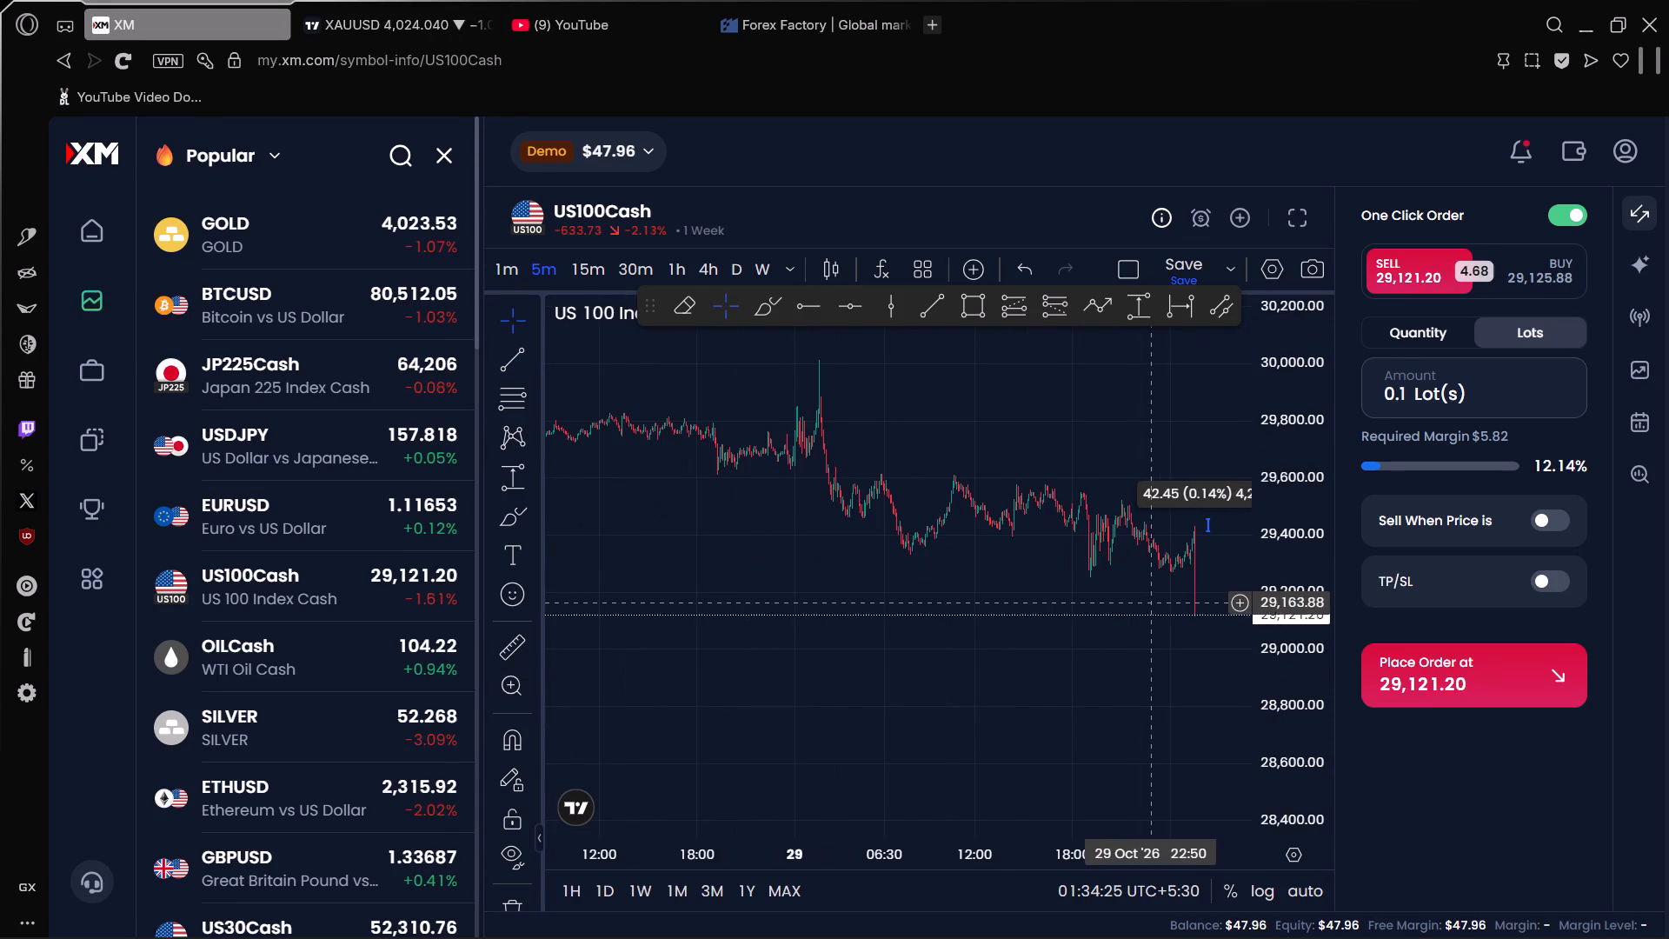
{"action": "scroll", "coordinate": [1153, 603], "scroll_direction": "up", "scroll_amount": 6}
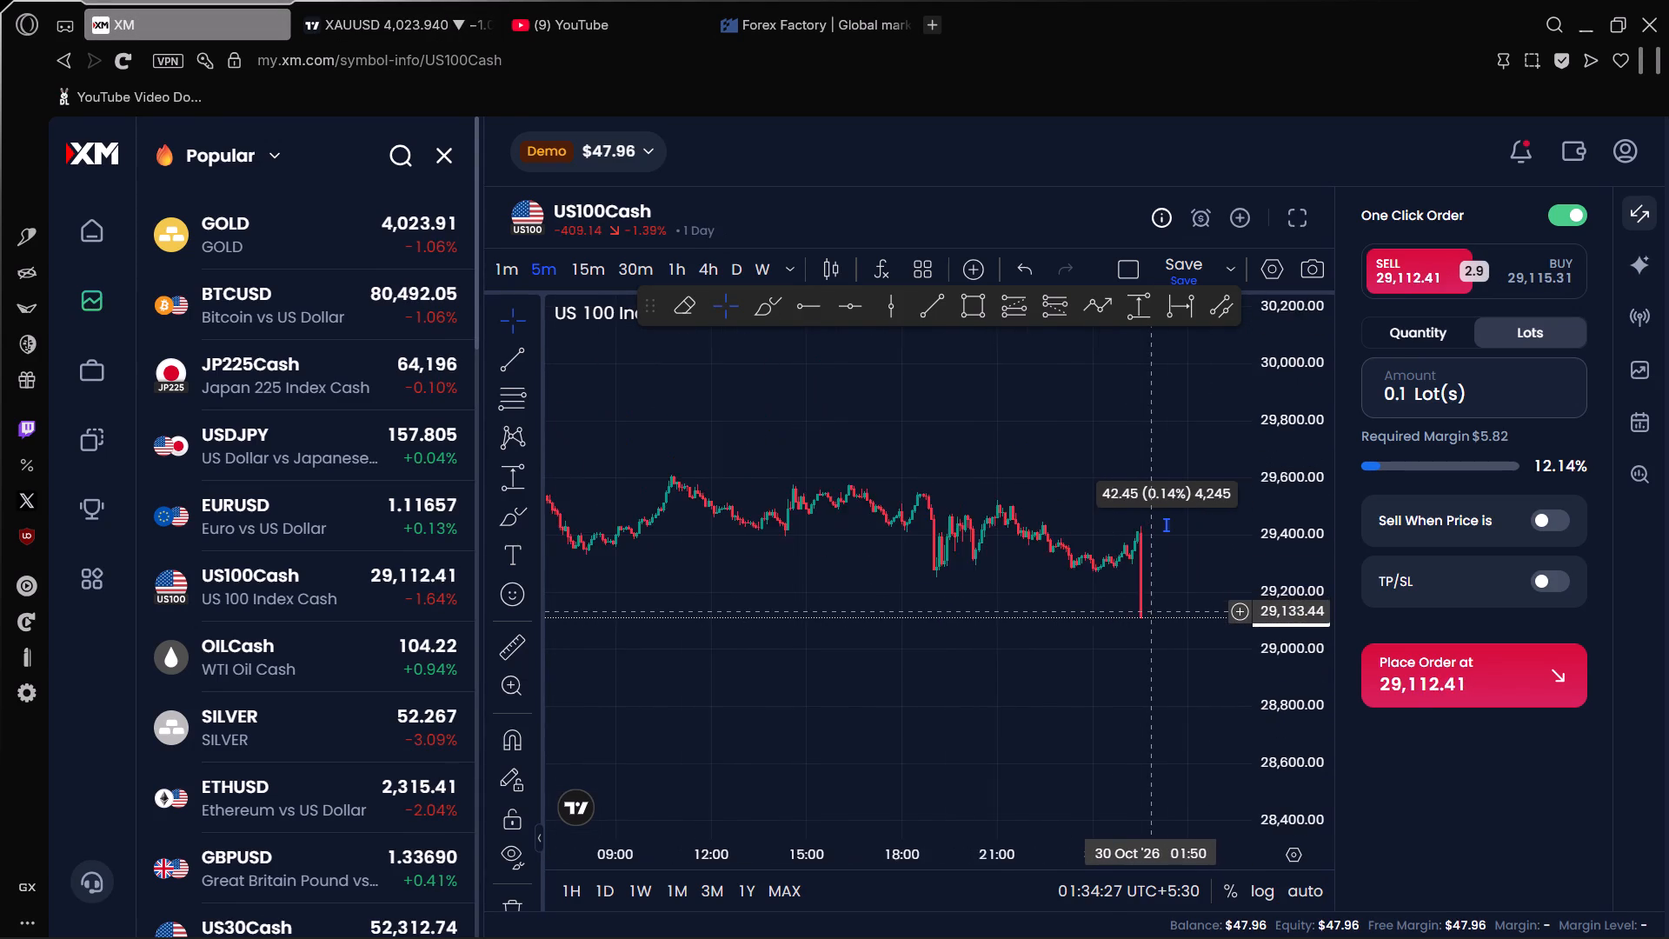
{"action": "scroll", "coordinate": [1151, 612], "scroll_direction": "up", "scroll_amount": 10}
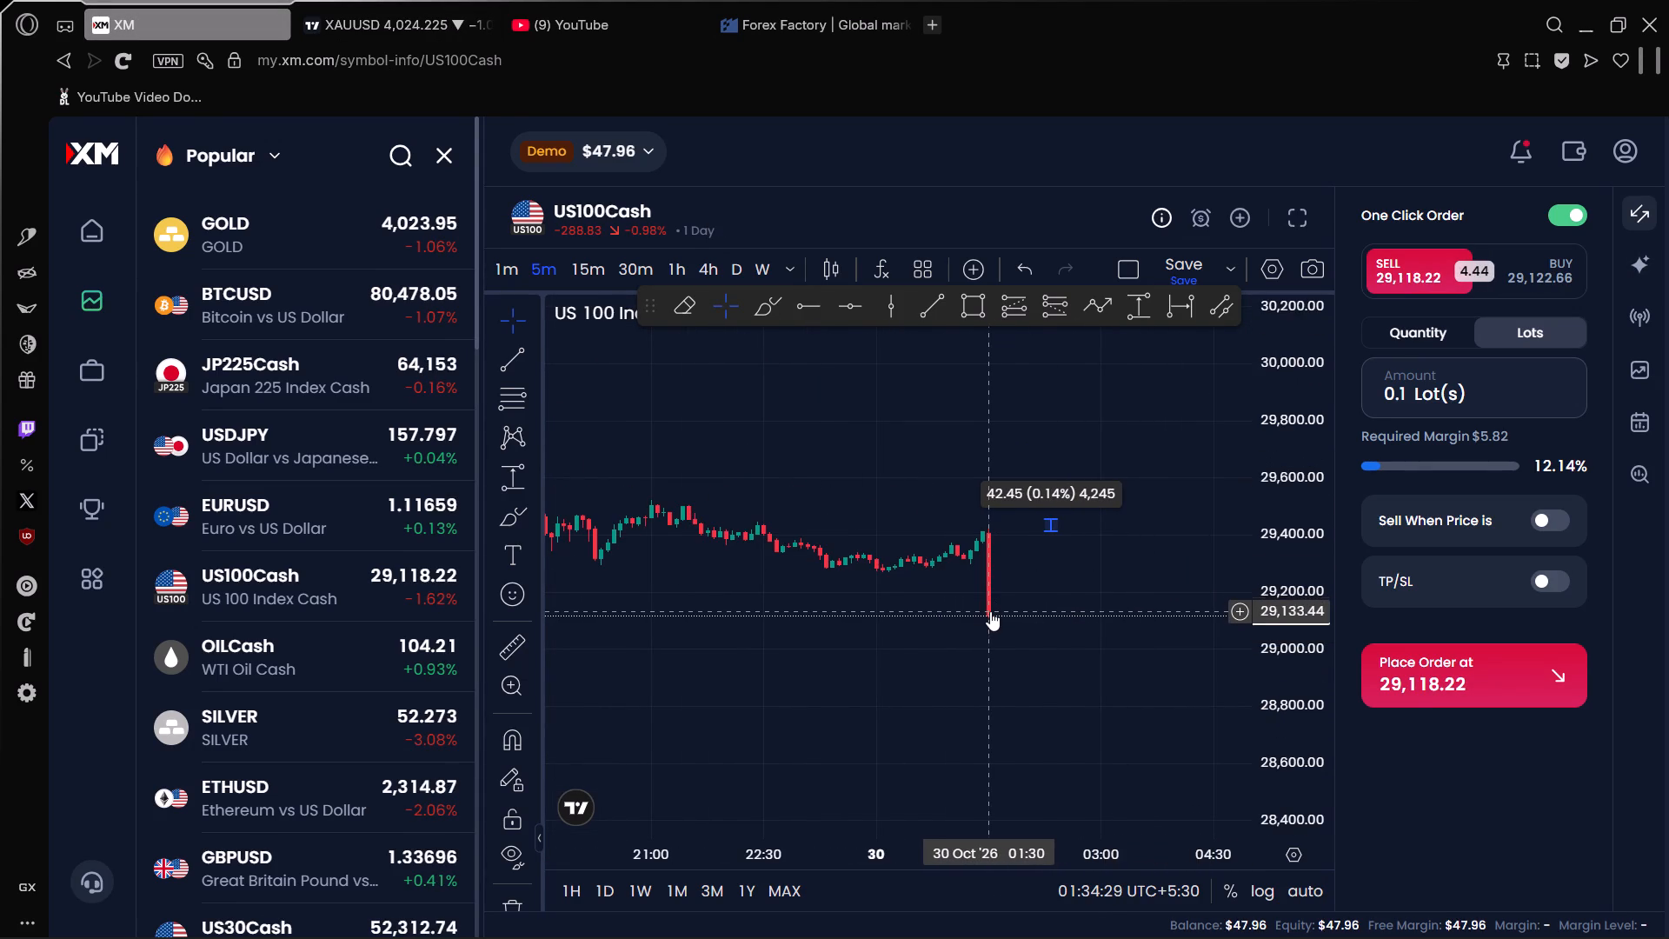
{"action": "scroll", "coordinate": [919, 588], "scroll_direction": "down", "scroll_amount": 8}
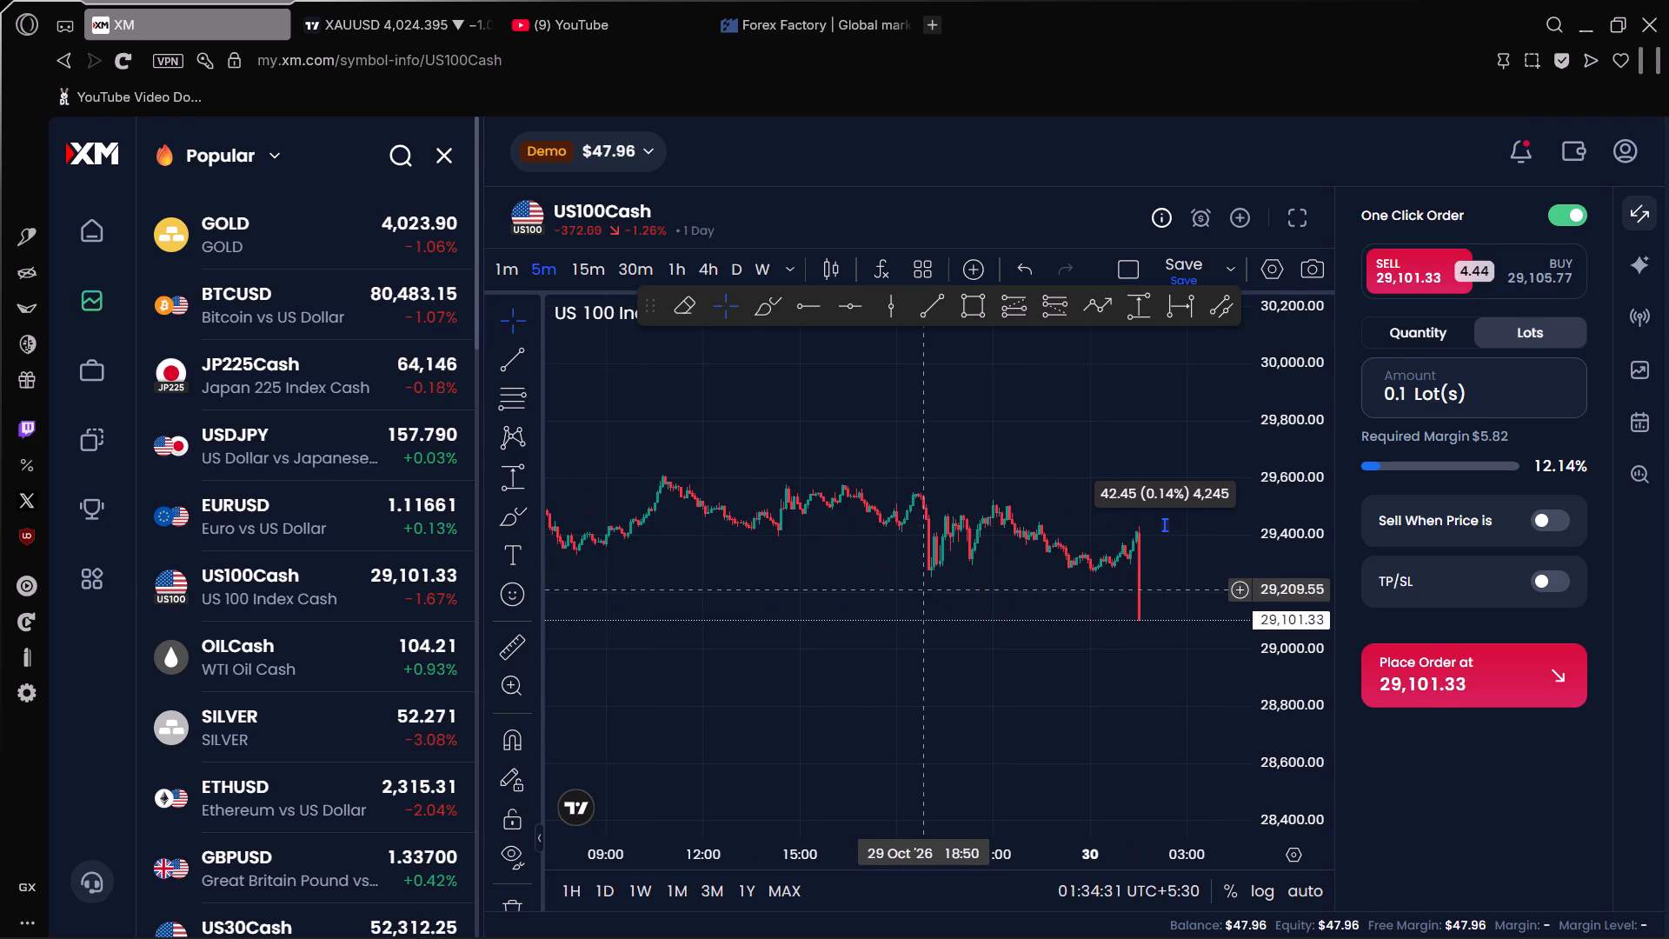
{"action": "left_click_drag", "start_coordinate": [836, 577], "coordinate": [1120, 689]}
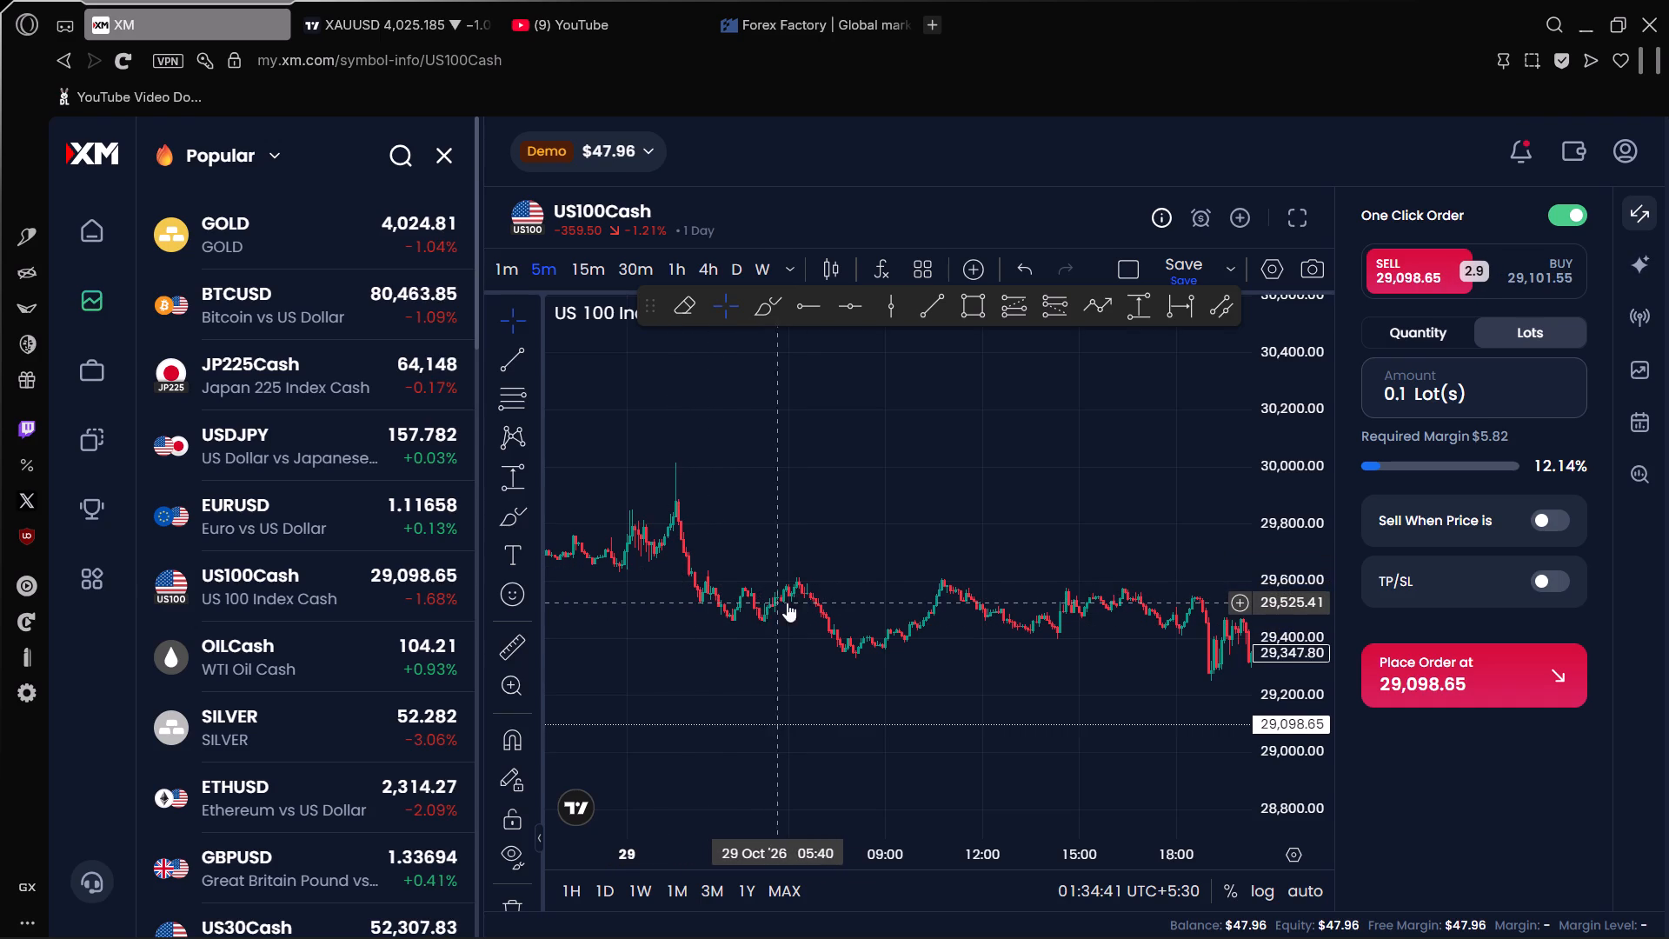
{"action": "scroll", "coordinate": [1296, 597], "scroll_direction": "up", "scroll_amount": 4}
{"action": "scroll", "coordinate": [1134, 626], "scroll_direction": "up", "scroll_amount": 8}
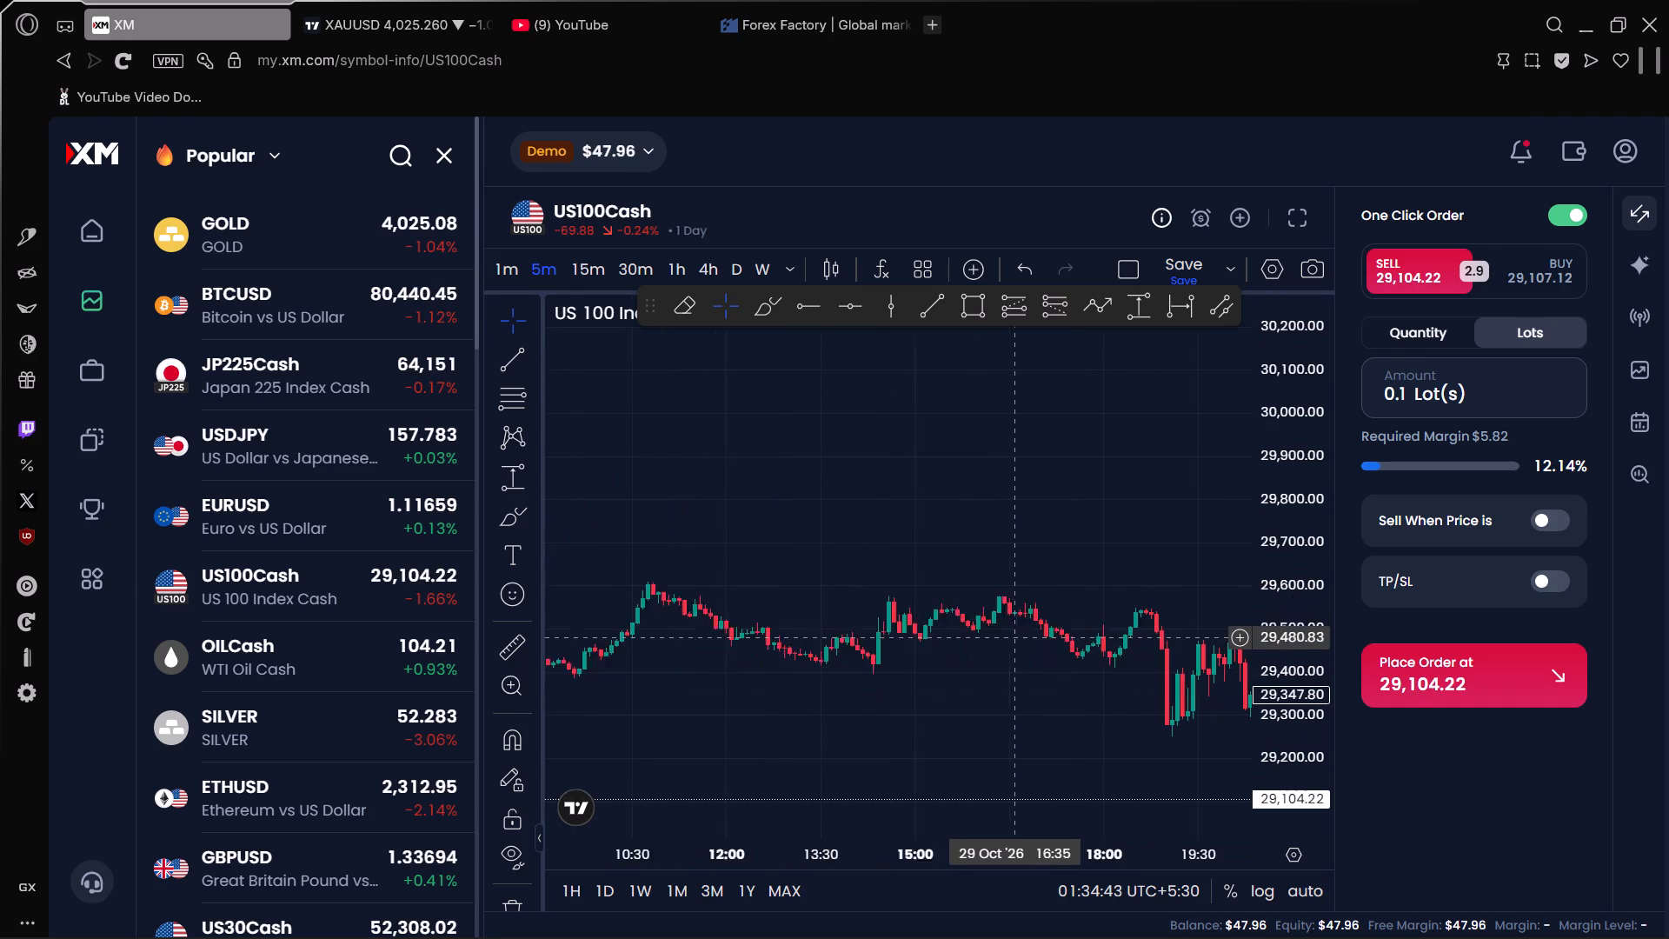
{"action": "left_click_drag", "start_coordinate": [1085, 582], "coordinate": [794, 515]}
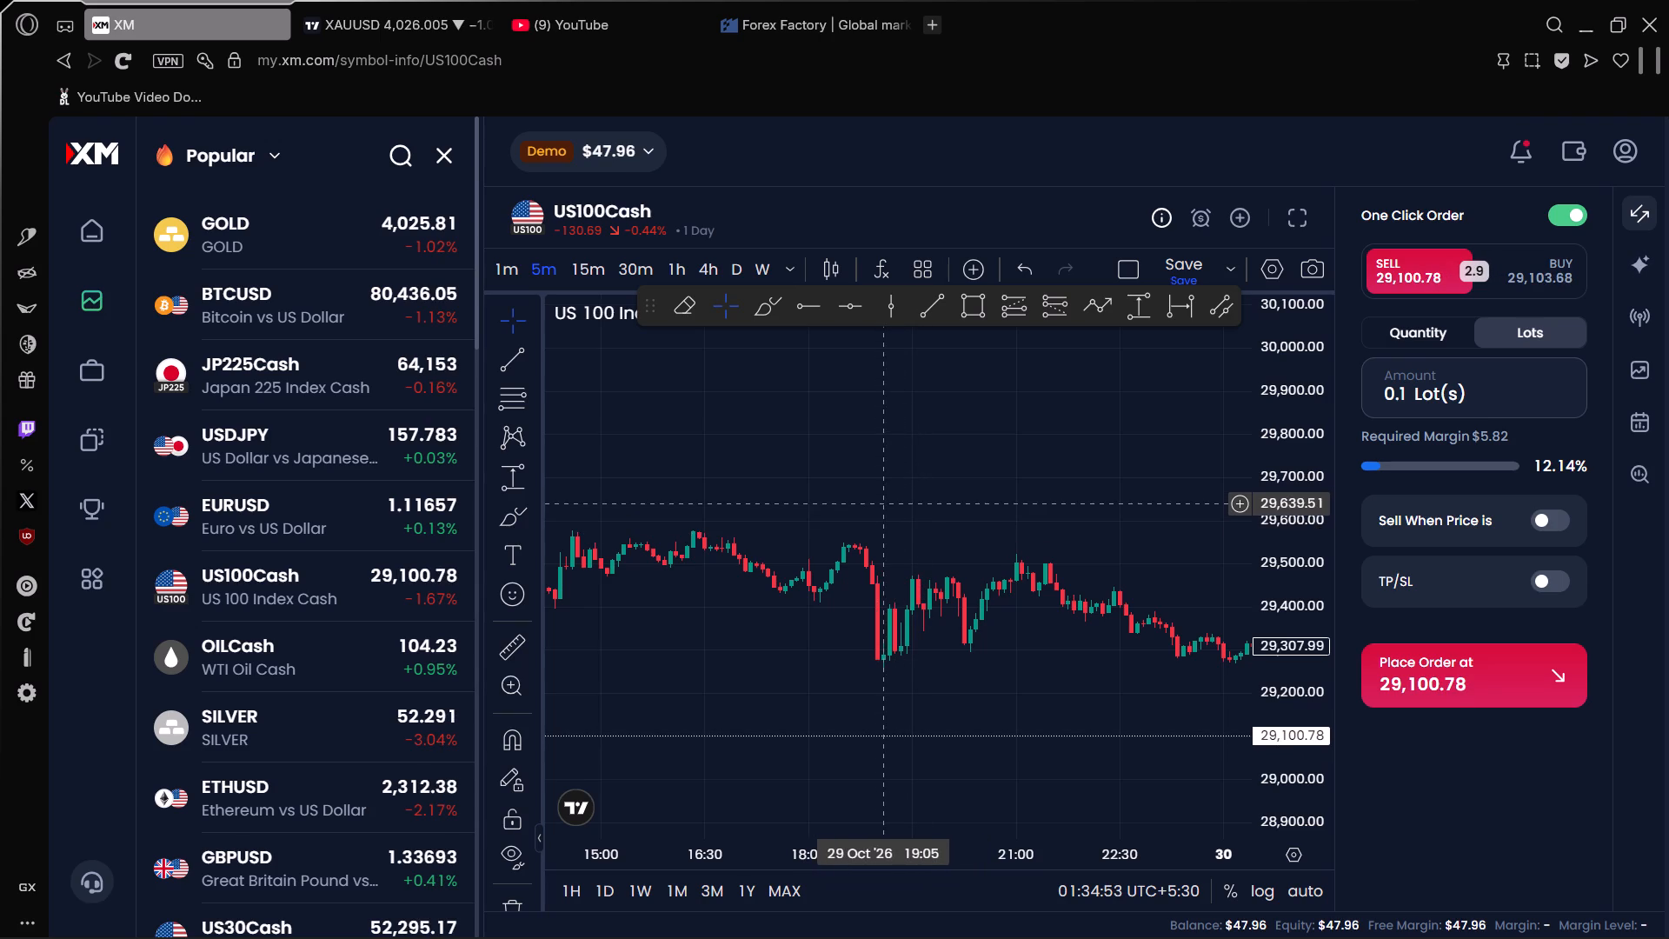
{"action": "scroll", "coordinate": [848, 627], "scroll_direction": "down", "scroll_amount": 4}
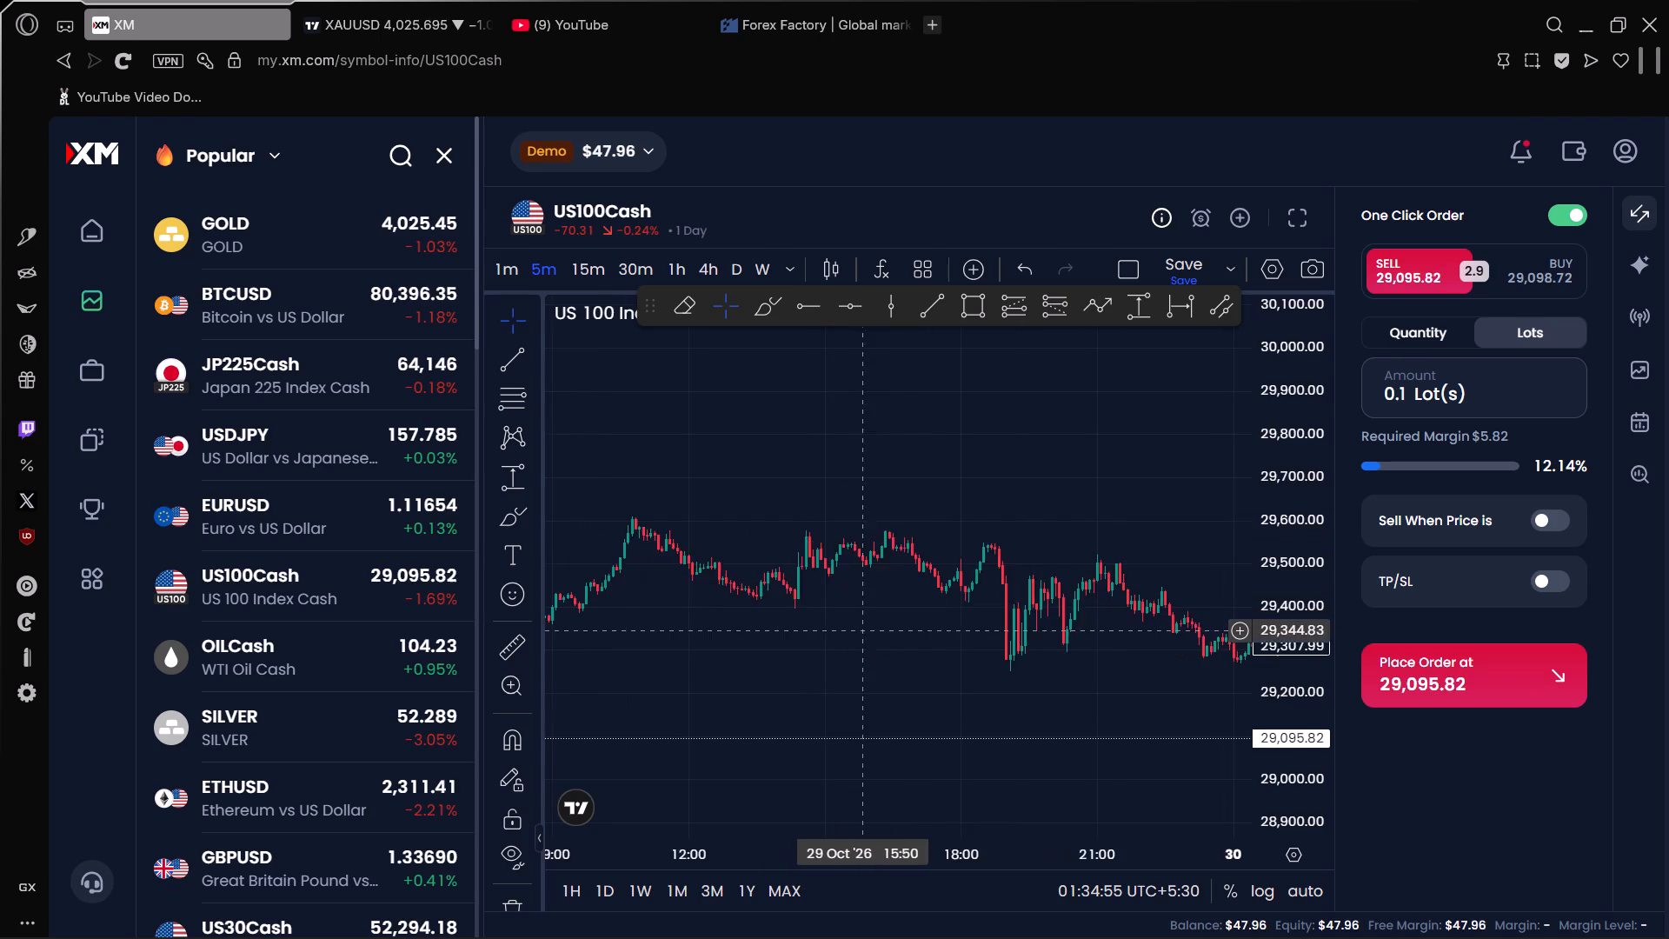
{"action": "scroll", "coordinate": [891, 641], "scroll_direction": "down", "scroll_amount": 2}
{"action": "left_click_drag", "start_coordinate": [971, 673], "coordinate": [791, 672]}
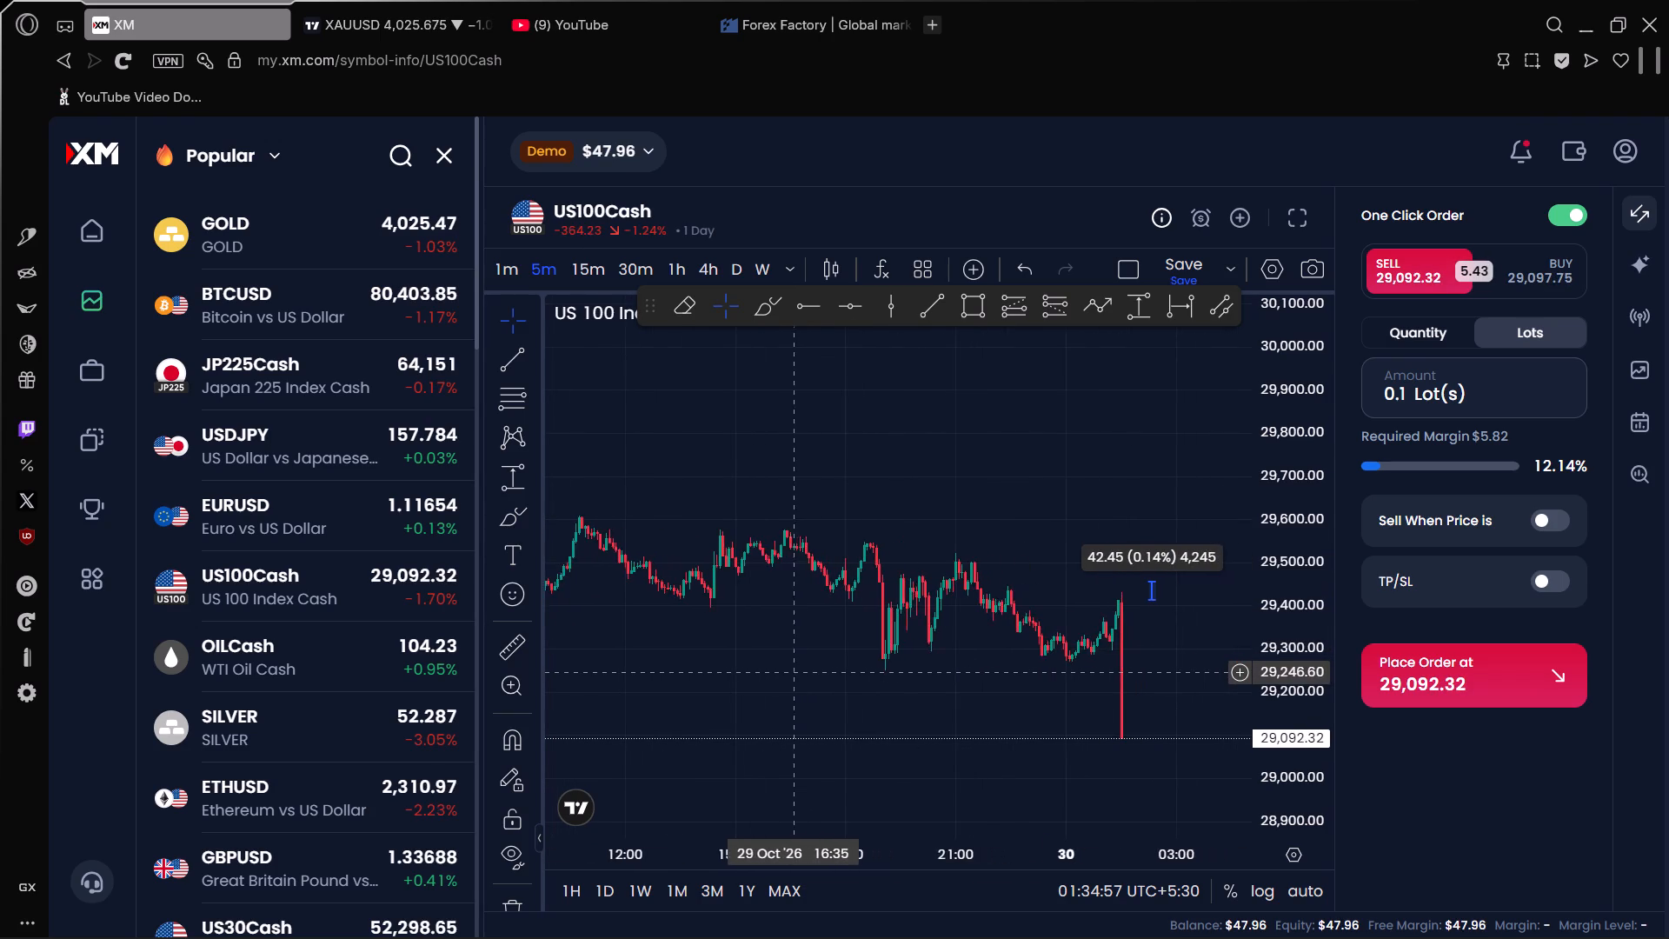
Compare US100Cash's earlier sell-off around 19:00 on Oct 29 with the drop at 01:30 on Oct 30.
{"action": "scroll", "coordinate": [803, 670], "scroll_direction": "up", "scroll_amount": 5}
{"action": "left_click_drag", "start_coordinate": [848, 667], "coordinate": [1129, 644]}
{"action": "scroll", "coordinate": [990, 669], "scroll_direction": "up", "scroll_amount": 8}
{"action": "left_click_drag", "start_coordinate": [844, 643], "coordinate": [1093, 646]}
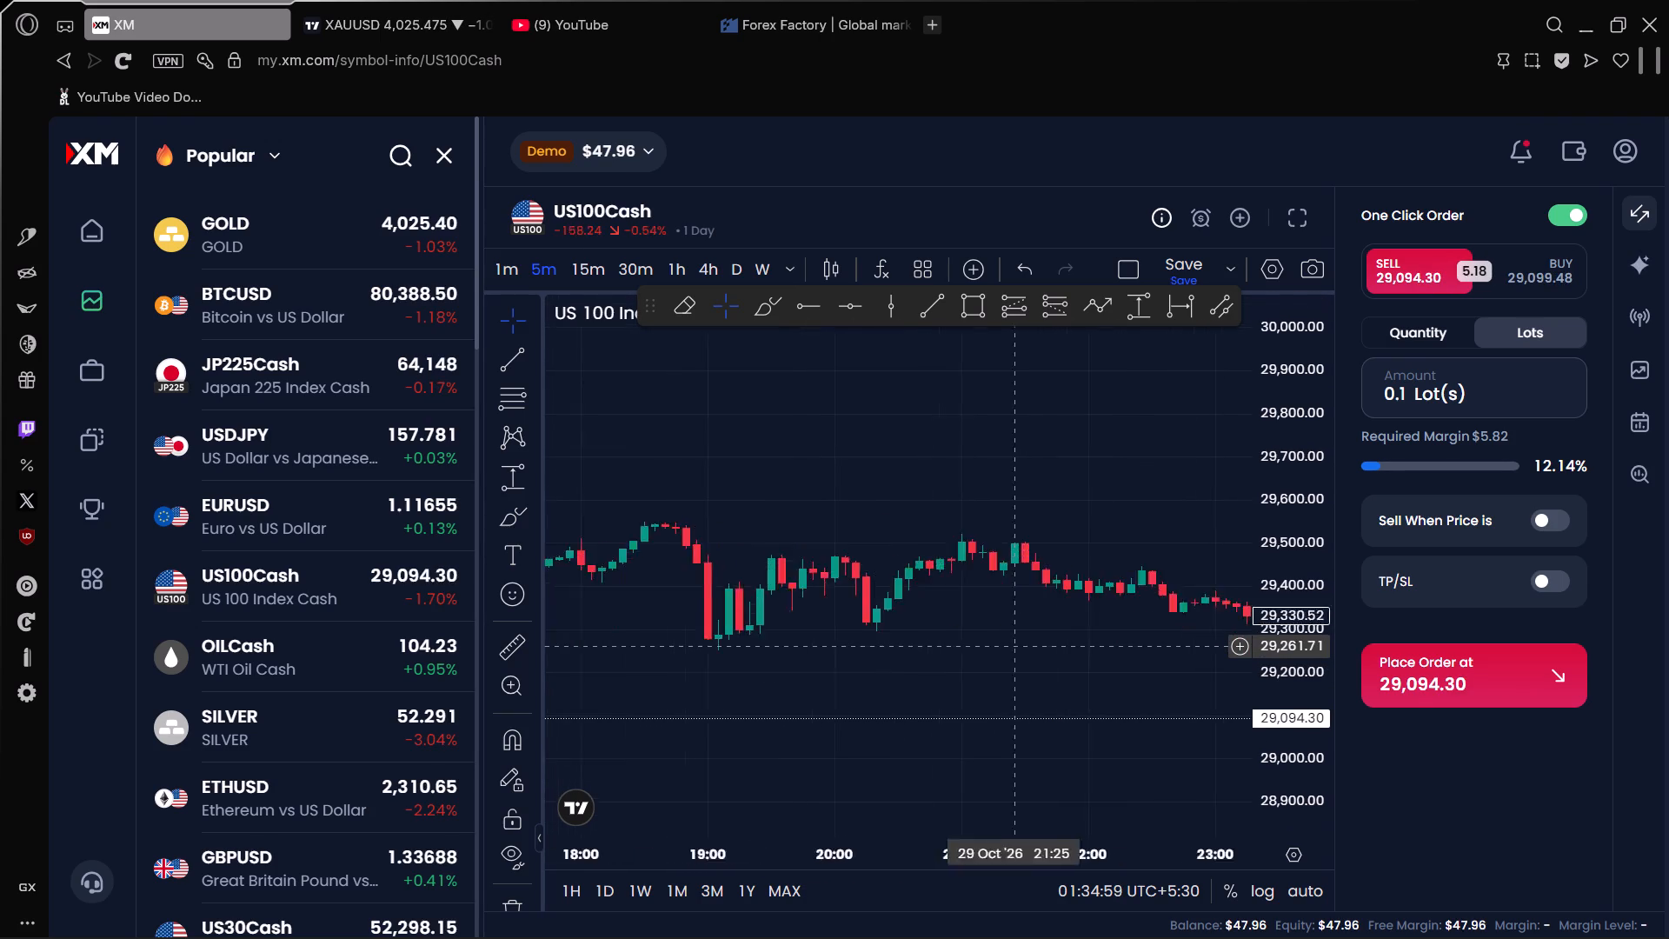
{"action": "left_click_drag", "start_coordinate": [1093, 646], "coordinate": [1376, 627]}
{"action": "scroll", "coordinate": [1022, 616], "scroll_direction": "up", "scroll_amount": 3}
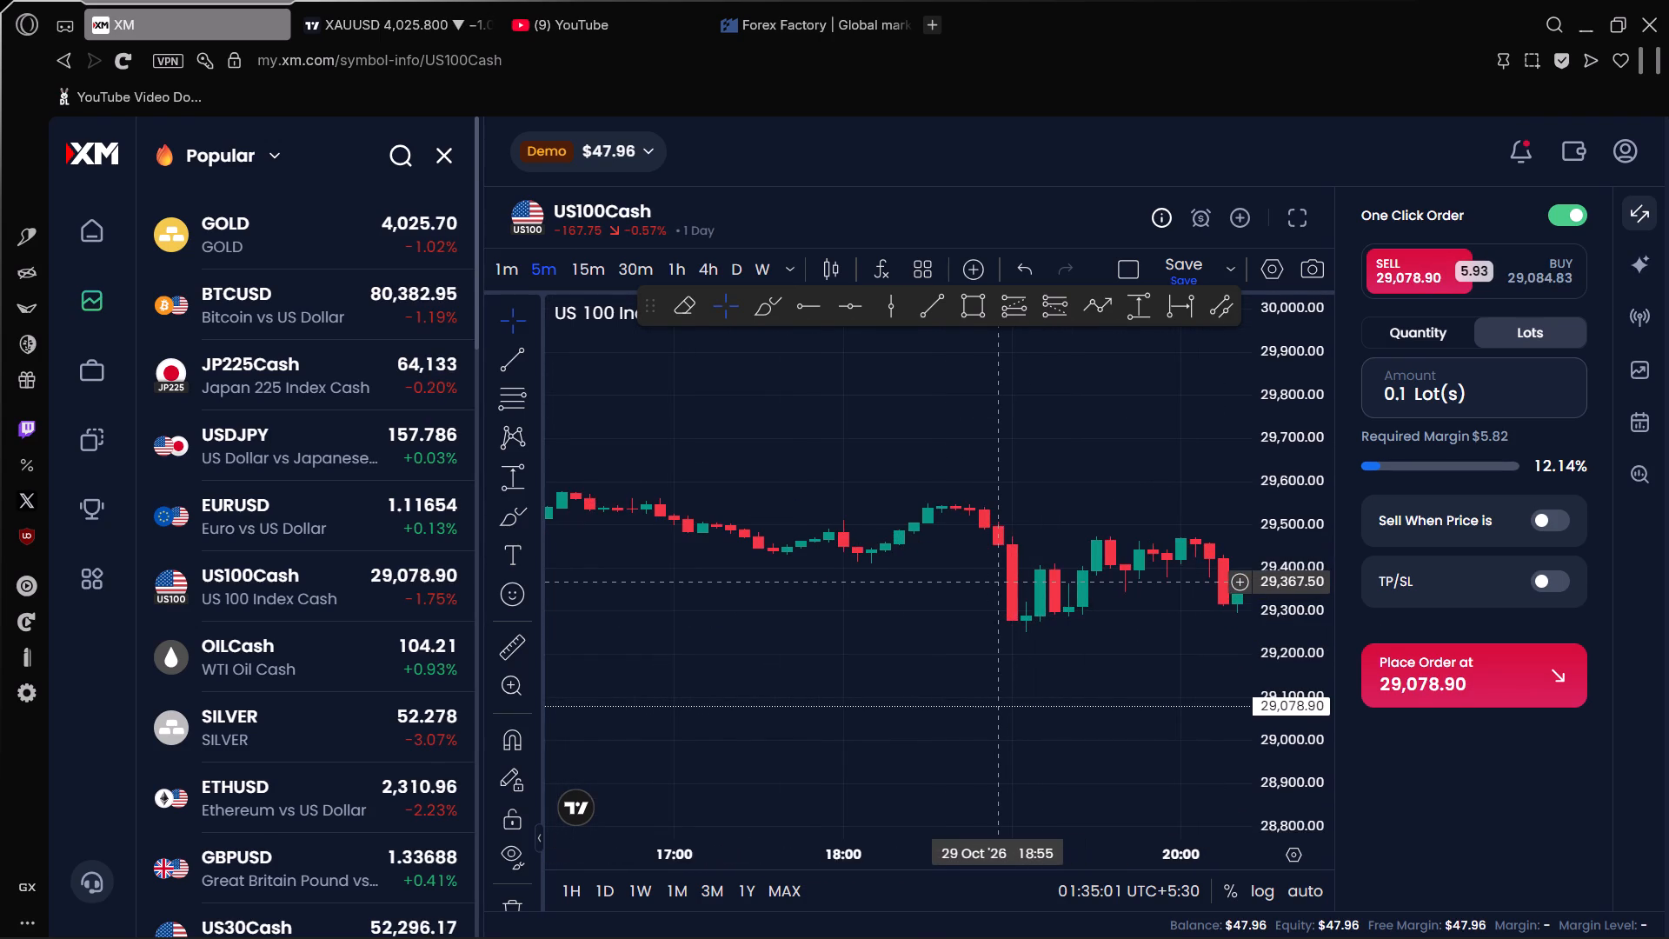
{"action": "scroll", "coordinate": [989, 574], "scroll_direction": "down", "scroll_amount": 8}
{"action": "scroll", "coordinate": [1098, 566], "scroll_direction": "down", "scroll_amount": 2}
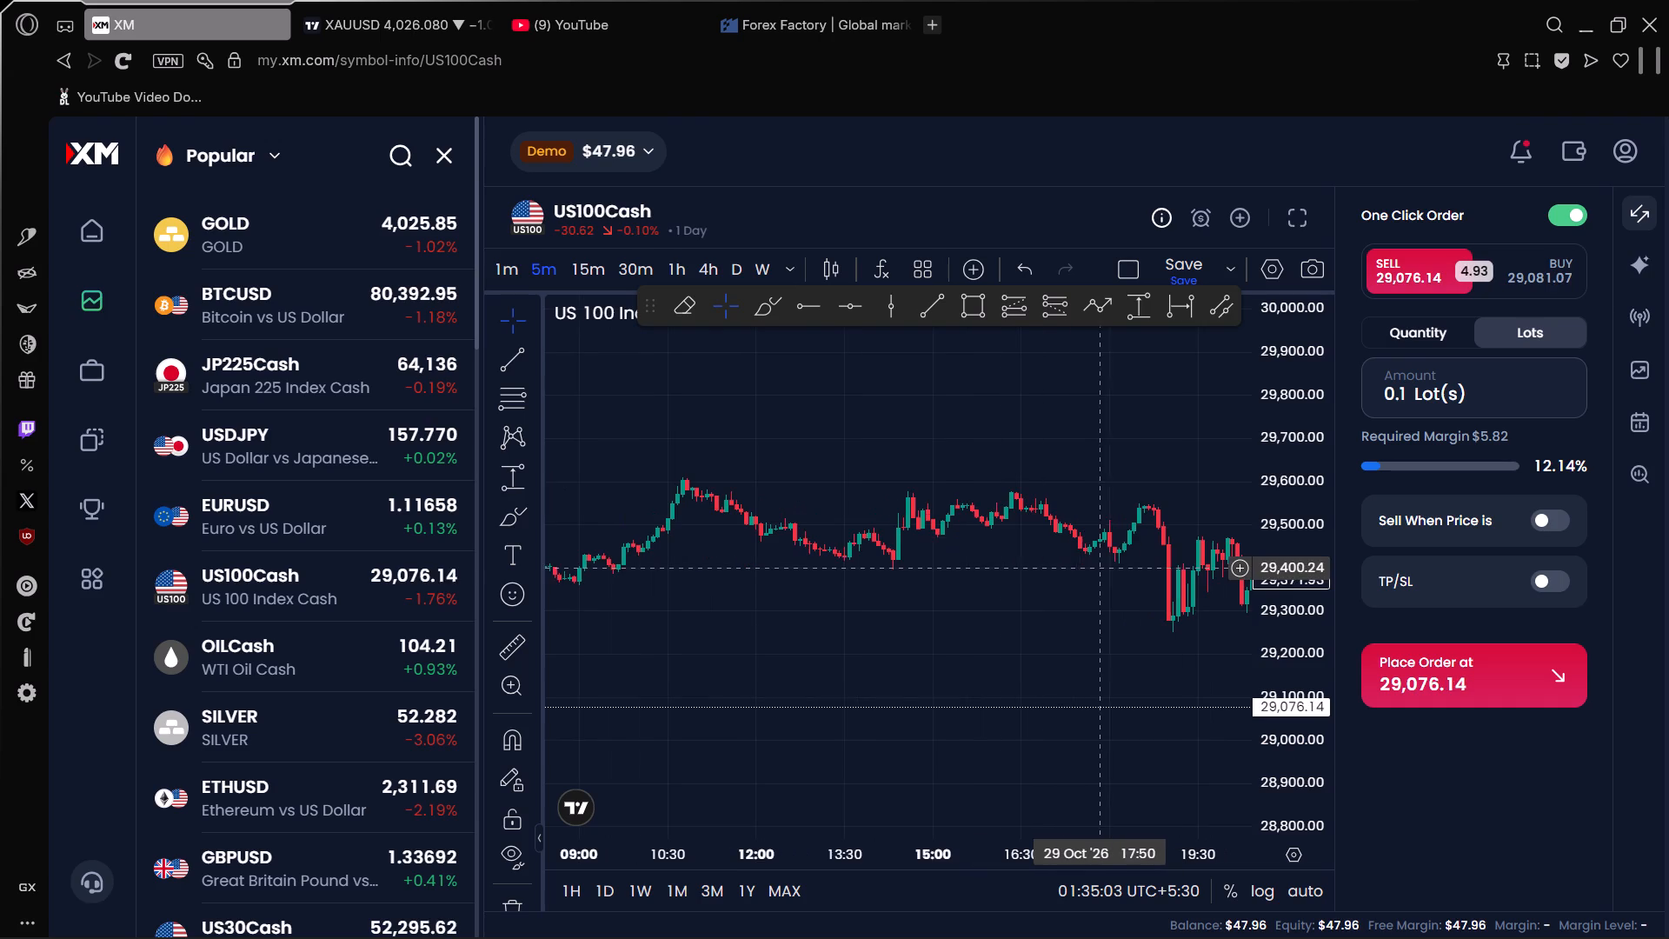
{"action": "left_click_drag", "start_coordinate": [1143, 569], "coordinate": [944, 576]}
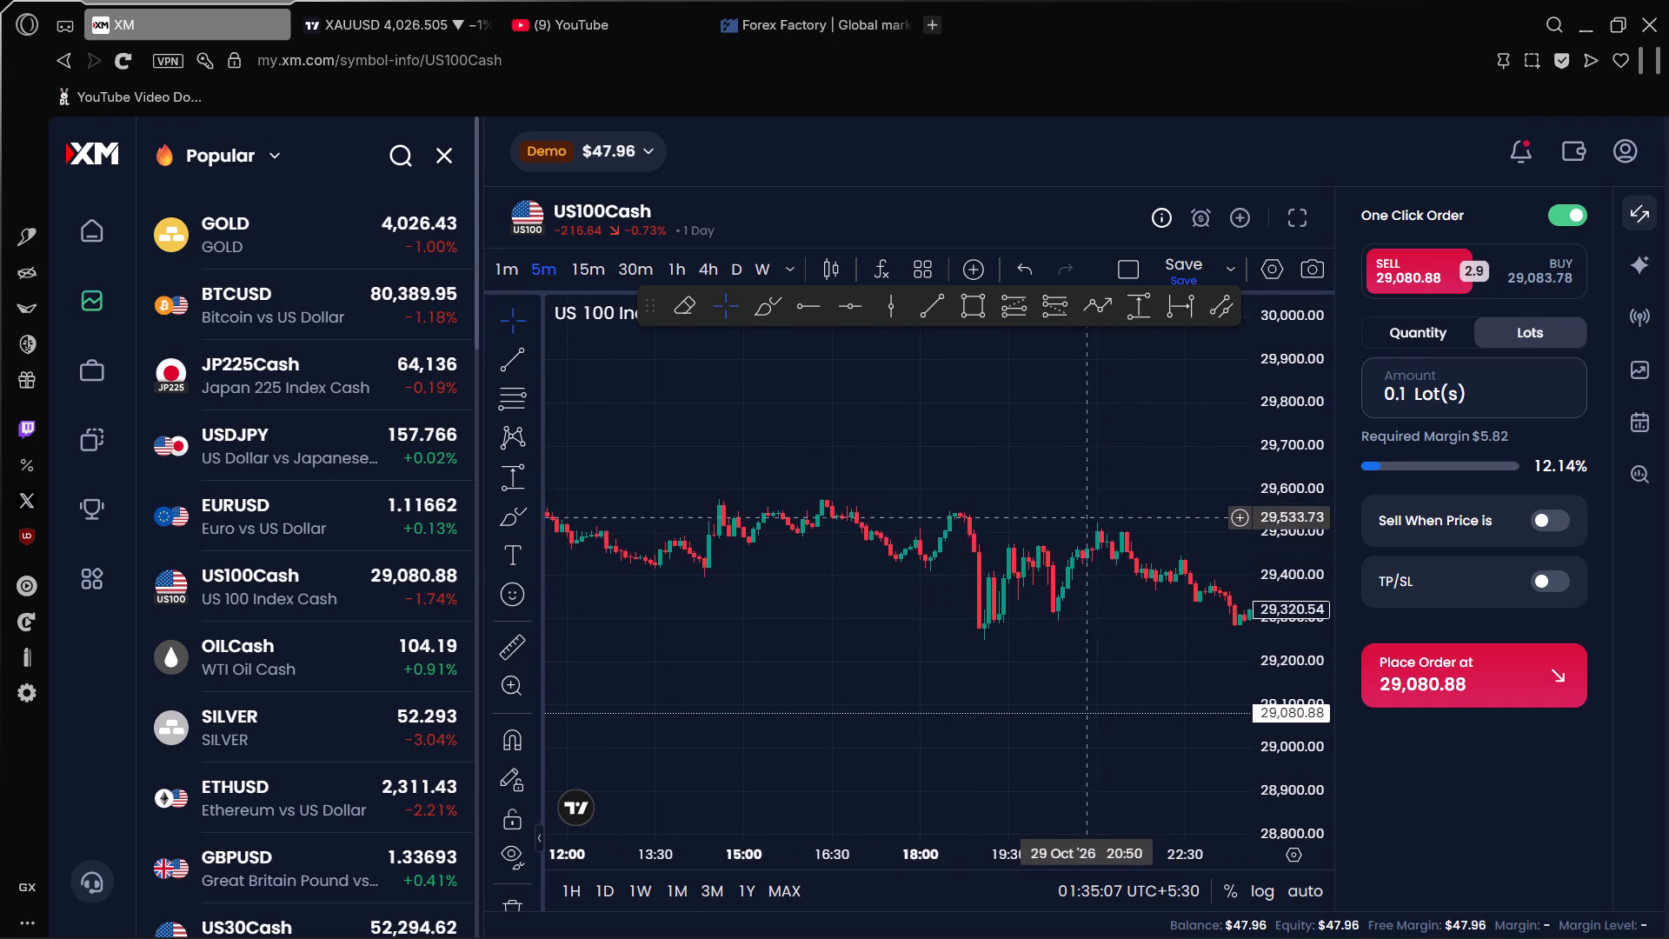
{"action": "left_click_drag", "start_coordinate": [1124, 633], "coordinate": [1104, 633]}
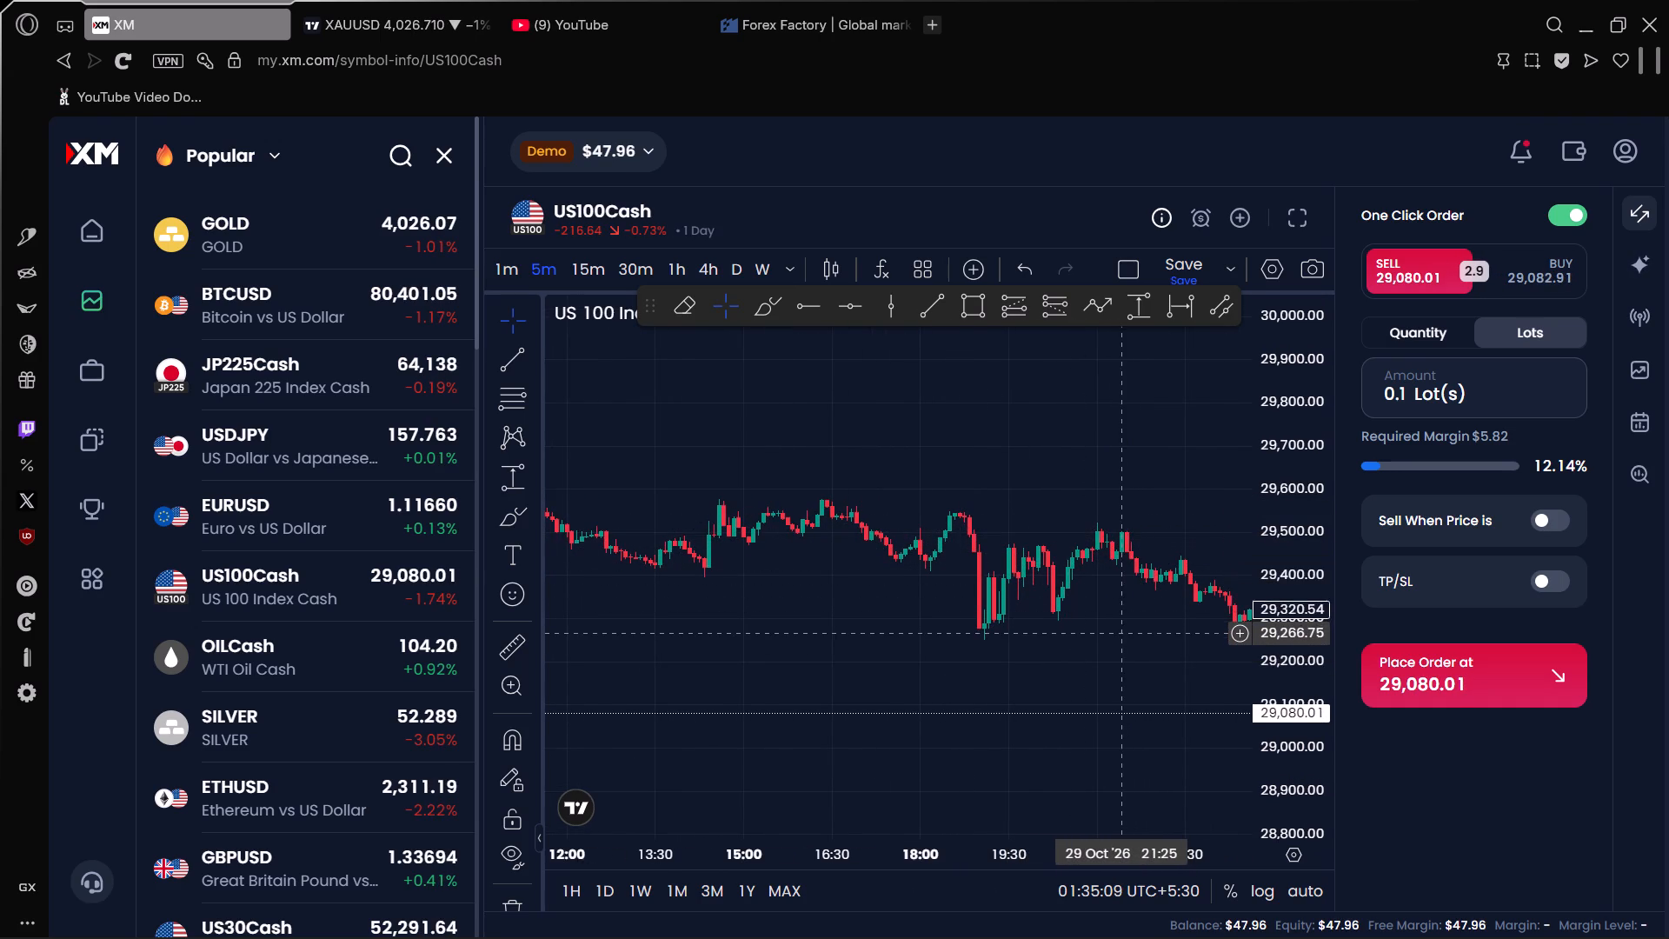
{"action": "left_click_drag", "start_coordinate": [1104, 633], "coordinate": [949, 629]}
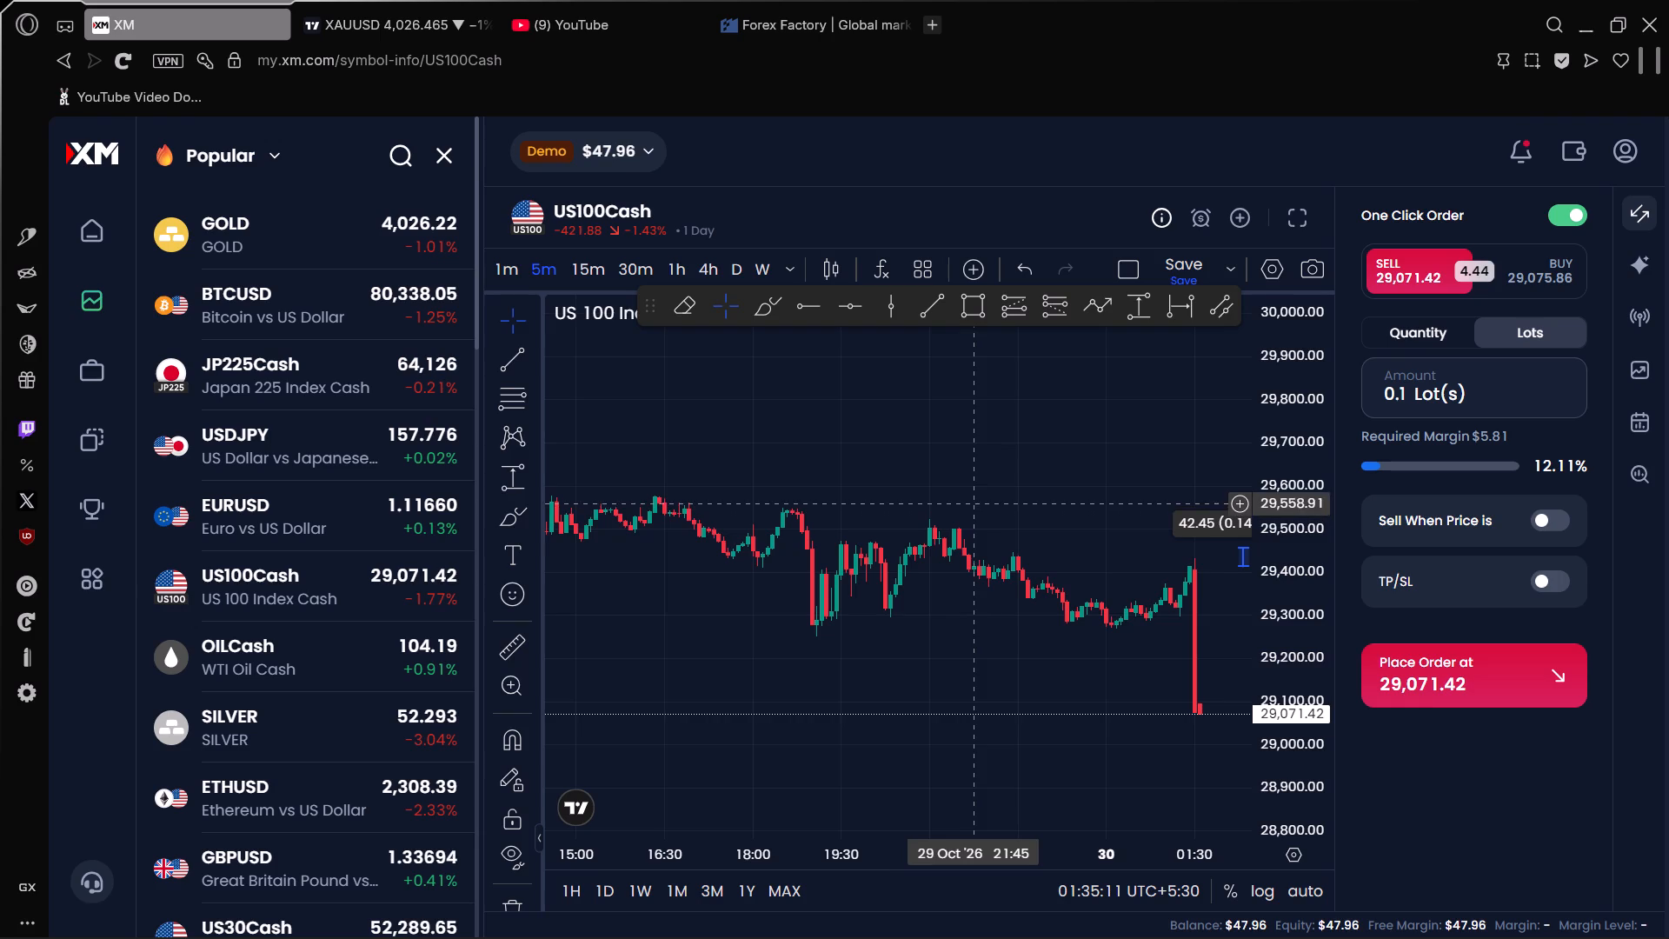
{"action": "left_click_drag", "start_coordinate": [983, 501], "coordinate": [877, 461]}
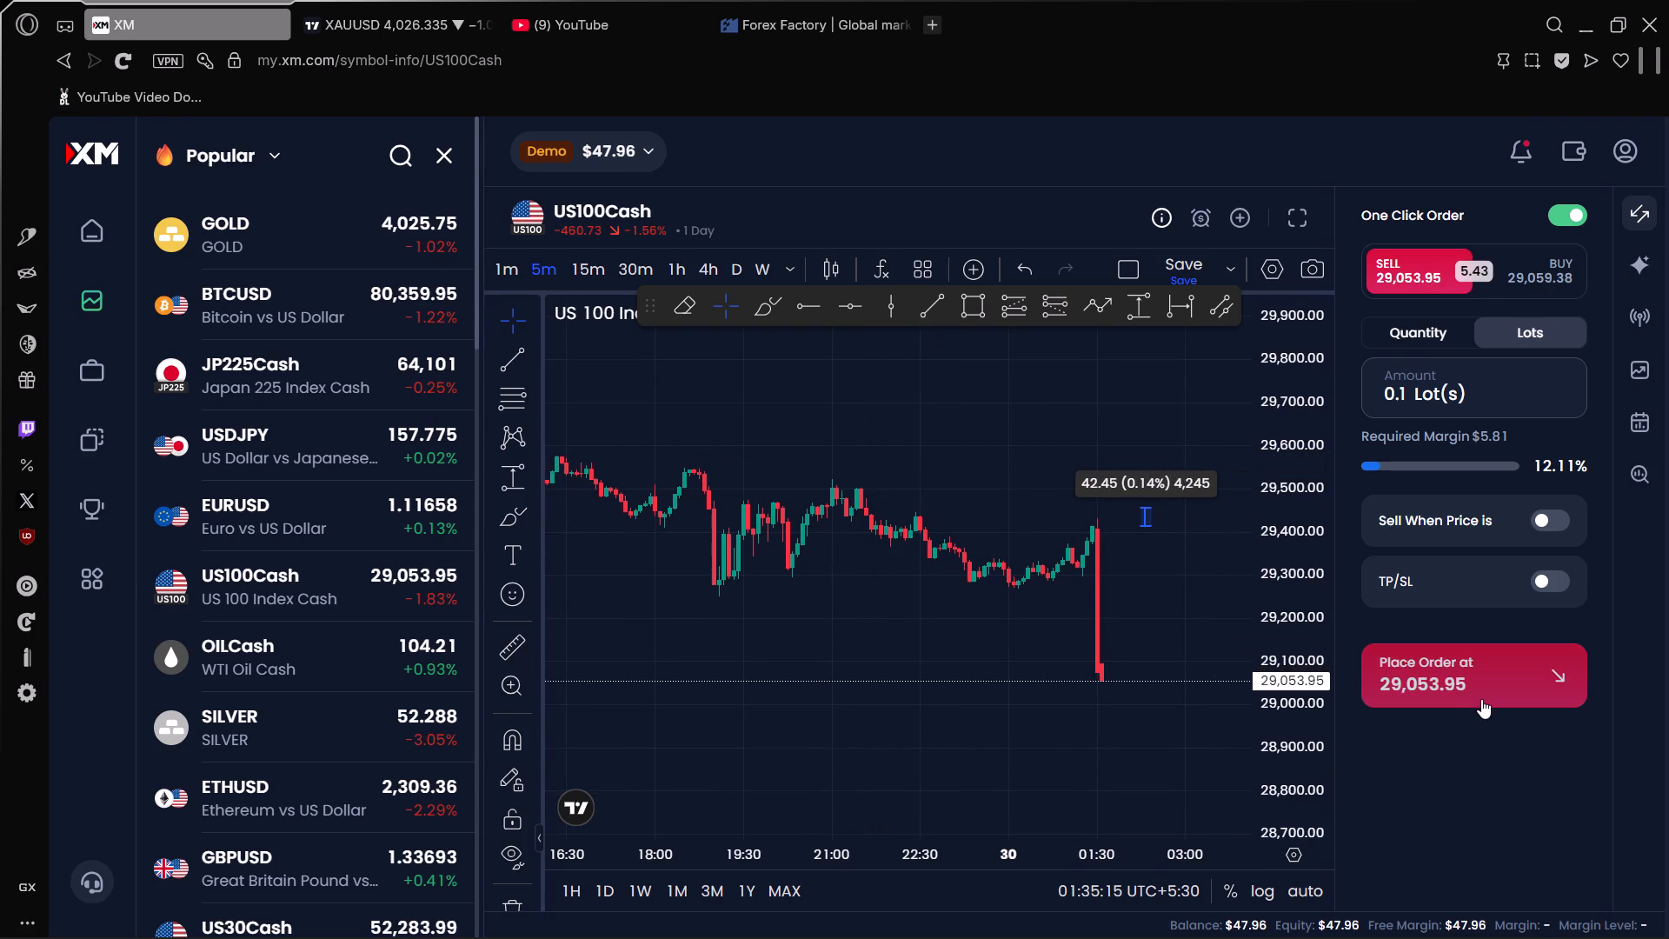
Sell 0.1 lot of US100Cash at market on XM's demo account.
{"action": "left_click", "coordinate": [1481, 694]}
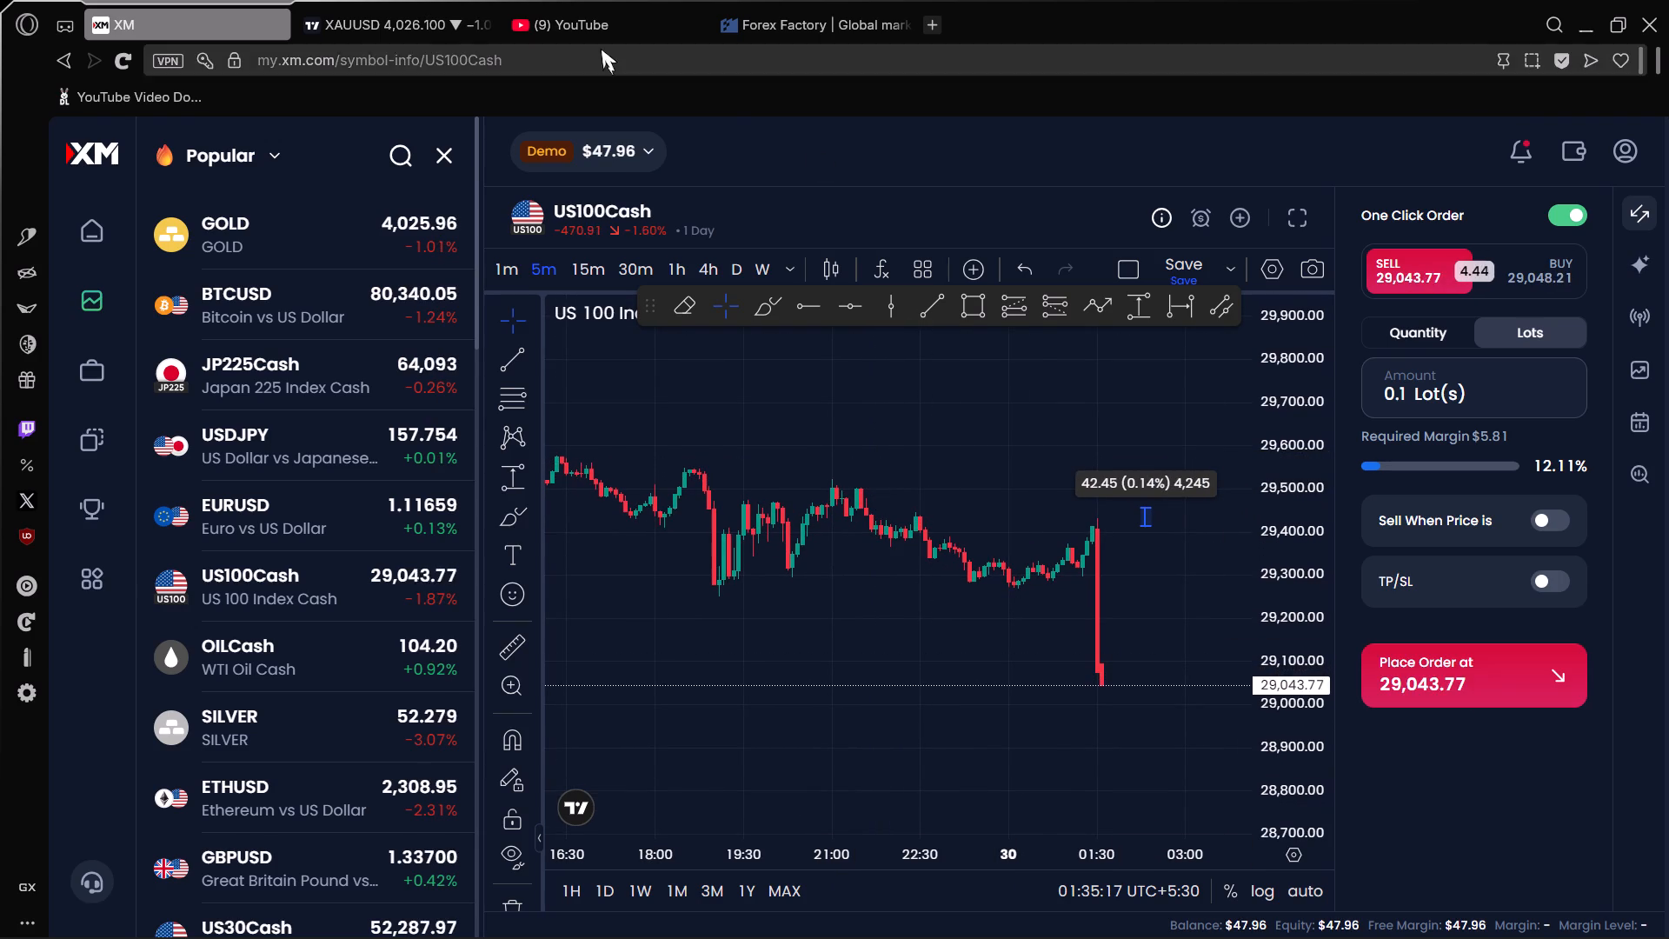
Switch to TradingView, show US100, and examine its falling 5-minute candle against the lower orange levels.
{"action": "left_click", "coordinate": [434, 5]}
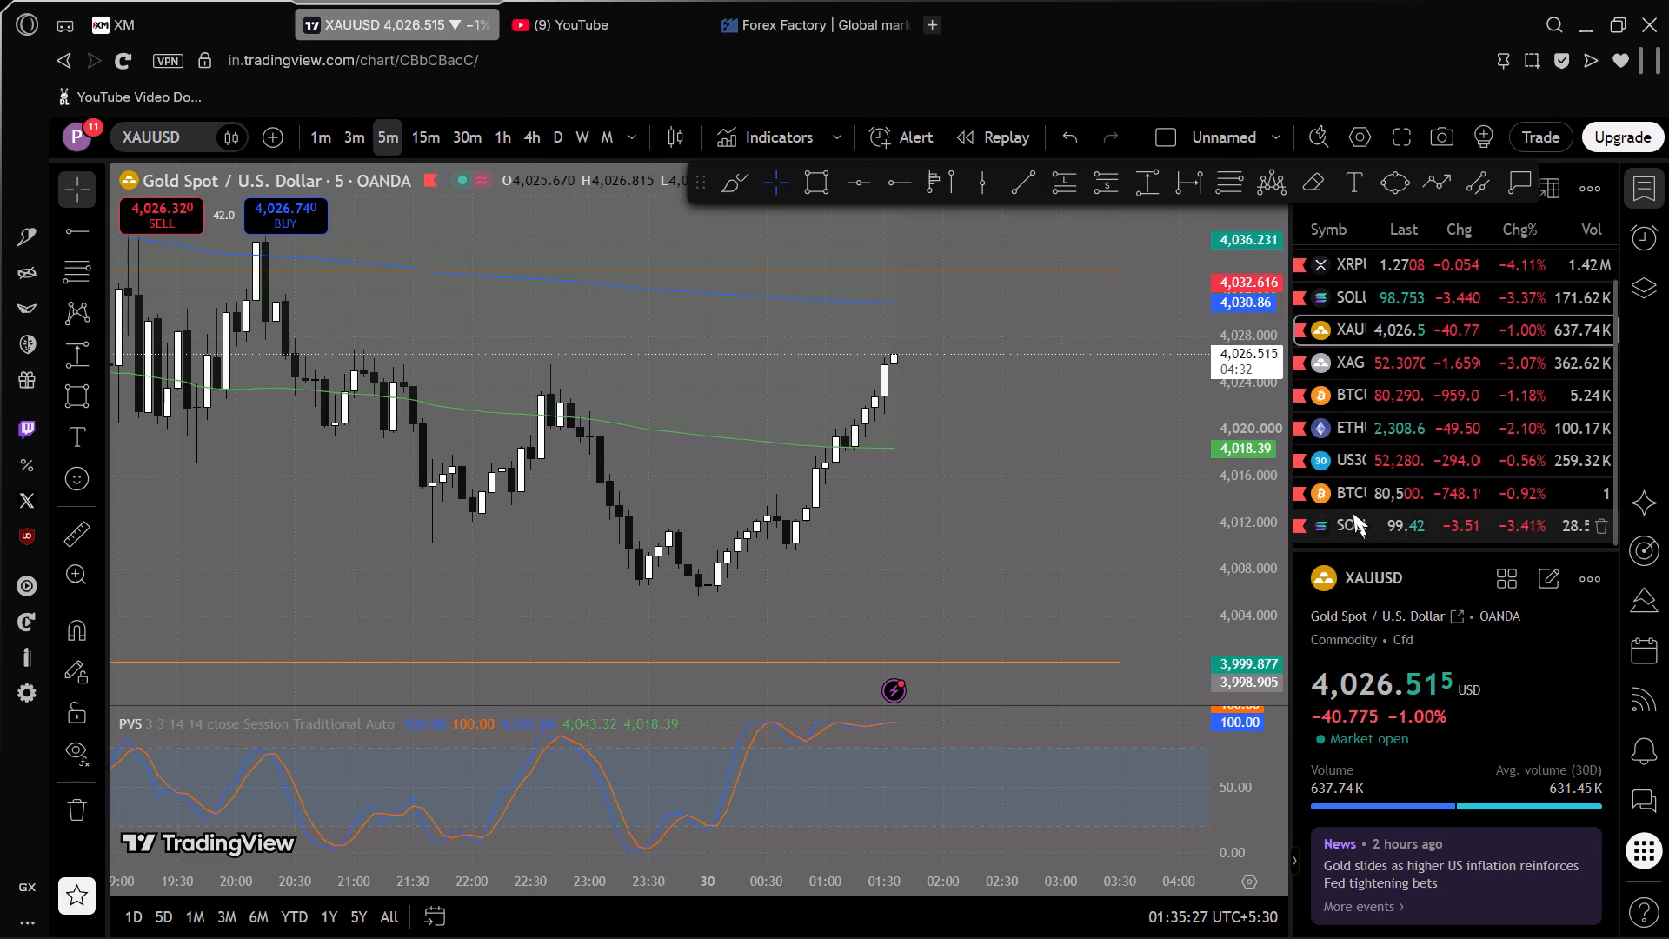
{"action": "scroll", "coordinate": [1338, 422], "scroll_direction": "down", "scroll_amount": 4}
{"action": "scroll", "coordinate": [1340, 499], "scroll_direction": "up", "scroll_amount": 3}
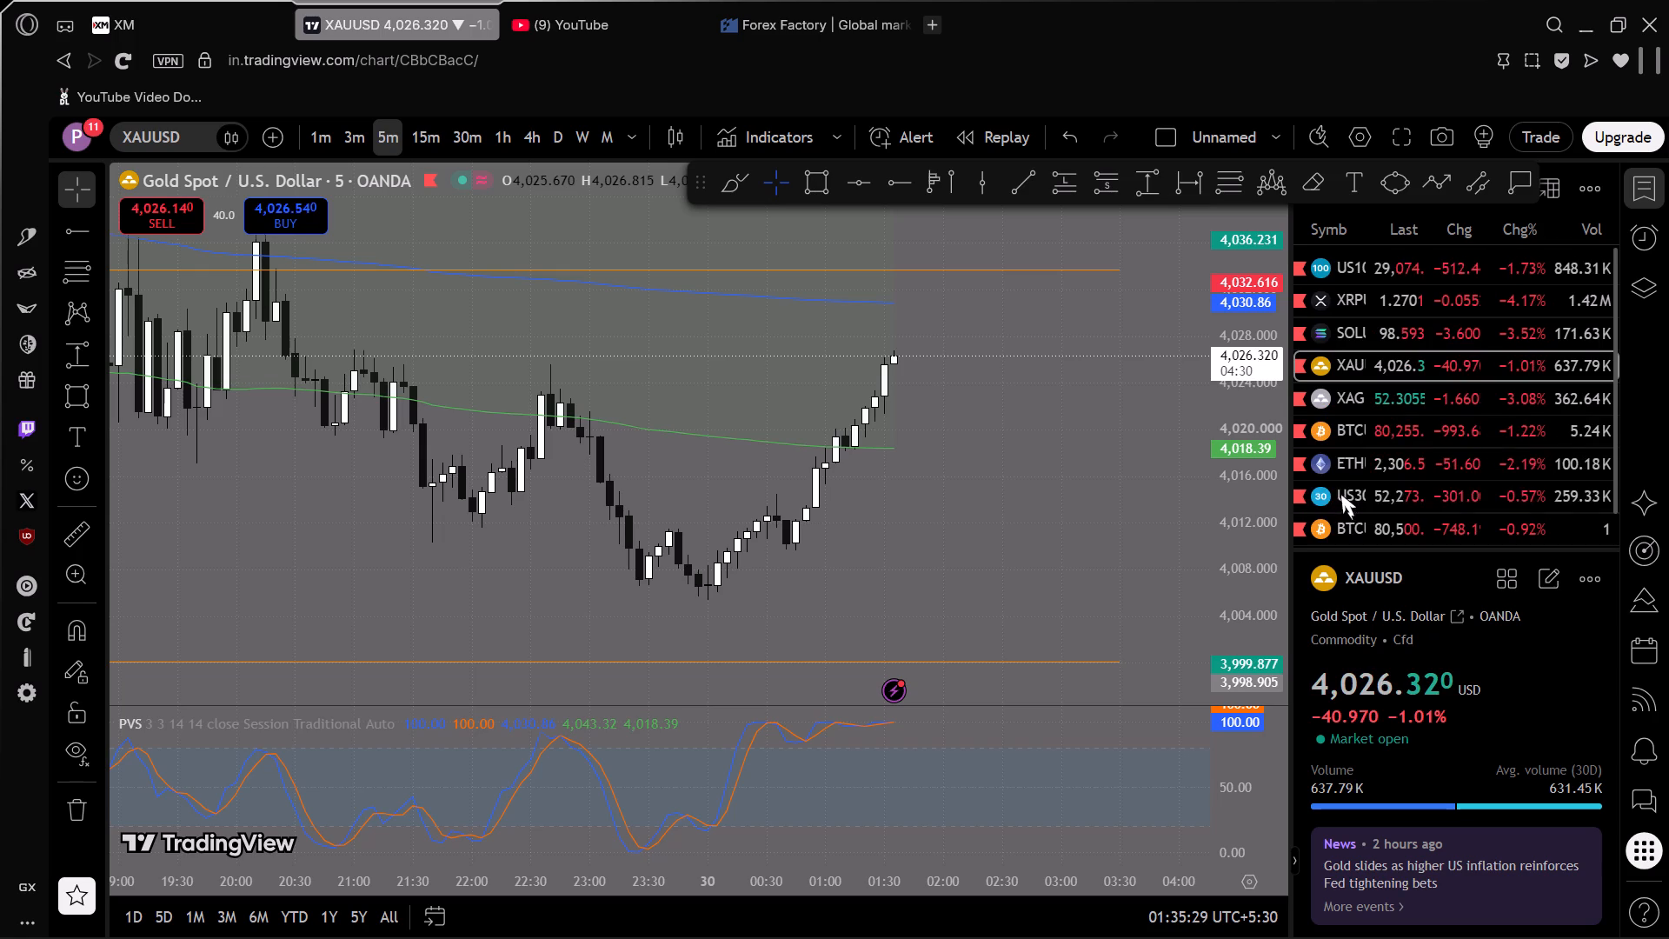
{"action": "scroll", "coordinate": [1340, 494], "scroll_direction": "up", "scroll_amount": 1}
{"action": "left_click", "coordinate": [1314, 270]}
{"action": "scroll", "coordinate": [1051, 525], "scroll_direction": "up", "scroll_amount": 1}
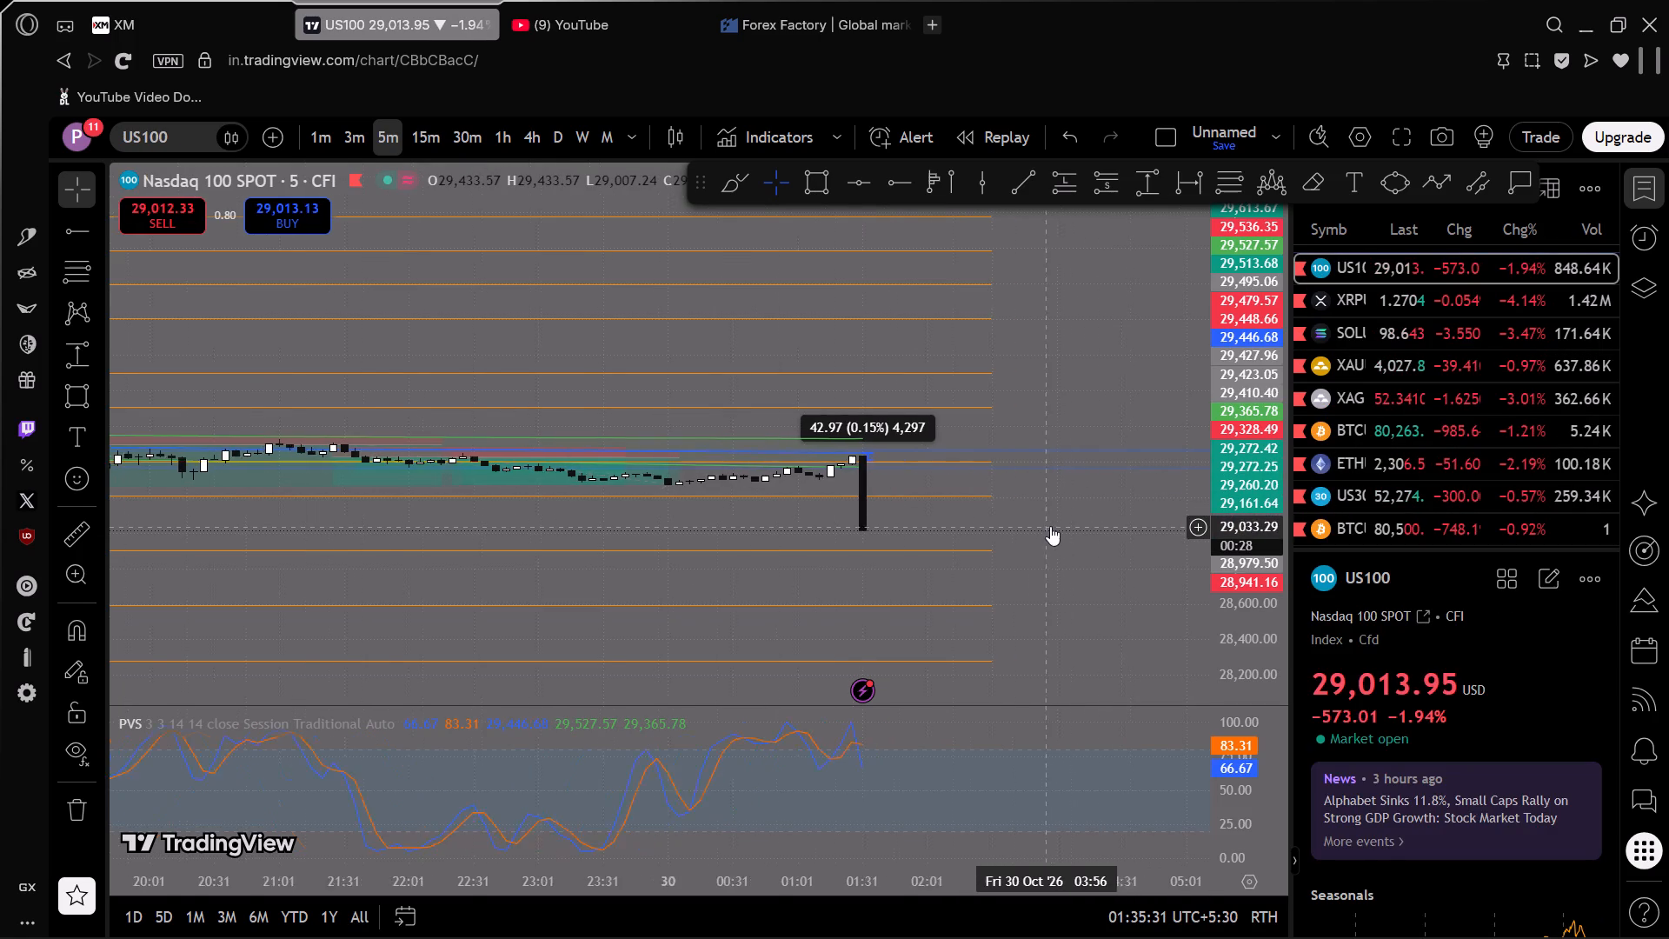
{"action": "scroll", "coordinate": [1050, 526], "scroll_direction": "up", "scroll_amount": 1}
{"action": "scroll", "coordinate": [1253, 516], "scroll_direction": "up", "scroll_amount": 6}
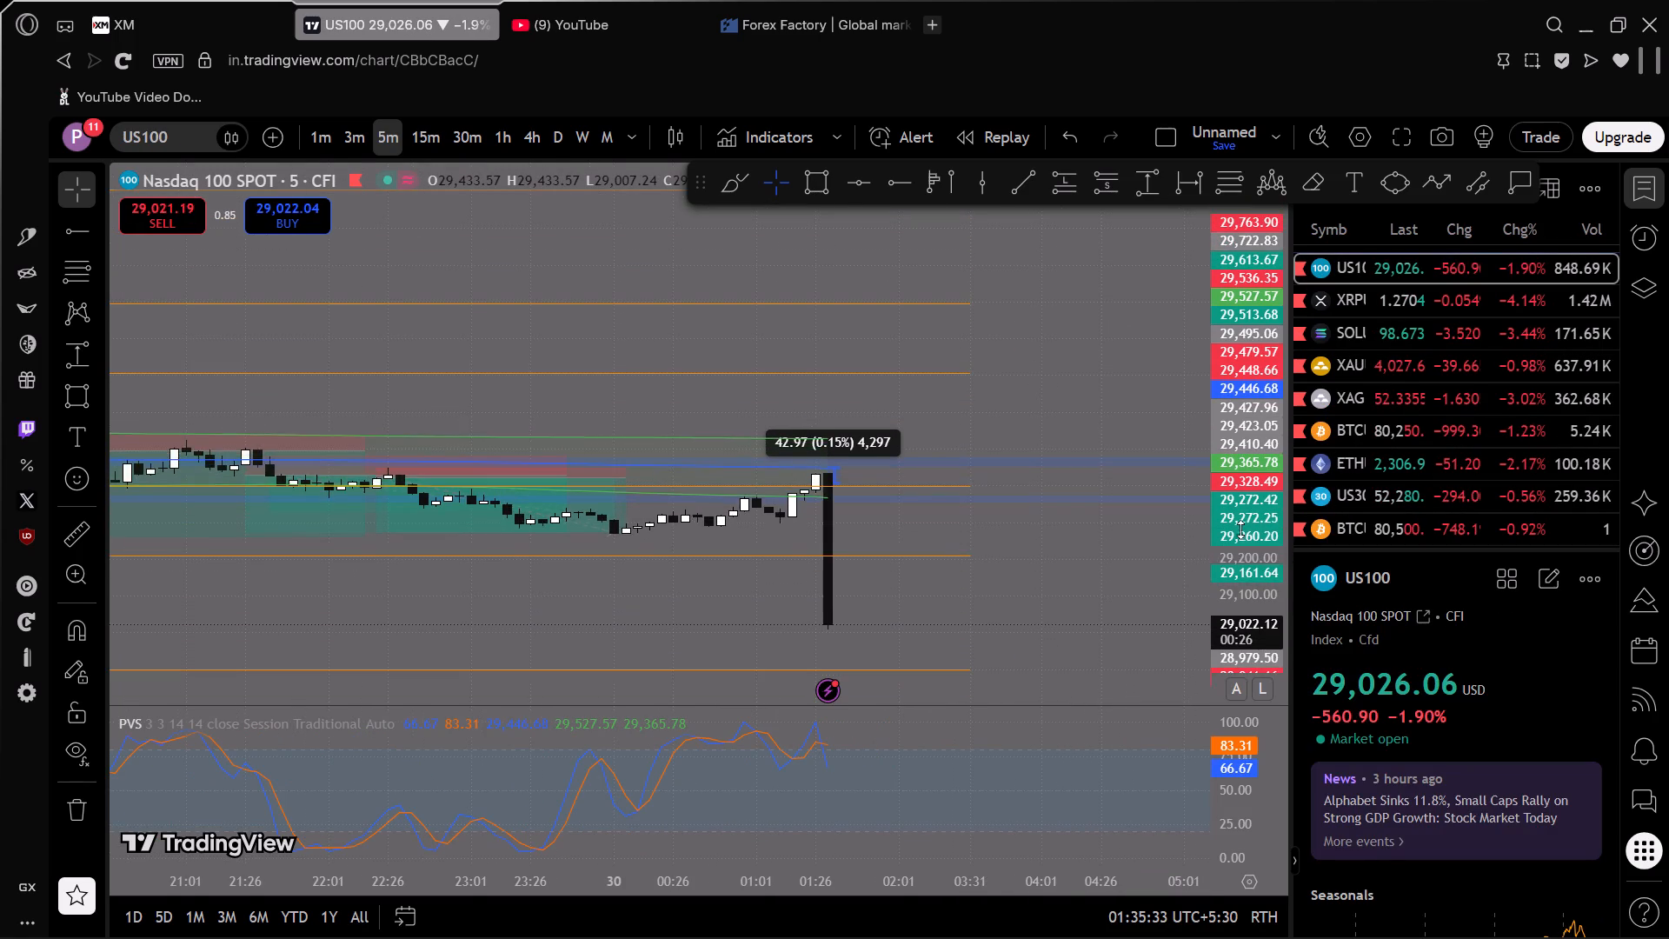
{"action": "scroll", "coordinate": [993, 552], "scroll_direction": "up", "scroll_amount": 4}
{"action": "left_click_drag", "start_coordinate": [983, 549], "coordinate": [1117, 348]}
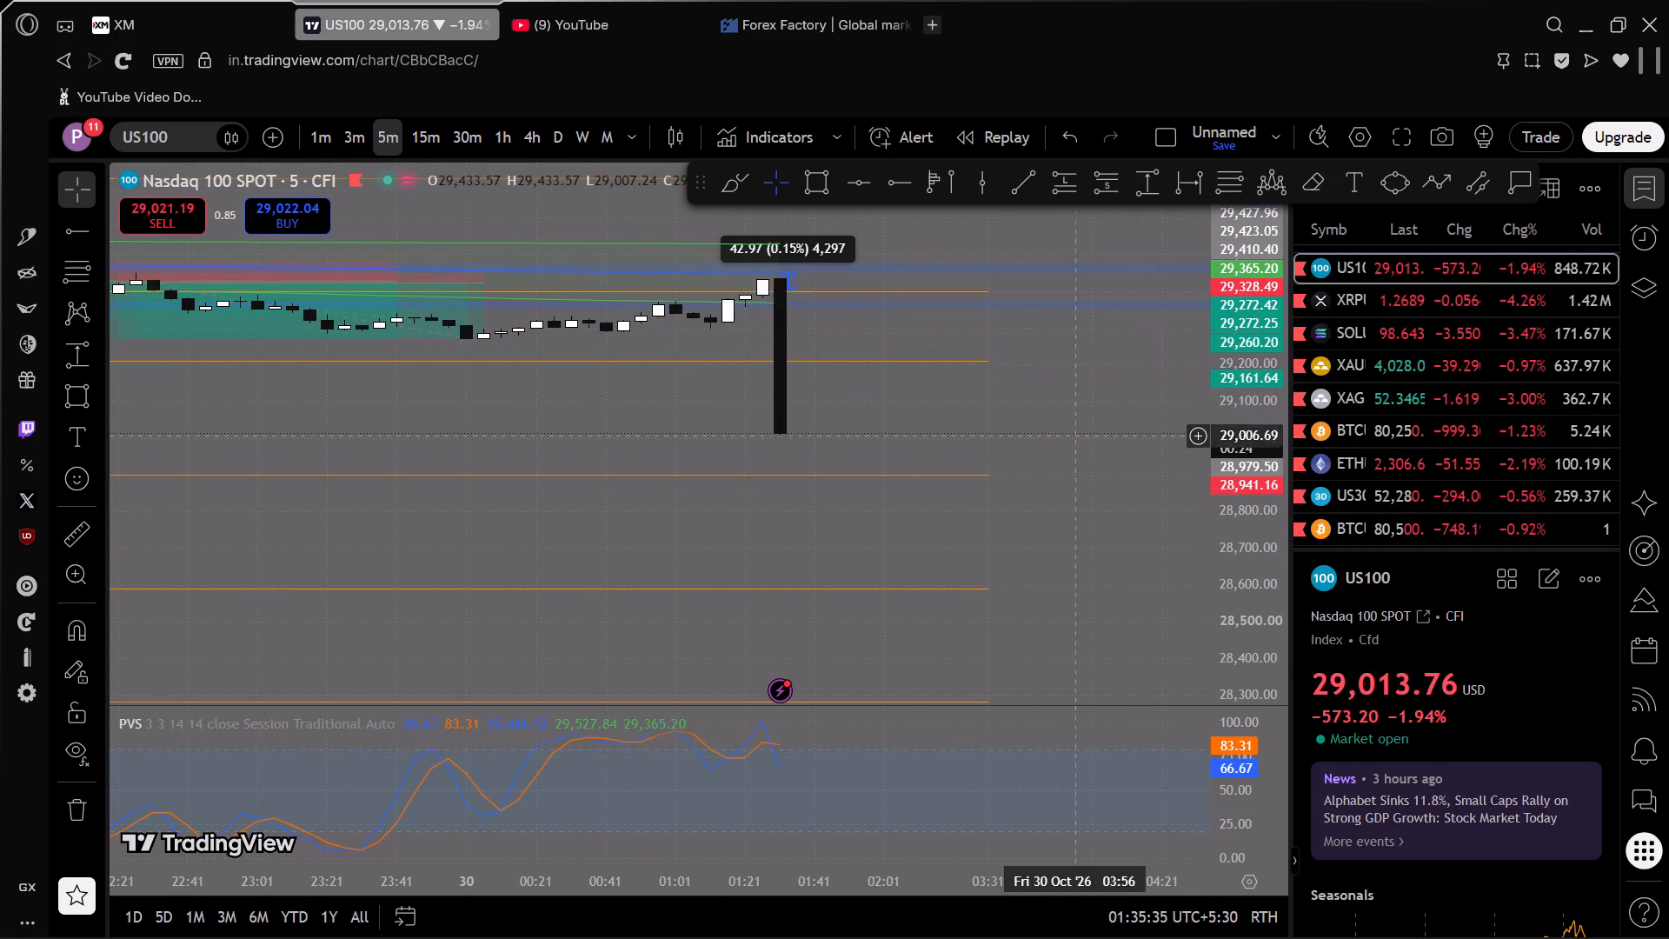
{"action": "scroll", "coordinate": [1024, 450], "scroll_direction": "down", "scroll_amount": 5}
{"action": "key", "text": "alt+Tab"}
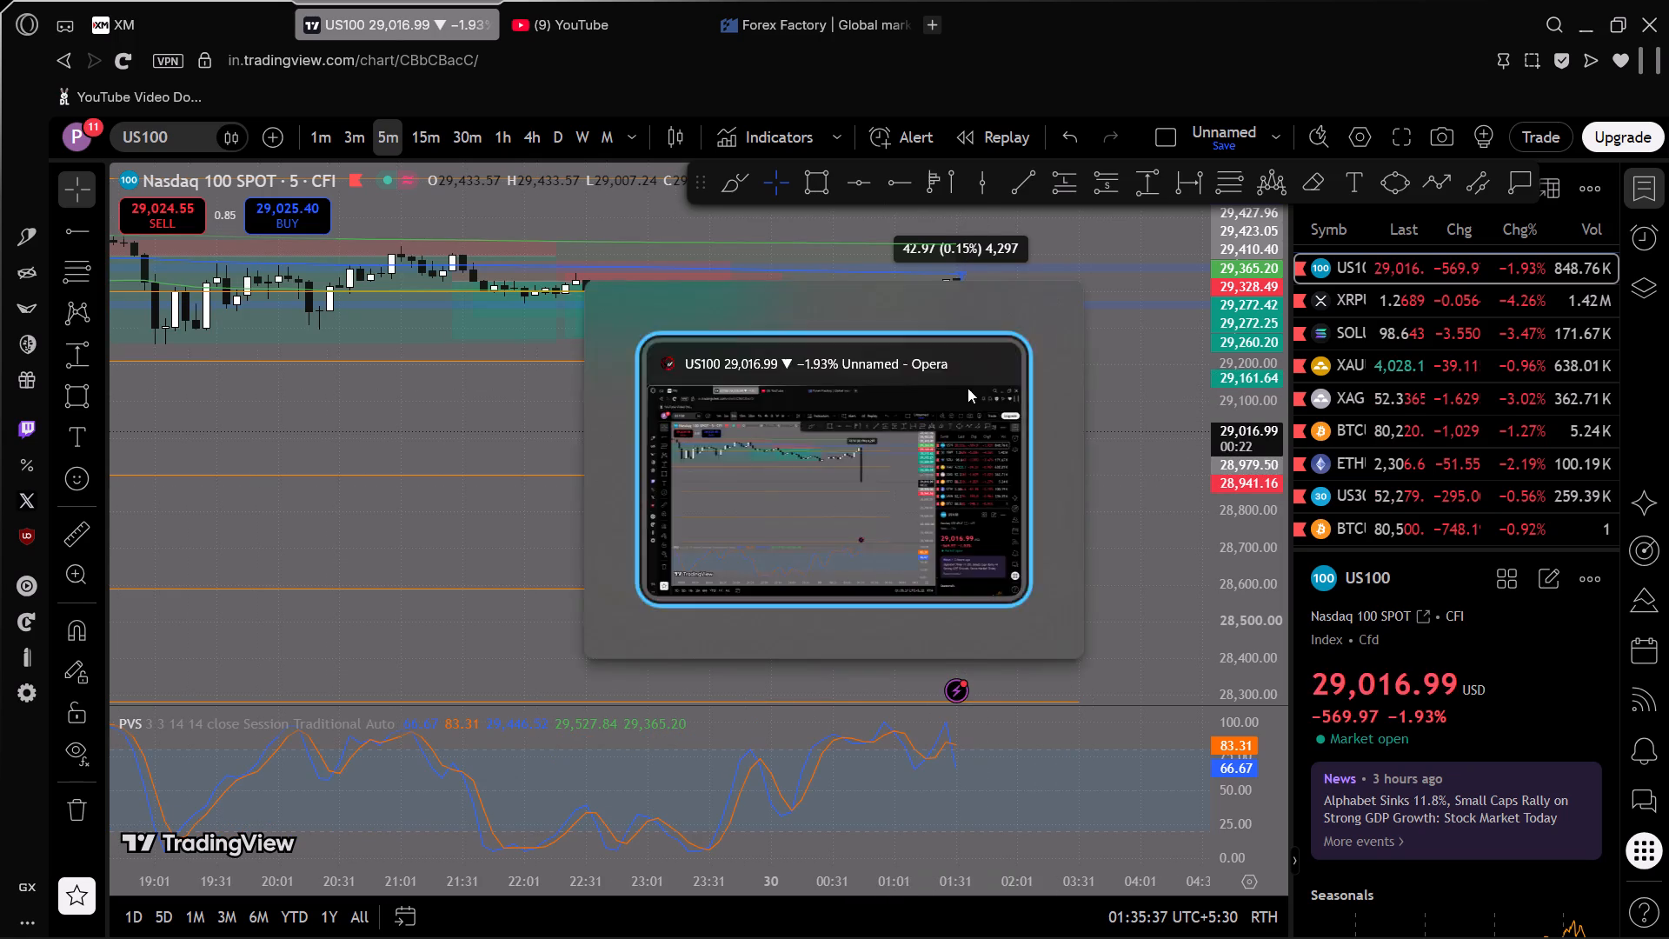
Switch to XM and examine US100Cash's current 5-minute drop against the Oct 29 sell-off around 19:00.
{"action": "left_click", "coordinate": [577, 7]}
{"action": "left_click", "coordinate": [193, 7]}
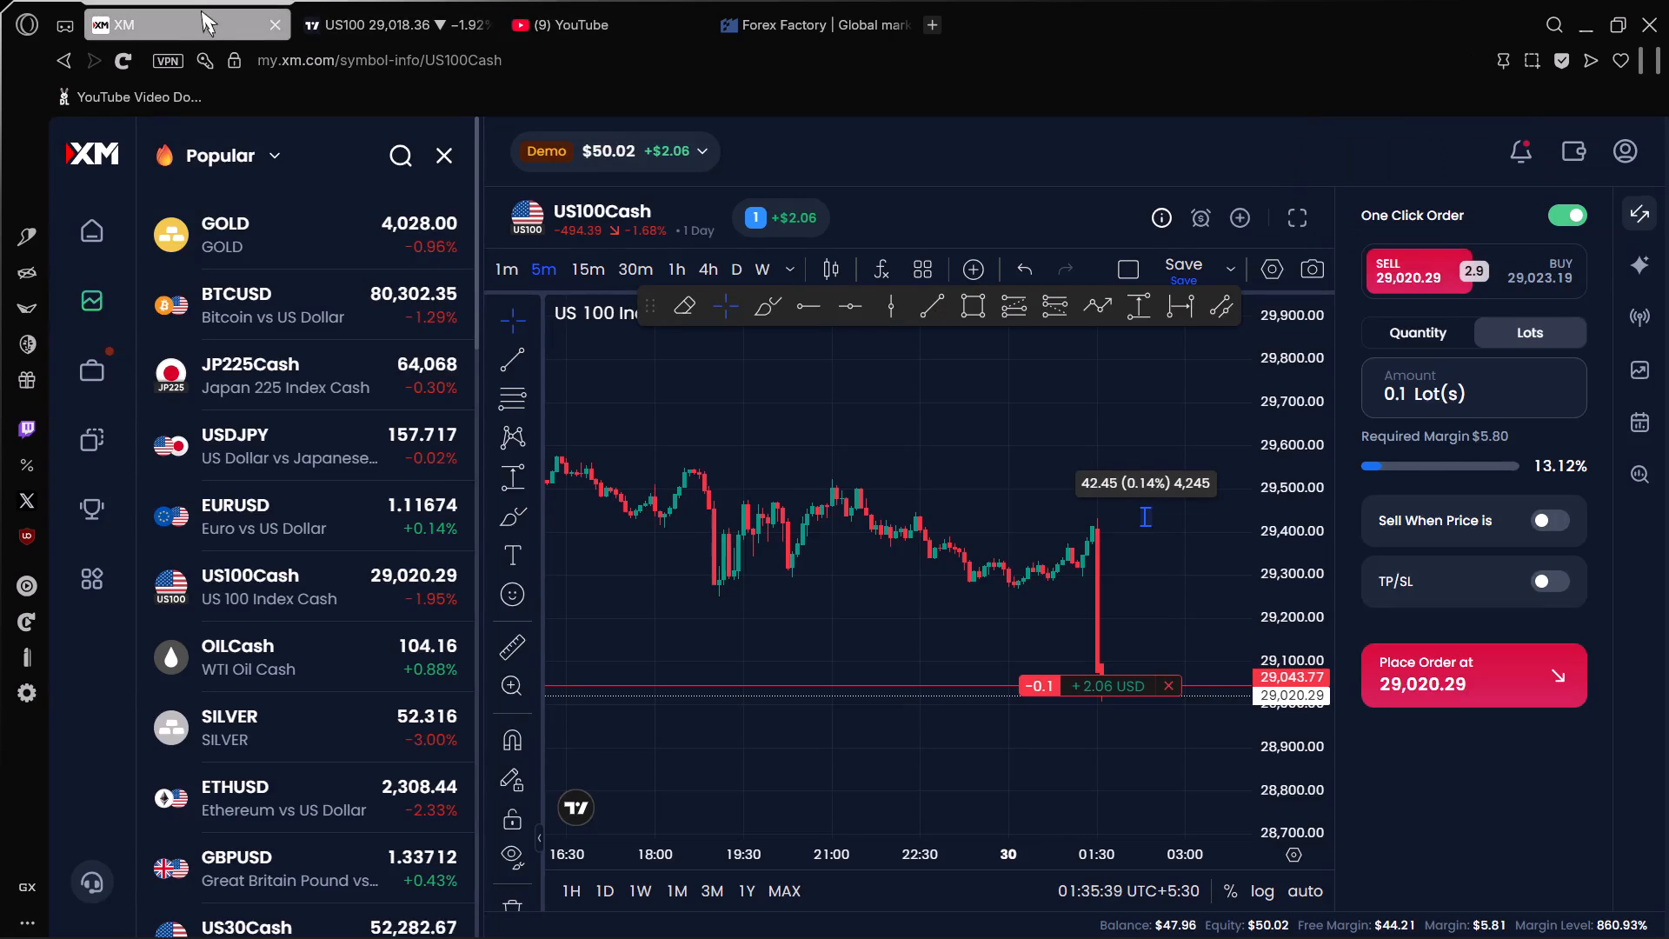
{"action": "scroll", "coordinate": [1018, 571], "scroll_direction": "up", "scroll_amount": 4}
{"action": "left_click_drag", "start_coordinate": [1167, 603], "coordinate": [1016, 519]}
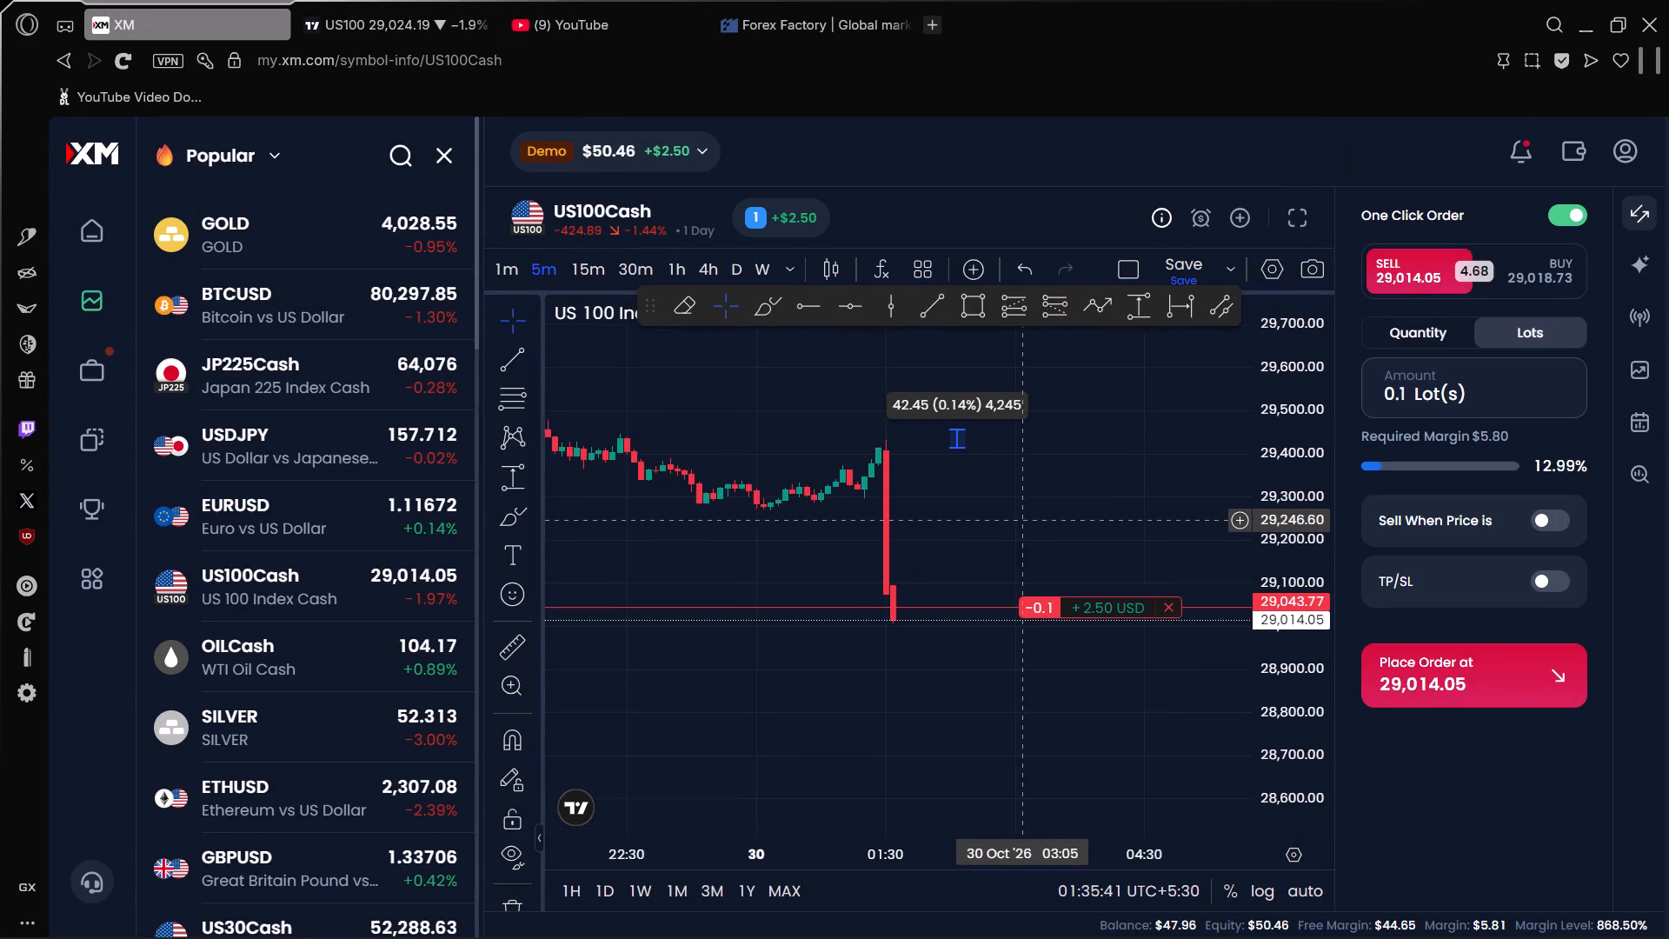
{"action": "left_click_drag", "start_coordinate": [1016, 519], "coordinate": [1012, 518]}
{"action": "scroll", "coordinate": [962, 525], "scroll_direction": "down", "scroll_amount": 5}
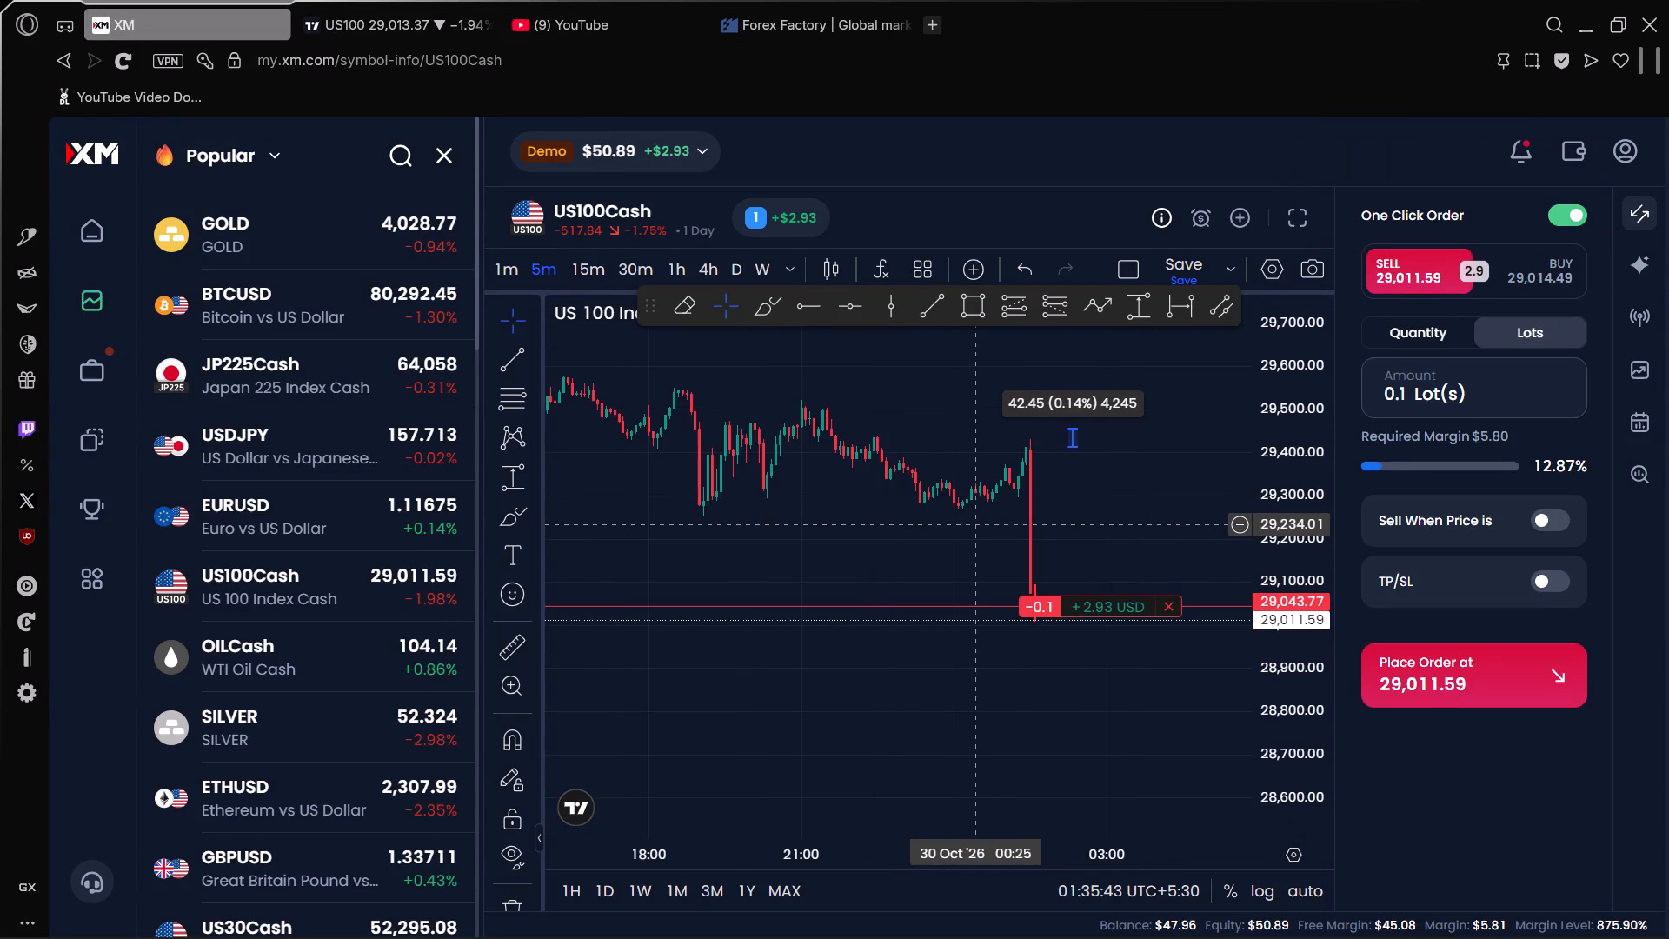
{"action": "left_click_drag", "start_coordinate": [721, 393], "coordinate": [948, 466]}
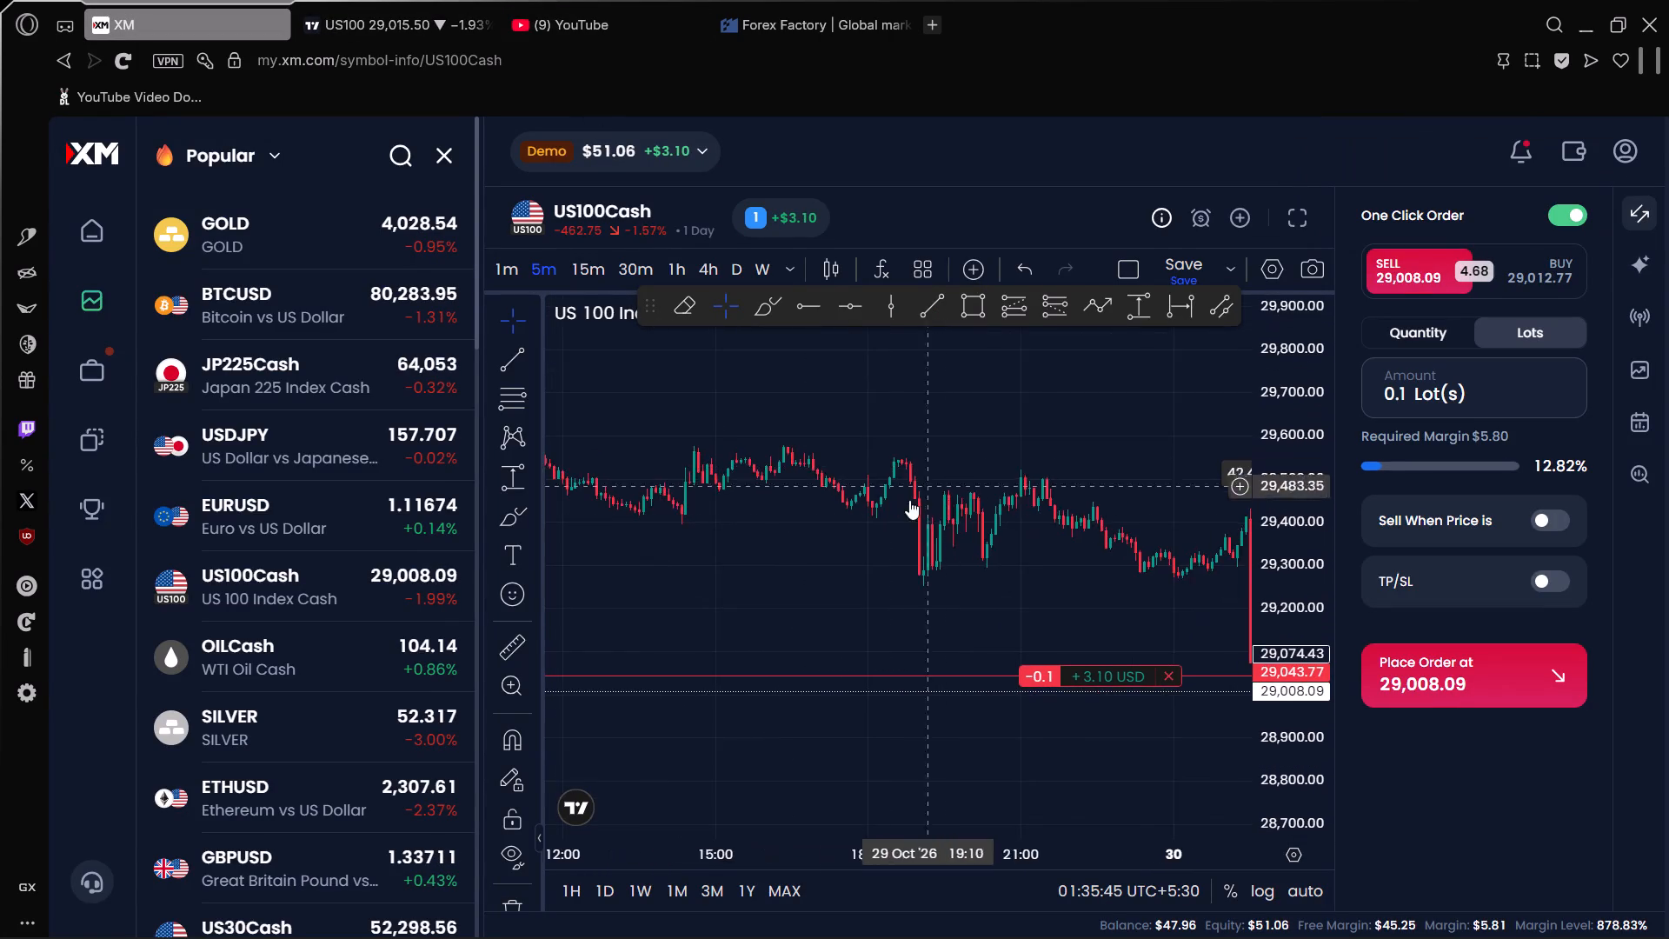
{"action": "scroll", "coordinate": [887, 518], "scroll_direction": "up", "scroll_amount": 4}
{"action": "left_click_drag", "start_coordinate": [735, 519], "coordinate": [803, 550]}
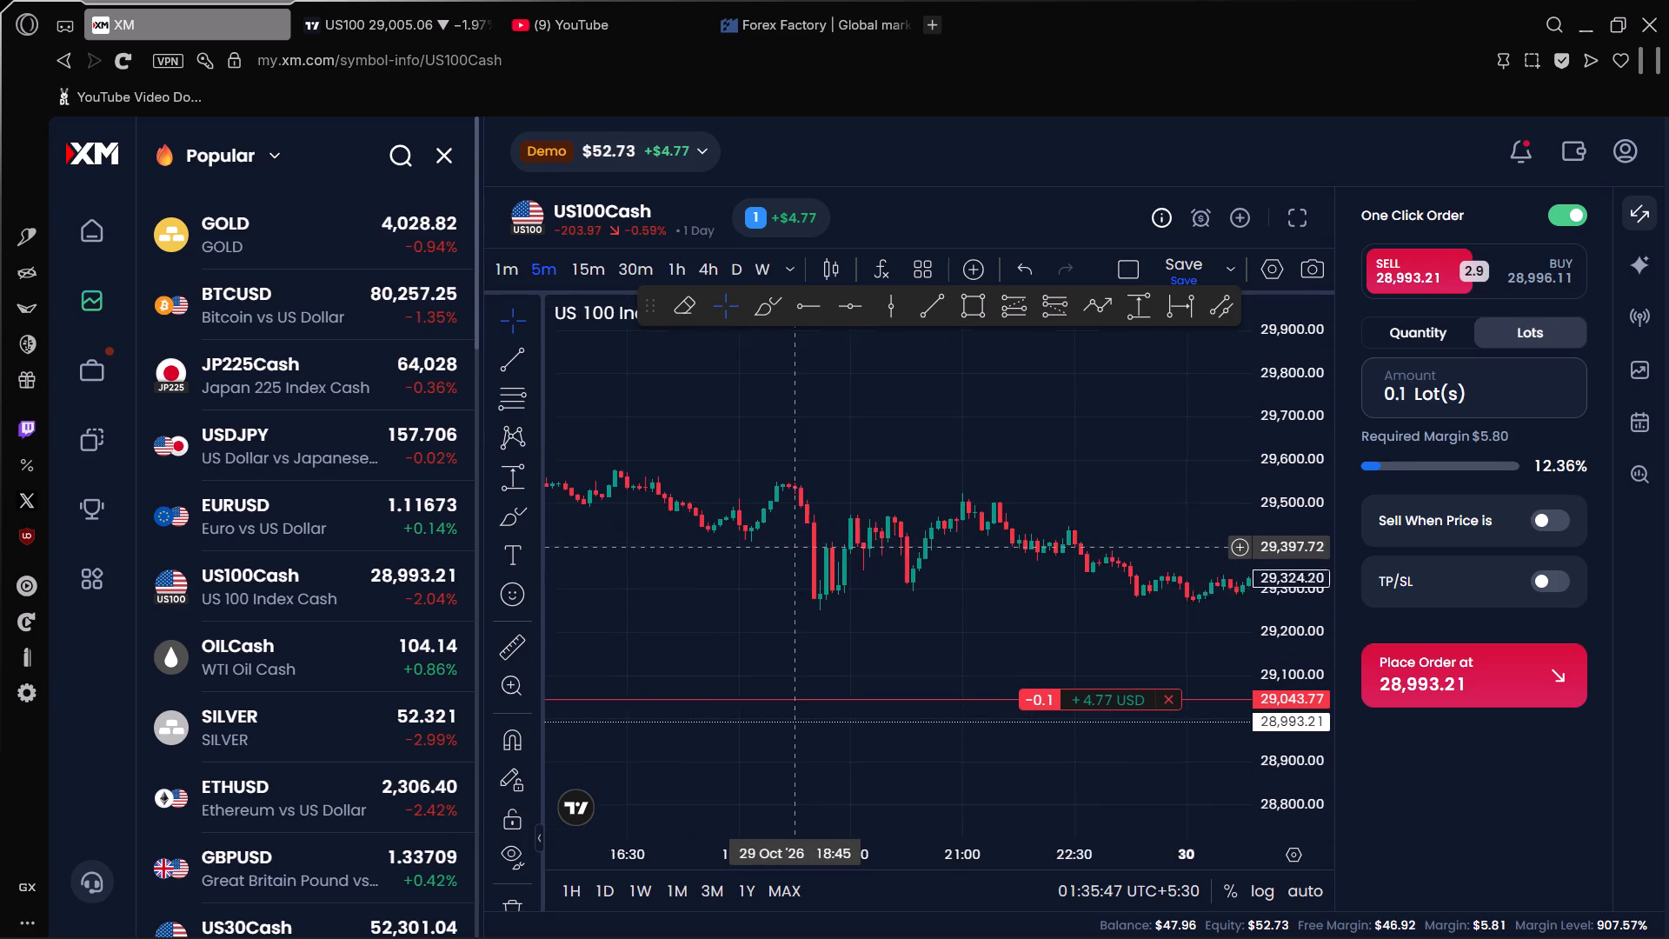
{"action": "left_click_drag", "start_coordinate": [803, 550], "coordinate": [807, 553]}
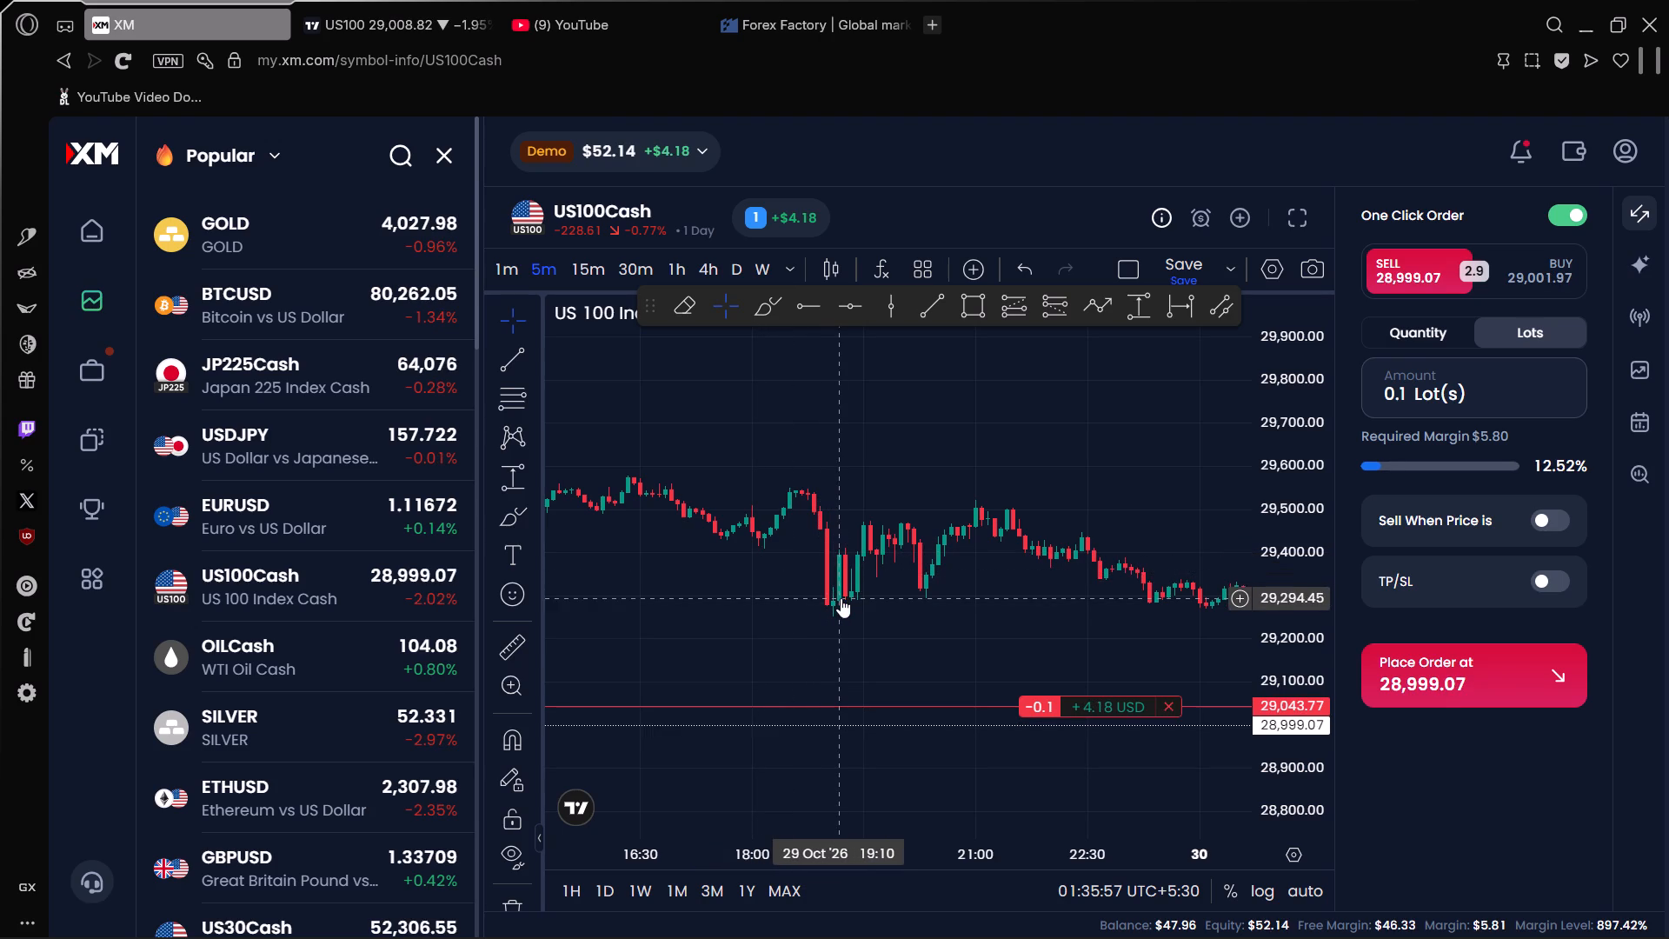
Draw a short position over US100Cash's Oct 29 sell-off, with entry at about 29,282 and stop at about 29,556.
{"action": "left_click", "coordinate": [1058, 304]}
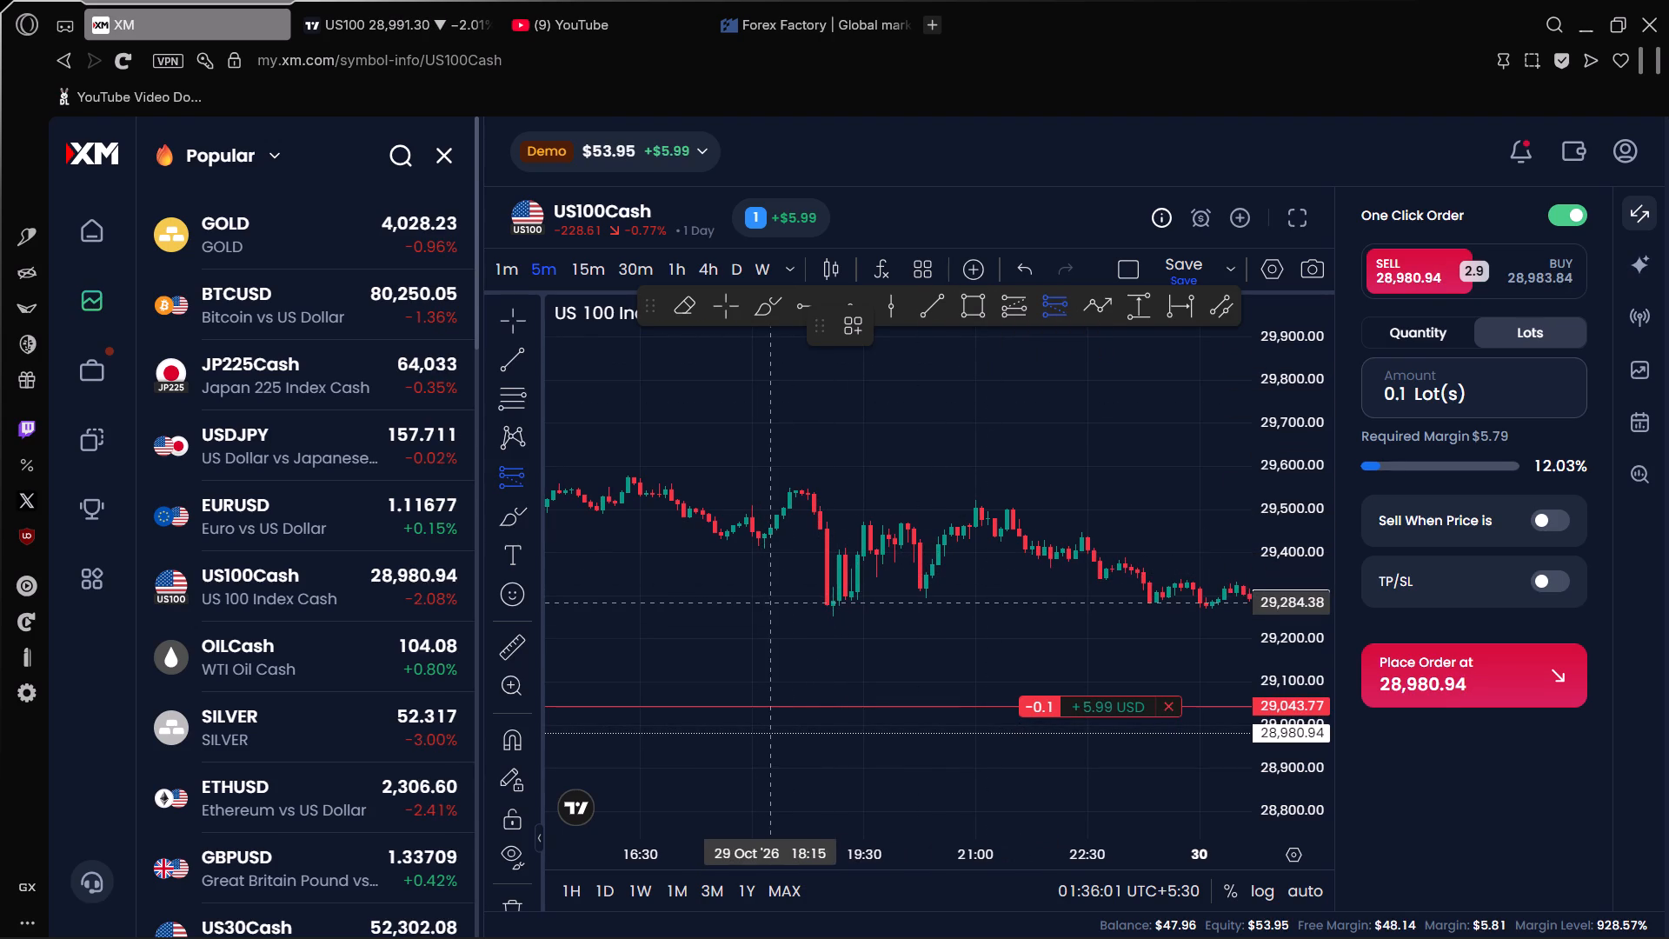
{"action": "left_click", "coordinate": [770, 603]}
{"action": "left_click_drag", "start_coordinate": [768, 574], "coordinate": [849, 476]}
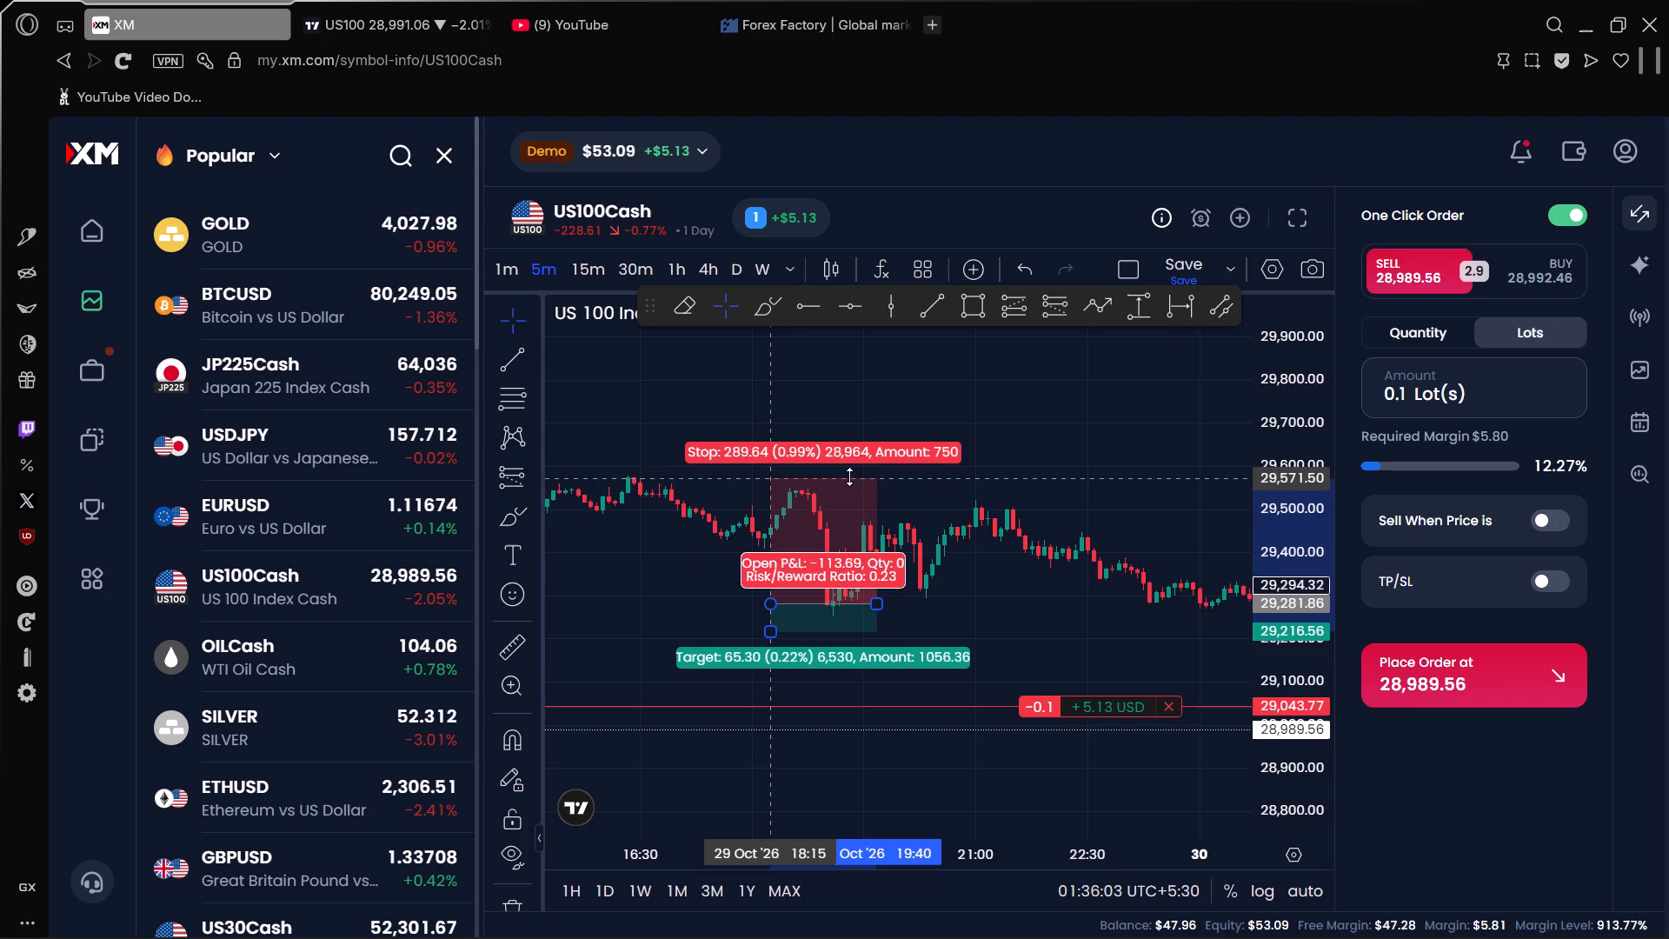
{"action": "left_click_drag", "start_coordinate": [849, 476], "coordinate": [879, 484]}
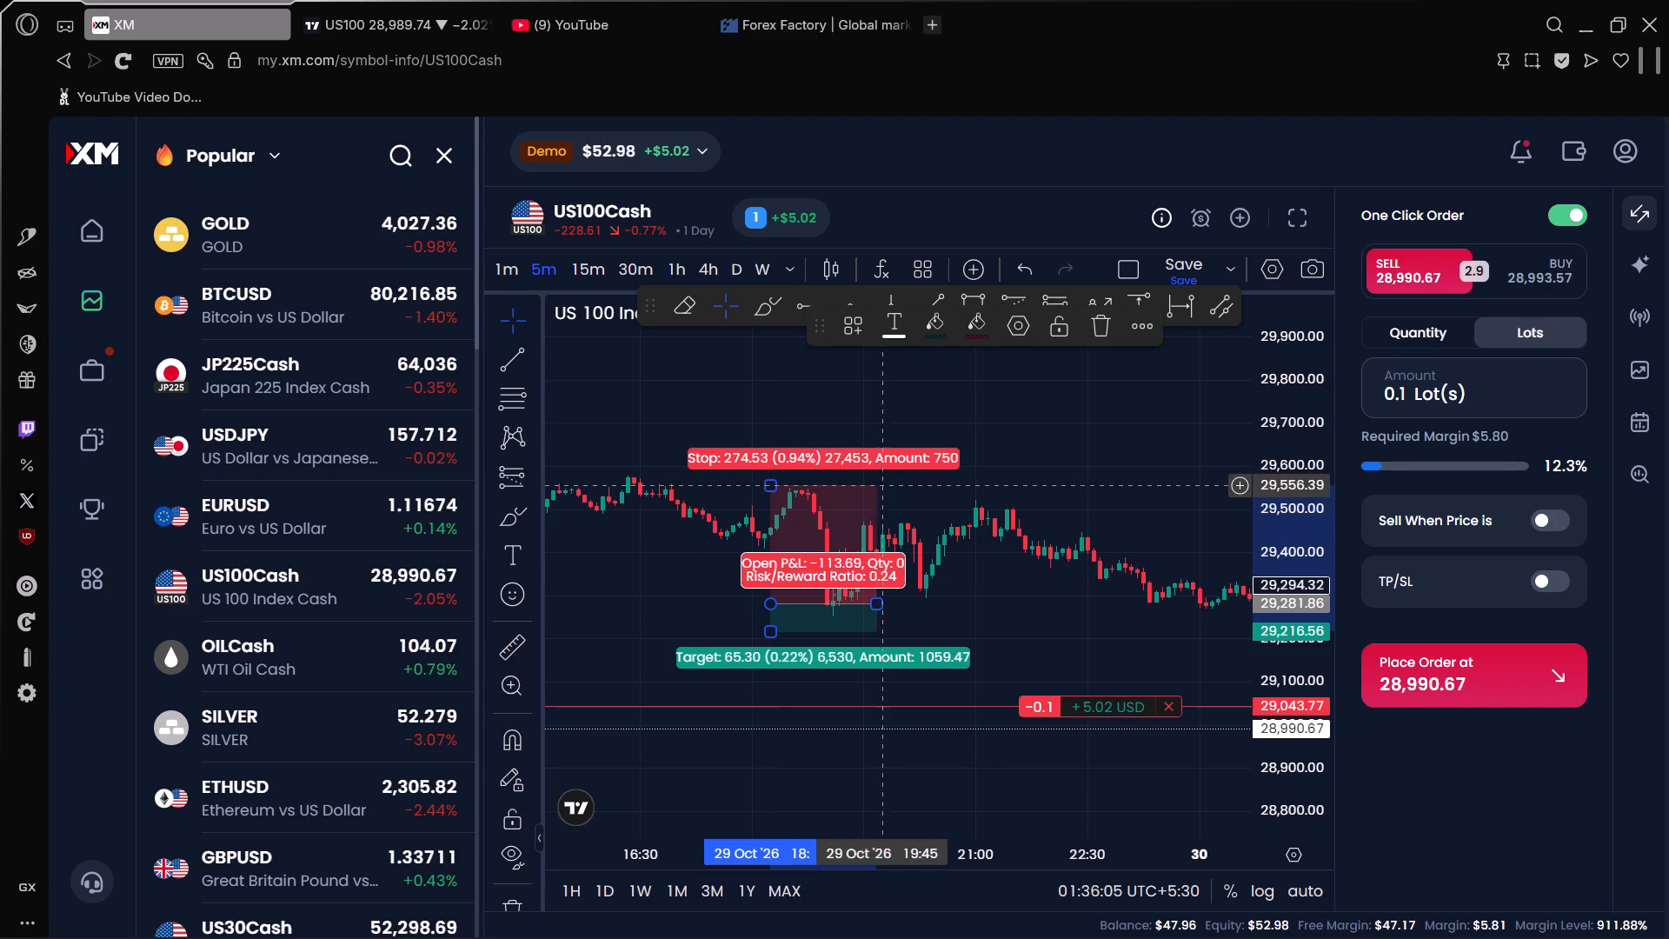
{"action": "left_click", "coordinate": [1056, 471]}
Lower the short position's target to about 28,730, giving a risk/reward ratio of 2.01.
{"action": "left_click_drag", "start_coordinate": [1025, 475], "coordinate": [862, 388]}
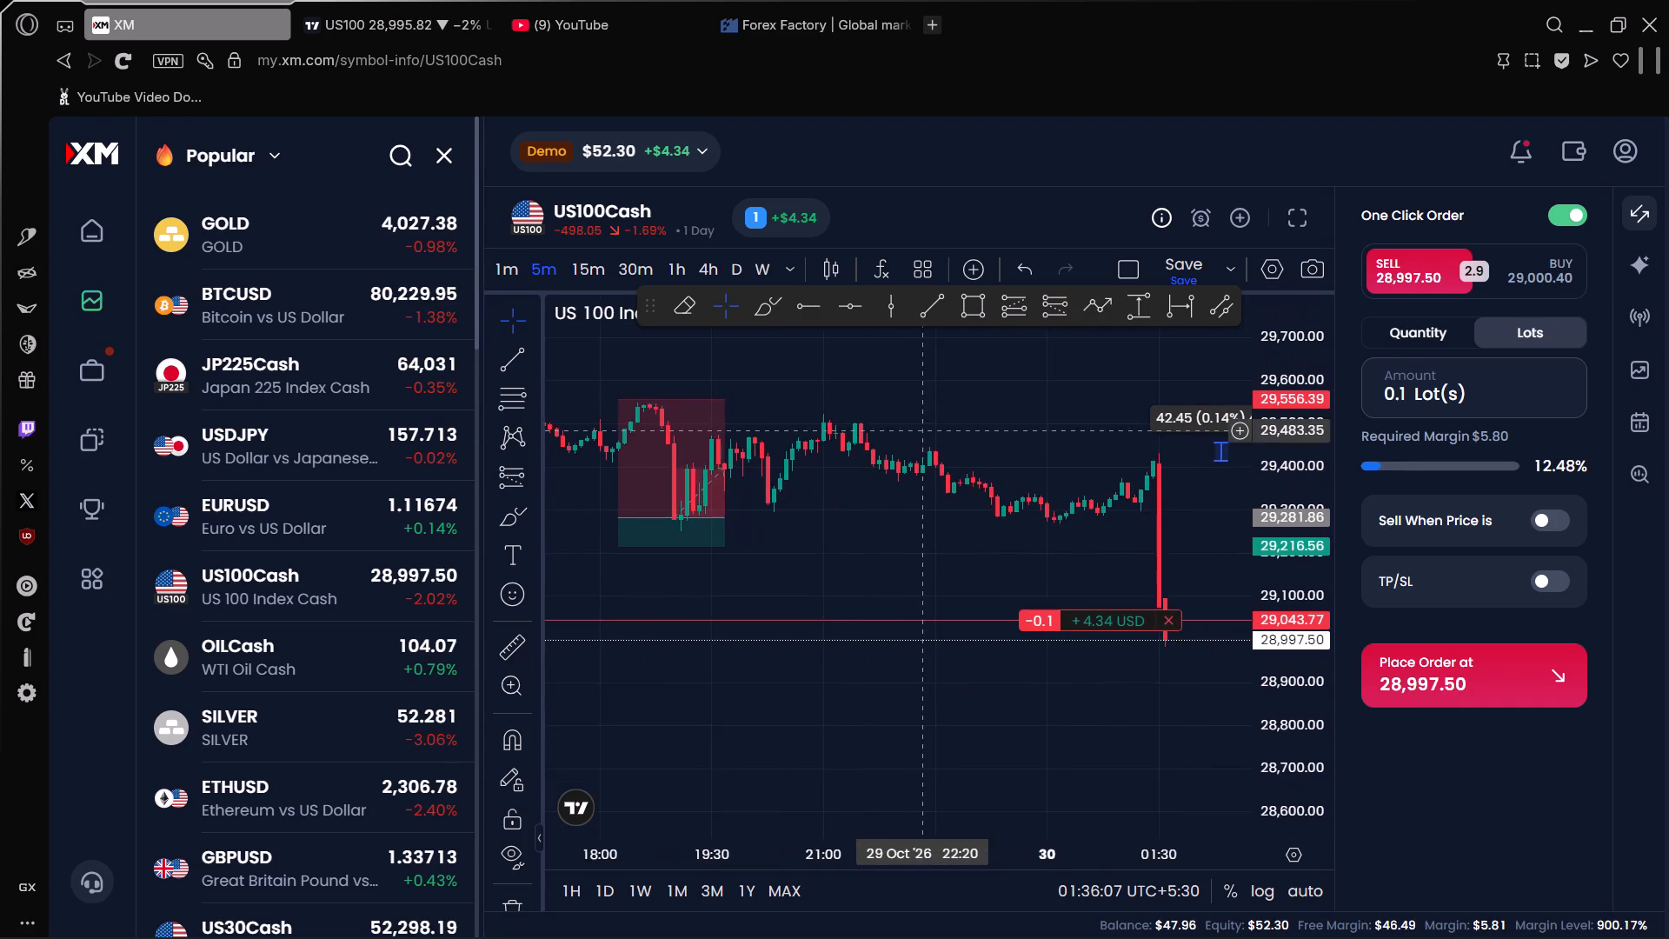
{"action": "scroll", "coordinate": [927, 439], "scroll_direction": "down", "scroll_amount": 3}
{"action": "left_click_drag", "start_coordinate": [780, 572], "coordinate": [738, 556]}
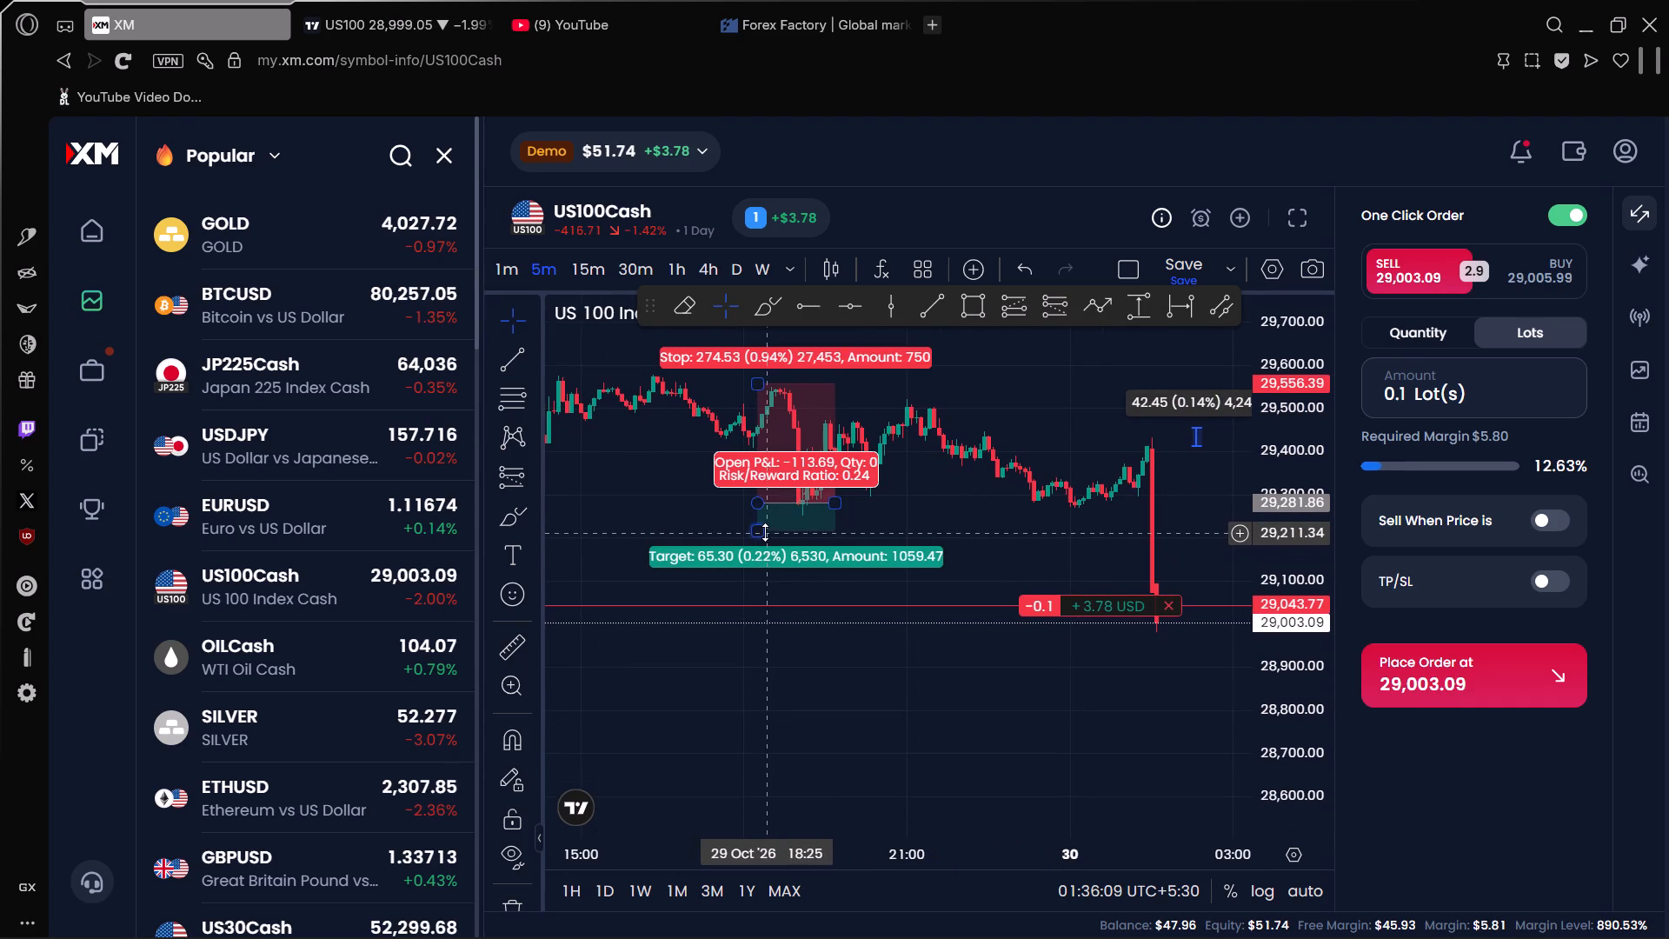
{"action": "left_click_drag", "start_coordinate": [760, 534], "coordinate": [772, 624]}
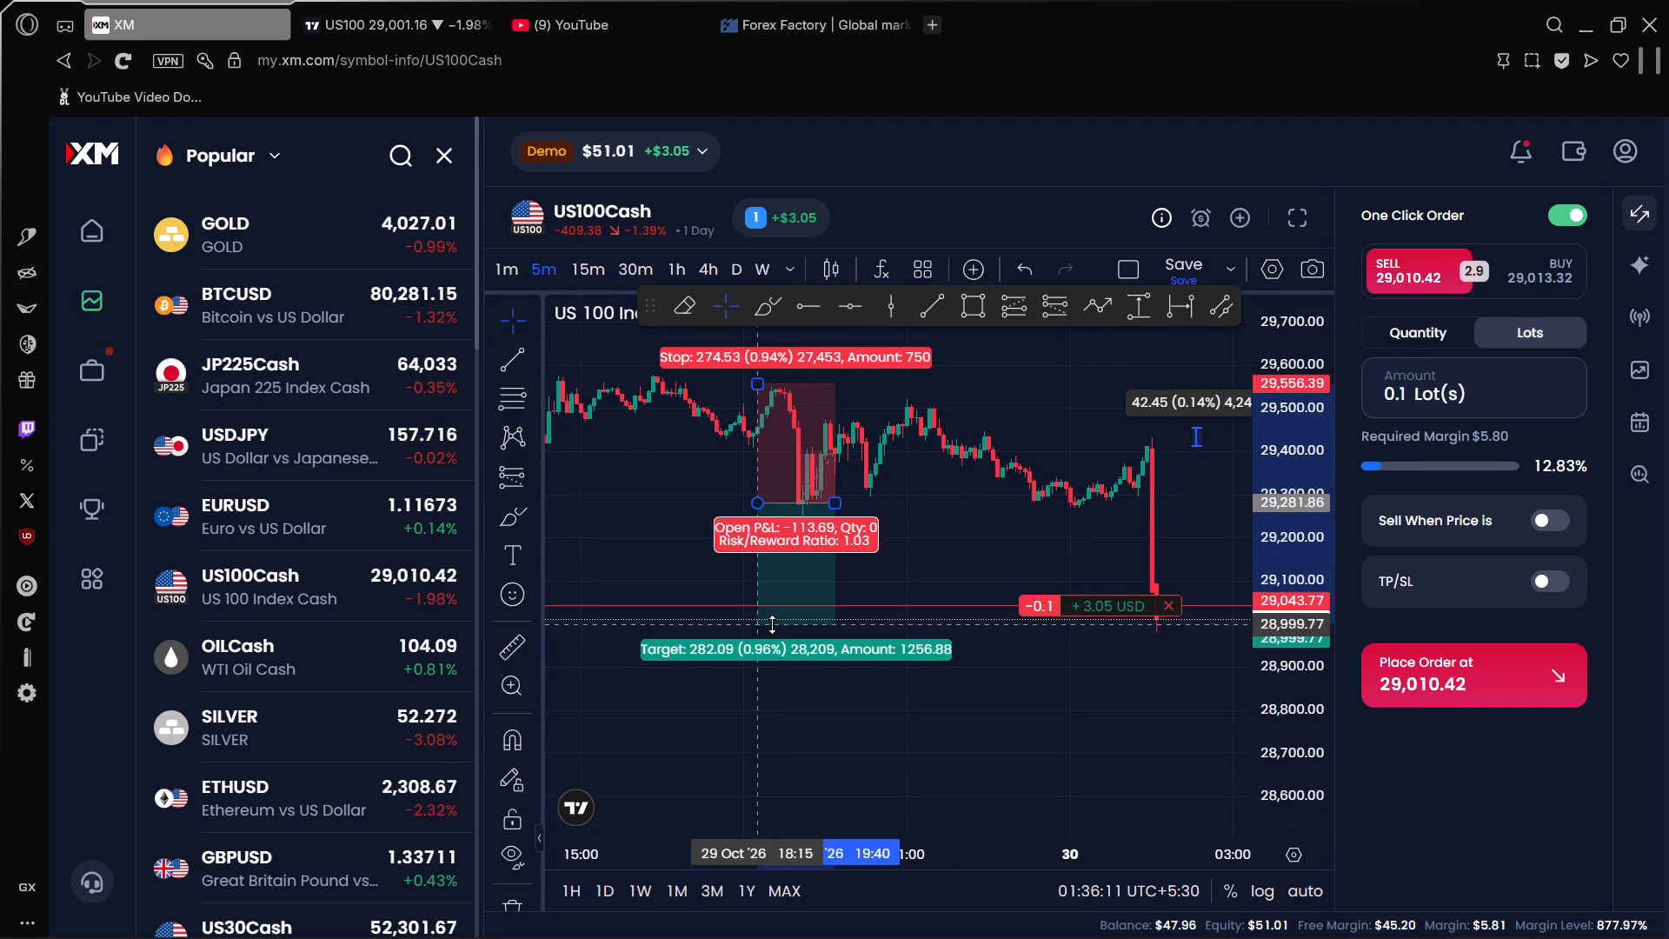
{"action": "left_click_drag", "start_coordinate": [772, 624], "coordinate": [772, 625]}
{"action": "left_click_drag", "start_coordinate": [933, 556], "coordinate": [887, 544]}
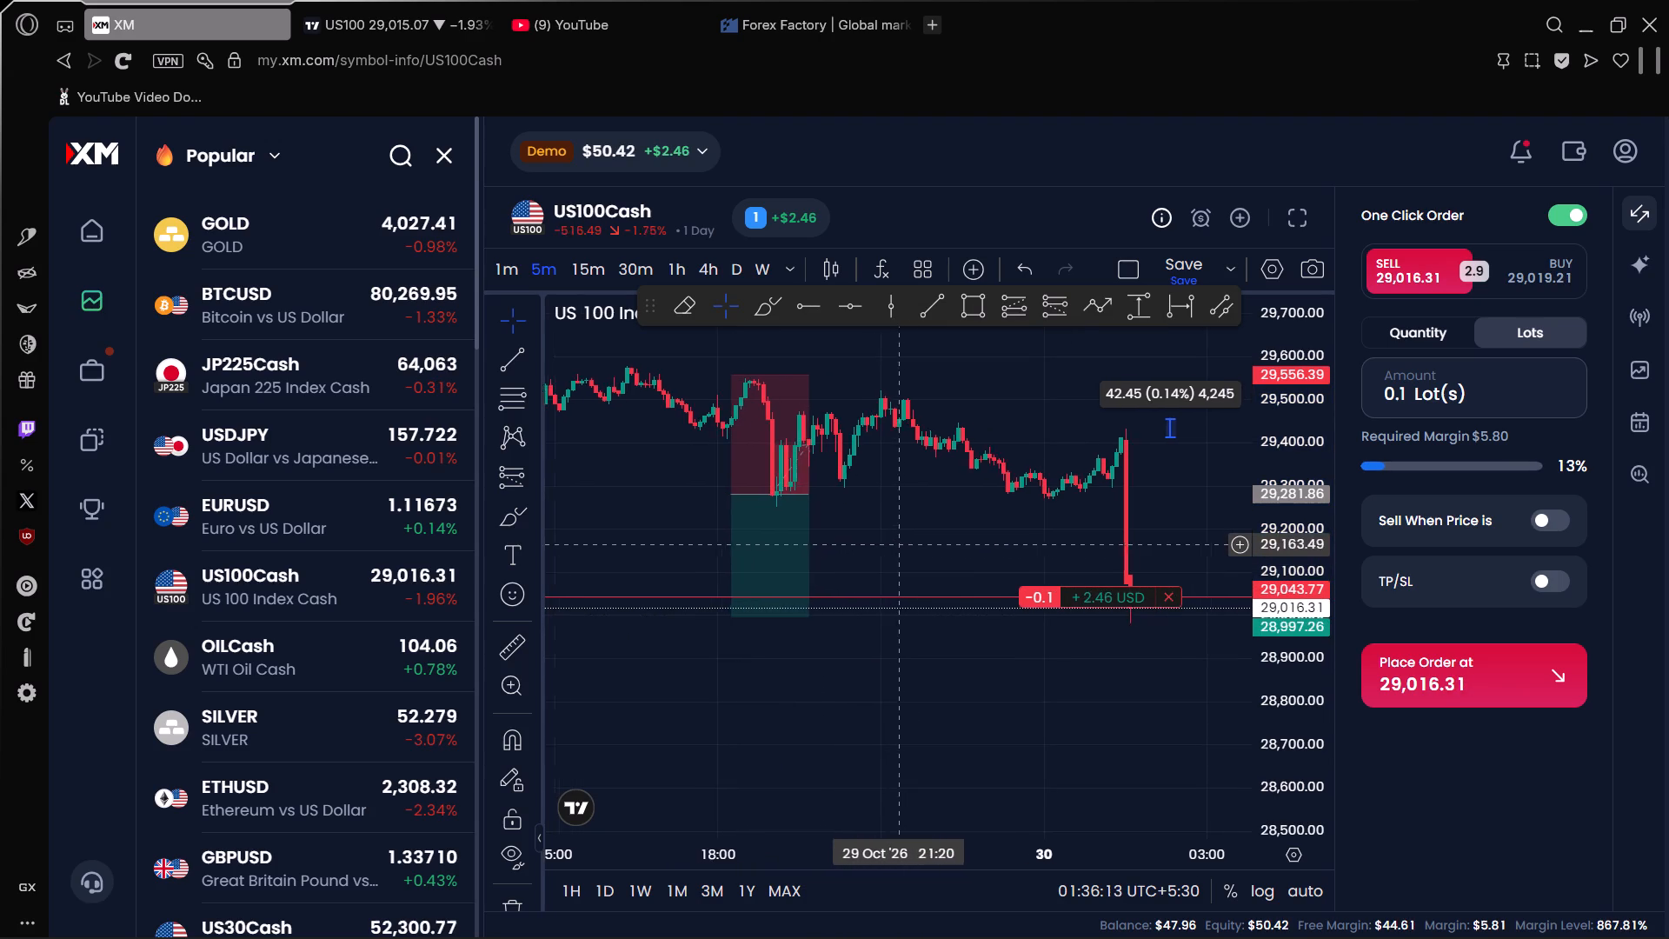
{"action": "left_click_drag", "start_coordinate": [887, 544], "coordinate": [883, 544]}
{"action": "left_click_drag", "start_coordinate": [922, 563], "coordinate": [996, 508]}
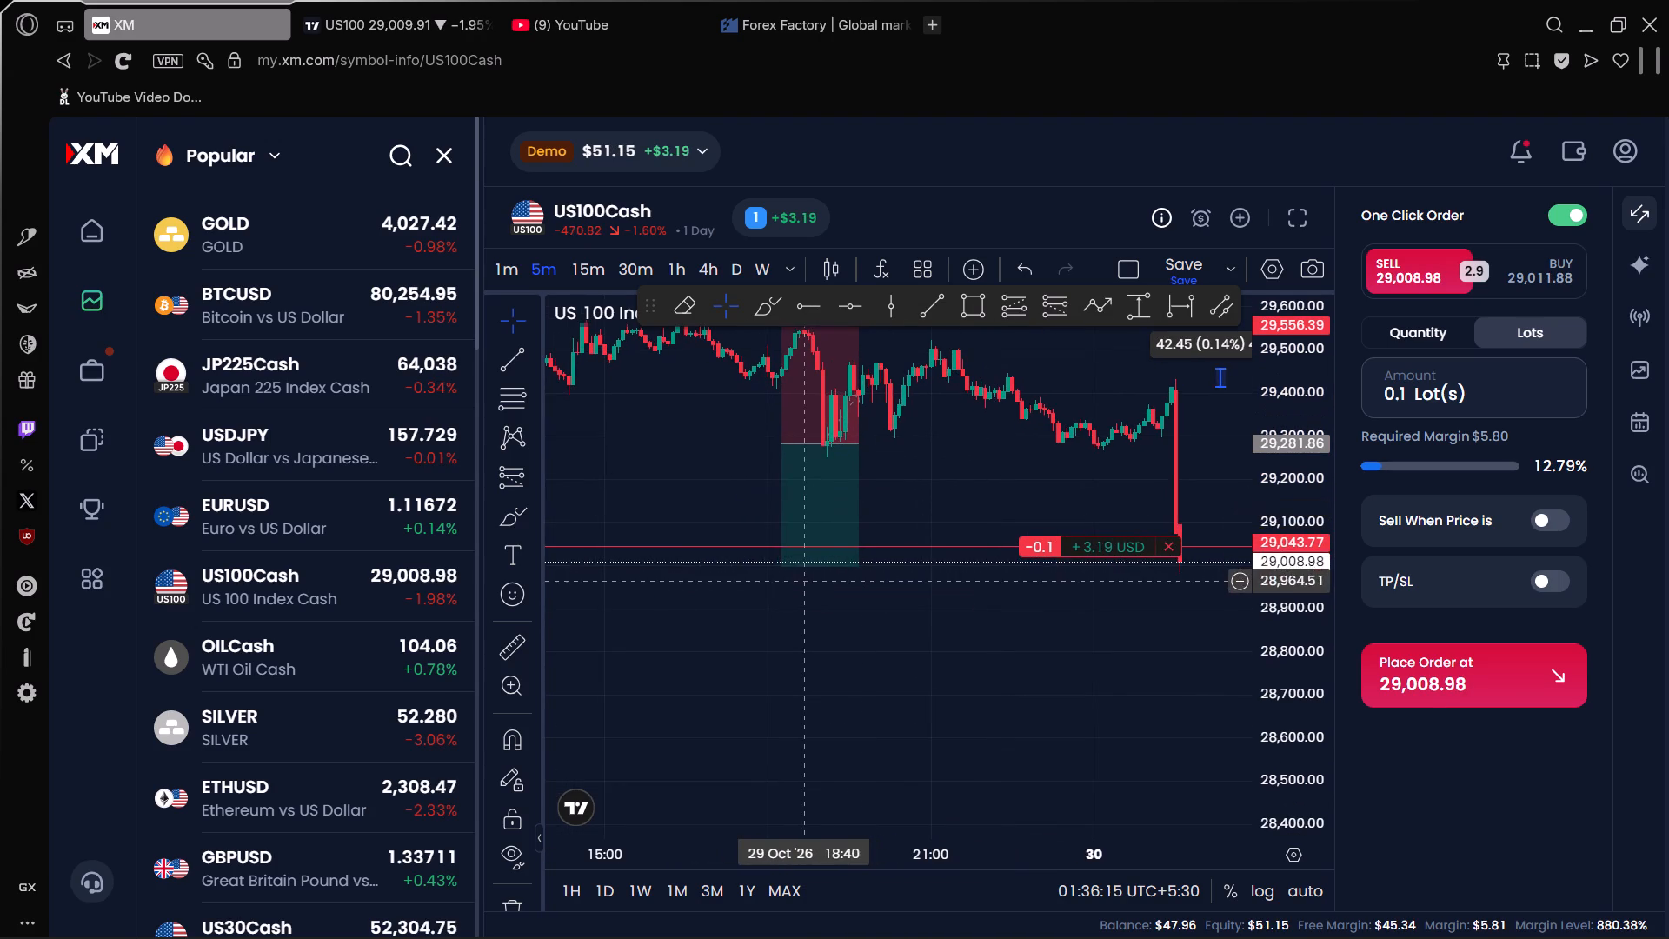
{"action": "left_click_drag", "start_coordinate": [787, 568], "coordinate": [796, 646]}
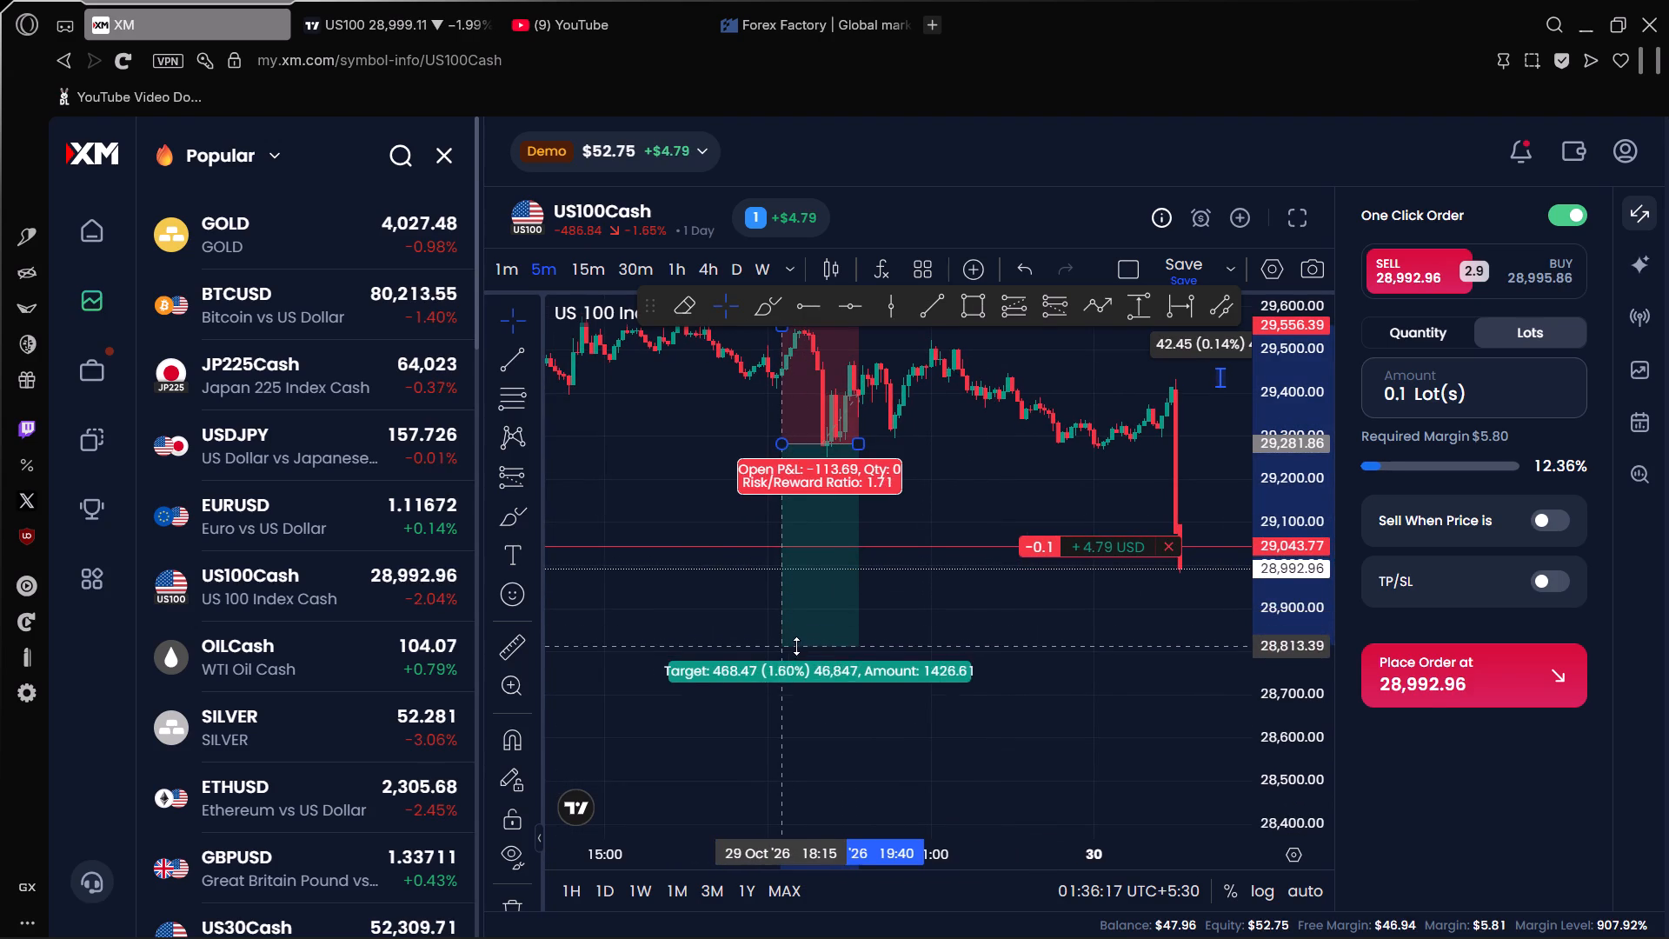
{"action": "left_click_drag", "start_coordinate": [796, 646], "coordinate": [809, 682]}
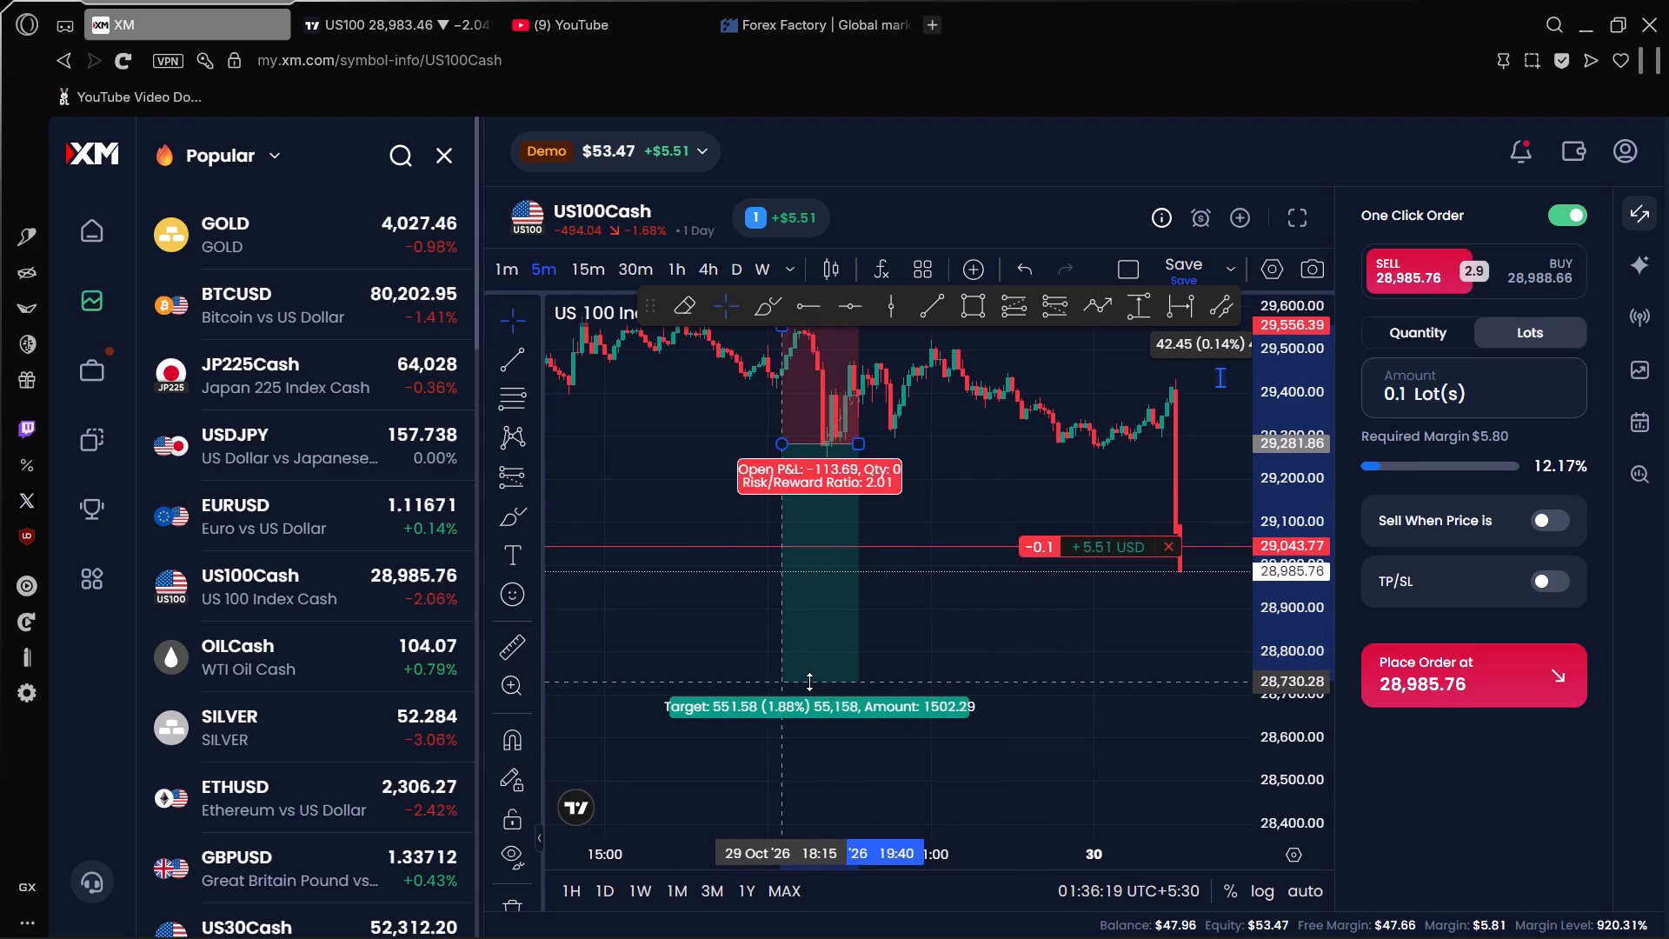
{"action": "left_click_drag", "start_coordinate": [809, 682], "coordinate": [808, 682]}
Extend the short position's end past the current drop to about 02:35 on Oct 30.
{"action": "left_click_drag", "start_coordinate": [1053, 642], "coordinate": [963, 598]}
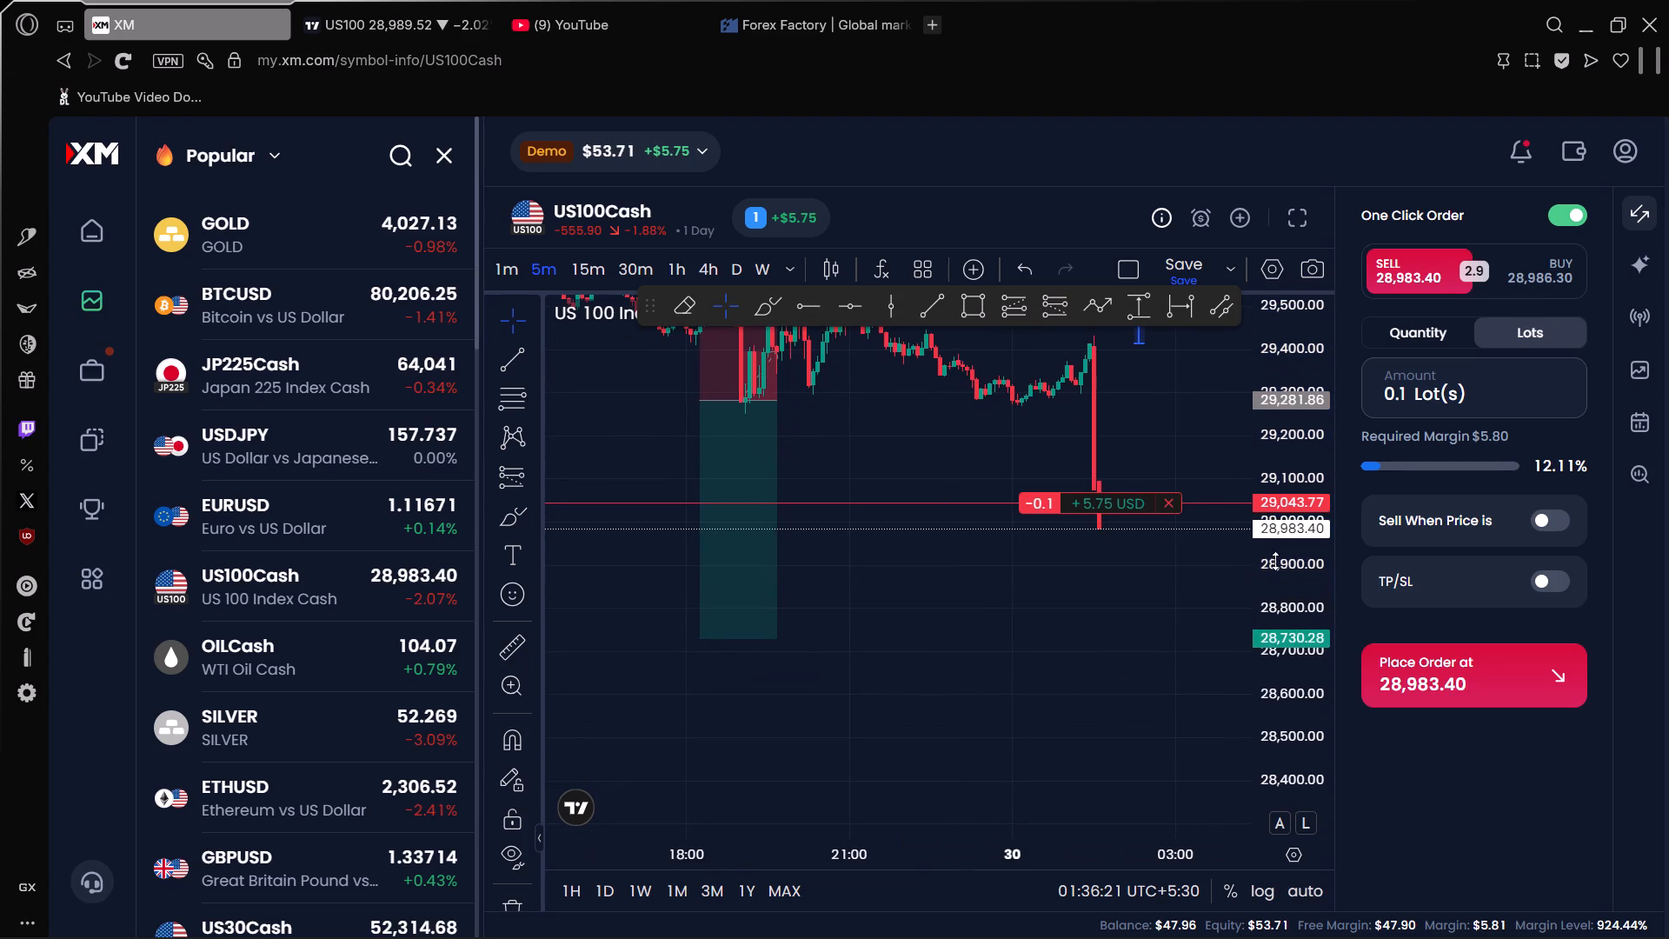
{"action": "scroll", "coordinate": [1302, 558], "scroll_direction": "down", "scroll_amount": 4}
{"action": "scroll", "coordinate": [1140, 608], "scroll_direction": "down", "scroll_amount": 3}
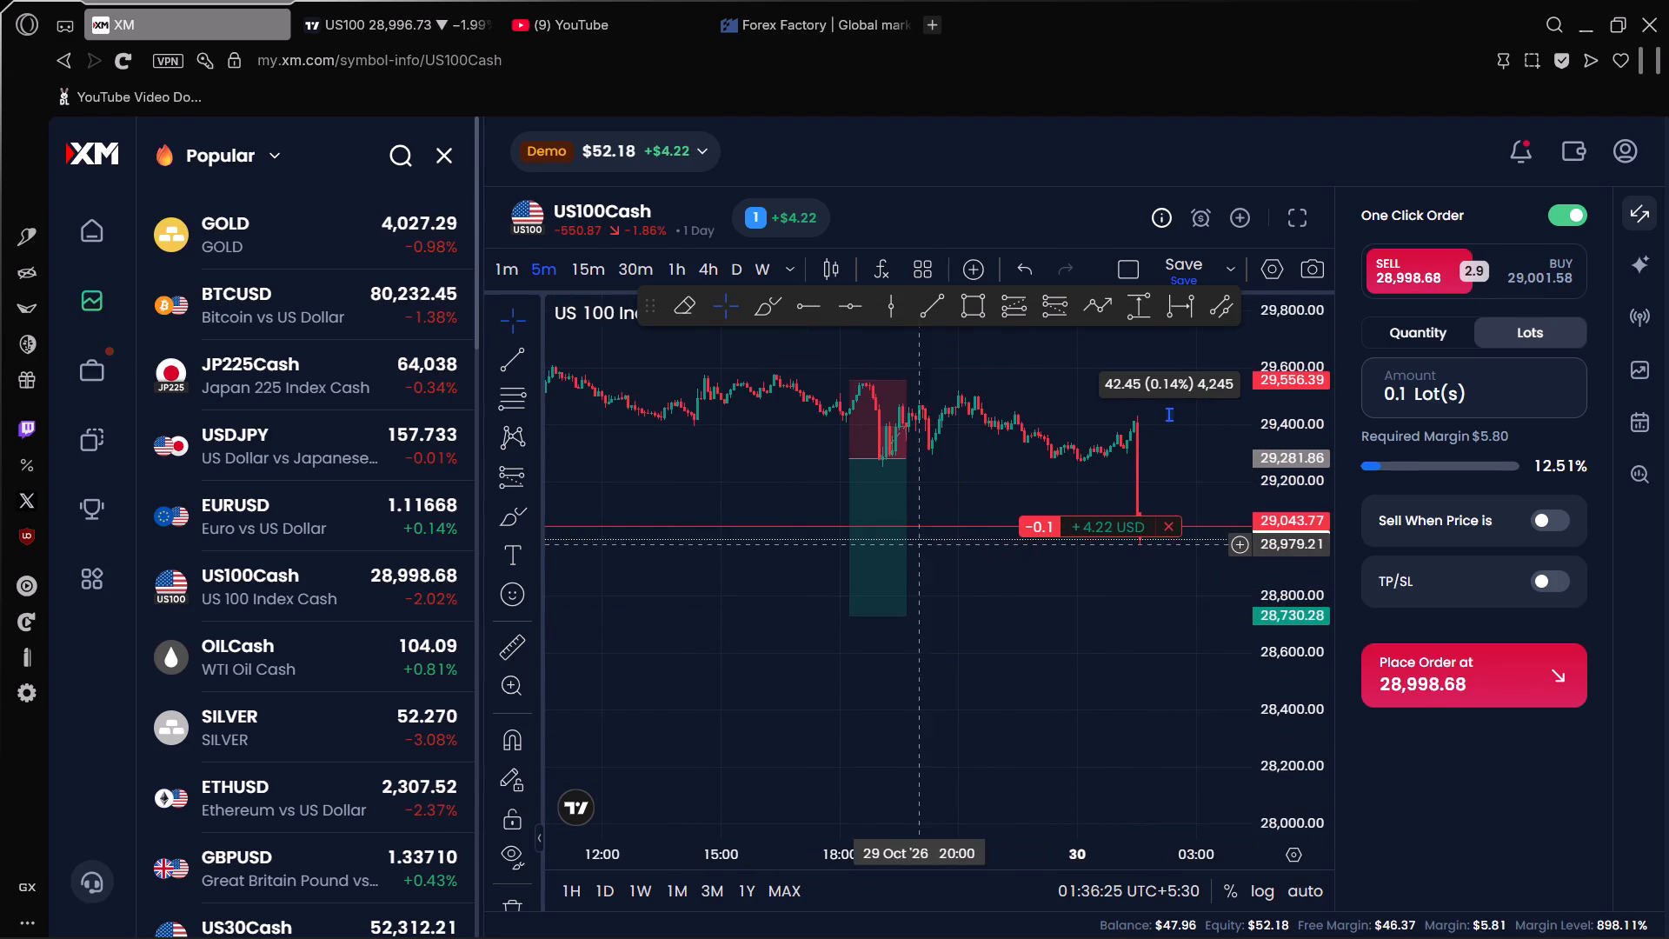
{"action": "left_click_drag", "start_coordinate": [908, 462], "coordinate": [1109, 482]}
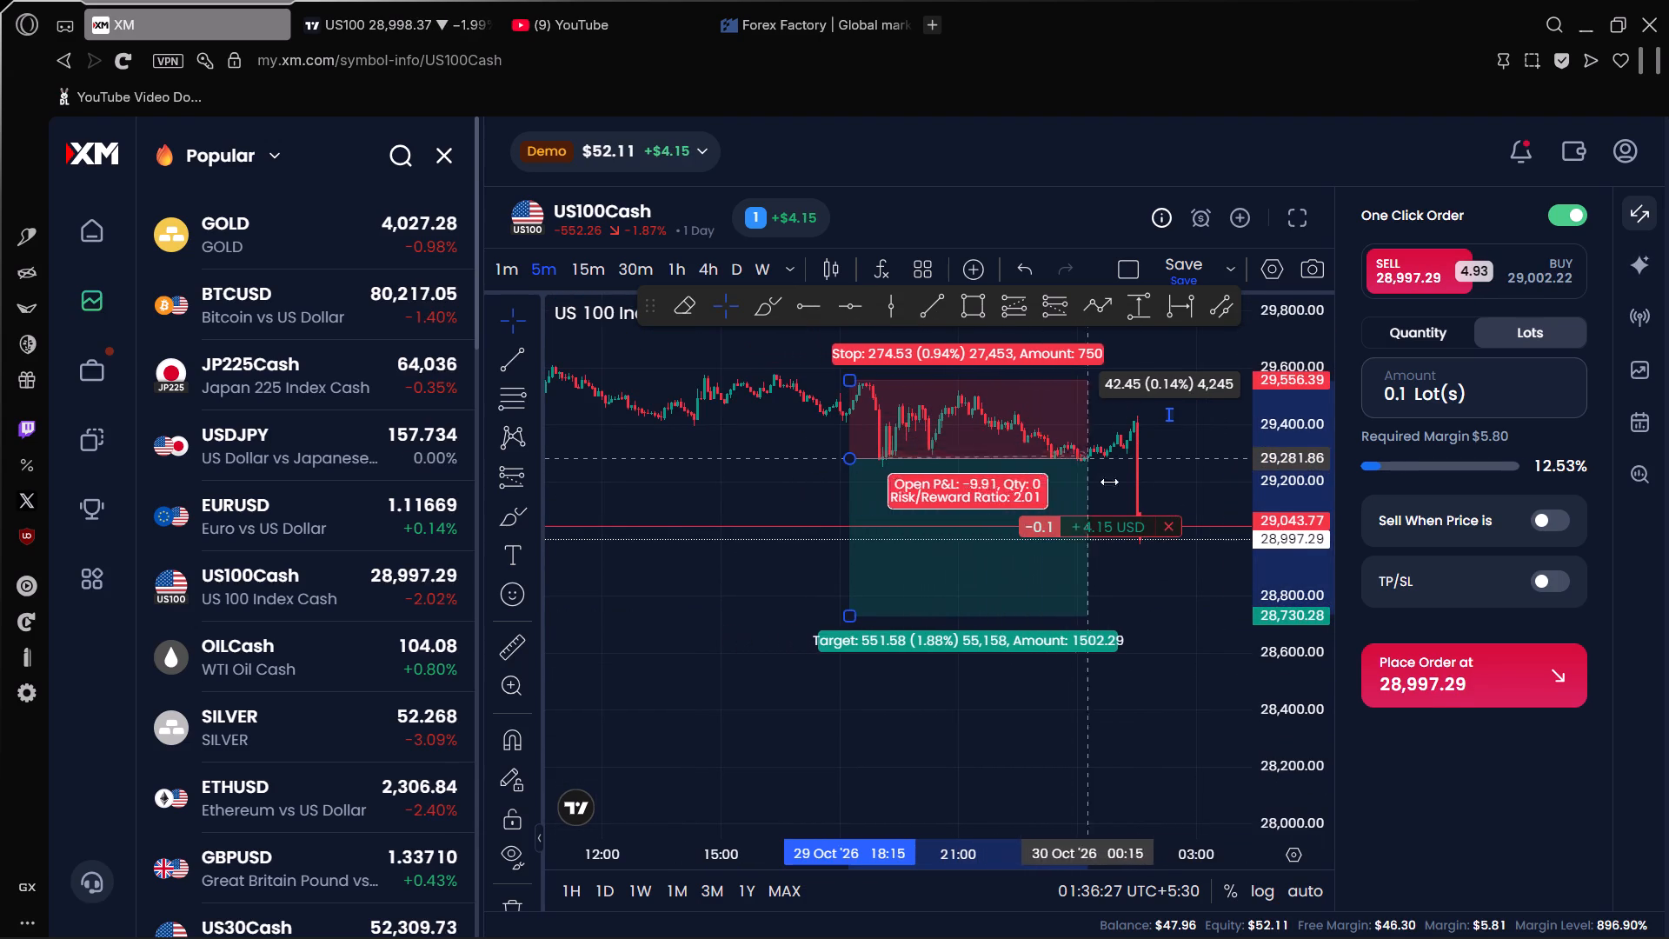
{"action": "left_click_drag", "start_coordinate": [1109, 482], "coordinate": [1180, 479]}
{"action": "left_click", "coordinate": [1205, 651]}
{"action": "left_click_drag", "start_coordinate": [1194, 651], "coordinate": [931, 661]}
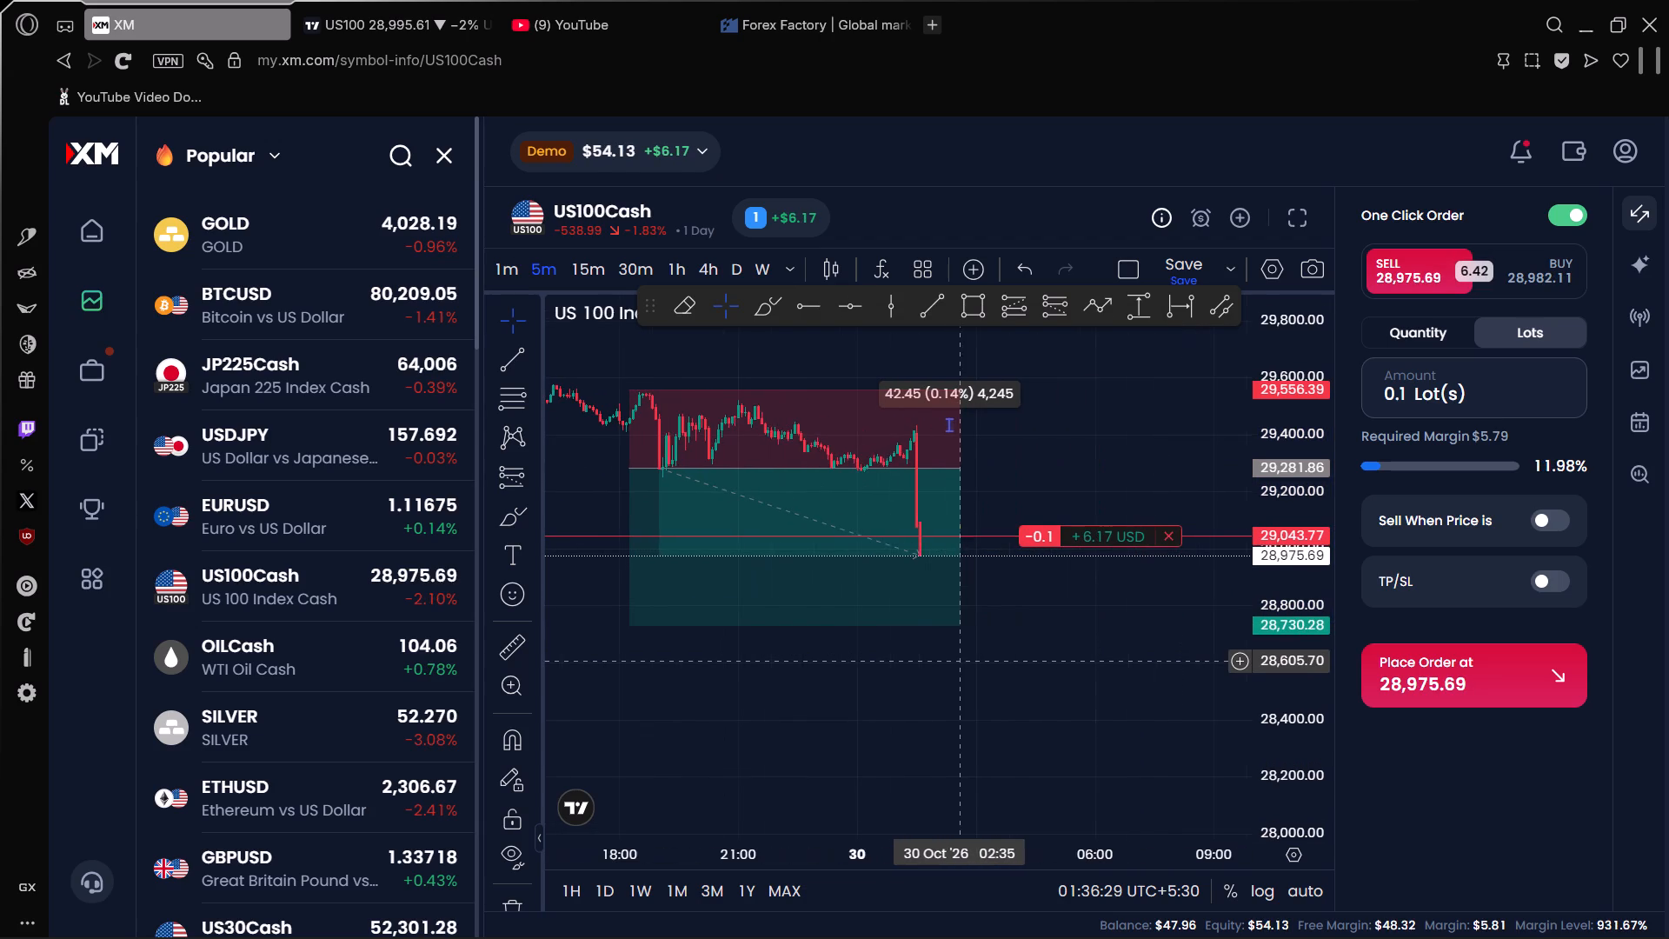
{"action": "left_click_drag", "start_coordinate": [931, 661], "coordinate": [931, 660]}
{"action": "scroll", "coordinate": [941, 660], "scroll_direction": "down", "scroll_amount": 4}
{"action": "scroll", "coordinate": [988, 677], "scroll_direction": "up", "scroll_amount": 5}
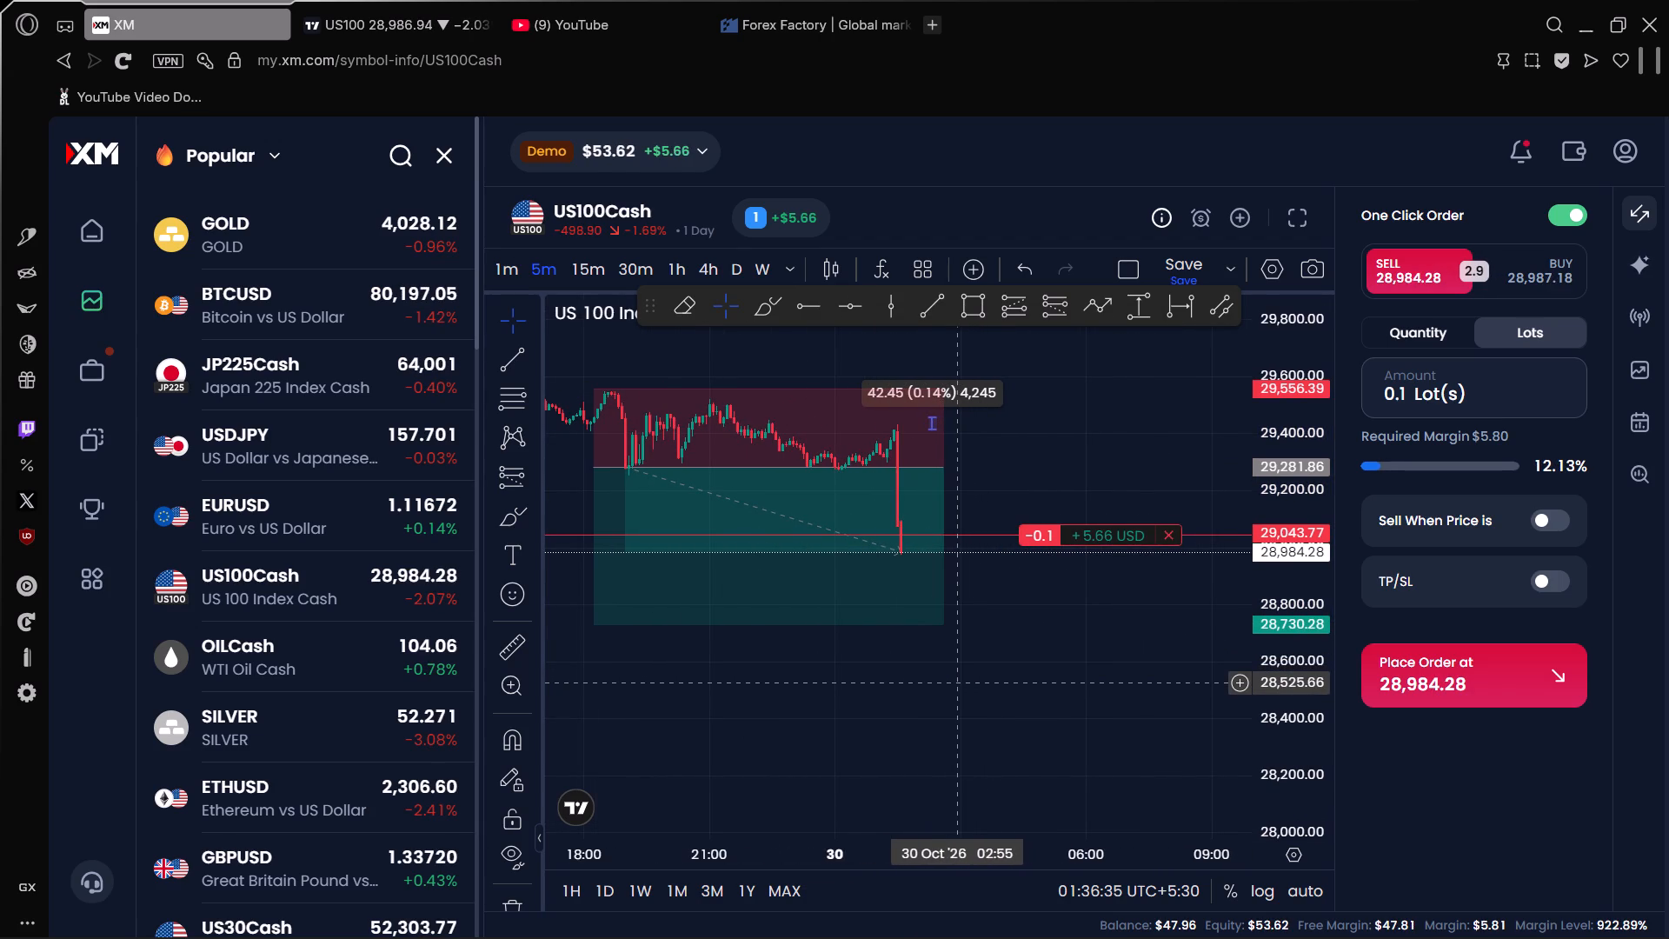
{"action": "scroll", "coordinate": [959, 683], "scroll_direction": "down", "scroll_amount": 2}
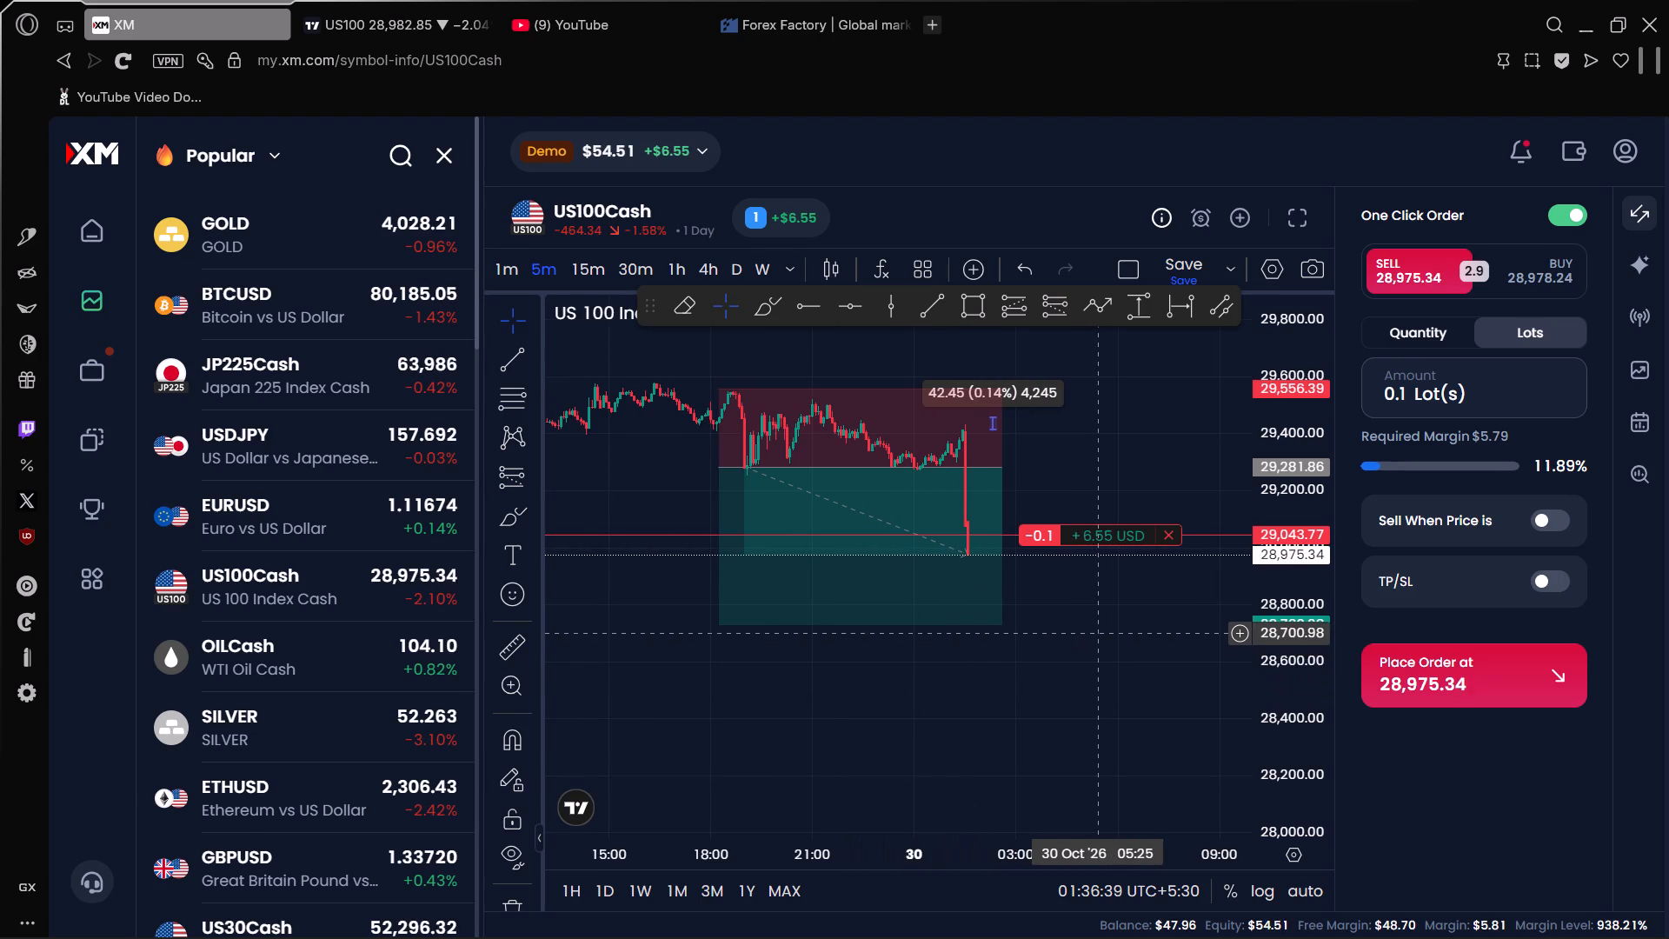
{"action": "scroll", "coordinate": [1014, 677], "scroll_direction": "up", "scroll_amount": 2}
Switch to YouTube and play the "ULTIMATE AURA | 30 MINUTES OF VIRAL PHONK 2026" playlist video with sound on.
{"action": "left_click", "coordinate": [572, 0]}
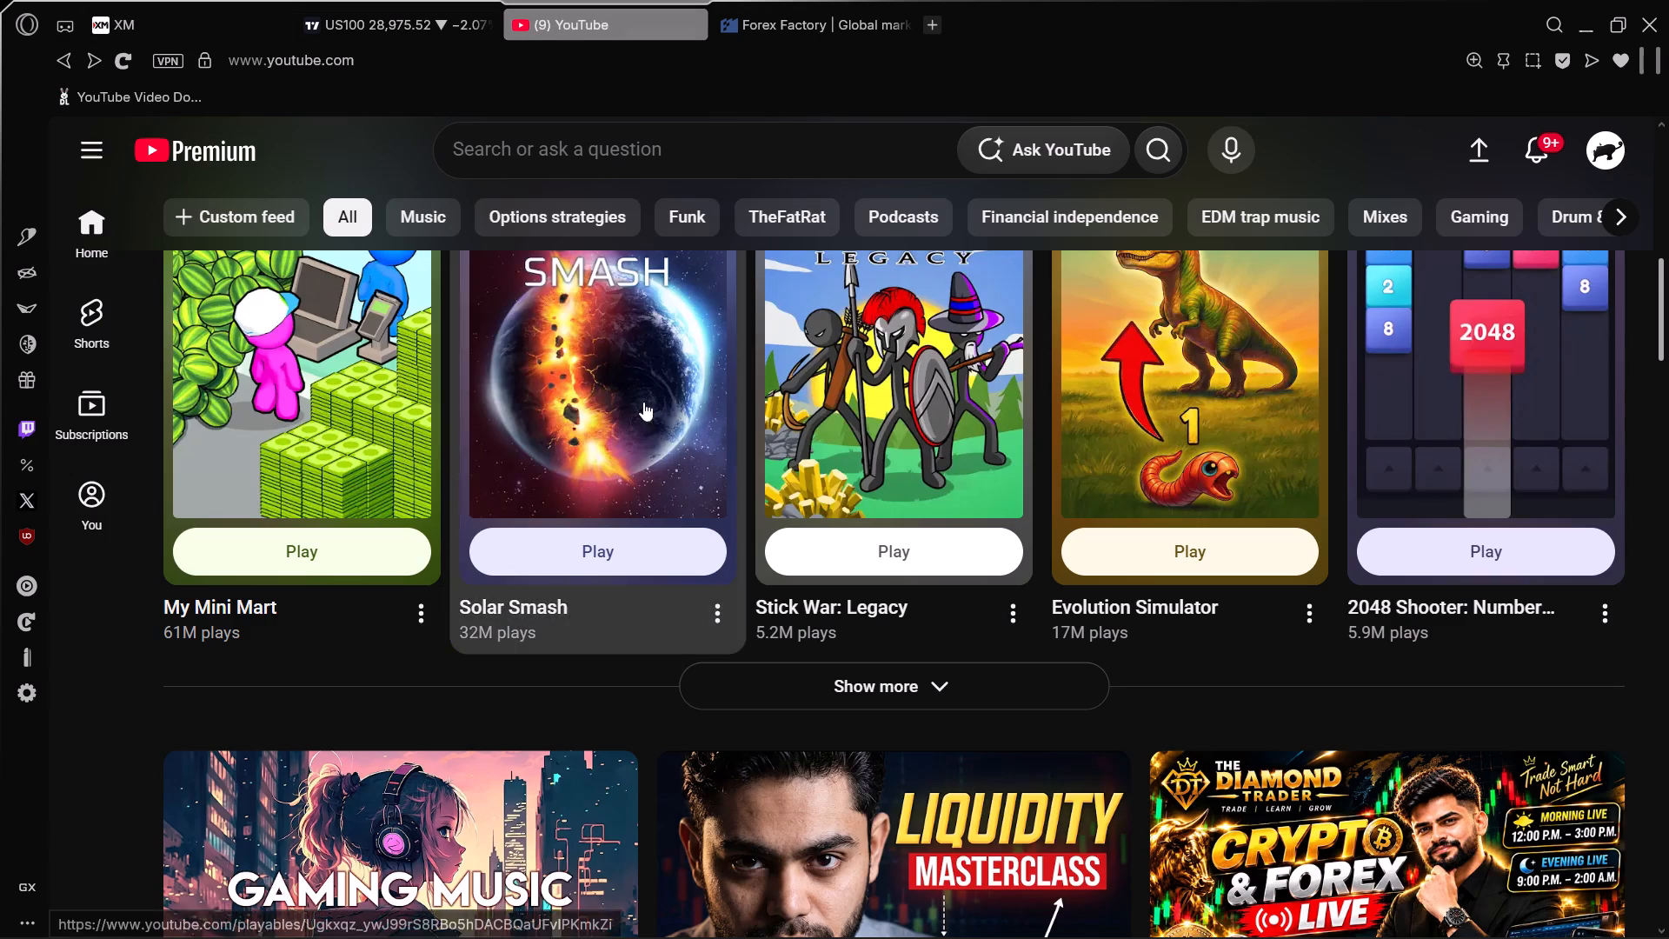
{"action": "scroll", "coordinate": [662, 488], "scroll_direction": "up", "scroll_amount": 4}
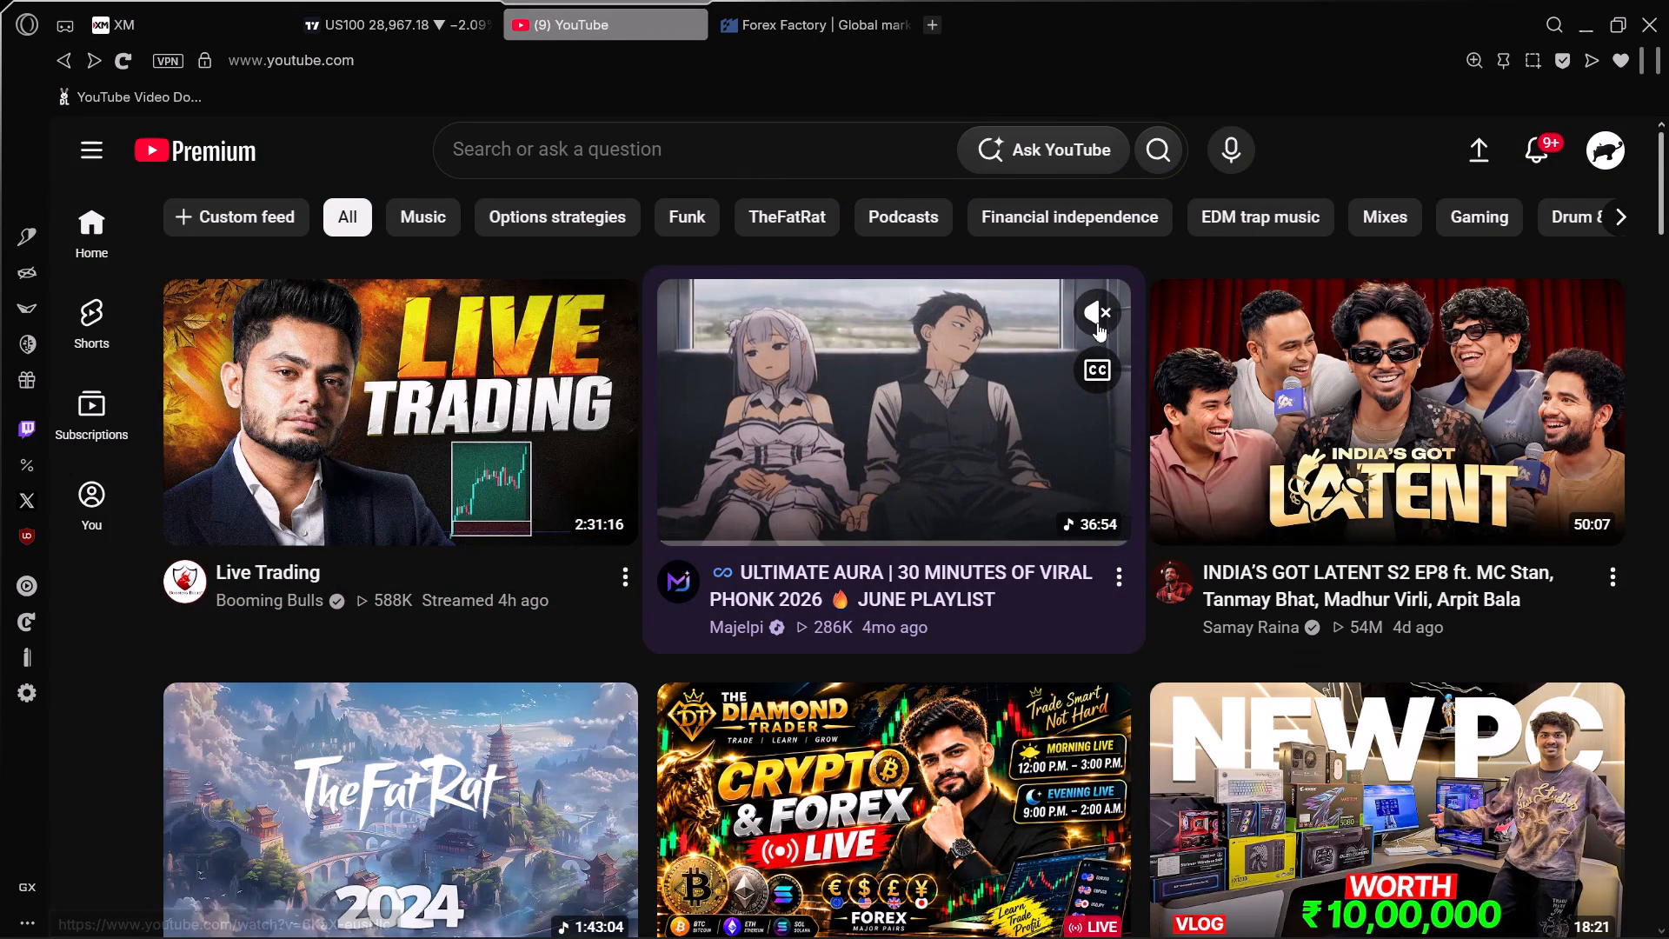
{"action": "left_click", "coordinate": [1103, 310]}
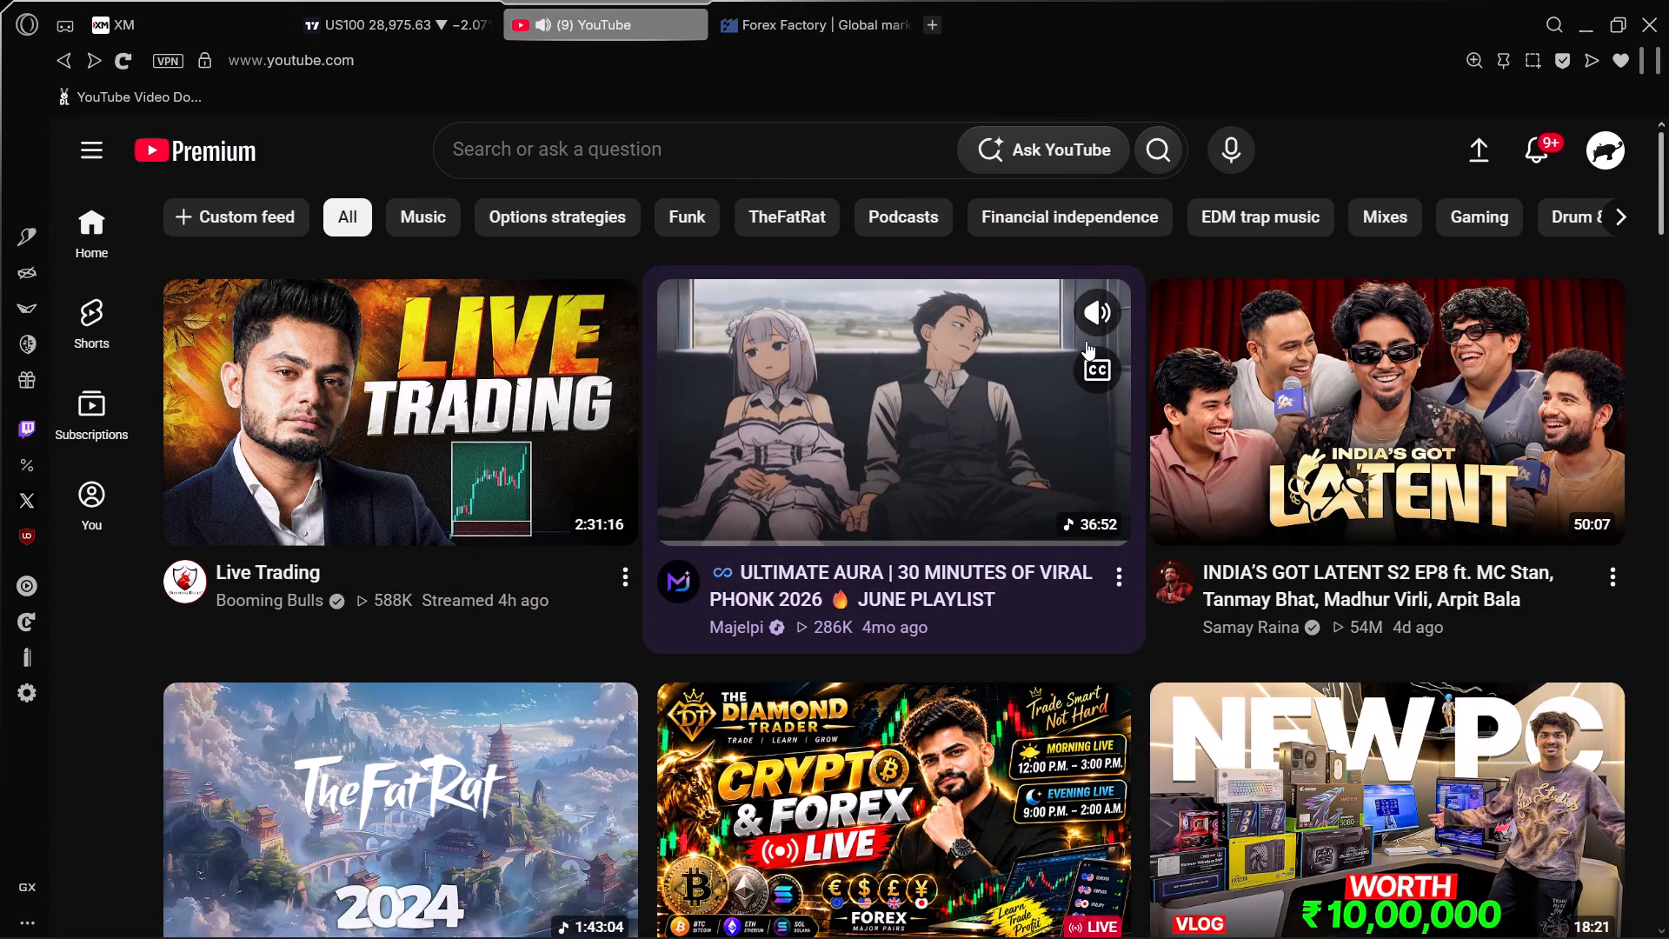
{"action": "left_click", "coordinate": [936, 393]}
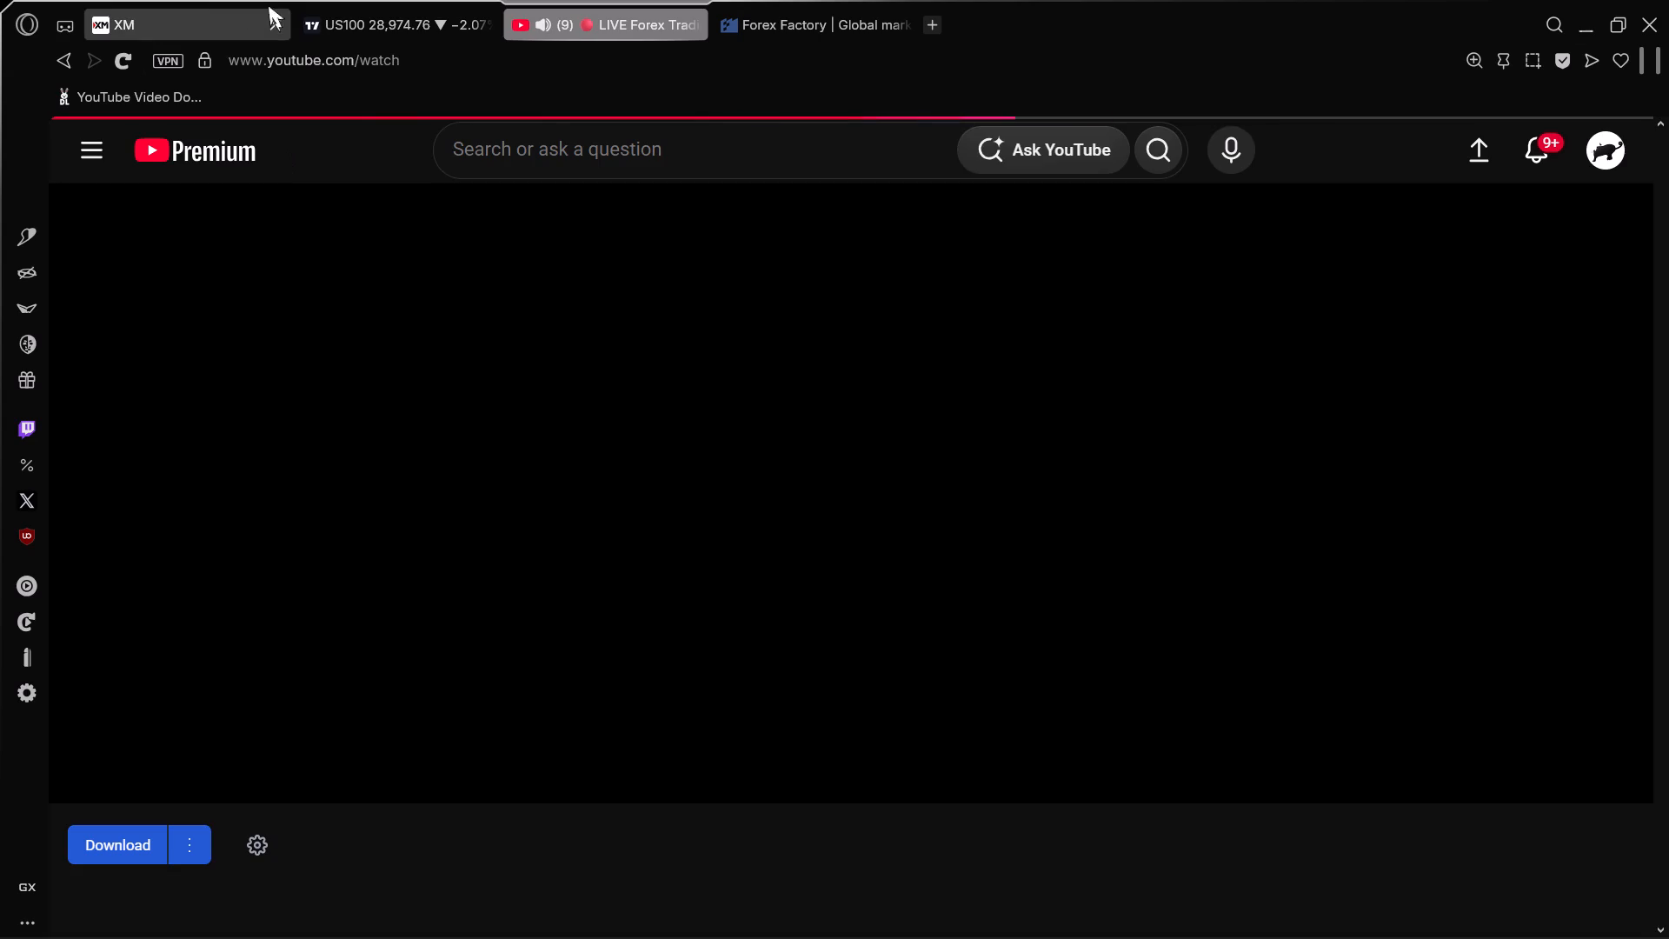
Switch to TradingView and examine US100's 5-minute drop against the S1 to S5 pivot levels over the past days.
{"action": "left_click", "coordinate": [349, 18]}
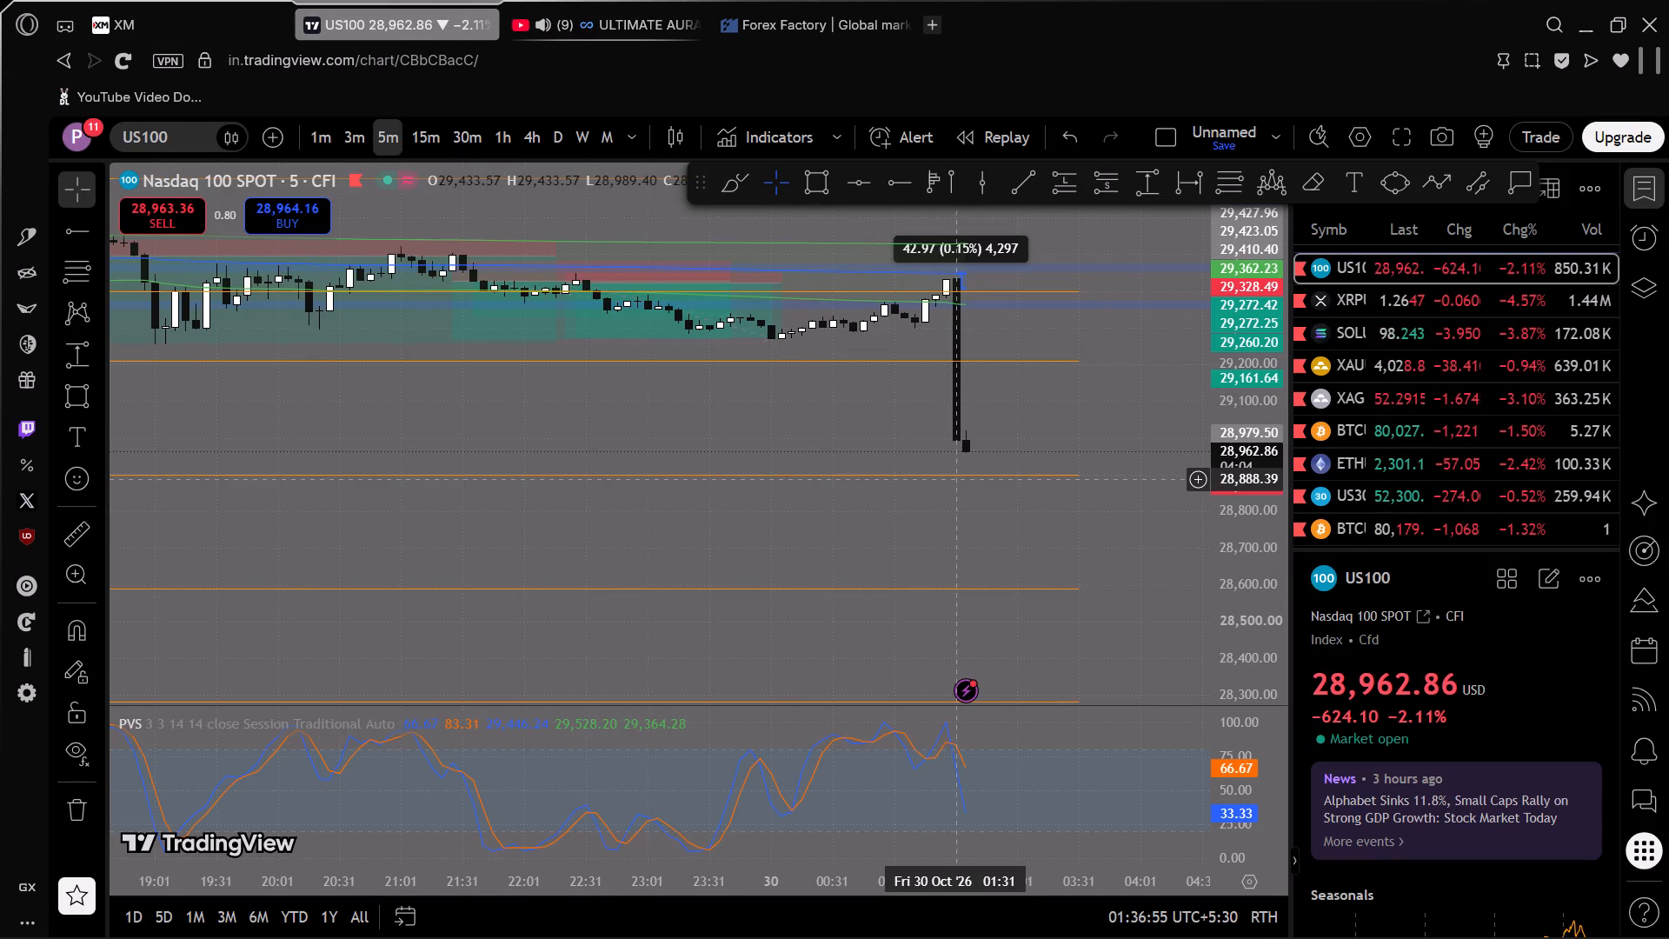
{"action": "scroll", "coordinate": [954, 478], "scroll_direction": "down", "scroll_amount": 8}
{"action": "scroll", "coordinate": [862, 443], "scroll_direction": "down", "scroll_amount": 5}
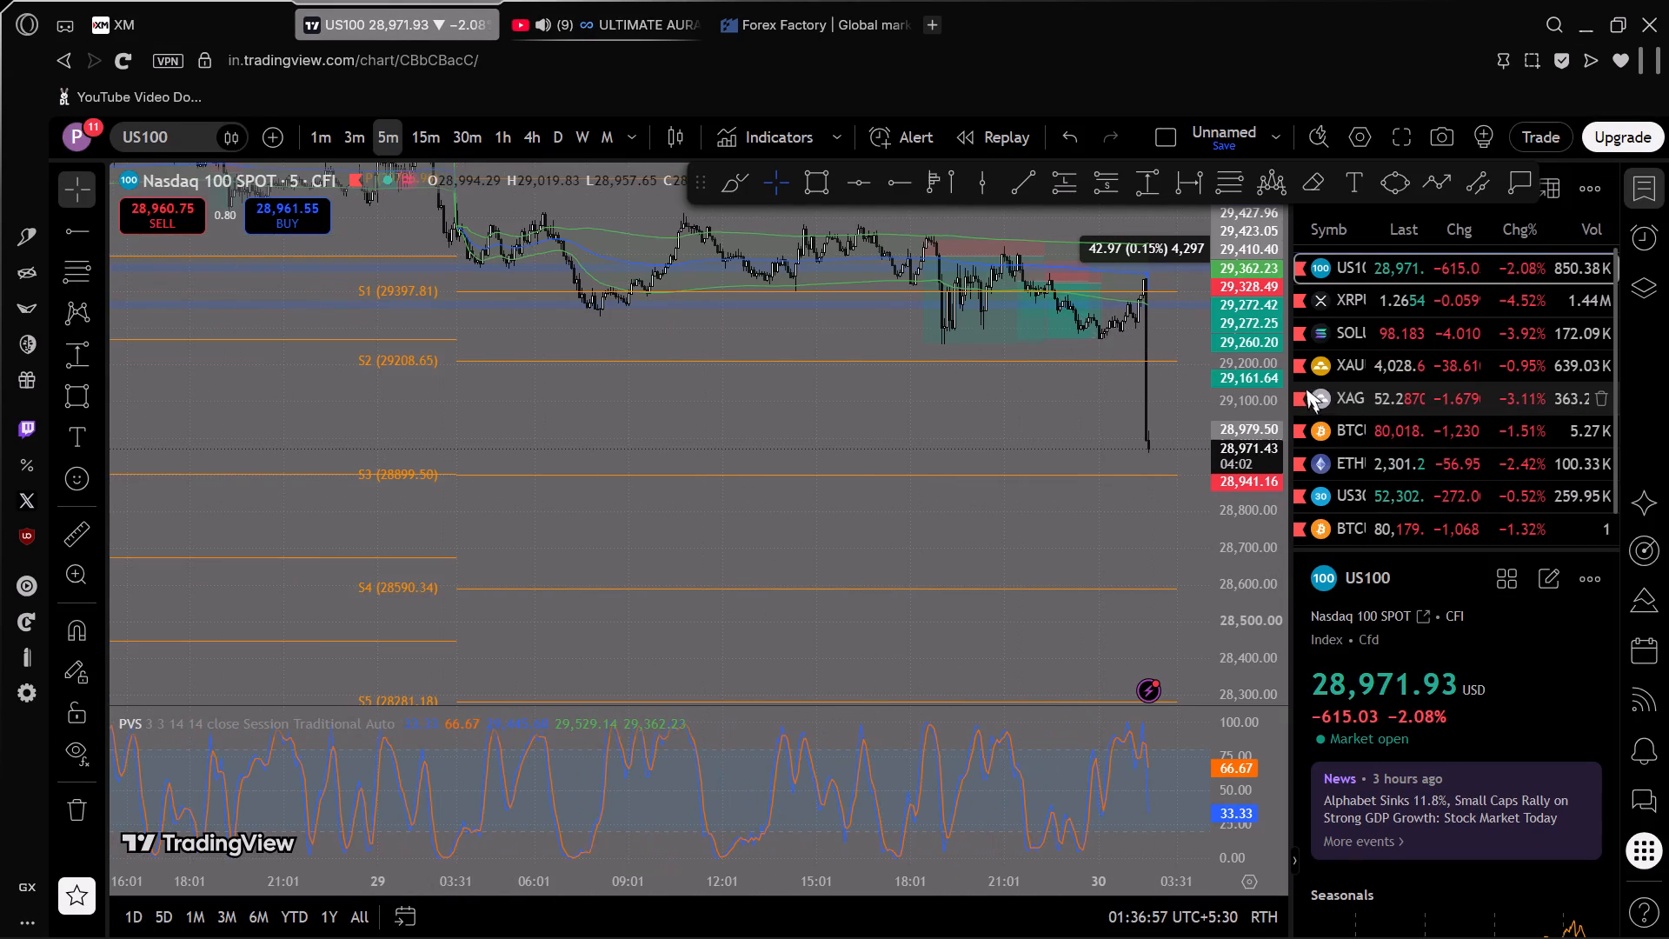
{"action": "scroll", "coordinate": [1258, 404], "scroll_direction": "down", "scroll_amount": 9}
{"action": "scroll", "coordinate": [1051, 451], "scroll_direction": "down", "scroll_amount": 3}
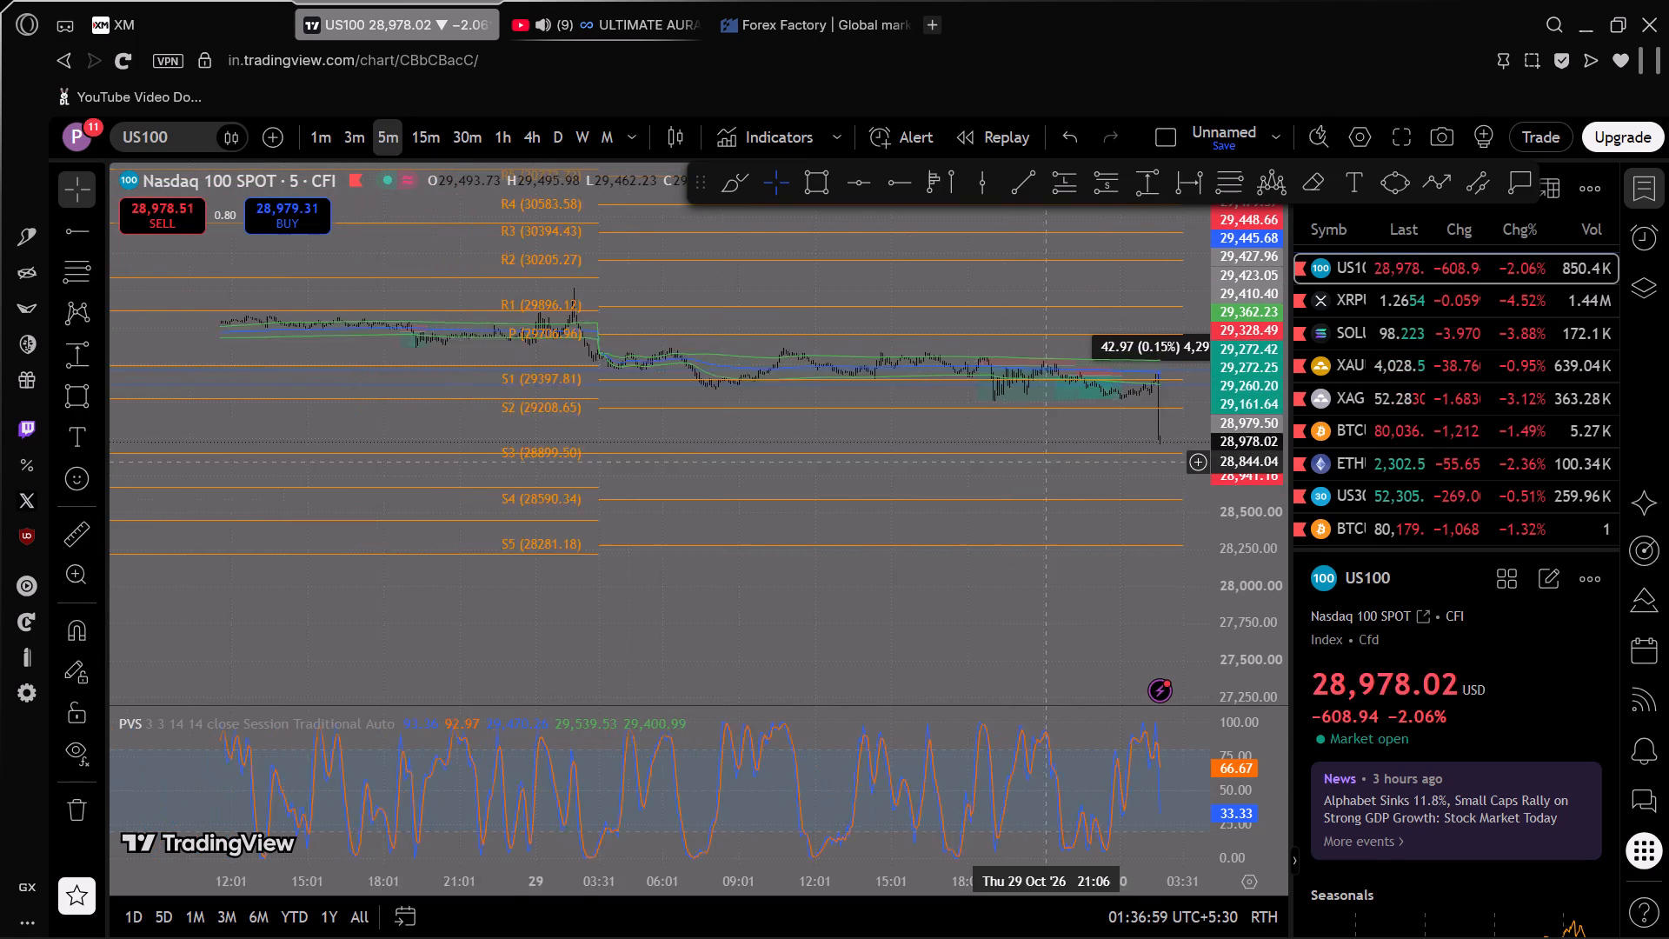
{"action": "scroll", "coordinate": [1045, 462], "scroll_direction": "down", "scroll_amount": 4}
Switch to XM and move the short position's entry to about 29,269 at the low of the Oct 29 sell-off around 19:00.
{"action": "left_click", "coordinate": [175, 34]}
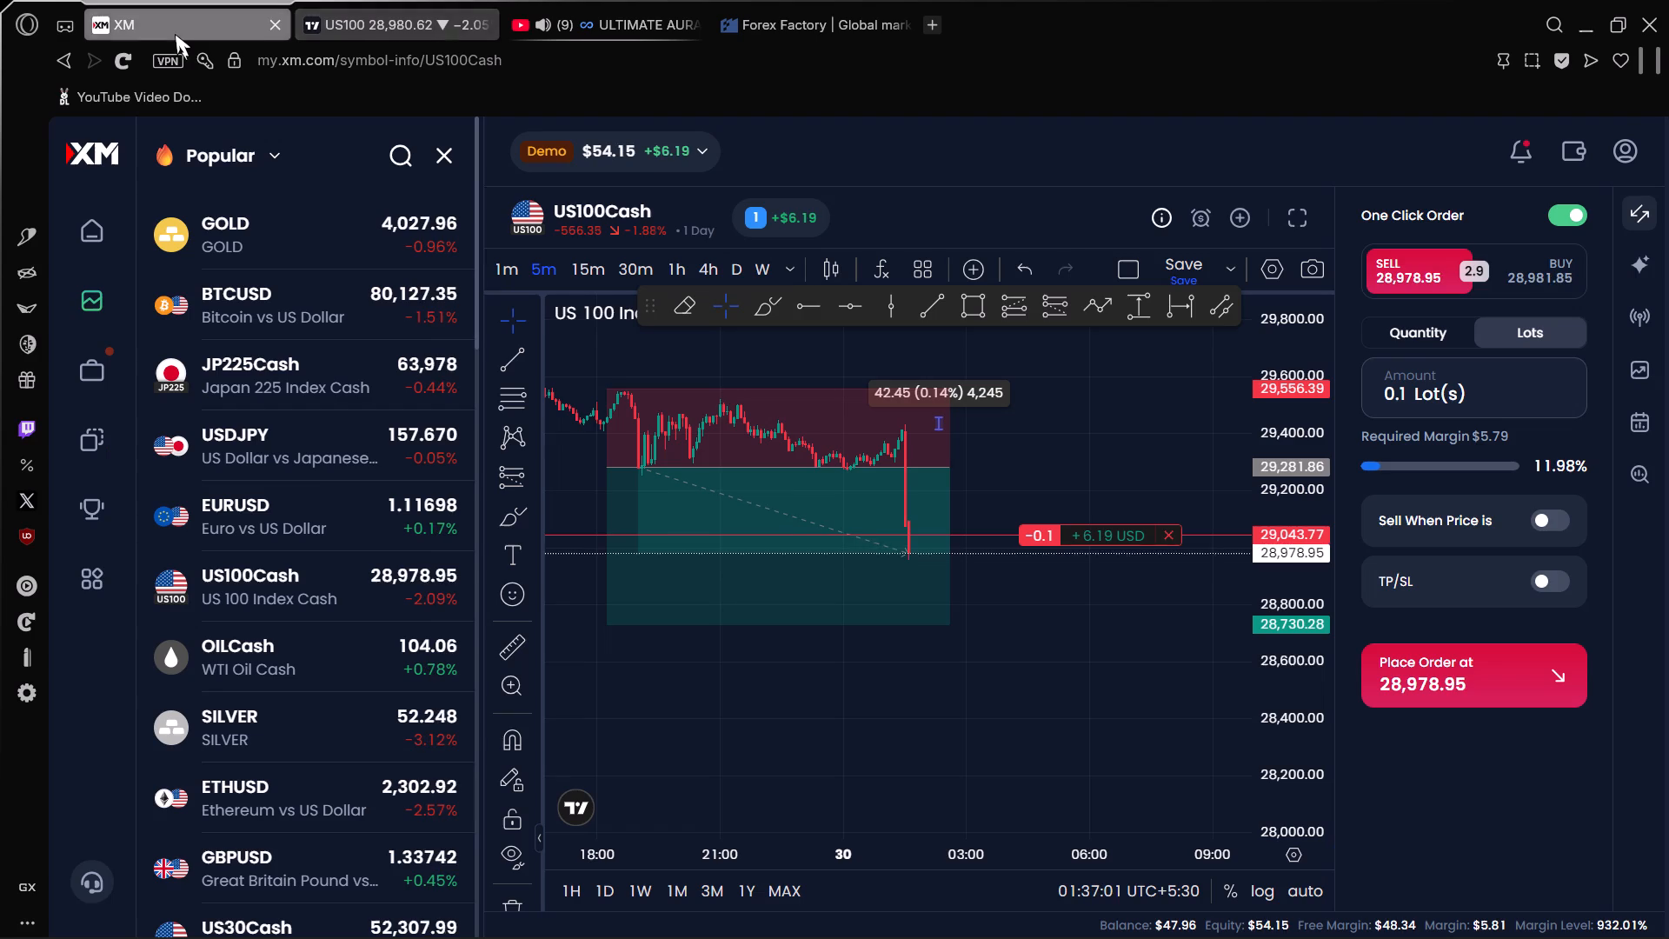
{"action": "left_click_drag", "start_coordinate": [804, 686], "coordinate": [1021, 740]}
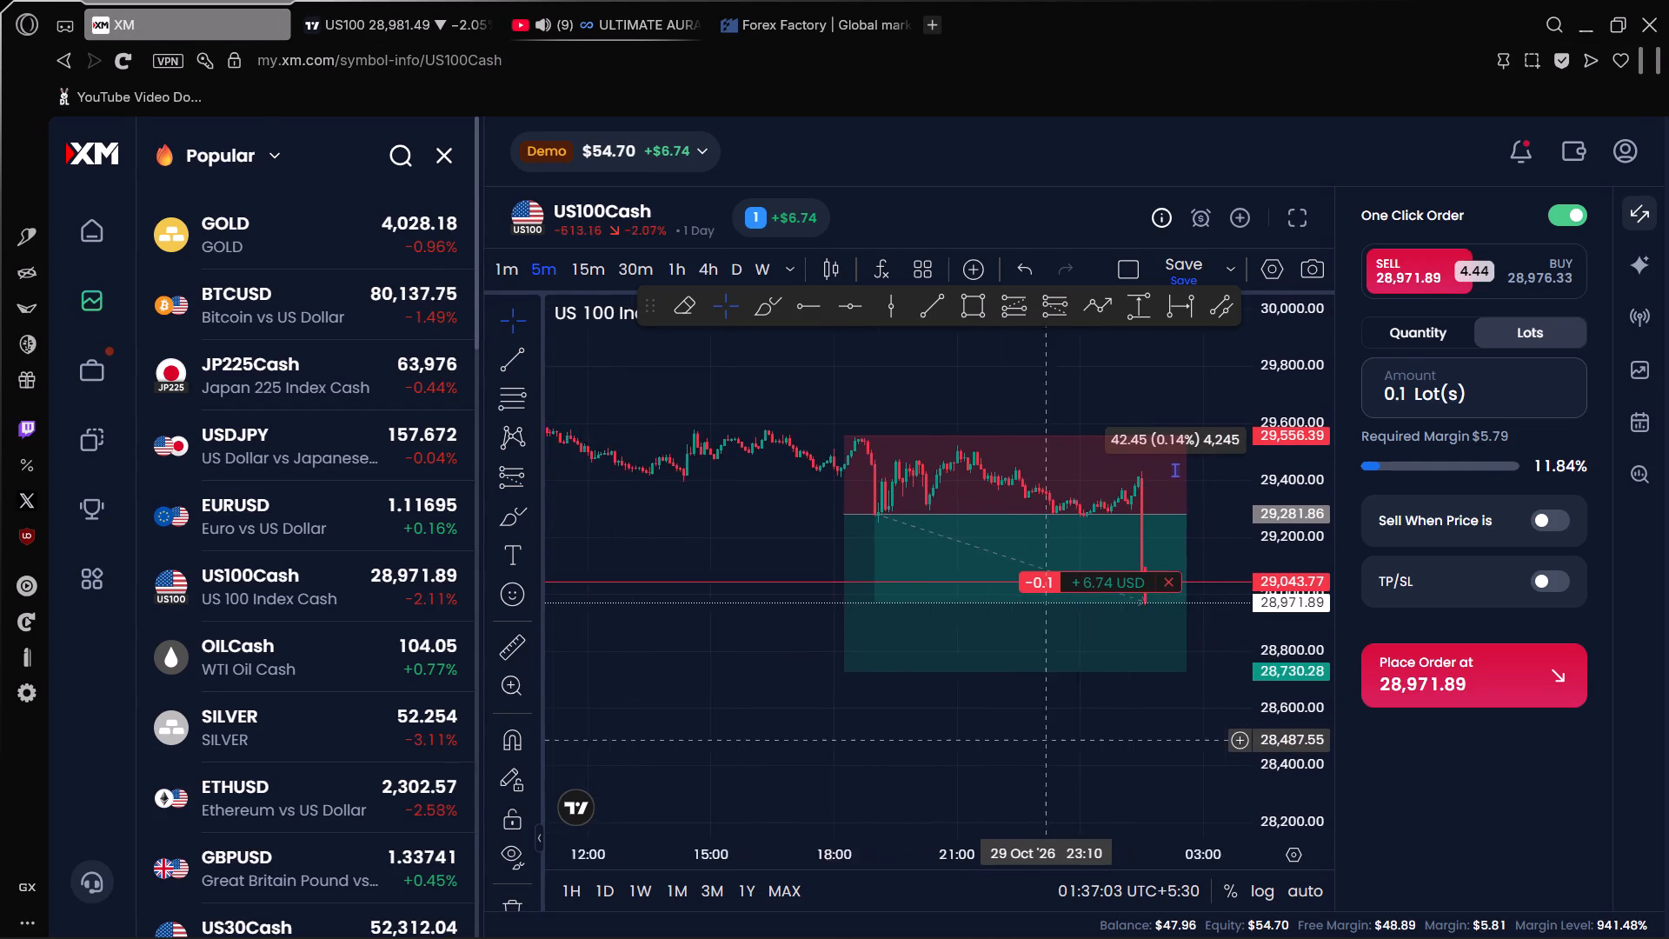
{"action": "left_click_drag", "start_coordinate": [1021, 740], "coordinate": [914, 725]}
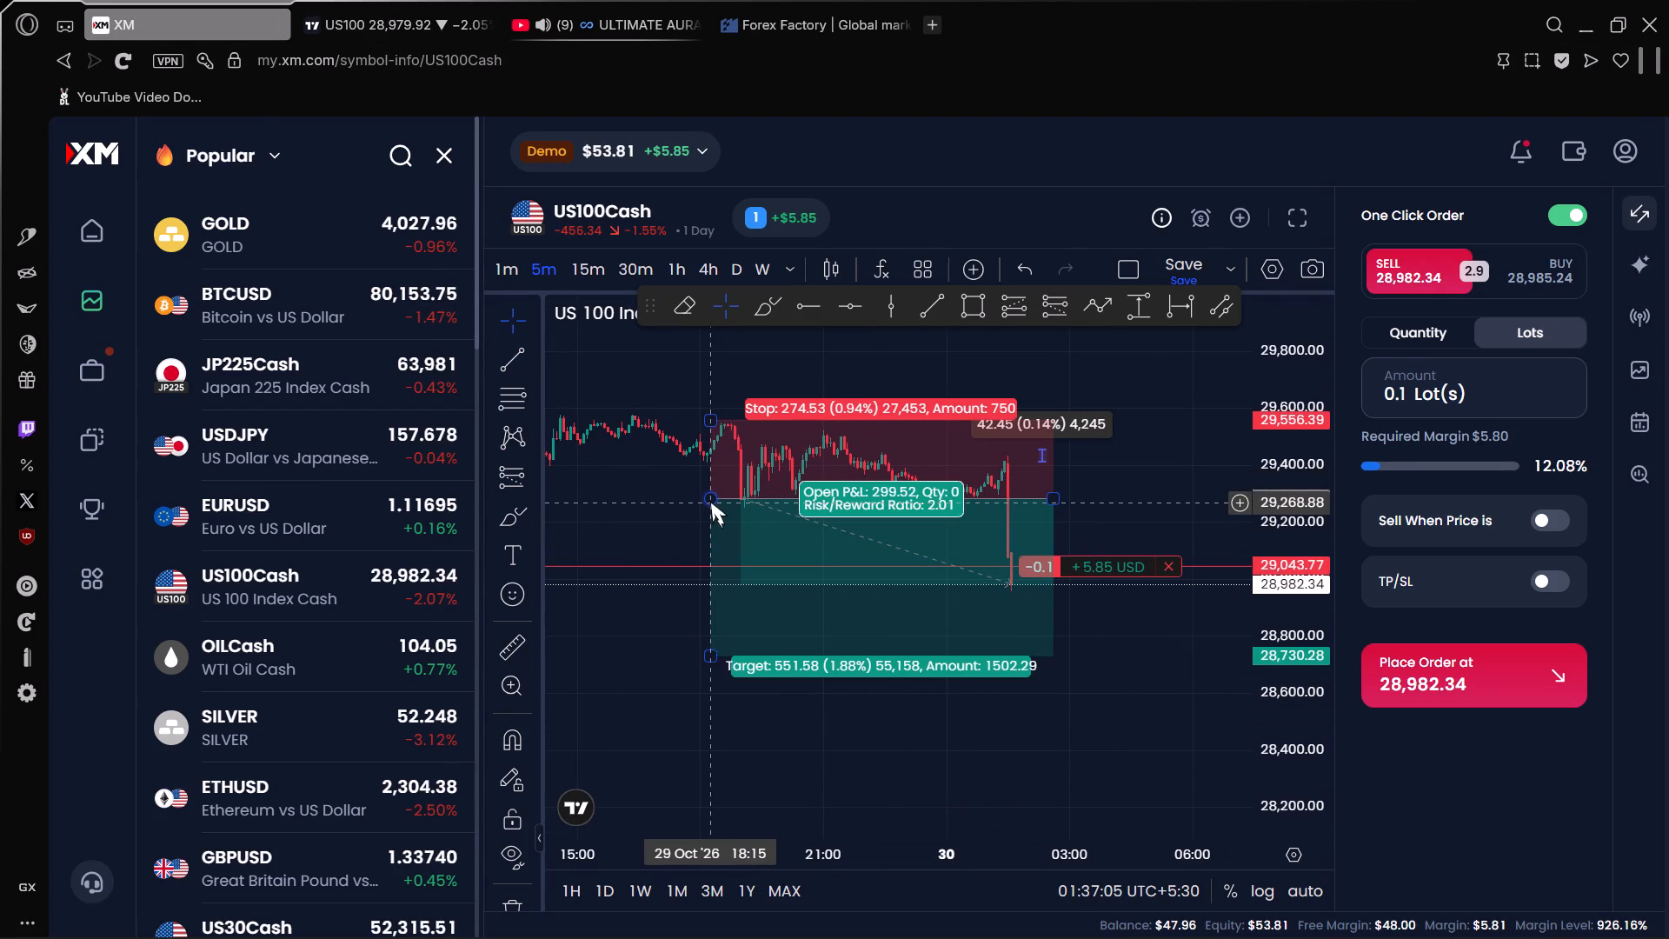
{"action": "left_click_drag", "start_coordinate": [710, 502], "coordinate": [735, 502]}
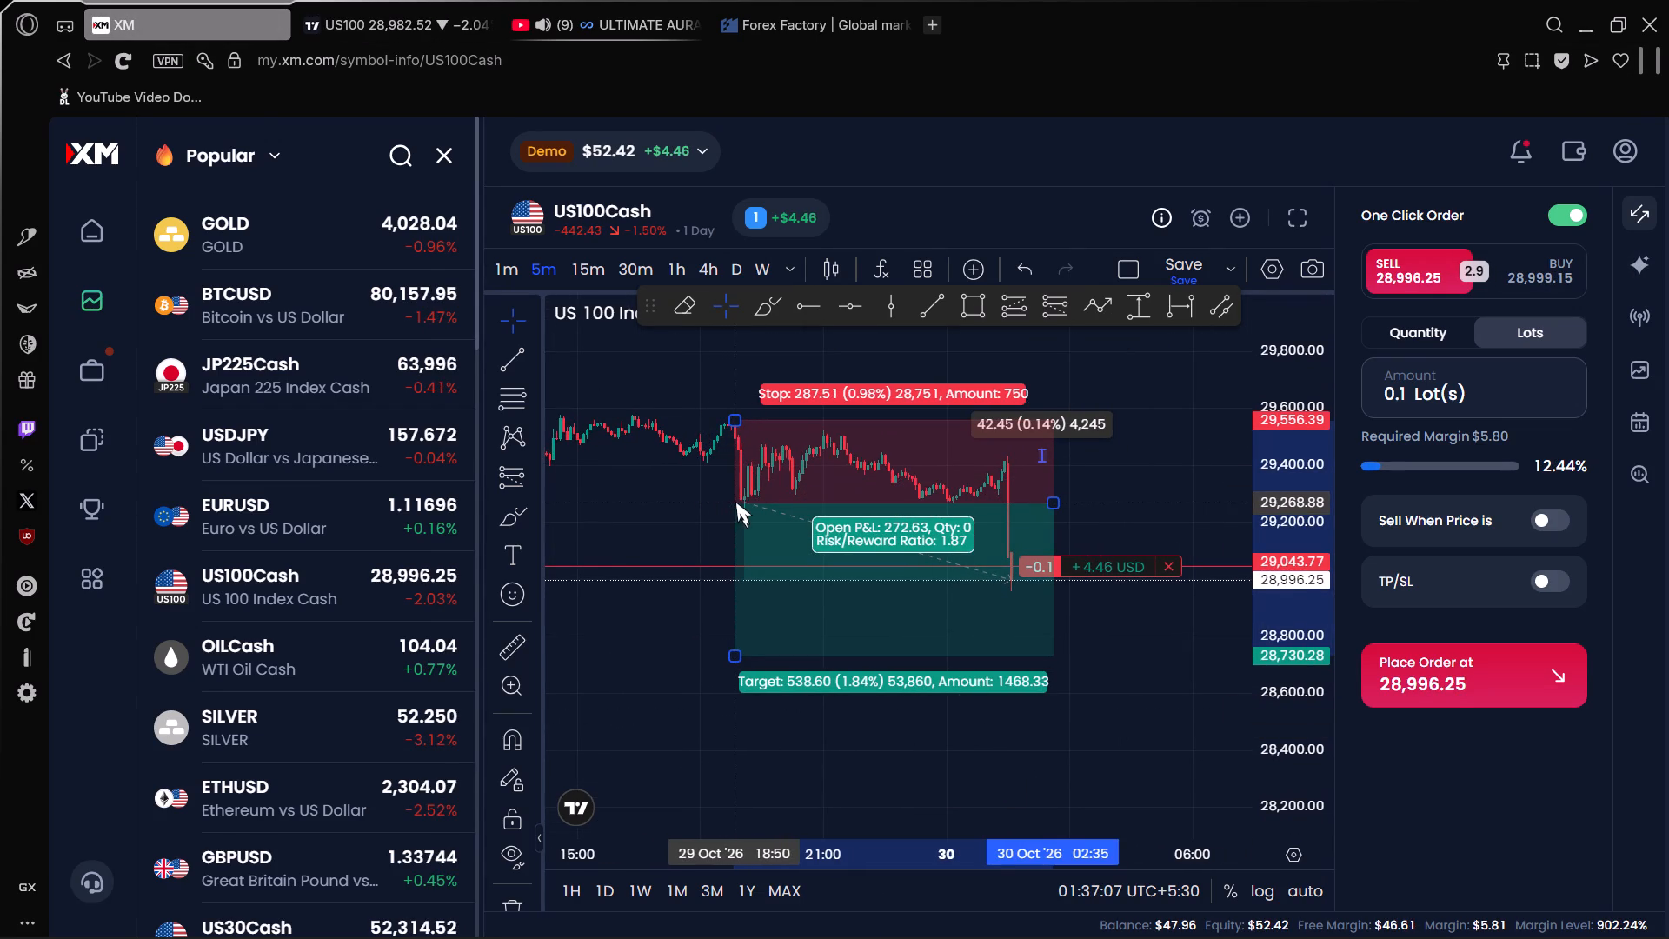
{"action": "left_click_drag", "start_coordinate": [735, 502], "coordinate": [743, 502]}
{"action": "left_click", "coordinate": [717, 521]}
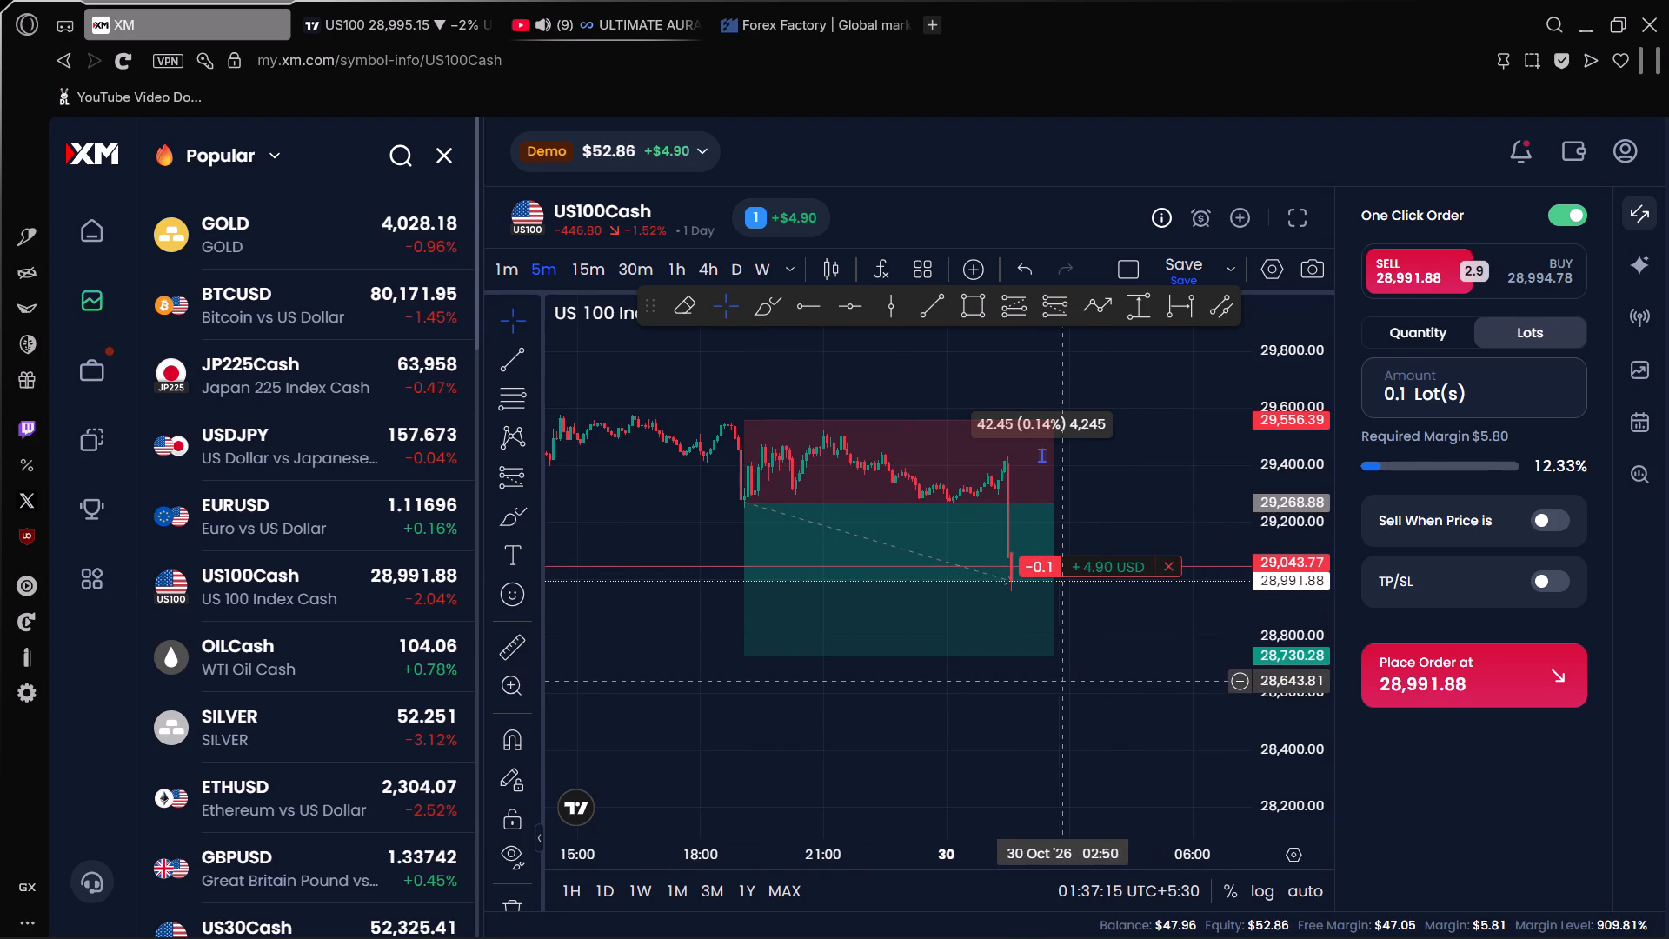
{"action": "scroll", "coordinate": [948, 692], "scroll_direction": "down", "scroll_amount": 2}
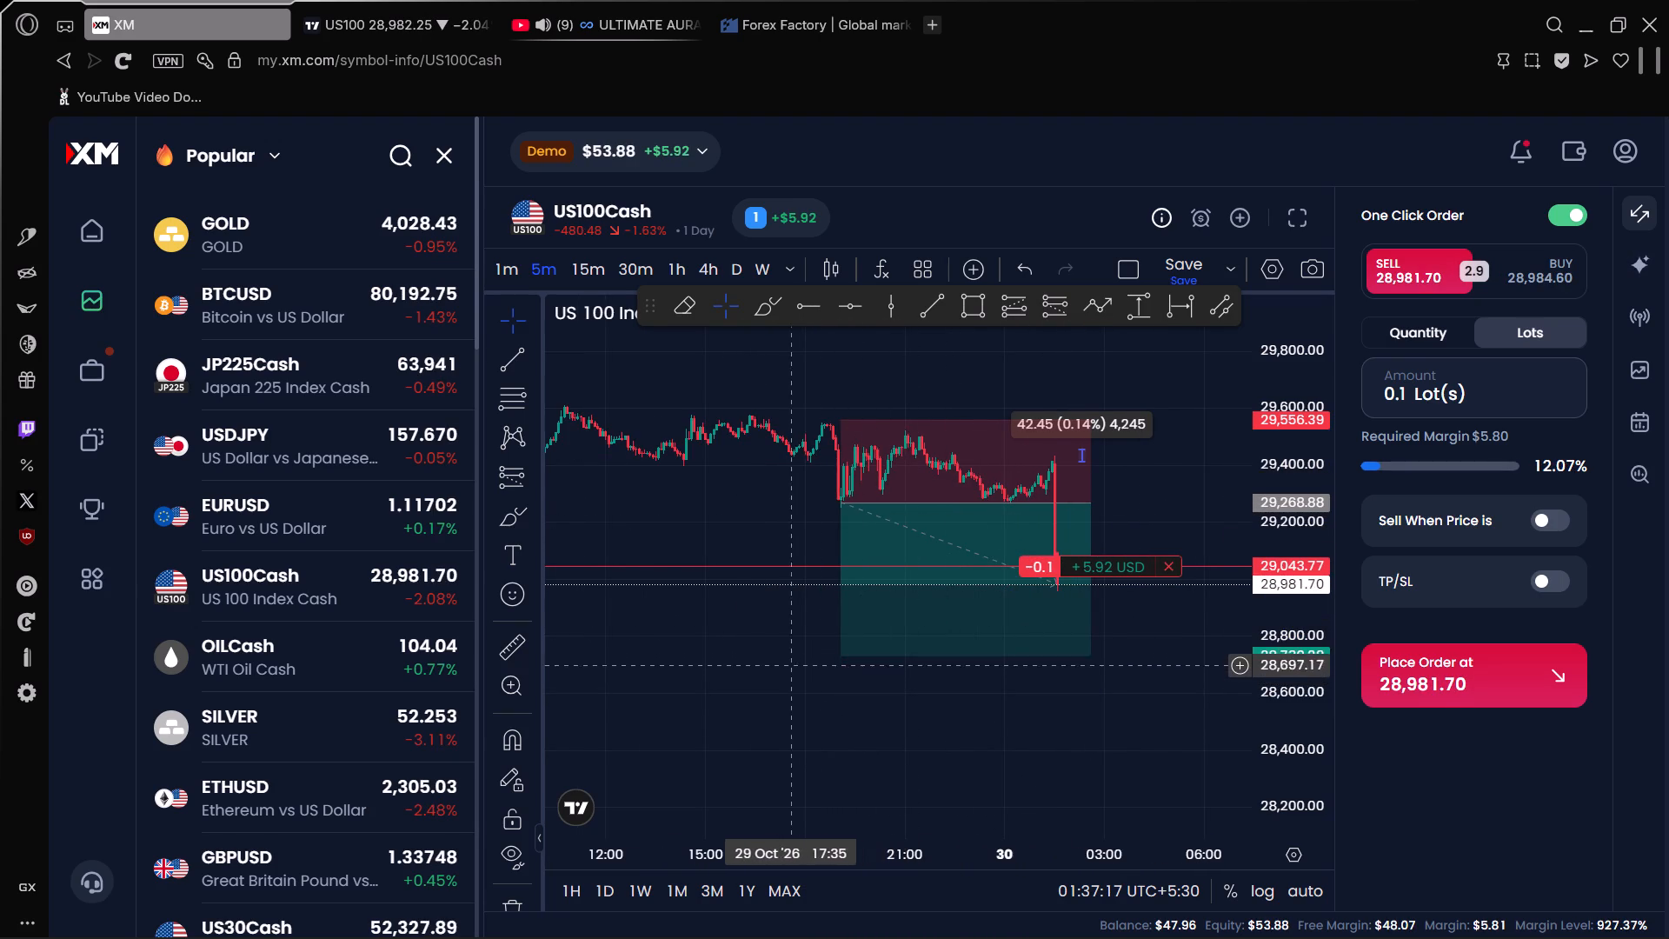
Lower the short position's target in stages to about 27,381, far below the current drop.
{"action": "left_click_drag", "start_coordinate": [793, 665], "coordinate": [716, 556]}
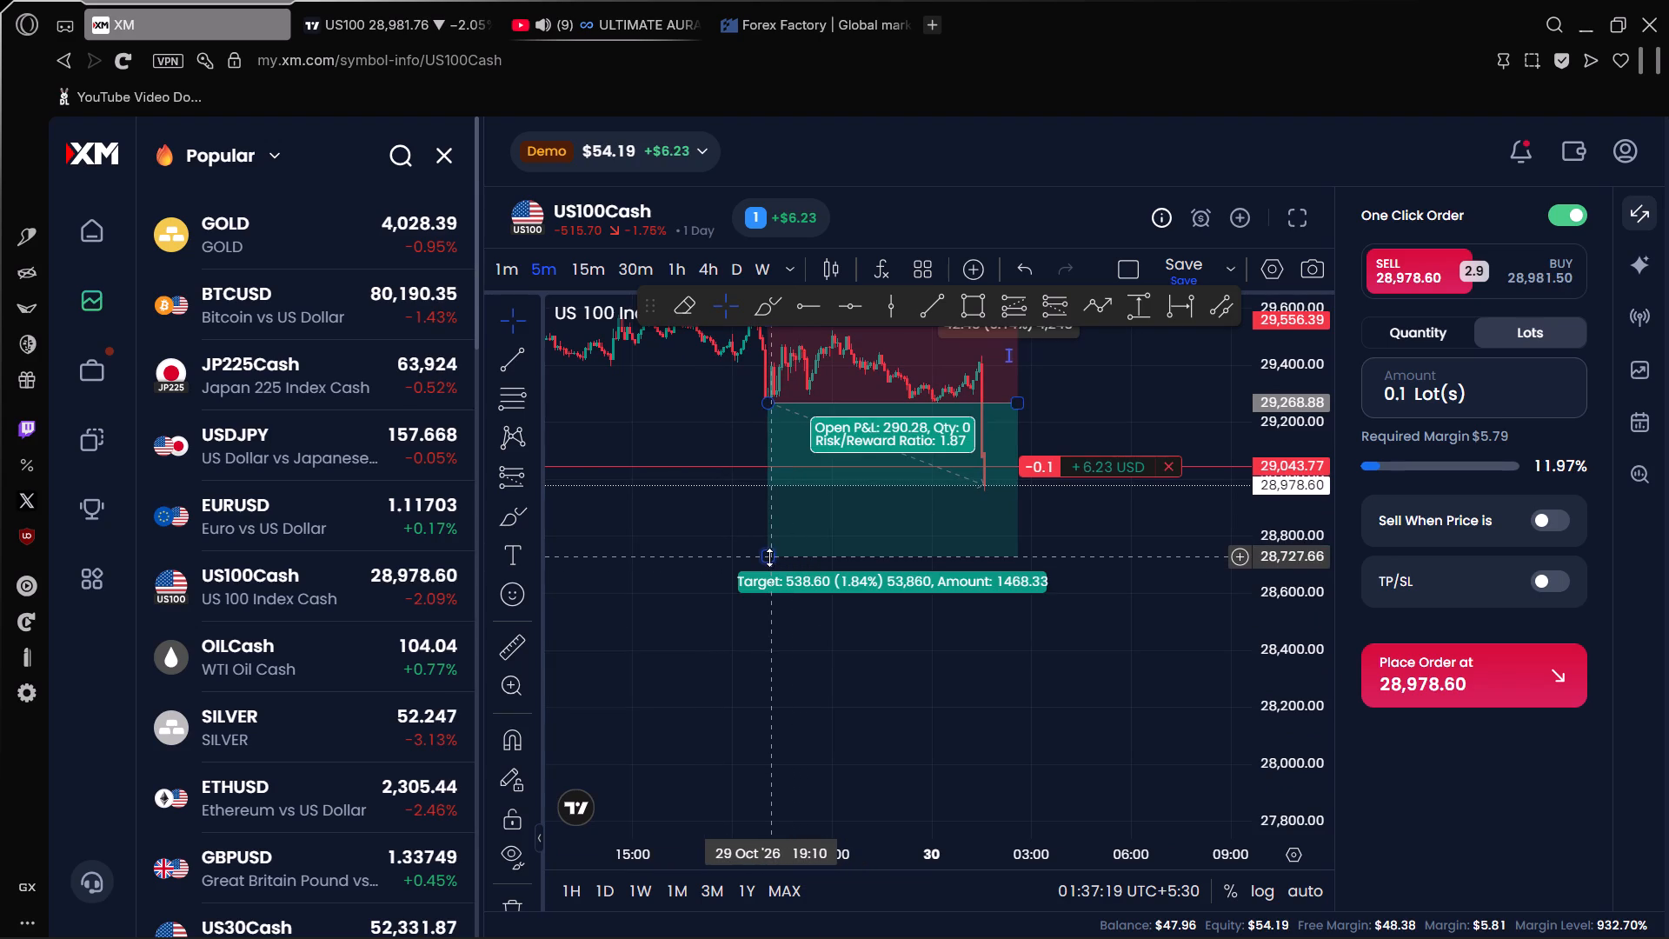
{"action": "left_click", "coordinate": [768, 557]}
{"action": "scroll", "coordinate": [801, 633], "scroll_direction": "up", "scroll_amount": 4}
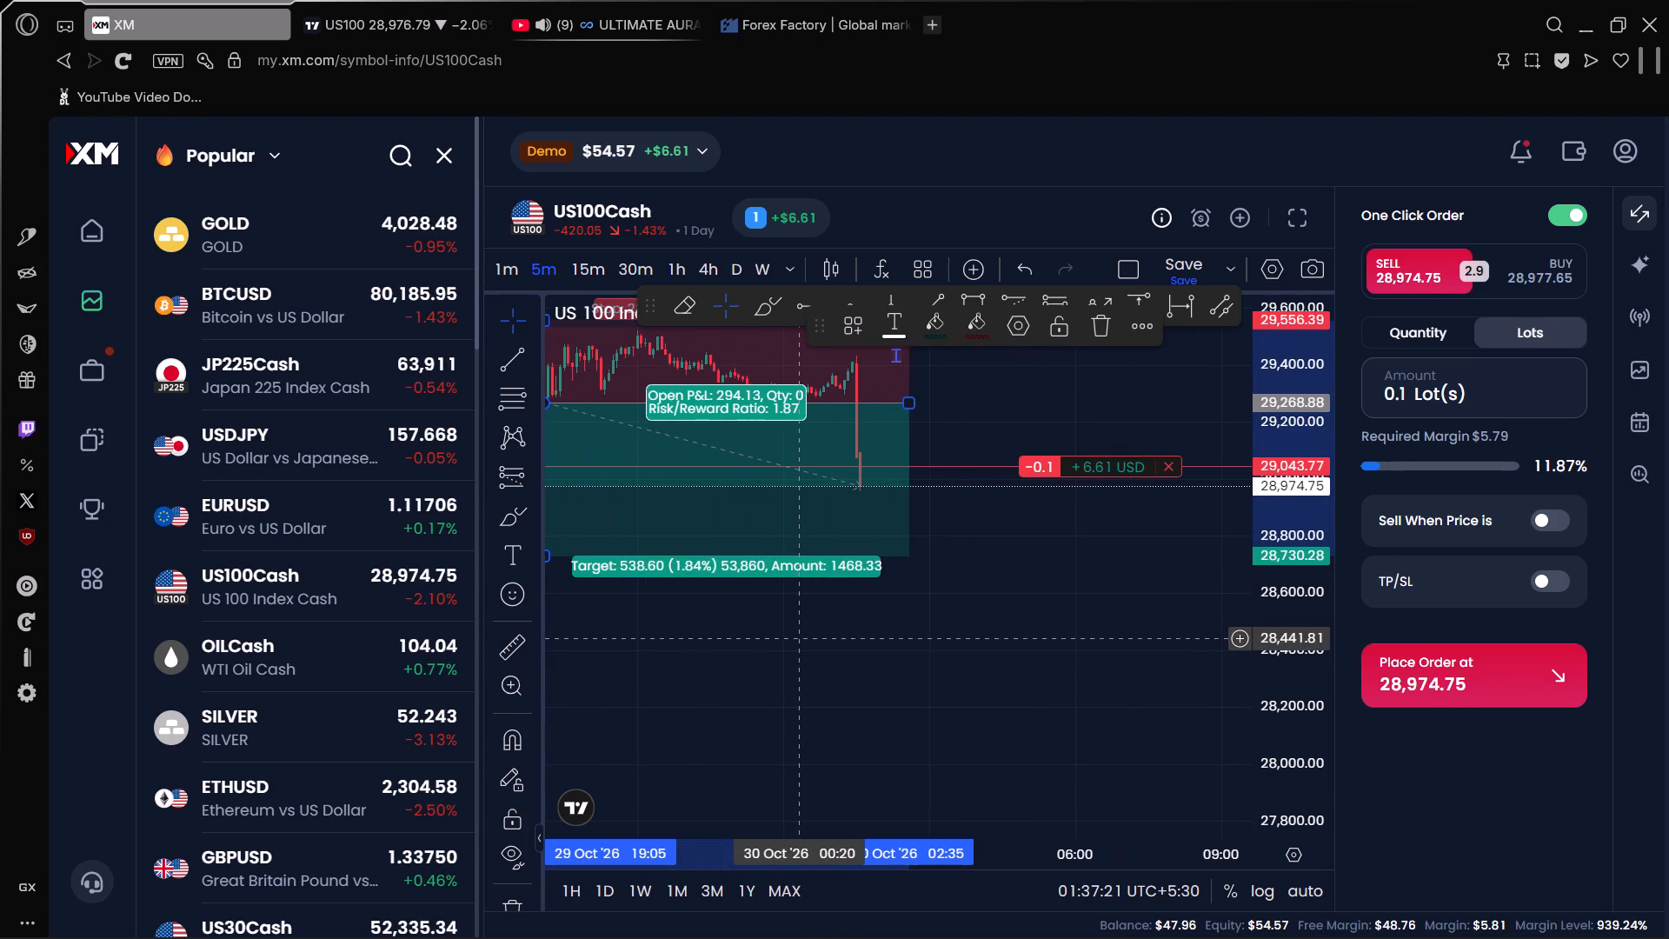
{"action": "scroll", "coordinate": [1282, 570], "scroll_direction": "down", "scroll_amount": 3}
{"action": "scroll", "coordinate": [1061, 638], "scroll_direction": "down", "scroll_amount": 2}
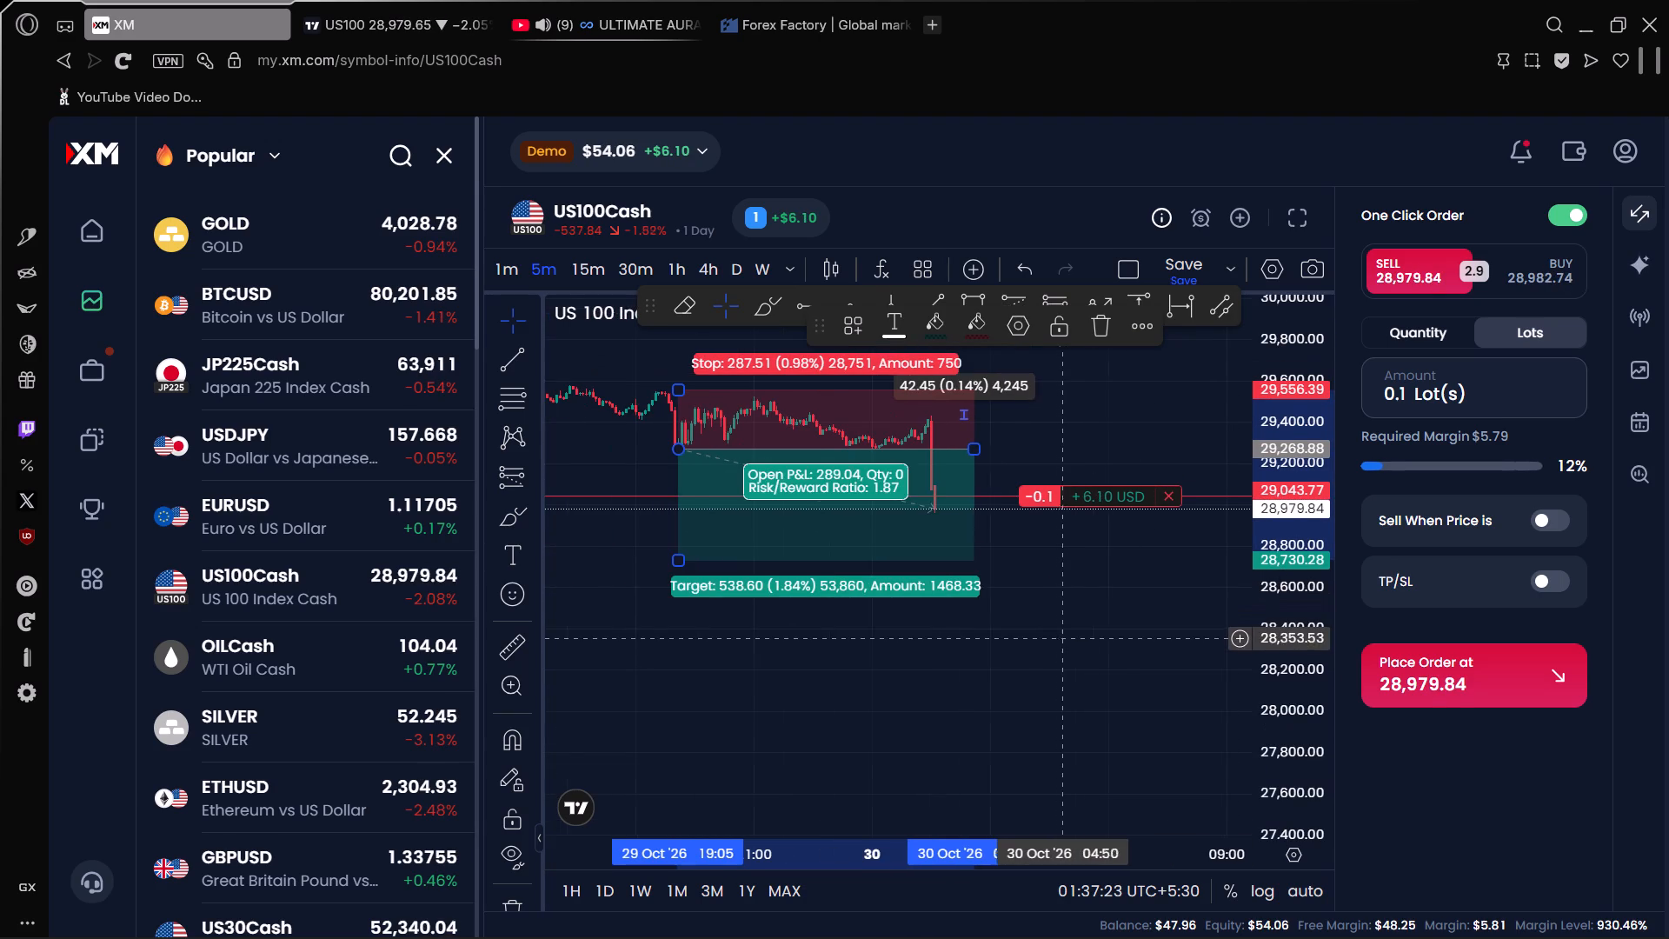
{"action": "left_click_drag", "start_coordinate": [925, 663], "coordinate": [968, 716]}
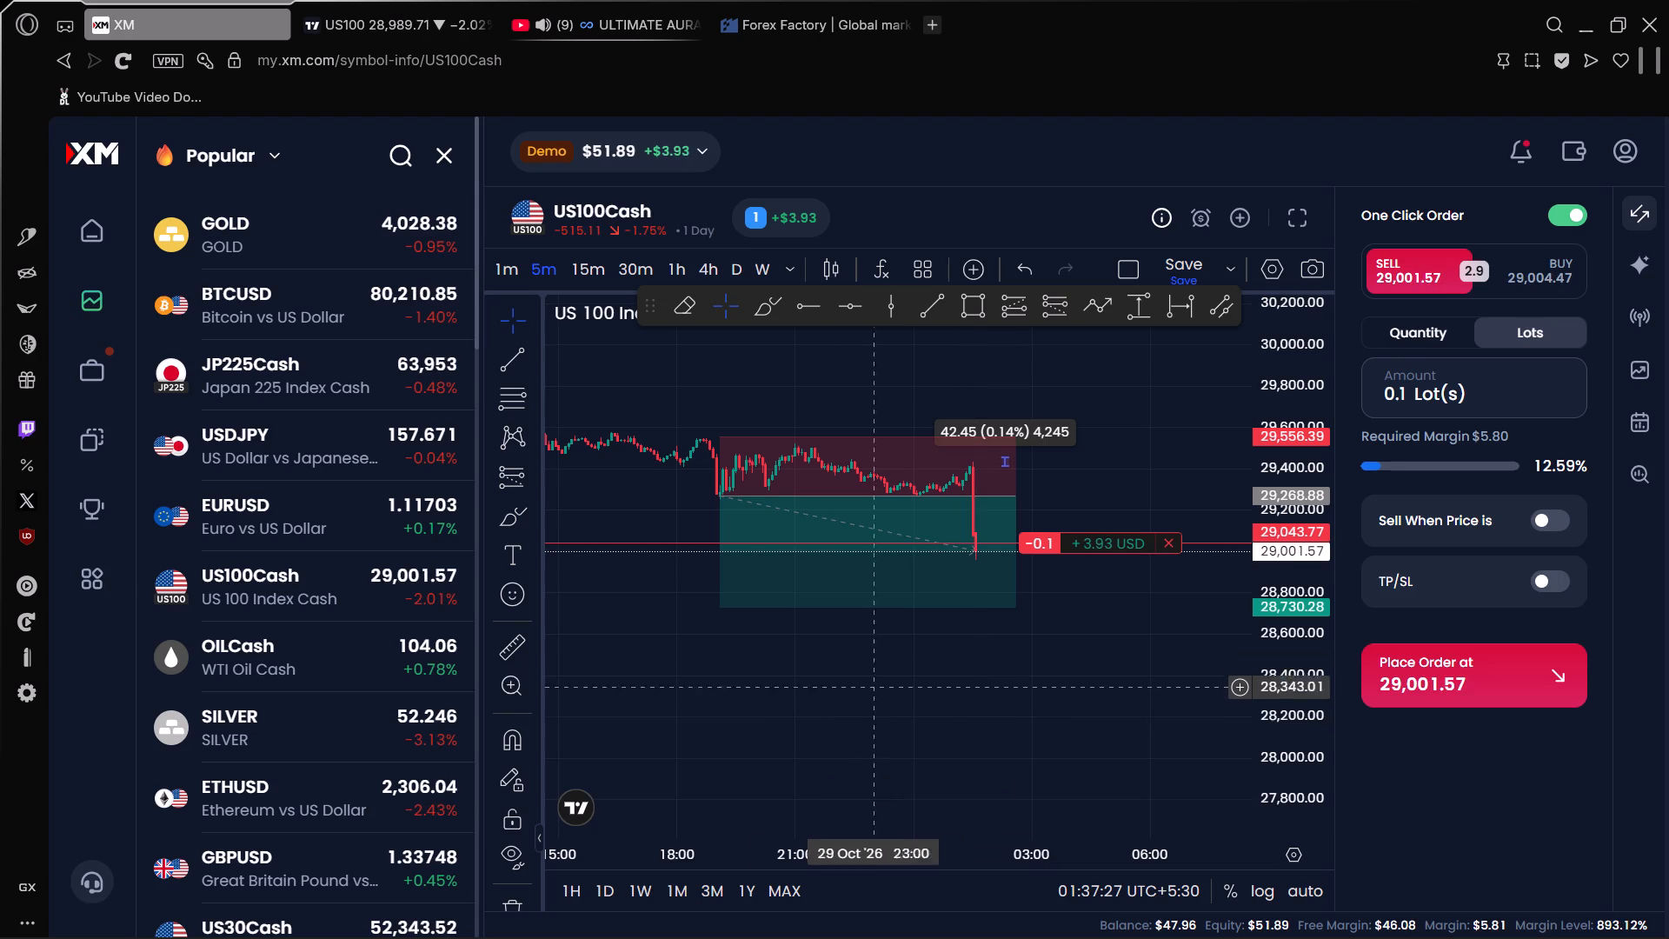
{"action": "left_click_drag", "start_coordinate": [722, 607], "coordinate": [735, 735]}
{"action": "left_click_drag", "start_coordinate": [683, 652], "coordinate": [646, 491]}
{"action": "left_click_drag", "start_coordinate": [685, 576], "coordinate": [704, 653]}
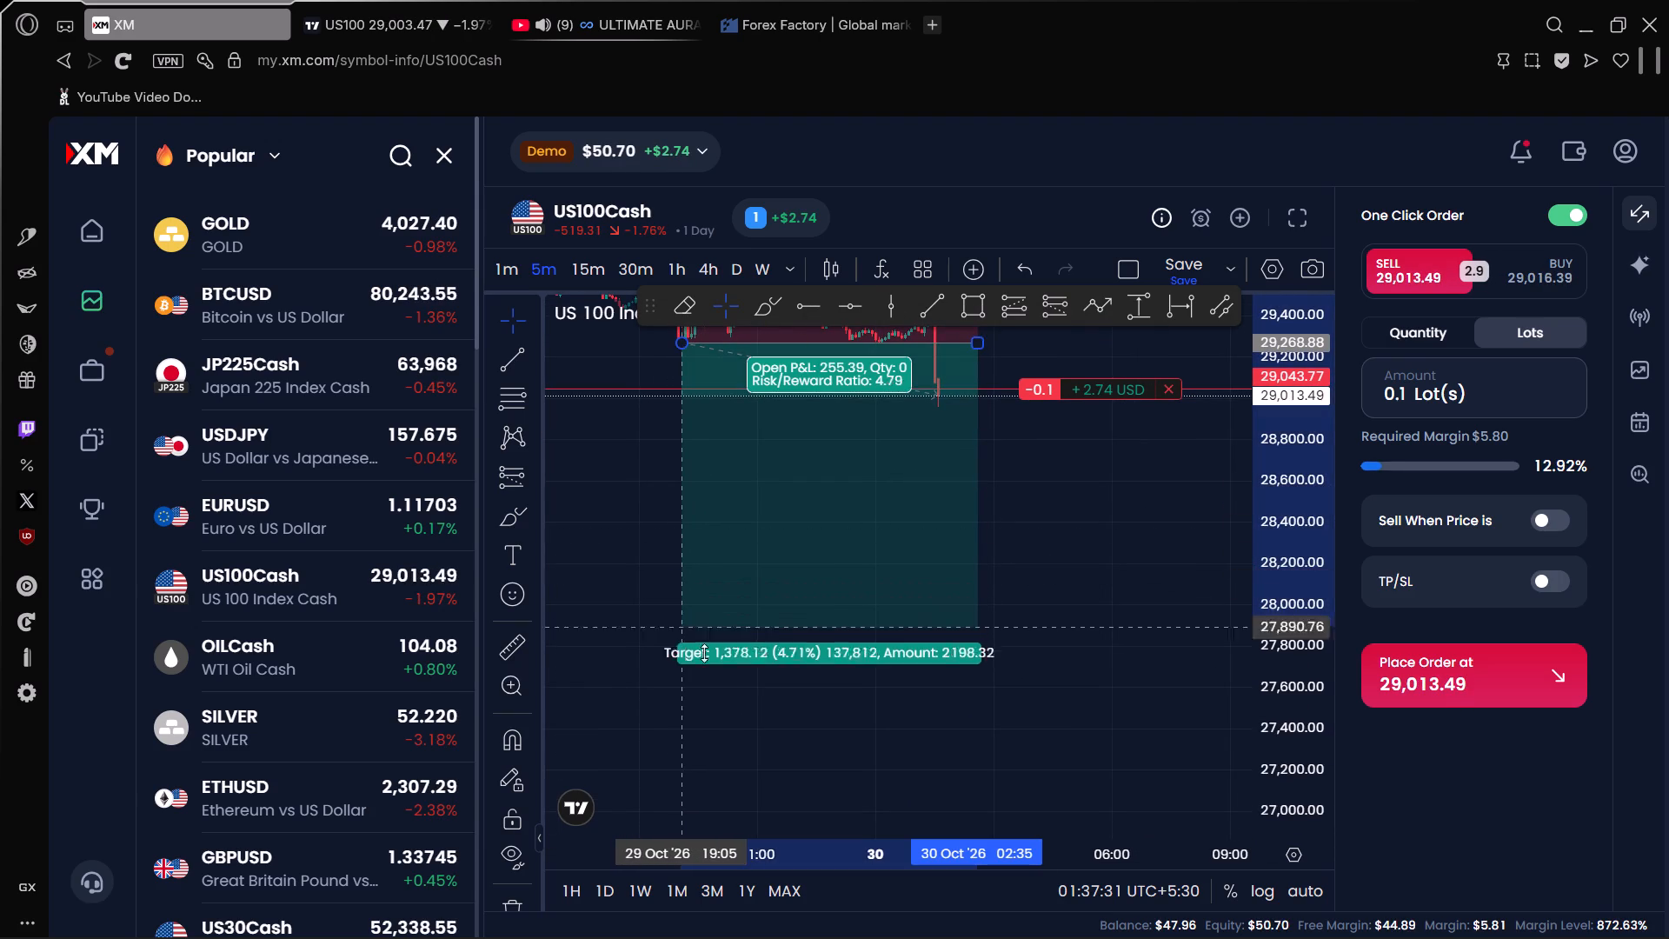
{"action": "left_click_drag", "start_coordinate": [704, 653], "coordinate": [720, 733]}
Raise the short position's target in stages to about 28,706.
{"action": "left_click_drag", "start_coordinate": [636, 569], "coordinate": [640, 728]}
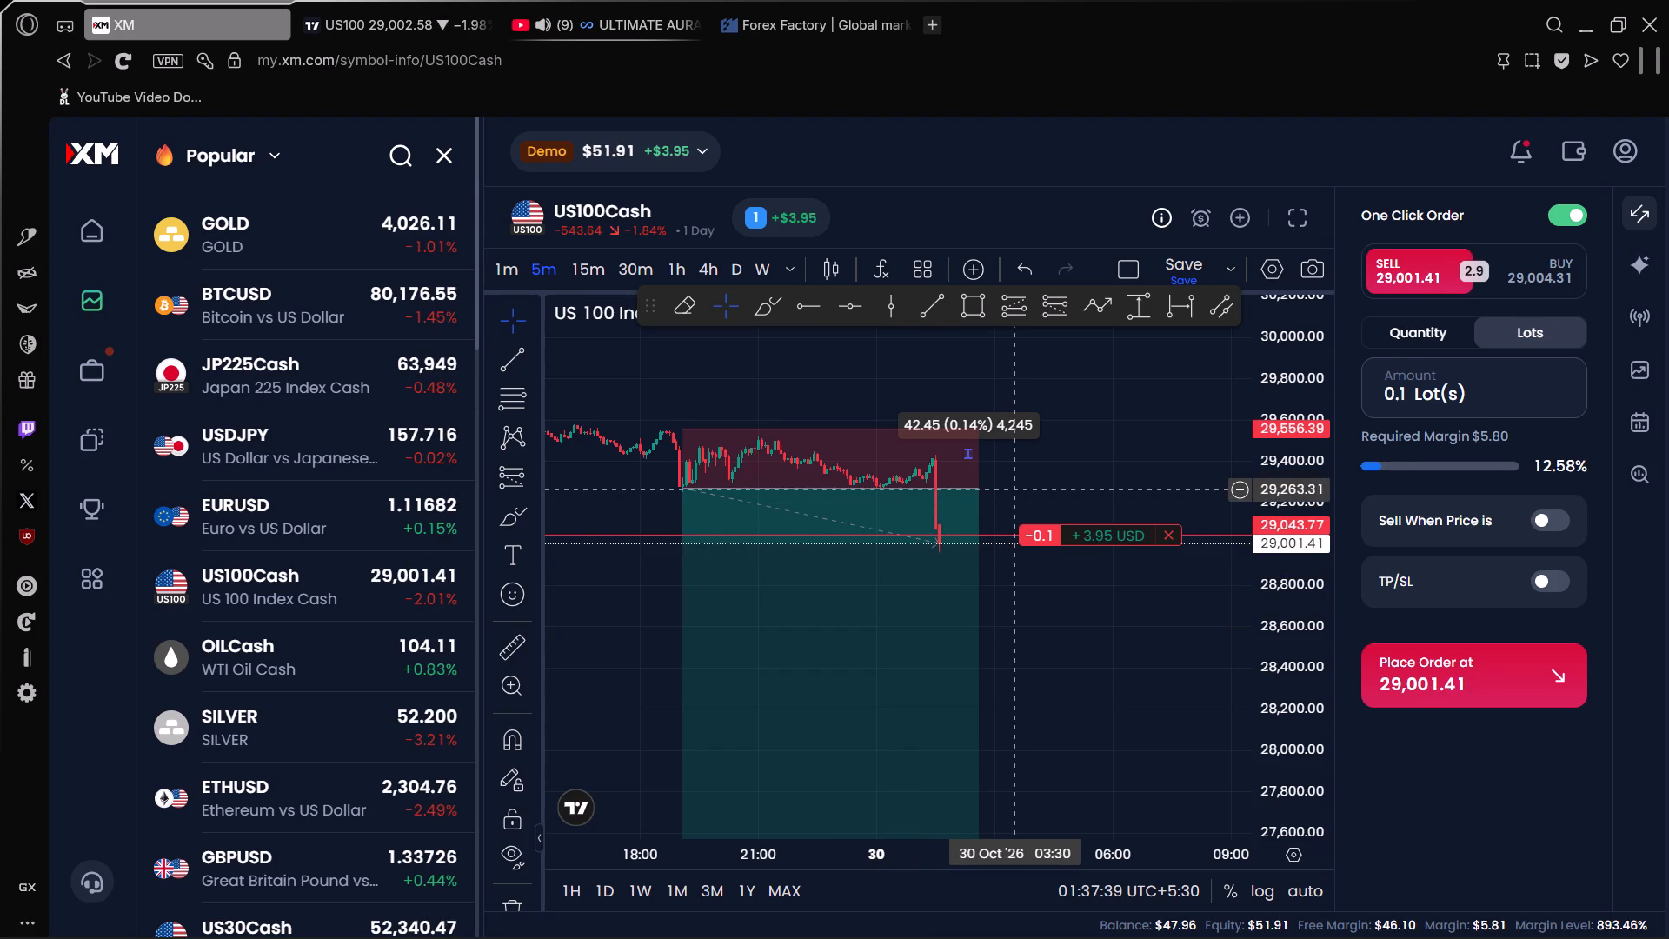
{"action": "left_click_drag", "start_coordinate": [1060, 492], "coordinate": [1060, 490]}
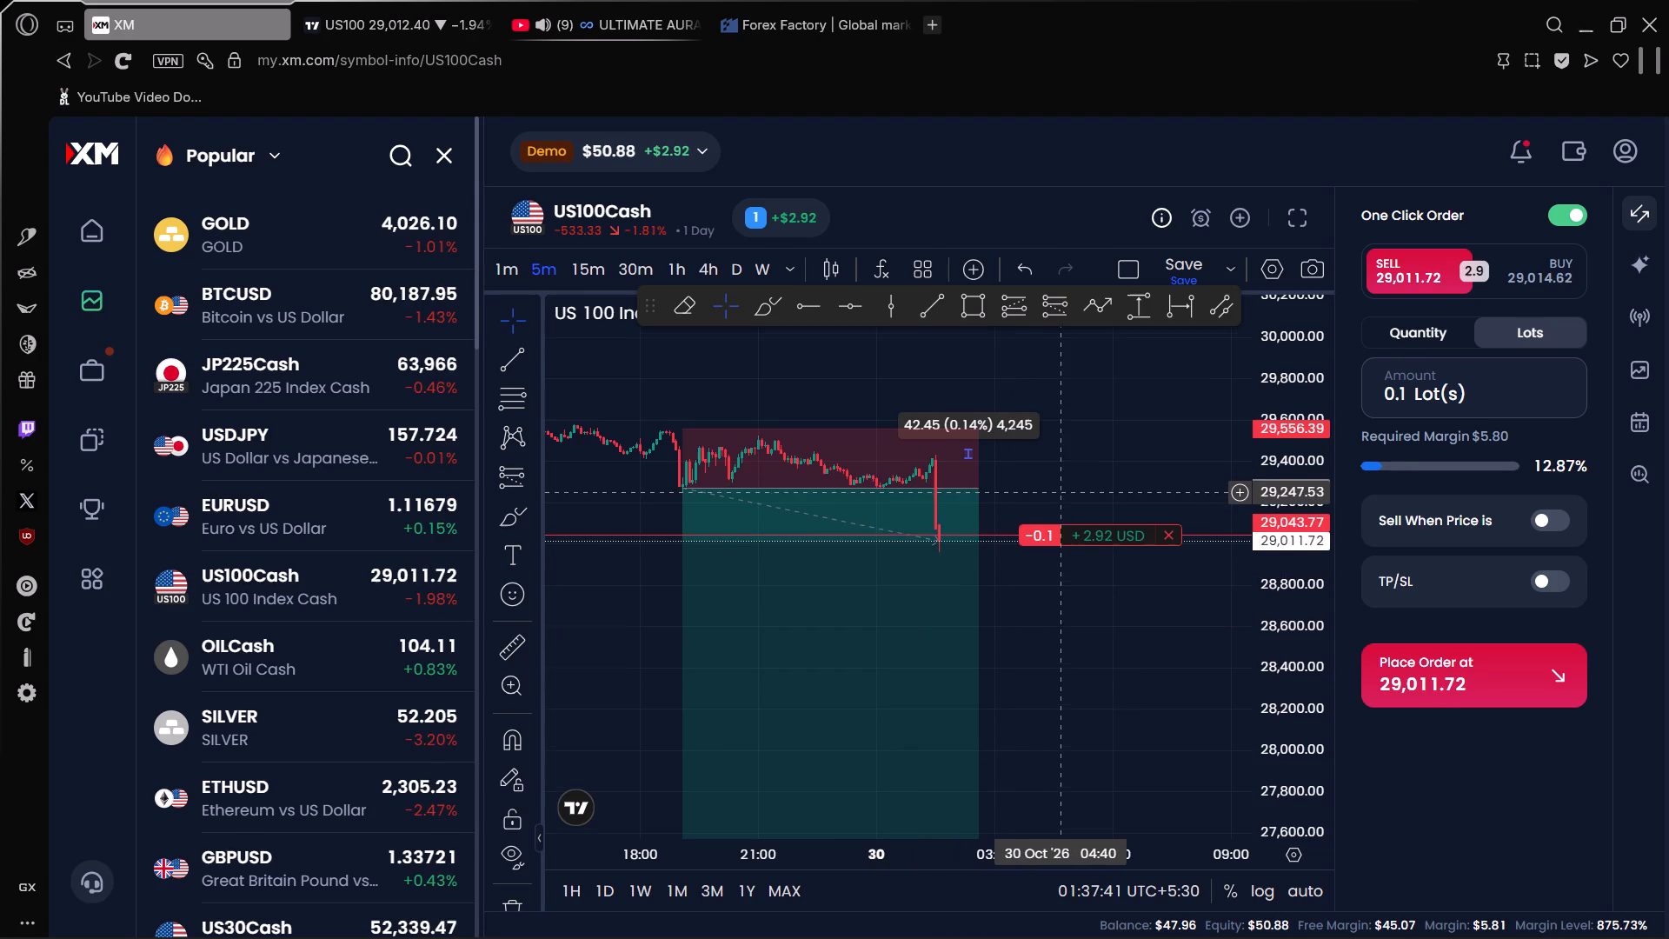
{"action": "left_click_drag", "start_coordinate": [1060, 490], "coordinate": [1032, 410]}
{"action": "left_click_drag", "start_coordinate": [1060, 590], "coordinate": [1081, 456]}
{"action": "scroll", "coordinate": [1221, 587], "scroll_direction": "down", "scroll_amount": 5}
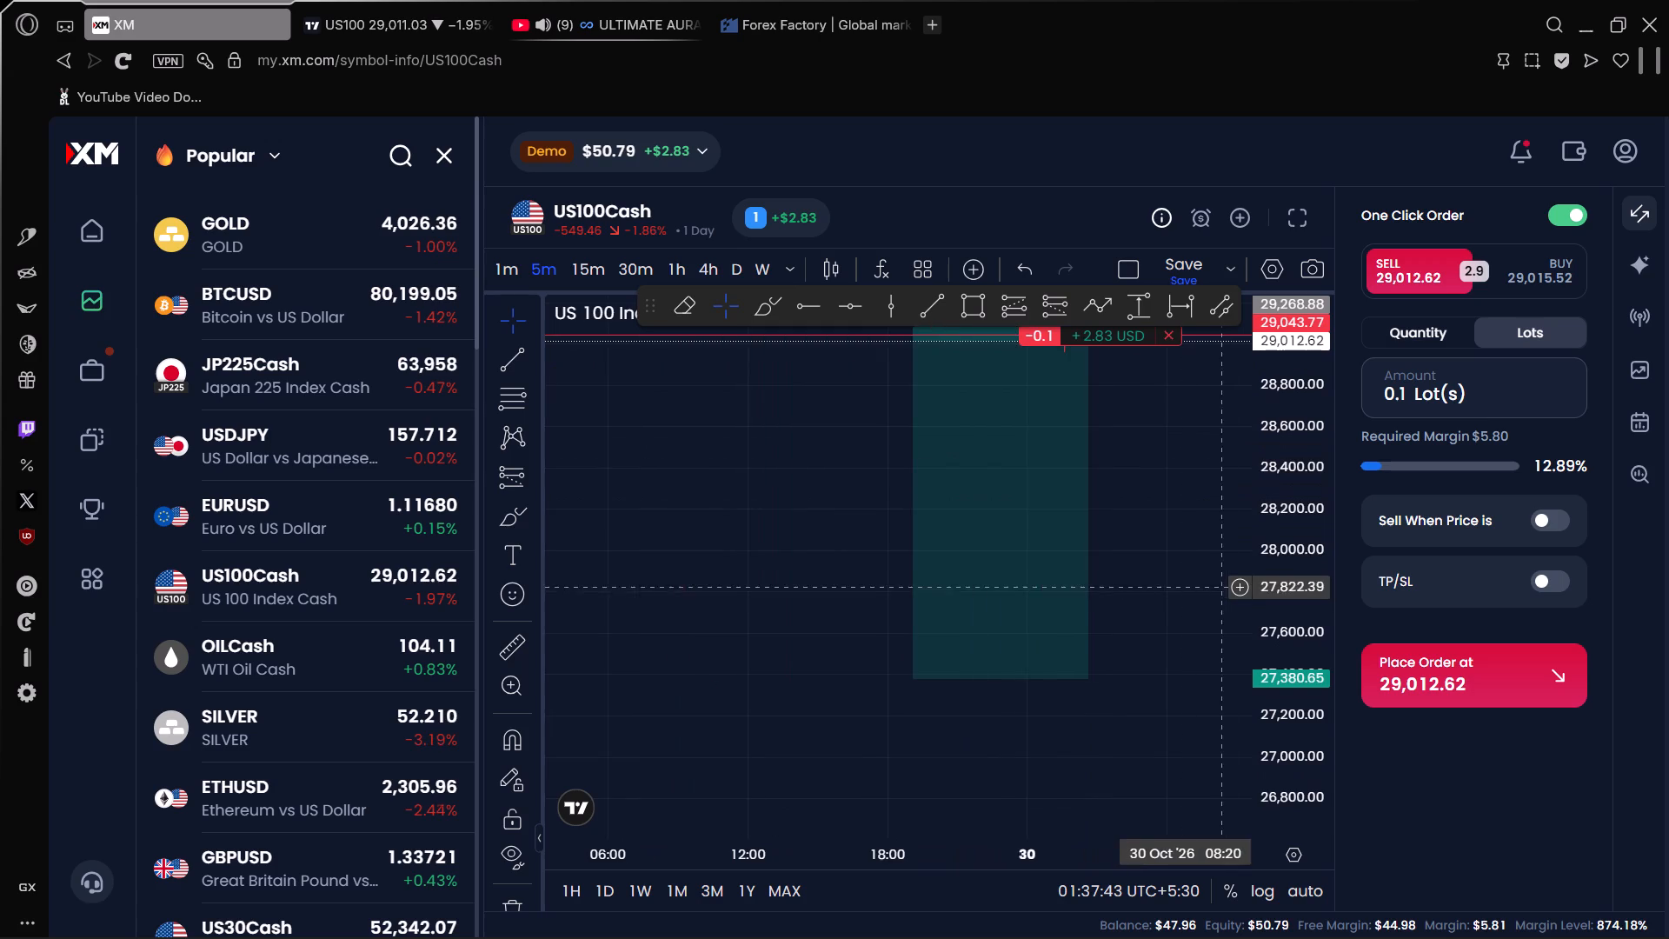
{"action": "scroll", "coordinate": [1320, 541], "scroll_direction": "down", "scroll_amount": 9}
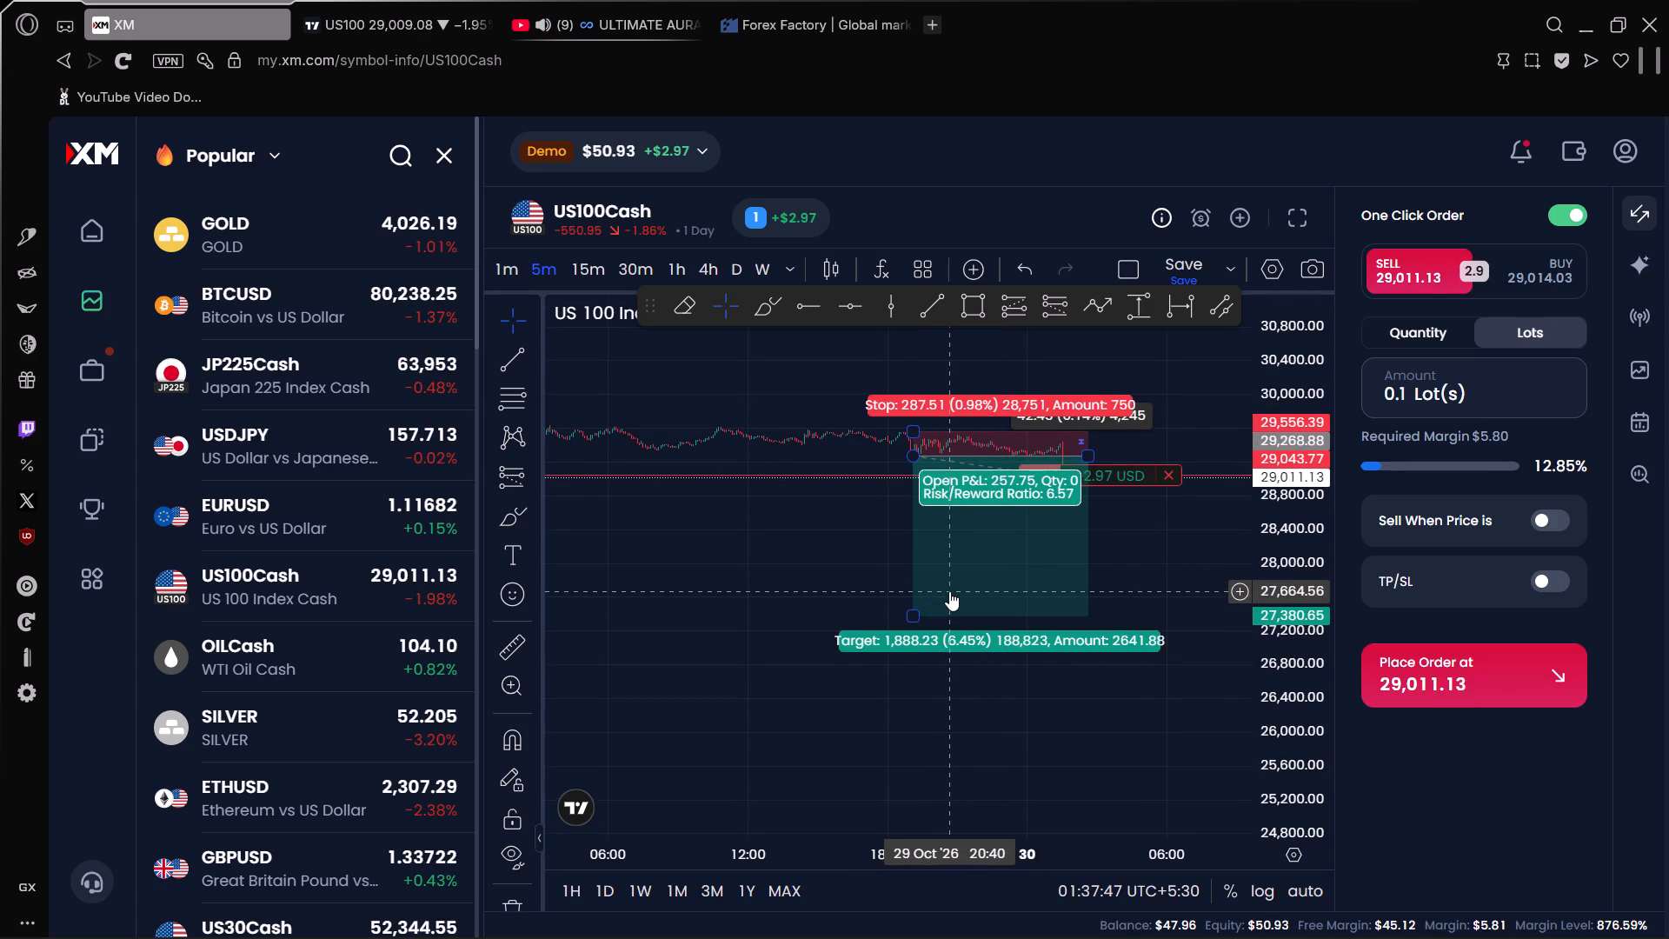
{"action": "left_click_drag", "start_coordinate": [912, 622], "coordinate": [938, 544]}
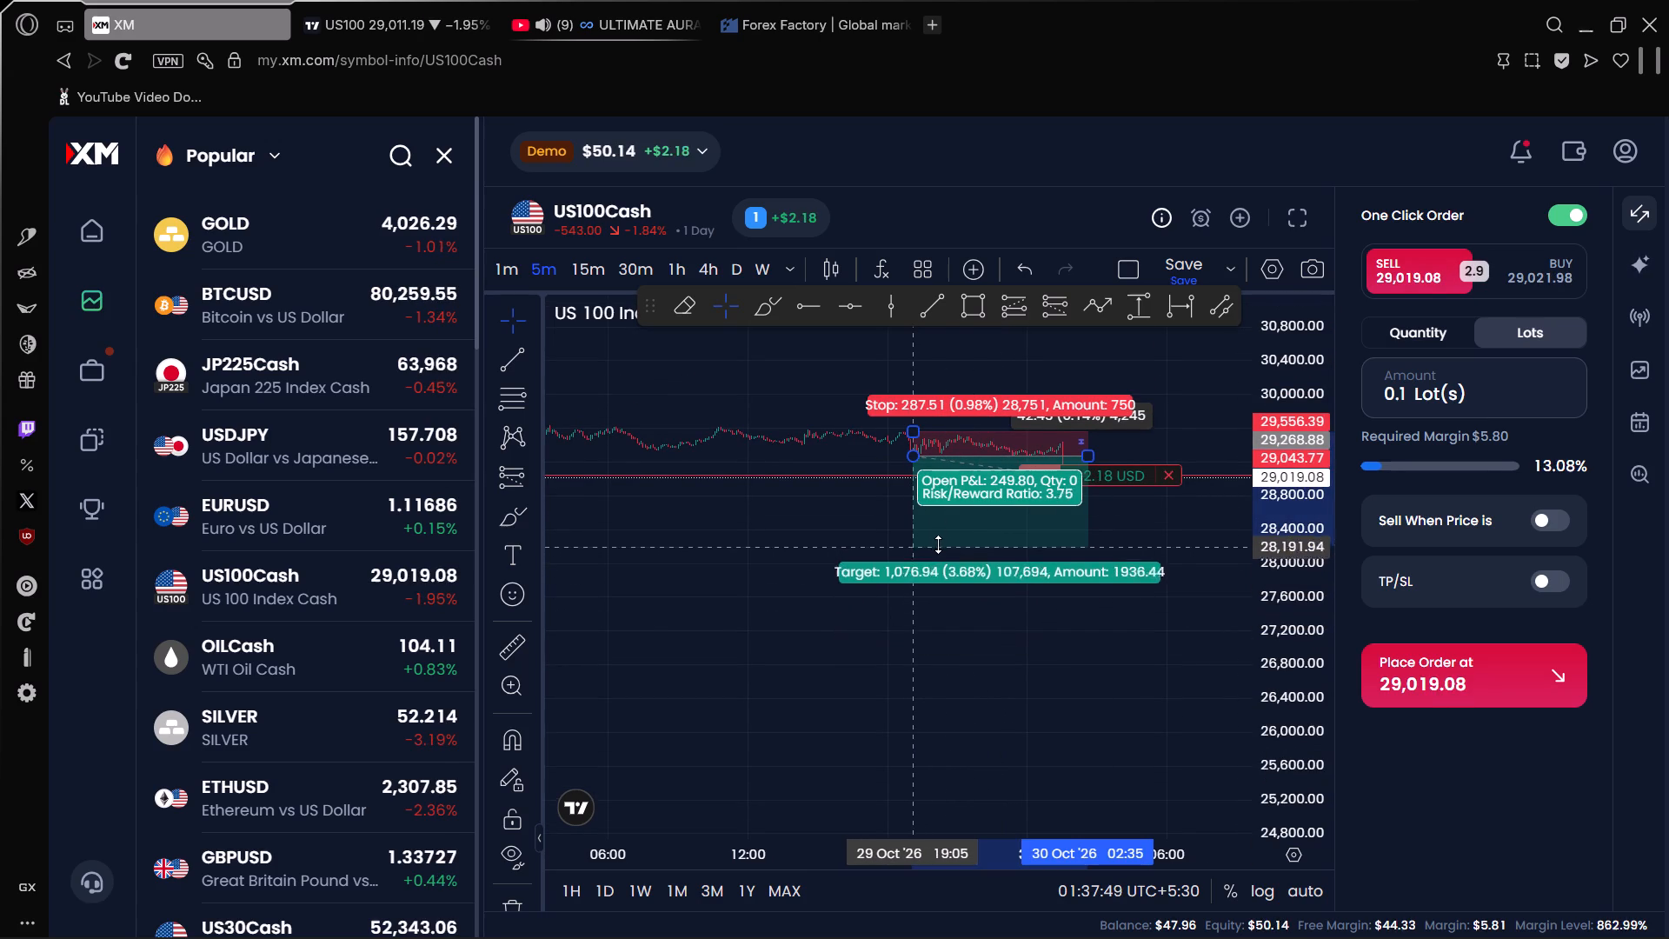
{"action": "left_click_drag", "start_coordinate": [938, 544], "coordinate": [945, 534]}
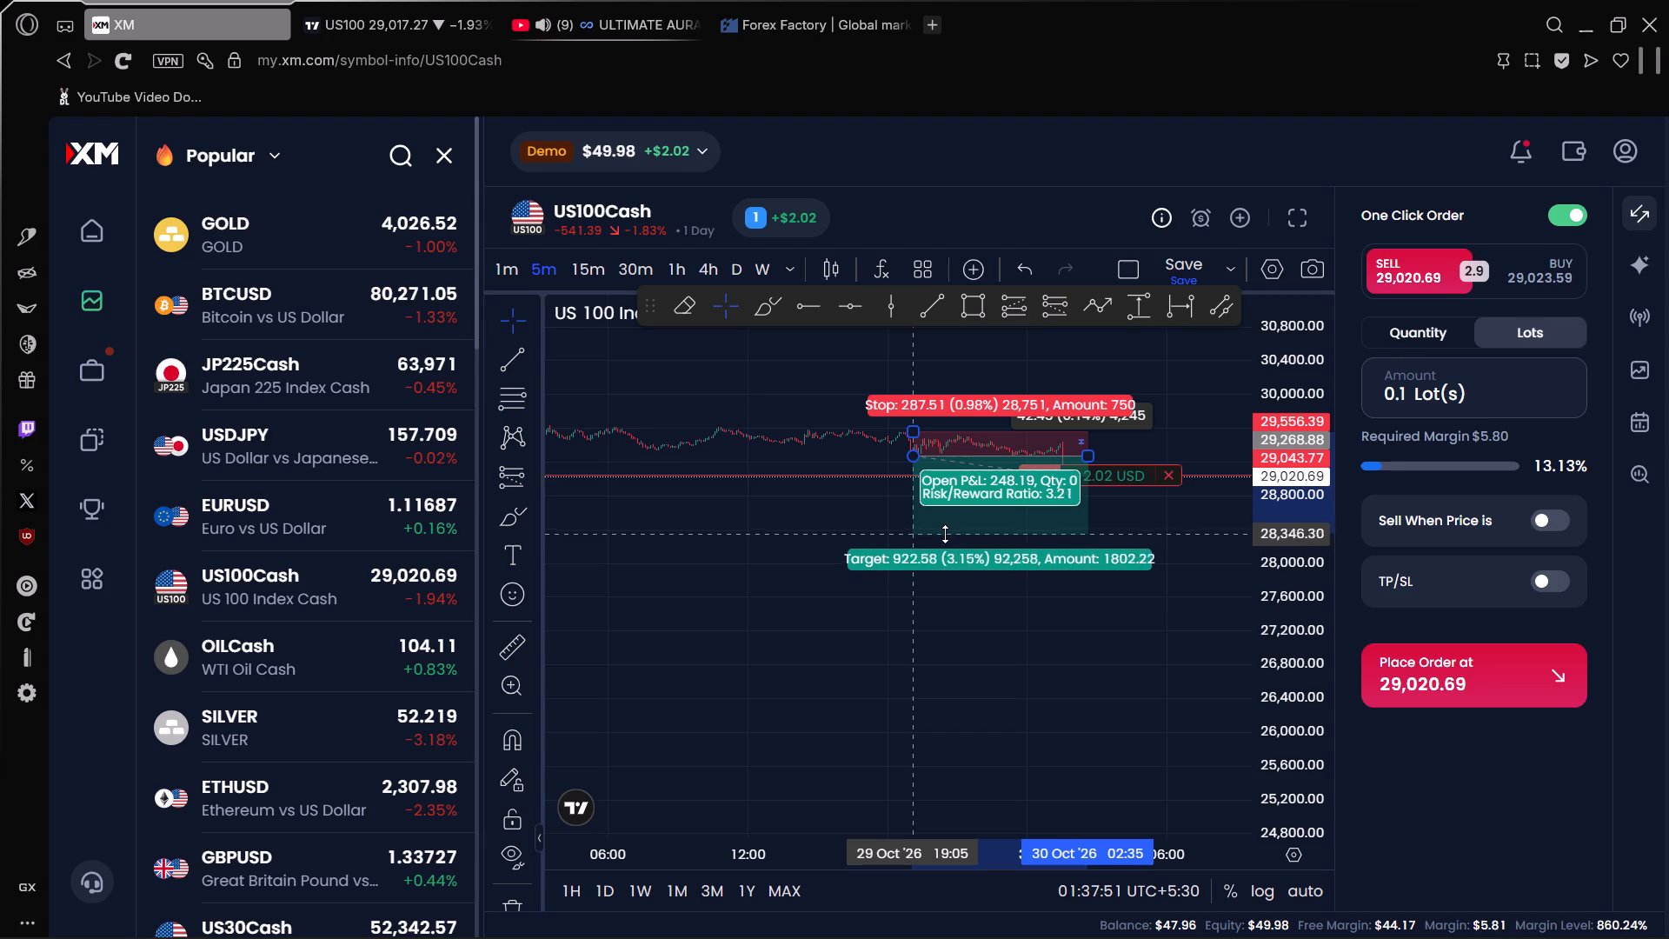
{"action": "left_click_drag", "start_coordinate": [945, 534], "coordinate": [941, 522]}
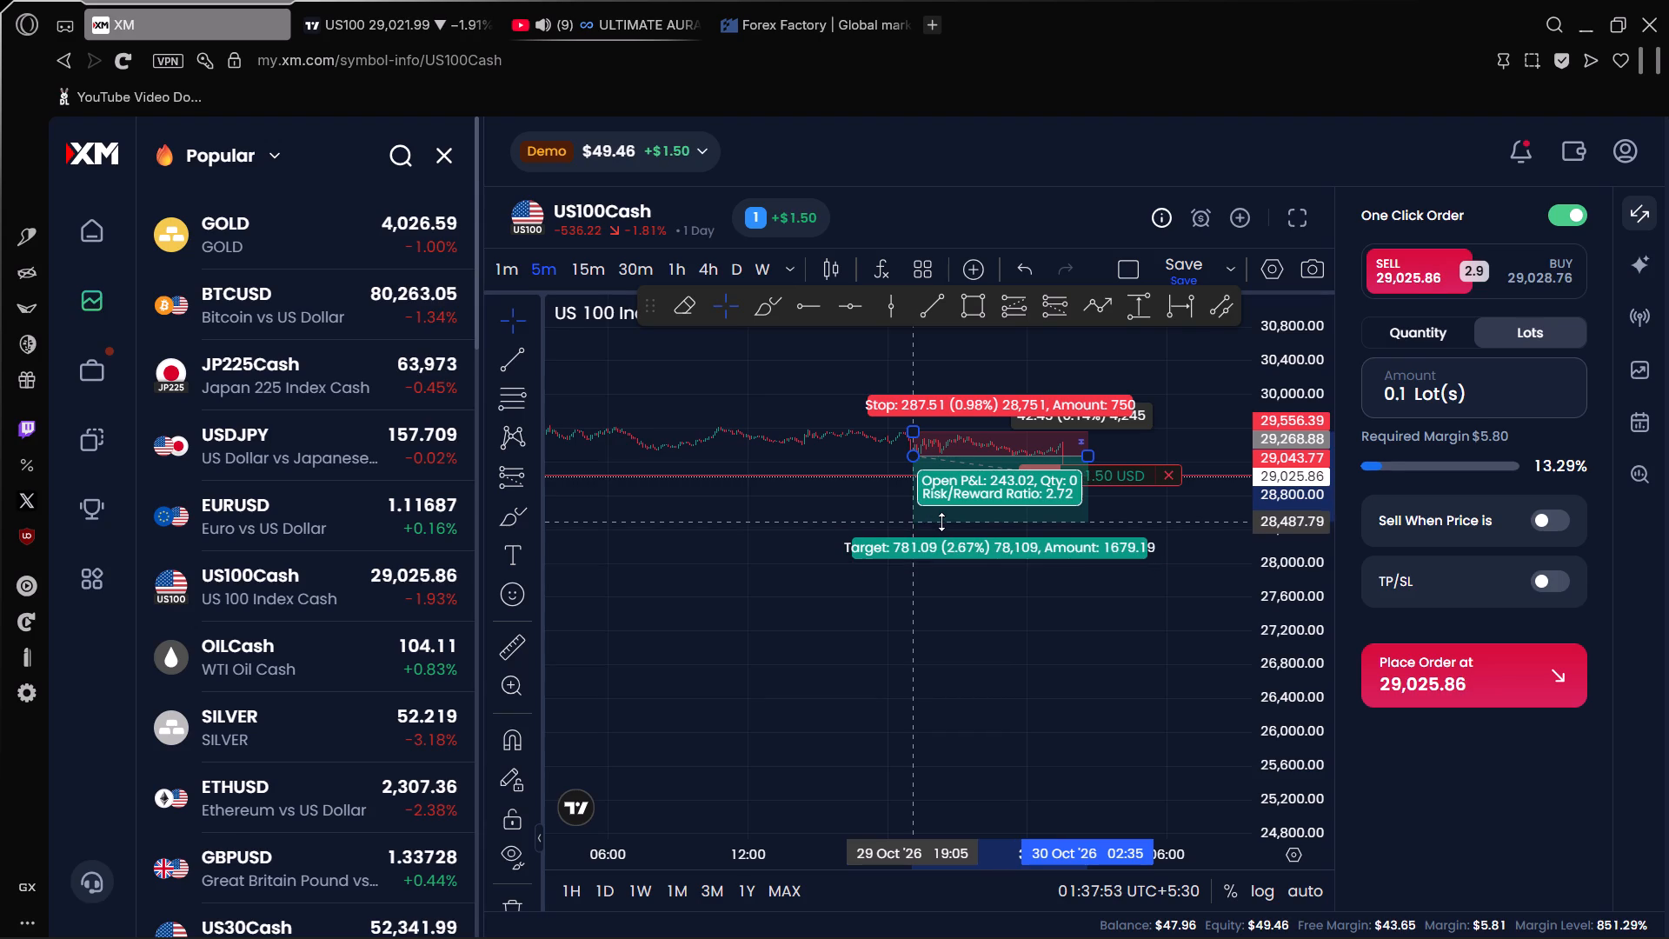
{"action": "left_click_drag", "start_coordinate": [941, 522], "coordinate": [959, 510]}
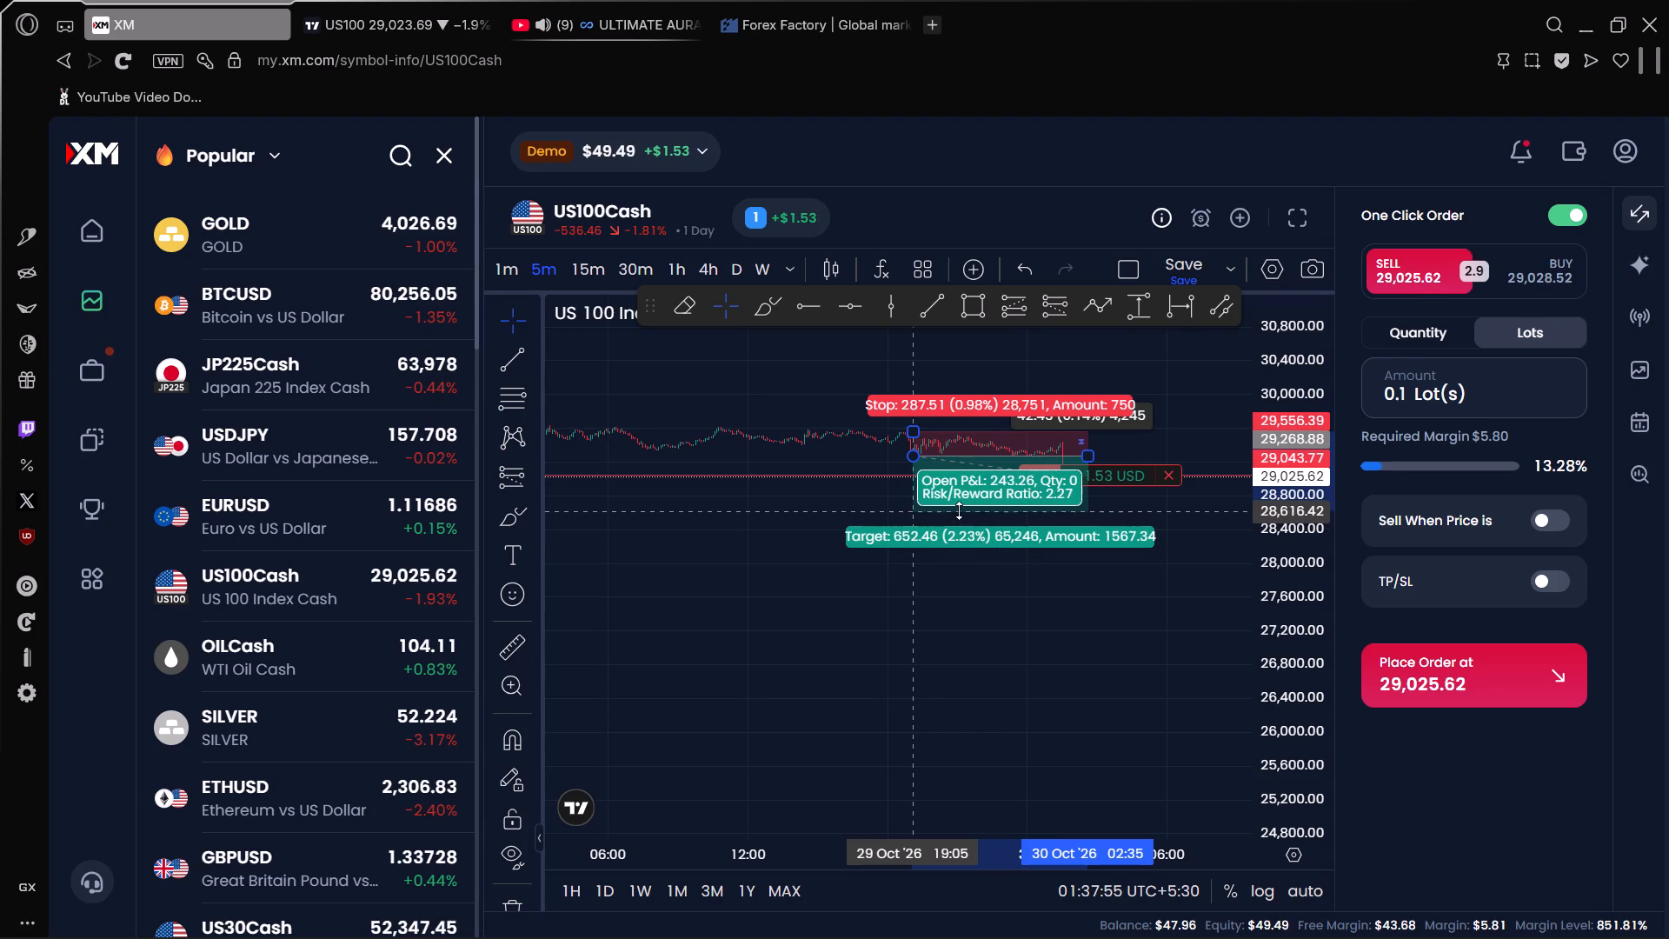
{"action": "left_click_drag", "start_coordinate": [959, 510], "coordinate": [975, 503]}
Fine-tune the short position's target to about 28,774, below the low of the Oct 30 drop.
{"action": "scroll", "coordinate": [1310, 569], "scroll_direction": "up", "scroll_amount": 11}
{"action": "left_click_drag", "start_coordinate": [1096, 544], "coordinate": [1088, 615]}
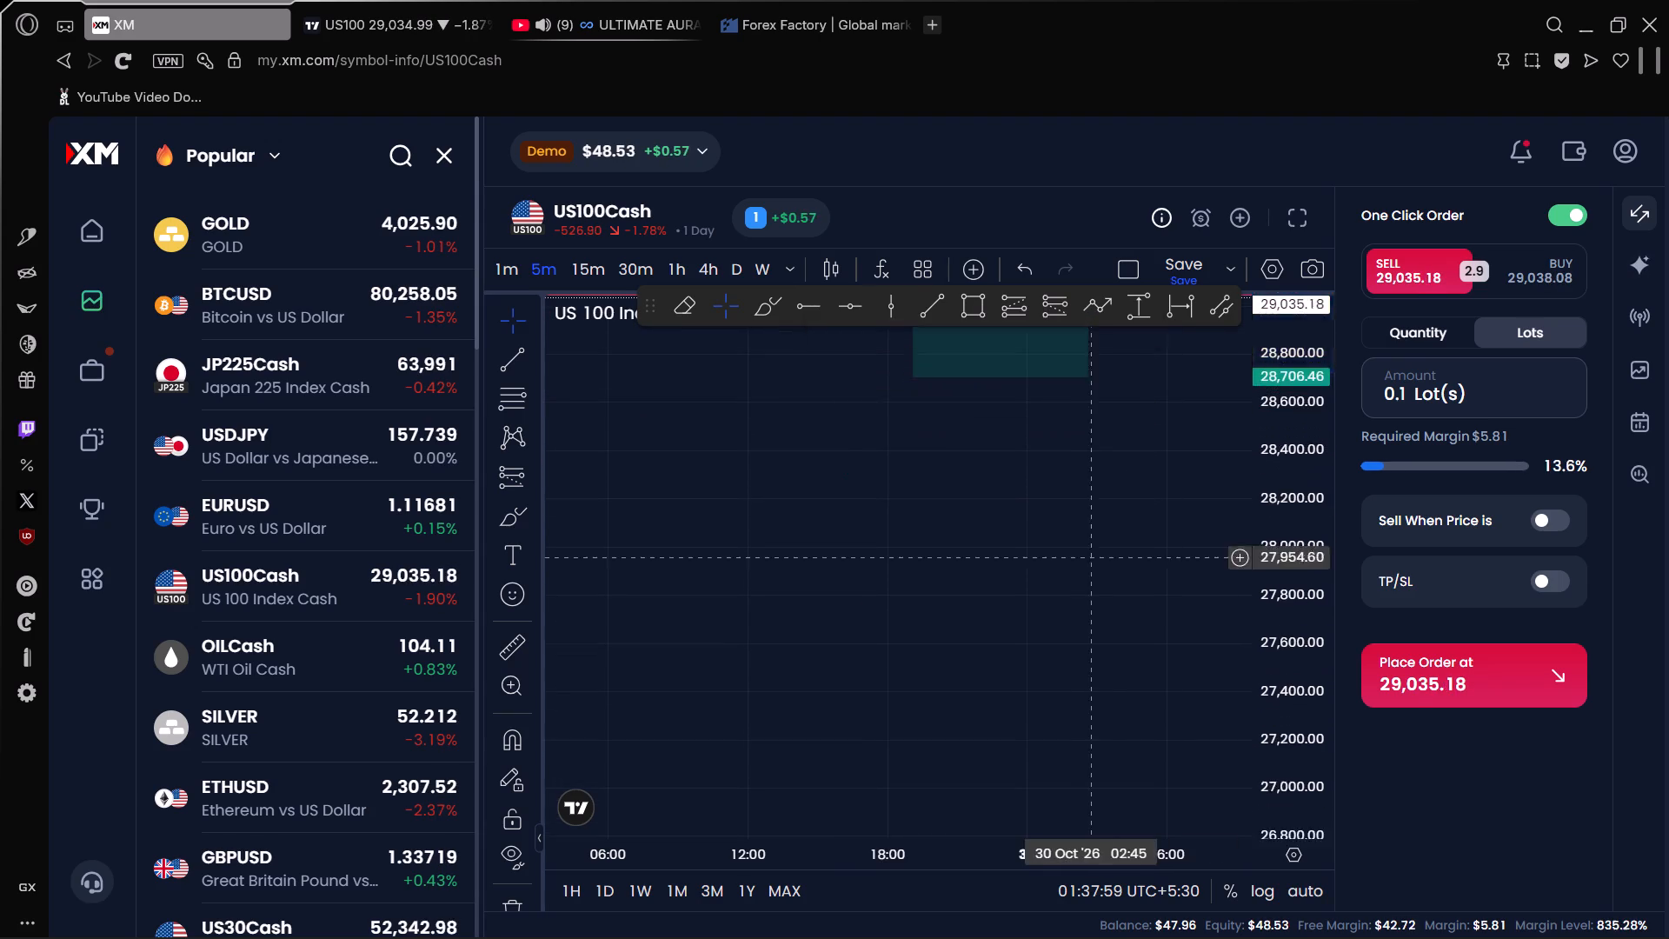
{"action": "left_click_drag", "start_coordinate": [1088, 615], "coordinate": [1048, 843]}
{"action": "left_click_drag", "start_coordinate": [922, 753], "coordinate": [817, 795]}
{"action": "scroll", "coordinate": [761, 713], "scroll_direction": "up", "scroll_amount": 5}
{"action": "scroll", "coordinate": [1278, 669], "scroll_direction": "up", "scroll_amount": 1}
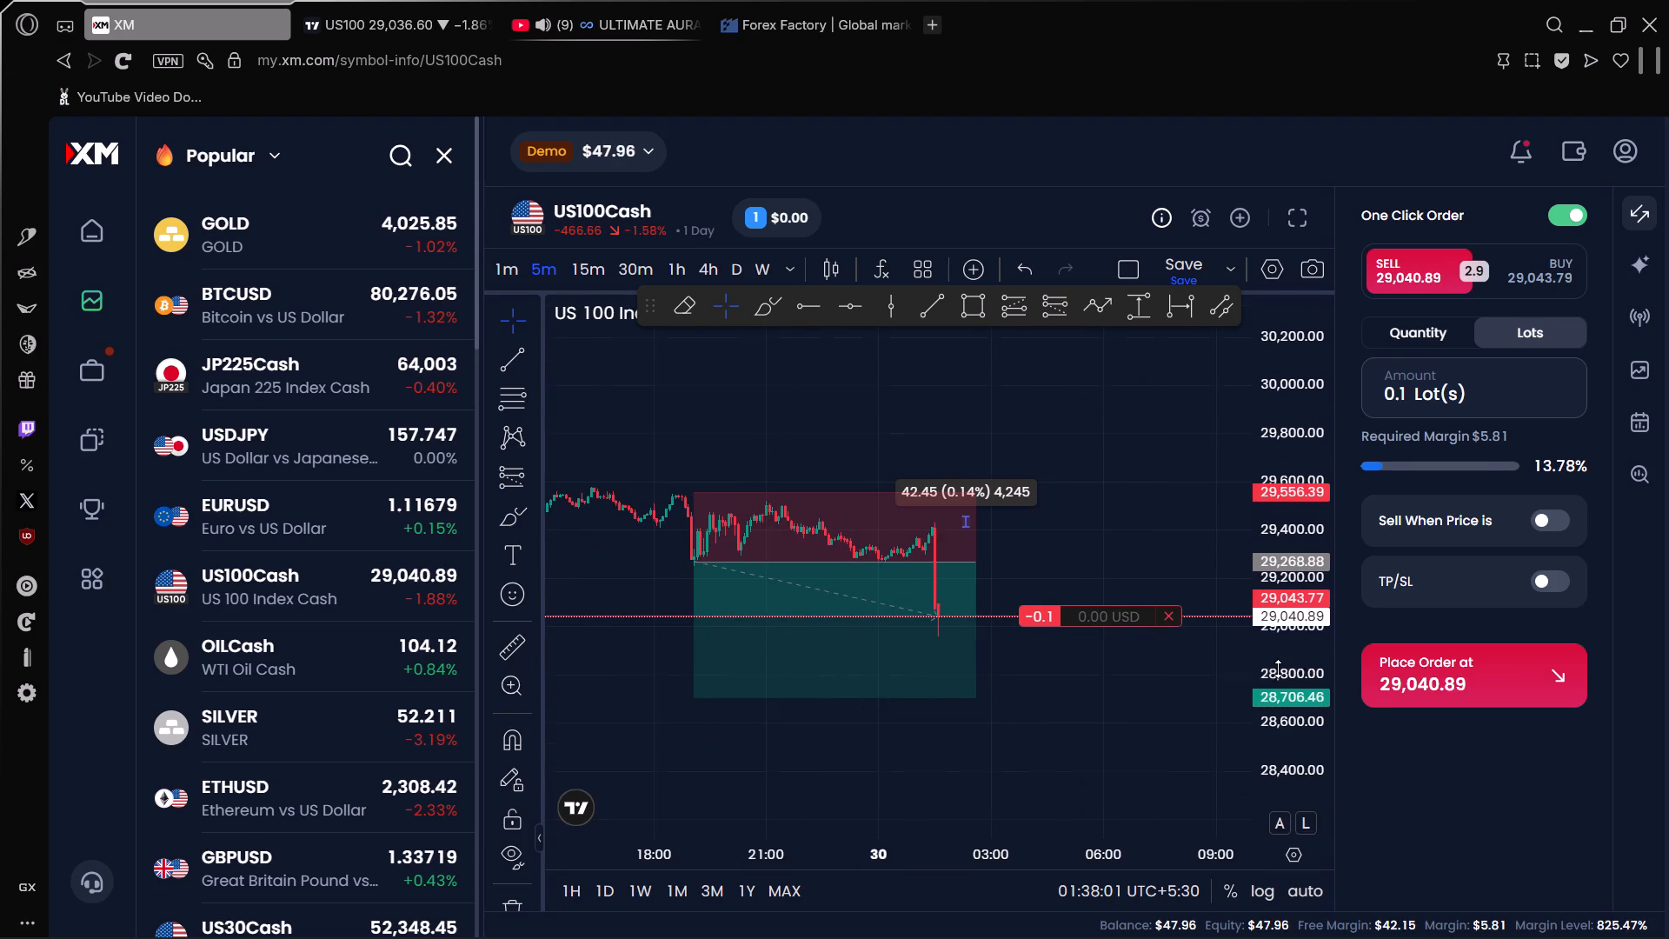
{"action": "scroll", "coordinate": [1278, 669], "scroll_direction": "up", "scroll_amount": 3}
{"action": "left_click_drag", "start_coordinate": [1175, 570], "coordinate": [1186, 486]}
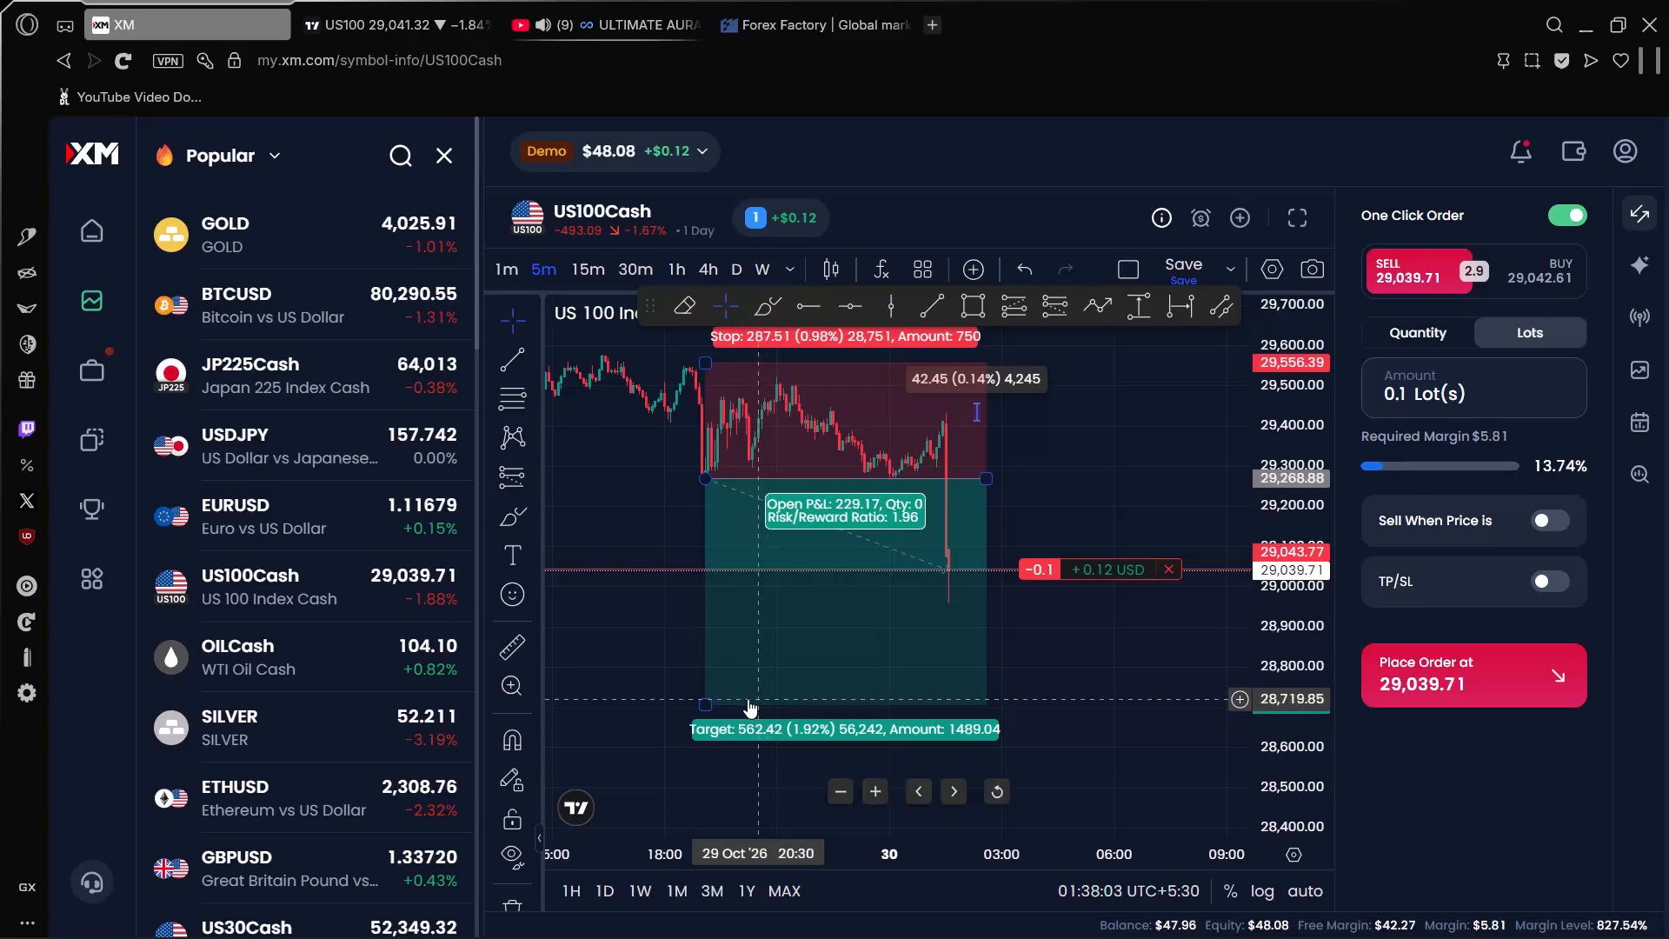
{"action": "left_click_drag", "start_coordinate": [704, 710], "coordinate": [710, 704]}
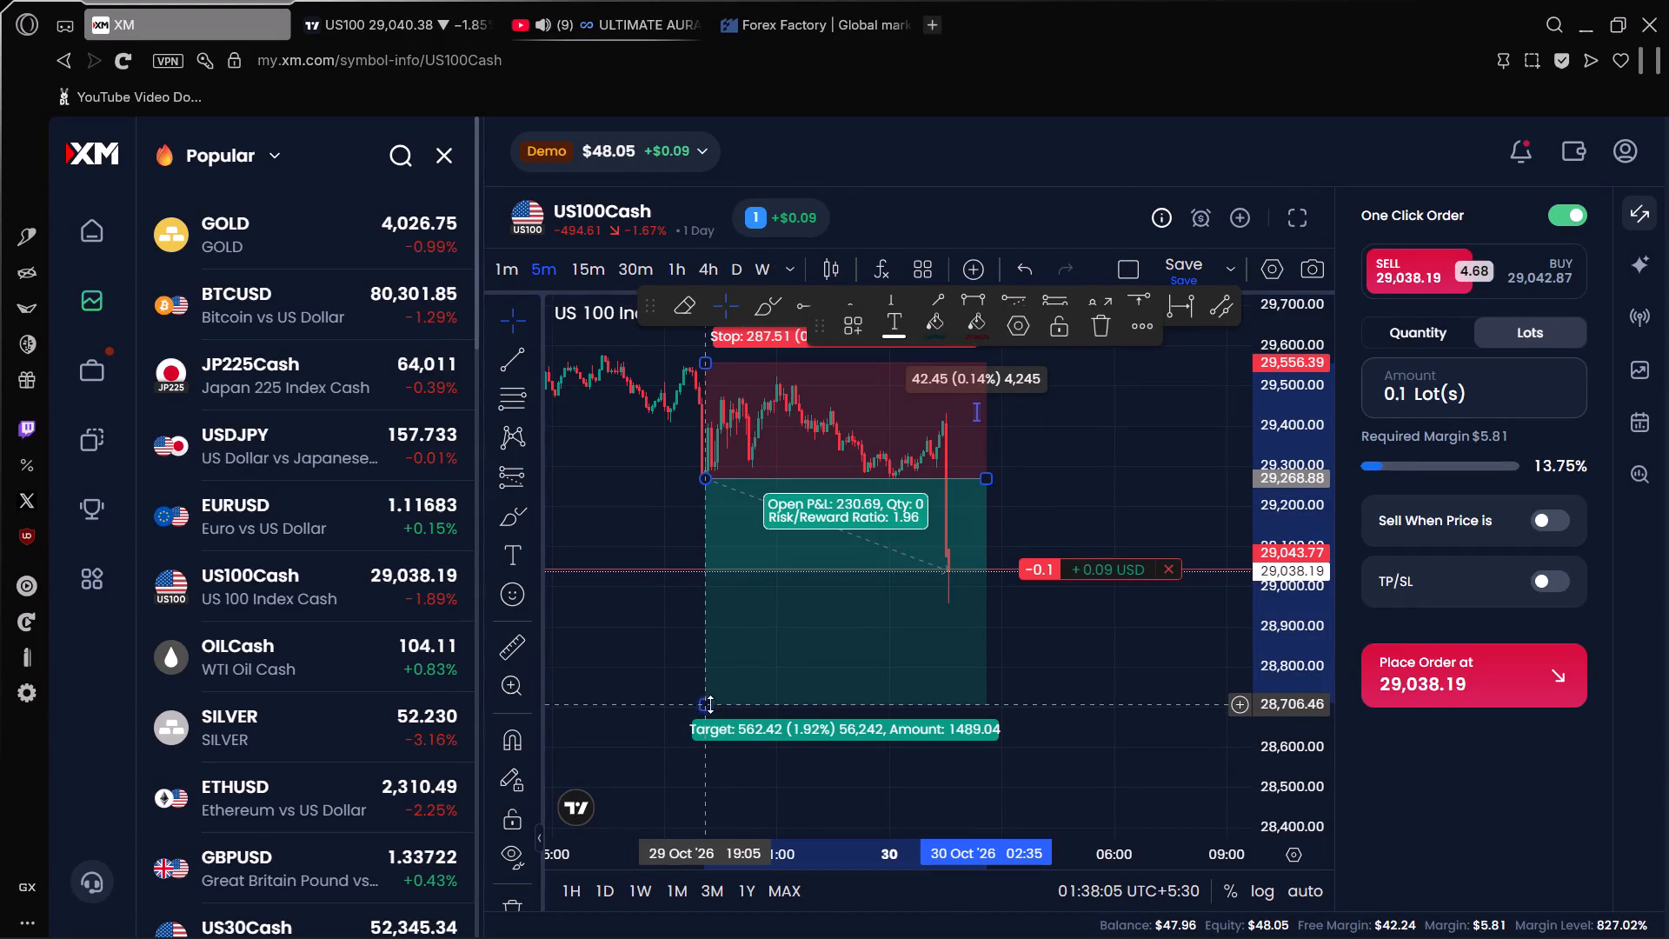
{"action": "left_click_drag", "start_coordinate": [710, 704], "coordinate": [748, 680]}
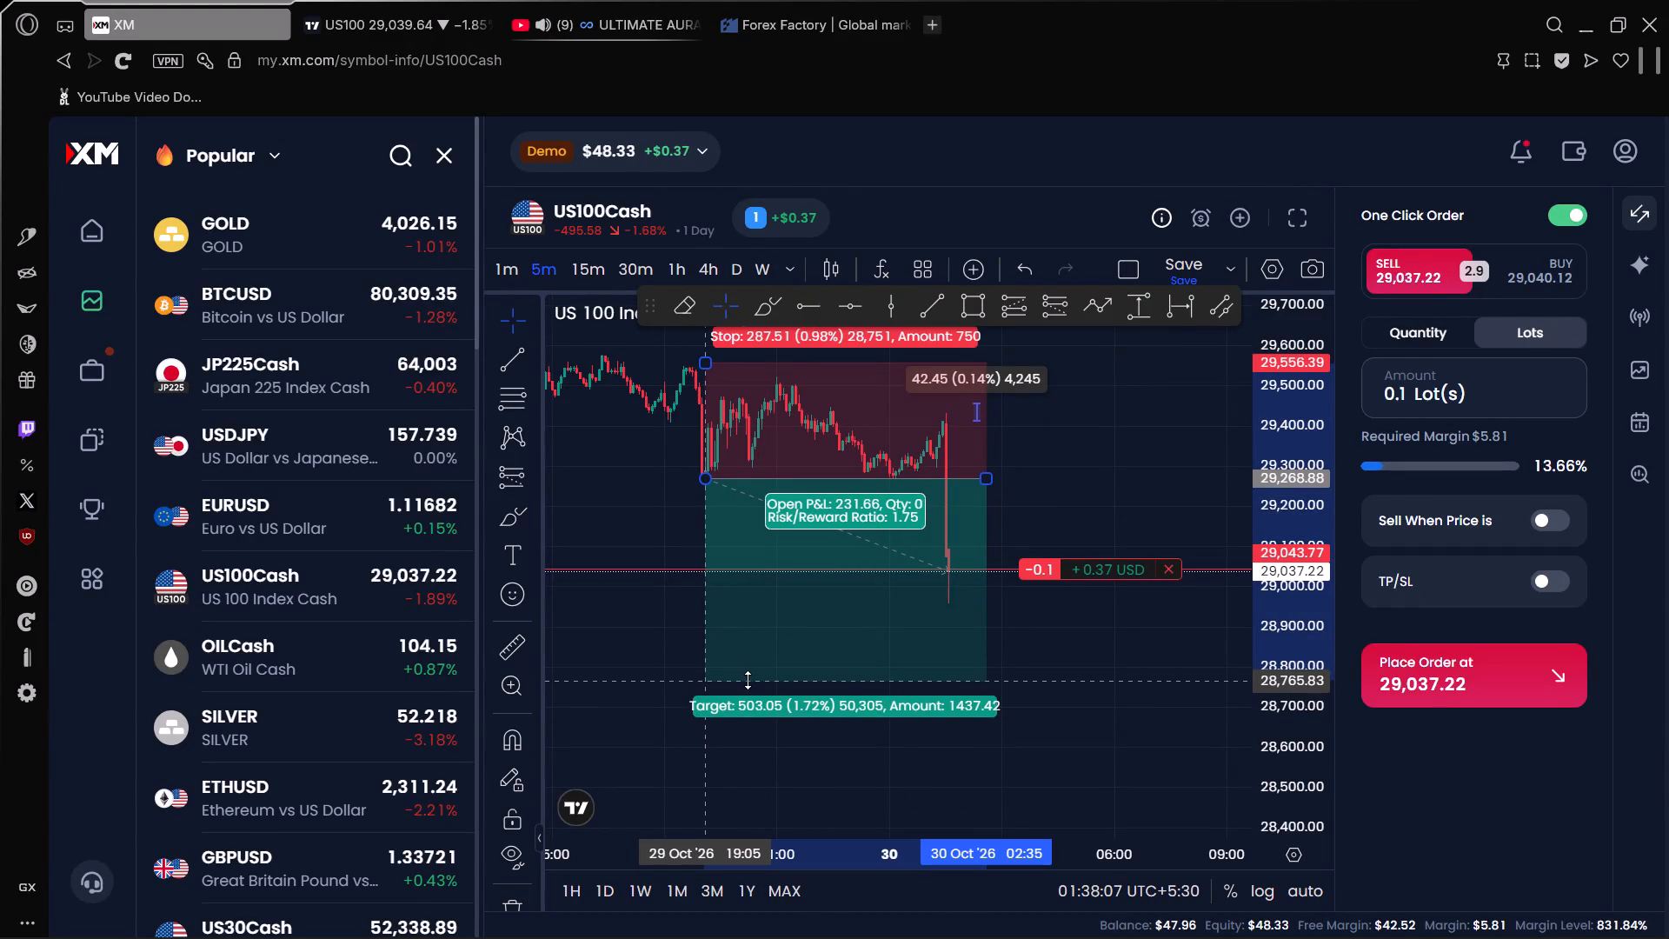
{"action": "left_click_drag", "start_coordinate": [748, 680], "coordinate": [736, 680]}
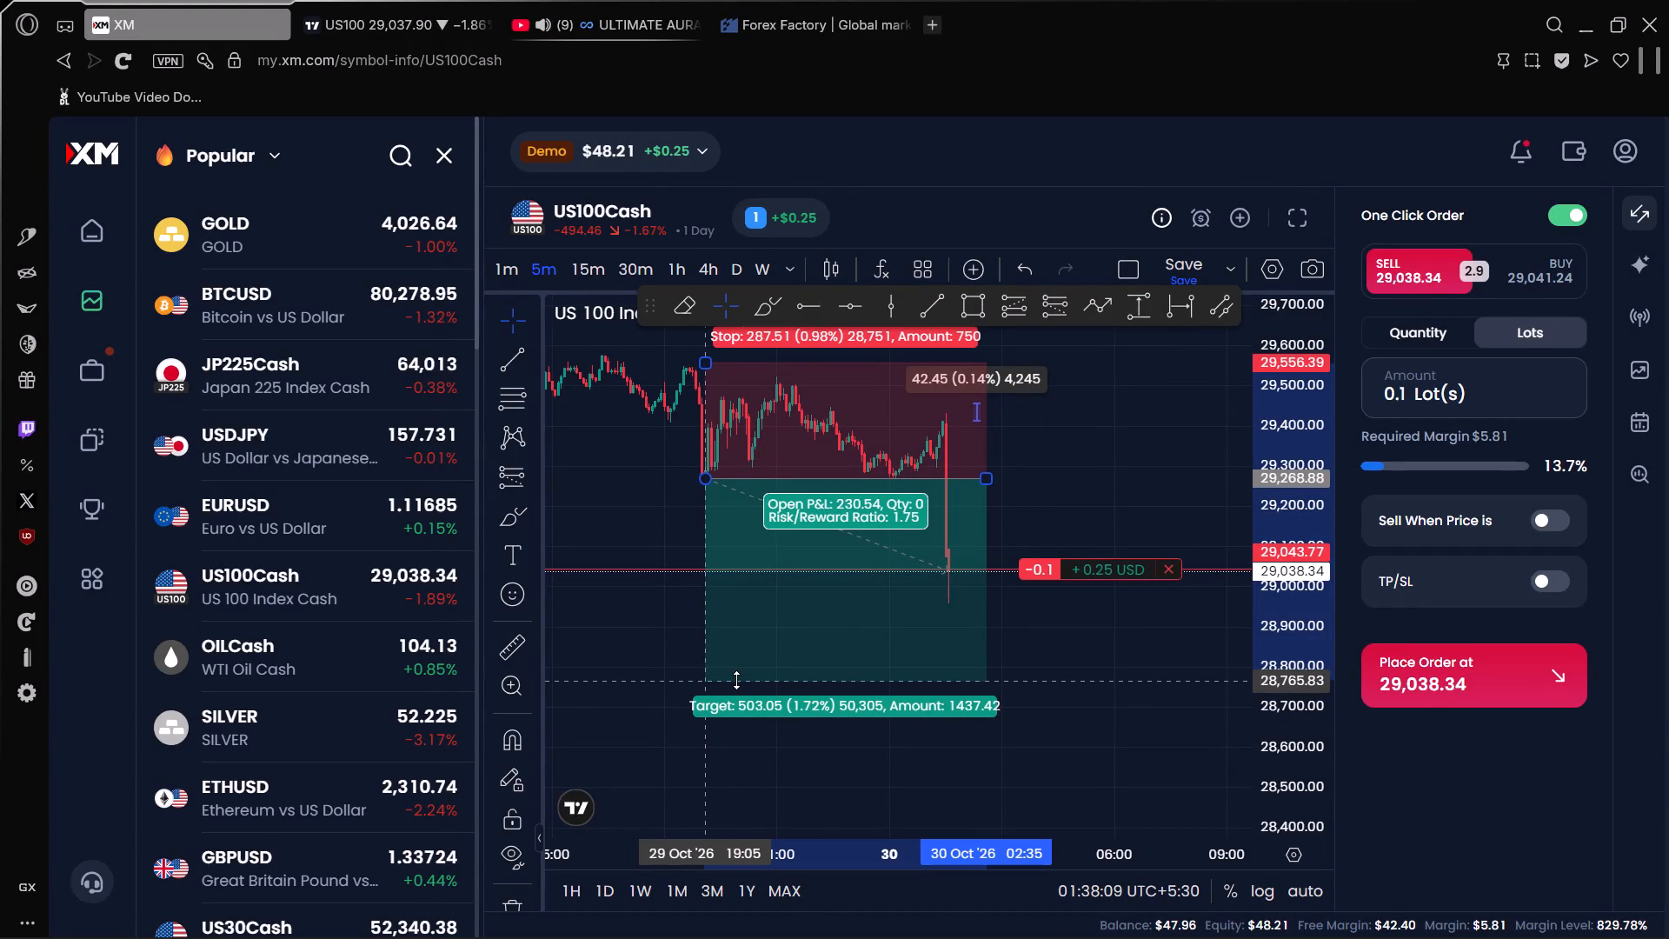
{"action": "left_click_drag", "start_coordinate": [736, 680], "coordinate": [715, 677]}
Move the short position's entry point back to 18:25 on Oct 29 at about 29,274.
{"action": "left_click_drag", "start_coordinate": [652, 513], "coordinate": [873, 615]}
{"action": "scroll", "coordinate": [768, 670], "scroll_direction": "up", "scroll_amount": 8}
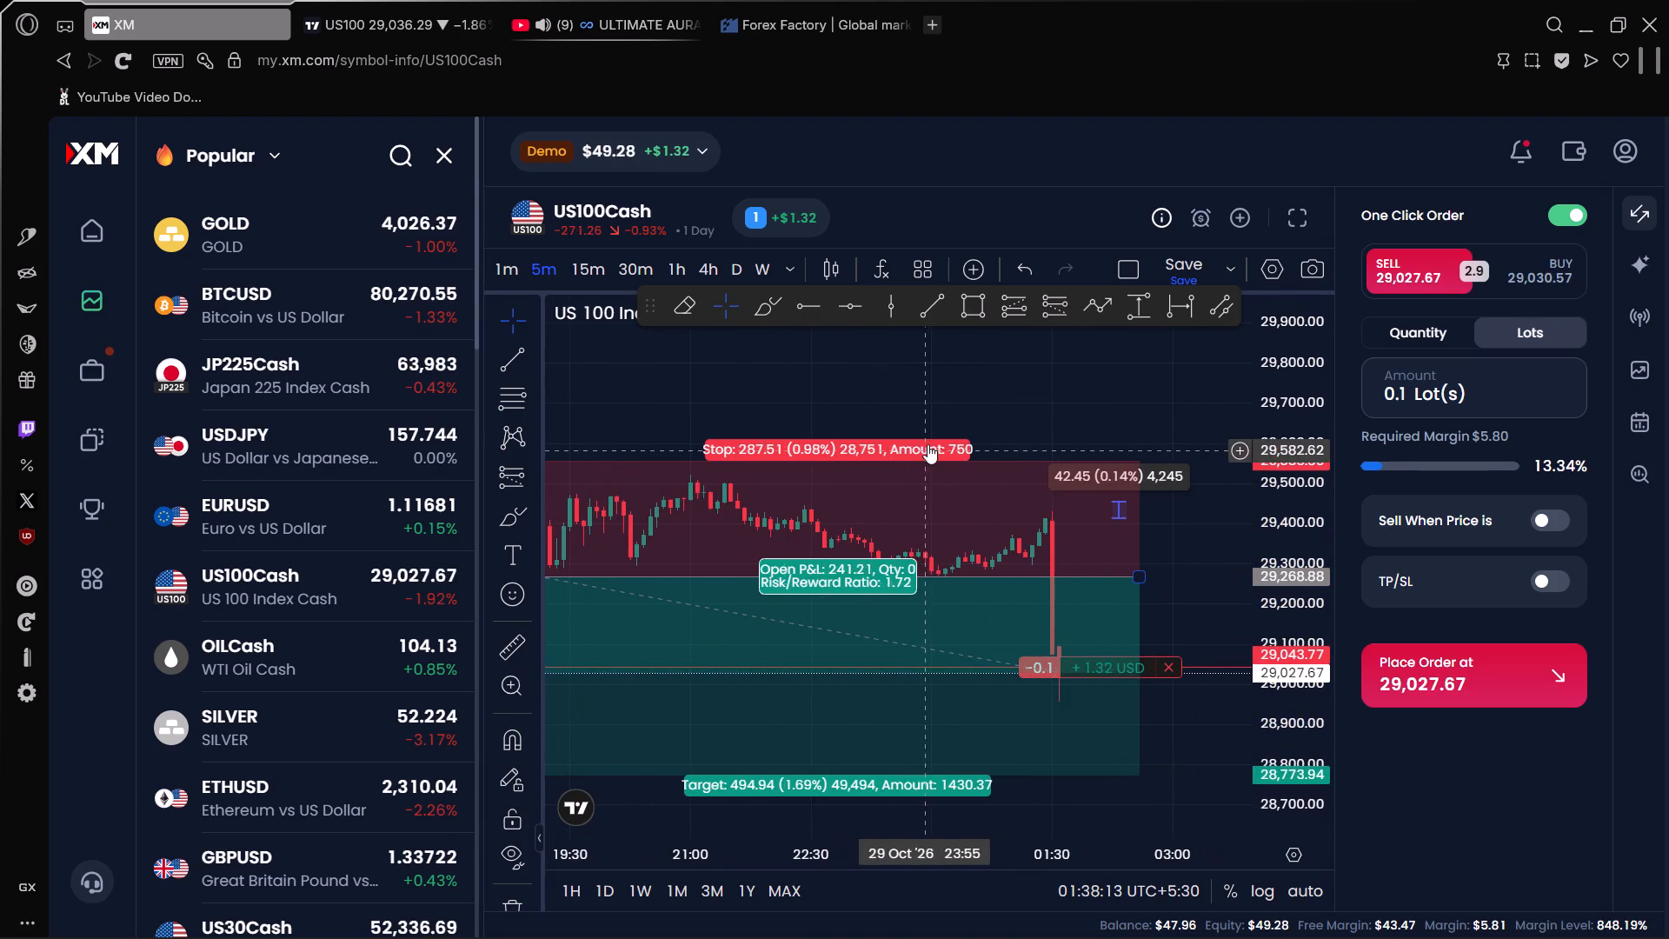
{"action": "left_click_drag", "start_coordinate": [946, 397], "coordinate": [1223, 351]}
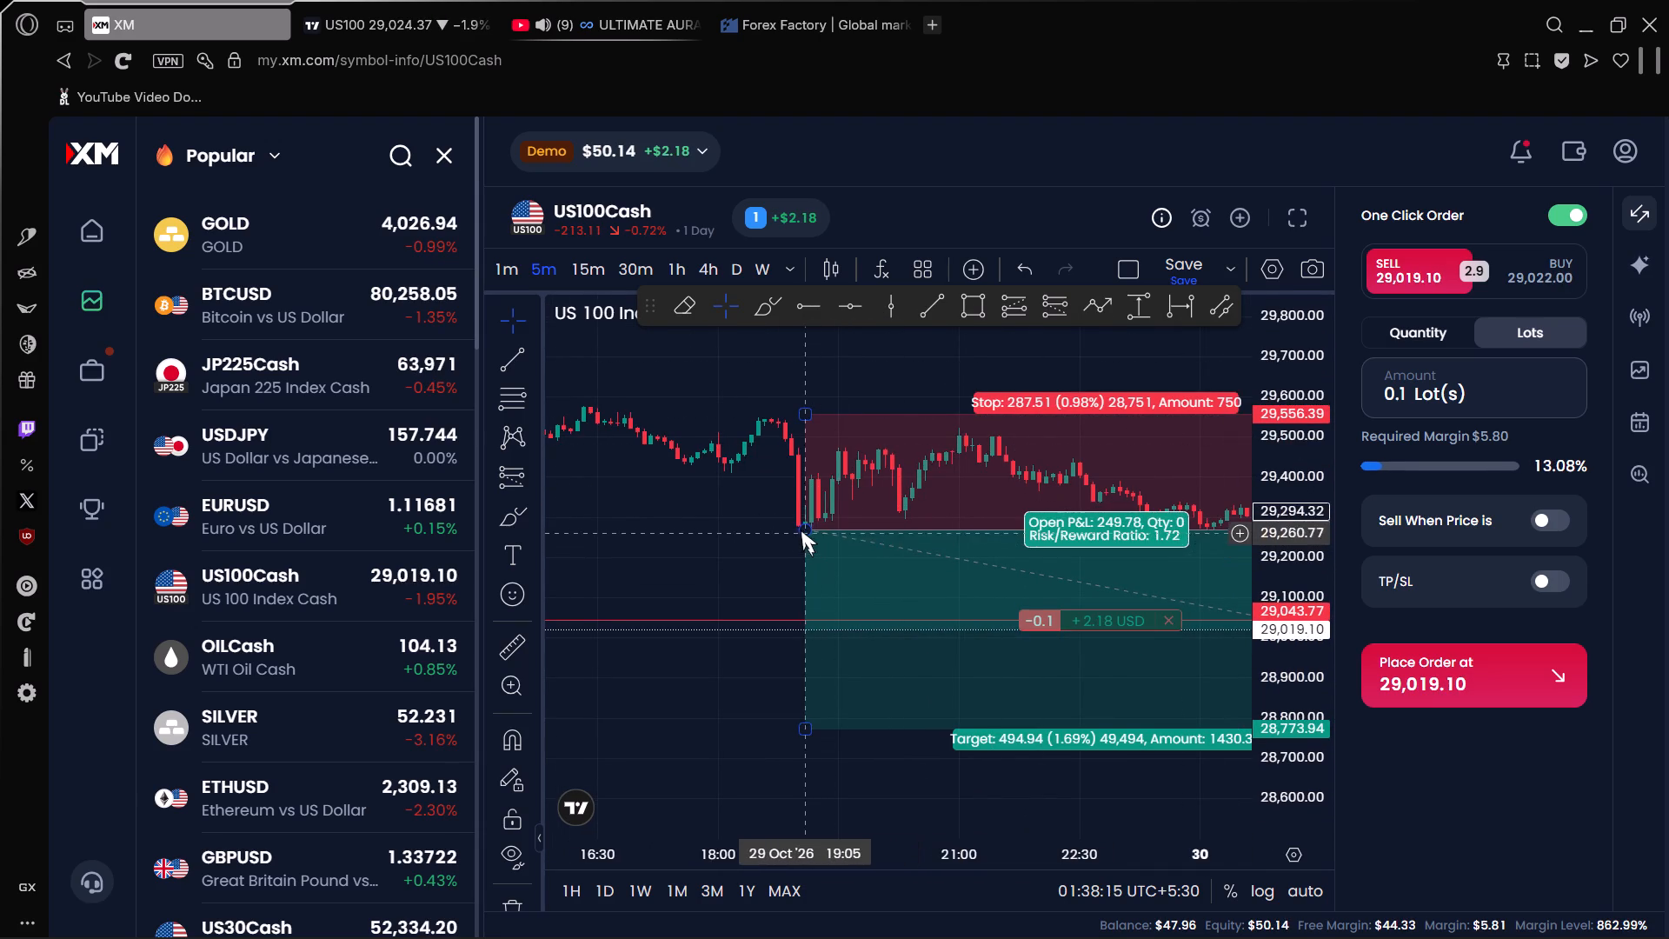
{"action": "left_click_drag", "start_coordinate": [800, 529], "coordinate": [752, 527]}
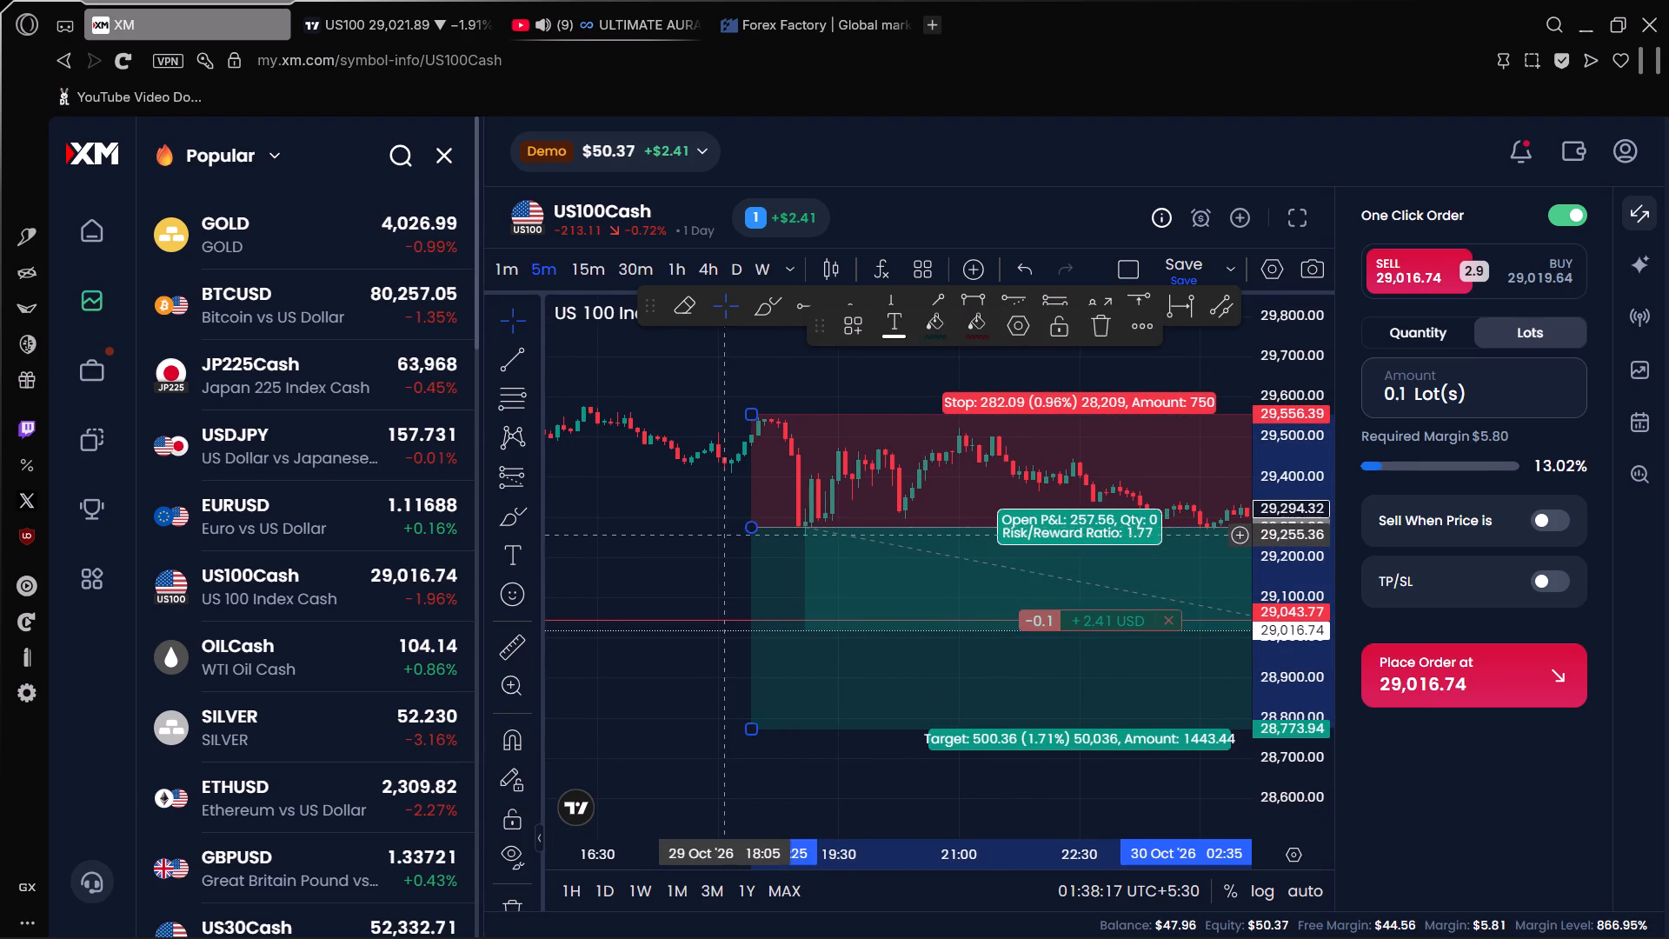
{"action": "left_click_drag", "start_coordinate": [710, 534], "coordinate": [734, 536]}
{"action": "left_click_drag", "start_coordinate": [700, 697], "coordinate": [585, 632]}
{"action": "scroll", "coordinate": [683, 671], "scroll_direction": "down", "scroll_amount": 4}
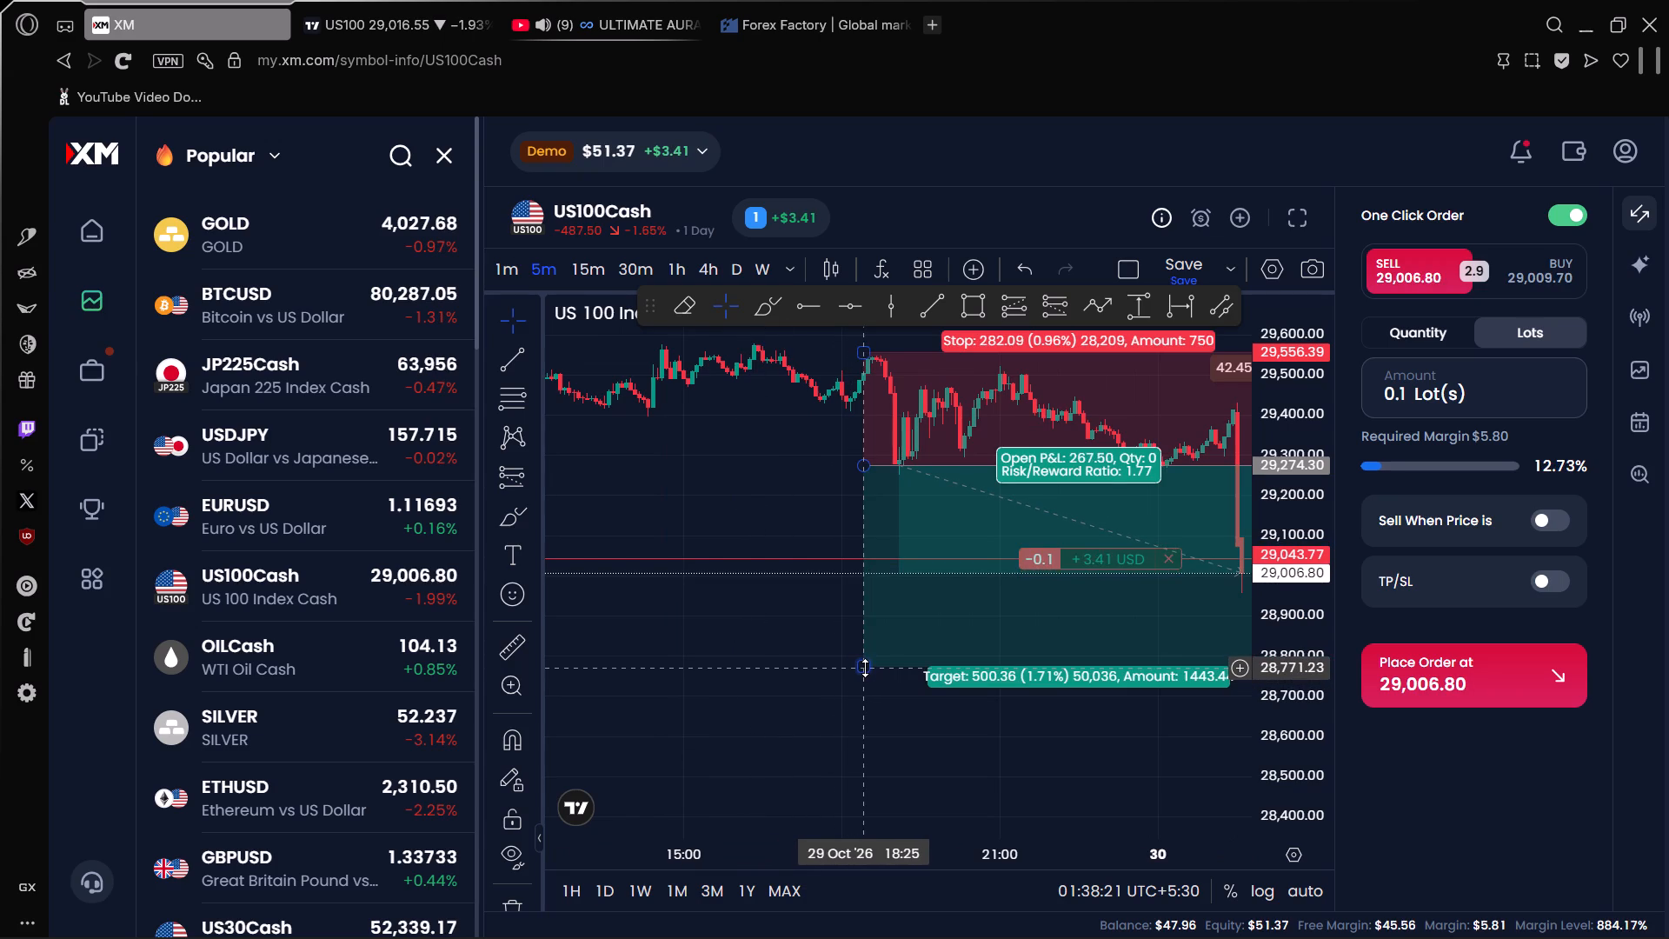
{"action": "left_click_drag", "start_coordinate": [768, 649], "coordinate": [475, 669]}
{"action": "scroll", "coordinate": [732, 707], "scroll_direction": "down", "scroll_amount": 3}
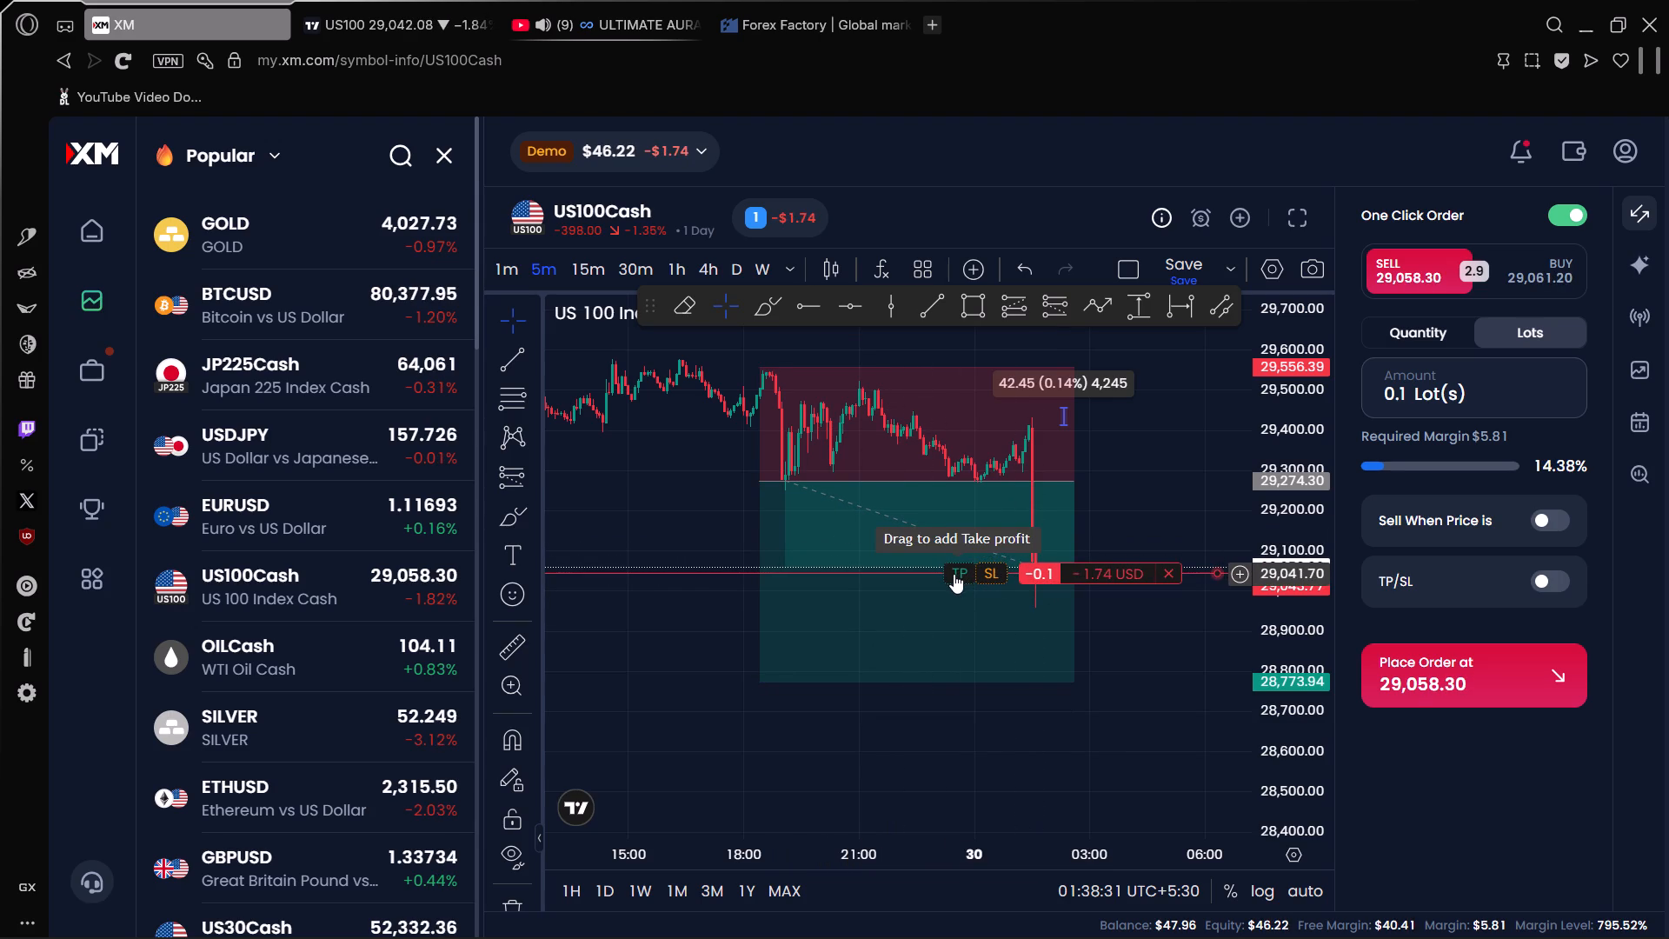
{"action": "scroll", "coordinate": [1023, 612], "scroll_direction": "up", "scroll_amount": 3}
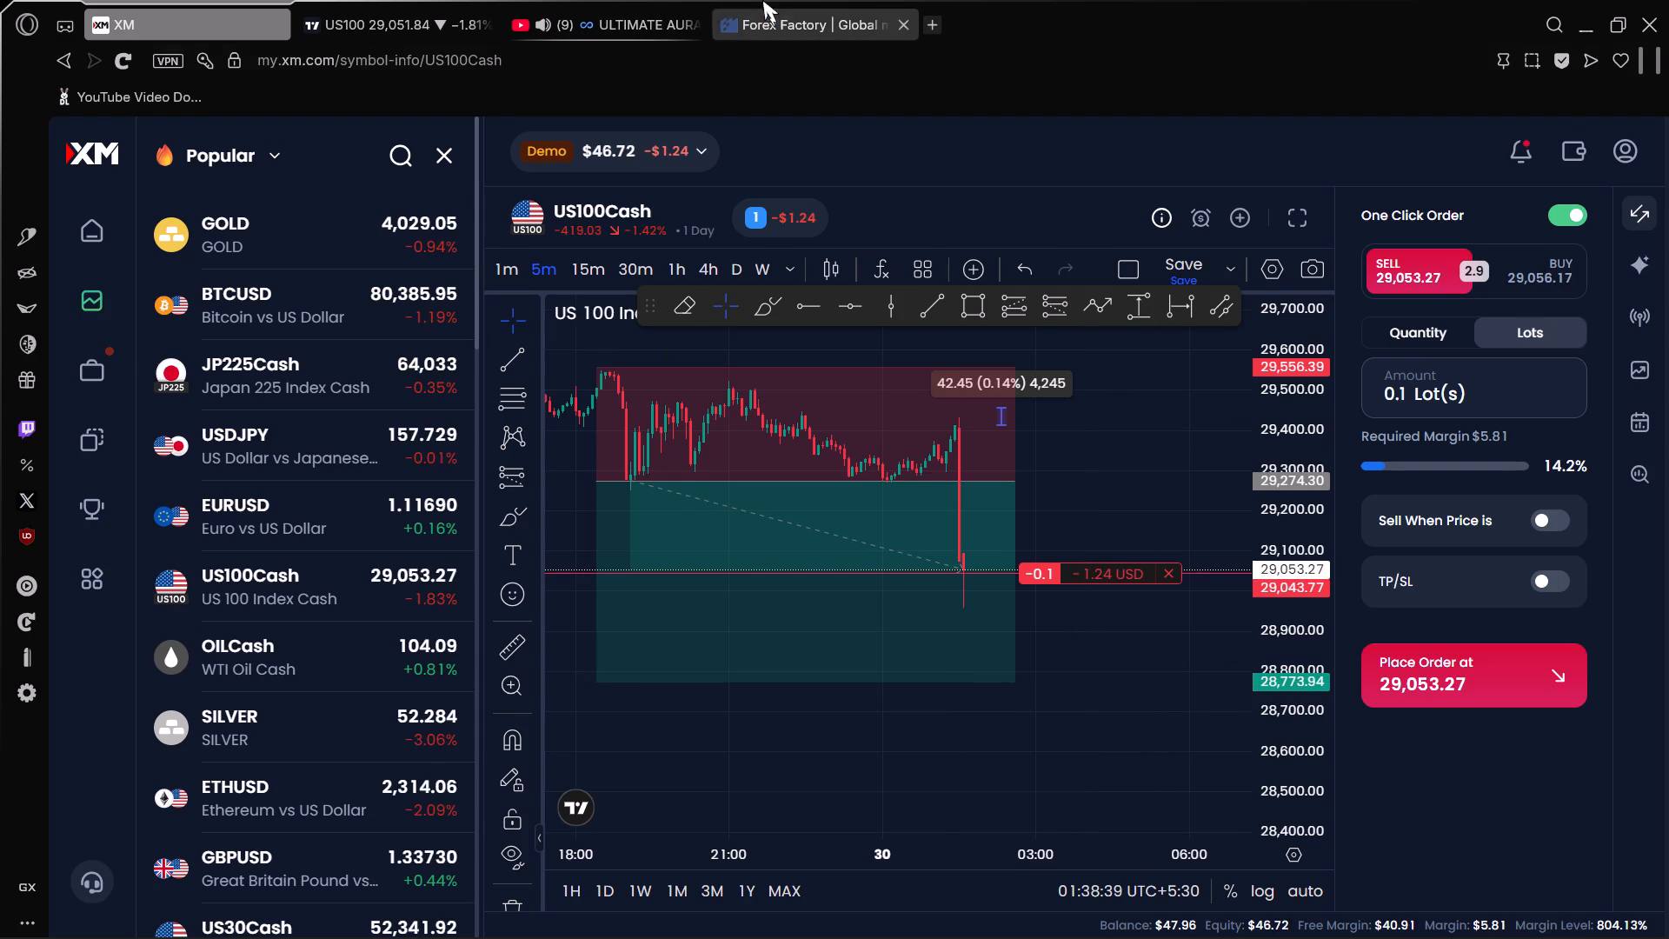
Switch to TradingView, passing through YouTube, and examine US100's 5-minute candles at the sharp drop around 01:31 on Oct 30.
{"action": "left_click", "coordinate": [628, 36]}
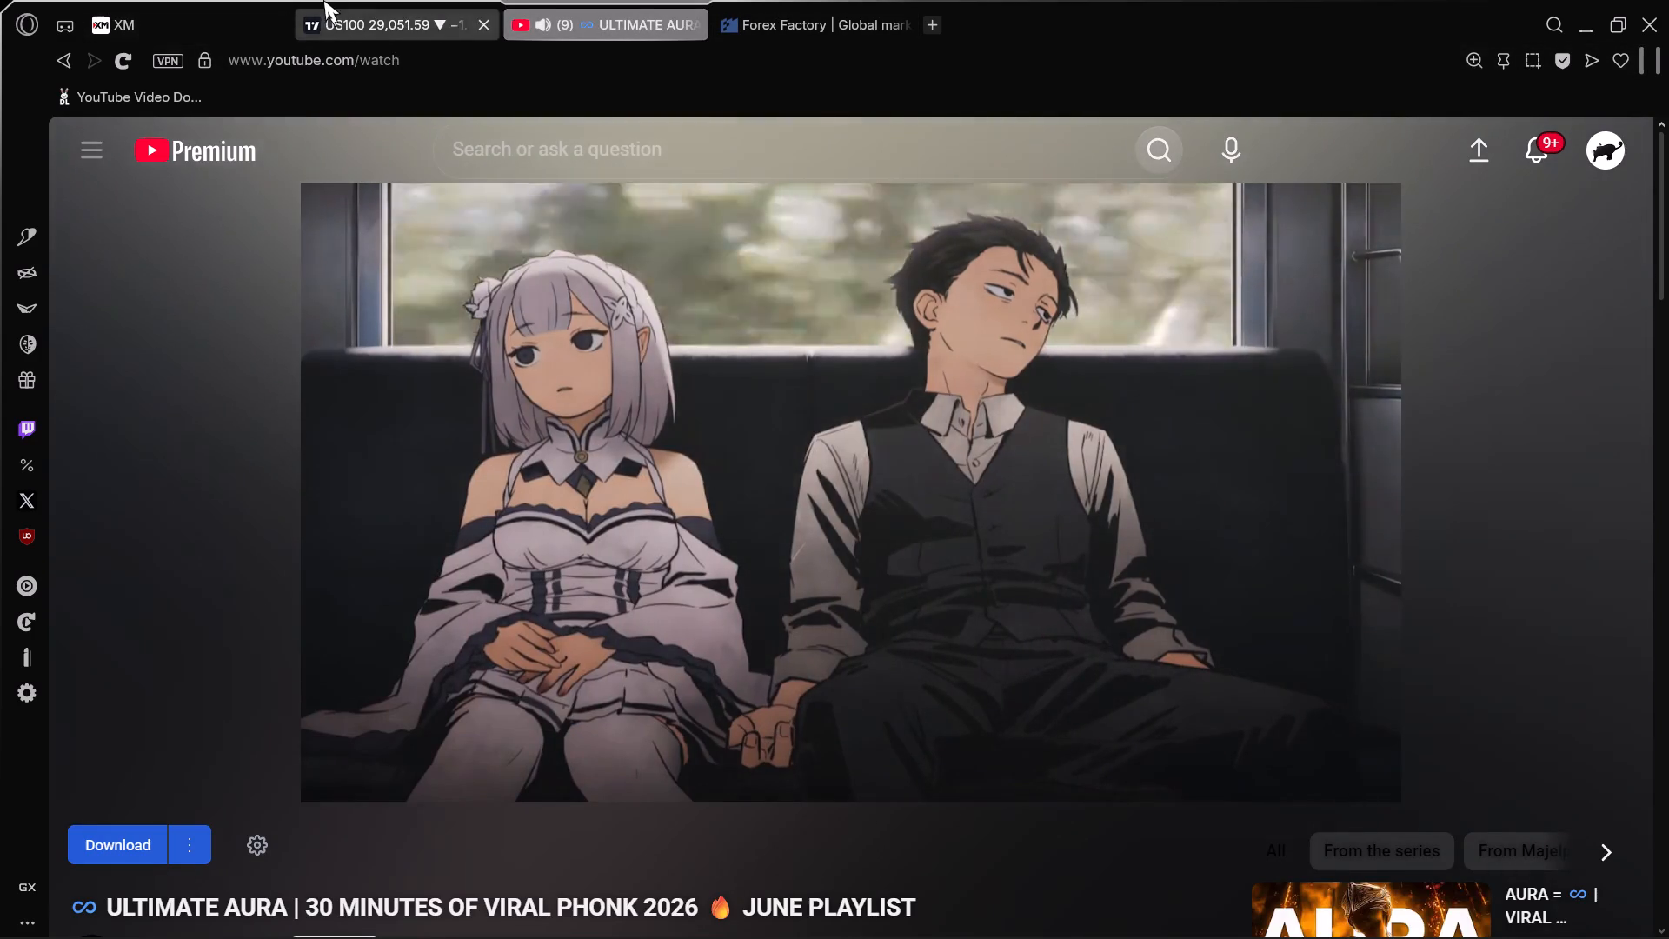
{"action": "left_click", "coordinate": [323, 0]}
{"action": "scroll", "coordinate": [657, 454], "scroll_direction": "down", "scroll_amount": 3}
{"action": "scroll", "coordinate": [961, 624], "scroll_direction": "up", "scroll_amount": 12}
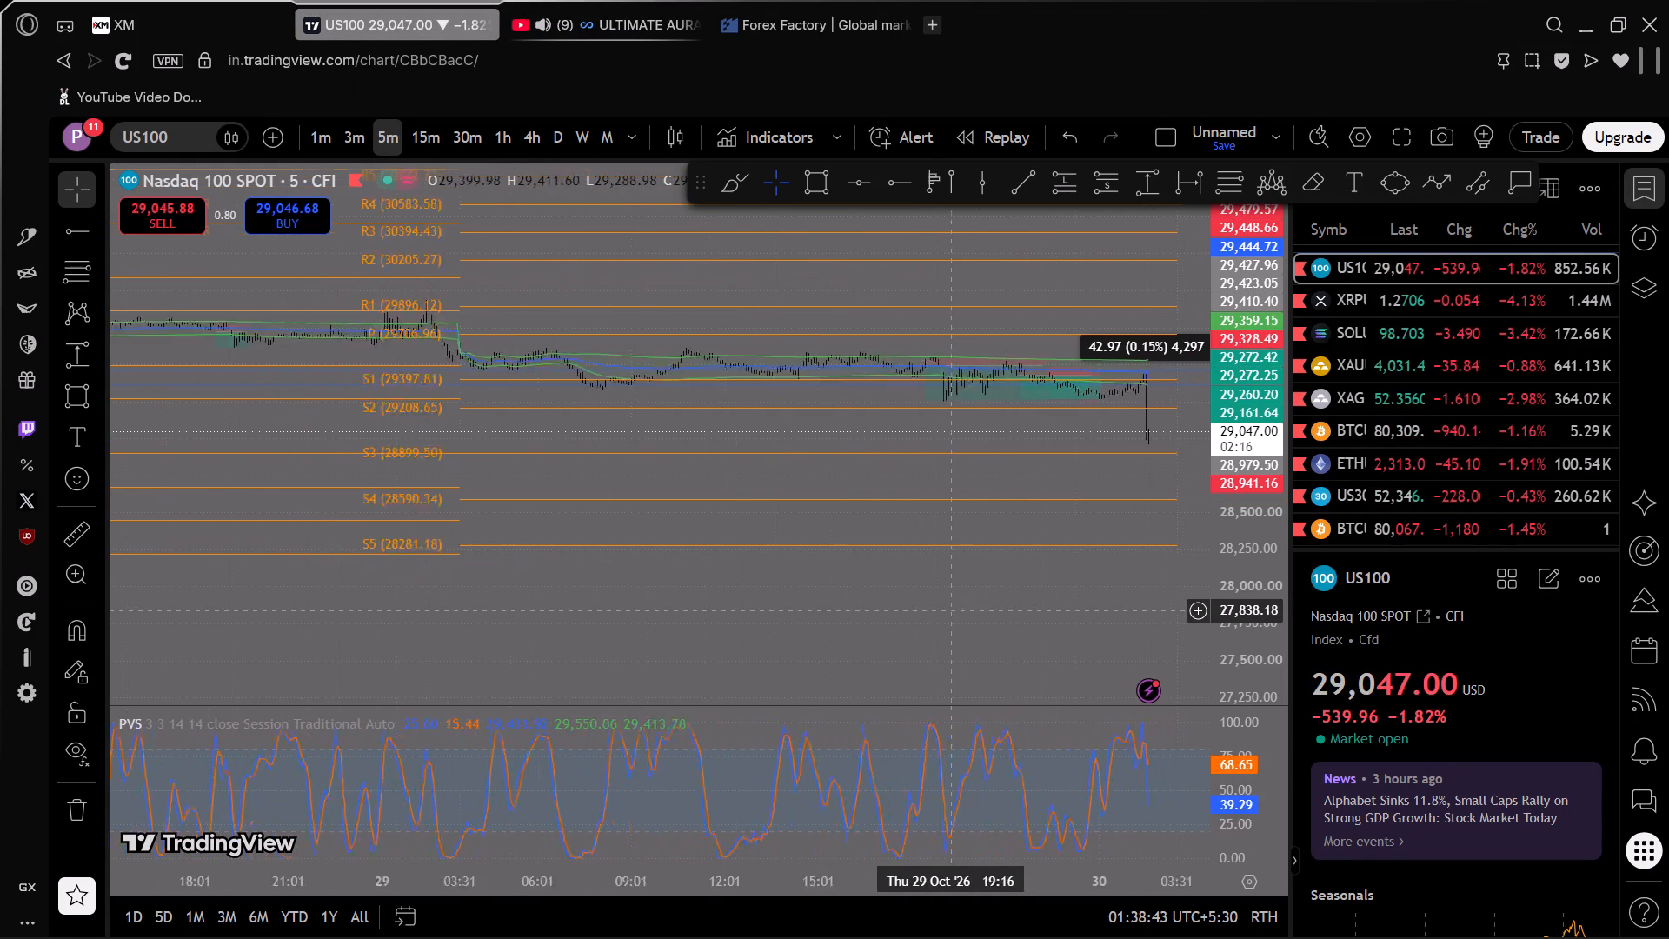
{"action": "scroll", "coordinate": [951, 610], "scroll_direction": "up", "scroll_amount": 13}
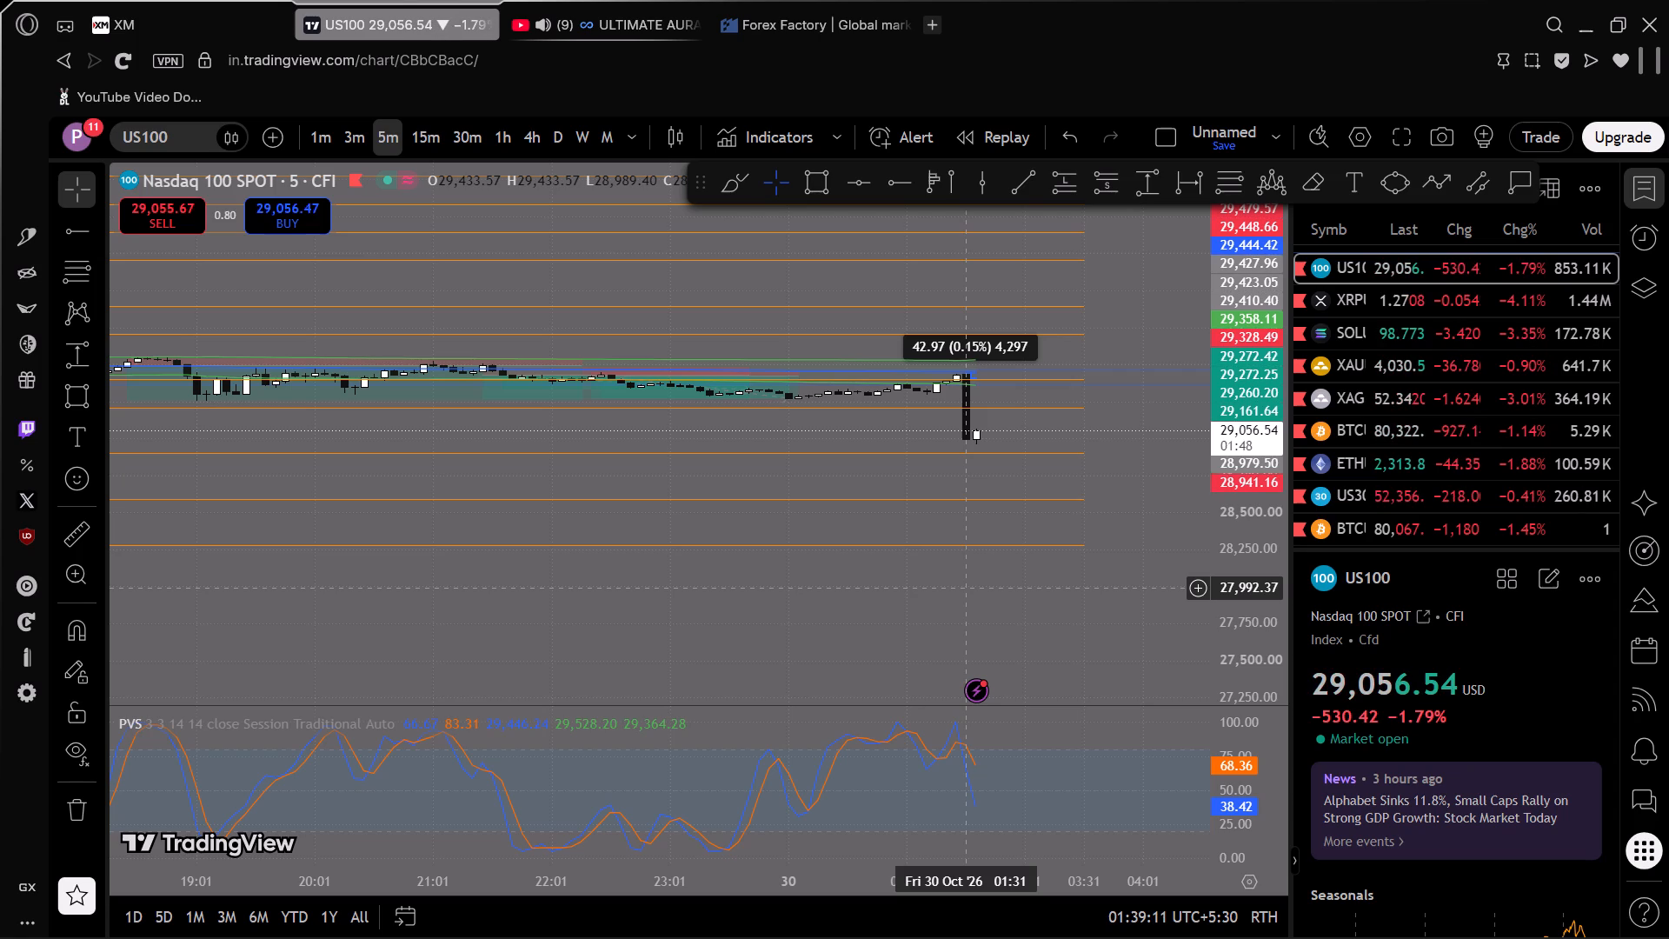
{"action": "scroll", "coordinate": [863, 649], "scroll_direction": "down", "scroll_amount": 5}
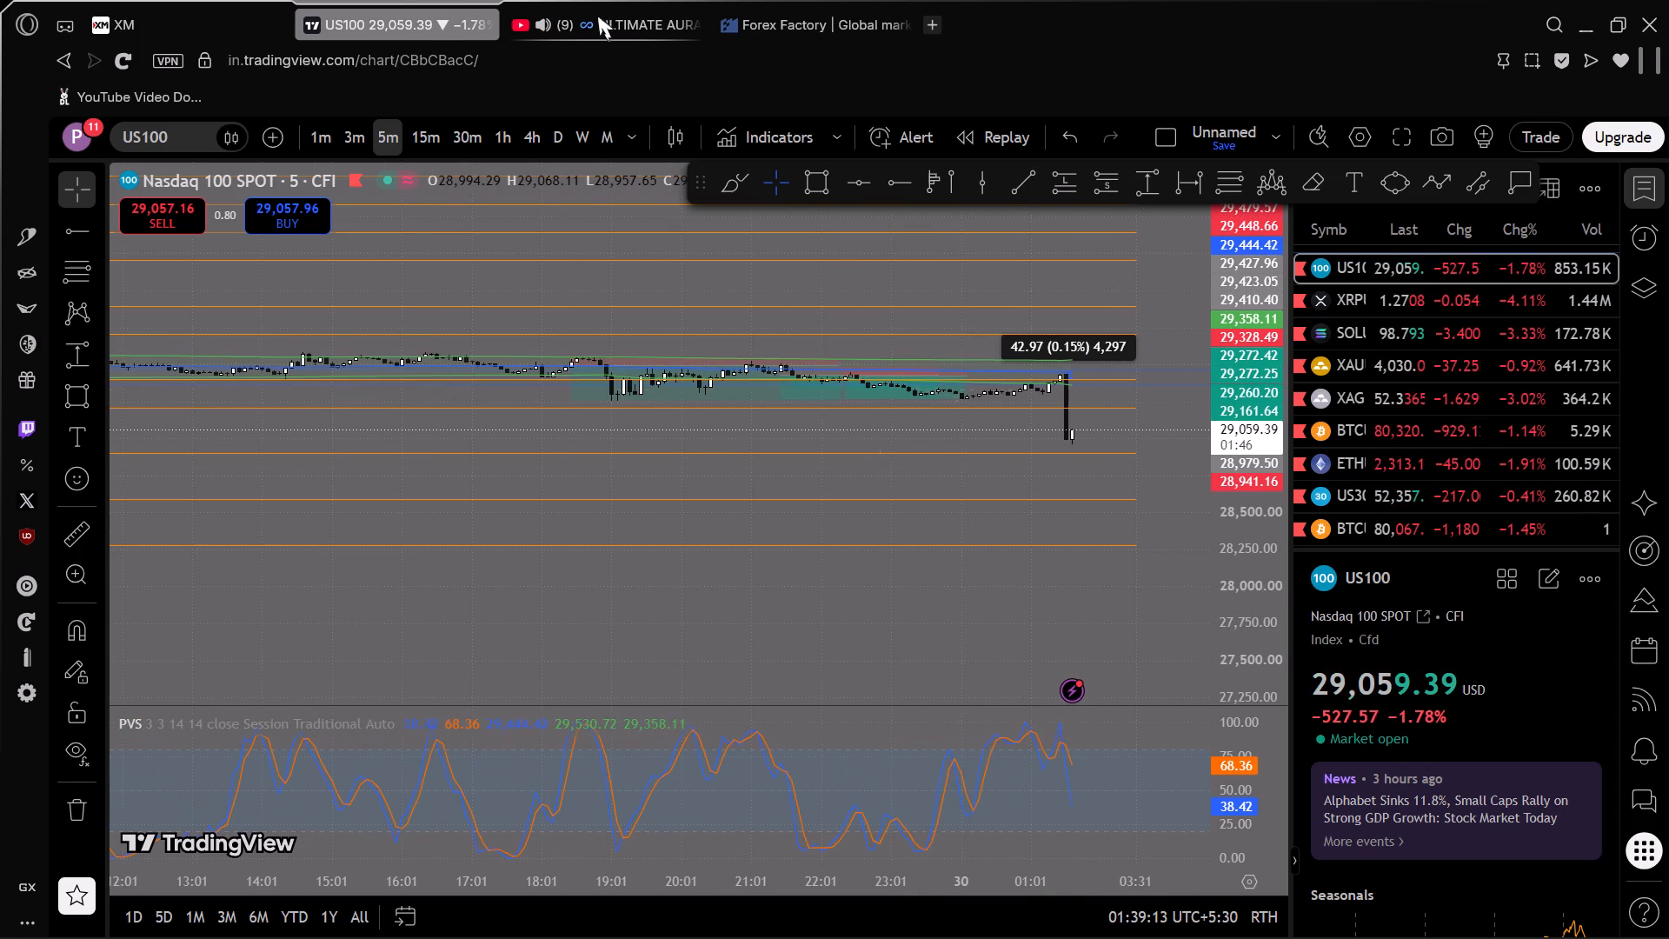
Switch to XM, set the US100Cash chart to the 1-minute timeframe and examine the candles since the 01:30 drop.
{"action": "left_click", "coordinate": [233, 15]}
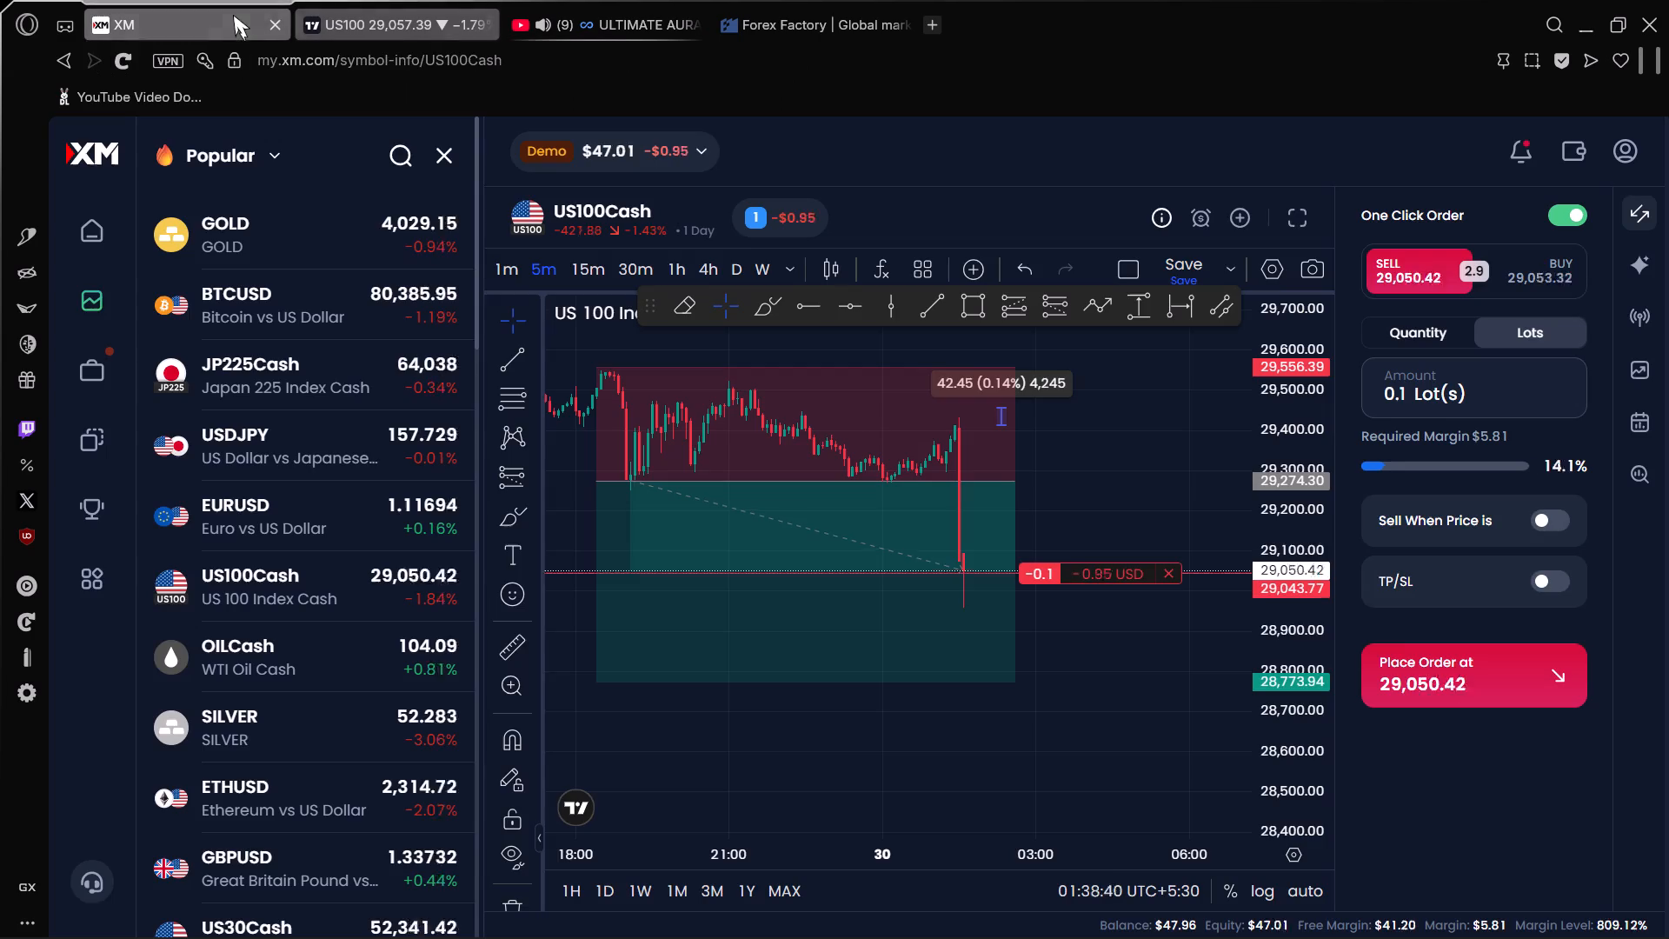
{"action": "left_click", "coordinate": [513, 254]}
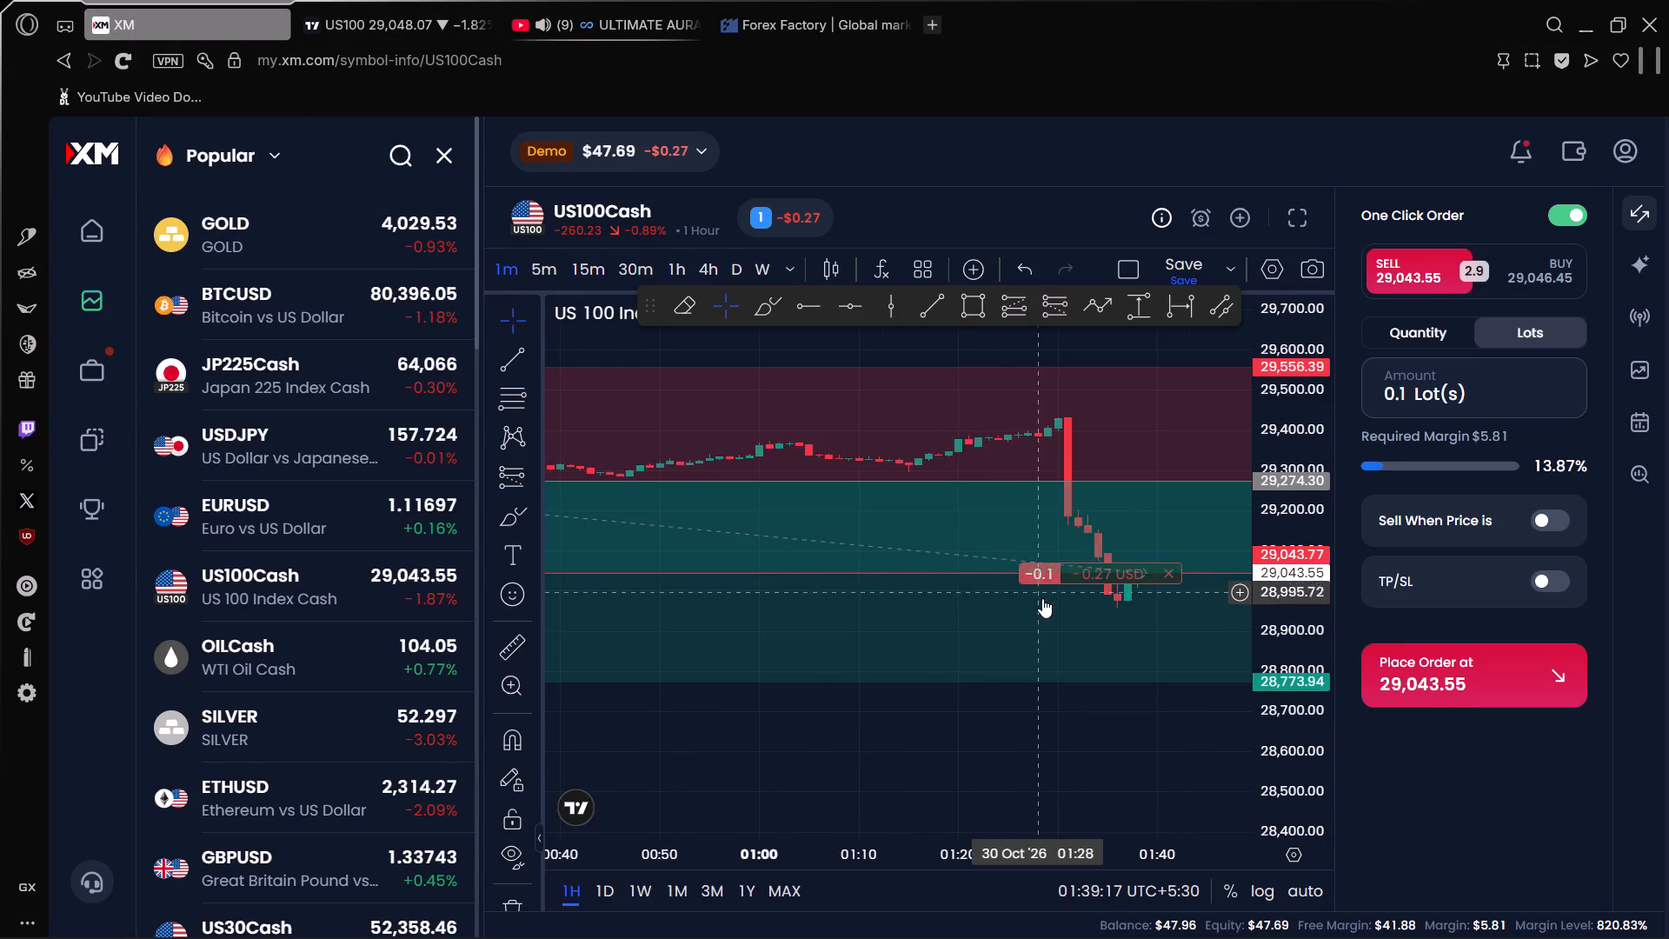
{"action": "scroll", "coordinate": [1039, 636], "scroll_direction": "up", "scroll_amount": 5}
{"action": "left_click_drag", "start_coordinate": [1094, 693], "coordinate": [880, 662]}
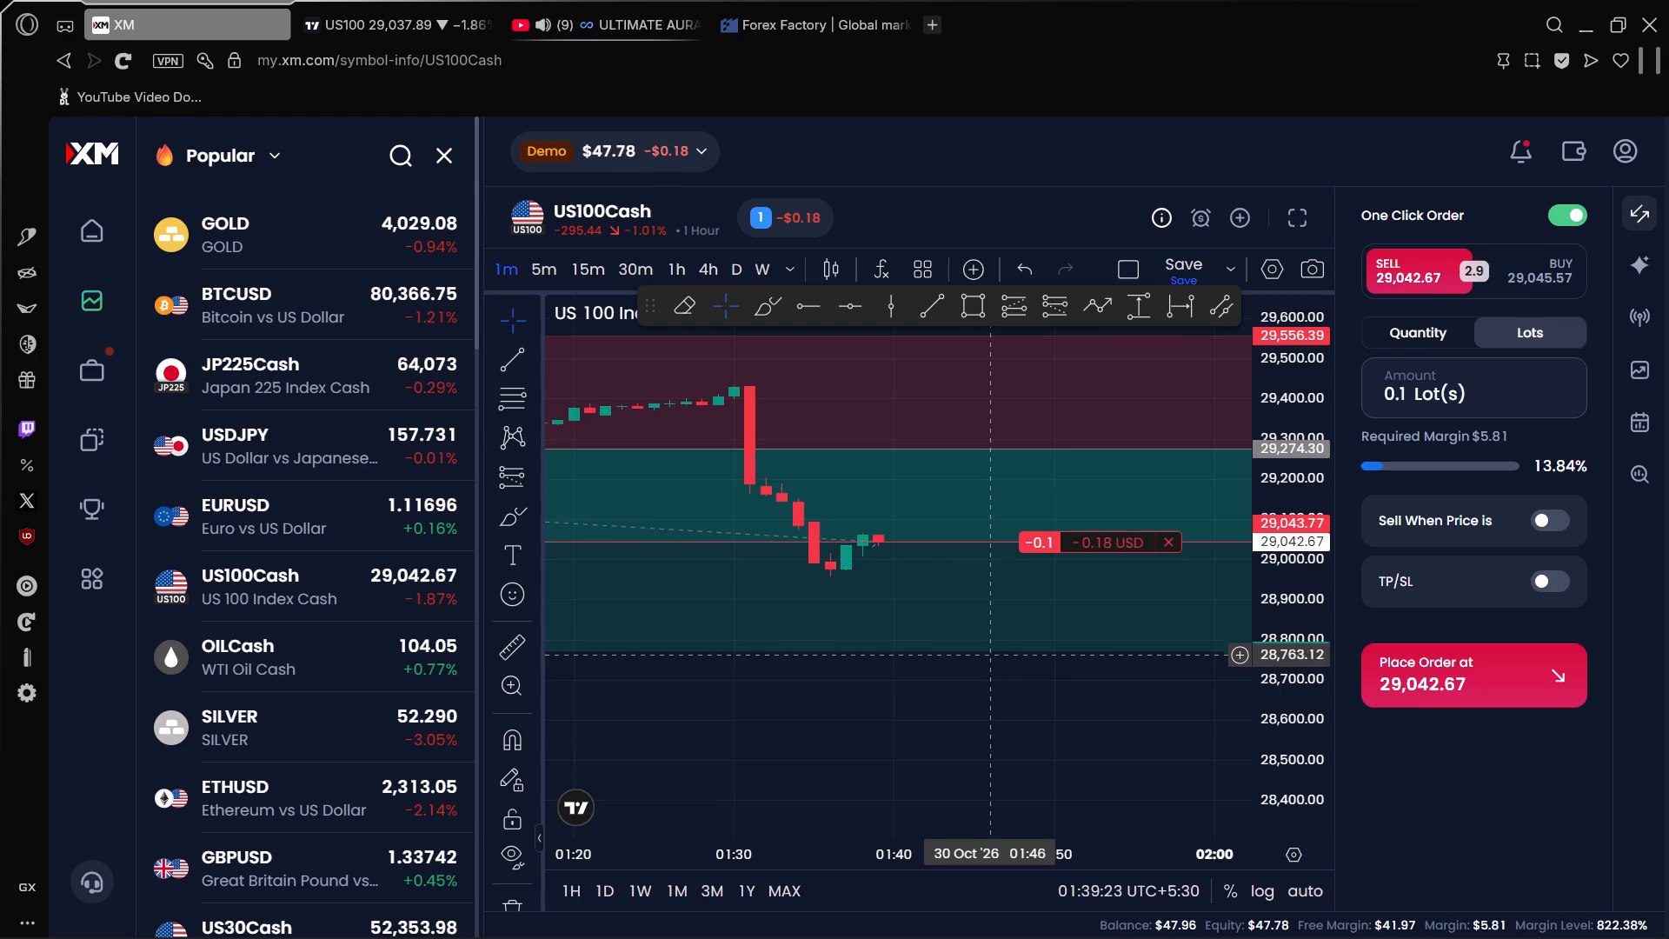
{"action": "scroll", "coordinate": [994, 674], "scroll_direction": "down", "scroll_amount": 3}
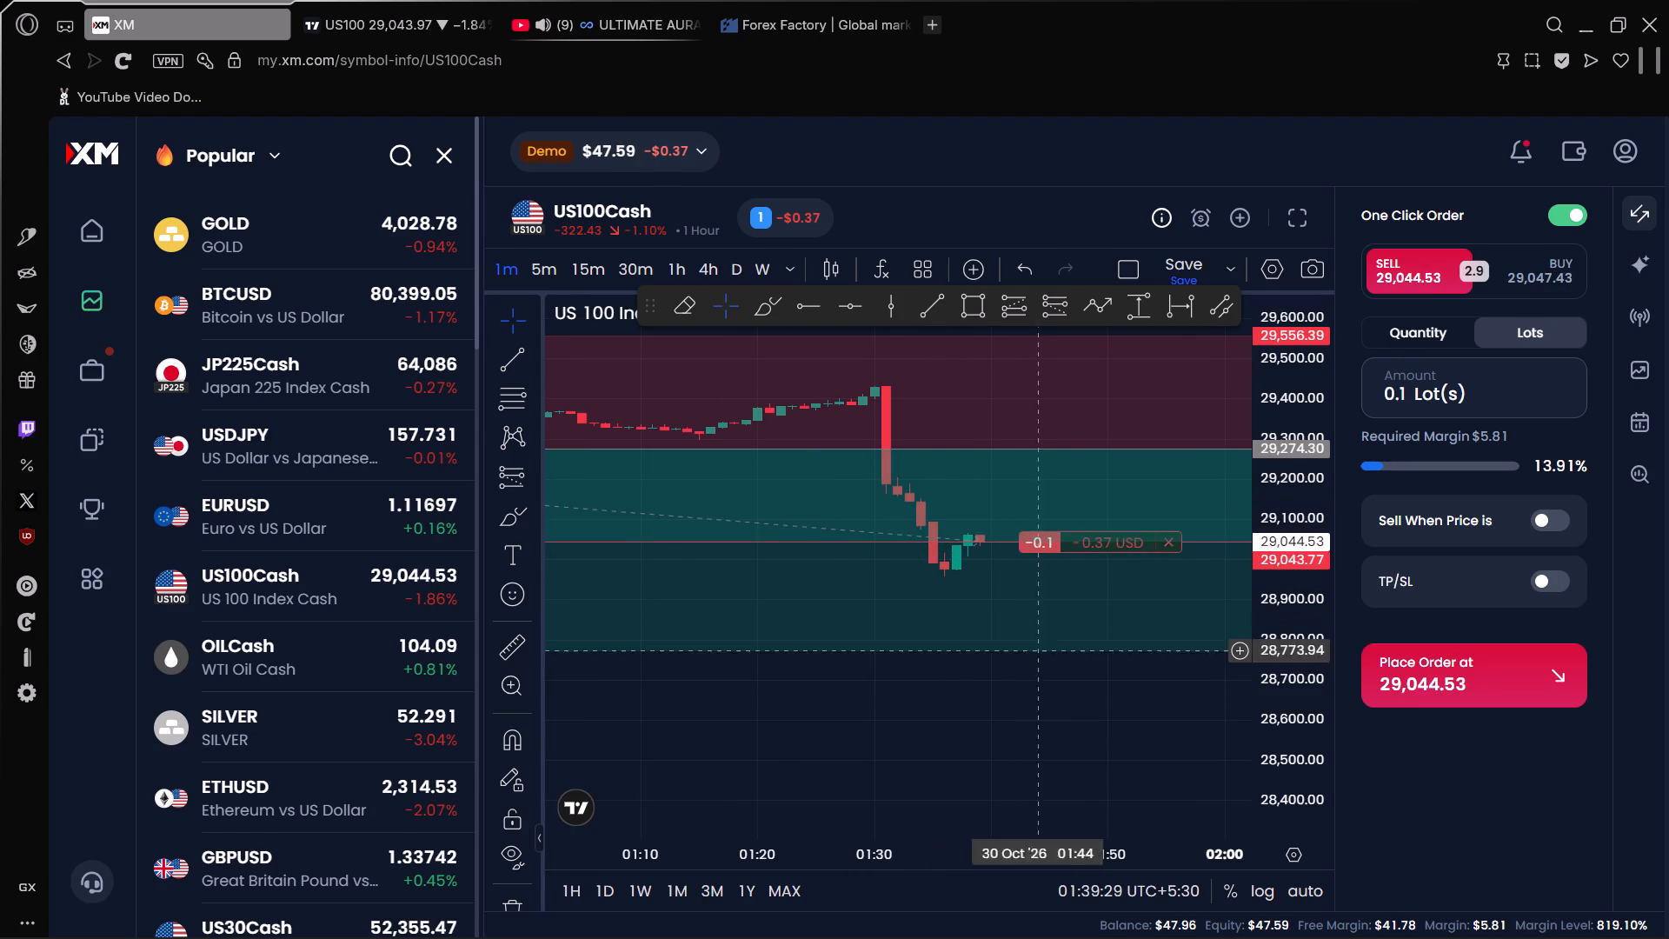
{"action": "left_click_drag", "start_coordinate": [1126, 721], "coordinate": [964, 710]}
{"action": "scroll", "coordinate": [1254, 633], "scroll_direction": "up", "scroll_amount": 4}
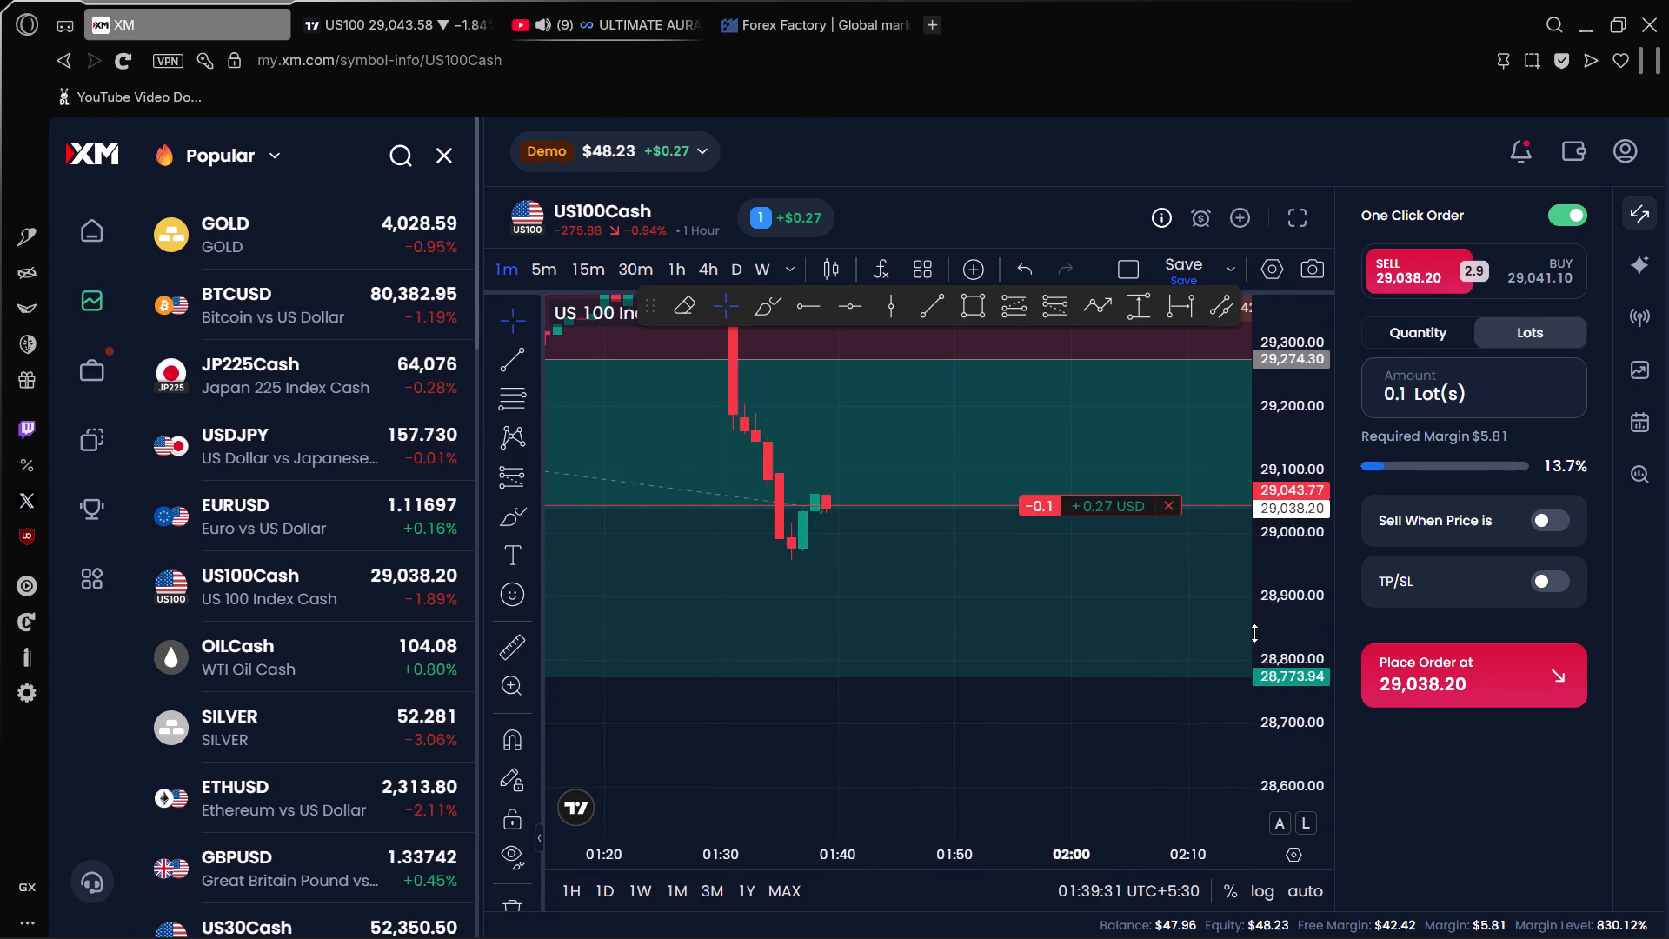
{"action": "scroll", "coordinate": [1147, 650], "scroll_direction": "down", "scroll_amount": 2}
Shift the whole short position upward and earlier, with its target at about 28,856 and its end at 02:19 on Oct 30.
{"action": "left_click_drag", "start_coordinate": [1083, 632], "coordinate": [931, 580]}
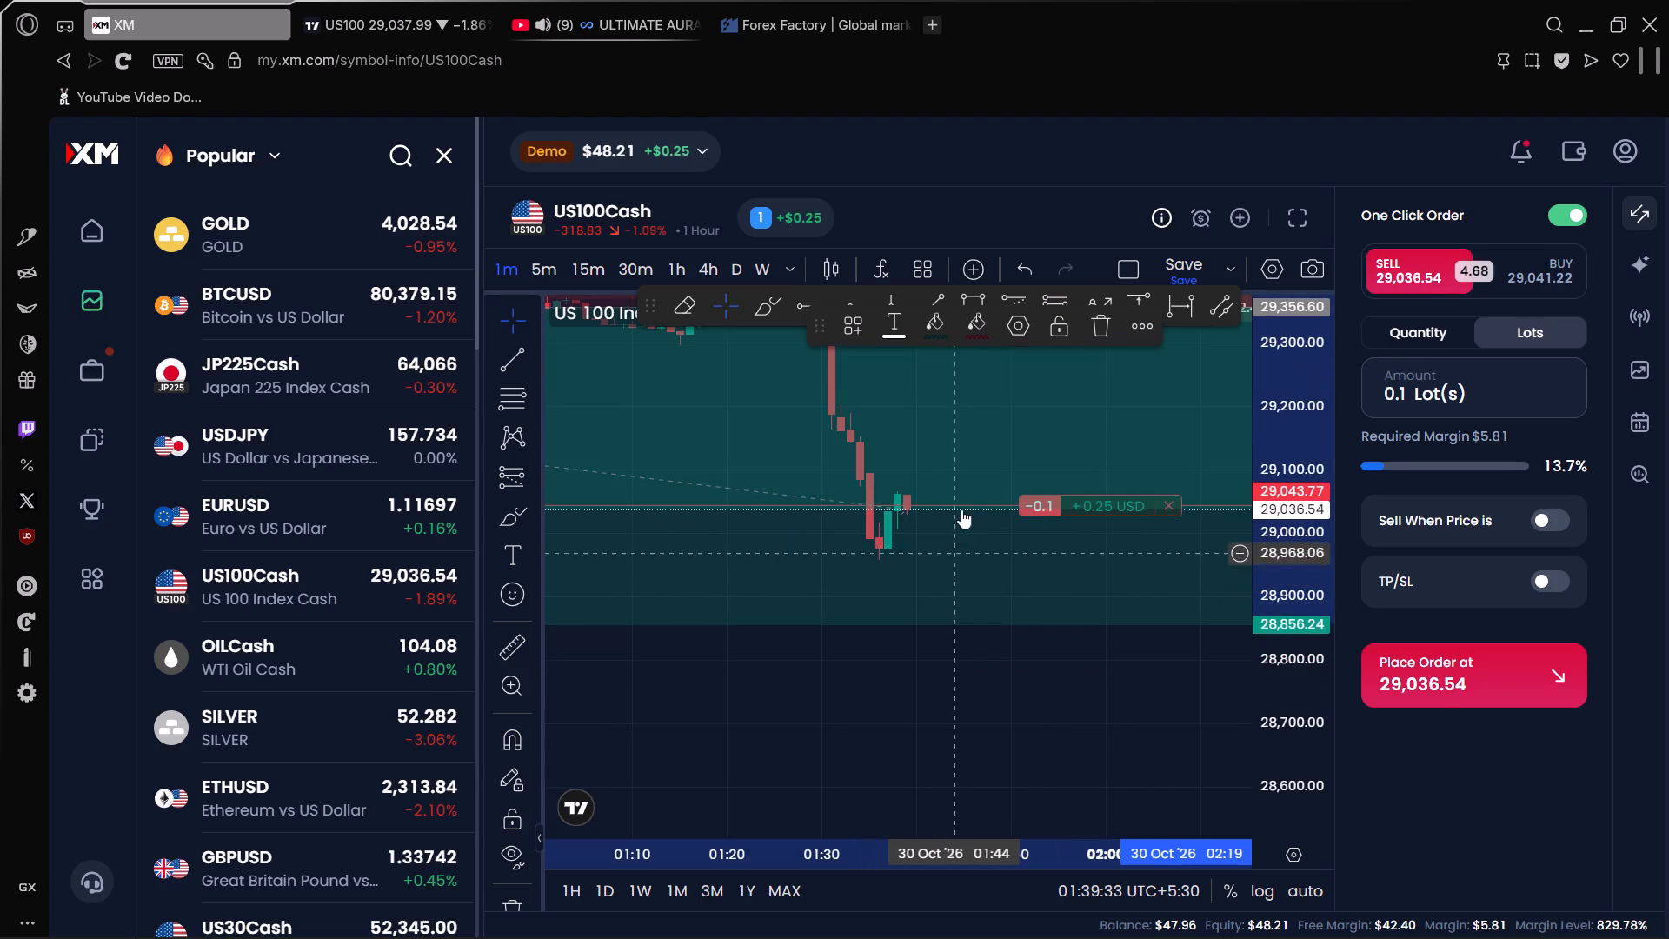
Undo the last shift of the whole short position on the US100Cash chart.
{"action": "left_click", "coordinate": [1027, 268]}
Examine the full short position on US100Cash's 1-minute chart, from its start on Oct 29 to the sharp drop around 01:30.
{"action": "scroll", "coordinate": [997, 577], "scroll_direction": "down", "scroll_amount": 4}
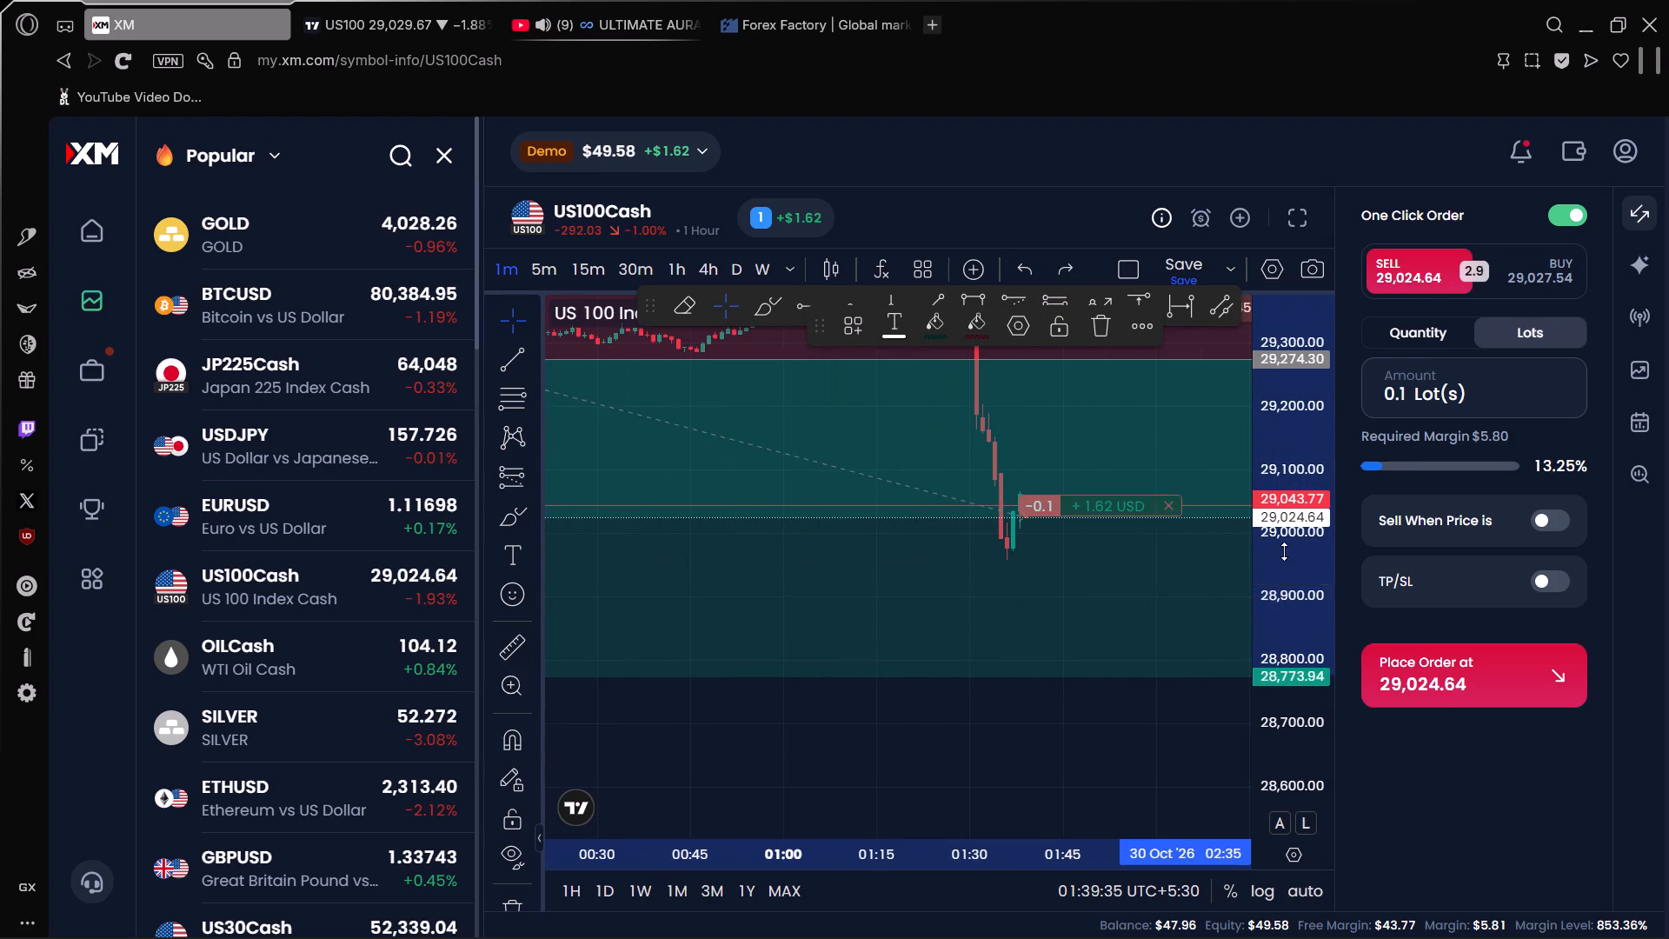
{"action": "scroll", "coordinate": [1285, 551], "scroll_direction": "down", "scroll_amount": 8}
{"action": "scroll", "coordinate": [1165, 603], "scroll_direction": "down", "scroll_amount": 8}
{"action": "scroll", "coordinate": [1088, 662], "scroll_direction": "down", "scroll_amount": 4}
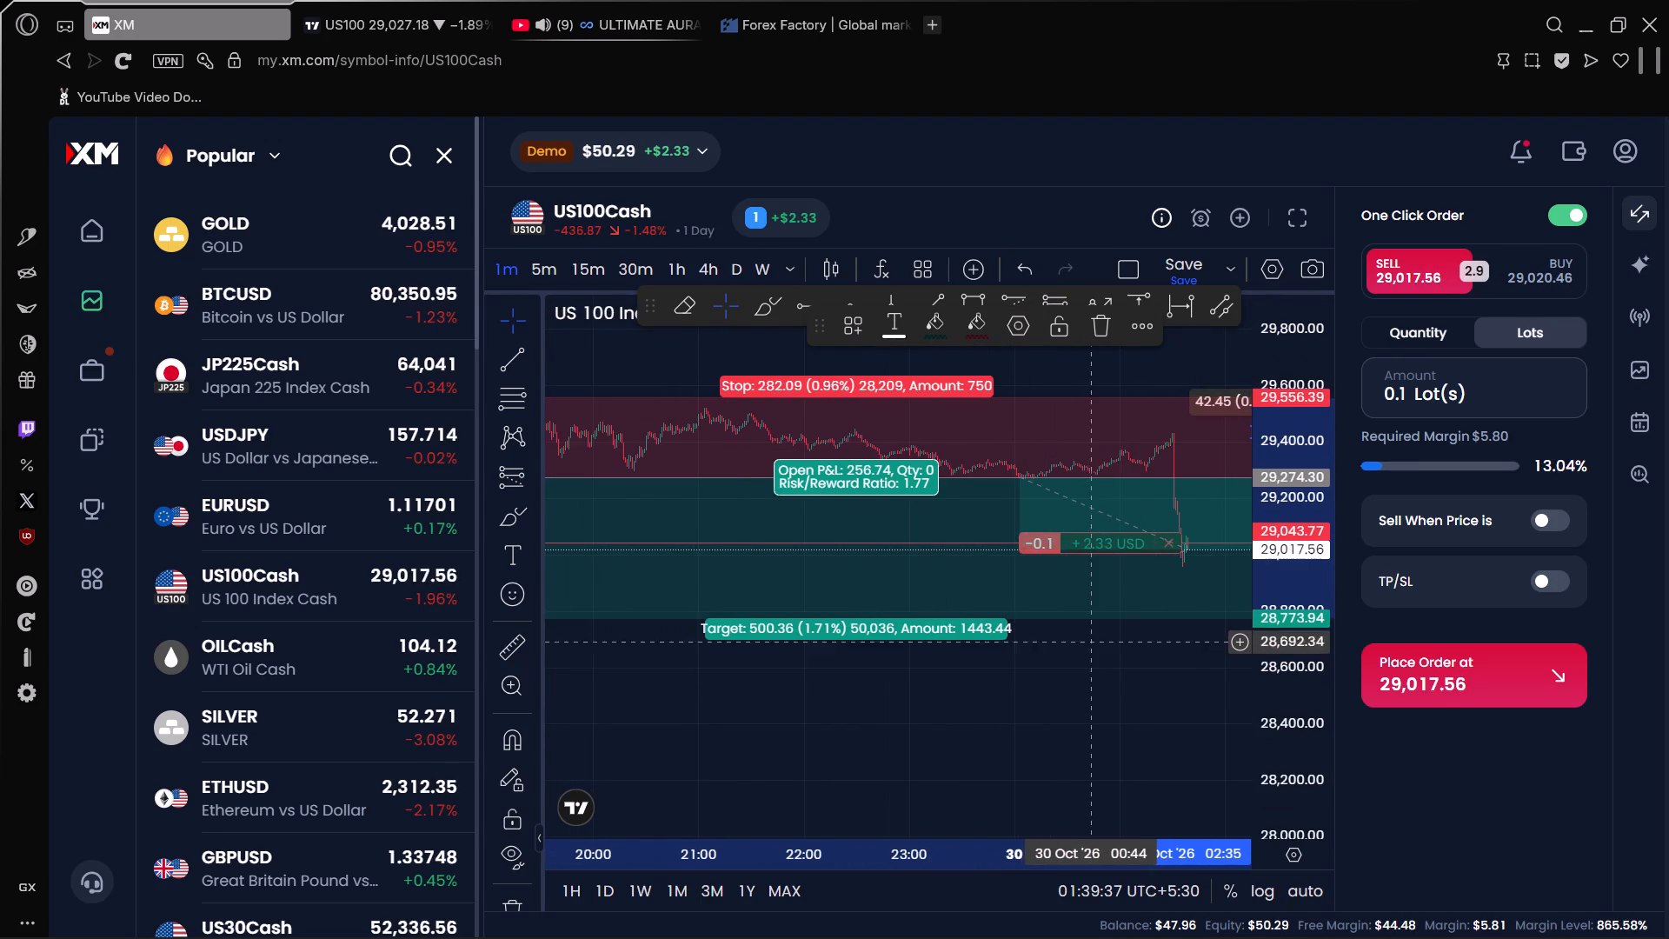
{"action": "scroll", "coordinate": [904, 635], "scroll_direction": "down", "scroll_amount": 5}
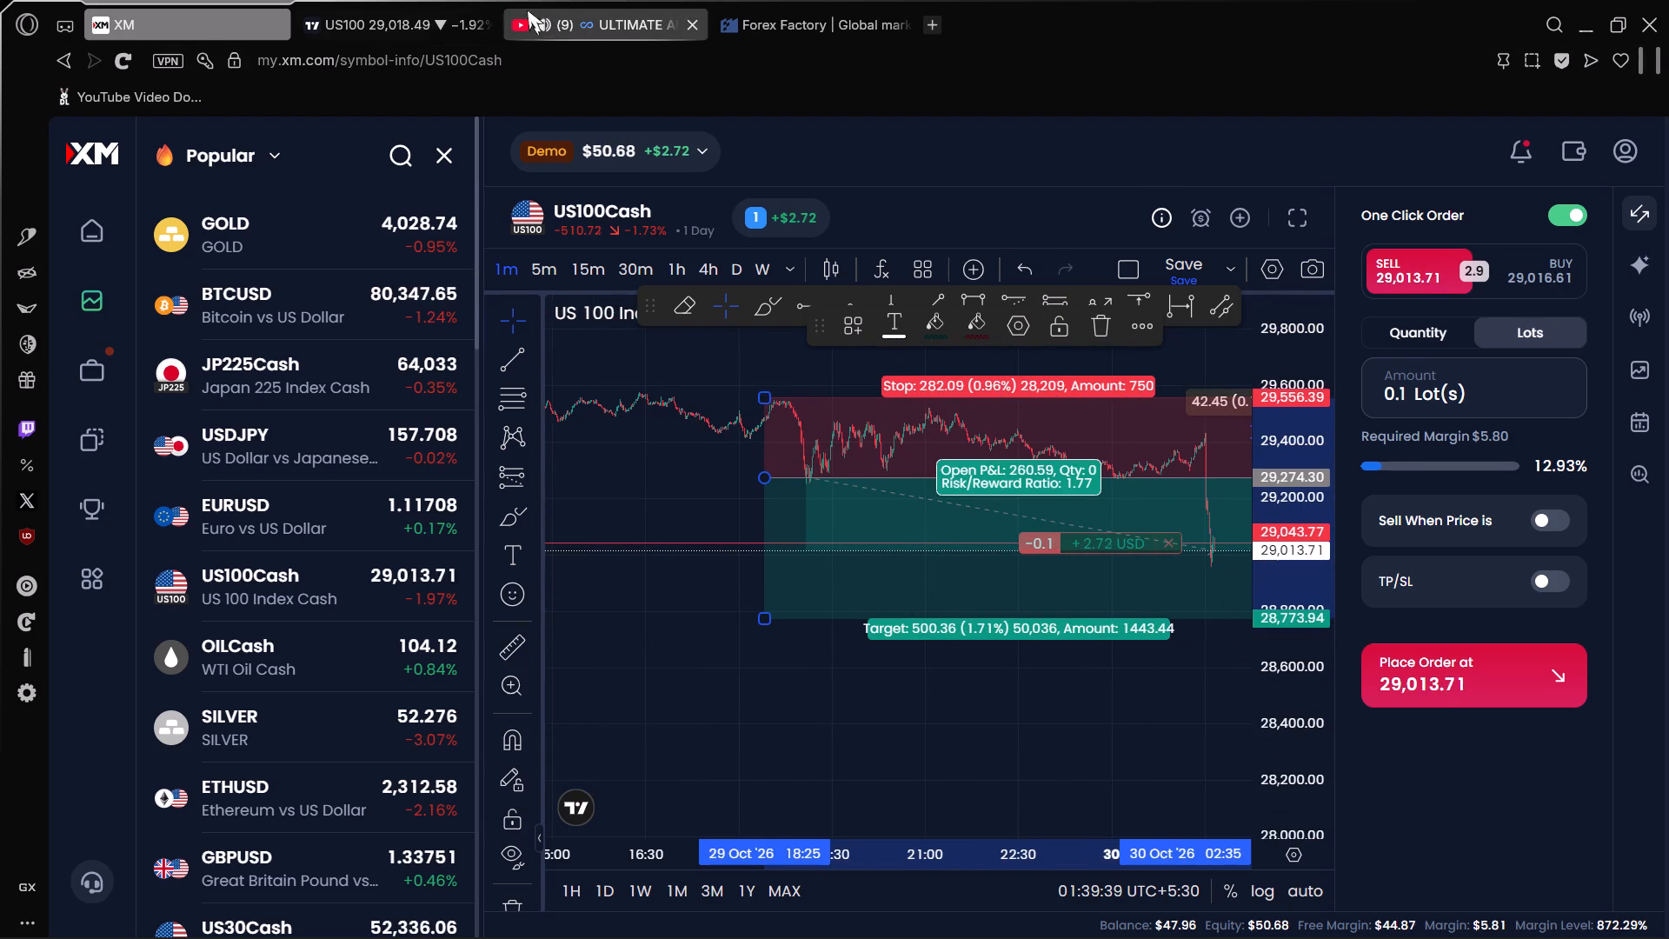
{"action": "left_click_drag", "start_coordinate": [699, 515], "coordinate": [657, 436]}
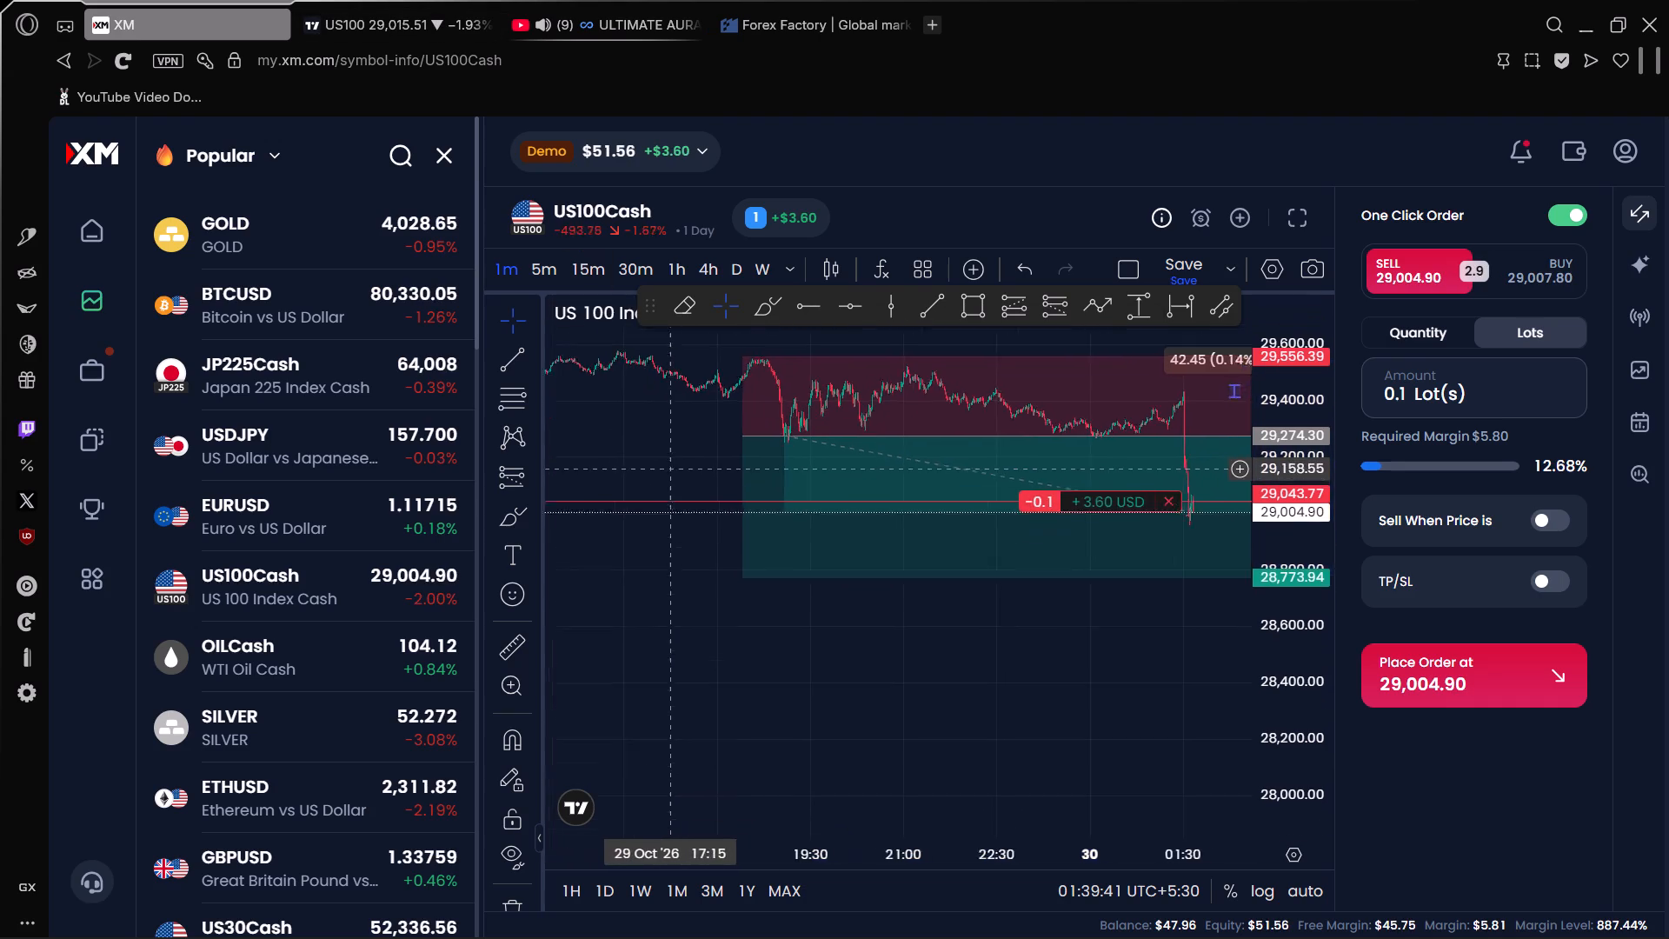
{"action": "left_click_drag", "start_coordinate": [657, 436], "coordinate": [639, 407]}
{"action": "left_click_drag", "start_coordinate": [633, 397], "coordinate": [635, 397]}
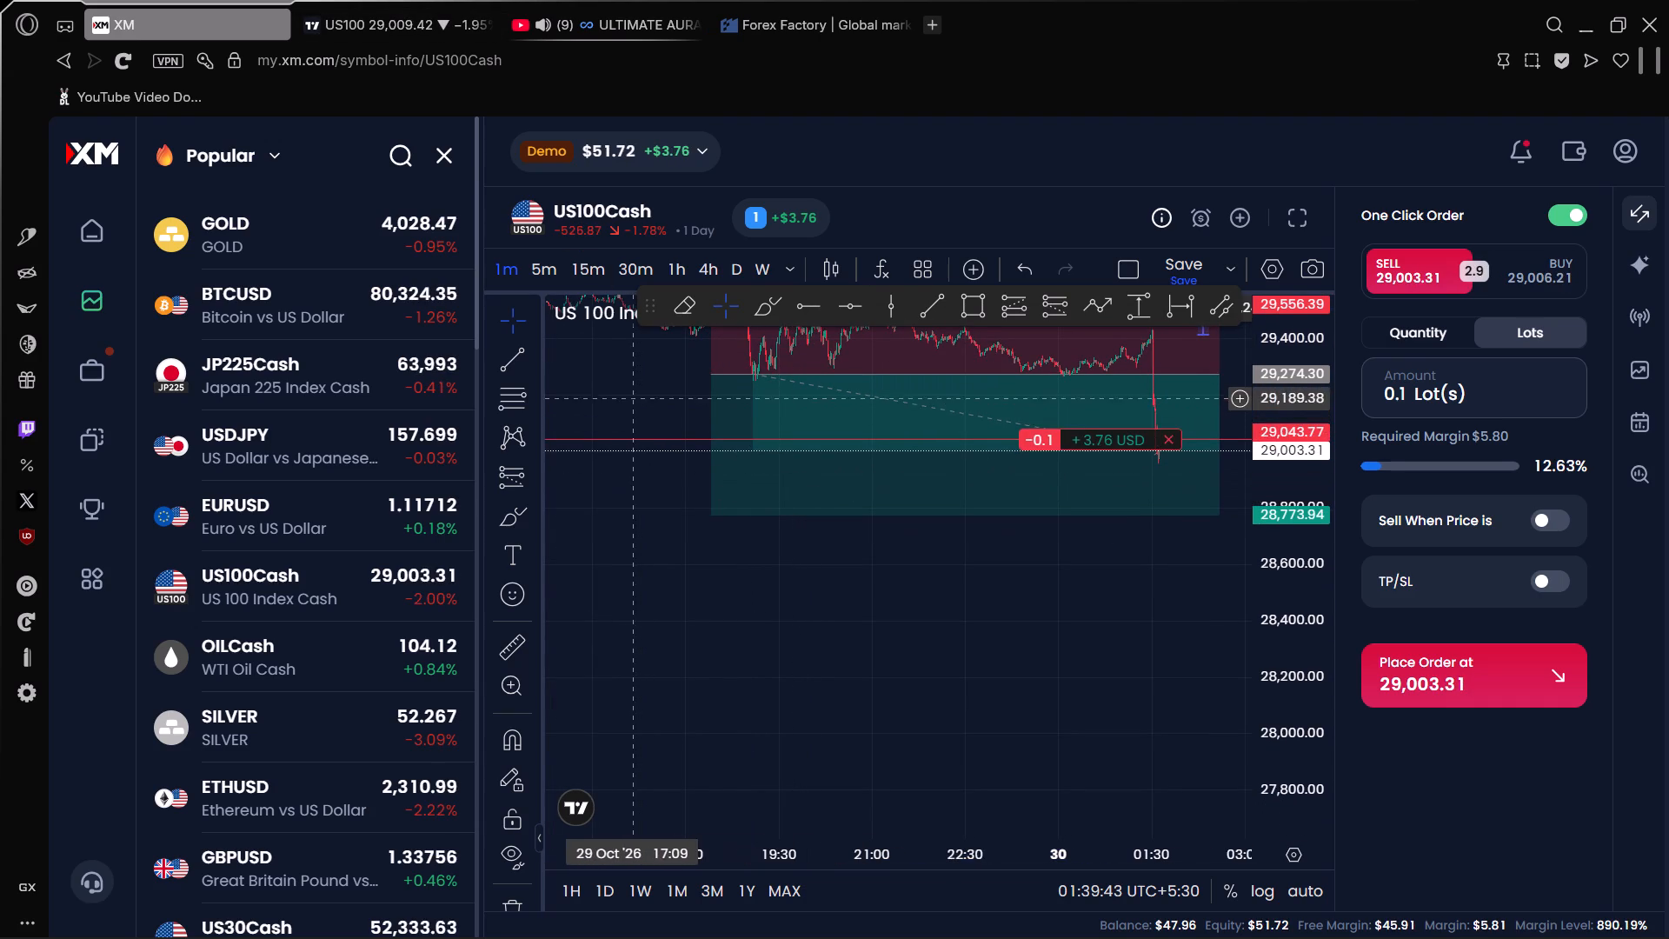
{"action": "left_click_drag", "start_coordinate": [635, 397], "coordinate": [566, 526]}
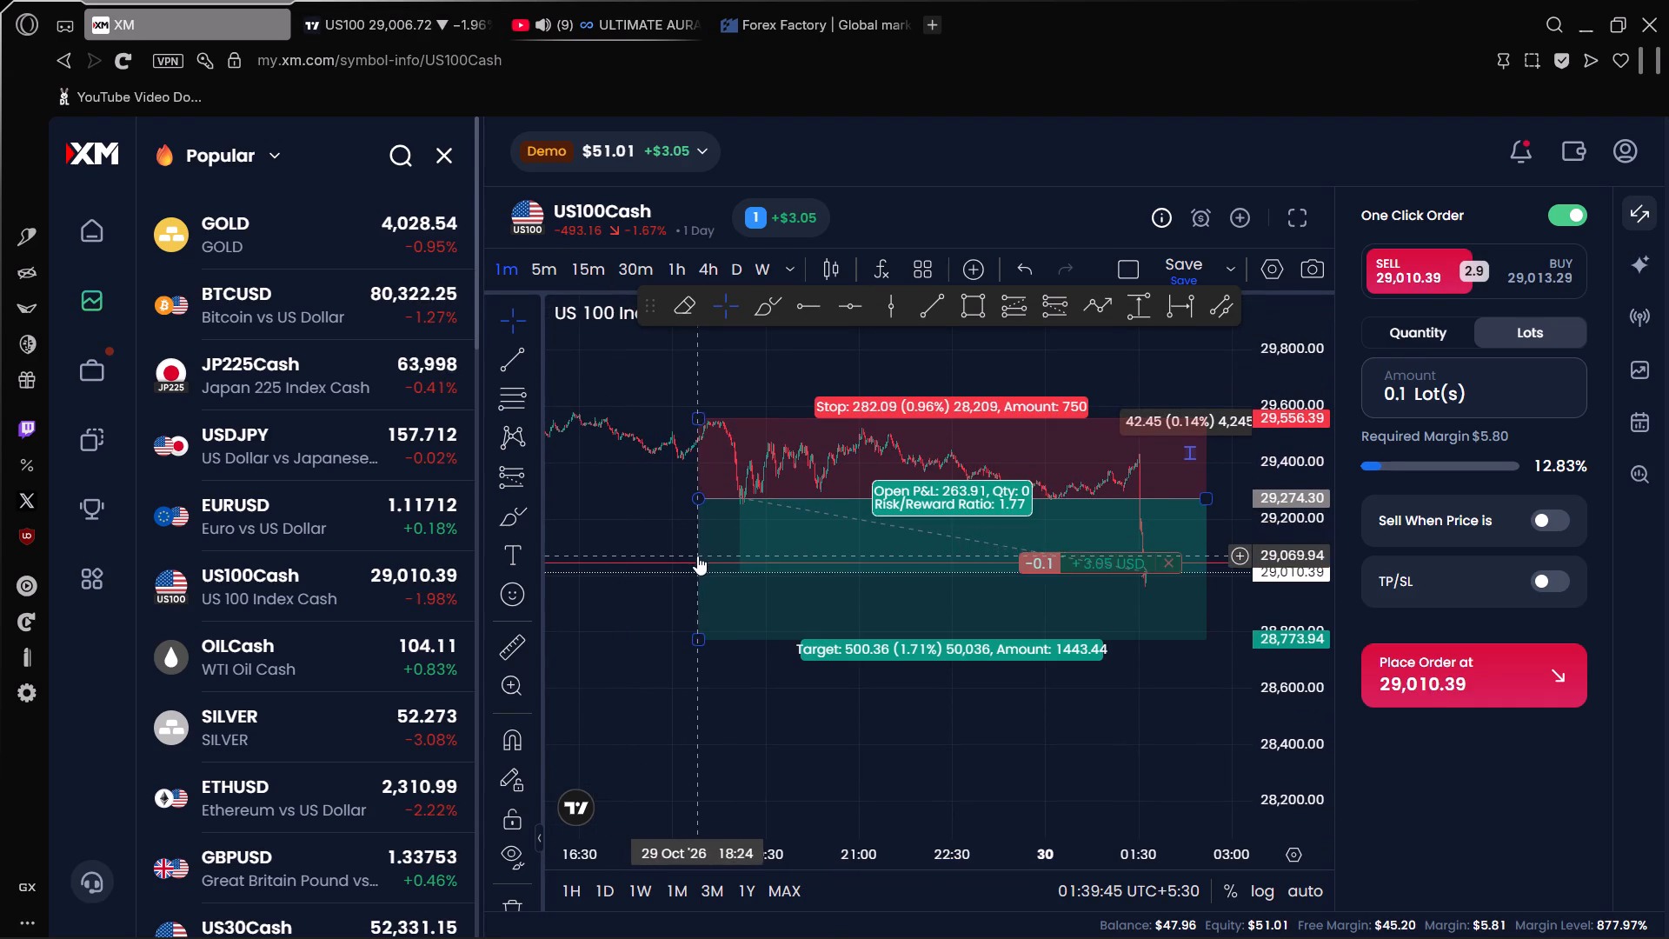
{"action": "scroll", "coordinate": [636, 516], "scroll_direction": "down", "scroll_amount": 4}
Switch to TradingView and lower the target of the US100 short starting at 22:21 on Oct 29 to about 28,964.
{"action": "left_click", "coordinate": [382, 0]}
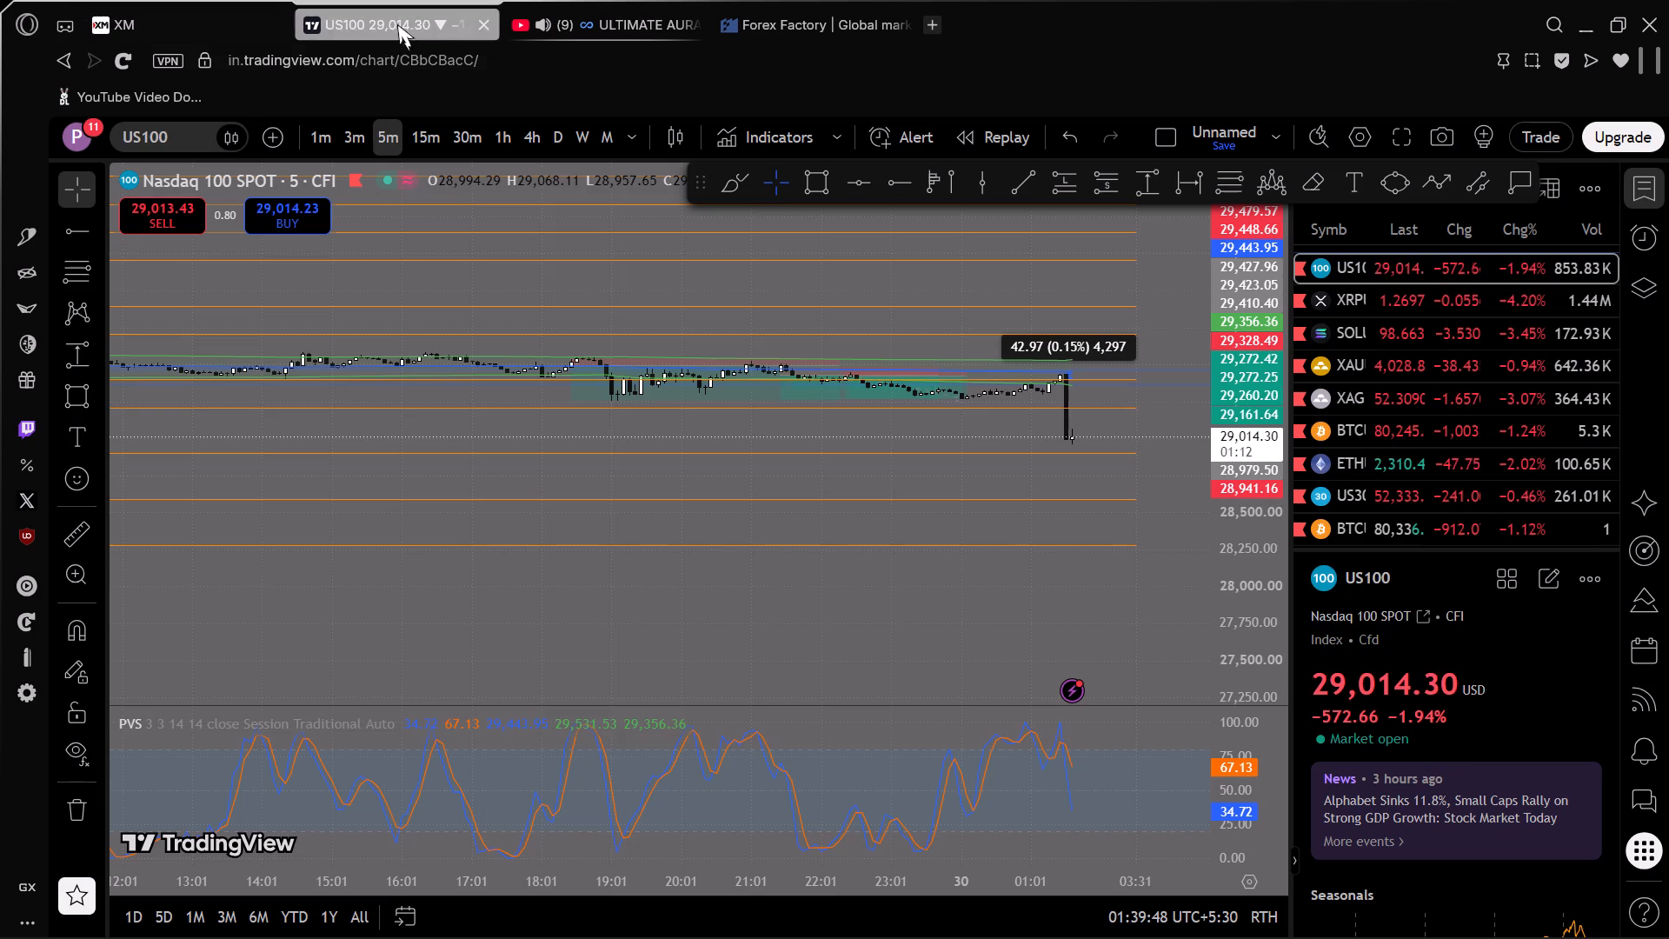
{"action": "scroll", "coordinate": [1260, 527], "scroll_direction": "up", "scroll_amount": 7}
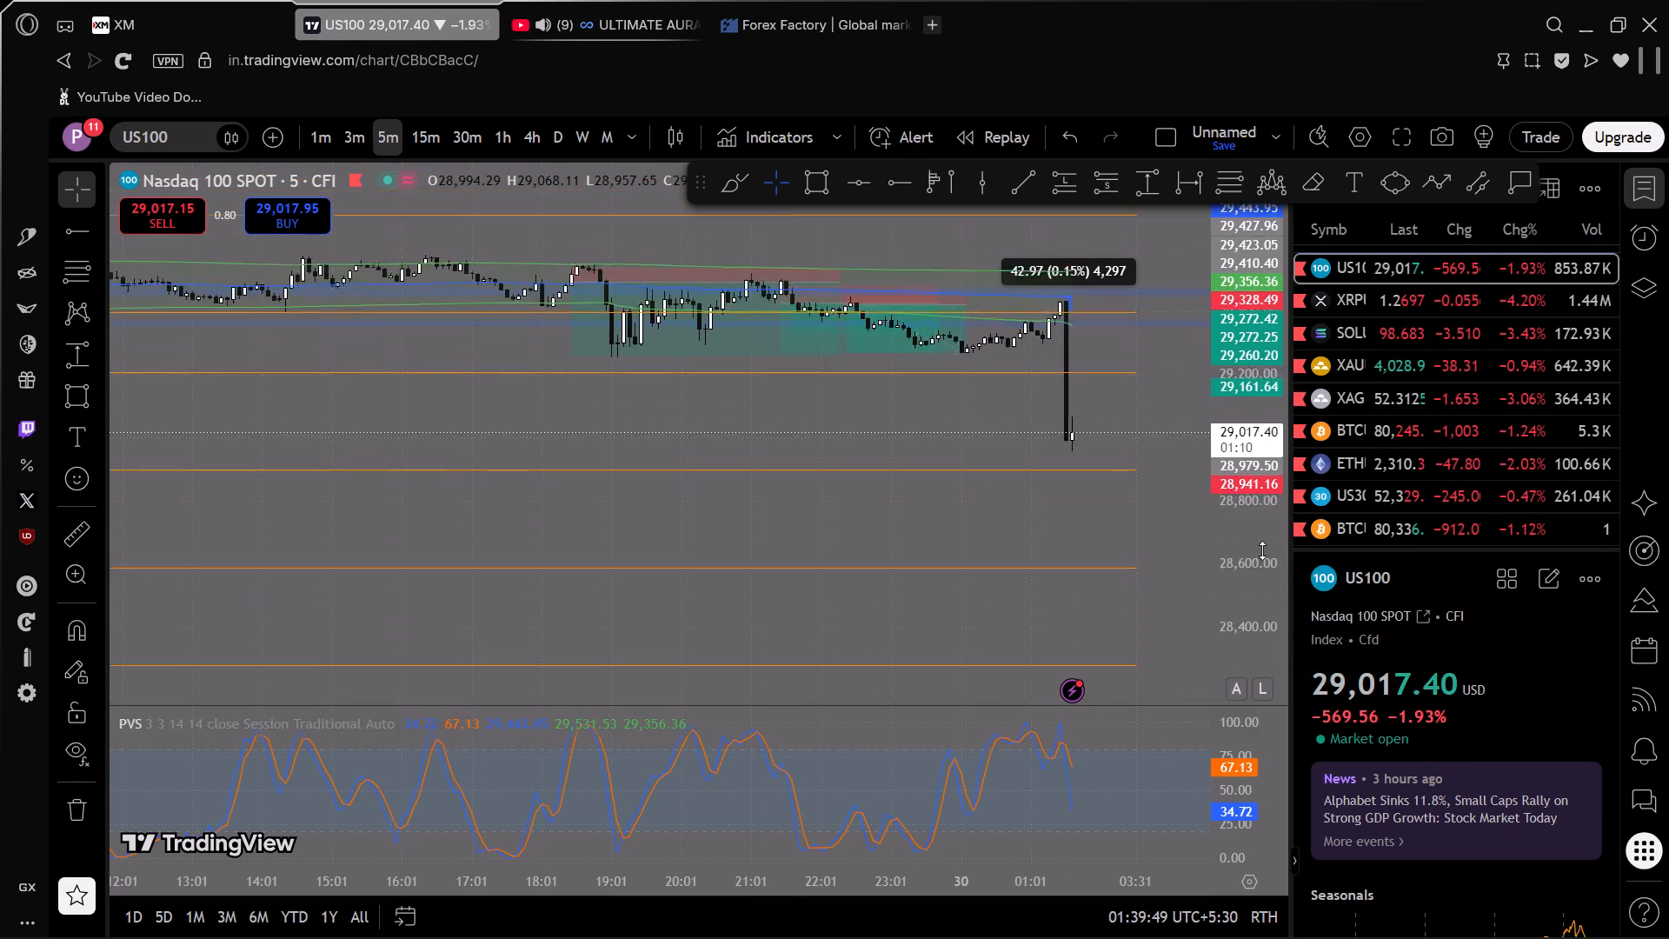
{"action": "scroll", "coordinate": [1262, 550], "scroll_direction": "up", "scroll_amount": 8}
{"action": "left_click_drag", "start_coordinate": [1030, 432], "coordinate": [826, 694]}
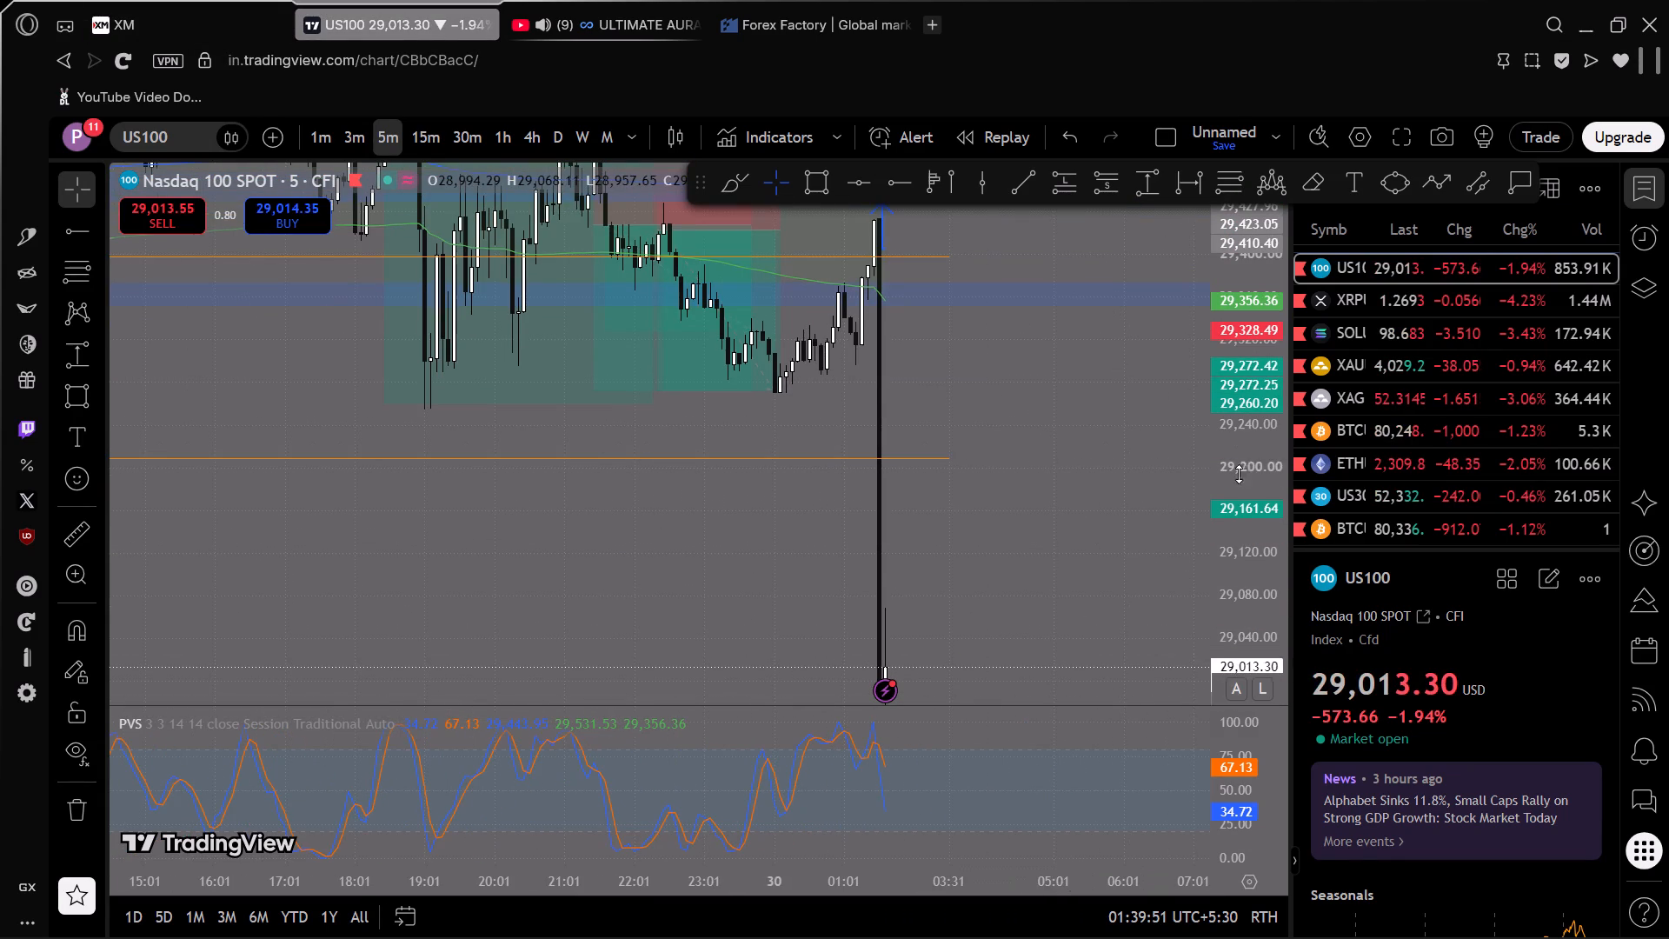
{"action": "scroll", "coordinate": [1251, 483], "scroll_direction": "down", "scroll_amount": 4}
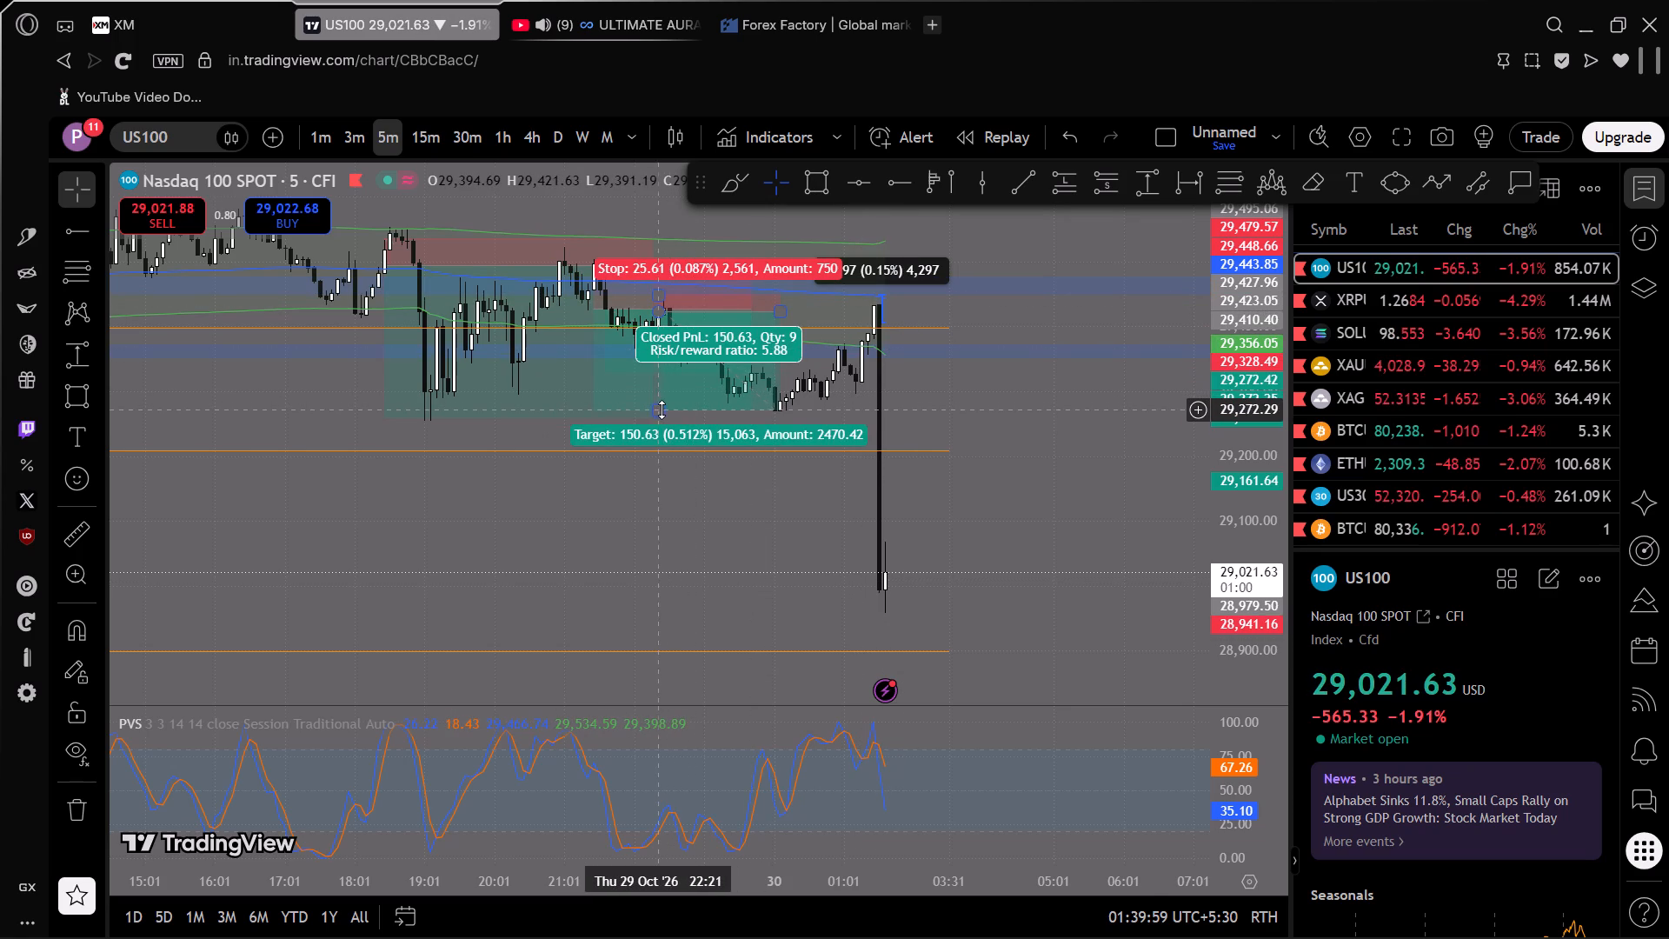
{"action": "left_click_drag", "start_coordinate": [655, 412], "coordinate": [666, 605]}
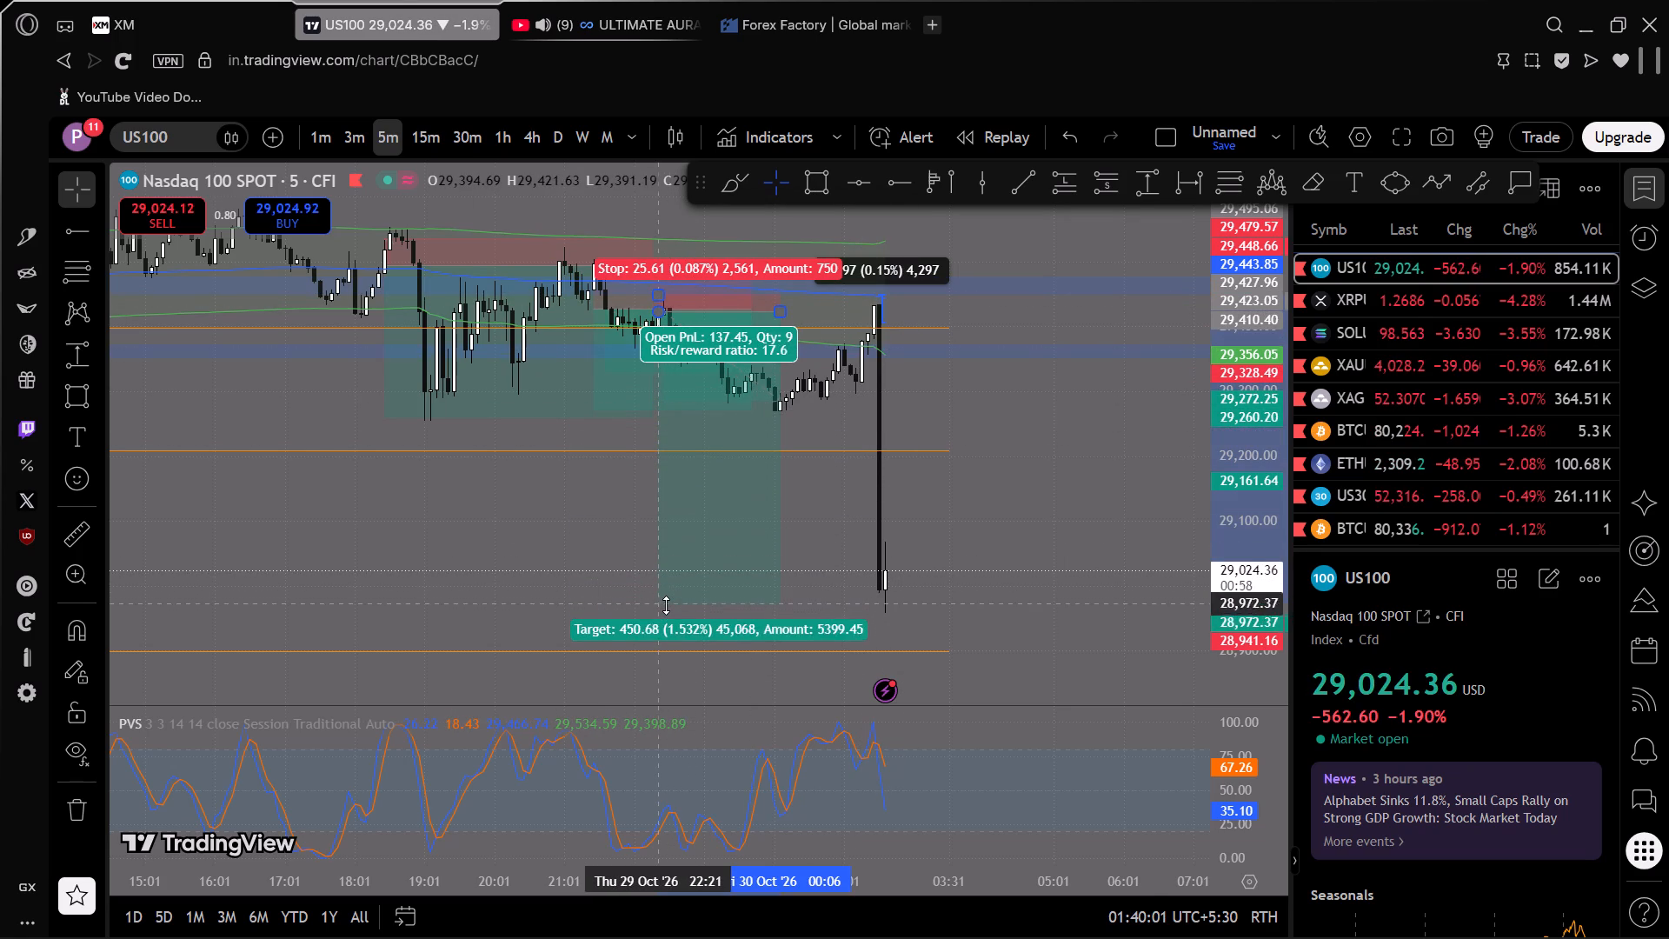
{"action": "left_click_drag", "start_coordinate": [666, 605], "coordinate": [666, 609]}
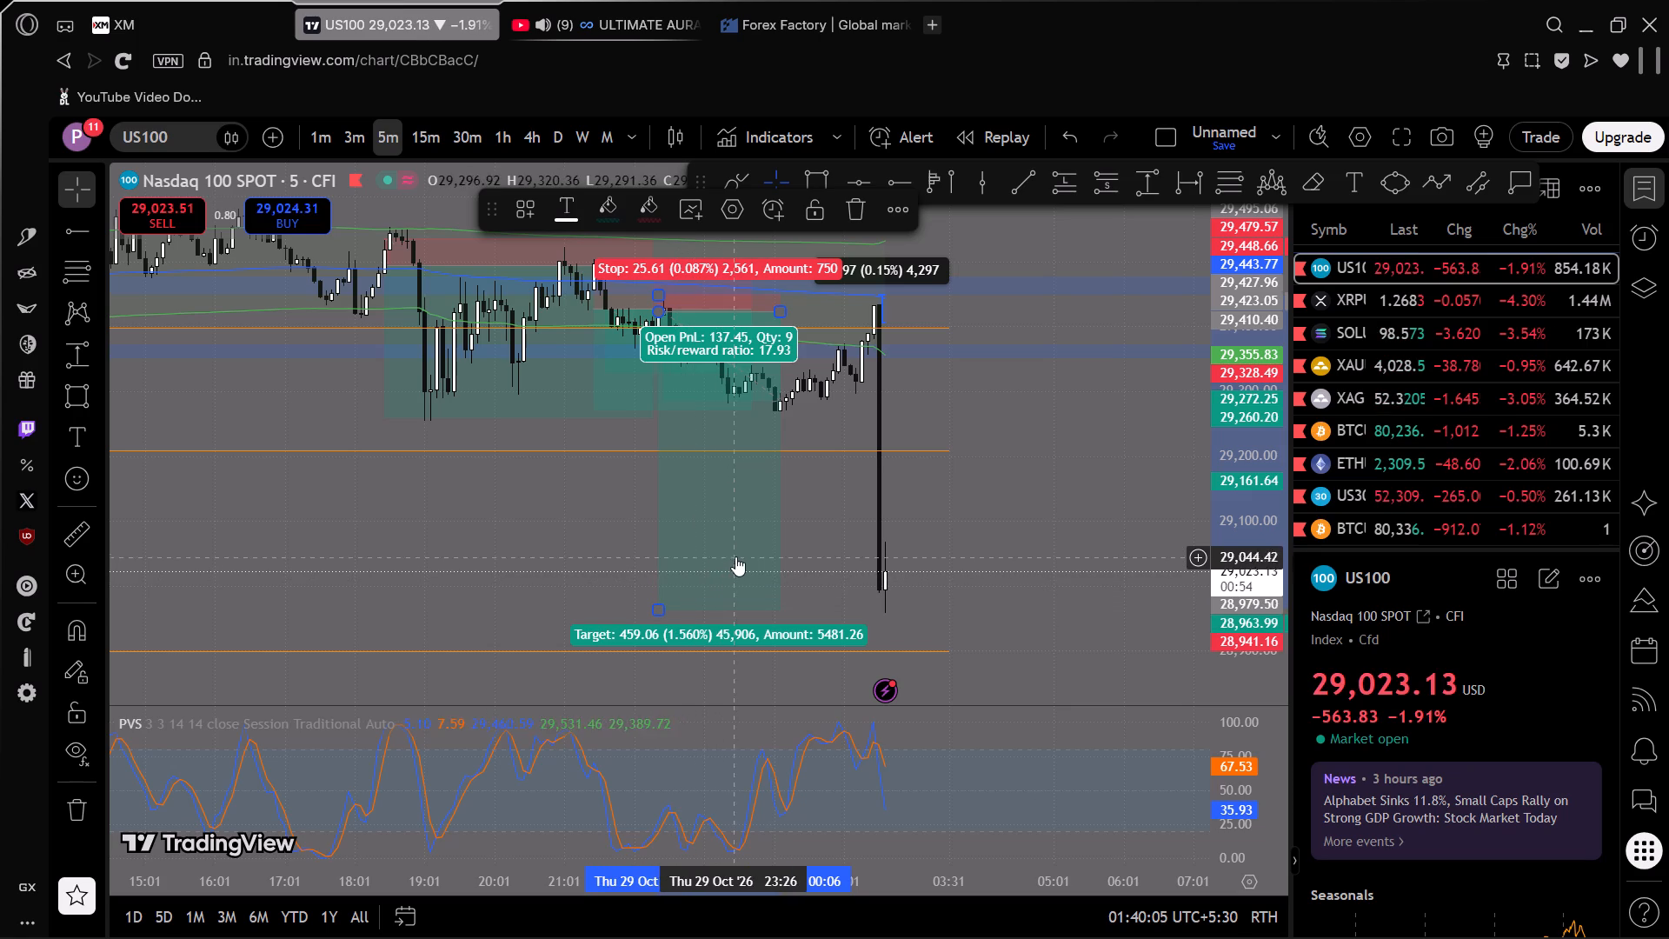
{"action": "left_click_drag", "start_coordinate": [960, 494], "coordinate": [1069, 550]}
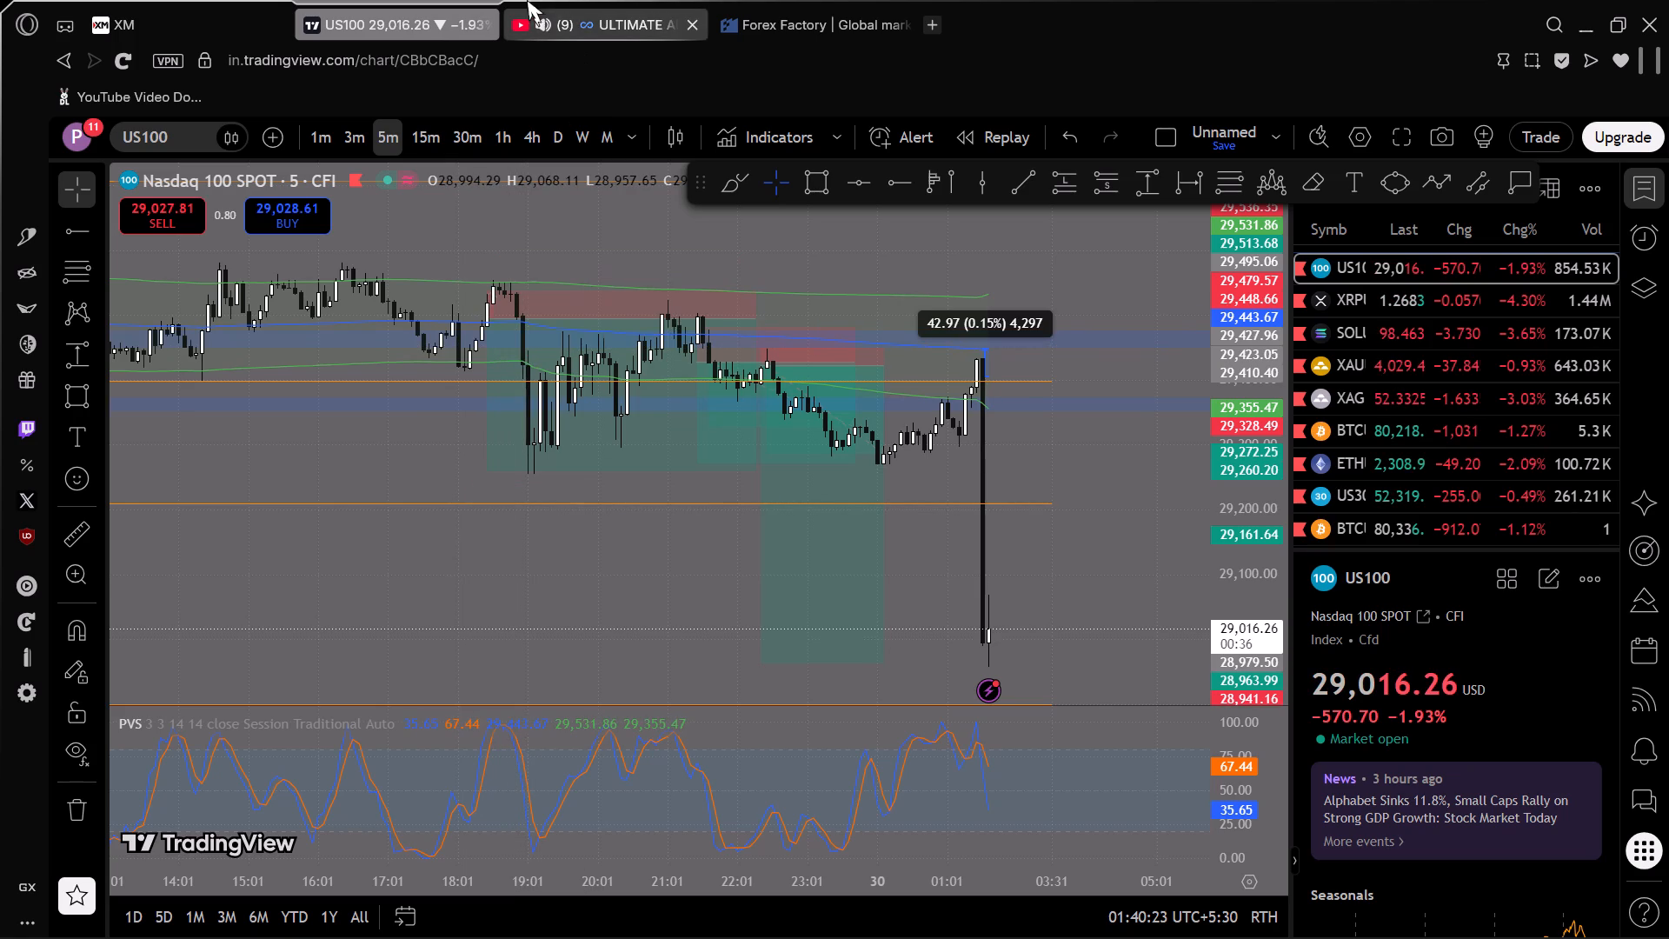
Switch to YouTube, browse and preview videos in the home feed, and play the Yêu EDM electronic music mix.
{"action": "left_click", "coordinate": [578, 6]}
{"action": "scroll", "coordinate": [1217, 472], "scroll_direction": "down", "scroll_amount": 1}
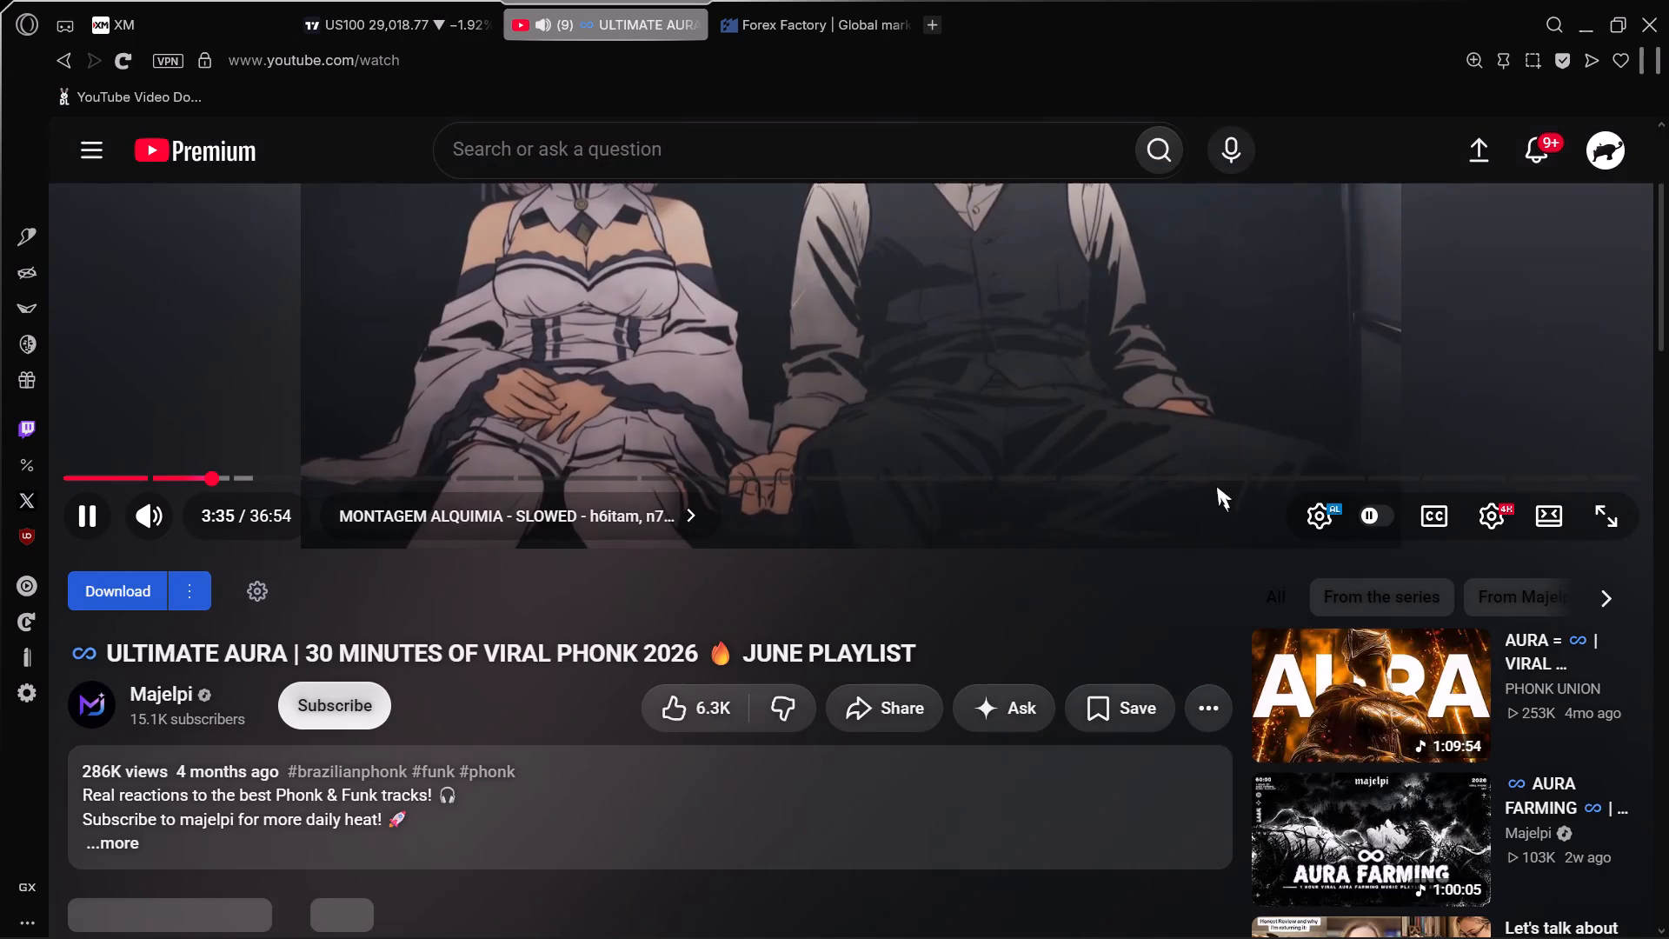
{"action": "left_click", "coordinate": [213, 147]}
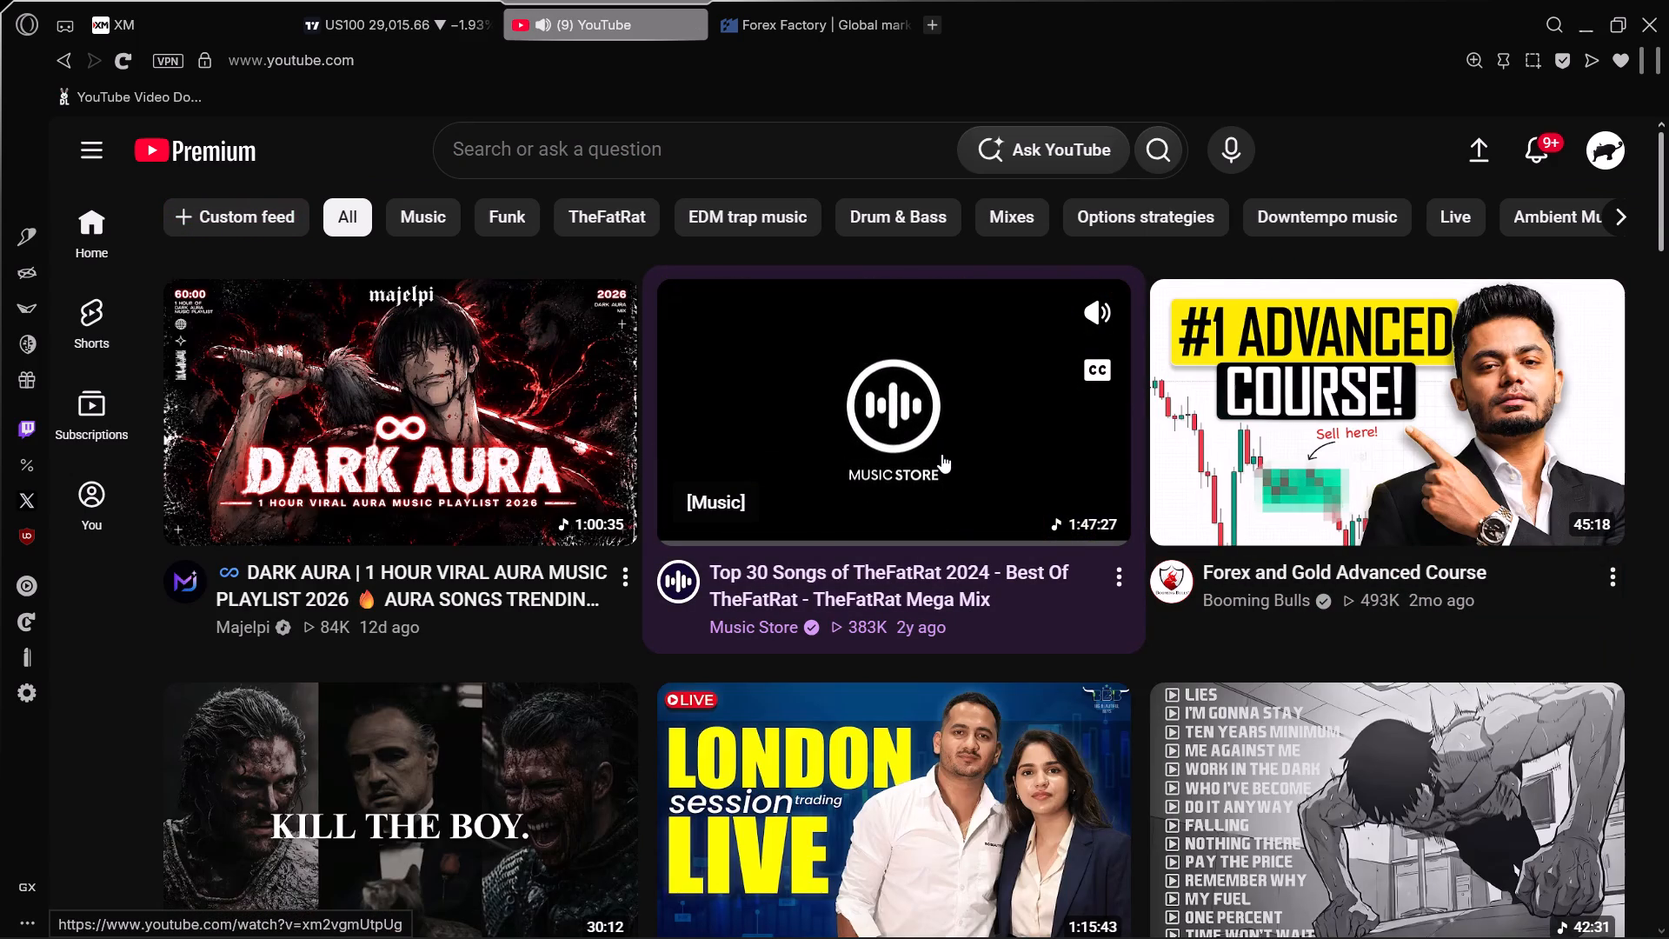
{"action": "scroll", "coordinate": [976, 432], "scroll_direction": "down", "scroll_amount": 1}
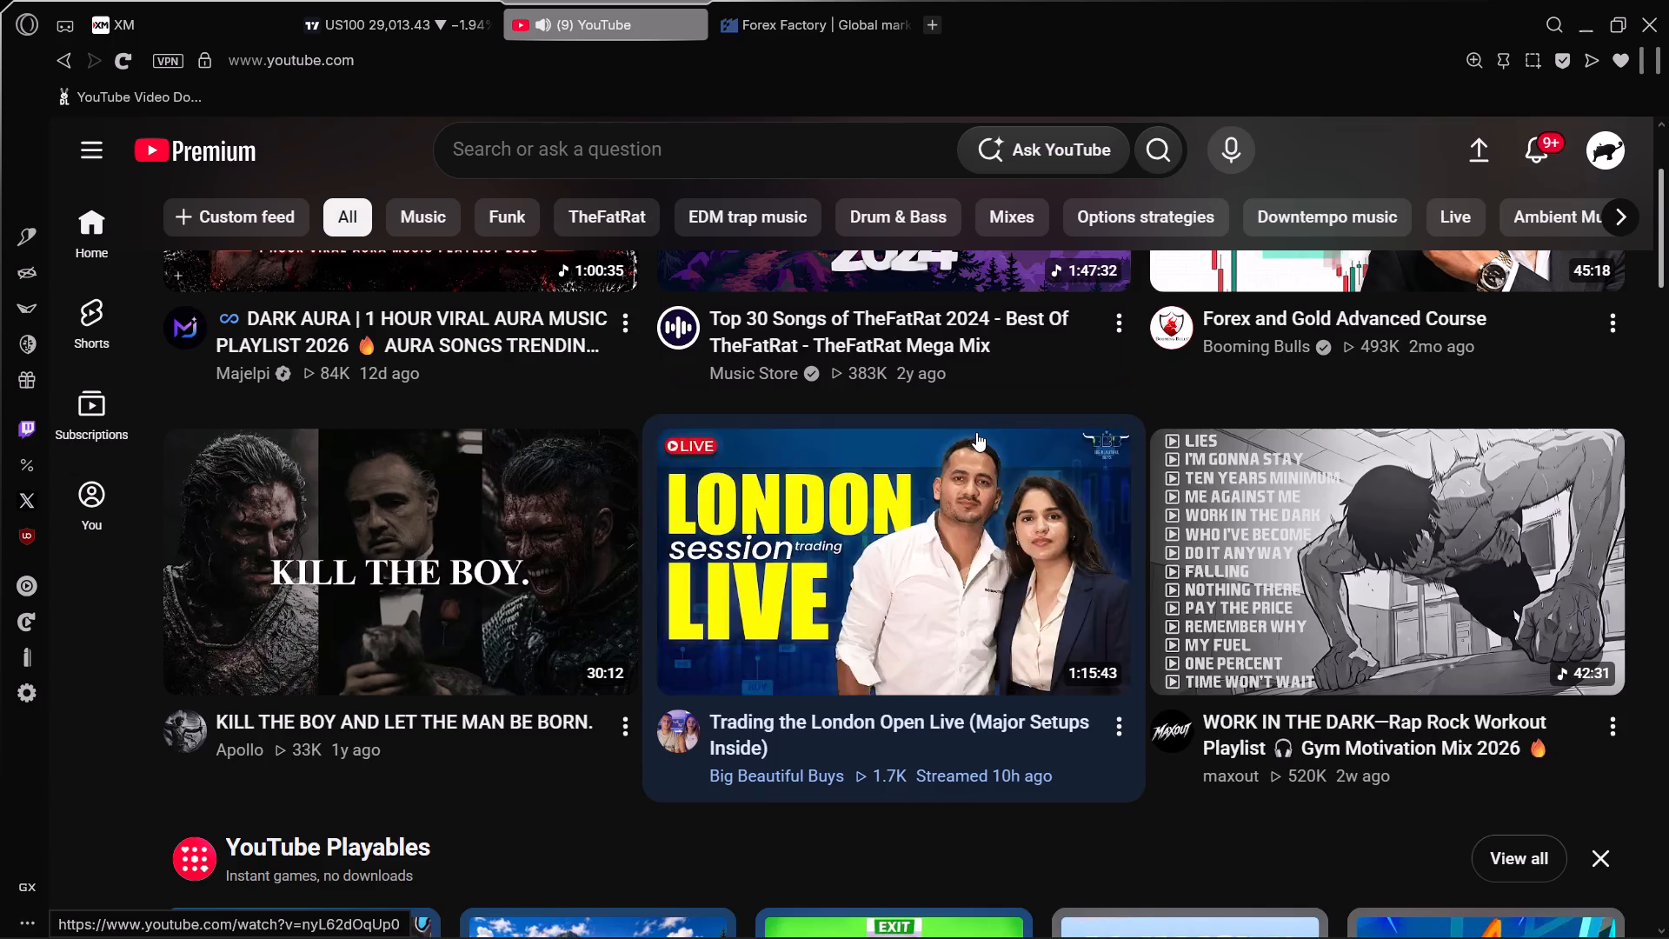
{"action": "scroll", "coordinate": [927, 443], "scroll_direction": "up", "scroll_amount": 1}
{"action": "scroll", "coordinate": [856, 453], "scroll_direction": "down", "scroll_amount": 5}
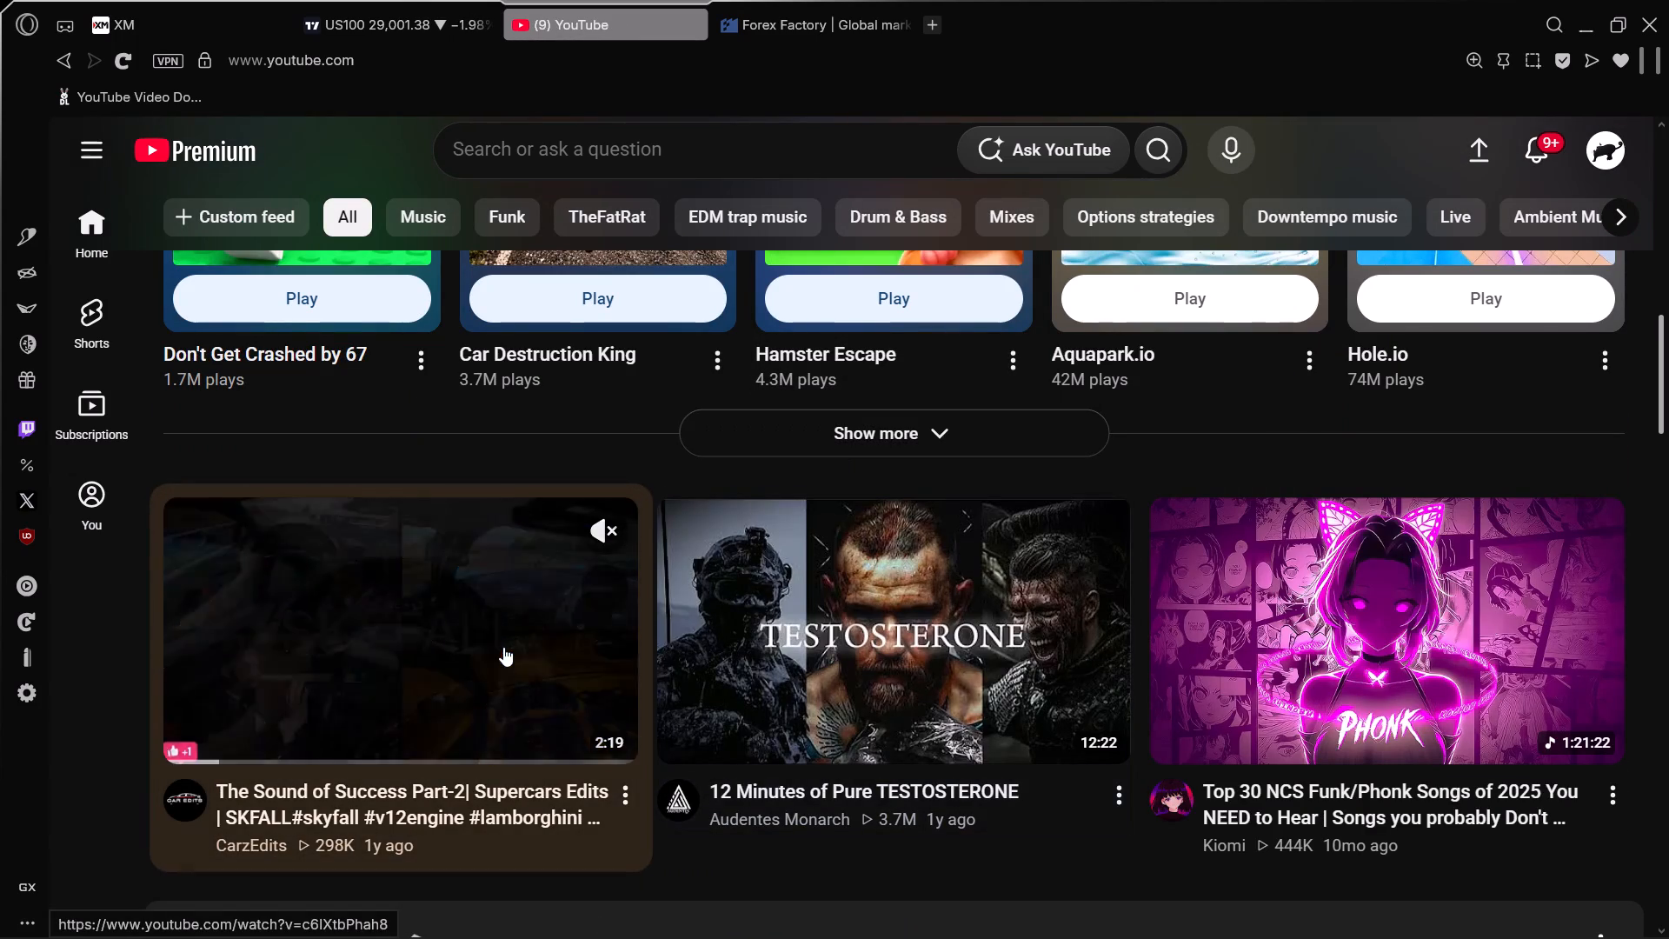
{"action": "left_click", "coordinate": [613, 536]}
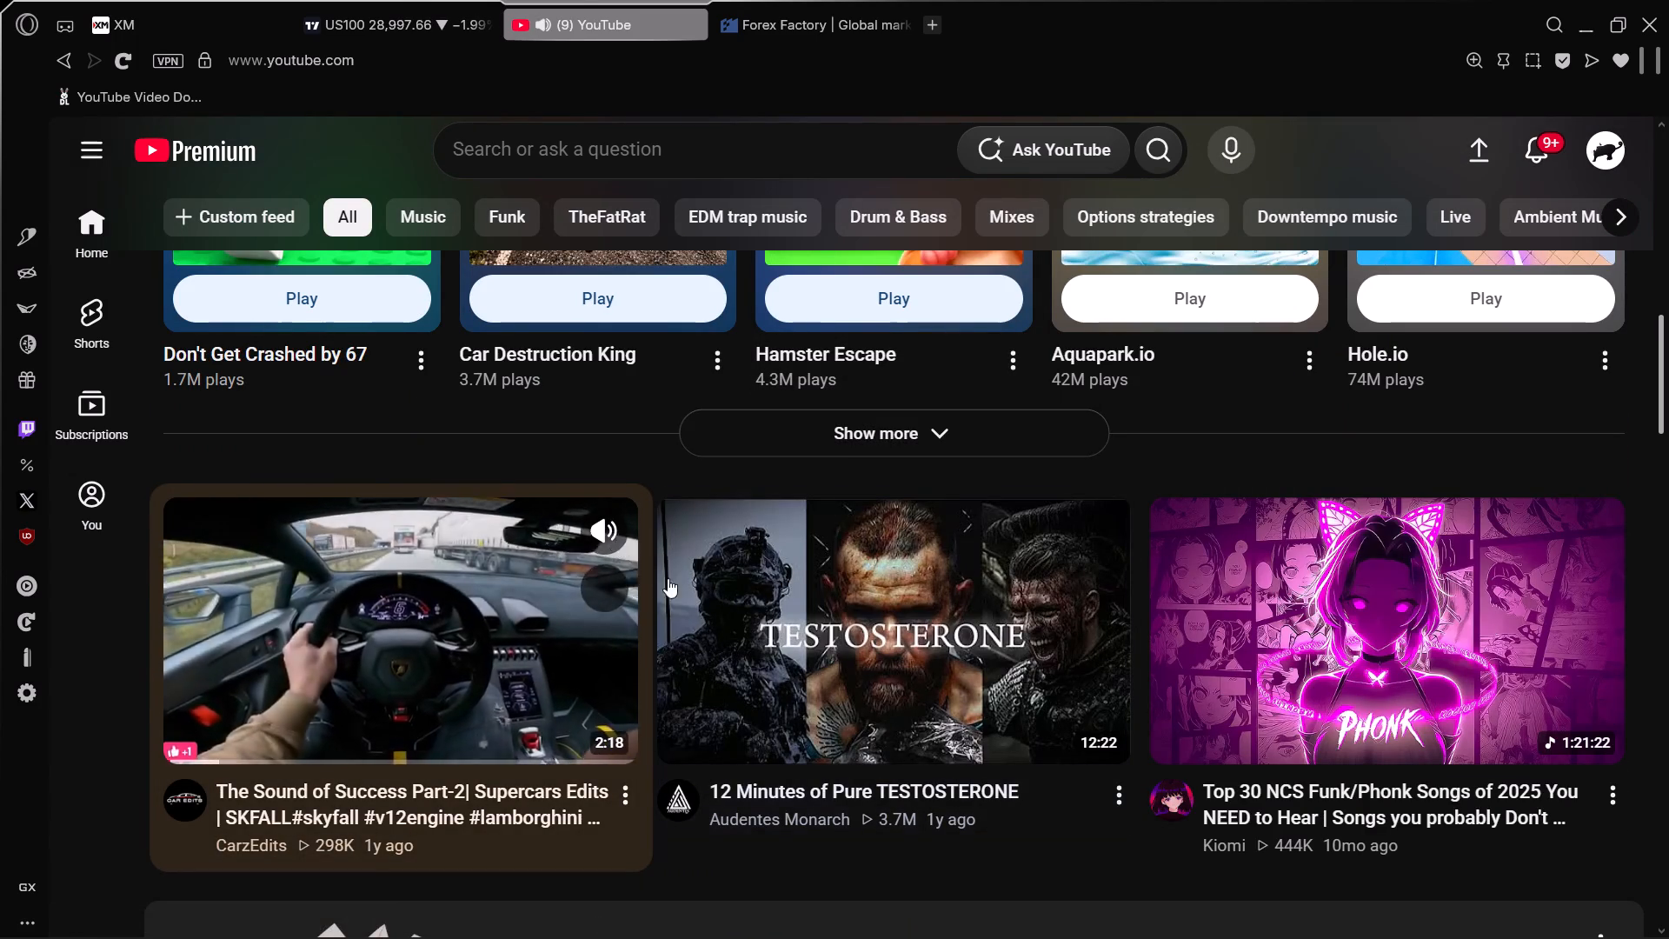
{"action": "scroll", "coordinate": [1431, 620], "scroll_direction": "down", "scroll_amount": 1}
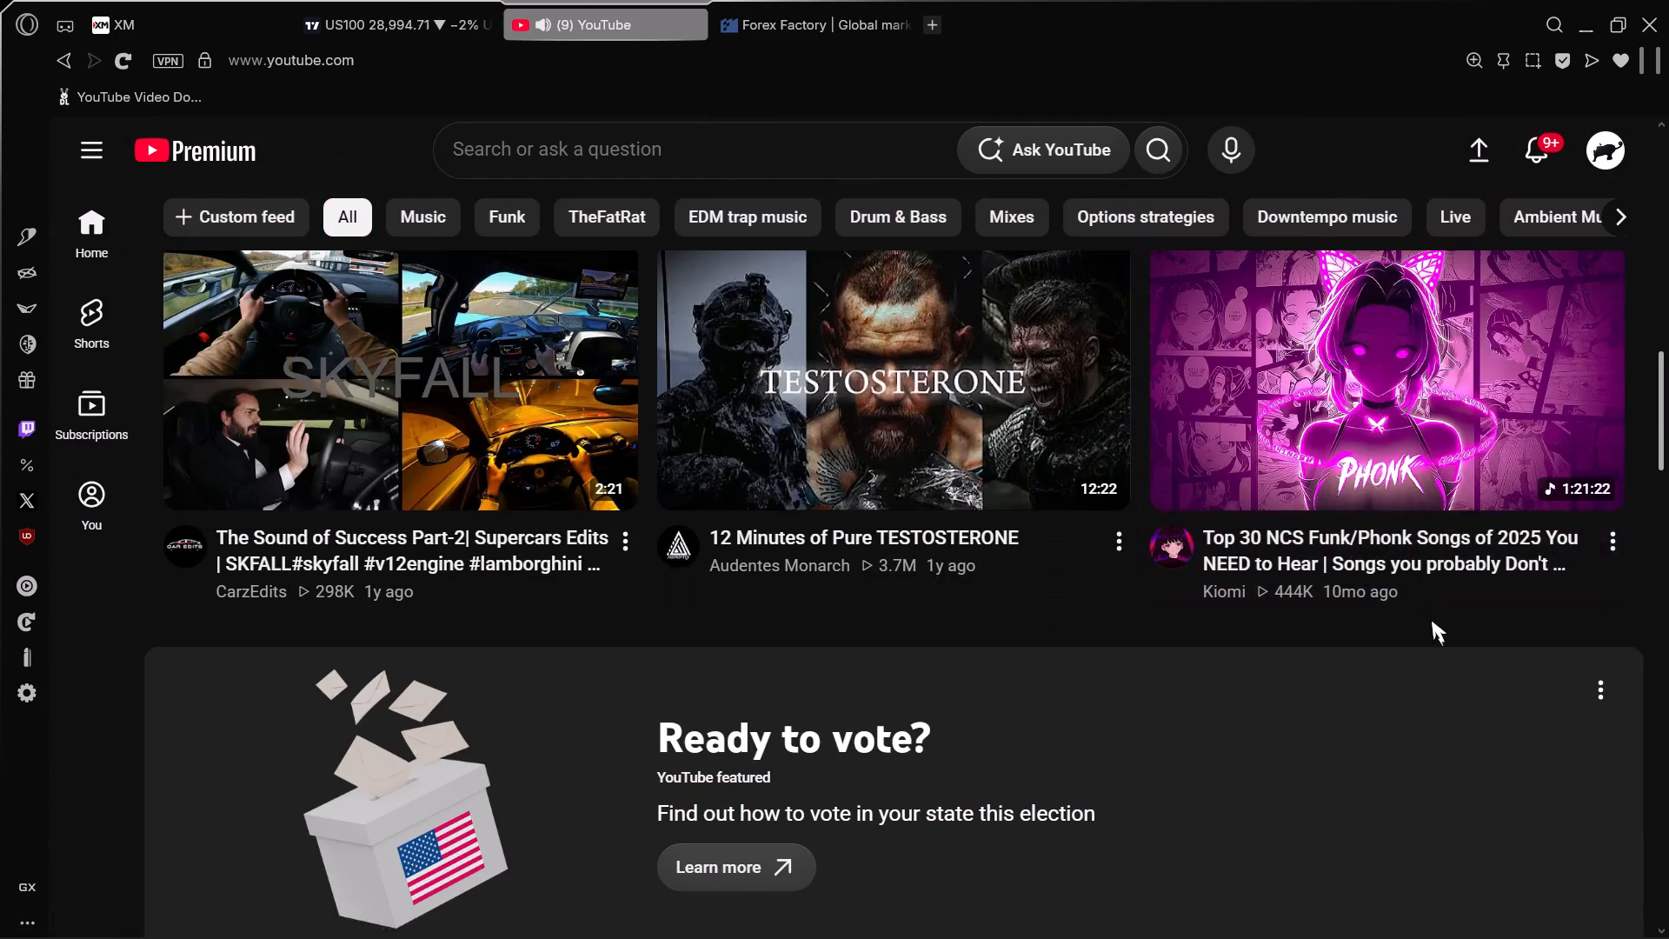
{"action": "scroll", "coordinate": [1402, 620], "scroll_direction": "down", "scroll_amount": 2}
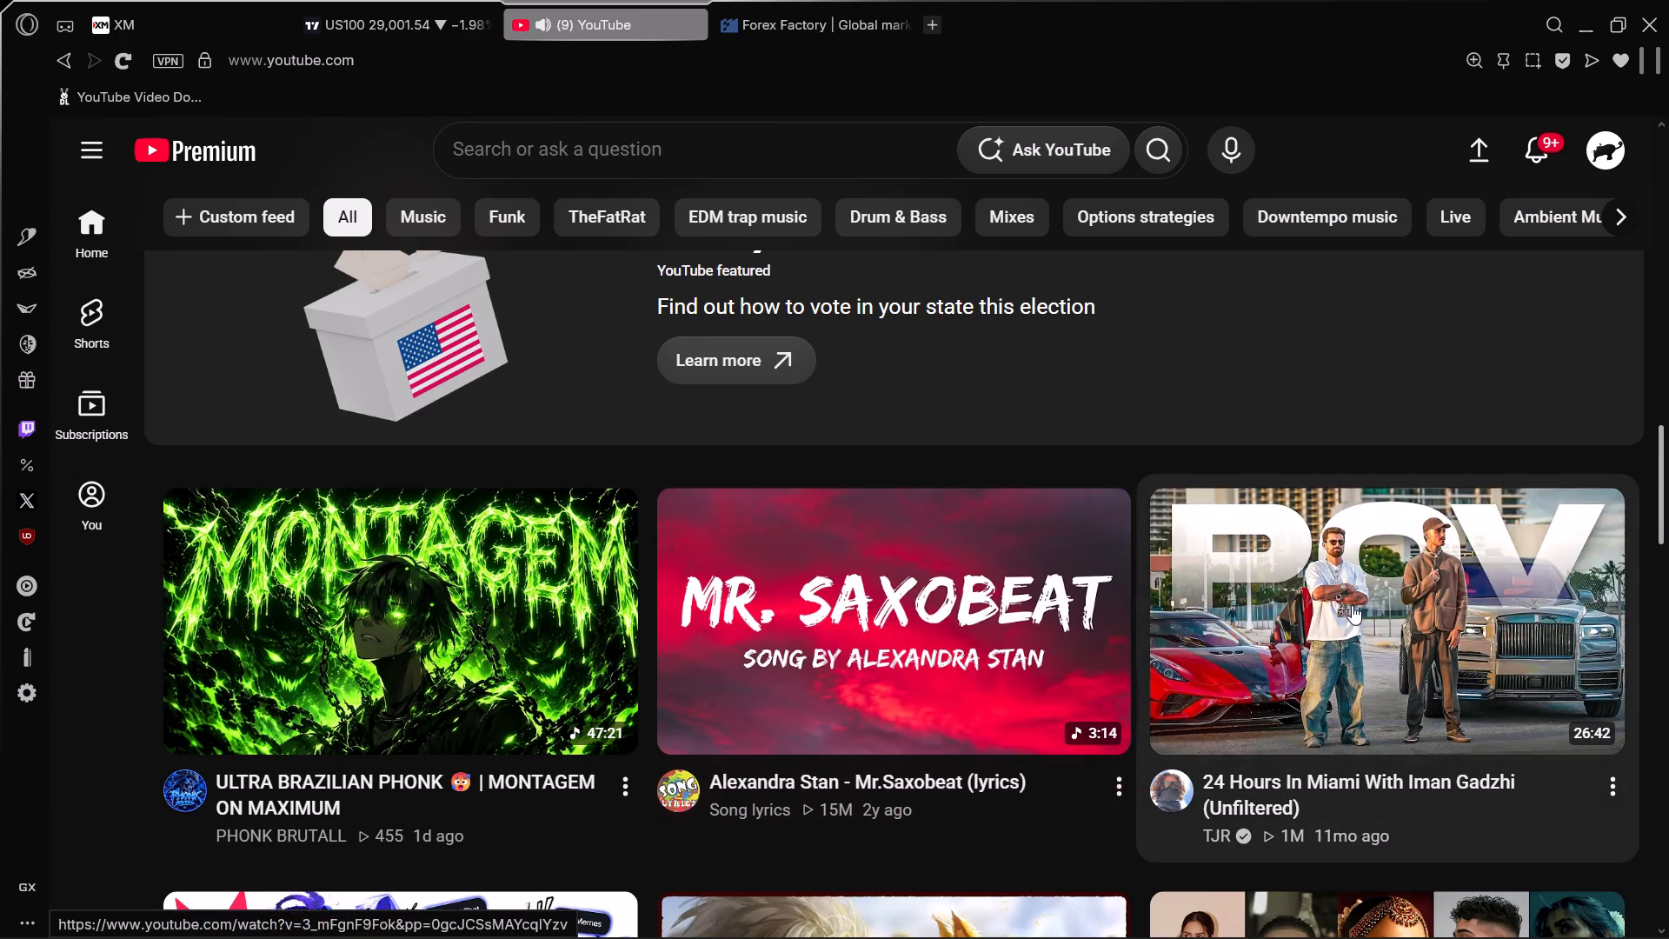
{"action": "left_click", "coordinate": [1198, 747]}
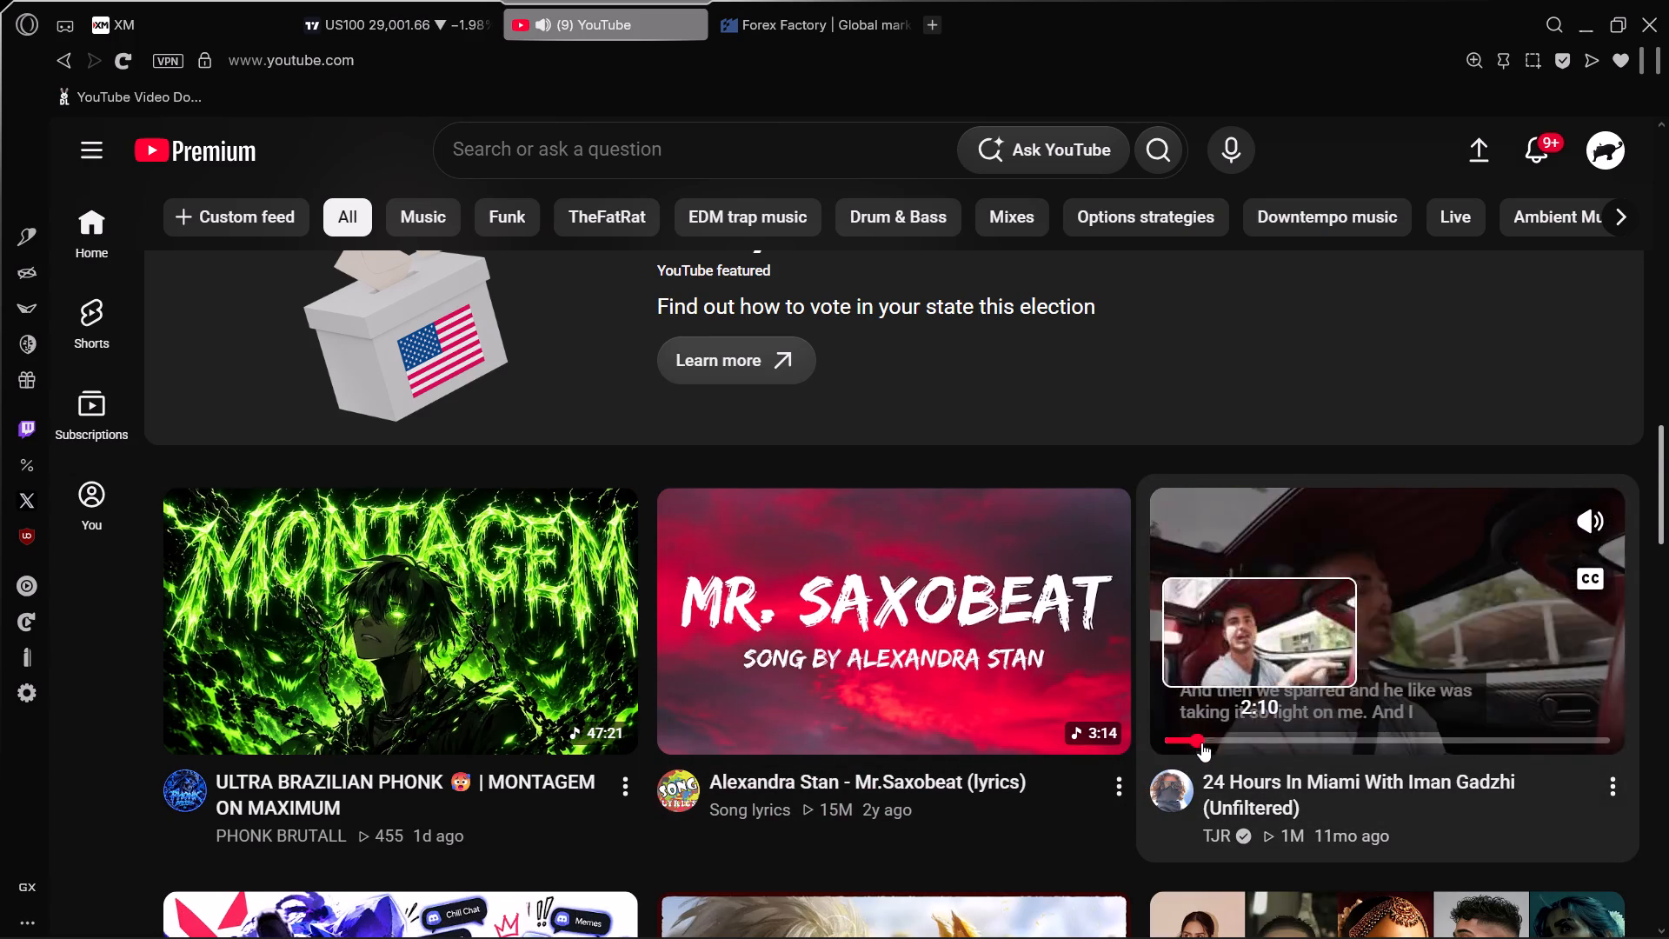
{"action": "scroll", "coordinate": [1366, 565], "scroll_direction": "down", "scroll_amount": 1}
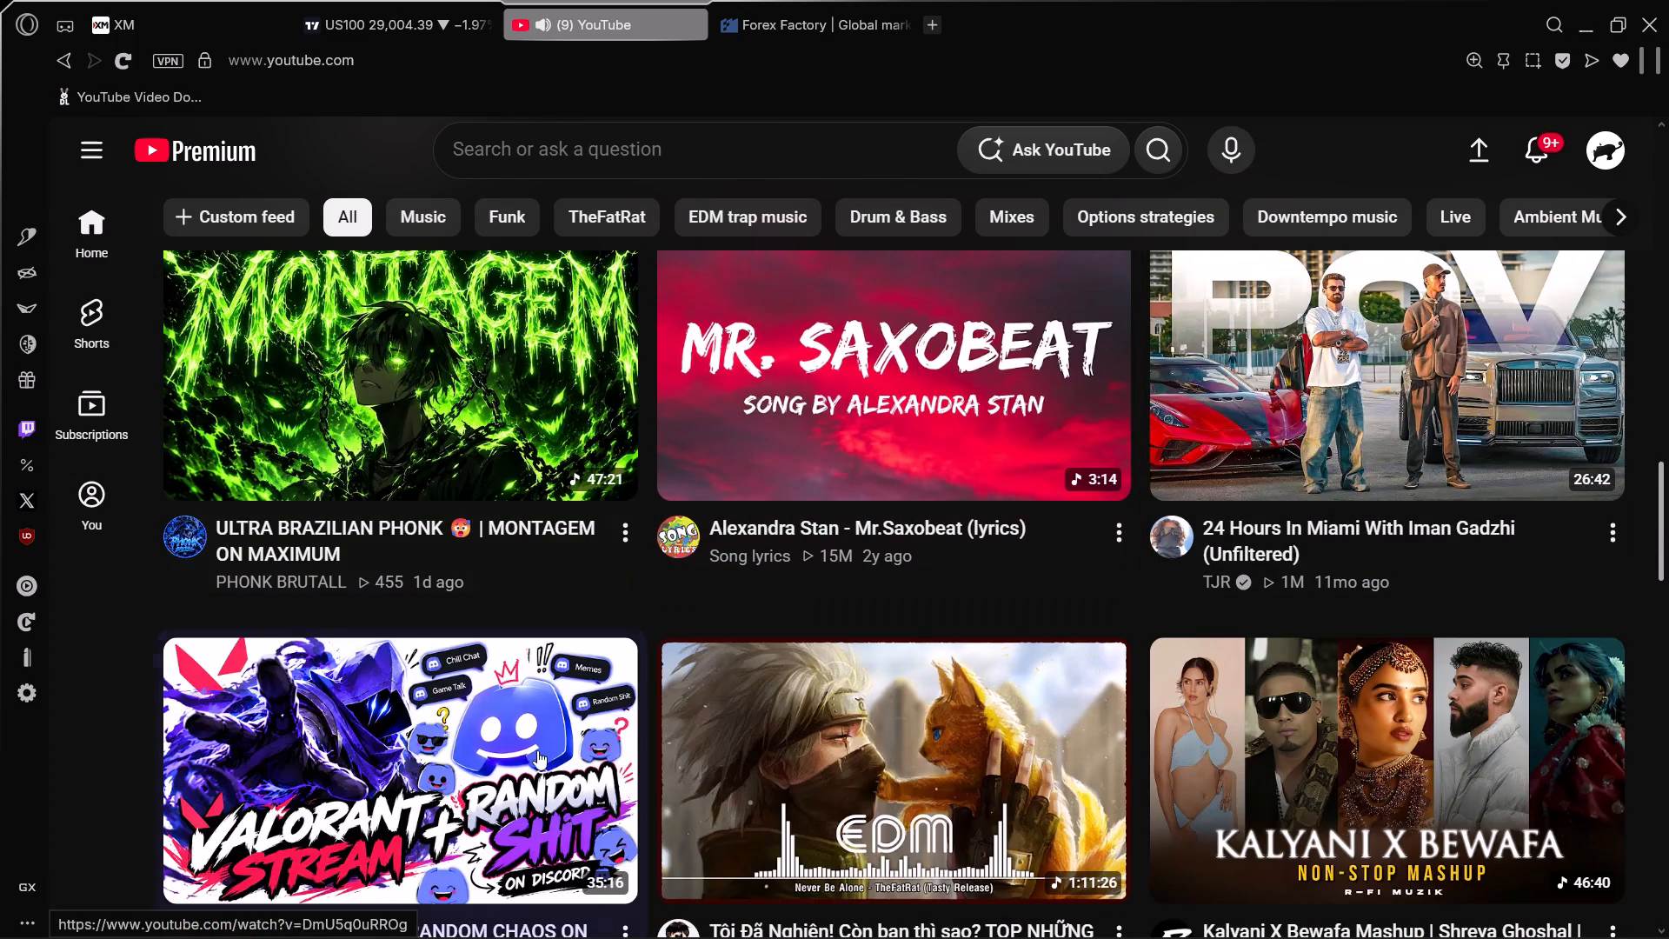
{"action": "scroll", "coordinate": [1107, 641], "scroll_direction": "down", "scroll_amount": 1}
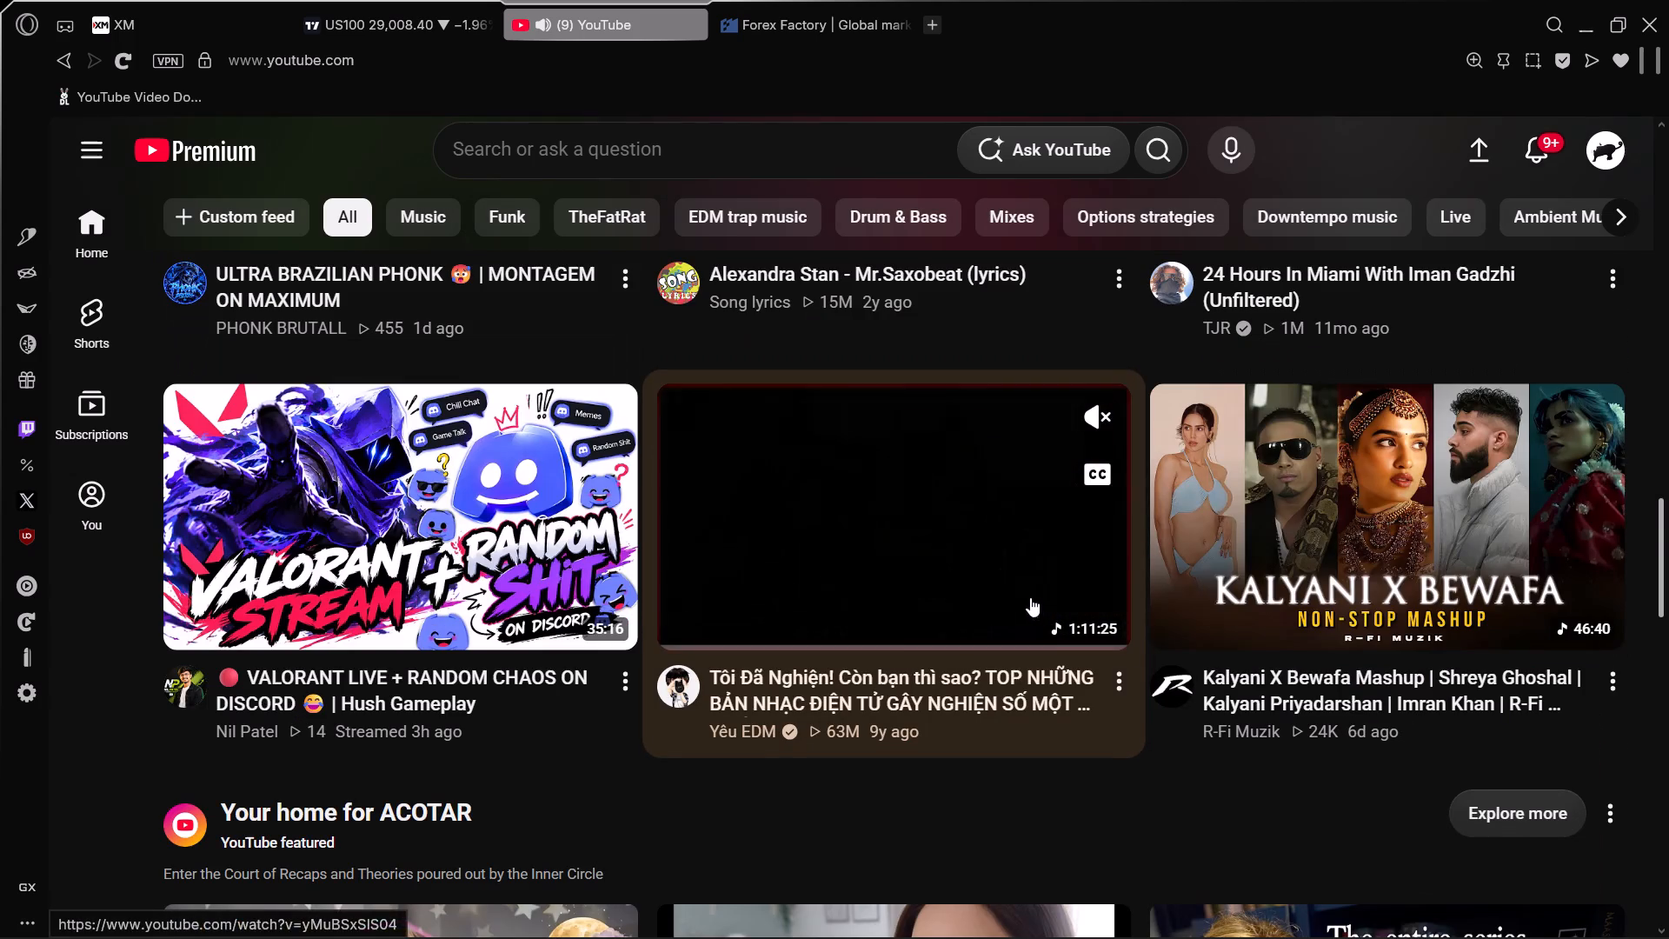
{"action": "left_click", "coordinate": [1098, 405]}
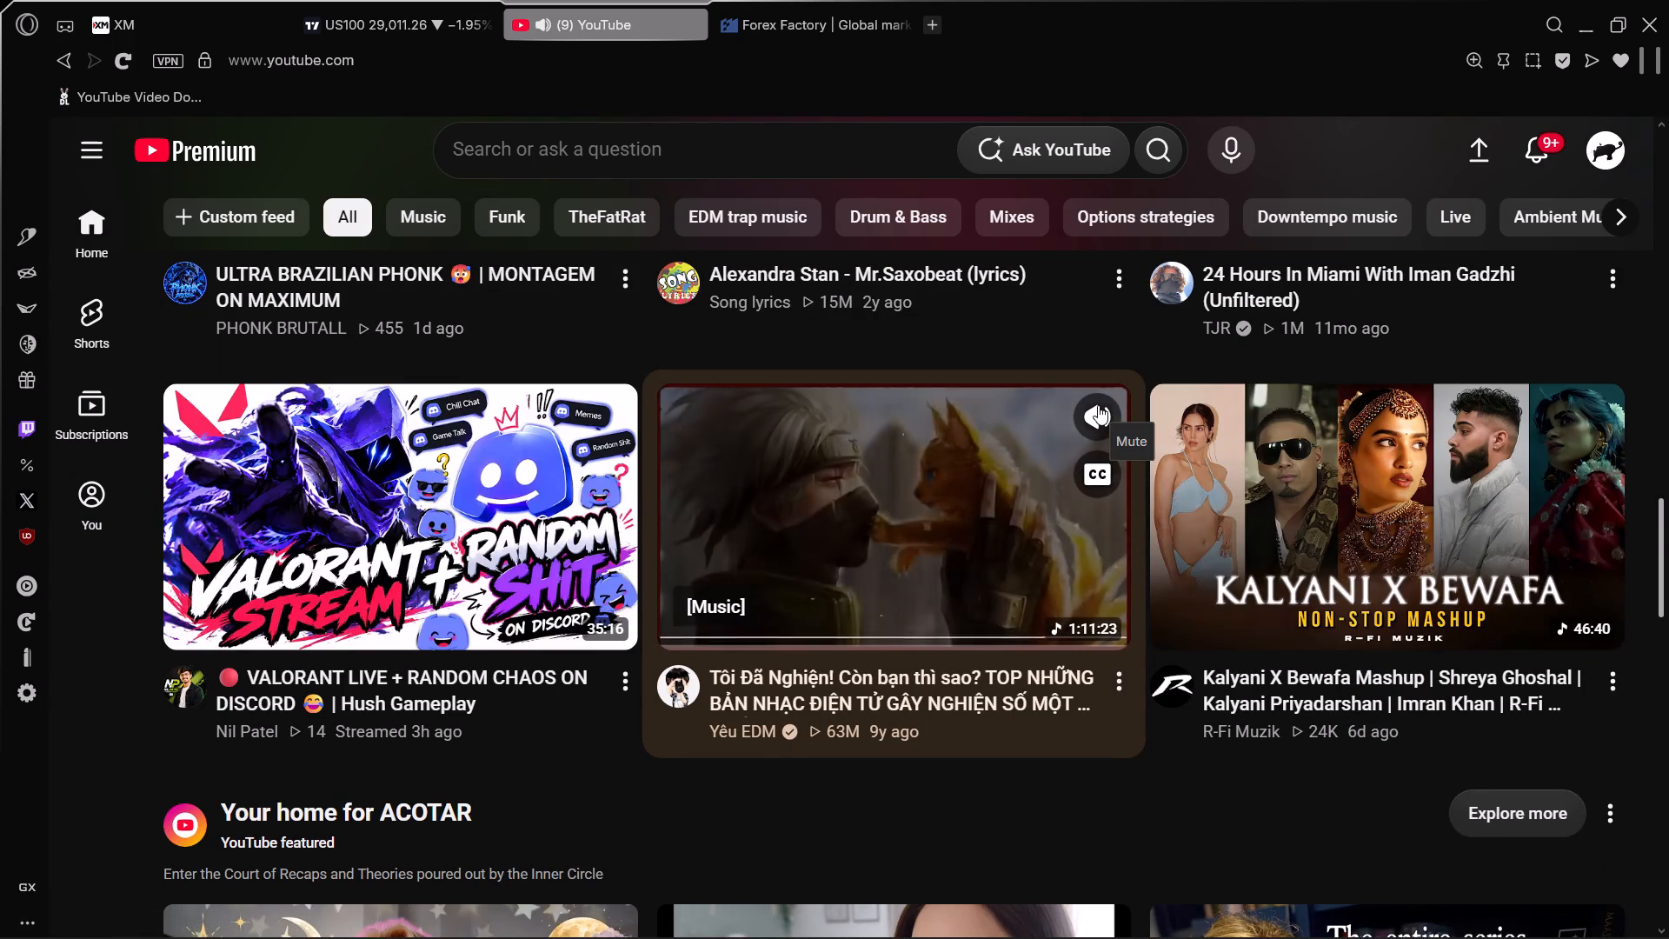
{"action": "left_click", "coordinate": [1027, 508]}
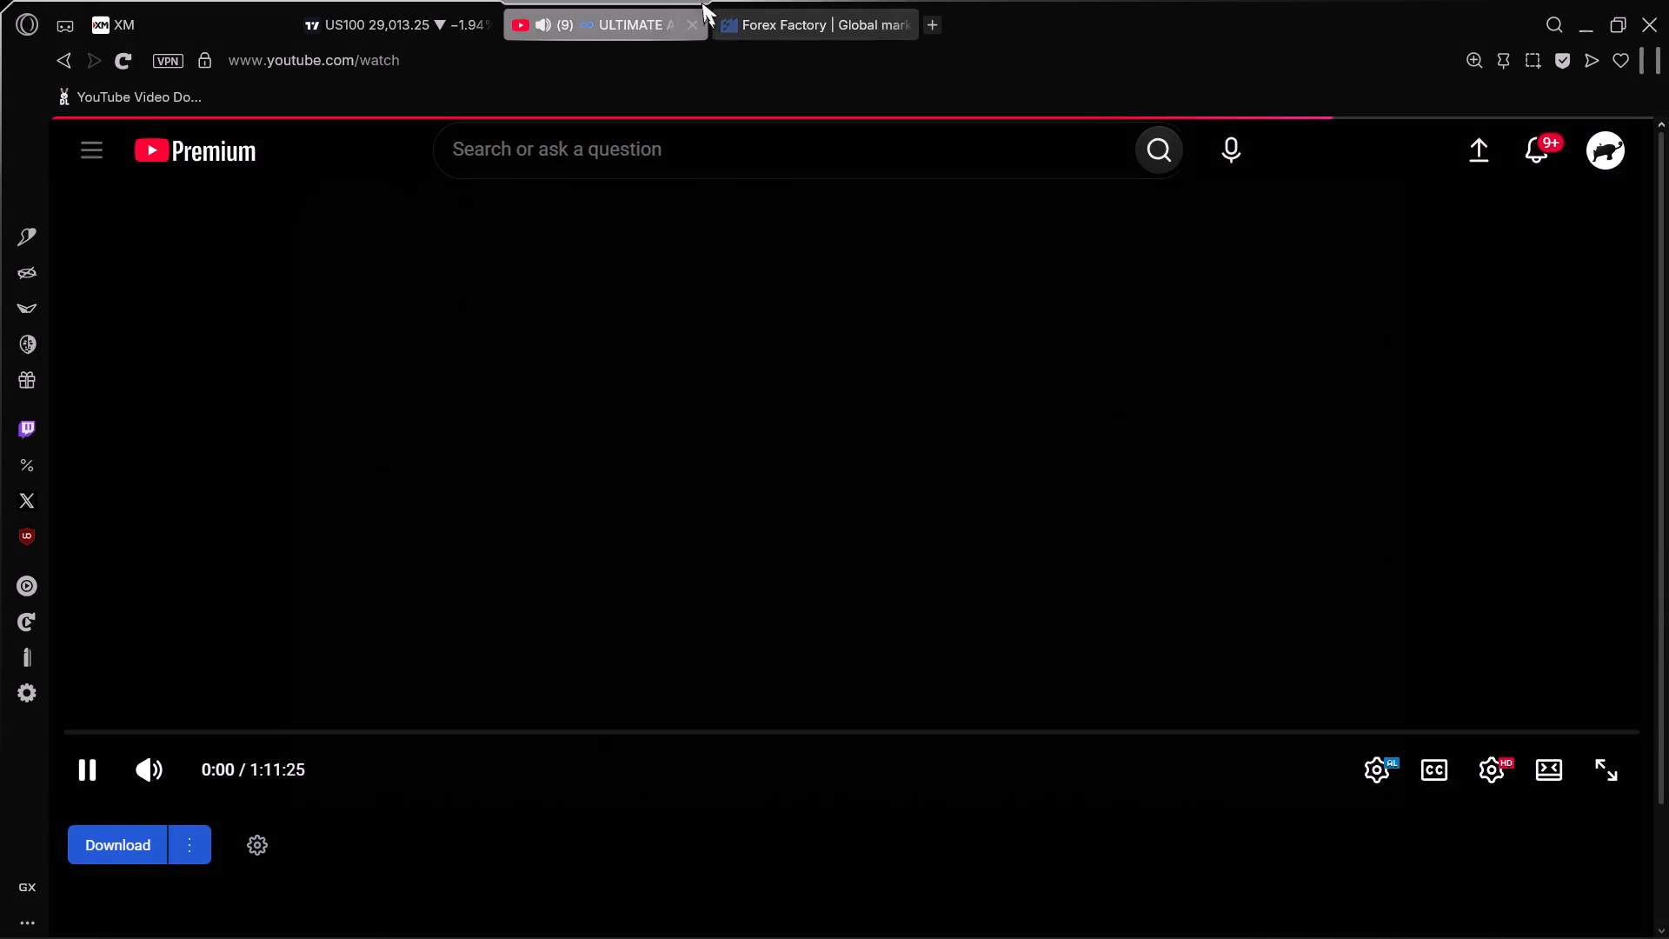
Return to TradingView and lower the target of the short starting at 22:21 on Oct 29 to about 28,900.
{"action": "left_click", "coordinate": [762, 10]}
{"action": "left_click", "coordinate": [450, 20]}
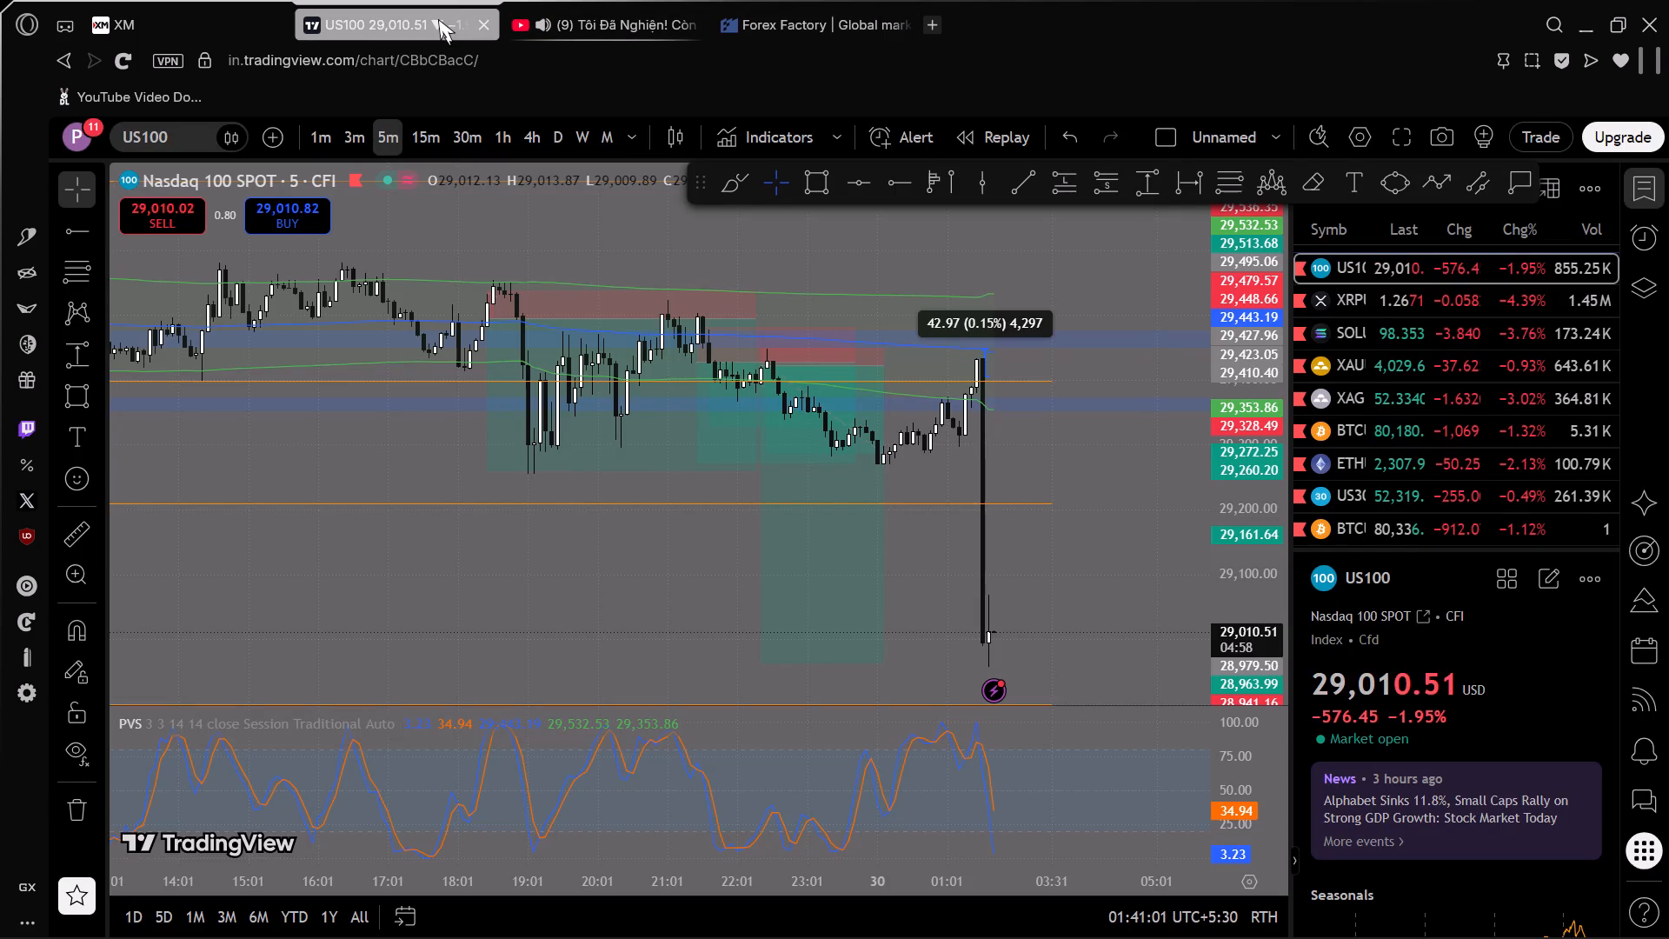
{"action": "left_click_drag", "start_coordinate": [926, 565], "coordinate": [901, 443]}
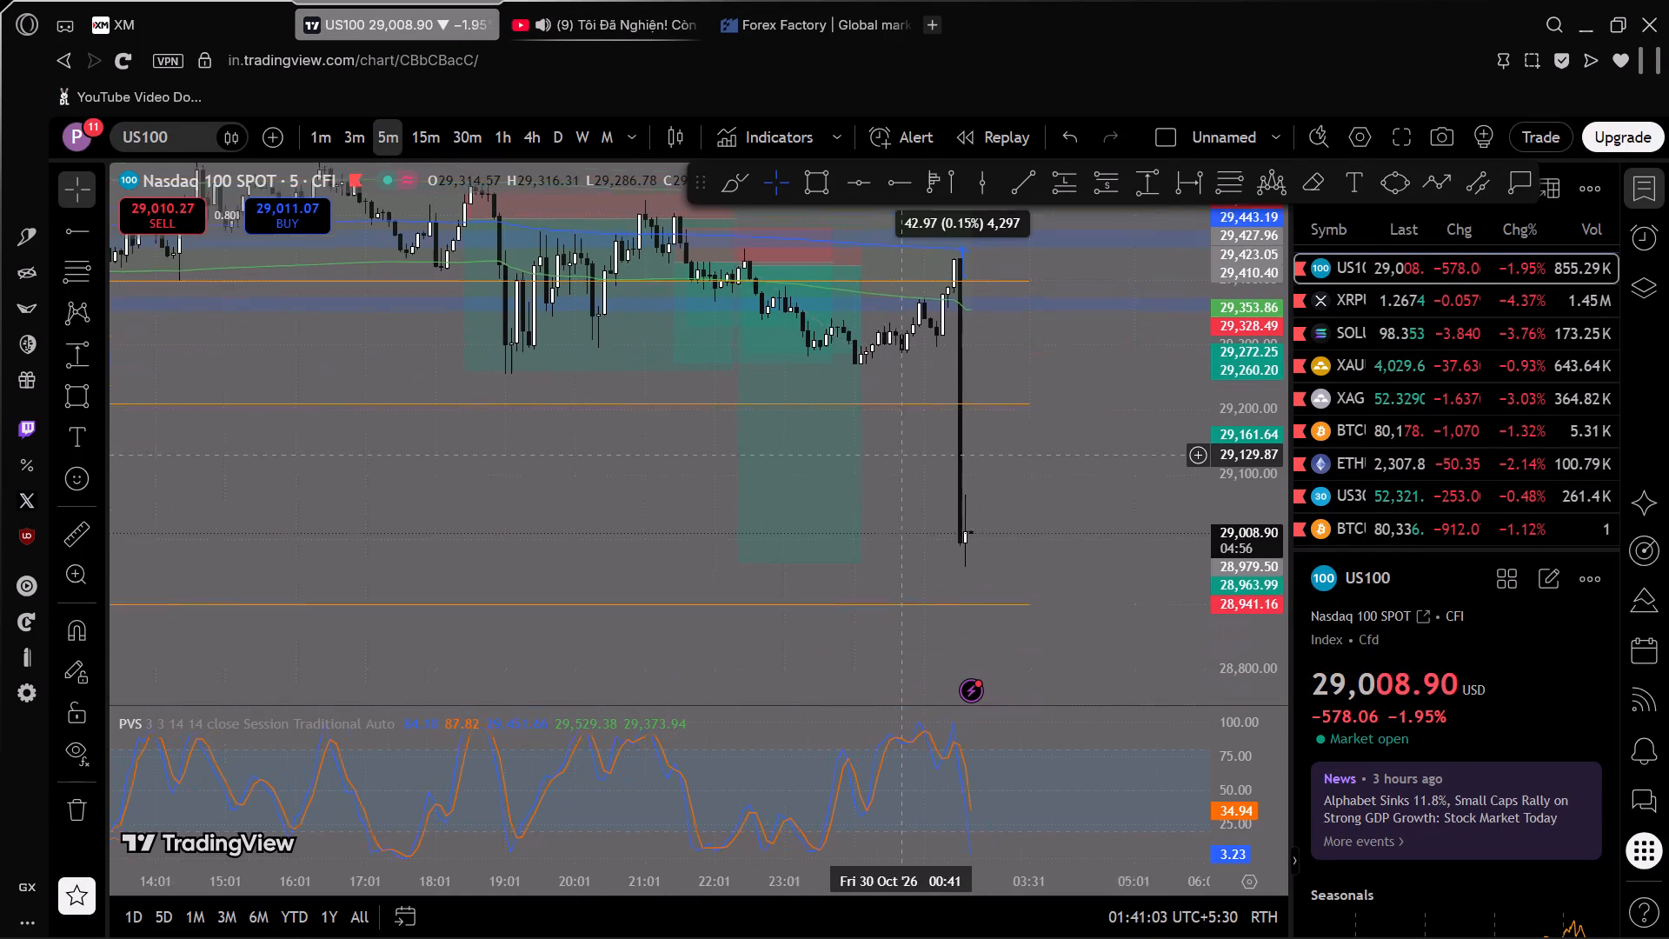
{"action": "left_click_drag", "start_coordinate": [901, 443], "coordinate": [912, 465]}
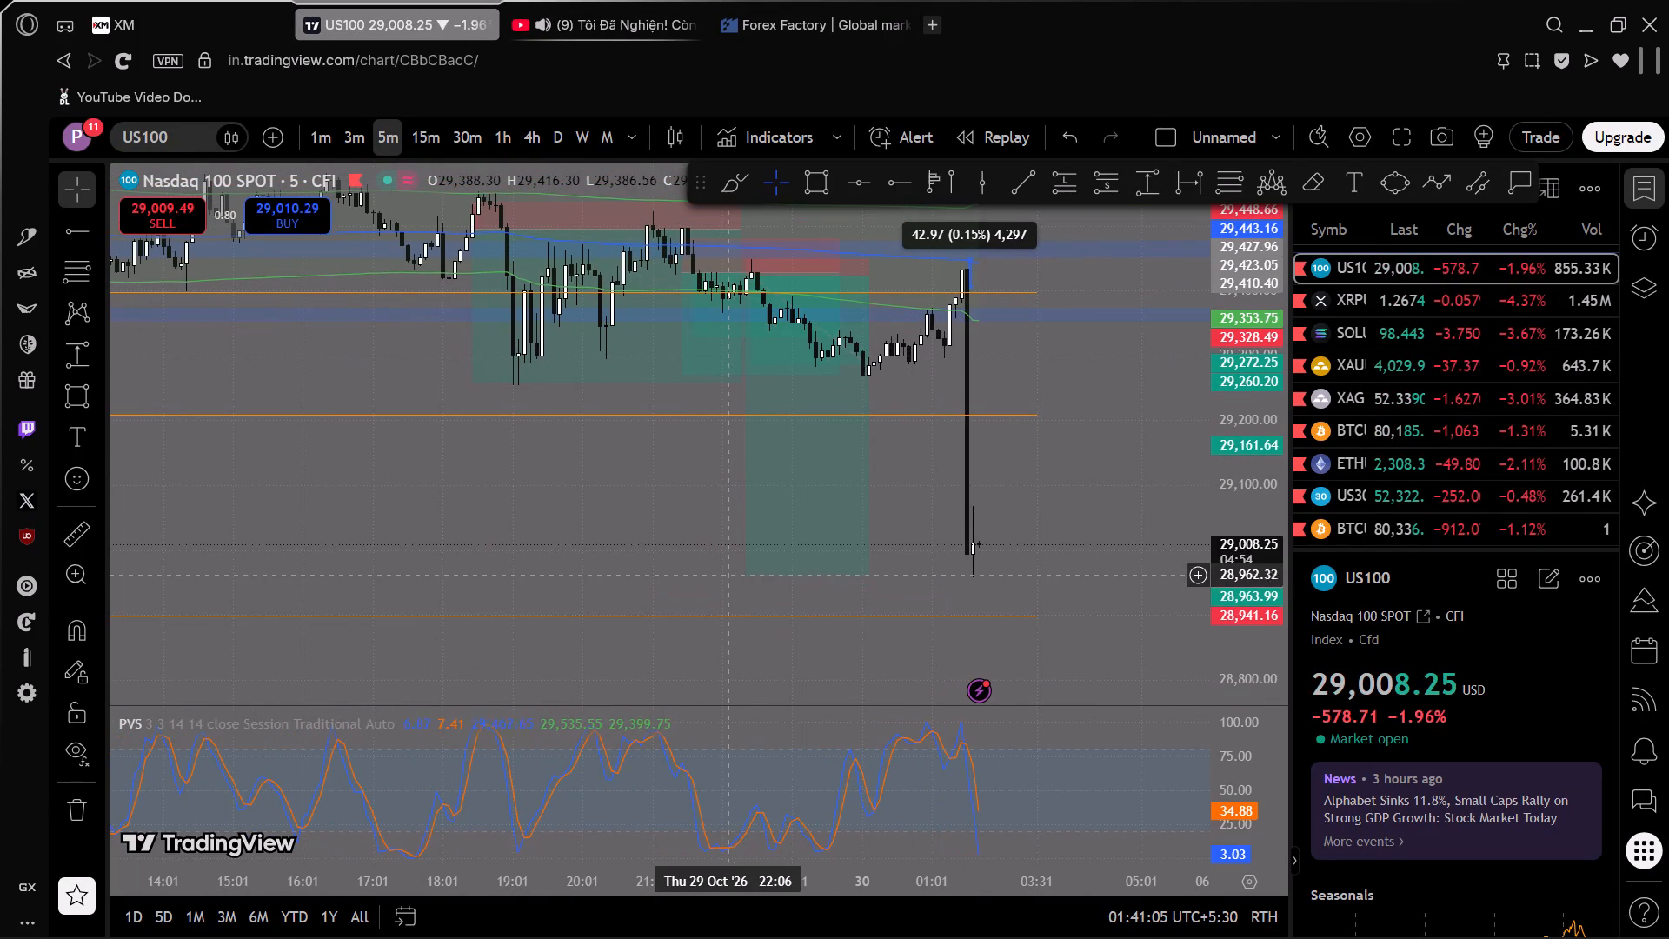
{"action": "left_click_drag", "start_coordinate": [748, 578], "coordinate": [754, 579]}
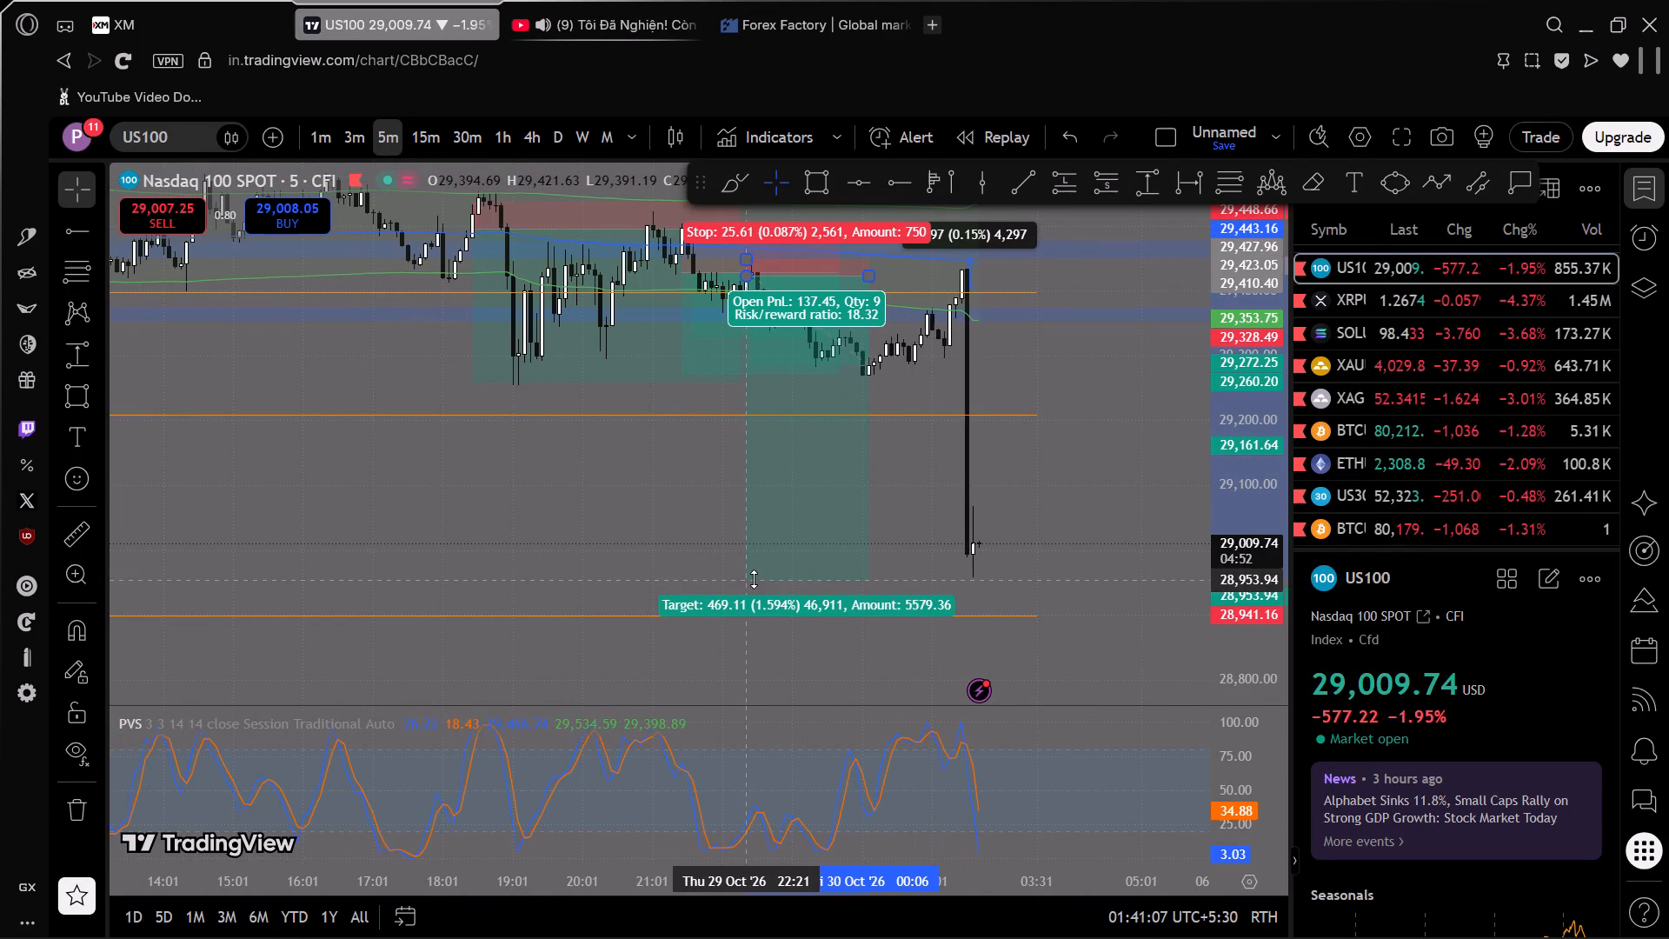
{"action": "left_click_drag", "start_coordinate": [754, 579], "coordinate": [768, 615]}
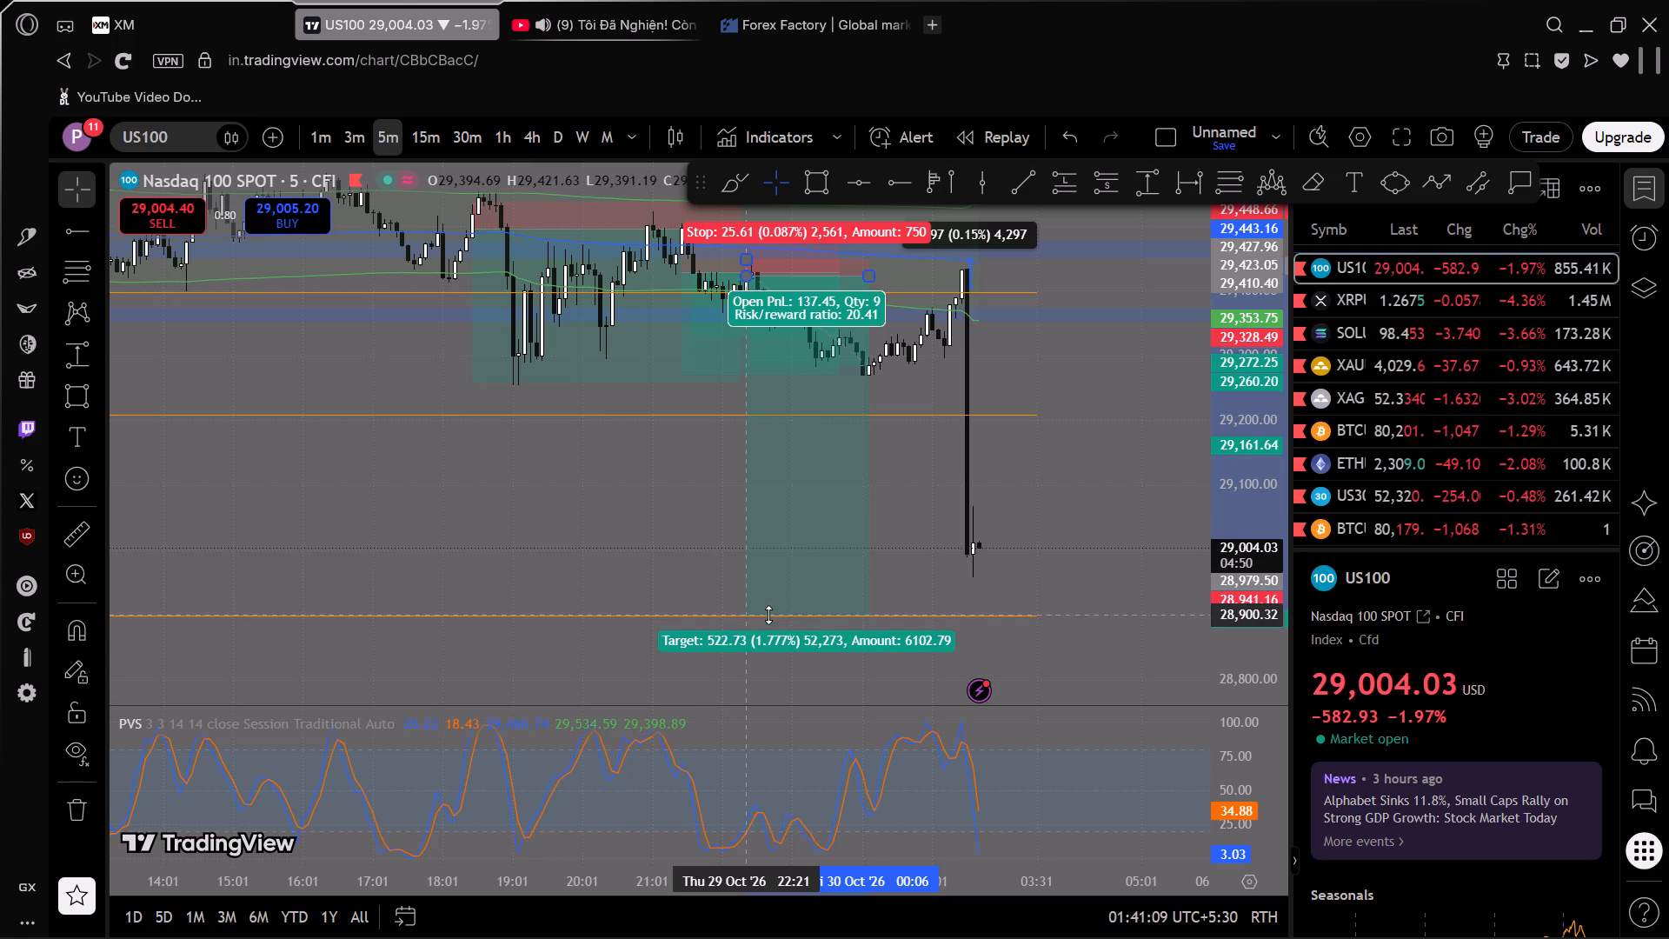
{"action": "left_click_drag", "start_coordinate": [768, 615], "coordinate": [768, 615]}
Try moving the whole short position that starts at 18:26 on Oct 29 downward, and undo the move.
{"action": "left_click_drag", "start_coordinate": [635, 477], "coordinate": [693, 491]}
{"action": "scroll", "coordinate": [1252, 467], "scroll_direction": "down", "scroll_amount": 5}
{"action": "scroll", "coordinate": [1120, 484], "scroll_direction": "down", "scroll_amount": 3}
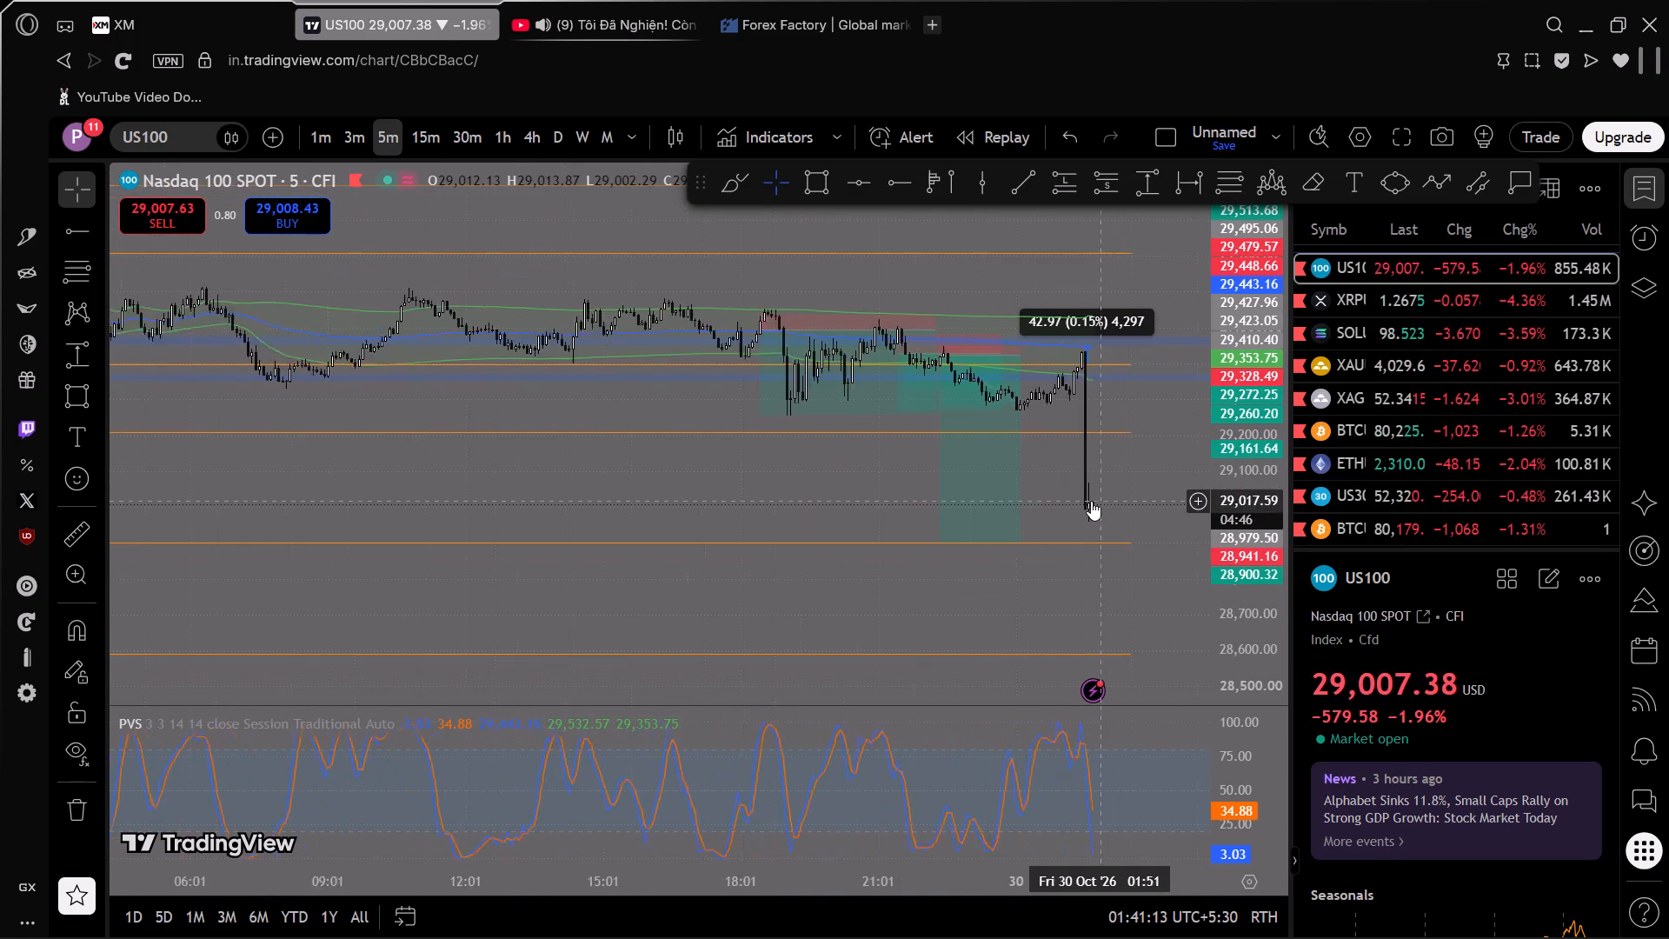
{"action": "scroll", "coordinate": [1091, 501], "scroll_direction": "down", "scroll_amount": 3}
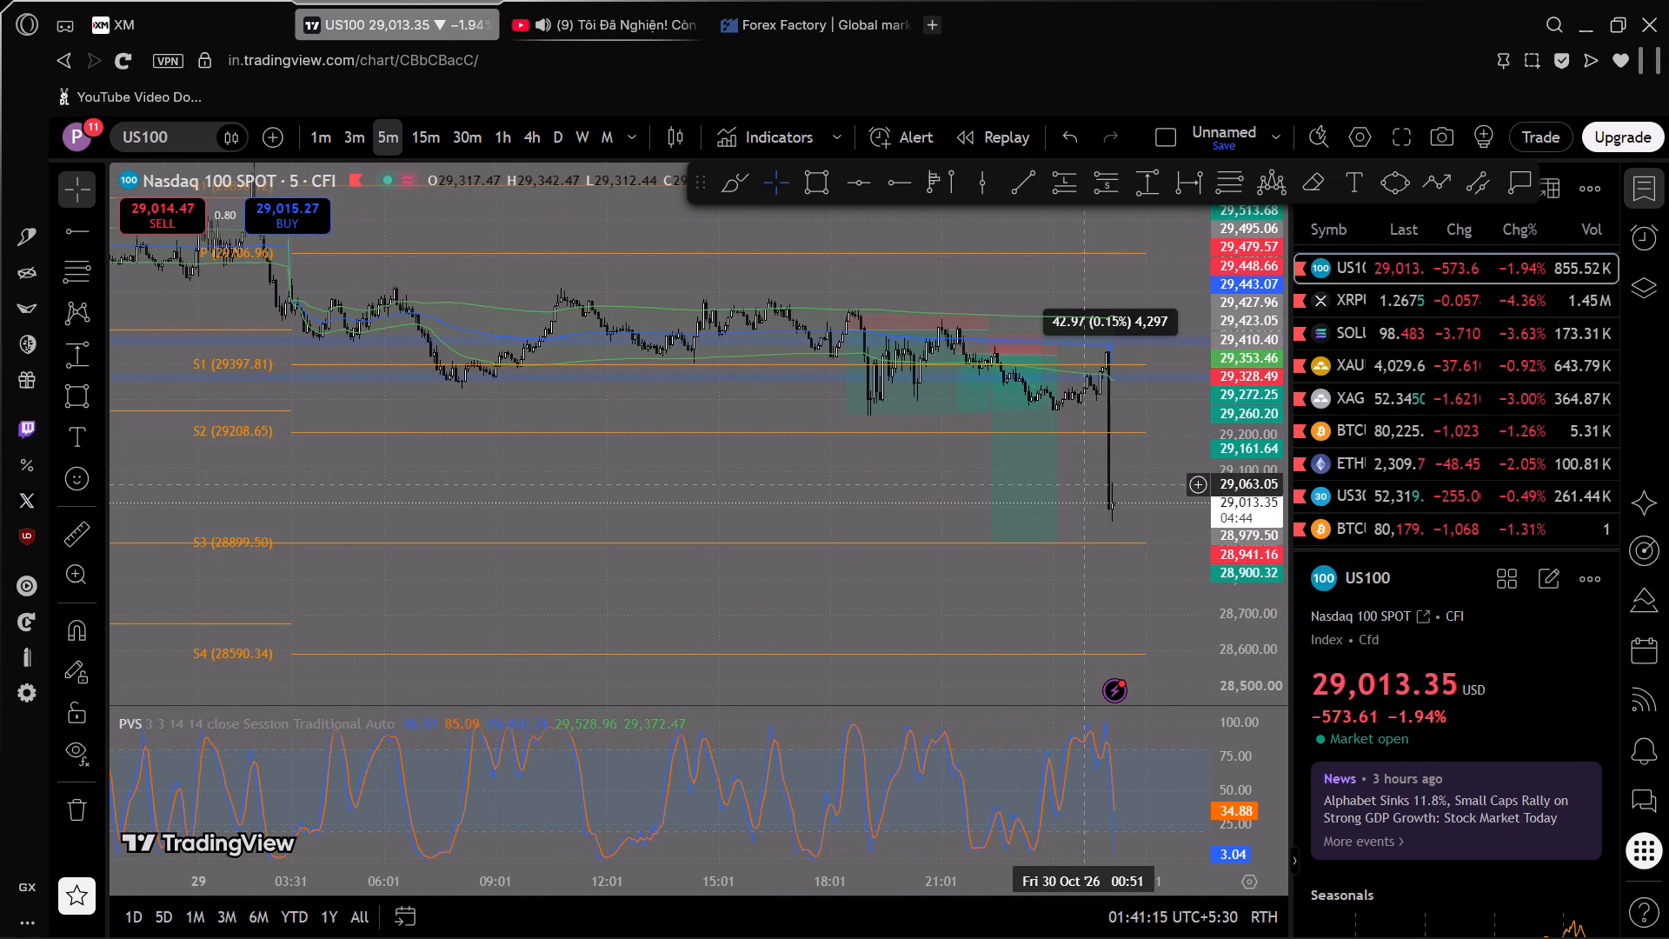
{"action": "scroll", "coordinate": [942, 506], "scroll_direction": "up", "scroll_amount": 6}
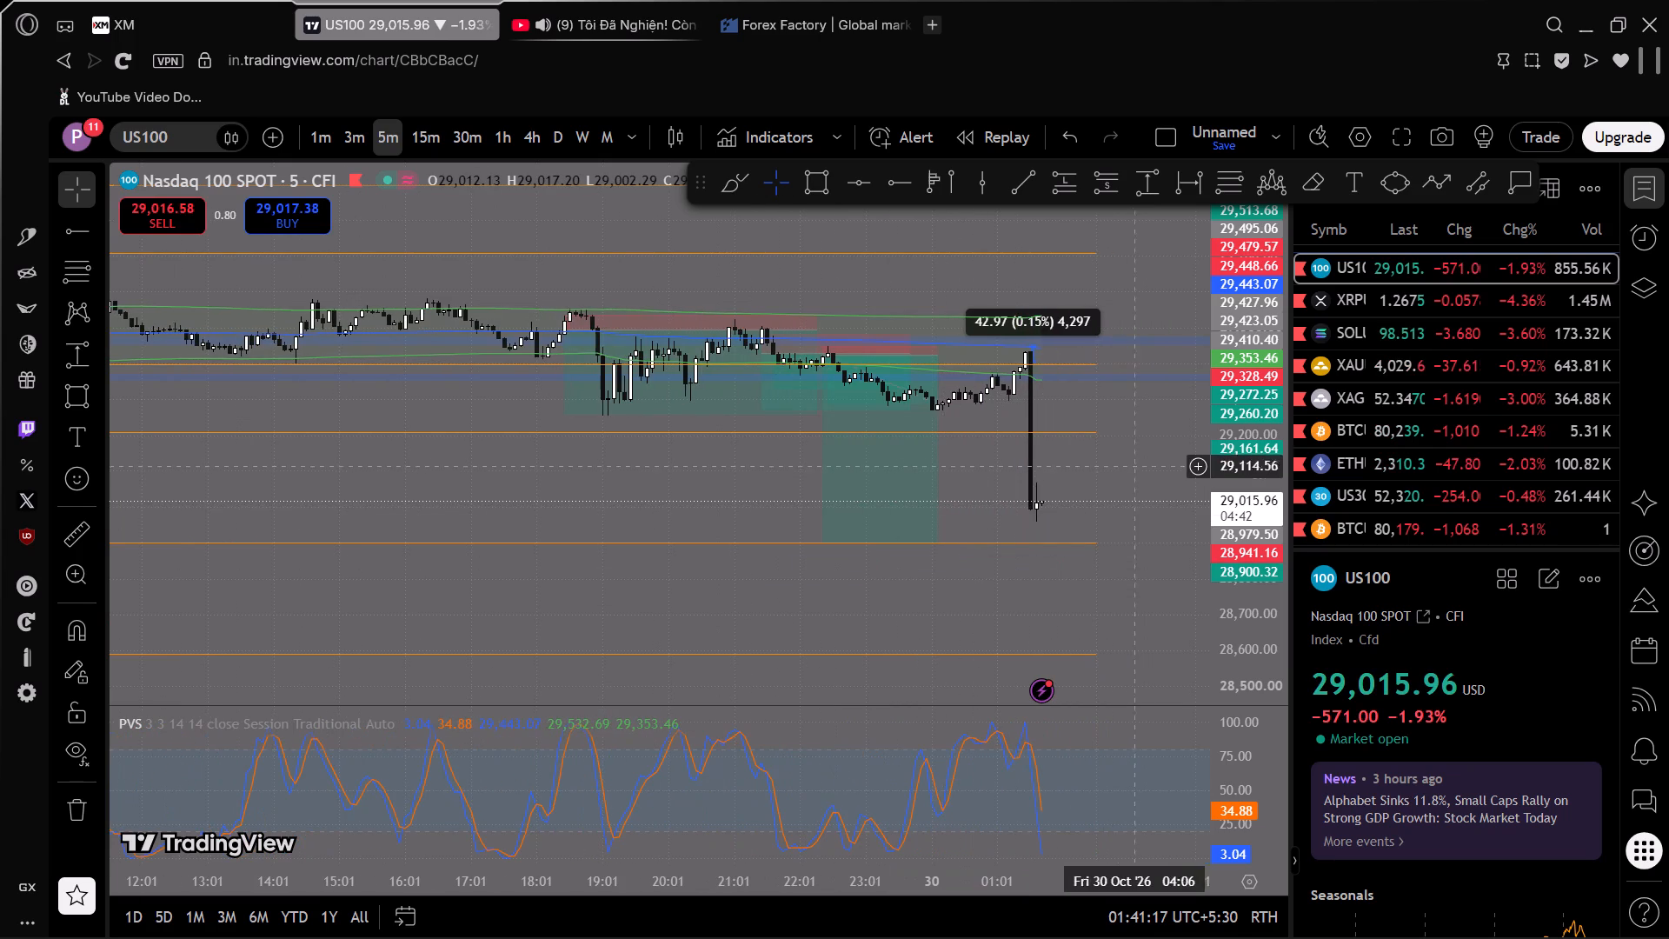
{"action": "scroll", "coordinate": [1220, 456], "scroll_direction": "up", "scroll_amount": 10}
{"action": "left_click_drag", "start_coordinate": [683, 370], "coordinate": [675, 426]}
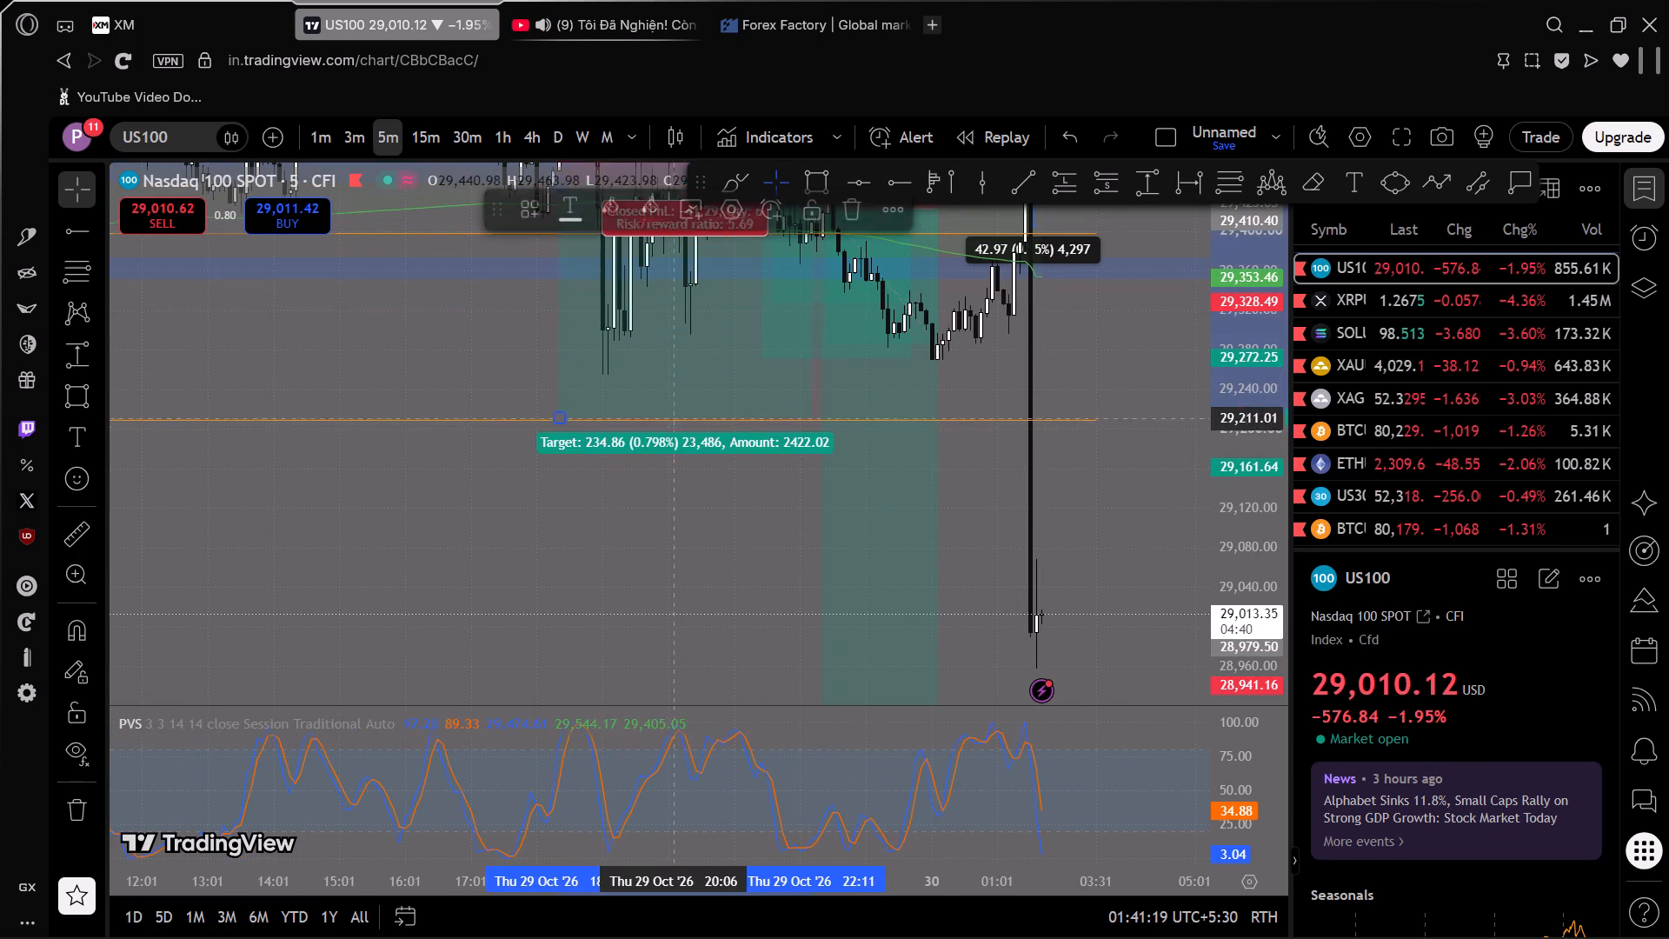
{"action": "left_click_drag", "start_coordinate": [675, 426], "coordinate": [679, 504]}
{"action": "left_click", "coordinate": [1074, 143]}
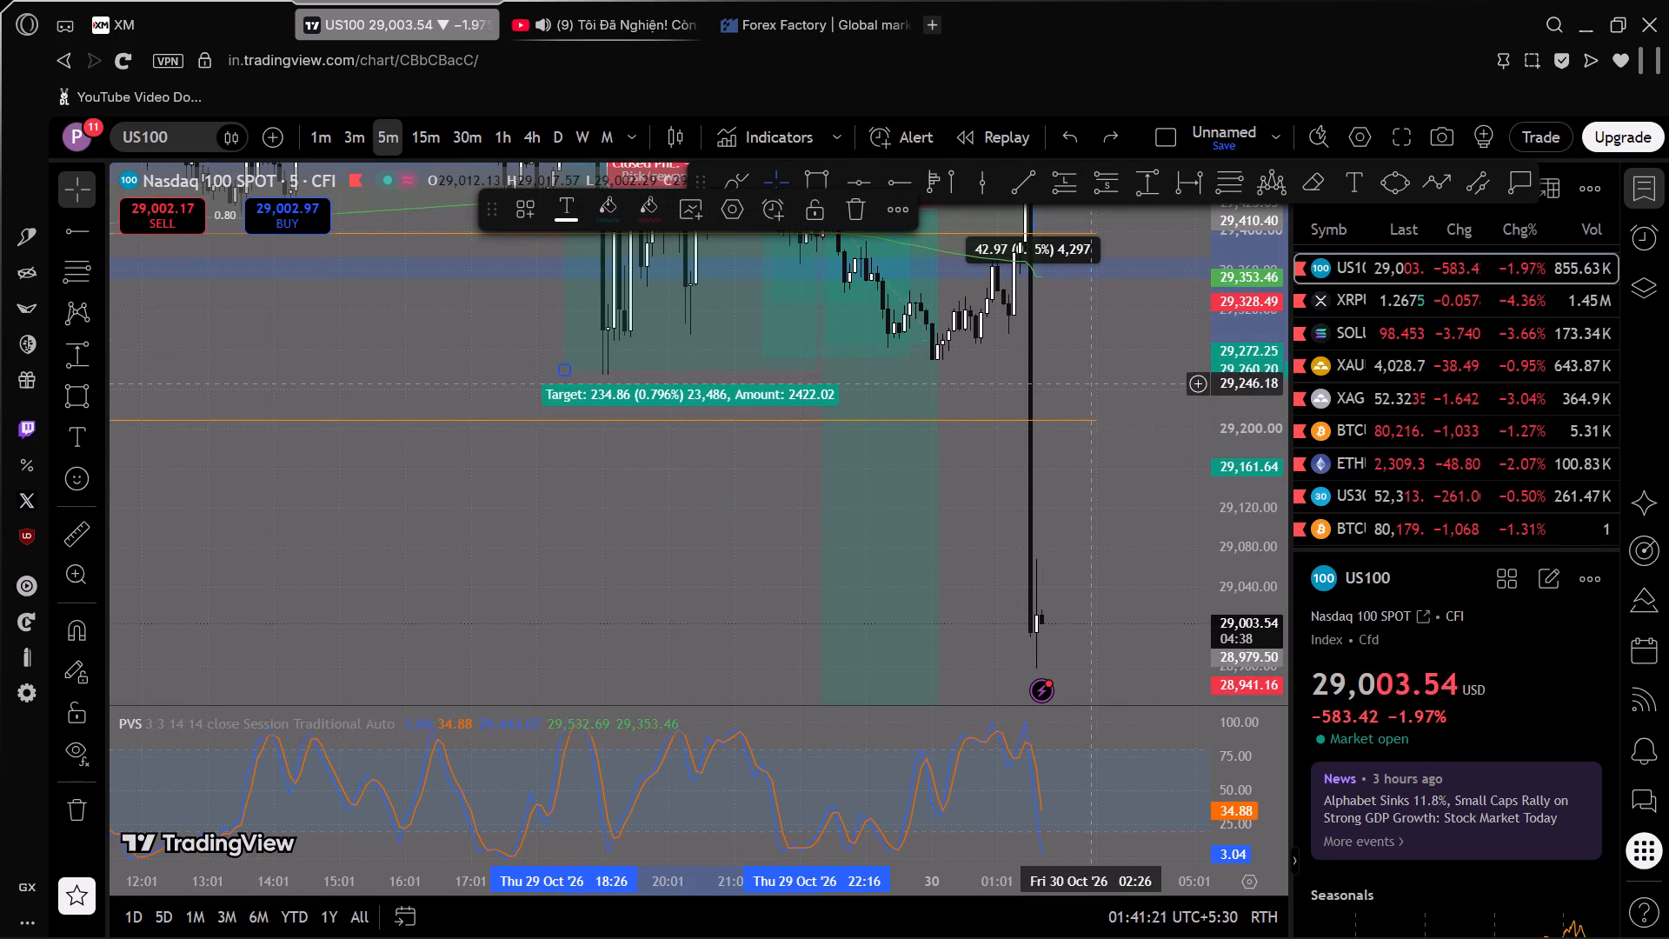
Examine the US100 5-minute chart around the charted short positions, the sharp drop on Oct 30 and the levels beneath it.
{"action": "left_click_drag", "start_coordinate": [1094, 384], "coordinate": [1079, 532]}
{"action": "scroll", "coordinate": [1232, 424], "scroll_direction": "down", "scroll_amount": 5}
{"action": "left_click_drag", "start_coordinate": [1106, 463], "coordinate": [1107, 511]}
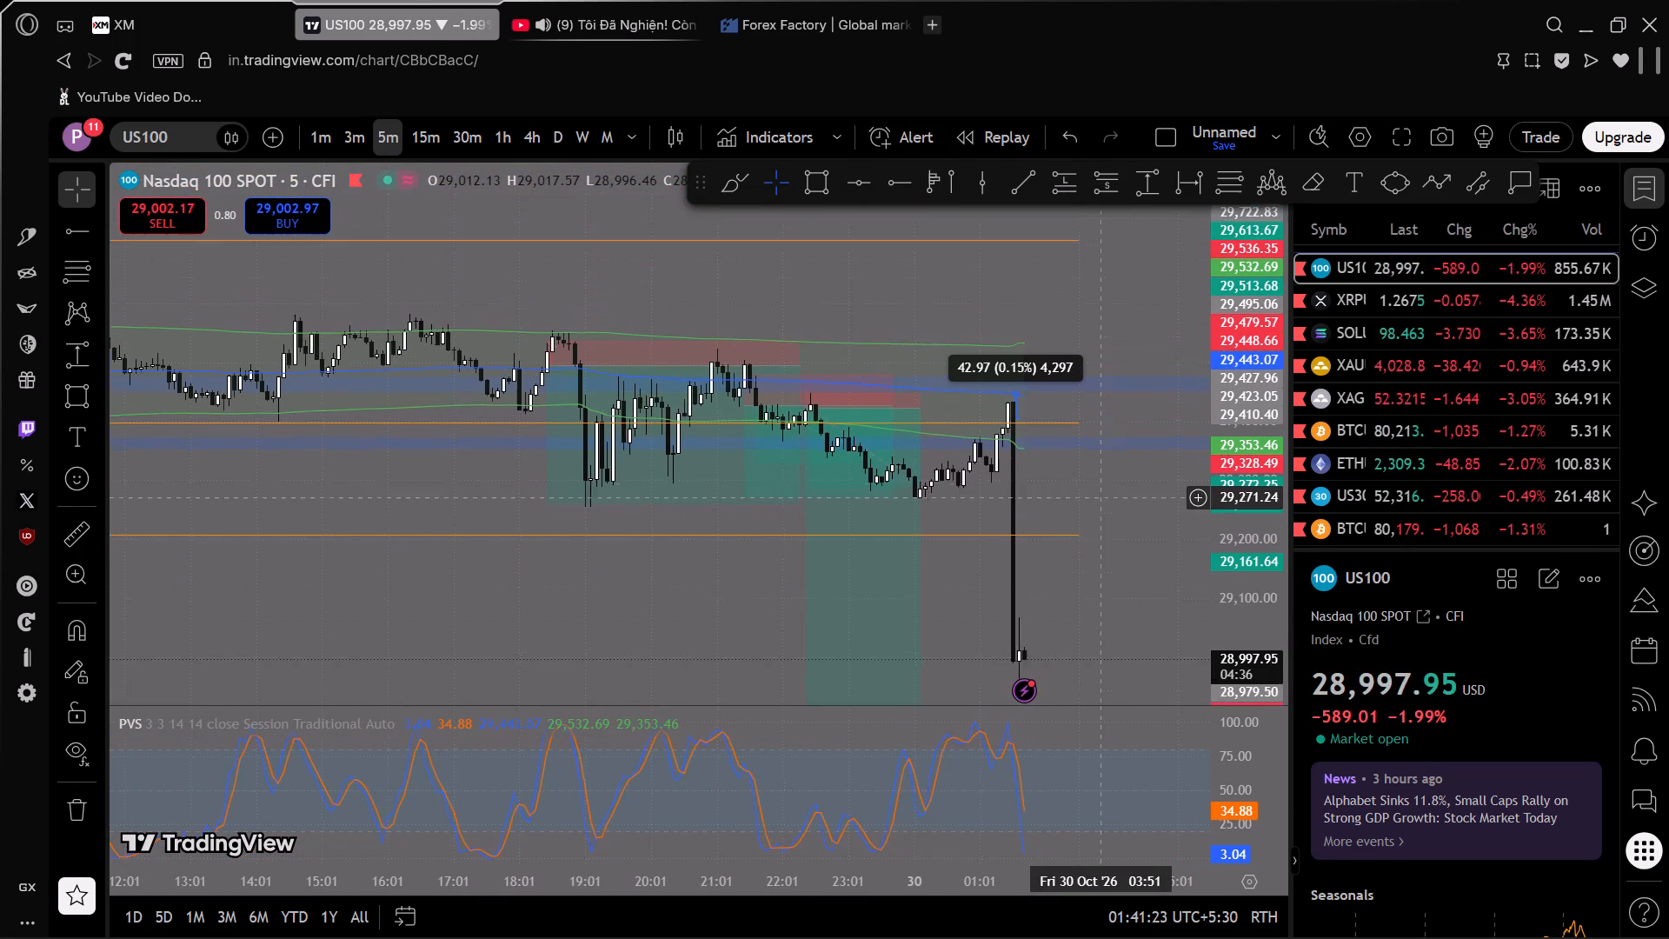
{"action": "left_click_drag", "start_coordinate": [1107, 511], "coordinate": [1124, 543]}
{"action": "scroll", "coordinate": [1223, 458], "scroll_direction": "up", "scroll_amount": 5}
{"action": "left_click_drag", "start_coordinate": [1149, 313], "coordinate": [1147, 312]}
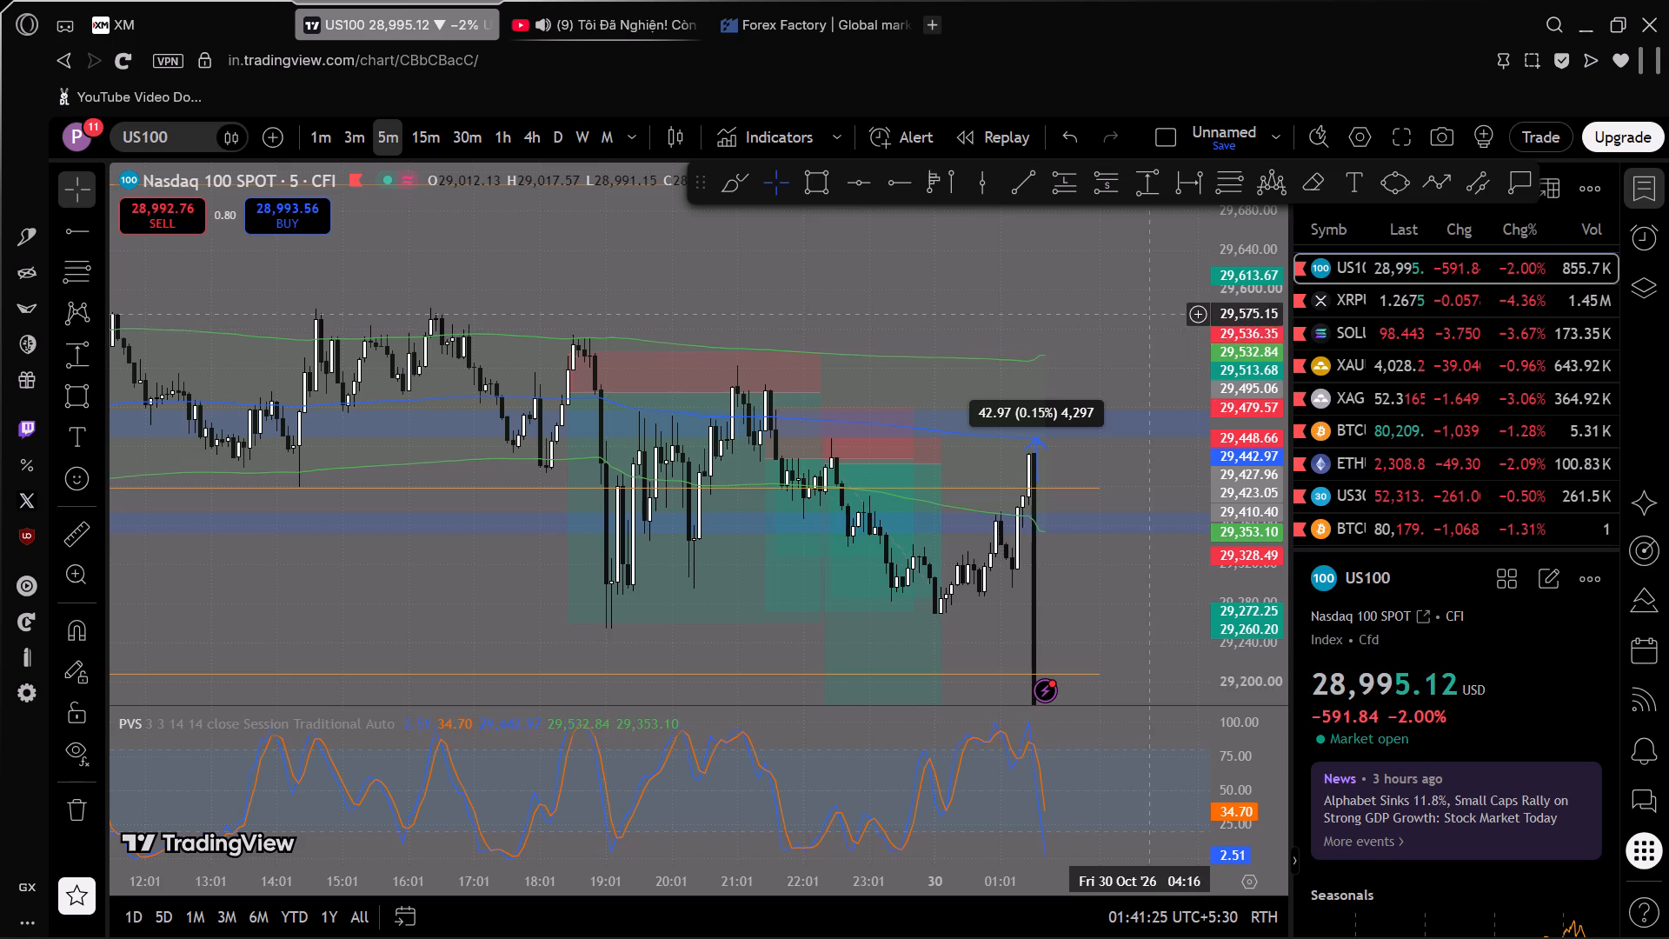
{"action": "left_click_drag", "start_coordinate": [1147, 312], "coordinate": [1132, 277]}
{"action": "scroll", "coordinate": [974, 343], "scroll_direction": "up", "scroll_amount": 4}
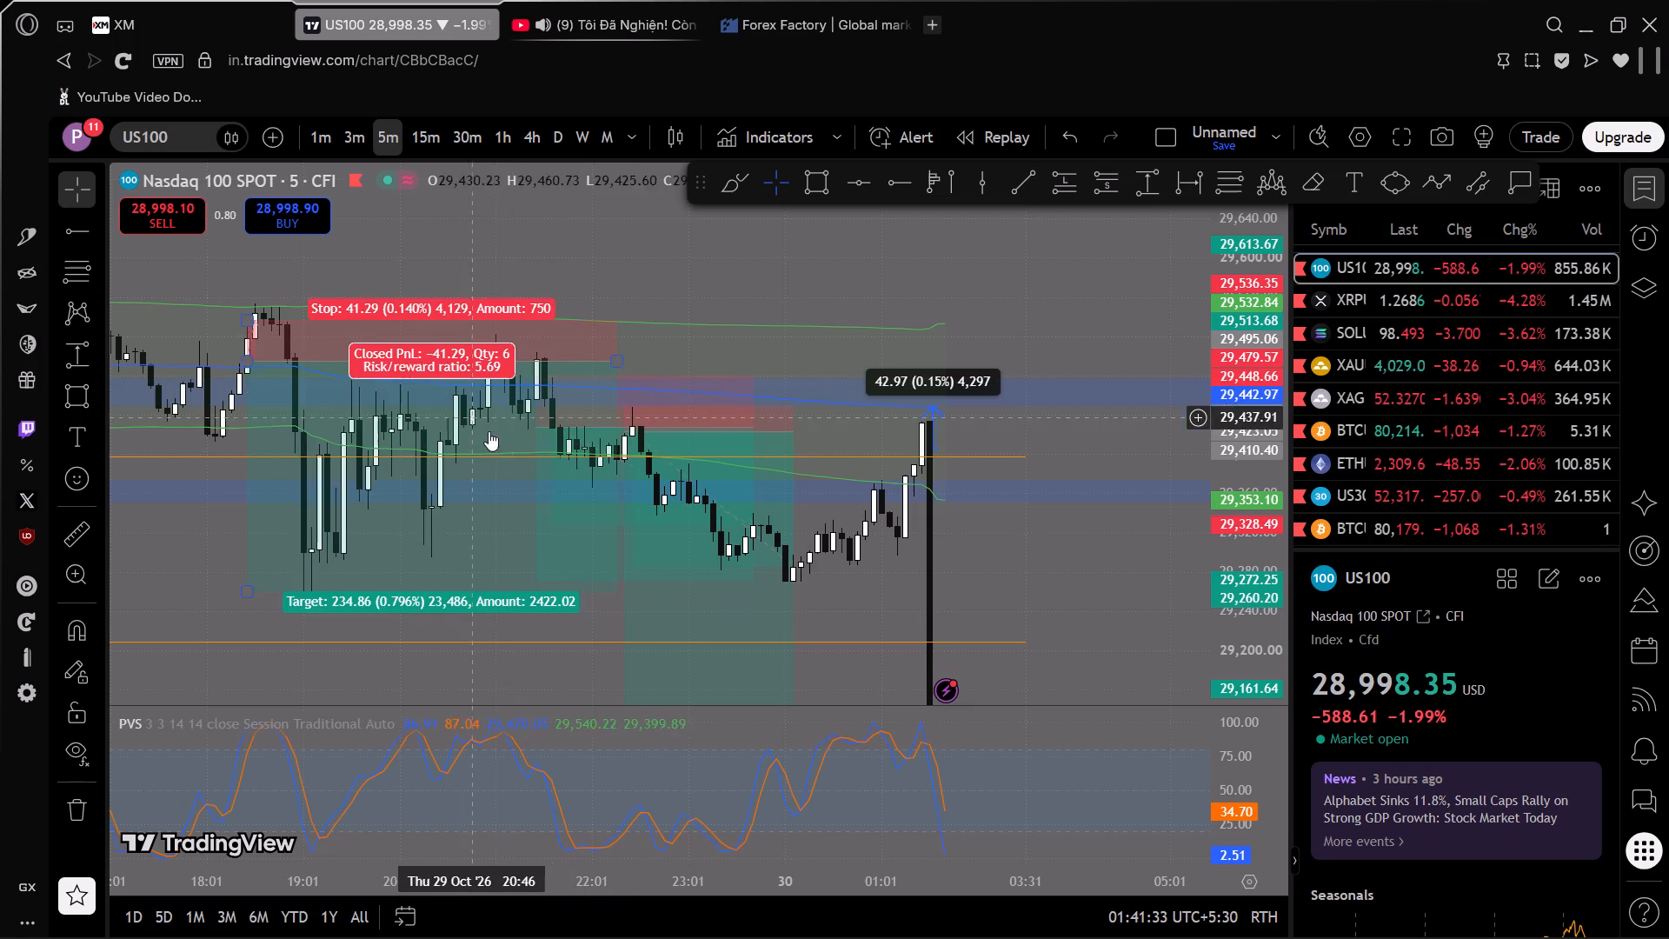
{"action": "left_click_drag", "start_coordinate": [1047, 290], "coordinate": [1053, 245]}
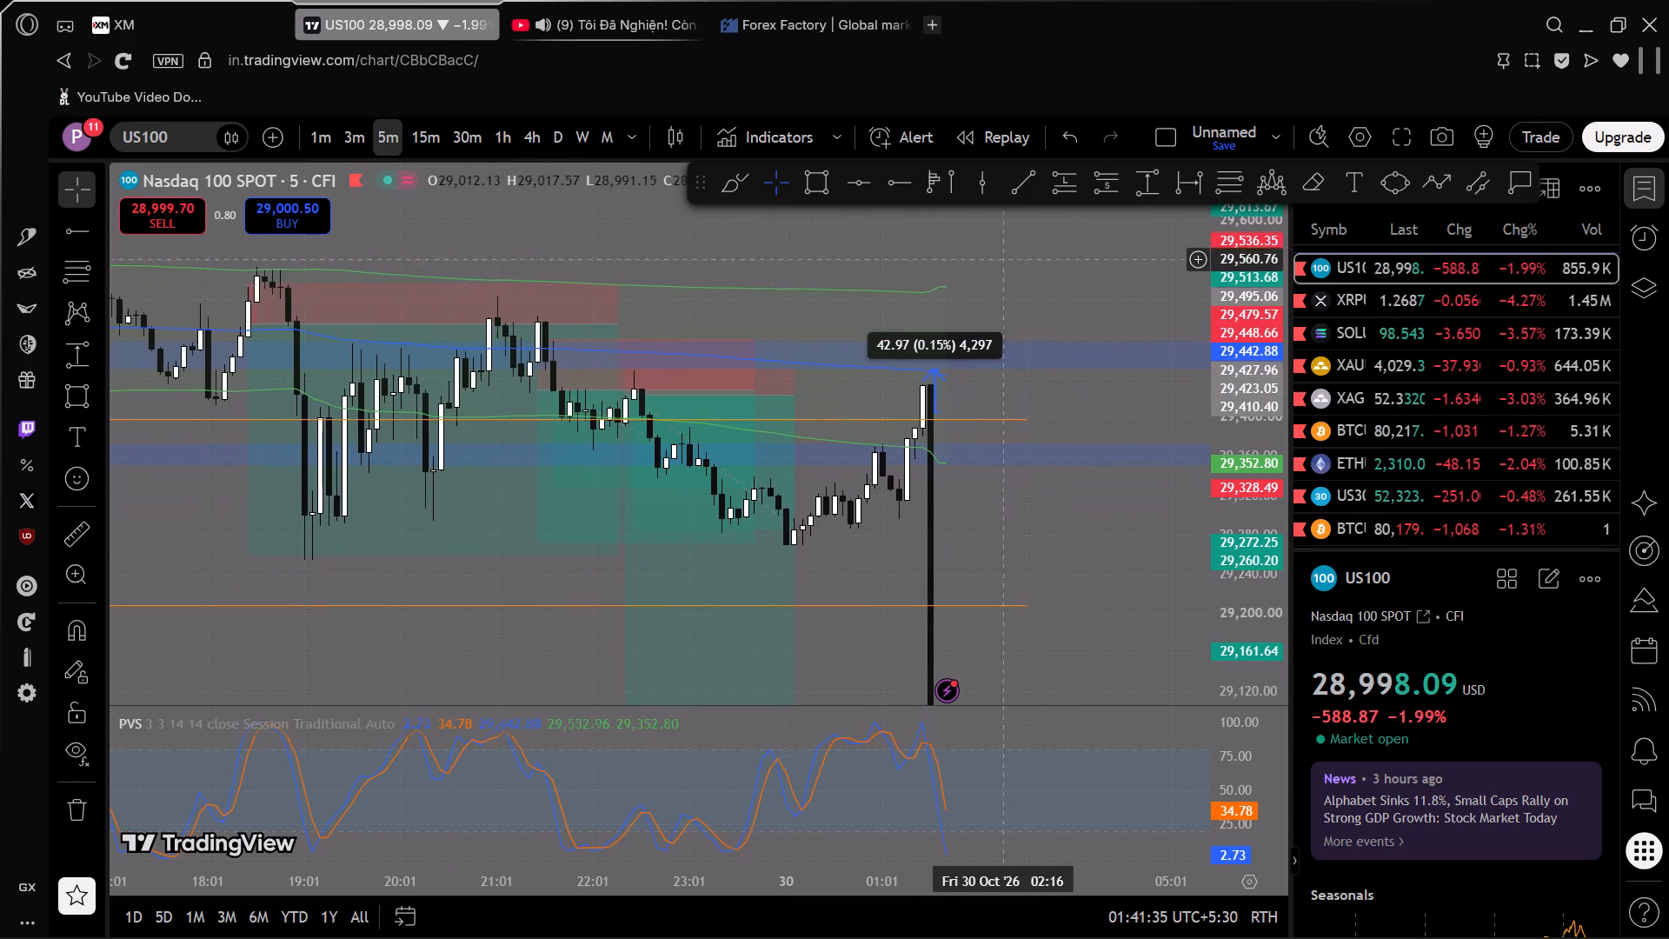
{"action": "scroll", "coordinate": [738, 356], "scroll_direction": "down", "scroll_amount": 1}
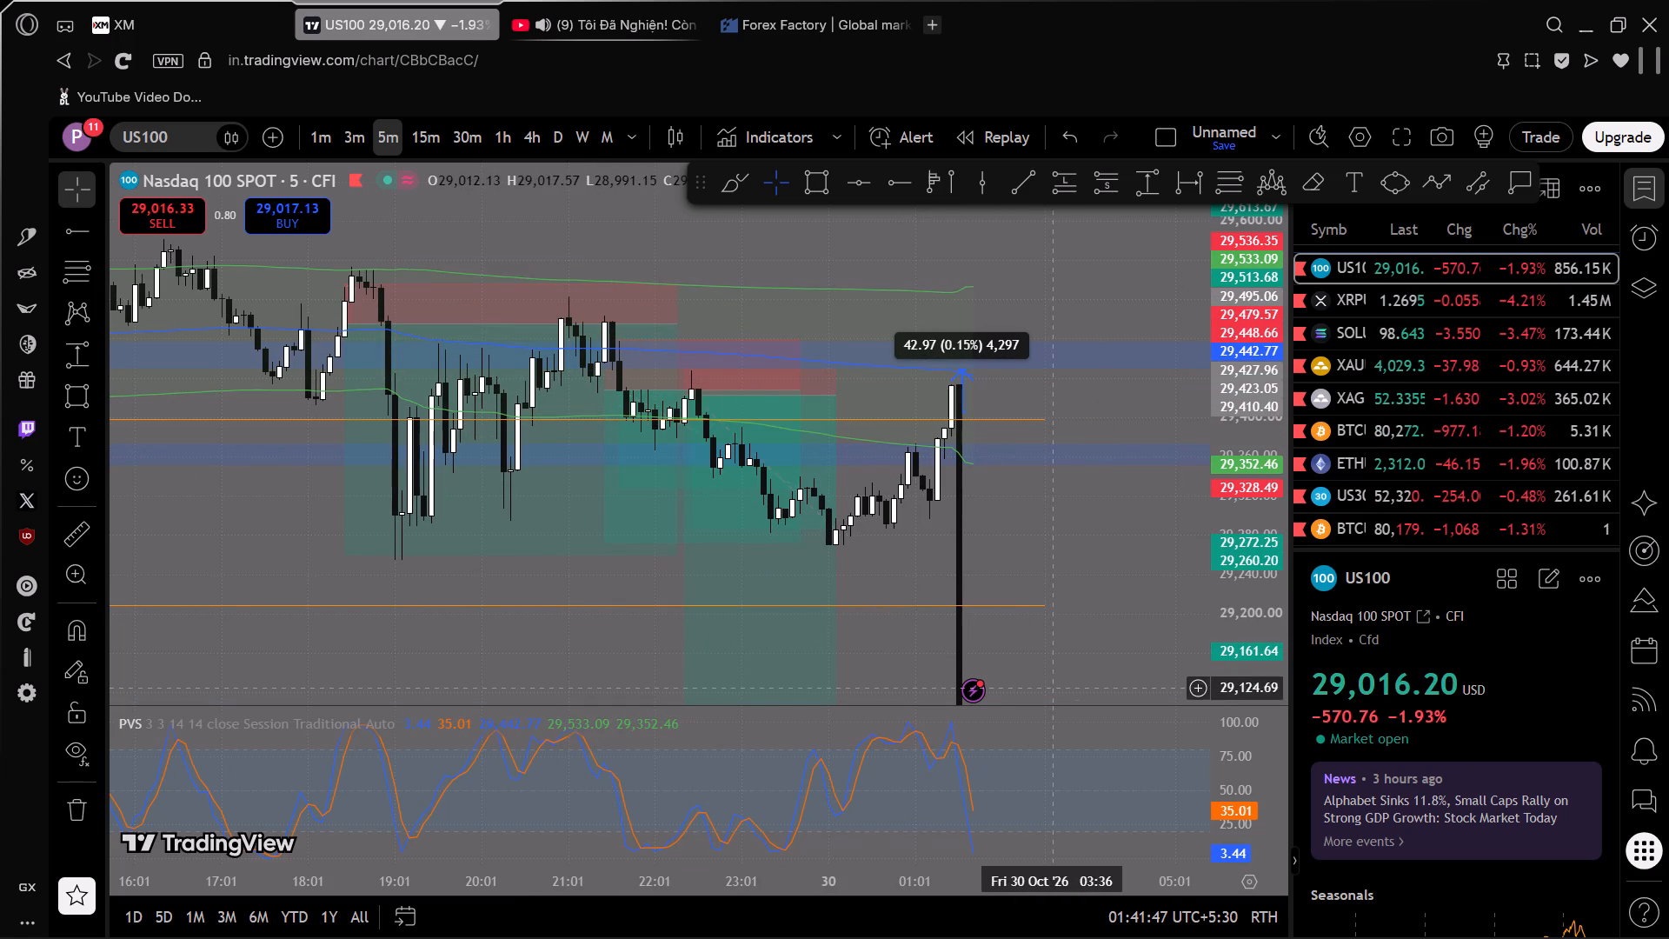
{"action": "left_click_drag", "start_coordinate": [1069, 551], "coordinate": [981, 300]}
{"action": "scroll", "coordinate": [1274, 453], "scroll_direction": "down", "scroll_amount": 2}
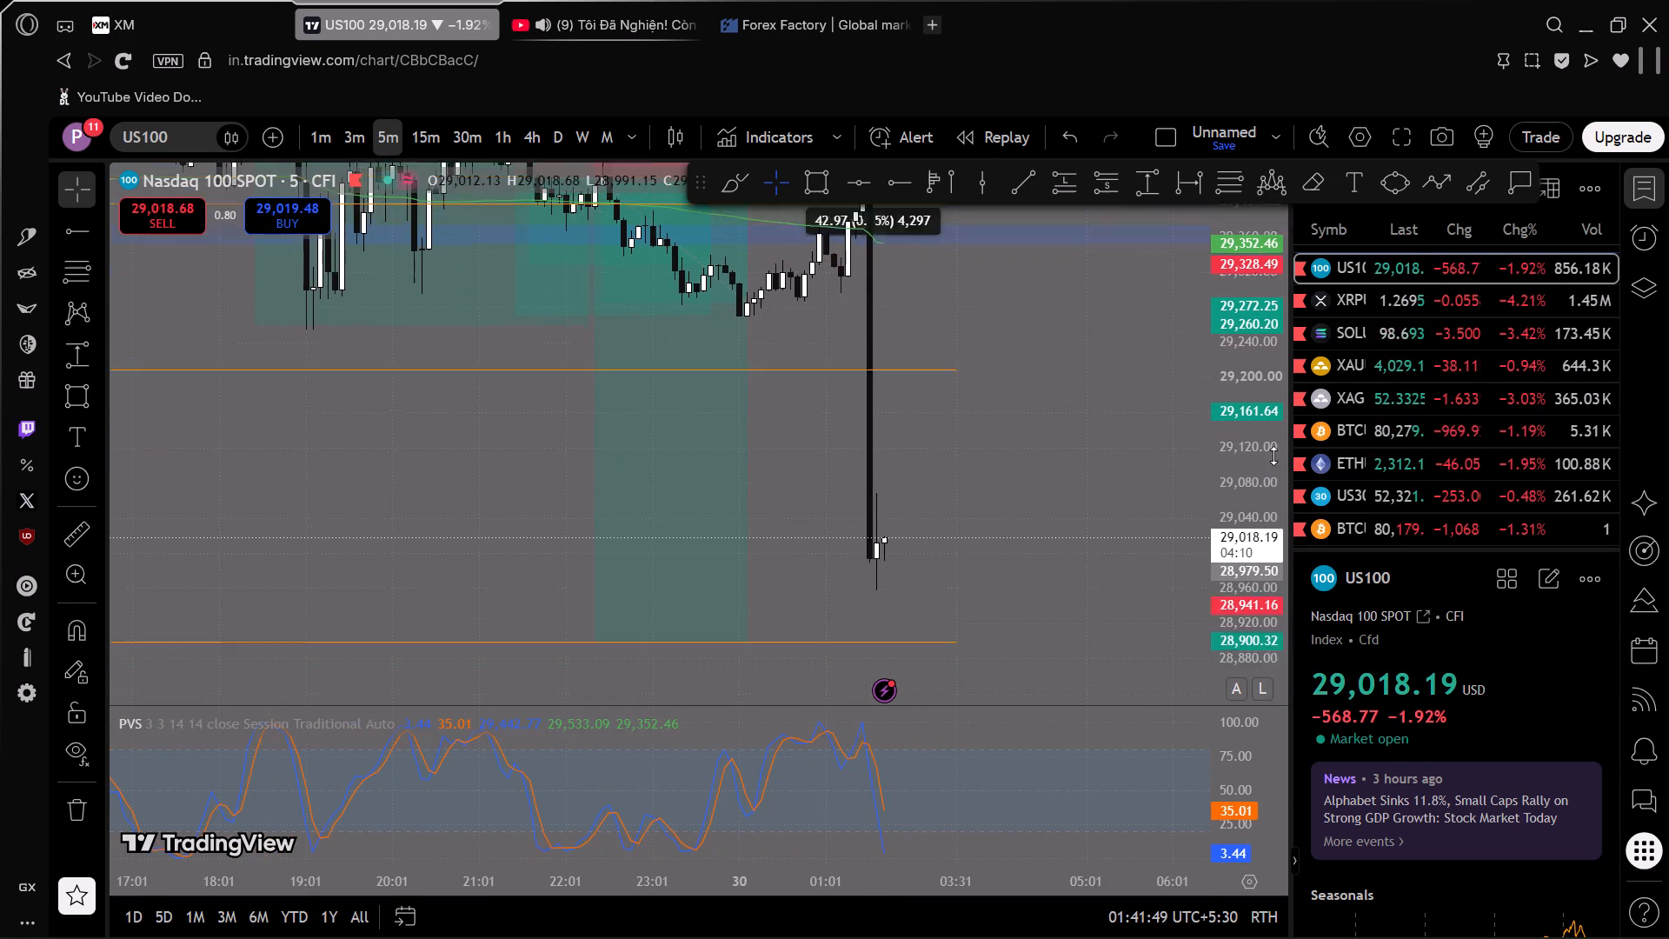
{"action": "scroll", "coordinate": [1273, 456], "scroll_direction": "down", "scroll_amount": 3}
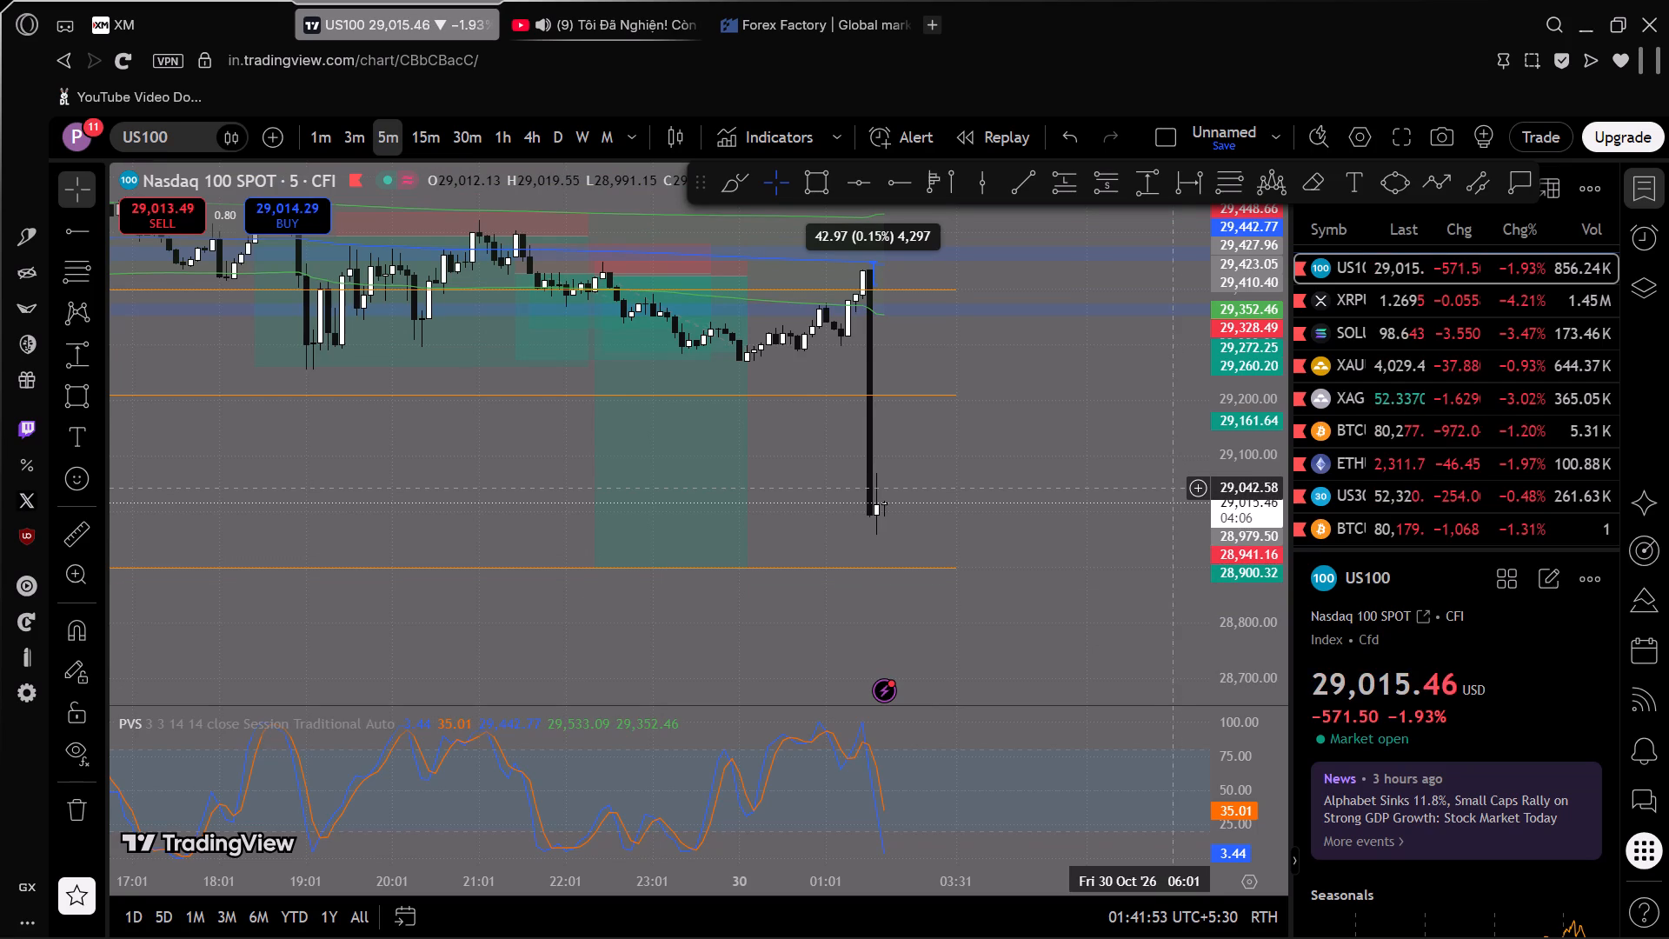
Switch to YouTube and browse the comments and suggested music mixes beside the playing Yêu EDM video.
{"action": "left_click", "coordinate": [623, 17]}
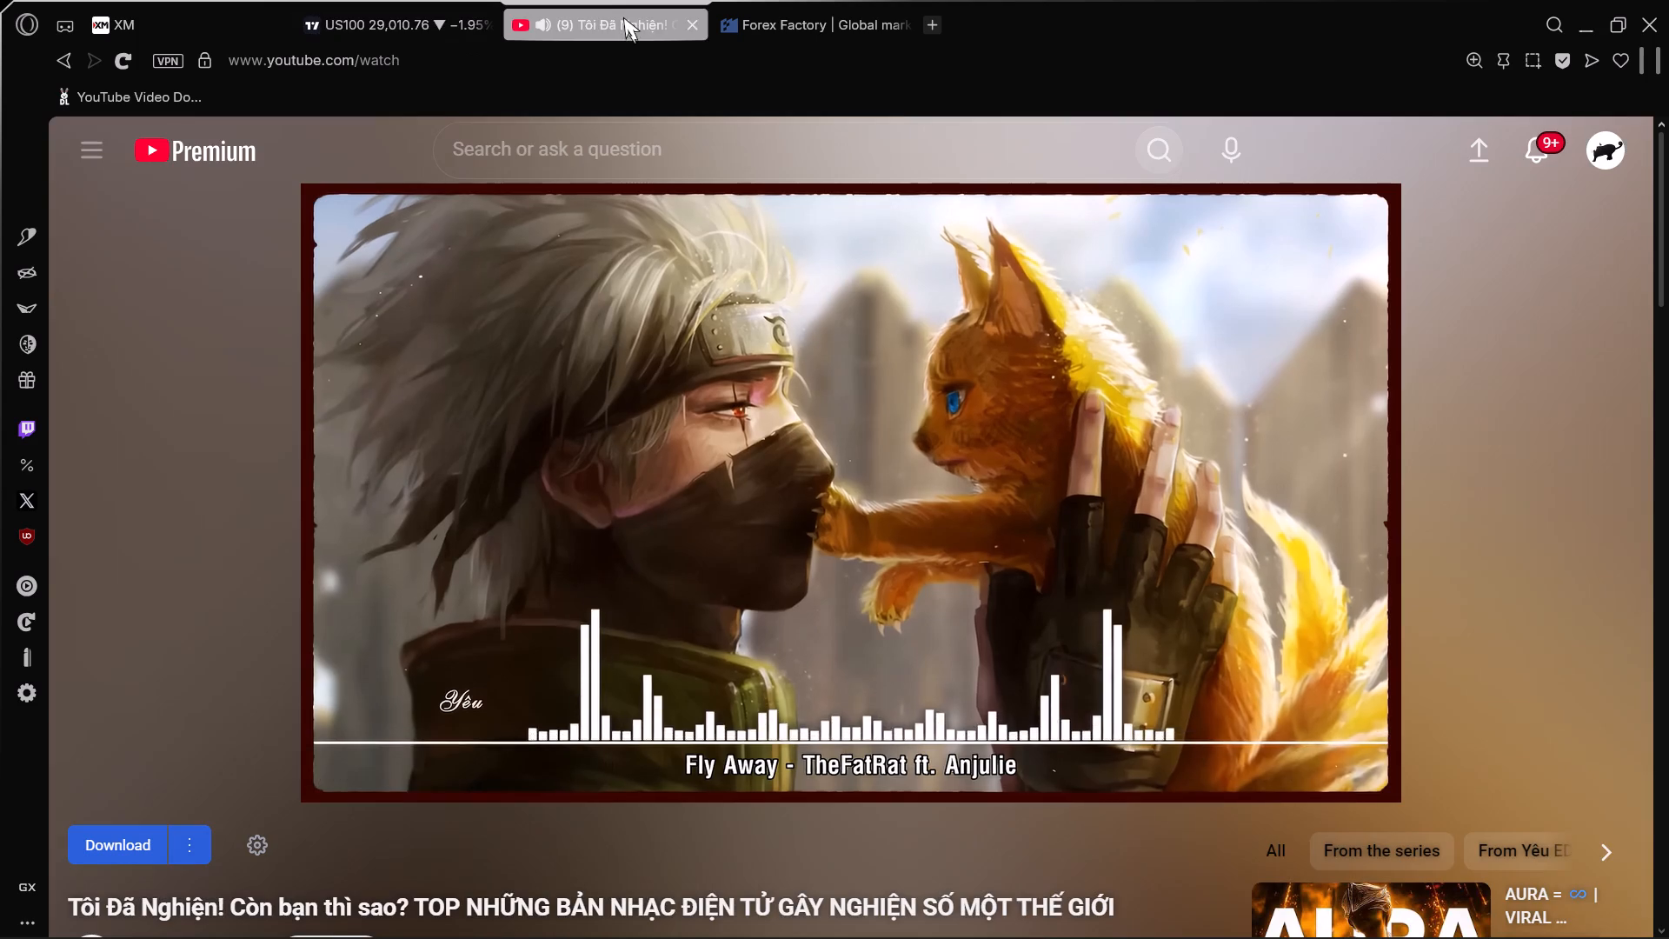
{"action": "scroll", "coordinate": [1253, 530], "scroll_direction": "down", "scroll_amount": 4}
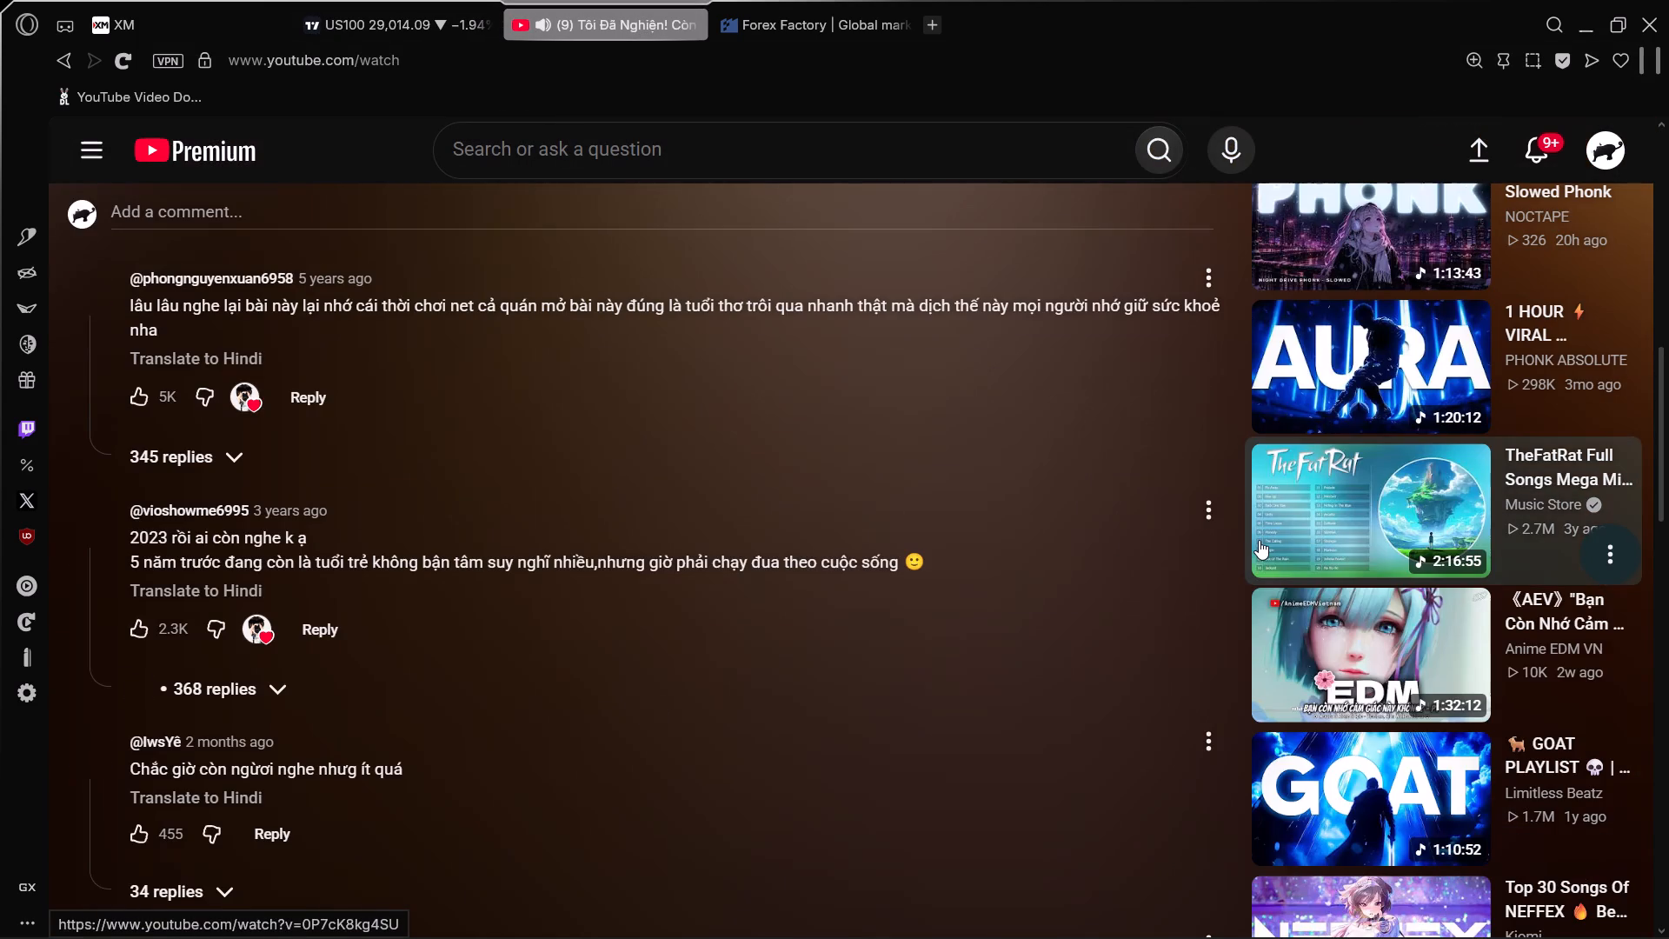
{"action": "scroll", "coordinate": [1366, 645], "scroll_direction": "down", "scroll_amount": 1}
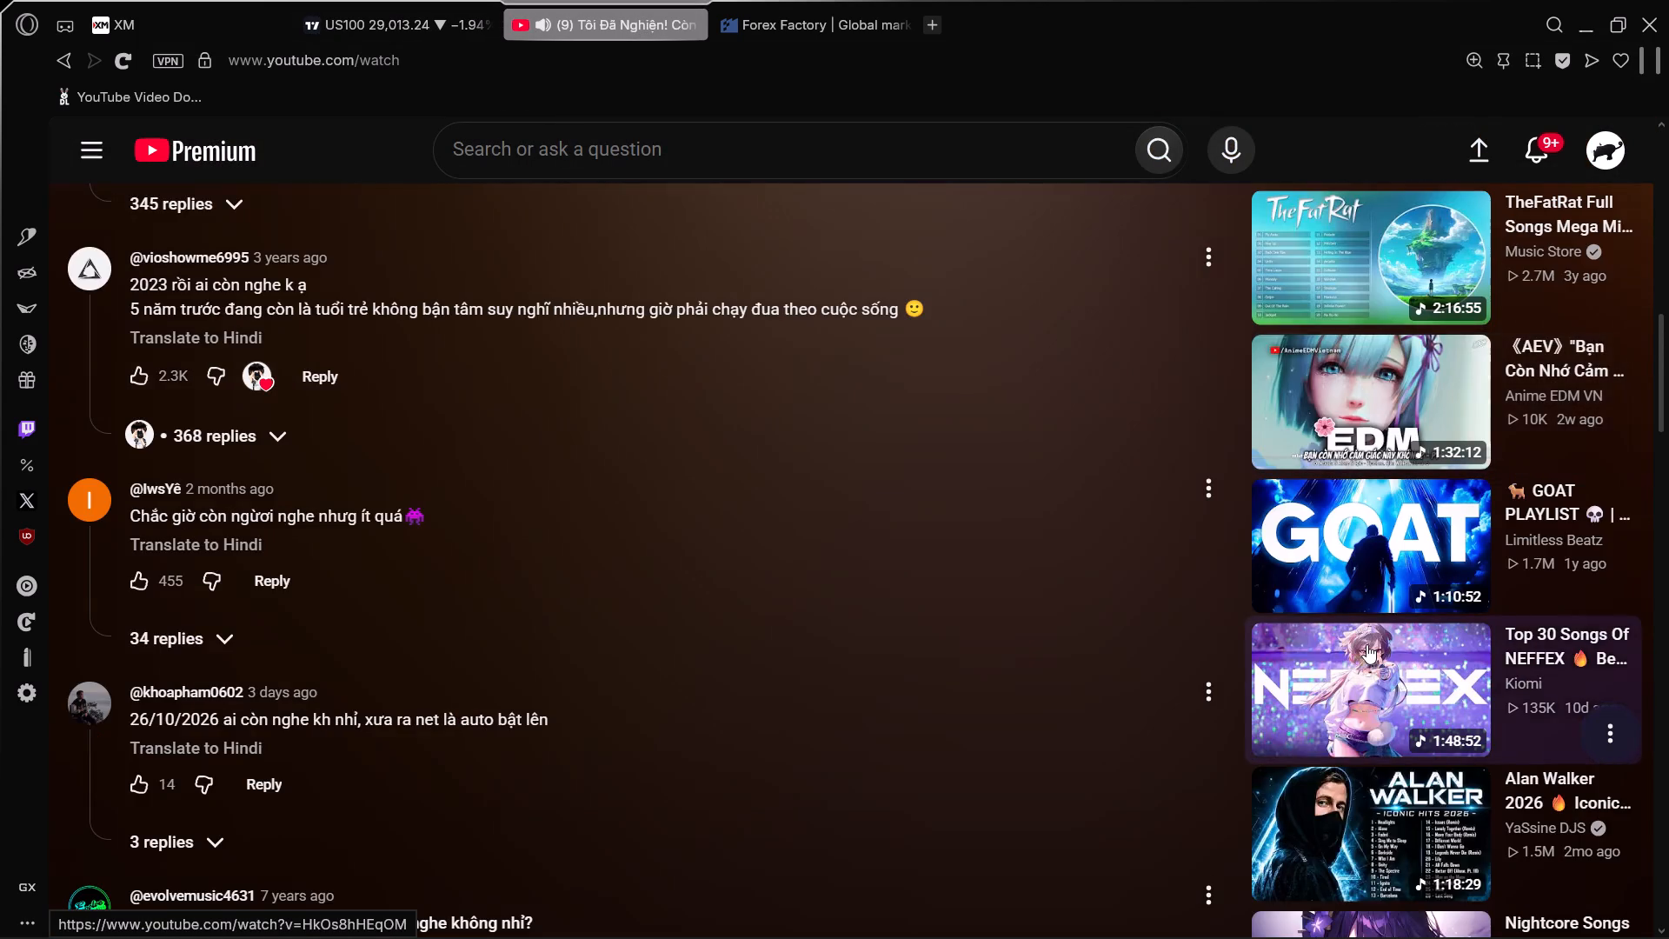
{"action": "scroll", "coordinate": [1366, 644], "scroll_direction": "down", "scroll_amount": 1}
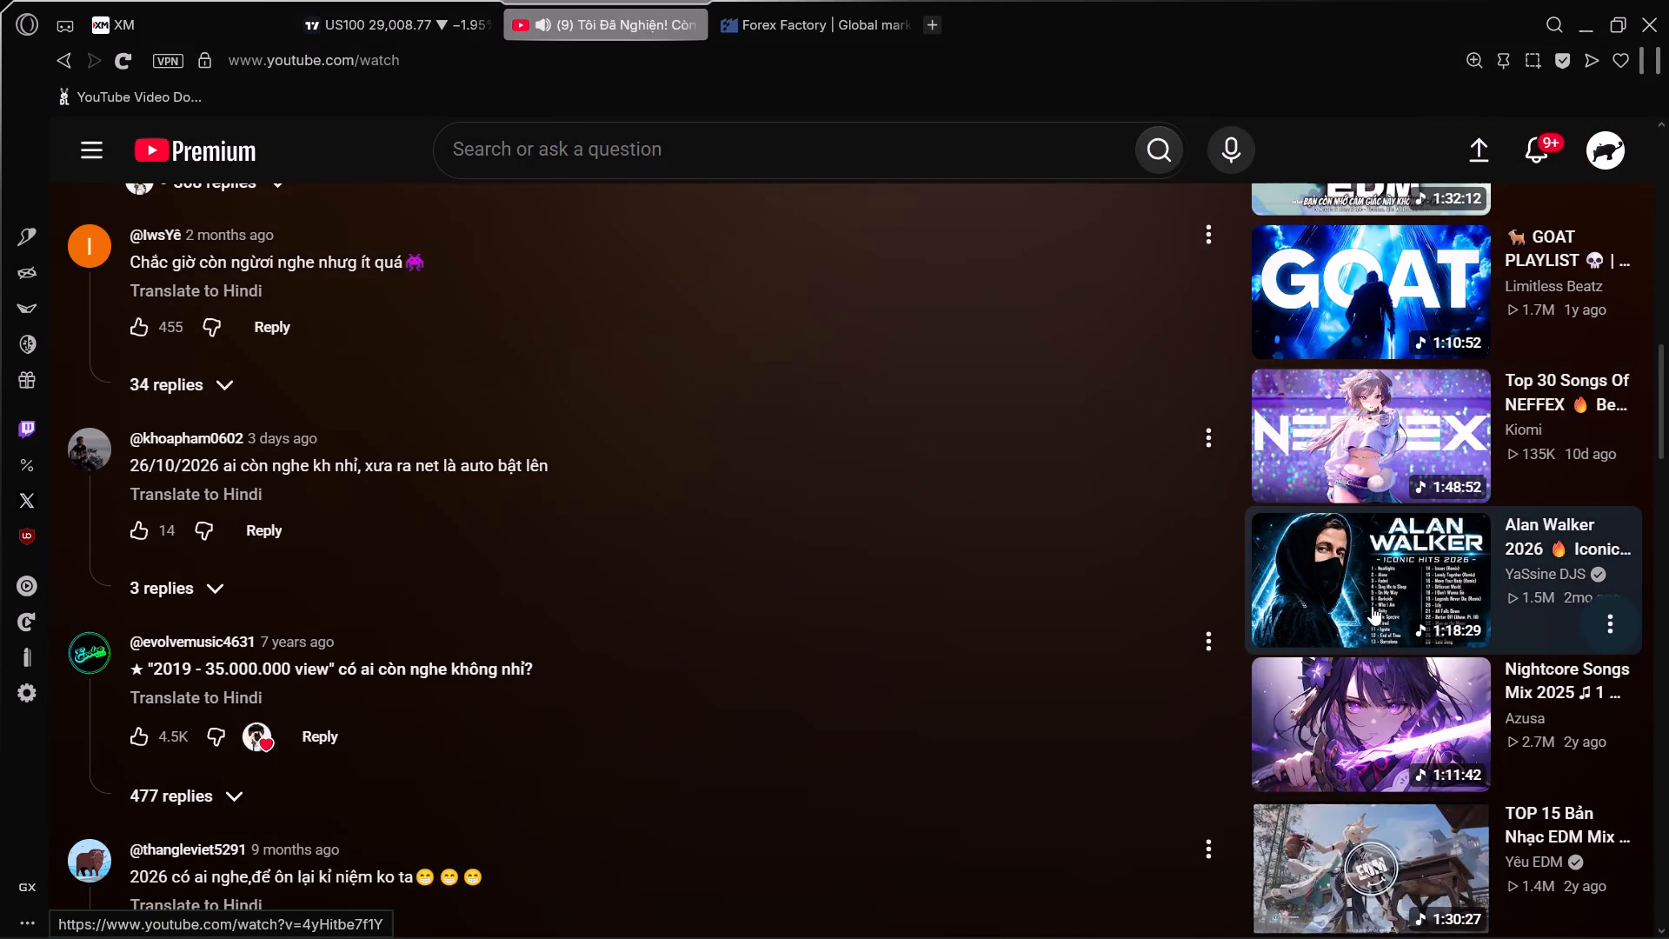
{"action": "left_click", "coordinate": [749, 17]}
Return to TradingView, open the XAUUSD chart from the watchlist, and examine its recent 5-minute rally against the orange level lines.
{"action": "left_click", "coordinate": [413, 0]}
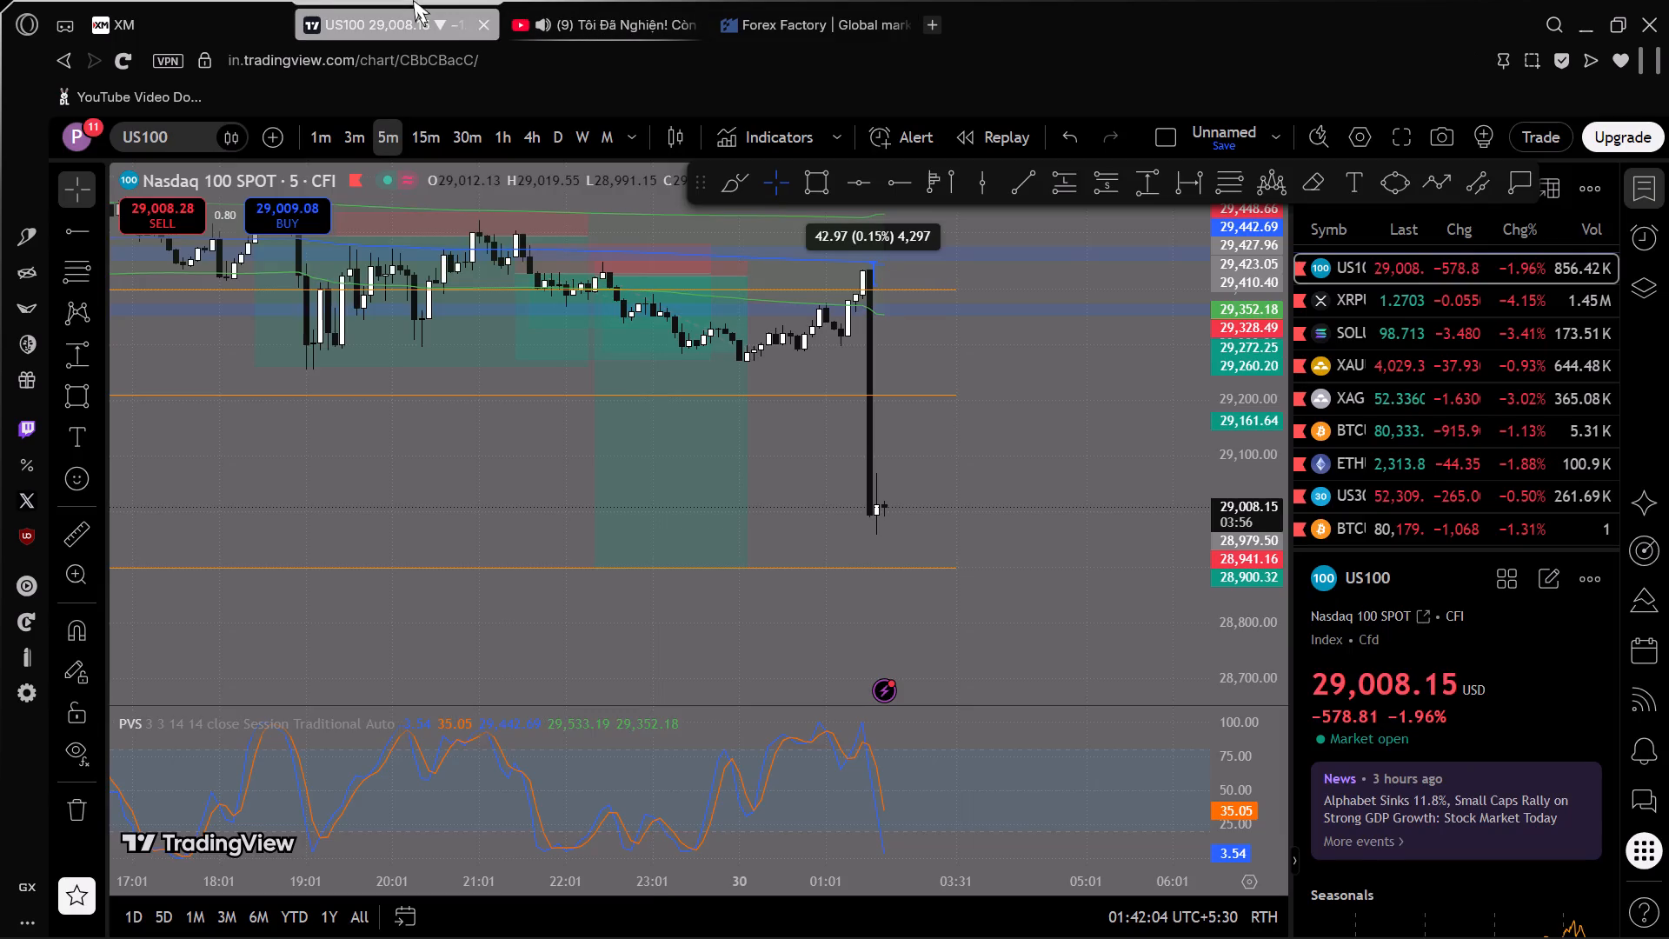
{"action": "scroll", "coordinate": [828, 481], "scroll_direction": "down", "scroll_amount": 4}
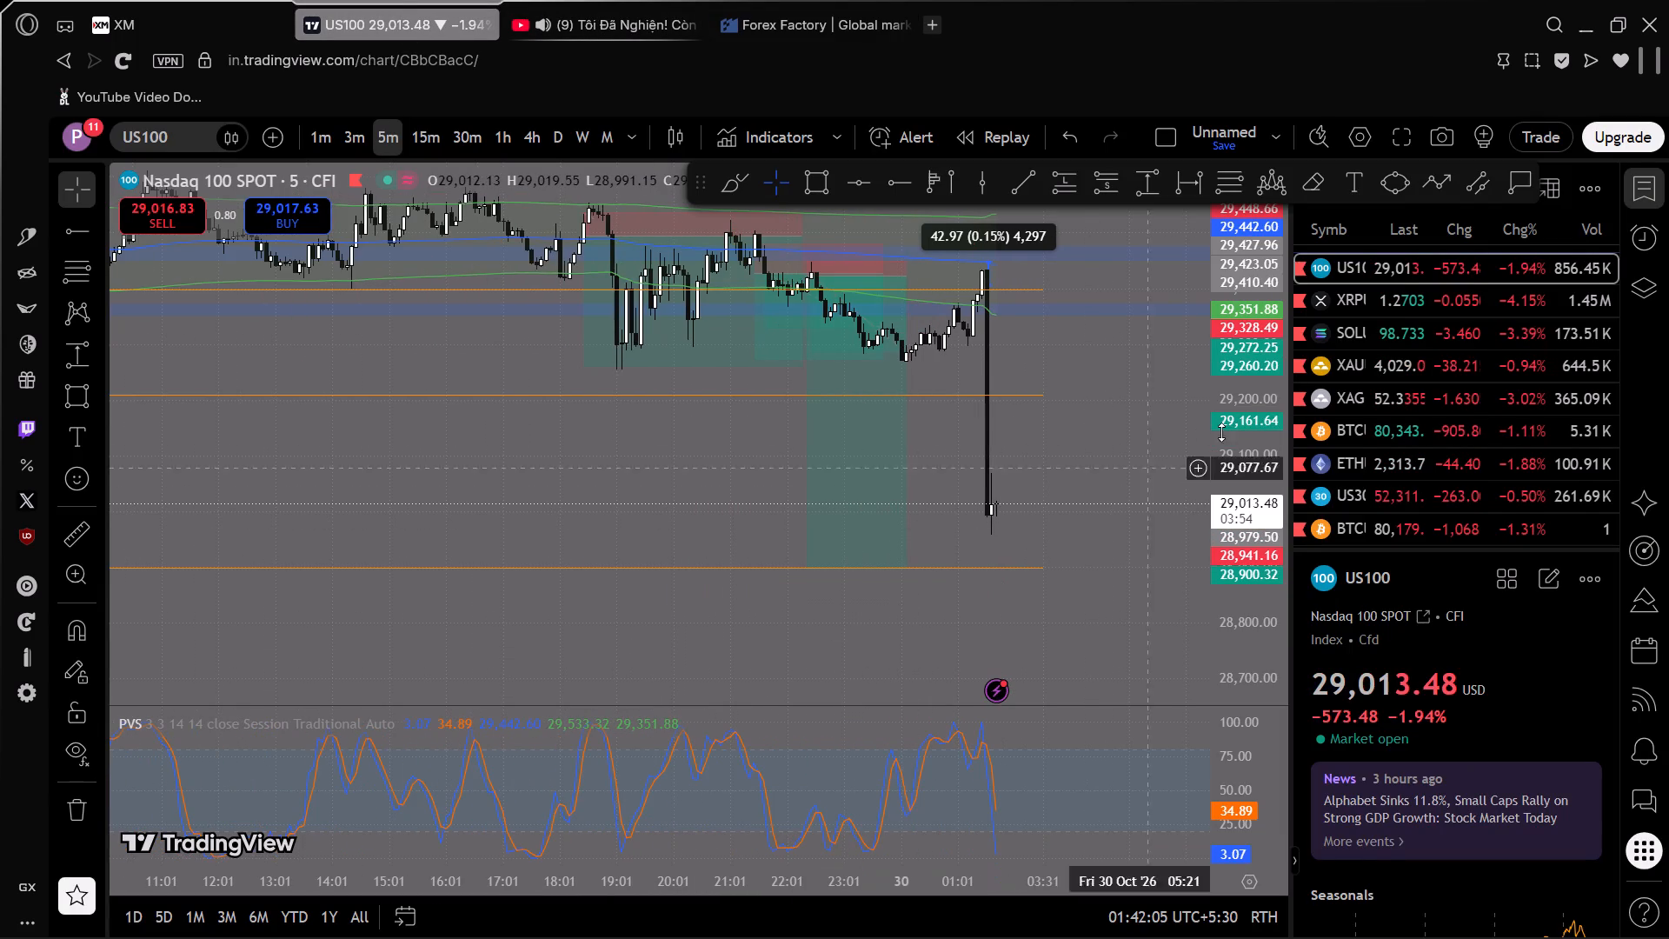
{"action": "left_click", "coordinate": [1343, 374]}
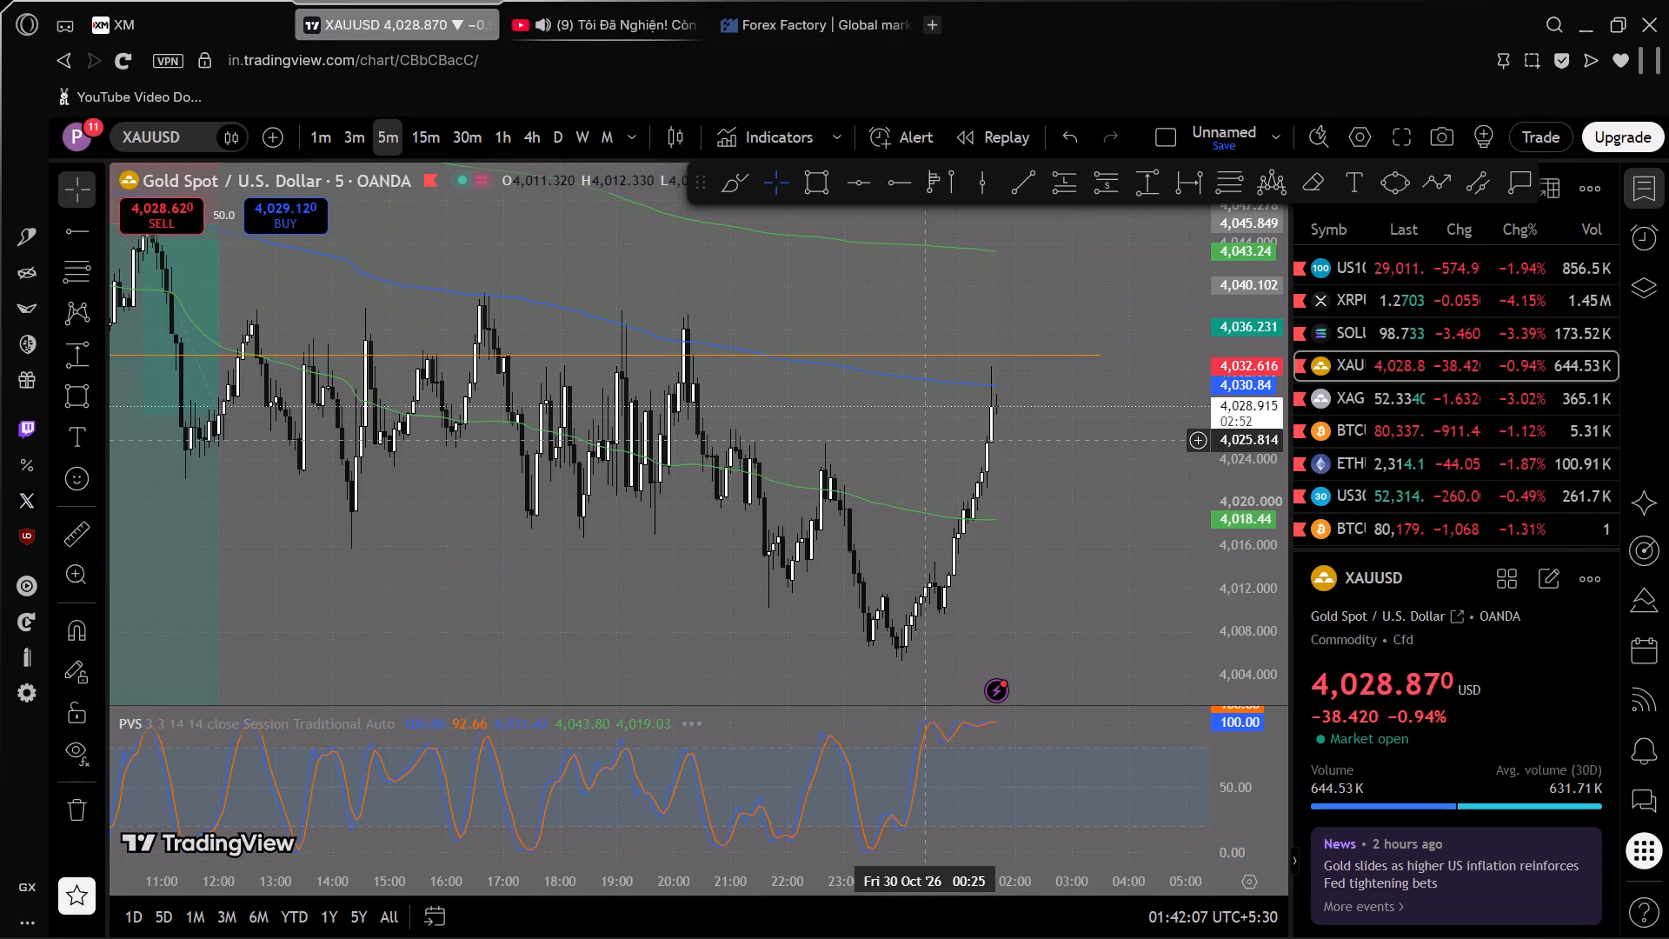
{"action": "scroll", "coordinate": [1011, 451], "scroll_direction": "up", "scroll_amount": 4}
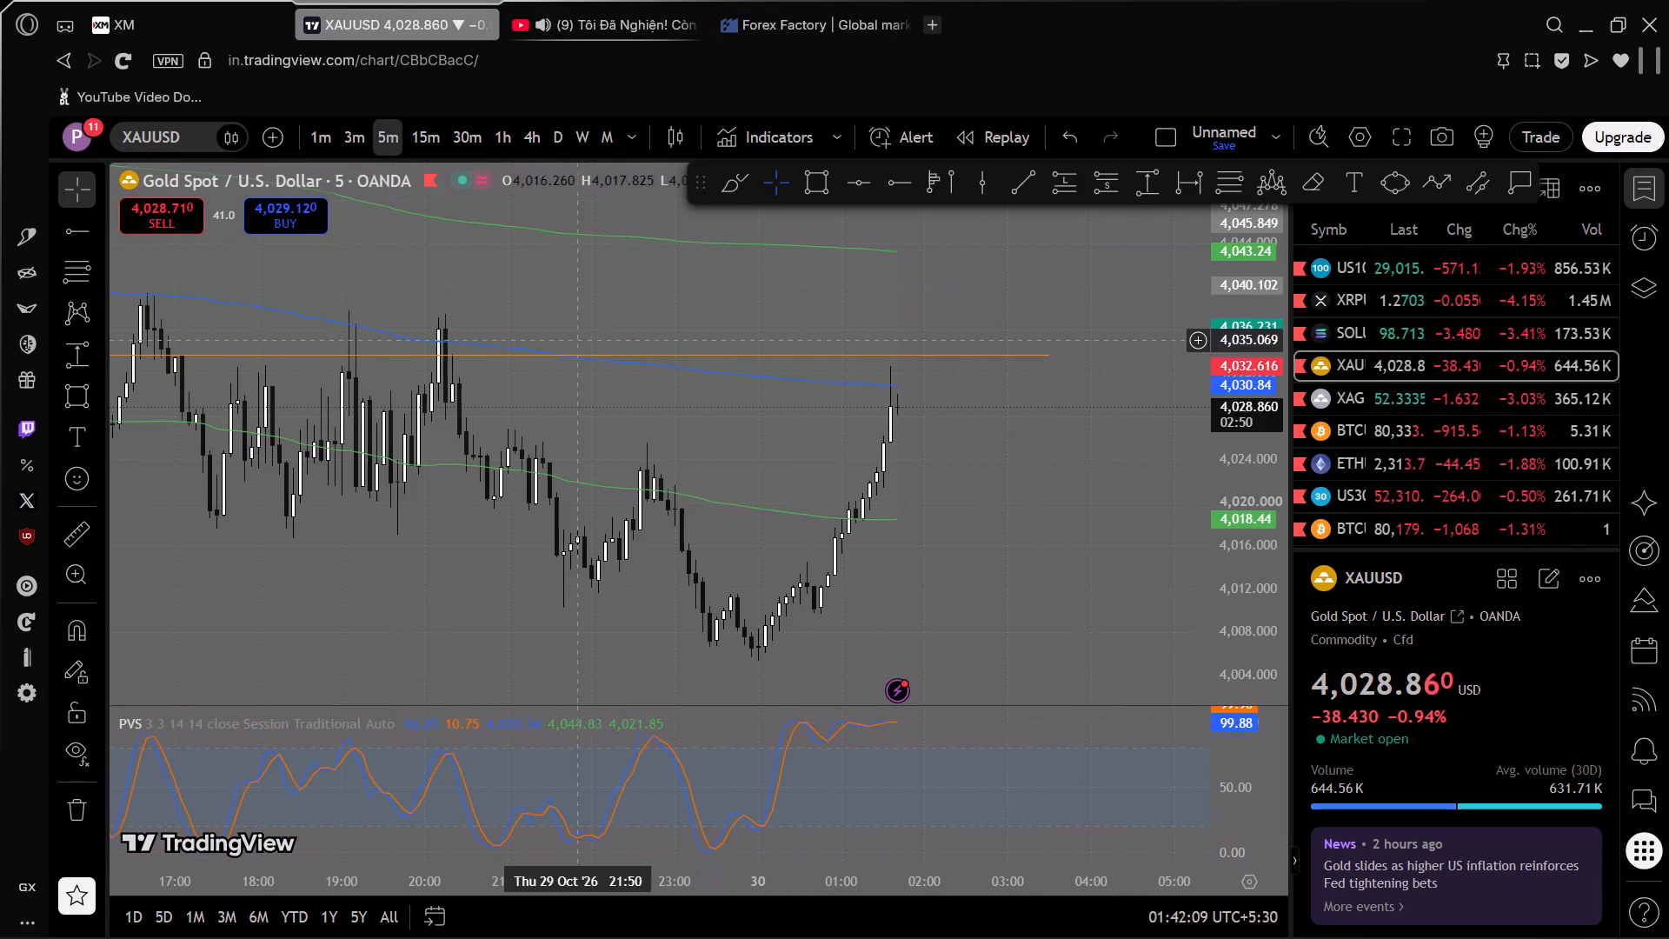
{"action": "scroll", "coordinate": [791, 408], "scroll_direction": "up", "scroll_amount": 3}
{"action": "scroll", "coordinate": [749, 471], "scroll_direction": "up", "scroll_amount": 1}
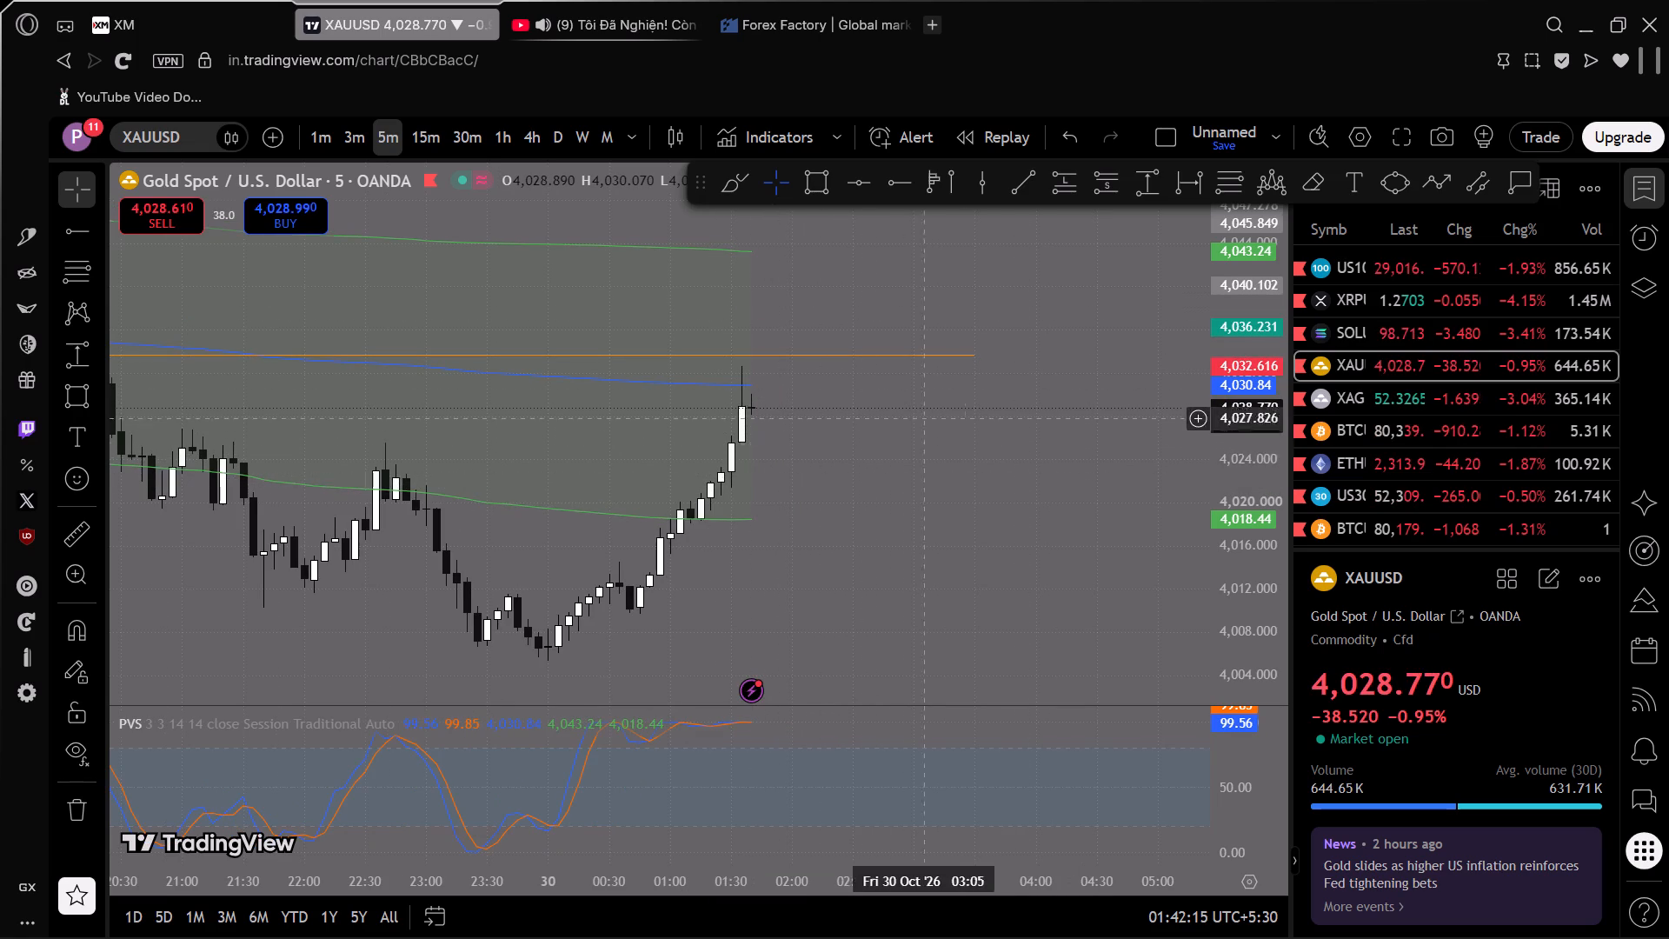
{"action": "left_click_drag", "start_coordinate": [908, 507], "coordinate": [1006, 494]}
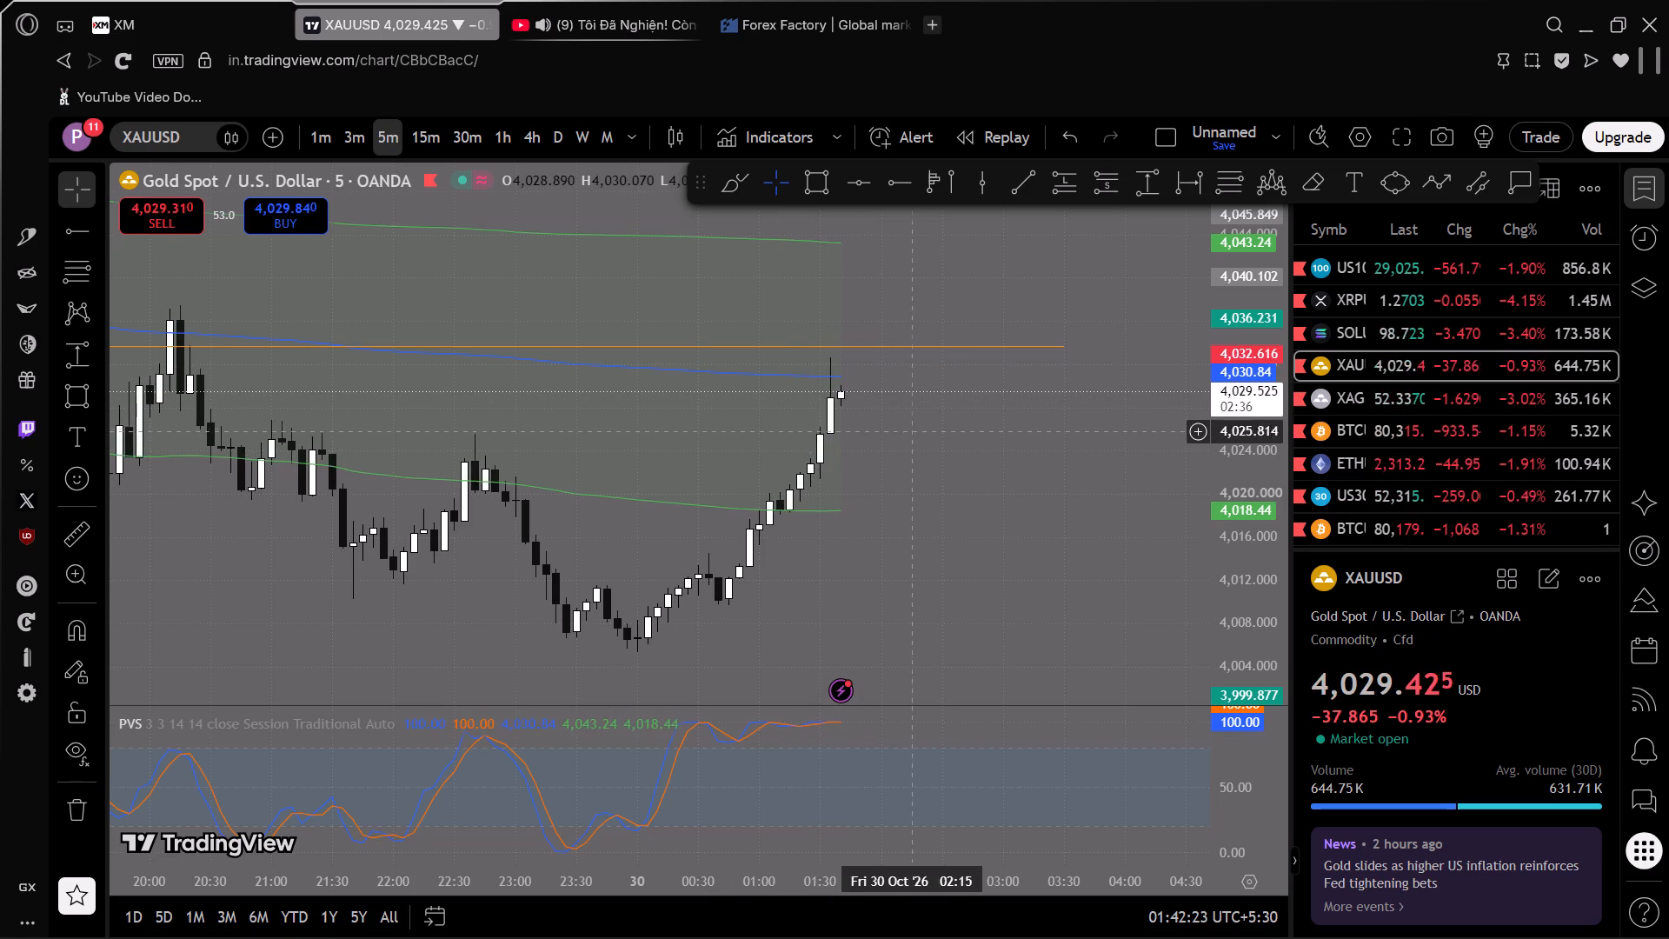
{"action": "left_click_drag", "start_coordinate": [911, 439], "coordinate": [940, 386]}
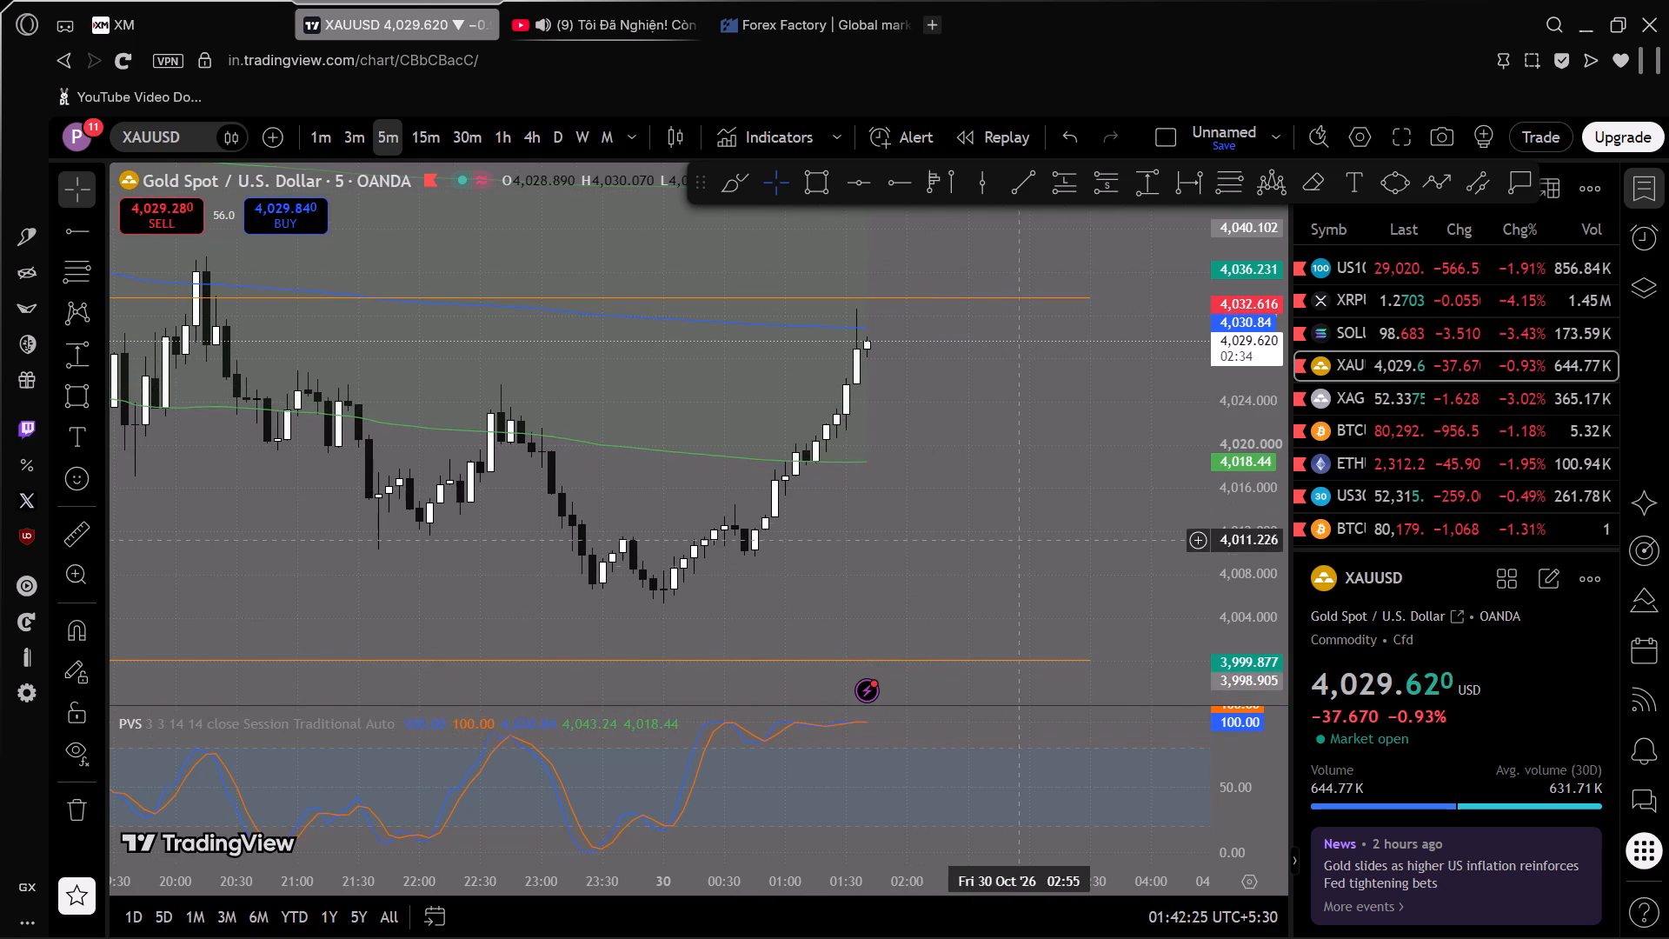
{"action": "scroll", "coordinate": [1259, 560], "scroll_direction": "up", "scroll_amount": 2}
{"action": "scroll", "coordinate": [1251, 562], "scroll_direction": "down", "scroll_amount": 1}
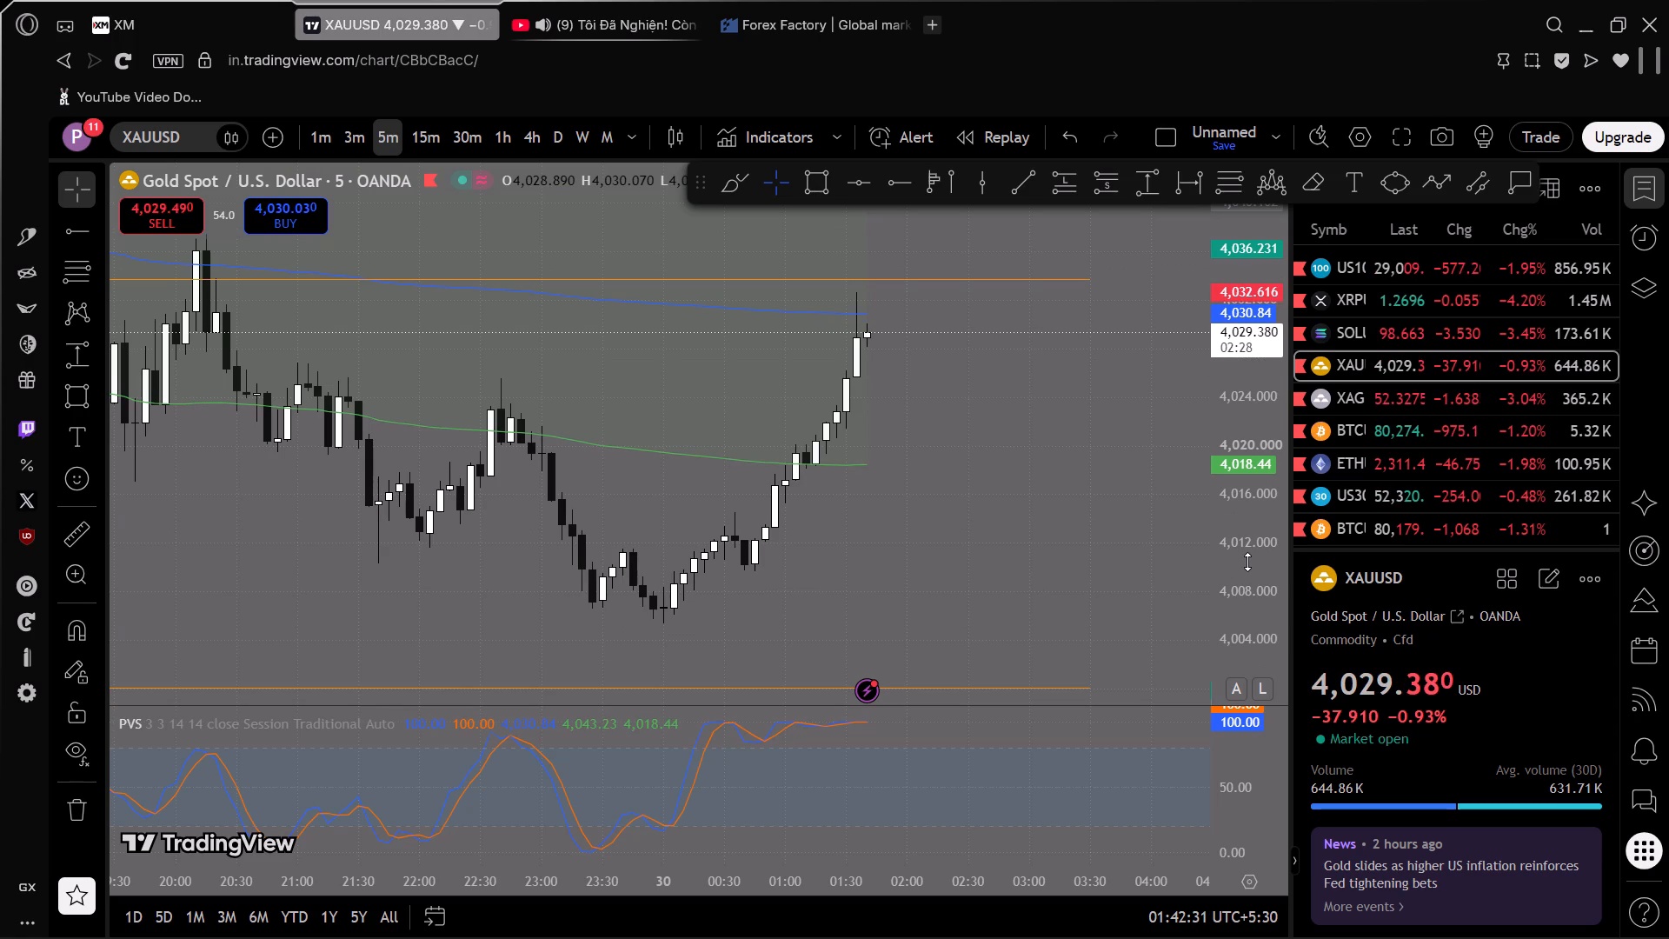
Switch to XM and examine the US100Cash 1-minute chart around the sharp drop and the open 0.1-lot short.
{"action": "left_click", "coordinate": [163, 25]}
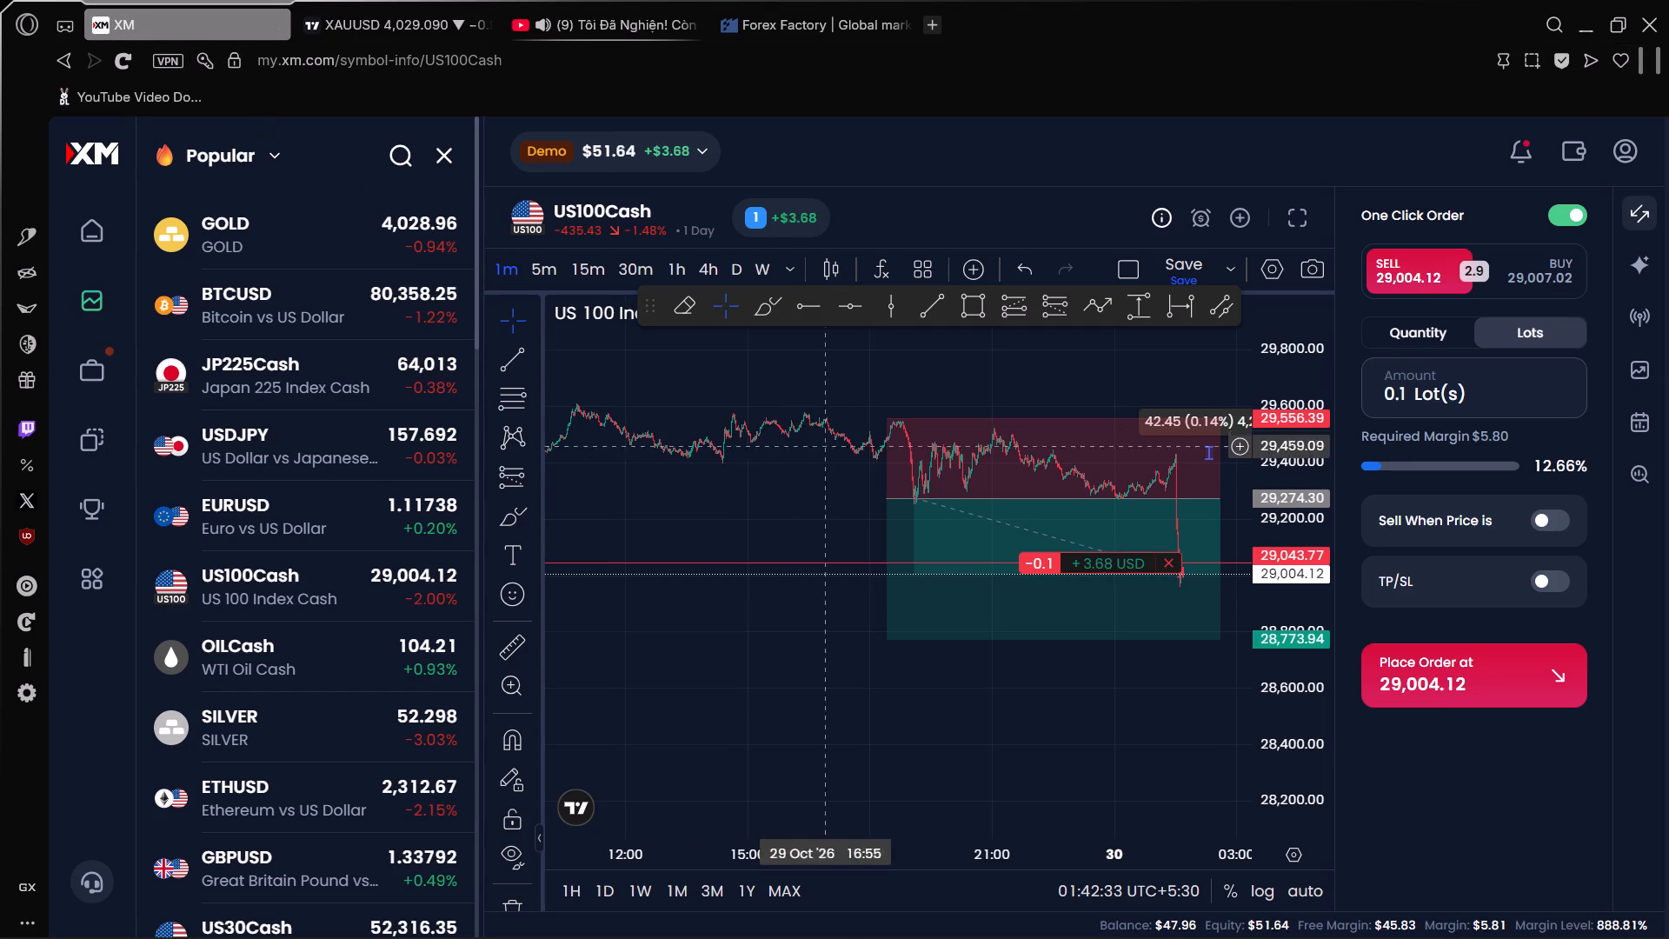
{"action": "left_click_drag", "start_coordinate": [881, 711], "coordinate": [742, 667]}
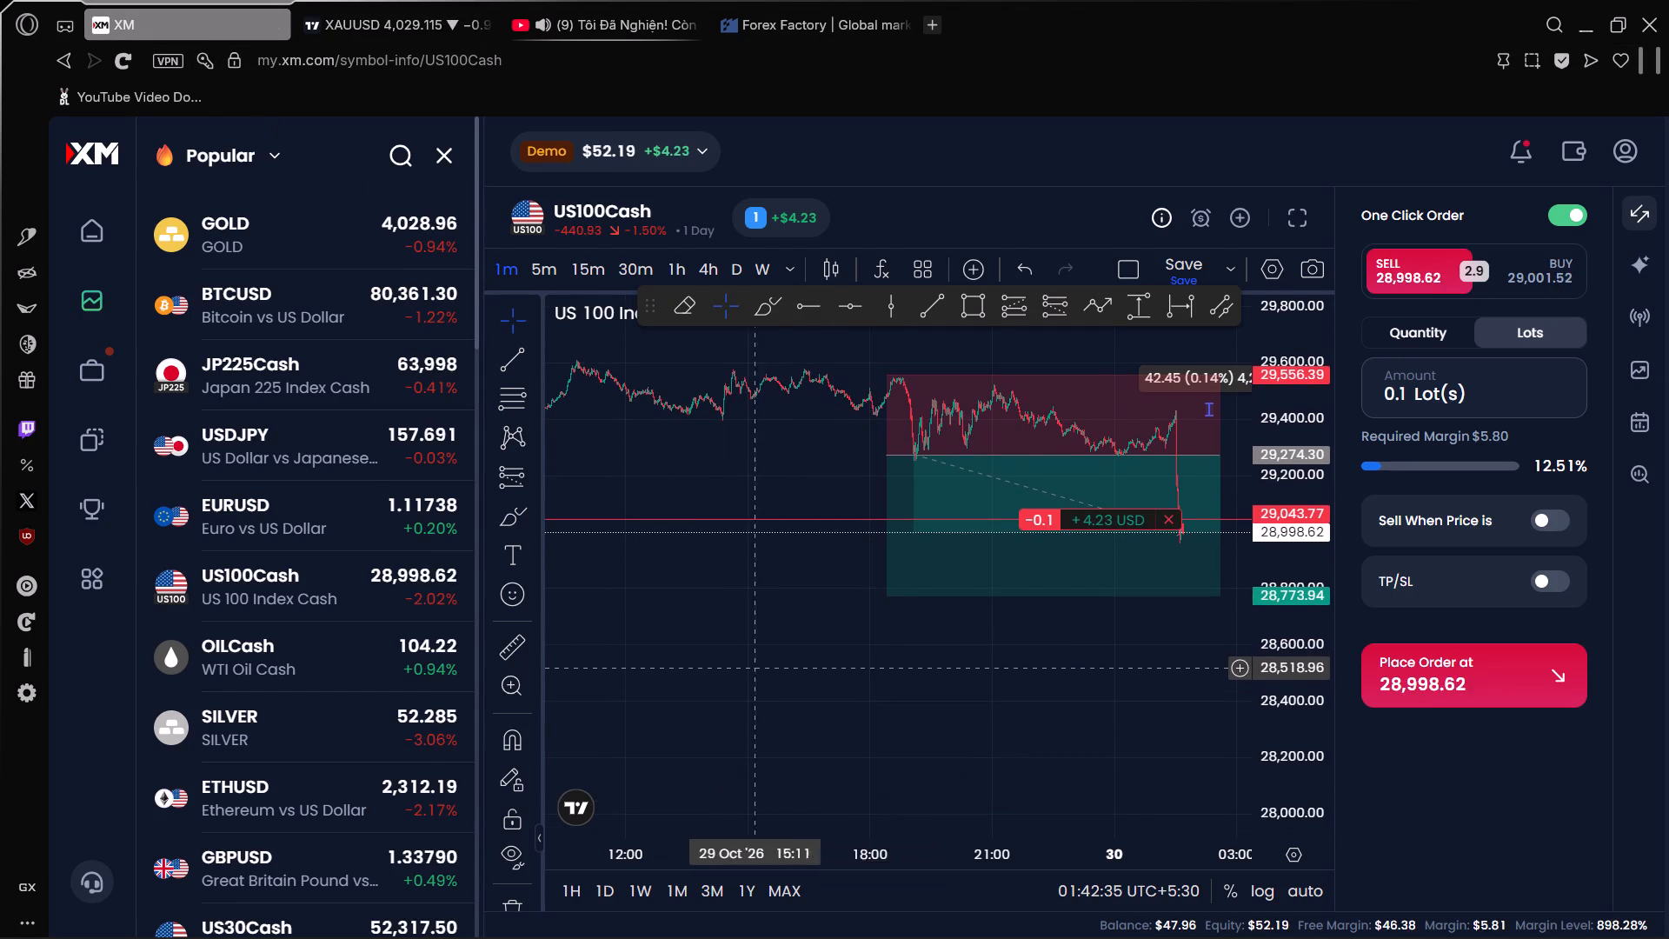
{"action": "scroll", "coordinate": [873, 697], "scroll_direction": "up", "scroll_amount": 5}
{"action": "left_click_drag", "start_coordinate": [1025, 703], "coordinate": [894, 657]}
{"action": "scroll", "coordinate": [909, 665], "scroll_direction": "up", "scroll_amount": 7}
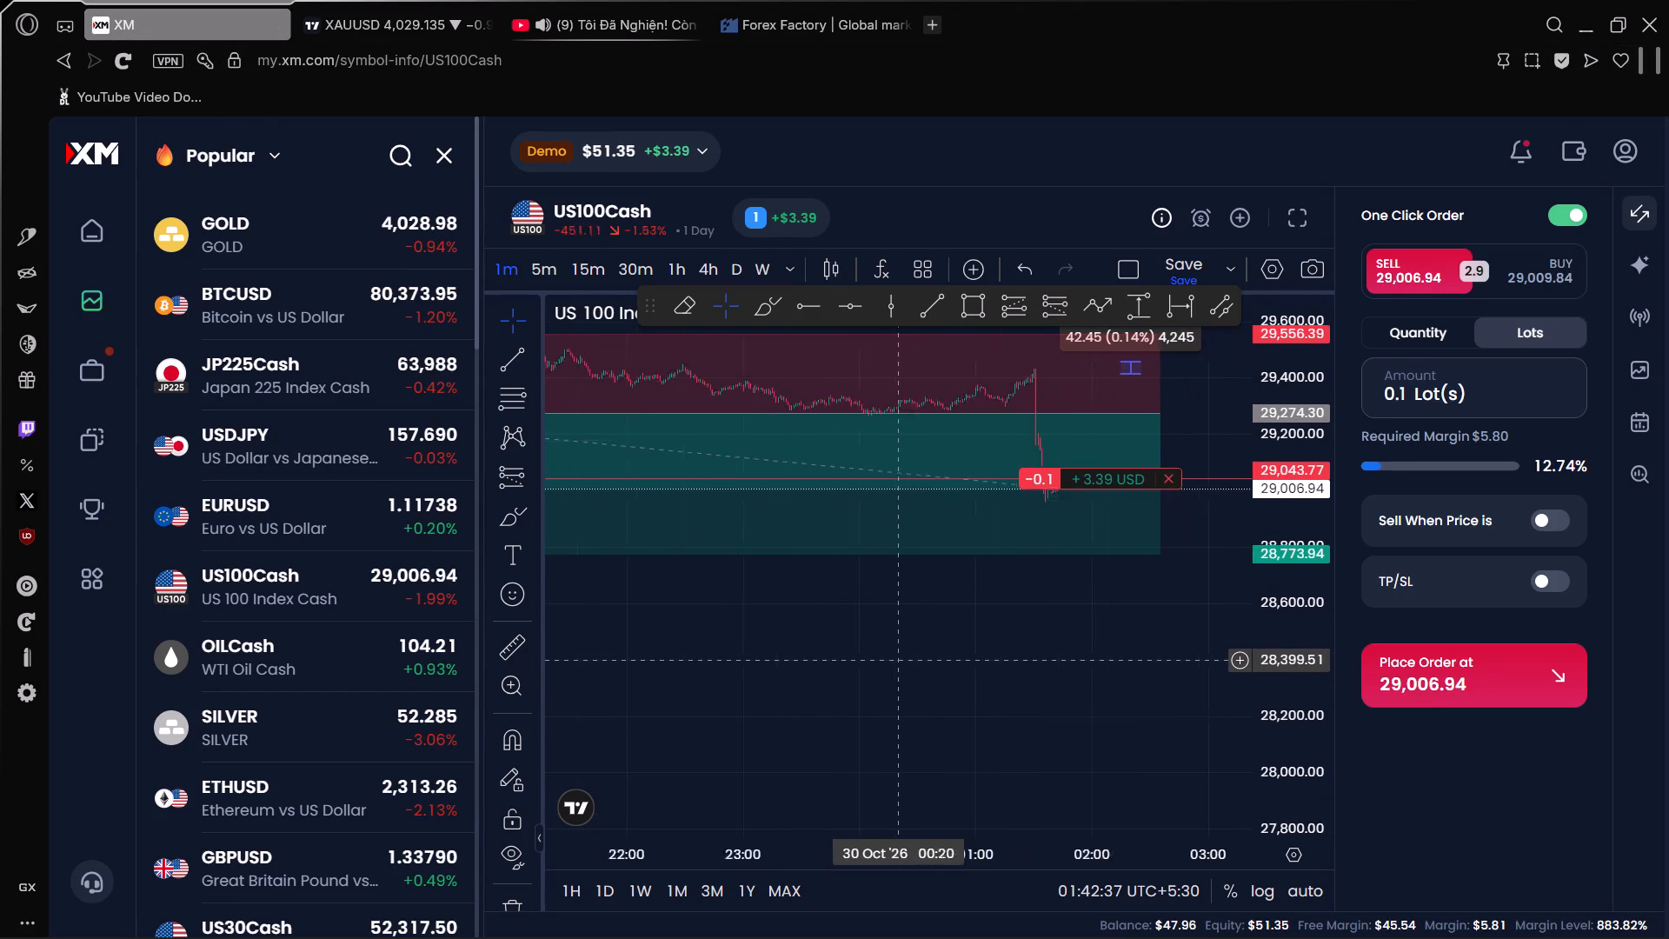
{"action": "scroll", "coordinate": [899, 660], "scroll_direction": "up", "scroll_amount": 6}
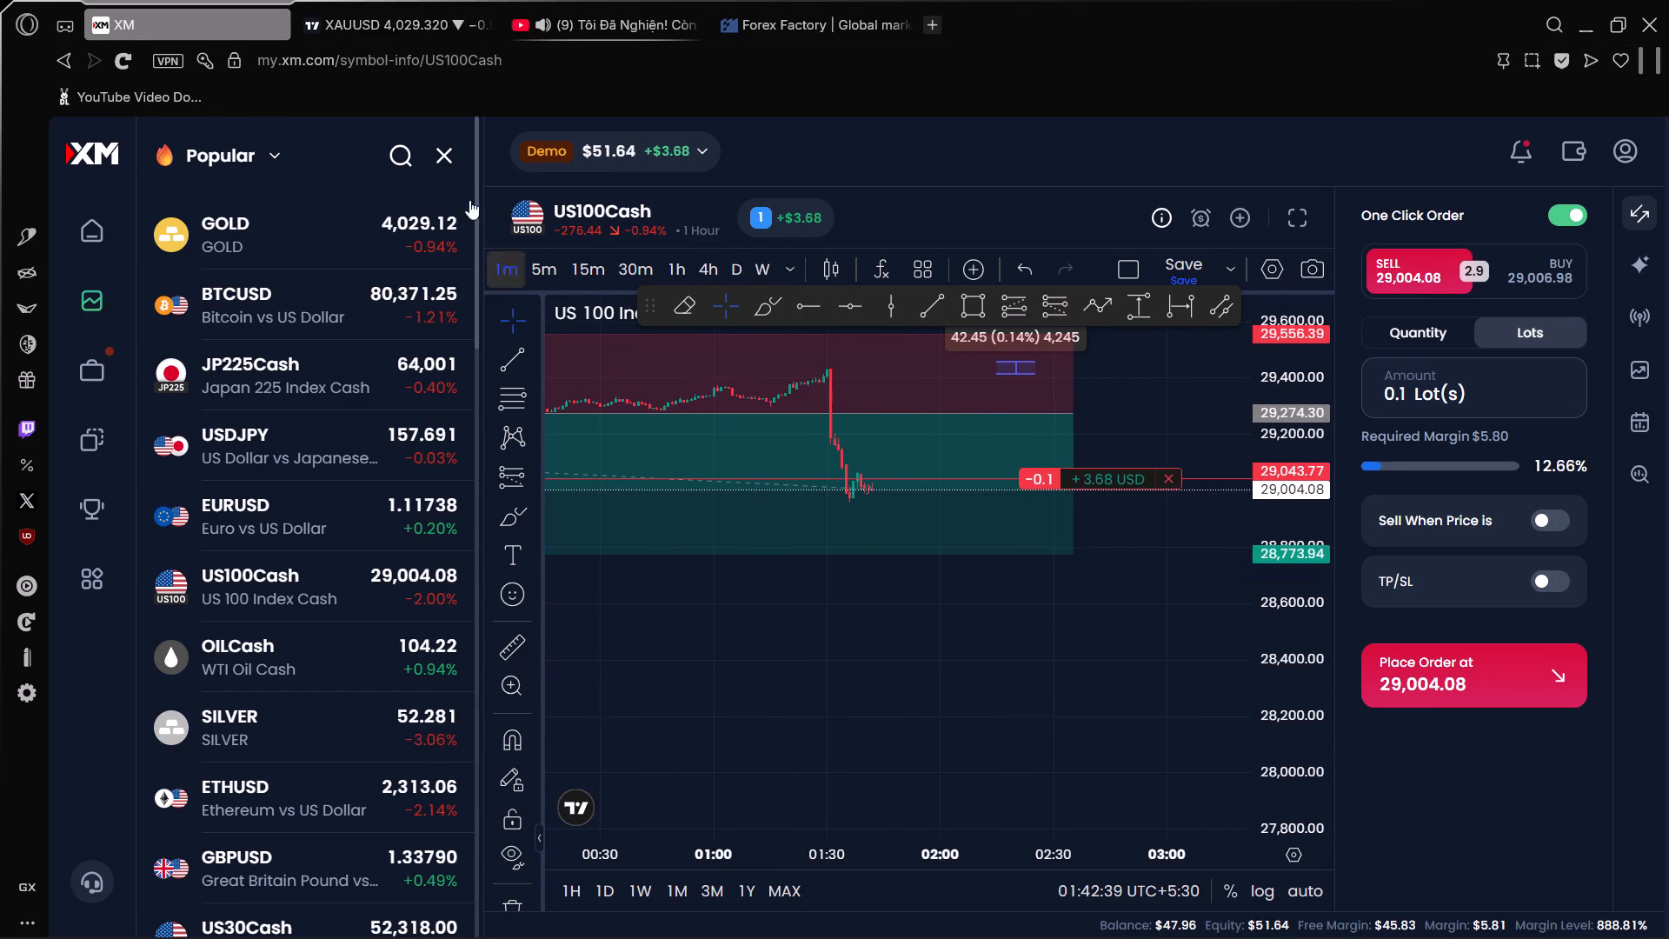
Set the US100Cash chart to the 5-minute timeframe and examine the open short within the charted position.
{"action": "left_click", "coordinate": [558, 270]}
{"action": "scroll", "coordinate": [945, 627], "scroll_direction": "up", "scroll_amount": 7}
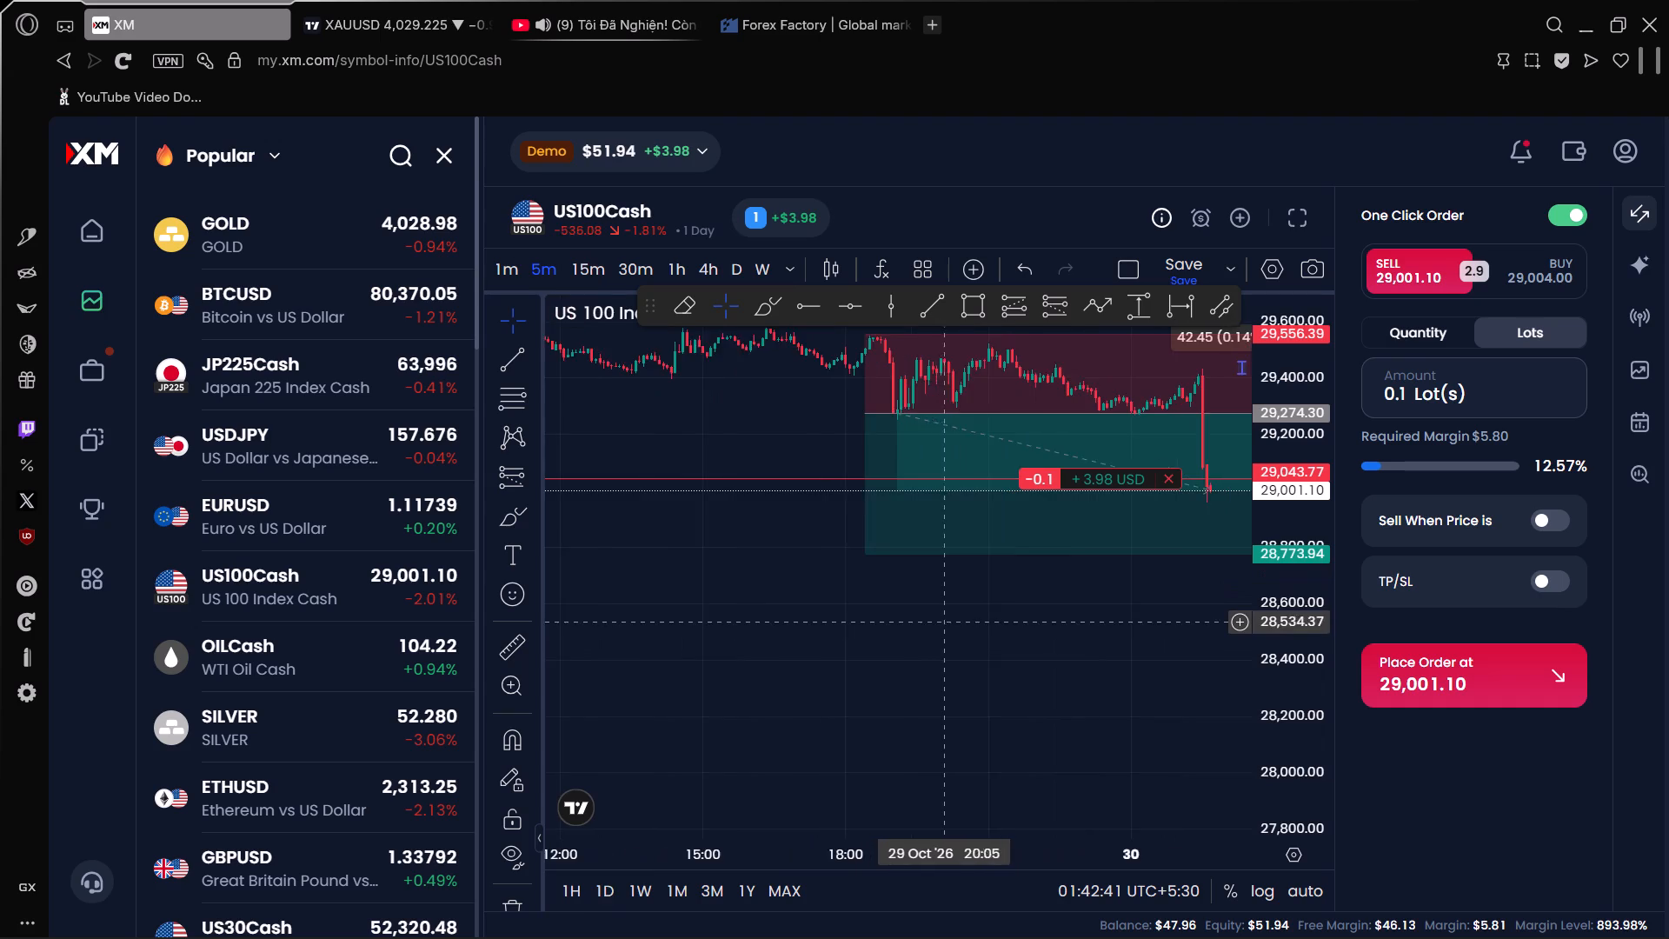
{"action": "scroll", "coordinate": [959, 620], "scroll_direction": "up", "scroll_amount": 3}
{"action": "left_click_drag", "start_coordinate": [1117, 654], "coordinate": [887, 688]}
{"action": "scroll", "coordinate": [898, 689], "scroll_direction": "down", "scroll_amount": 3}
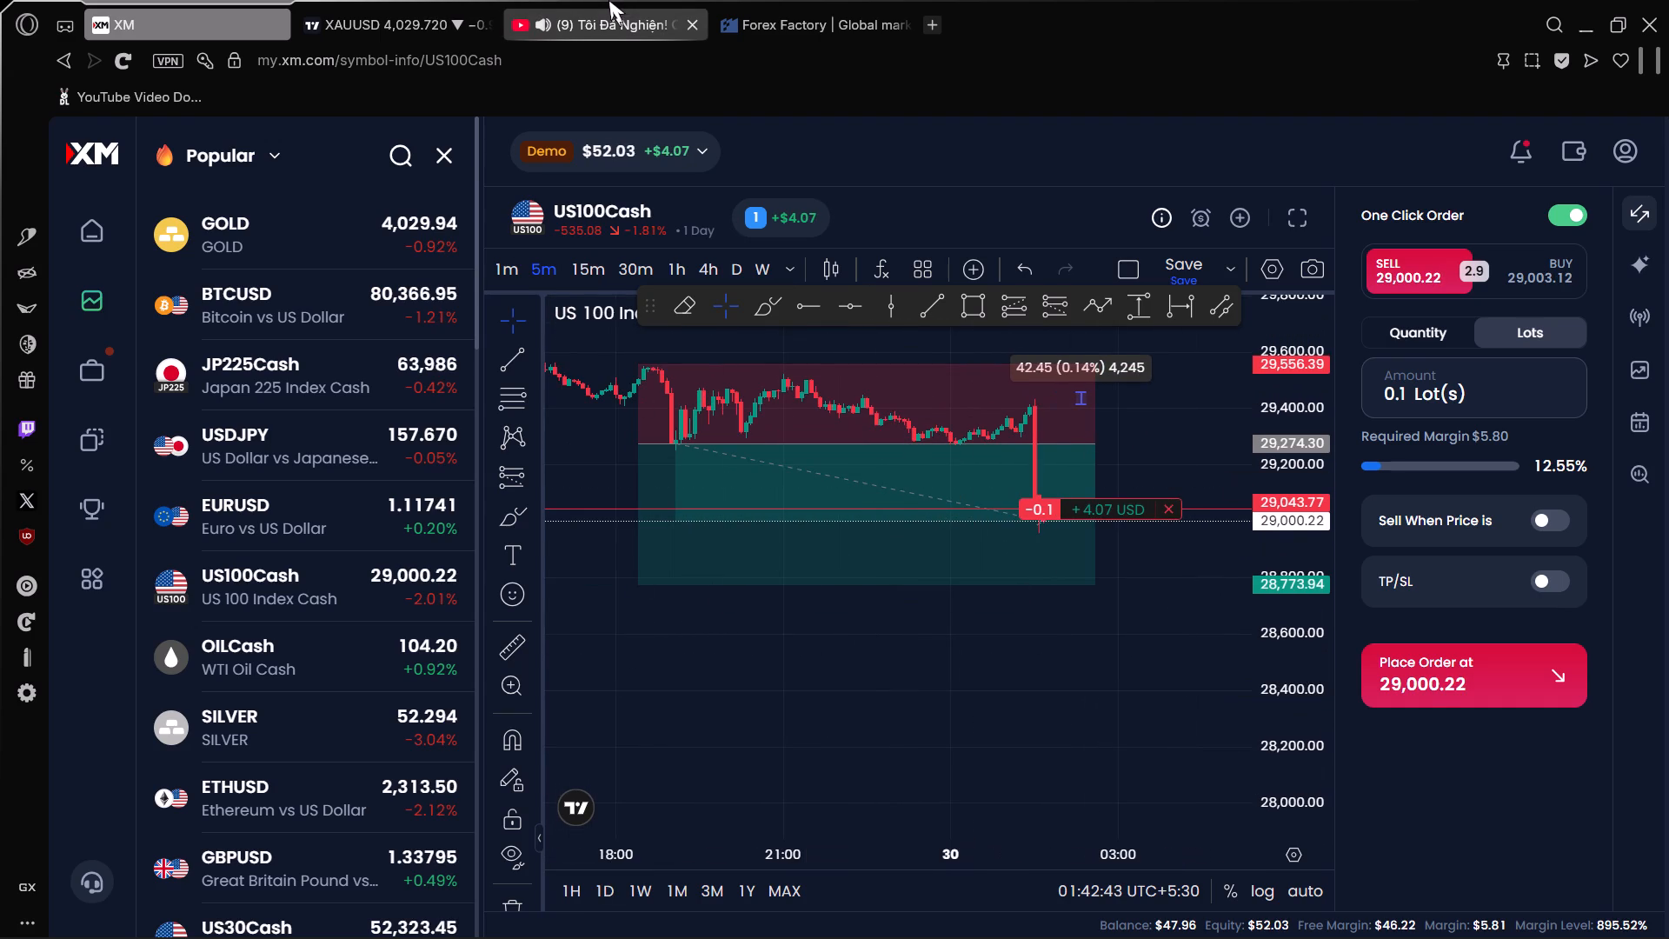
Return to TradingView and examine the XAUUSD 5-minute price action from the afternoon of Oct 29 to the latest candle.
{"action": "left_click", "coordinate": [608, 0]}
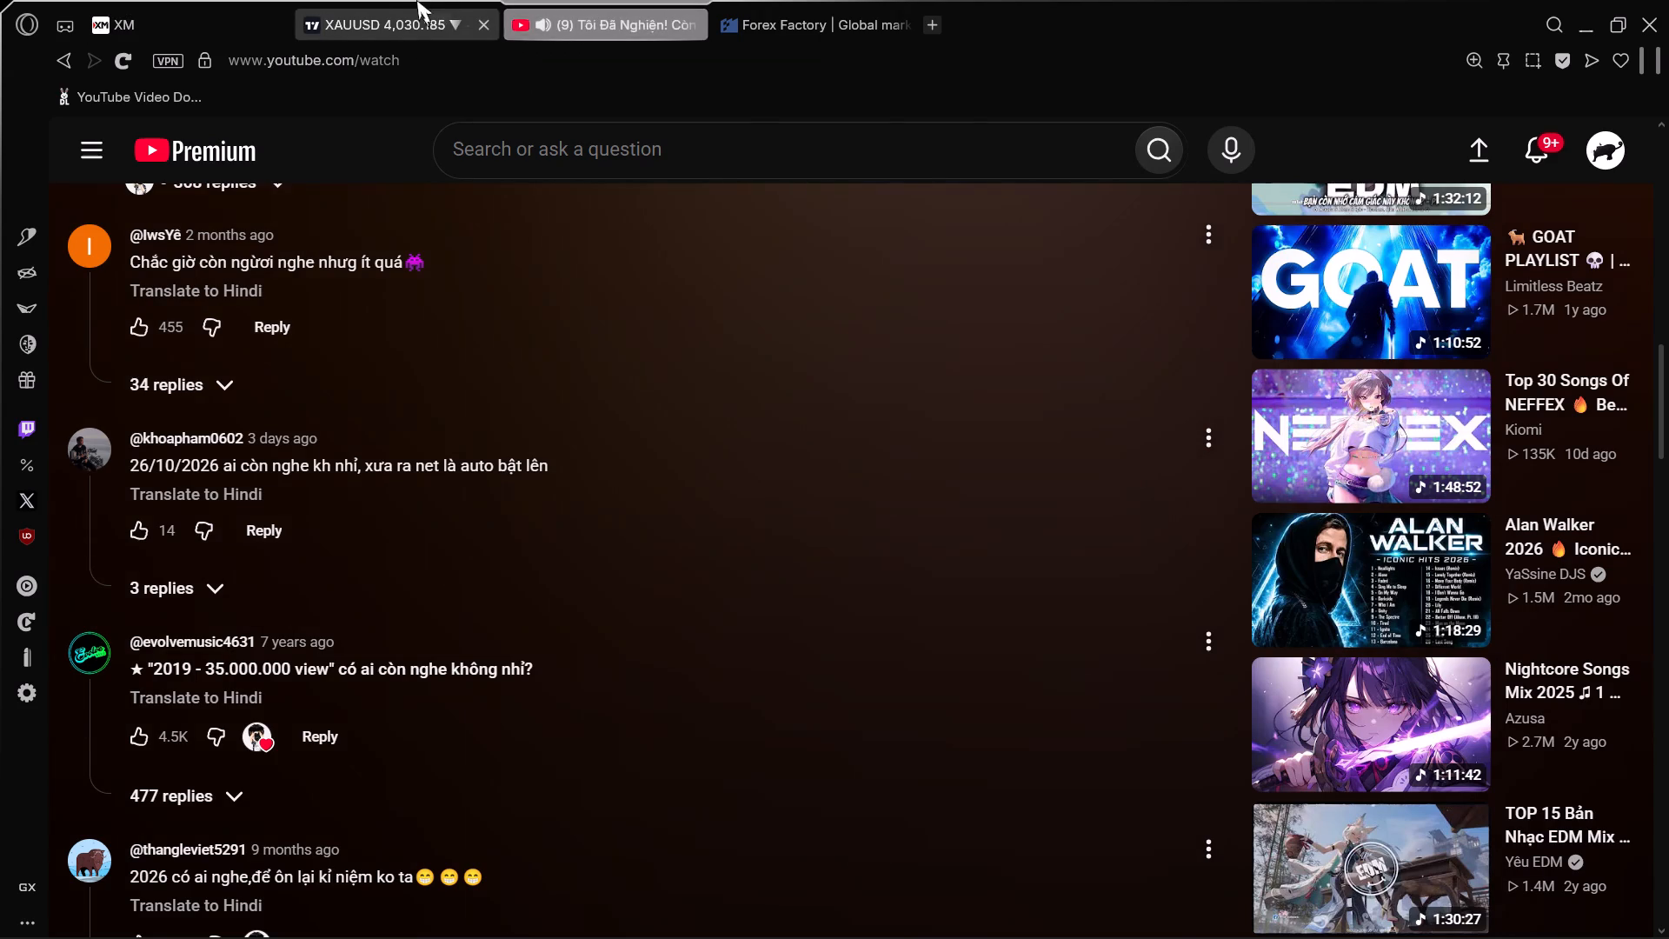
{"action": "left_click", "coordinate": [401, 1]}
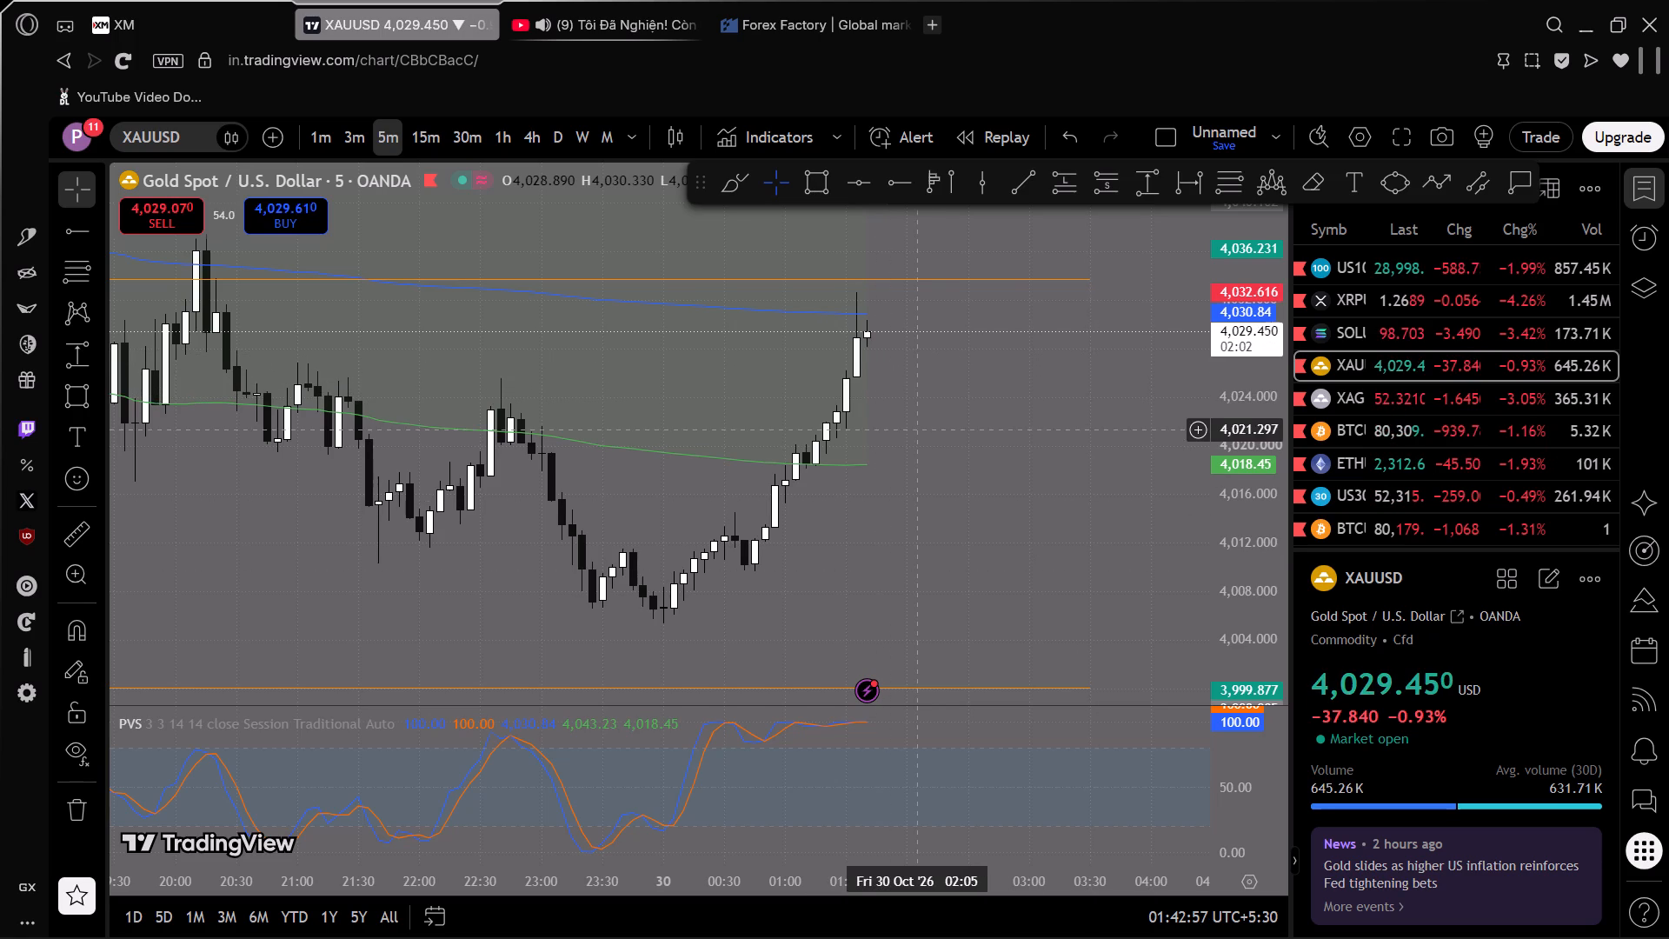
{"action": "left_click_drag", "start_coordinate": [915, 430], "coordinate": [940, 454]}
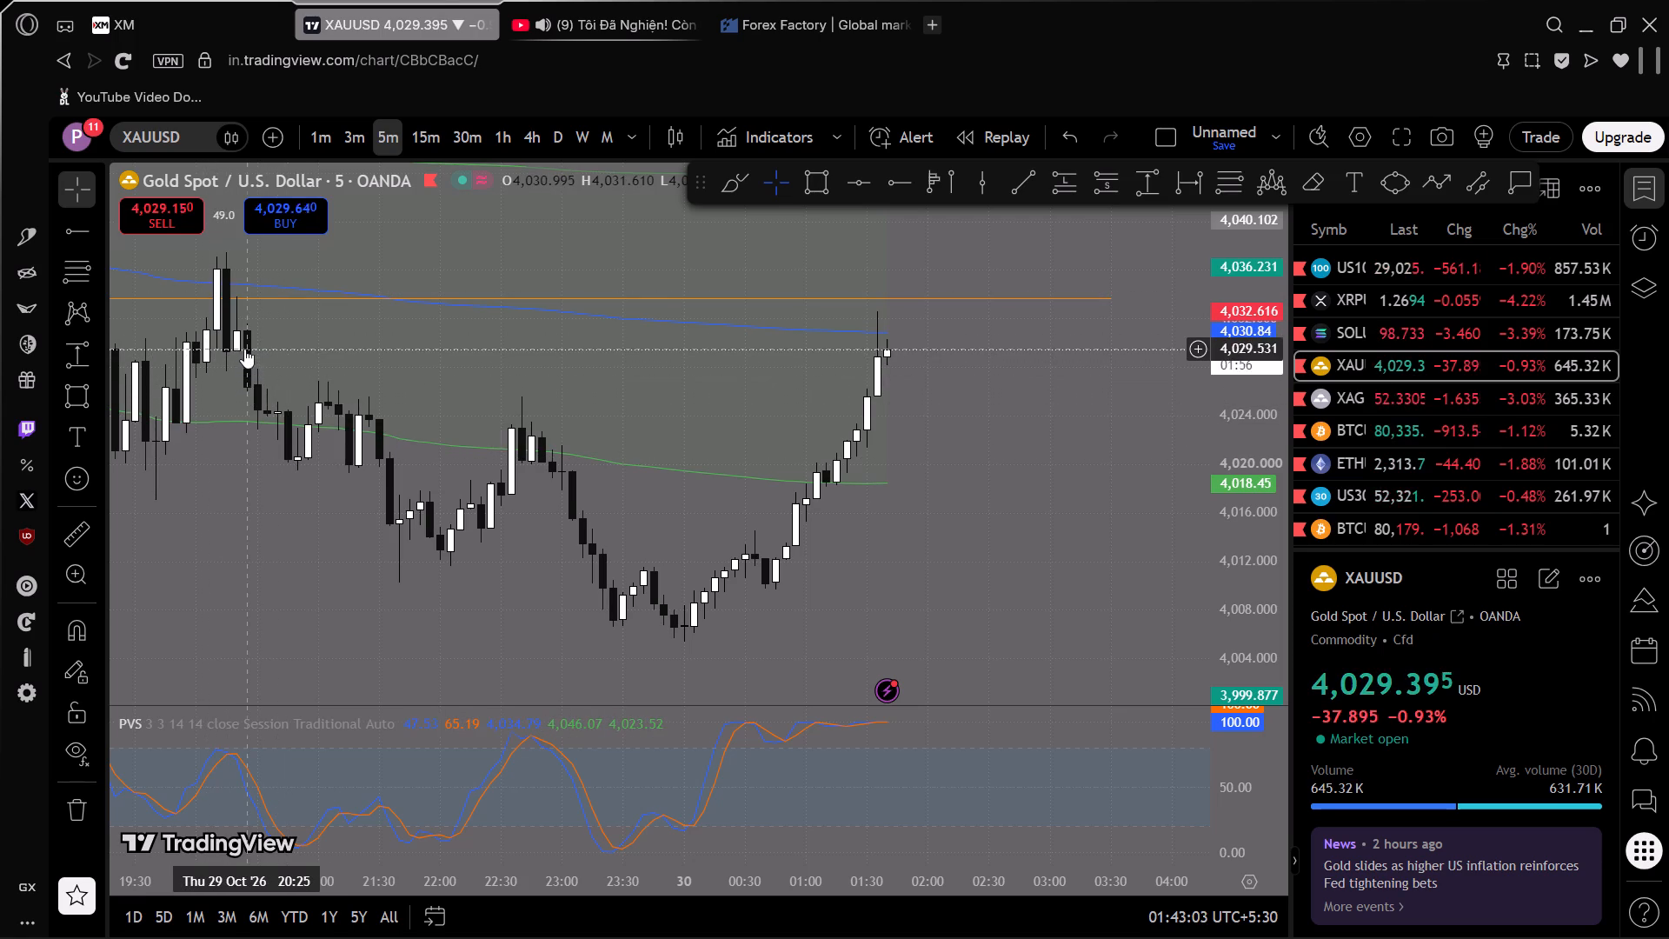
{"action": "left_click_drag", "start_coordinate": [432, 371], "coordinate": [923, 416]}
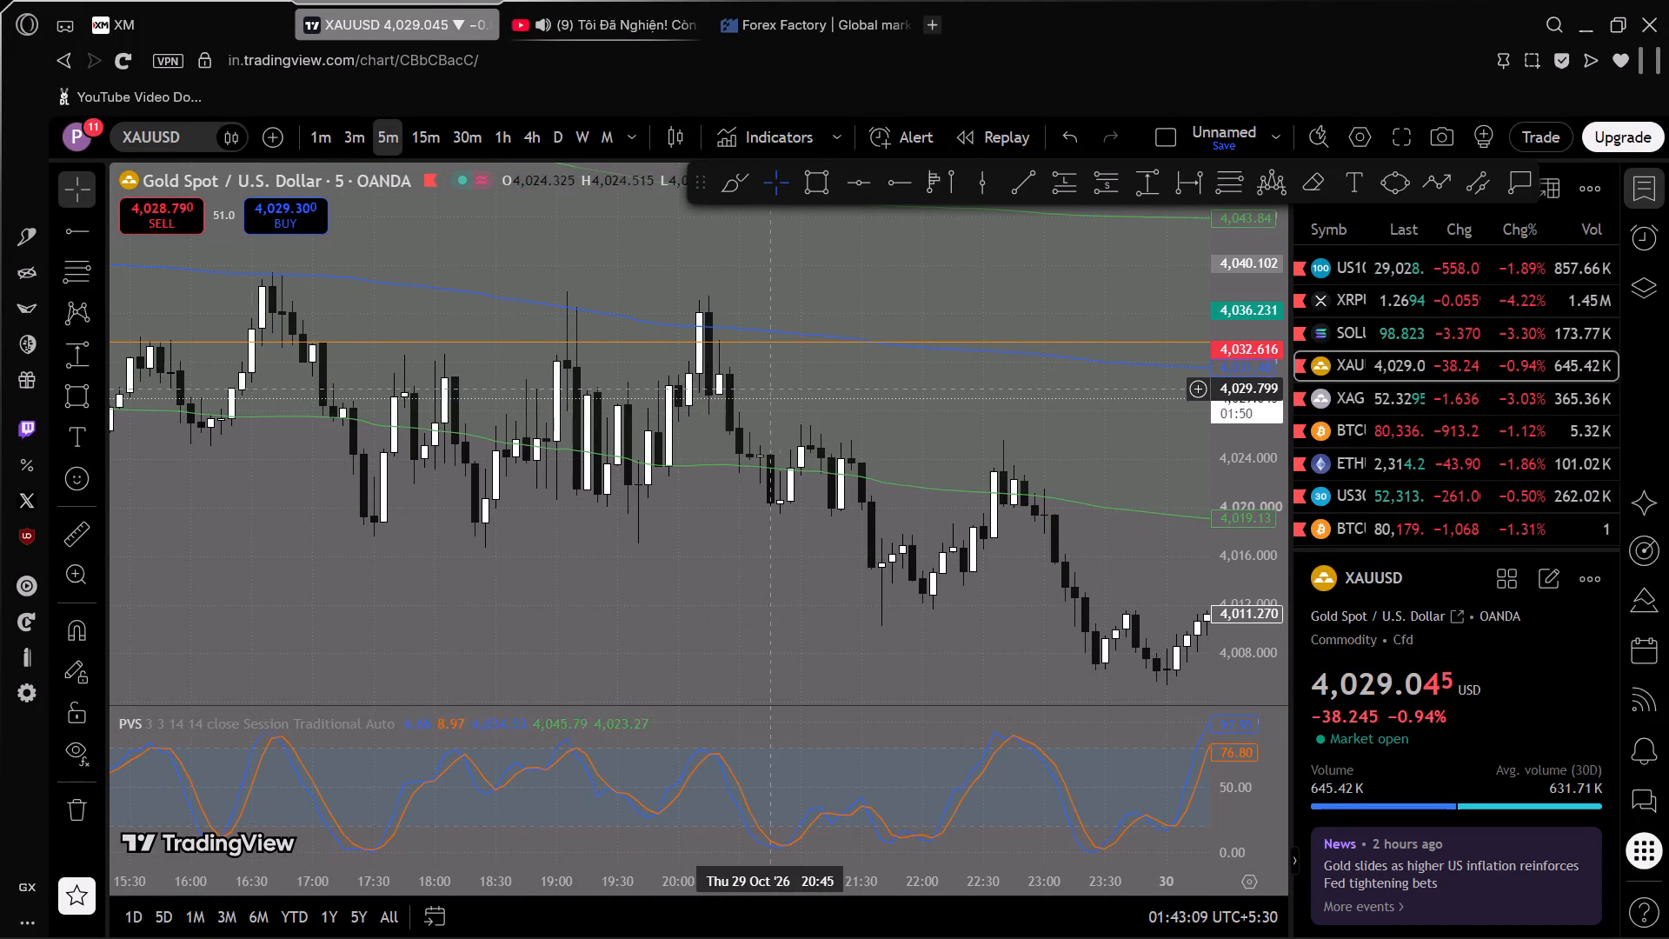
{"action": "left_click_drag", "start_coordinate": [828, 396], "coordinate": [537, 463]}
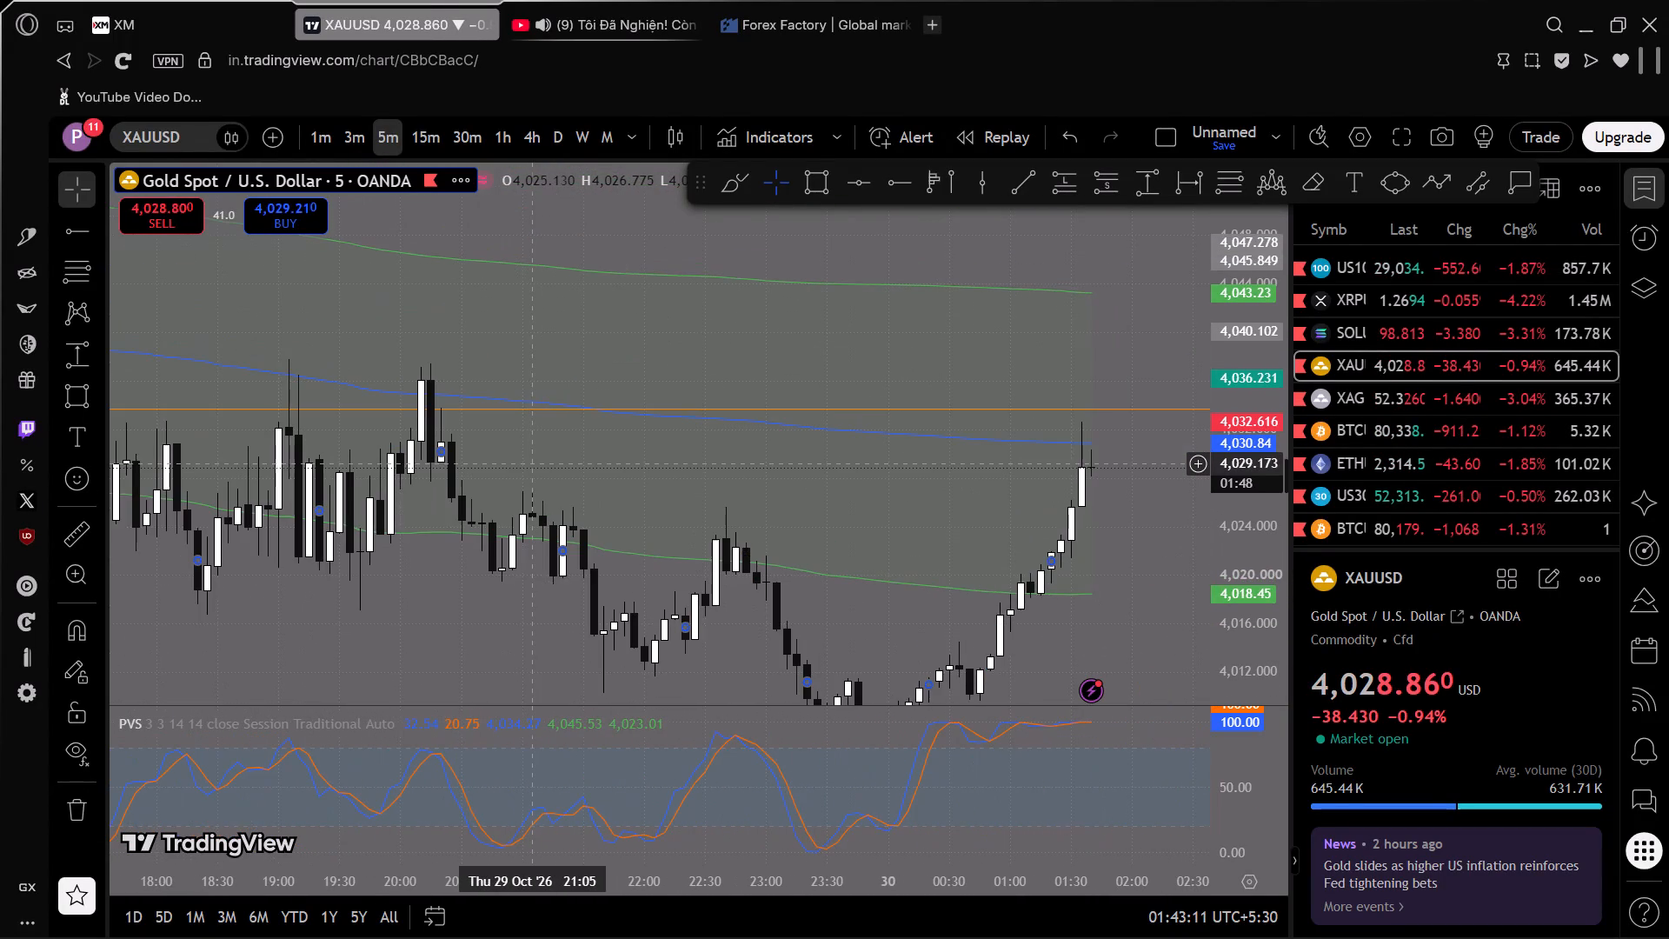
{"action": "left_click_drag", "start_coordinate": [537, 463], "coordinate": [536, 463]}
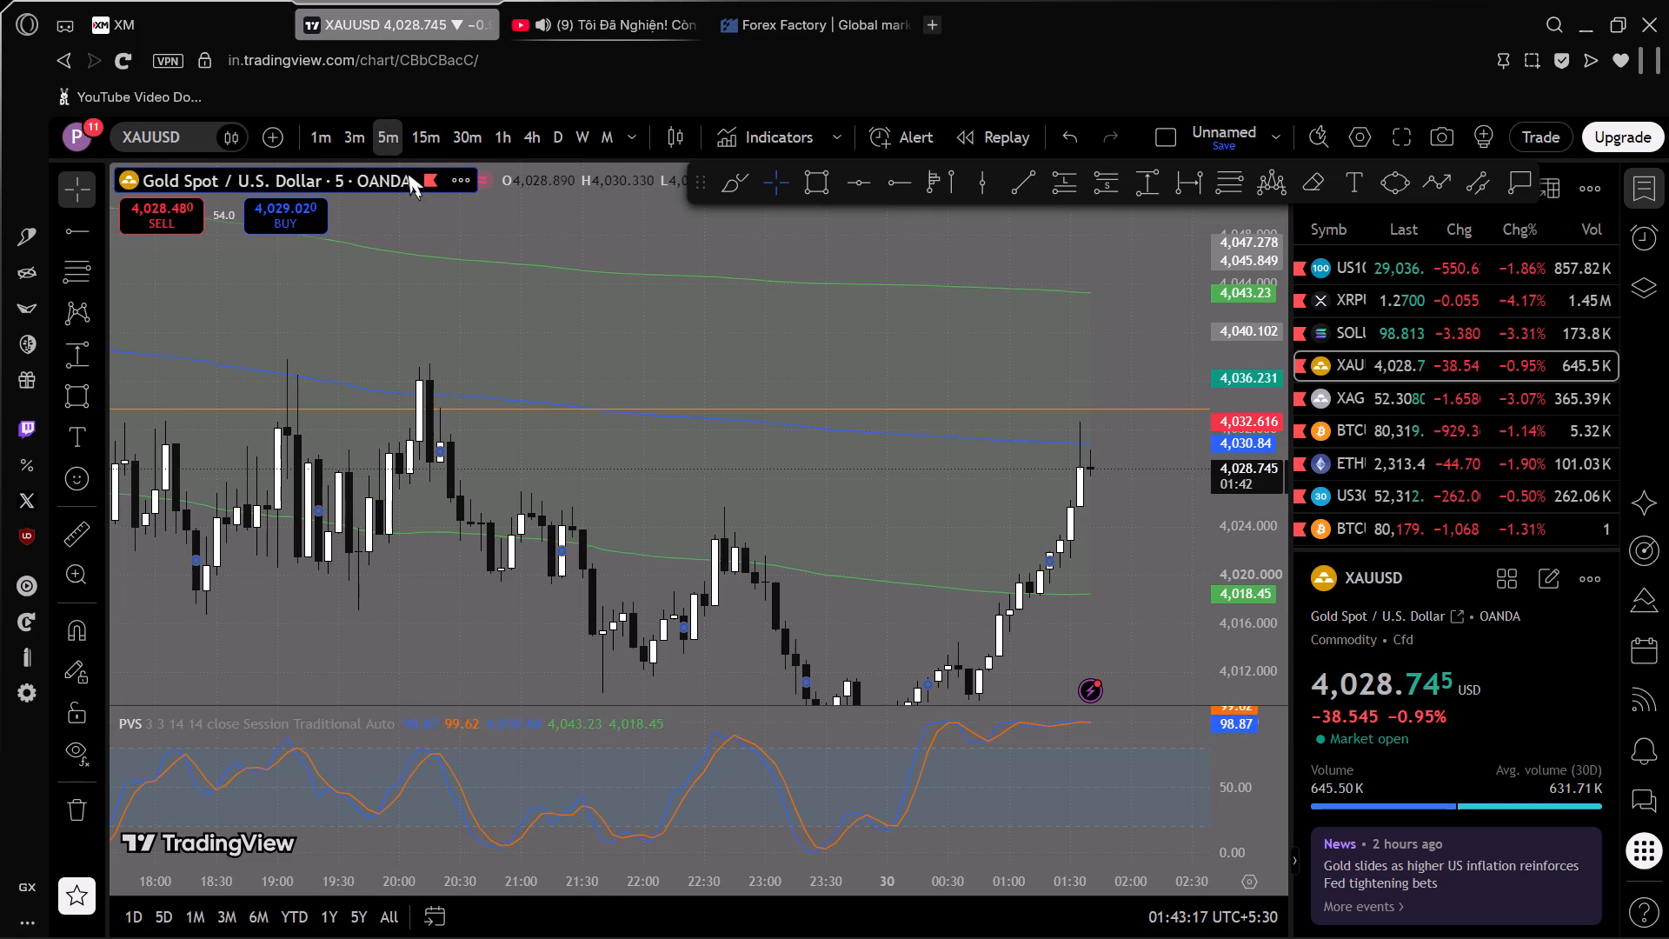
Set the XAUUSD chart to the 15-minute timeframe and examine the recent candles near the orange level line.
{"action": "left_click", "coordinate": [414, 142]}
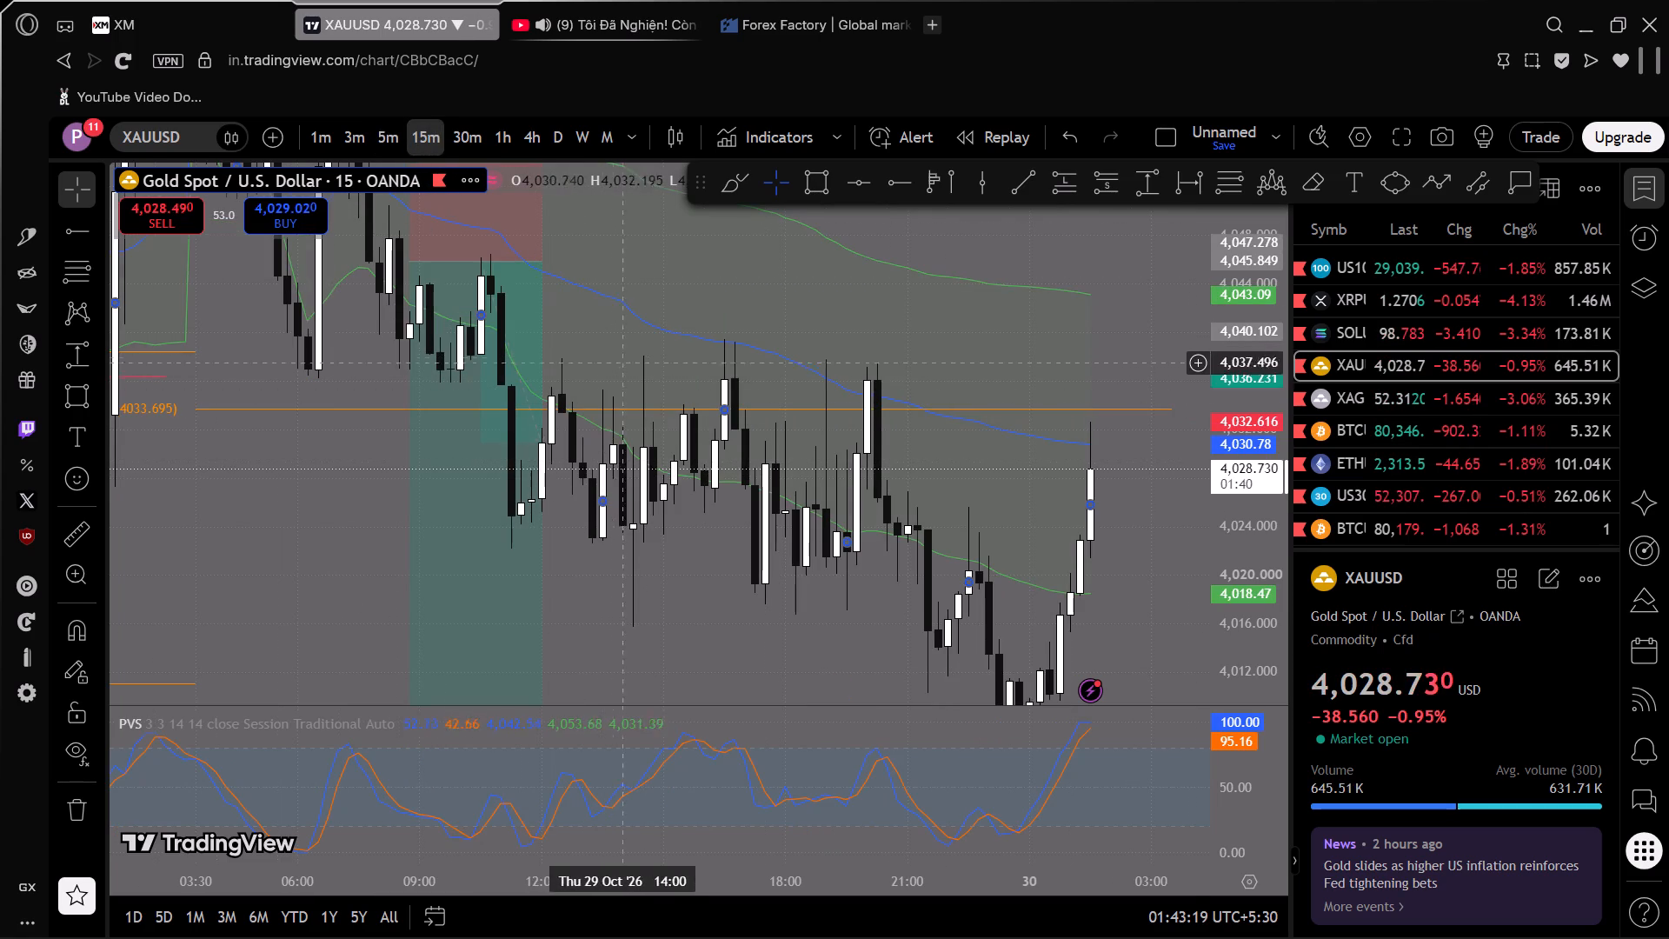
{"action": "scroll", "coordinate": [721, 479], "scroll_direction": "up", "scroll_amount": 4}
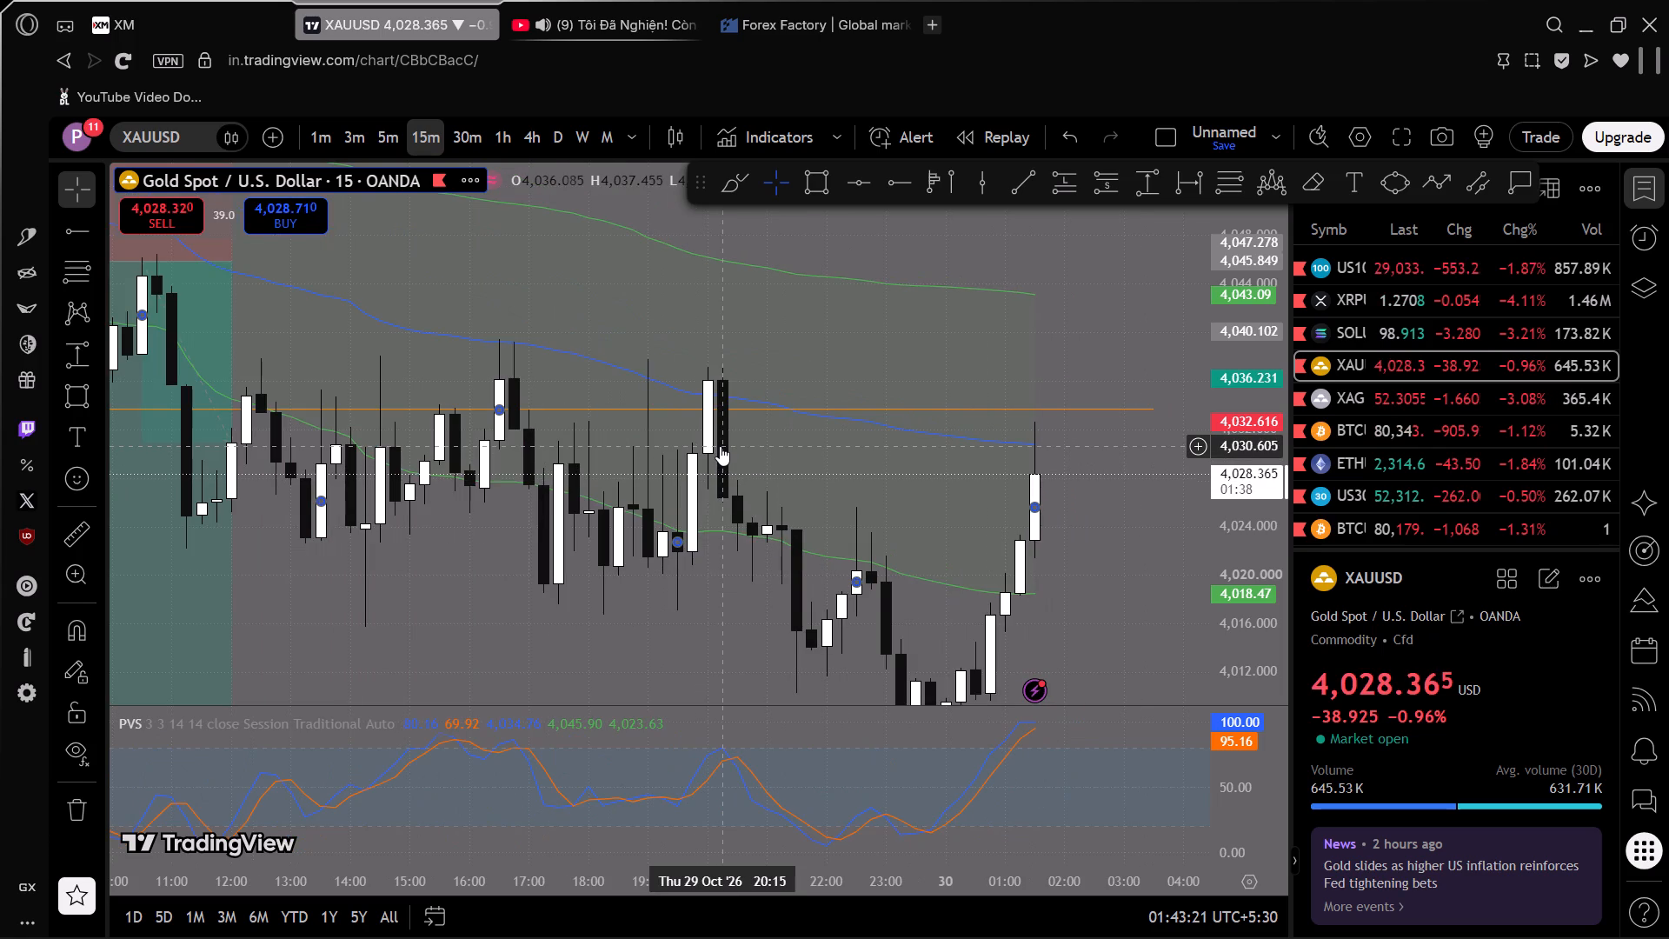
{"action": "left_click_drag", "start_coordinate": [841, 494], "coordinate": [803, 469]}
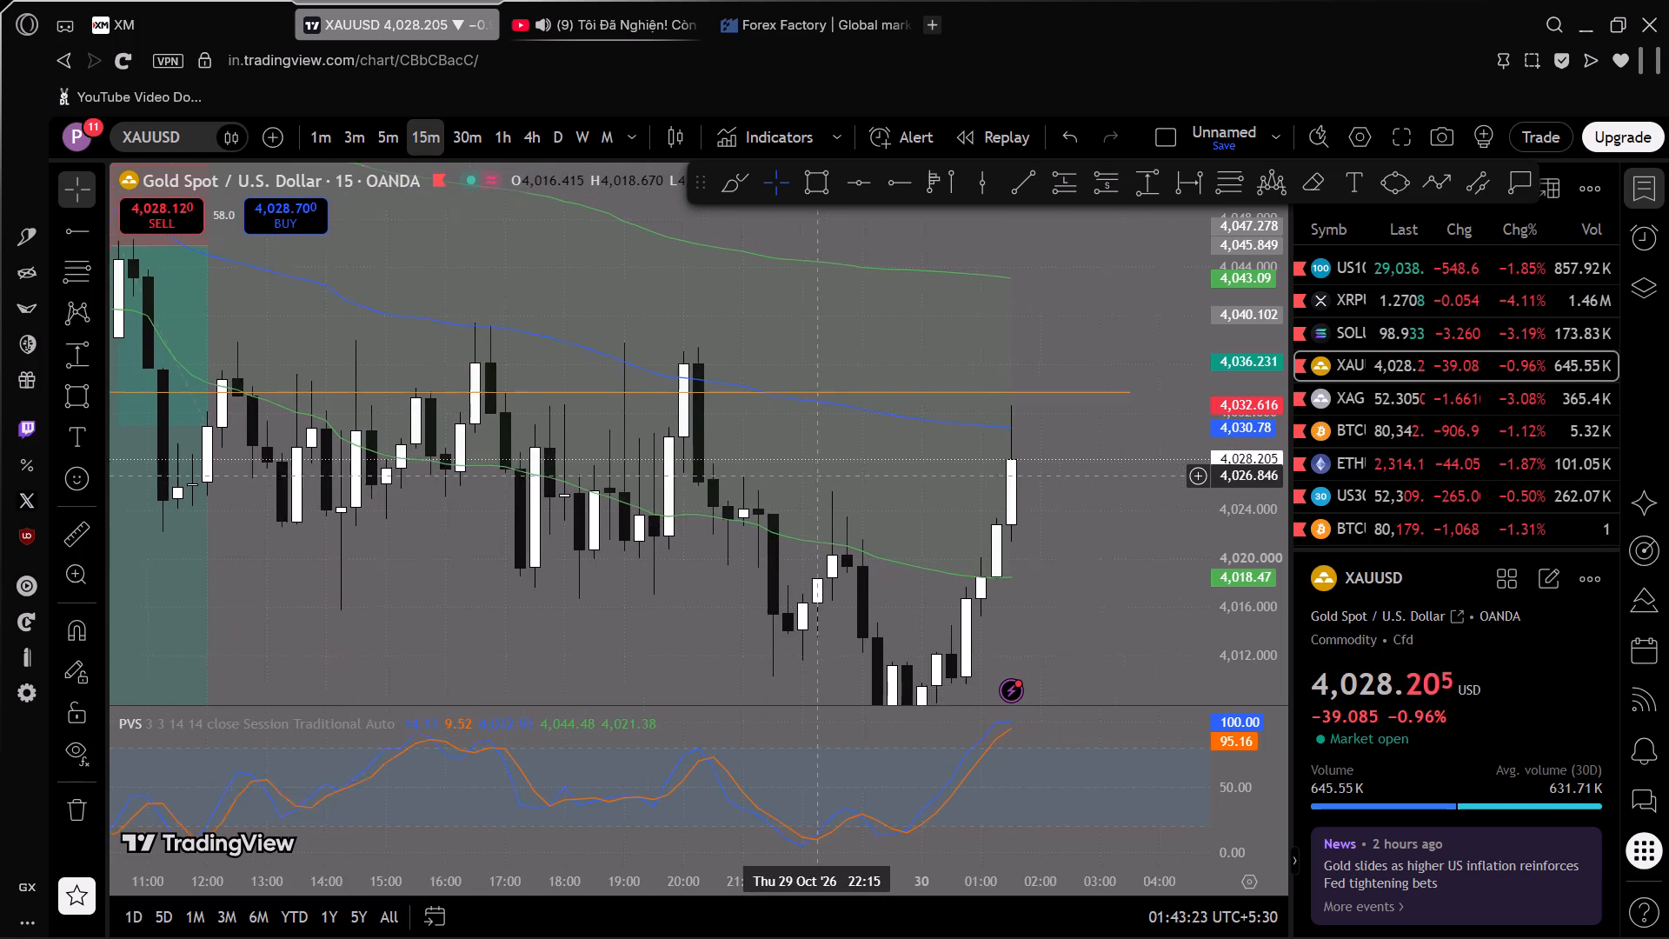
{"action": "left_click_drag", "start_coordinate": [803, 469], "coordinate": [721, 423]}
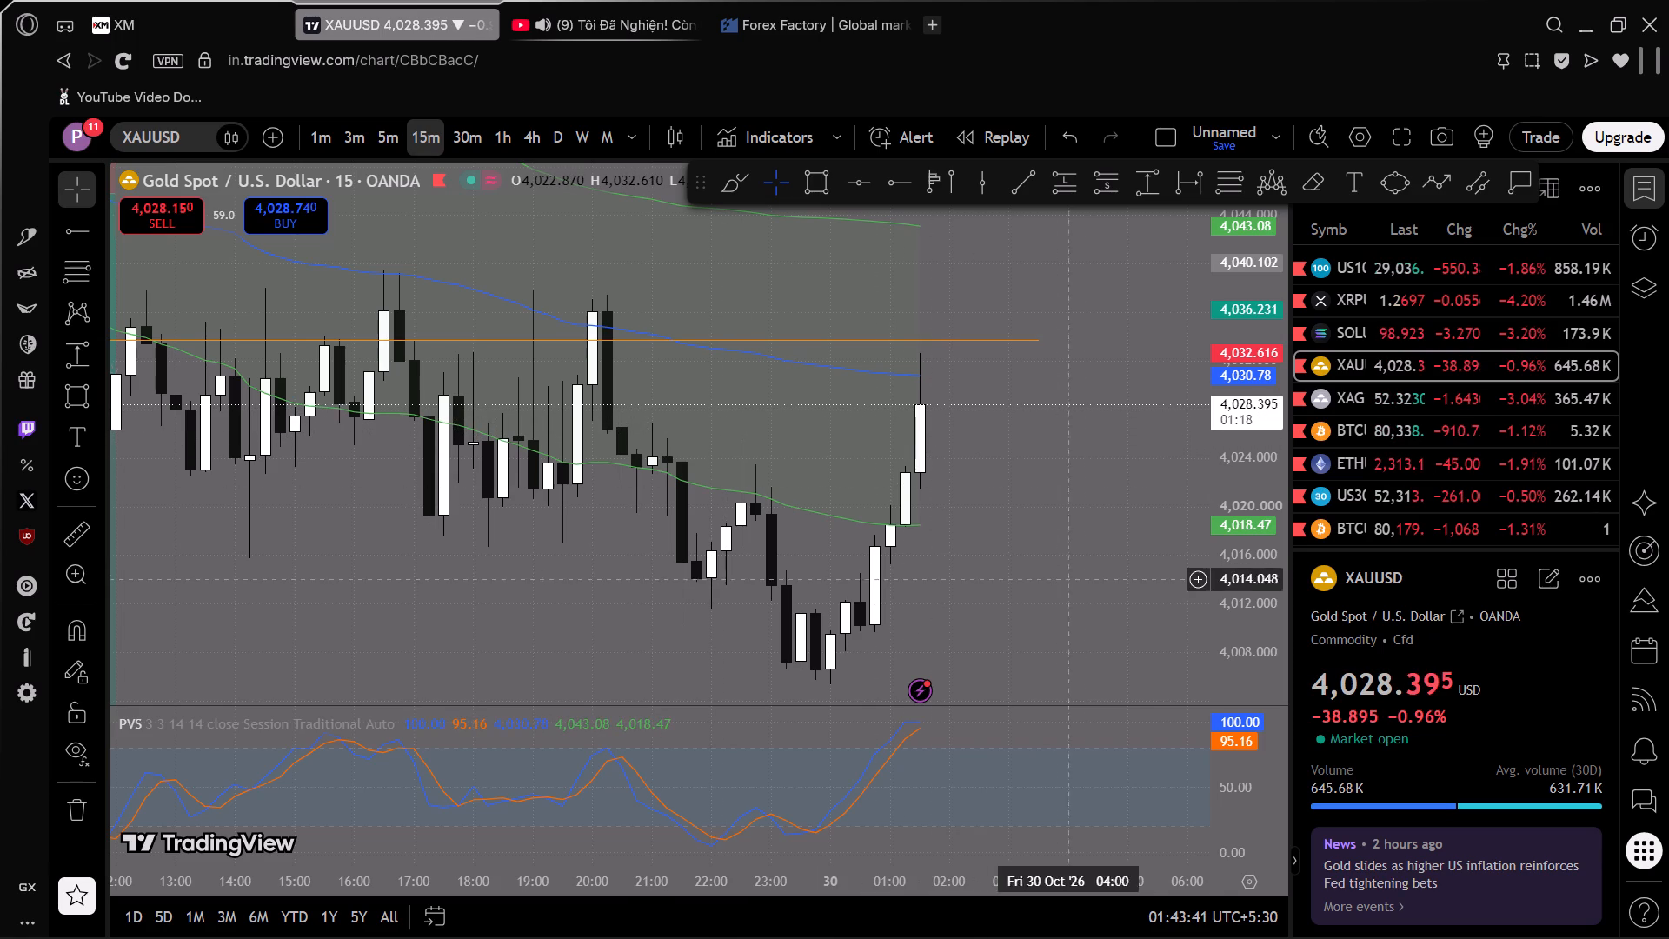
Set the XAUUSD chart to the 5-minute timeframe and examine the latest rally towards the orange level line.
{"action": "scroll", "coordinate": [1224, 456], "scroll_direction": "down", "scroll_amount": 1}
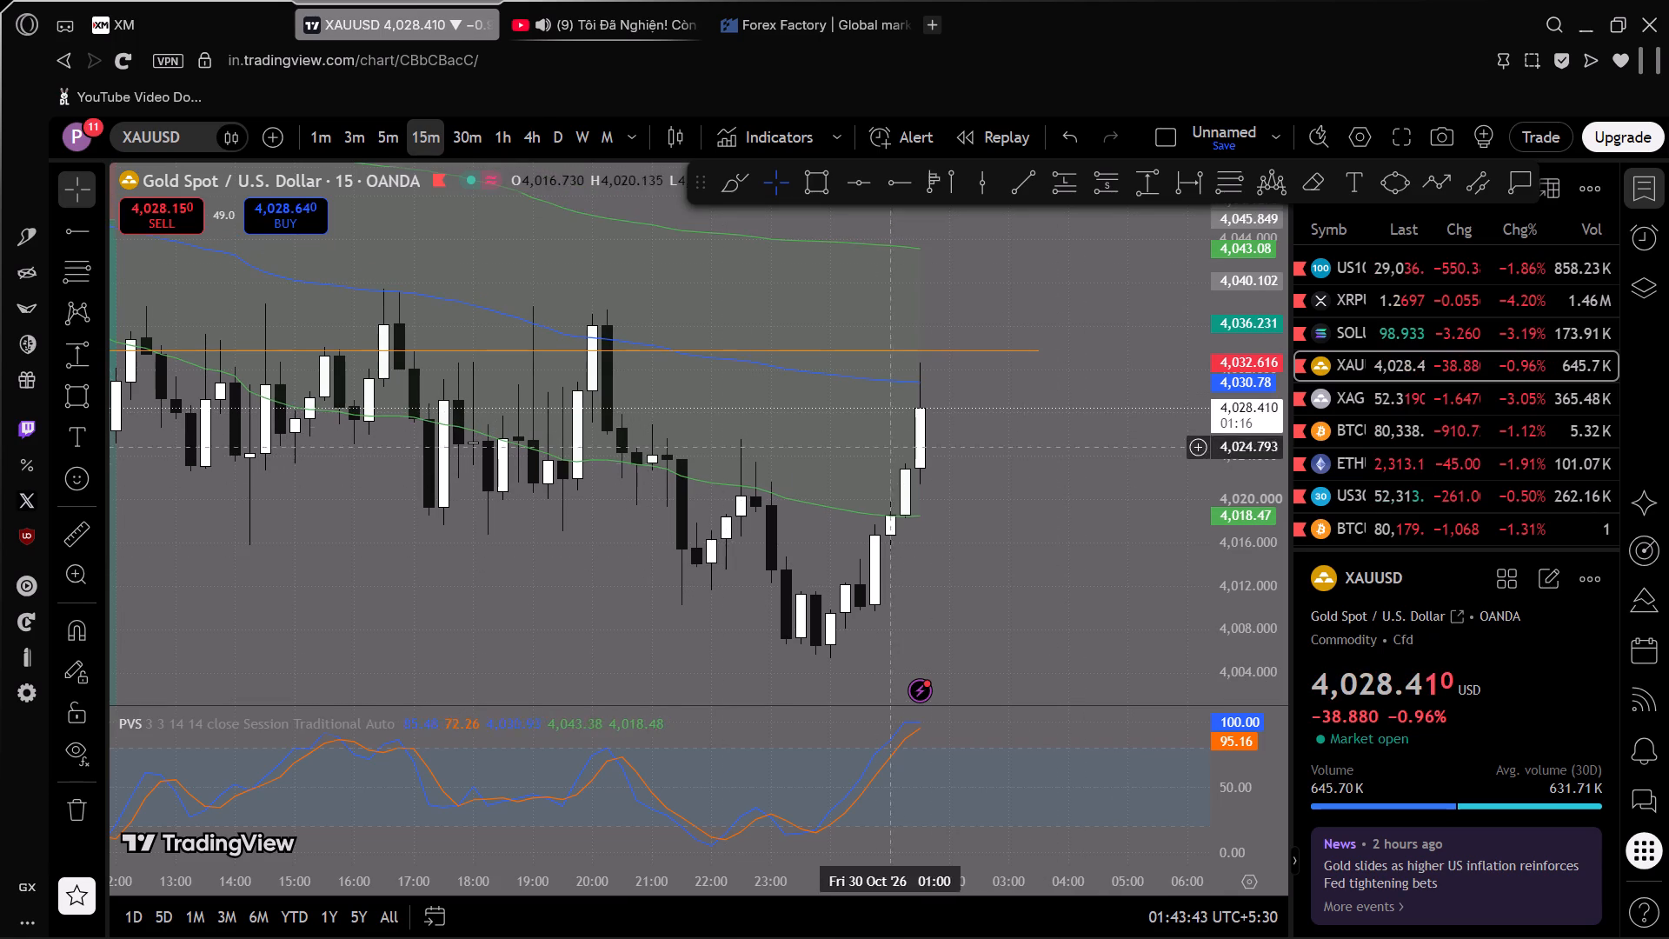
{"action": "left_click", "coordinate": [396, 142]}
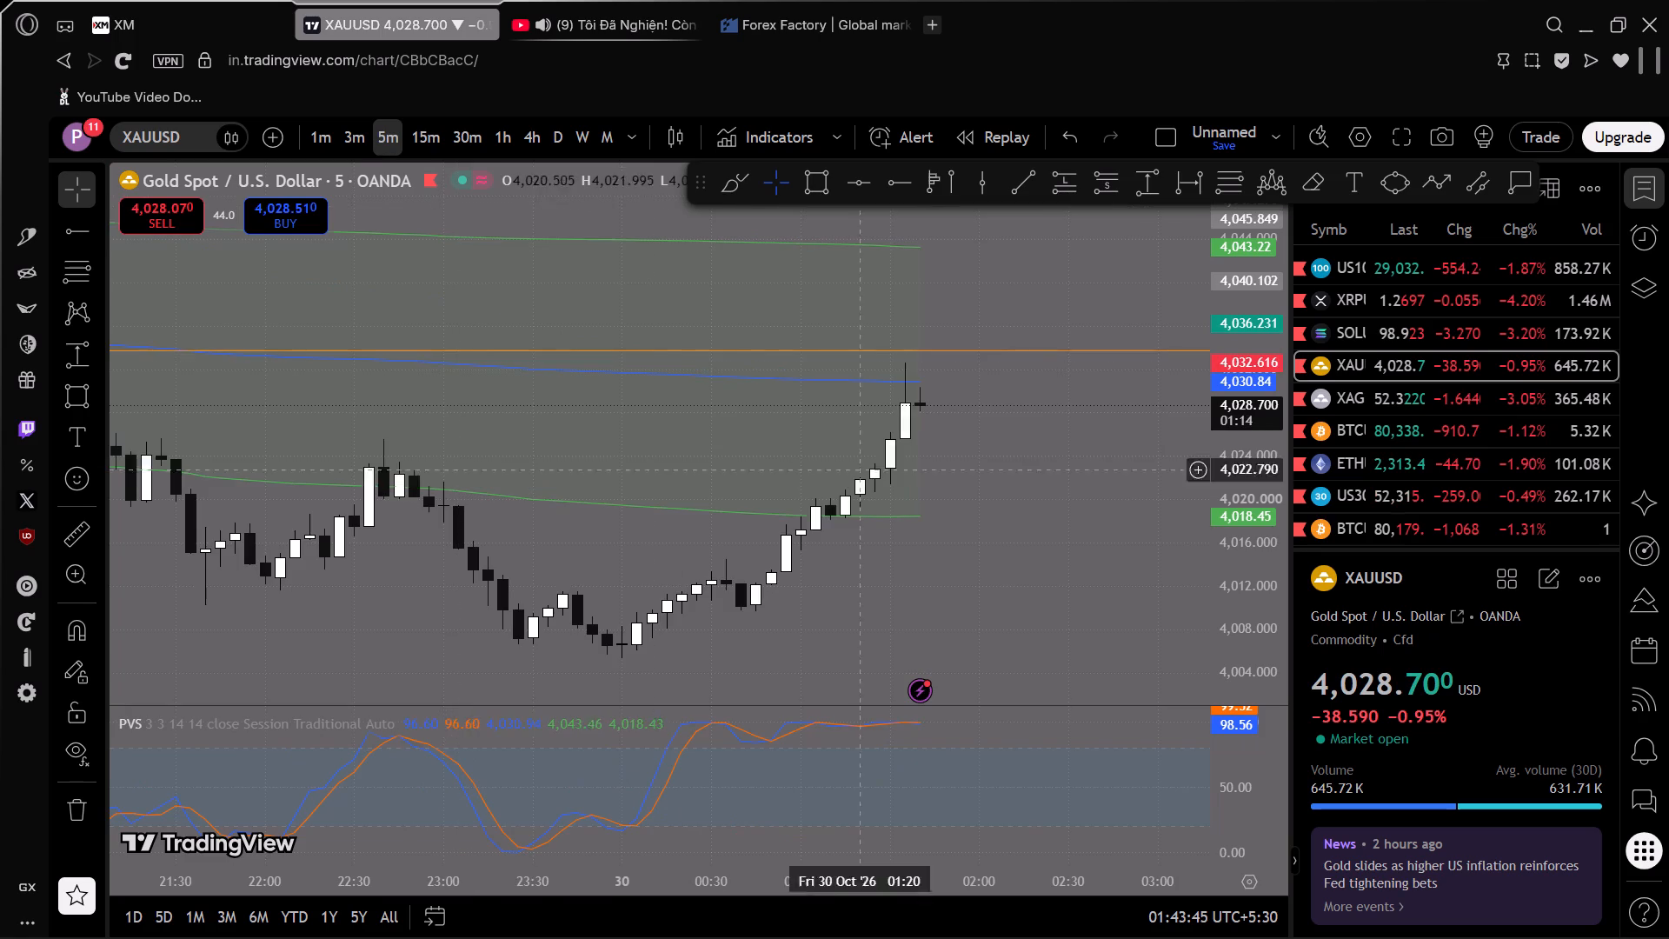
{"action": "scroll", "coordinate": [926, 484], "scroll_direction": "down", "scroll_amount": 7}
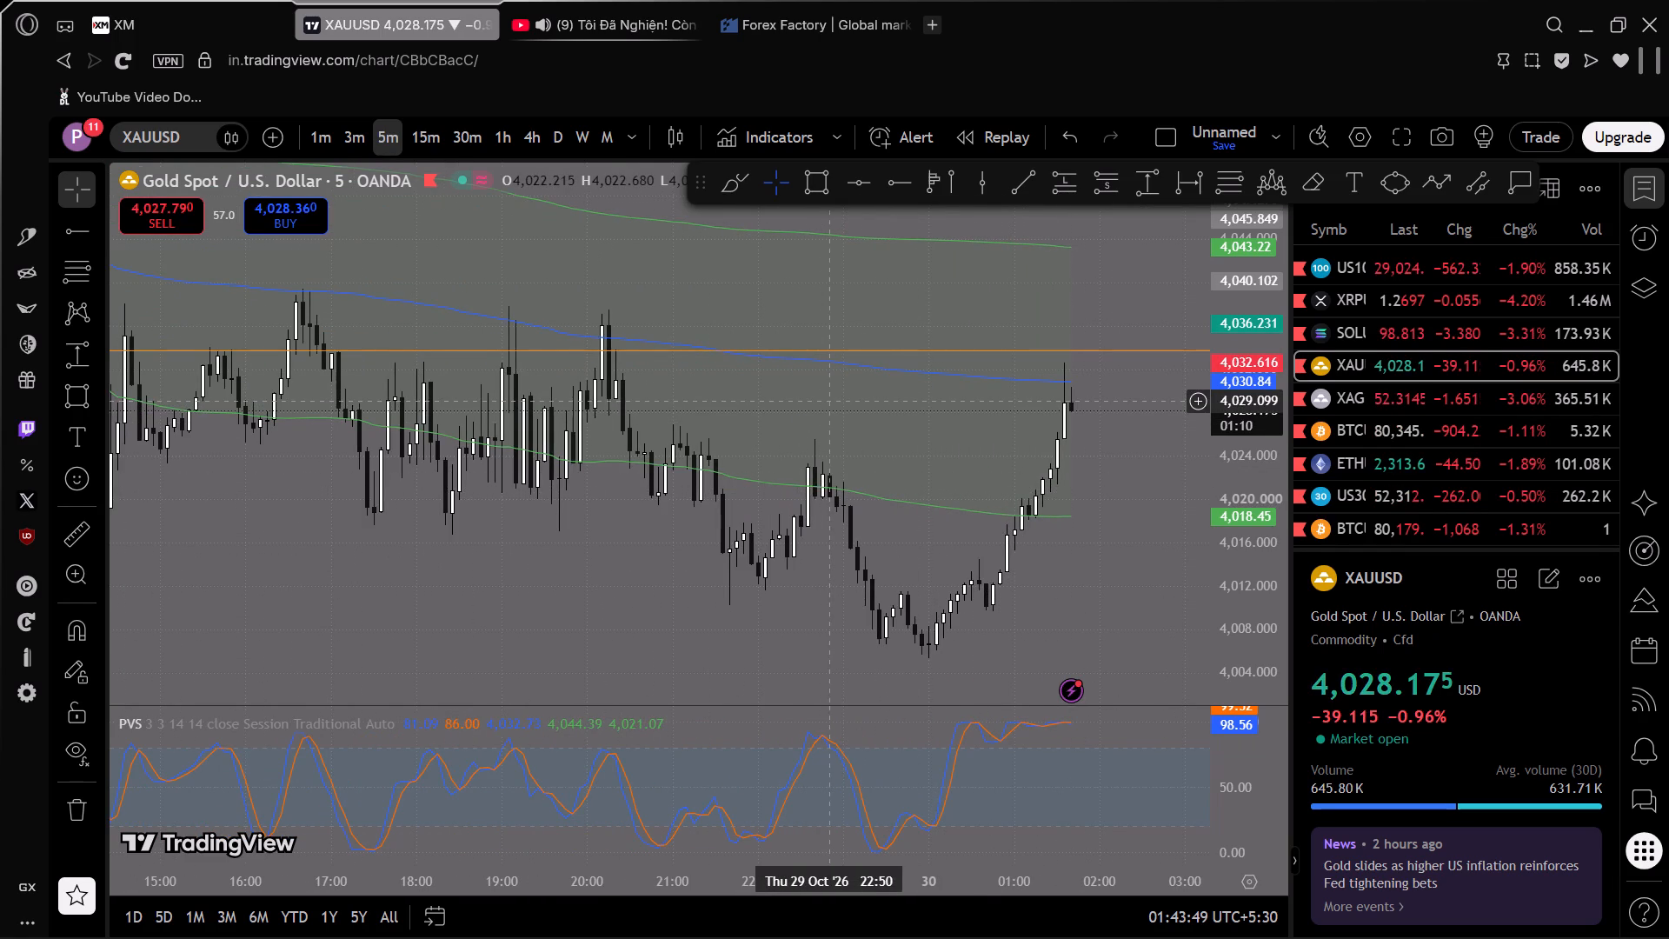
{"action": "scroll", "coordinate": [832, 401], "scroll_direction": "up", "scroll_amount": 4}
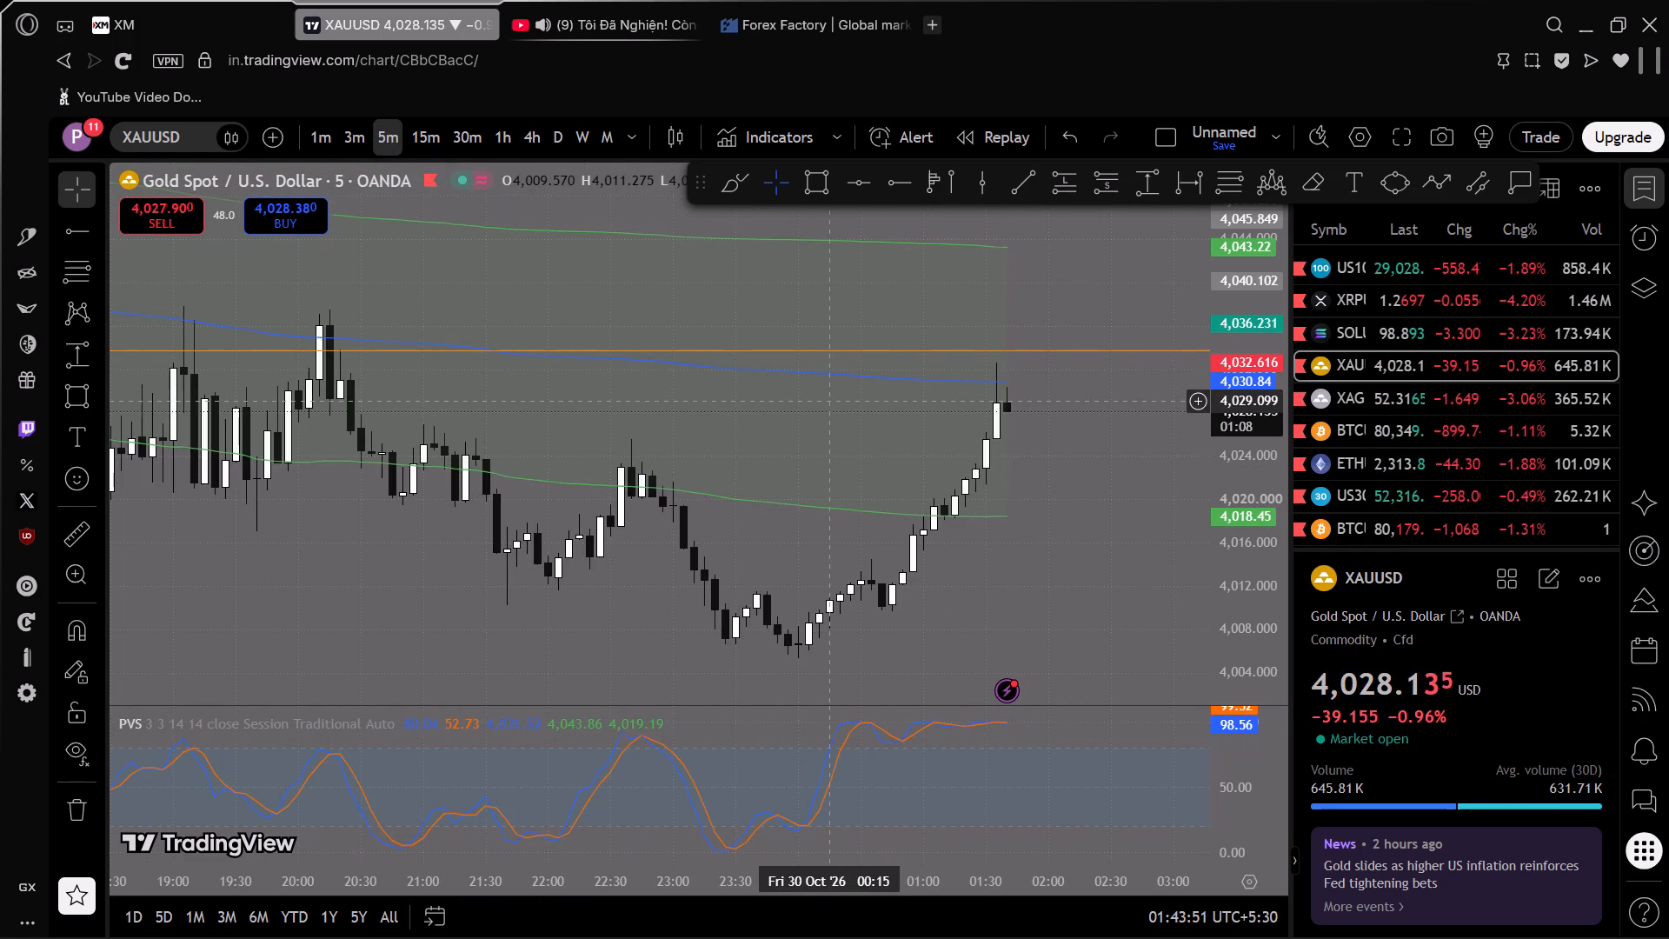
{"action": "scroll", "coordinate": [847, 410], "scroll_direction": "up", "scroll_amount": 1}
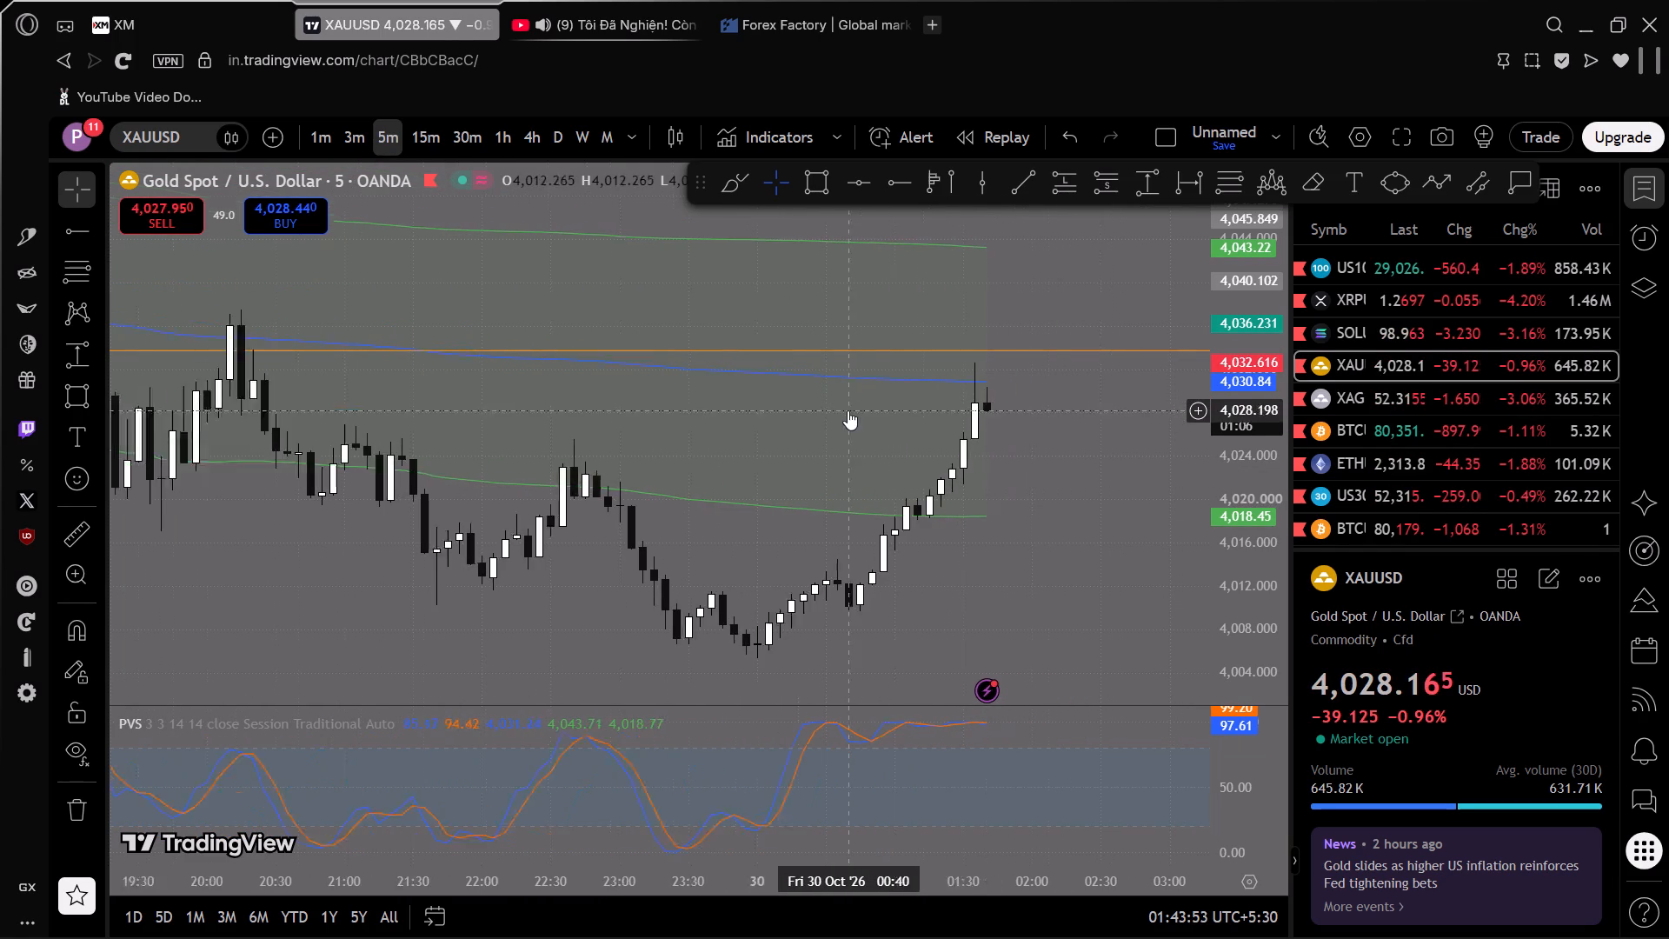
{"action": "scroll", "coordinate": [848, 410], "scroll_direction": "up", "scroll_amount": 3}
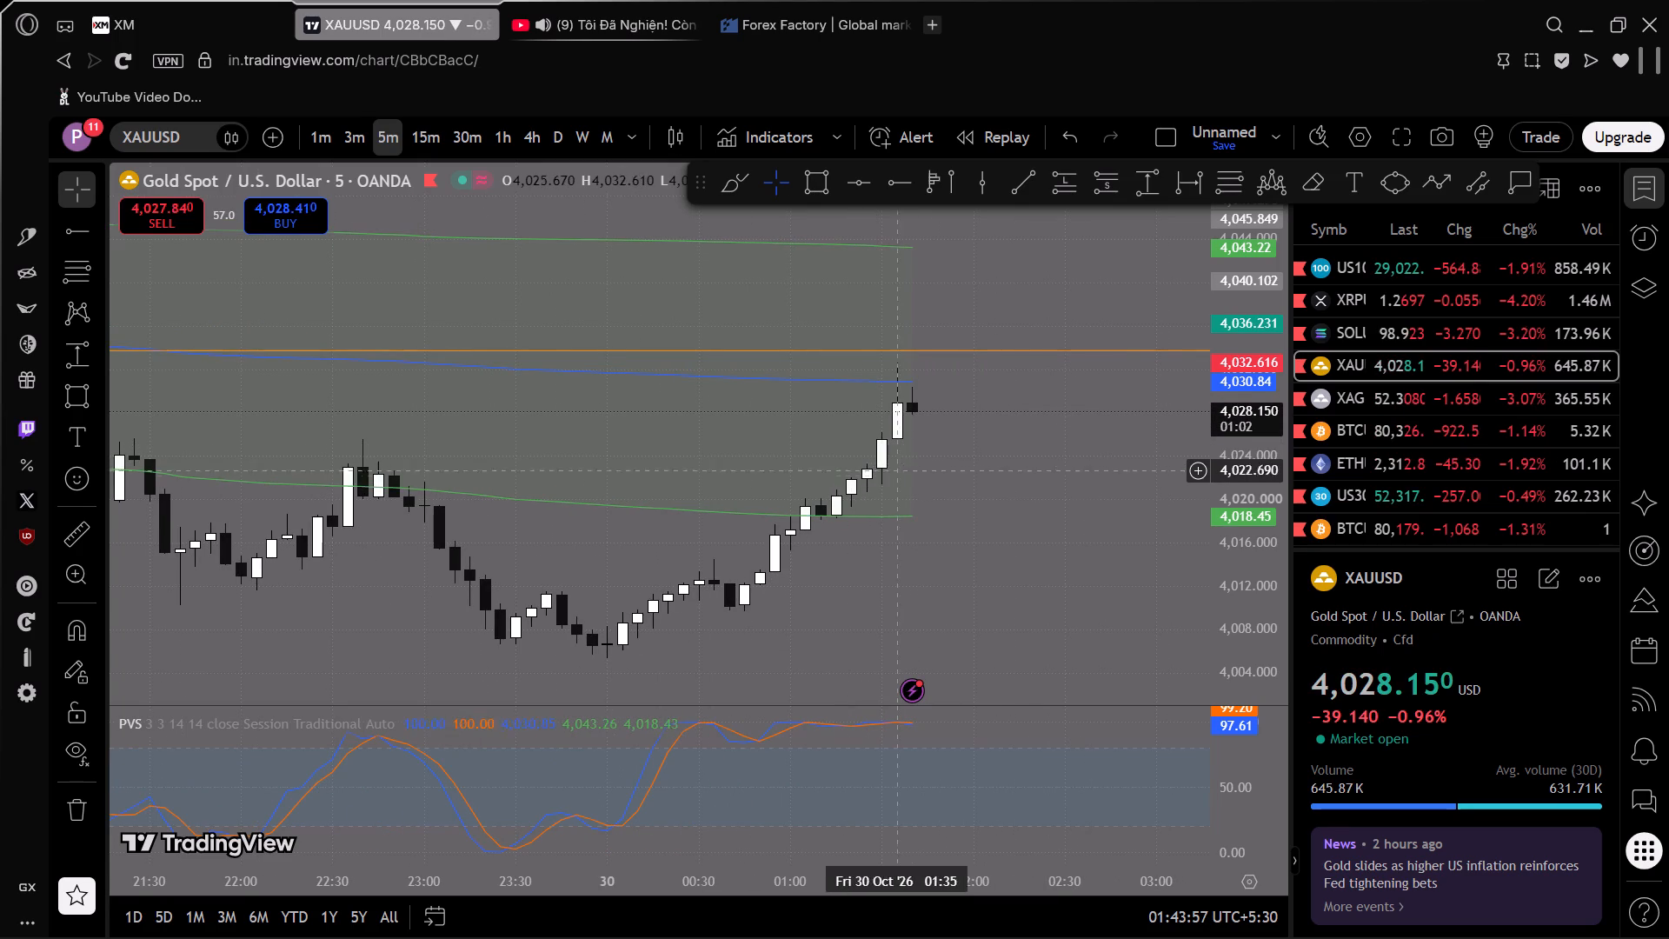
{"action": "scroll", "coordinate": [1248, 456], "scroll_direction": "up", "scroll_amount": 4}
{"action": "scroll", "coordinate": [1236, 504], "scroll_direction": "down", "scroll_amount": 2}
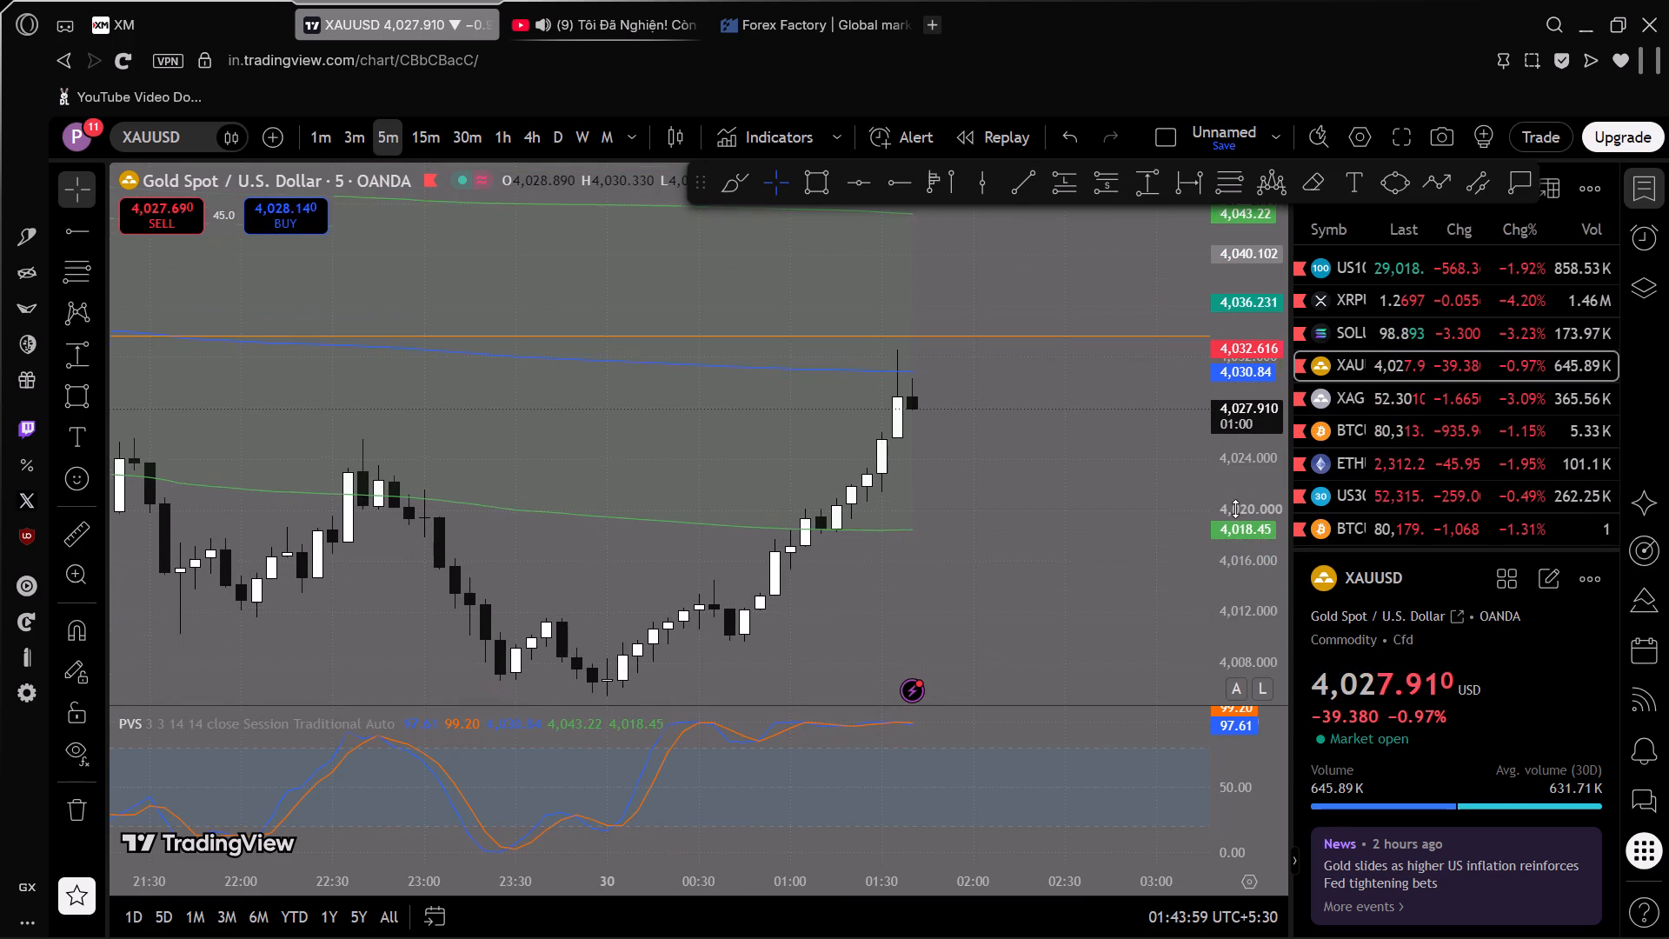
{"action": "scroll", "coordinate": [1235, 509], "scroll_direction": "down", "scroll_amount": 1}
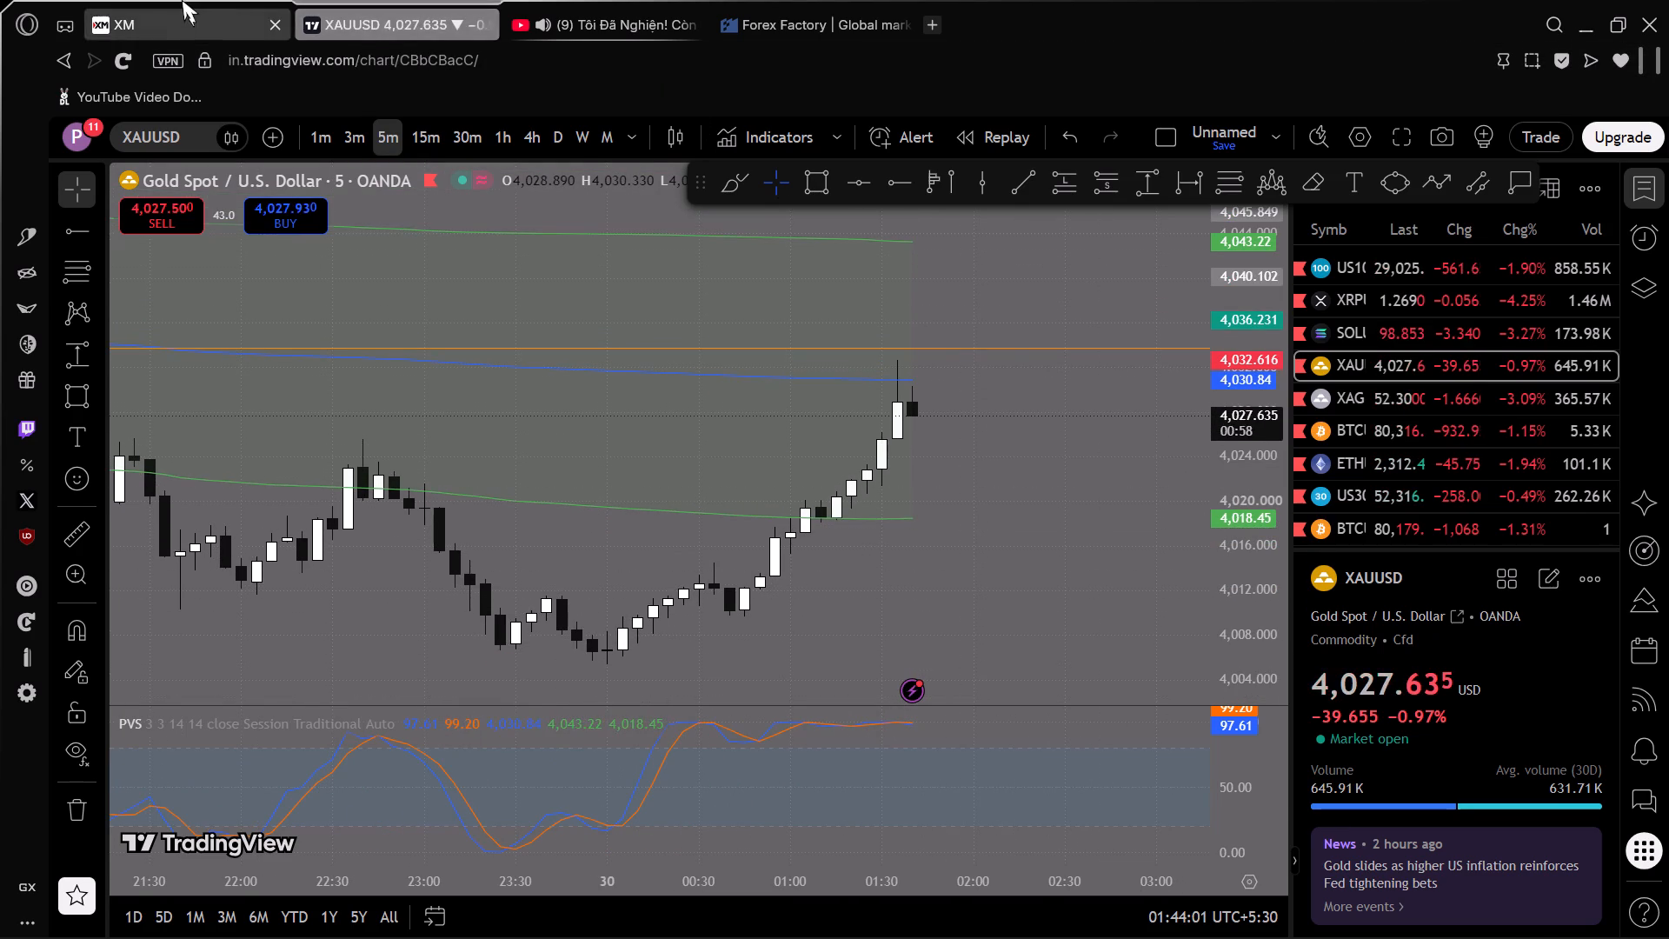
Switch to XM, open GOLD and place a market sell order for 0.03 lots.
{"action": "left_click", "coordinate": [178, 0]}
{"action": "left_click", "coordinate": [259, 241]}
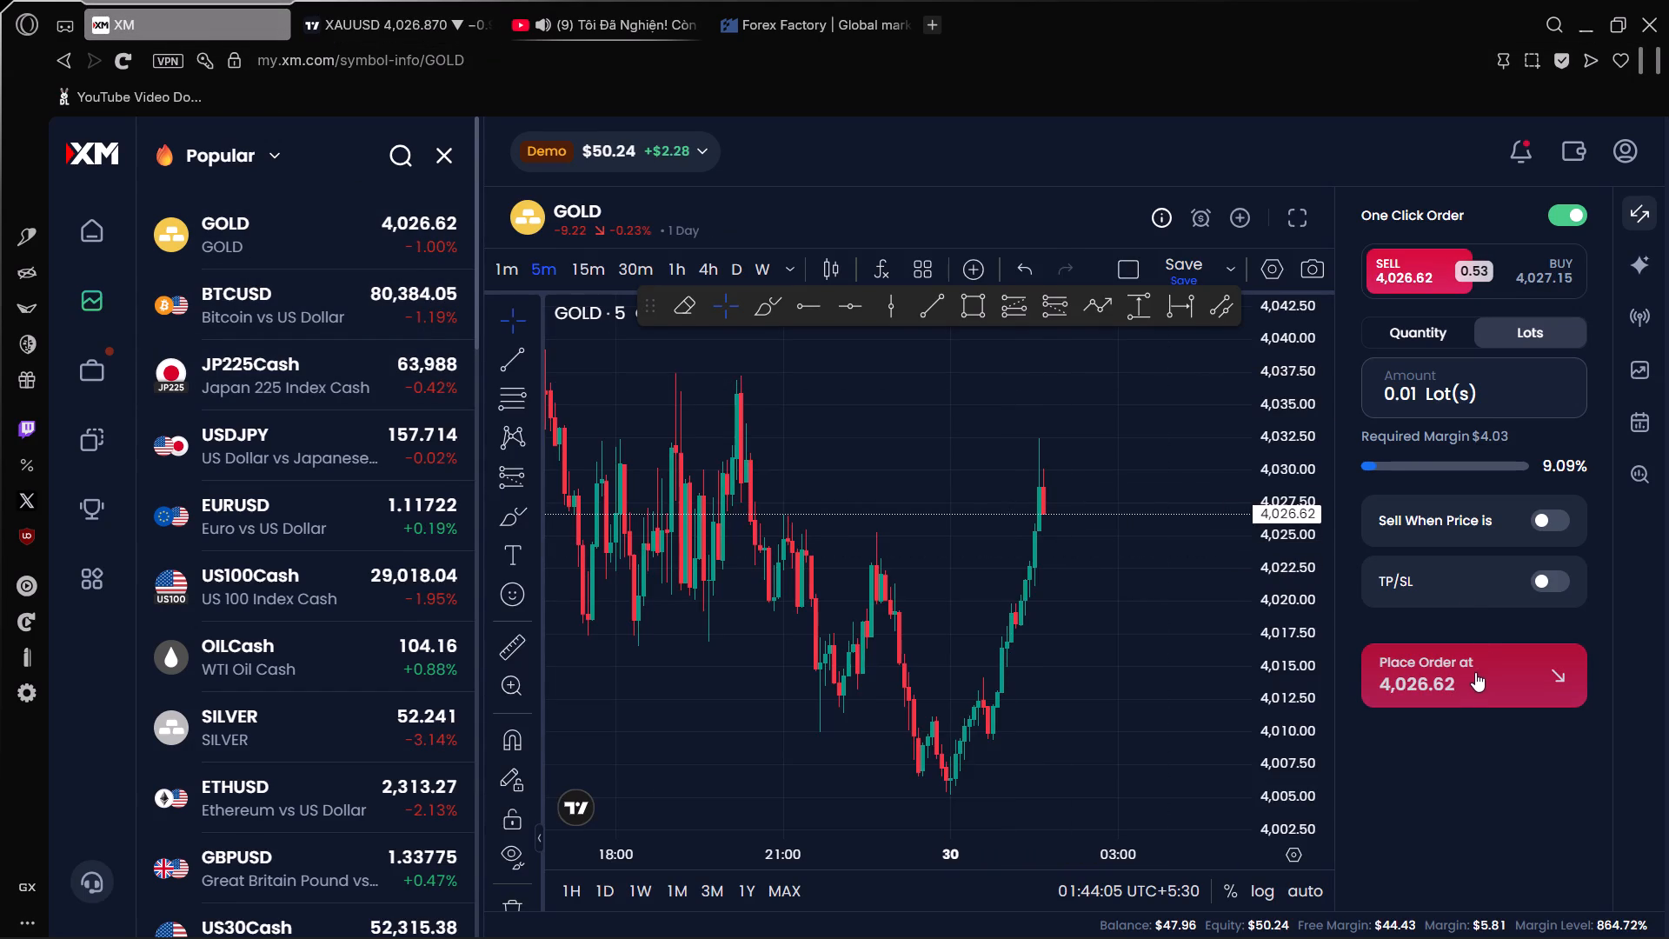
{"action": "left_click", "coordinate": [1418, 396]}
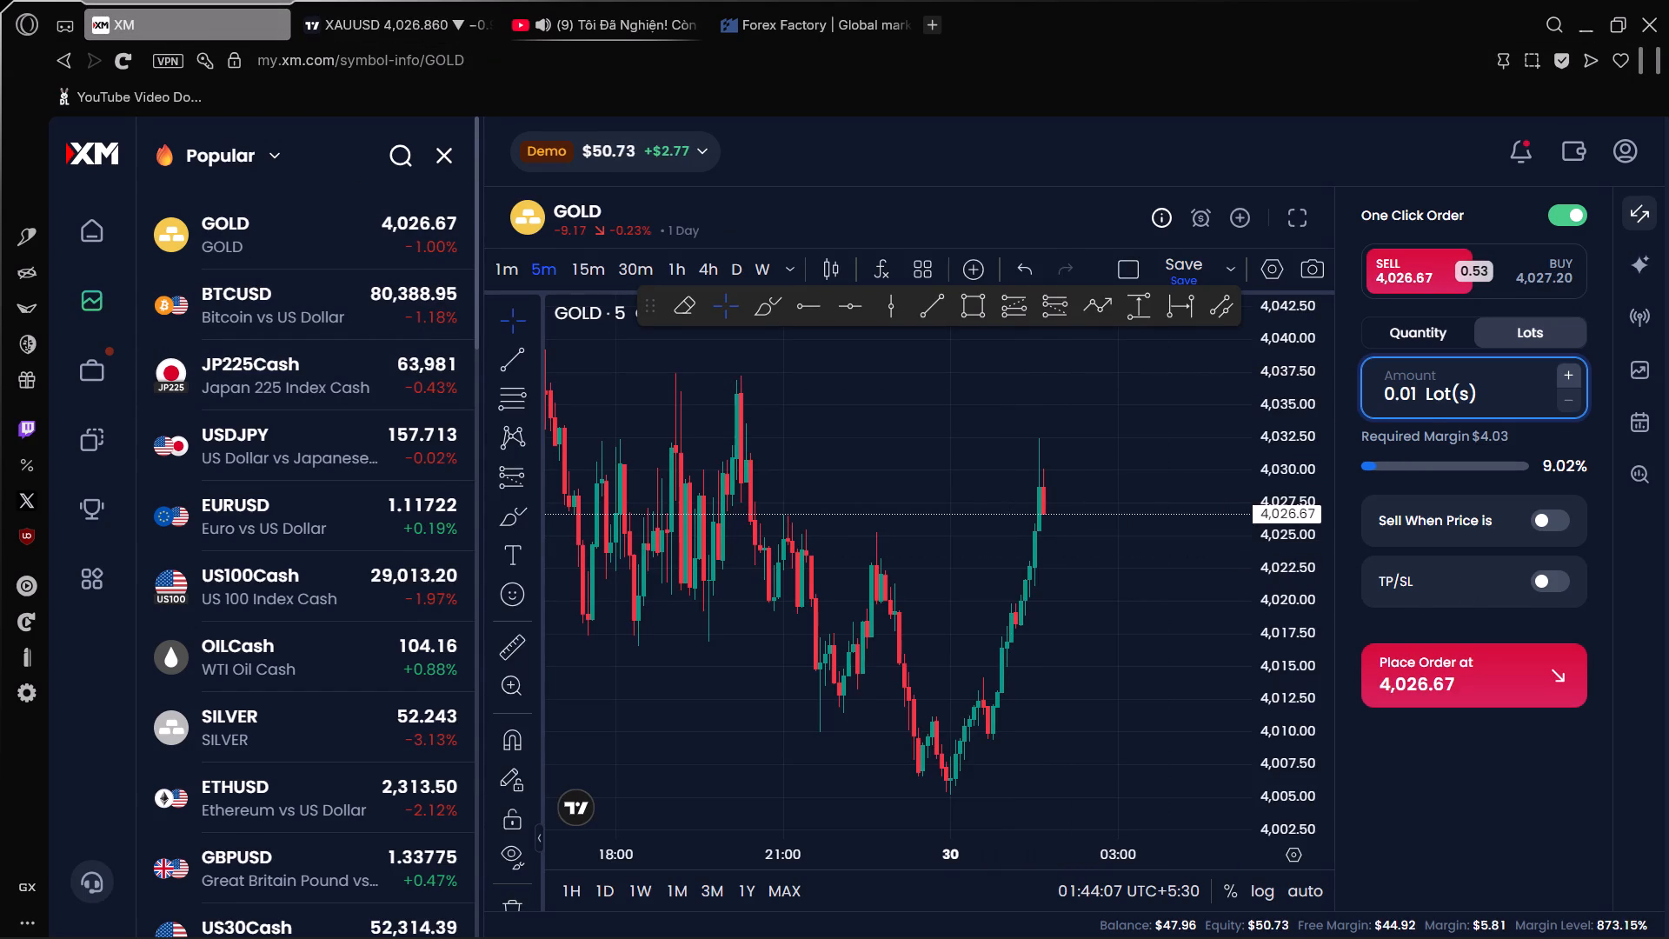
{"action": "key", "text": "BackSpace"}
{"action": "key", "text": "3"}
{"action": "left_click", "coordinate": [1539, 682]}
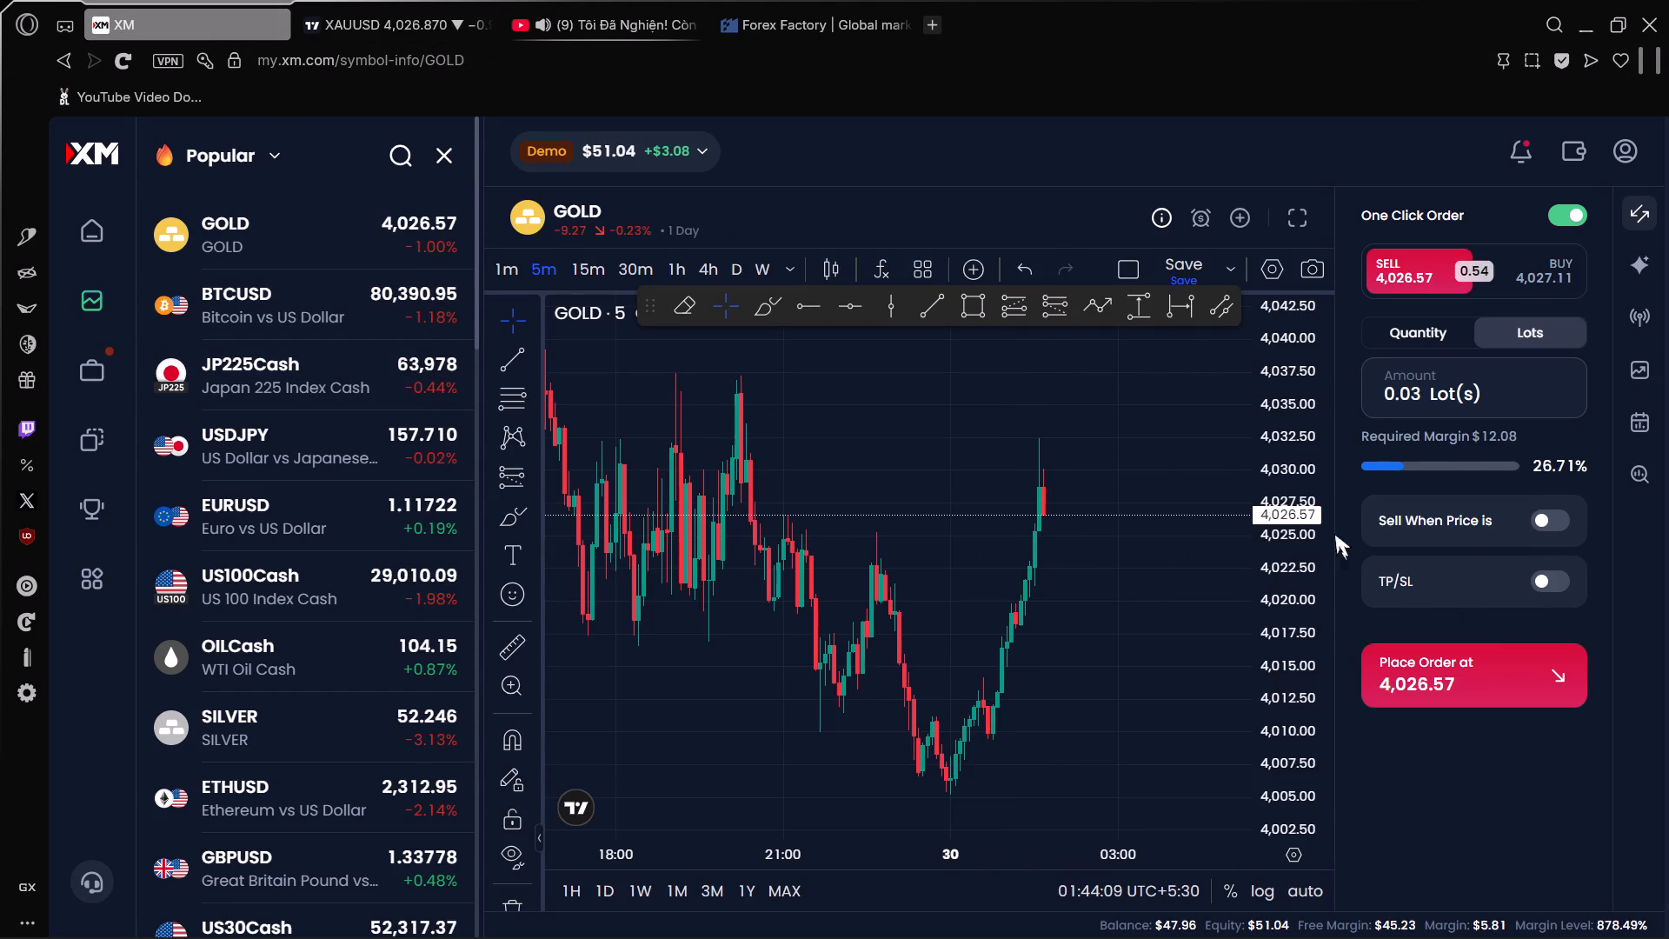
Add a stop loss at 4,034.17 to the open GOLD short, above the recent high.
{"action": "scroll", "coordinate": [1053, 618], "scroll_direction": "up", "scroll_amount": 5}
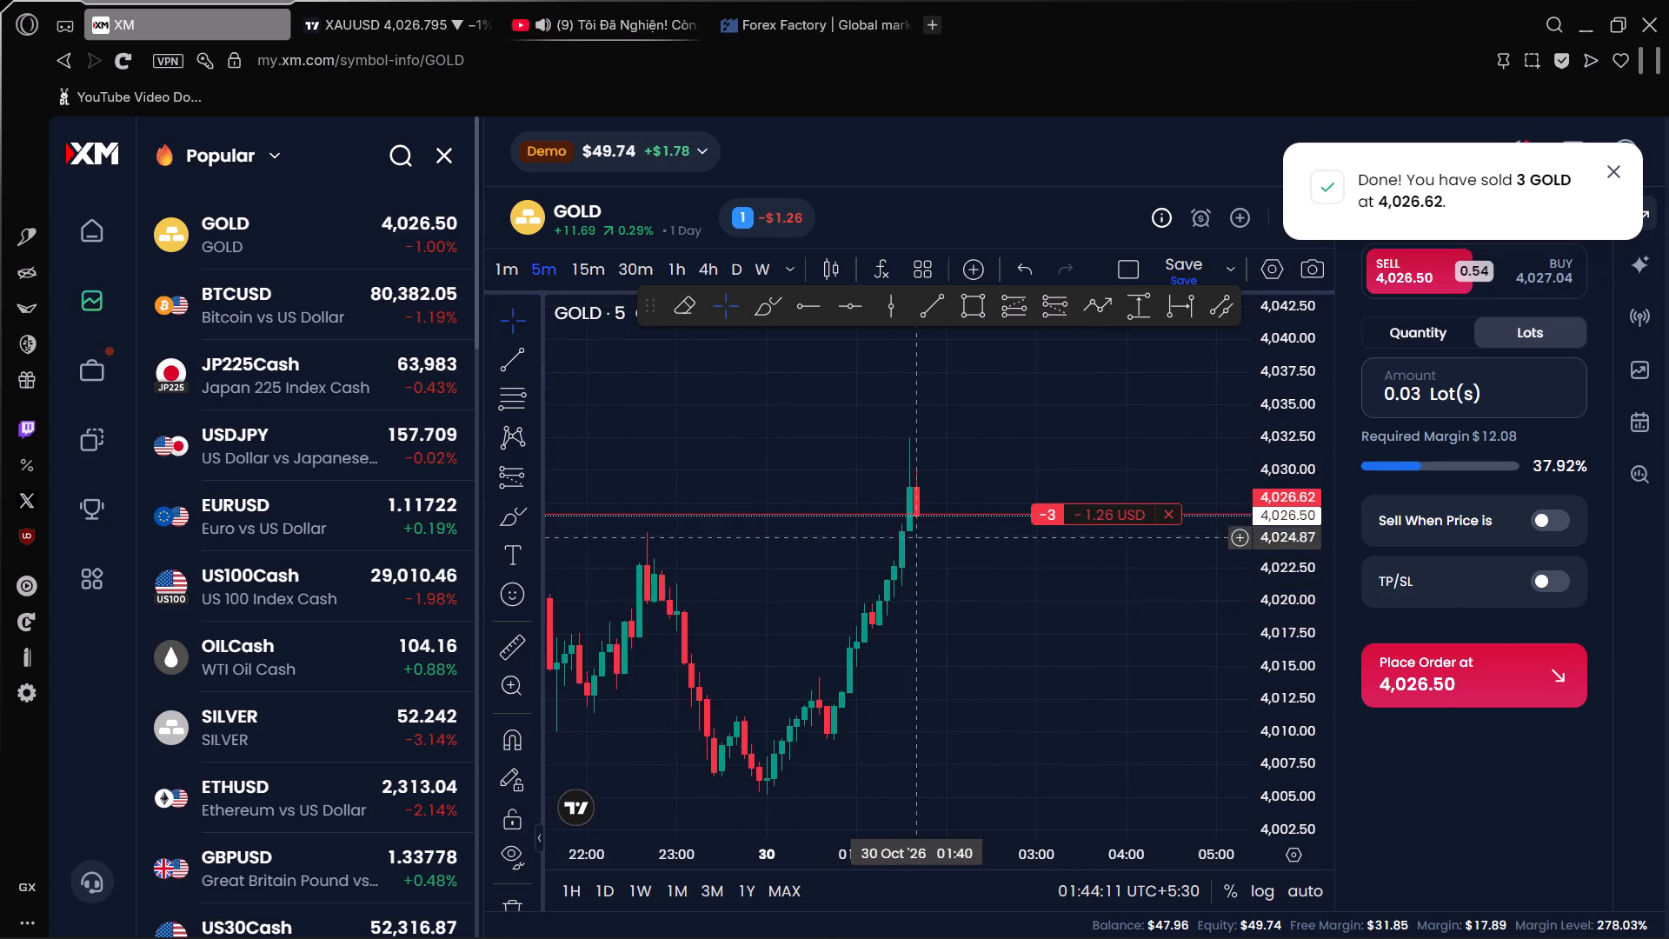
{"action": "scroll", "coordinate": [994, 469], "scroll_direction": "down", "scroll_amount": 4}
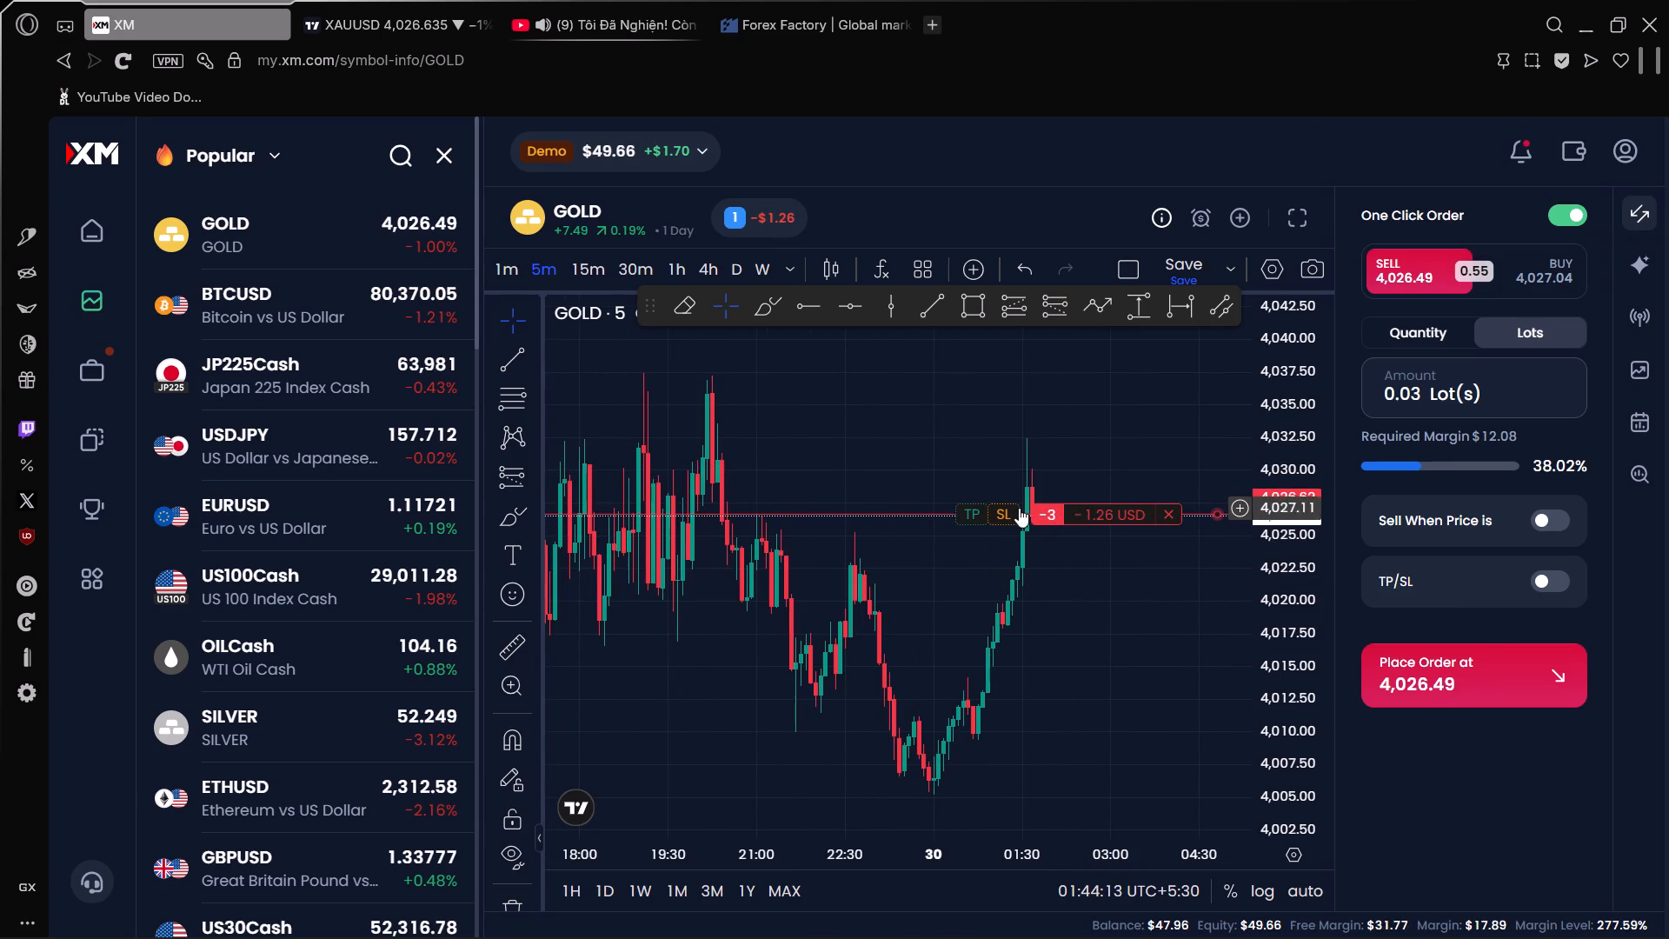
{"action": "left_click_drag", "start_coordinate": [998, 510], "coordinate": [1009, 416]}
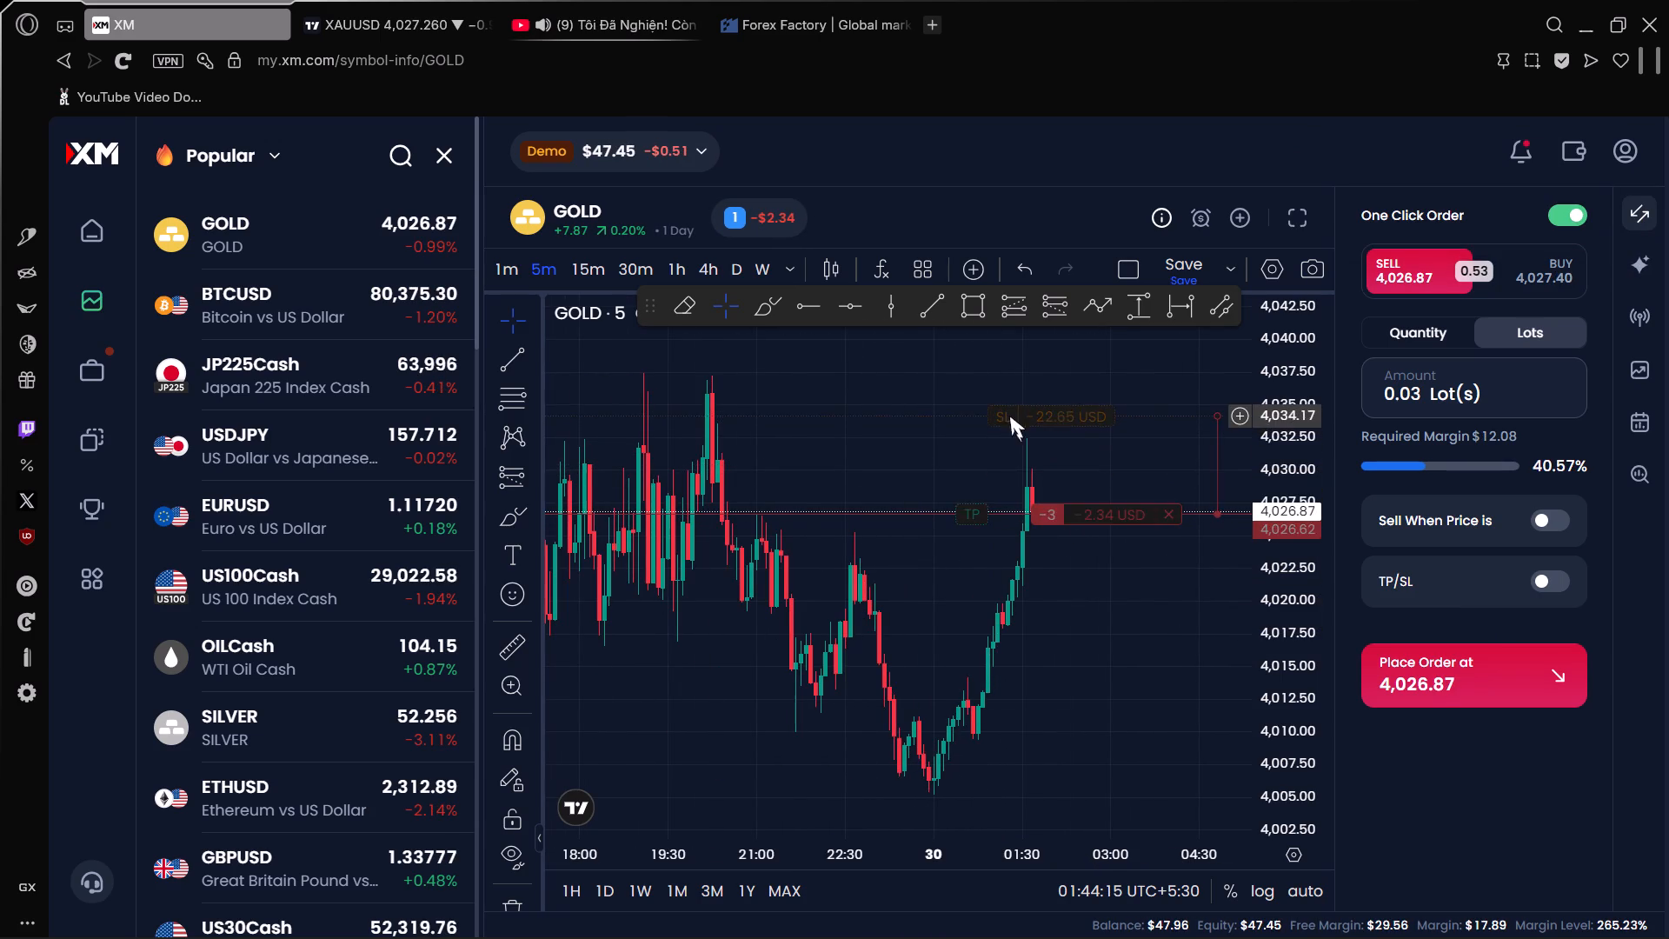
Add a take profit at 4,011.75 to the open GOLD short on the chart.
{"action": "scroll", "coordinate": [988, 492], "scroll_direction": "up", "scroll_amount": 3}
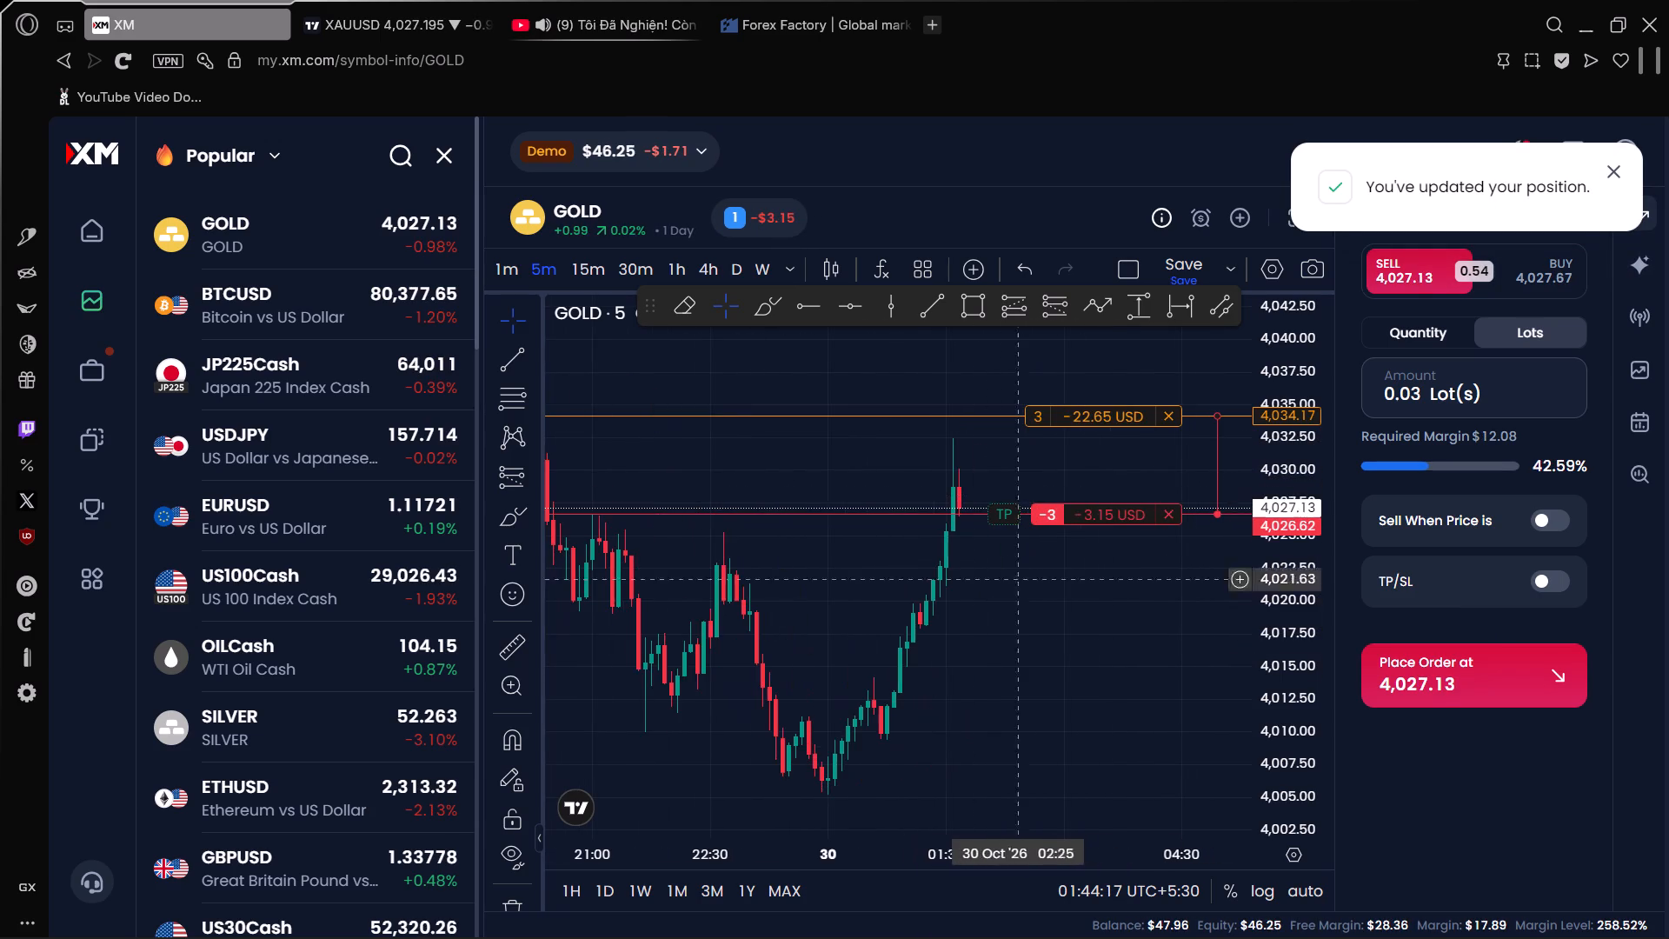
{"action": "left_click_drag", "start_coordinate": [1121, 670], "coordinate": [1125, 607]}
{"action": "scroll", "coordinate": [1262, 554], "scroll_direction": "down", "scroll_amount": 4}
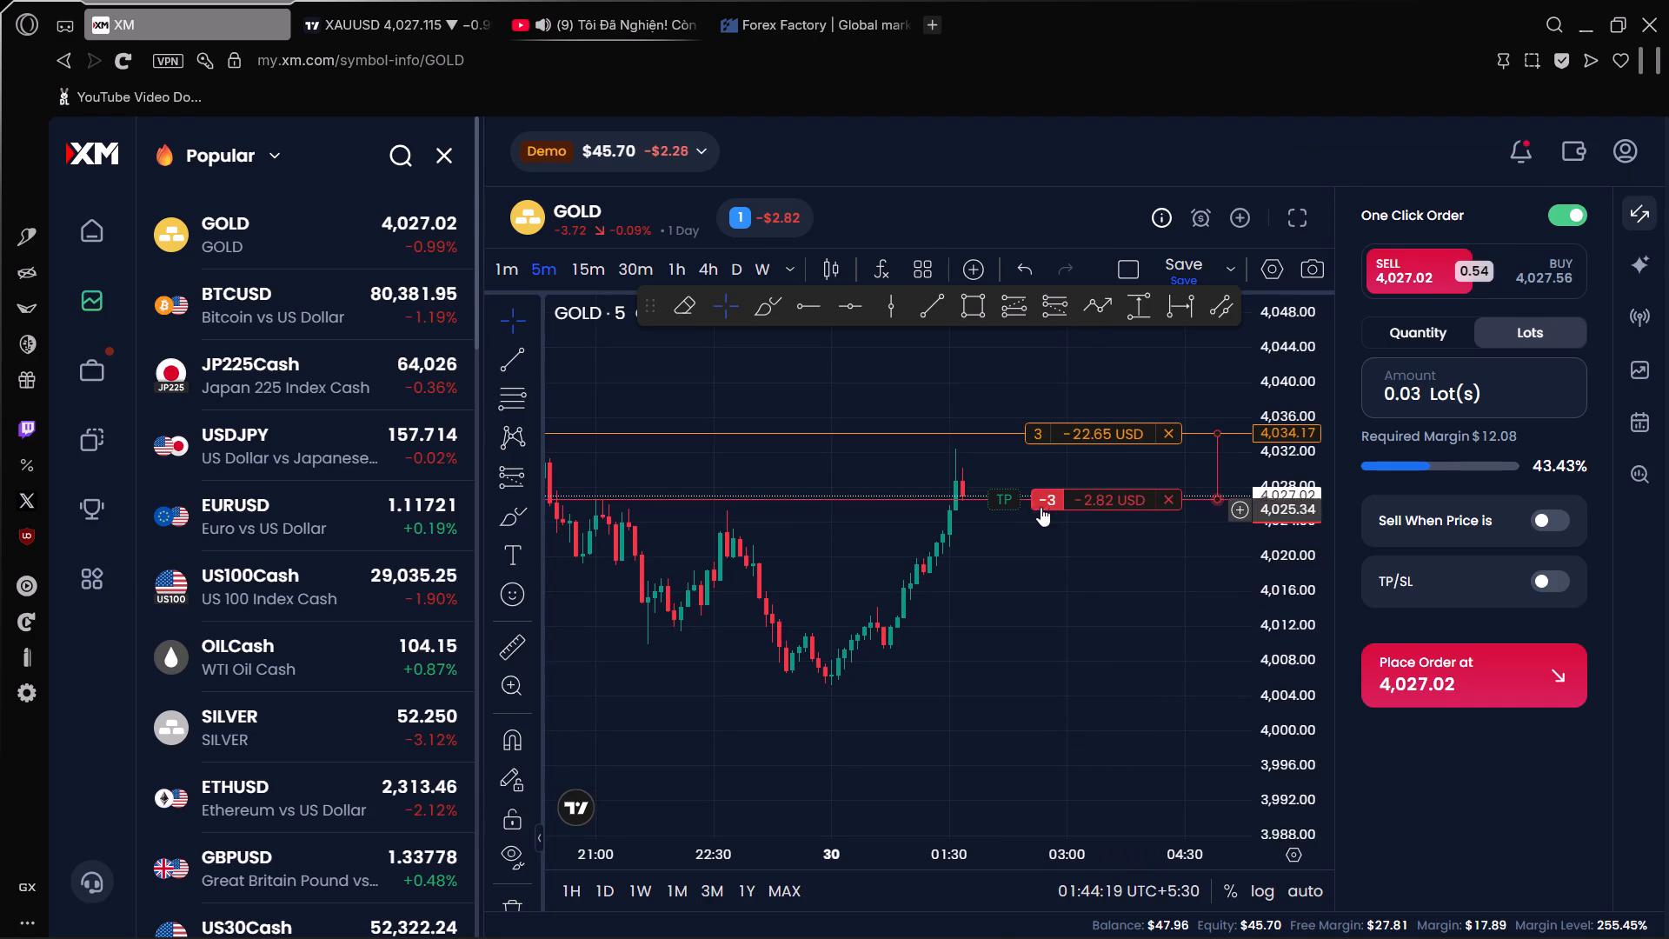
{"action": "left_click_drag", "start_coordinate": [1004, 495], "coordinate": [999, 602]}
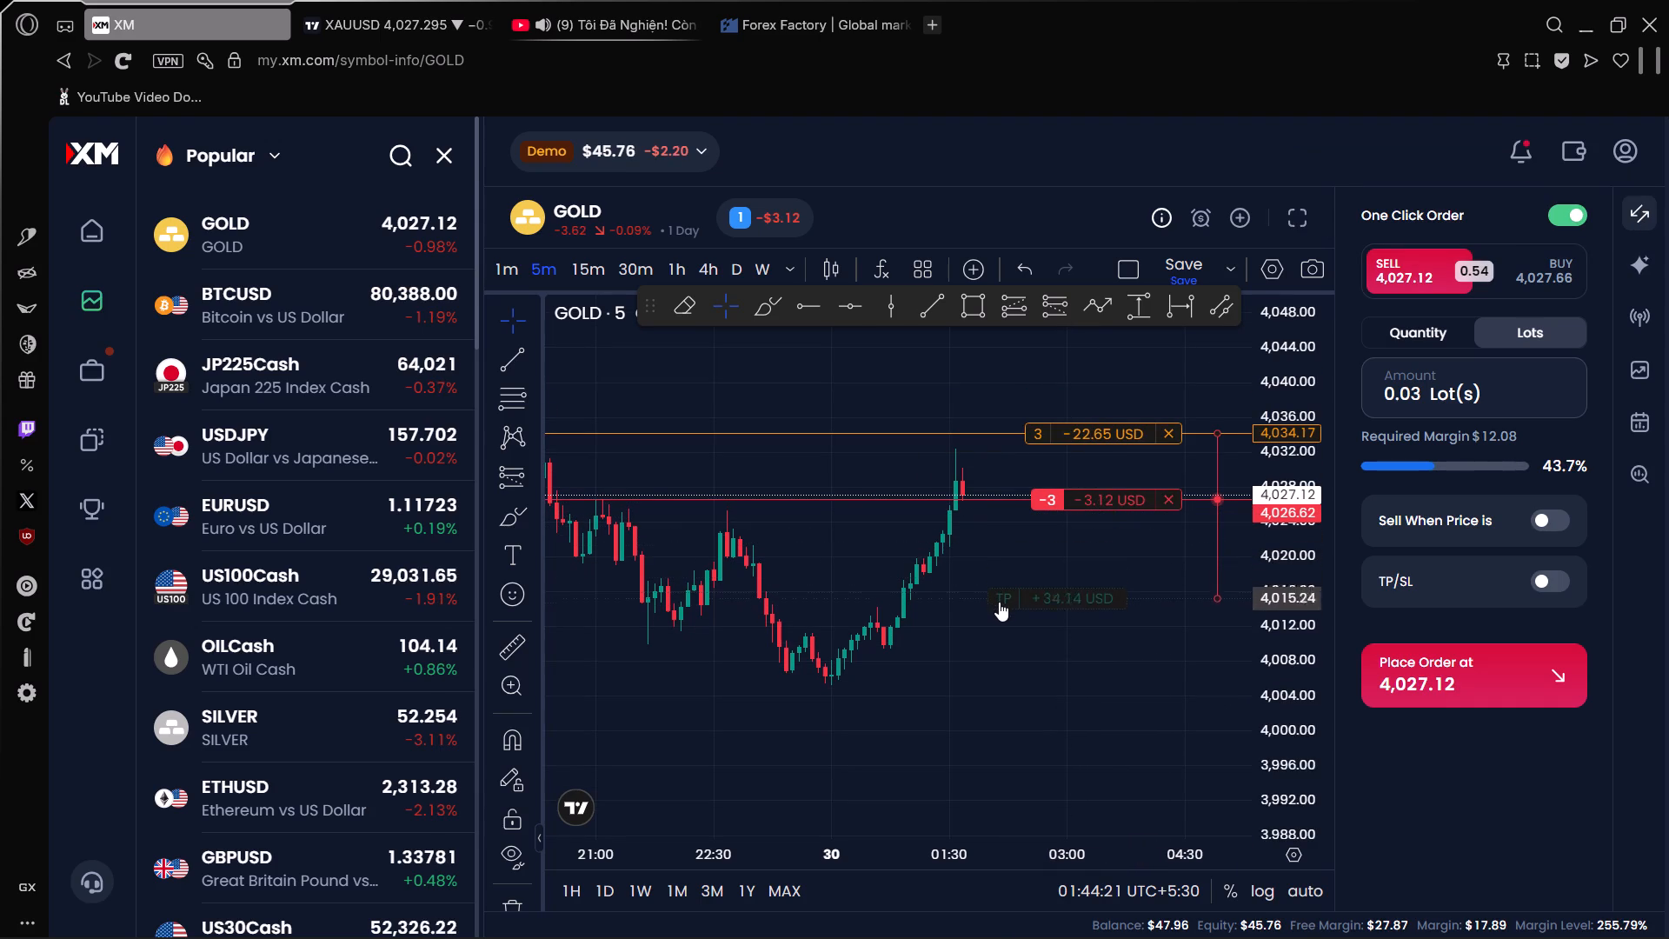
{"action": "left_click_drag", "start_coordinate": [999, 602], "coordinate": [1001, 622]}
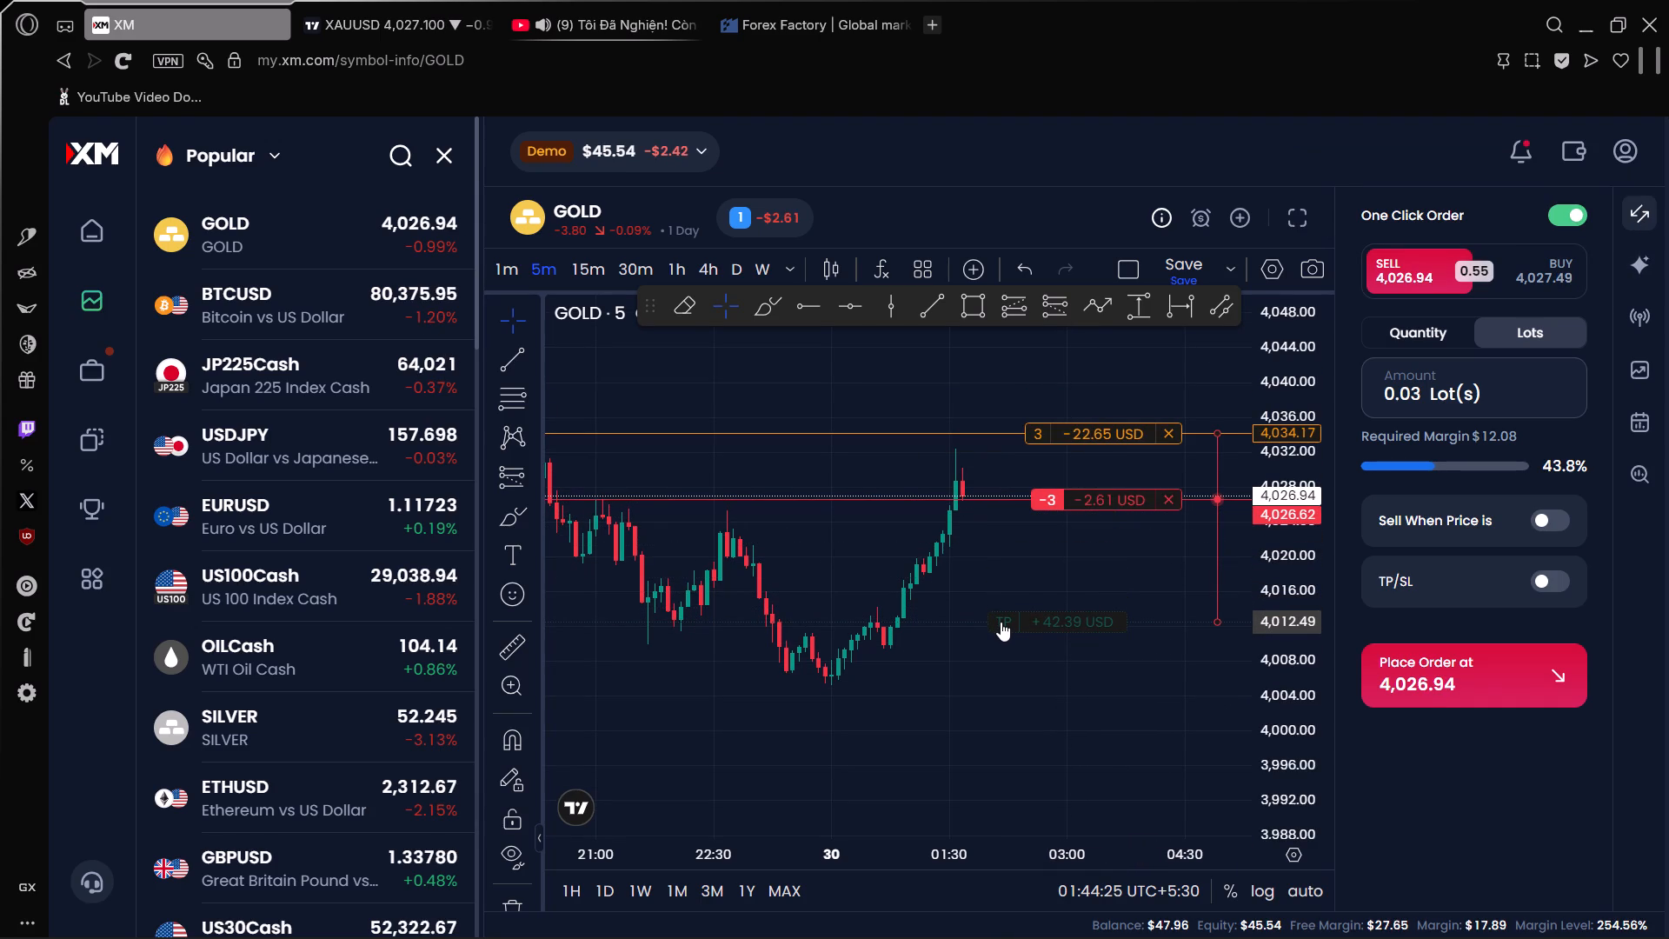
{"action": "left_click_drag", "start_coordinate": [1001, 622], "coordinate": [1007, 628]}
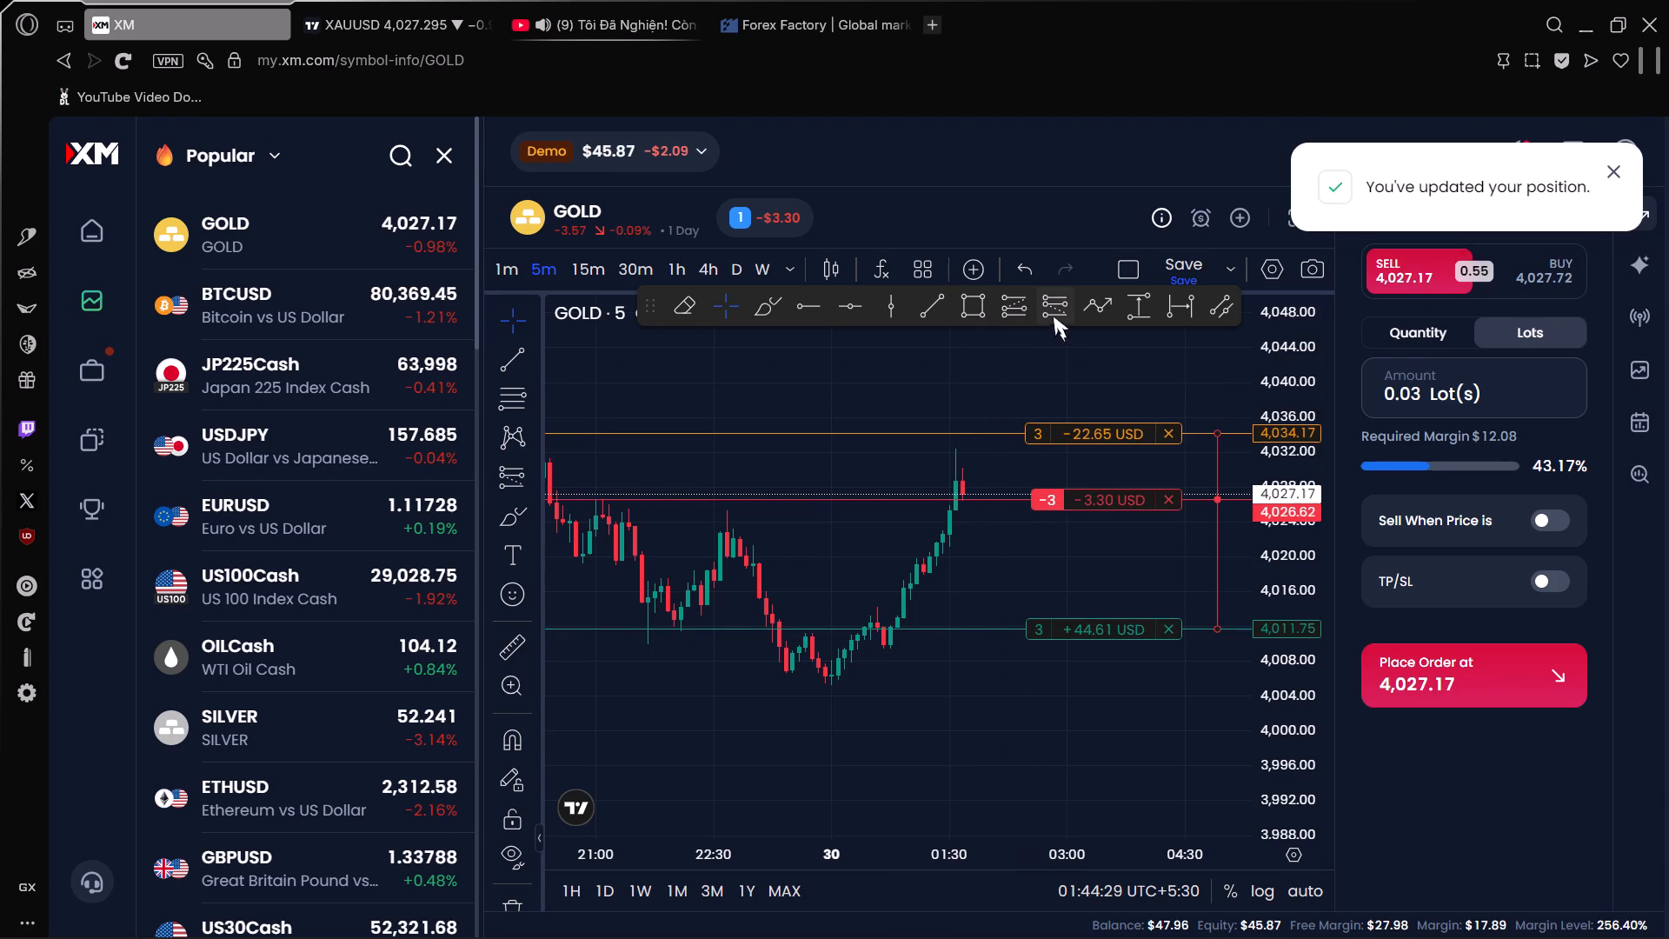
Draw a short position on the GOLD chart with entry about 4,026.59, stop about 4,033.94 and target about 4,011.62.
{"action": "left_click_drag", "start_coordinate": [1054, 300], "coordinate": [1048, 320]}
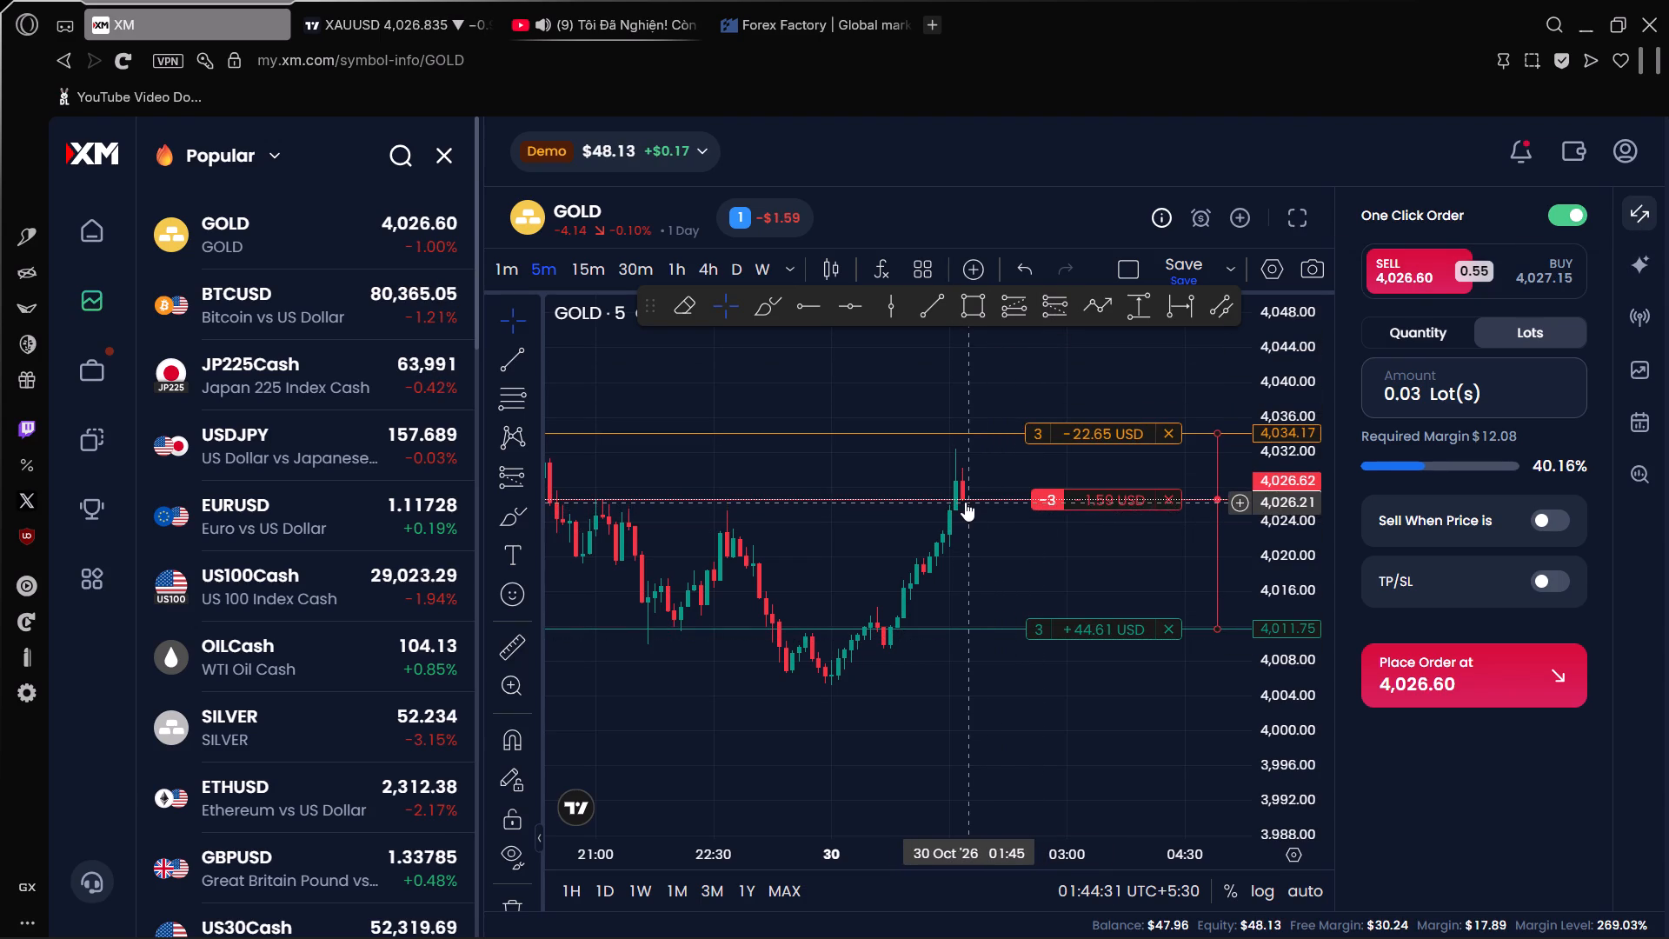
{"action": "left_click", "coordinate": [962, 500]}
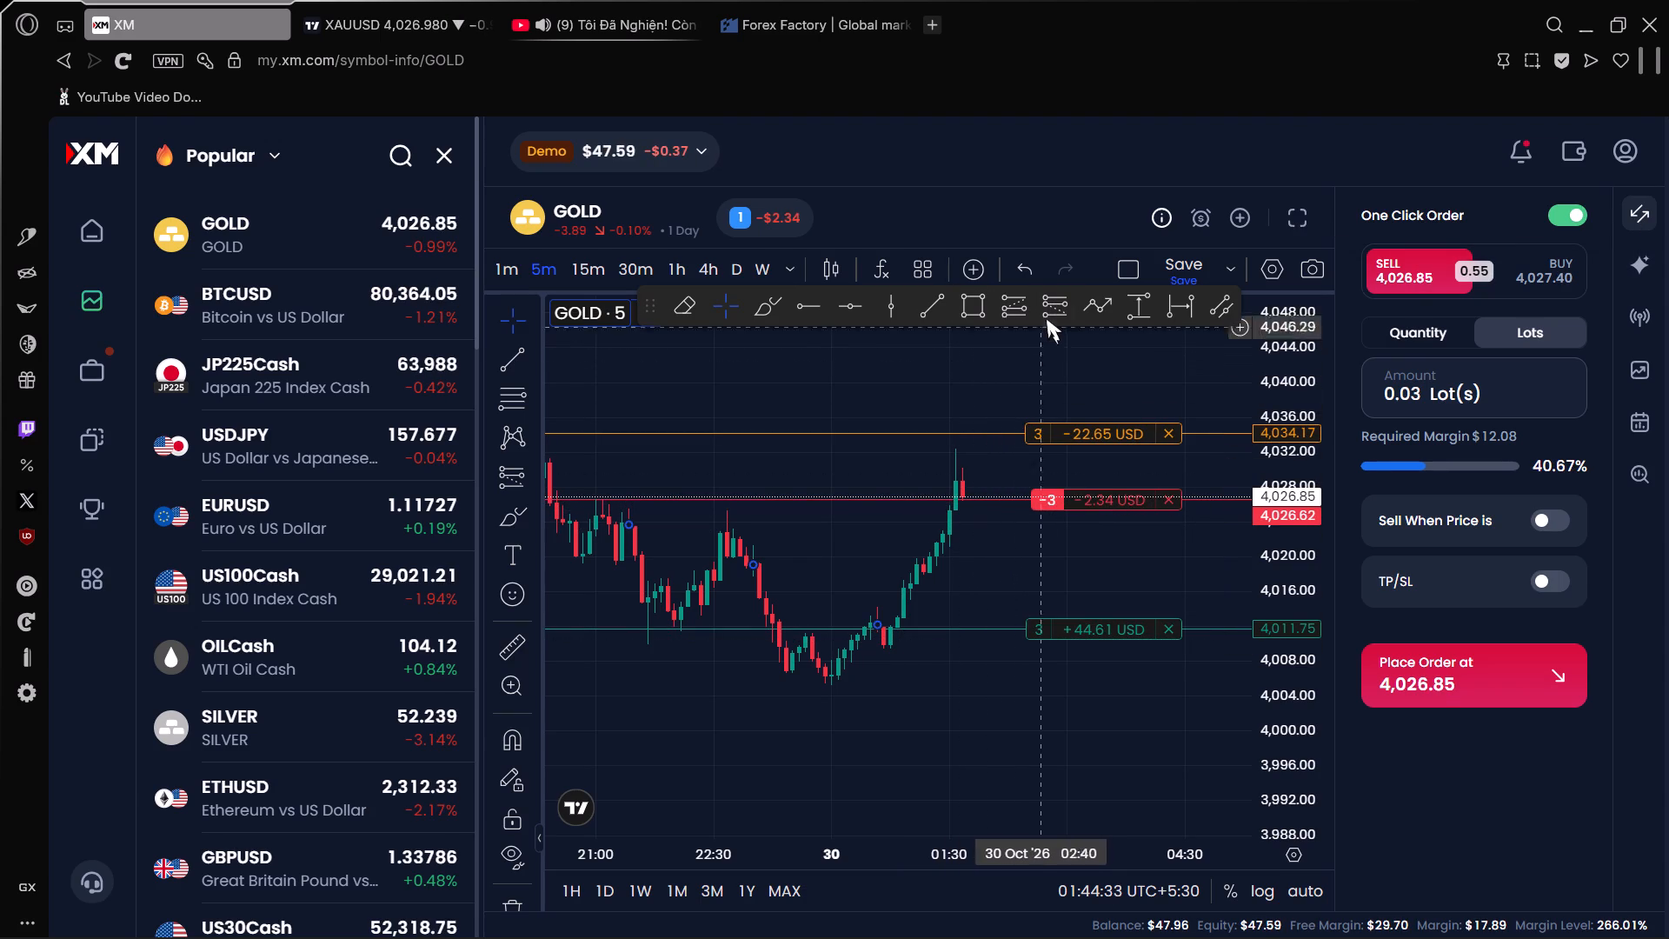
{"action": "left_click", "coordinate": [1047, 315]}
{"action": "left_click", "coordinate": [949, 499]}
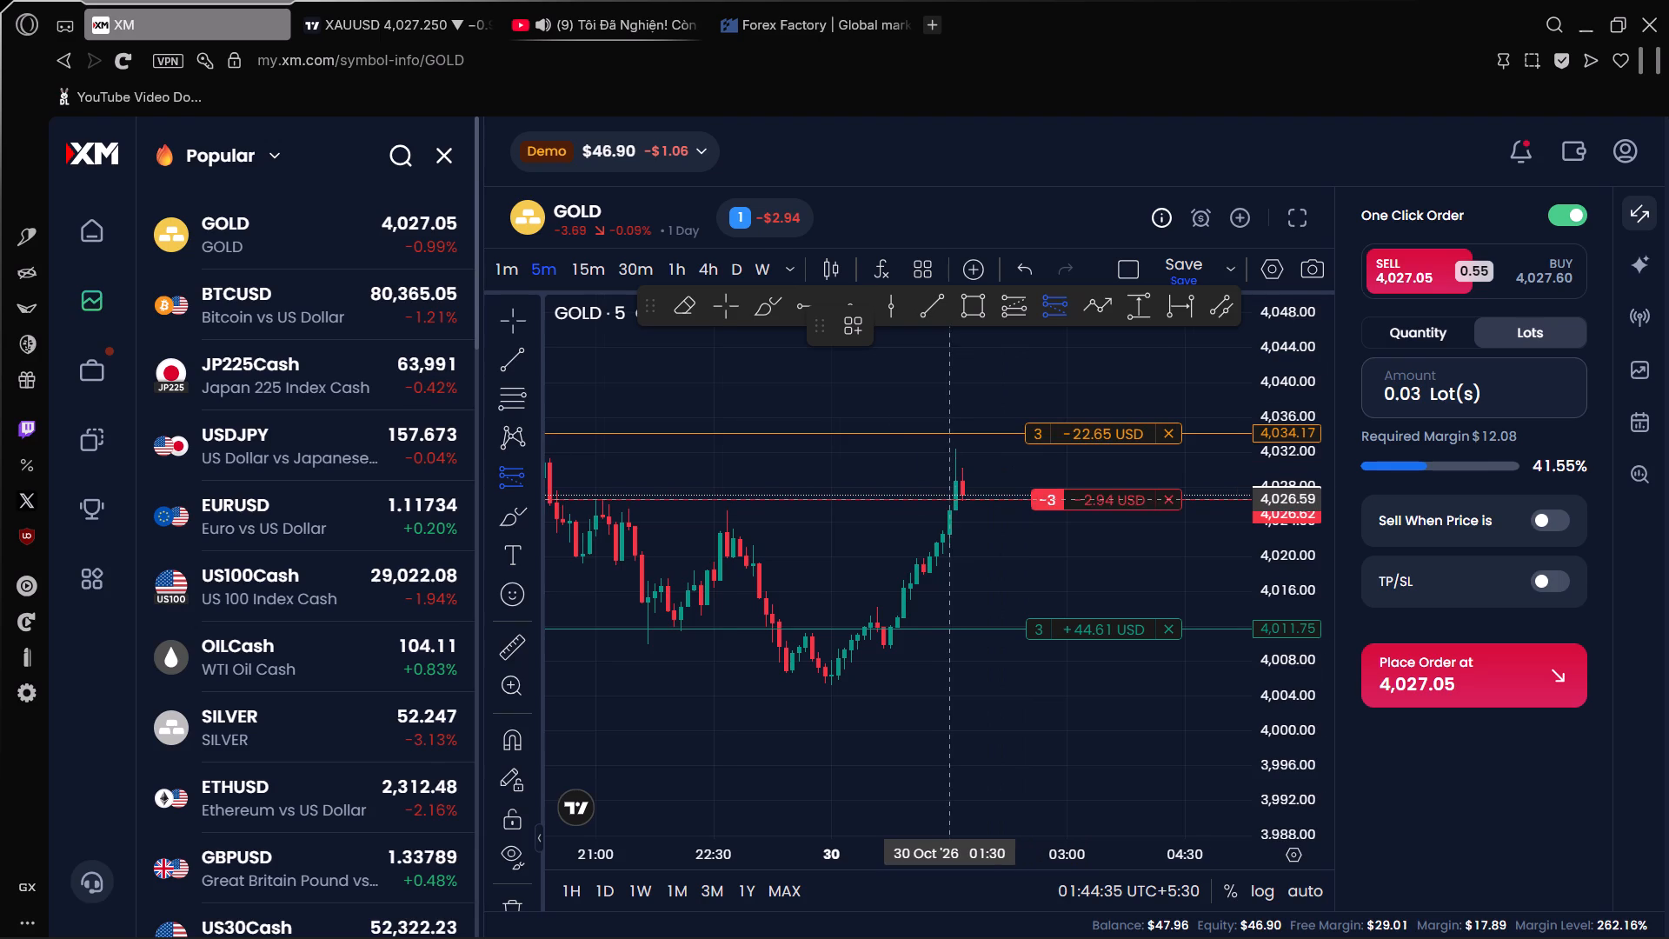
{"action": "left_click_drag", "start_coordinate": [958, 453], "coordinate": [967, 435]}
{"action": "left_click_drag", "start_coordinate": [905, 498], "coordinate": [827, 483]}
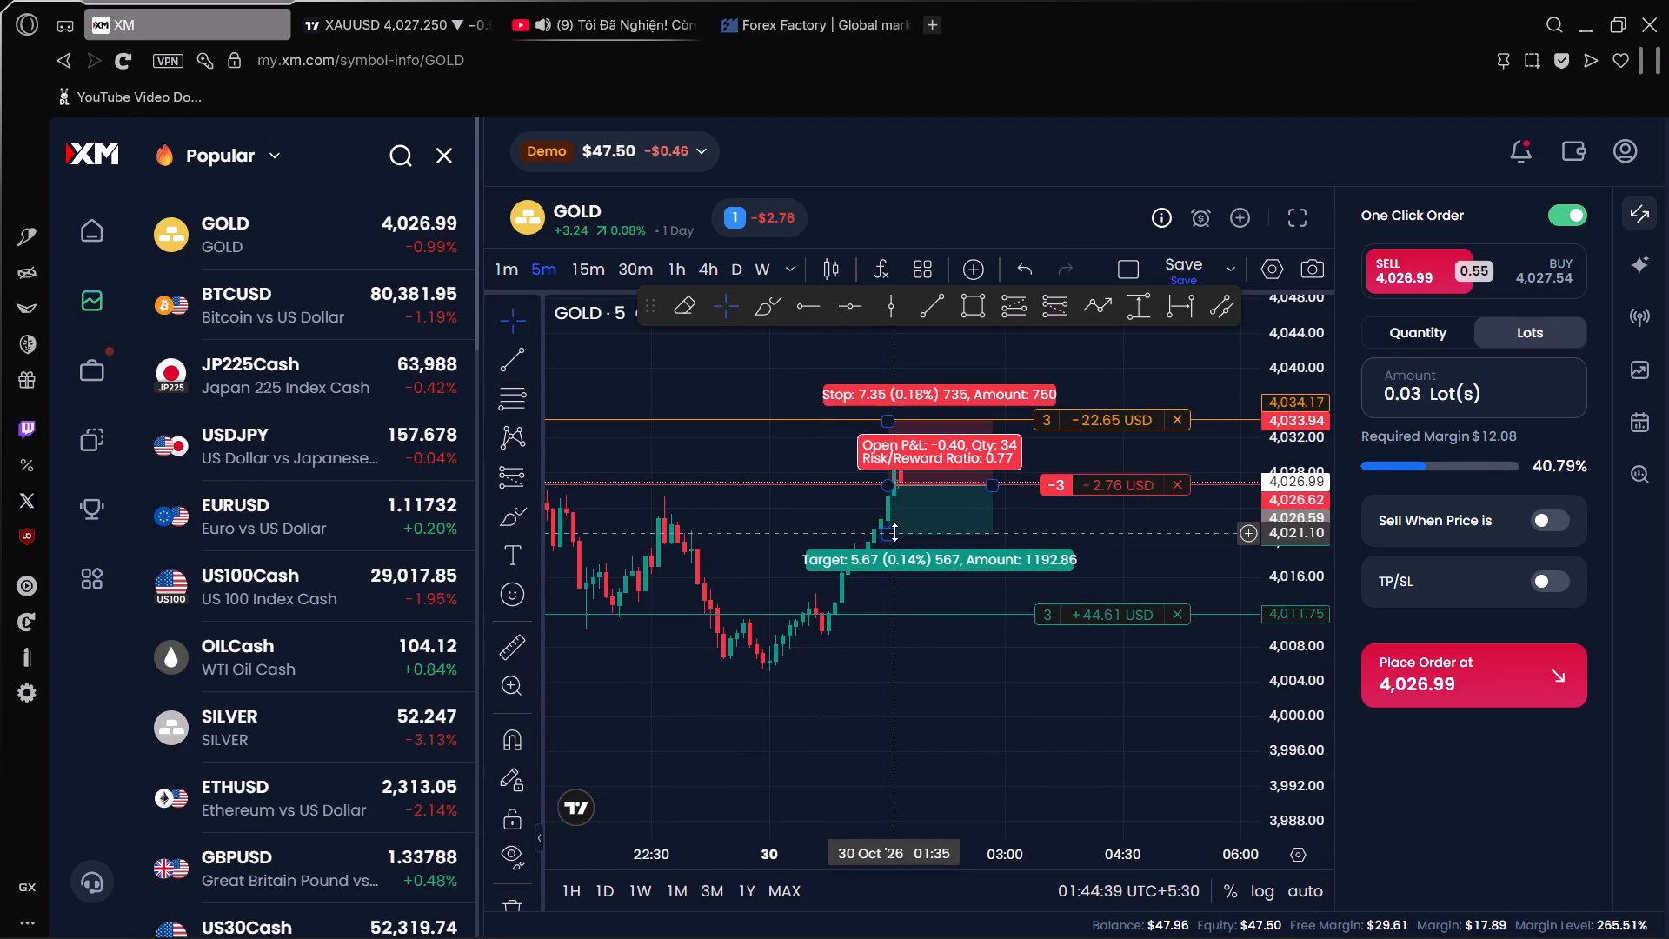
{"action": "left_click_drag", "start_coordinate": [886, 536], "coordinate": [898, 618]}
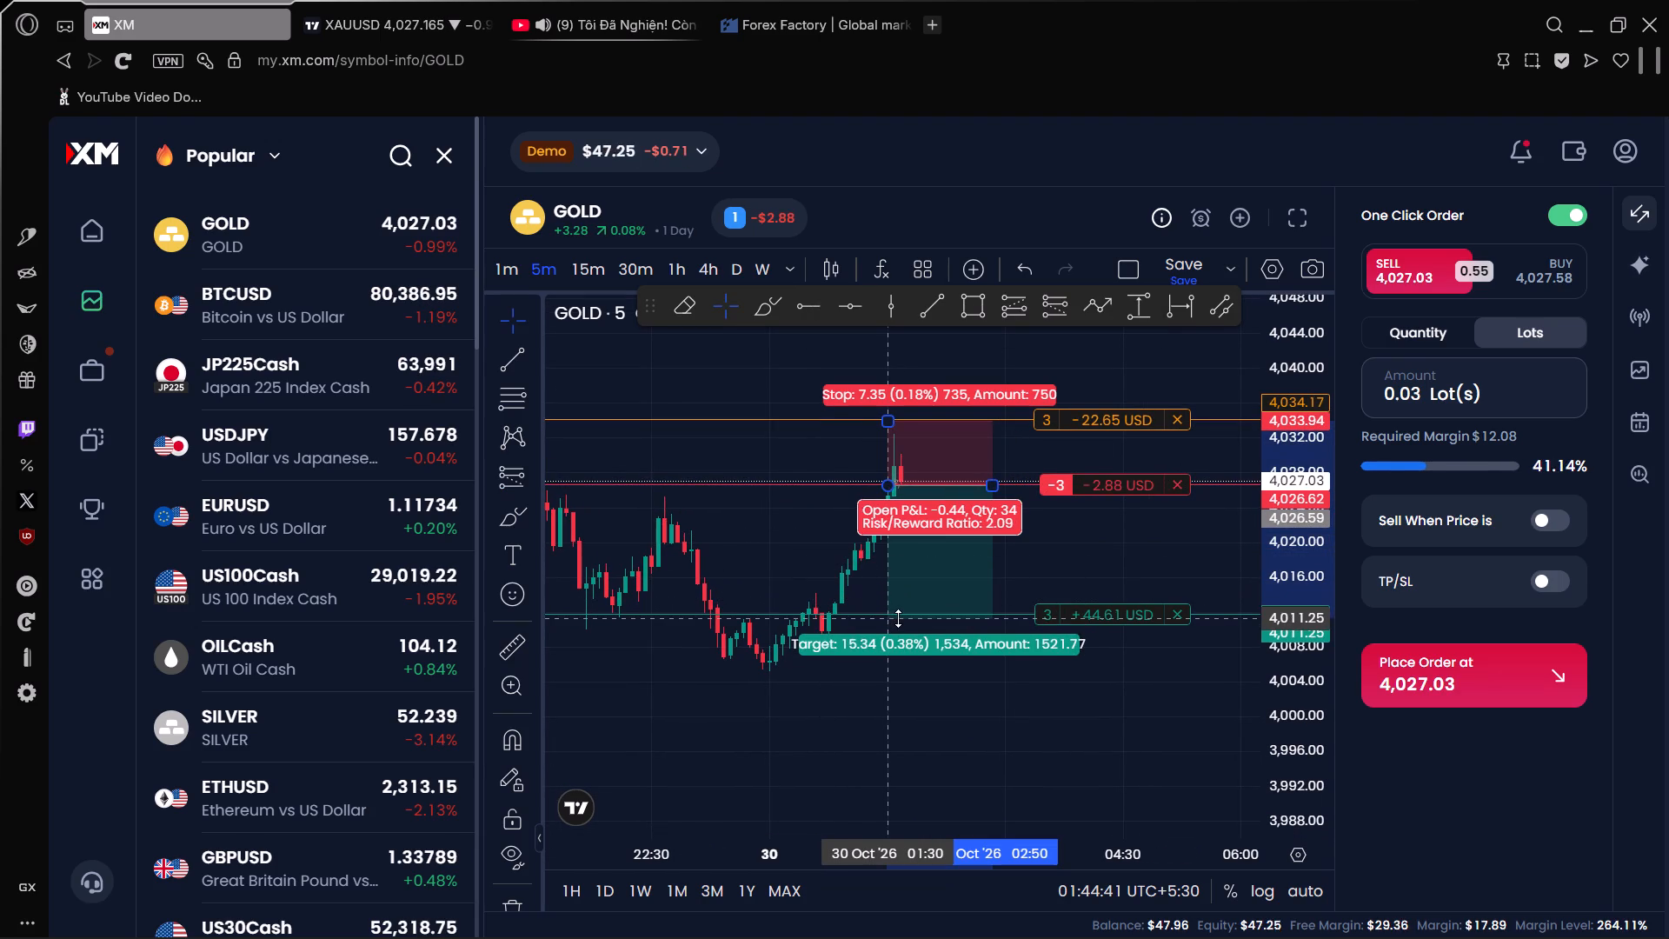
{"action": "left_click_drag", "start_coordinate": [898, 618], "coordinate": [905, 612]}
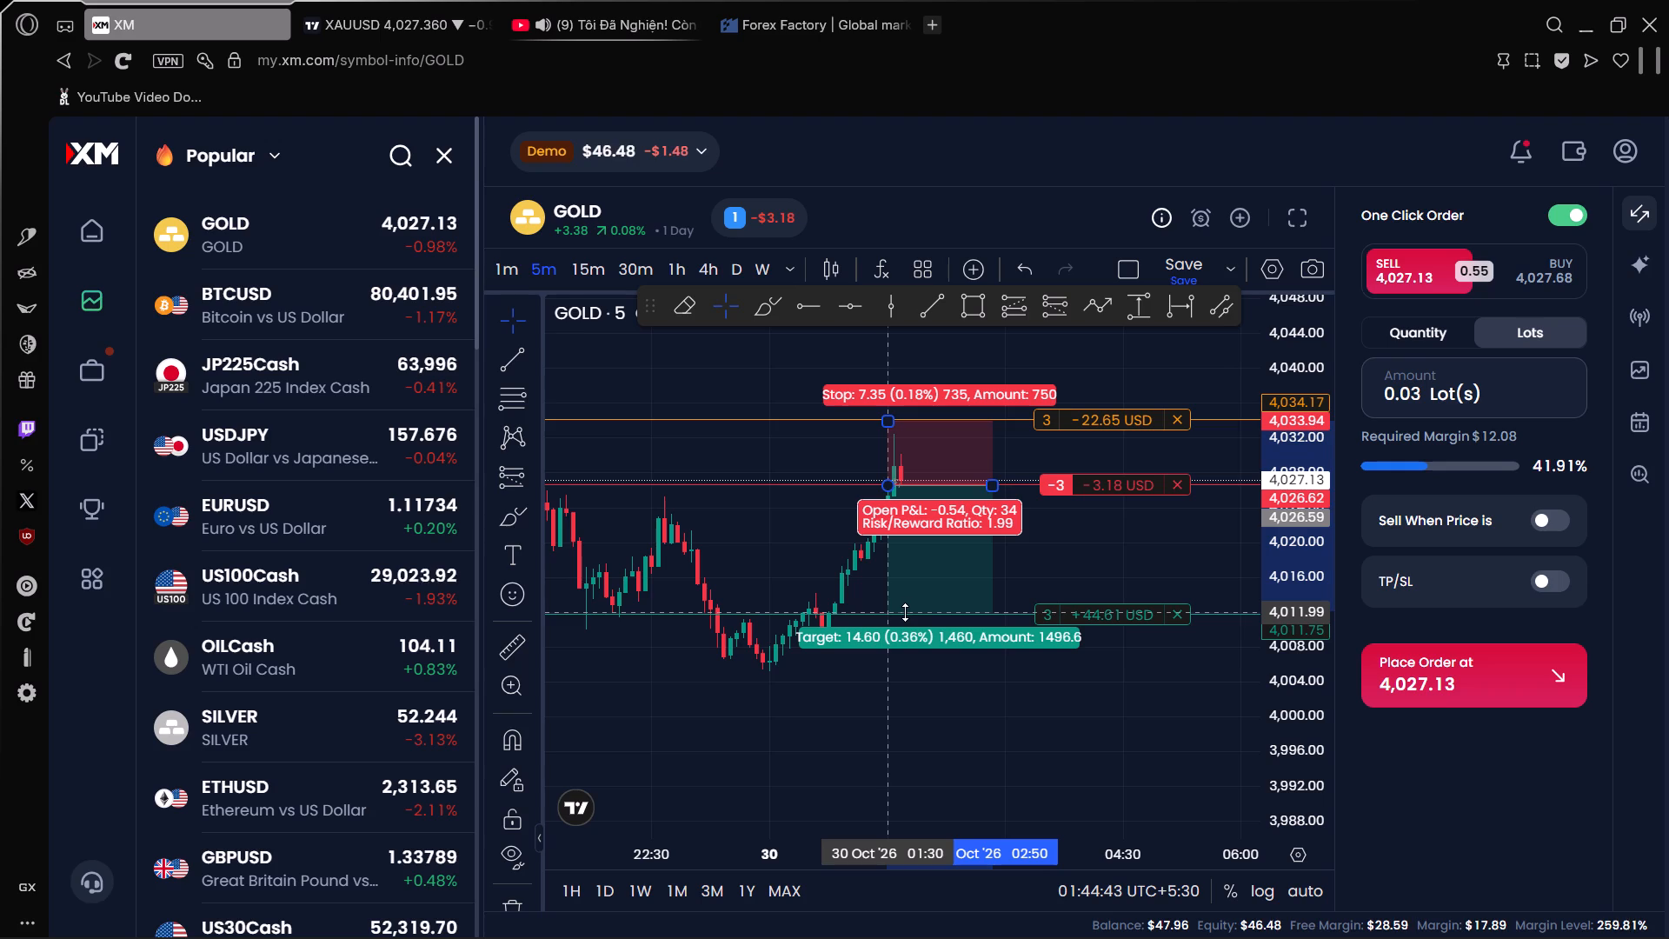
{"action": "left_click_drag", "start_coordinate": [905, 612], "coordinate": [905, 615]}
{"action": "left_click", "coordinate": [774, 540]}
Examine the GOLD short against its stop and target on the 5-minute chart, checking TradingView's XAUUSD chart in between.
{"action": "left_click_drag", "start_coordinate": [786, 543], "coordinate": [973, 574]}
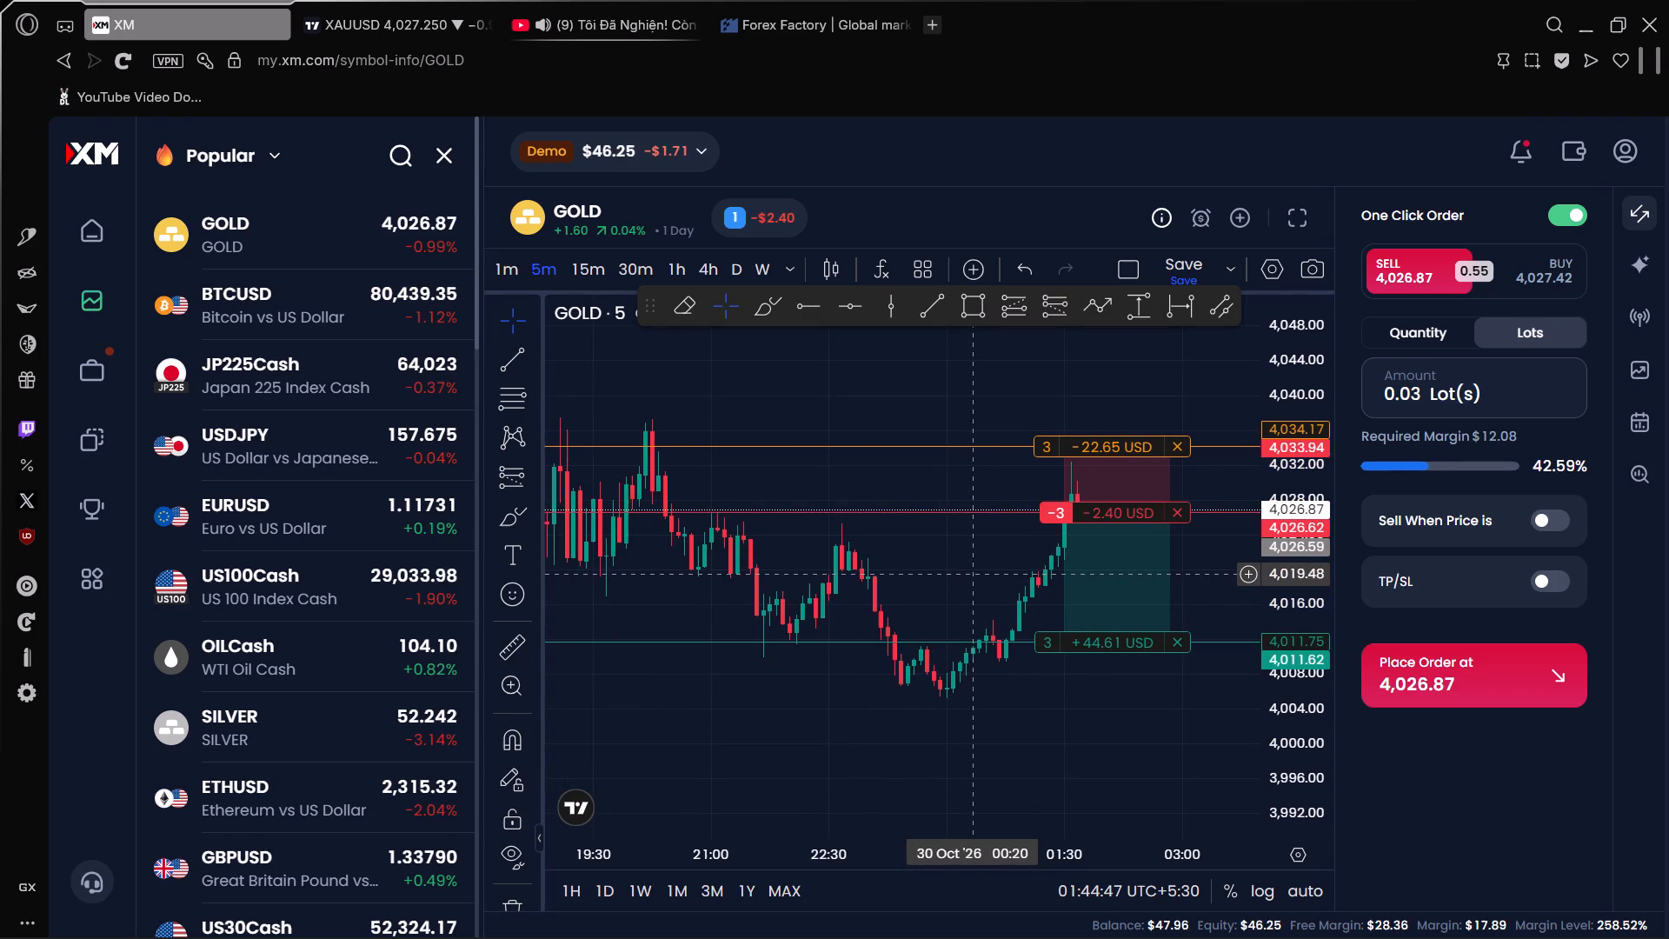
{"action": "left_click_drag", "start_coordinate": [973, 574], "coordinate": [795, 544]}
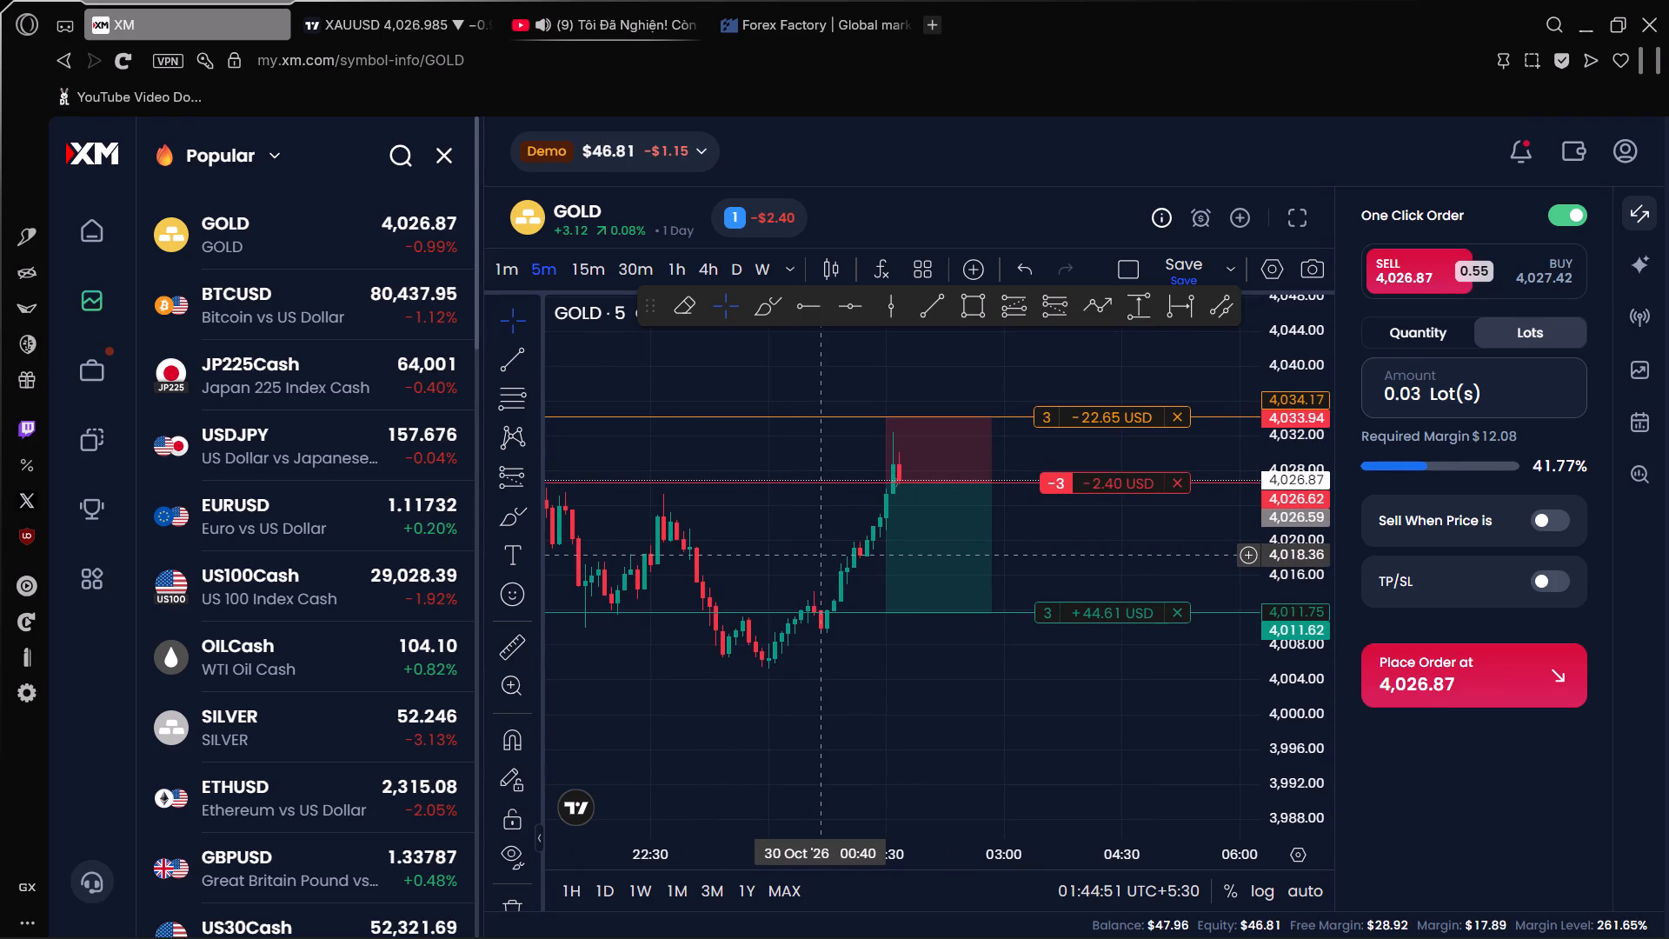
{"action": "left_click", "coordinate": [416, 6]}
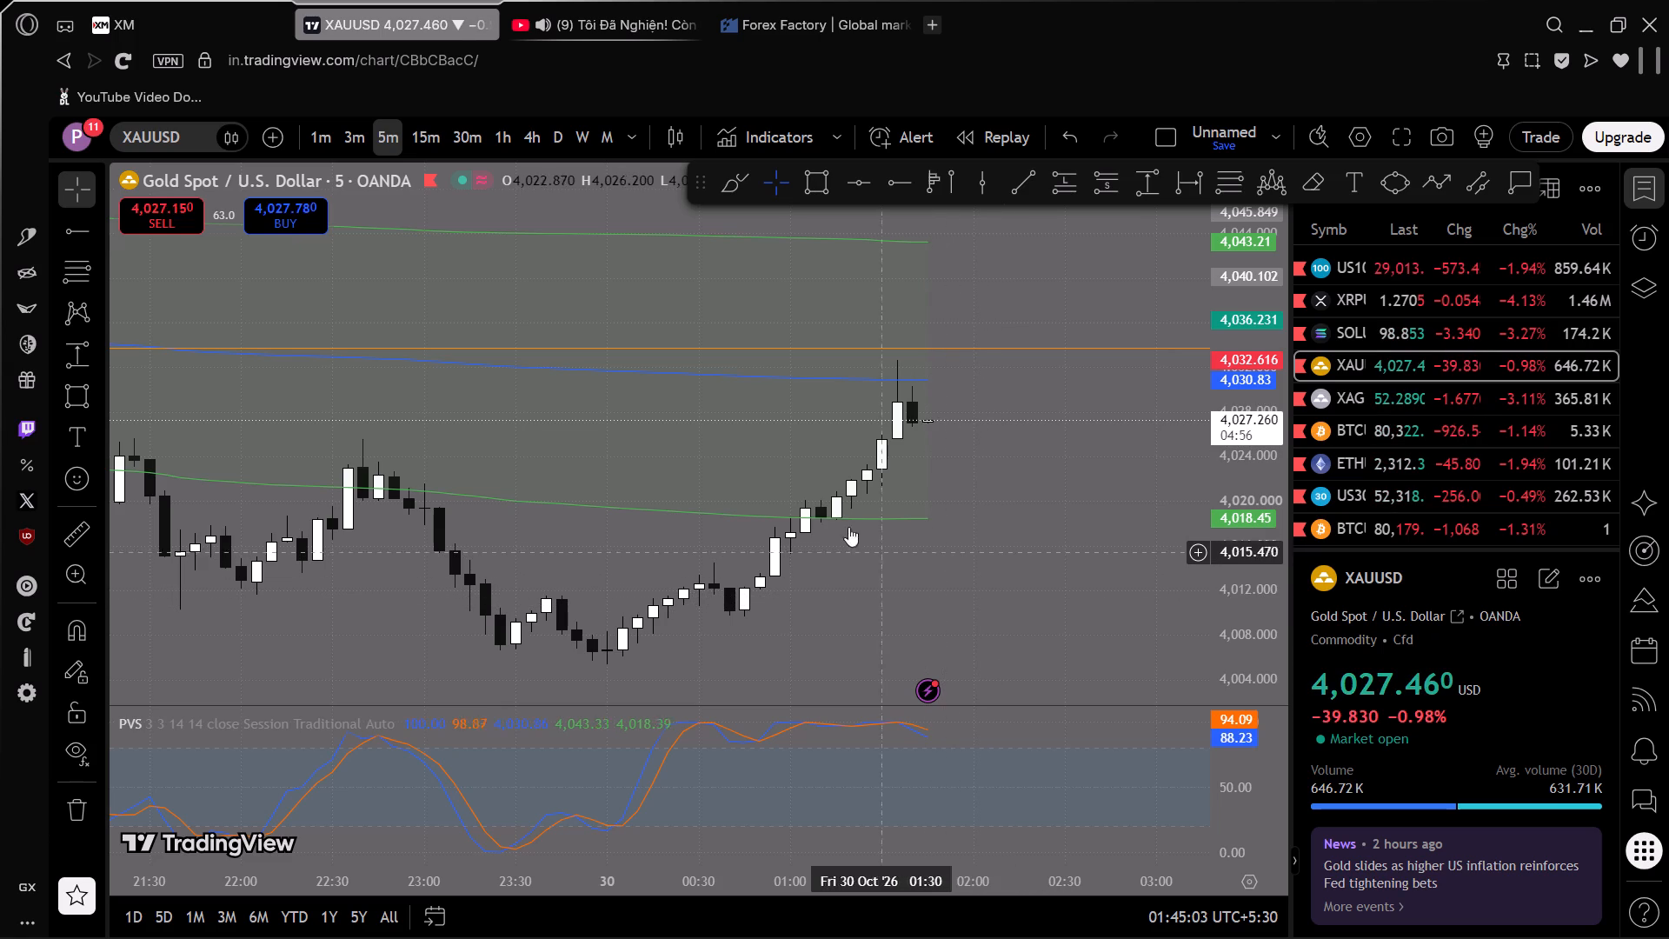
{"action": "left_click", "coordinate": [234, 11]}
{"action": "scroll", "coordinate": [900, 645], "scroll_direction": "down", "scroll_amount": 3}
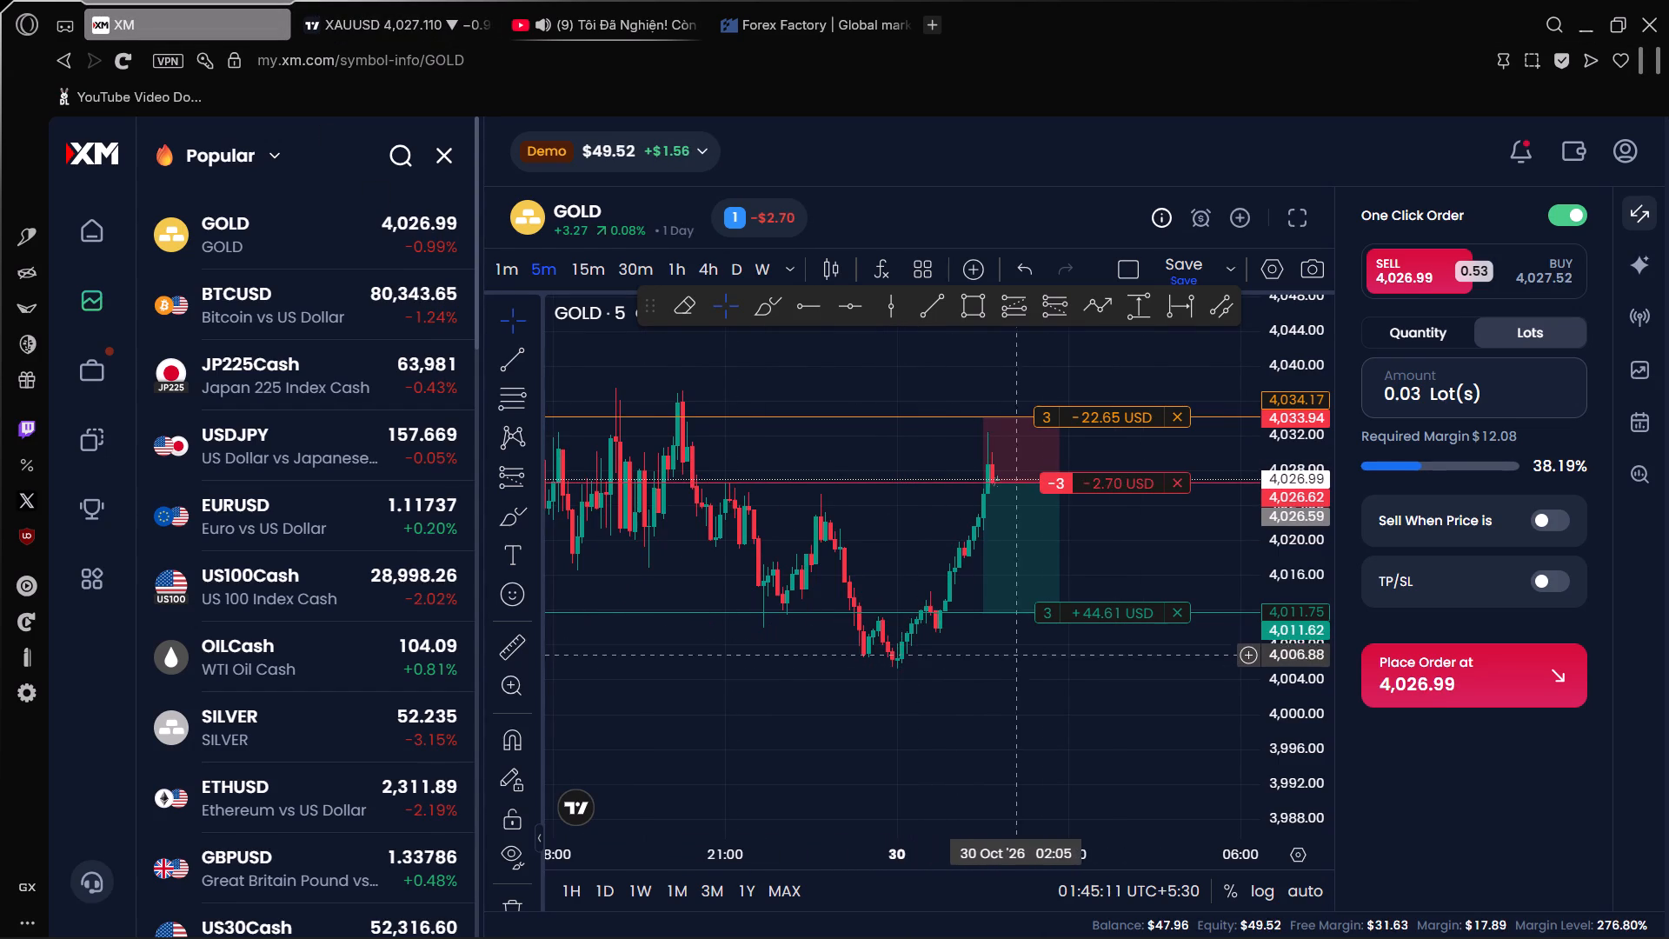
{"action": "left_click_drag", "start_coordinate": [1063, 703], "coordinate": [933, 656]}
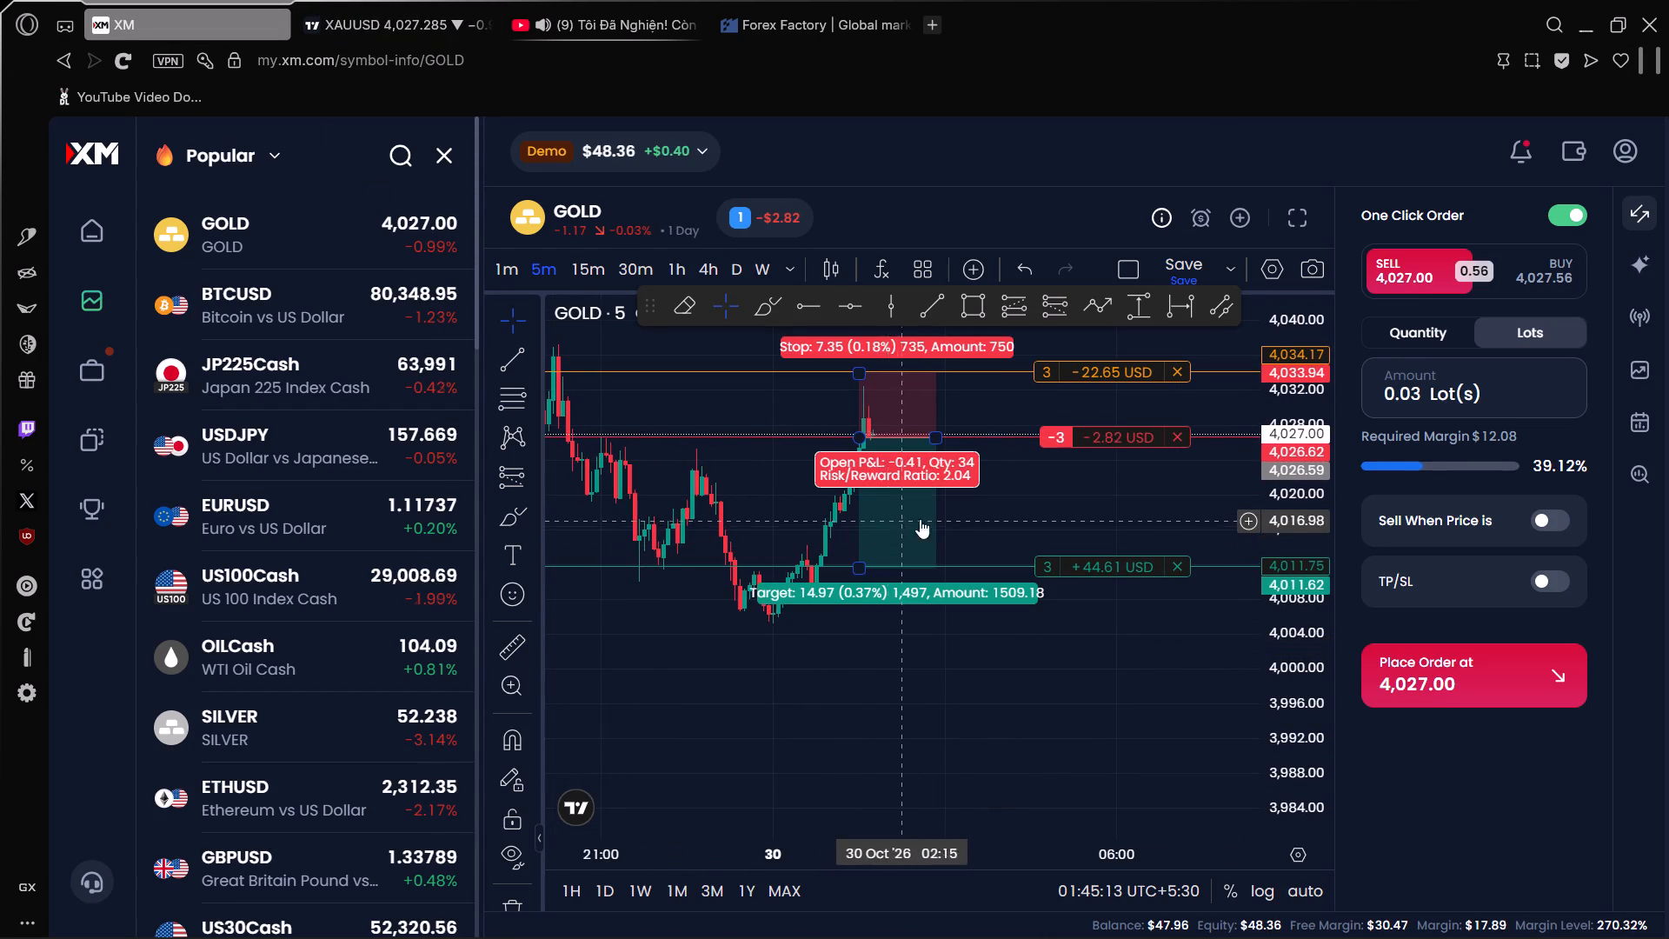
Open the US100Cash chart in XM and examine the open 0.1-lot short within the charted position.
{"action": "left_click", "coordinate": [316, 580]}
{"action": "left_click_drag", "start_coordinate": [1079, 644], "coordinate": [1164, 484]}
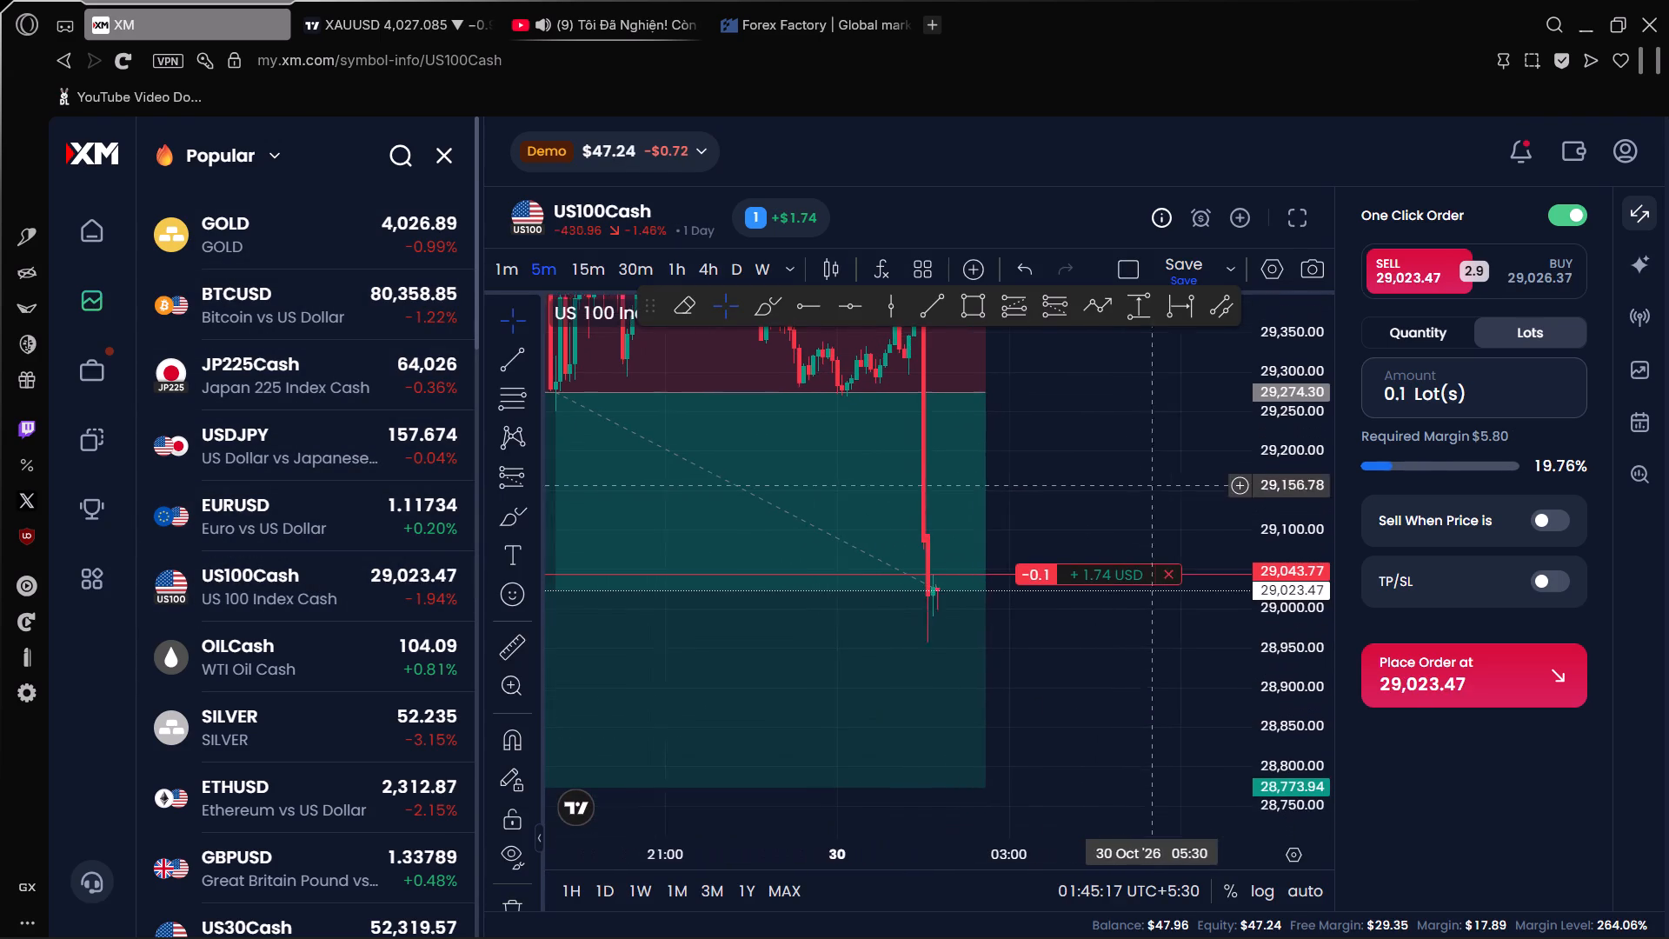
{"action": "left_click_drag", "start_coordinate": [1164, 484], "coordinate": [1167, 484]}
{"action": "scroll", "coordinate": [1304, 554], "scroll_direction": "down", "scroll_amount": 8}
{"action": "scroll", "coordinate": [1169, 716], "scroll_direction": "down", "scroll_amount": 4}
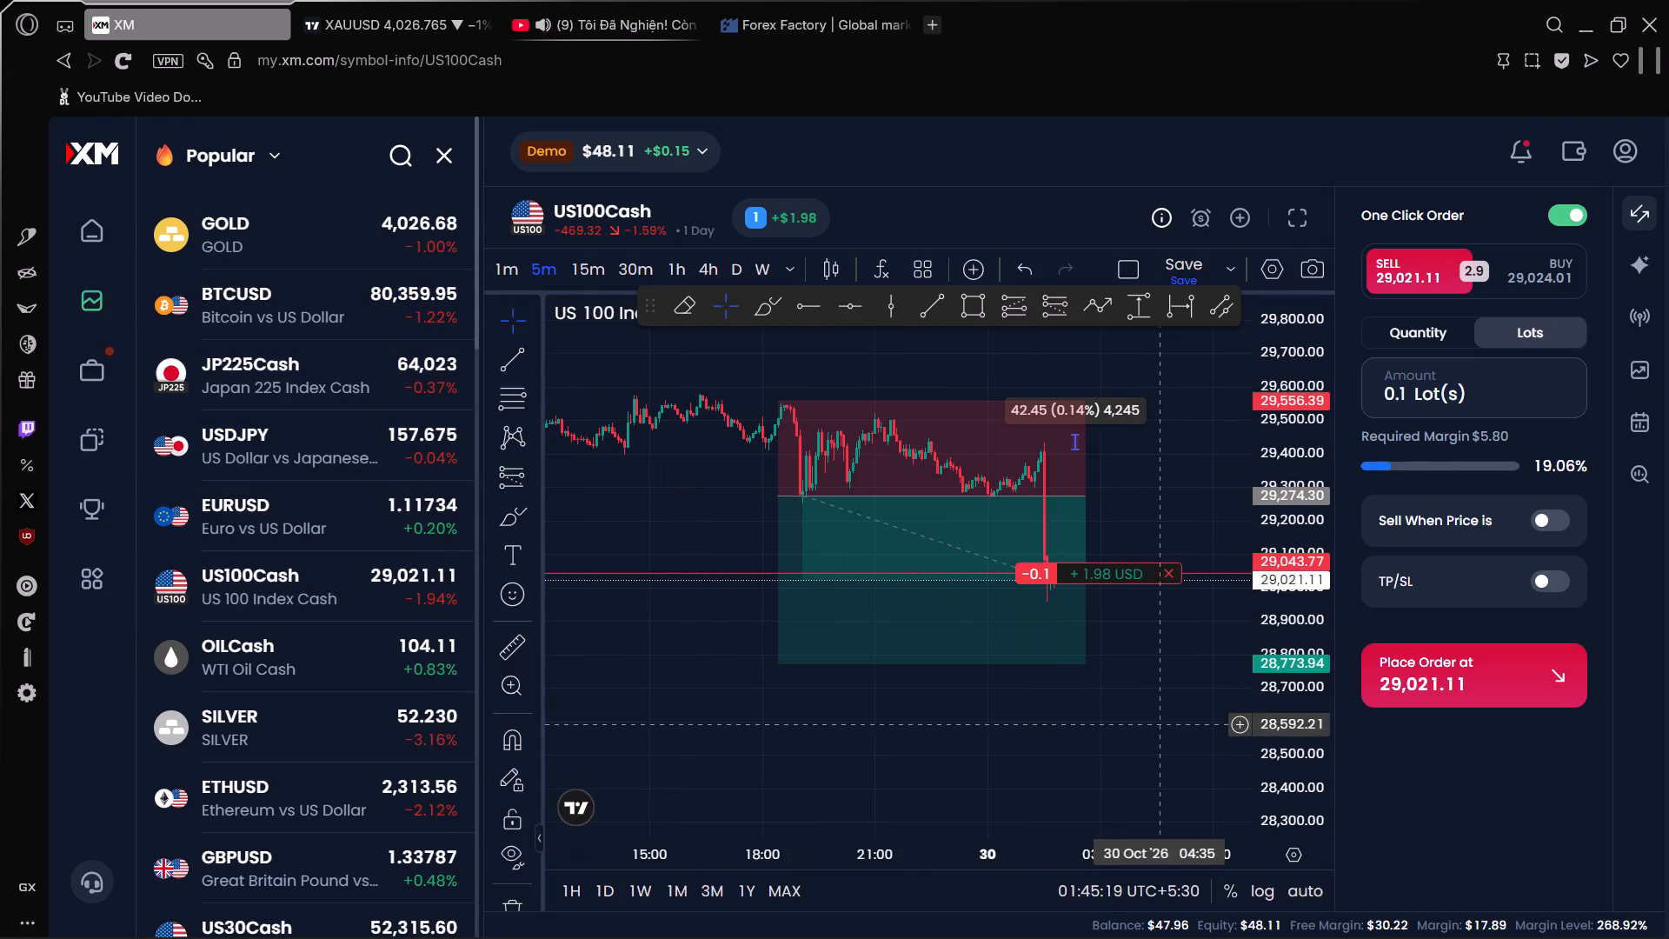
Return to TradingView and examine the latest XAUUSD 5-minute candles.
{"action": "left_click", "coordinate": [347, 13]}
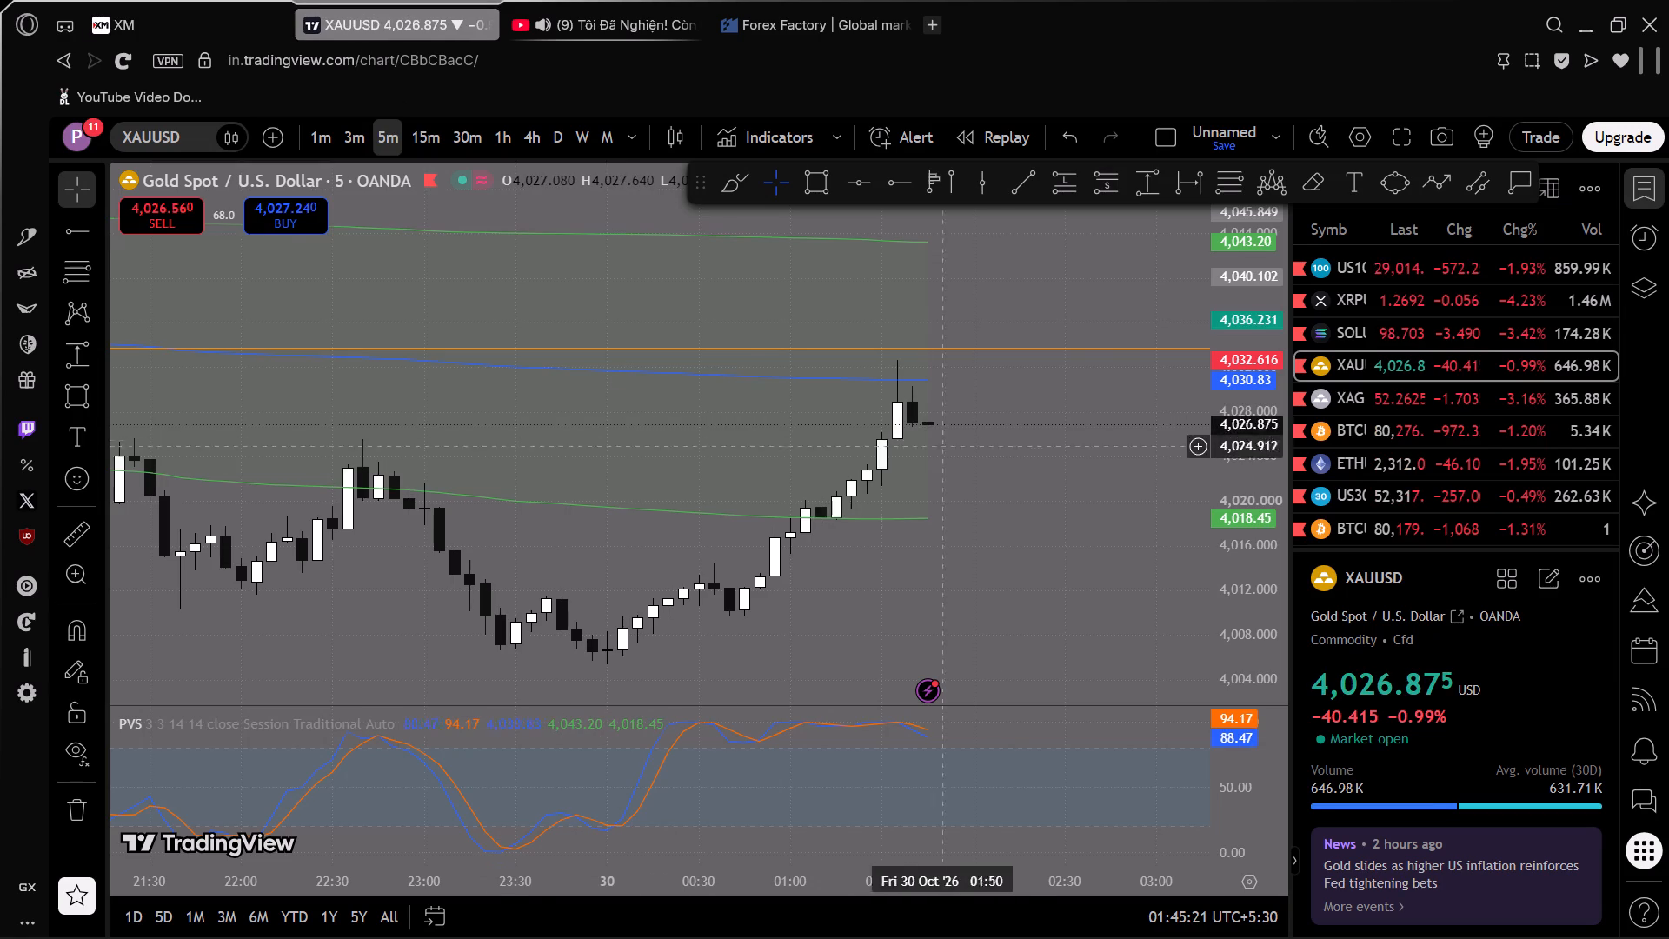
{"action": "left_click_drag", "start_coordinate": [1037, 559], "coordinate": [1161, 565]}
{"action": "scroll", "coordinate": [1124, 594], "scroll_direction": "down", "scroll_amount": 2}
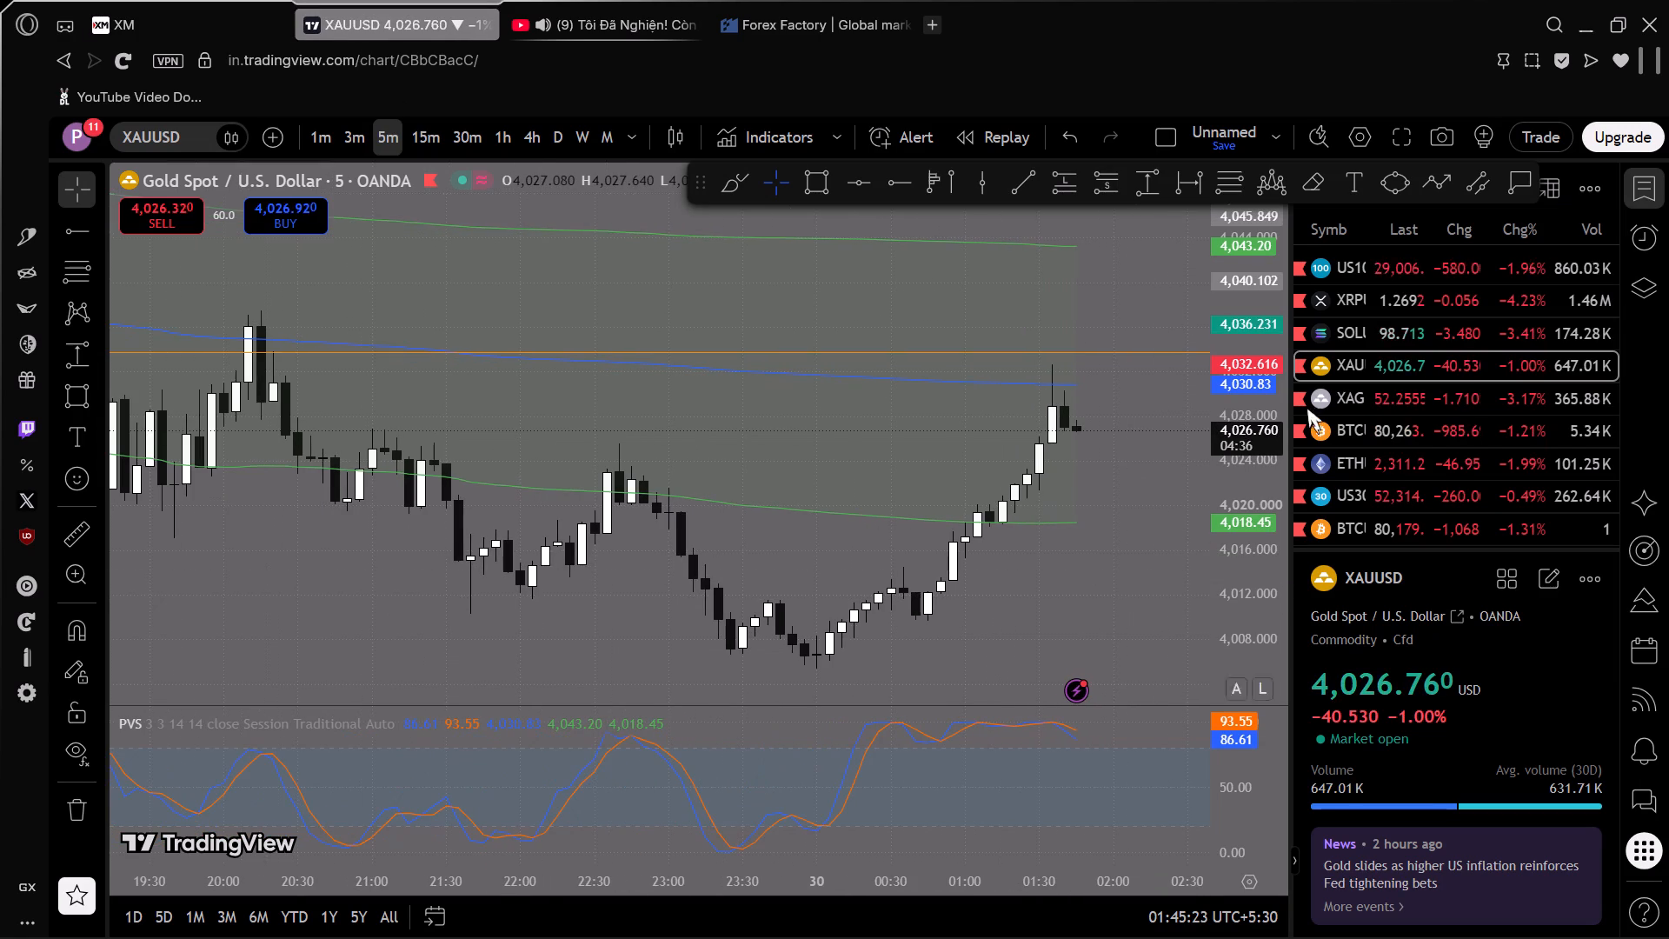
Open the US100 5-minute chart and examine the sharp drop against the drawn support levels and the PVS indicator.
{"action": "left_click", "coordinate": [1347, 270]}
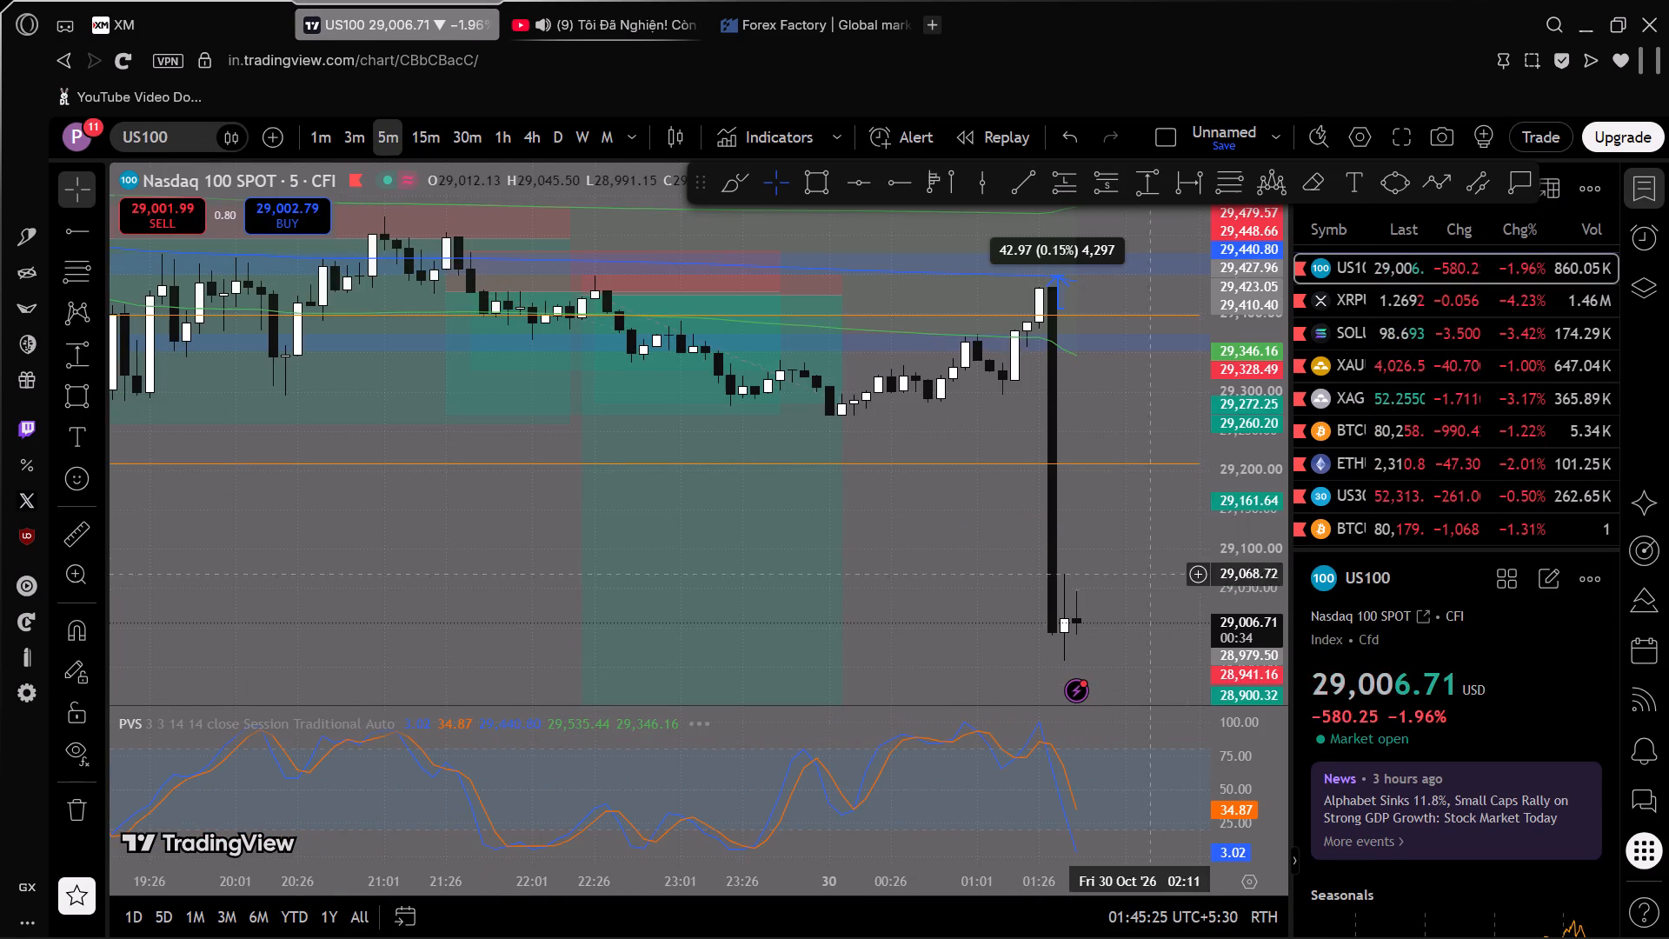
{"action": "scroll", "coordinate": [1090, 623], "scroll_direction": "up", "scroll_amount": 2}
{"action": "left_click_drag", "start_coordinate": [1143, 563], "coordinate": [991, 420]}
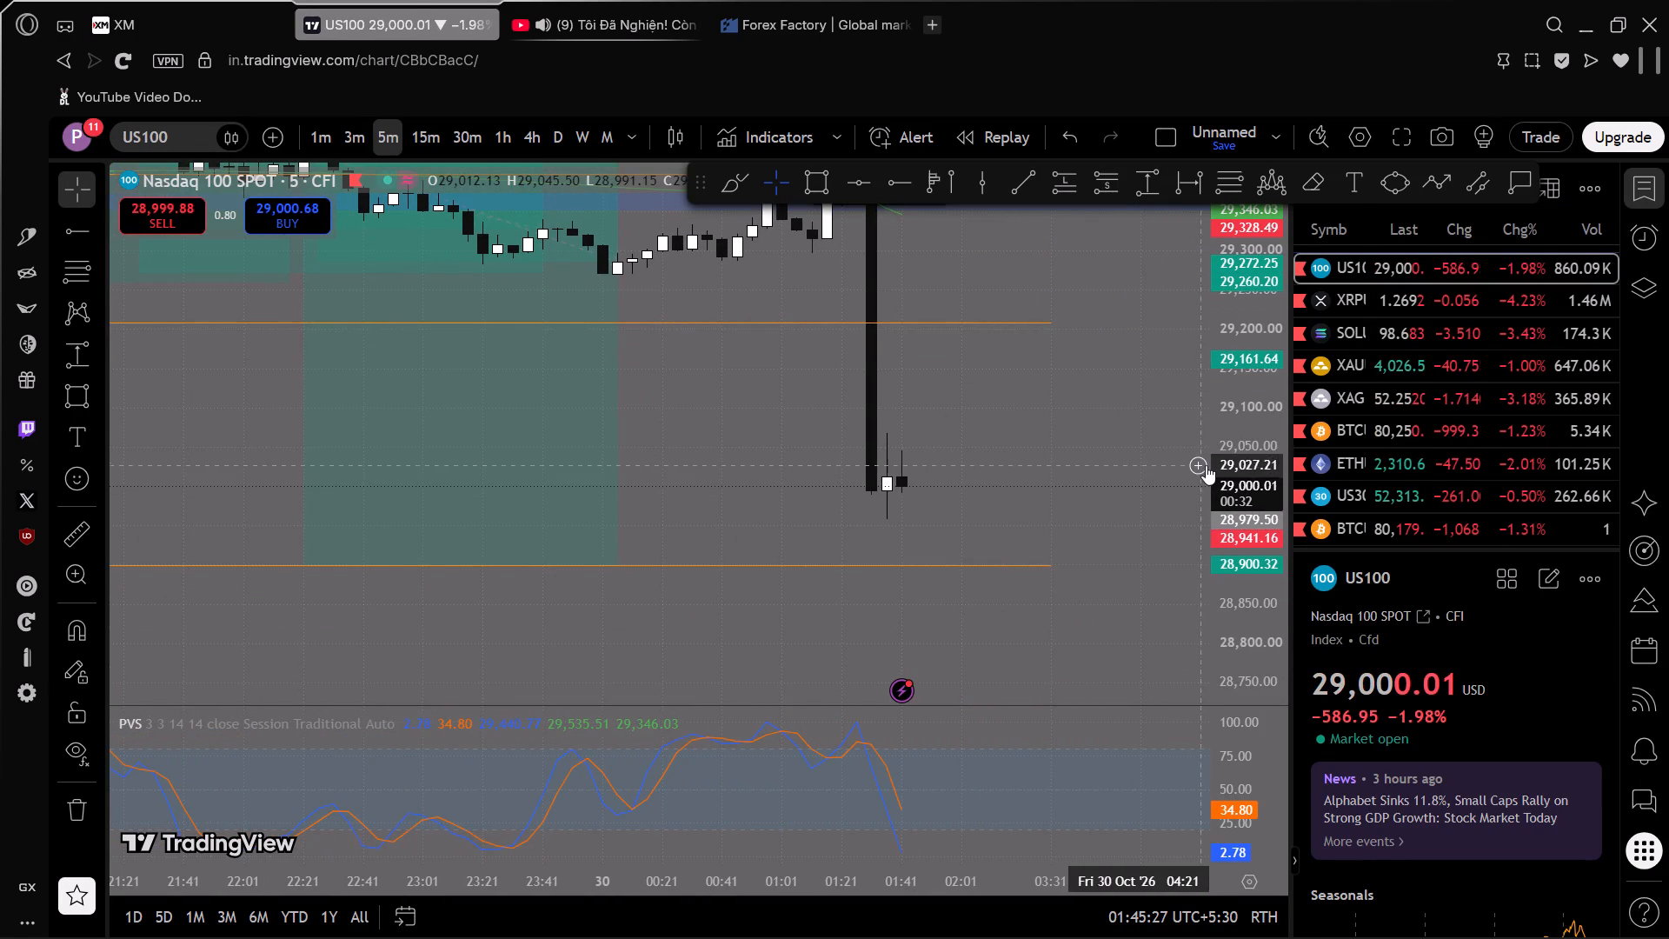
{"action": "scroll", "coordinate": [1244, 492], "scroll_direction": "down", "scroll_amount": 5}
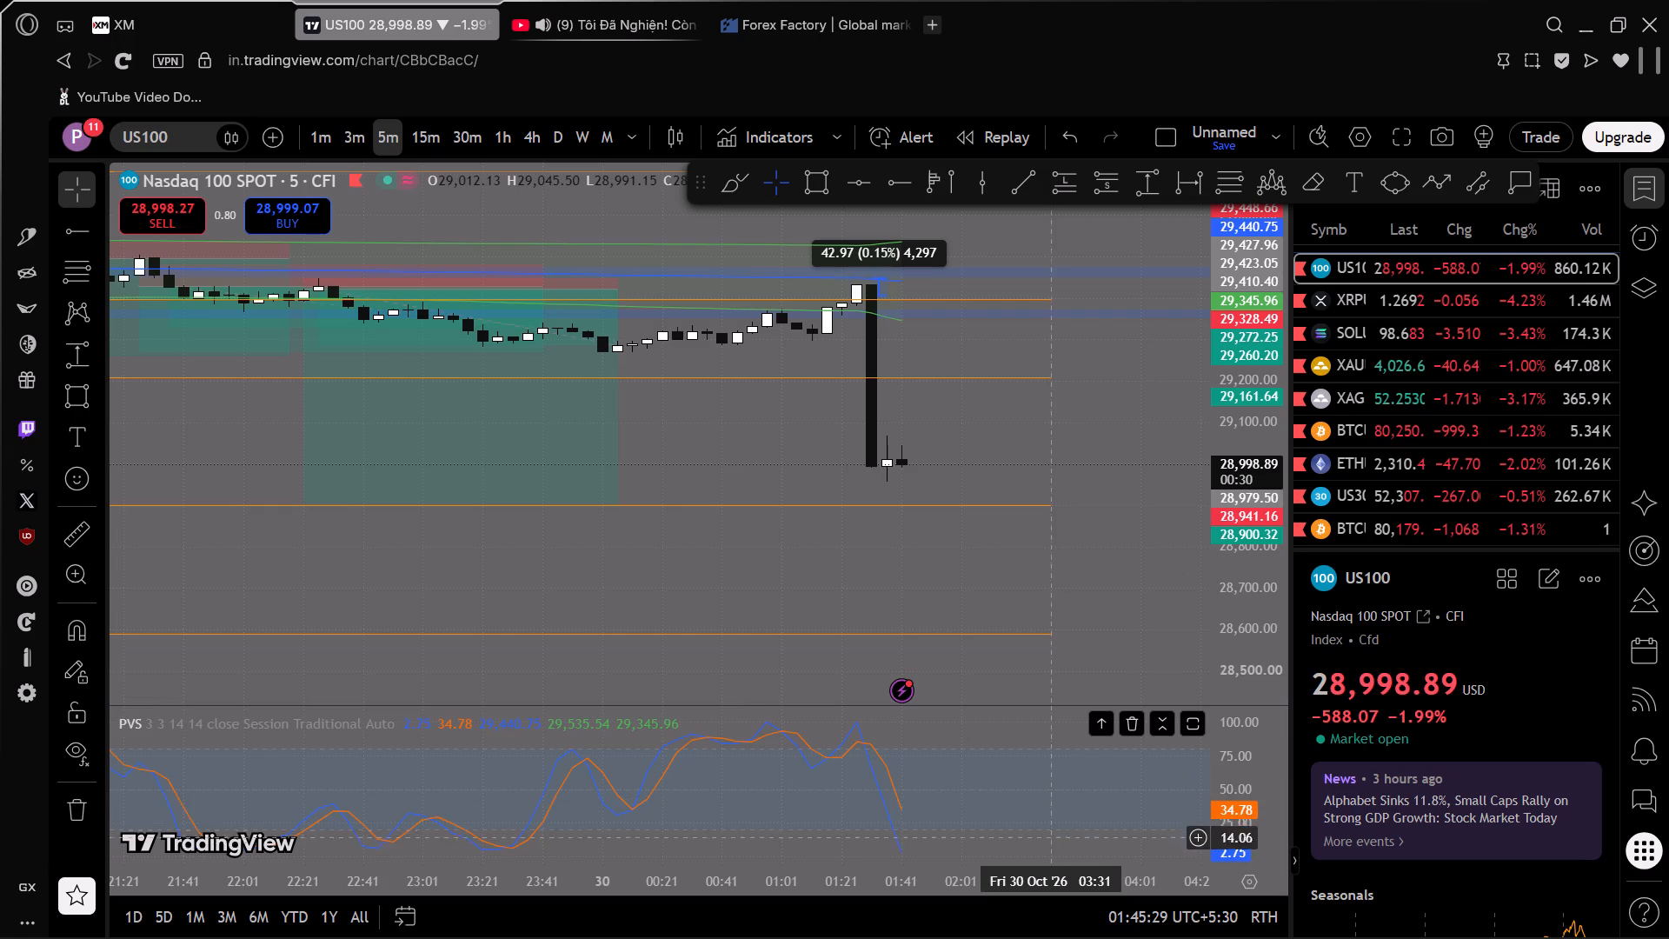
{"action": "left_click_drag", "start_coordinate": [1063, 847], "coordinate": [1045, 819]}
{"action": "scroll", "coordinate": [1046, 814], "scroll_direction": "down", "scroll_amount": 2}
{"action": "scroll", "coordinate": [1235, 784], "scroll_direction": "down", "scroll_amount": 2}
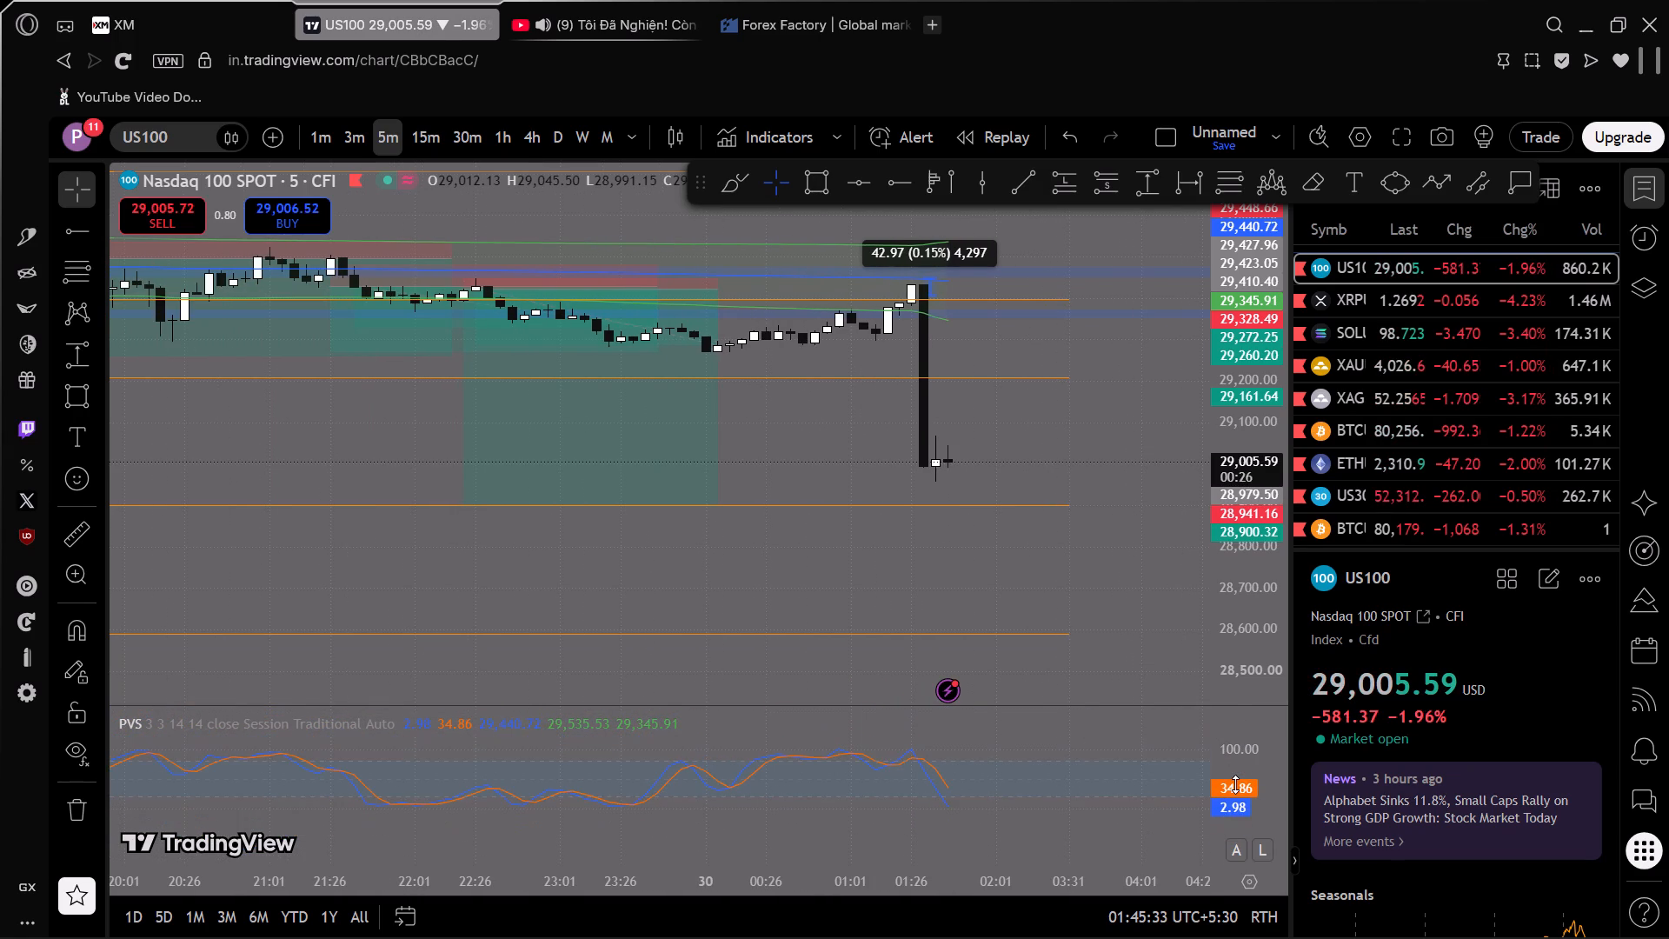
{"action": "scroll", "coordinate": [1235, 784], "scroll_direction": "up", "scroll_amount": 3}
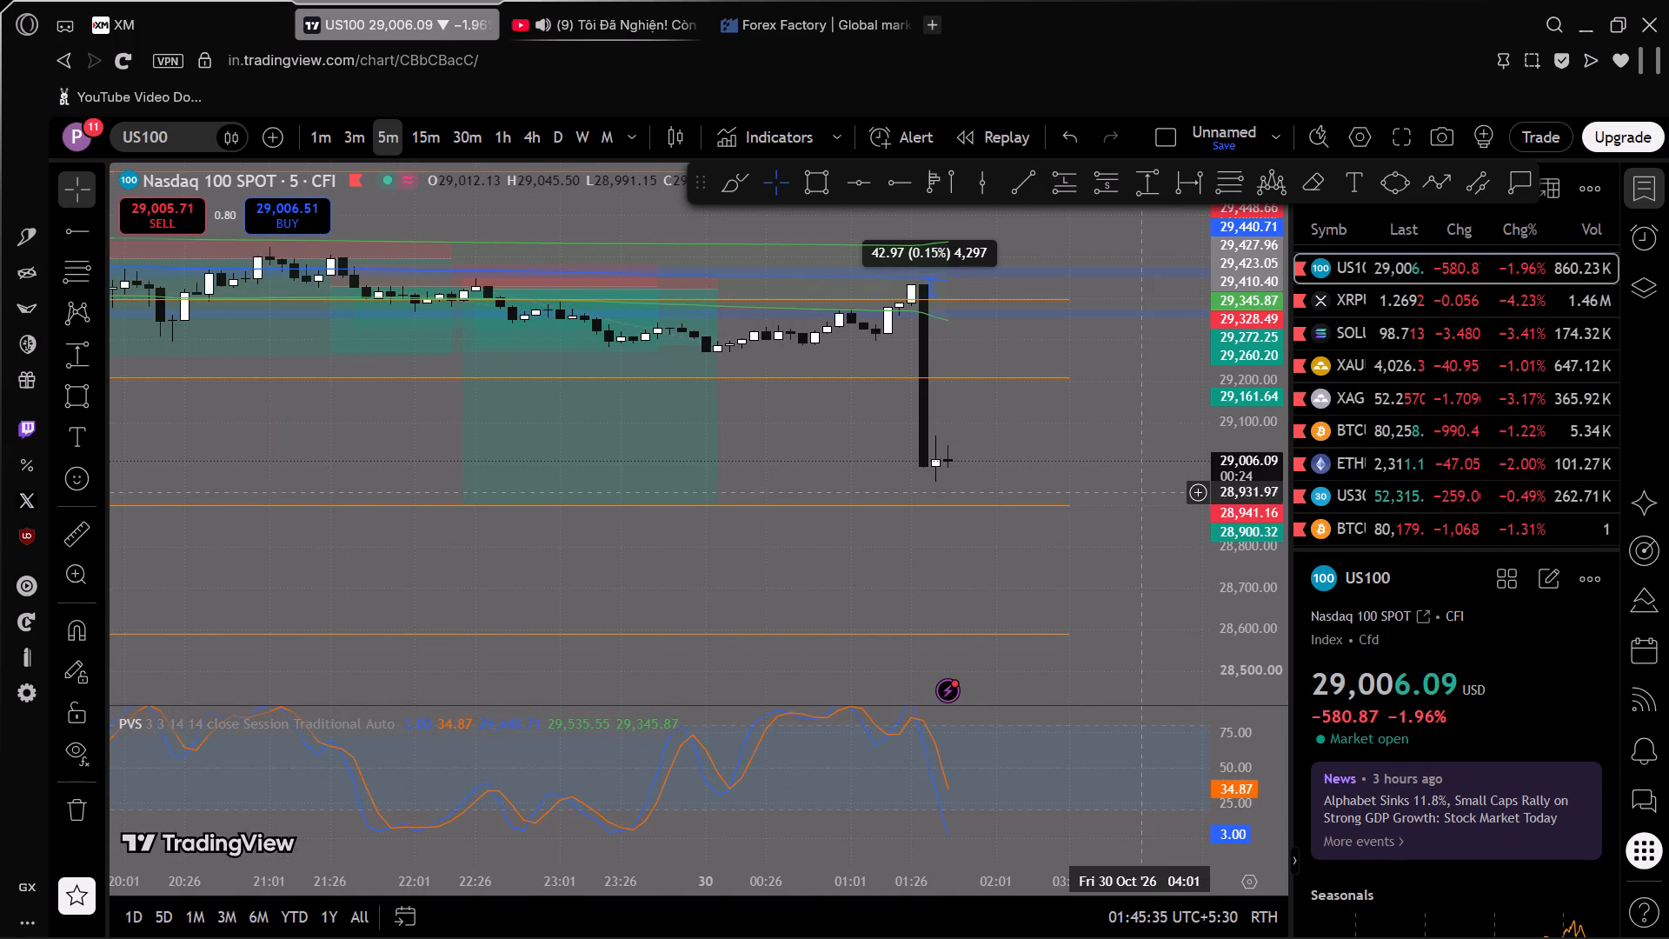
{"action": "scroll", "coordinate": [1108, 510], "scroll_direction": "down", "scroll_amount": 4}
{"action": "left_click_drag", "start_coordinate": [1100, 576], "coordinate": [1000, 576]}
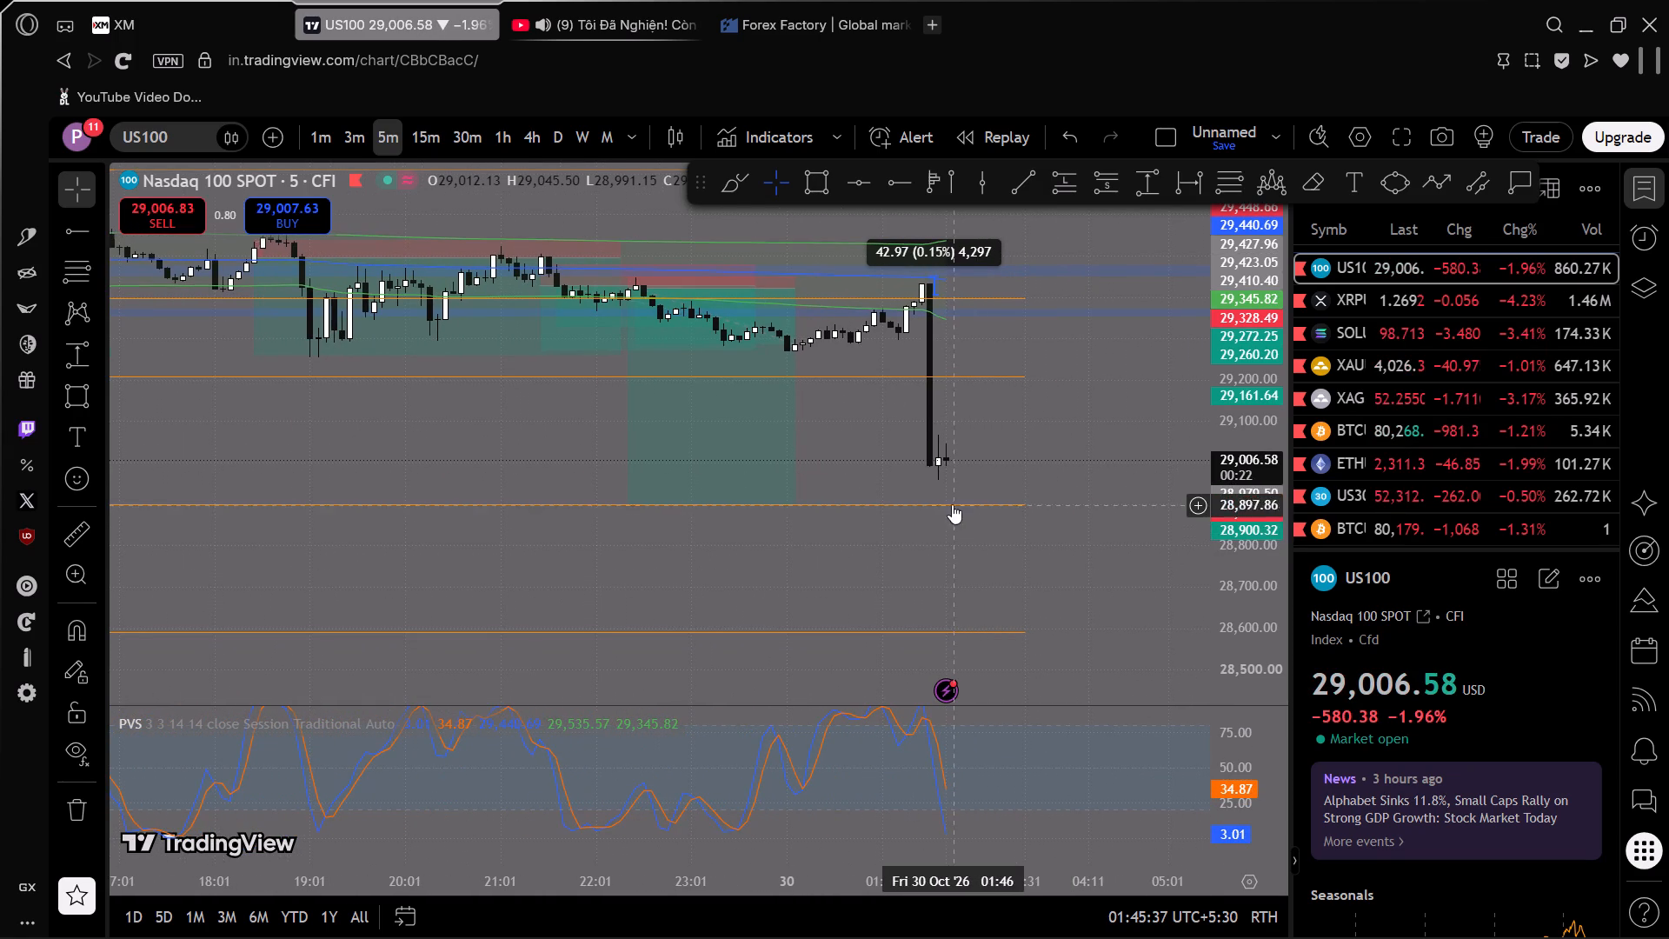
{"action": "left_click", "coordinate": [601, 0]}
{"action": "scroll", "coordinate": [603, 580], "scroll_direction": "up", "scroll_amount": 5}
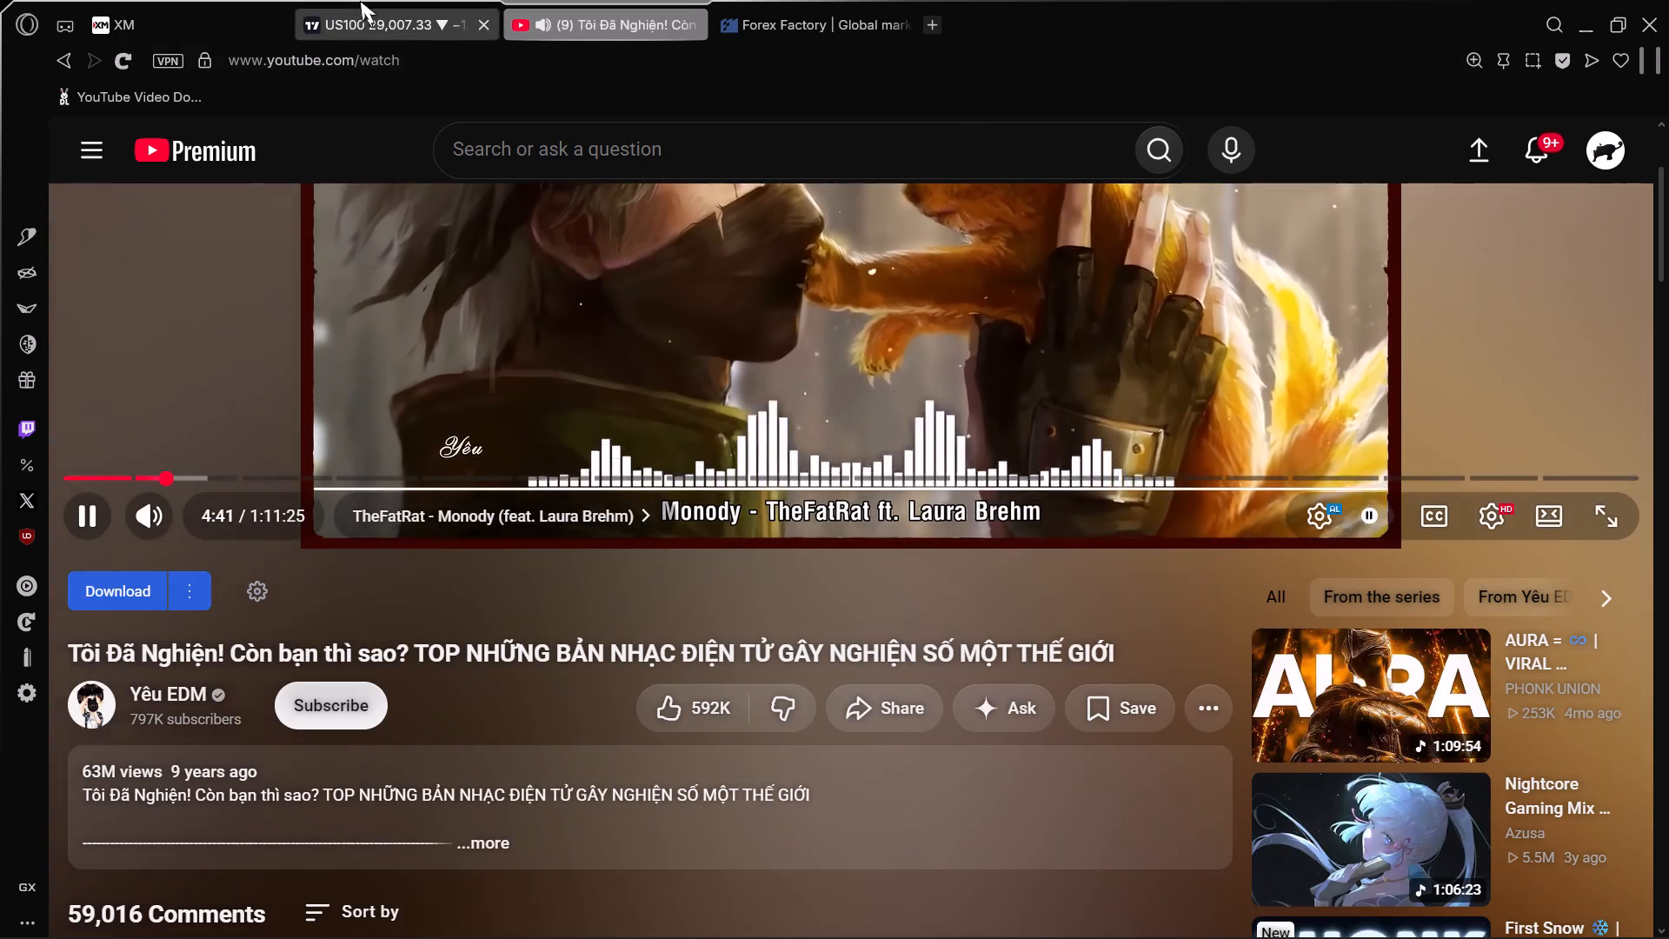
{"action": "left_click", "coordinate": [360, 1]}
In XM, add a take profit at about 28,773.95 and a stop loss at about 29,556.09 to the open US100Cash short.
{"action": "left_click", "coordinate": [150, 17]}
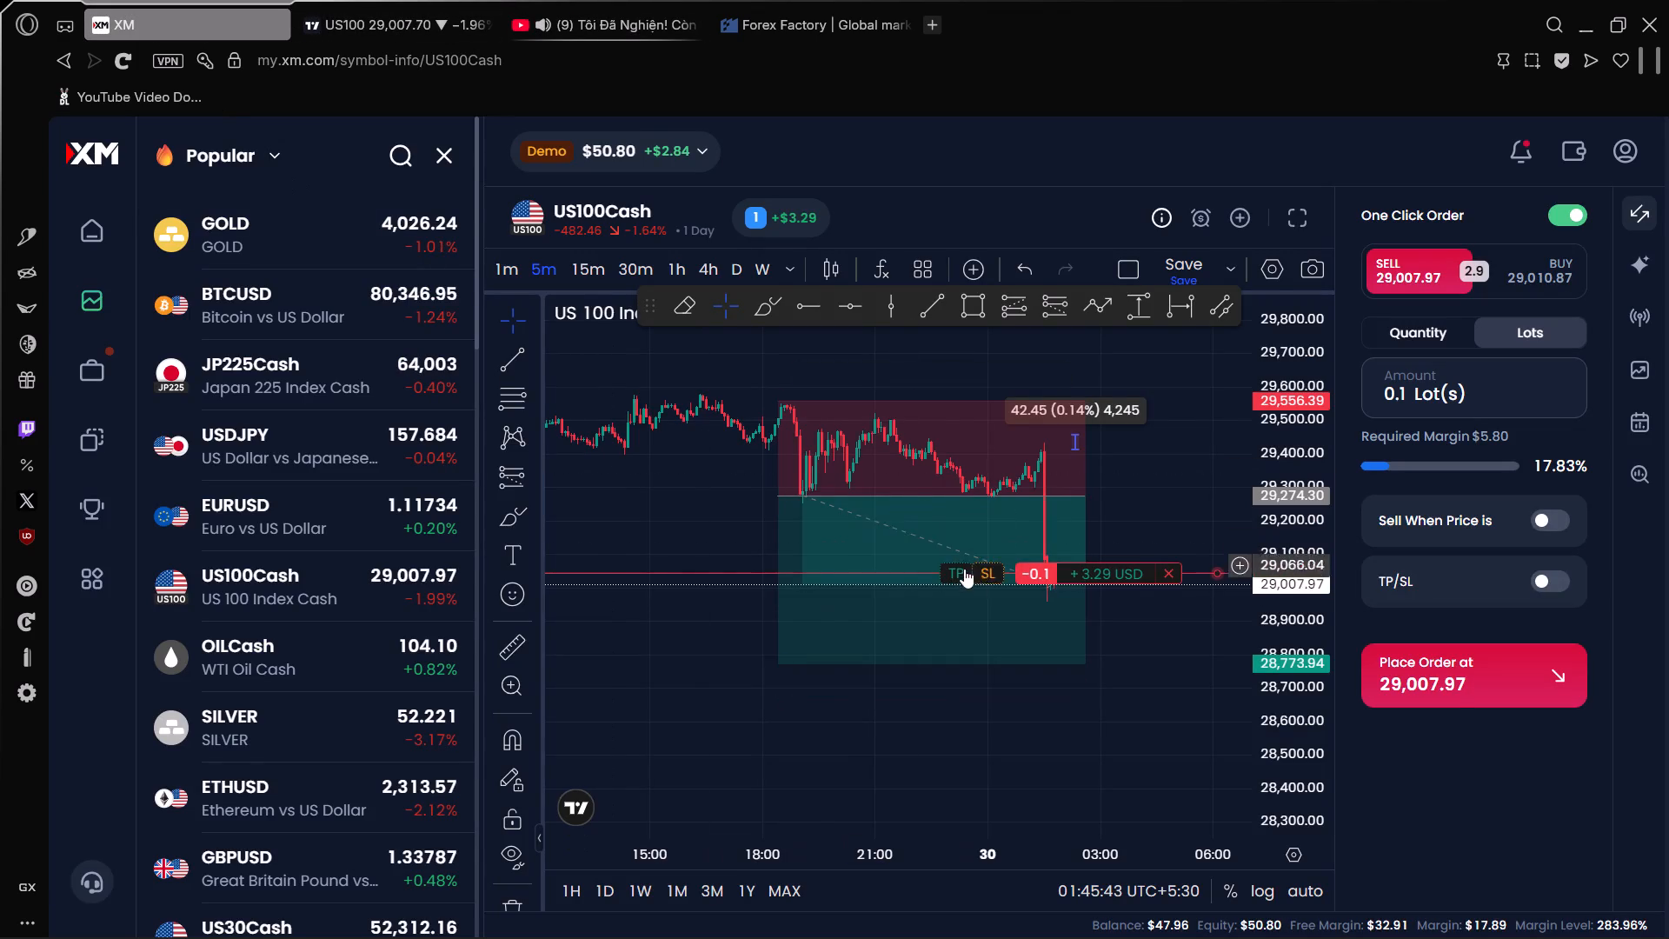
{"action": "left_click_drag", "start_coordinate": [958, 566], "coordinate": [974, 652]}
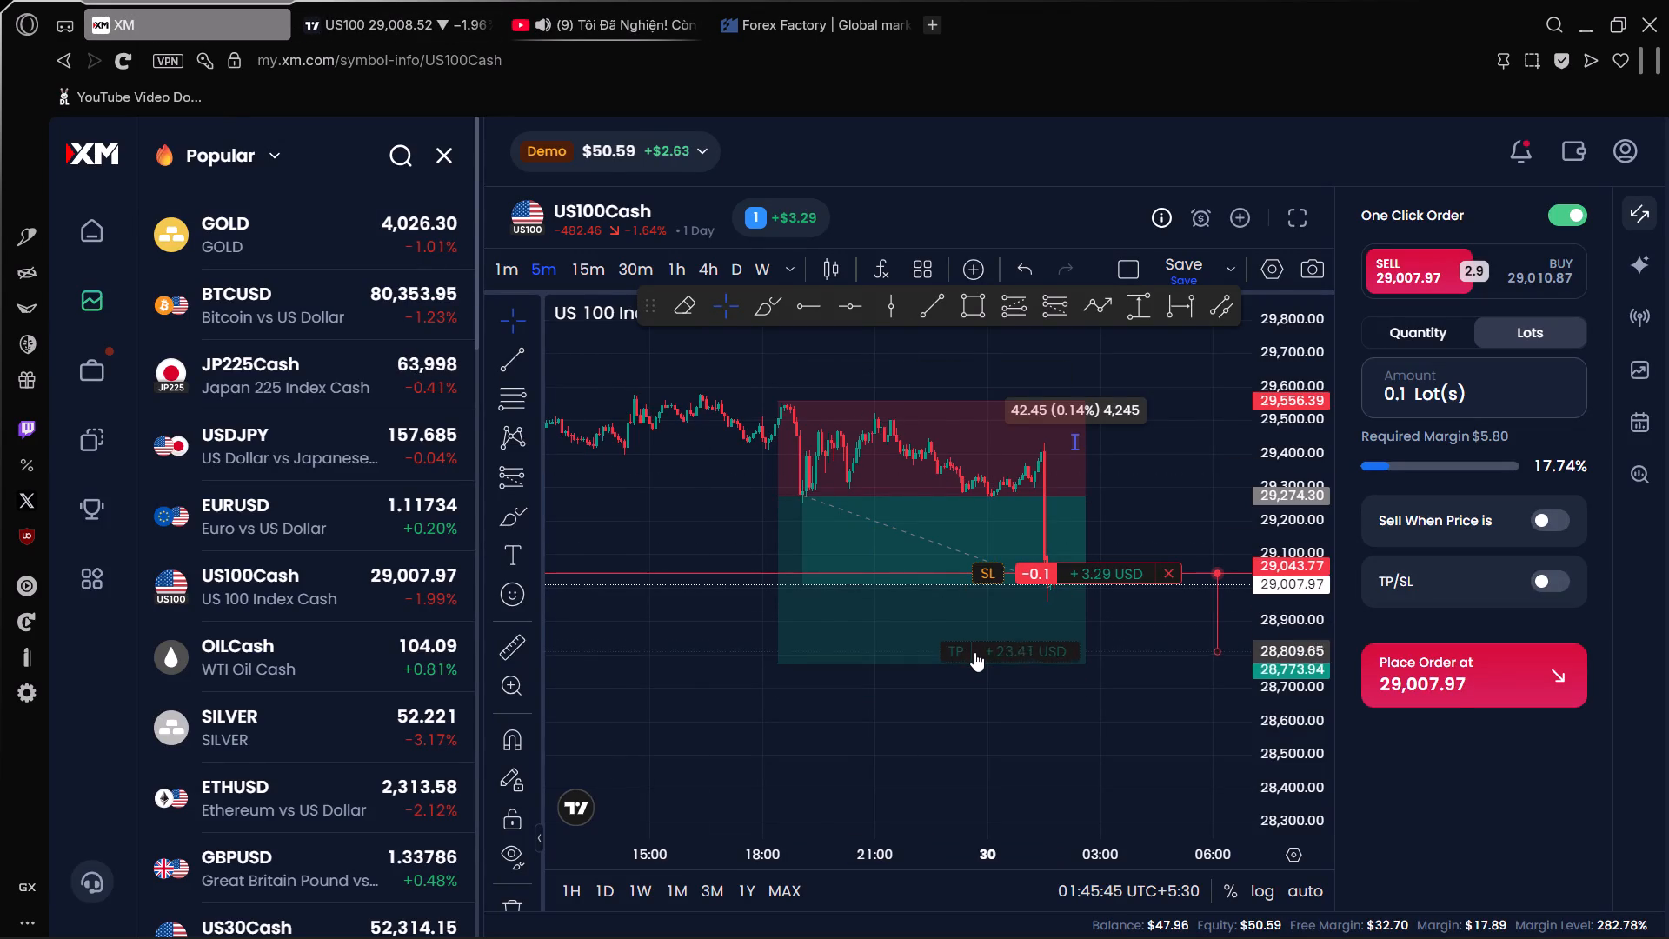
{"action": "left_click_drag", "start_coordinate": [974, 652], "coordinate": [995, 666]}
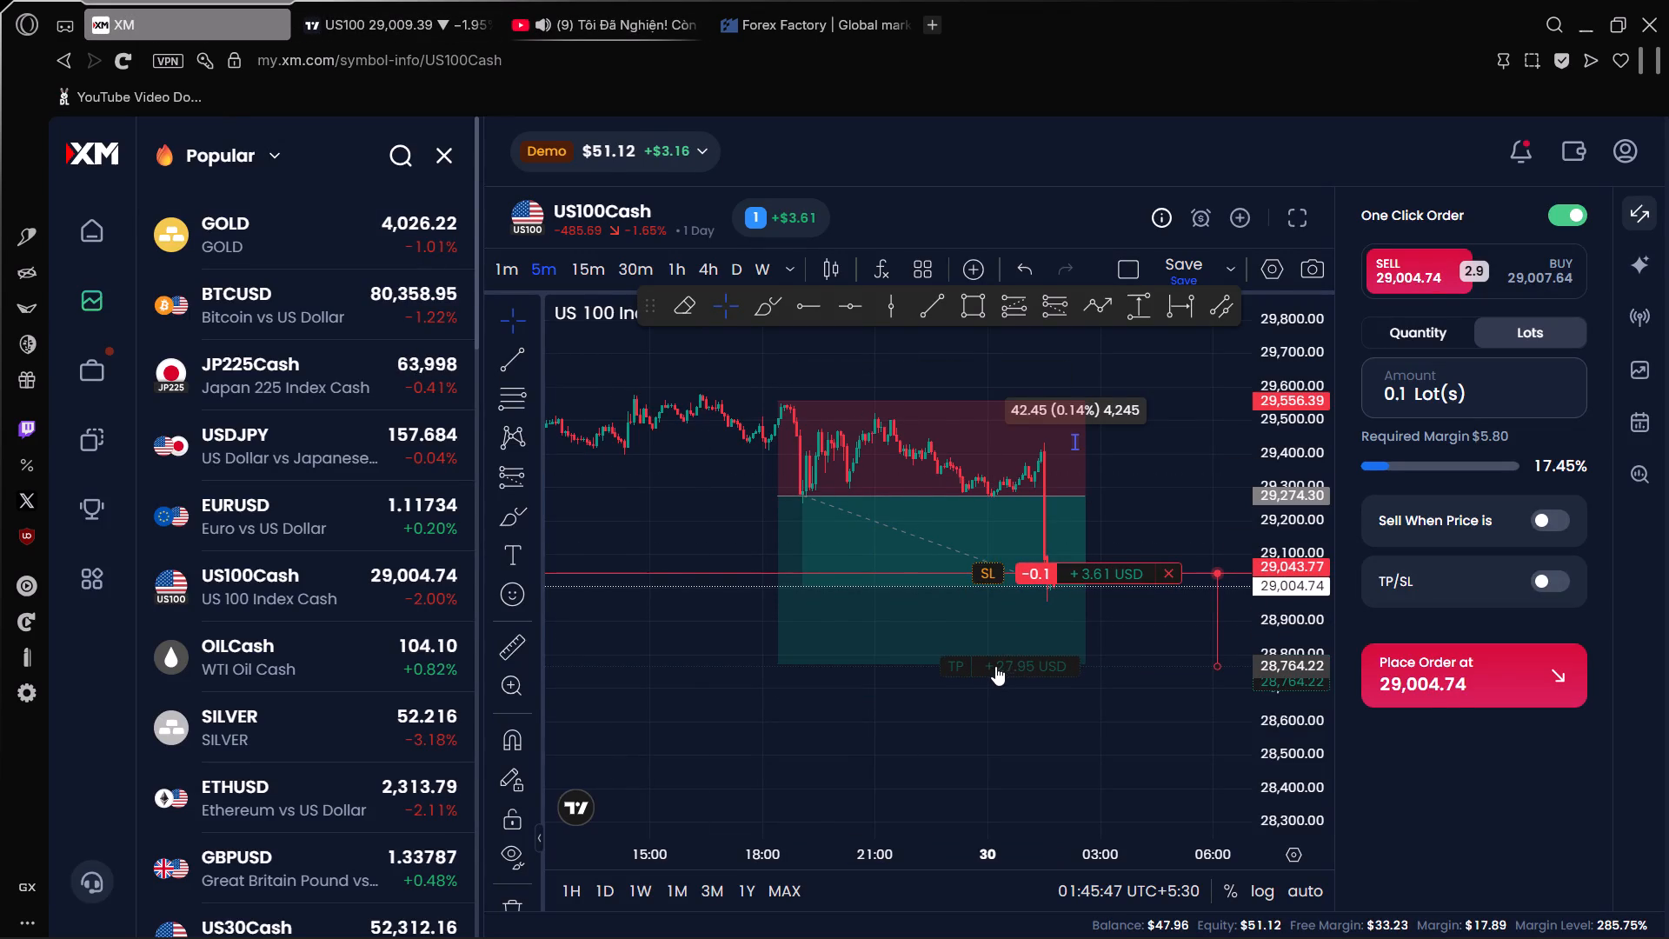
{"action": "left_click_drag", "start_coordinate": [995, 666], "coordinate": [992, 663]}
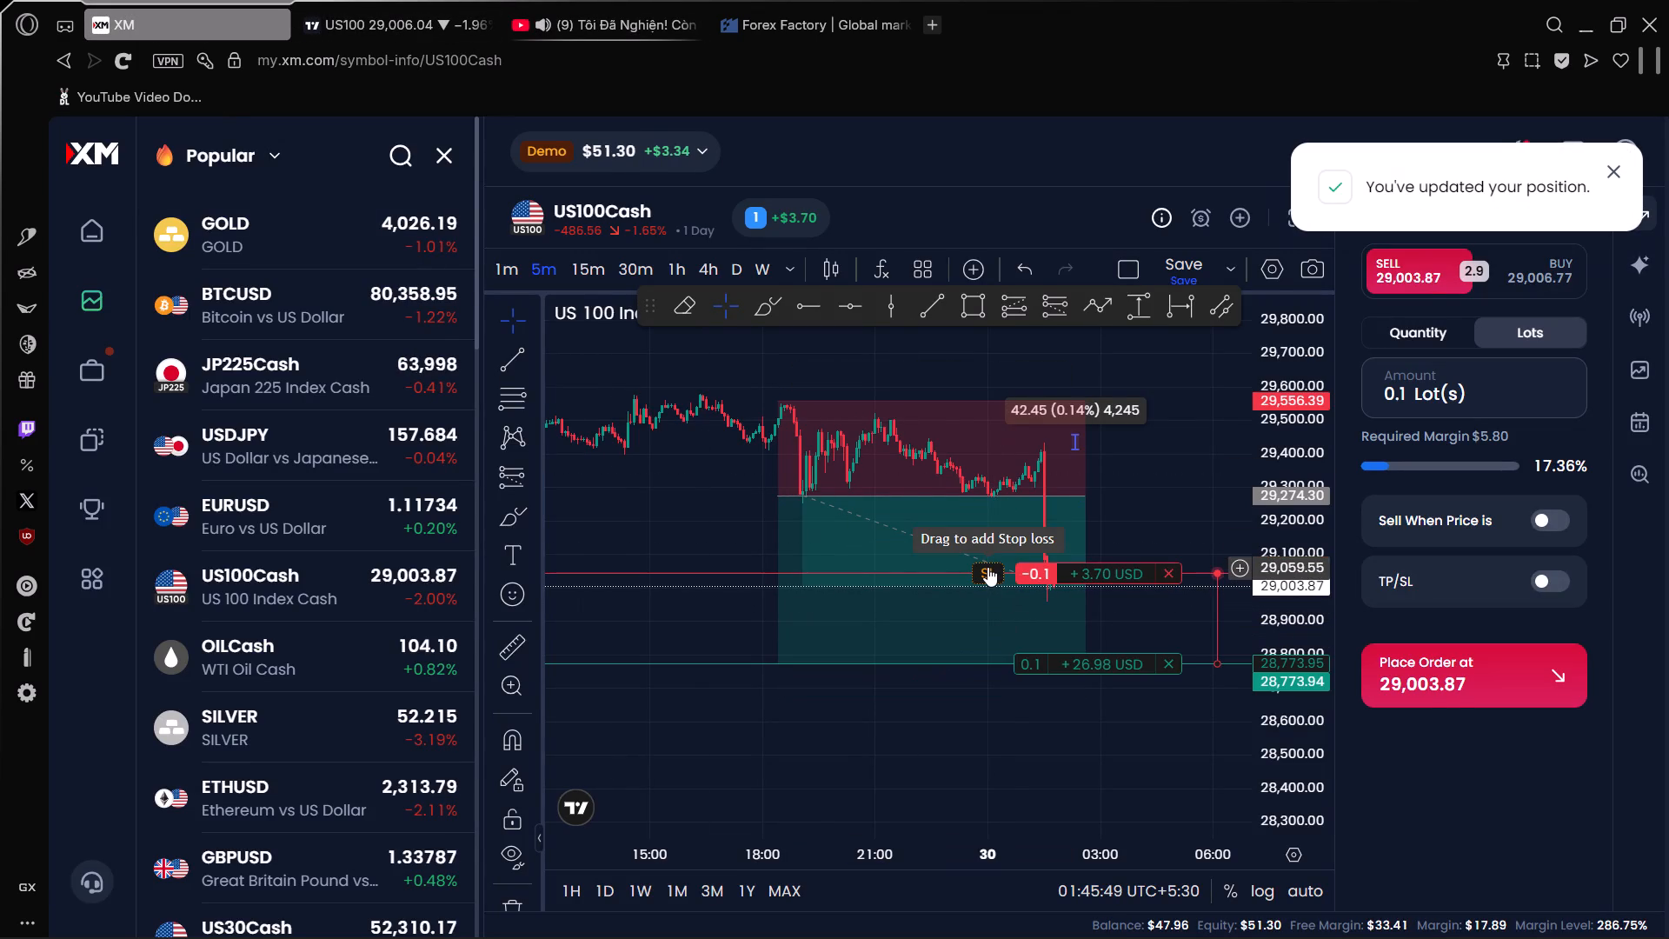
{"action": "left_click_drag", "start_coordinate": [987, 574], "coordinate": [1091, 401]}
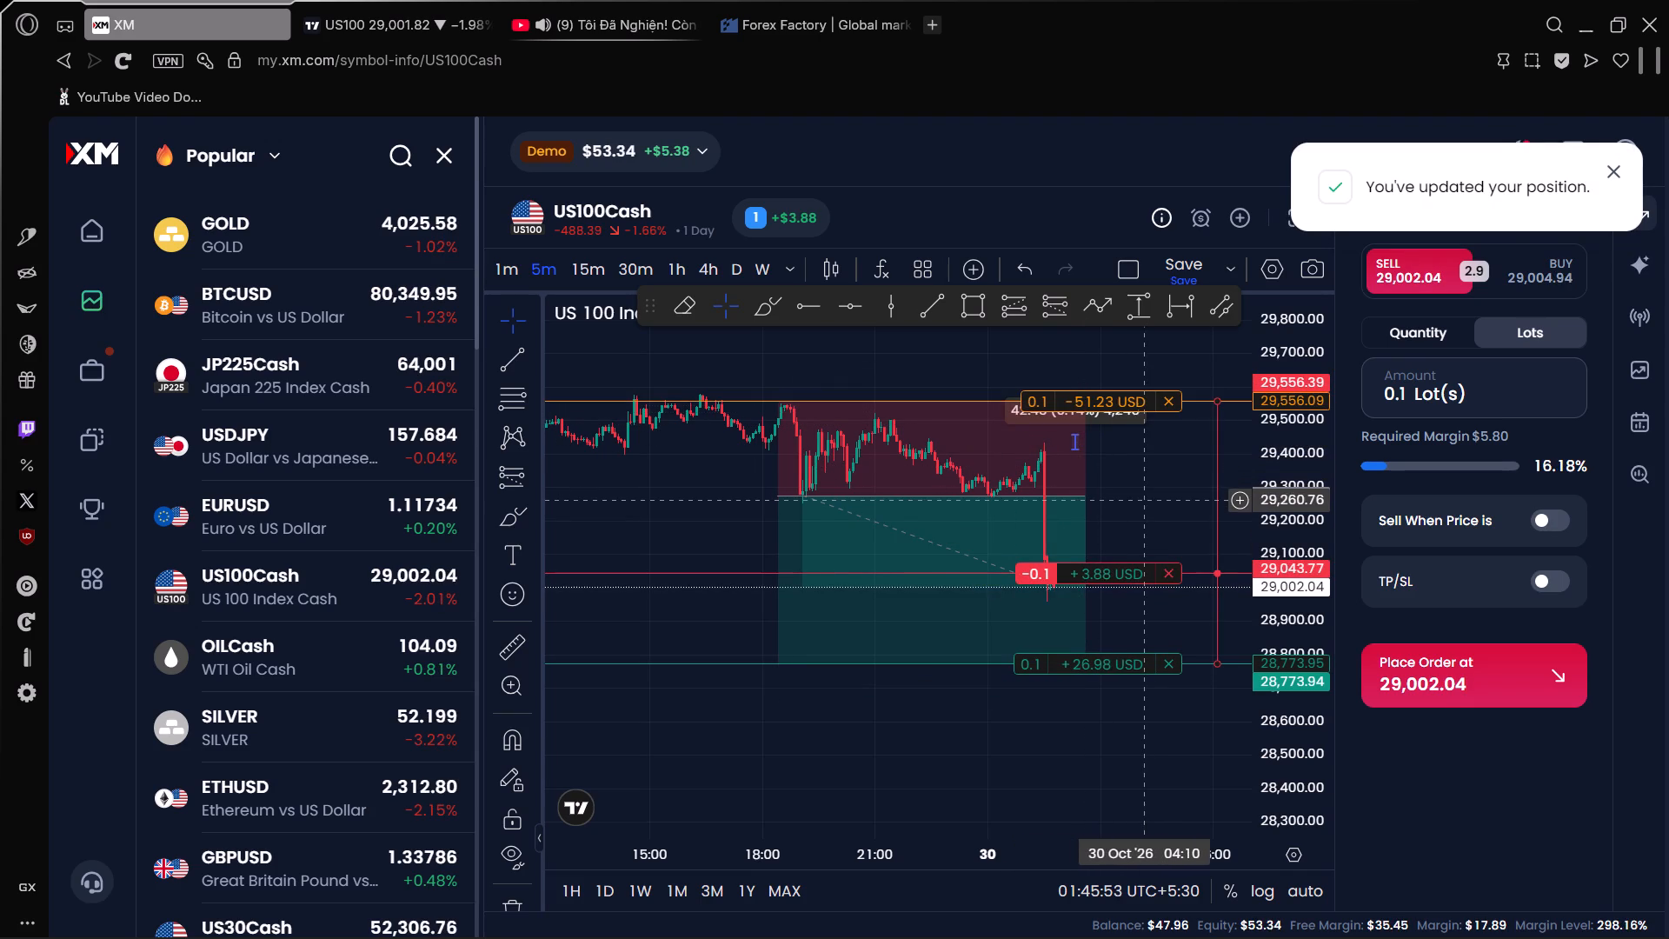
{"action": "left_click_drag", "start_coordinate": [1146, 500], "coordinate": [1031, 488]}
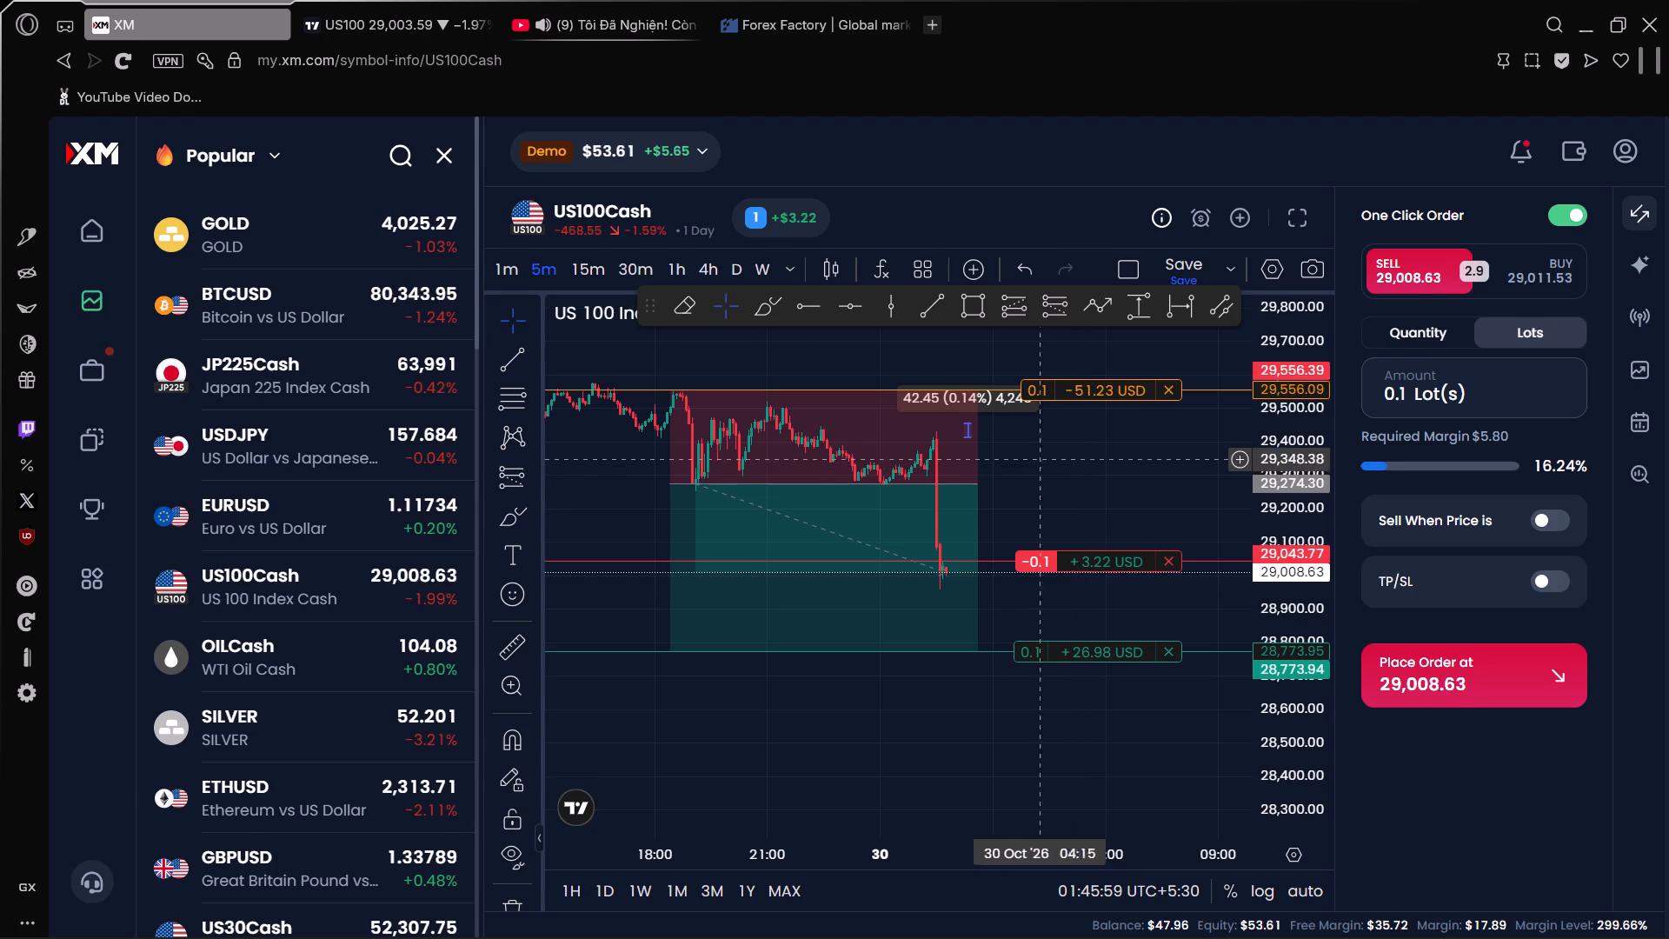
Open the GOLD chart and examine the latest 5-minute candles against the open short's entry, stop loss and take profit.
{"action": "left_click", "coordinate": [263, 214]}
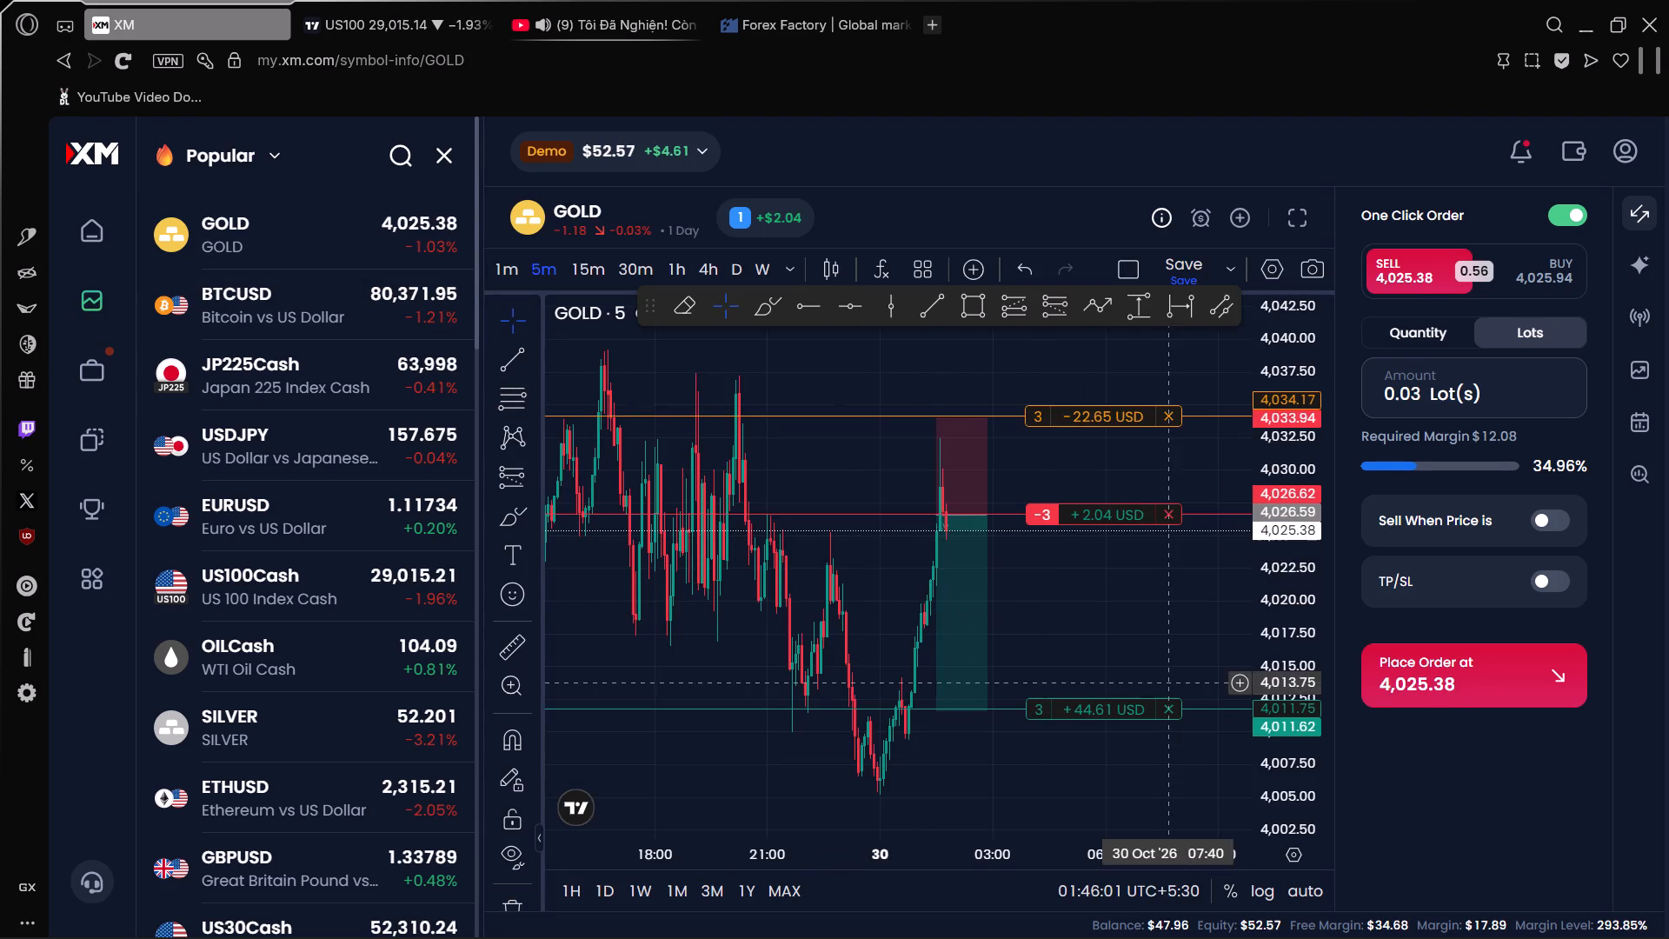
{"action": "scroll", "coordinate": [1058, 645], "scroll_direction": "up", "scroll_amount": 5}
{"action": "left_click_drag", "start_coordinate": [964, 626], "coordinate": [1158, 617]}
{"action": "scroll", "coordinate": [1039, 650], "scroll_direction": "up", "scroll_amount": 4}
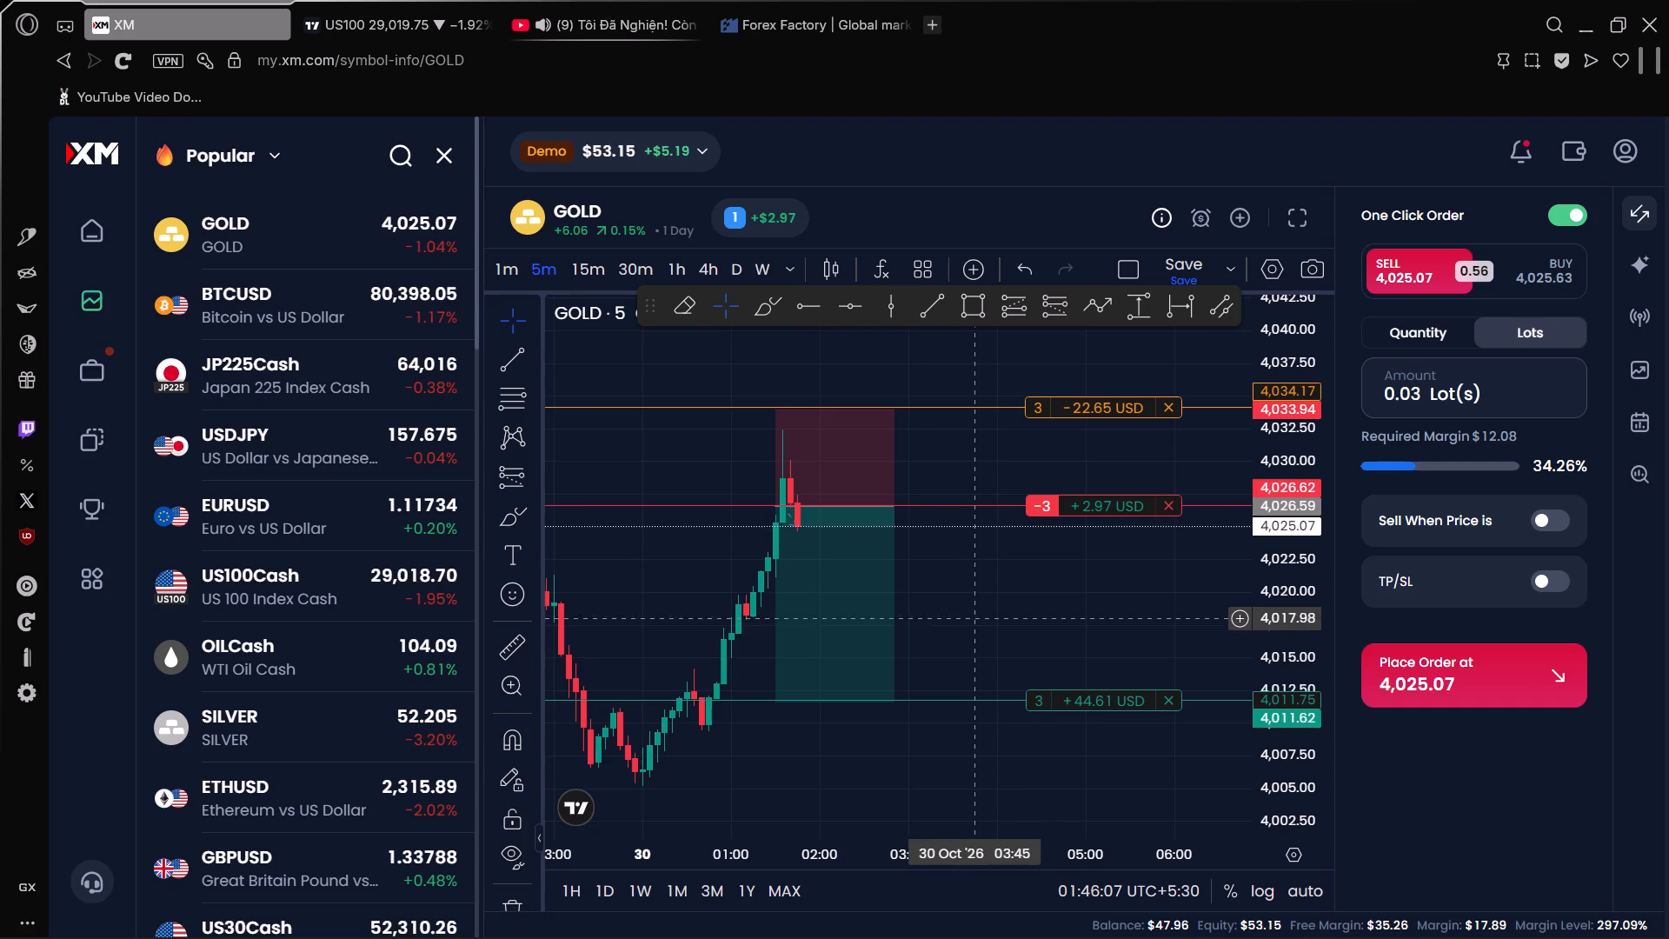
{"action": "left_click_drag", "start_coordinate": [1008, 589], "coordinate": [1096, 595]}
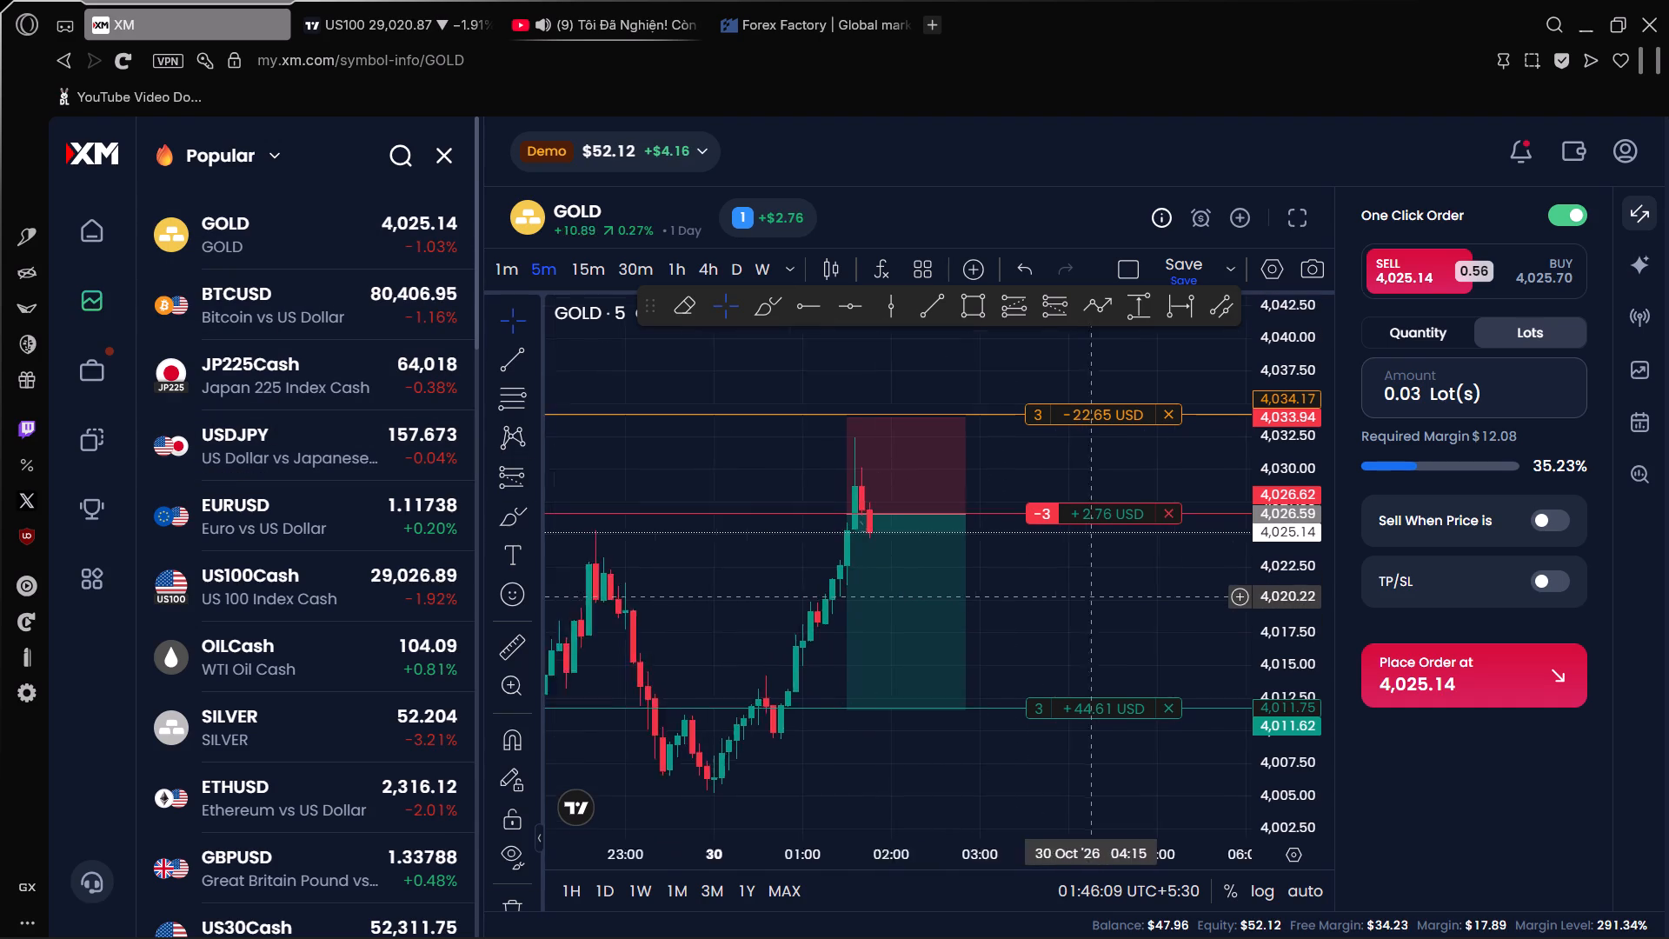
{"action": "left_click_drag", "start_coordinate": [1096, 595], "coordinate": [1008, 543]}
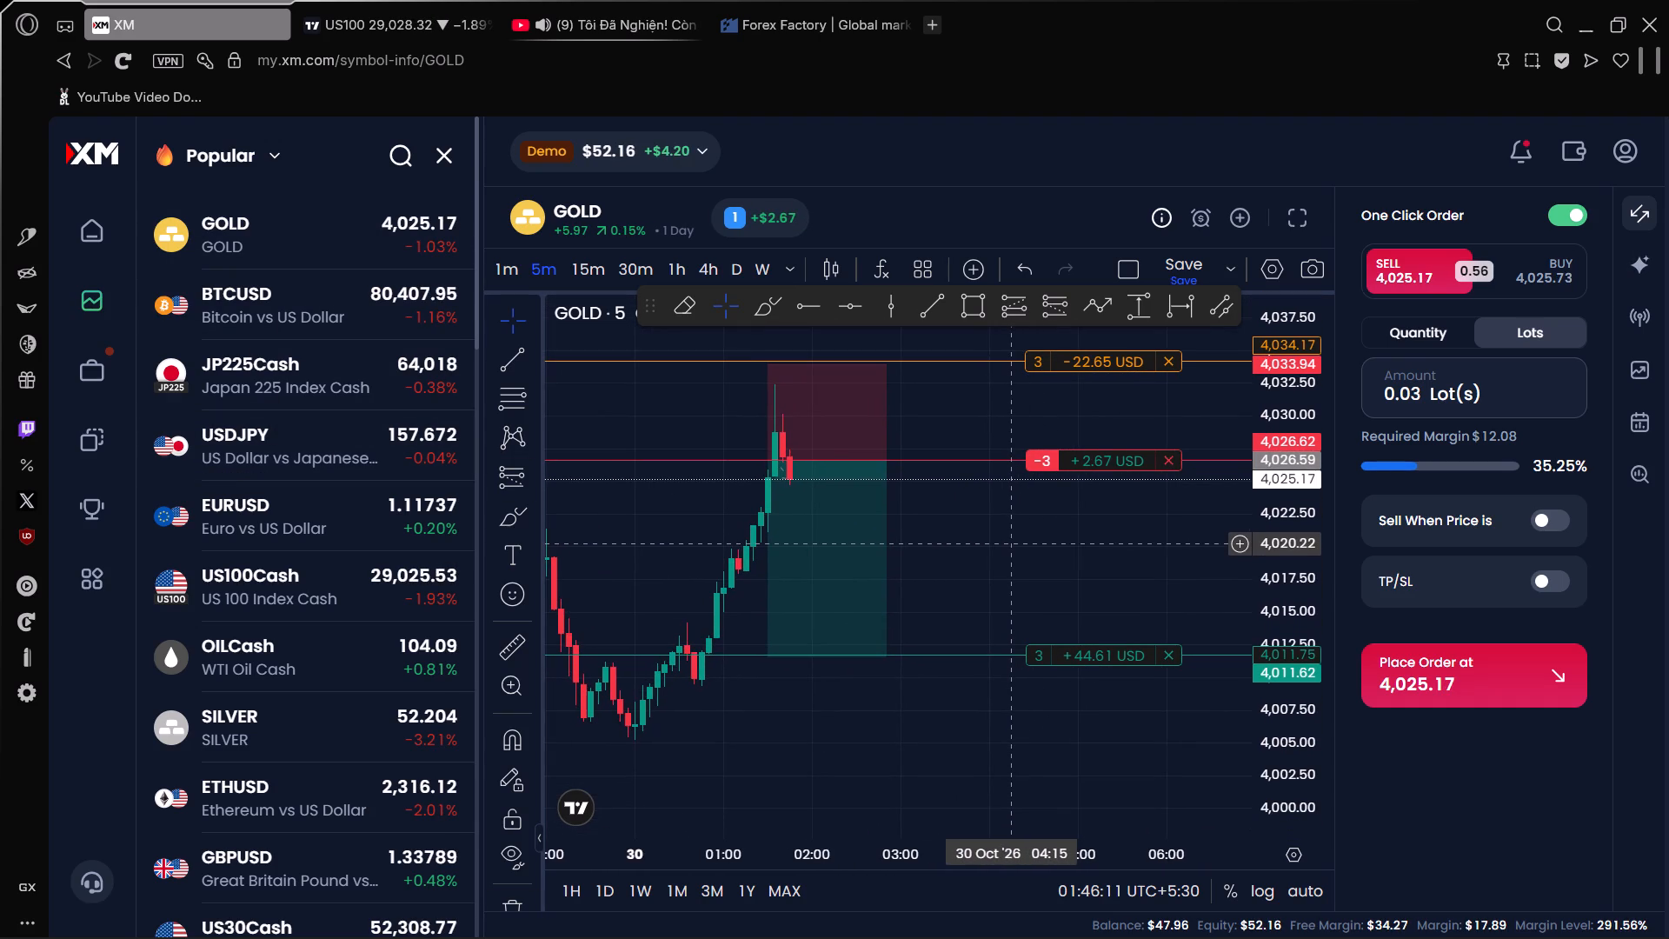
{"action": "left_click_drag", "start_coordinate": [1008, 543], "coordinate": [1008, 546]}
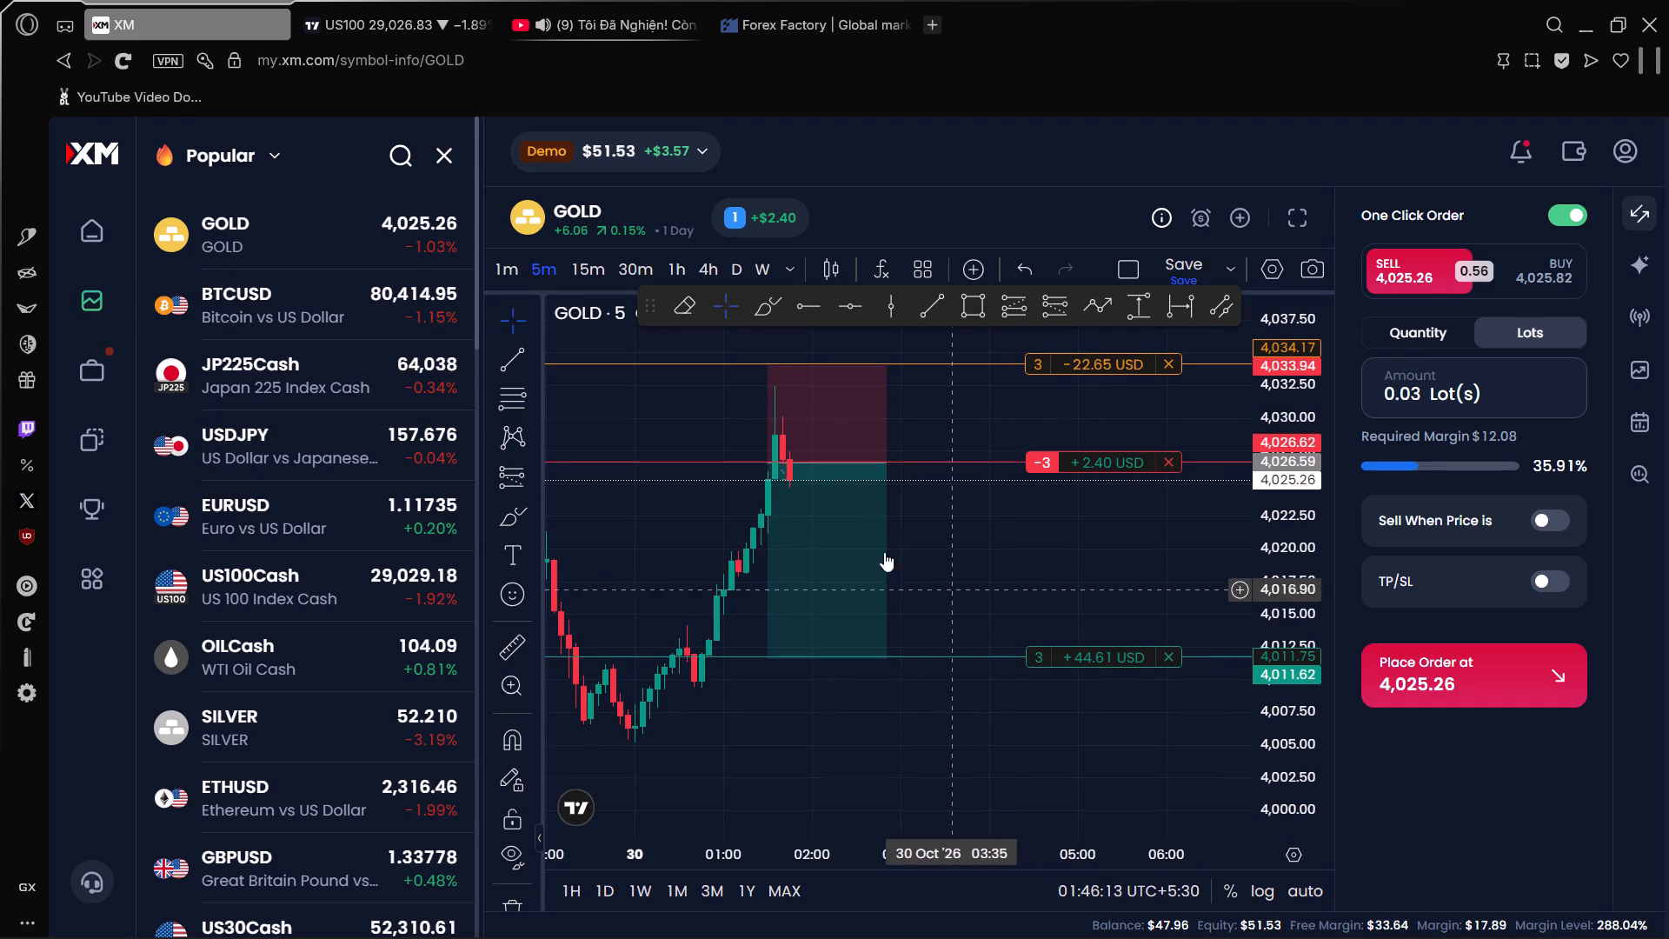
Switch to YouTube and play the Nightcore Gaming Mix video by Azusa.
{"action": "left_click", "coordinate": [585, 6]}
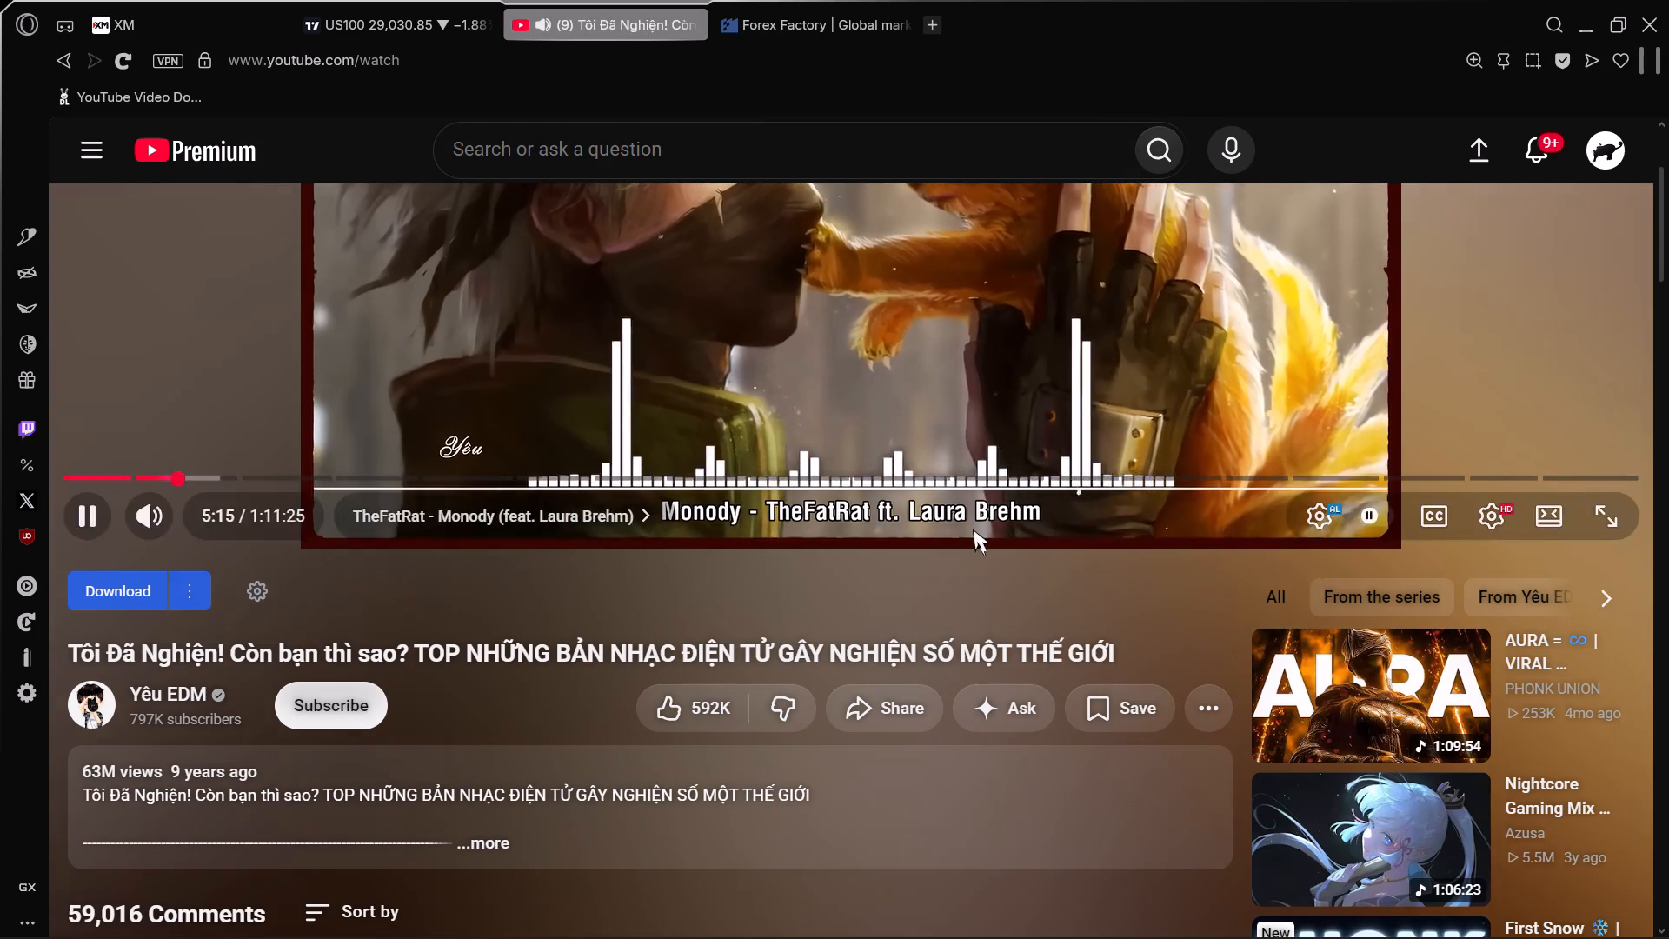
{"action": "scroll", "coordinate": [1155, 620], "scroll_direction": "down", "scroll_amount": 2}
{"action": "left_click", "coordinate": [1348, 325]}
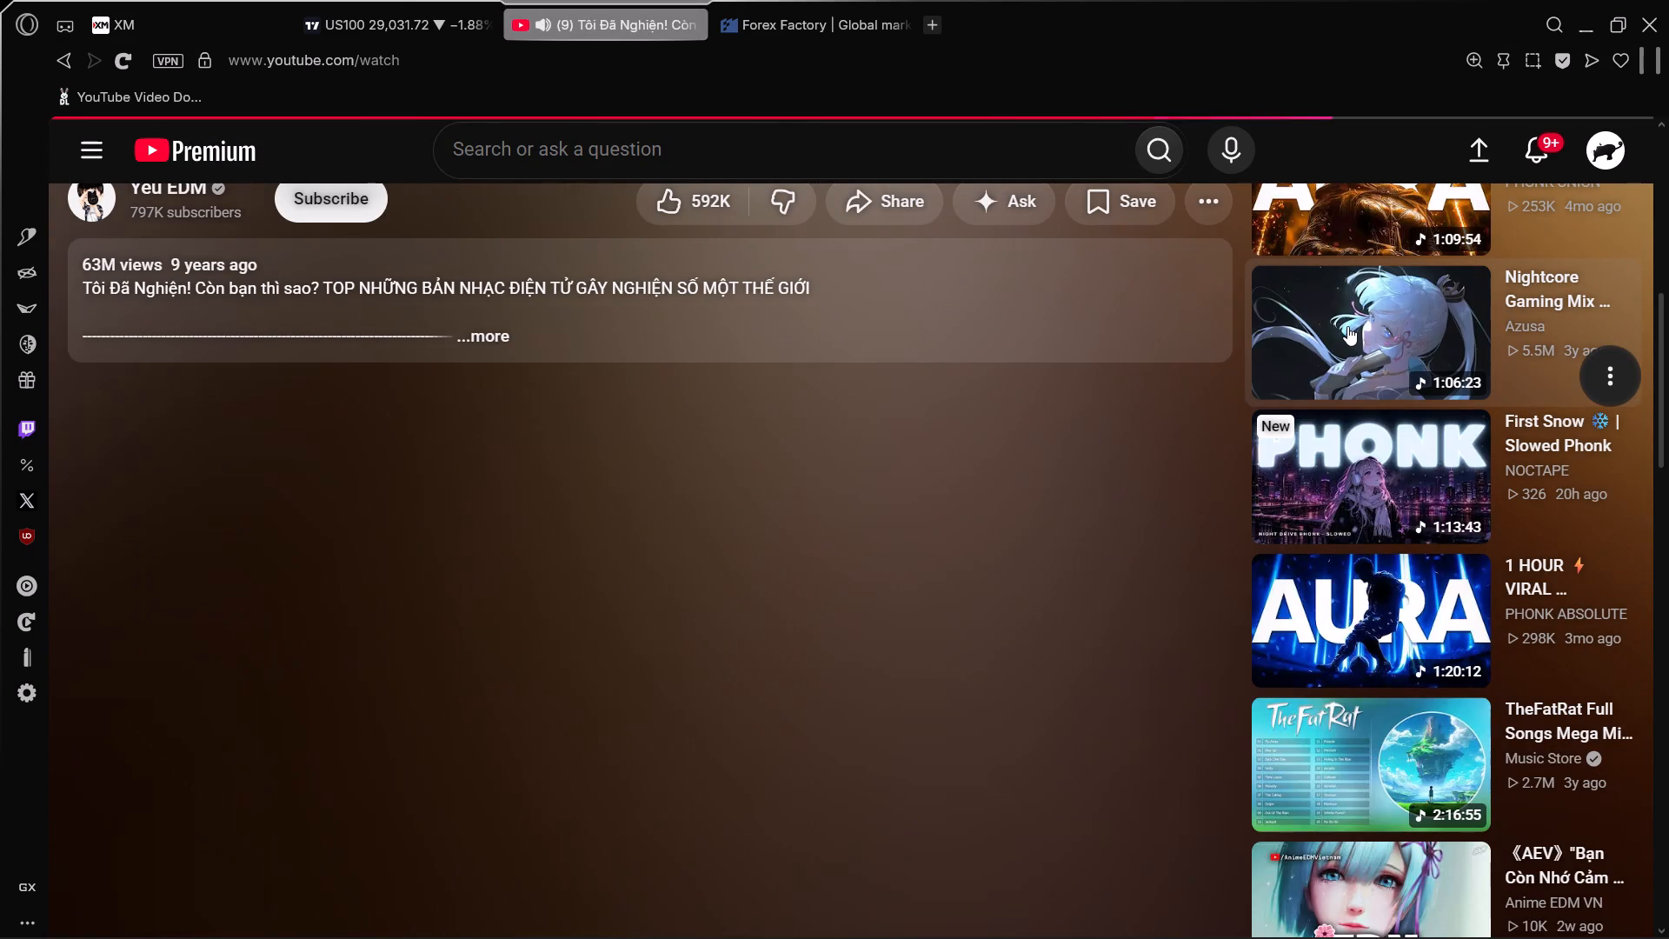
Return to XM, check the earlier GOLD candles and move the open short's stop loss to about 4,033.59.
{"action": "left_click", "coordinate": [173, 0]}
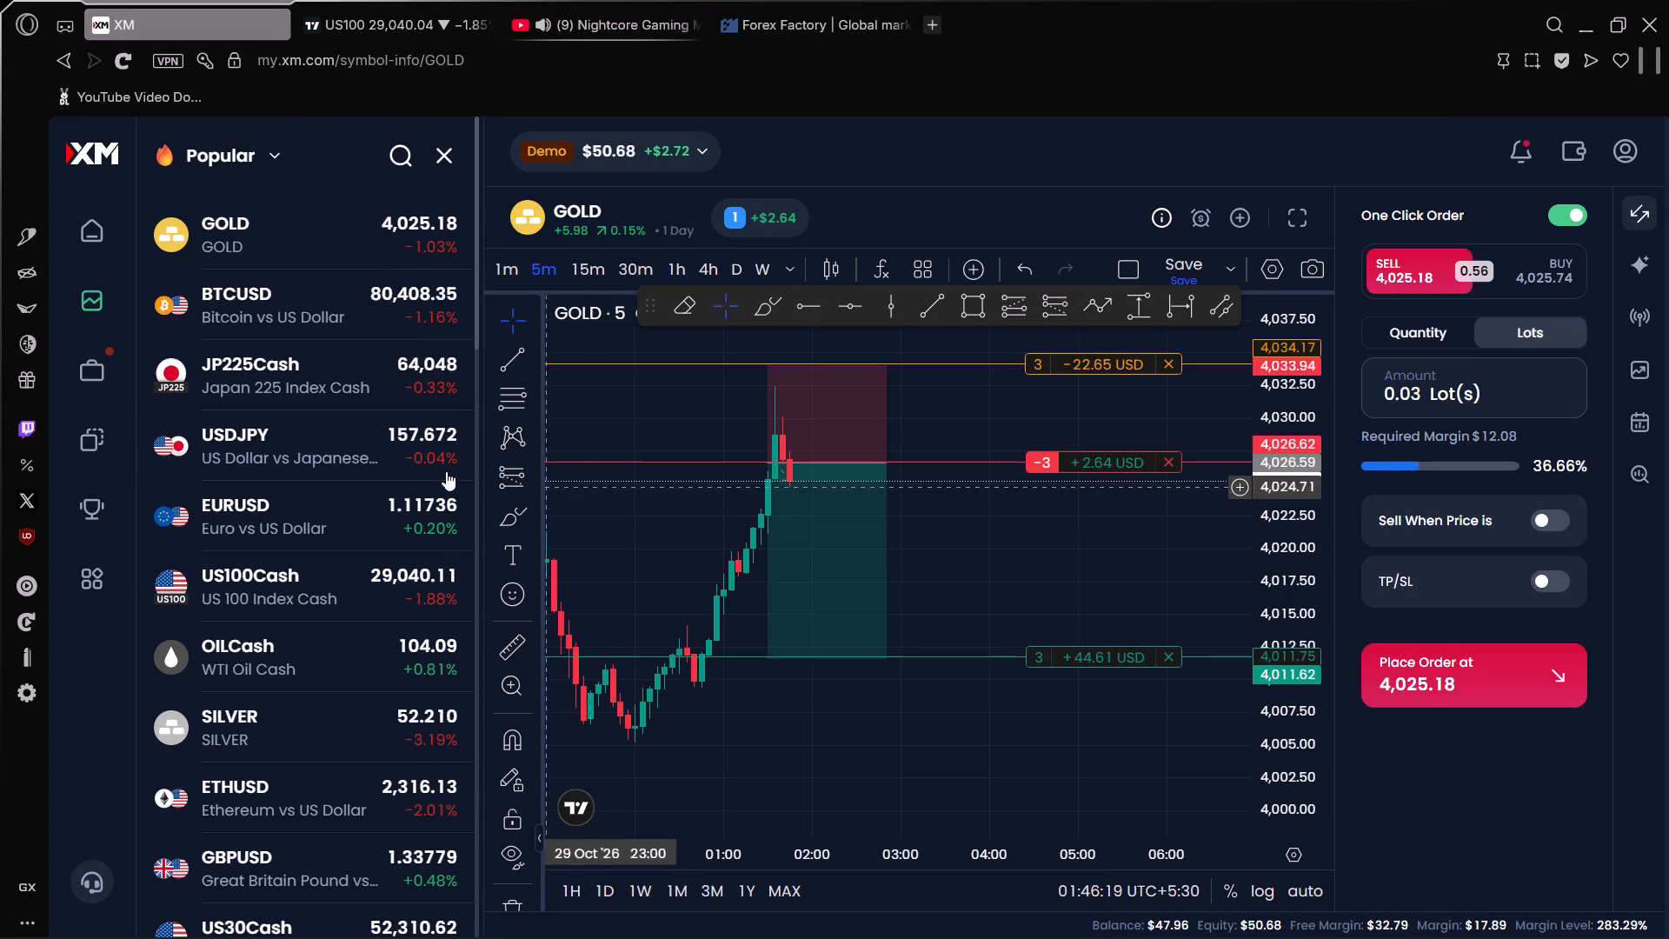
{"action": "left_click_drag", "start_coordinate": [963, 565], "coordinate": [1017, 590]}
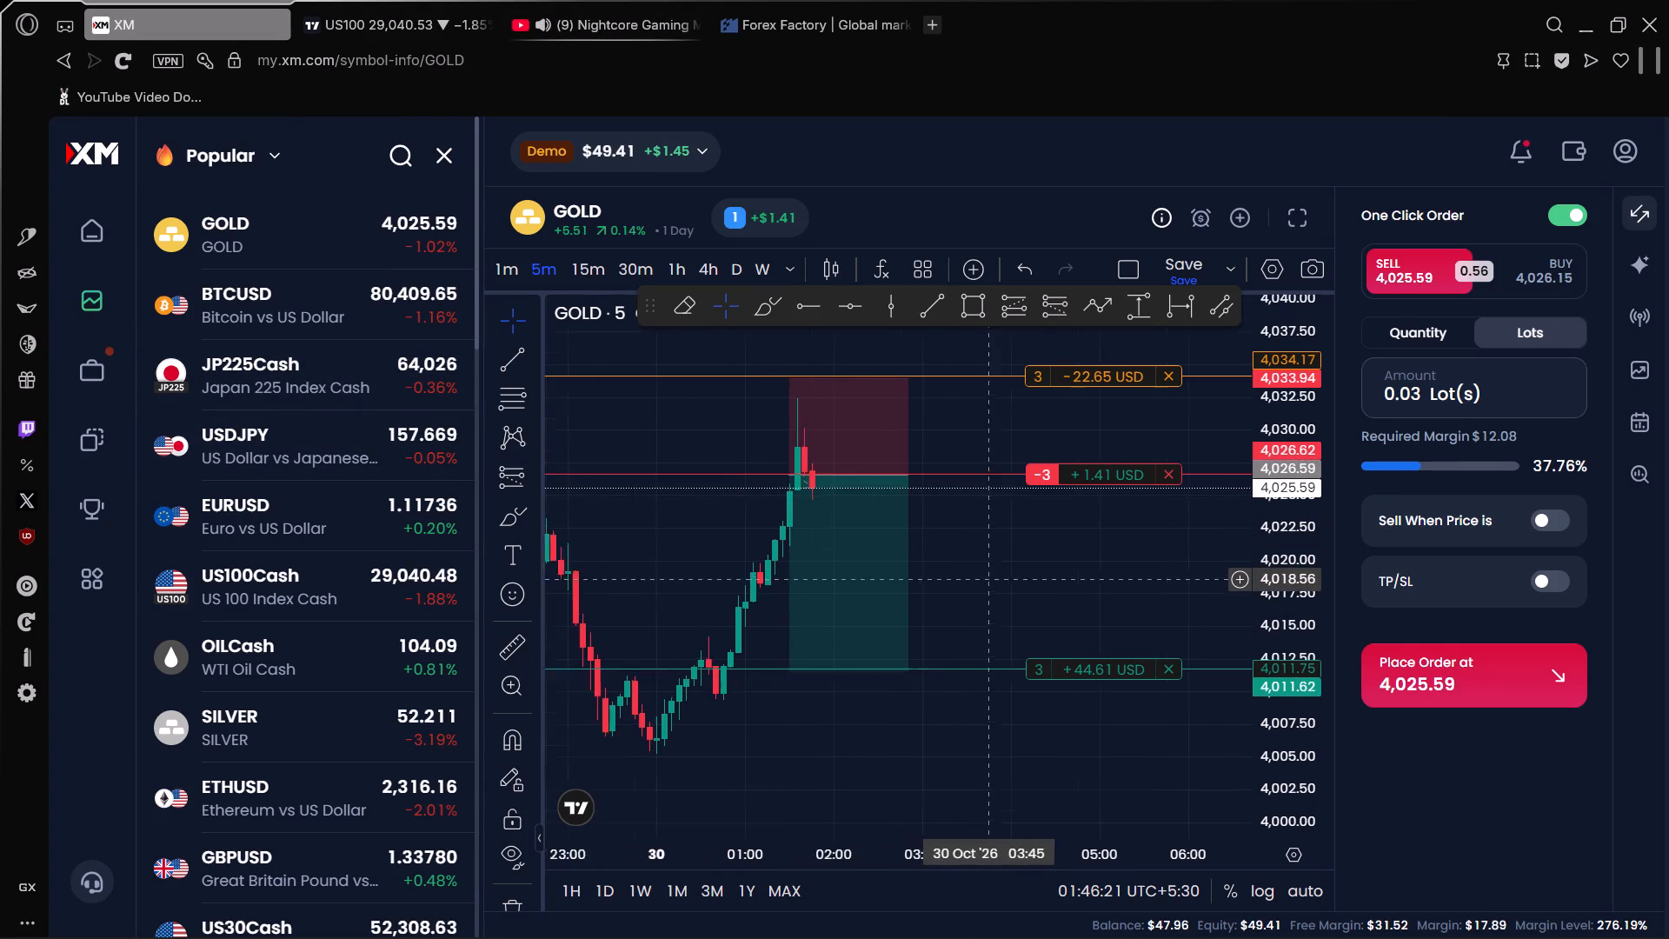
{"action": "left_click_drag", "start_coordinate": [1017, 590], "coordinate": [1089, 596]}
{"action": "left_click_drag", "start_coordinate": [702, 461], "coordinate": [956, 508]}
{"action": "left_click_drag", "start_coordinate": [869, 496], "coordinate": [834, 496]}
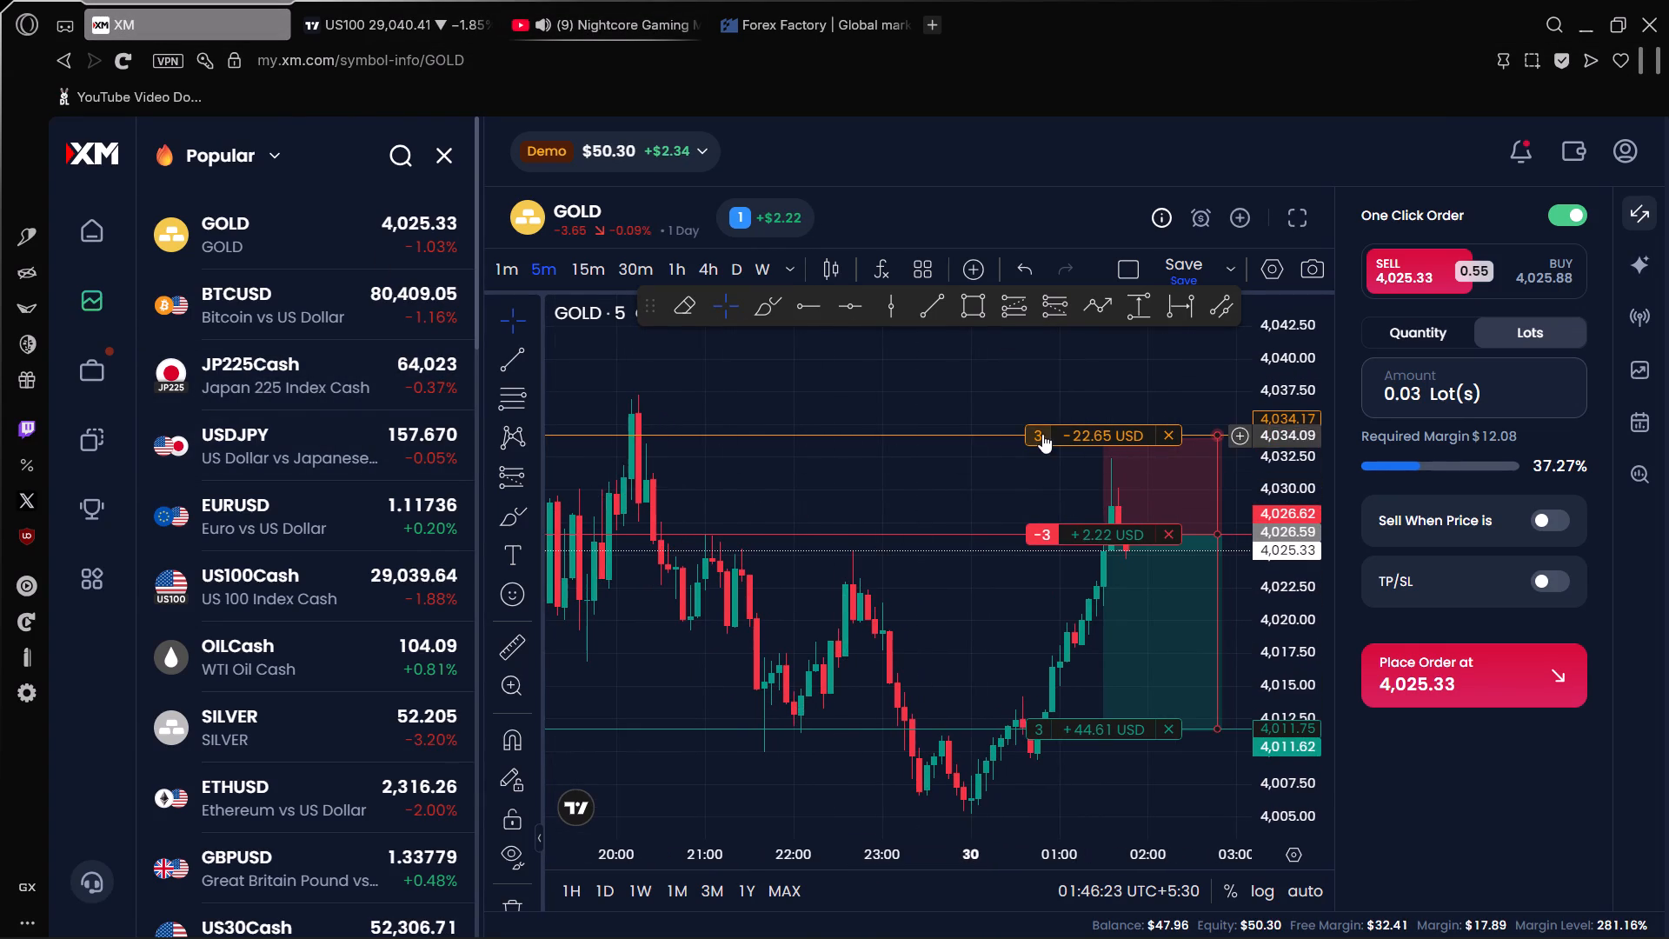
{"action": "left_click_drag", "start_coordinate": [984, 491], "coordinate": [727, 464]}
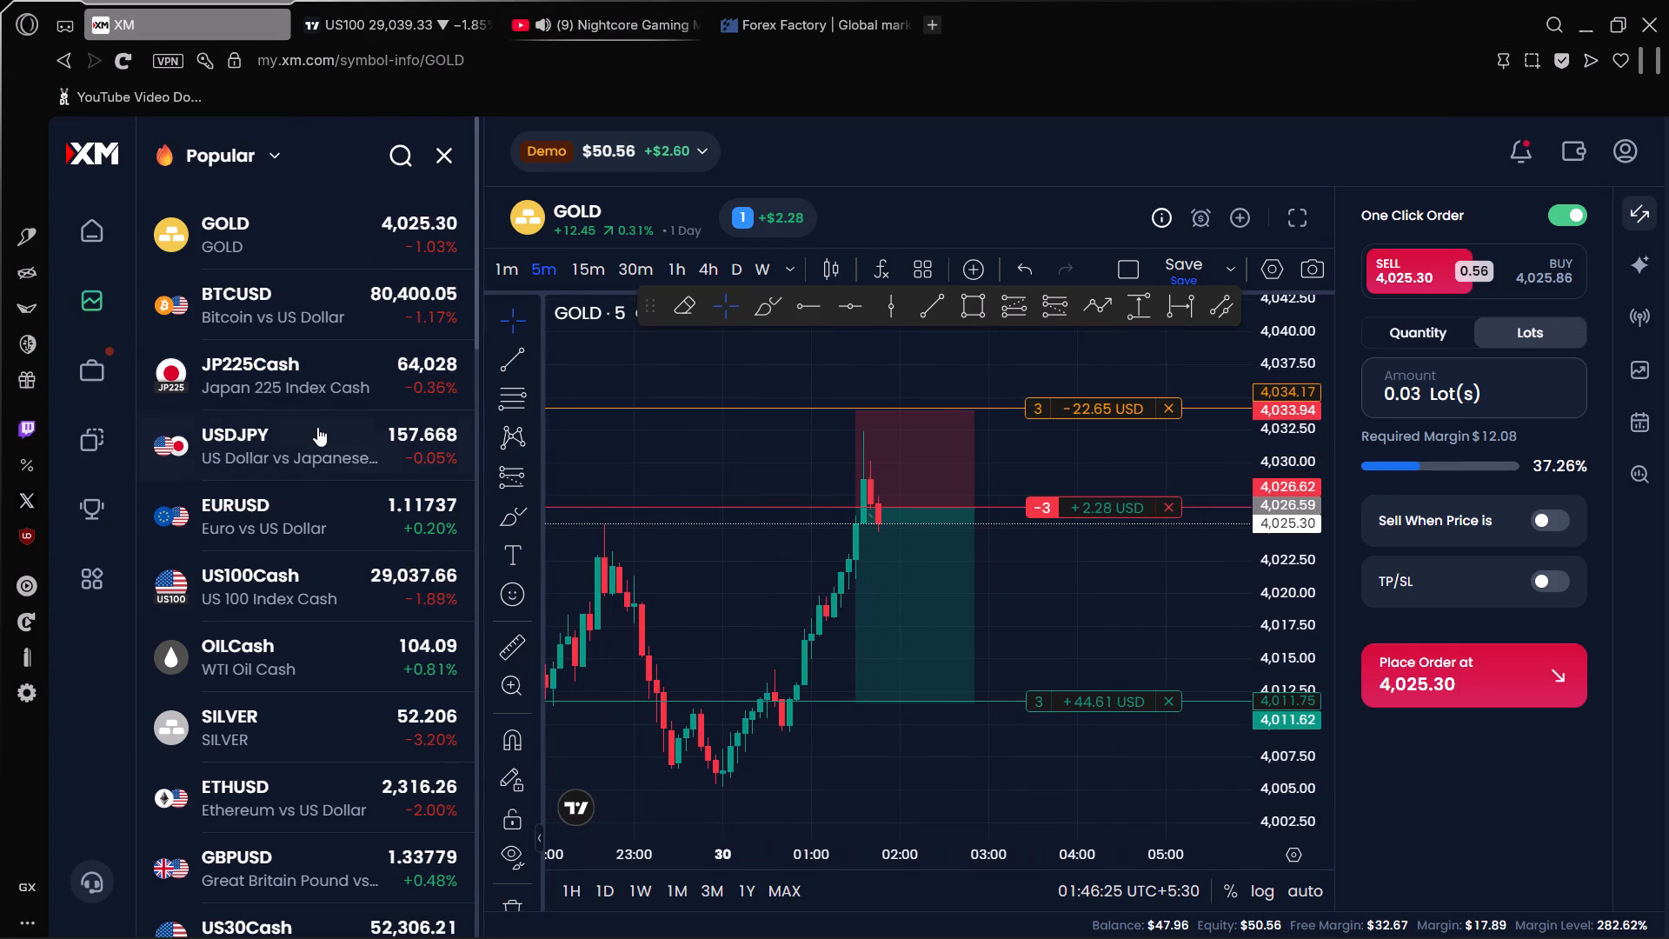
{"action": "left_click_drag", "start_coordinate": [777, 460], "coordinate": [1040, 476]}
{"action": "scroll", "coordinate": [732, 498], "scroll_direction": "up", "scroll_amount": 3}
{"action": "left_click_drag", "start_coordinate": [682, 491], "coordinate": [1001, 461]}
{"action": "left_click_drag", "start_coordinate": [830, 459], "coordinate": [940, 486]}
{"action": "scroll", "coordinate": [845, 507], "scroll_direction": "up", "scroll_amount": 4}
{"action": "left_click_drag", "start_coordinate": [761, 455], "coordinate": [884, 461]}
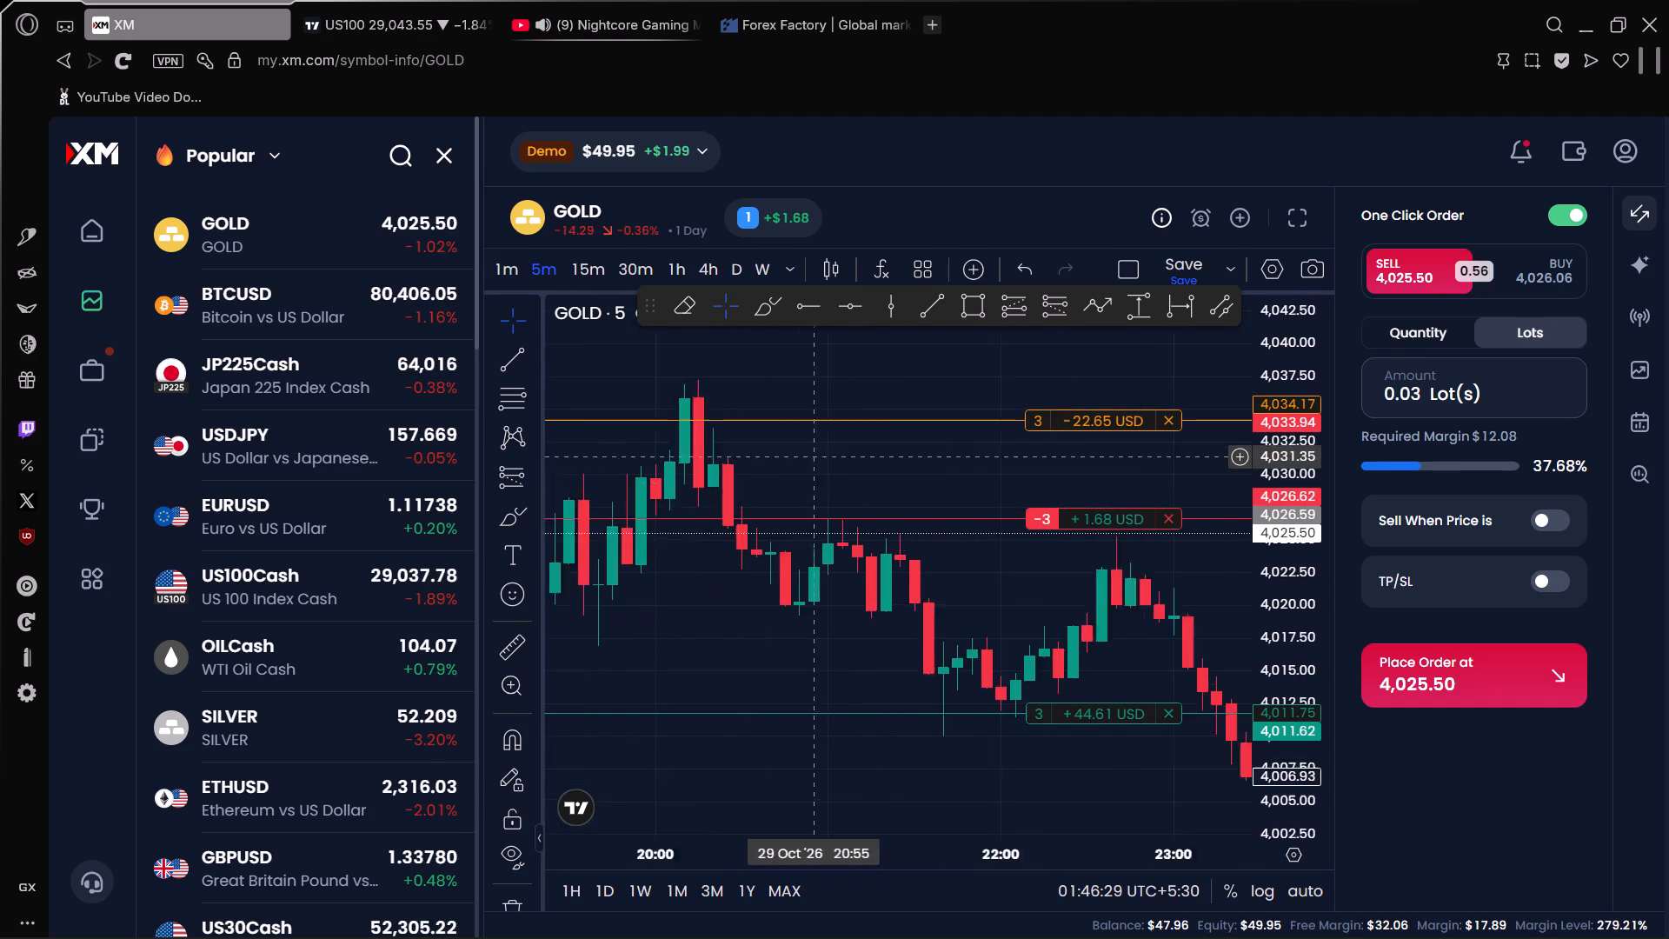
{"action": "left_click_drag", "start_coordinate": [884, 461], "coordinate": [908, 461]}
{"action": "left_click_drag", "start_coordinate": [1094, 418], "coordinate": [1101, 431]}
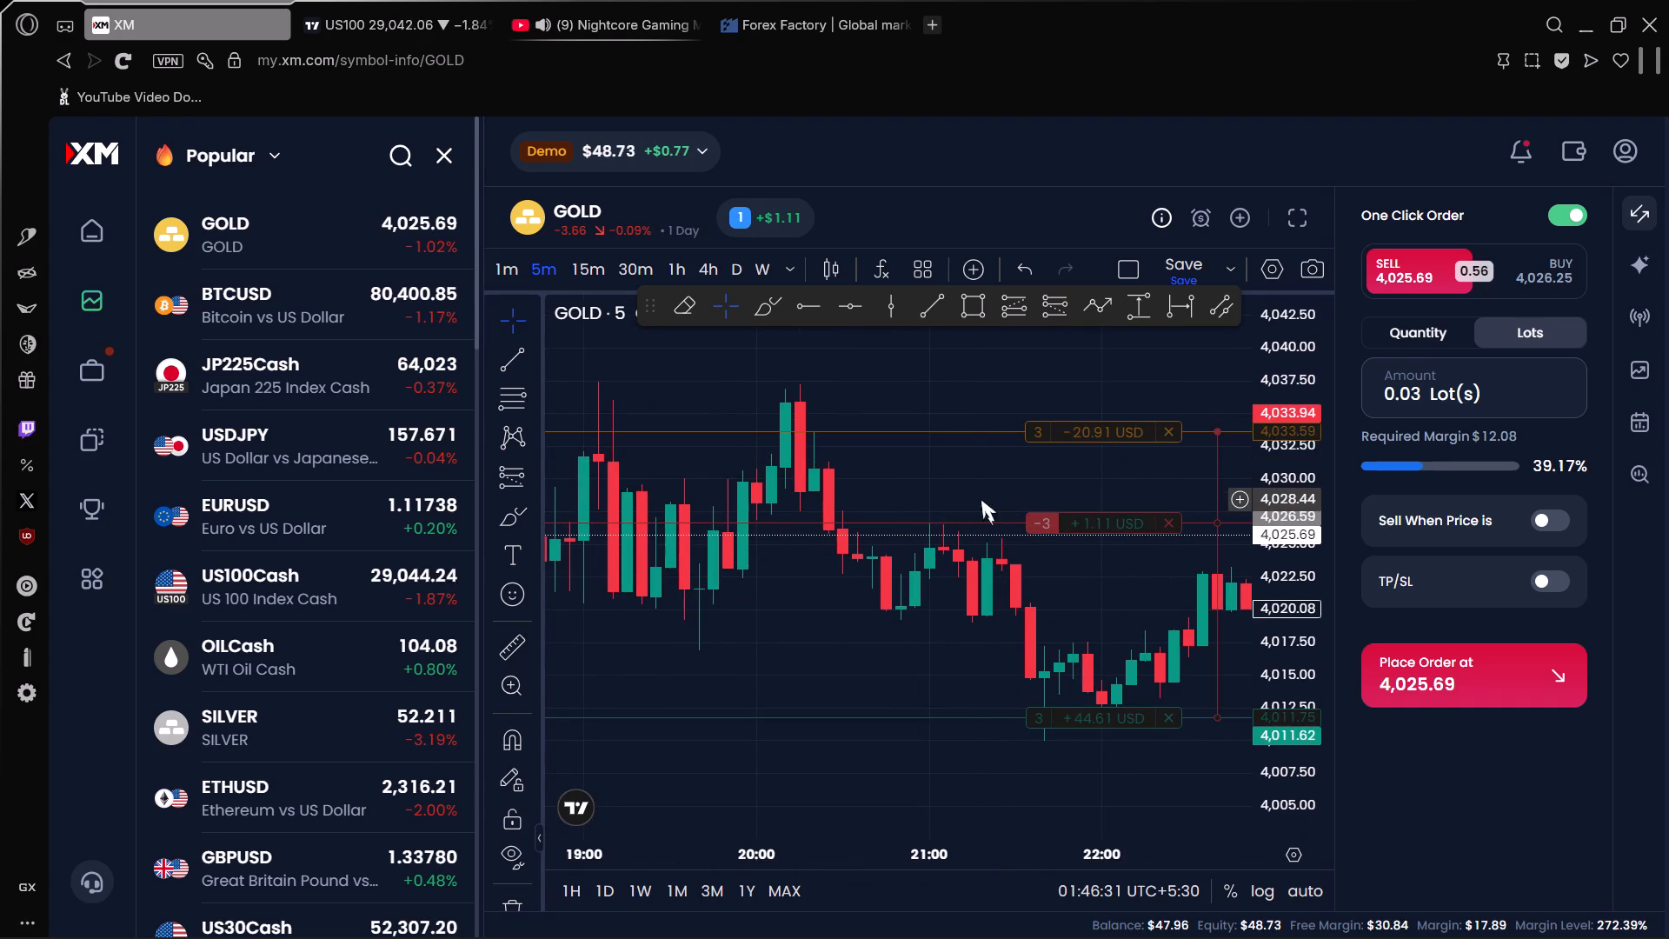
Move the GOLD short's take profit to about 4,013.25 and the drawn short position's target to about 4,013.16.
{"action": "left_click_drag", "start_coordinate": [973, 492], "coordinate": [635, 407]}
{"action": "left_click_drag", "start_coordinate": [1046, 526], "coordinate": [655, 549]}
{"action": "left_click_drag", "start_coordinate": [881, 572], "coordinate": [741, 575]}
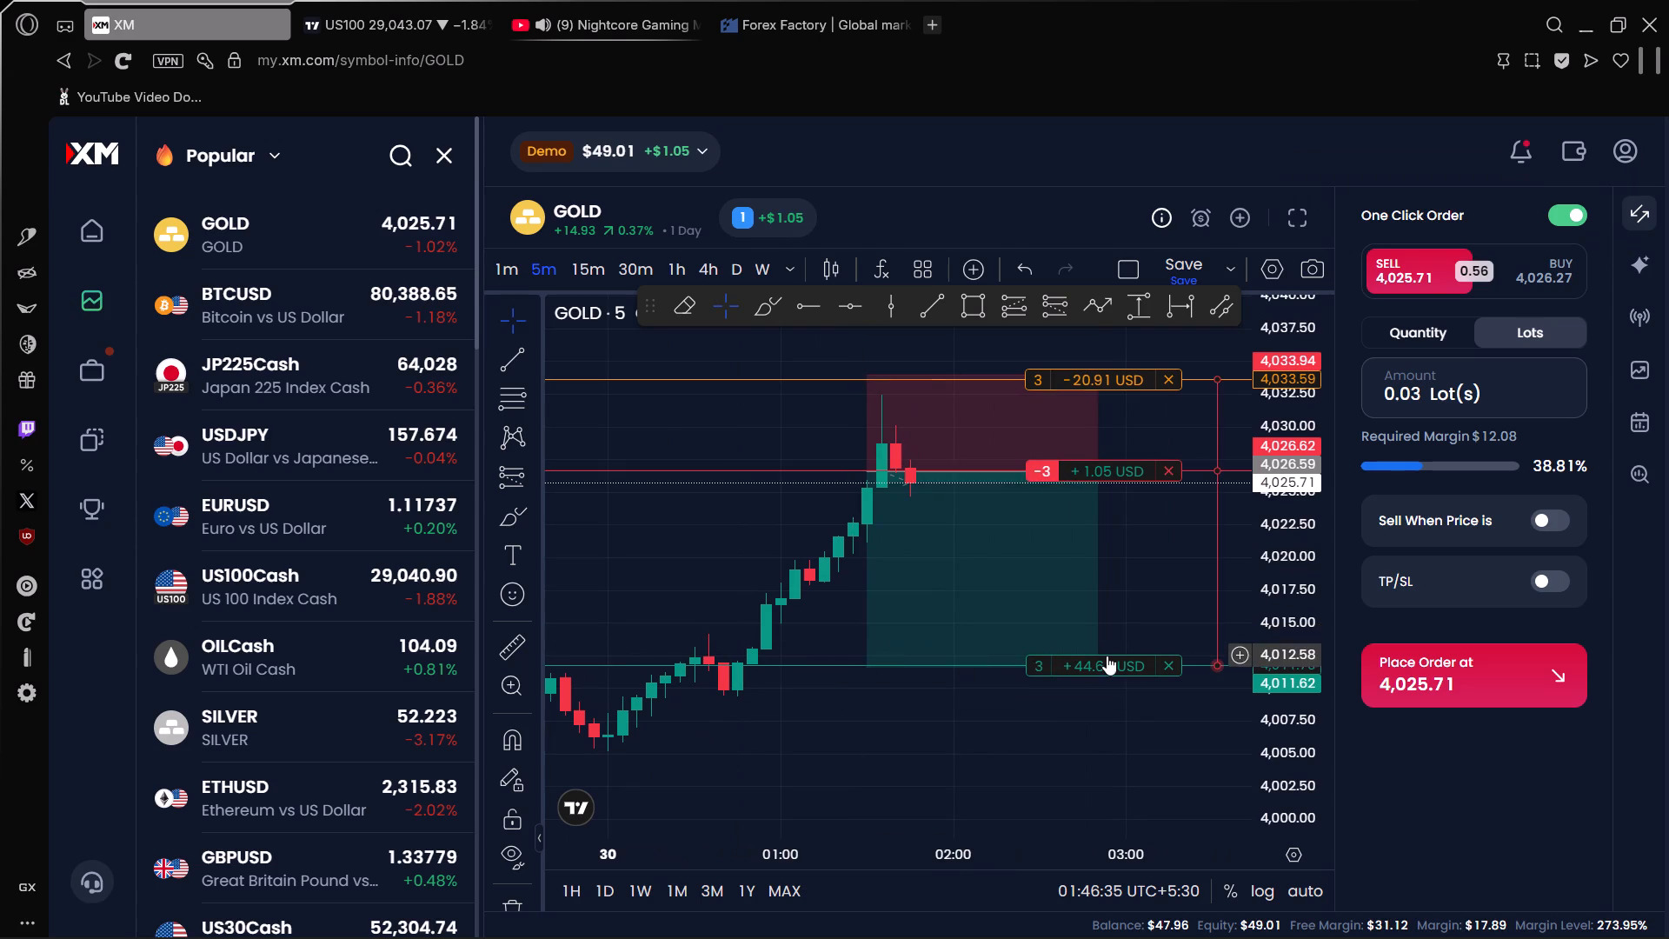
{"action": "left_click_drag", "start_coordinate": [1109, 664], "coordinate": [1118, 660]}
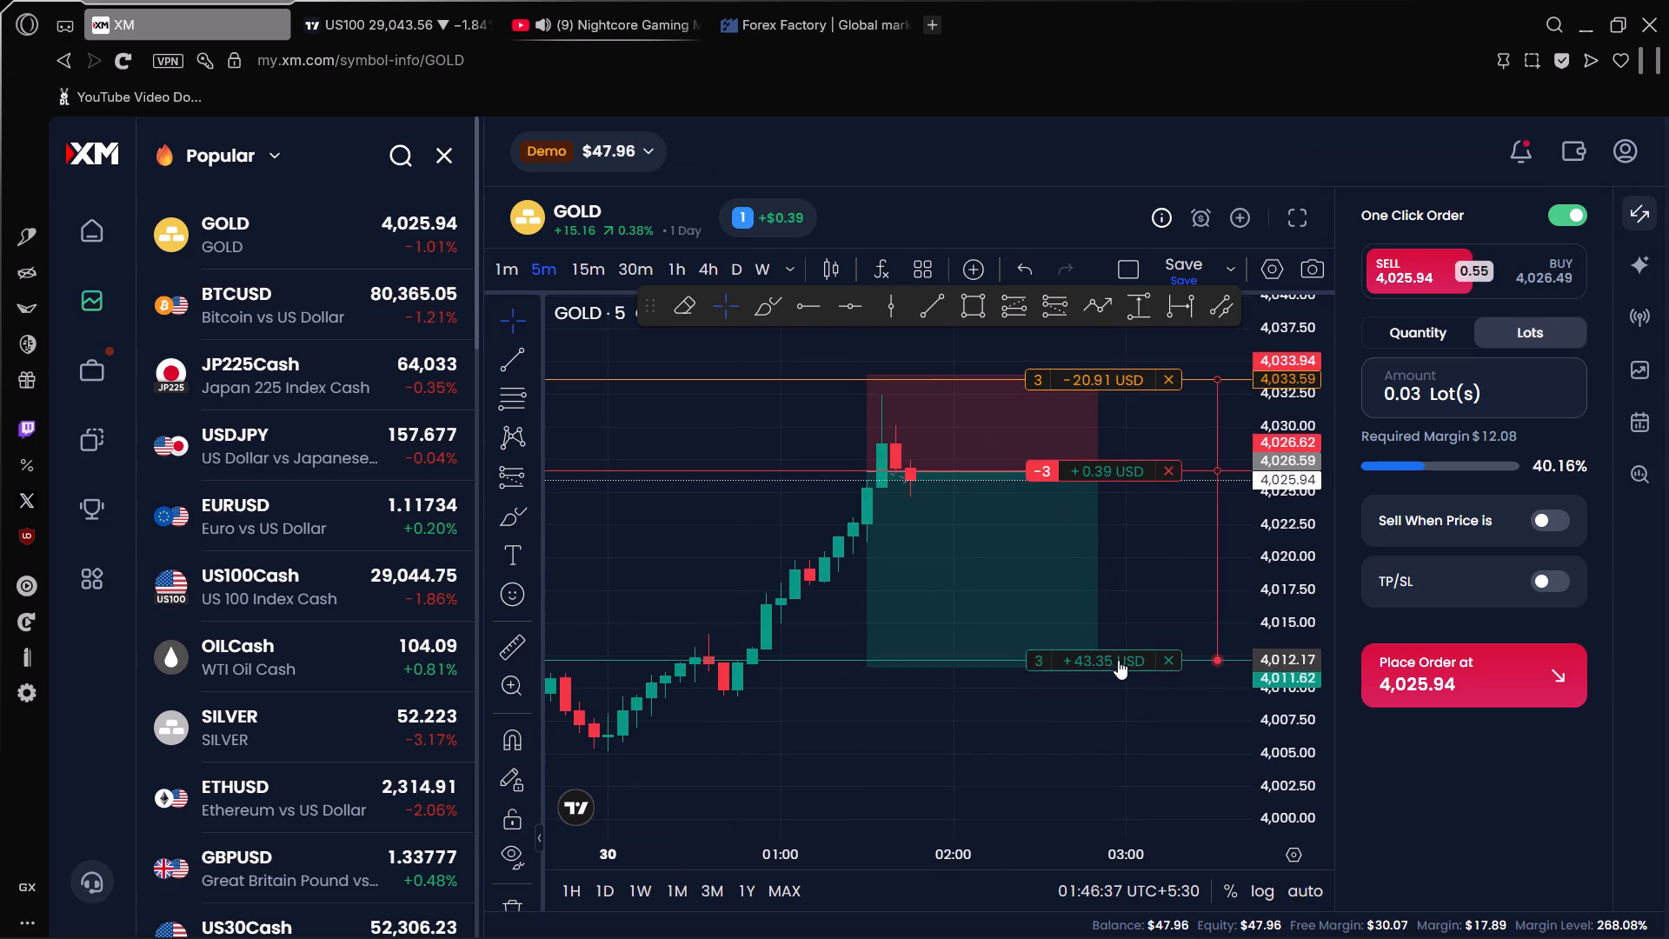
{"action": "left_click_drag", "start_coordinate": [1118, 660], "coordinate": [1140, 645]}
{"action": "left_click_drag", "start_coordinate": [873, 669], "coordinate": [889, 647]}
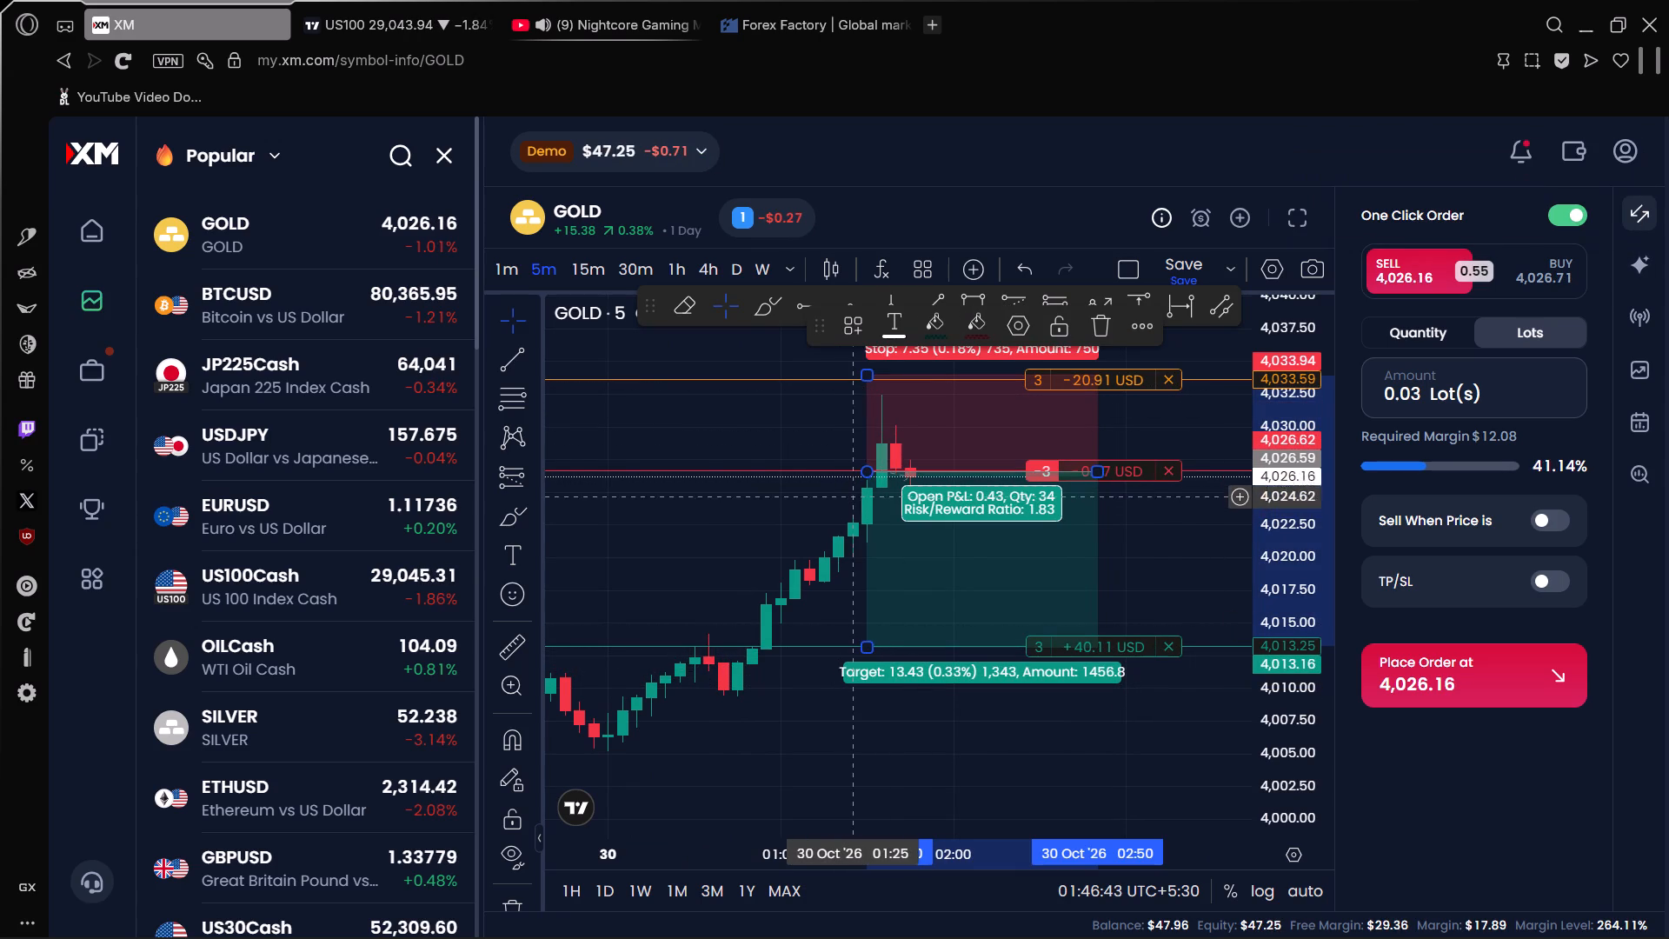
Adjust the drawn GOLD short position so its stop is at about 4,033.59 and its target at about 4,012.58.
{"action": "left_click_drag", "start_coordinate": [865, 376], "coordinate": [867, 383]}
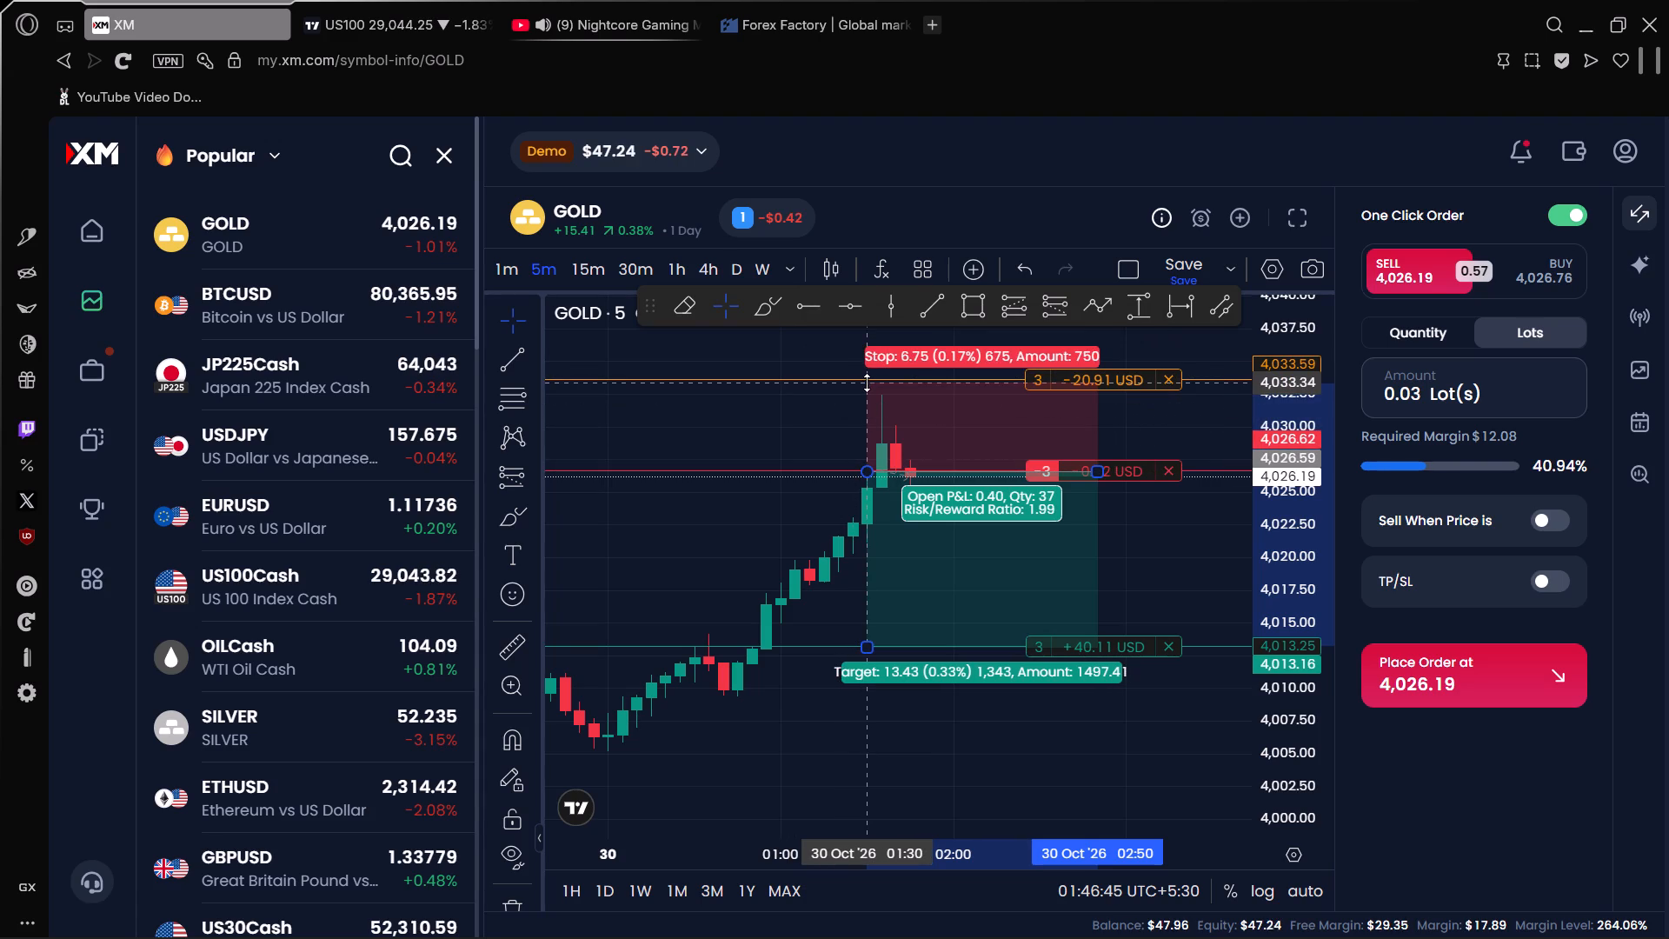
{"action": "left_click_drag", "start_coordinate": [867, 383], "coordinate": [848, 379]}
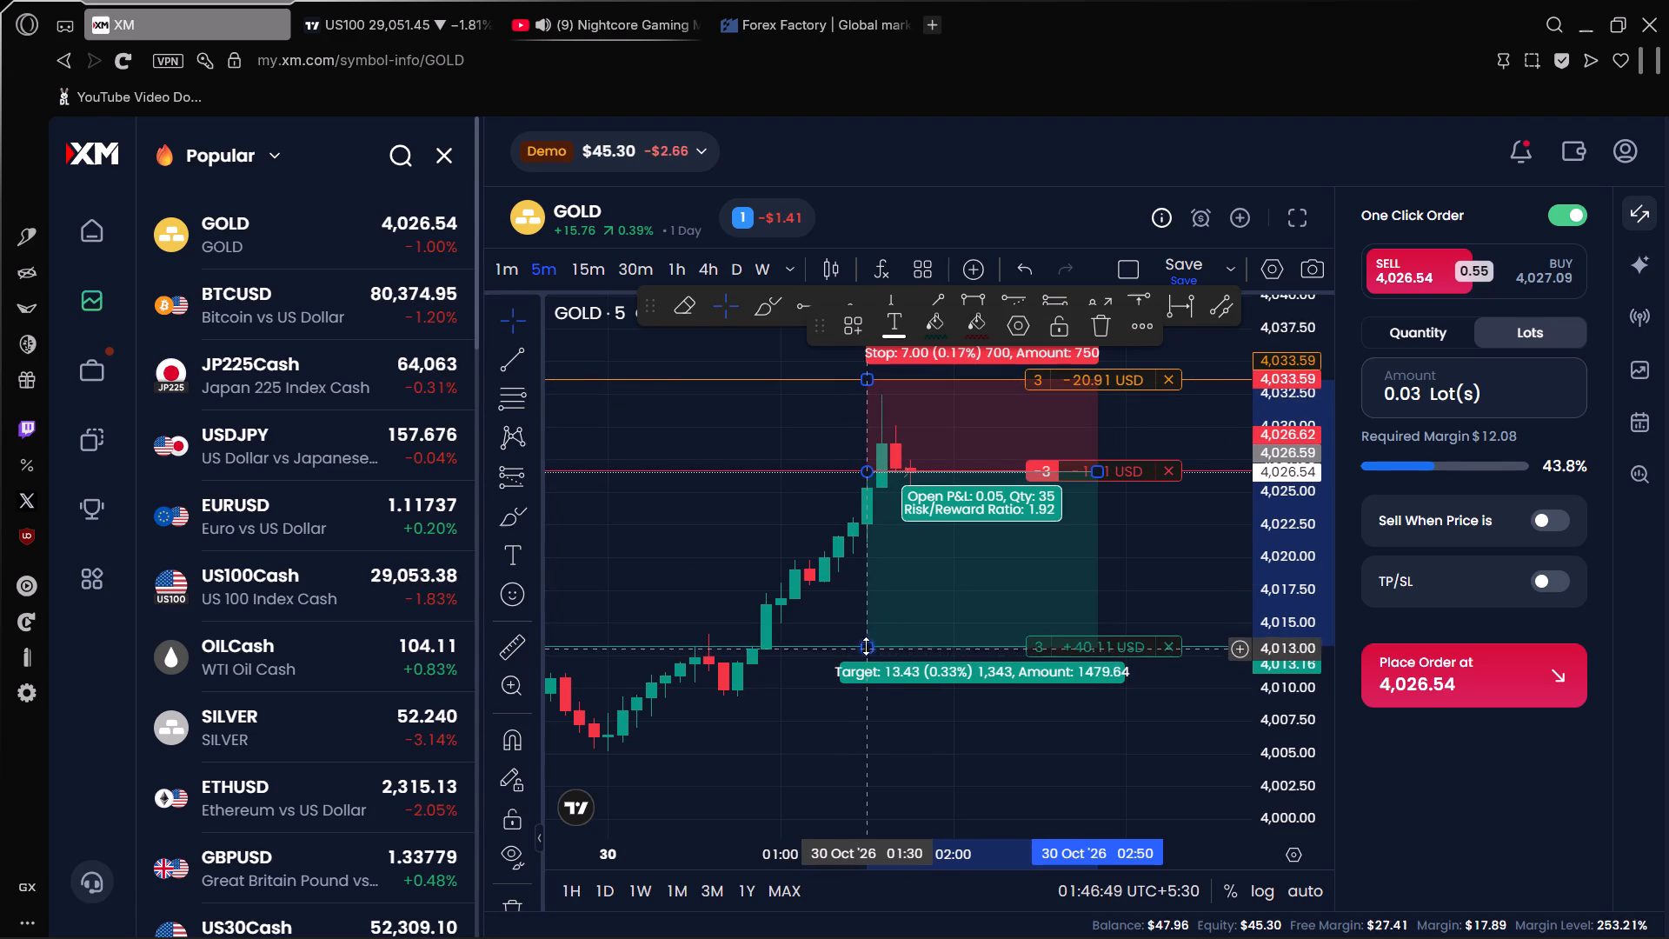
{"action": "left_click_drag", "start_coordinate": [866, 643], "coordinate": [868, 647]}
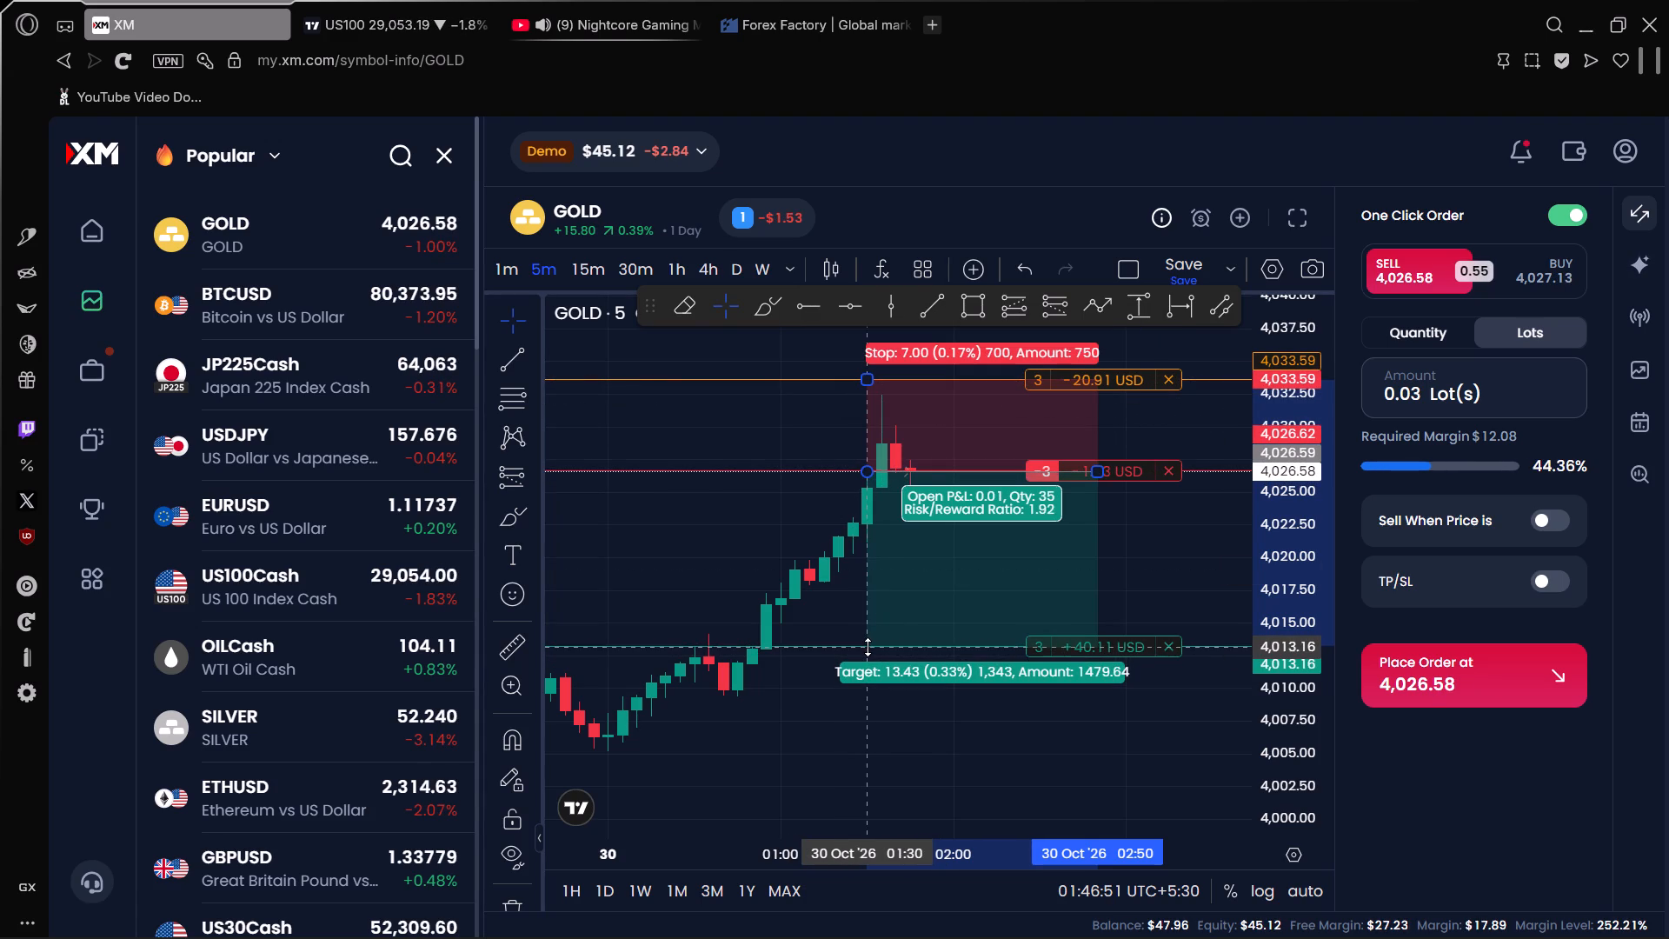
{"action": "left_click_drag", "start_coordinate": [868, 647], "coordinate": [865, 656]}
{"action": "left_click_drag", "start_coordinate": [862, 656], "coordinate": [867, 656]}
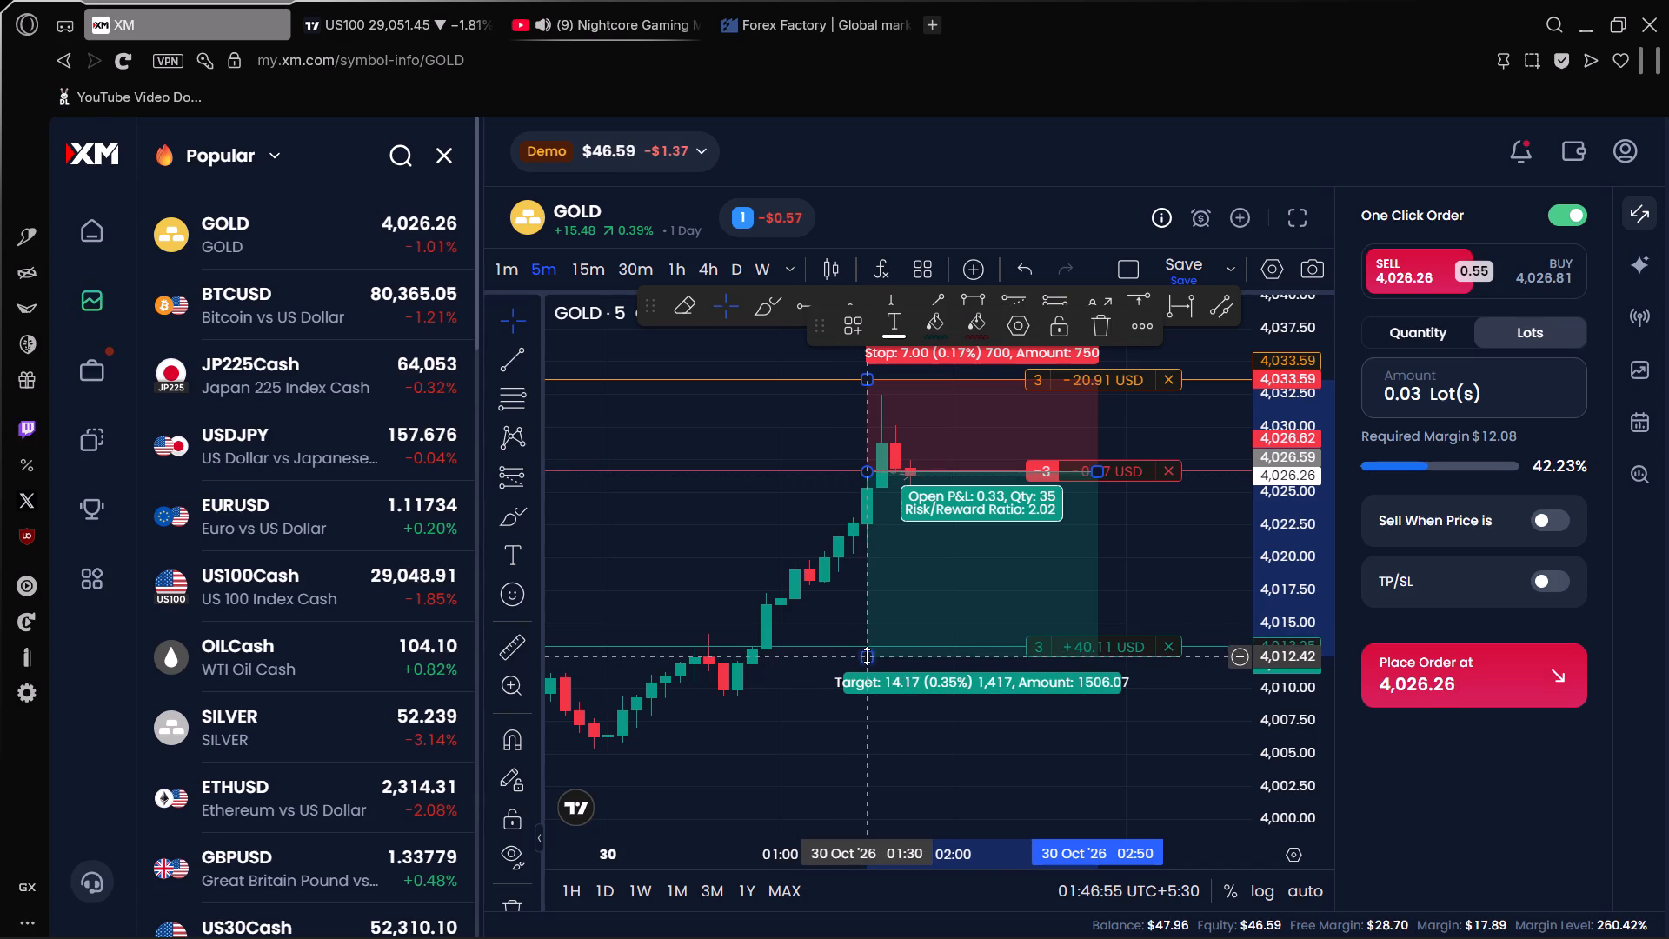
{"action": "left_click_drag", "start_coordinate": [867, 656], "coordinate": [872, 654]}
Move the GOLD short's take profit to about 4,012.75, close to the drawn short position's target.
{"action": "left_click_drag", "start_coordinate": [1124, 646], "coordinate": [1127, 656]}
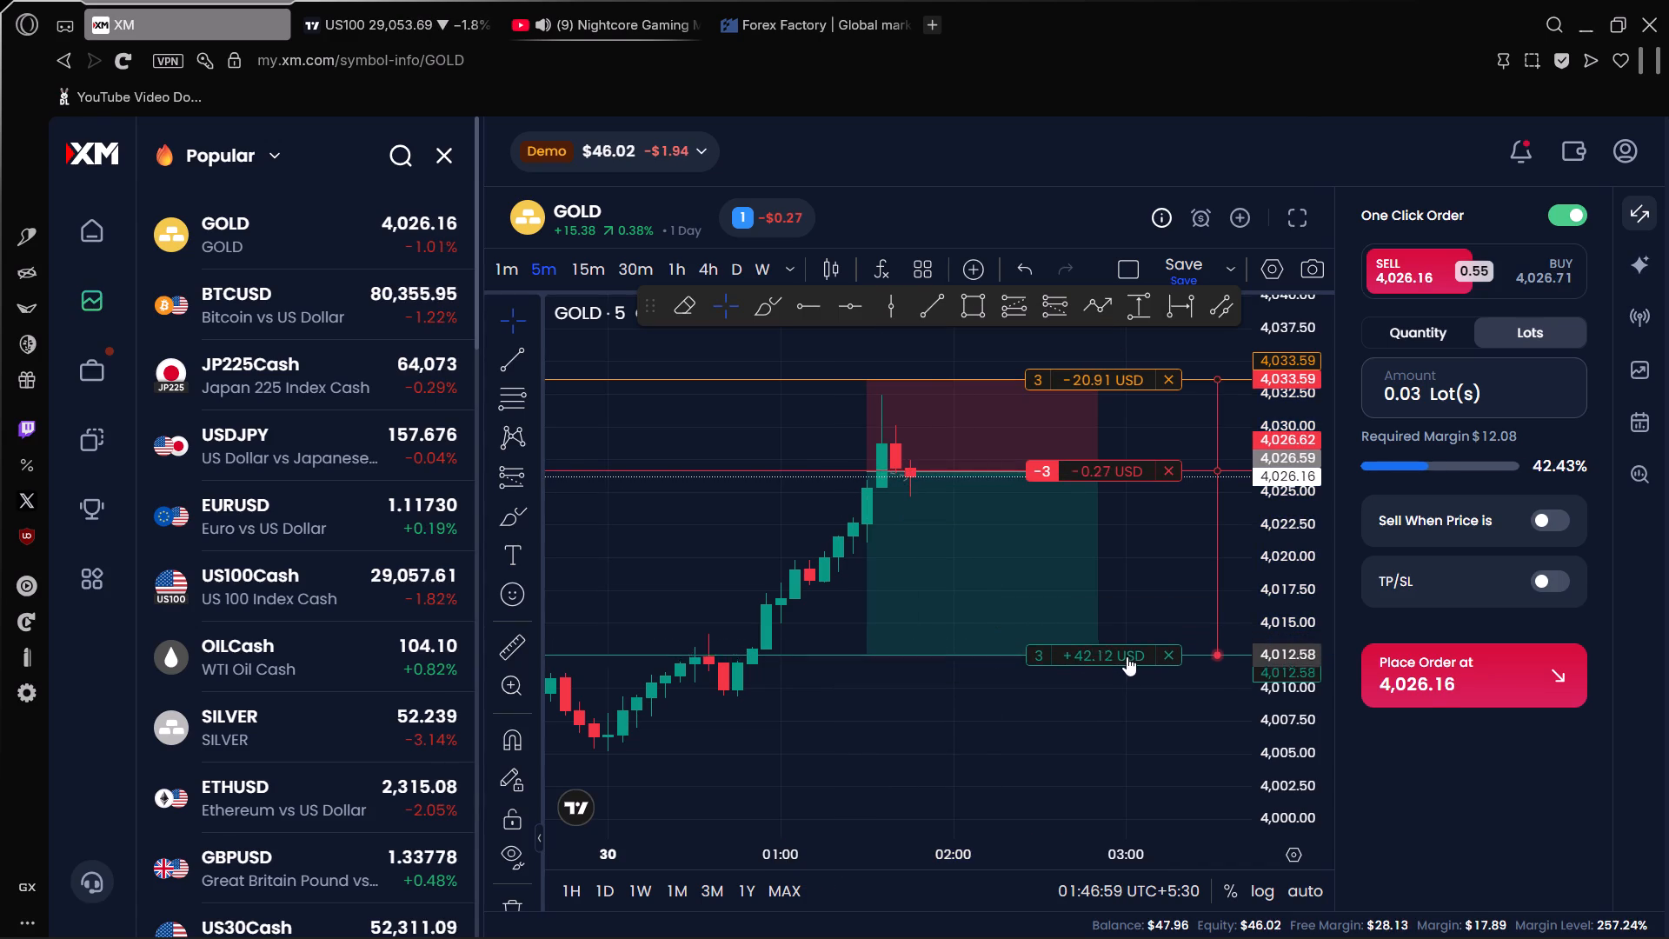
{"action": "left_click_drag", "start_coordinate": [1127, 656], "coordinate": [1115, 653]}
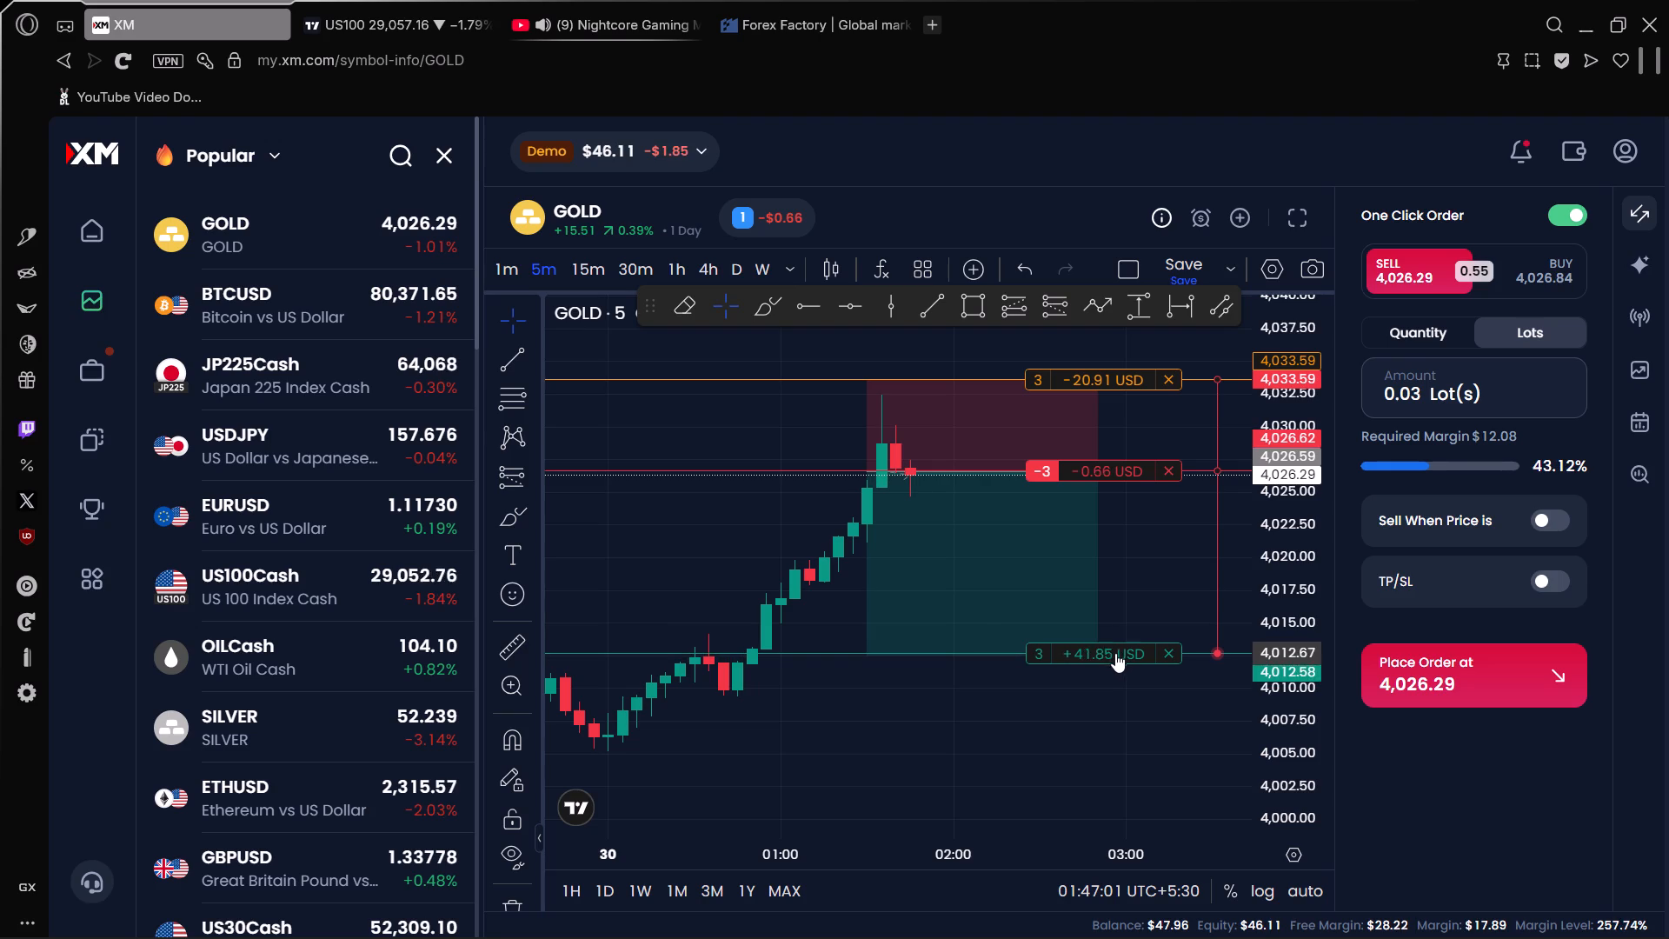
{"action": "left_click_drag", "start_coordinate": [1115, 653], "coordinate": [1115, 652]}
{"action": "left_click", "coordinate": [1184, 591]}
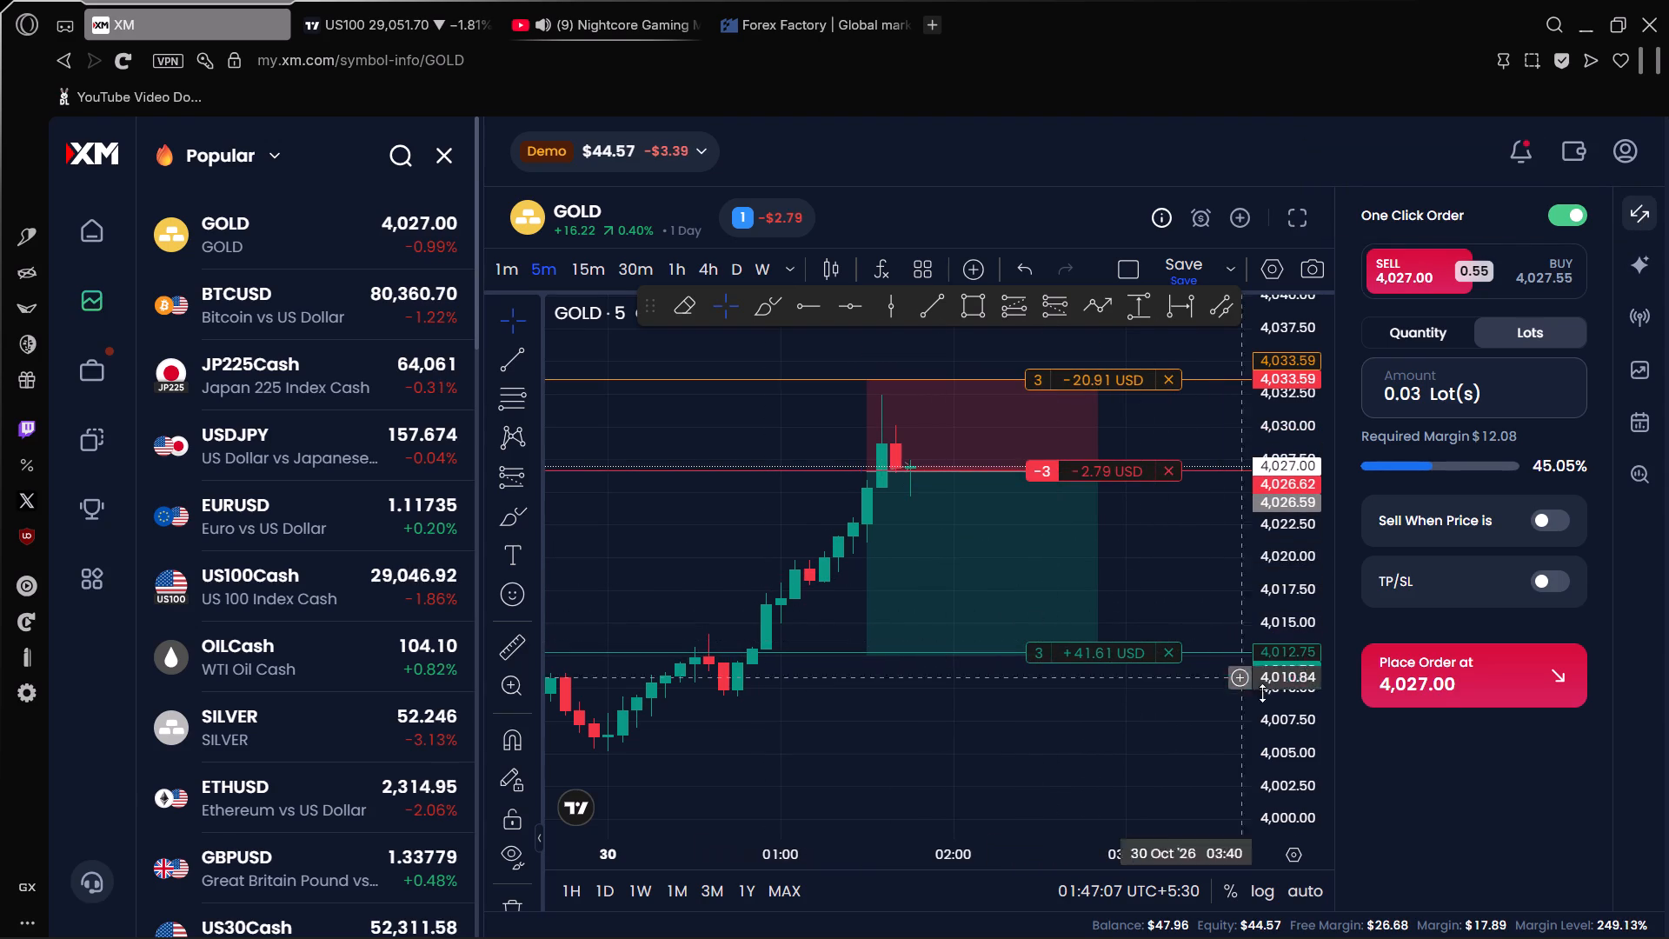
Turn on the countdown to bar close in the price scale labels of the GOLD chart.
{"action": "left_click", "coordinate": [1285, 860]}
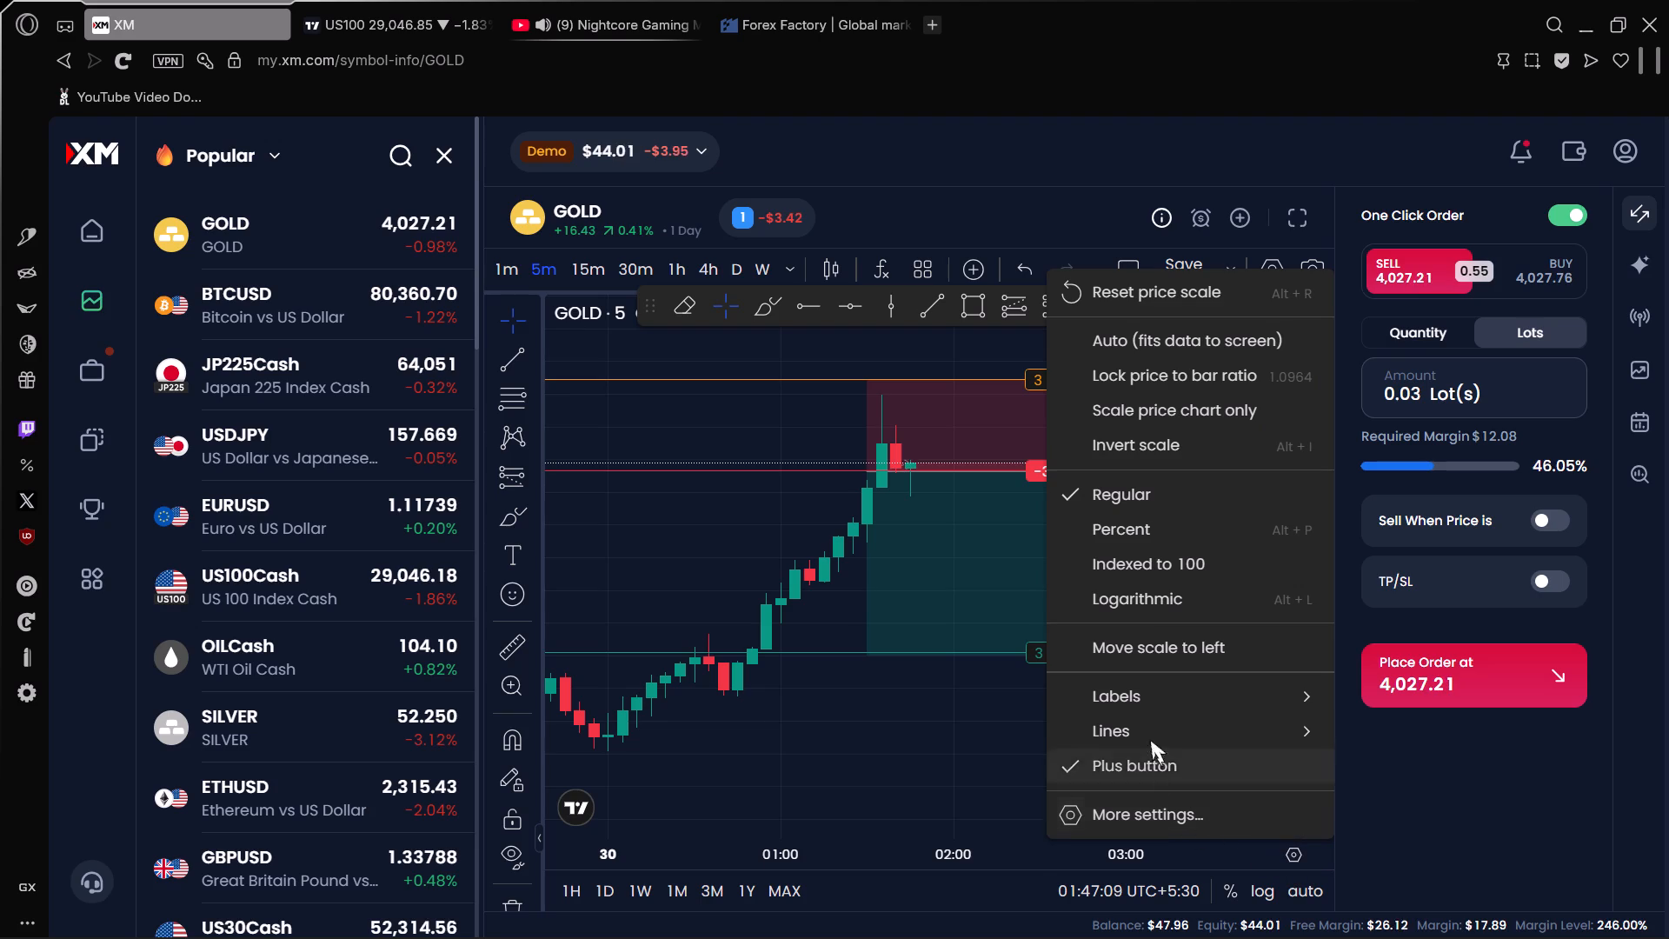
{"action": "left_click", "coordinate": [1141, 700]}
{"action": "left_click", "coordinate": [861, 850]}
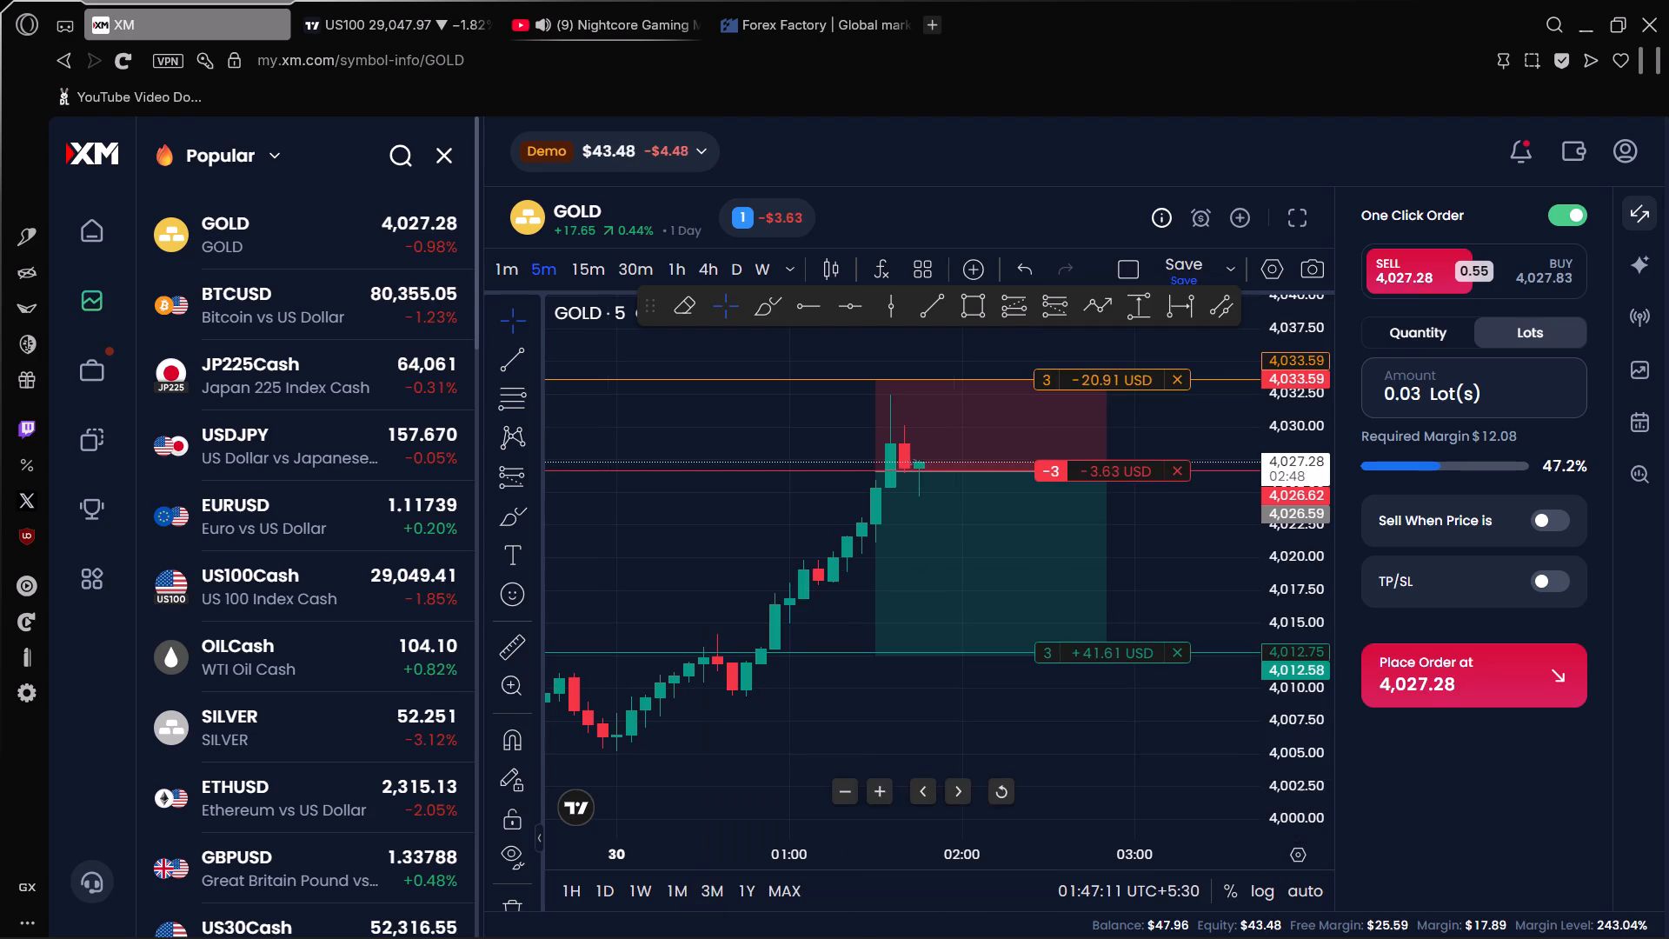
Look over the wider GOLD chart, switch to TradingView and examine the XAUUSD 5-minute candles between the orange levels.
{"action": "left_click", "coordinate": [741, 536]}
{"action": "scroll", "coordinate": [739, 536], "scroll_direction": "down", "scroll_amount": 2}
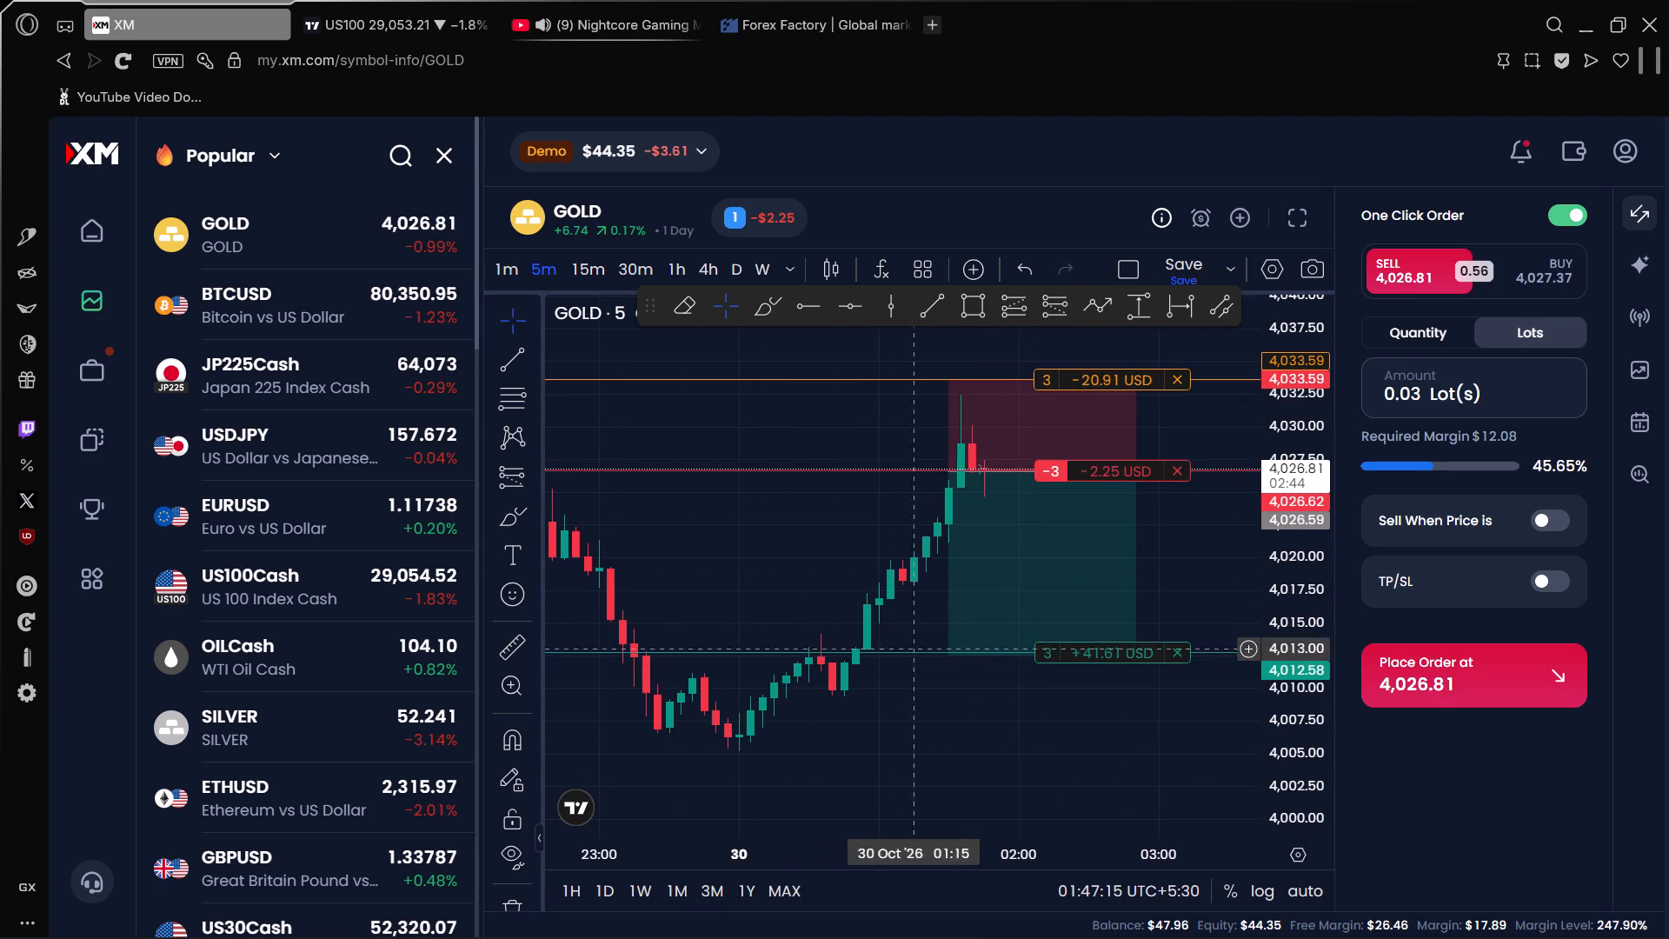
{"action": "left_click", "coordinate": [336, 4]}
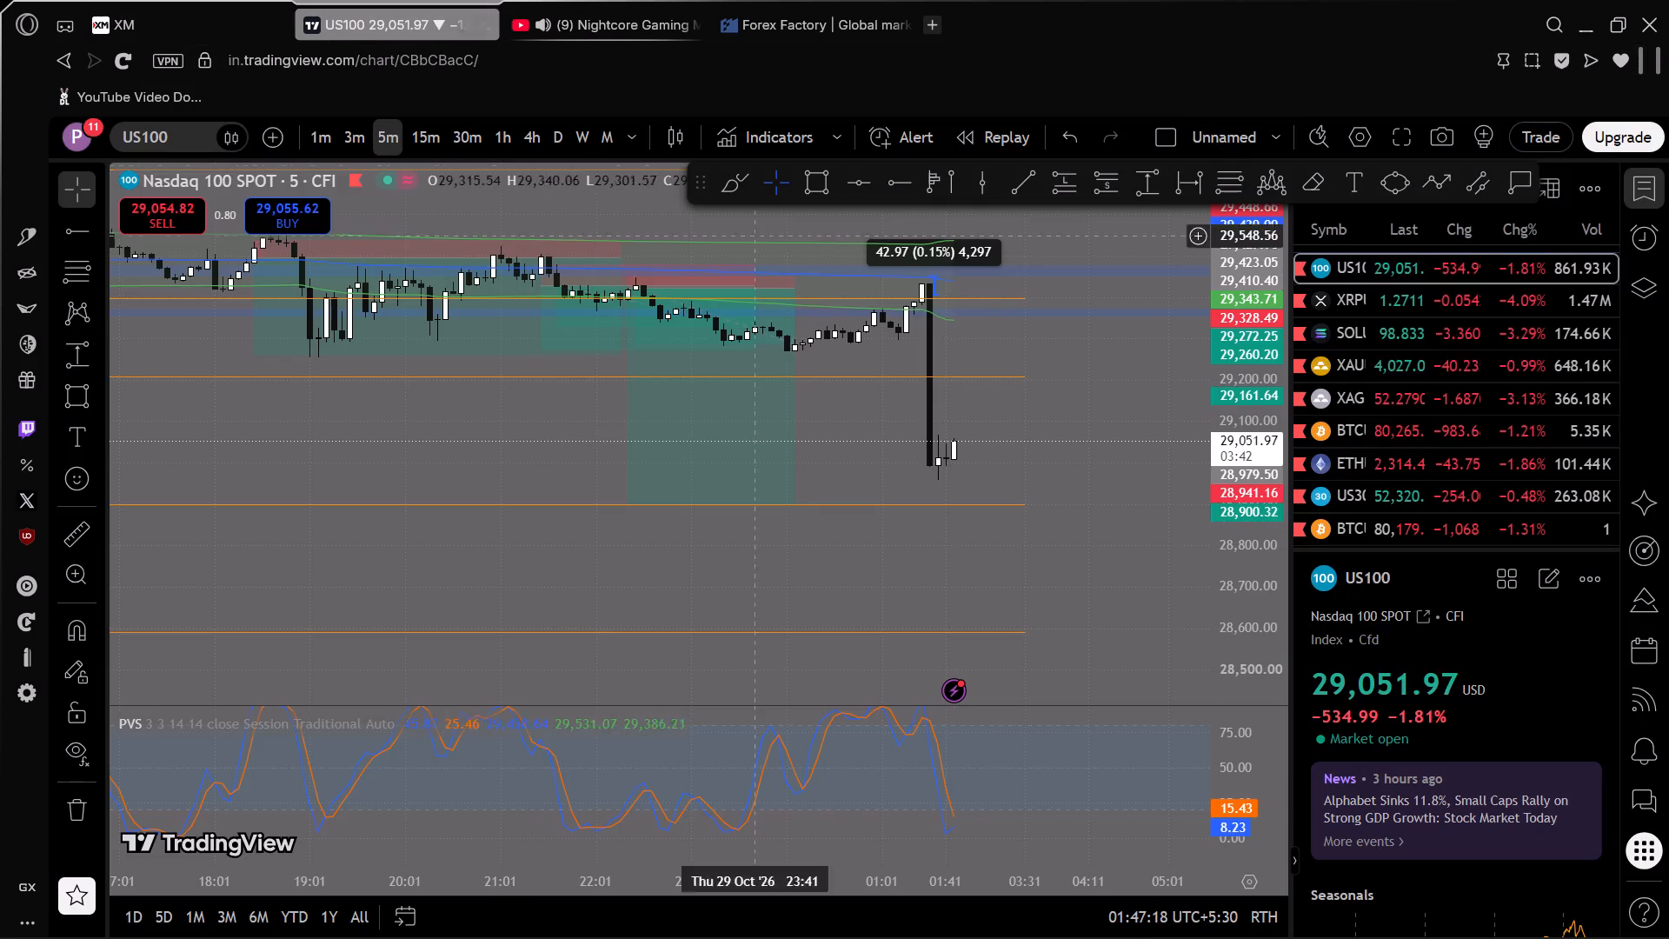
{"action": "left_click", "coordinate": [1322, 359]}
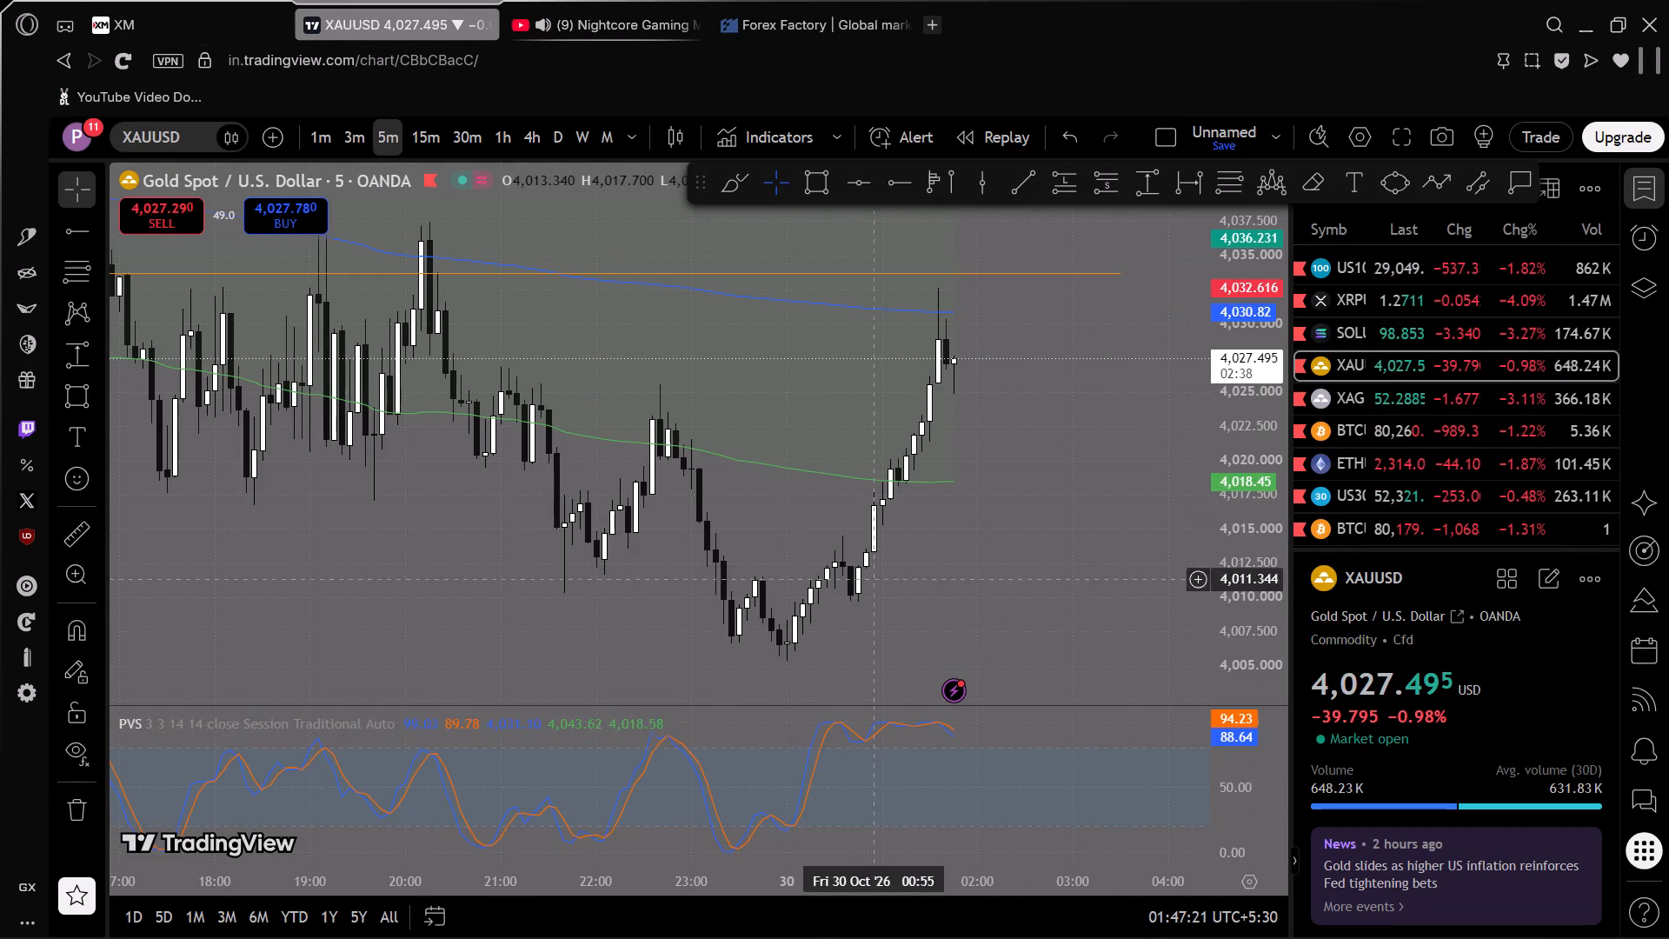
{"action": "scroll", "coordinate": [1266, 600], "scroll_direction": "up", "scroll_amount": 2}
{"action": "scroll", "coordinate": [1242, 629], "scroll_direction": "down", "scroll_amount": 1}
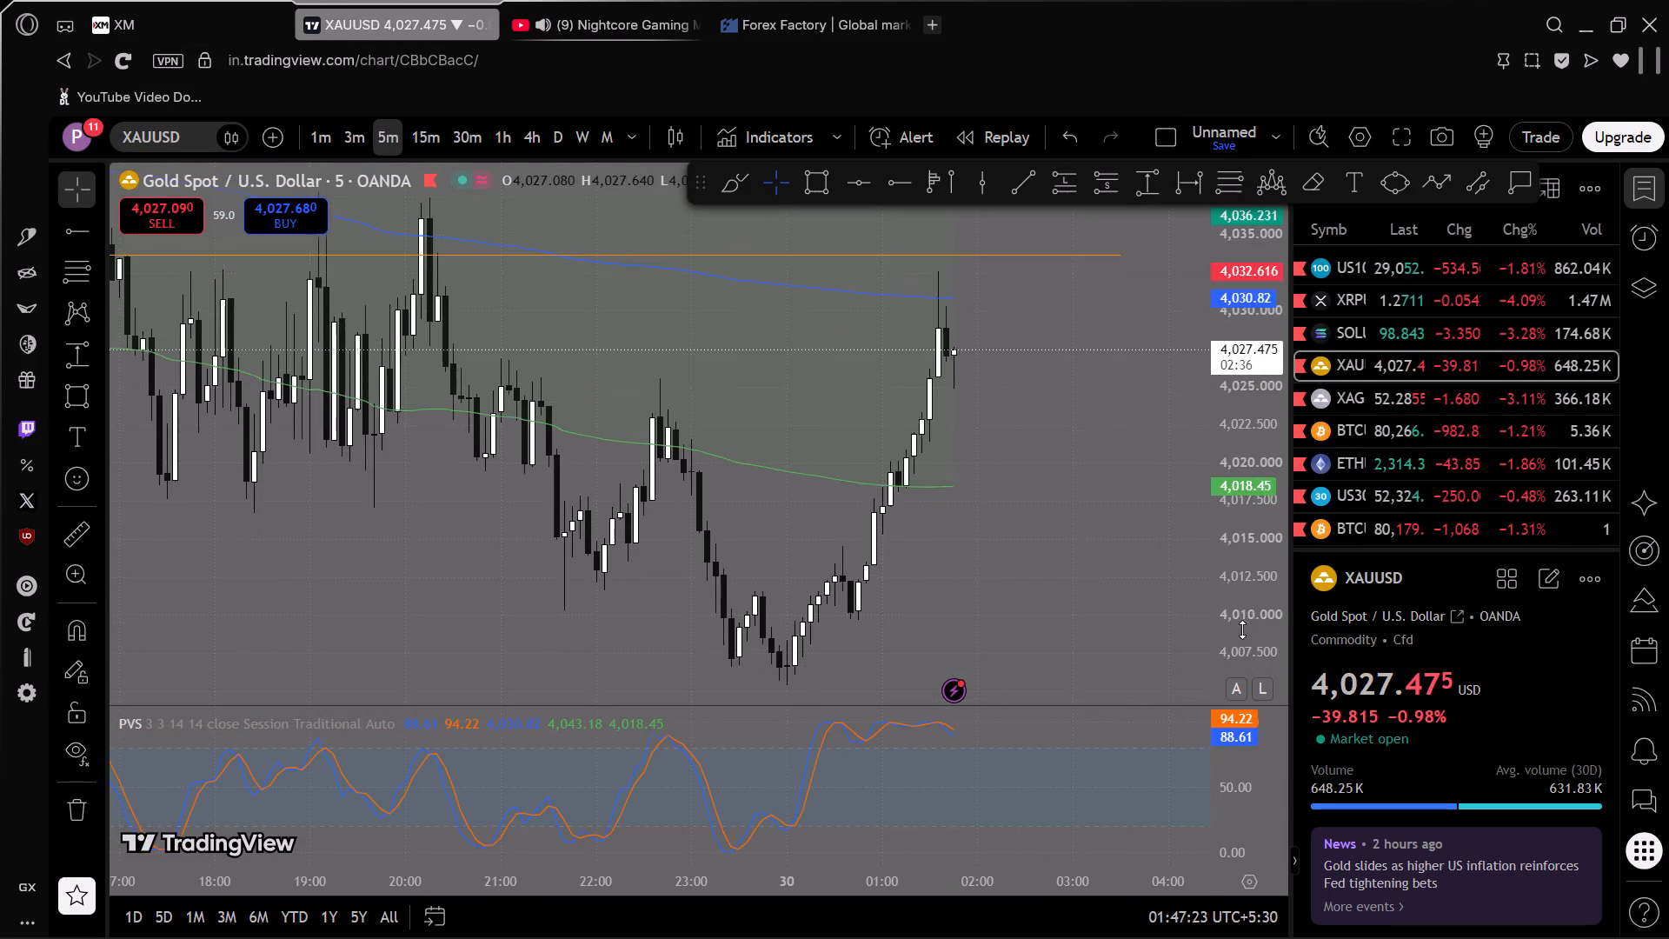
{"action": "scroll", "coordinate": [1242, 629], "scroll_direction": "down", "scroll_amount": 1}
{"action": "left_click_drag", "start_coordinate": [1061, 608], "coordinate": [961, 543]}
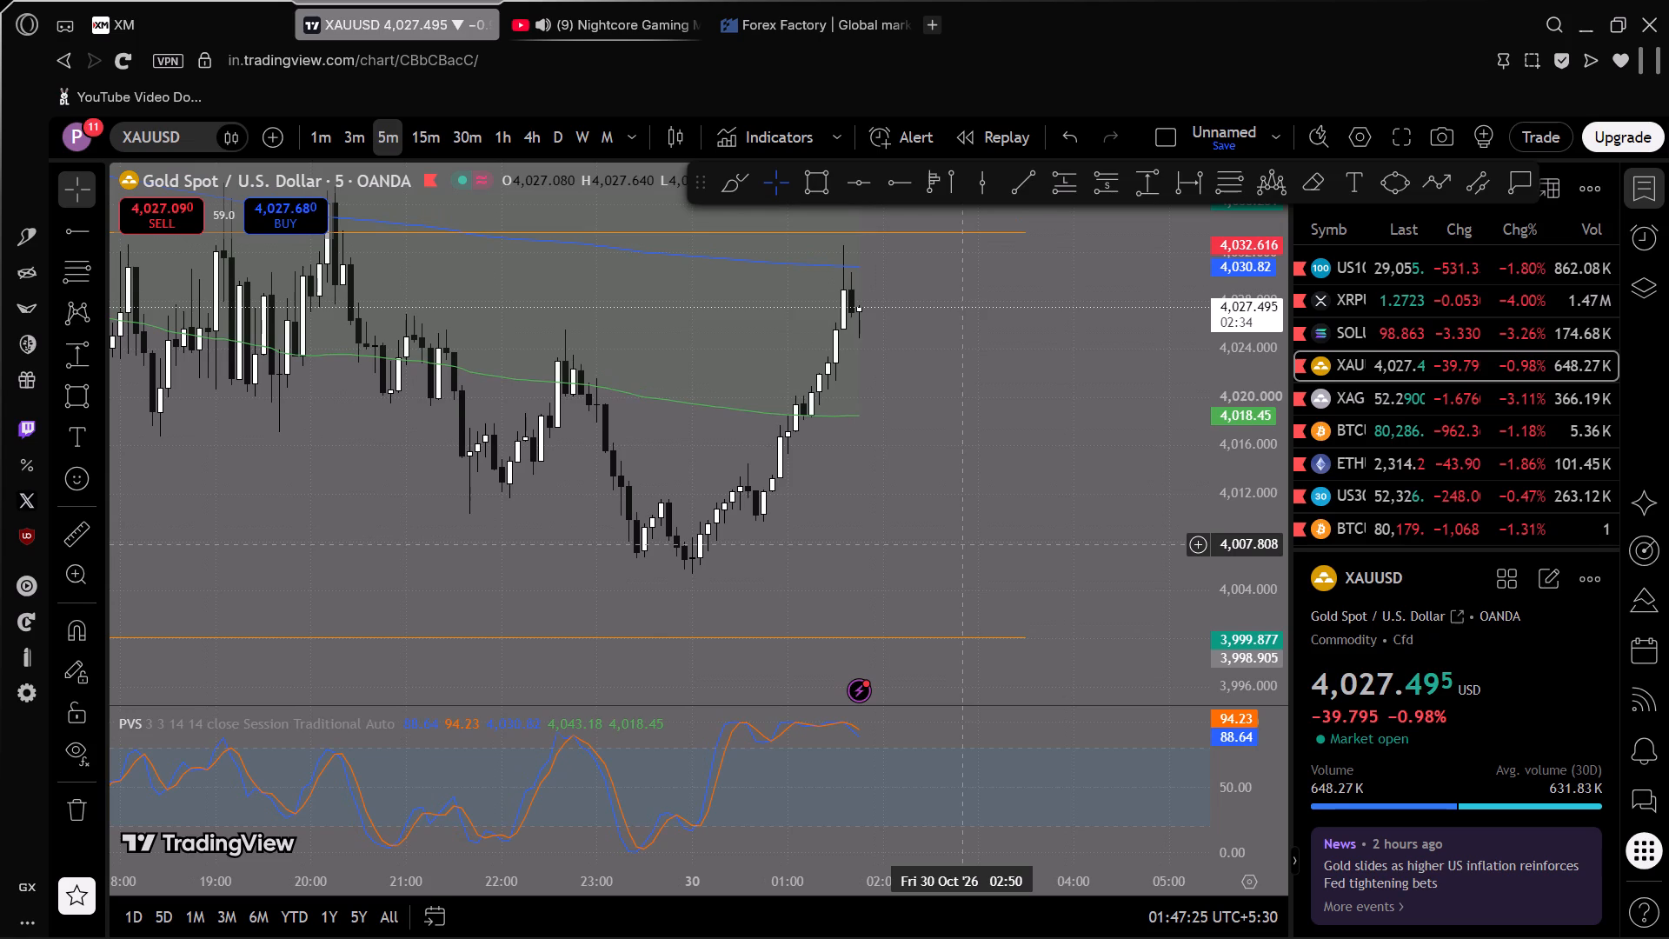
{"action": "left_click_drag", "start_coordinate": [961, 543], "coordinate": [961, 547]}
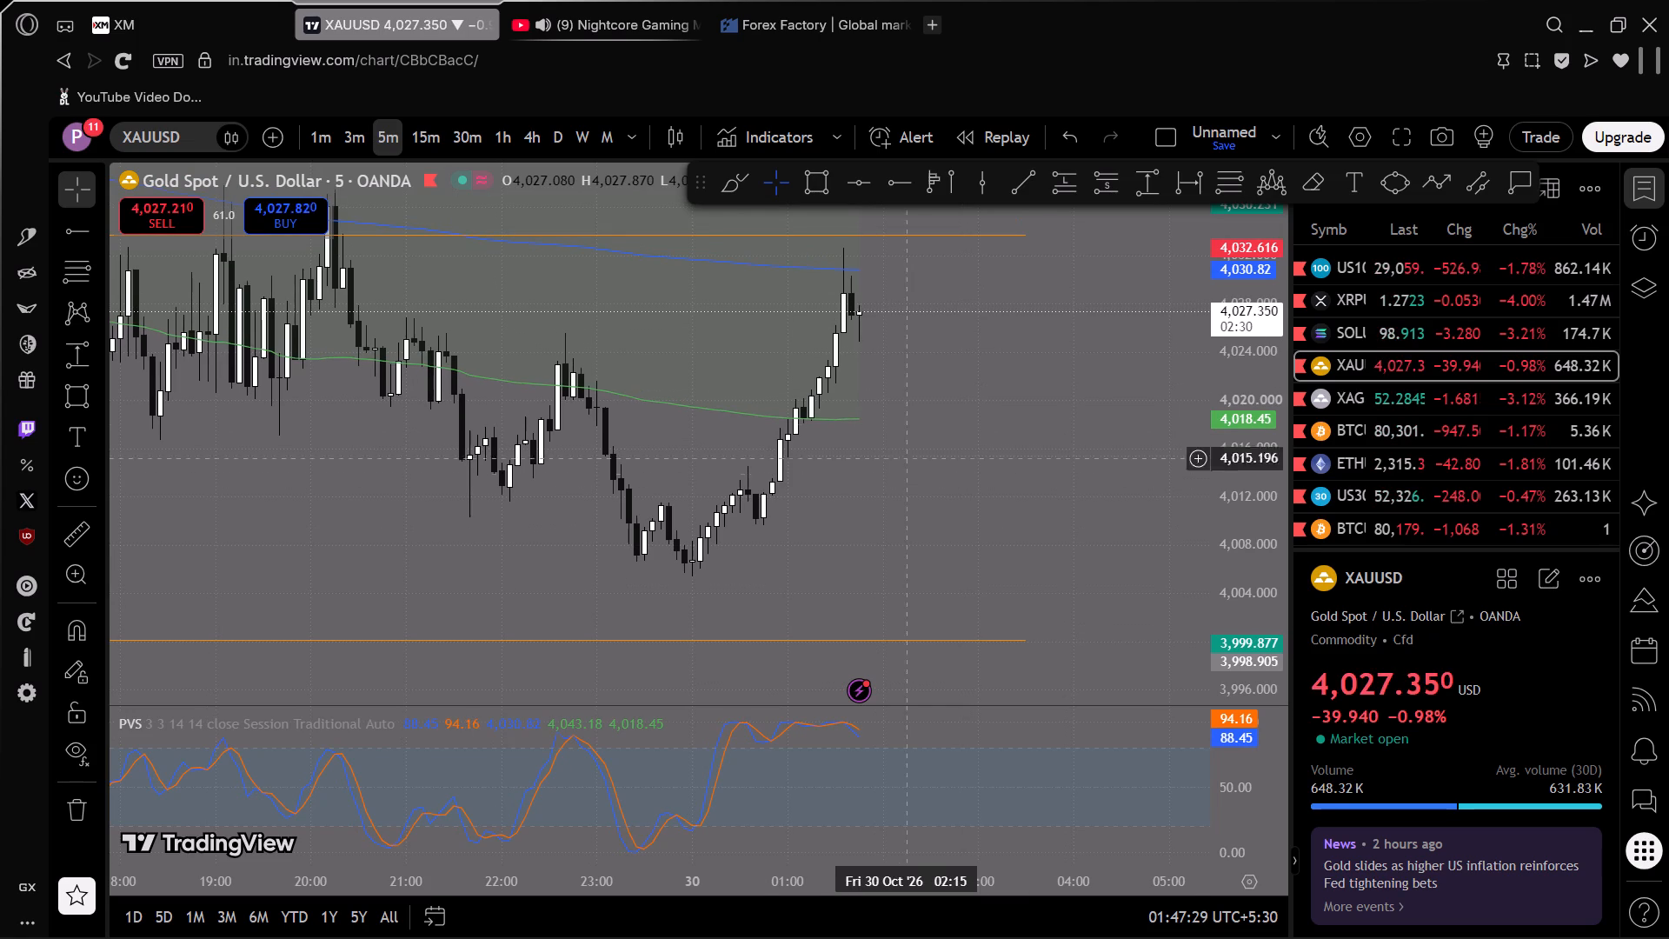
Return to XM and examine the earlier GOLD candles against the open short's stop loss and take profit.
{"action": "left_click", "coordinate": [168, 20]}
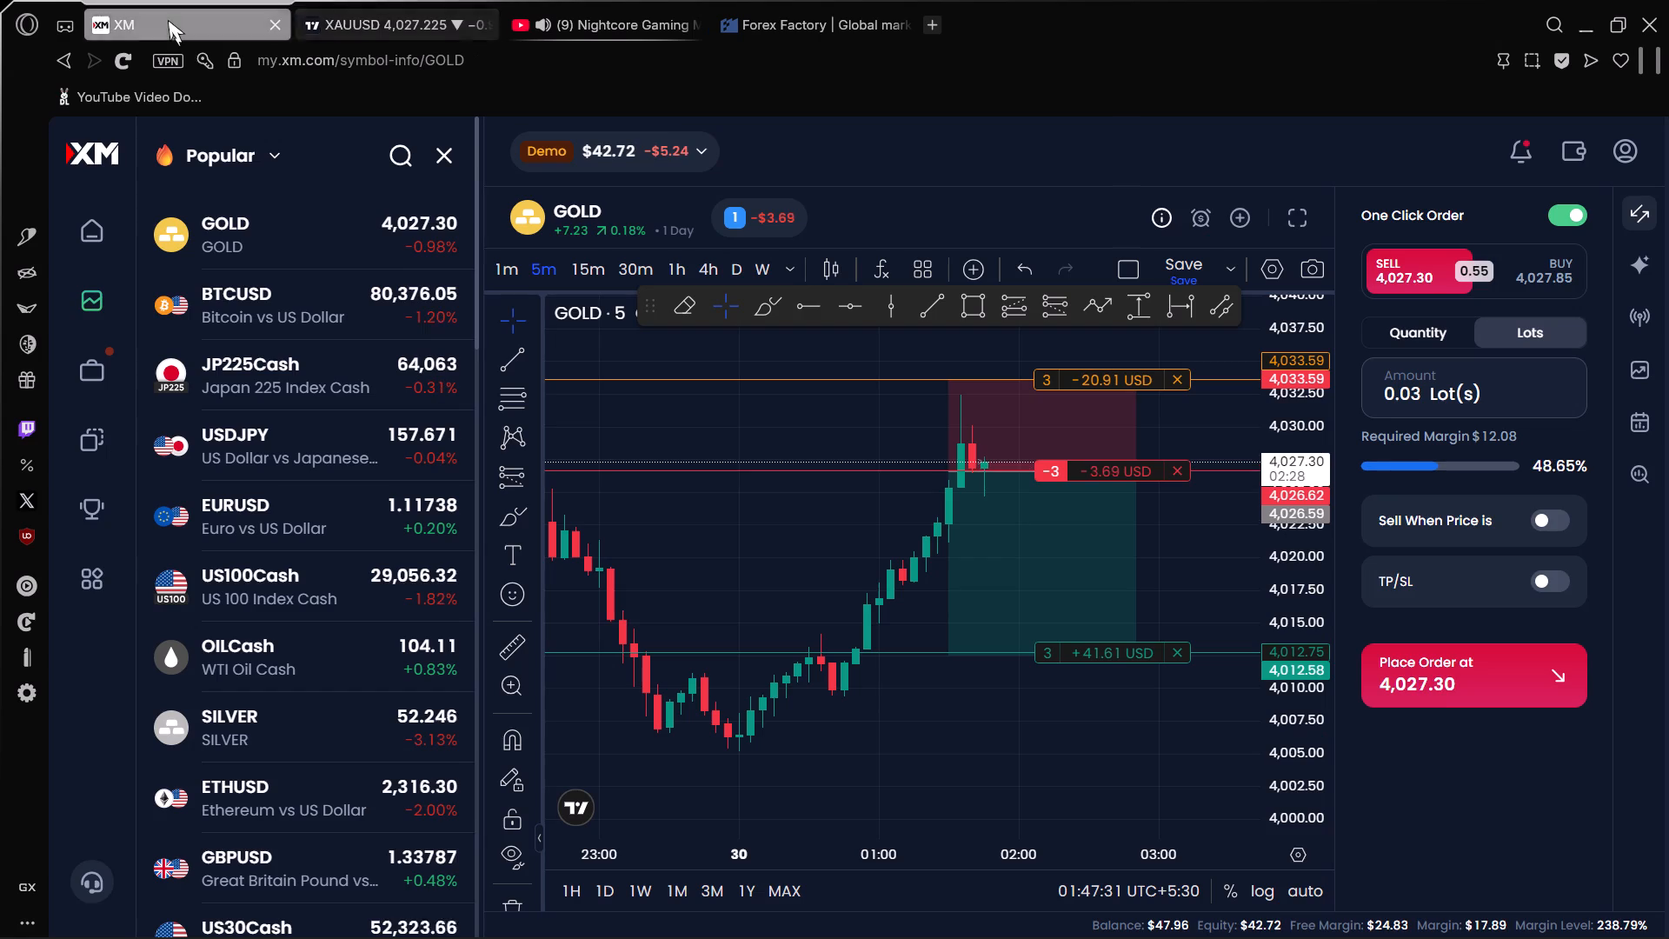
{"action": "left_click_drag", "start_coordinate": [887, 540], "coordinate": [791, 636]}
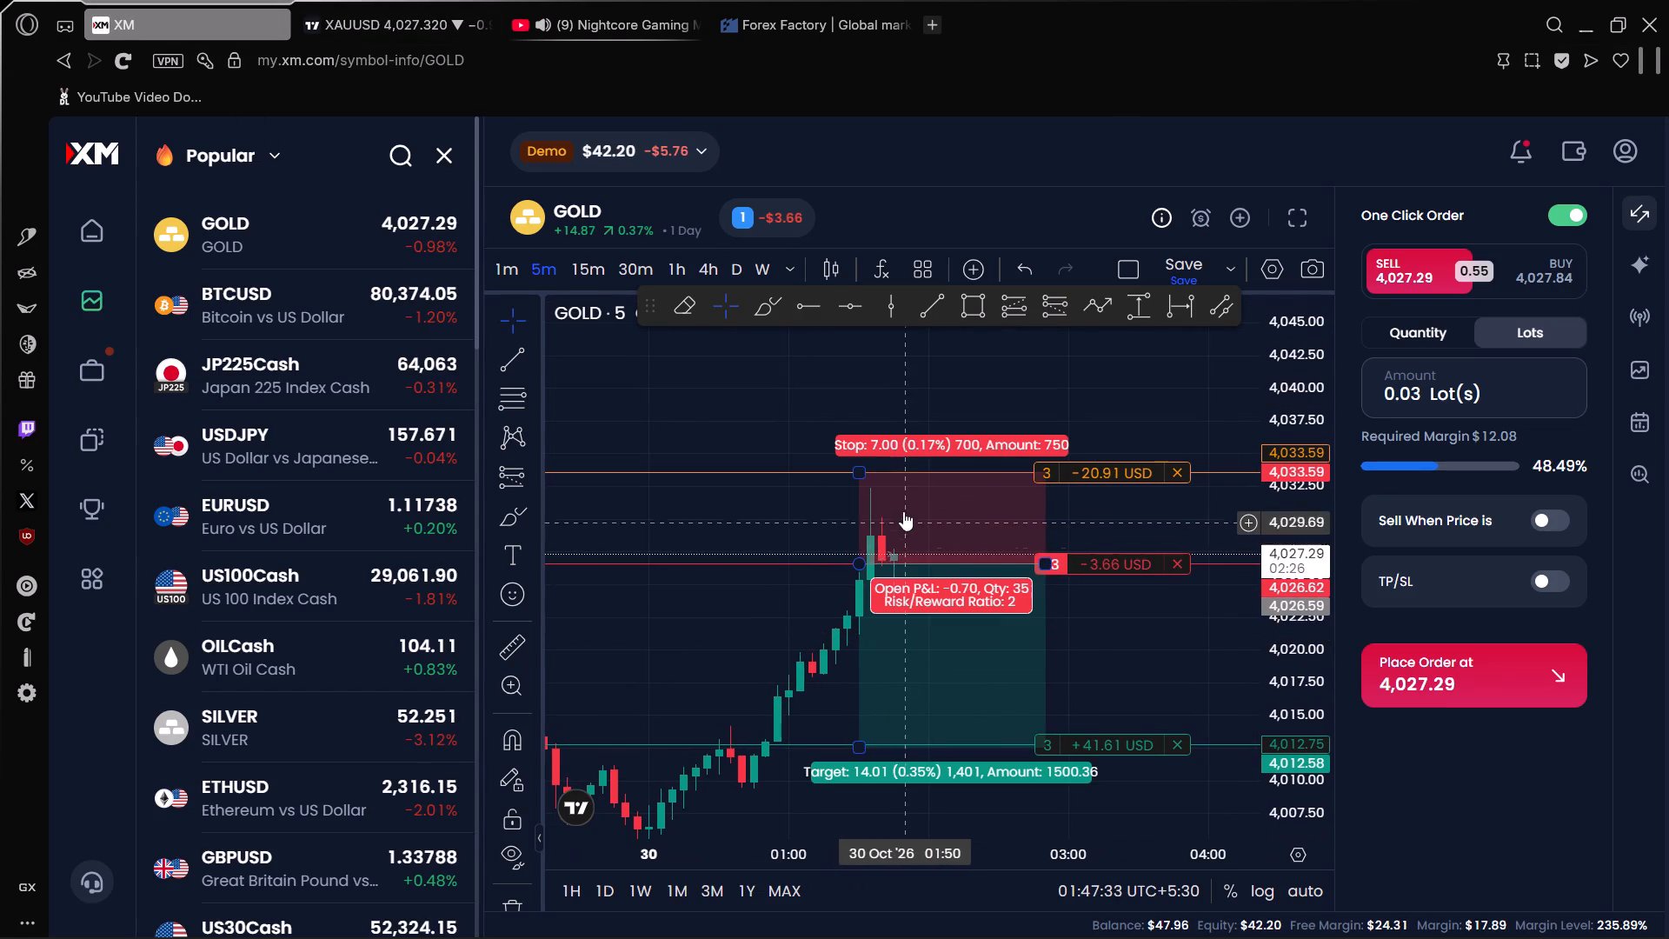
{"action": "left_click_drag", "start_coordinate": [753, 522], "coordinate": [839, 538]}
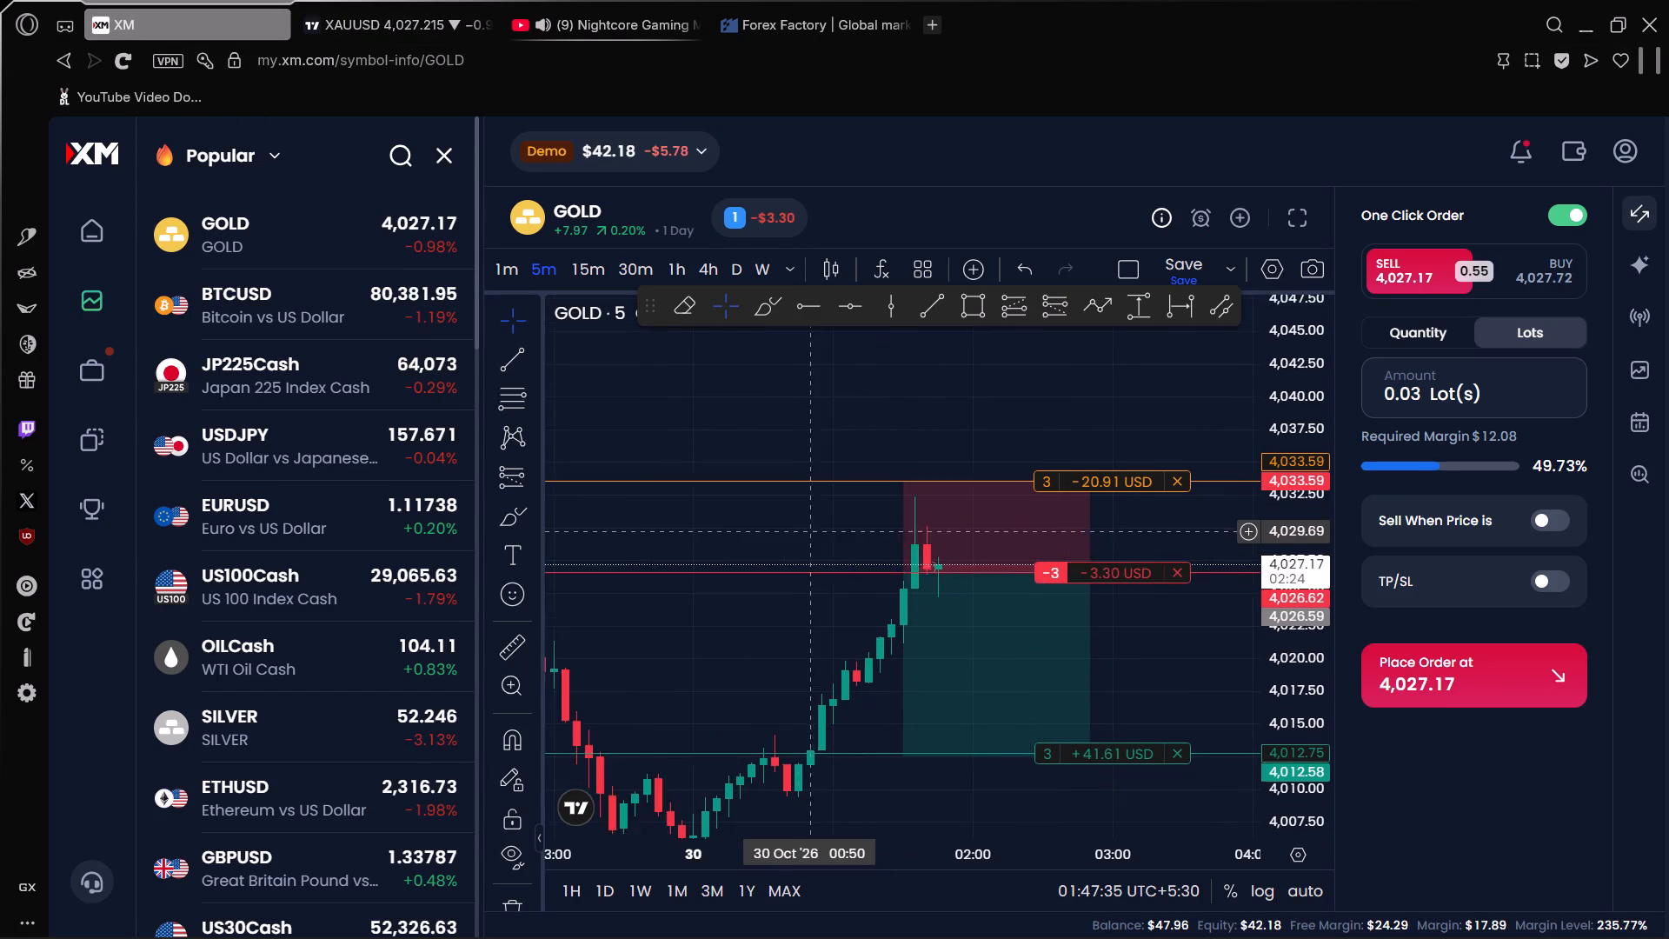
{"action": "left_click_drag", "start_coordinate": [839, 538], "coordinate": [1014, 561]}
{"action": "scroll", "coordinate": [1014, 561], "scroll_direction": "down", "scroll_amount": 3}
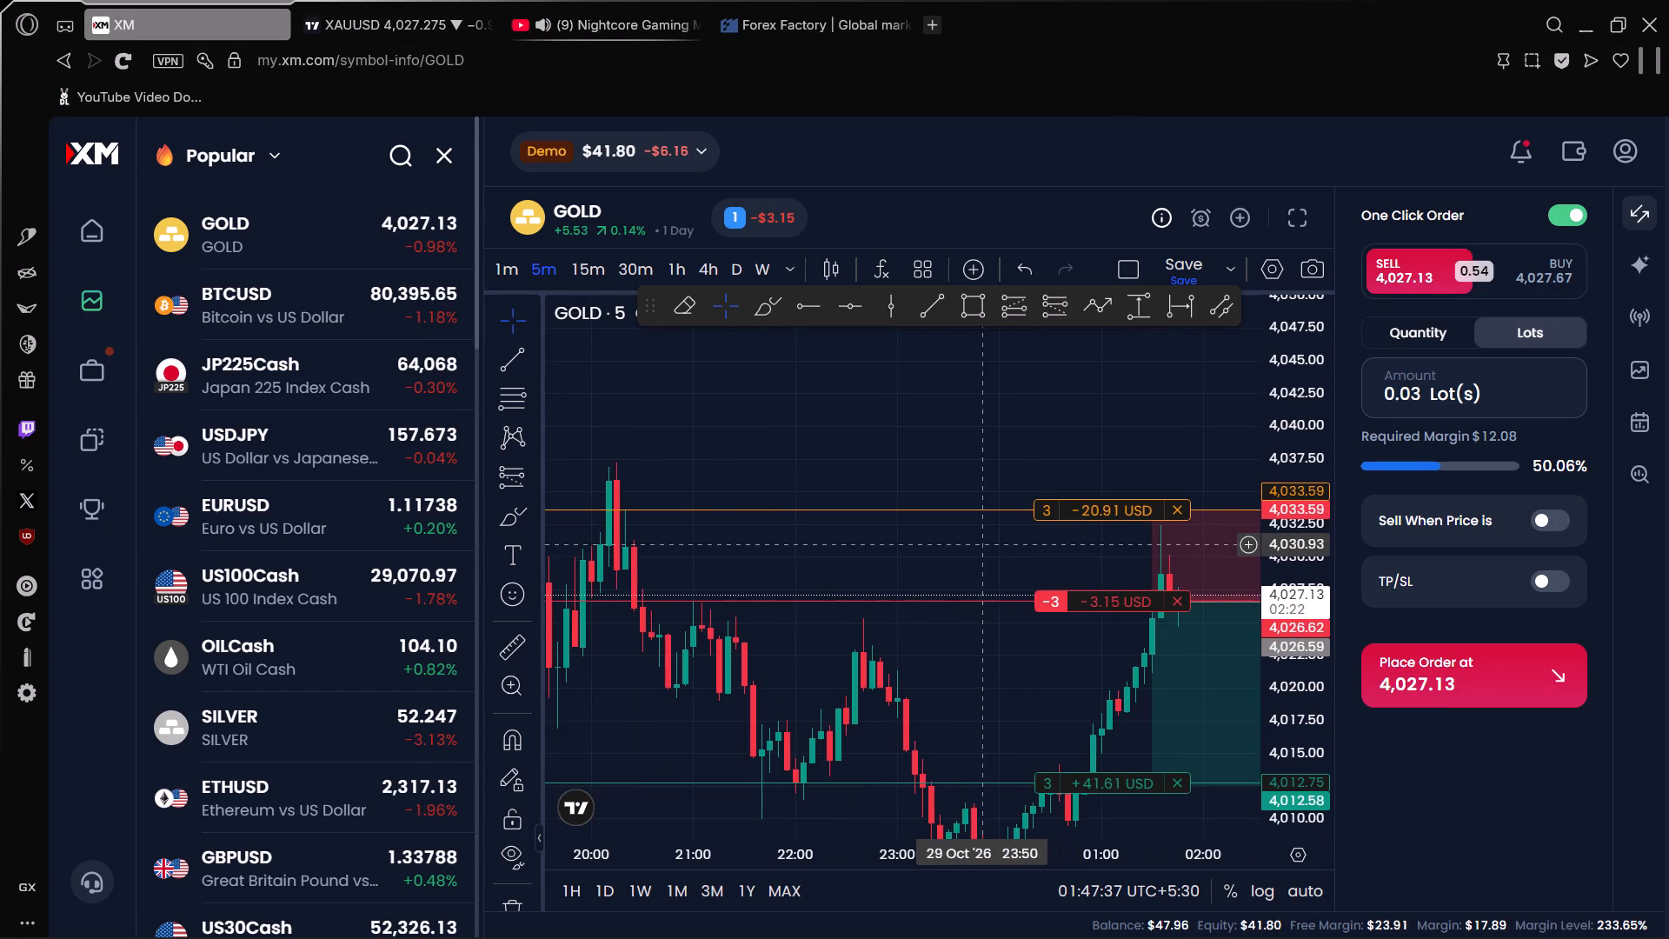
{"action": "left_click_drag", "start_coordinate": [967, 554], "coordinate": [698, 549]}
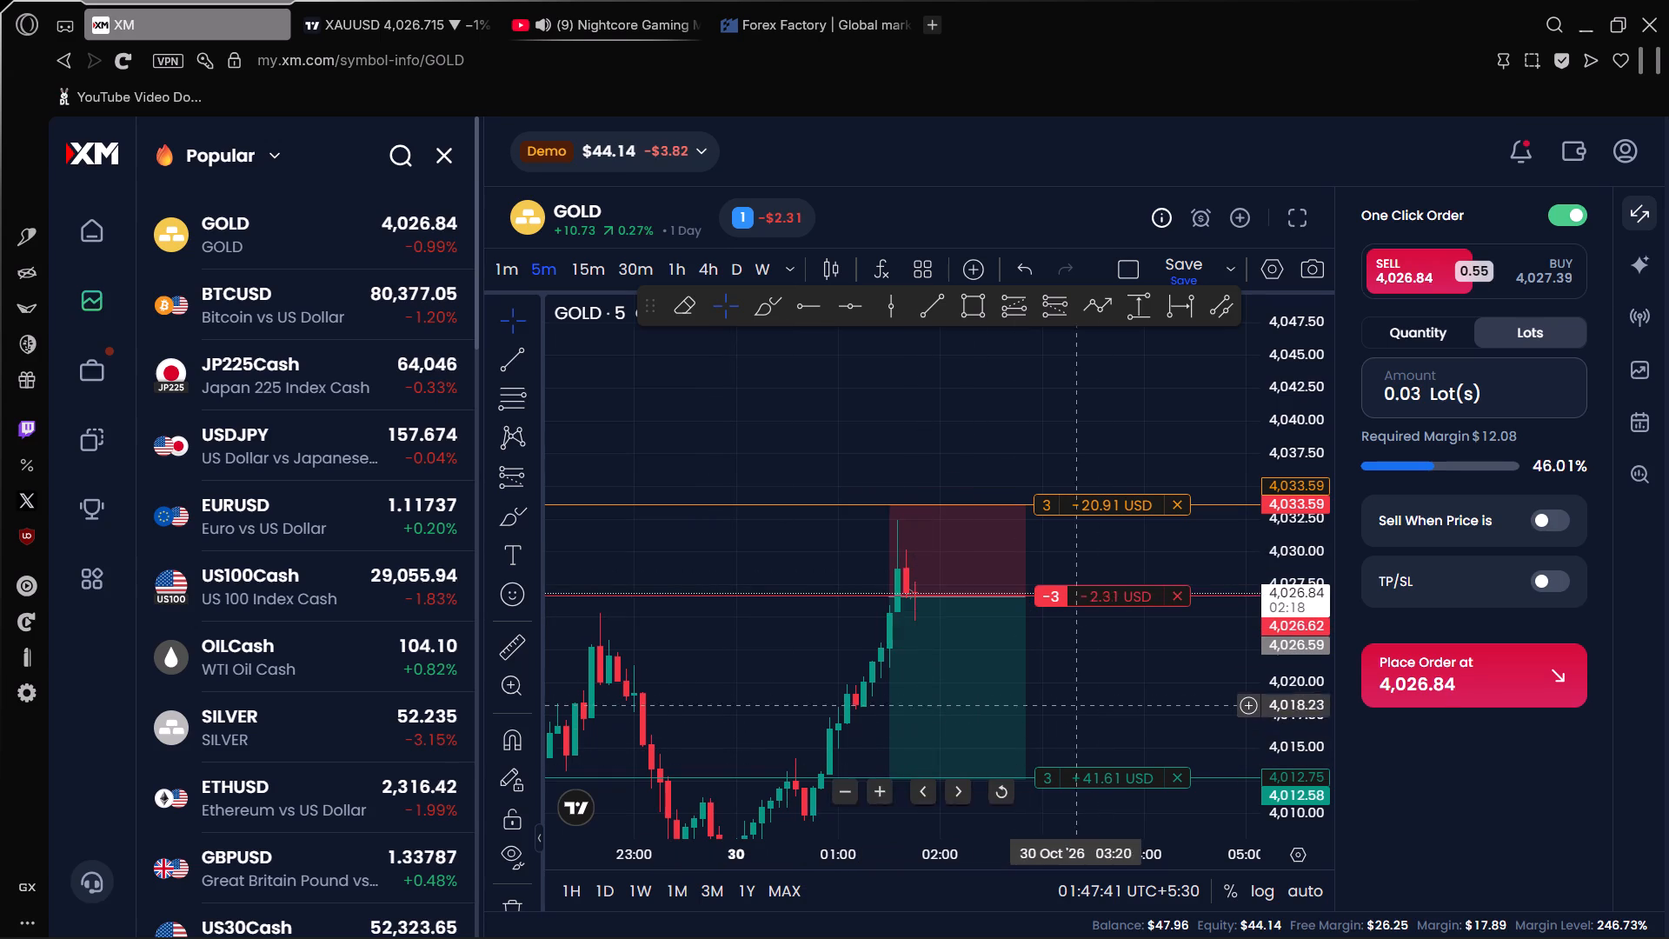
{"action": "left_click_drag", "start_coordinate": [1159, 683], "coordinate": [1140, 595]}
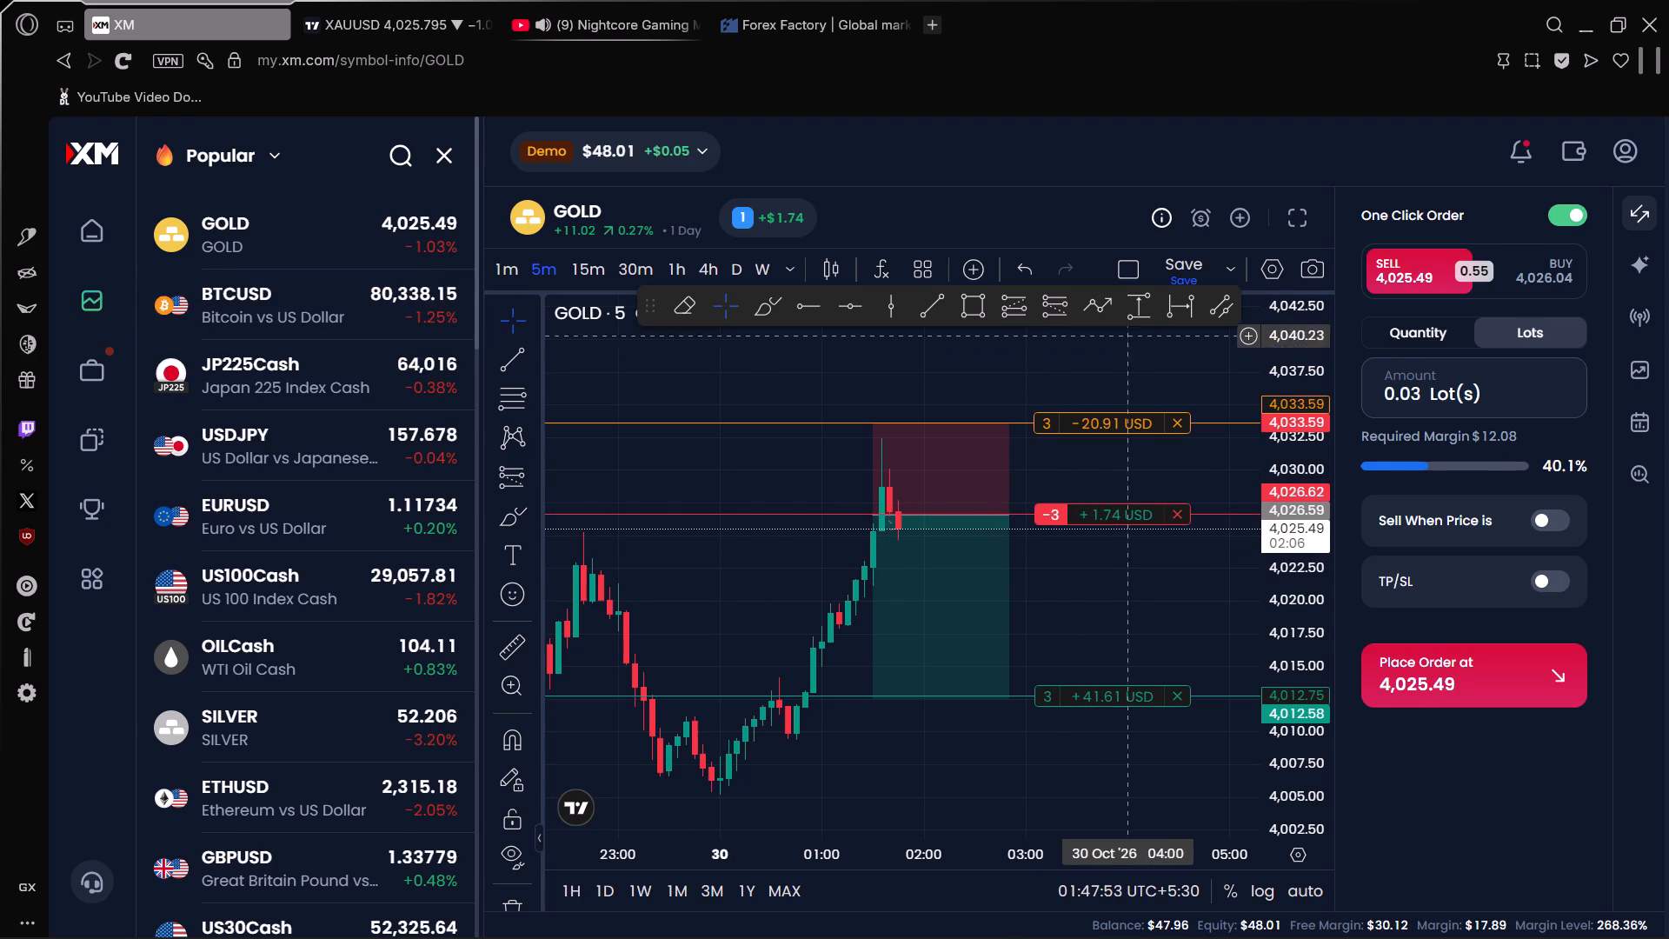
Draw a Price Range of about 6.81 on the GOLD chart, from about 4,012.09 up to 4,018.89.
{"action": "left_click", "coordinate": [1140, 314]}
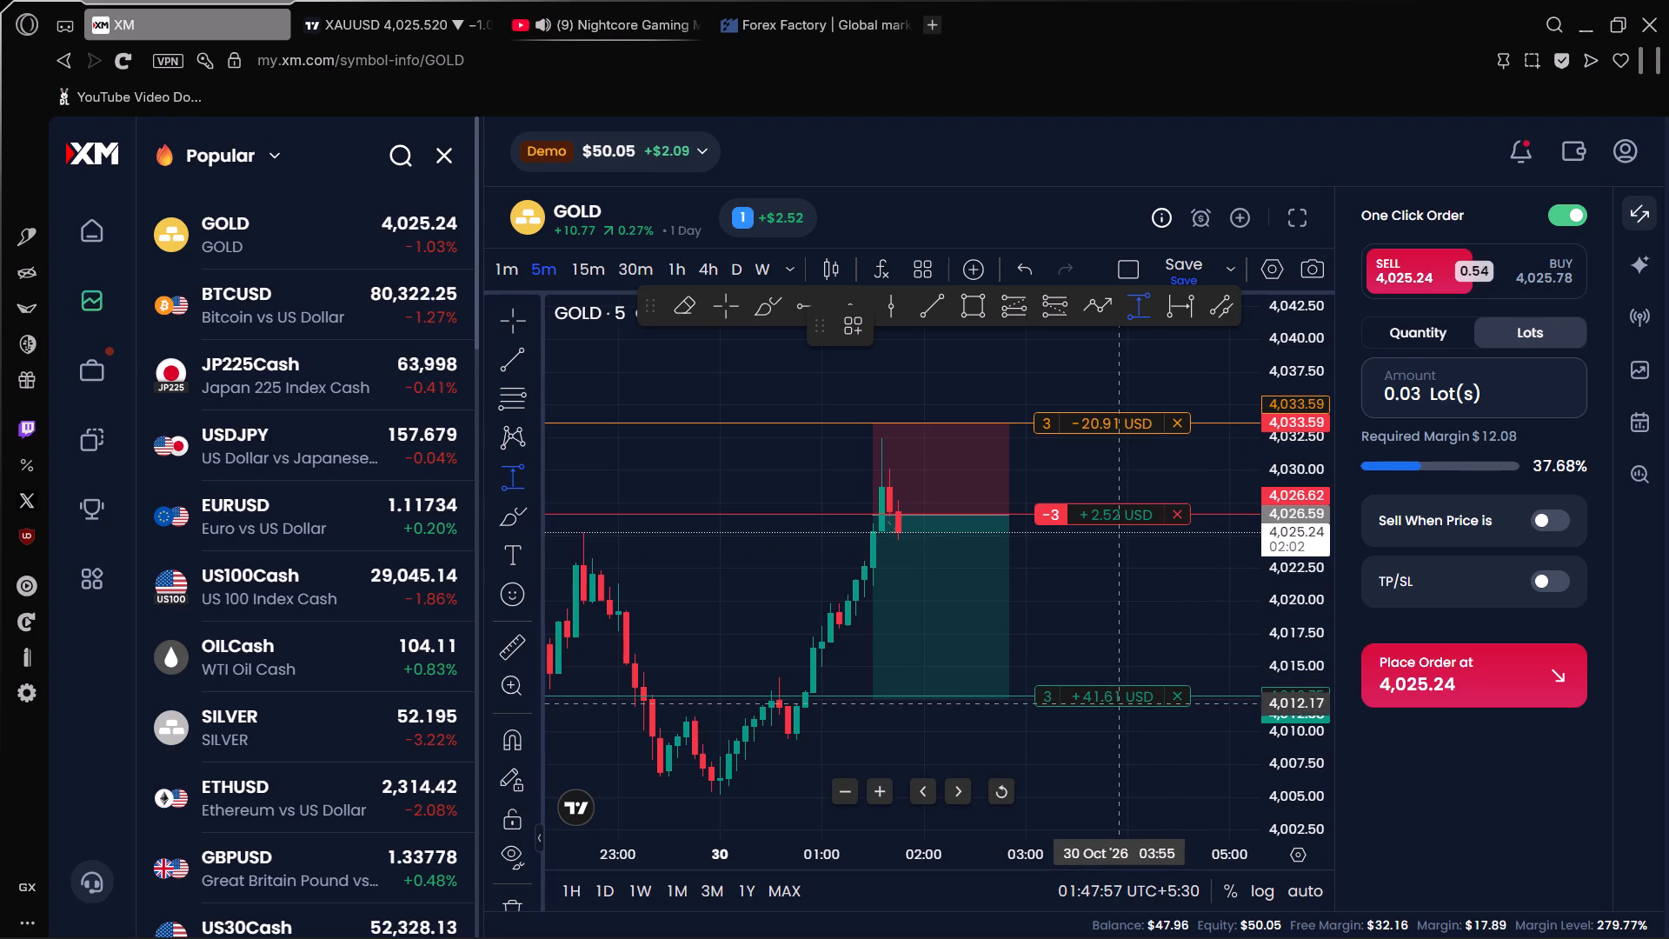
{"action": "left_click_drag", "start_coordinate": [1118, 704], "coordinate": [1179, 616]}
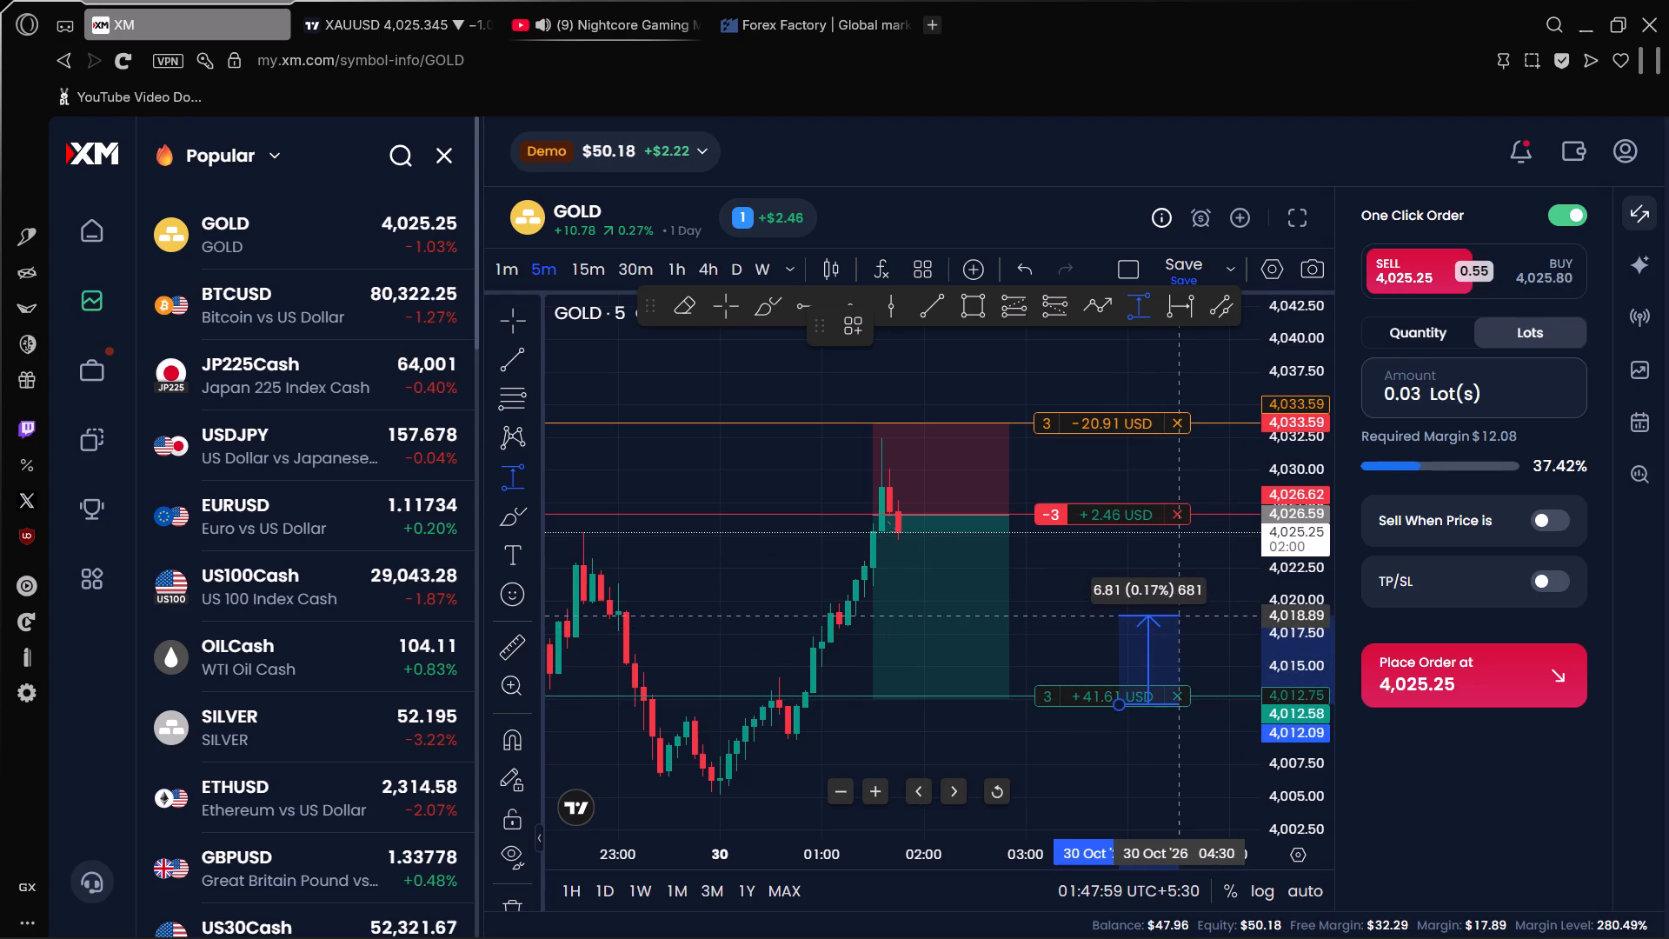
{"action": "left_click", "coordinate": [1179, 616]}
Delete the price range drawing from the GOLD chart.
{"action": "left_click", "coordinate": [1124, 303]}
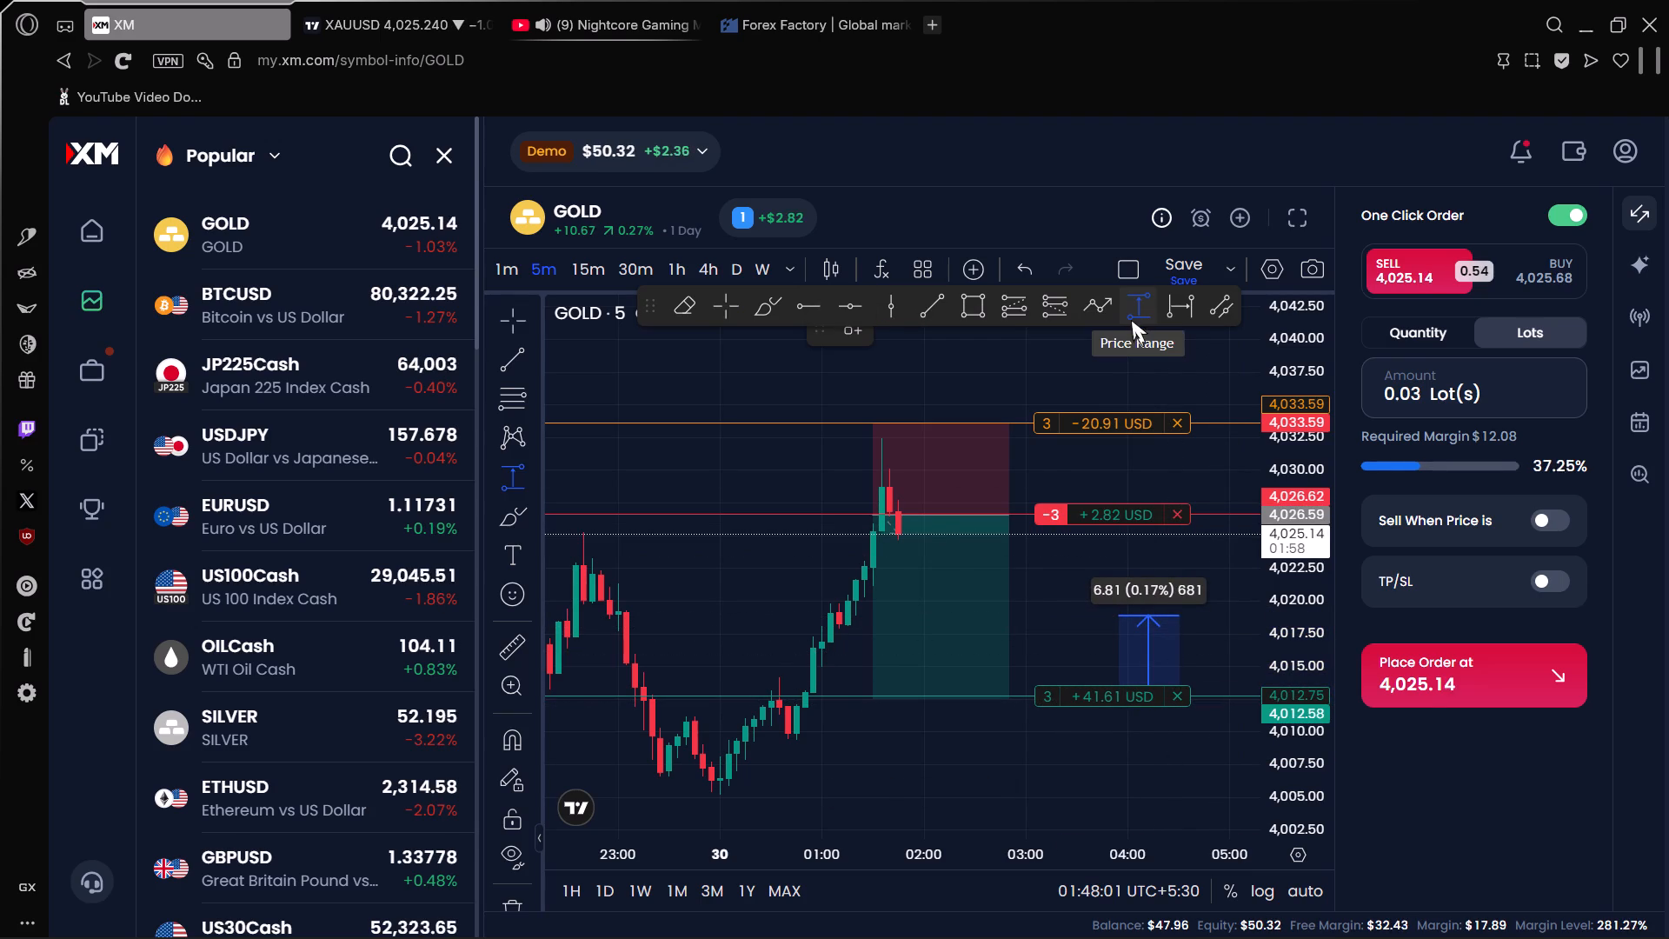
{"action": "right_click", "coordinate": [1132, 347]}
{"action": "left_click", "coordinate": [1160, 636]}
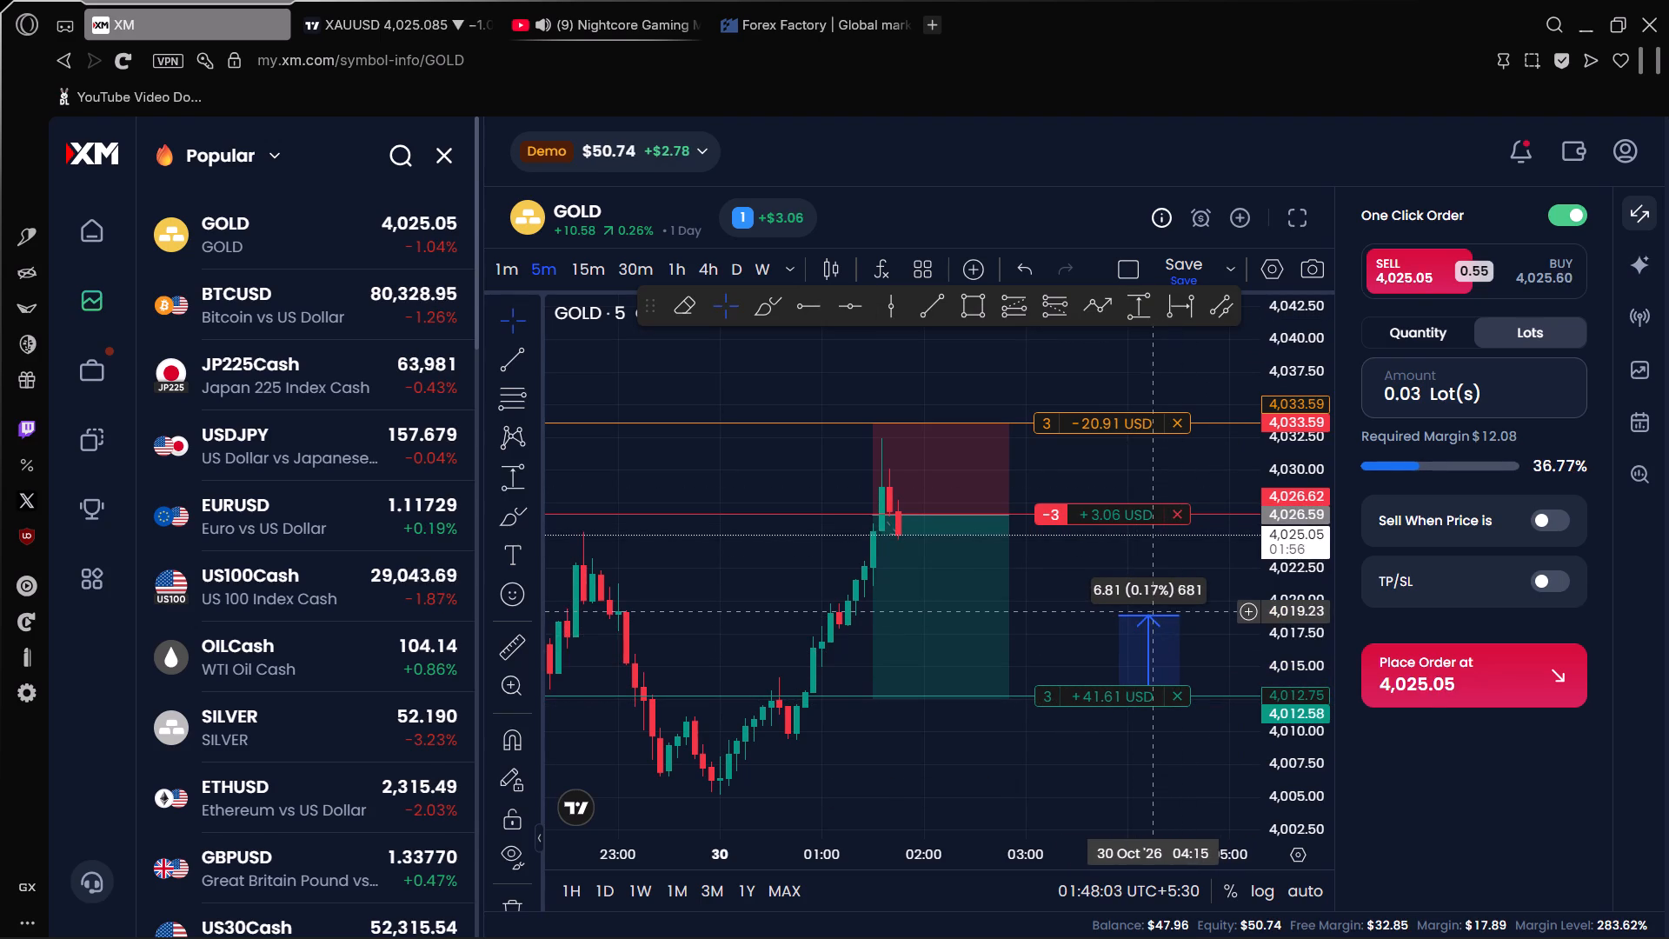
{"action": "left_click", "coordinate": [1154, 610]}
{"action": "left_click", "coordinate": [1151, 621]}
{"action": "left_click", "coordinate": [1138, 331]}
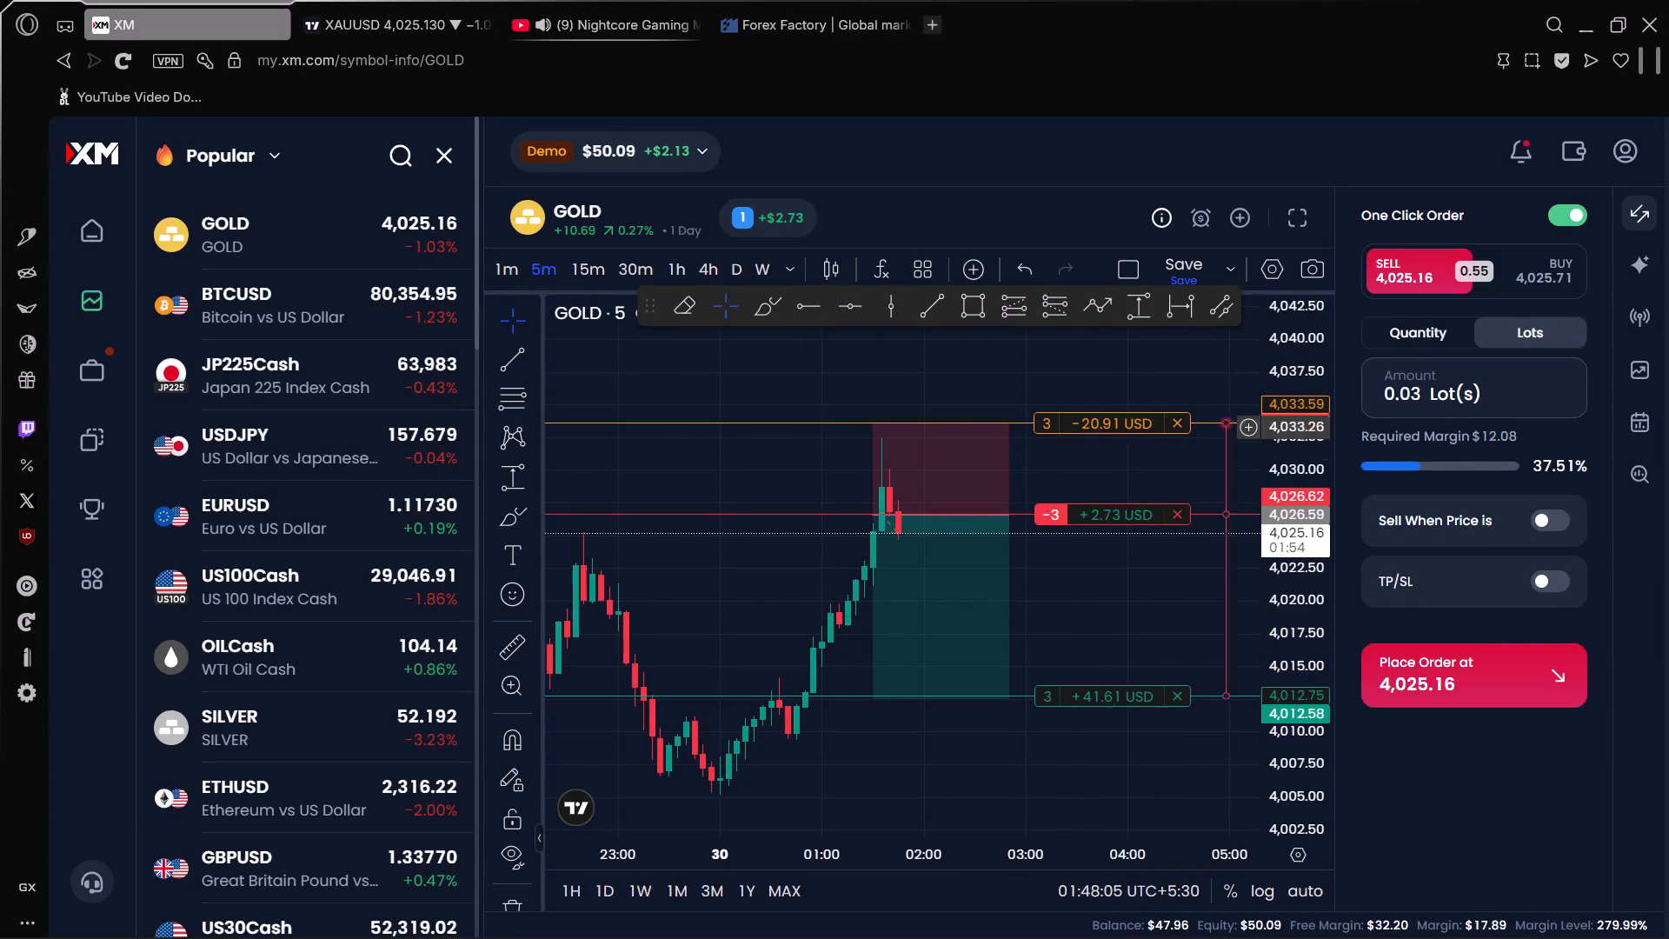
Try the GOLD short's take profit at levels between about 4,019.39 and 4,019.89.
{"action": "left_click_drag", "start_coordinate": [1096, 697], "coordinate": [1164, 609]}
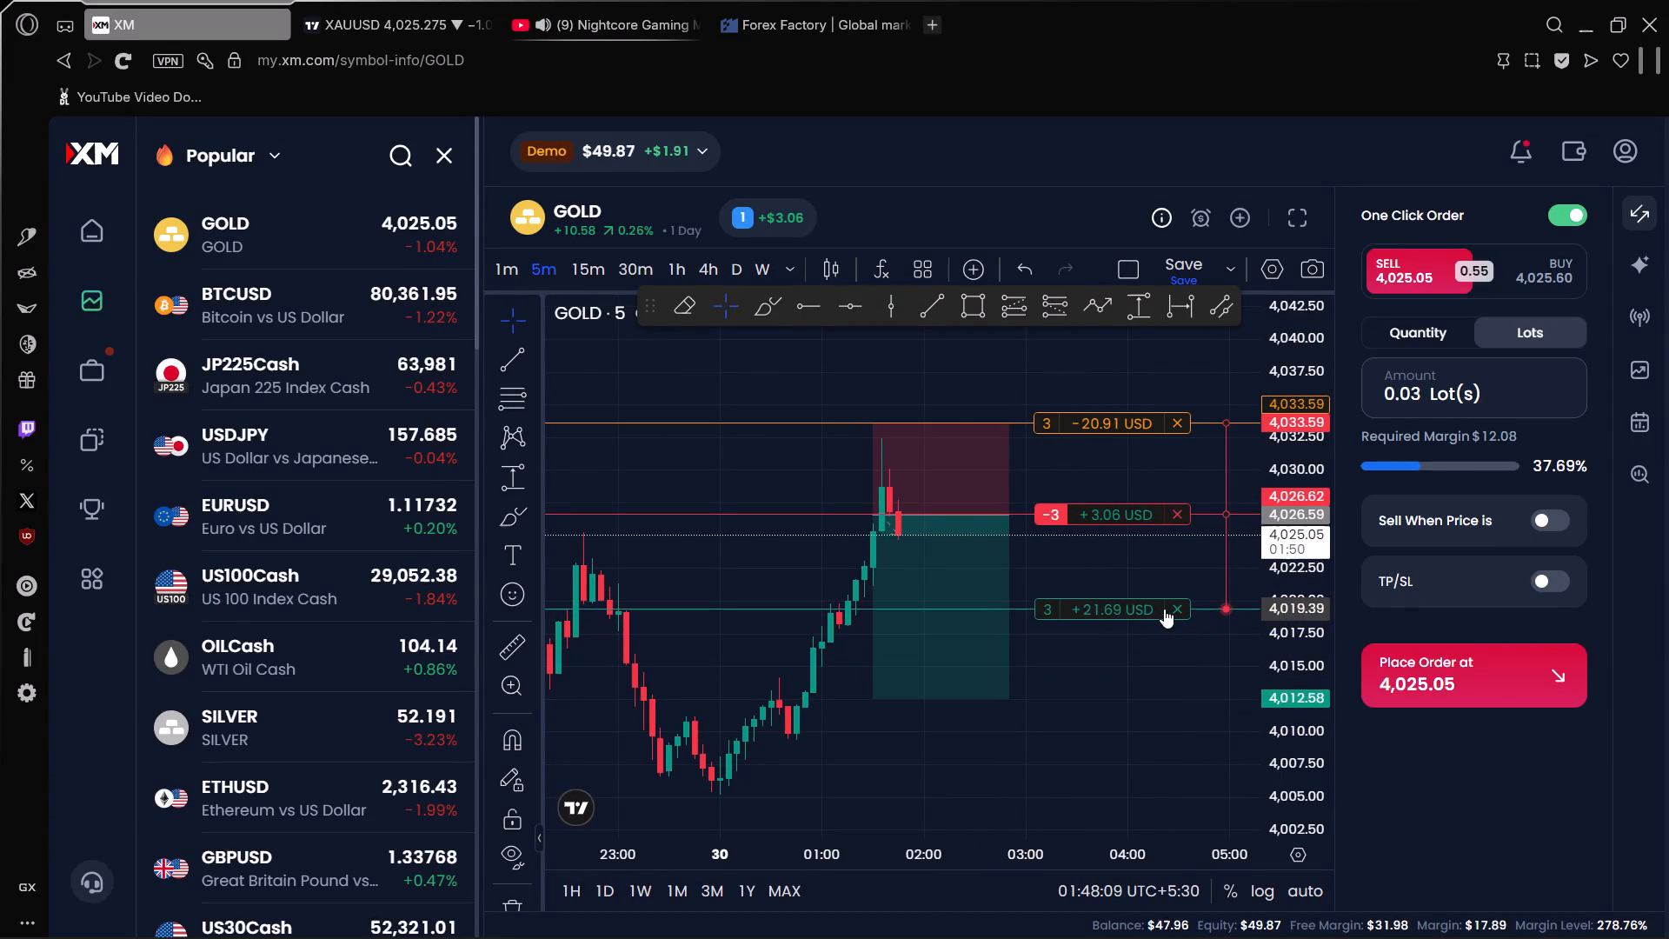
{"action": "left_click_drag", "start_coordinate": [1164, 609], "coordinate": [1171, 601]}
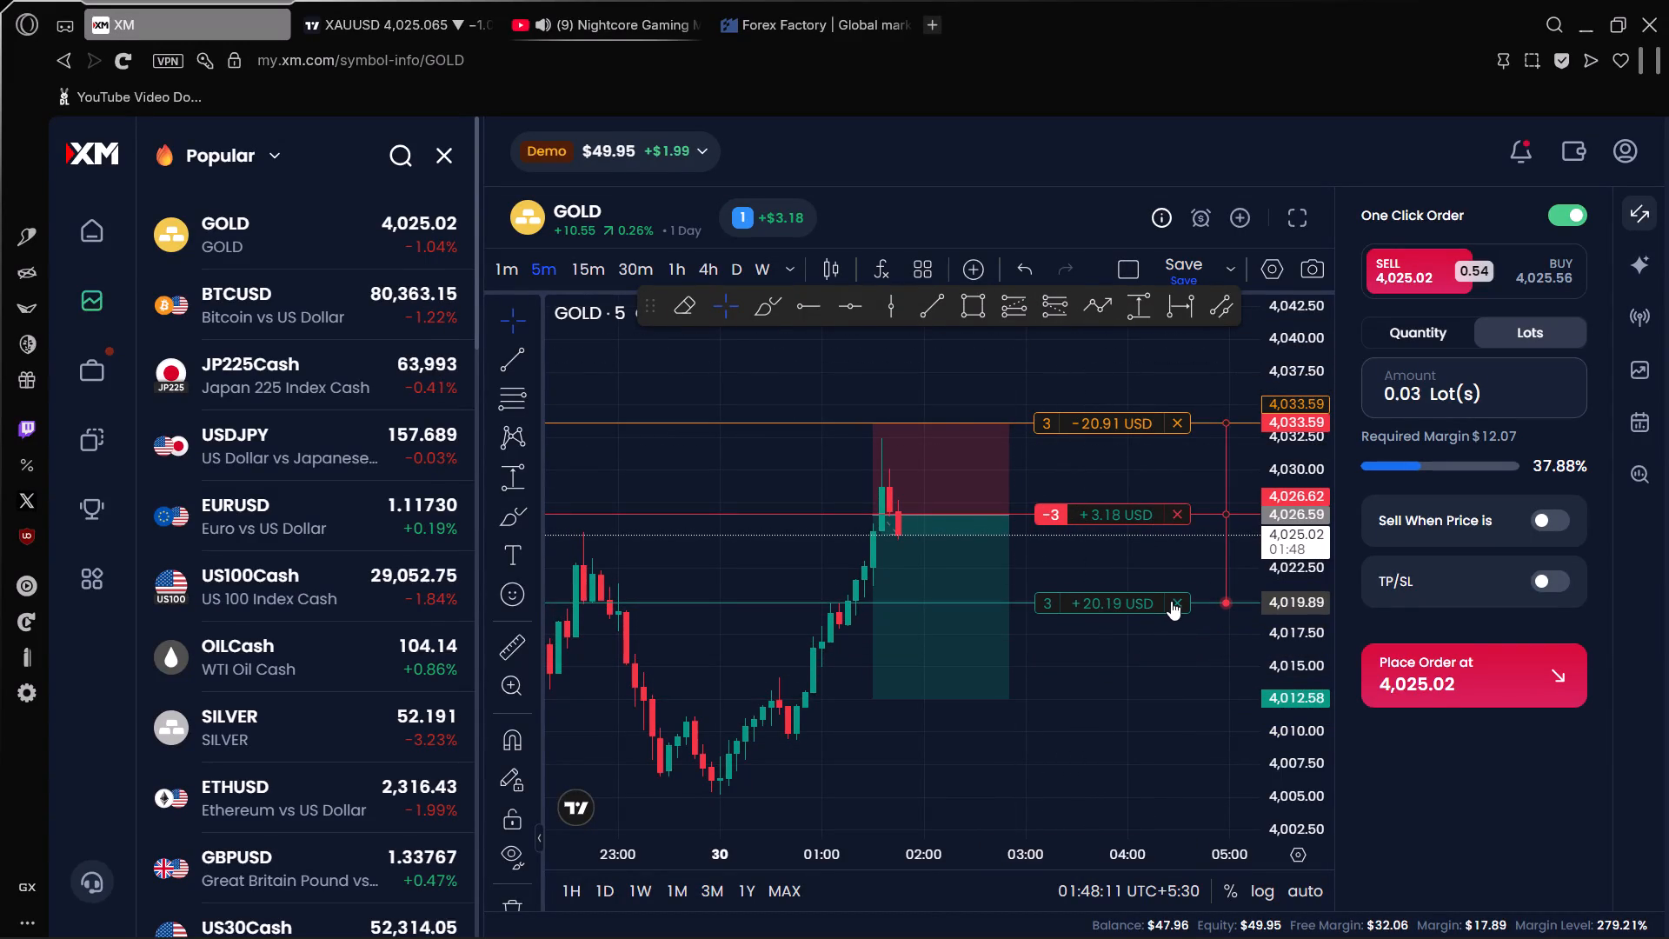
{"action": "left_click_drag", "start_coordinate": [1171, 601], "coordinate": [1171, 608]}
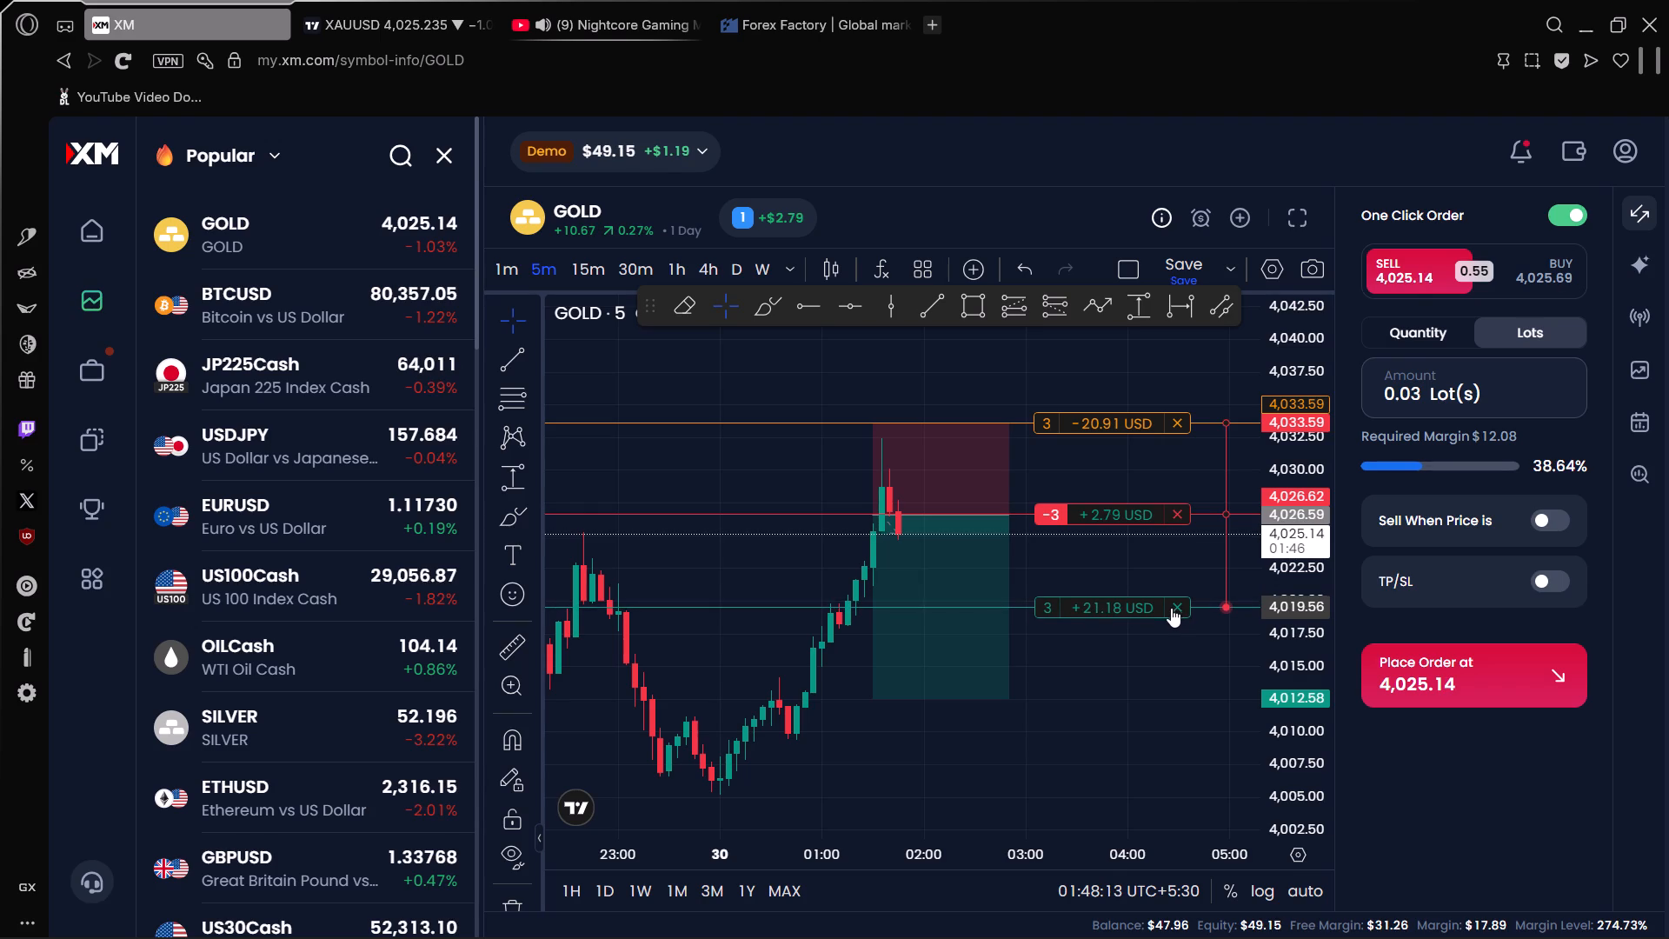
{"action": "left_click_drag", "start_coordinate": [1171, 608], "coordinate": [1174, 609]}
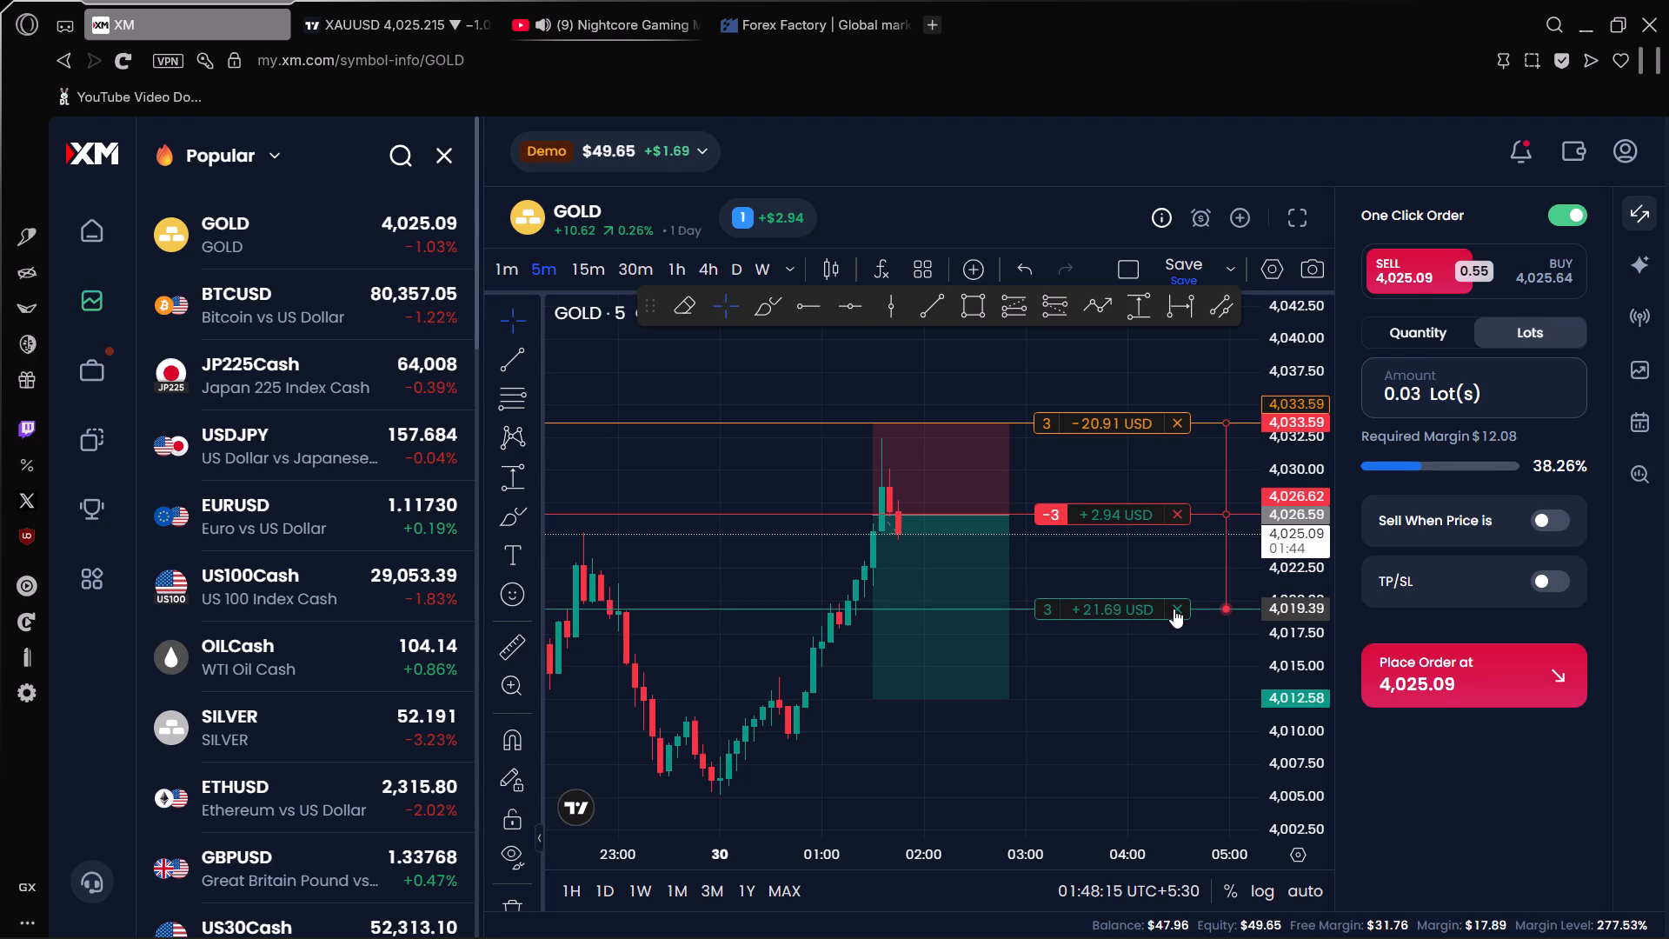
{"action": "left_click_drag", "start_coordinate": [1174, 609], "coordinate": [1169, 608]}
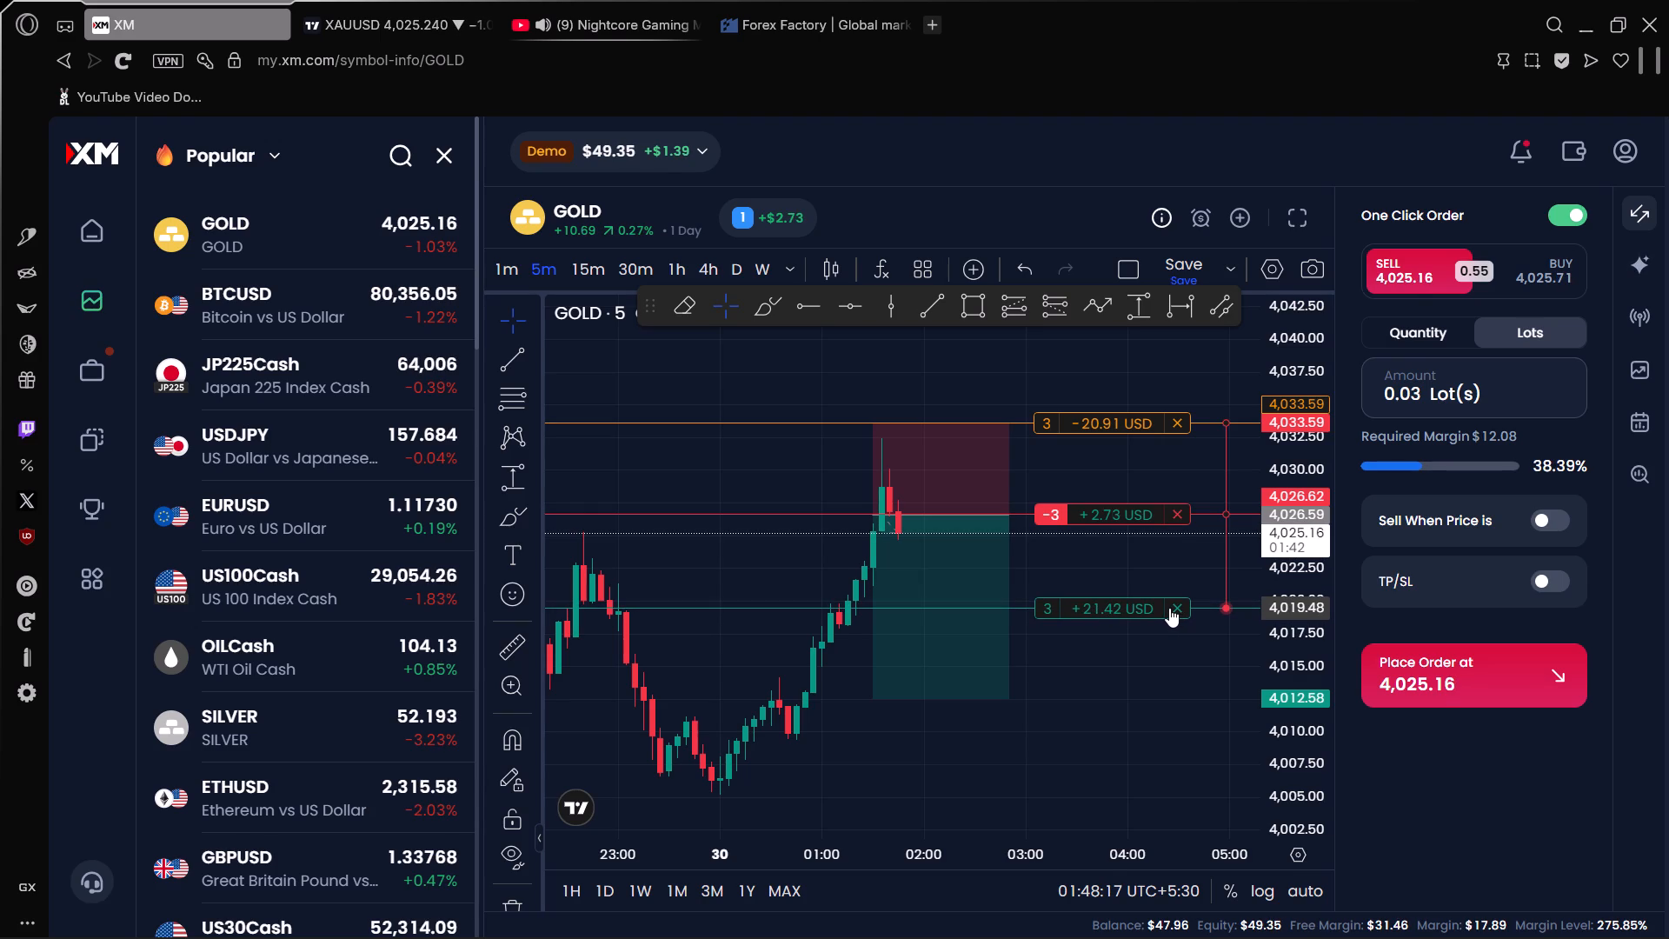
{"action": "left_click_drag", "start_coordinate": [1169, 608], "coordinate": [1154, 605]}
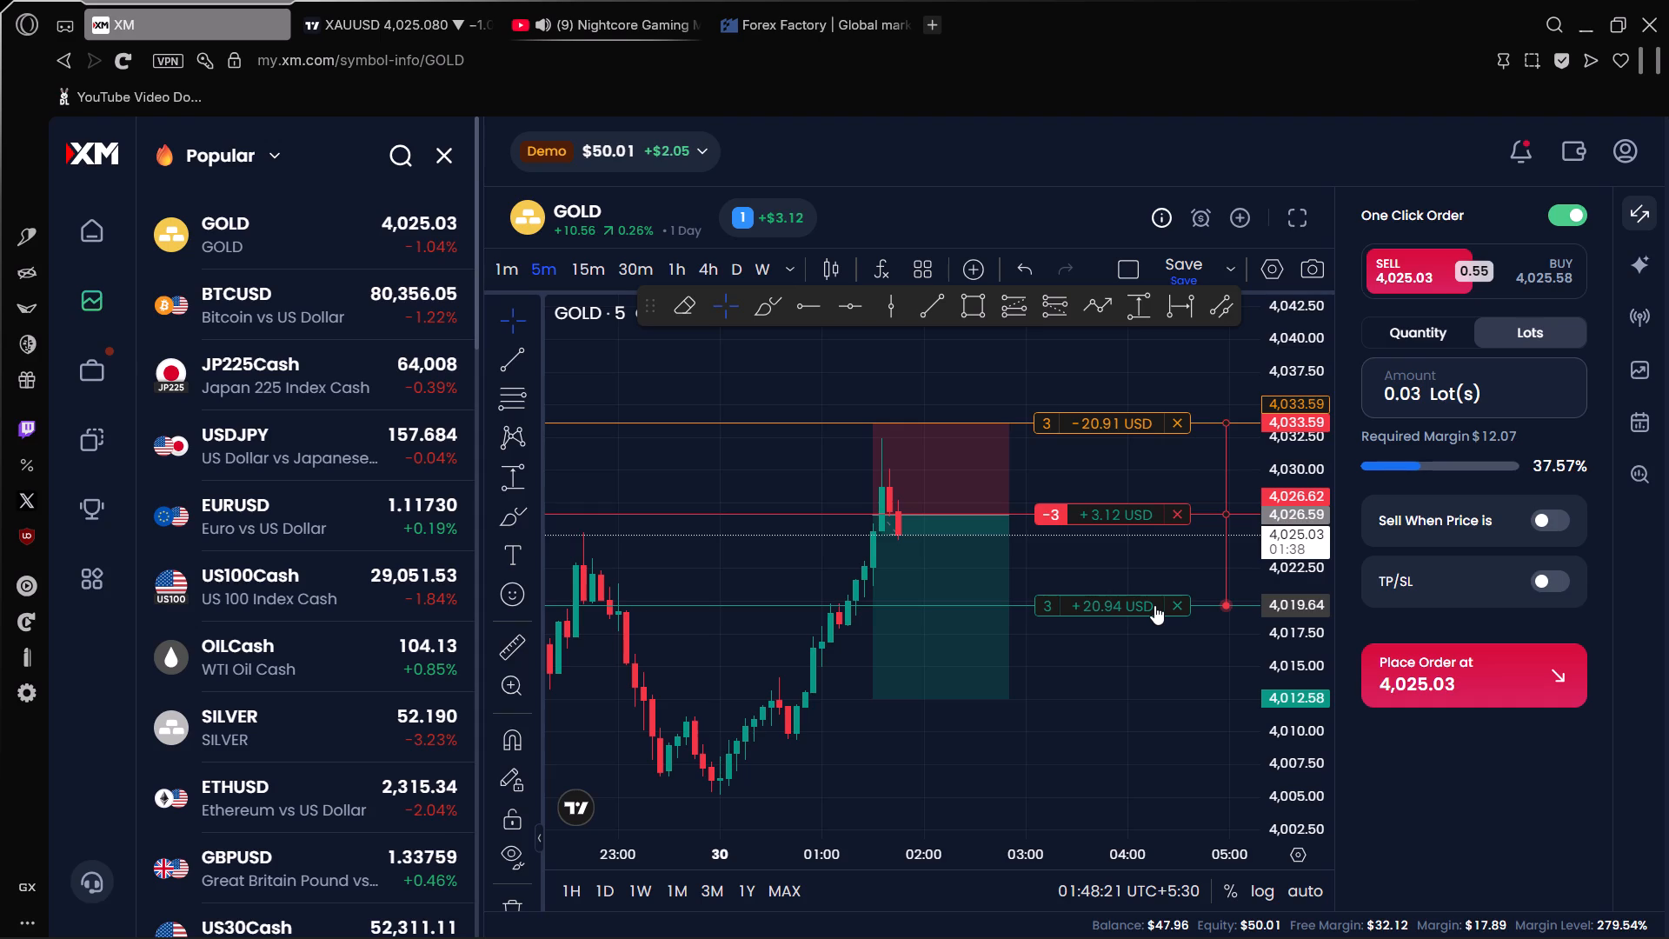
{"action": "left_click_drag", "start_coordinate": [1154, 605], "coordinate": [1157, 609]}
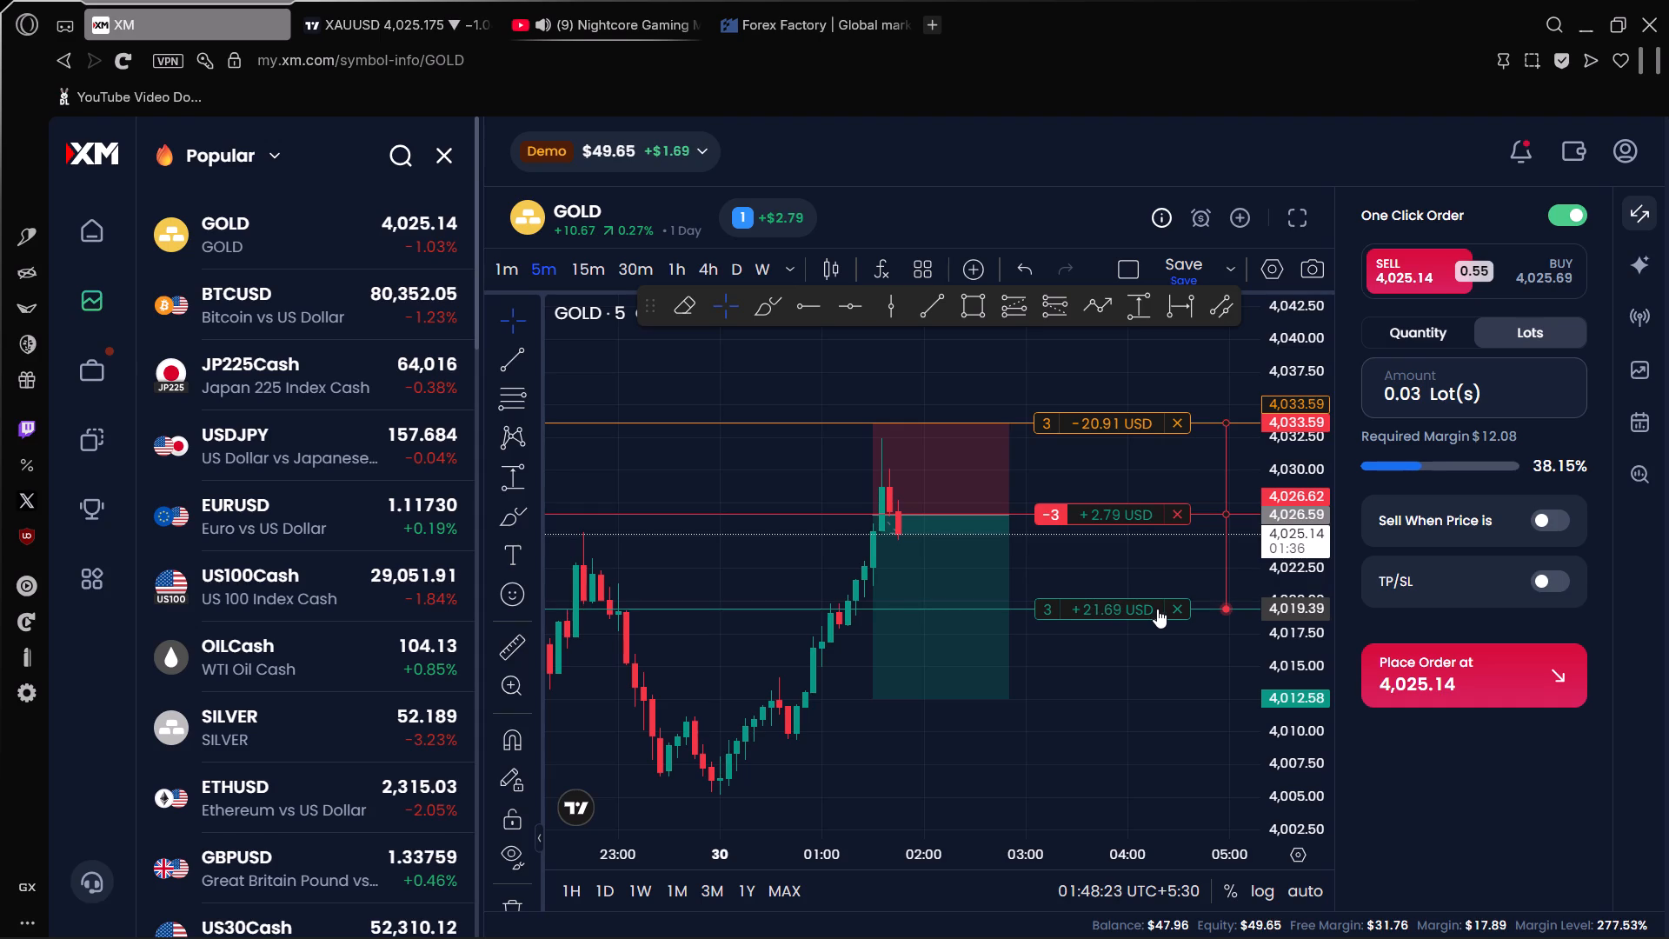
Set the GOLD short's take profit to about 4,012.92, just above the drawn position's target.
{"action": "left_click_drag", "start_coordinate": [1157, 609], "coordinate": [1220, 696]}
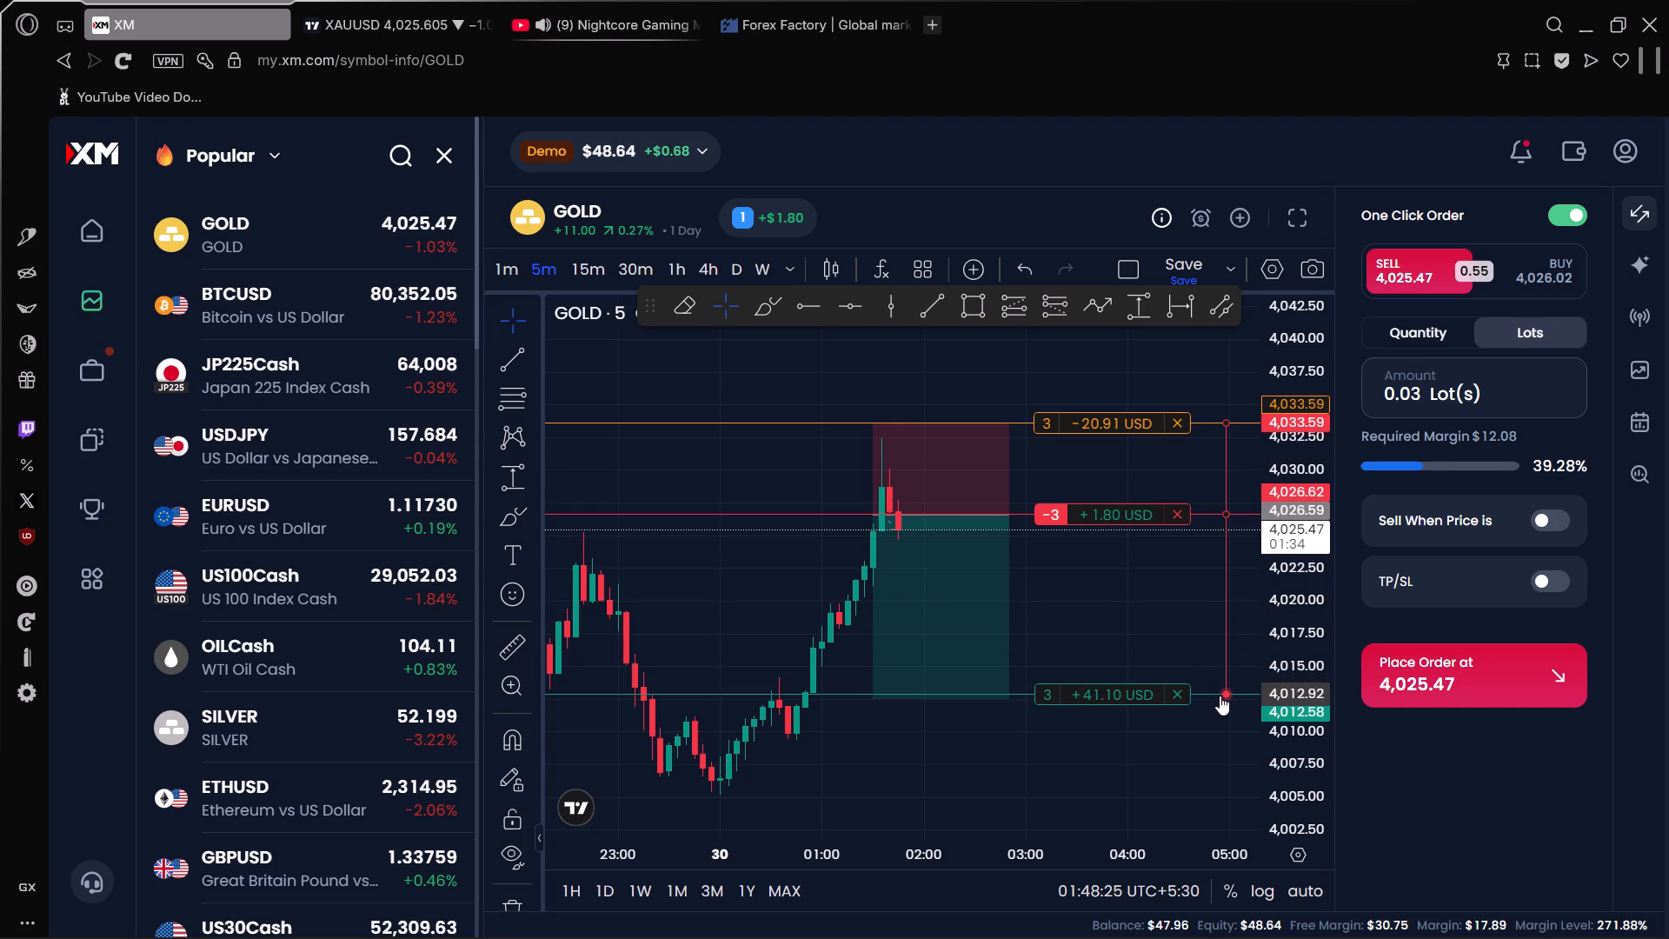
{"action": "left_click_drag", "start_coordinate": [1220, 696], "coordinate": [1209, 691]}
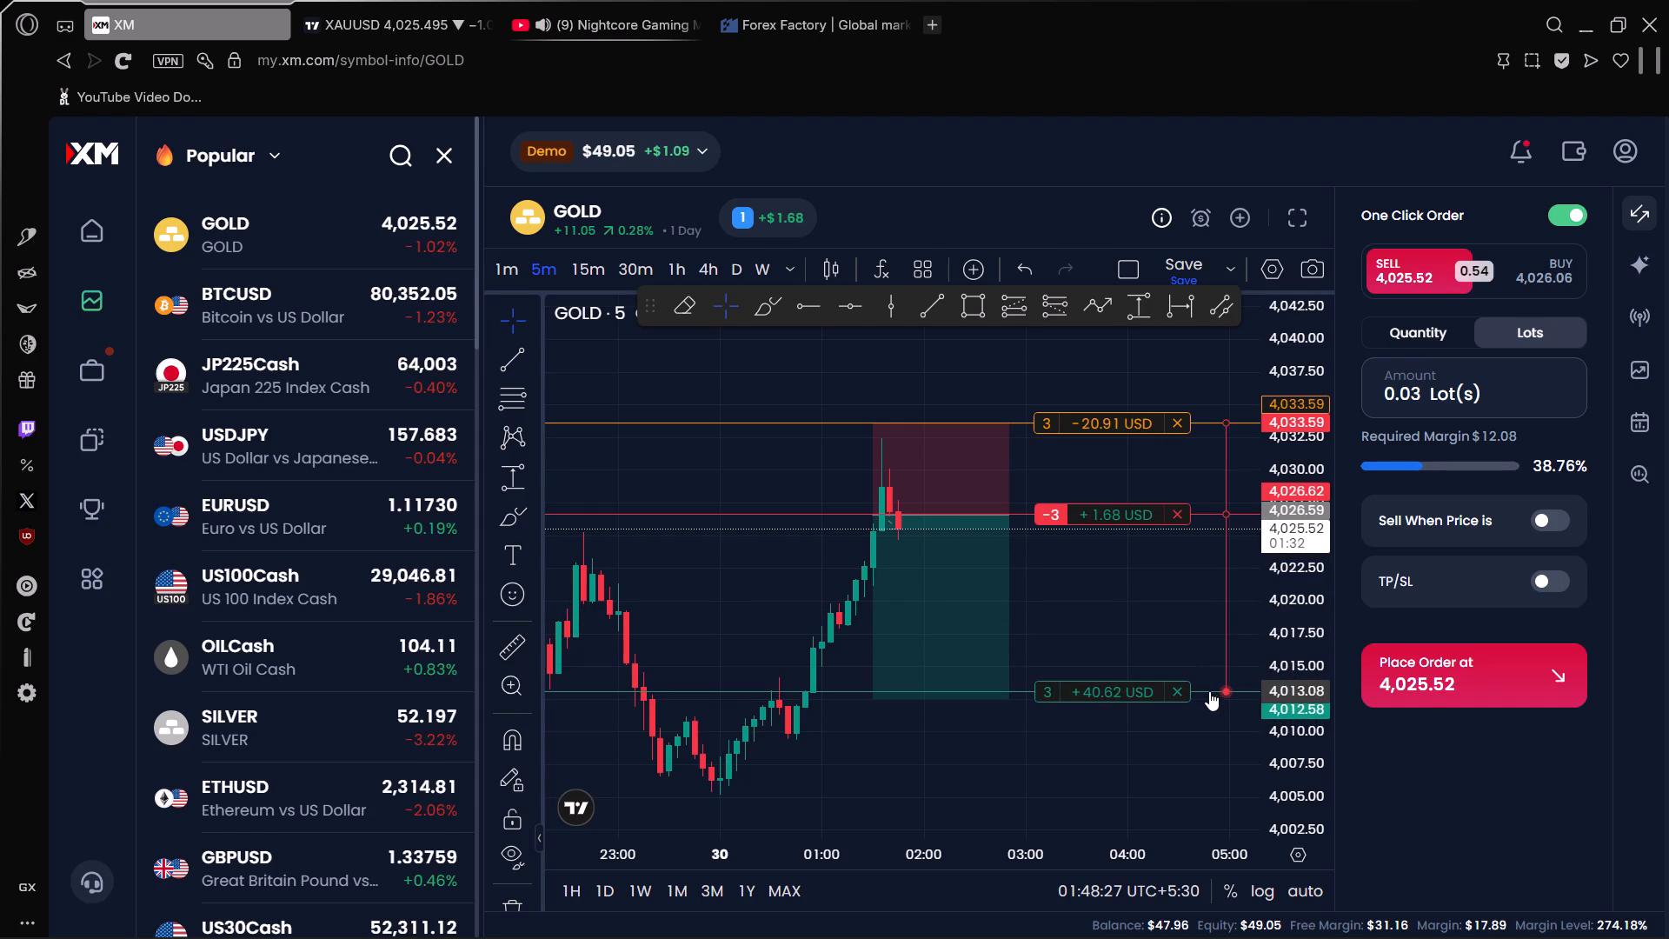
{"action": "left_click_drag", "start_coordinate": [1209, 691], "coordinate": [1214, 693]}
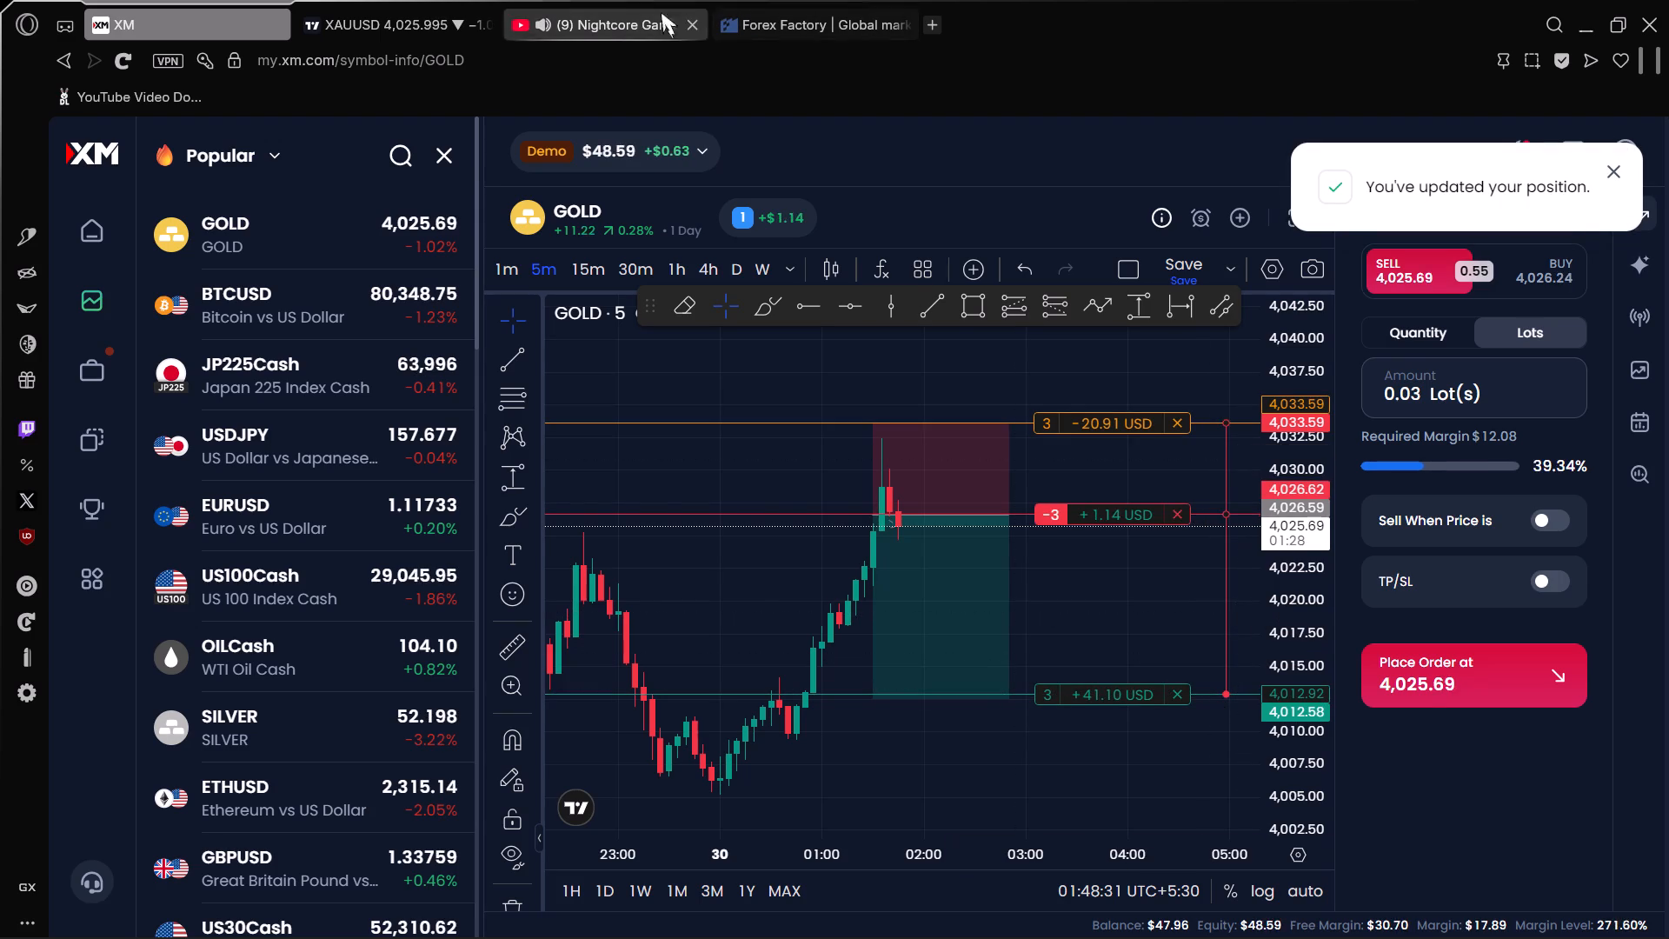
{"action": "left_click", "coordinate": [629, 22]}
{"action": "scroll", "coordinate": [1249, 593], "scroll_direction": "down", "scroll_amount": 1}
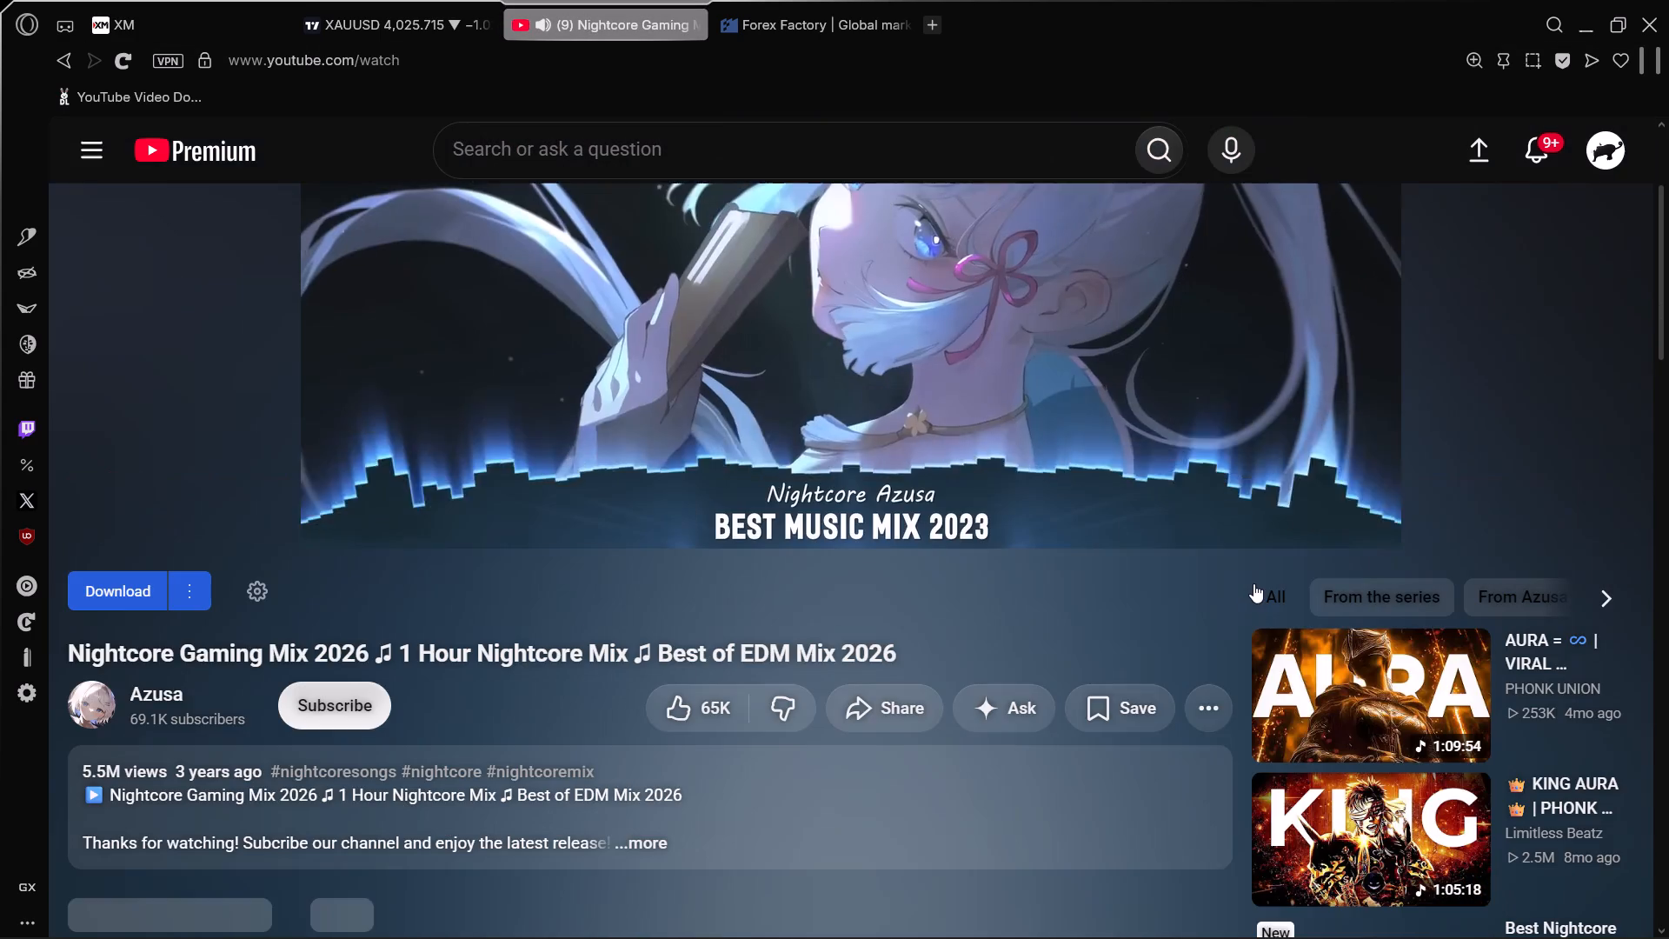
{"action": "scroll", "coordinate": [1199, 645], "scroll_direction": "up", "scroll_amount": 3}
Switch to TradingView and view the XAUUSD chart on the 15-minute timeframe.
{"action": "left_click", "coordinate": [356, 26]}
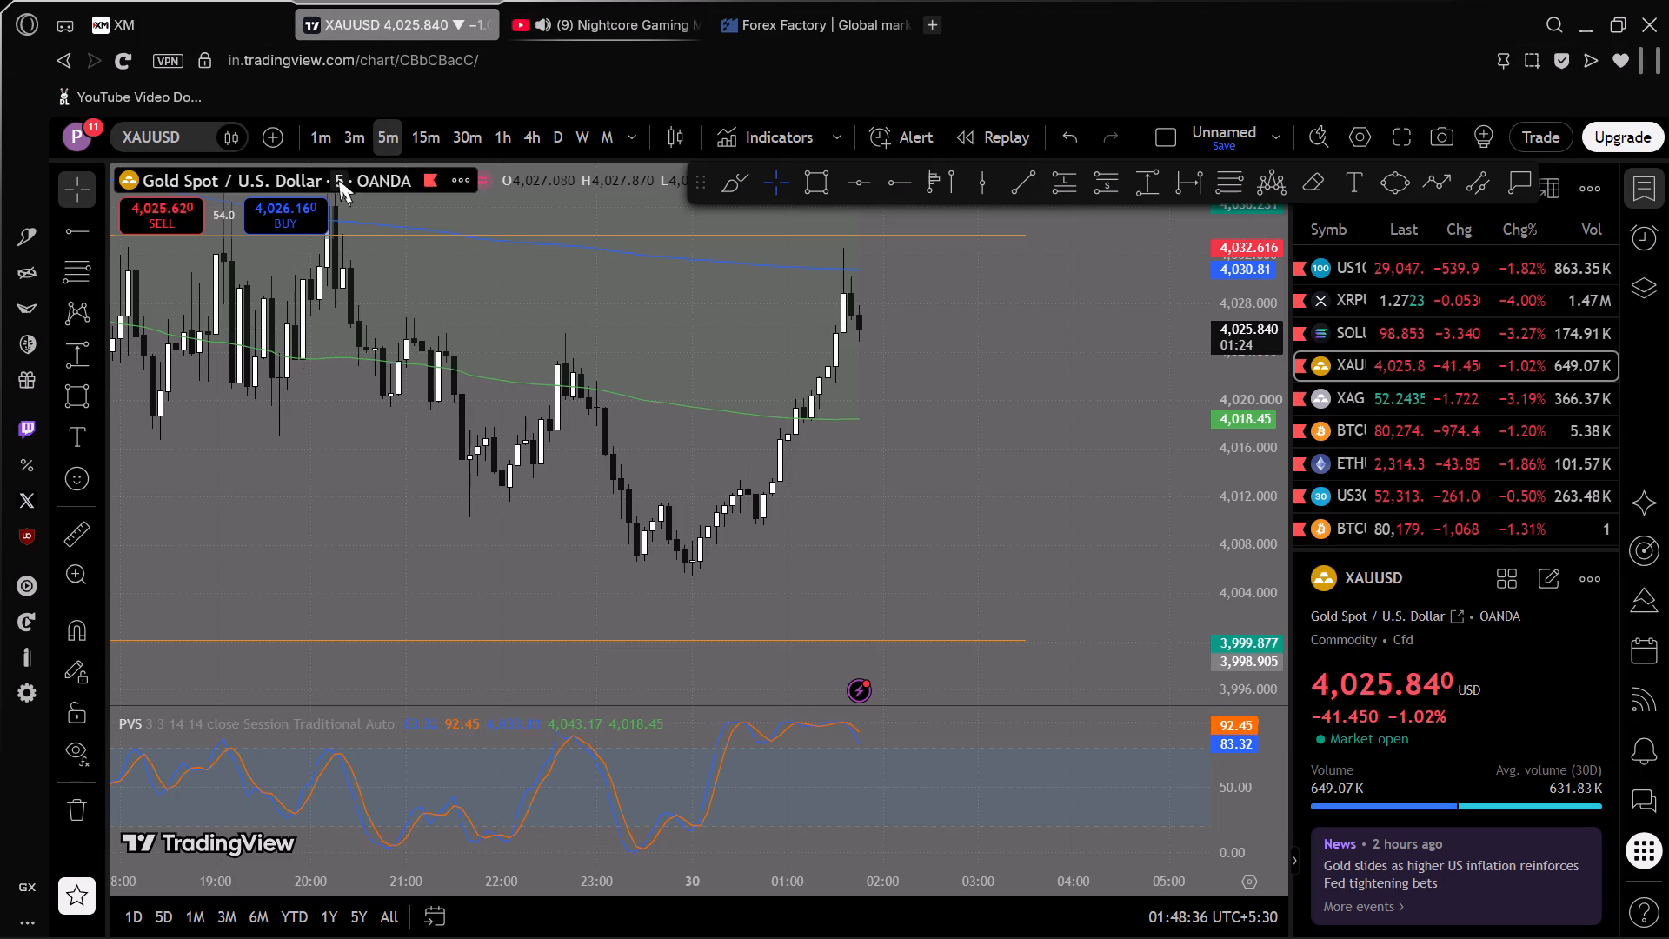
{"action": "left_click", "coordinate": [440, 136]}
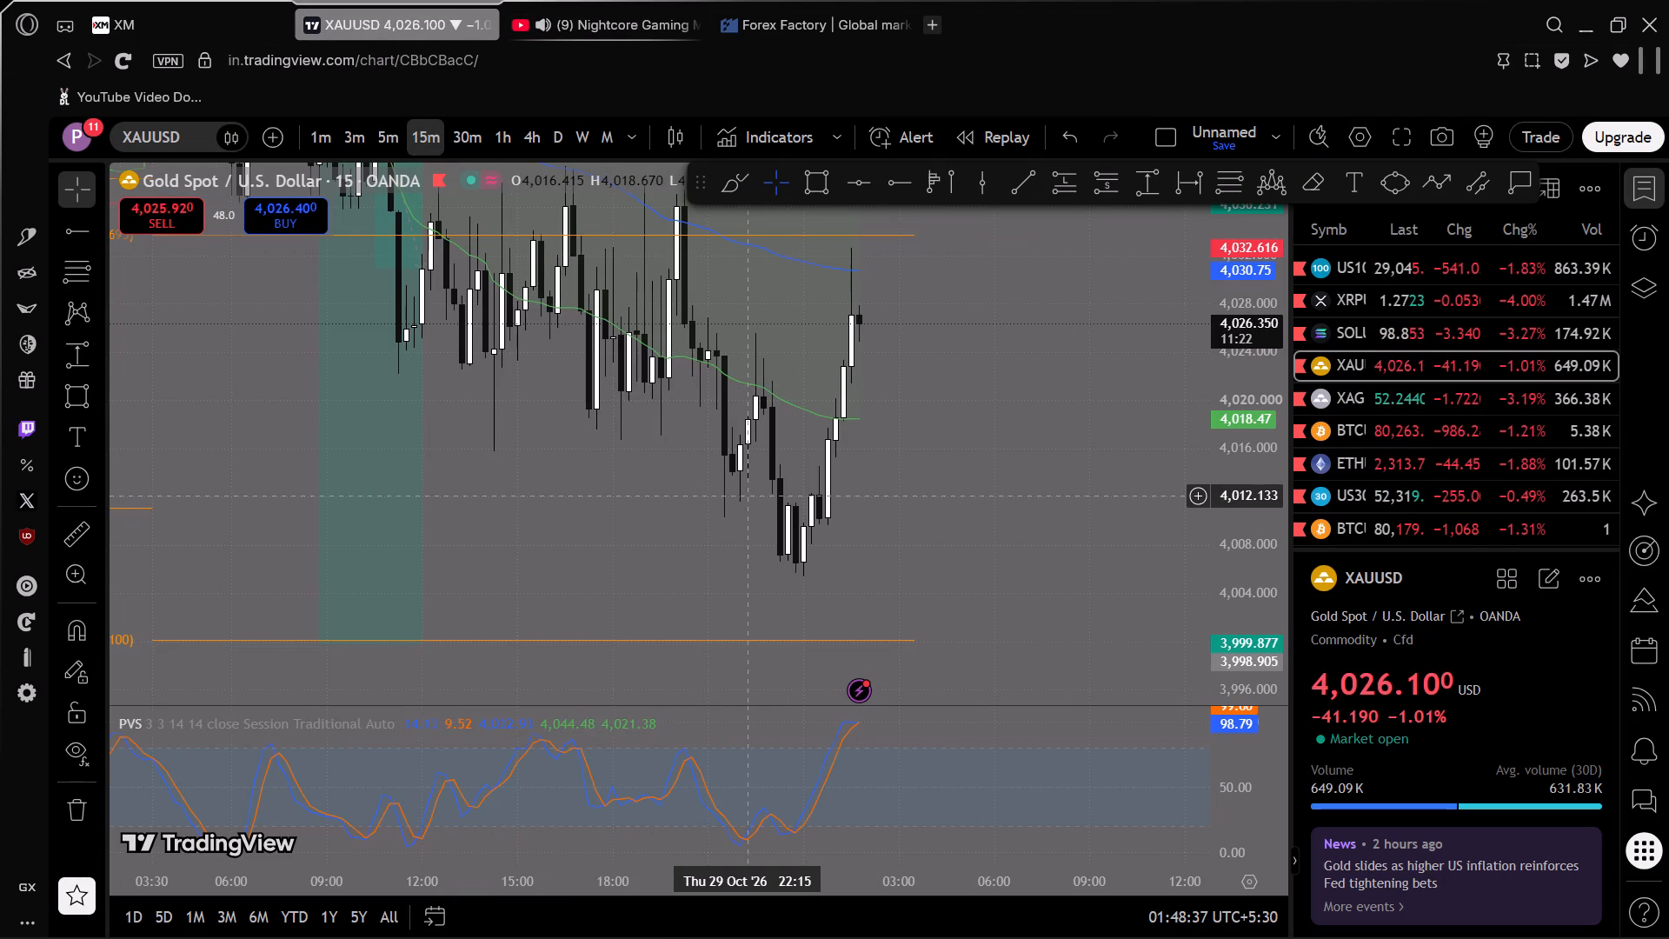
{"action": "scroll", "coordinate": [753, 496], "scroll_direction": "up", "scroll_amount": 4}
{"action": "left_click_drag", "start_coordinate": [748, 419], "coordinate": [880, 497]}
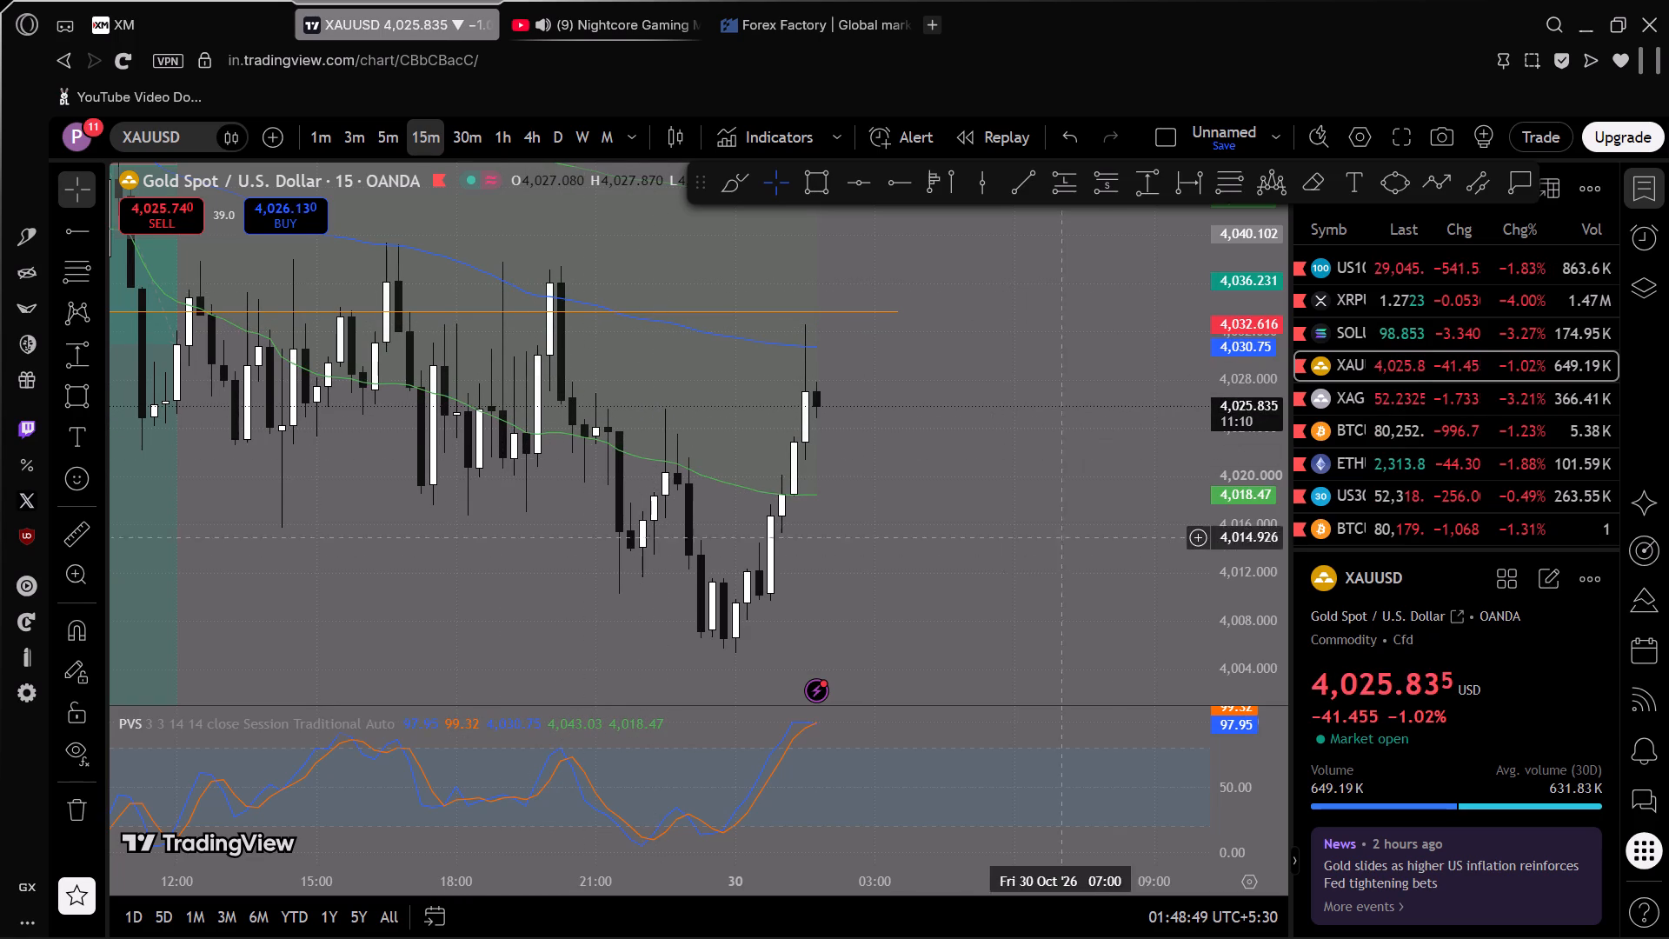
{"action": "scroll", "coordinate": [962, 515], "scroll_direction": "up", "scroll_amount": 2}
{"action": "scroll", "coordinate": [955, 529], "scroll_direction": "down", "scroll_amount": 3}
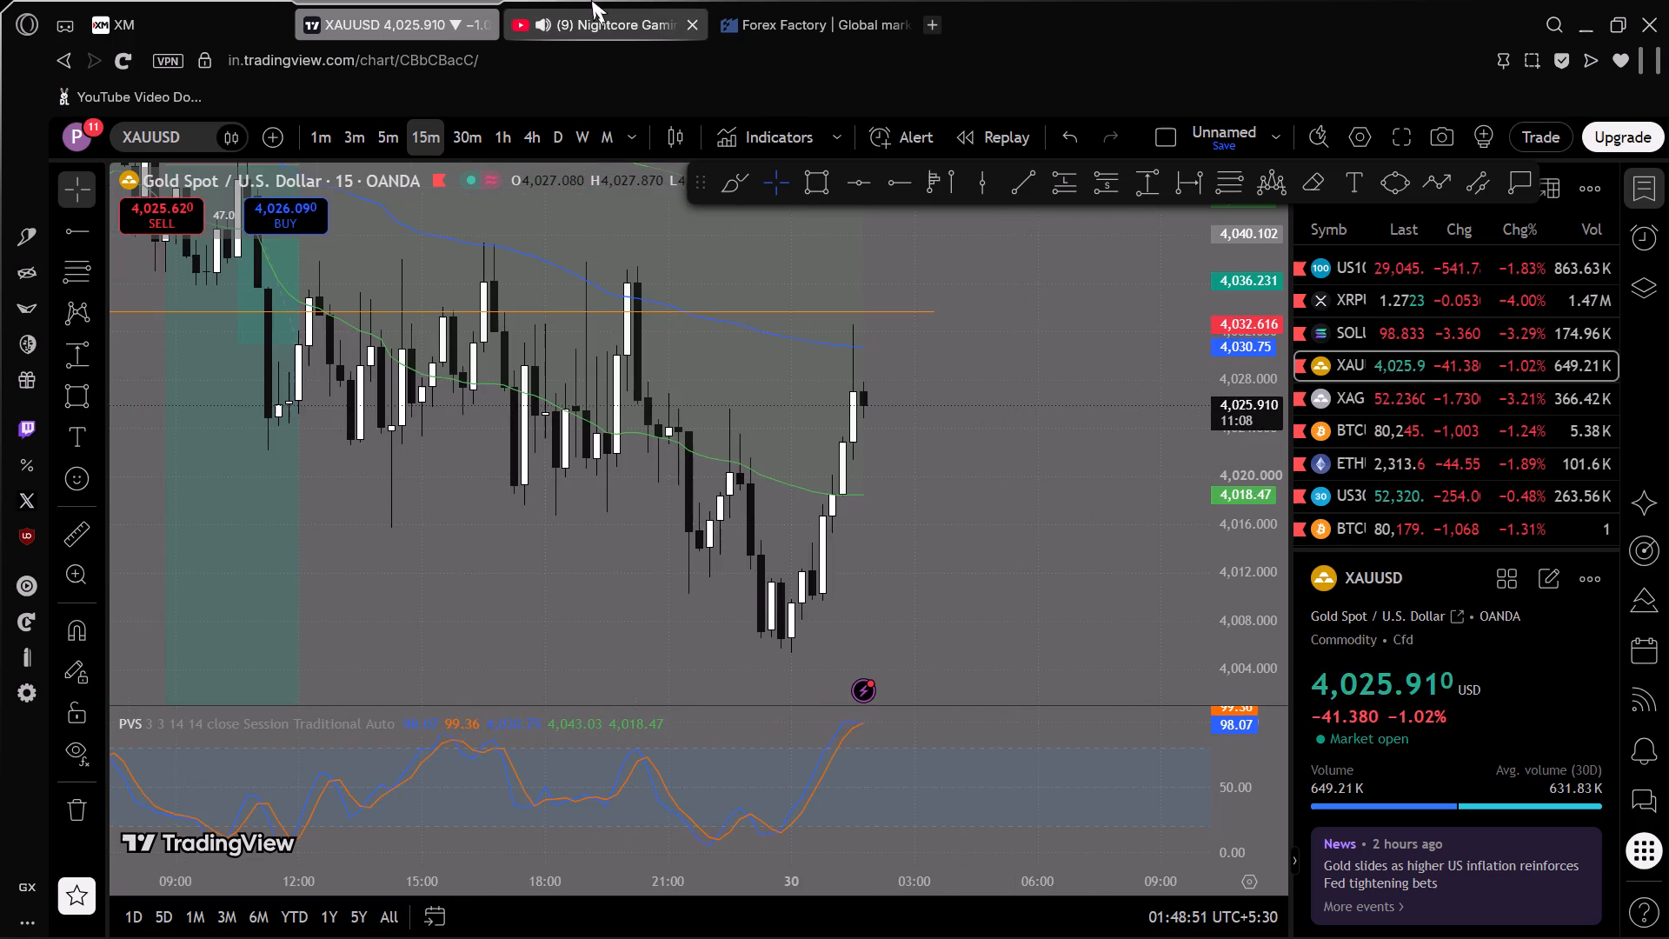
Switch to YouTube and close the Forex Factory page.
{"action": "left_click", "coordinate": [591, 0]}
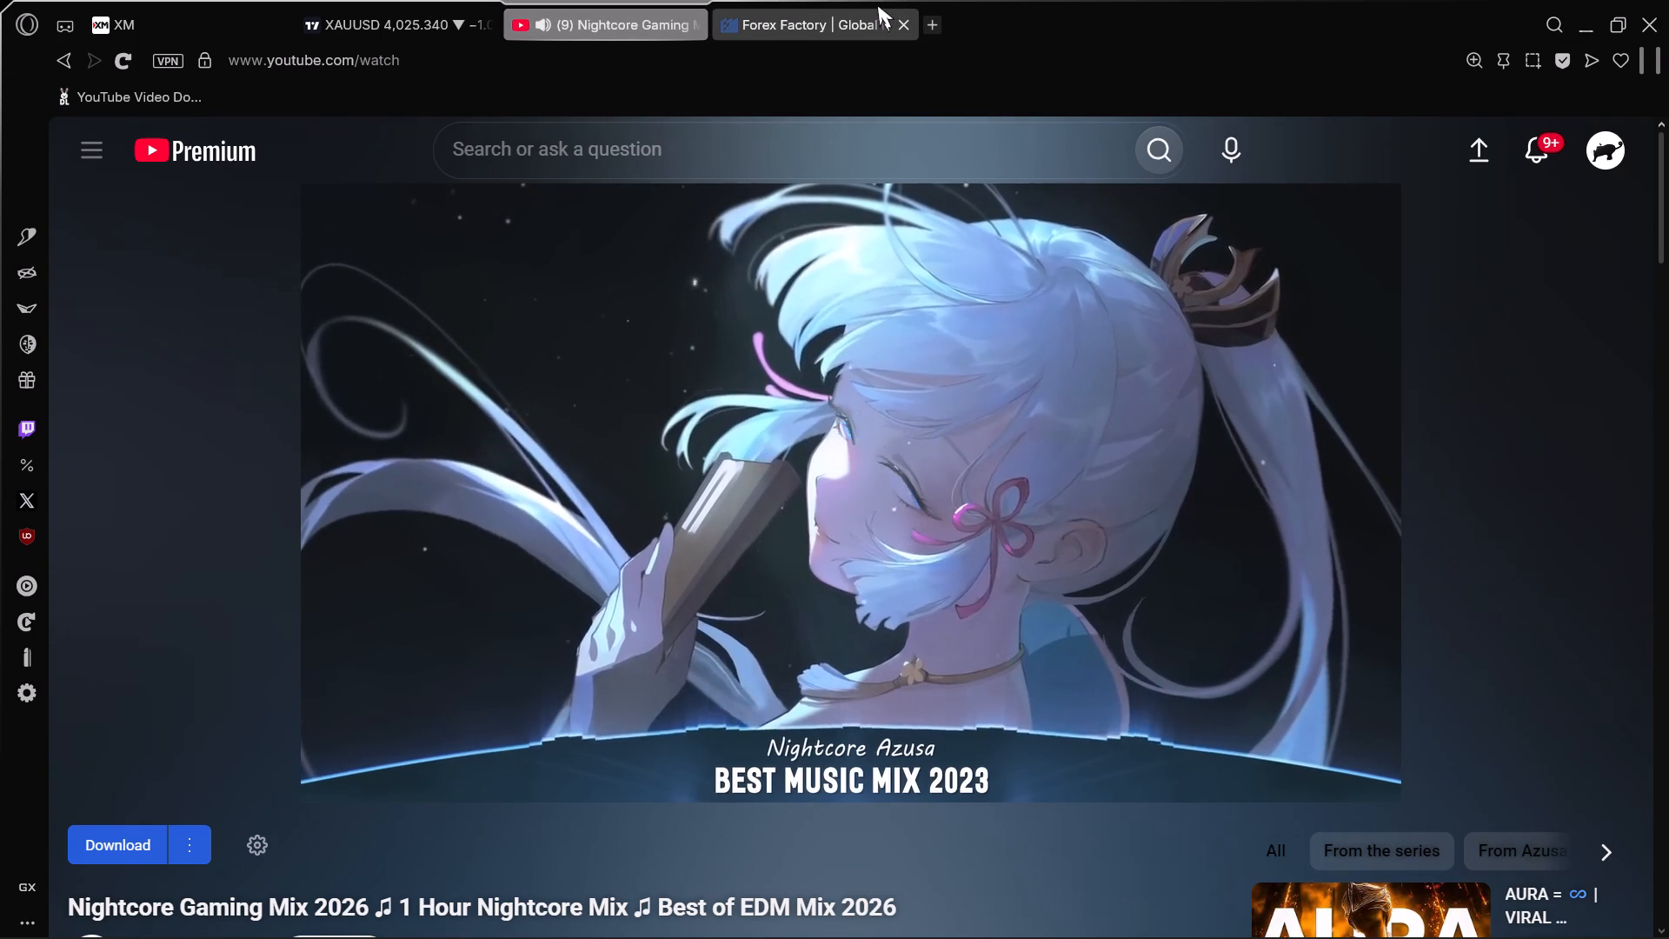
{"action": "left_click", "coordinate": [900, 24]}
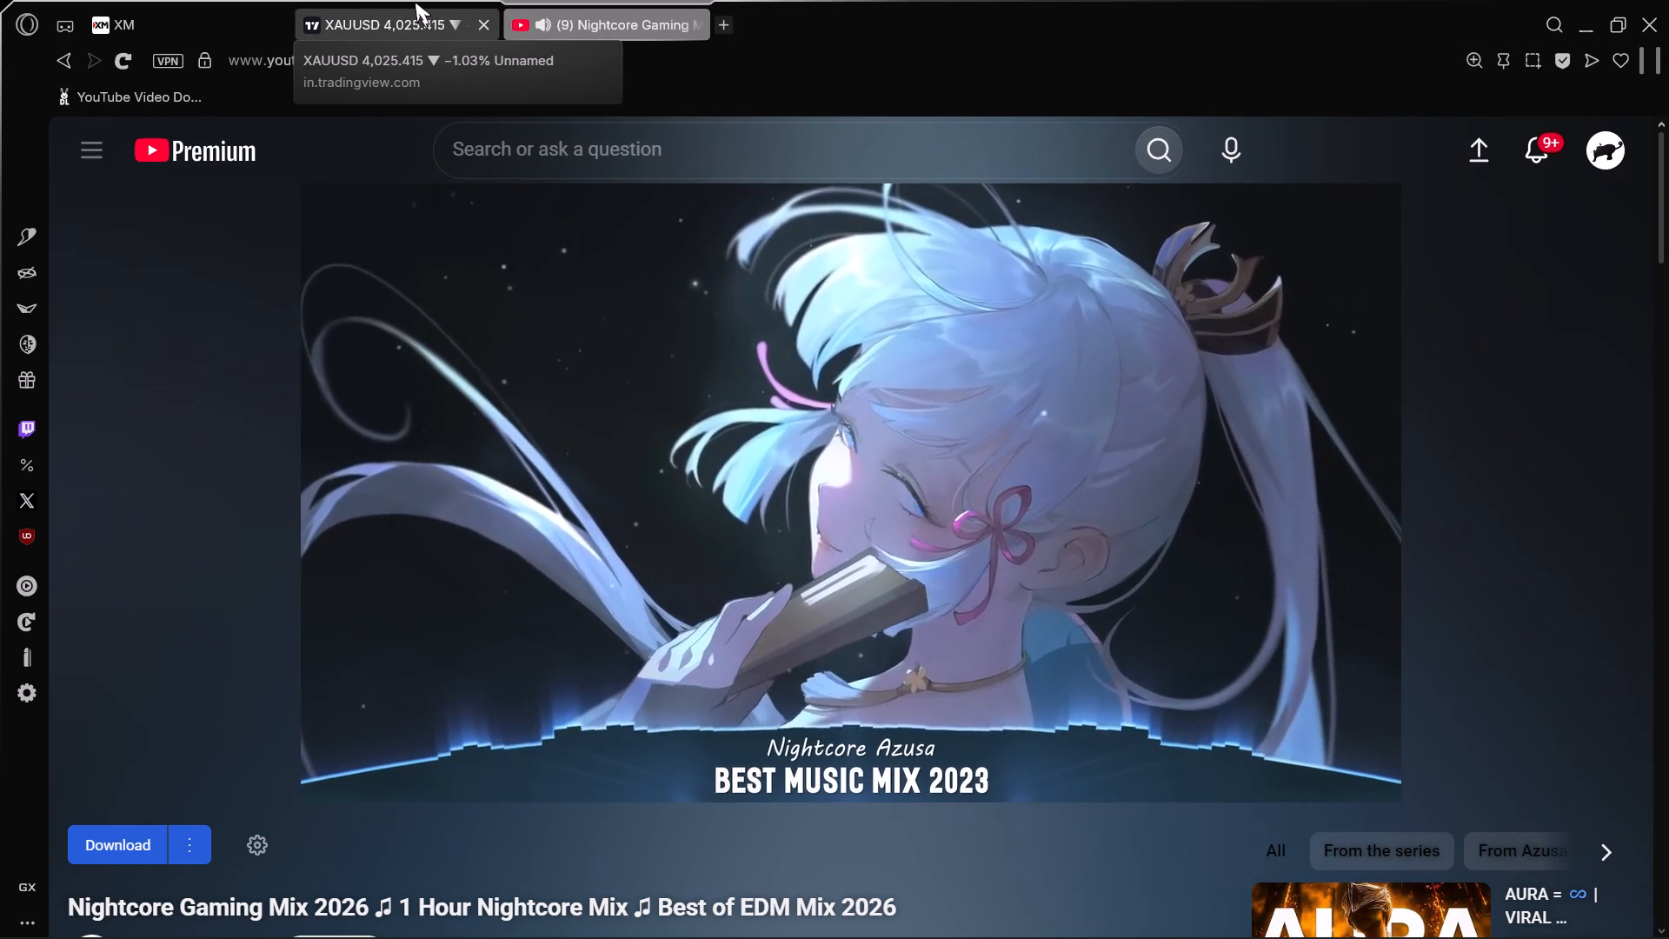
Return to TradingView and look over the recent candles on the XAUUSD 15-minute chart.
{"action": "left_click", "coordinate": [415, 2]}
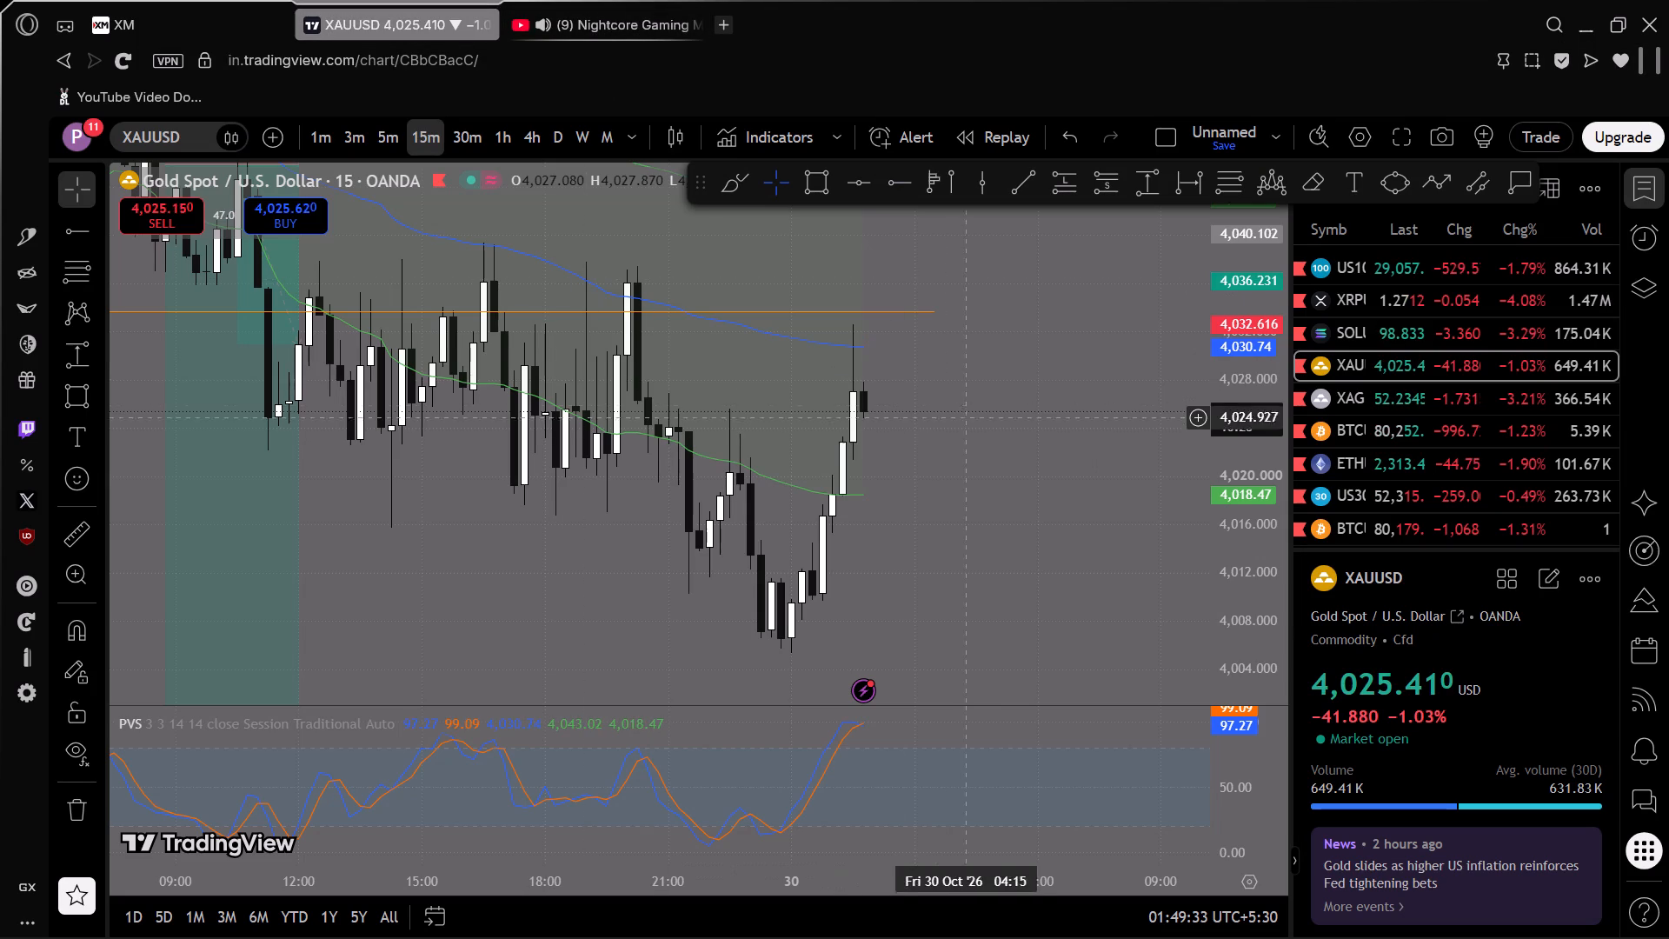
{"action": "left_click_drag", "start_coordinate": [977, 426], "coordinate": [1032, 486]}
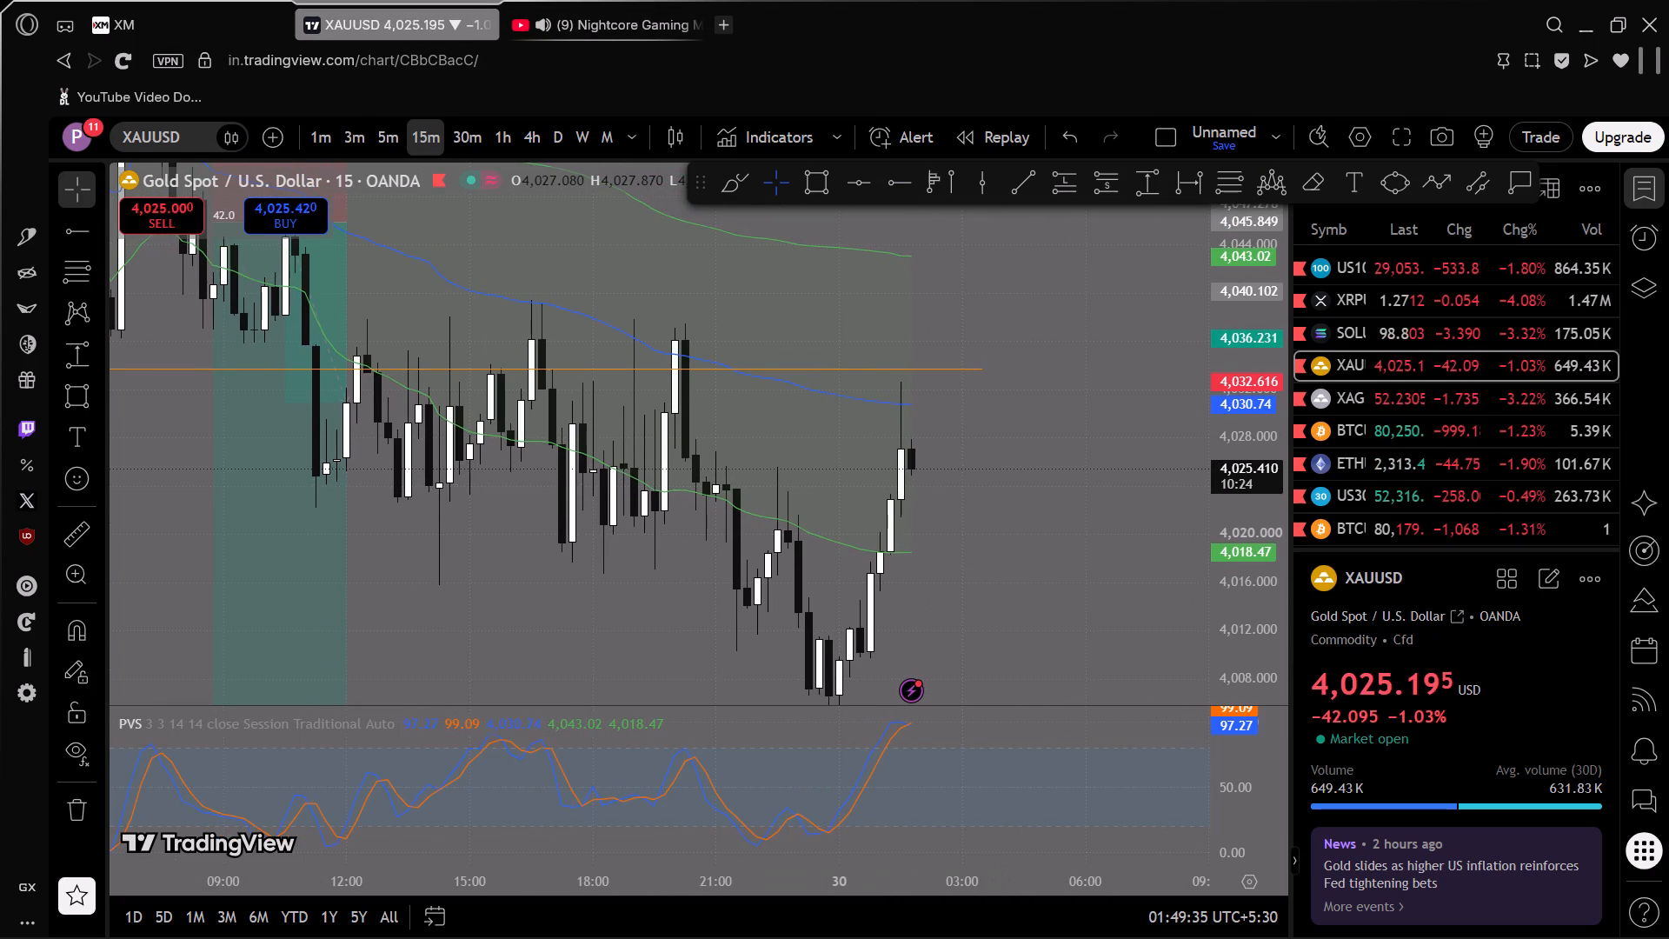
Switch to XM and extend the GOLD short position drawing's target down to about 4,005.69.
{"action": "left_click", "coordinate": [221, 25]}
{"action": "left_click_drag", "start_coordinate": [1088, 607], "coordinate": [1093, 592]}
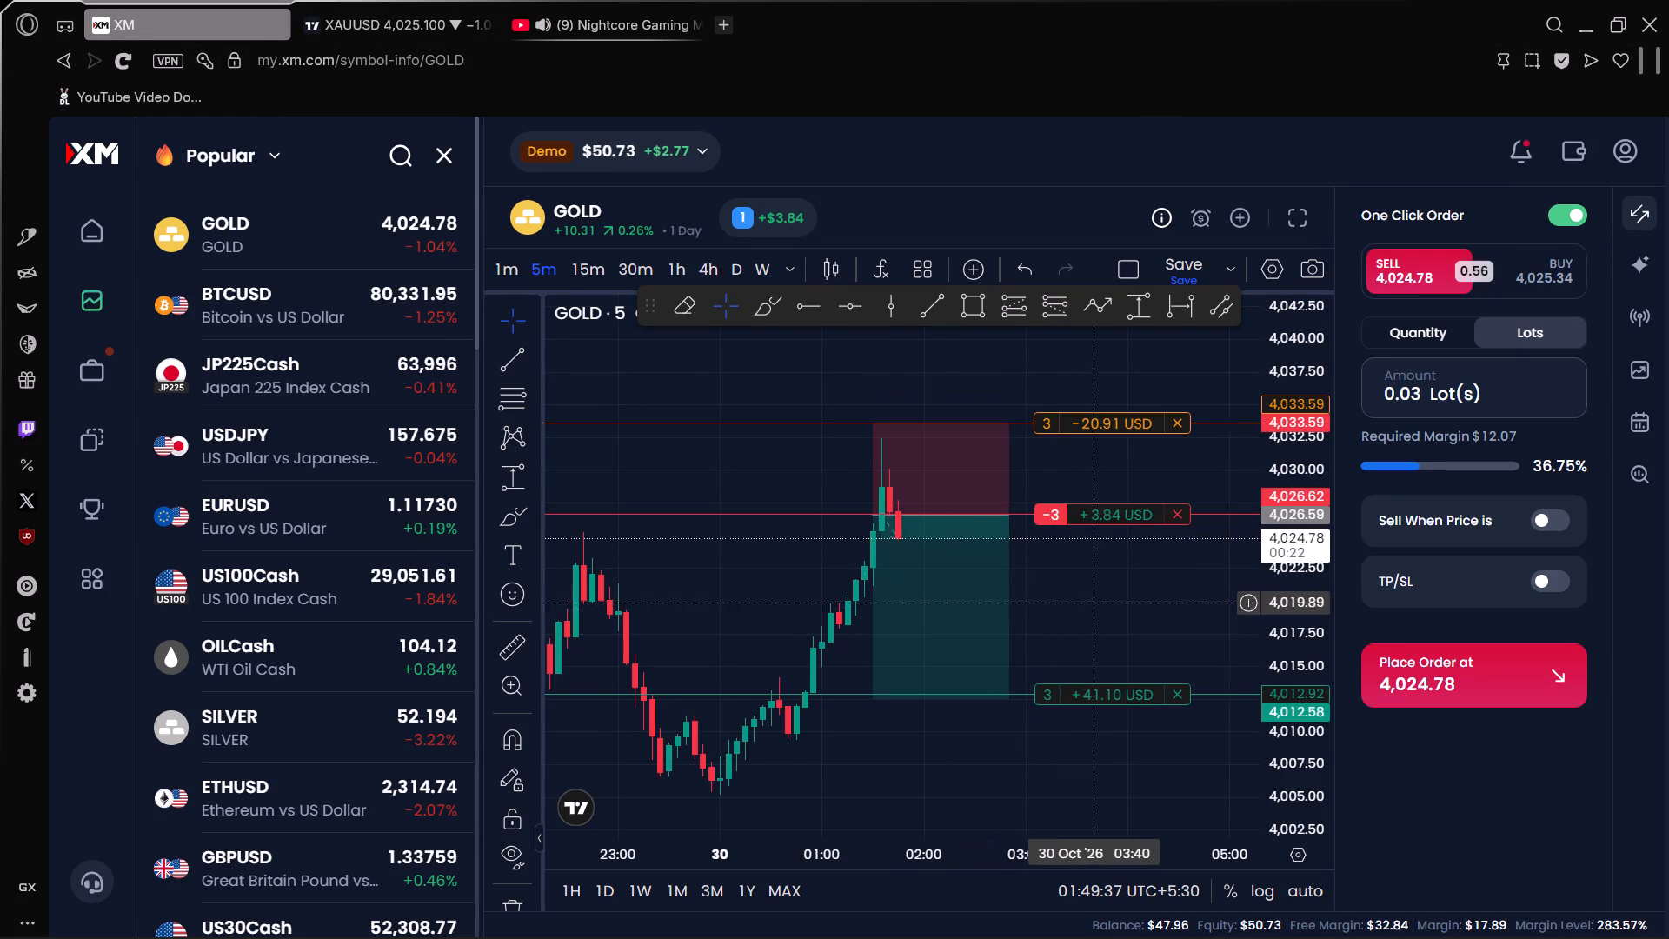
{"action": "left_click_drag", "start_coordinate": [1093, 592], "coordinate": [1098, 556]}
{"action": "scroll", "coordinate": [1089, 576], "scroll_direction": "up", "scroll_amount": 3}
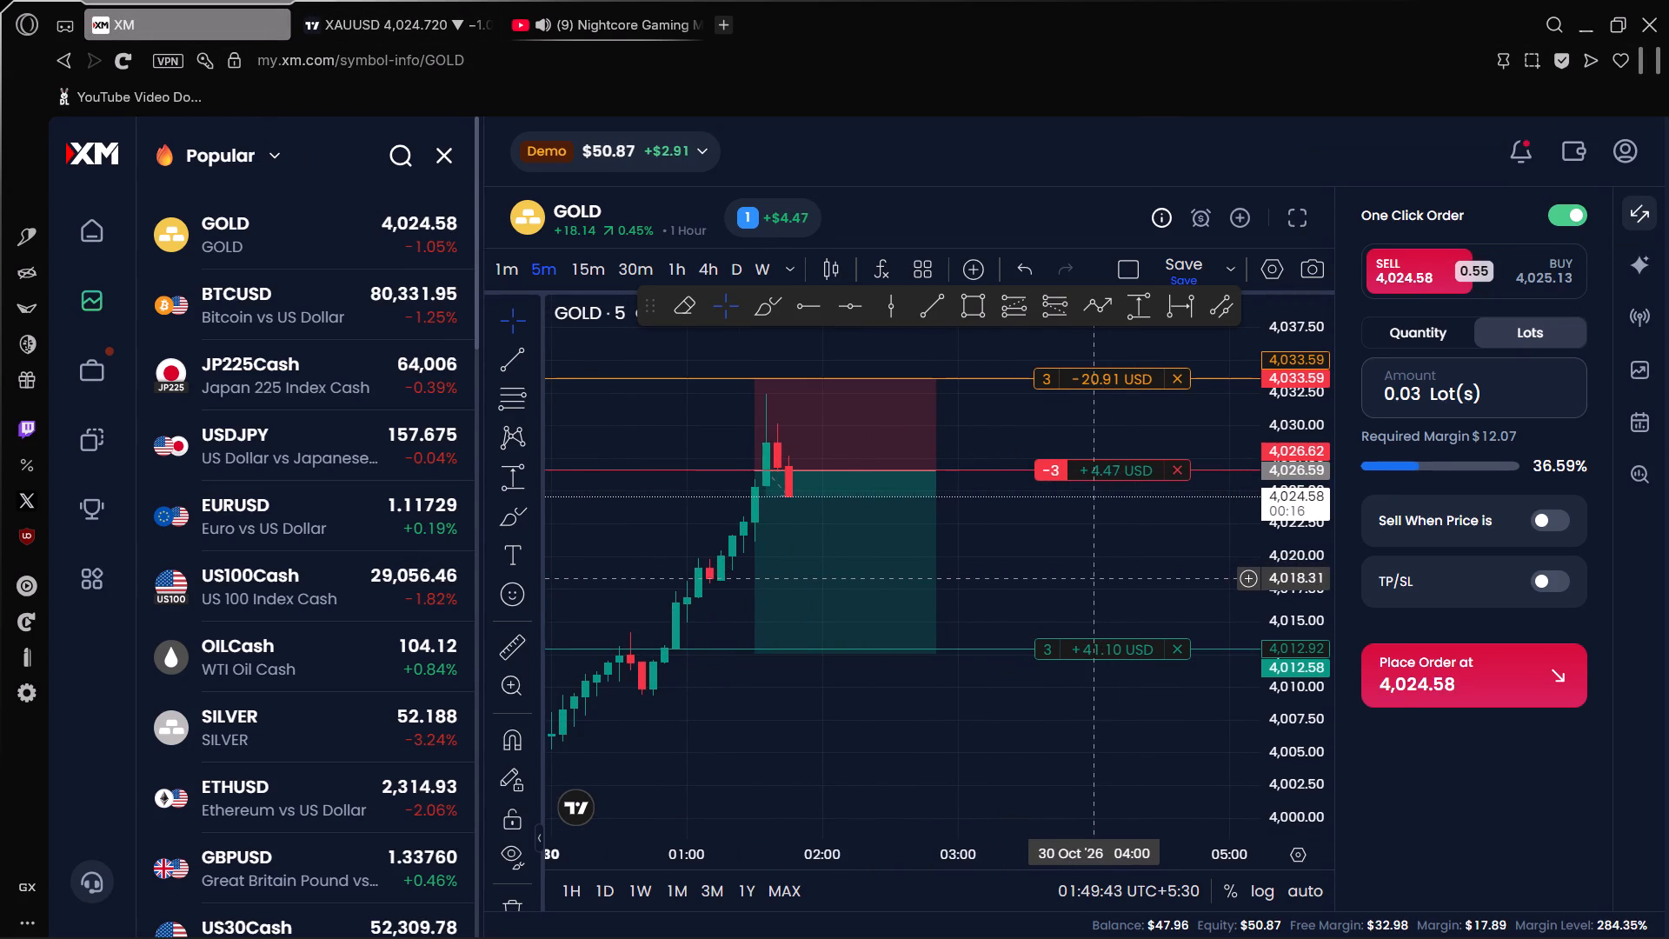
{"action": "scroll", "coordinate": [1089, 578], "scroll_direction": "down", "scroll_amount": 5}
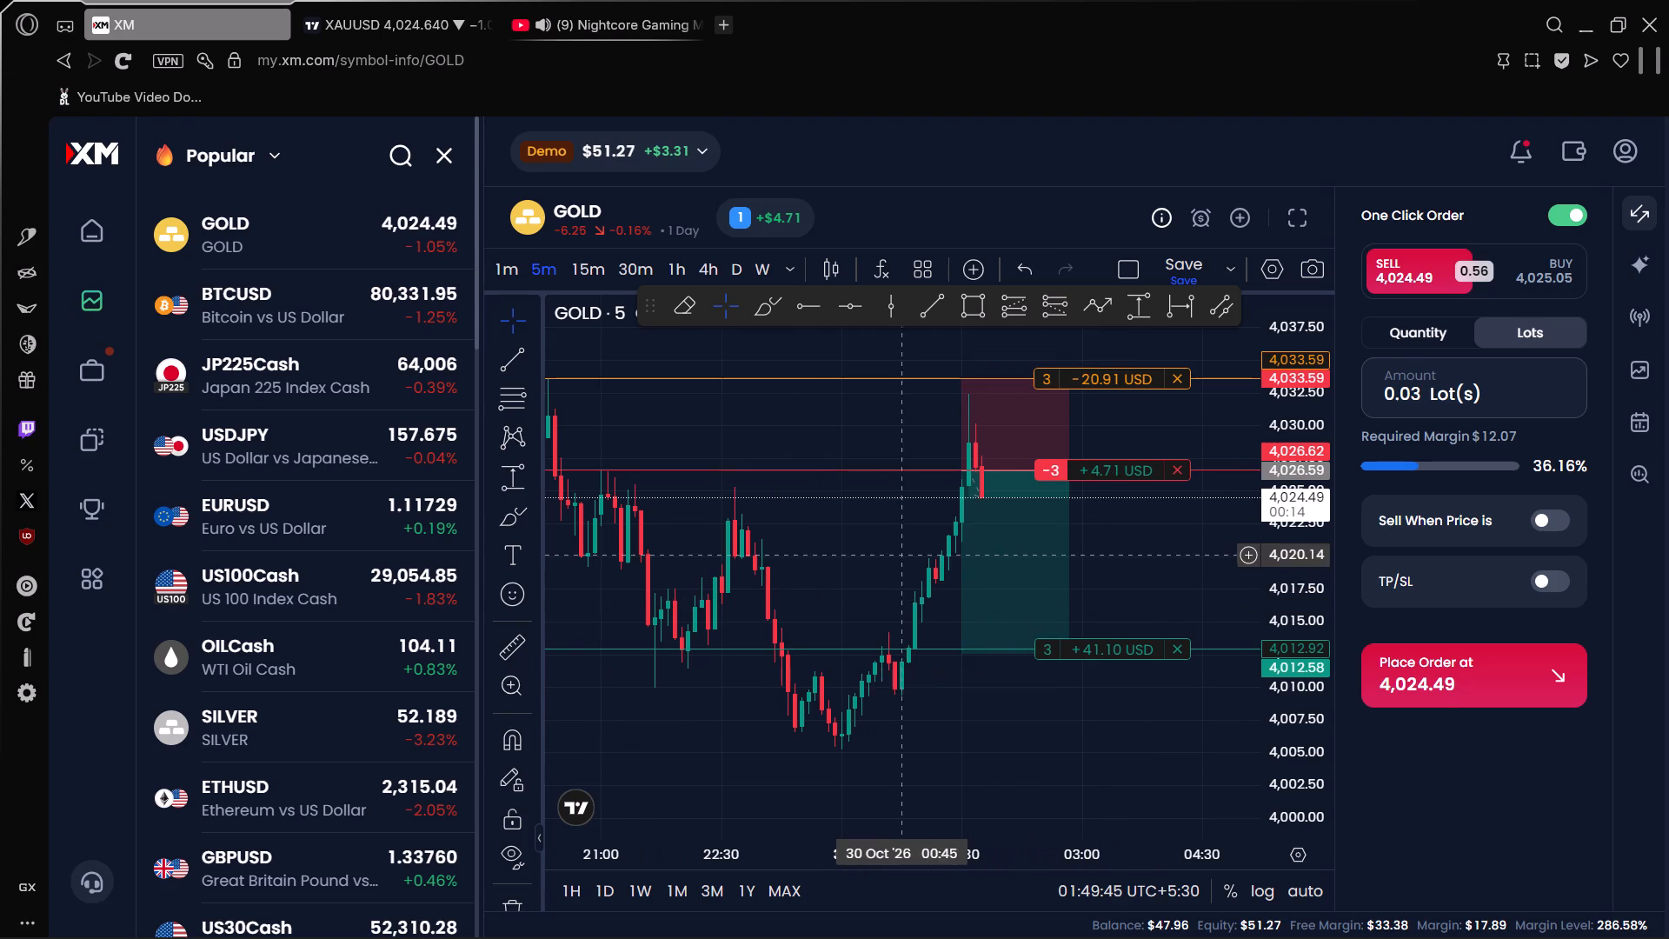
{"action": "left_click_drag", "start_coordinate": [851, 553], "coordinate": [743, 547]}
{"action": "scroll", "coordinate": [785, 569], "scroll_direction": "up", "scroll_amount": 2}
{"action": "left_click_drag", "start_coordinate": [1024, 567], "coordinate": [1094, 572]}
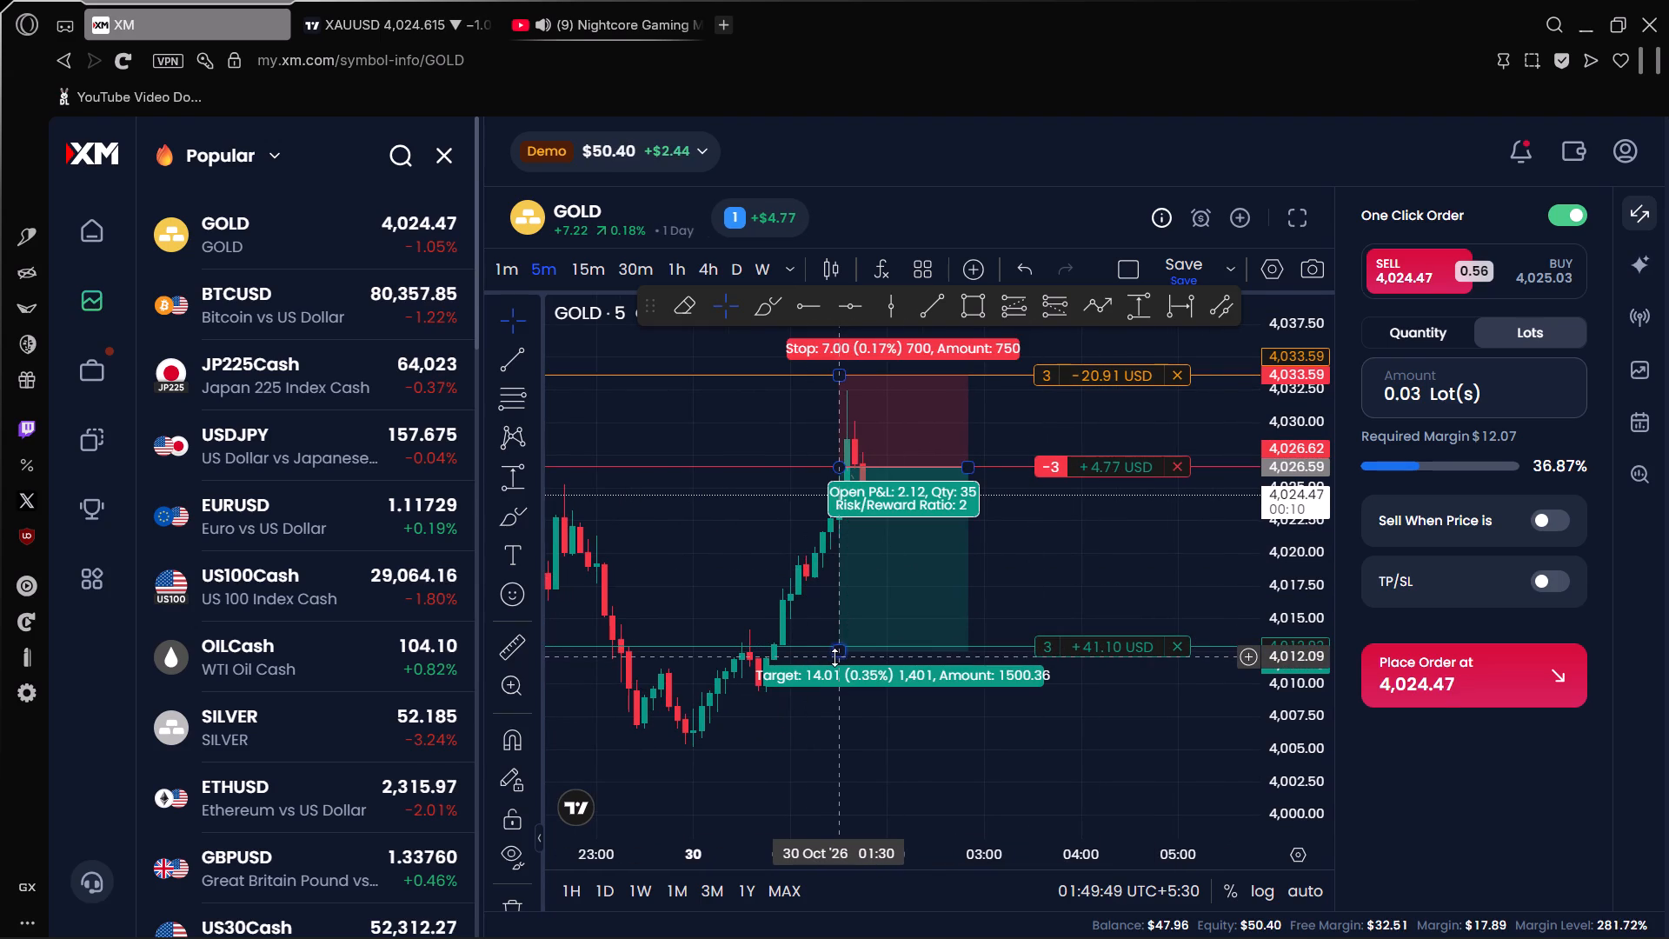
{"action": "left_click_drag", "start_coordinate": [835, 656], "coordinate": [836, 676]}
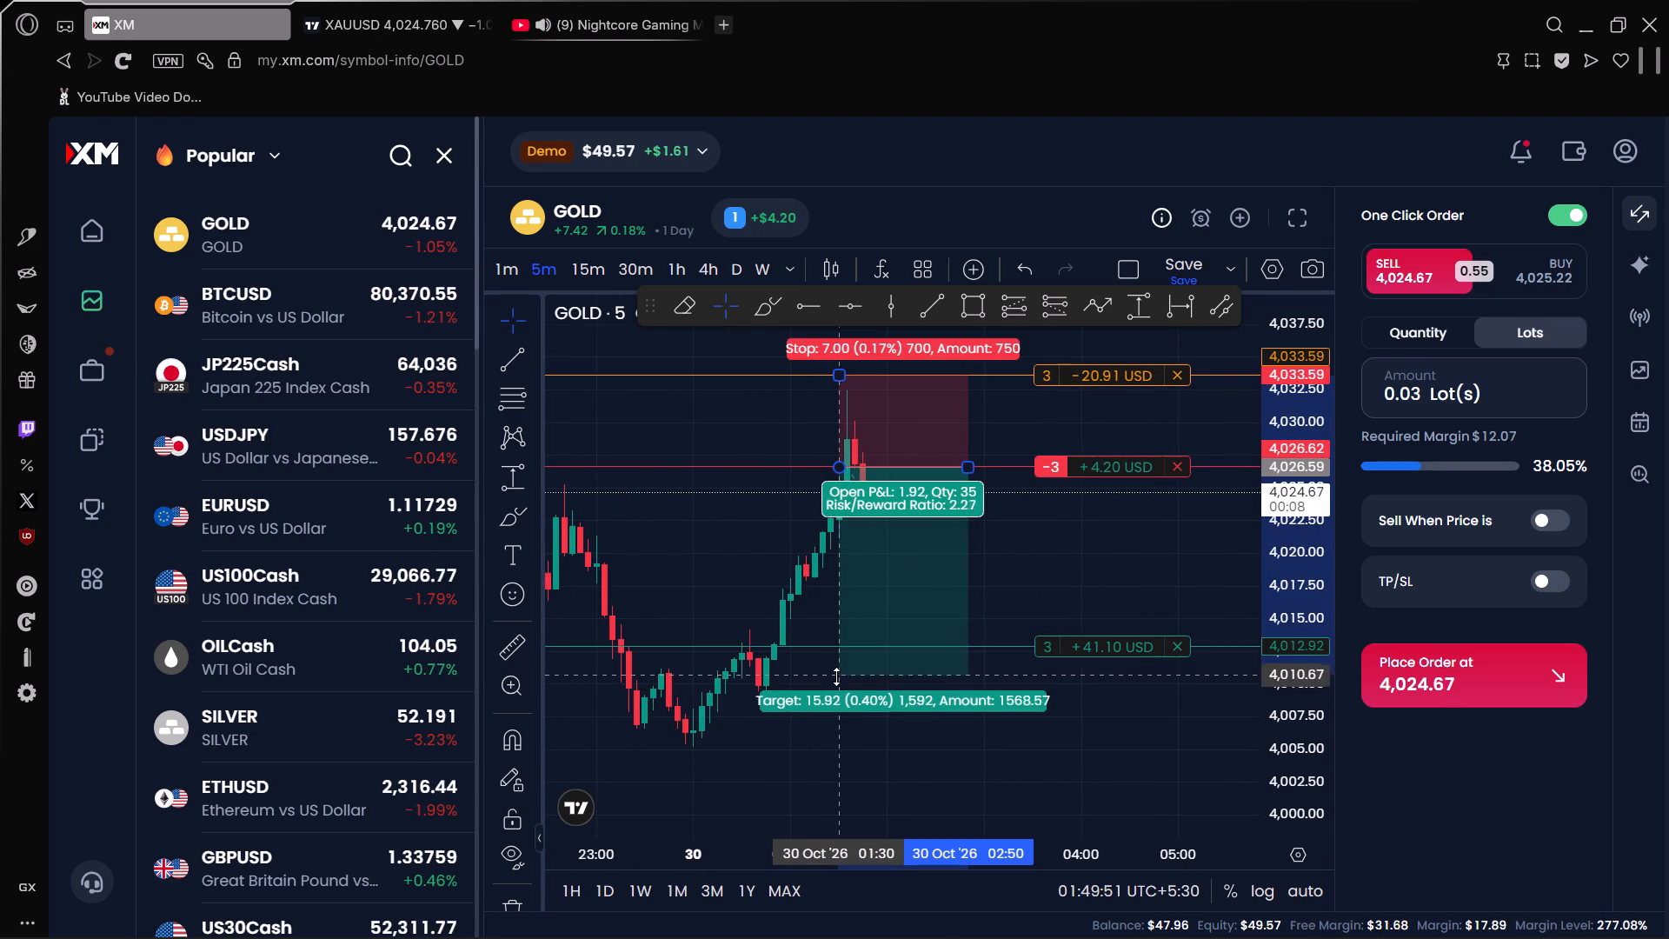
{"action": "left_click_drag", "start_coordinate": [836, 676], "coordinate": [841, 736]}
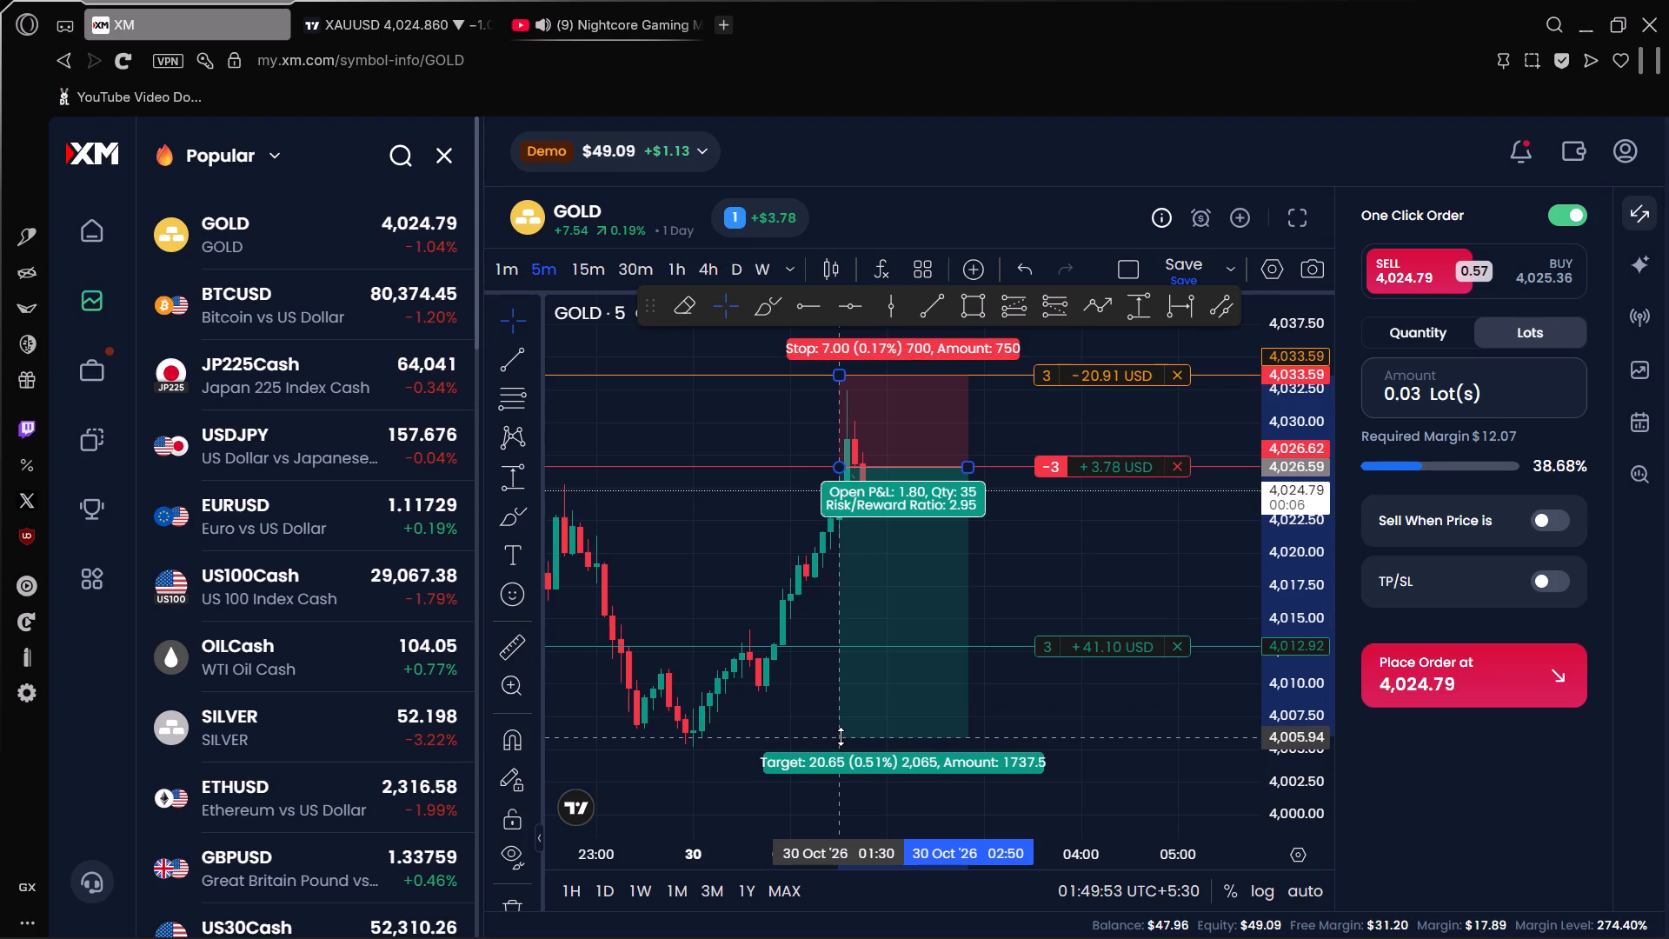
{"action": "left_click_drag", "start_coordinate": [841, 736], "coordinate": [845, 740]}
Set the GOLD short's take profit to about 4,005.77, just above the drawn position's target.
{"action": "left_click_drag", "start_coordinate": [1047, 710], "coordinate": [1071, 609]}
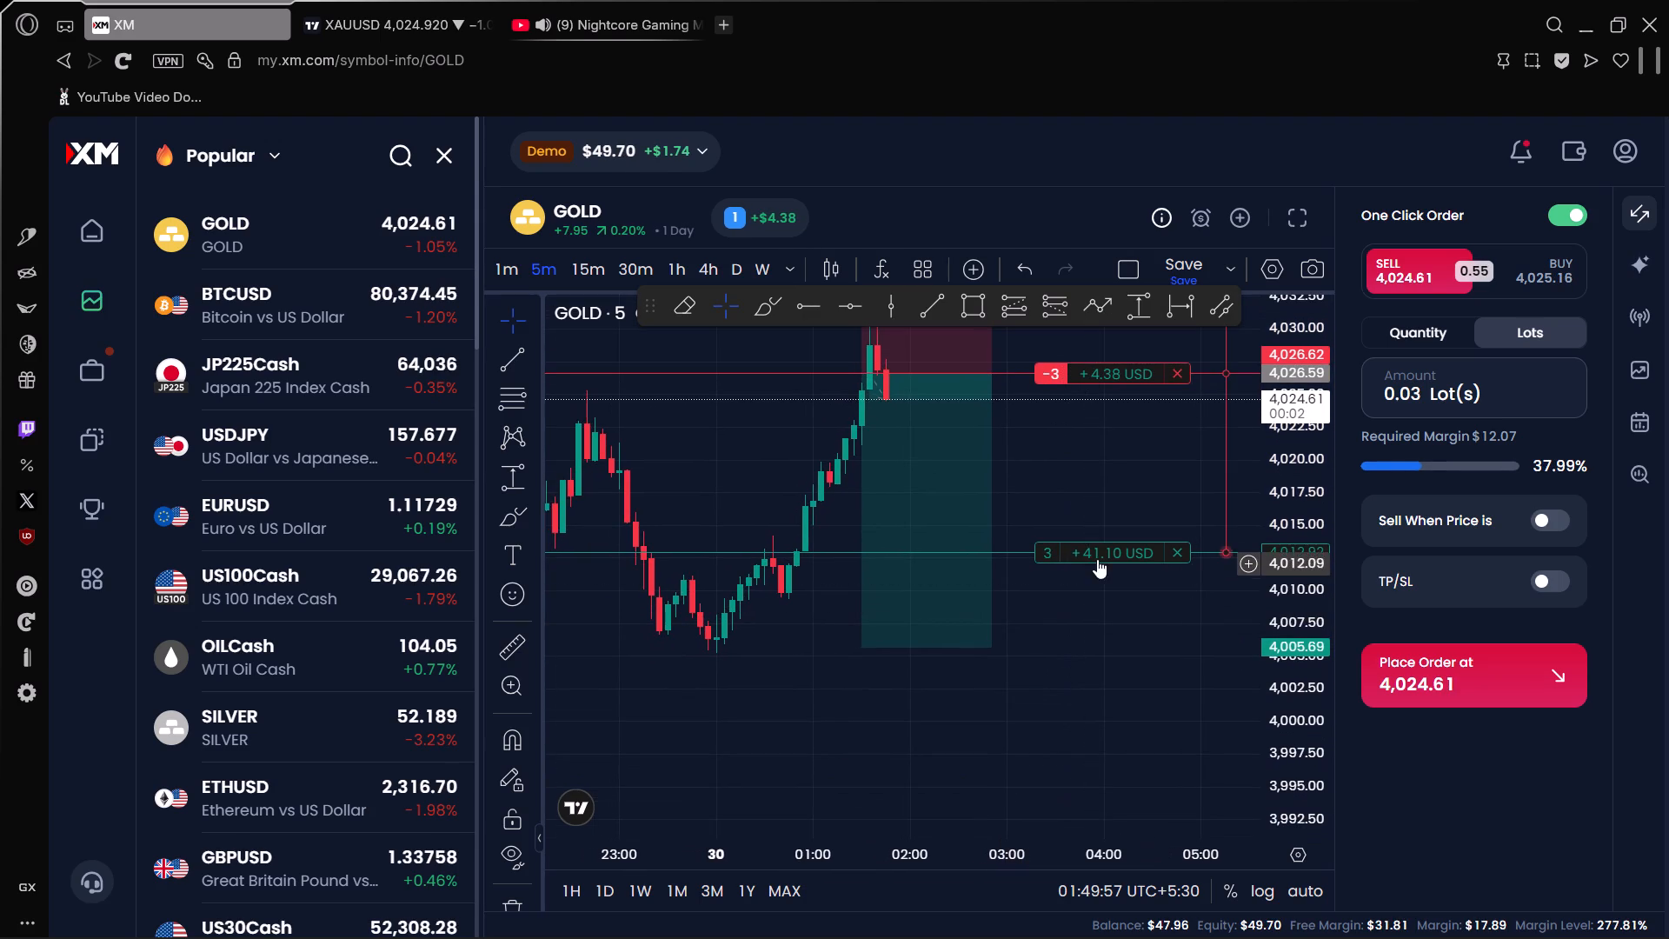
{"action": "left_click_drag", "start_coordinate": [1098, 553], "coordinate": [1118, 645]}
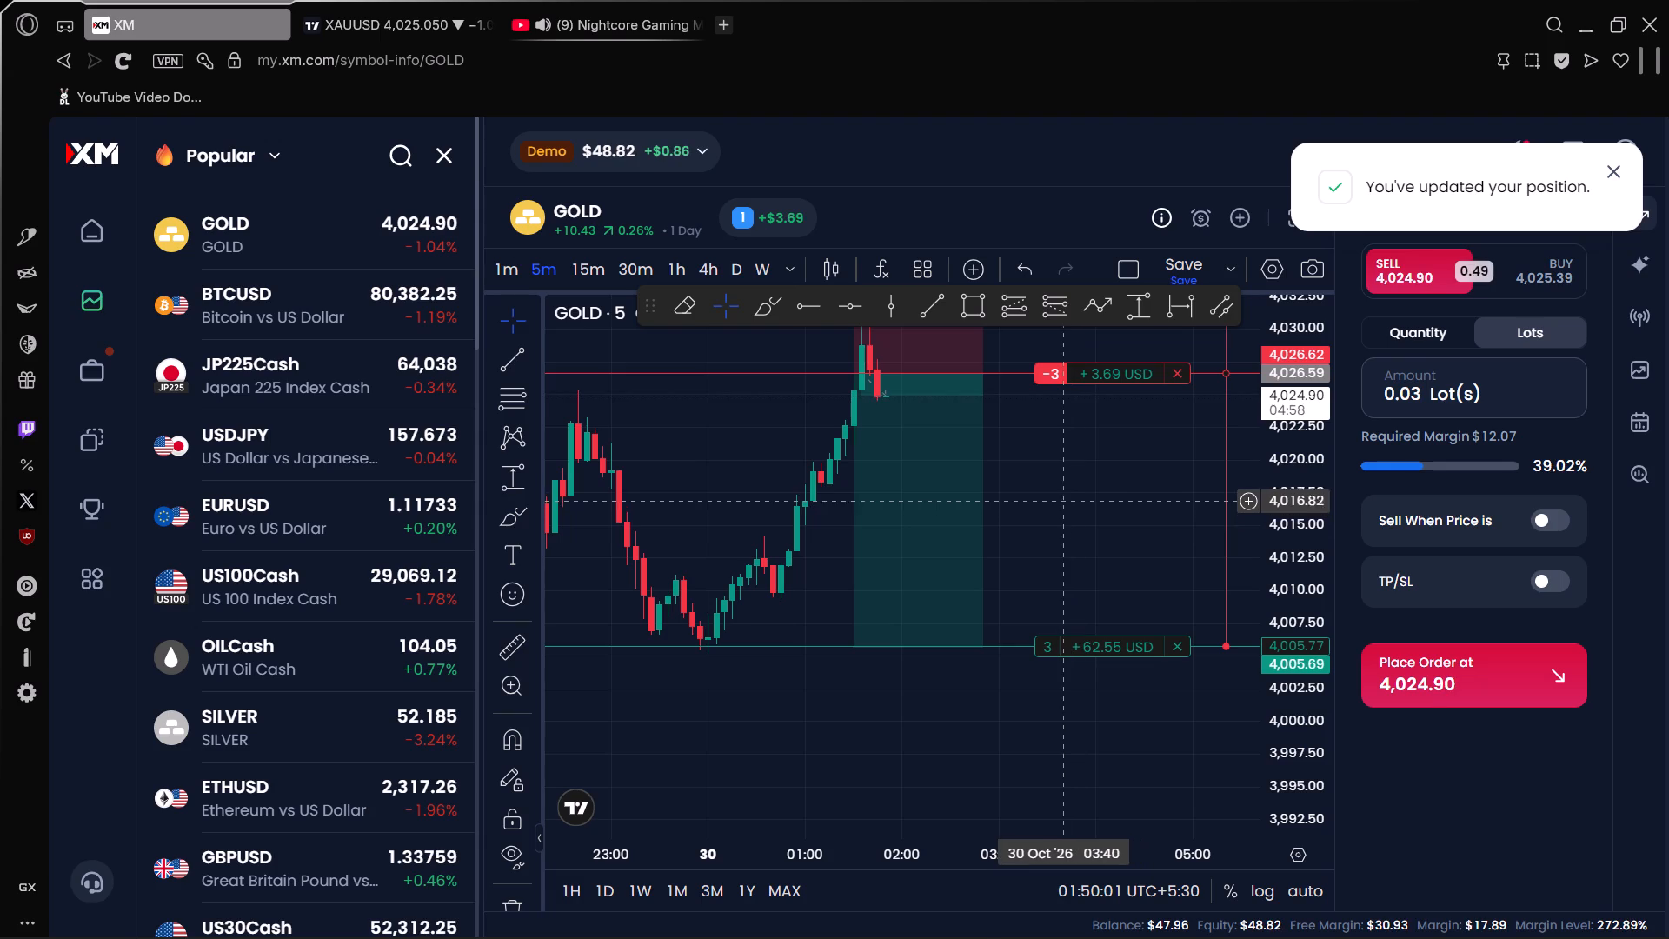
{"action": "left_click_drag", "start_coordinate": [1068, 471], "coordinate": [1064, 486]}
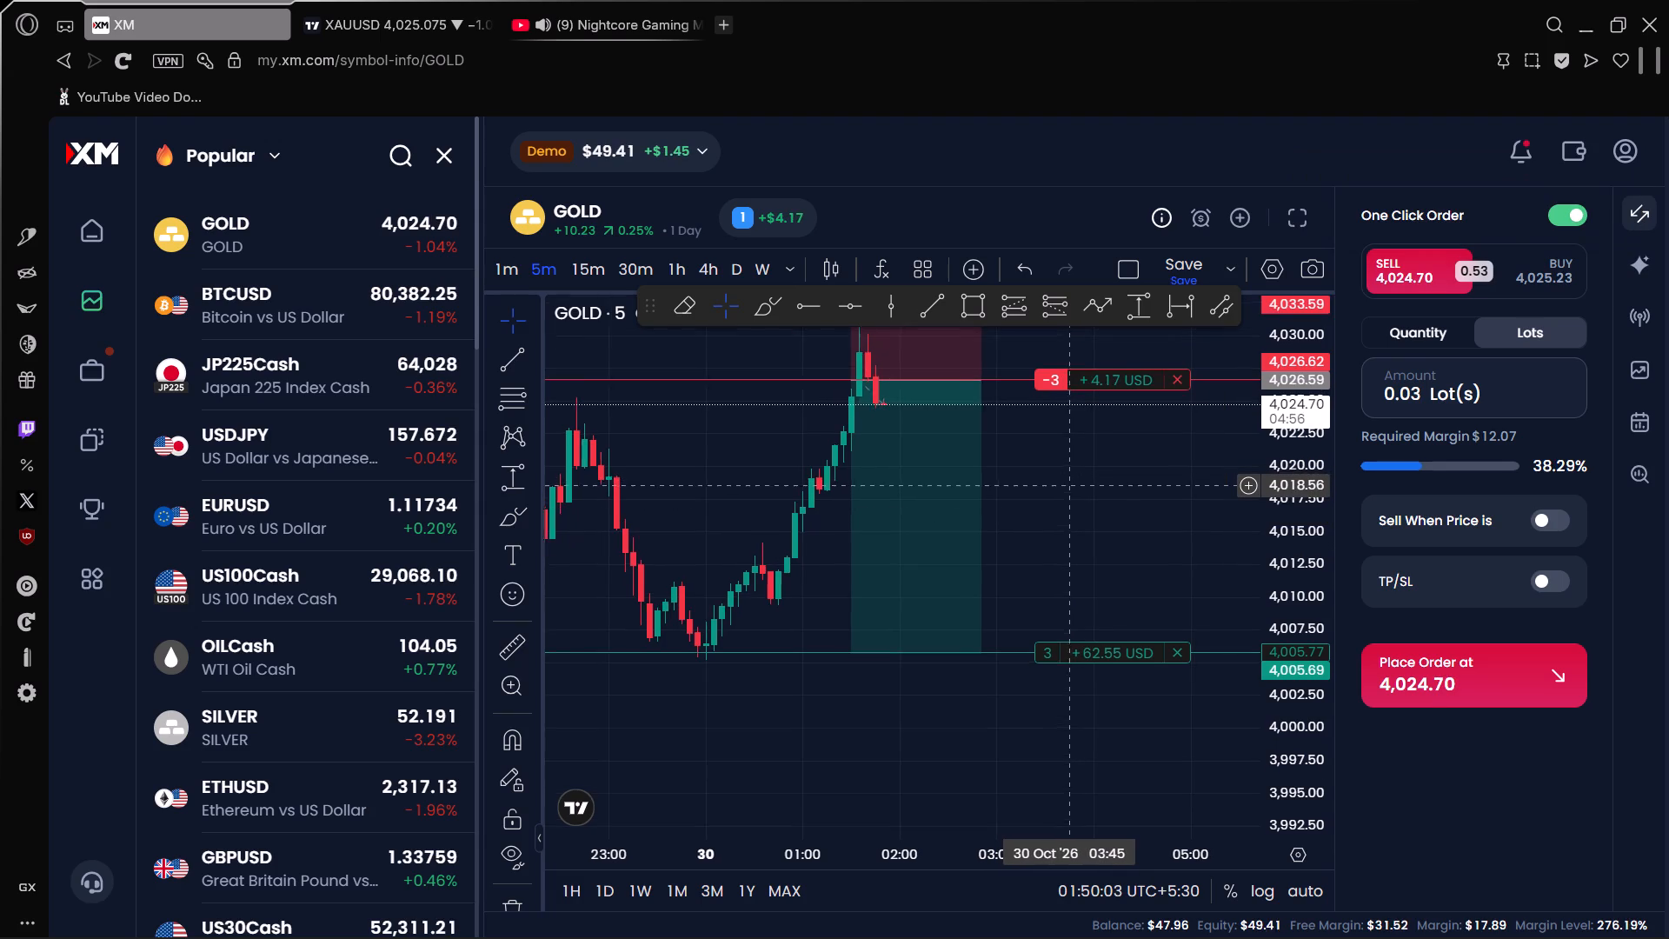
{"action": "left_click_drag", "start_coordinate": [1064, 486], "coordinate": [992, 584]}
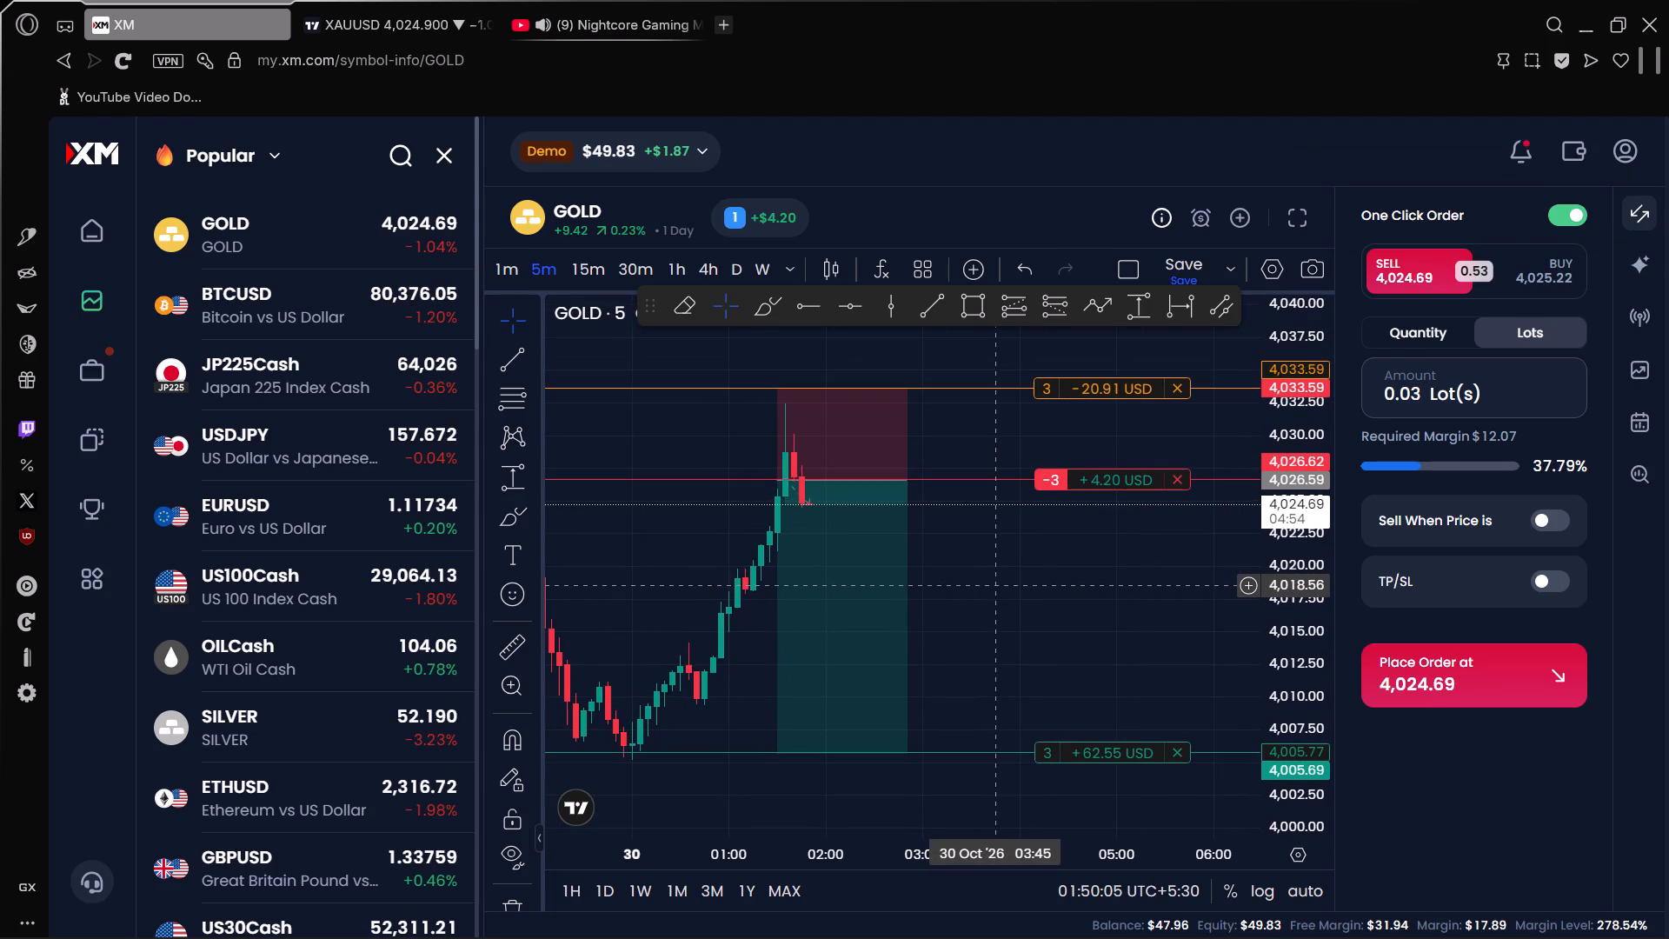
{"action": "left_click_drag", "start_coordinate": [992, 584], "coordinate": [992, 589]}
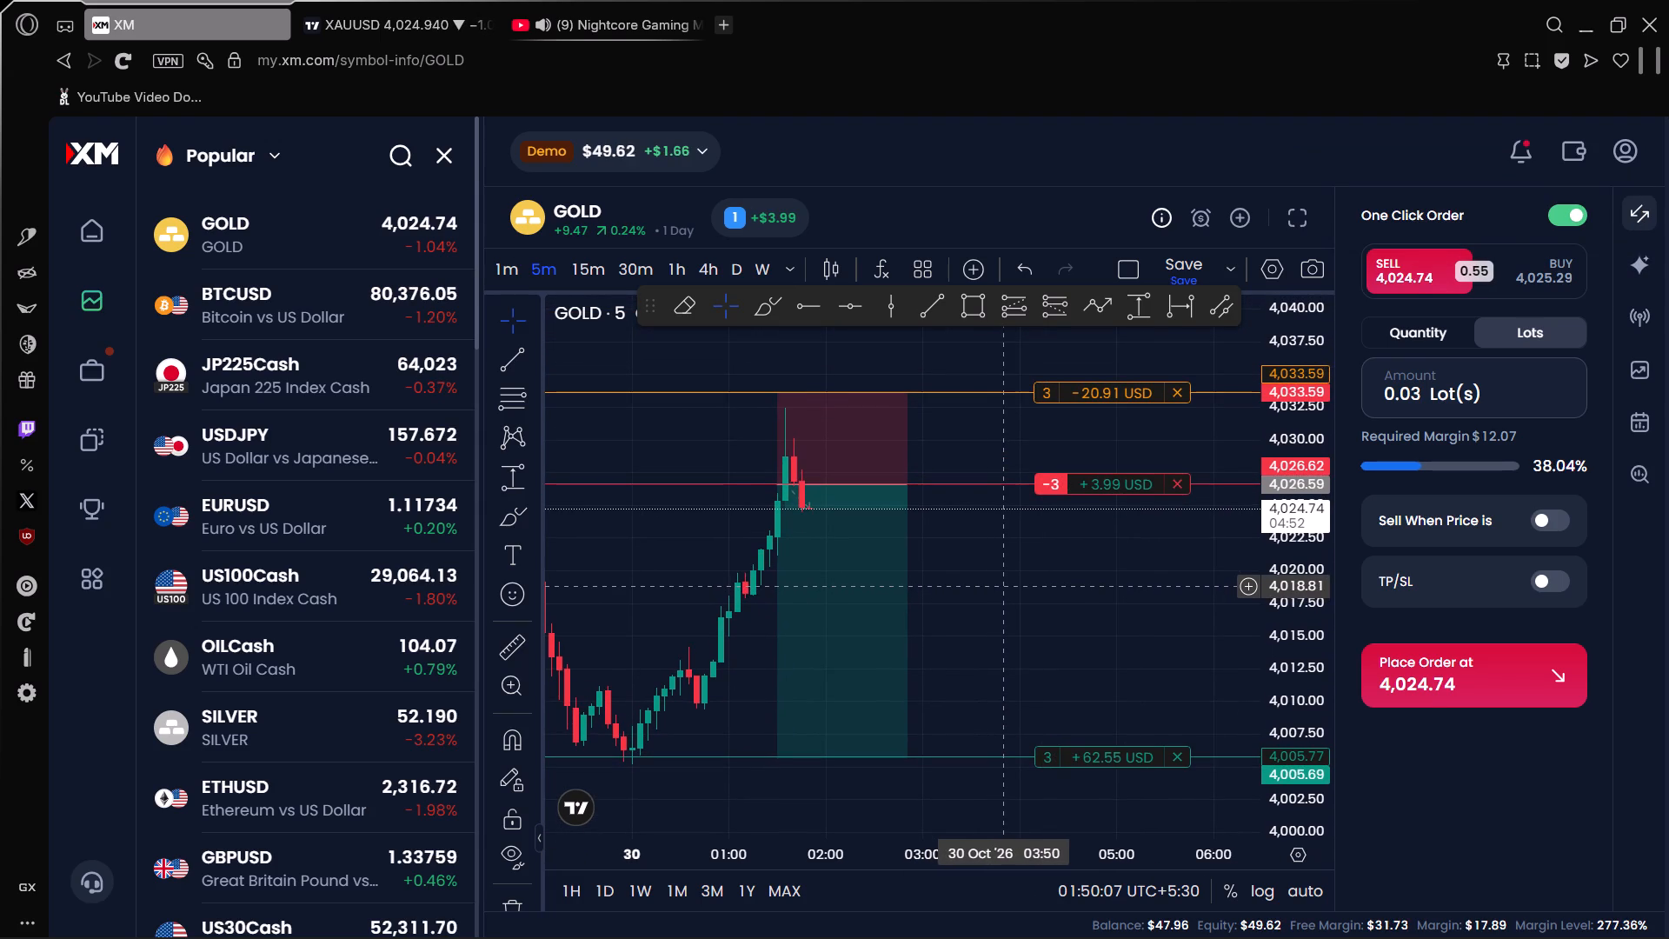
Review the open US100Cash short with its stop loss and take profit on the 5-minute chart.
{"action": "left_click", "coordinate": [268, 576]}
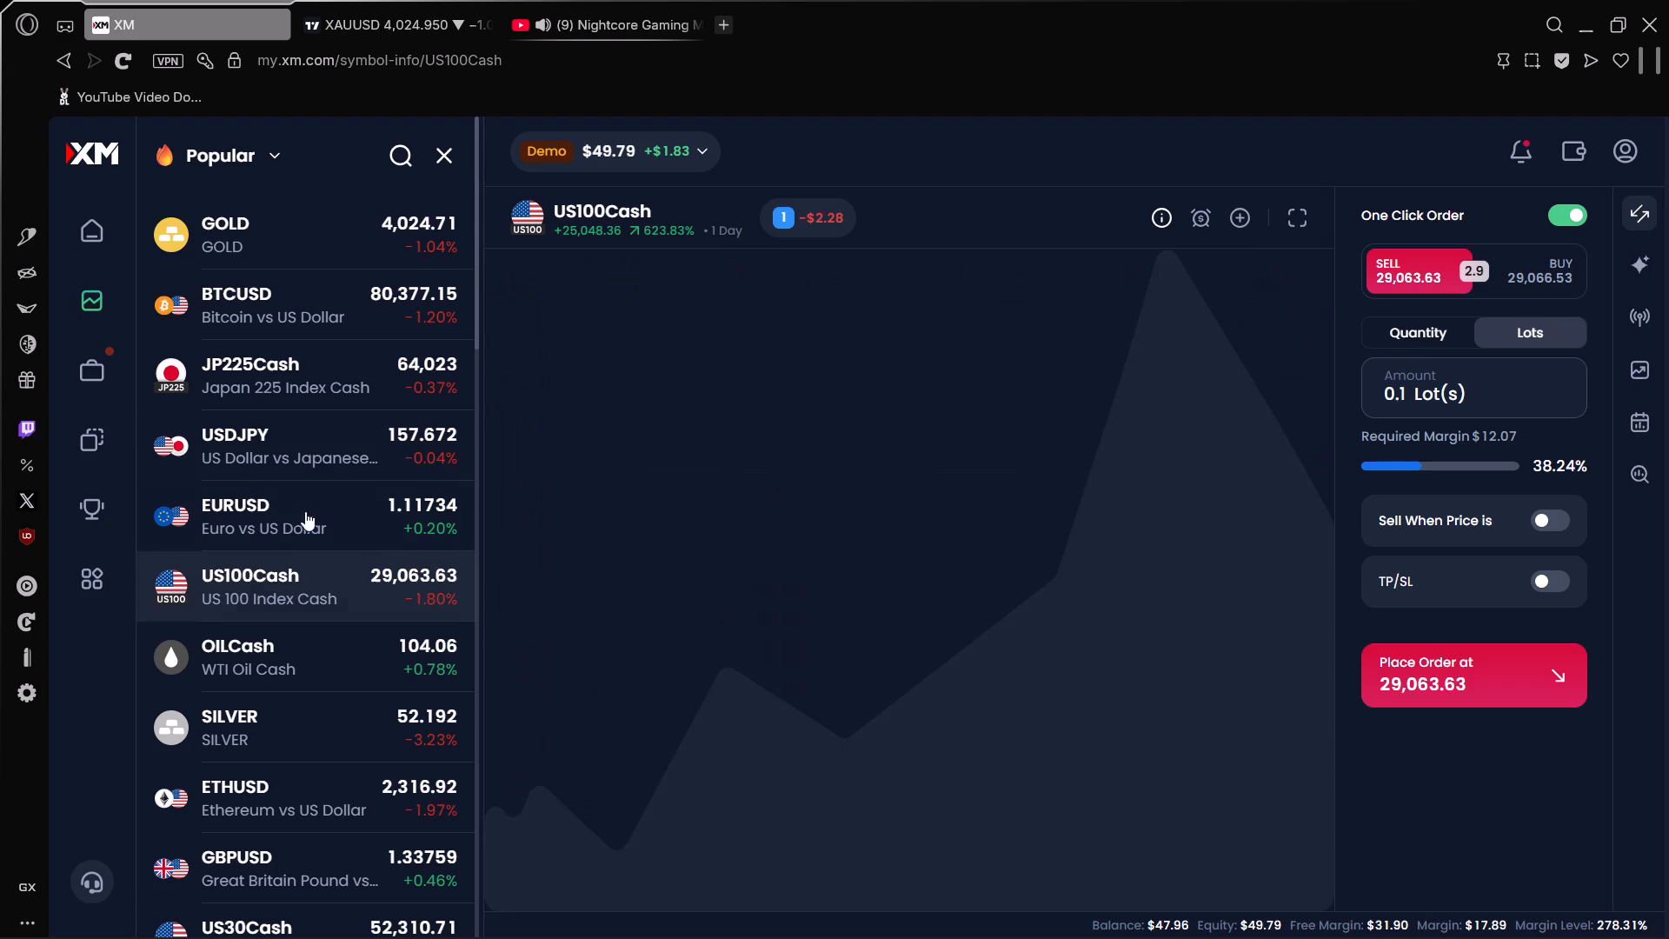
{"action": "left_click_drag", "start_coordinate": [1021, 596], "coordinate": [1144, 419]}
{"action": "scroll", "coordinate": [1260, 487], "scroll_direction": "down", "scroll_amount": 3}
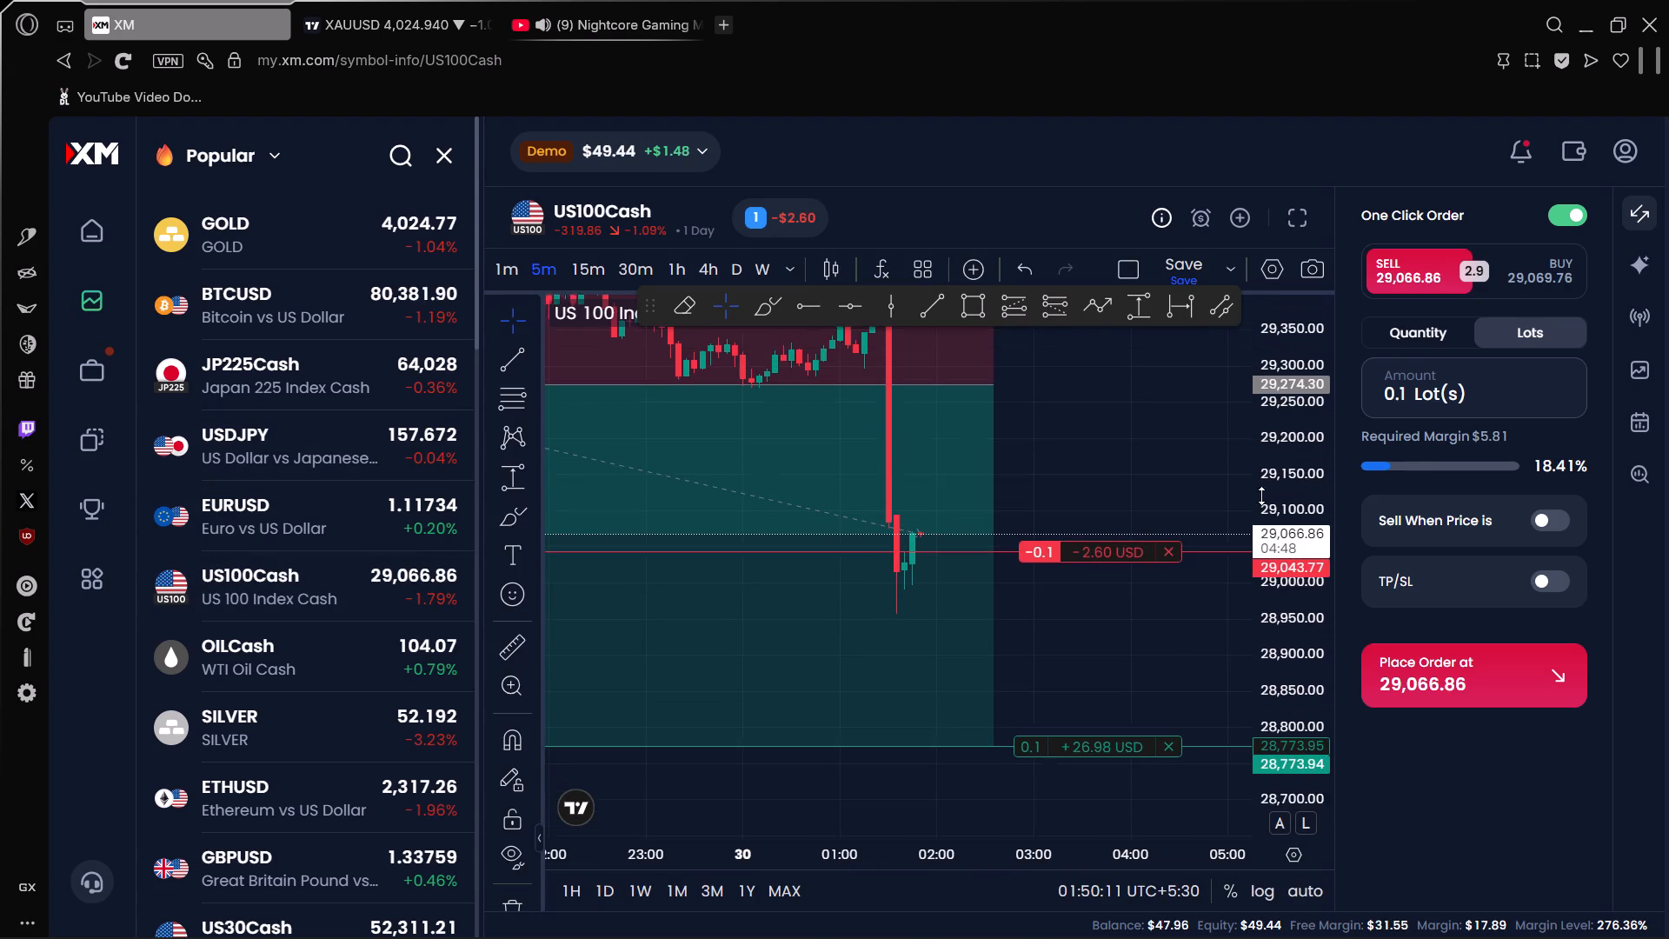
{"action": "scroll", "coordinate": [1261, 496], "scroll_direction": "down", "scroll_amount": 1}
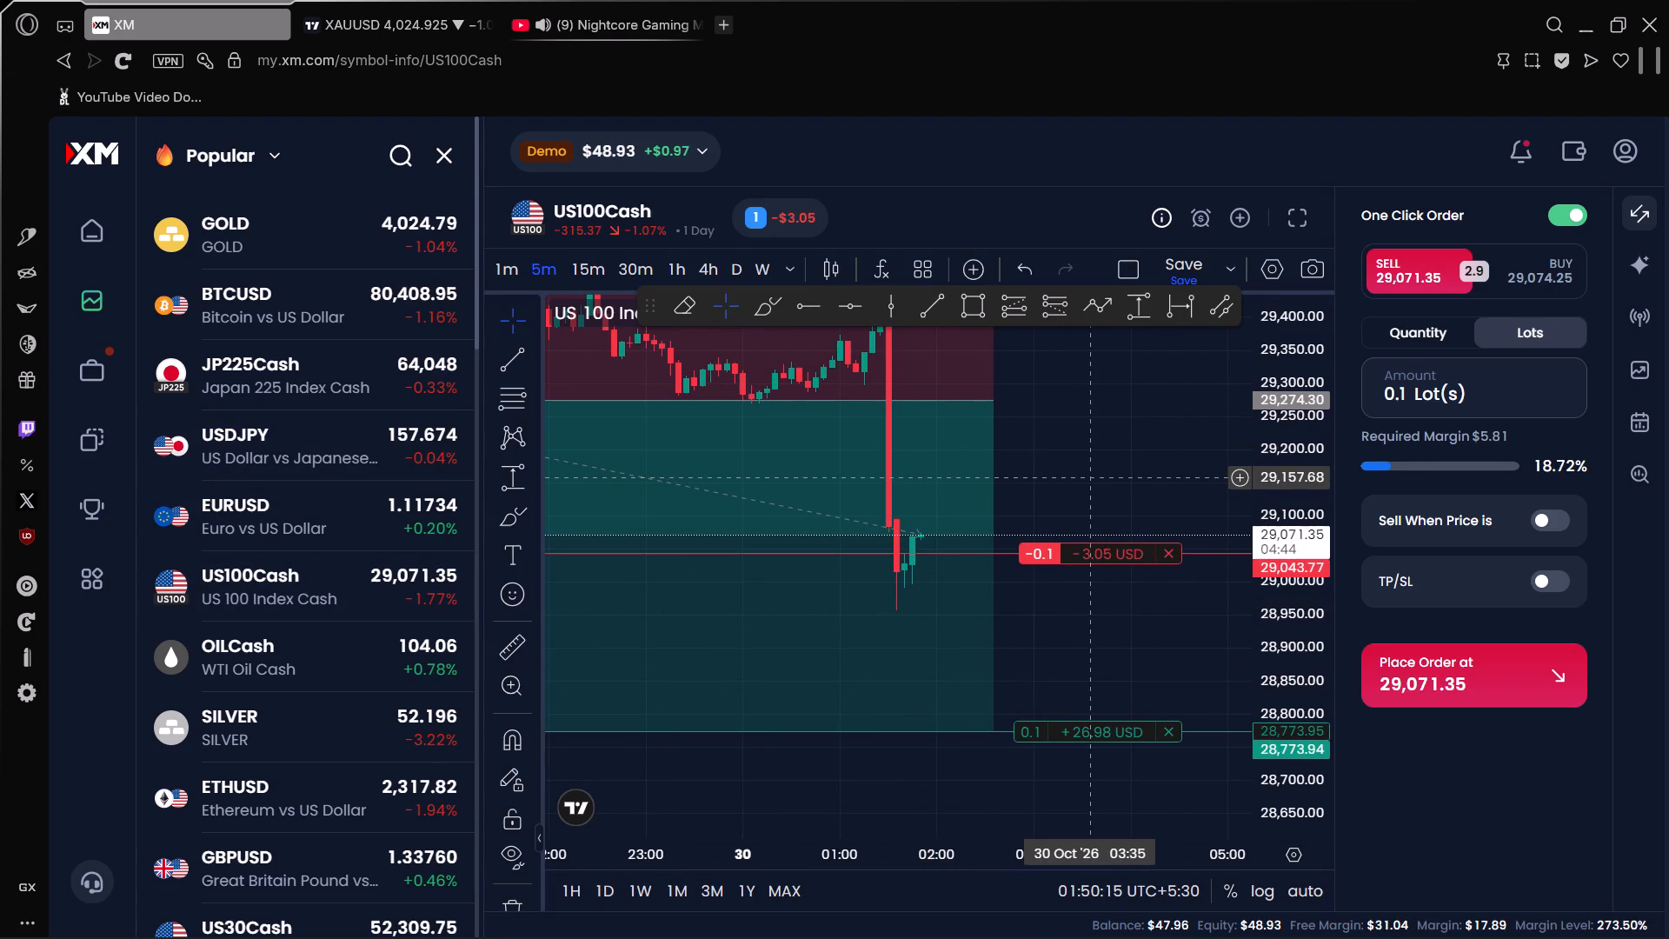
{"action": "scroll", "coordinate": [1095, 472], "scroll_direction": "down", "scroll_amount": 1}
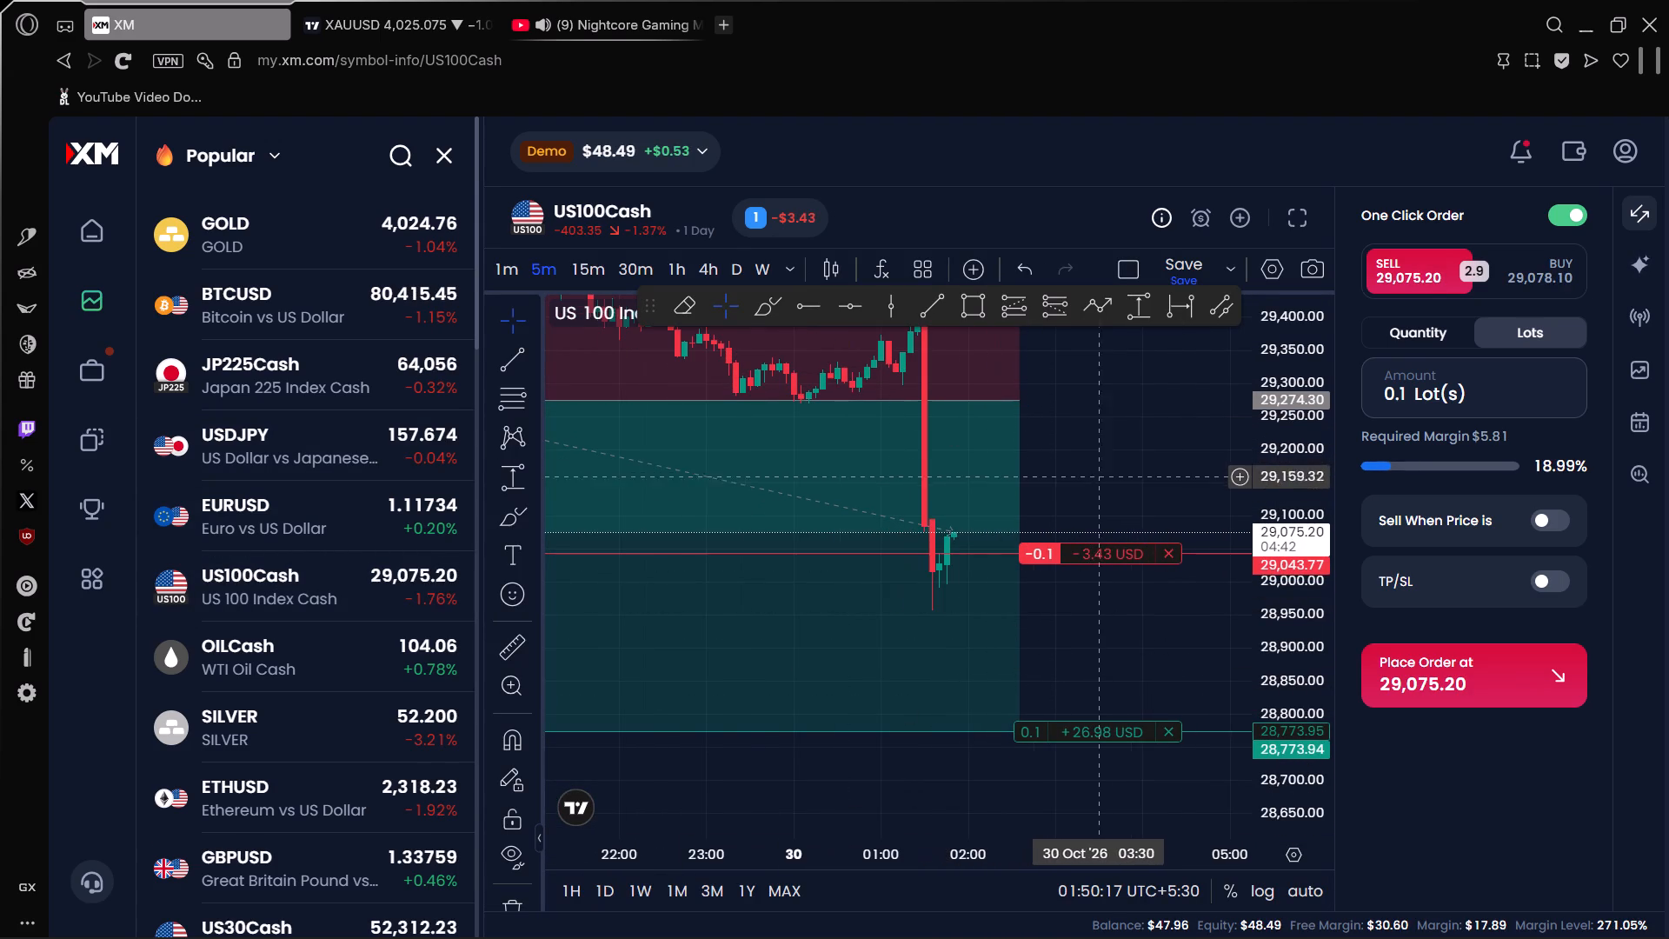
{"action": "scroll", "coordinate": [1271, 494], "scroll_direction": "down", "scroll_amount": 5}
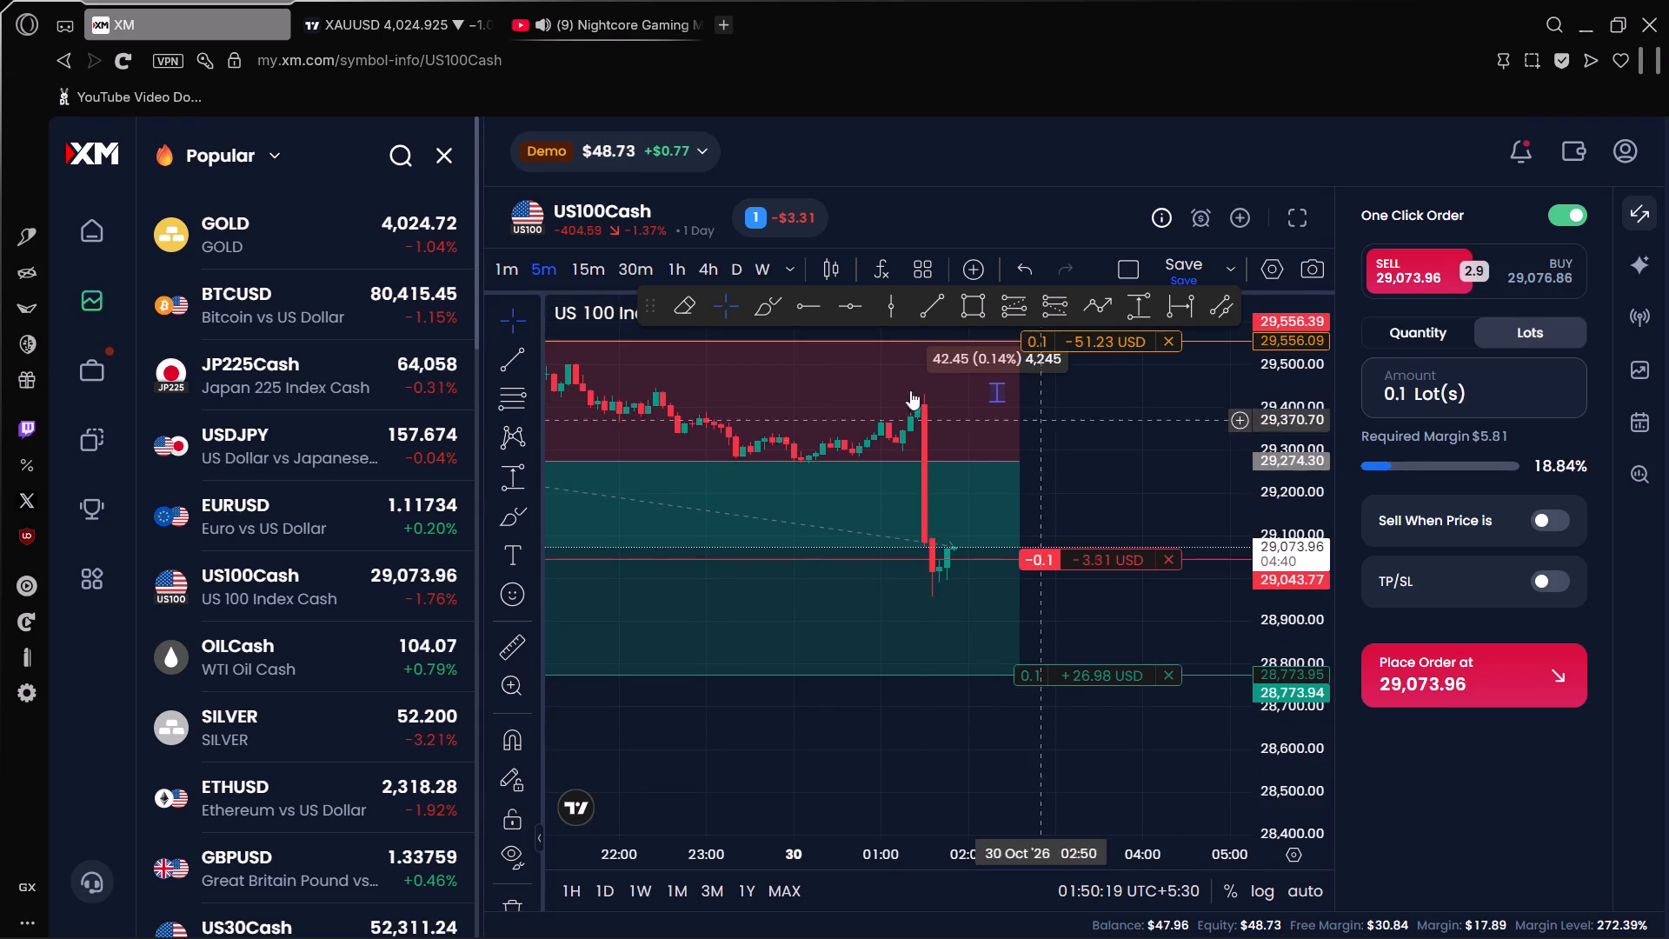
Return to the GOLD chart and review the short against its stop loss and take profit.
{"action": "left_click", "coordinate": [255, 231]}
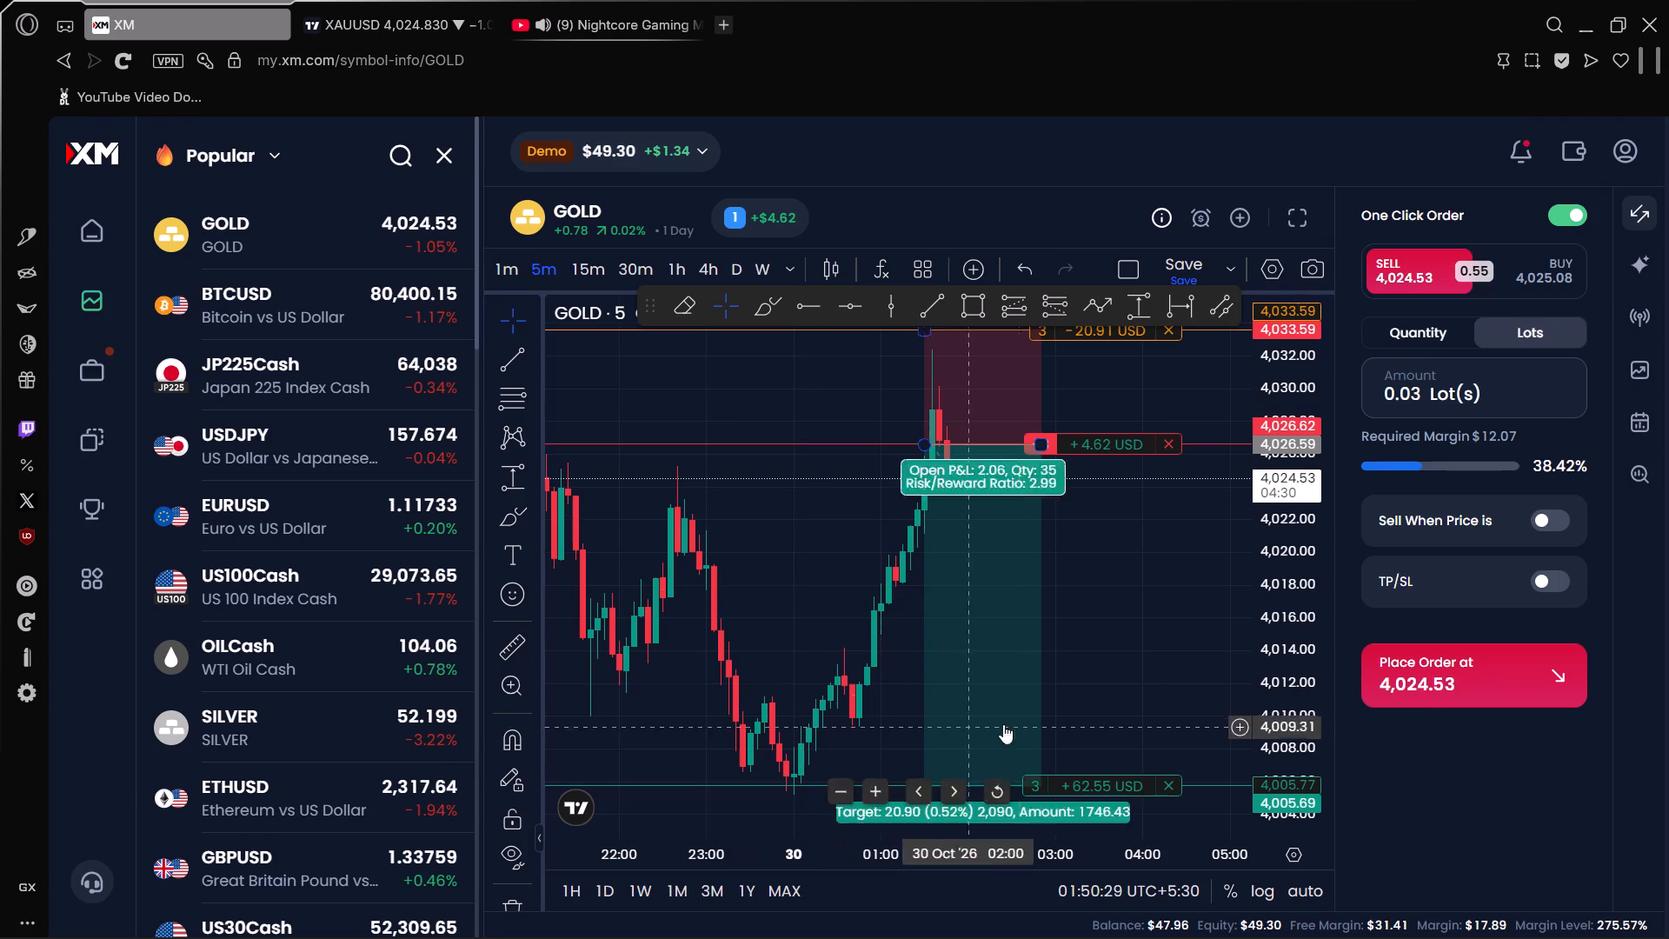
{"action": "scroll", "coordinate": [1310, 558], "scroll_direction": "down", "scroll_amount": 2}
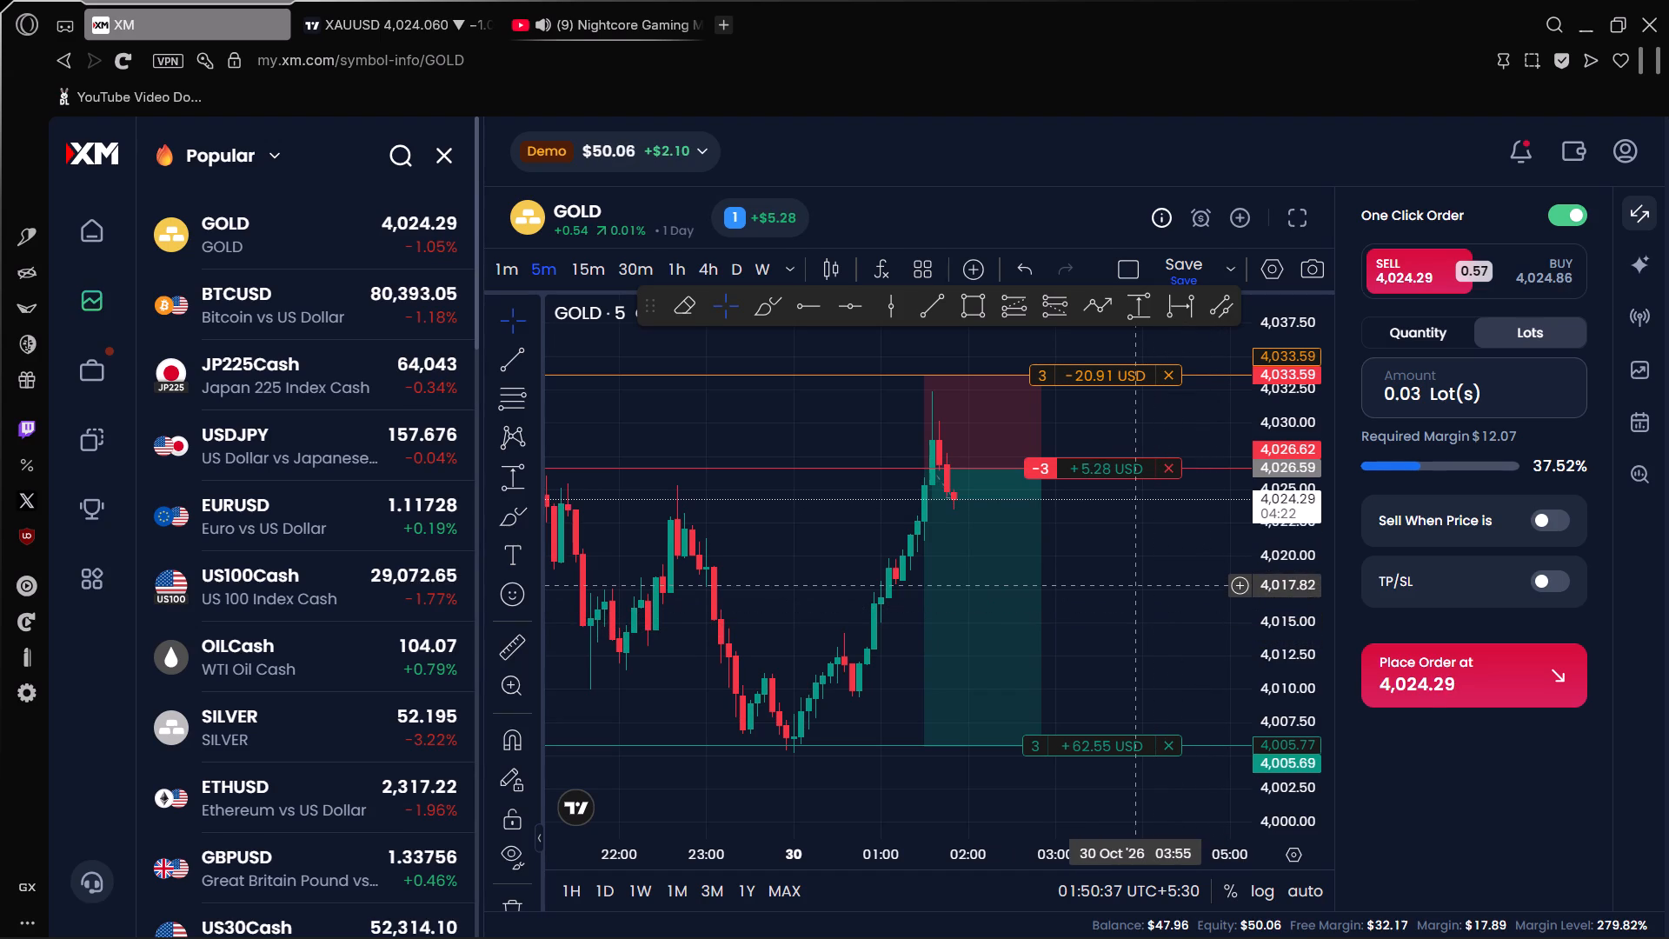
Switch to YouTube and view the notifications.
{"action": "left_click", "coordinate": [615, 0]}
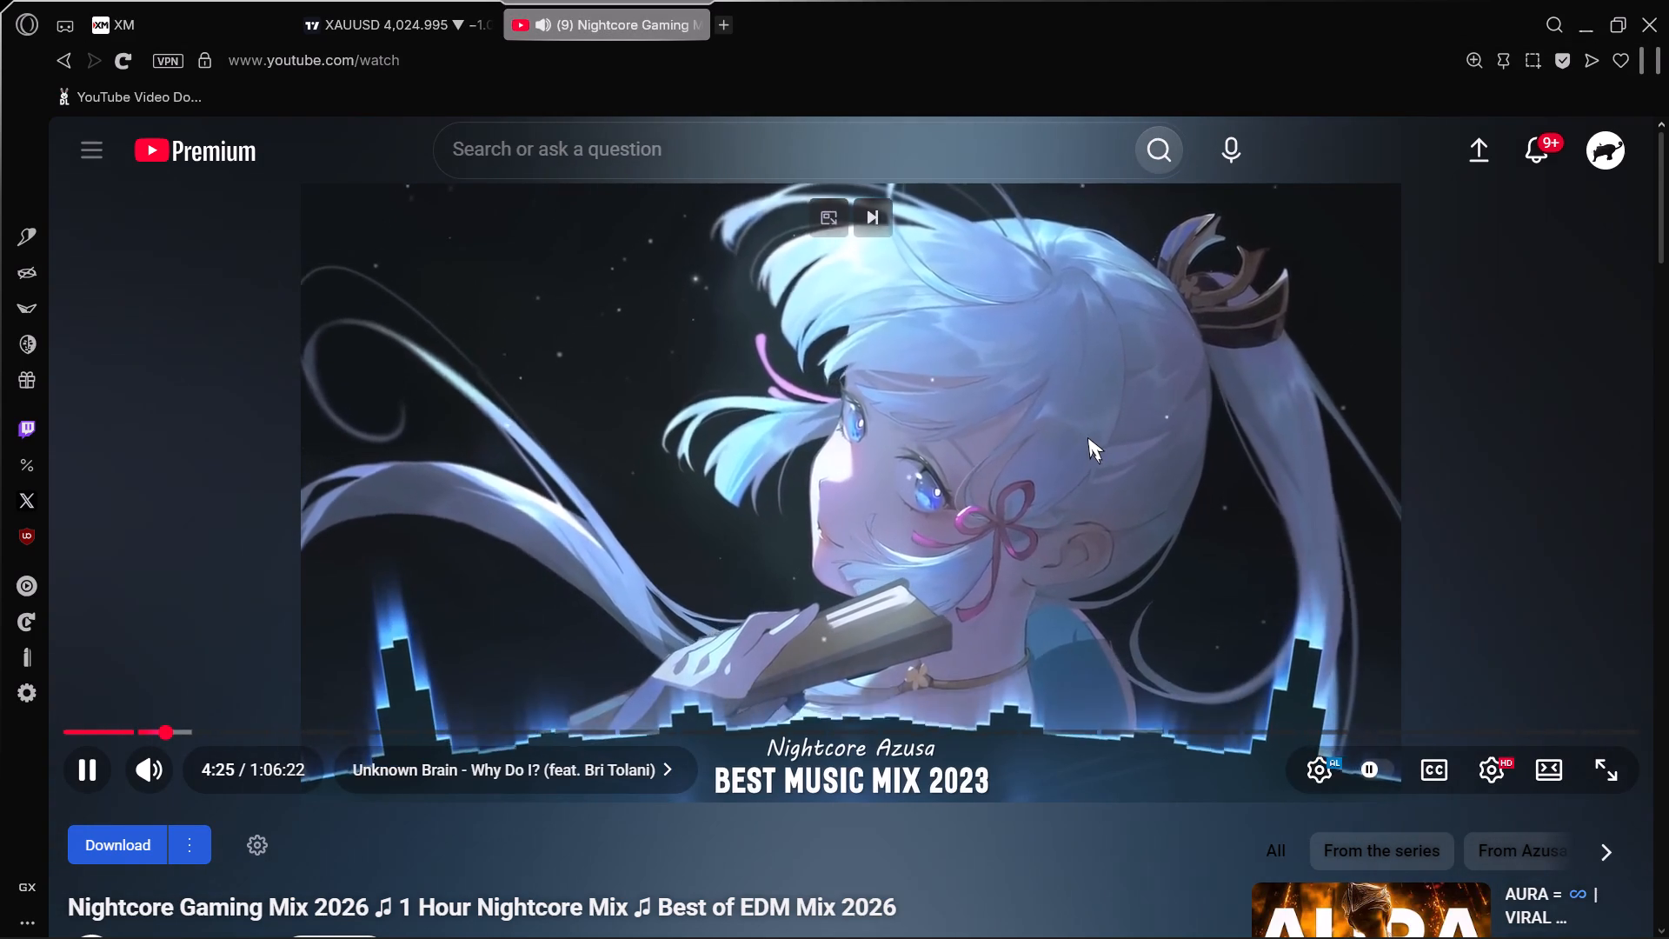
{"action": "scroll", "coordinate": [1087, 437], "scroll_direction": "down", "scroll_amount": 1}
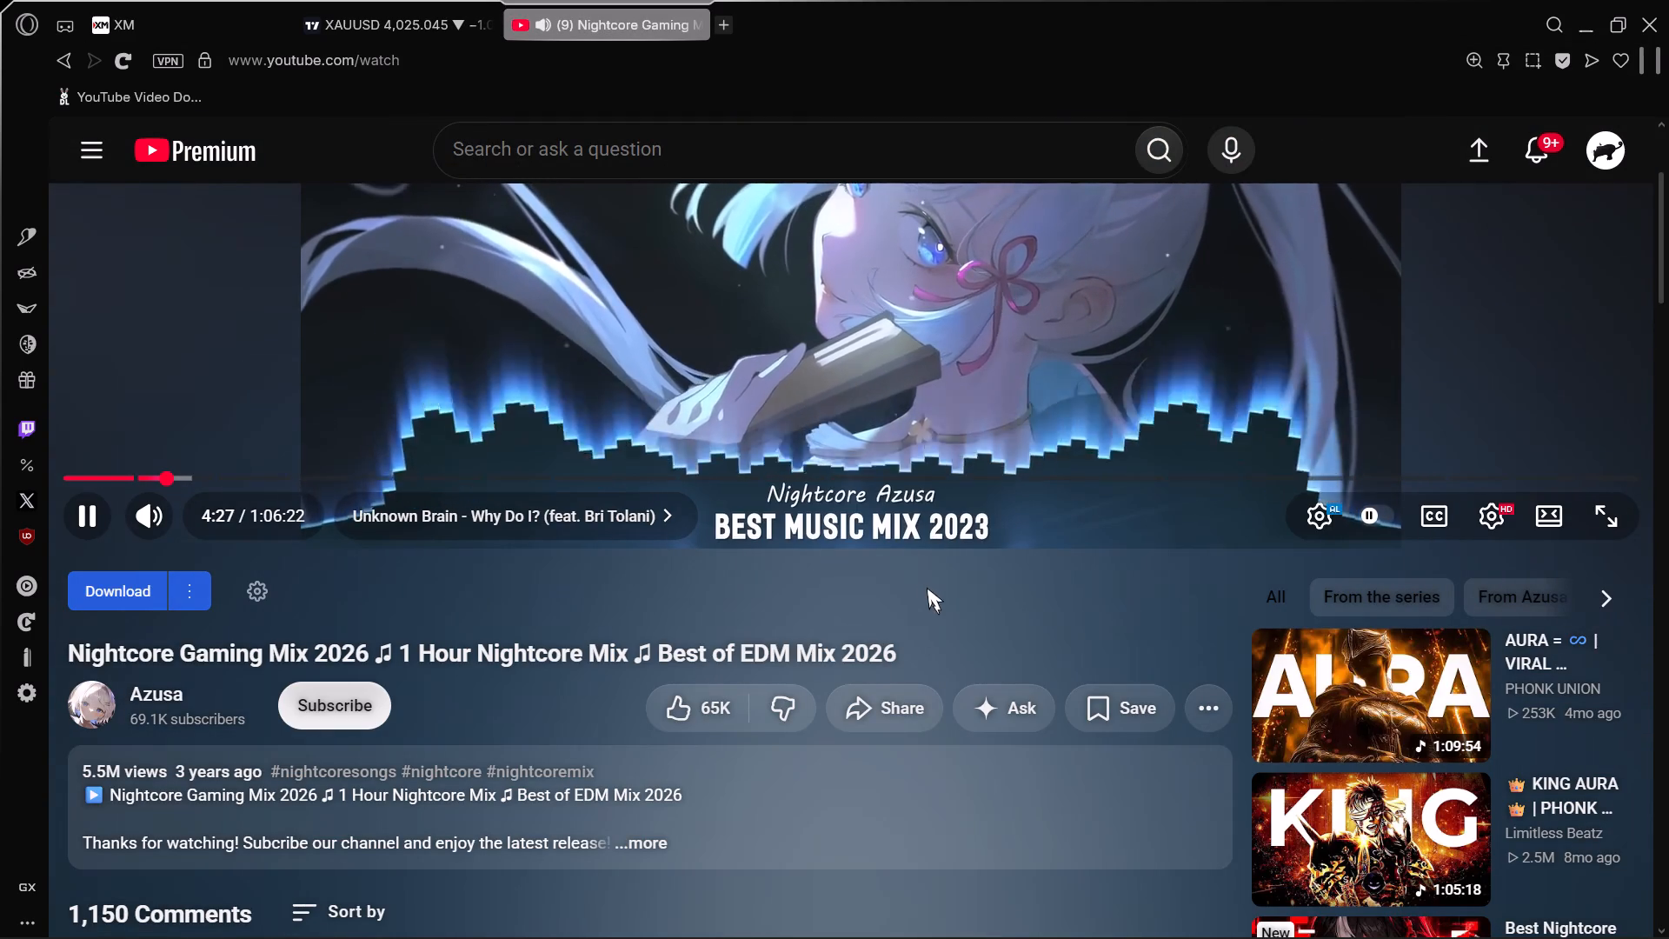
{"action": "scroll", "coordinate": [982, 616], "scroll_direction": "up", "scroll_amount": 1}
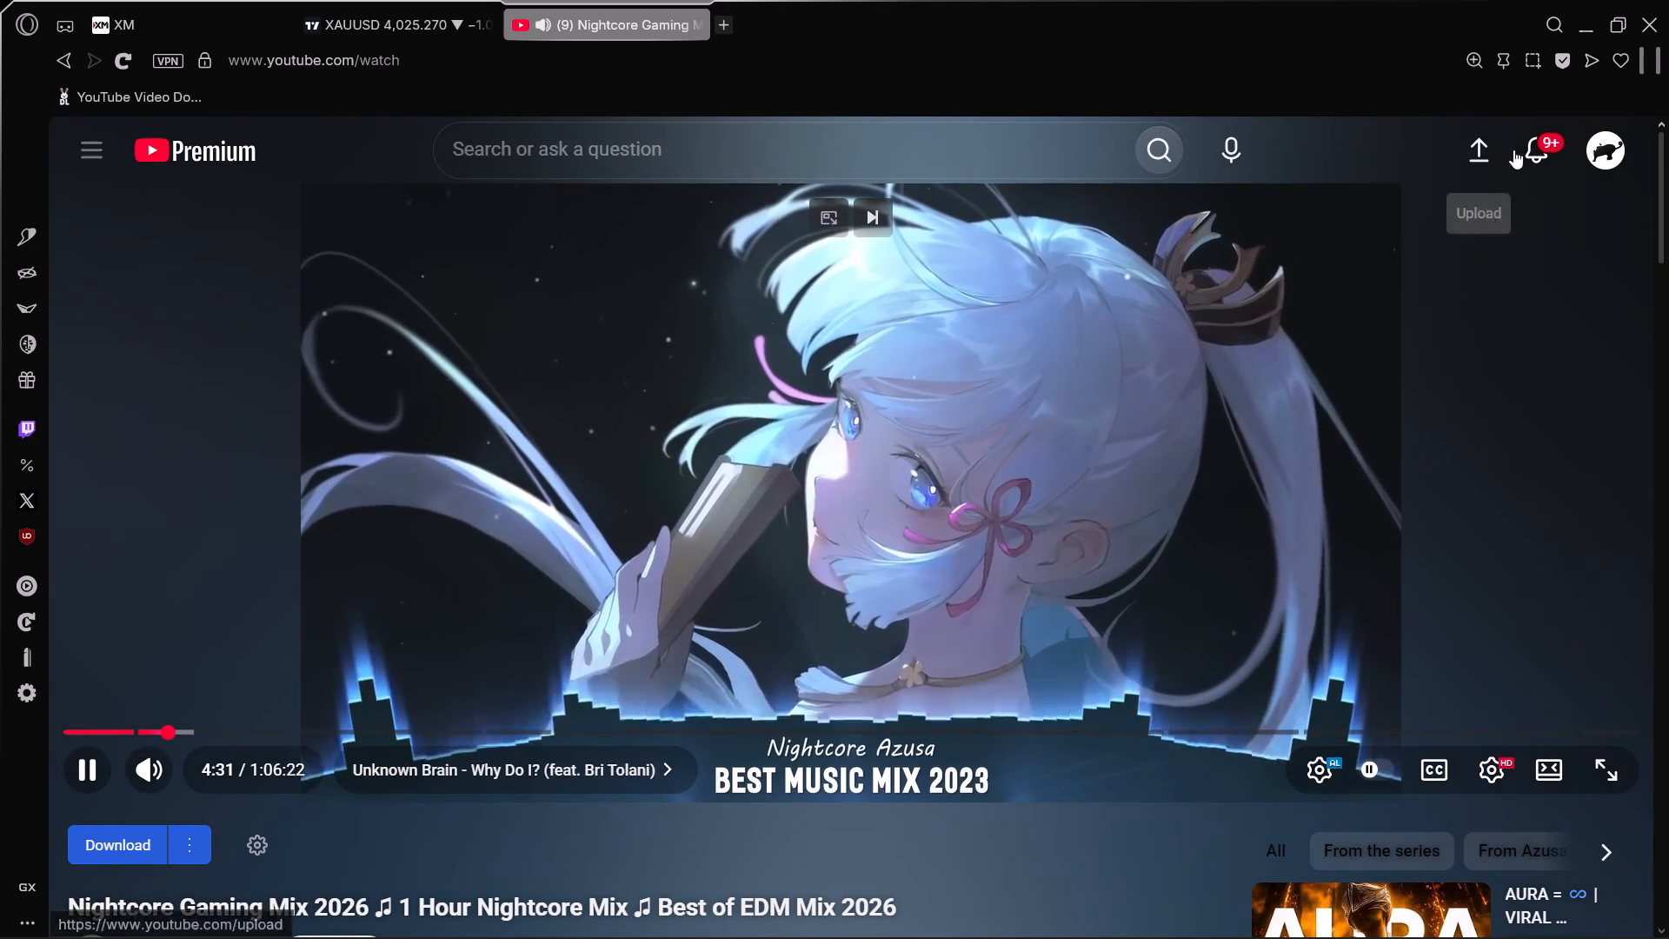
{"action": "left_click", "coordinate": [1539, 150]}
{"action": "left_click", "coordinate": [1539, 150]}
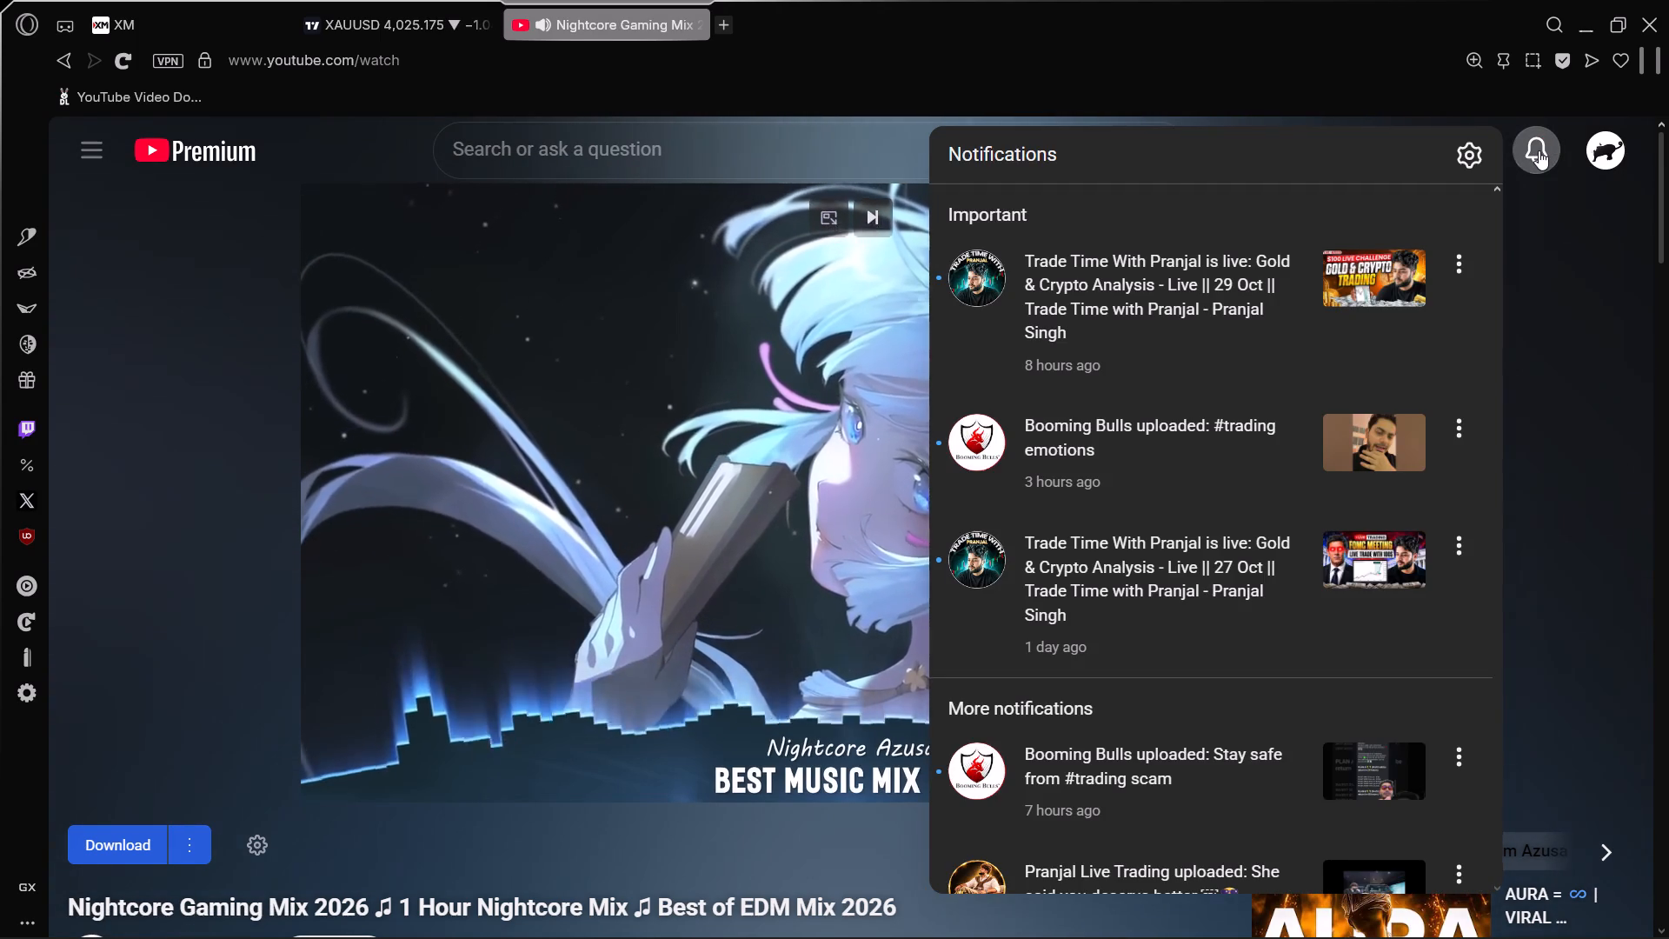
Check the XAUUSD chart on TradingView and the GOLD short on XM.
{"action": "left_click", "coordinate": [357, 0]}
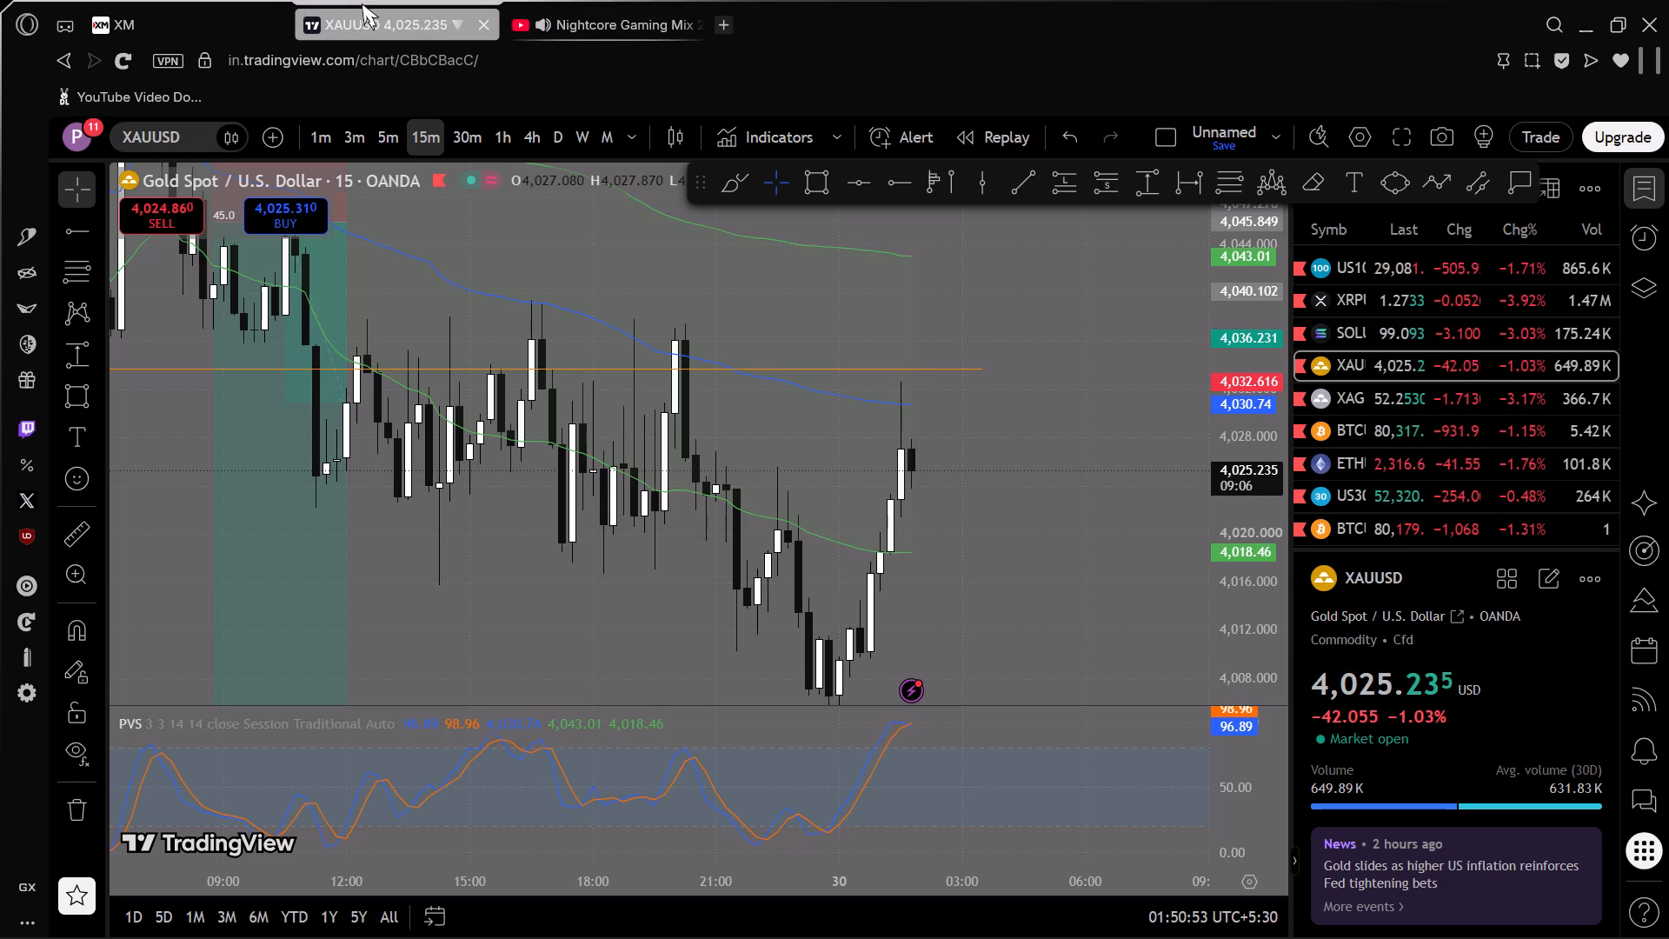
{"action": "left_click", "coordinate": [155, 0]}
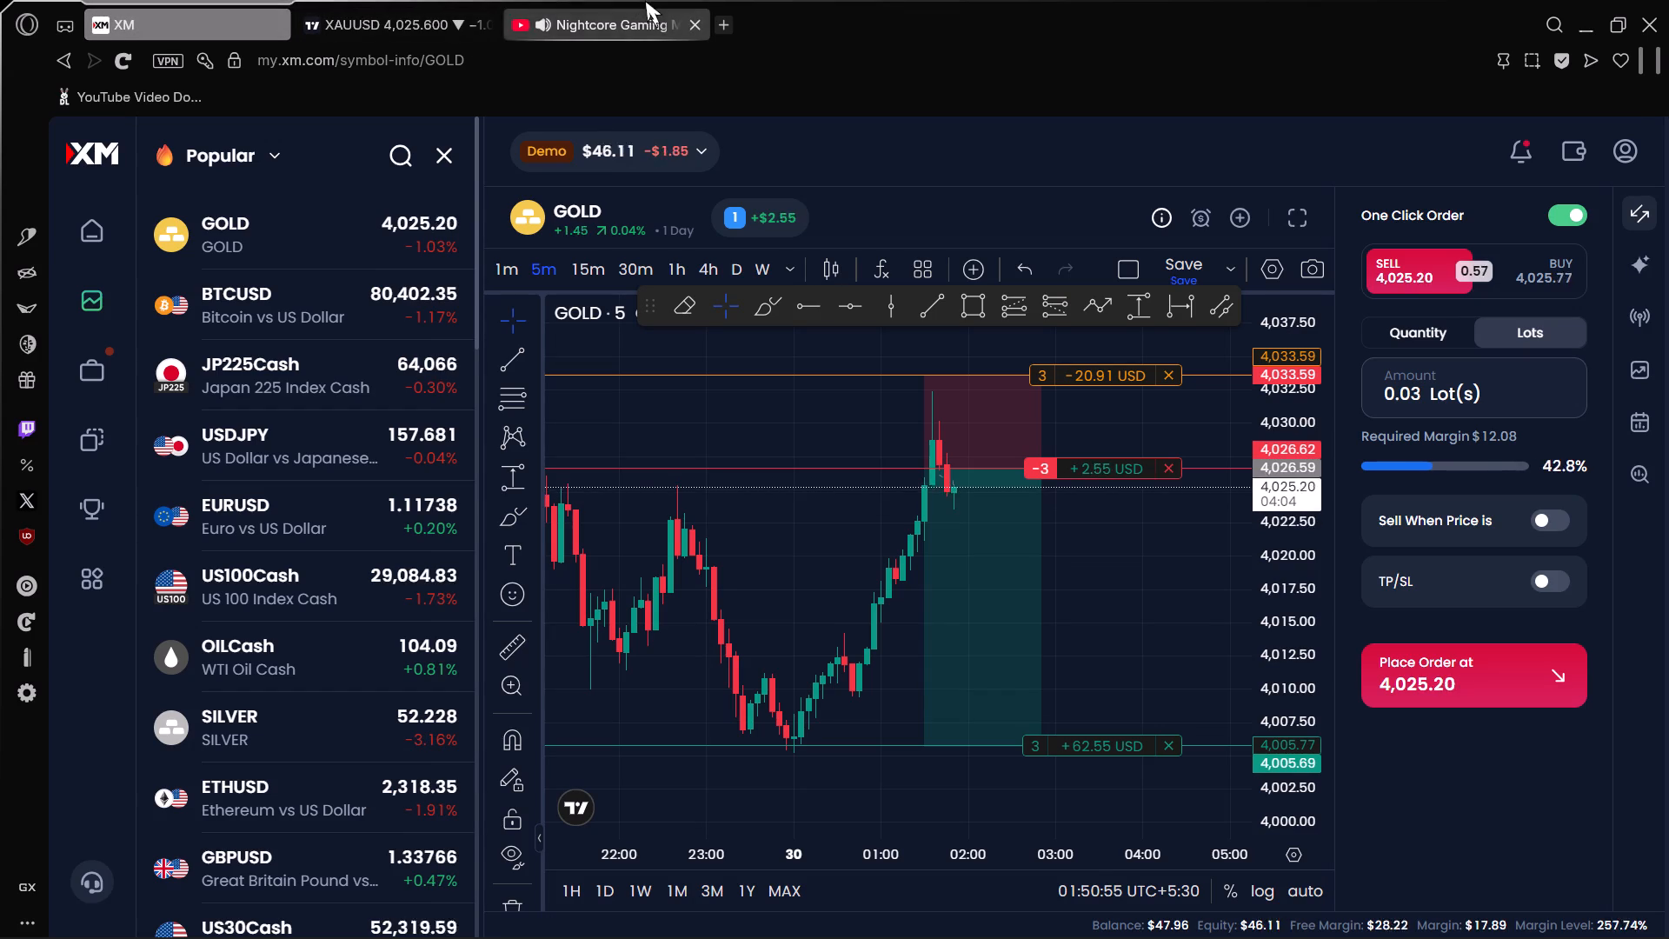
Switch to YouTube and open Haz Gaming's 54:21 NEFFEX mix from the recommended videos.
{"action": "left_click", "coordinate": [645, 1]}
{"action": "scroll", "coordinate": [1010, 648], "scroll_direction": "down", "scroll_amount": 2}
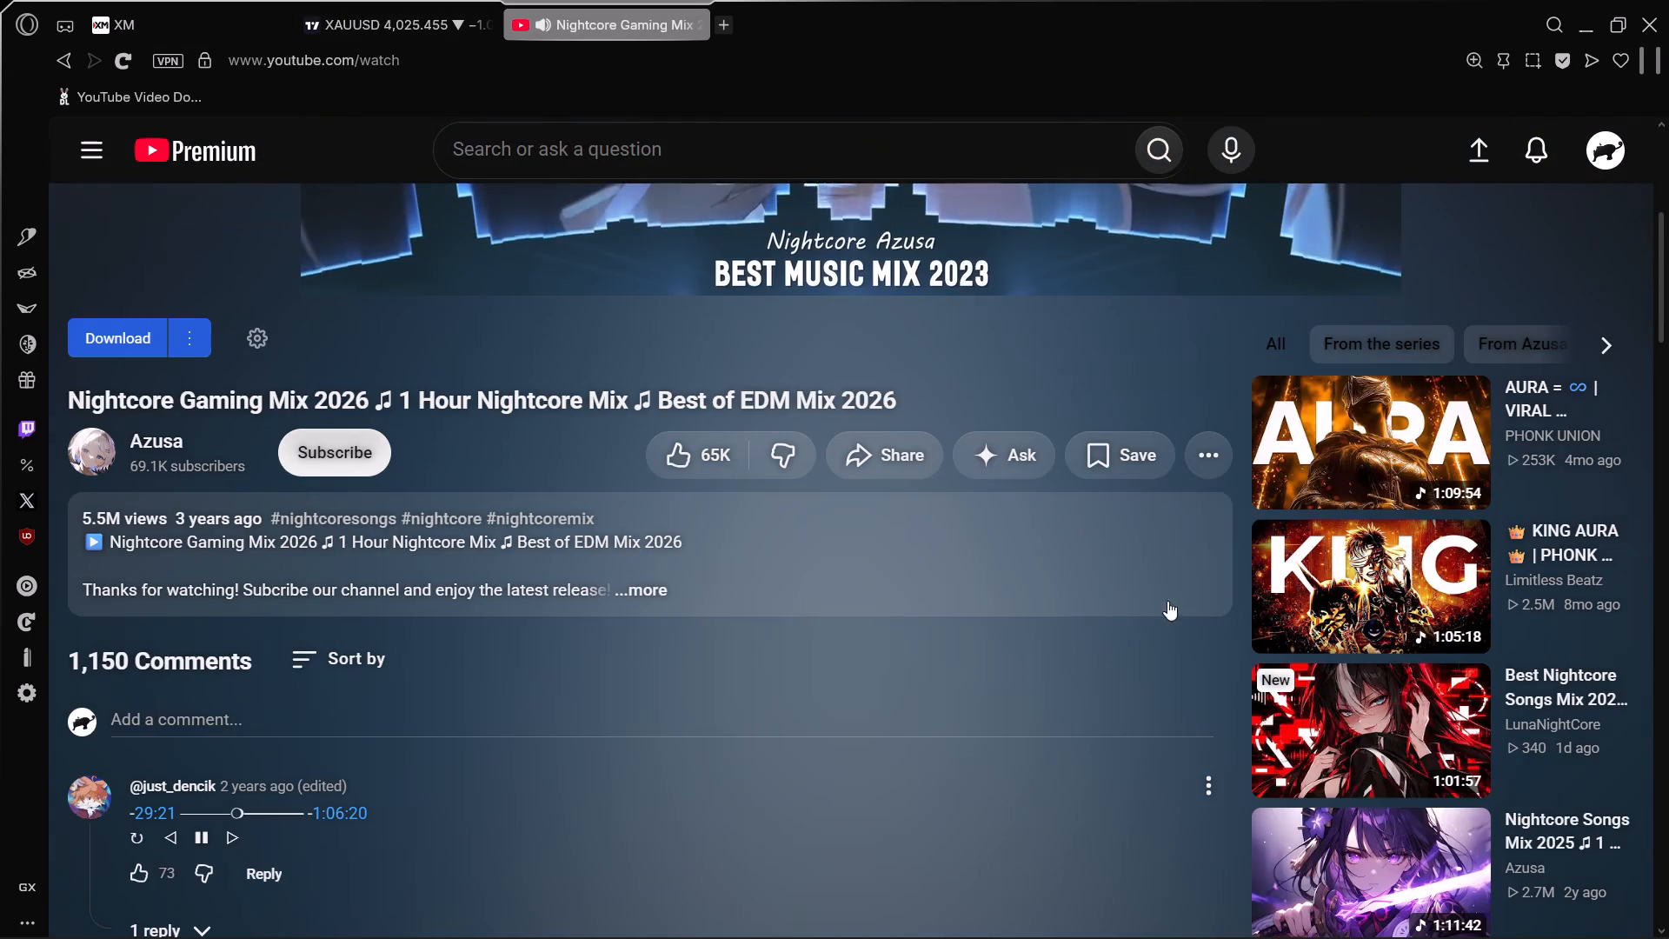
{"action": "scroll", "coordinate": [1317, 675], "scroll_direction": "down", "scroll_amount": 4}
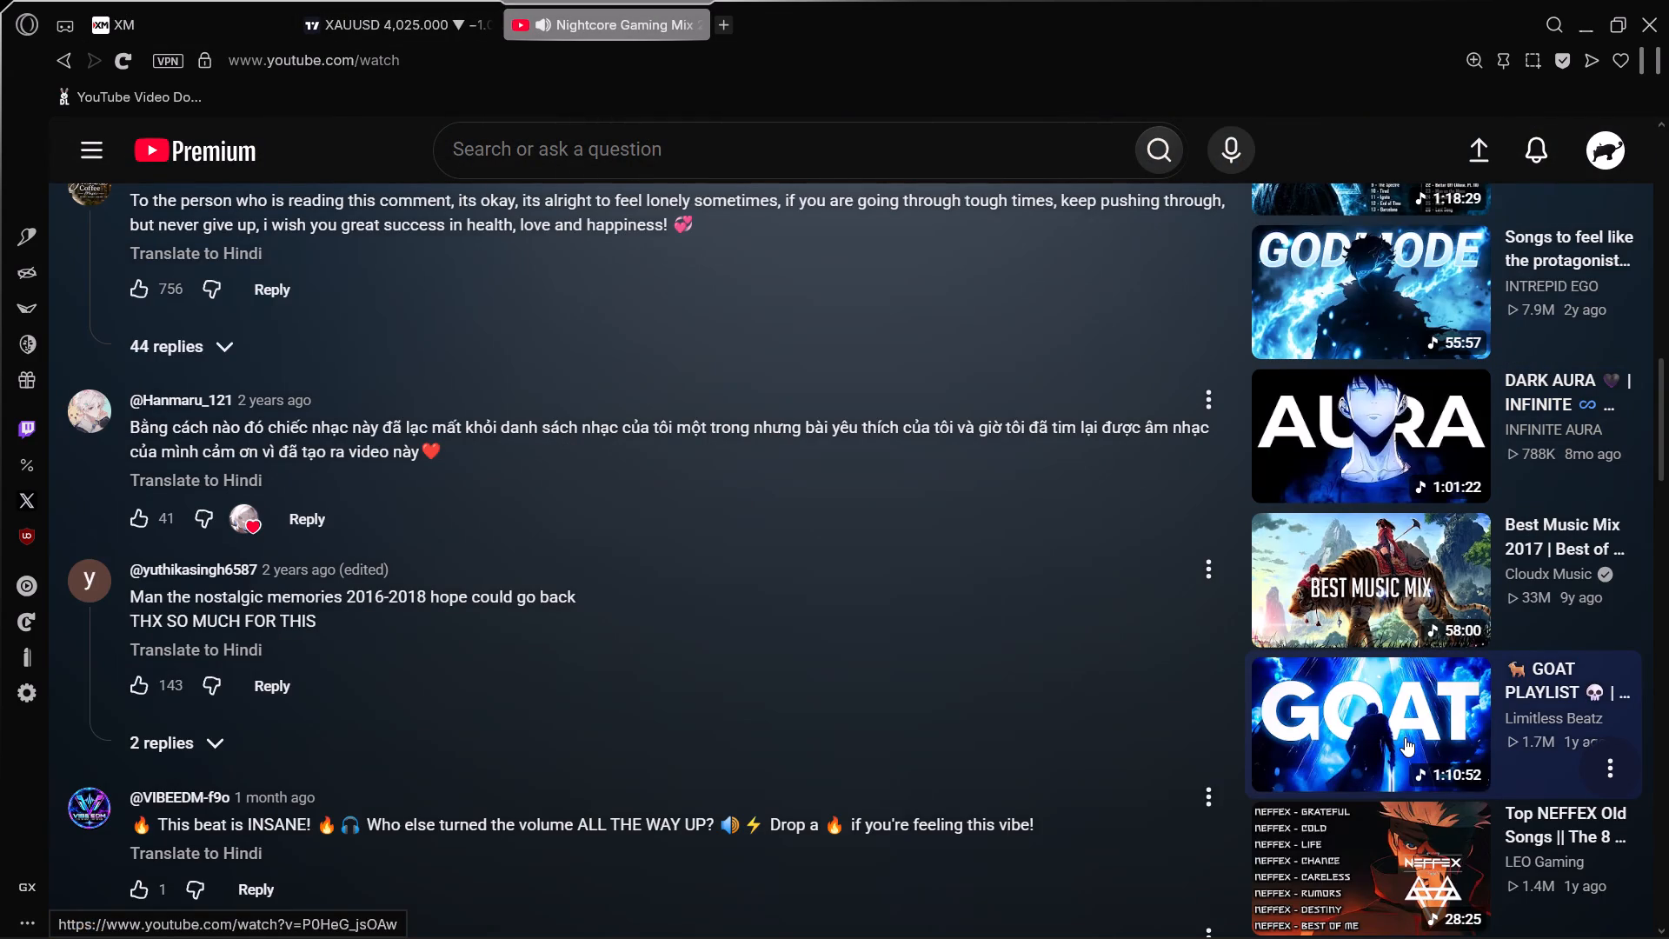
{"action": "scroll", "coordinate": [1405, 737], "scroll_direction": "up", "scroll_amount": 1}
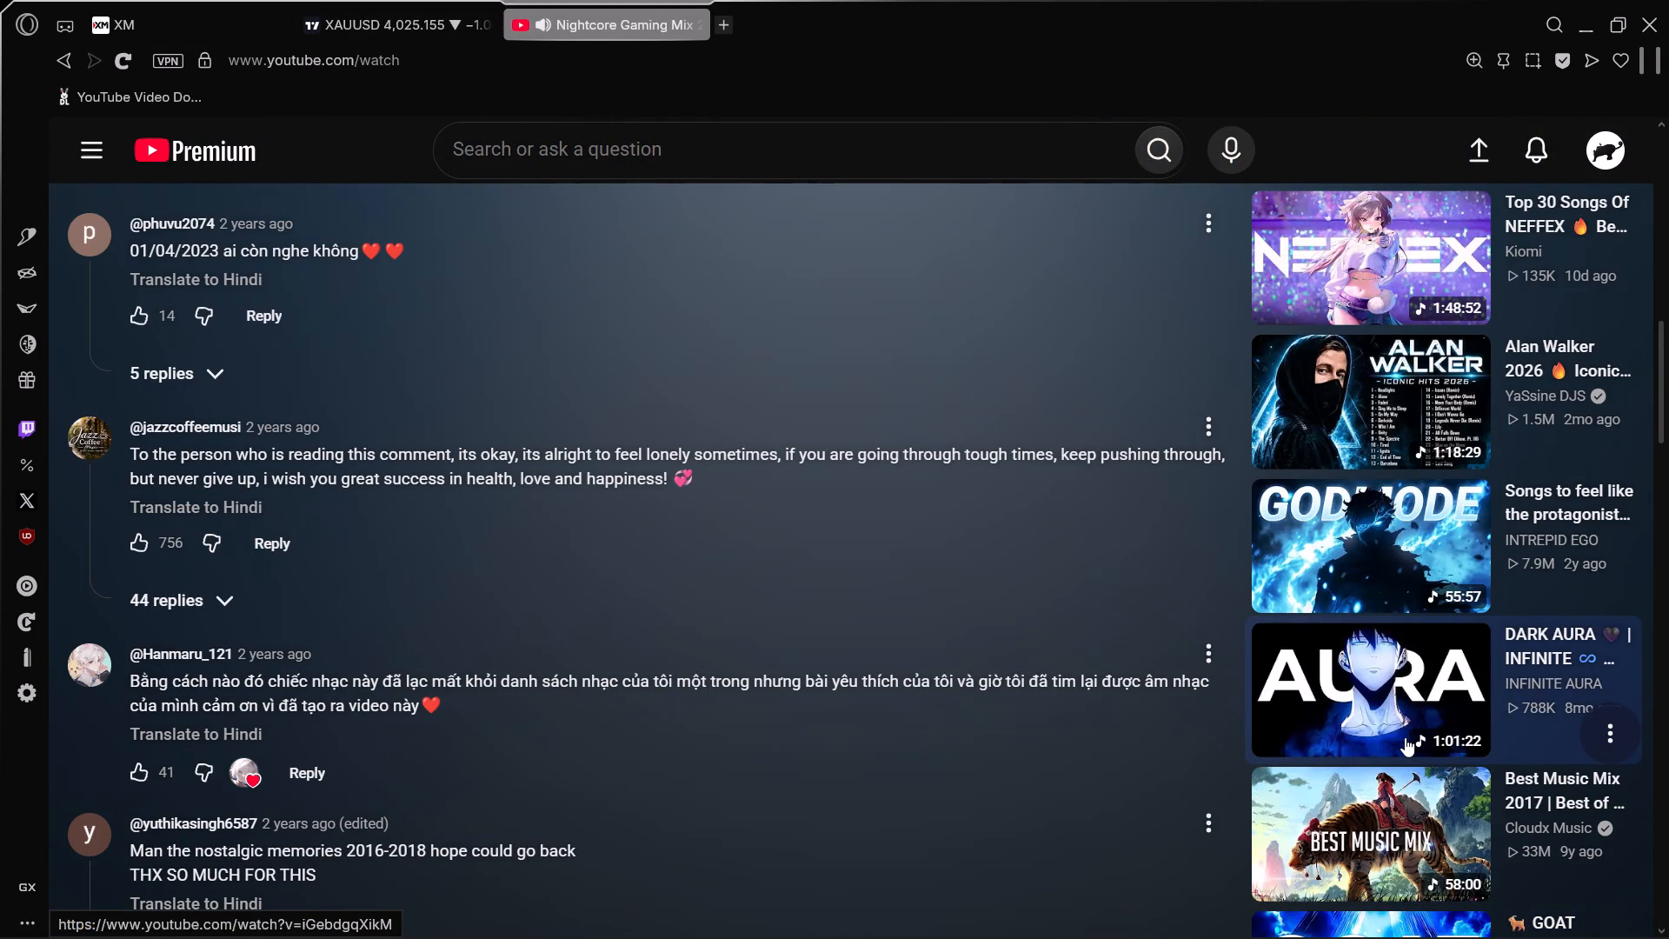
{"action": "scroll", "coordinate": [1382, 612], "scroll_direction": "down", "scroll_amount": 5}
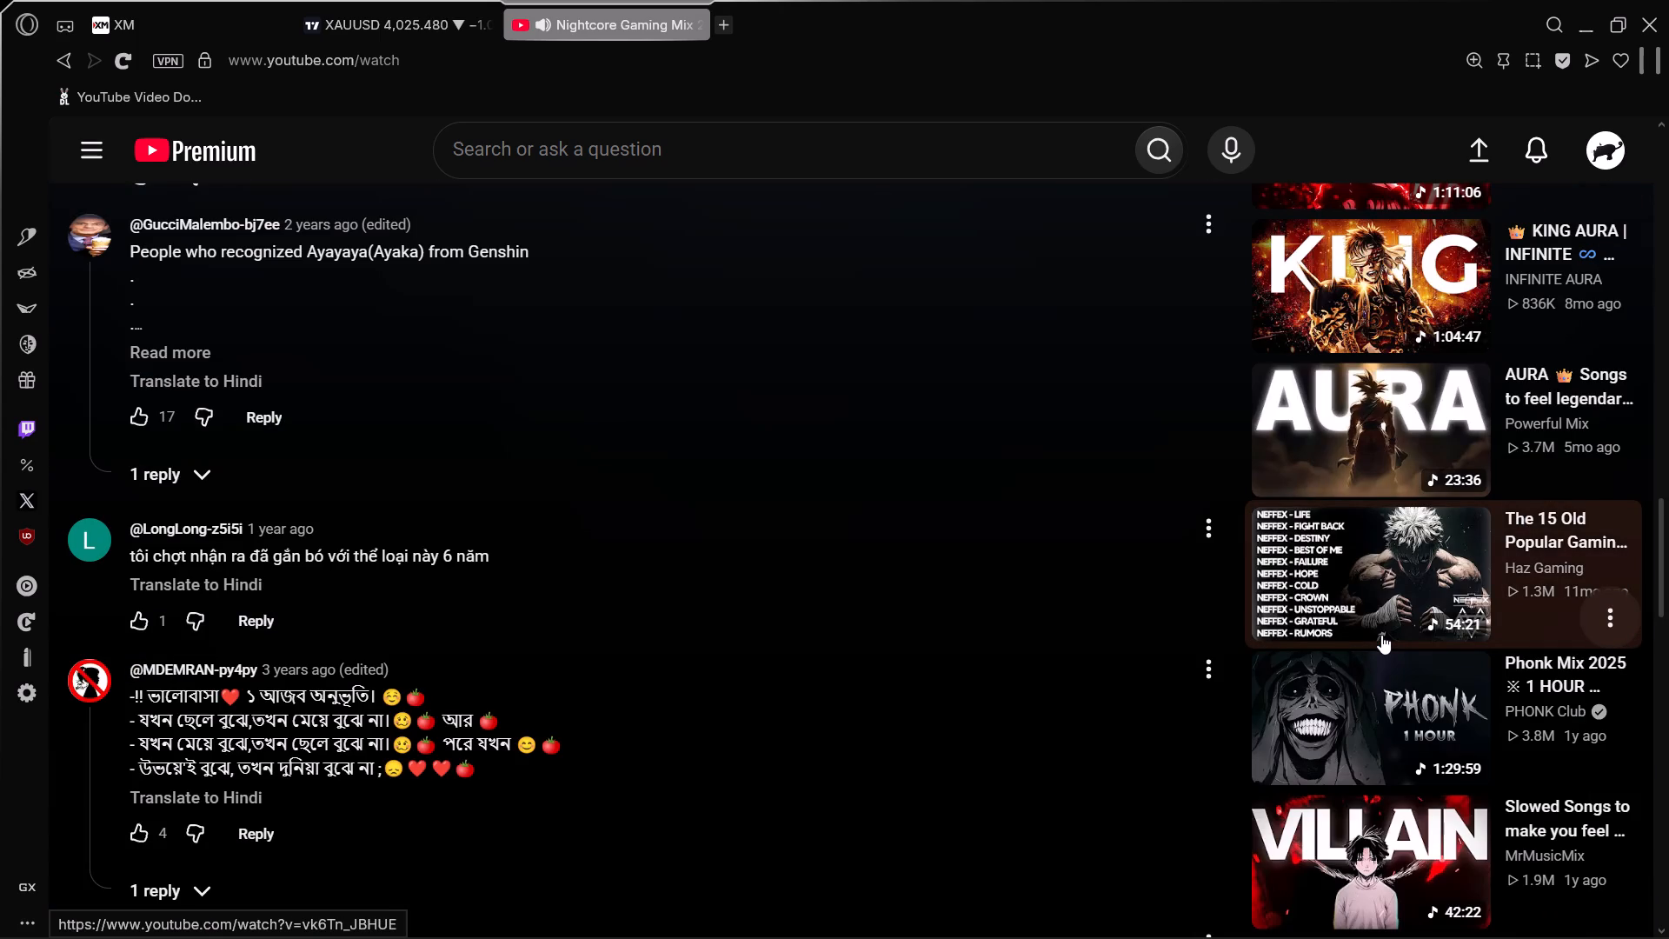
{"action": "left_click", "coordinate": [1372, 557]}
Switch to TradingView and check the XAUUSD 15-minute chart.
{"action": "left_click", "coordinate": [364, 0]}
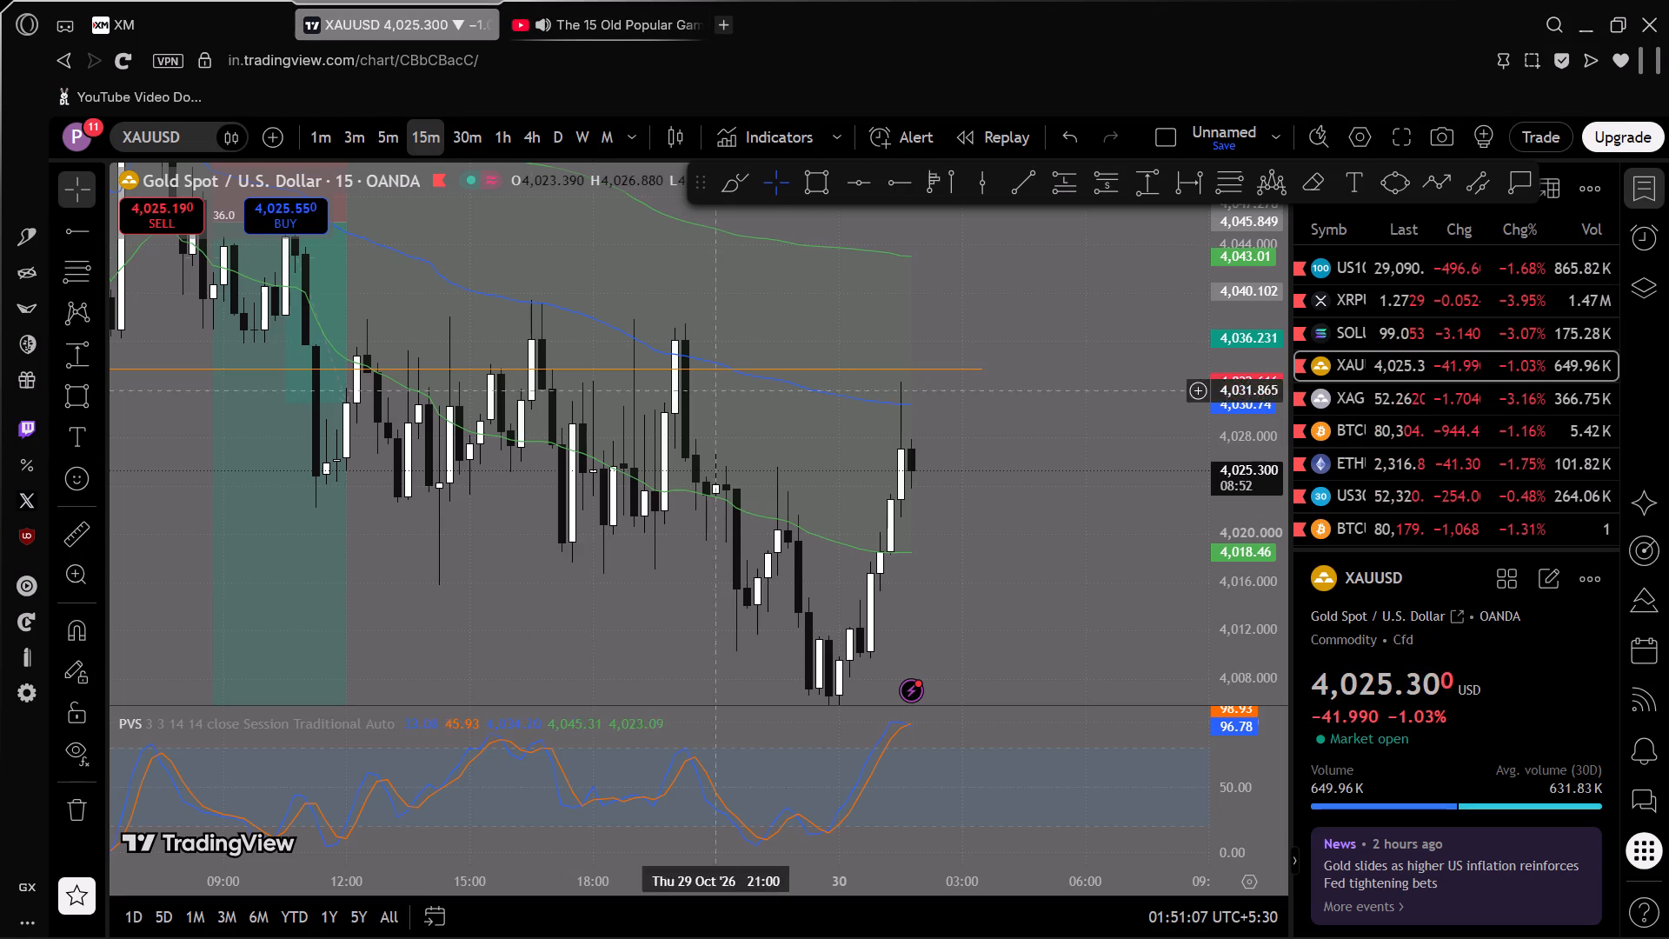
{"action": "scroll", "coordinate": [1241, 369], "scroll_direction": "down", "scroll_amount": 4}
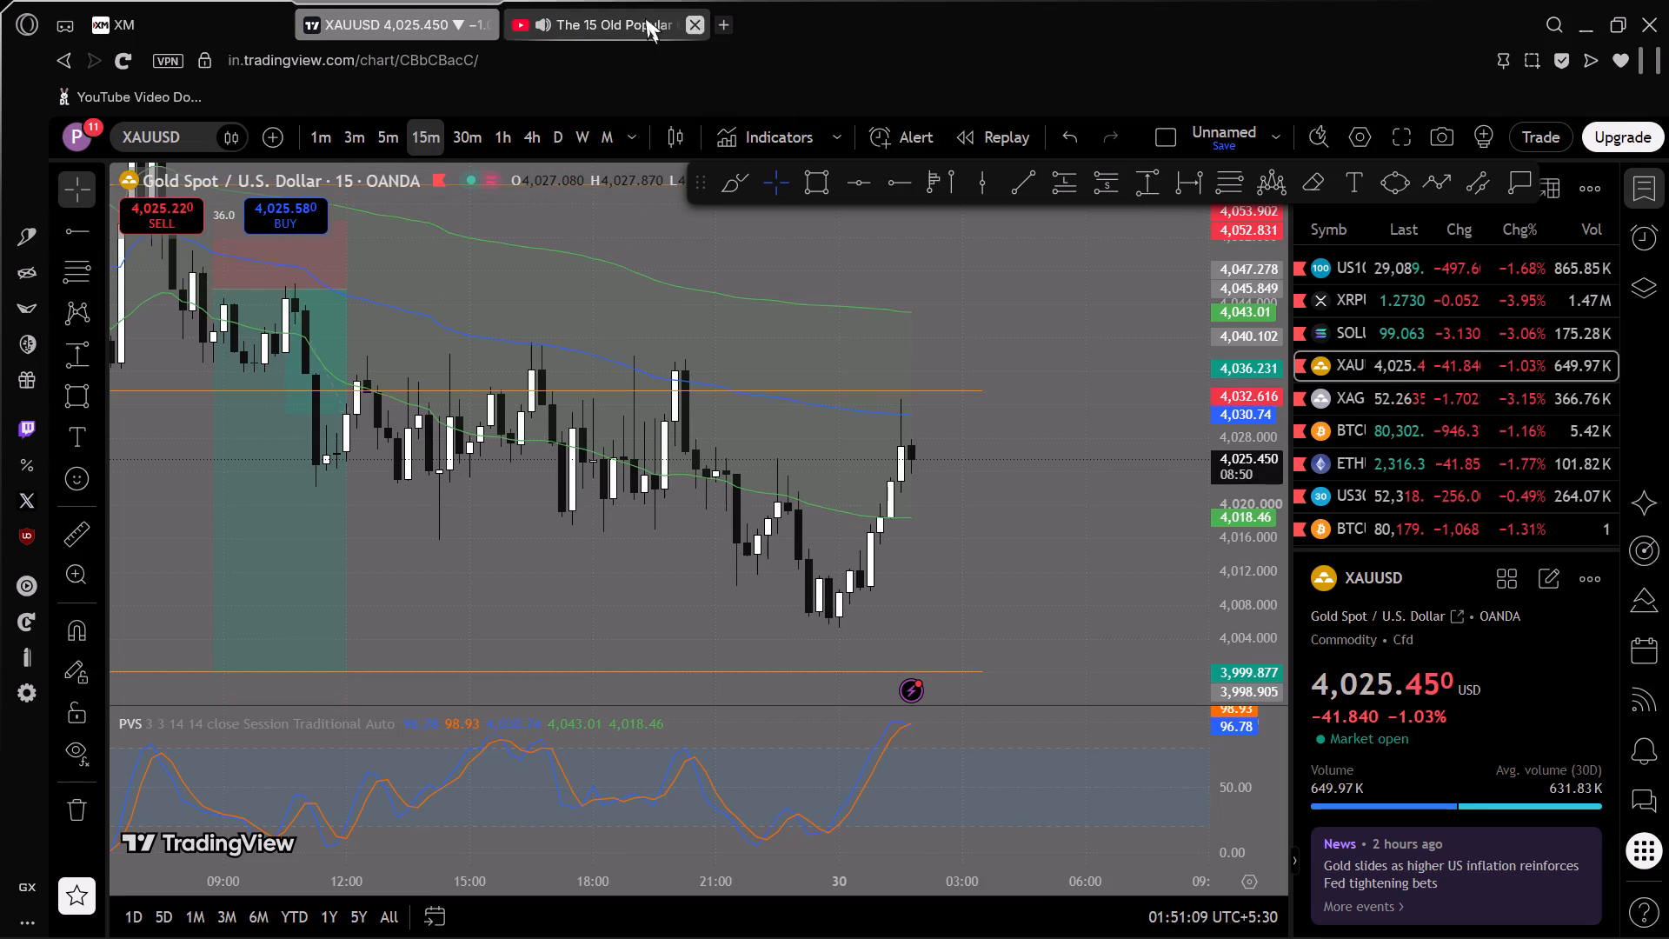
Switch to XM and review the GOLD short against its stop loss and take profit on the 5-minute chart.
{"action": "left_click", "coordinate": [274, 4]}
{"action": "scroll", "coordinate": [1021, 634], "scroll_direction": "up", "scroll_amount": 2}
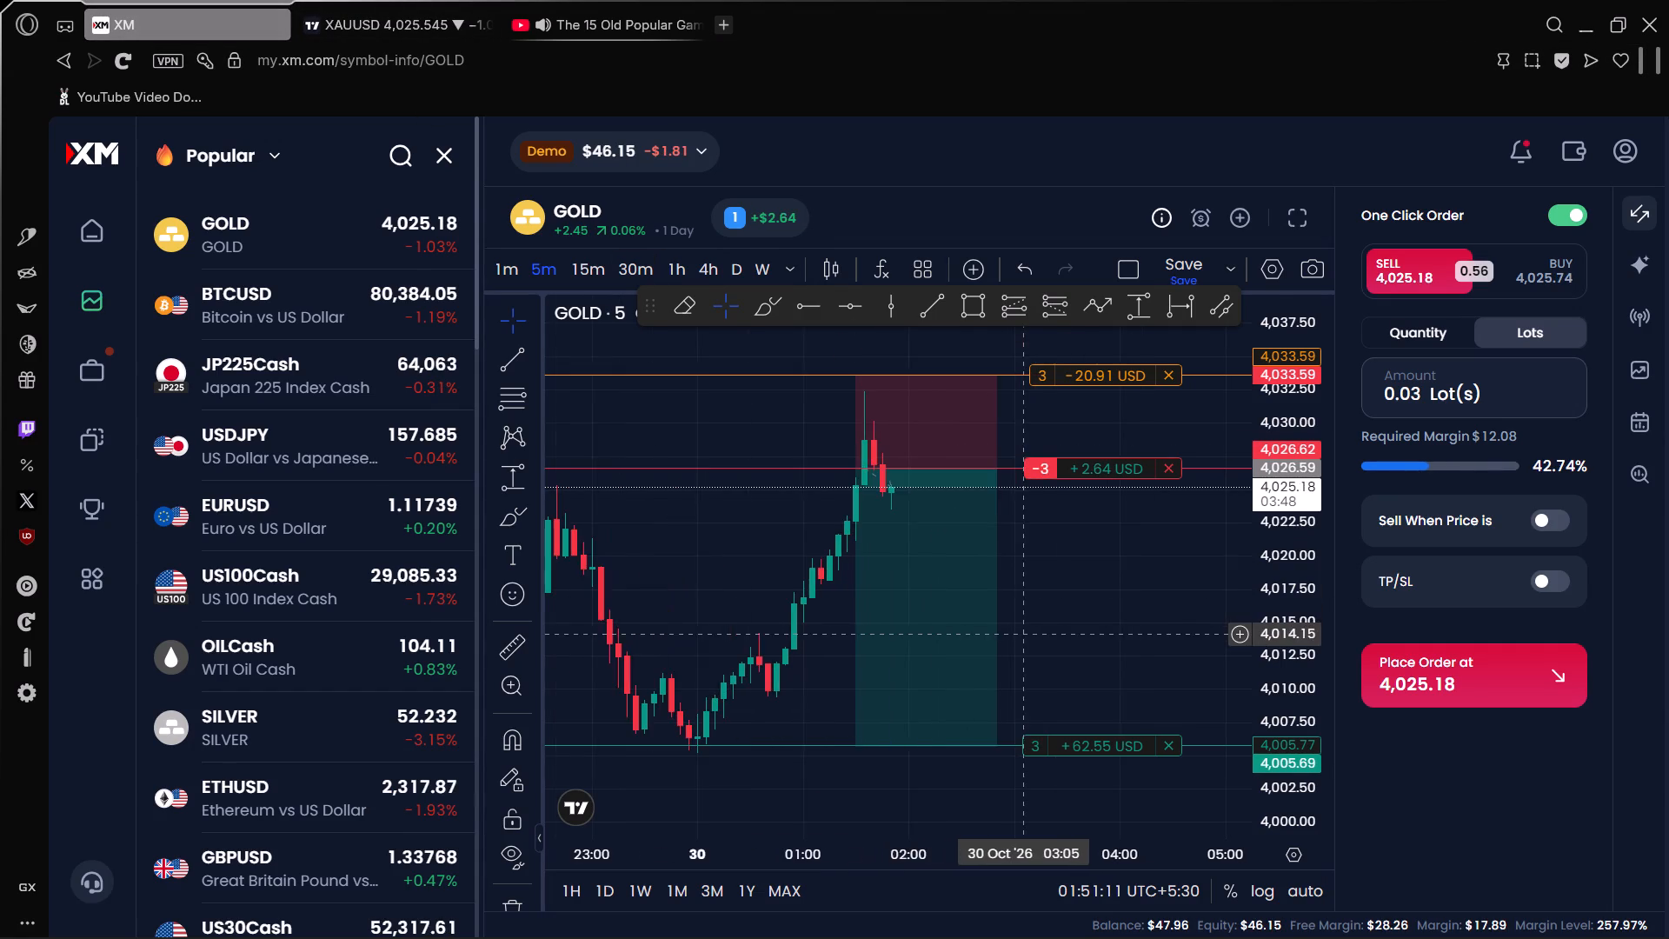
{"action": "left_click_drag", "start_coordinate": [1092, 582], "coordinate": [1179, 644]}
{"action": "scroll", "coordinate": [1280, 566], "scroll_direction": "up", "scroll_amount": 2}
{"action": "left_click_drag", "start_coordinate": [1179, 663], "coordinate": [1072, 447]}
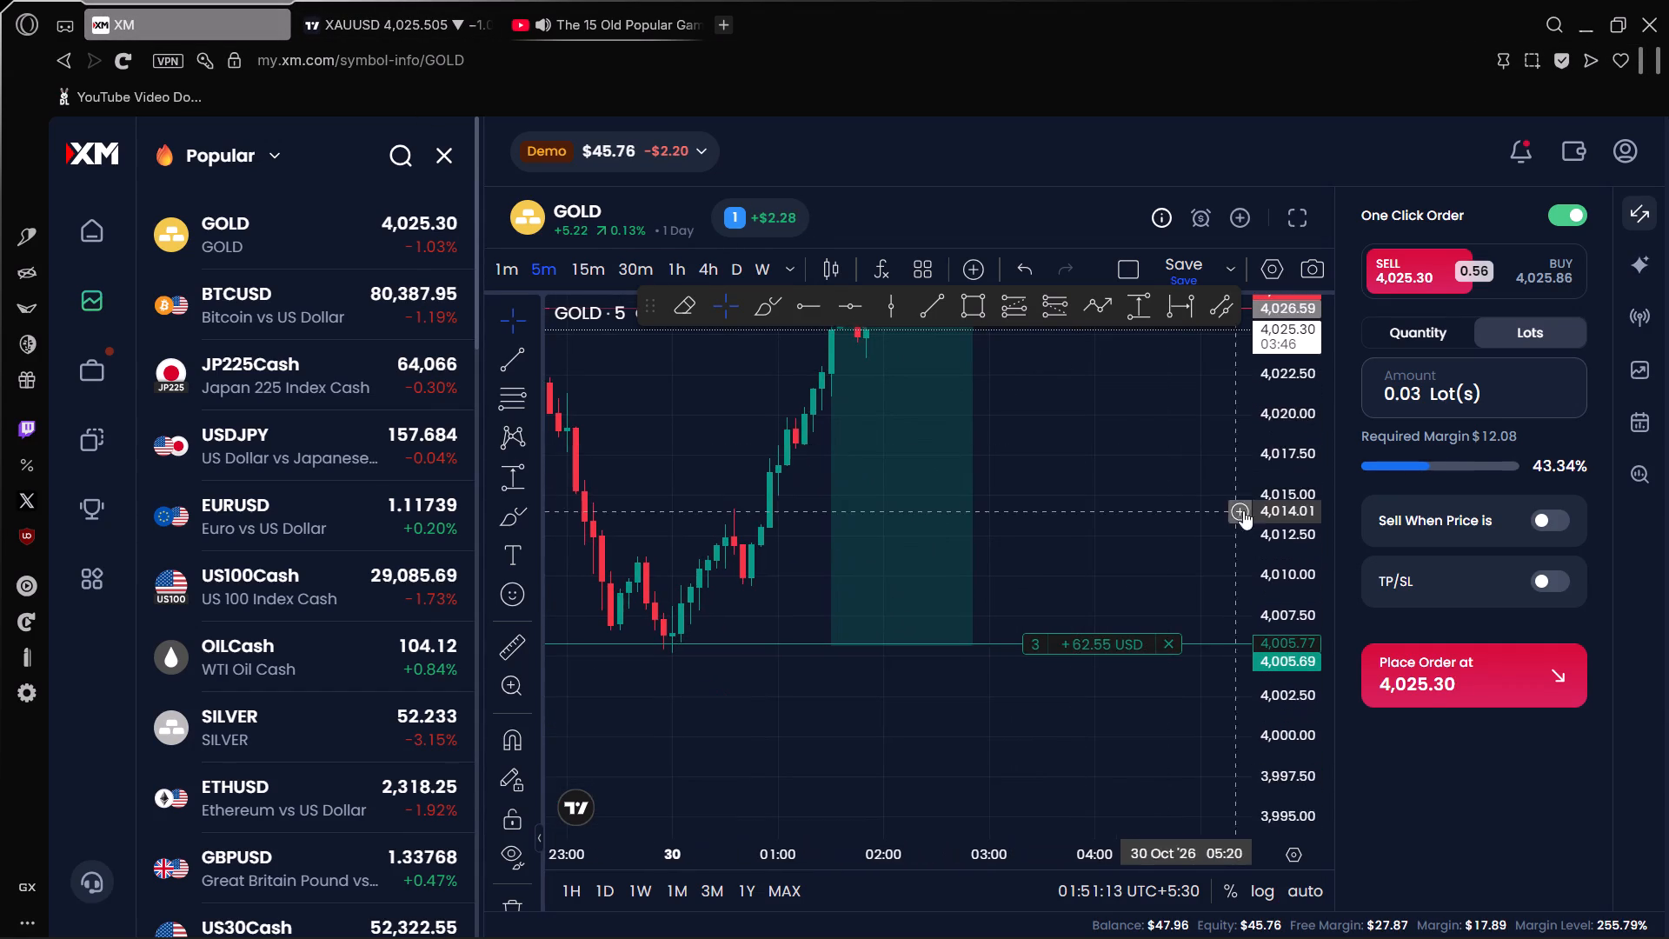
{"action": "scroll", "coordinate": [1282, 528], "scroll_direction": "down", "scroll_amount": 5}
{"action": "left_click", "coordinate": [1291, 856]}
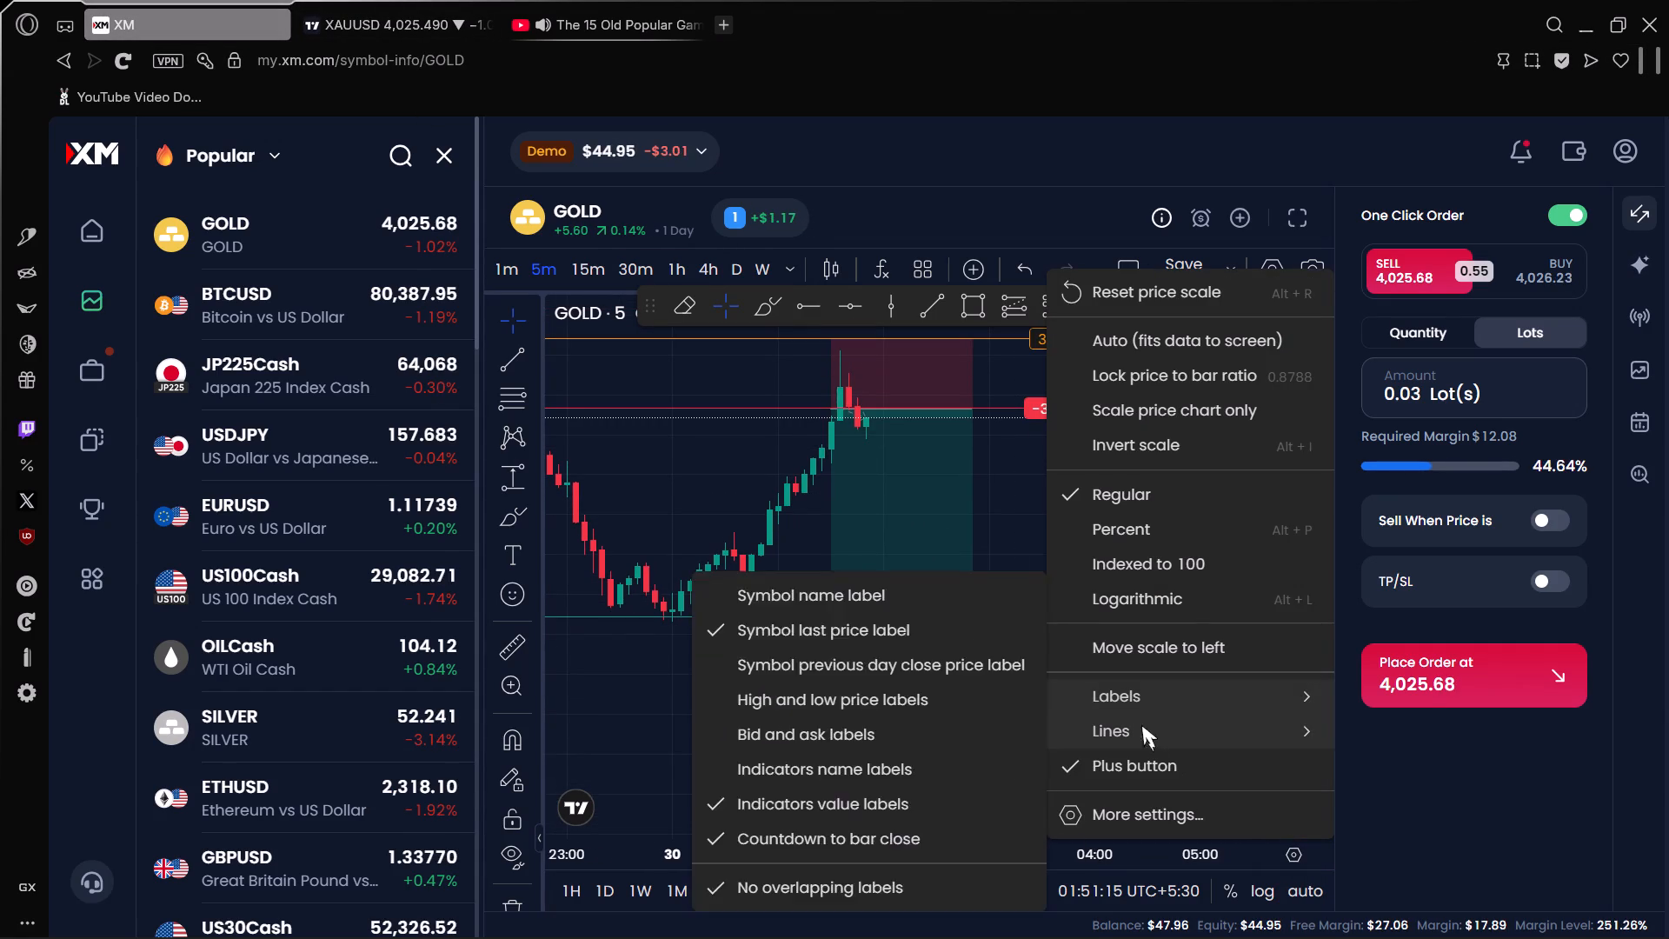
{"action": "left_click", "coordinate": [912, 725]}
{"action": "left_click_drag", "start_coordinate": [908, 700], "coordinate": [905, 789]}
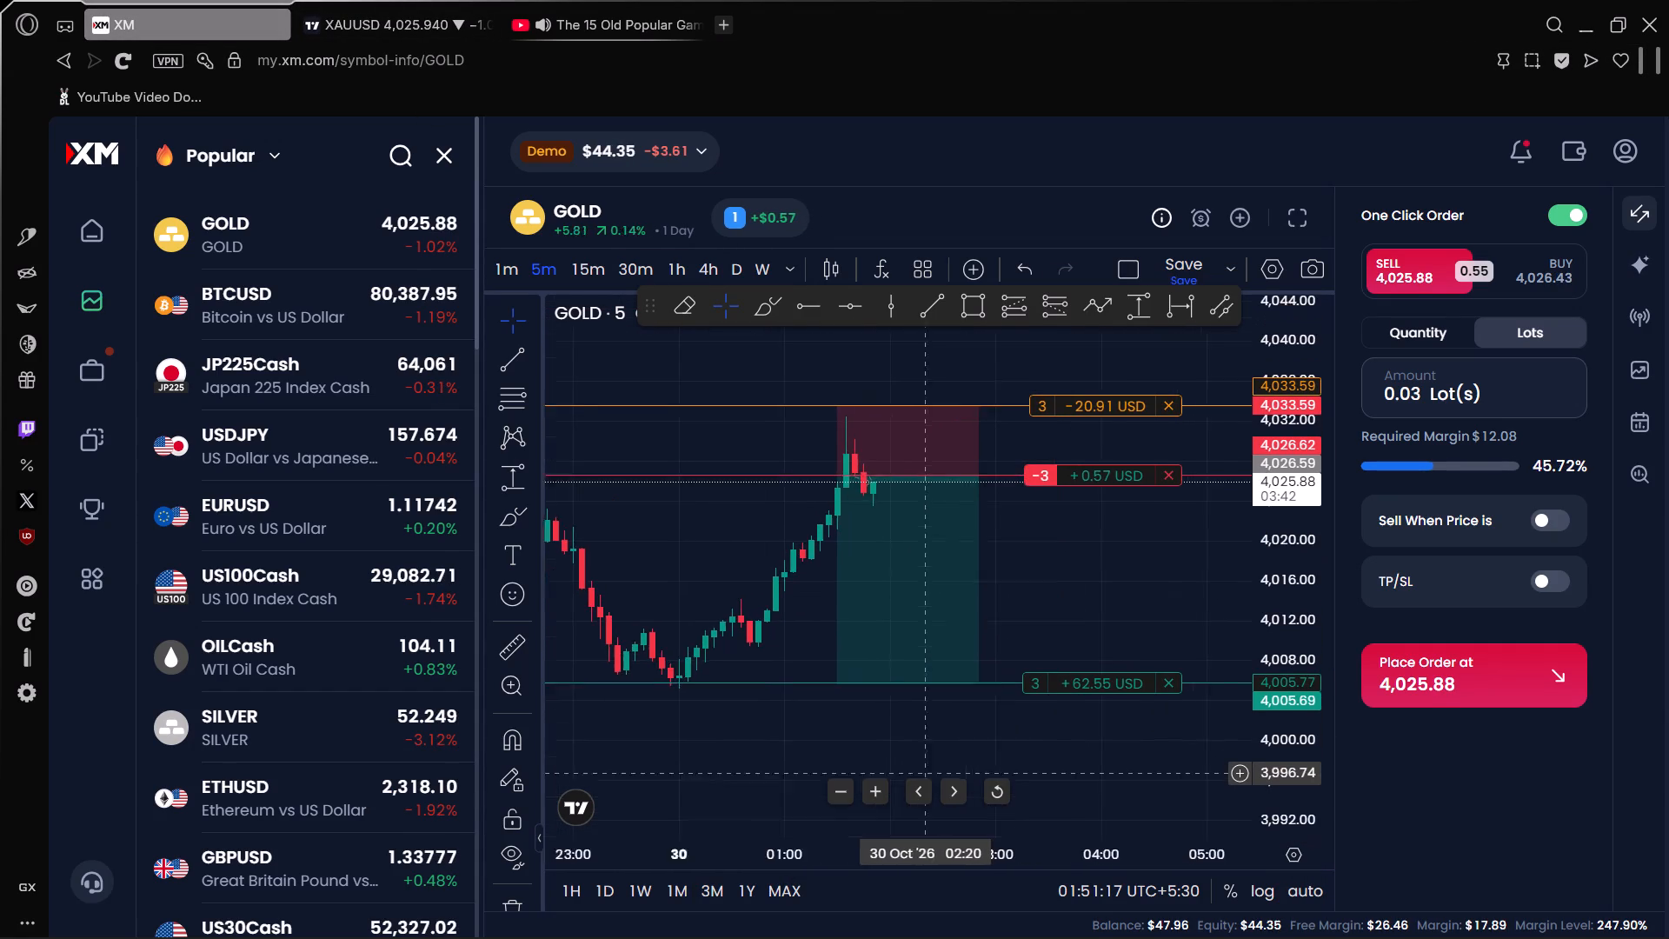
{"action": "left_click_drag", "start_coordinate": [905, 789], "coordinate": [891, 796]}
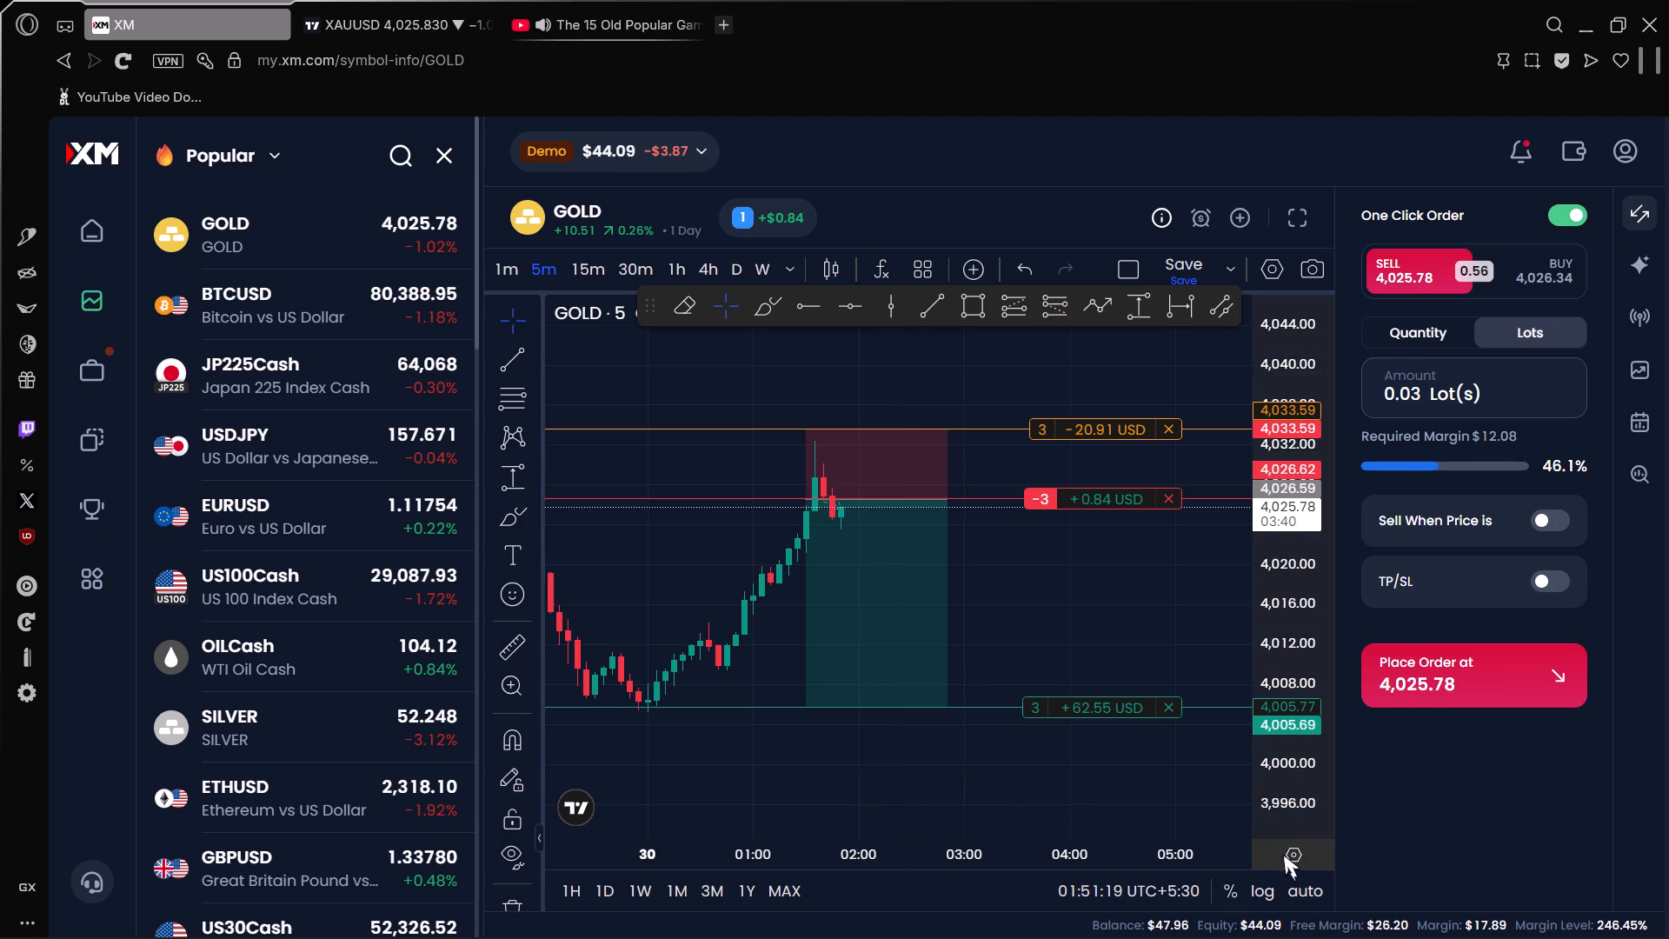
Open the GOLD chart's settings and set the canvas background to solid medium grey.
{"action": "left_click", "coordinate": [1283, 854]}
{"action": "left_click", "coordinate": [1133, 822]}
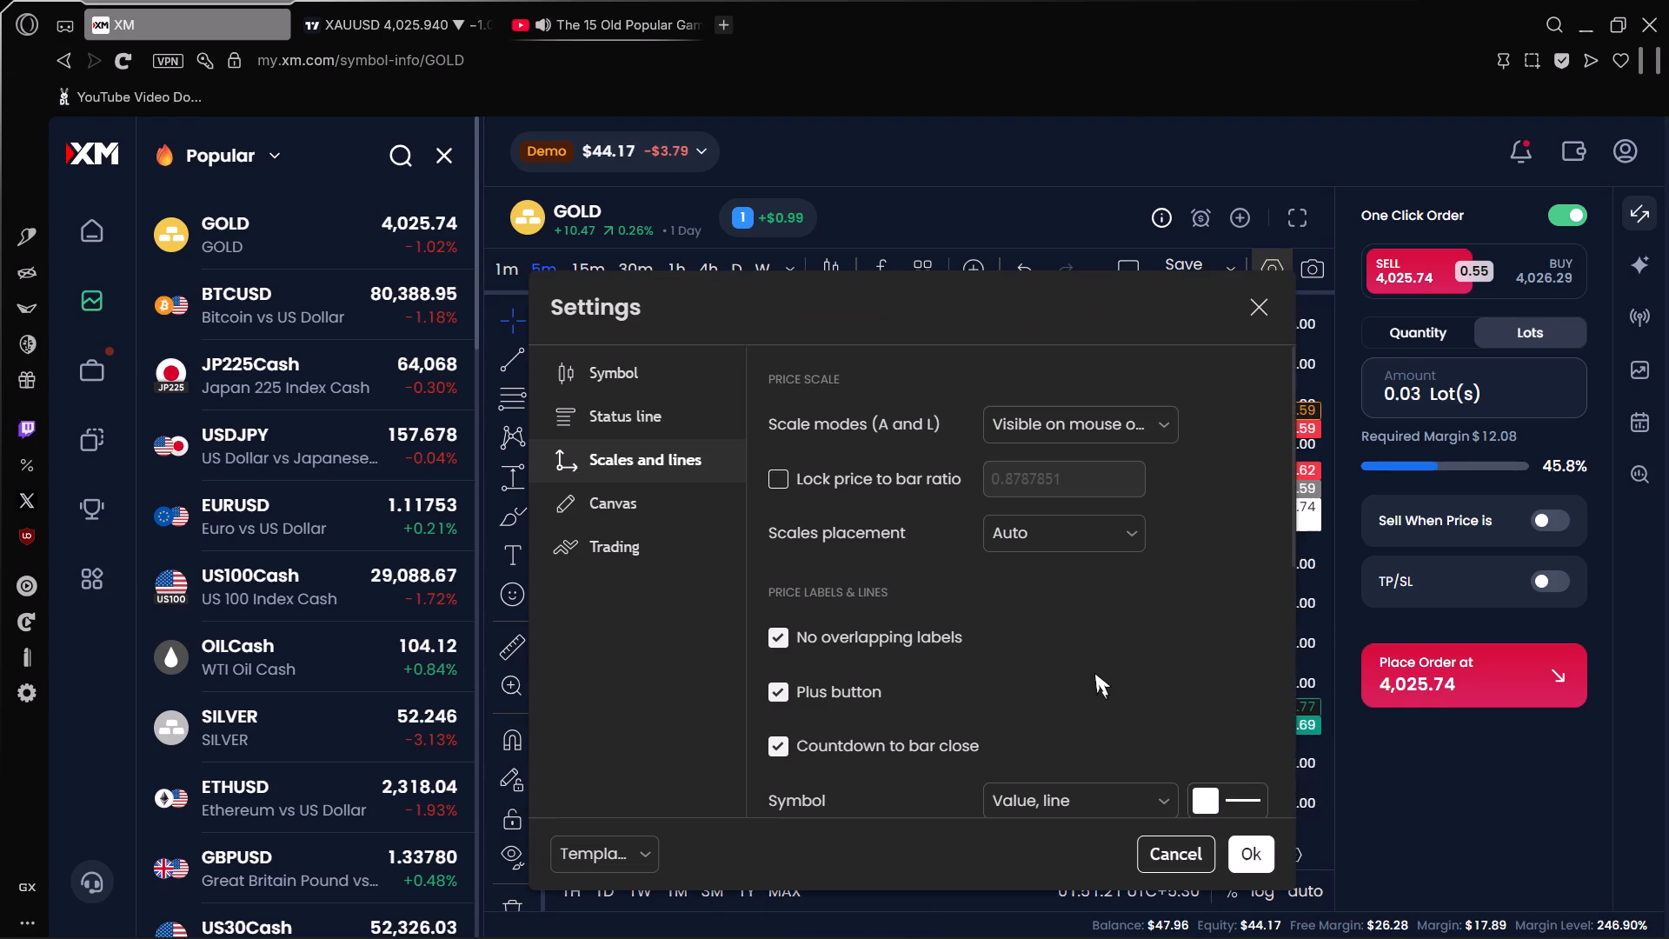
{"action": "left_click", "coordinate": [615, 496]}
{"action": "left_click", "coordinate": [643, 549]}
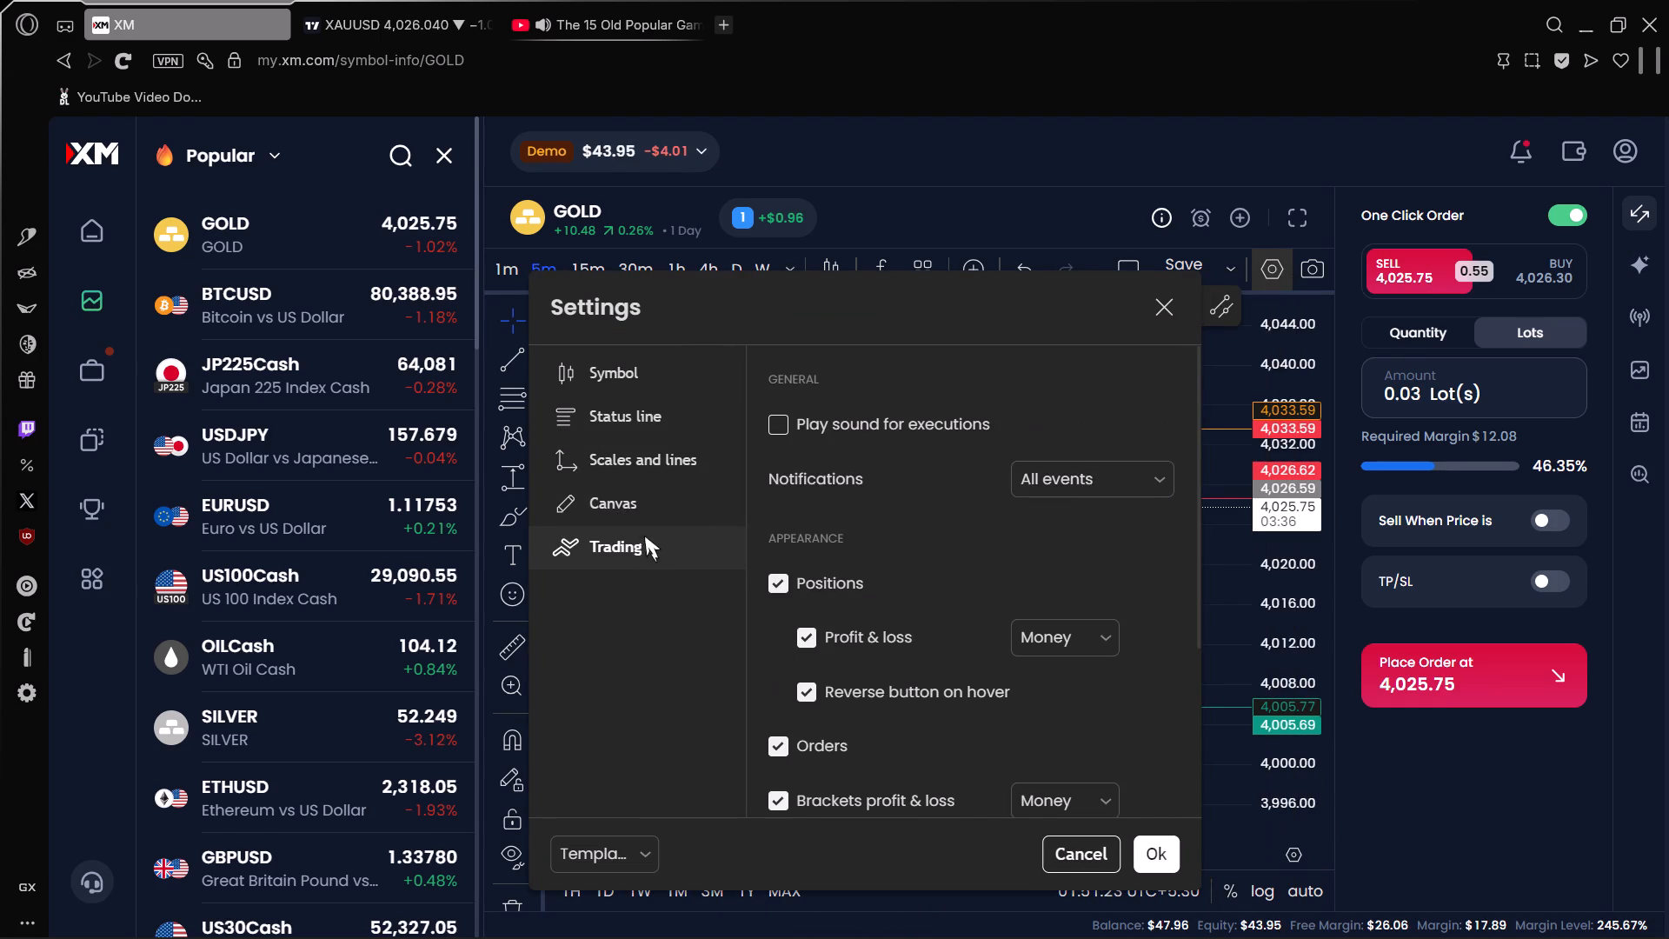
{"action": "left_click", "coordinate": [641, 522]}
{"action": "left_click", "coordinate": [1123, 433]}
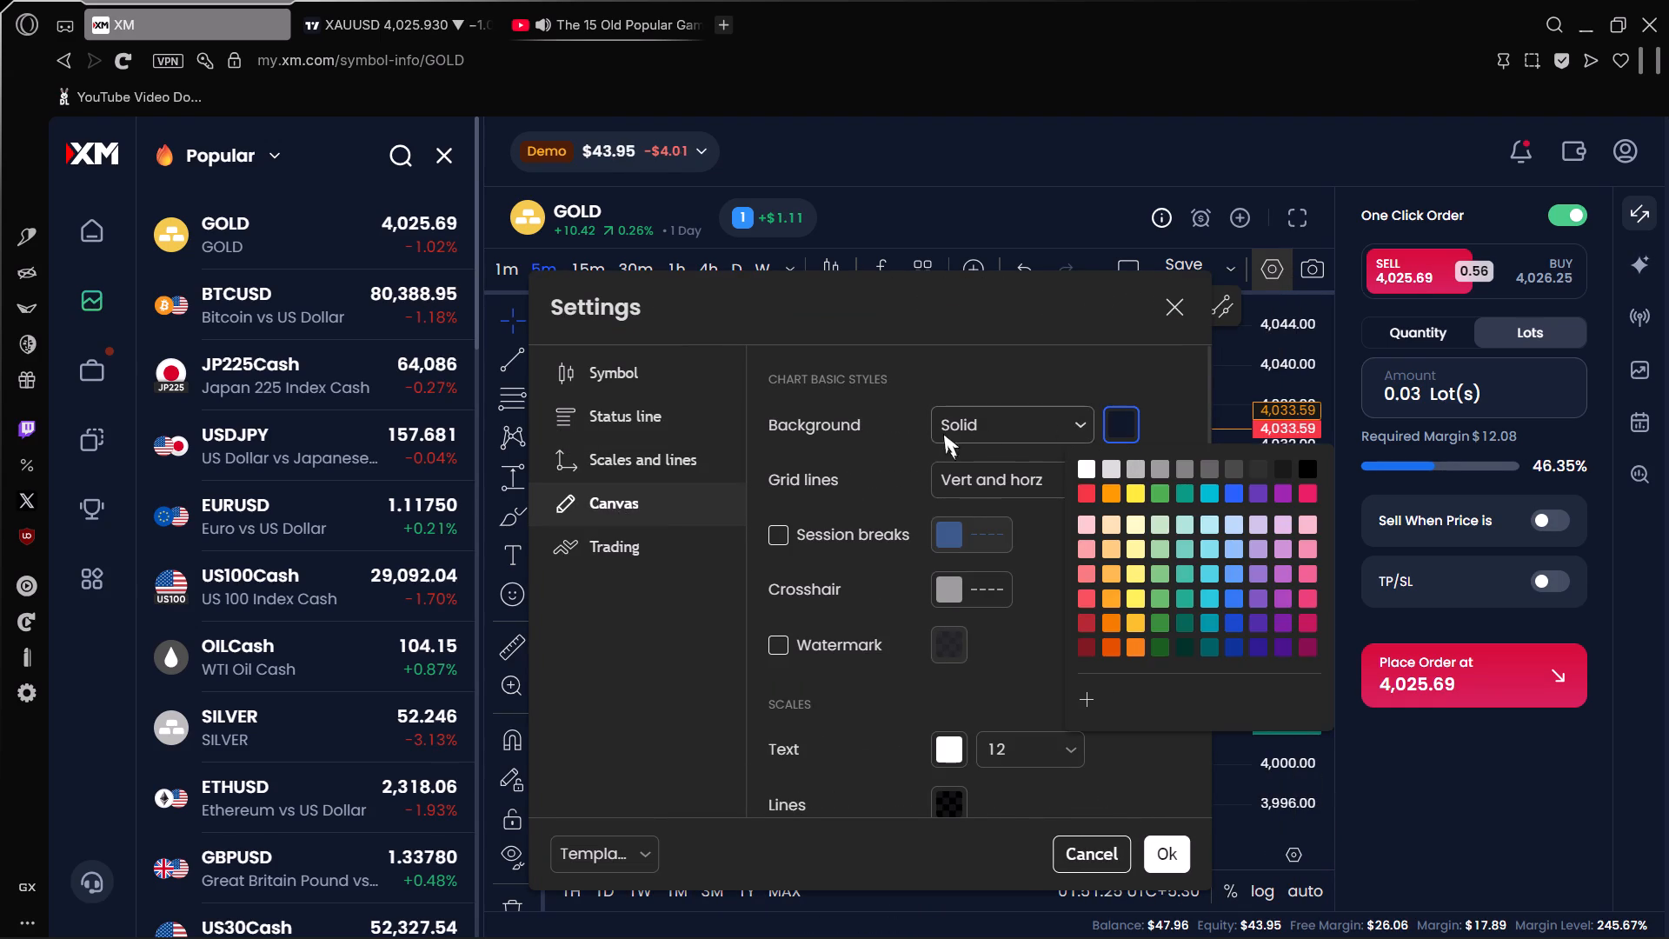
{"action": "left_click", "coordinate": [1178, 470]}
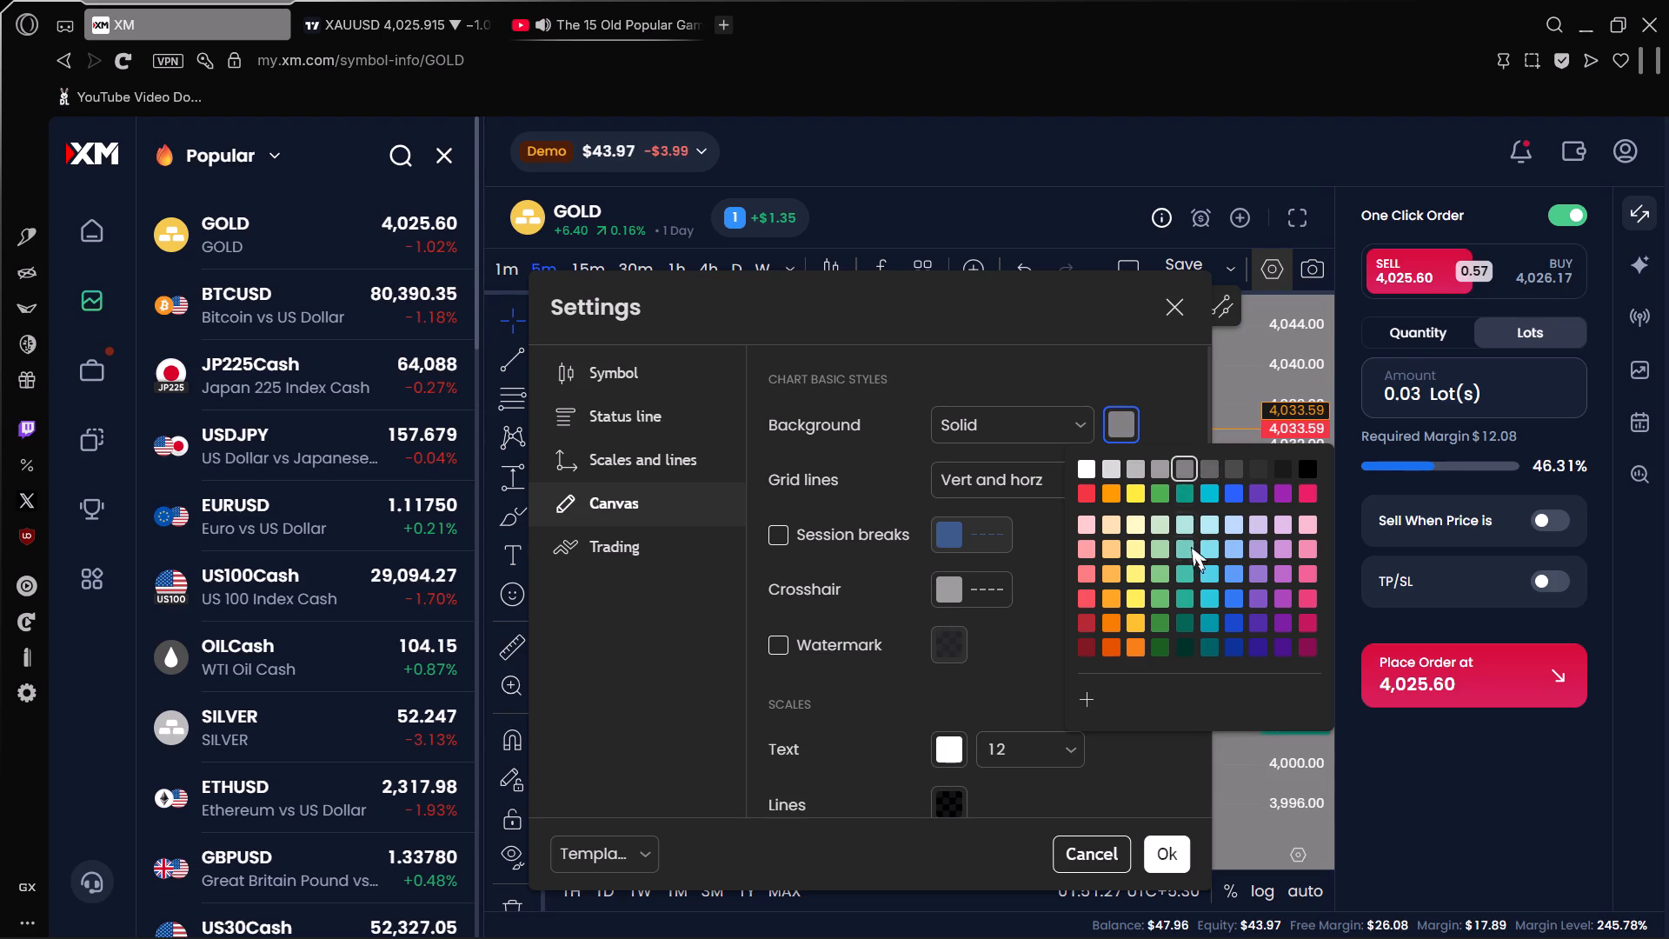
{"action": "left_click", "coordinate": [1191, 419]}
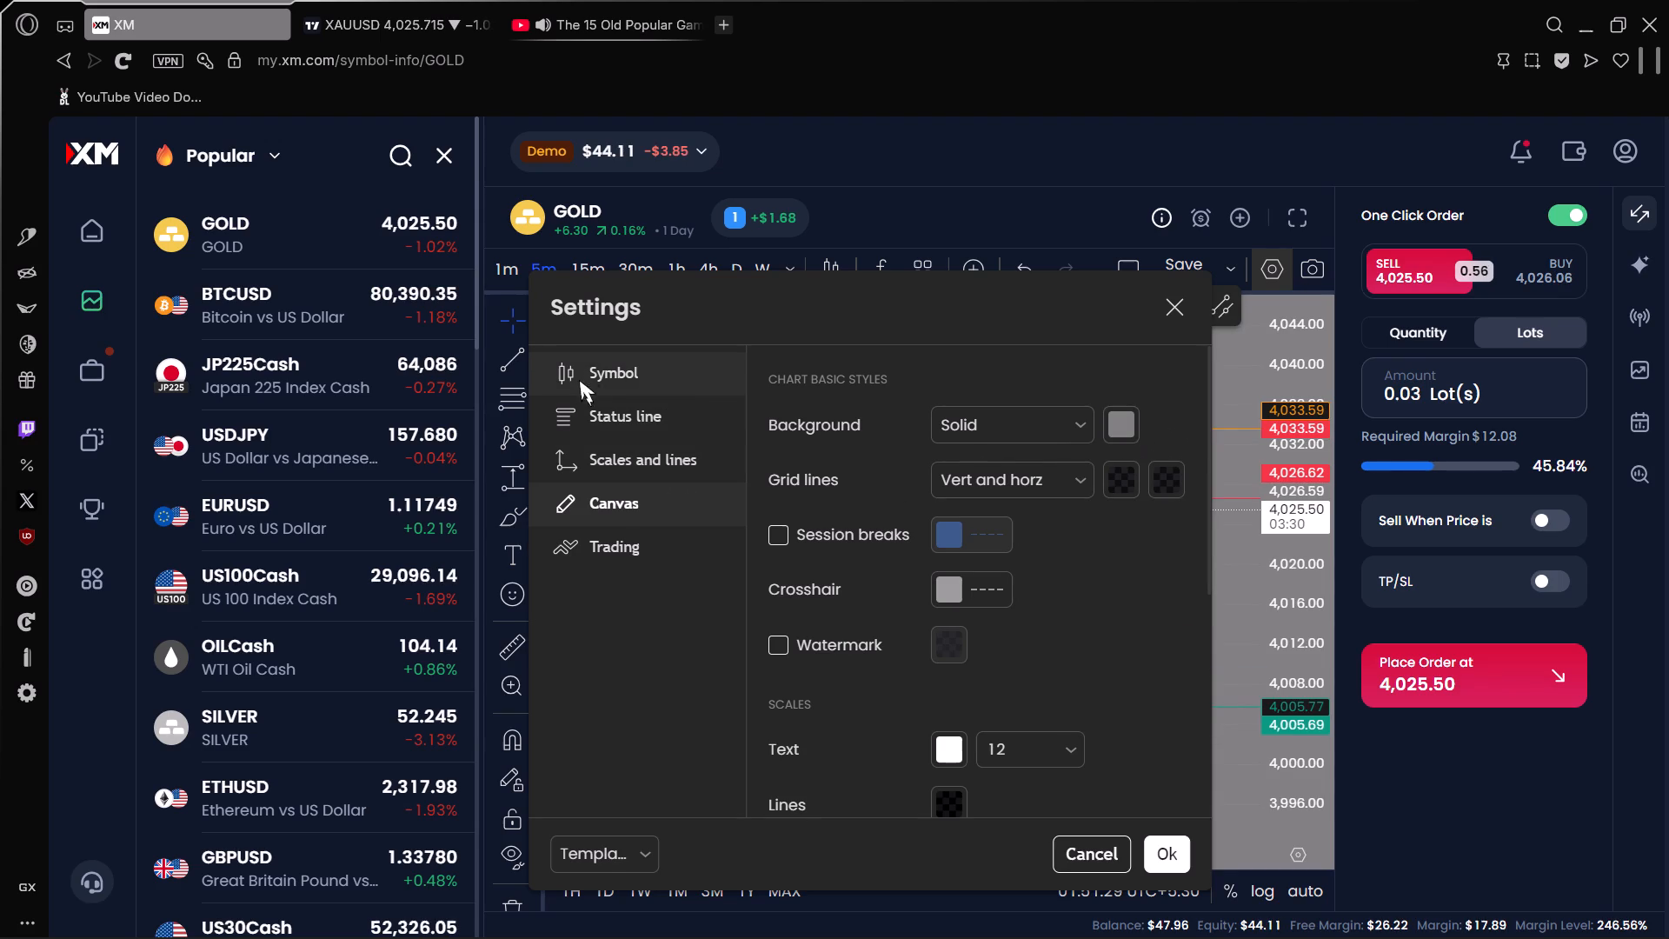
Try several purple shades for the rising candles' body and settle on light violet.
{"action": "left_click", "coordinate": [586, 363]}
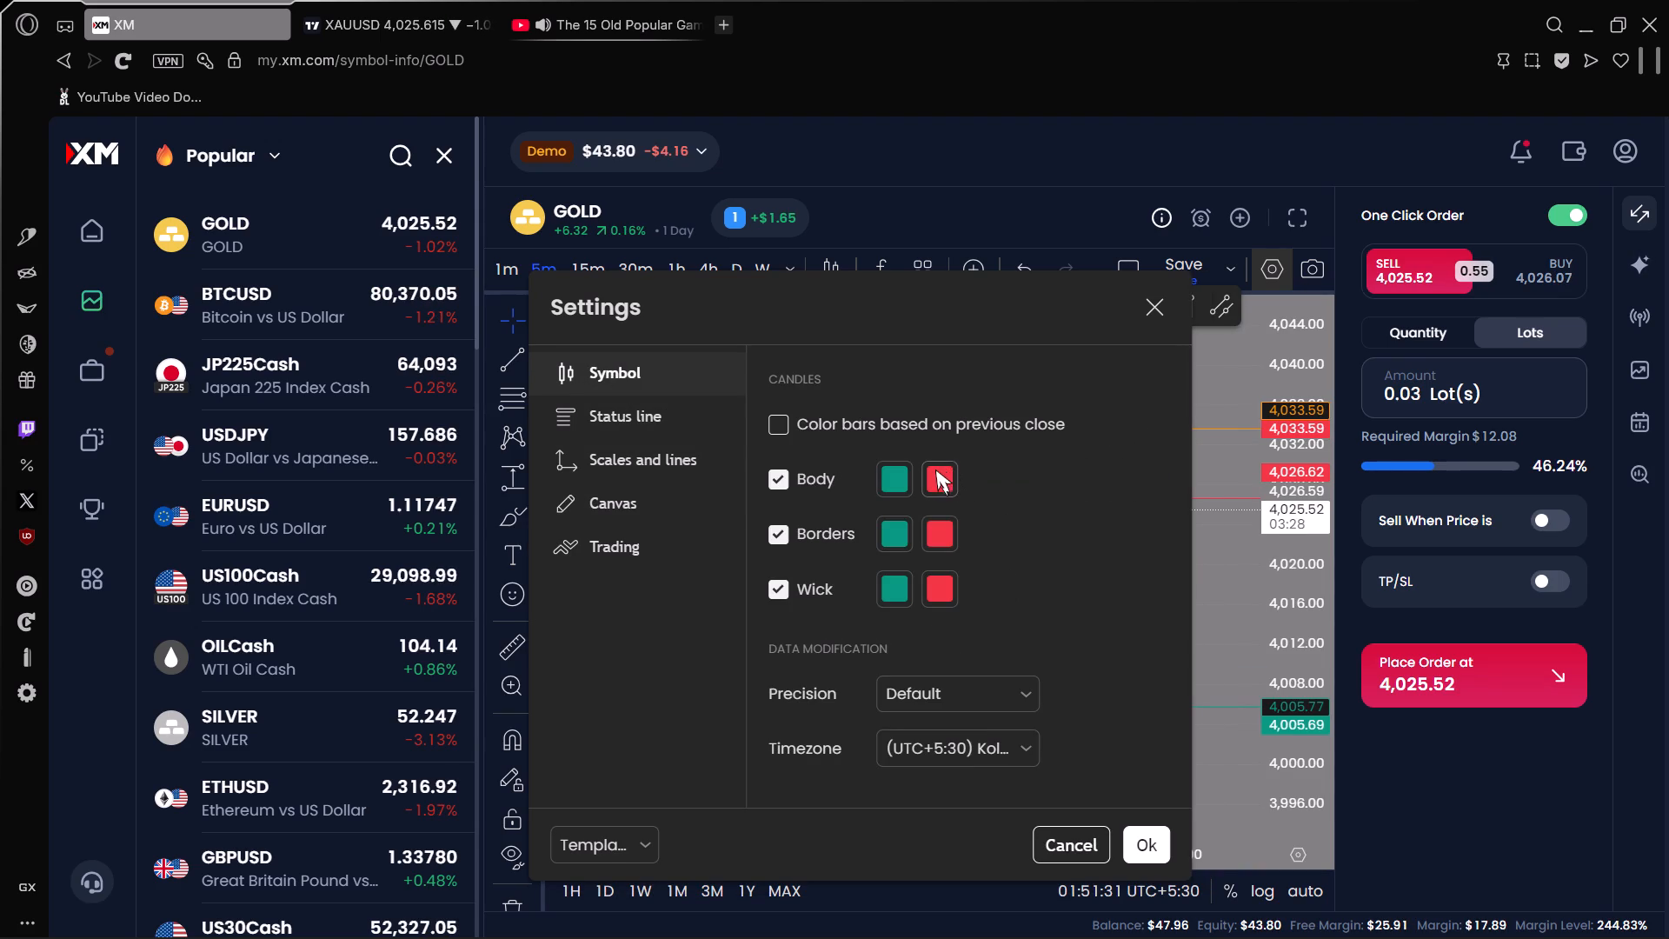
{"action": "left_click", "coordinate": [897, 470]}
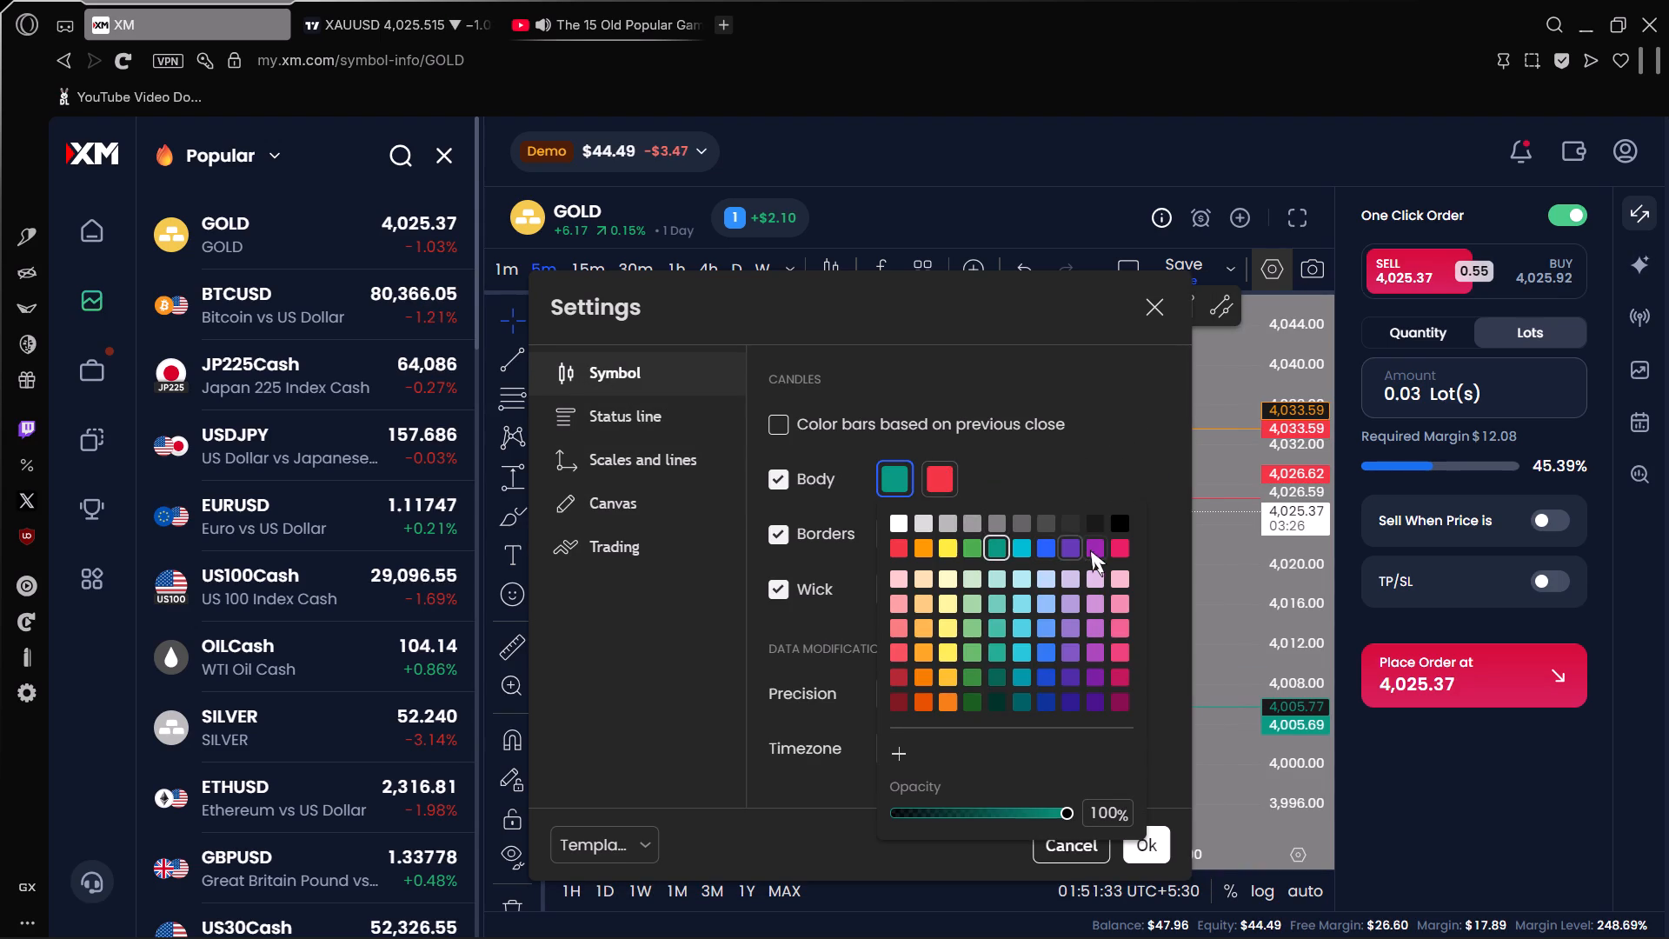
{"action": "left_click", "coordinate": [1095, 623]}
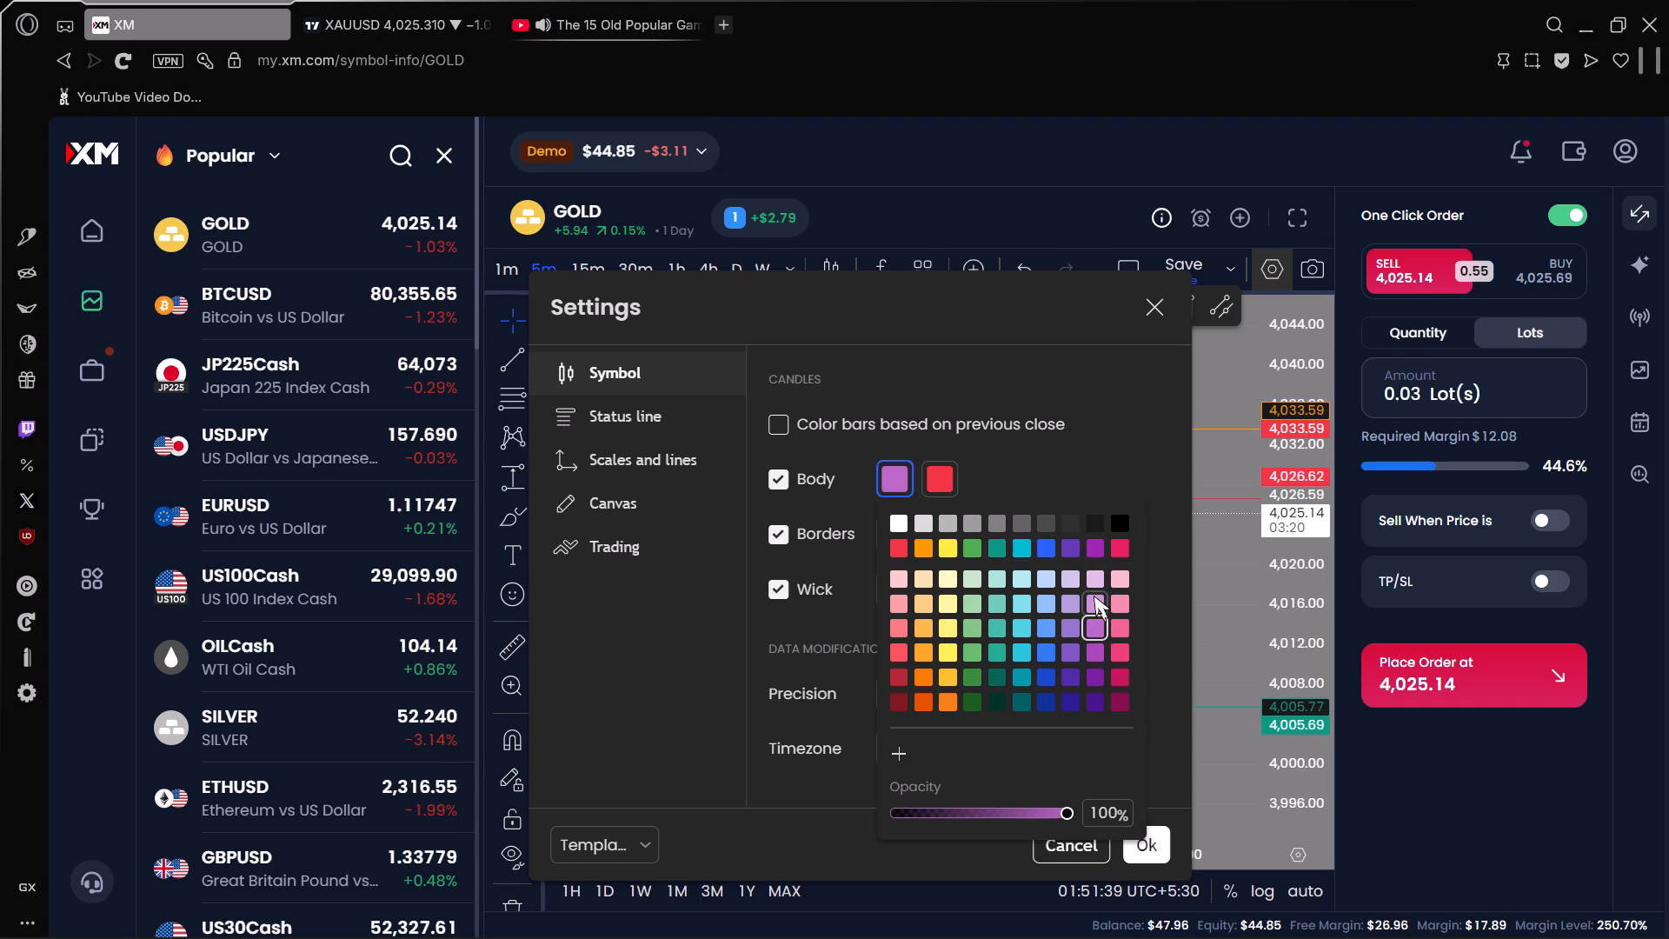
{"action": "left_click", "coordinate": [1094, 596]}
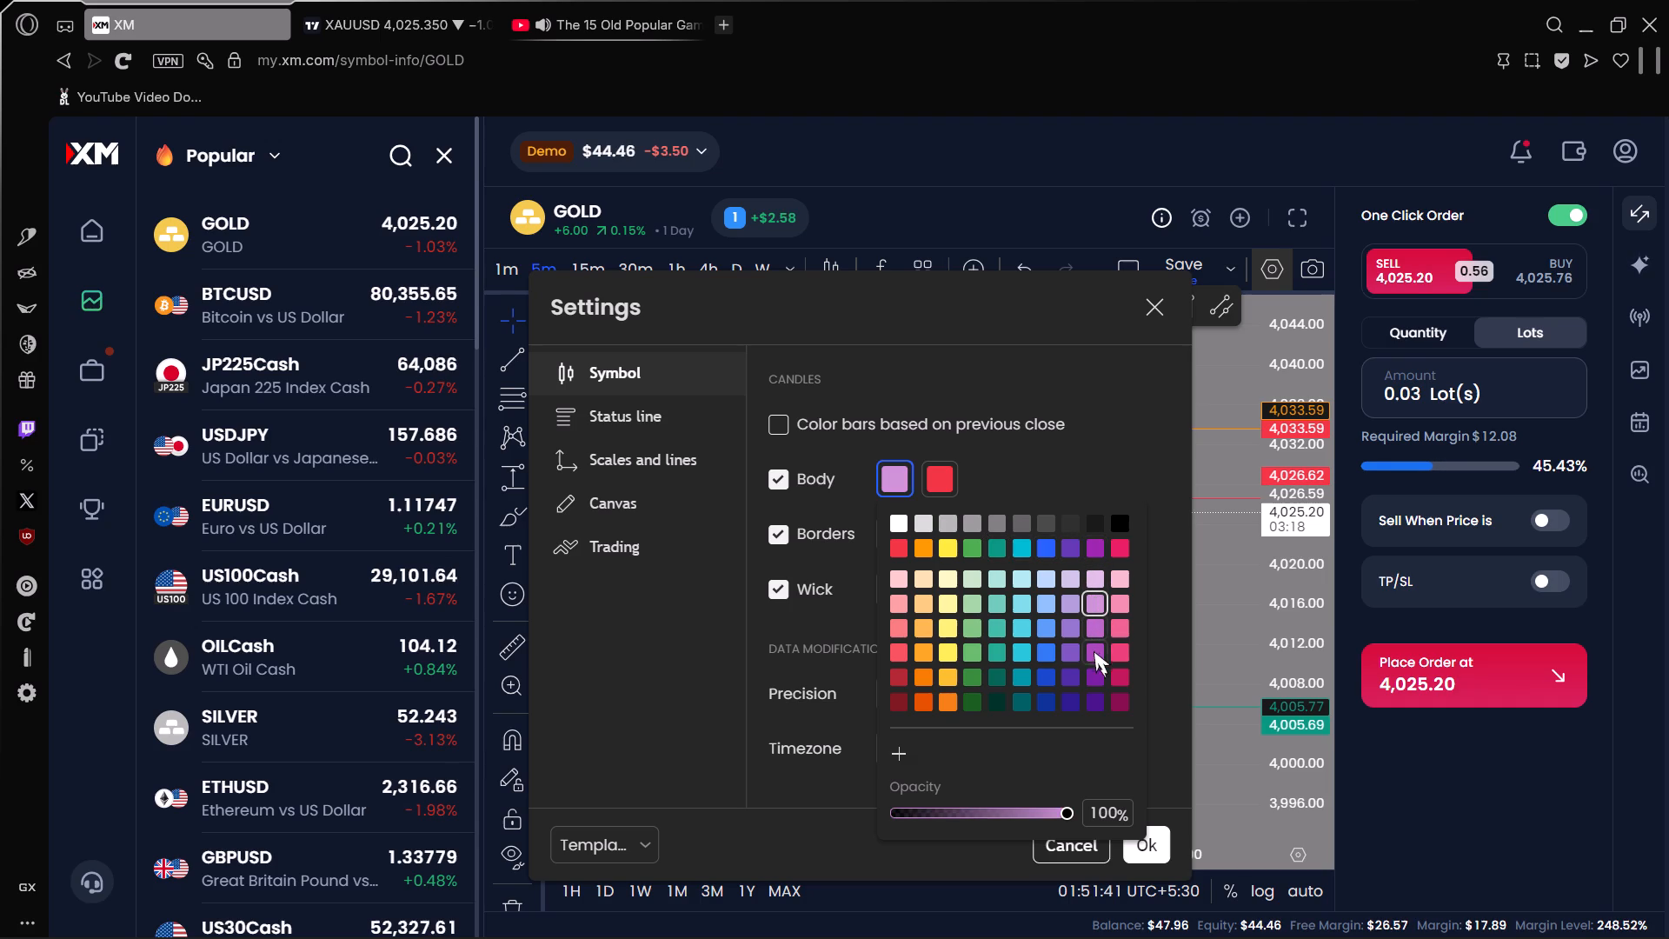
{"action": "left_click", "coordinate": [1095, 651]}
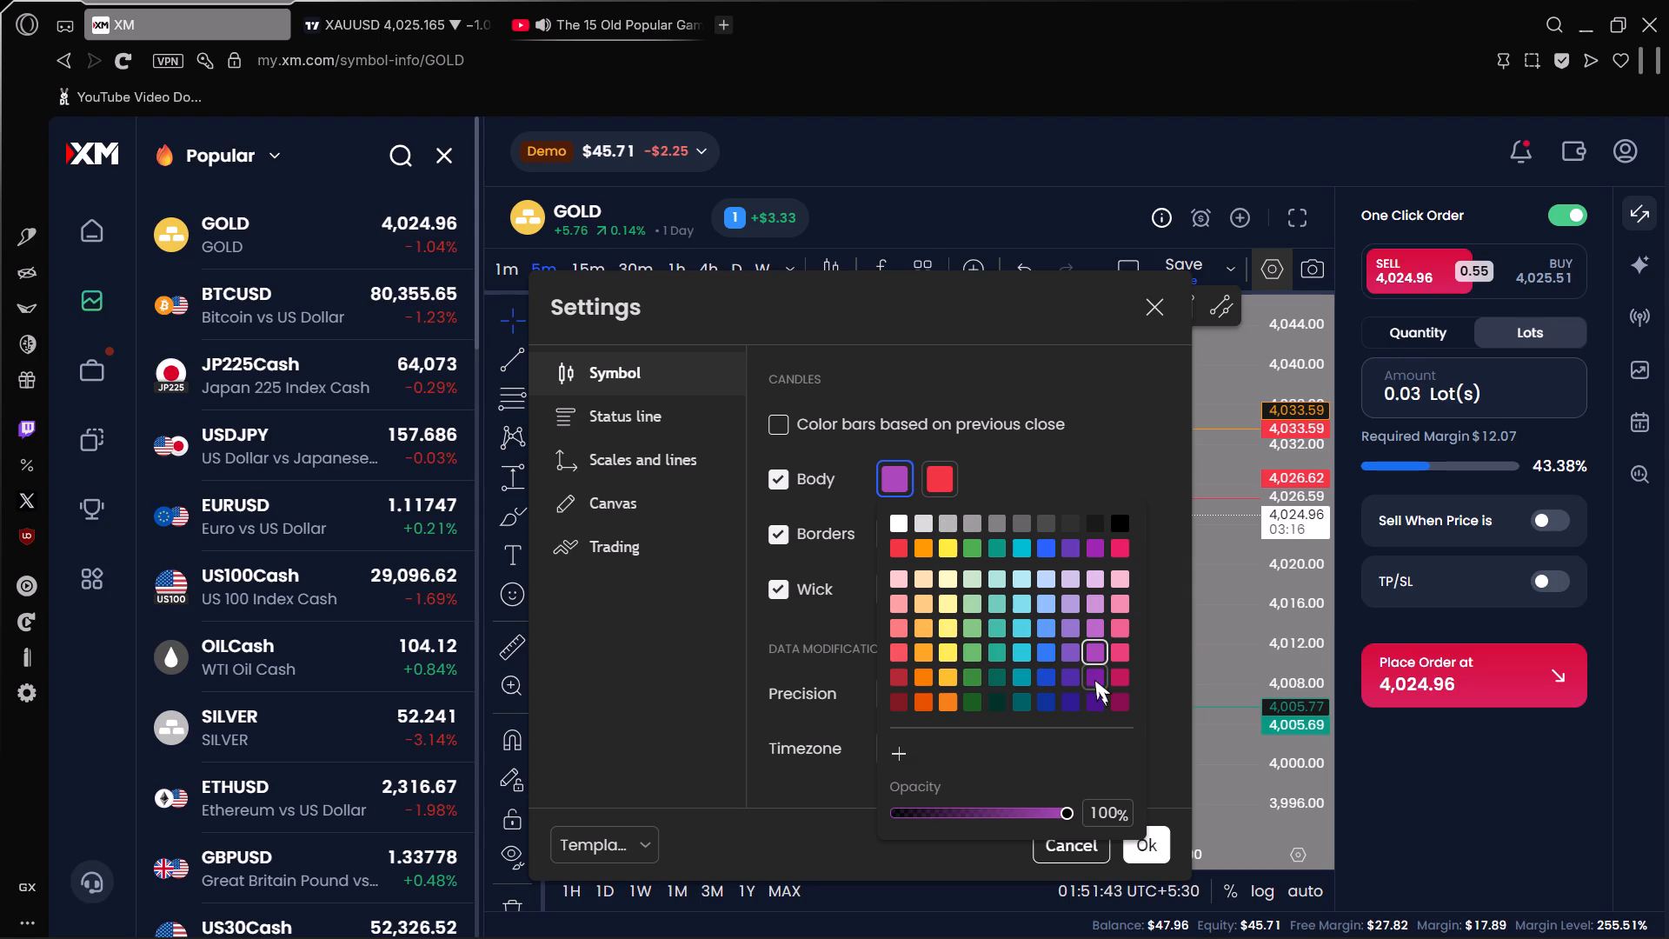
{"action": "left_click", "coordinate": [1091, 668]}
{"action": "left_click", "coordinate": [1091, 694]}
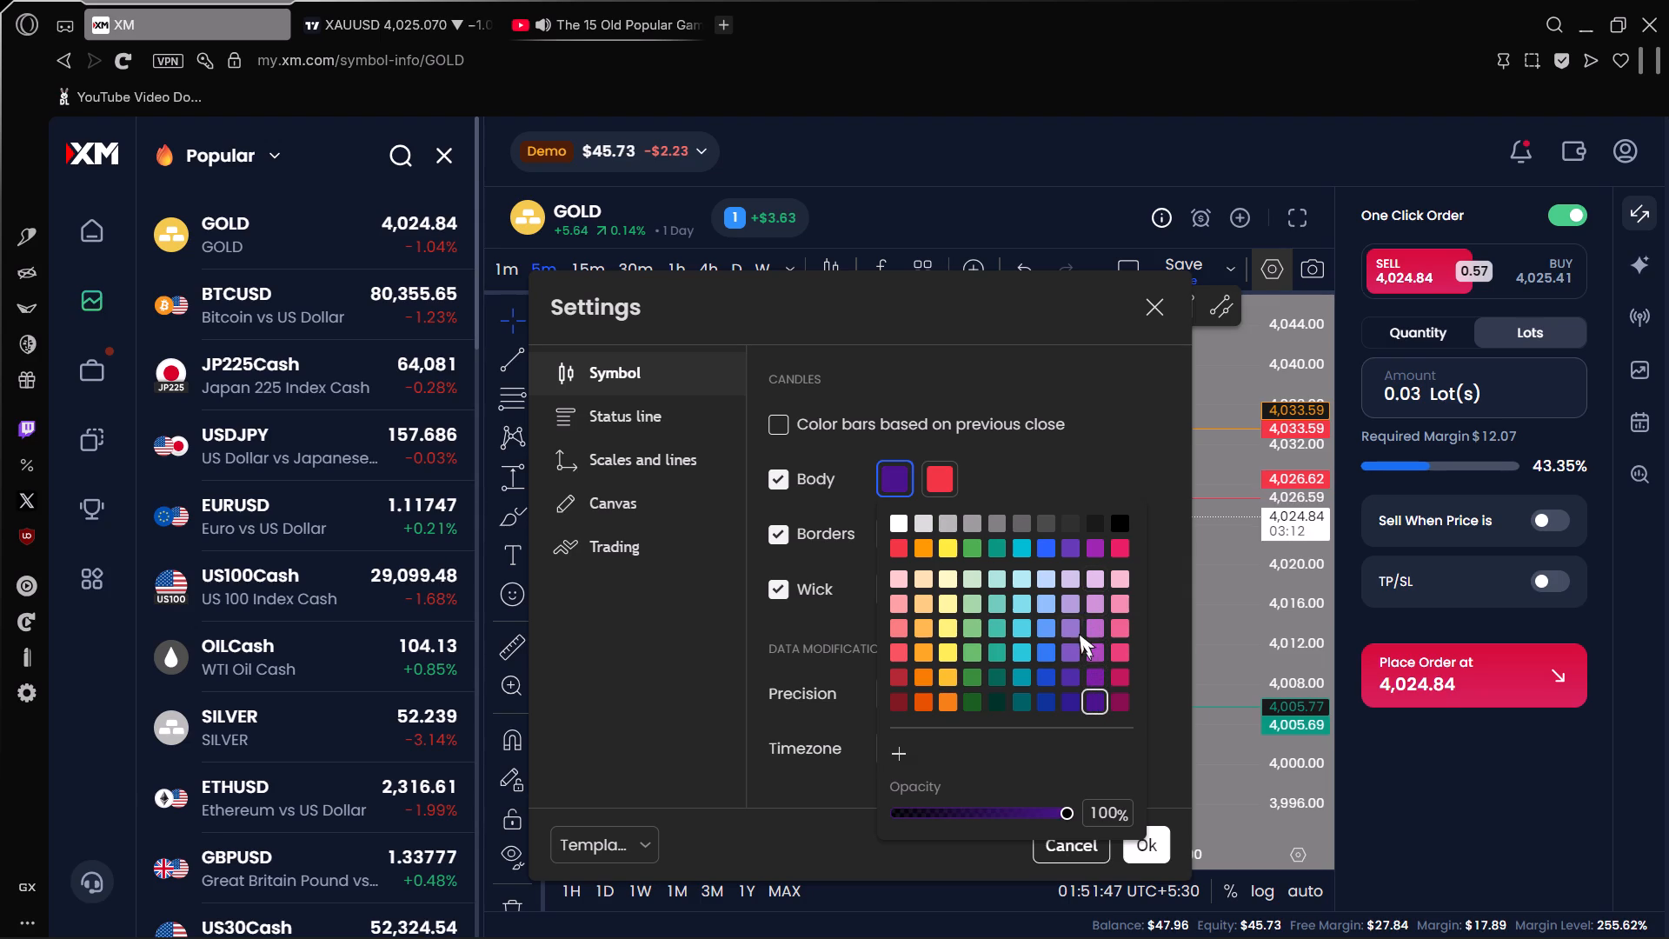
{"action": "left_click", "coordinate": [1060, 624]}
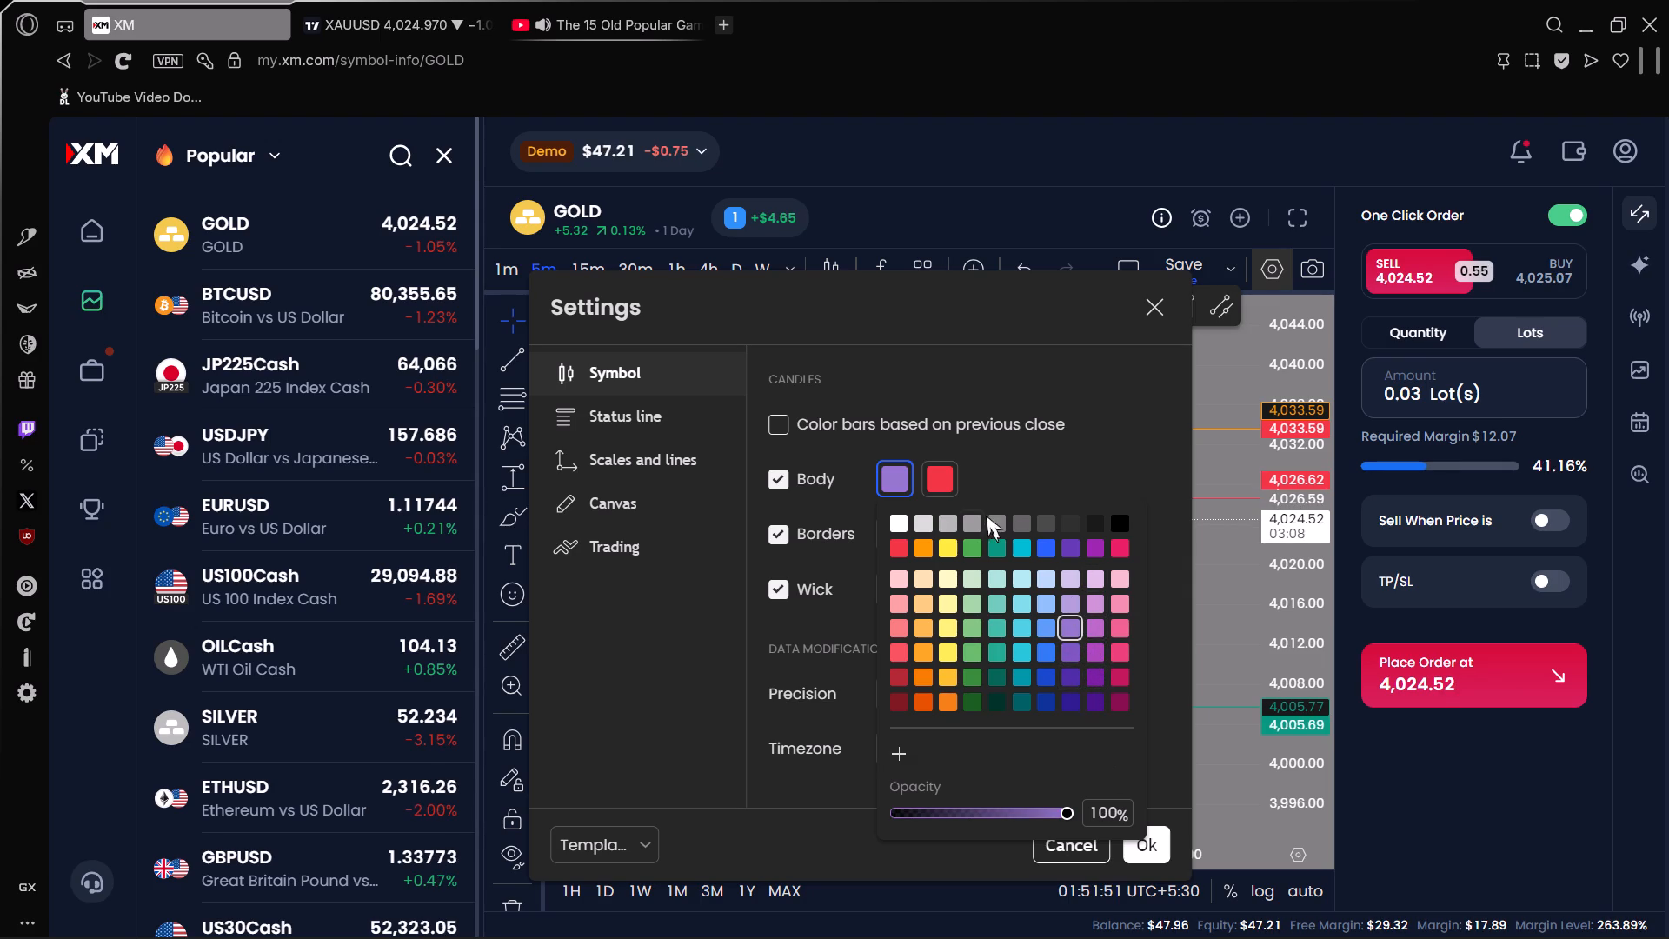
{"action": "left_click", "coordinate": [1020, 482]}
Set the rising candles' borders and wick to the same light violet as their body.
{"action": "left_click", "coordinate": [909, 522]}
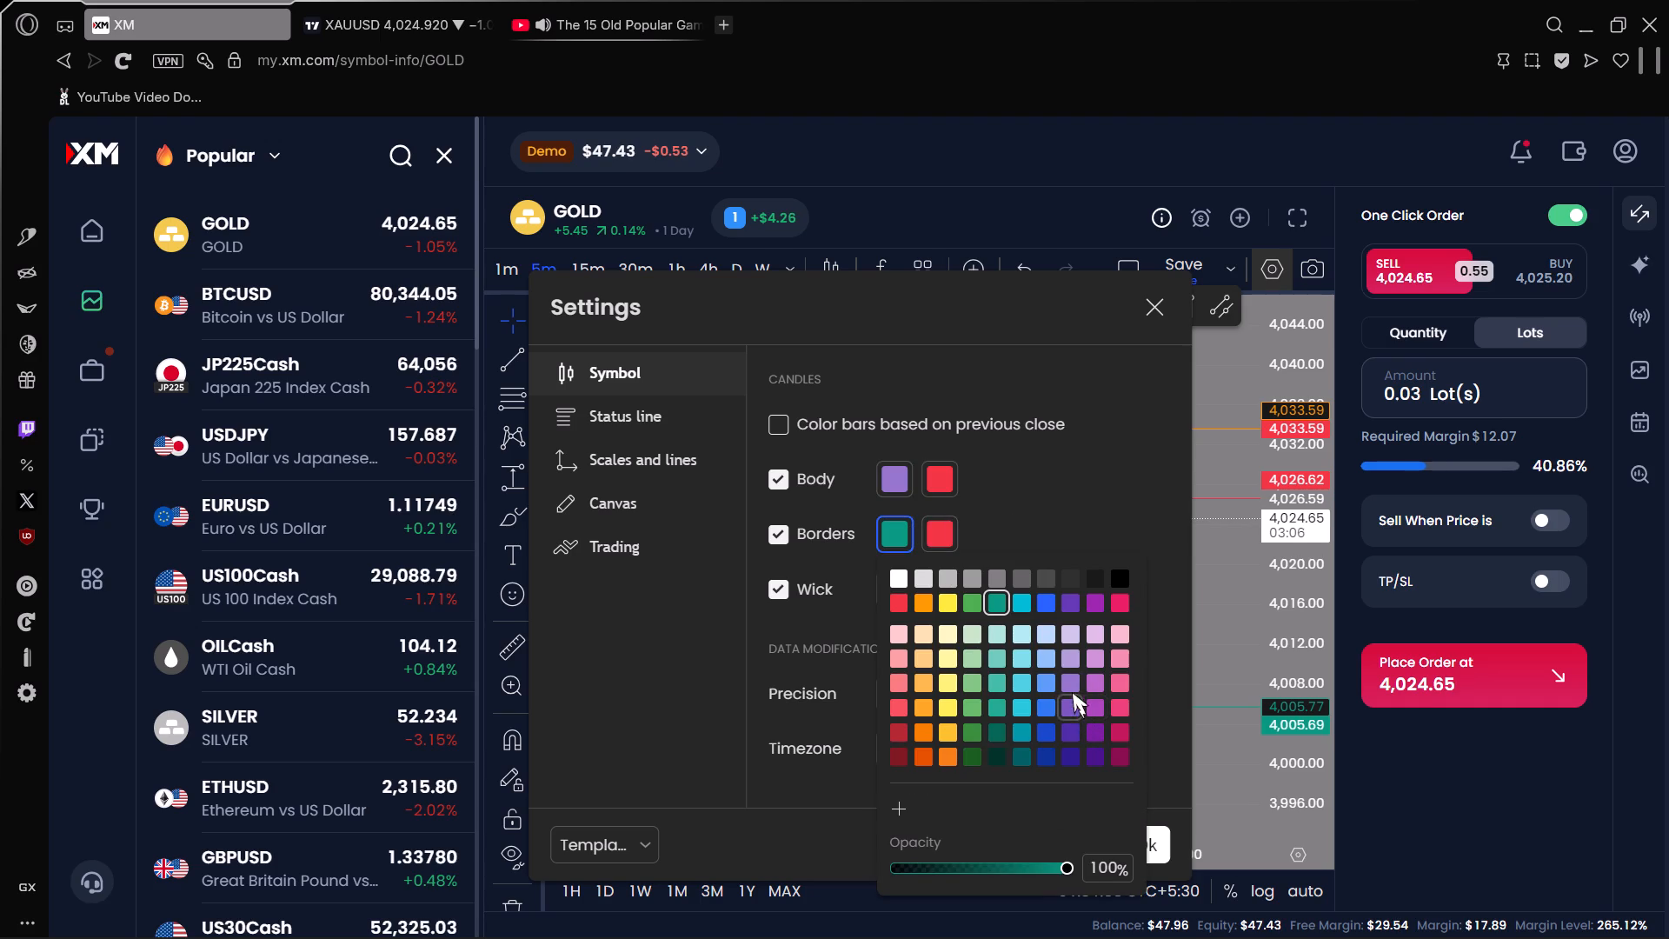
{"action": "left_click", "coordinate": [1071, 681]}
{"action": "left_click", "coordinate": [1027, 492]}
{"action": "left_click", "coordinate": [904, 591]}
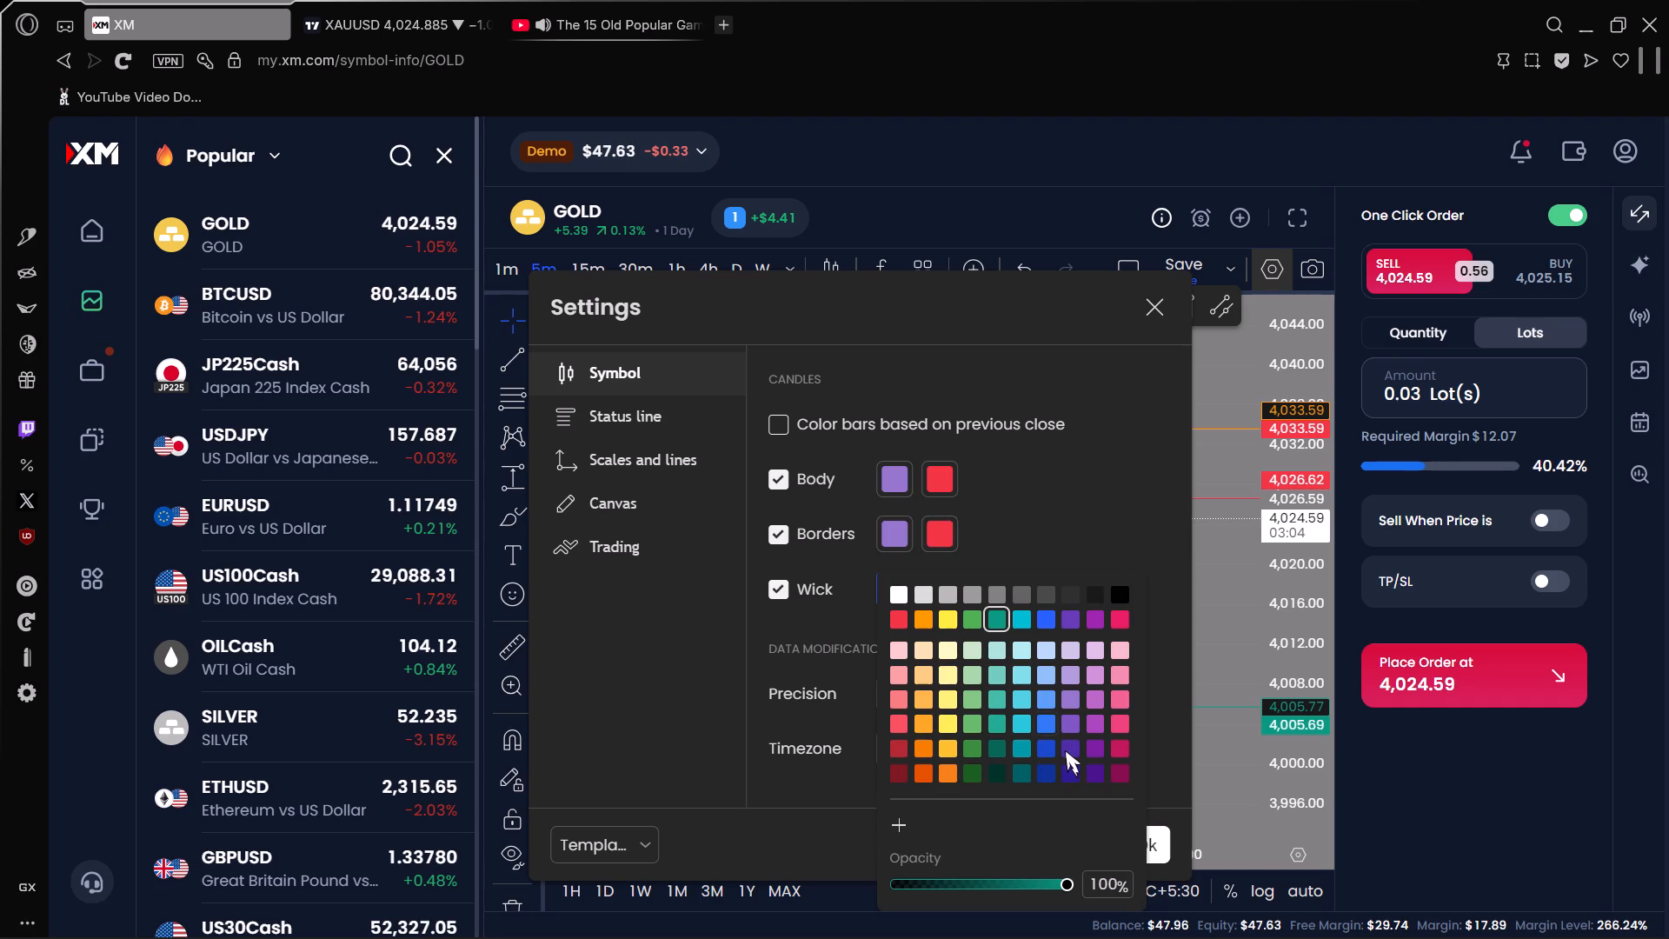
{"action": "left_click", "coordinate": [1073, 698]}
{"action": "left_click", "coordinate": [1054, 539]}
Set the falling candles' body, borders and wick to light pink.
{"action": "left_click", "coordinate": [942, 479]}
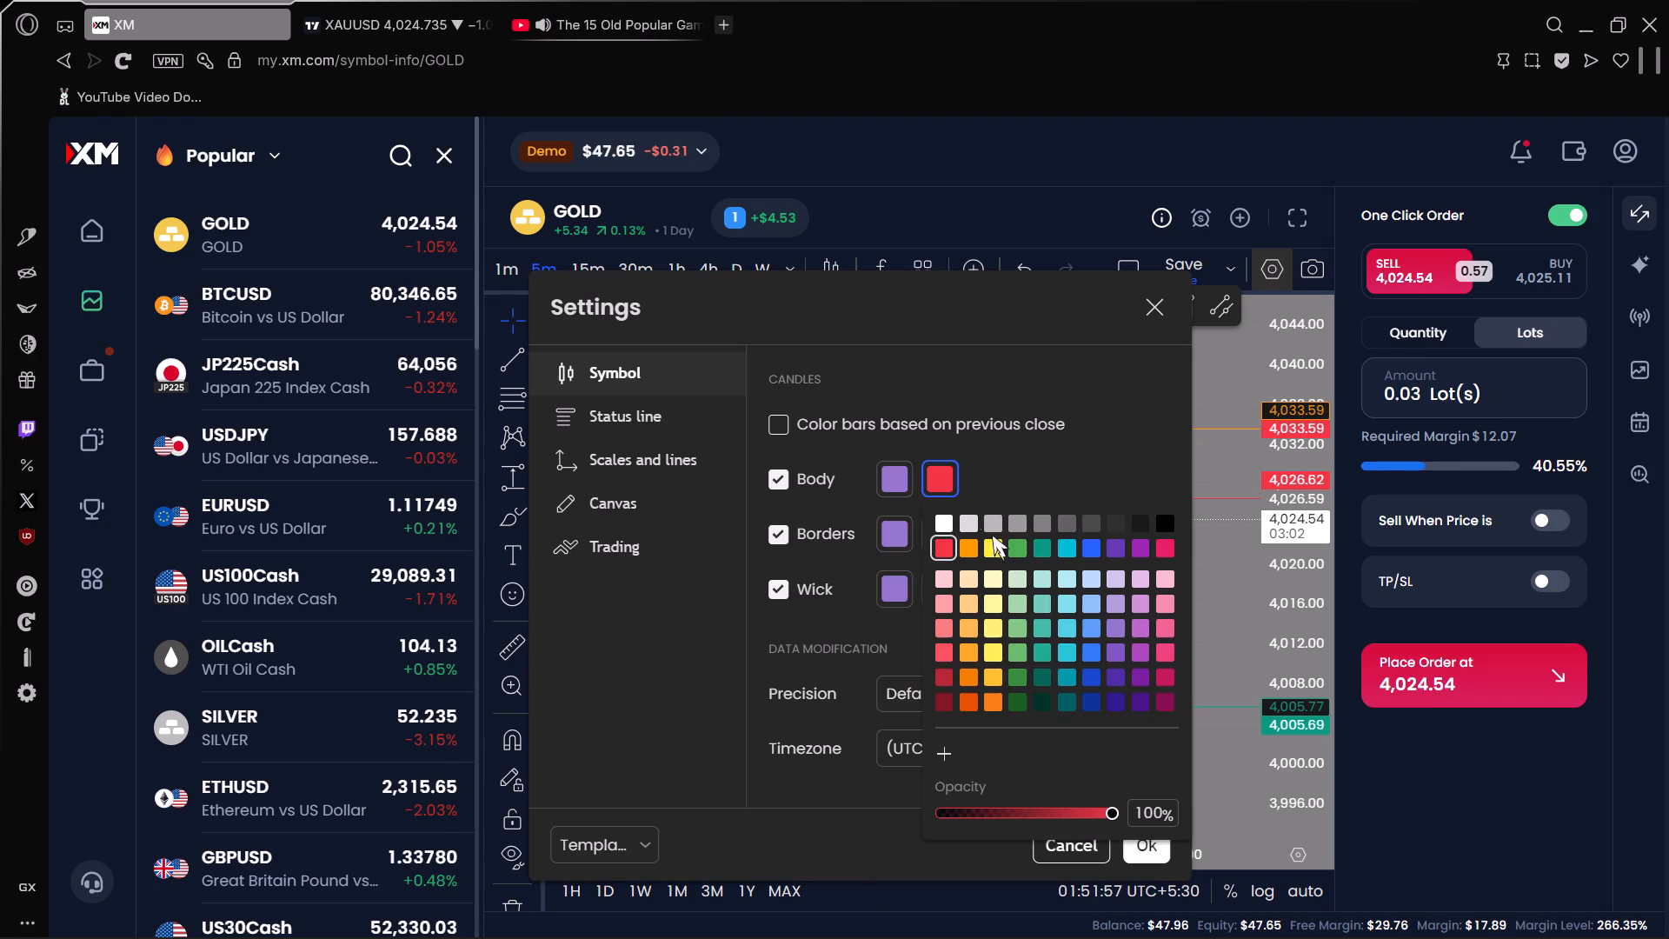
{"action": "left_click", "coordinate": [1164, 599]}
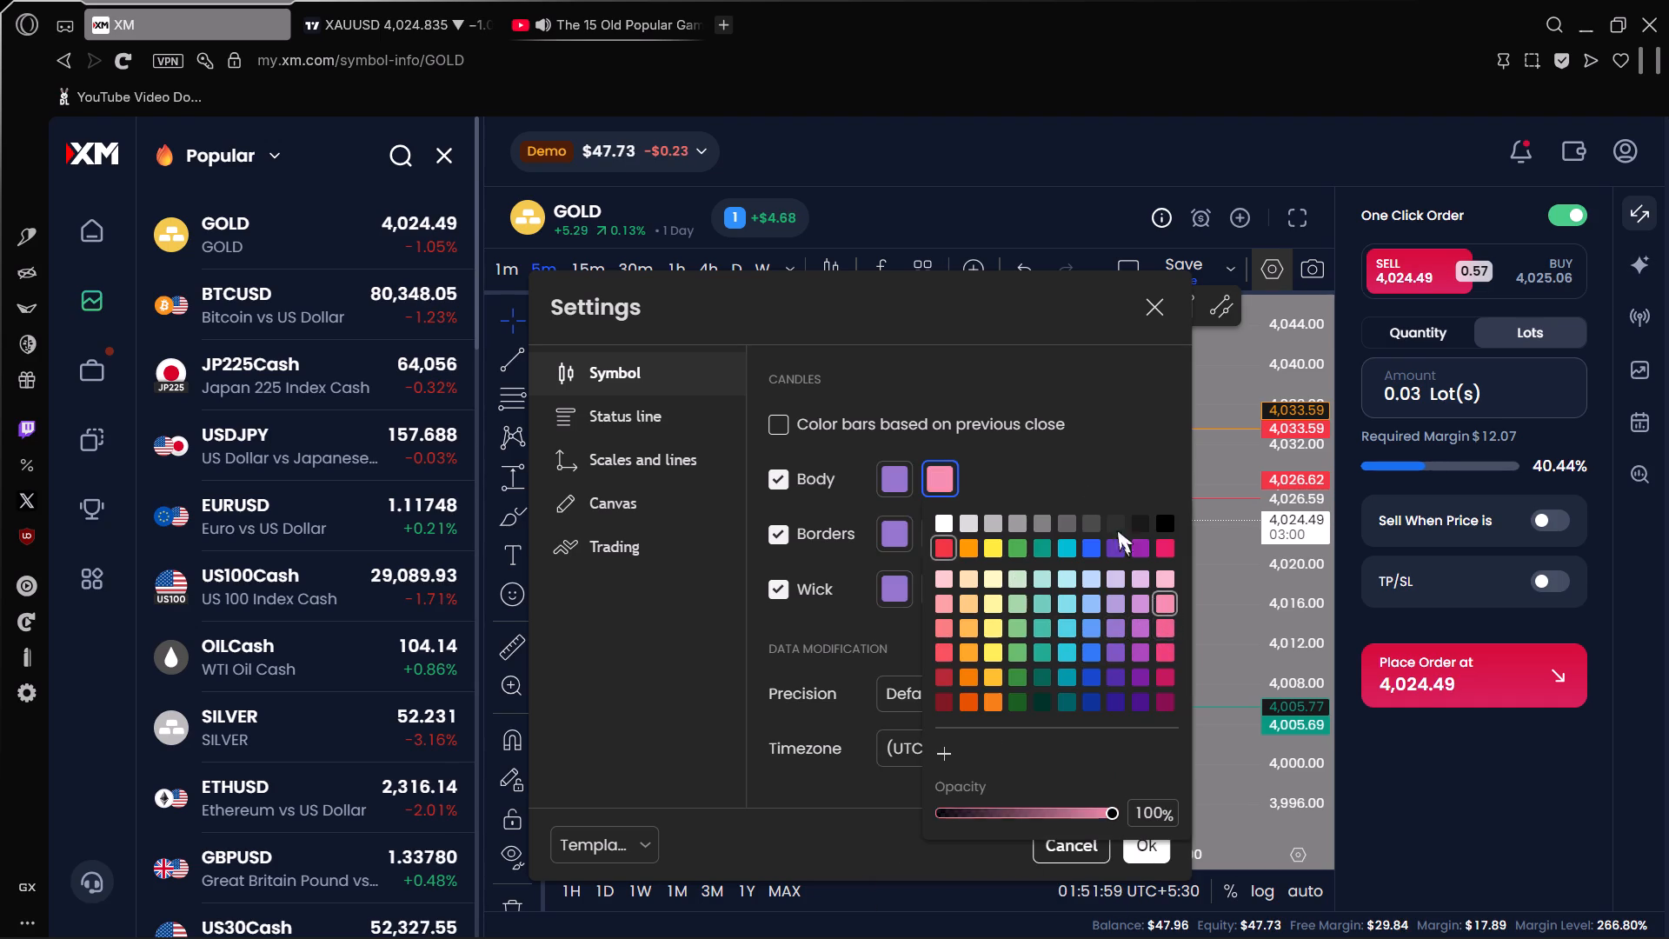
{"action": "left_click", "coordinate": [1061, 454]}
{"action": "left_click", "coordinate": [953, 528]}
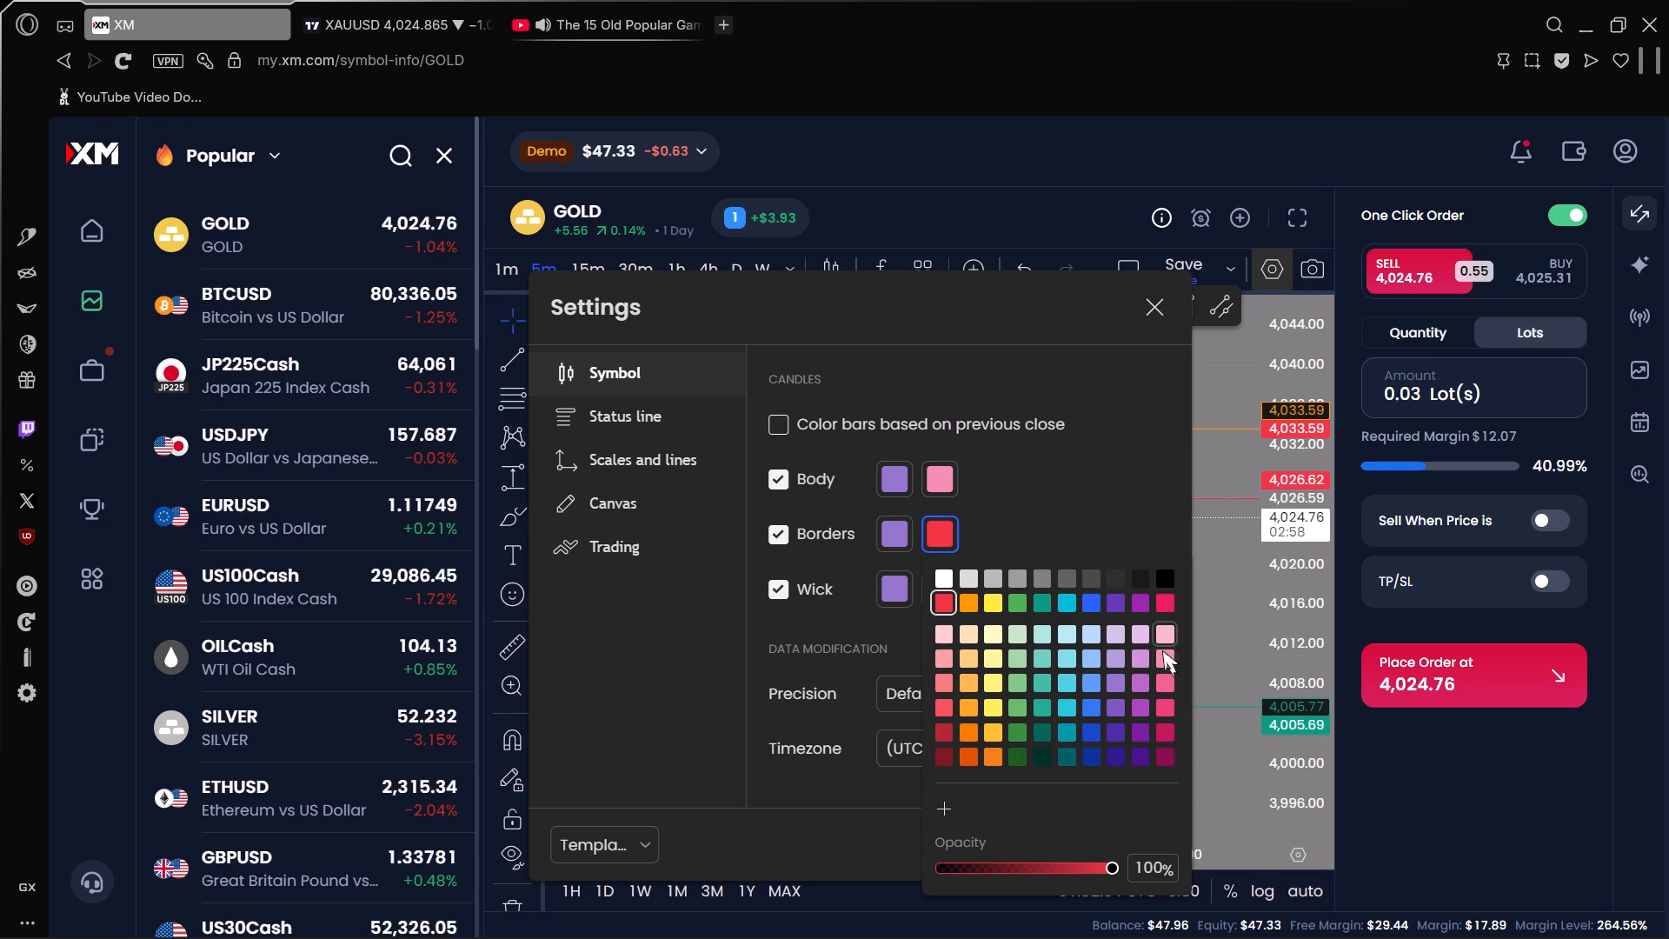
{"action": "left_click", "coordinate": [1162, 656]}
{"action": "left_click", "coordinate": [1052, 489]}
{"action": "left_click", "coordinate": [932, 589]}
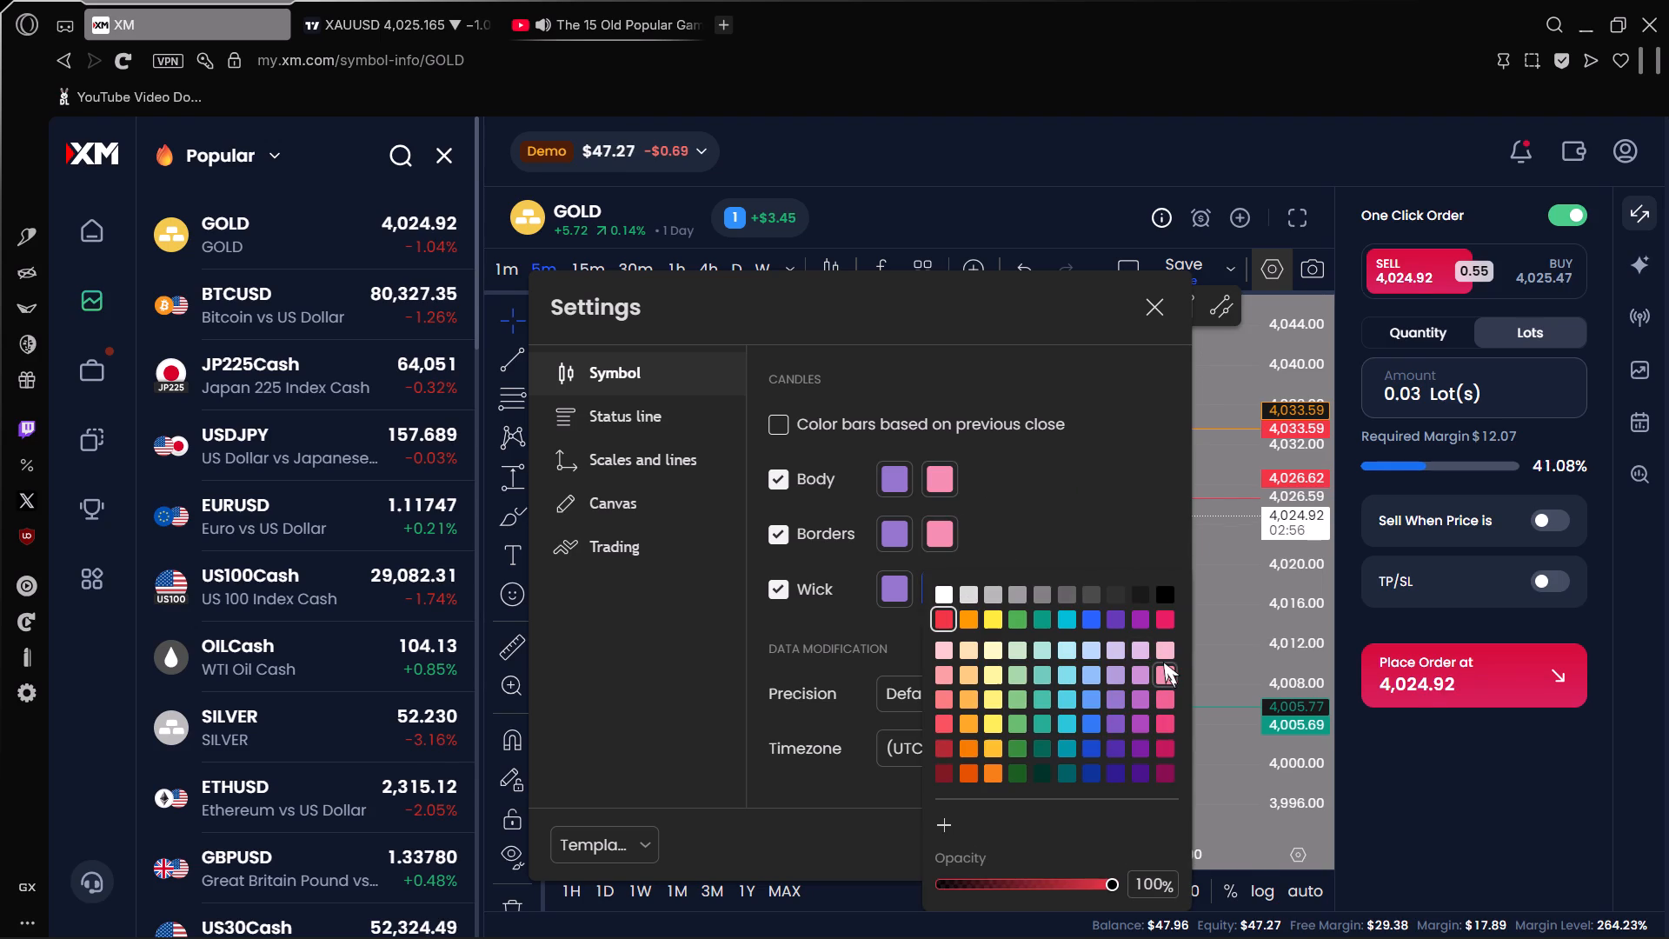
{"action": "left_click", "coordinate": [1163, 663]}
{"action": "left_click", "coordinate": [1087, 419]}
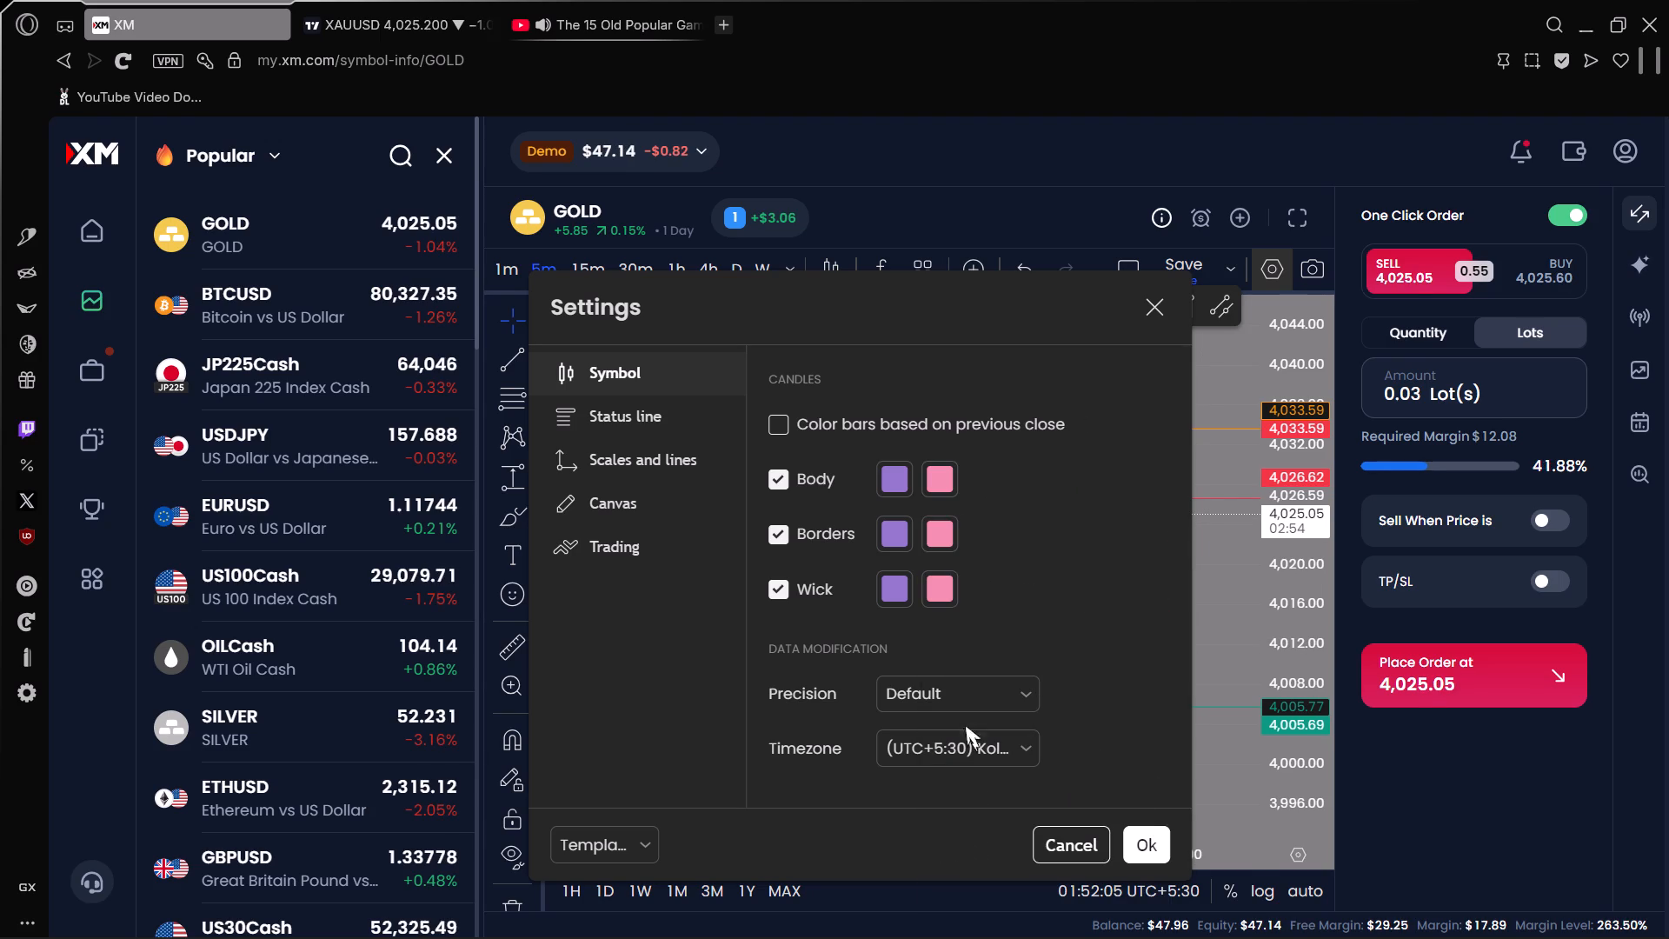
Try black and dark grey shades for the canvas background, choose dark grey, and apply the chart settings.
{"action": "left_click", "coordinate": [660, 405]}
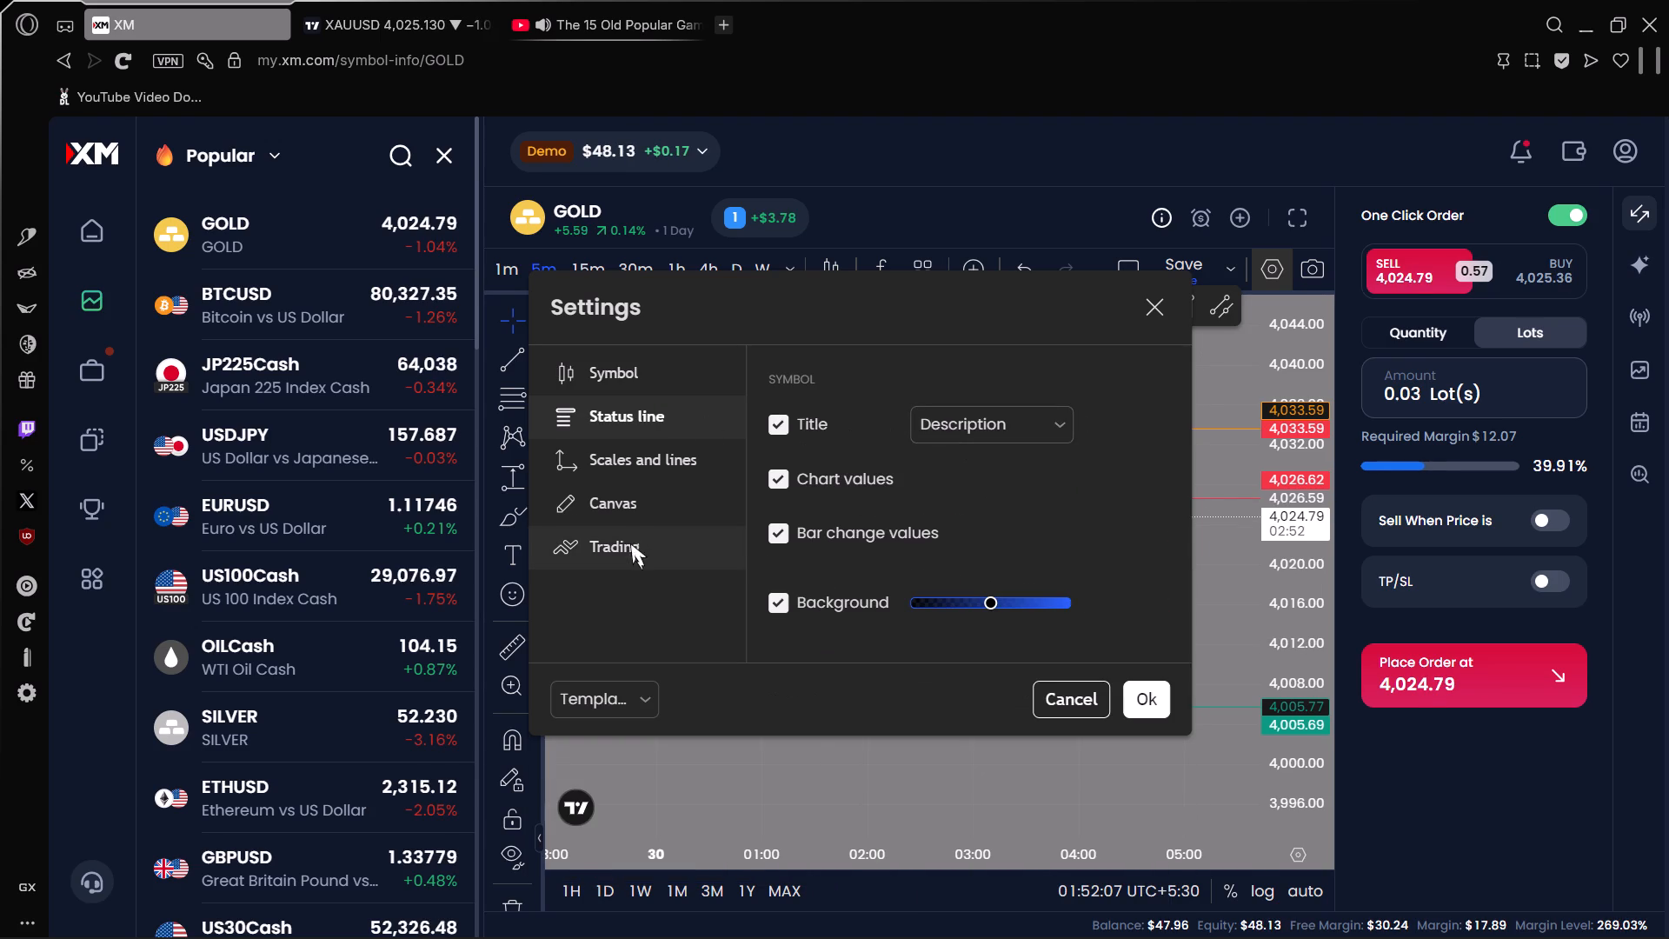
{"action": "left_click", "coordinate": [630, 543]}
{"action": "left_click", "coordinate": [652, 511]}
{"action": "left_click", "coordinate": [1128, 435]}
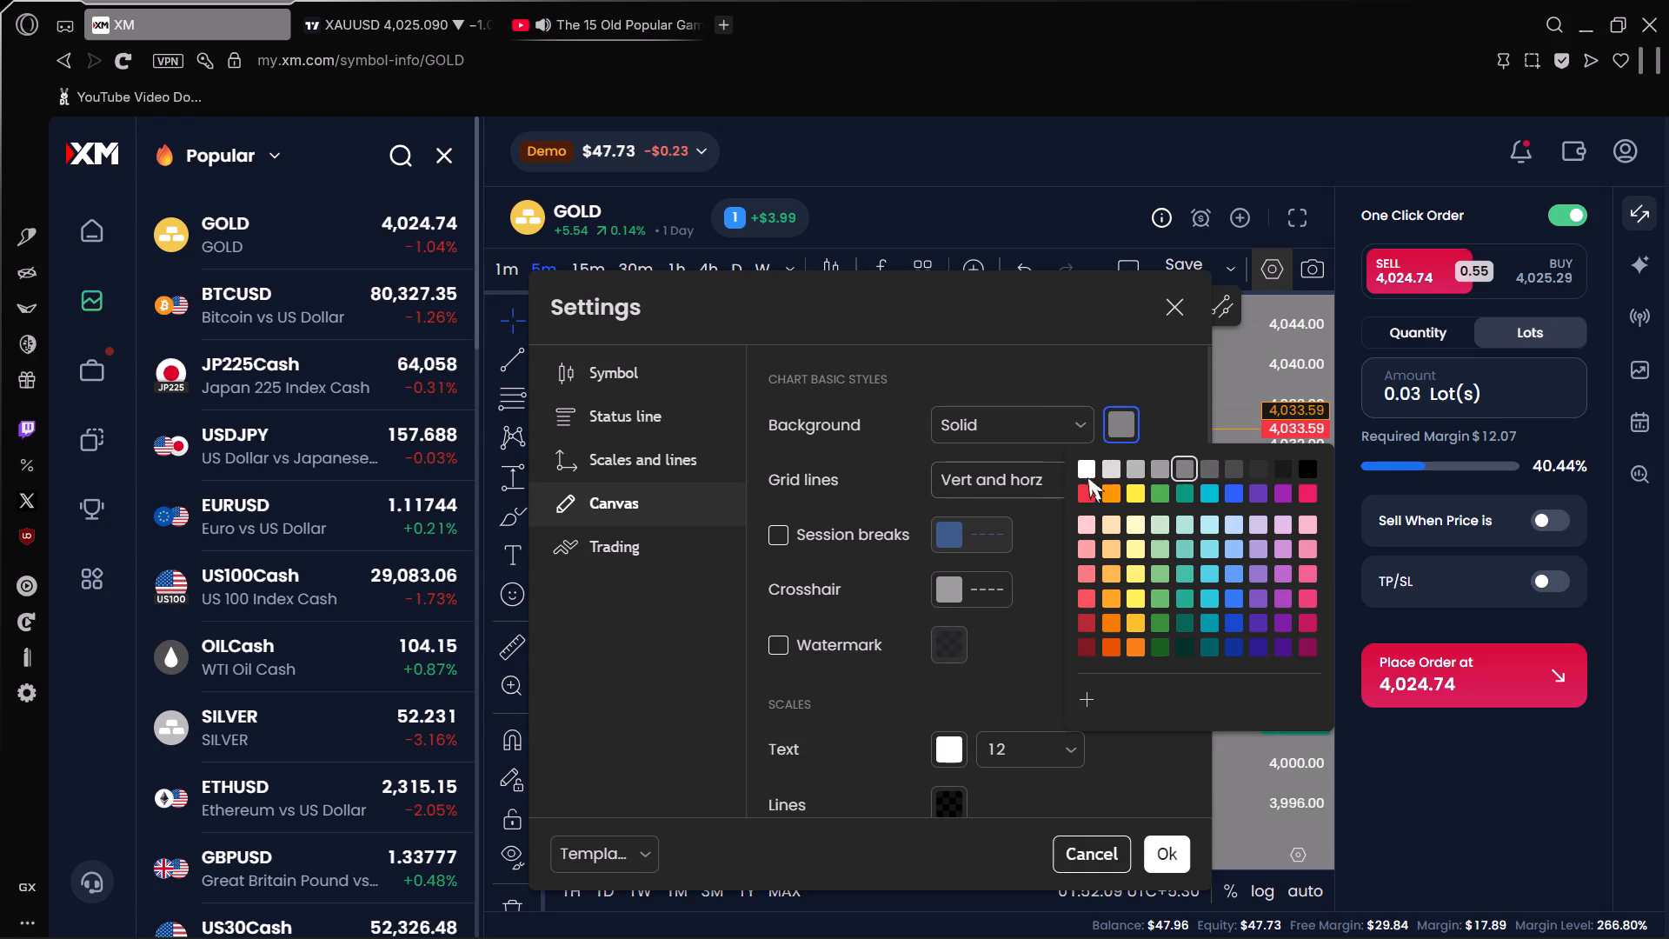
{"action": "left_click", "coordinate": [1303, 476]}
{"action": "left_click", "coordinate": [1108, 370]}
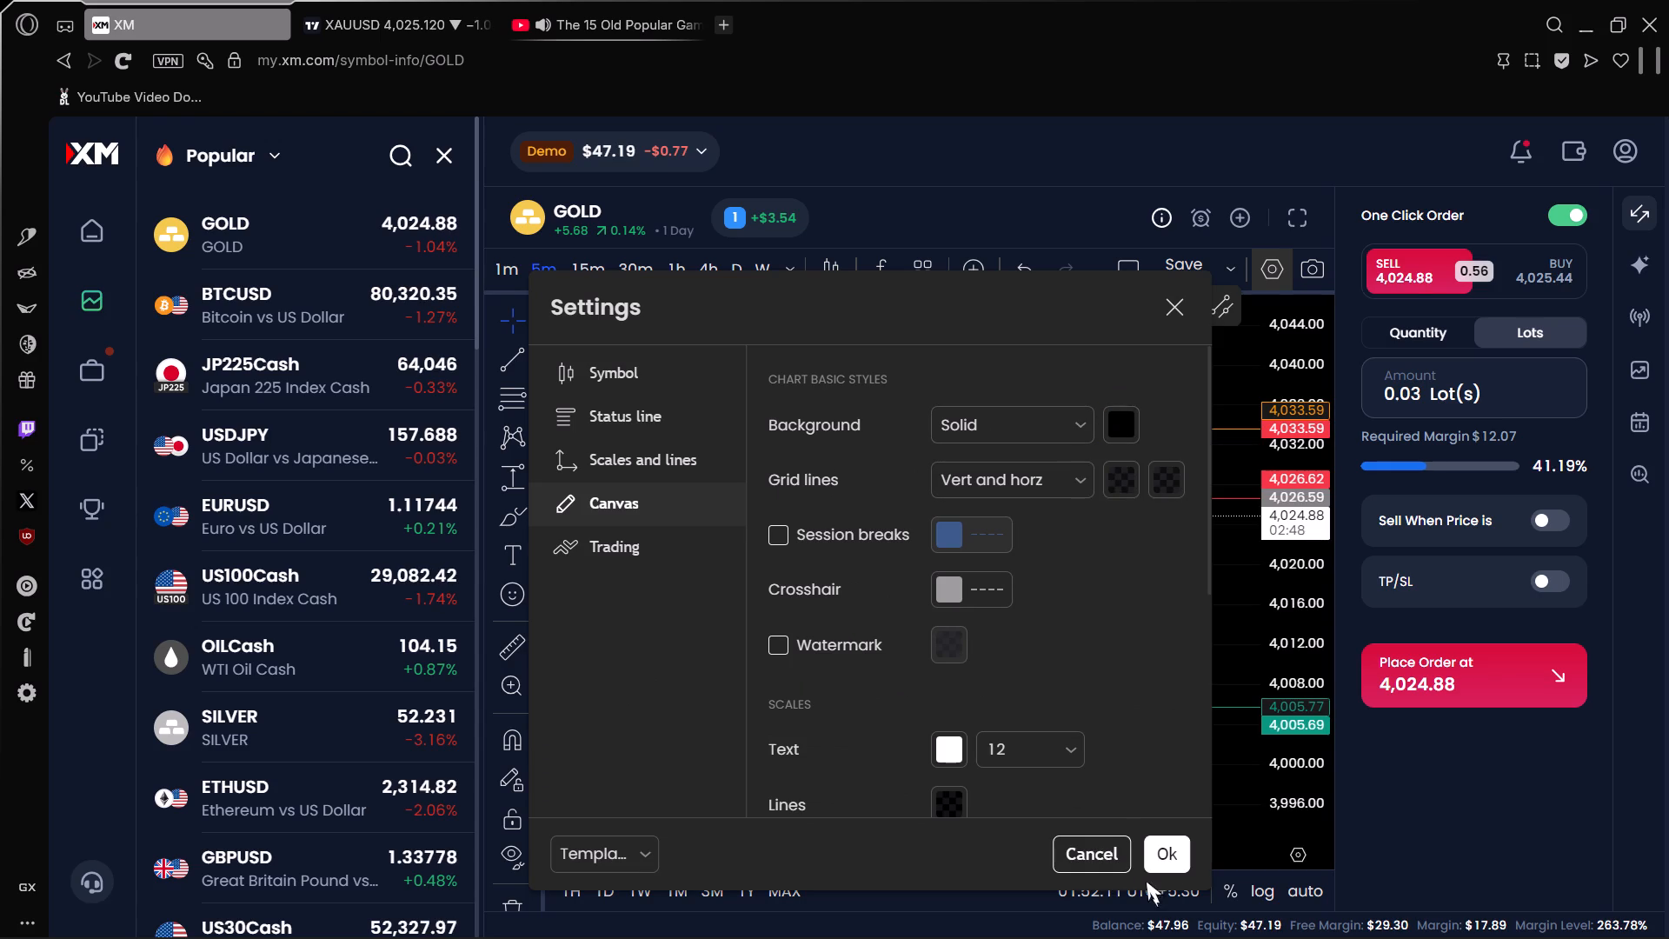
{"action": "left_click", "coordinate": [1123, 428]}
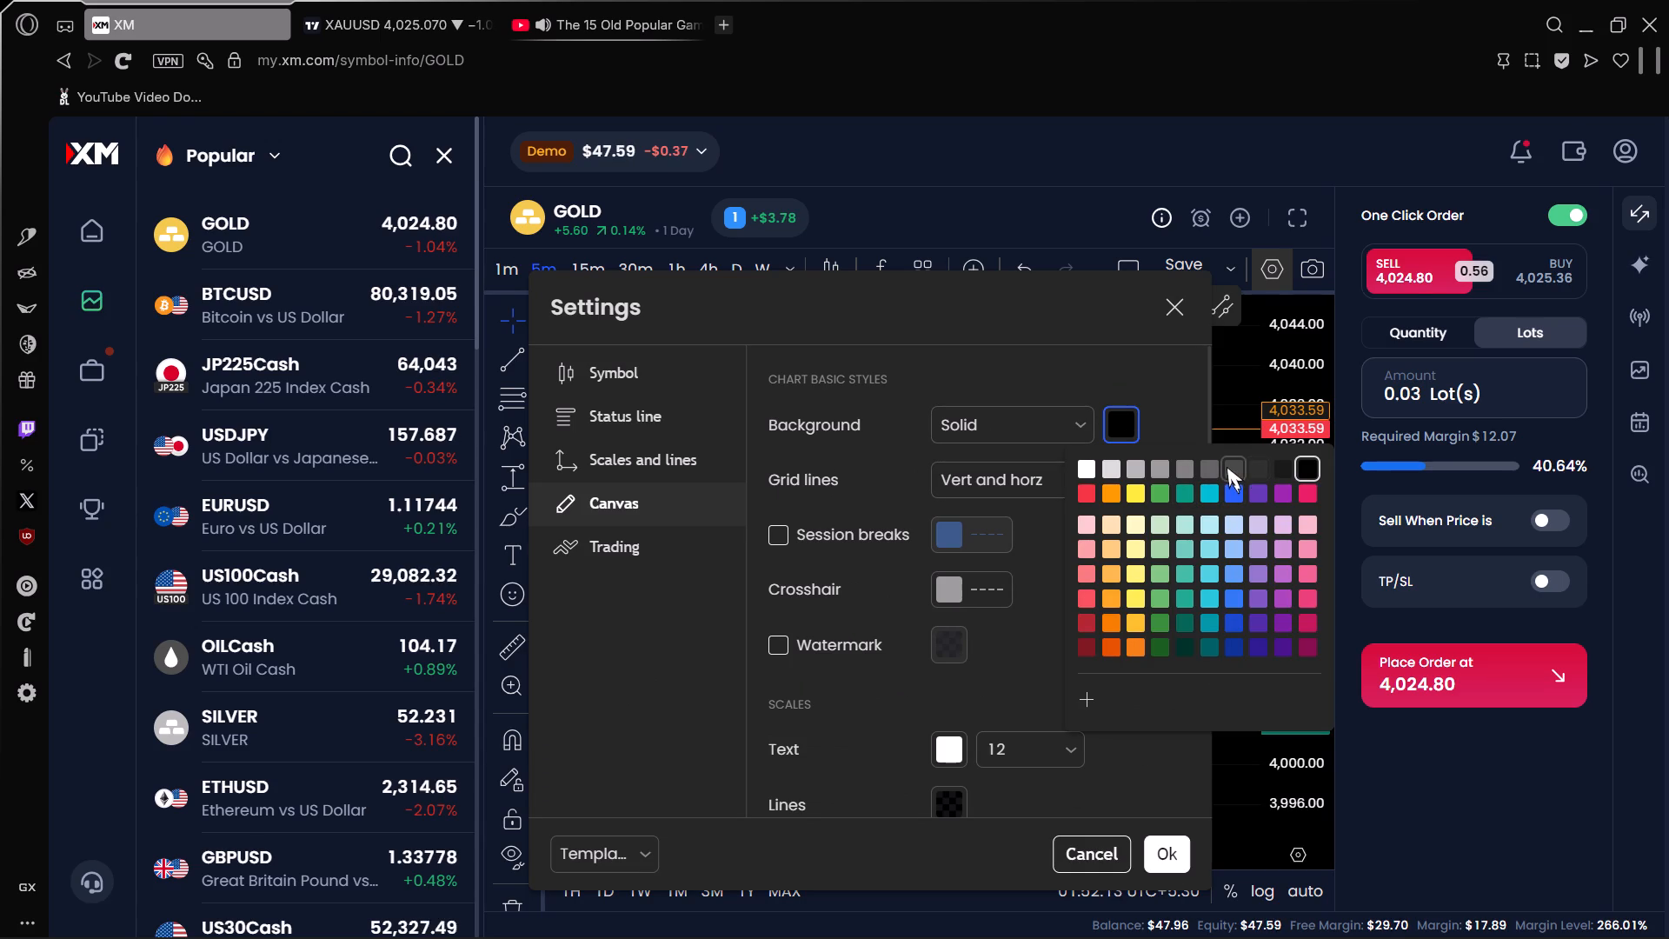
{"action": "left_click", "coordinate": [1245, 467]}
{"action": "left_click", "coordinate": [1267, 470]}
{"action": "left_click", "coordinate": [1276, 469]}
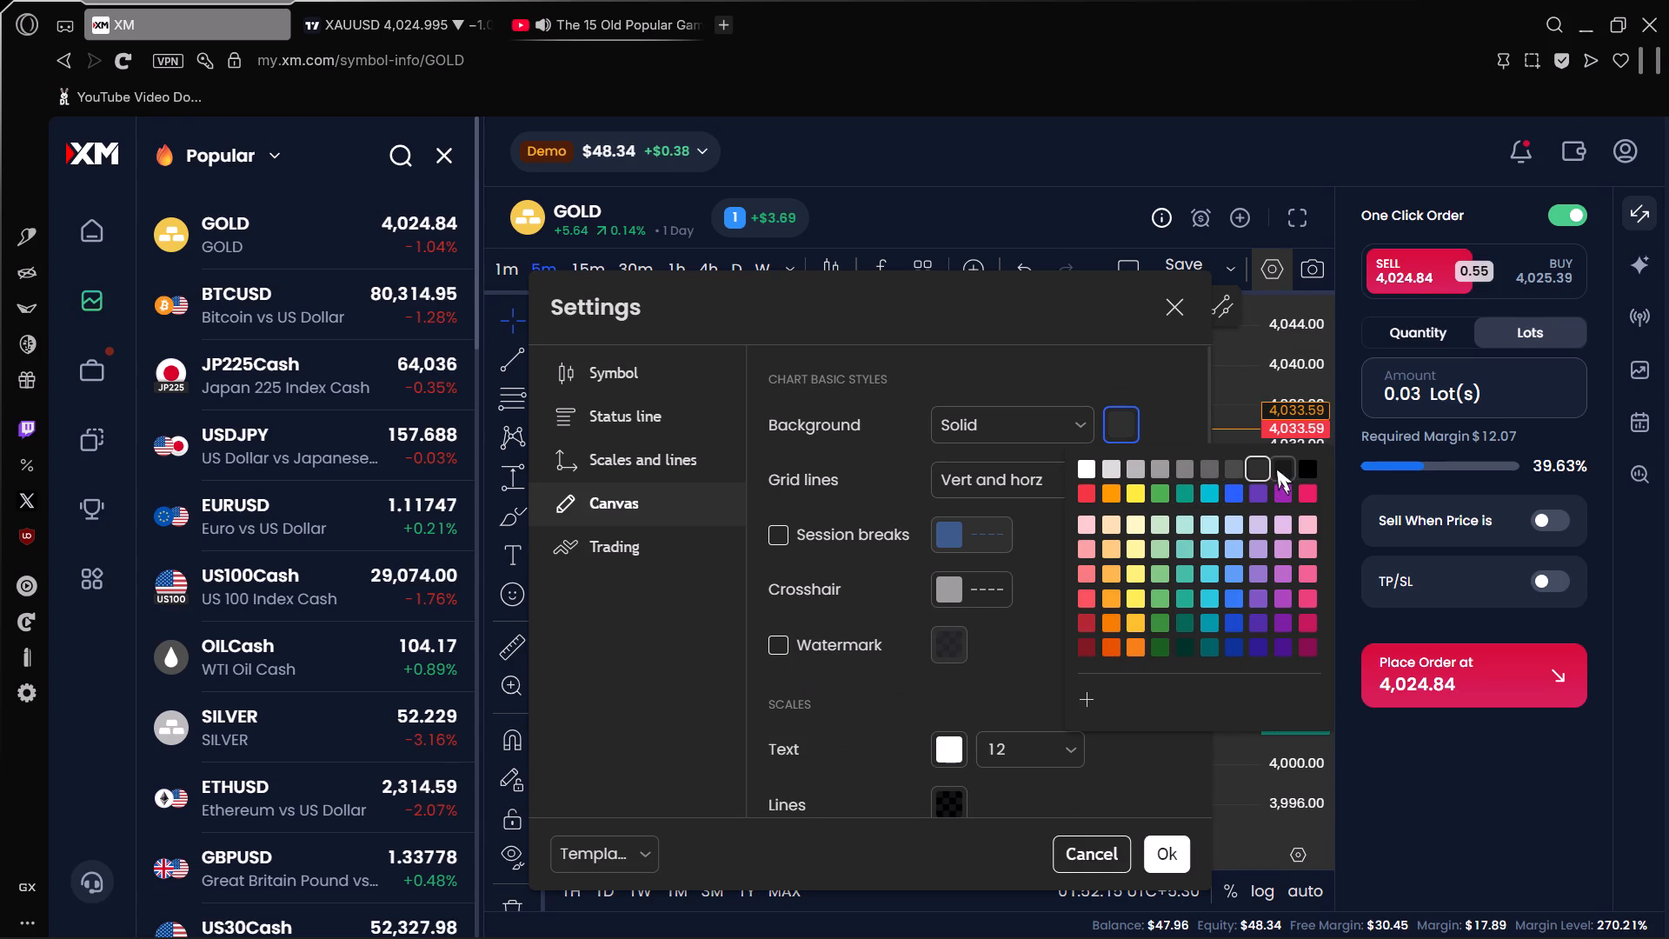
{"action": "left_click", "coordinate": [1257, 472]}
{"action": "left_click", "coordinate": [1173, 859]}
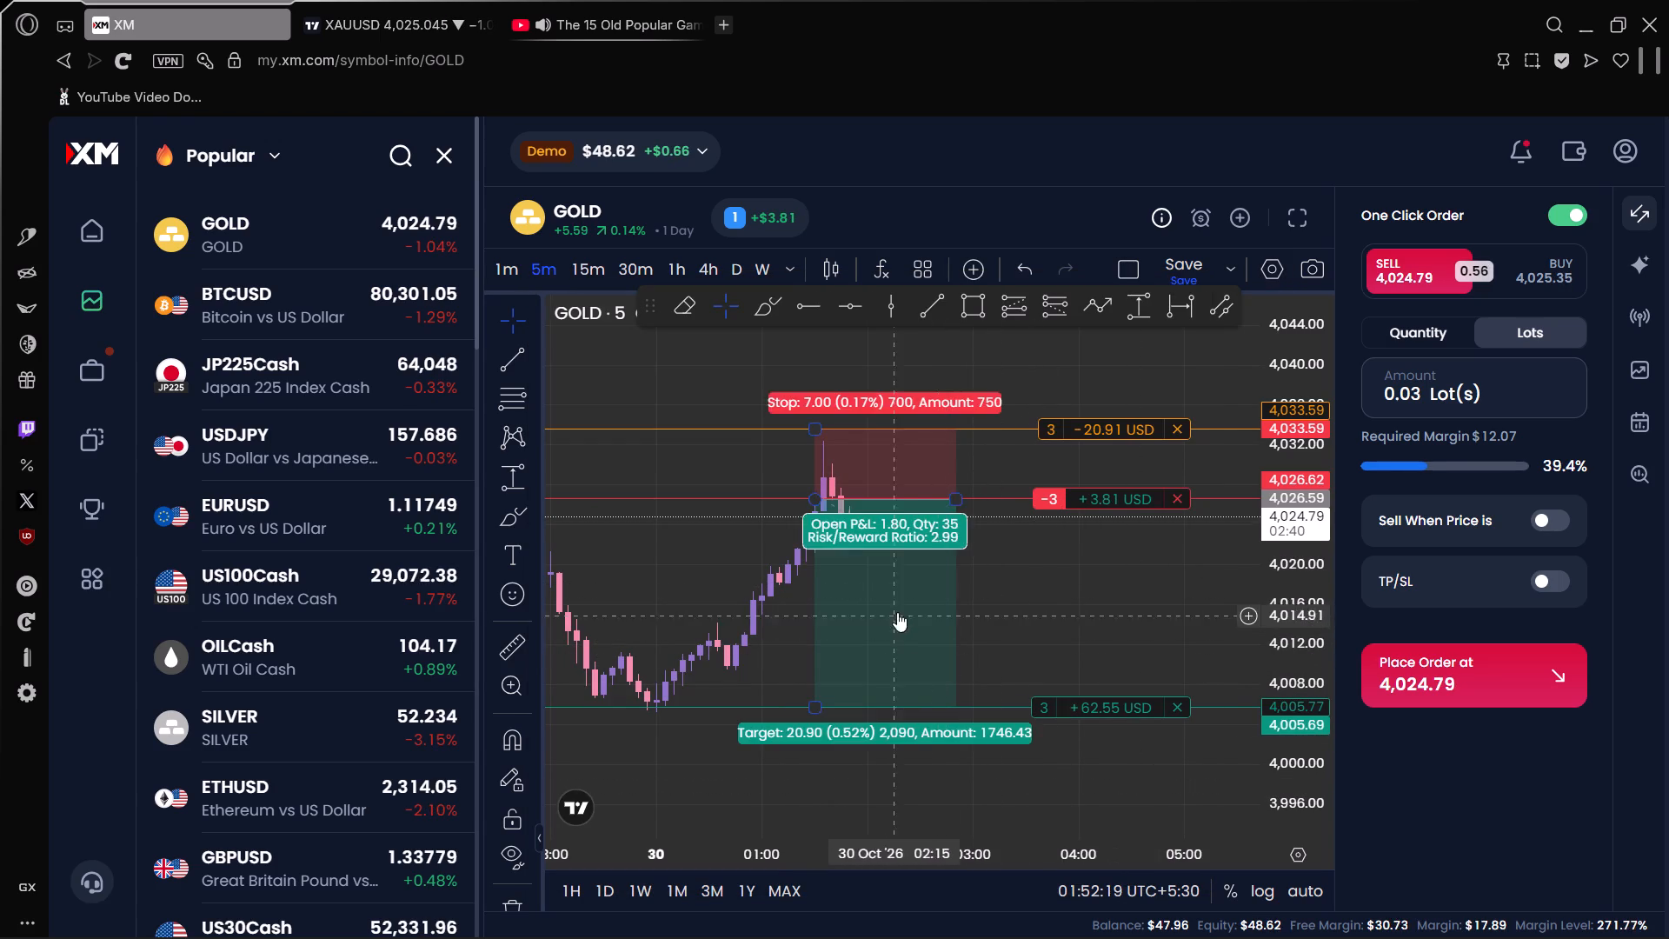
In the GOLD chart's settings, set the borders of both rising and falling candles to black.
{"action": "left_click_drag", "start_coordinate": [1310, 855], "coordinate": [1319, 853]}
{"action": "left_click", "coordinate": [1290, 848]}
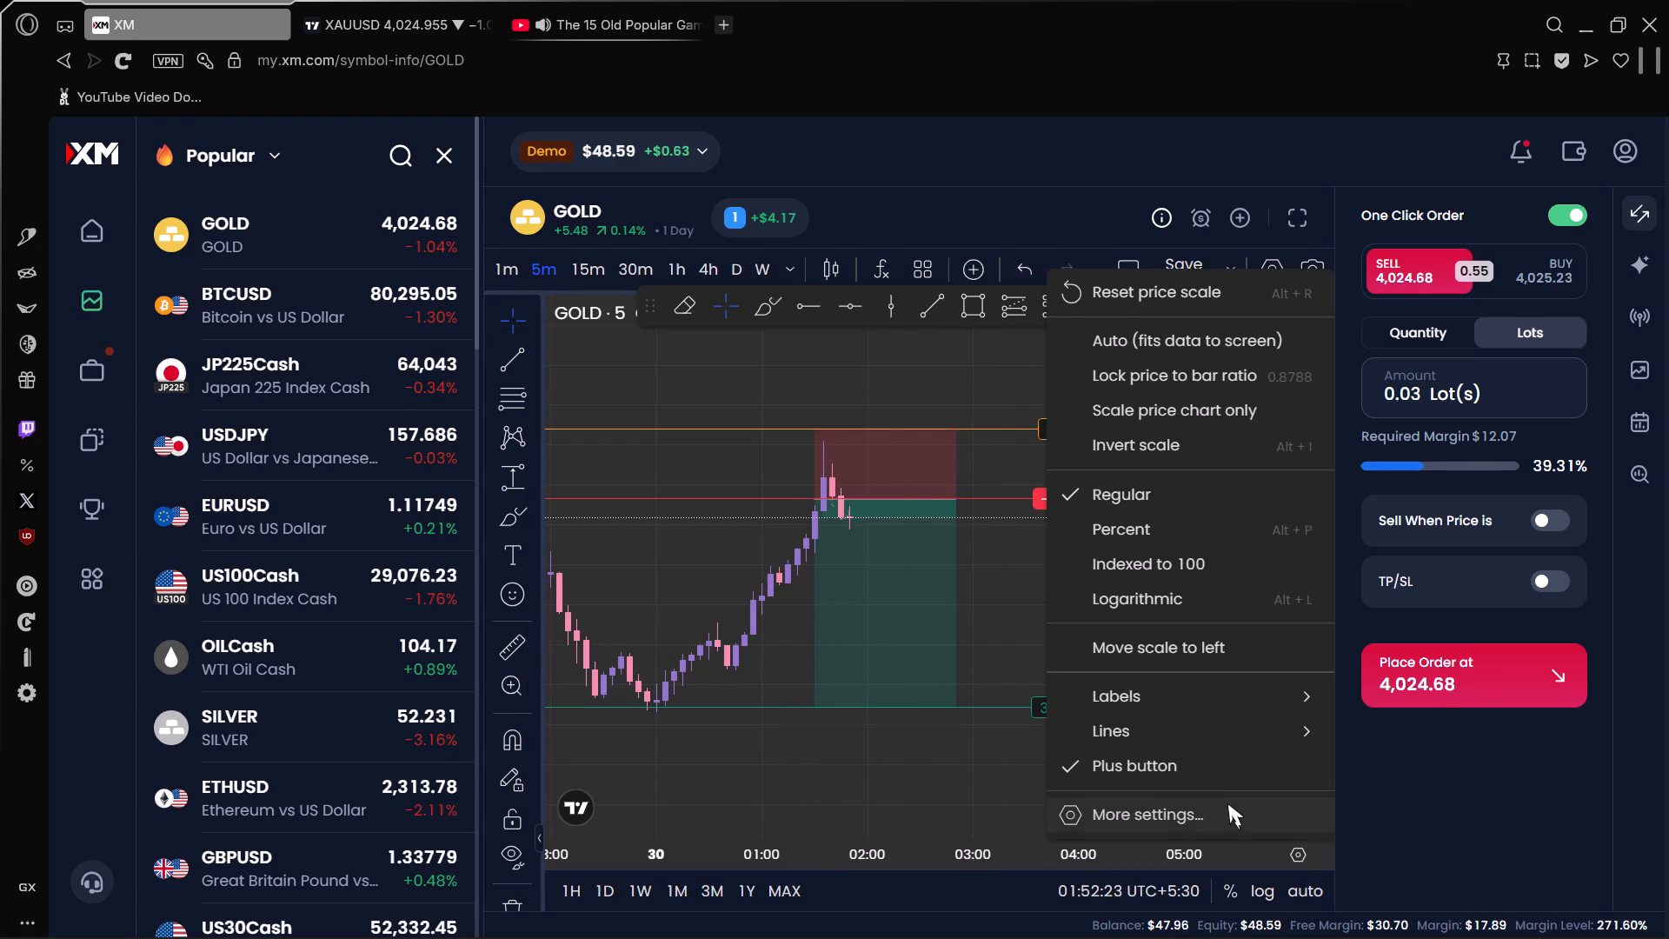
{"action": "left_click", "coordinate": [1227, 807]}
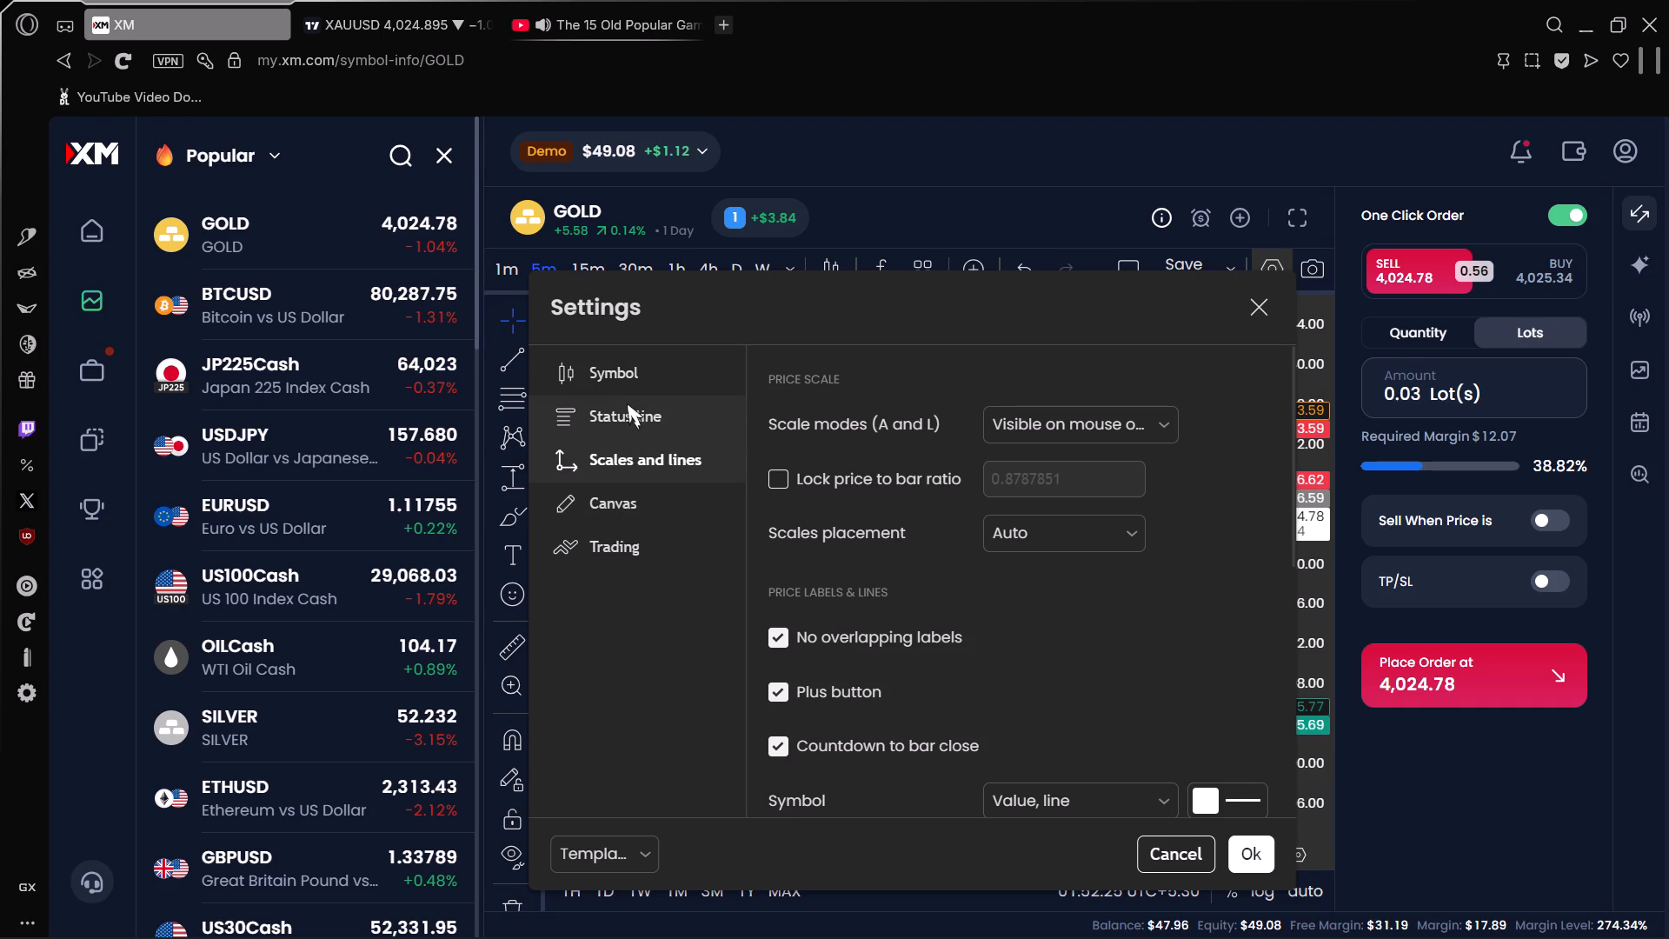
{"action": "left_click", "coordinate": [632, 377]}
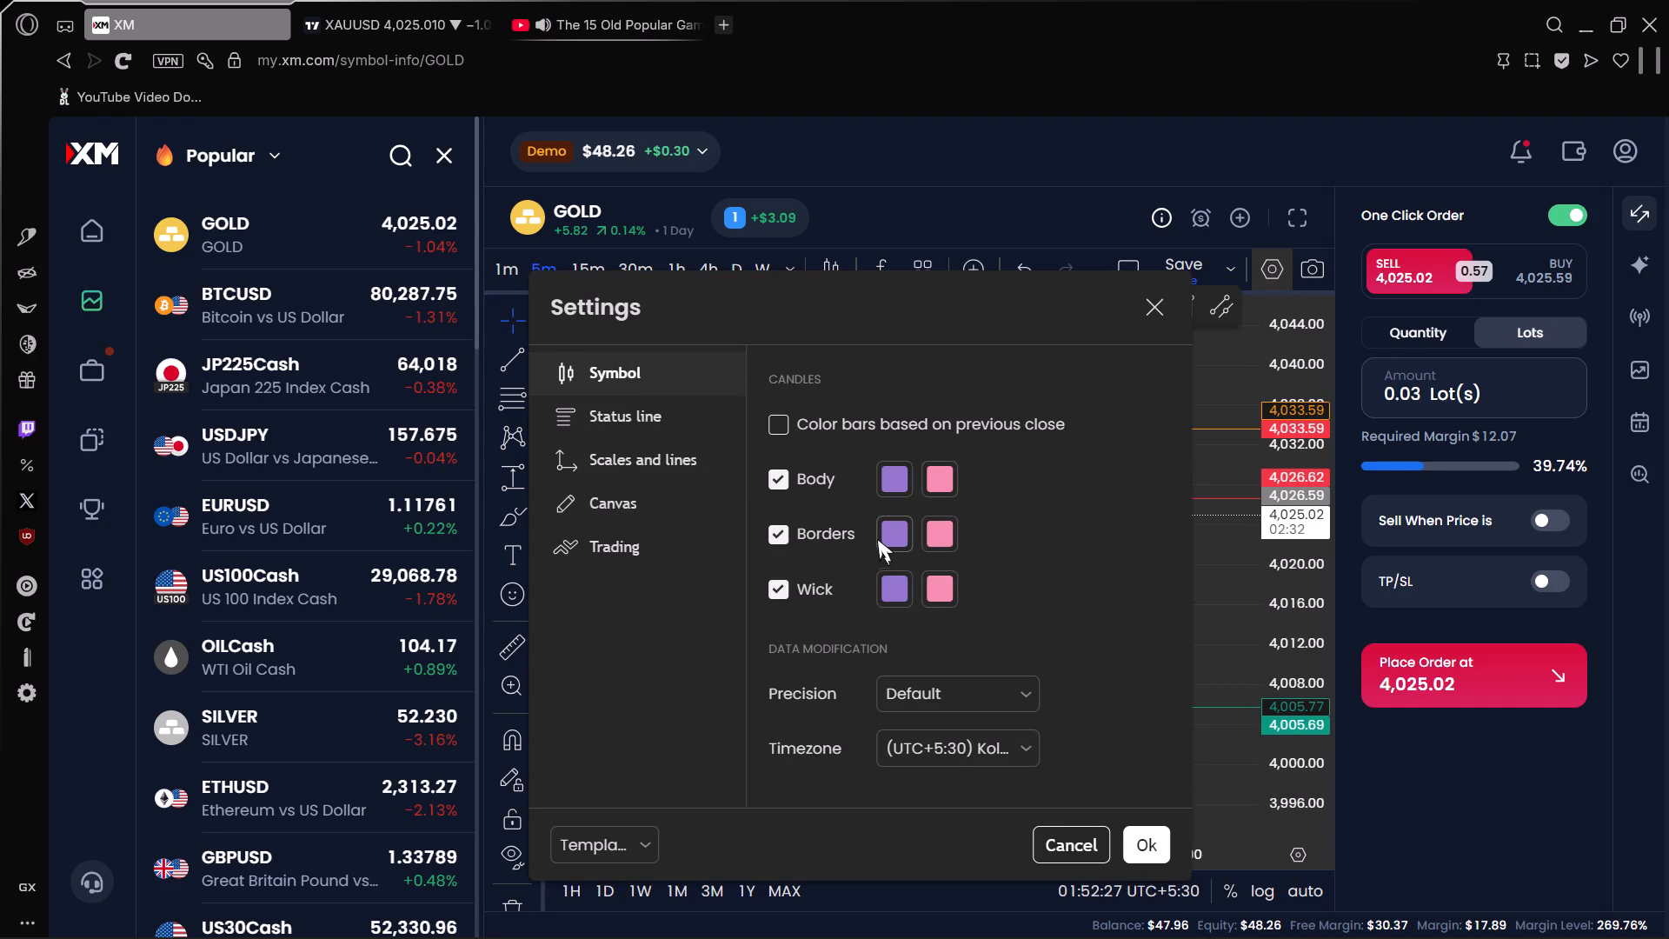
{"action": "left_click", "coordinate": [878, 539]}
{"action": "left_click", "coordinate": [1109, 580]}
{"action": "left_click", "coordinate": [1021, 529]}
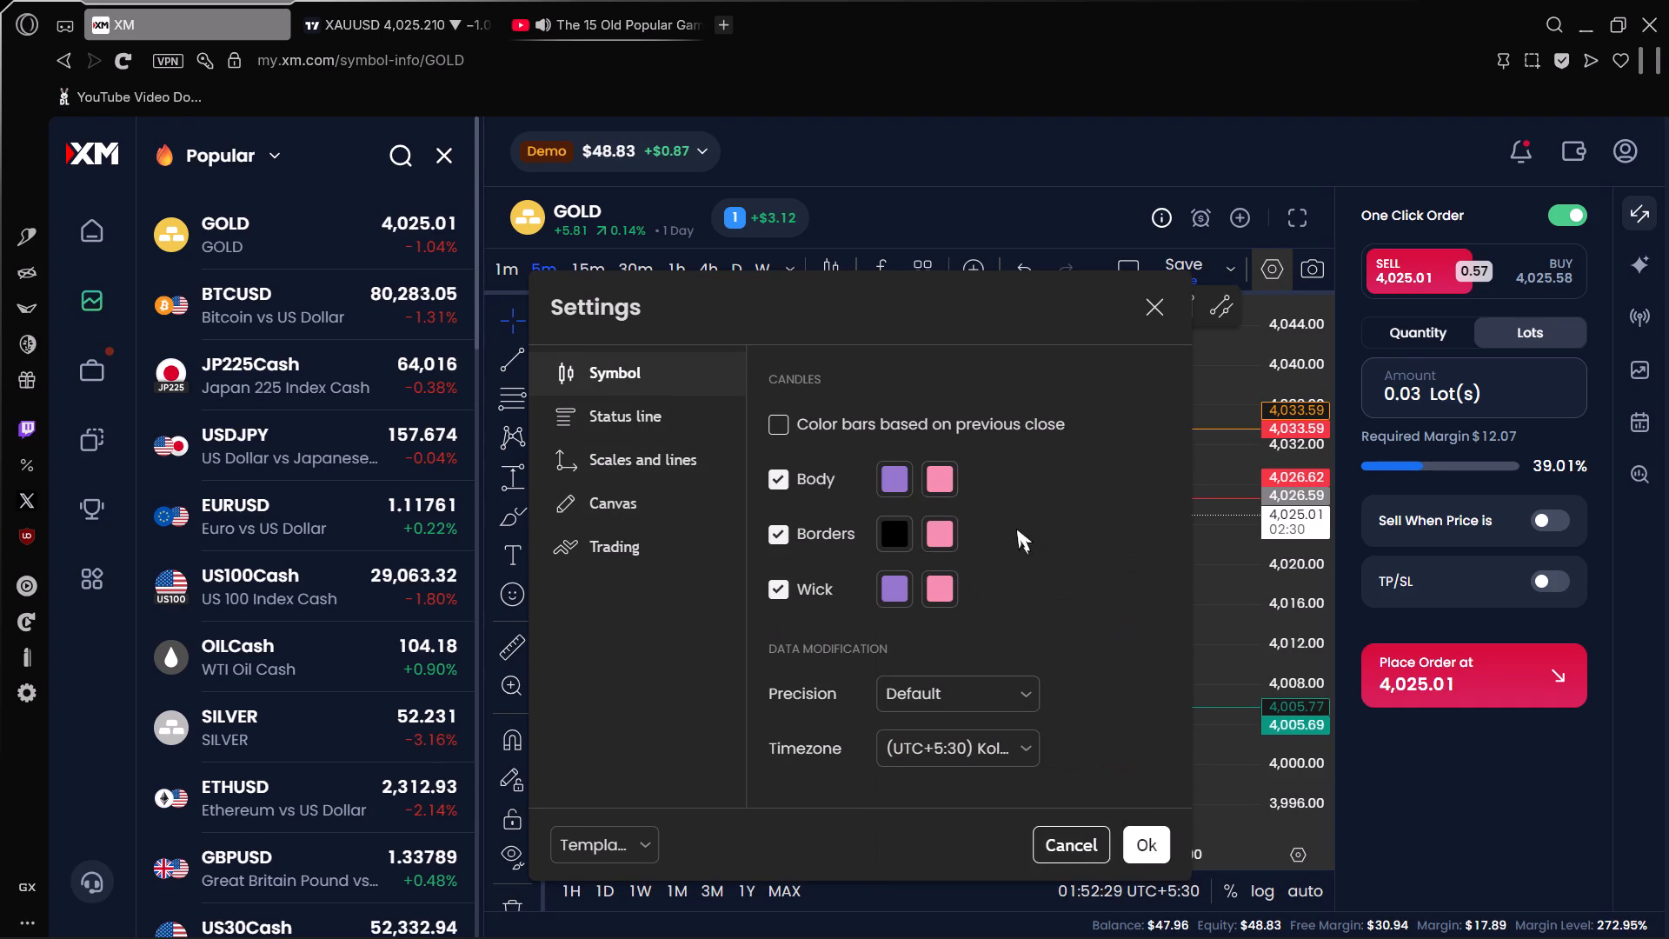
{"action": "left_click", "coordinate": [937, 532]}
{"action": "left_click", "coordinate": [1164, 584]}
{"action": "left_click_drag", "start_coordinate": [1028, 515], "coordinate": [1016, 515]}
Set the wicks of both rising and falling candles to black and apply the chart settings.
{"action": "left_click", "coordinate": [892, 578]}
{"action": "left_click", "coordinate": [1134, 599]}
{"action": "left_click", "coordinate": [1048, 543]}
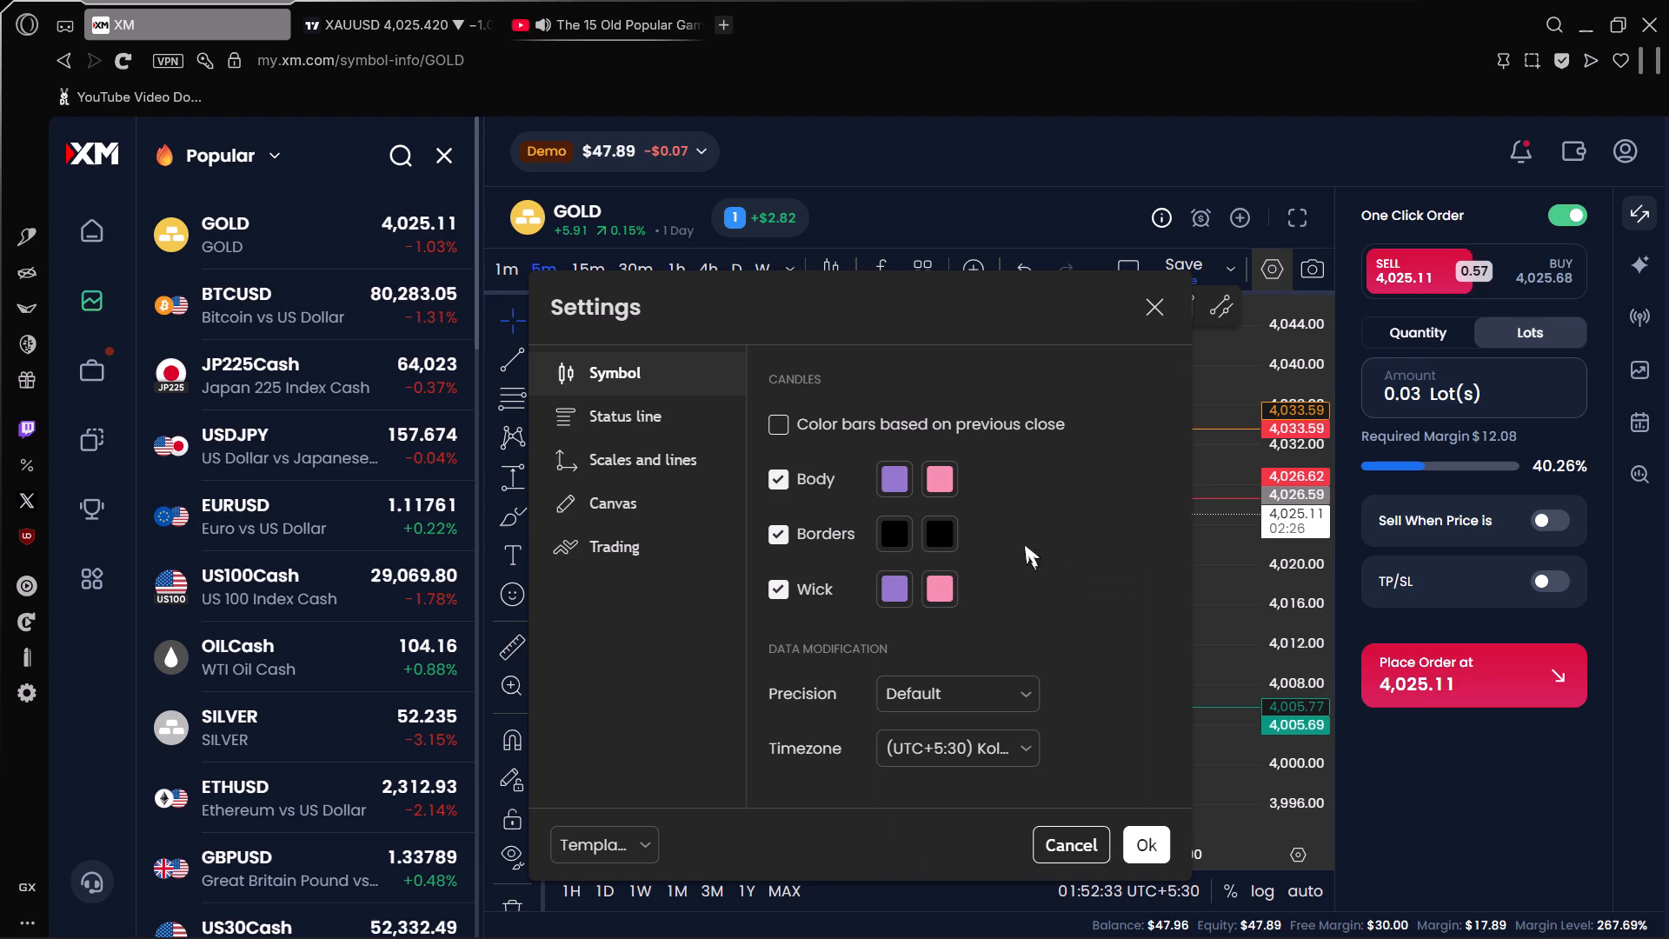
{"action": "left_click", "coordinate": [944, 583]}
{"action": "left_click", "coordinate": [1168, 598]}
{"action": "left_click", "coordinate": [1081, 537]}
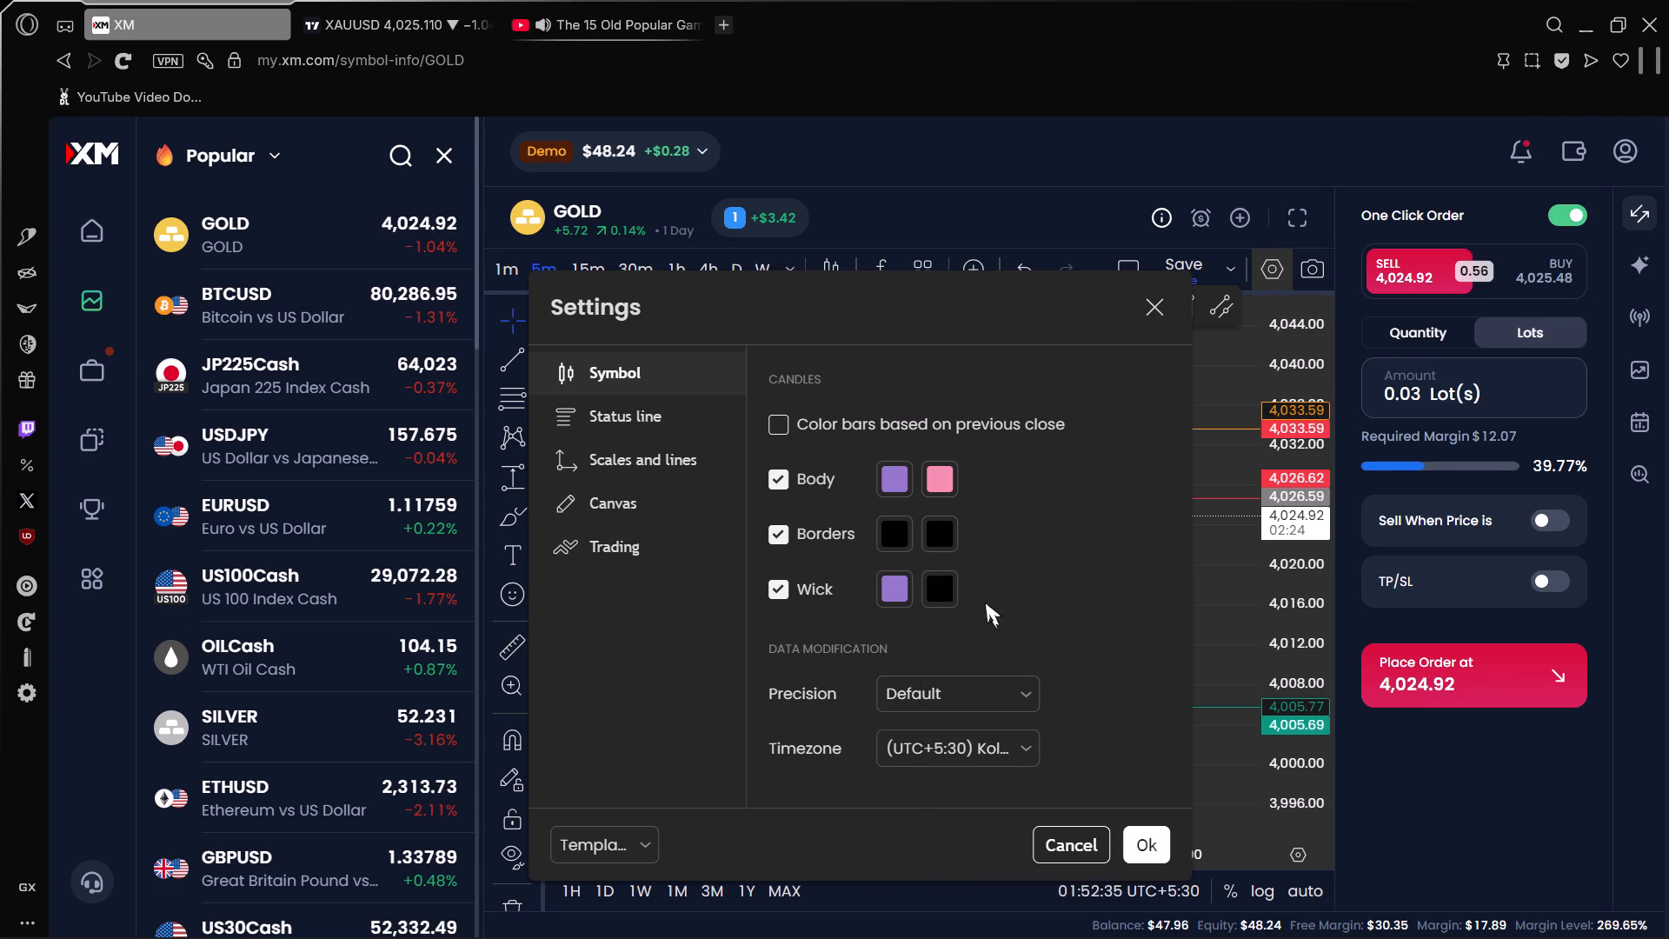
{"action": "left_click", "coordinate": [882, 587]}
{"action": "left_click", "coordinate": [1120, 604]}
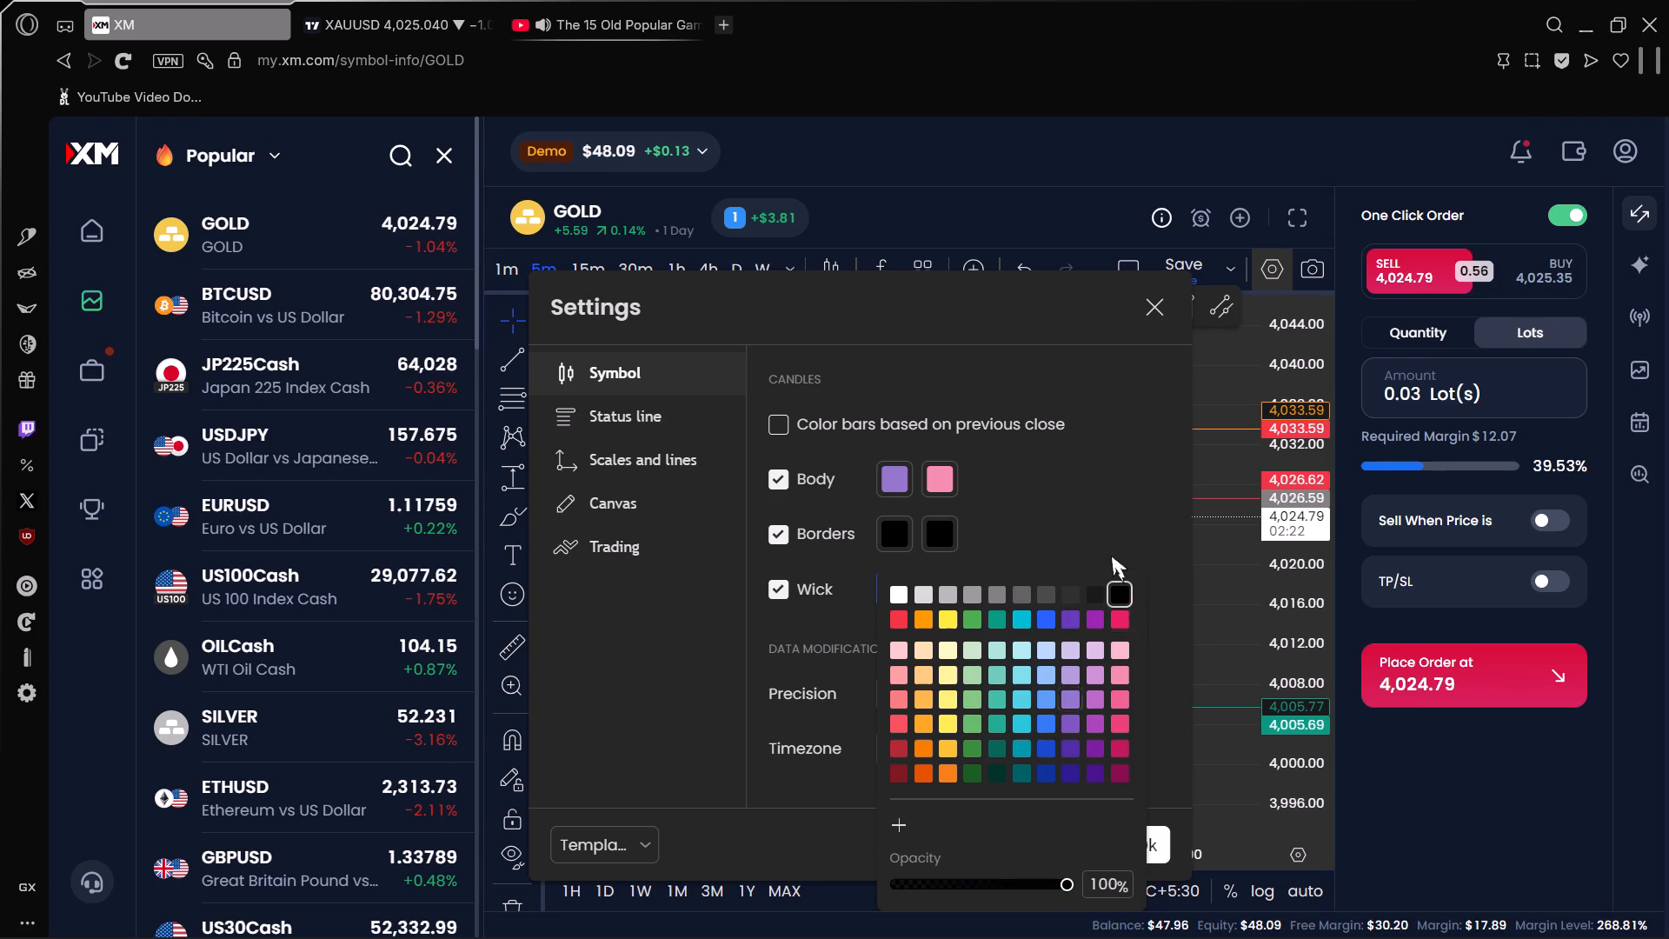
{"action": "left_click", "coordinate": [1102, 519]}
{"action": "left_click", "coordinate": [1136, 852]}
Examine the restyled candles on the GOLD chart around the open short position.
{"action": "left_click_drag", "start_coordinate": [1067, 629], "coordinate": [1118, 628]}
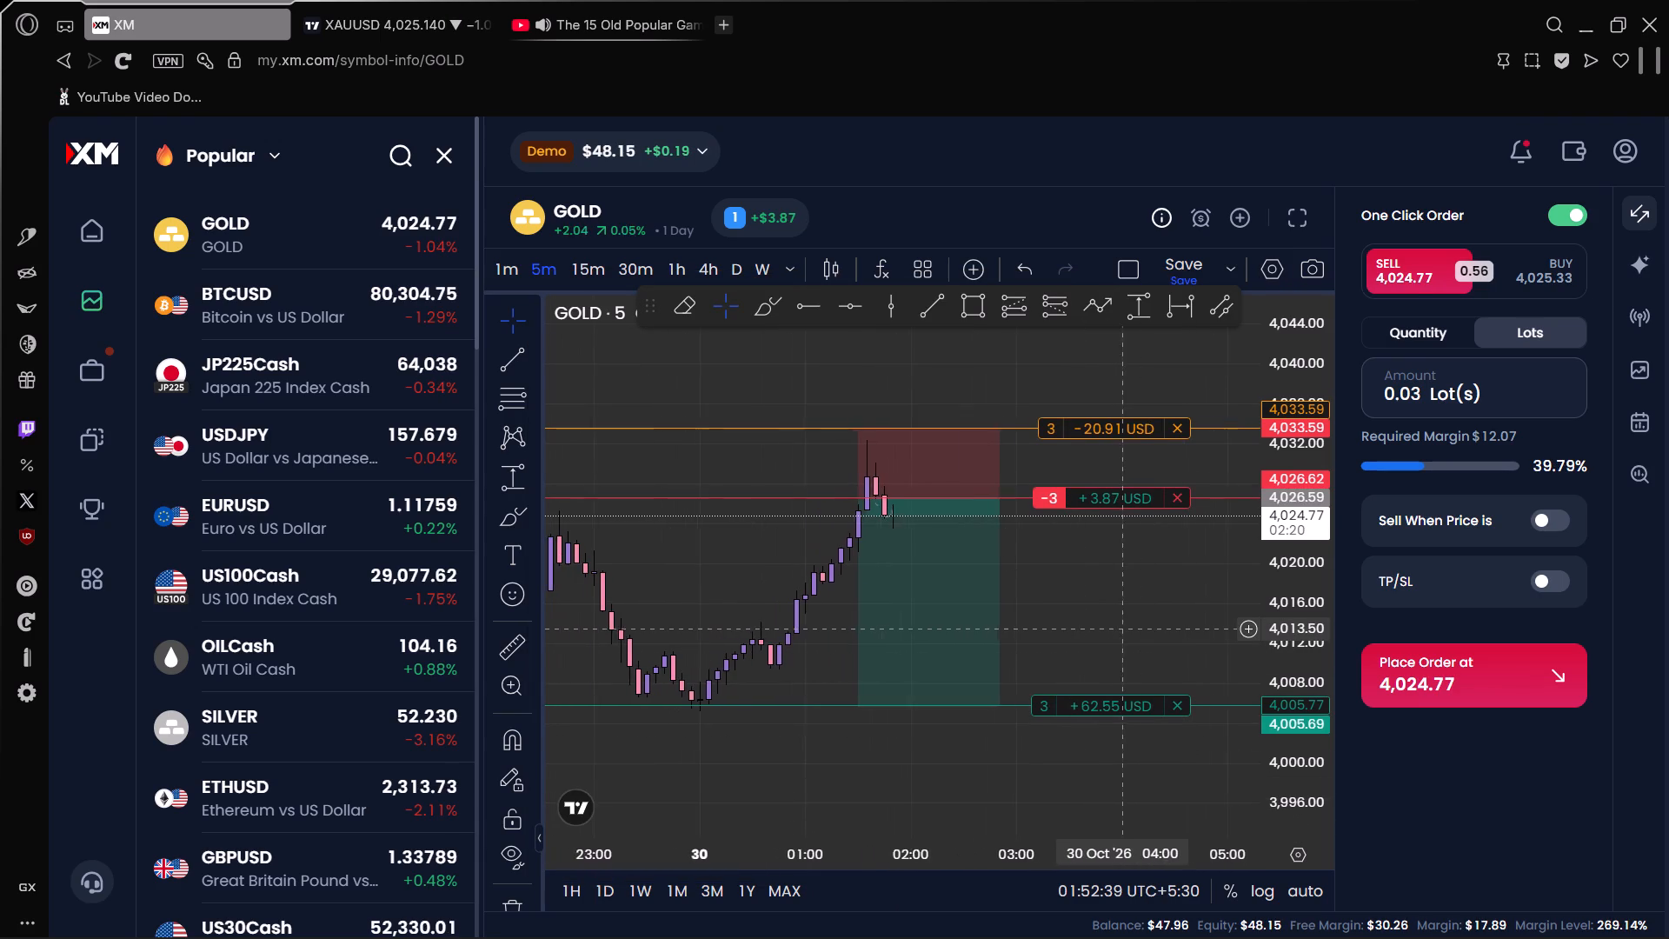
{"action": "left_click_drag", "start_coordinate": [1118, 628], "coordinate": [1148, 626]}
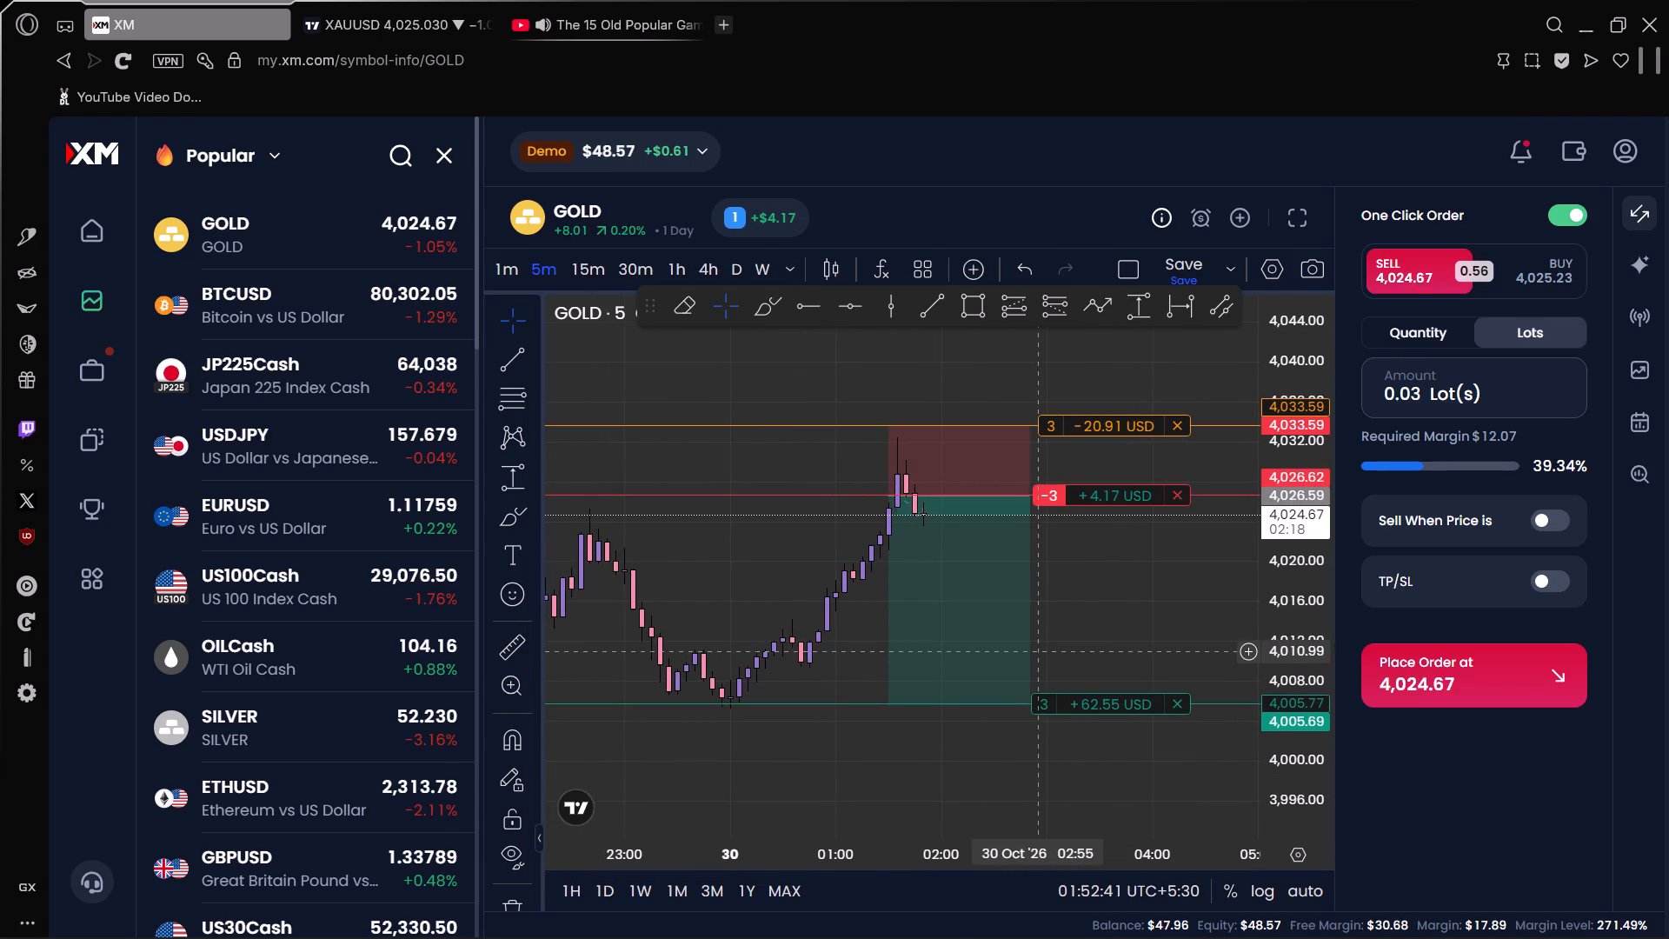
{"action": "scroll", "coordinate": [837, 629], "scroll_direction": "up", "scroll_amount": 4}
{"action": "left_click_drag", "start_coordinate": [1066, 586], "coordinate": [1162, 610]}
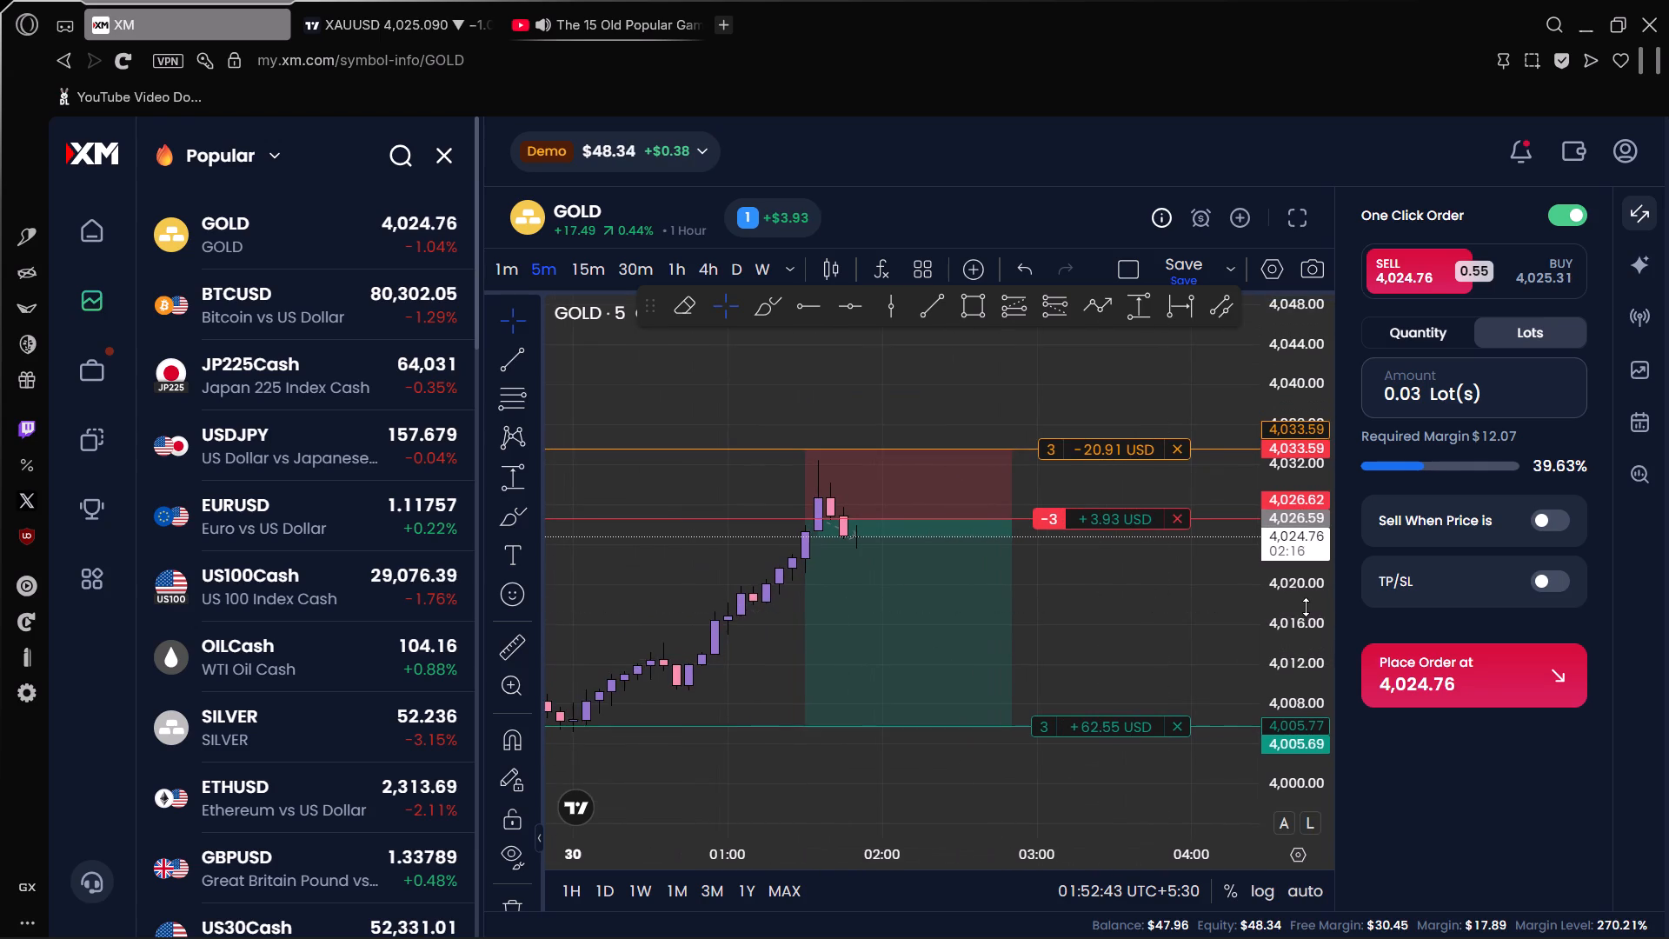
{"action": "scroll", "coordinate": [1305, 609], "scroll_direction": "up", "scroll_amount": 5}
{"action": "scroll", "coordinate": [1039, 625], "scroll_direction": "up", "scroll_amount": 4}
{"action": "left_click_drag", "start_coordinate": [1014, 623], "coordinate": [1108, 624]}
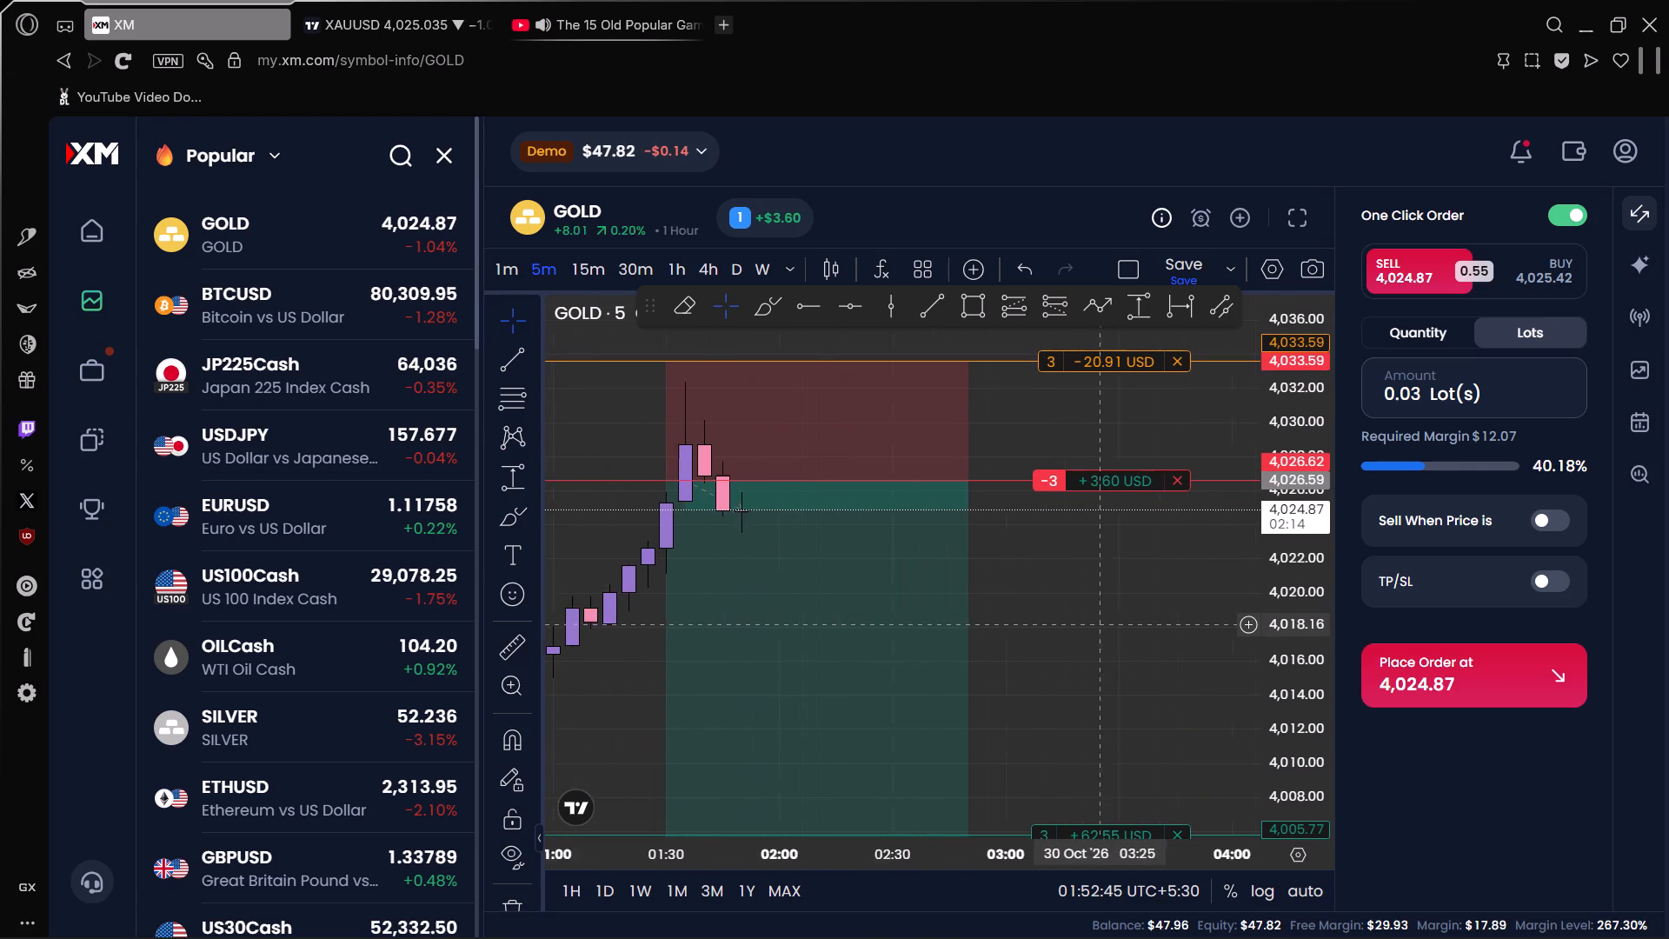
{"action": "left_click_drag", "start_coordinate": [1108, 624], "coordinate": [1128, 622]}
{"action": "scroll", "coordinate": [1264, 589], "scroll_direction": "down", "scroll_amount": 1}
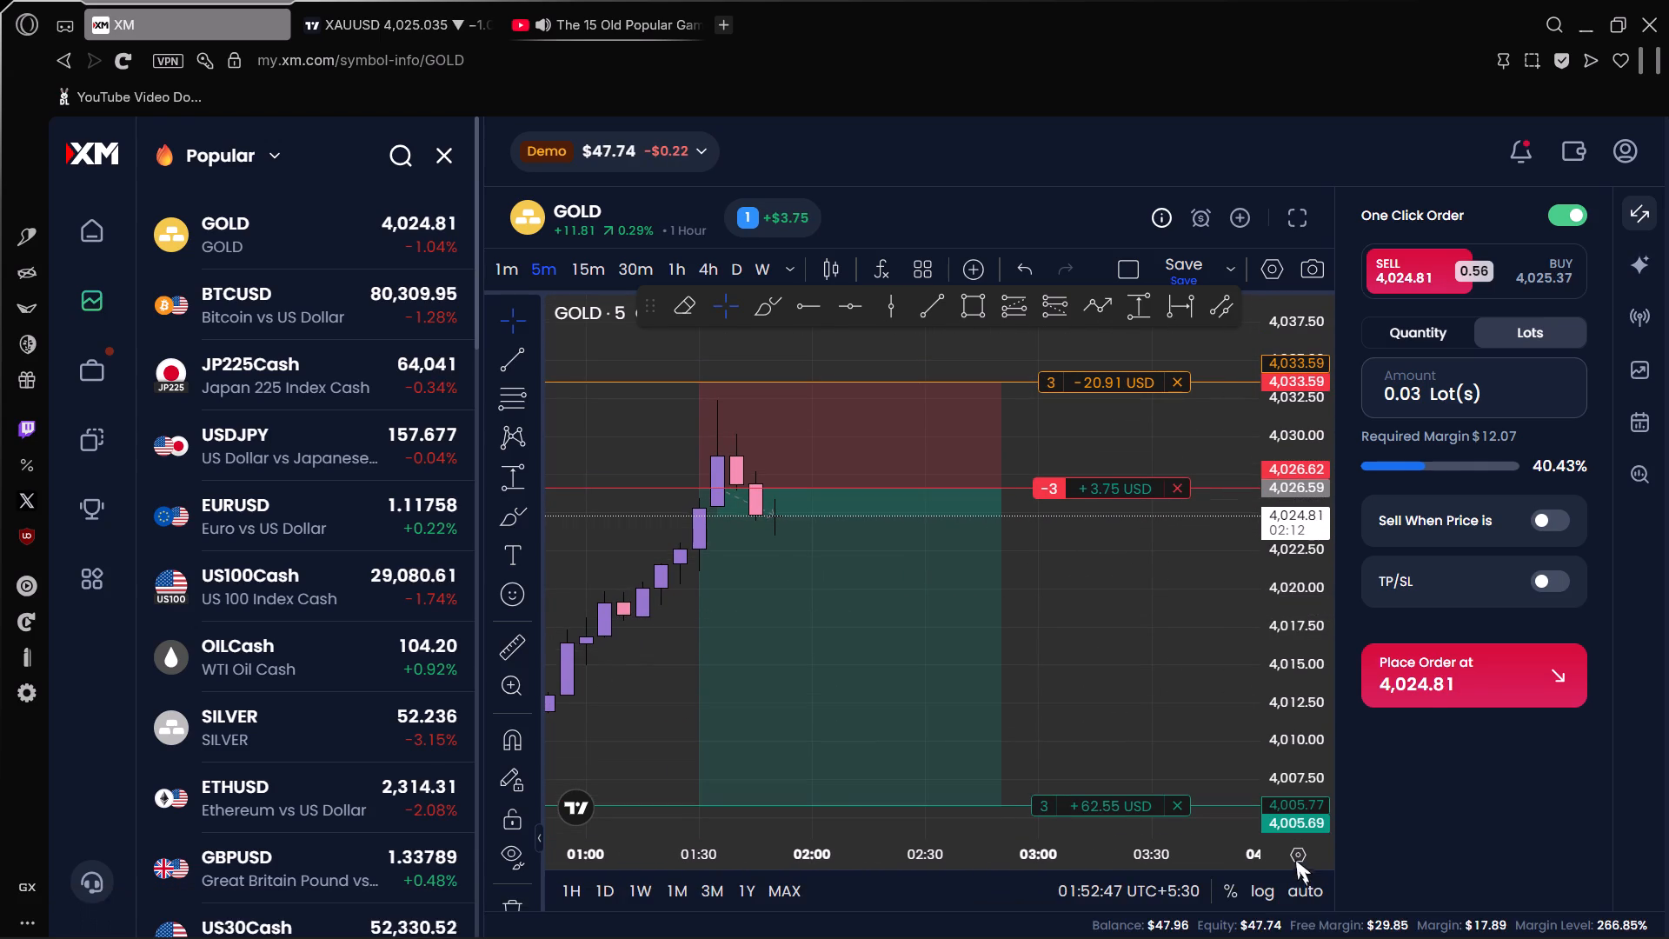
Try white and pale grey for the GOLD chart's canvas background, settle on a slightly darker light grey, and apply the settings.
{"action": "left_click", "coordinate": [1300, 851]}
{"action": "left_click", "coordinate": [1134, 815]}
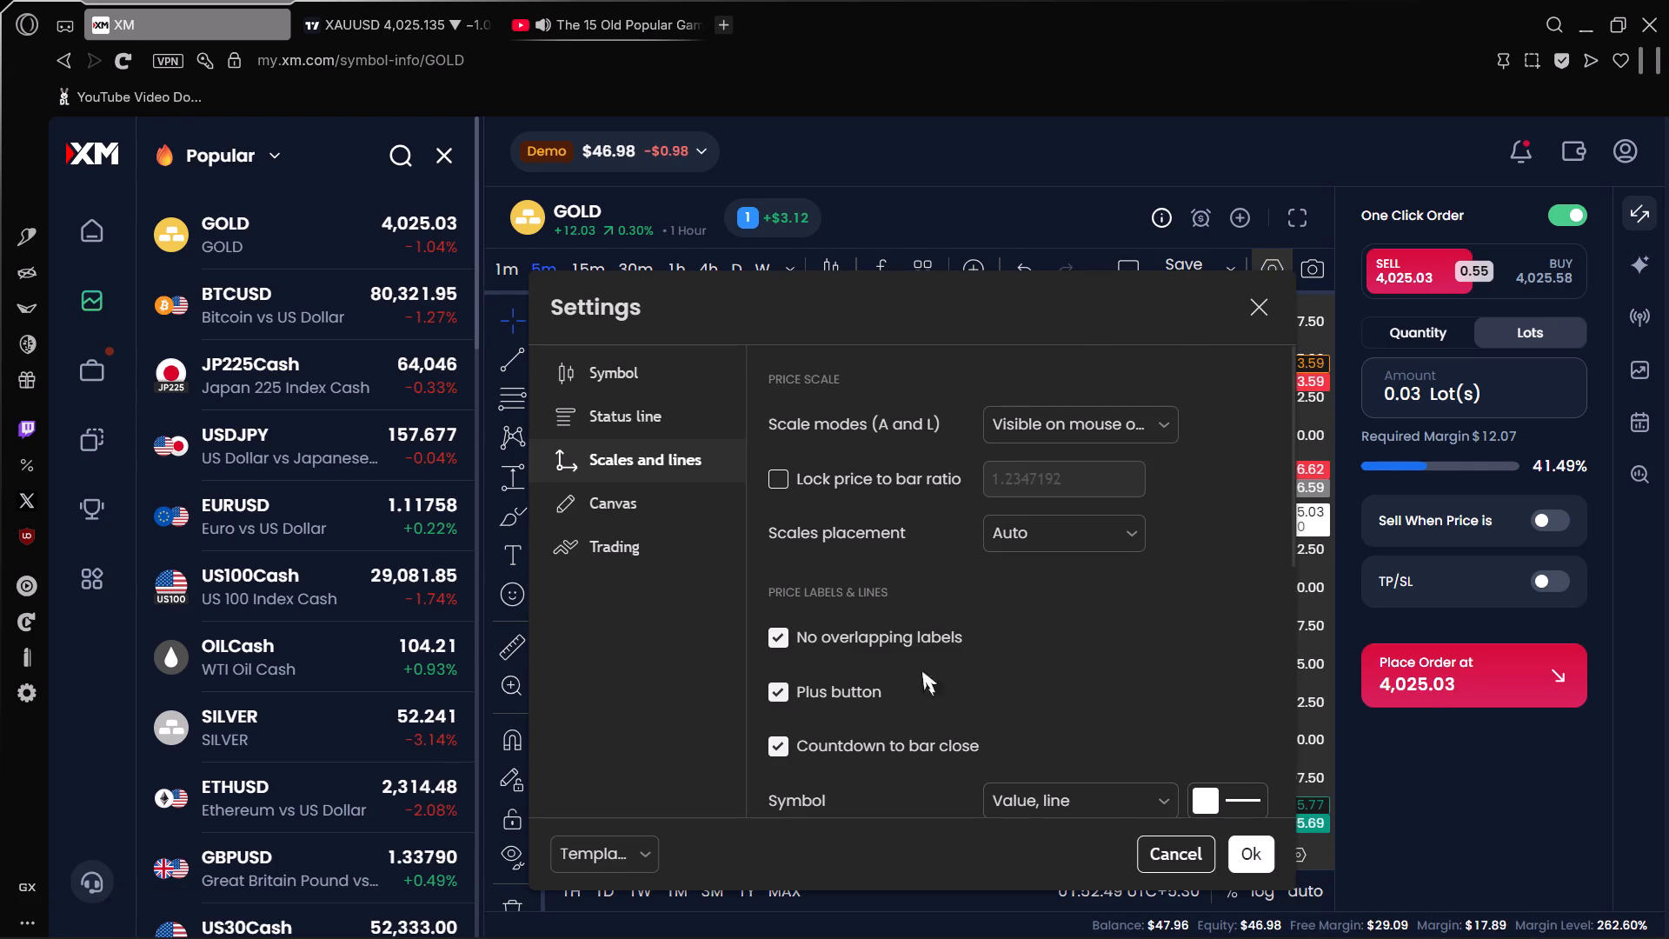
{"action": "left_click", "coordinate": [640, 523]}
{"action": "left_click", "coordinate": [1124, 423]}
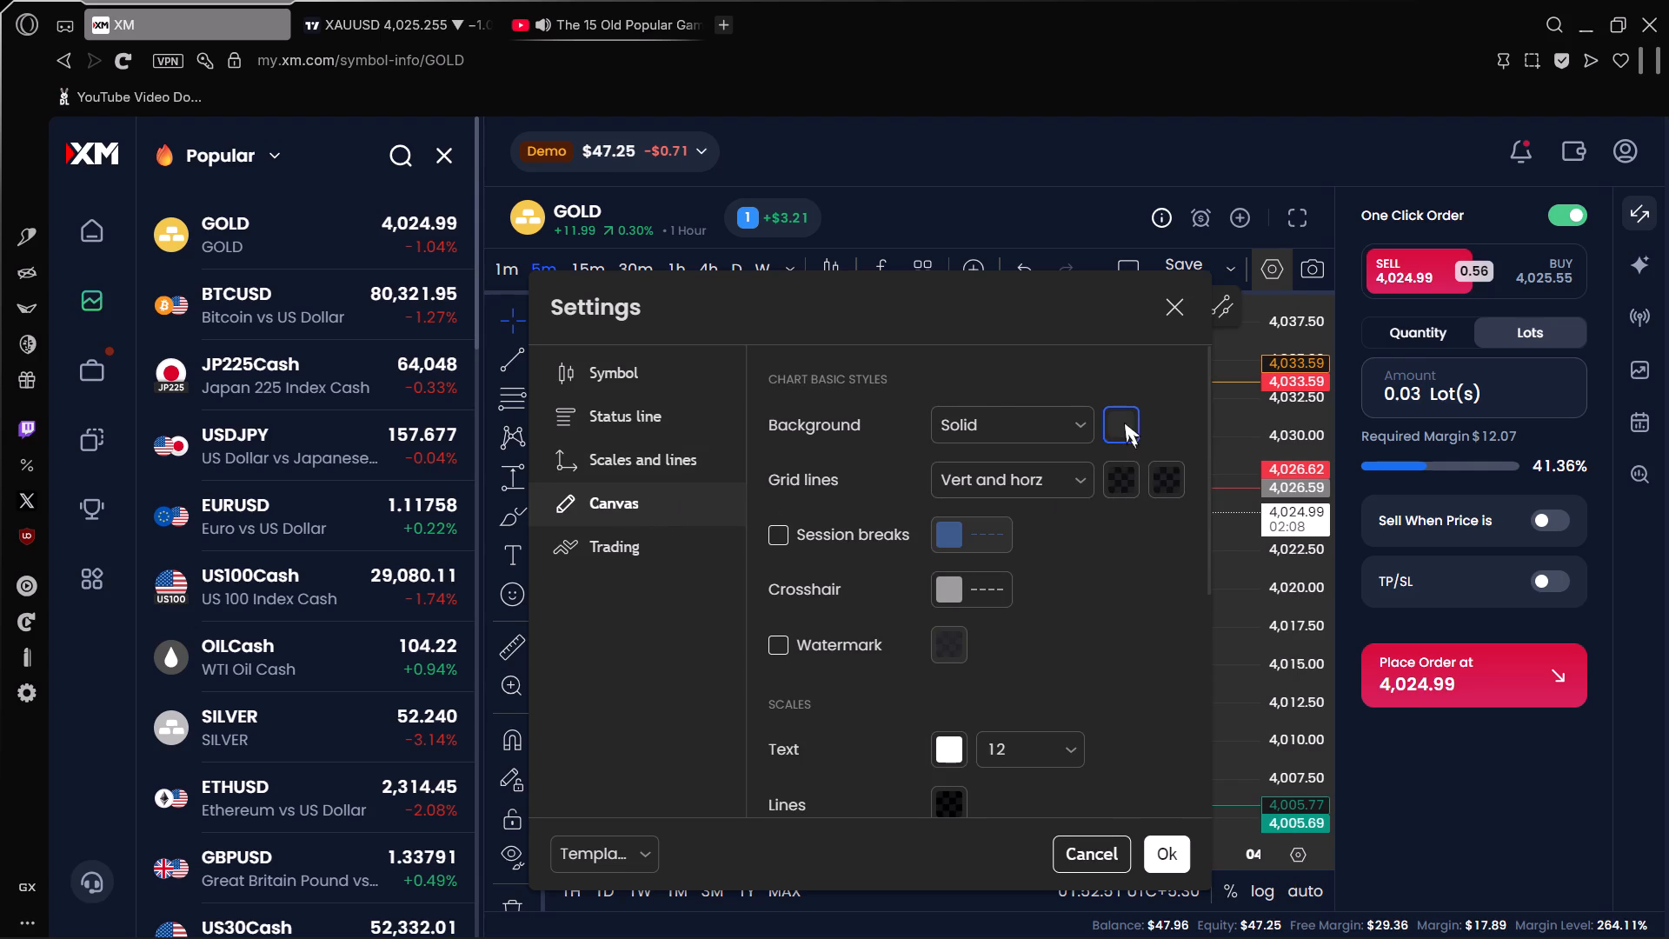
{"action": "left_click", "coordinate": [1084, 463]}
{"action": "left_click", "coordinate": [1142, 381]}
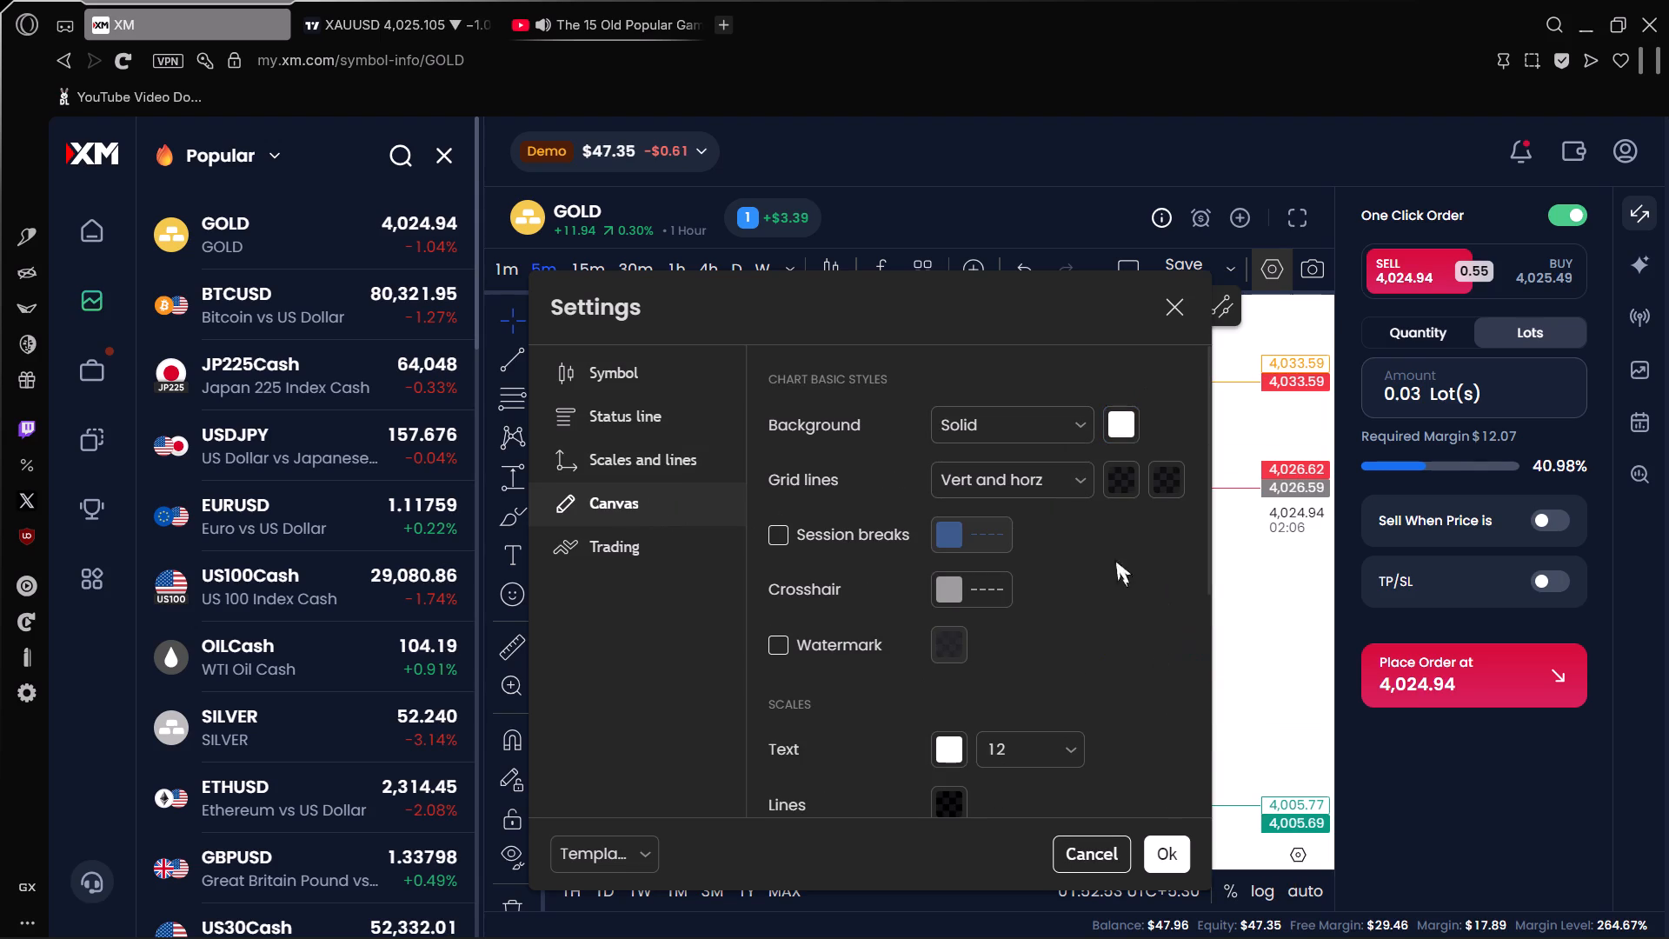
{"action": "left_click", "coordinate": [1130, 418]}
{"action": "left_click", "coordinate": [1122, 457]}
{"action": "left_click", "coordinate": [1115, 462]}
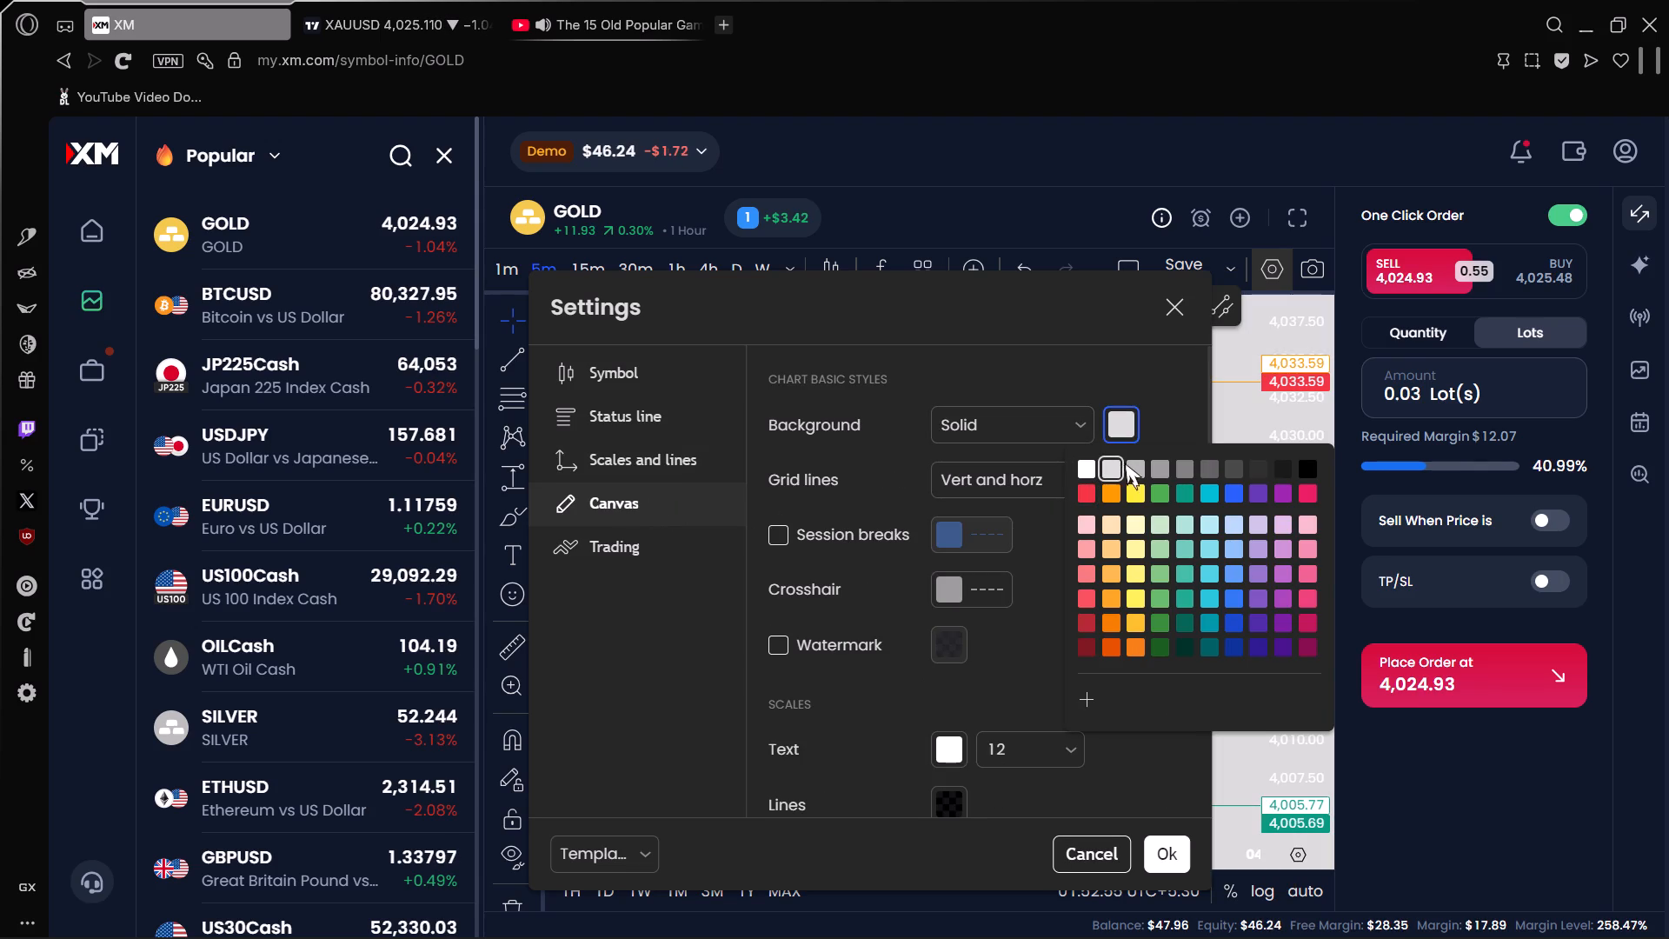
{"action": "left_click", "coordinate": [1141, 467]}
{"action": "left_click", "coordinate": [1162, 856]}
Examine GOLD's recent candles and the short's stop and target zones against the new background.
{"action": "scroll", "coordinate": [1108, 638], "scroll_direction": "up", "scroll_amount": 1}
{"action": "left_click_drag", "start_coordinate": [1107, 639], "coordinate": [1255, 617]}
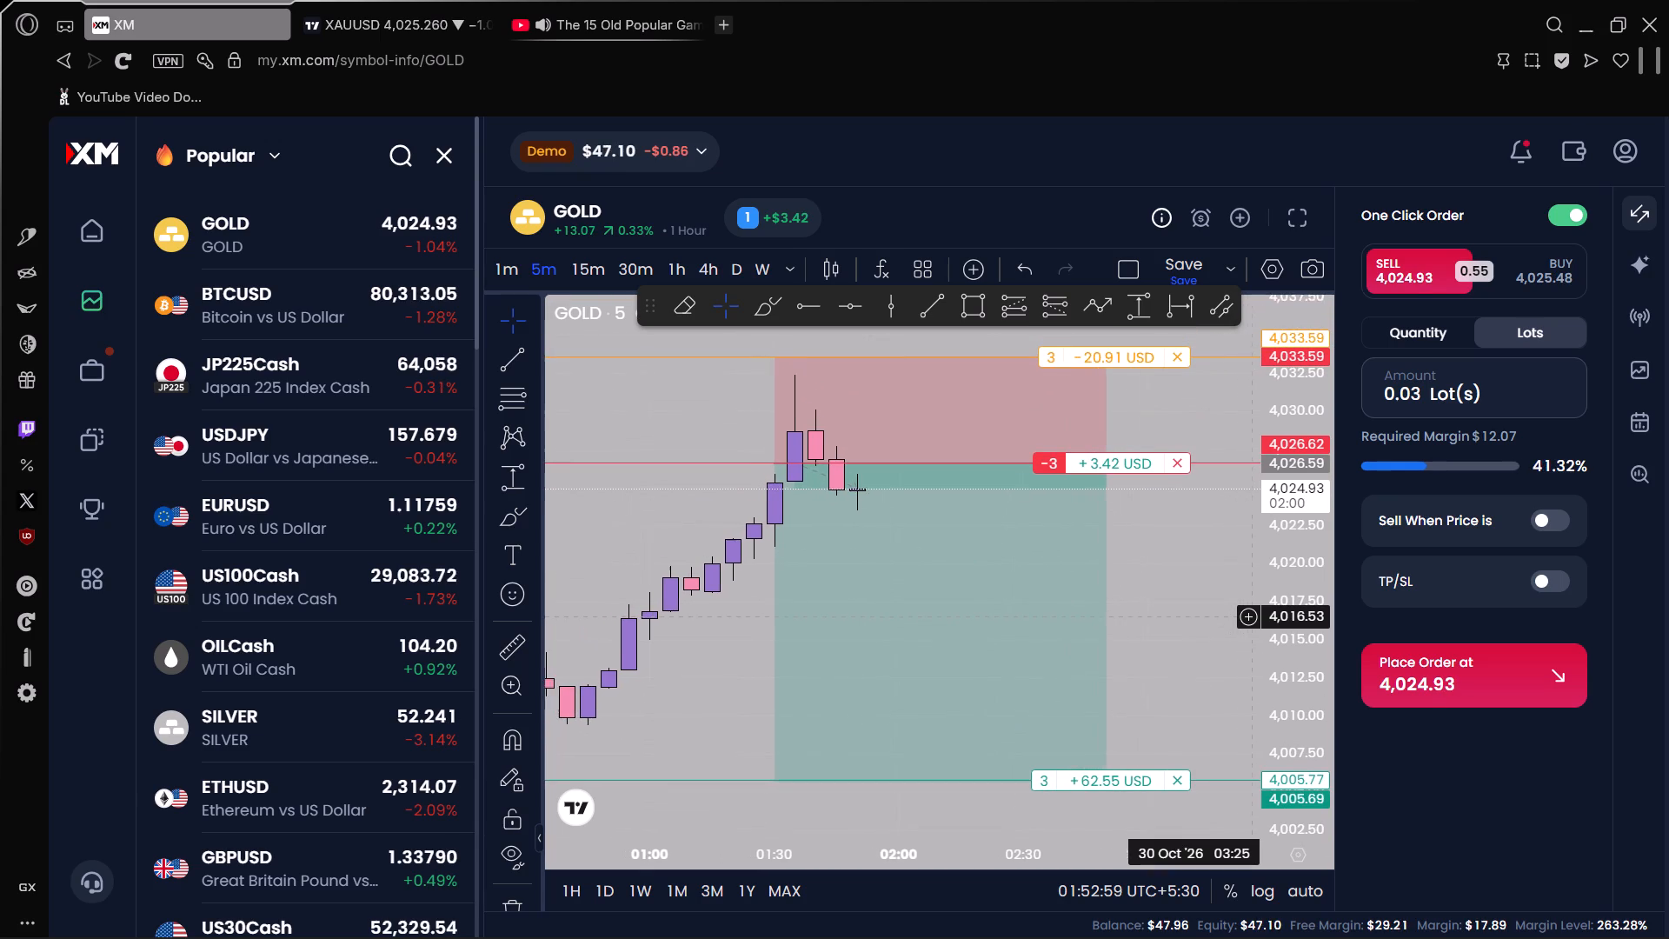
{"action": "left_click_drag", "start_coordinate": [1255, 617], "coordinate": [1260, 619]}
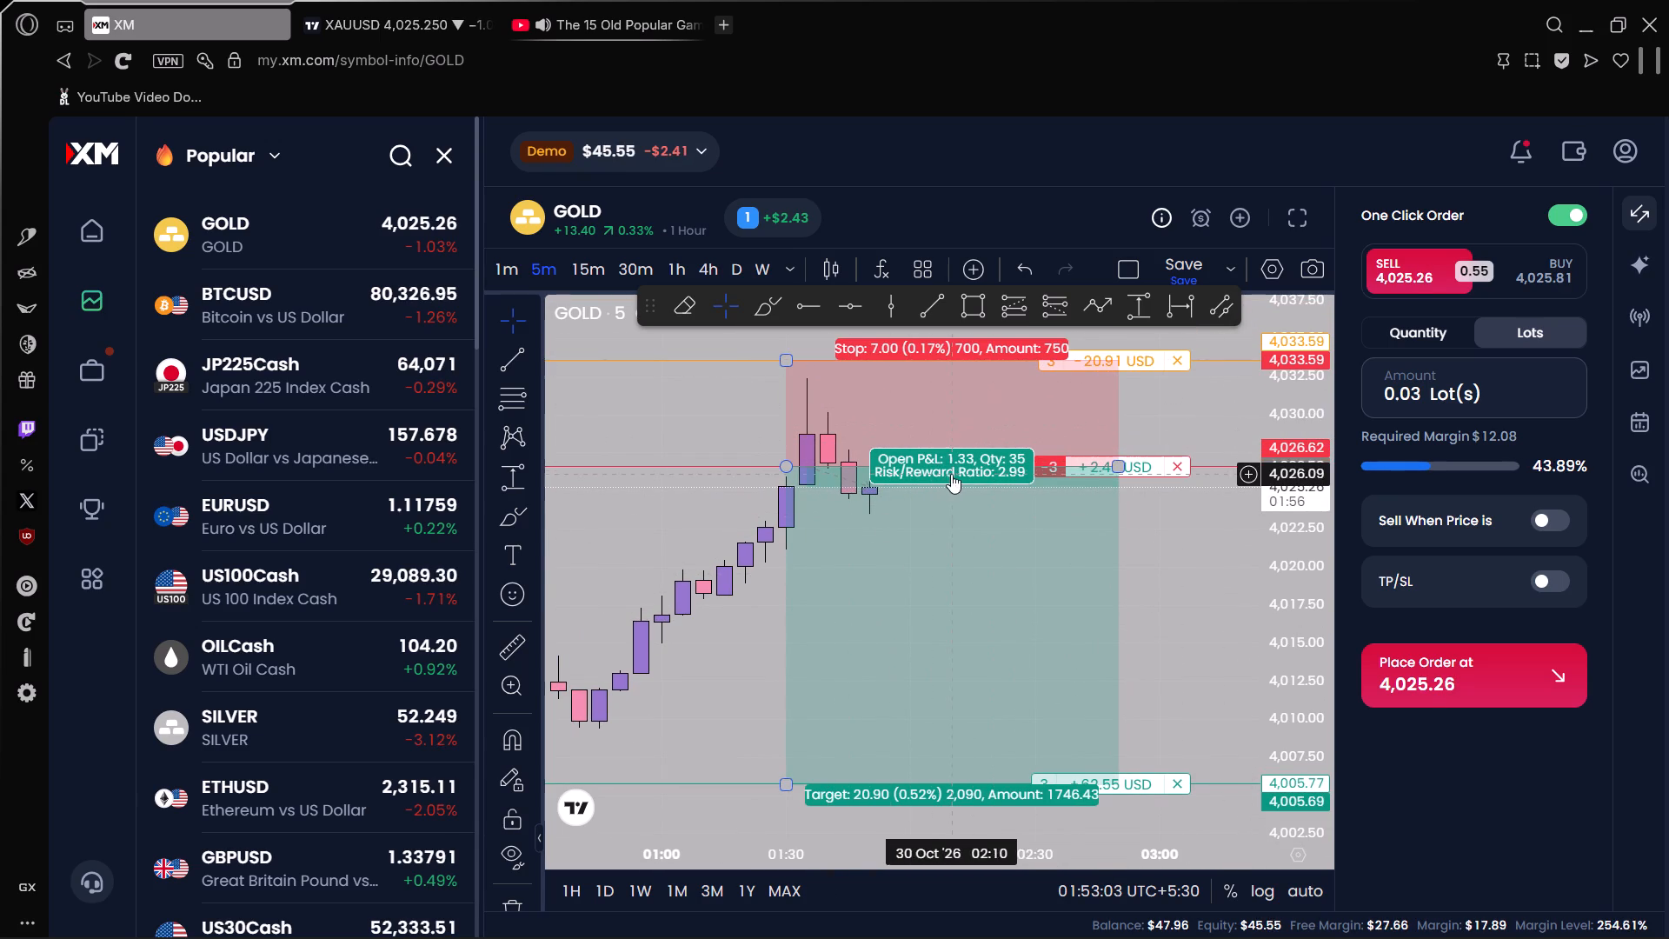
{"action": "scroll", "coordinate": [1225, 630], "scroll_direction": "down", "scroll_amount": 3}
{"action": "left_click_drag", "start_coordinate": [1292, 633], "coordinate": [1147, 548]}
{"action": "scroll", "coordinate": [1301, 565], "scroll_direction": "down", "scroll_amount": 6}
{"action": "scroll", "coordinate": [1227, 640], "scroll_direction": "down", "scroll_amount": 3}
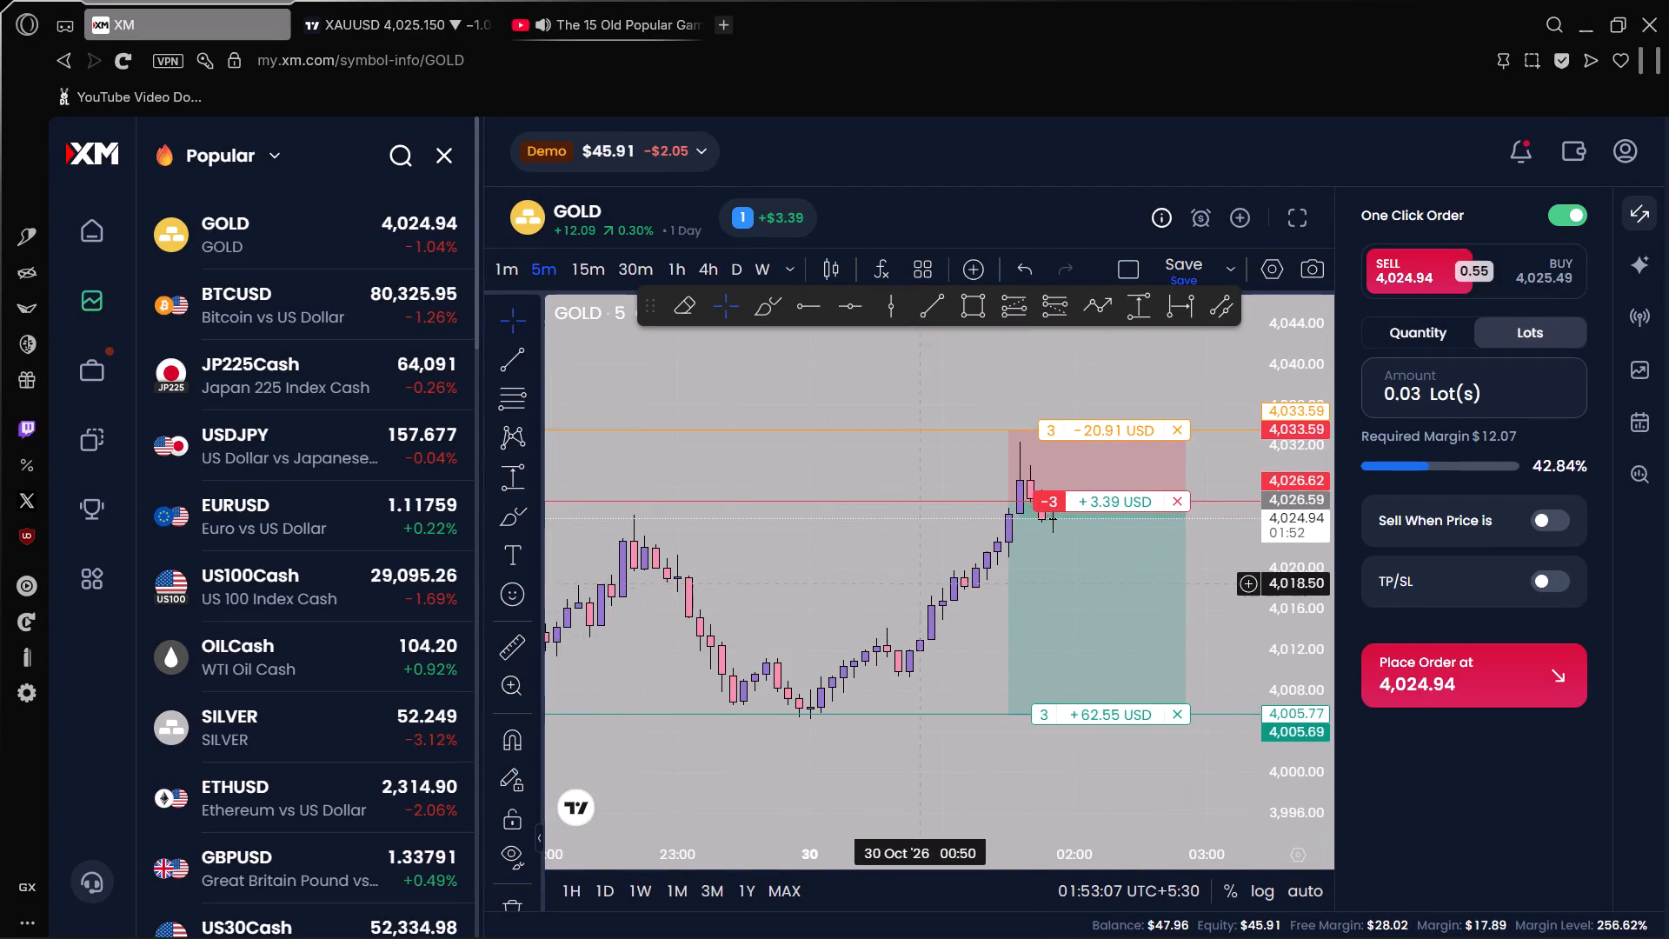
{"action": "left_click_drag", "start_coordinate": [874, 561], "coordinate": [702, 530]}
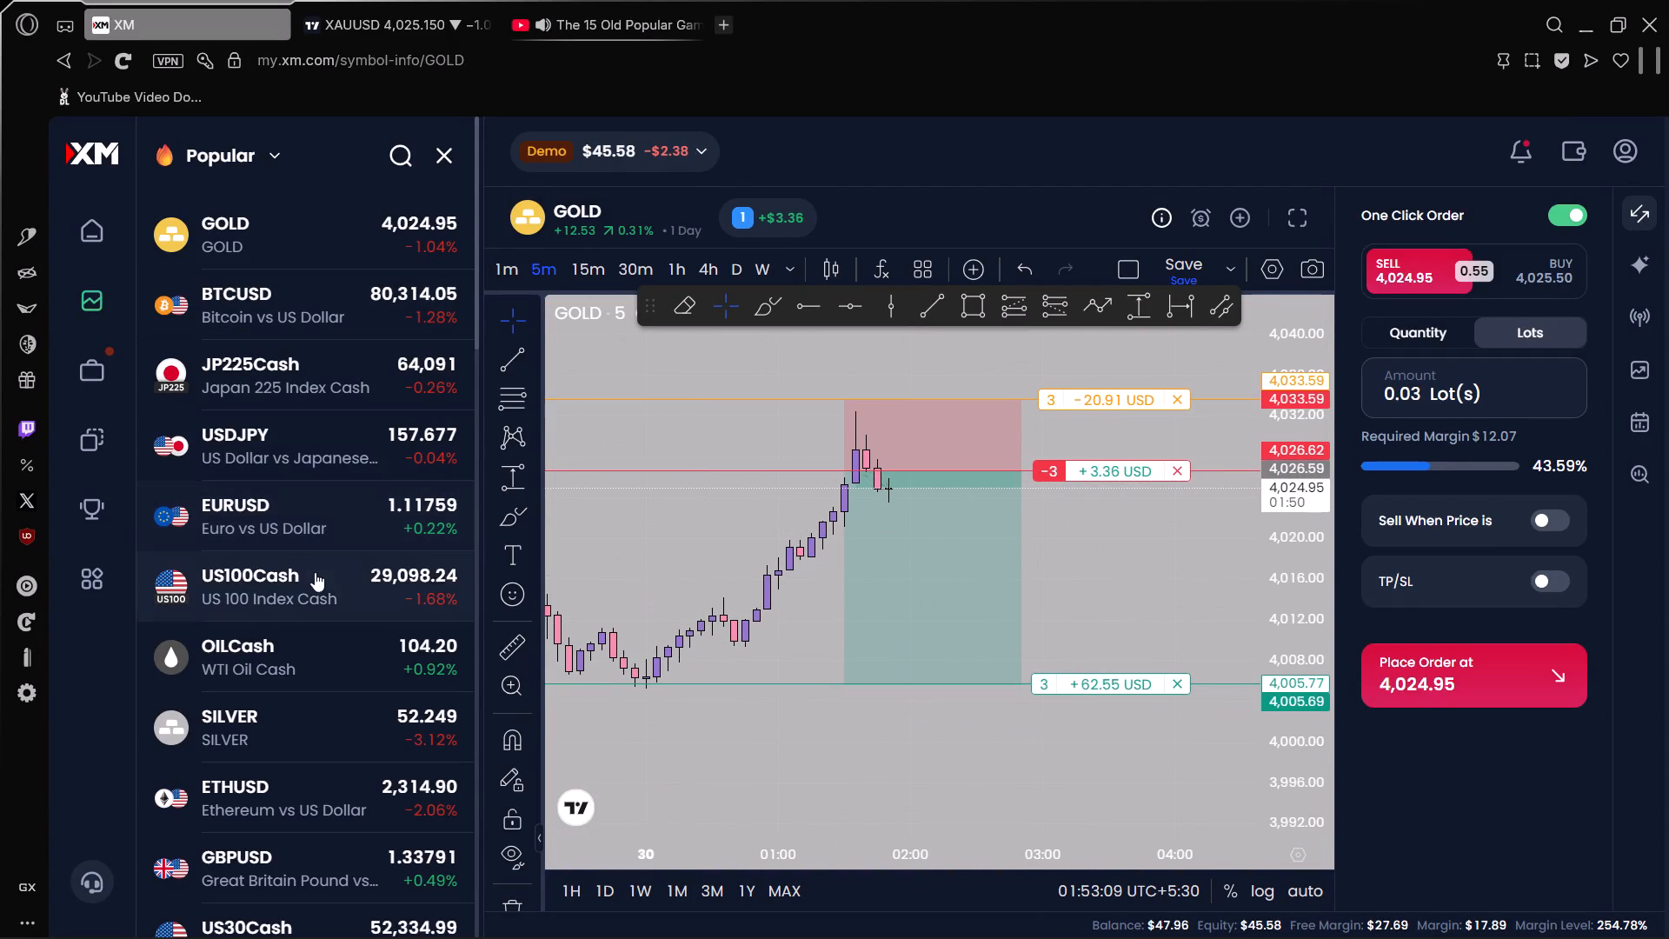
Open the US100Cash chart on XM and examine the recent price action around its short's entry, stop and target levels.
{"action": "left_click", "coordinate": [316, 573]}
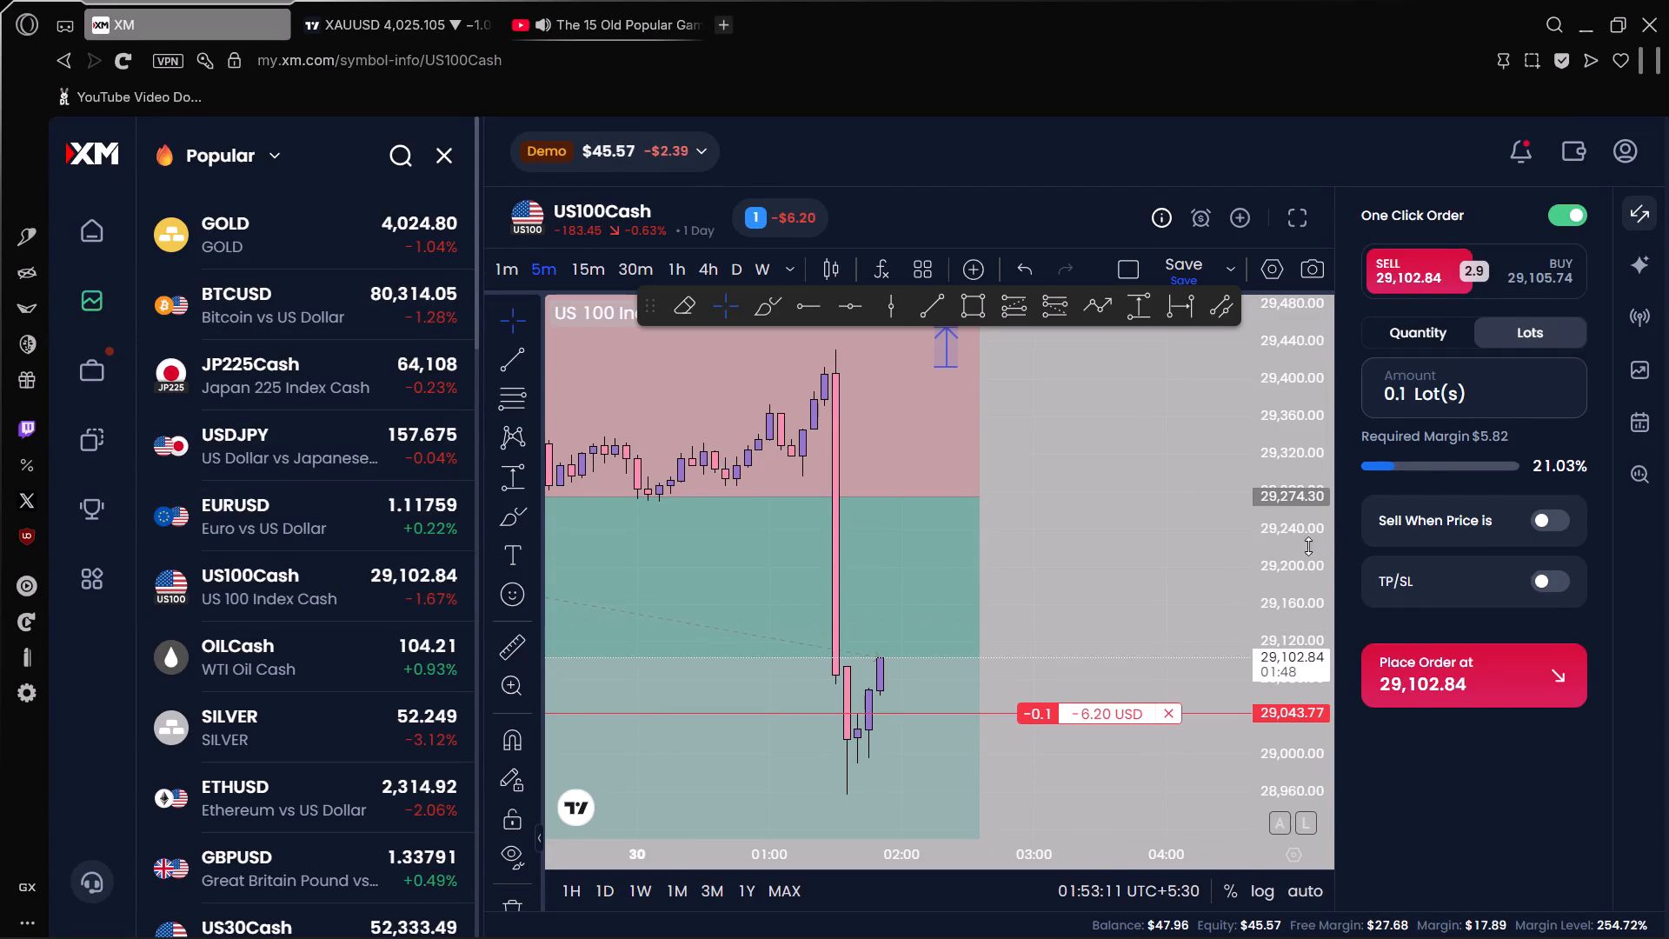
{"action": "scroll", "coordinate": [1291, 556], "scroll_direction": "down", "scroll_amount": 7}
{"action": "scroll", "coordinate": [1205, 603], "scroll_direction": "down", "scroll_amount": 1}
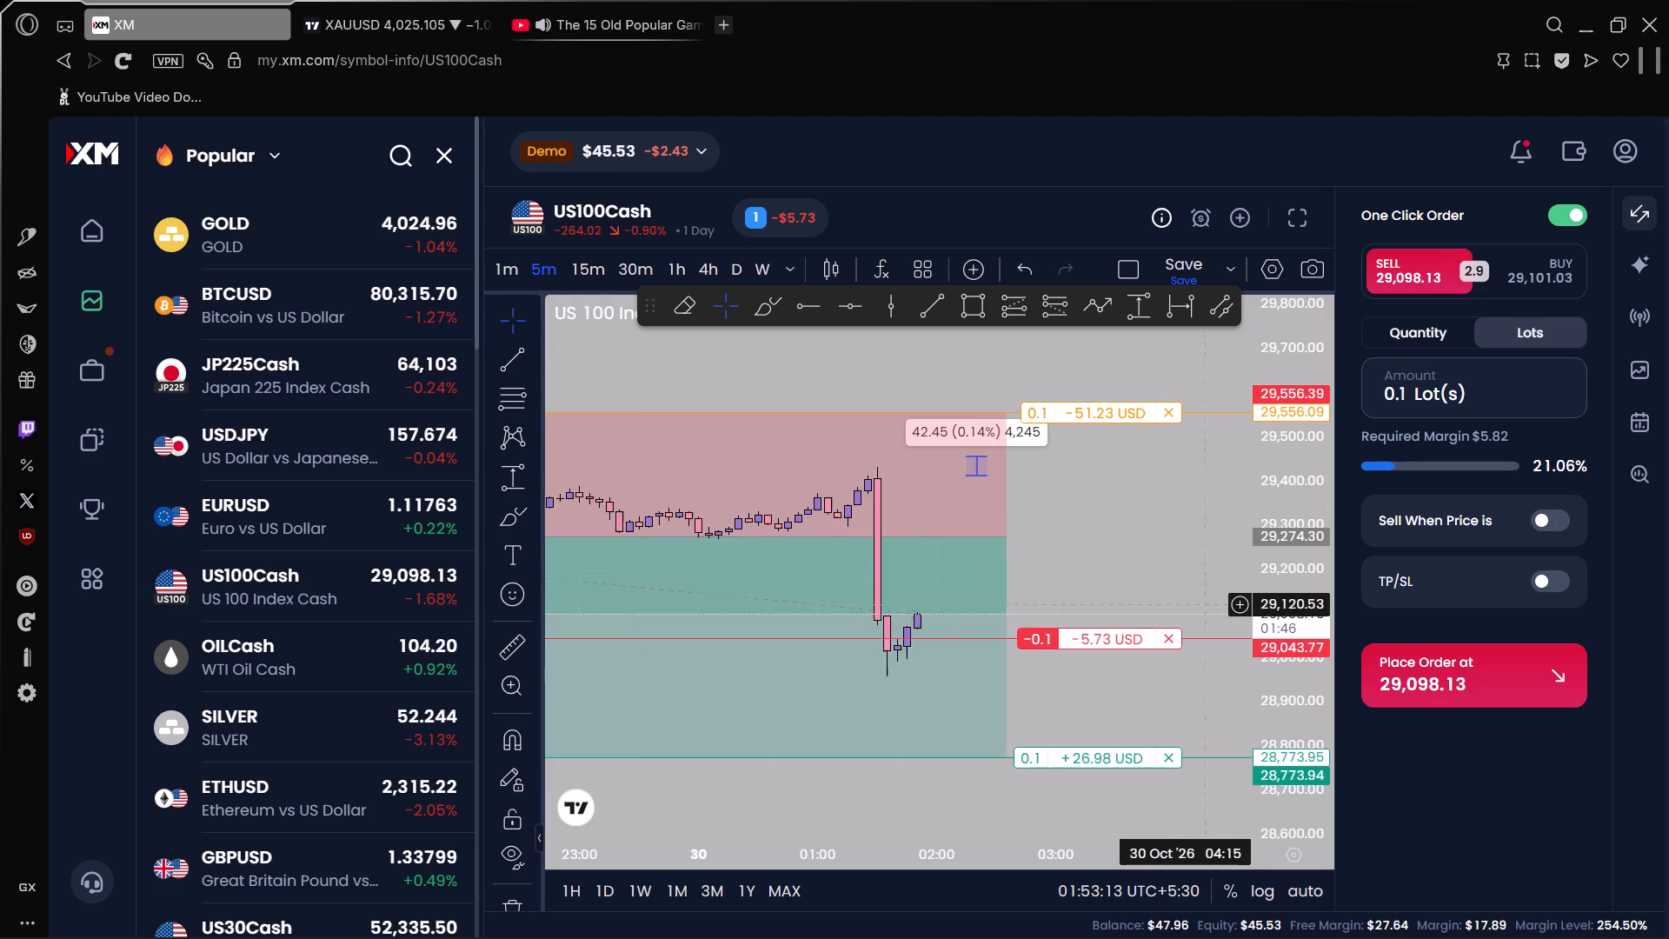
{"action": "scroll", "coordinate": [1201, 604], "scroll_direction": "down", "scroll_amount": 2}
{"action": "left_click_drag", "start_coordinate": [1137, 569], "coordinate": [935, 457]}
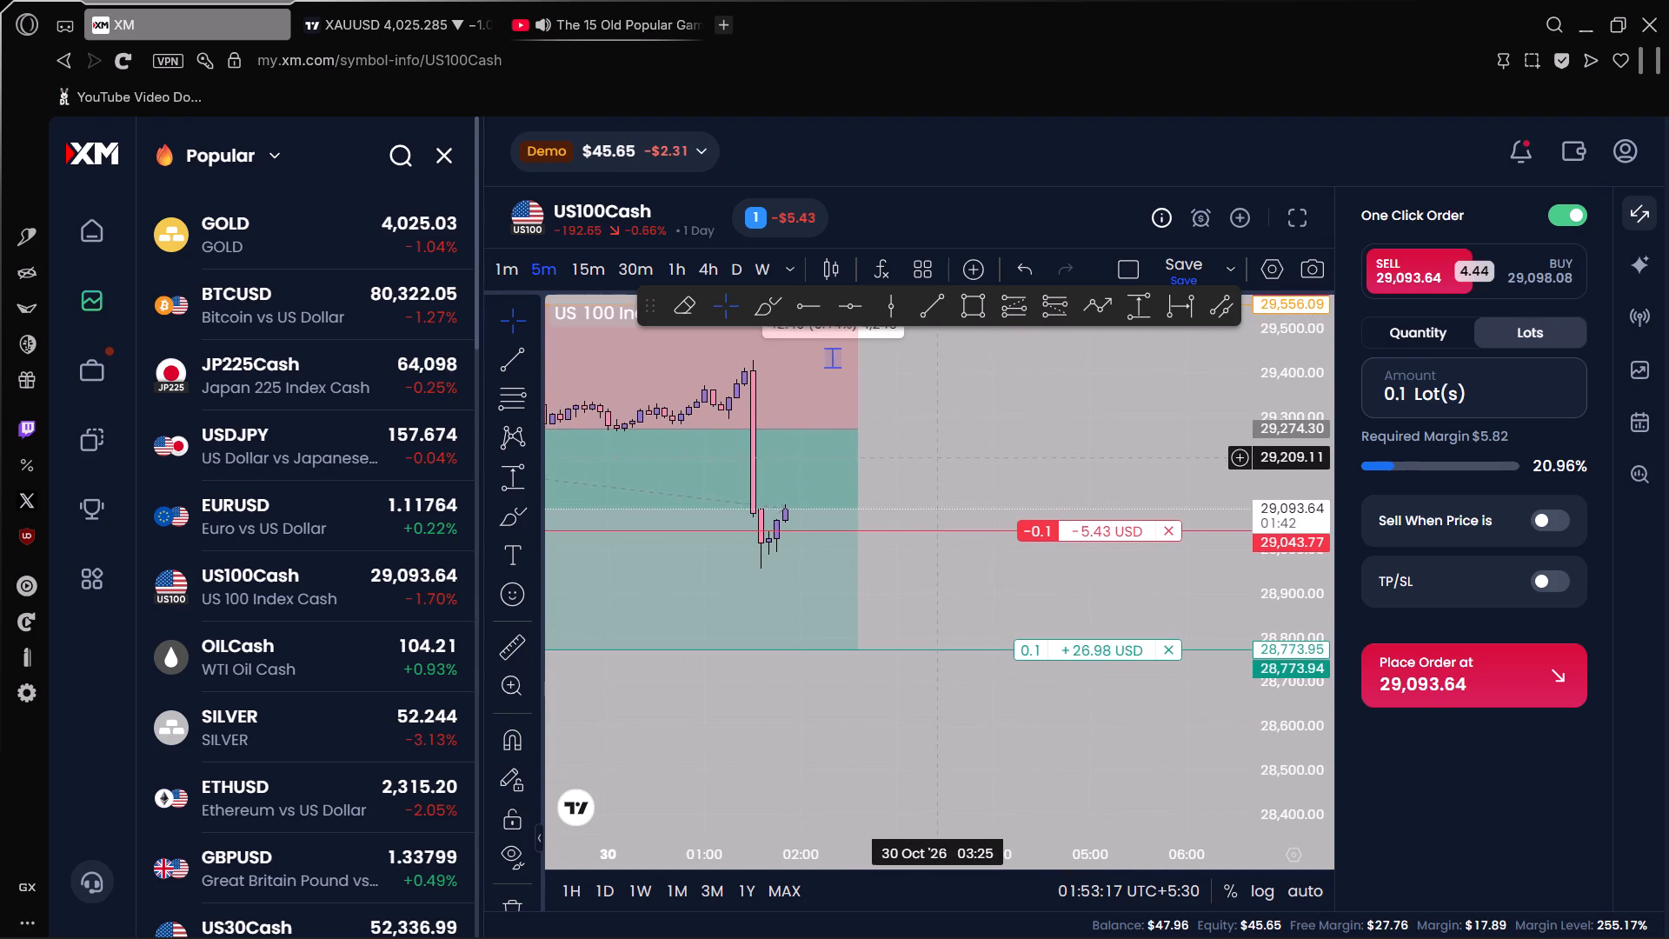
{"action": "left_click_drag", "start_coordinate": [935, 457], "coordinate": [1210, 514]}
{"action": "scroll", "coordinate": [1178, 516], "scroll_direction": "down", "scroll_amount": 1}
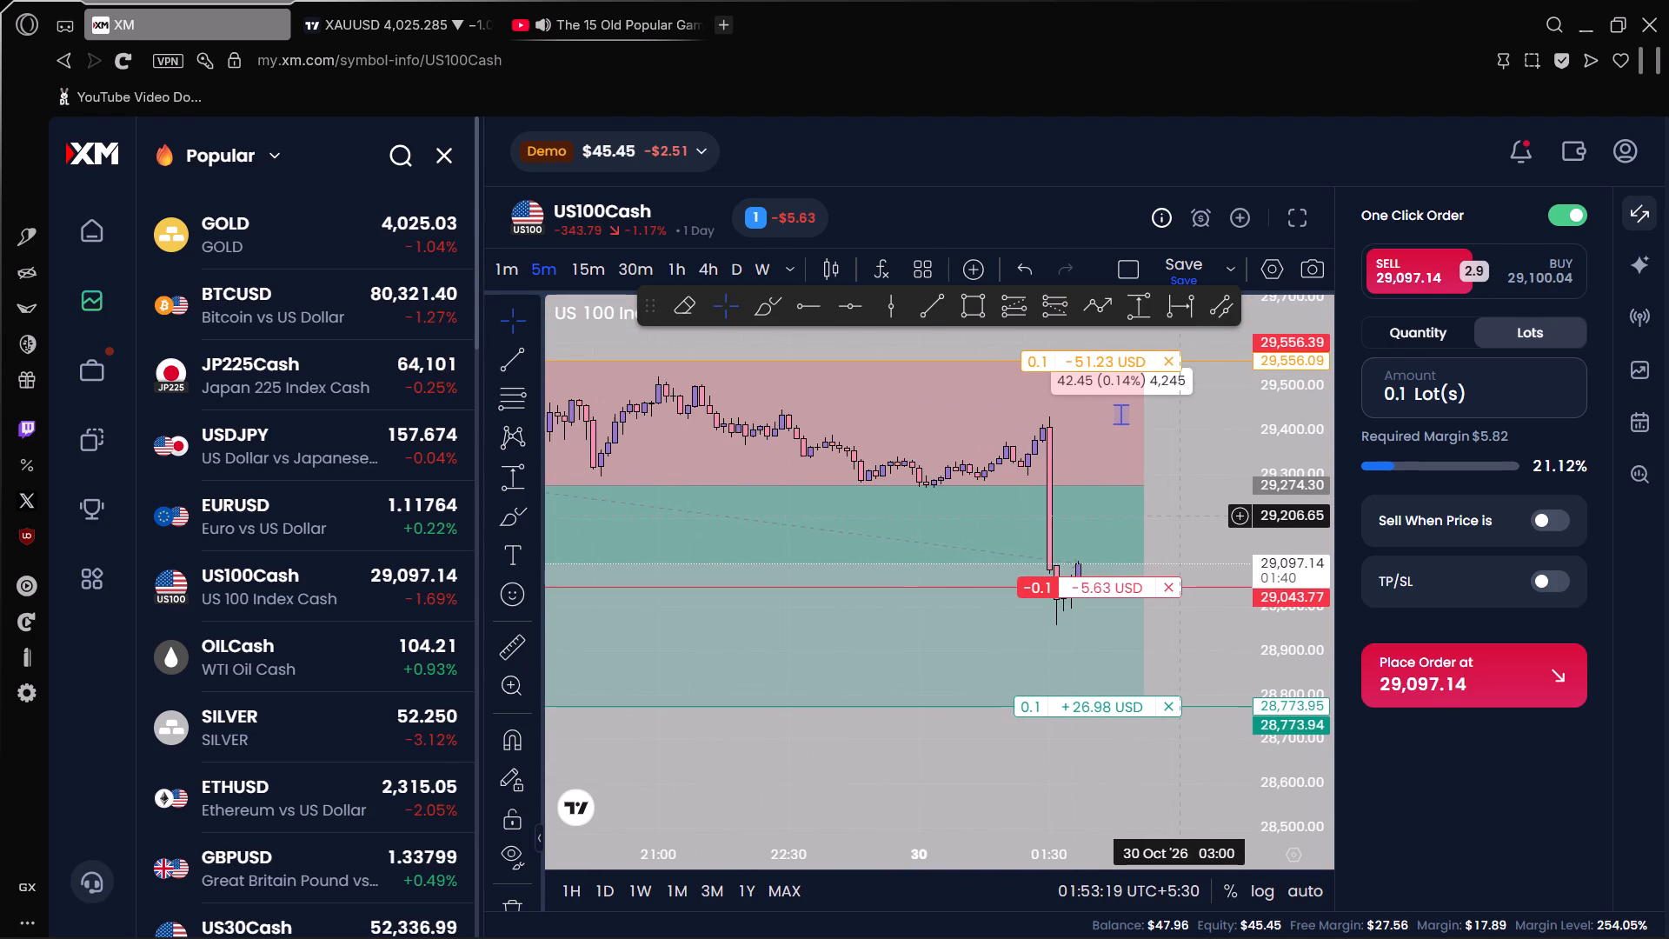
{"action": "scroll", "coordinate": [1178, 516], "scroll_direction": "down", "scroll_amount": 2}
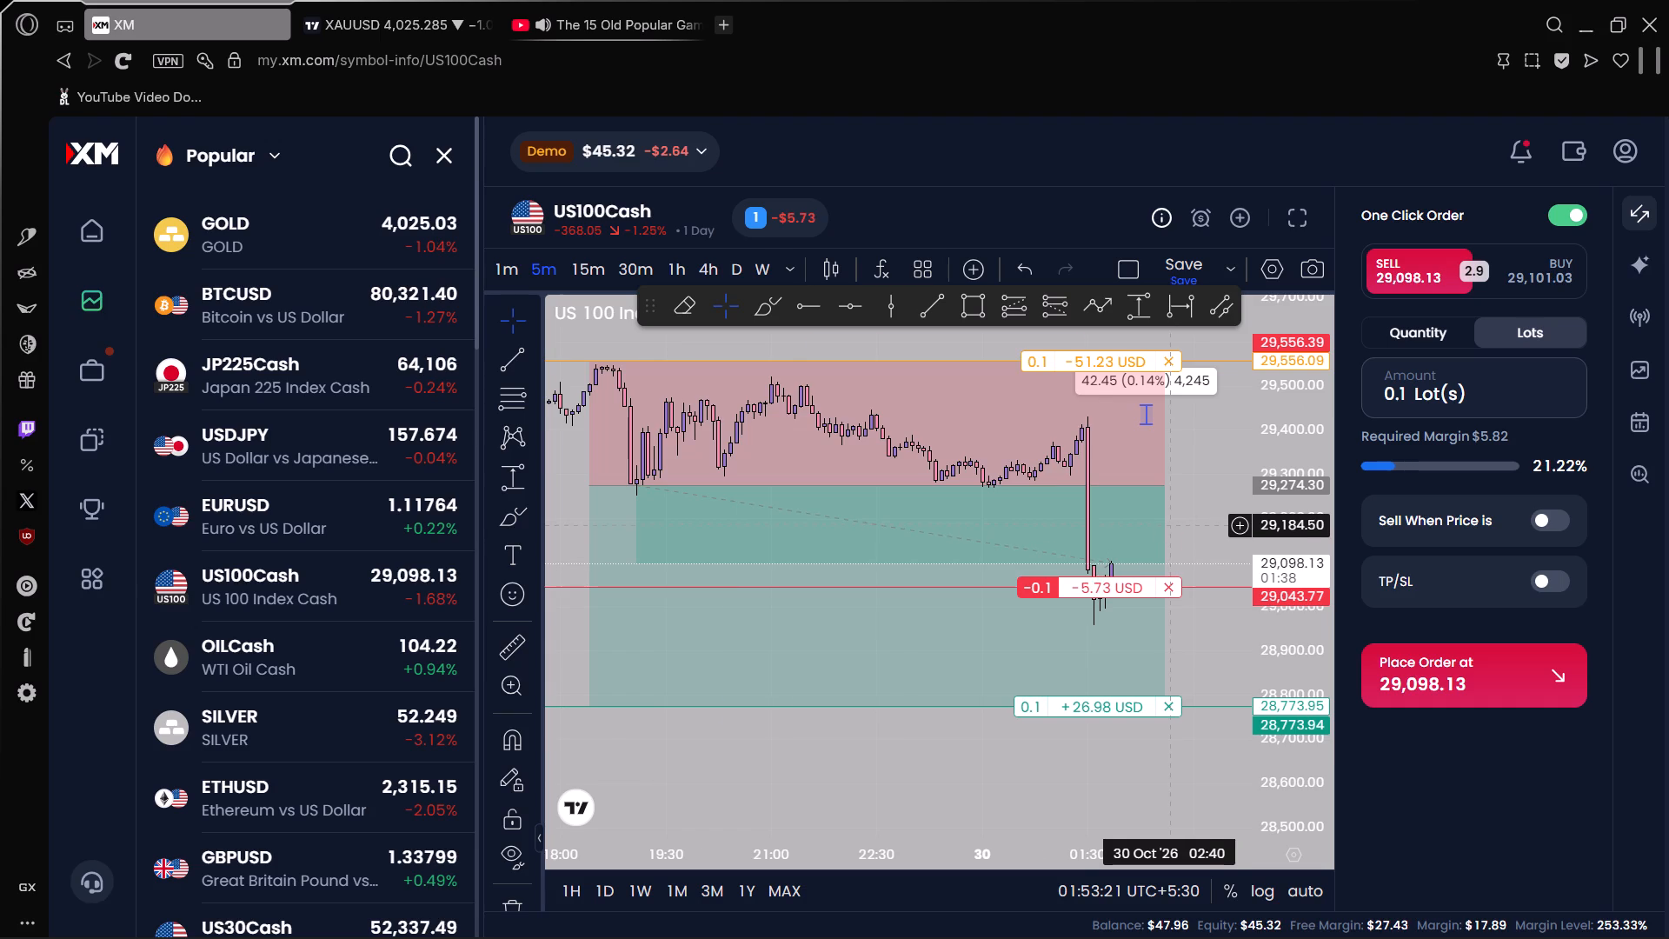
{"action": "scroll", "coordinate": [1172, 525], "scroll_direction": "down", "scroll_amount": 8}
{"action": "scroll", "coordinate": [1172, 529], "scroll_direction": "up", "scroll_amount": 10}
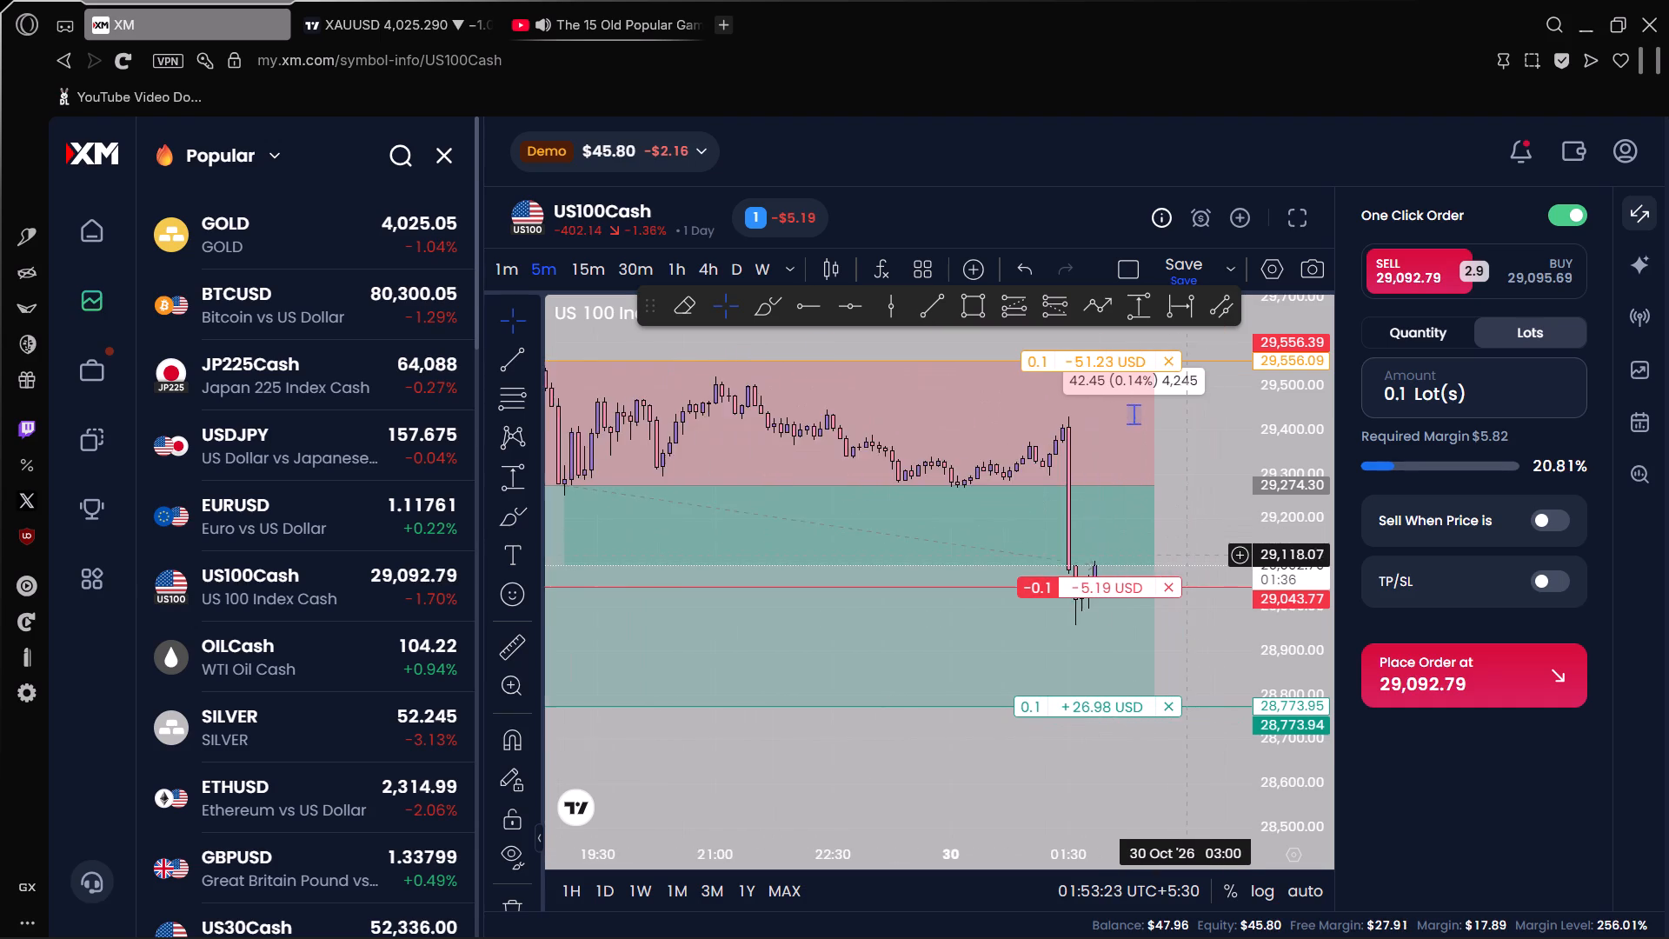
{"action": "scroll", "coordinate": [1198, 585], "scroll_direction": "up", "scroll_amount": 6}
{"action": "left_click_drag", "start_coordinate": [1173, 540], "coordinate": [1018, 489]}
Switch to TradingView, open the US100 chart from the watchlist, and examine its latest 15-minute candles against the marked levels.
{"action": "left_click", "coordinate": [431, 9]}
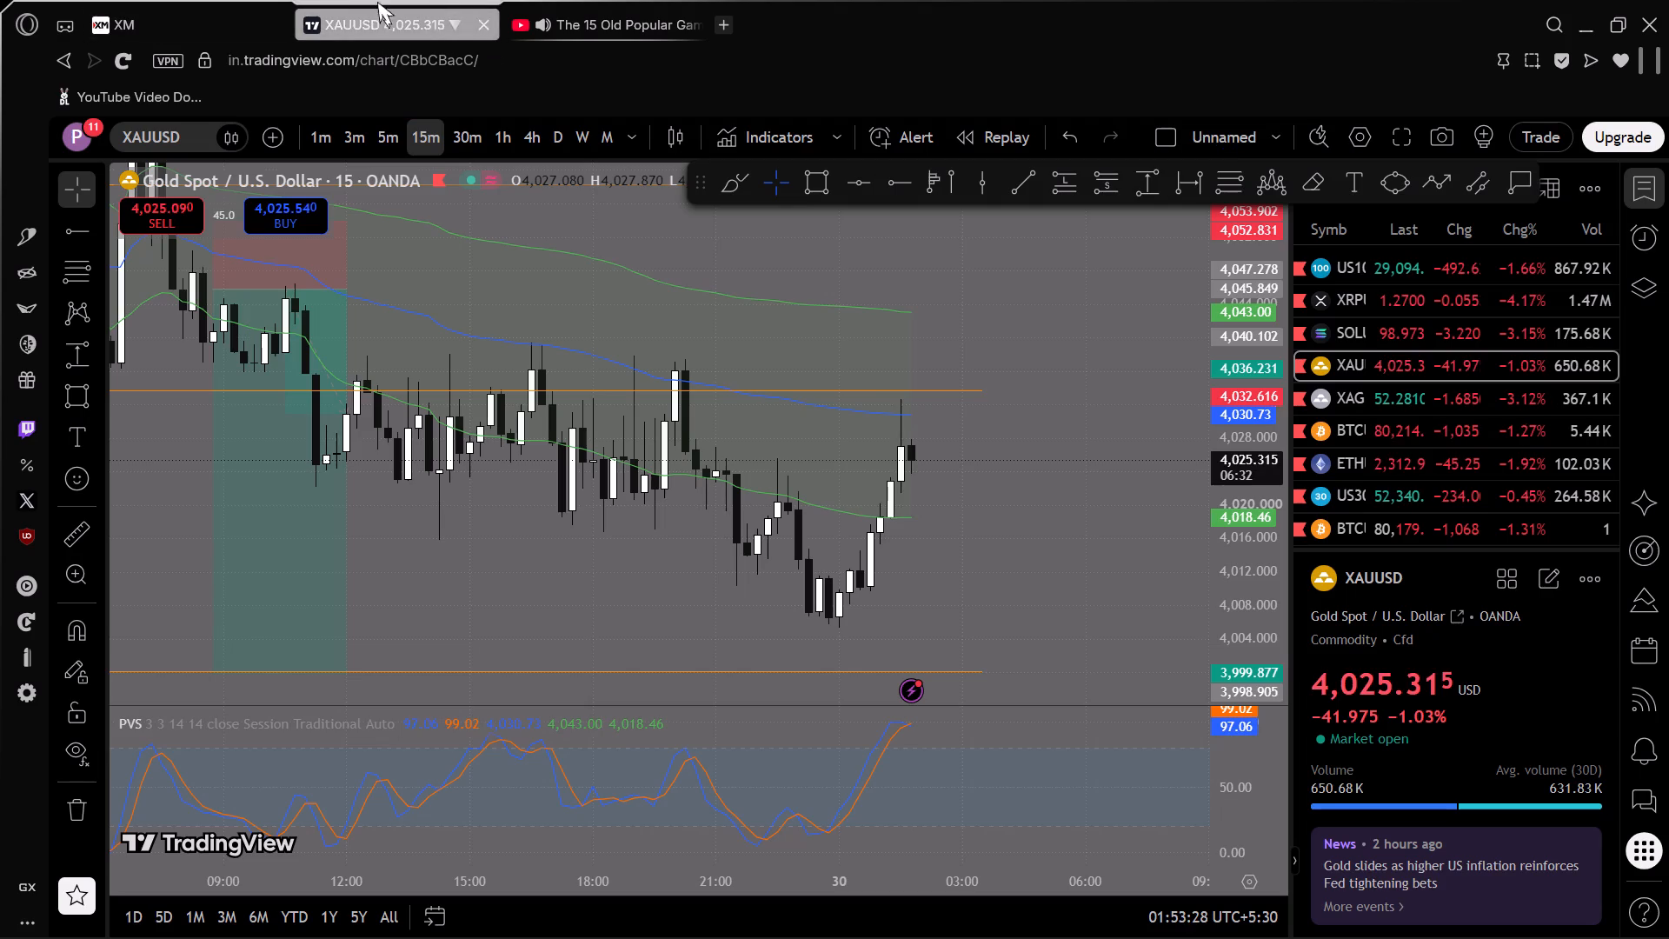
{"action": "left_click", "coordinate": [266, 3]}
{"action": "left_click", "coordinate": [350, 0]}
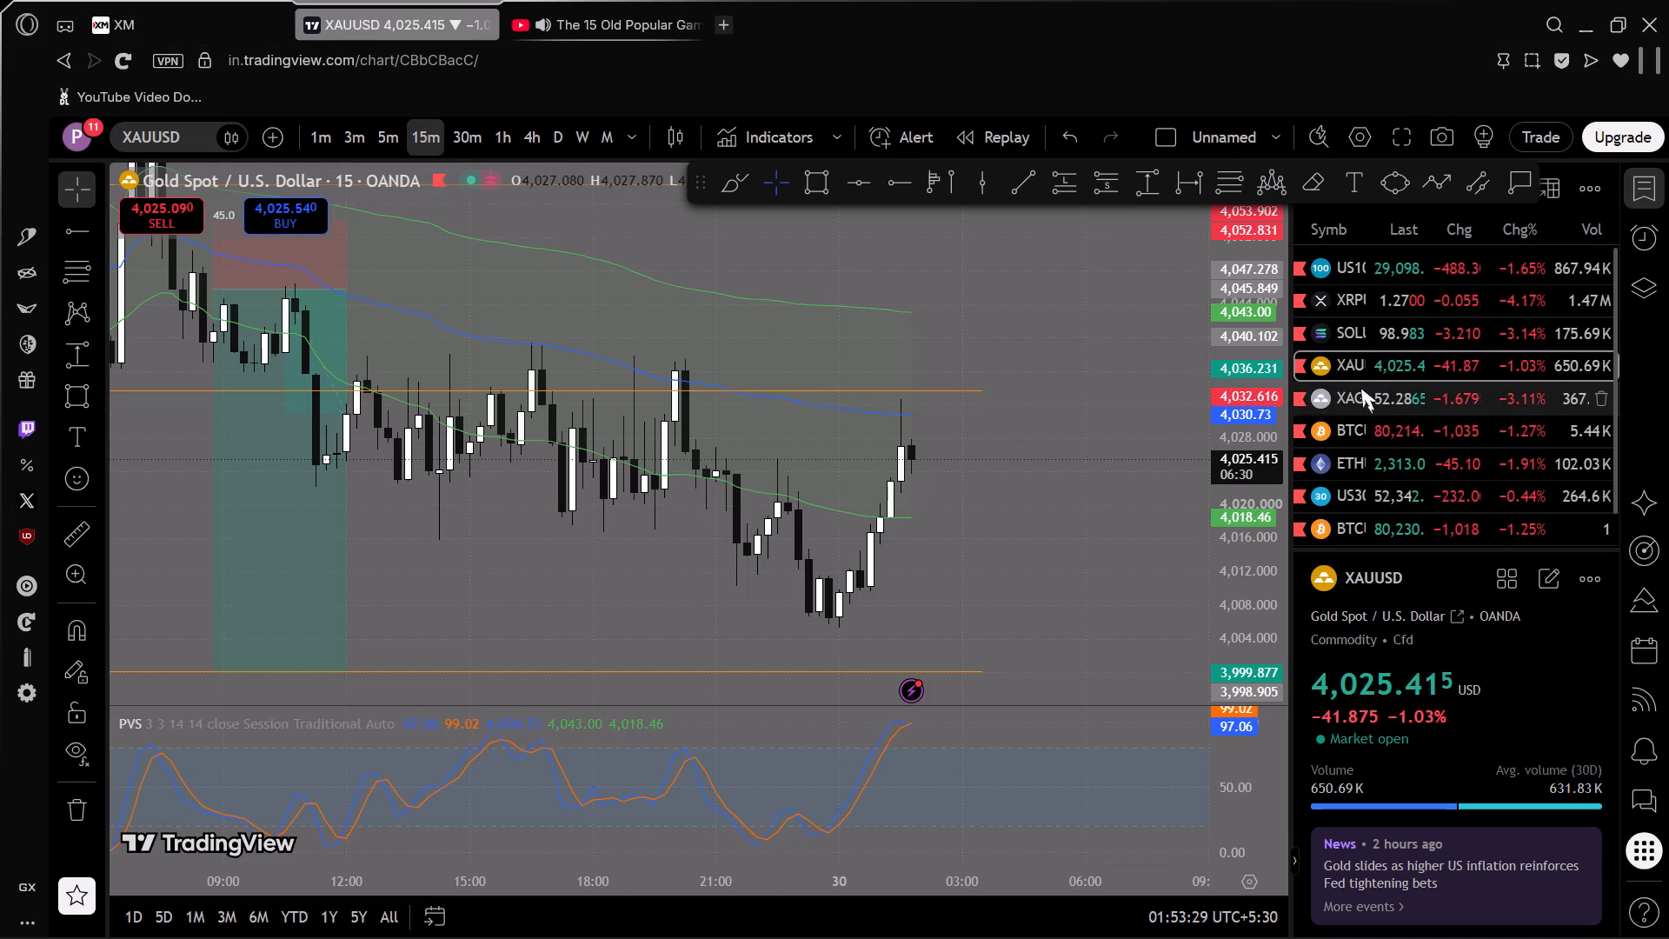
{"action": "left_click", "coordinate": [1325, 259]}
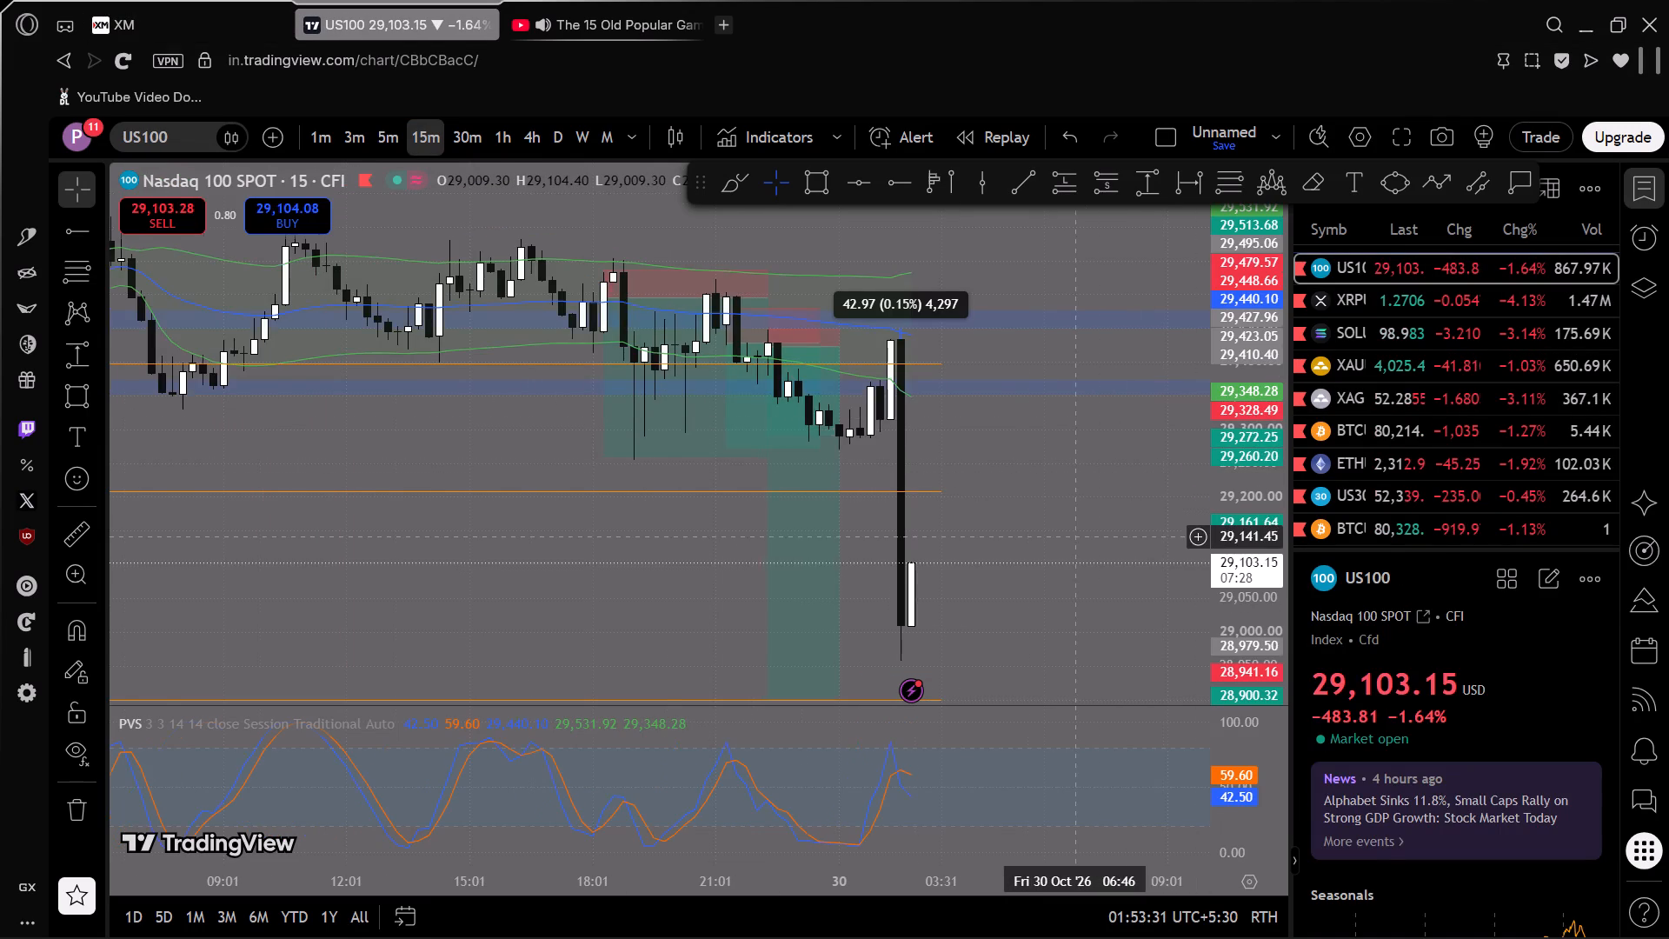
{"action": "scroll", "coordinate": [1076, 536], "scroll_direction": "up", "scroll_amount": 2}
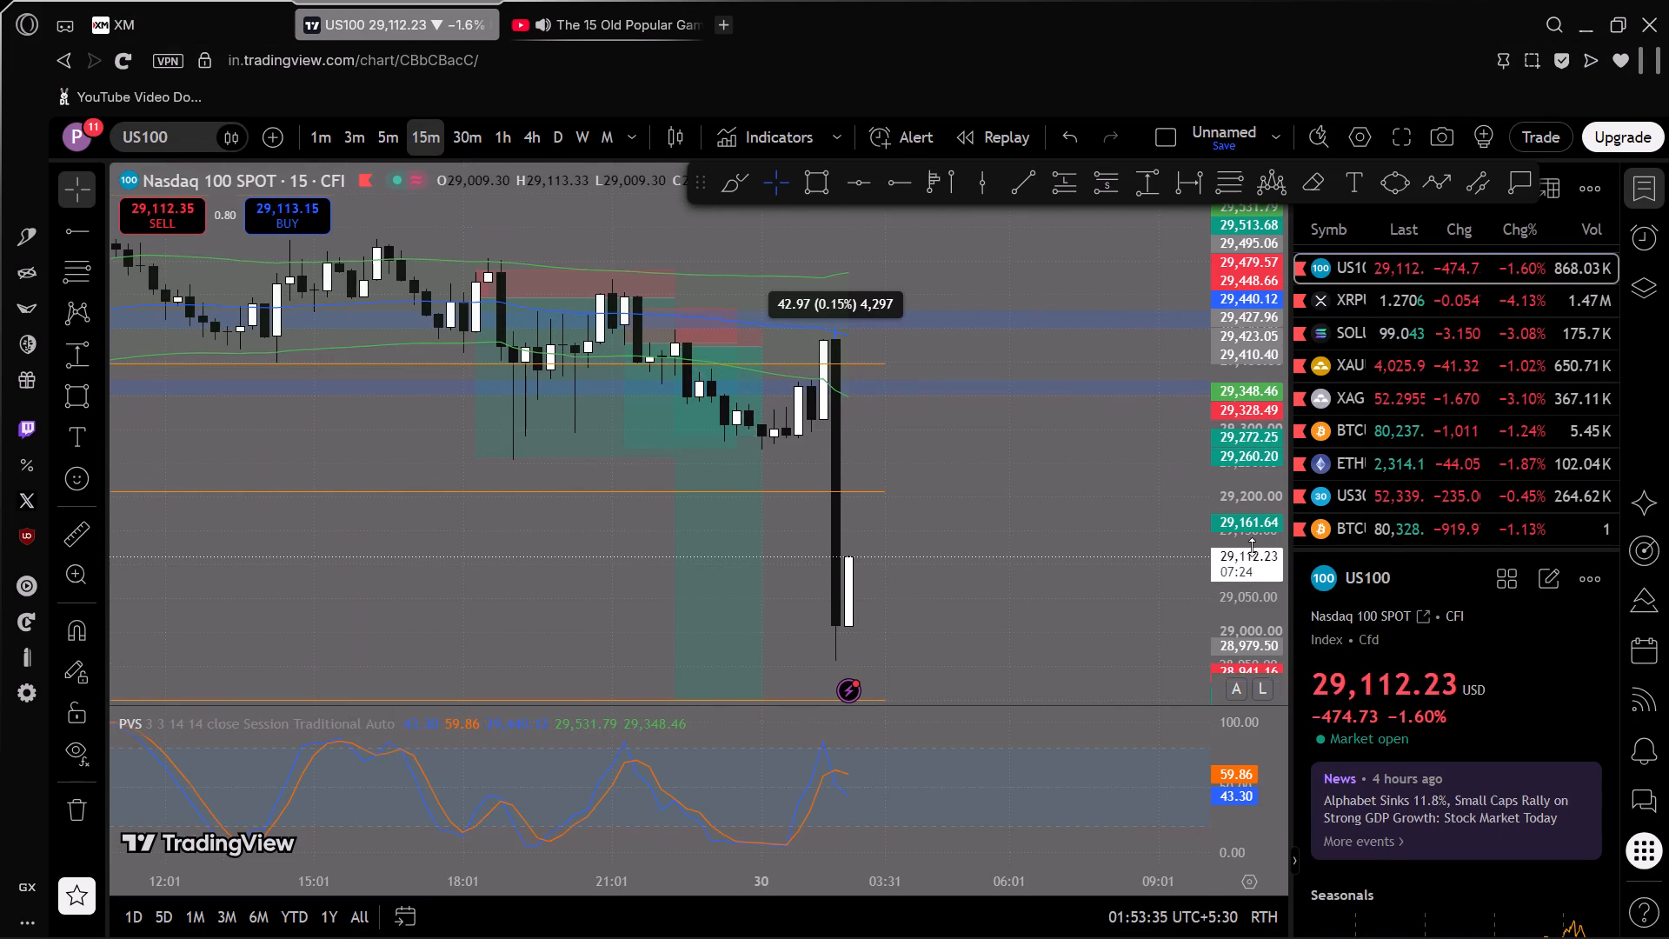
{"action": "scroll", "coordinate": [1252, 548], "scroll_direction": "down", "scroll_amount": 4}
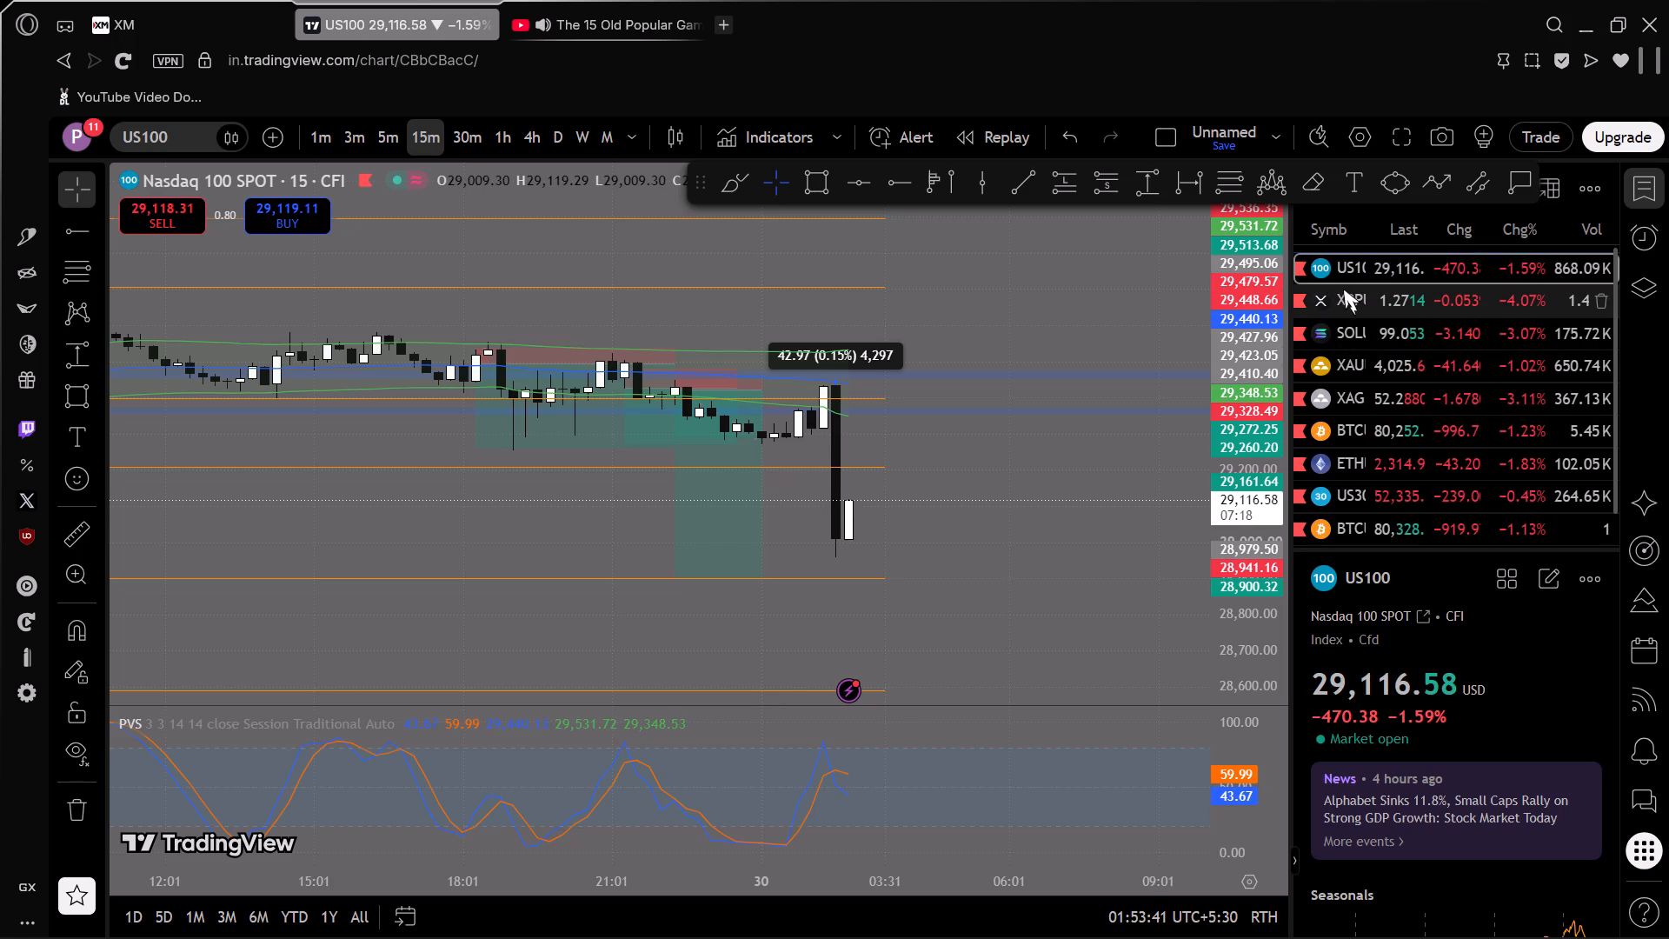
Switch to the YouTube music video, look through its comments and suggested videos, and return to TradingView's US100 chart.
{"action": "left_click", "coordinate": [591, 0]}
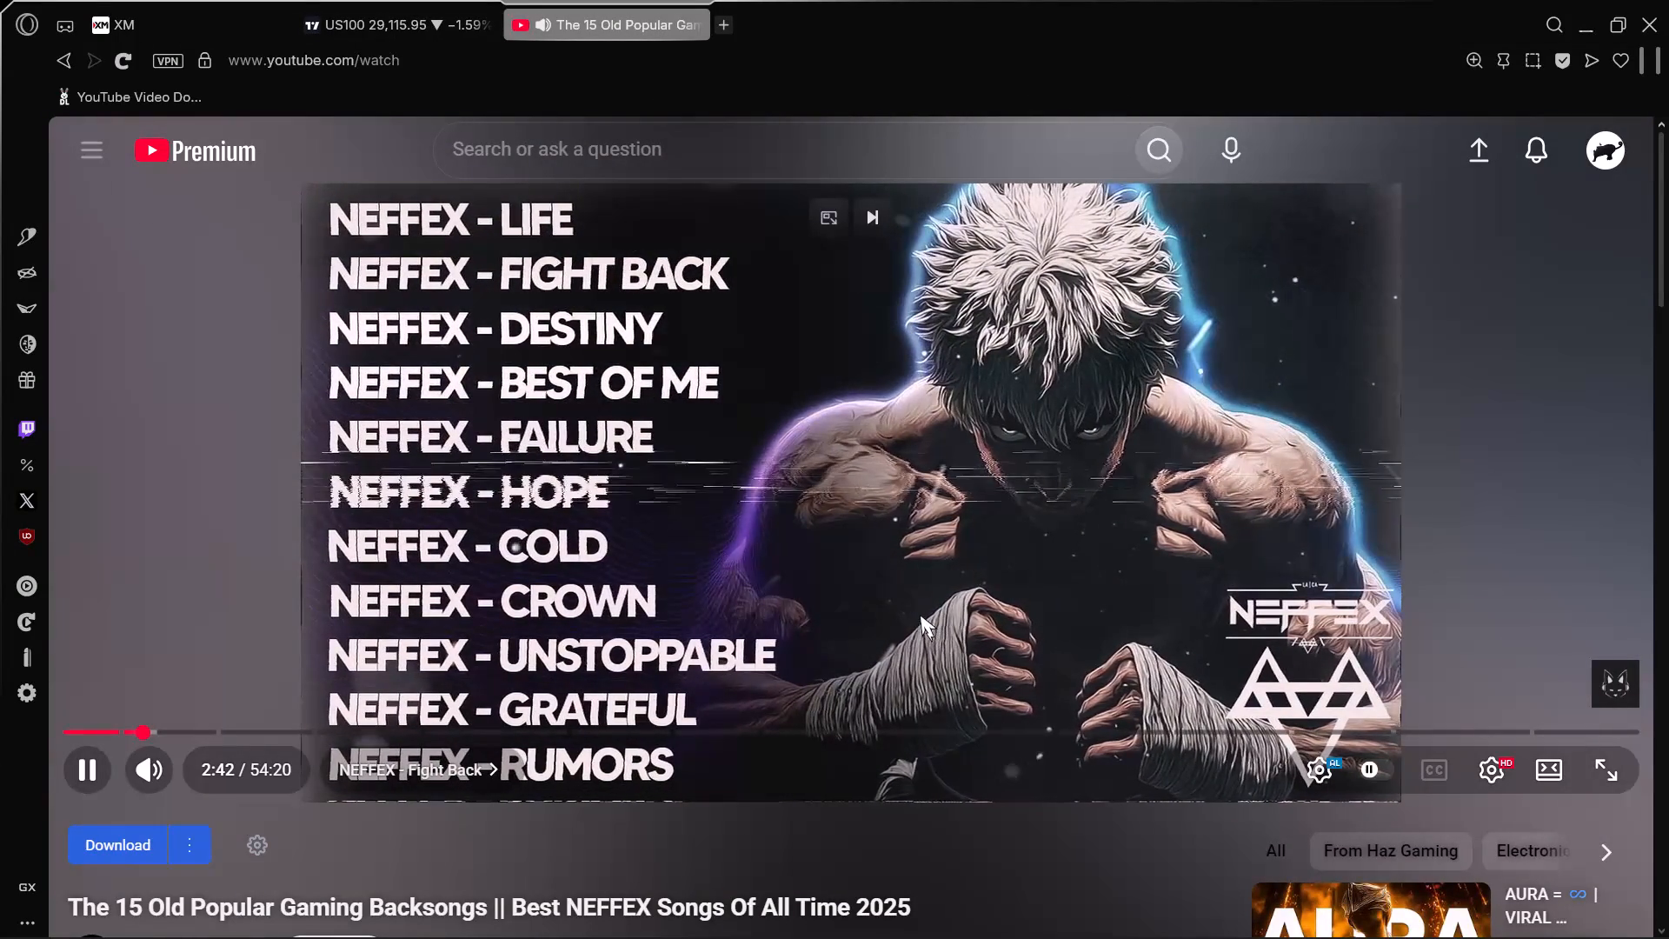
{"action": "scroll", "coordinate": [1108, 868], "scroll_direction": "down", "scroll_amount": 2}
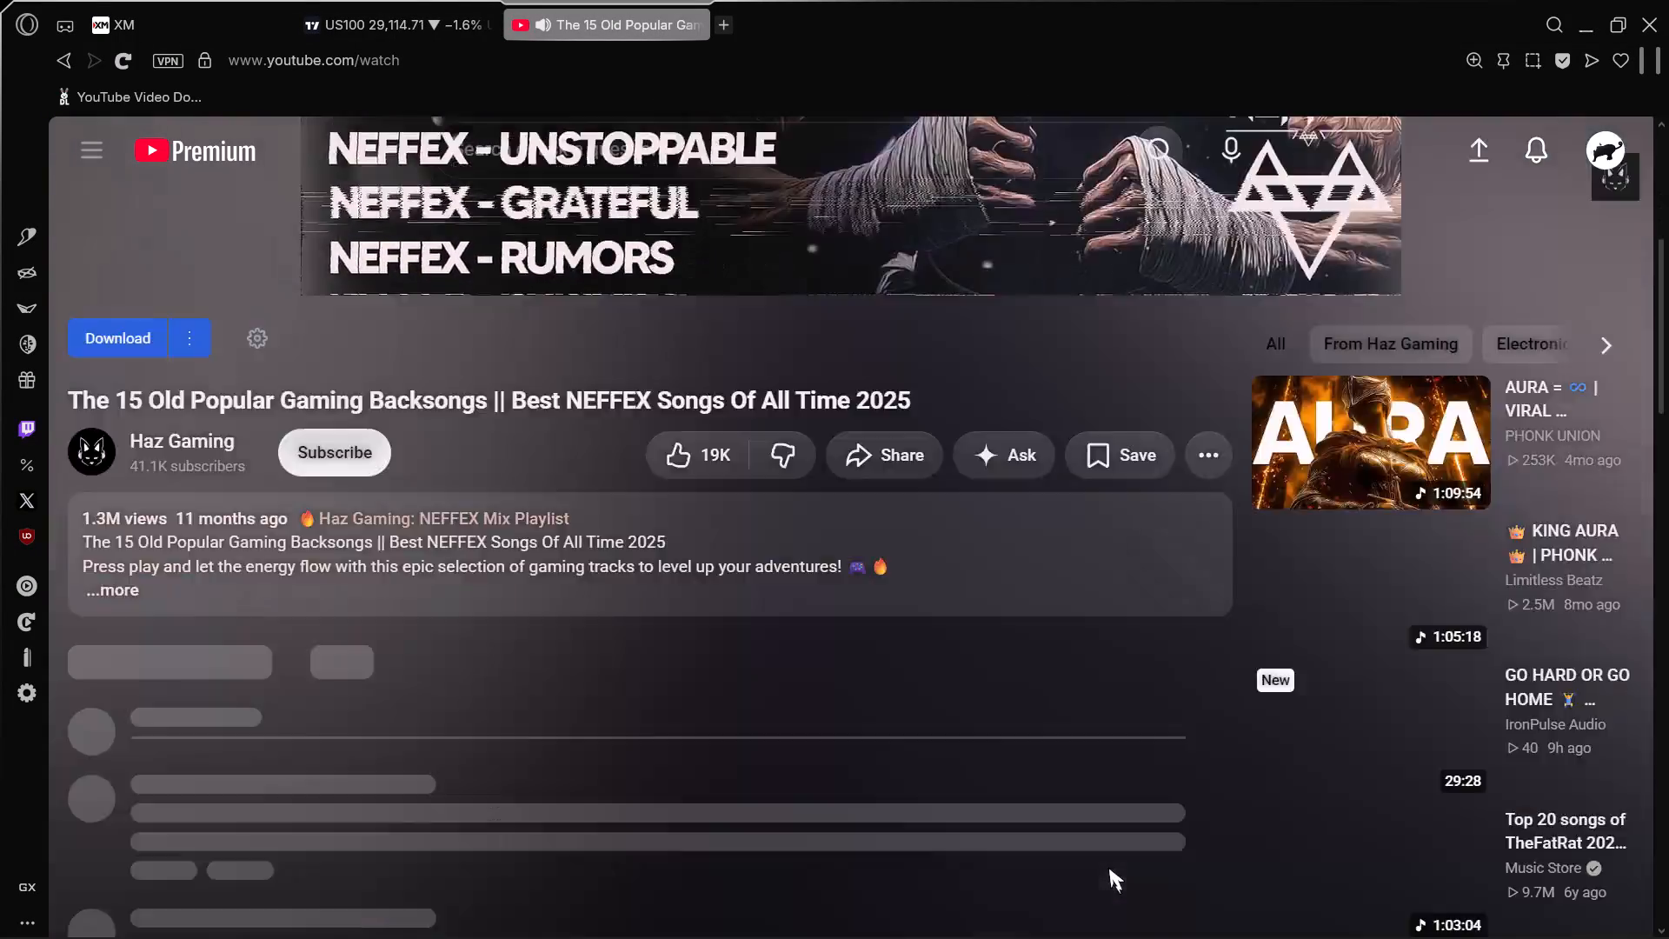
{"action": "scroll", "coordinate": [1108, 868], "scroll_direction": "down", "scroll_amount": 1}
{"action": "key", "text": "alt+Tab"}
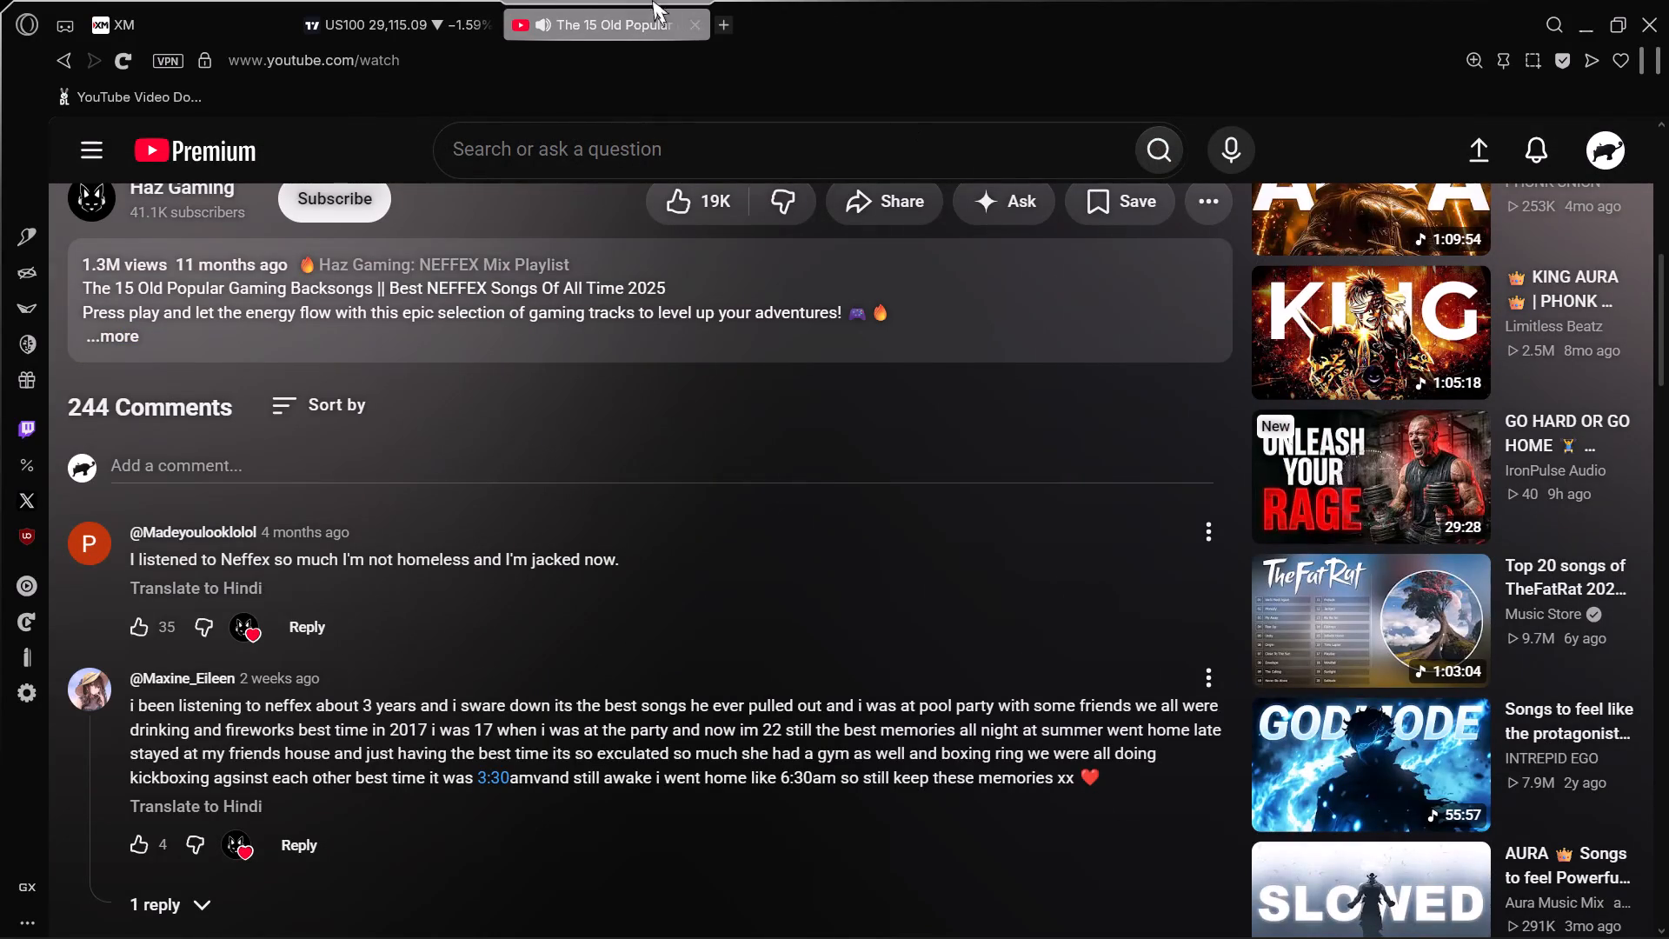
{"action": "left_click", "coordinate": [401, 8]}
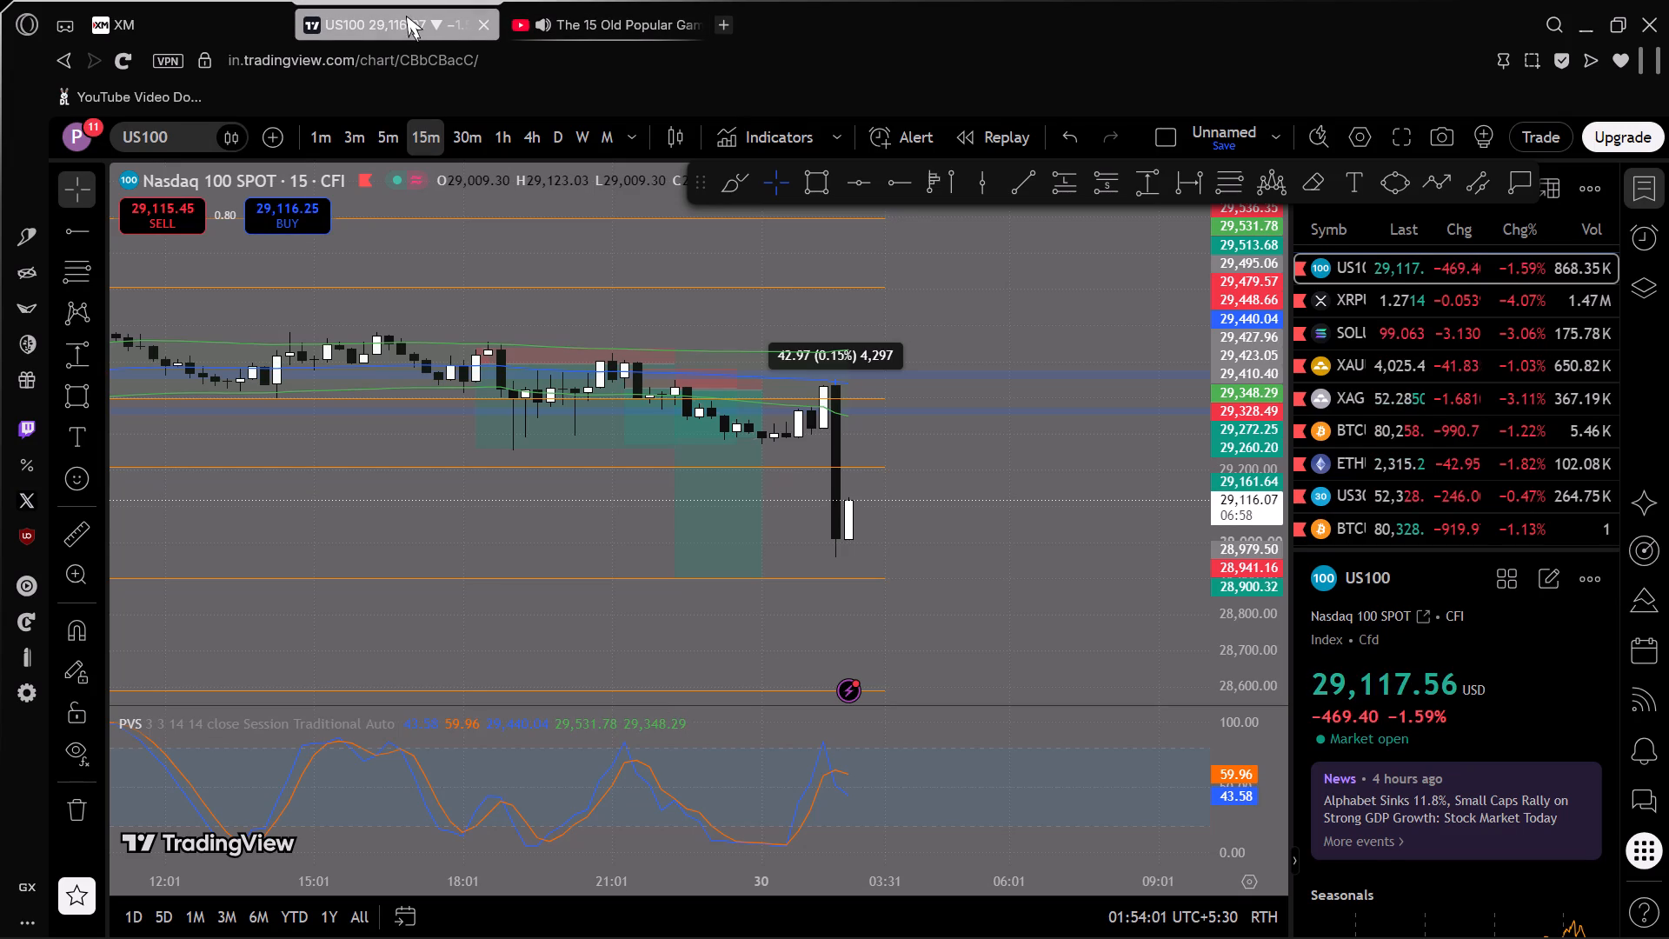
Examine US100's 15-minute price history from 24 to 30 October against the session pivot levels.
{"action": "scroll", "coordinate": [506, 431], "scroll_direction": "down", "scroll_amount": 5}
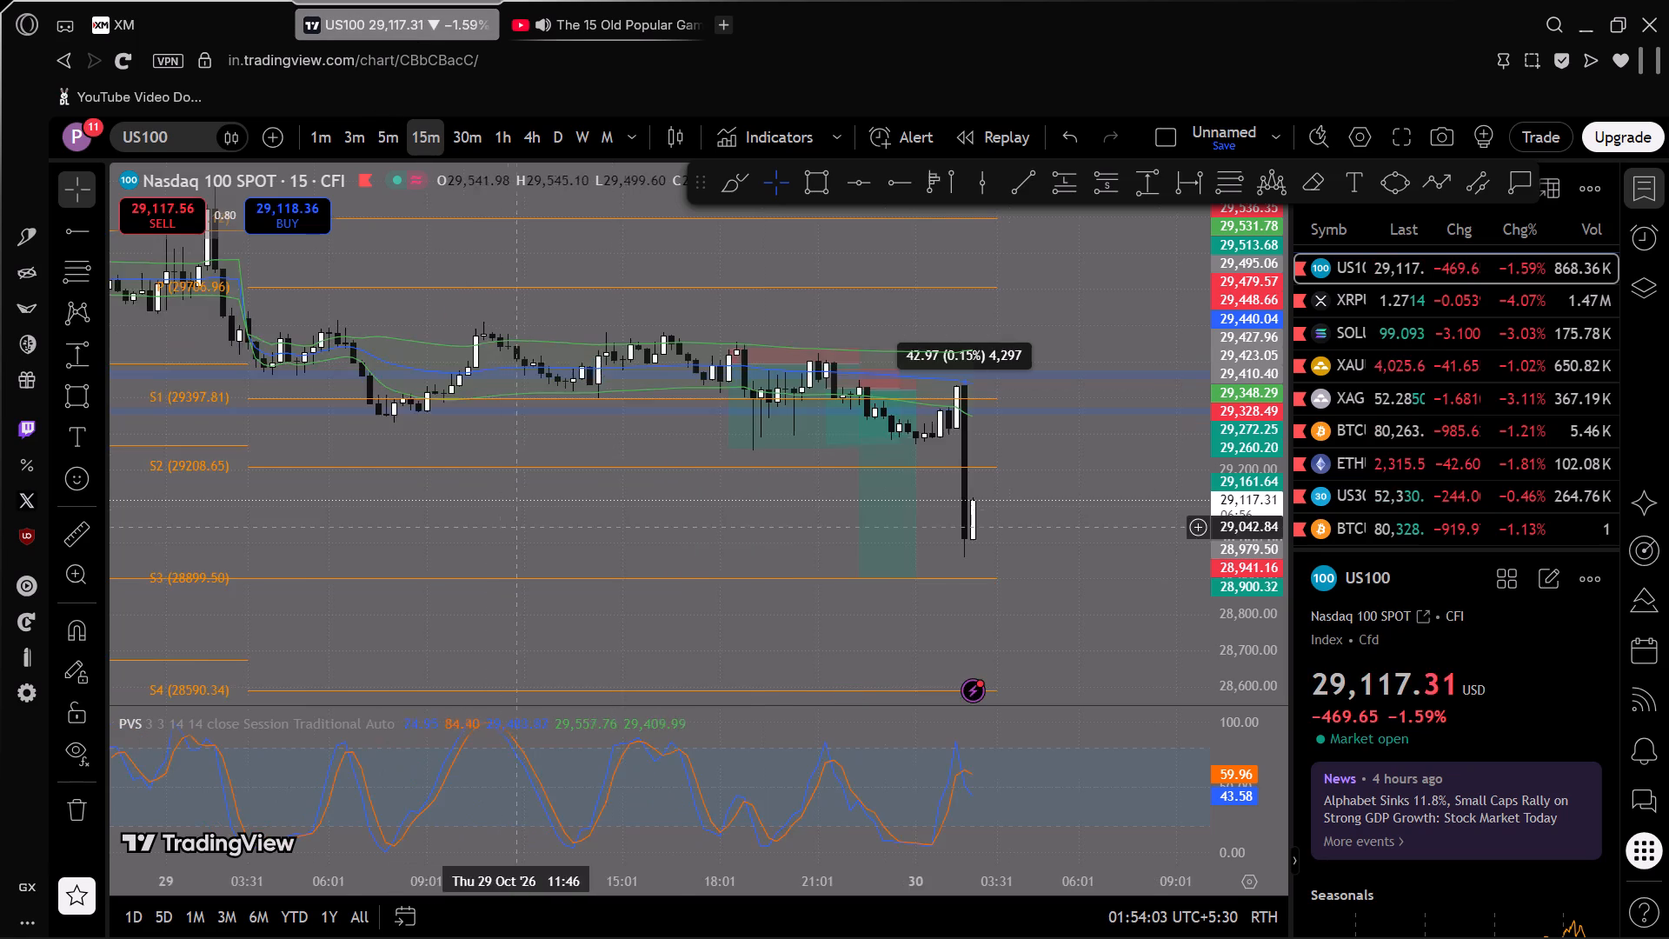
{"action": "scroll", "coordinate": [518, 527], "scroll_direction": "down", "scroll_amount": 4}
{"action": "scroll", "coordinate": [611, 569], "scroll_direction": "down", "scroll_amount": 6}
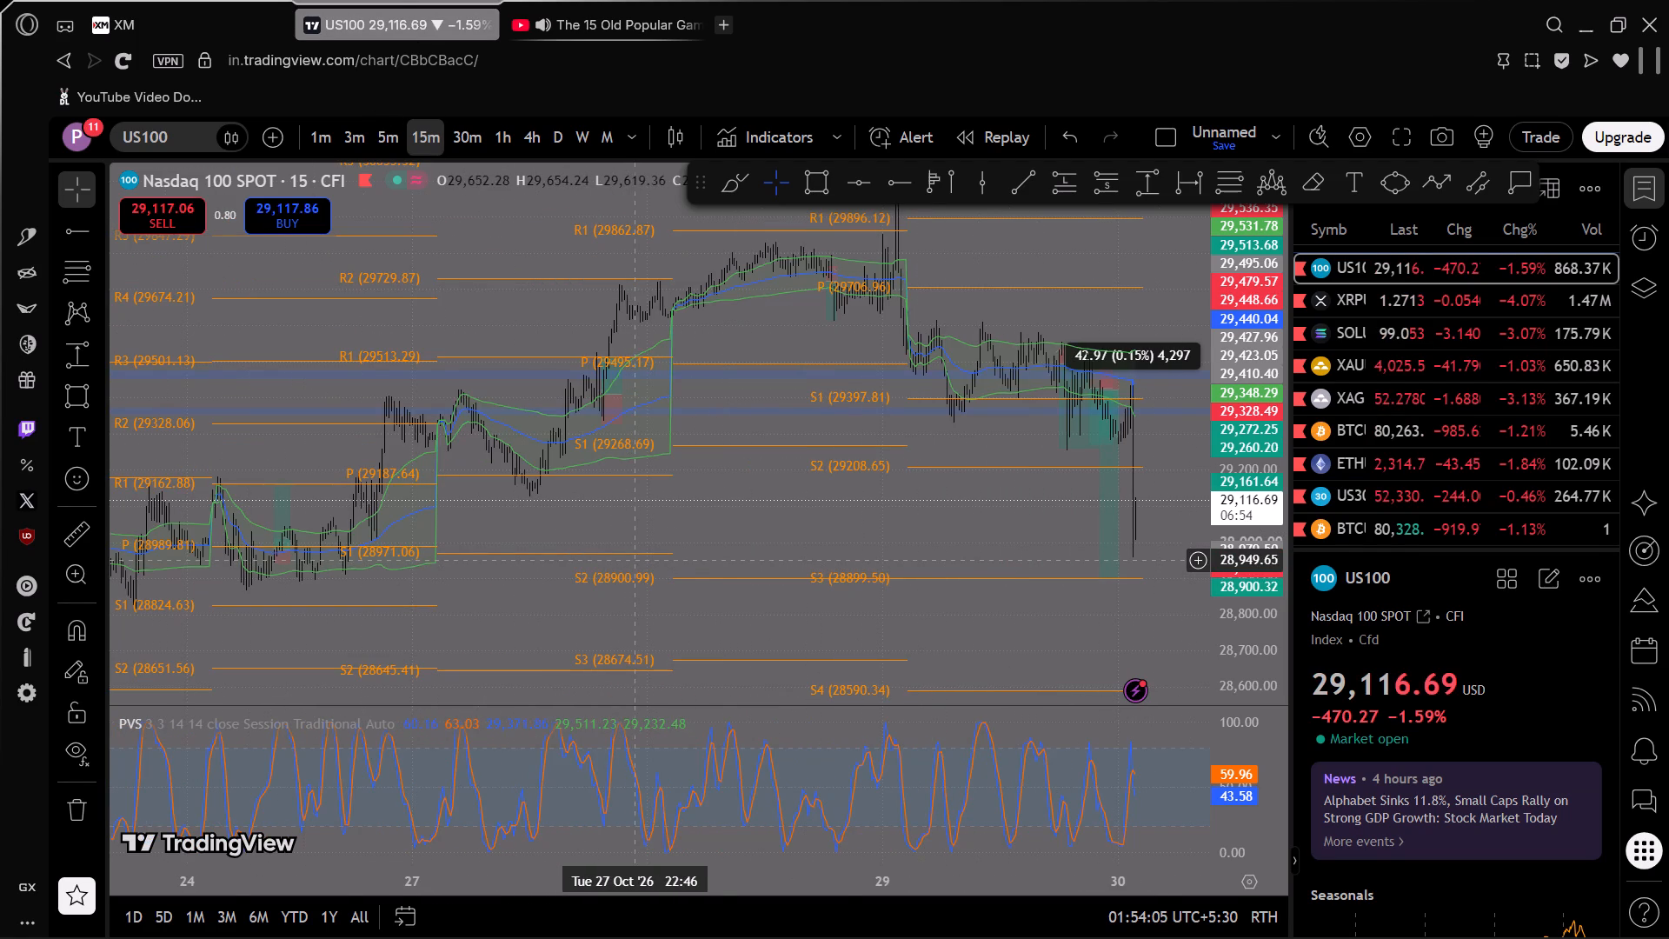
{"action": "scroll", "coordinate": [635, 560], "scroll_direction": "up", "scroll_amount": 4}
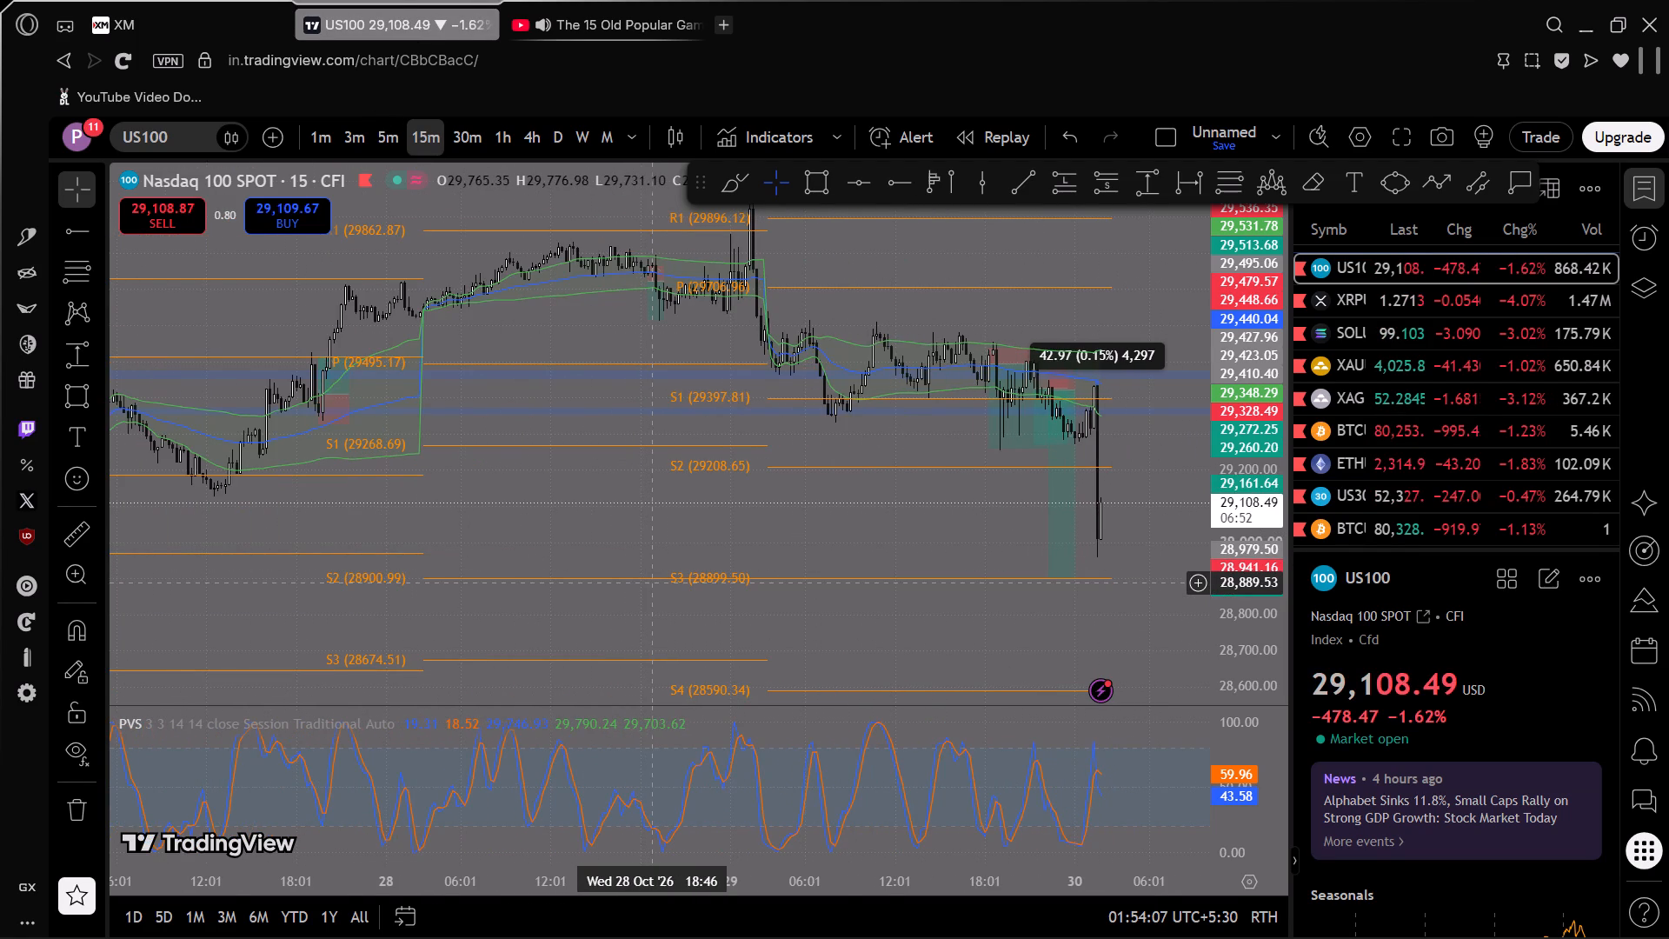
{"action": "scroll", "coordinate": [621, 551], "scroll_direction": "down", "scroll_amount": 4}
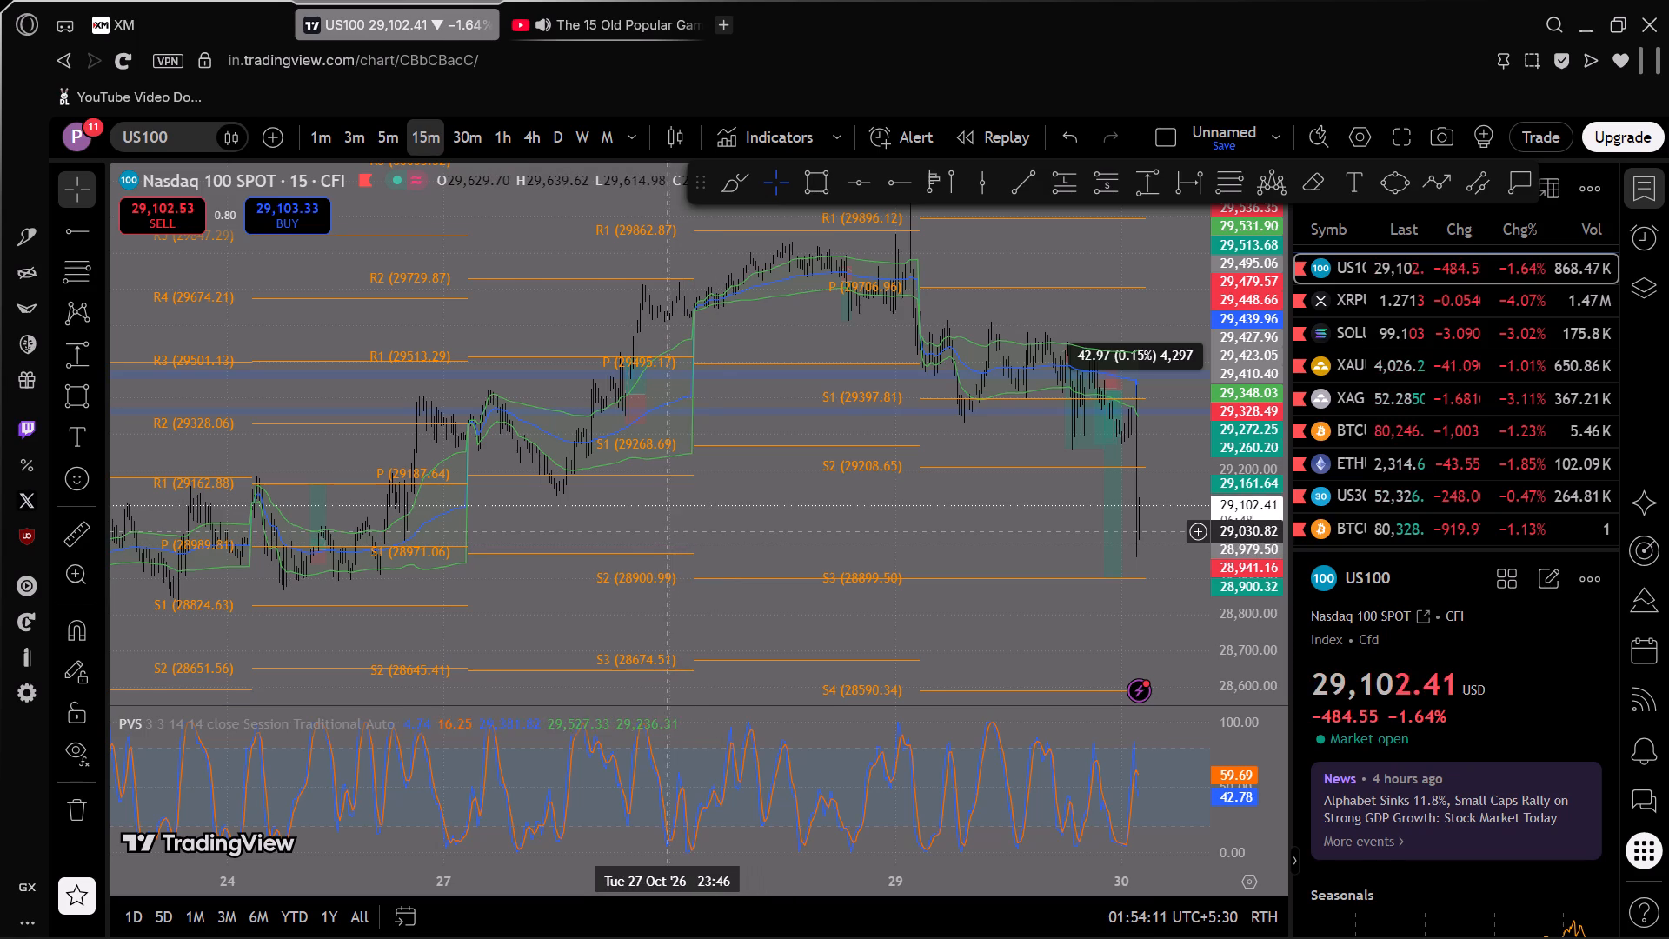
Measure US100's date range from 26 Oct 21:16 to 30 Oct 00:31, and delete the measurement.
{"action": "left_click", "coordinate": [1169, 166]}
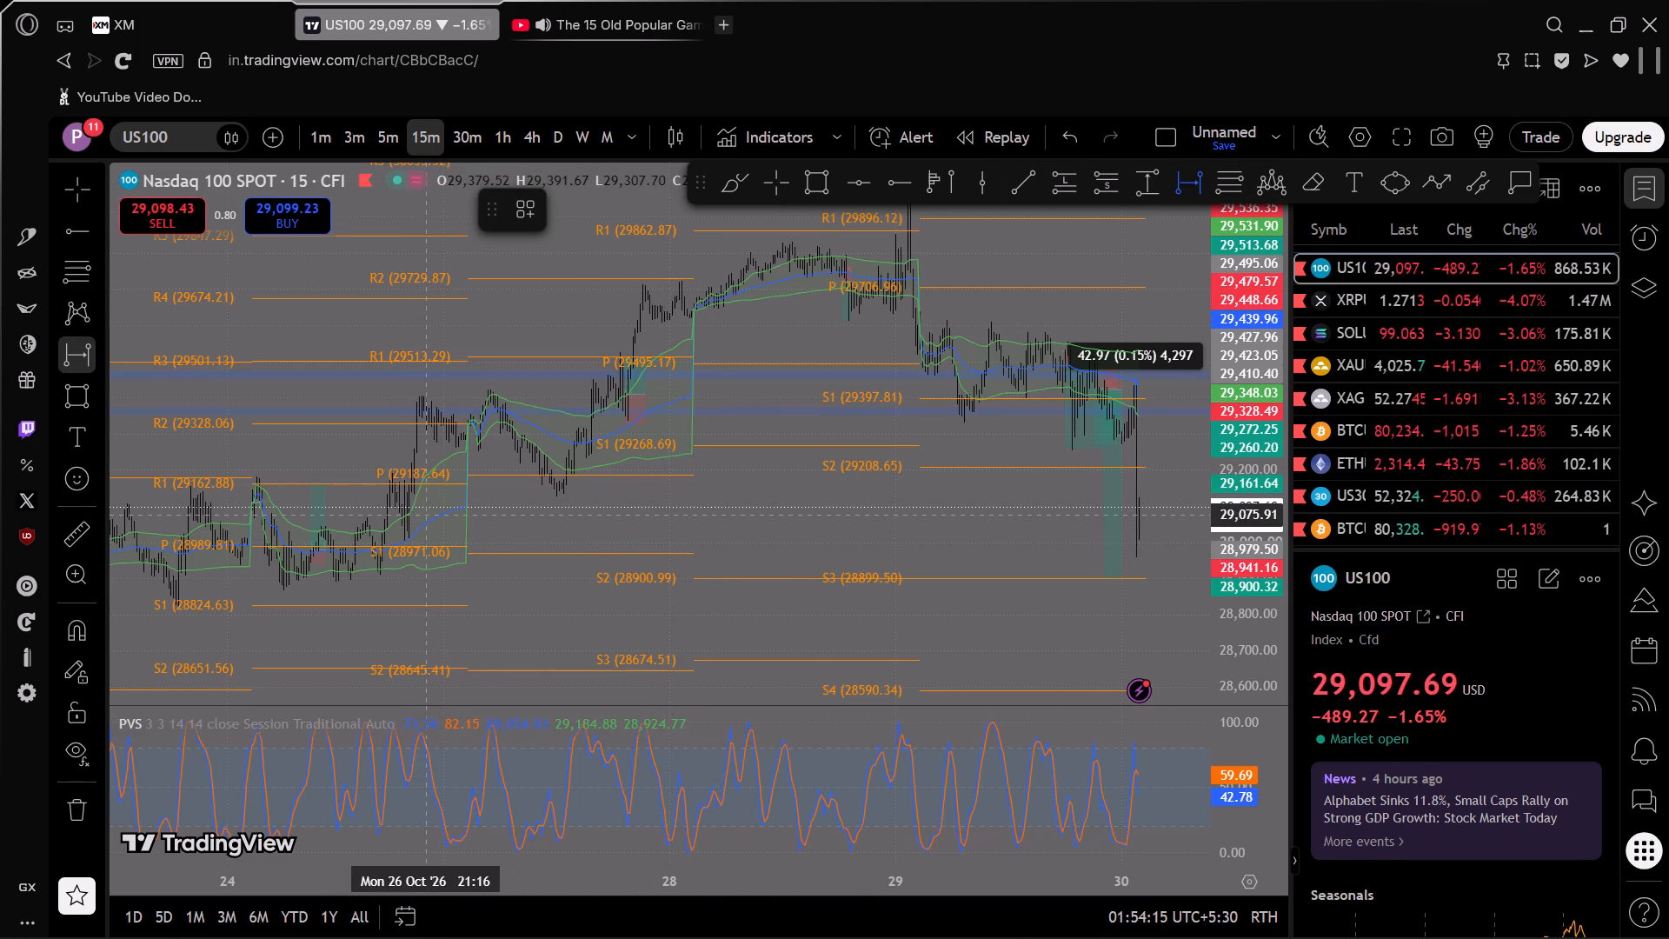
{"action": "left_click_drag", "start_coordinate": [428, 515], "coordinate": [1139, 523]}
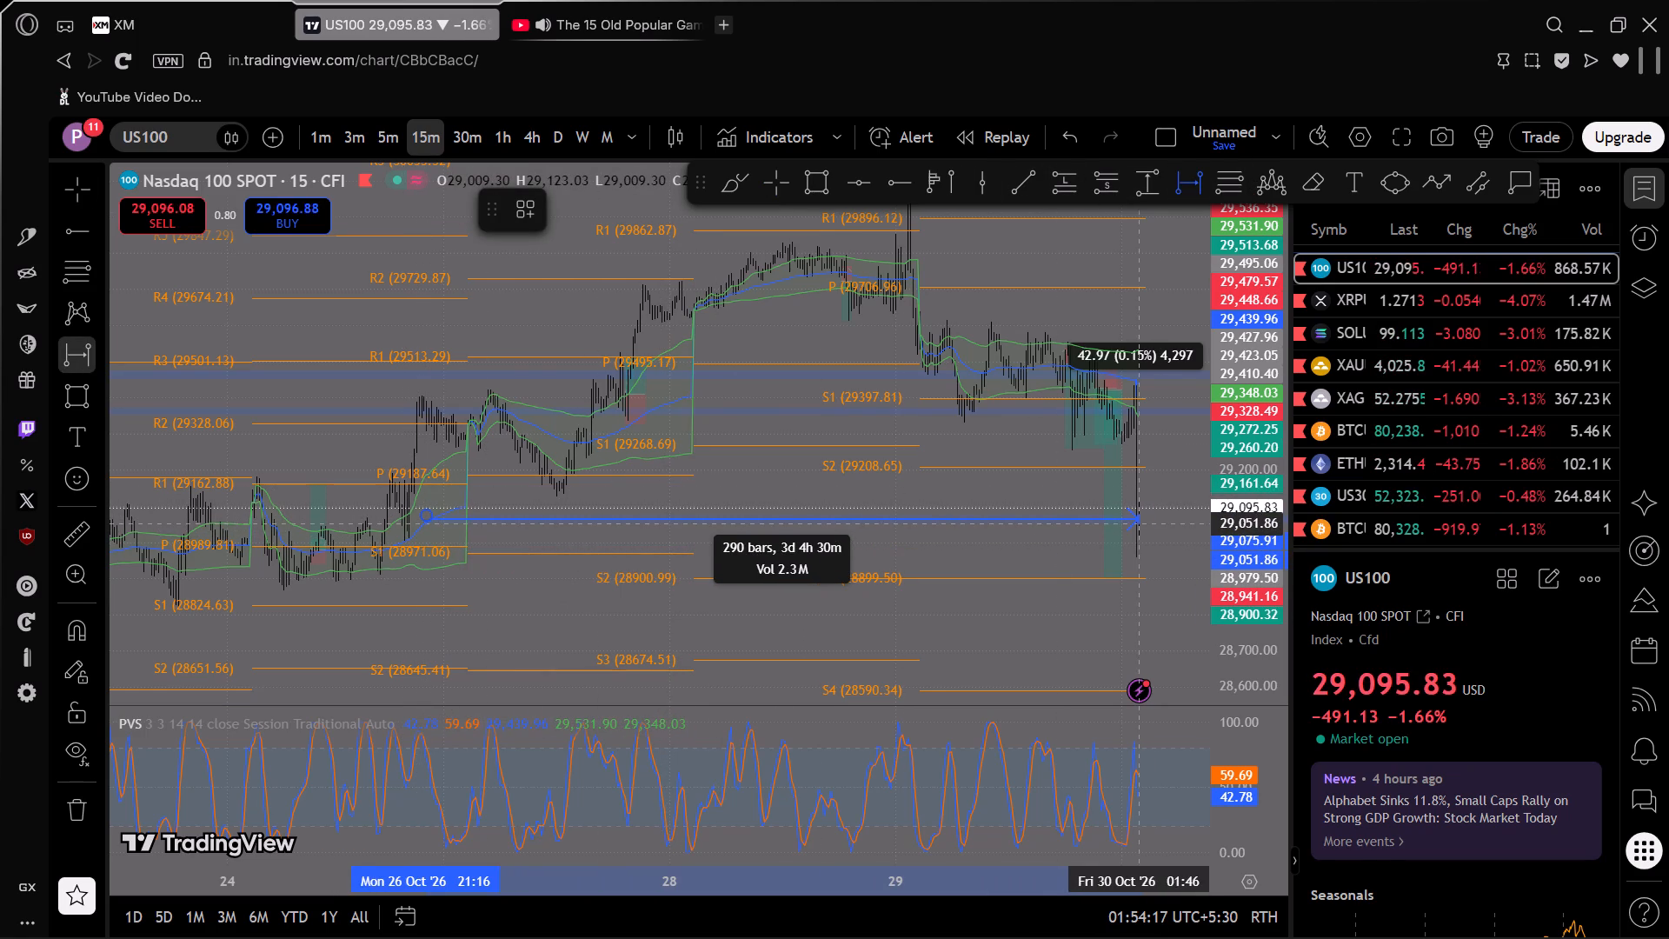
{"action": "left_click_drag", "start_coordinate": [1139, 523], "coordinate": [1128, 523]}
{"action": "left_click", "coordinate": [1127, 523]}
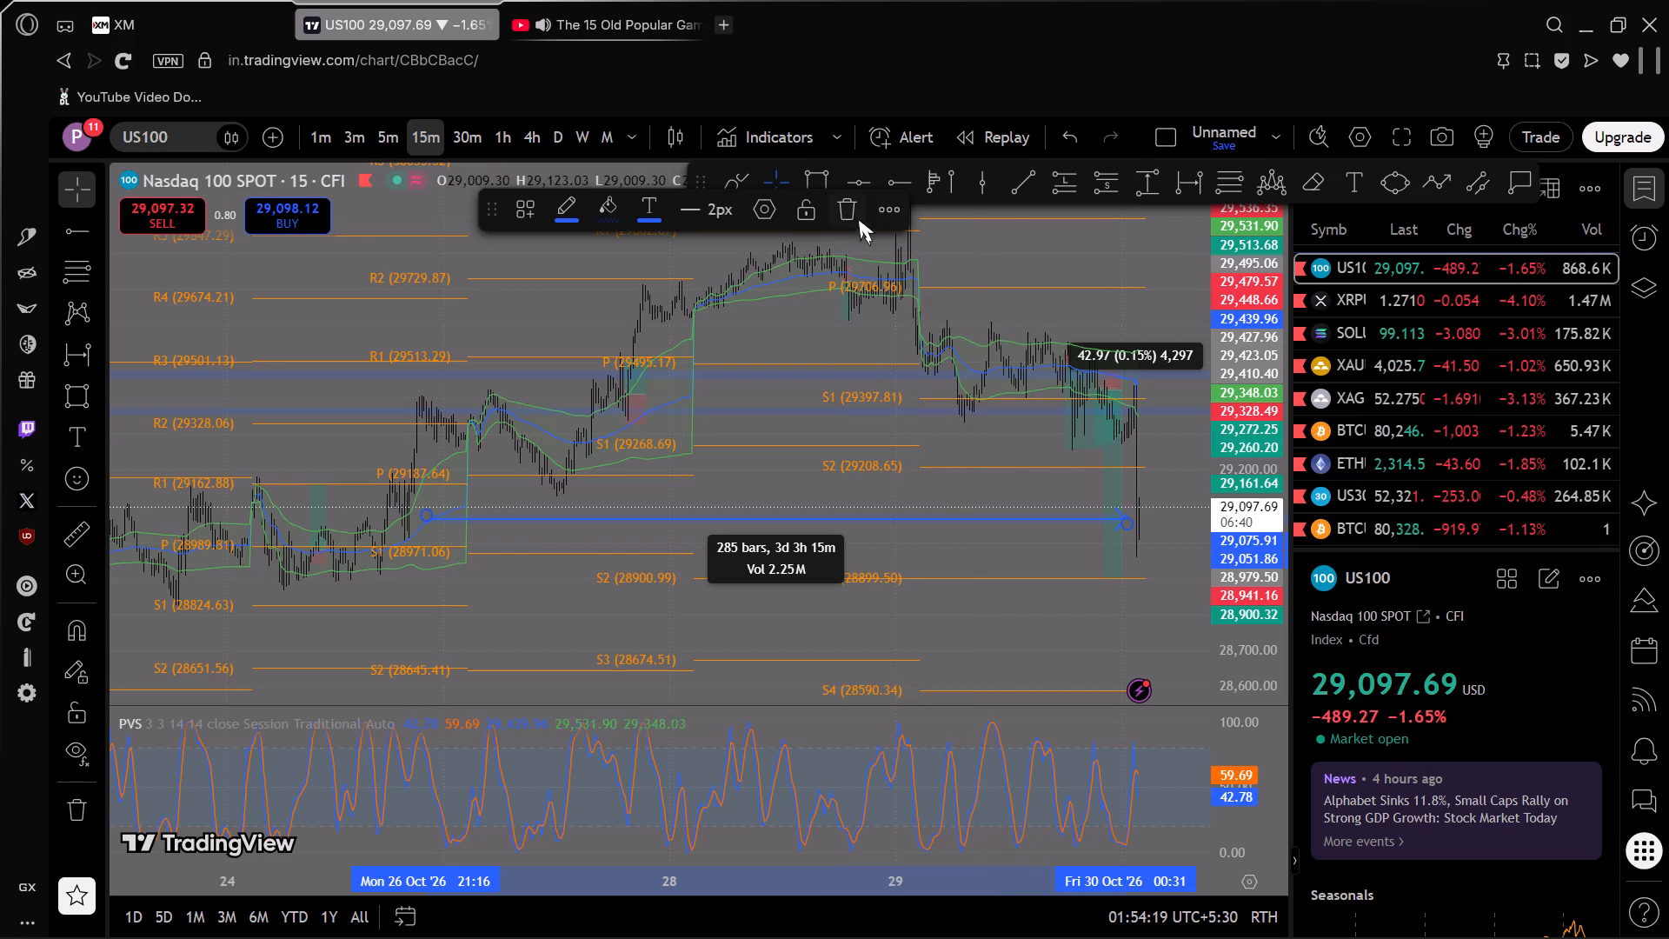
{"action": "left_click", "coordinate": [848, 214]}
Examine US100's latest 15-minute drop against the marked short zones and the S1 to S4 pivots.
{"action": "scroll", "coordinate": [949, 522], "scroll_direction": "up", "scroll_amount": 10}
{"action": "scroll", "coordinate": [812, 520], "scroll_direction": "up", "scroll_amount": 5}
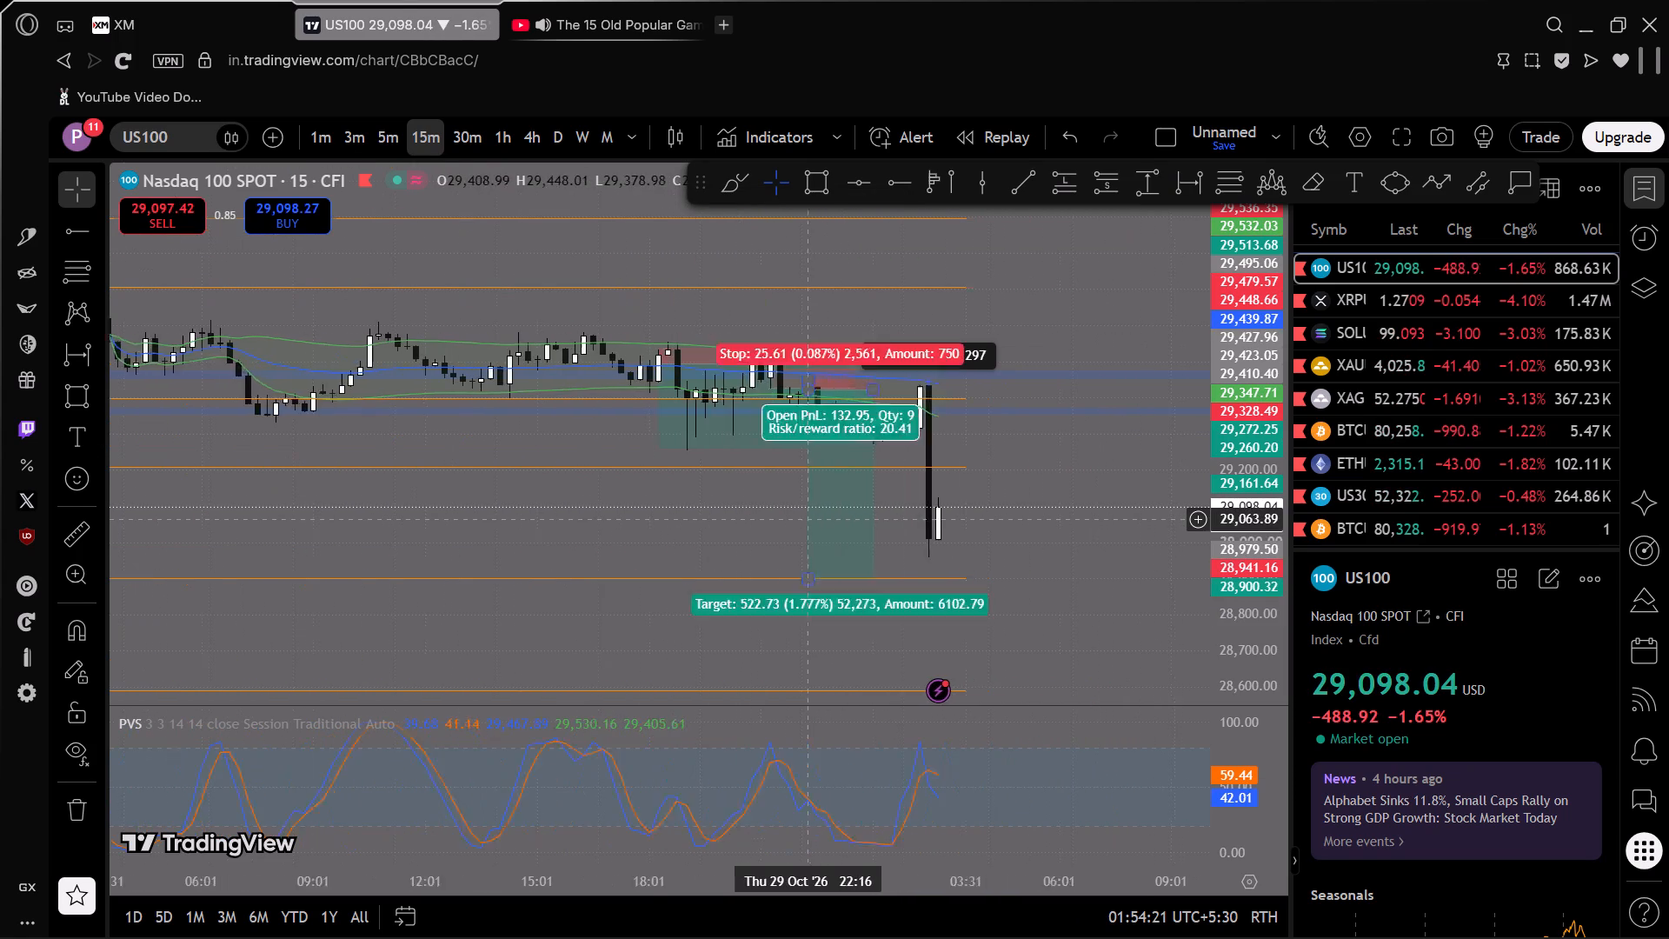
{"action": "scroll", "coordinate": [810, 519], "scroll_direction": "up", "scroll_amount": 1}
{"action": "scroll", "coordinate": [992, 561], "scroll_direction": "down", "scroll_amount": 4}
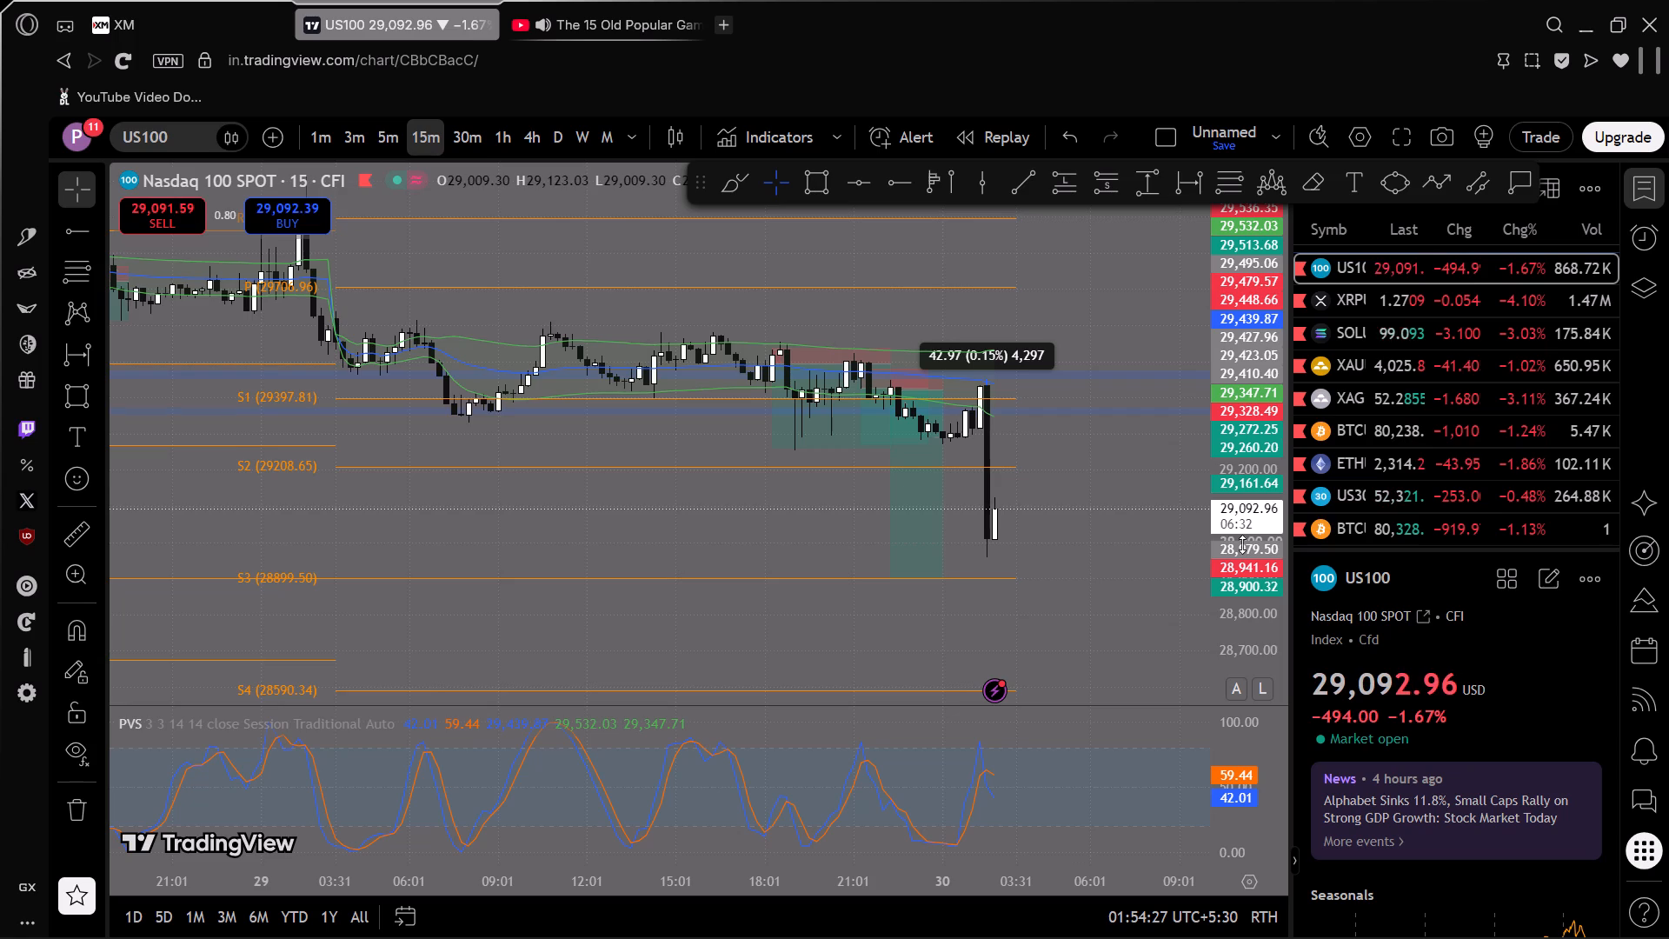
{"action": "scroll", "coordinate": [1242, 544], "scroll_direction": "down", "scroll_amount": 2}
{"action": "scroll", "coordinate": [1093, 557], "scroll_direction": "down", "scroll_amount": 1}
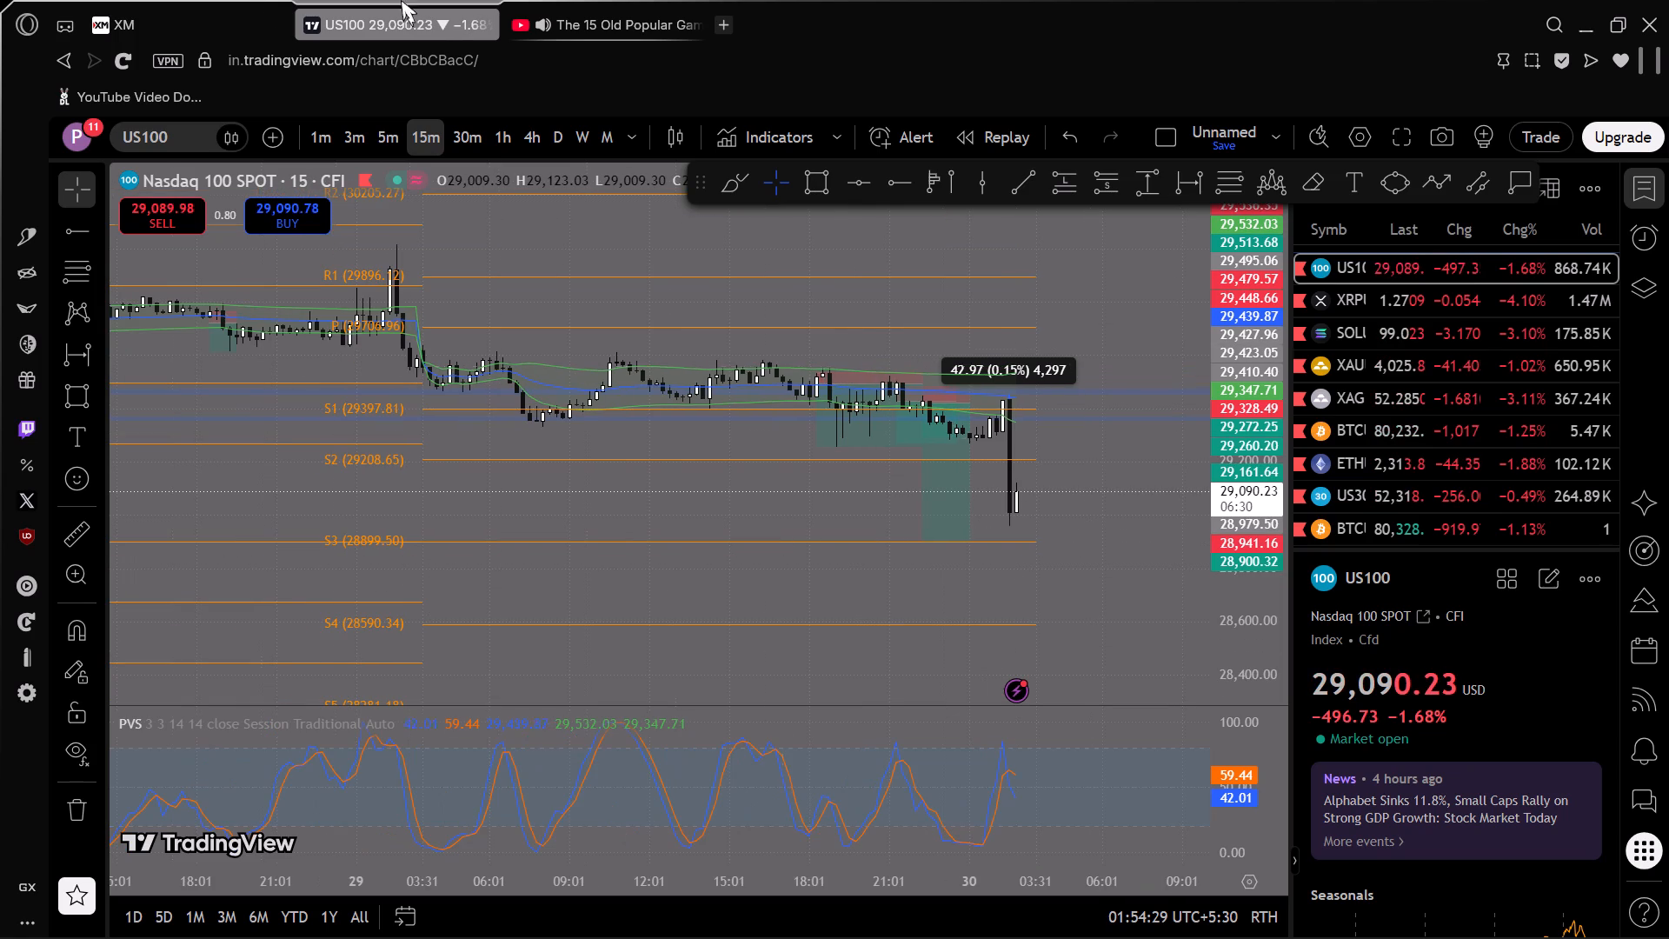
Switch to XM, open the GOLD chart, and examine recent candles against the short's entry, stop and target.
{"action": "left_click", "coordinate": [211, 0]}
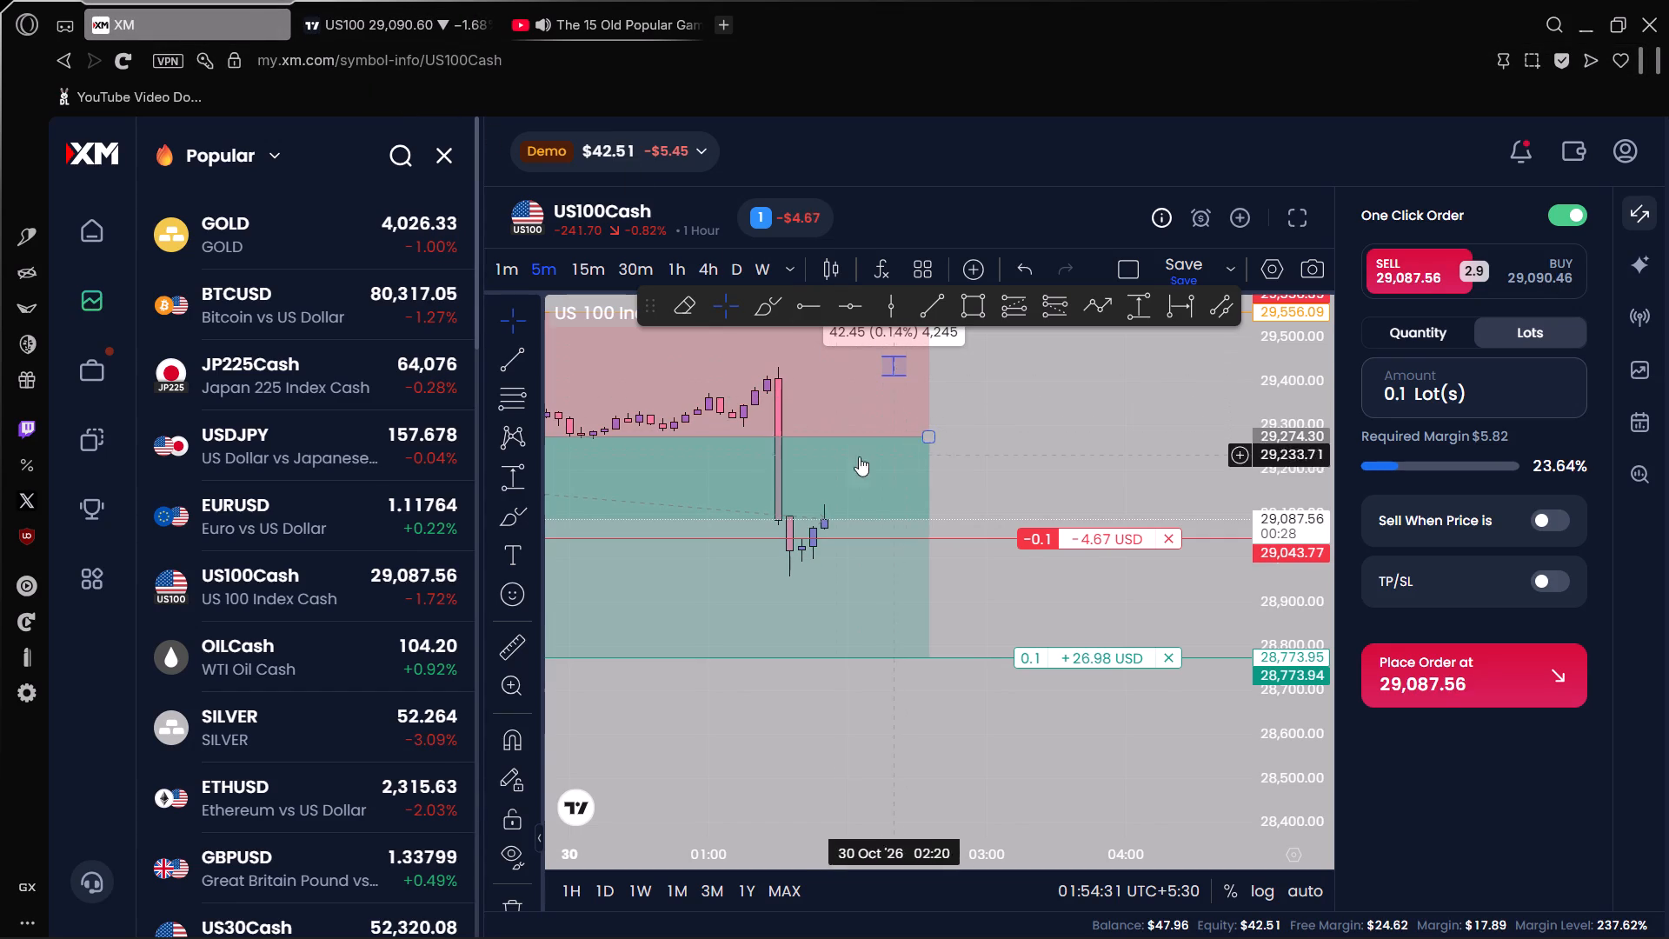
{"action": "left_click", "coordinate": [222, 228]}
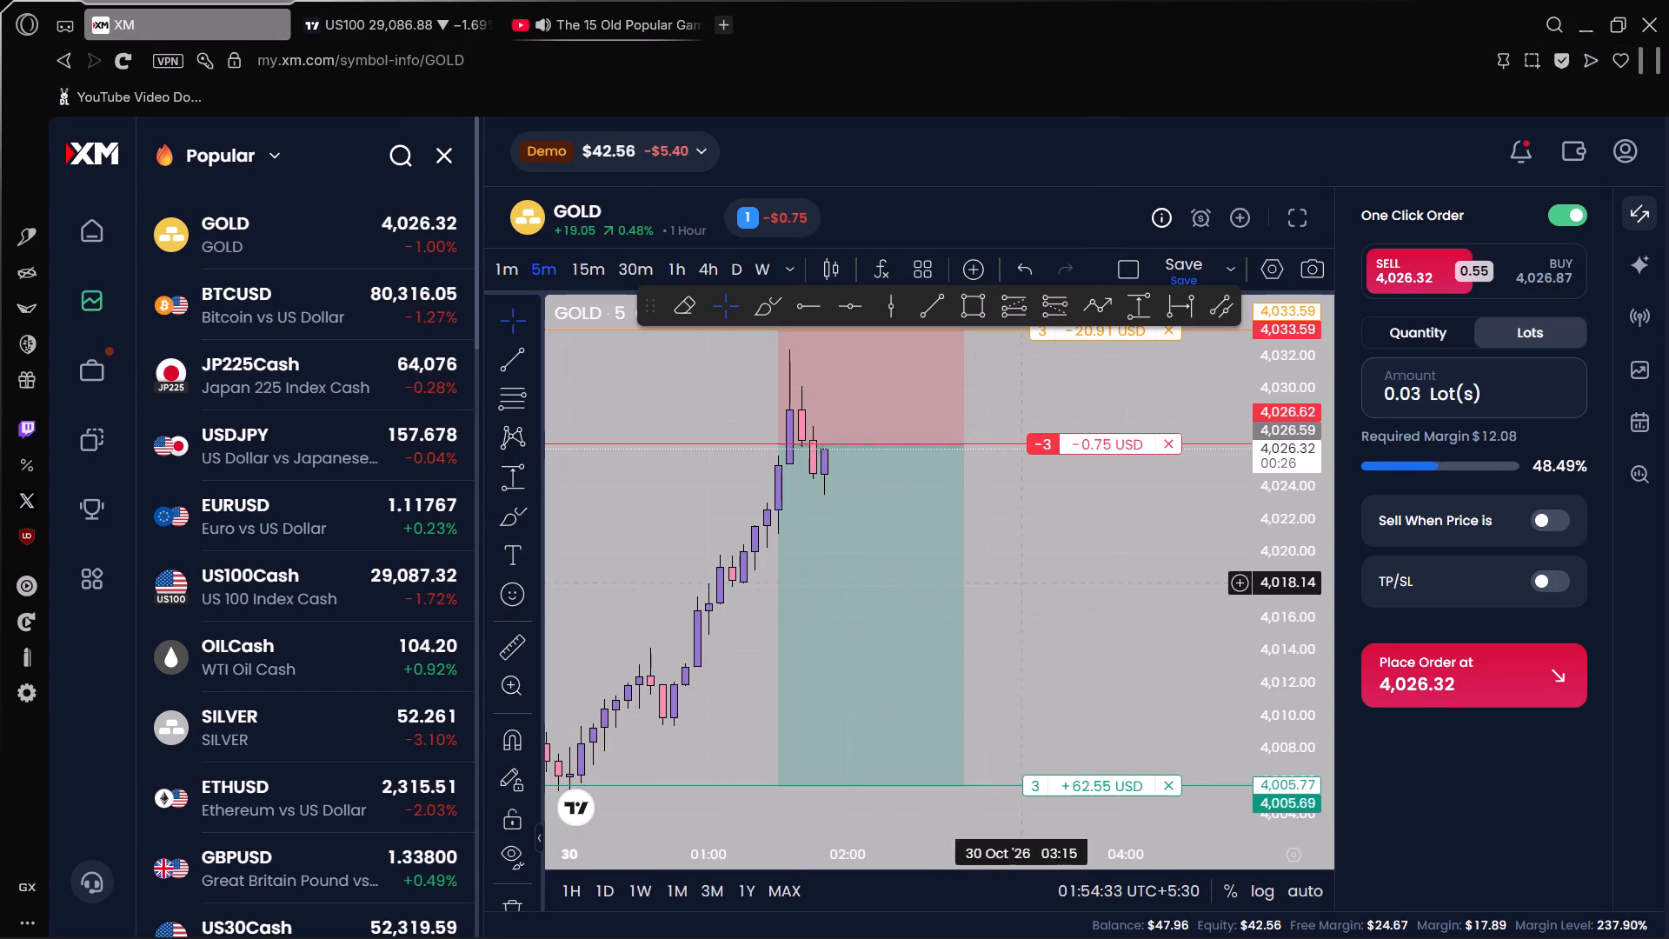
{"action": "left_click_drag", "start_coordinate": [1093, 568], "coordinate": [1140, 597]}
{"action": "scroll", "coordinate": [1279, 544], "scroll_direction": "down", "scroll_amount": 3}
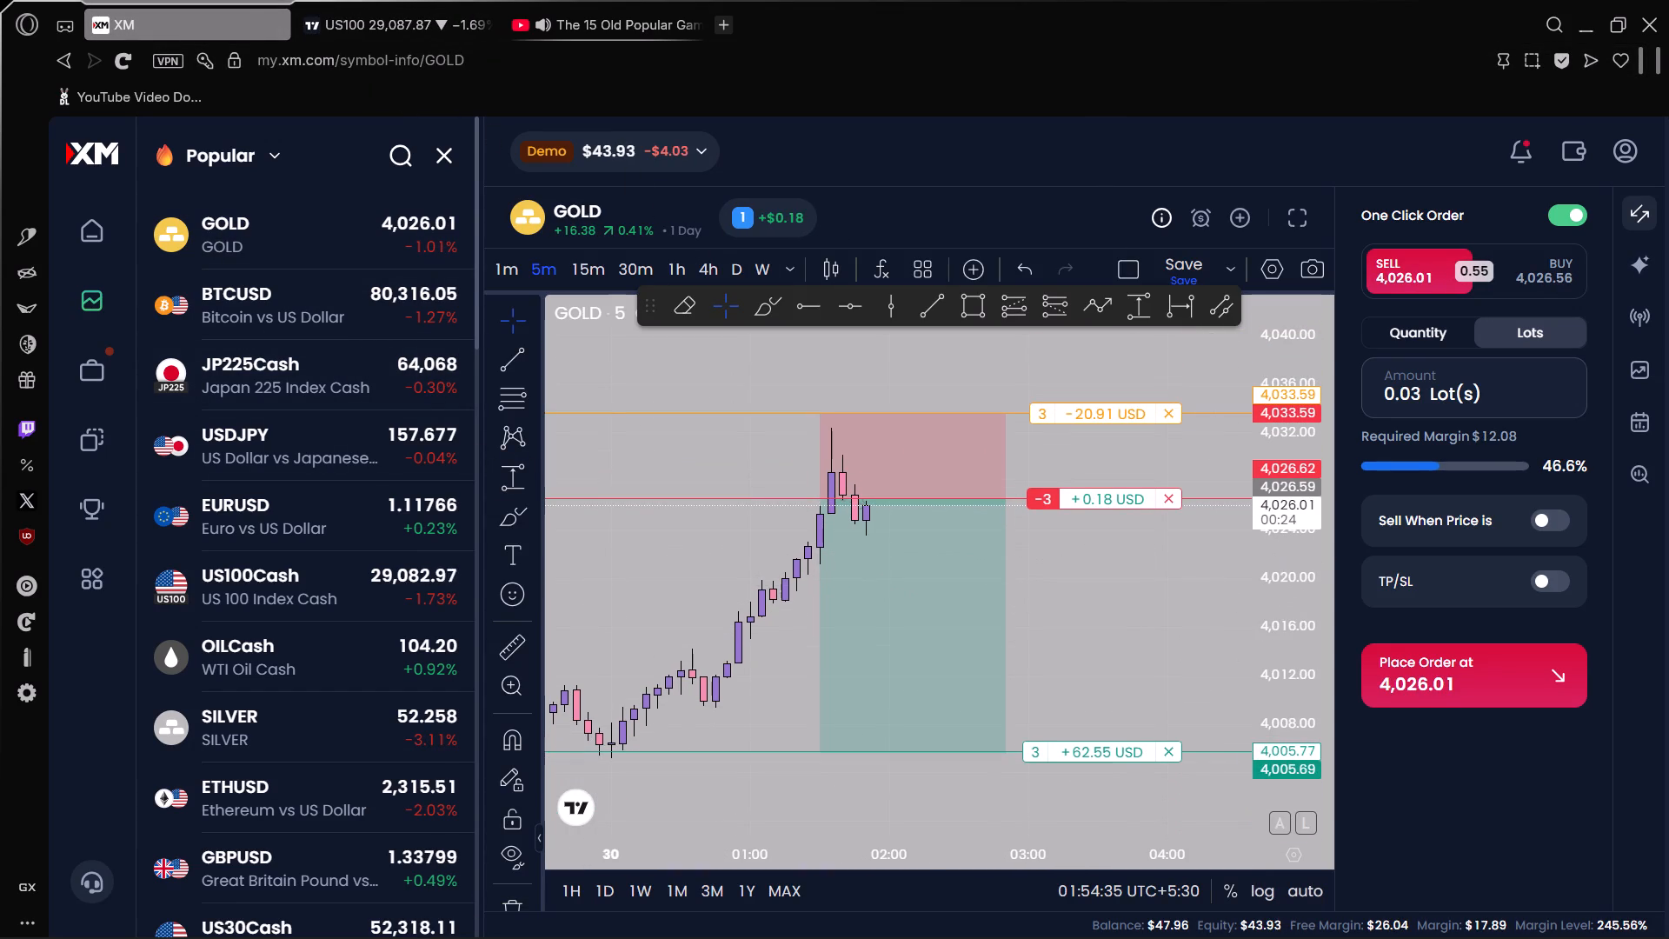
{"action": "scroll", "coordinate": [1129, 613], "scroll_direction": "down", "scroll_amount": 2}
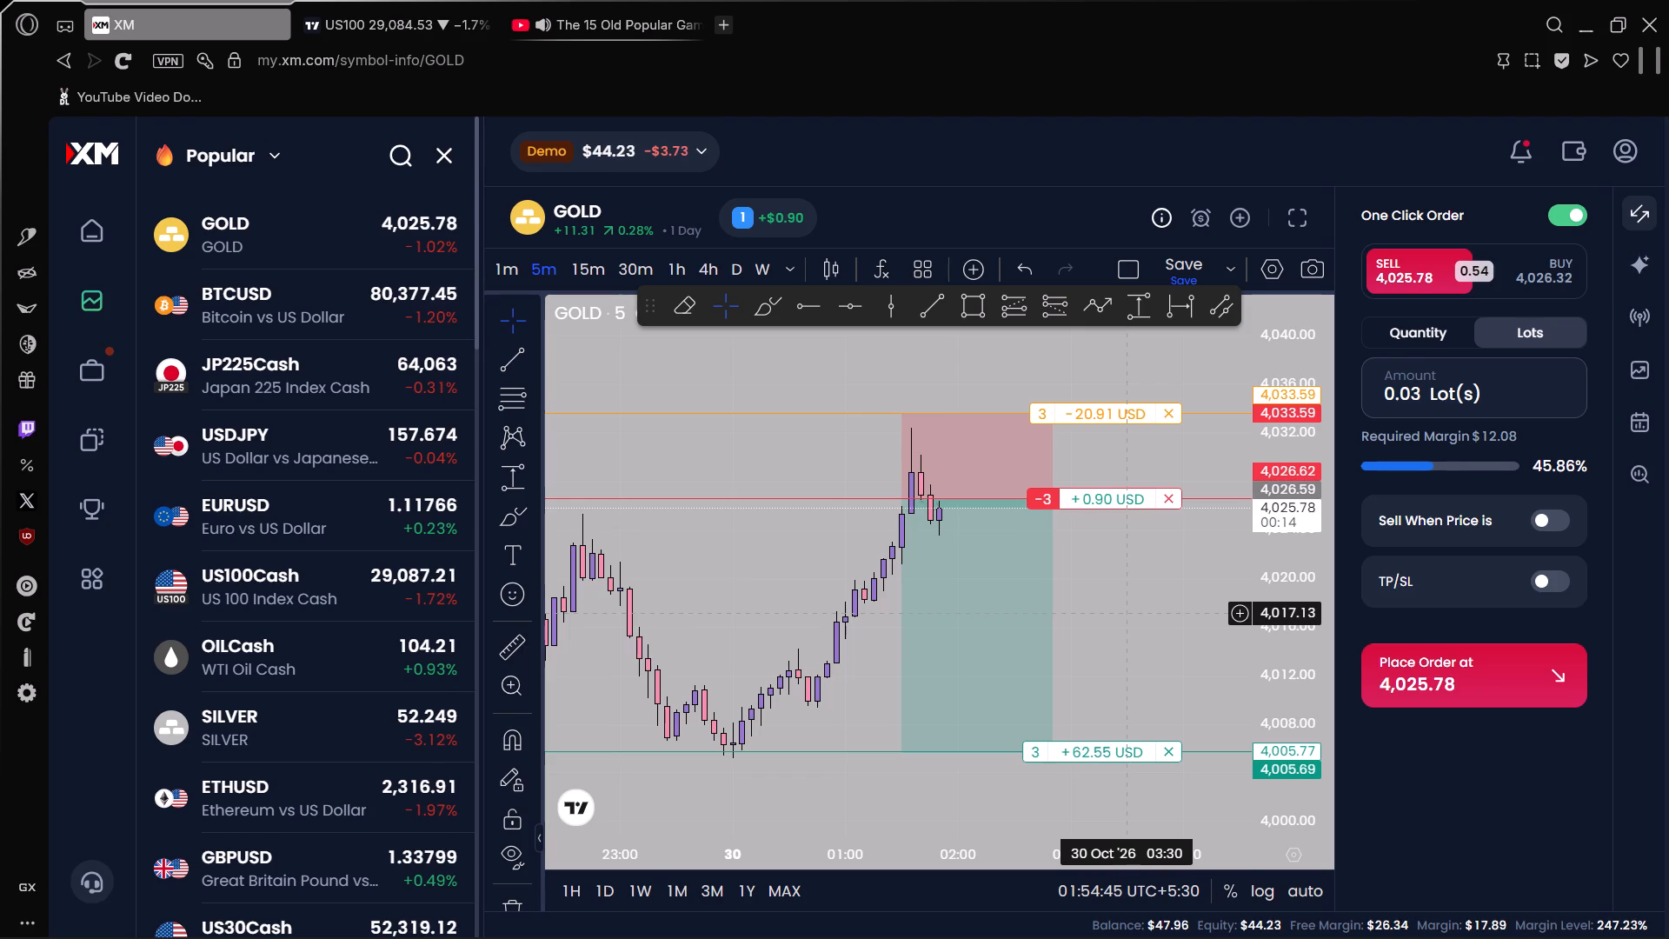
Switch to TradingView, open XAUUSD from the watchlist, and examine its latest 15-minute candles near the pivots.
{"action": "left_click", "coordinate": [436, 0]}
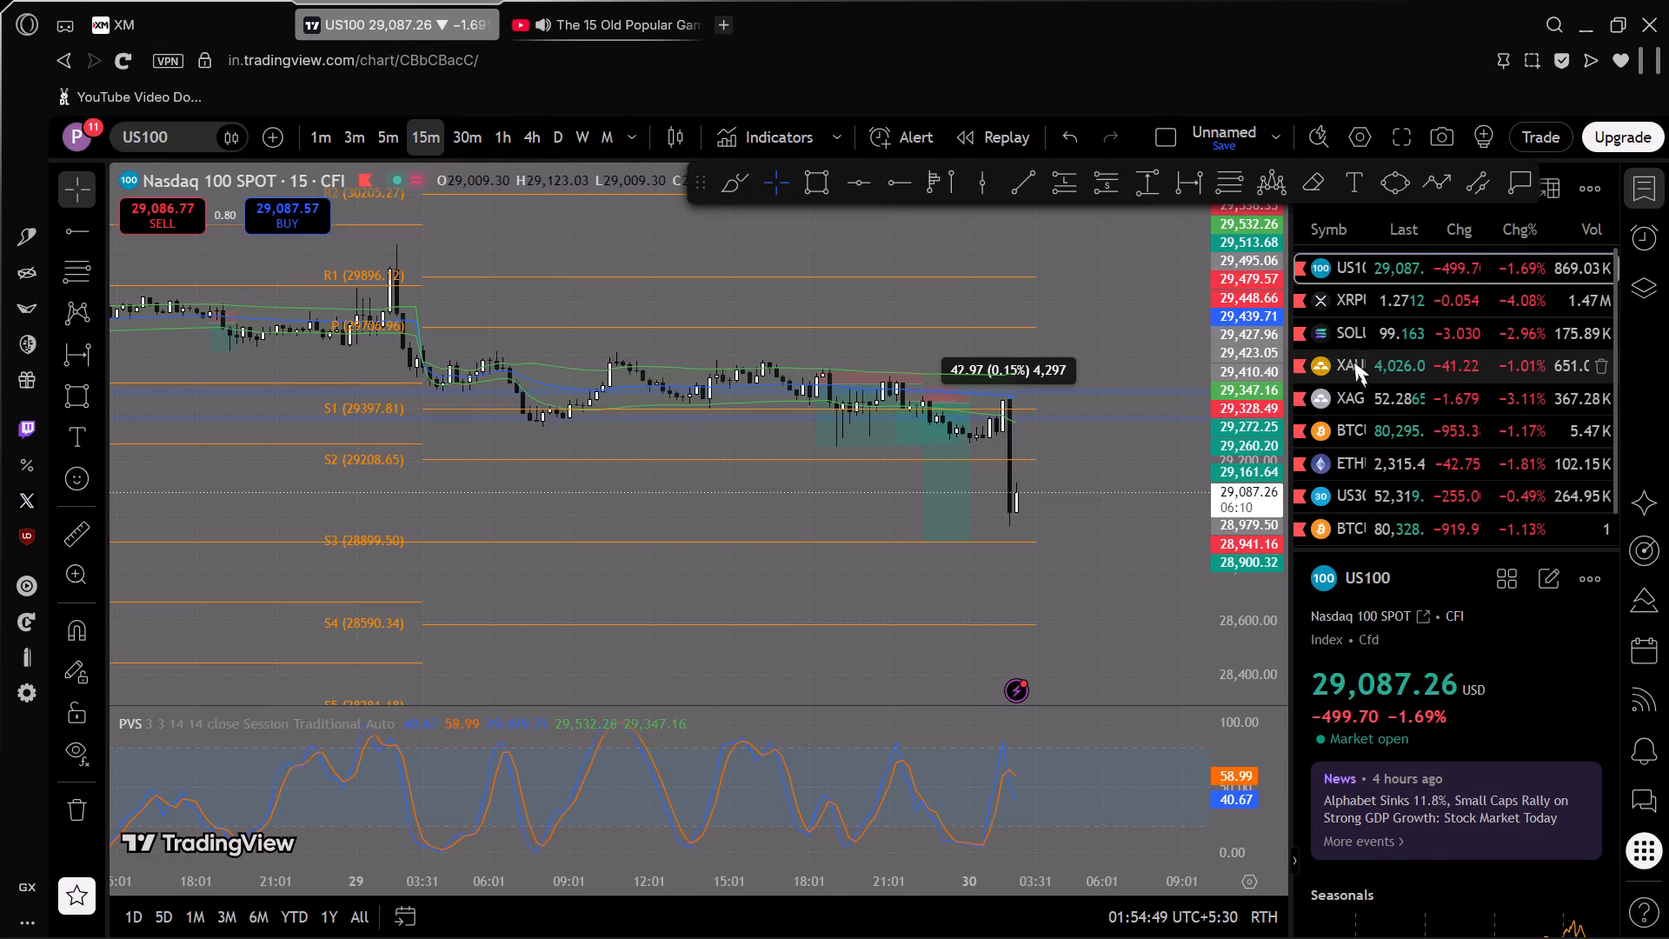
{"action": "left_click", "coordinate": [1347, 364]}
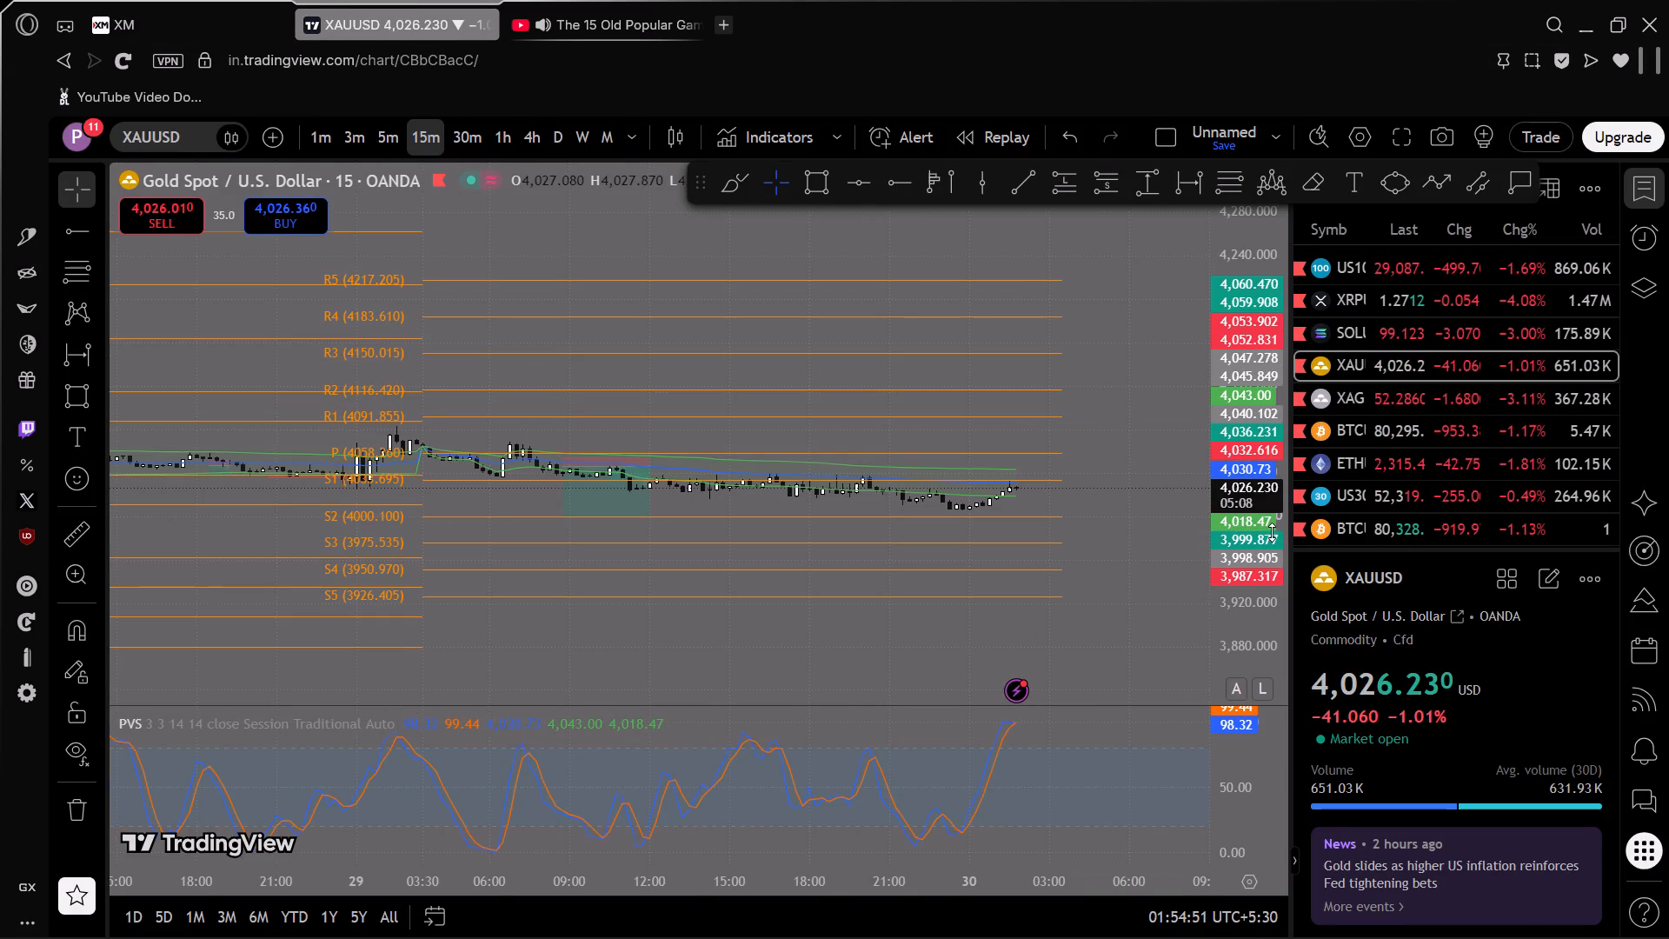
{"action": "scroll", "coordinate": [1261, 559], "scroll_direction": "up", "scroll_amount": 8}
{"action": "scroll", "coordinate": [1290, 479], "scroll_direction": "up", "scroll_amount": 6}
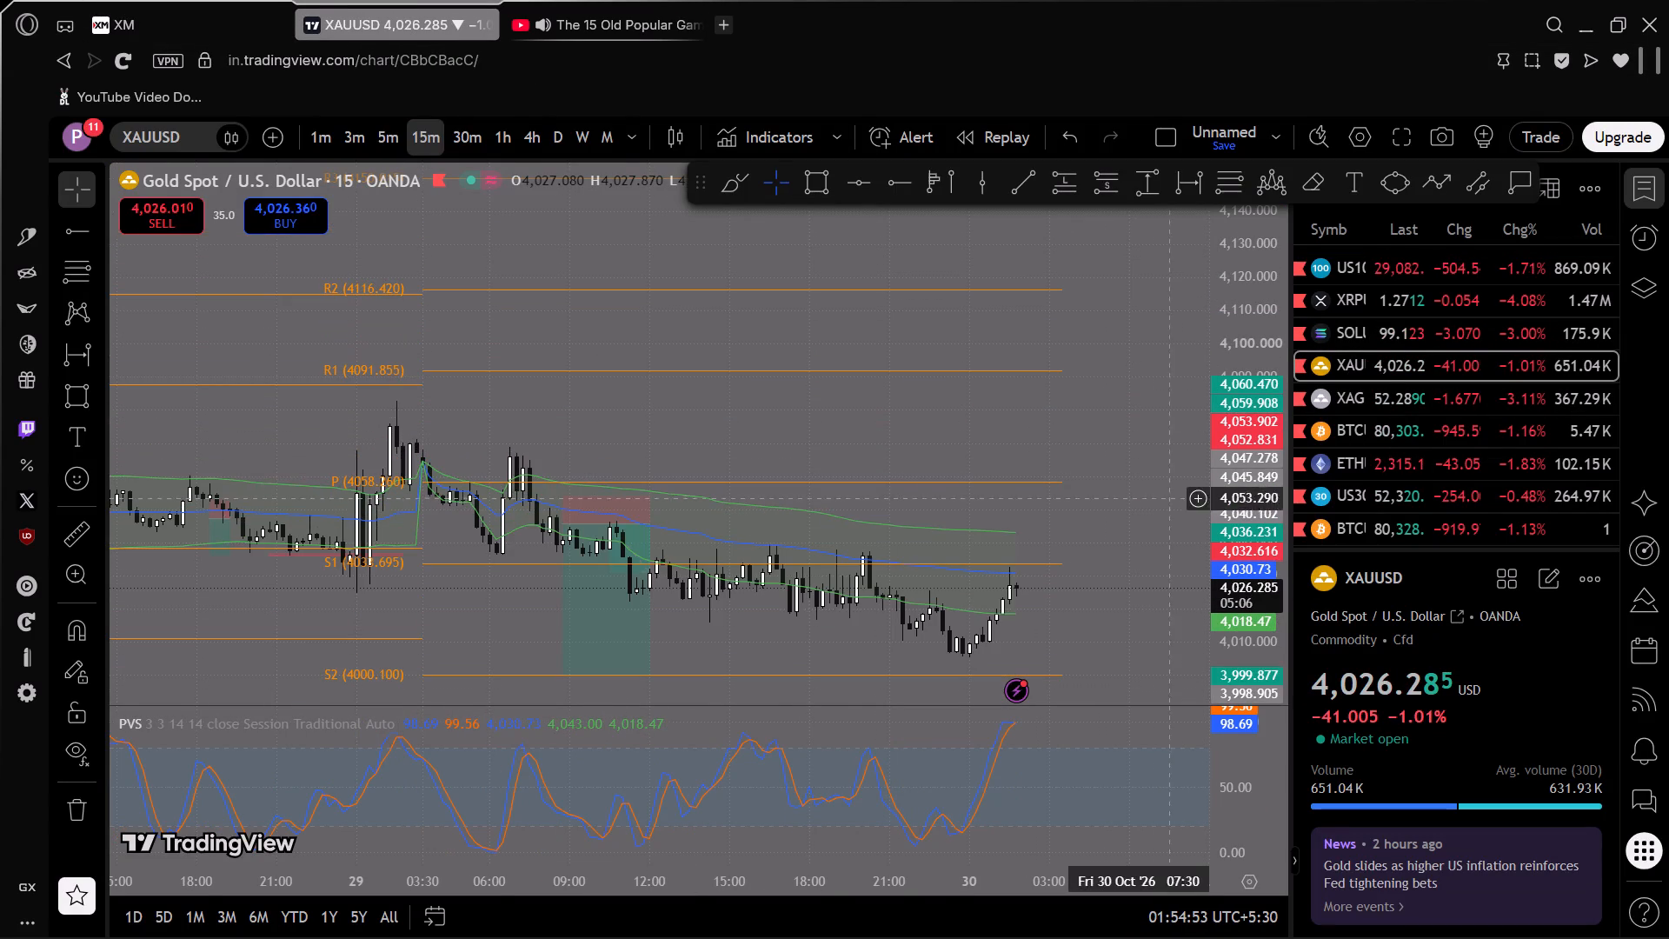
{"action": "scroll", "coordinate": [1227, 559], "scroll_direction": "up", "scroll_amount": 3}
{"action": "left_click_drag", "start_coordinate": [1077, 569], "coordinate": [1125, 326]}
{"action": "scroll", "coordinate": [1001, 521], "scroll_direction": "up", "scroll_amount": 4}
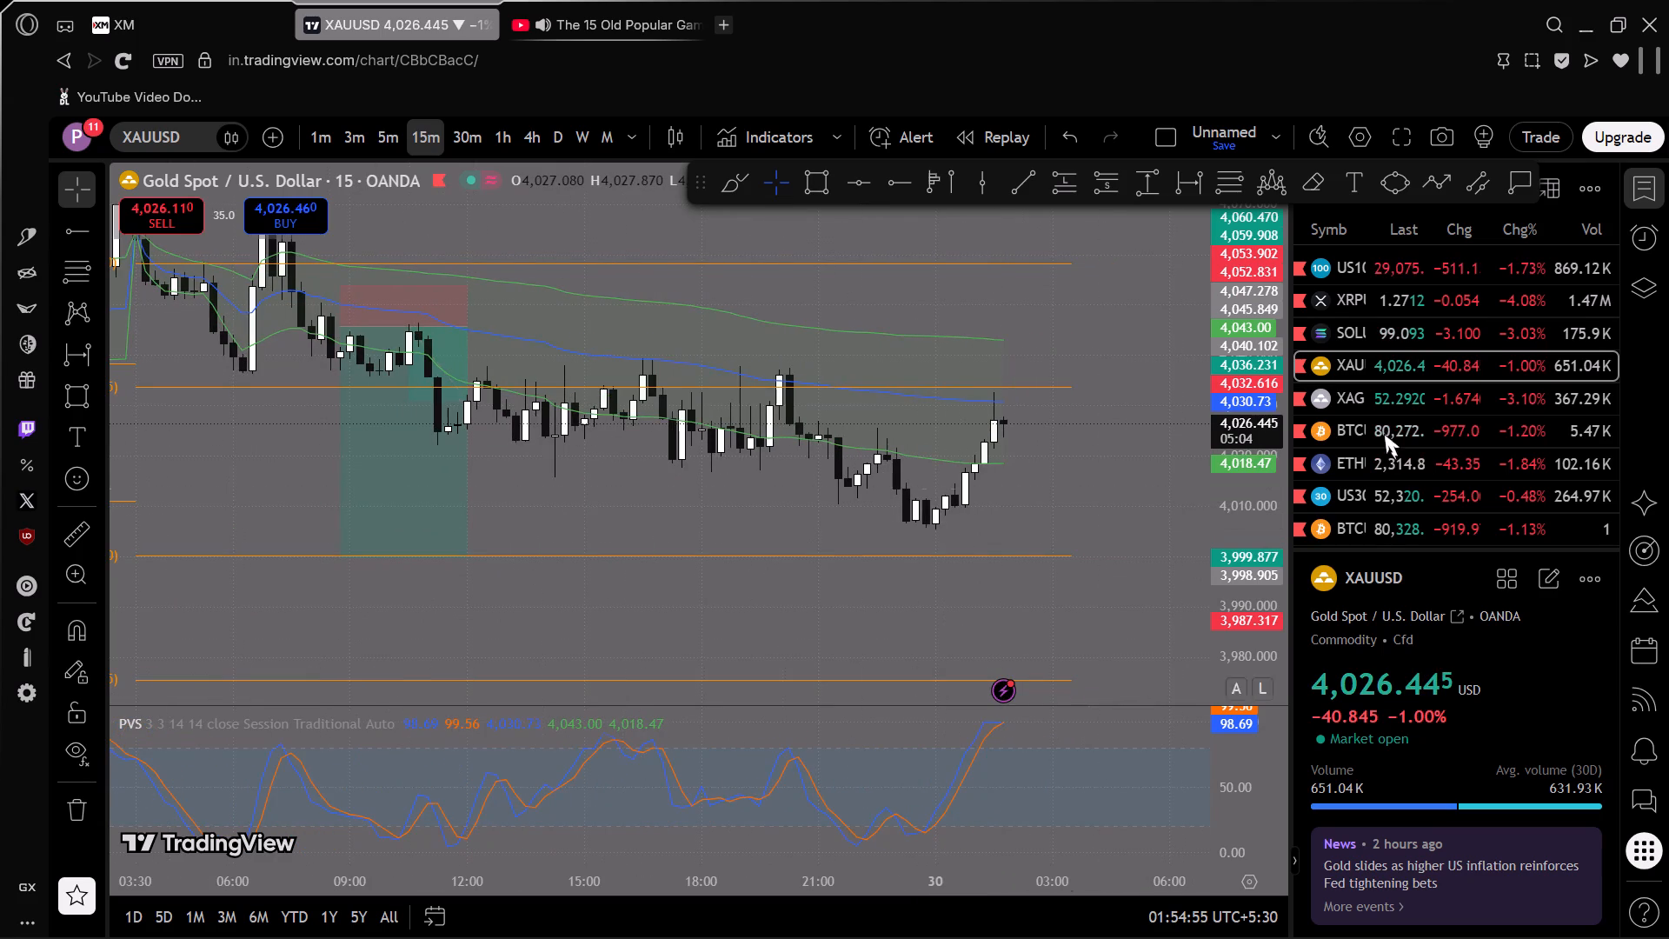
Open the Coinbase BTCUSD chart from the watchlist and examine its latest 15-minute candles and lower pivot levels.
{"action": "left_click", "coordinate": [1375, 527]}
{"action": "left_click", "coordinate": [1363, 417]}
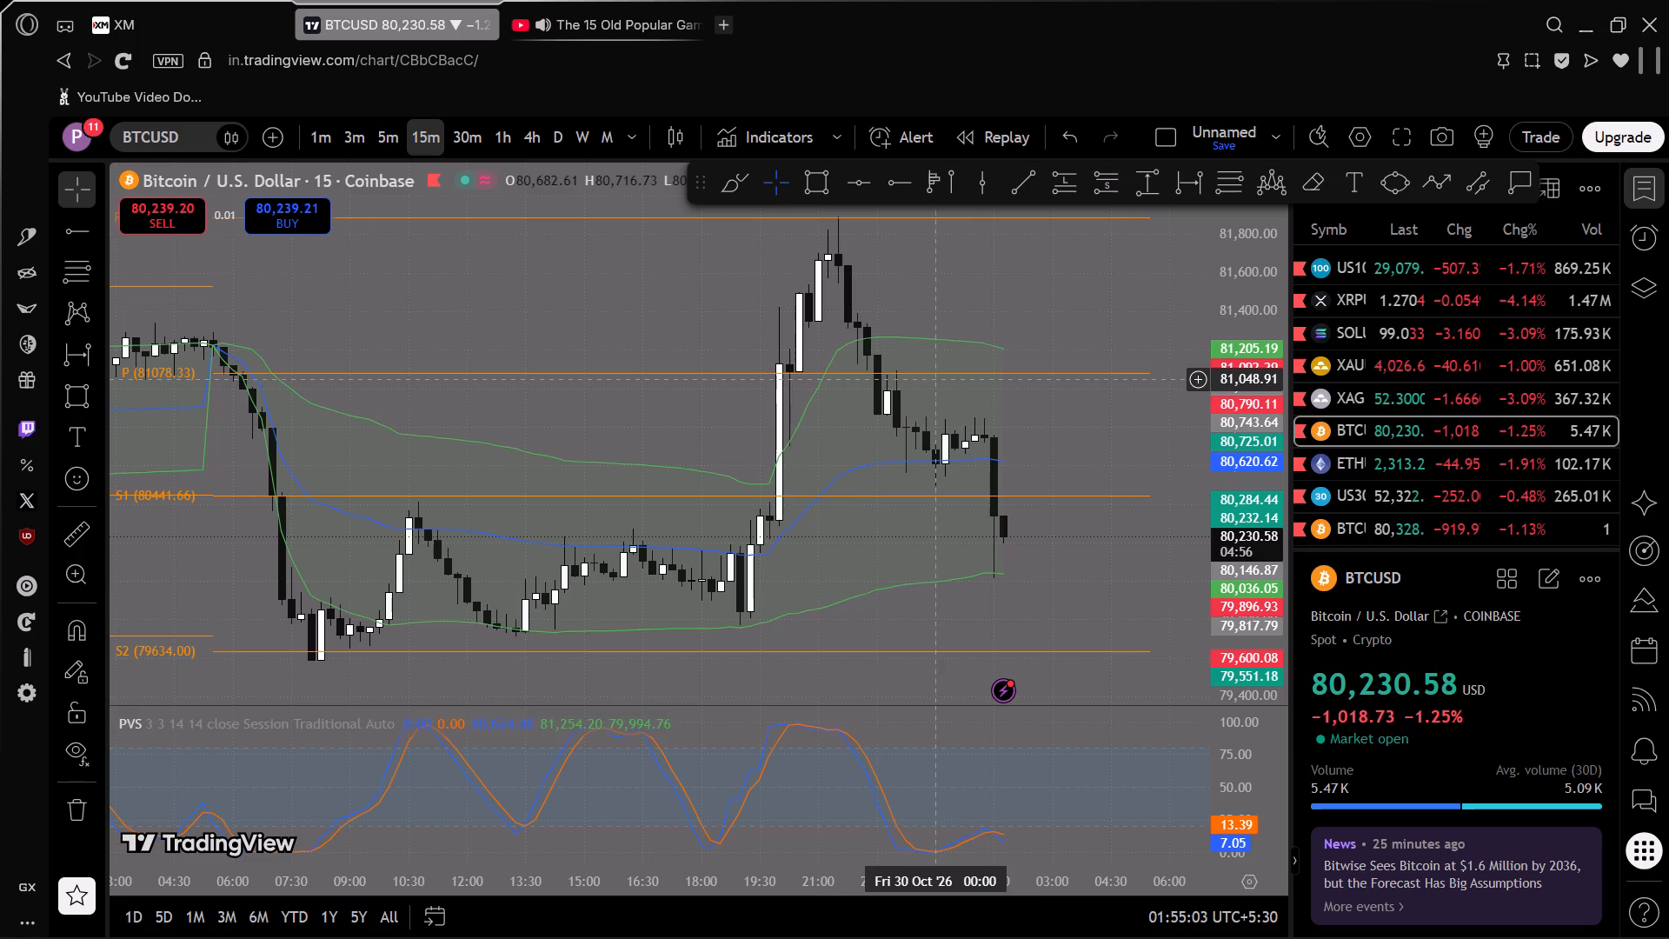
{"action": "left_click_drag", "start_coordinate": [1081, 560], "coordinate": [1081, 559]}
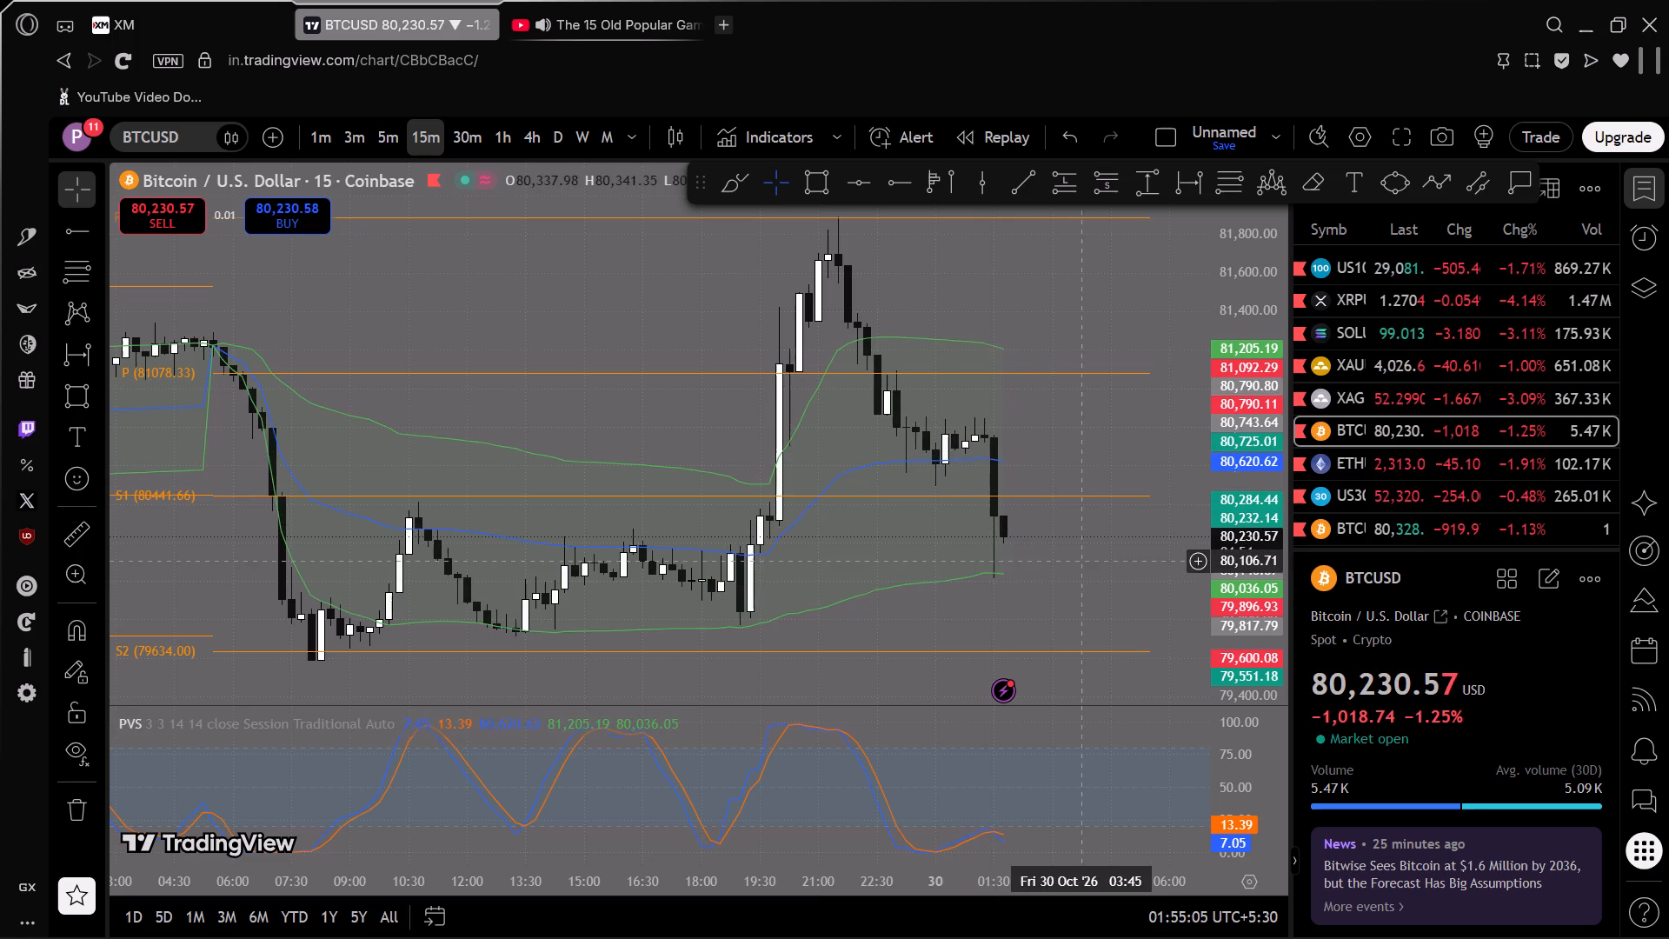
{"action": "left_click_drag", "start_coordinate": [1081, 559], "coordinate": [1049, 443]}
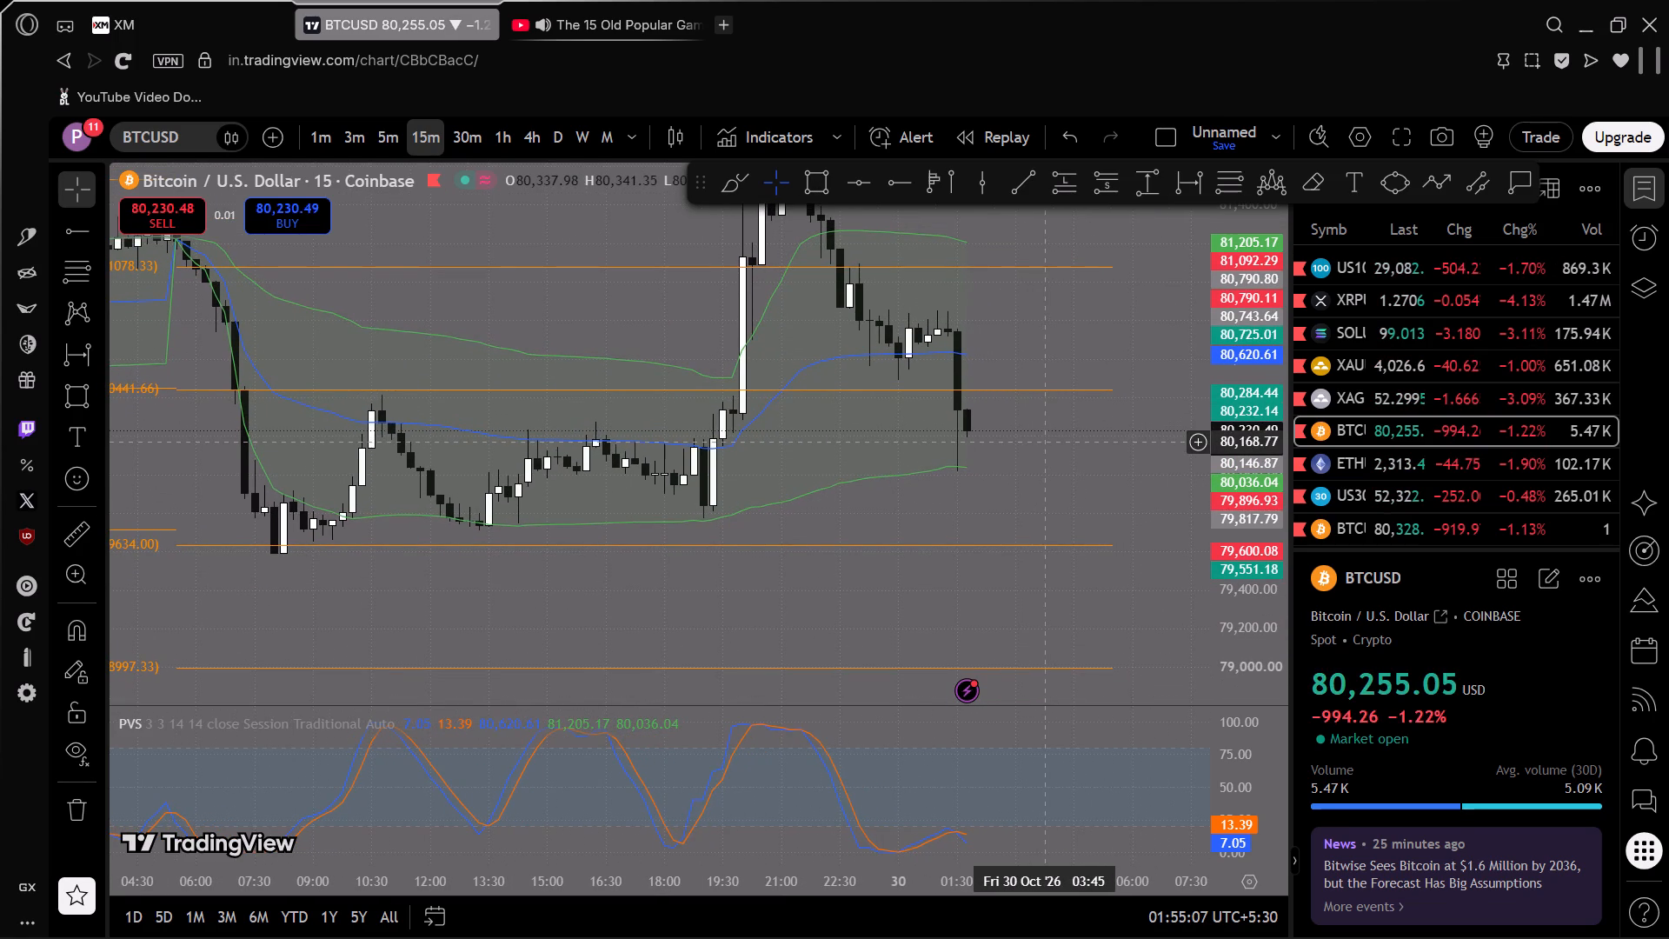
{"action": "left_click_drag", "start_coordinate": [1049, 443], "coordinate": [1054, 477]}
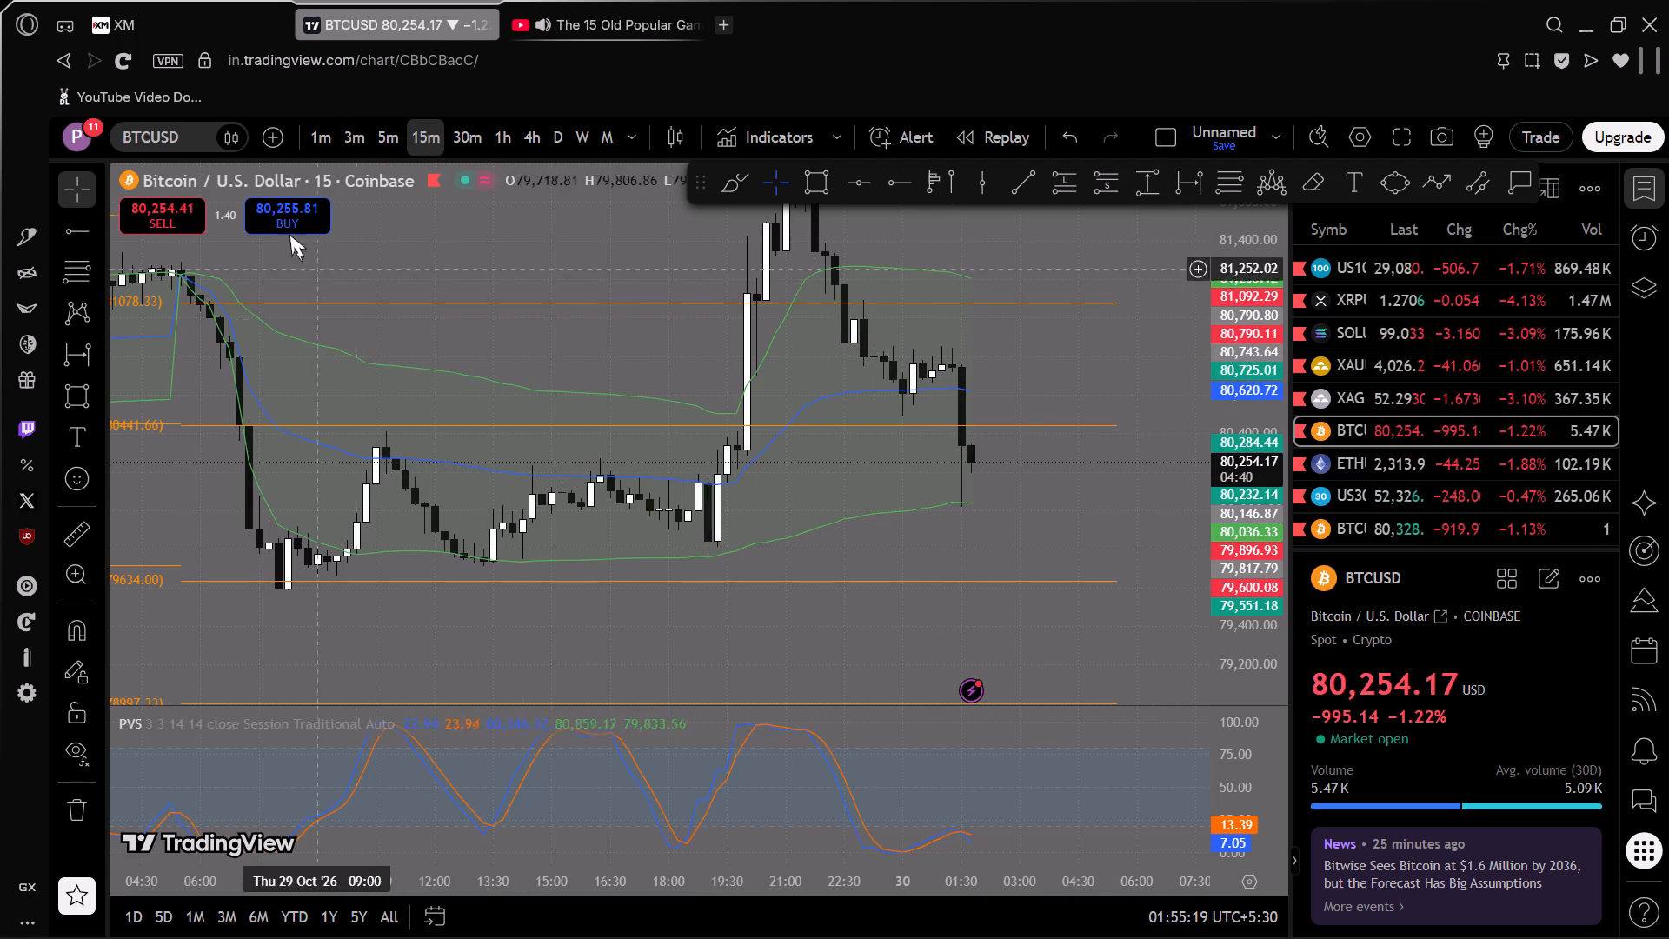
Compare BTCUSD on the 5-minute and 3-minute timeframes, and return to 15 minutes to examine the recent drop.
{"action": "left_click", "coordinate": [379, 137]}
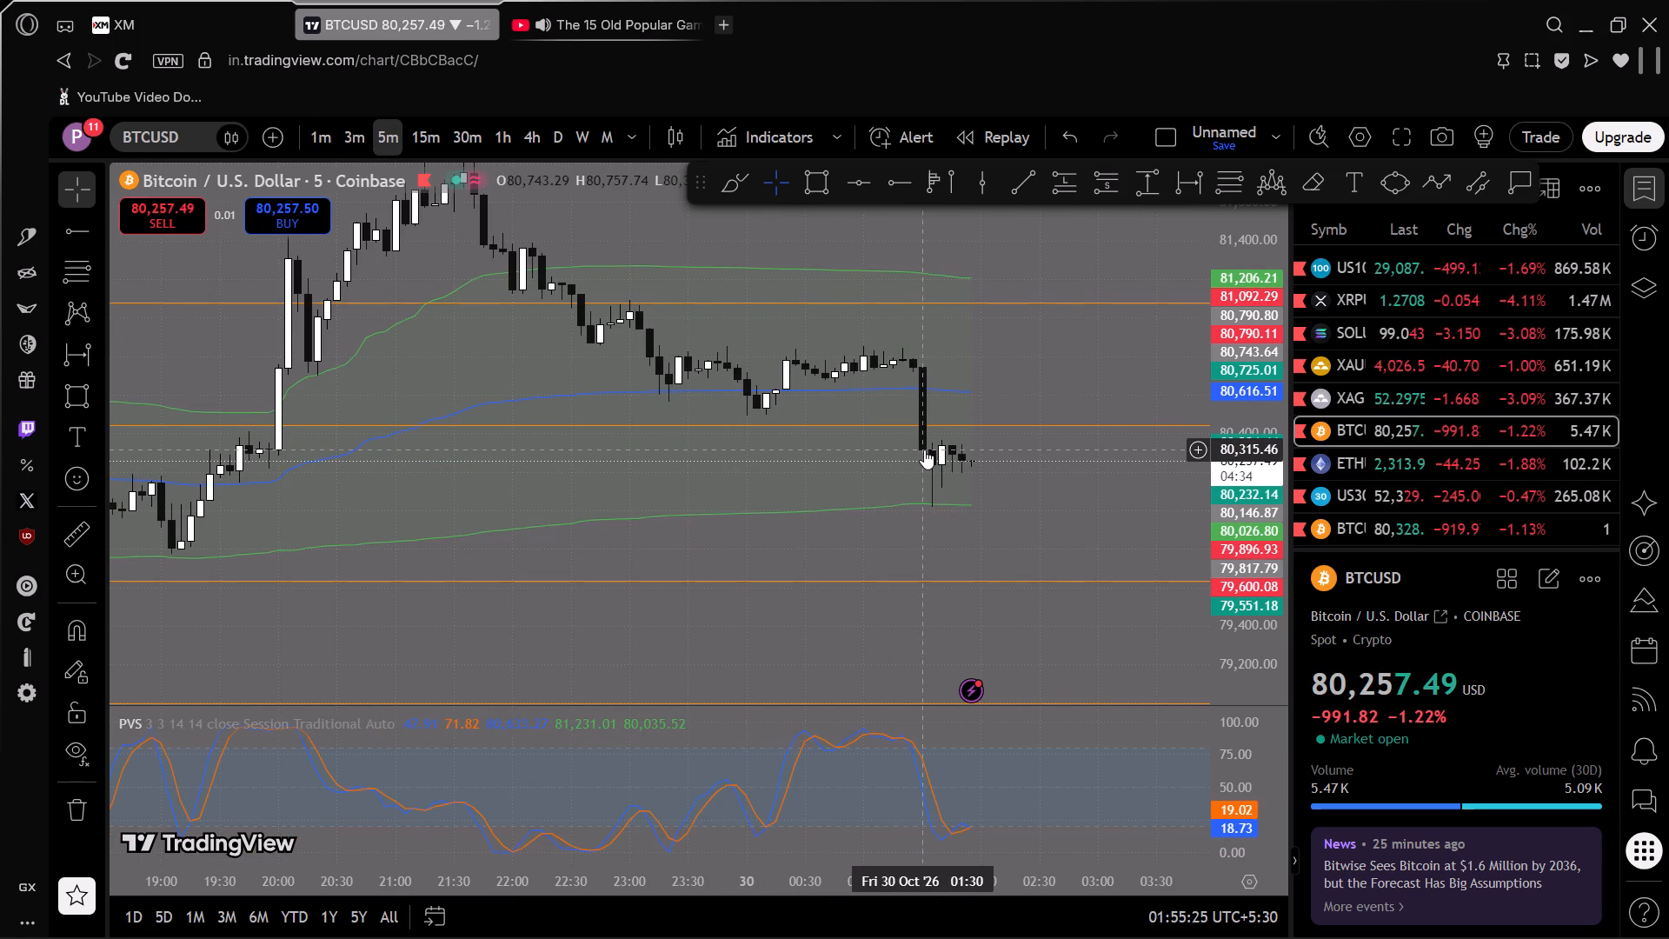
{"action": "left_click", "coordinate": [365, 134]}
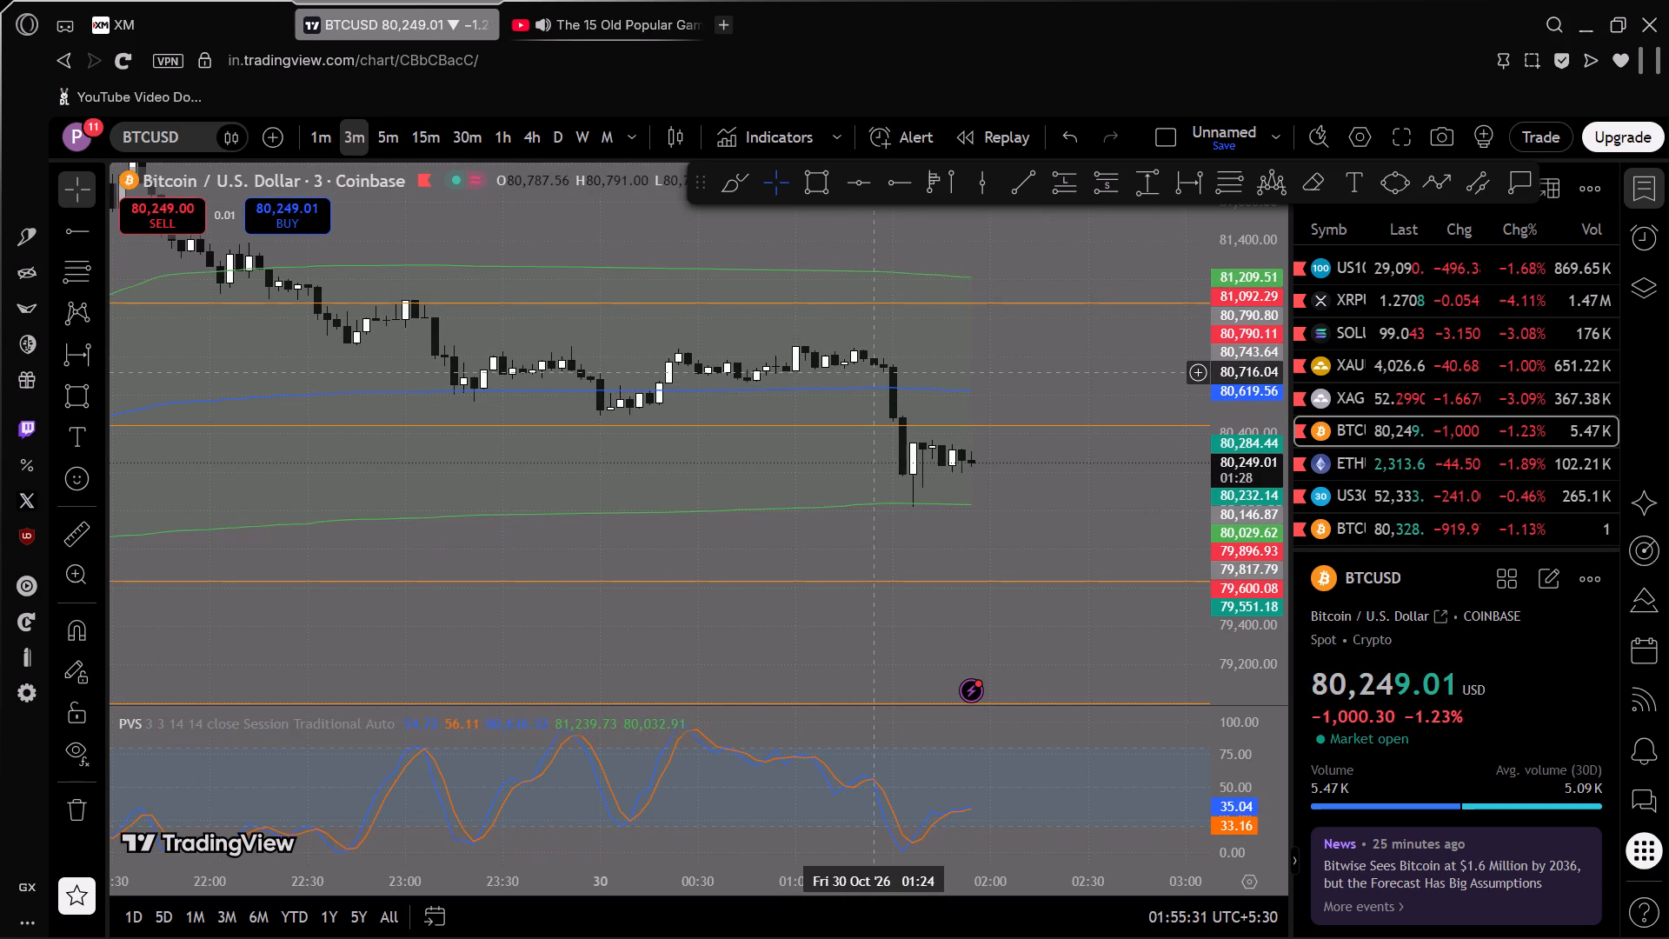
{"action": "left_click", "coordinate": [429, 129]}
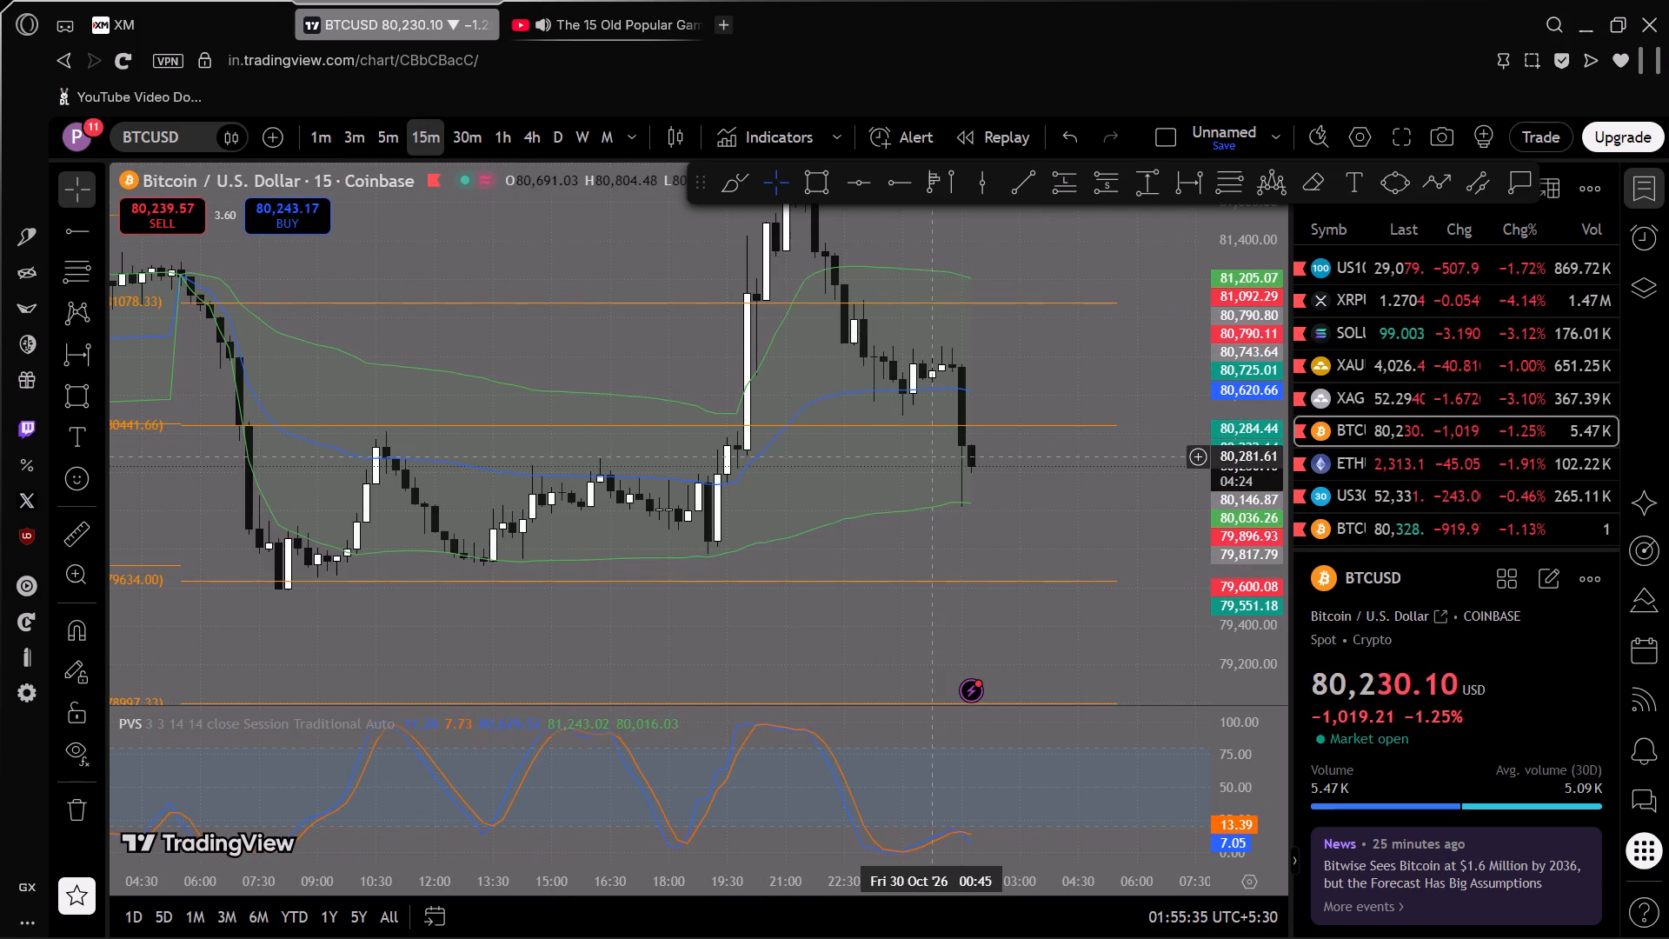
{"action": "scroll", "coordinate": [928, 456], "scroll_direction": "up", "scroll_amount": 2}
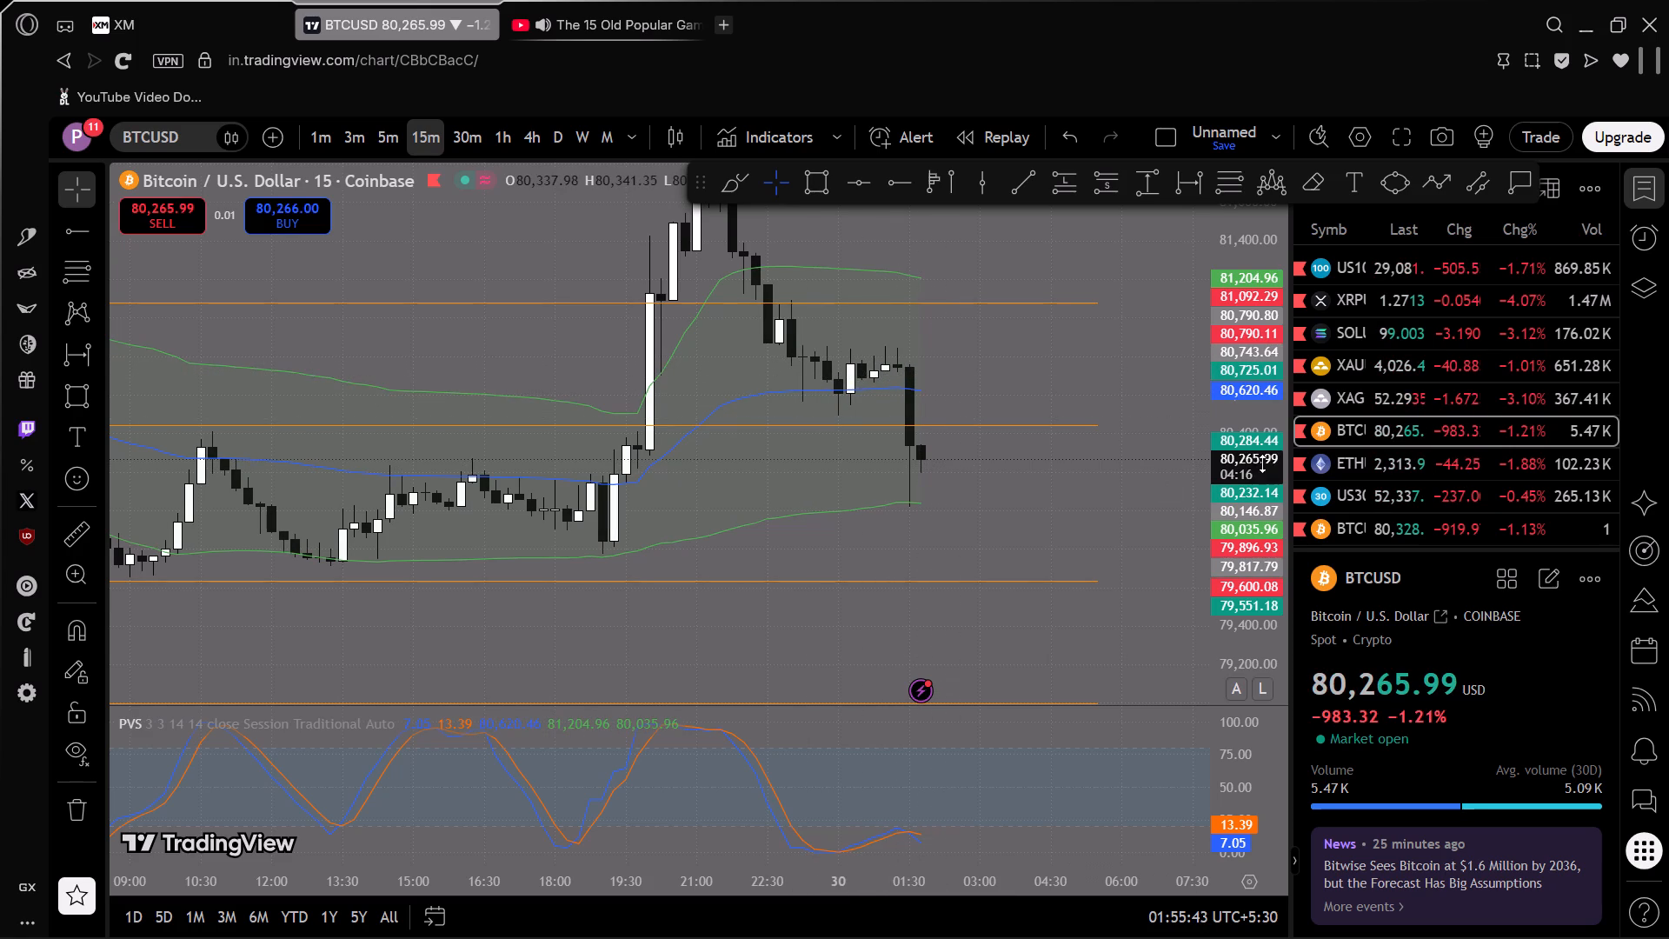
{"action": "scroll", "coordinate": [1267, 459], "scroll_direction": "down", "scroll_amount": 2}
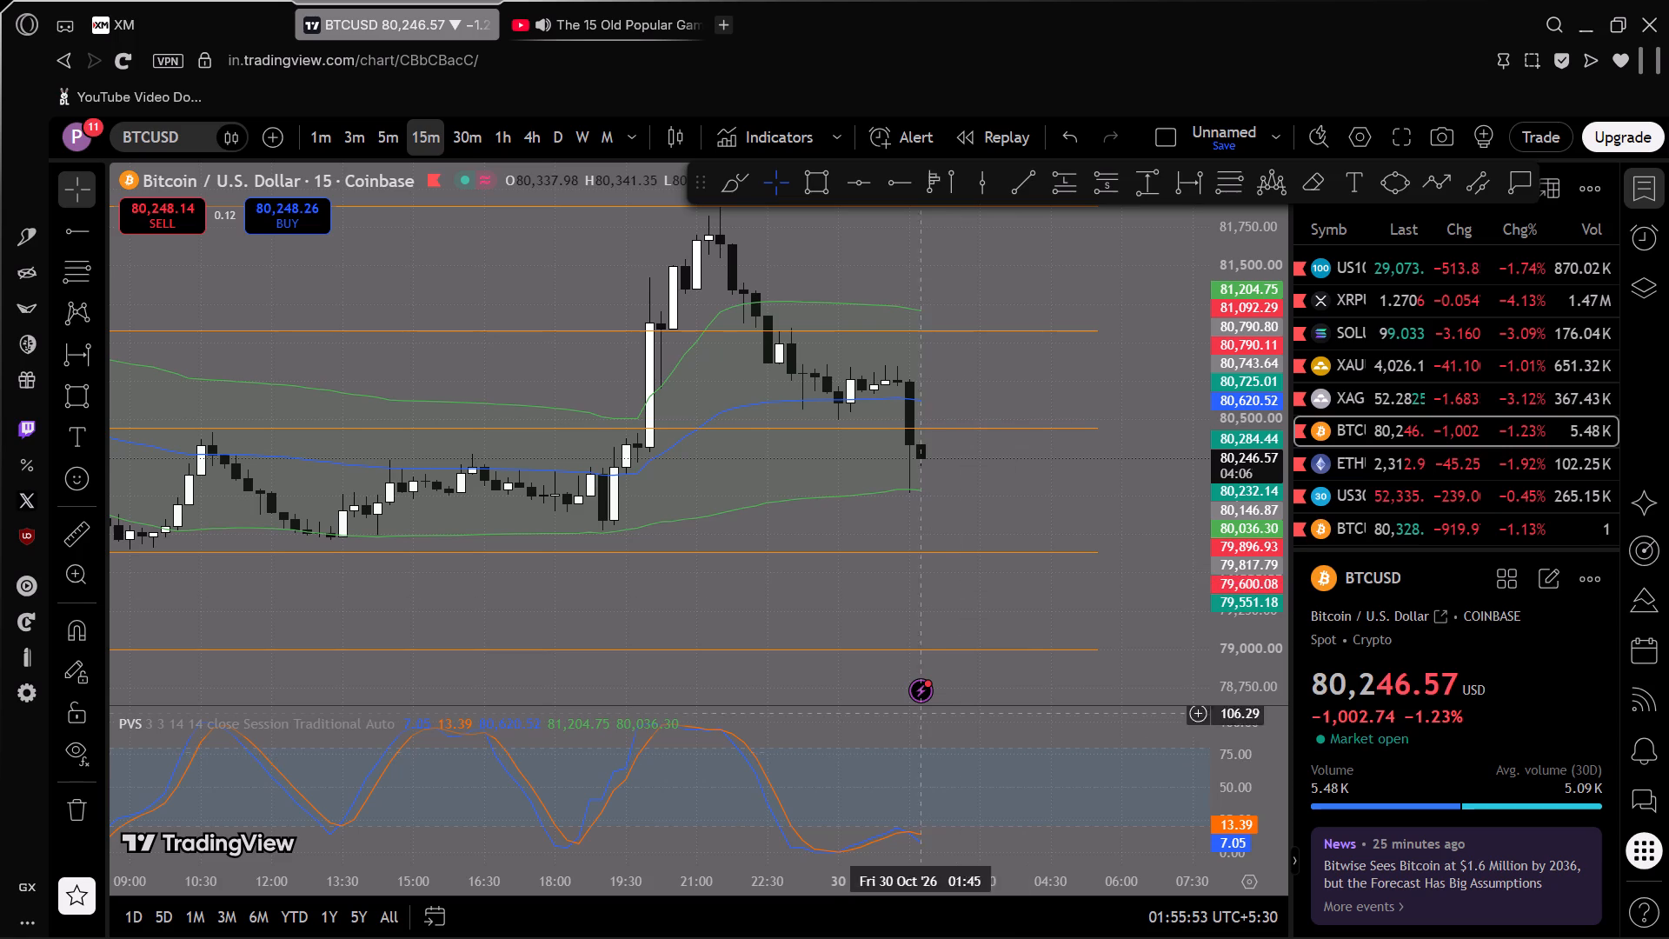
{"action": "left_click_drag", "start_coordinate": [1072, 549], "coordinate": [860, 548]}
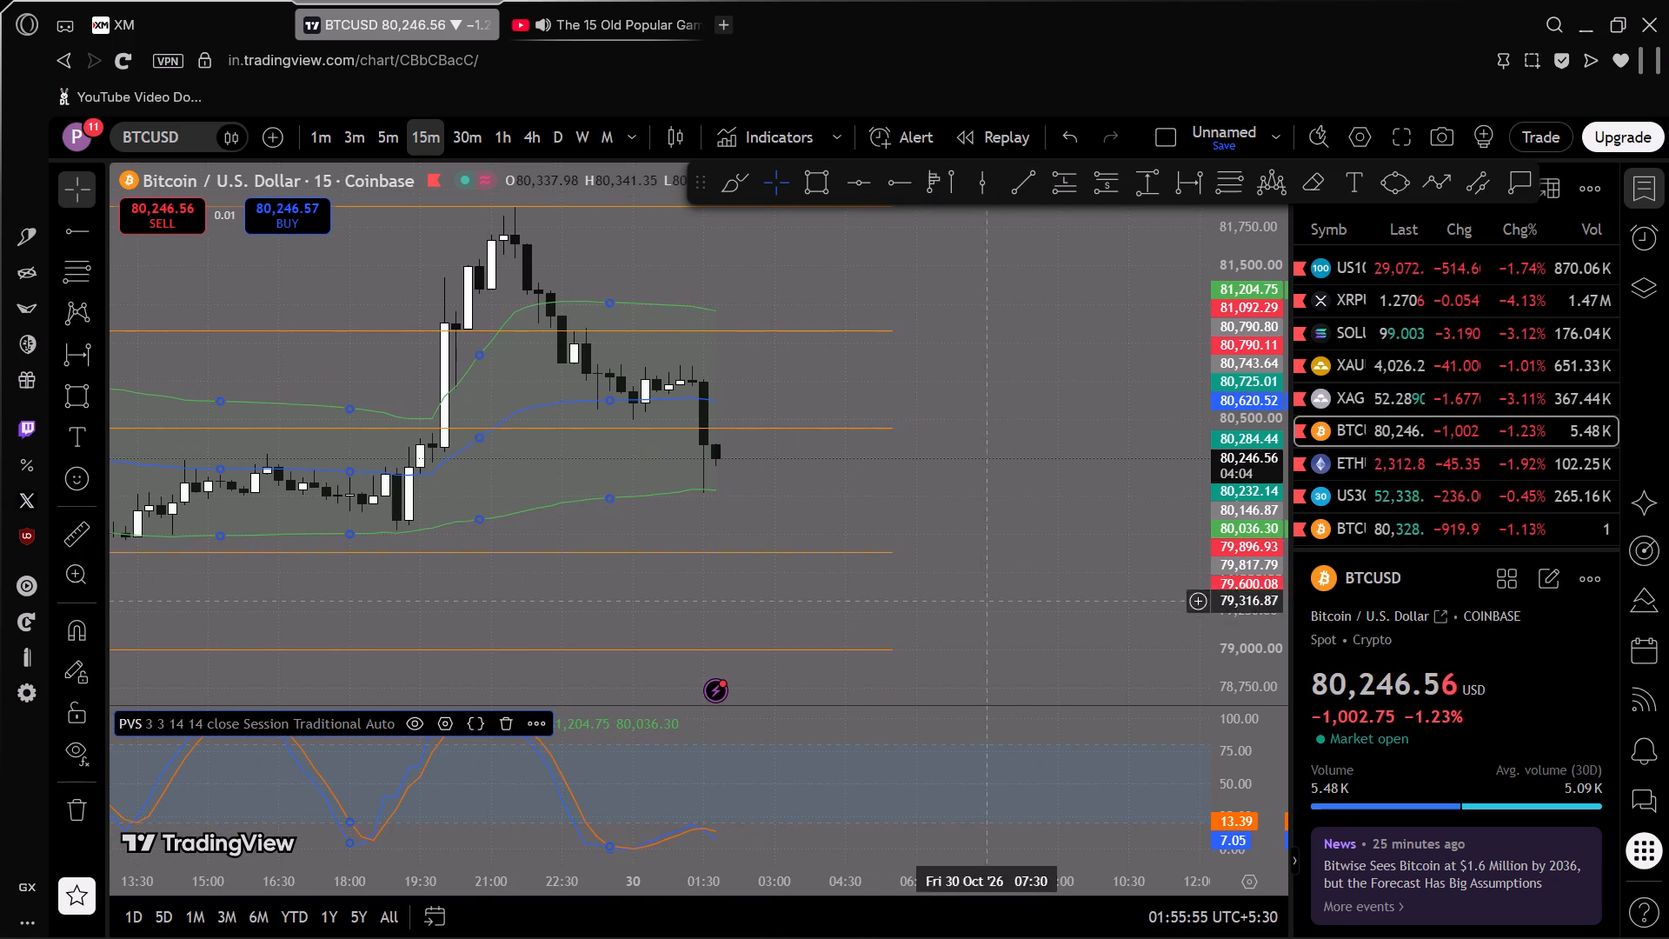
View the ETHUSD 15-minute chart from the watchlist, and return to BTCUSD for a wider look at its pivots.
{"action": "left_click", "coordinate": [1333, 462]}
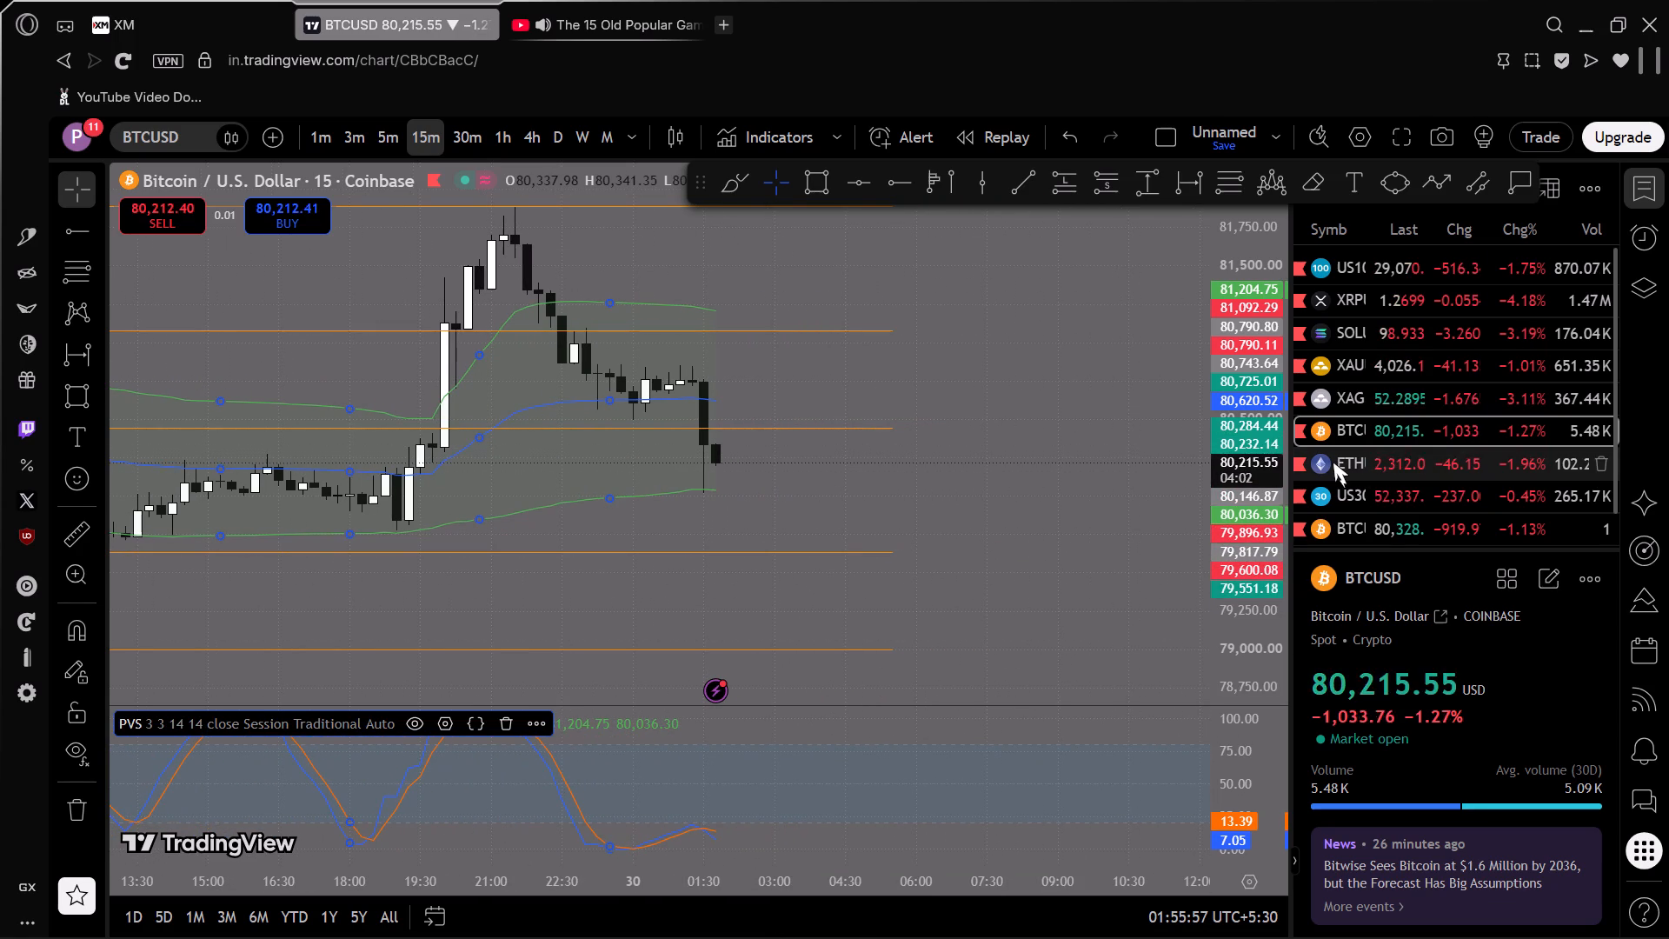
{"action": "scroll", "coordinate": [1253, 491], "scroll_direction": "down", "scroll_amount": 3}
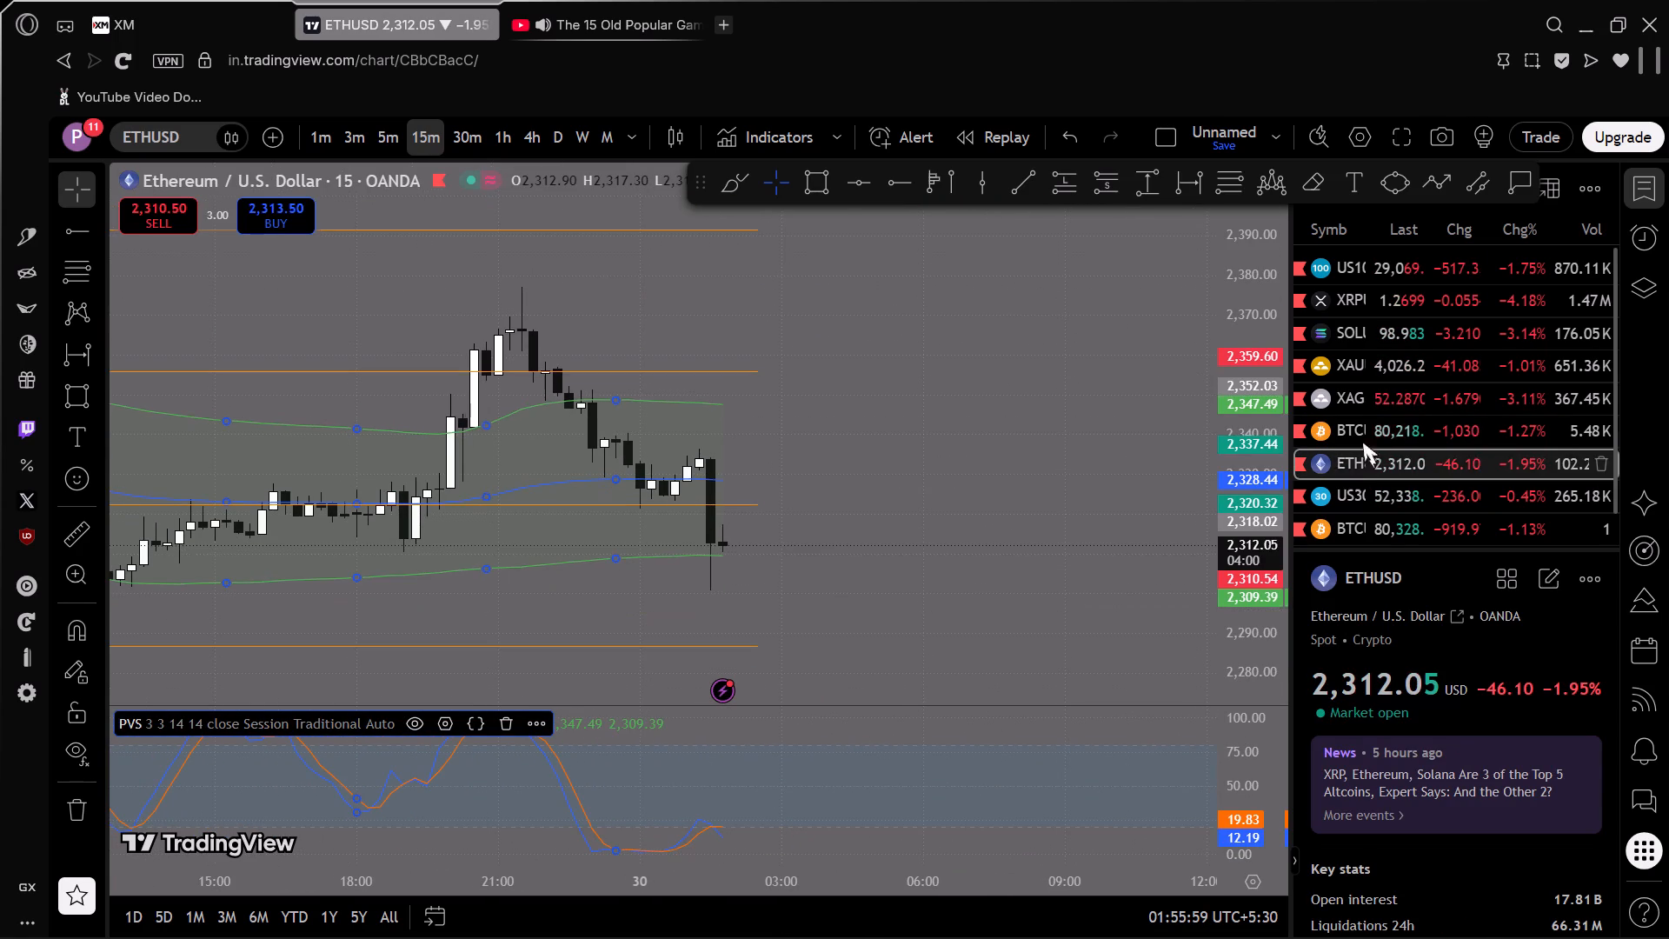
{"action": "left_click", "coordinate": [1349, 420]}
{"action": "scroll", "coordinate": [1007, 568], "scroll_direction": "down", "scroll_amount": 3}
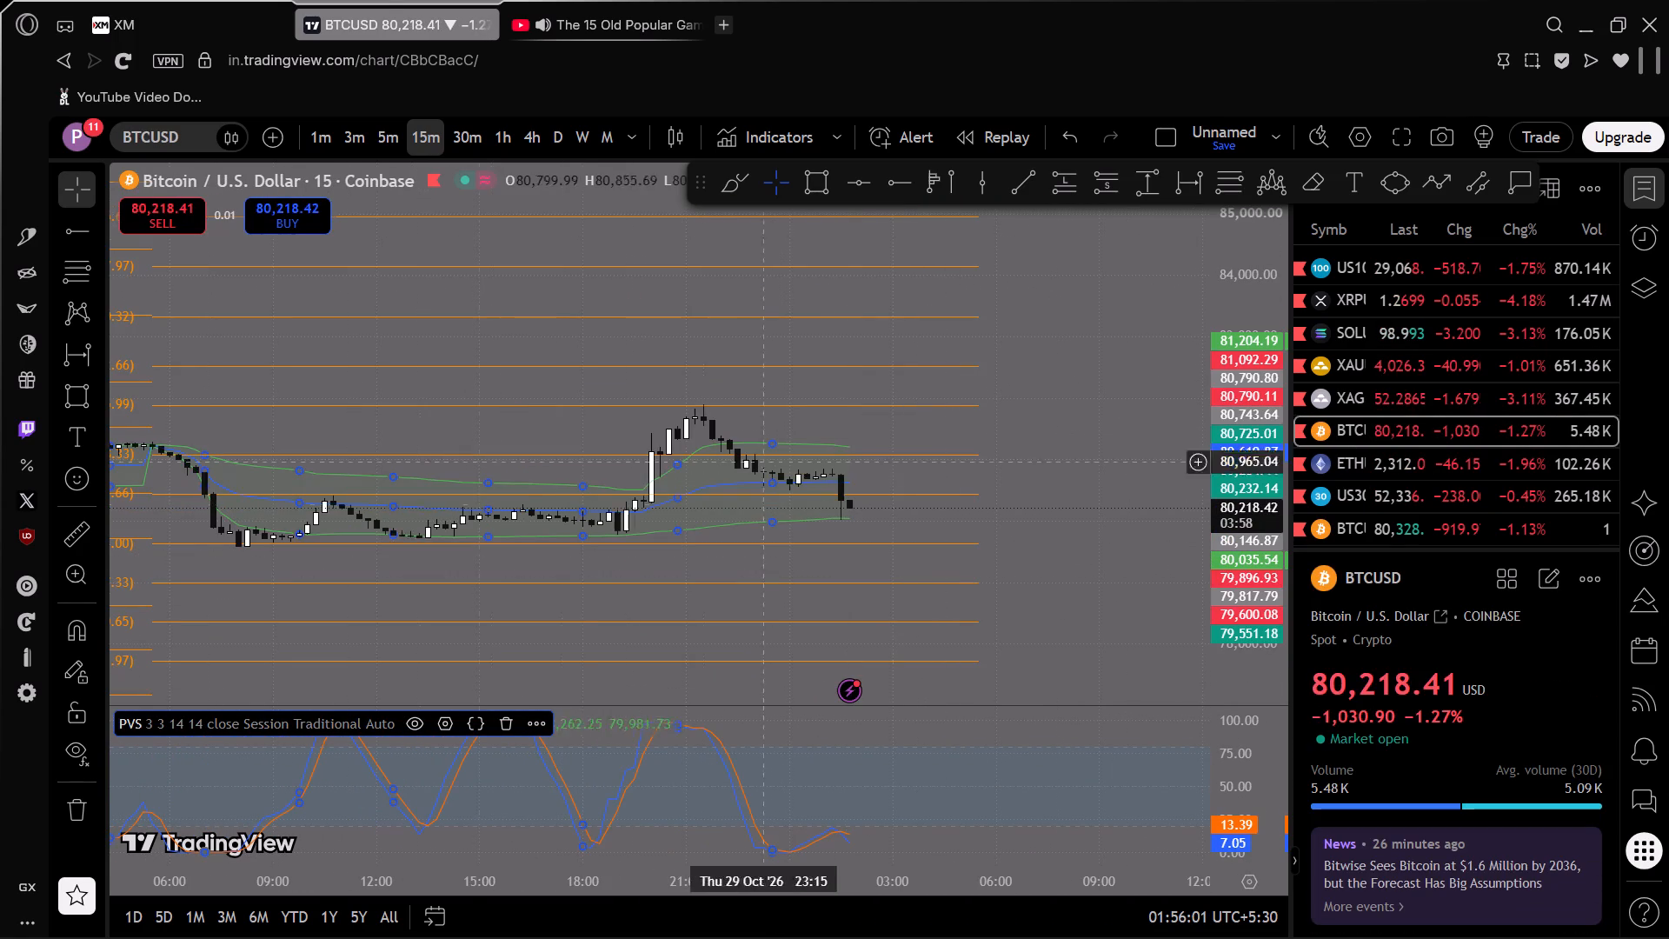
Switch to XM's GOLD chart and examine the latest 5-minute candles around the short's entry, stop and target zones.
{"action": "left_click", "coordinate": [252, 3]}
{"action": "scroll", "coordinate": [986, 653], "scroll_direction": "up", "scroll_amount": 1}
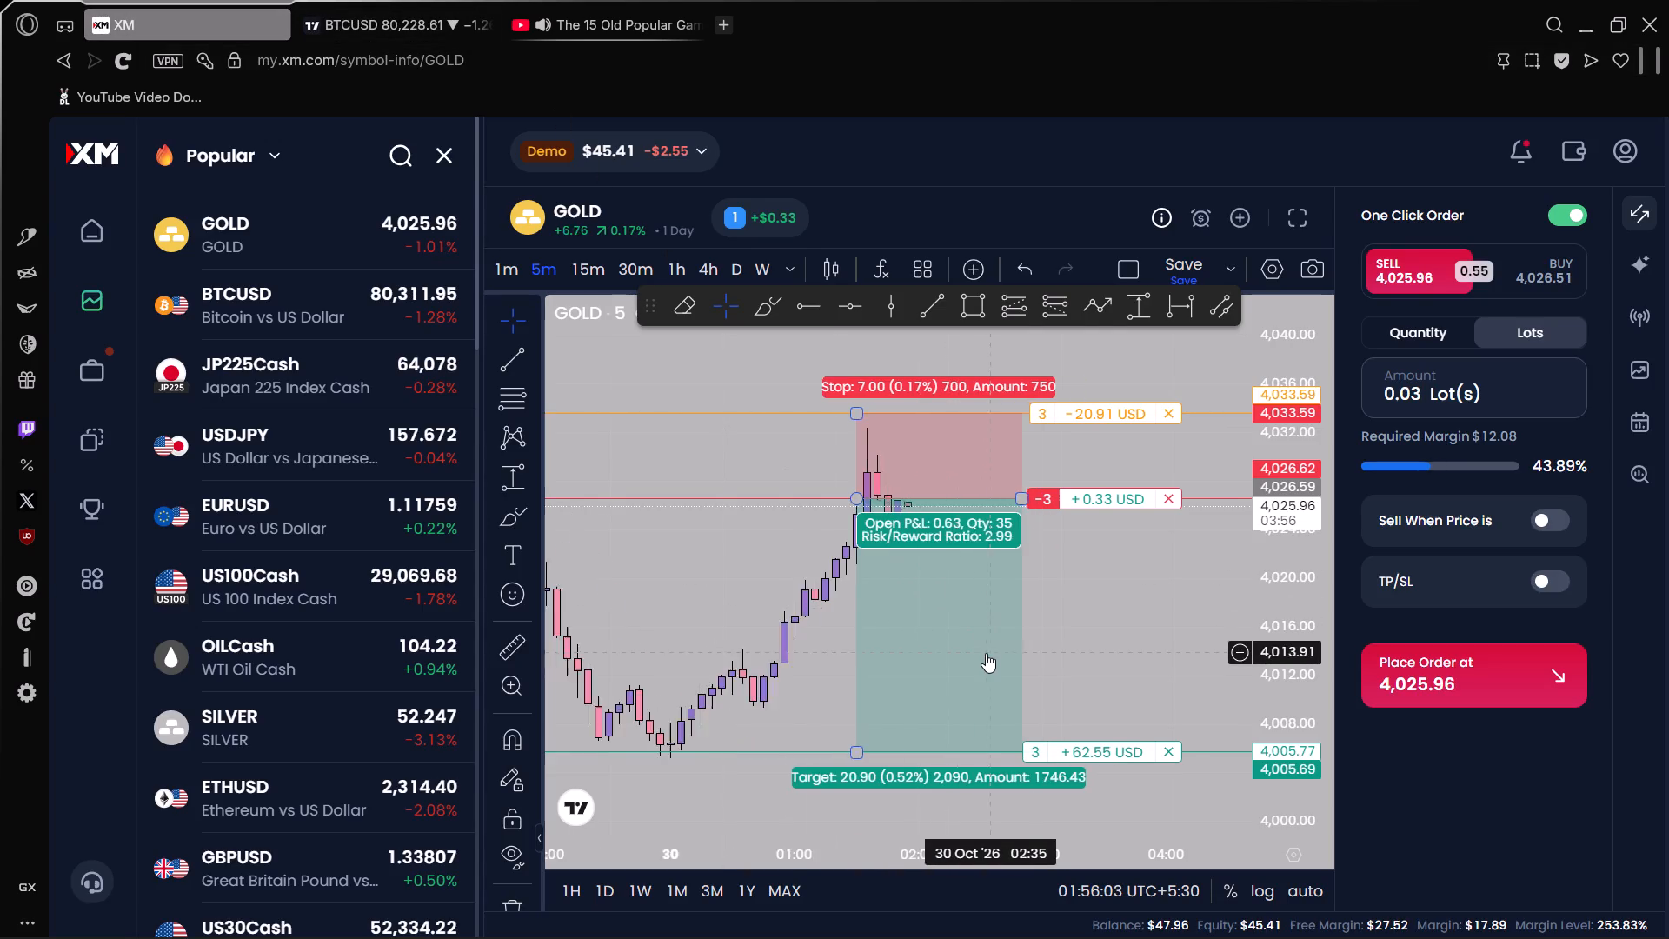
{"action": "scroll", "coordinate": [986, 653], "scroll_direction": "up", "scroll_amount": 2}
{"action": "left_click_drag", "start_coordinate": [1080, 627], "coordinate": [1076, 570]}
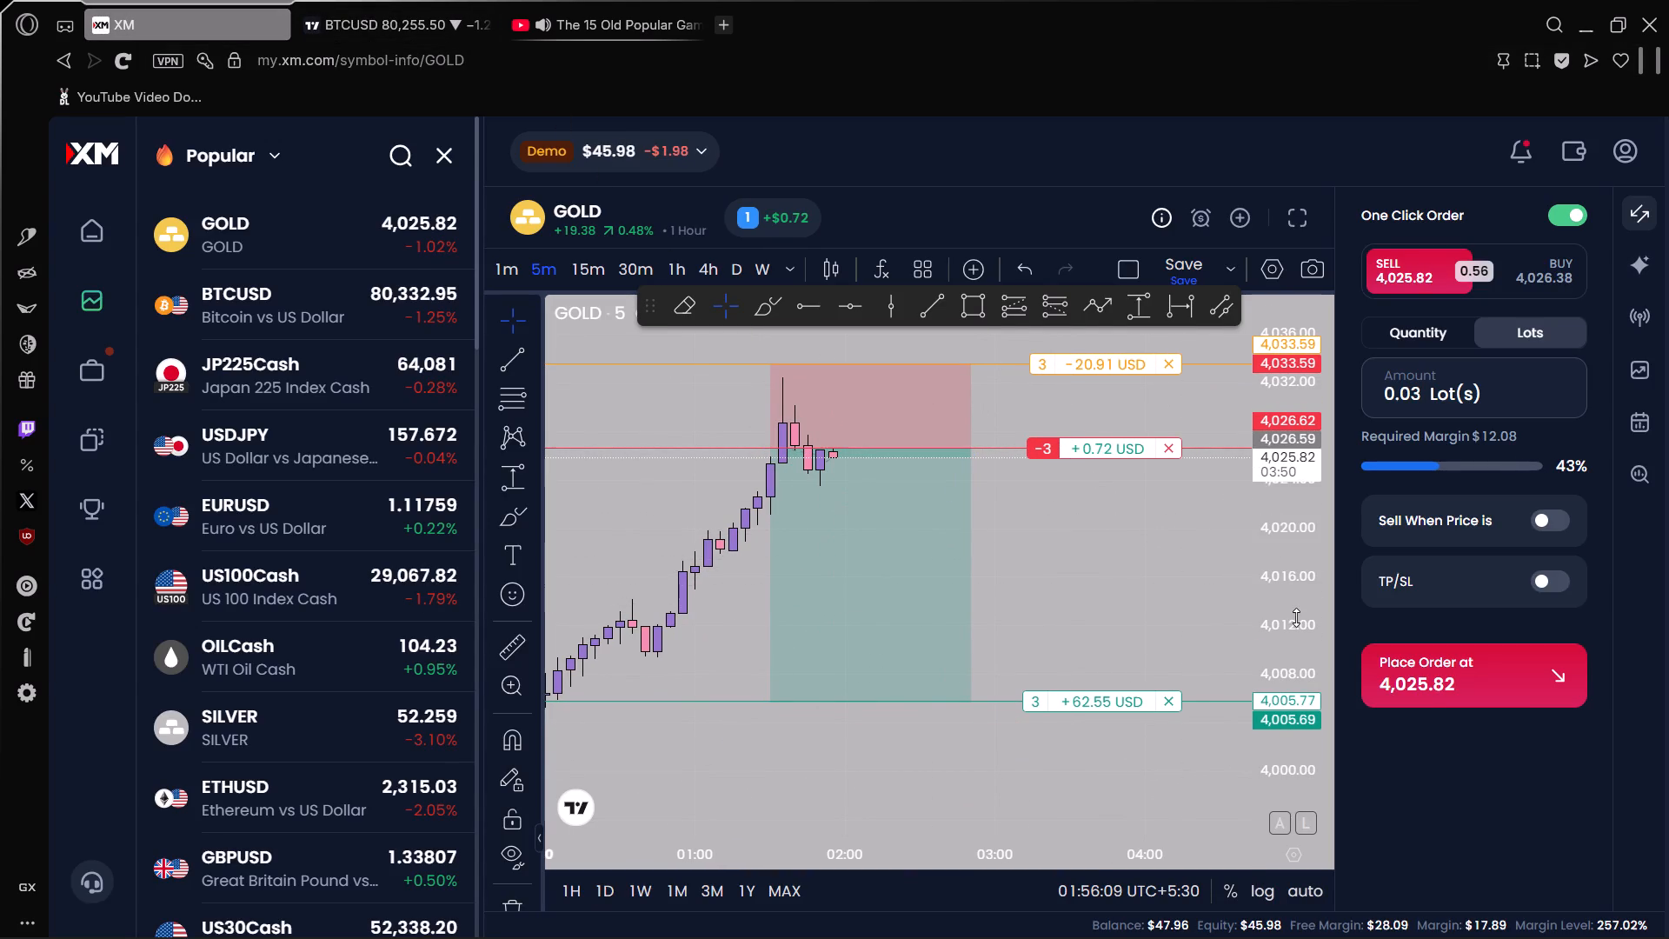
{"action": "scroll", "coordinate": [1270, 563], "scroll_direction": "up", "scroll_amount": 4}
{"action": "left_click_drag", "start_coordinate": [1092, 524], "coordinate": [1213, 601]}
{"action": "scroll", "coordinate": [804, 598], "scroll_direction": "up", "scroll_amount": 4}
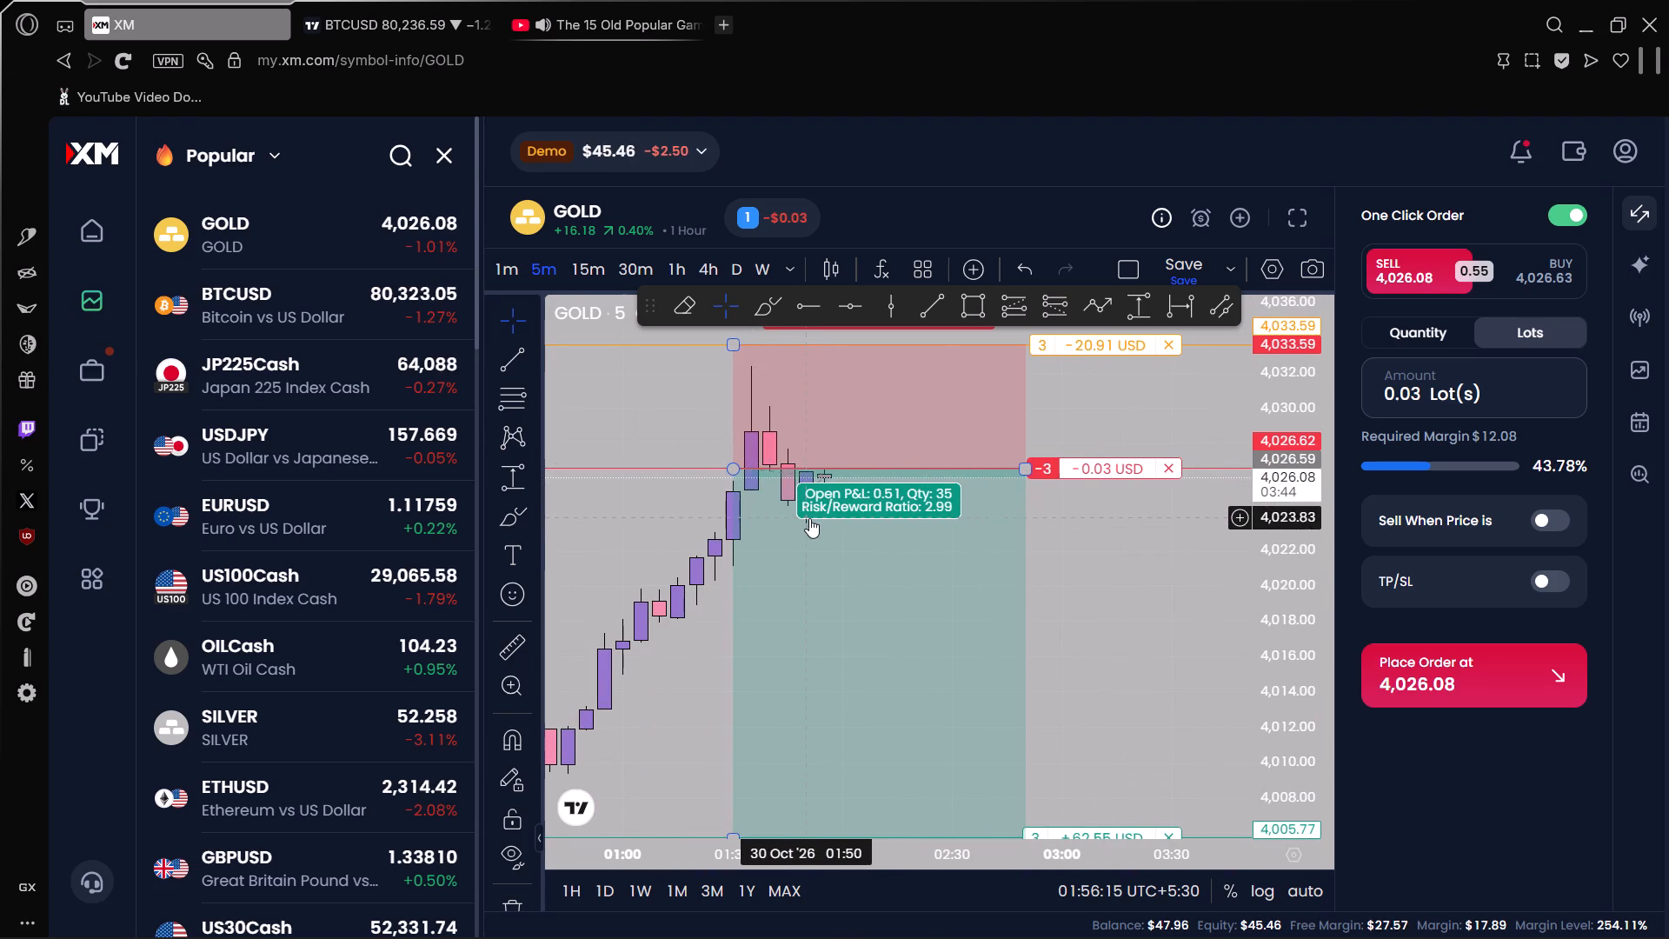
{"action": "left_click", "coordinate": [1103, 580]}
{"action": "left_click_drag", "start_coordinate": [1111, 582], "coordinate": [1049, 615]}
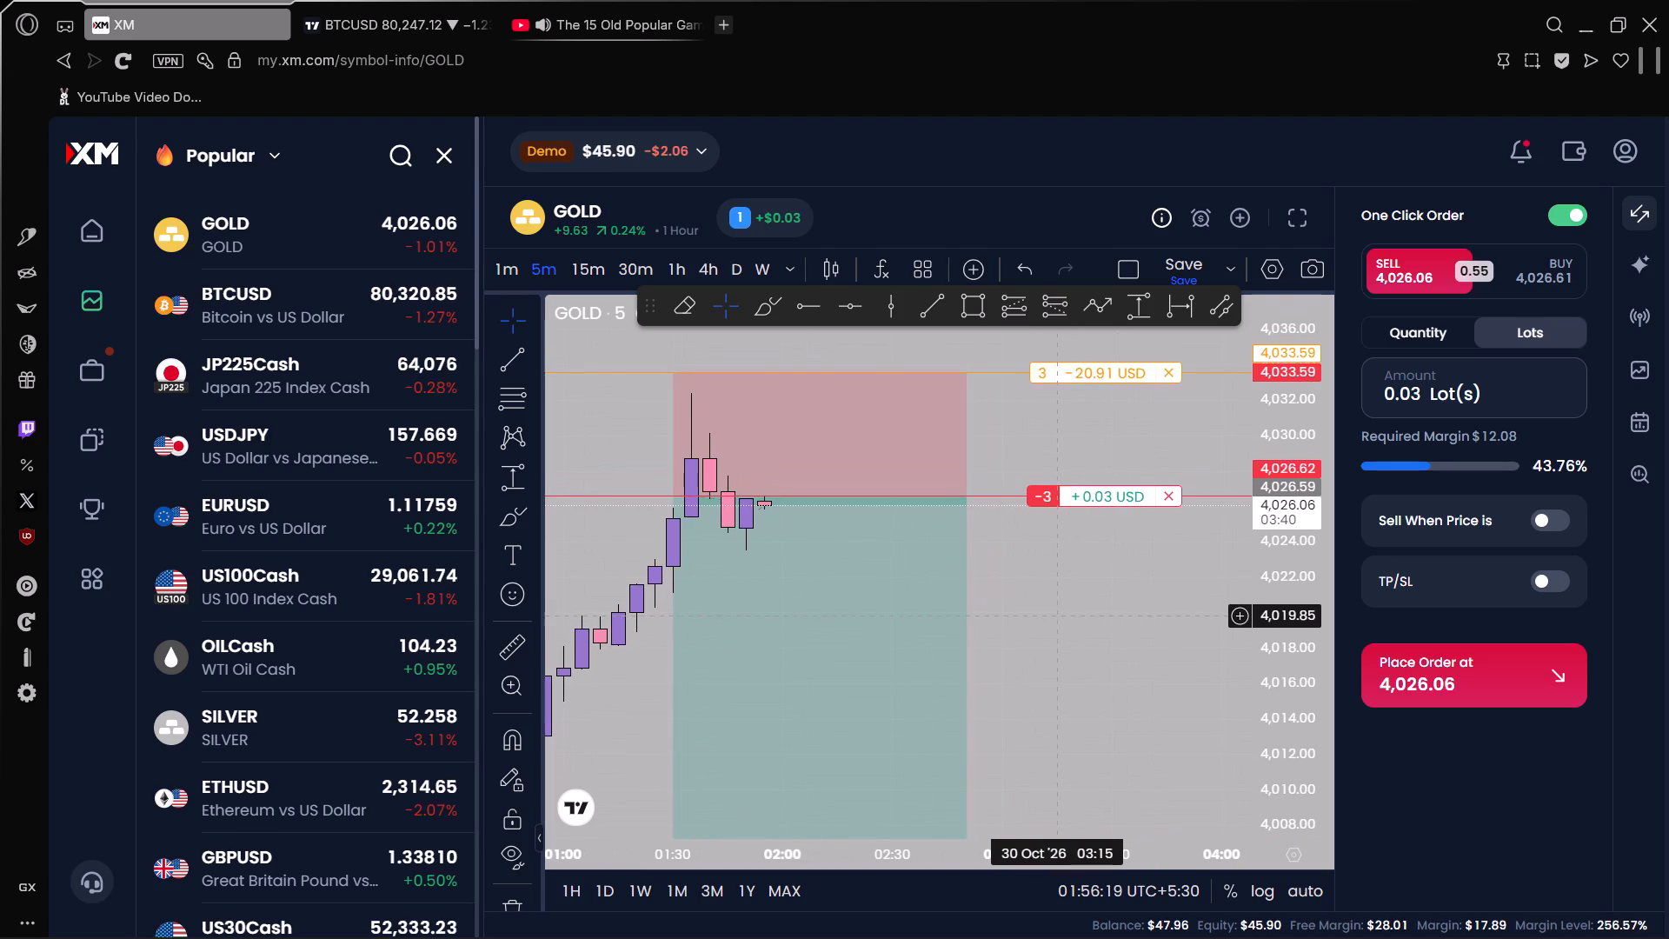
Switch from the GOLD chart to the NEFFEX gaming mix on YouTube and bring its video player into view.
{"action": "left_click_drag", "start_coordinate": [1049, 615], "coordinate": [982, 605]}
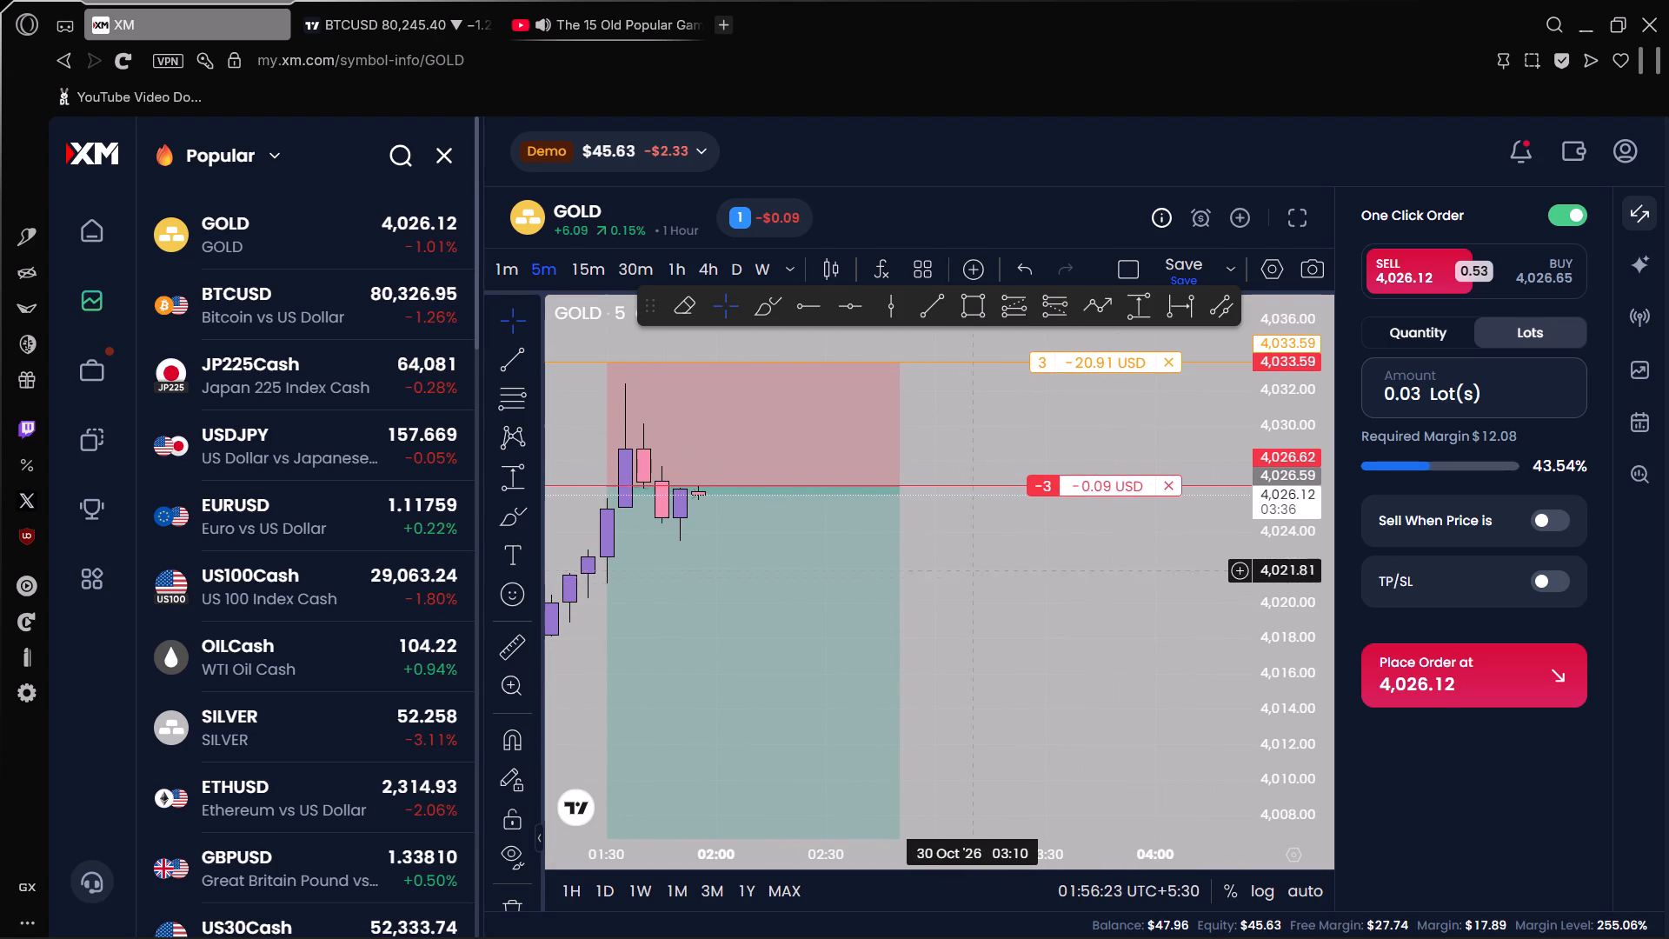
{"action": "left_click", "coordinate": [583, 8]}
{"action": "scroll", "coordinate": [983, 728], "scroll_direction": "up", "scroll_amount": 2}
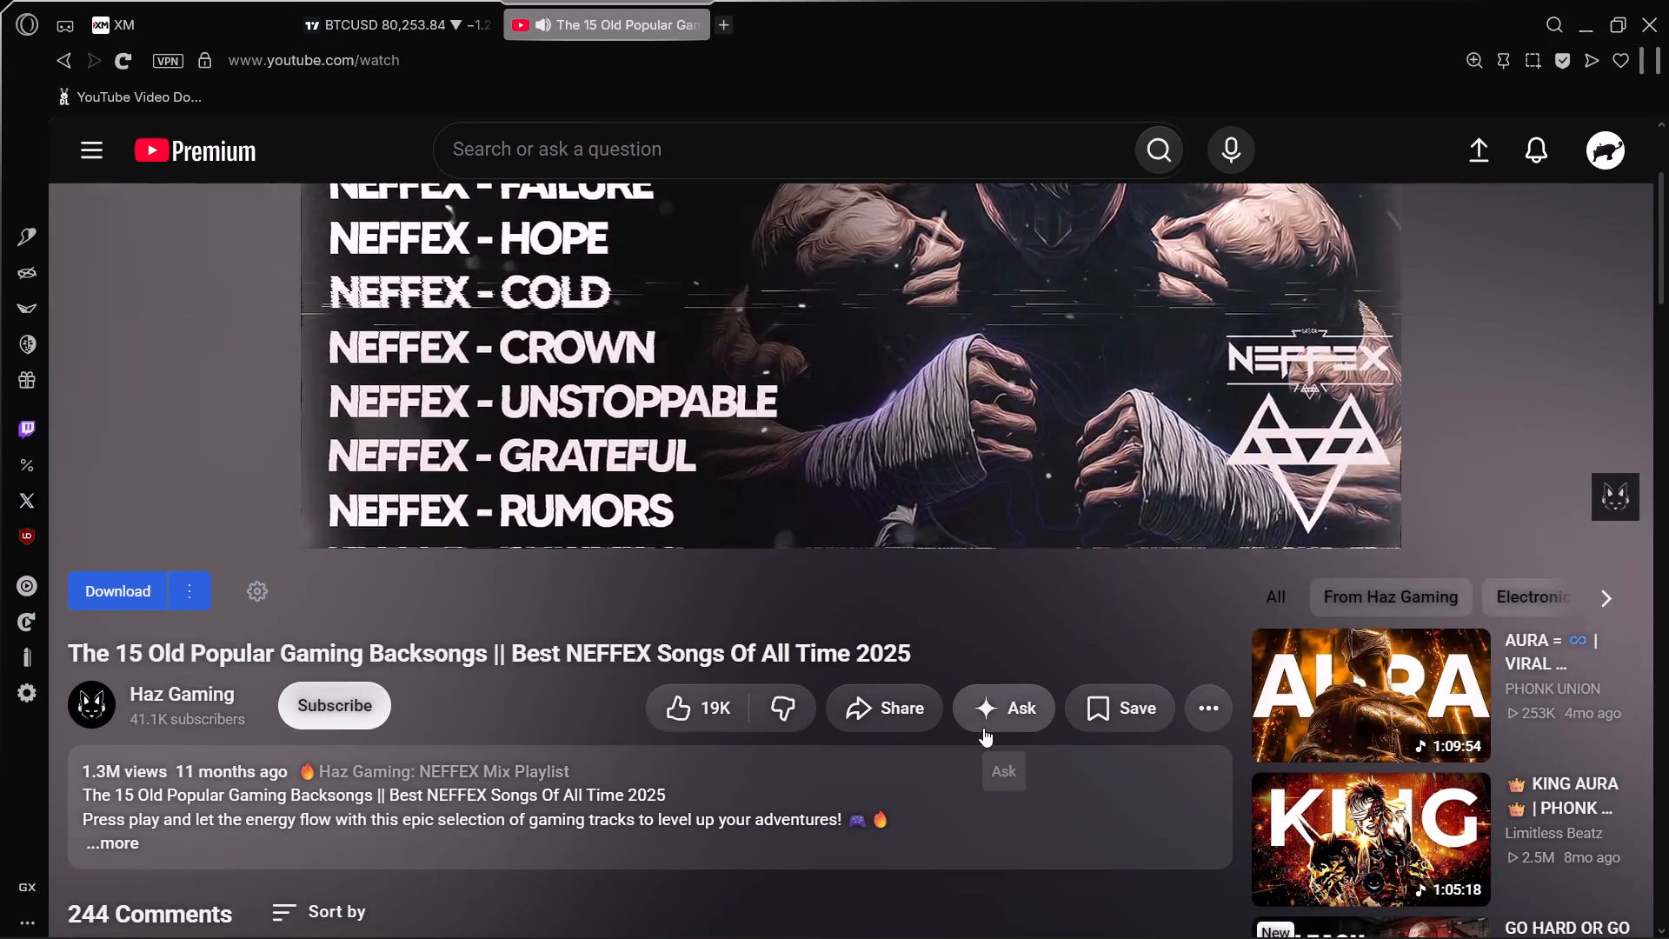
{"action": "scroll", "coordinate": [983, 728], "scroll_direction": "up", "scroll_amount": 2}
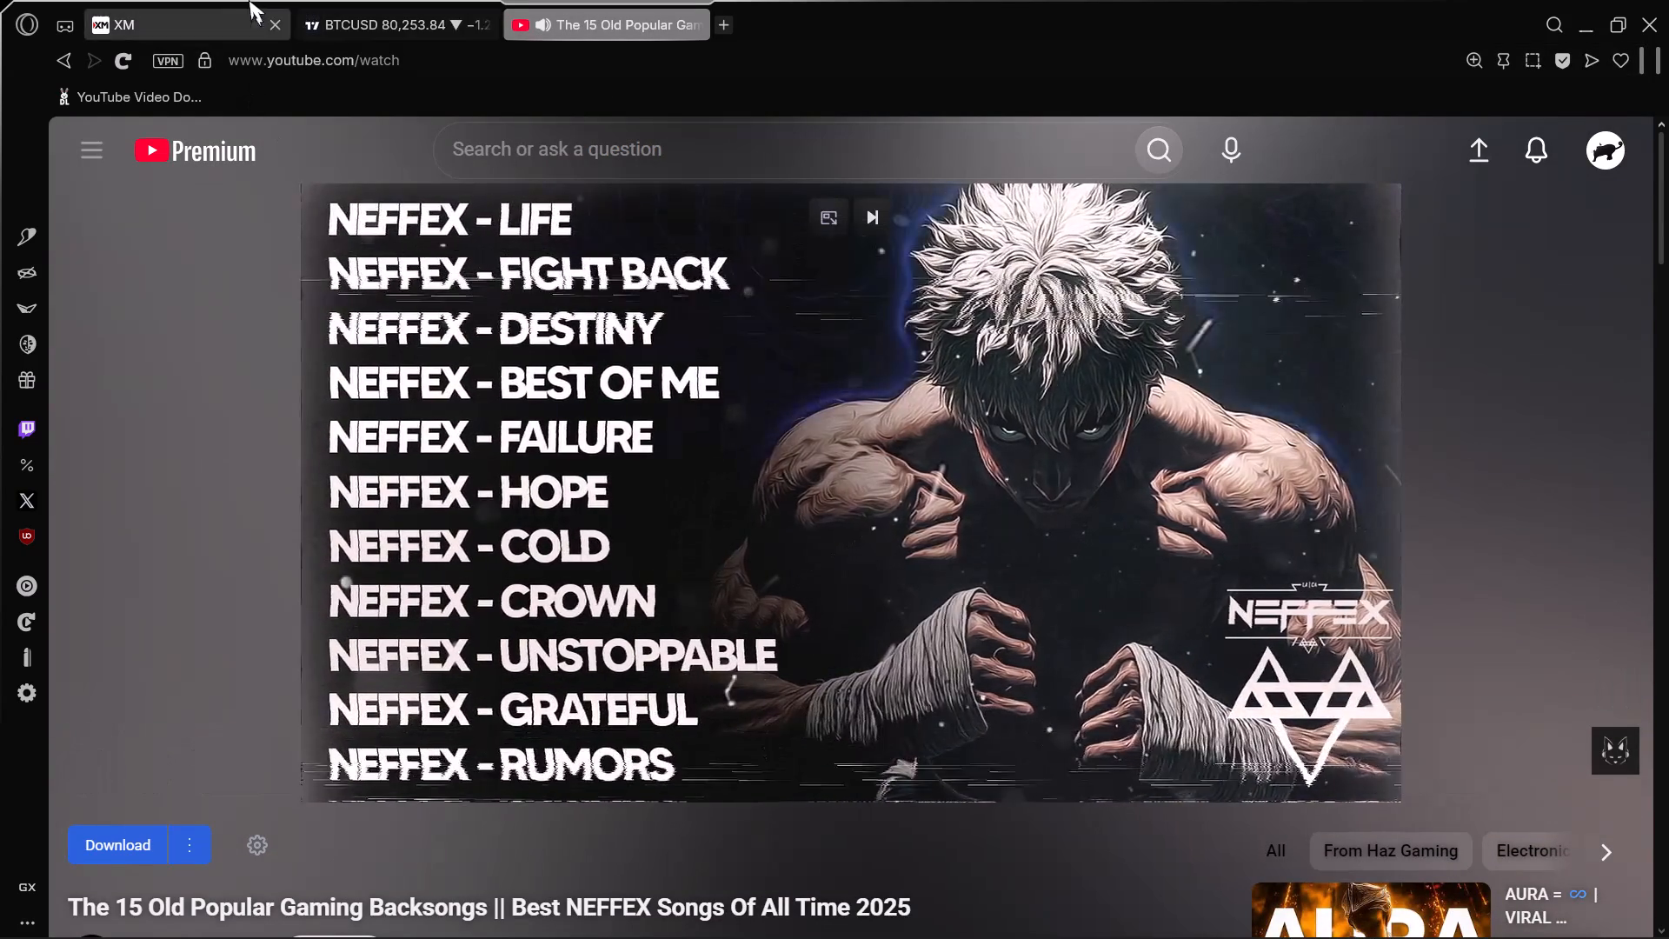
Return to XM's GOLD chart and examine the 5-minute candles between the short's stop and target levels.
{"action": "left_click", "coordinate": [225, 3]}
{"action": "scroll", "coordinate": [872, 751], "scroll_direction": "down", "scroll_amount": 3}
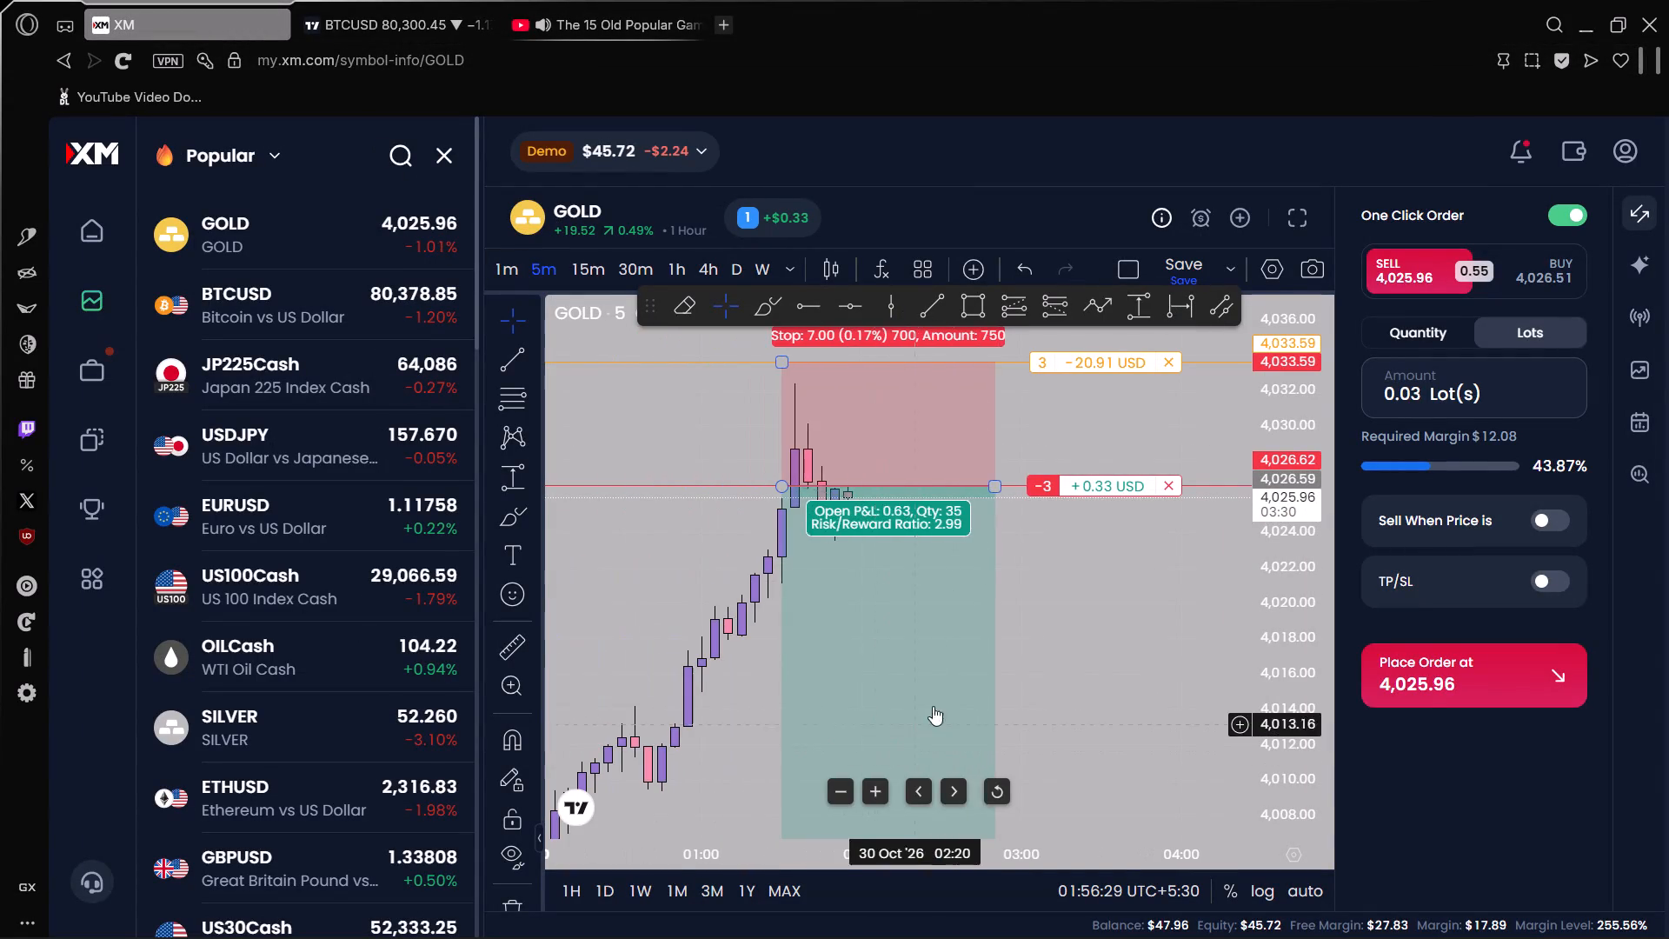
{"action": "left_click_drag", "start_coordinate": [1064, 662], "coordinate": [1017, 570]}
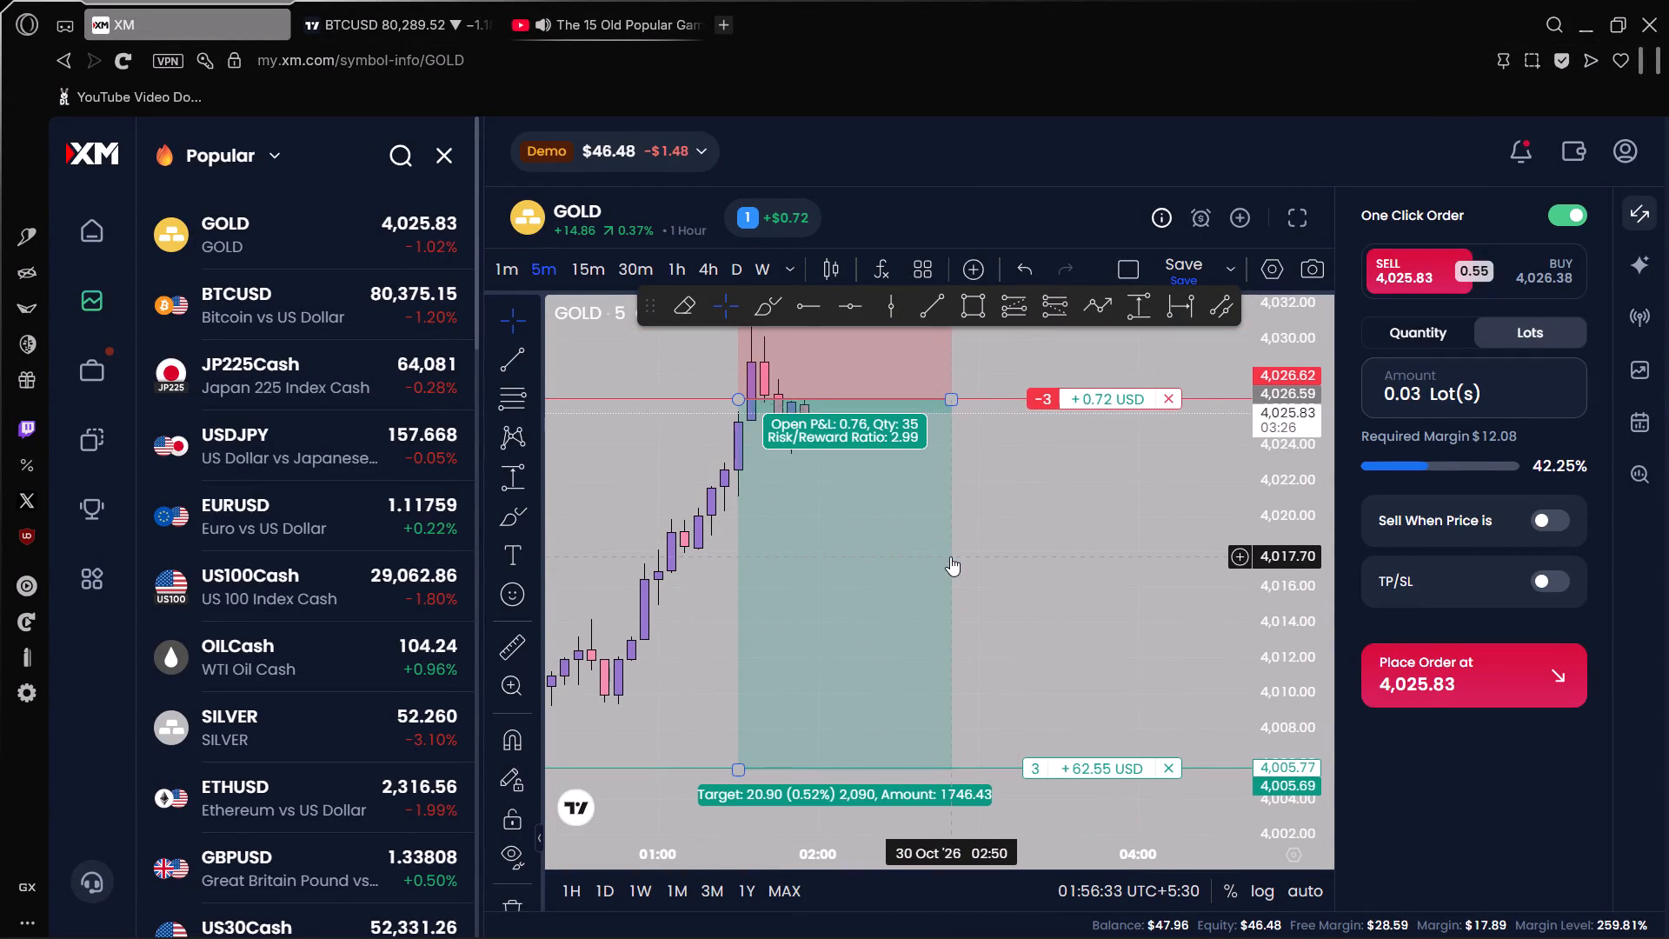
{"action": "scroll", "coordinate": [951, 558], "scroll_direction": "down", "scroll_amount": 2}
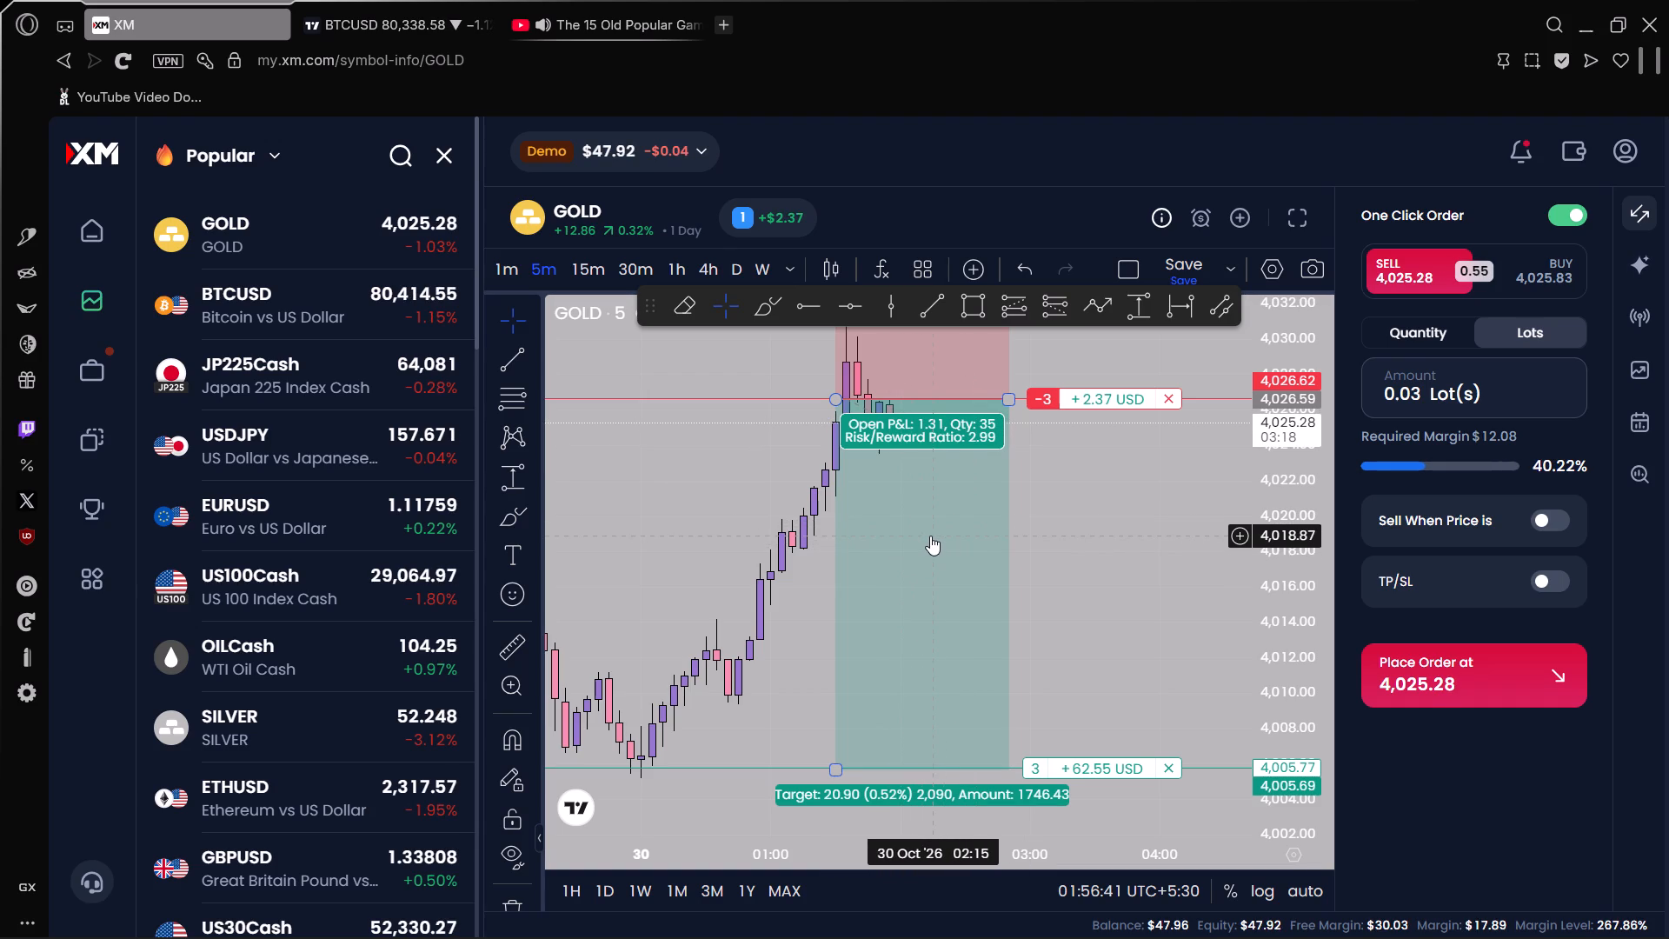
{"action": "left_click_drag", "start_coordinate": [1087, 527], "coordinate": [1004, 573]}
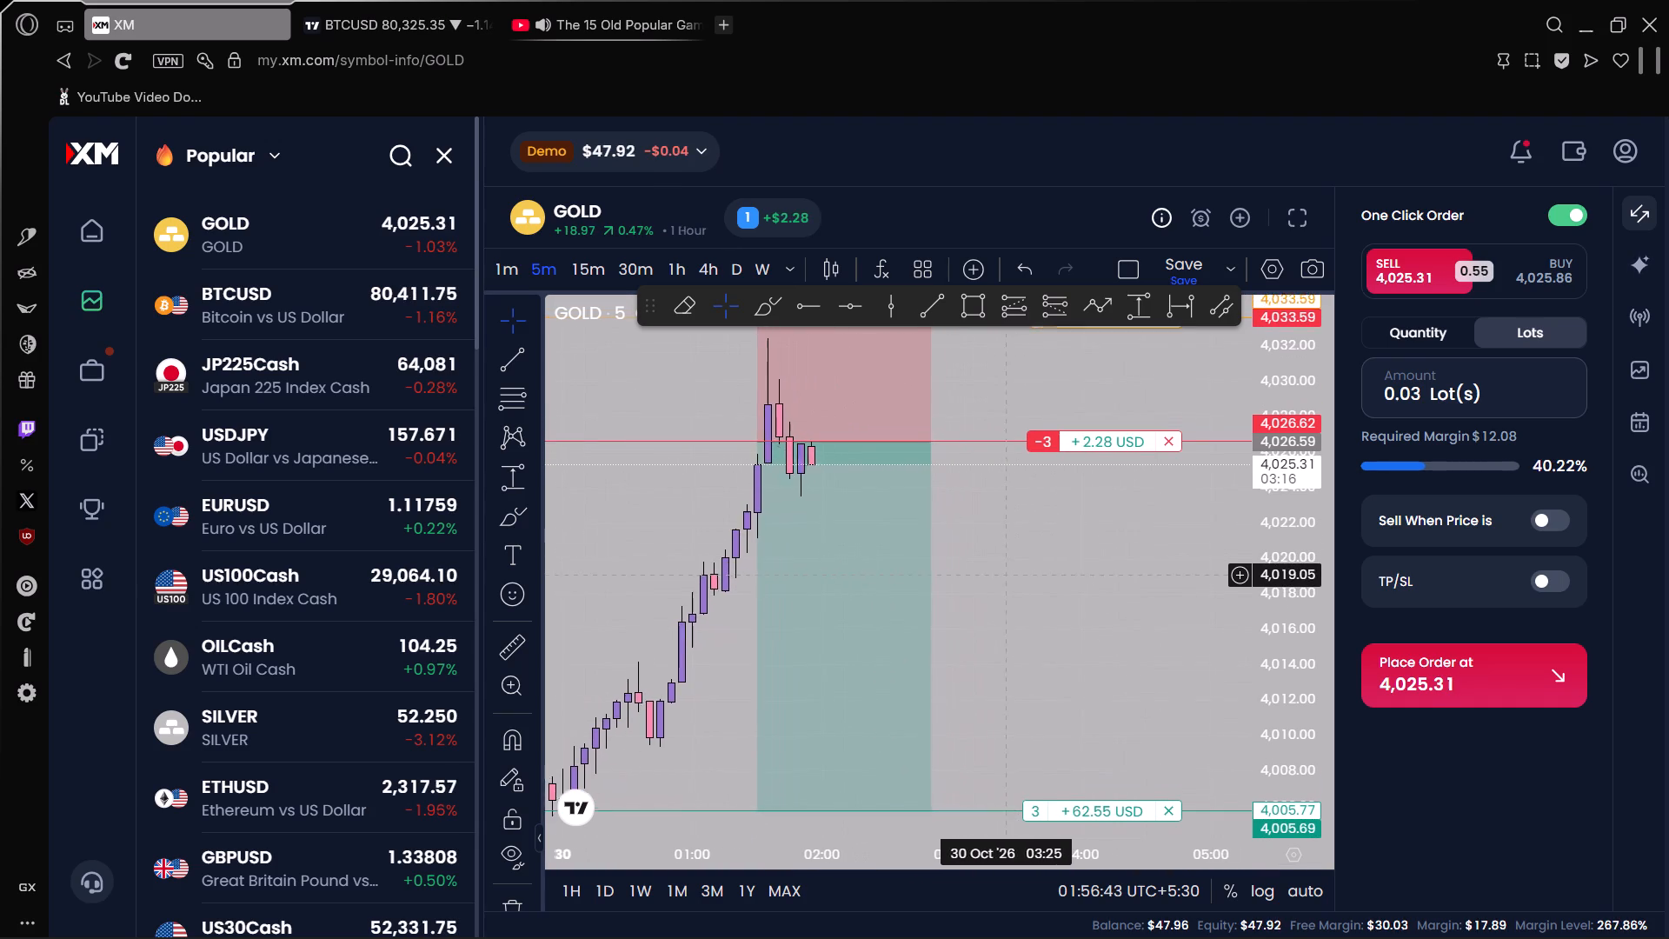
{"action": "left_click_drag", "start_coordinate": [1004, 573], "coordinate": [1003, 573]}
{"action": "scroll", "coordinate": [1272, 562], "scroll_direction": "down", "scroll_amount": 3}
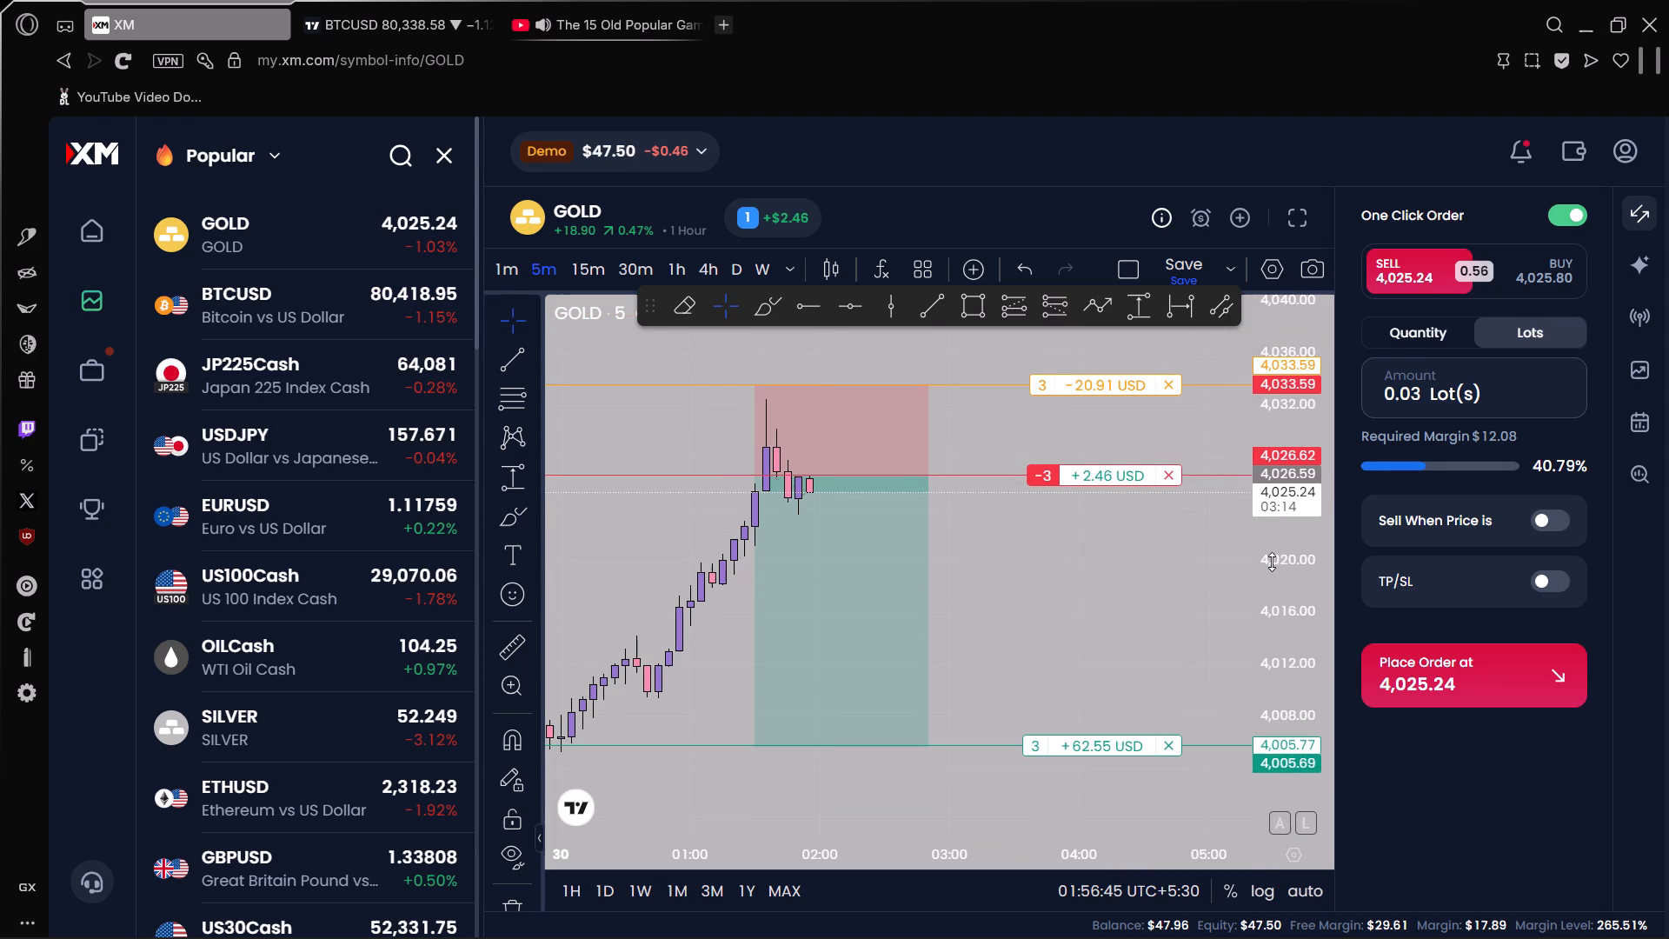
{"action": "scroll", "coordinate": [1097, 628], "scroll_direction": "down", "scroll_amount": 1}
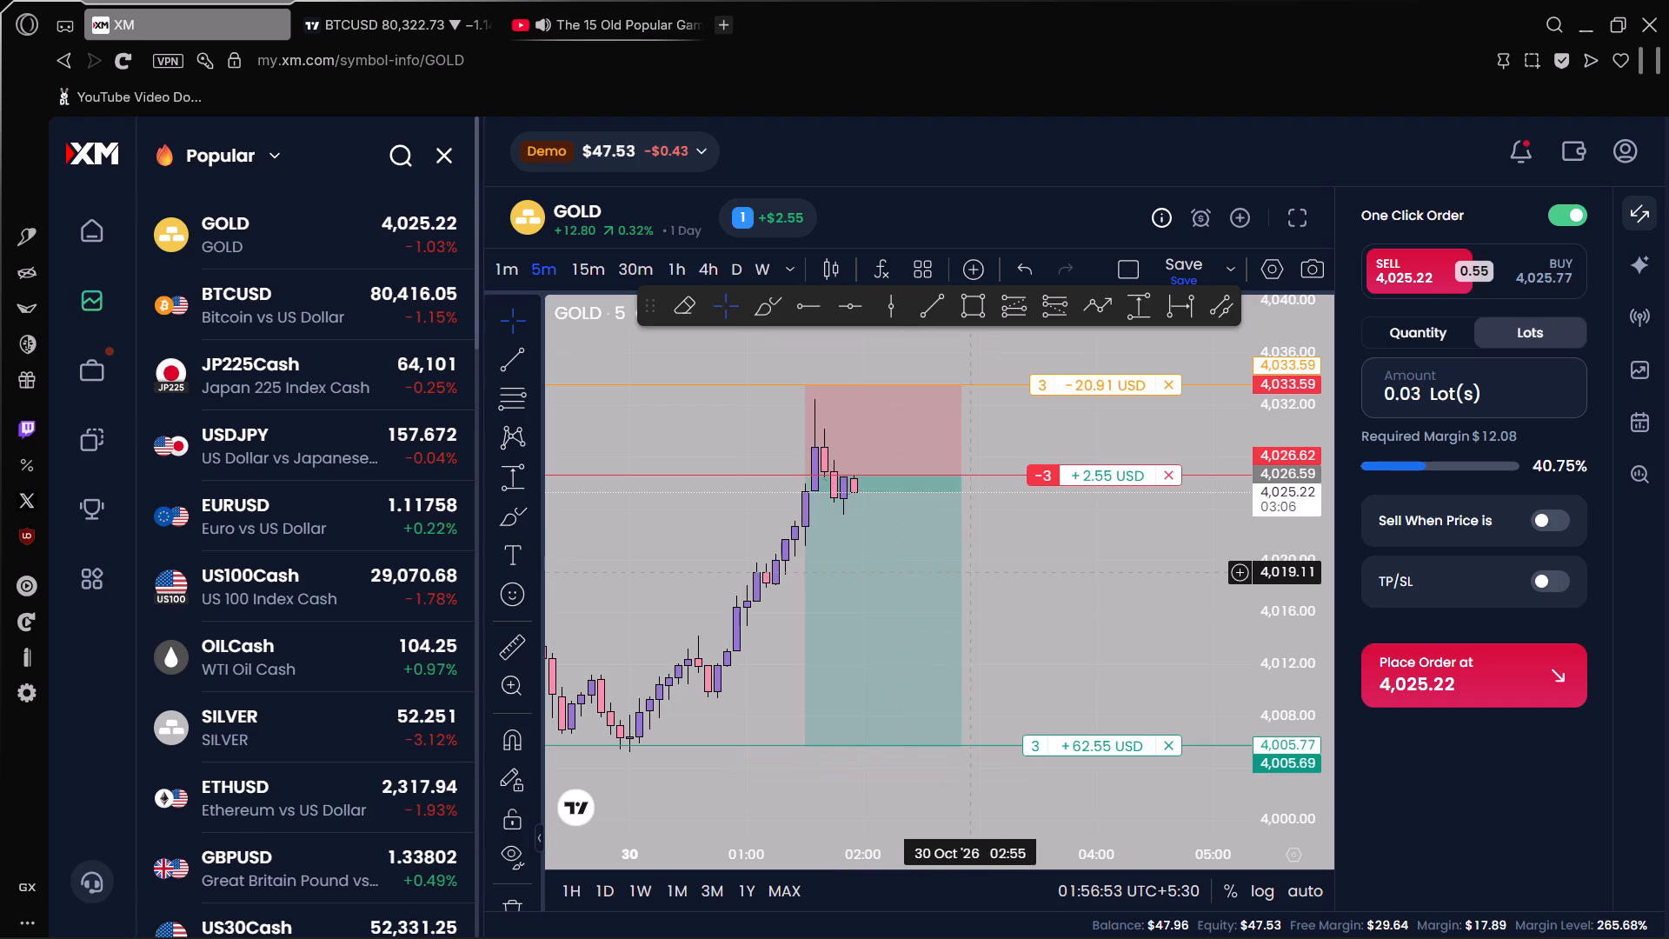
Check the YouTube mix briefly, and re-examine GOLD's 5-minute chart up close and over the preceding price swing.
{"action": "left_click", "coordinate": [570, 6]}
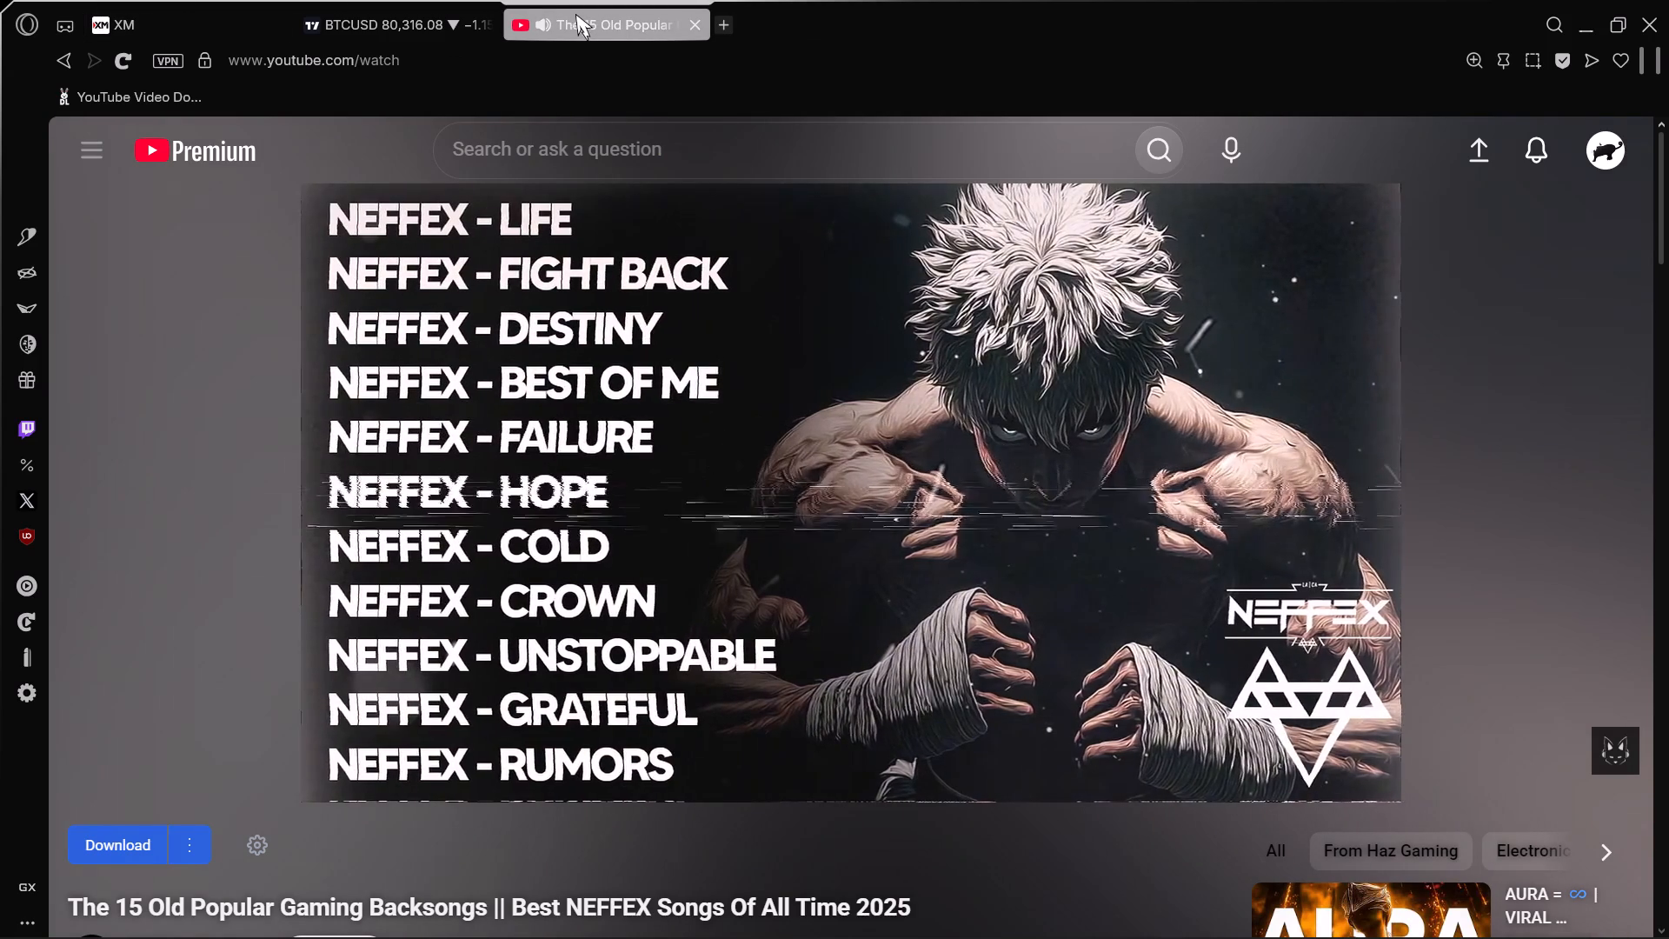
{"action": "left_click", "coordinate": [368, 3]}
{"action": "left_click", "coordinate": [249, 0]}
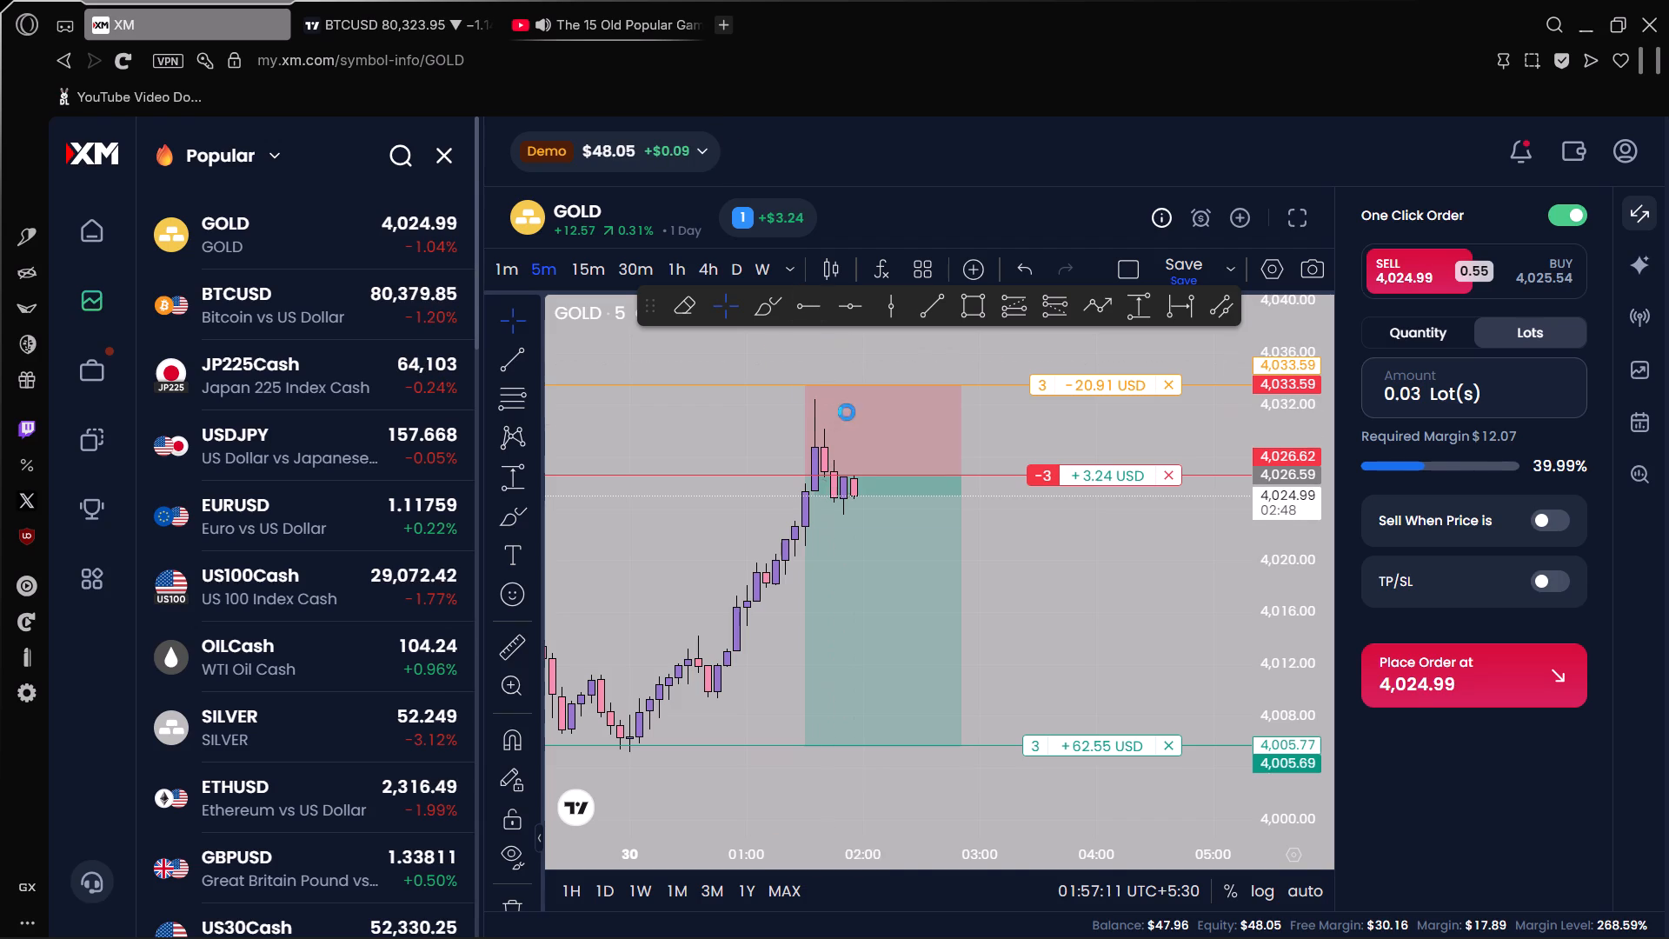
{"action": "scroll", "coordinate": [1273, 562], "scroll_direction": "up", "scroll_amount": 3}
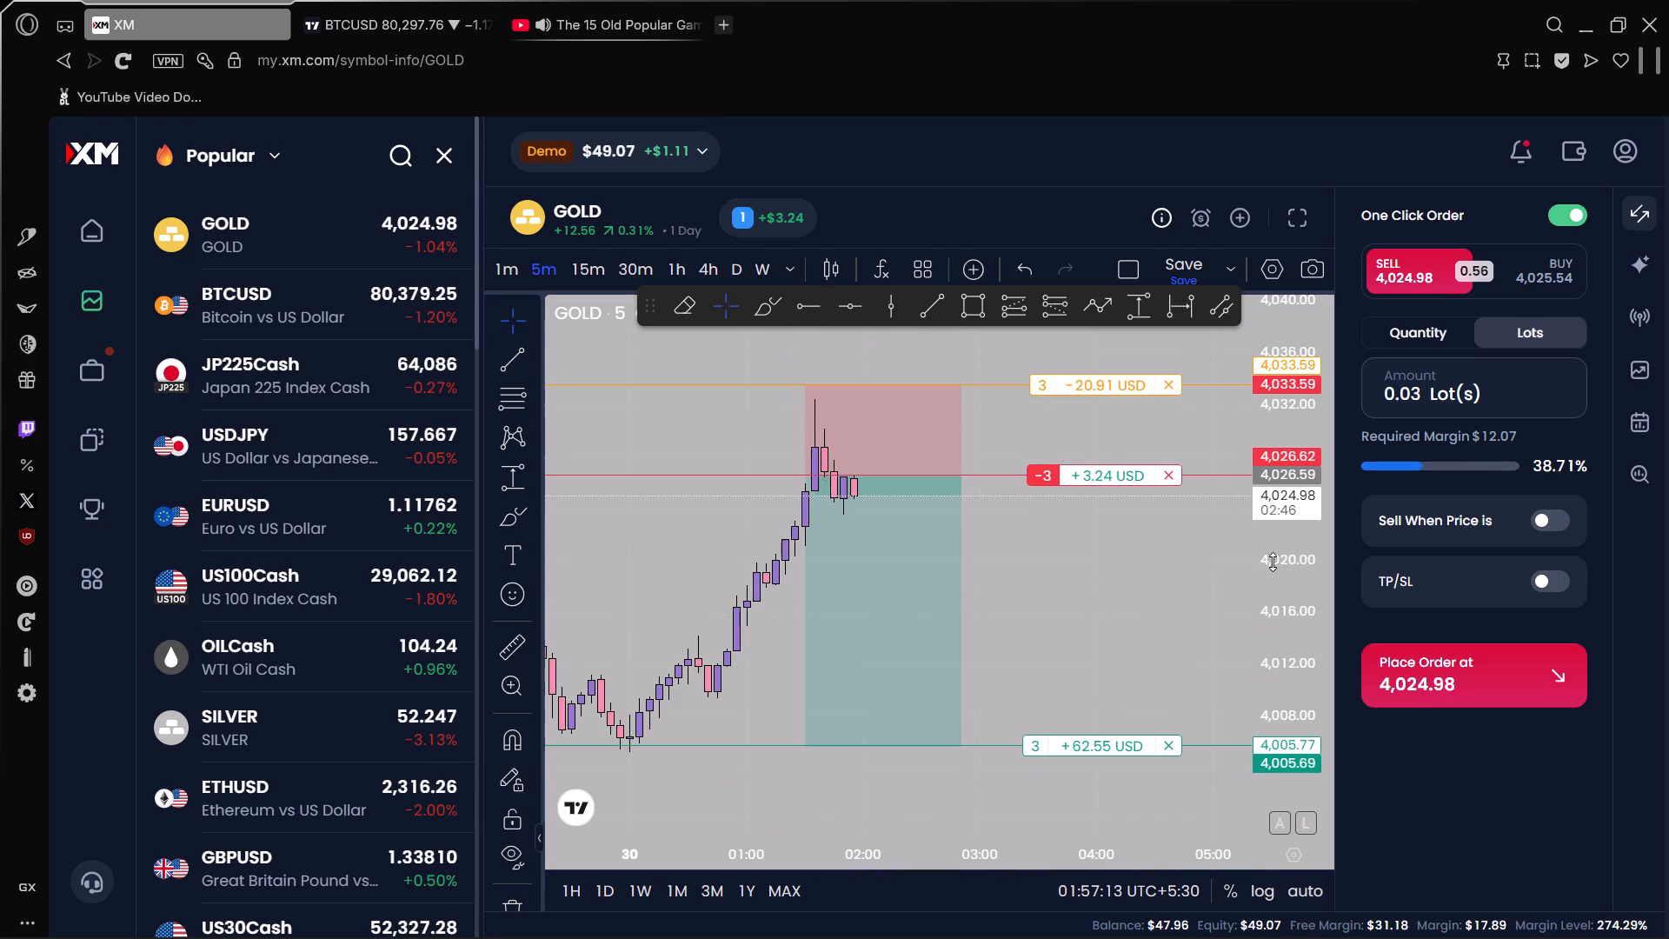
{"action": "scroll", "coordinate": [1273, 562], "scroll_direction": "up", "scroll_amount": 2}
{"action": "left_click_drag", "start_coordinate": [1001, 503], "coordinate": [1107, 607]}
{"action": "scroll", "coordinate": [950, 620], "scroll_direction": "up", "scroll_amount": 5}
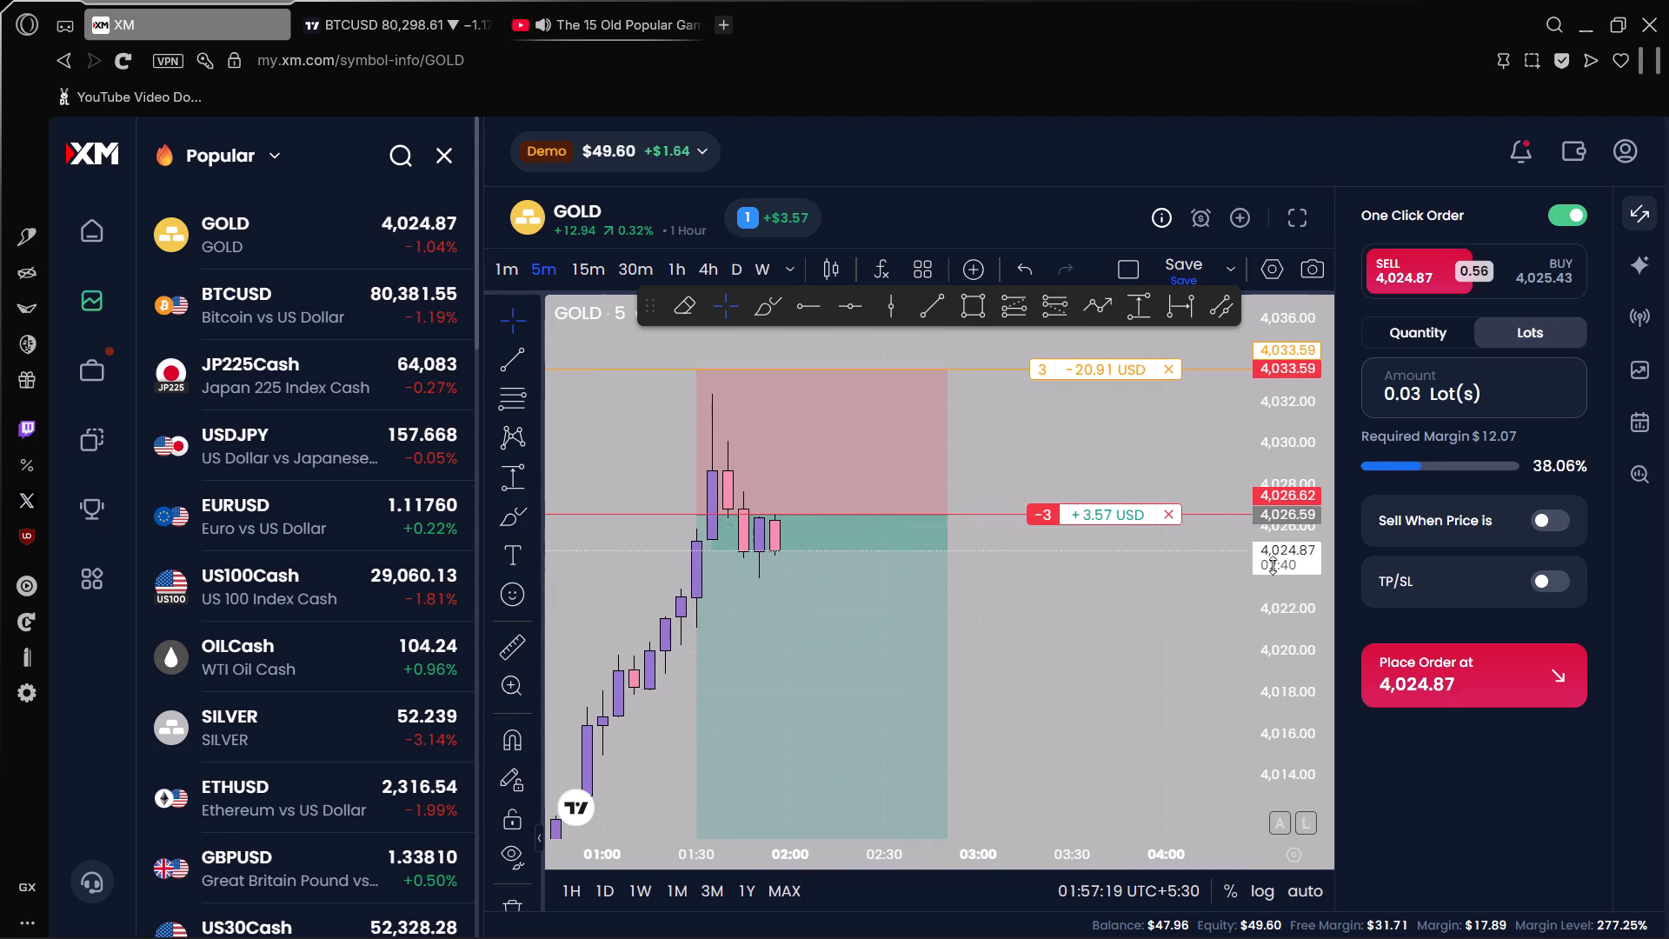
{"action": "scroll", "coordinate": [1277, 563], "scroll_direction": "down", "scroll_amount": 5}
{"action": "scroll", "coordinate": [1201, 634], "scroll_direction": "down", "scroll_amount": 4}
{"action": "left_click_drag", "start_coordinate": [1196, 645], "coordinate": [1074, 590]}
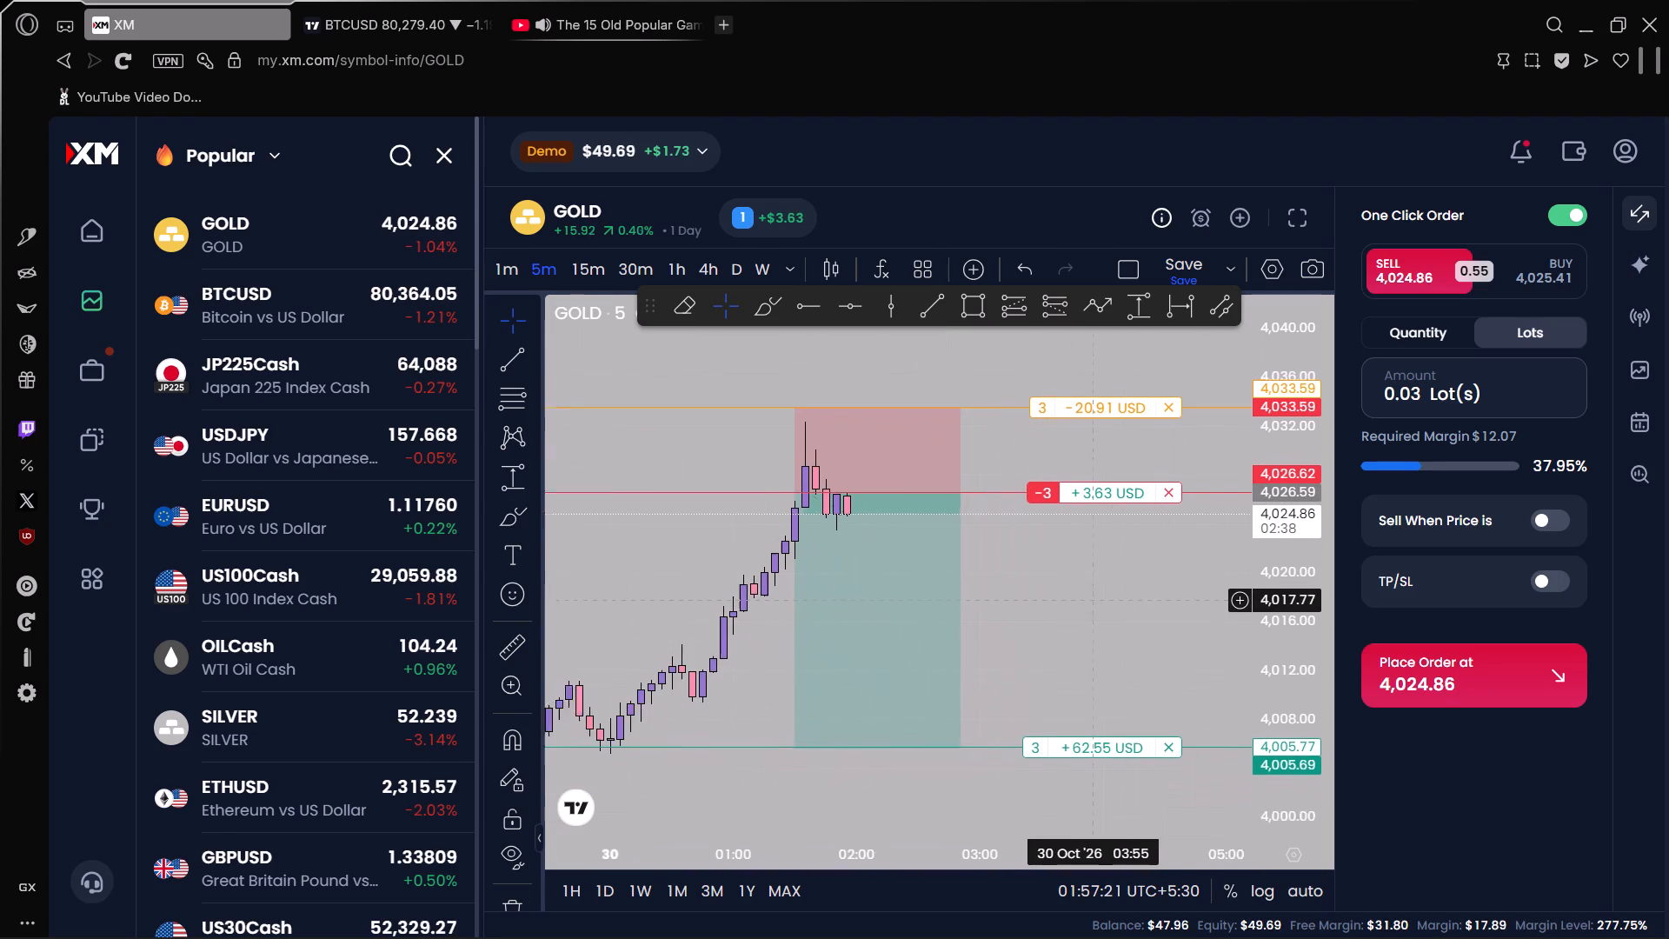
{"action": "left_click_drag", "start_coordinate": [1074, 590], "coordinate": [1054, 583]}
{"action": "scroll", "coordinate": [1064, 595], "scroll_direction": "down", "scroll_amount": 2}
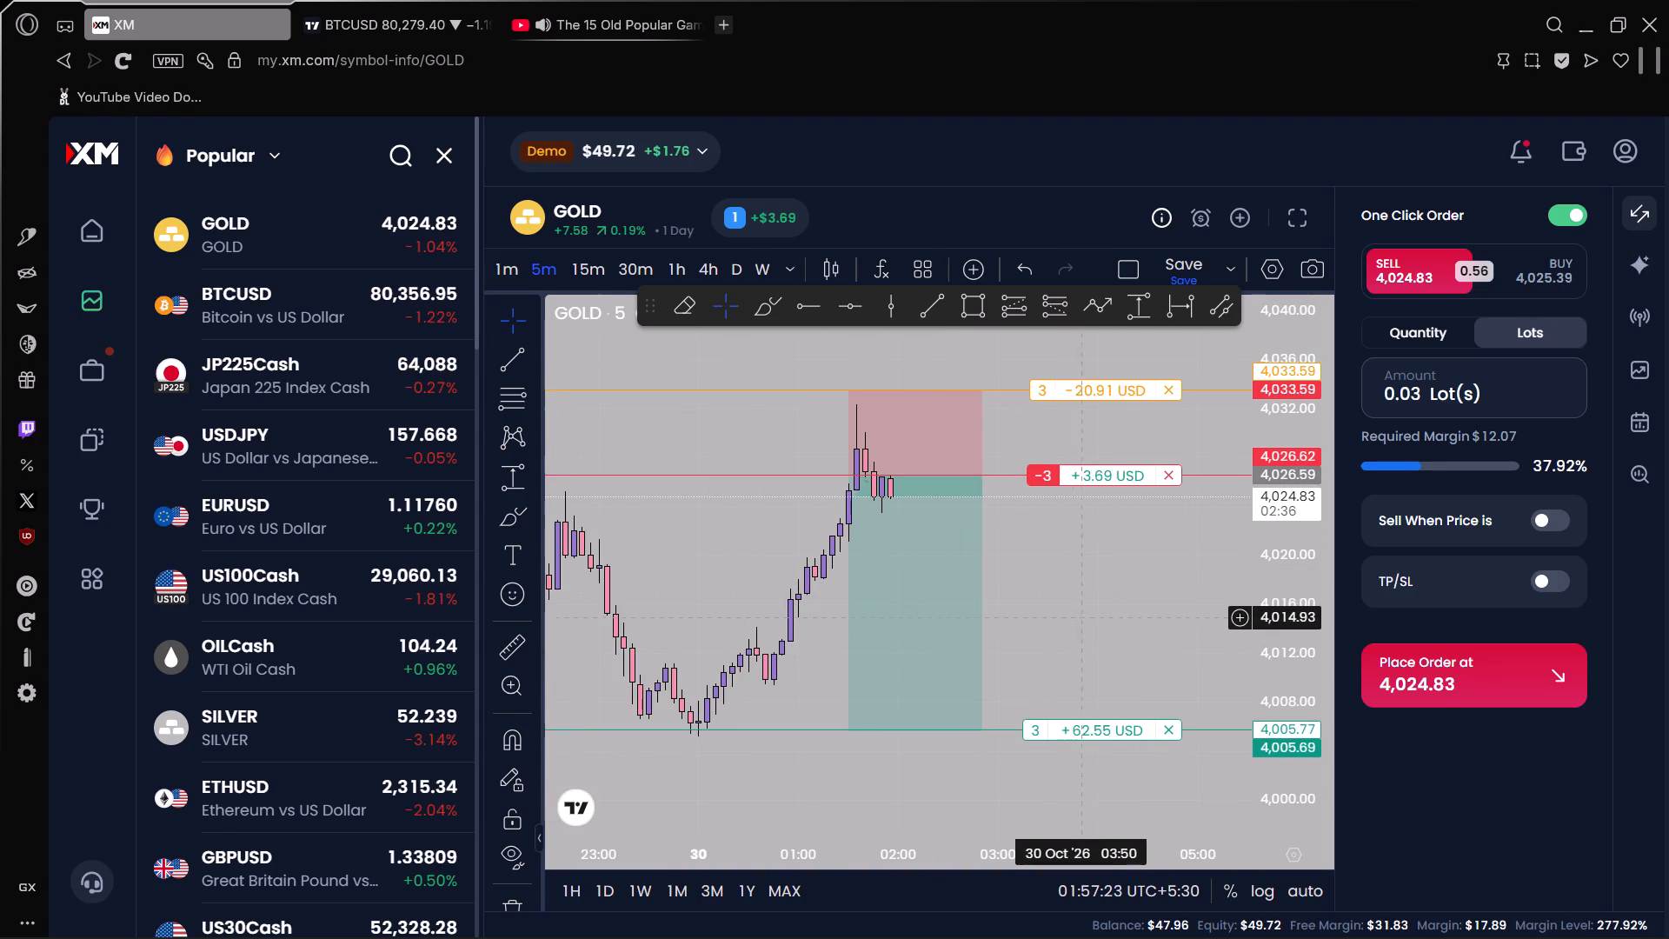
{"action": "left_click_drag", "start_coordinate": [747, 529], "coordinate": [819, 510]}
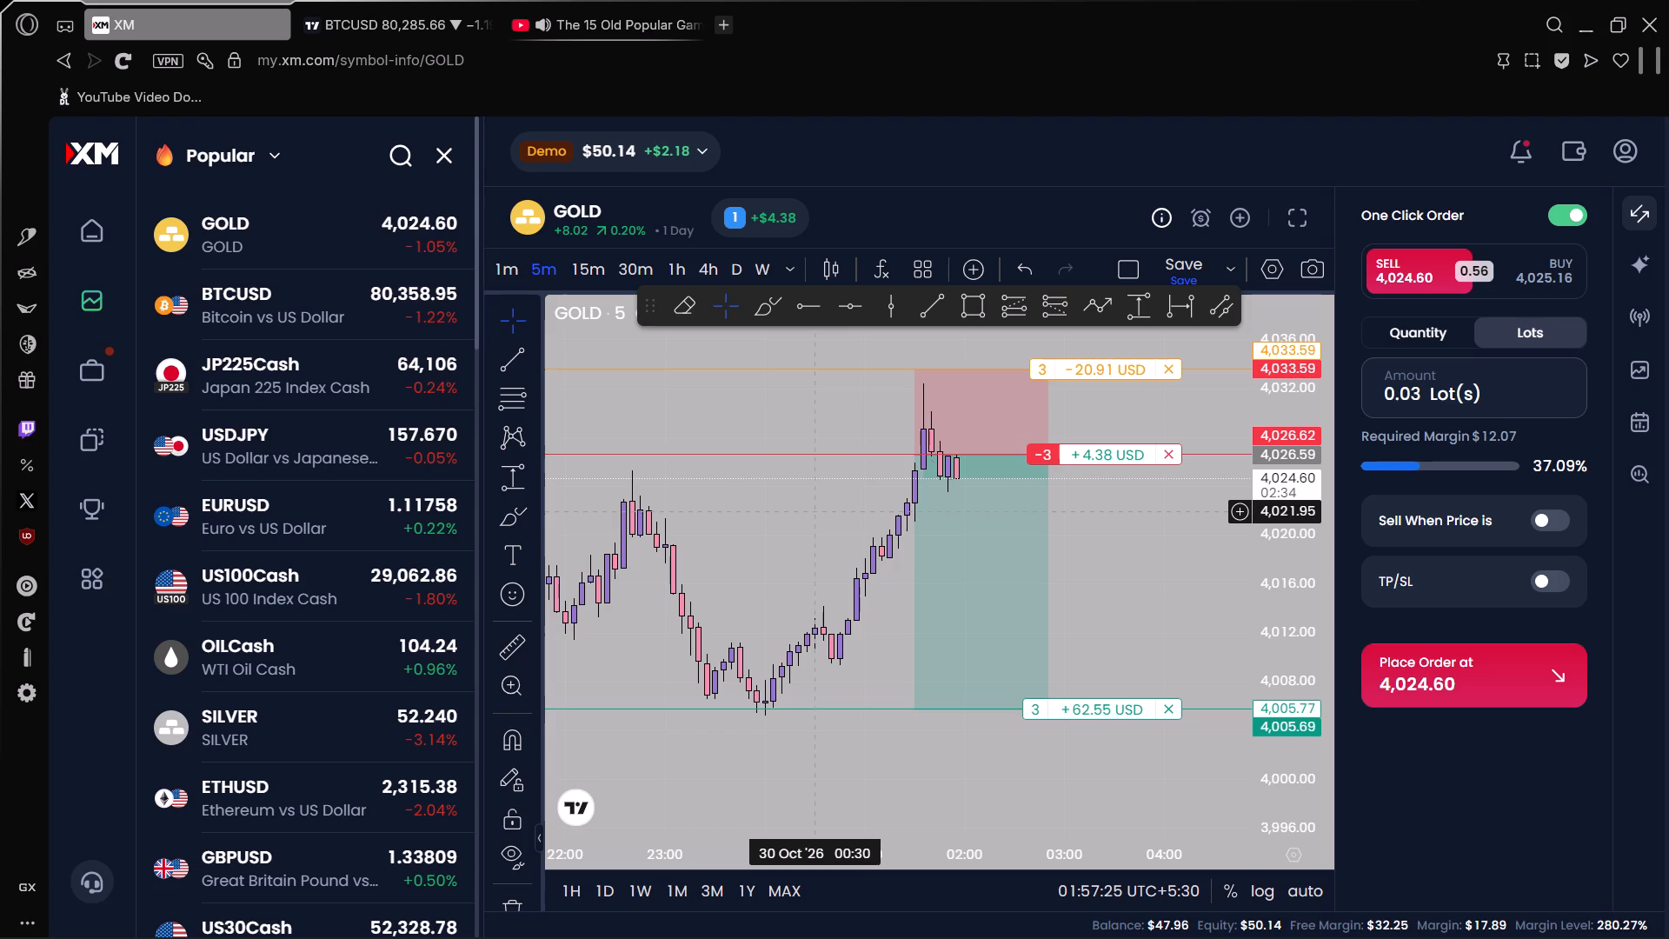
Review the open GOLD and US100Cash positions in XM's trades list.
{"action": "left_click", "coordinate": [92, 367]}
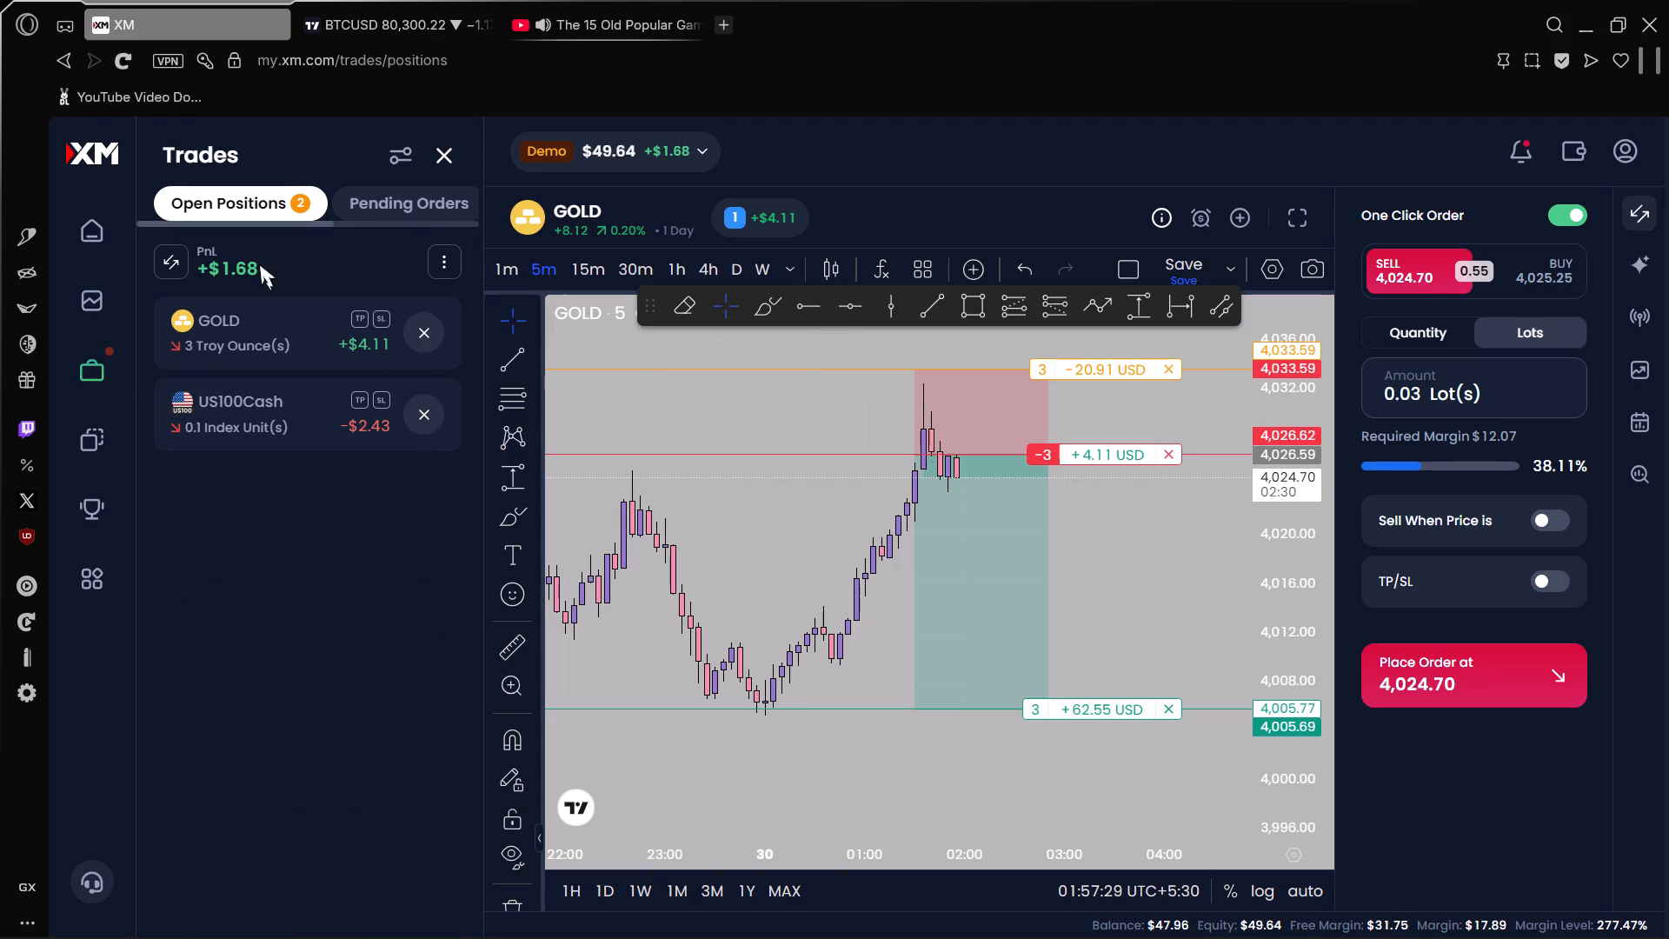
{"action": "left_click", "coordinate": [171, 265]}
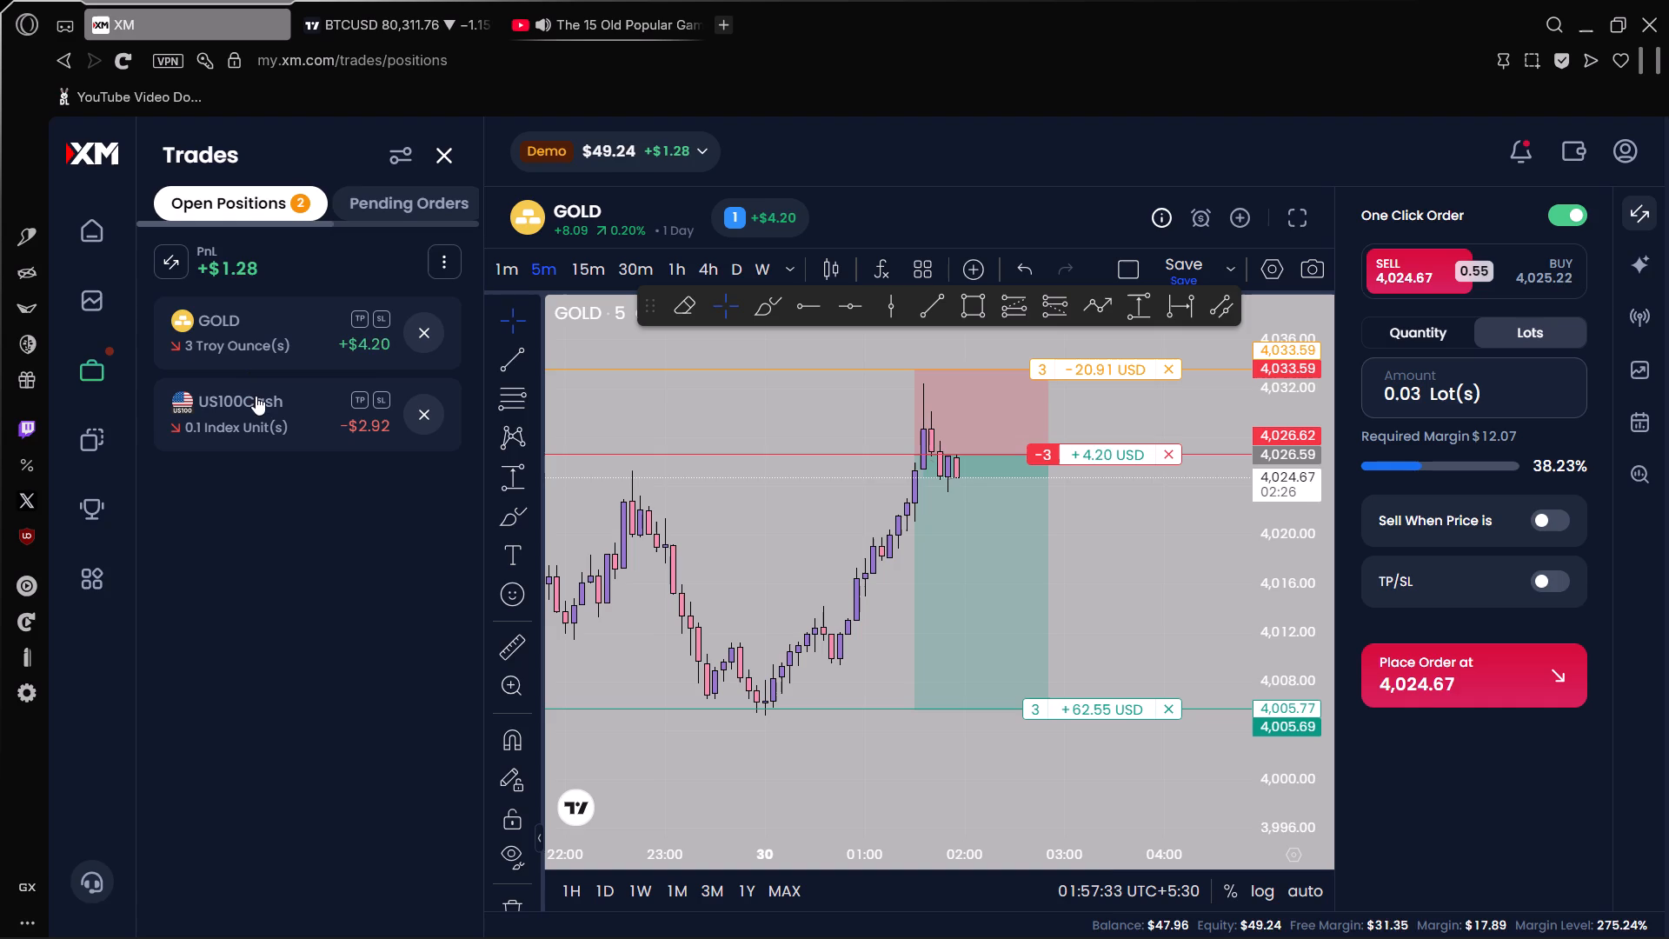
Open US100Cash from XM's Popular markets and examine the 5-minute candles around the short's entry and target.
{"action": "left_click", "coordinate": [93, 296]}
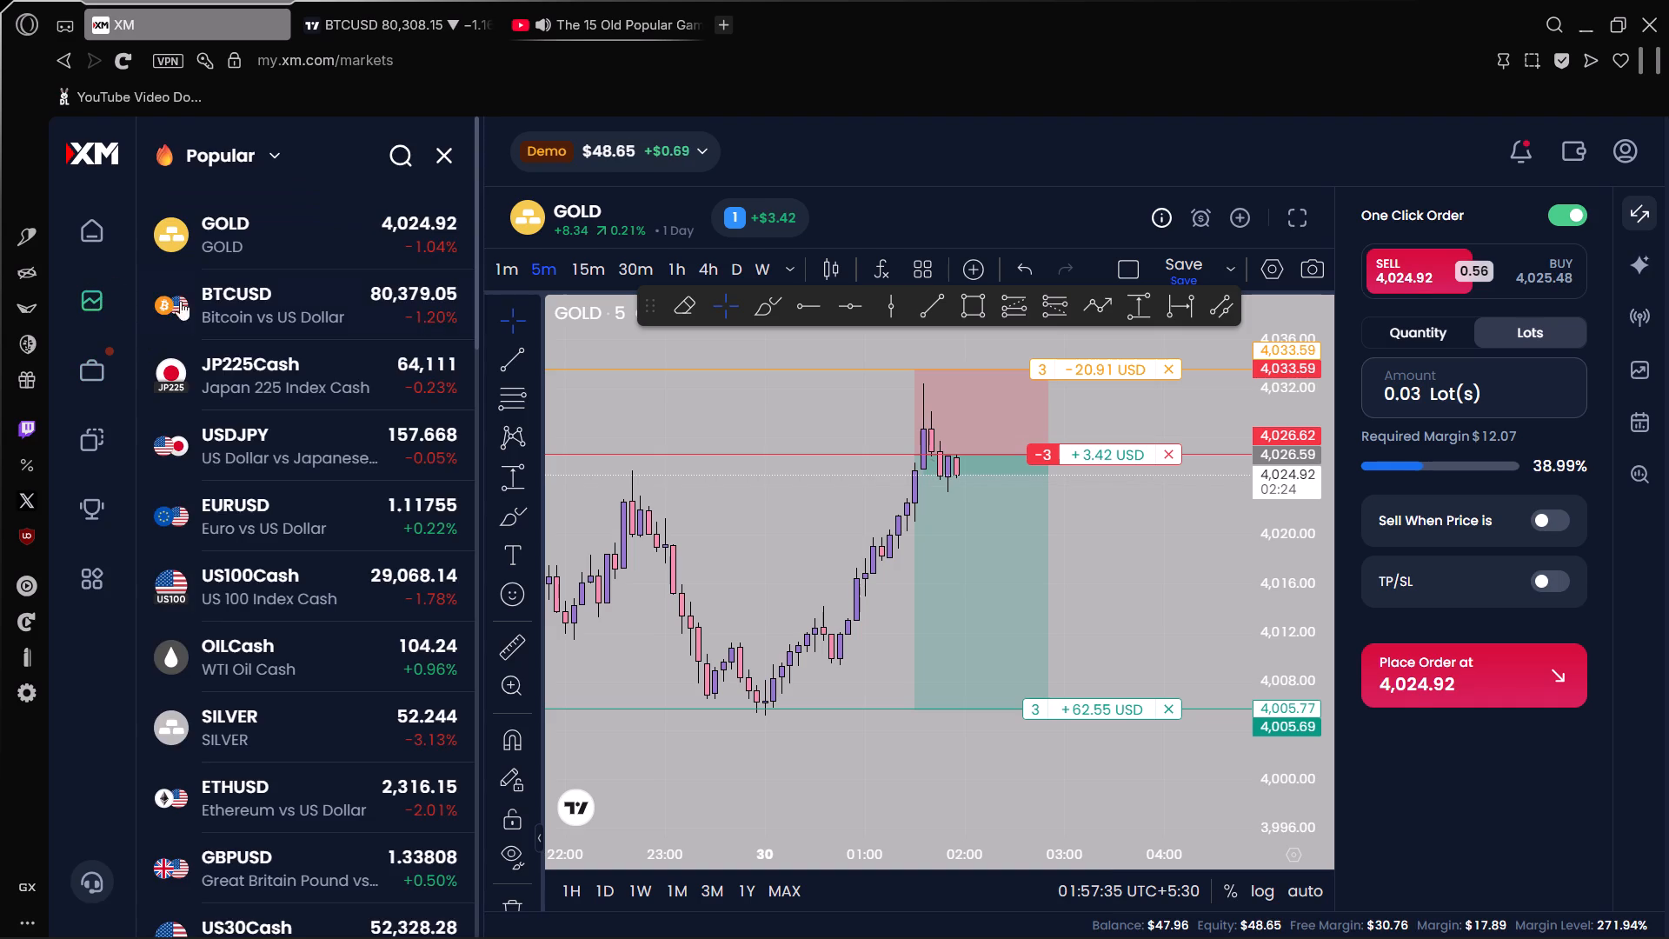
{"action": "left_click", "coordinate": [305, 570]}
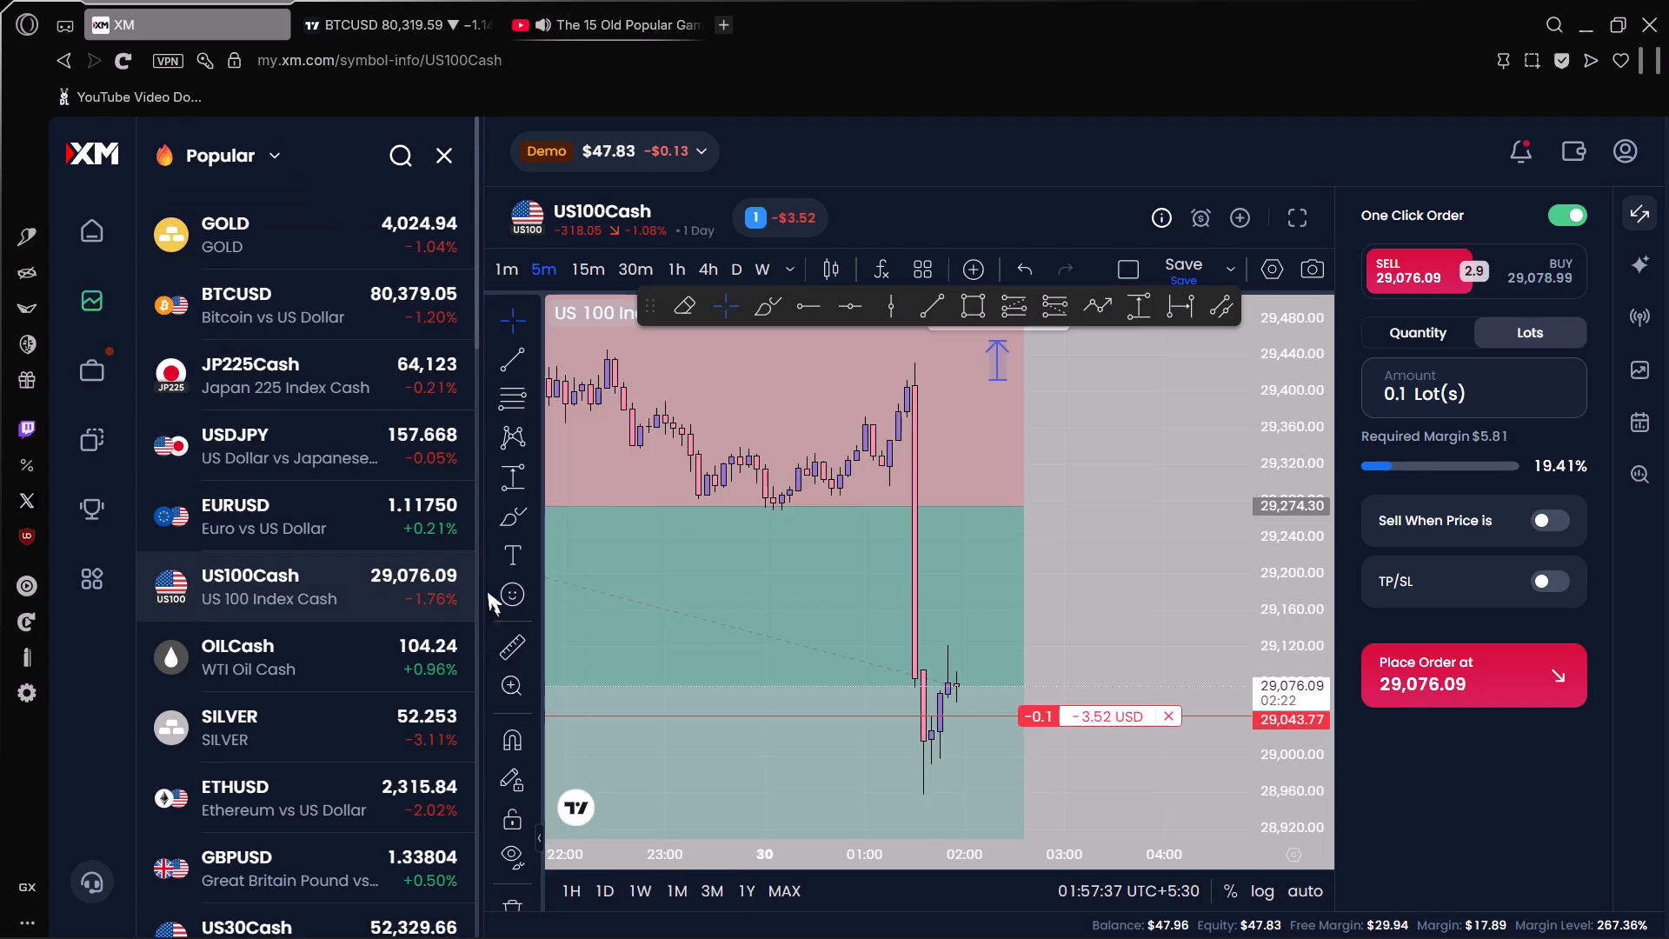
{"action": "scroll", "coordinate": [1312, 549], "scroll_direction": "down", "scroll_amount": 4}
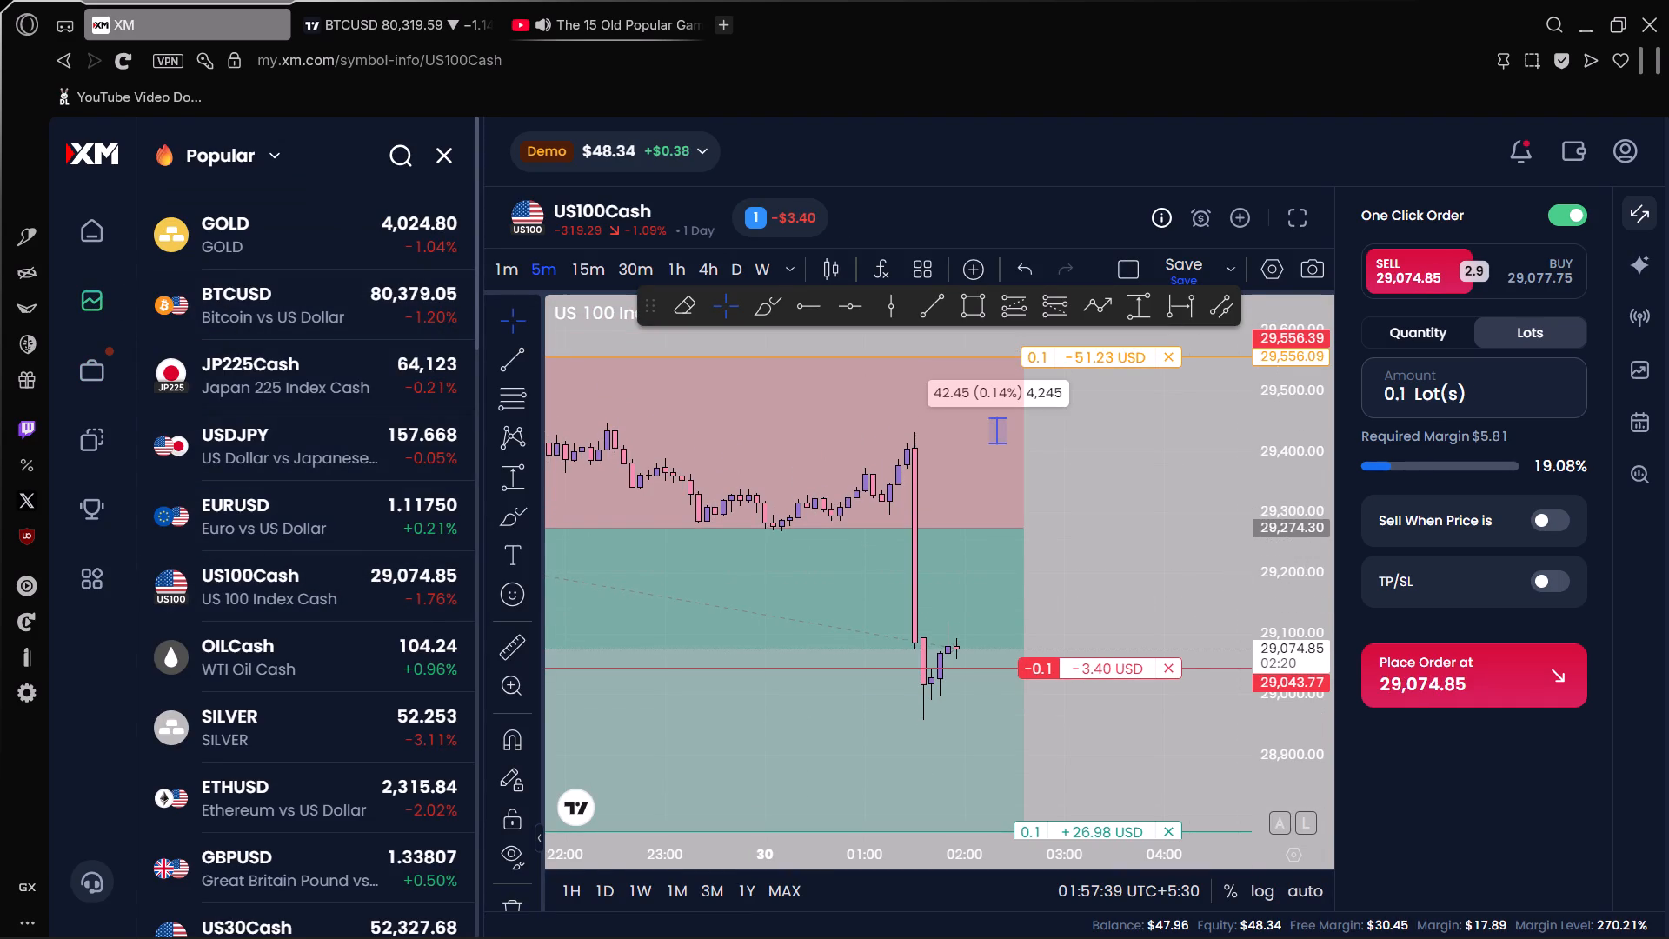
{"action": "left_click_drag", "start_coordinate": [1078, 559], "coordinate": [970, 466]}
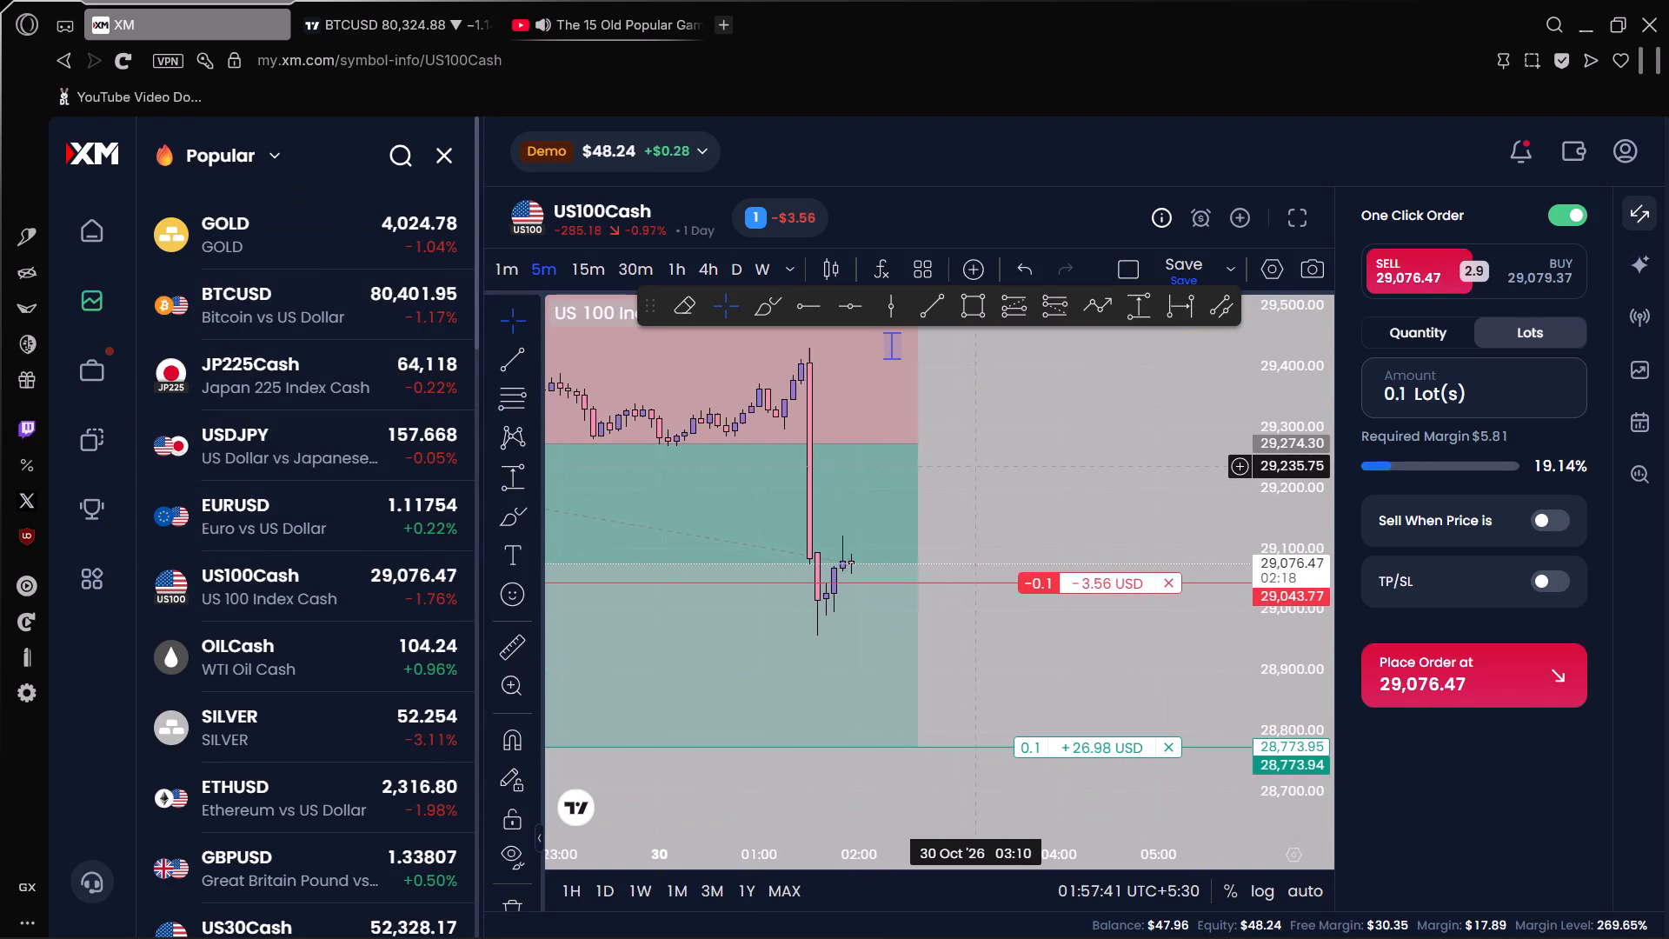
{"action": "left_click_drag", "start_coordinate": [970, 466], "coordinate": [969, 466]}
{"action": "scroll", "coordinate": [978, 719], "scroll_direction": "down", "scroll_amount": 1}
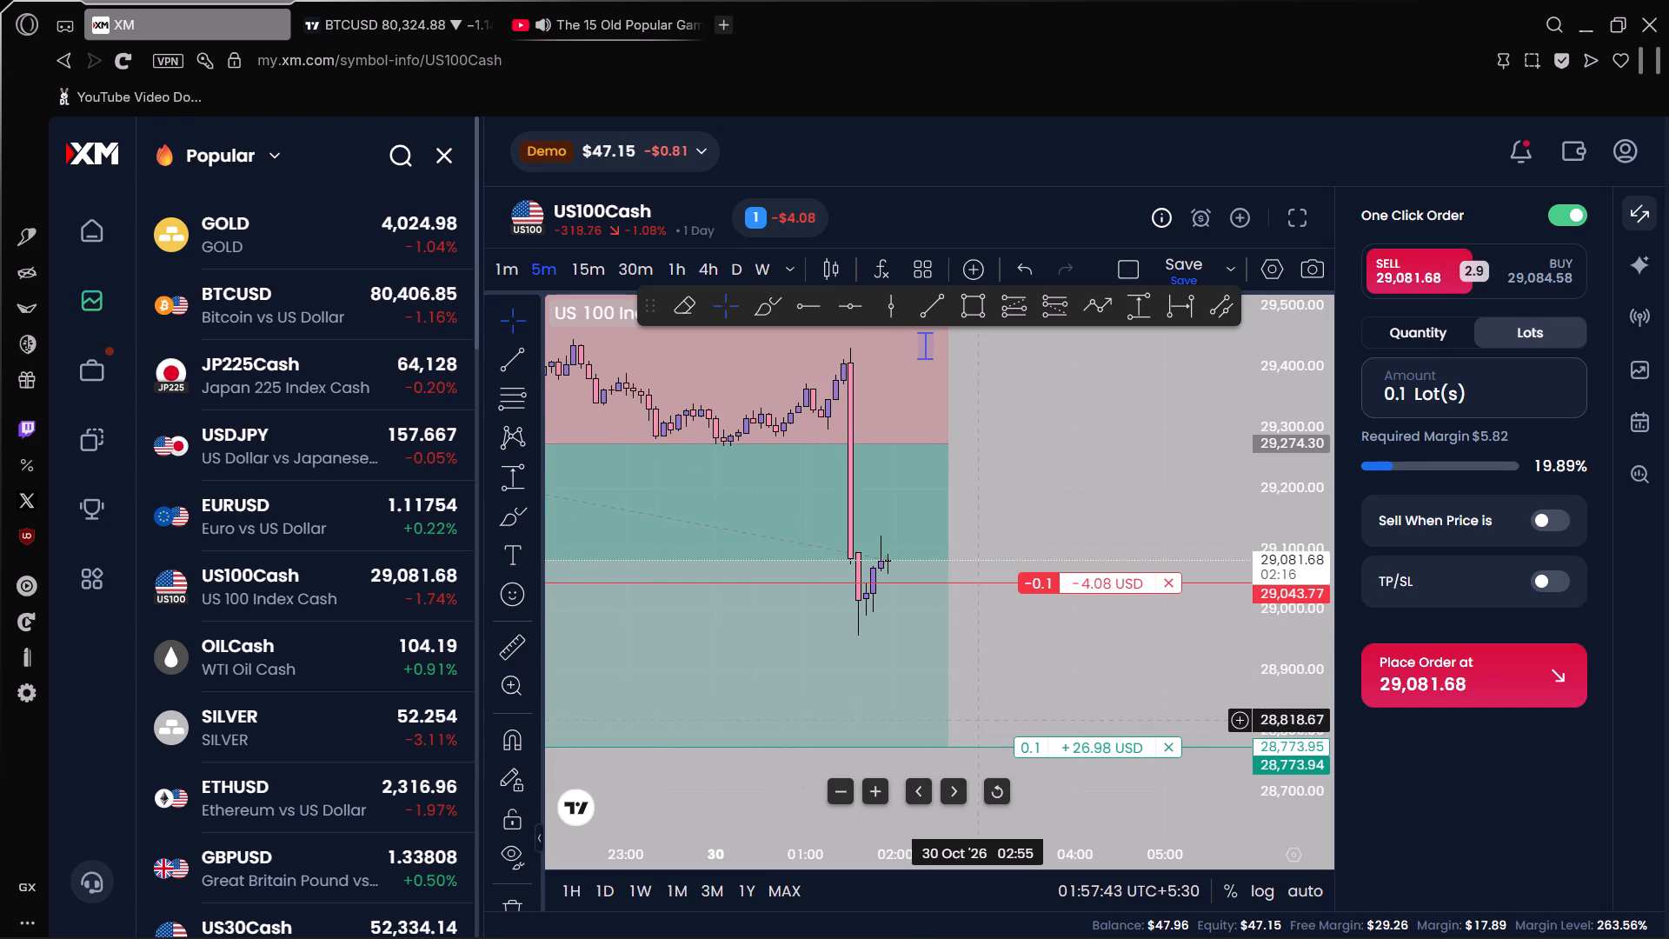
{"action": "left_click_drag", "start_coordinate": [1061, 697], "coordinate": [988, 649]}
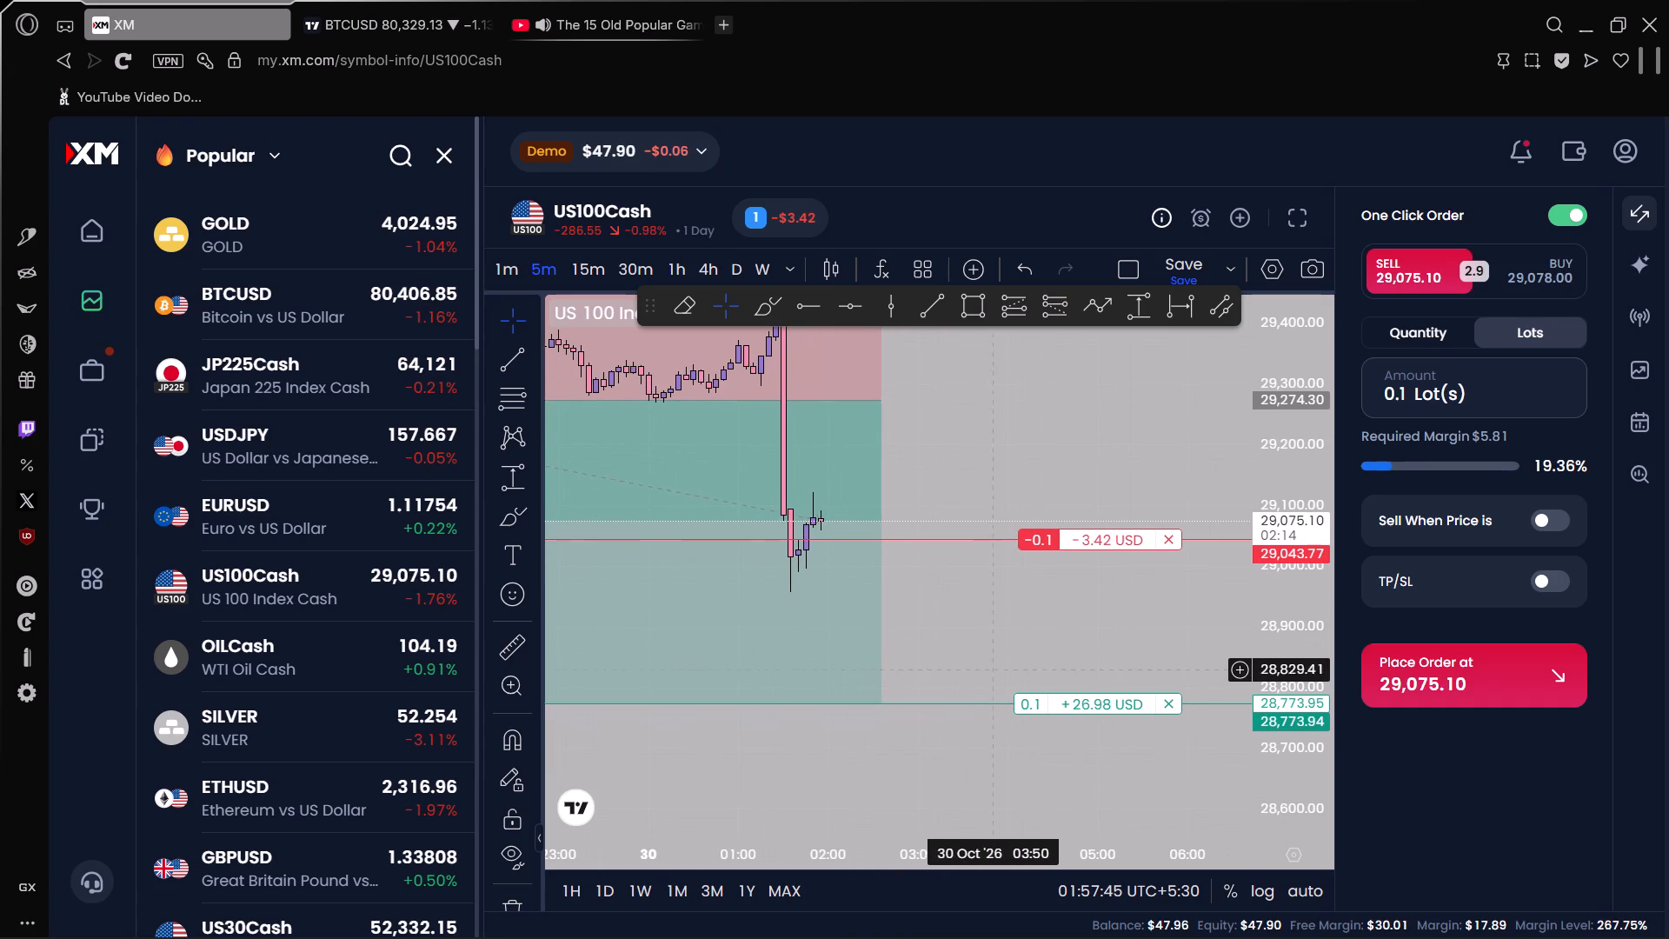
Examine US100 on TradingView at 15 minutes and 5 minutes, and check it against XM's US100Cash chart.
{"action": "left_click", "coordinate": [364, 0]}
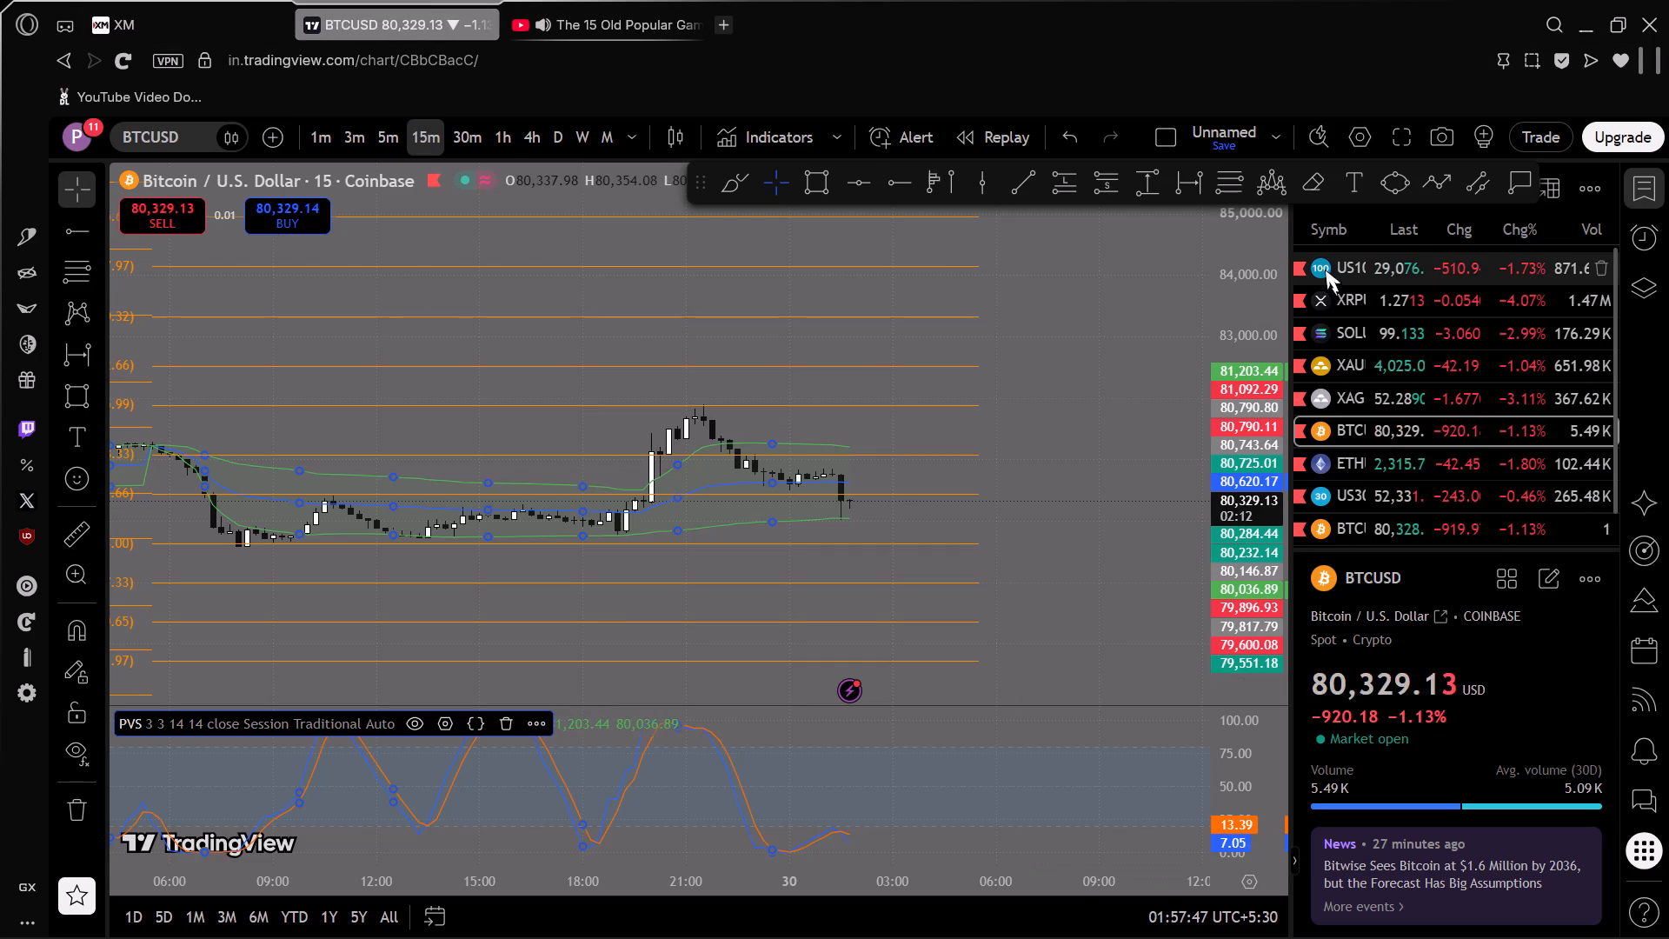
{"action": "left_click", "coordinate": [1325, 270]}
{"action": "scroll", "coordinate": [854, 636], "scroll_direction": "up", "scroll_amount": 3}
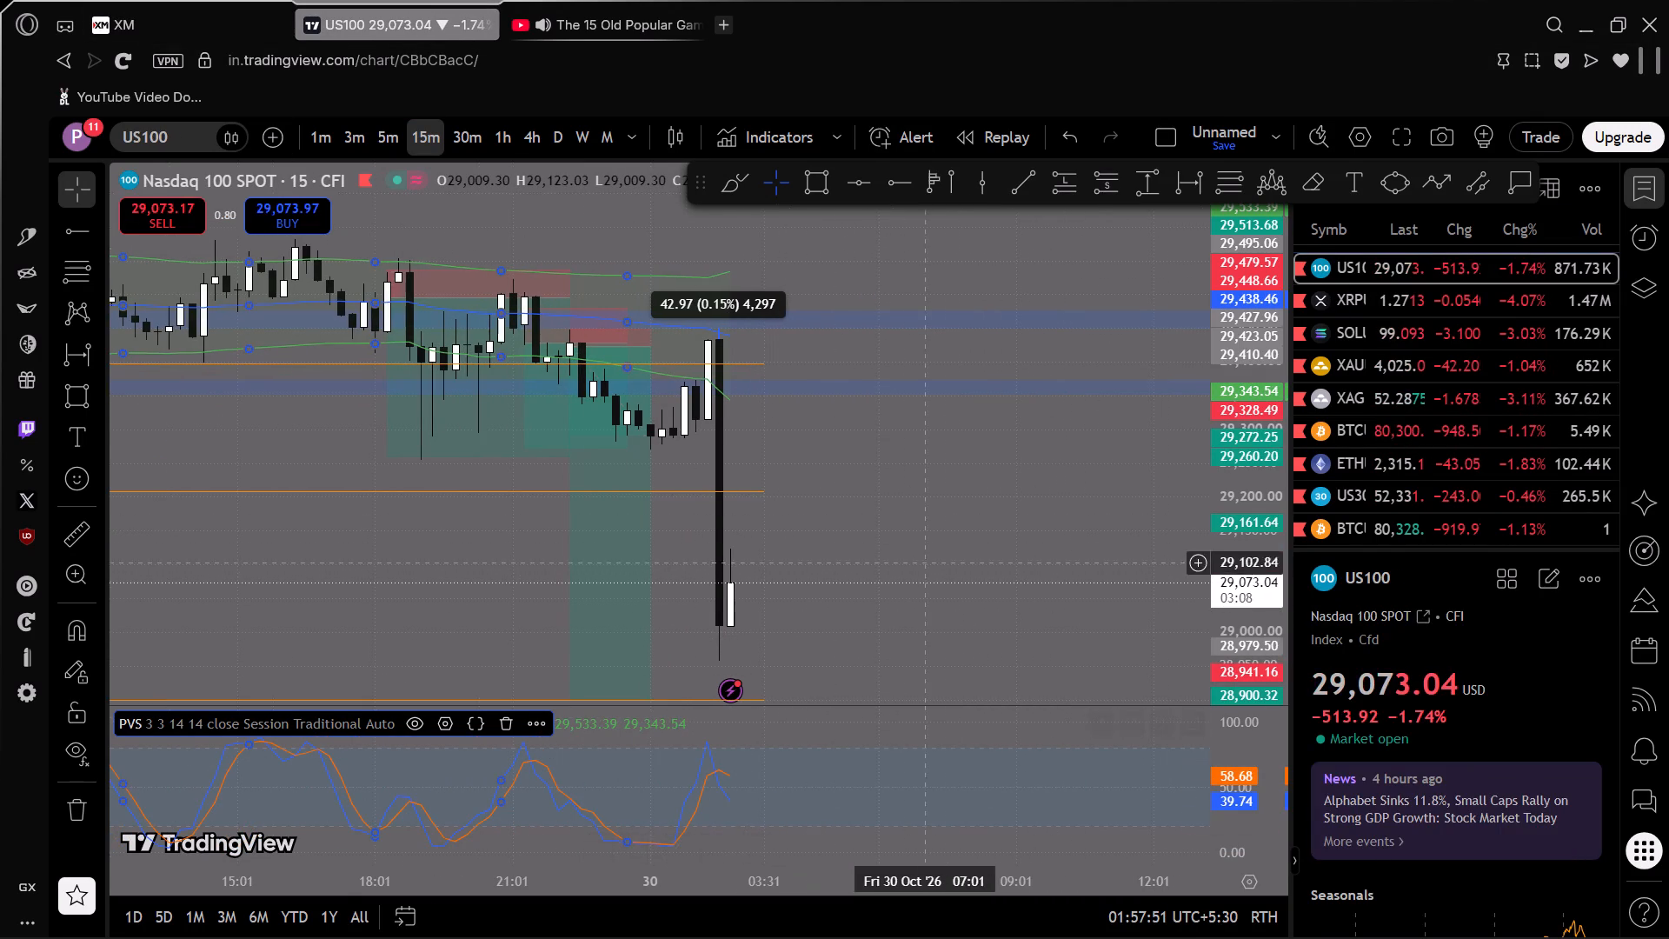
{"action": "left_click_drag", "start_coordinate": [955, 590], "coordinate": [967, 448]}
{"action": "left_click", "coordinate": [373, 150]}
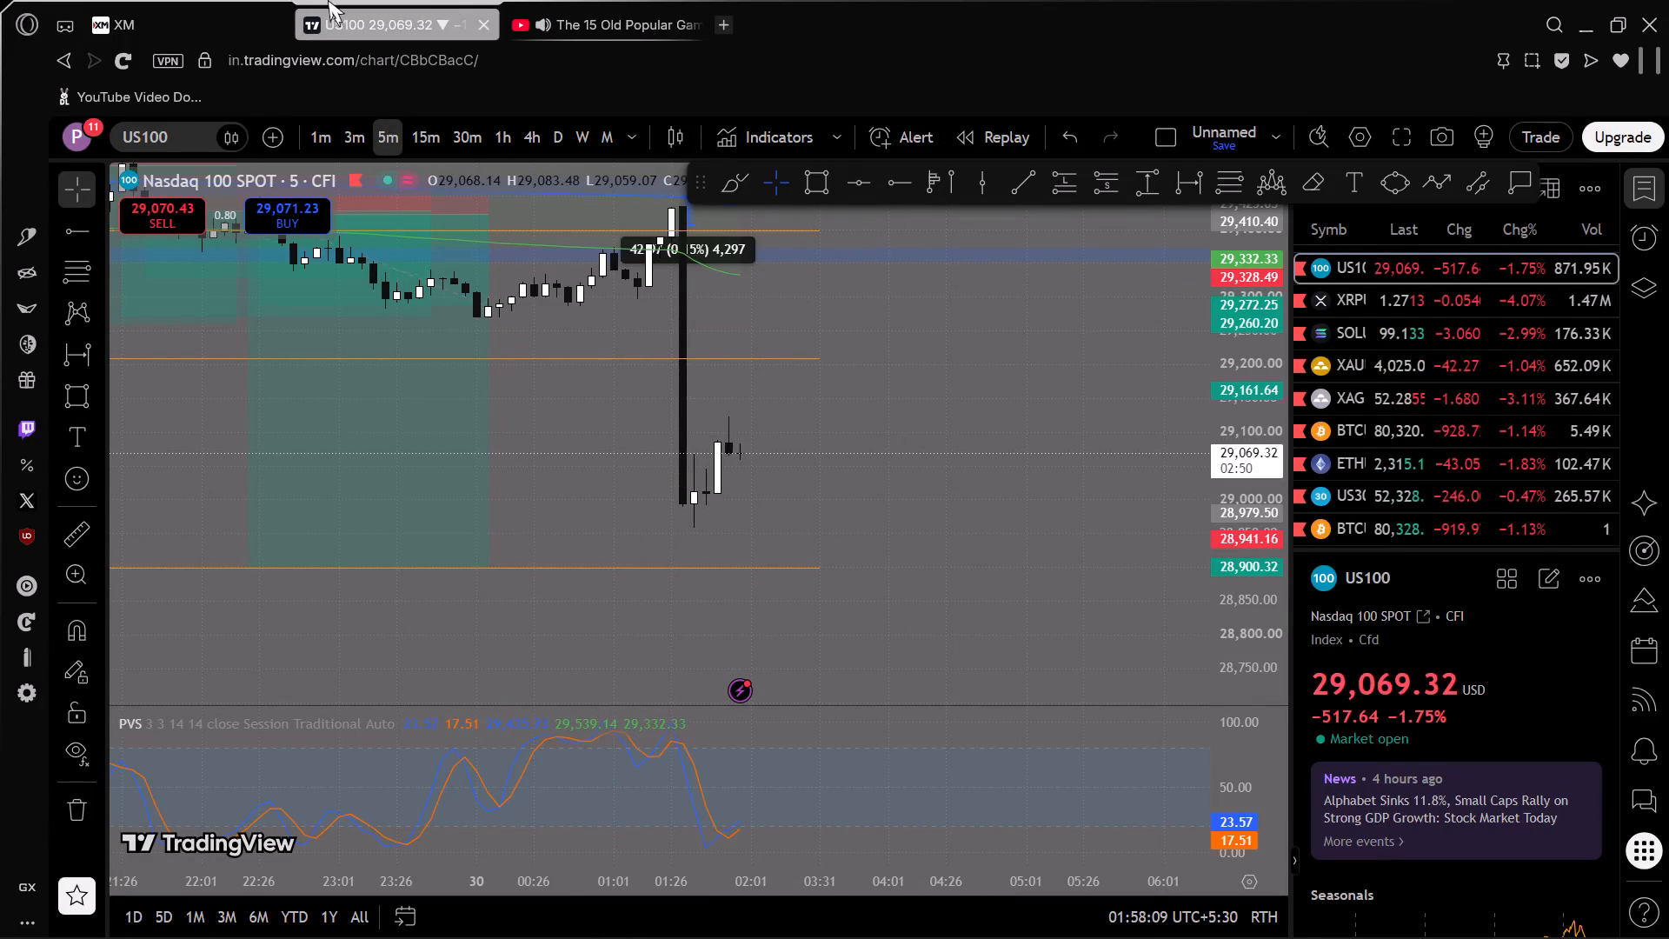
{"action": "left_click", "coordinate": [237, 19]}
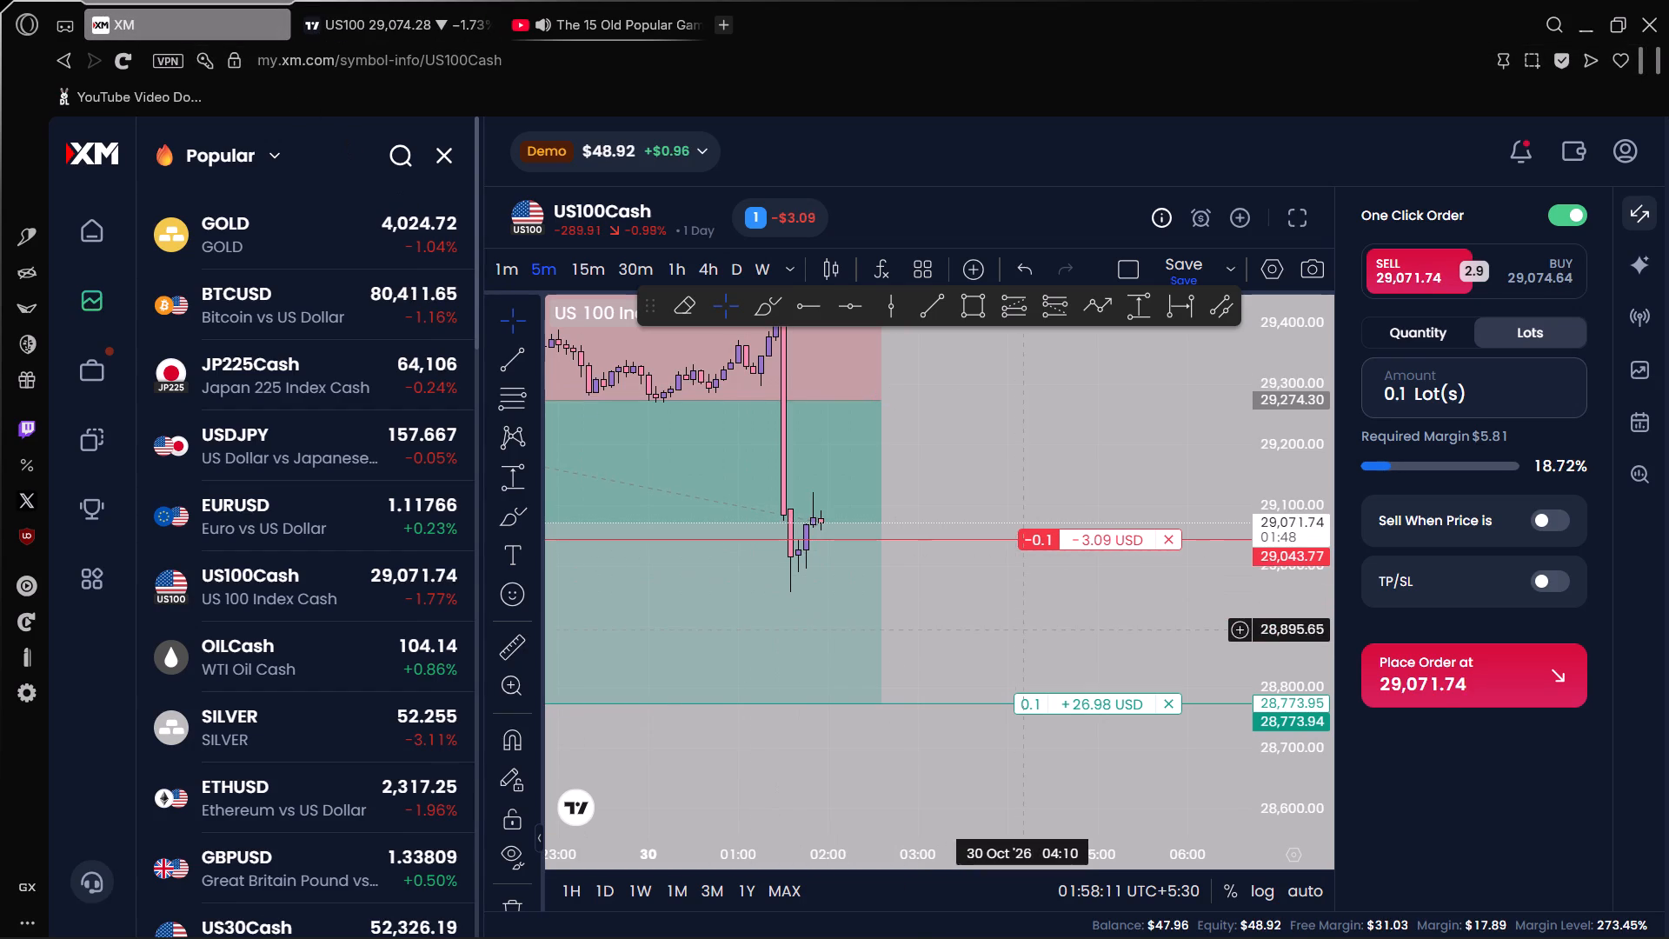
Open XAUUSD from TradingView's watchlist and examine the wider 5-minute price action.
{"action": "left_click", "coordinate": [372, 0]}
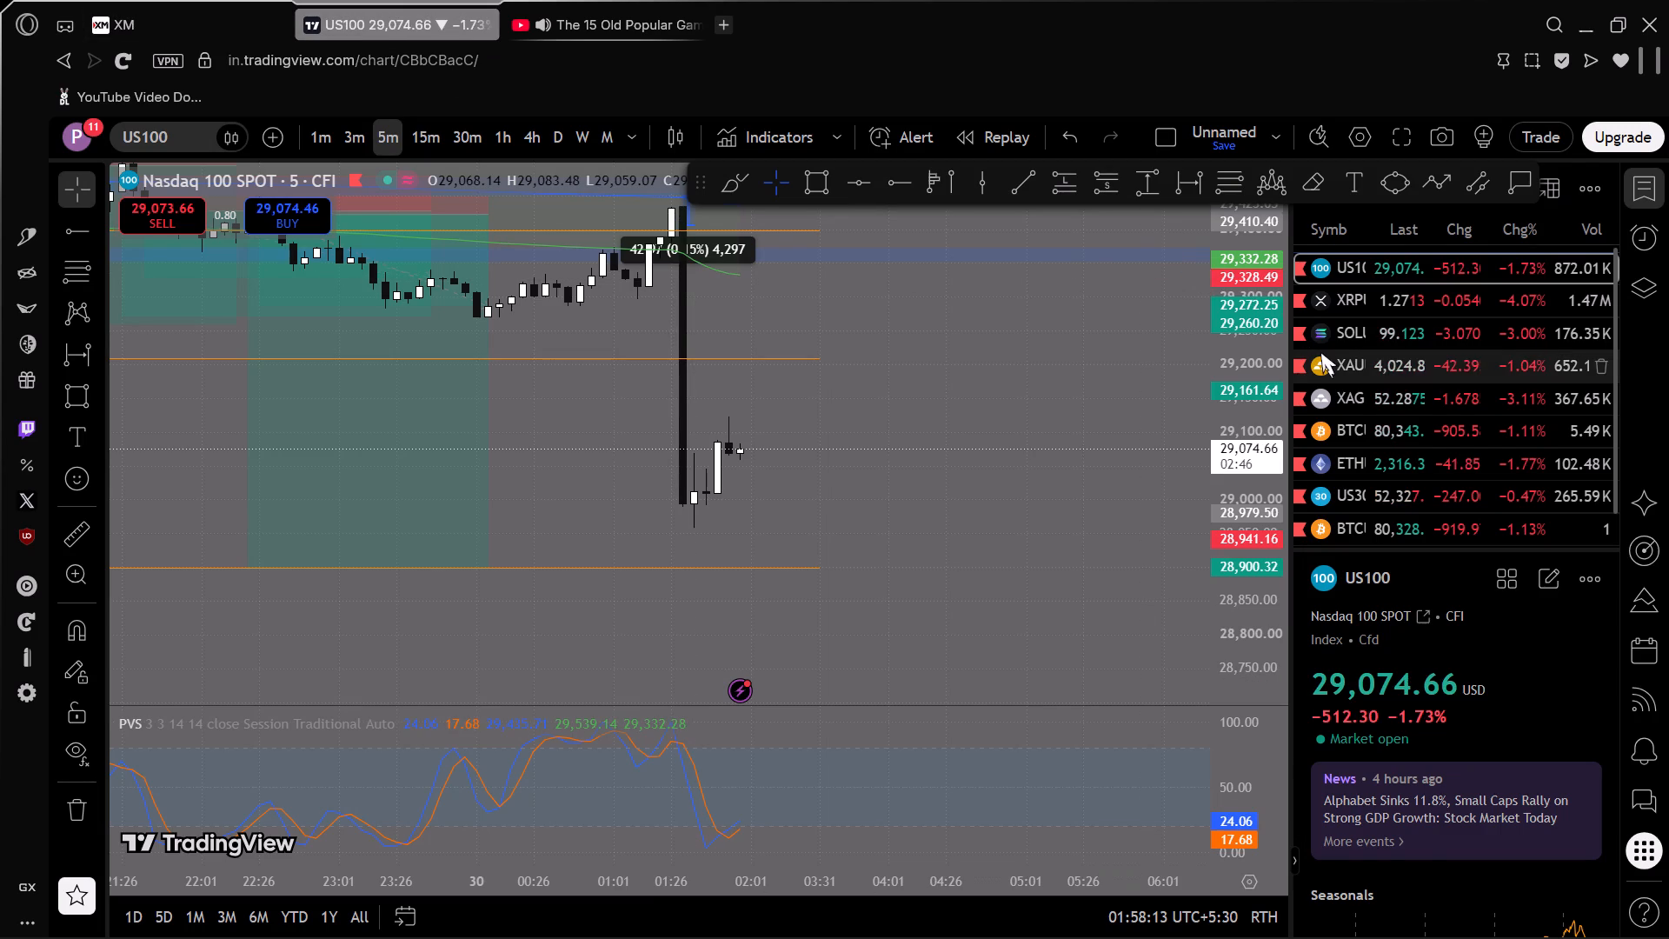
{"action": "left_click", "coordinate": [1321, 352]}
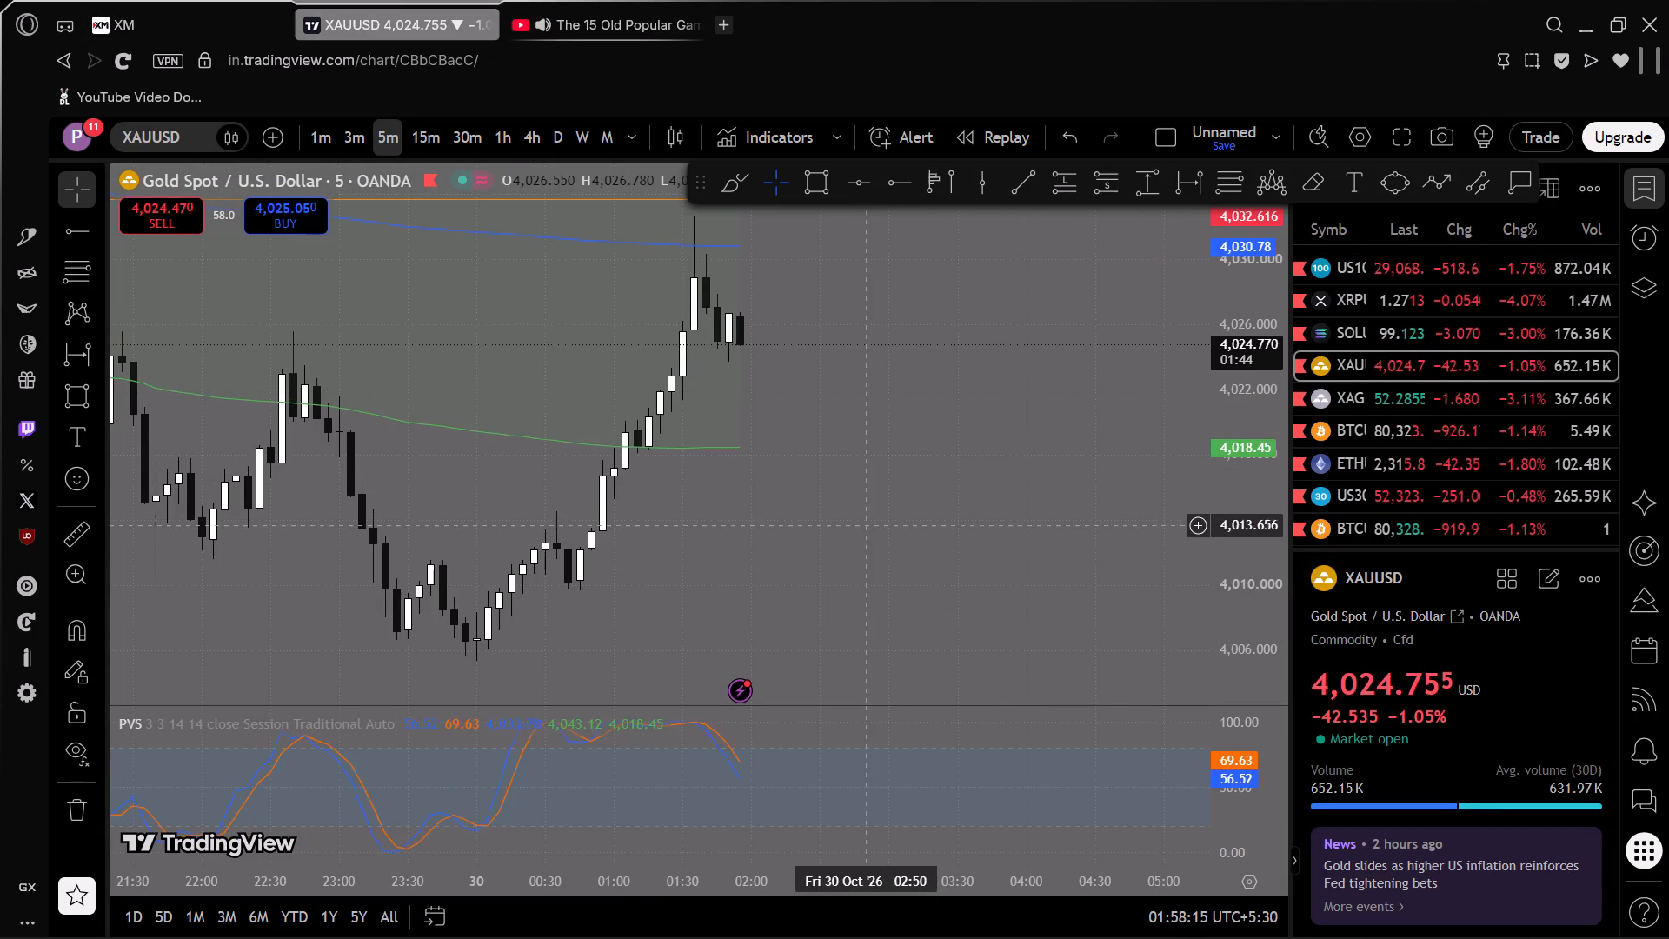
{"action": "scroll", "coordinate": [891, 536], "scroll_direction": "down", "scroll_amount": 4}
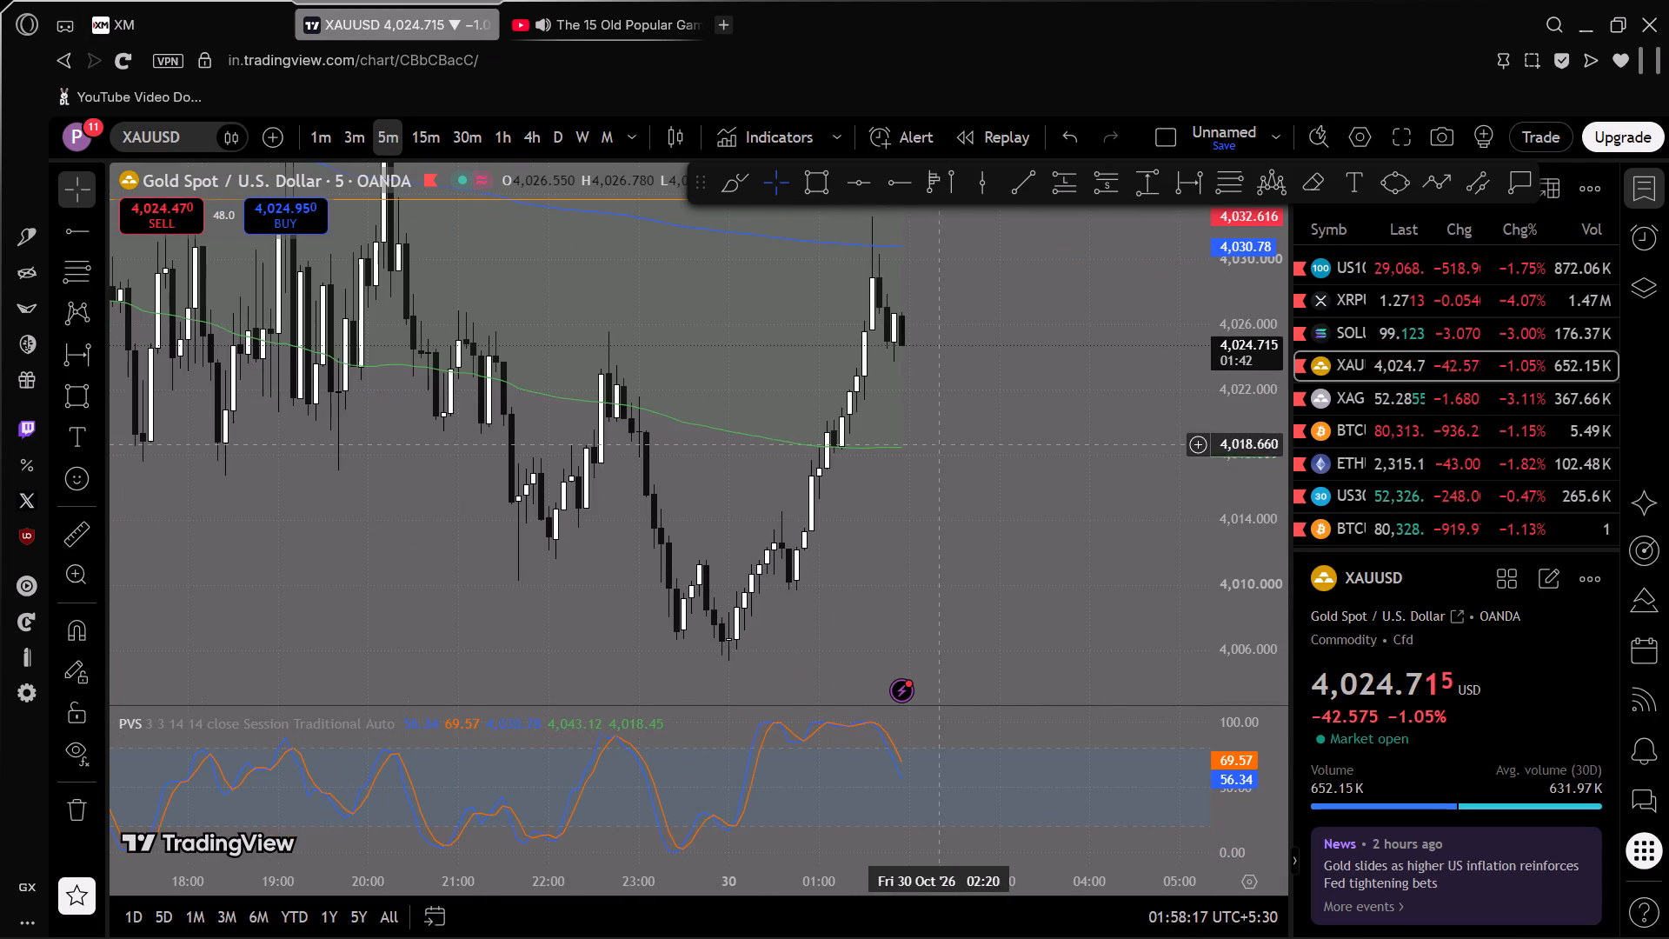
Switch to YouTube, browse the home feed and preview suggested mixes such as Tokyo NightDrive and Deep Focus Trading Music.
{"action": "left_click", "coordinate": [585, 17]}
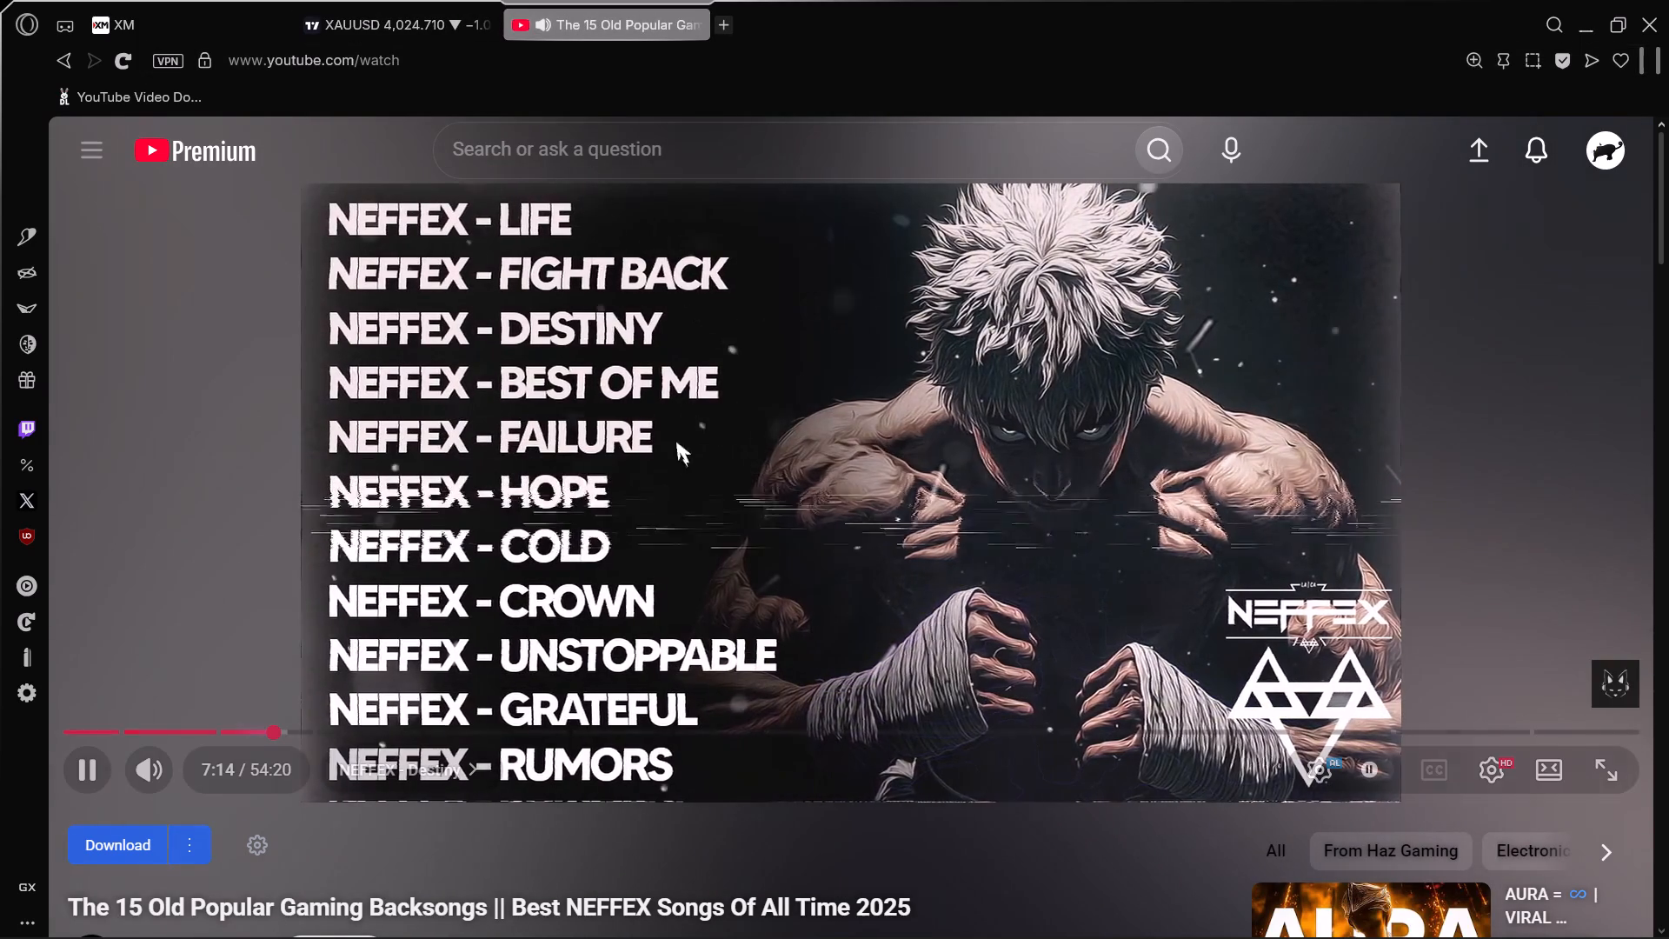
{"action": "left_click", "coordinate": [177, 164]}
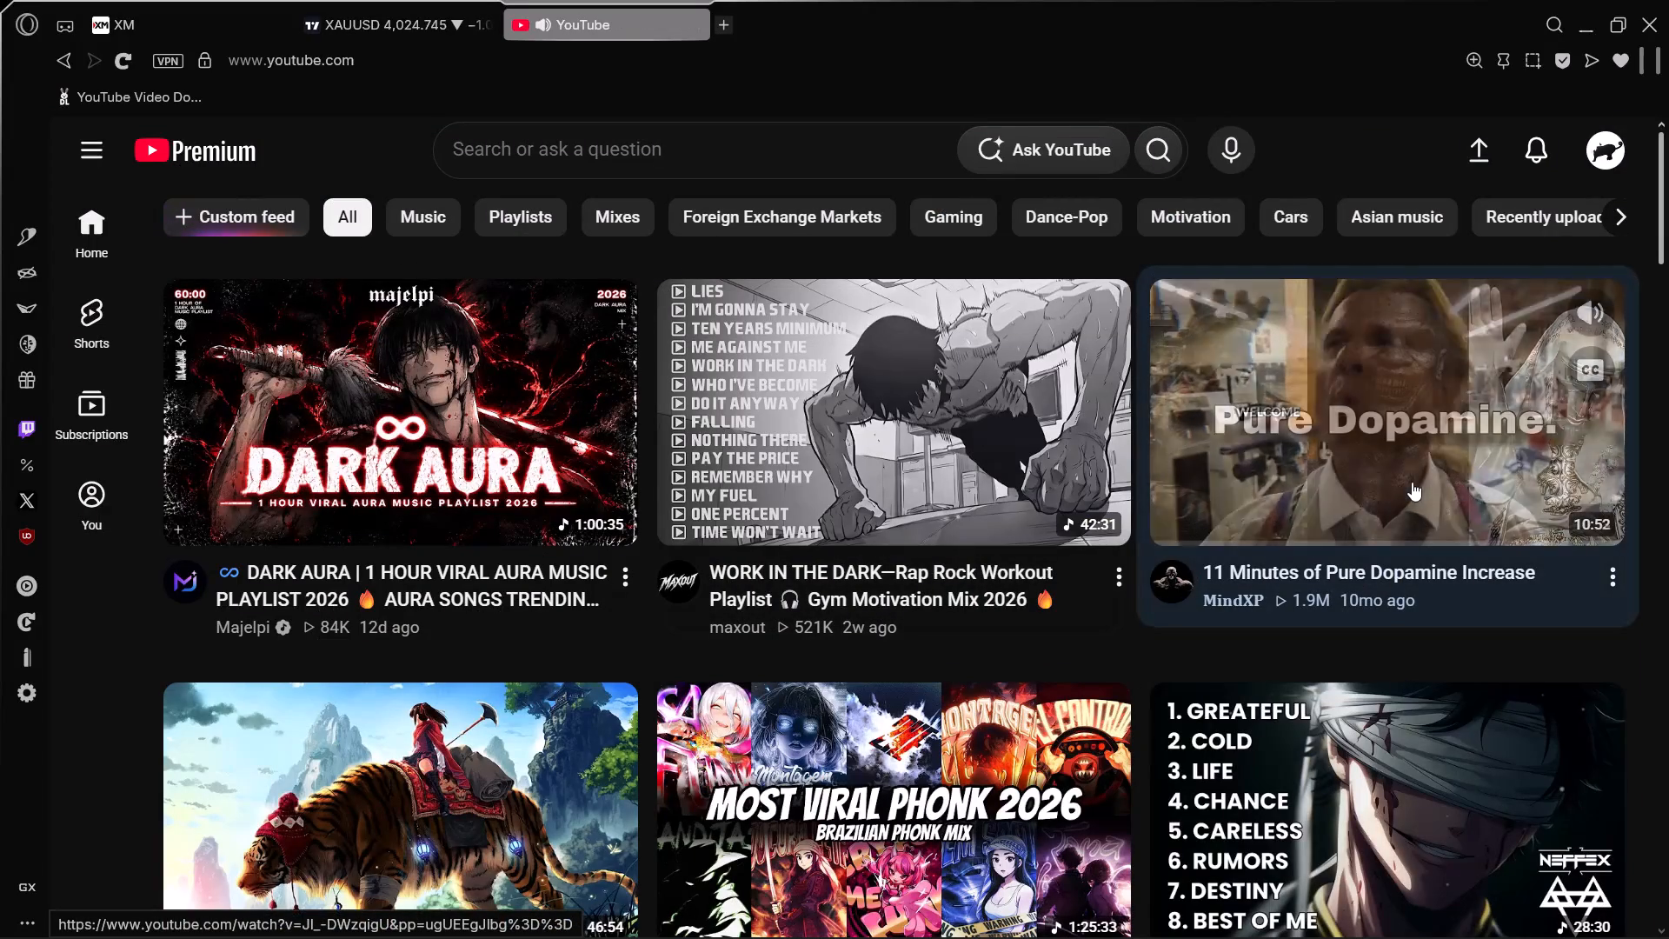
{"action": "left_click", "coordinate": [1589, 372]}
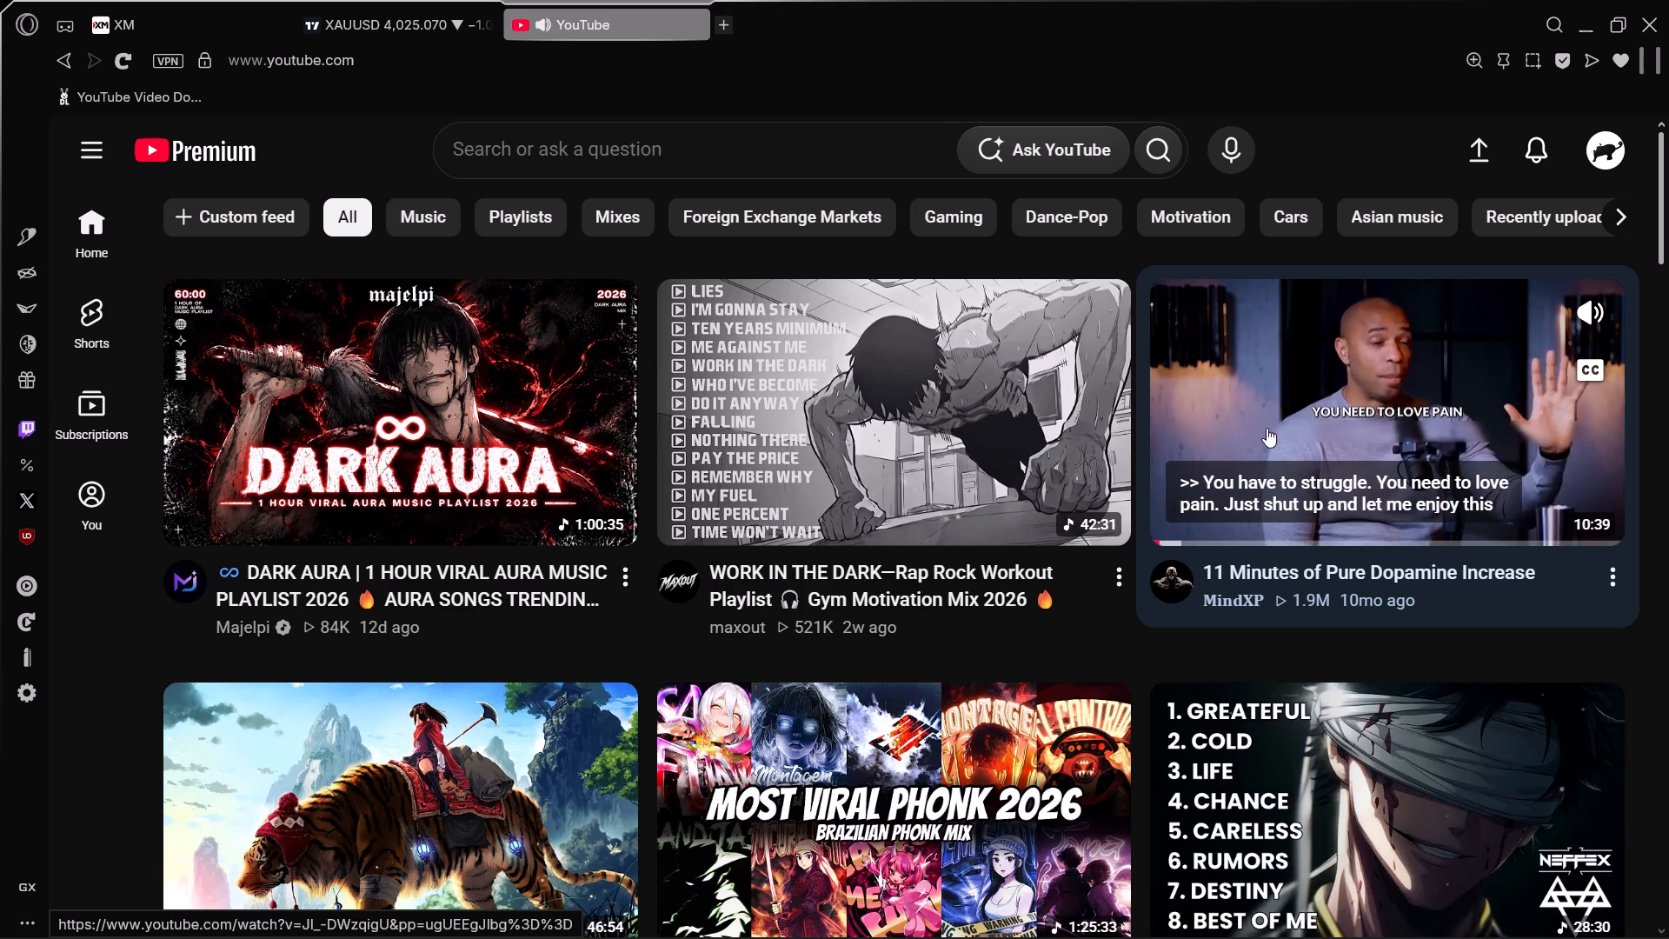
{"action": "scroll", "coordinate": [959, 698], "scroll_direction": "down", "scroll_amount": 1}
{"action": "scroll", "coordinate": [1109, 624], "scroll_direction": "down", "scroll_amount": 2}
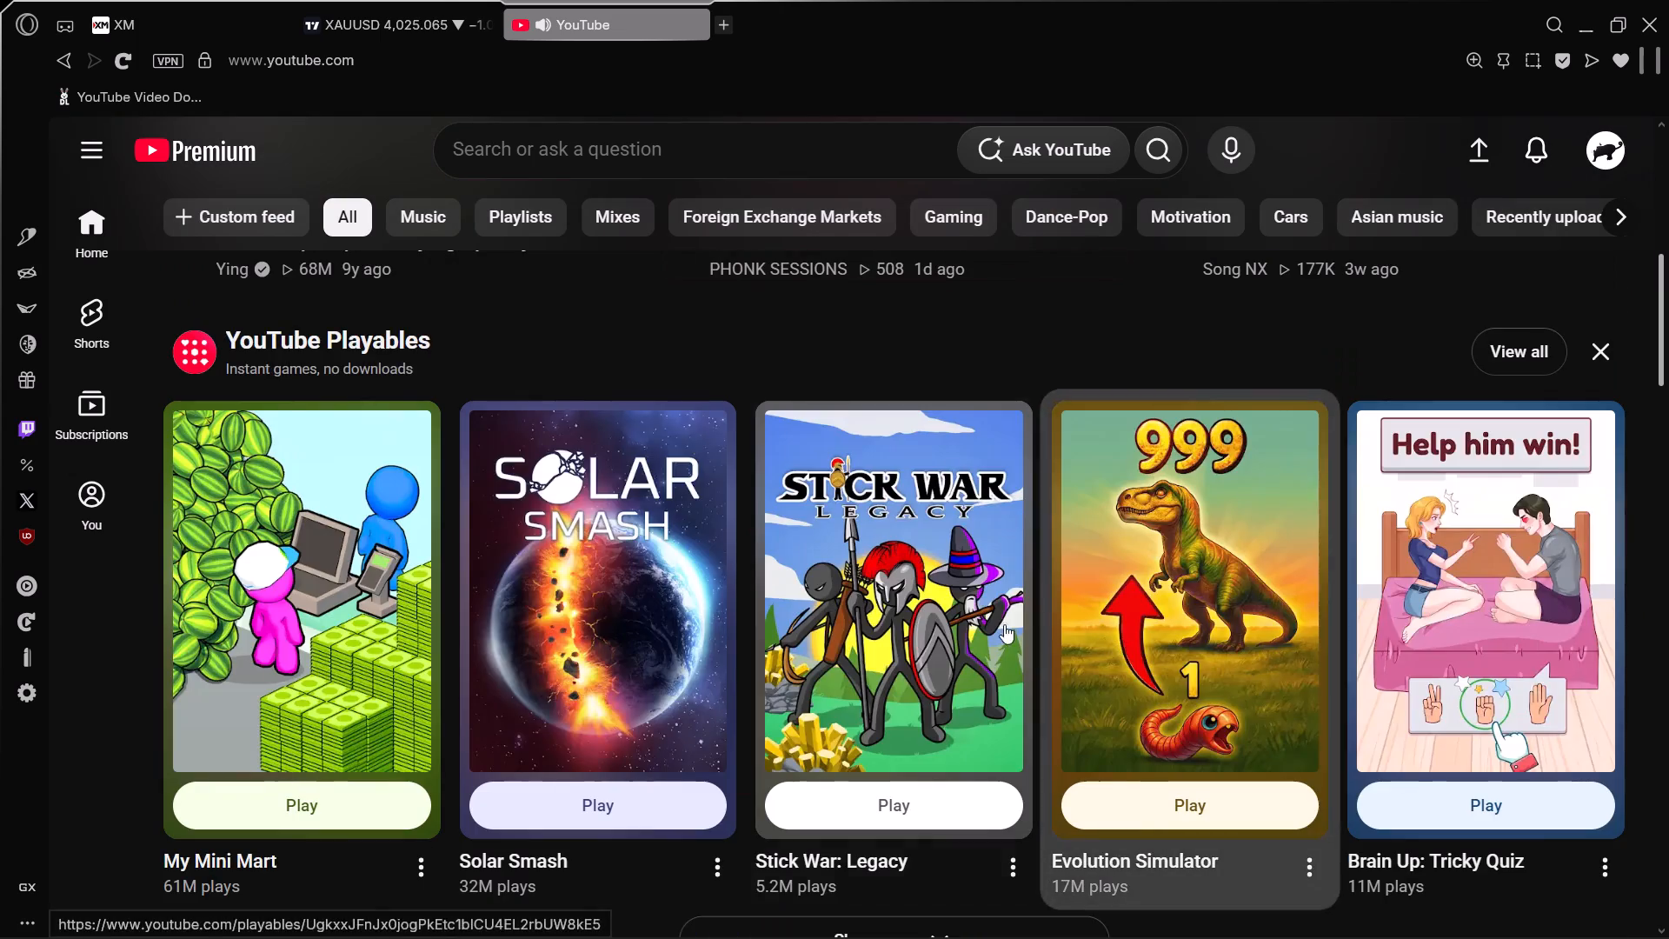
{"action": "scroll", "coordinate": [450, 575], "scroll_direction": "down", "scroll_amount": 3}
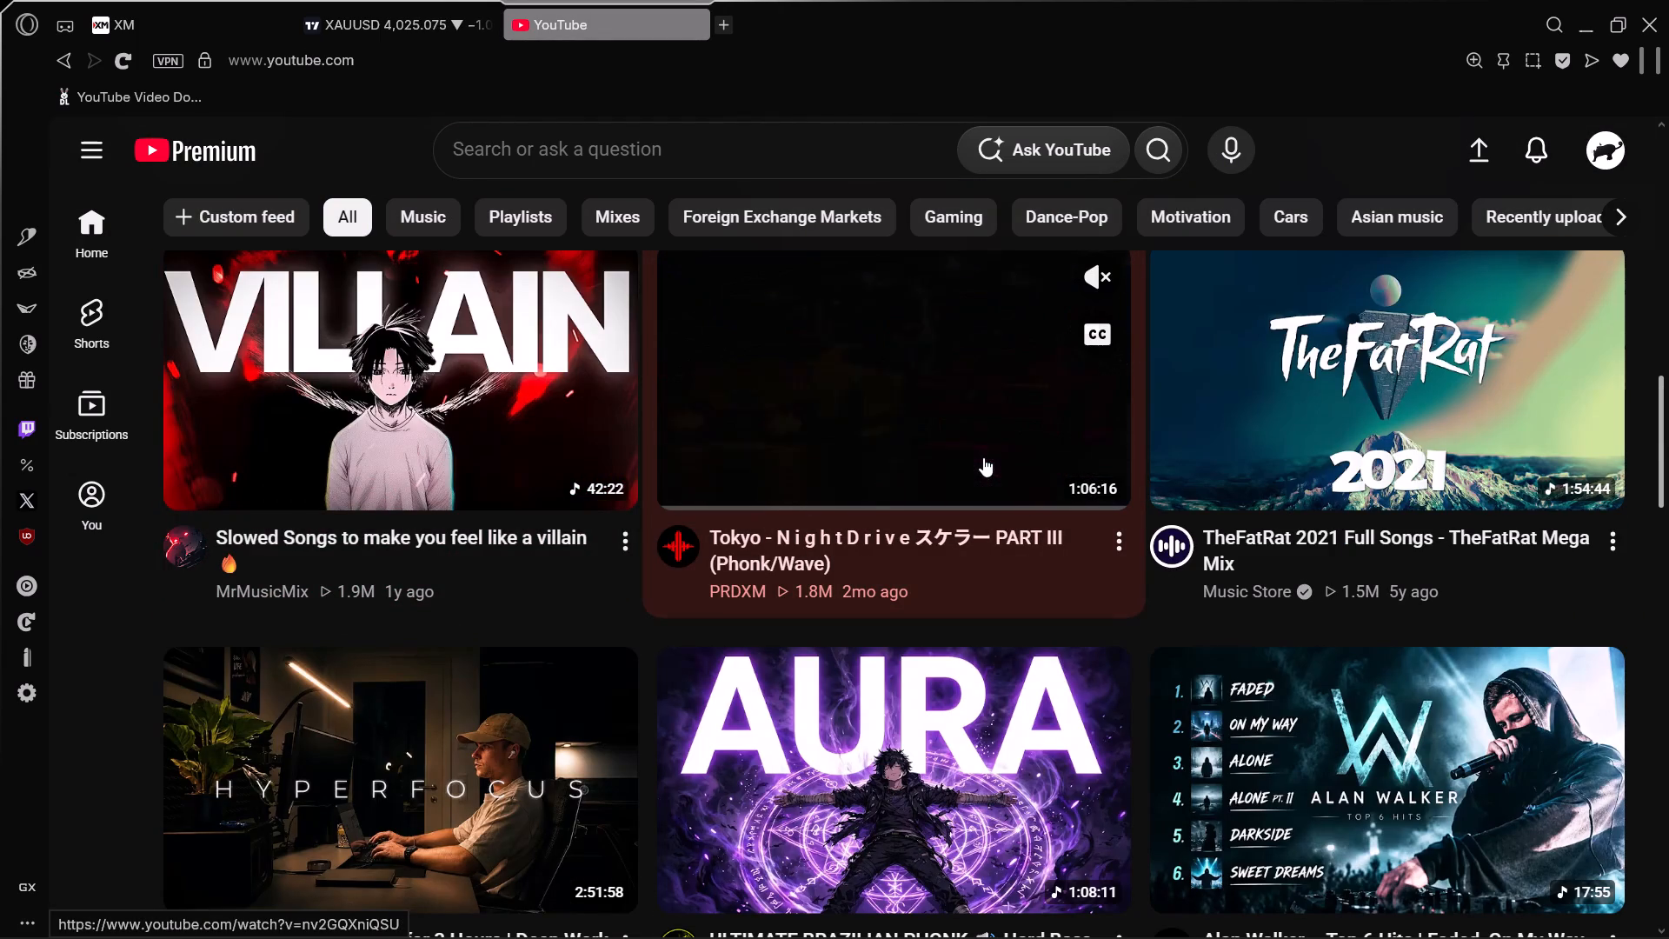
{"action": "left_click", "coordinate": [1110, 272]}
{"action": "left_click", "coordinate": [1104, 337]}
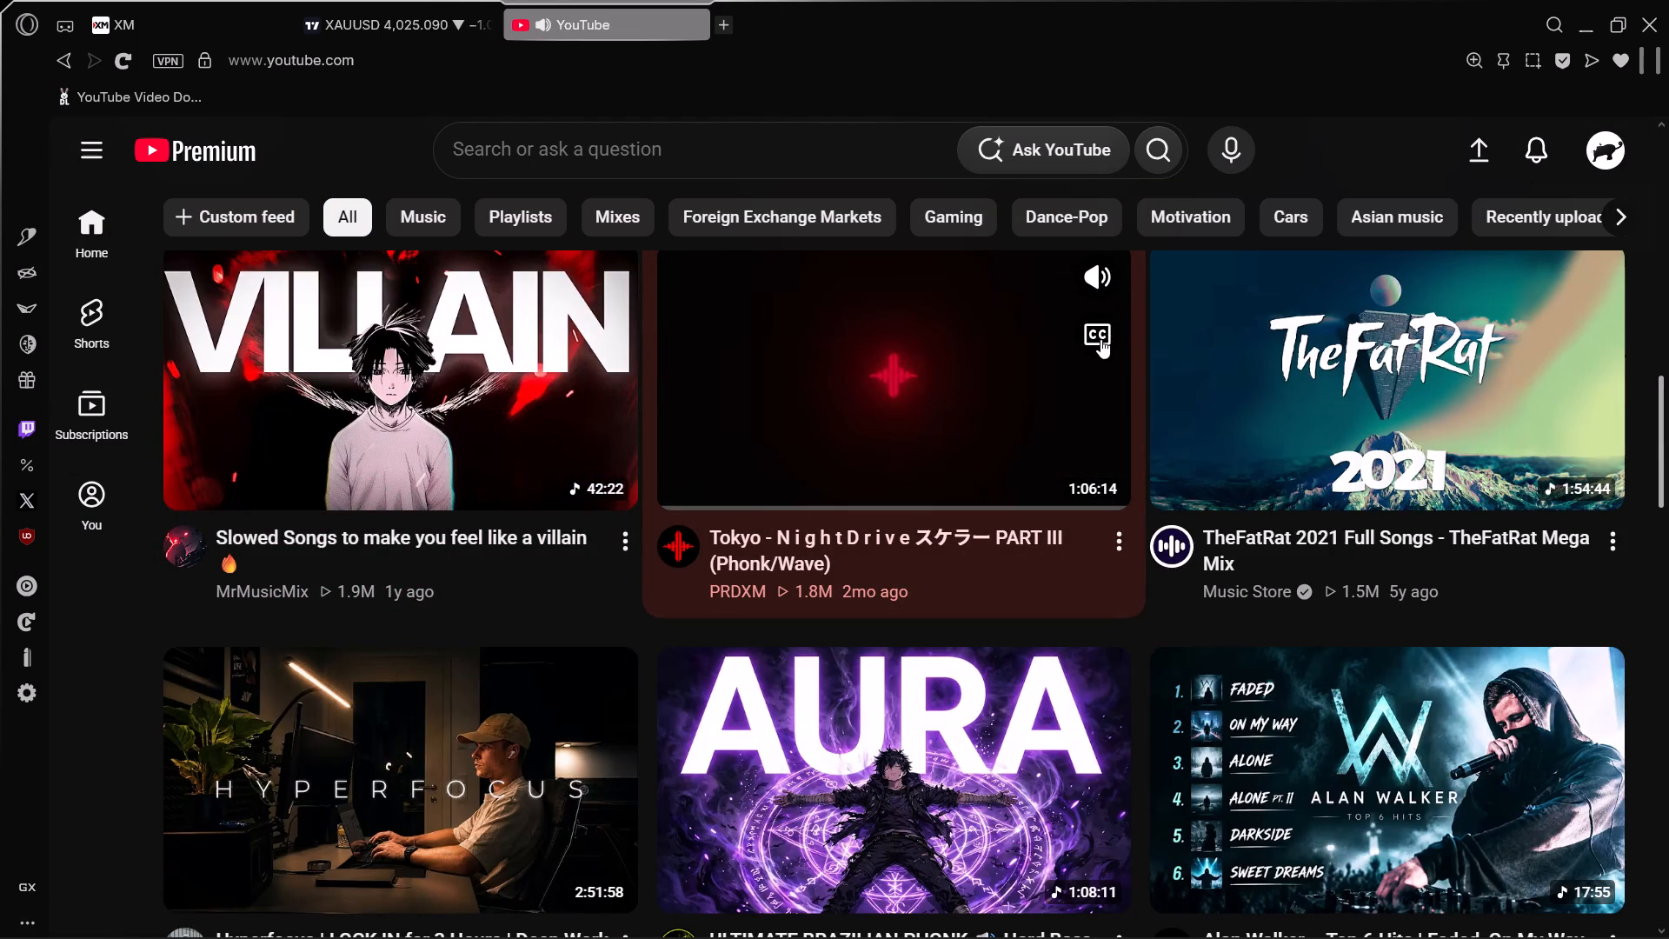
{"action": "scroll", "coordinate": [1015, 529], "scroll_direction": "down", "scroll_amount": 2}
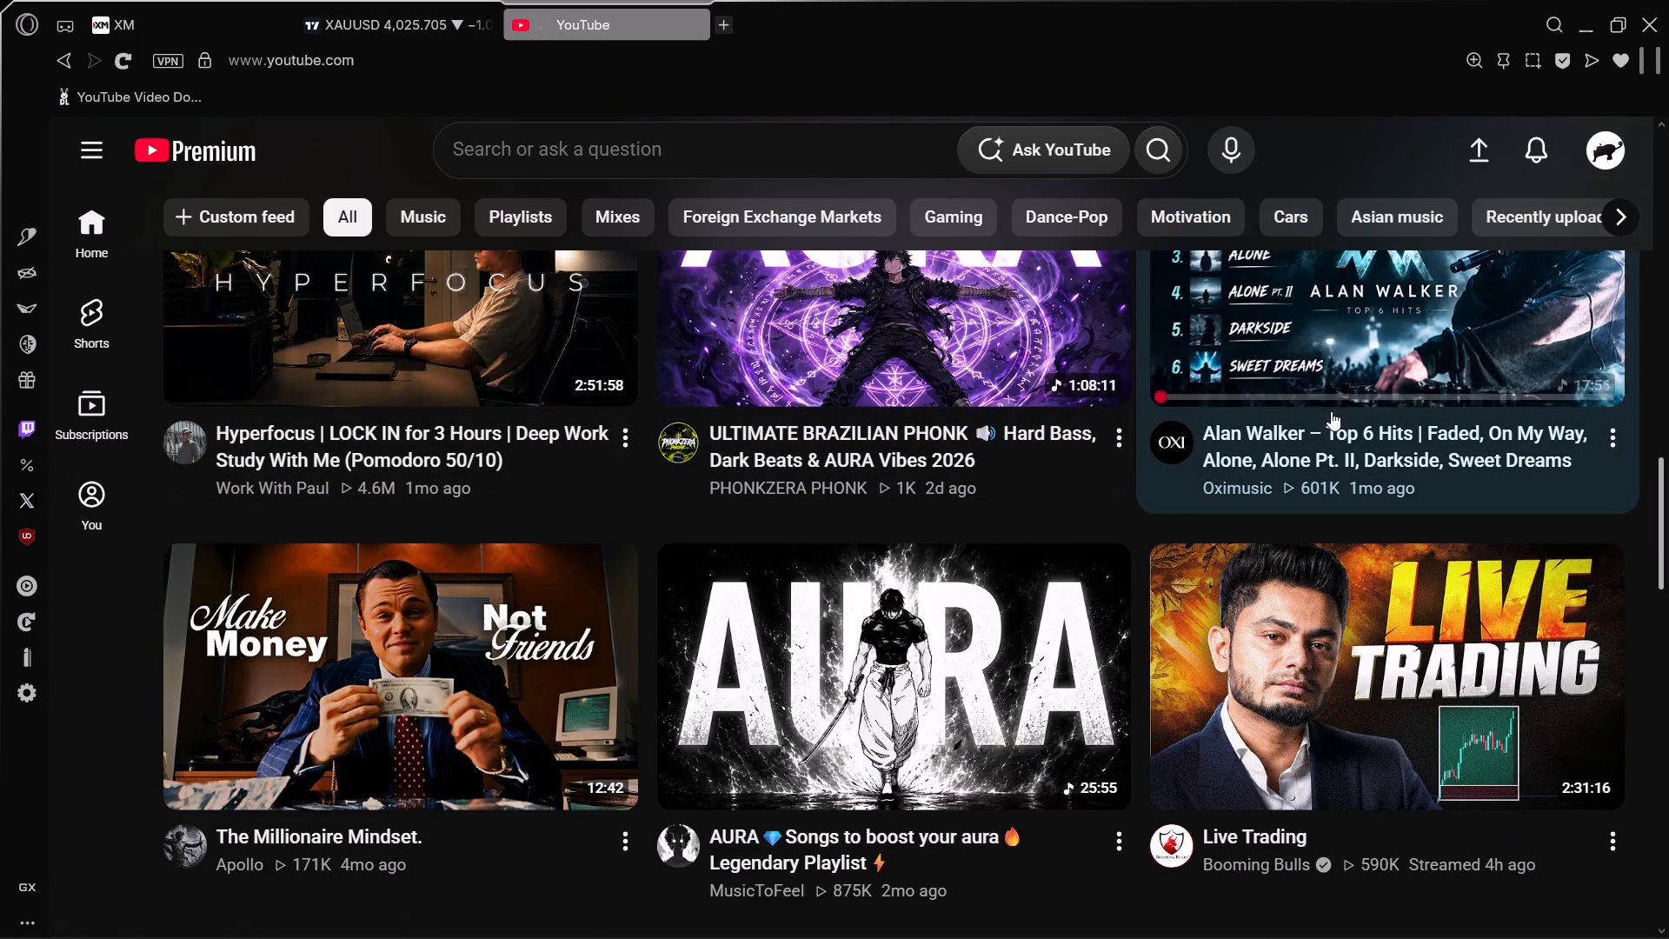
{"action": "scroll", "coordinate": [1245, 505], "scroll_direction": "down", "scroll_amount": 1}
{"action": "scroll", "coordinate": [843, 516], "scroll_direction": "down", "scroll_amount": 1}
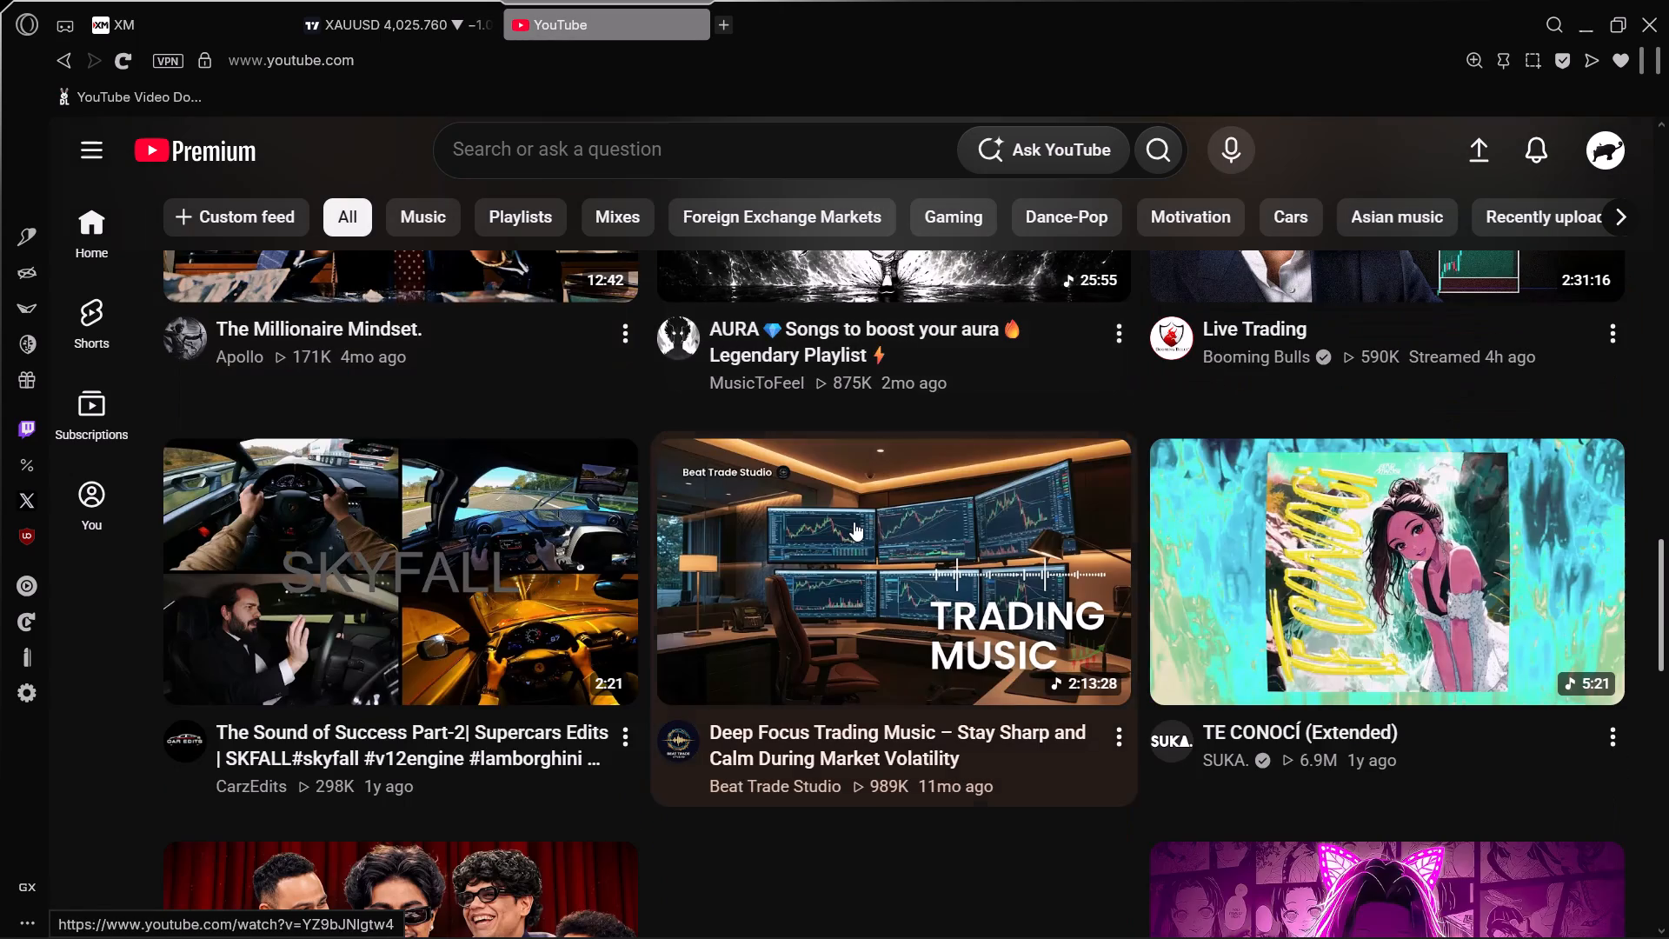
{"action": "left_click", "coordinate": [1094, 468]}
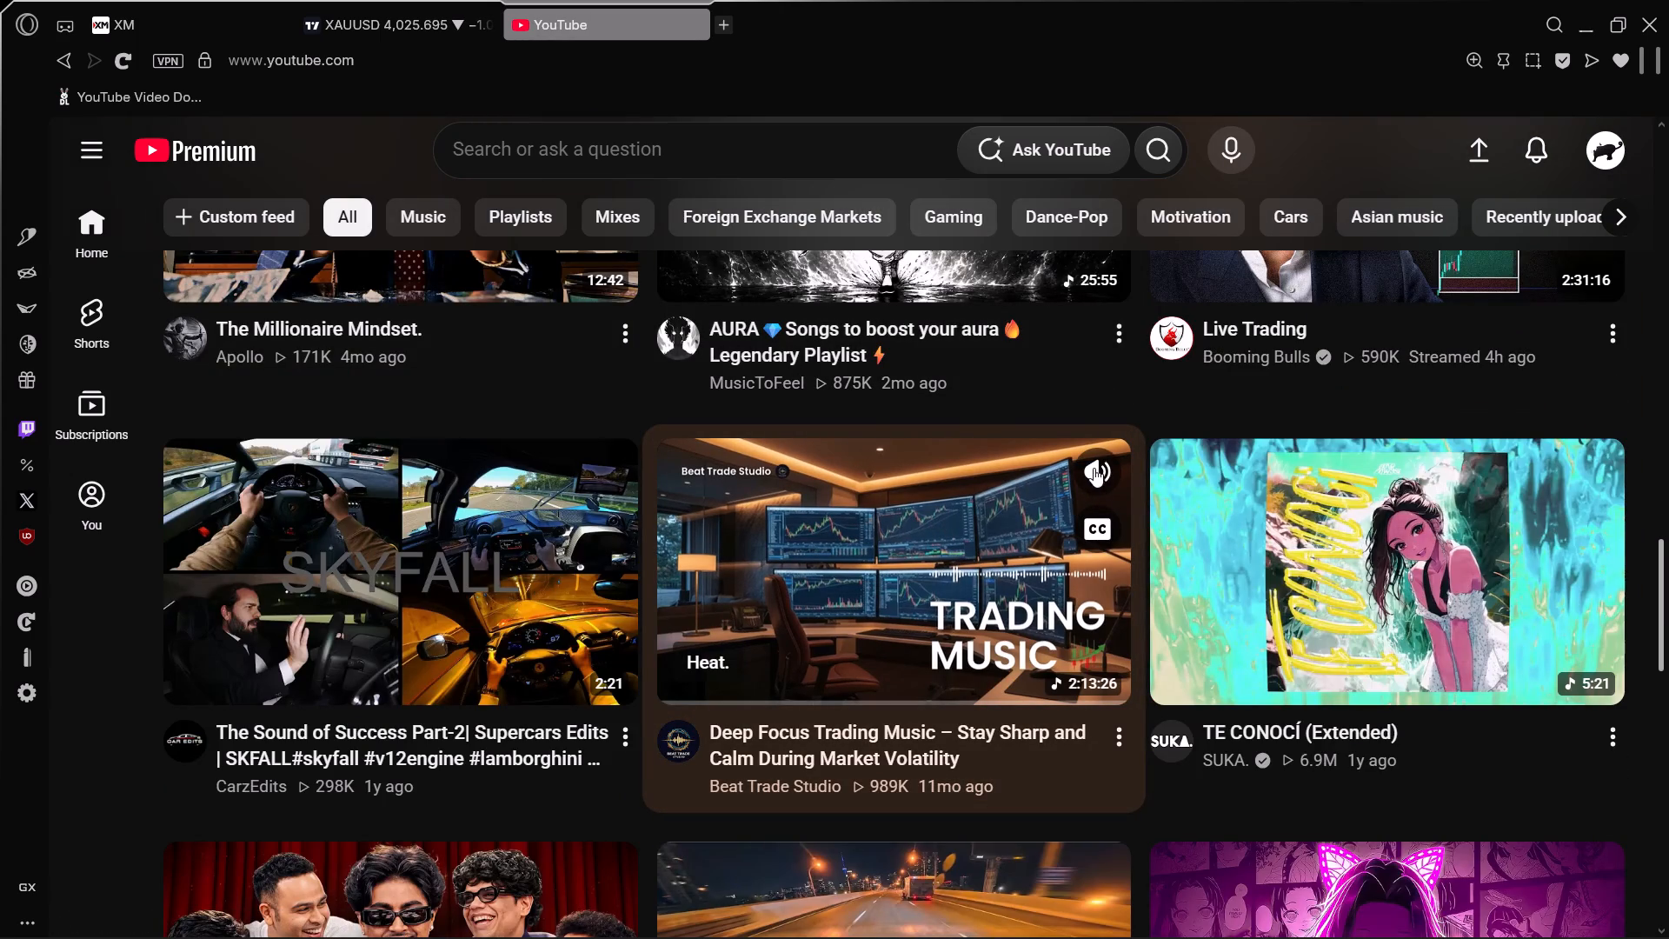
{"action": "left_click", "coordinate": [1100, 522]}
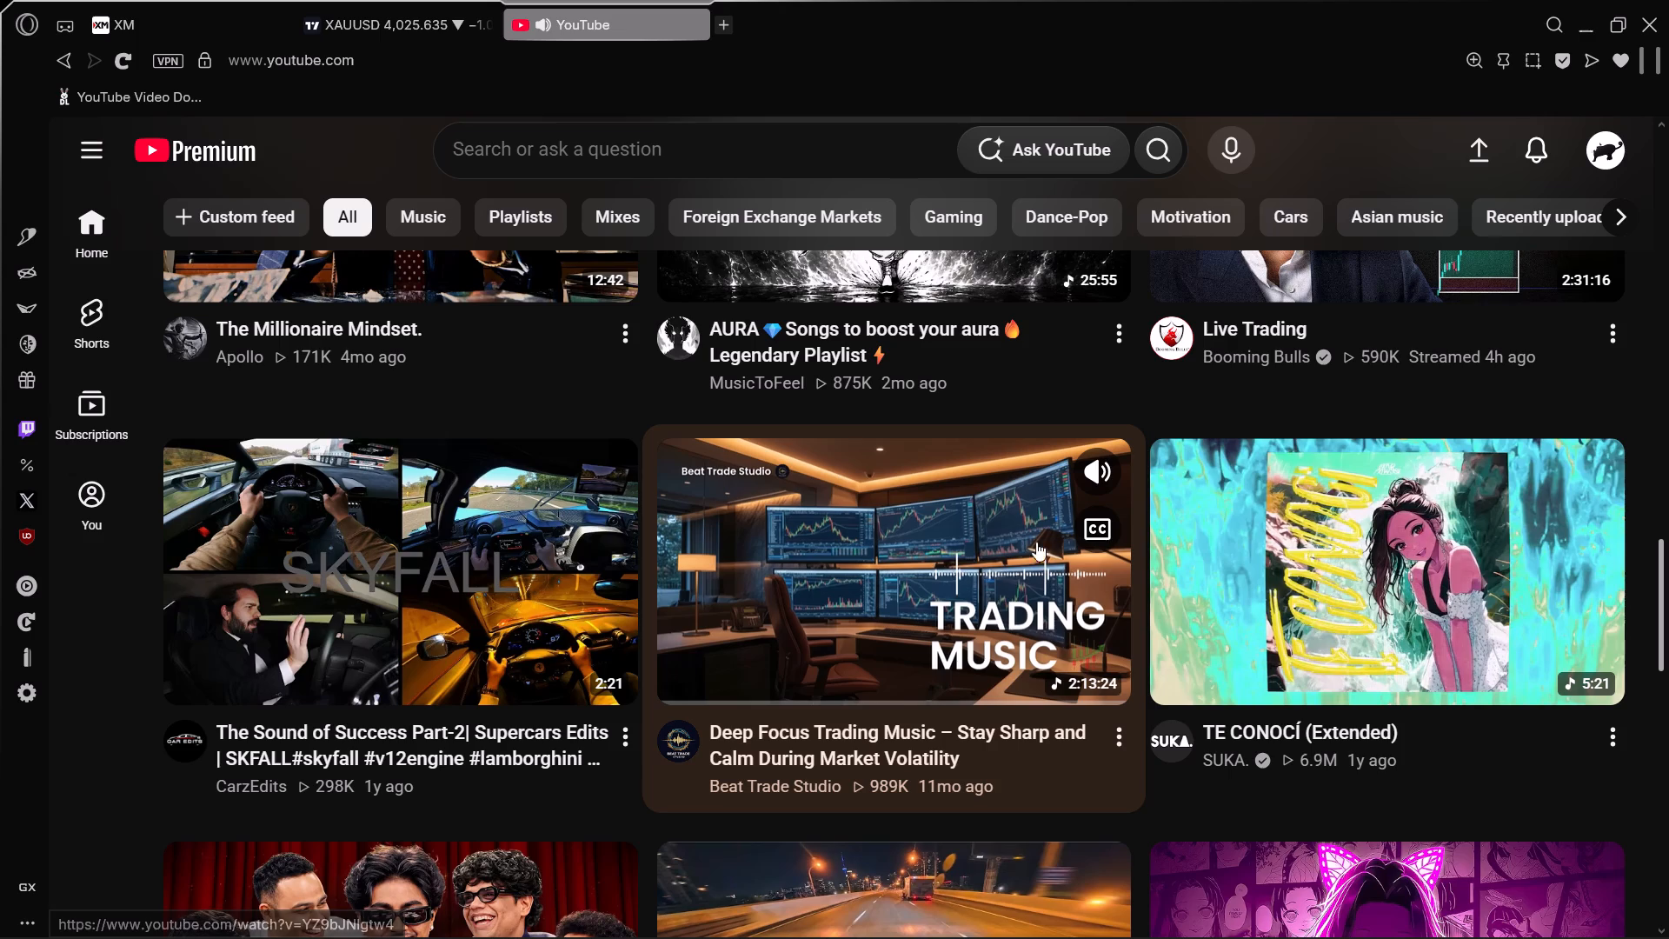
Find and play PHONK ABSOLUTE's "1 HOUR VIRAL PHONK/FUNK SONGS 2026" from further down YouTube's home feed.
{"action": "scroll", "coordinate": [942, 549], "scroll_direction": "down", "scroll_amount": 1}
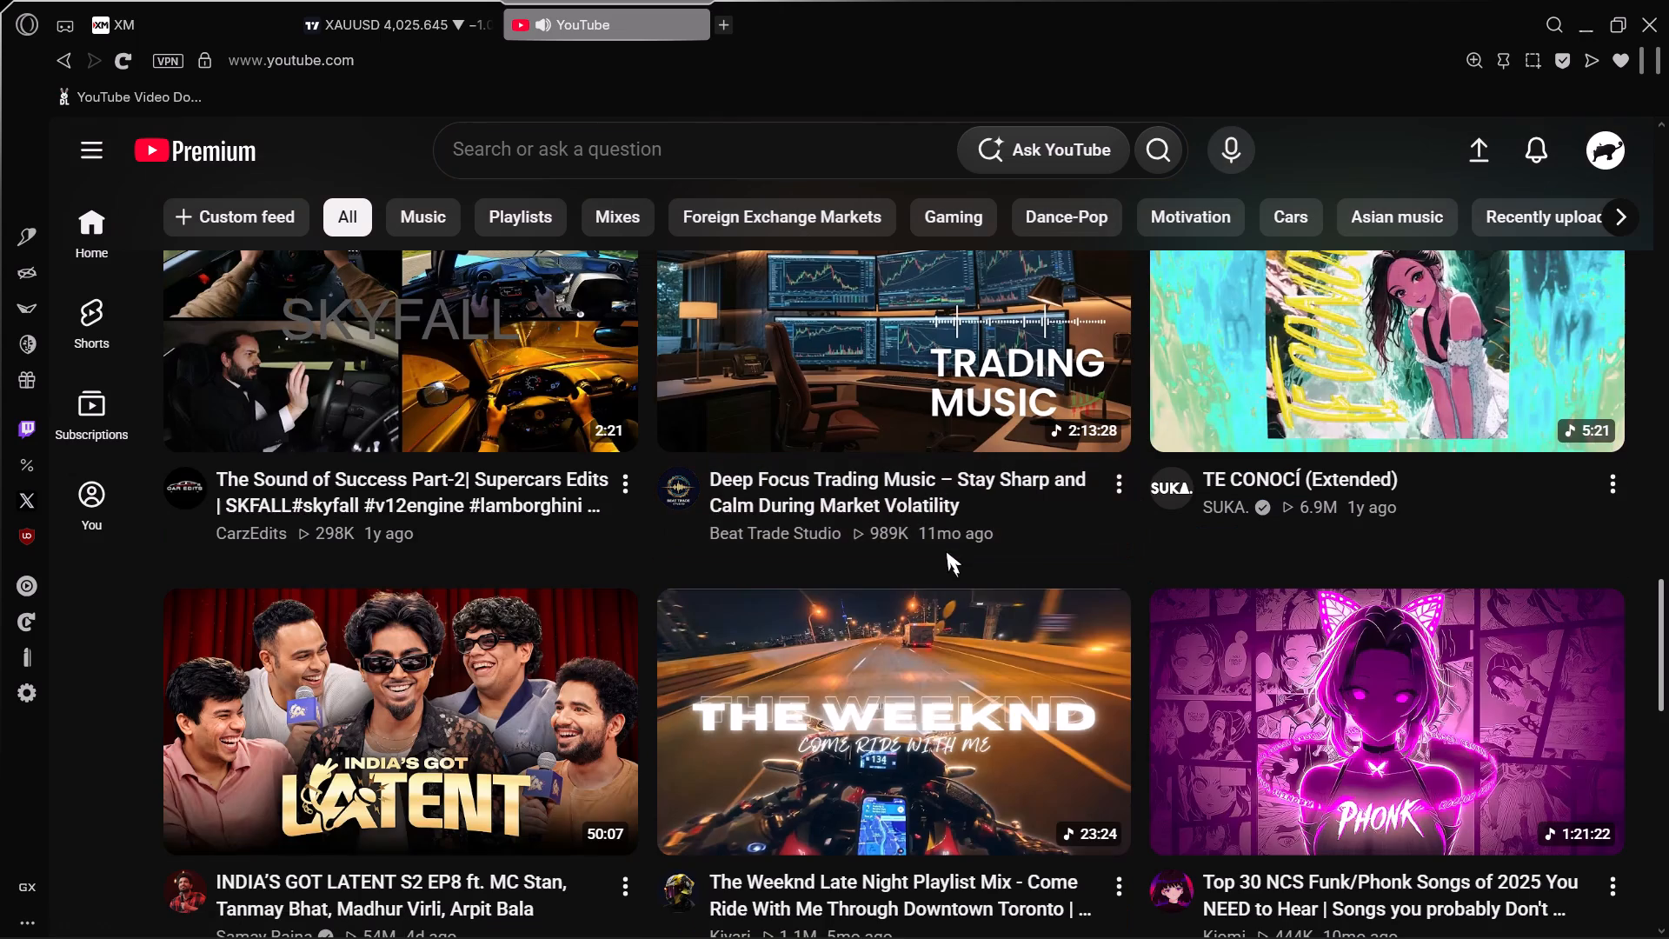
{"action": "scroll", "coordinate": [941, 545], "scroll_direction": "down", "scroll_amount": 1}
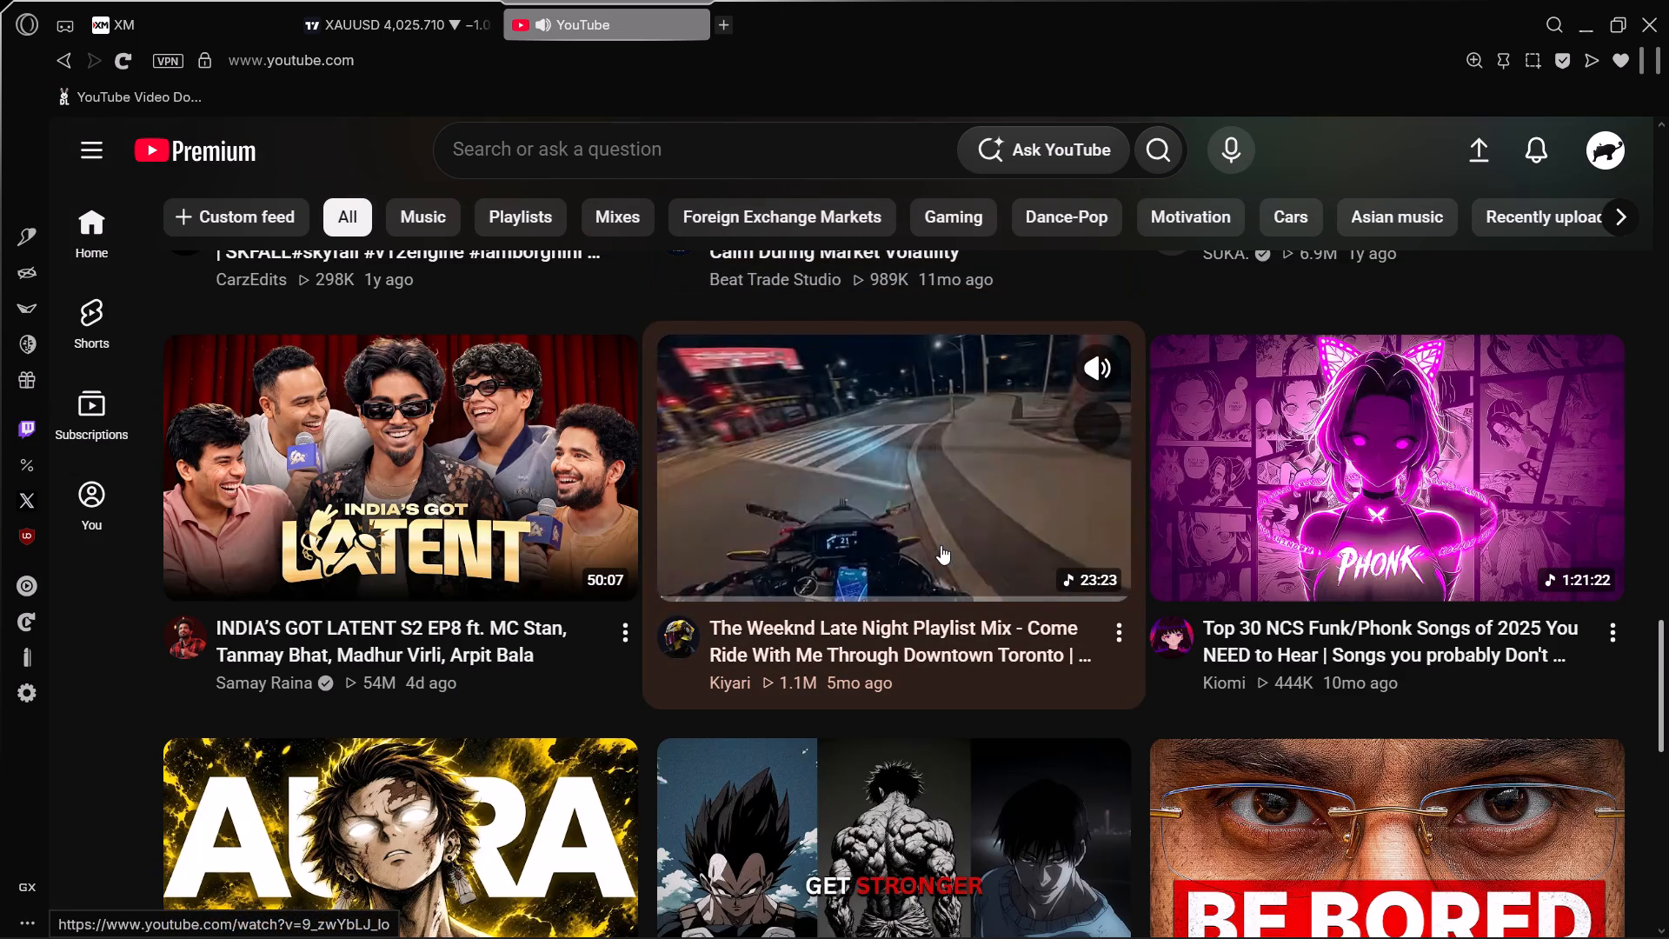
{"action": "scroll", "coordinate": [941, 545], "scroll_direction": "down", "scroll_amount": 1}
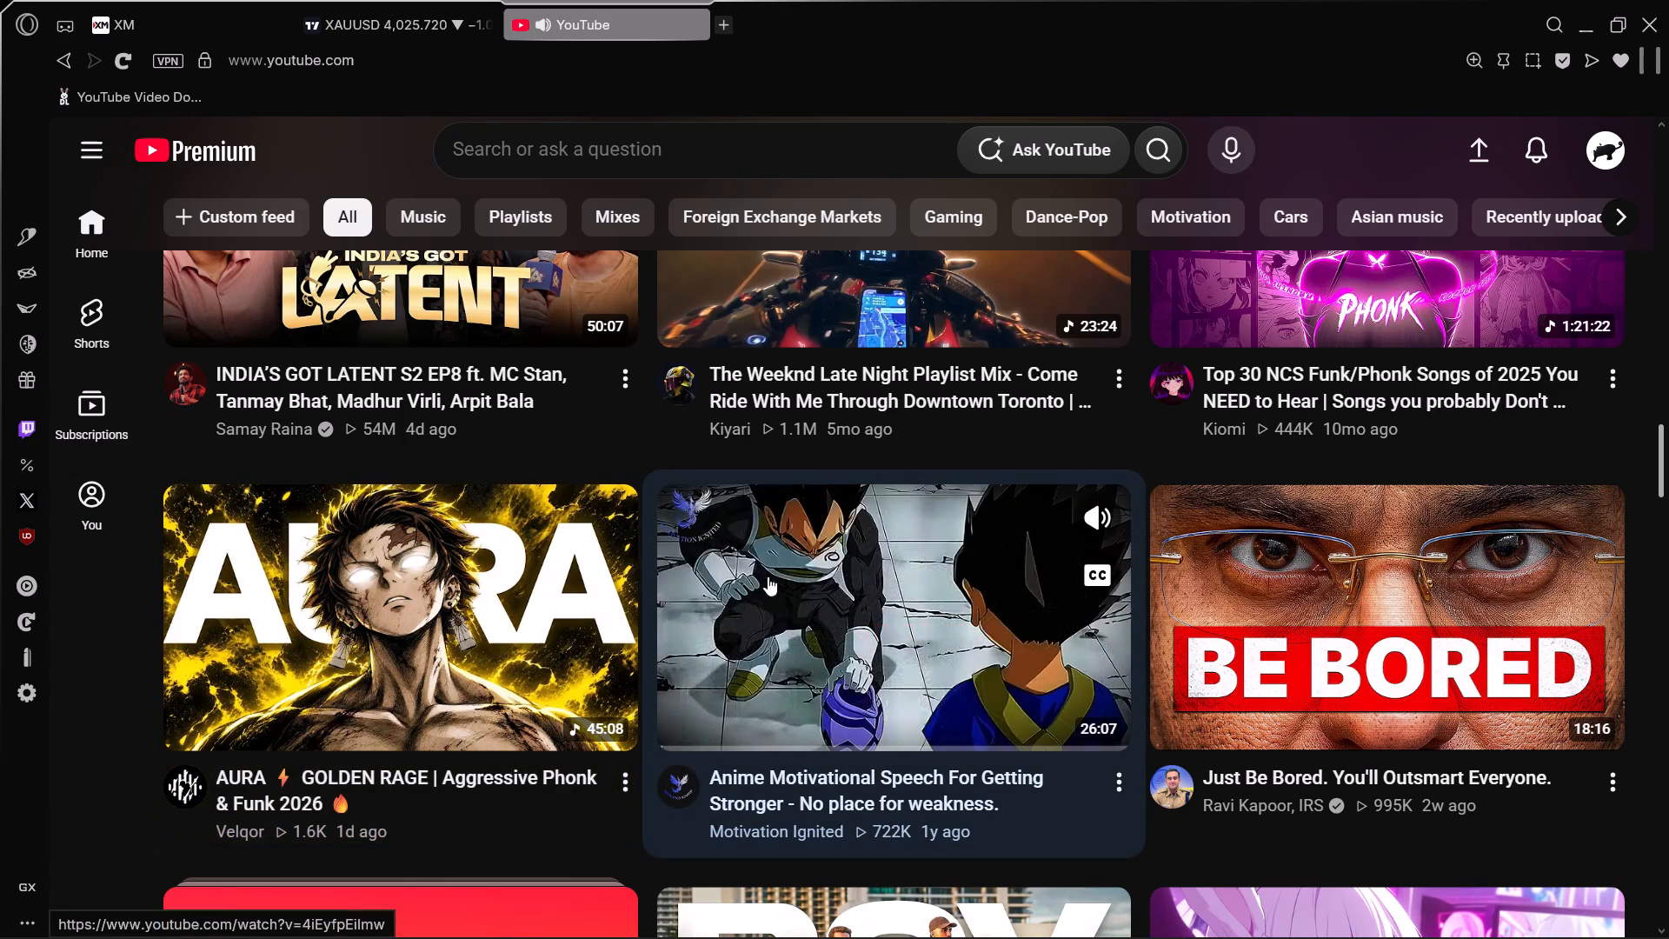
{"action": "scroll", "coordinate": [845, 577], "scroll_direction": "down", "scroll_amount": 2}
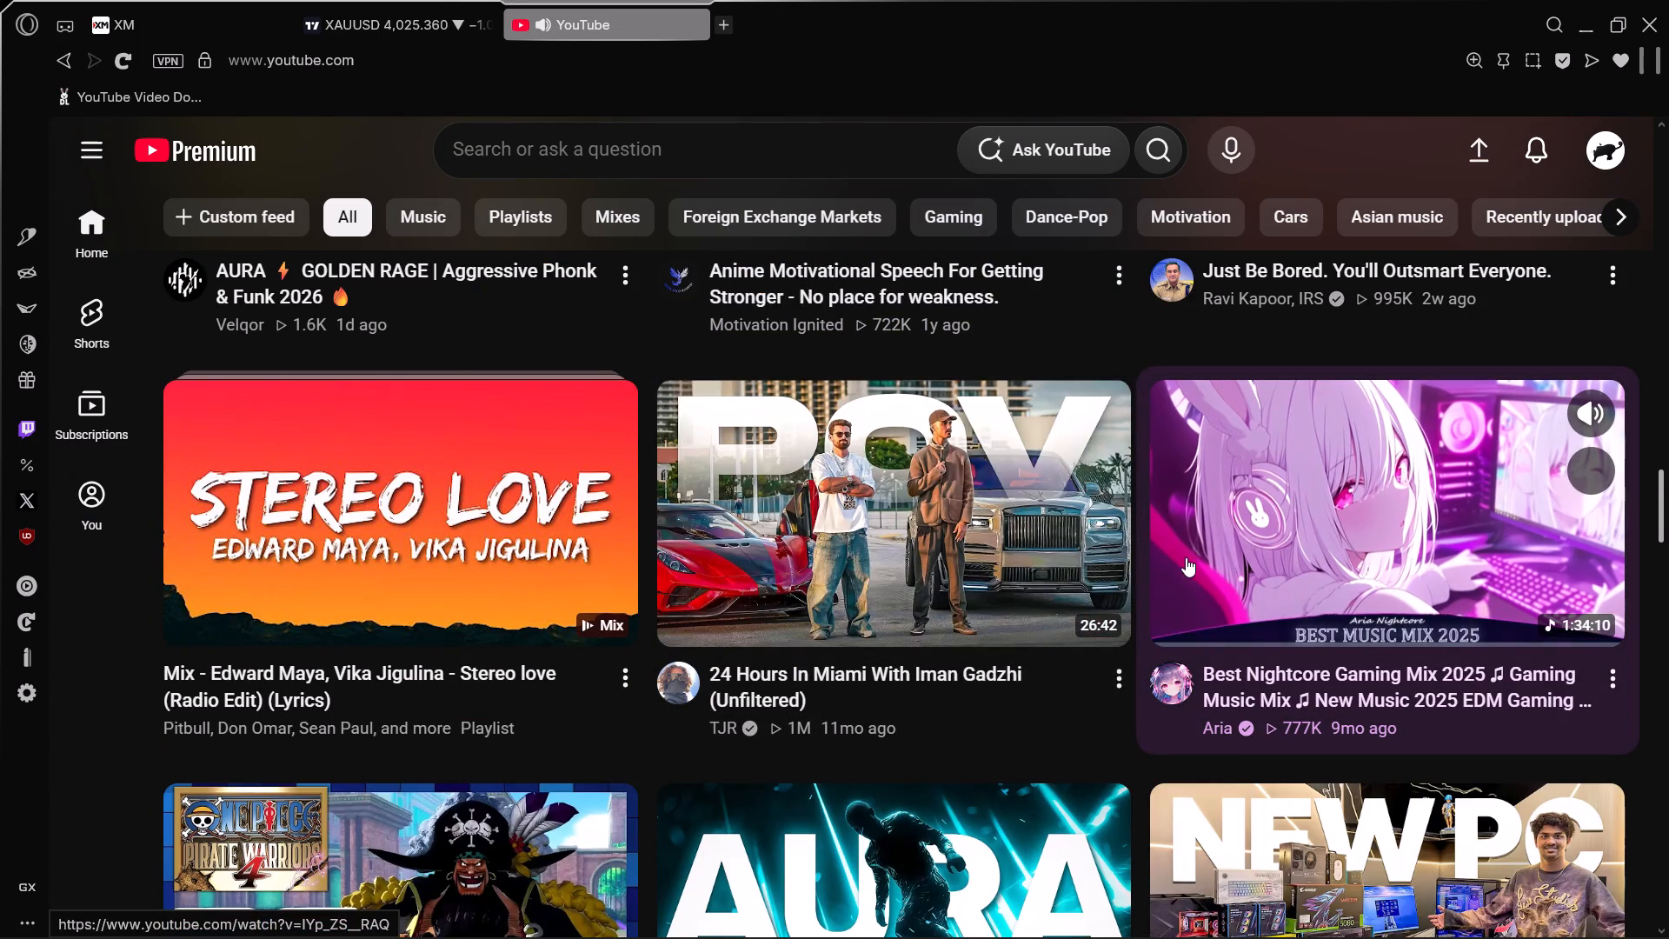
{"action": "scroll", "coordinate": [1274, 549], "scroll_direction": "down", "scroll_amount": 2}
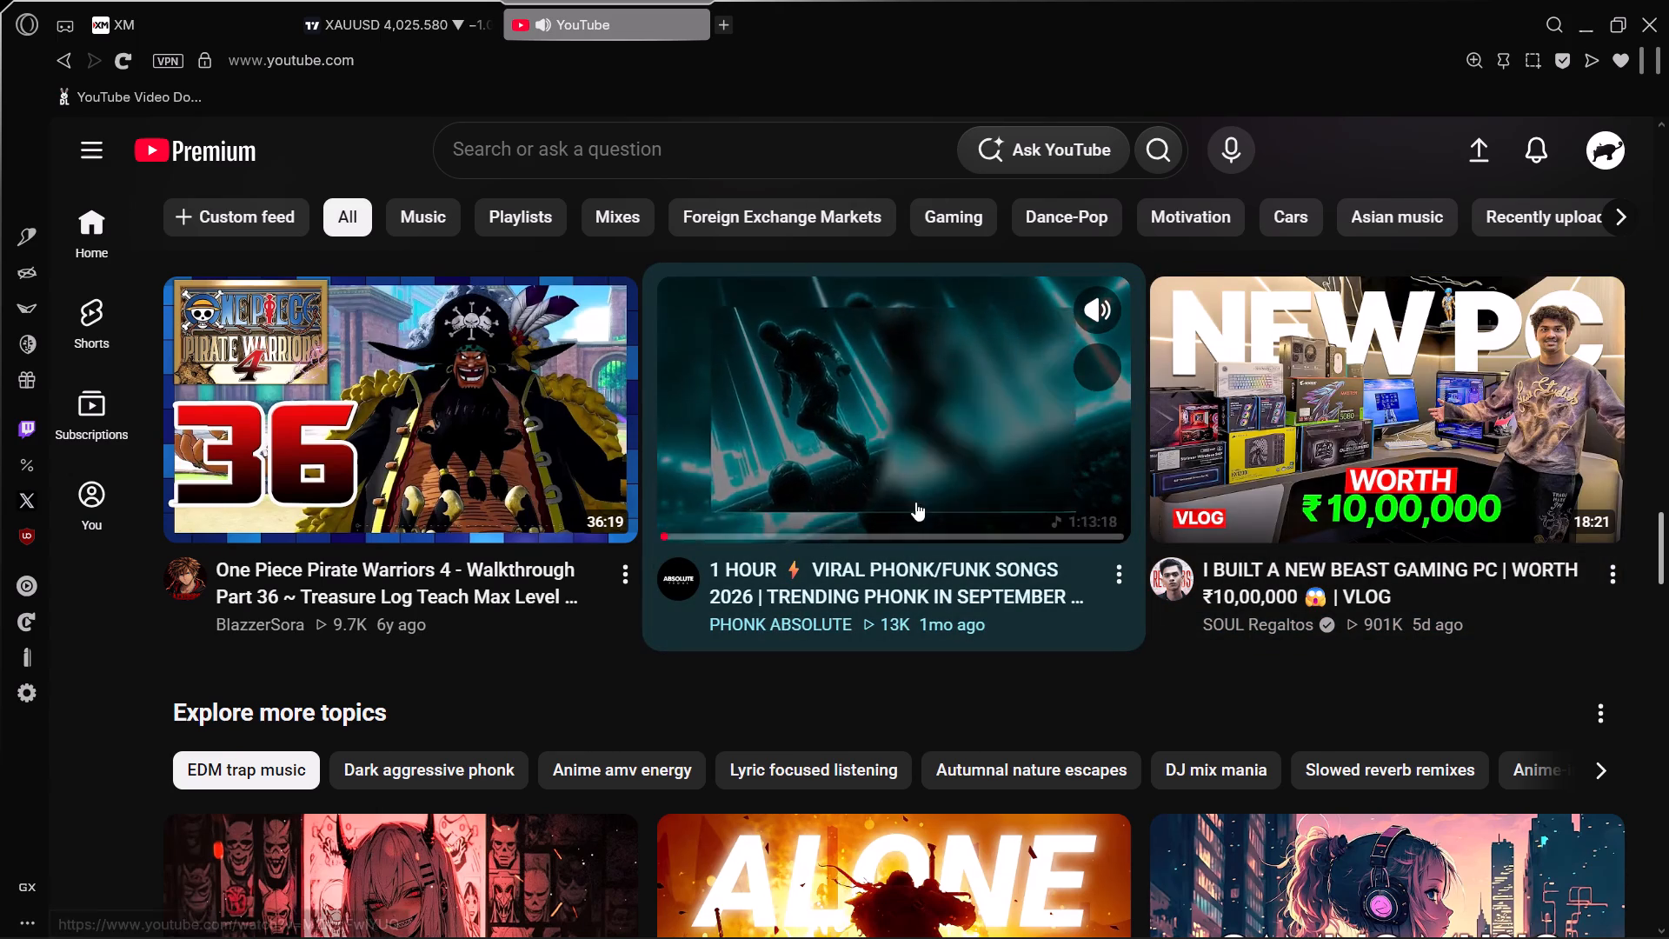
{"action": "left_click", "coordinate": [846, 469]}
Return to TradingView and examine the latest XAUUSD 5-minute candles.
{"action": "left_click", "coordinate": [396, 1]}
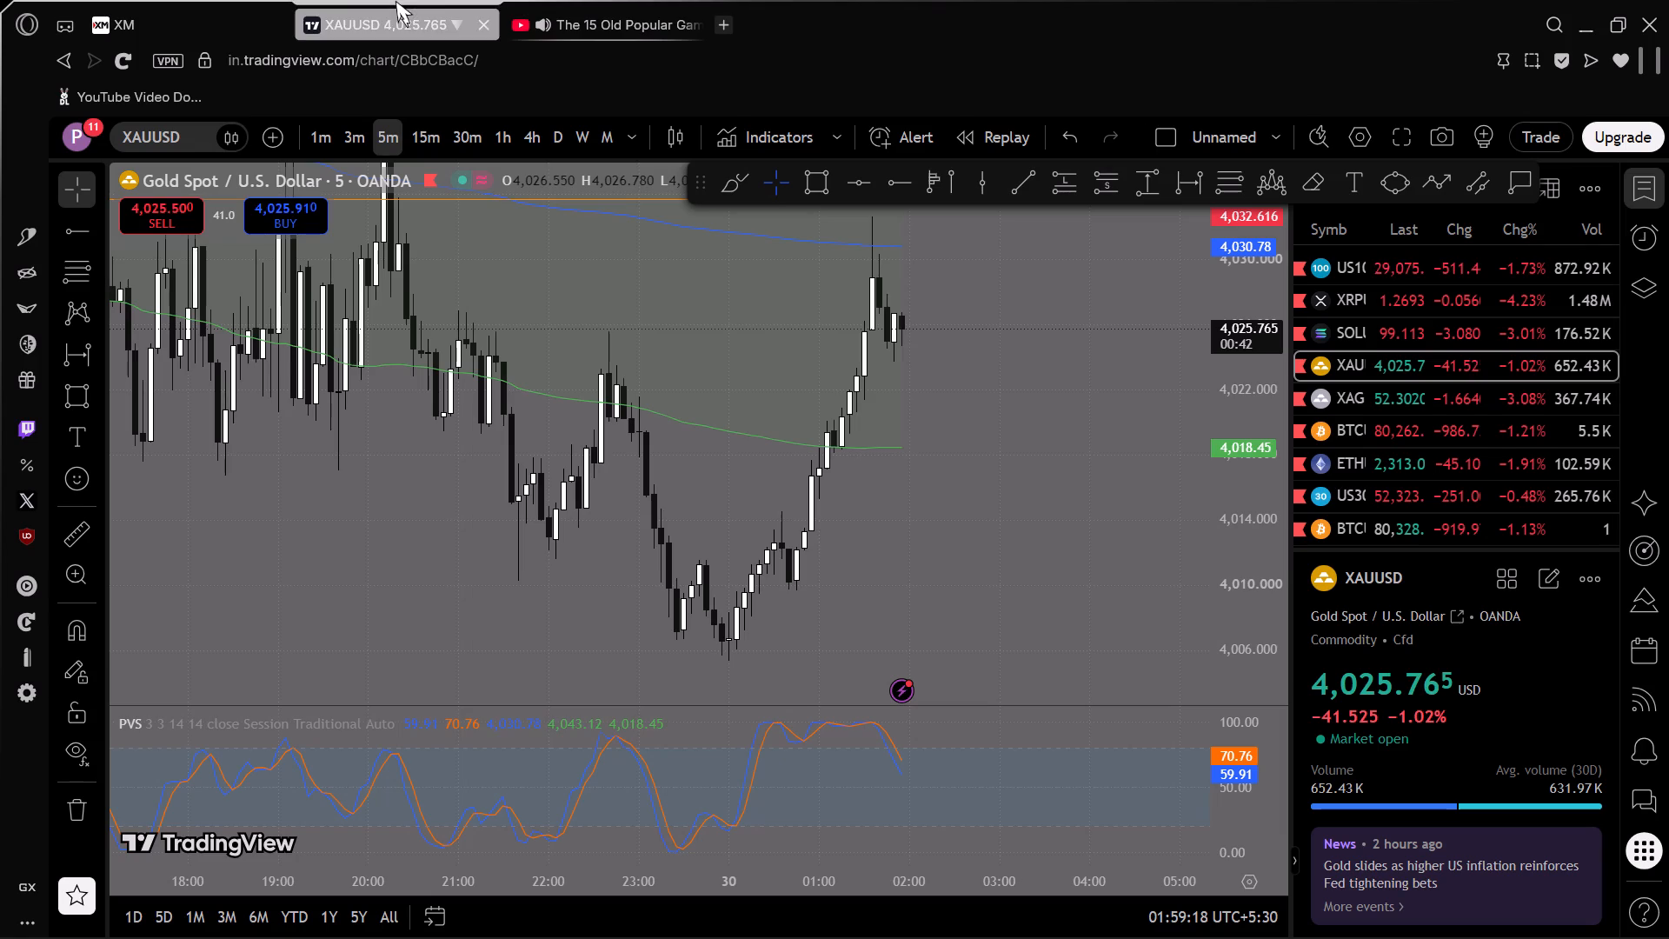
{"action": "scroll", "coordinate": [891, 422], "scroll_direction": "up", "scroll_amount": 2}
{"action": "scroll", "coordinate": [890, 432], "scroll_direction": "down", "scroll_amount": 4}
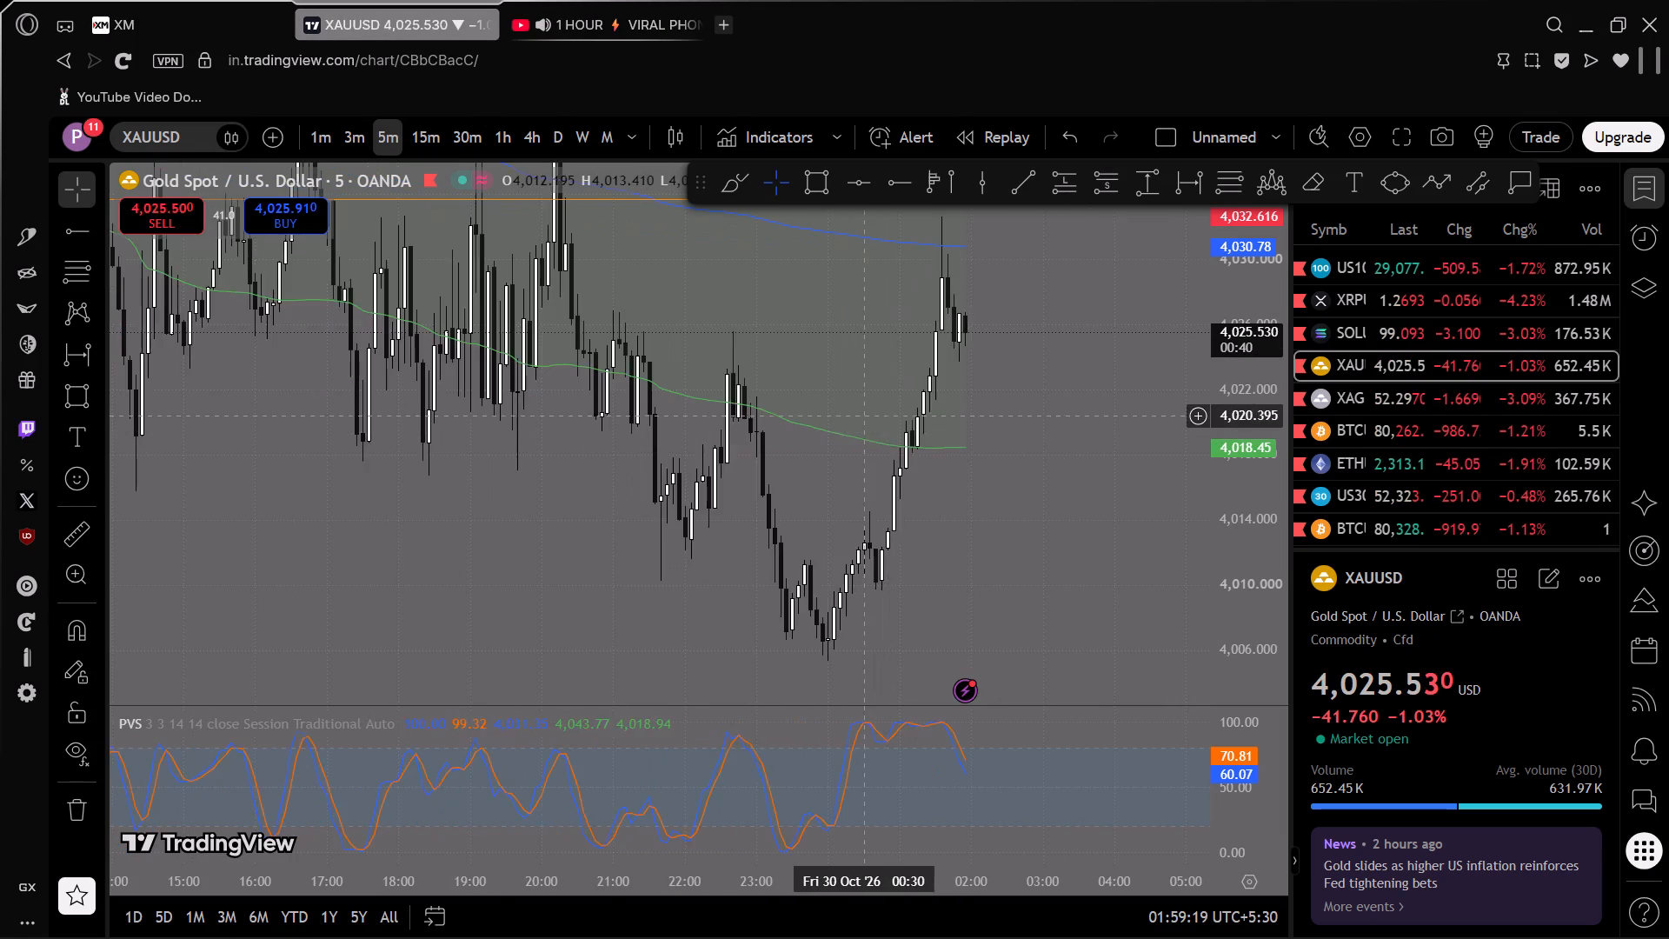
{"action": "scroll", "coordinate": [862, 415], "scroll_direction": "up", "scroll_amount": 5}
Switch to XM and examine US100Cash's 5-minute candles around the short position's stop, entry and target levels.
{"action": "left_click", "coordinate": [196, 1]}
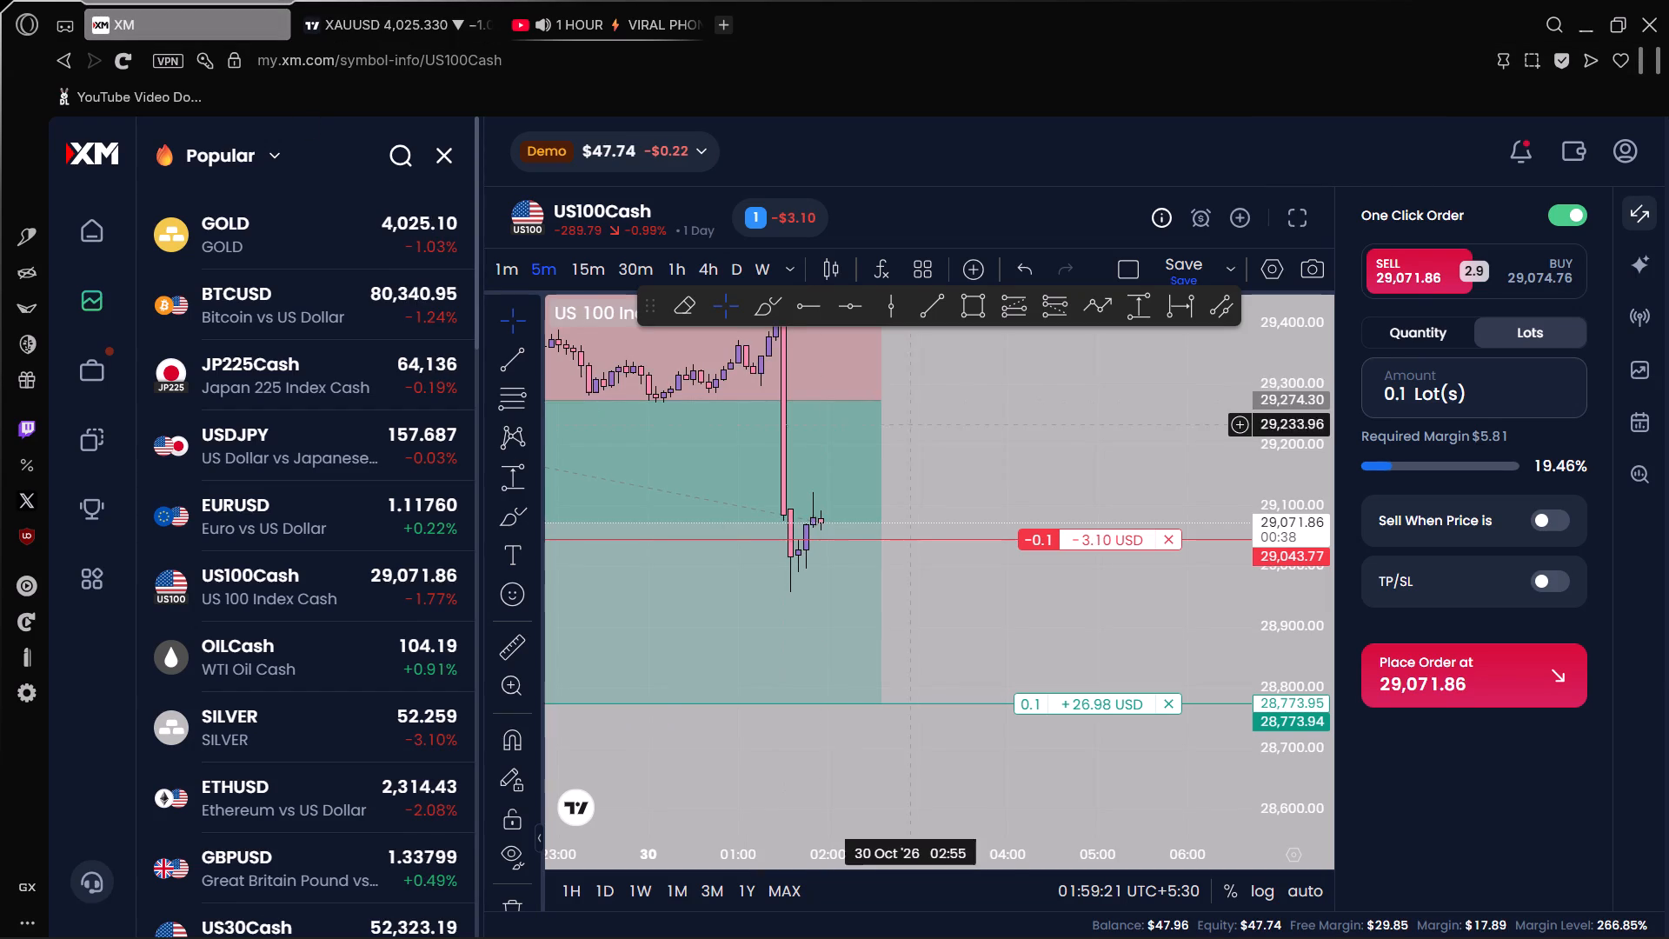
{"action": "left_click_drag", "start_coordinate": [950, 436], "coordinate": [1013, 570]}
{"action": "scroll", "coordinate": [1248, 505], "scroll_direction": "down", "scroll_amount": 5}
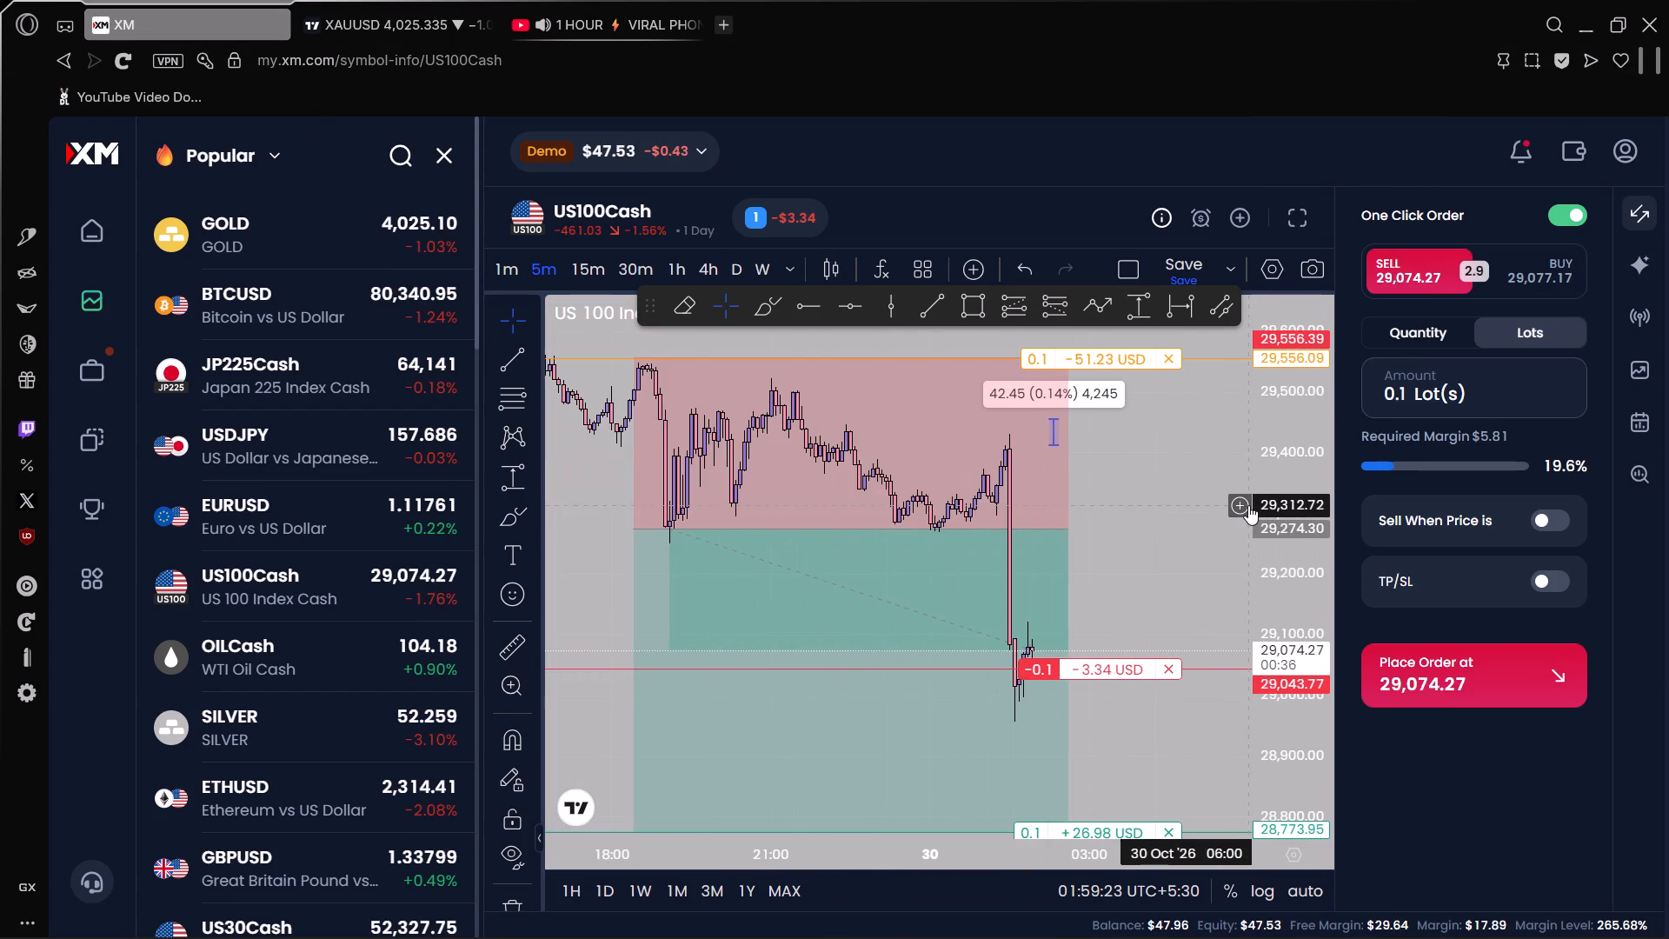
{"action": "scroll", "coordinate": [1289, 489], "scroll_direction": "down", "scroll_amount": 4}
{"action": "scroll", "coordinate": [1232, 503], "scroll_direction": "up", "scroll_amount": 4}
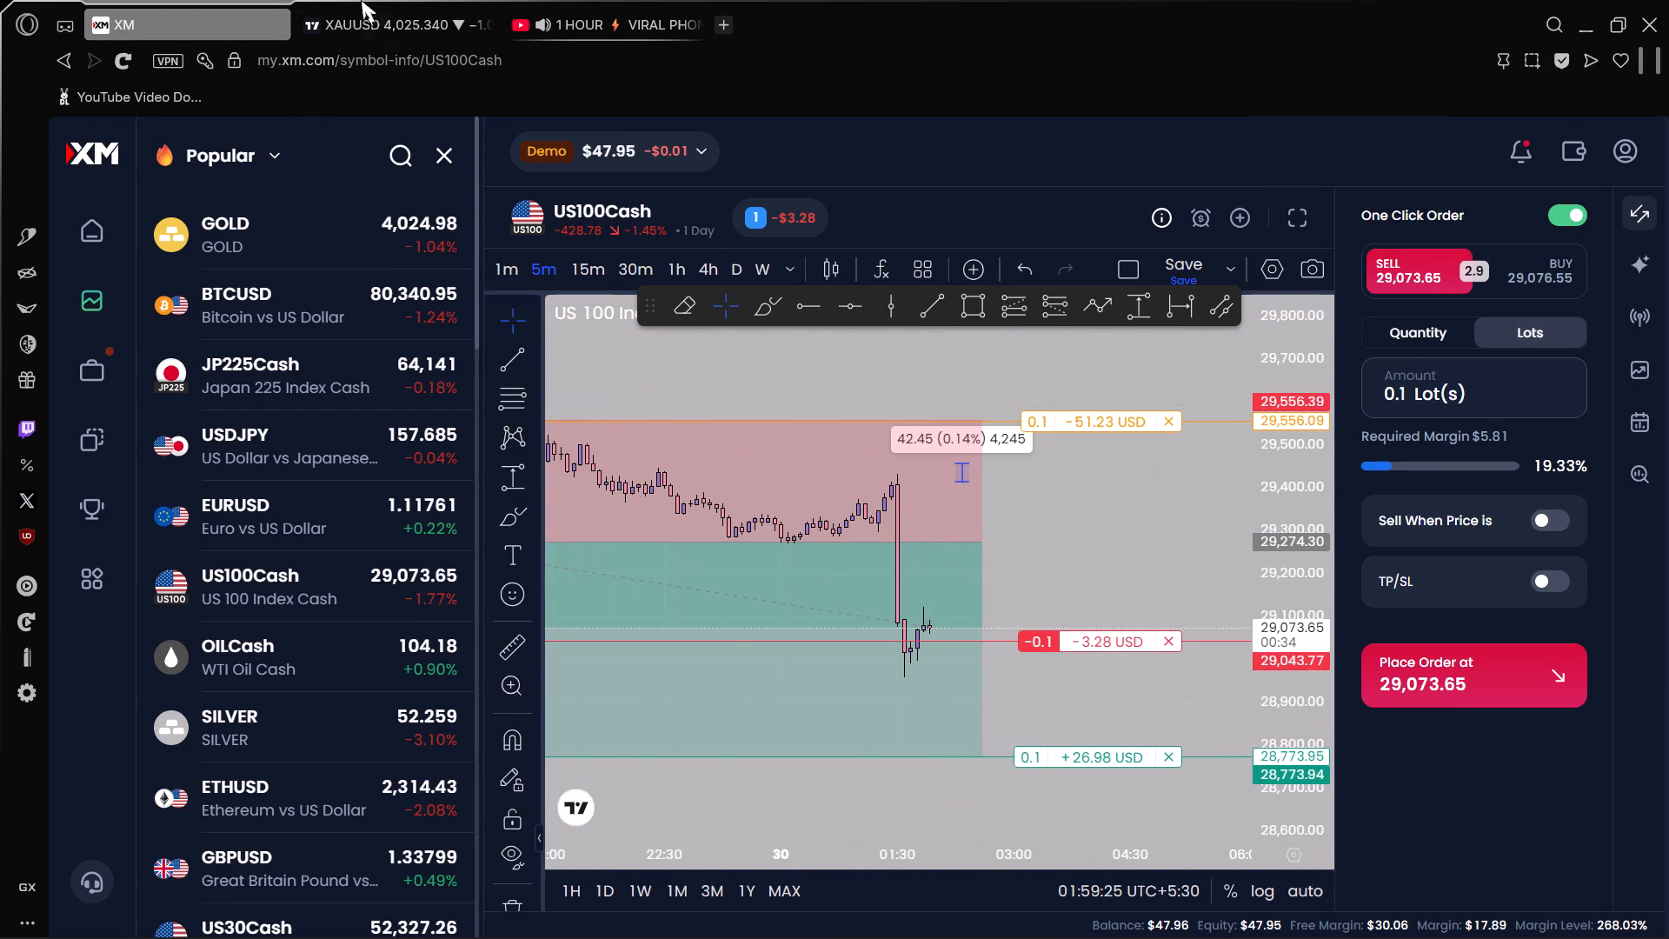
{"action": "left_click", "coordinate": [368, 5]}
{"action": "left_click", "coordinate": [177, 8]}
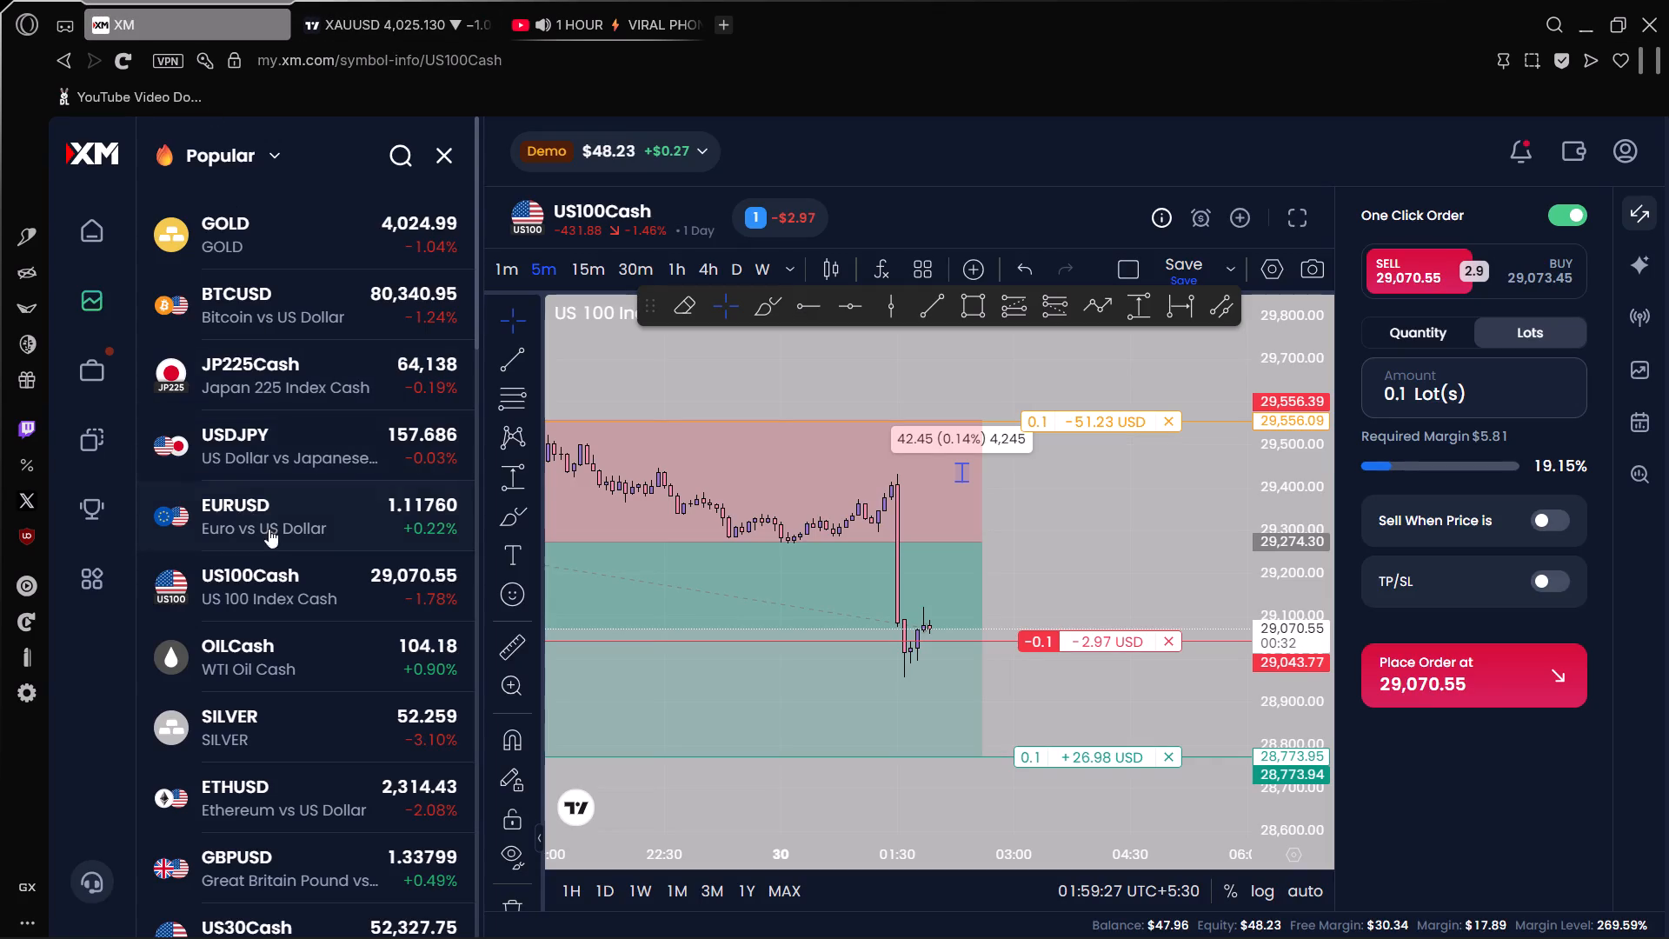
{"action": "left_click", "coordinate": [288, 585]}
{"action": "left_click", "coordinate": [300, 582]}
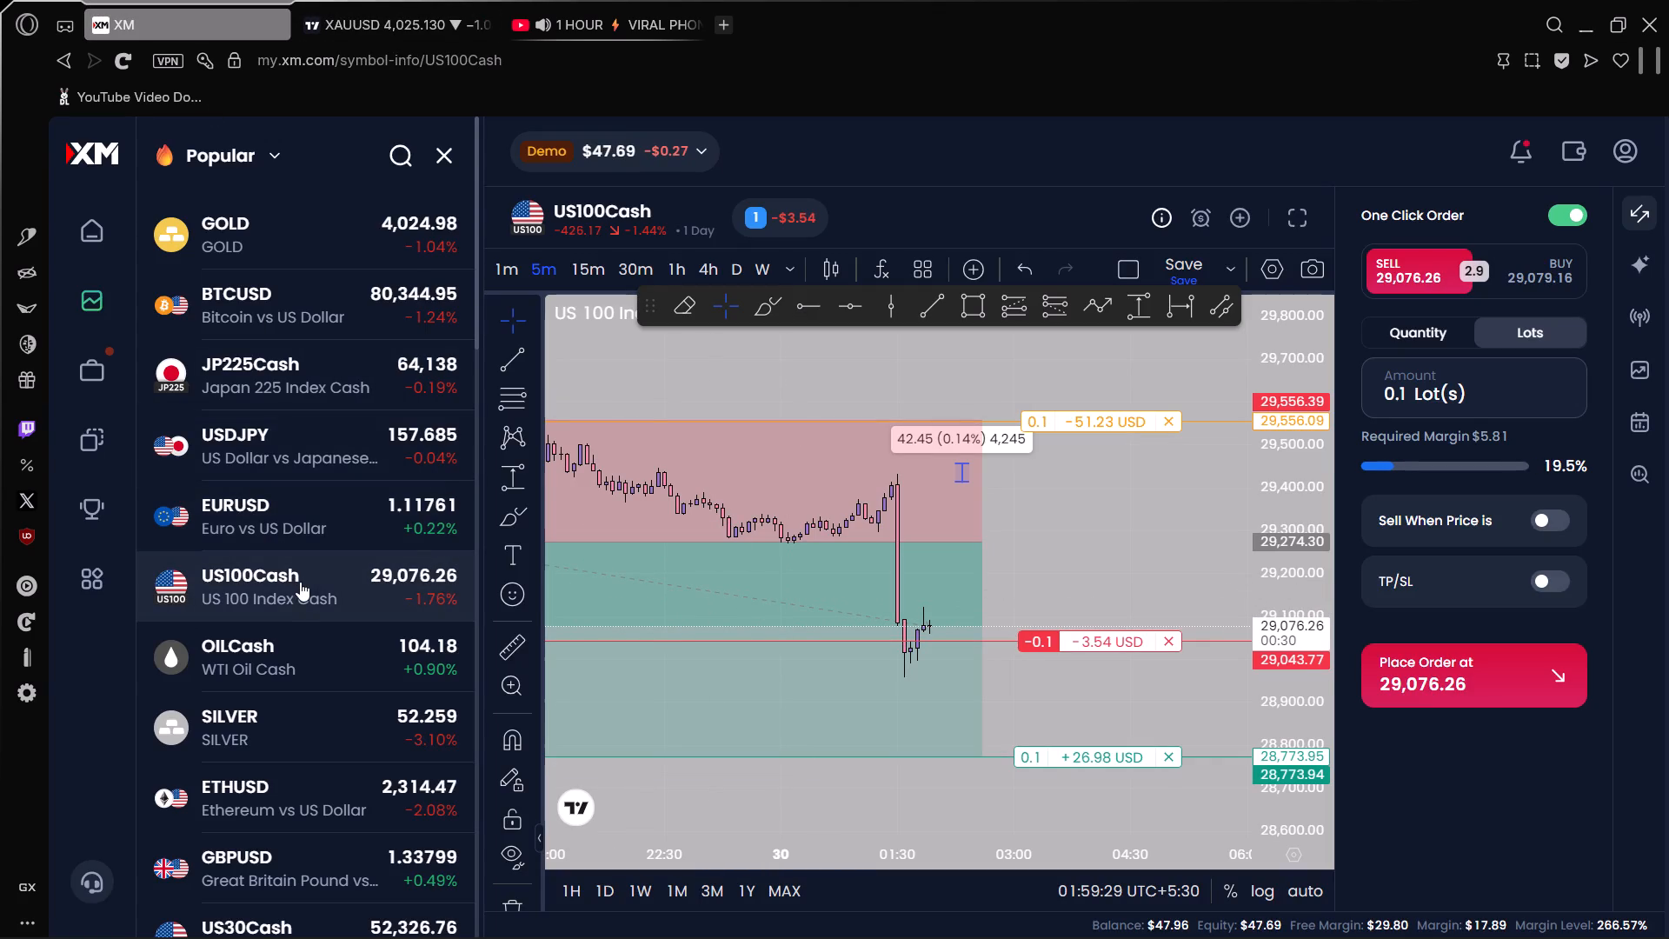
Detach the TradingView XAUUSD chart into its own browser window.
{"action": "left_click", "coordinate": [374, 0]}
{"action": "left_click_drag", "start_coordinate": [395, 4], "coordinate": [424, 63]}
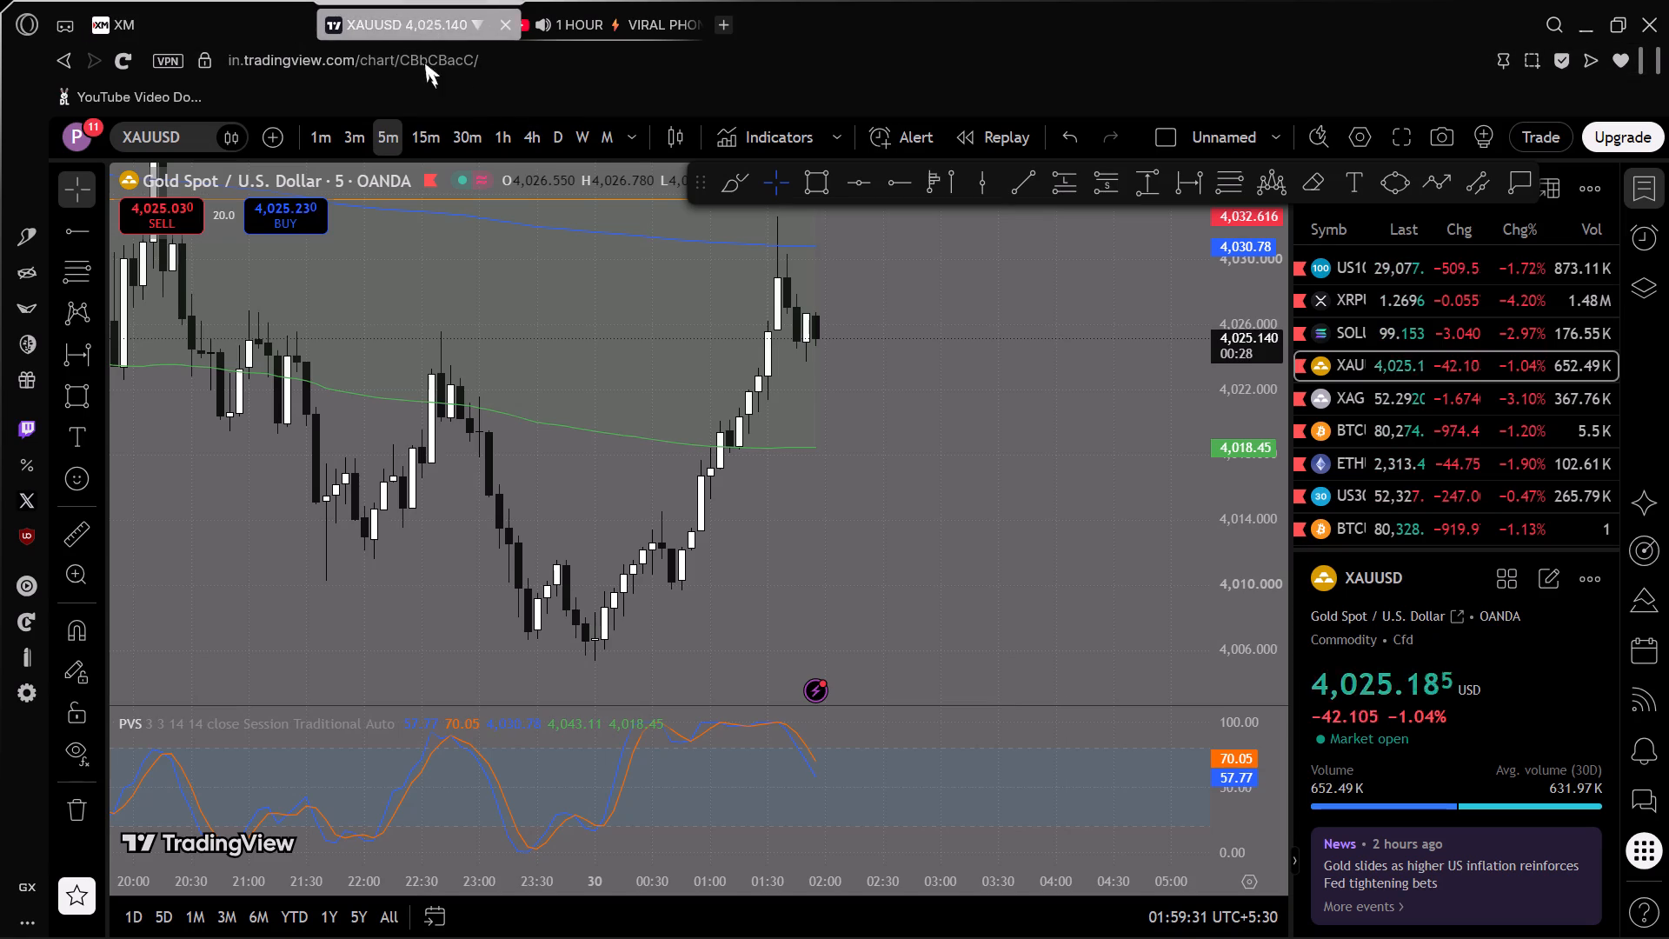
{"action": "left_click_drag", "start_coordinate": [424, 63], "coordinate": [462, 154]}
{"action": "key", "text": "alt+Tab"}
{"action": "key", "text": "alt+Tab"}
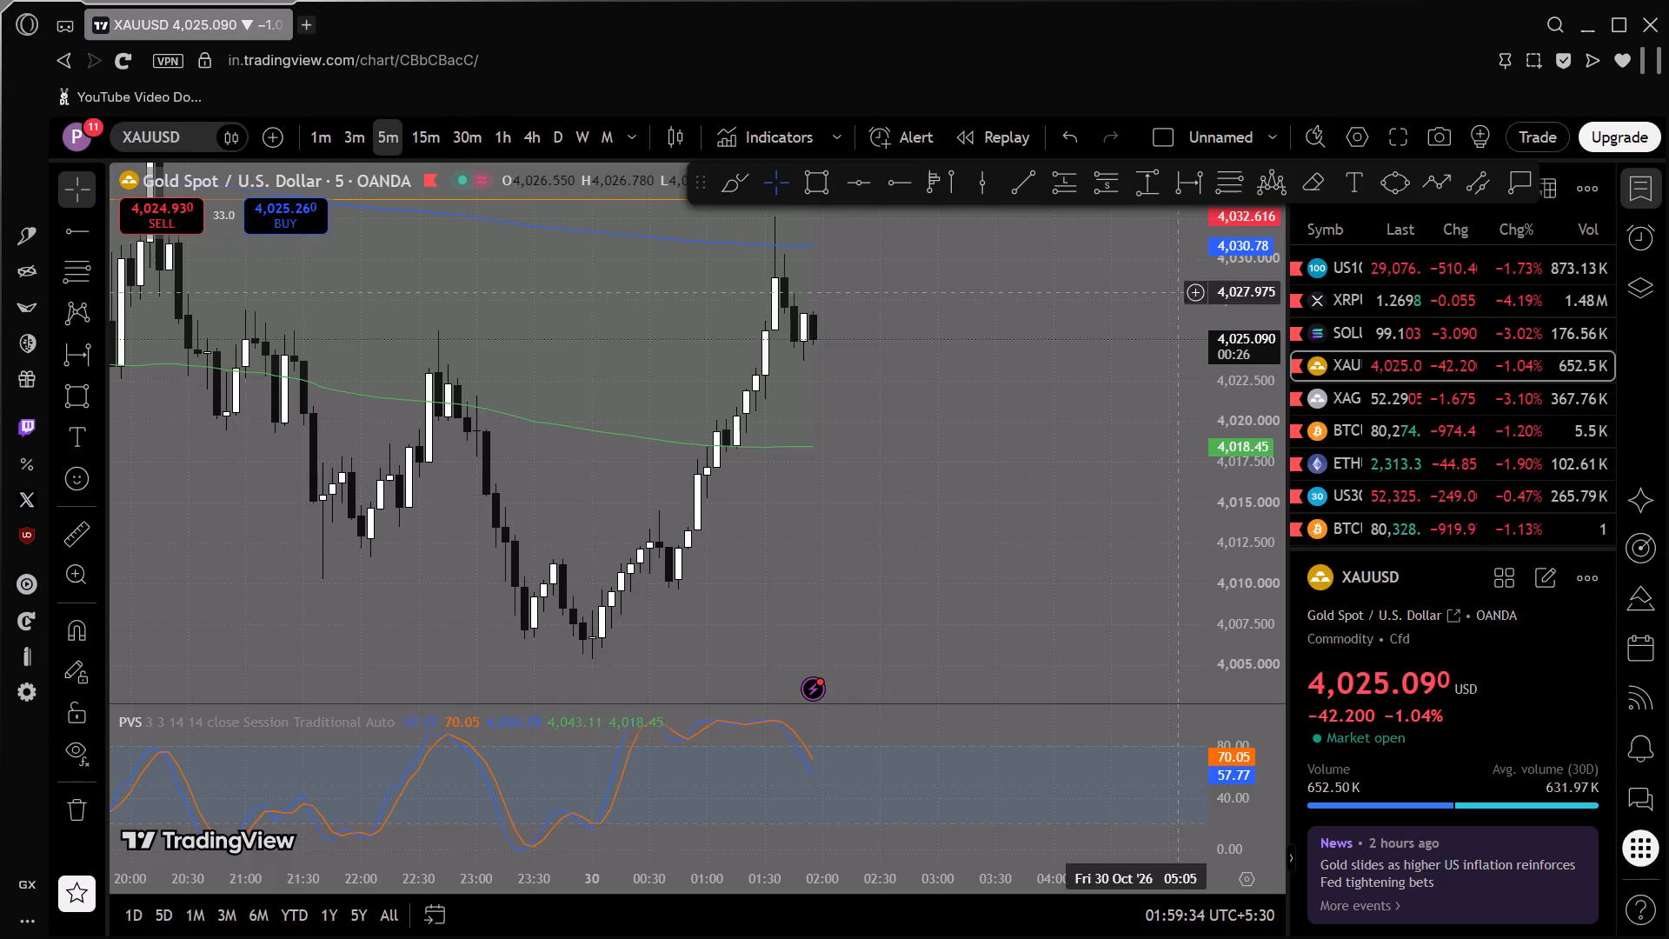
Open US100 from TradingView's watchlist and examine the 5-minute candles following the latest sharp drop.
{"action": "left_click", "coordinate": [1347, 271]}
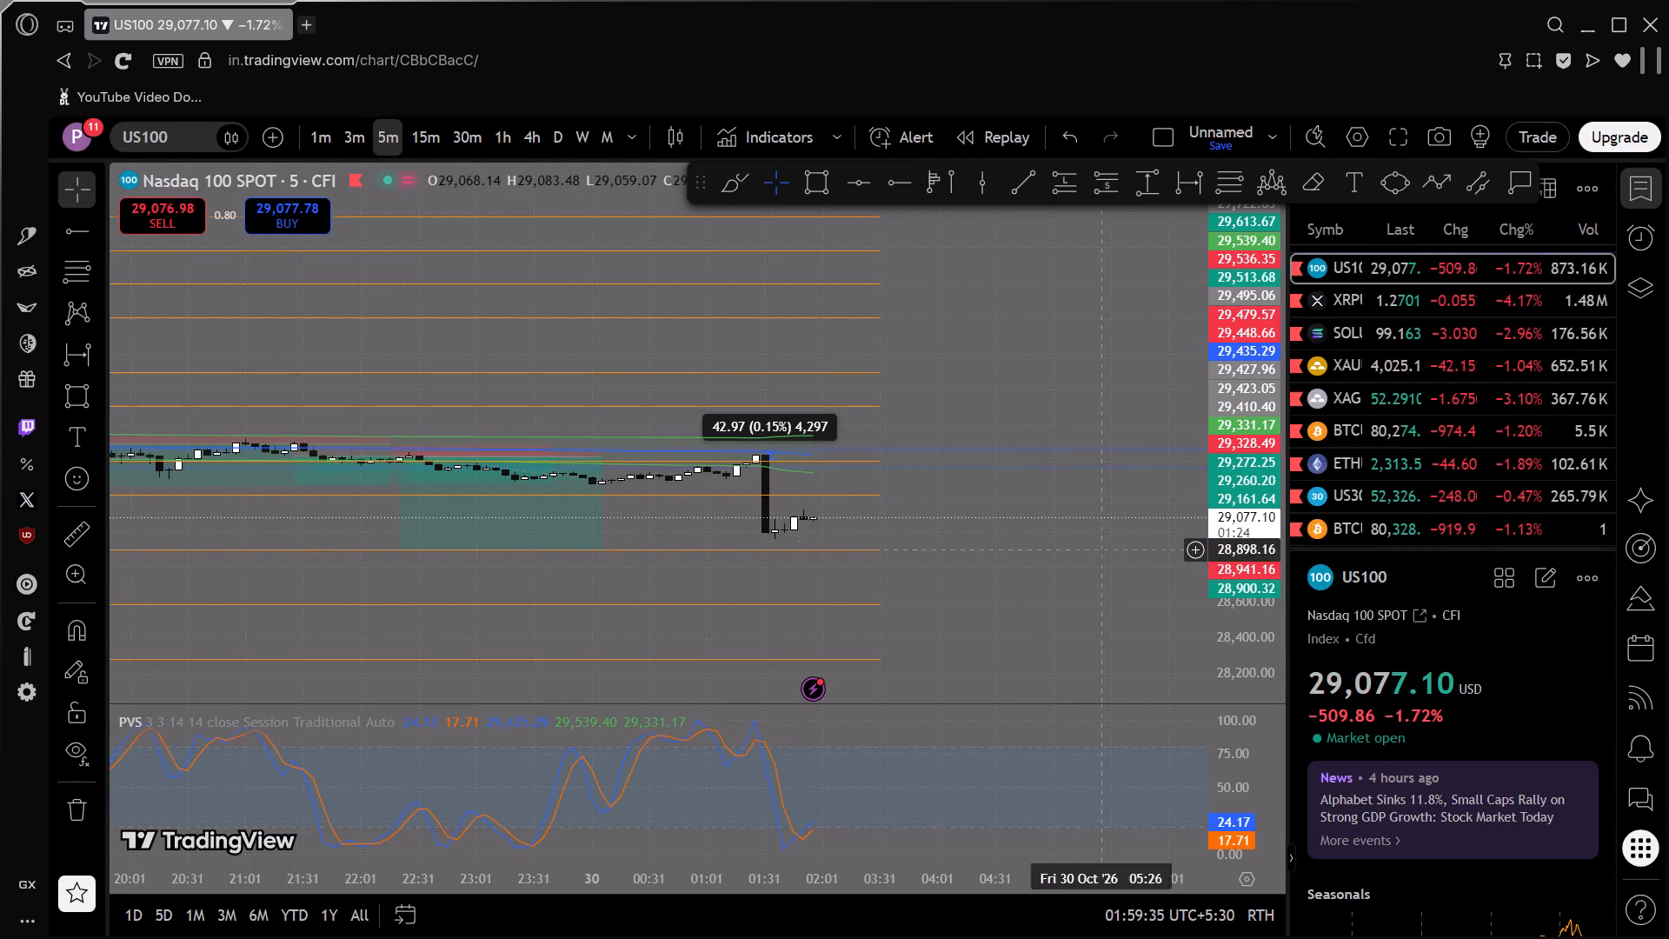
{"action": "scroll", "coordinate": [1248, 555], "scroll_direction": "up", "scroll_amount": 5}
{"action": "left_click_drag", "start_coordinate": [1057, 554], "coordinate": [1098, 382]}
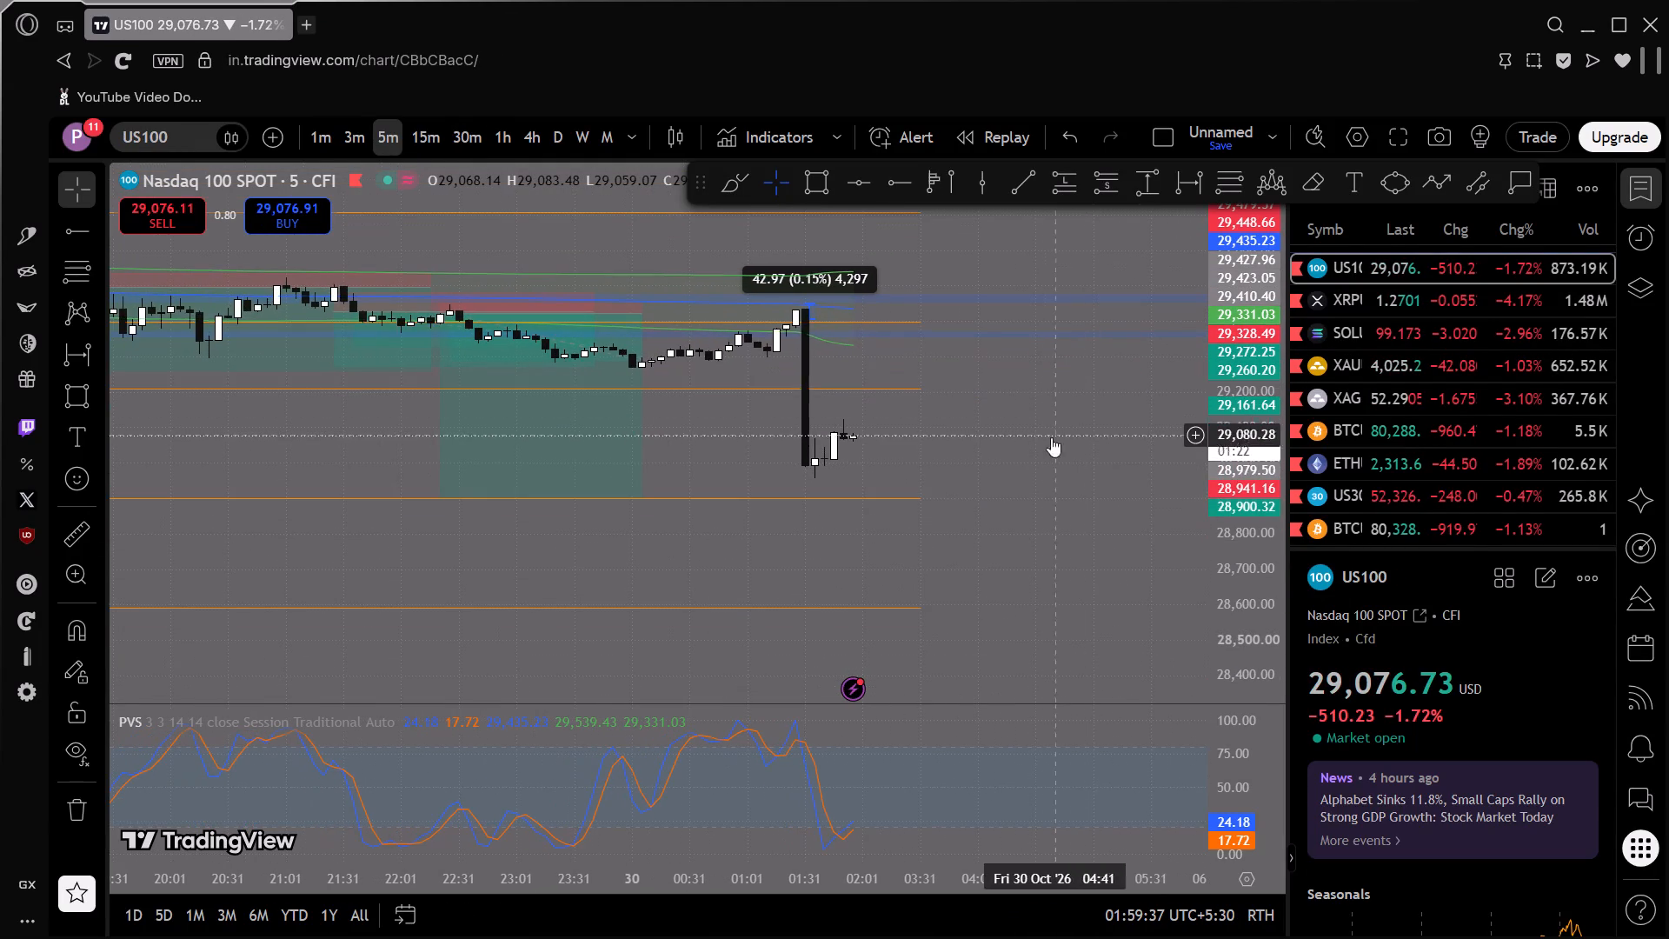
{"action": "scroll", "coordinate": [1003, 500], "scroll_direction": "up", "scroll_amount": 3}
{"action": "scroll", "coordinate": [1226, 519], "scroll_direction": "up", "scroll_amount": 5}
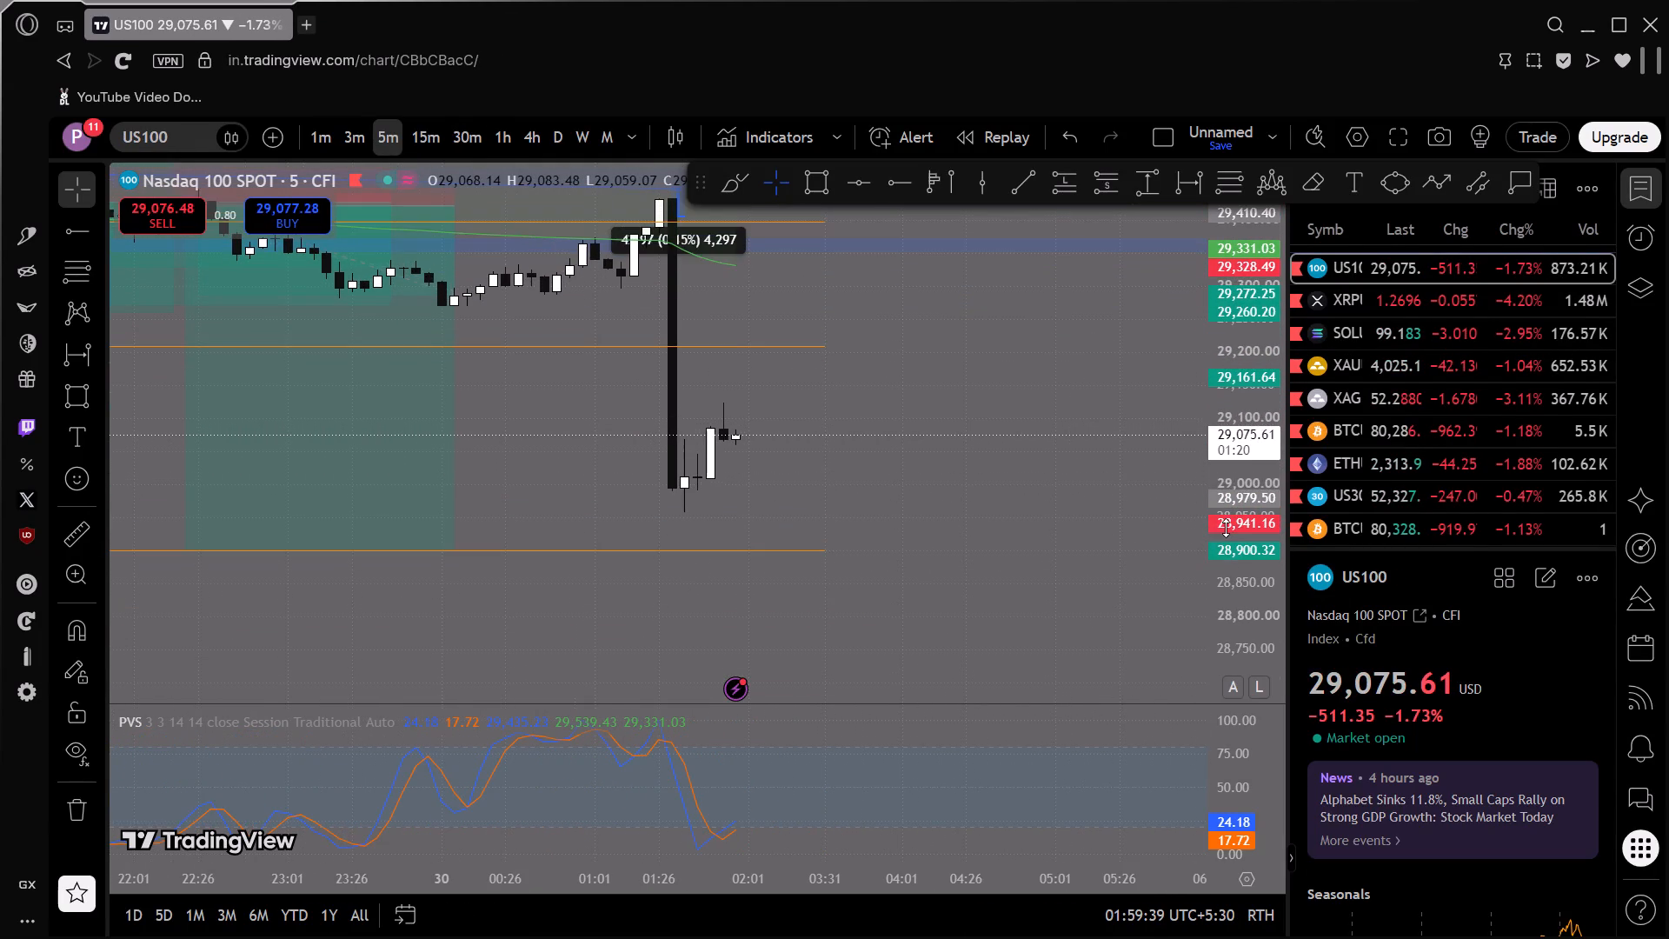
{"action": "scroll", "coordinate": [1226, 529], "scroll_direction": "up", "scroll_amount": 5}
{"action": "scroll", "coordinate": [1035, 517], "scroll_direction": "up", "scroll_amount": 2}
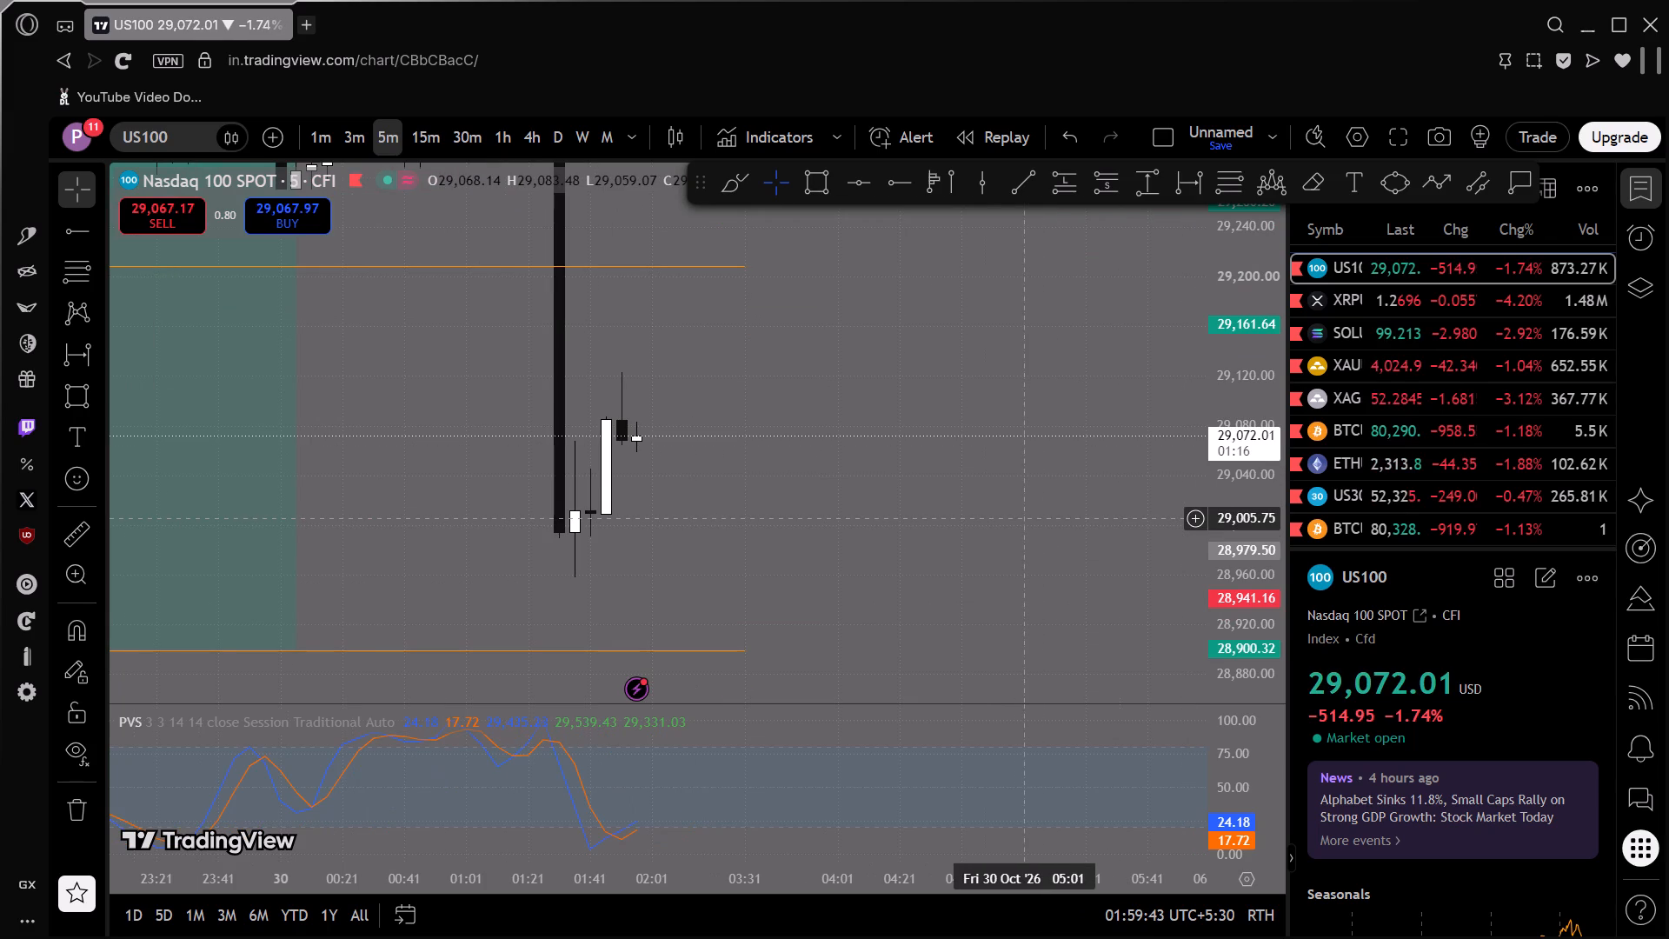
{"action": "scroll", "coordinate": [1024, 518], "scroll_direction": "down", "scroll_amount": 2}
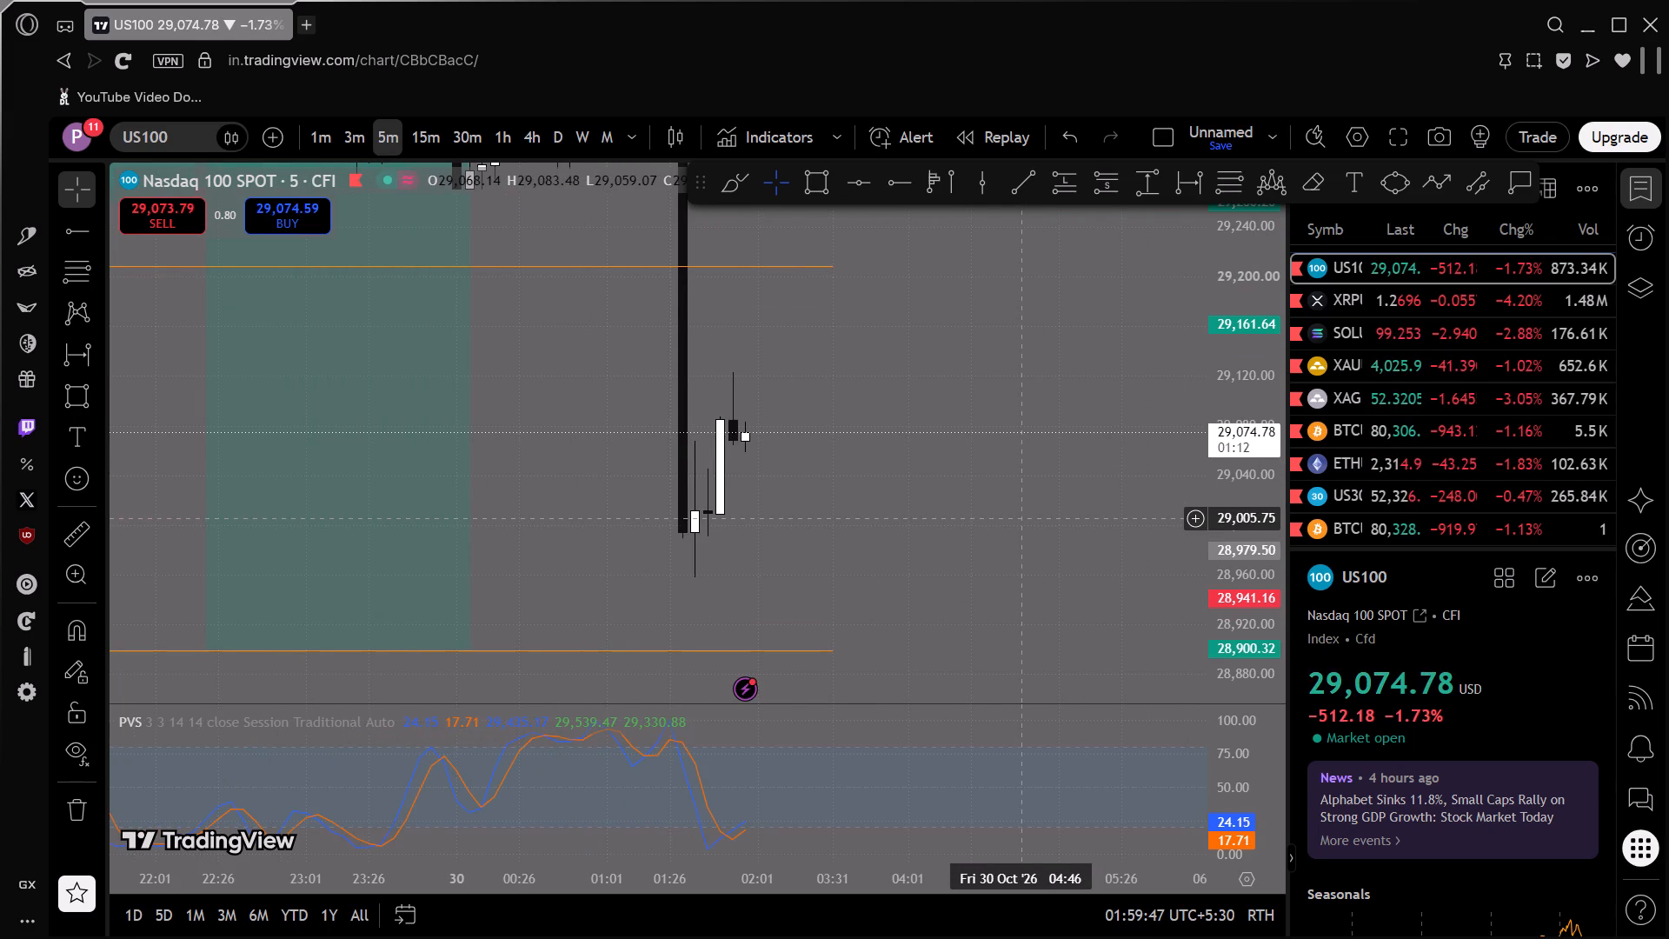
{"action": "scroll", "coordinate": [1024, 518], "scroll_direction": "up", "scroll_amount": 1}
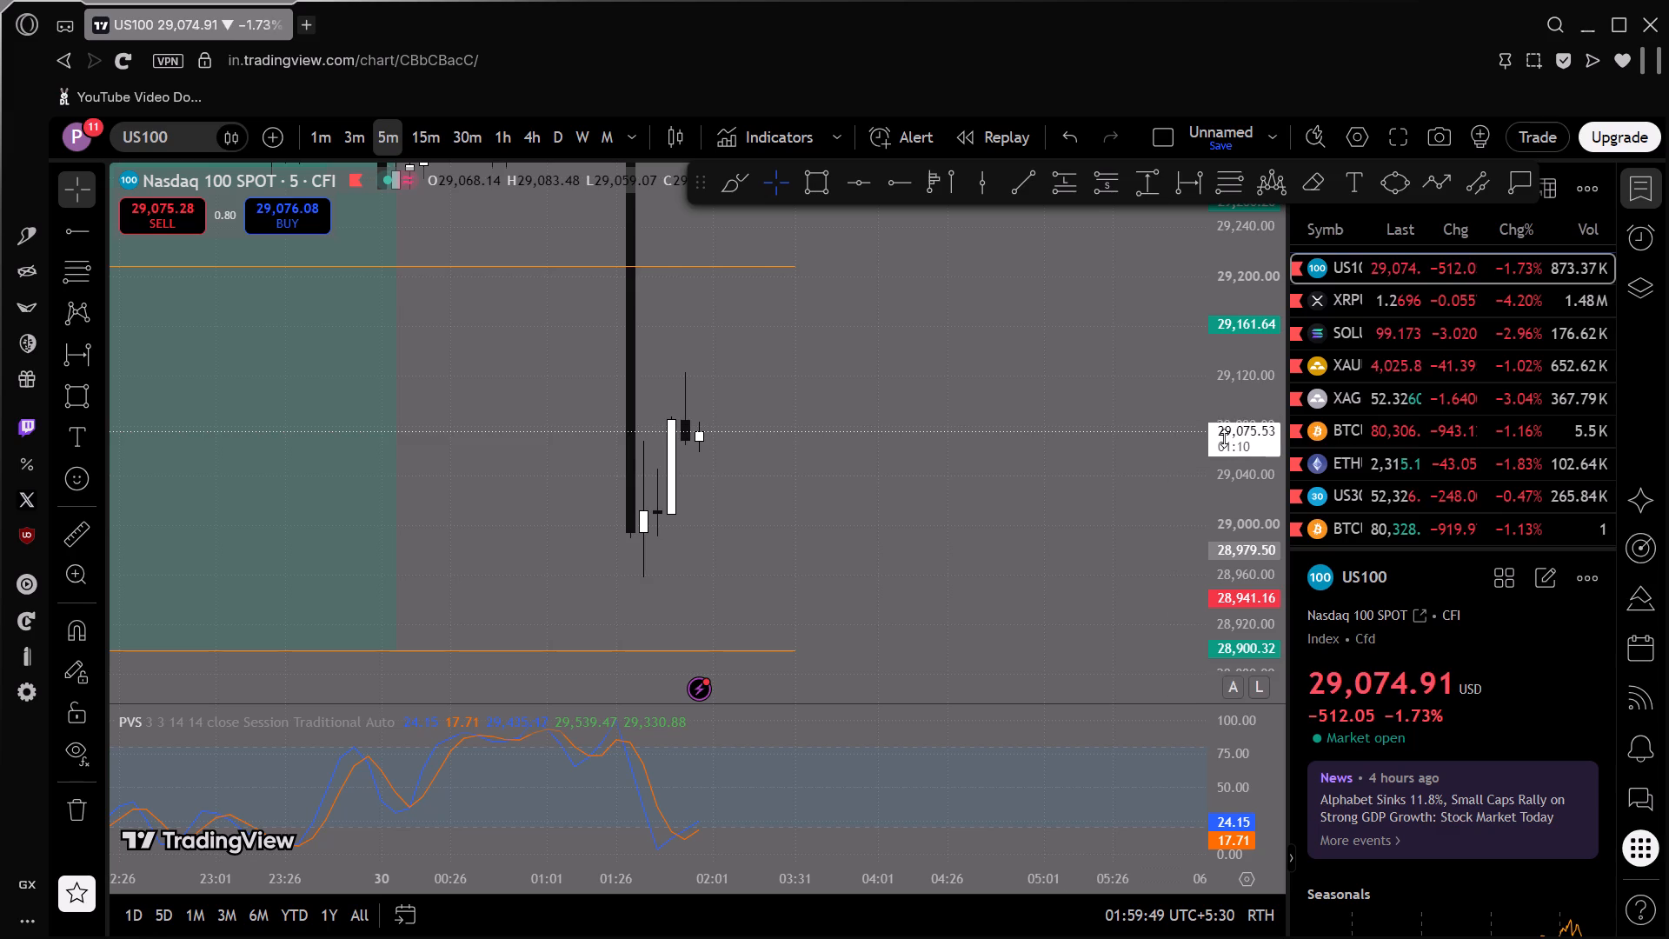
{"action": "scroll", "coordinate": [1224, 438], "scroll_direction": "down", "scroll_amount": 1}
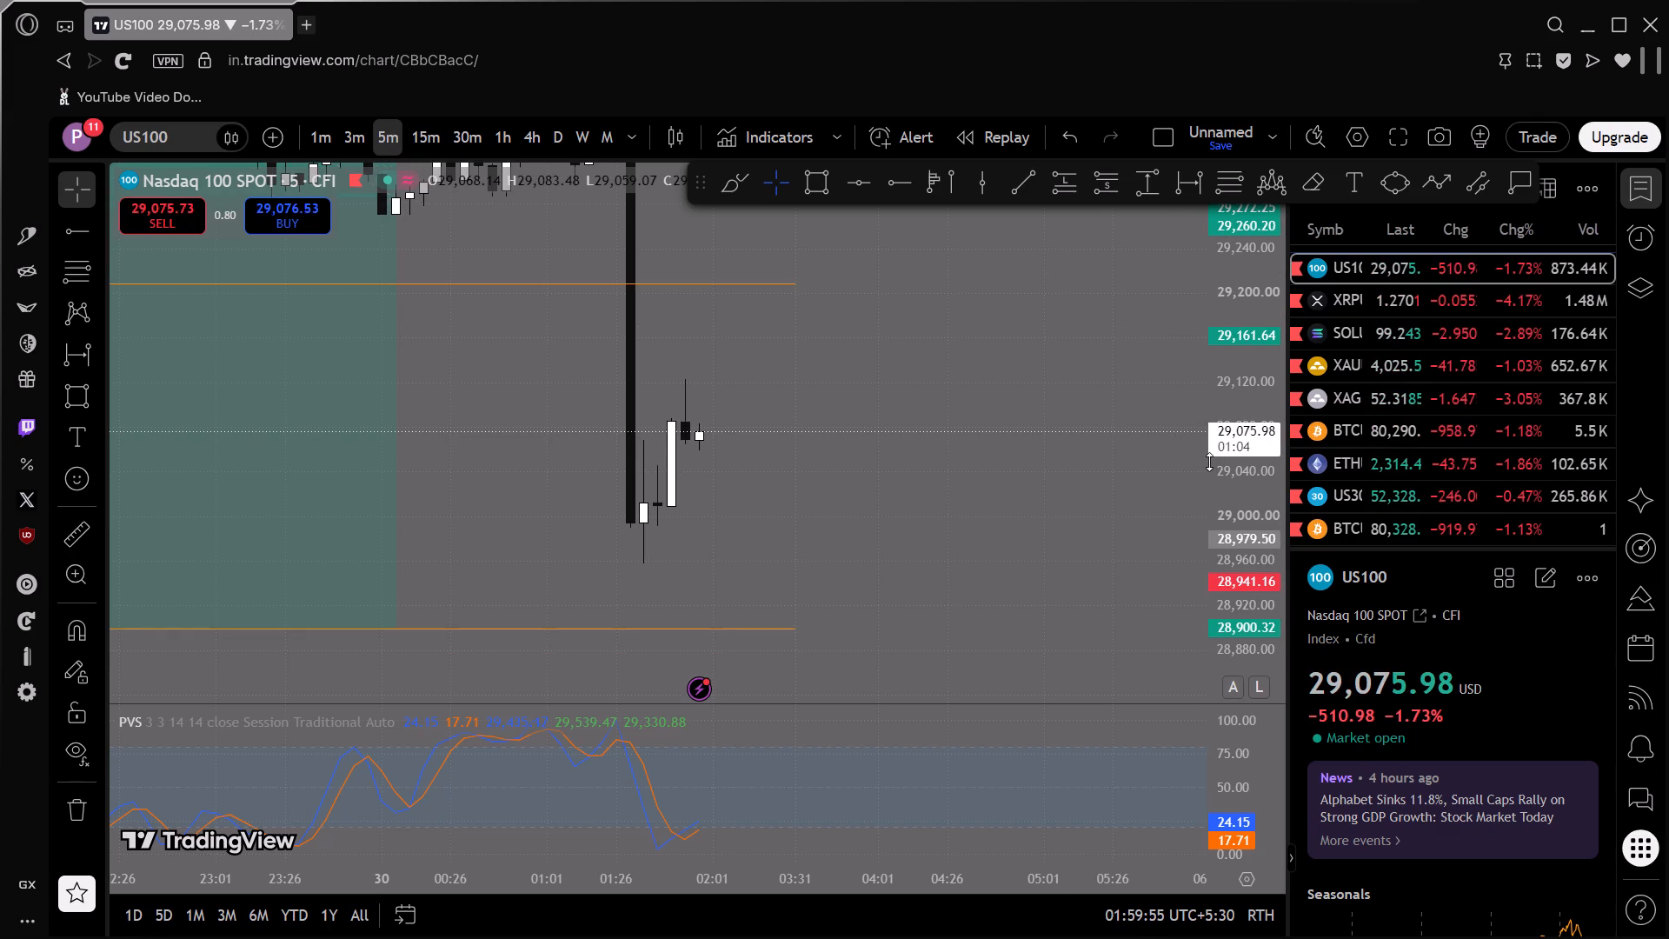
{"action": "scroll", "coordinate": [1235, 403], "scroll_direction": "down", "scroll_amount": 6}
{"action": "scroll", "coordinate": [1027, 384], "scroll_direction": "down", "scroll_amount": 6}
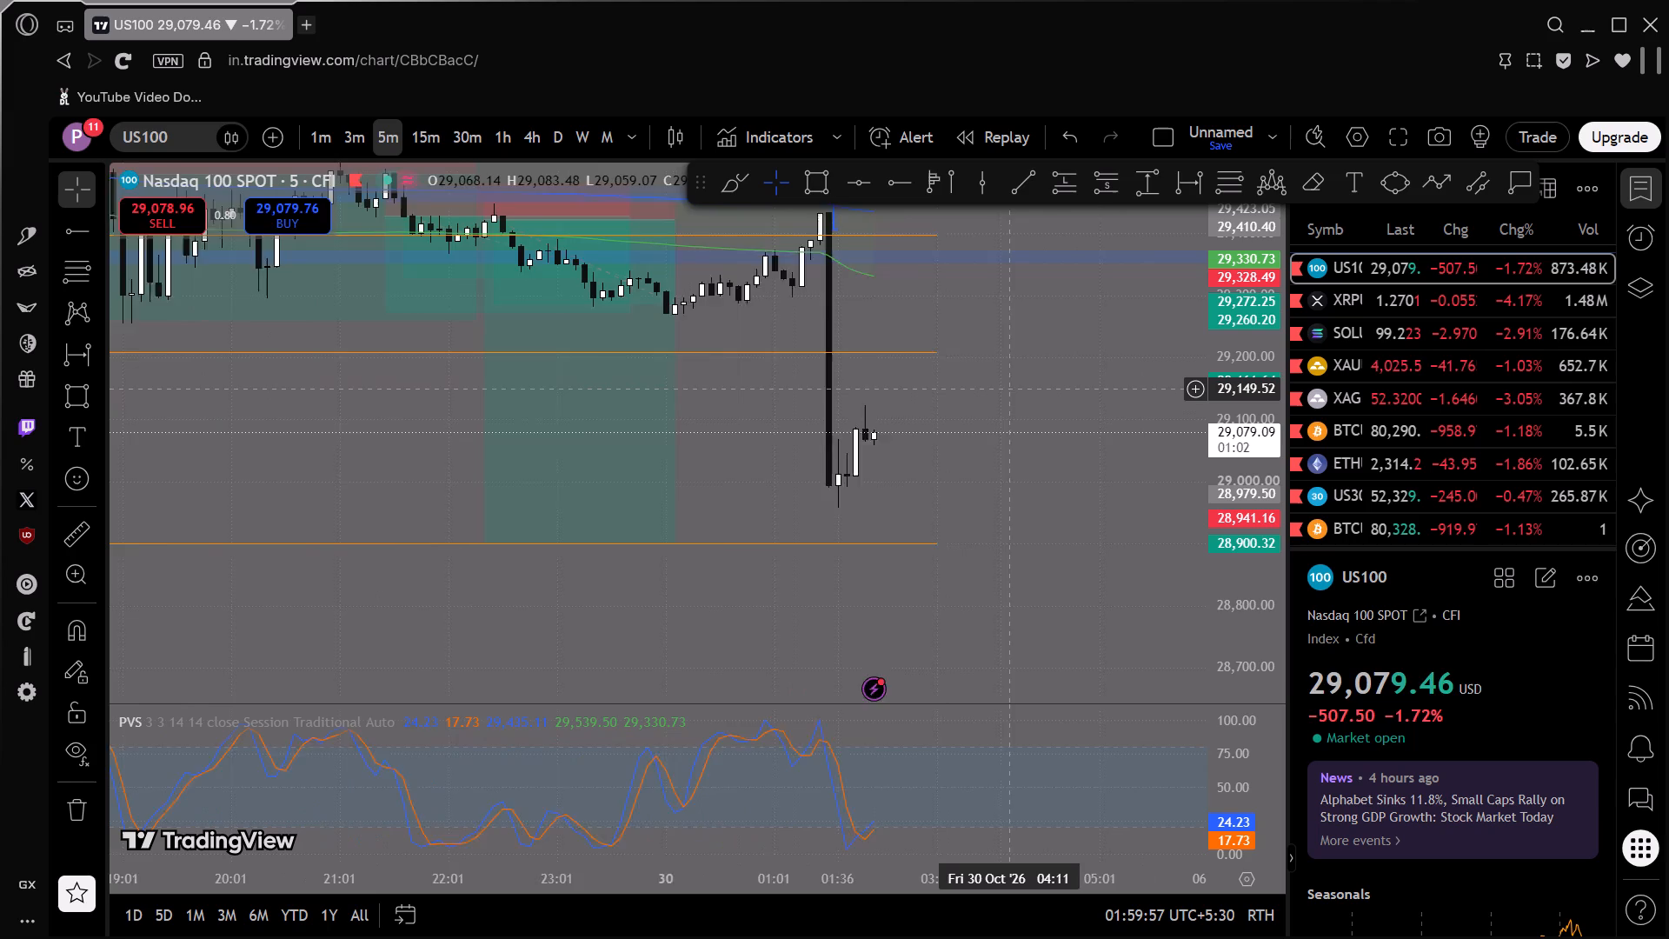
{"action": "scroll", "coordinate": [995, 389], "scroll_direction": "down", "scroll_amount": 4}
{"action": "scroll", "coordinate": [860, 316], "scroll_direction": "up", "scroll_amount": 5}
Draw a horizontal line on the US100 5-minute chart at about 29,123.
{"action": "left_click", "coordinate": [860, 179]}
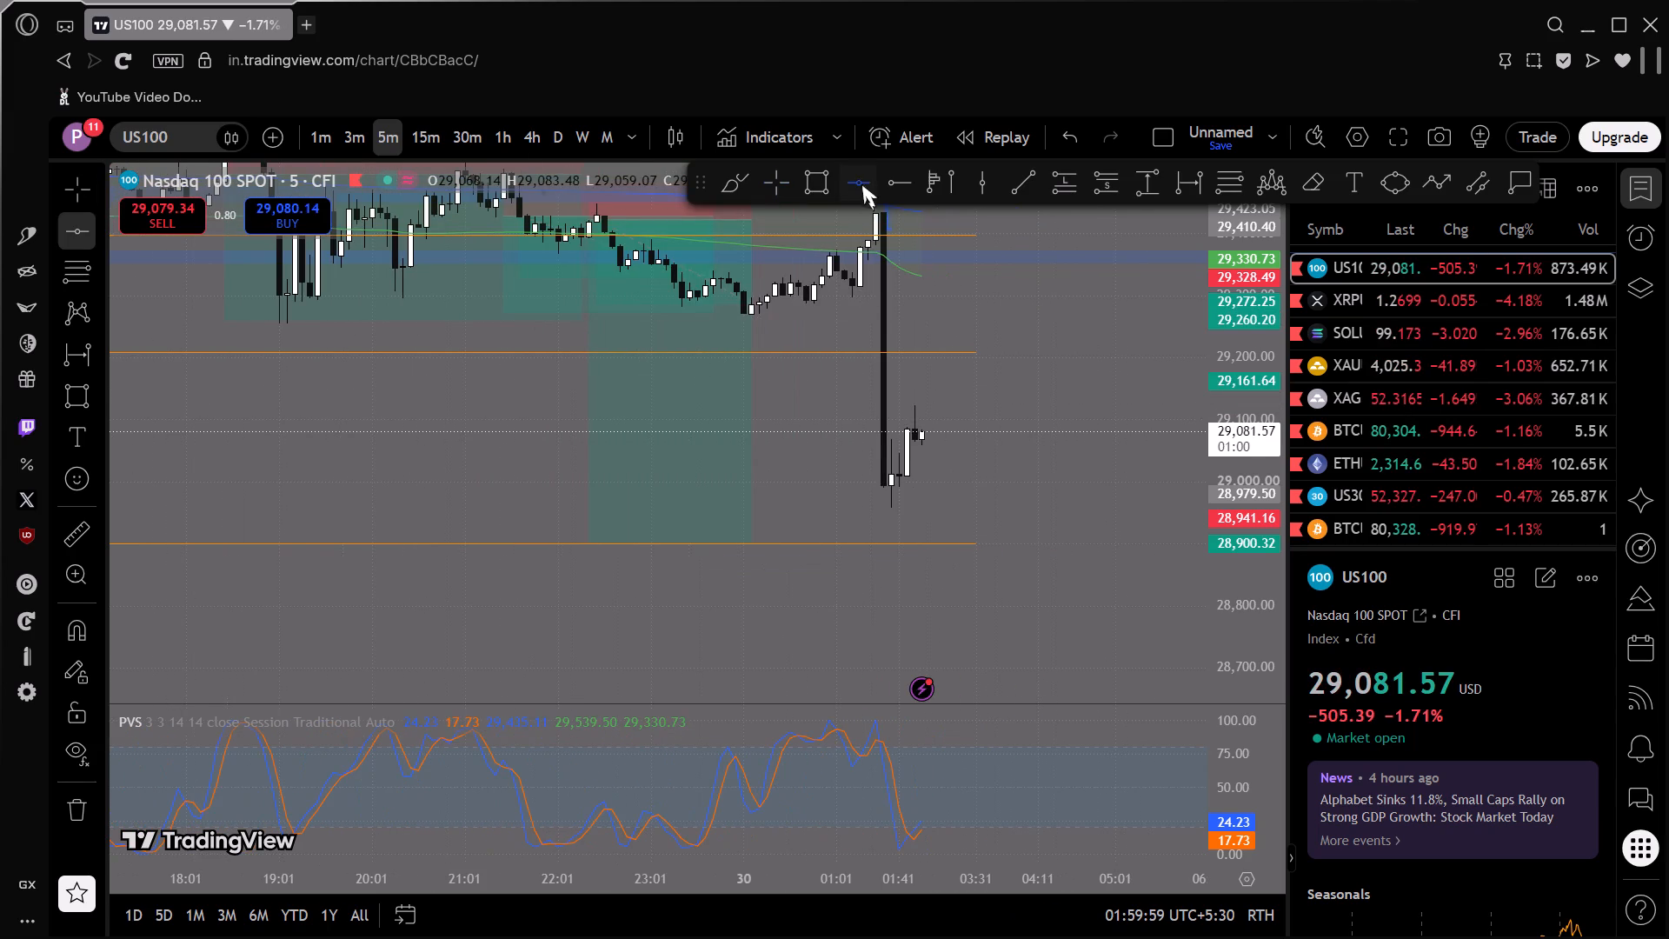
{"action": "left_click", "coordinate": [816, 404]}
Examine how earlier US100 5-minute candles reacted around the 29,123 line, focusing on the 27 October swing low.
{"action": "left_click_drag", "start_coordinate": [458, 350], "coordinate": [1012, 376]}
{"action": "scroll", "coordinate": [967, 380], "scroll_direction": "down", "scroll_amount": 13}
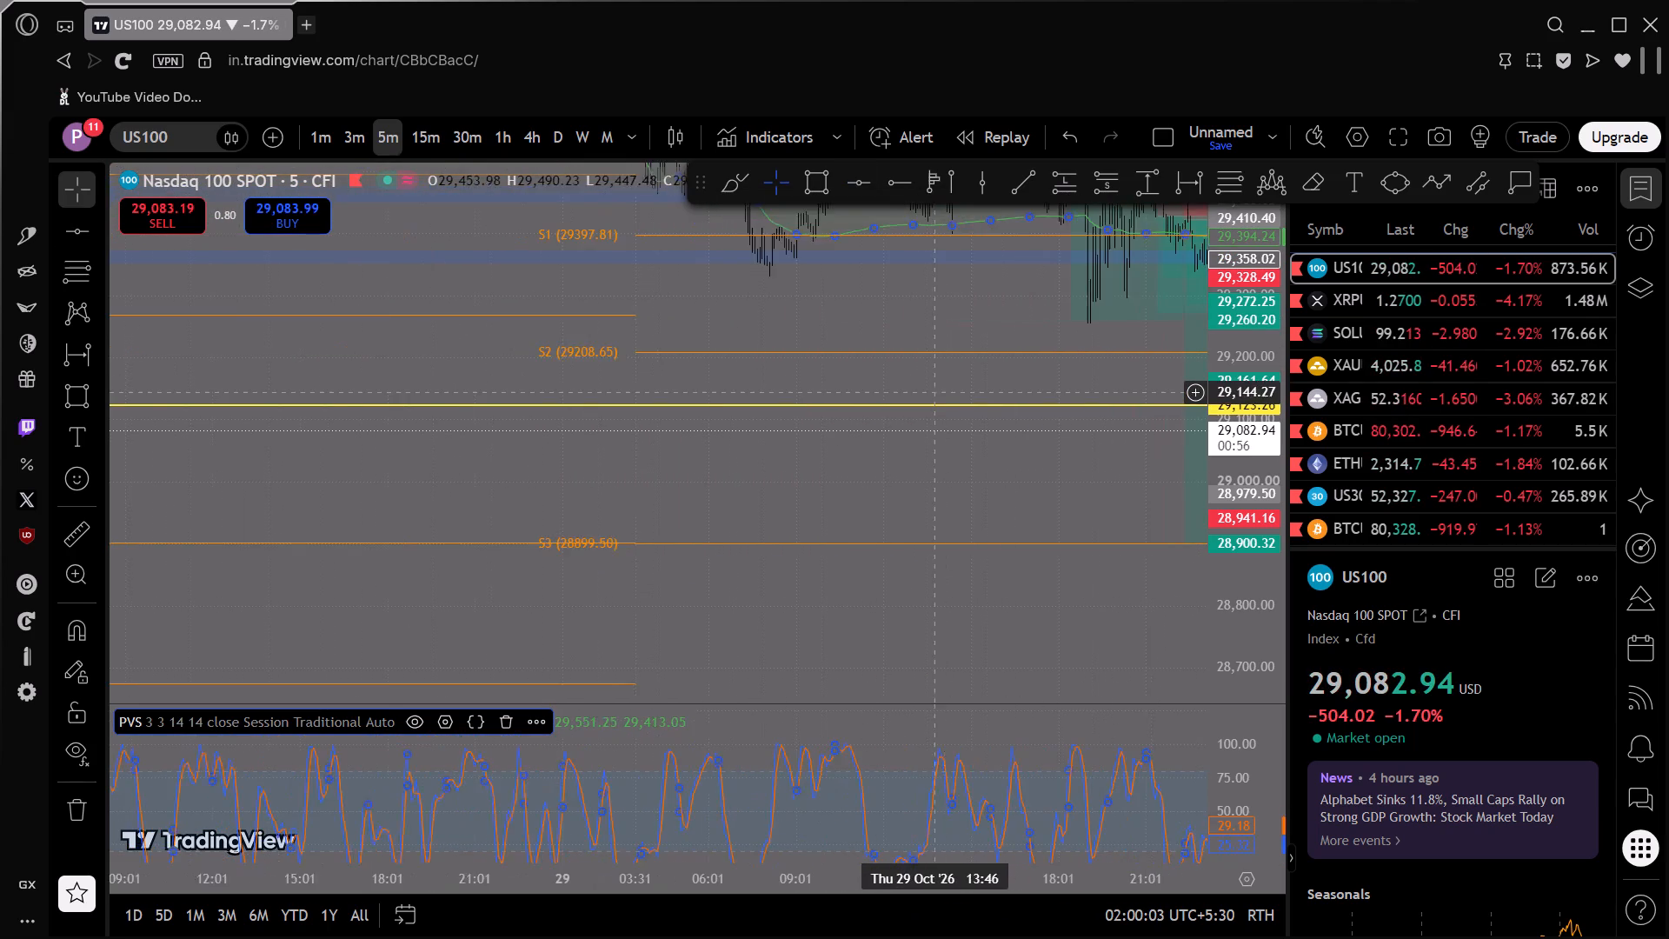
{"action": "scroll", "coordinate": [934, 392], "scroll_direction": "down", "scroll_amount": 4}
{"action": "scroll", "coordinate": [747, 387], "scroll_direction": "down", "scroll_amount": 11}
{"action": "left_click_drag", "start_coordinate": [793, 423], "coordinate": [1066, 440]}
{"action": "scroll", "coordinate": [1003, 459], "scroll_direction": "up", "scroll_amount": 2}
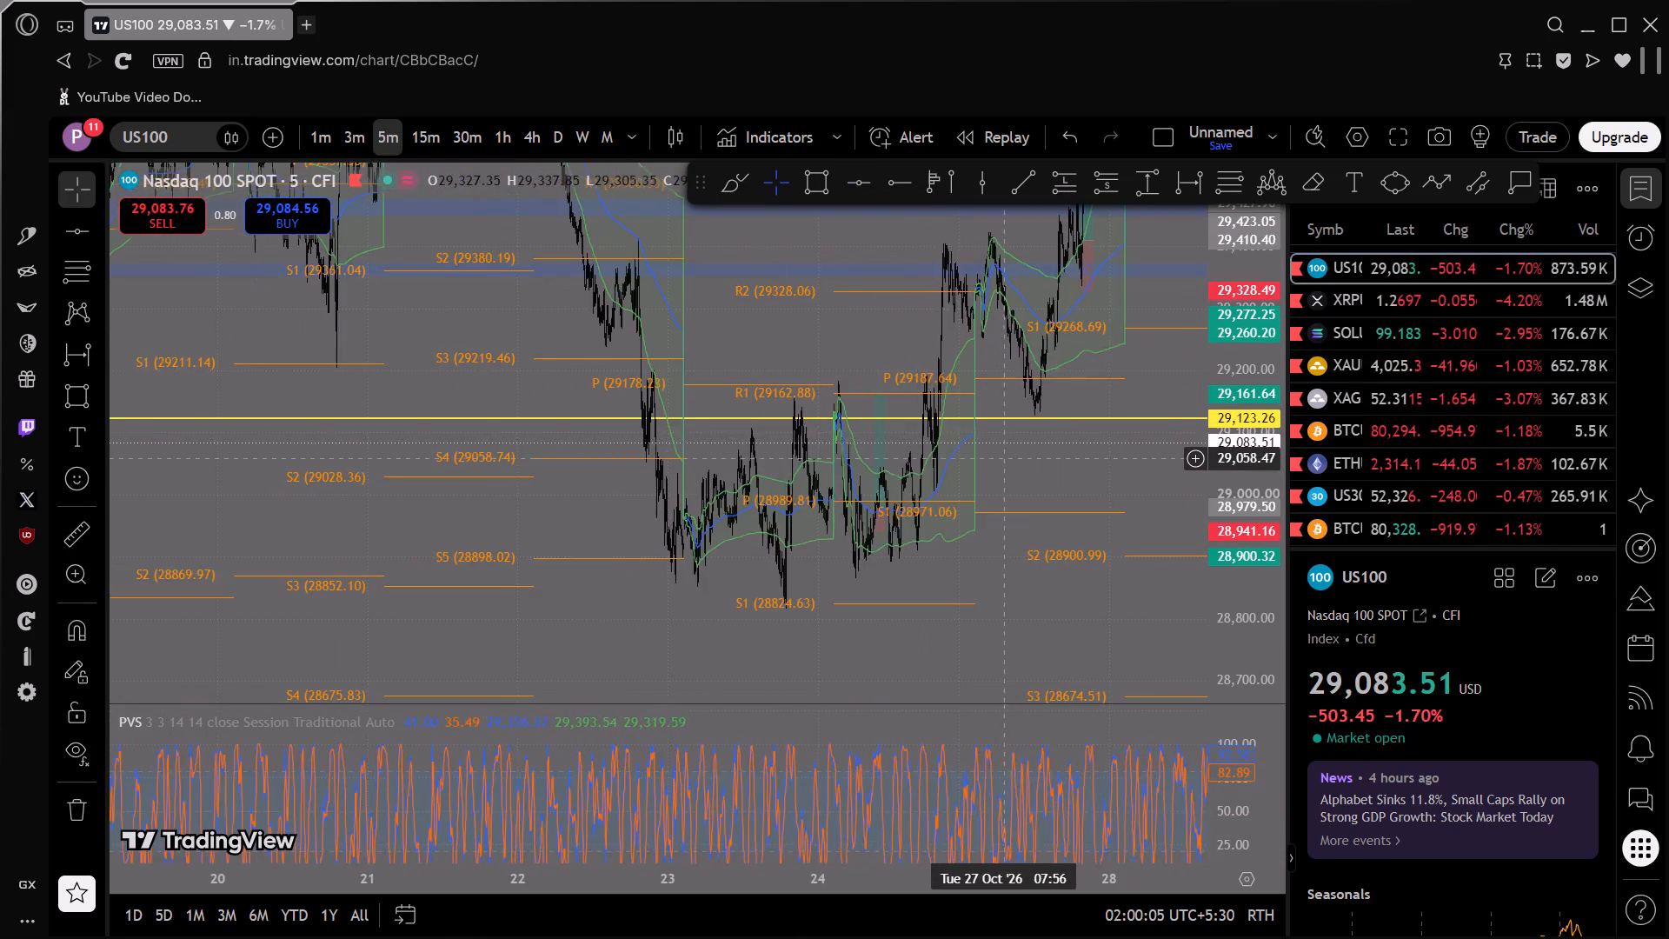
{"action": "scroll", "coordinate": [1003, 459], "scroll_direction": "up", "scroll_amount": 10}
{"action": "left_click_drag", "start_coordinate": [655, 445], "coordinate": [854, 455]}
{"action": "scroll", "coordinate": [1232, 414], "scroll_direction": "up", "scroll_amount": 3}
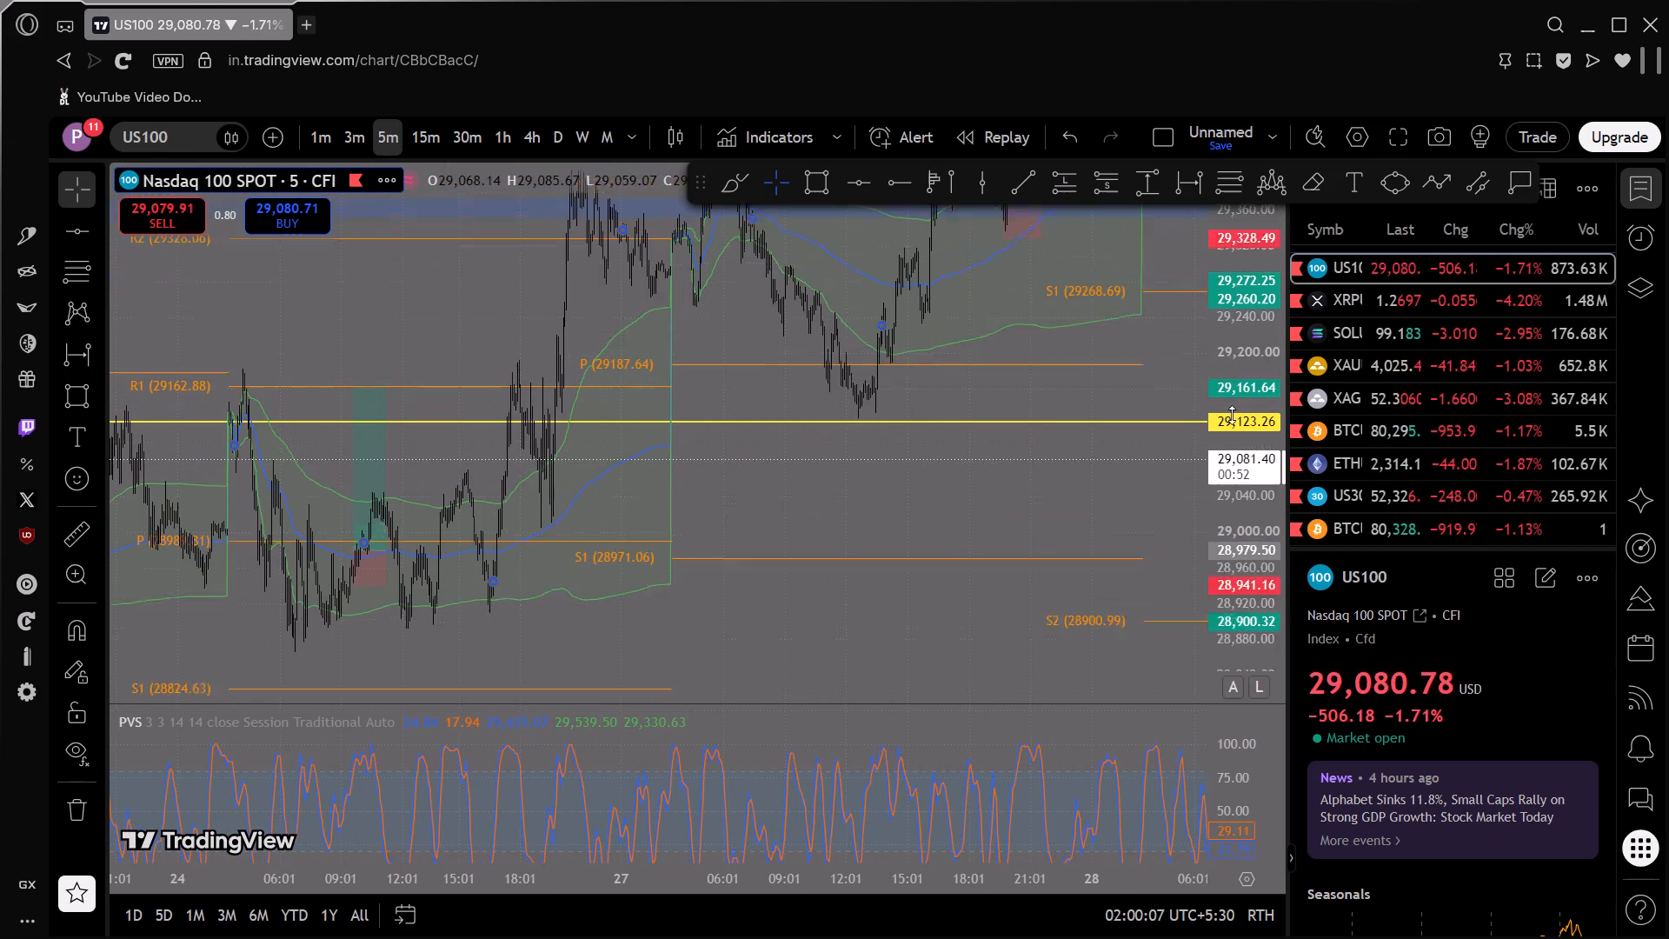
{"action": "scroll", "coordinate": [1232, 415], "scroll_direction": "up", "scroll_amount": 8}
{"action": "scroll", "coordinate": [809, 403], "scroll_direction": "up", "scroll_amount": 7}
{"action": "left_click_drag", "start_coordinate": [727, 359], "coordinate": [775, 363]}
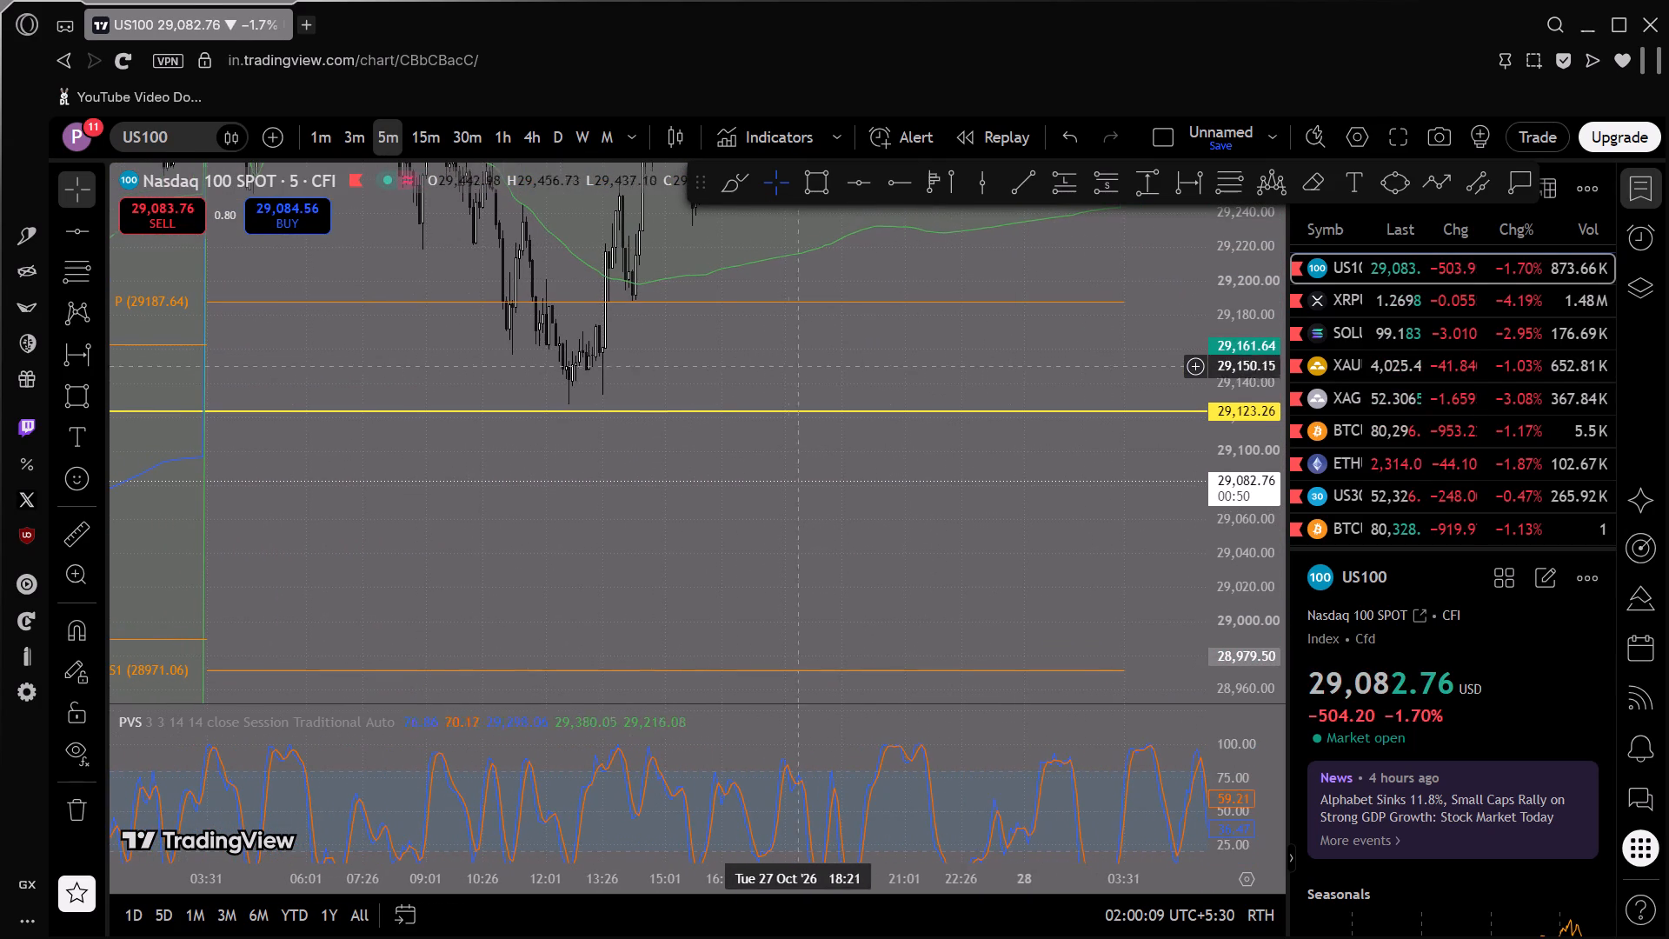
Examine the 24 to 27 October US100 5-minute price action against the 29,123 line and nearby pivot levels.
{"action": "scroll", "coordinate": [1230, 370], "scroll_direction": "down", "scroll_amount": 10}
{"action": "scroll", "coordinate": [882, 414], "scroll_direction": "down", "scroll_amount": 4}
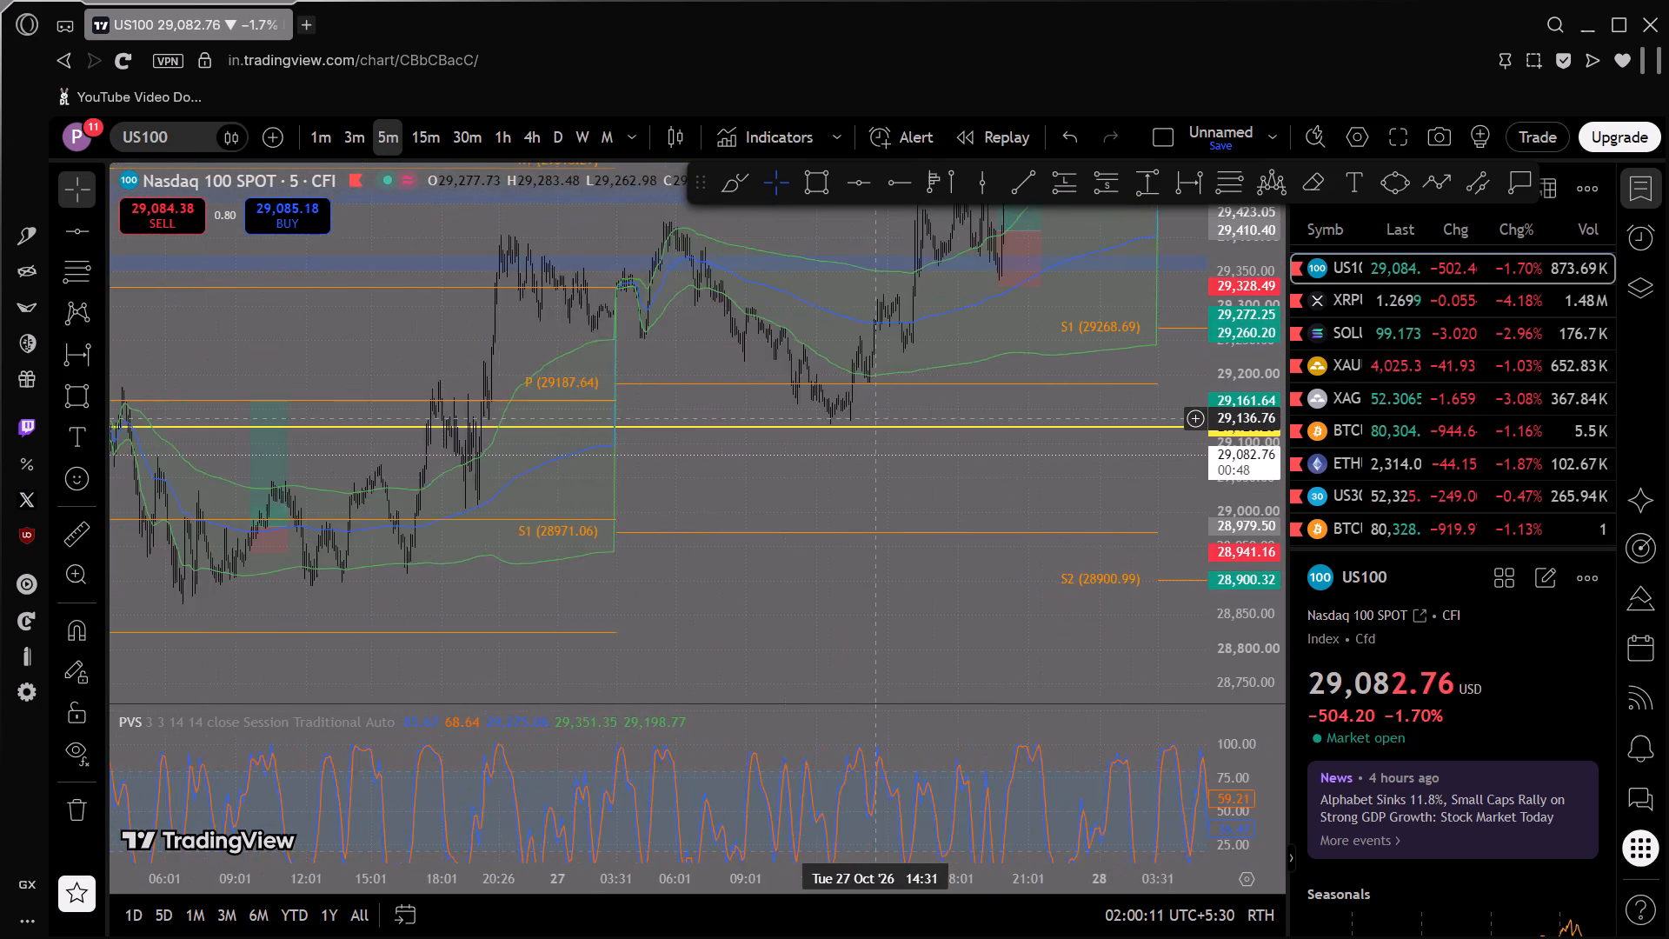
{"action": "scroll", "coordinate": [875, 418], "scroll_direction": "down", "scroll_amount": 5}
{"action": "left_click_drag", "start_coordinate": [857, 411], "coordinate": [1068, 416]}
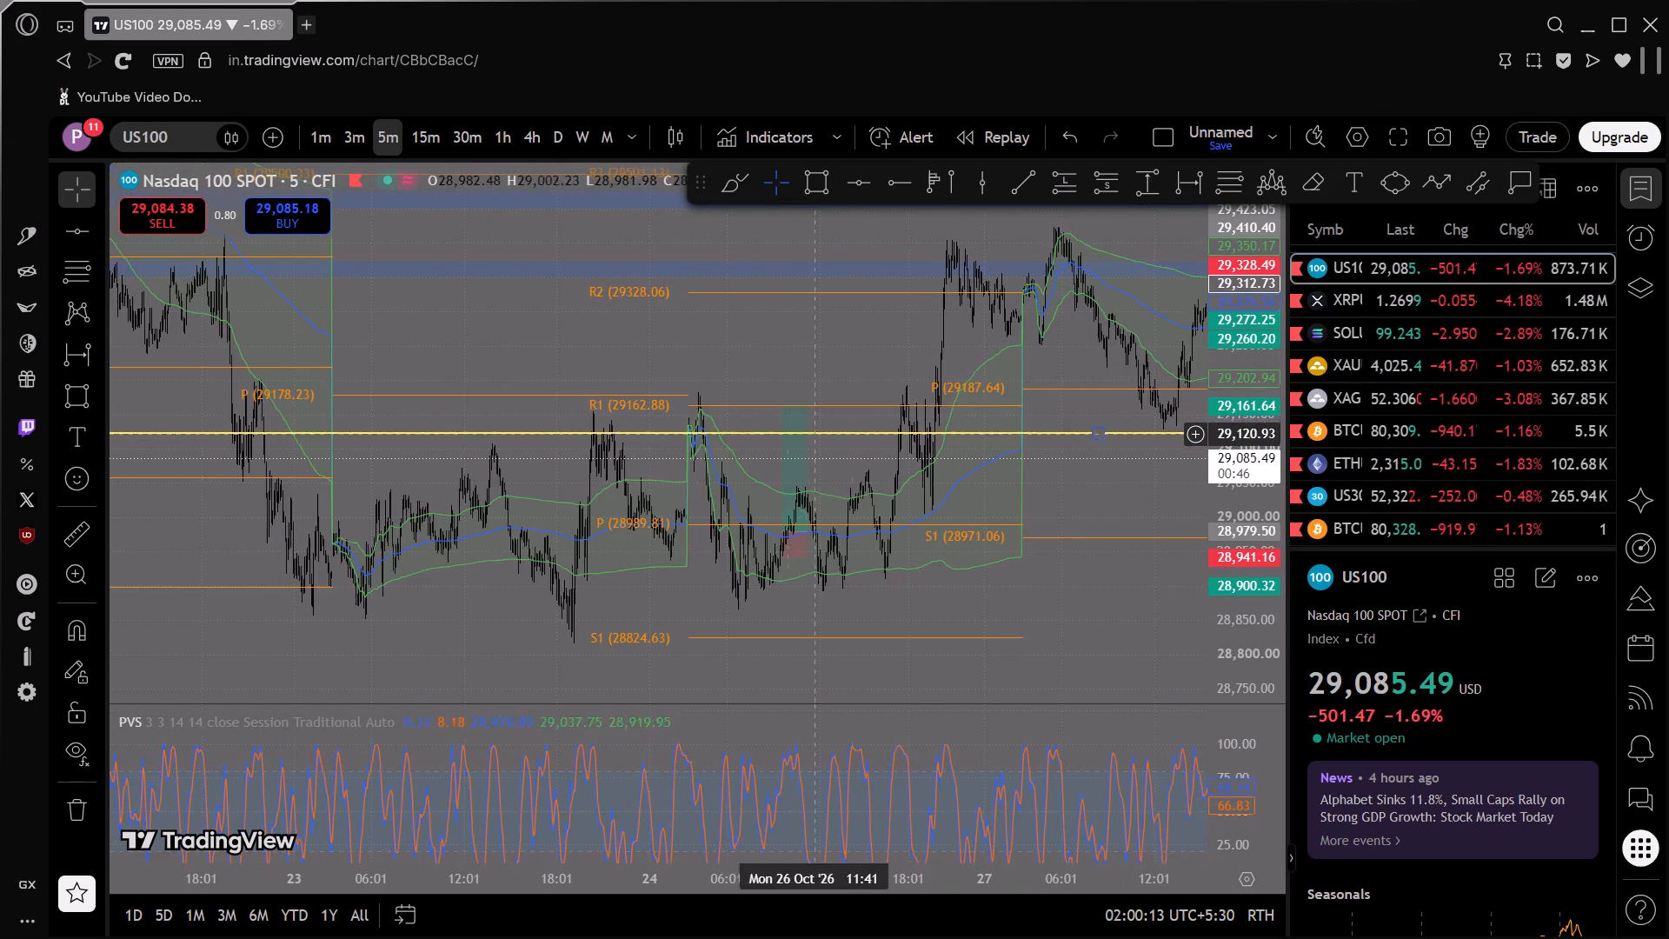
{"action": "scroll", "coordinate": [666, 397], "scroll_direction": "up", "scroll_amount": 6}
{"action": "left_click_drag", "start_coordinate": [552, 347], "coordinate": [564, 347]}
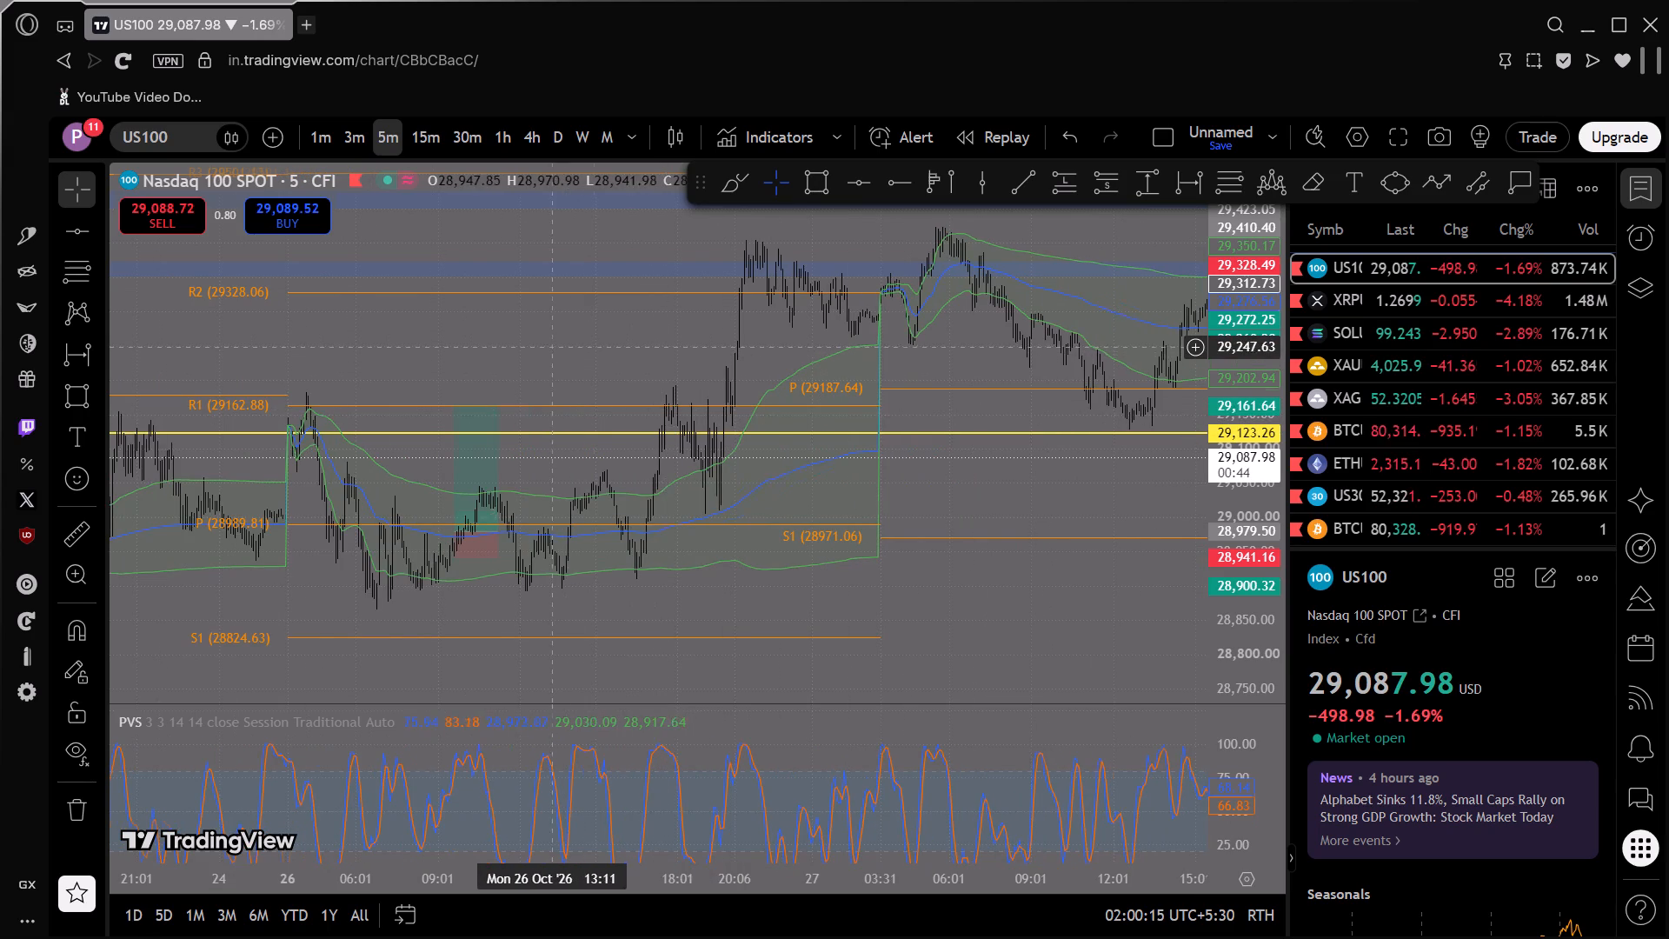
{"action": "left_click_drag", "start_coordinate": [564, 347], "coordinate": [689, 339]}
{"action": "scroll", "coordinate": [682, 362], "scroll_direction": "up", "scroll_amount": 5}
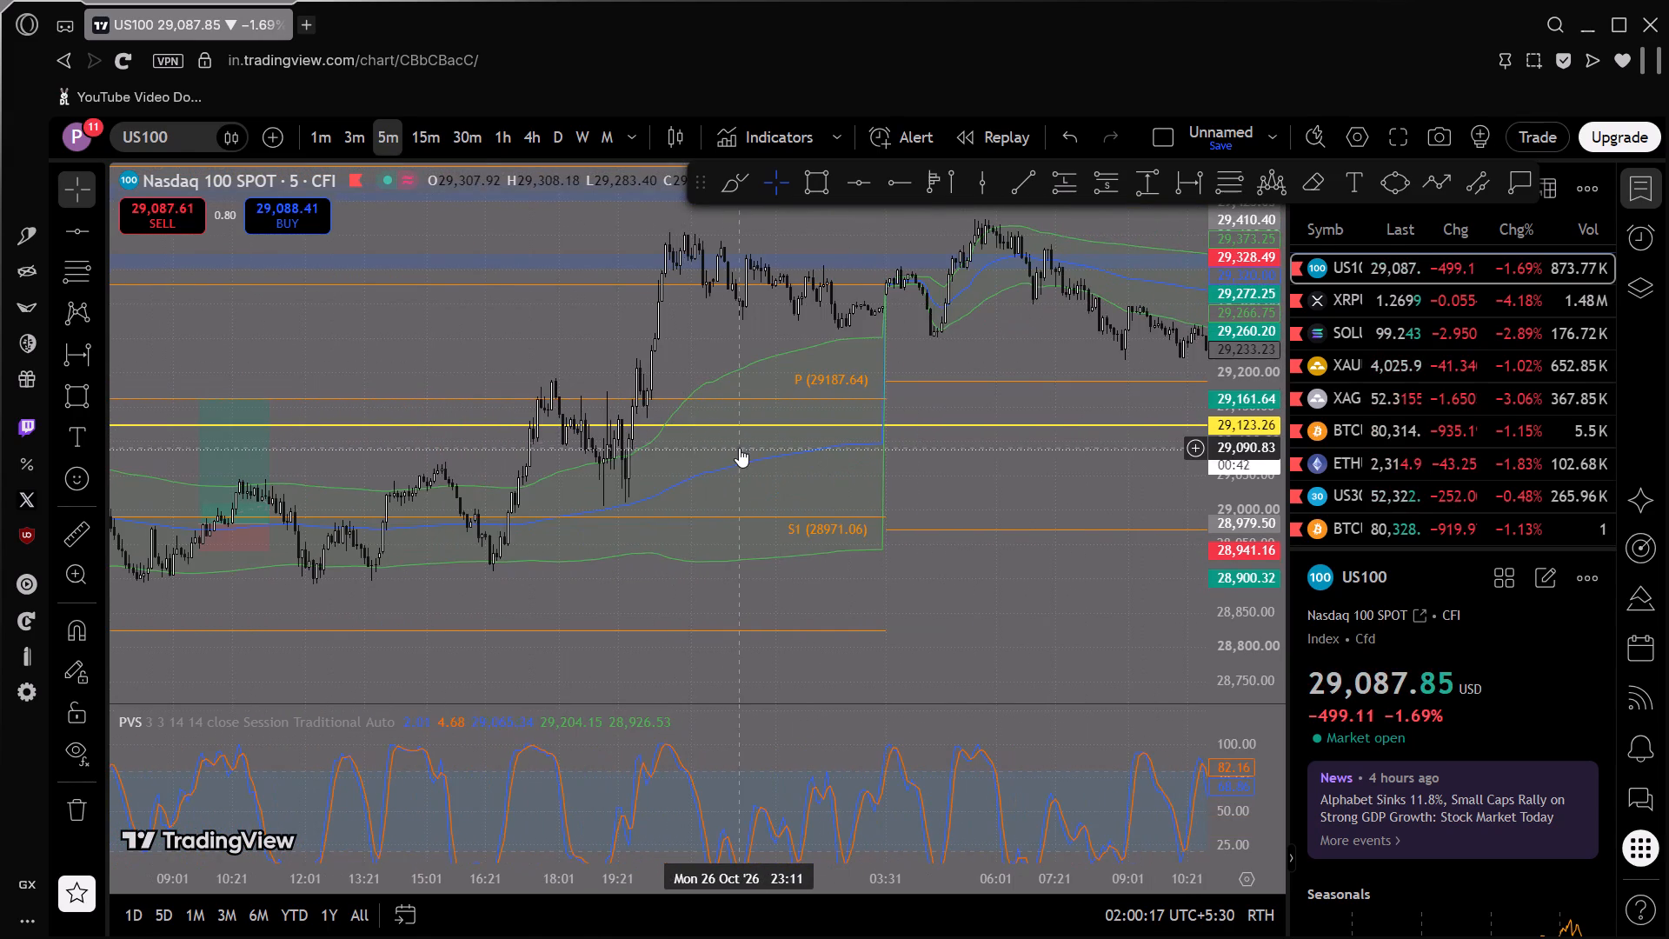
{"action": "left_click_drag", "start_coordinate": [741, 451], "coordinate": [797, 456]}
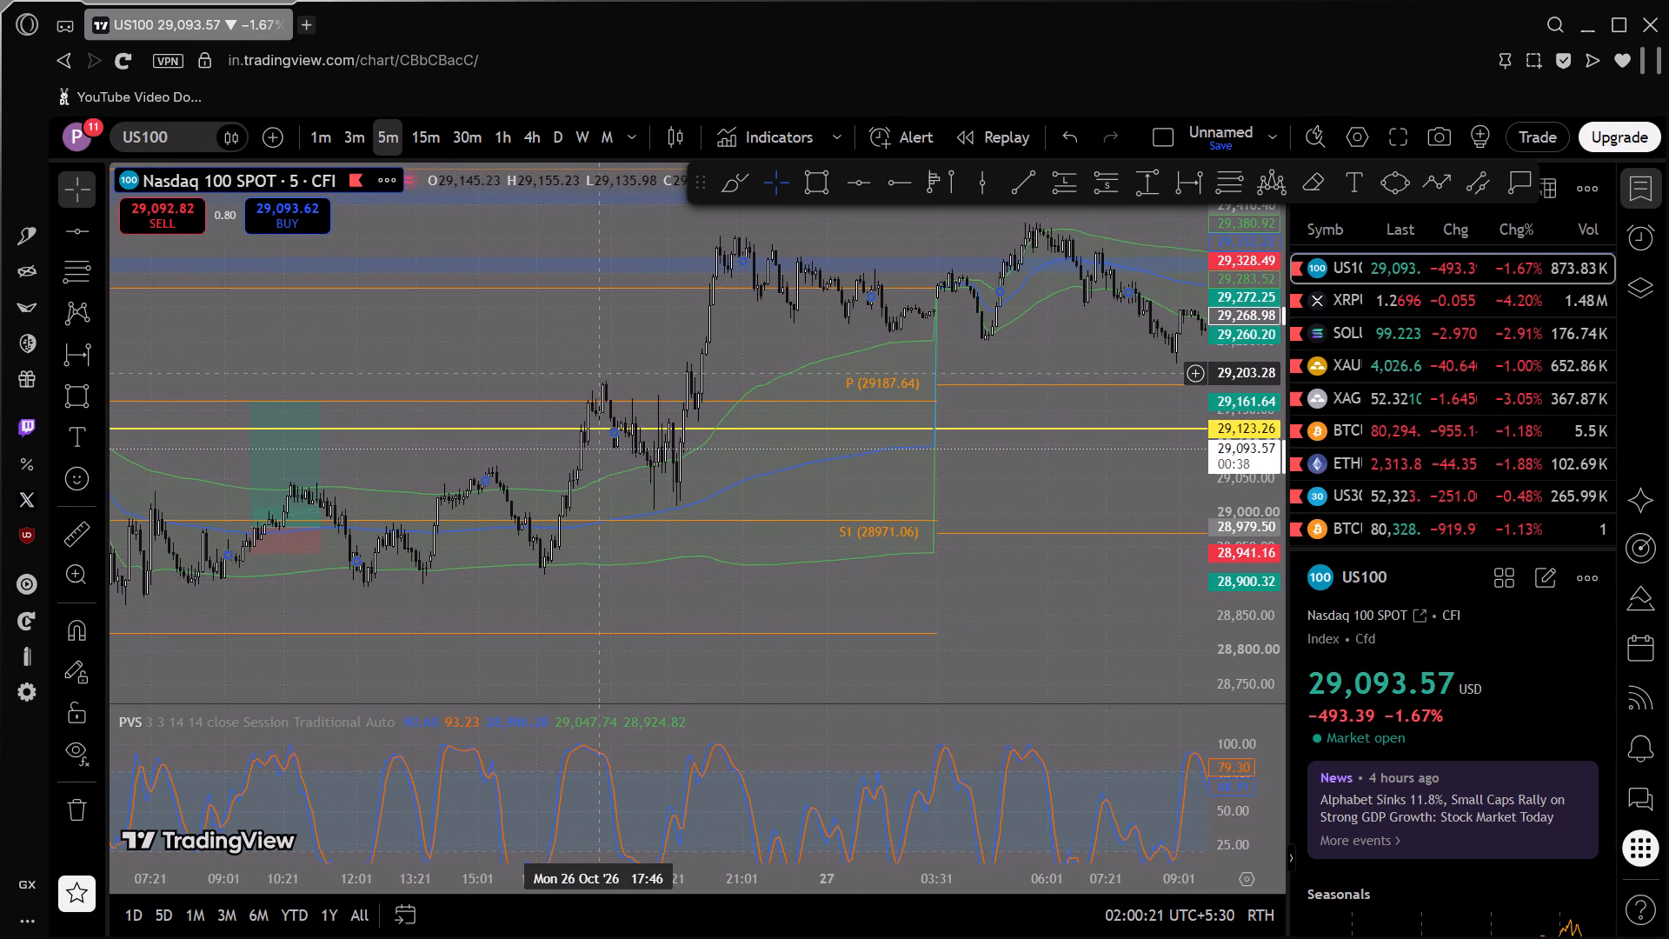
{"action": "scroll", "coordinate": [595, 376], "scroll_direction": "up", "scroll_amount": 1}
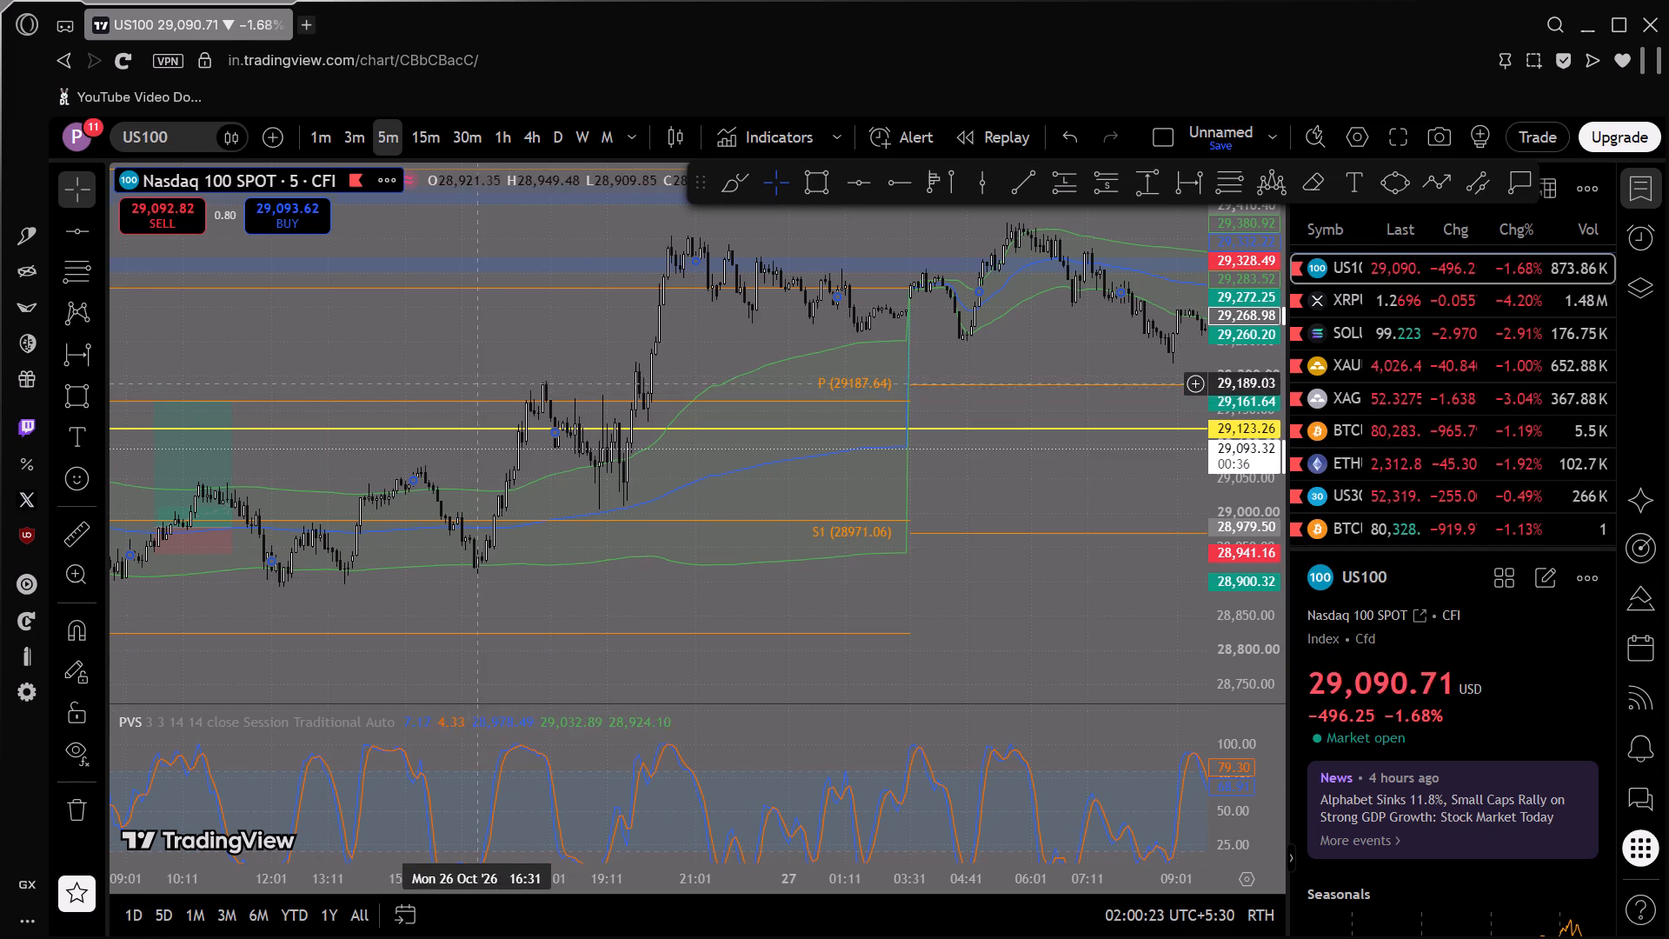
{"action": "left_click_drag", "start_coordinate": [464, 359], "coordinate": [852, 383]}
{"action": "left_click_drag", "start_coordinate": [588, 355], "coordinate": [791, 350]}
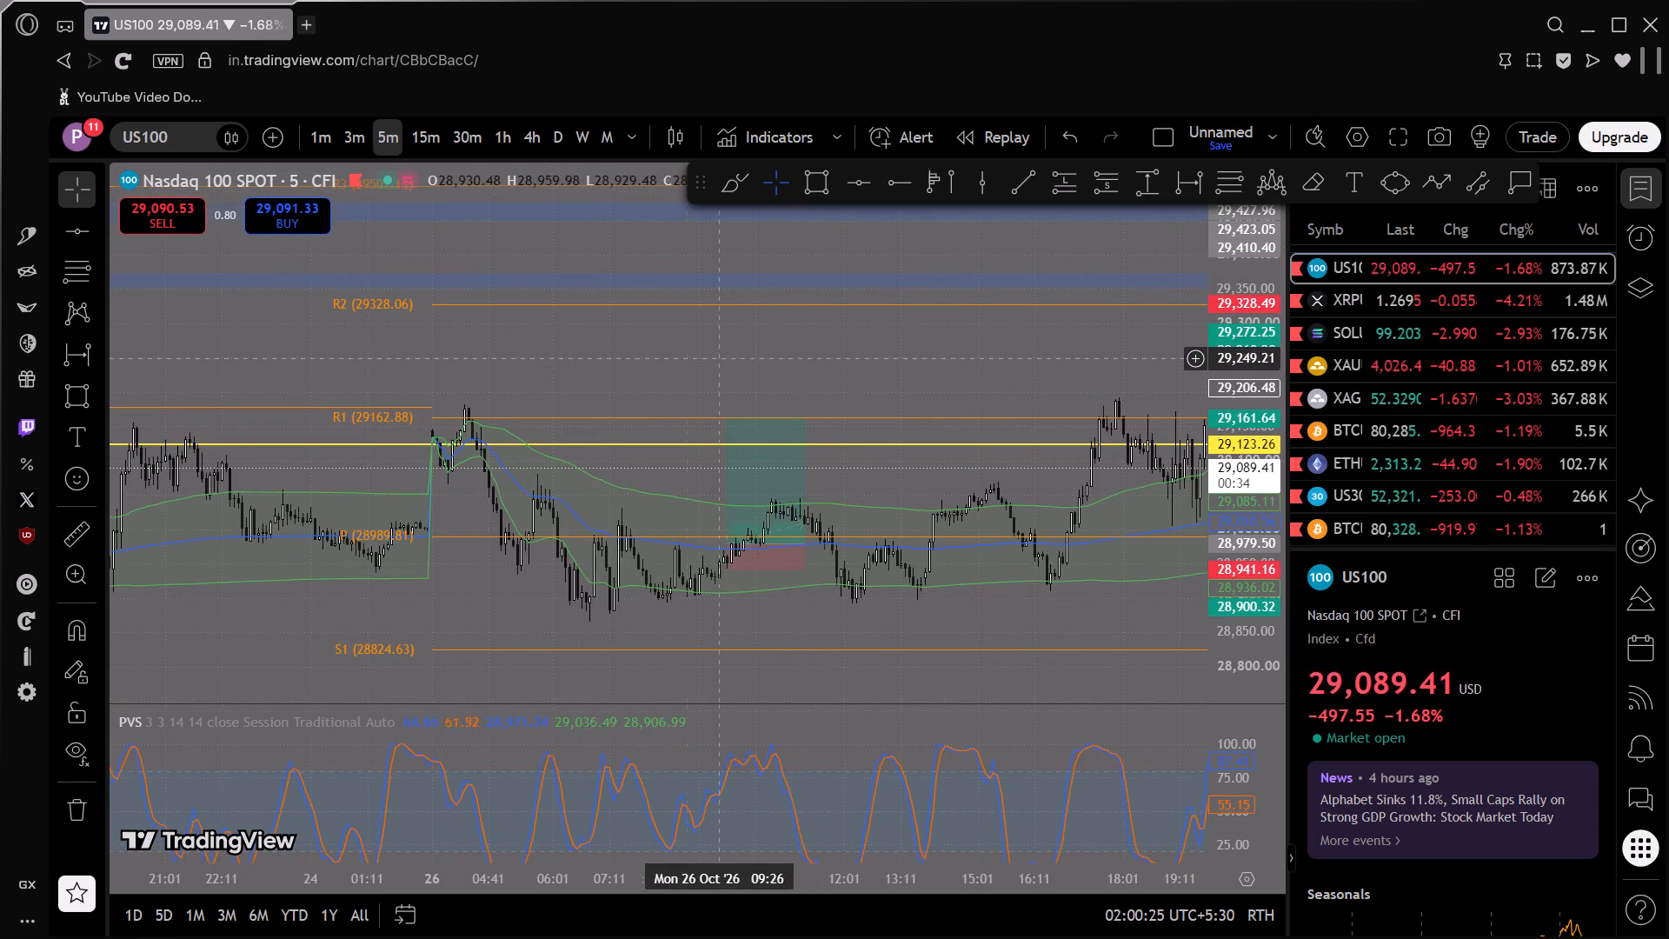
Return to the latest US100 5-minute candles and examine the rebound after the sharp drop against the 29,123 line.
{"action": "left_click_drag", "start_coordinate": [528, 357], "coordinate": [103, 244]}
{"action": "scroll", "coordinate": [623, 446], "scroll_direction": "down", "scroll_amount": 6}
{"action": "left_click_drag", "start_coordinate": [1059, 549], "coordinate": [308, 532]}
{"action": "left_click_drag", "start_coordinate": [912, 504], "coordinate": [17, 541]}
{"action": "left_click_drag", "start_coordinate": [908, 529], "coordinate": [79, 506]}
{"action": "left_click_drag", "start_coordinate": [610, 456], "coordinate": [1014, 454]}
{"action": "scroll", "coordinate": [655, 457], "scroll_direction": "up", "scroll_amount": 3}
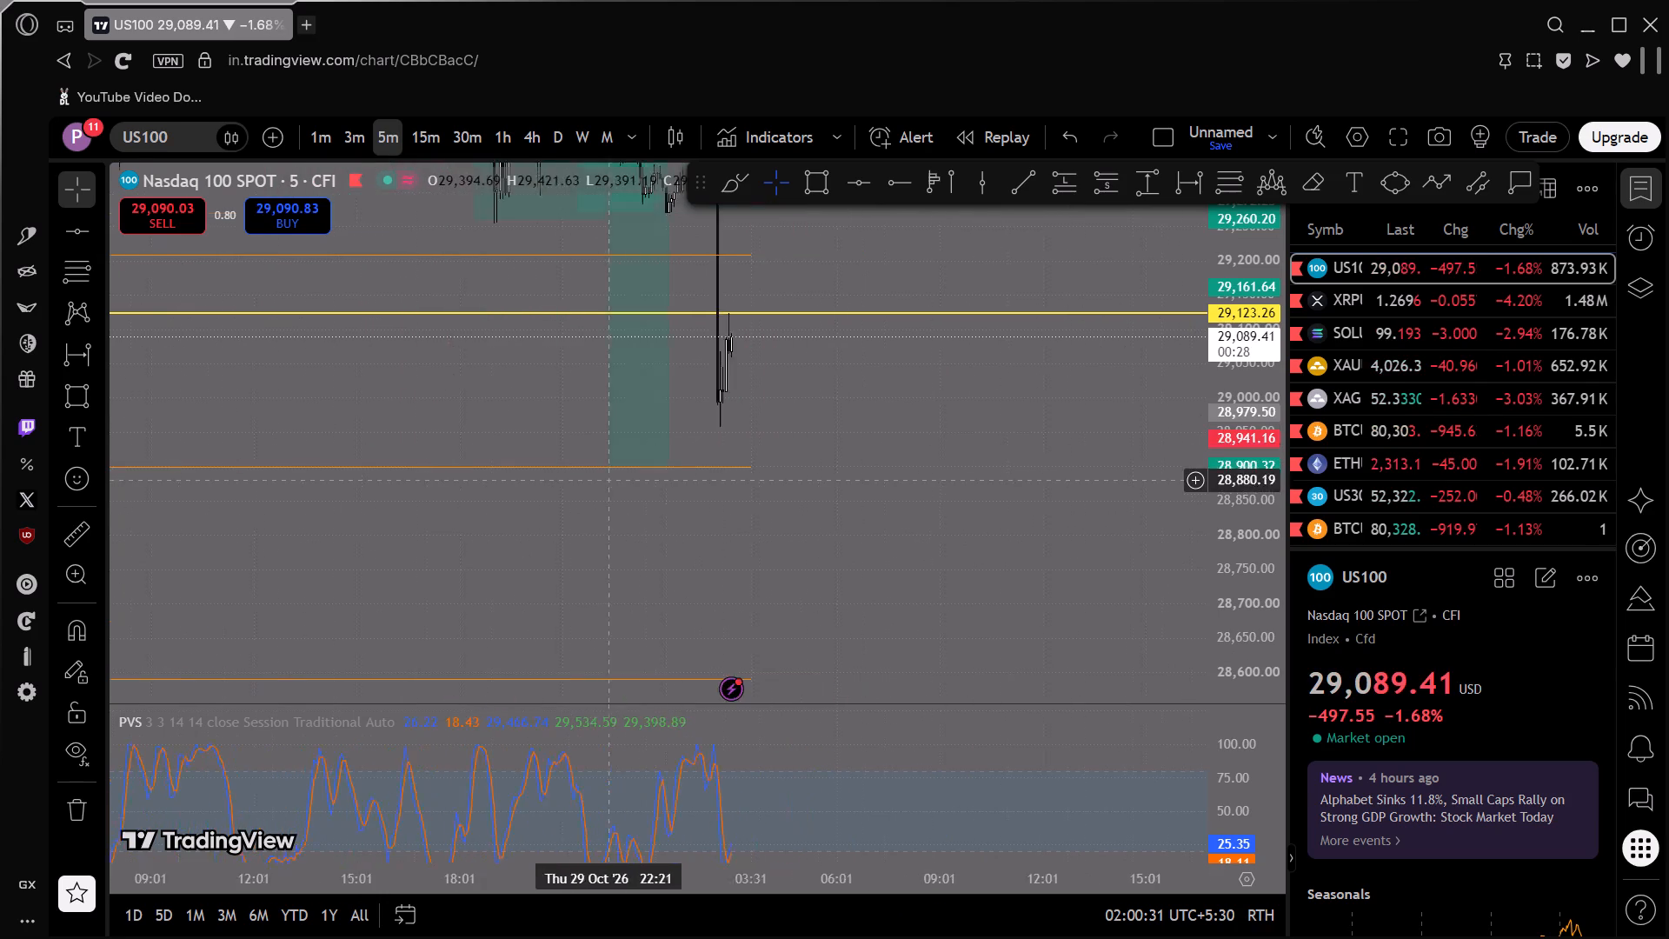
{"action": "scroll", "coordinate": [603, 486], "scroll_direction": "up", "scroll_amount": 8}
{"action": "left_click_drag", "start_coordinate": [482, 433], "coordinate": [909, 441]}
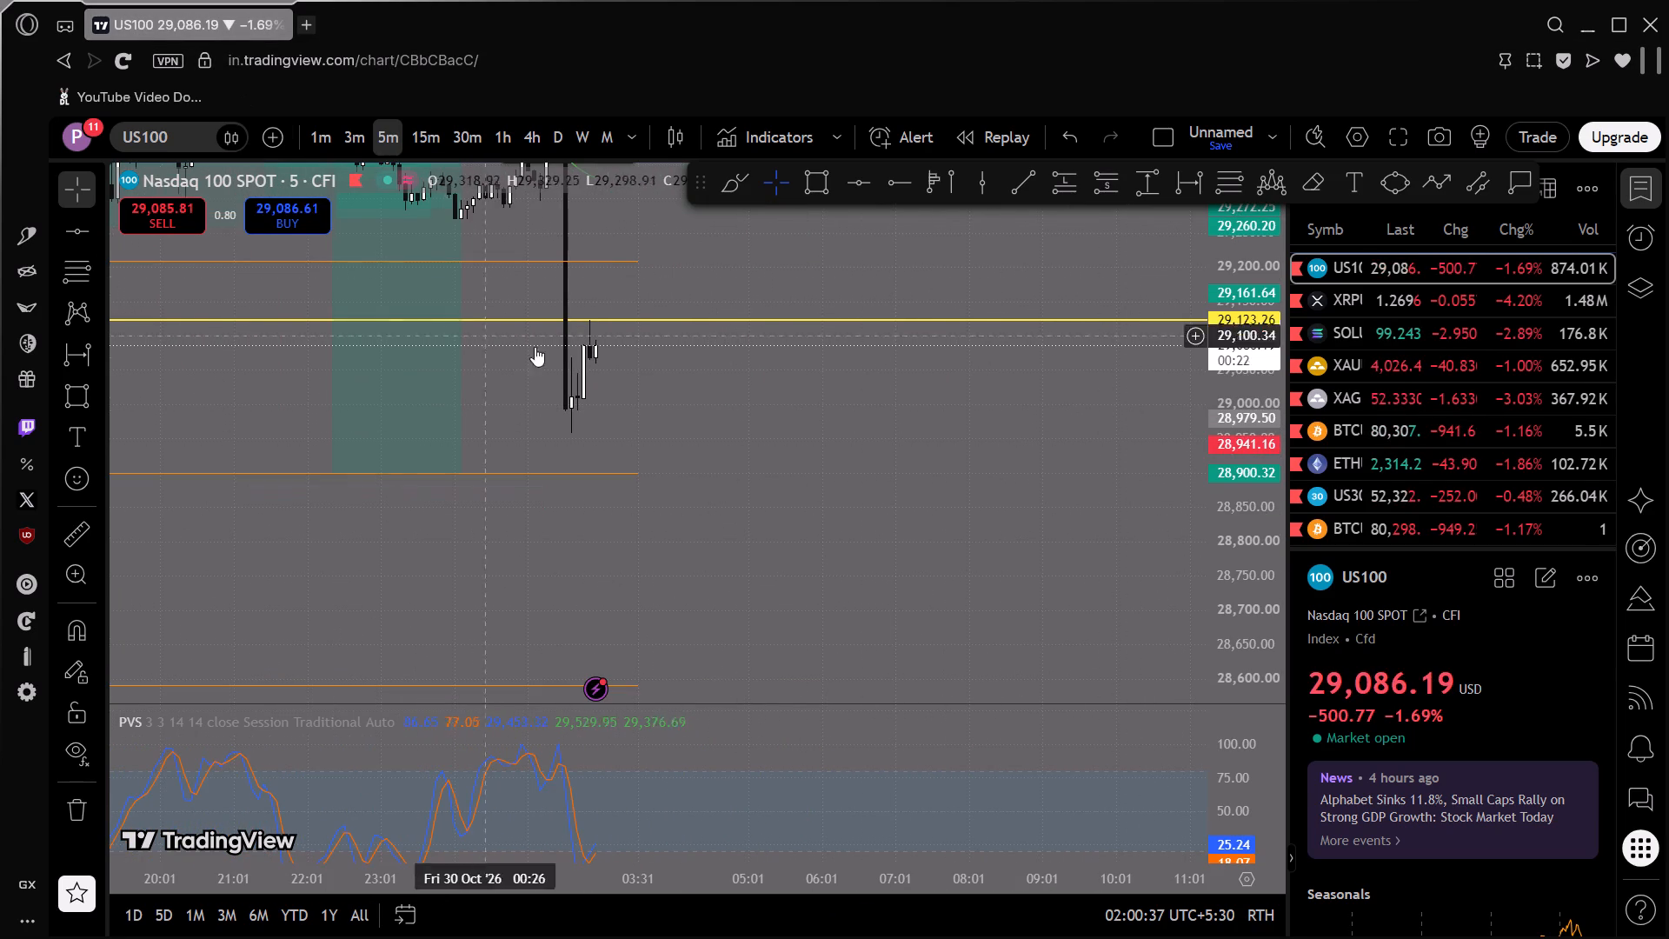
Switch to XM and examine US100Cash's latest 5-minute candles around the open short position's entry and target.
{"action": "key", "text": "alt+Tab"}
{"action": "scroll", "coordinate": [1021, 609], "scroll_direction": "up", "scroll_amount": 5}
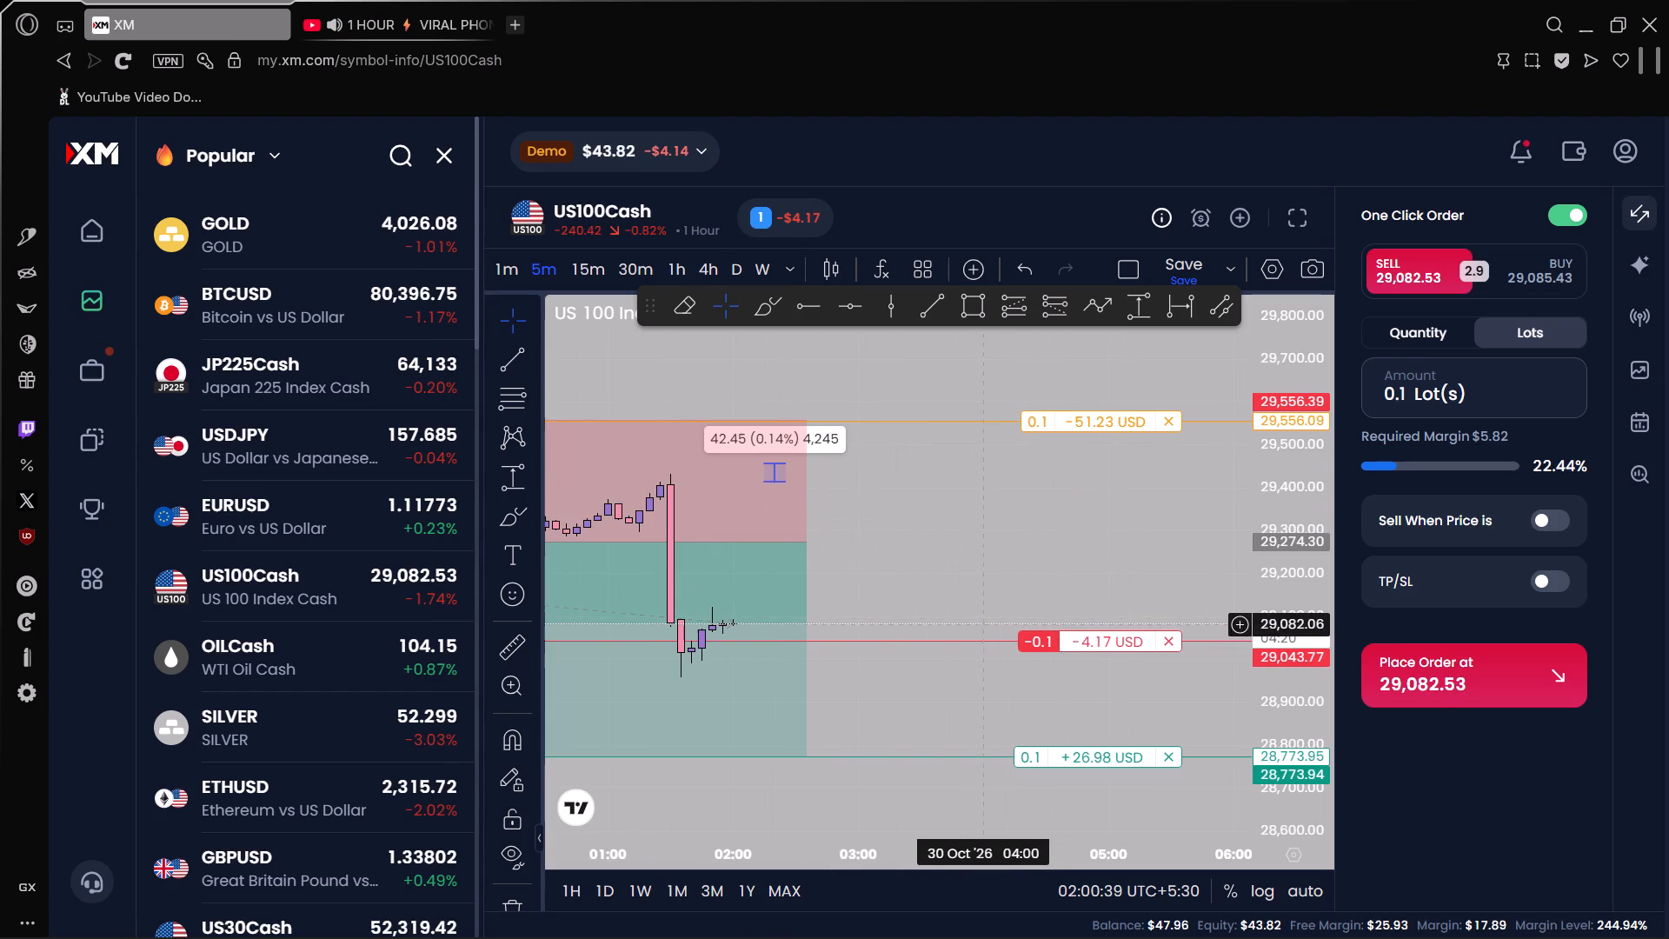
{"action": "left_click", "coordinate": [302, 572]}
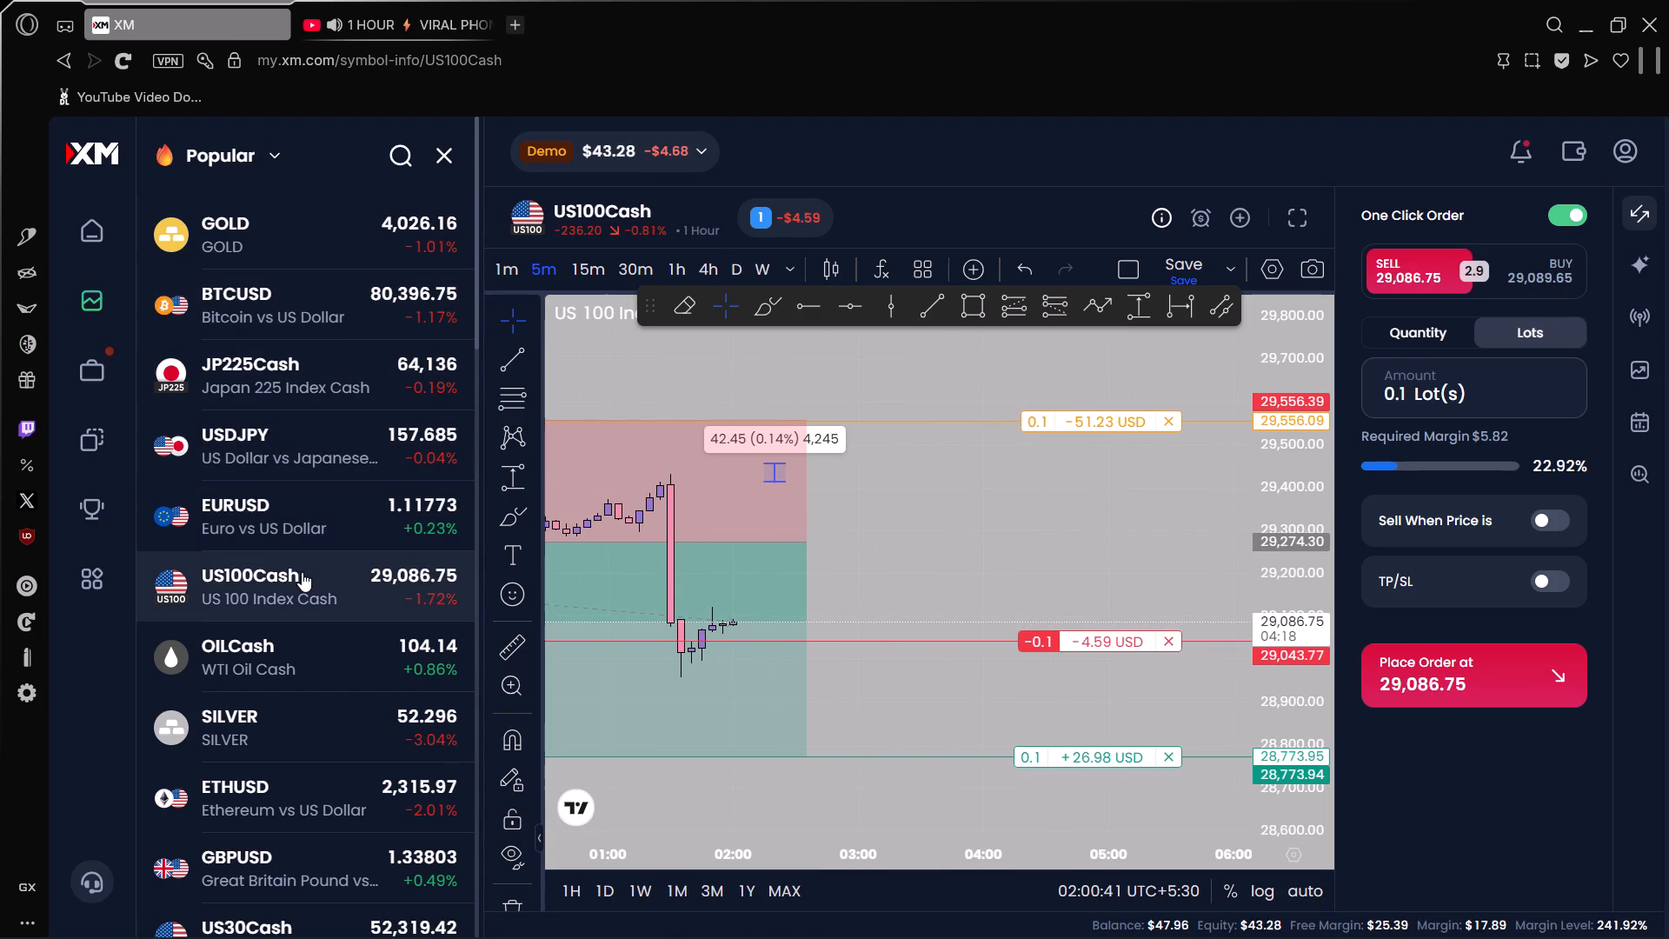
{"action": "left_click_drag", "start_coordinate": [949, 563], "coordinate": [1074, 570]}
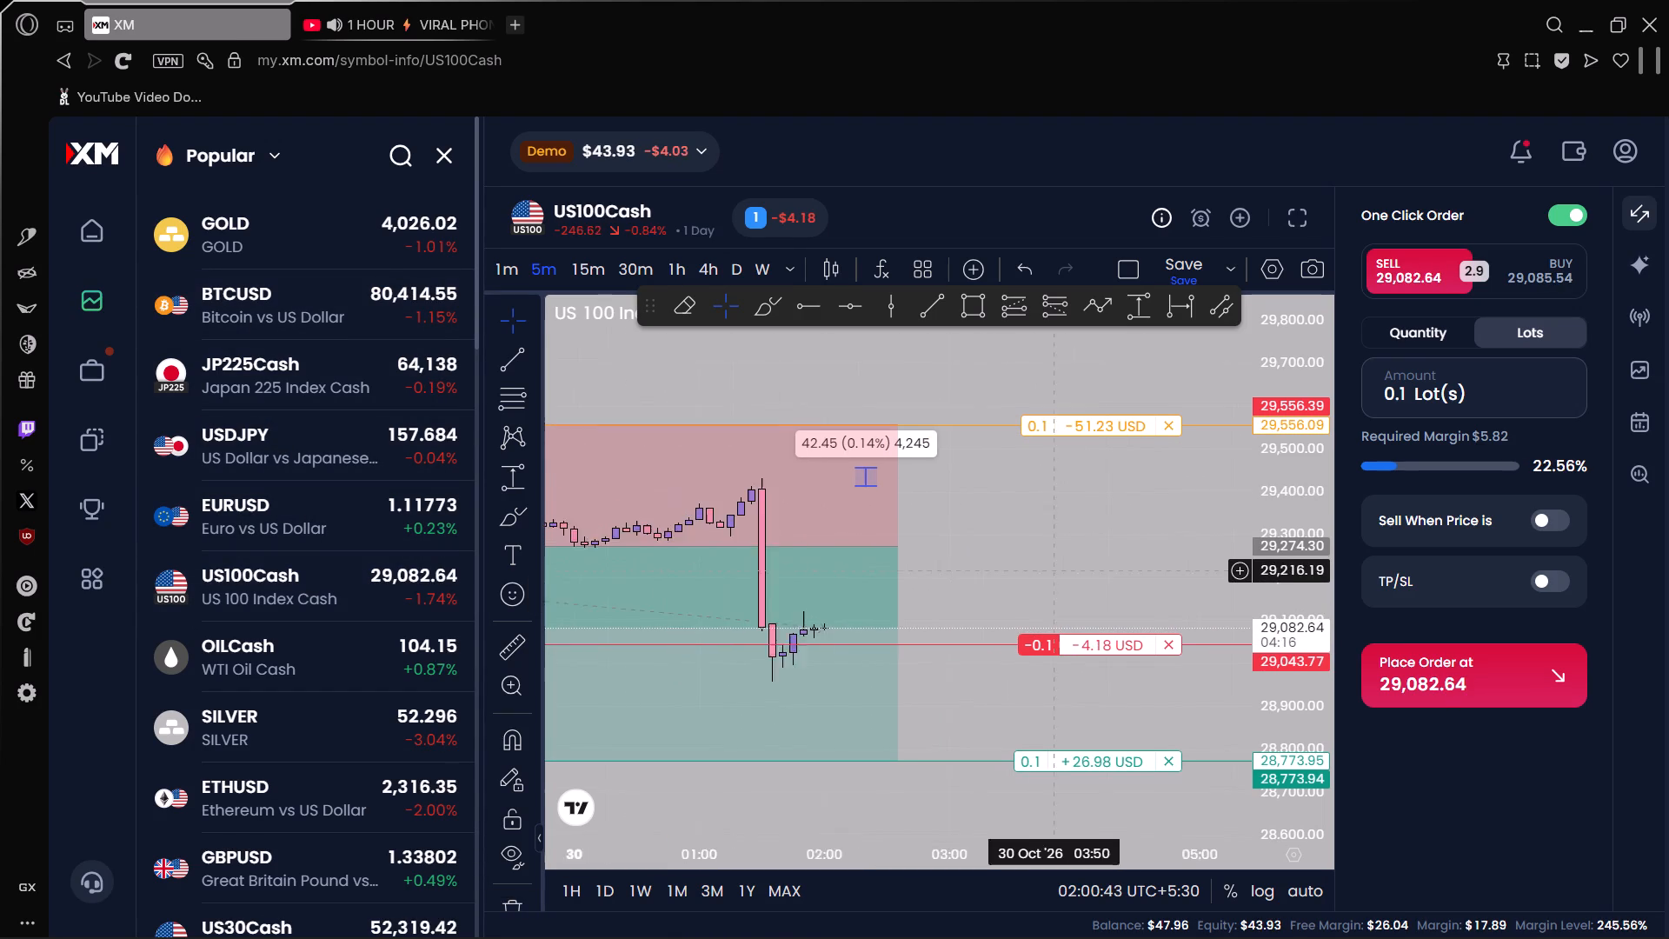
{"action": "left_click_drag", "start_coordinate": [1074, 570], "coordinate": [1112, 561]}
{"action": "scroll", "coordinate": [1284, 609], "scroll_direction": "up", "scroll_amount": 6}
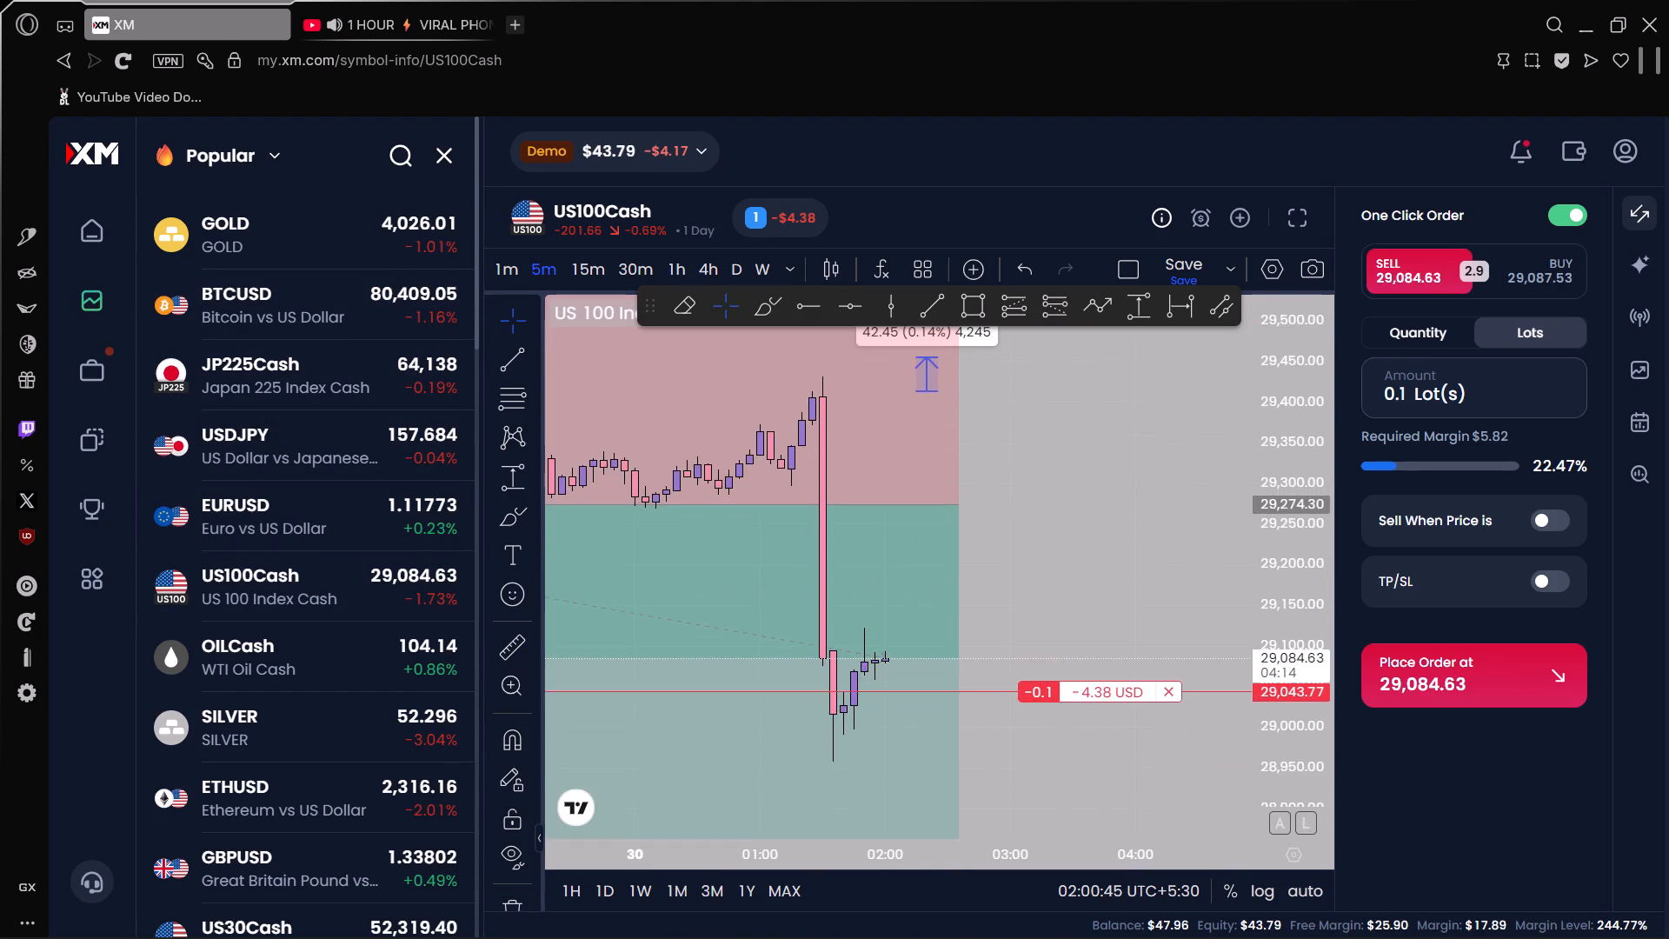
{"action": "left_click_drag", "start_coordinate": [1138, 582], "coordinate": [1187, 467]}
{"action": "scroll", "coordinate": [1117, 531], "scroll_direction": "up", "scroll_amount": 6}
{"action": "left_click_drag", "start_coordinate": [1093, 489], "coordinate": [1377, 665]}
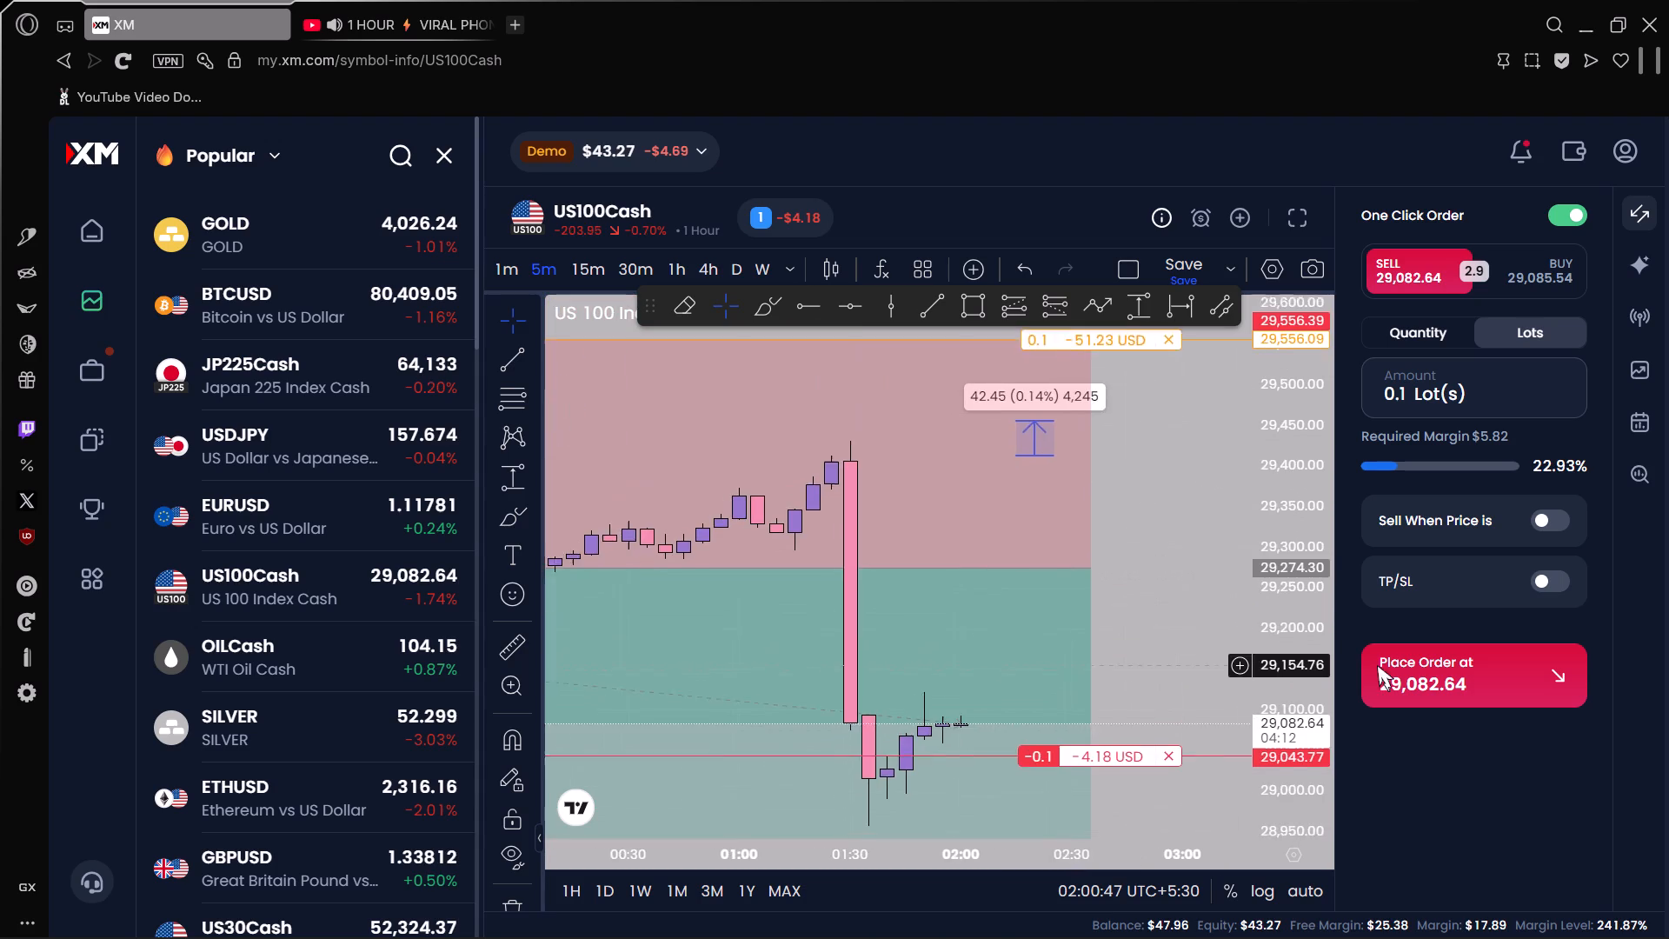
{"action": "left_click_drag", "start_coordinate": [1377, 665], "coordinate": [1243, 476]}
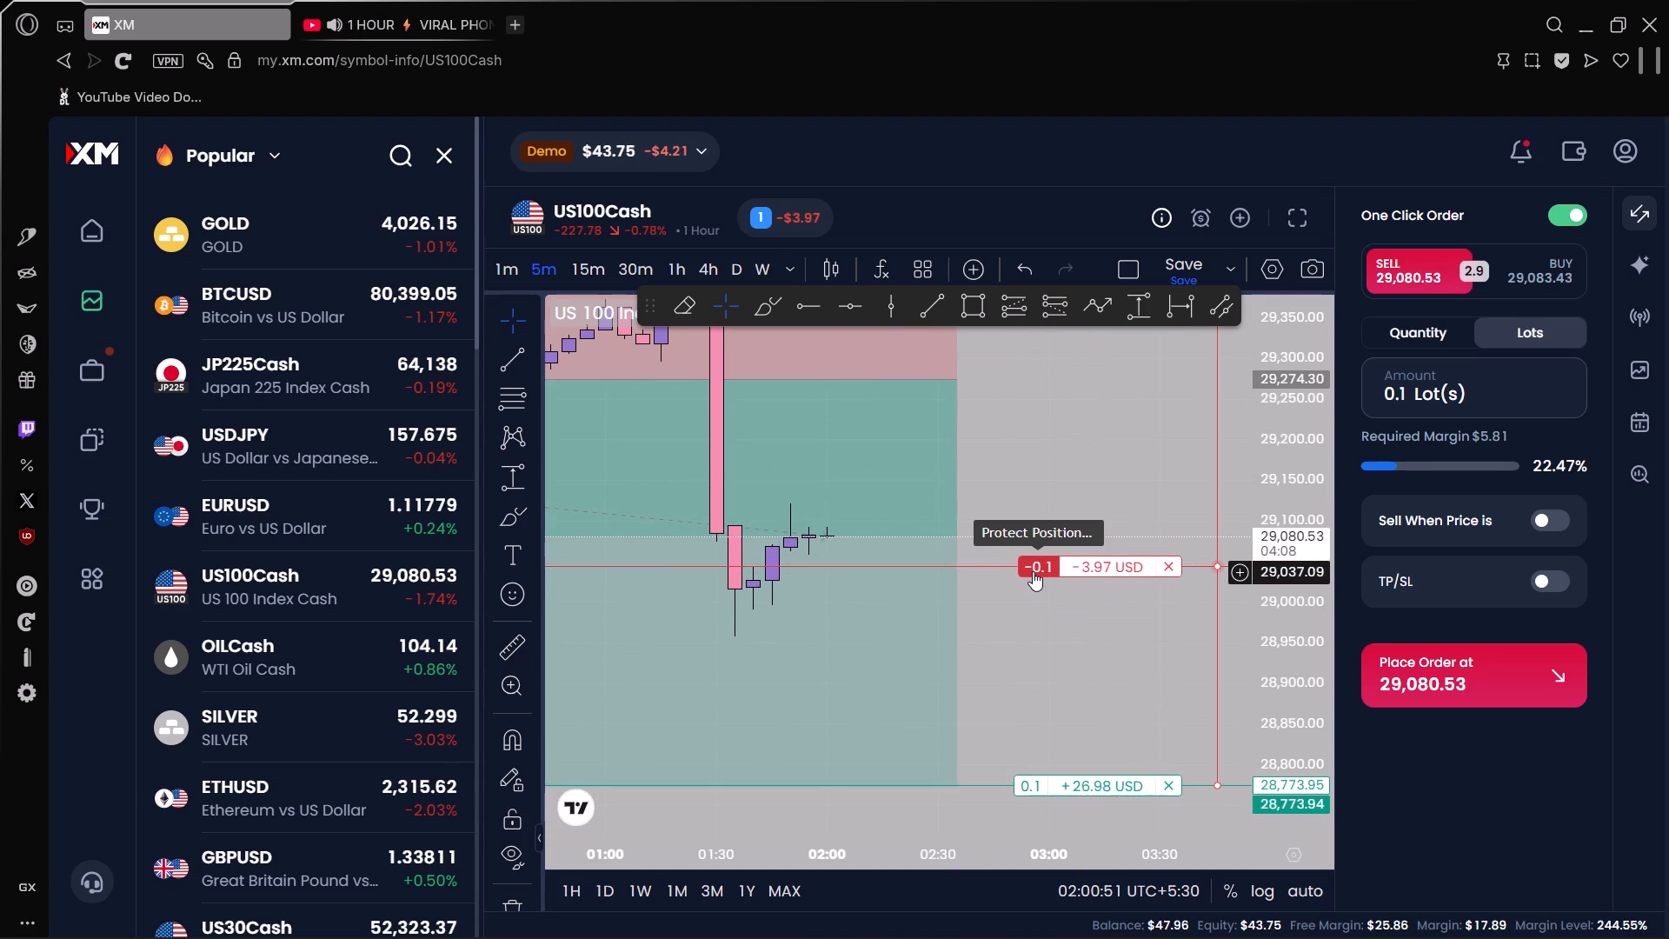
Place two market sell orders of 0.1 lots each on US100Cash.
{"action": "left_click", "coordinate": [1510, 670]}
{"action": "left_click", "coordinate": [1503, 679]}
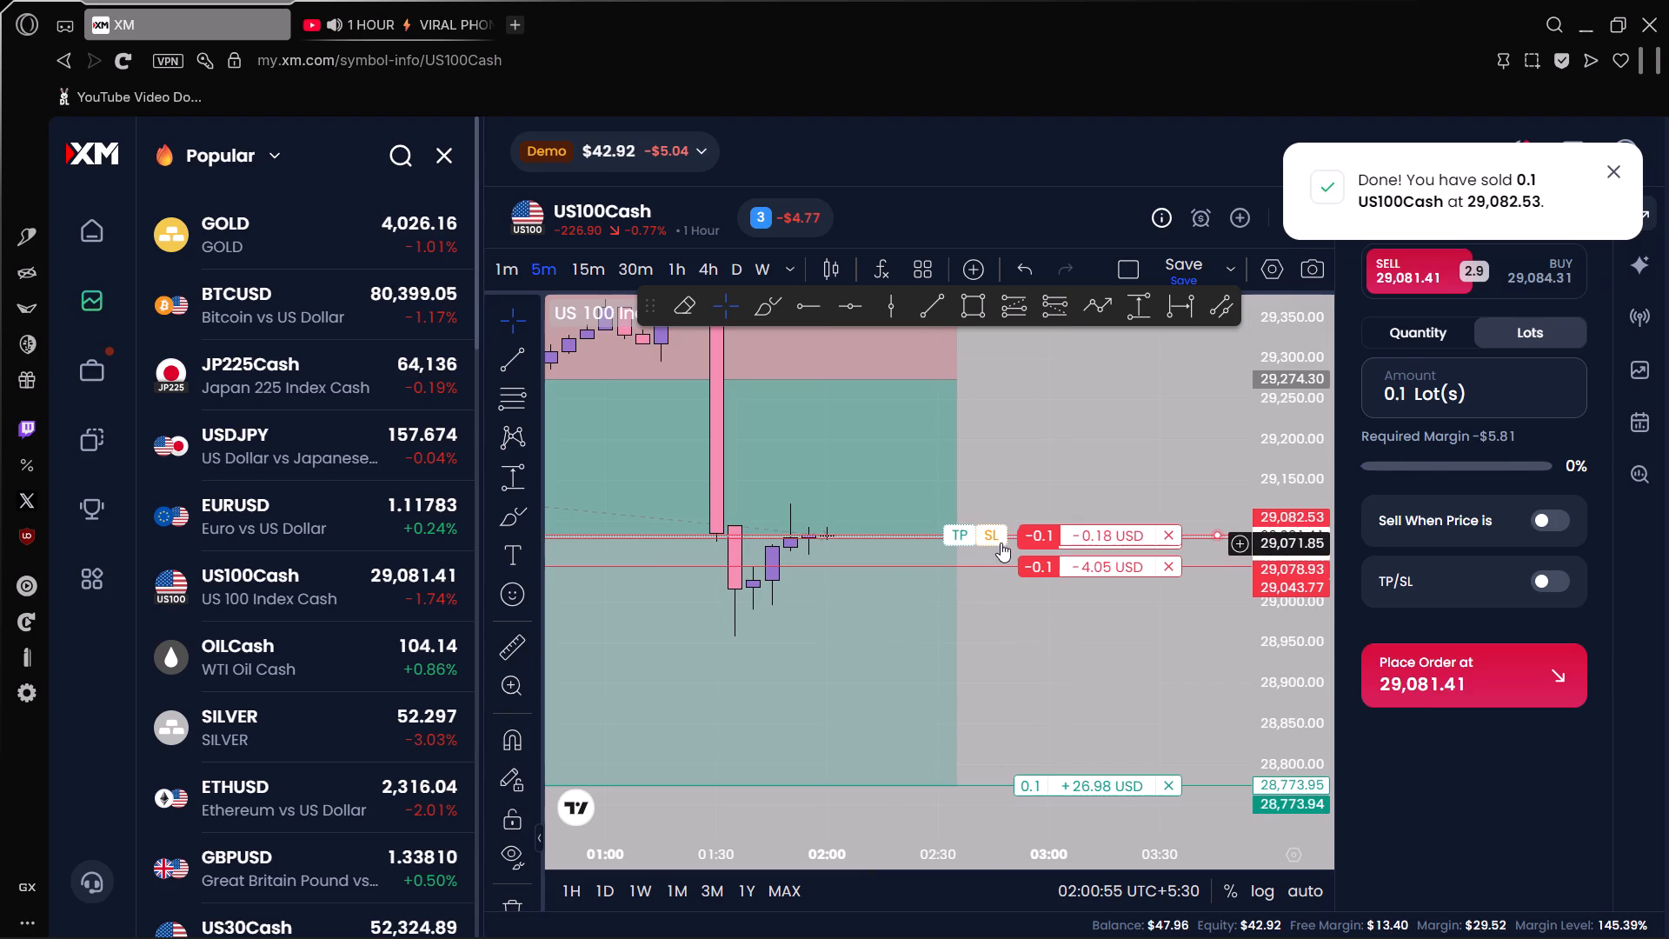
Add a stop loss at 29,142.73 to the US100Cash short entered at 29,082.53.
{"action": "left_click_drag", "start_coordinate": [987, 532], "coordinate": [1012, 503]}
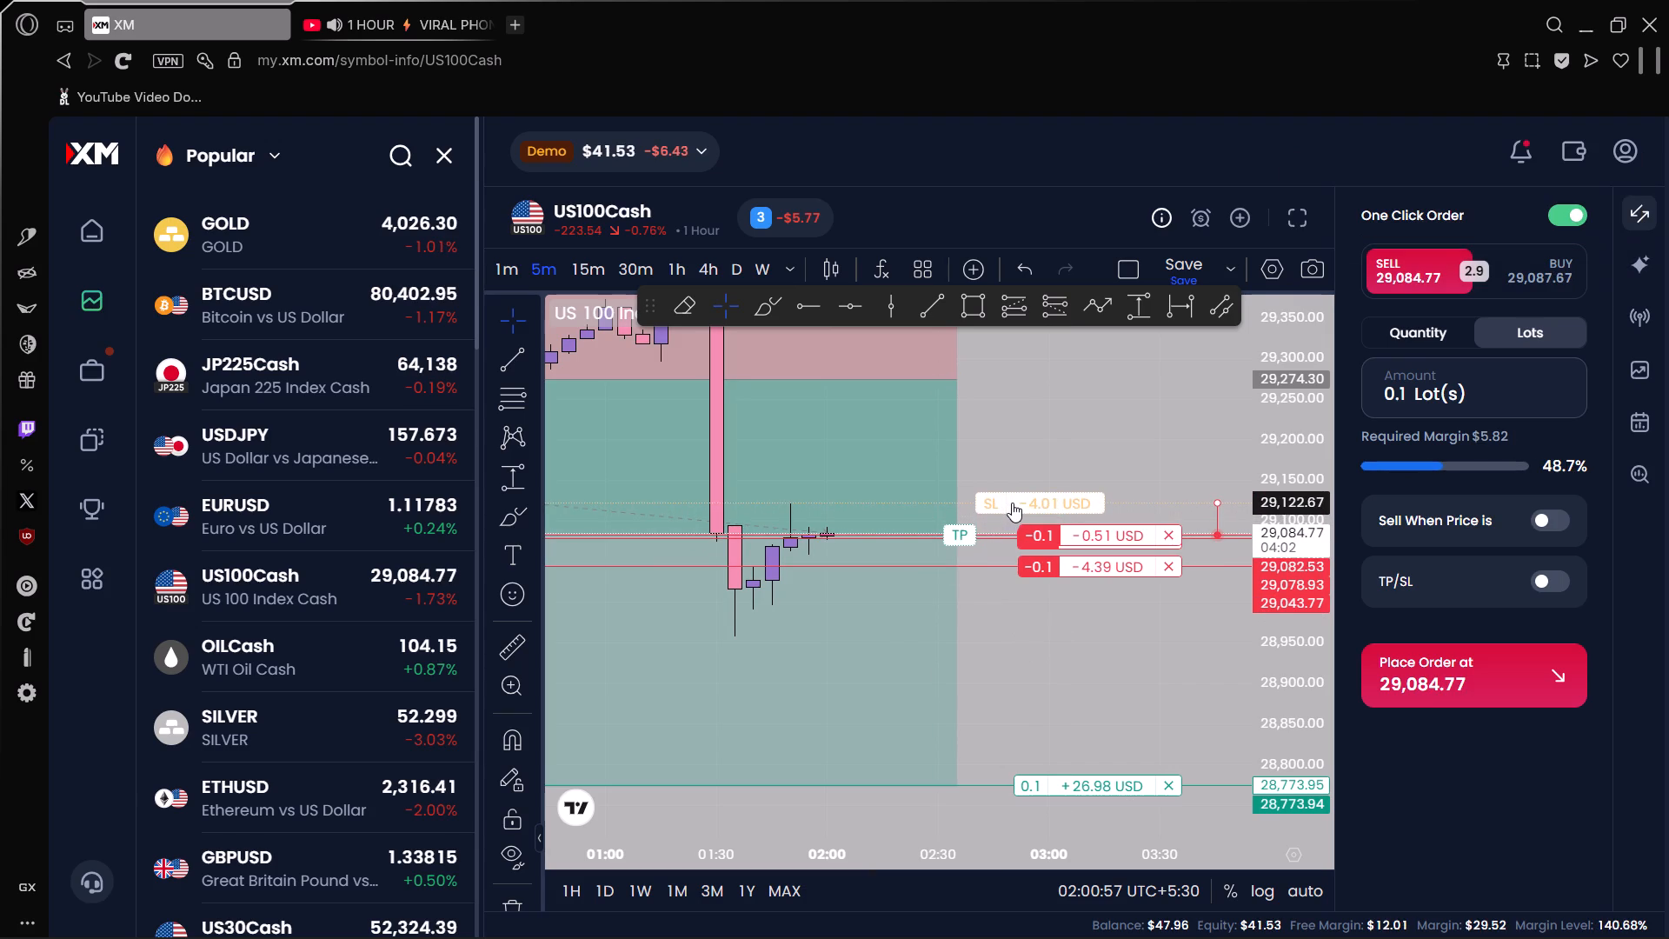
{"action": "left_click_drag", "start_coordinate": [1012, 503], "coordinate": [1049, 483]}
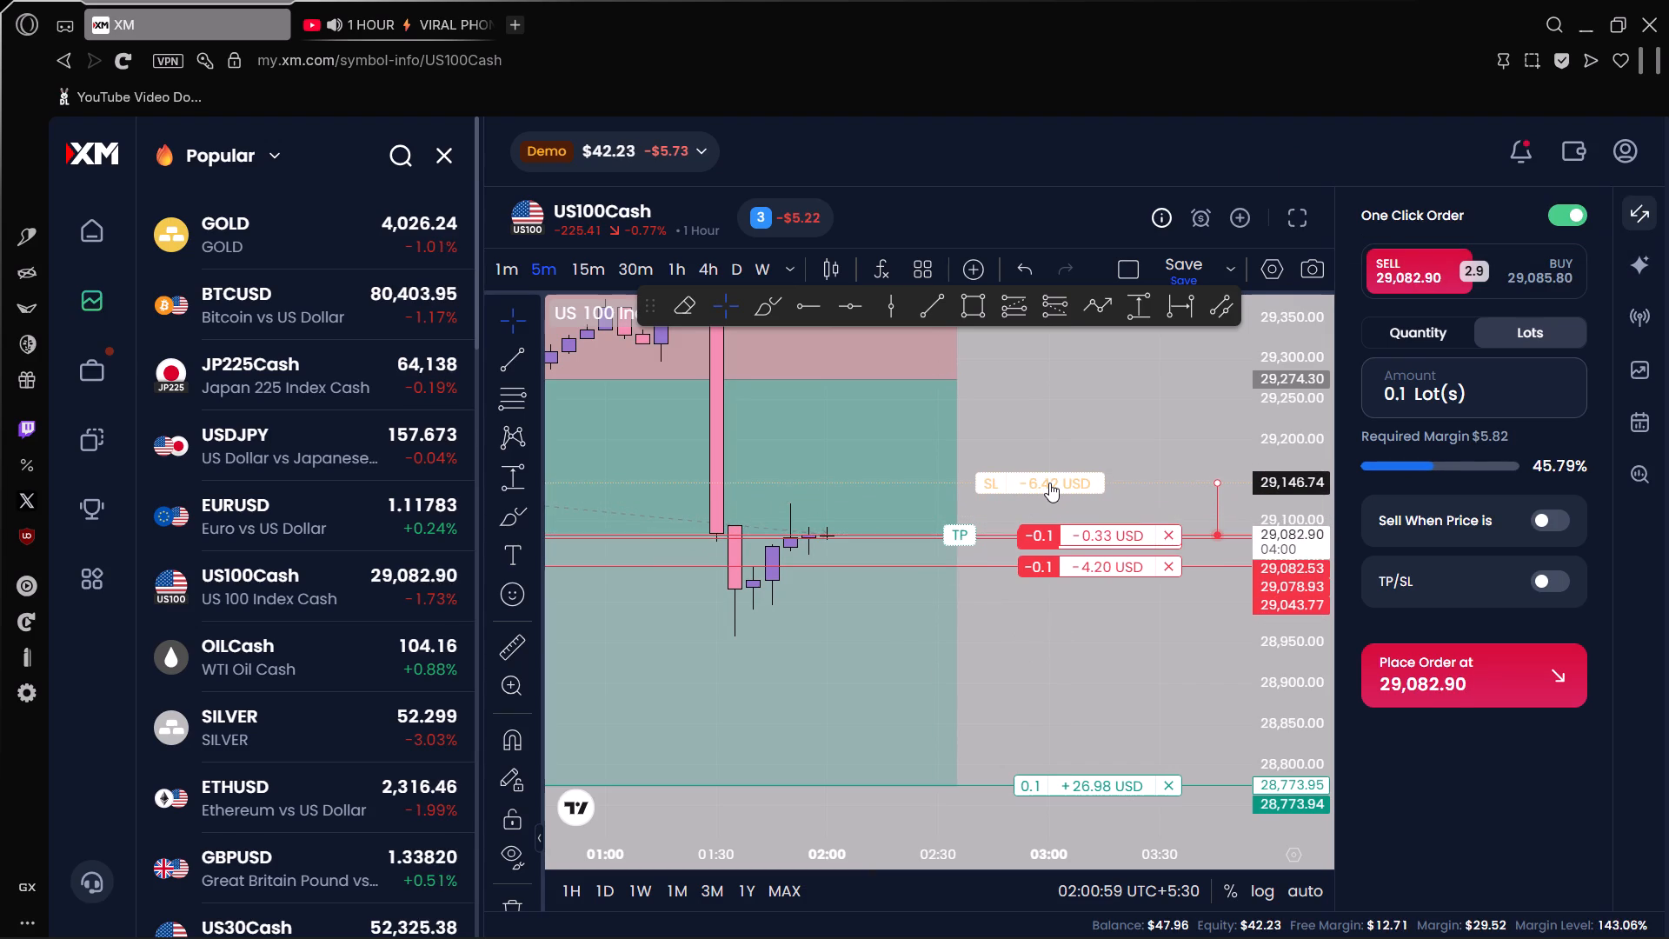
{"action": "left_click_drag", "start_coordinate": [1049, 483], "coordinate": [1049, 486]}
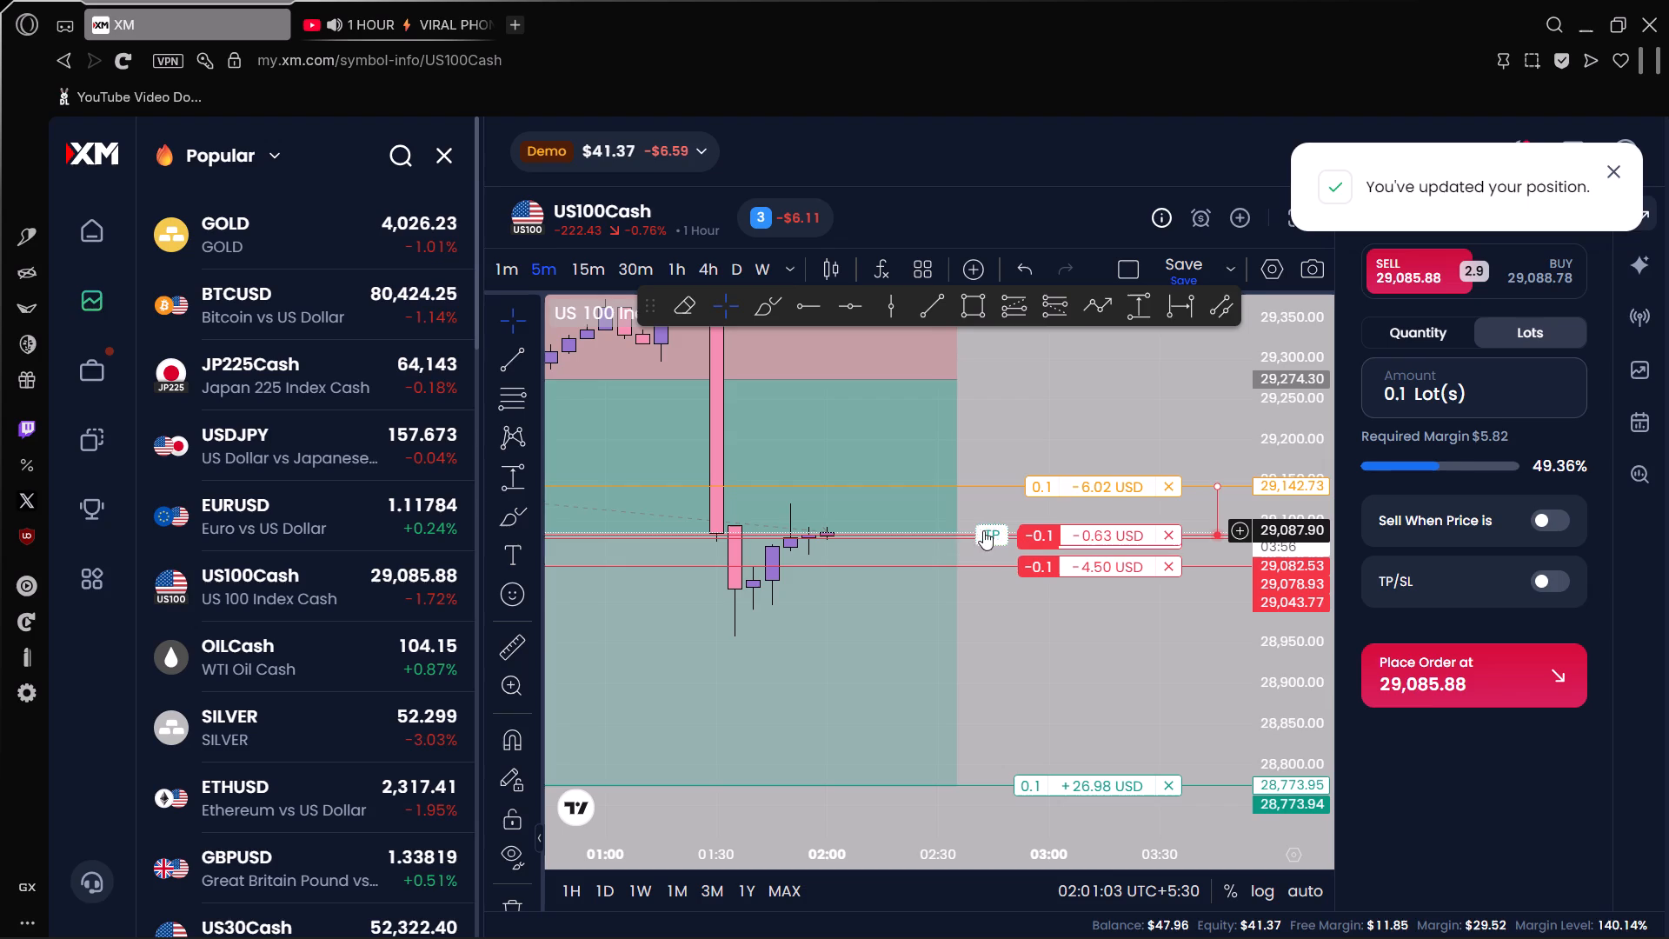
Add a stop loss at 29,142.85 to the US100Cash short entered at 29,078.93, level with the other new short's stop.
{"action": "scroll", "coordinate": [1273, 550], "scroll_direction": "up", "scroll_amount": 2}
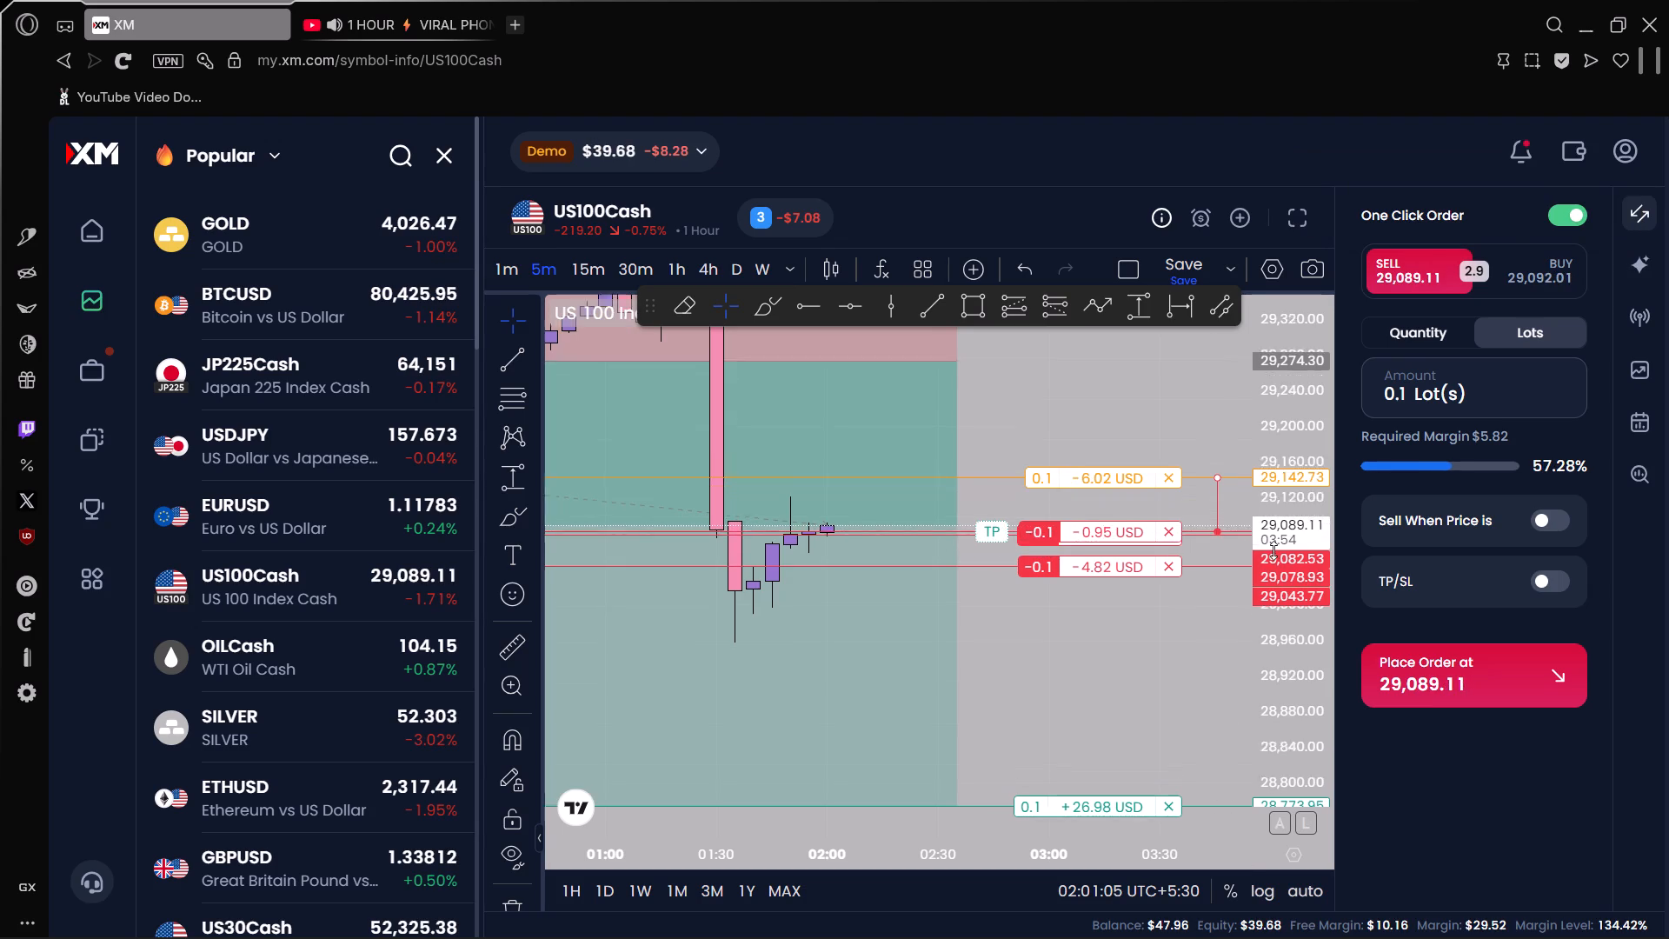
{"action": "scroll", "coordinate": [1273, 550], "scroll_direction": "up", "scroll_amount": 9}
{"action": "left_click_drag", "start_coordinate": [987, 516], "coordinate": [967, 589]}
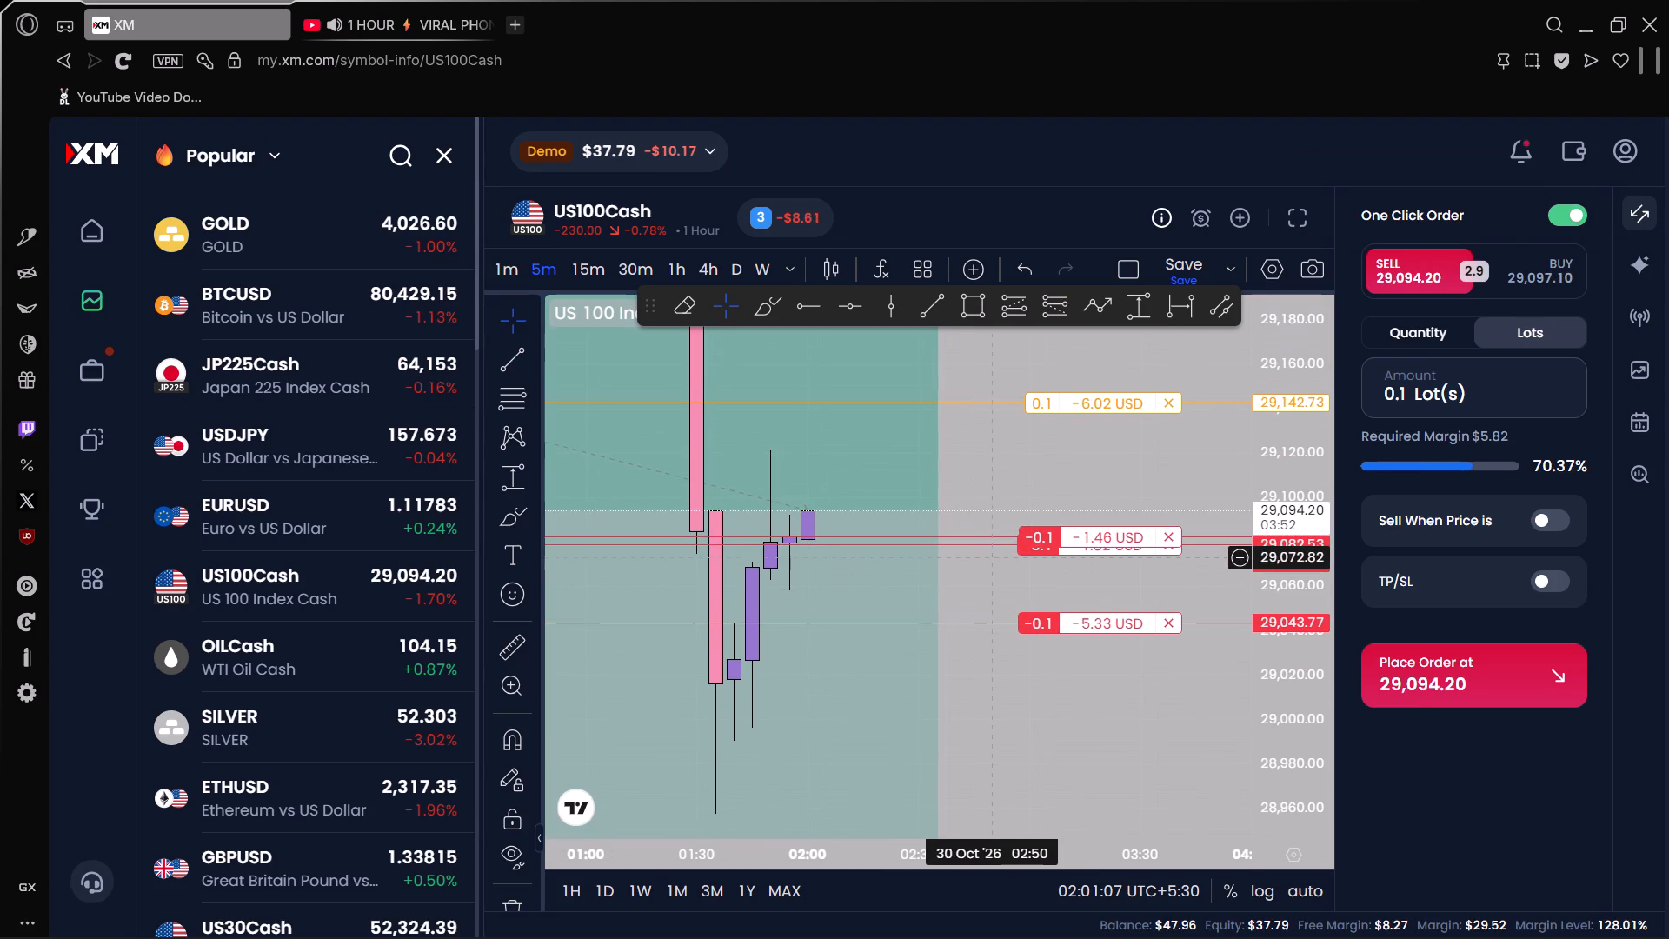
{"action": "left_click_drag", "start_coordinate": [987, 549], "coordinate": [1039, 446]}
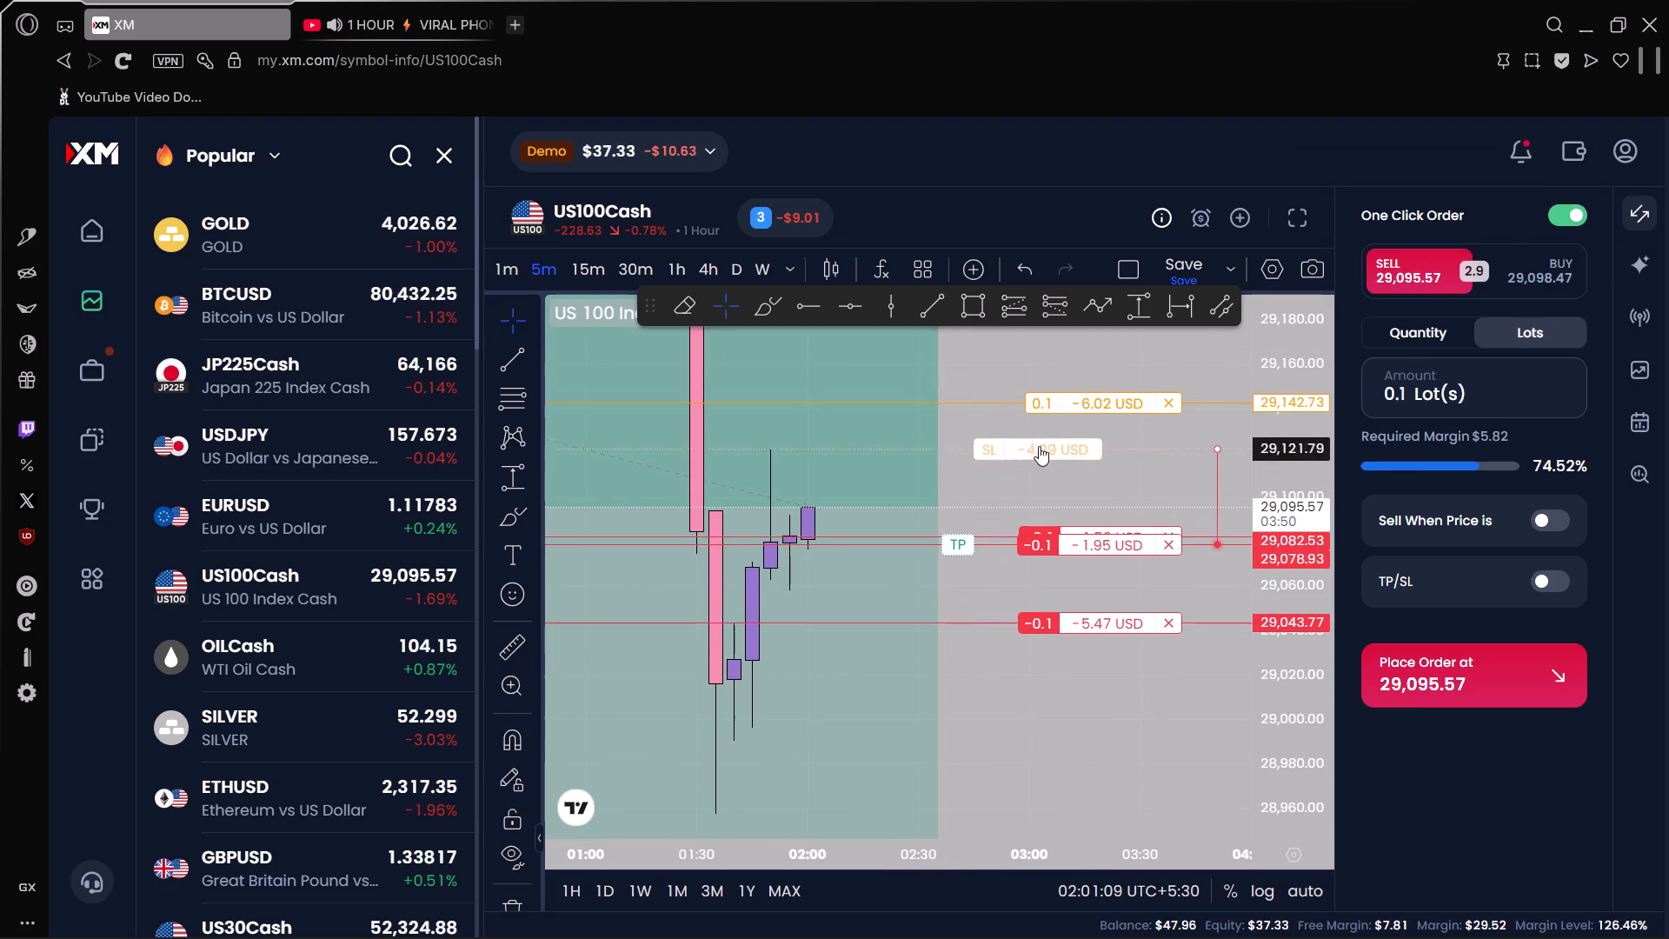
{"action": "left_click_drag", "start_coordinate": [1039, 446], "coordinate": [1108, 403]}
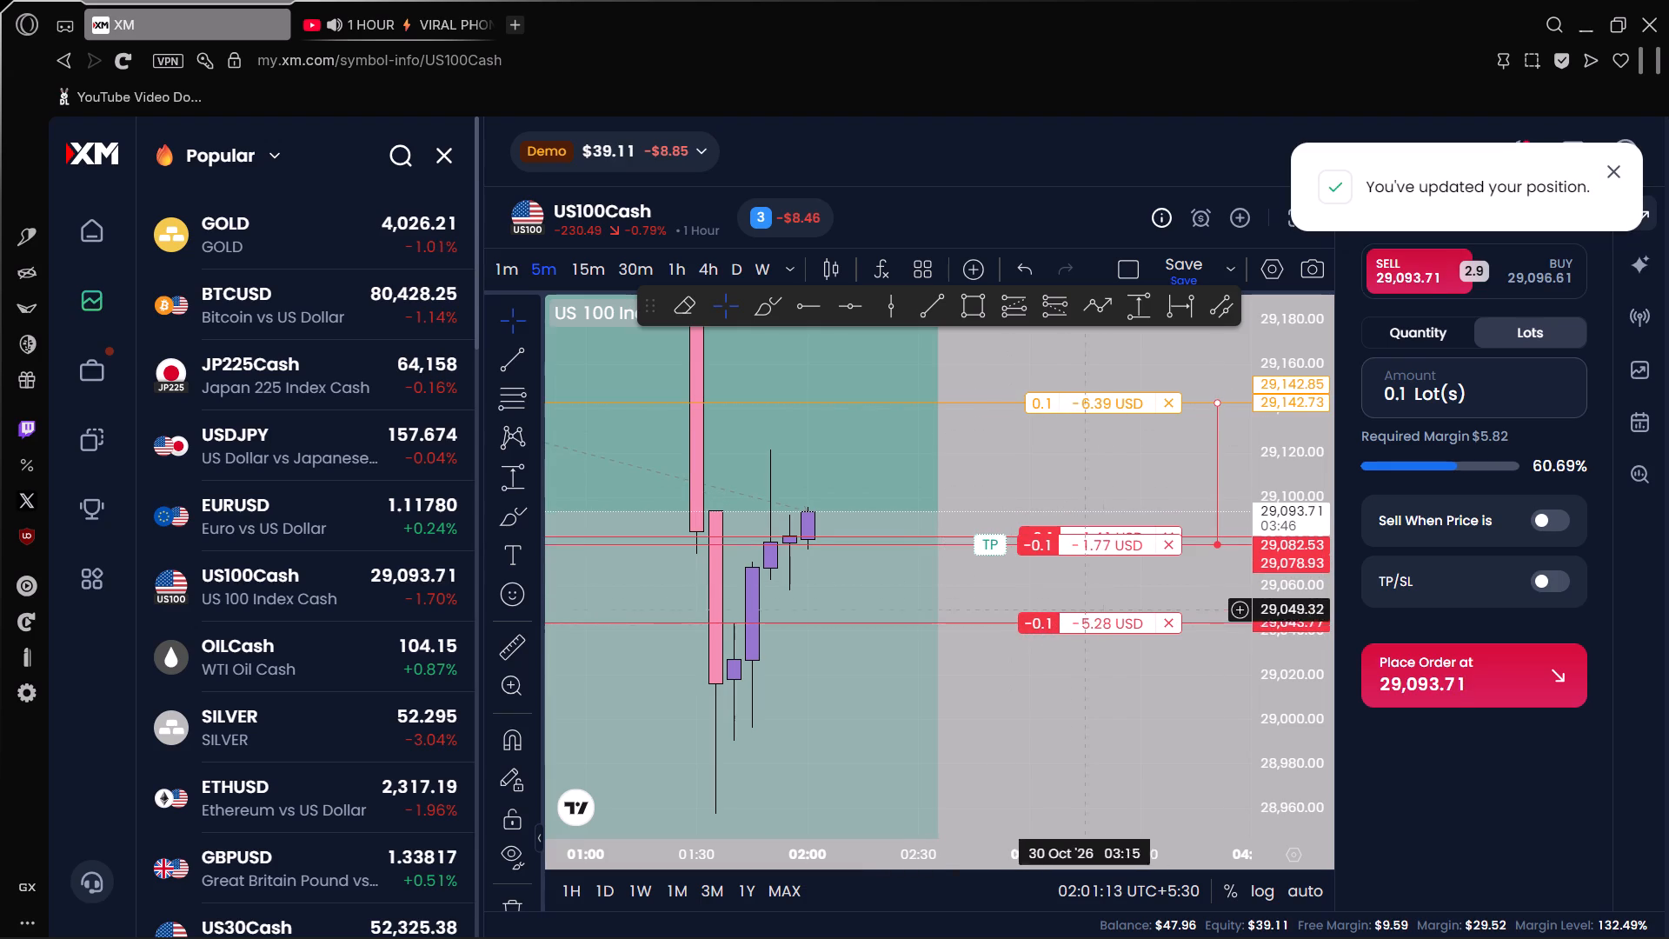
Move the stop loss of the US100Cash short entered at 29,043.77 down to 29,144.03, near the other two stops.
{"action": "scroll", "coordinate": [1283, 498], "scroll_direction": "down", "scroll_amount": 13}
{"action": "left_click_drag", "start_coordinate": [1136, 426], "coordinate": [1135, 426]}
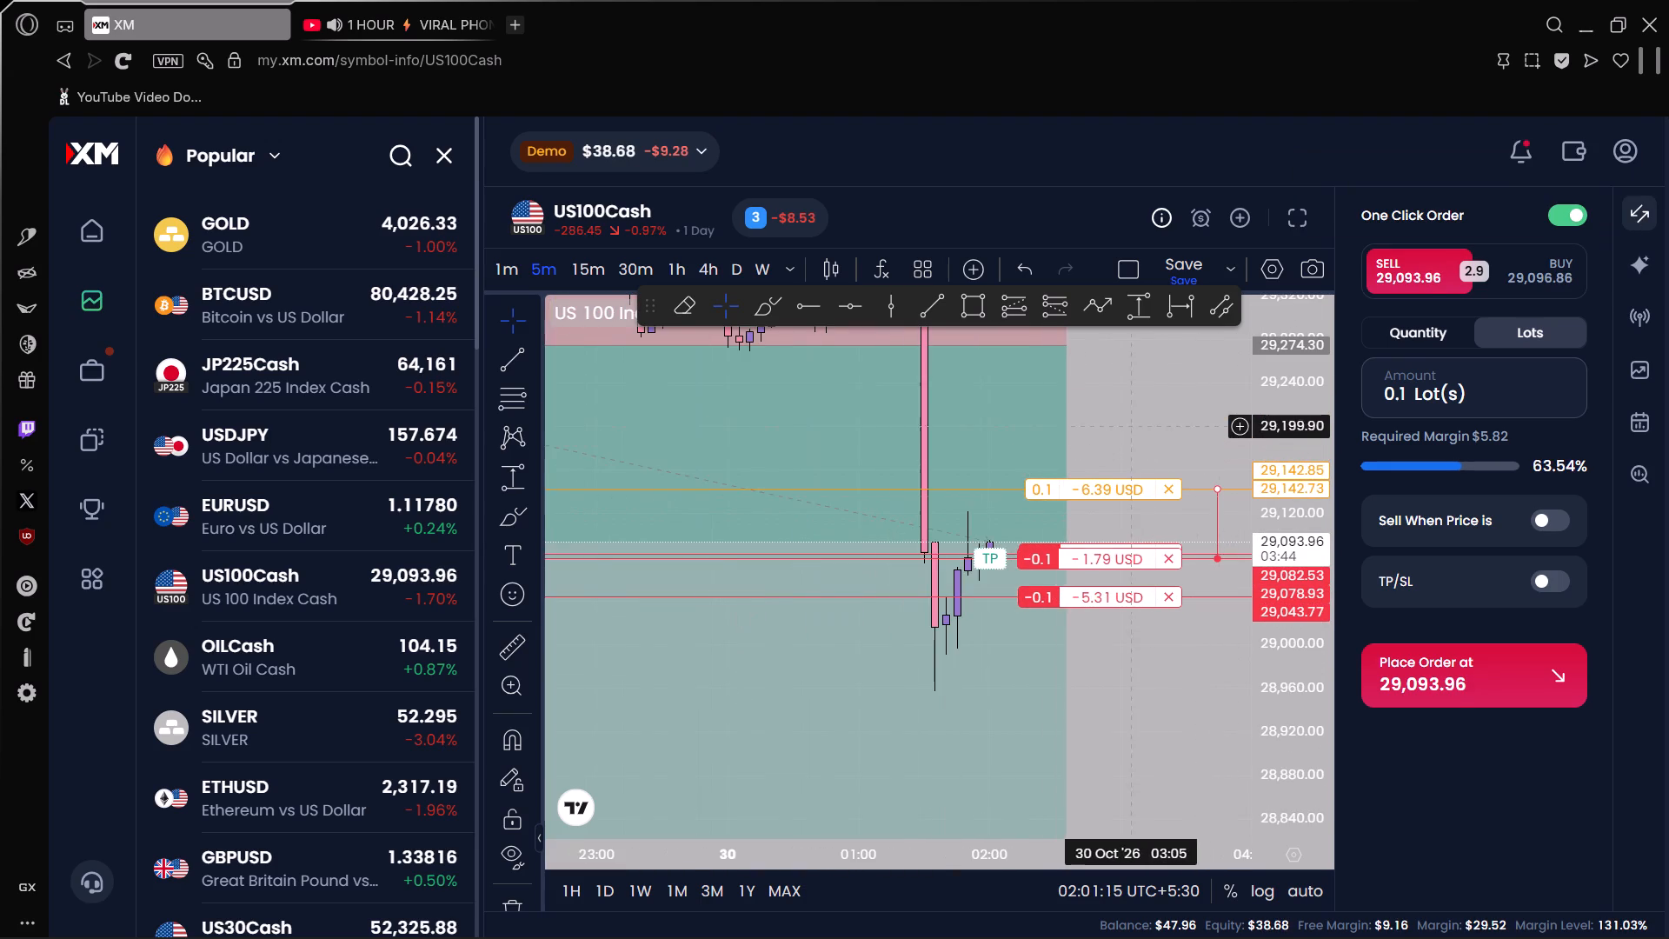
{"action": "left_click_drag", "start_coordinate": [1135, 426], "coordinate": [935, 541]}
{"action": "scroll", "coordinate": [1254, 517], "scroll_direction": "down", "scroll_amount": 8}
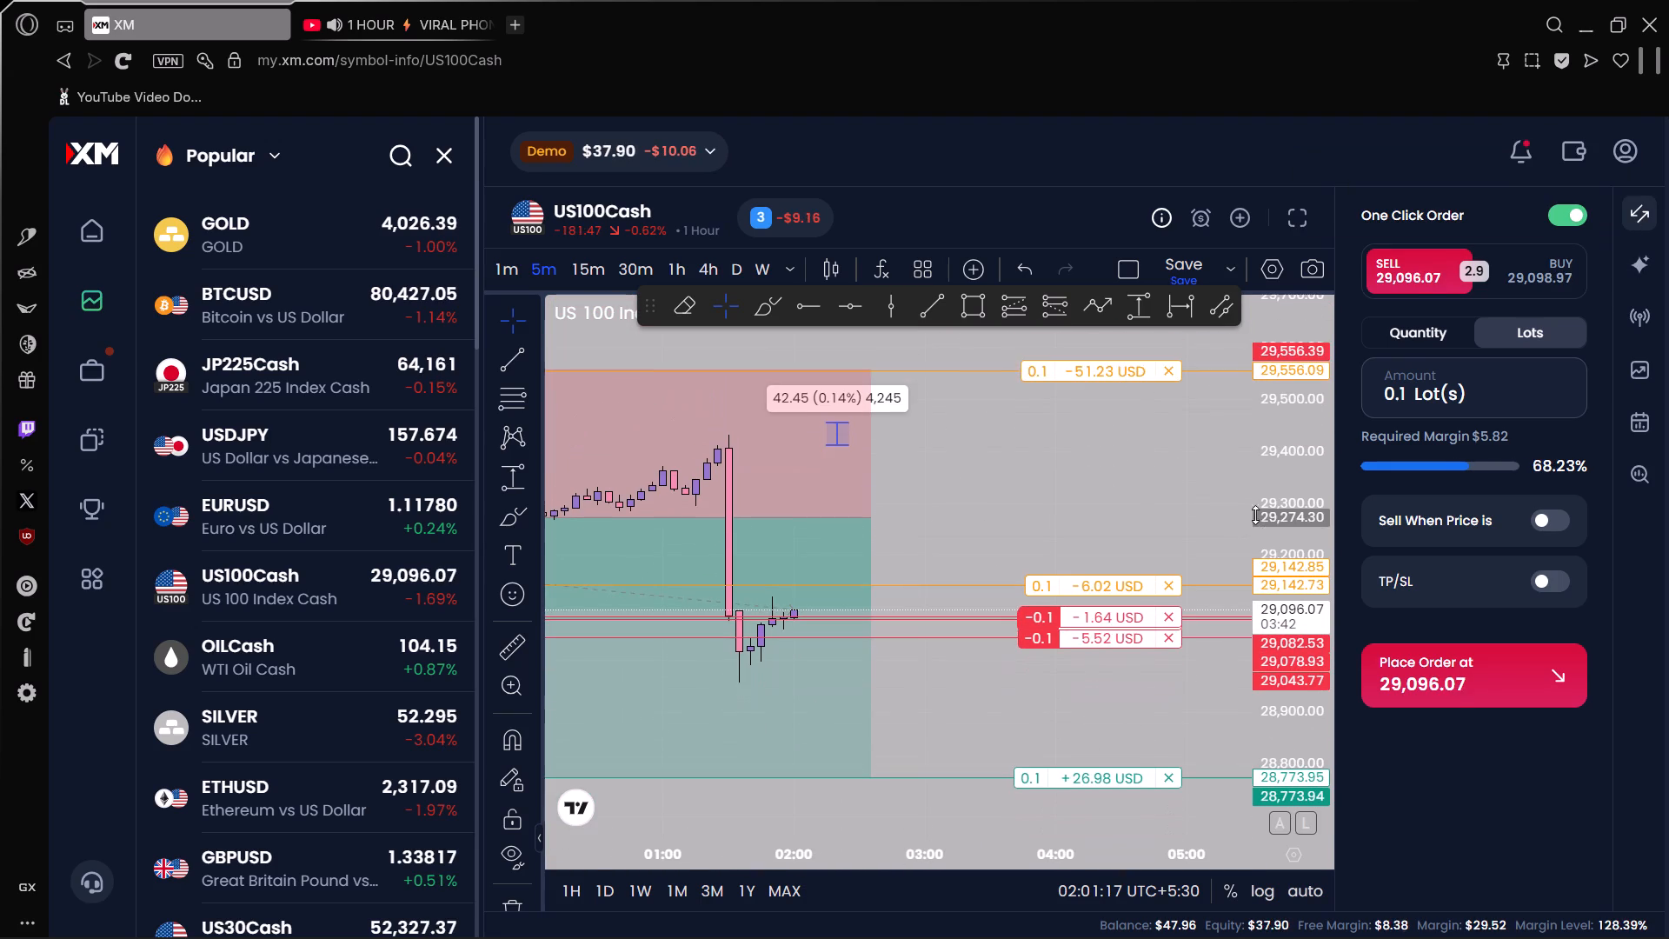
{"action": "left_click_drag", "start_coordinate": [1052, 366], "coordinate": [1007, 583]}
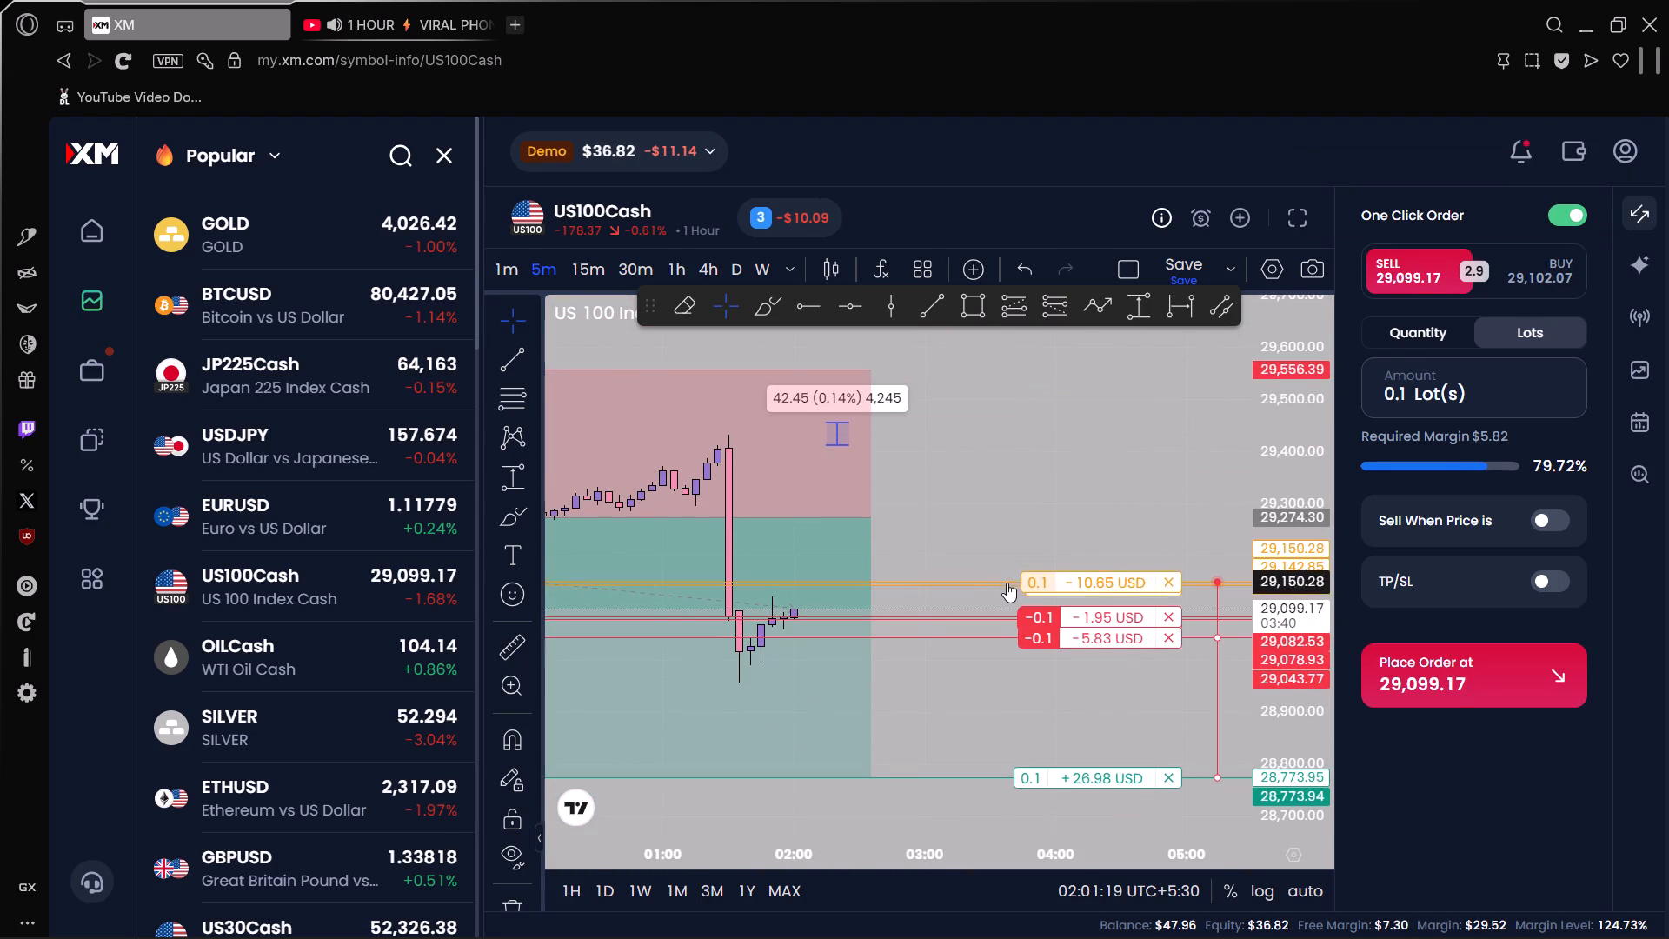
{"action": "left_click_drag", "start_coordinate": [1007, 583], "coordinate": [1011, 584]}
Add a take profit to the US100Cash short entered at 29,082.53 and adjust it to 28,825.30.
{"action": "scroll", "coordinate": [1266, 542], "scroll_direction": "up", "scroll_amount": 11}
{"action": "scroll", "coordinate": [884, 534], "scroll_direction": "up", "scroll_amount": 3}
{"action": "left_click_drag", "start_coordinate": [873, 525], "coordinate": [1041, 375]}
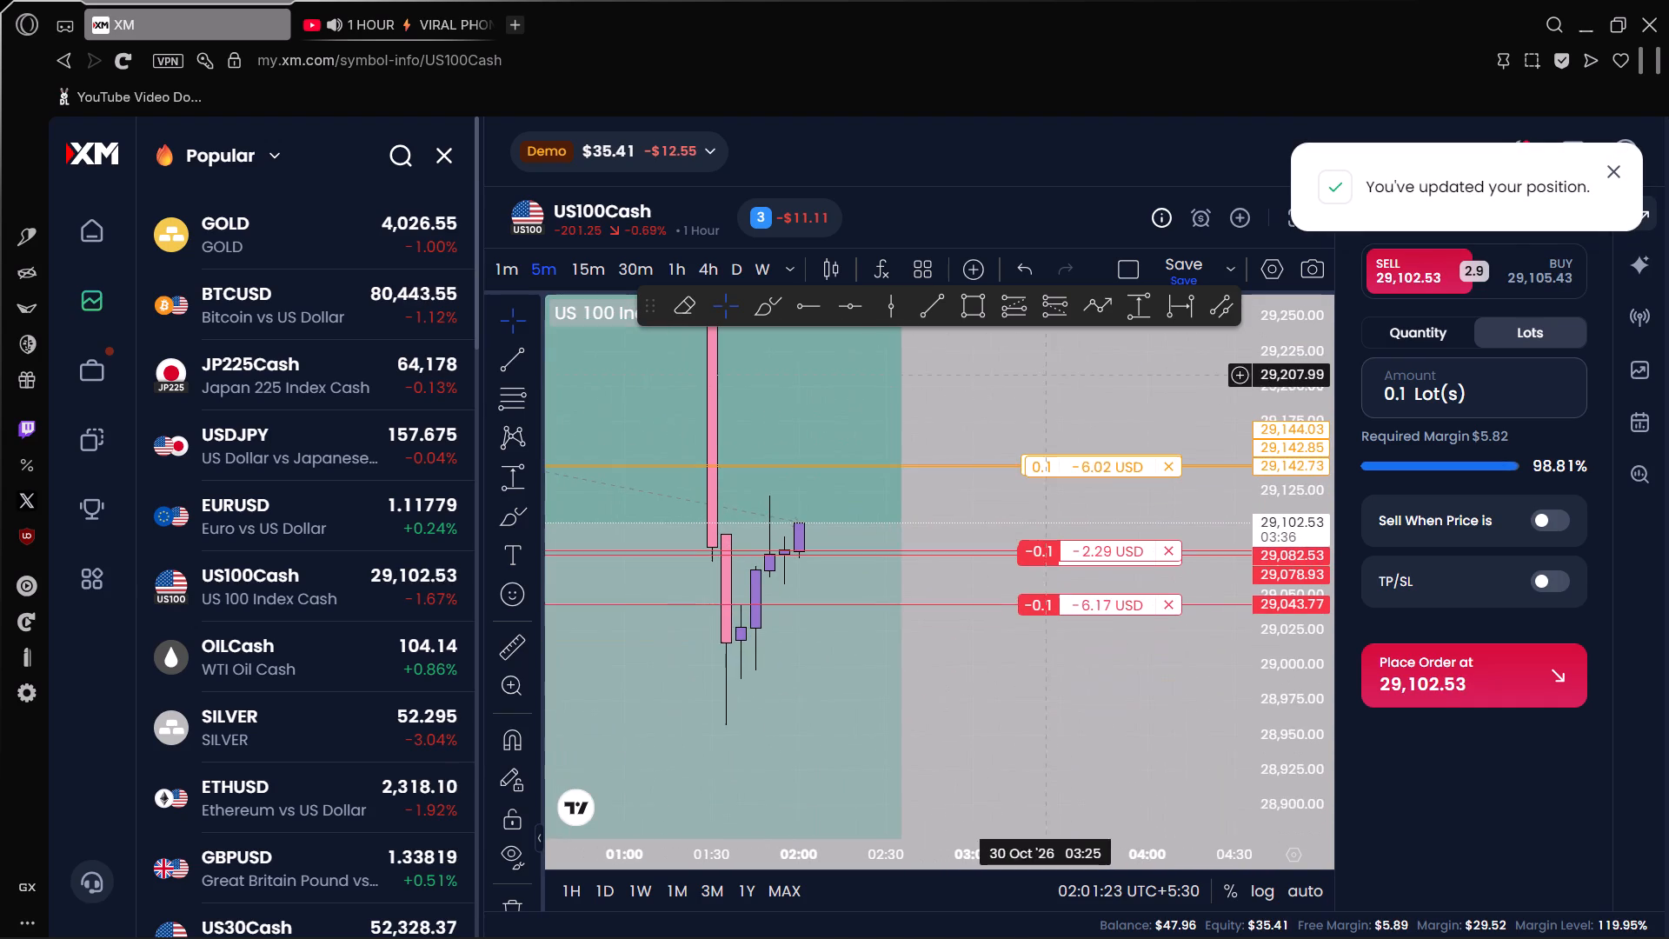
{"action": "scroll", "coordinate": [1272, 483], "scroll_direction": "down", "scroll_amount": 9}
{"action": "left_click_drag", "start_coordinate": [994, 559], "coordinate": [968, 756]}
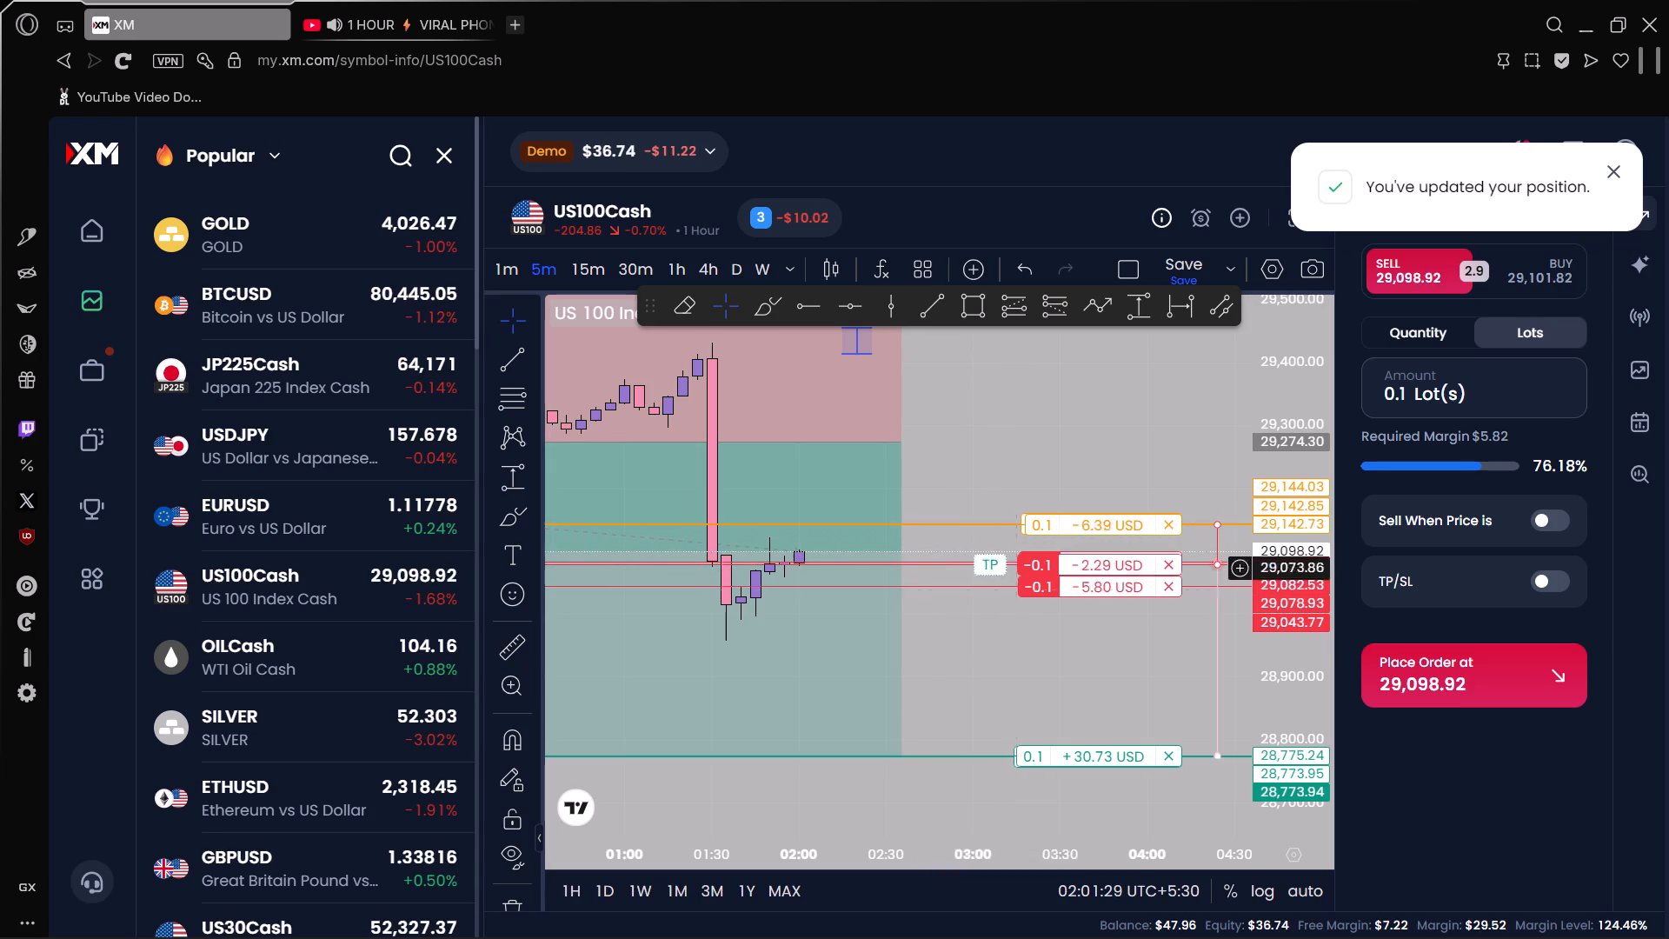
{"action": "left_click_drag", "start_coordinate": [1078, 757], "coordinate": [1090, 723]}
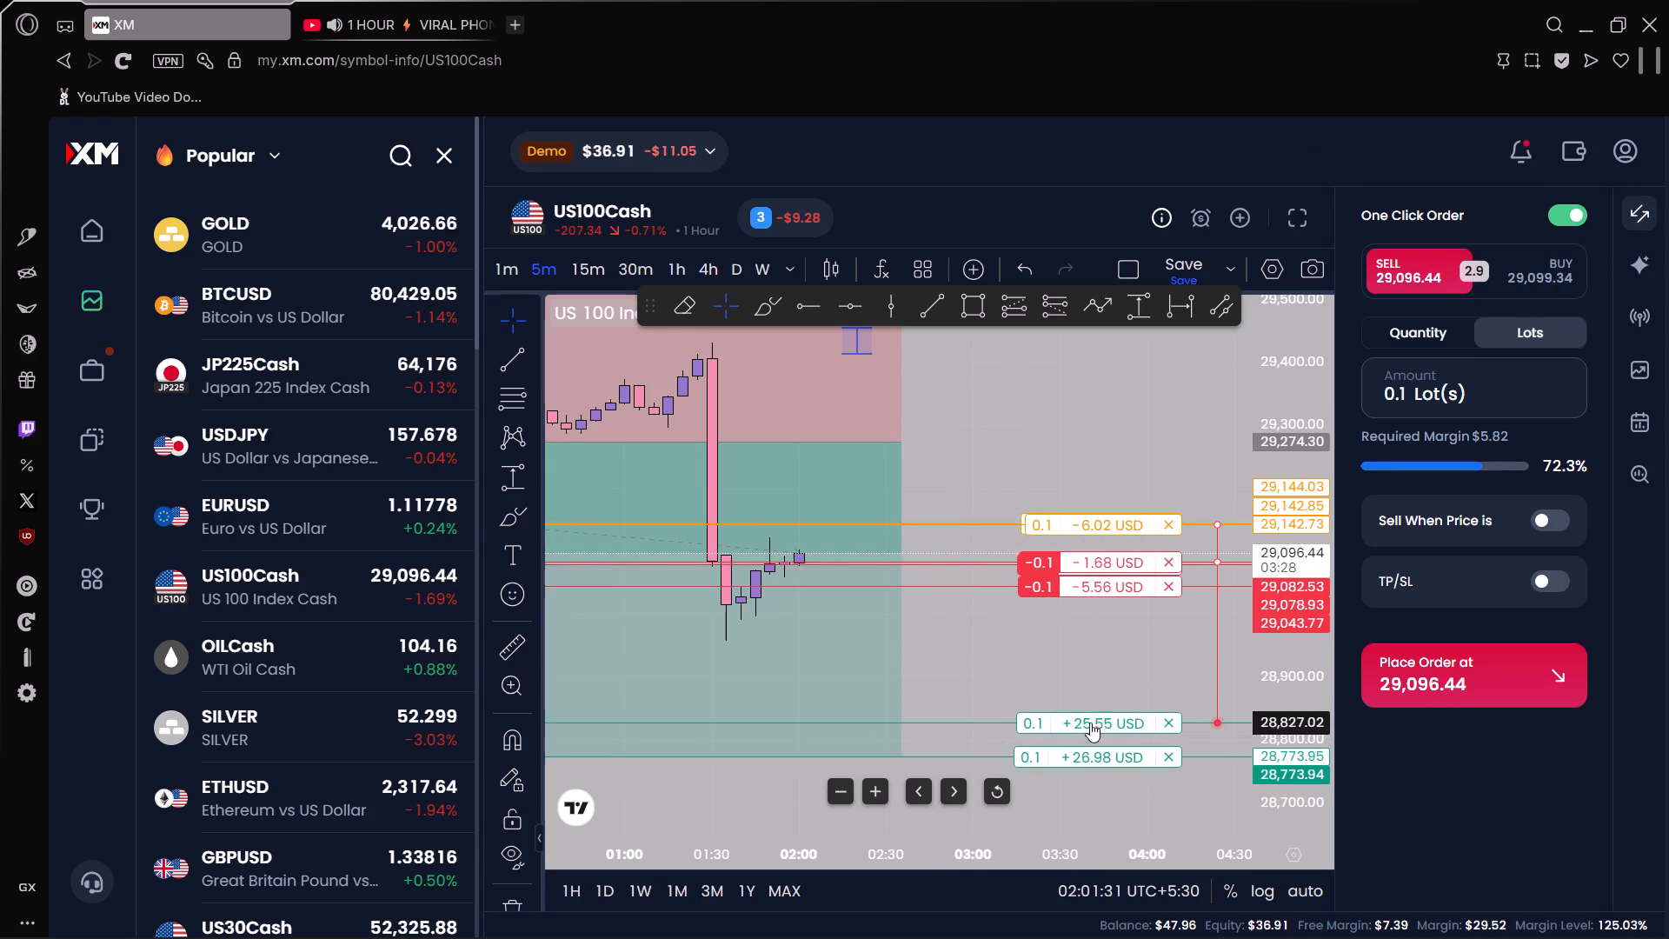
{"action": "left_click_drag", "start_coordinate": [1090, 723], "coordinate": [1098, 707]}
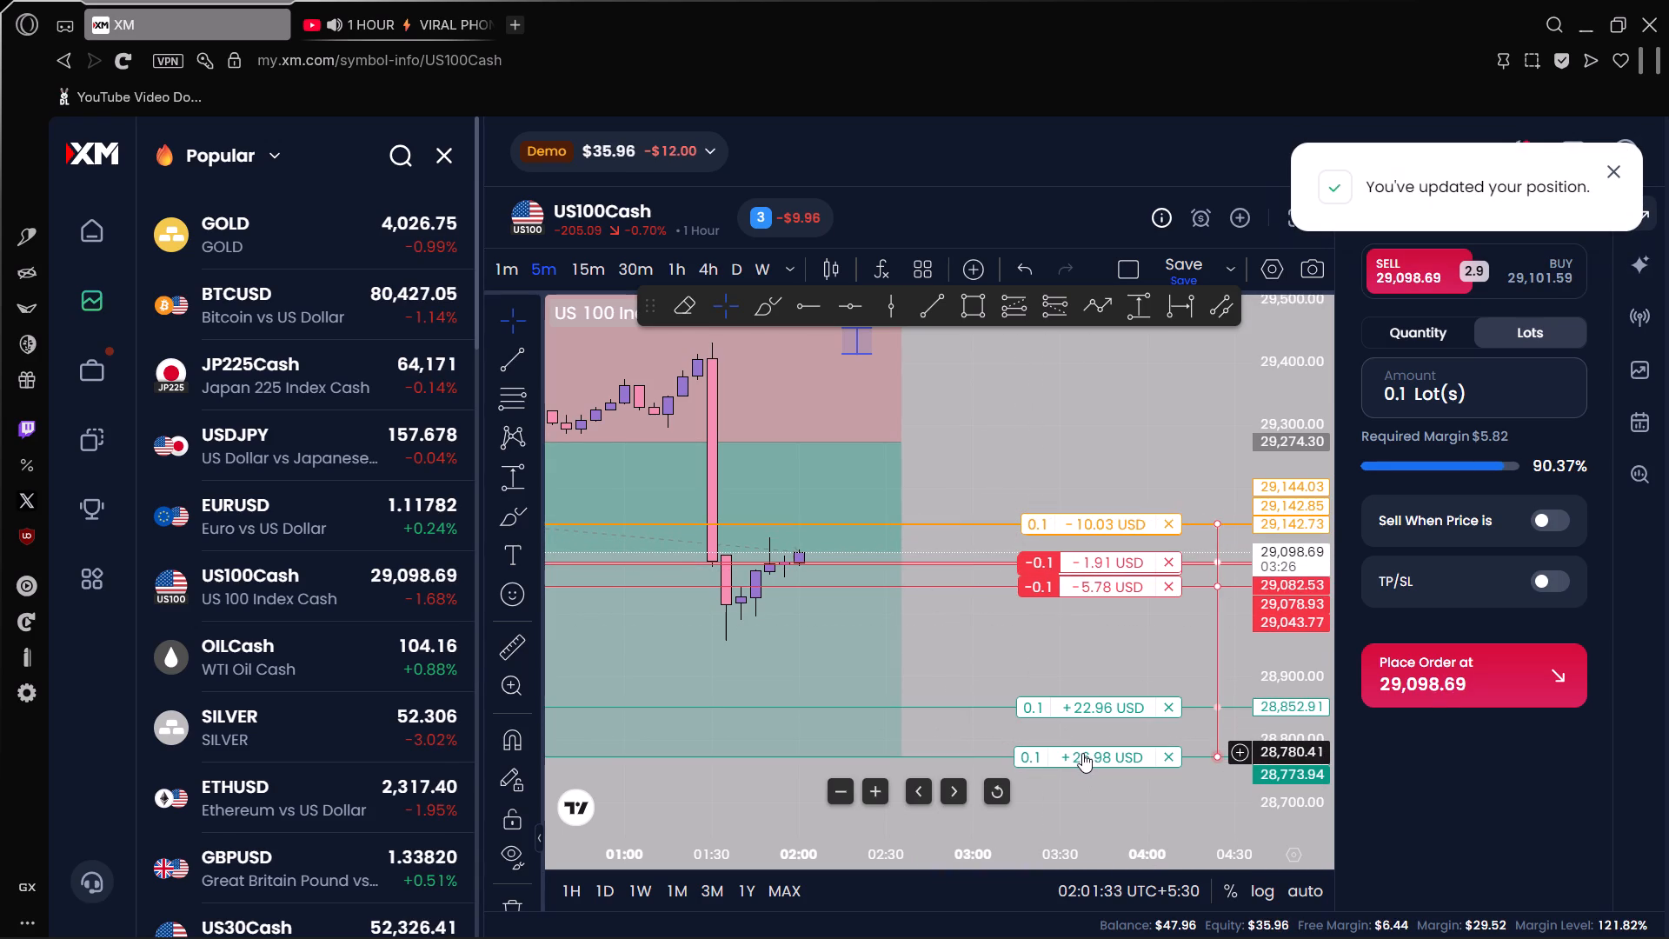
{"action": "left_click_drag", "start_coordinate": [1077, 703], "coordinate": [1080, 724]}
Move the US100Cash take profits to 28,935.77 for the short entered at 29,043.77 and 28,782.14 for the short entered at 29,082.53.
{"action": "left_click", "coordinate": [1081, 749]}
{"action": "left_click_drag", "start_coordinate": [1084, 759], "coordinate": [1082, 722]}
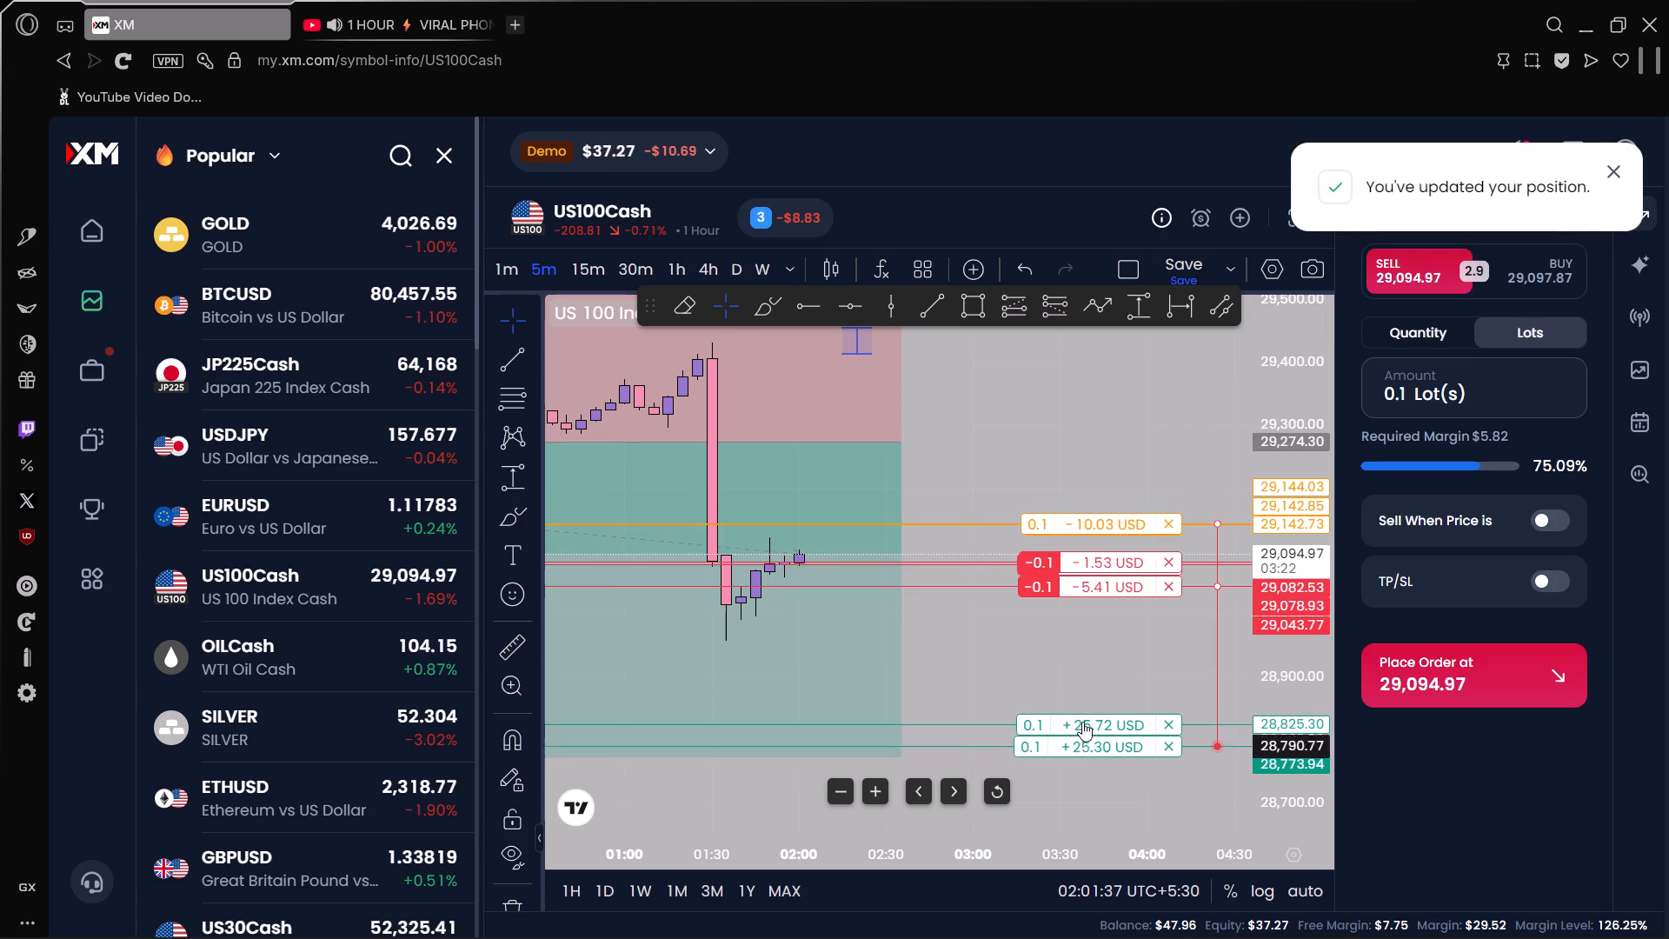
{"action": "left_click_drag", "start_coordinate": [1082, 722], "coordinate": [1103, 646]}
{"action": "left_click_drag", "start_coordinate": [1090, 724], "coordinate": [1097, 753]}
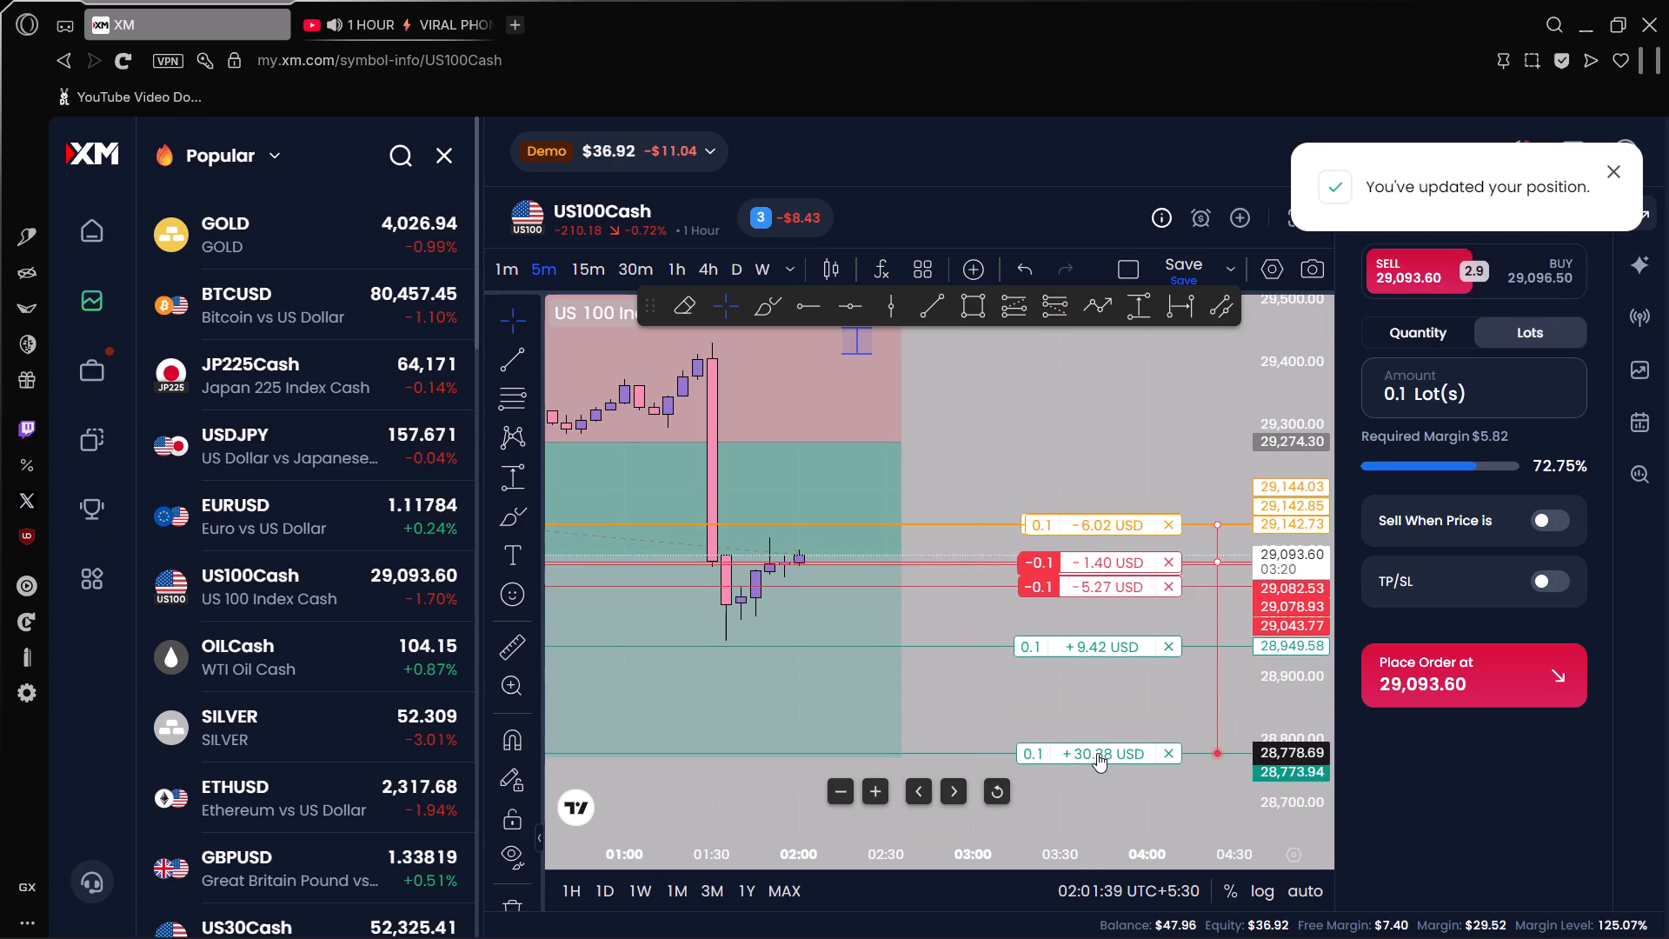
{"action": "left_click_drag", "start_coordinate": [1097, 753], "coordinate": [1095, 751]}
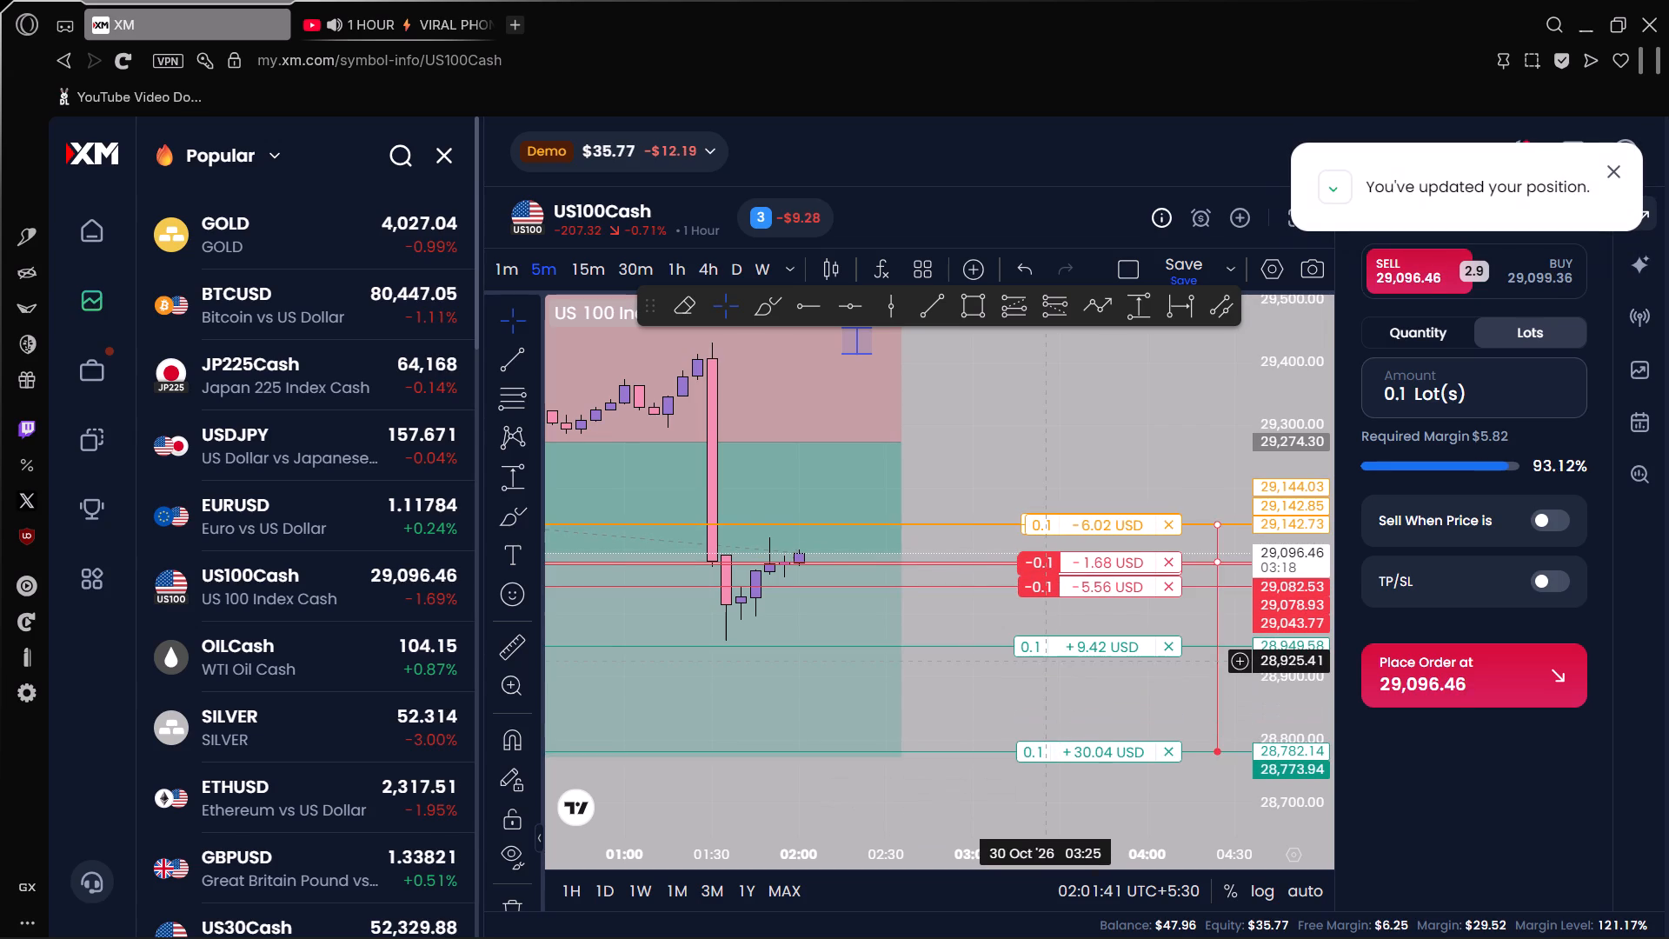
{"action": "left_click_drag", "start_coordinate": [1018, 674], "coordinate": [1109, 686]}
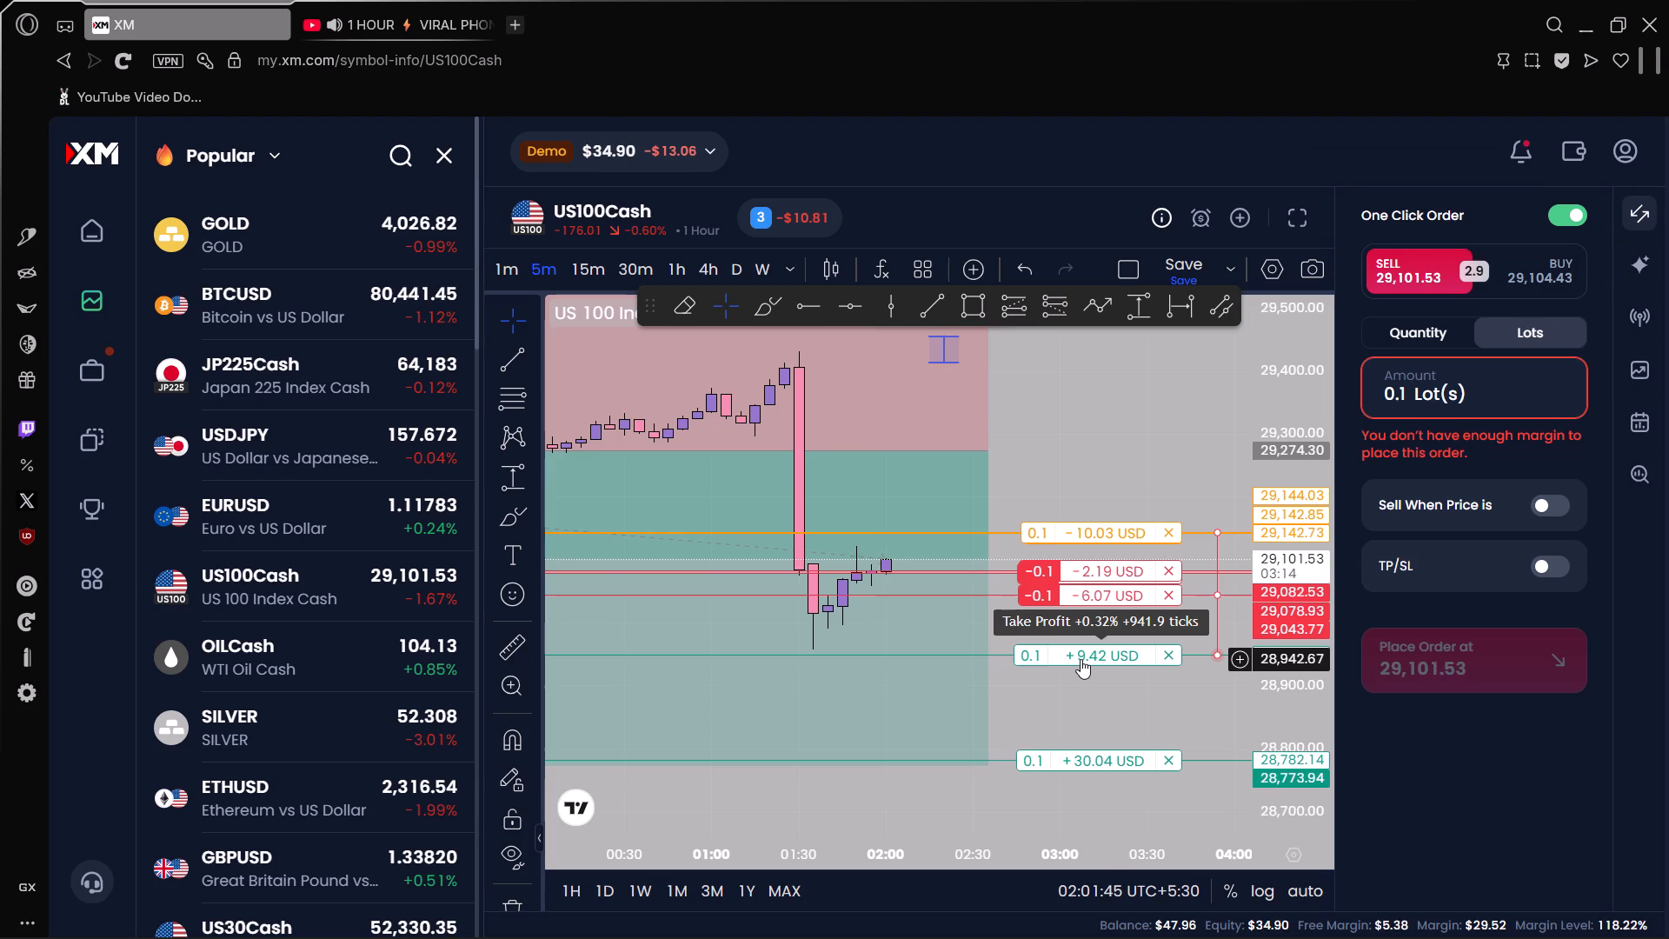
{"action": "left_click", "coordinate": [1081, 659]}
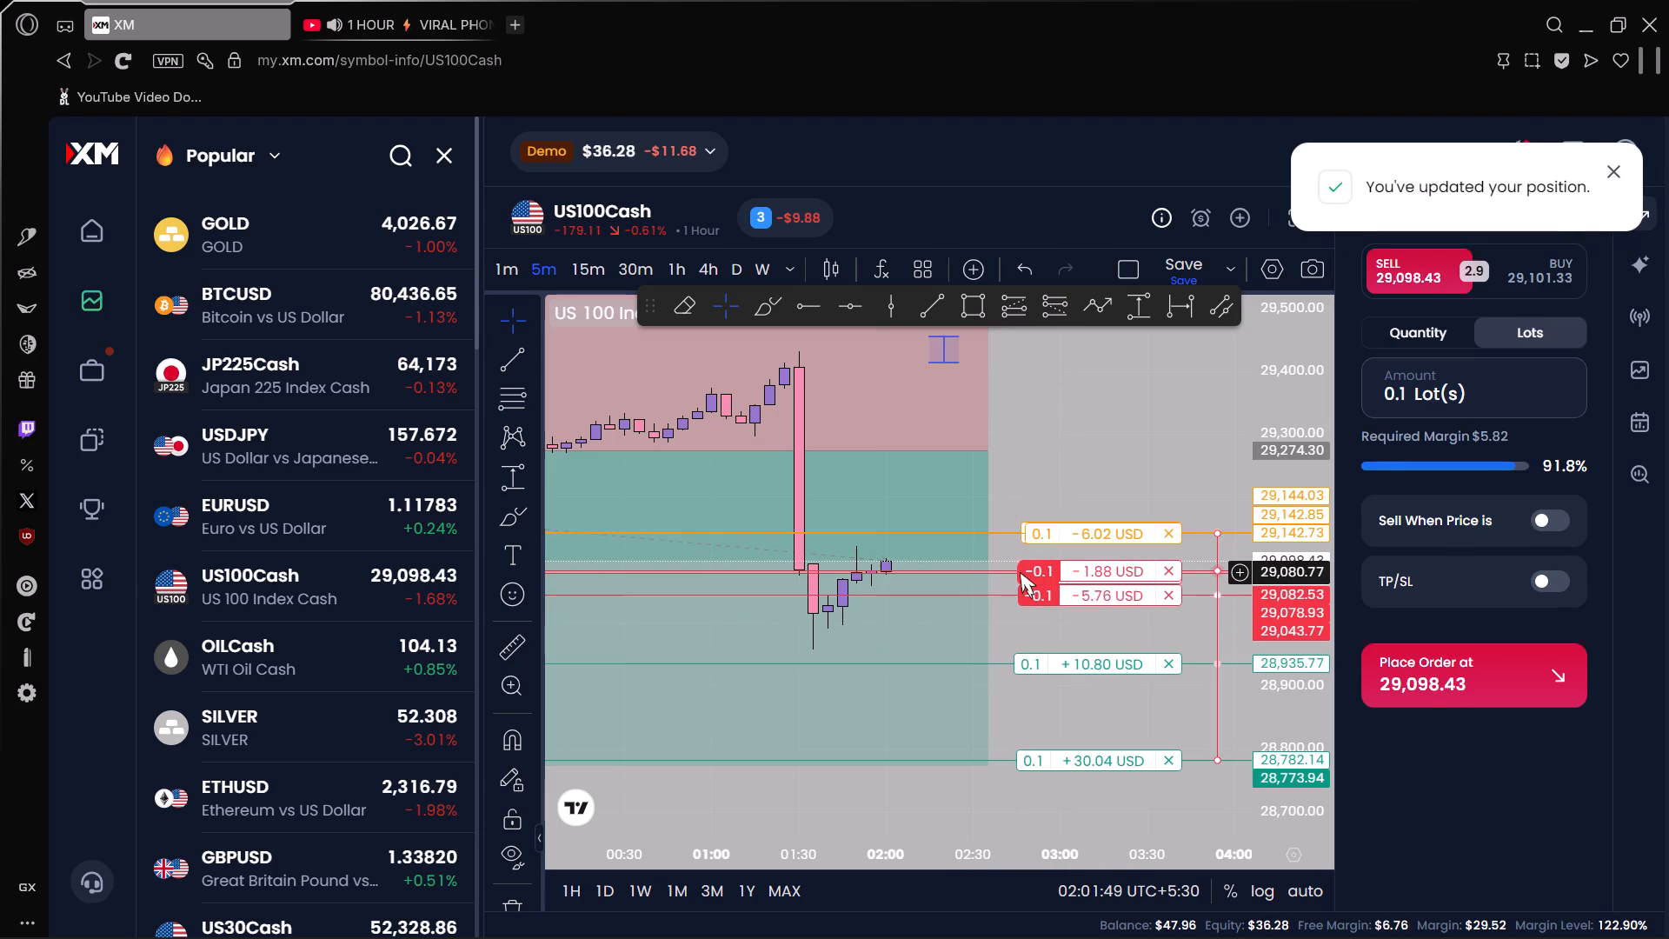
Add a take profit at 28,935.77 to the US100Cash short entered at 29,078.93, level with the nearer existing target.
{"action": "left_click_drag", "start_coordinate": [992, 574], "coordinate": [979, 663]}
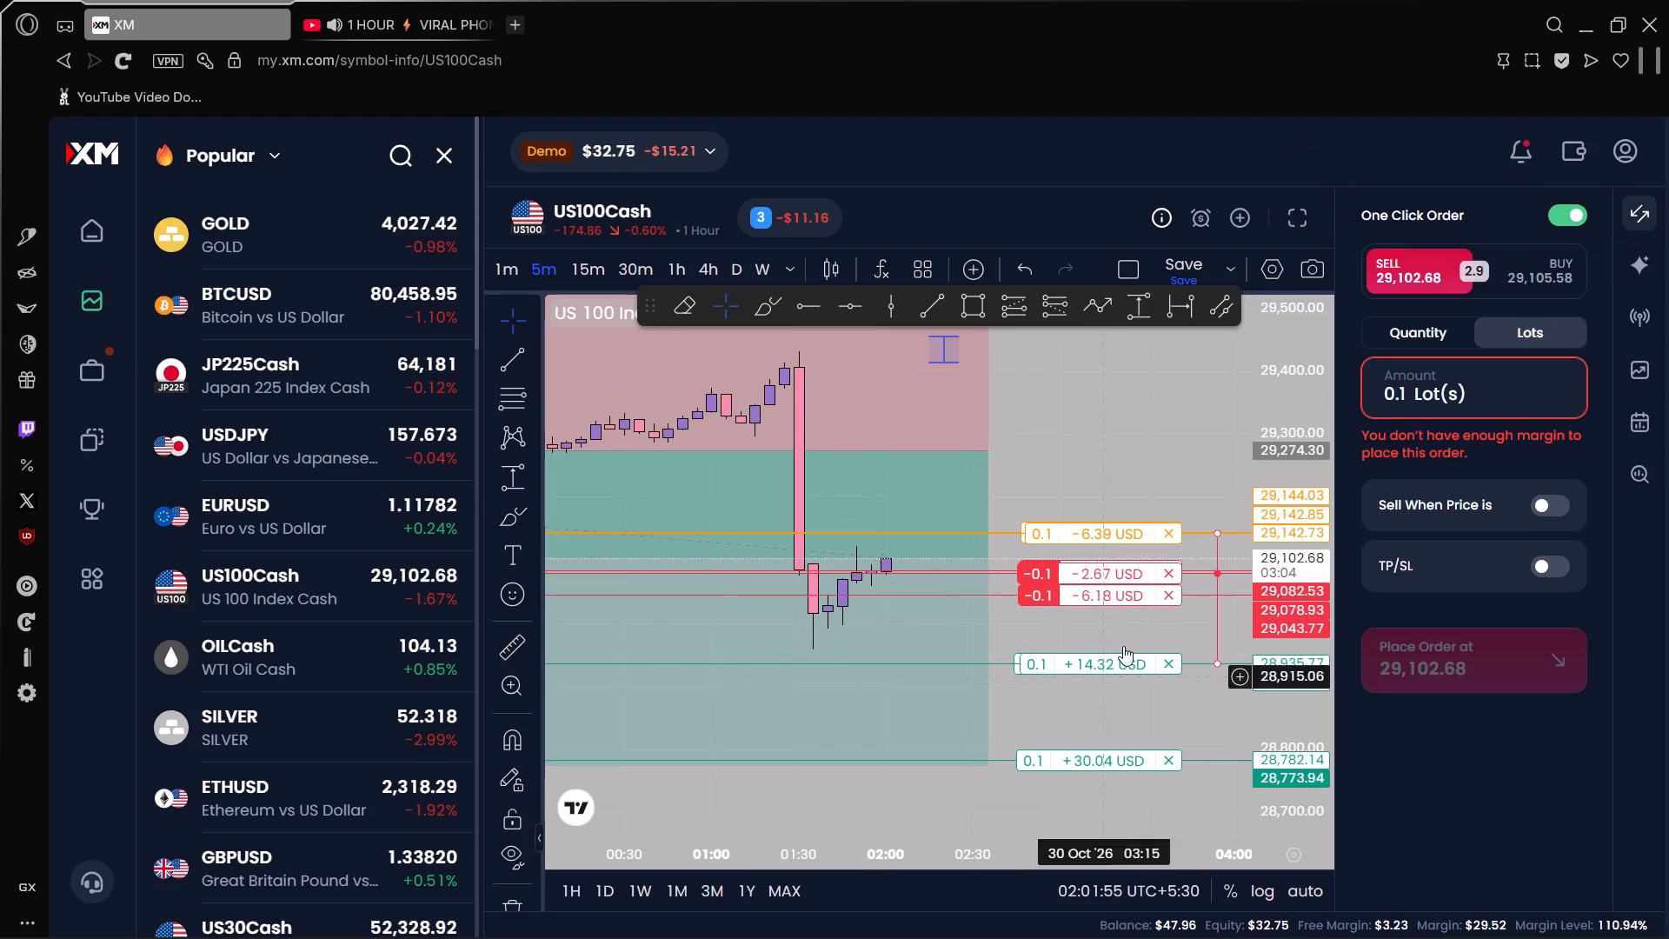
Examine the US100Cash order levels, then gold's 5-minute price action and short on XM and the XAUUSD chart on TradingView.
{"action": "scroll", "coordinate": [1278, 569], "scroll_direction": "up", "scroll_amount": 4}
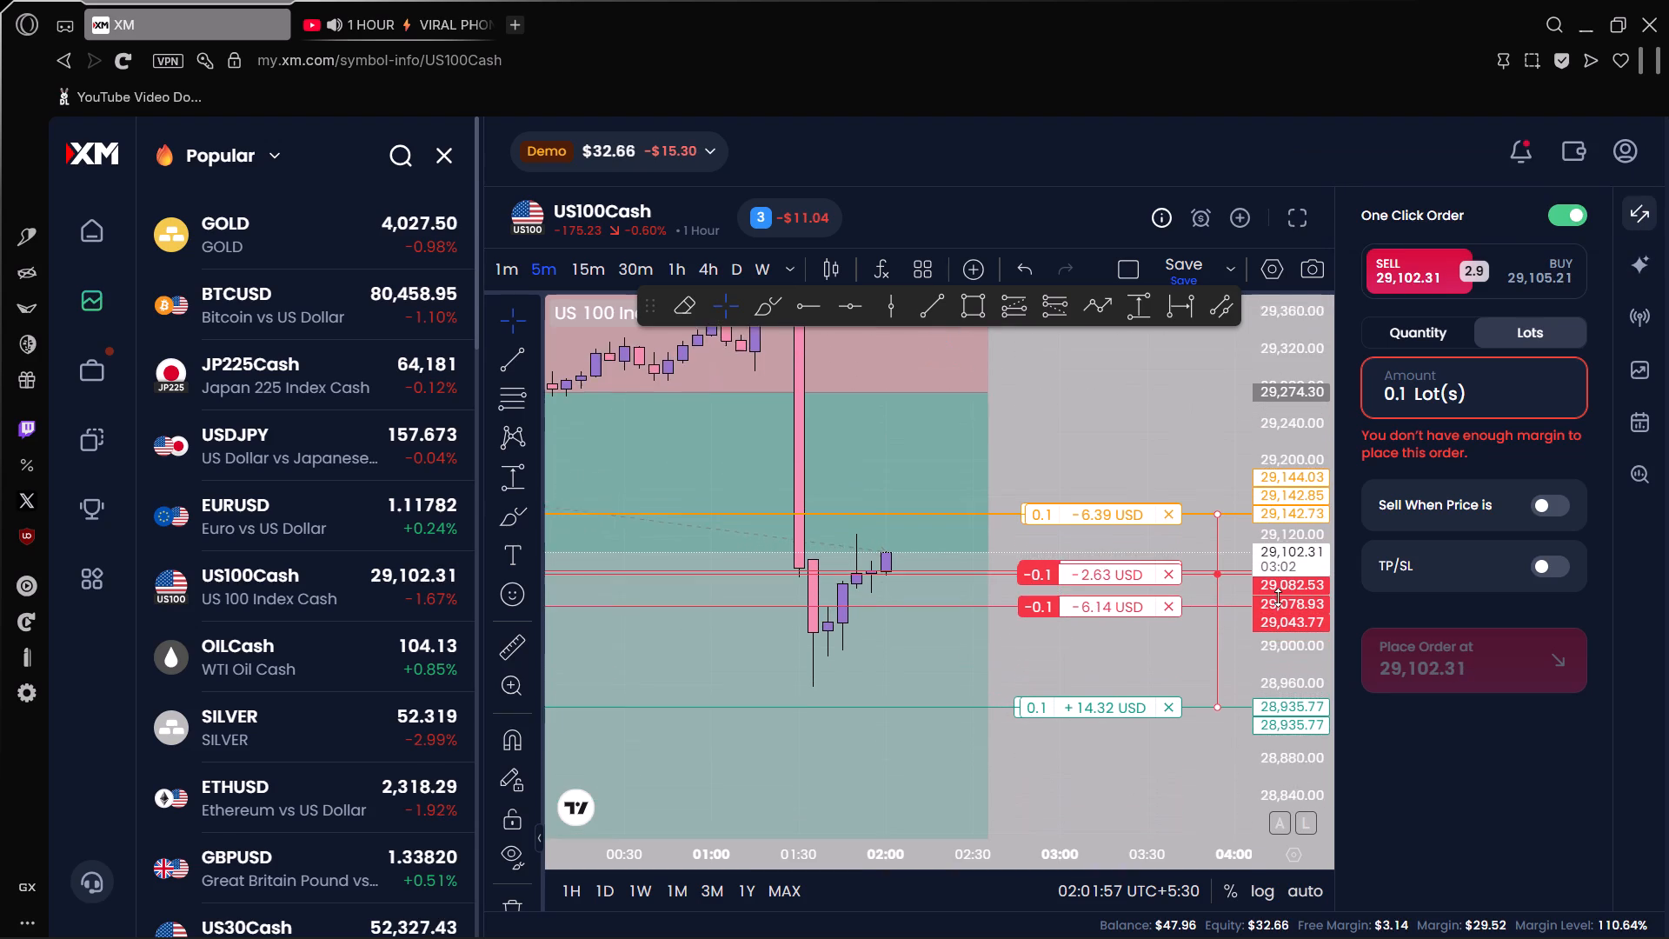
{"action": "scroll", "coordinate": [1278, 597], "scroll_direction": "up", "scroll_amount": 2}
{"action": "scroll", "coordinate": [1034, 674], "scroll_direction": "up", "scroll_amount": 1}
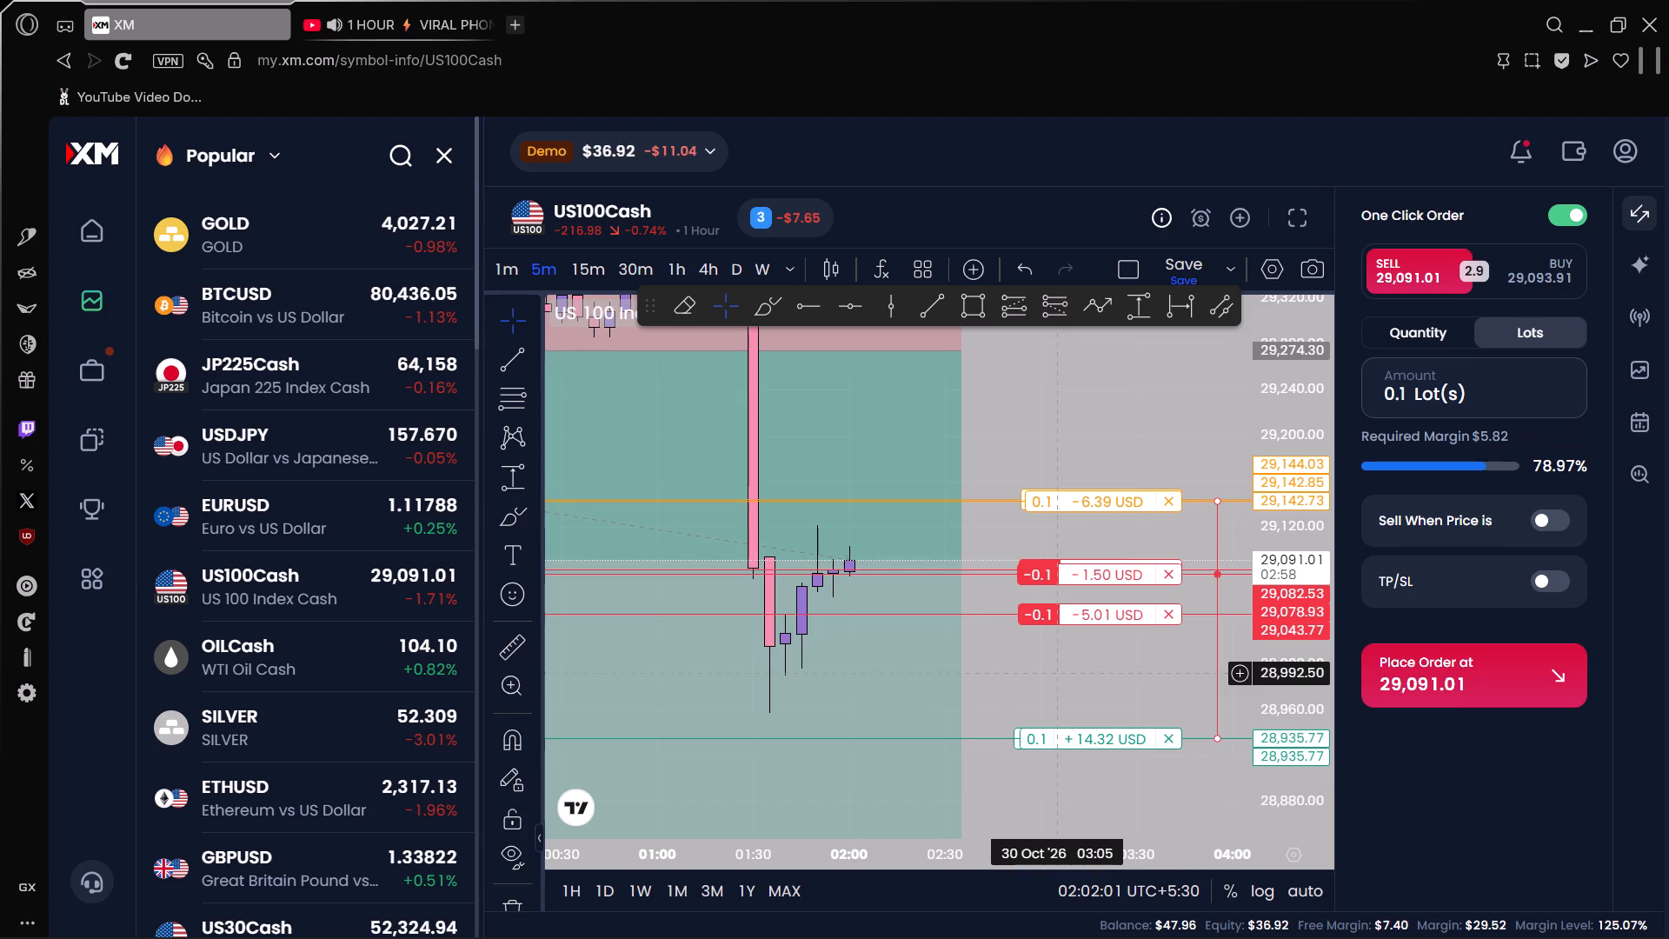
{"action": "left_click_drag", "start_coordinate": [1050, 671], "coordinate": [1066, 596]}
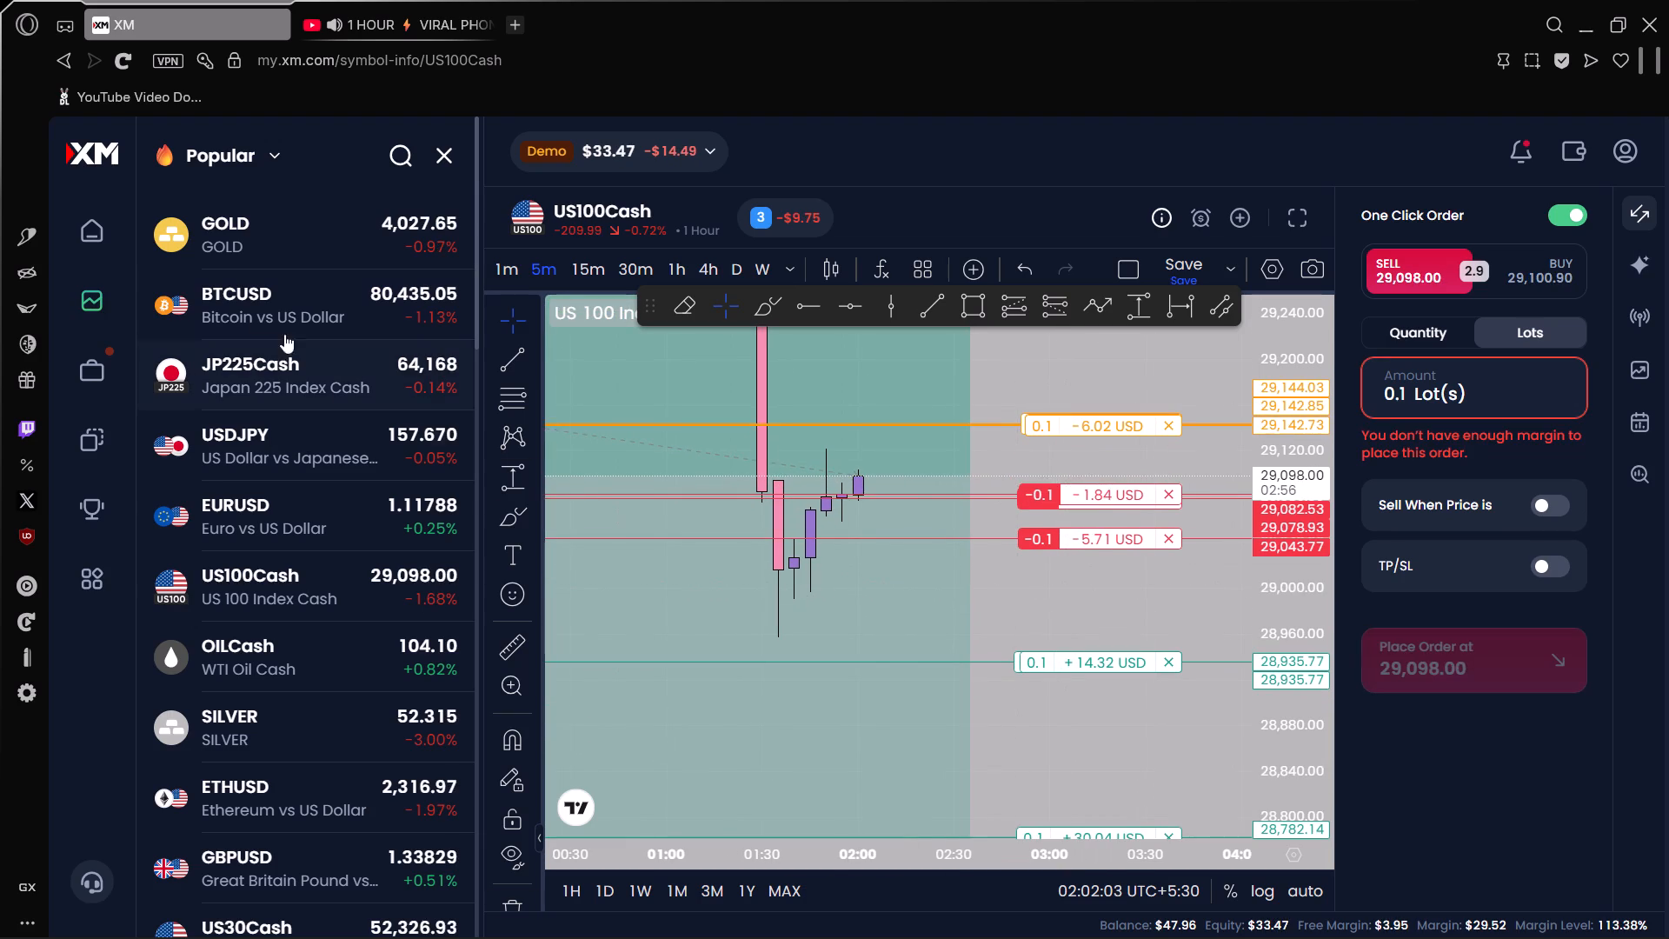
{"action": "left_click", "coordinate": [244, 256]}
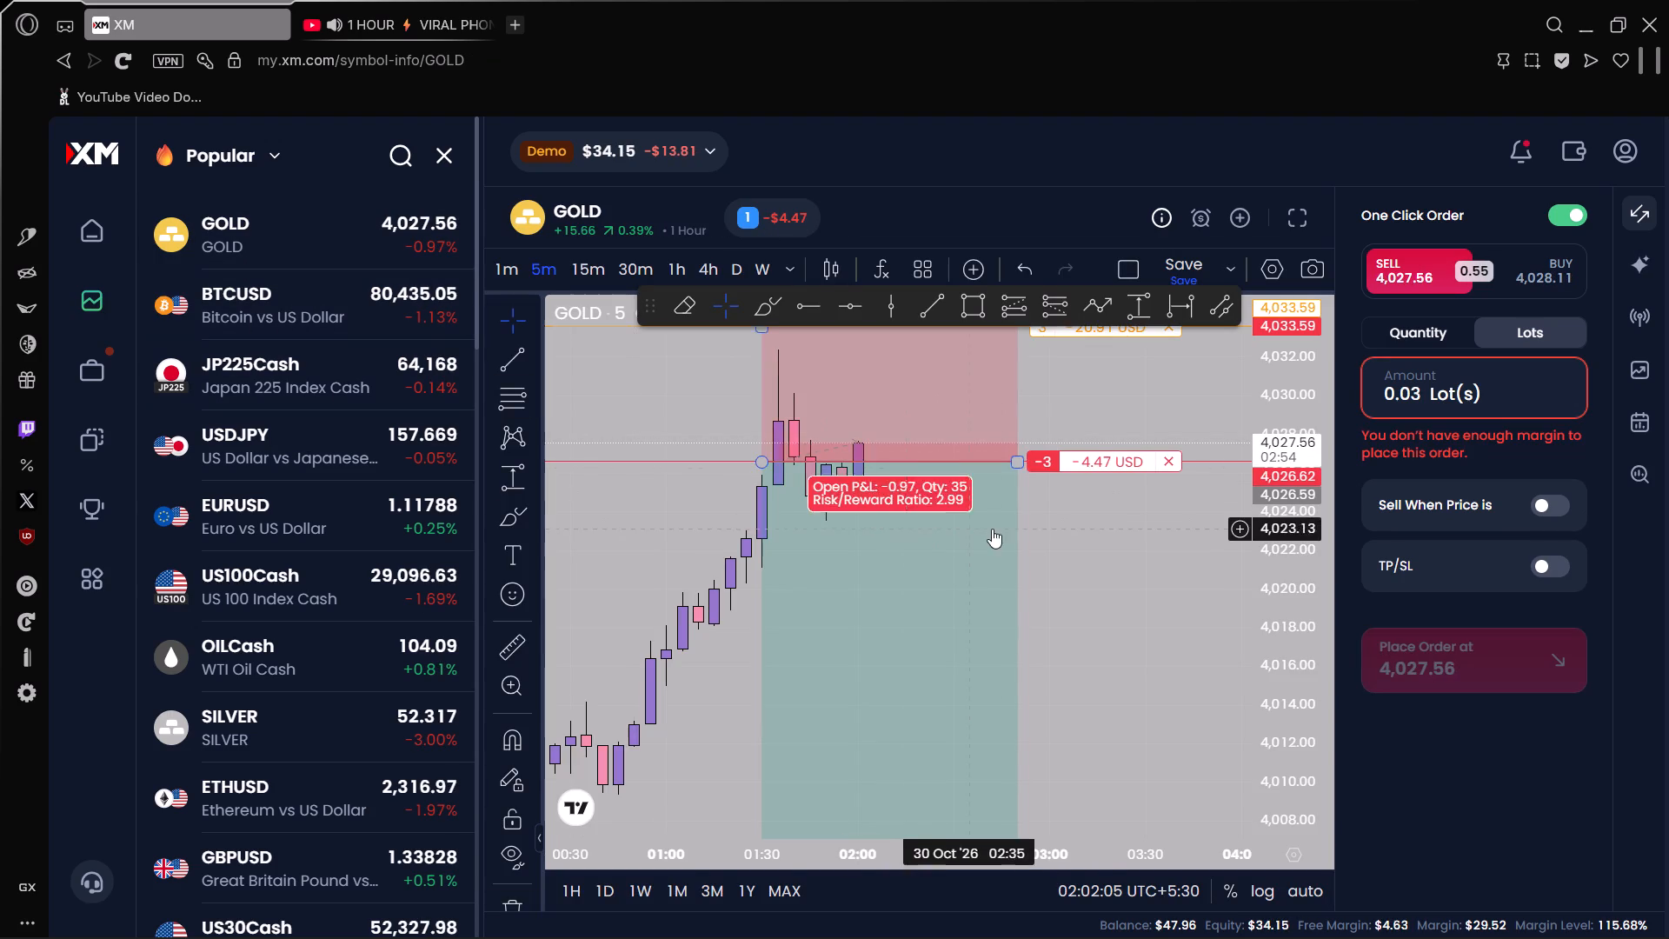
{"action": "scroll", "coordinate": [1043, 526], "scroll_direction": "down", "scroll_amount": 3}
{"action": "scroll", "coordinate": [1269, 509], "scroll_direction": "down", "scroll_amount": 4}
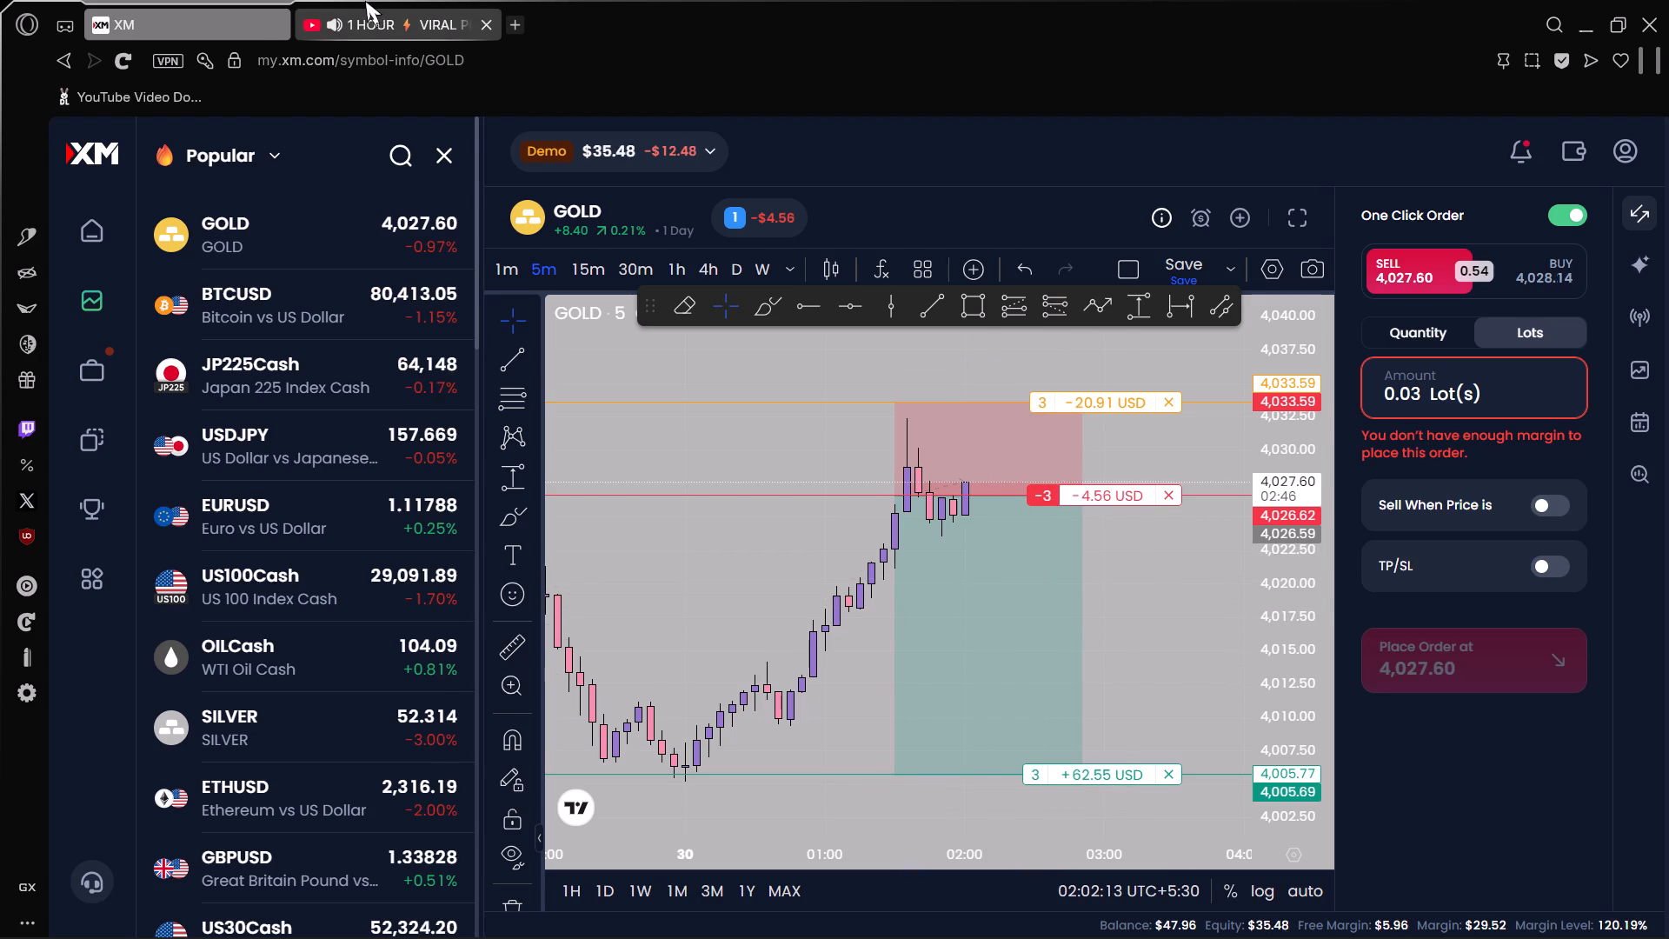
{"action": "key", "text": "alt+Tab"}
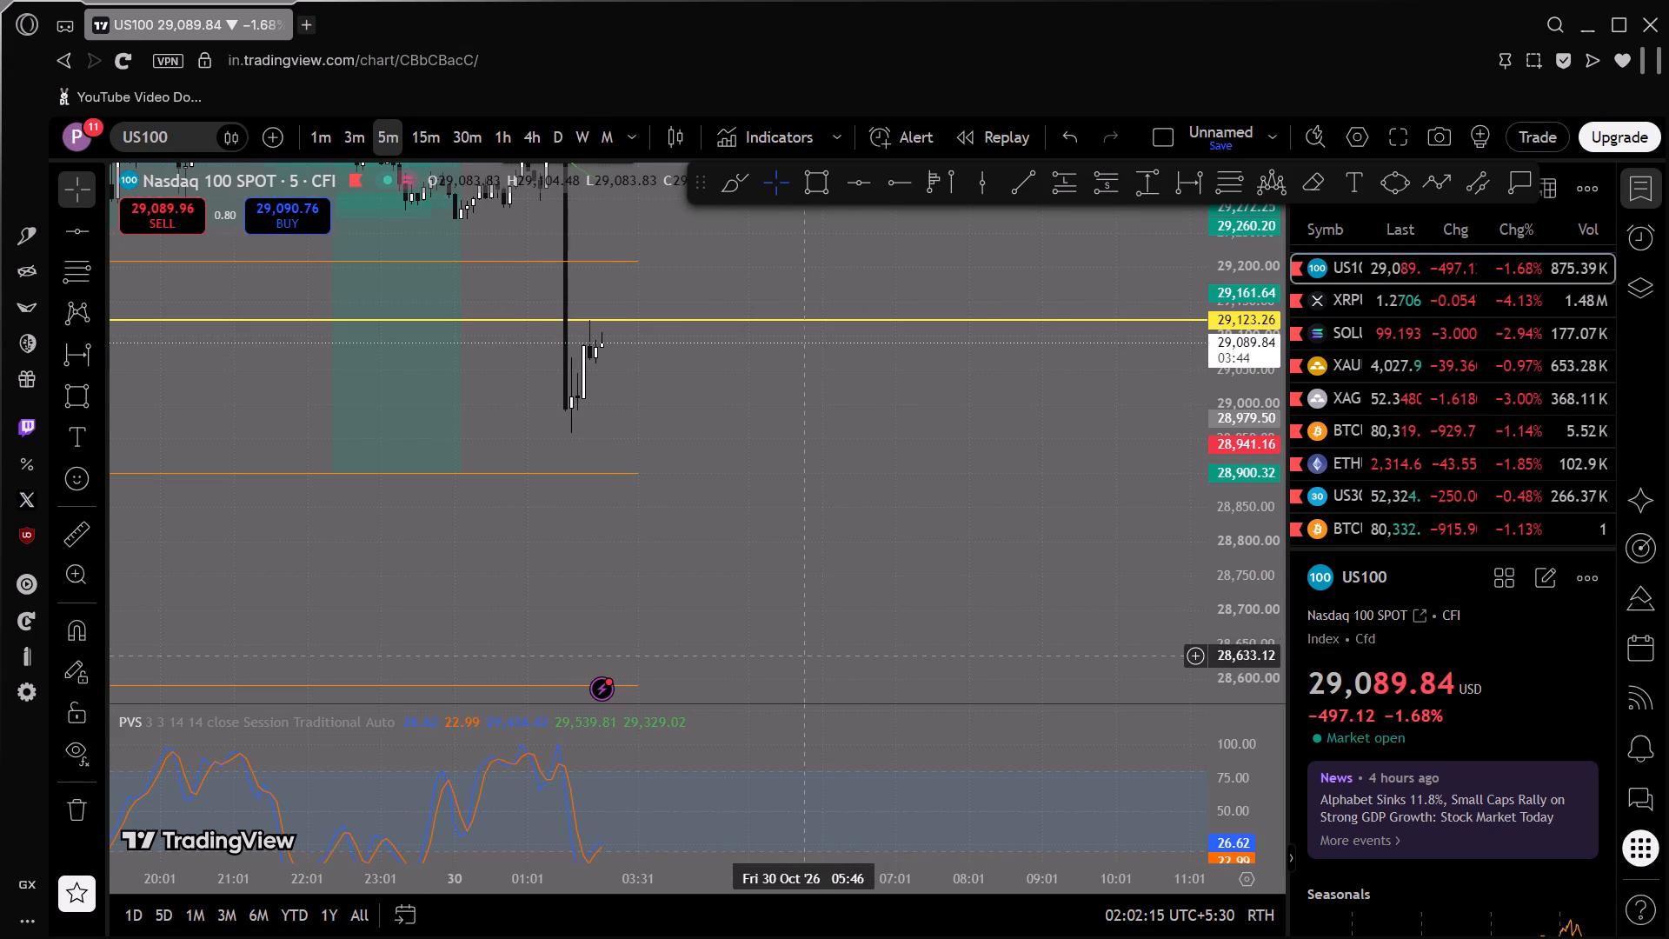
{"action": "left_click_drag", "start_coordinate": [802, 644], "coordinate": [901, 614]}
{"action": "left_click", "coordinate": [1320, 363]}
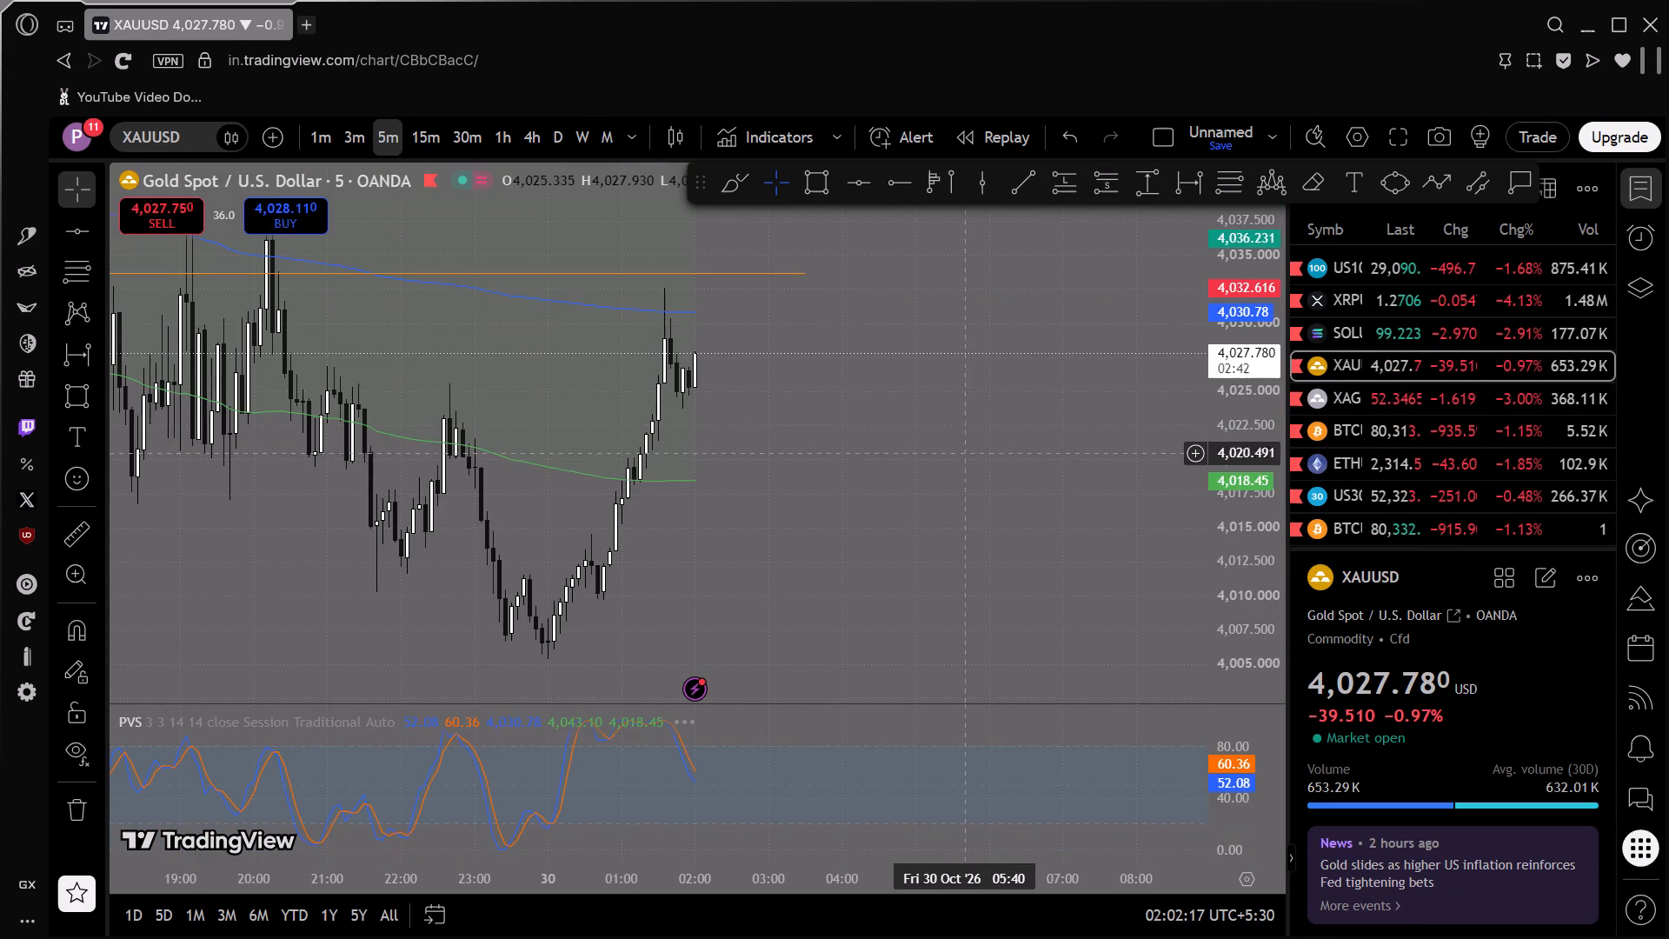
{"action": "left_click_drag", "start_coordinate": [916, 514], "coordinate": [923, 482]}
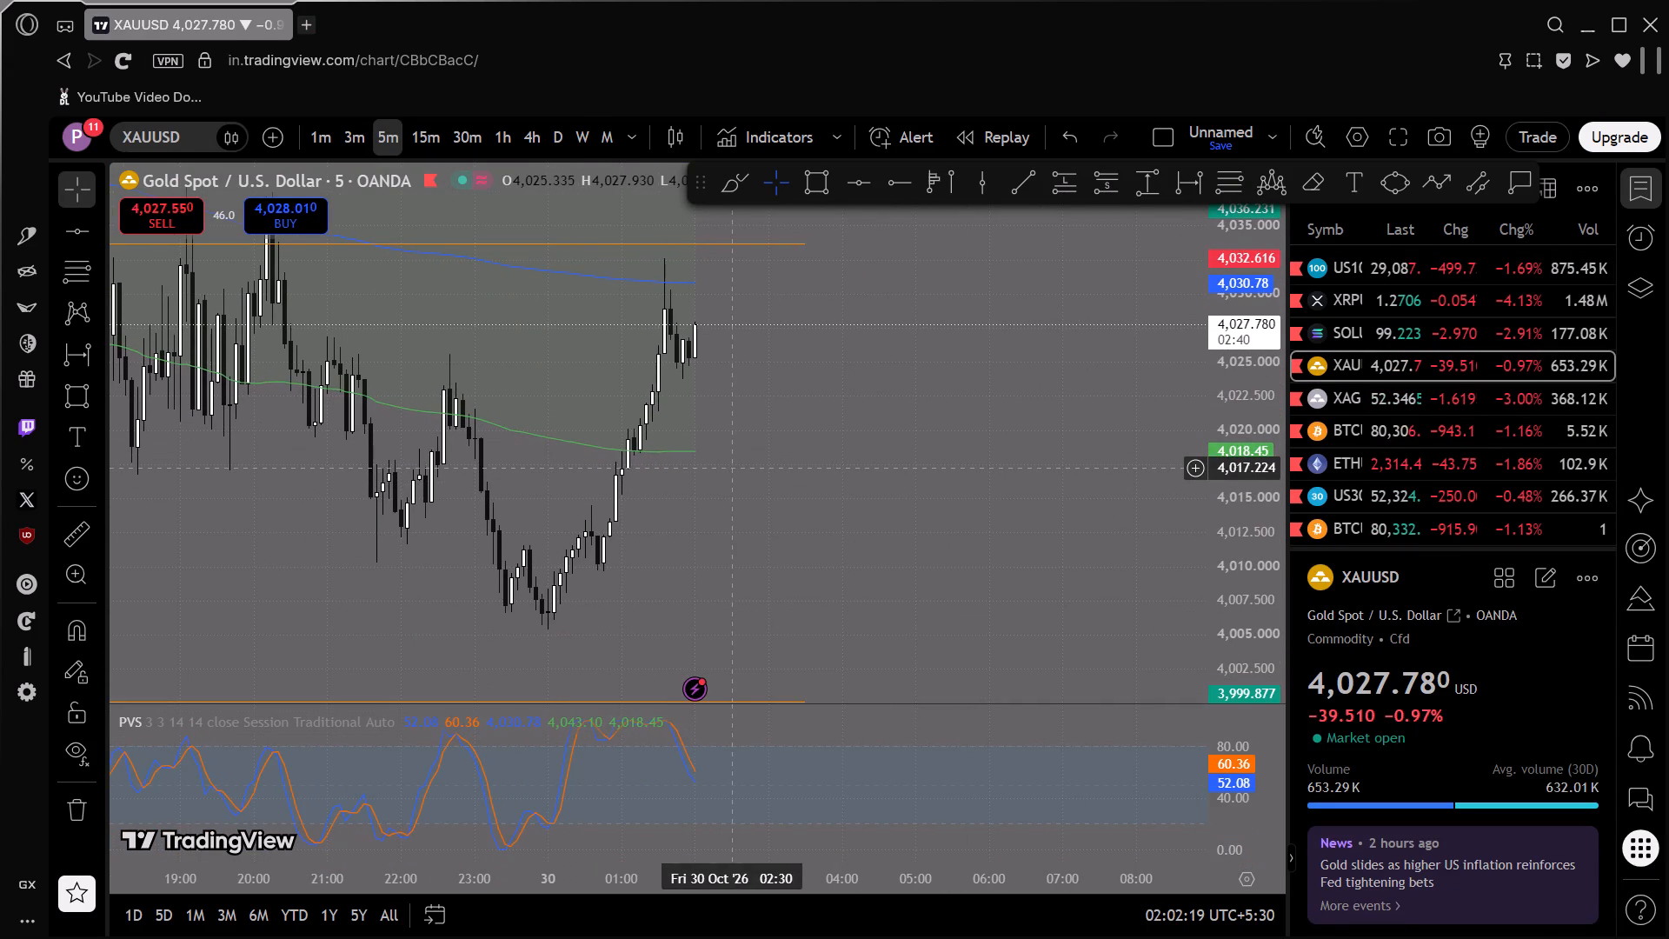
{"action": "key", "text": "alt+Tab"}
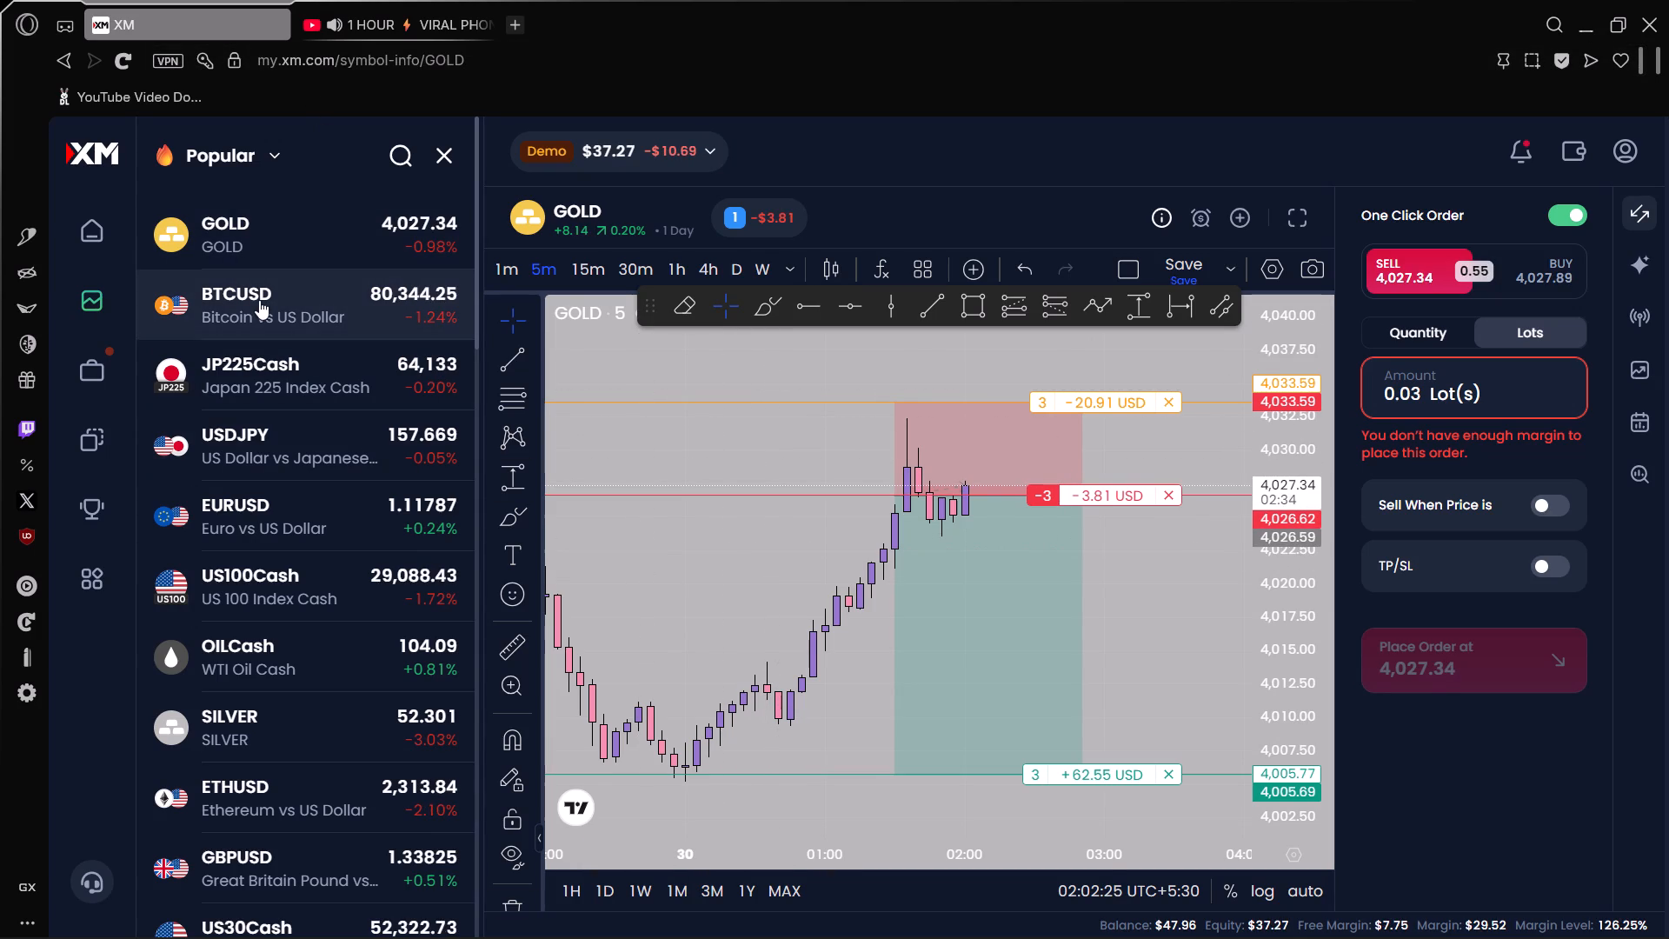
Compare US100's recent 5-minute price action on XM and TradingView with the open shorts' entries, stops and targets.
{"action": "left_click", "coordinate": [302, 569]}
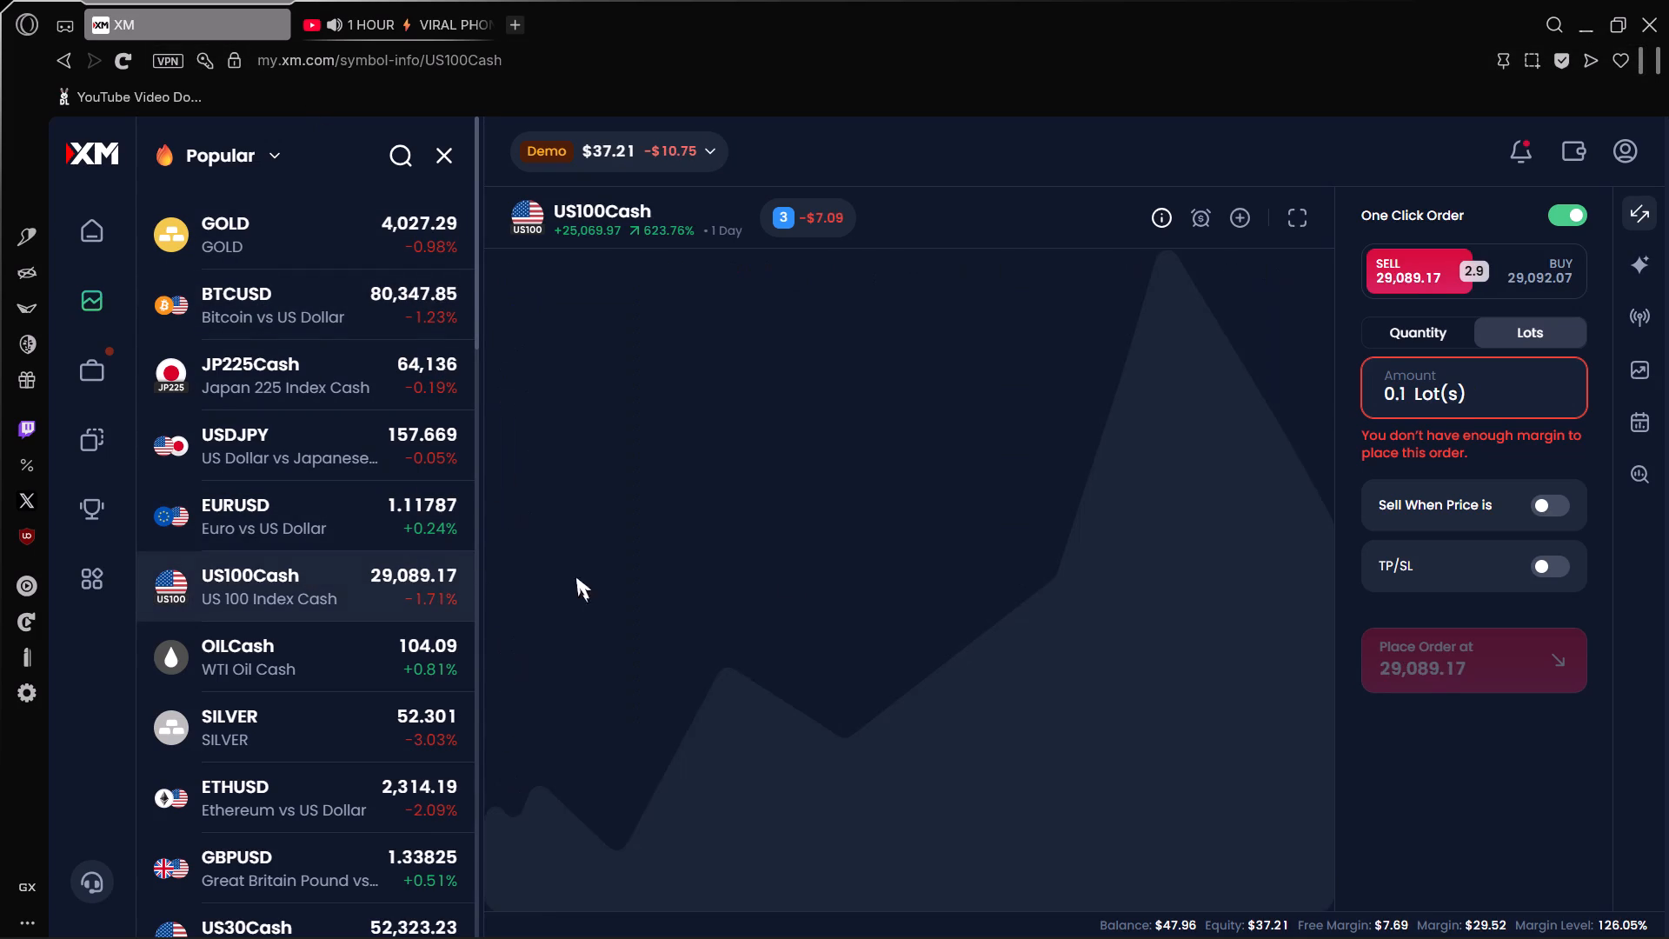
{"action": "key", "text": "alt+Tab"}
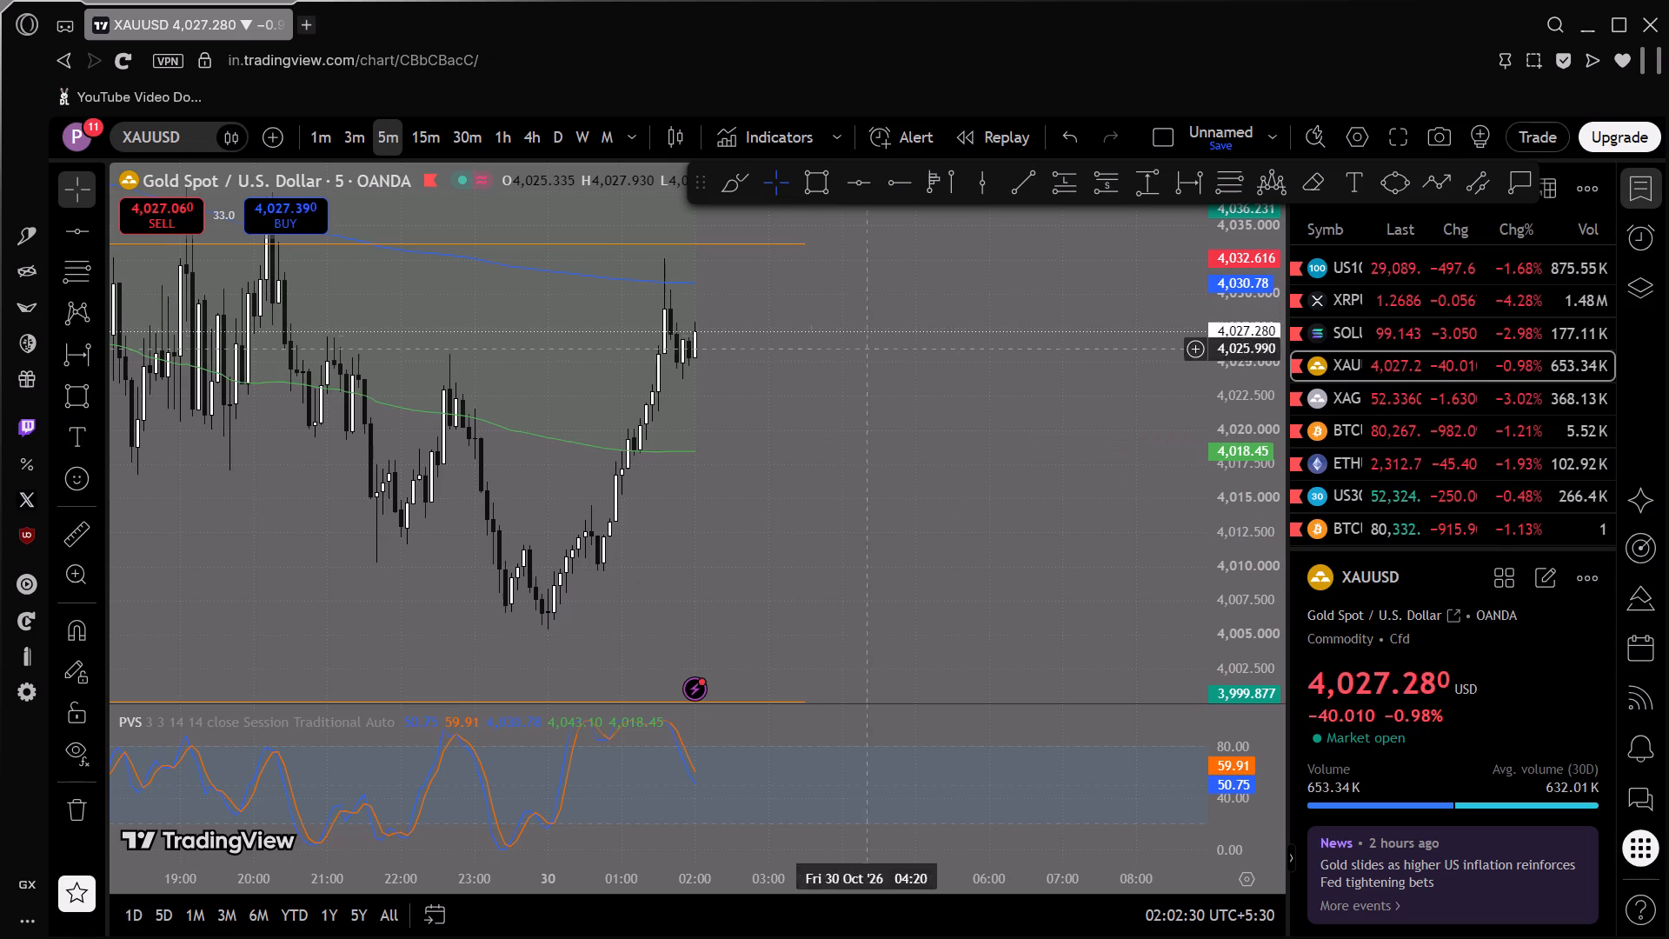
{"action": "left_click", "coordinate": [1334, 270]}
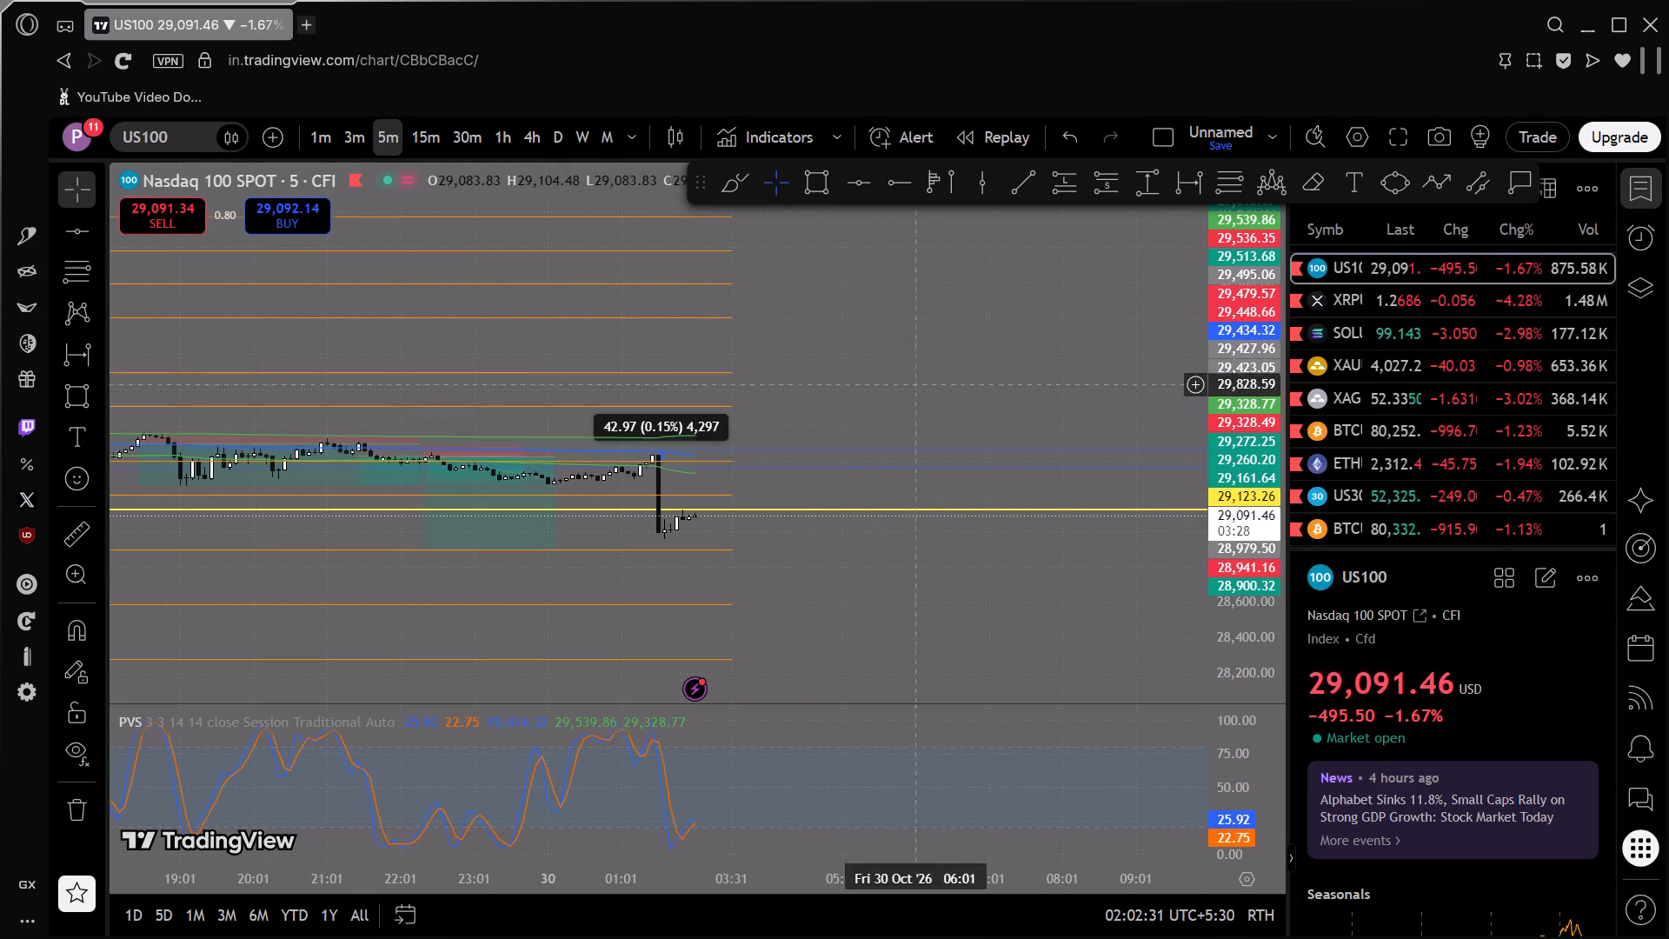
{"action": "scroll", "coordinate": [1228, 507], "scroll_direction": "up", "scroll_amount": 6}
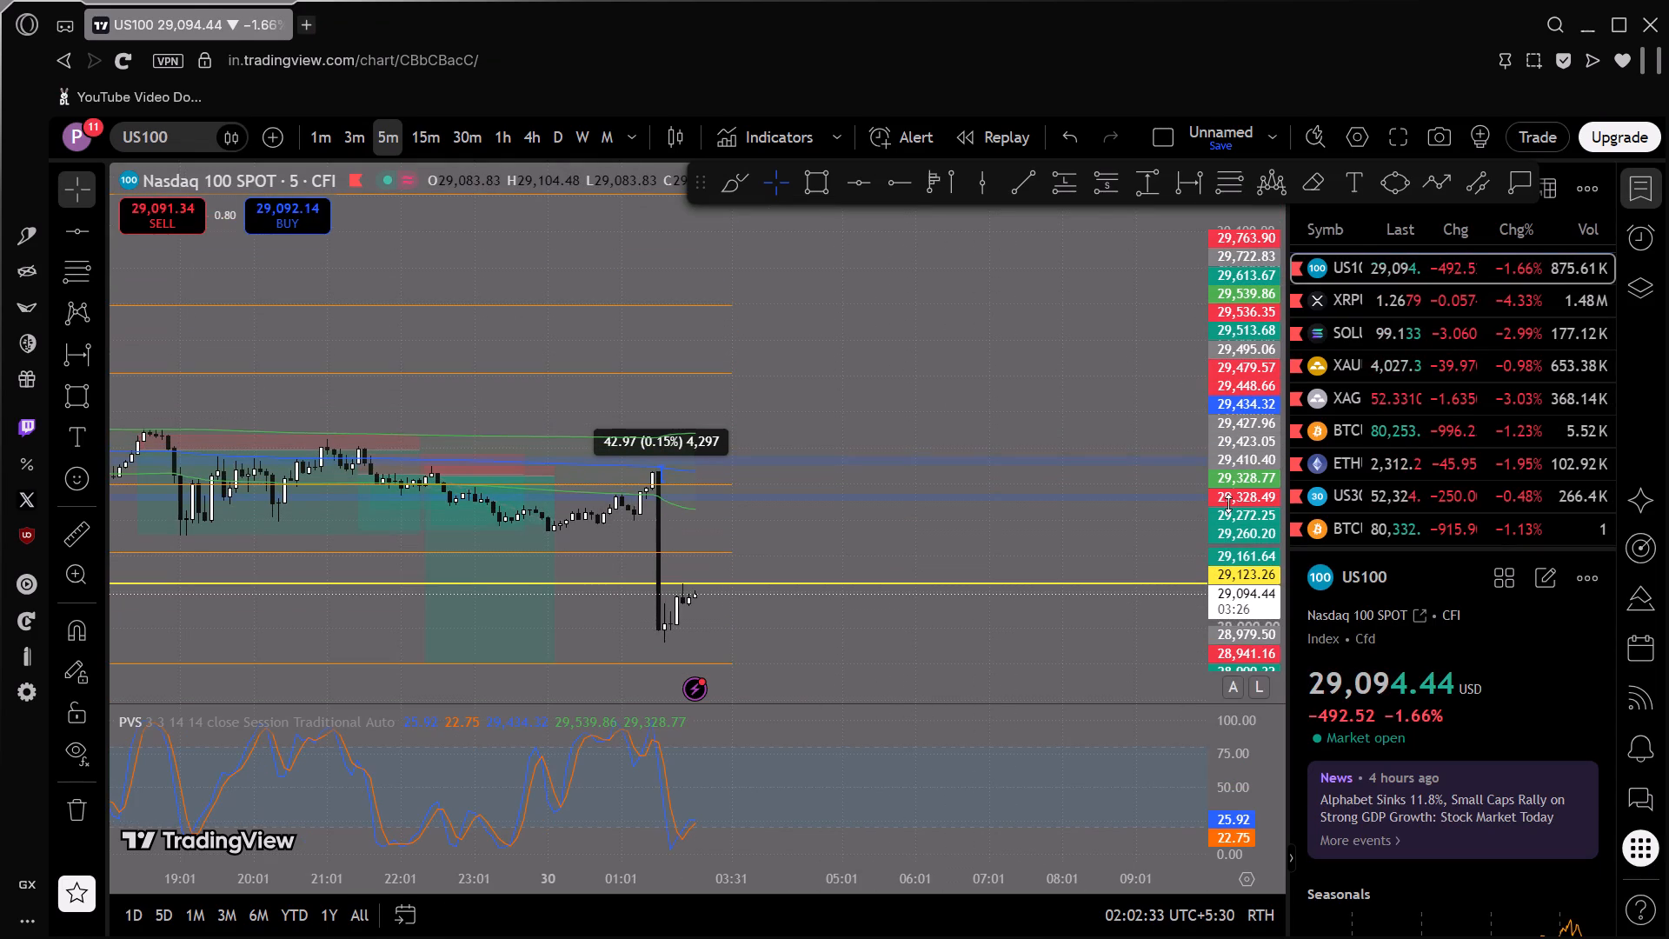
{"action": "key", "text": "alt+Tab"}
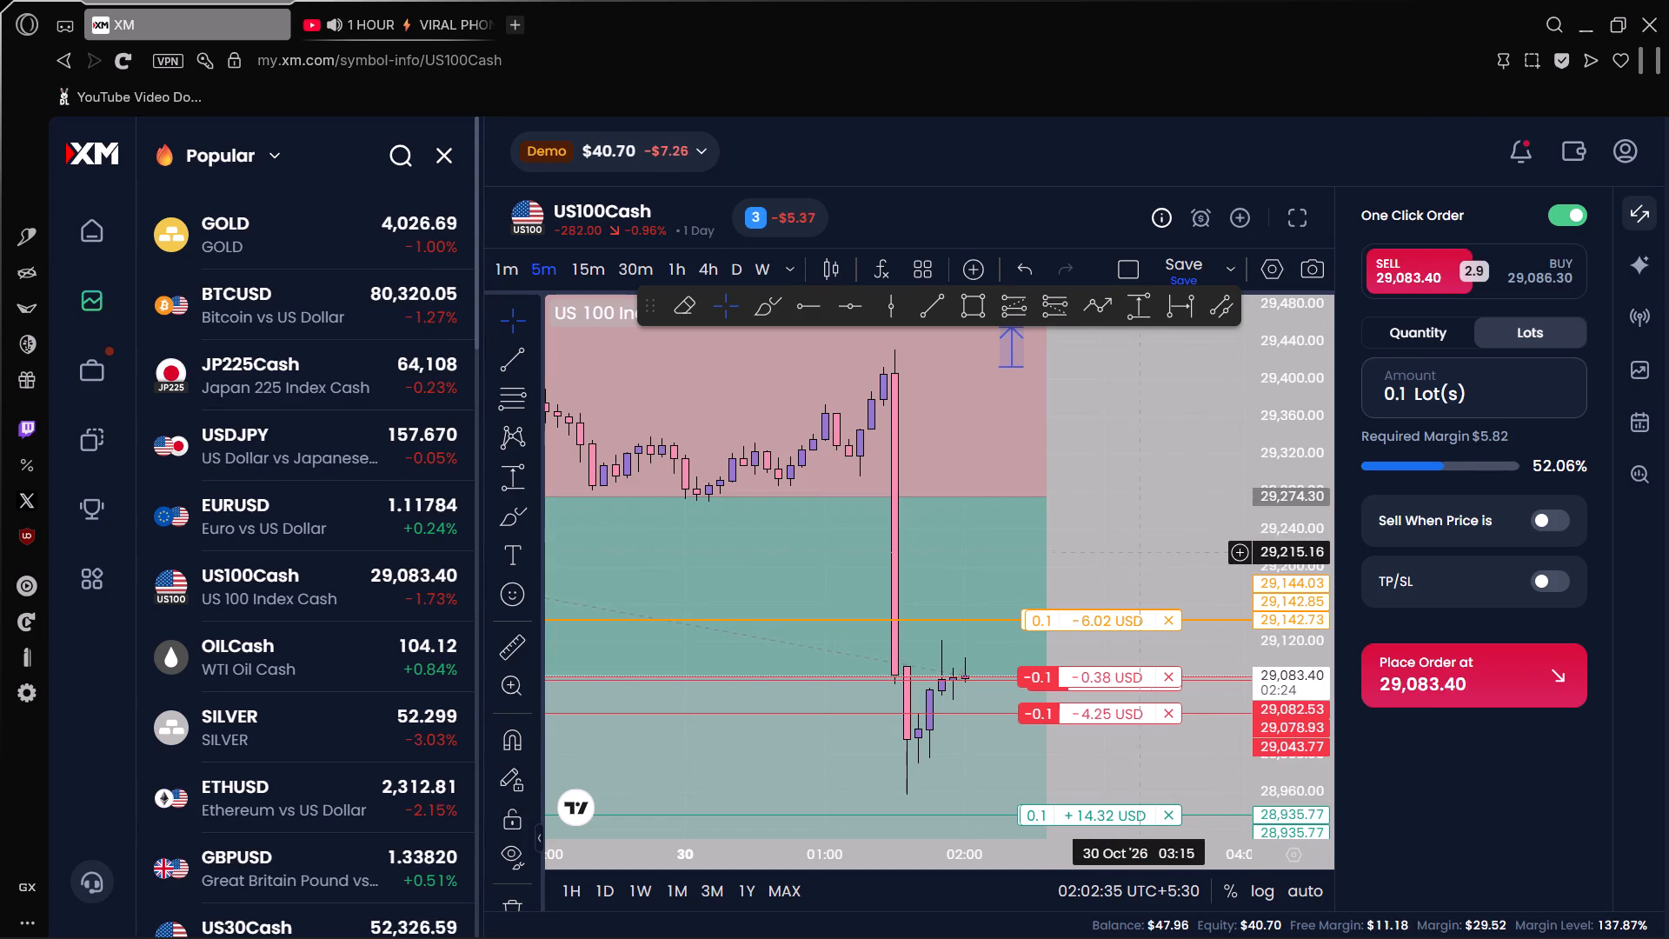
{"action": "left_click_drag", "start_coordinate": [1110, 529], "coordinate": [979, 357]}
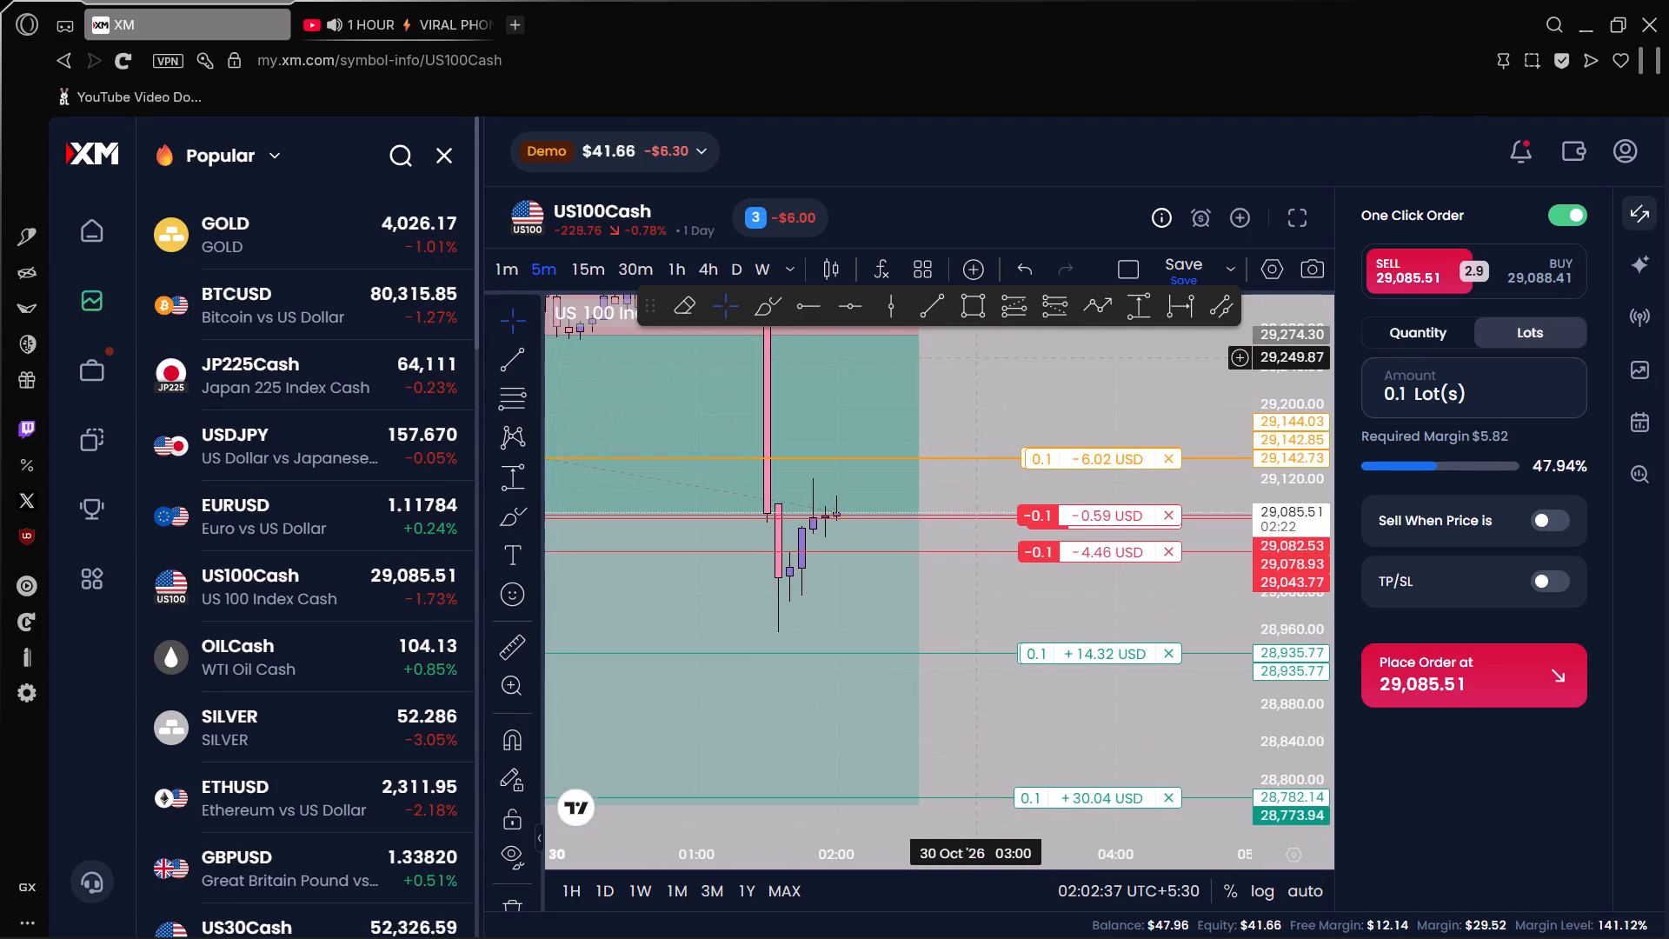
{"action": "left_click_drag", "start_coordinate": [979, 357], "coordinate": [979, 356]}
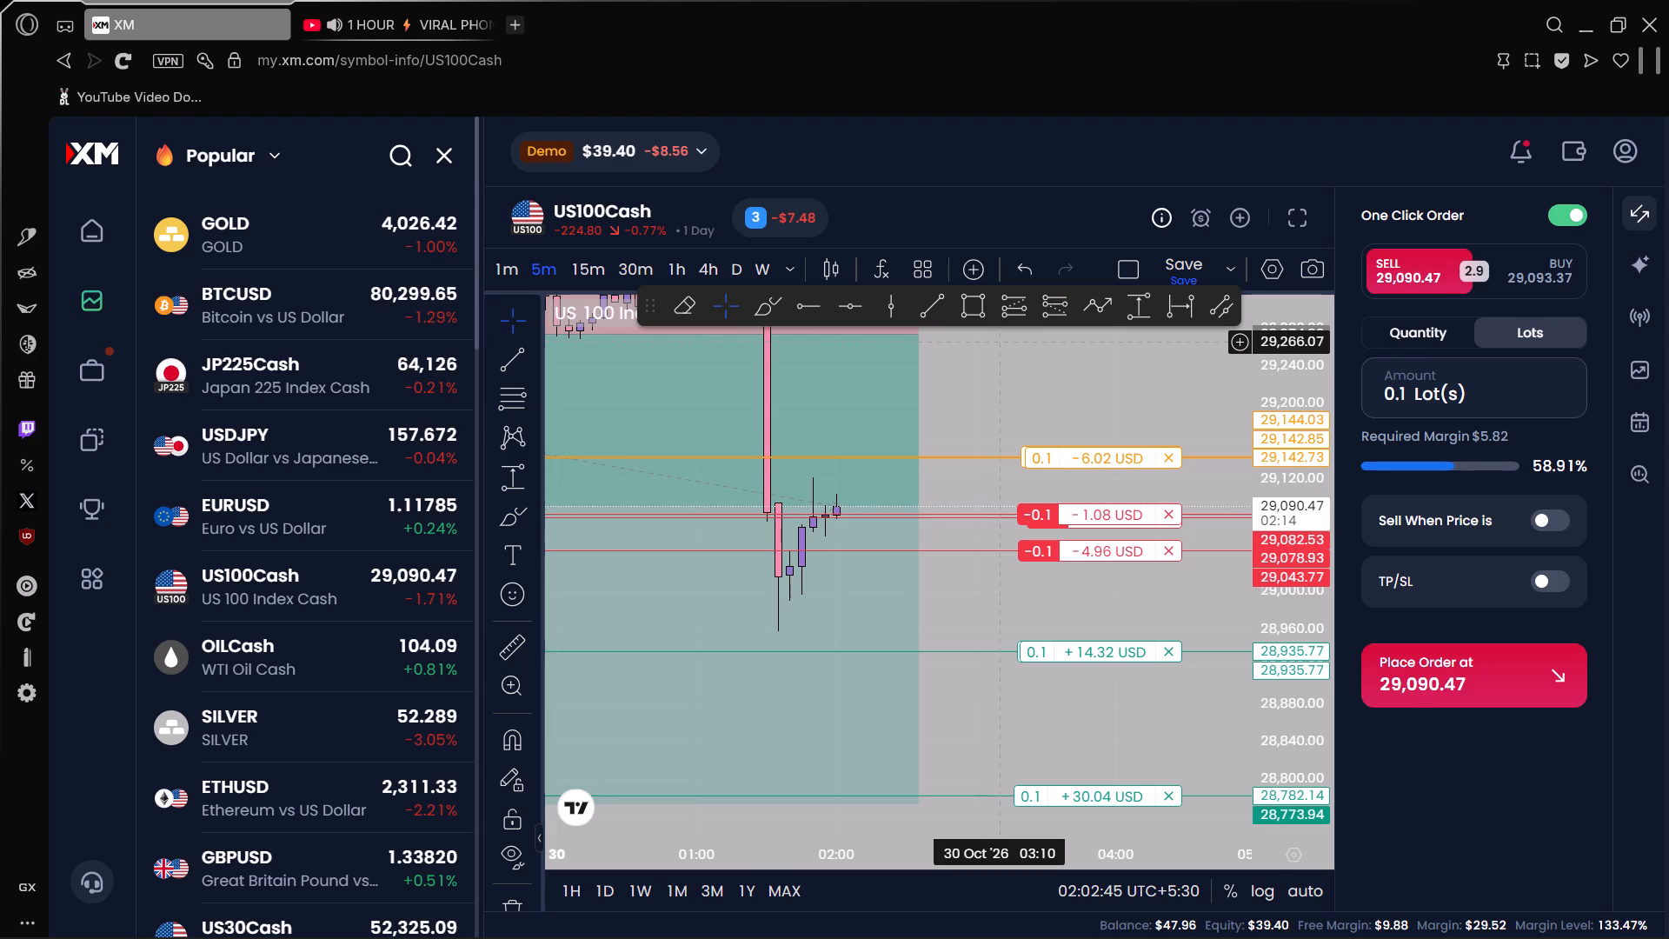
On TradingView's US100 5-minute chart, draw a horizontal line at about 29,207.79, near the S2 pivot level.
{"action": "key", "text": "alt+Tab"}
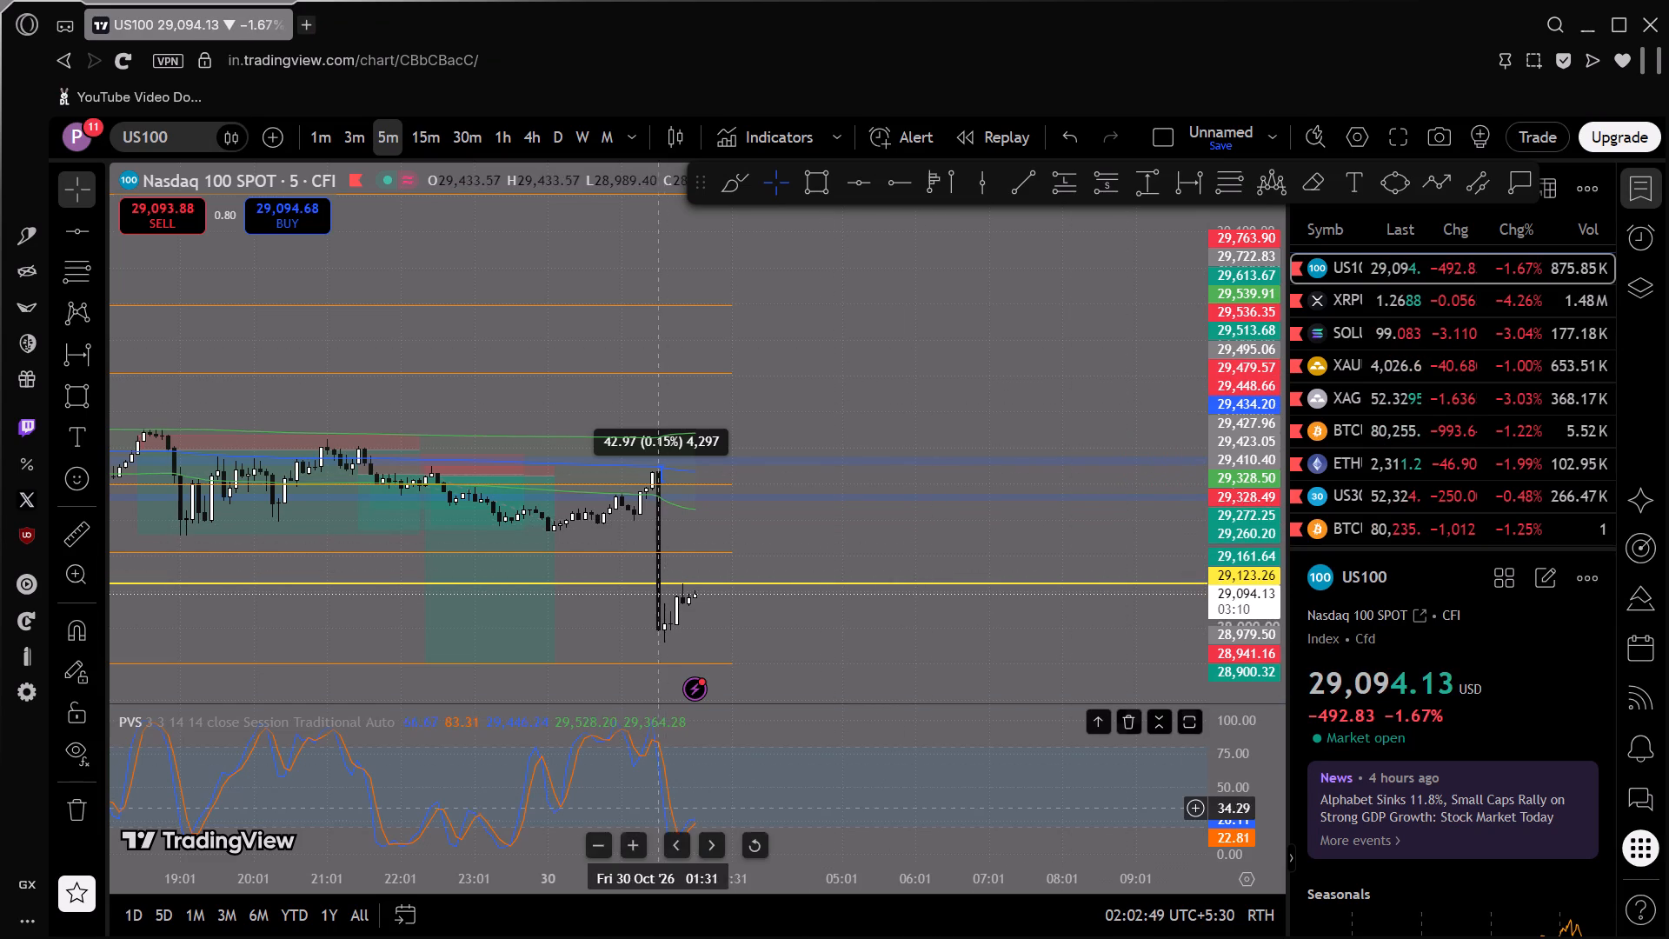
{"action": "left_click_drag", "start_coordinate": [882, 679], "coordinate": [883, 677]}
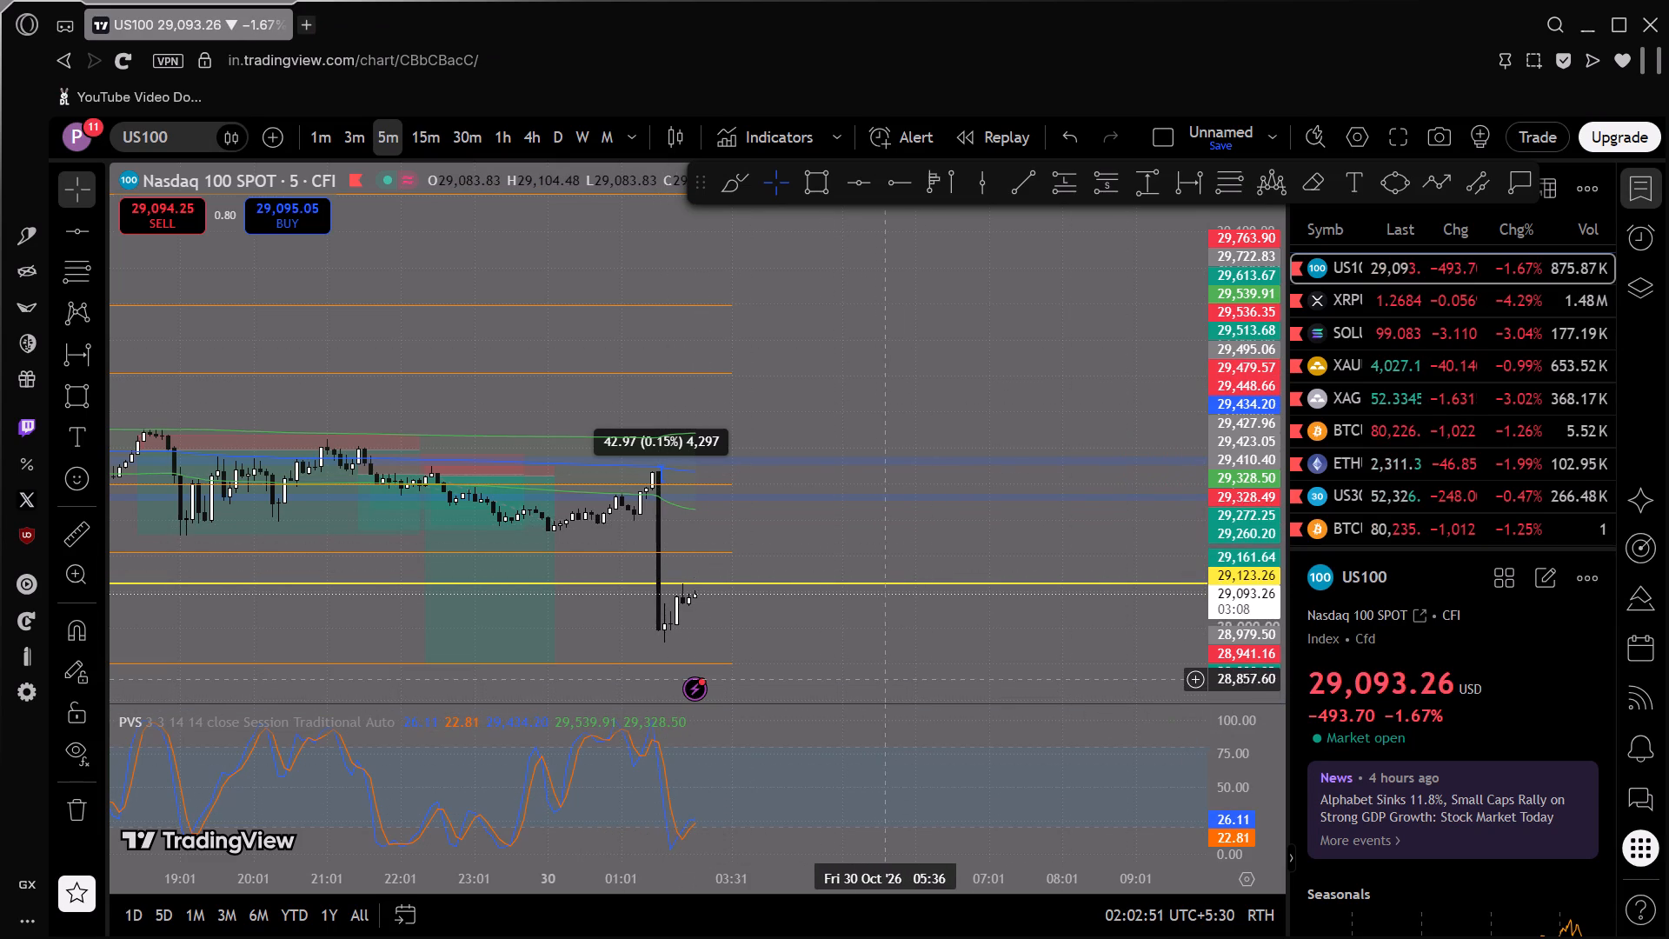
{"action": "left_click_drag", "start_coordinate": [883, 677], "coordinate": [896, 623]}
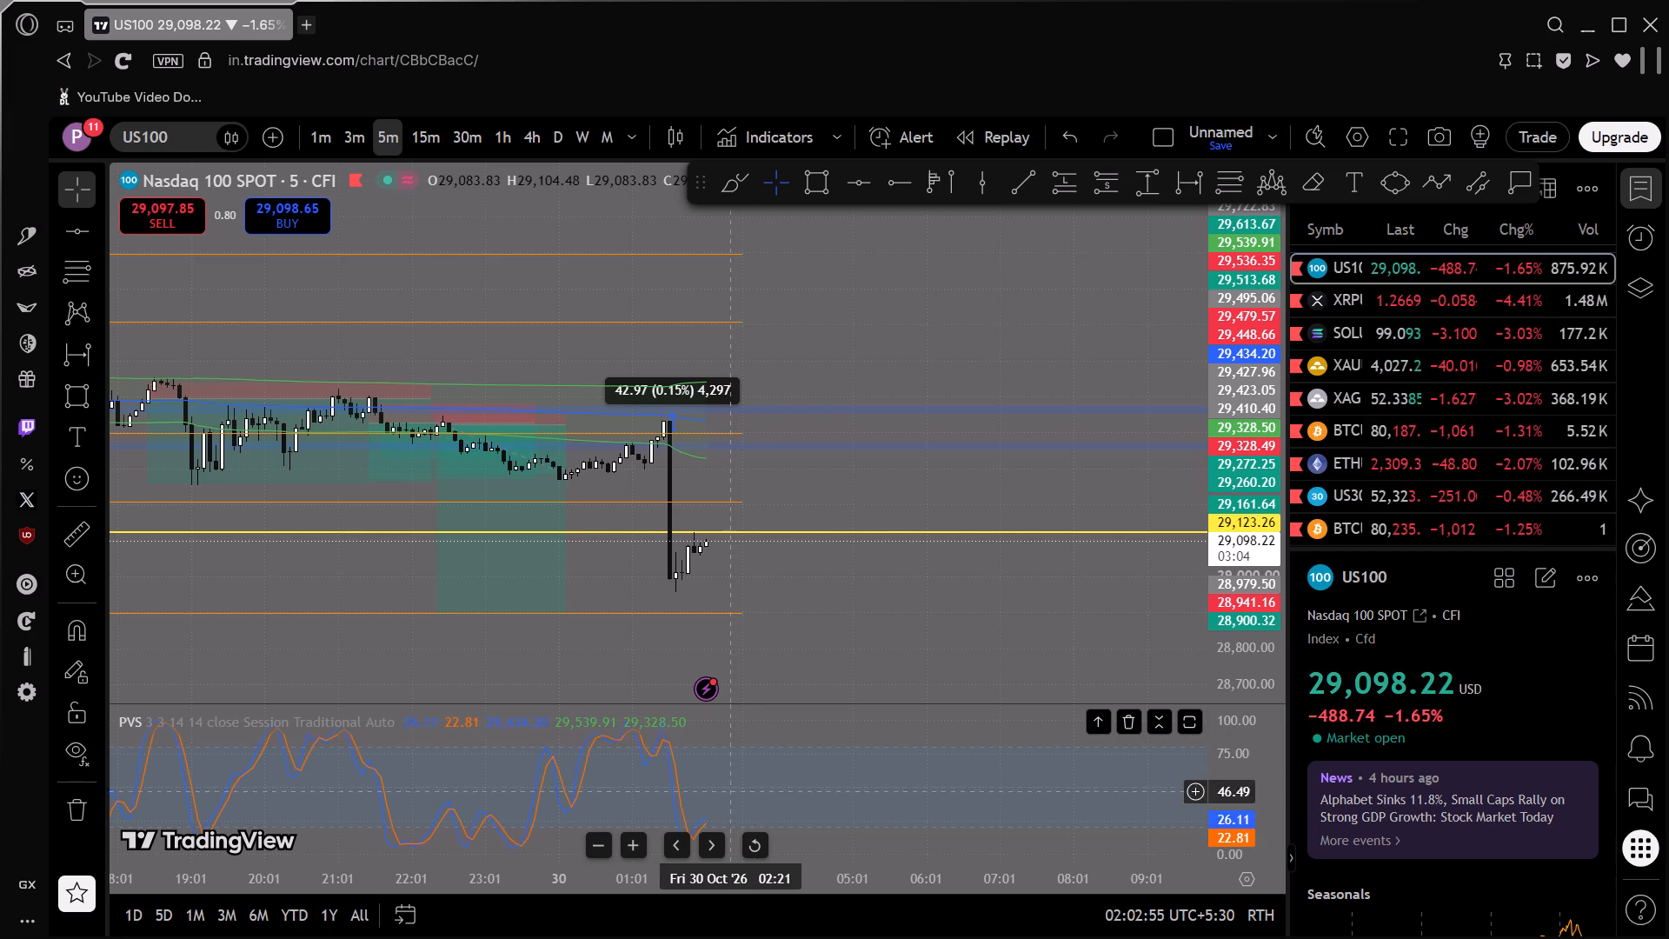
{"action": "left_click_drag", "start_coordinate": [829, 678], "coordinate": [943, 678]}
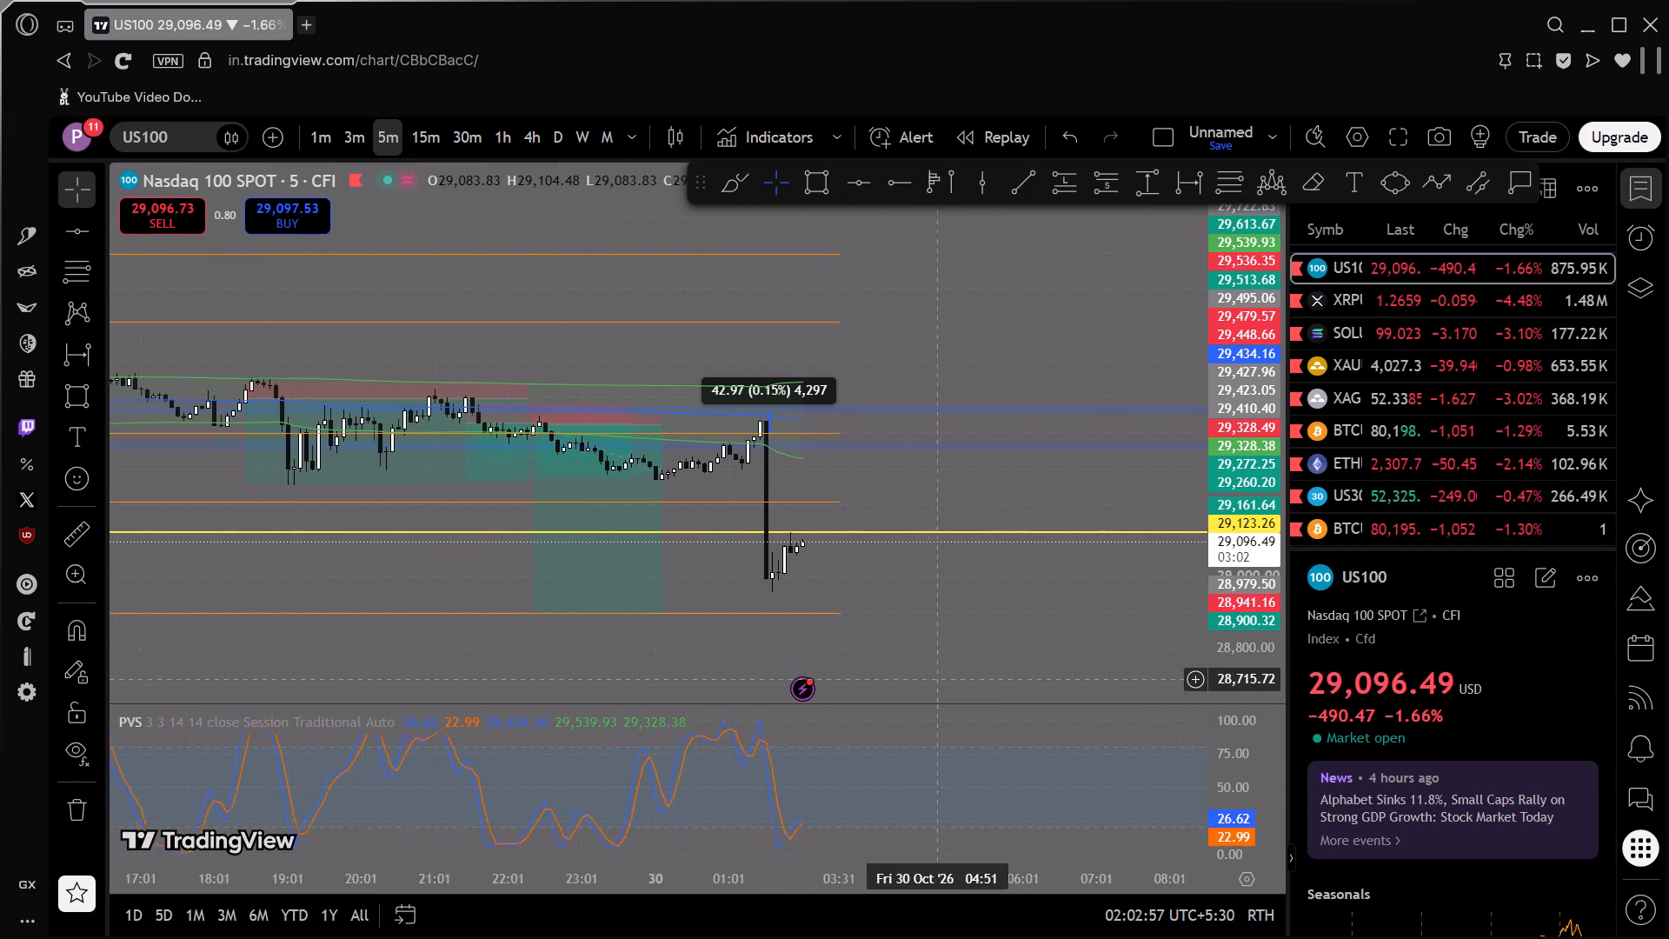
{"action": "left_click_drag", "start_coordinate": [943, 678], "coordinate": [982, 675]}
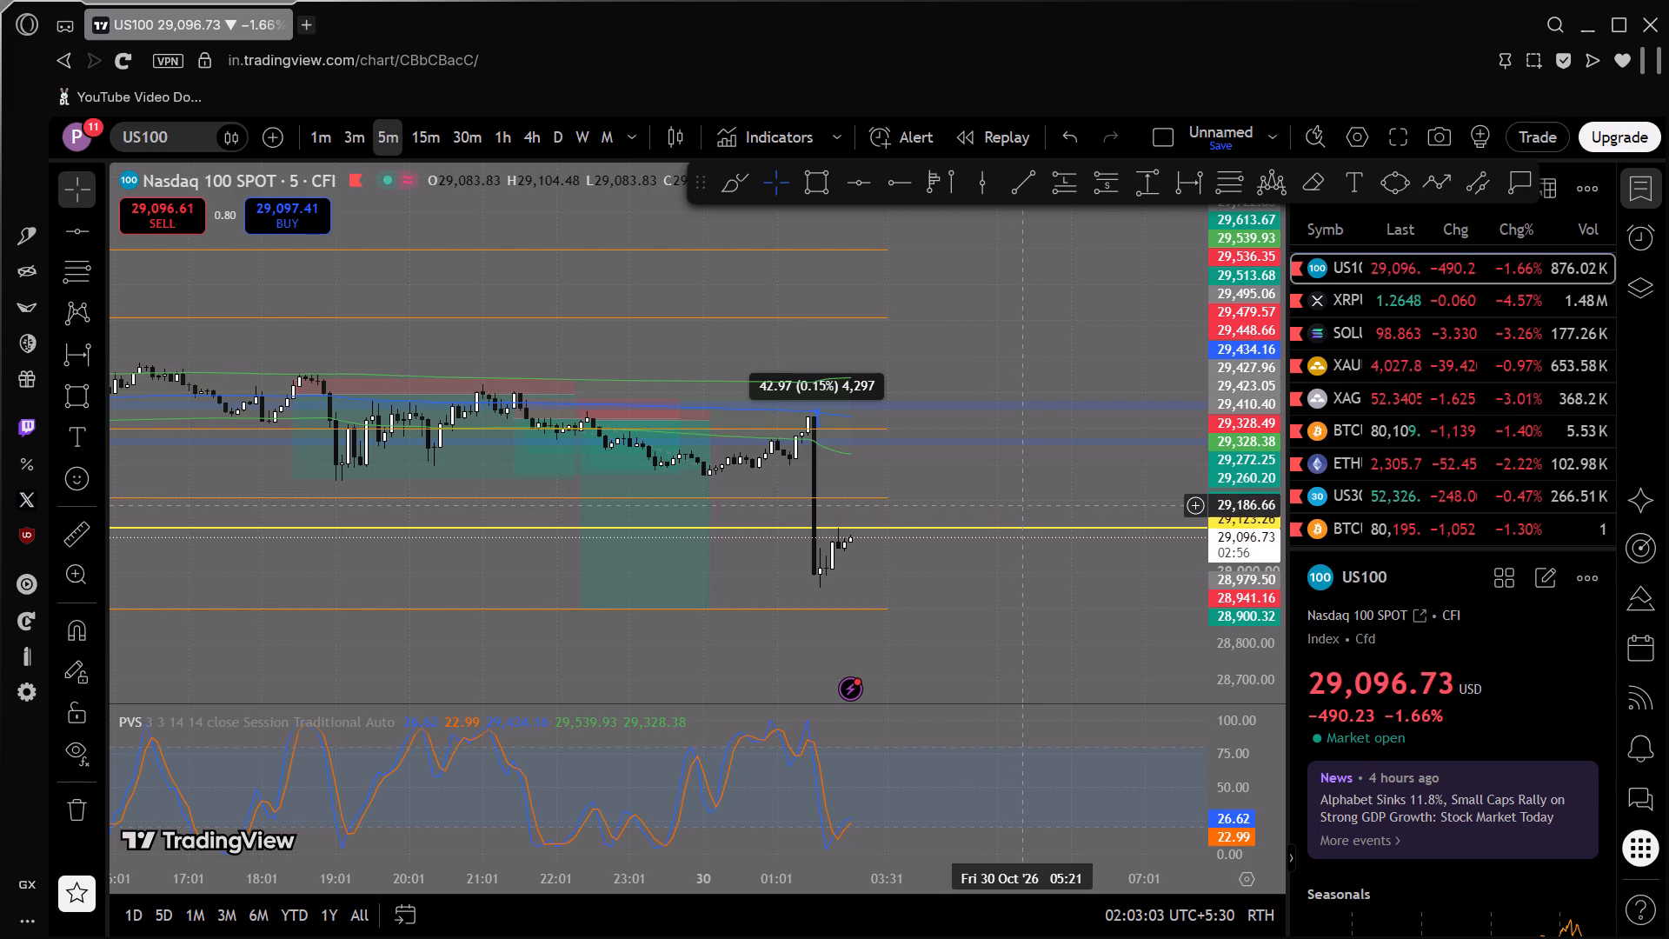
{"action": "scroll", "coordinate": [738, 503], "scroll_direction": "down", "scroll_amount": 13}
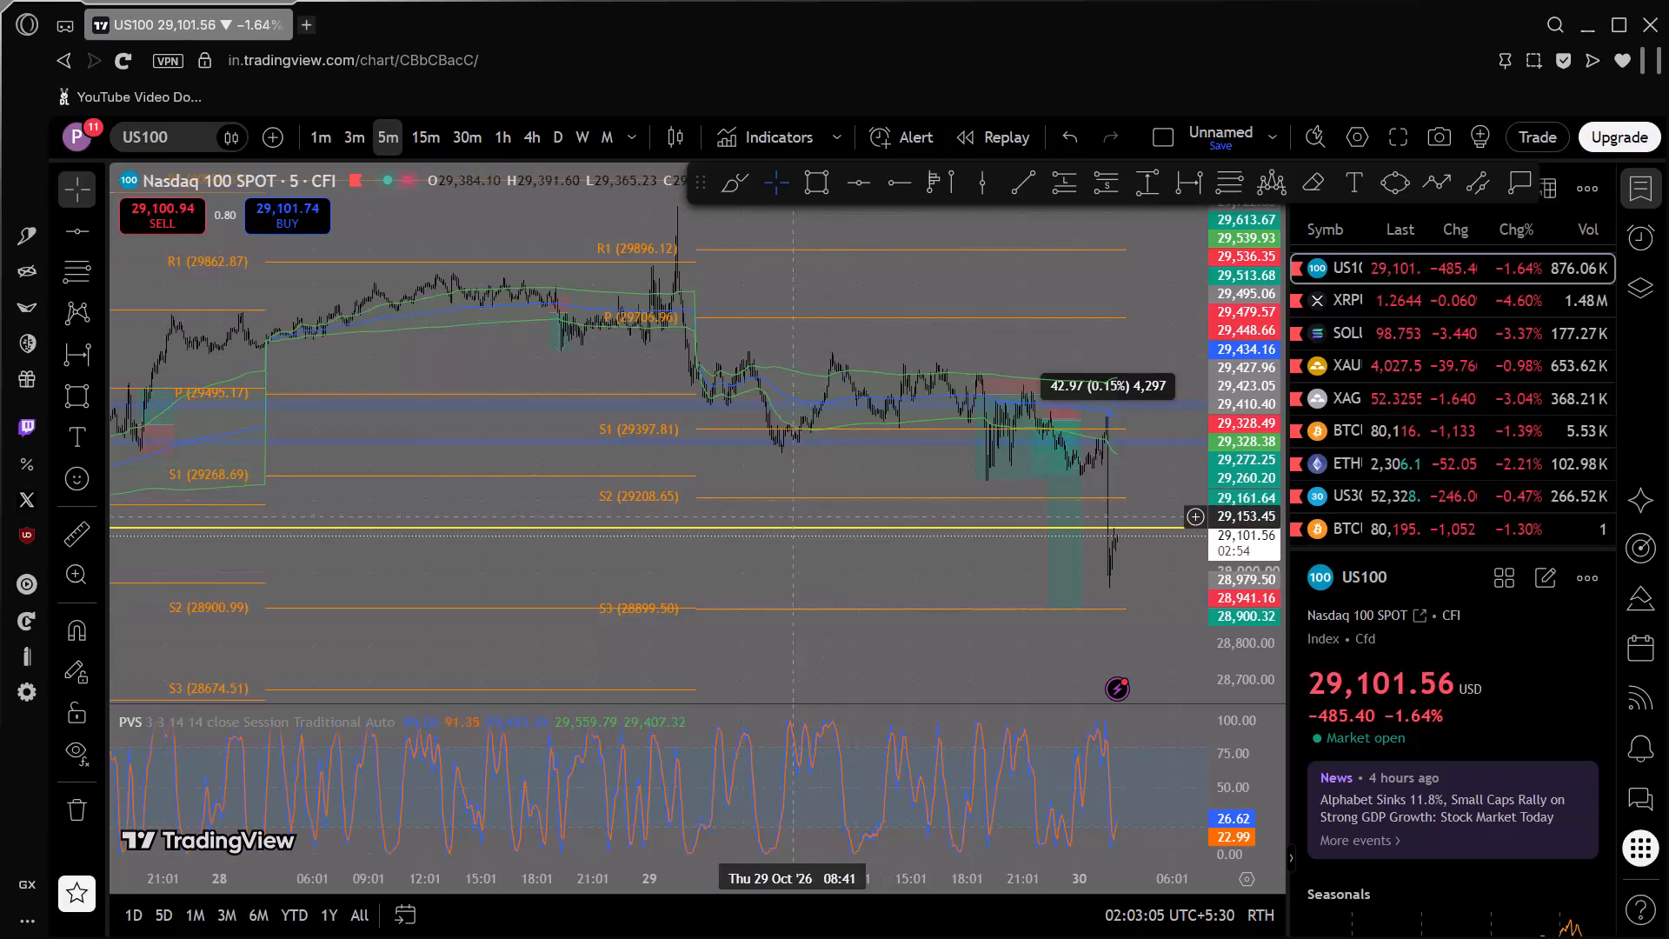
{"action": "left_click_drag", "start_coordinate": [561, 476], "coordinate": [904, 509]}
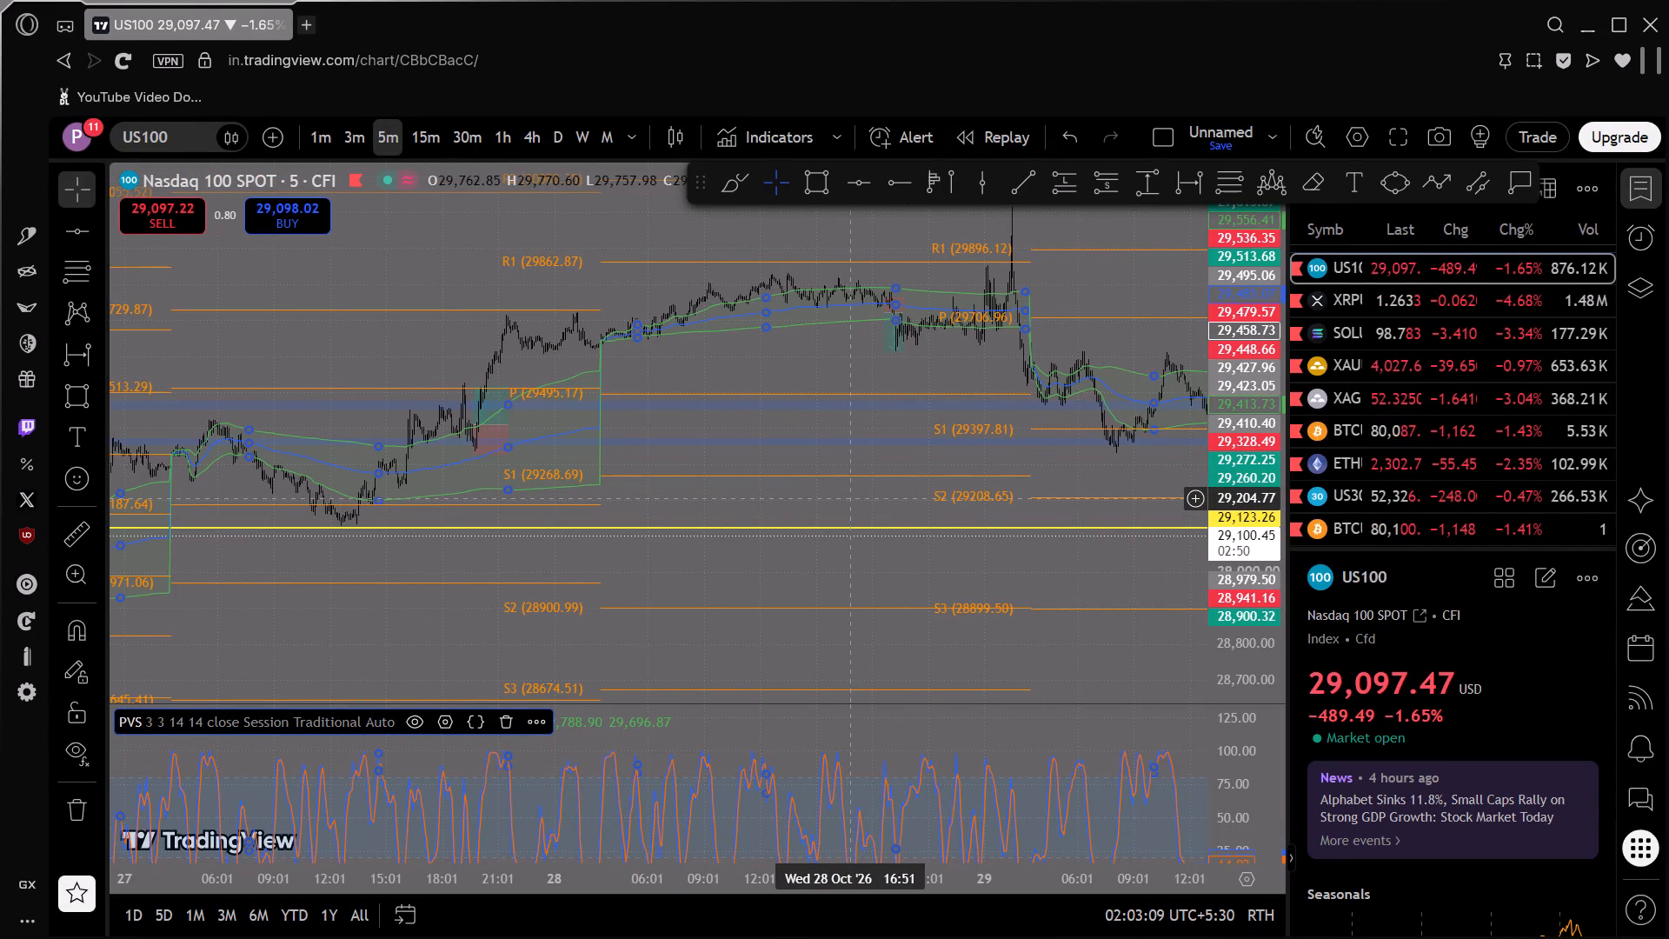
{"action": "left_click_drag", "start_coordinate": [851, 498], "coordinate": [945, 508]}
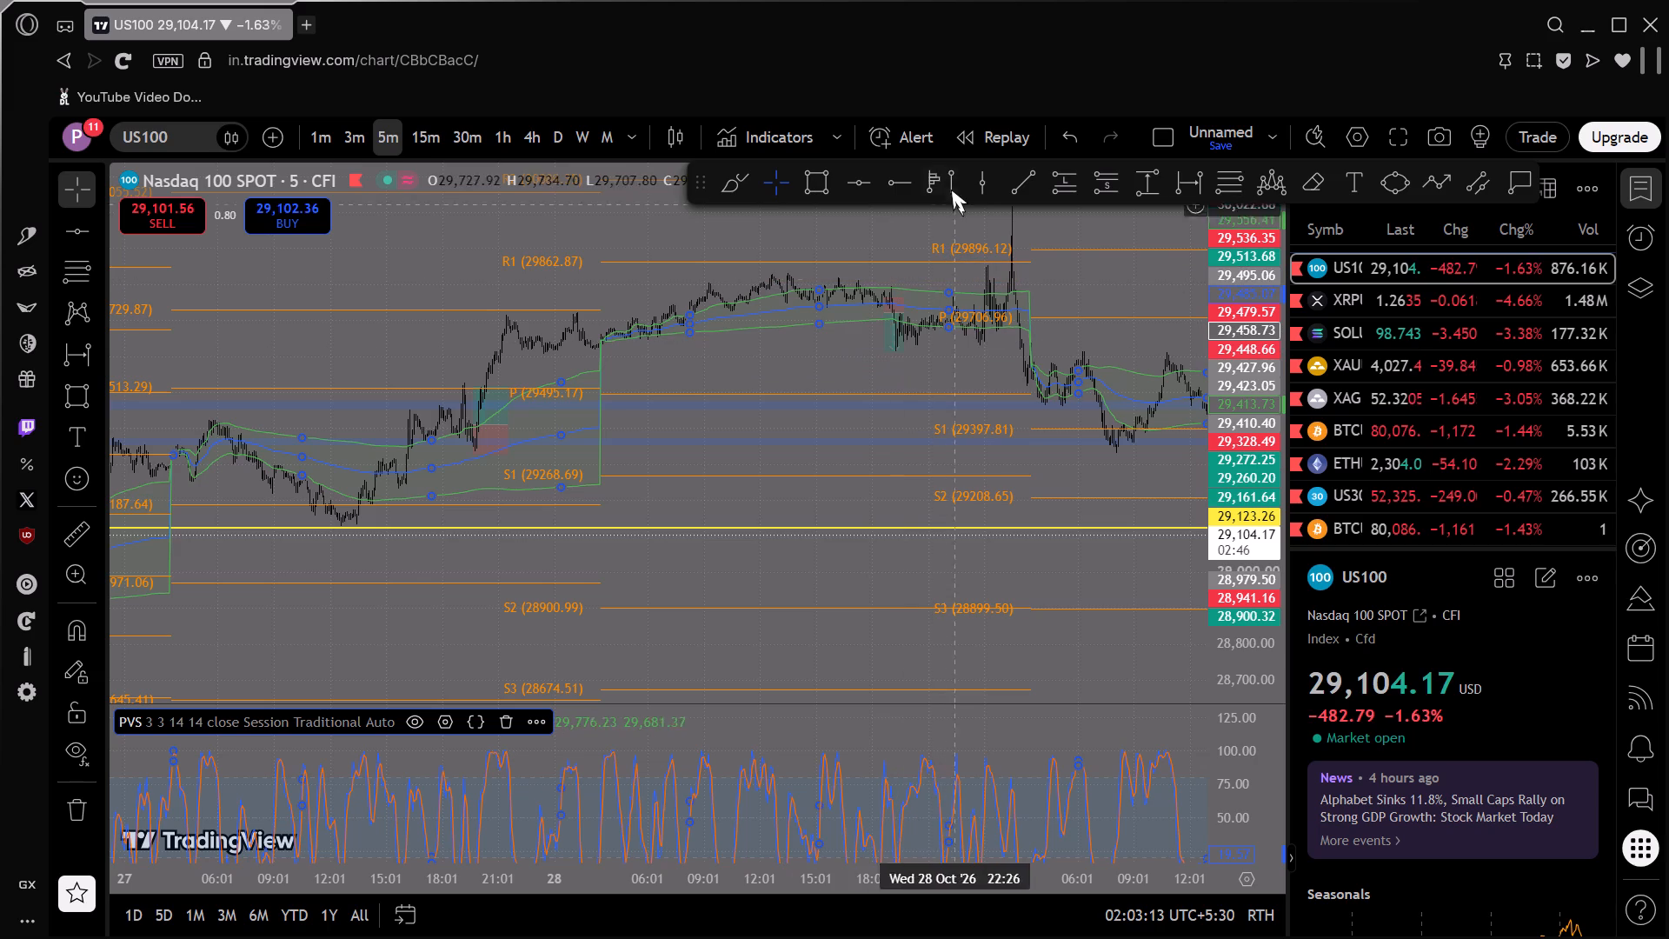
{"action": "left_click", "coordinate": [859, 181]}
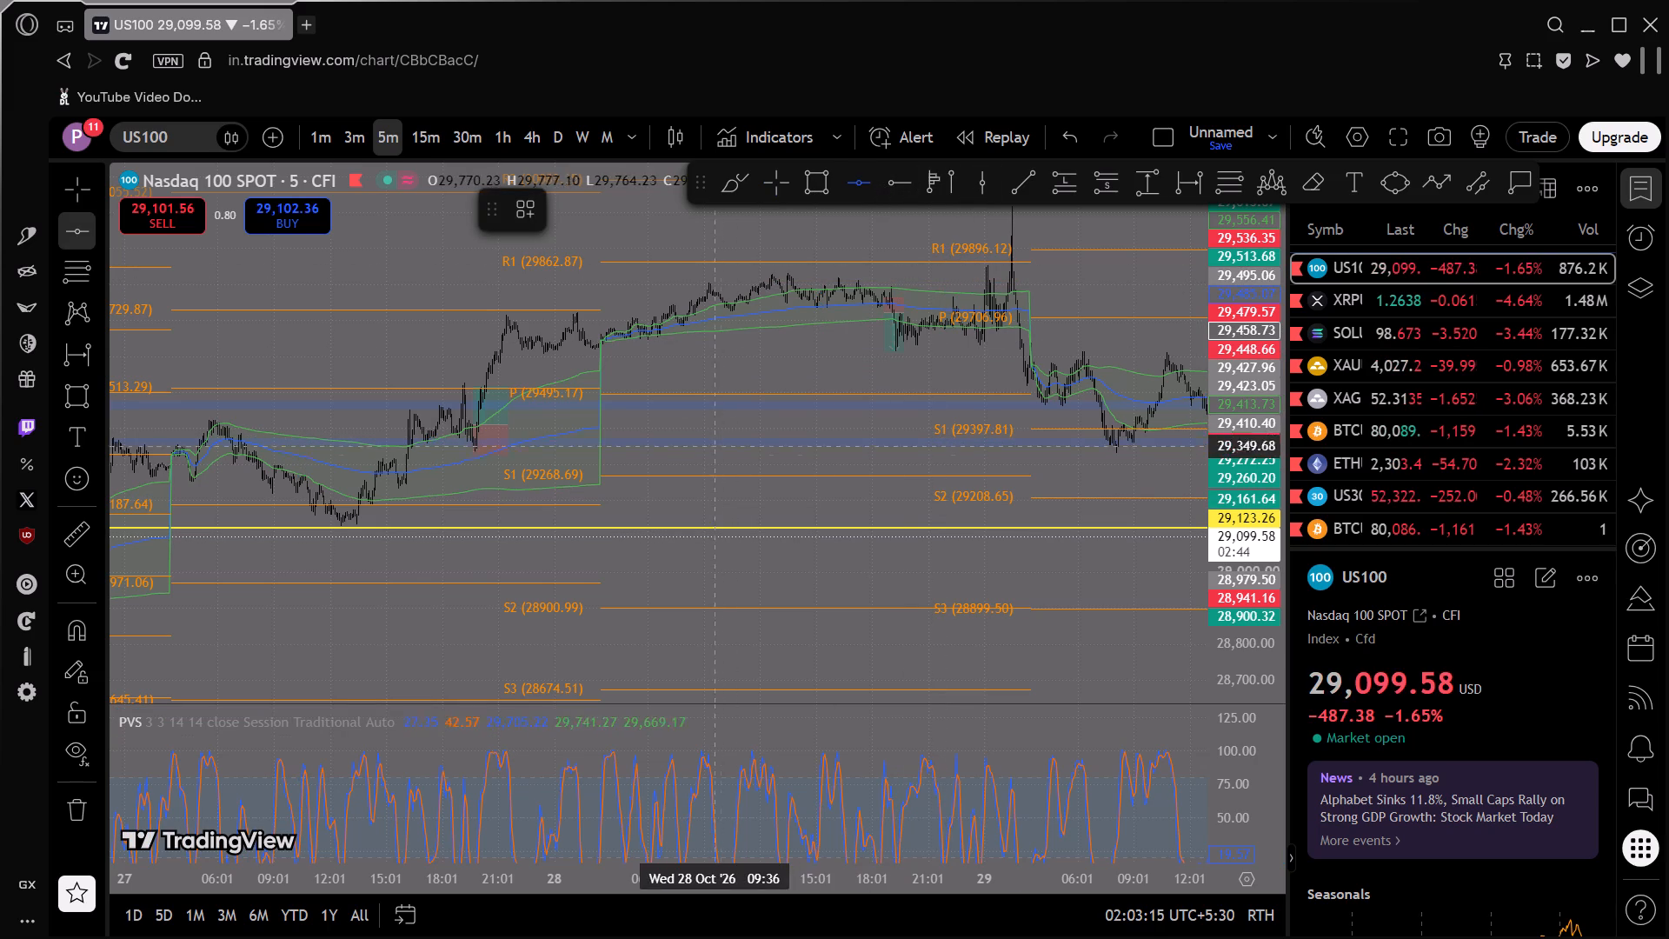
{"action": "left_click", "coordinate": [756, 497]}
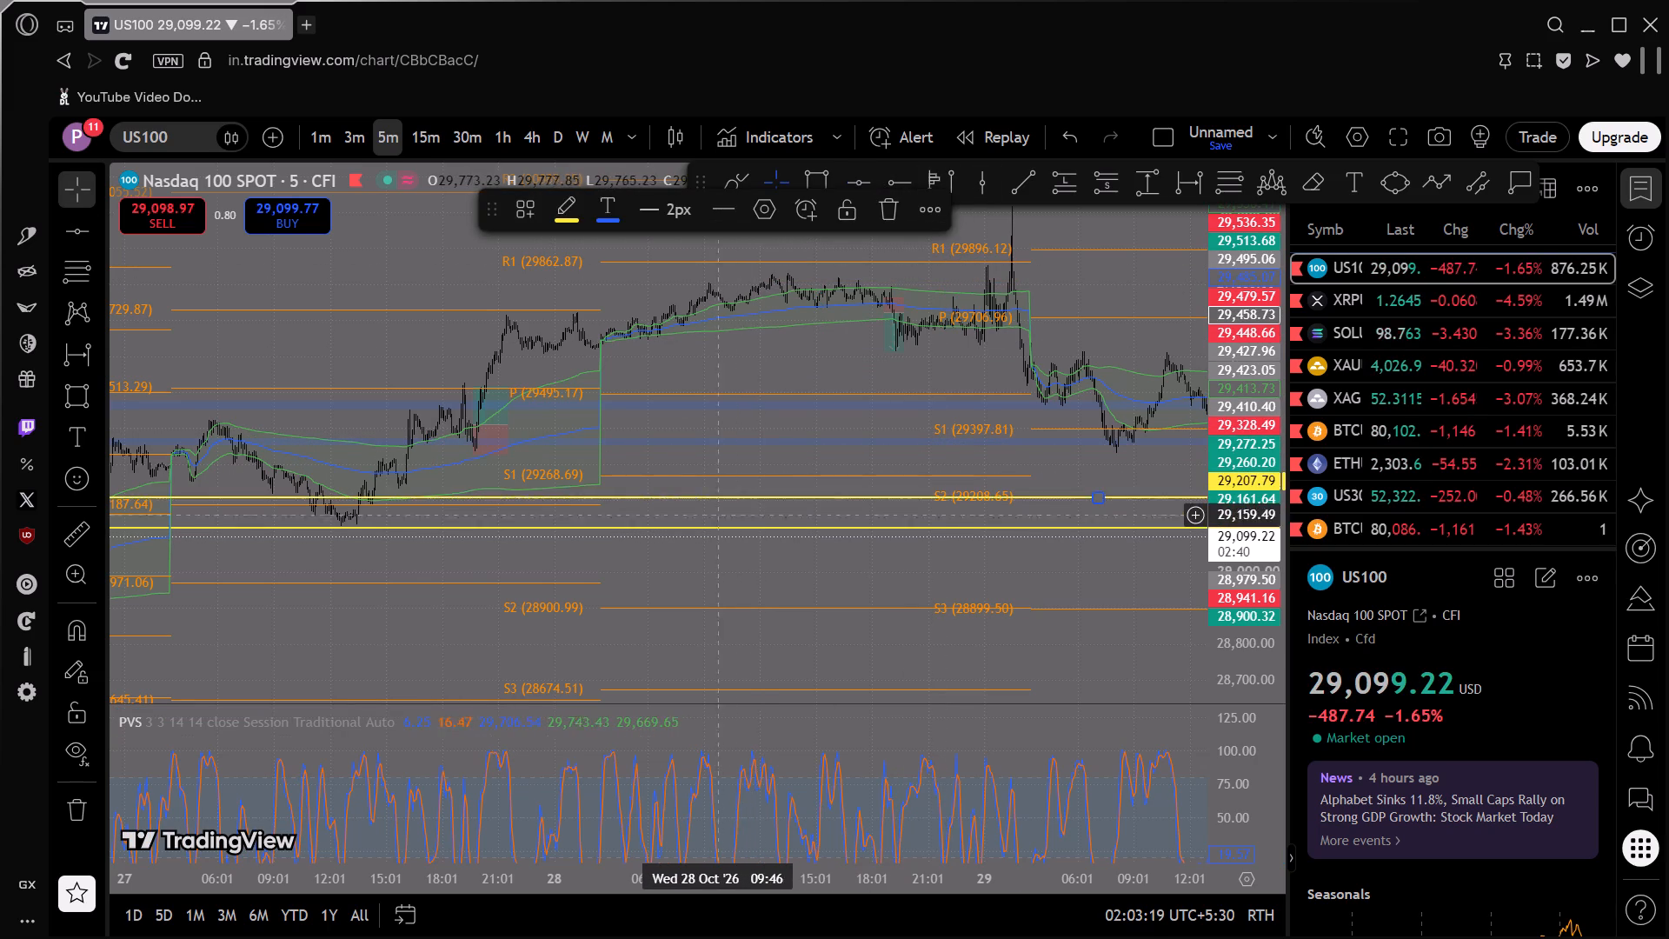
Examine the 27 October US100 price action around the 29,207.79 and 29,123.26 horizontal lines.
{"action": "left_click_drag", "start_coordinate": [705, 519], "coordinate": [1094, 500]}
{"action": "scroll", "coordinate": [1216, 509], "scroll_direction": "up", "scroll_amount": 5}
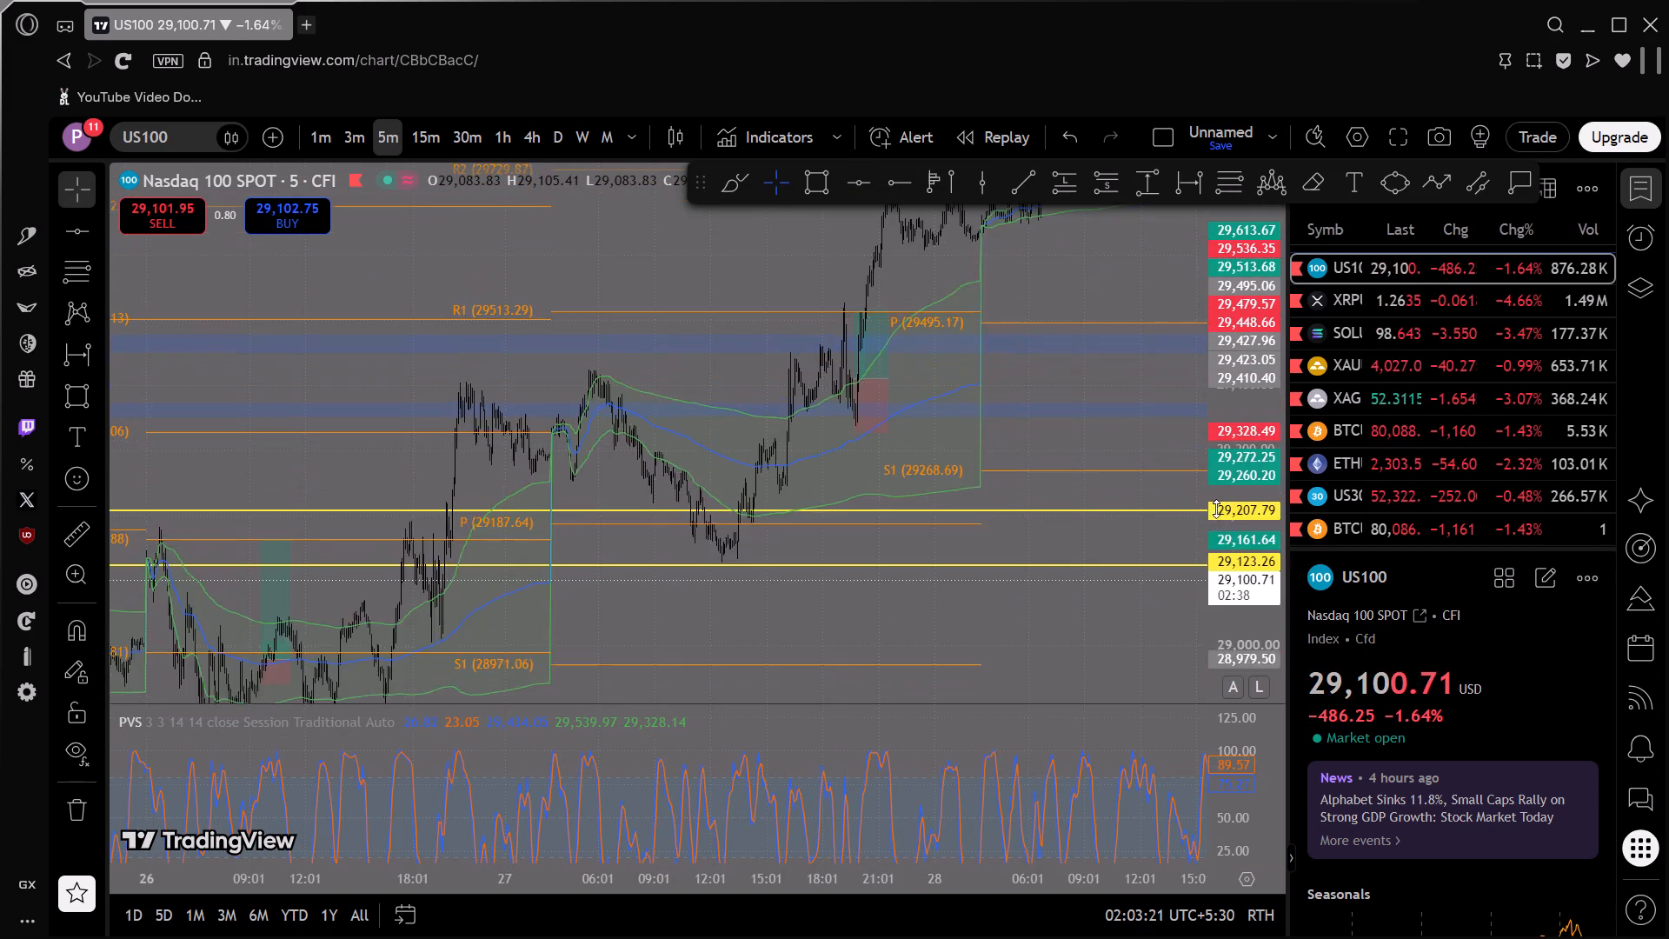
{"action": "scroll", "coordinate": [1216, 509], "scroll_direction": "up", "scroll_amount": 12}
{"action": "left_click_drag", "start_coordinate": [583, 536], "coordinate": [1145, 483]}
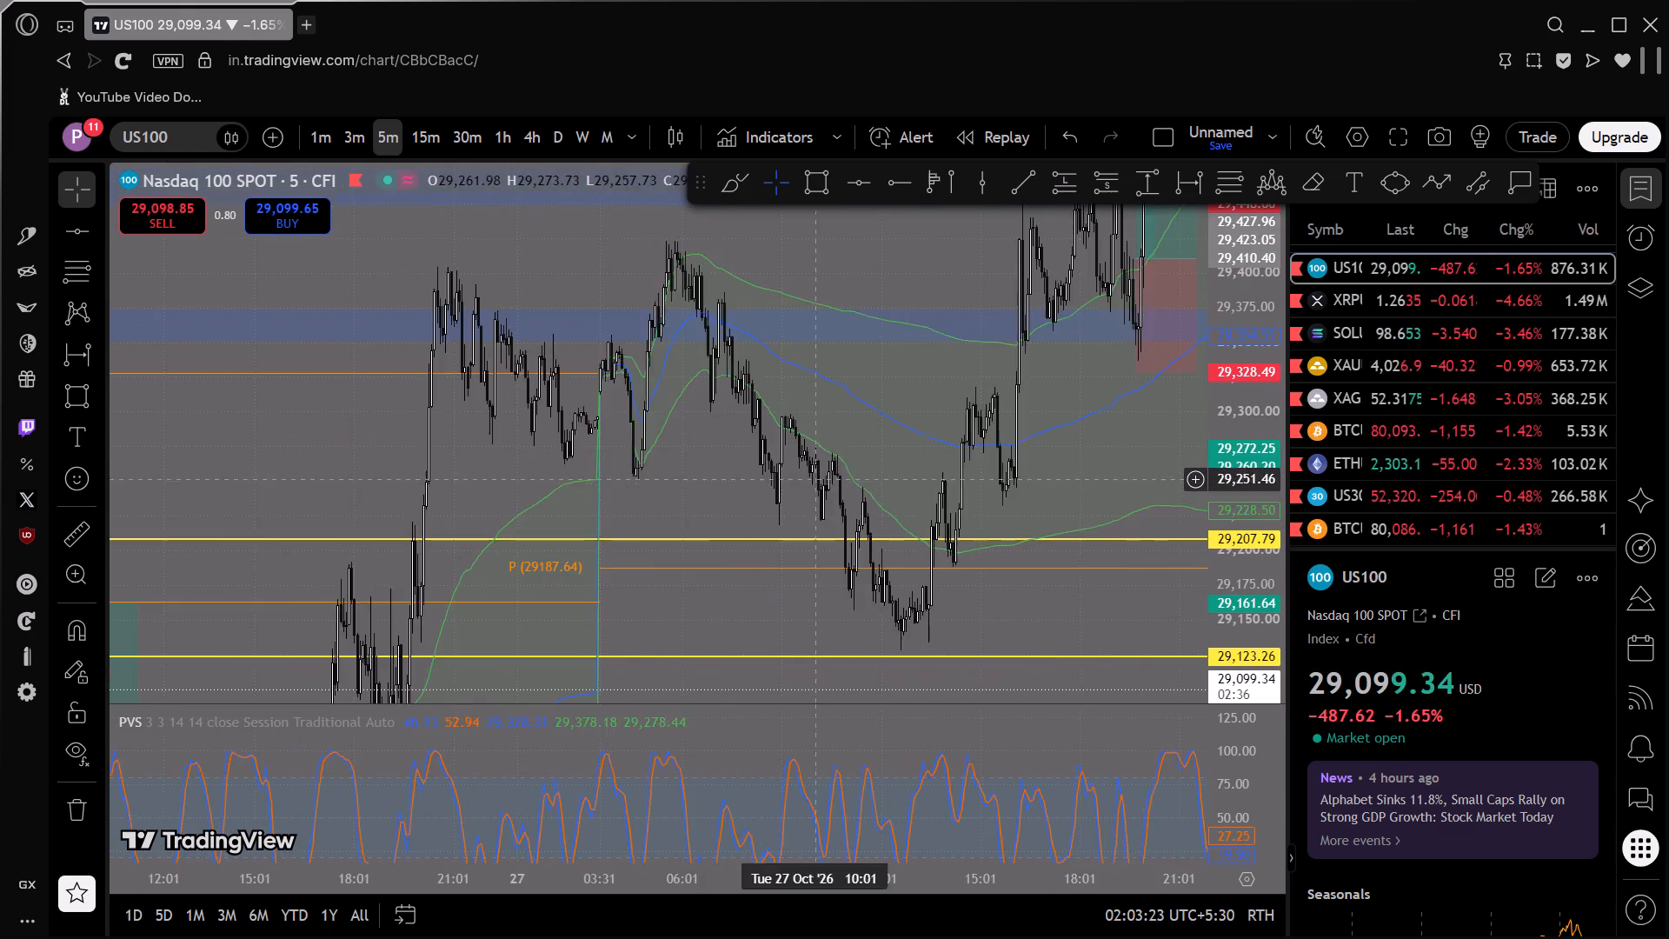
{"action": "scroll", "coordinate": [635, 509], "scroll_direction": "up", "scroll_amount": 6}
{"action": "scroll", "coordinate": [796, 580], "scroll_direction": "up", "scroll_amount": 5}
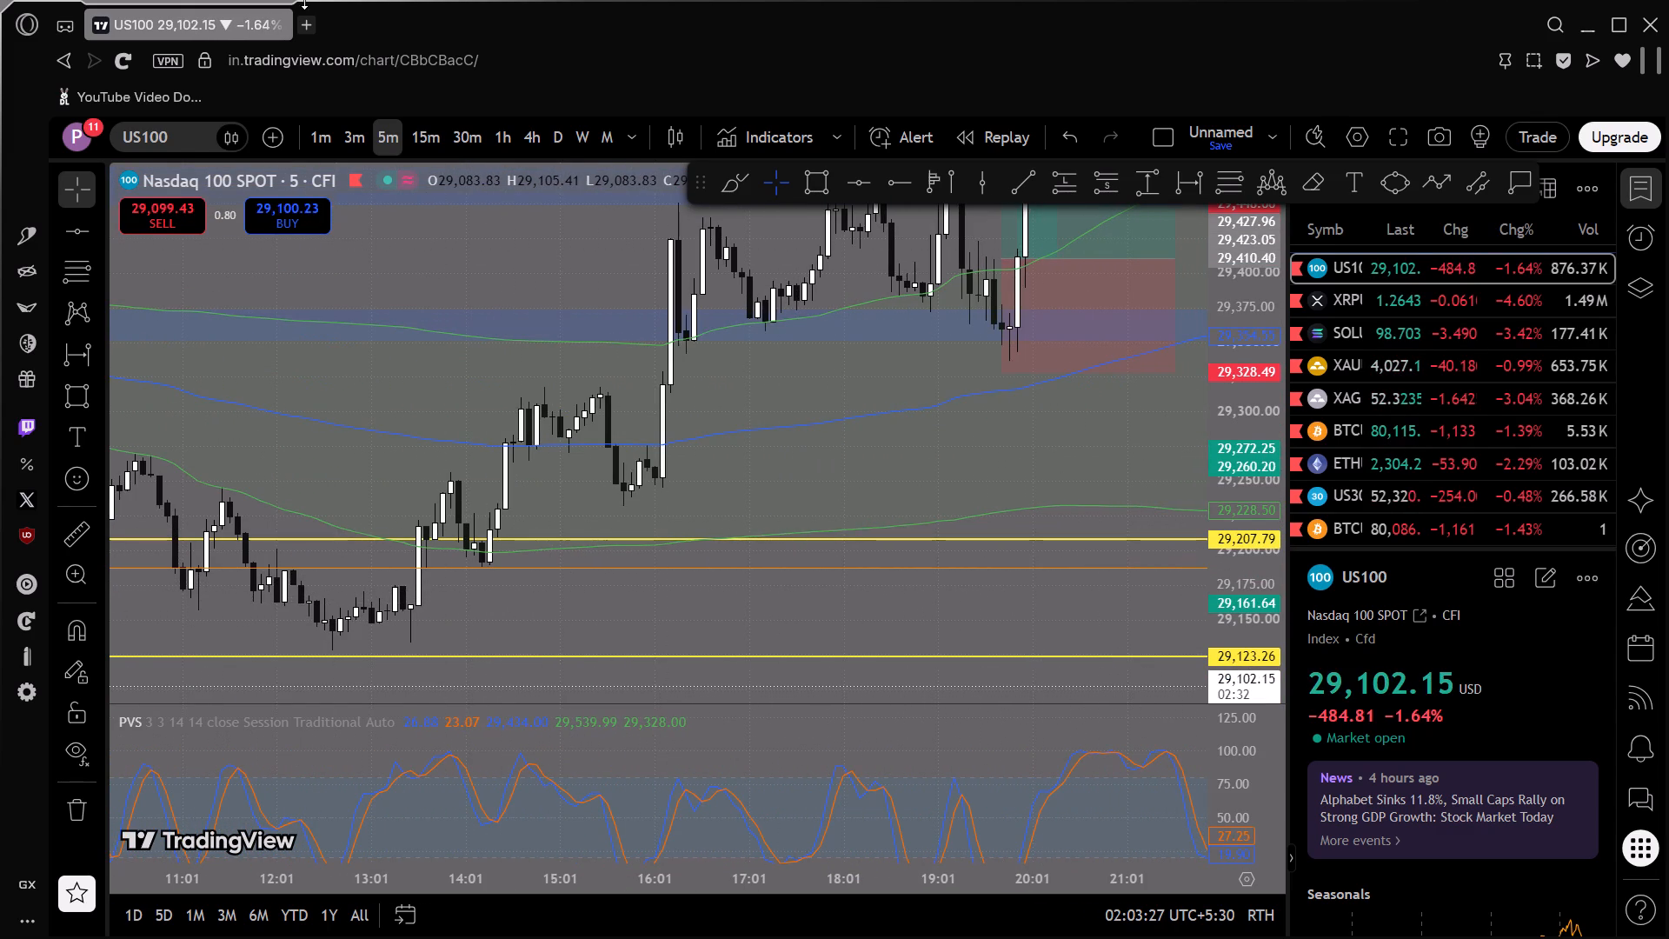
Switch to XM and examine US100Cash's 27 October 5-minute lows against the open shorts' stop-loss levels.
{"action": "key", "text": "alt+Tab"}
{"action": "scroll", "coordinate": [619, 387], "scroll_direction": "down", "scroll_amount": 5}
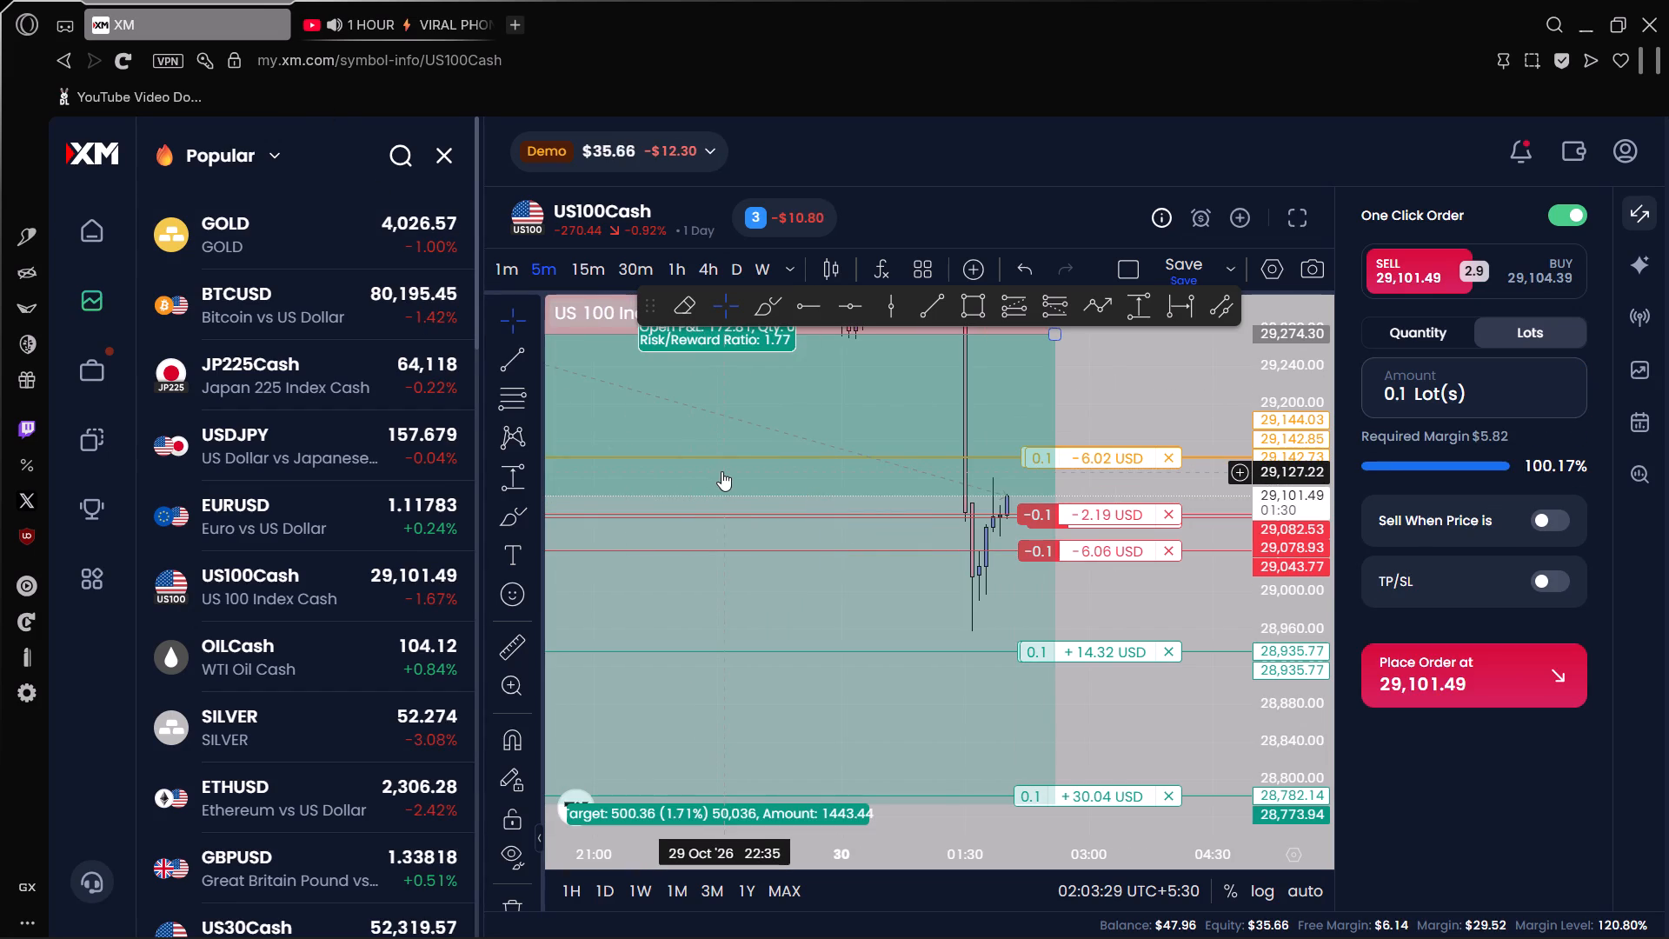
{"action": "scroll", "coordinate": [801, 474], "scroll_direction": "down", "scroll_amount": 16}
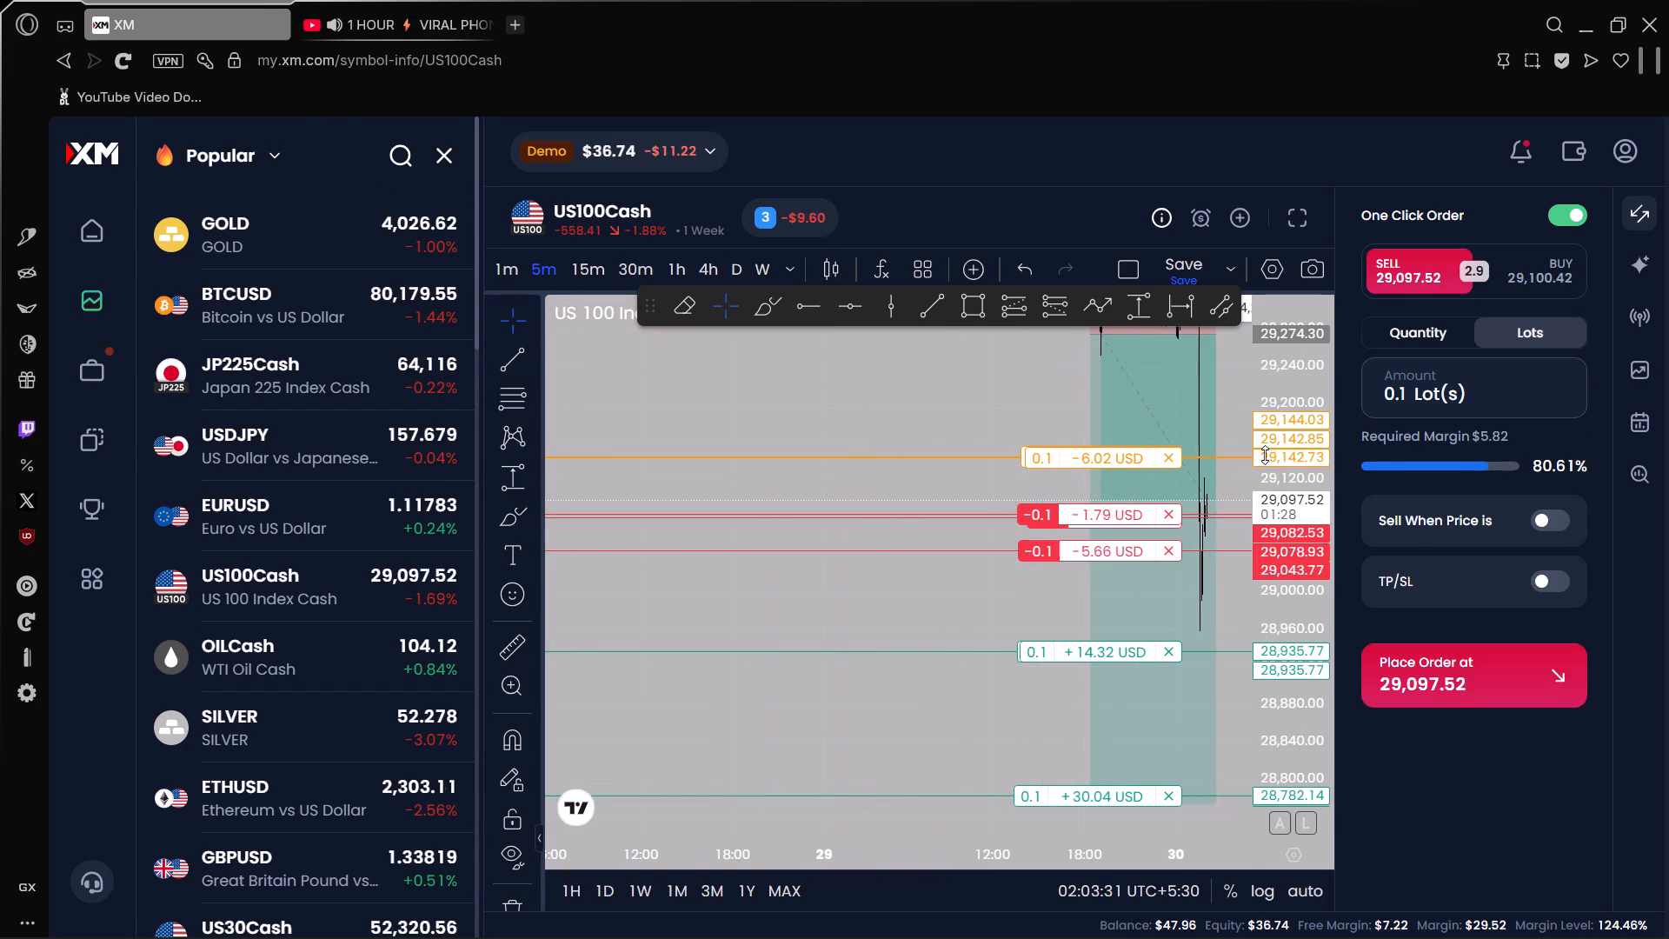
{"action": "scroll", "coordinate": [1271, 463], "scroll_direction": "down", "scroll_amount": 10}
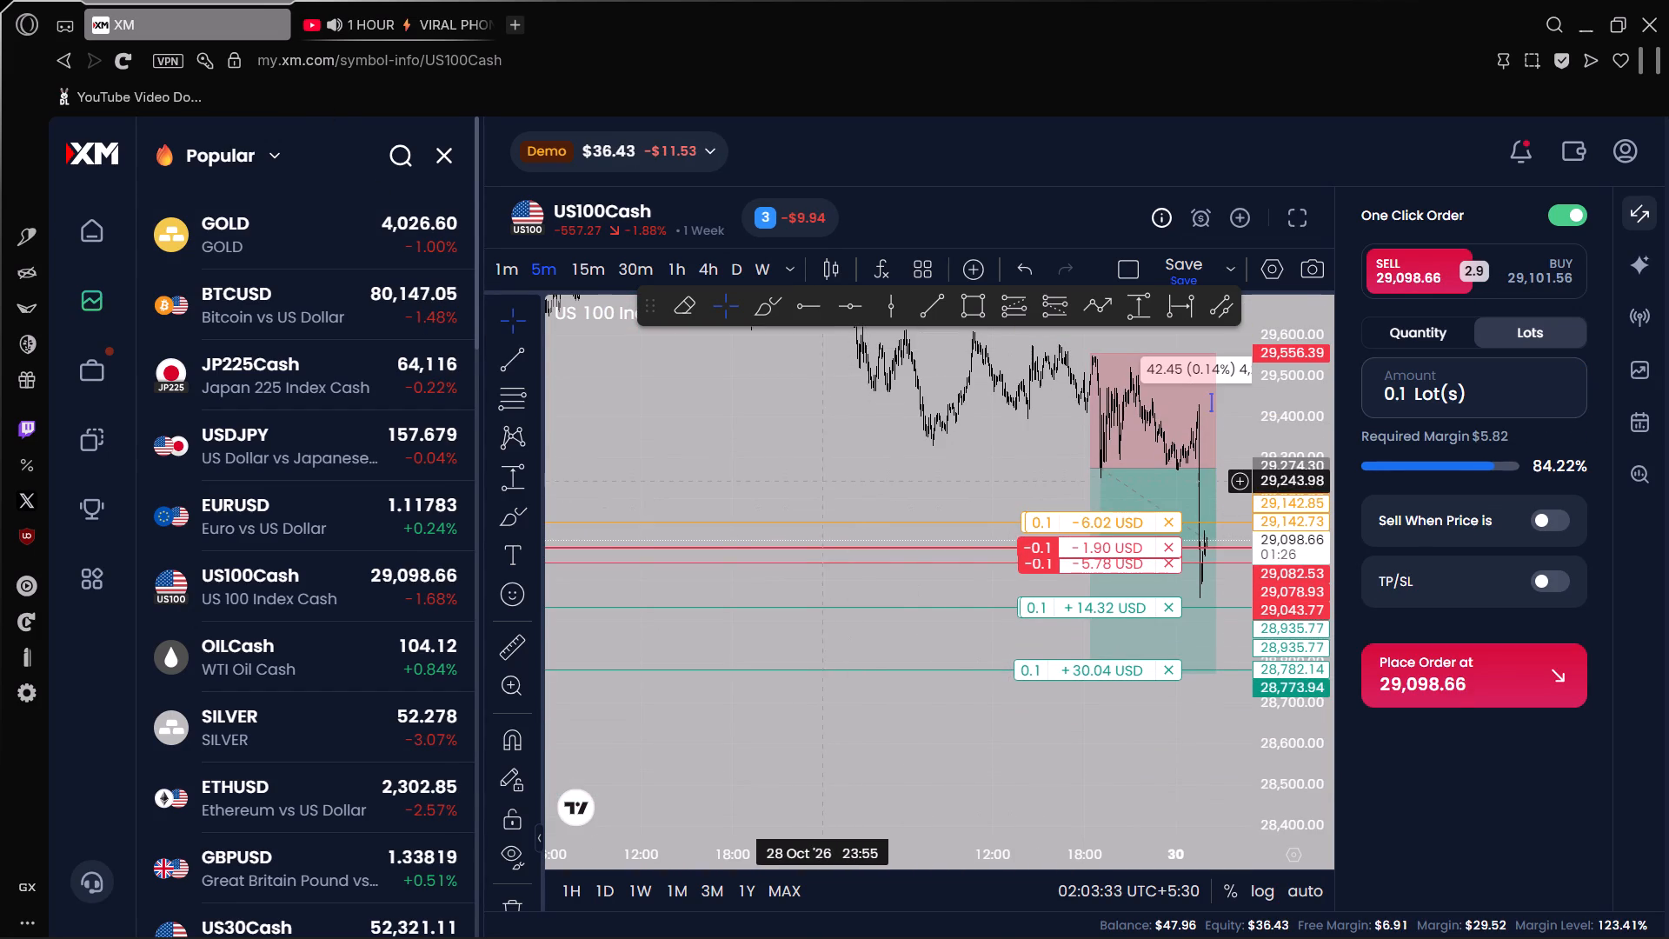
{"action": "left_click_drag", "start_coordinate": [816, 483], "coordinate": [988, 528]}
{"action": "scroll", "coordinate": [908, 523], "scroll_direction": "down", "scroll_amount": 10}
{"action": "scroll", "coordinate": [861, 551], "scroll_direction": "up", "scroll_amount": 3}
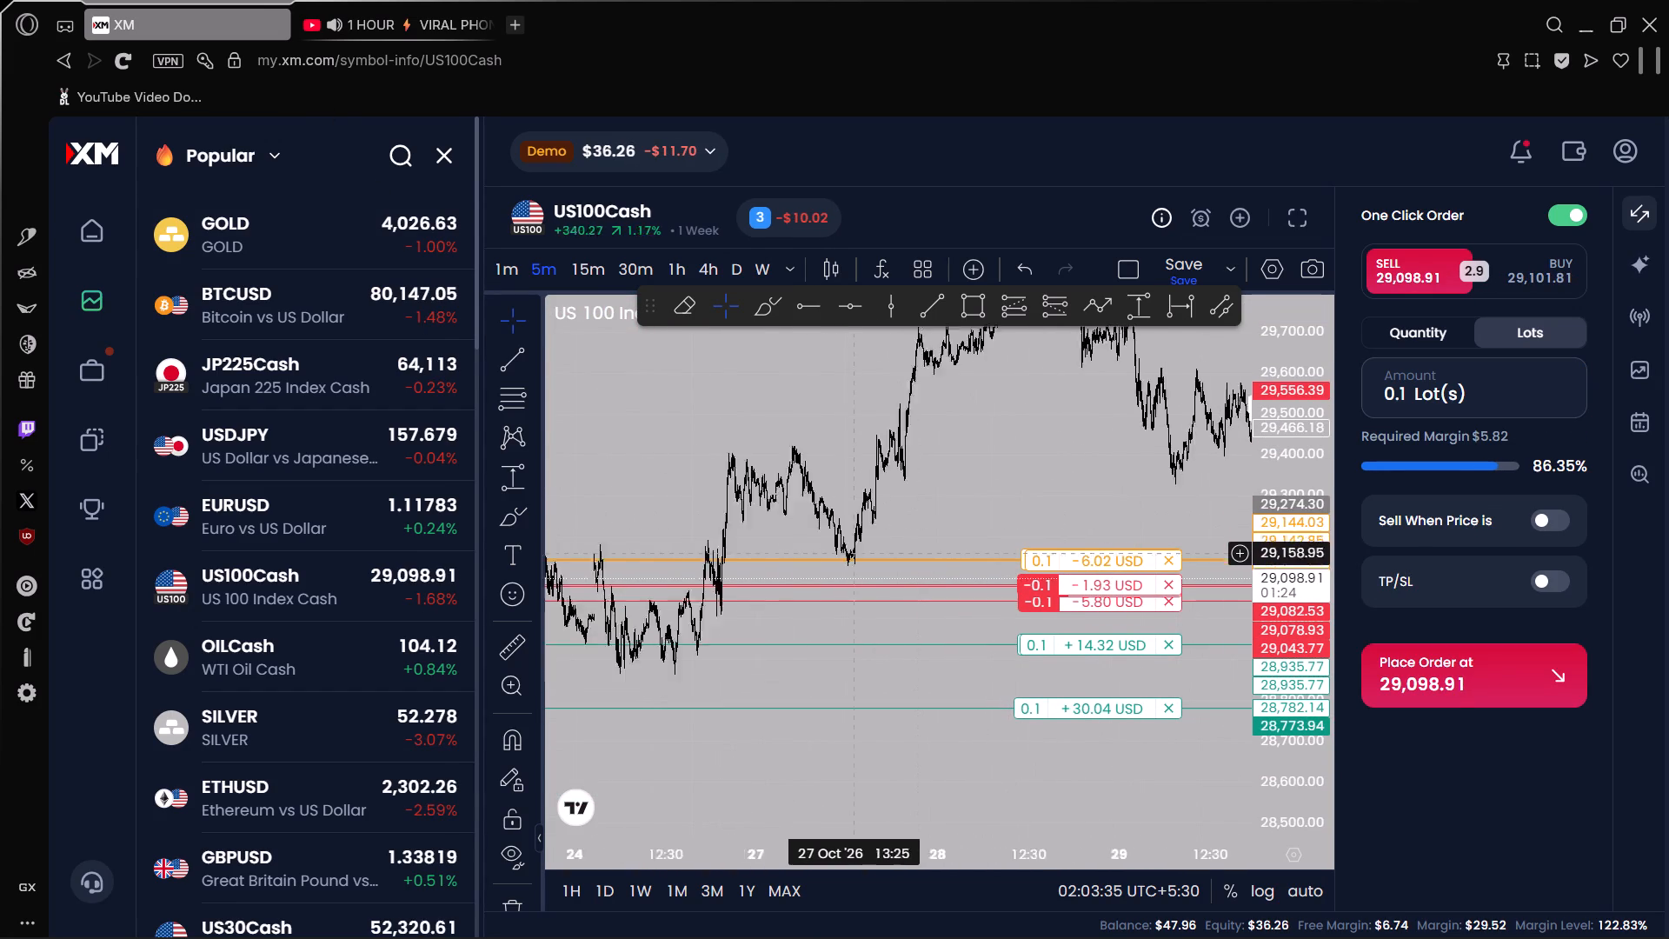
{"action": "scroll", "coordinate": [854, 554], "scroll_direction": "up", "scroll_amount": 3}
{"action": "left_click_drag", "start_coordinate": [815, 514], "coordinate": [998, 508]}
{"action": "scroll", "coordinate": [1255, 530], "scroll_direction": "up", "scroll_amount": 6}
{"action": "left_click_drag", "start_coordinate": [874, 465], "coordinate": [959, 472]}
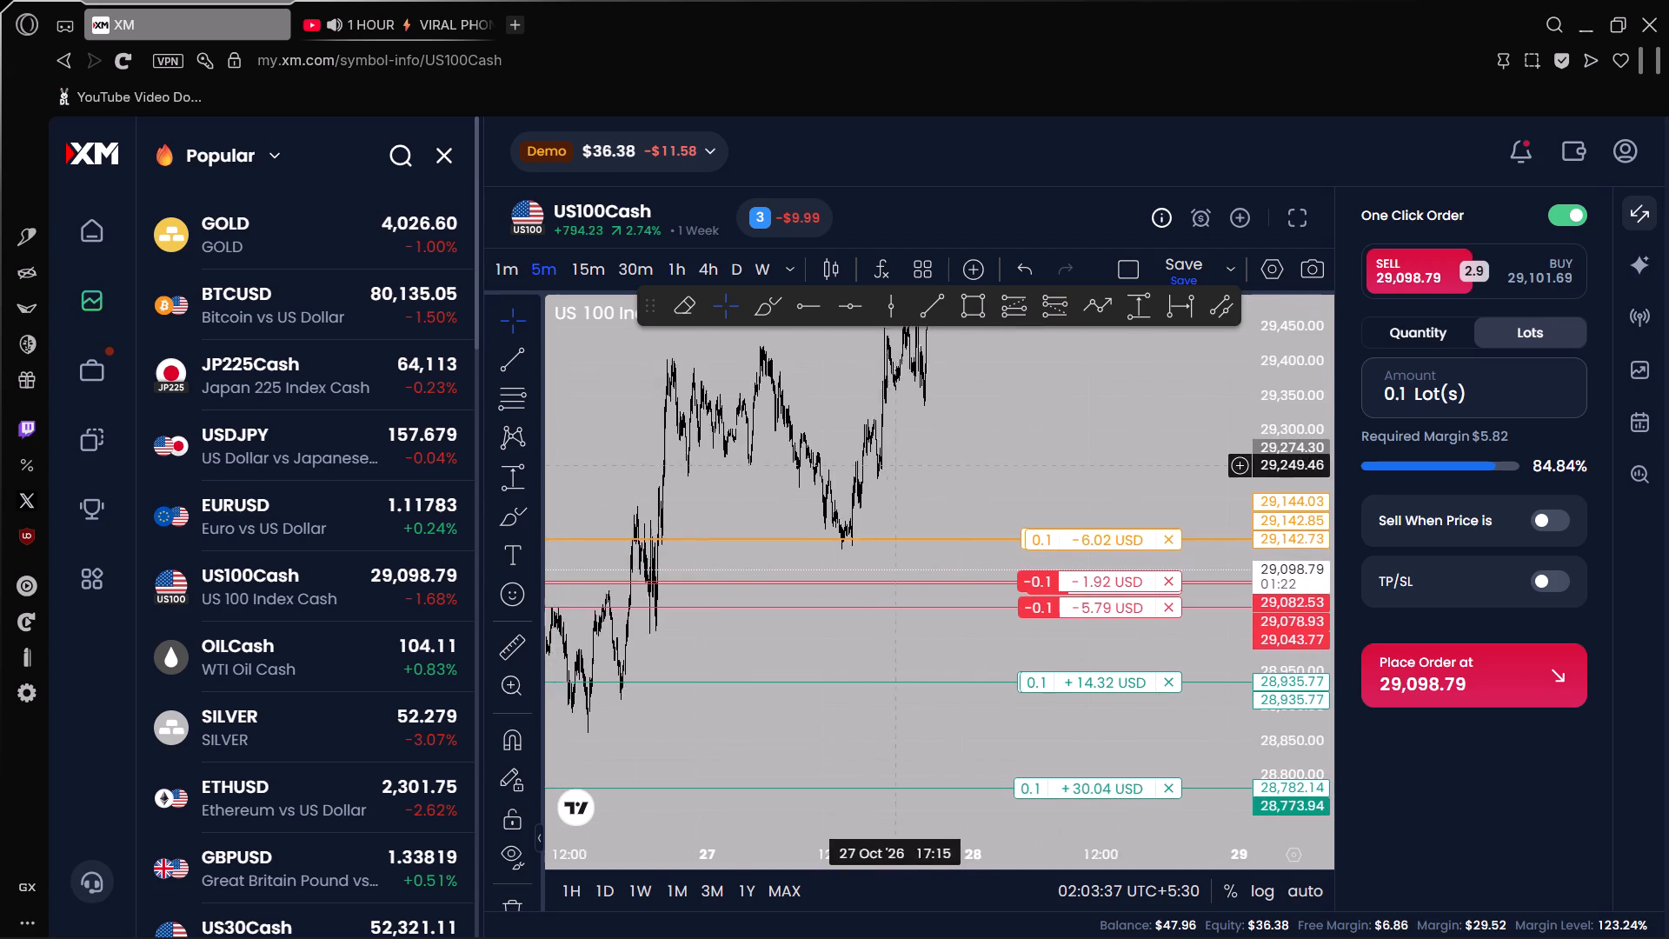
{"action": "left_click_drag", "start_coordinate": [959, 472], "coordinate": [1100, 475]}
{"action": "scroll", "coordinate": [759, 511], "scroll_direction": "up", "scroll_amount": 12}
{"action": "left_click_drag", "start_coordinate": [769, 517], "coordinate": [912, 511]}
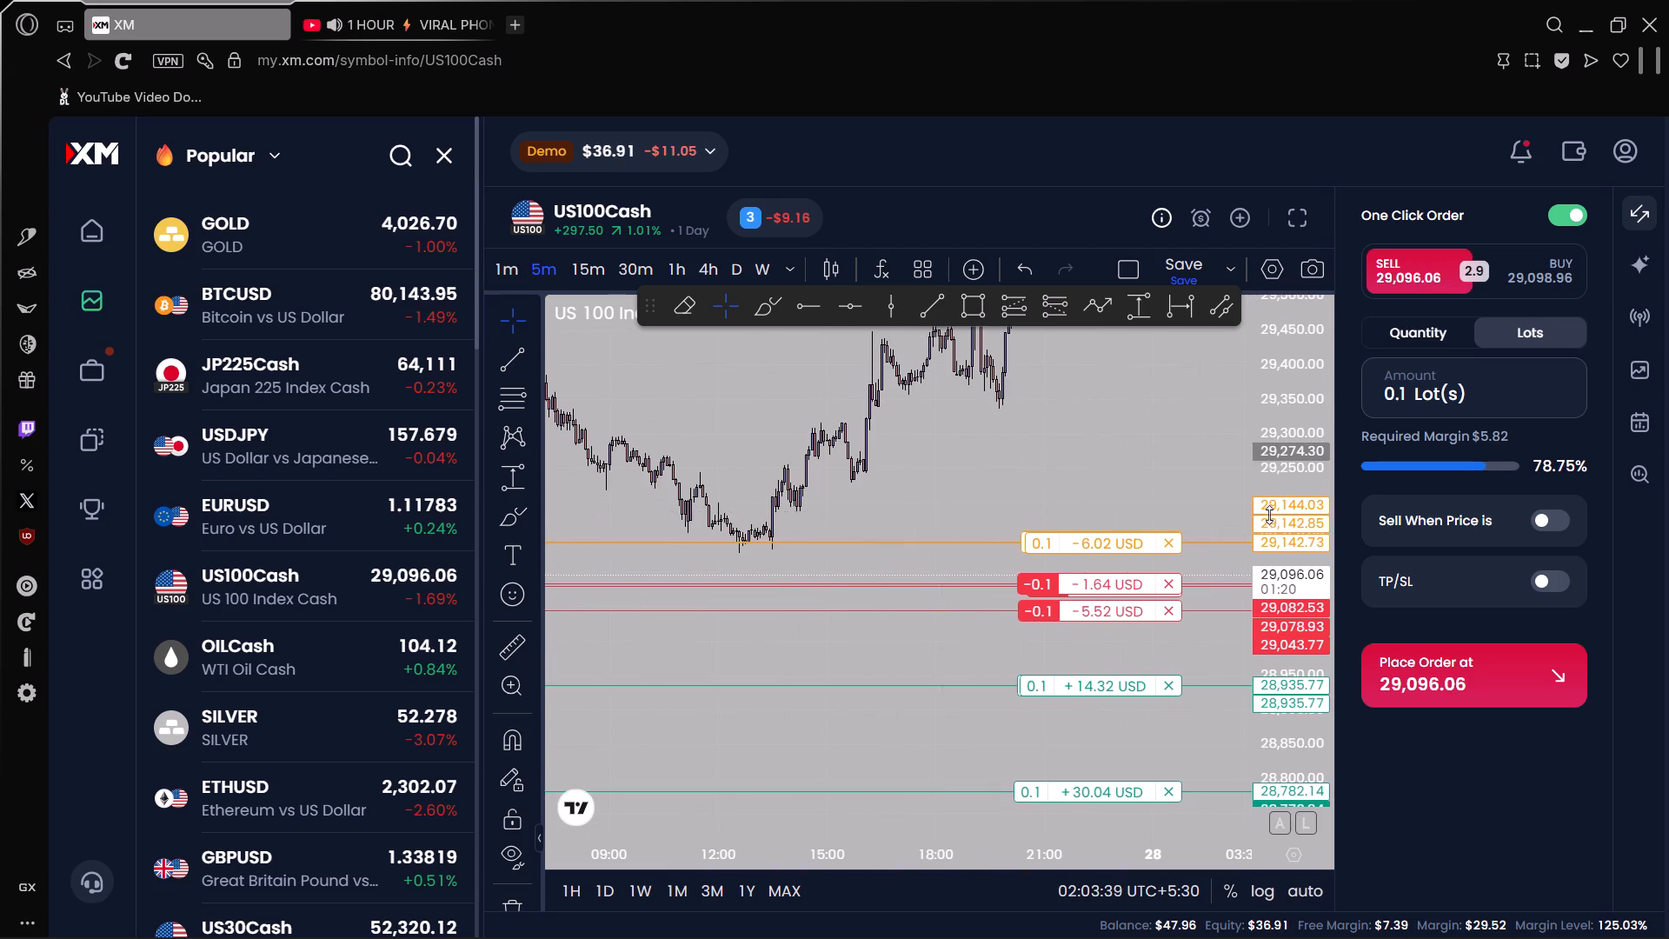
{"action": "scroll", "coordinate": [1276, 516], "scroll_direction": "up", "scroll_amount": 10}
{"action": "left_click_drag", "start_coordinate": [962, 449], "coordinate": [1078, 482]}
{"action": "scroll", "coordinate": [836, 510], "scroll_direction": "up", "scroll_amount": 9}
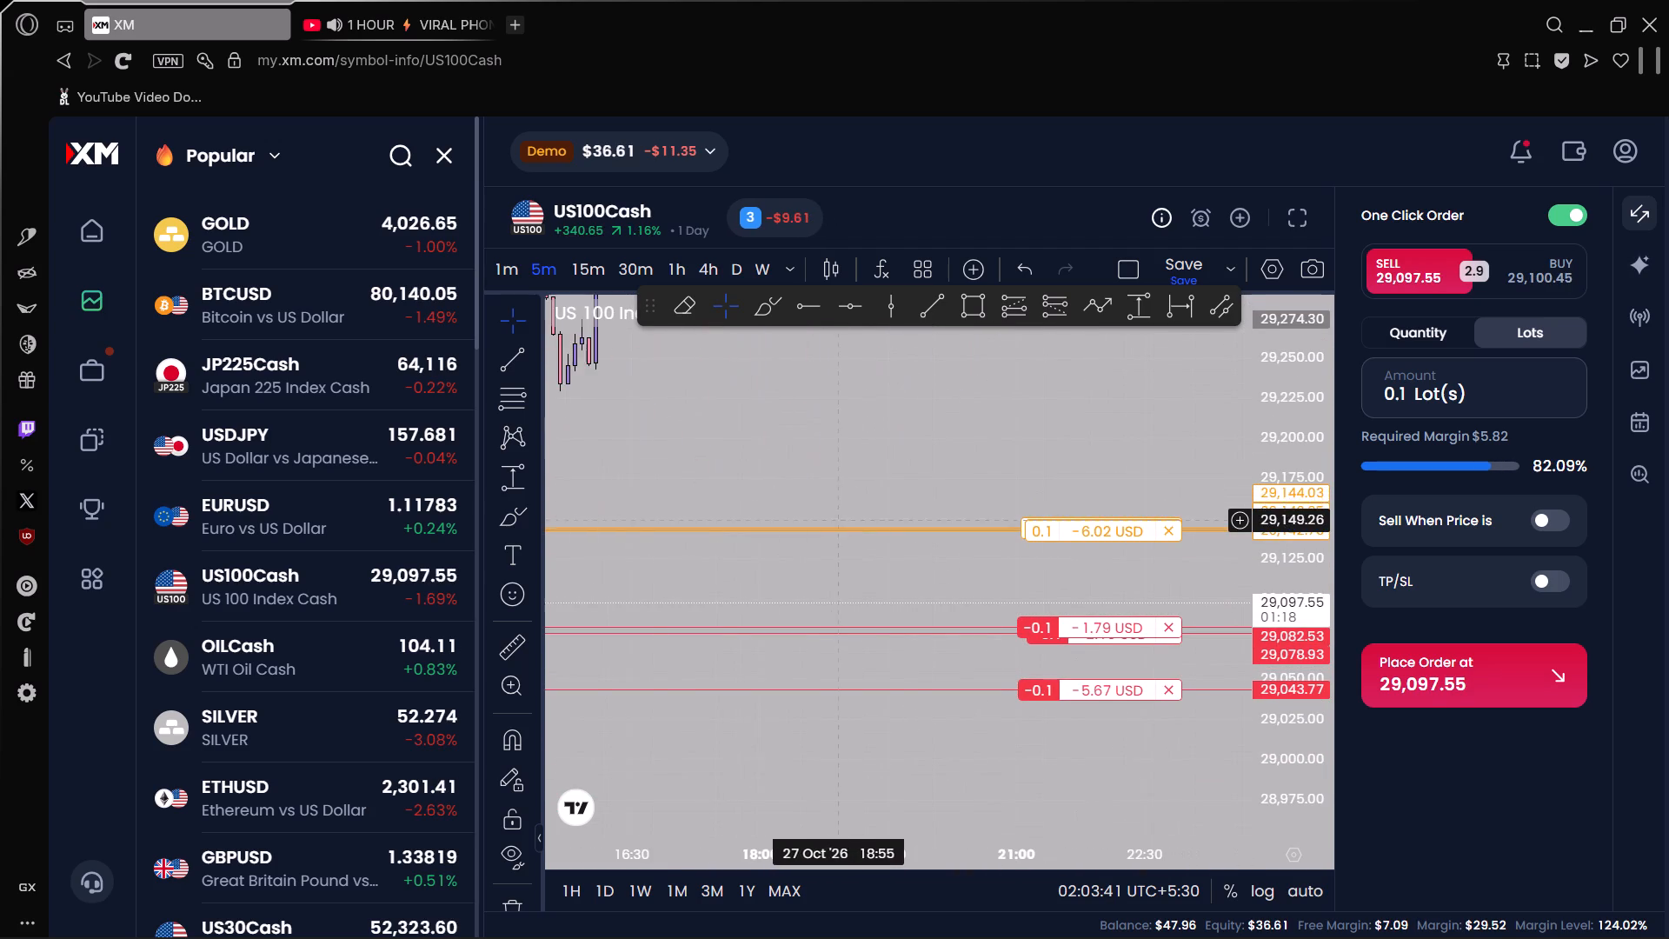
{"action": "left_click_drag", "start_coordinate": [708, 465], "coordinate": [1072, 501]}
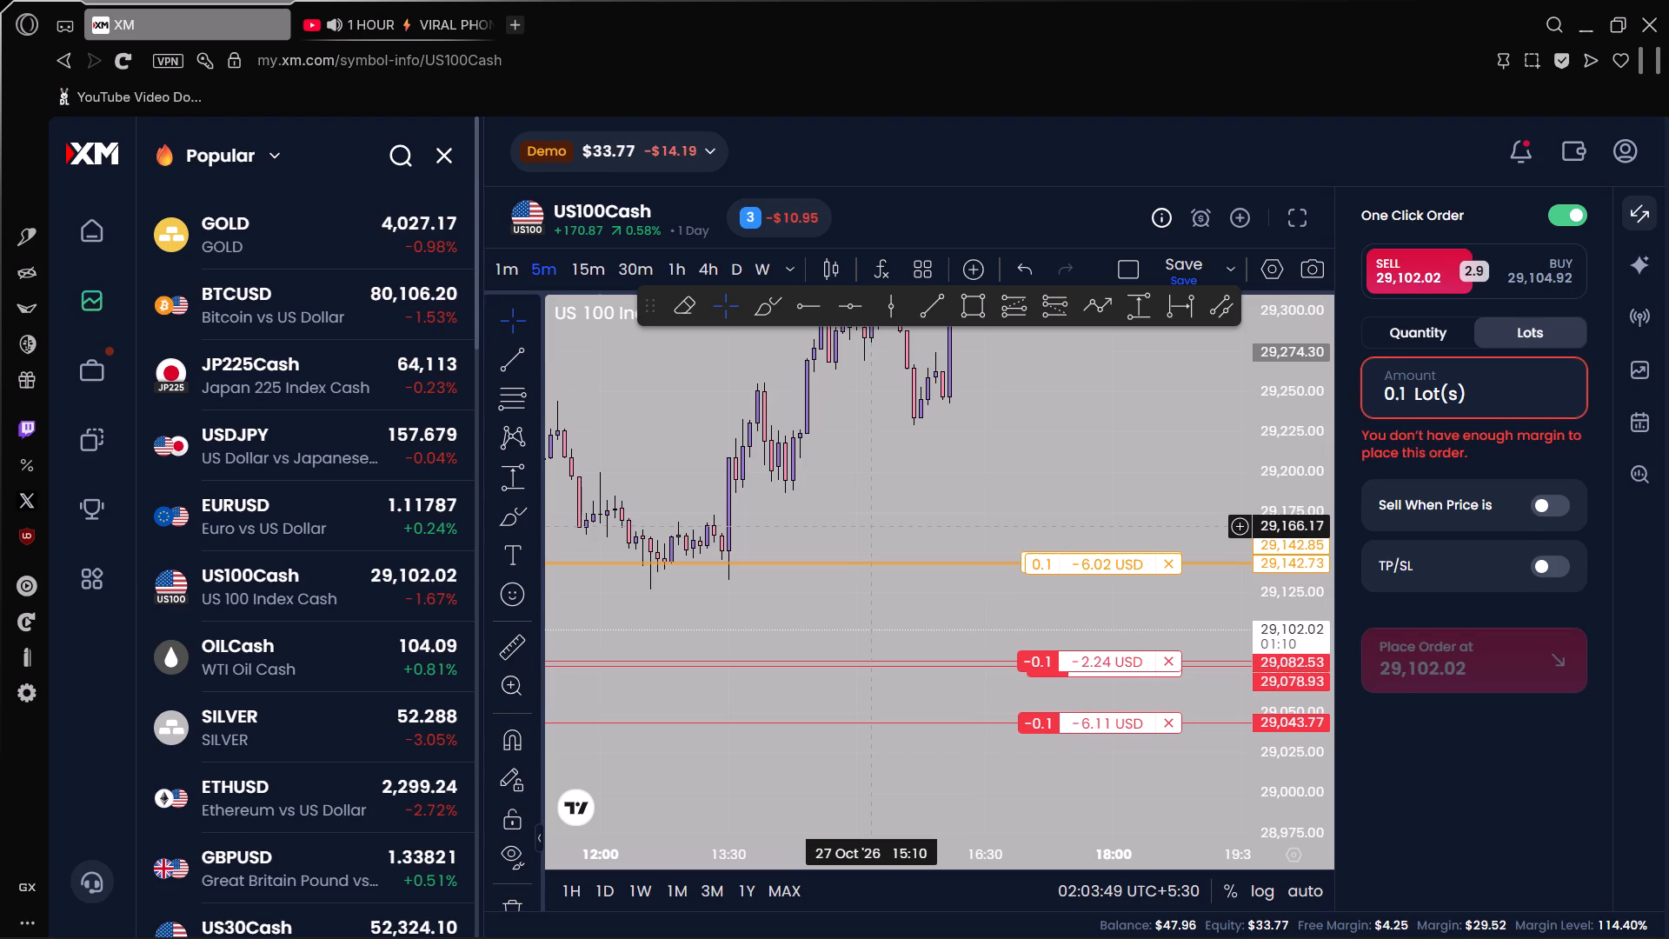
Compare the 27 October US100 low on TradingView, around the 29,207.79 and 29,123.26 lines, with the same candles on XM.
{"action": "key", "text": "alt+Tab"}
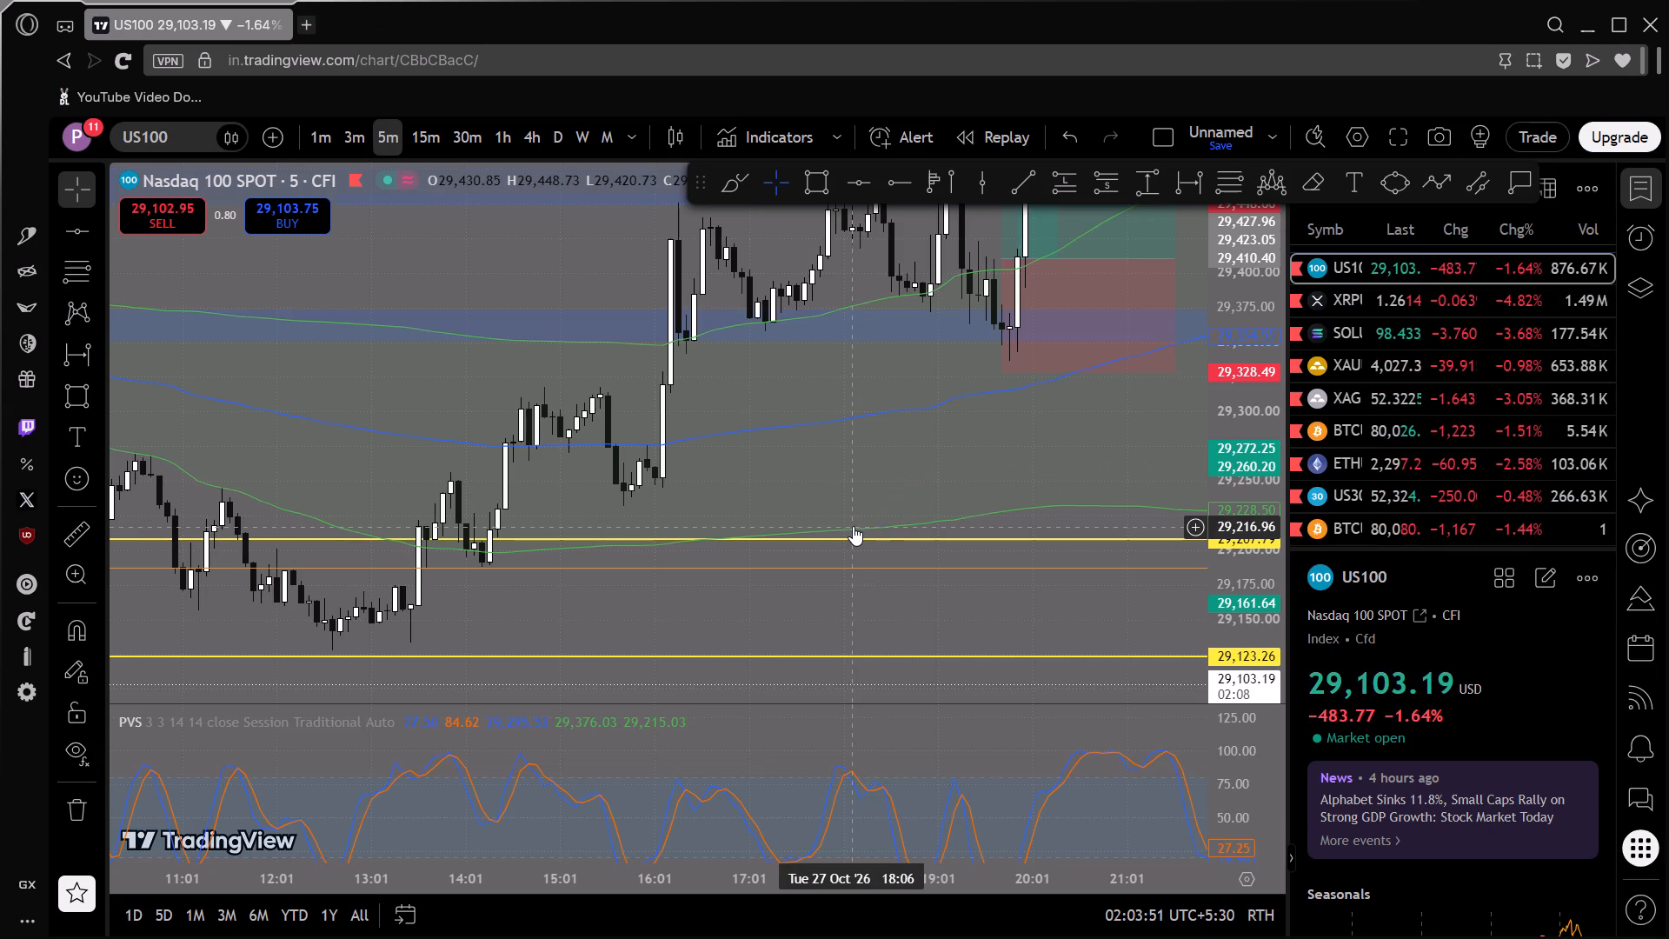
{"action": "scroll", "coordinate": [853, 526], "scroll_direction": "down", "scroll_amount": 1}
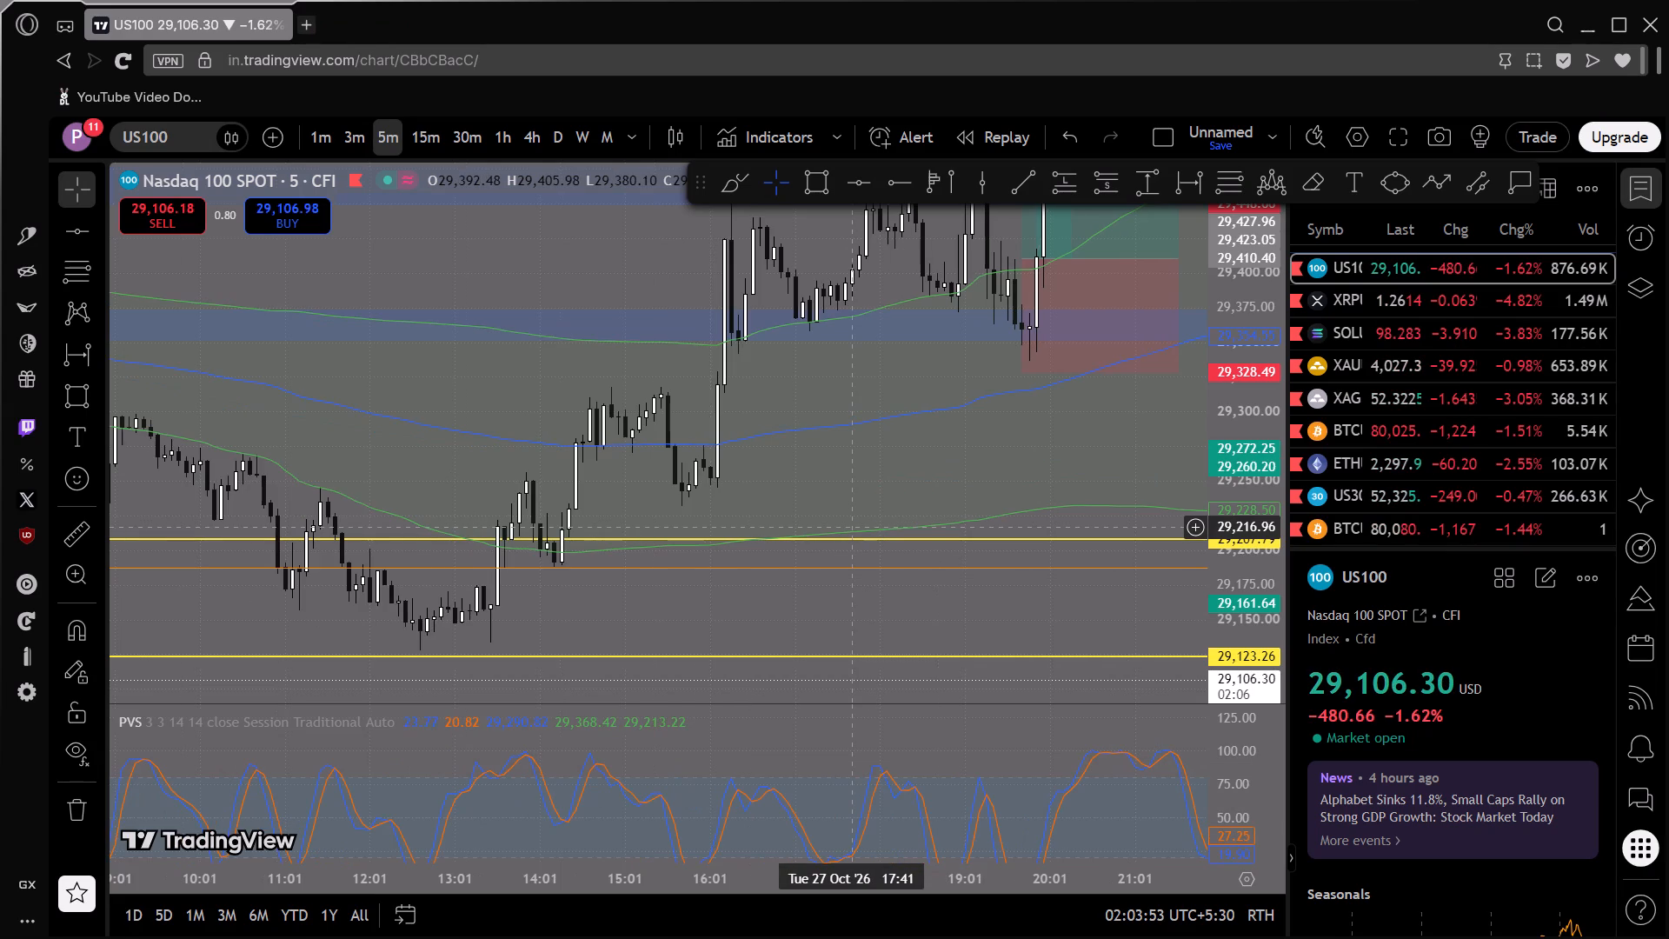
{"action": "scroll", "coordinate": [834, 526], "scroll_direction": "down", "scroll_amount": 3}
{"action": "key", "text": "alt+Tab"}
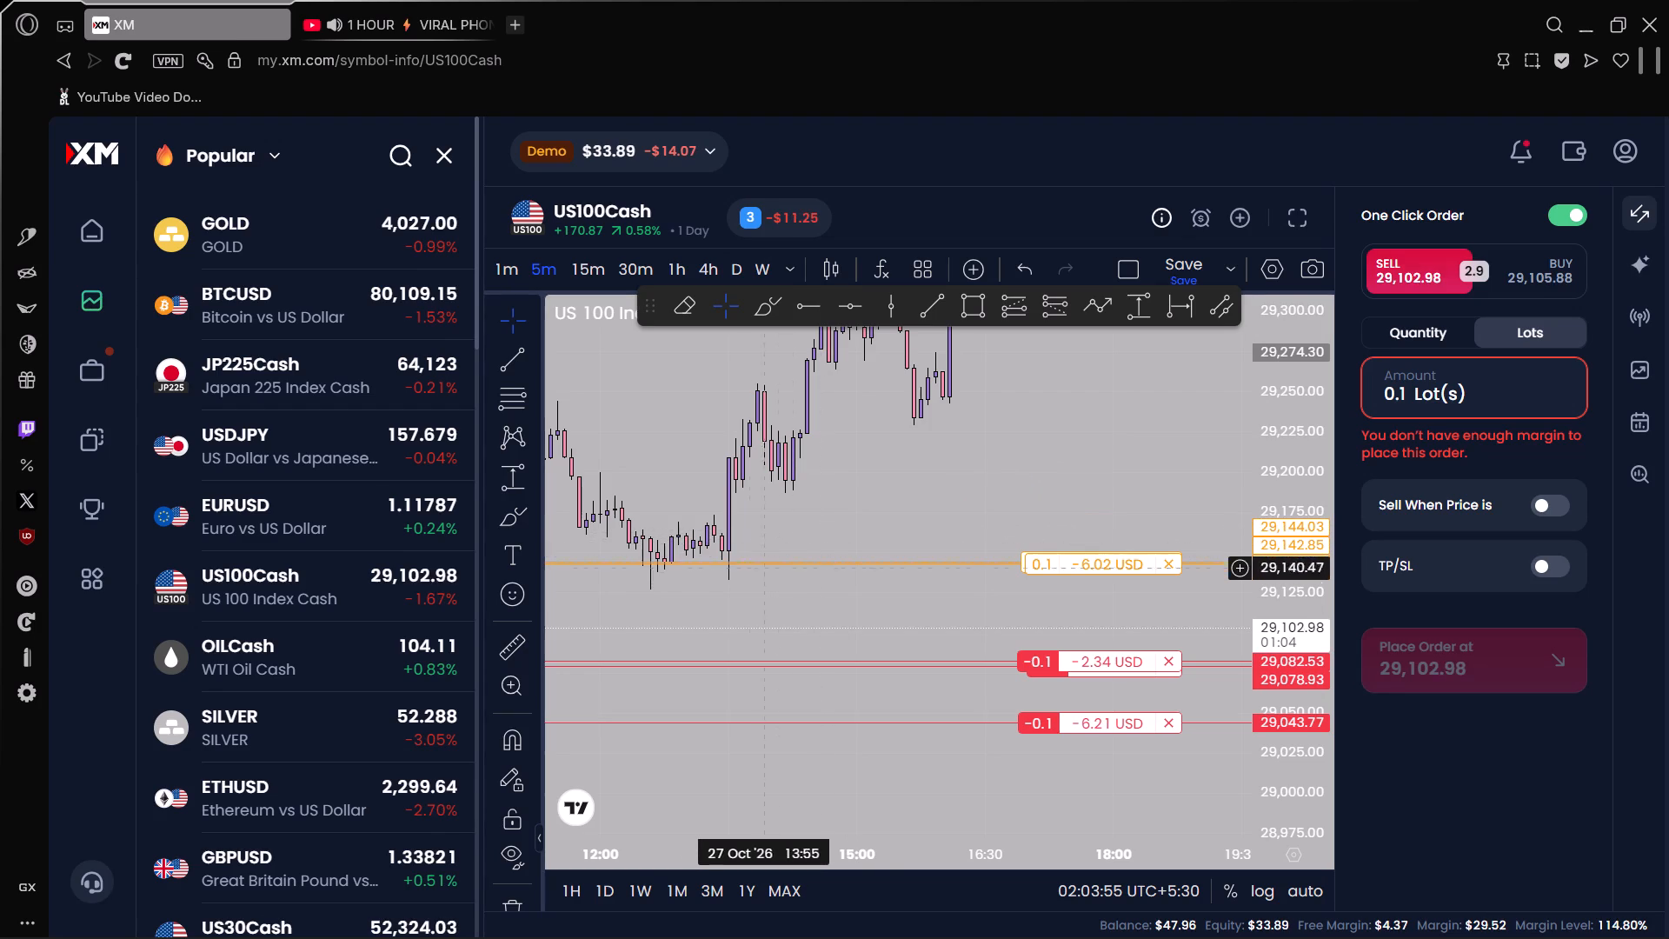
{"action": "key", "text": "alt+Tab"}
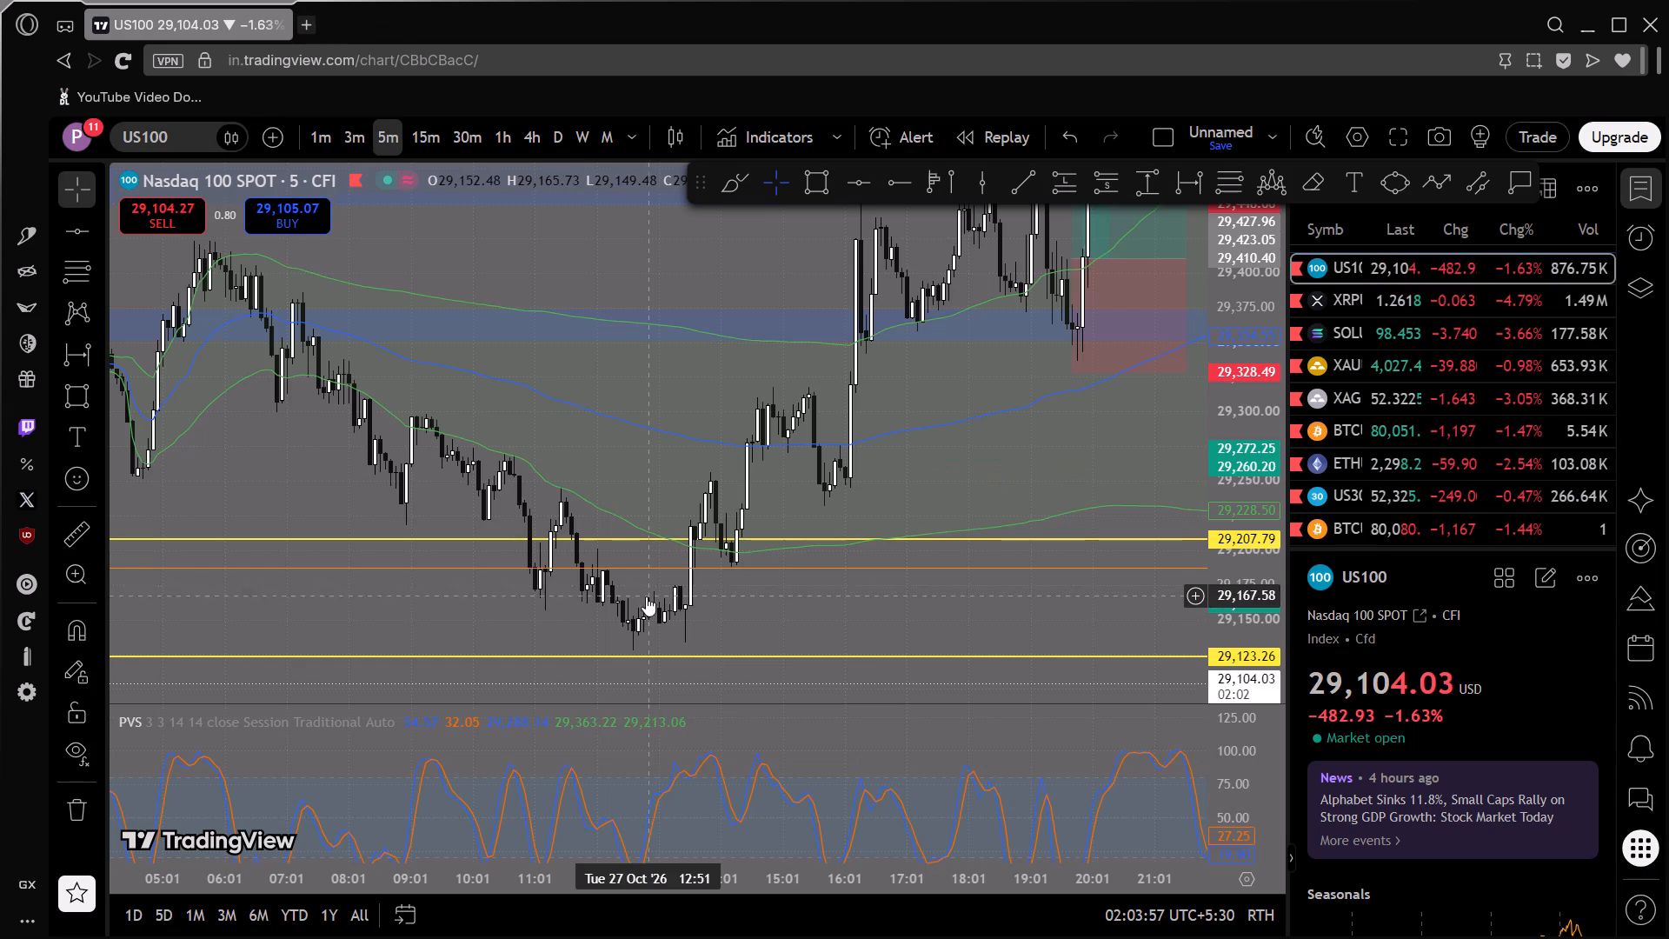
{"action": "key", "text": "alt+Tab"}
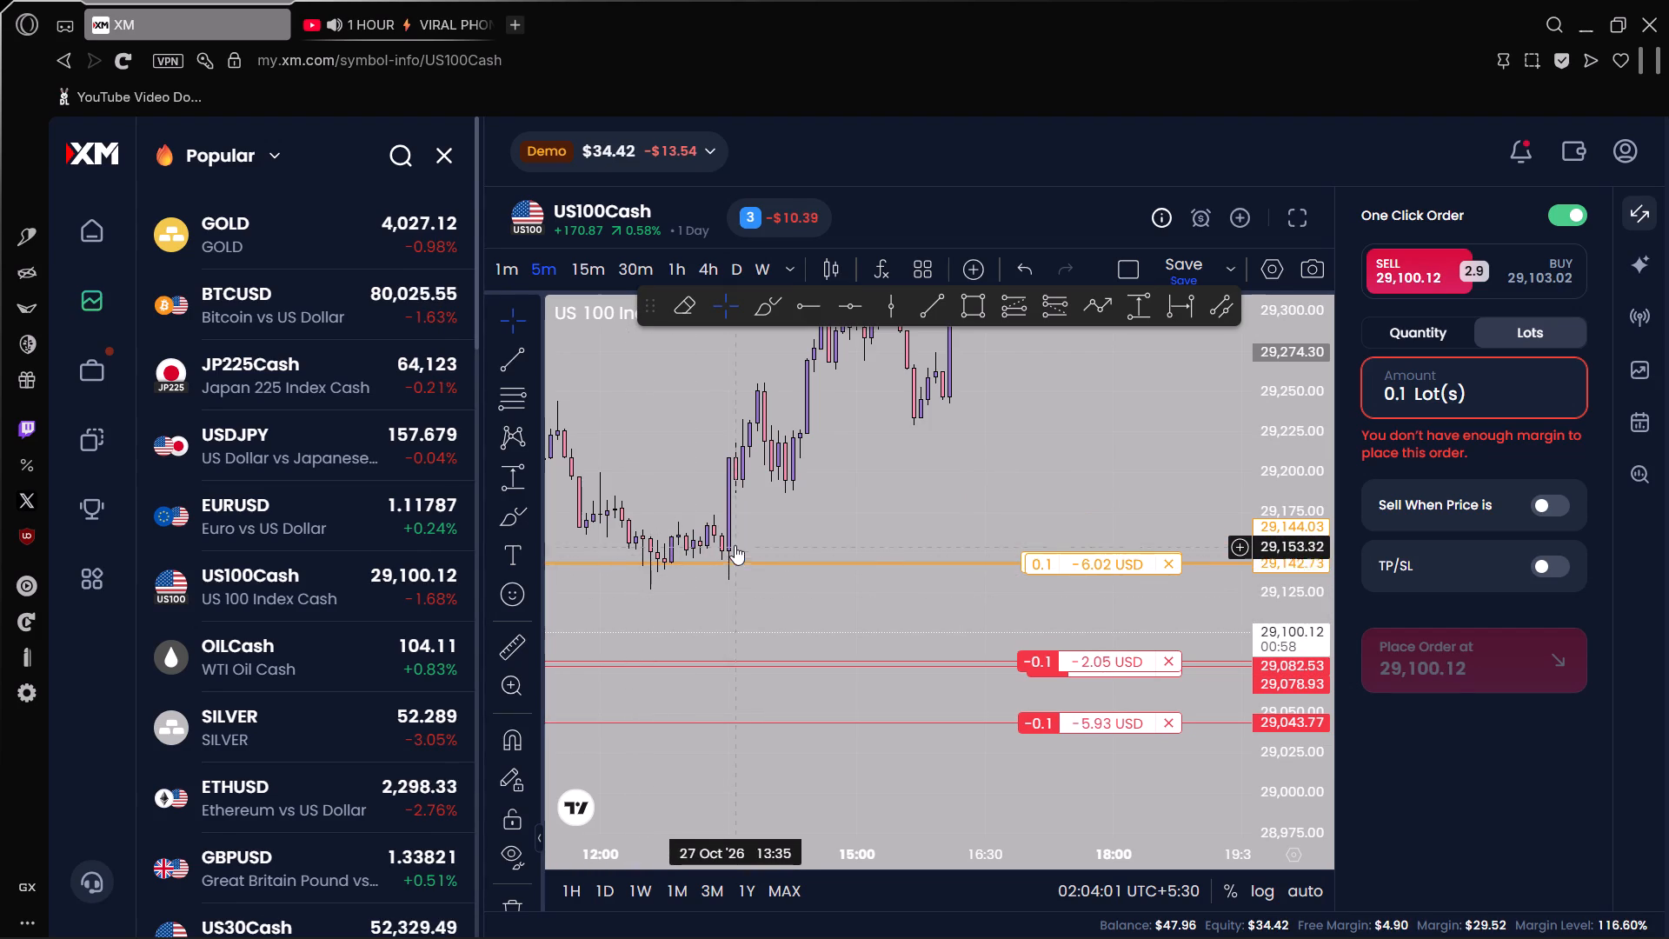
{"action": "key", "text": "alt+Tab"}
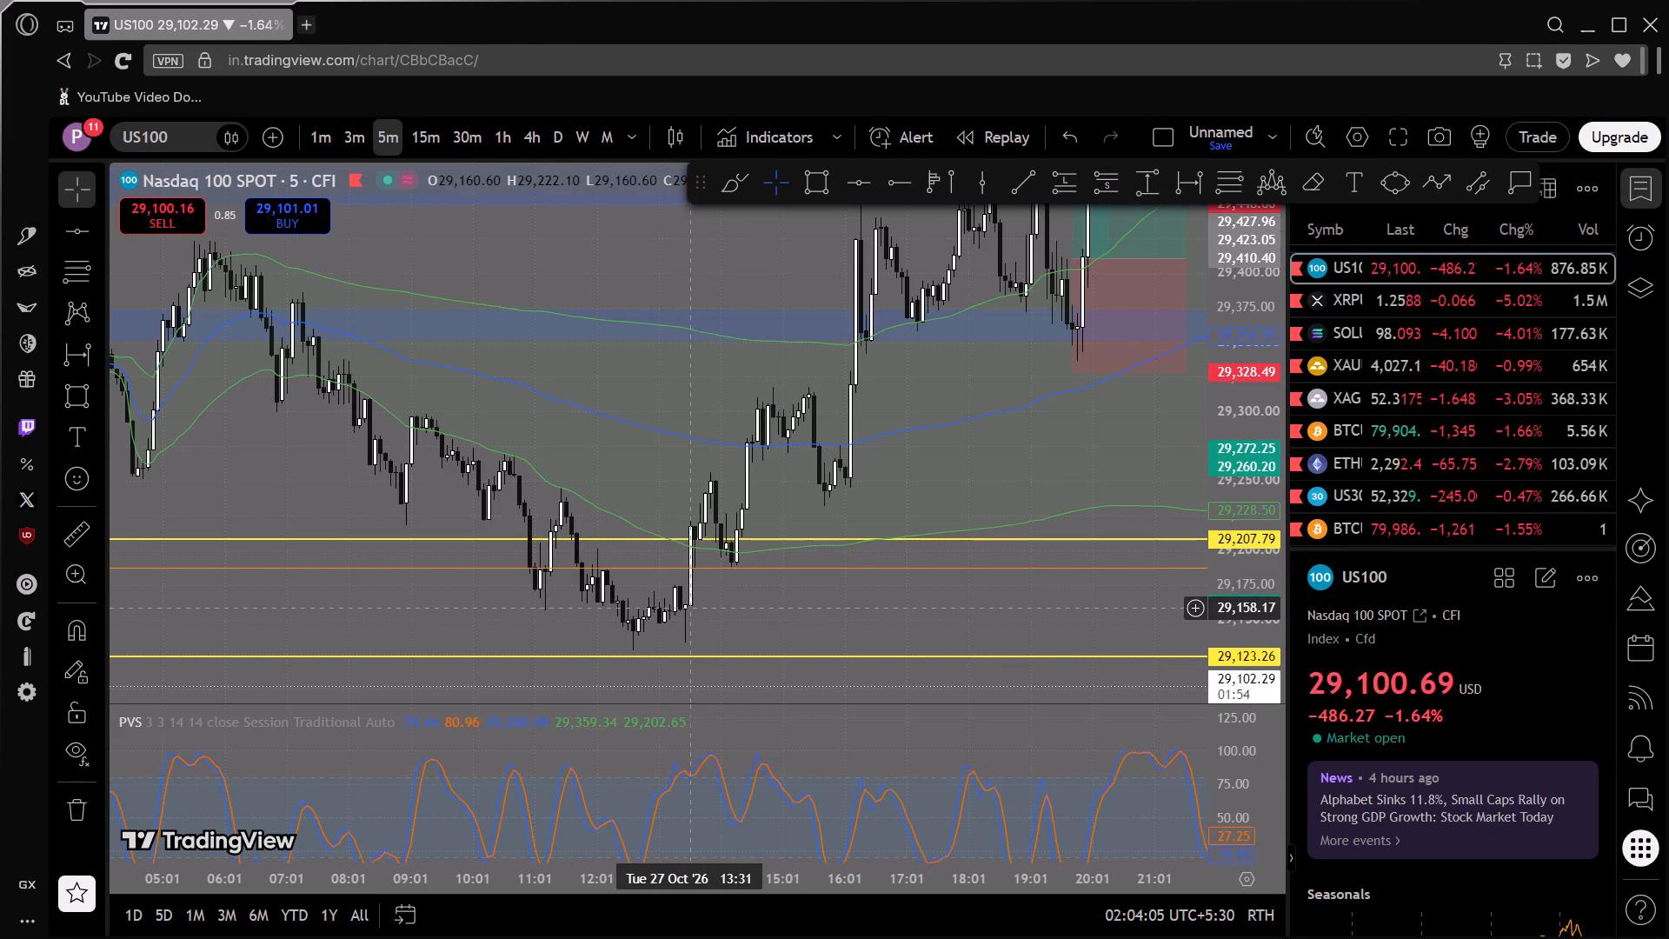
{"action": "scroll", "coordinate": [693, 604], "scroll_direction": "down", "scroll_amount": 3}
{"action": "key", "text": "alt+Tab"}
{"action": "scroll", "coordinate": [766, 532], "scroll_direction": "down", "scroll_amount": 5}
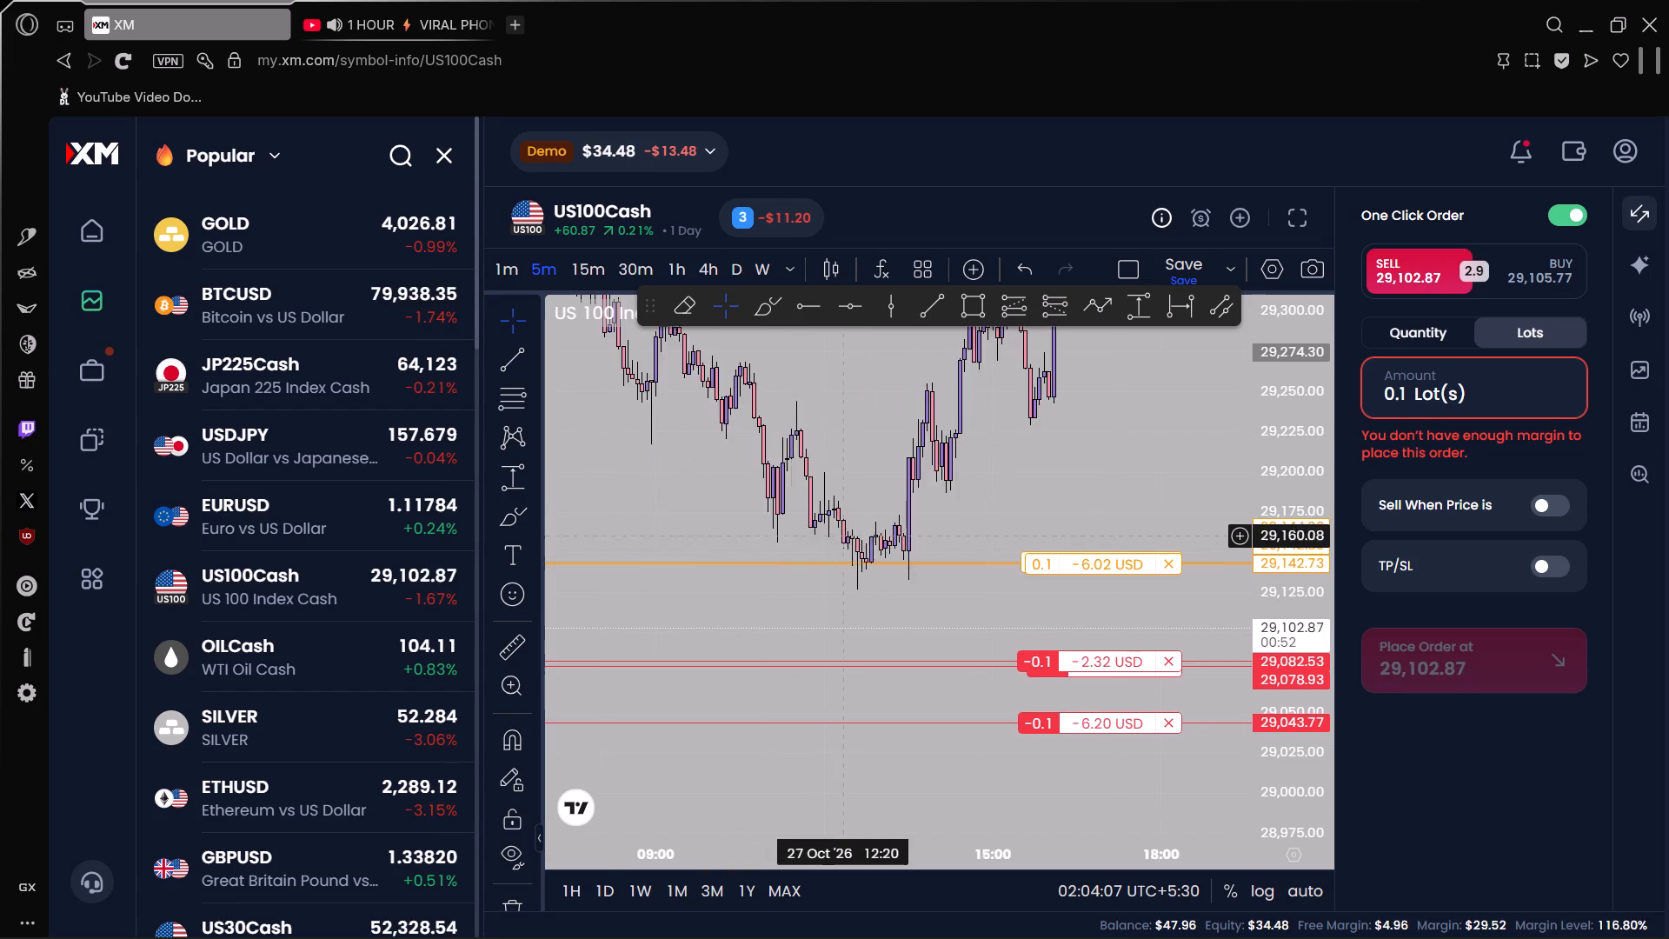
{"action": "scroll", "coordinate": [871, 529], "scroll_direction": "down", "scroll_amount": 3}
{"action": "scroll", "coordinate": [902, 521], "scroll_direction": "up", "scroll_amount": 6}
{"action": "key", "text": "alt+Tab"}
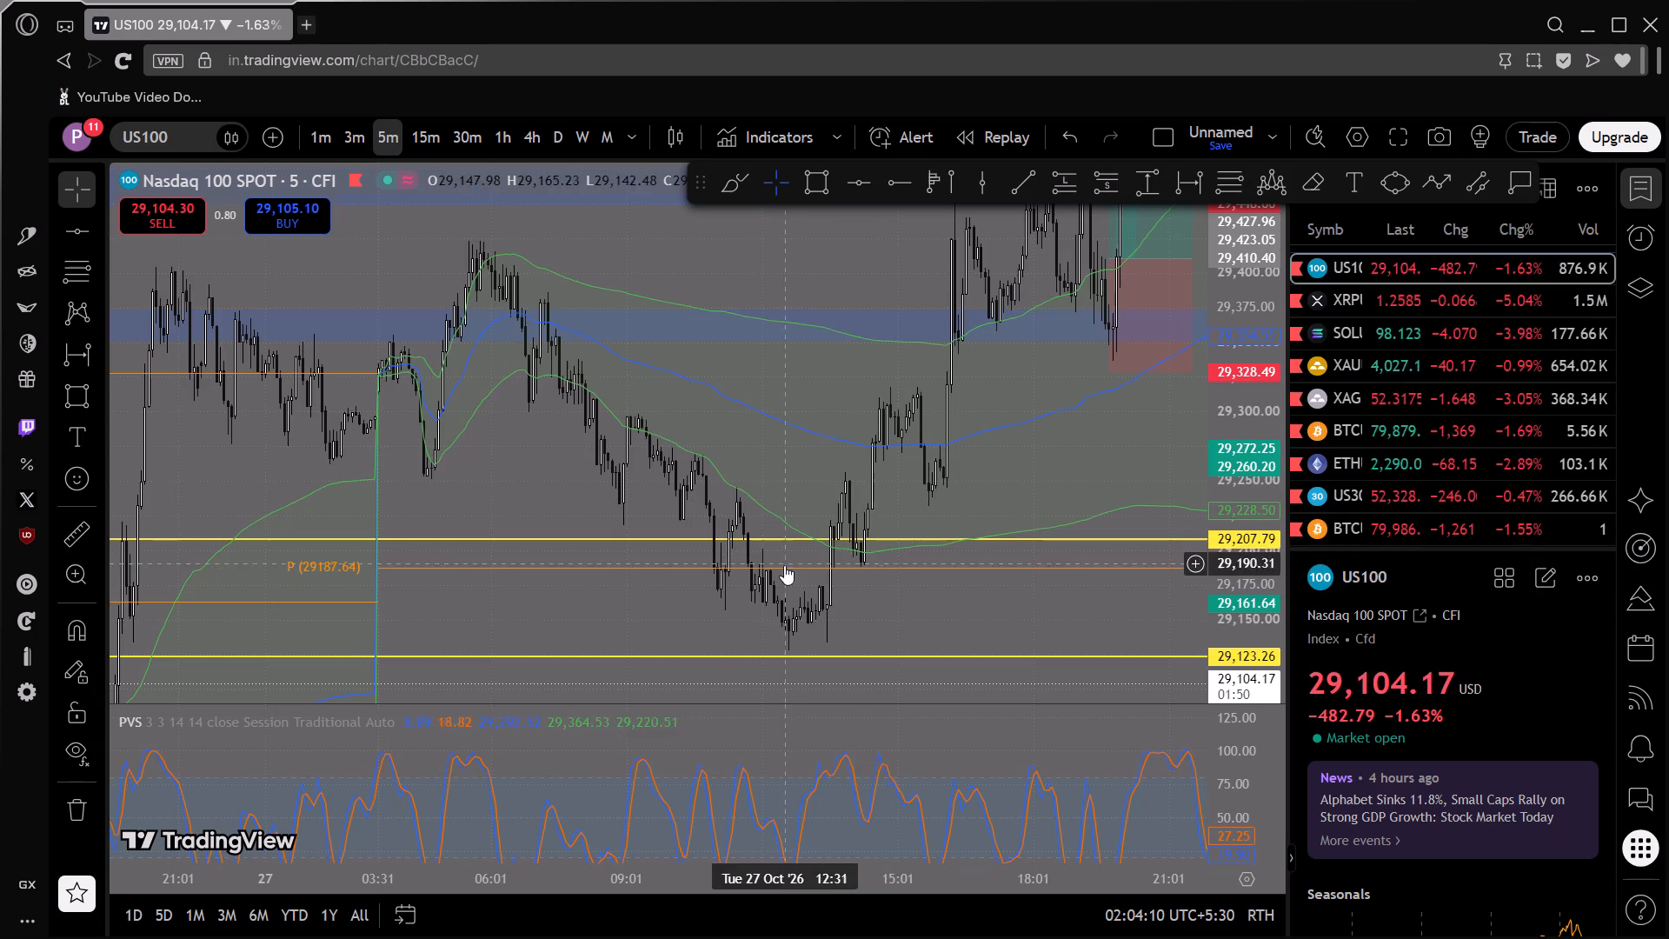
{"action": "key", "text": "alt+Tab"}
{"action": "key", "text": "alt+Tab"}
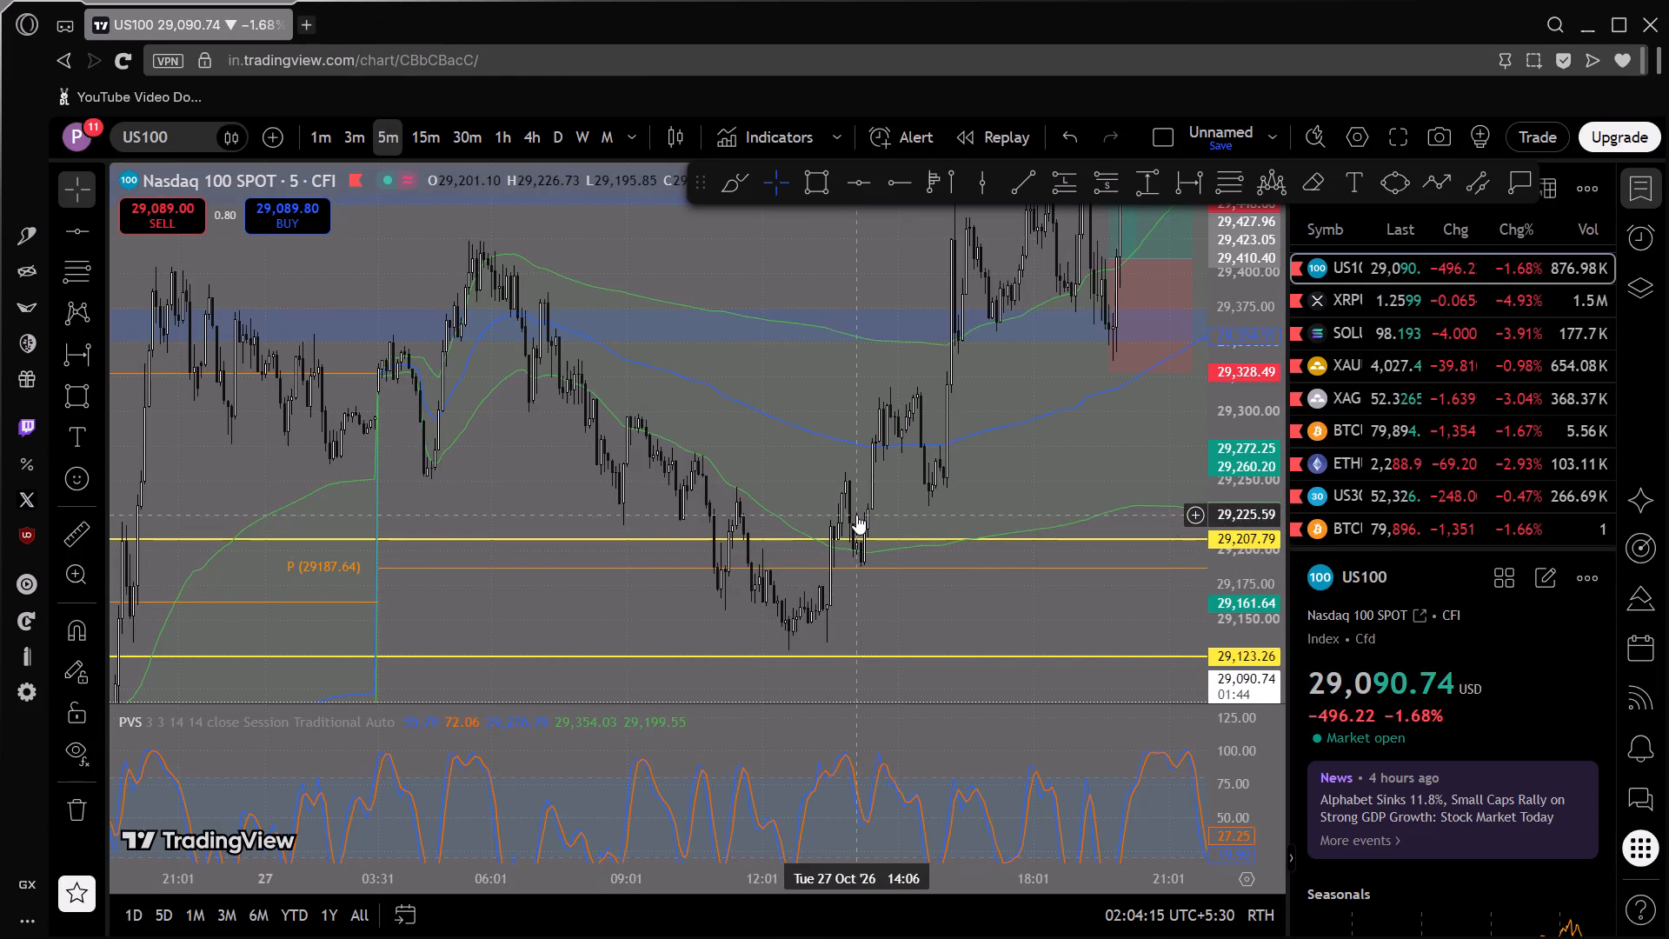
Compare the 27 October pullback around 14:00 to 15:00 on XM's US100Cash chart with TradingView's US100 chart.
{"action": "key", "text": "alt+Tab"}
{"action": "key", "text": "alt+Tab"}
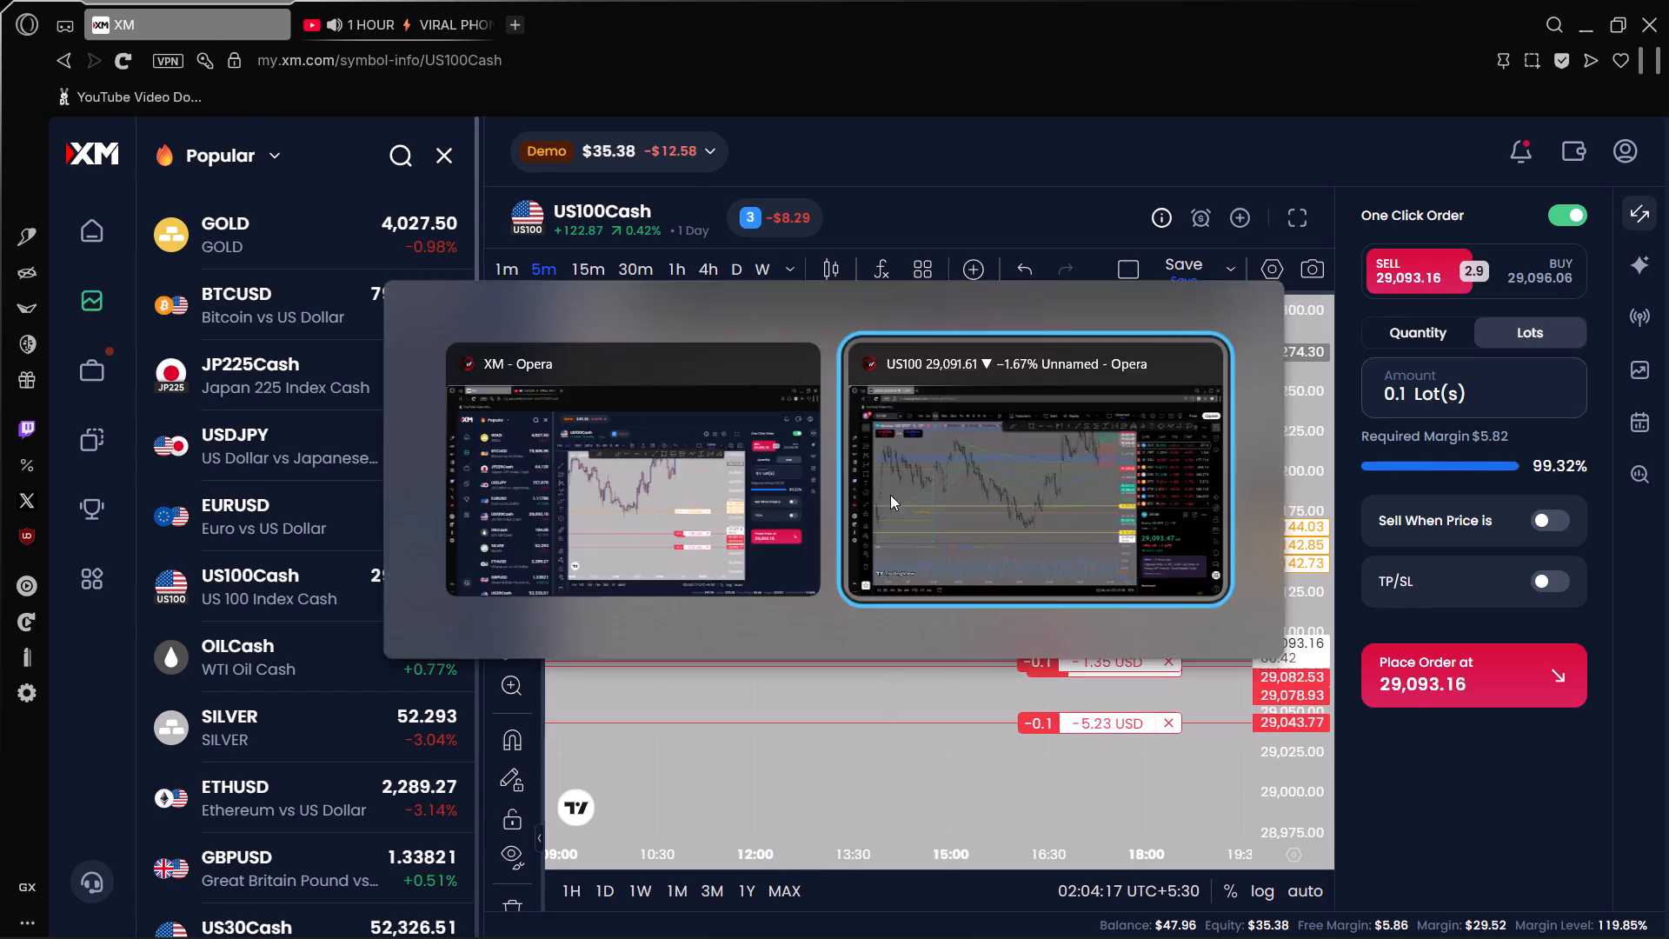
{"action": "key", "text": "alt+Tab"}
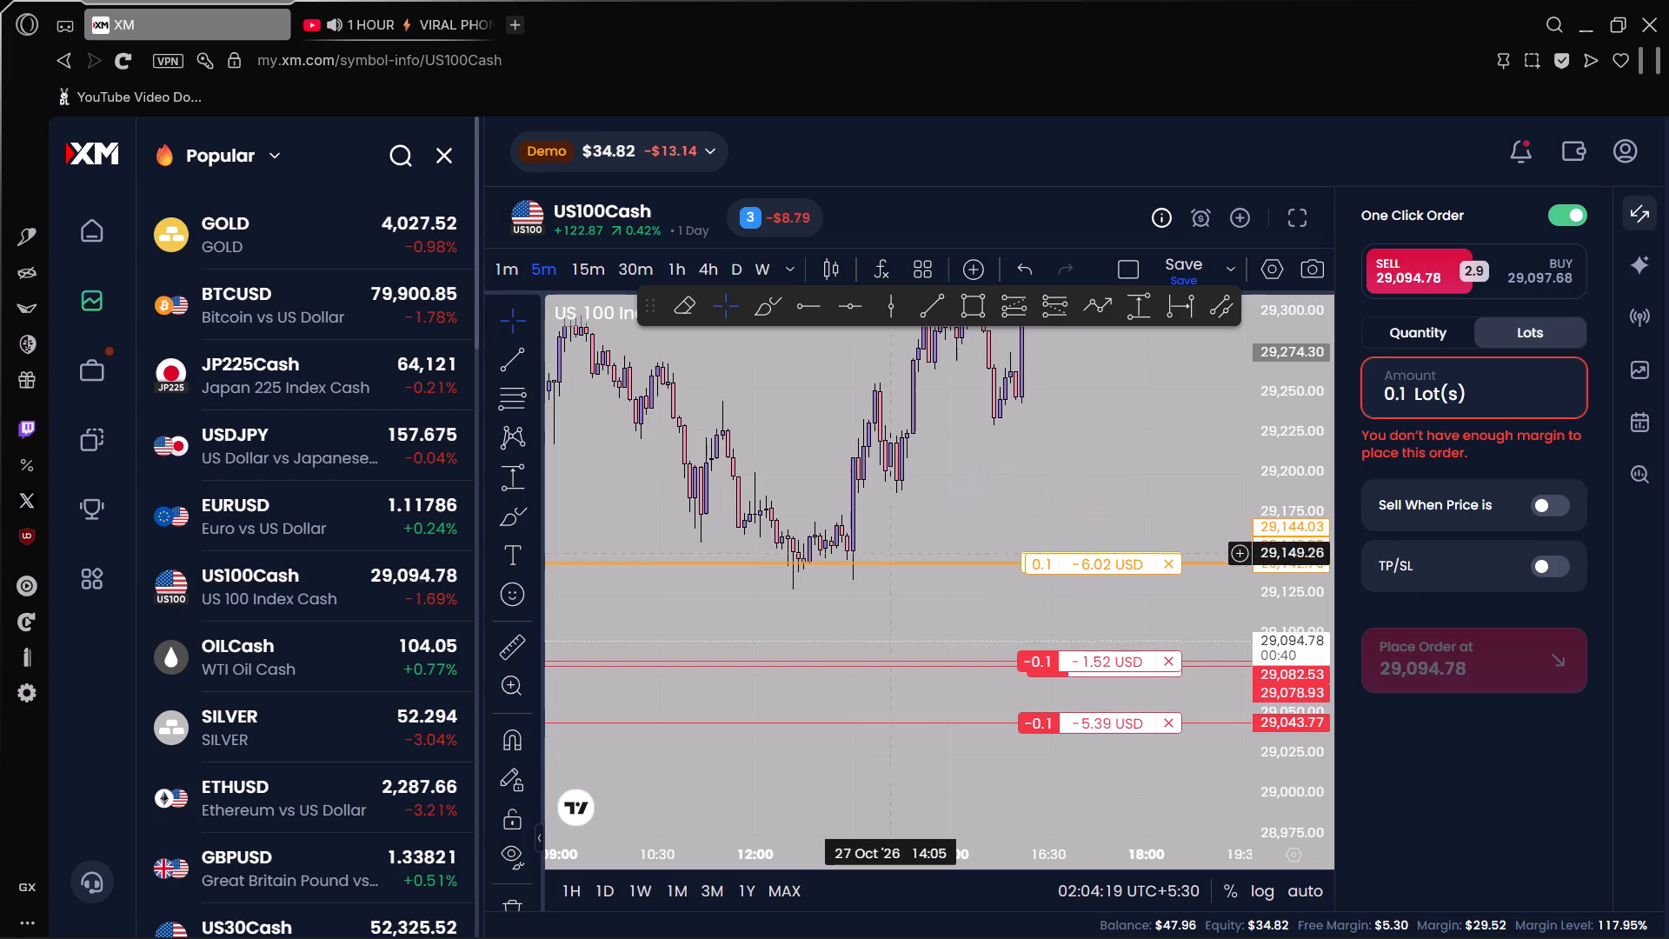
{"action": "key", "text": "alt+Tab"}
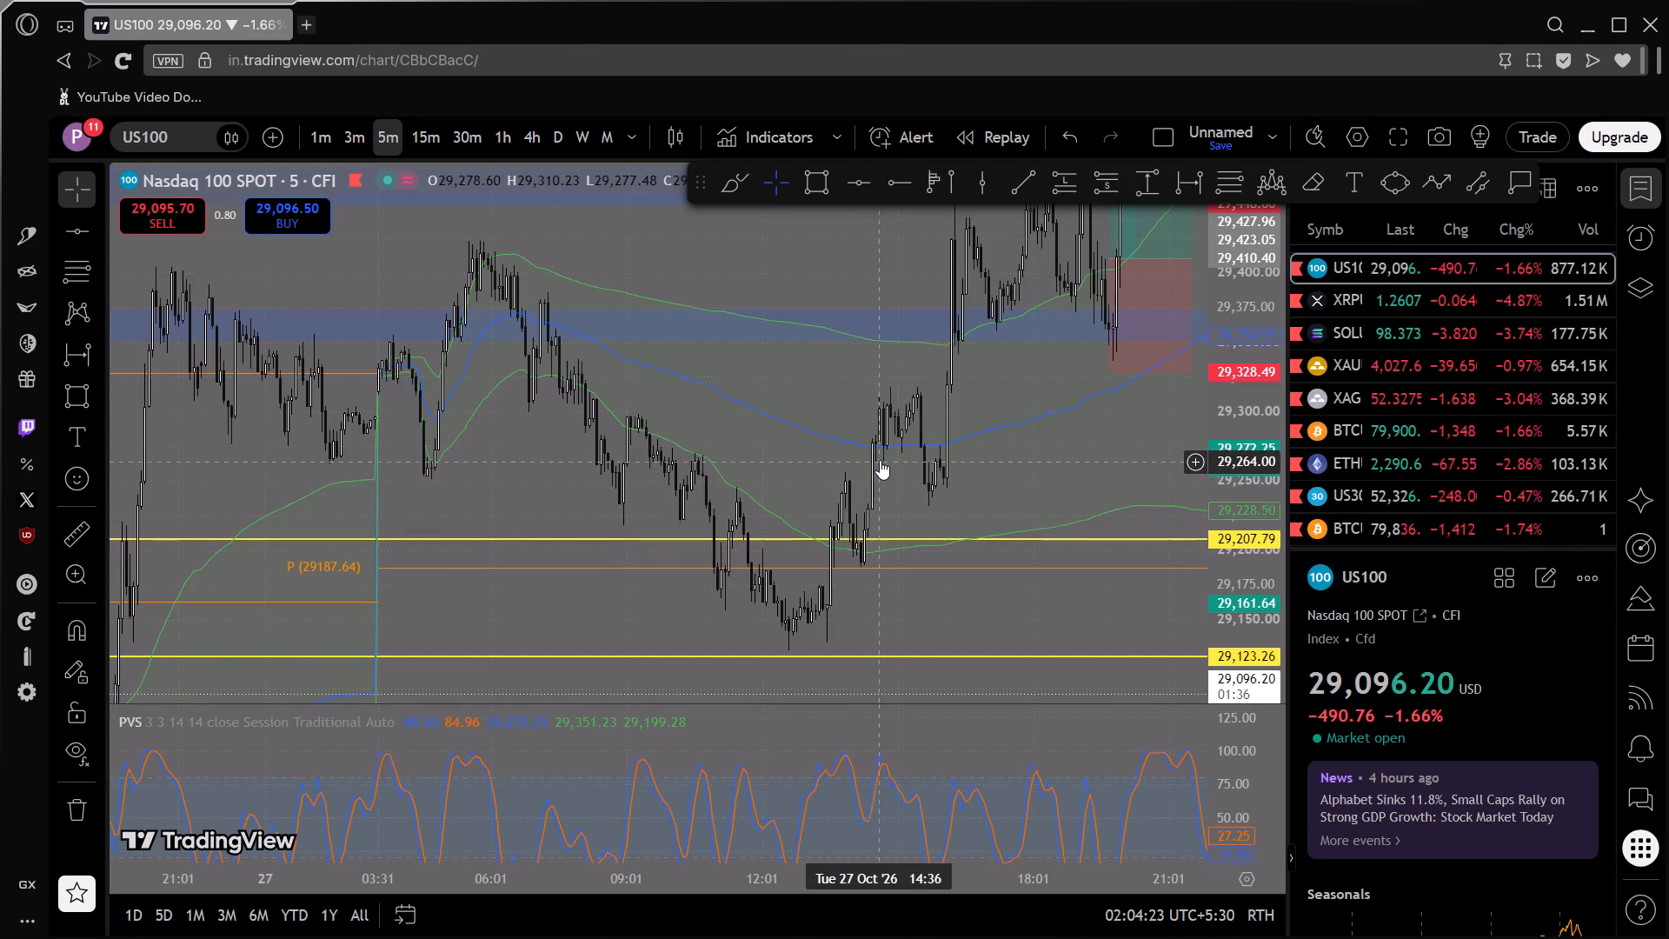
{"action": "key", "text": "alt+Tab"}
{"action": "left_click_drag", "start_coordinate": [940, 464], "coordinate": [876, 580]}
{"action": "key", "text": "alt+Tab"}
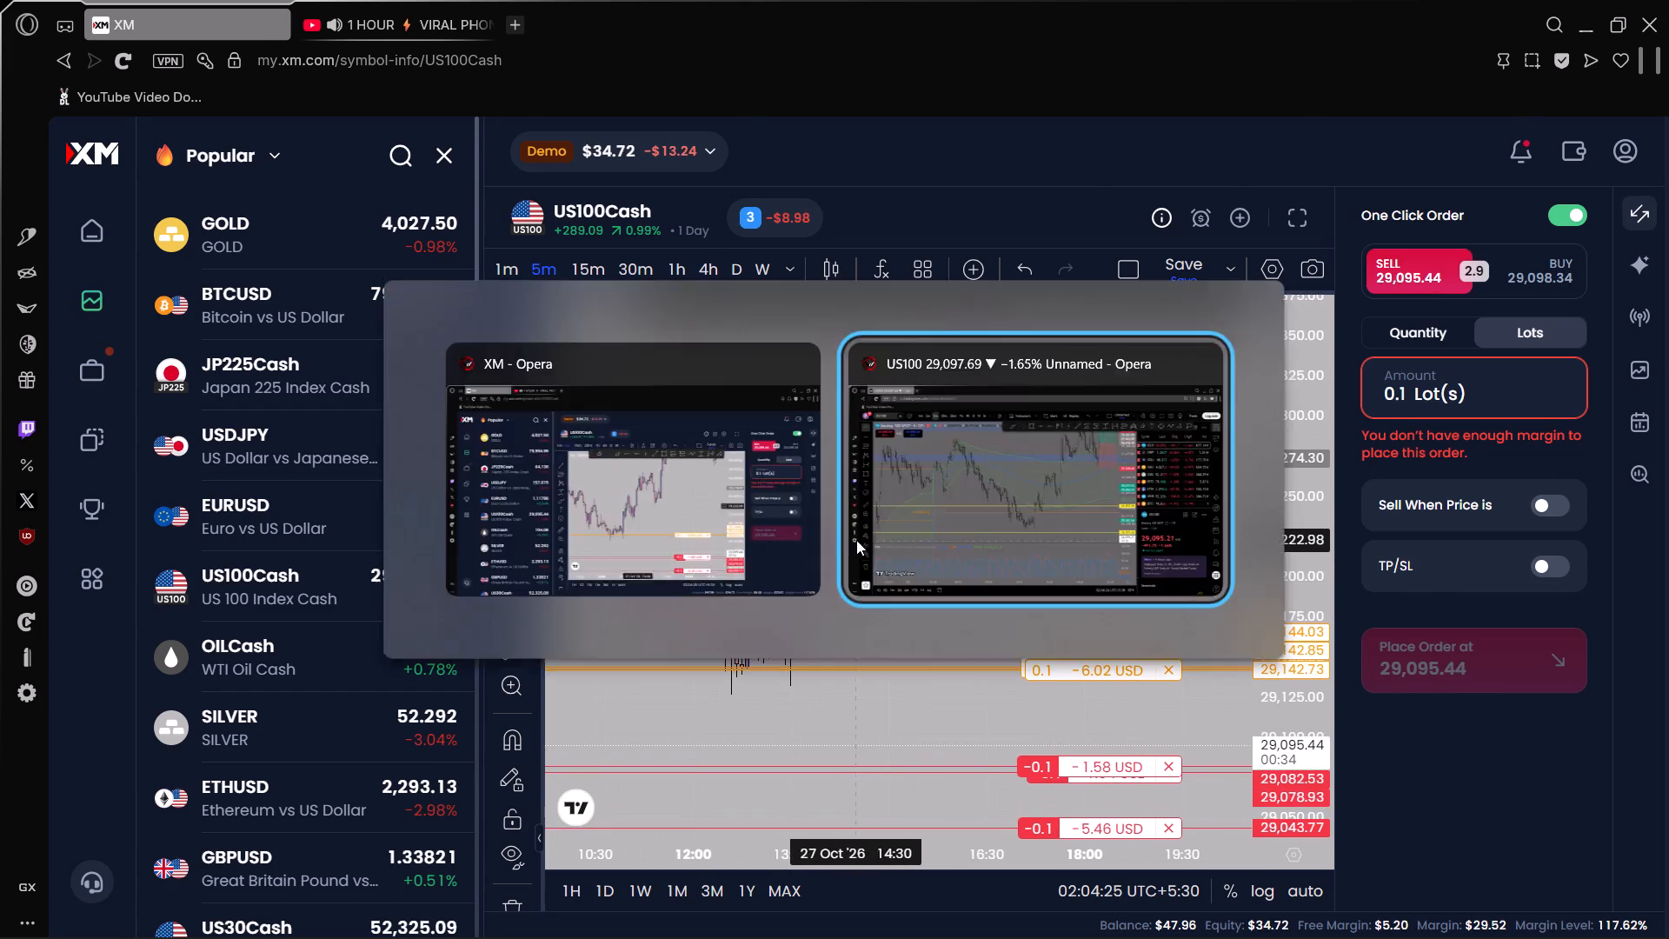
{"action": "key", "text": "alt+Tab"}
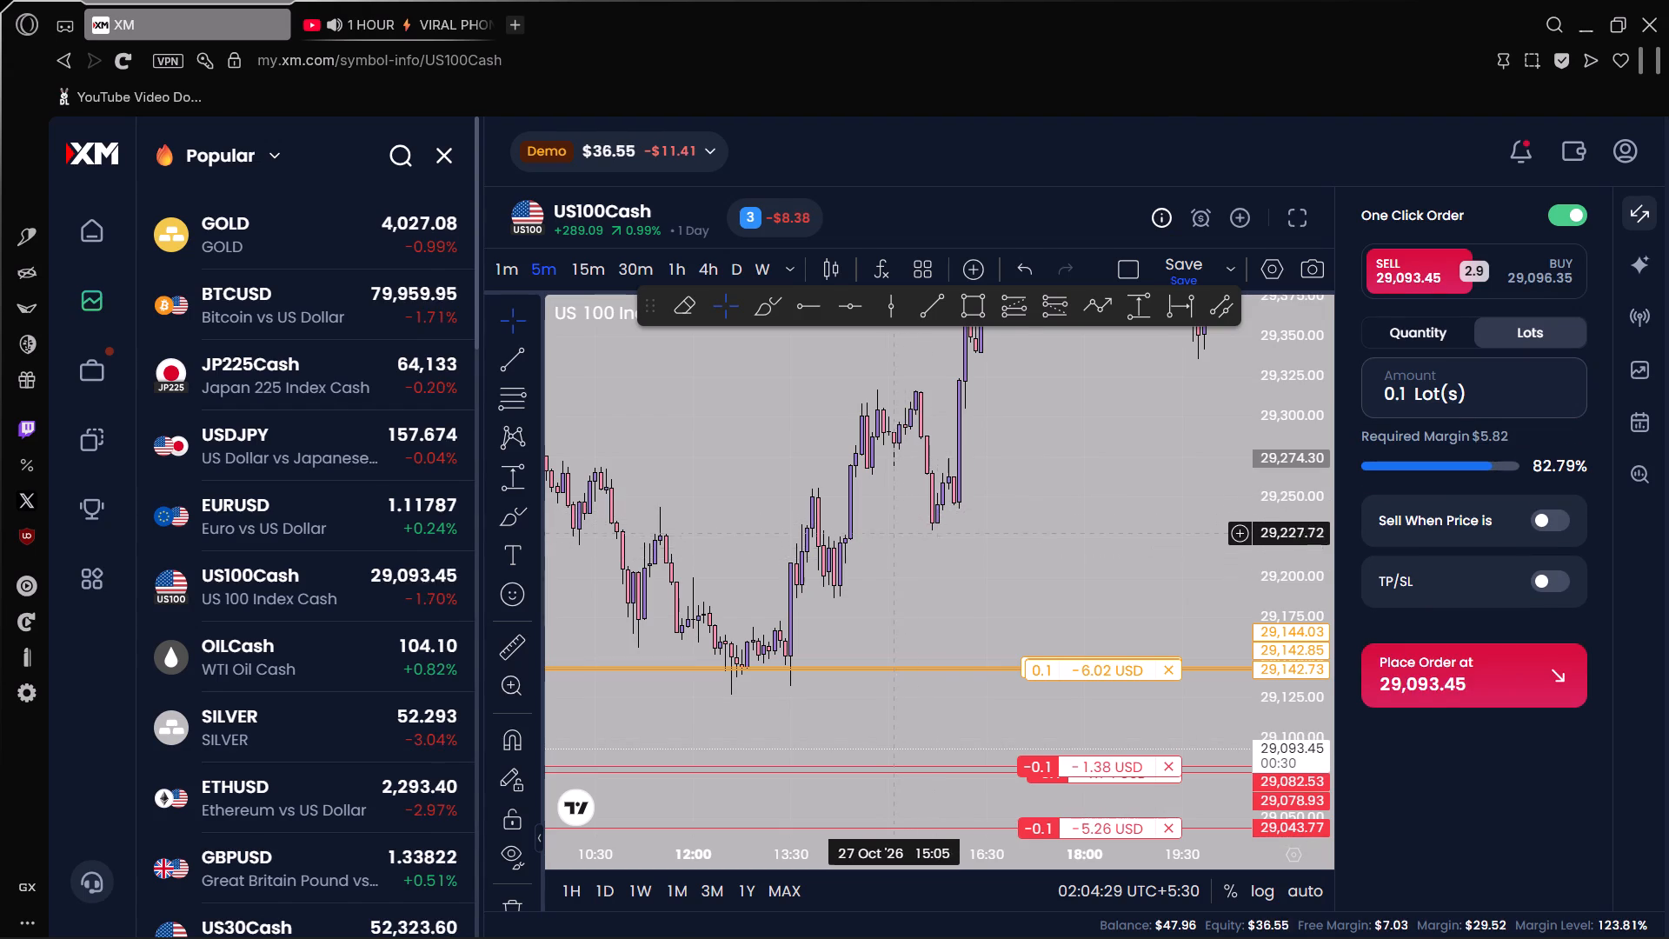
{"action": "key", "text": "alt+Tab"}
{"action": "key", "text": "alt+Tab"}
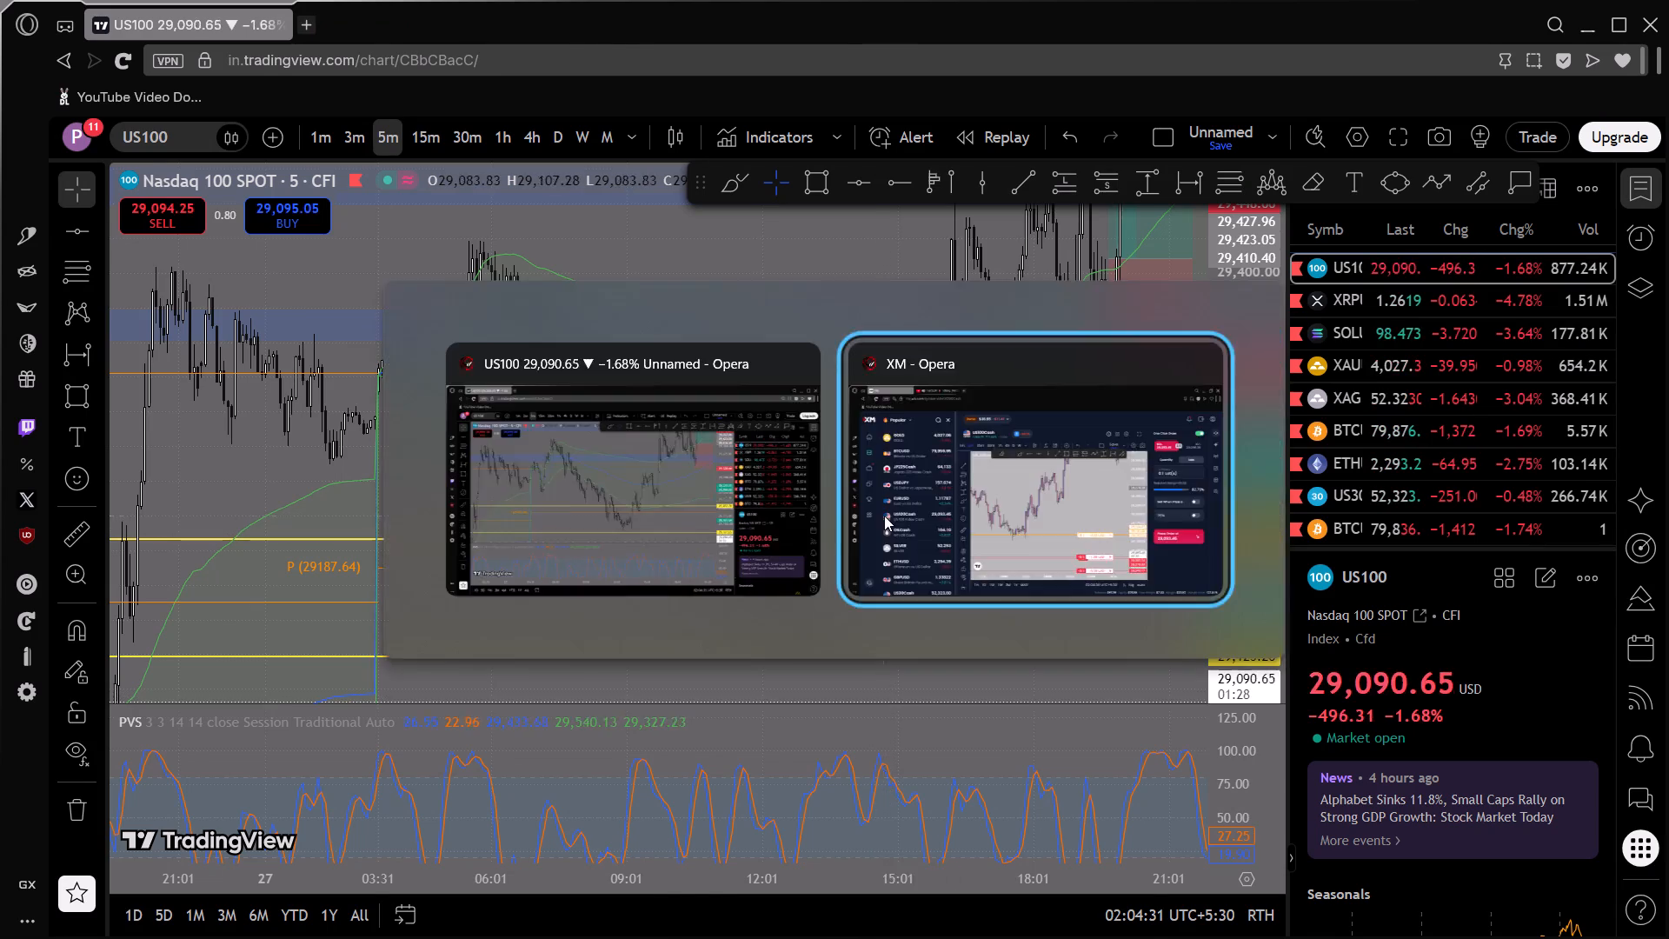
{"action": "key", "text": "alt+Tab"}
{"action": "scroll", "coordinate": [868, 588], "scroll_direction": "up", "scroll_amount": 4}
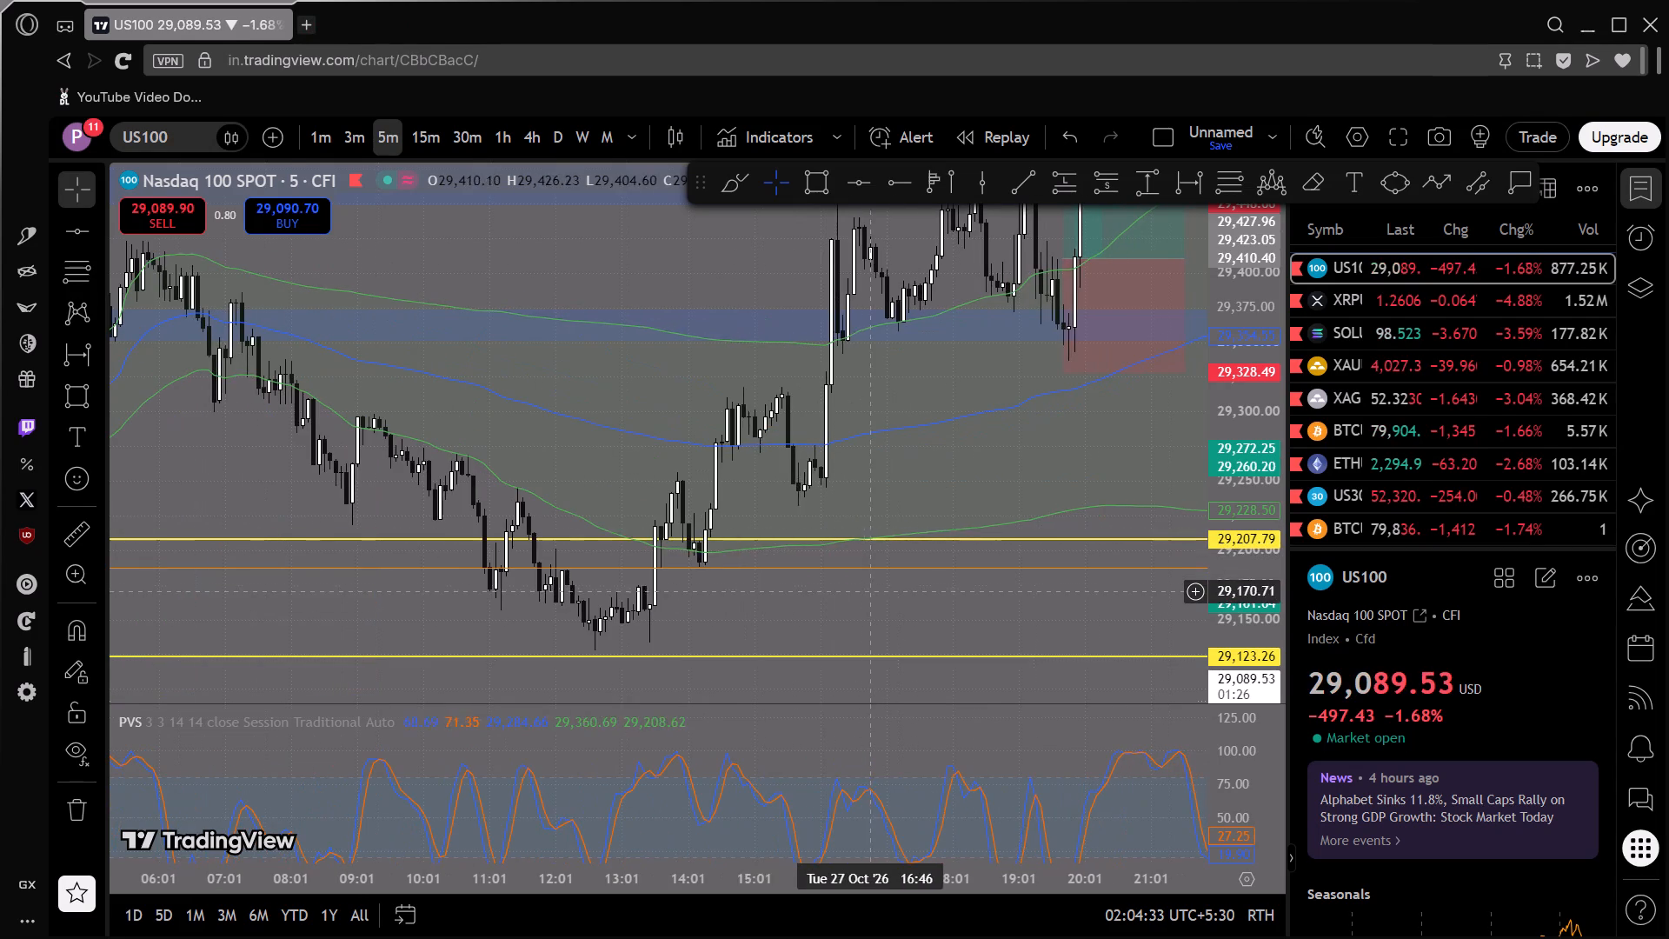
{"action": "key", "text": "alt+Tab"}
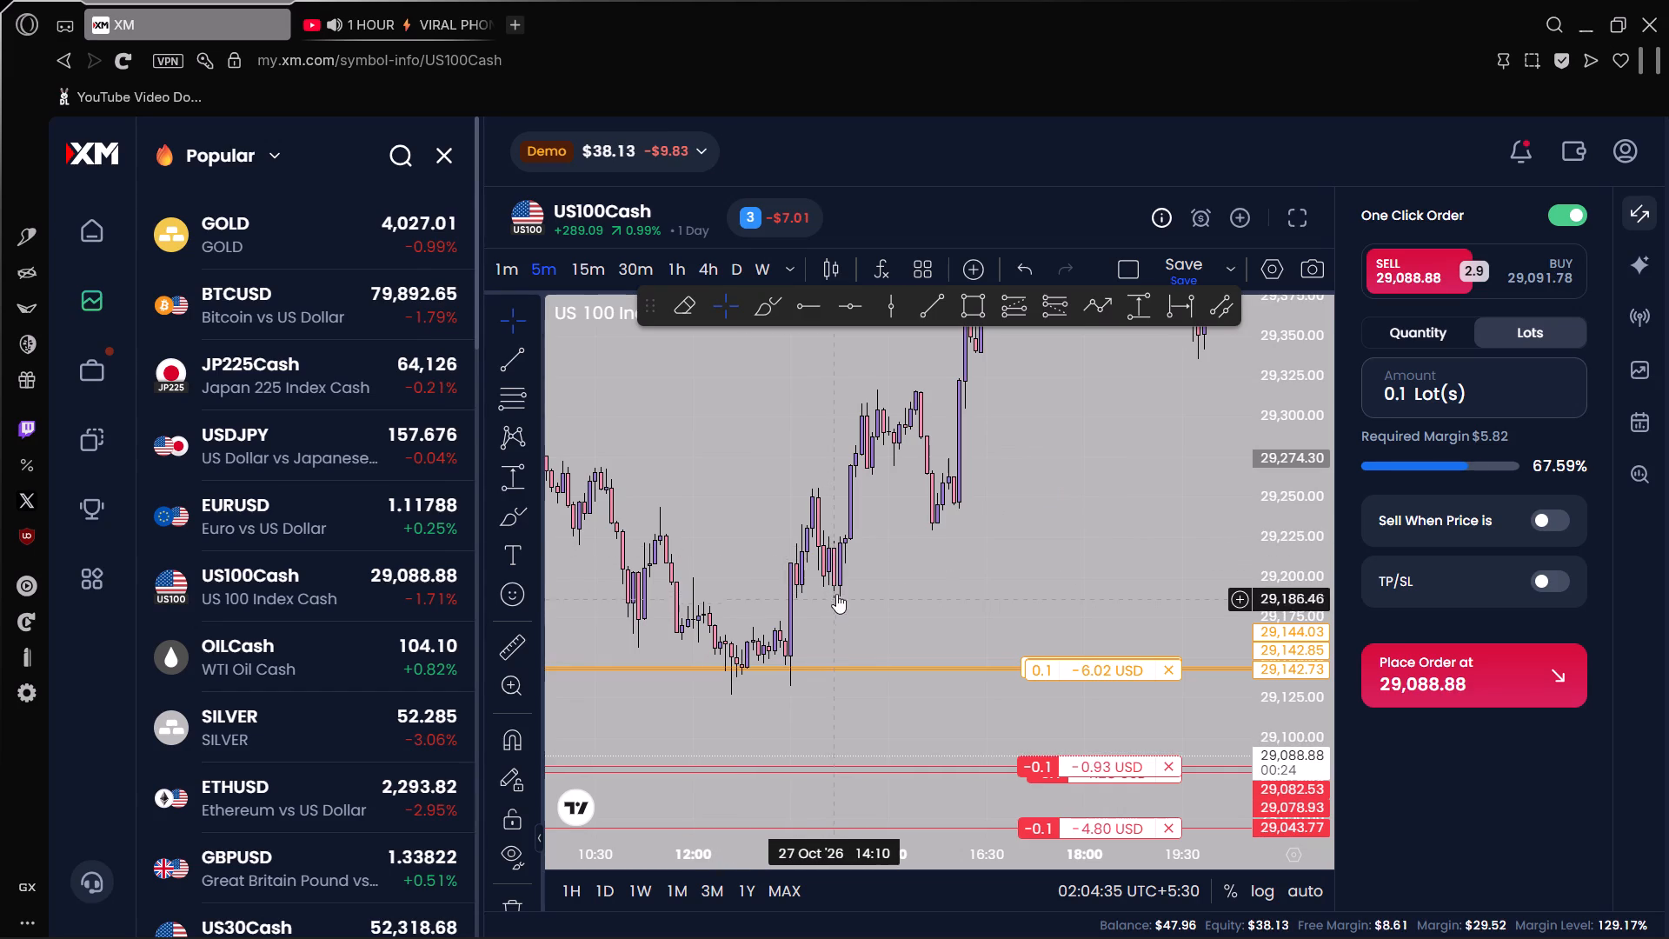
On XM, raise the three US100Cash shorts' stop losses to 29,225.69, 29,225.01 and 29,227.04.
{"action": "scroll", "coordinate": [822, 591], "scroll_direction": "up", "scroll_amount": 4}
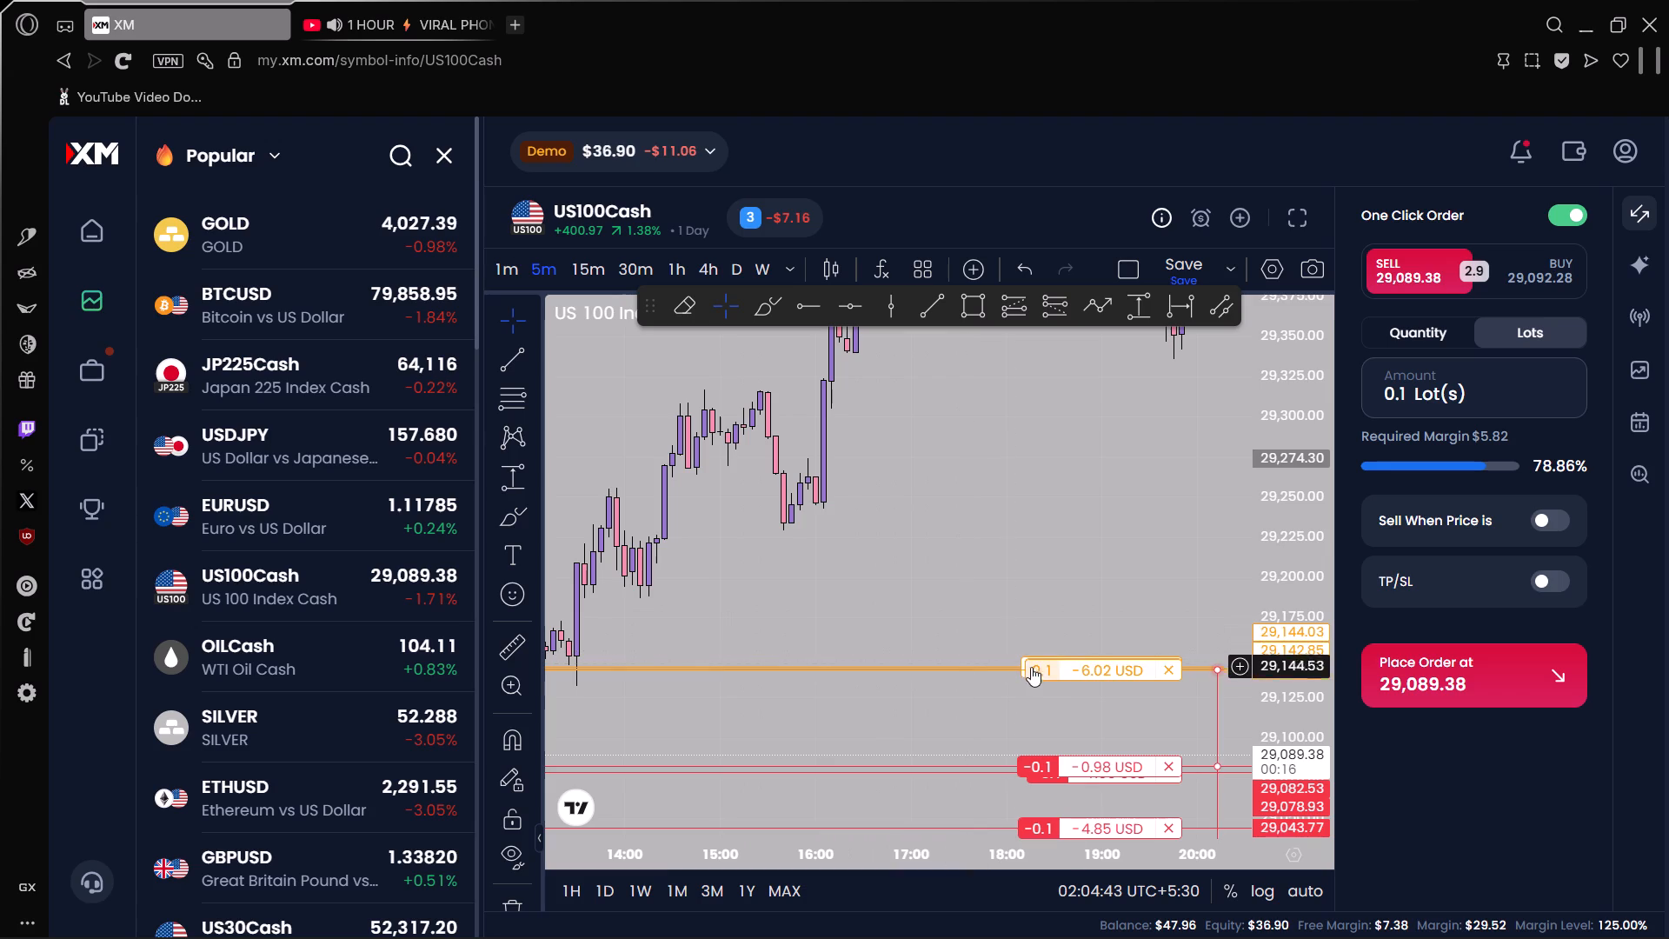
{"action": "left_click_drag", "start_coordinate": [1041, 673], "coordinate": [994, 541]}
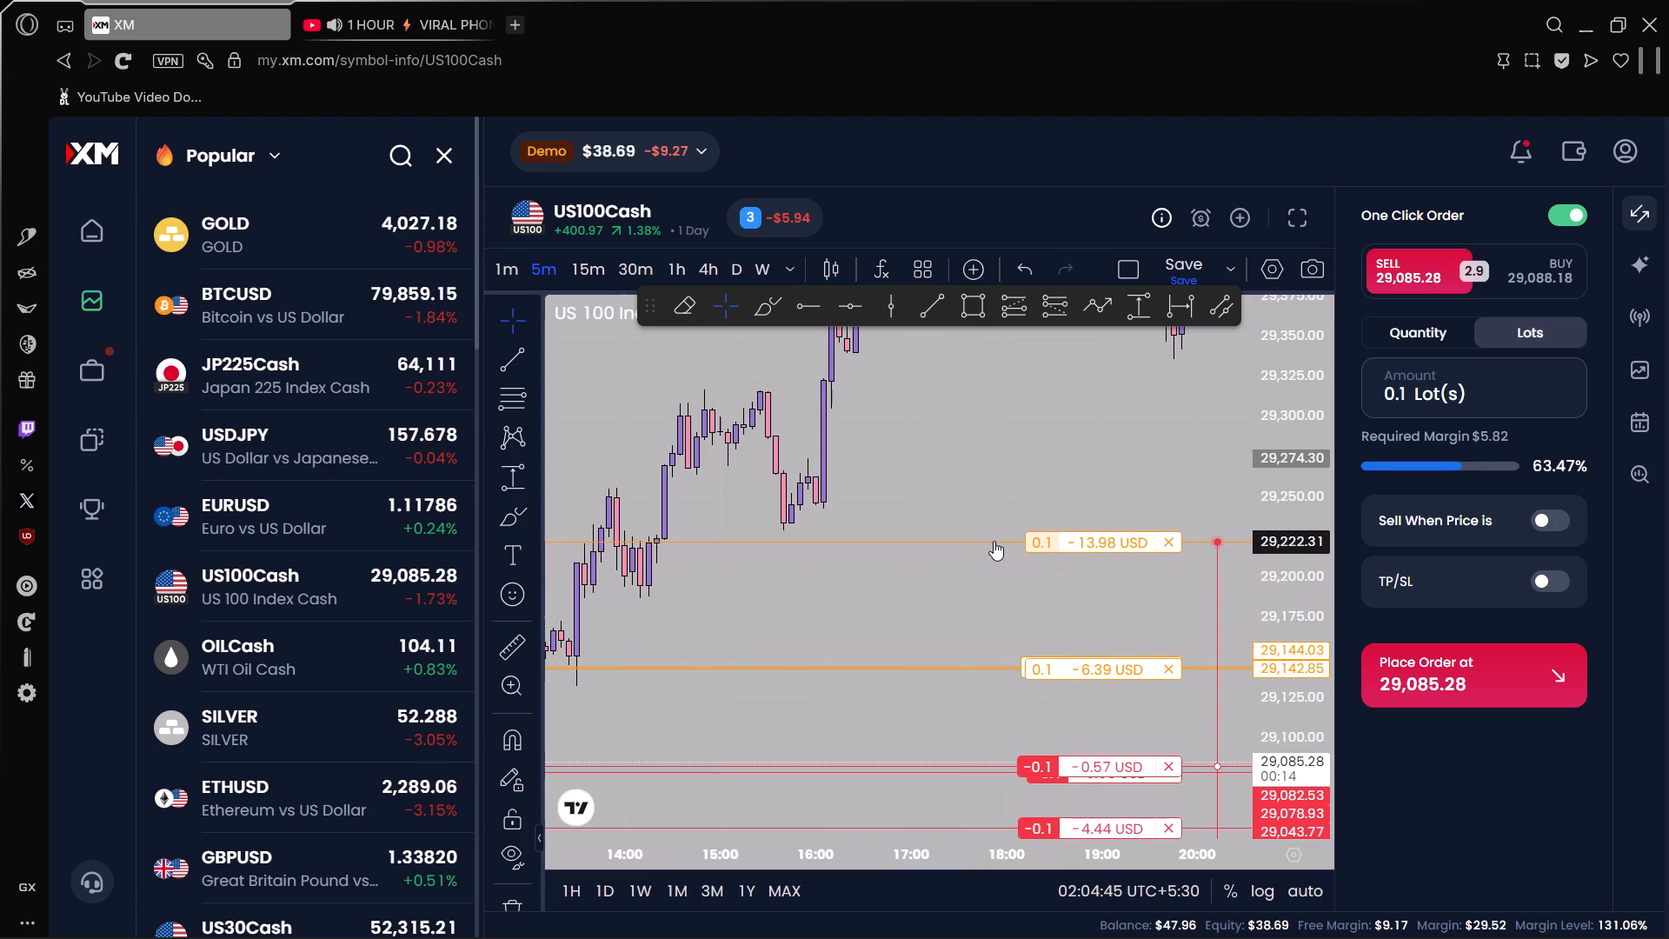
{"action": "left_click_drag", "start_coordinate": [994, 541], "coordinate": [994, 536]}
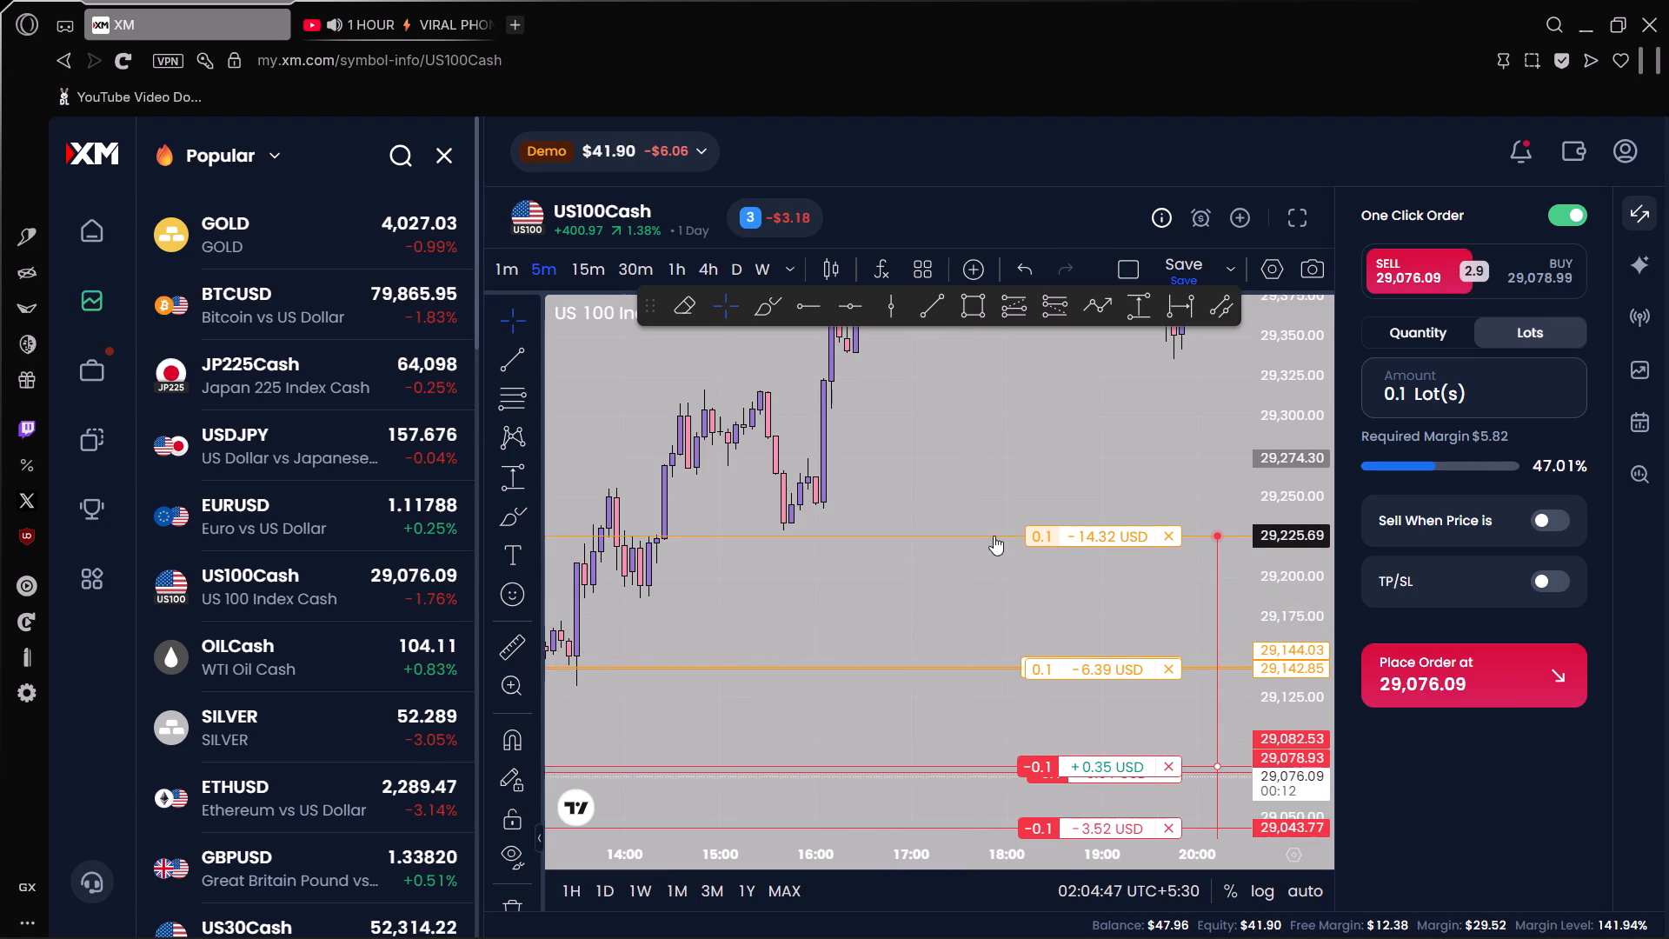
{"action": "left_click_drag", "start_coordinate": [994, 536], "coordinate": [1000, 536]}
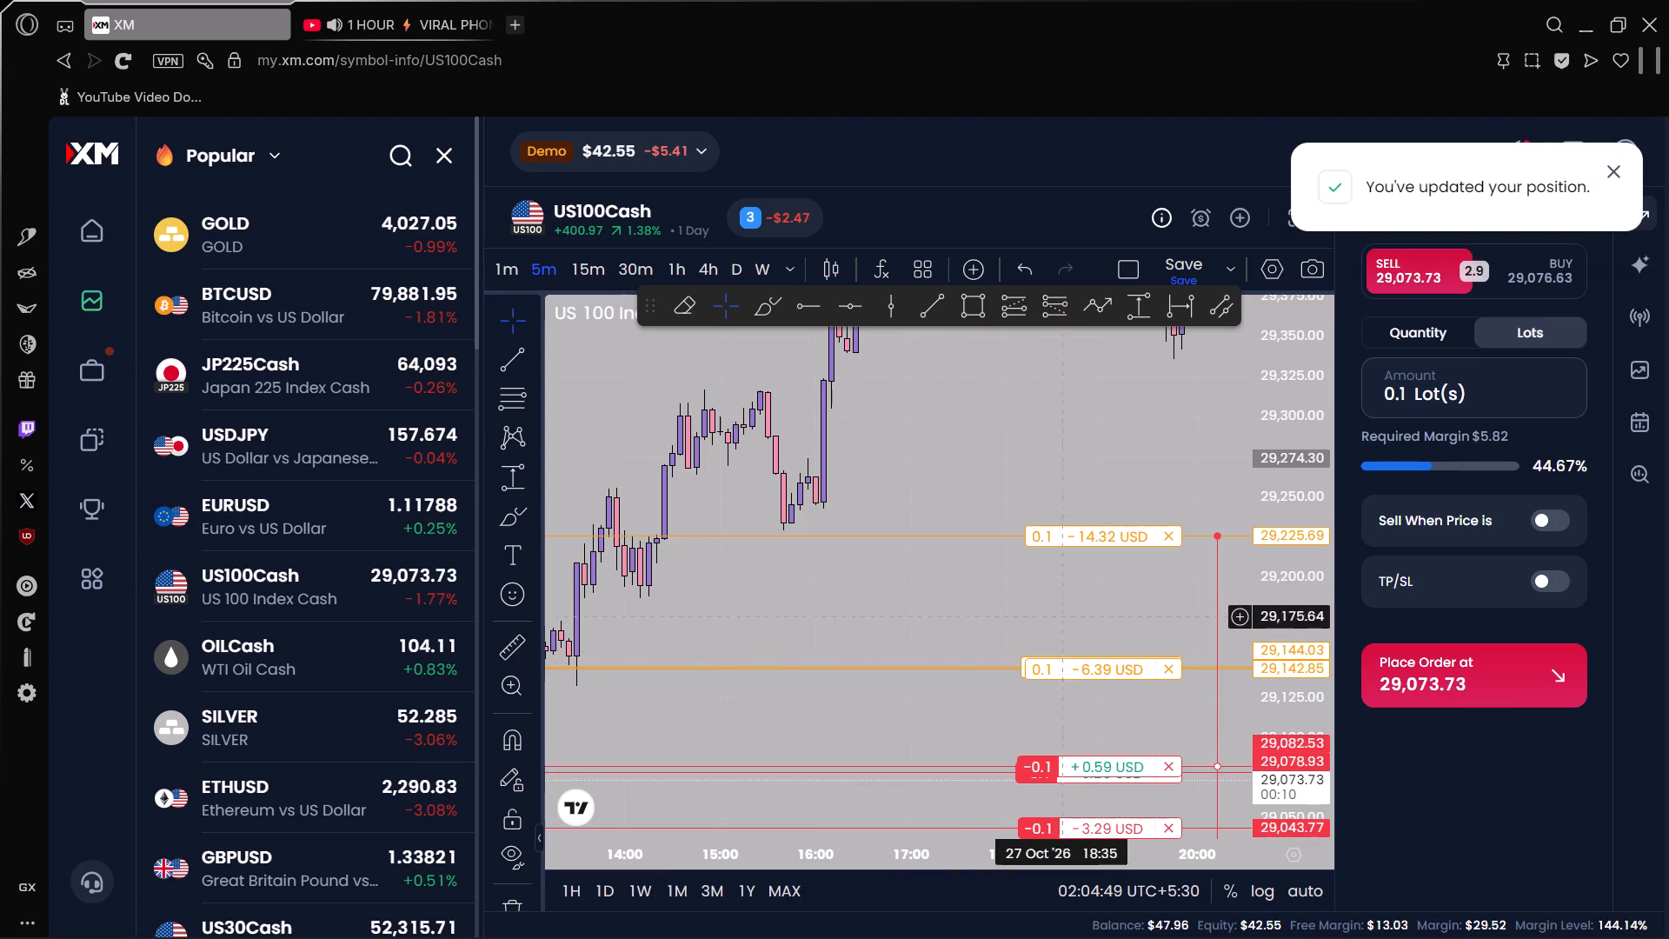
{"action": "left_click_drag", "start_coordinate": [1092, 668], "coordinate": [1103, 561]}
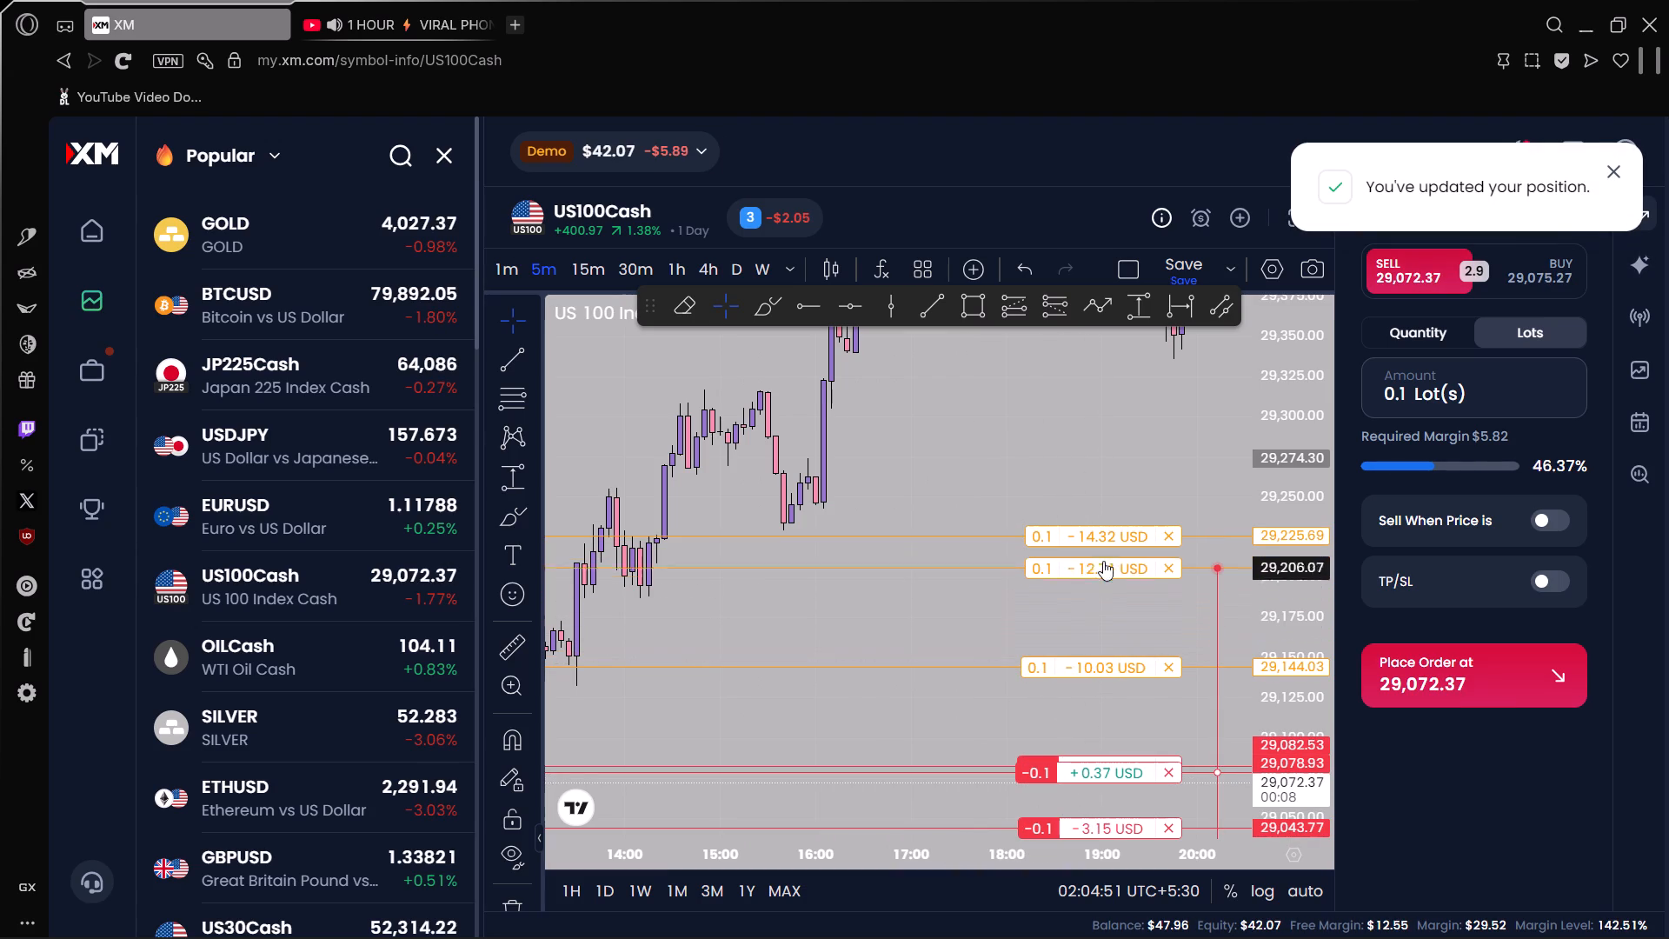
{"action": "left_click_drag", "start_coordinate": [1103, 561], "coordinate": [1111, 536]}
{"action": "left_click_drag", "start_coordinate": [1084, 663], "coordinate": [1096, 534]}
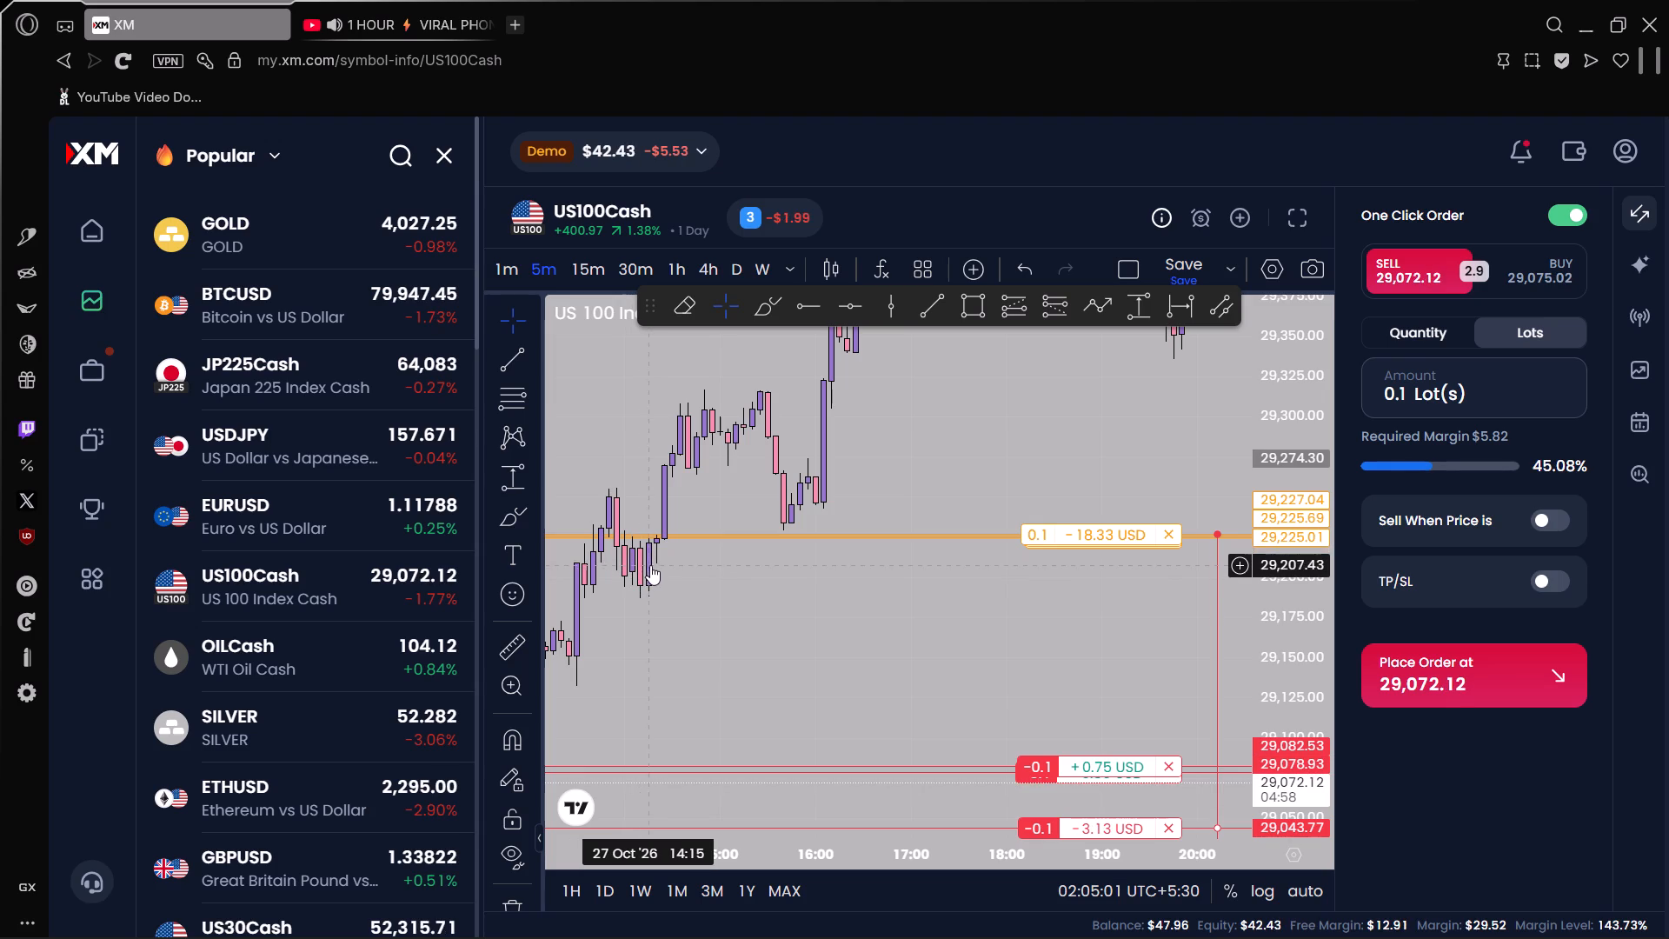
Set the US100Cash shorts' stop losses to 29,203.37 for the 29,043.77 entry, 29,204.72 for 29,082.53 and 29,205.40 for 29,078.93.
{"action": "left_click_drag", "start_coordinate": [1058, 532], "coordinate": [1060, 563]}
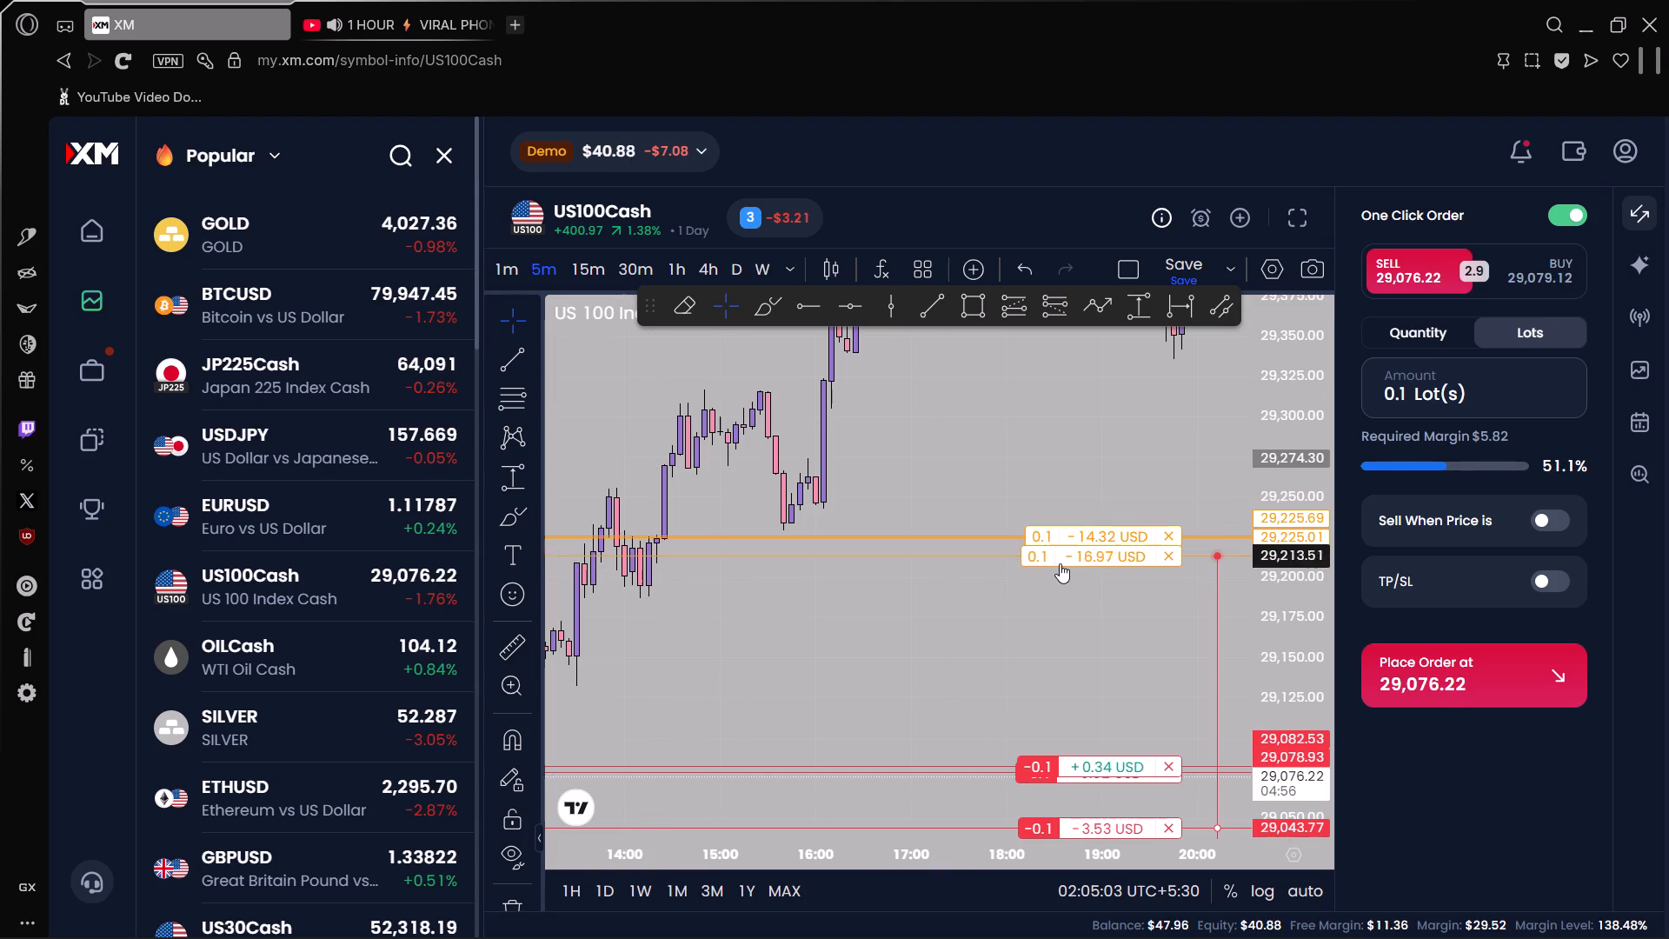
{"action": "left_click_drag", "start_coordinate": [1060, 563], "coordinate": [1047, 572]}
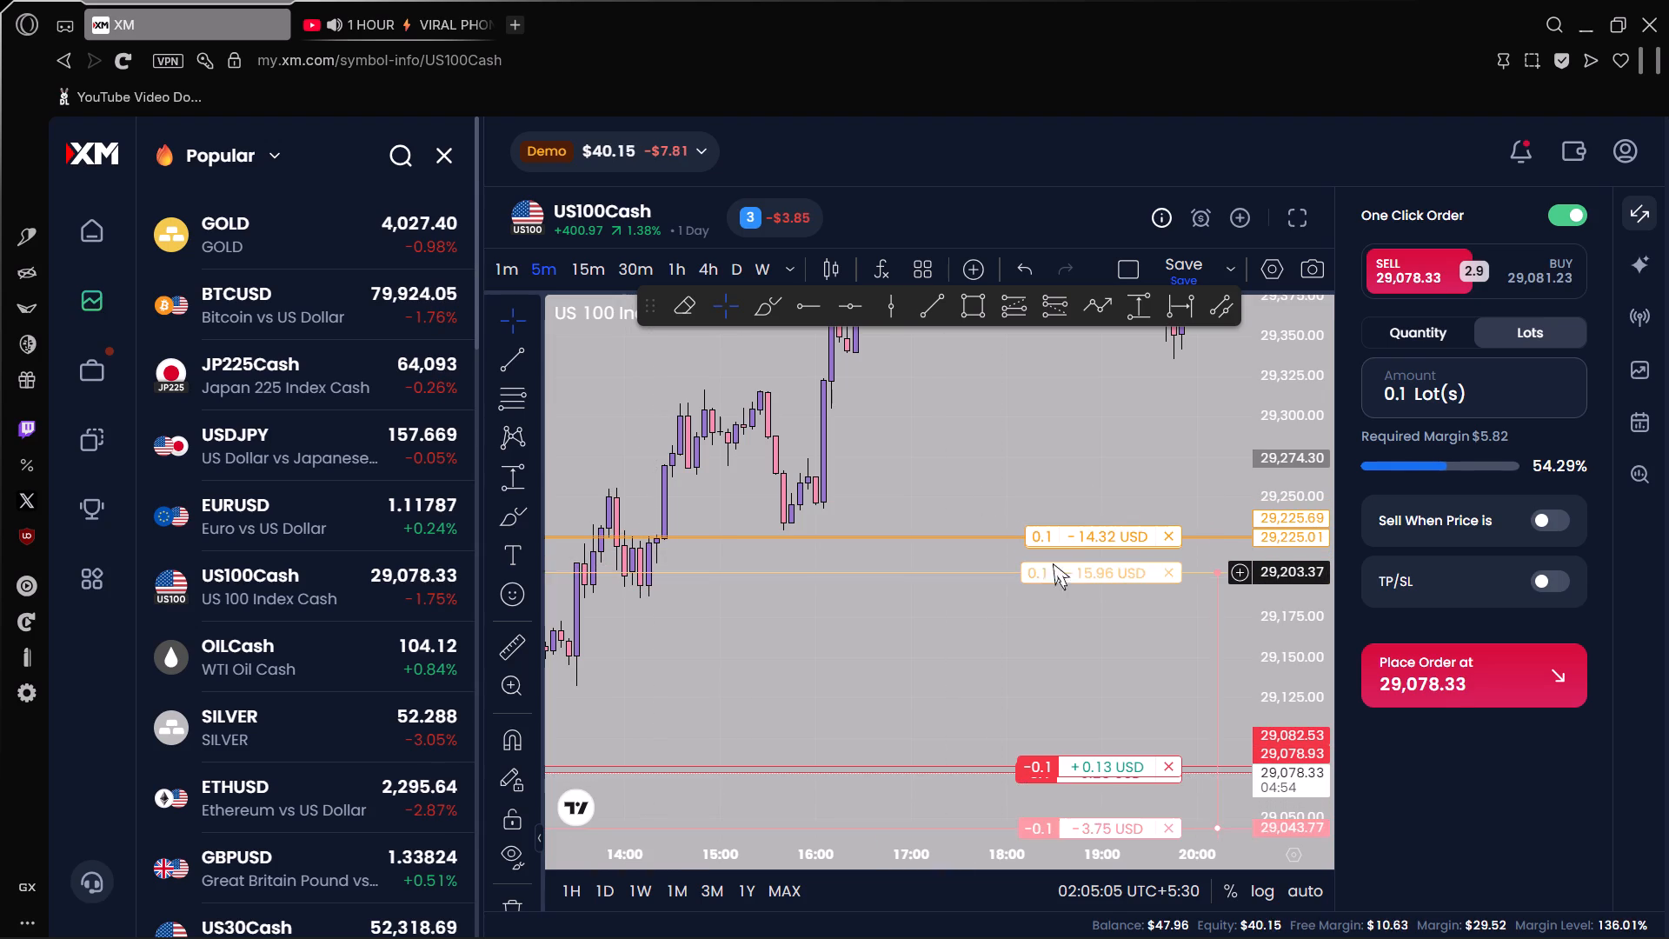
{"action": "left_click_drag", "start_coordinate": [1073, 531], "coordinate": [1080, 569]}
{"action": "left_click_drag", "start_coordinate": [1079, 532], "coordinate": [1084, 569]}
Examine the US100Cash shorts' stop and target levels on XM's 5-minute chart, moving from 27 October to the latest 30 October candles.
{"action": "left_click_drag", "start_coordinate": [964, 638], "coordinate": [928, 482]}
{"action": "scroll", "coordinate": [1292, 539], "scroll_direction": "down", "scroll_amount": 4}
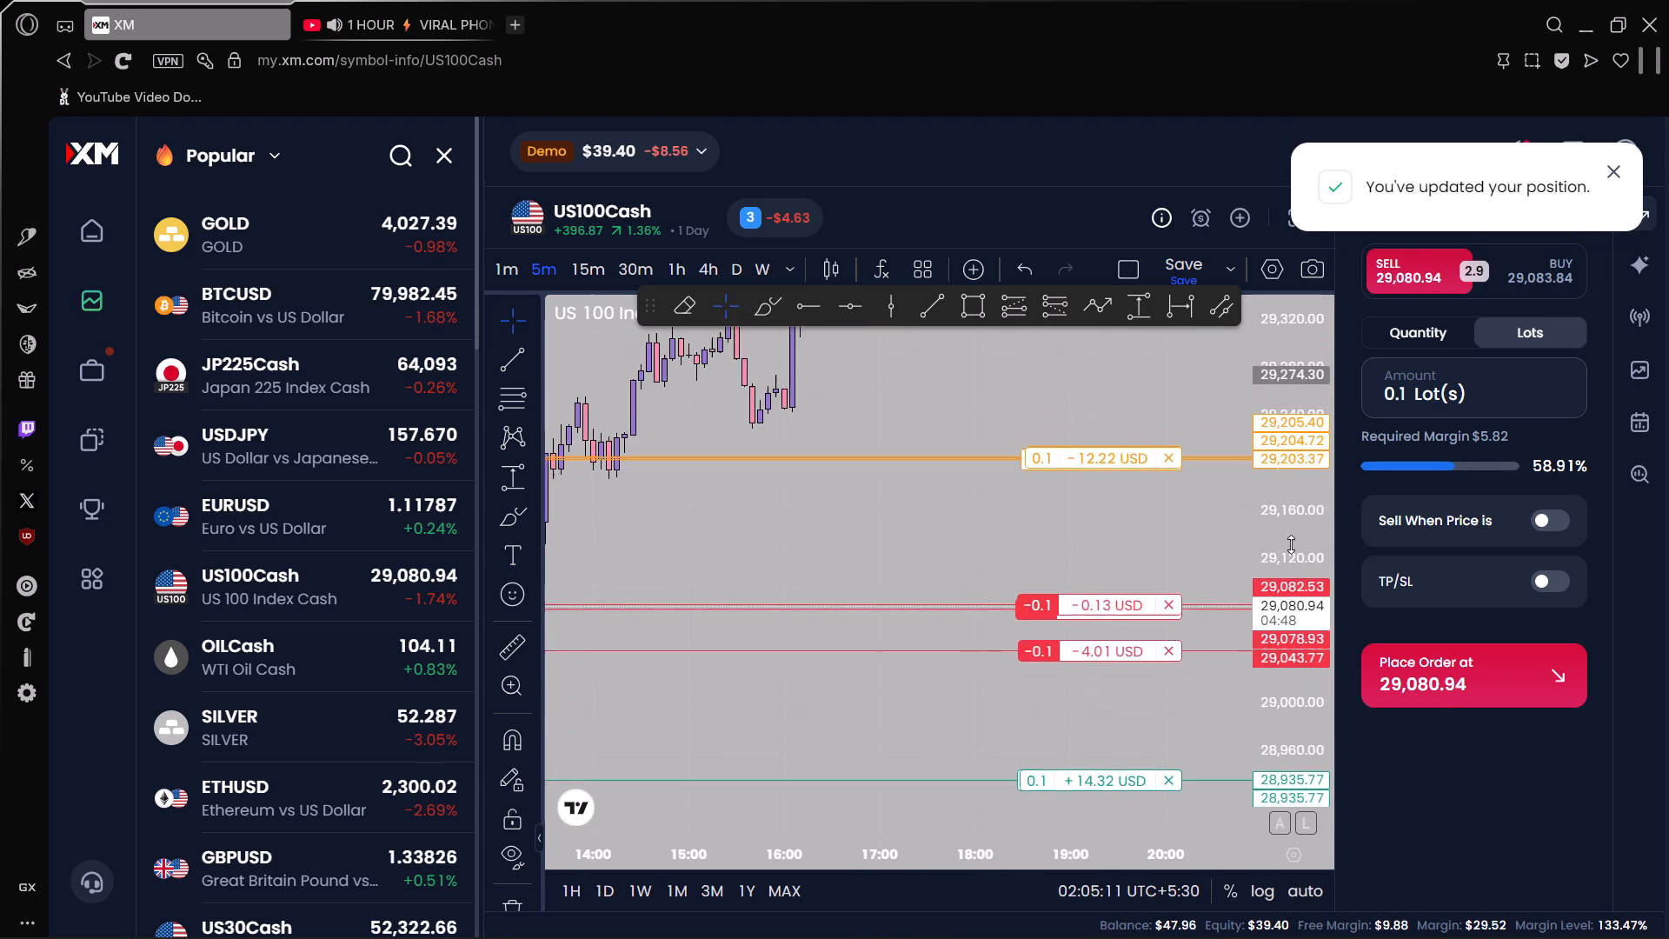
{"action": "scroll", "coordinate": [1291, 544], "scroll_direction": "down", "scroll_amount": 13}
{"action": "left_click_drag", "start_coordinate": [949, 649], "coordinate": [755, 652]}
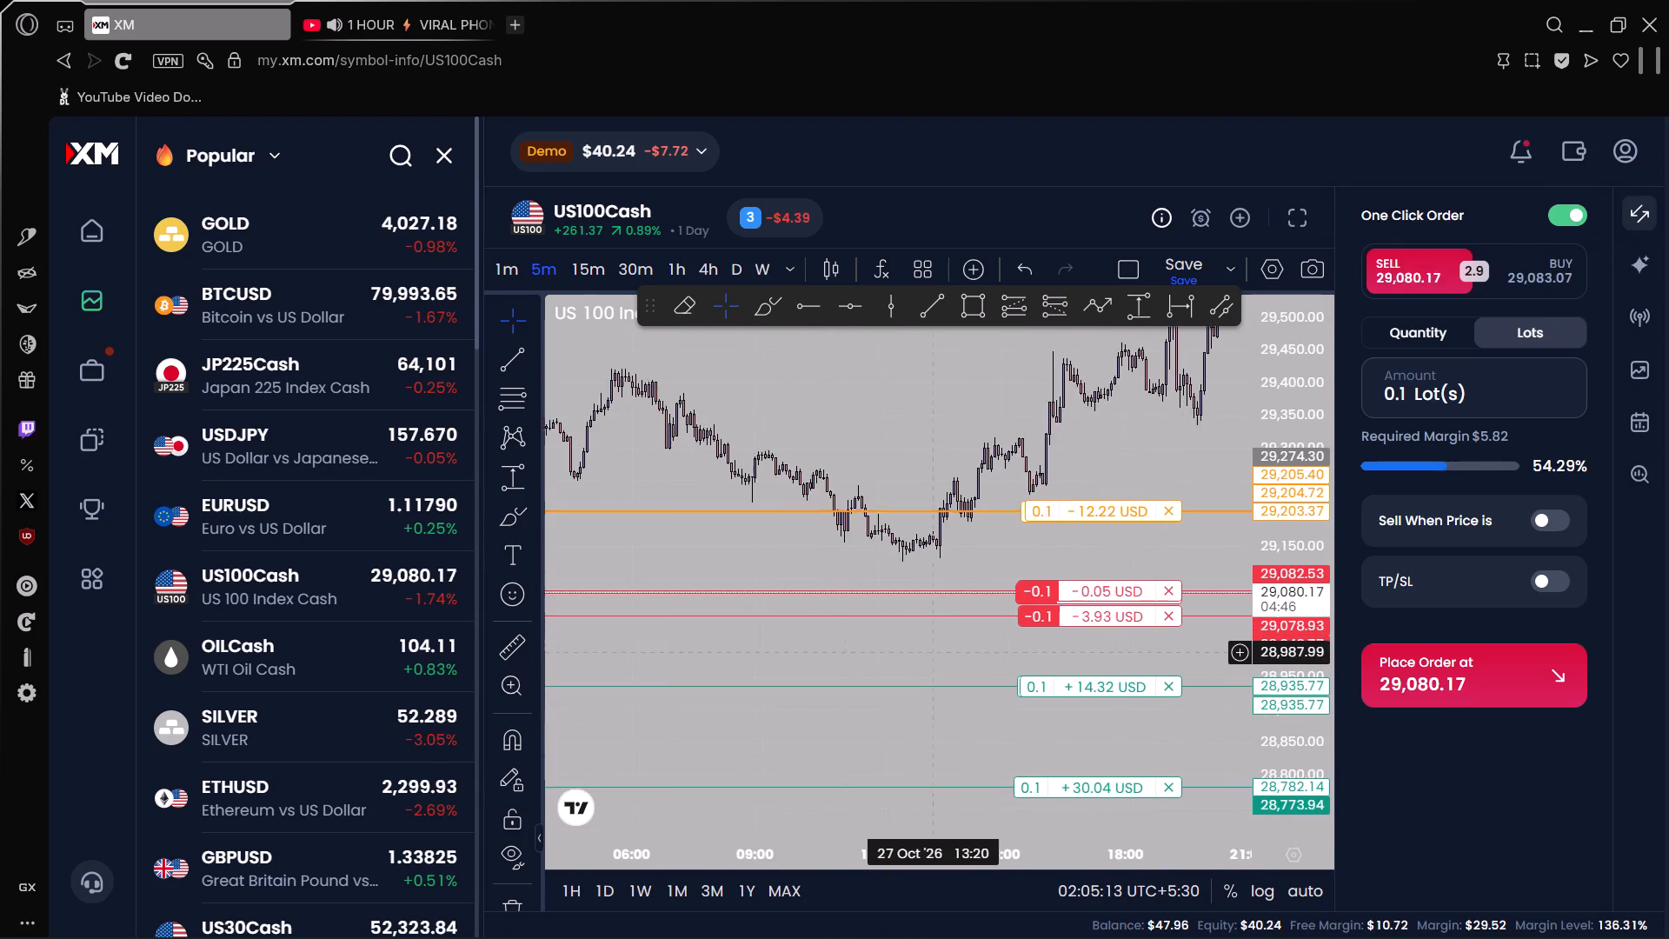
{"action": "left_click_drag", "start_coordinate": [755, 652], "coordinate": [345, 639]}
{"action": "left_click_drag", "start_coordinate": [878, 616], "coordinate": [363, 617]}
{"action": "left_click_drag", "start_coordinate": [886, 636], "coordinate": [378, 641]}
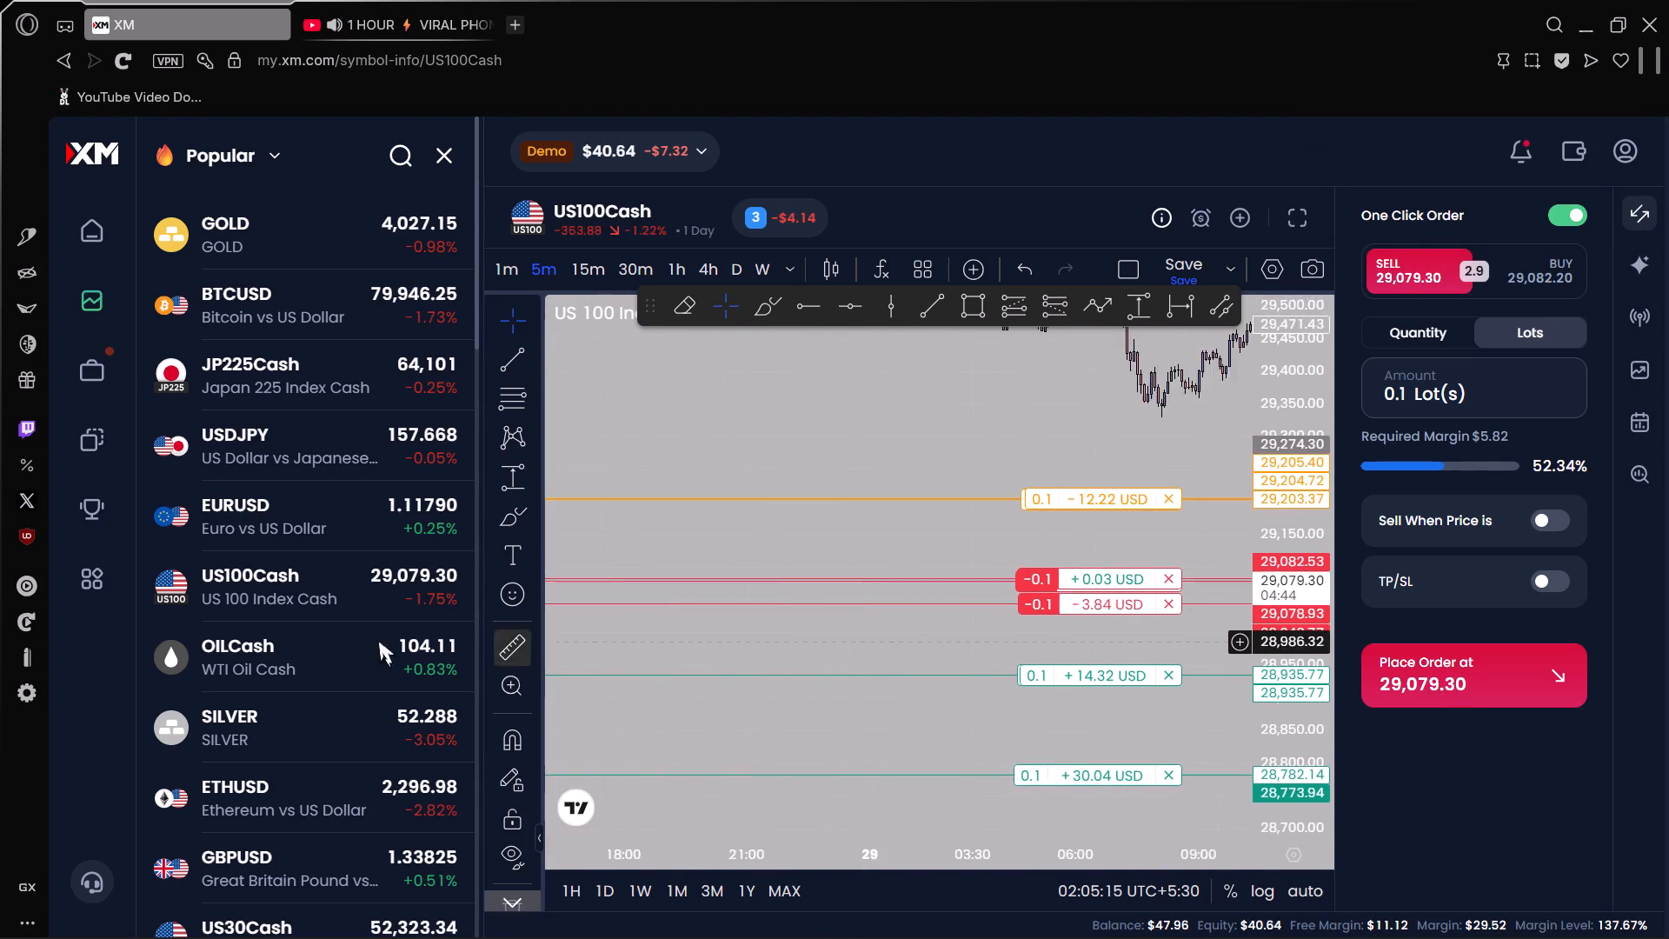
{"action": "left_click_drag", "start_coordinate": [378, 641], "coordinate": [285, 635]}
{"action": "left_click_drag", "start_coordinate": [841, 634], "coordinate": [209, 603]}
{"action": "scroll", "coordinate": [848, 610], "scroll_direction": "up", "scroll_amount": 4}
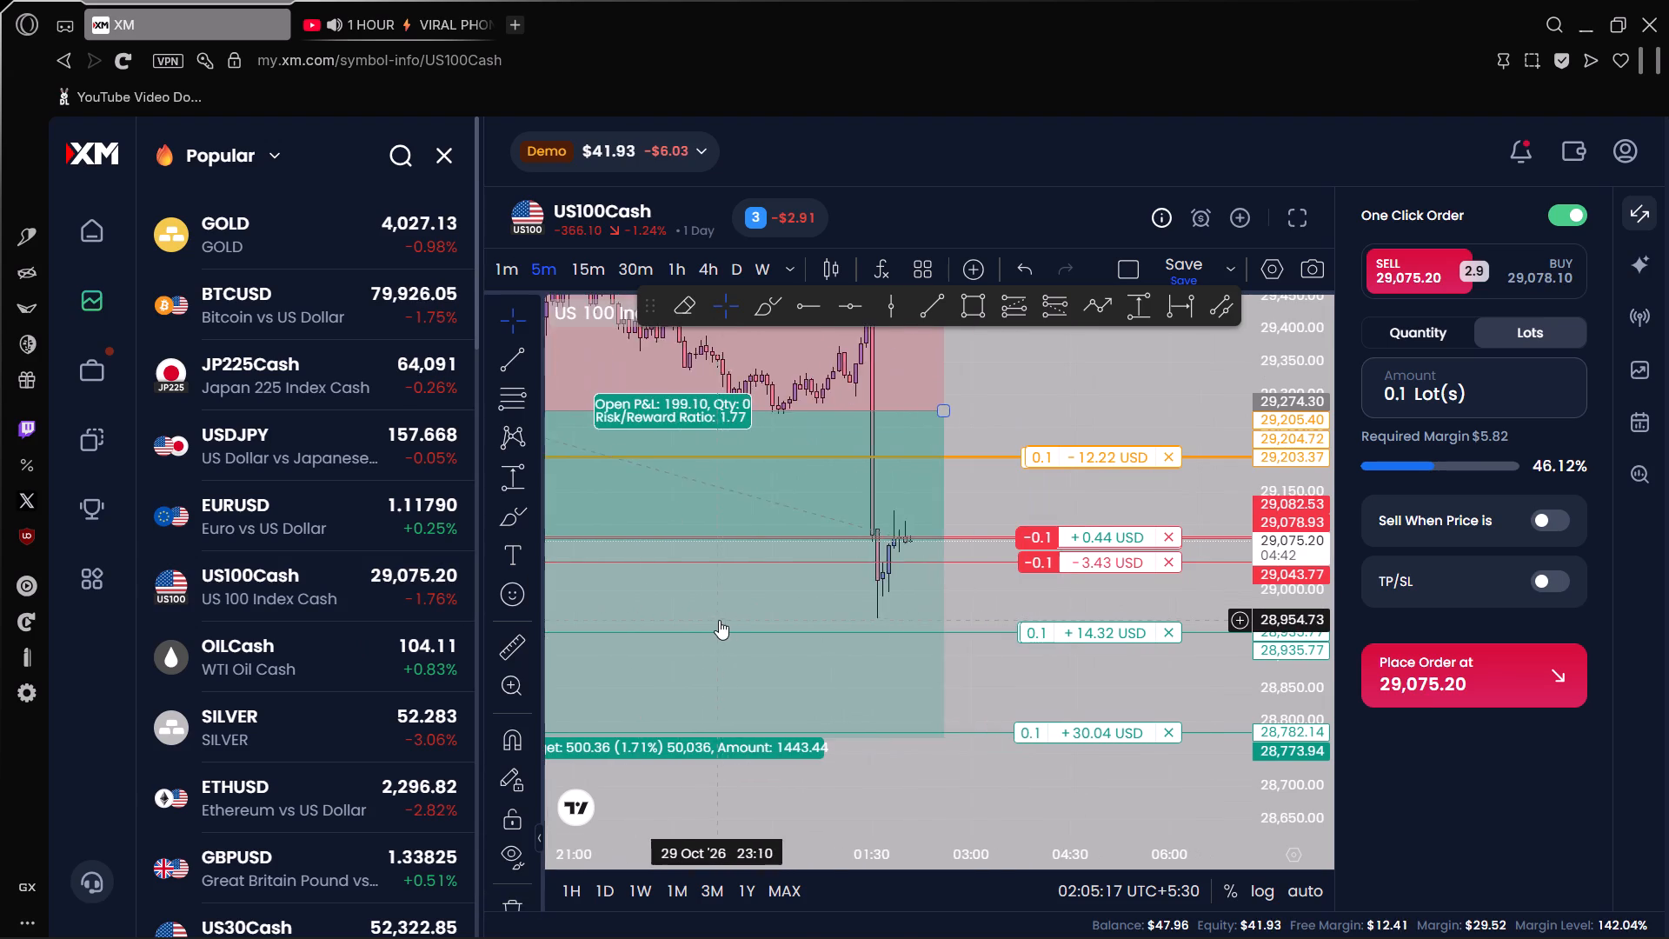
{"action": "scroll", "coordinate": [719, 620], "scroll_direction": "up", "scroll_amount": 7}
{"action": "left_click_drag", "start_coordinate": [780, 599], "coordinate": [858, 611]}
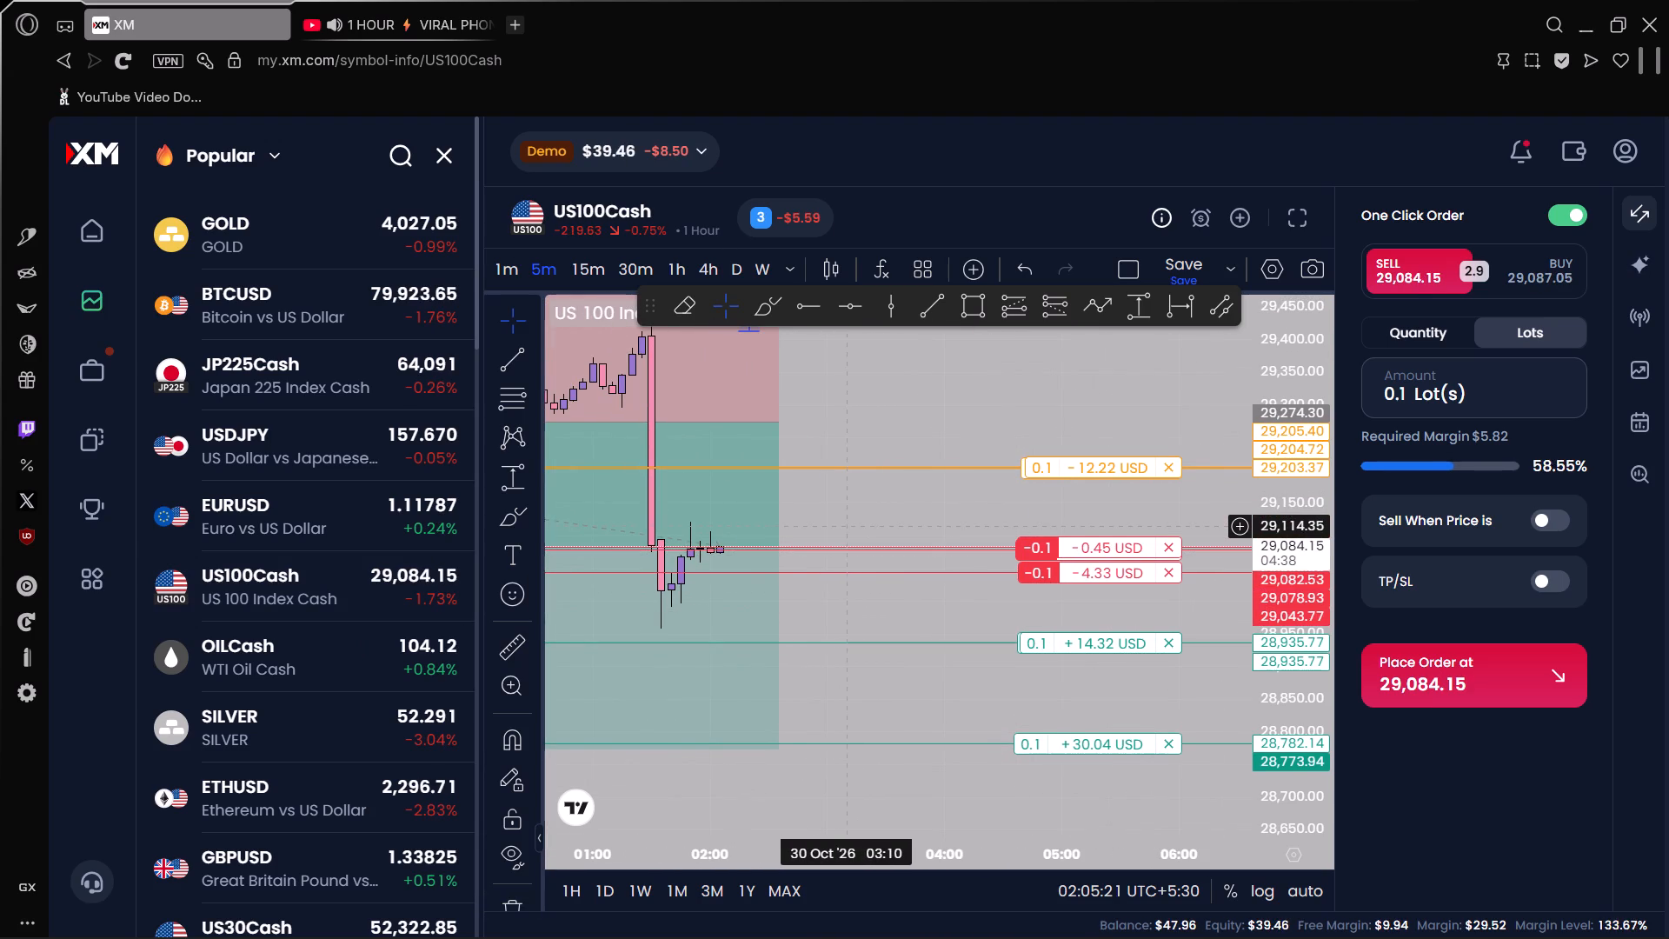
On TradingView, follow US100's 5-minute chart from 27 October to the 30 October drop and examine it around the 29,207.79 and 29,123.26 lines.
{"action": "key", "text": "alt+Tab"}
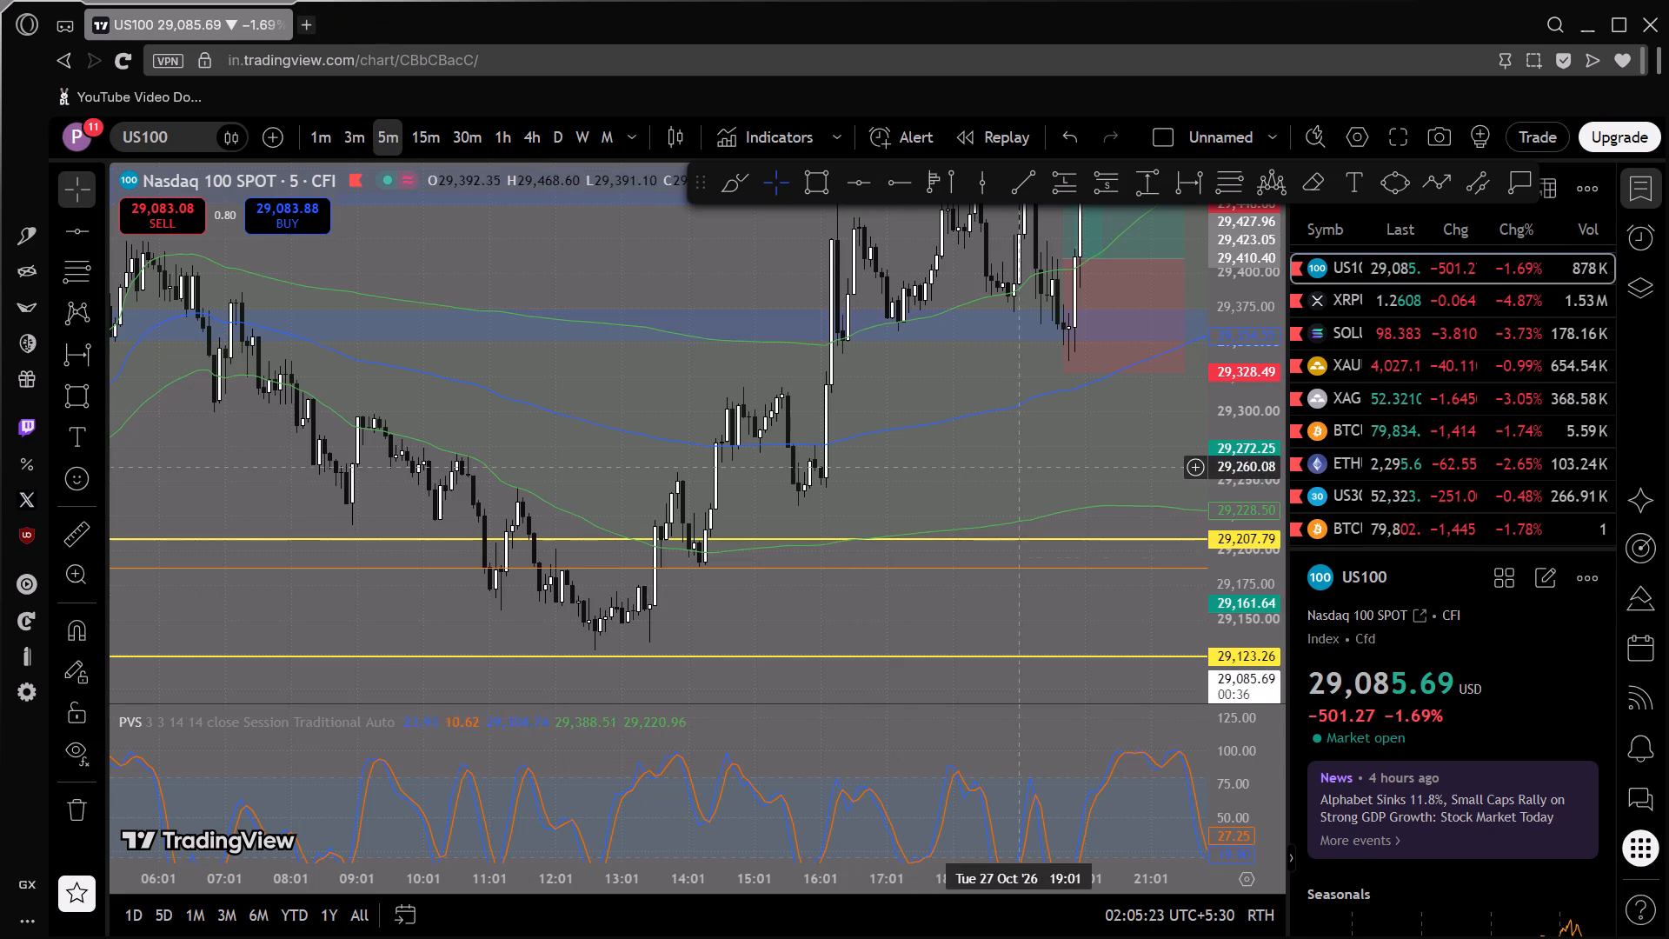
{"action": "left_click_drag", "start_coordinate": [1021, 467], "coordinate": [261, 496]}
{"action": "left_click_drag", "start_coordinate": [858, 434], "coordinate": [1061, 629]}
{"action": "scroll", "coordinate": [1229, 474], "scroll_direction": "down", "scroll_amount": 4}
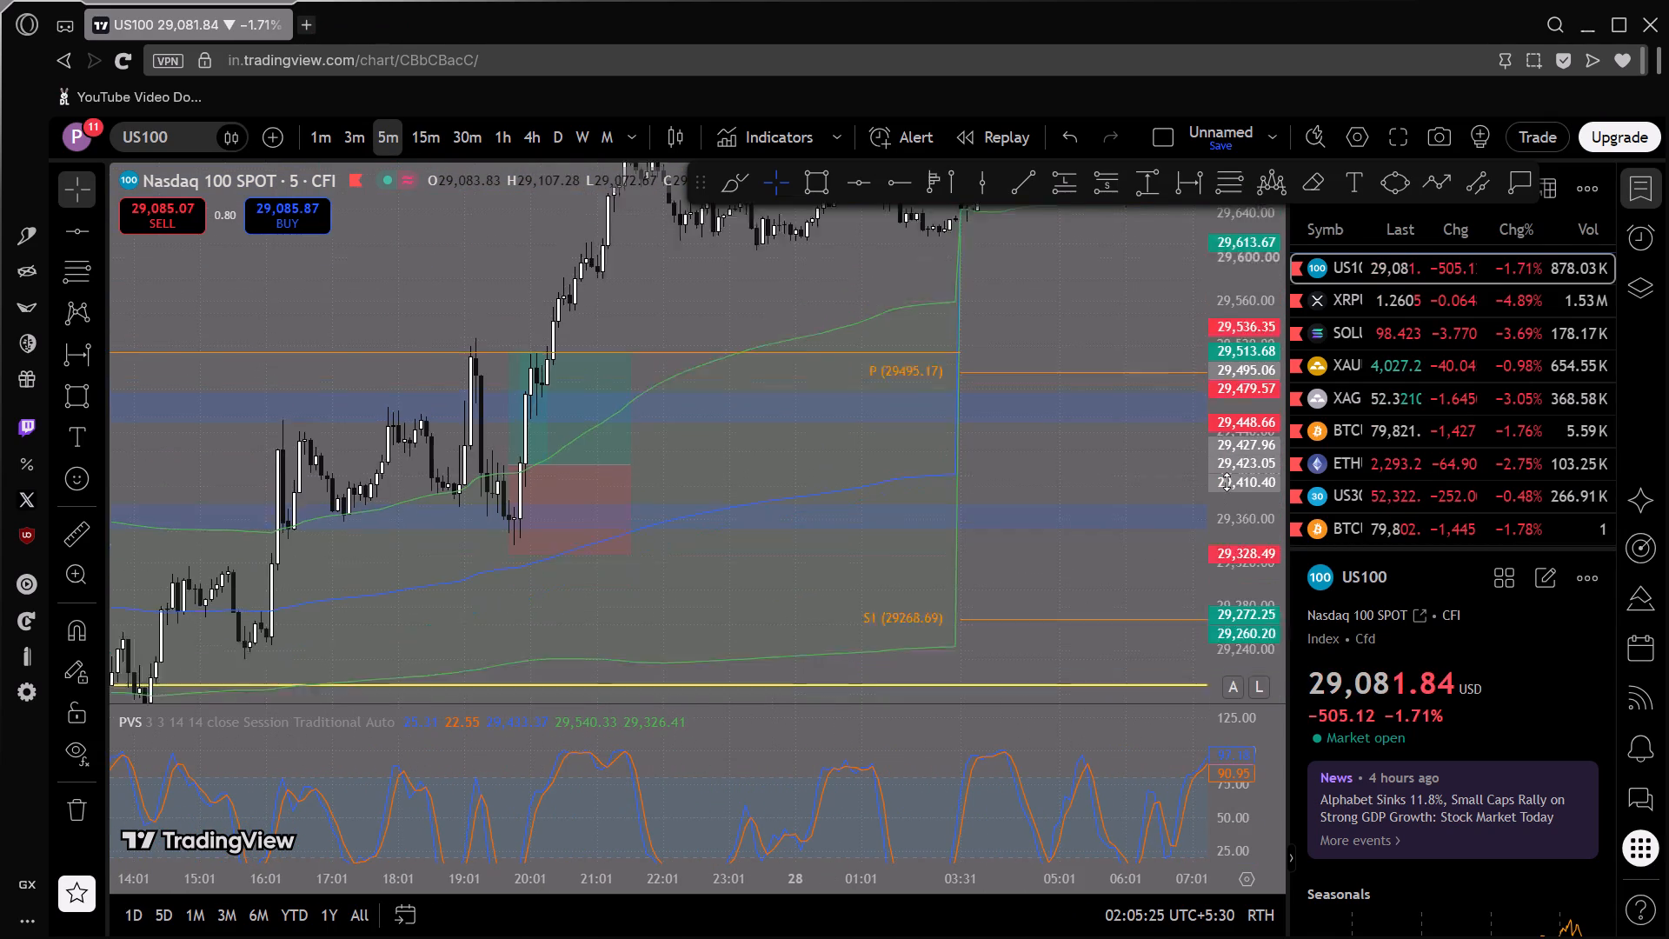
{"action": "scroll", "coordinate": [1050, 543], "scroll_direction": "down", "scroll_amount": 4}
{"action": "left_click_drag", "start_coordinate": [1100, 558], "coordinate": [0, 638]}
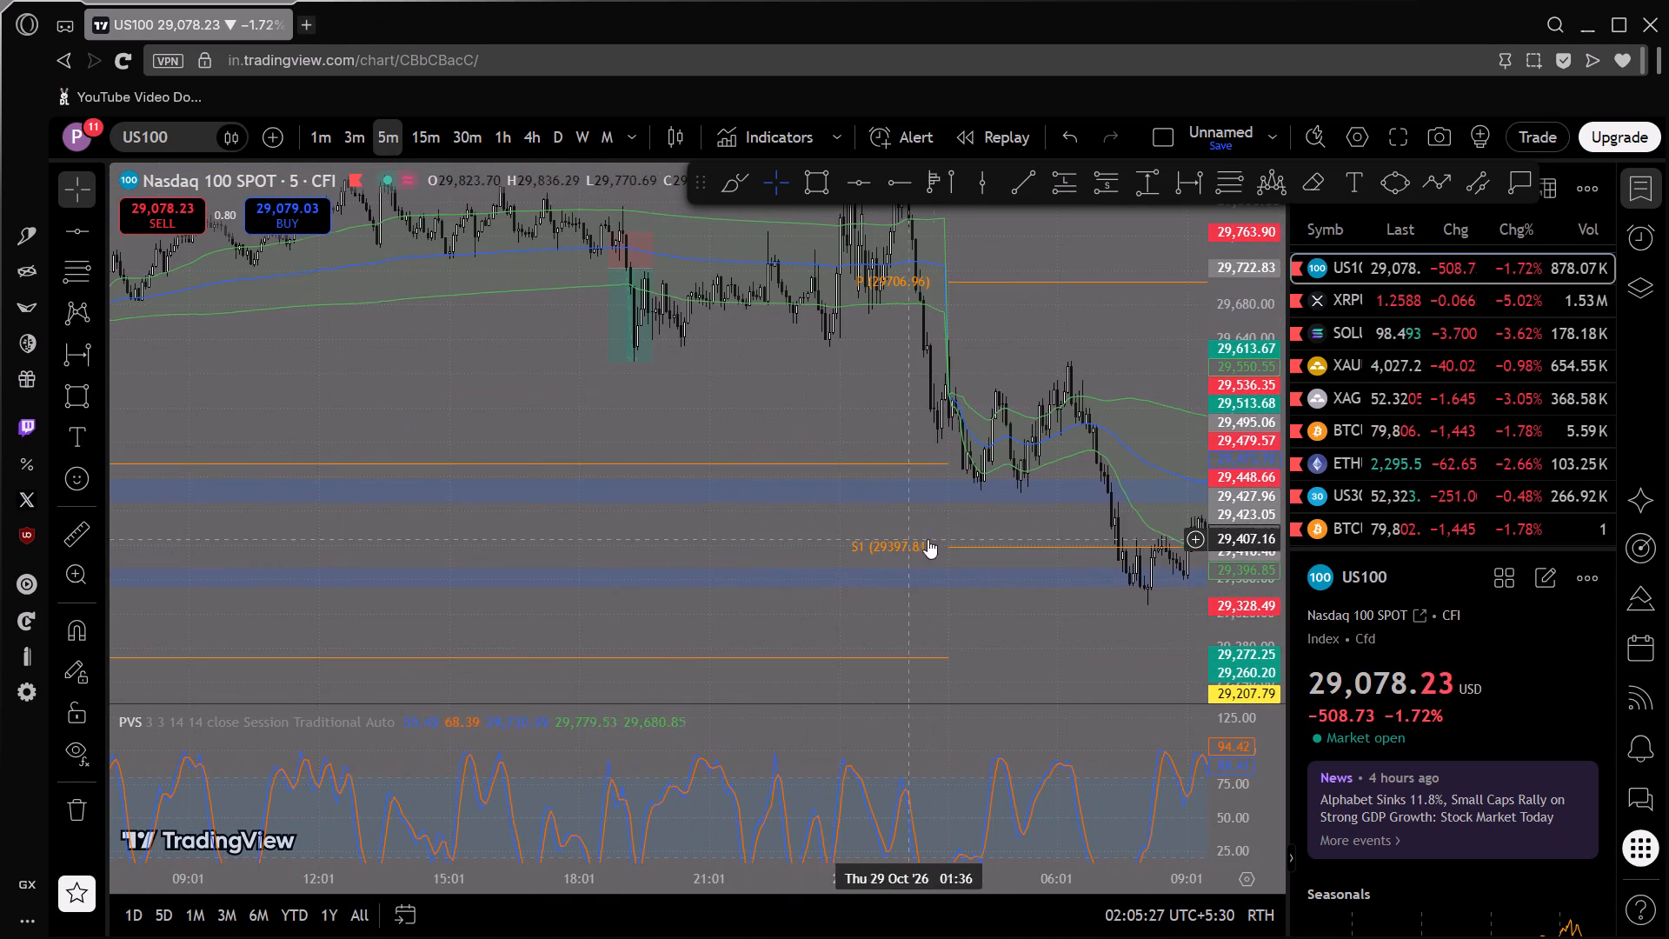
{"action": "left_click_drag", "start_coordinate": [995, 543], "coordinate": [17, 518]}
{"action": "left_click_drag", "start_coordinate": [1018, 594], "coordinate": [979, 443]}
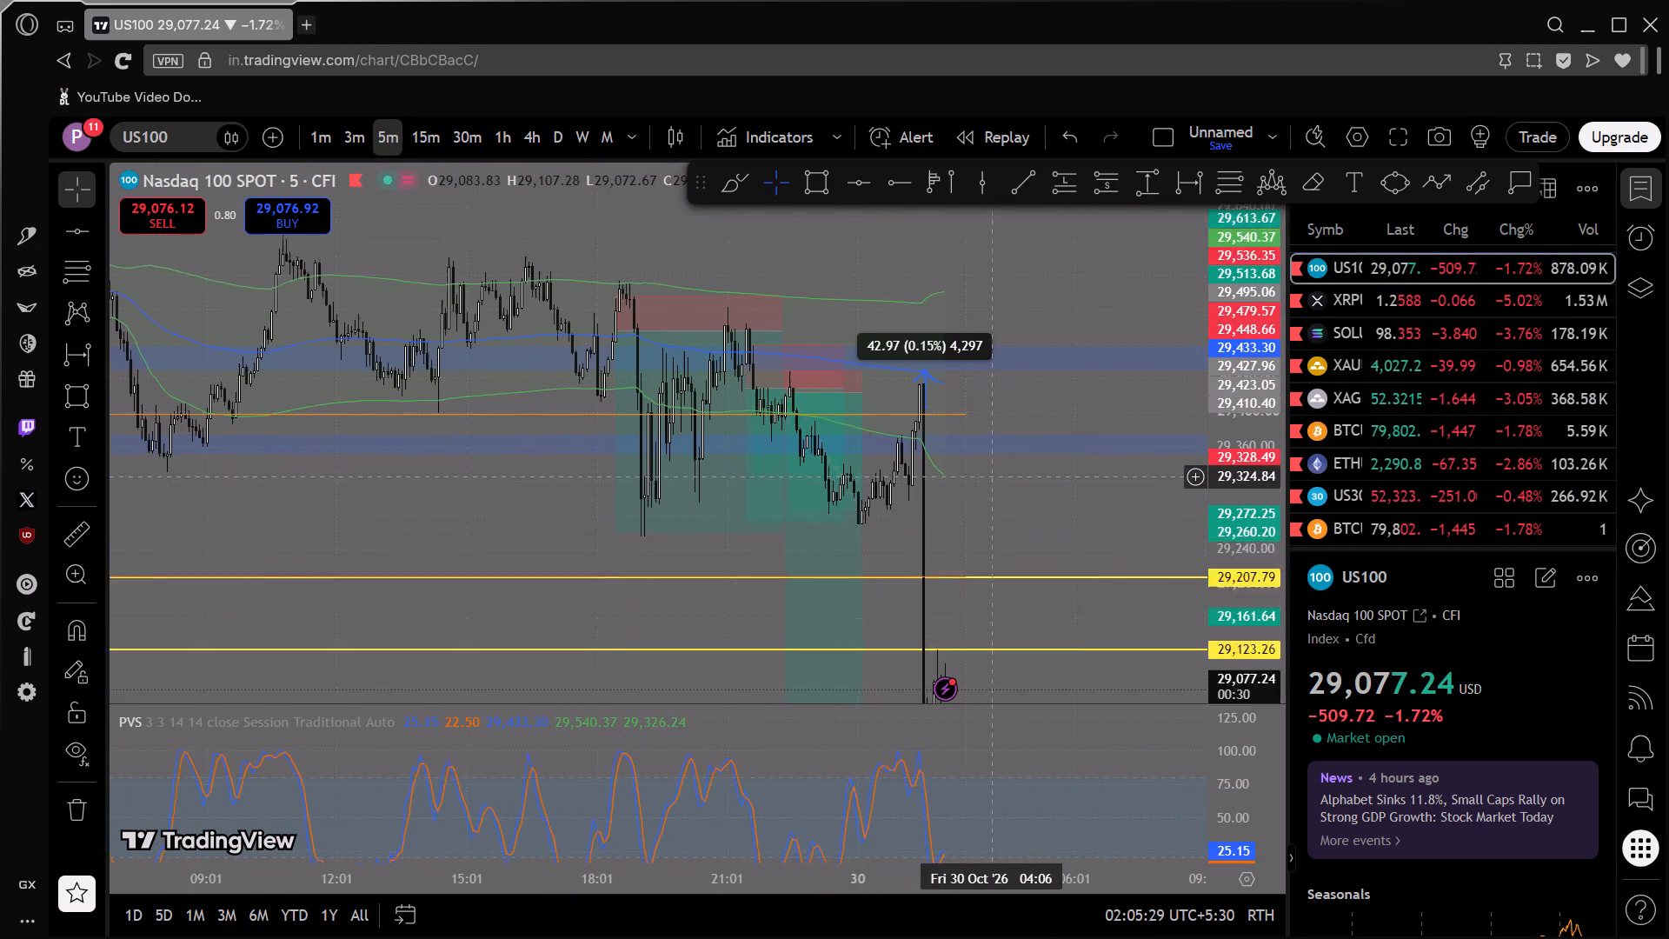
{"action": "left_click_drag", "start_coordinate": [979, 443], "coordinate": [912, 427]}
{"action": "left_click_drag", "start_coordinate": [955, 571], "coordinate": [948, 317]}
{"action": "scroll", "coordinate": [855, 482], "scroll_direction": "up", "scroll_amount": 2}
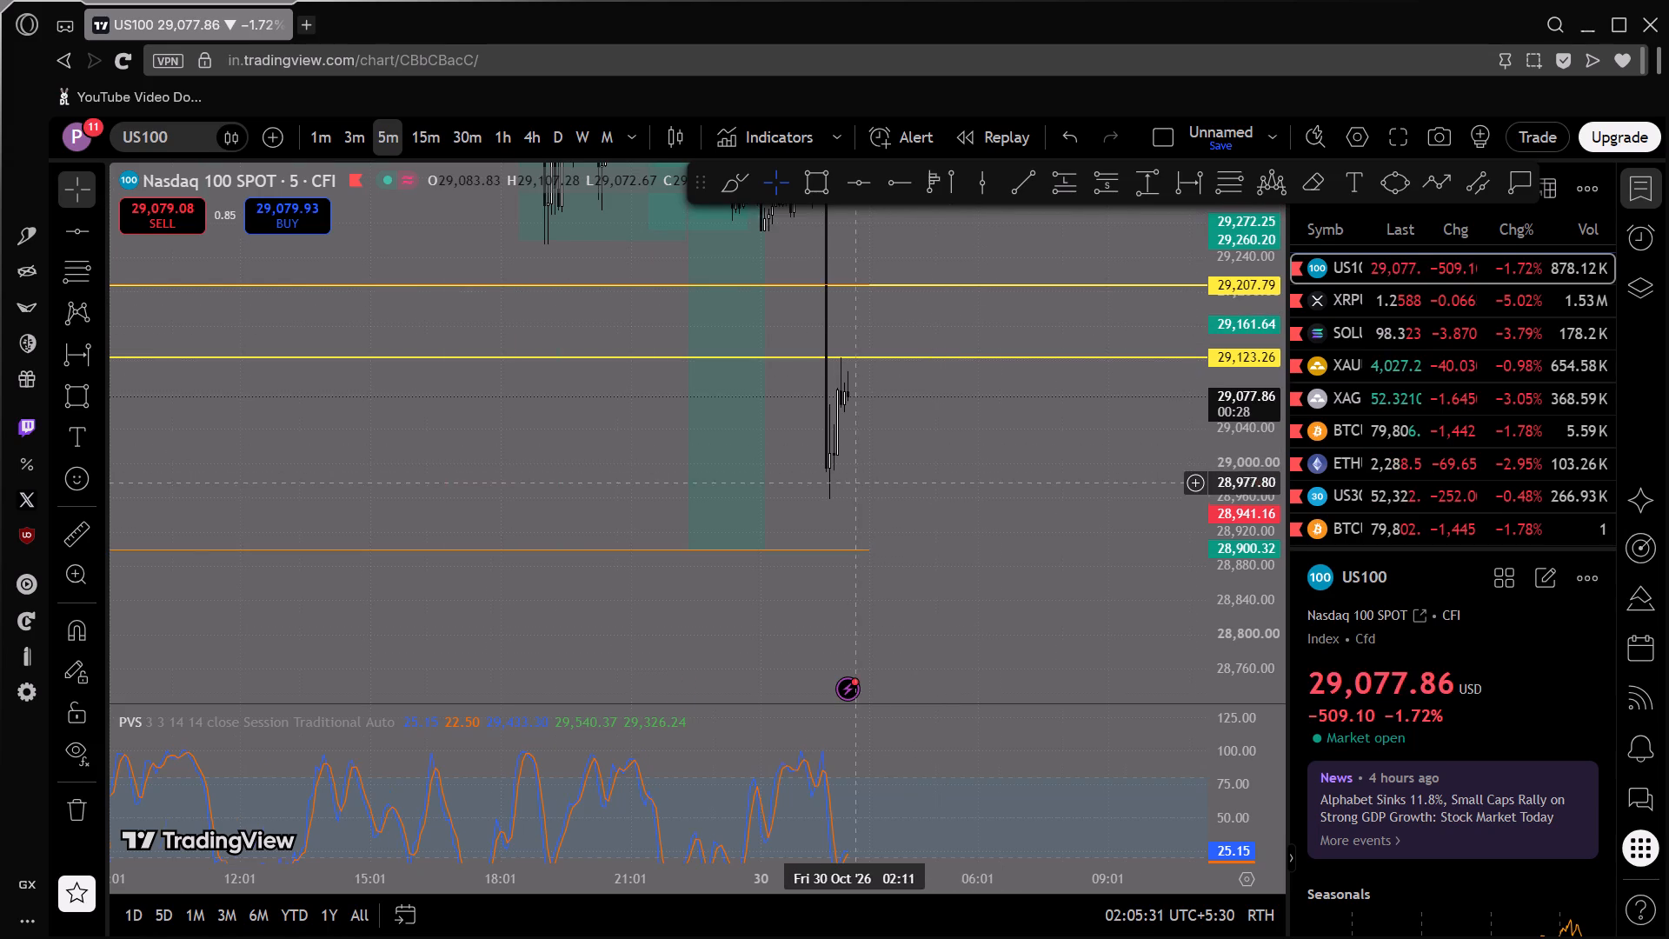
{"action": "scroll", "coordinate": [854, 483], "scroll_direction": "up", "scroll_amount": 3}
{"action": "left_click_drag", "start_coordinate": [677, 444], "coordinate": [923, 490]}
{"action": "scroll", "coordinate": [1225, 405], "scroll_direction": "down", "scroll_amount": 3}
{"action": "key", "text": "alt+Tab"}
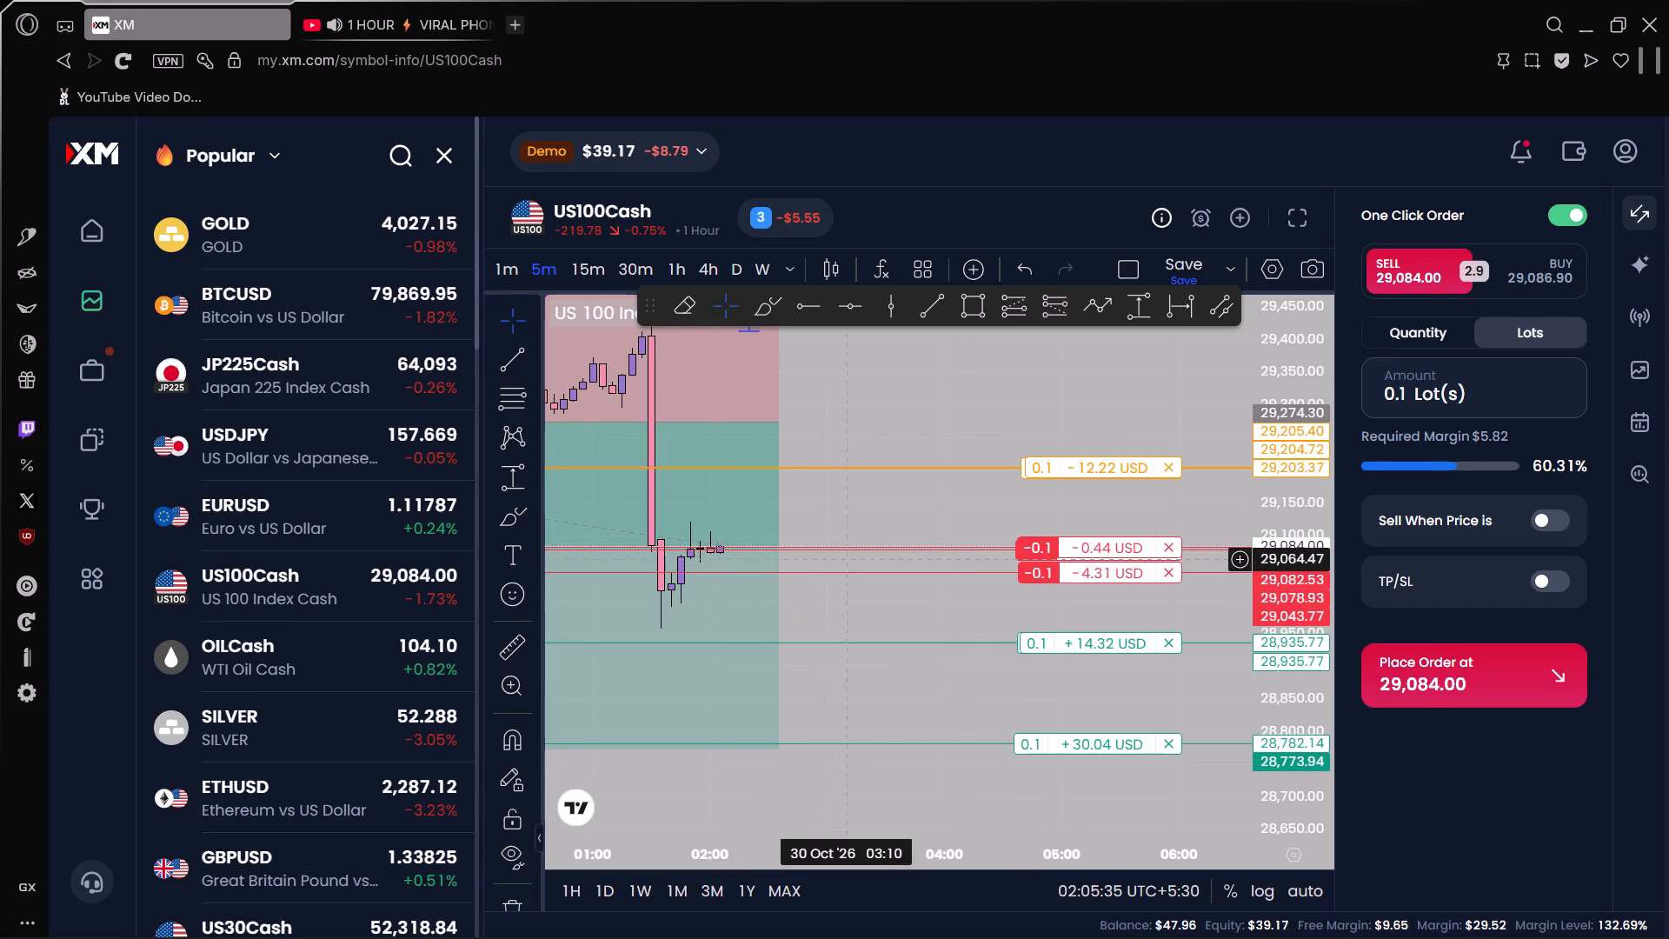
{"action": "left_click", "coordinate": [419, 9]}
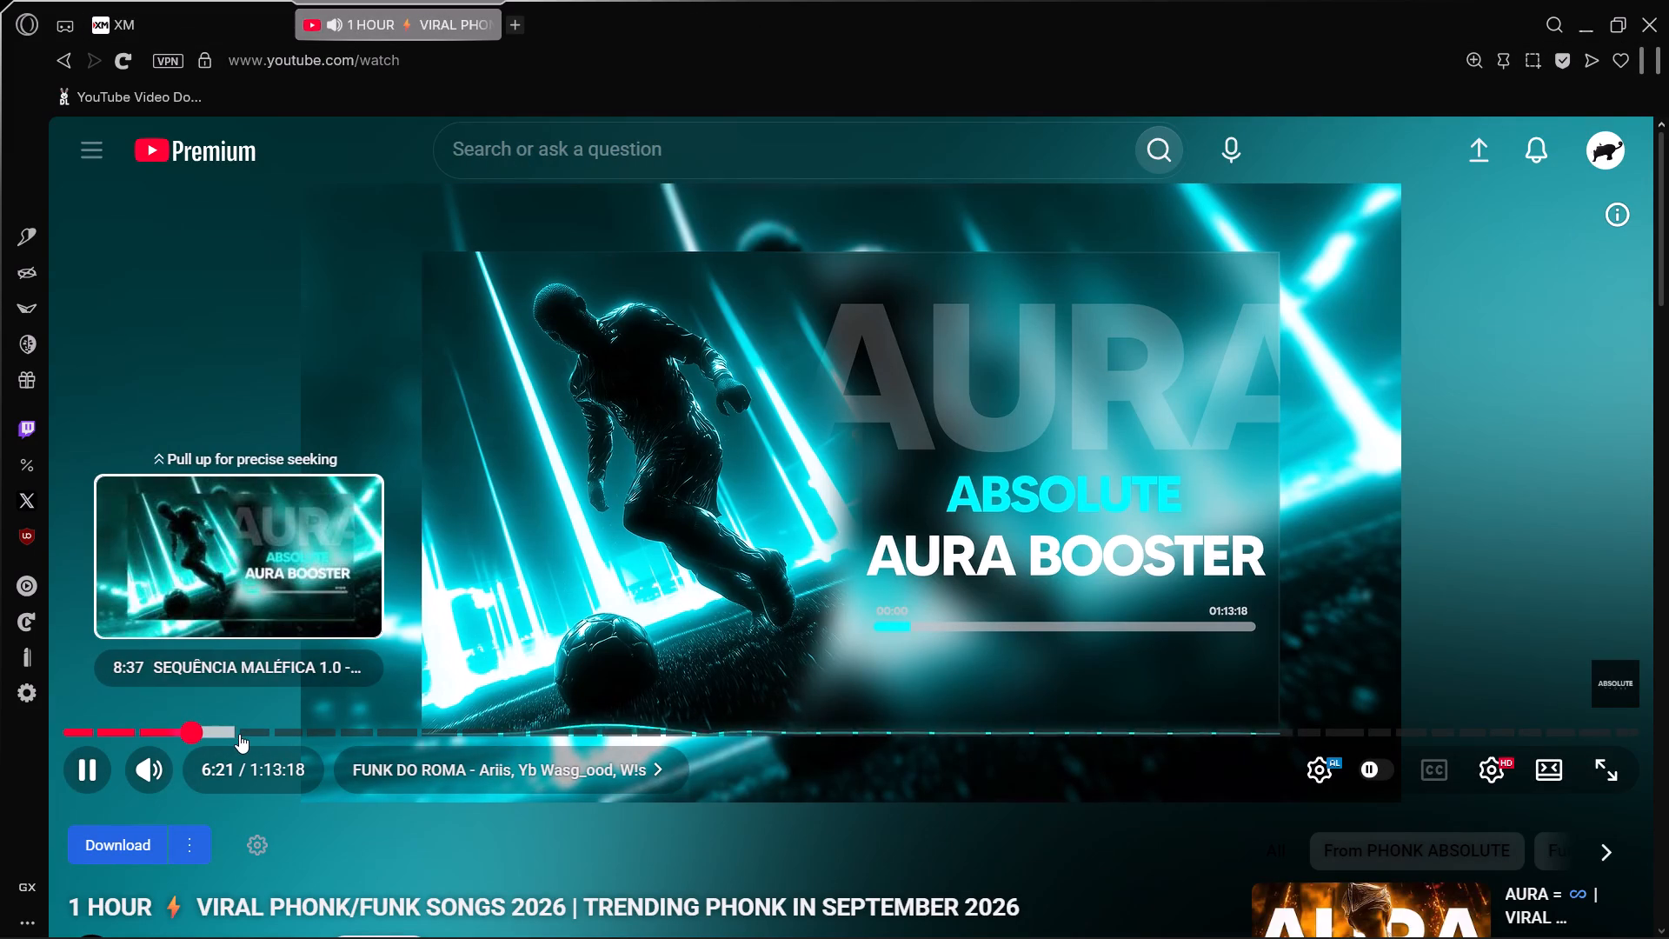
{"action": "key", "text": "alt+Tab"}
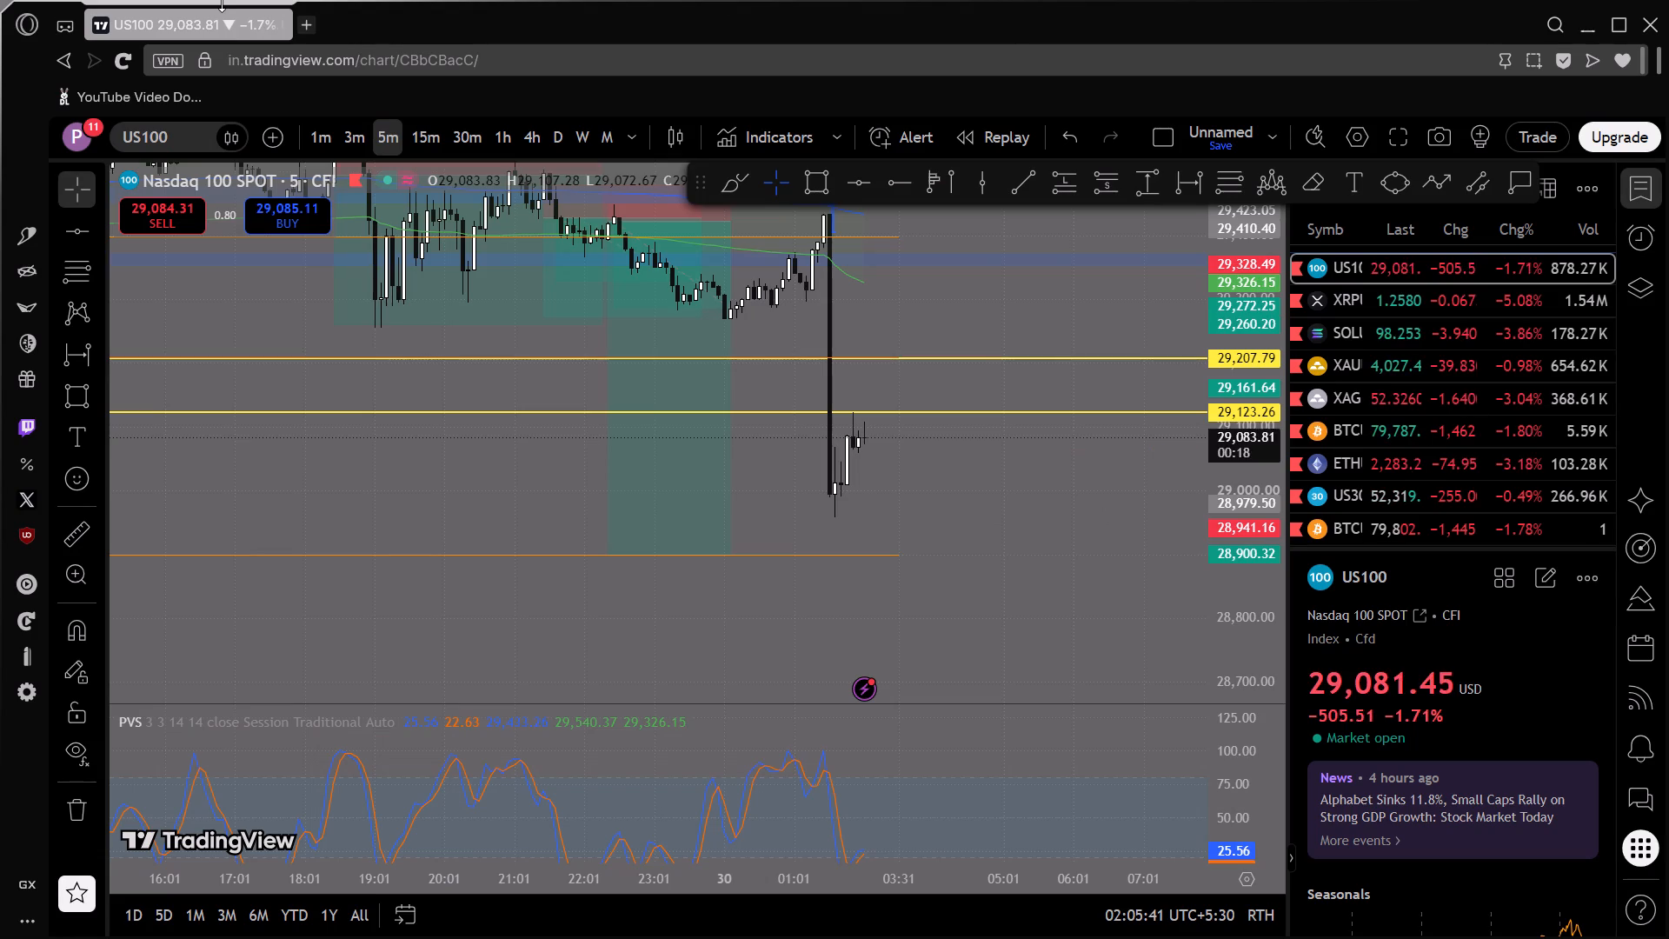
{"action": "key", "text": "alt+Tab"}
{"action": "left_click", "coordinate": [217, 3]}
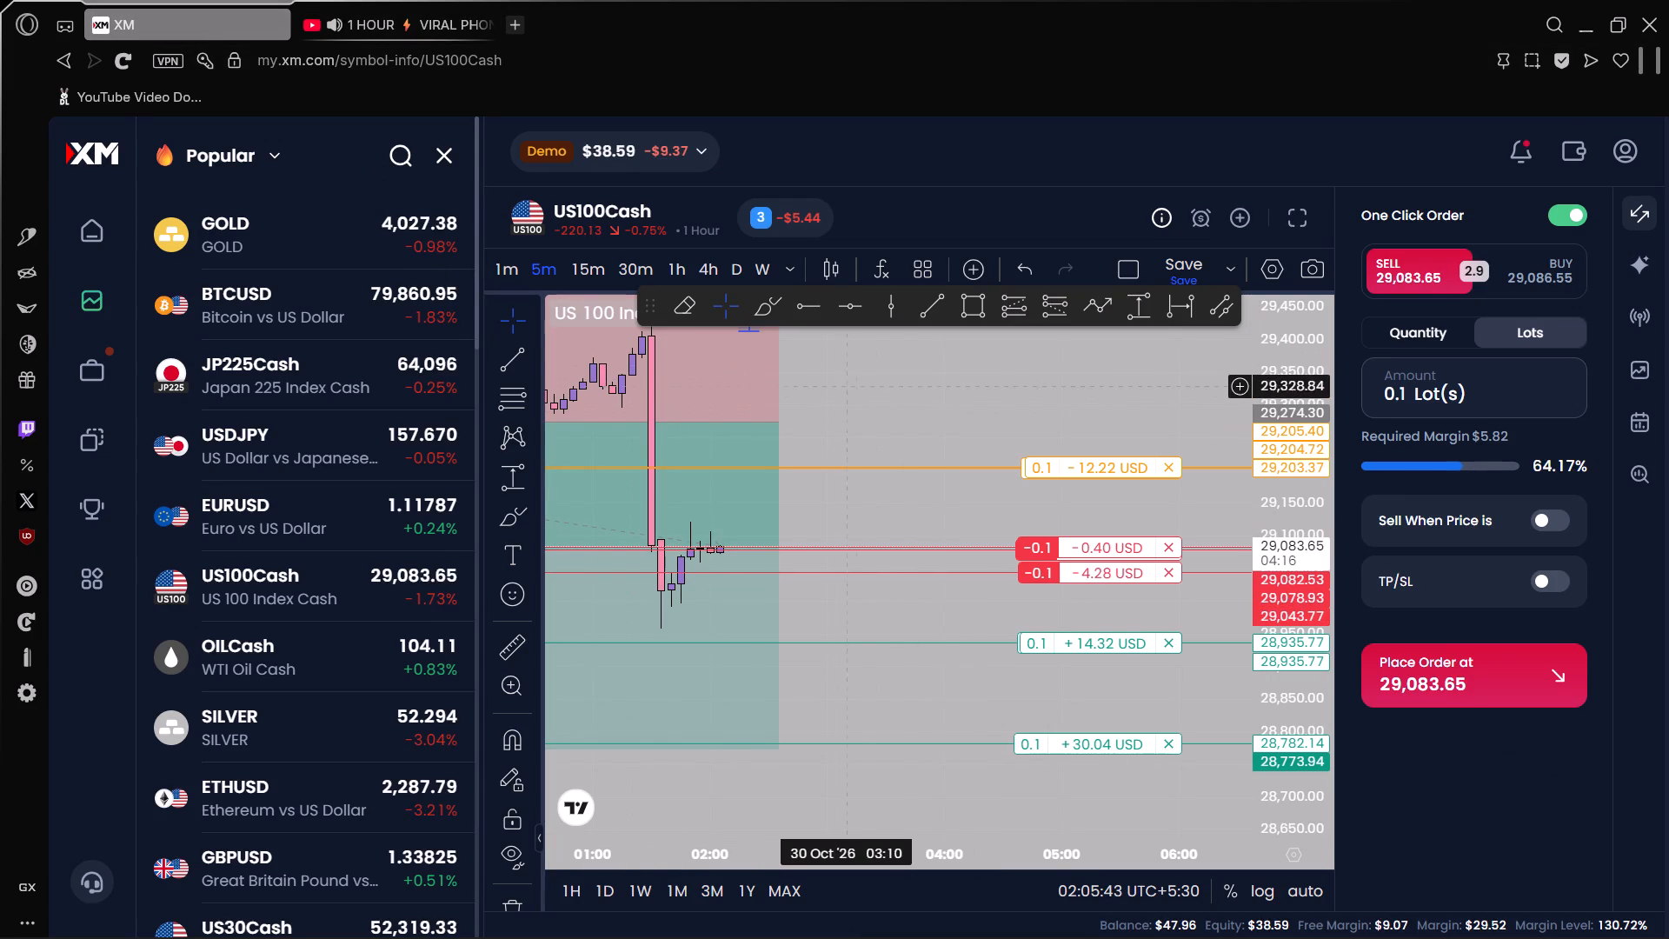
On XM, inspect the GOLD short on its 5-minute chart, followed by the US100Cash shorts around the latest candles.
{"action": "left_click", "coordinate": [252, 230]}
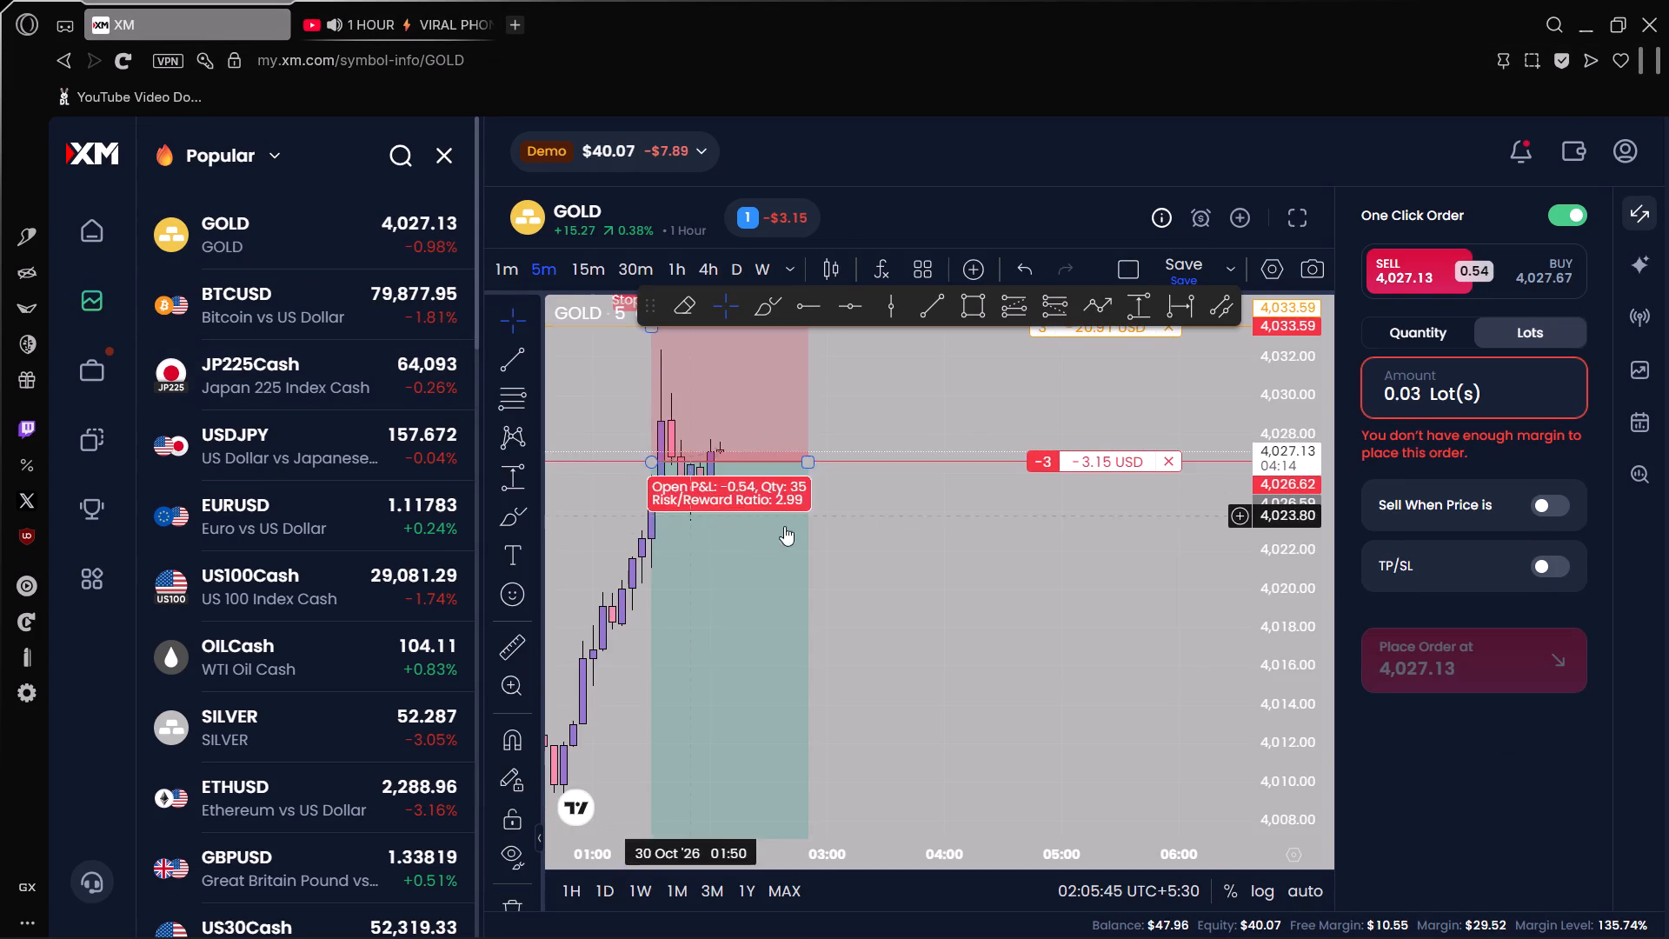
{"action": "left_click_drag", "start_coordinate": [878, 539], "coordinate": [960, 599]}
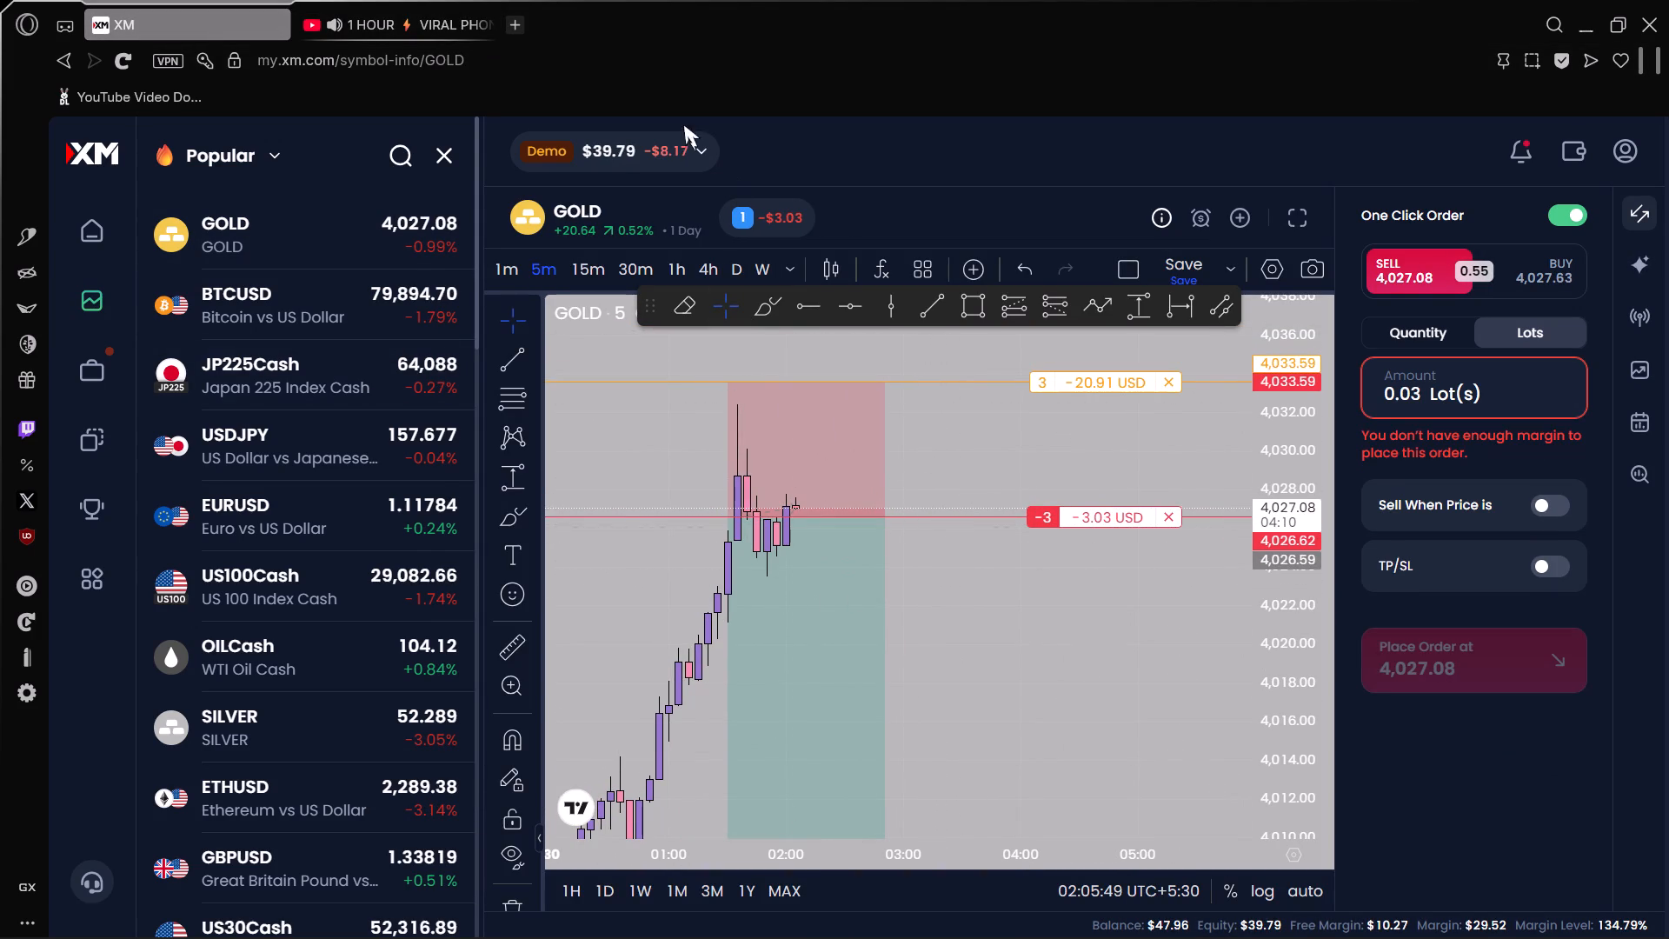
{"action": "left_click", "coordinate": [348, 565]}
{"action": "left_click_drag", "start_coordinate": [947, 648], "coordinate": [969, 537]}
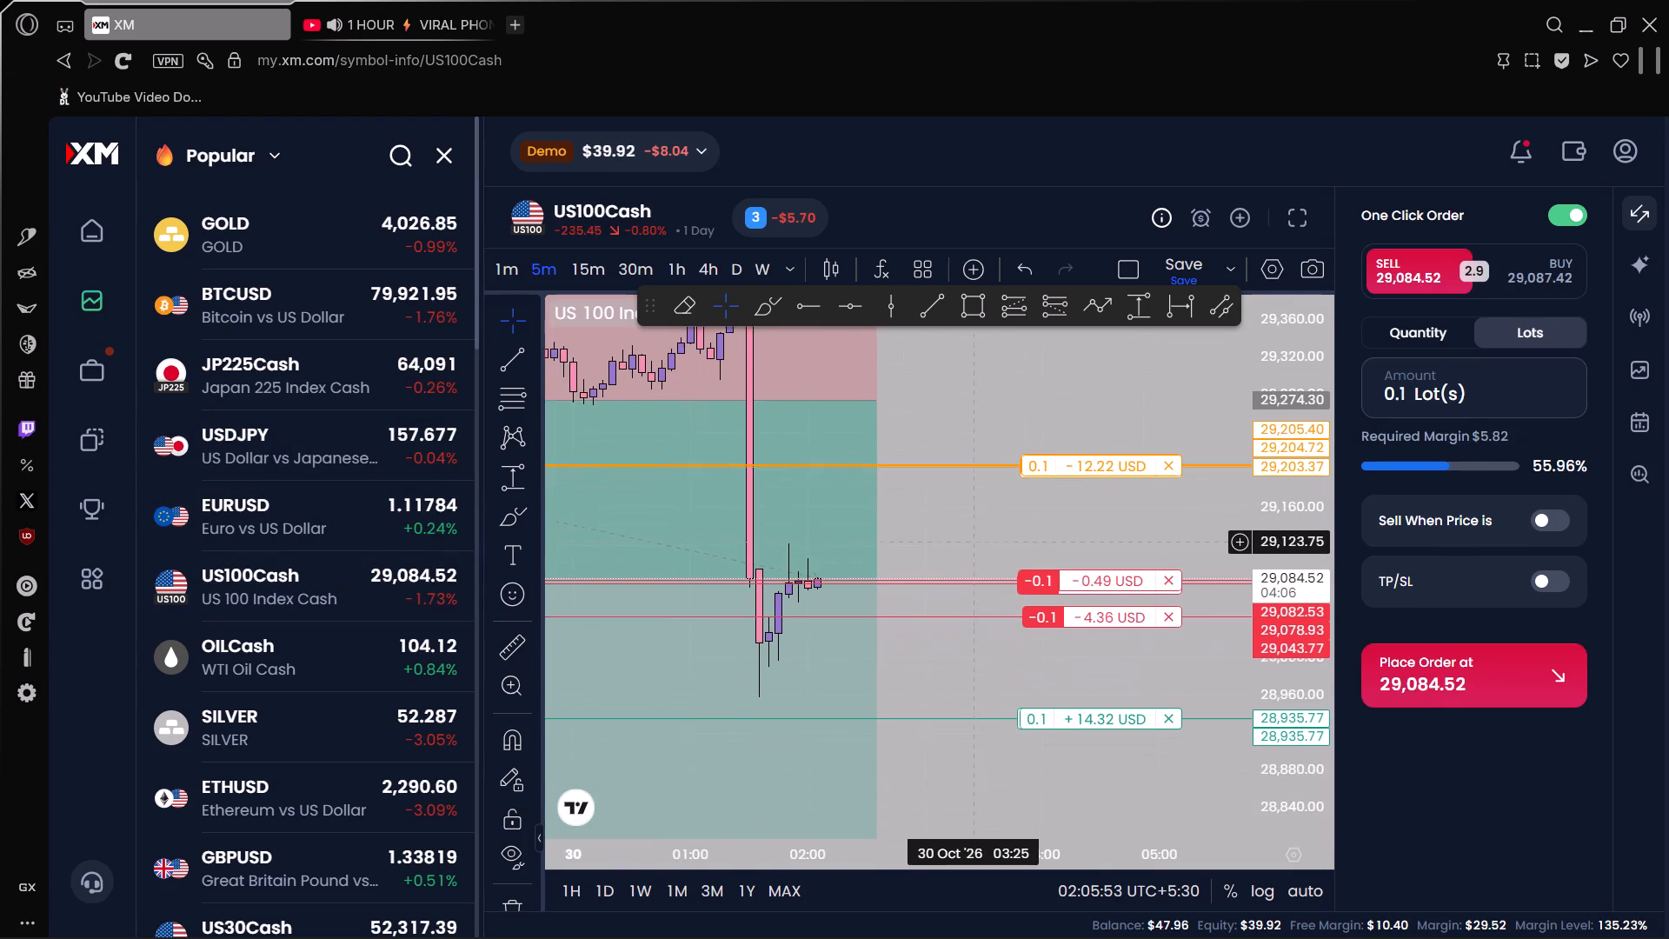
{"action": "left_click_drag", "start_coordinate": [969, 537], "coordinate": [953, 525]}
On TradingView, examine US100's latest 5-minute candles with the PVS oscillator, followed by the XAUUSD chart.
{"action": "key", "text": "alt+Tab"}
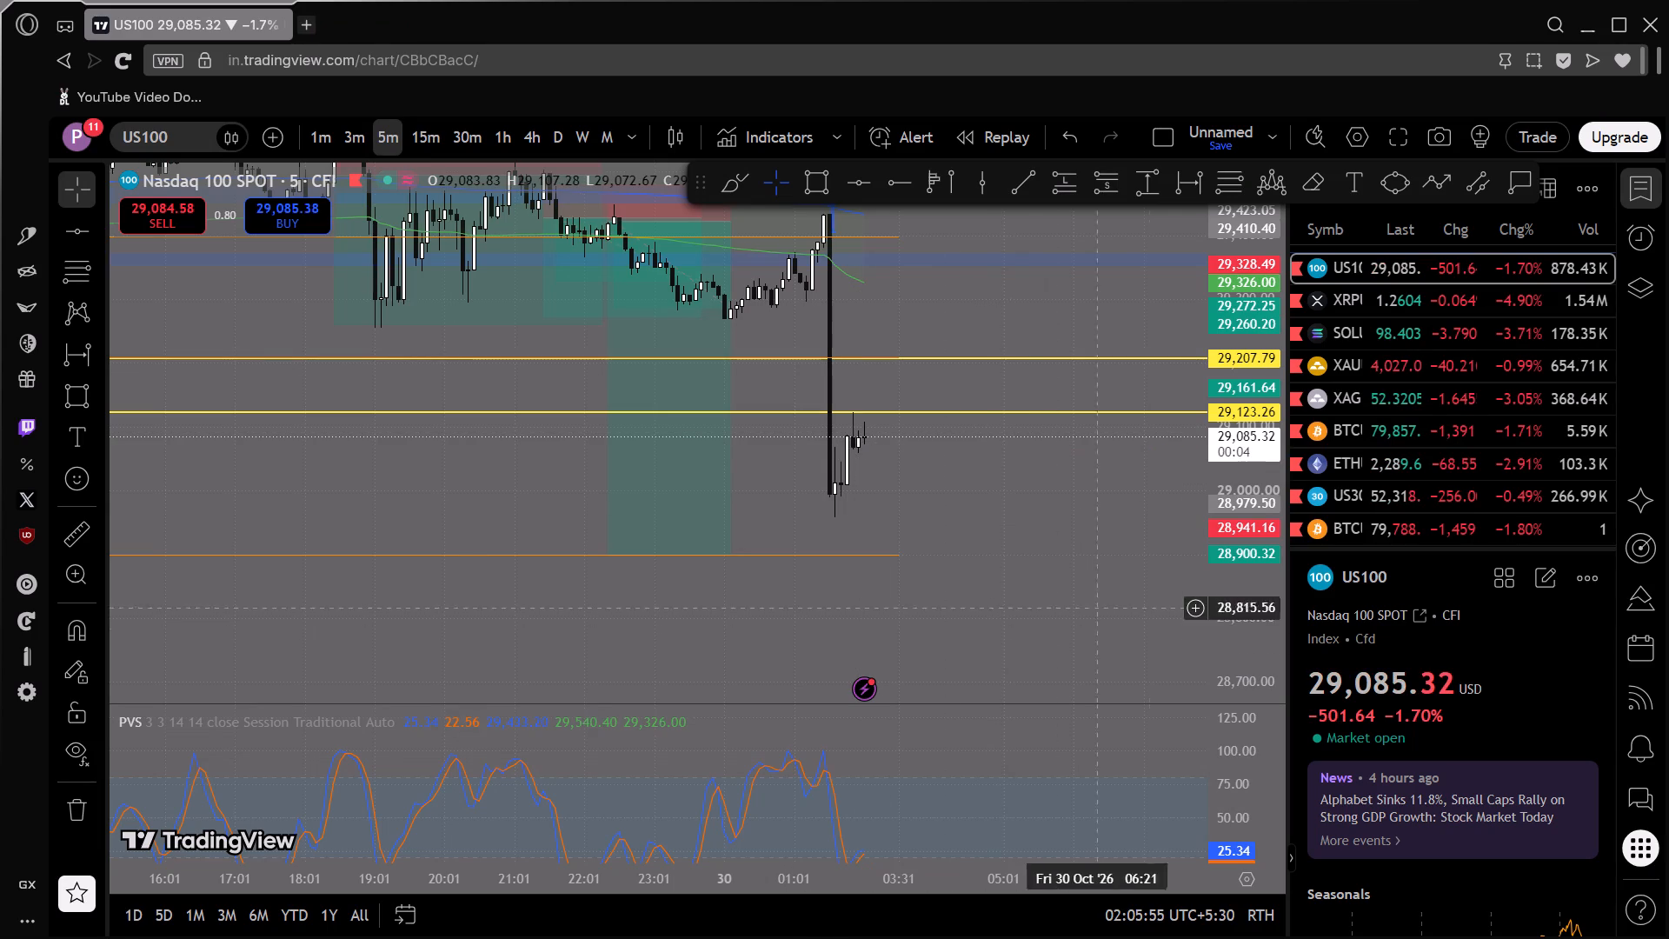
{"action": "left_click_drag", "start_coordinate": [998, 643], "coordinate": [979, 619]}
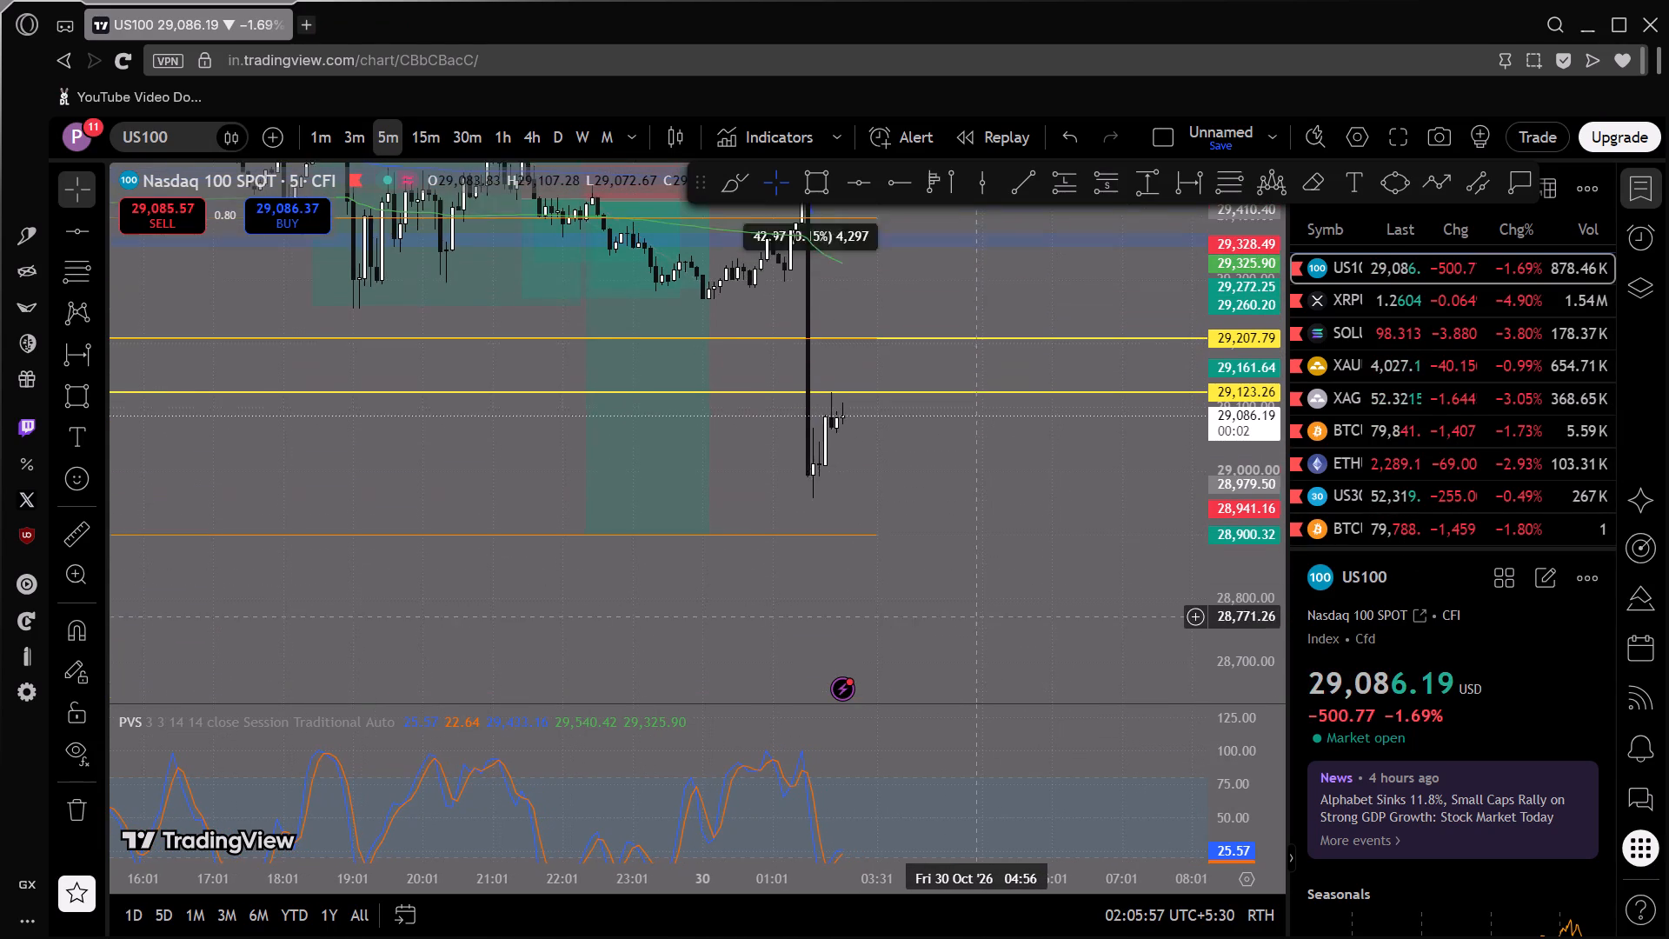
{"action": "left_click_drag", "start_coordinate": [979, 619], "coordinate": [979, 647]}
{"action": "left_click_drag", "start_coordinate": [1032, 811], "coordinate": [1038, 754]}
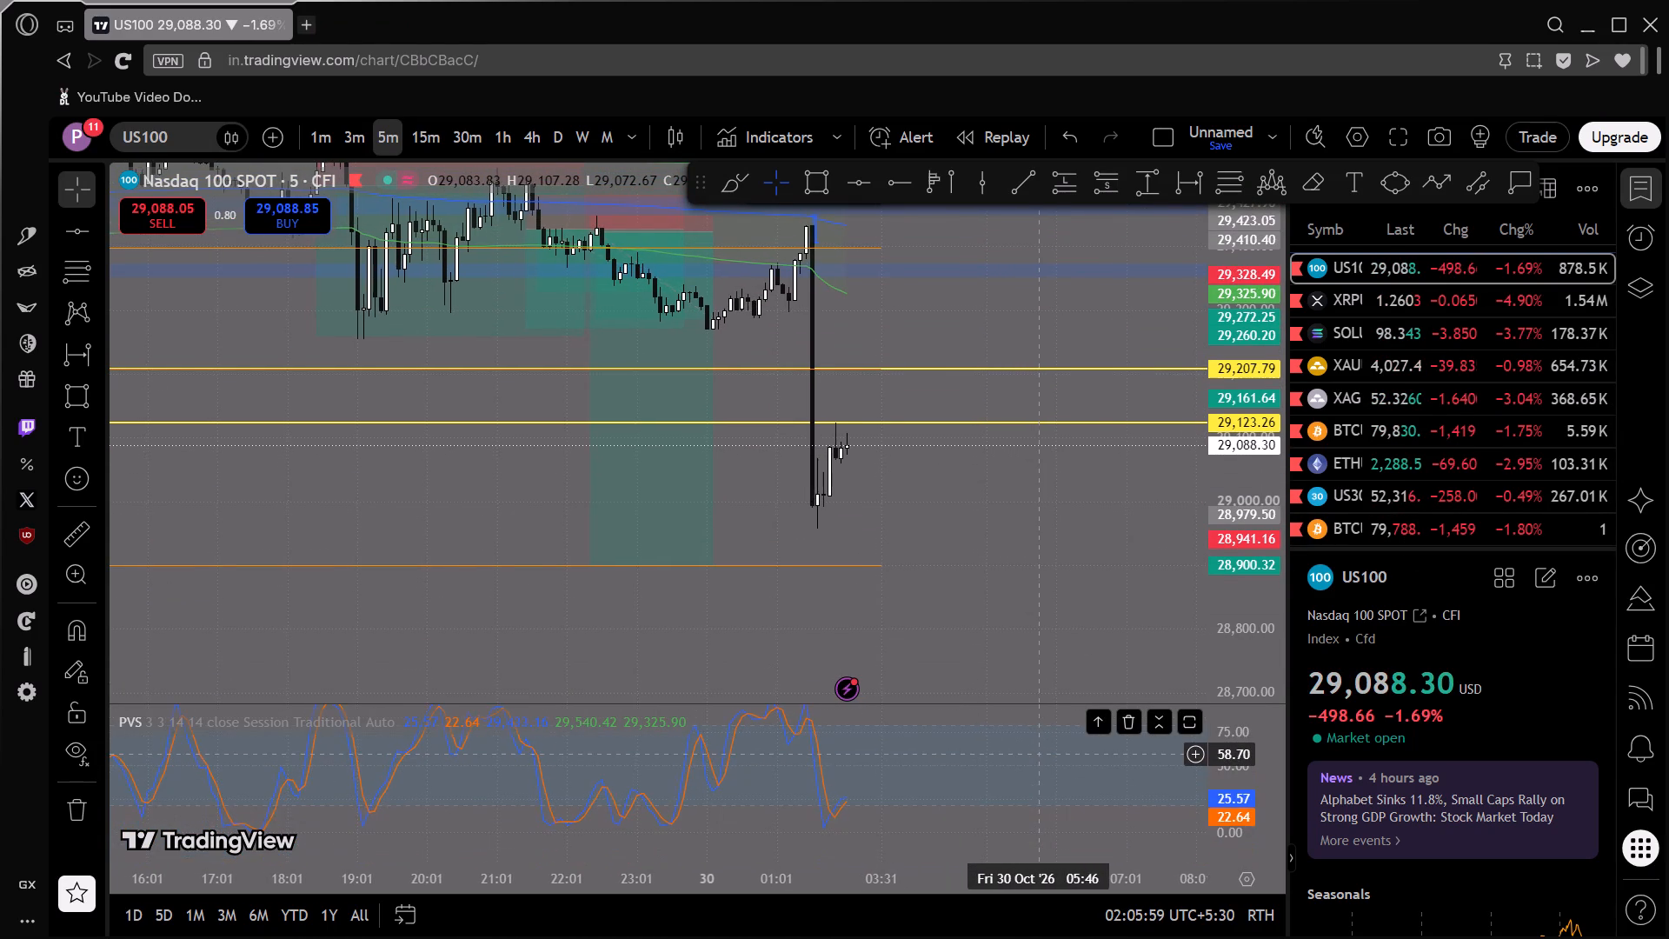
{"action": "left_click_drag", "start_coordinate": [1038, 754], "coordinate": [1029, 754]}
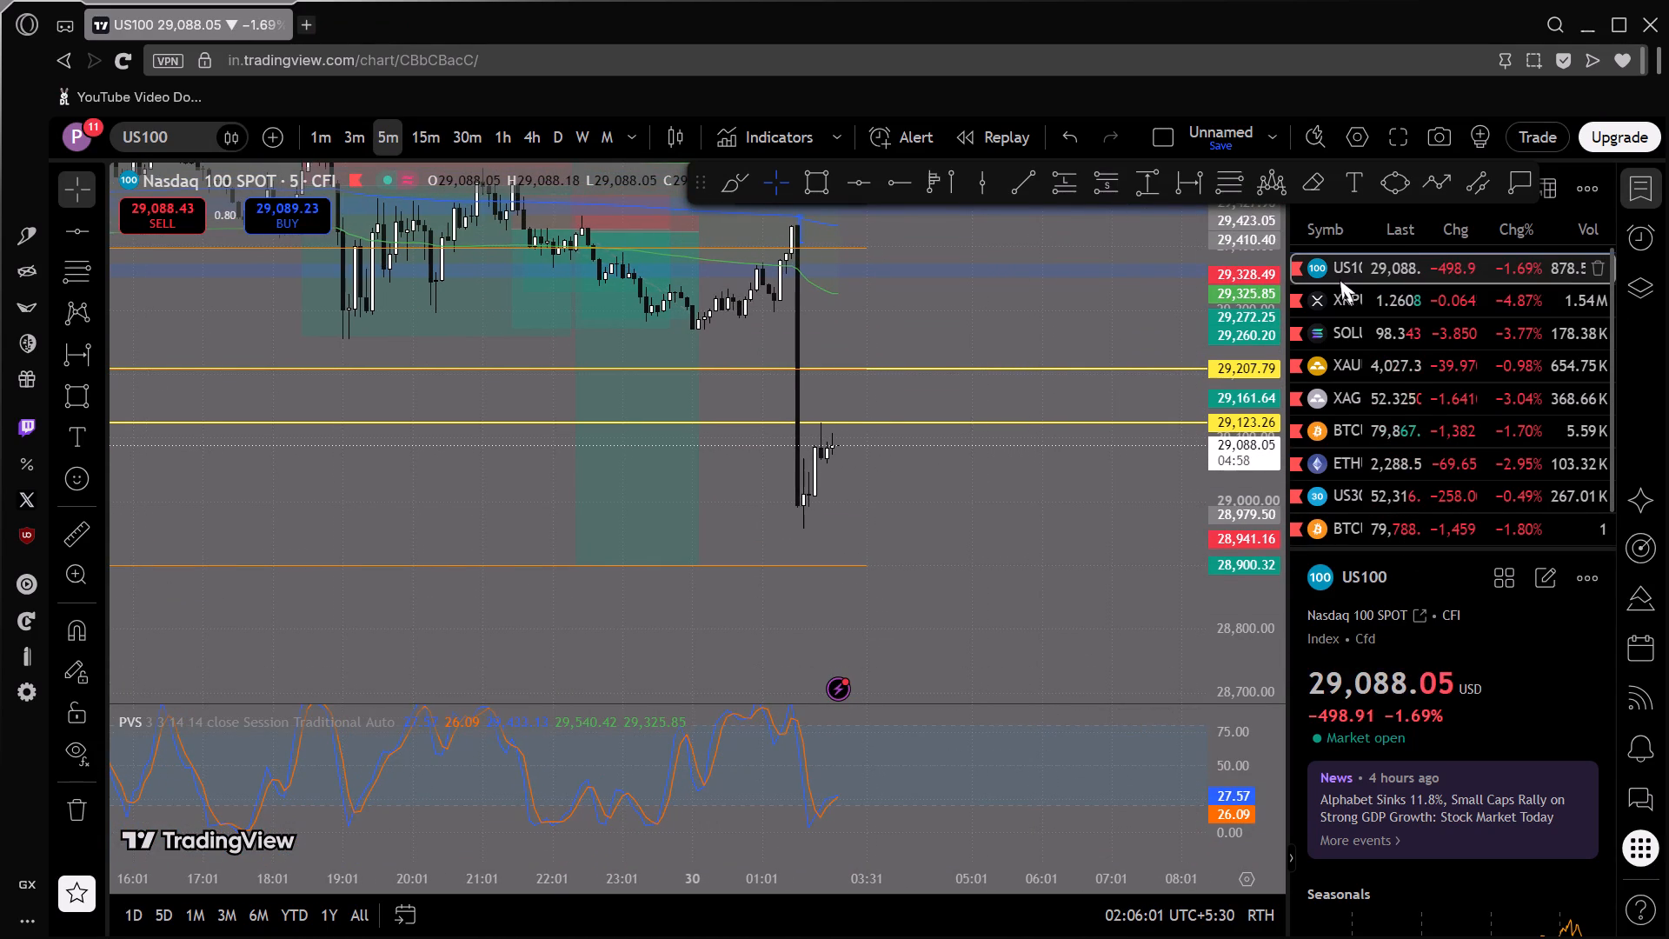
{"action": "left_click", "coordinate": [1333, 365]}
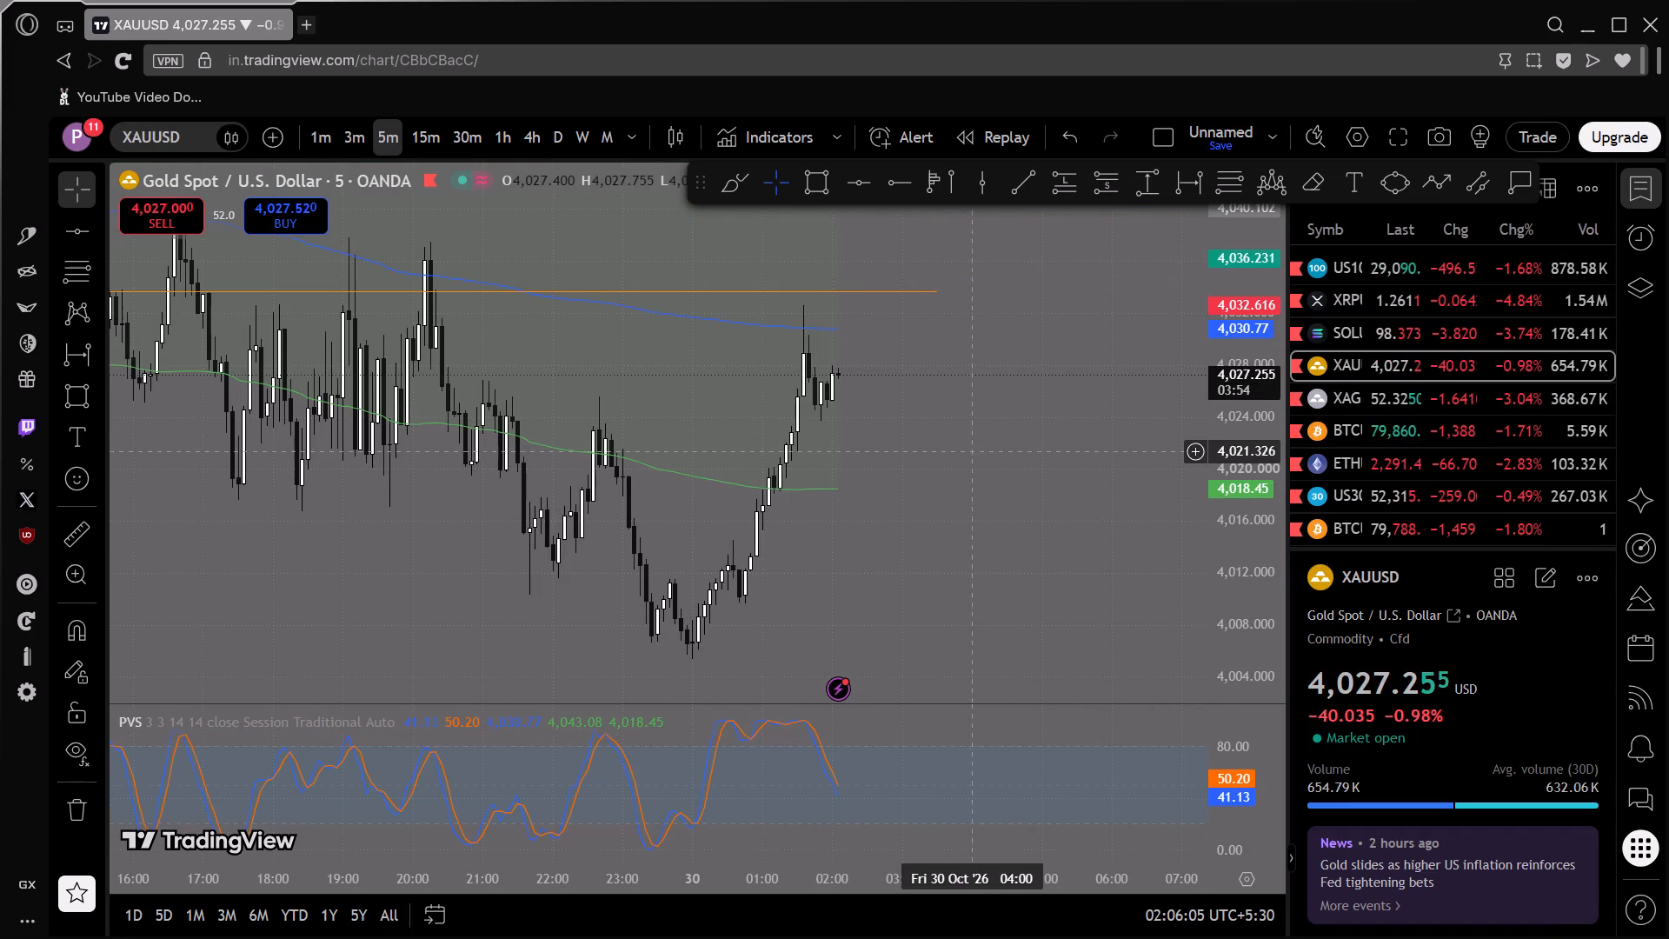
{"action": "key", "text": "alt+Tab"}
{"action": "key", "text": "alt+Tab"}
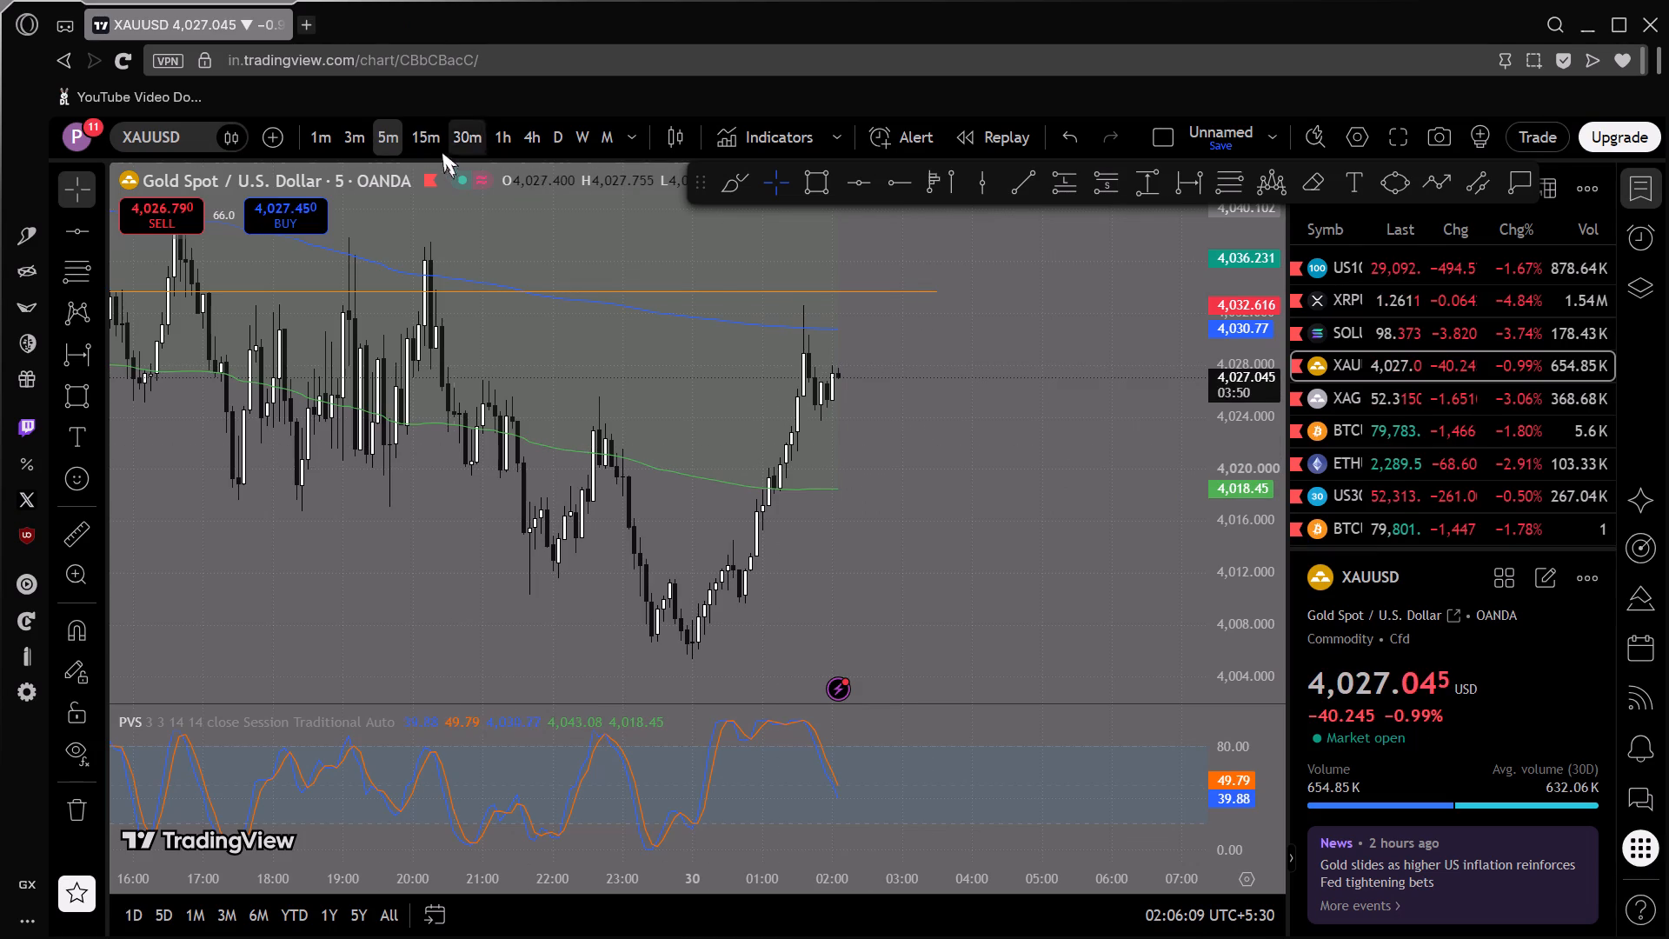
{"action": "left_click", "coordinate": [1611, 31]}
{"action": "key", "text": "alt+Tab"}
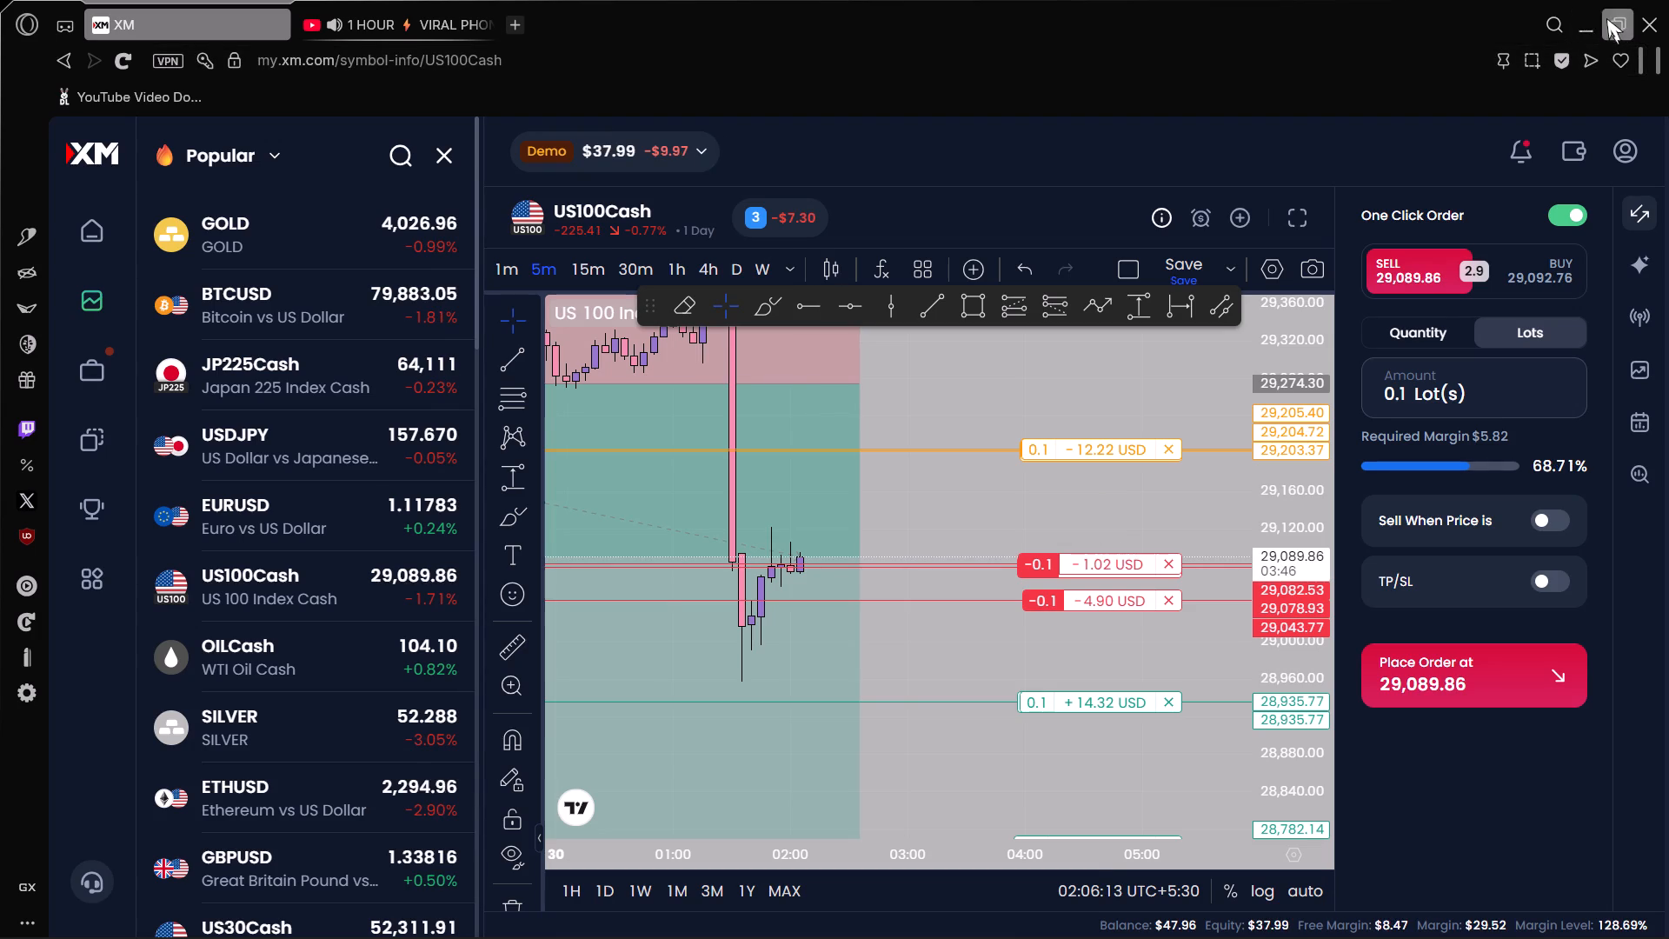
Go to YouTube's home feed and preview the MensXP "STOP Trading Until You Watch This" podcast with sound on and captions off.
{"action": "left_click", "coordinate": [362, 23]}
{"action": "left_click", "coordinate": [155, 151]}
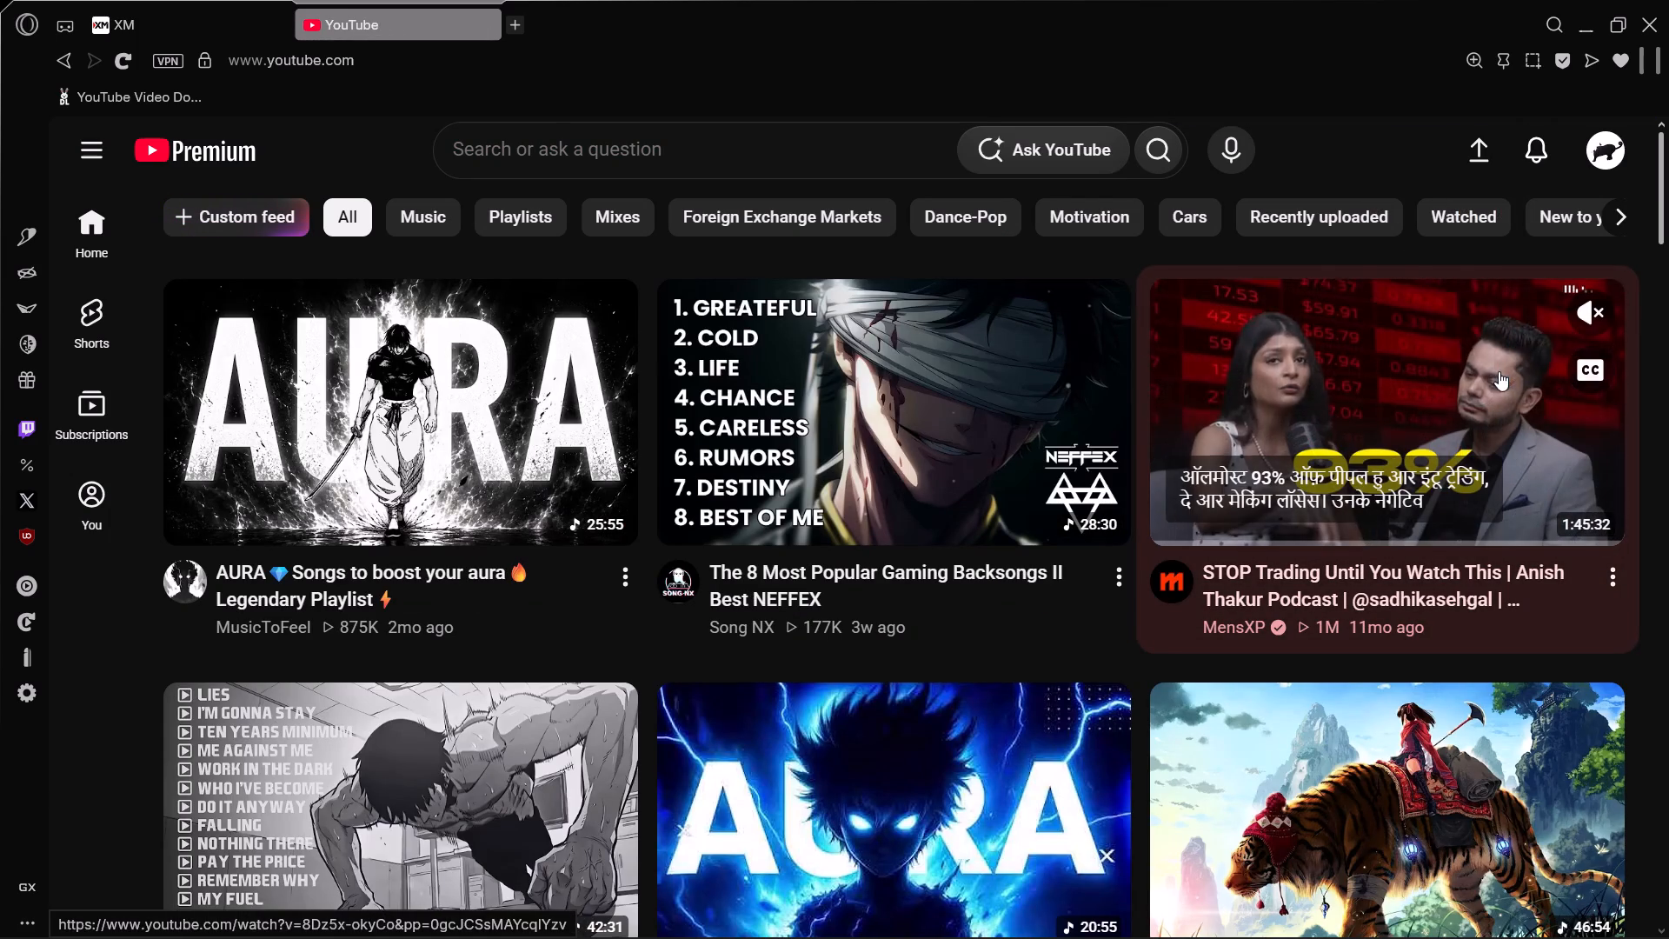
{"action": "left_click", "coordinate": [1593, 309]}
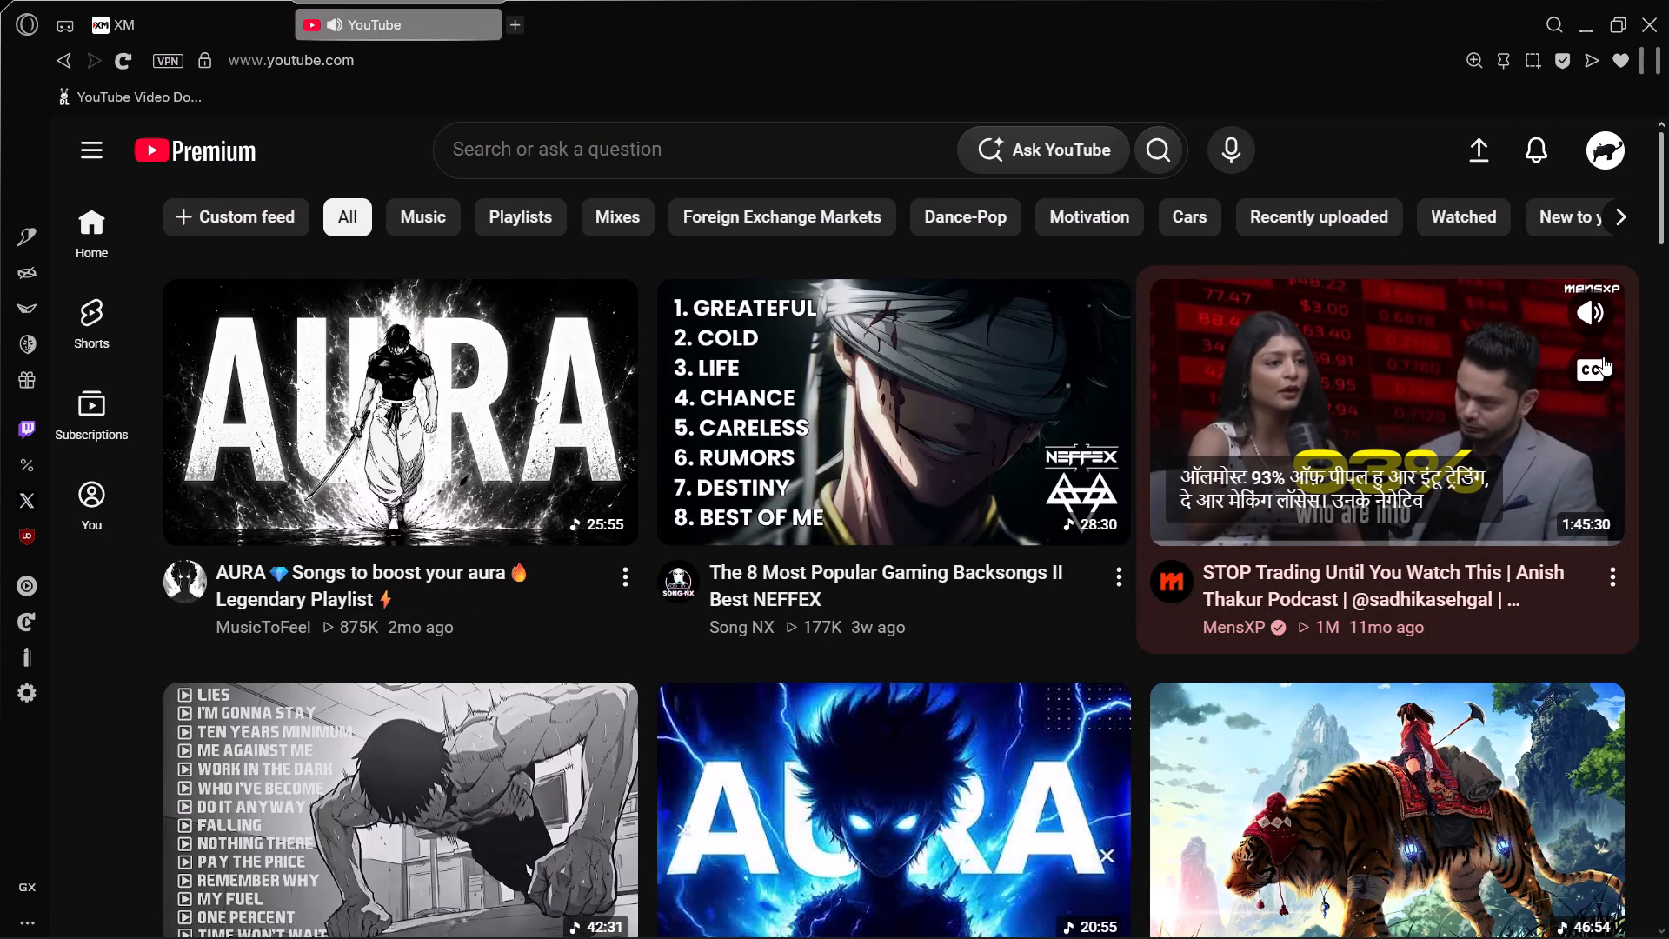
{"action": "left_click", "coordinate": [1603, 362]}
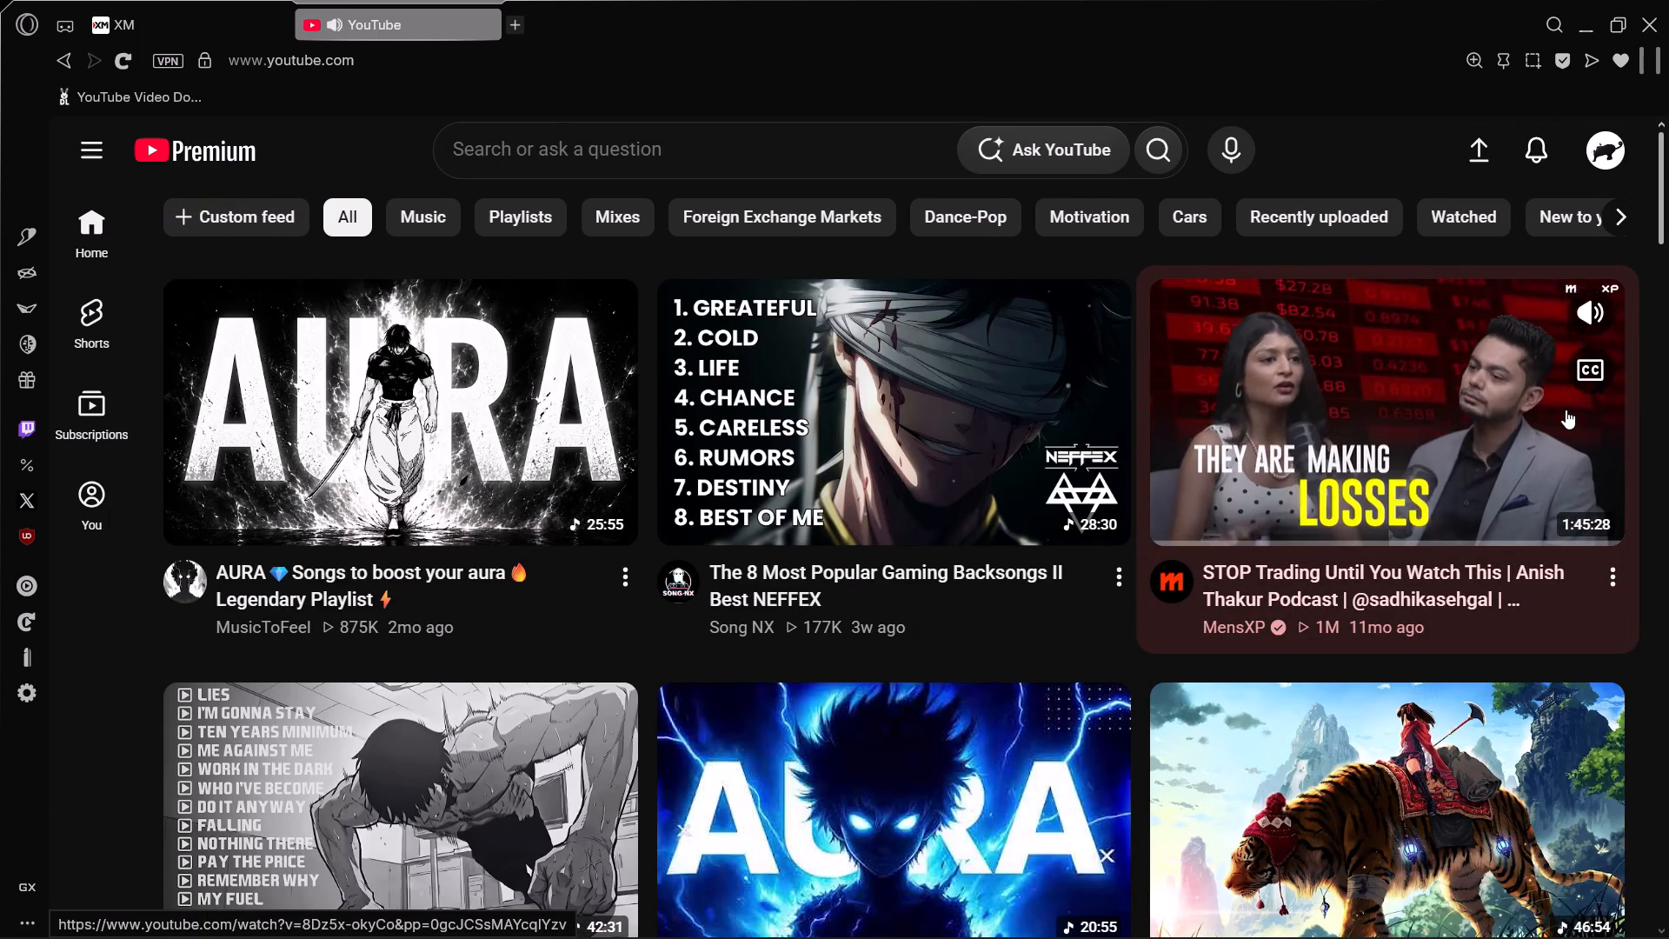
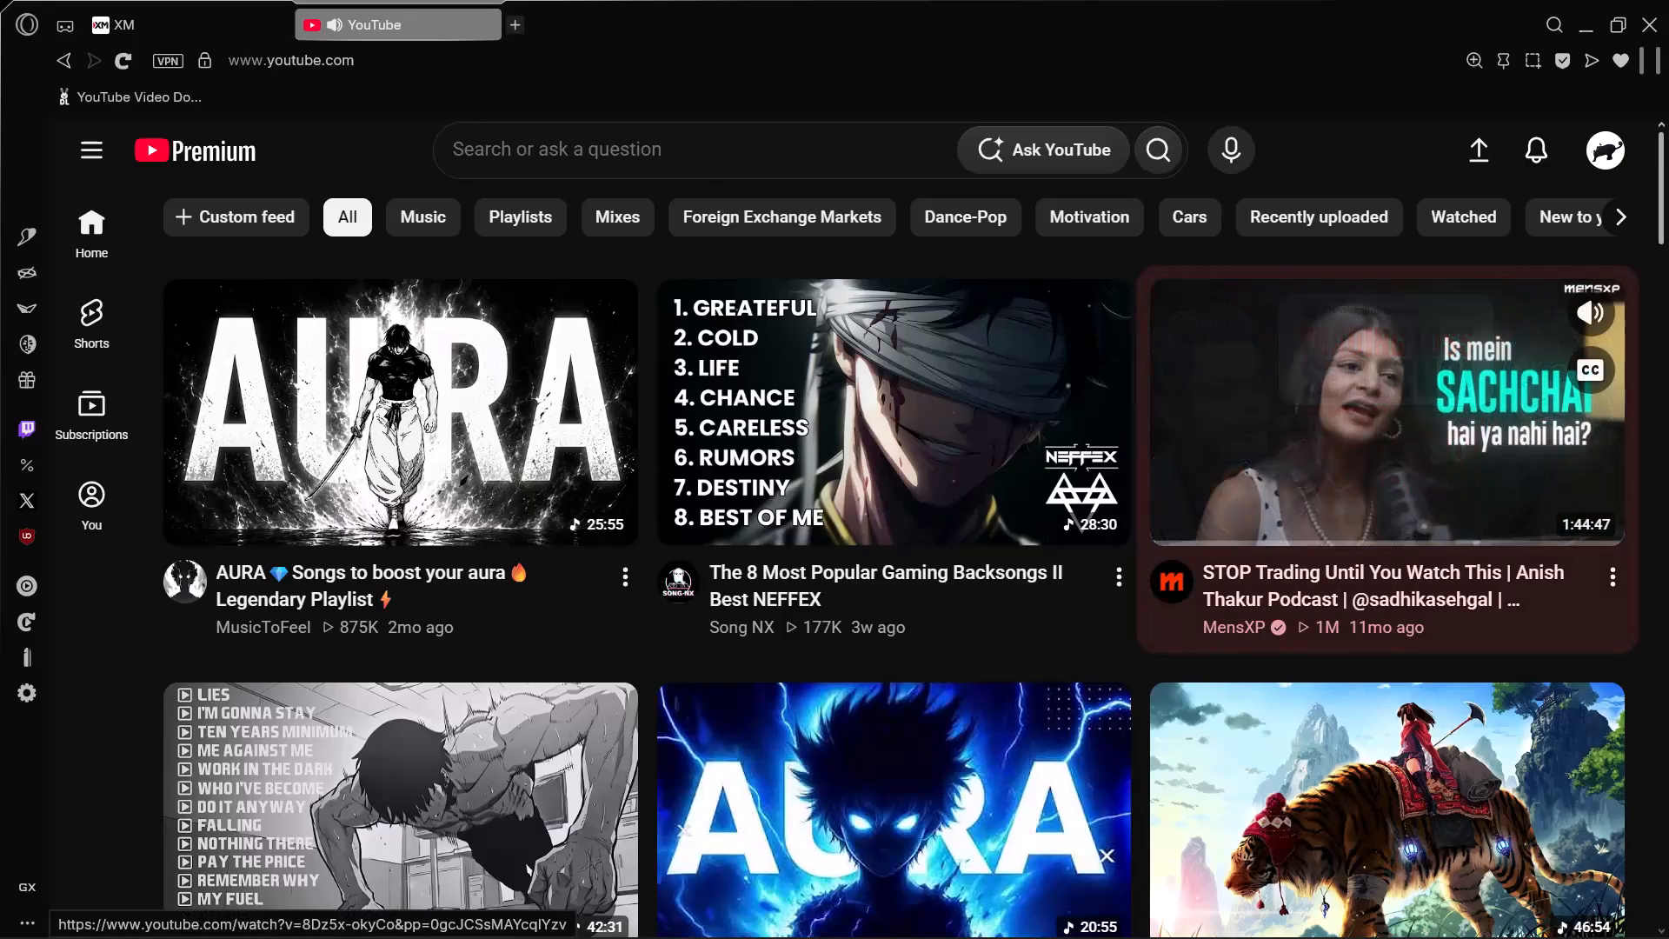
Turn off captions on the inline preview of the "STOP Trading Until You Watch This" podcast.
{"action": "left_click", "coordinate": [1586, 372]}
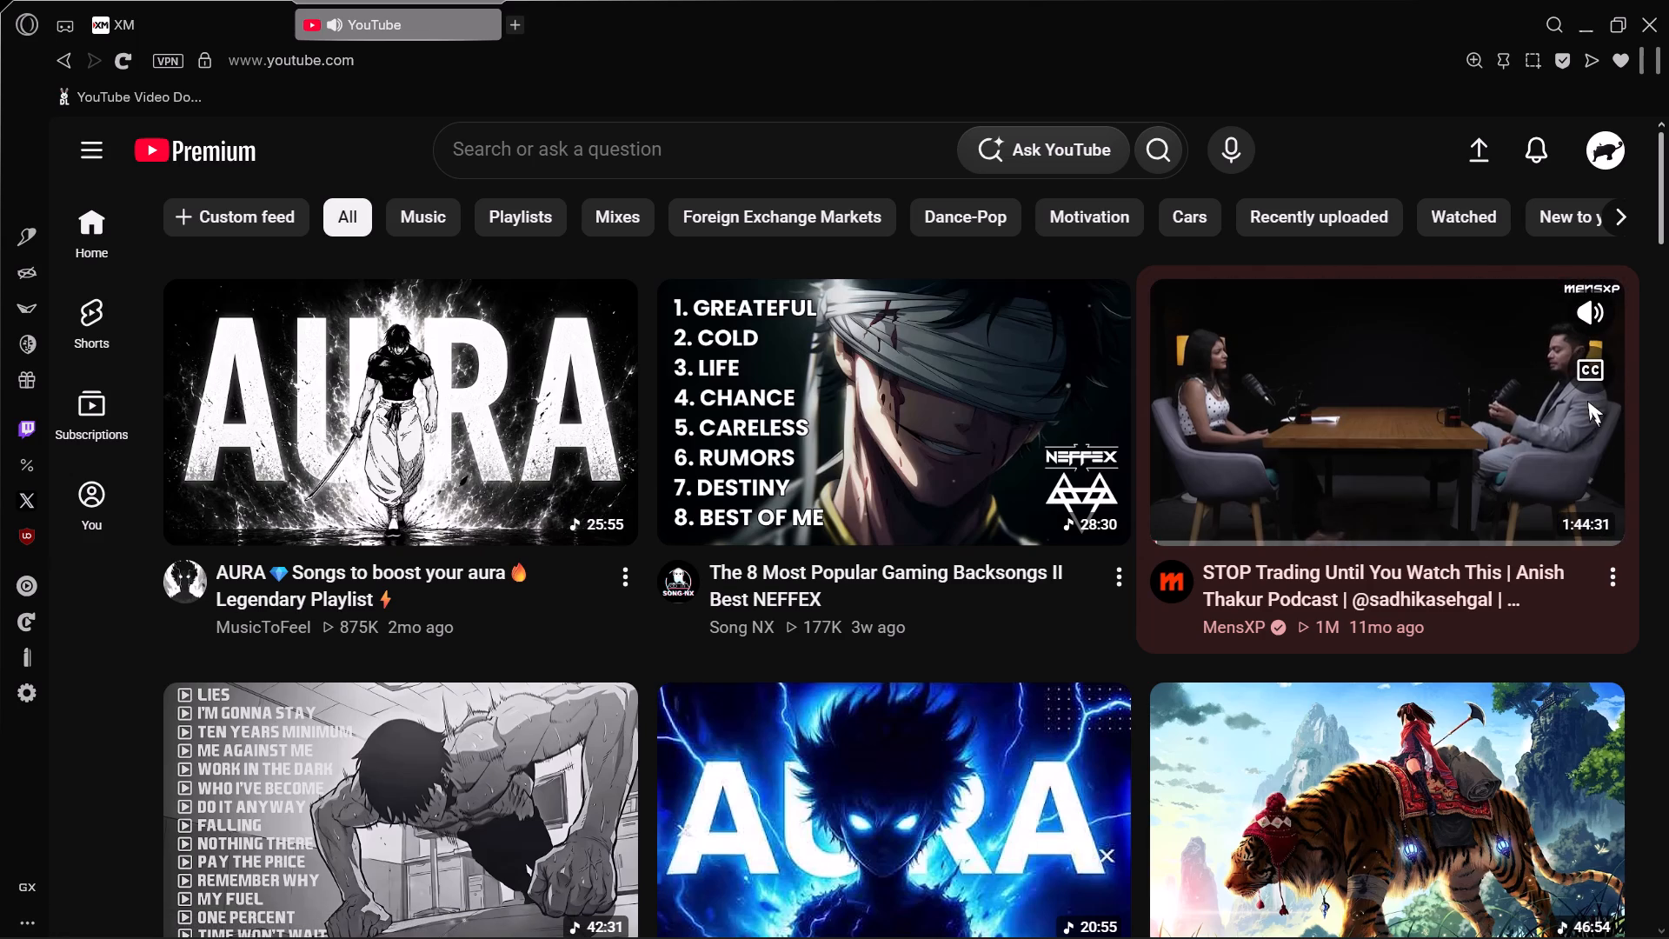
{"action": "left_click", "coordinate": [1587, 401]}
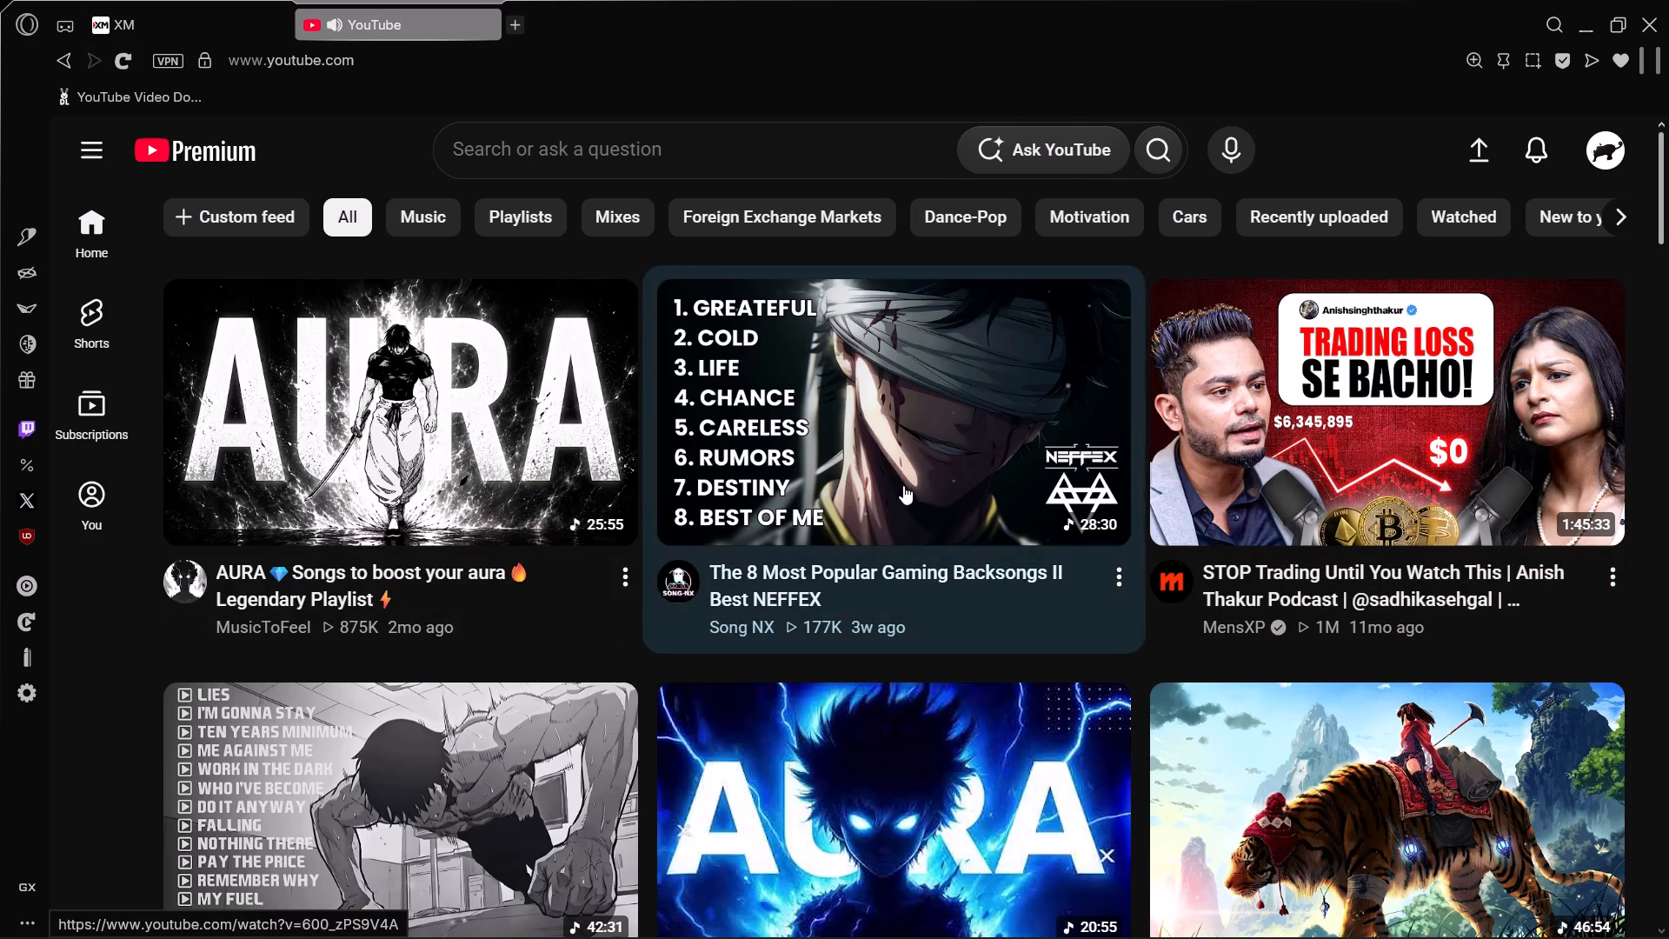
Find the "Top 30 Songs of TheFatRat 2026" mix in the home feed, unmute its preview and open the video.
{"action": "scroll", "coordinate": [903, 485], "scroll_direction": "down", "scroll_amount": 5}
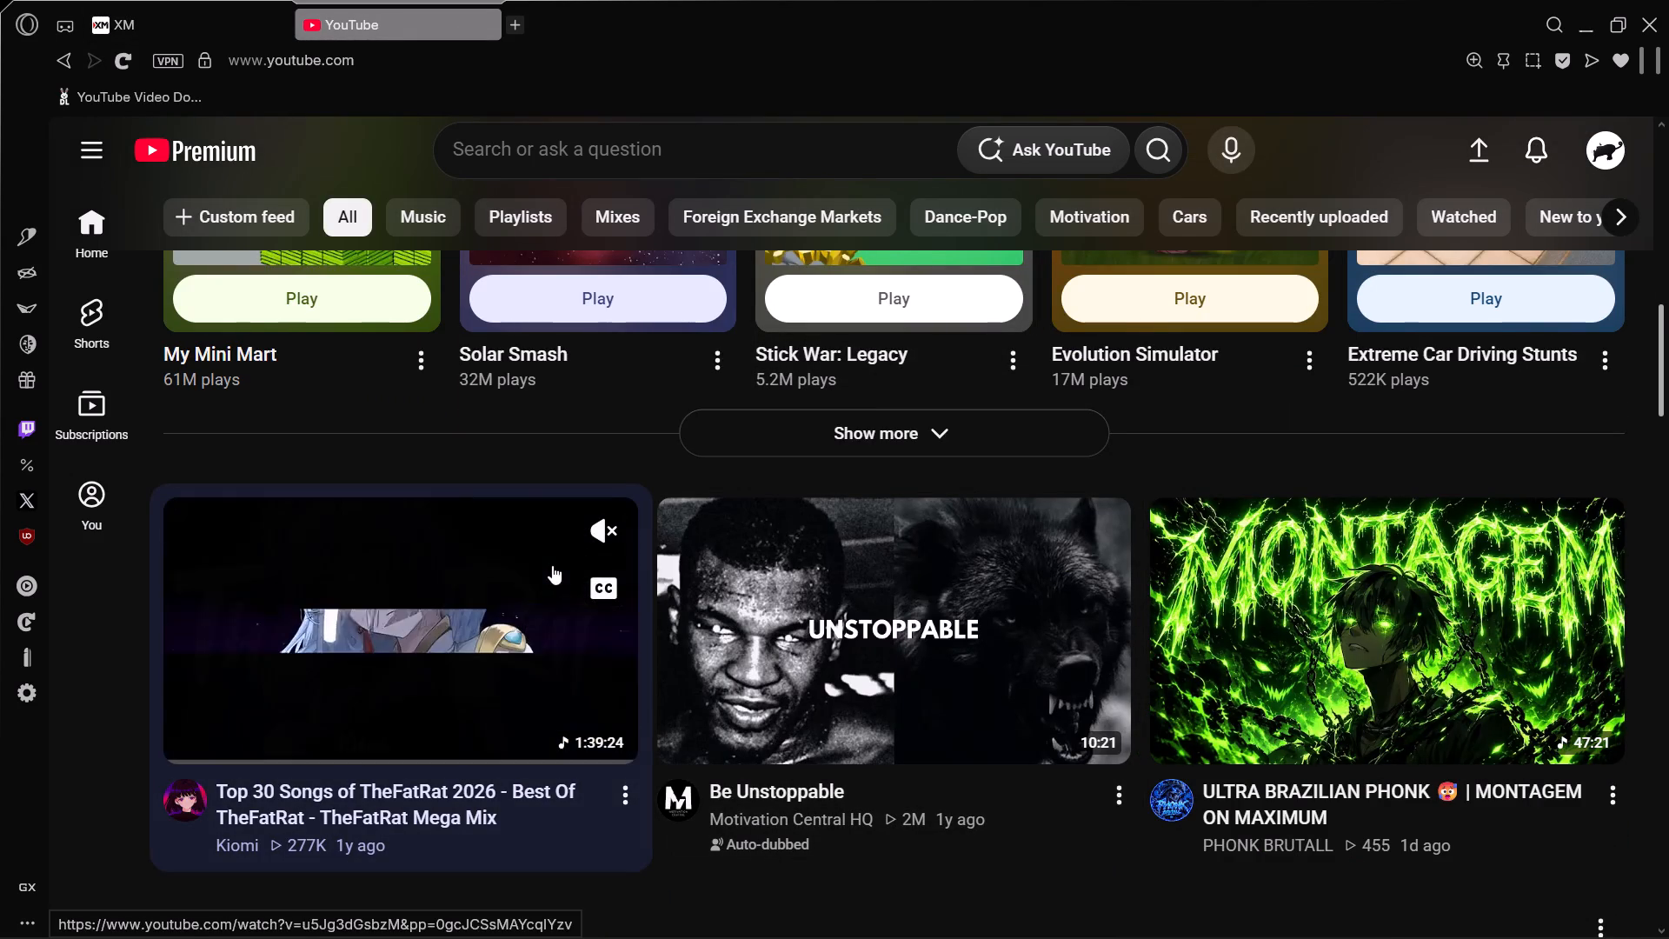
{"action": "left_click", "coordinate": [602, 527]}
{"action": "left_click", "coordinate": [607, 587]}
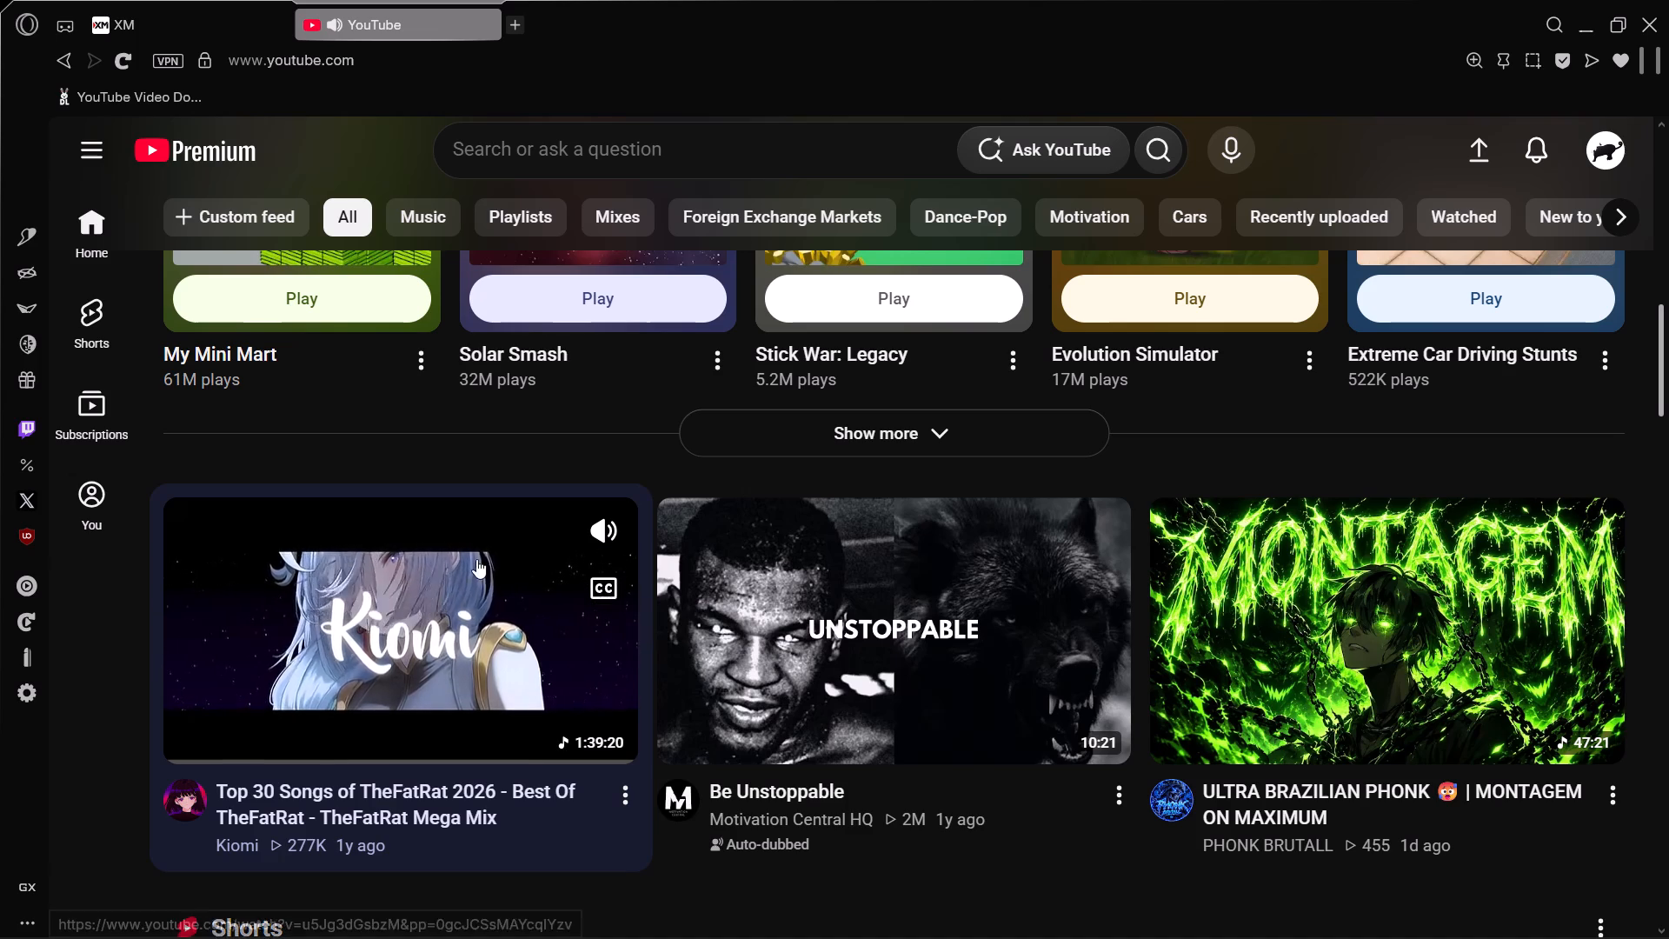
{"action": "left_click", "coordinate": [436, 570]}
Switch to the XM tab and examine the open positions on the US100Cash 5-minute chart.
{"action": "left_click", "coordinate": [190, 12]}
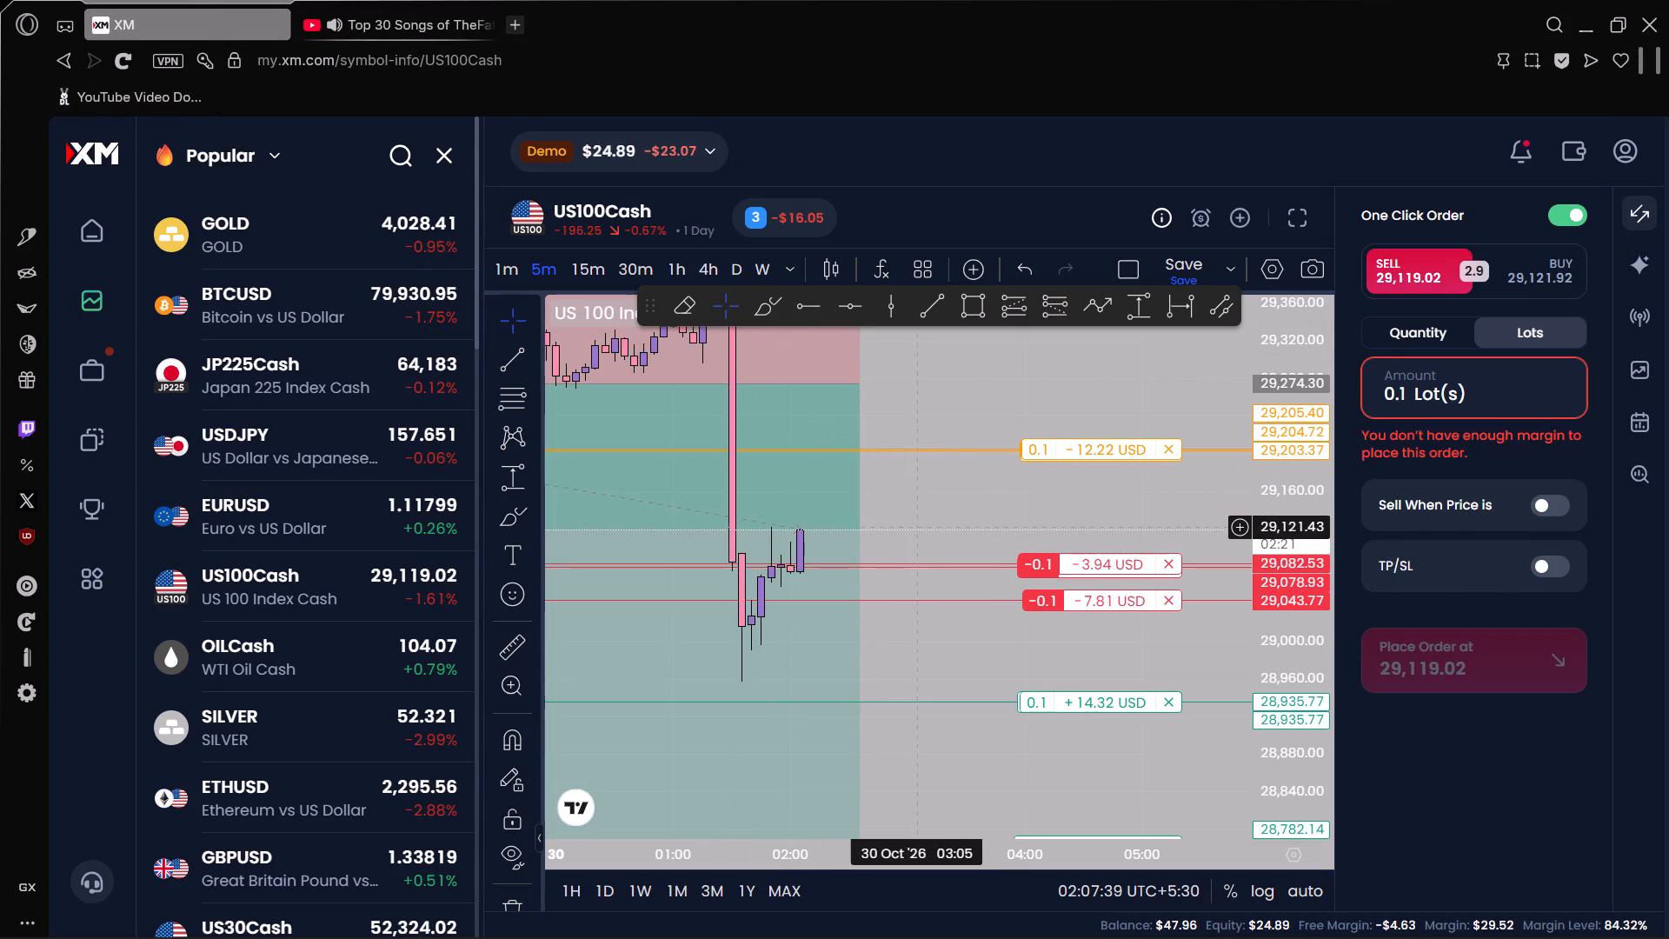
{"action": "left_click_drag", "start_coordinate": [926, 521], "coordinate": [1009, 460]}
{"action": "scroll", "coordinate": [1289, 478], "scroll_direction": "down", "scroll_amount": 7}
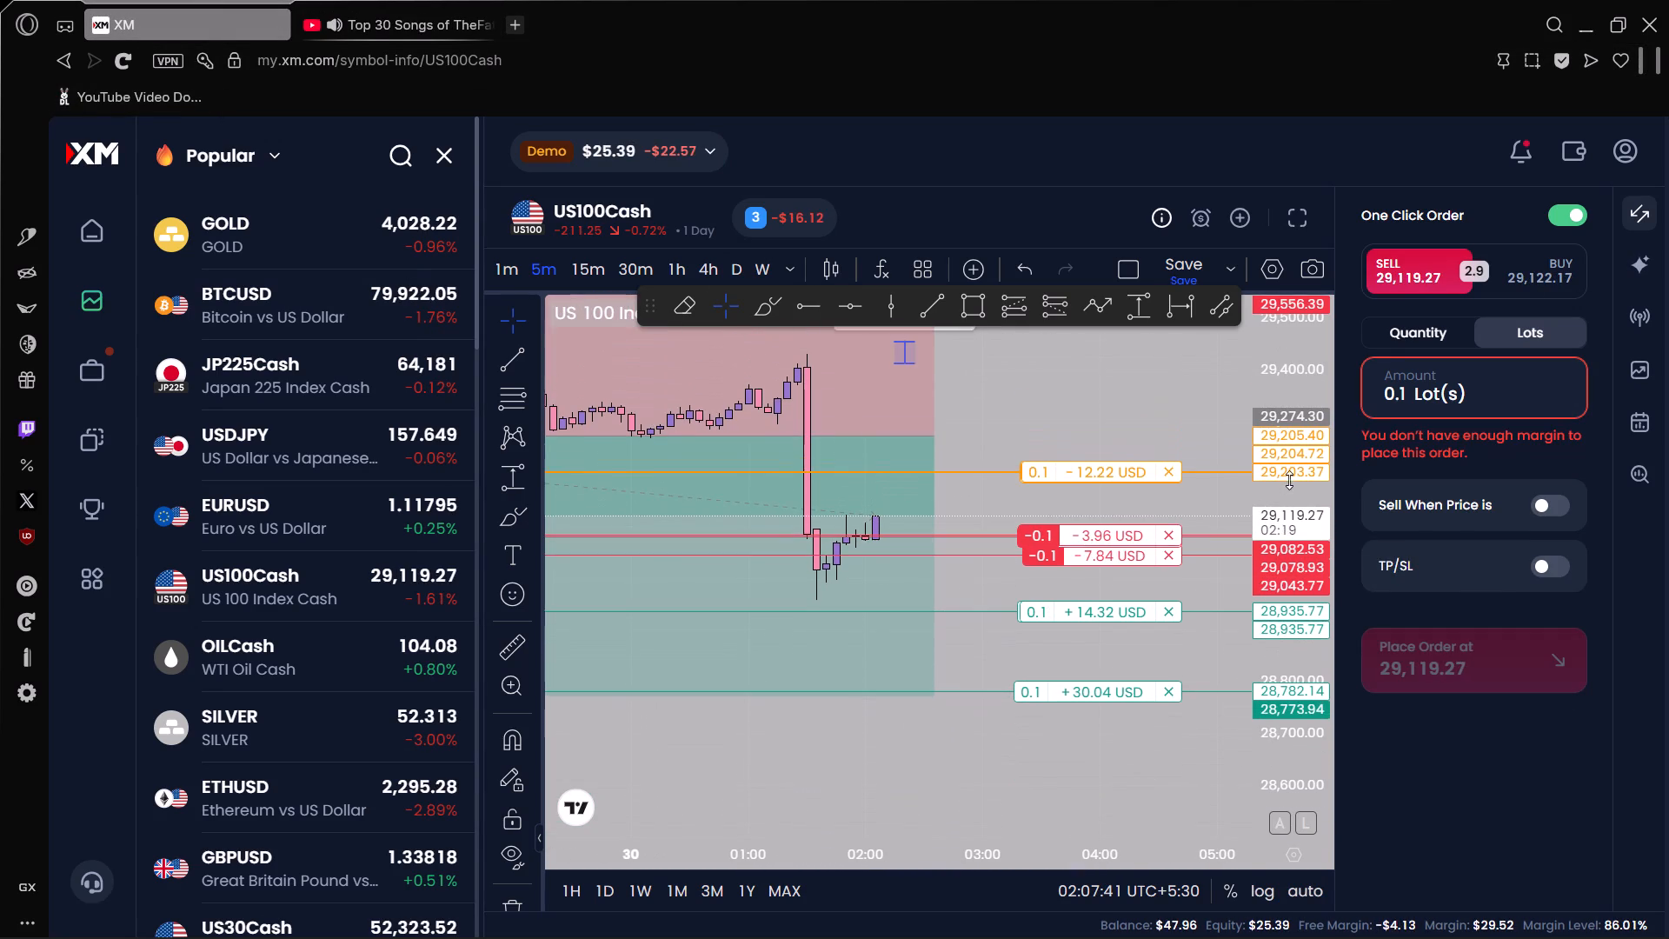
Open the GOLD chart and examine recent price action around the short position and its stop and target levels.
{"action": "left_click", "coordinate": [269, 256]}
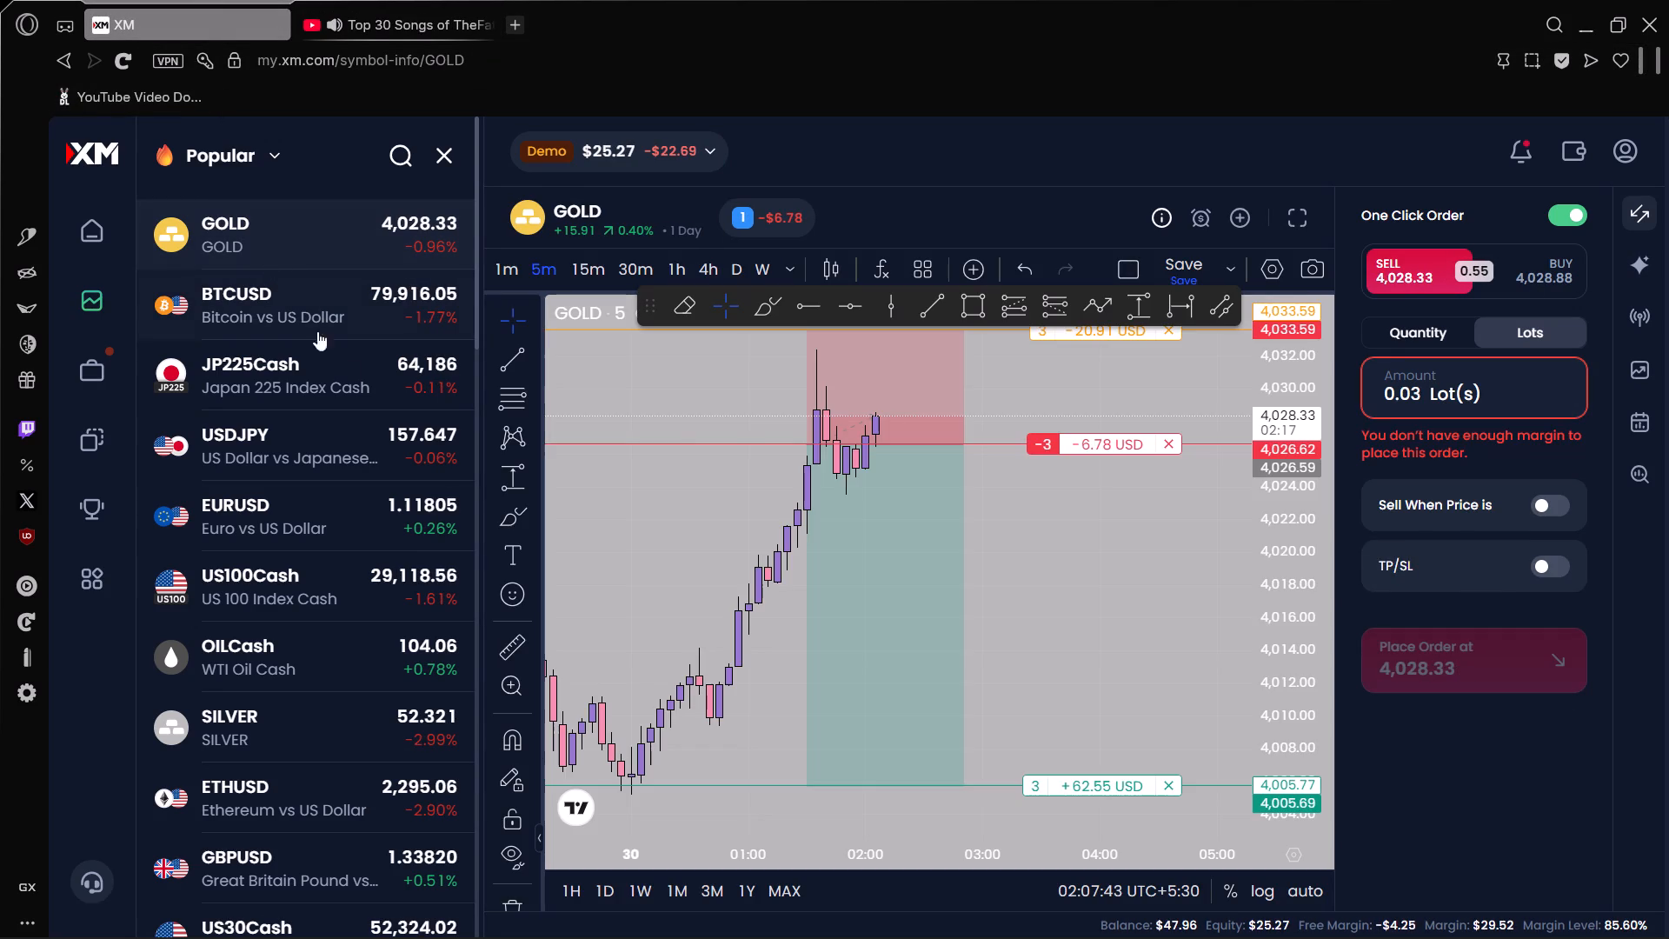
{"action": "left_click_drag", "start_coordinate": [1052, 575], "coordinate": [1025, 682]}
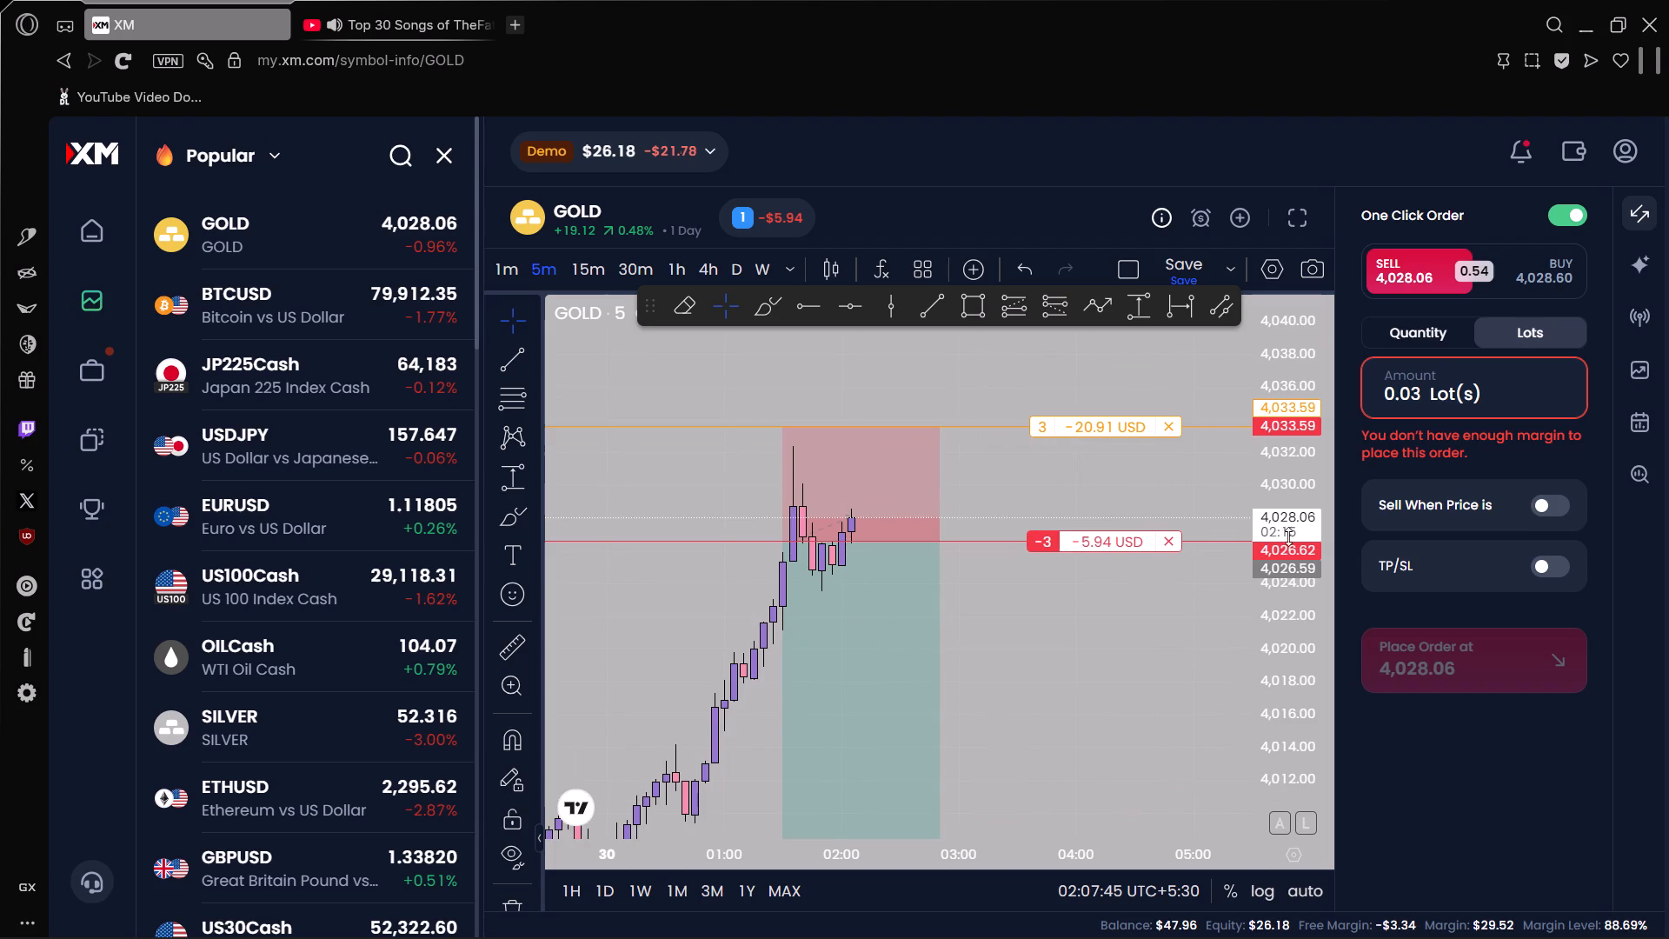
{"action": "scroll", "coordinate": [1292, 536], "scroll_direction": "down", "scroll_amount": 4}
{"action": "scroll", "coordinate": [1194, 633], "scroll_direction": "down", "scroll_amount": 4}
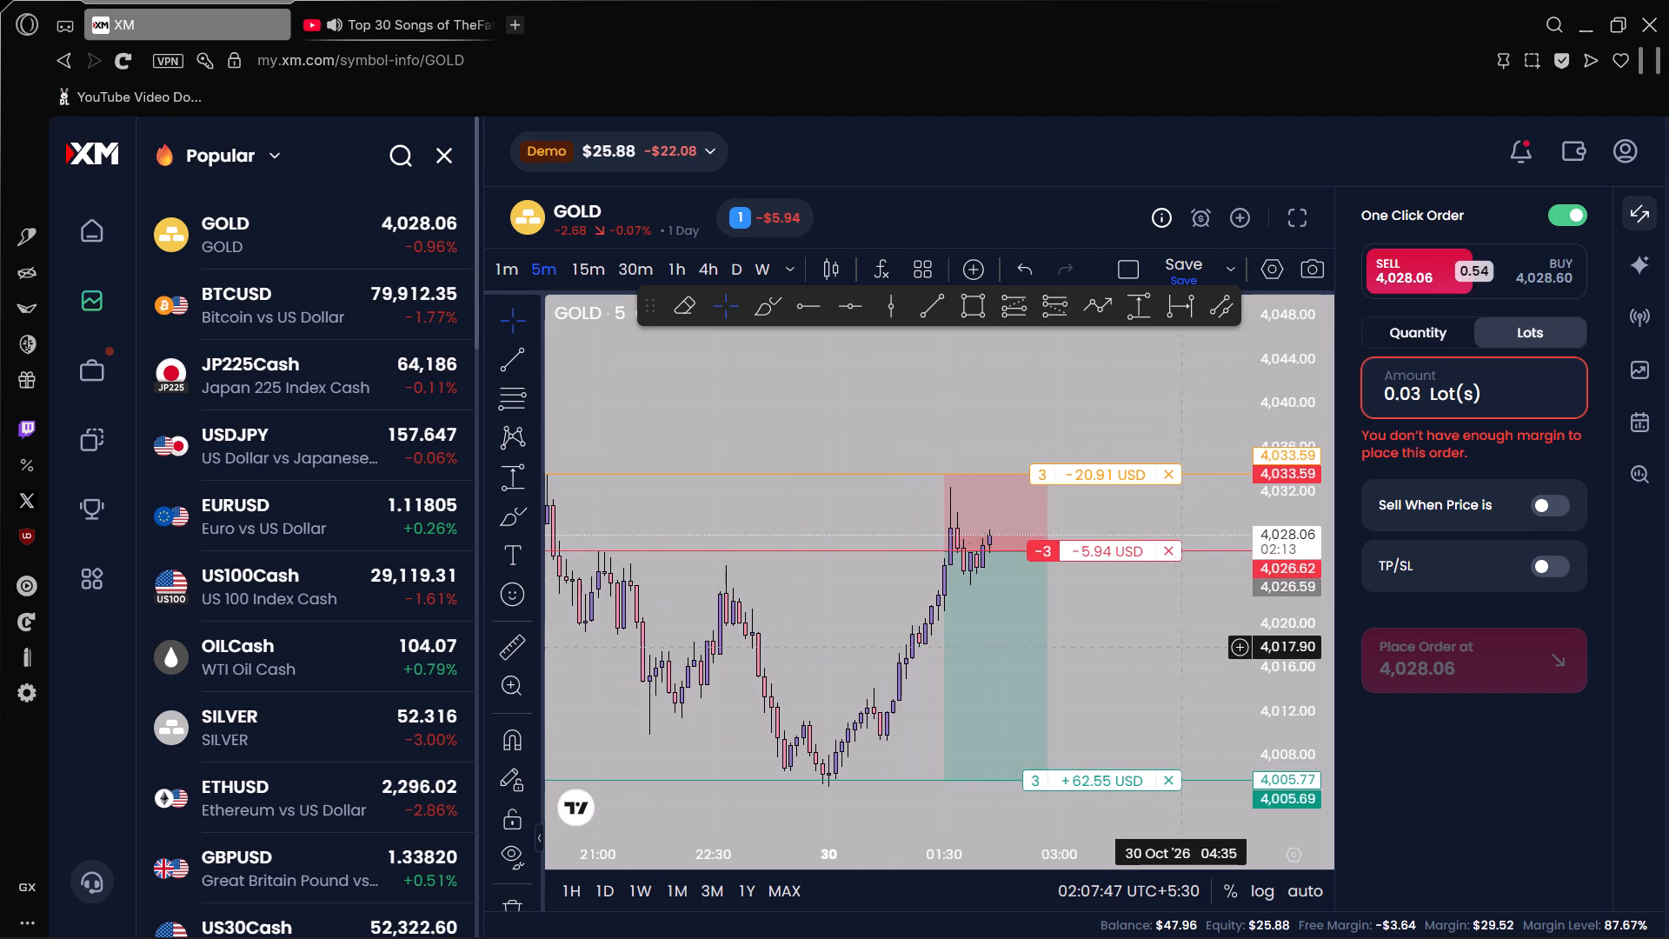
{"action": "left_click_drag", "start_coordinate": [1146, 651], "coordinate": [972, 604]}
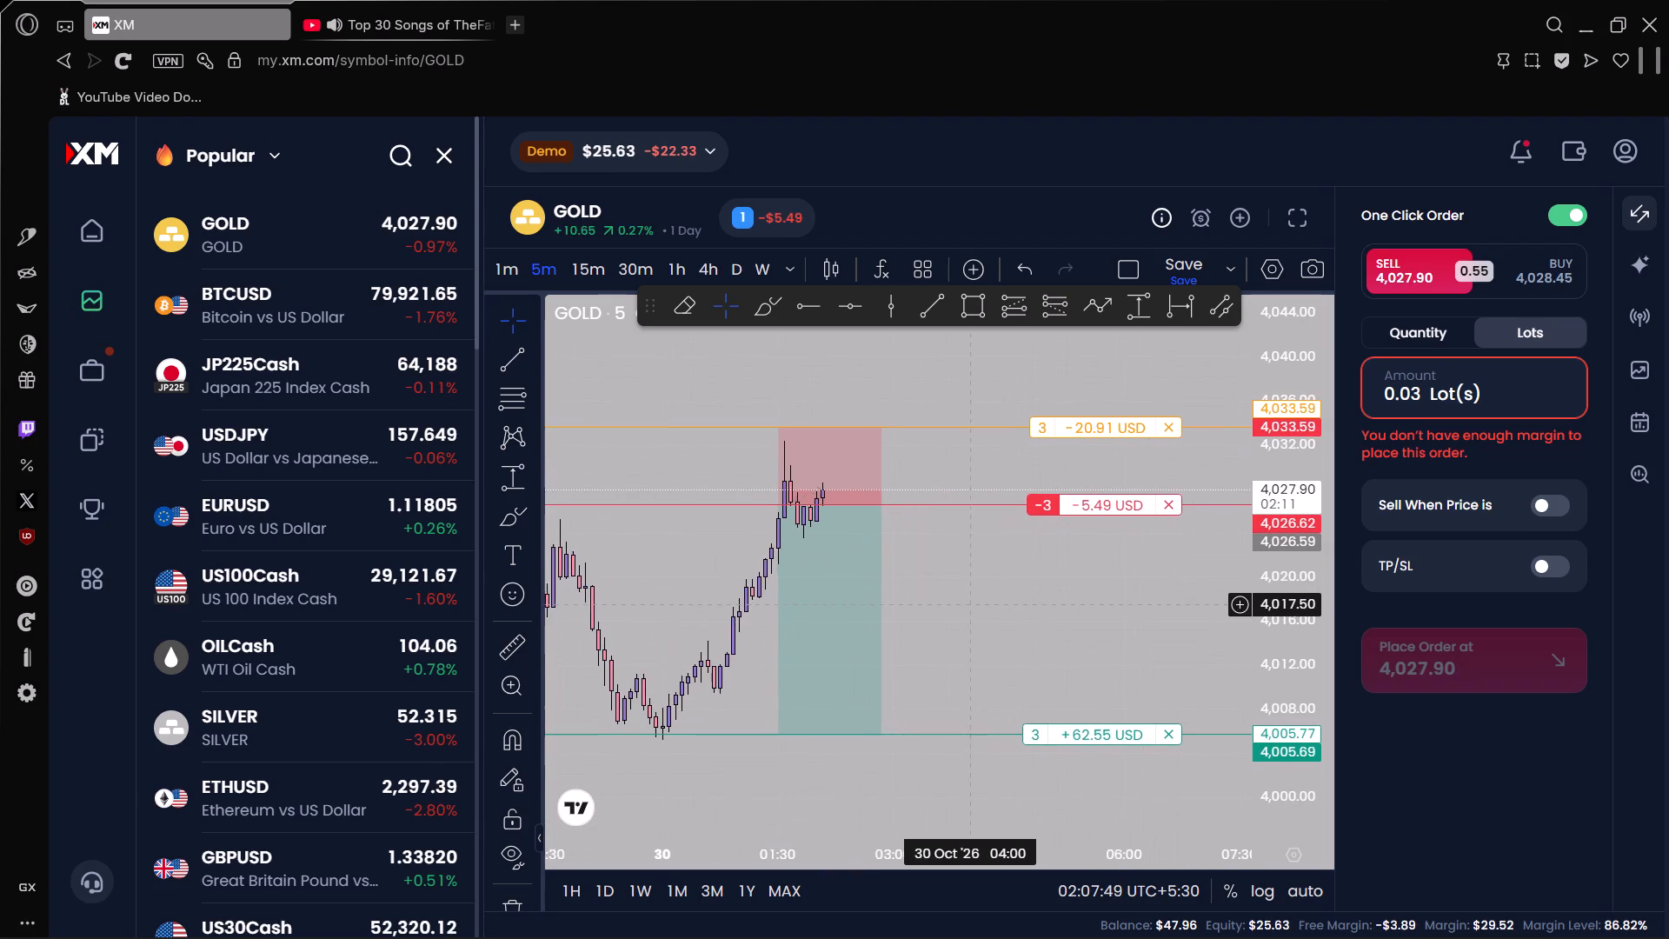
{"action": "left_click_drag", "start_coordinate": [972, 604], "coordinate": [961, 603]}
{"action": "scroll", "coordinate": [1273, 589], "scroll_direction": "down", "scroll_amount": 2}
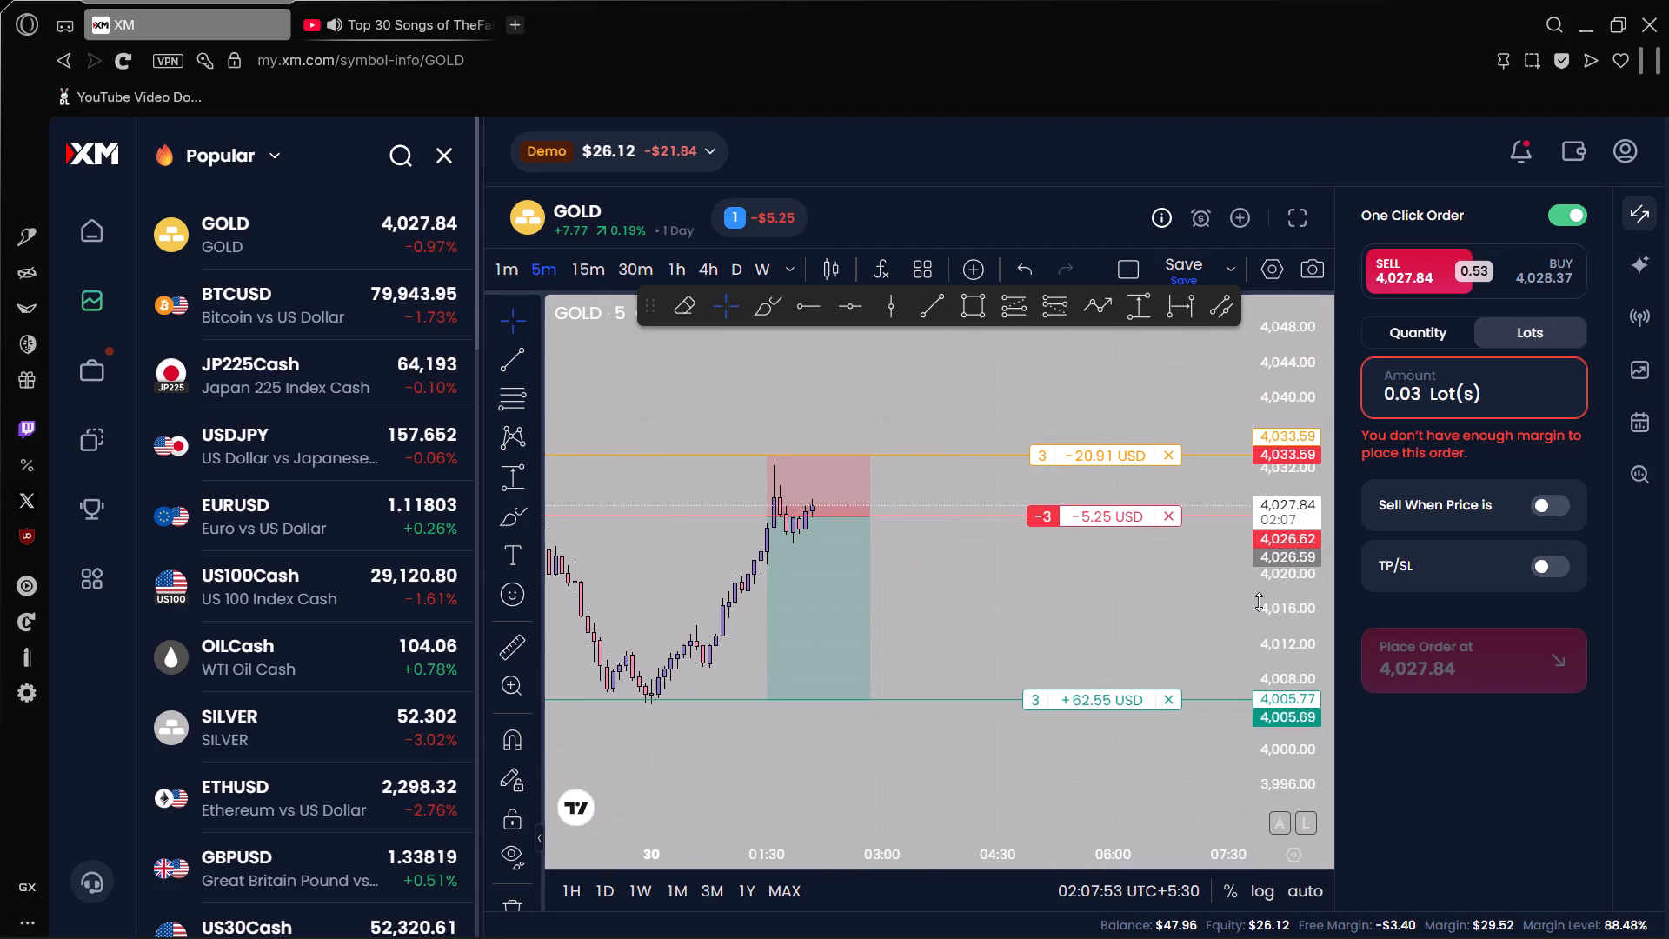
{"action": "scroll", "coordinate": [1259, 602], "scroll_direction": "up", "scroll_amount": 1}
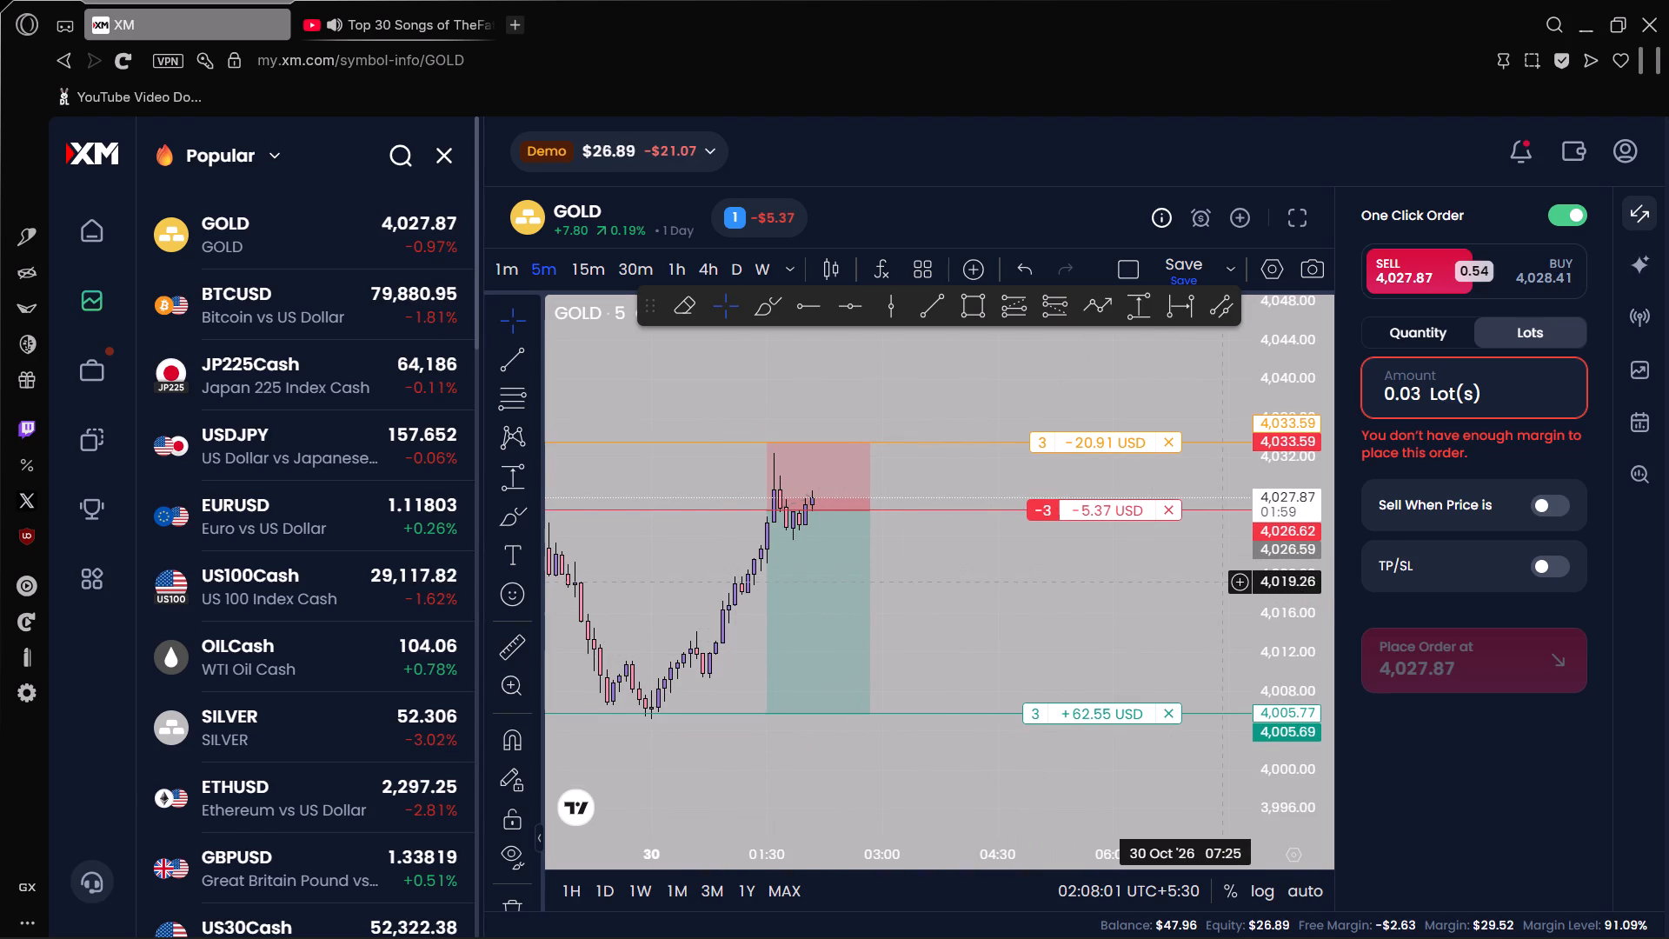
{"action": "scroll", "coordinate": [1291, 630], "scroll_direction": "up", "scroll_amount": 2}
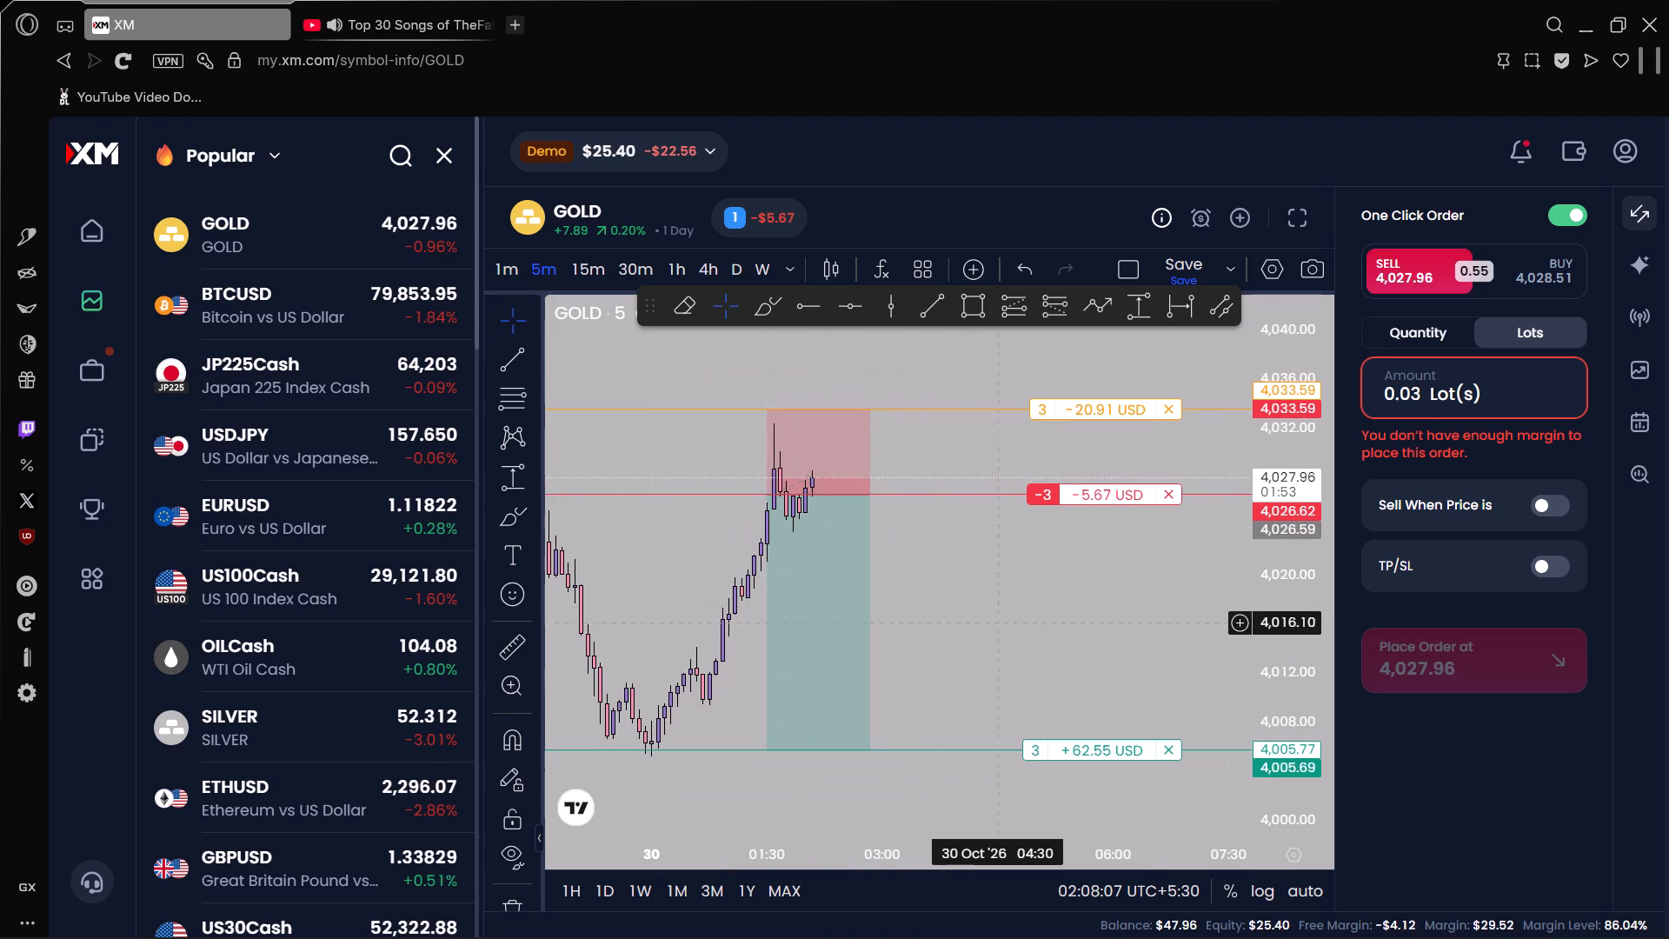
{"action": "left_click_drag", "start_coordinate": [999, 623], "coordinate": [1048, 620]}
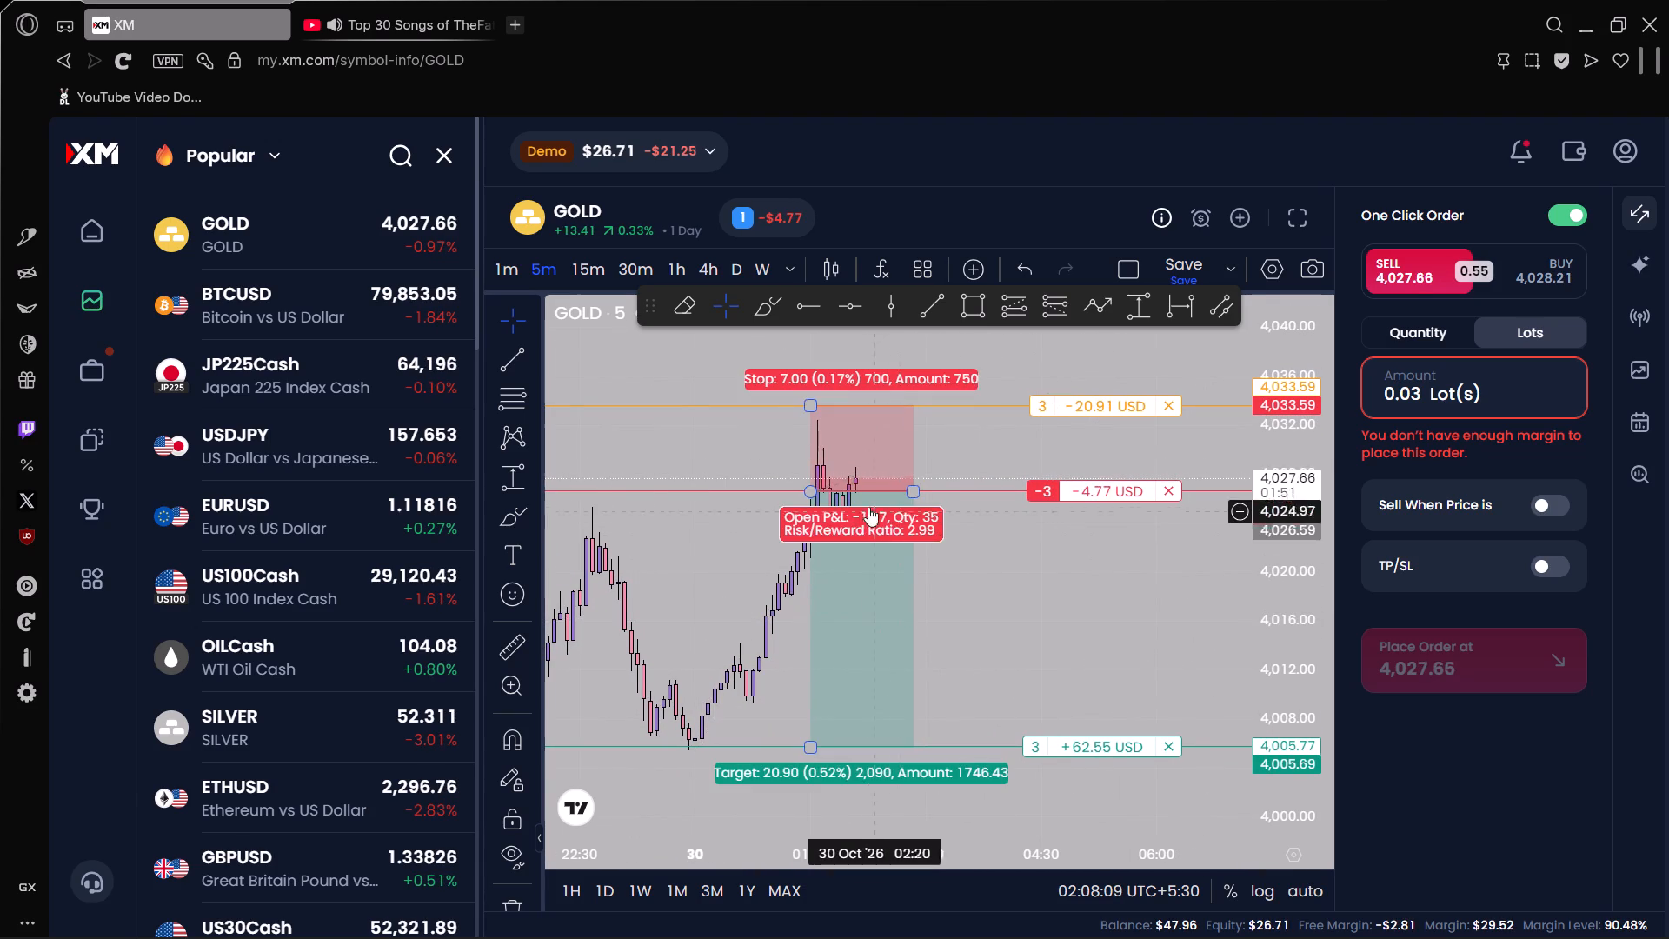
{"action": "left_click", "coordinate": [1062, 608]}
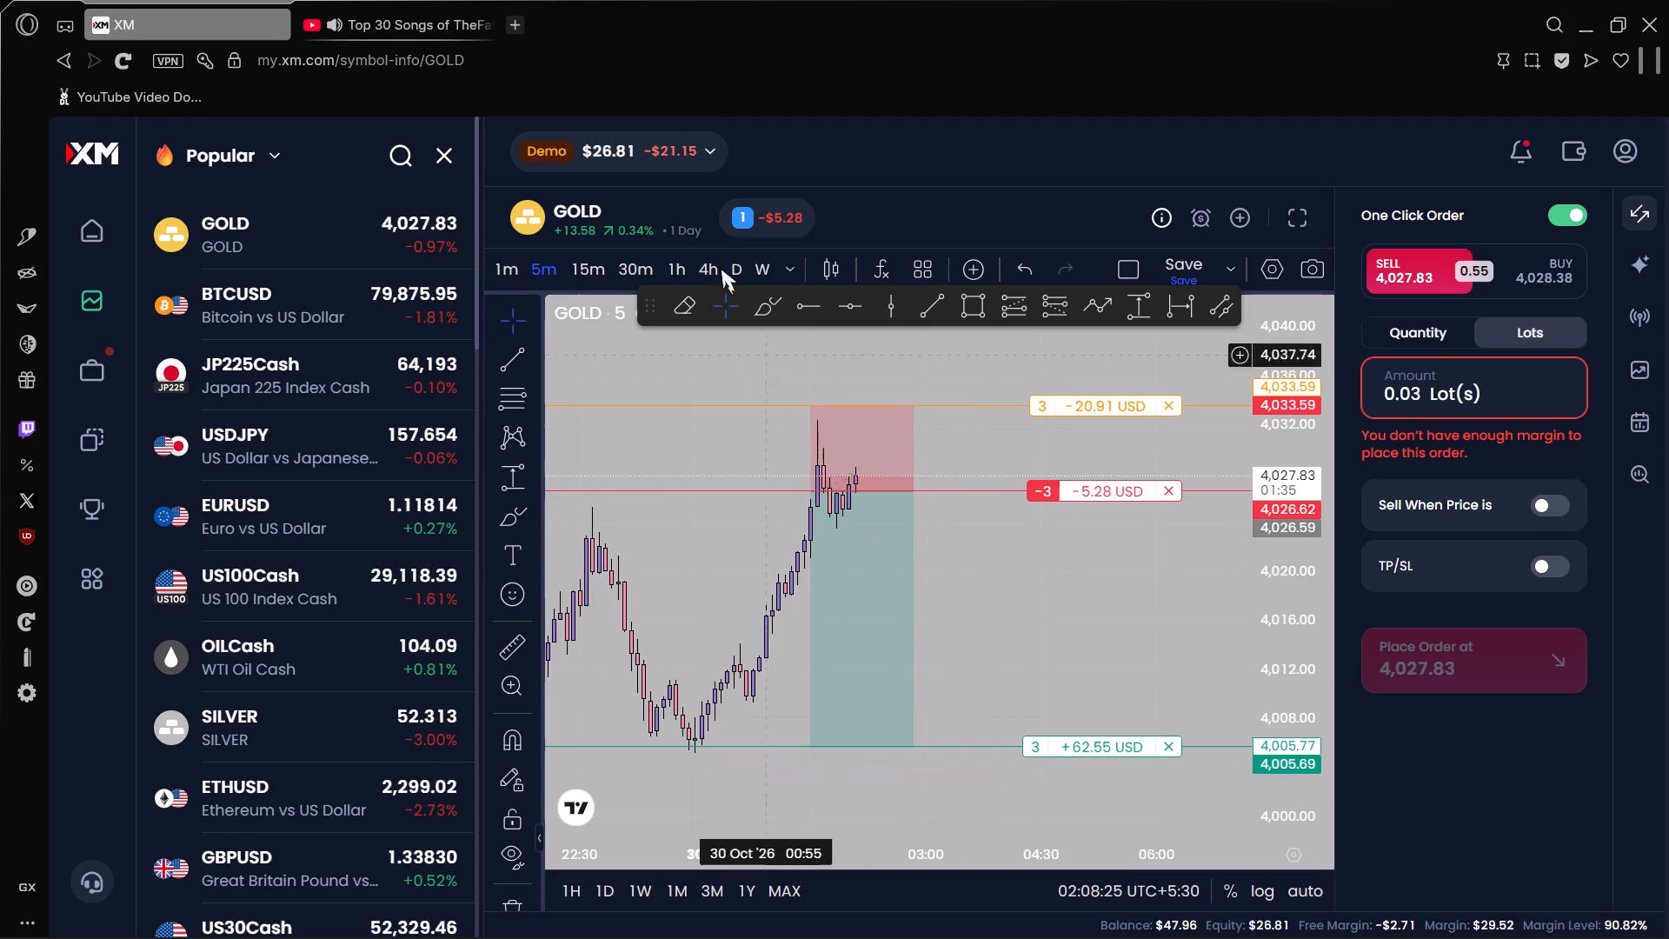
Bring up the separate TradingView window, view the XAUUSD chart over a wider price range, and close the window without saving.
{"action": "left_click", "coordinate": [396, 10]}
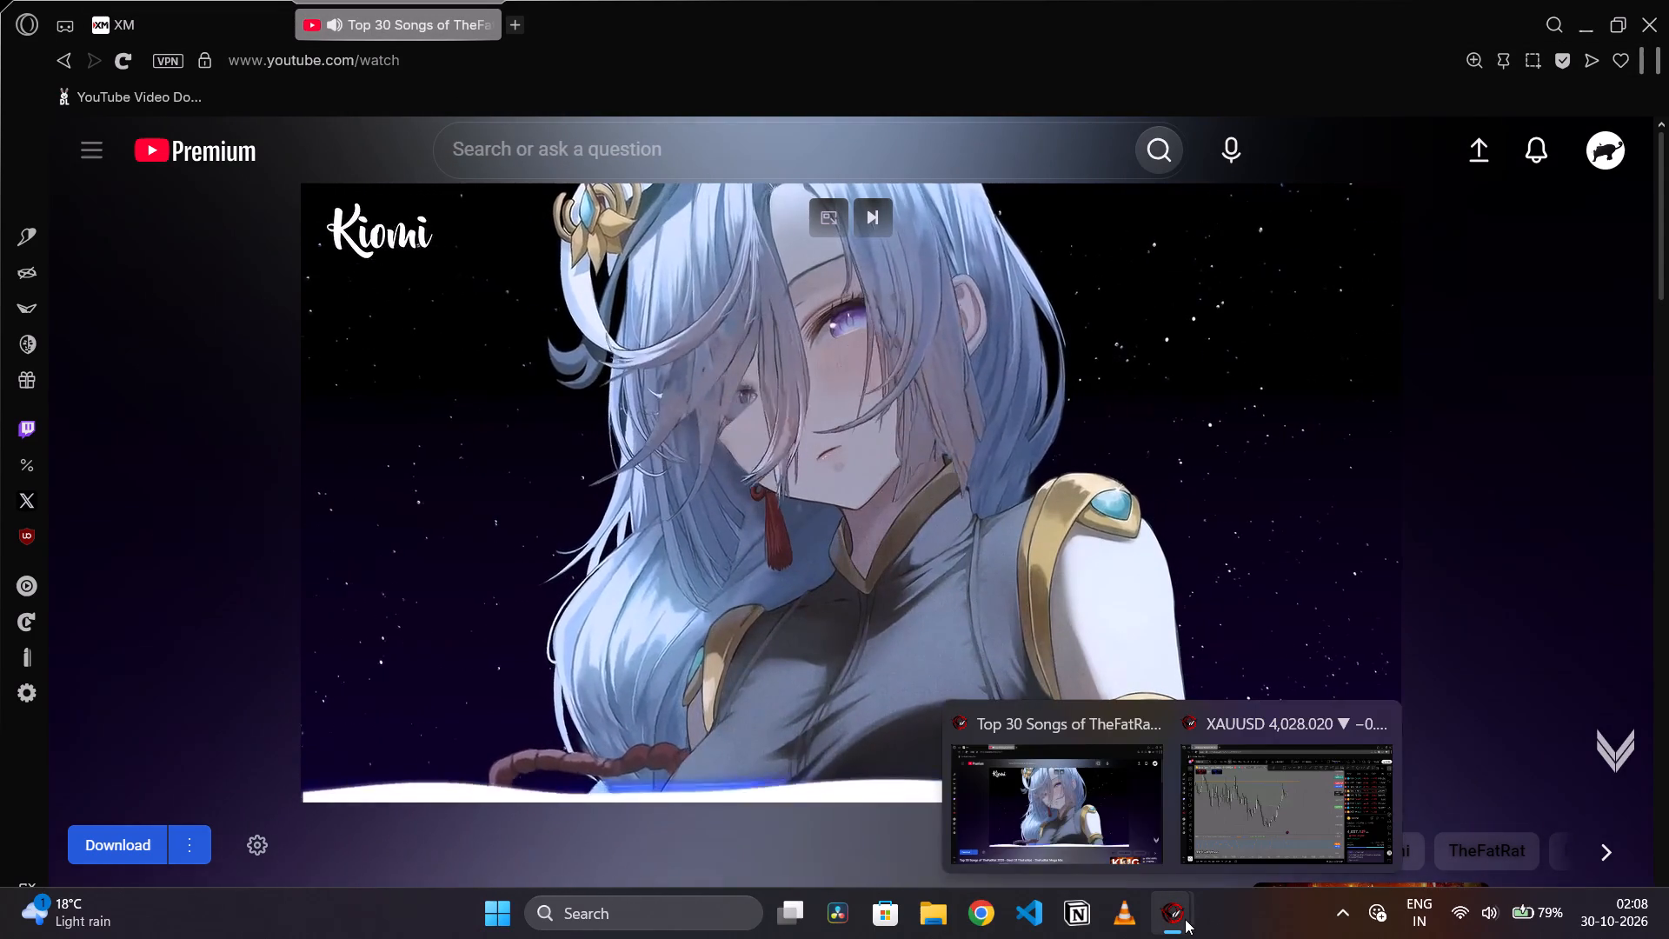
{"action": "left_click", "coordinate": [1253, 816]}
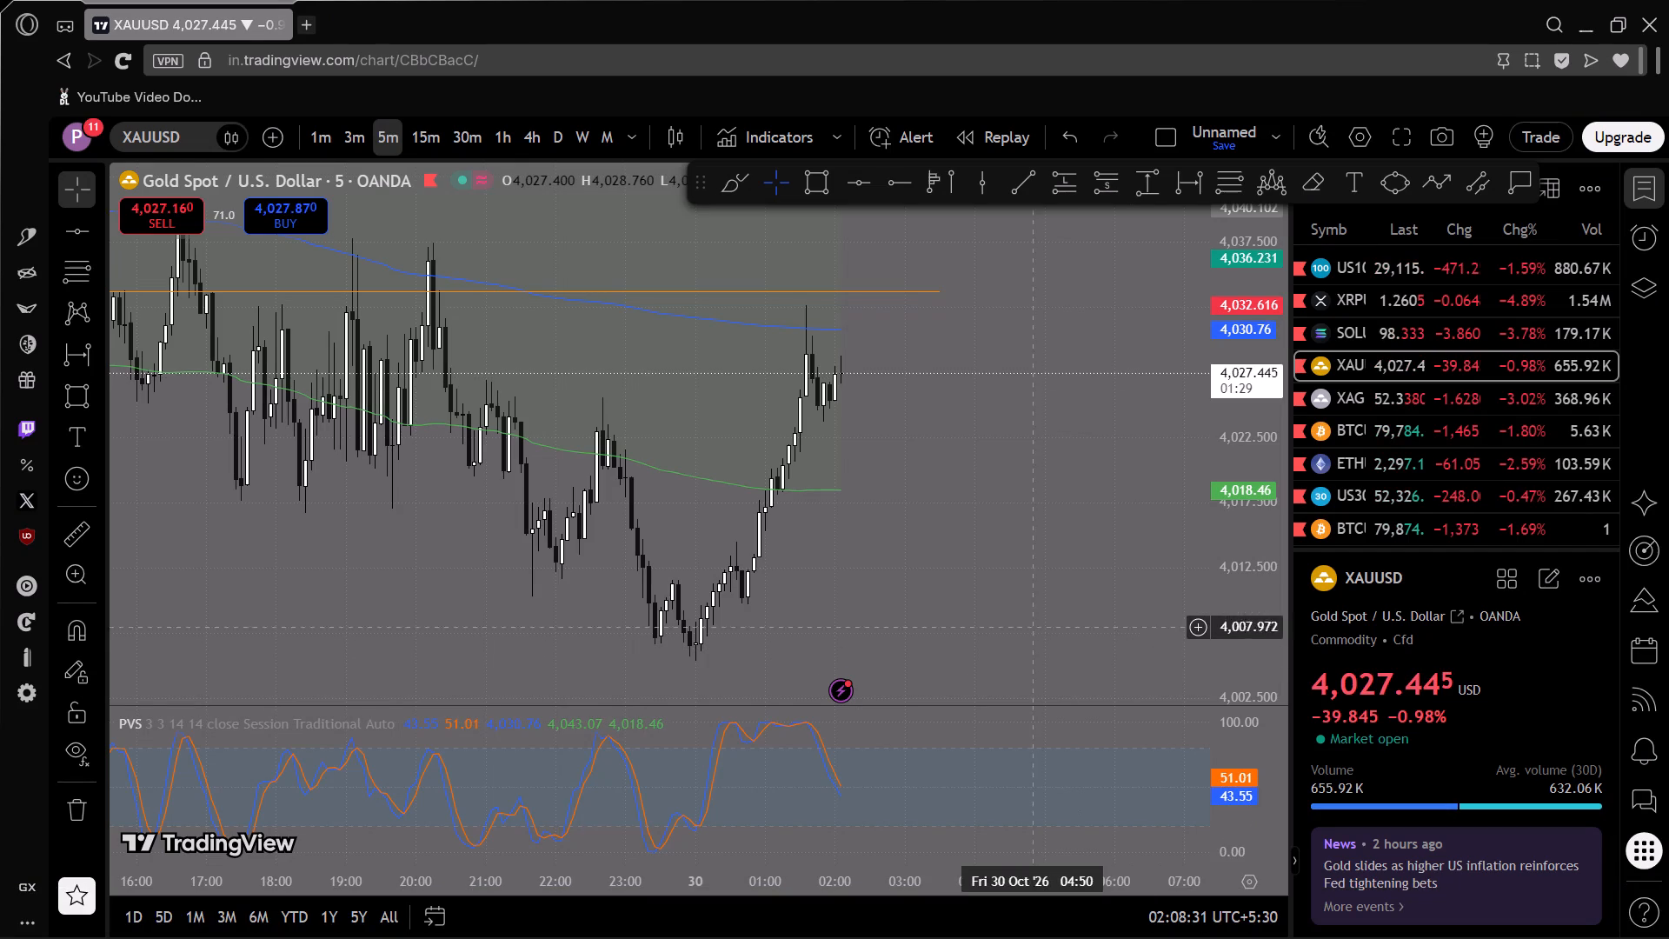
{"action": "scroll", "coordinate": [1235, 494], "scroll_direction": "down", "scroll_amount": 5}
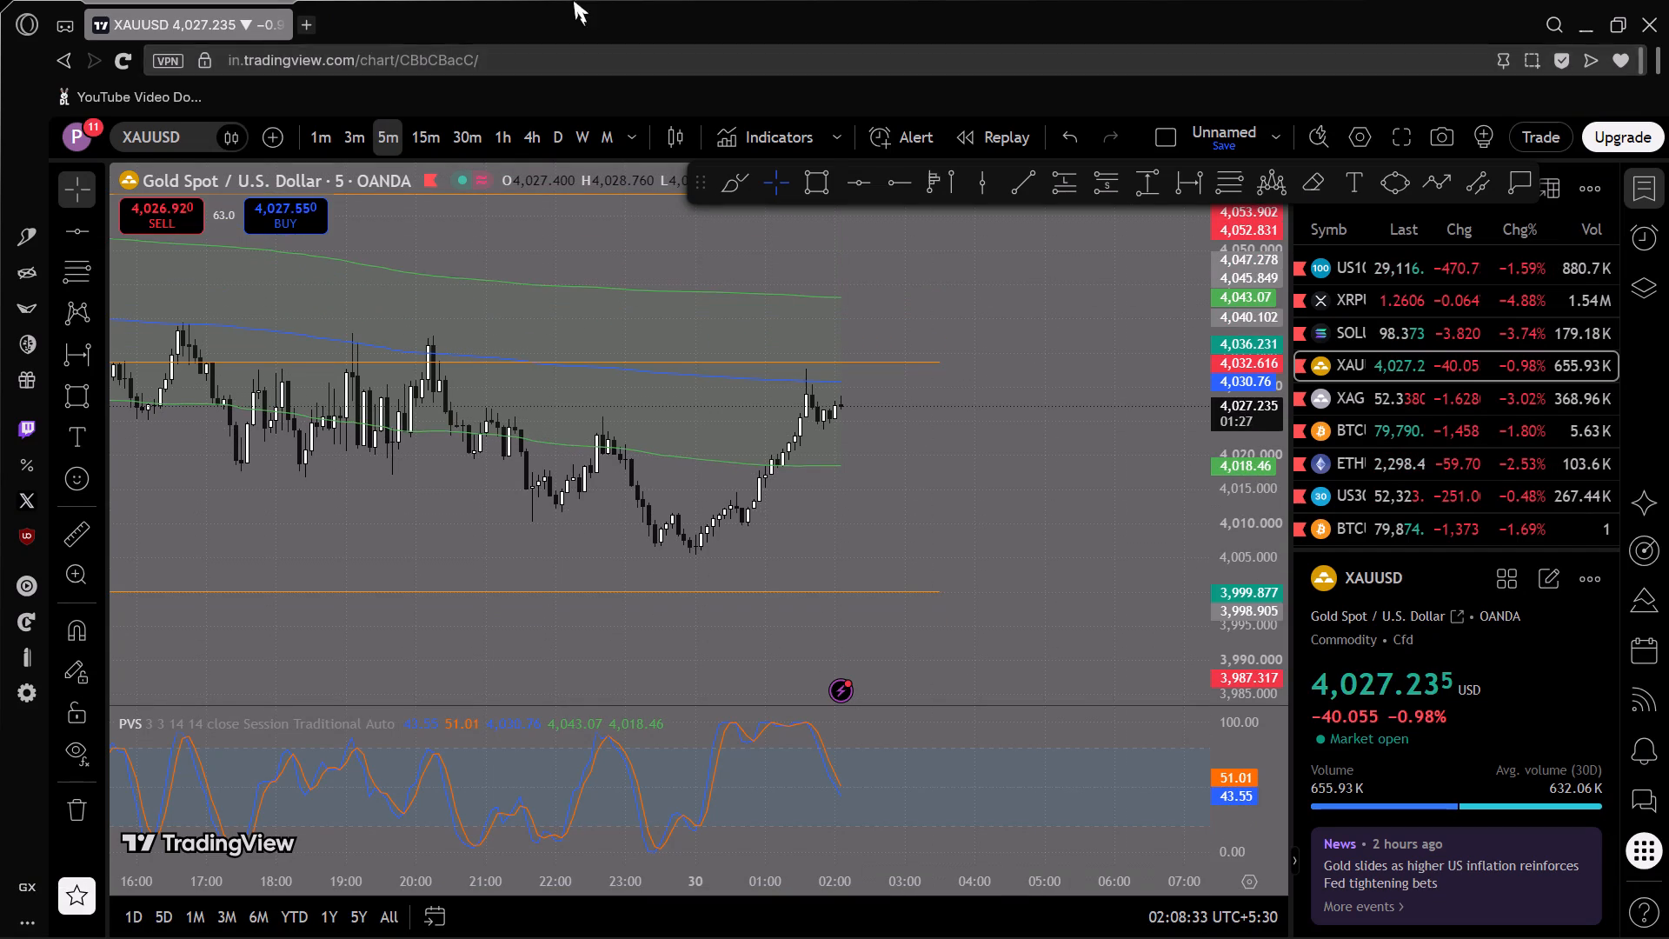
{"action": "left_click", "coordinate": [1646, 11]}
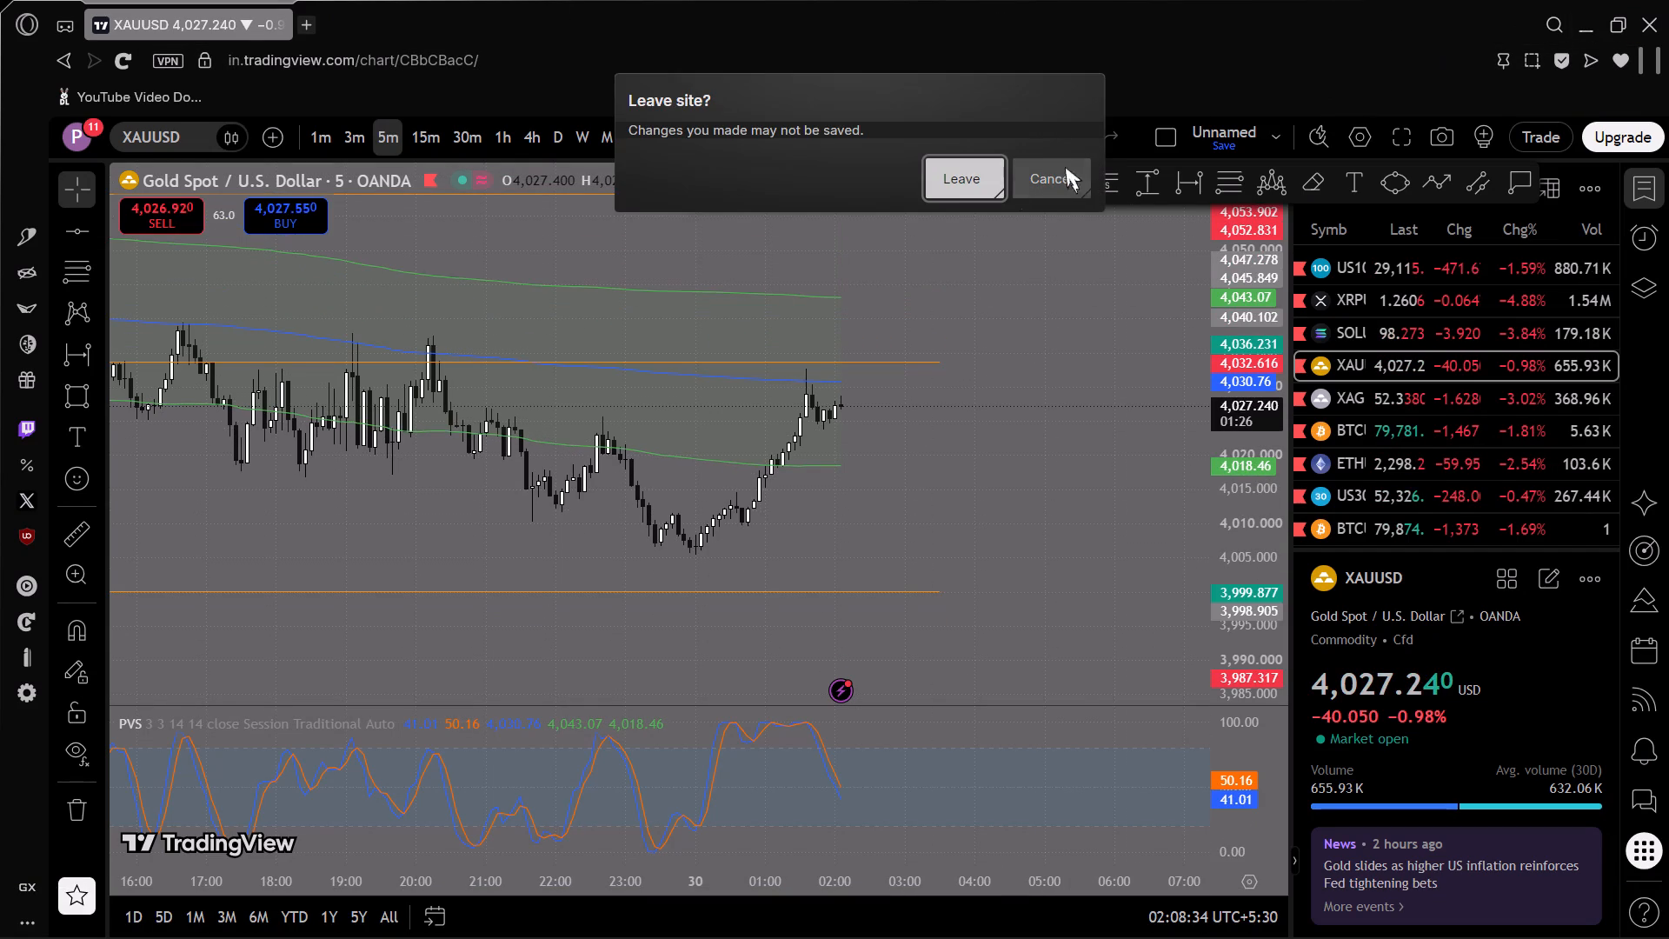
{"action": "left_click", "coordinate": [958, 188]}
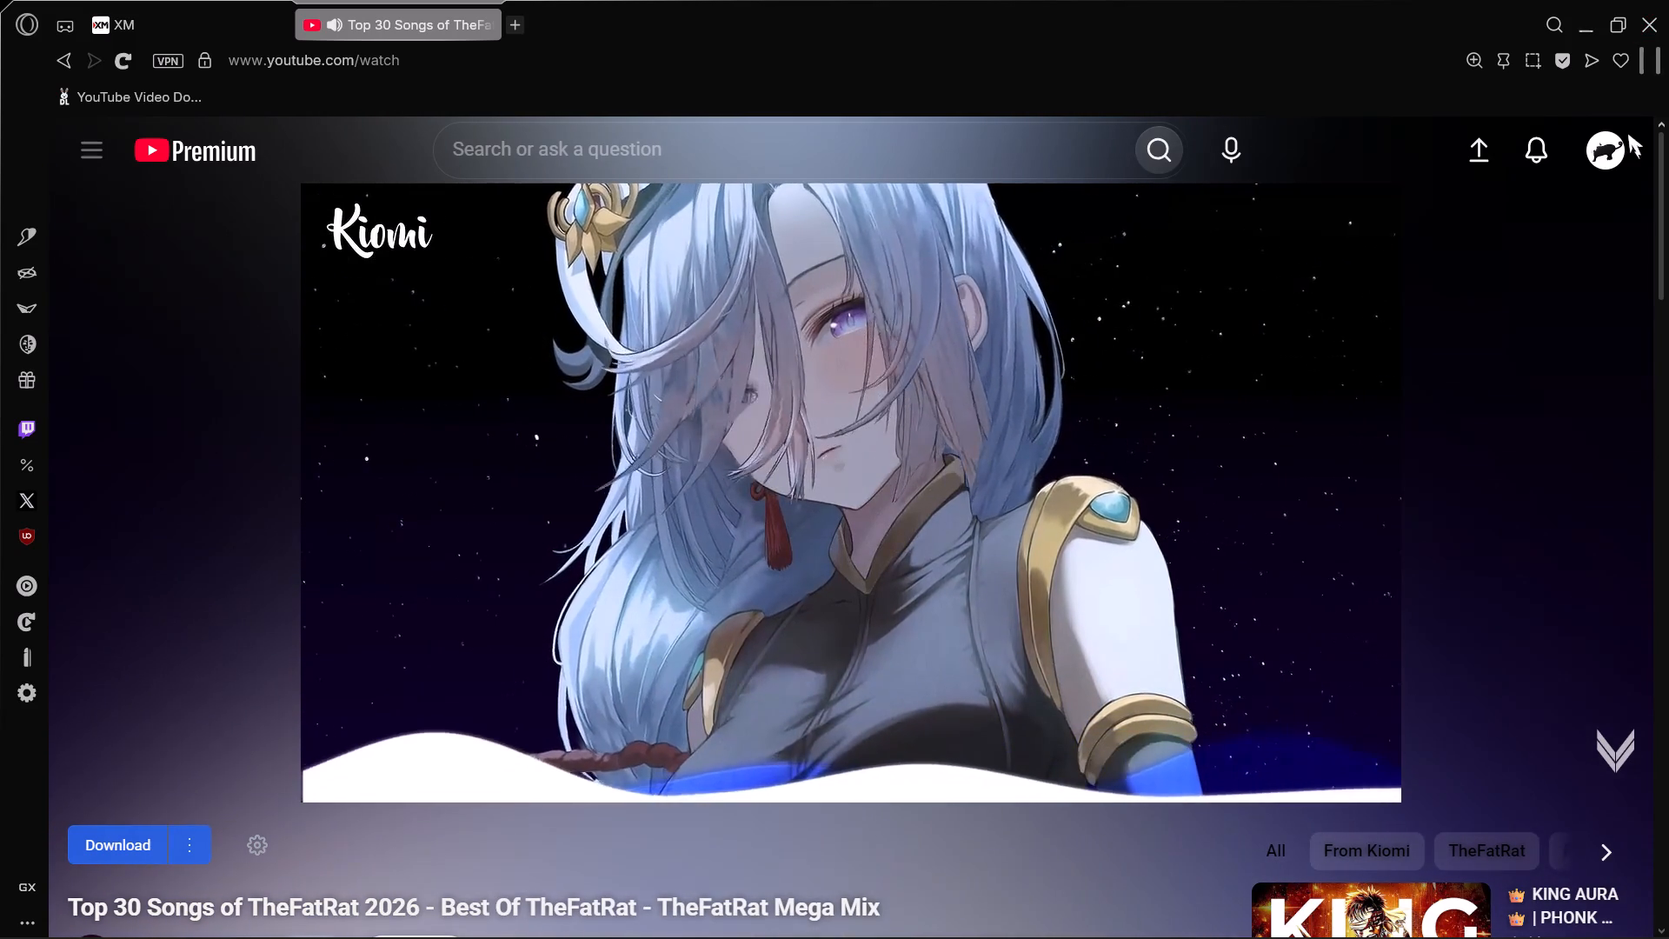
Check the YouTube notifications list and close it.
{"action": "left_click", "coordinate": [1391, 144]}
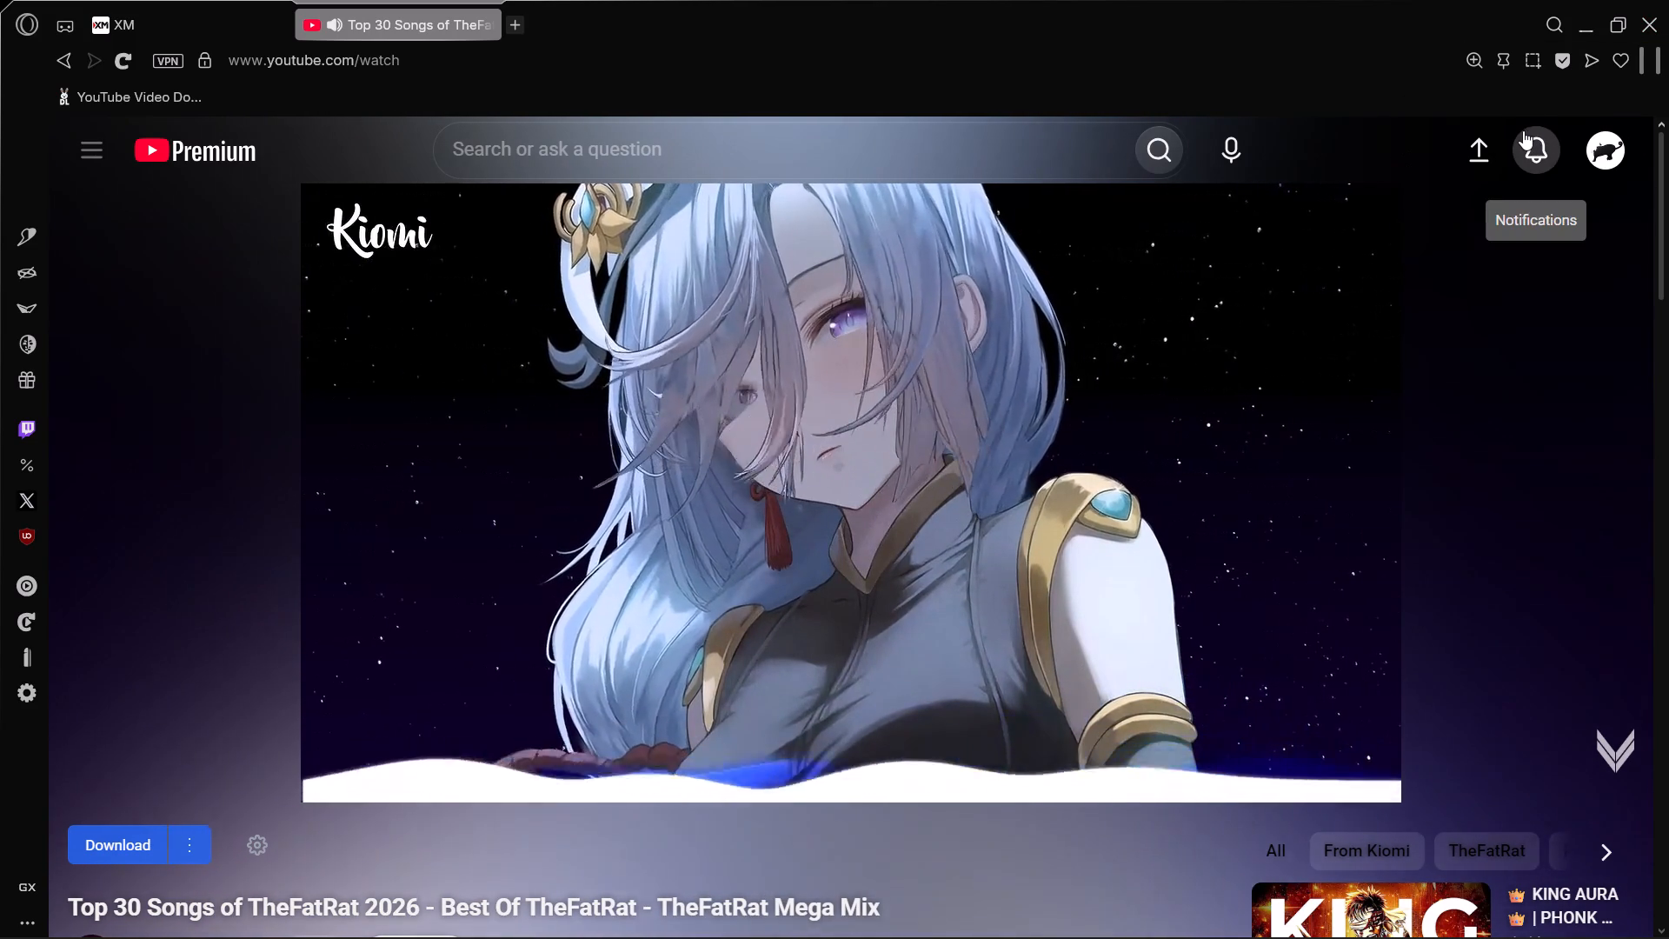
{"action": "left_click", "coordinate": [1523, 131]}
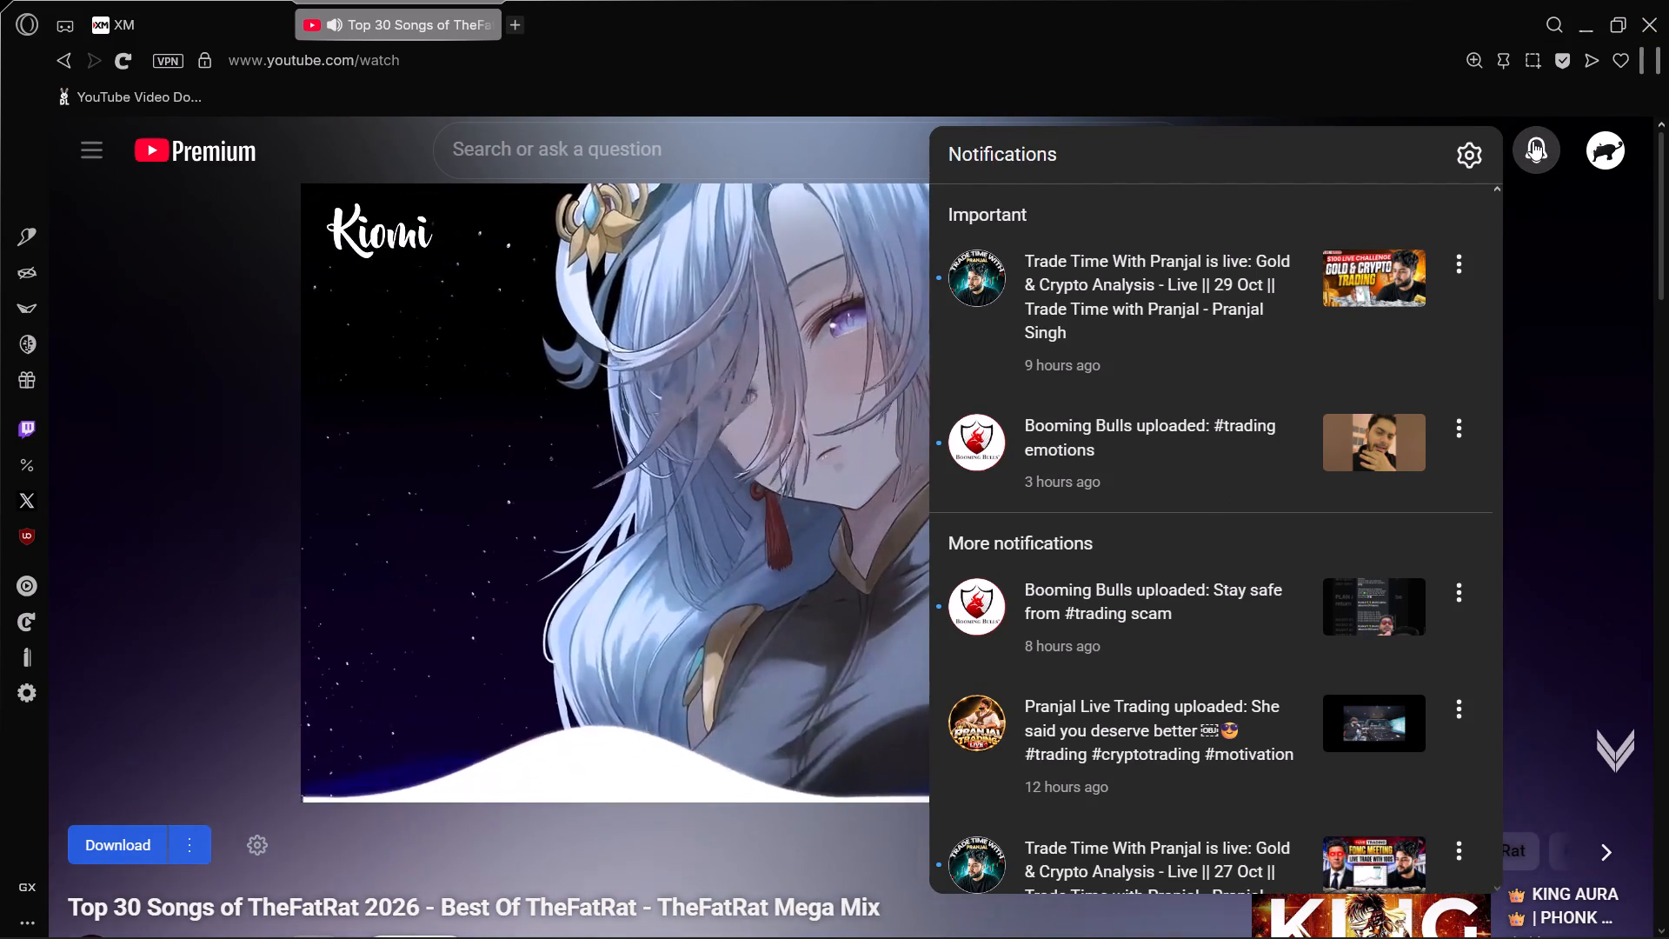
{"action": "left_click", "coordinate": [1533, 141]}
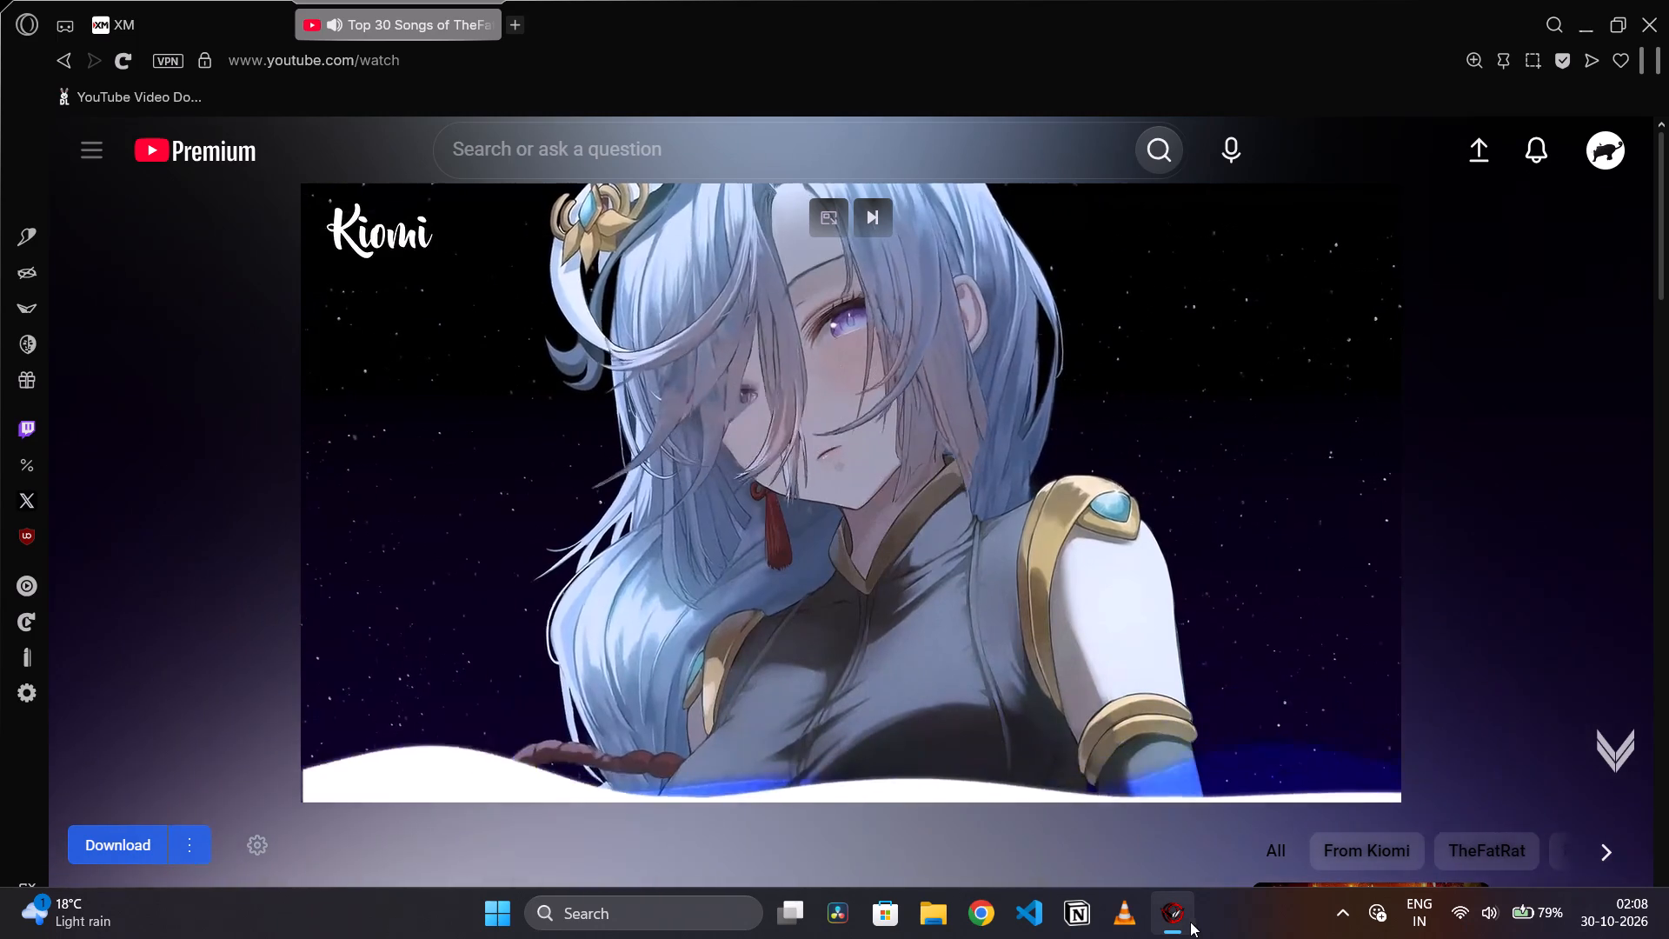
Return to the GOLD chart on XM and close the Popular symbols list to widen the chart.
{"action": "left_click", "coordinate": [187, 0]}
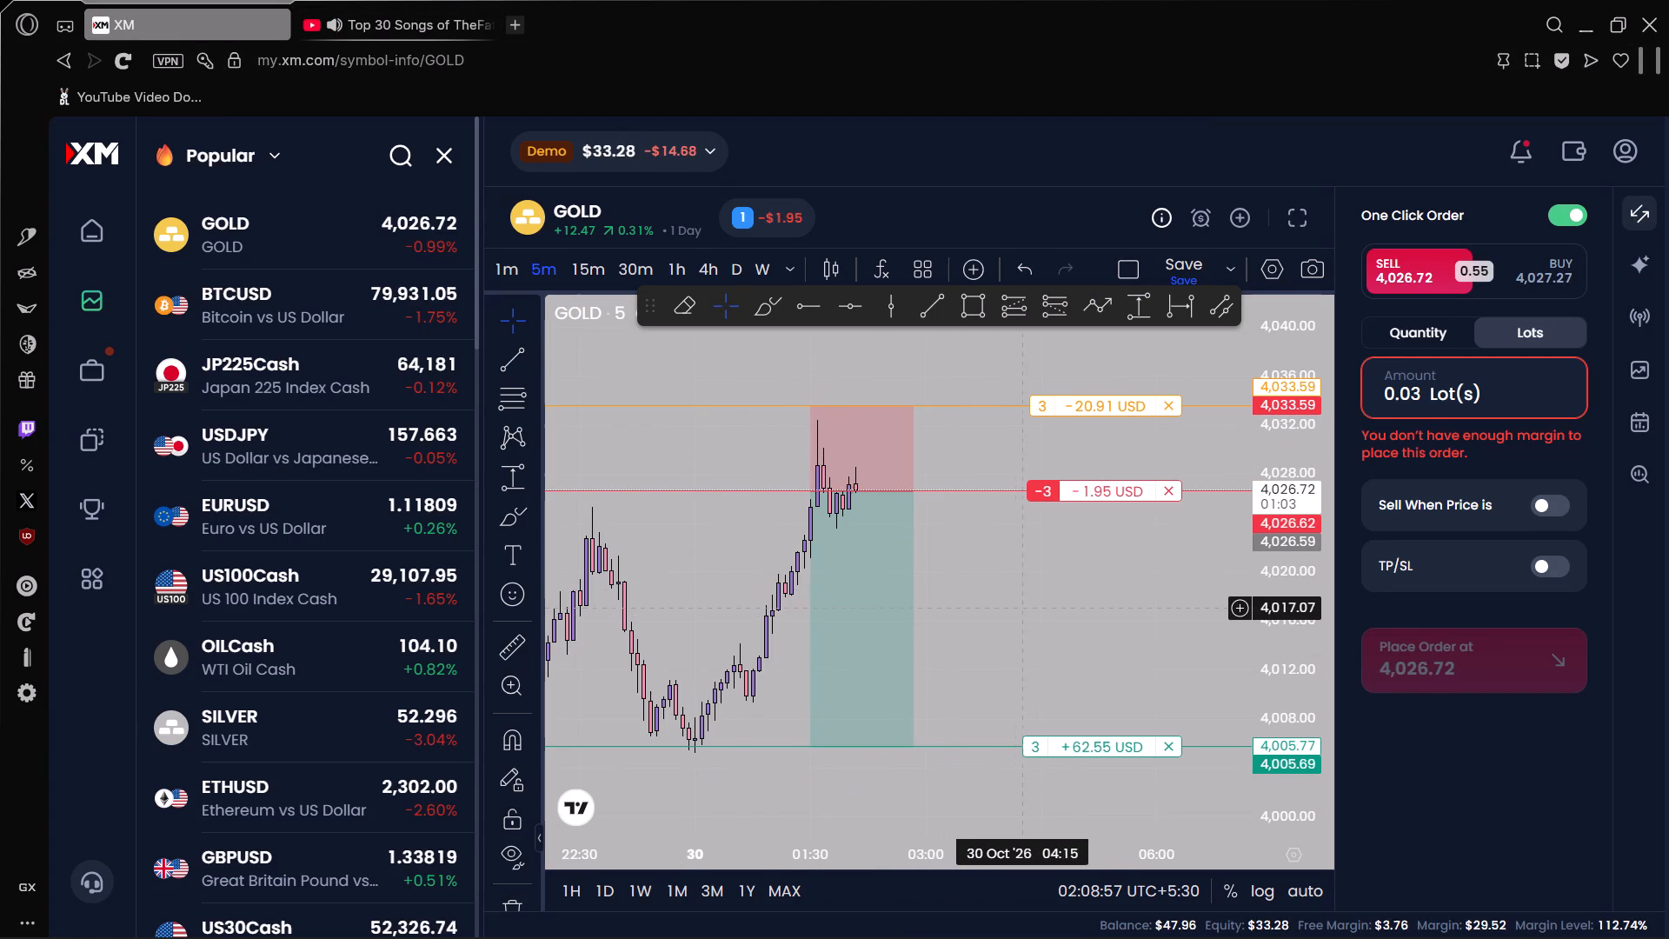
{"action": "left_click_drag", "start_coordinate": [1050, 588], "coordinate": [976, 554]}
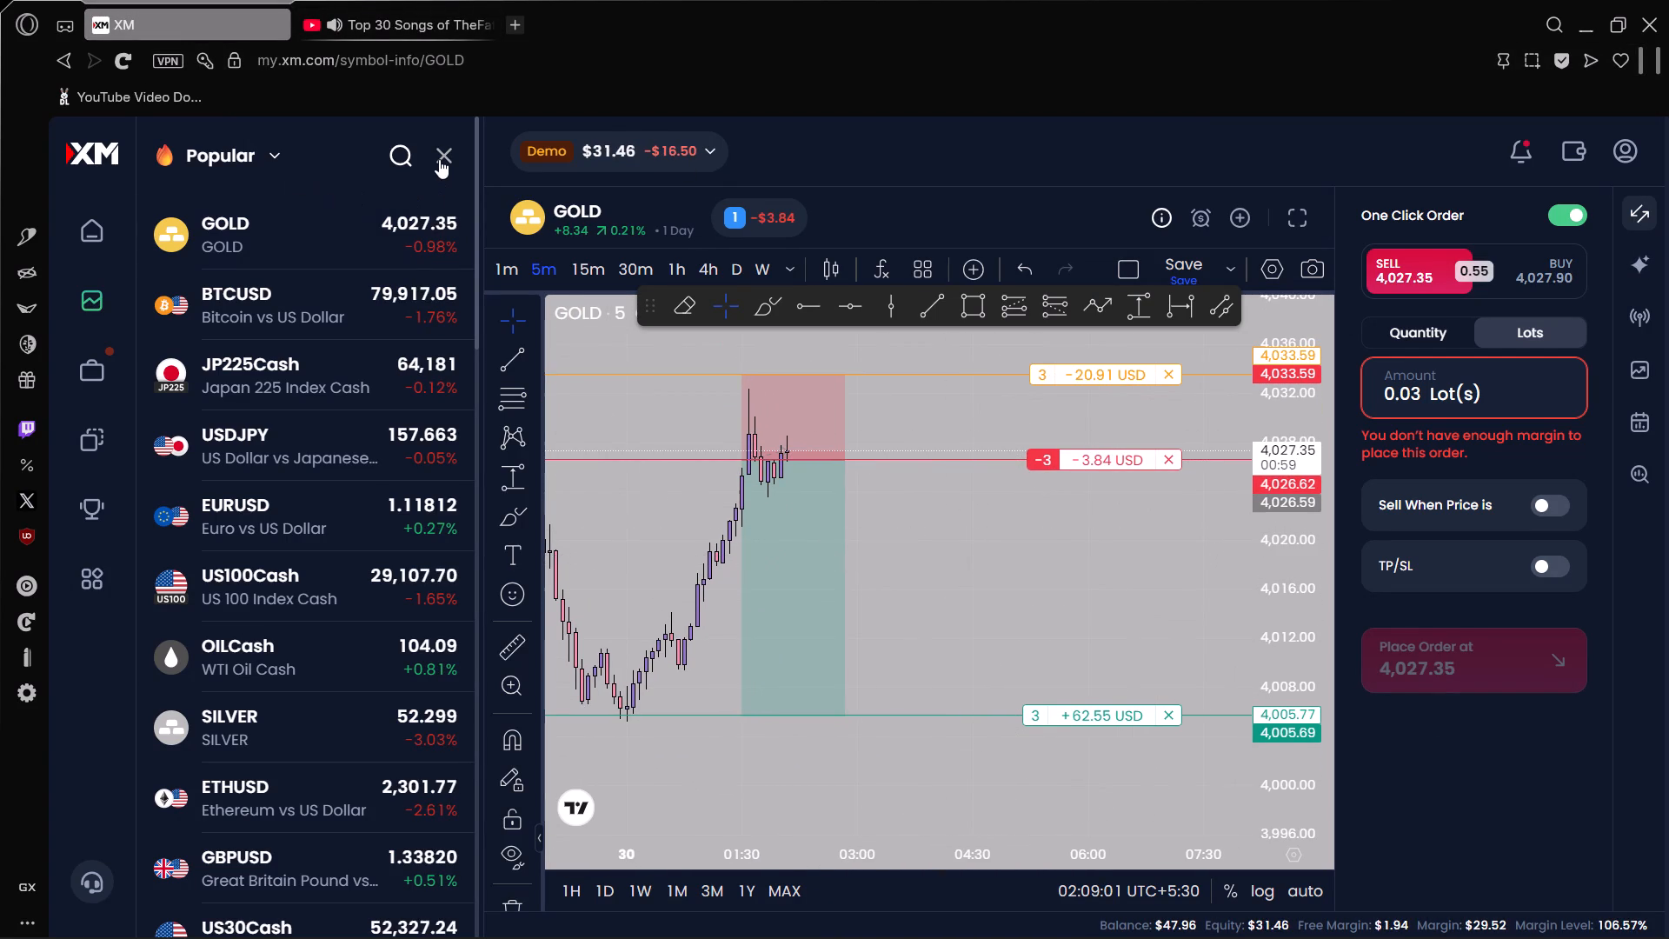
{"action": "left_click", "coordinate": [439, 159]}
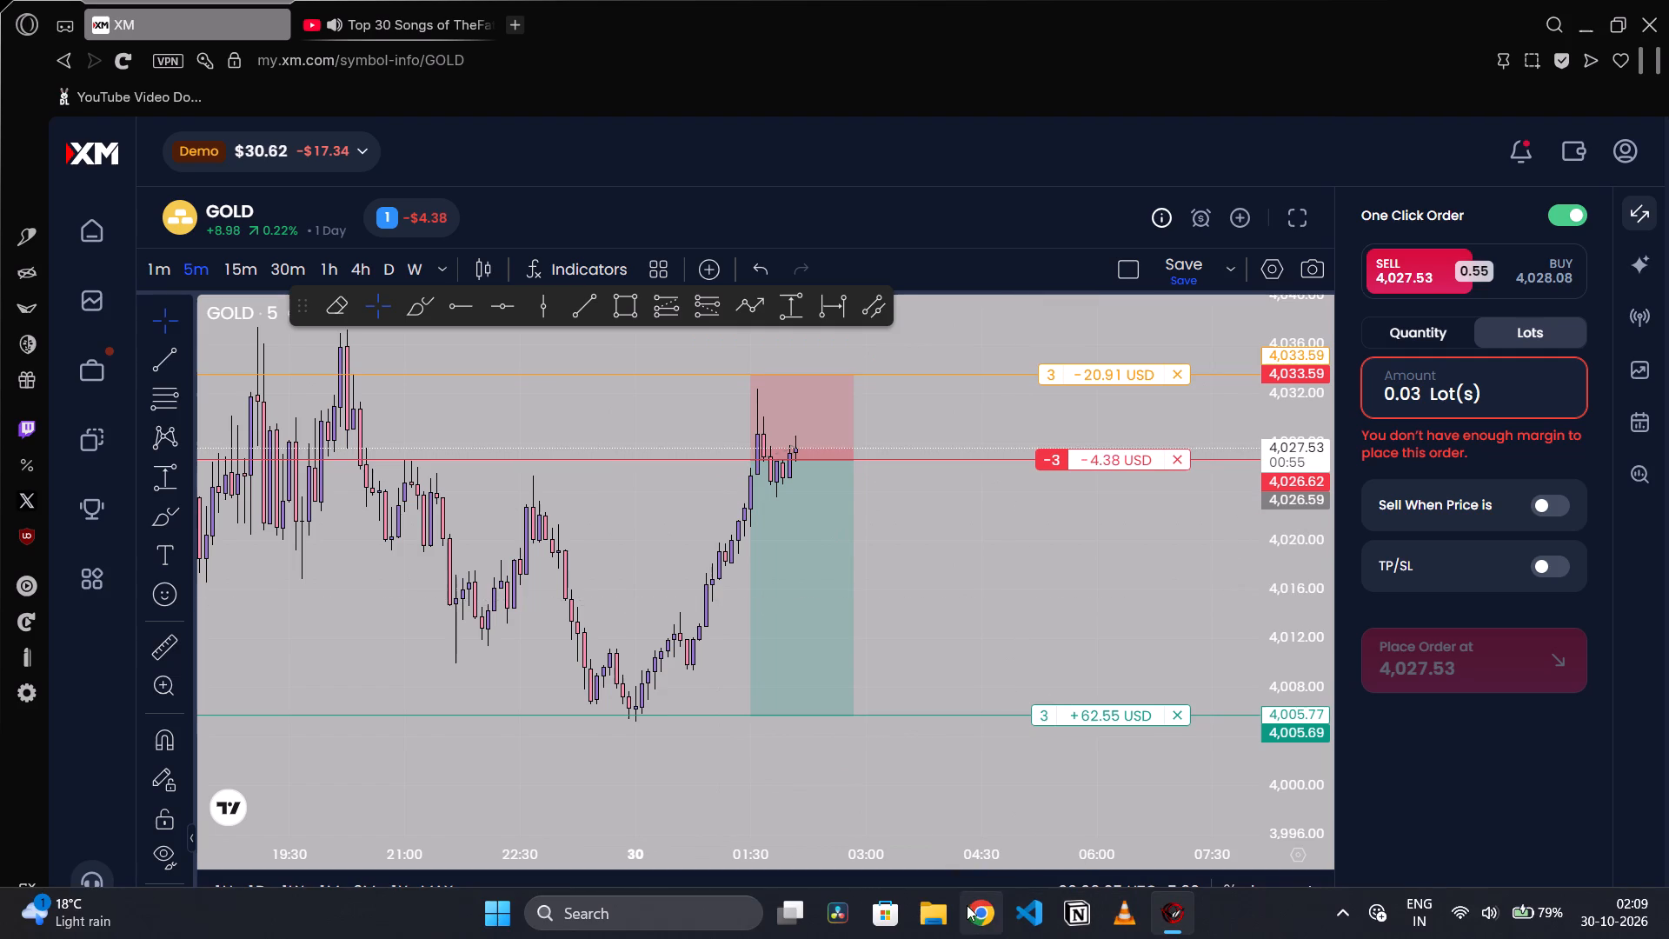
Open a new browser tab and look through the saved Speed Dial sites.
{"action": "left_click", "coordinate": [520, 32]}
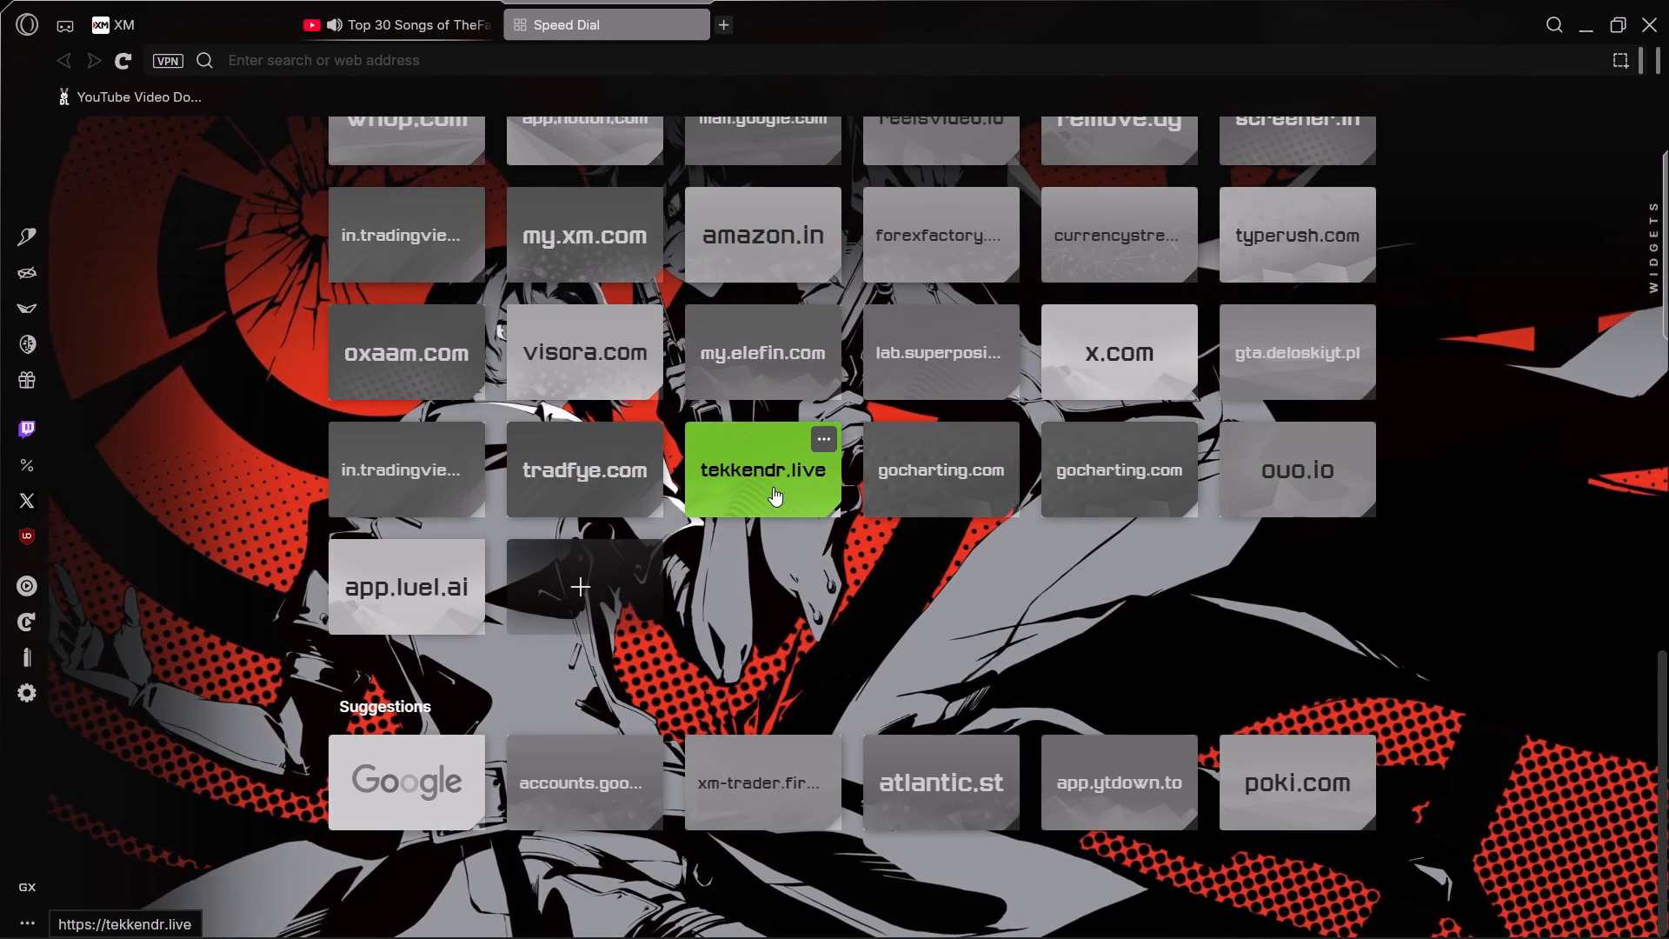
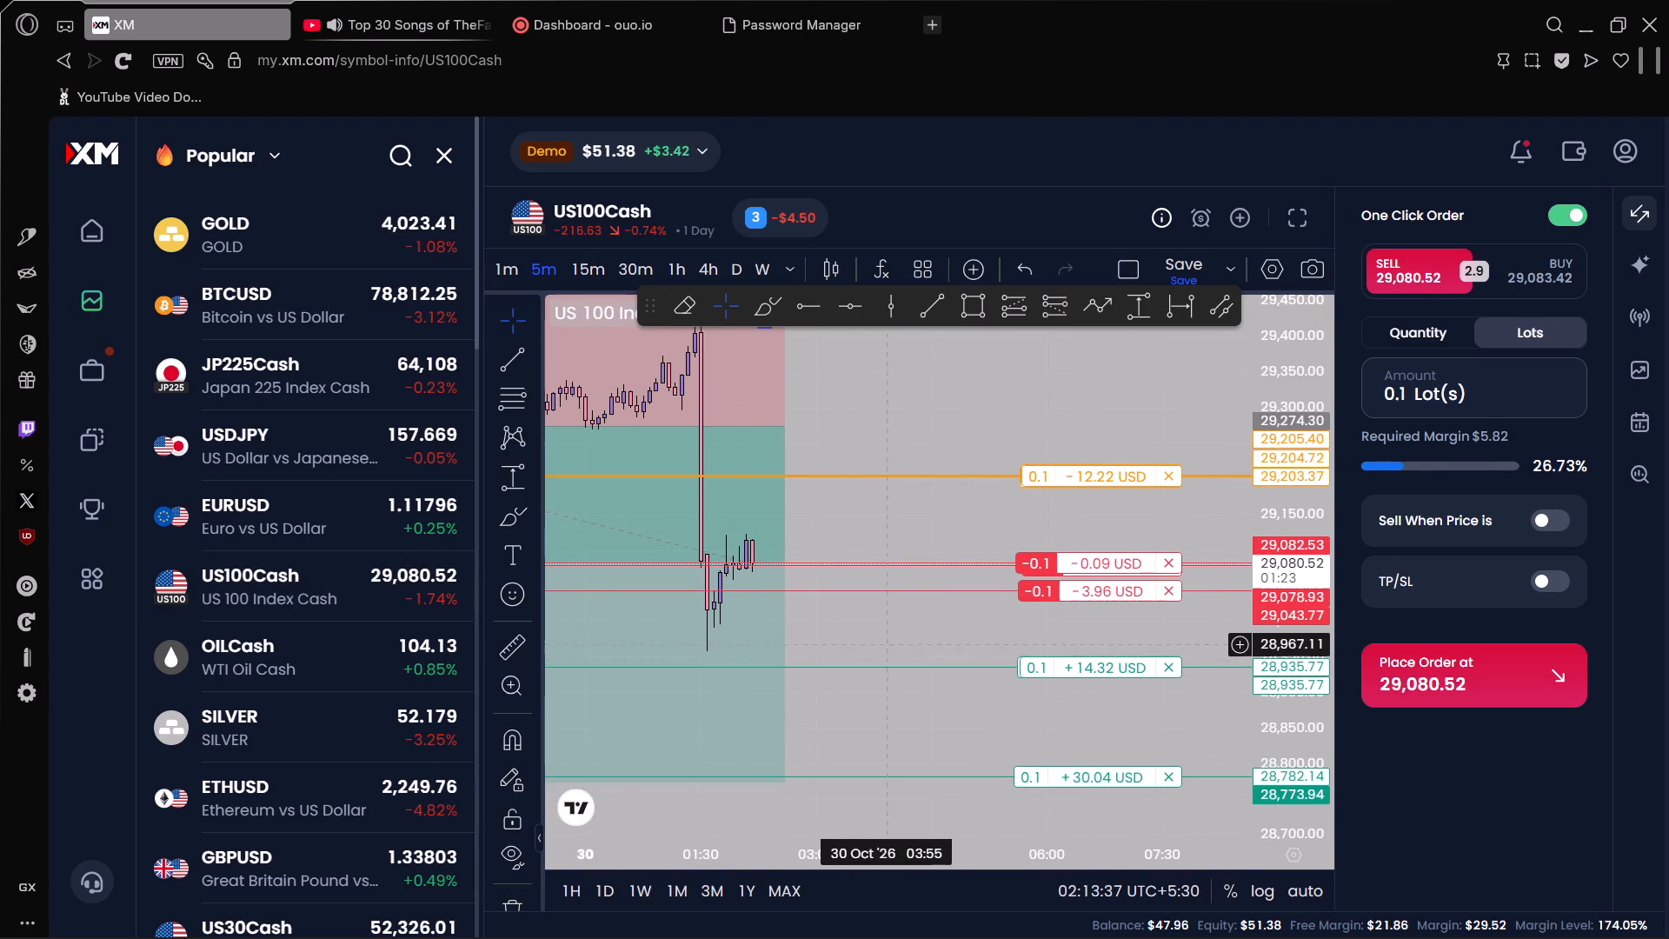
Examine the recent price action on the US100Cash chart against its open position, stop-loss and take-profit levels.
{"action": "left_click_drag", "start_coordinate": [892, 644], "coordinate": [809, 635]}
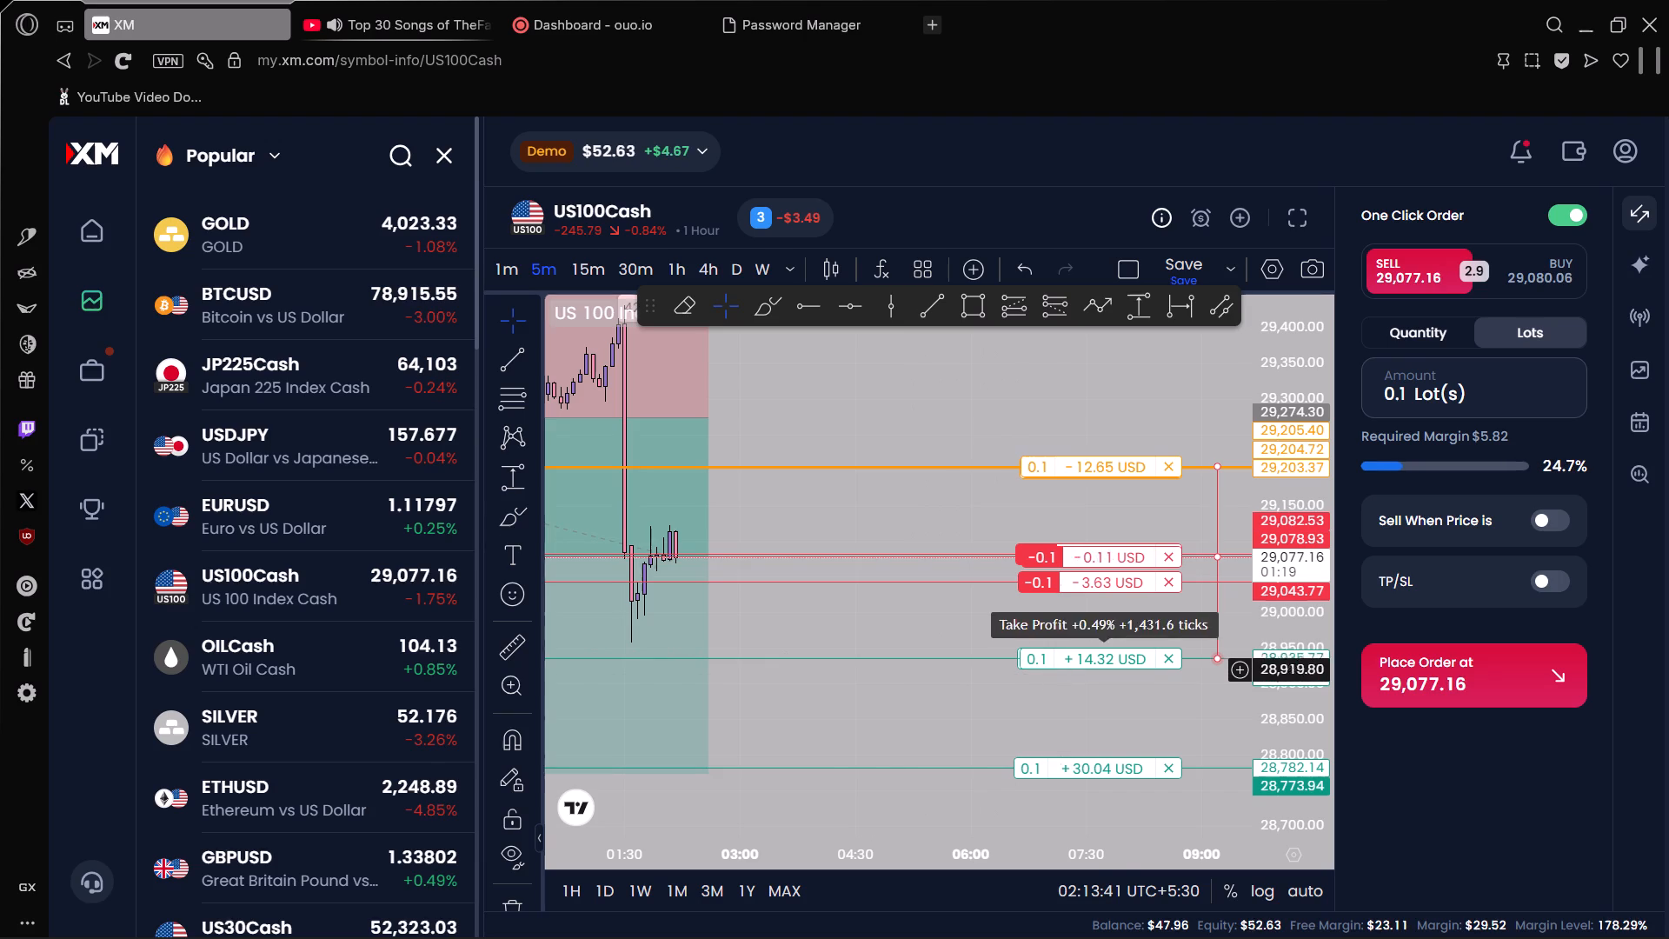
{"action": "left_click_drag", "start_coordinate": [991, 716], "coordinate": [989, 715]}
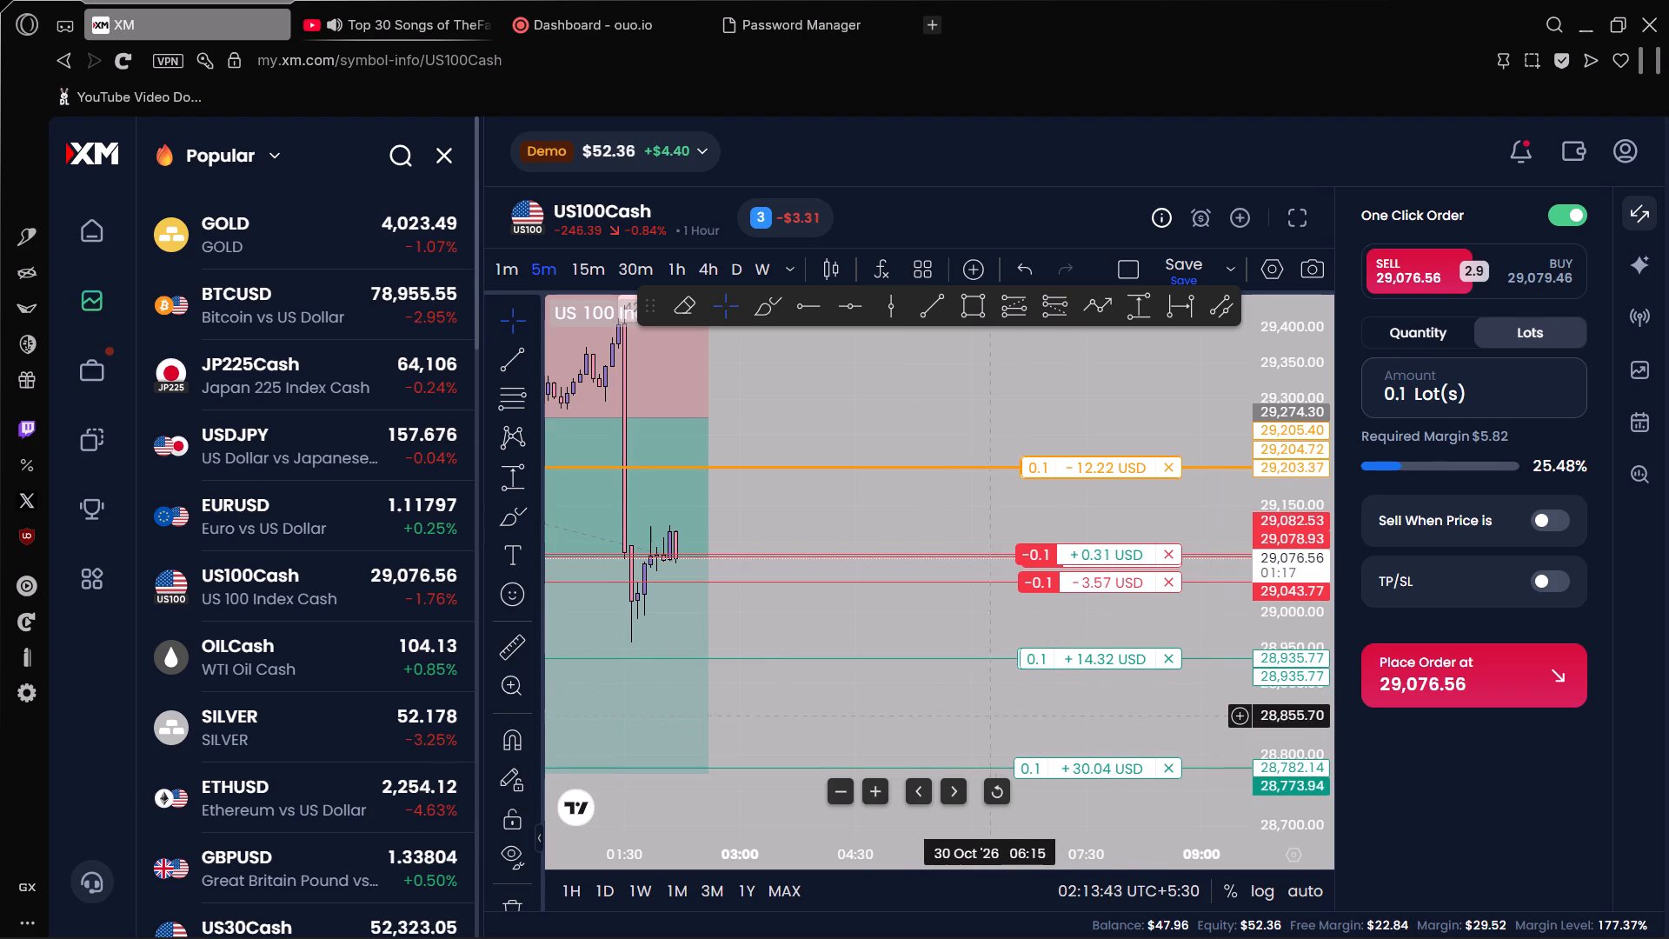
{"action": "left_click_drag", "start_coordinate": [989, 715], "coordinate": [906, 621]}
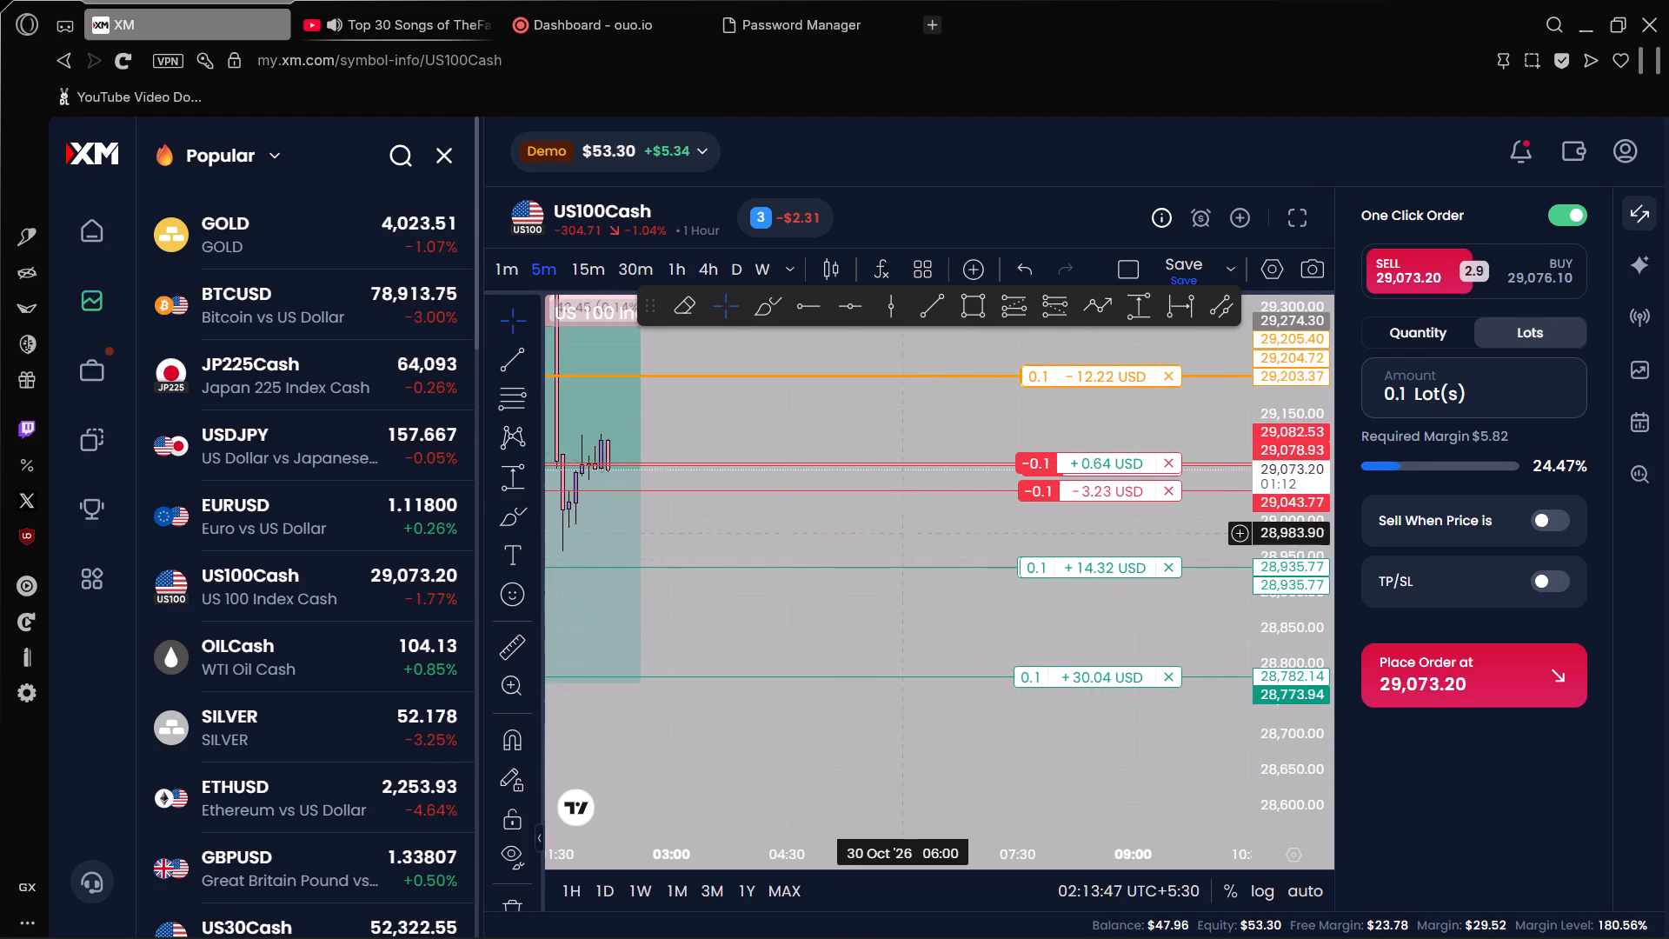
{"action": "left_click_drag", "start_coordinate": [861, 536], "coordinate": [985, 591]}
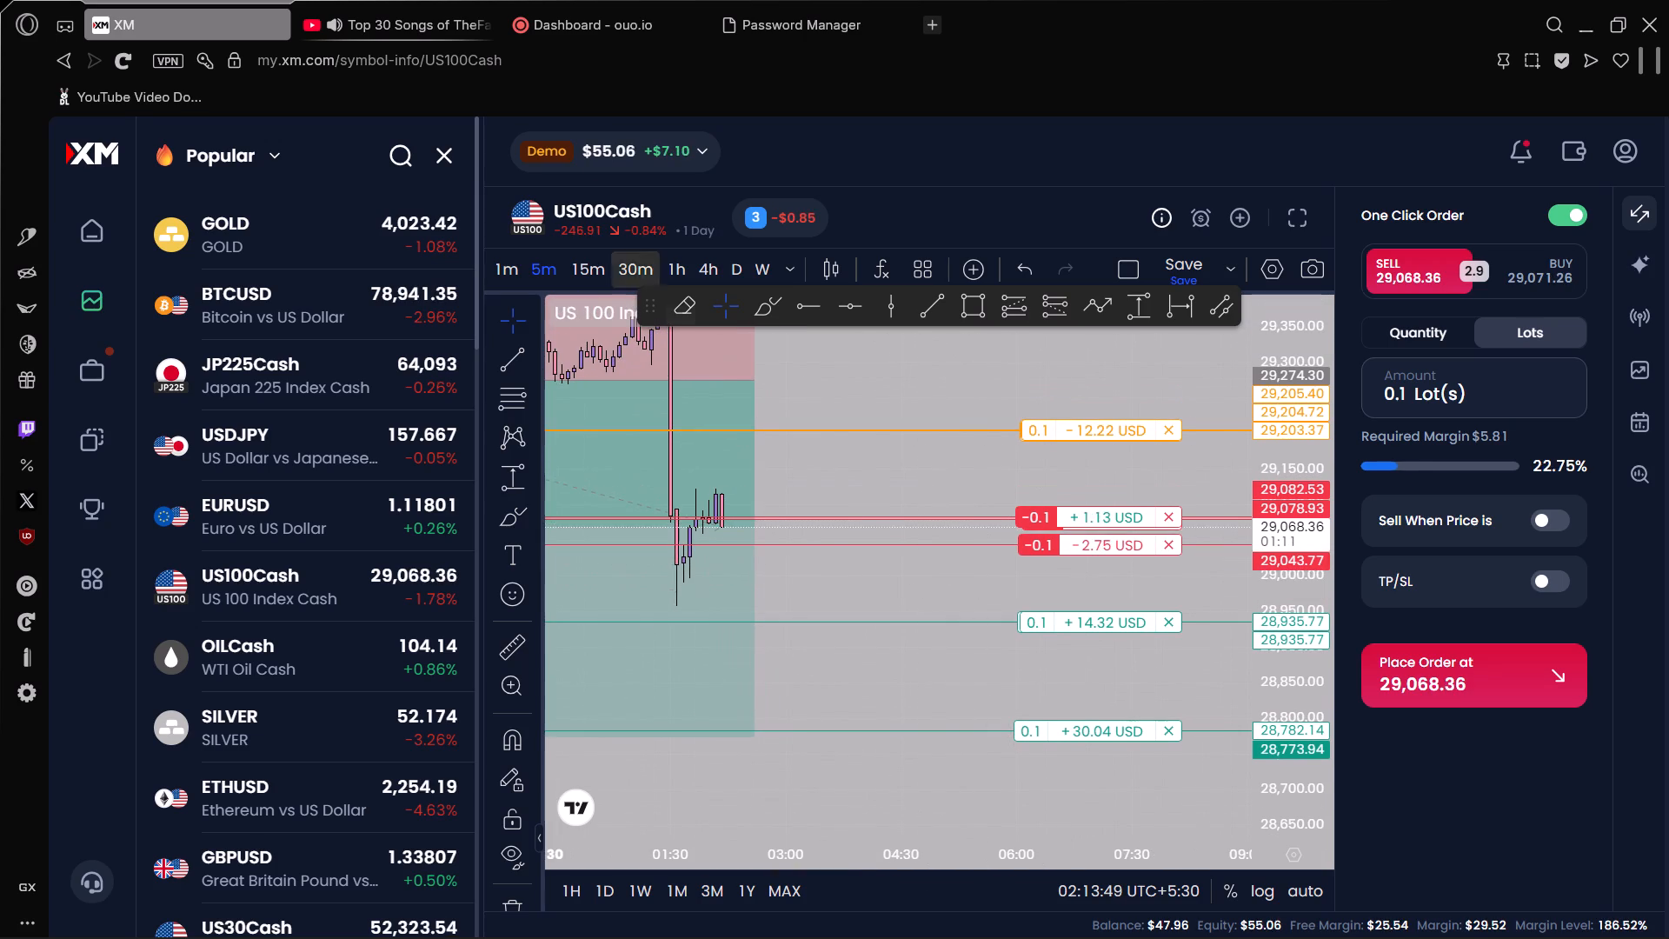
{"action": "left_click_drag", "start_coordinate": [869, 598], "coordinate": [1180, 598]}
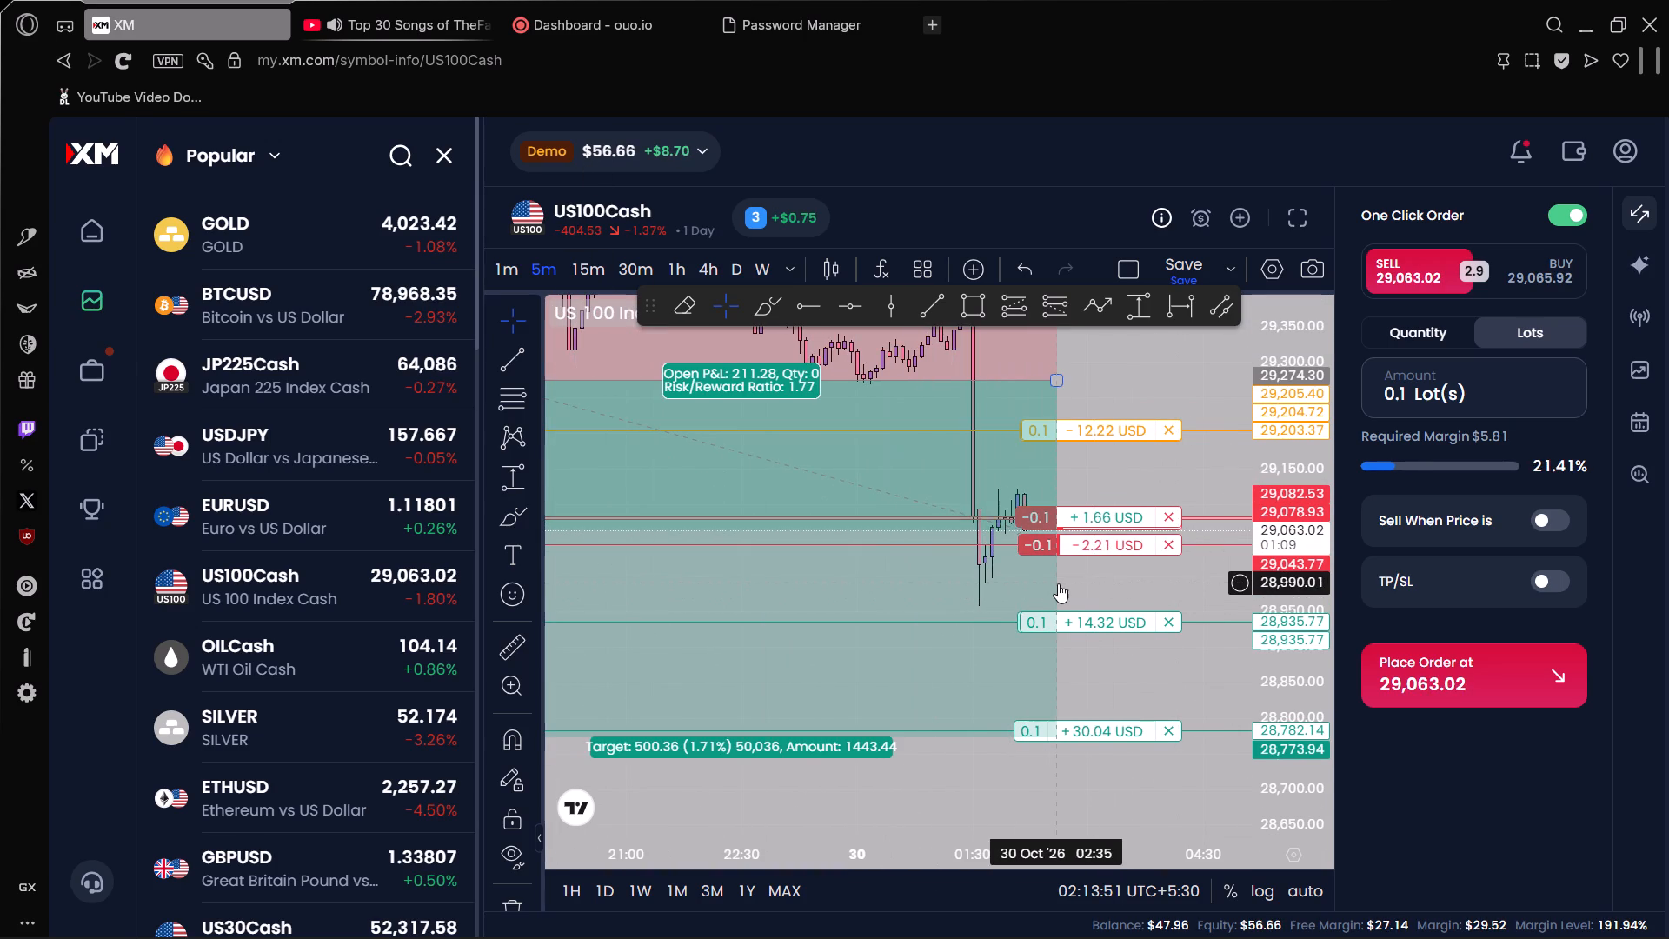
{"action": "left_click_drag", "start_coordinate": [1135, 596], "coordinate": [864, 595]}
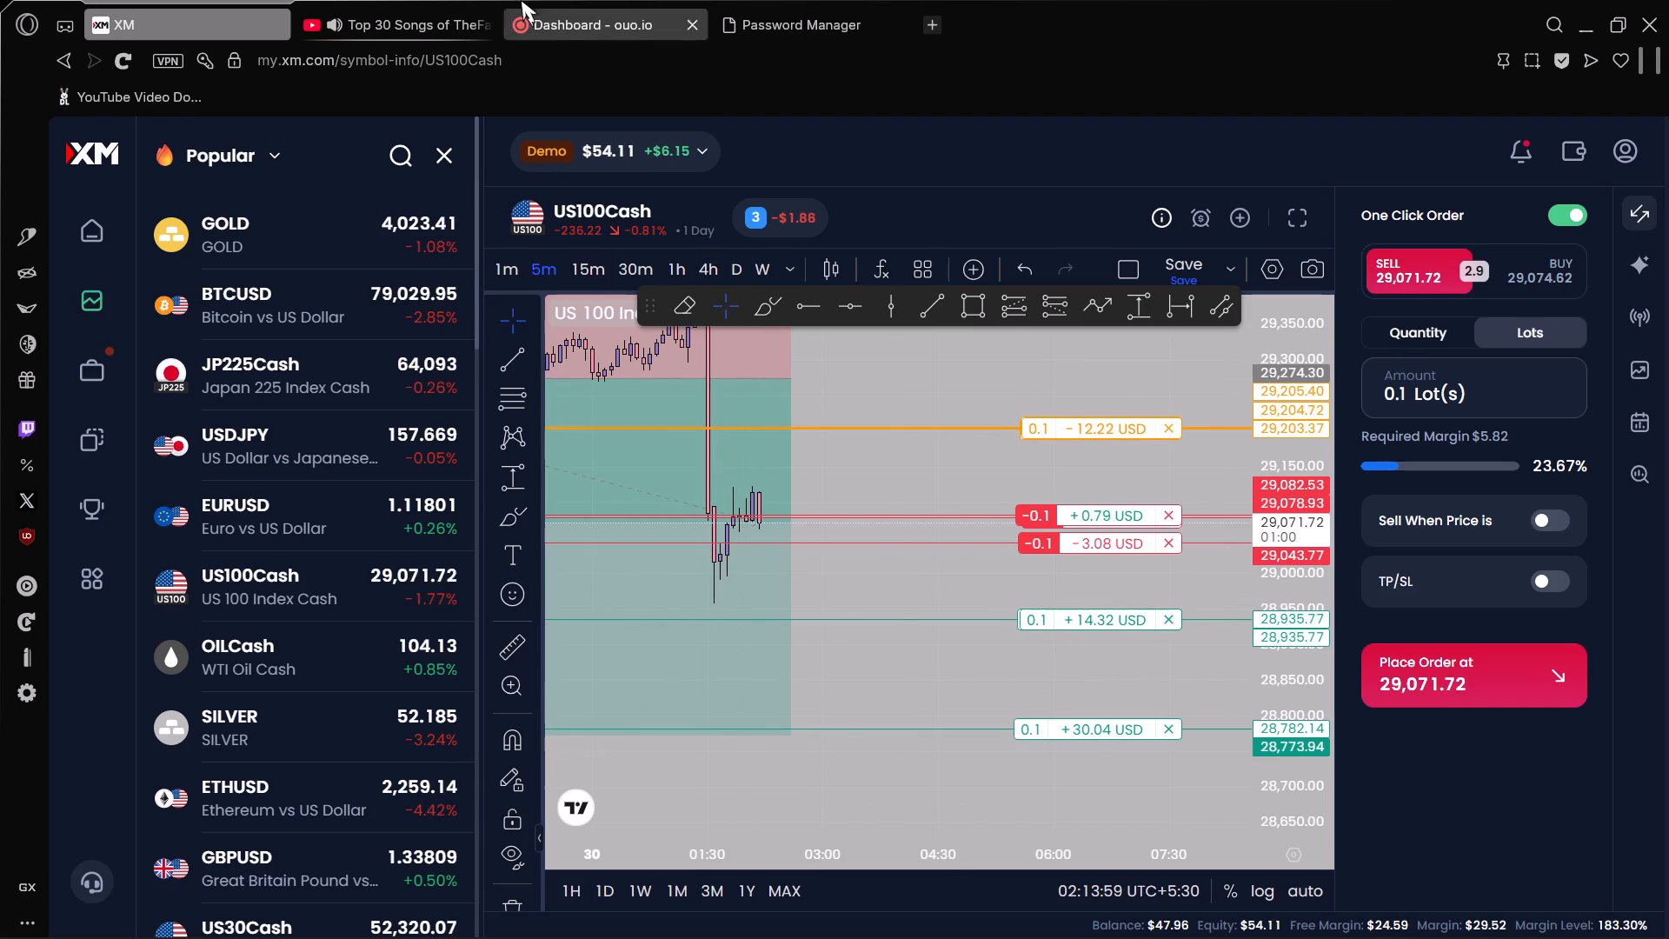
Switch to the GOLD chart and view the short position drawing with its stop-loss and take-profit levels.
{"action": "left_click", "coordinate": [274, 211]}
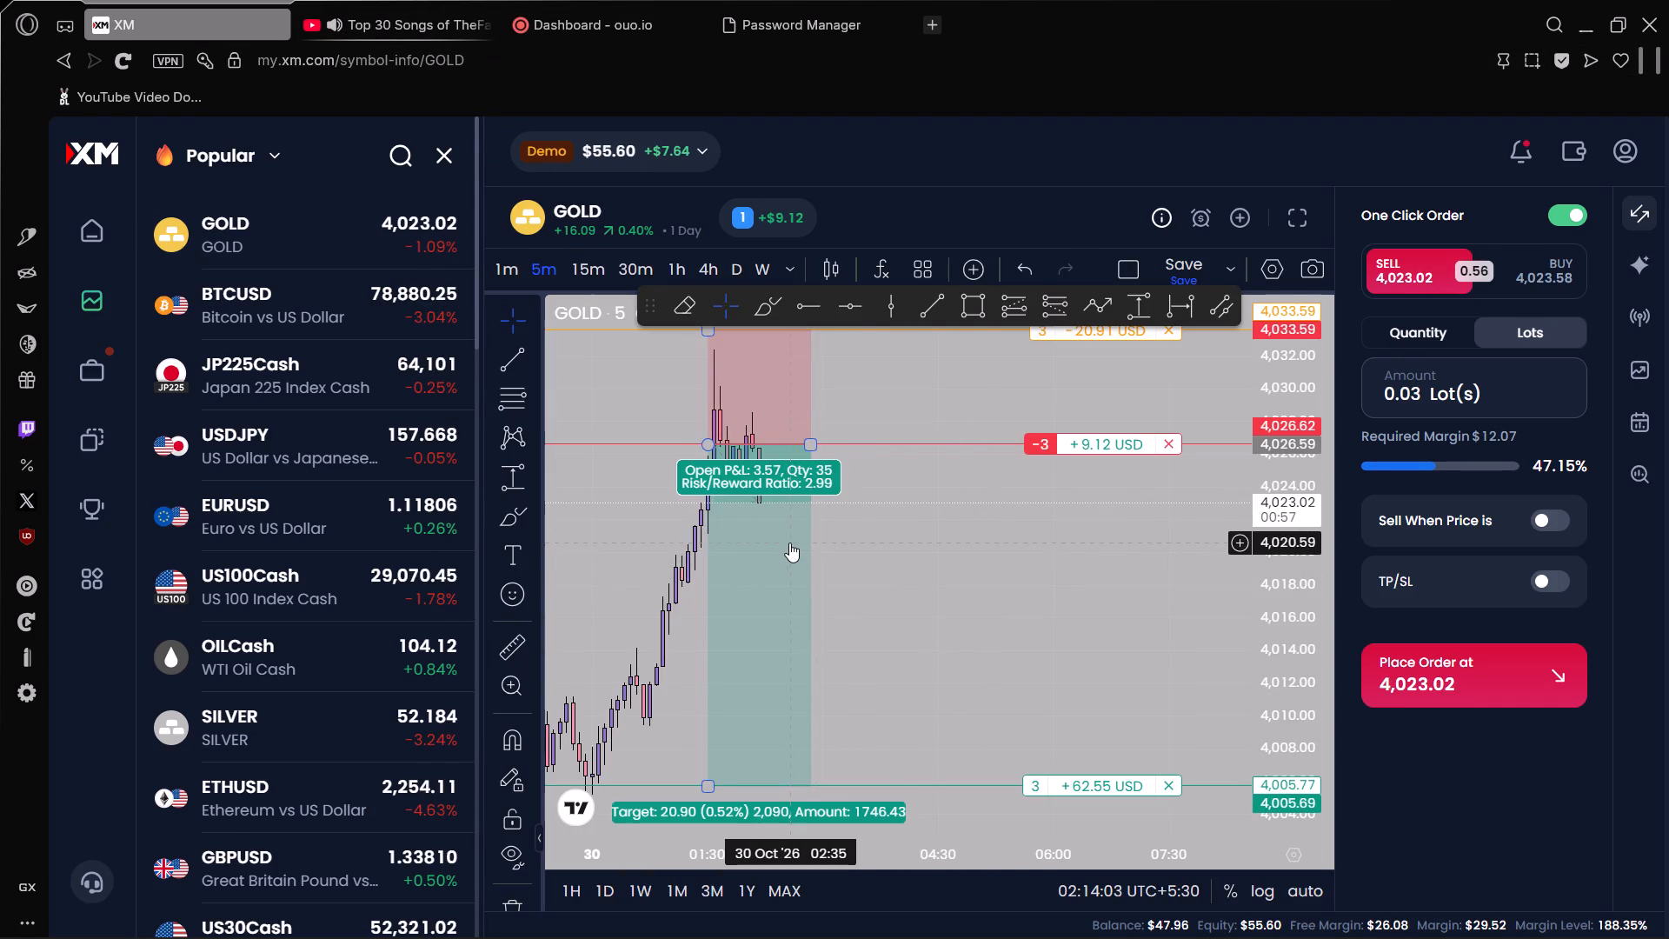
{"action": "scroll", "coordinate": [1319, 522], "scroll_direction": "down", "scroll_amount": 2}
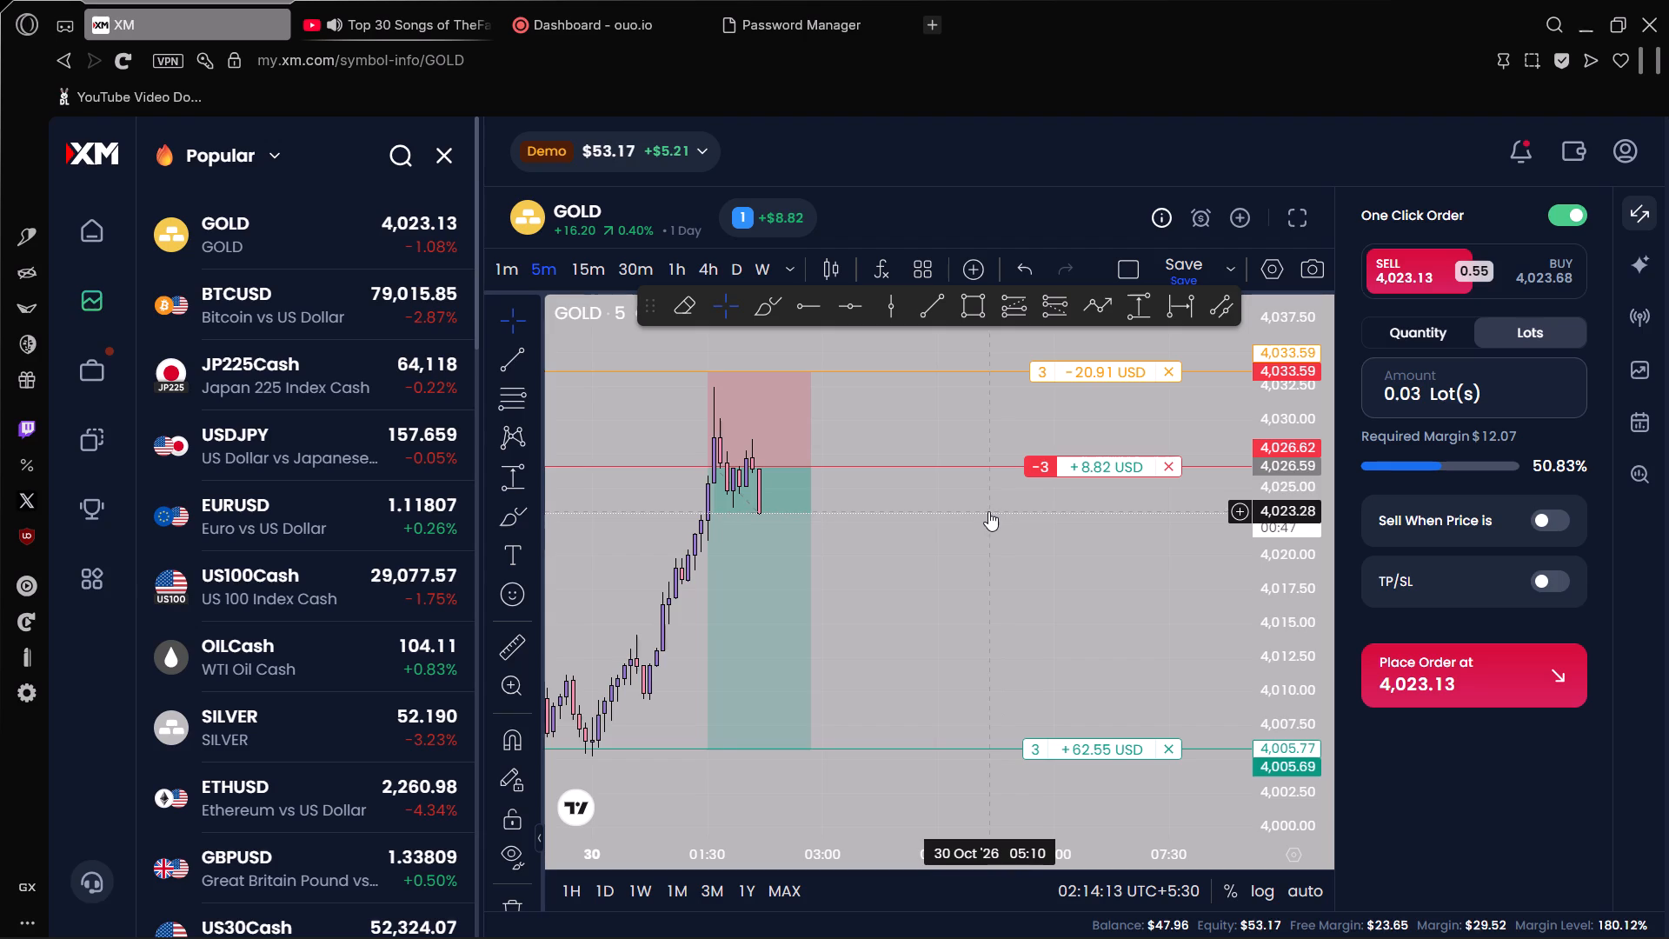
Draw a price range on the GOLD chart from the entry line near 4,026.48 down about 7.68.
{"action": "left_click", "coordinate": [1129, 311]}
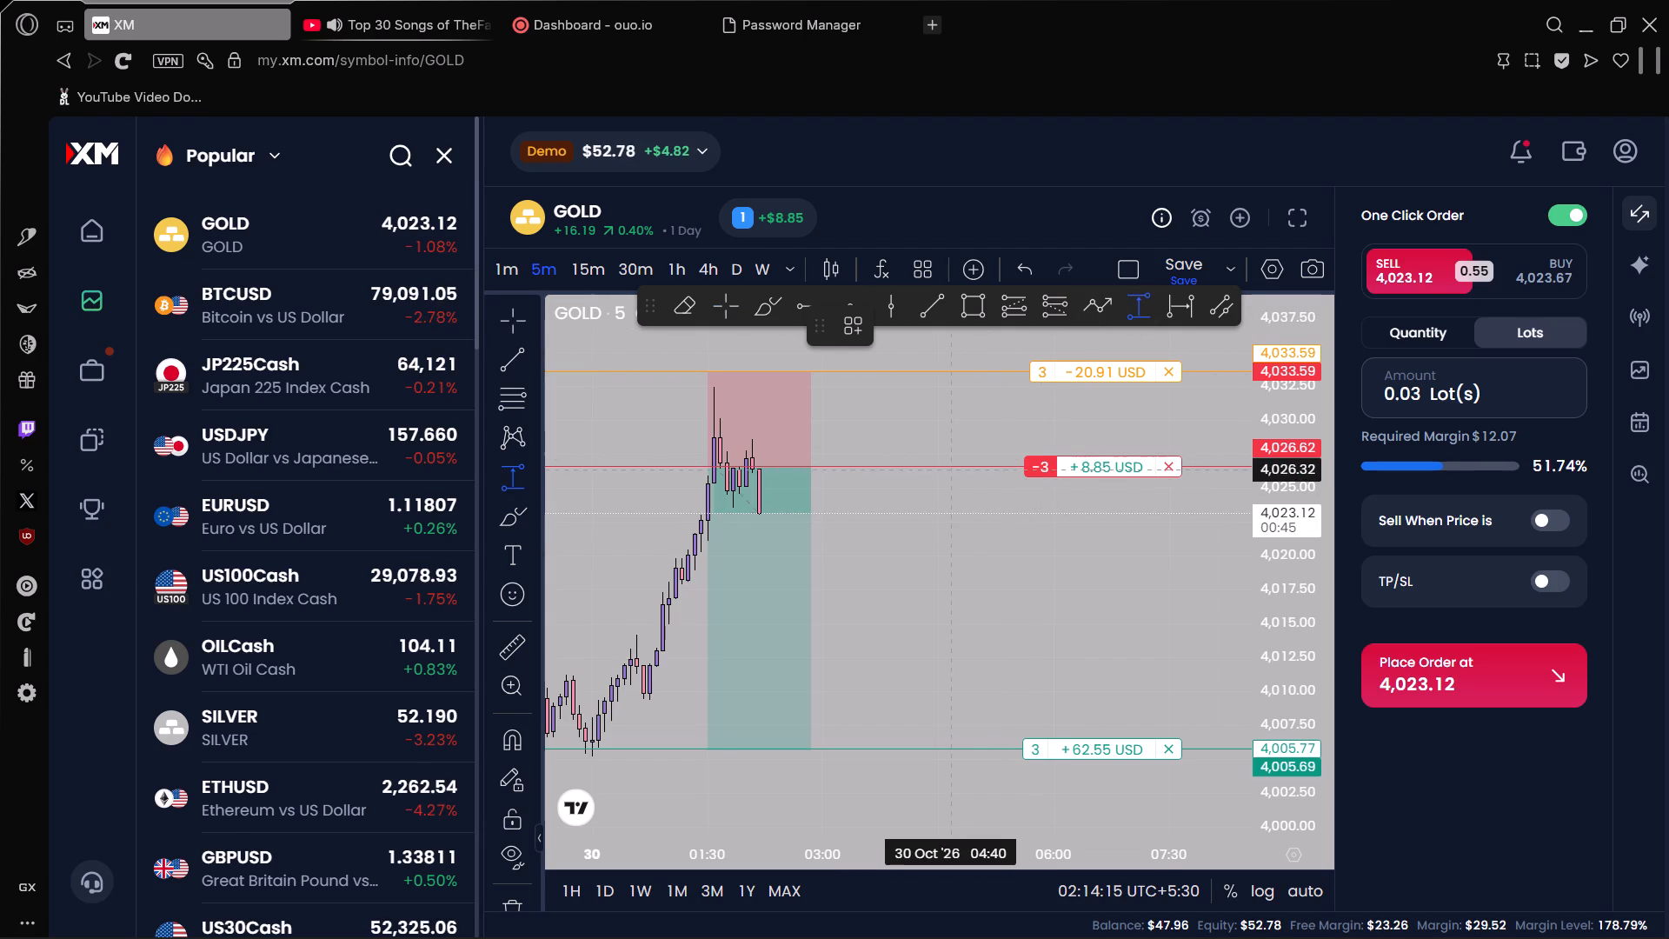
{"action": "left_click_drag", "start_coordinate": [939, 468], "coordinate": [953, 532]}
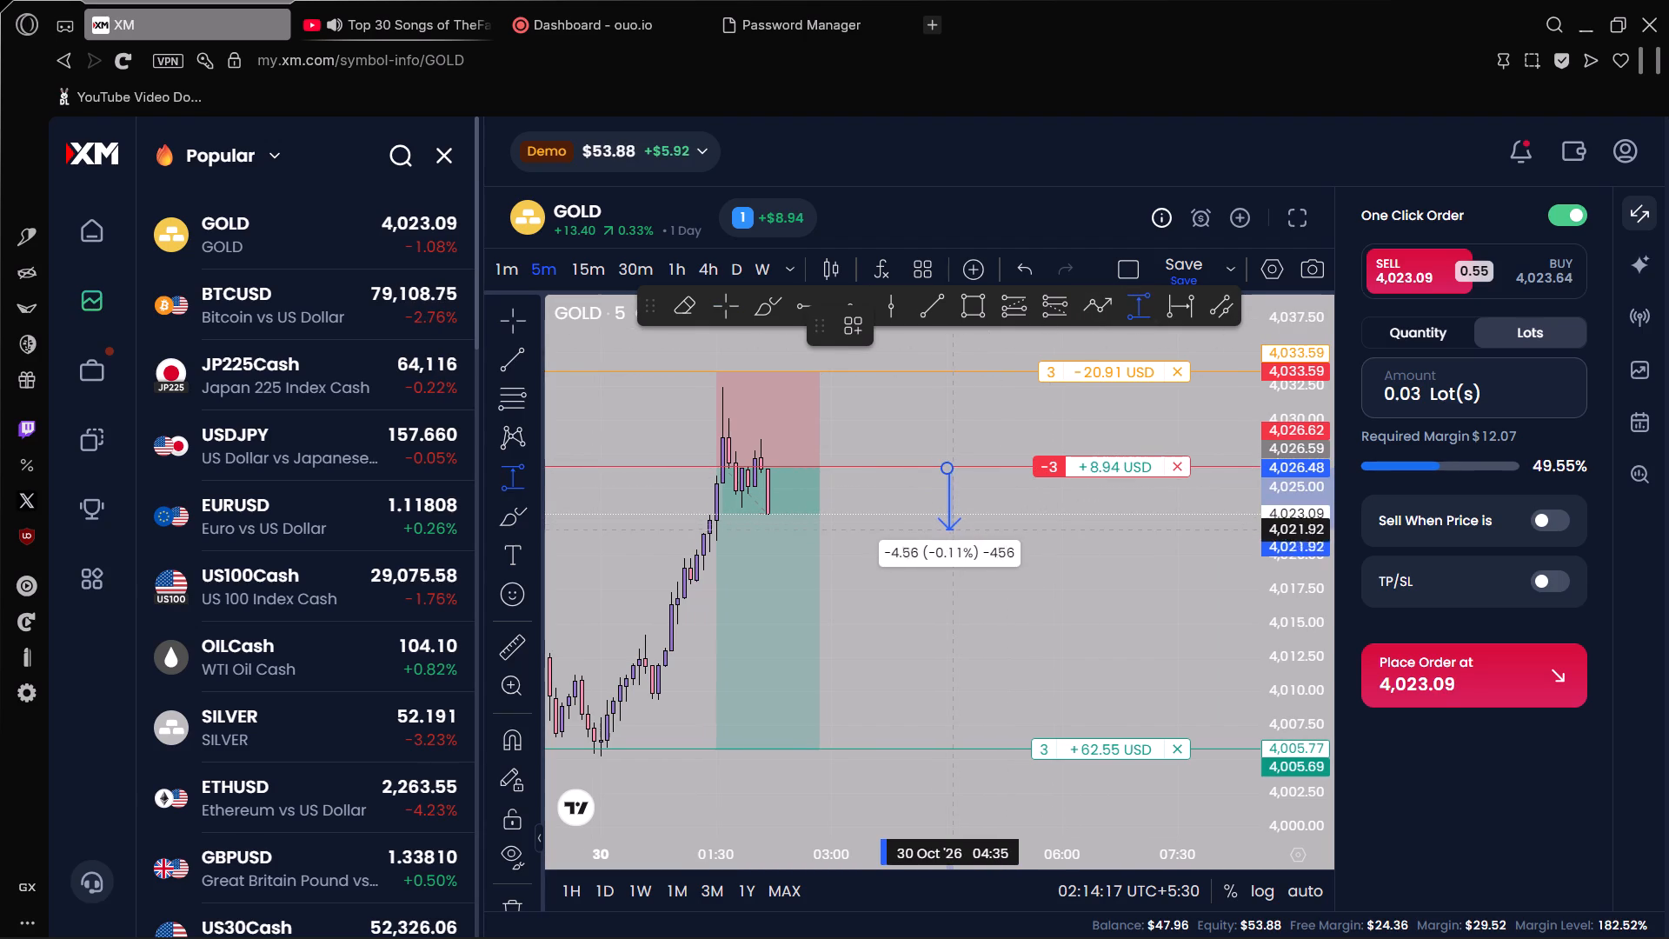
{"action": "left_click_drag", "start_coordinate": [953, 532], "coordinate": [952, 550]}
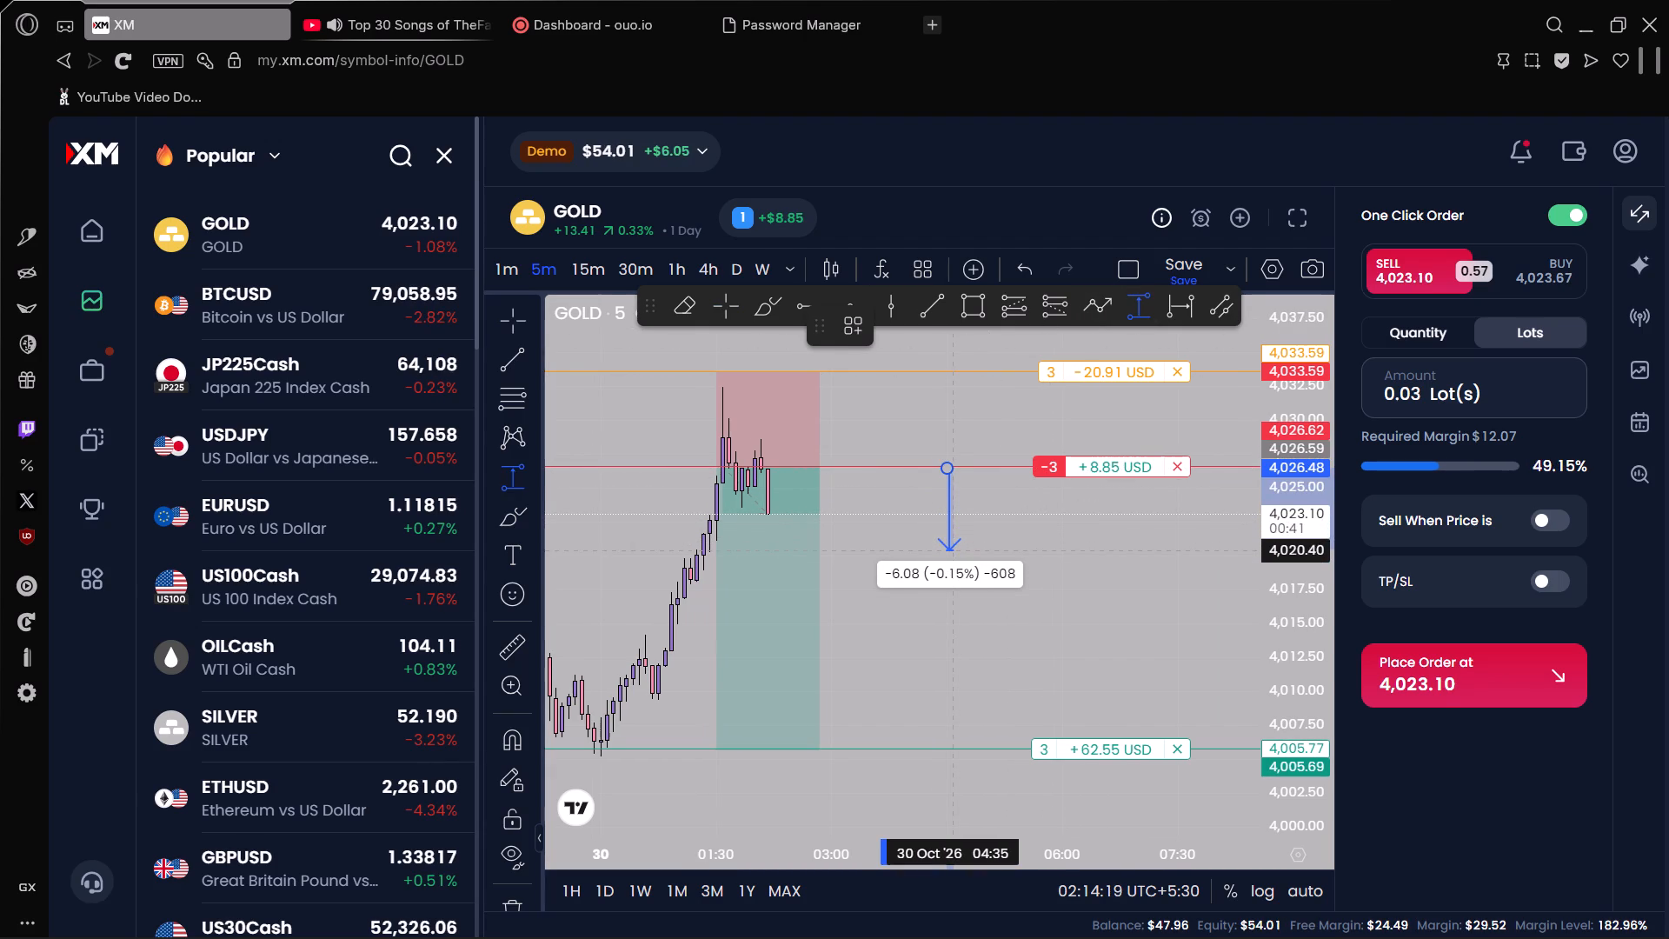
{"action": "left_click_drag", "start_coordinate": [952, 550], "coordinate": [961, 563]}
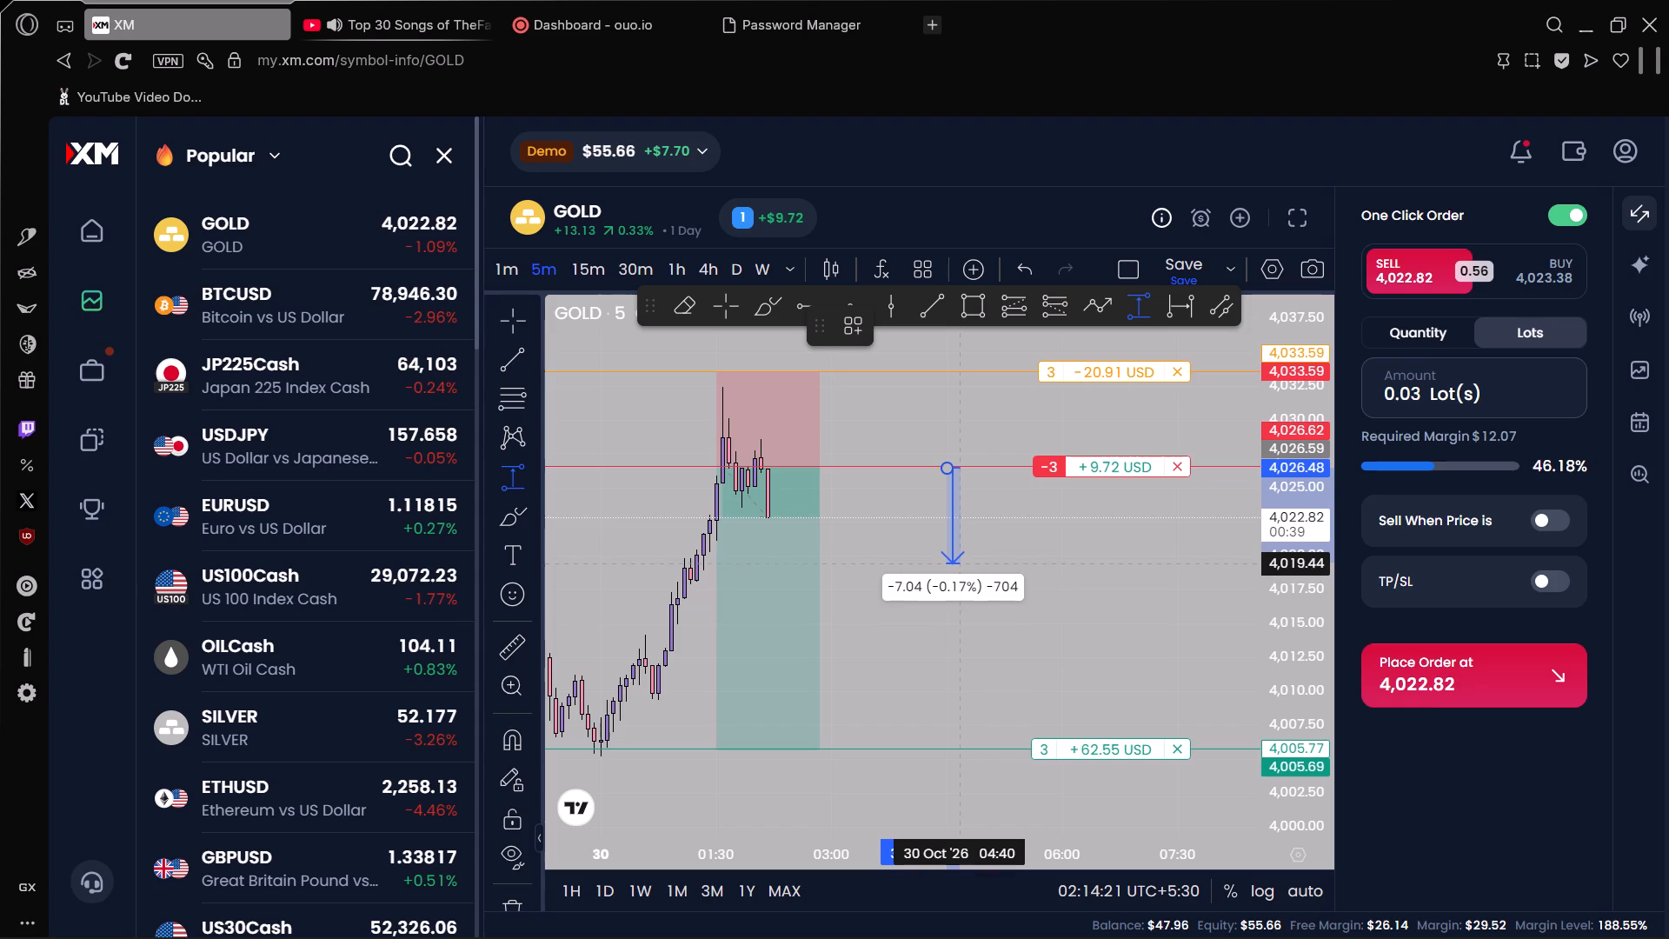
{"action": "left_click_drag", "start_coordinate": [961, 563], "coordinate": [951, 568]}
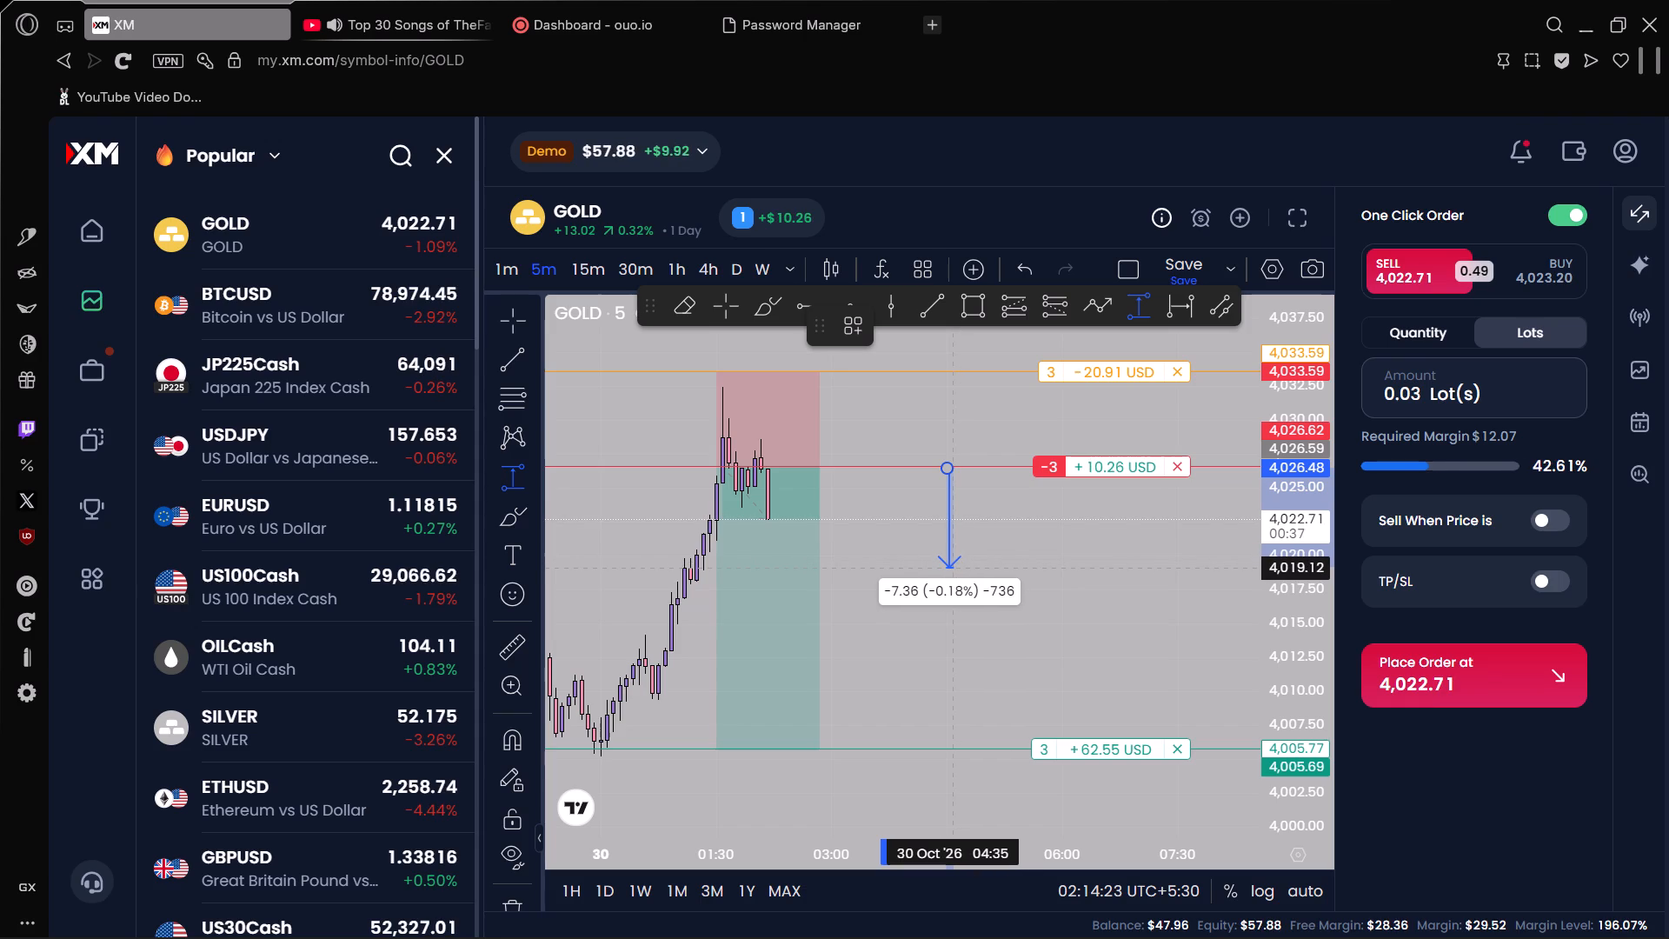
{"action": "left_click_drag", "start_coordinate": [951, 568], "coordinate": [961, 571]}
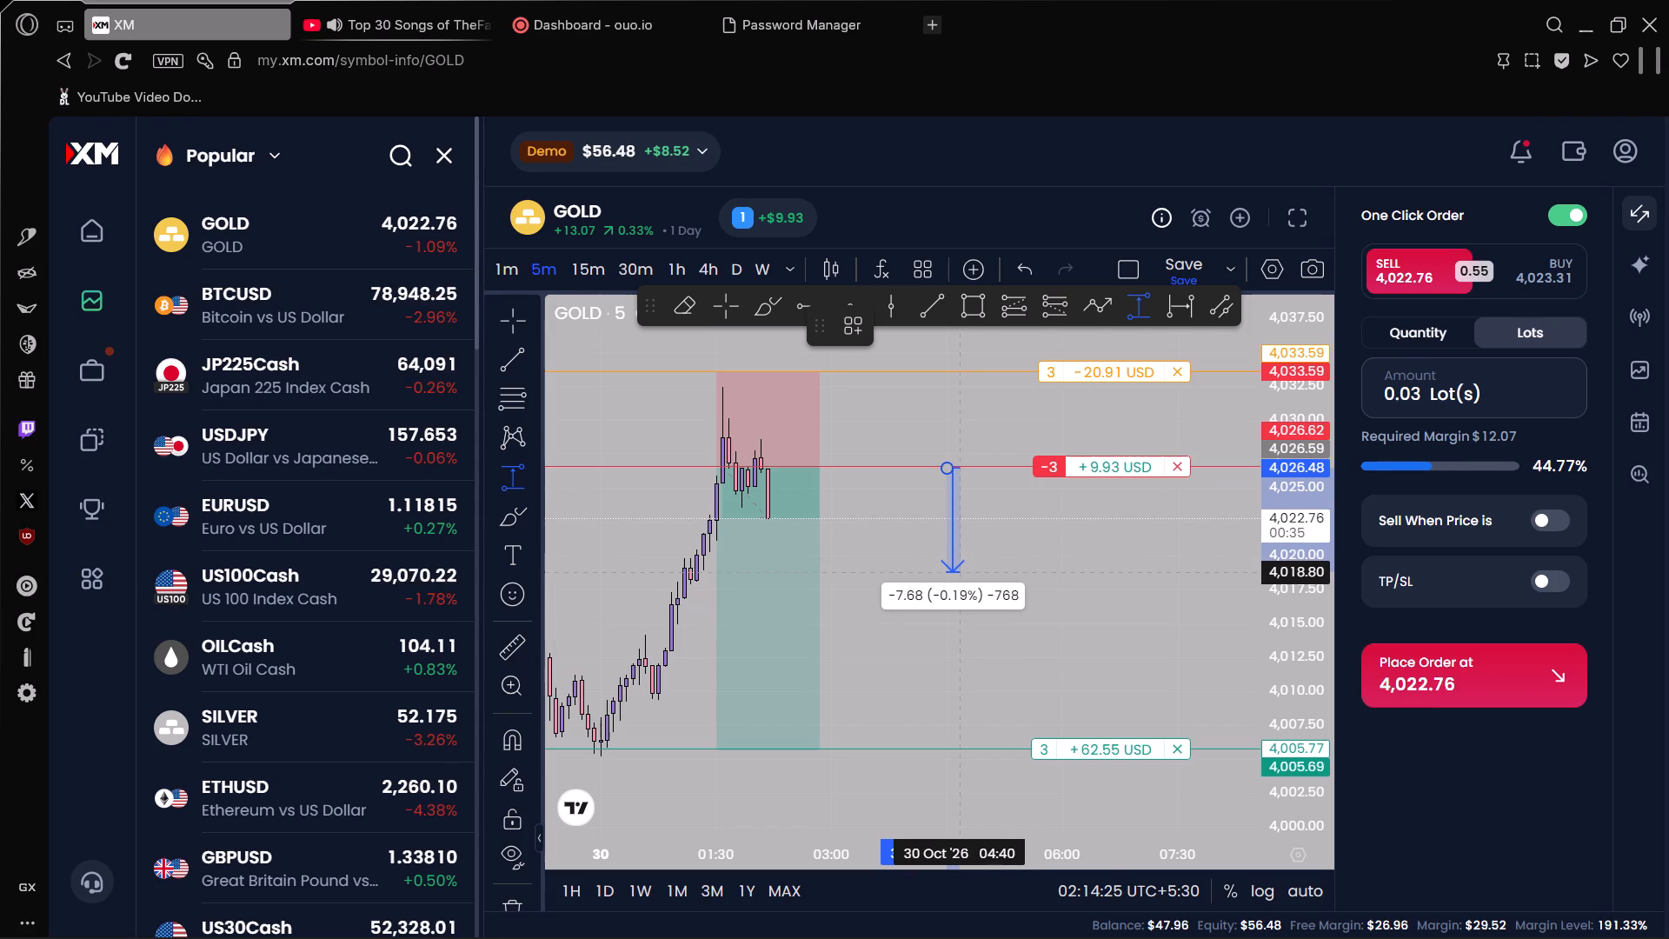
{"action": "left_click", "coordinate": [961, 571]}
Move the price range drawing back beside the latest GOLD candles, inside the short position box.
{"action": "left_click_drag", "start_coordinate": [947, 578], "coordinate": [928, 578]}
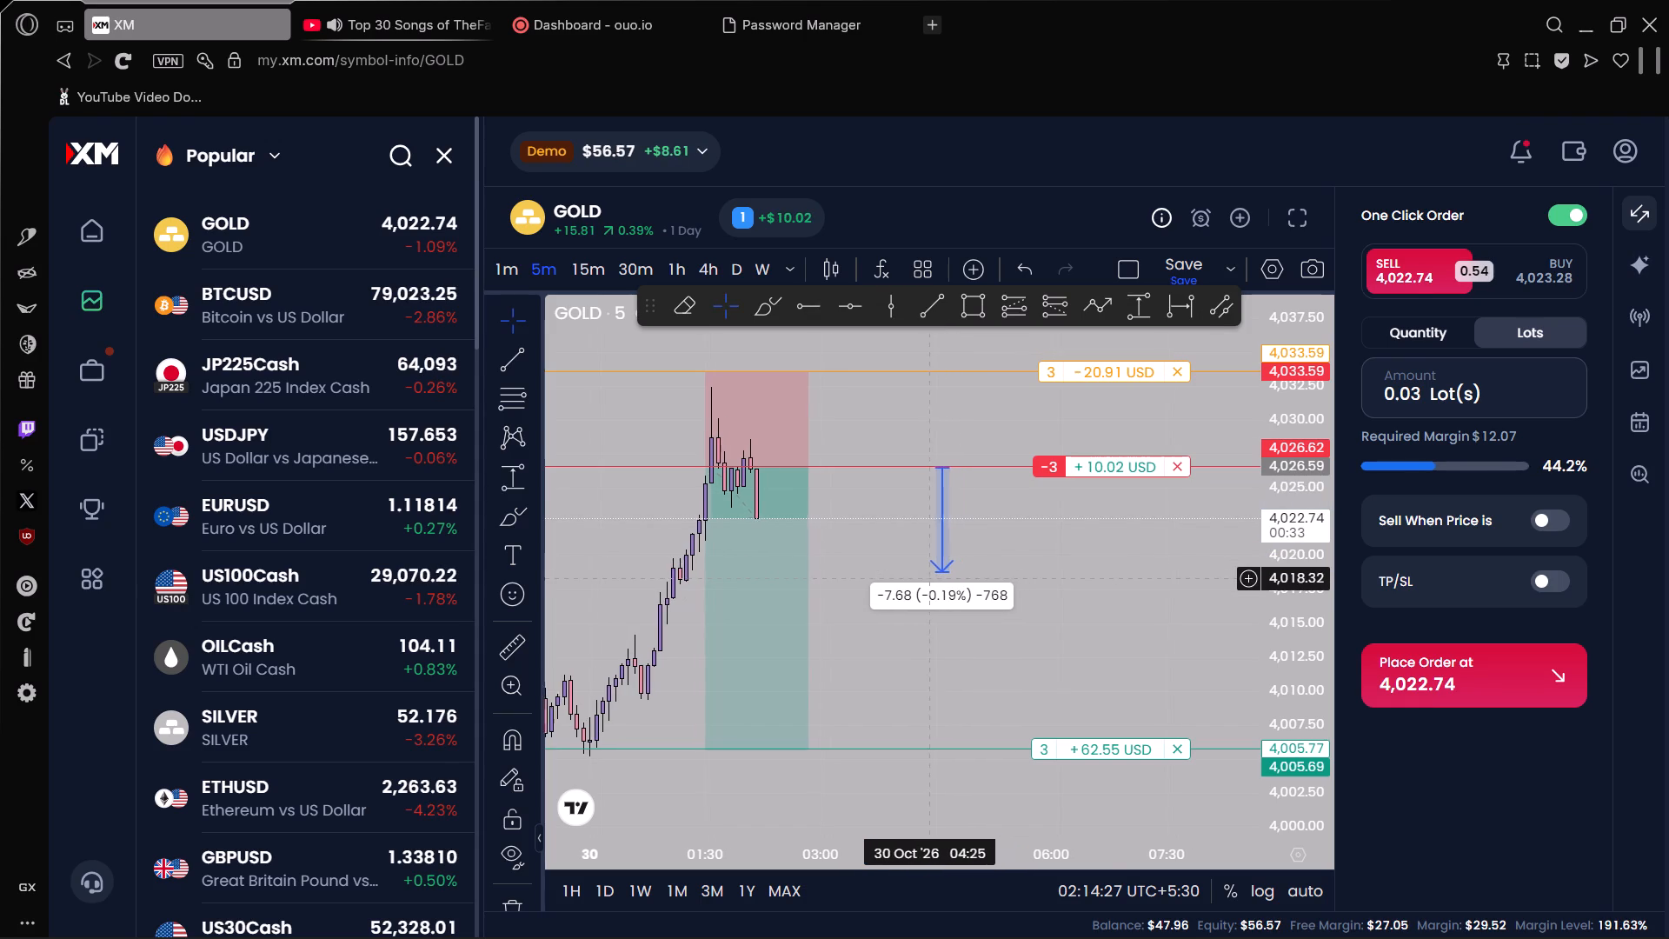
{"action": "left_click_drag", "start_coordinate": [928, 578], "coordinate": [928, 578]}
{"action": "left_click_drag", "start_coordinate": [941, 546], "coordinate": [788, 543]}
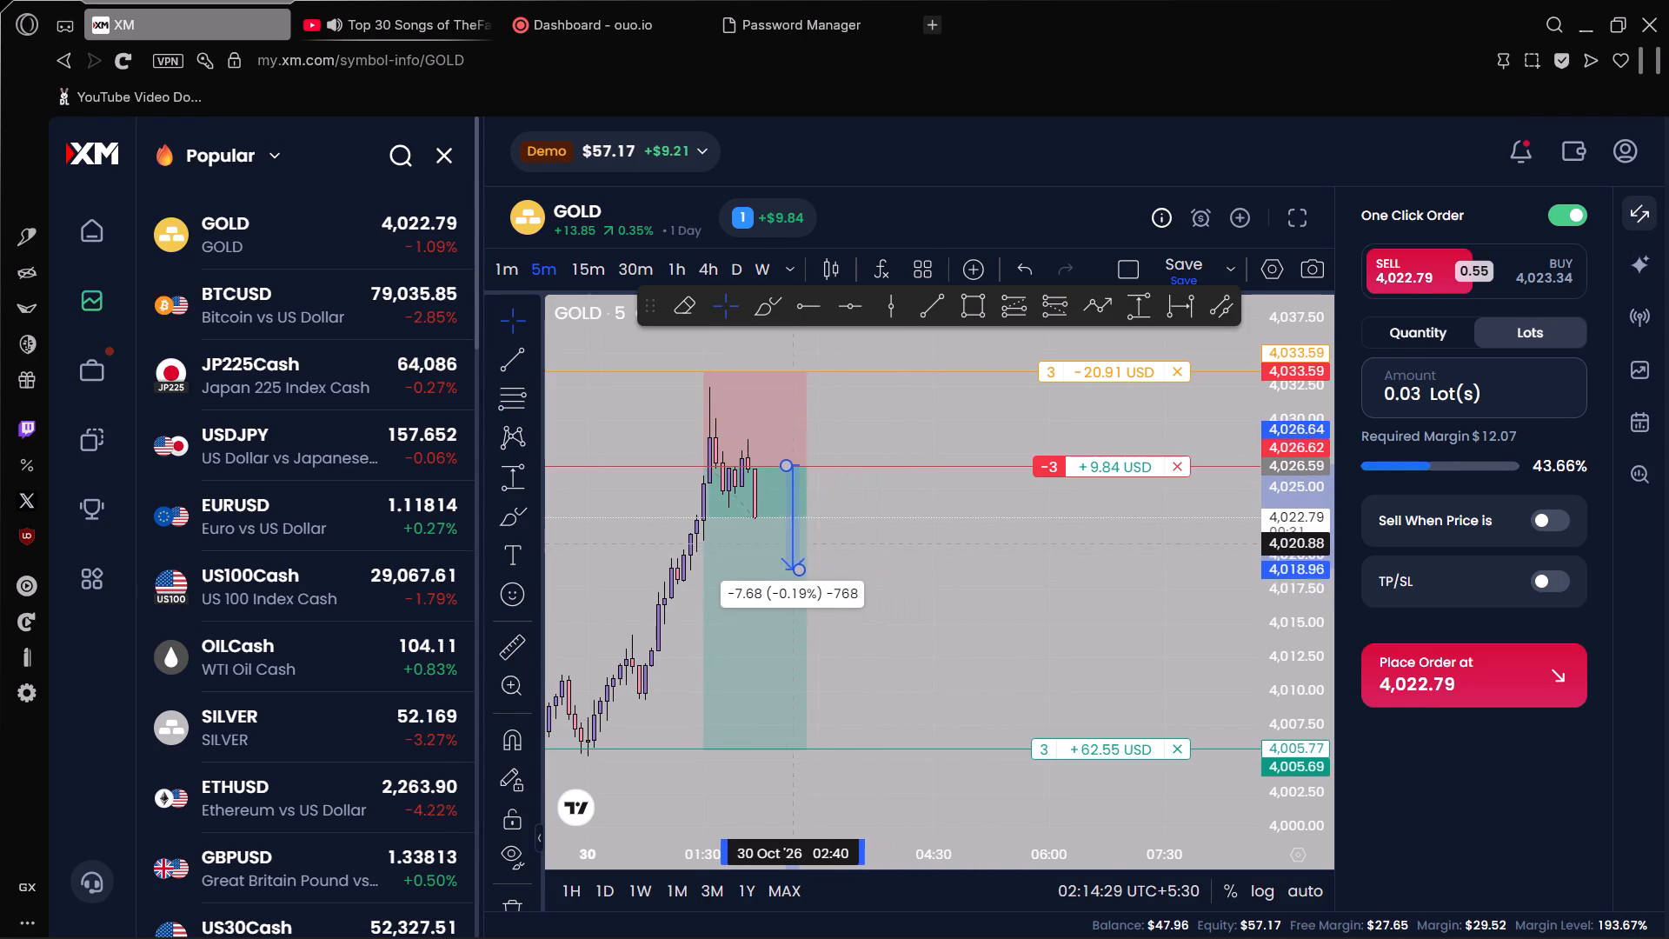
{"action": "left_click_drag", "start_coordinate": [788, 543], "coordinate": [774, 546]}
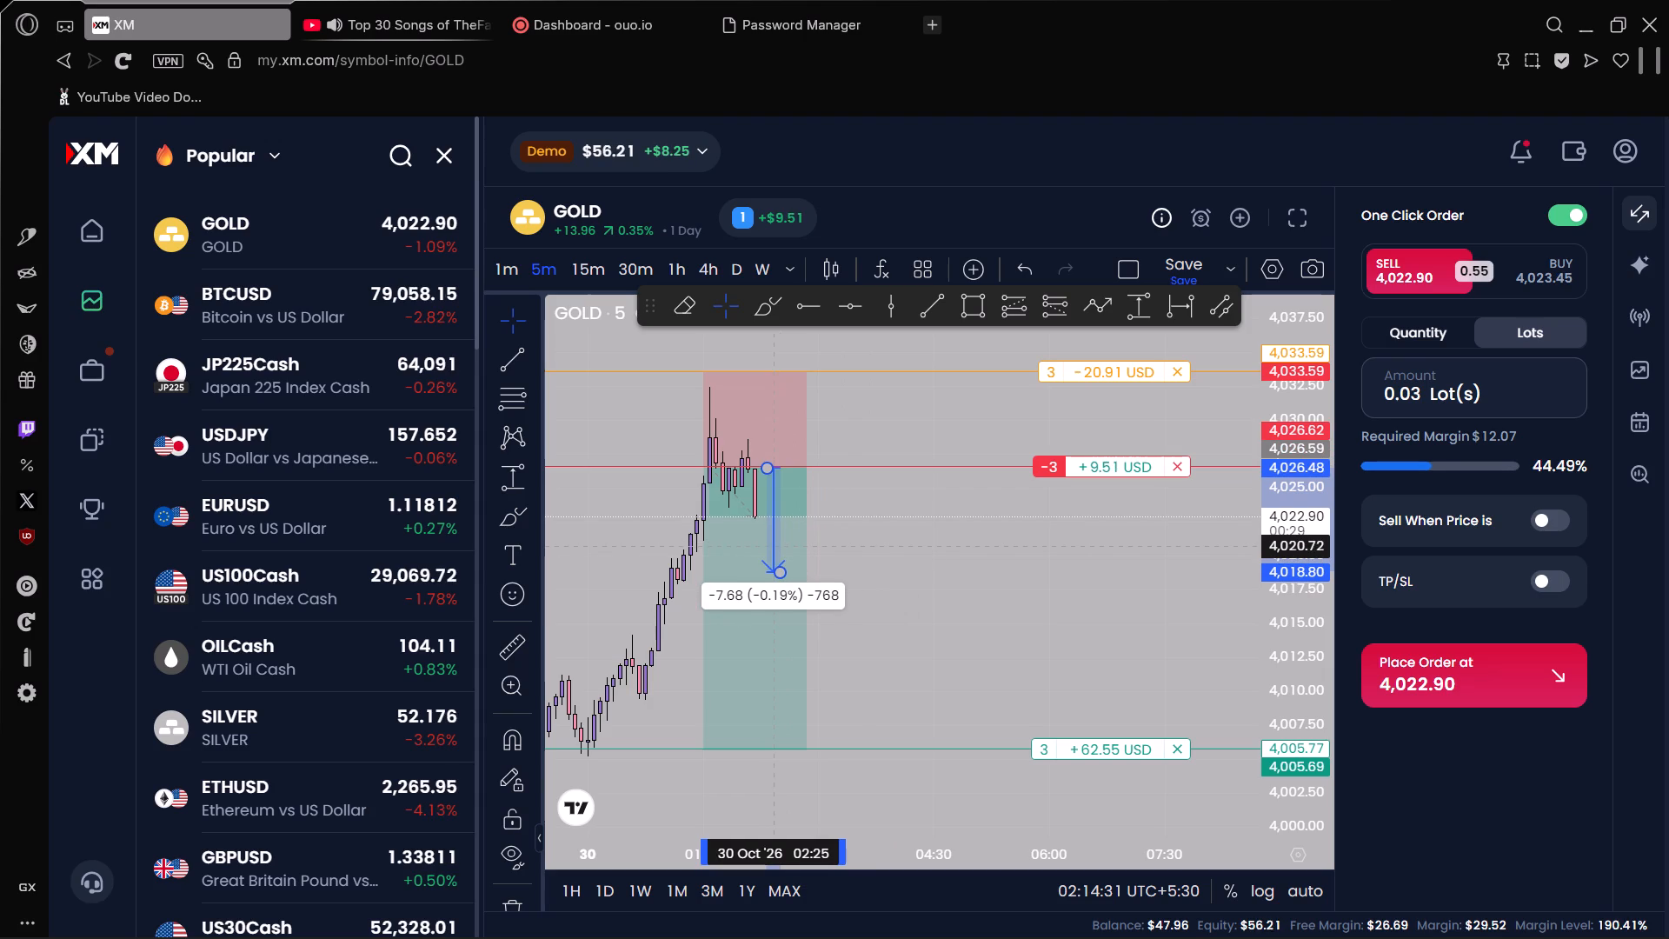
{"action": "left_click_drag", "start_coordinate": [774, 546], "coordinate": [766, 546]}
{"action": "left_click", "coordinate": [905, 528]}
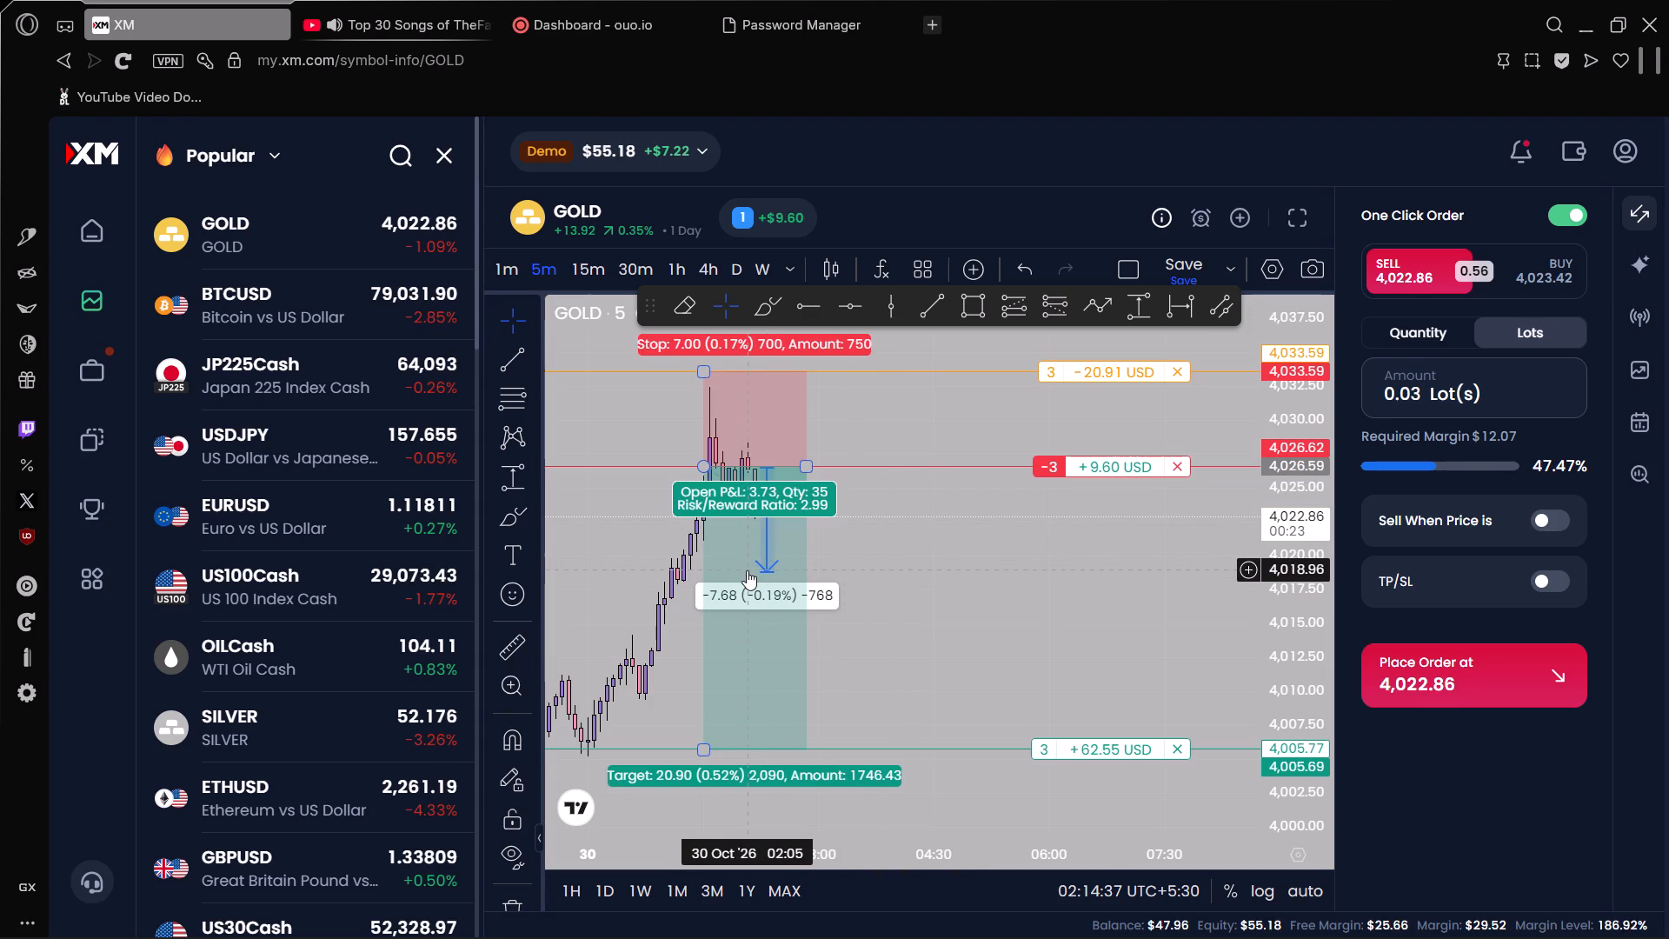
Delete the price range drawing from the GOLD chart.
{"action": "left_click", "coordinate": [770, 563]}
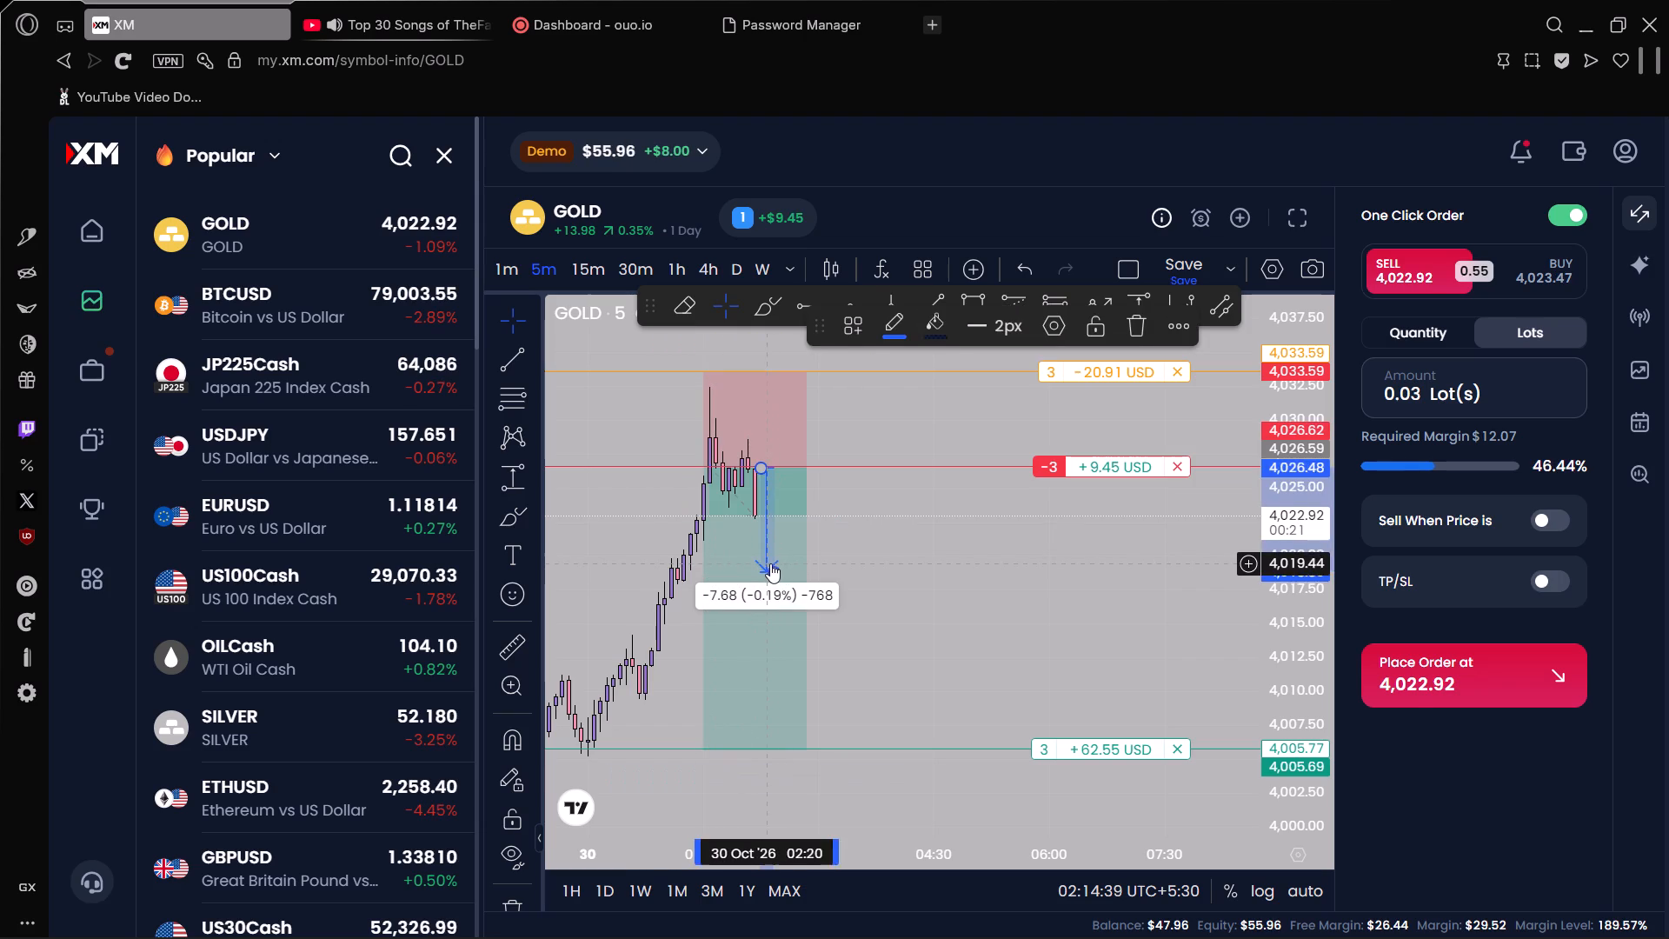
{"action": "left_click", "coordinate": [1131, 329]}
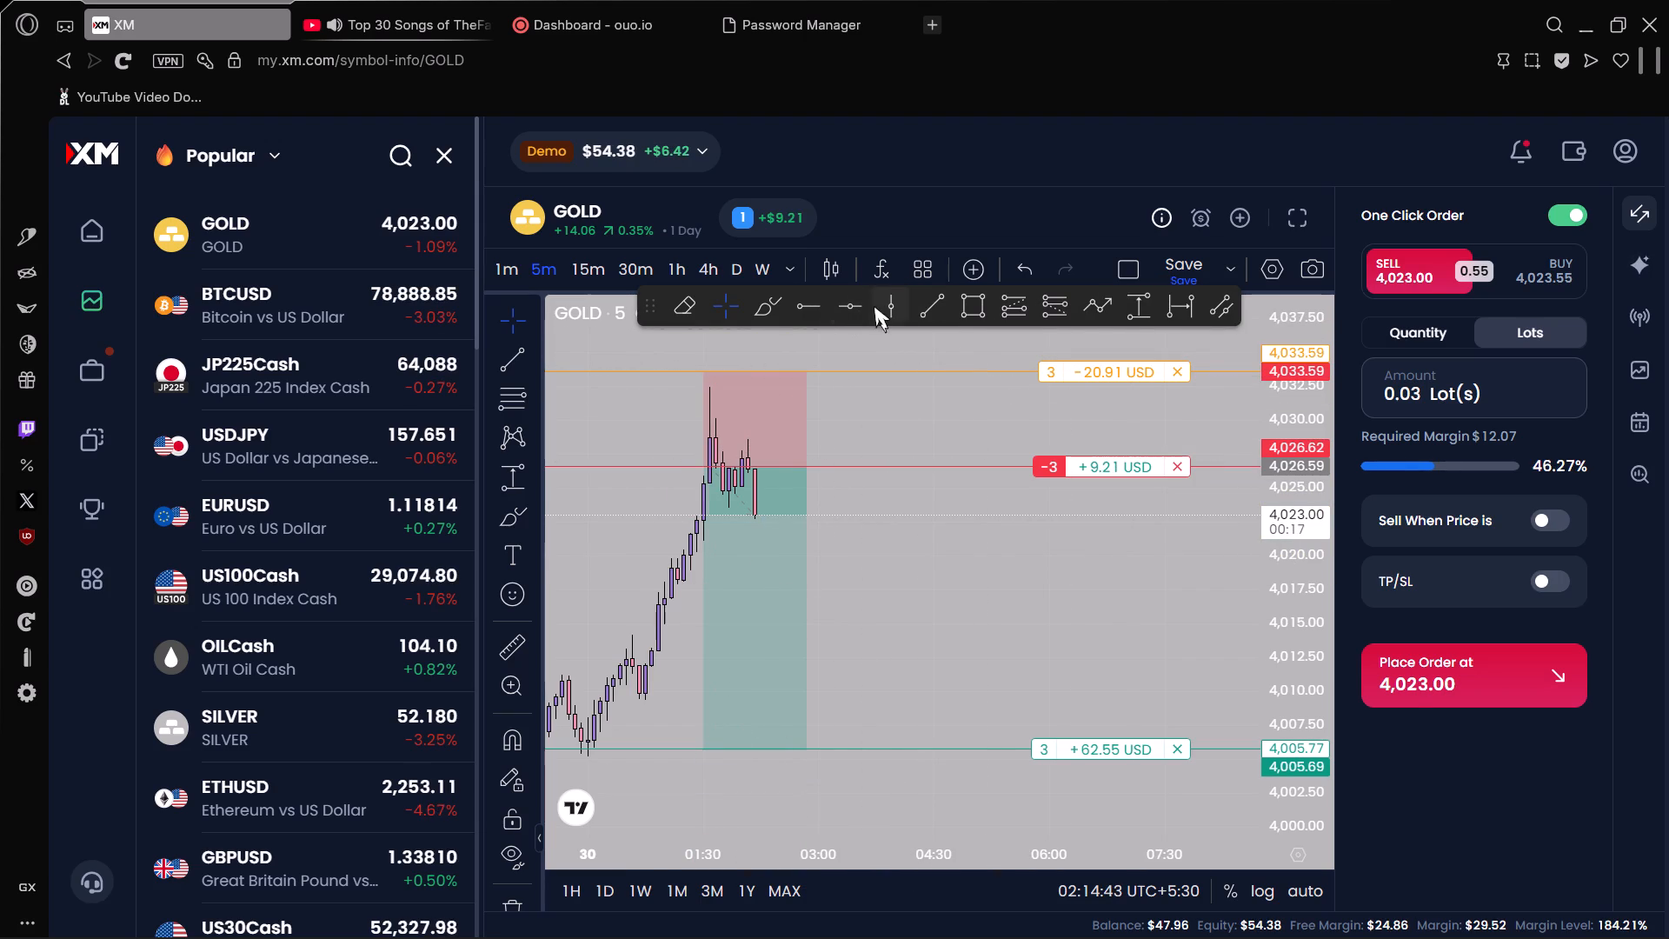
Draw a horizontal ray on the GOLD chart at about 4,018.96, starting from the 01:20 candle.
{"action": "left_click", "coordinate": [810, 309]}
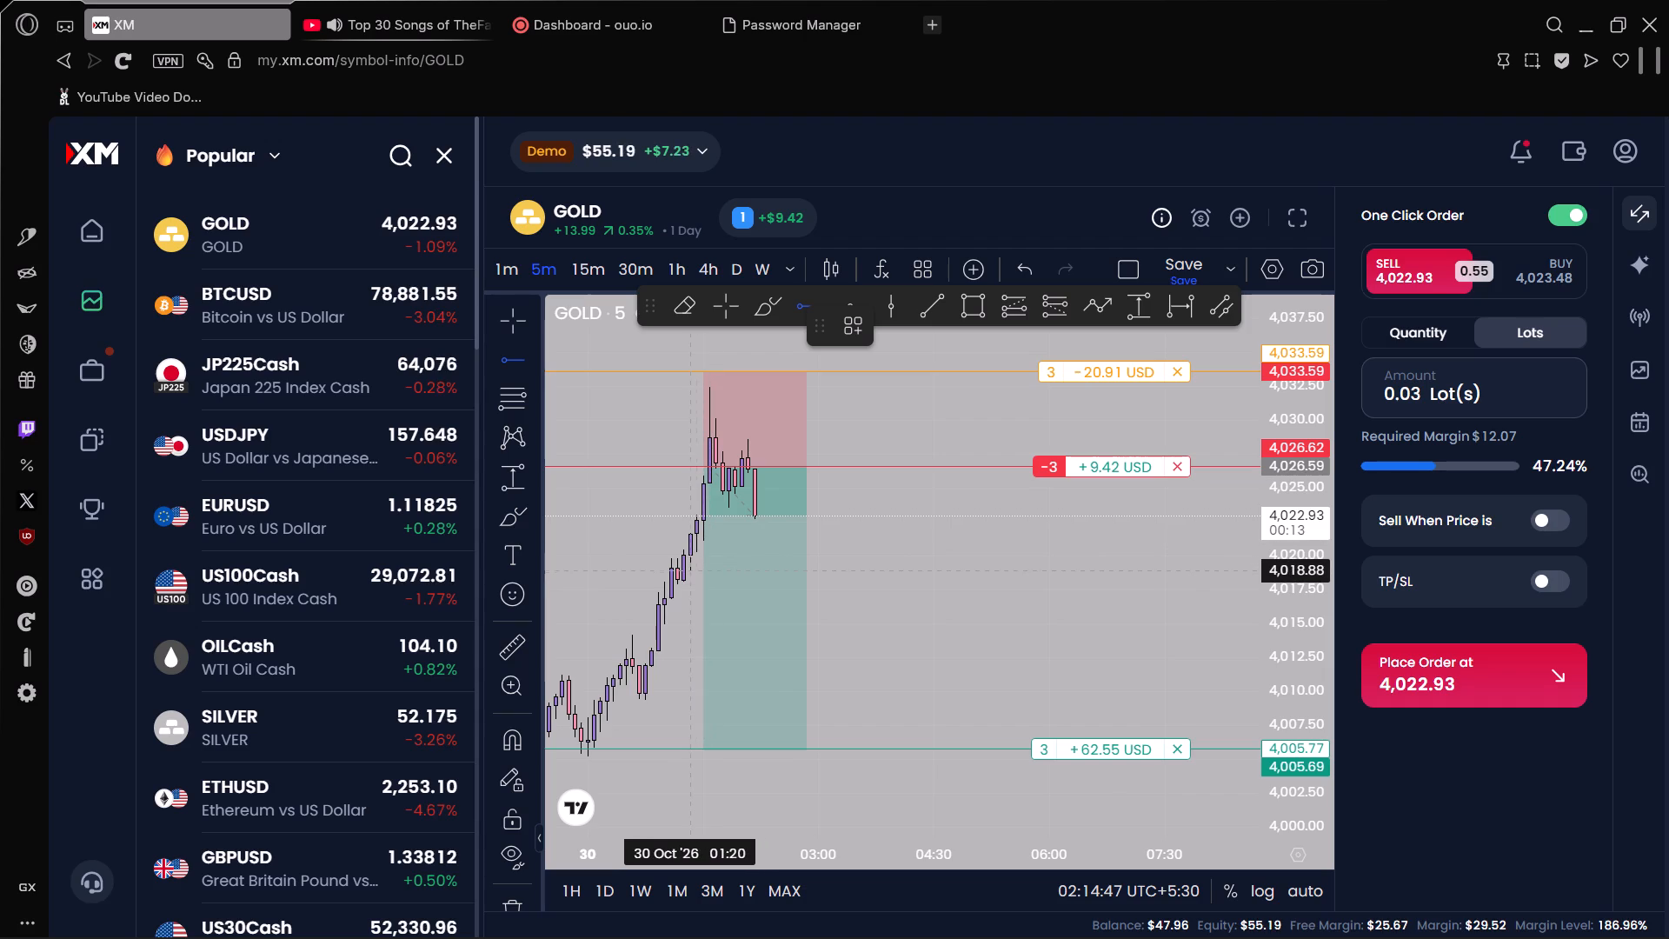
{"action": "left_click", "coordinate": [690, 569]}
{"action": "left_click", "coordinate": [977, 534]}
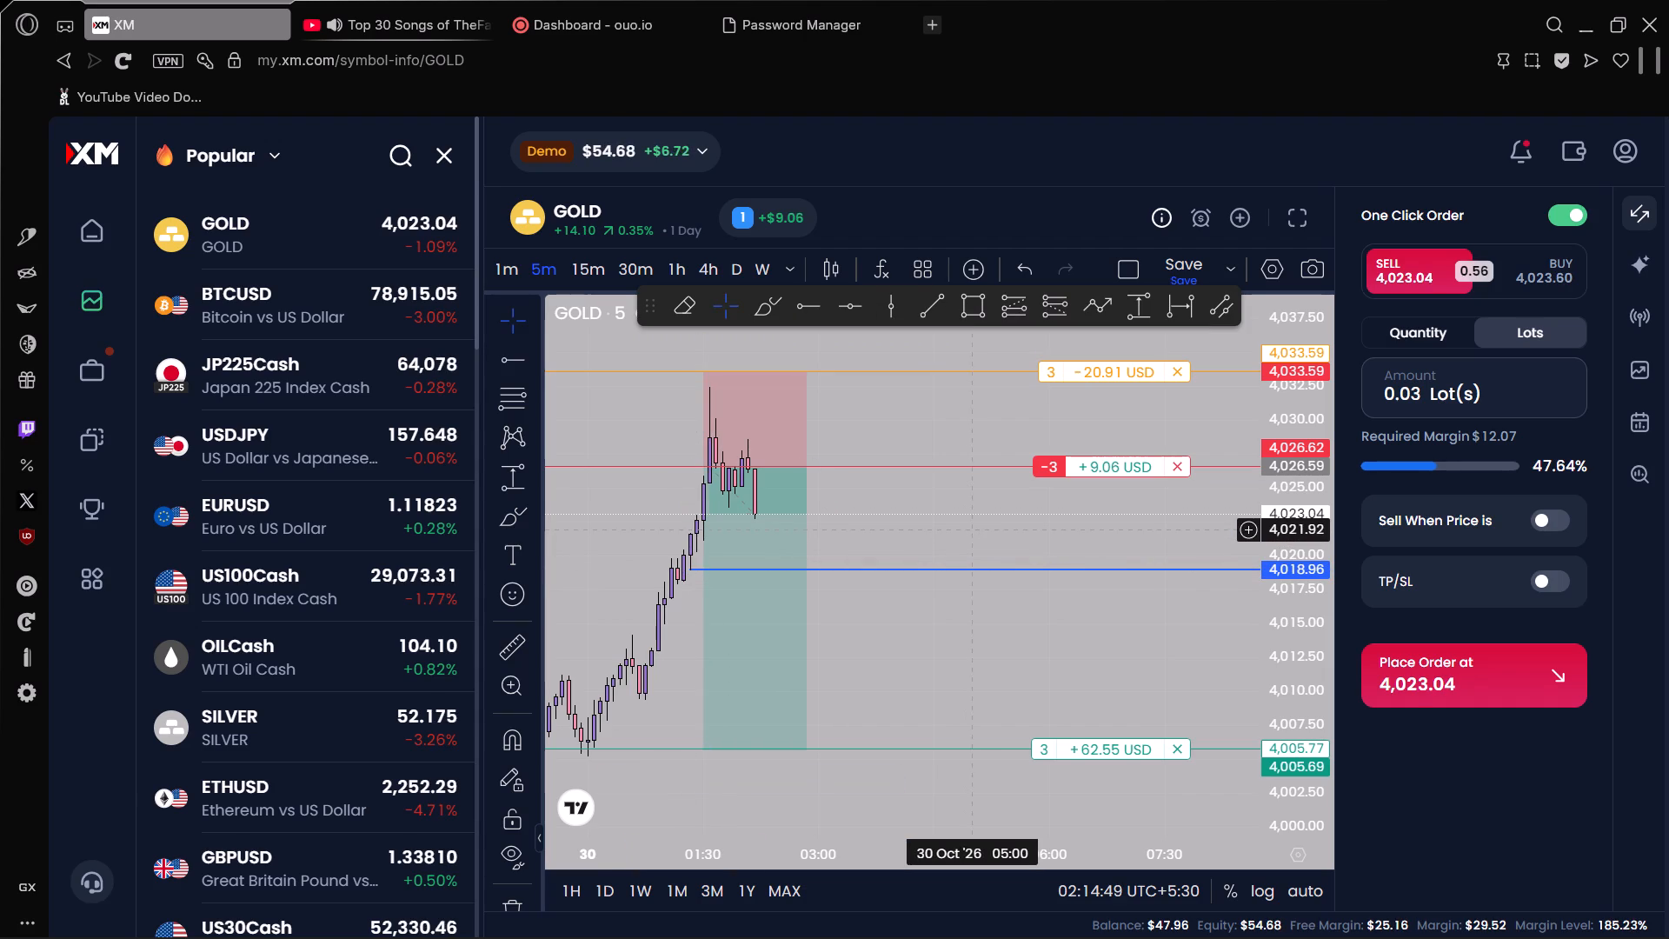
Examine GOLD price action around the horizontal ray, and compare it with the US100Cash chart and its open positions.
{"action": "left_click_drag", "start_coordinate": [962, 622], "coordinate": [980, 569]}
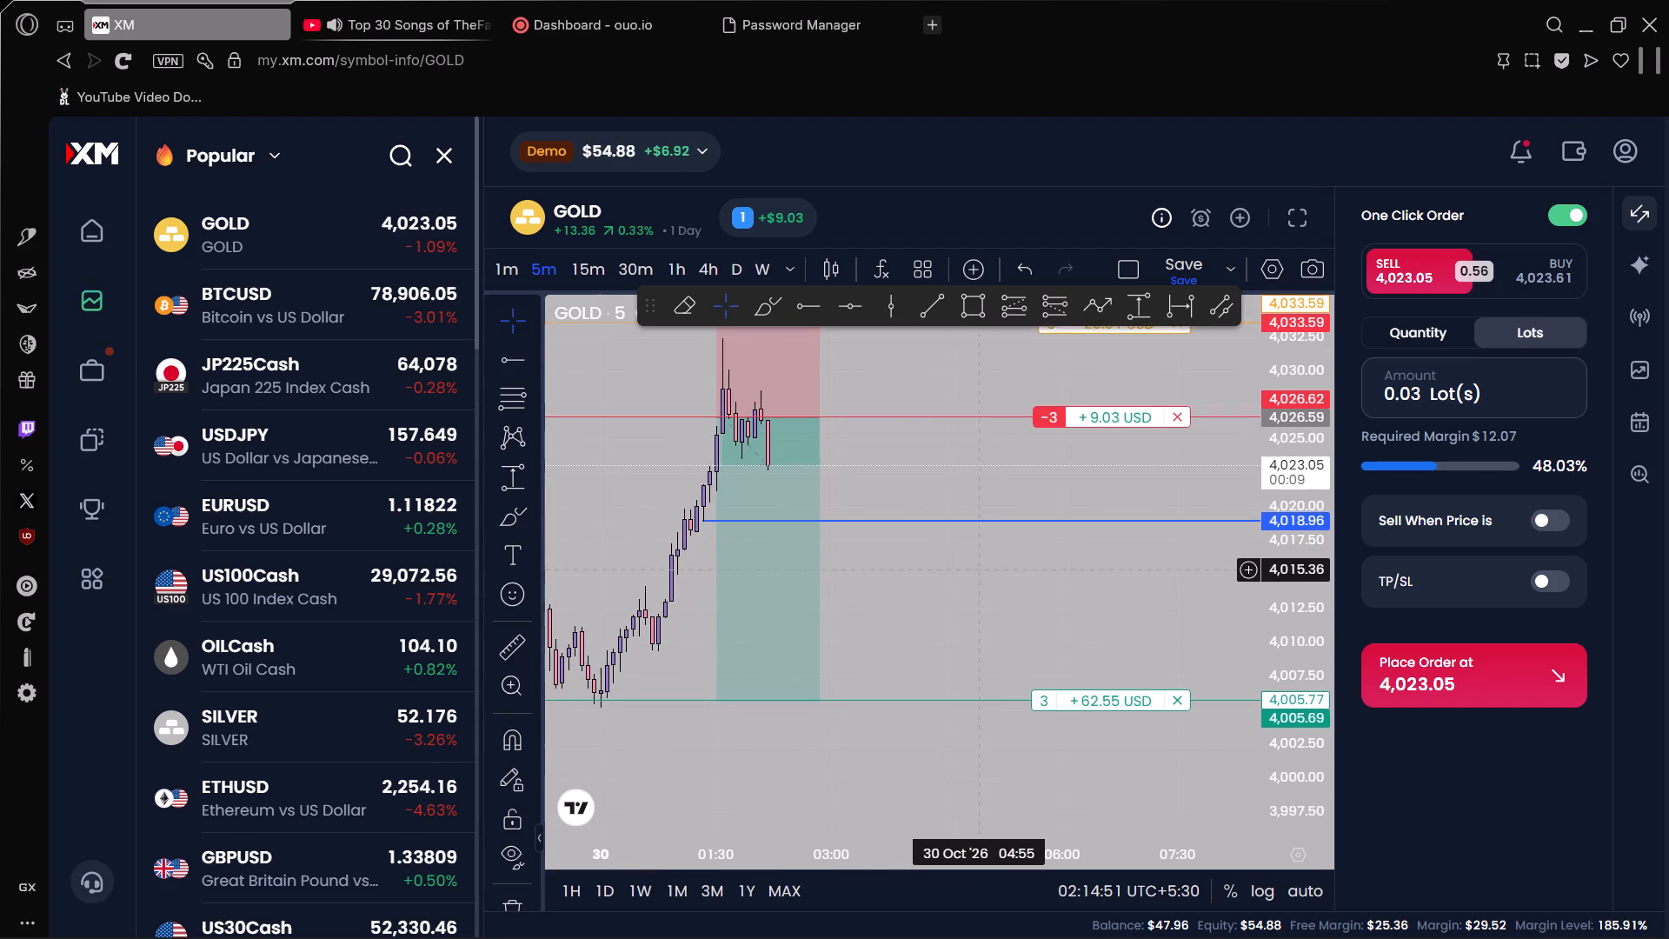
{"action": "left_click_drag", "start_coordinate": [980, 569], "coordinate": [980, 574]}
{"action": "scroll", "coordinate": [1293, 519], "scroll_direction": "down", "scroll_amount": 3}
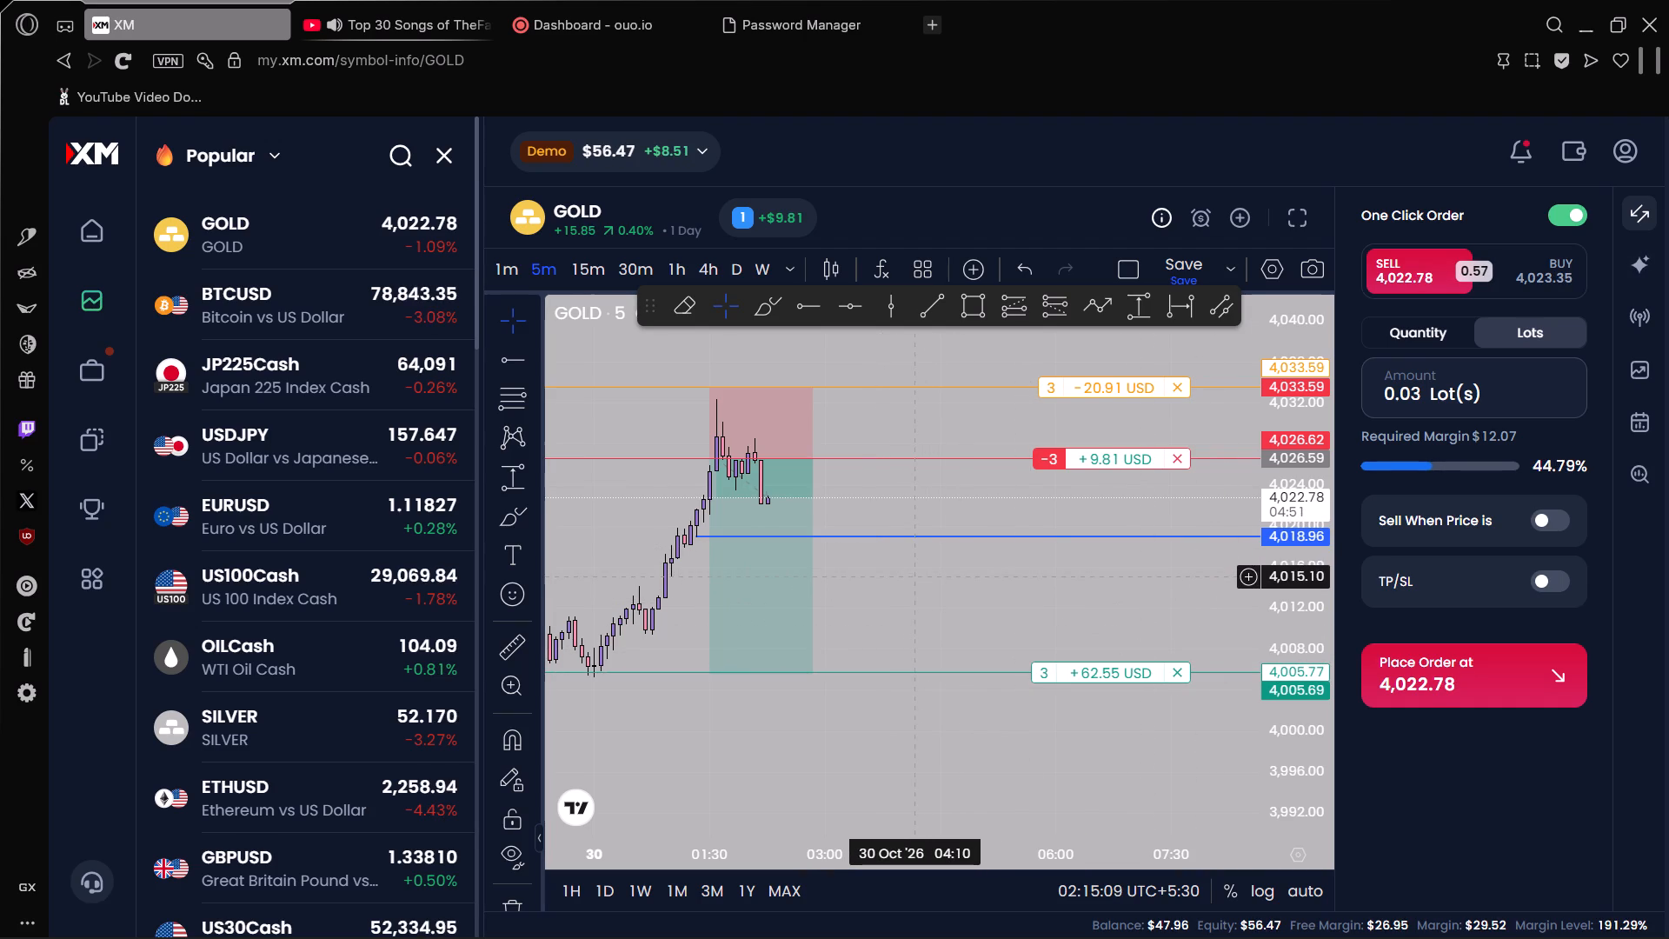
{"action": "scroll", "coordinate": [913, 586], "scroll_direction": "down", "scroll_amount": 2}
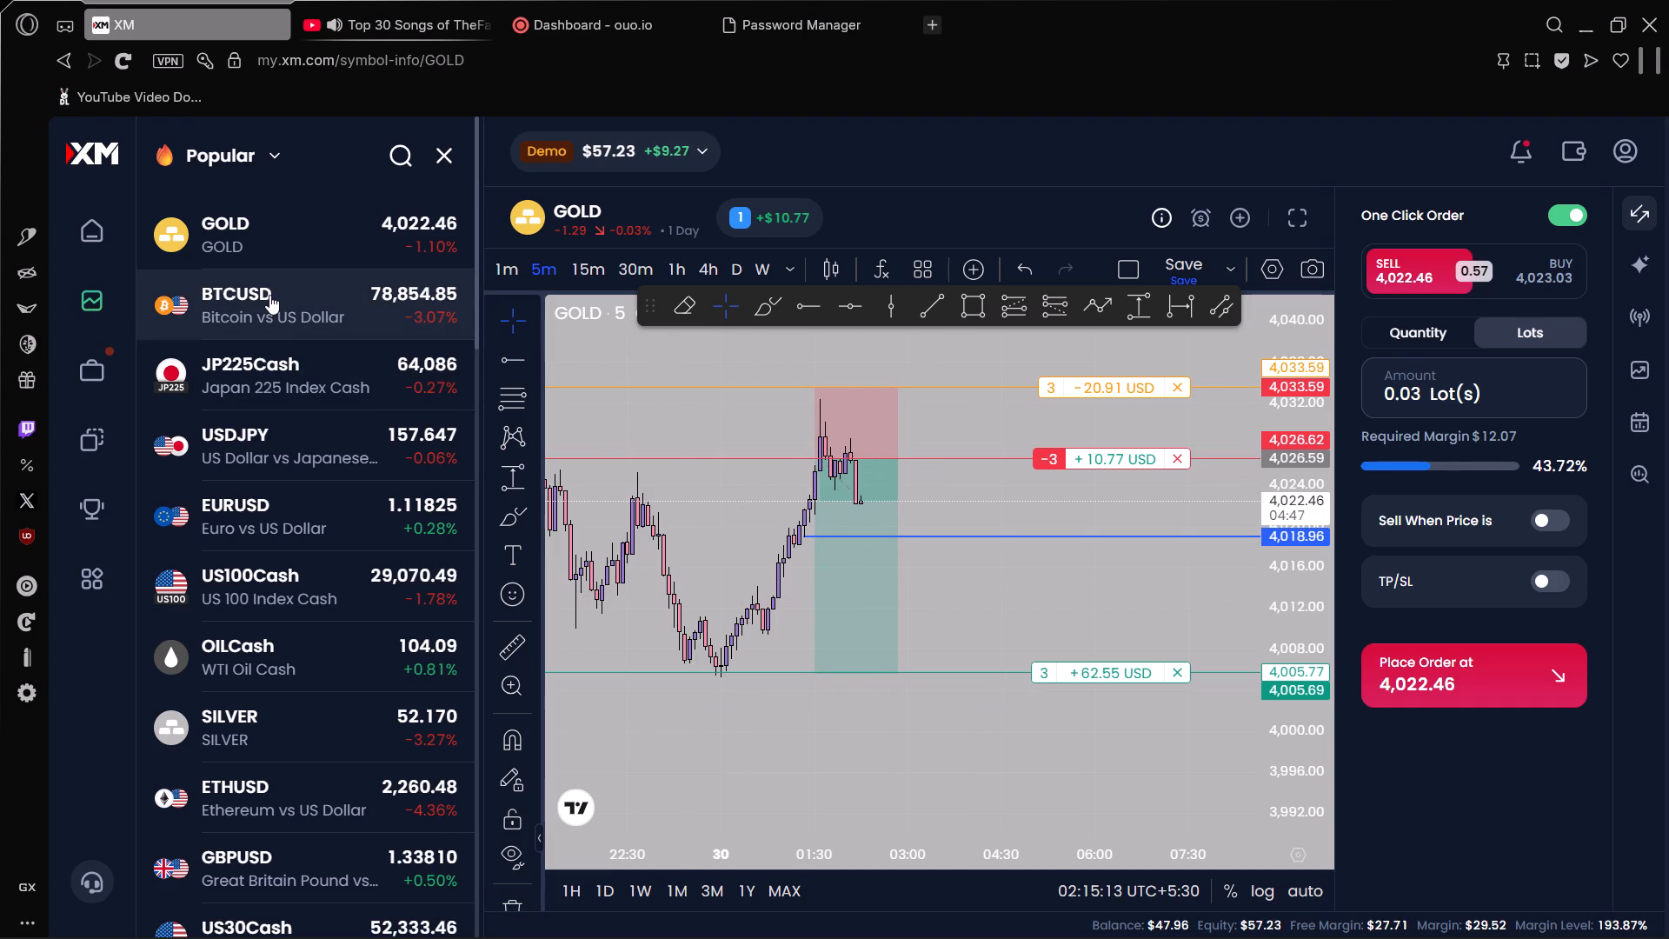
{"action": "left_click", "coordinate": [319, 590]}
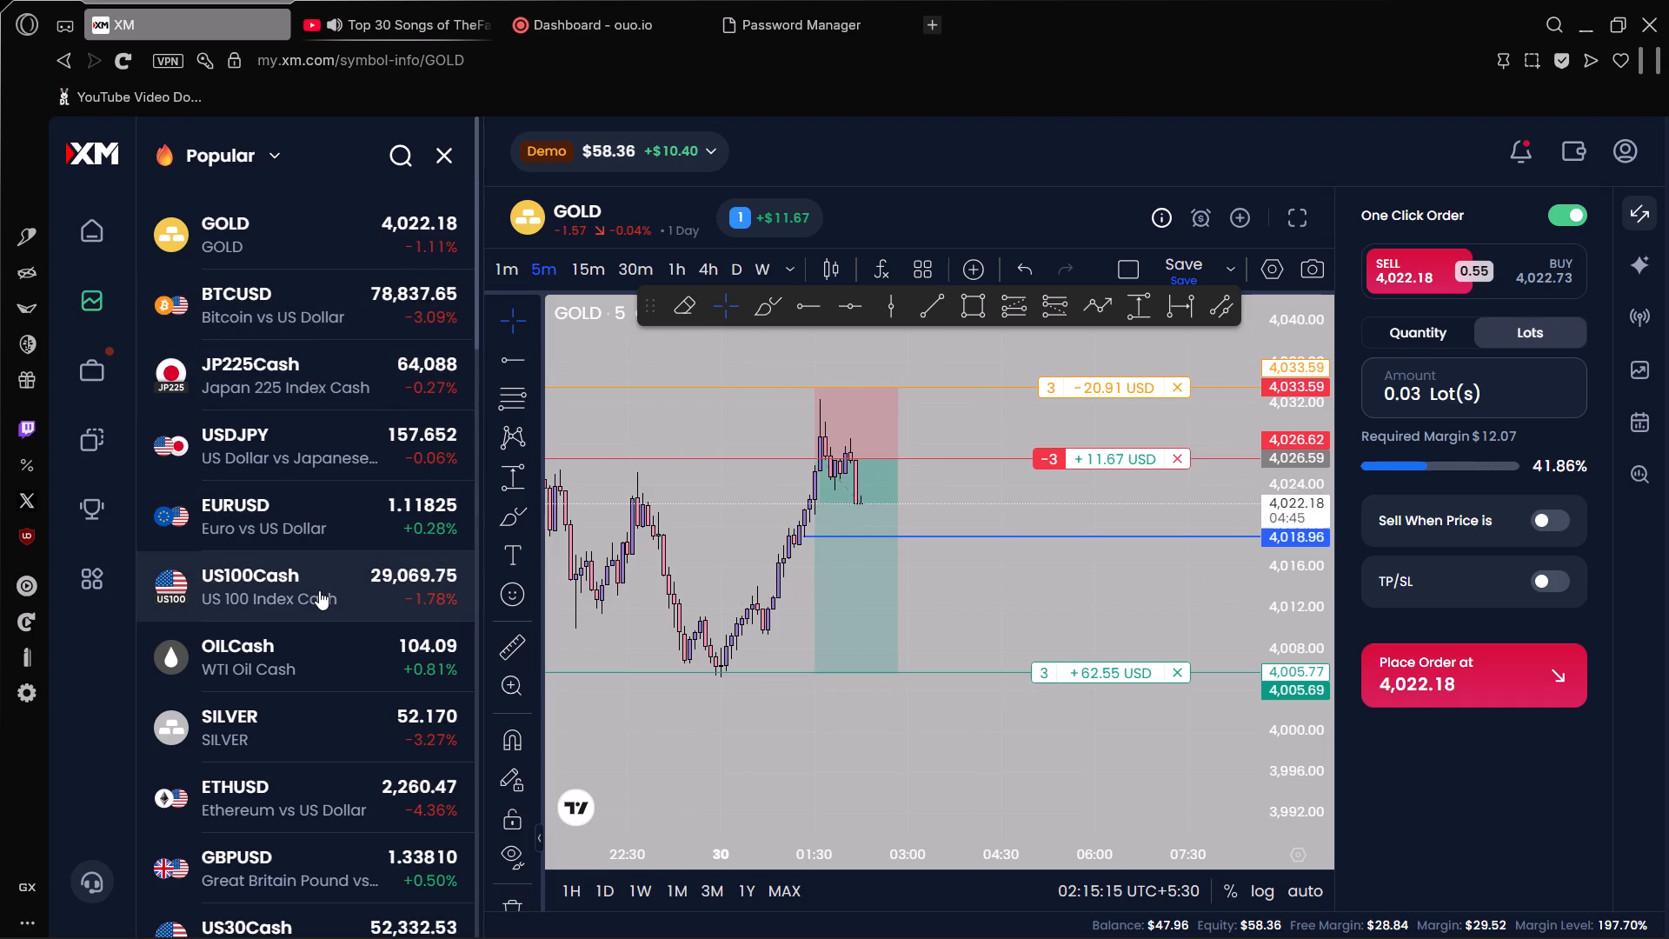
{"action": "left_click_drag", "start_coordinate": [1013, 505], "coordinate": [994, 409]}
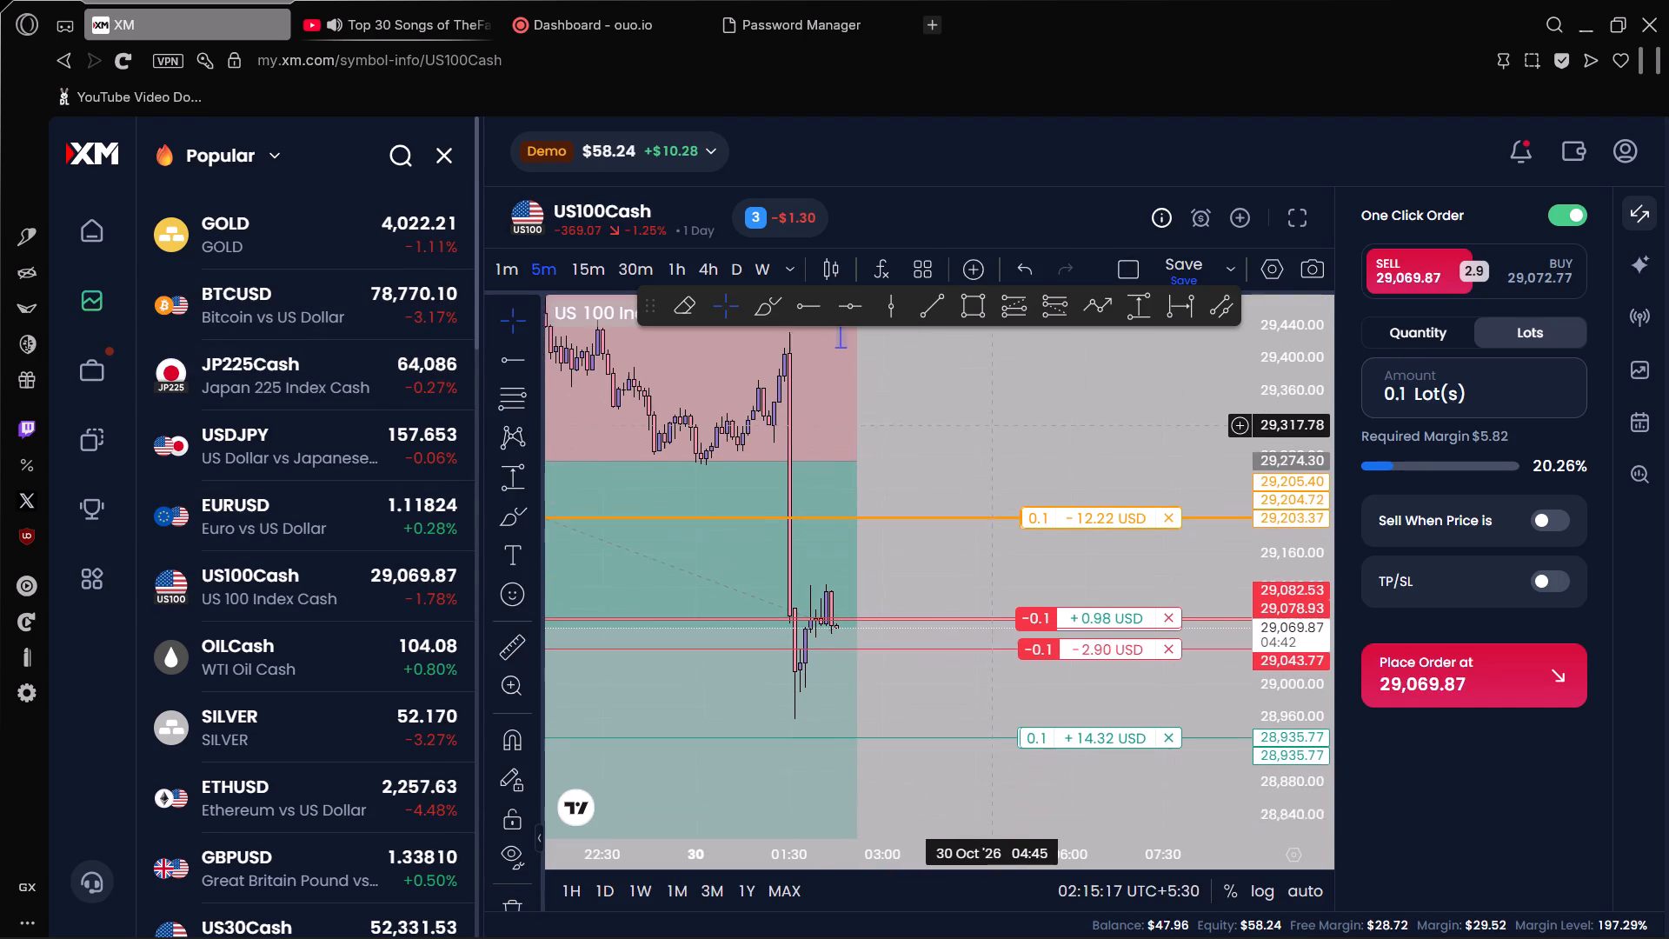
{"action": "left_click_drag", "start_coordinate": [994, 409], "coordinate": [994, 407]}
{"action": "scroll", "coordinate": [1299, 534], "scroll_direction": "down", "scroll_amount": 3}
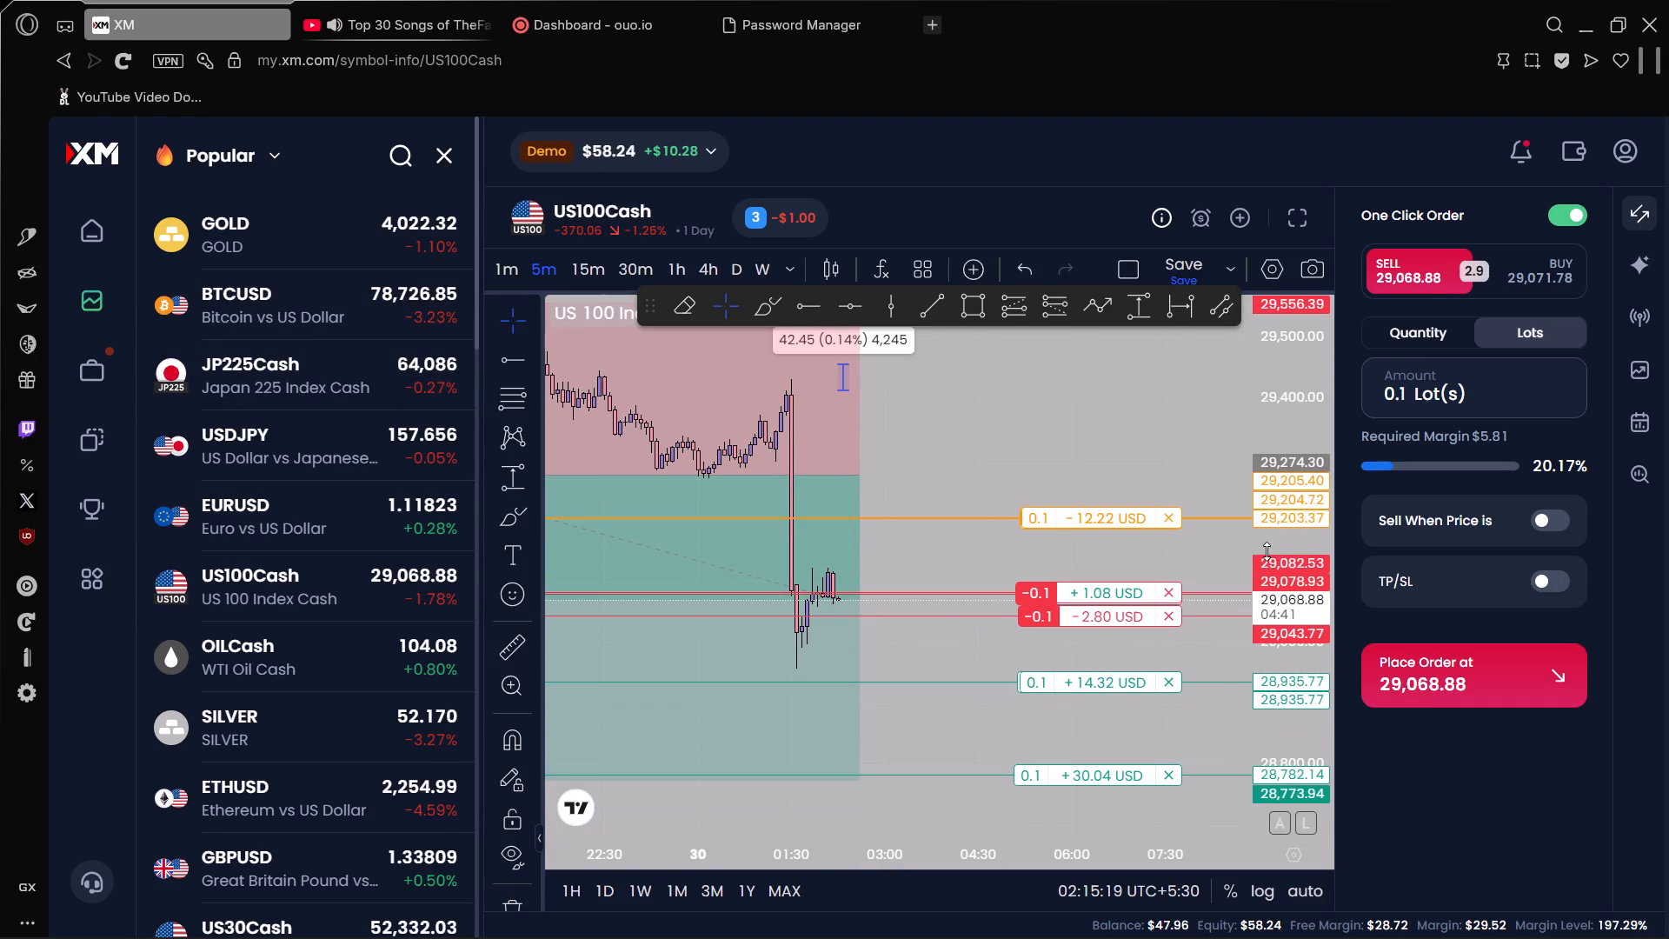
{"action": "scroll", "coordinate": [931, 616], "scroll_direction": "down", "scroll_amount": 2}
{"action": "left_click_drag", "start_coordinate": [979, 651], "coordinate": [851, 605]}
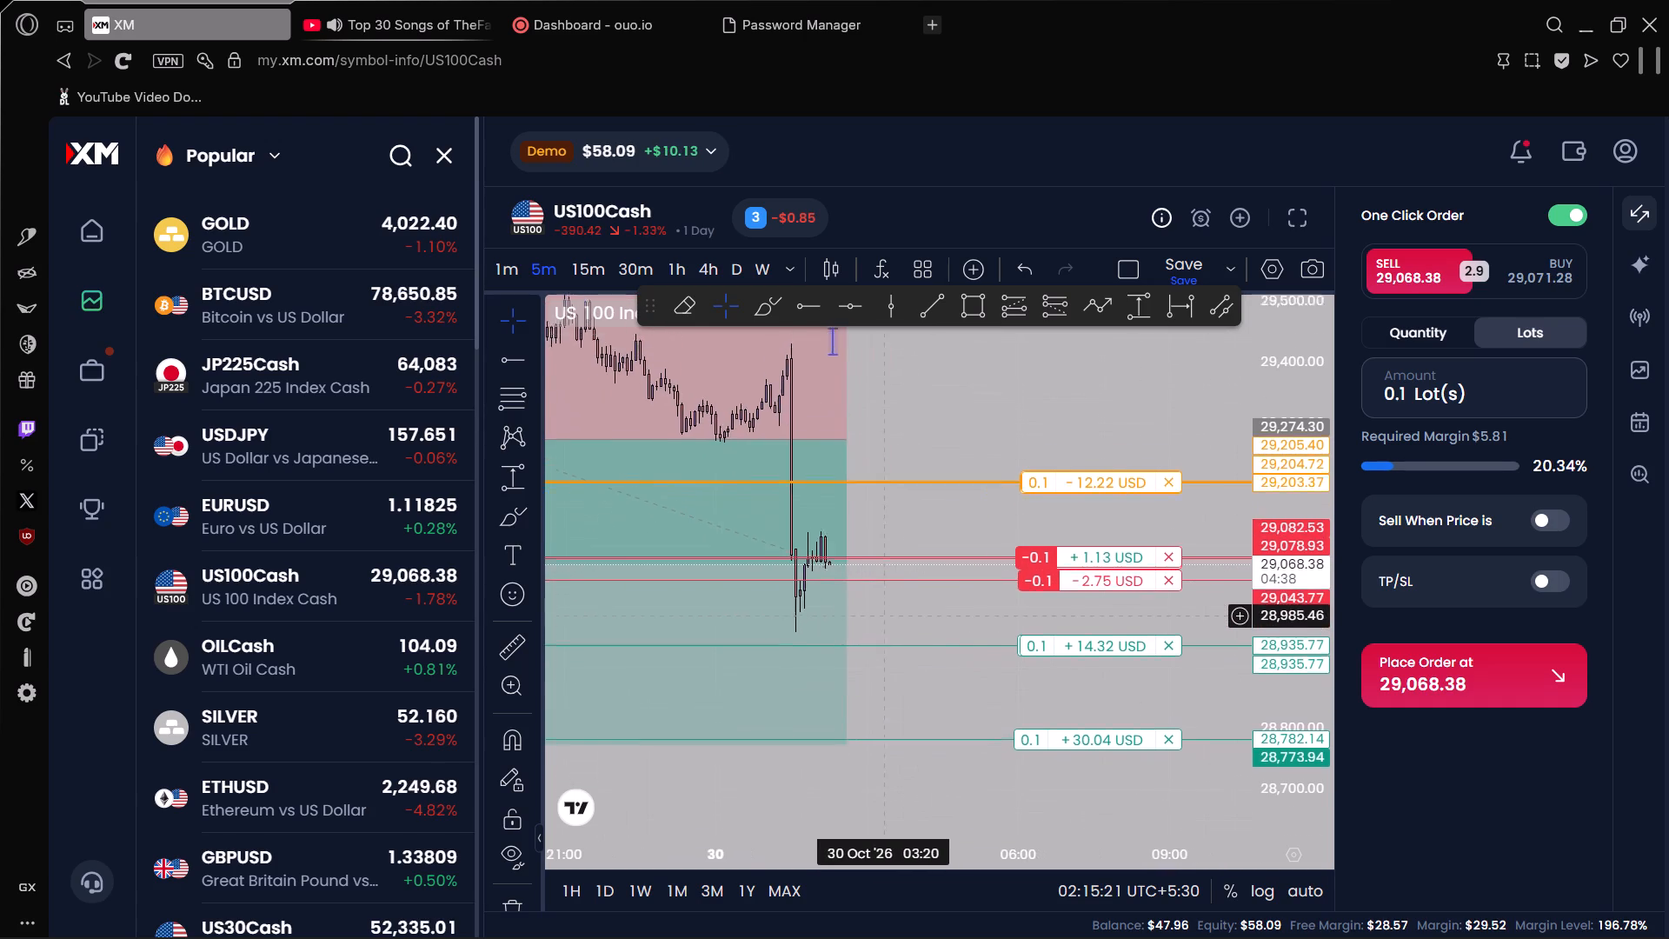
{"action": "left_click_drag", "start_coordinate": [851, 605], "coordinate": [837, 593]}
{"action": "scroll", "coordinate": [843, 598], "scroll_direction": "up", "scroll_amount": 2}
{"action": "left_click_drag", "start_coordinate": [841, 595], "coordinate": [888, 602]}
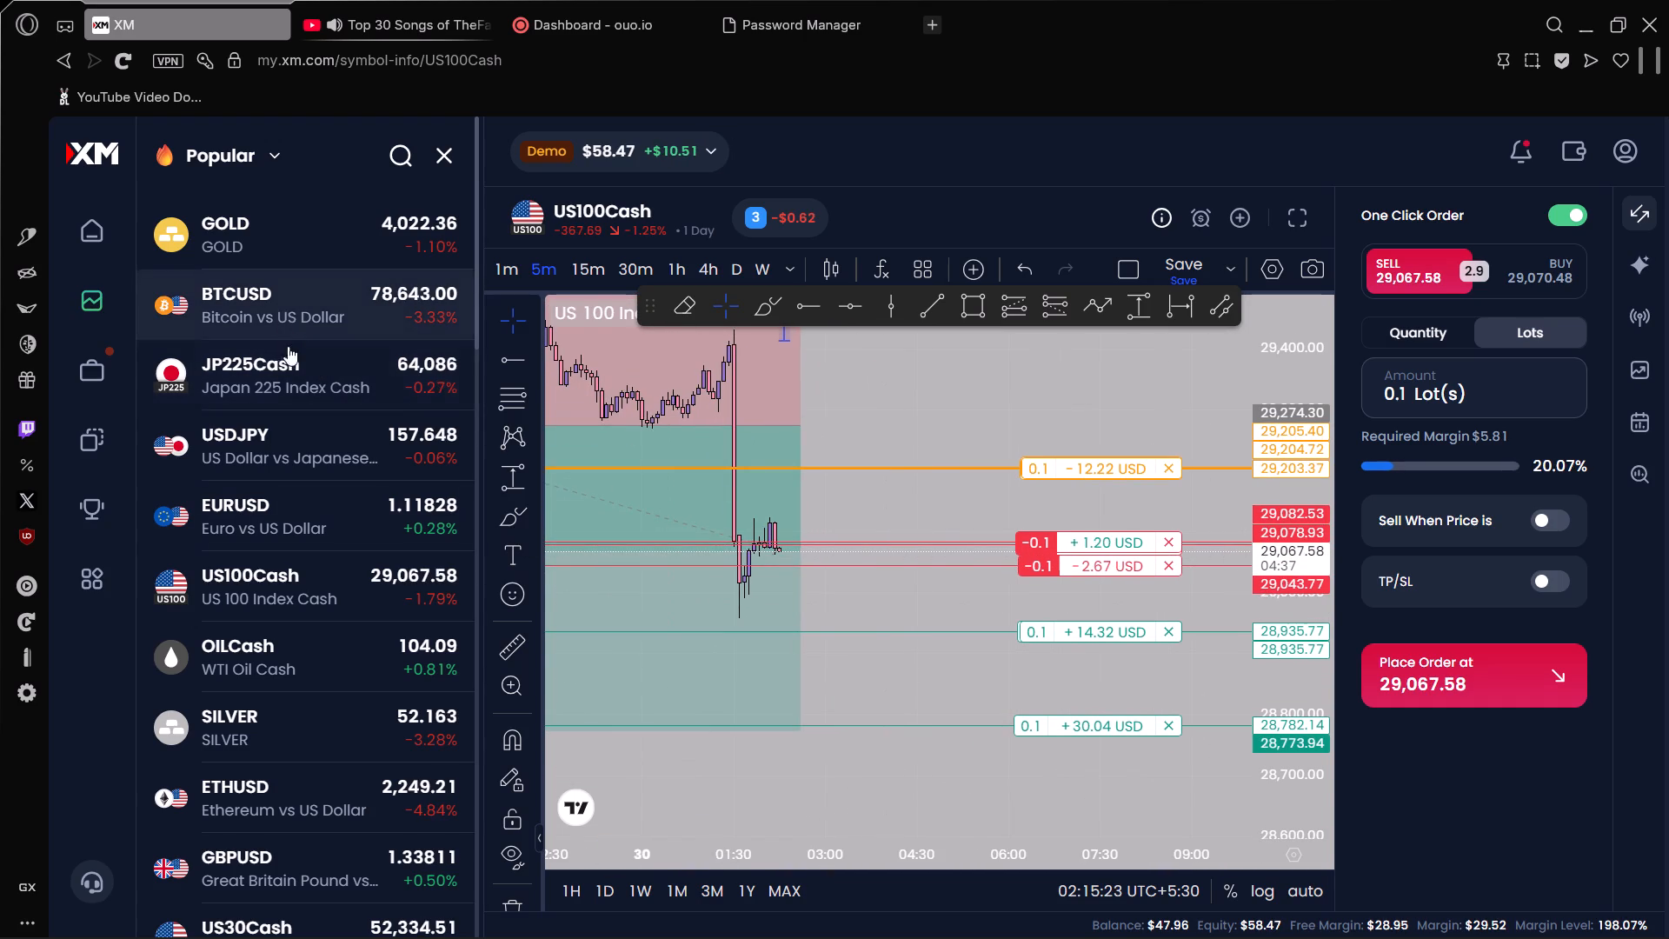
Return to the GOLD chart and examine the latest candles between the entry level and the horizontal ray.
{"action": "left_click", "coordinate": [322, 244]}
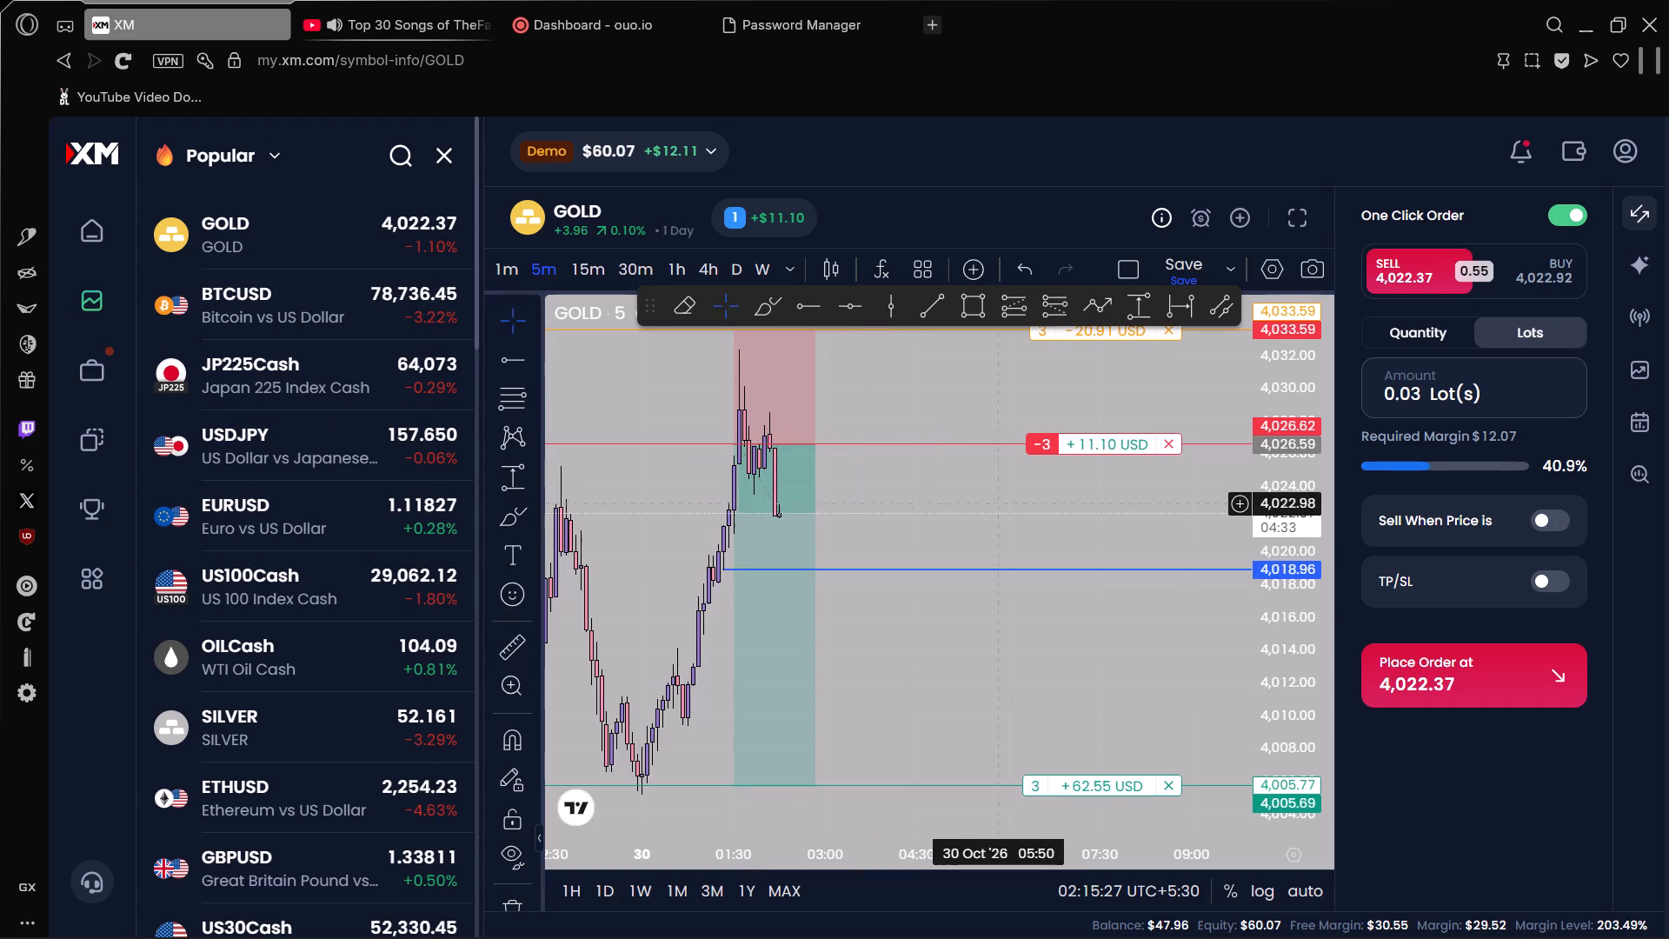
{"action": "left_click_drag", "start_coordinate": [977, 494], "coordinate": [1110, 511]}
{"action": "scroll", "coordinate": [989, 546], "scroll_direction": "up", "scroll_amount": 3}
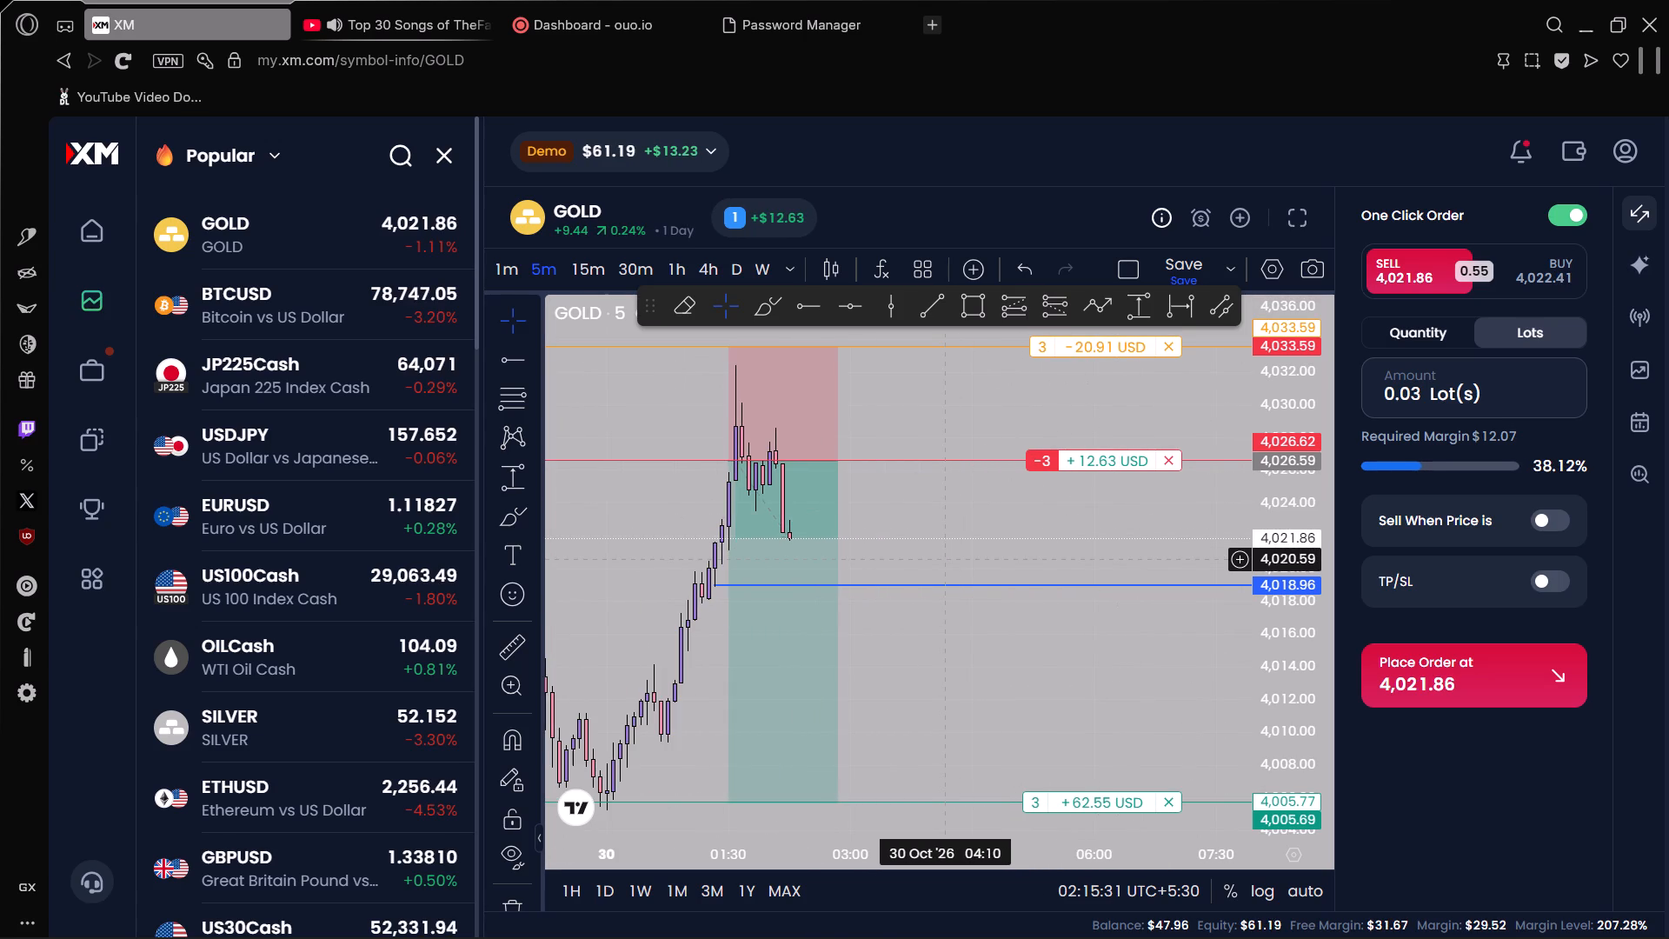
Start a partial close of the open GOLD sell position and set the quantity to close to 2 troy ounces, leaving SELL 1.
{"action": "left_click", "coordinate": [91, 360]}
{"action": "left_click", "coordinate": [303, 328]}
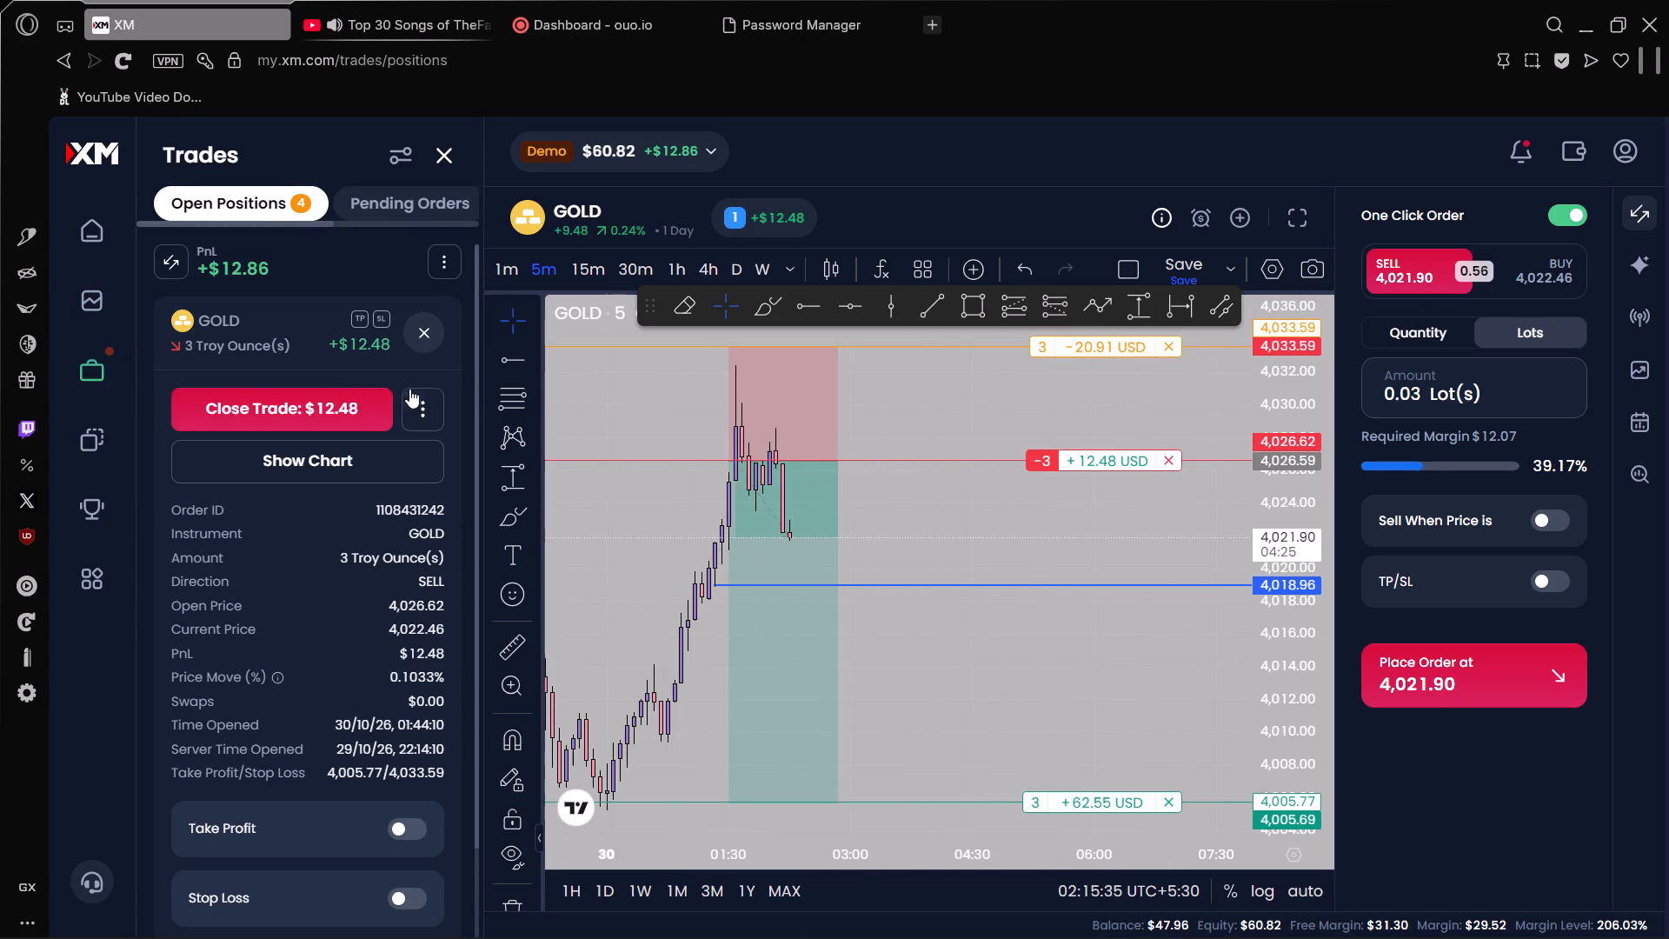
{"action": "left_click", "coordinate": [424, 406]}
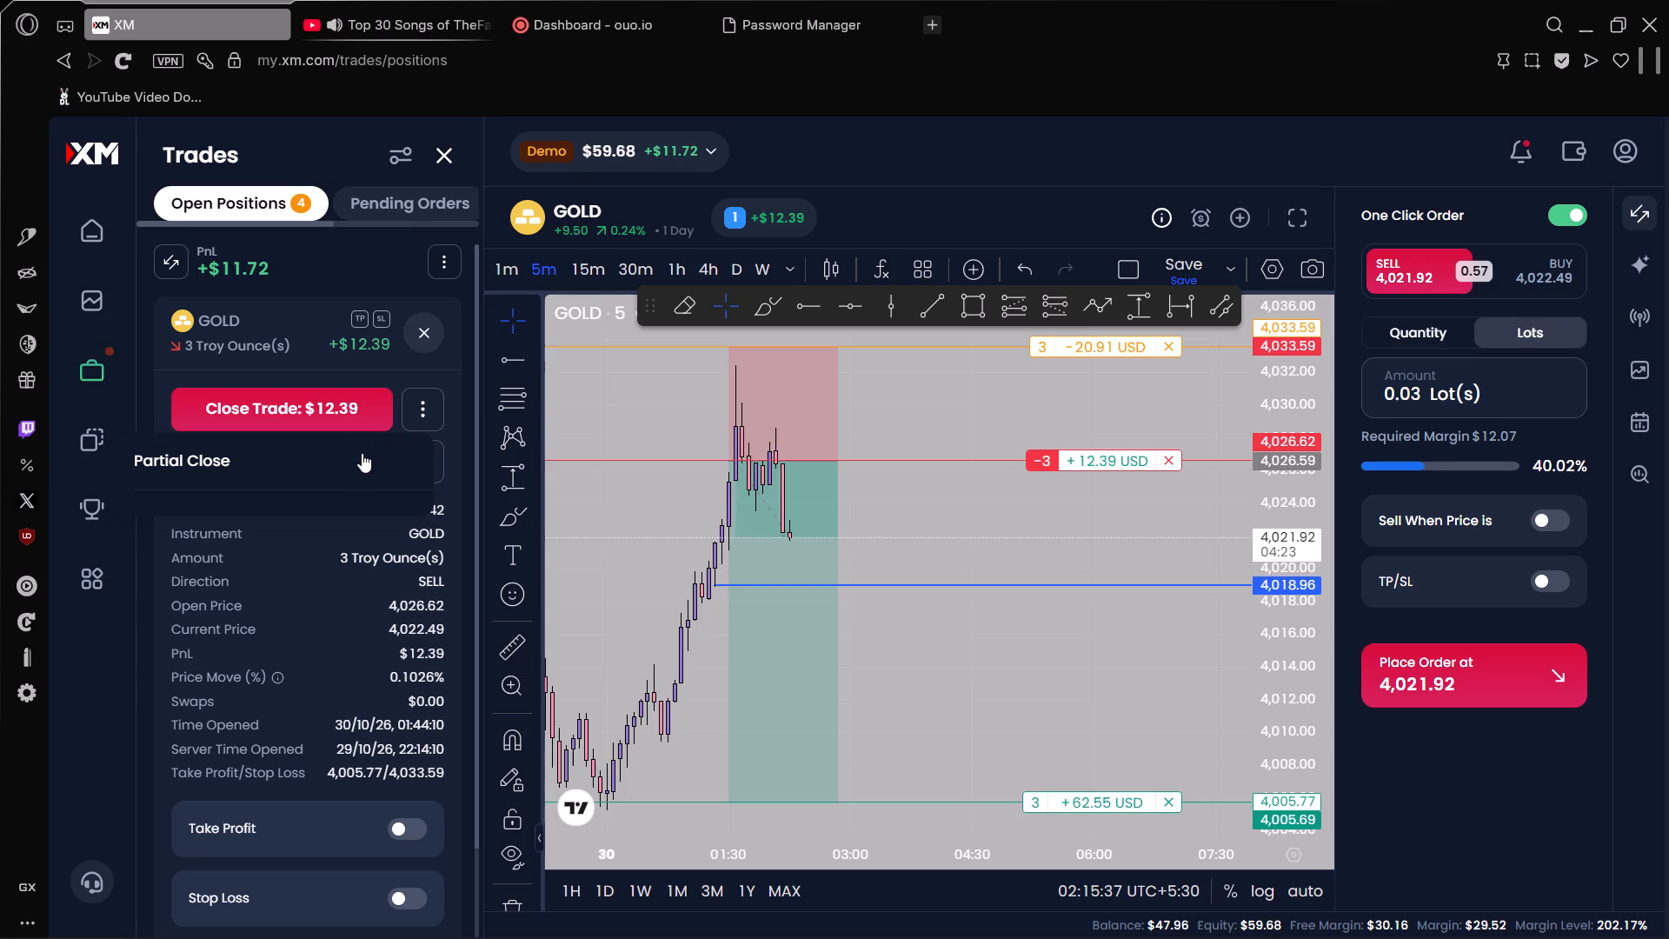
{"action": "left_click", "coordinate": [362, 453]}
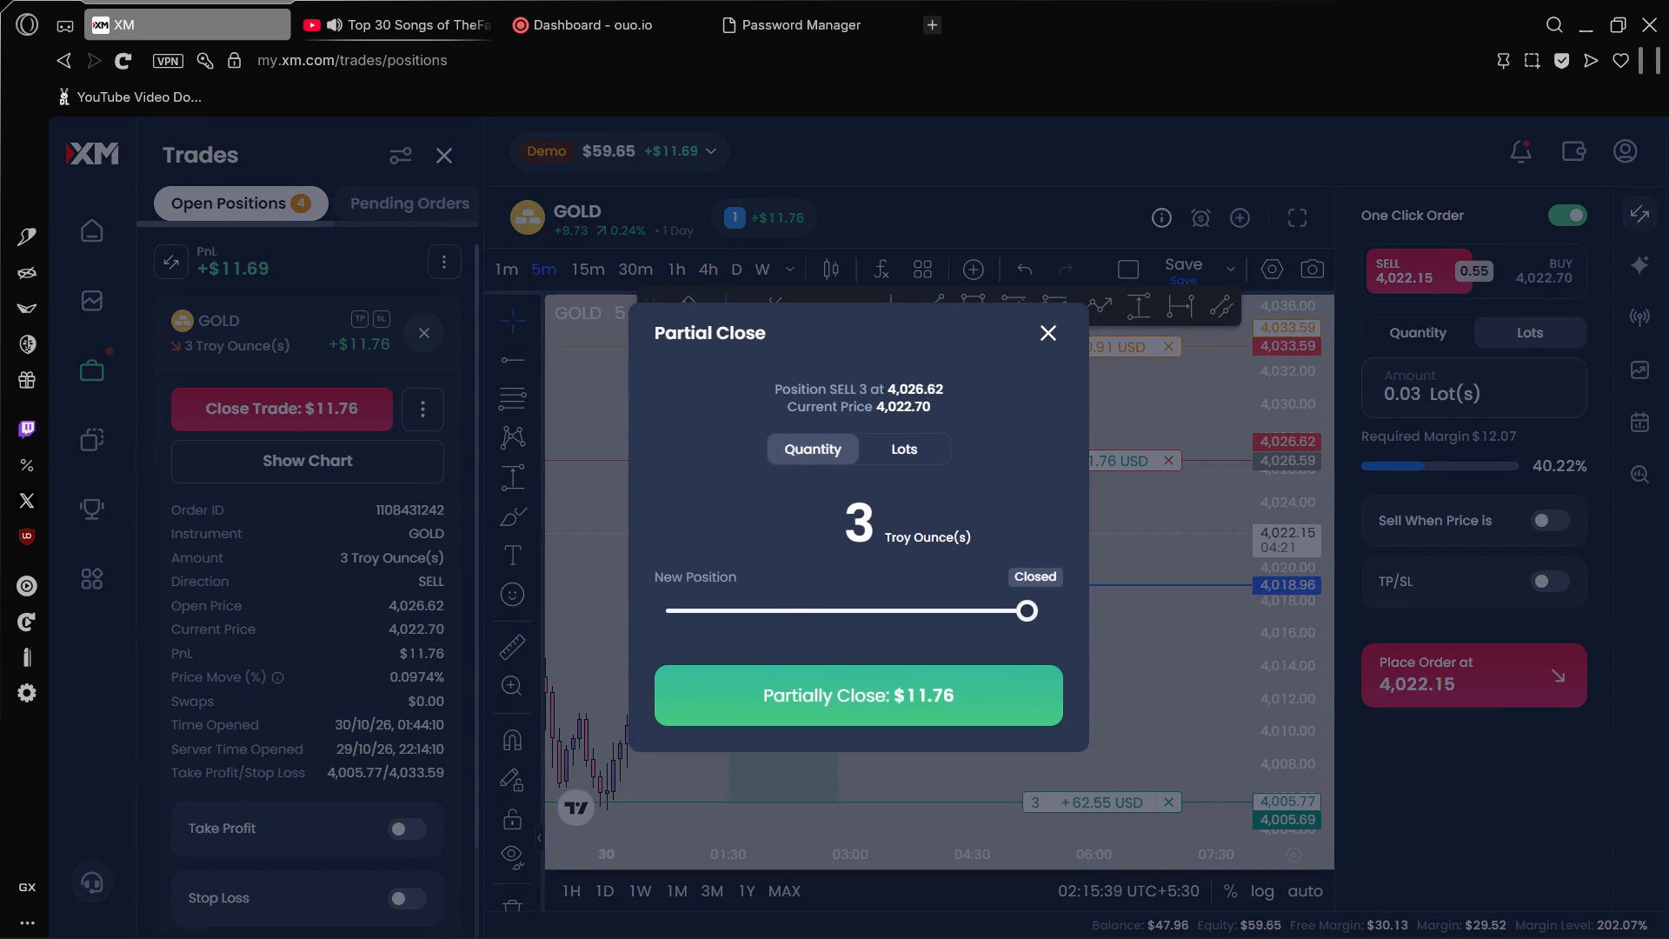
{"action": "left_click_drag", "start_coordinate": [1018, 616], "coordinate": [776, 618]}
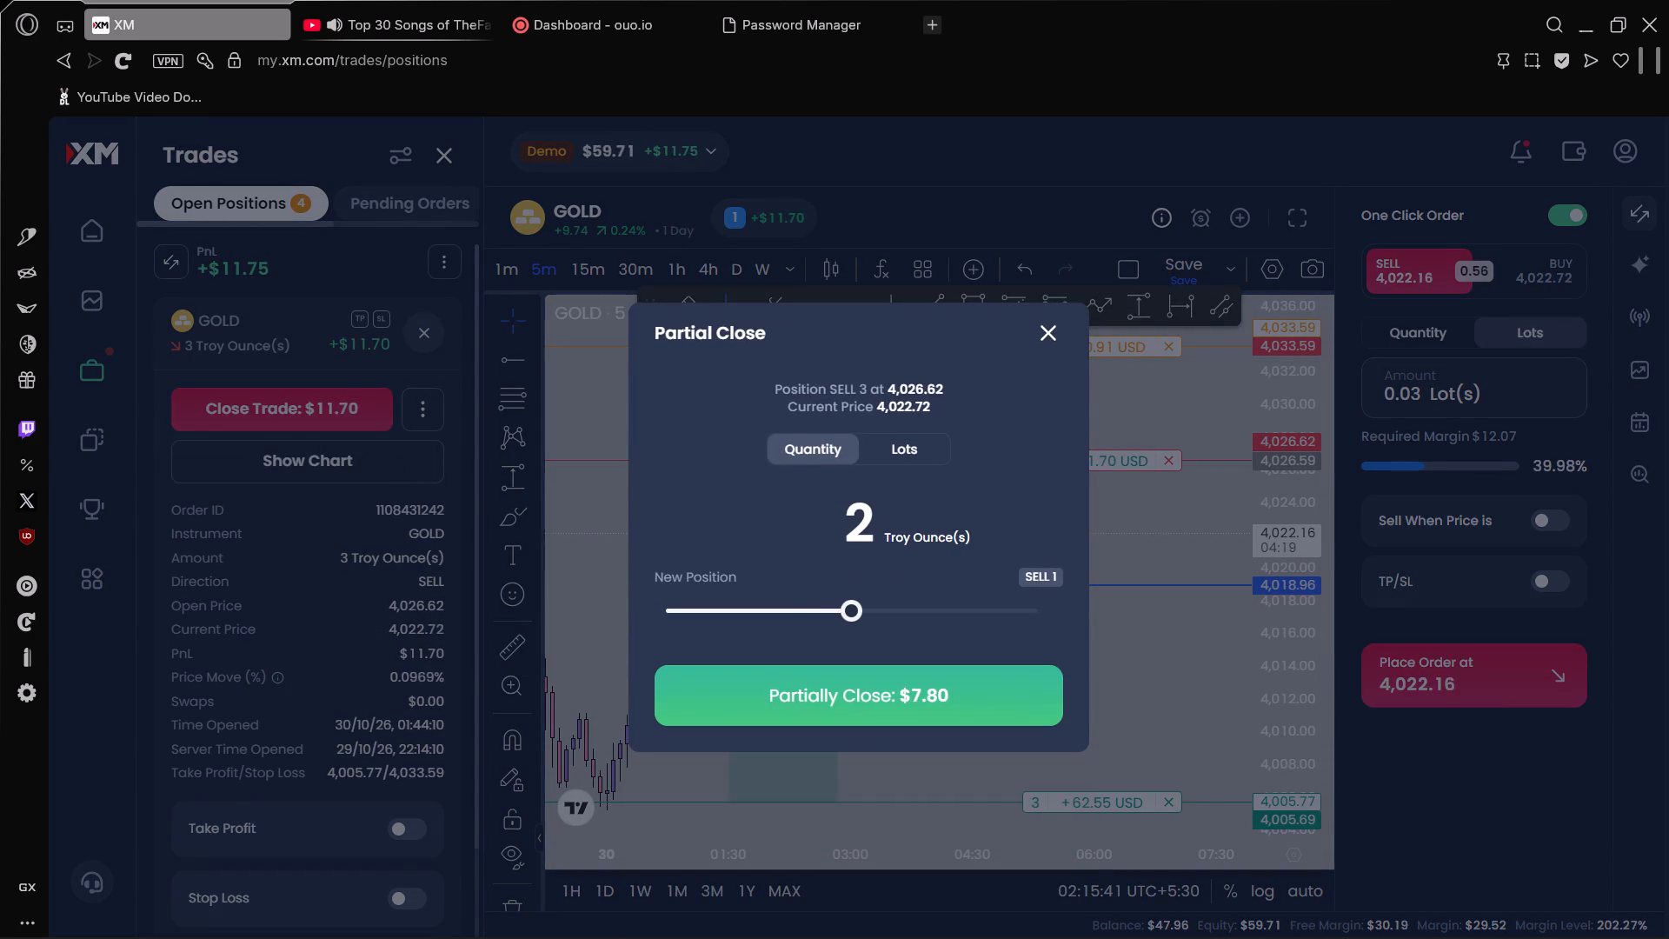
{"action": "left_click_drag", "start_coordinate": [776, 618], "coordinate": [731, 607]}
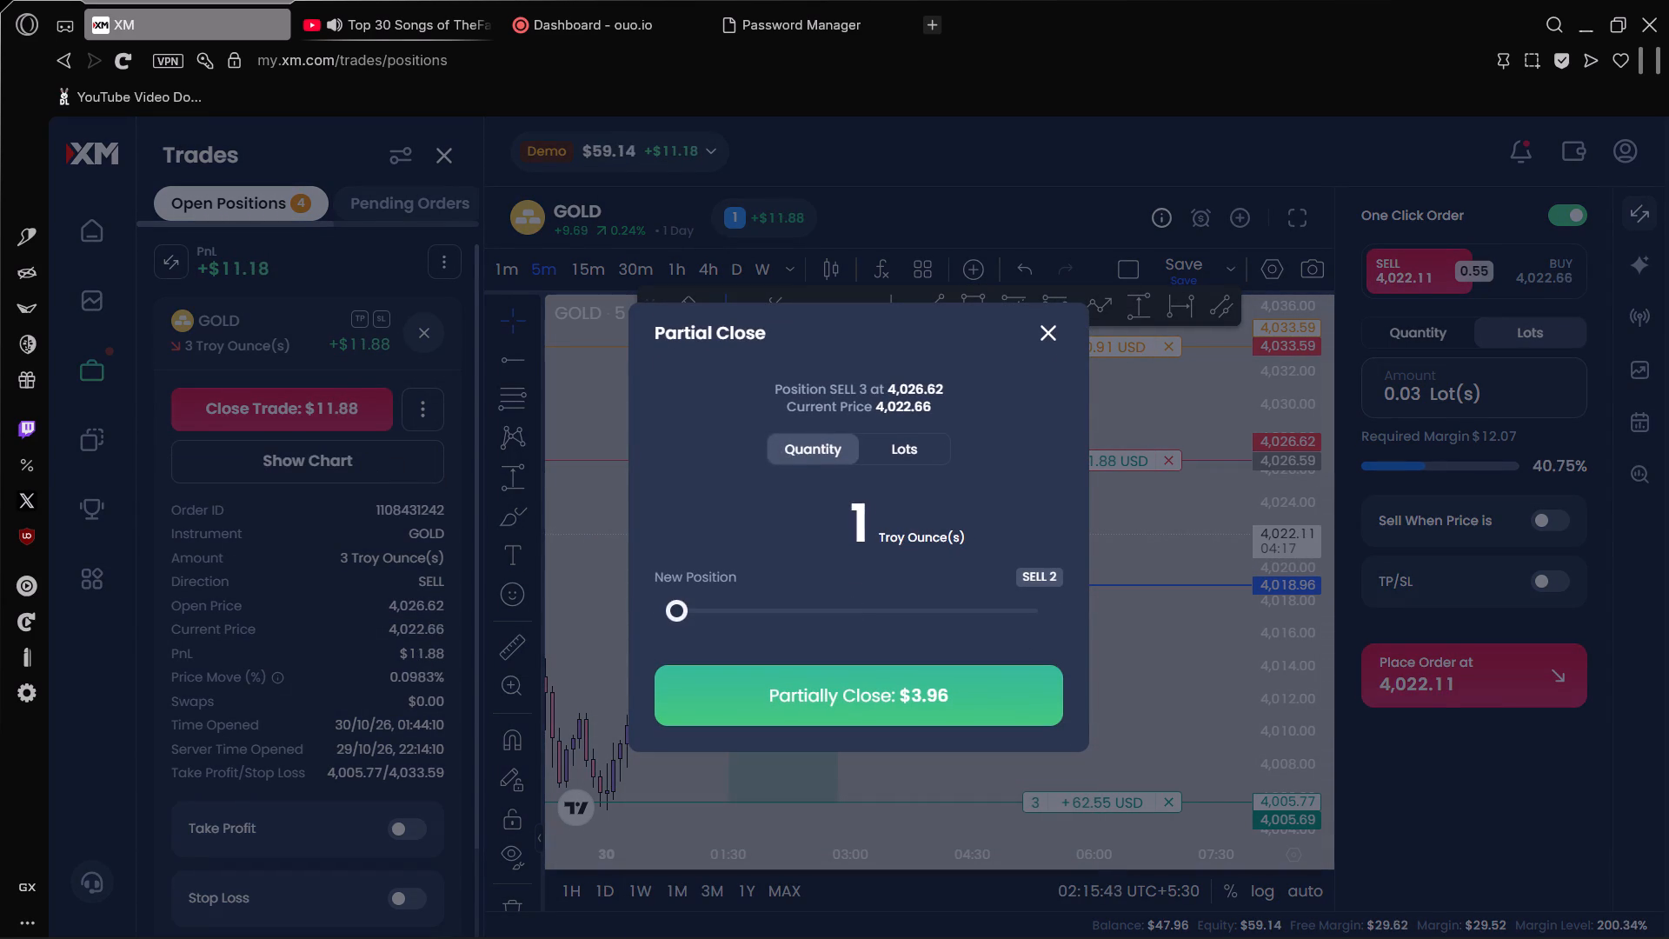
{"action": "left_click_drag", "start_coordinate": [731, 607], "coordinate": [1011, 595]}
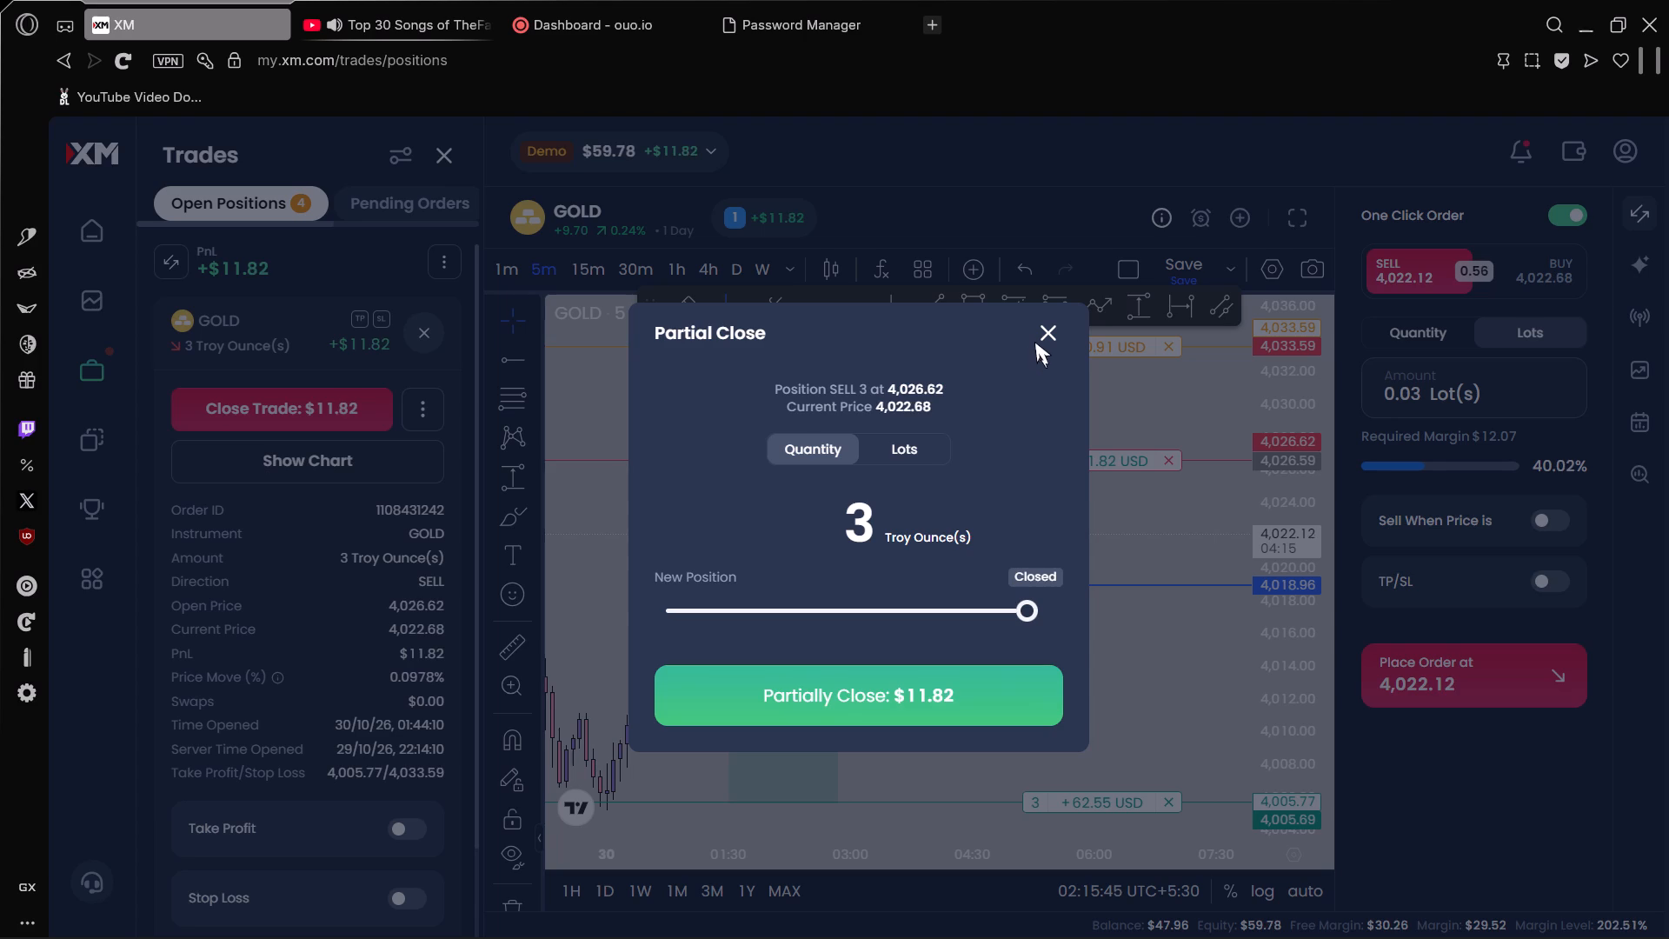
{"action": "left_click_drag", "start_coordinate": [945, 601], "coordinate": [888, 609]}
{"action": "left_click_drag", "start_coordinate": [865, 605], "coordinate": [815, 610]}
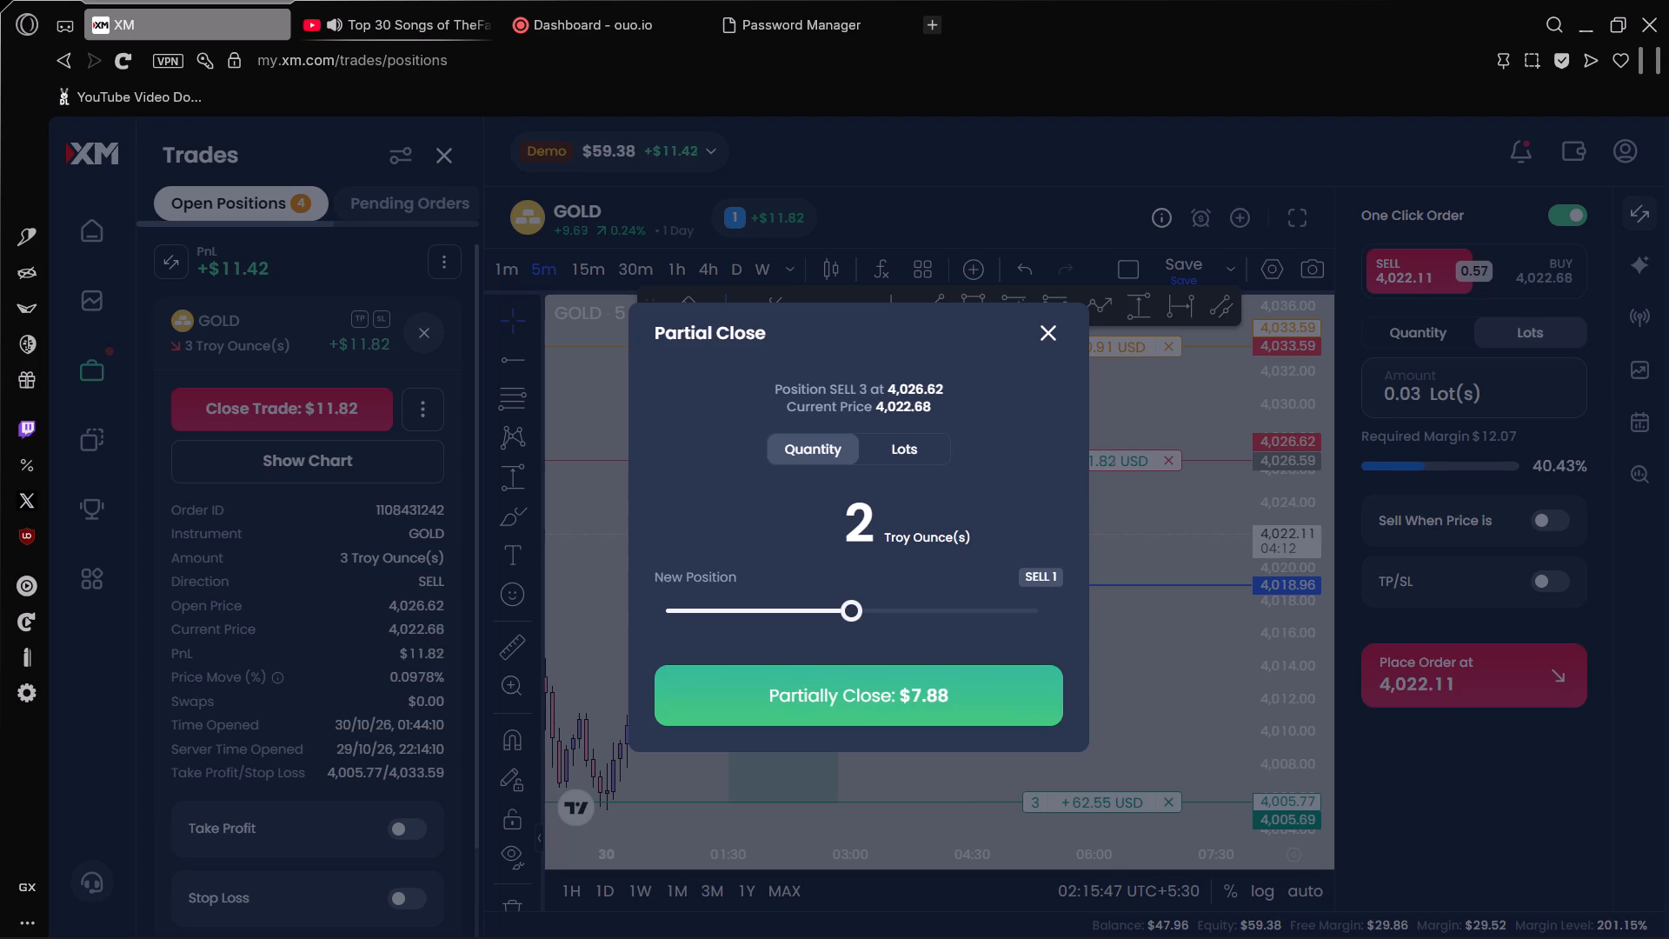
{"action": "left_click_drag", "start_coordinate": [815, 610], "coordinate": [728, 614]}
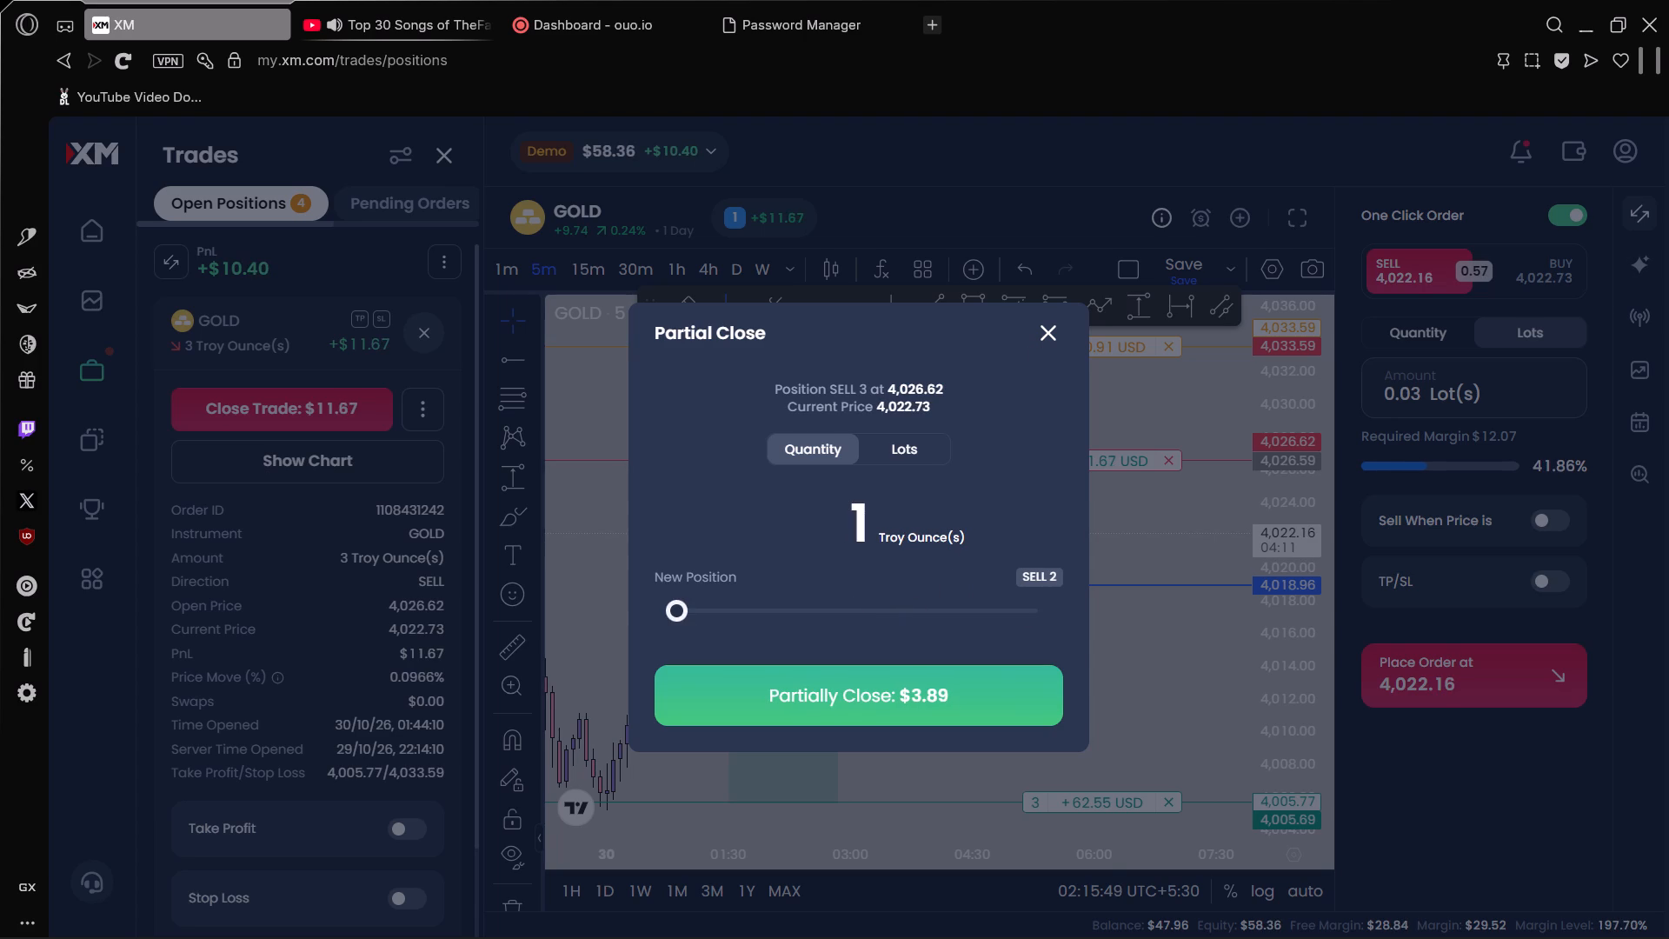
{"action": "left_click_drag", "start_coordinate": [728, 614], "coordinate": [839, 633]}
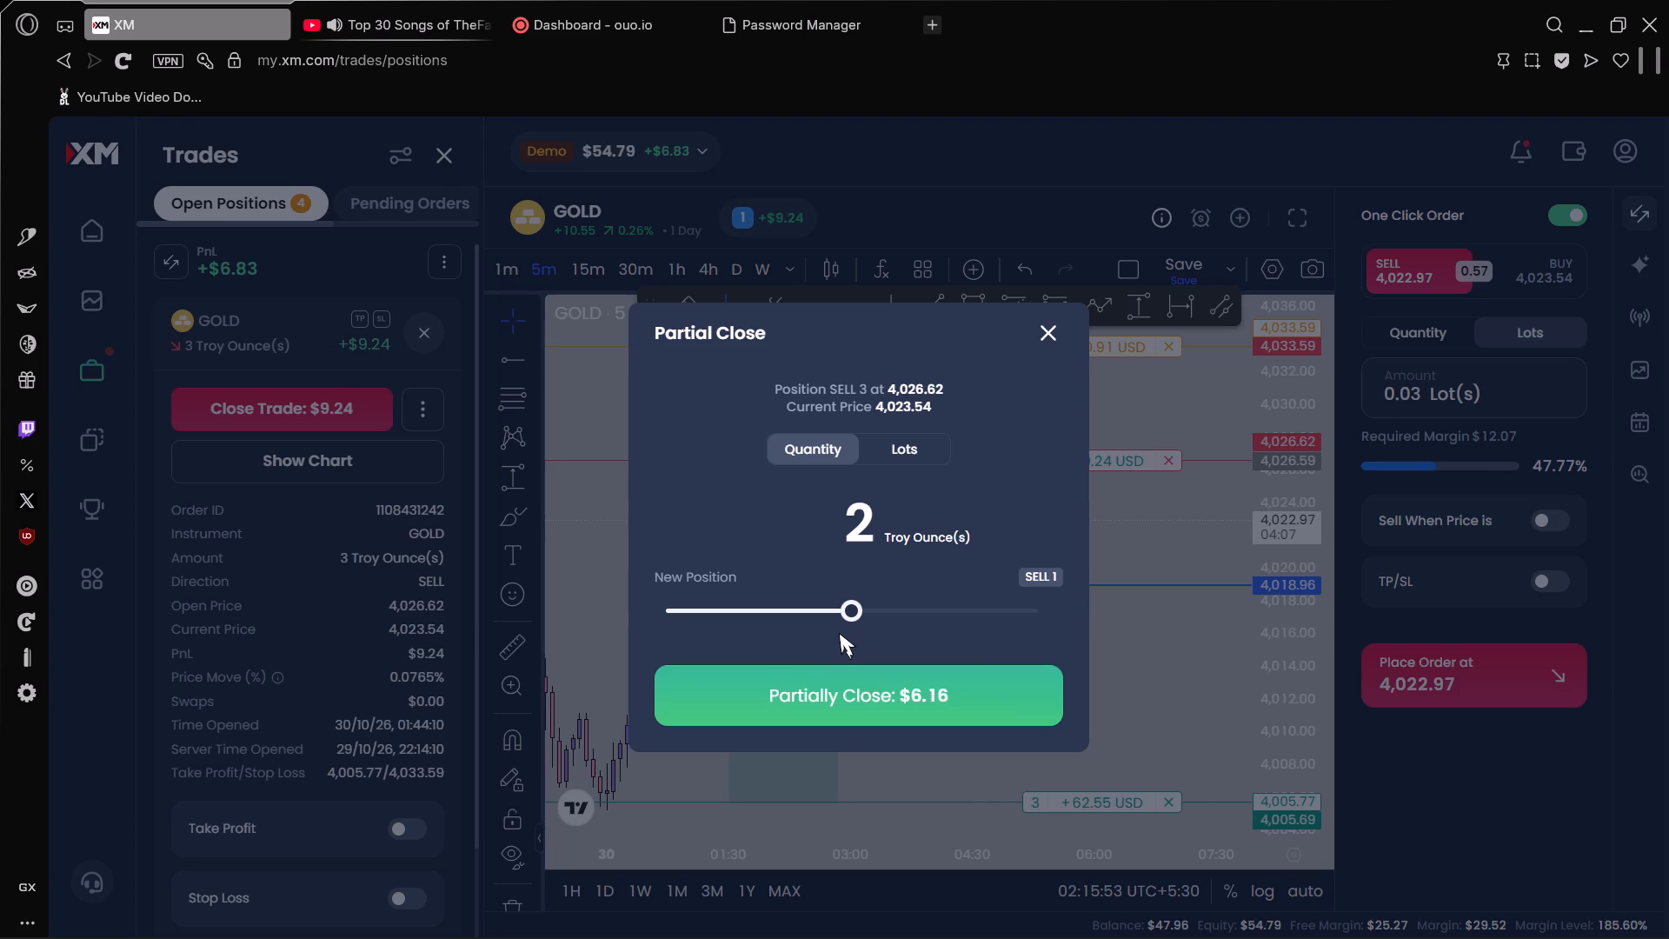
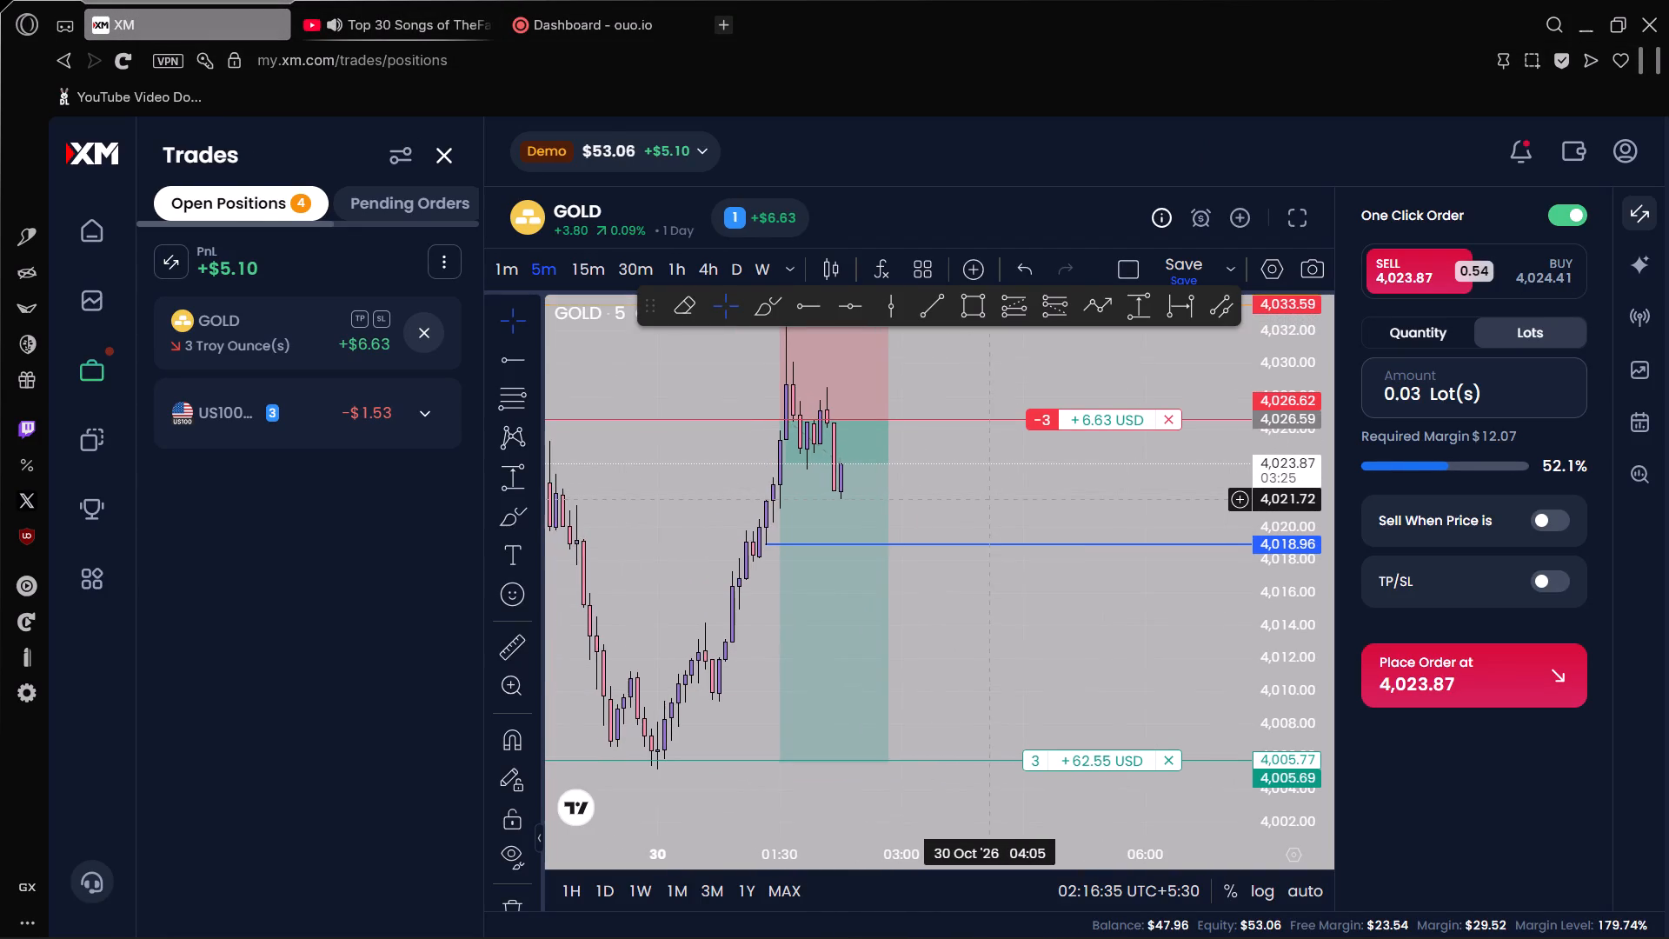
Open a new browser window and load the saved TradingView chart for XAUUSD from the Speed Dial.
{"action": "left_click_drag", "start_coordinate": [987, 499], "coordinate": [998, 507]}
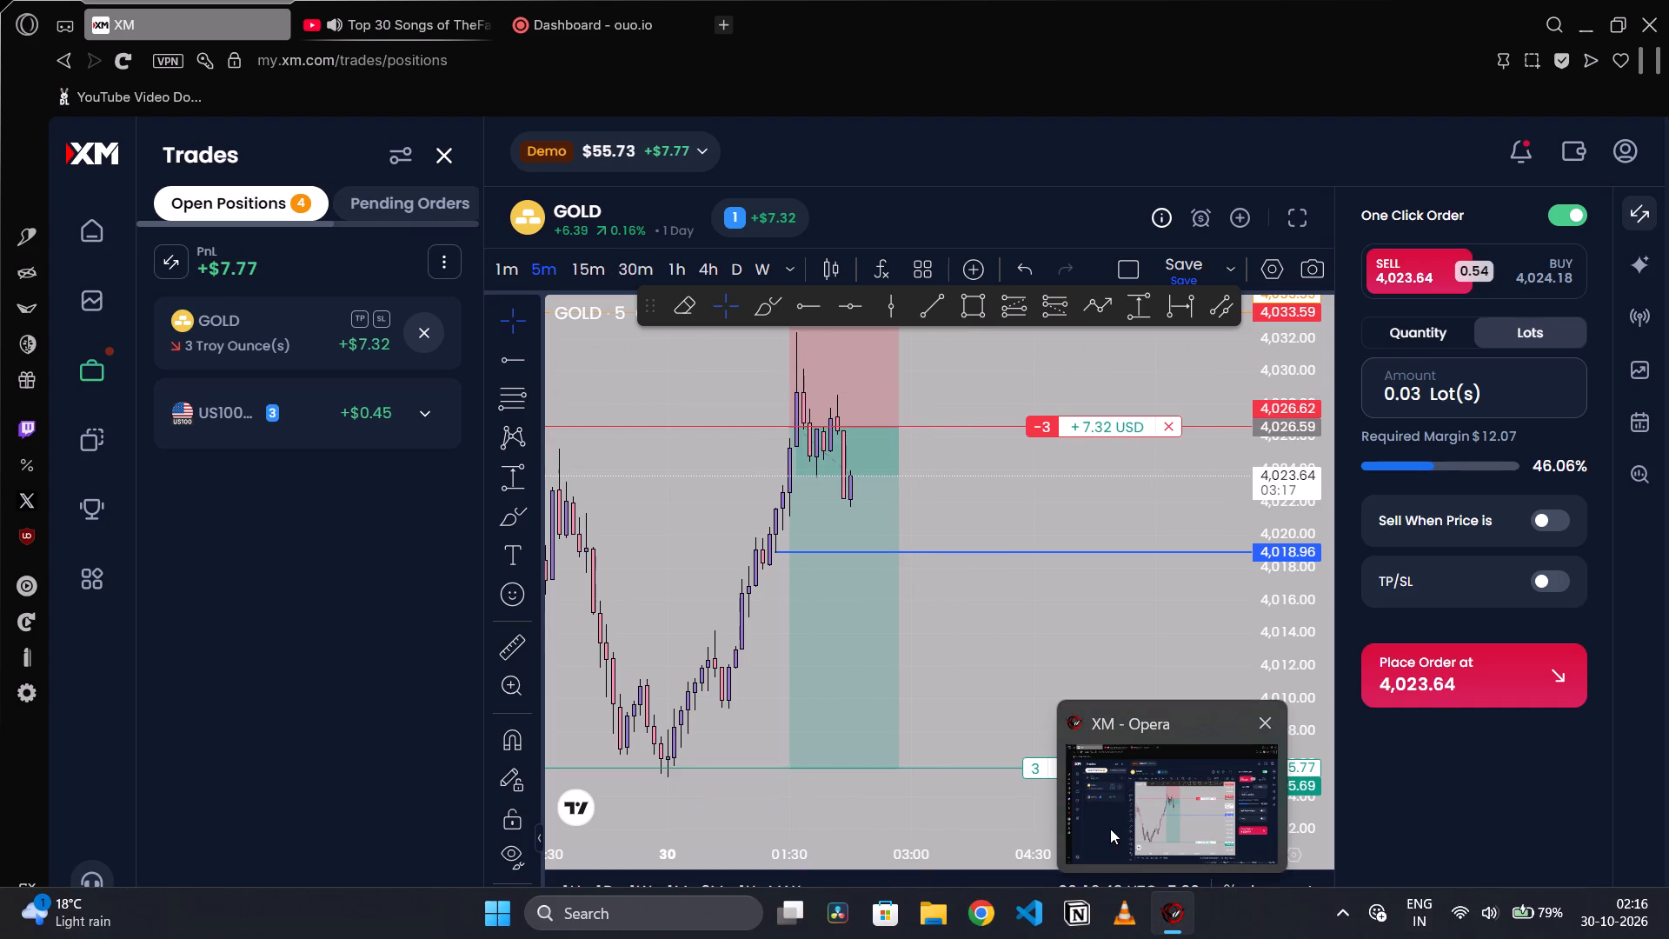
{"action": "key", "text": "alt+Tab"}
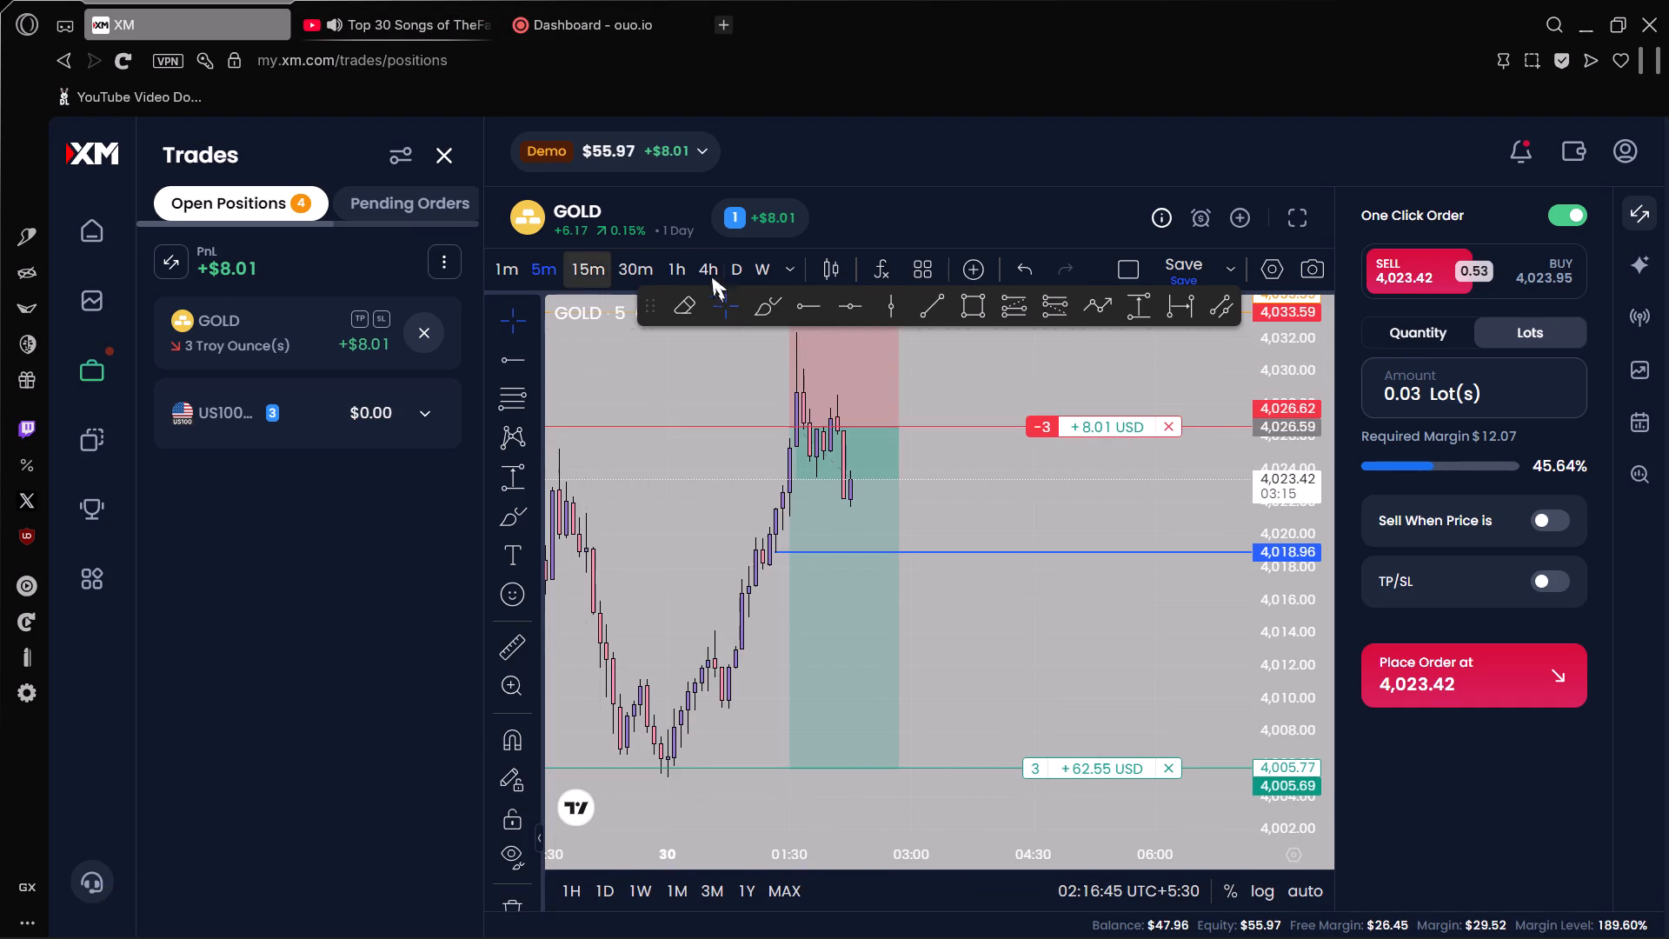
{"action": "key", "text": "alt+Tab"}
{"action": "key", "text": "alt+Tab"}
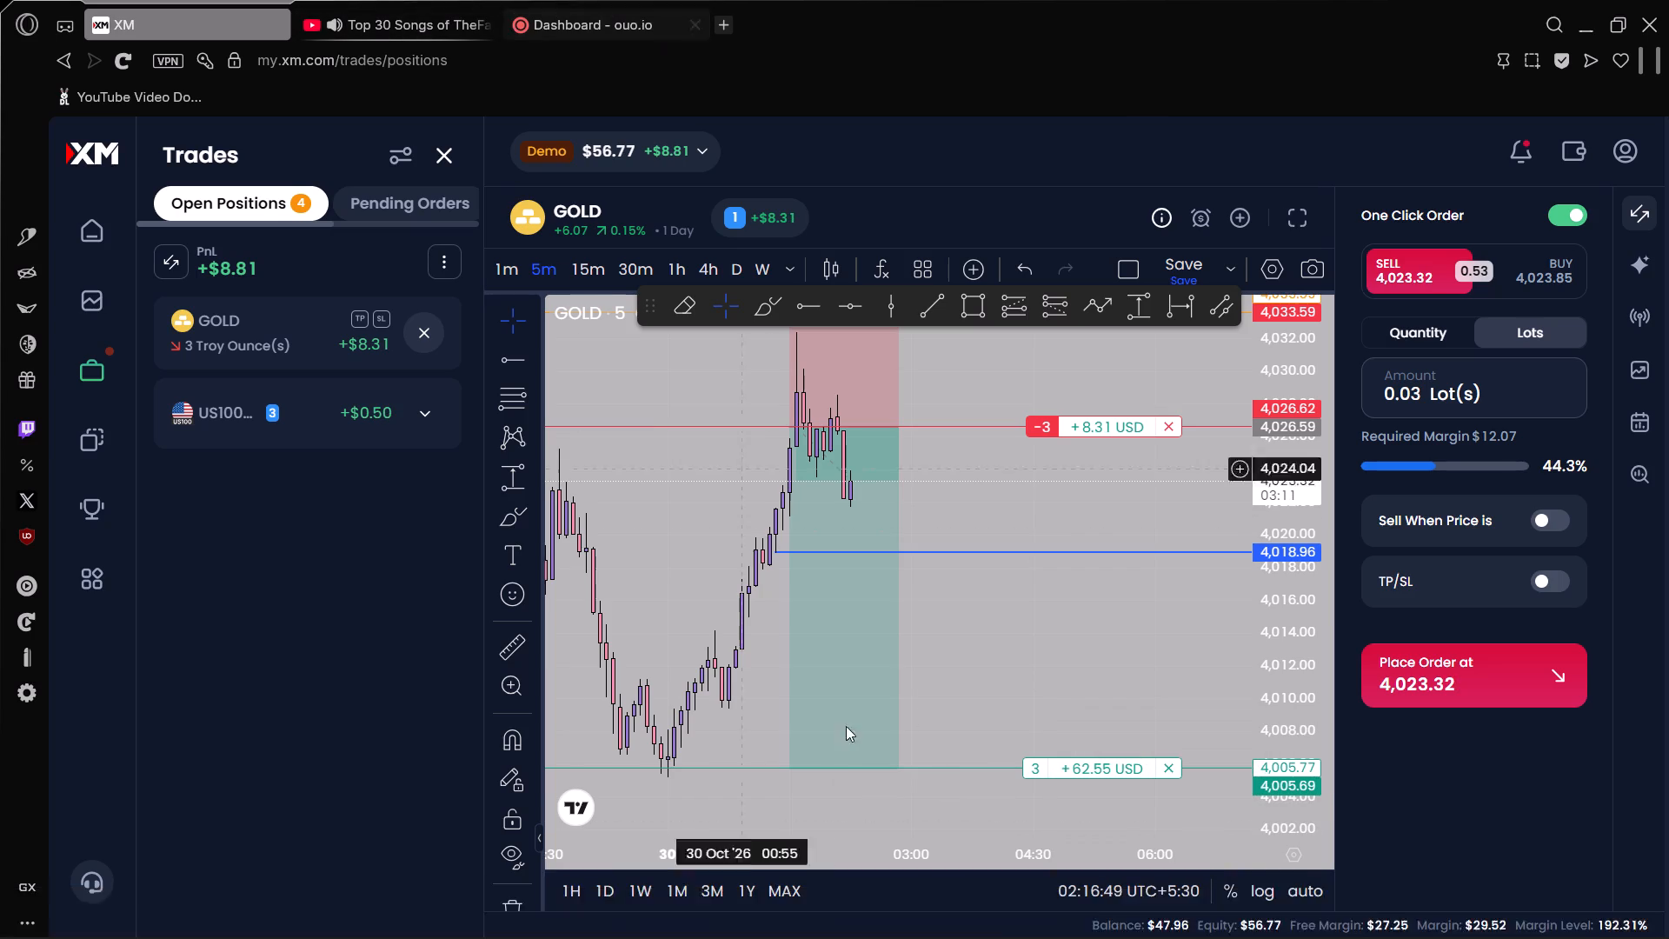
{"action": "right_click", "coordinate": [1166, 917]}
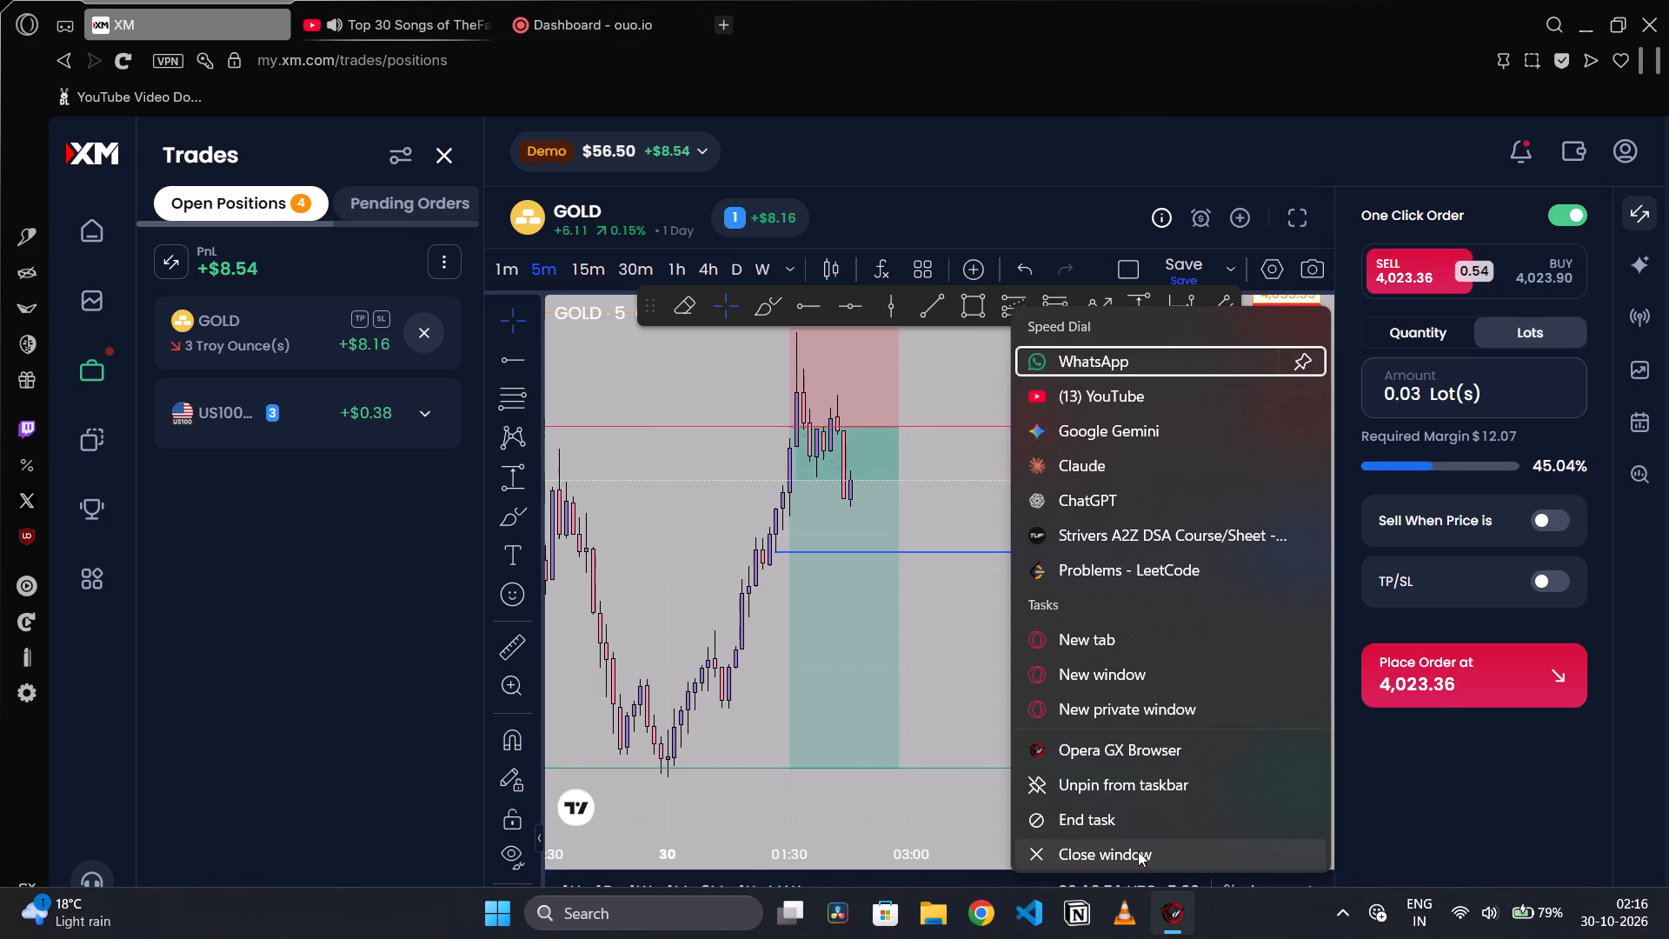
{"action": "left_click", "coordinate": [1120, 758]}
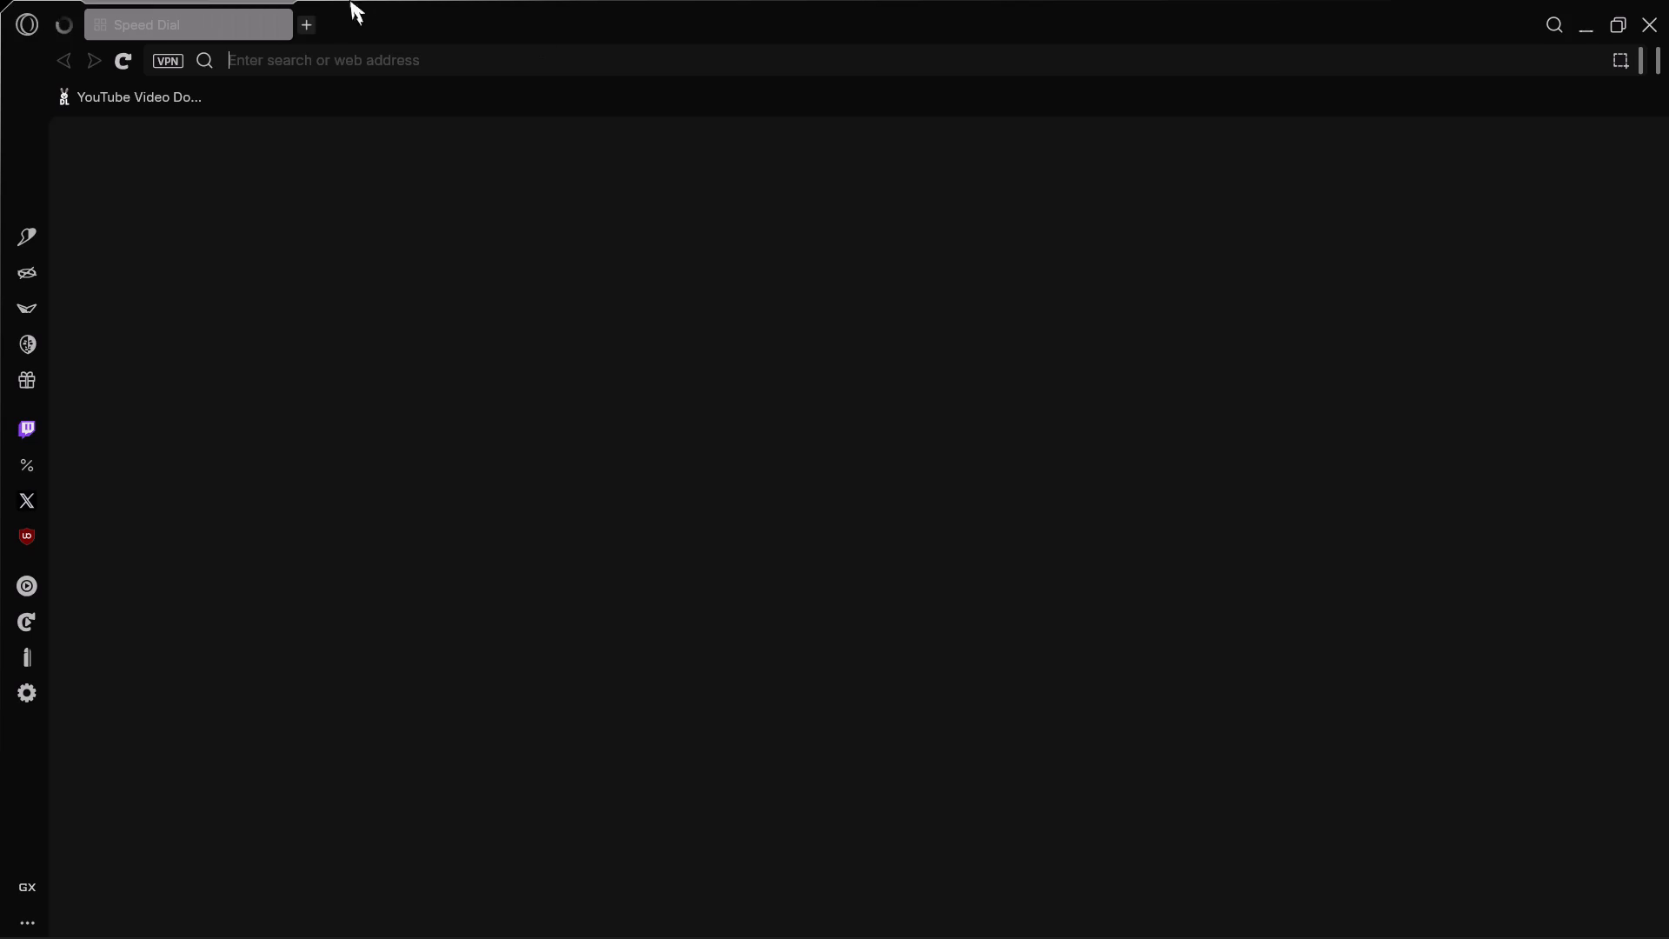
{"action": "scroll", "coordinate": [731, 929], "scroll_direction": "down", "scroll_amount": 15}
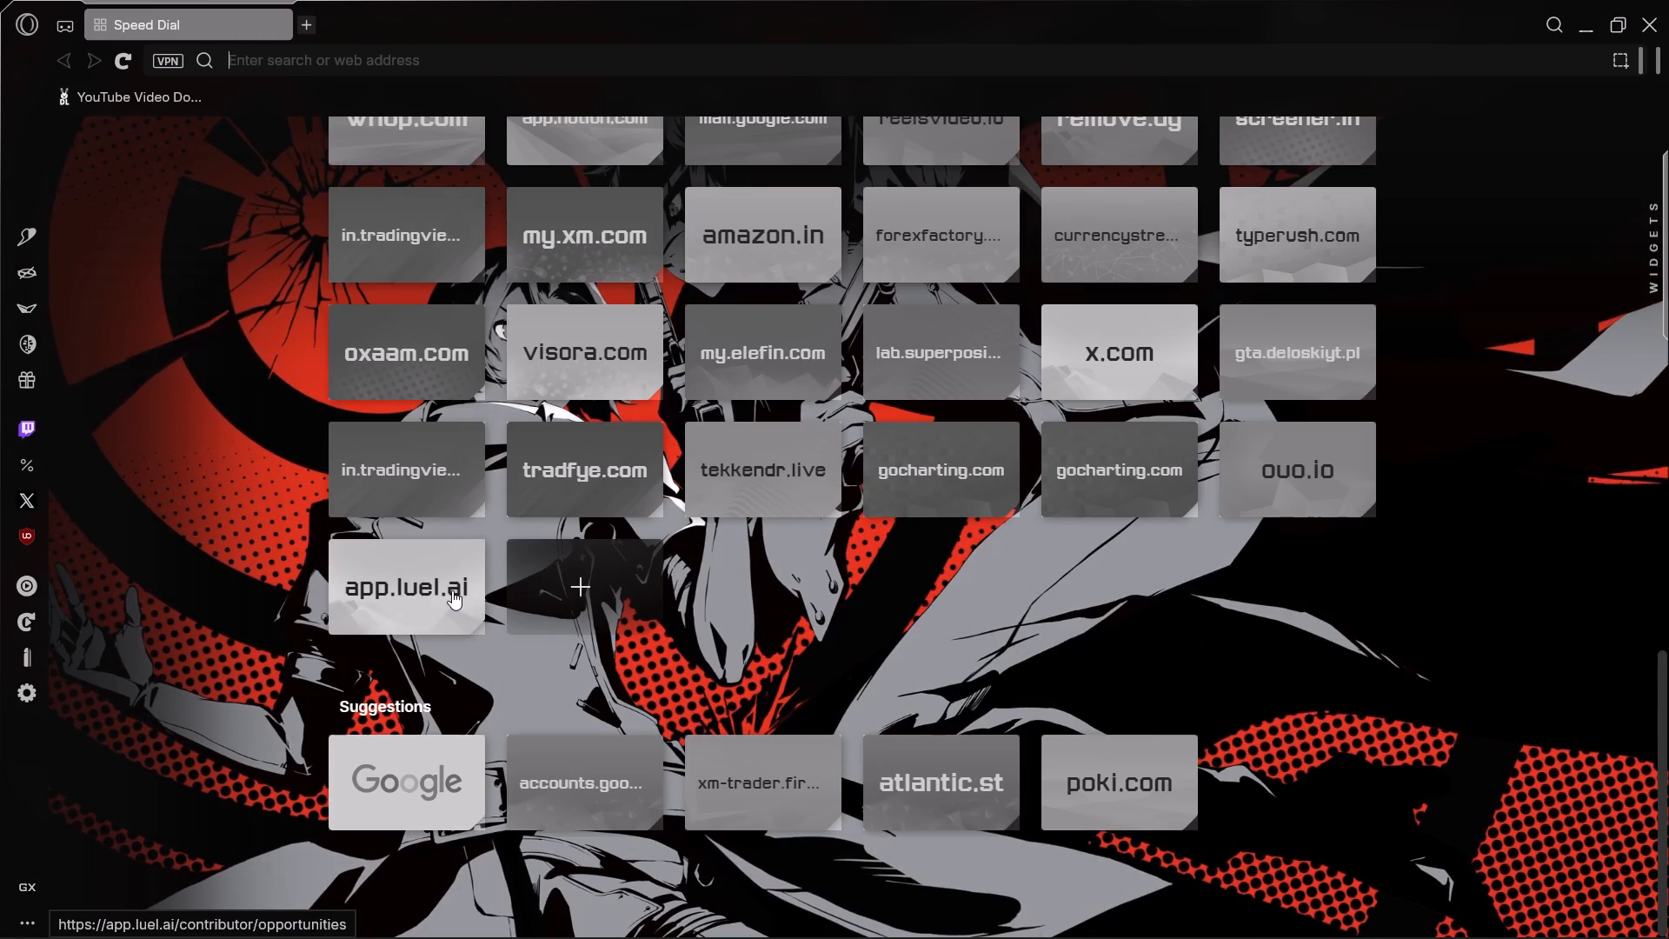
{"action": "left_click", "coordinate": [434, 482]}
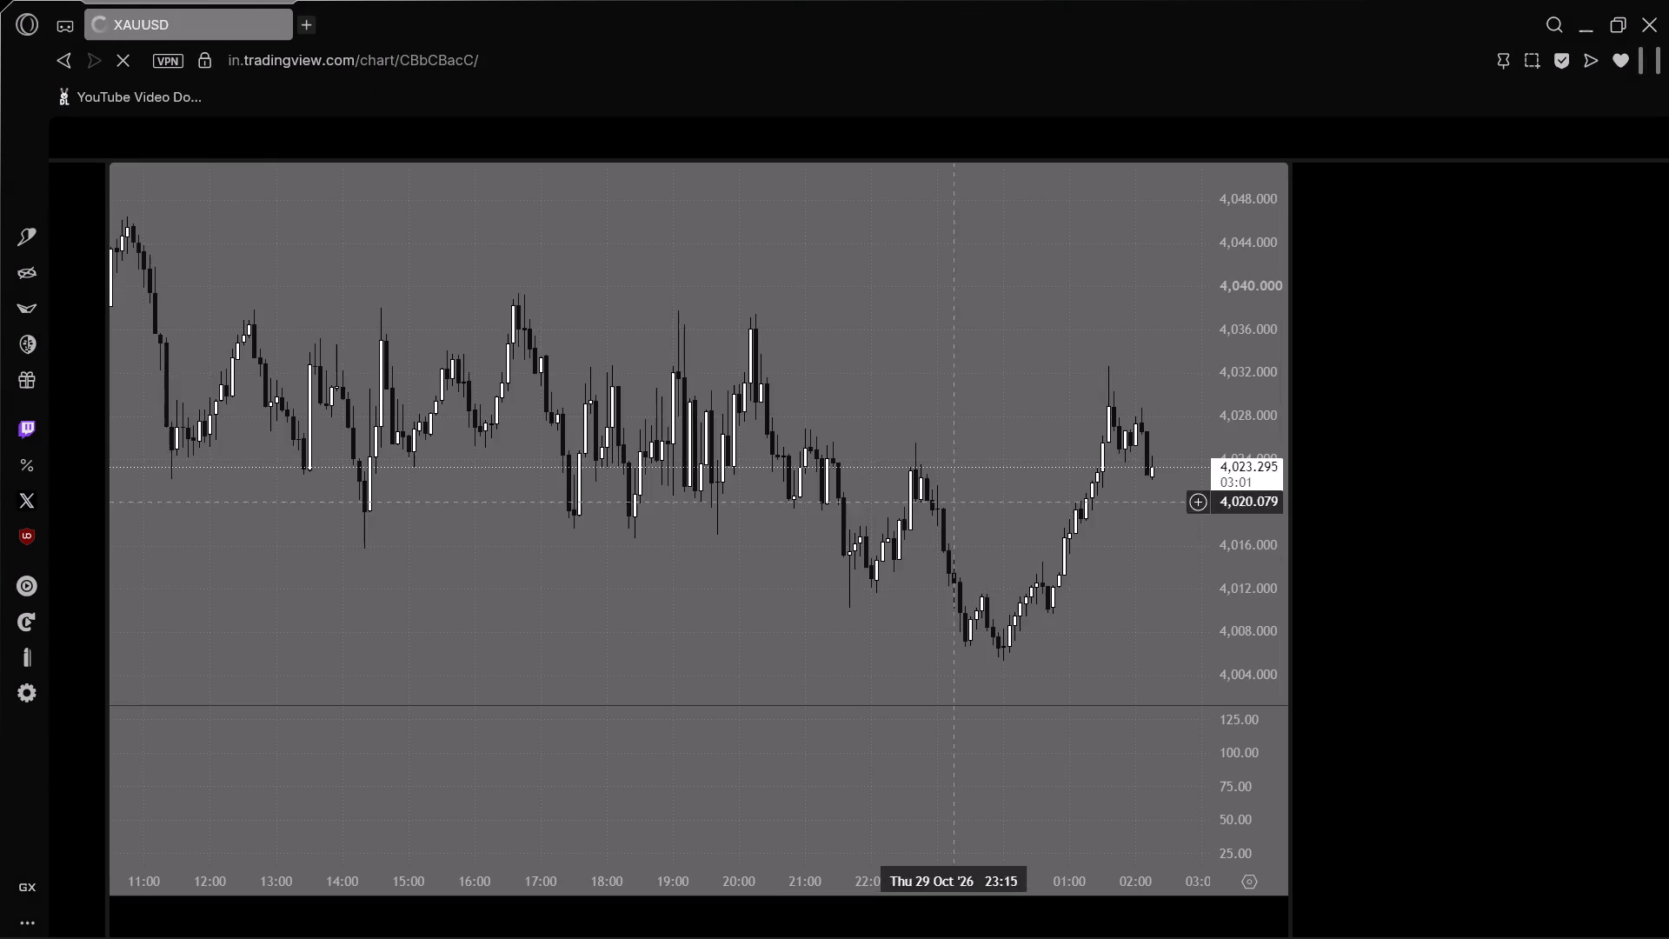
Examine recent XAUUSD price action on the 5-minute TradingView chart against its indicator lines, horizontal levels and the PVS oscillator.
{"action": "scroll", "coordinate": [1024, 608], "scroll_direction": "up", "scroll_amount": 4}
{"action": "left_click_drag", "start_coordinate": [1074, 578], "coordinate": [722, 611]}
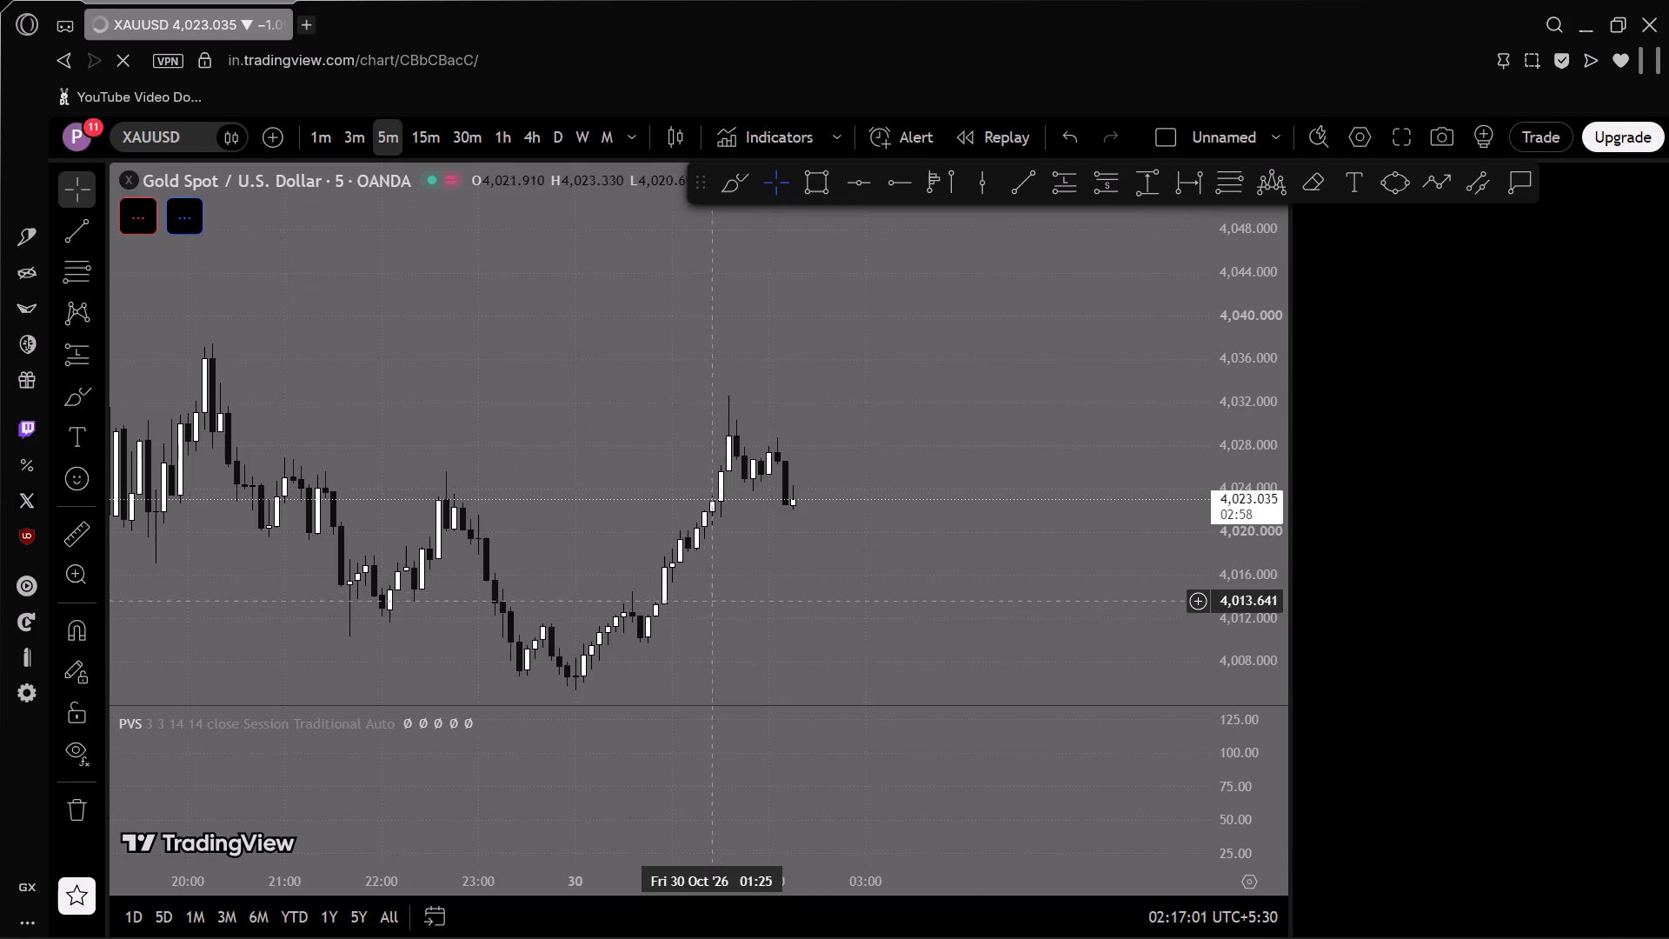
{"action": "scroll", "coordinate": [722, 583], "scroll_direction": "down", "scroll_amount": 4}
{"action": "left_click_drag", "start_coordinate": [1108, 556], "coordinate": [1022, 564]}
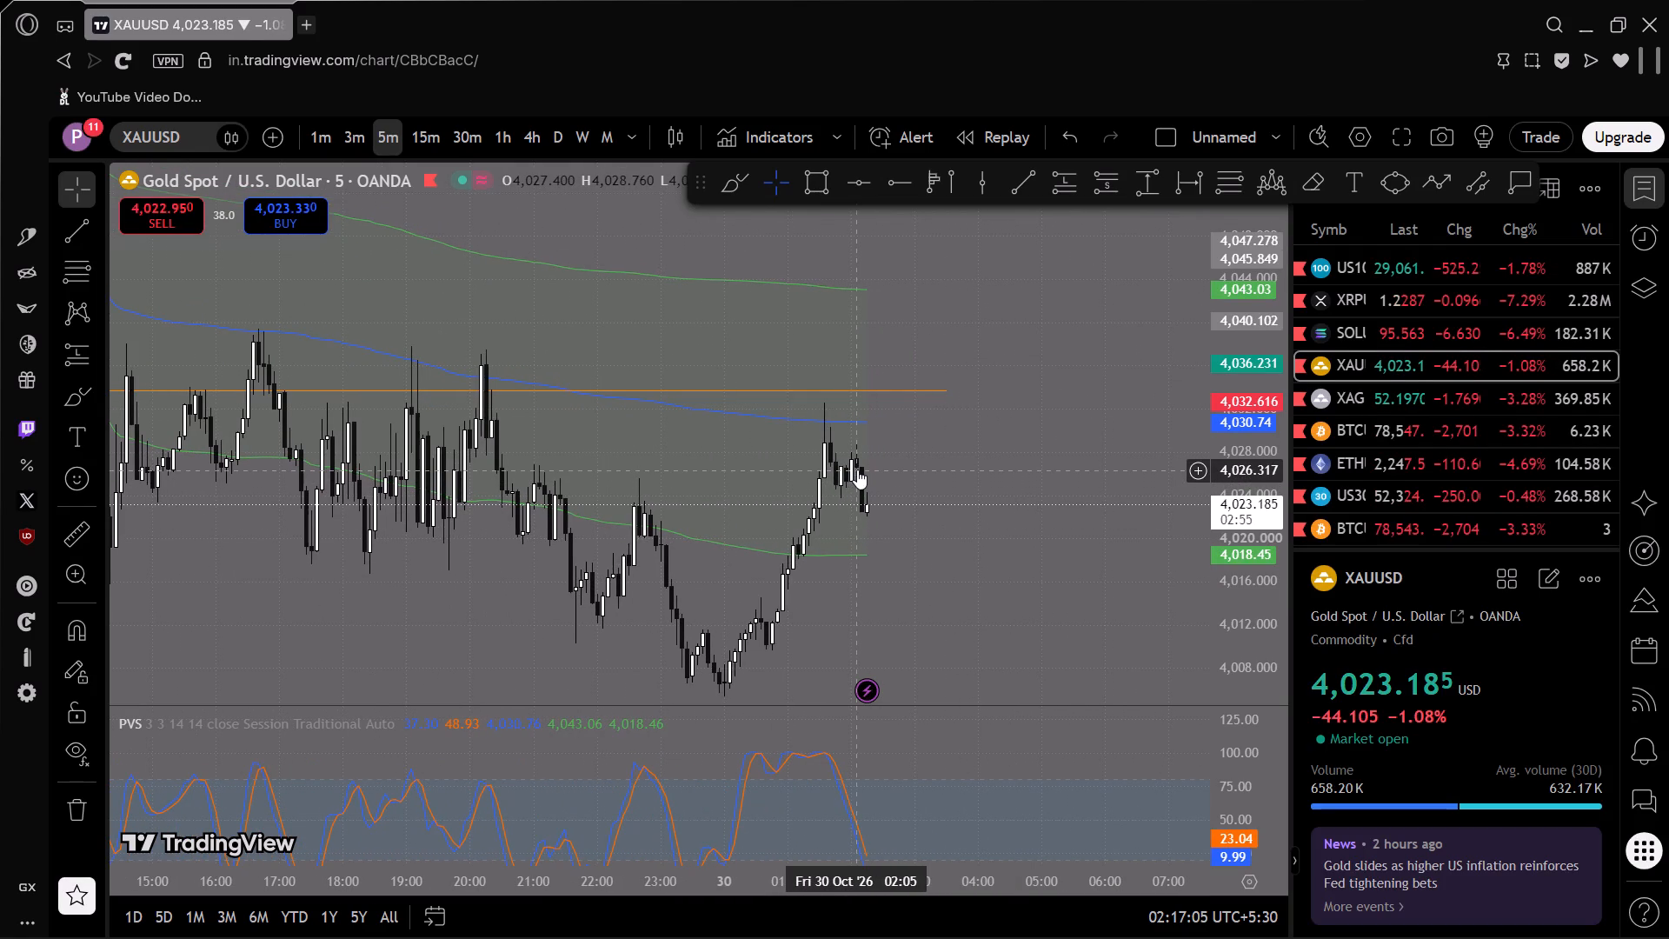
{"action": "left_click_drag", "start_coordinate": [1012, 580], "coordinate": [994, 431]}
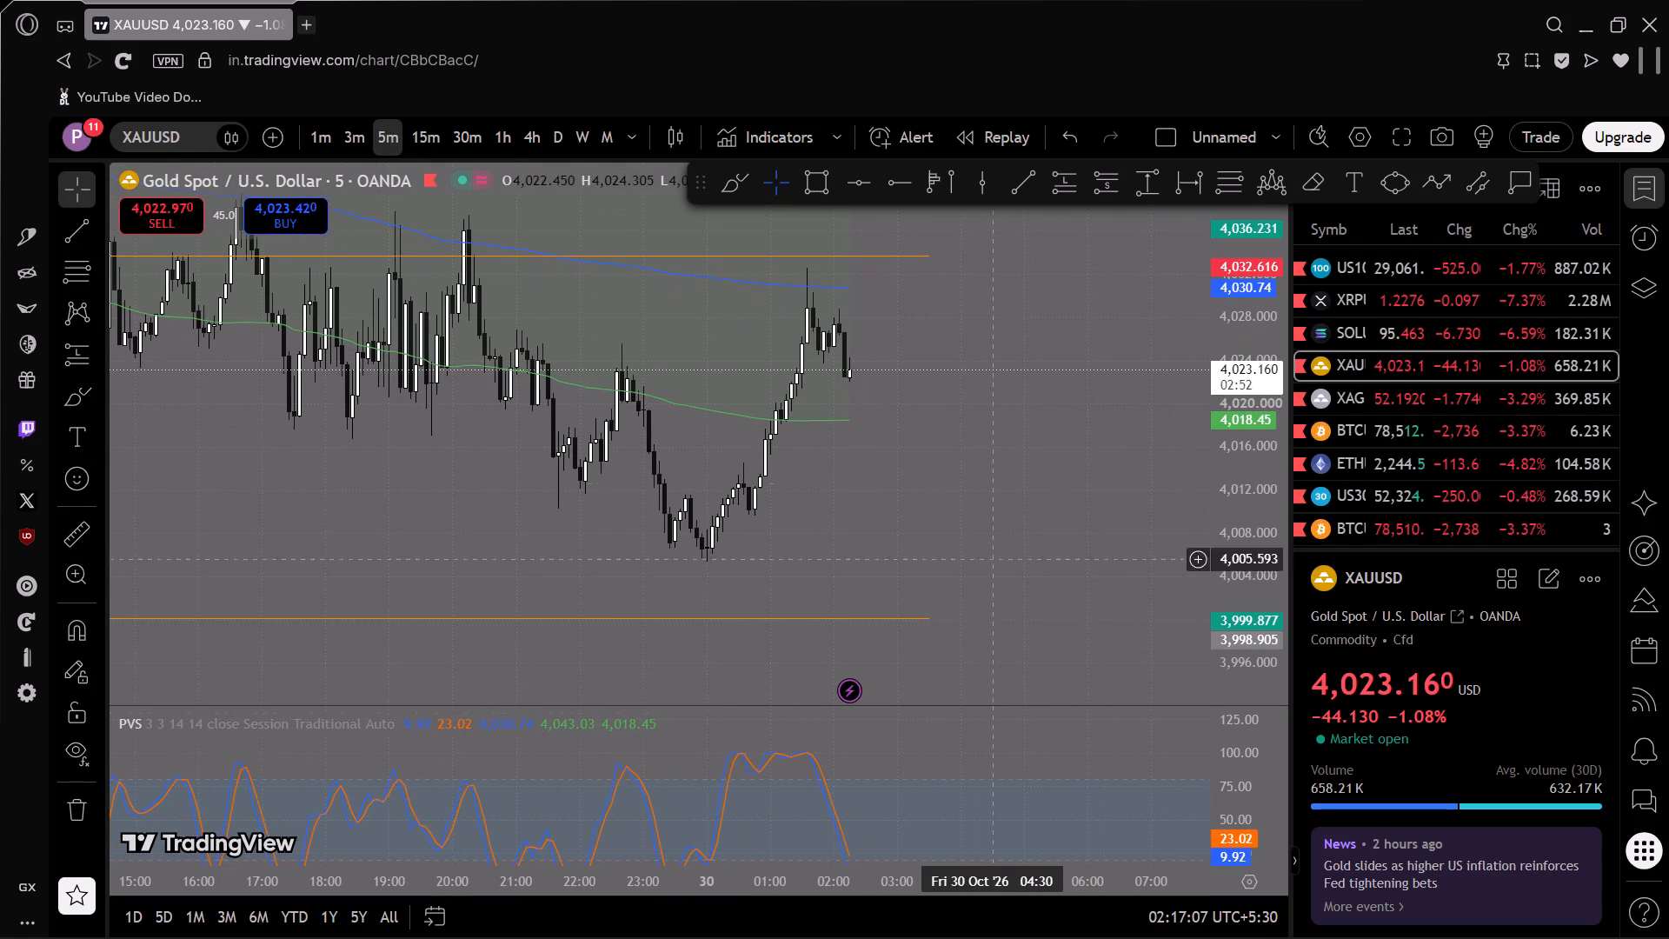
{"action": "left_click_drag", "start_coordinate": [1015, 819], "coordinate": [1017, 752]}
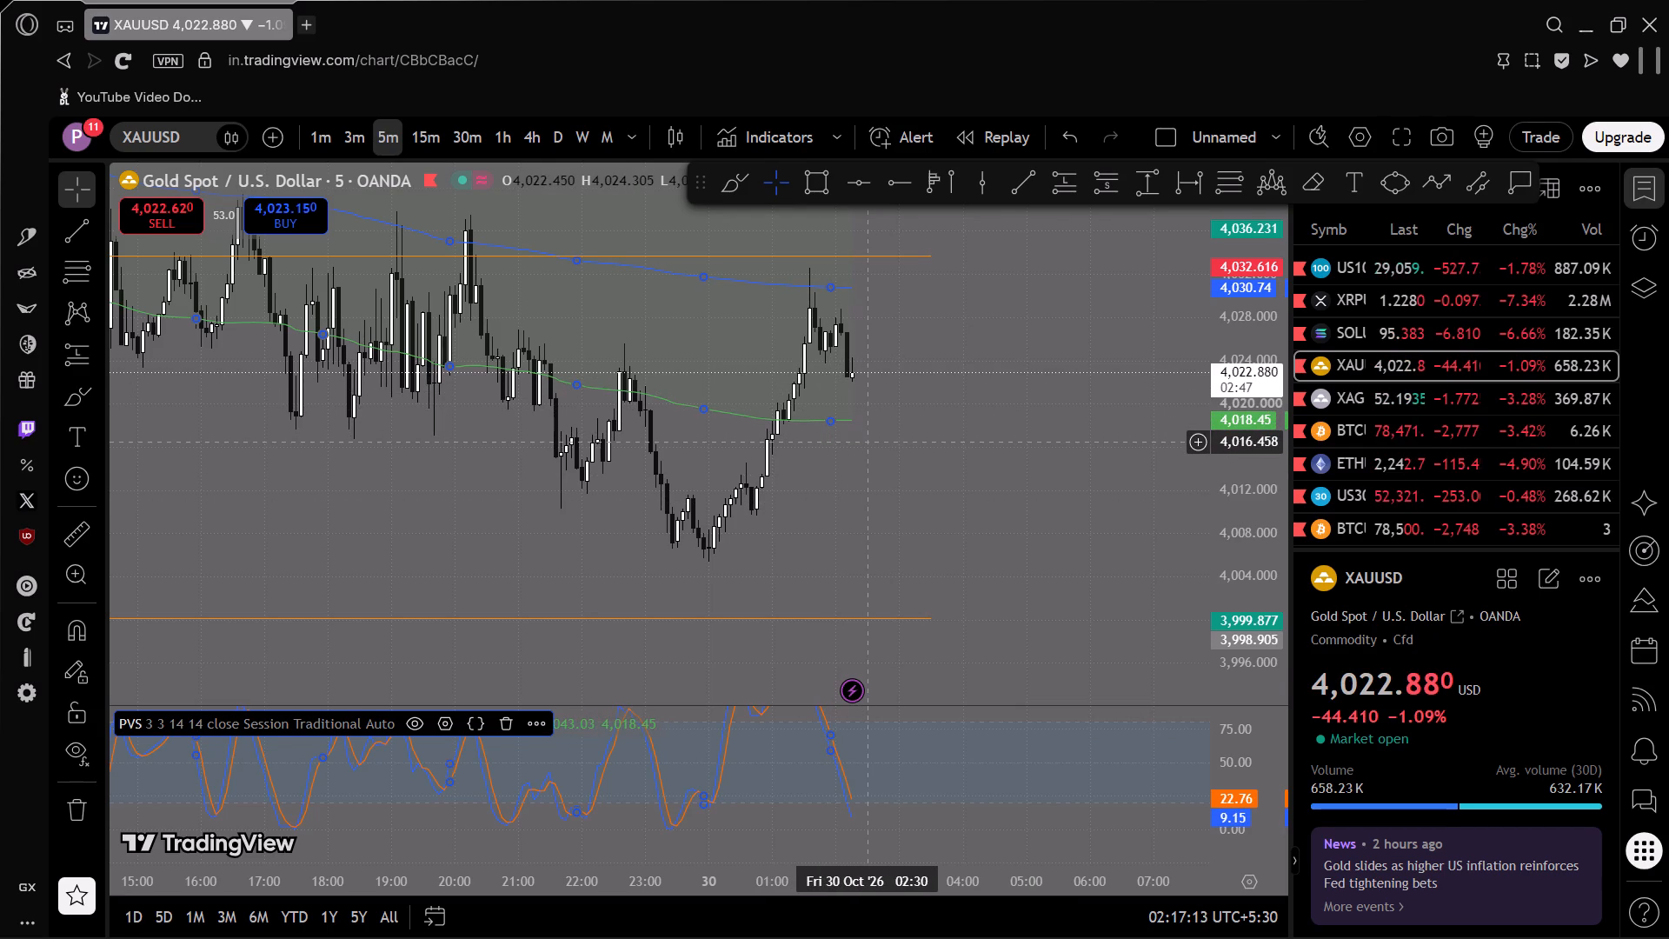
{"action": "left_click_drag", "start_coordinate": [951, 331], "coordinate": [943, 488]}
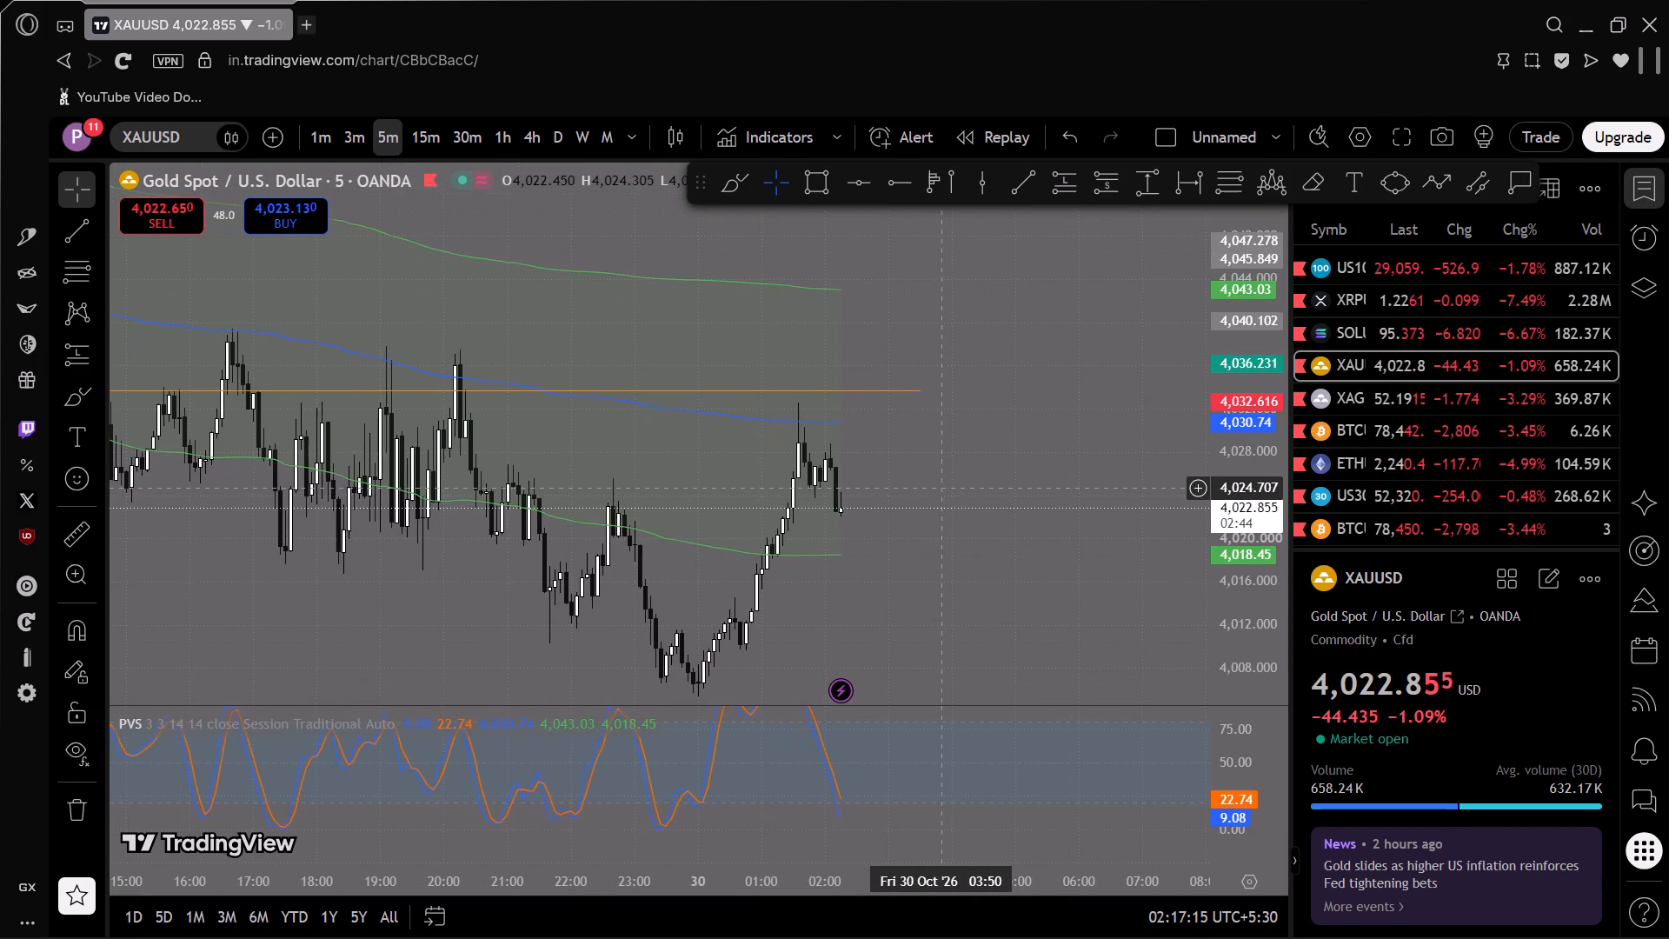
{"action": "left_click_drag", "start_coordinate": [943, 488], "coordinate": [910, 442]}
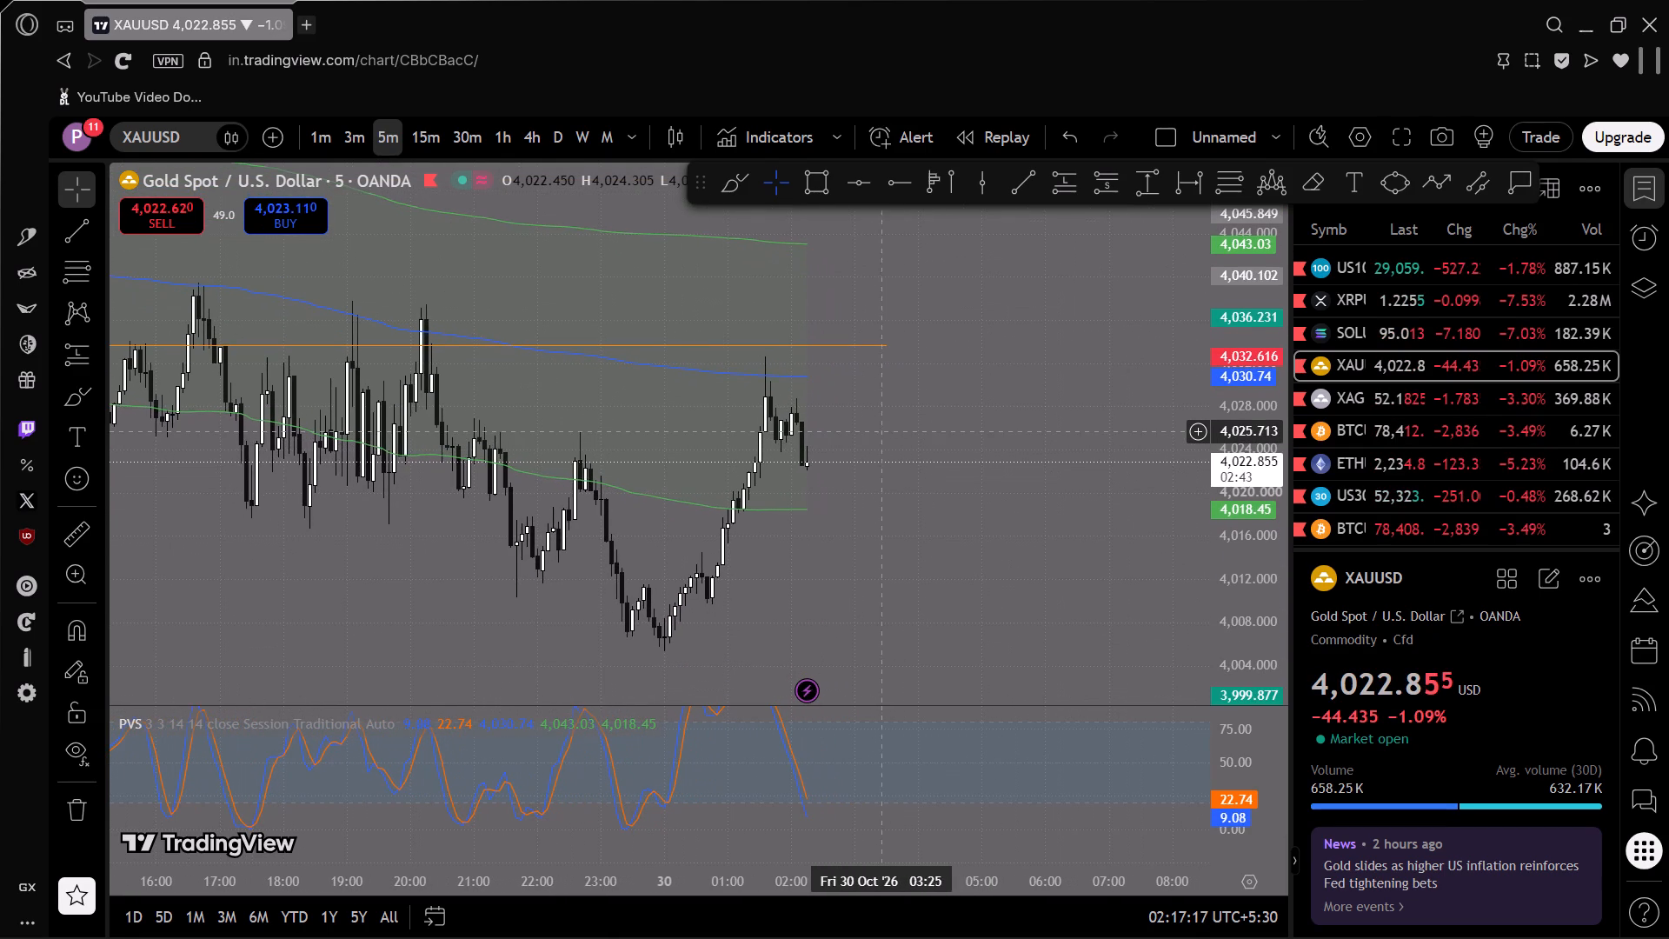
Switch back to the XM window and check the GOLD chart and the individual US100Cash positions.
{"action": "key", "text": "alt+Tab"}
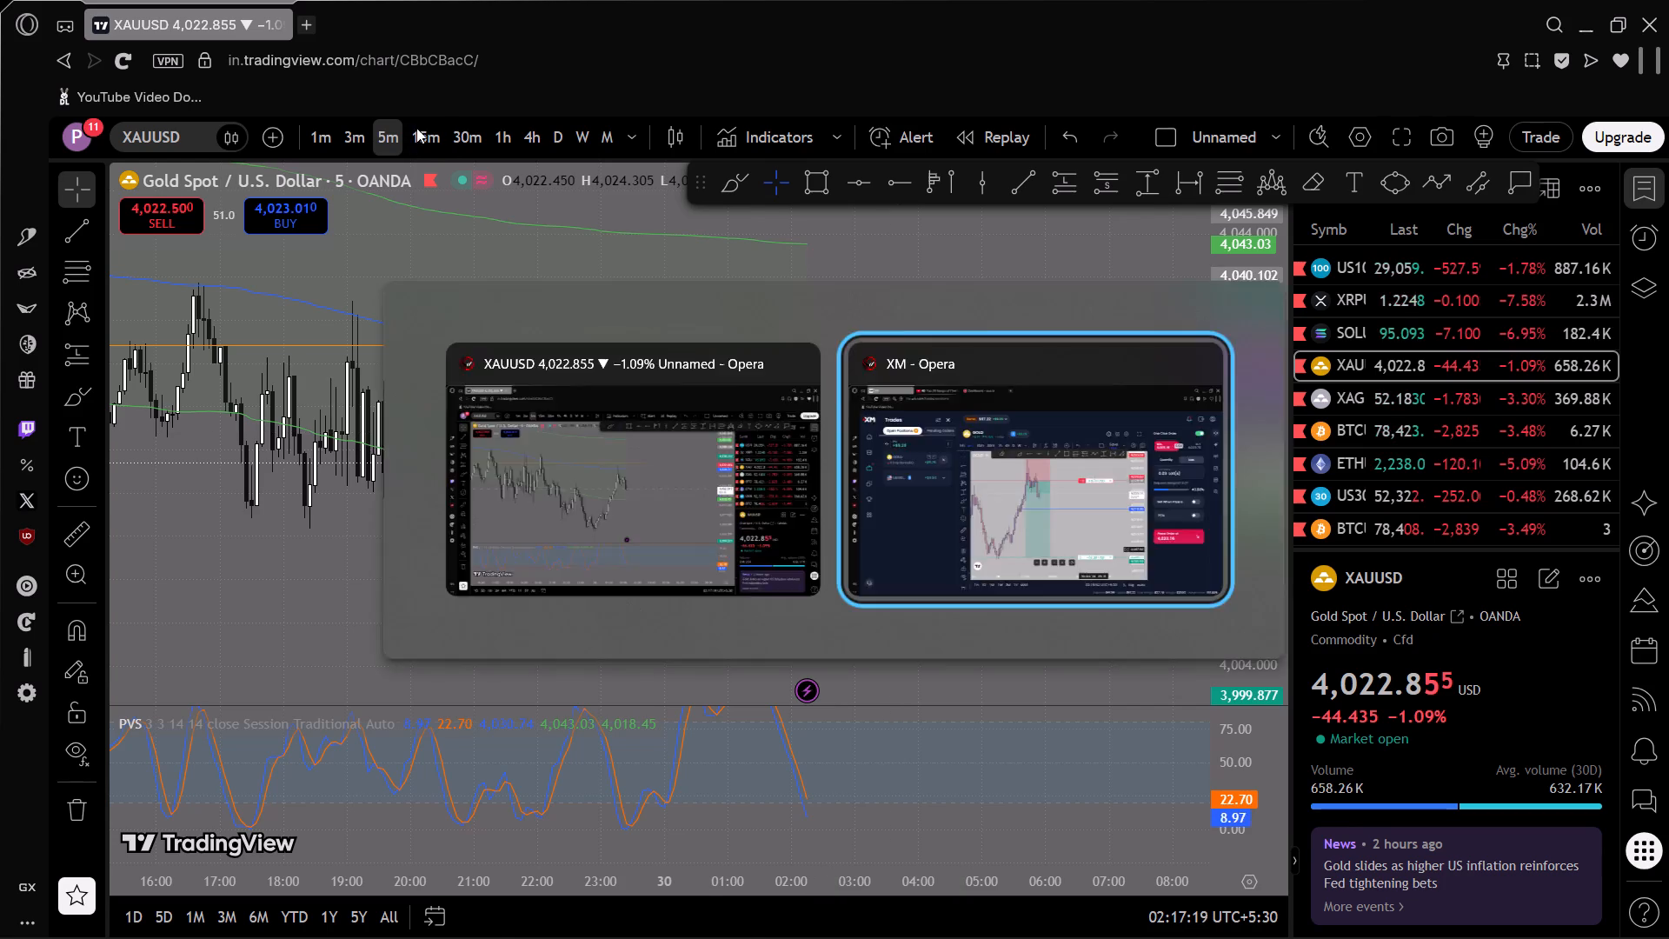
{"action": "left_click_drag", "start_coordinate": [994, 491], "coordinate": [993, 495]}
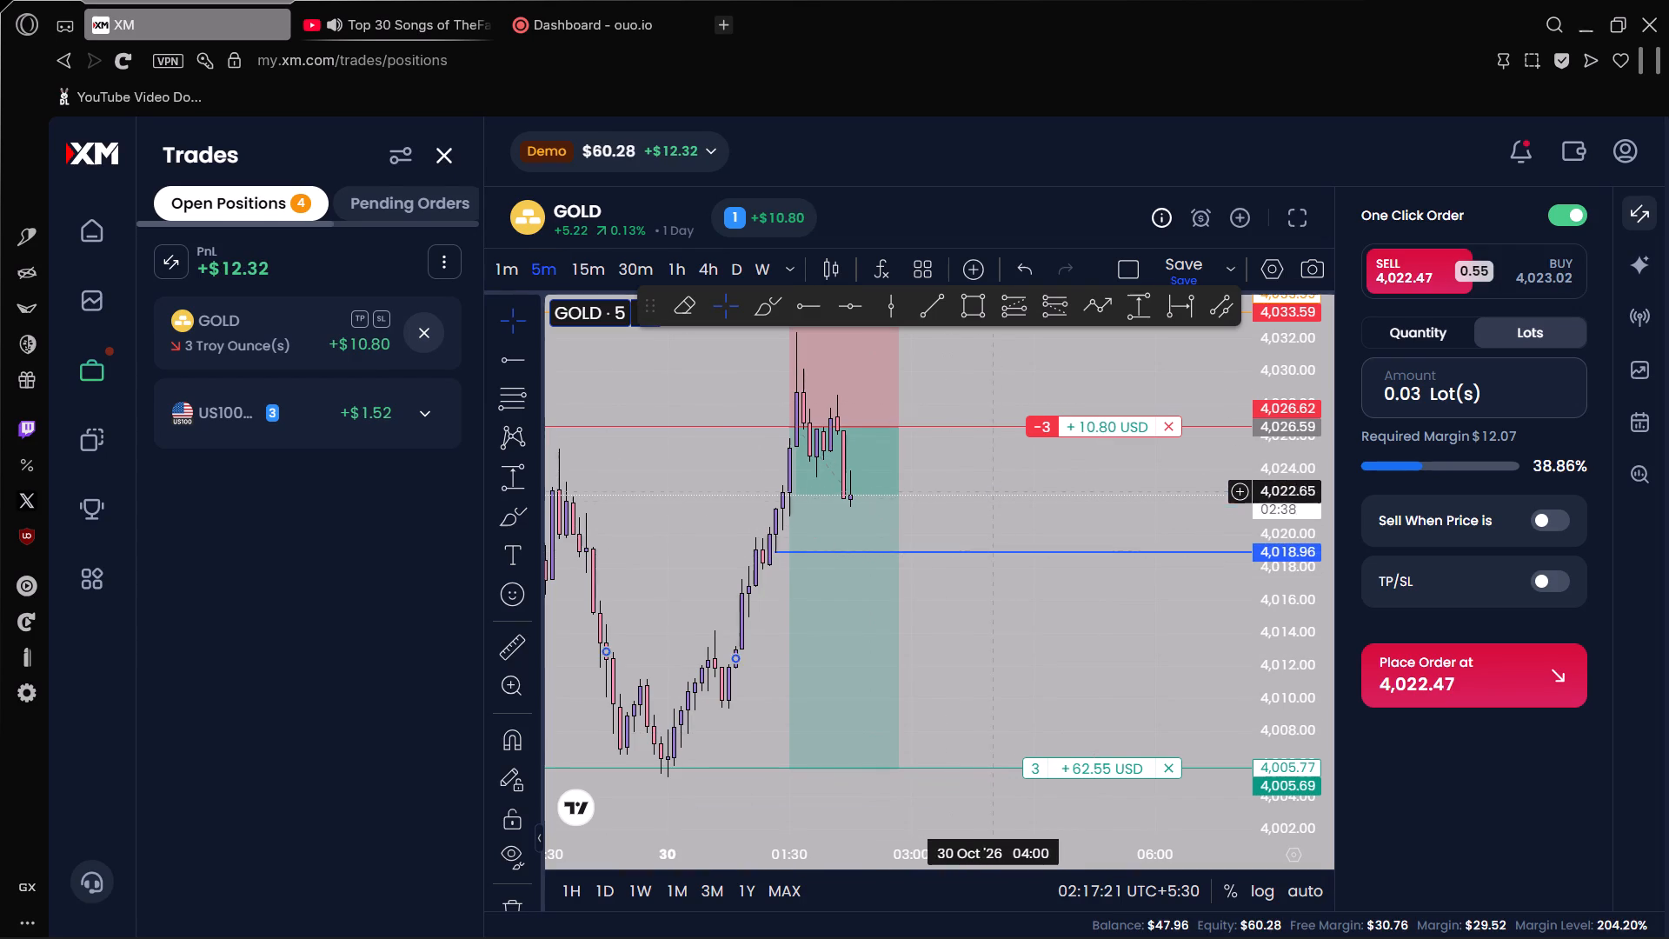
{"action": "left_click_drag", "start_coordinate": [993, 495], "coordinate": [1005, 563]}
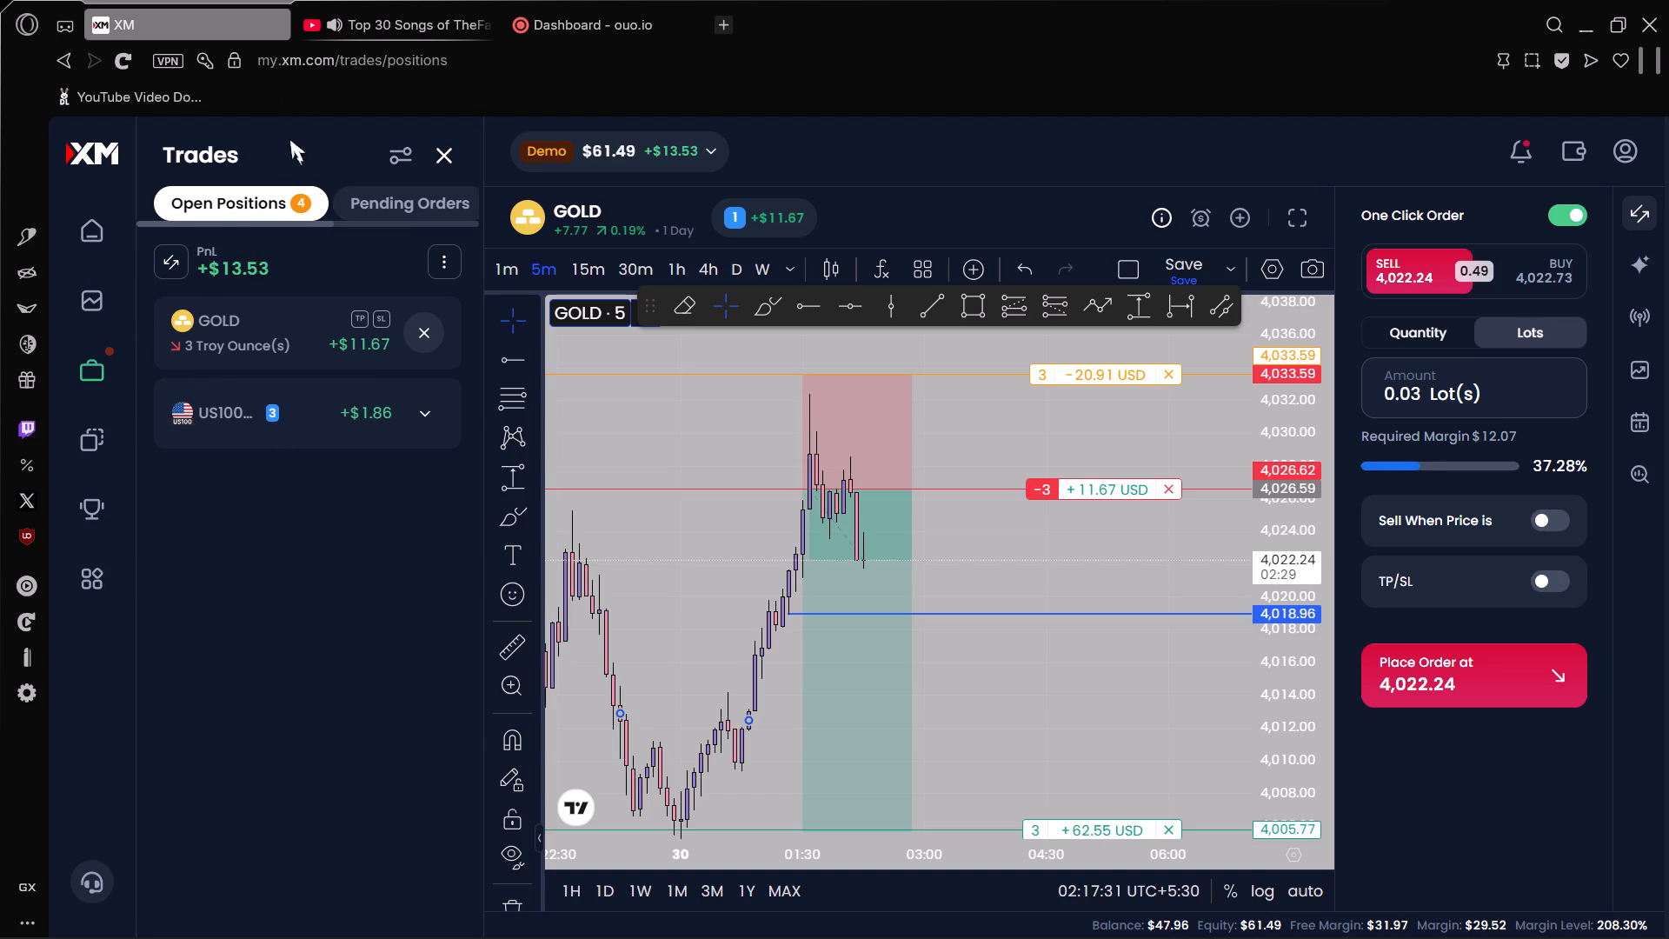
{"action": "left_click", "coordinate": [324, 423]}
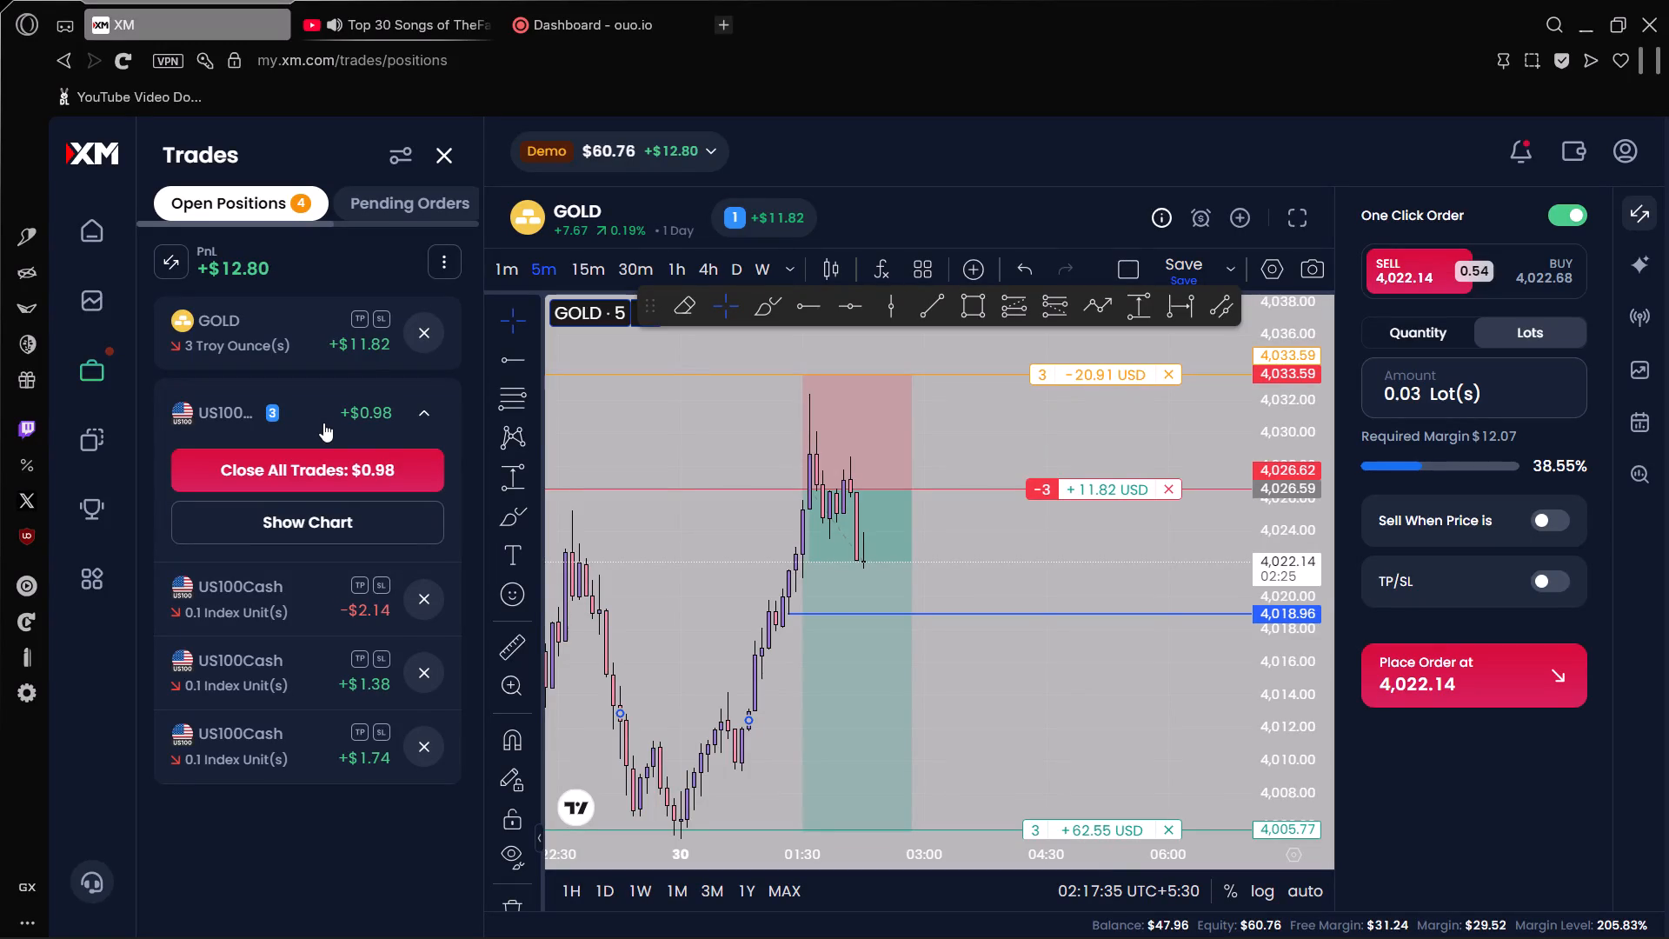
Open the US100Cash chart and examine price around its open positions on the 5-minute and 15-minute timeframes.
{"action": "left_click", "coordinate": [91, 298]}
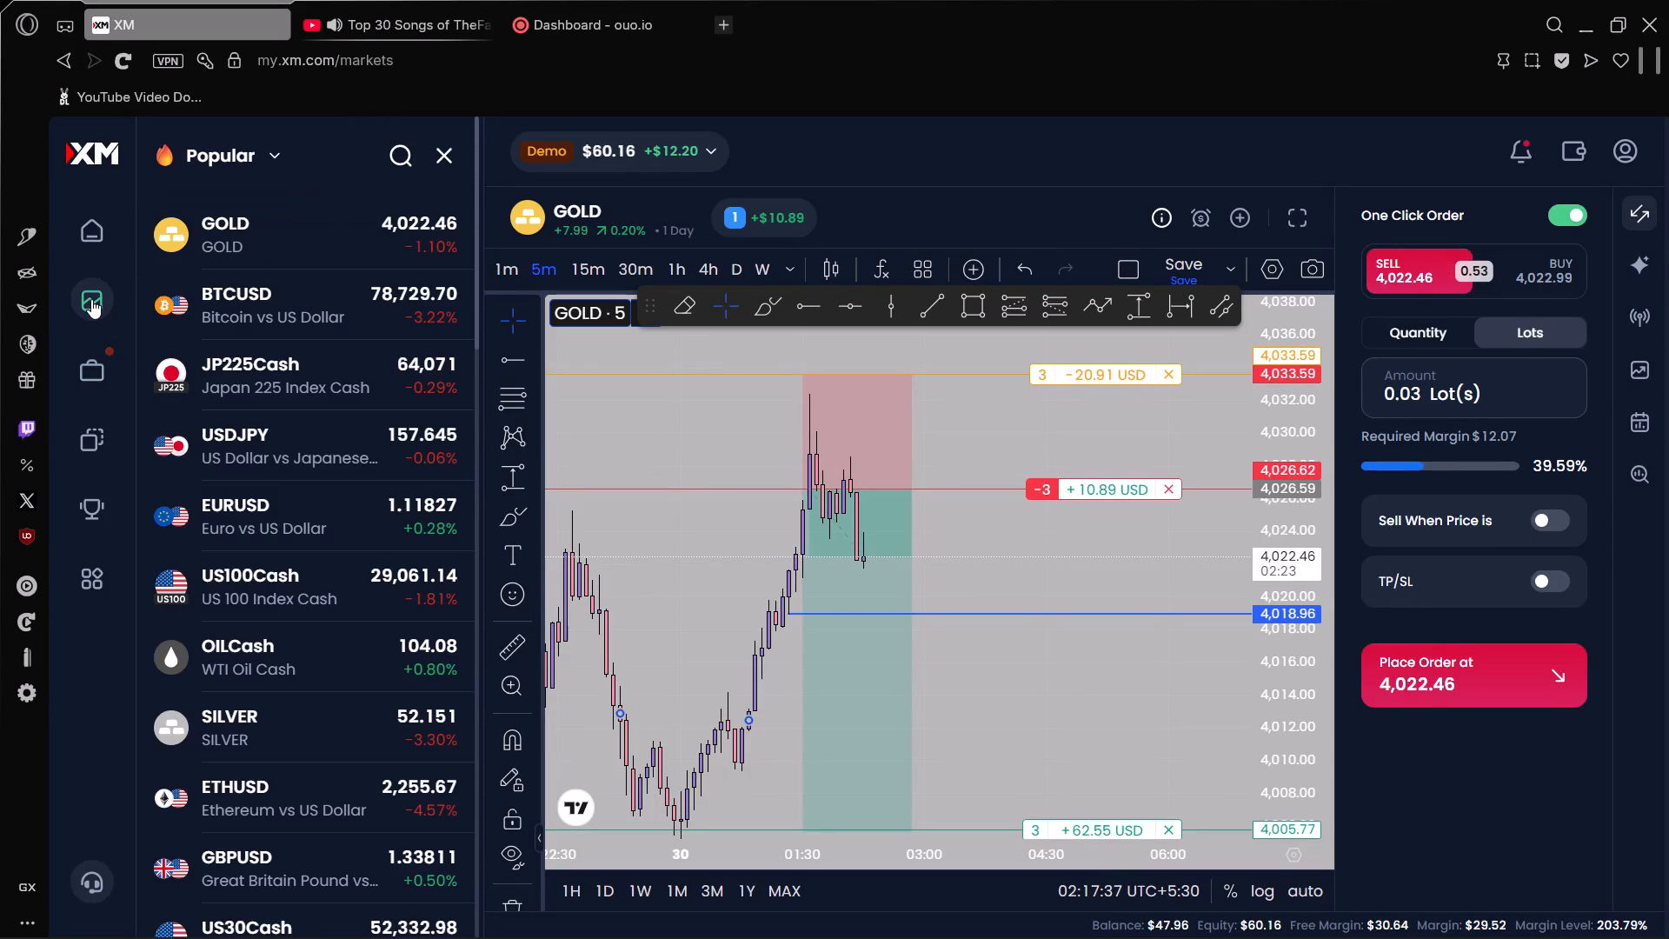
{"action": "left_click", "coordinate": [292, 573]}
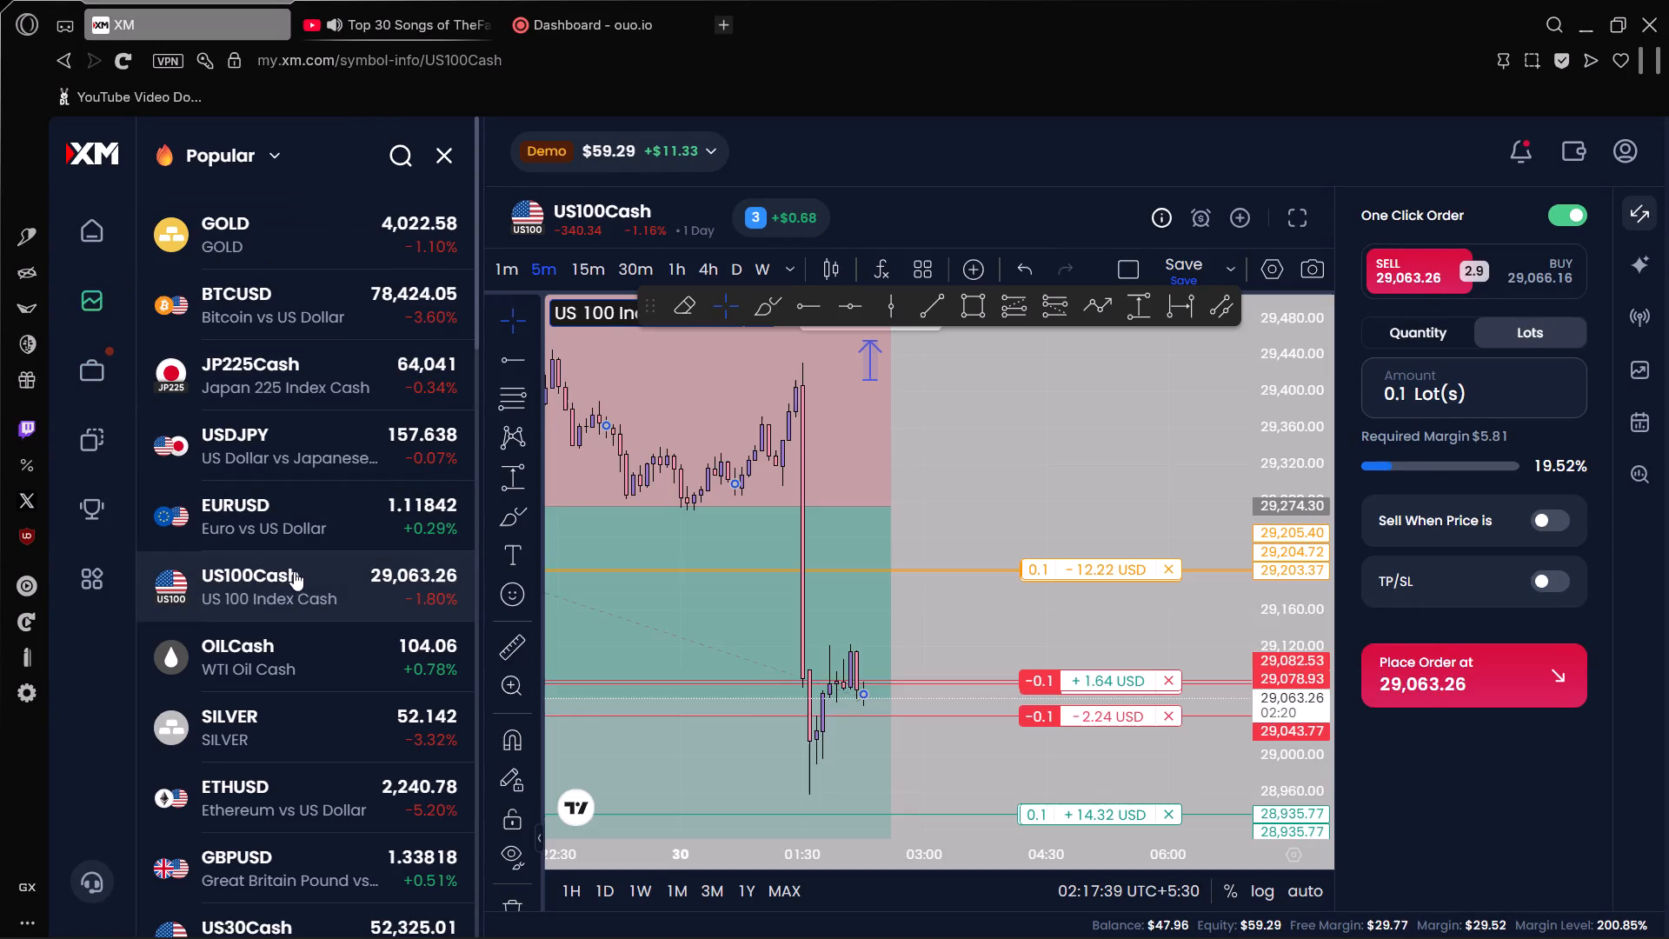
{"action": "left_click_drag", "start_coordinate": [961, 627], "coordinate": [918, 483]}
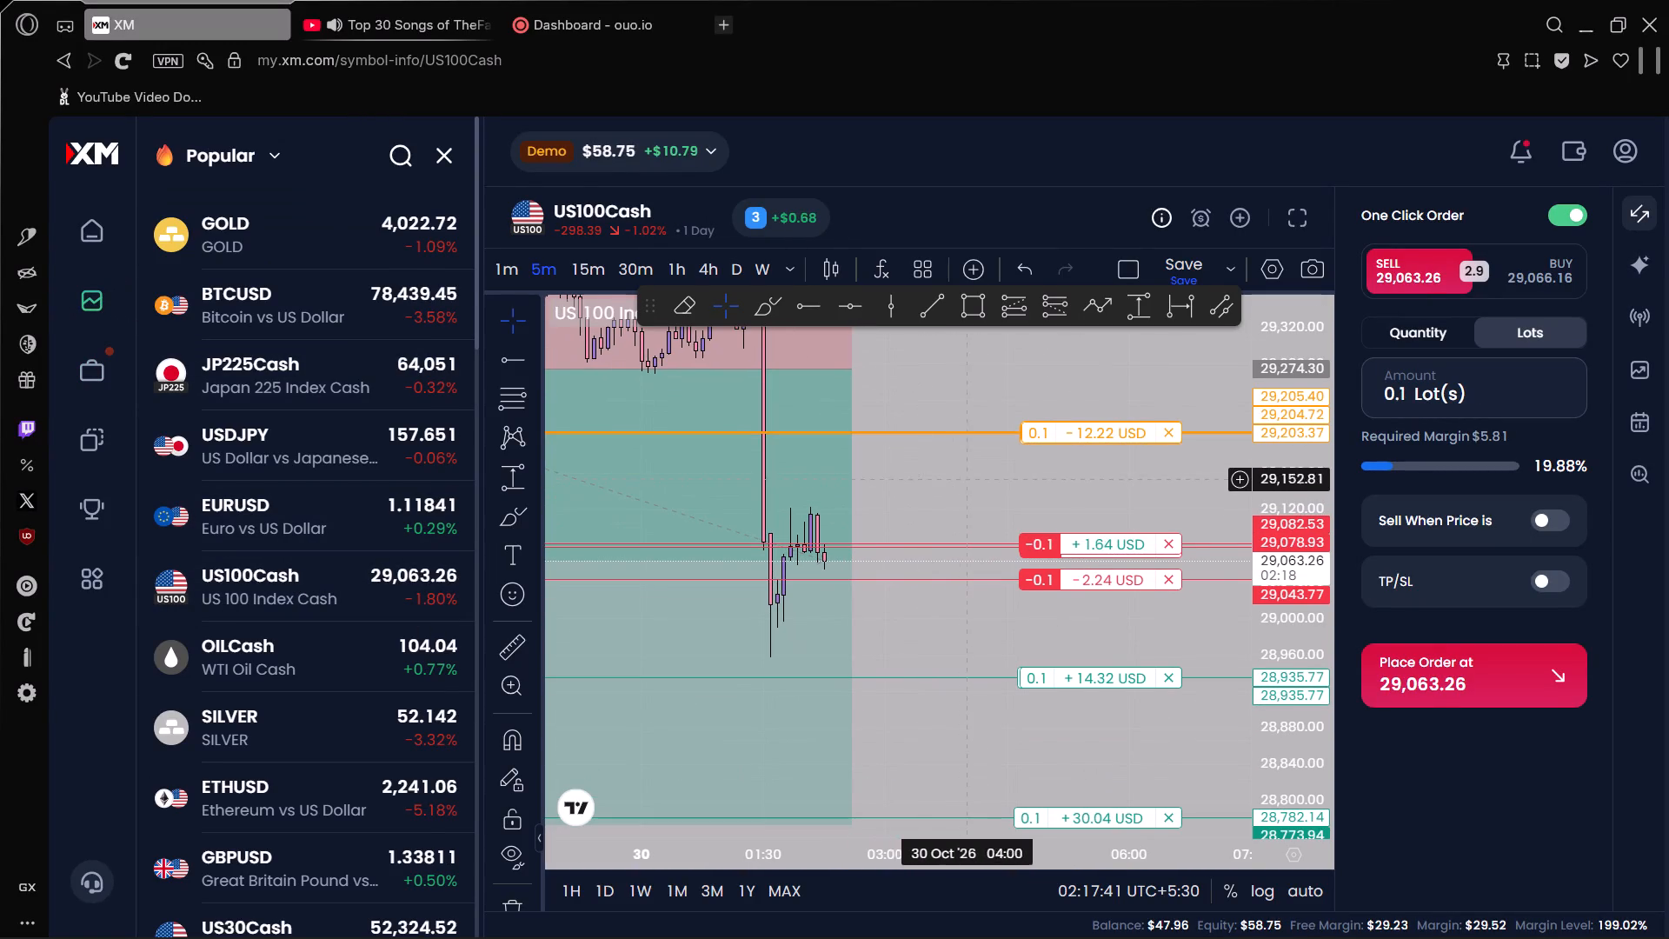
{"action": "scroll", "coordinate": [1273, 489], "scroll_direction": "down", "scroll_amount": 4}
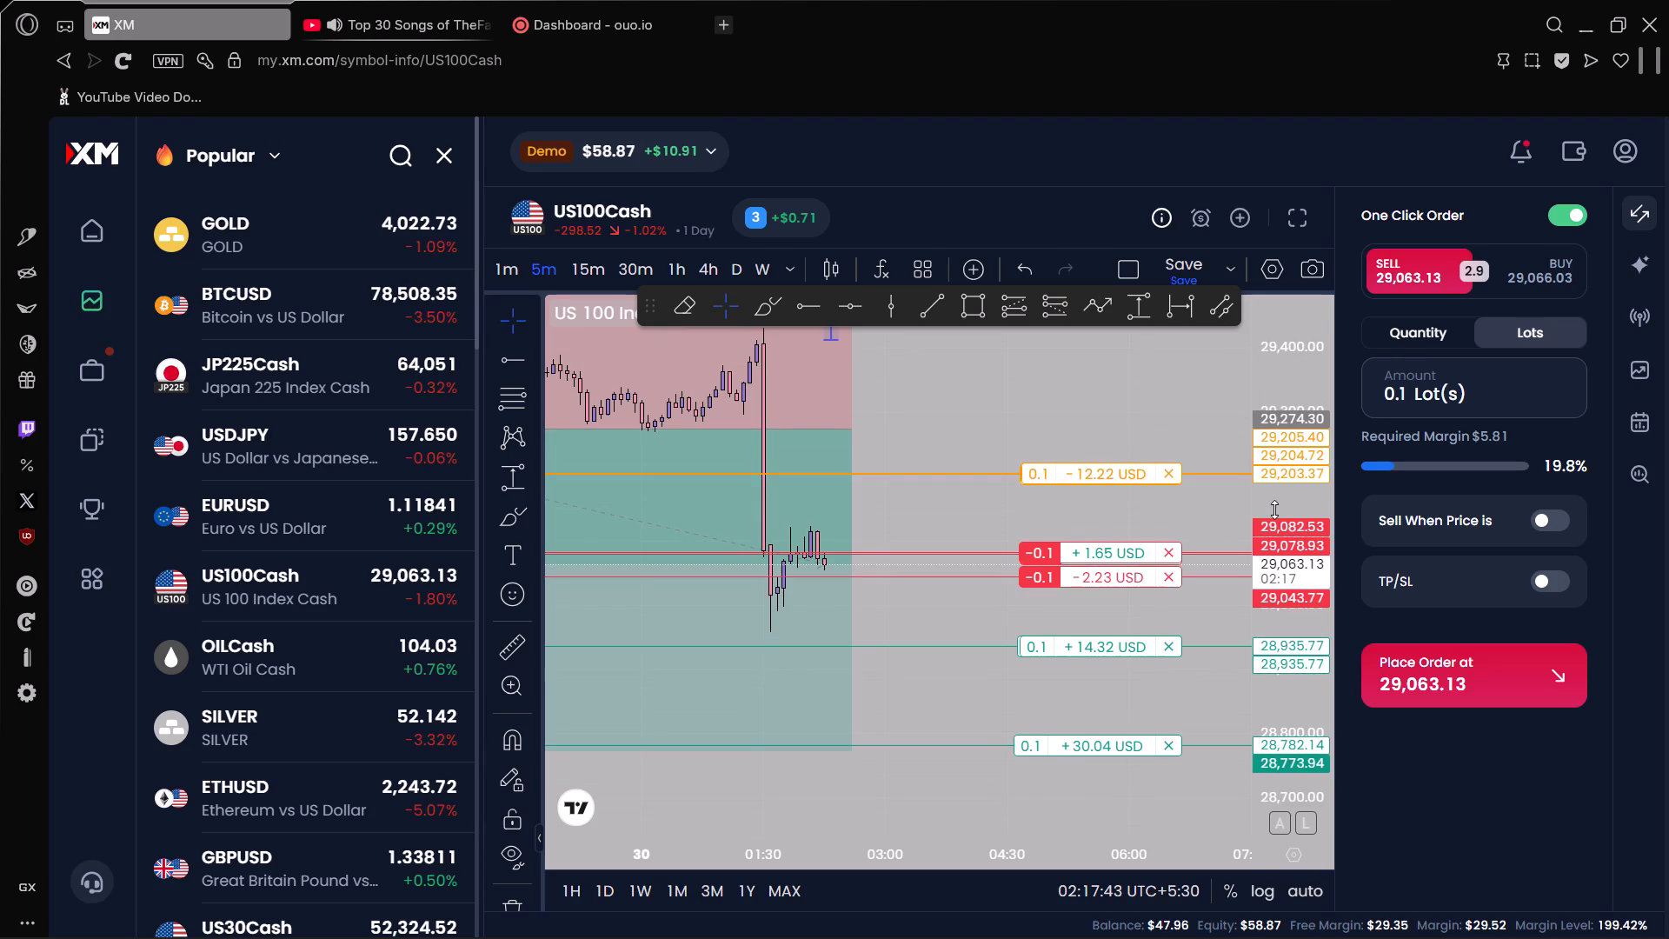
{"action": "scroll", "coordinate": [1274, 509], "scroll_direction": "down", "scroll_amount": 1}
{"action": "scroll", "coordinate": [1027, 554], "scroll_direction": "down", "scroll_amount": 1}
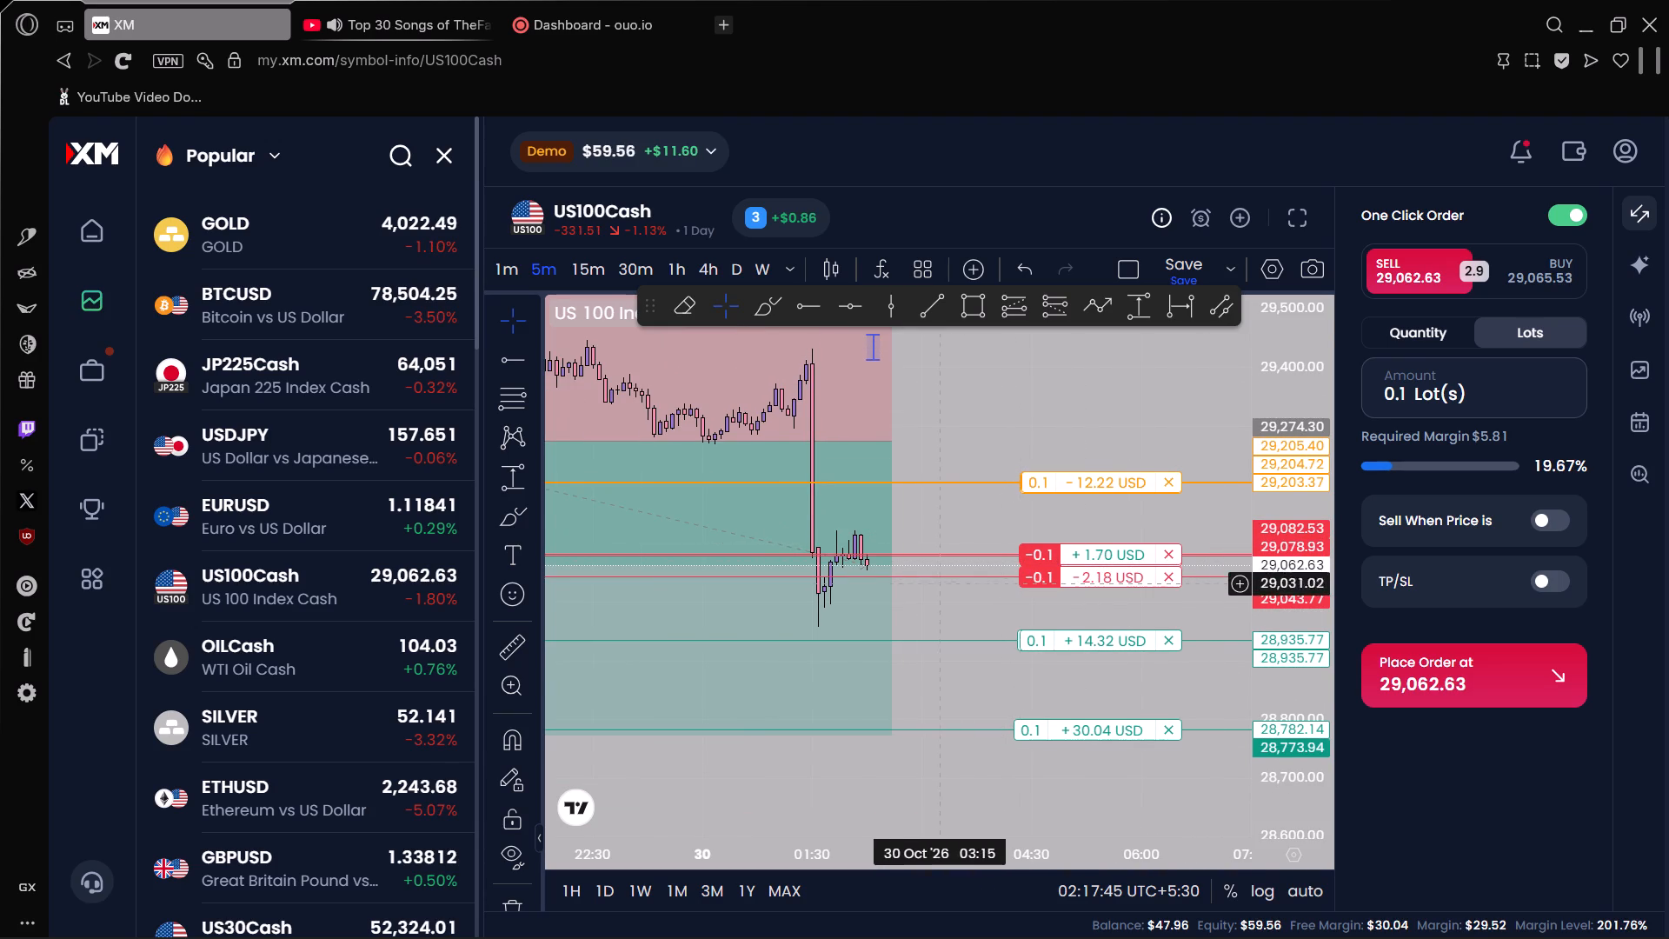
{"action": "left_click_drag", "start_coordinate": [934, 610], "coordinate": [852, 563]}
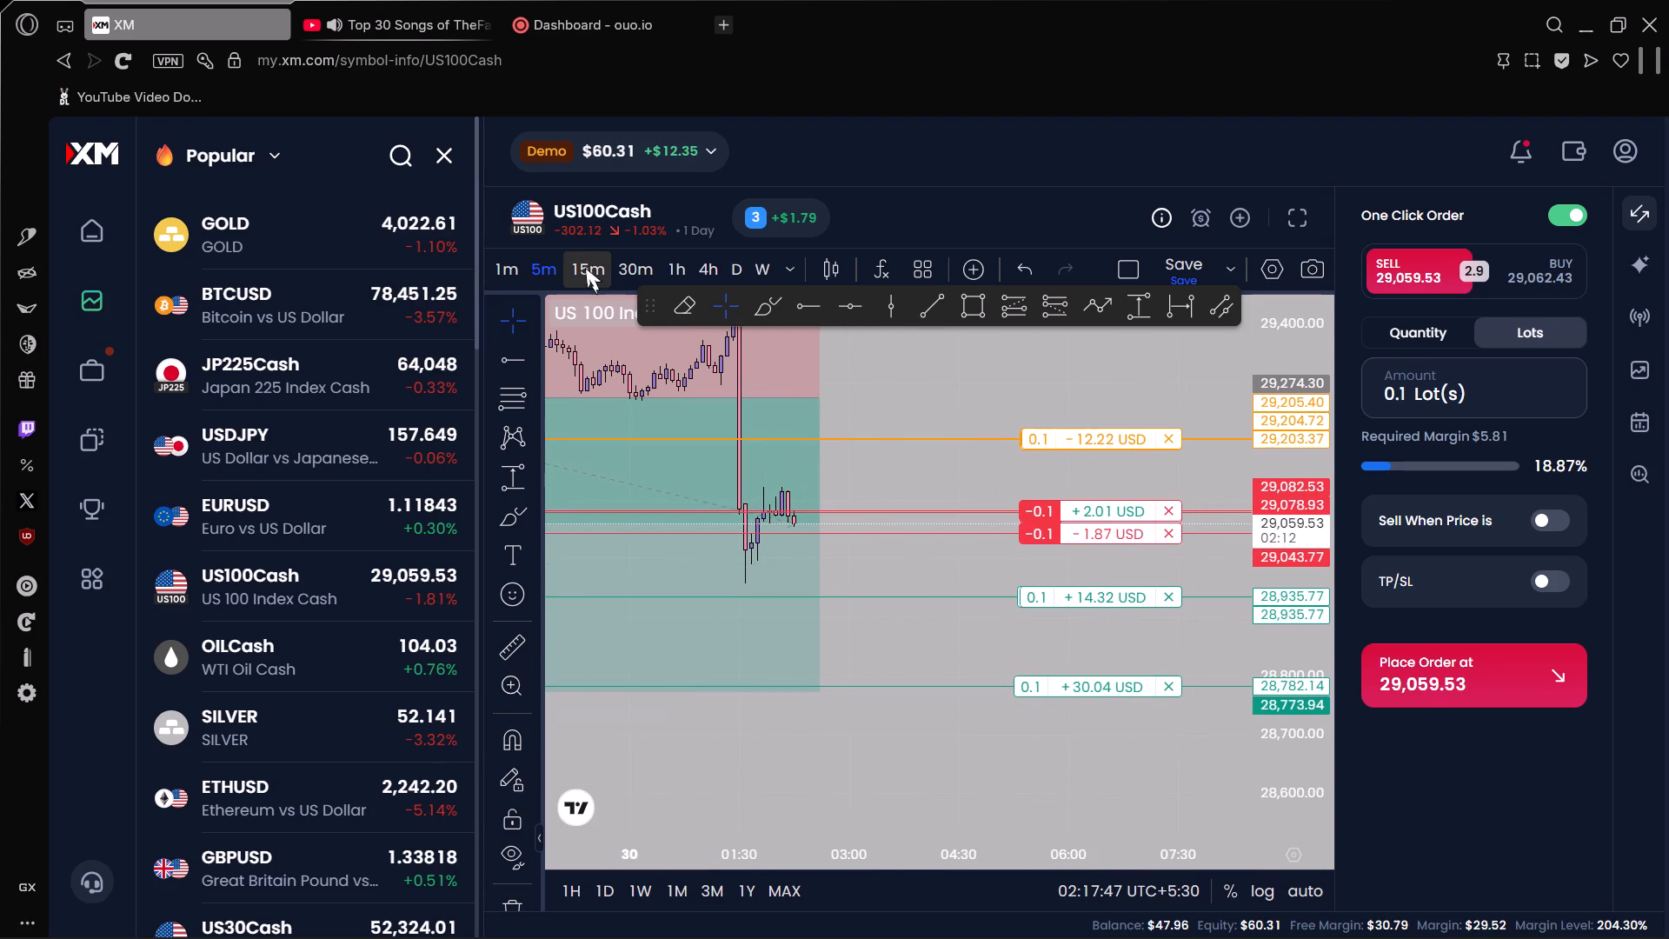
{"action": "left_click", "coordinate": [582, 266]}
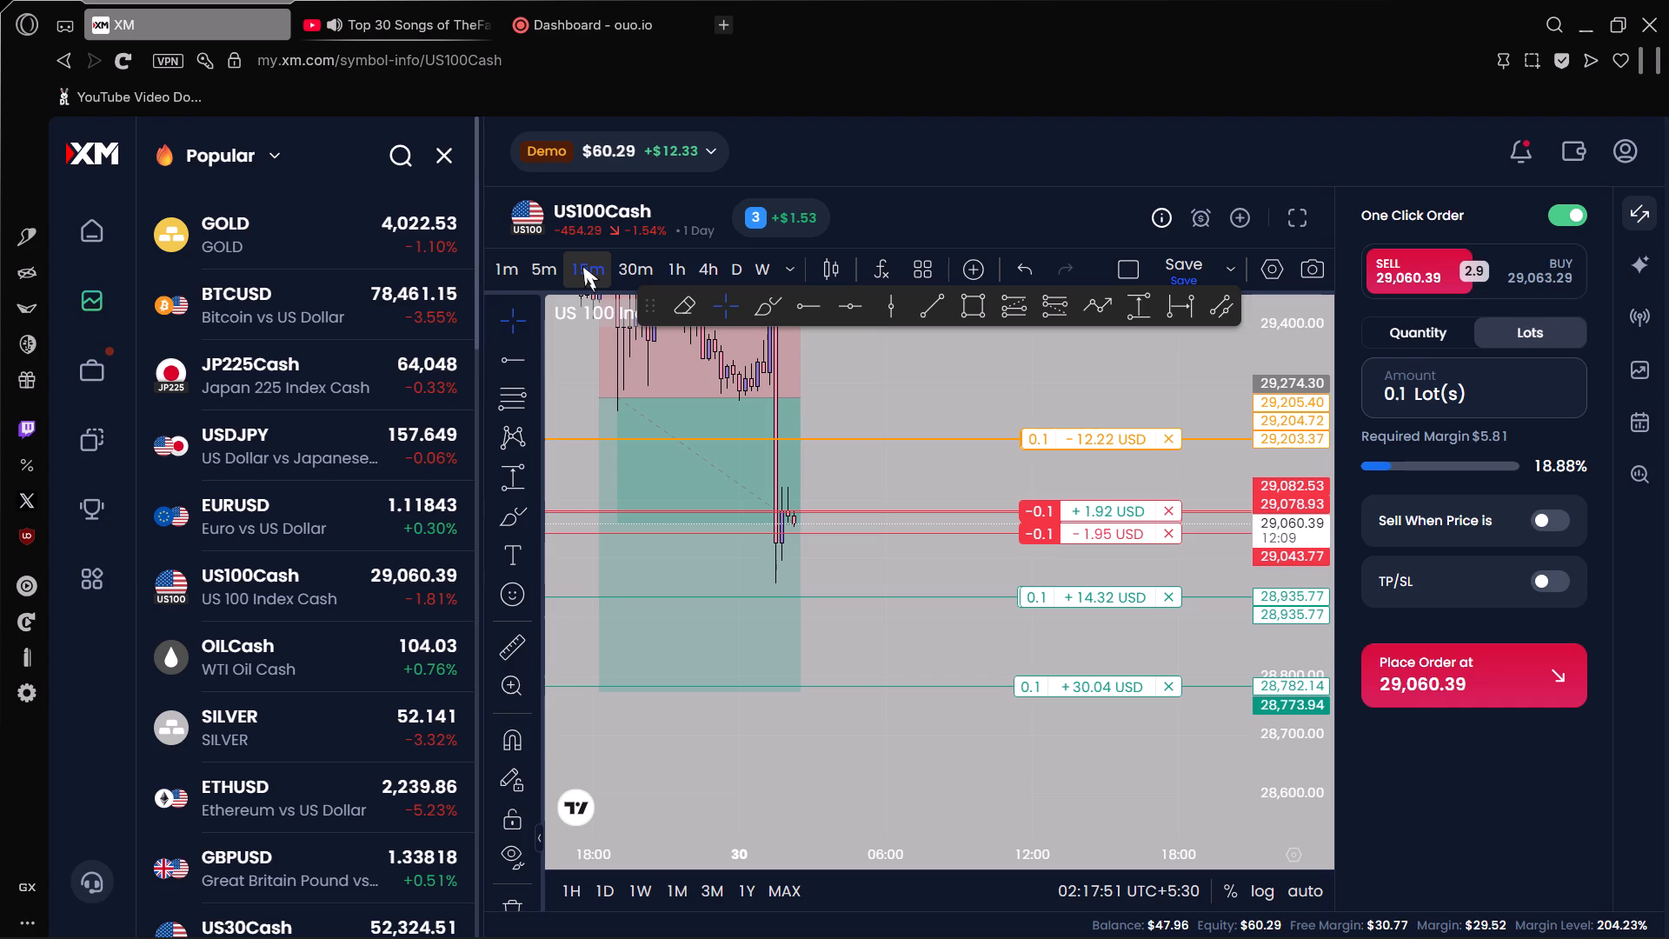
{"action": "left_click", "coordinate": [533, 261]}
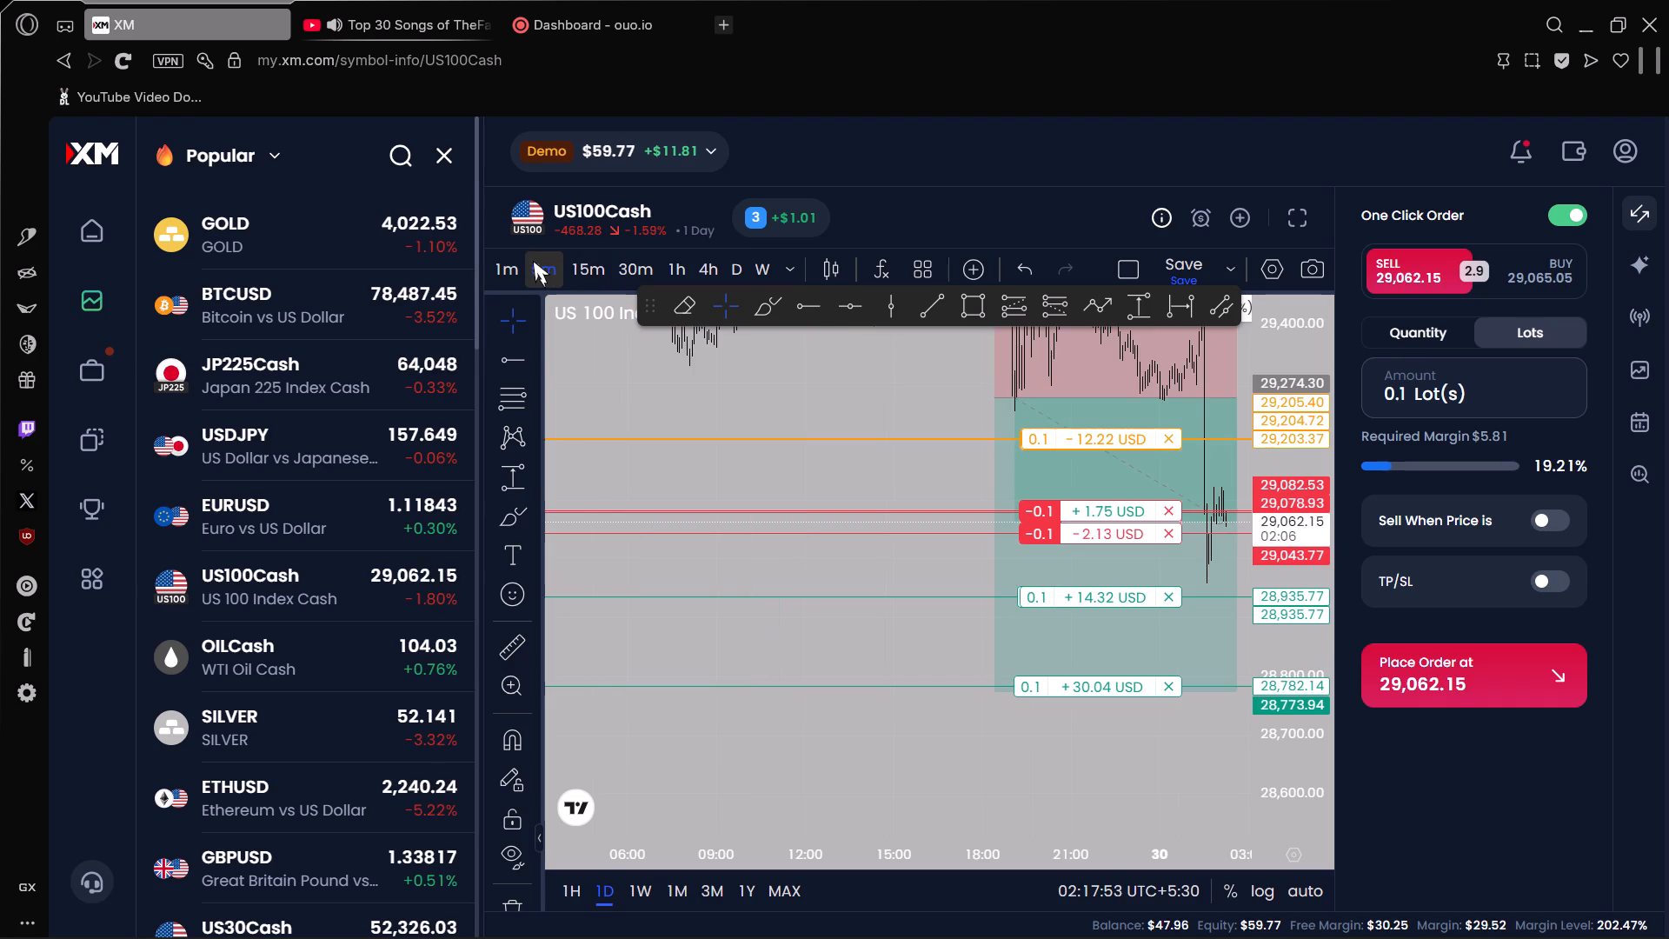
{"action": "left_click", "coordinate": [578, 266]}
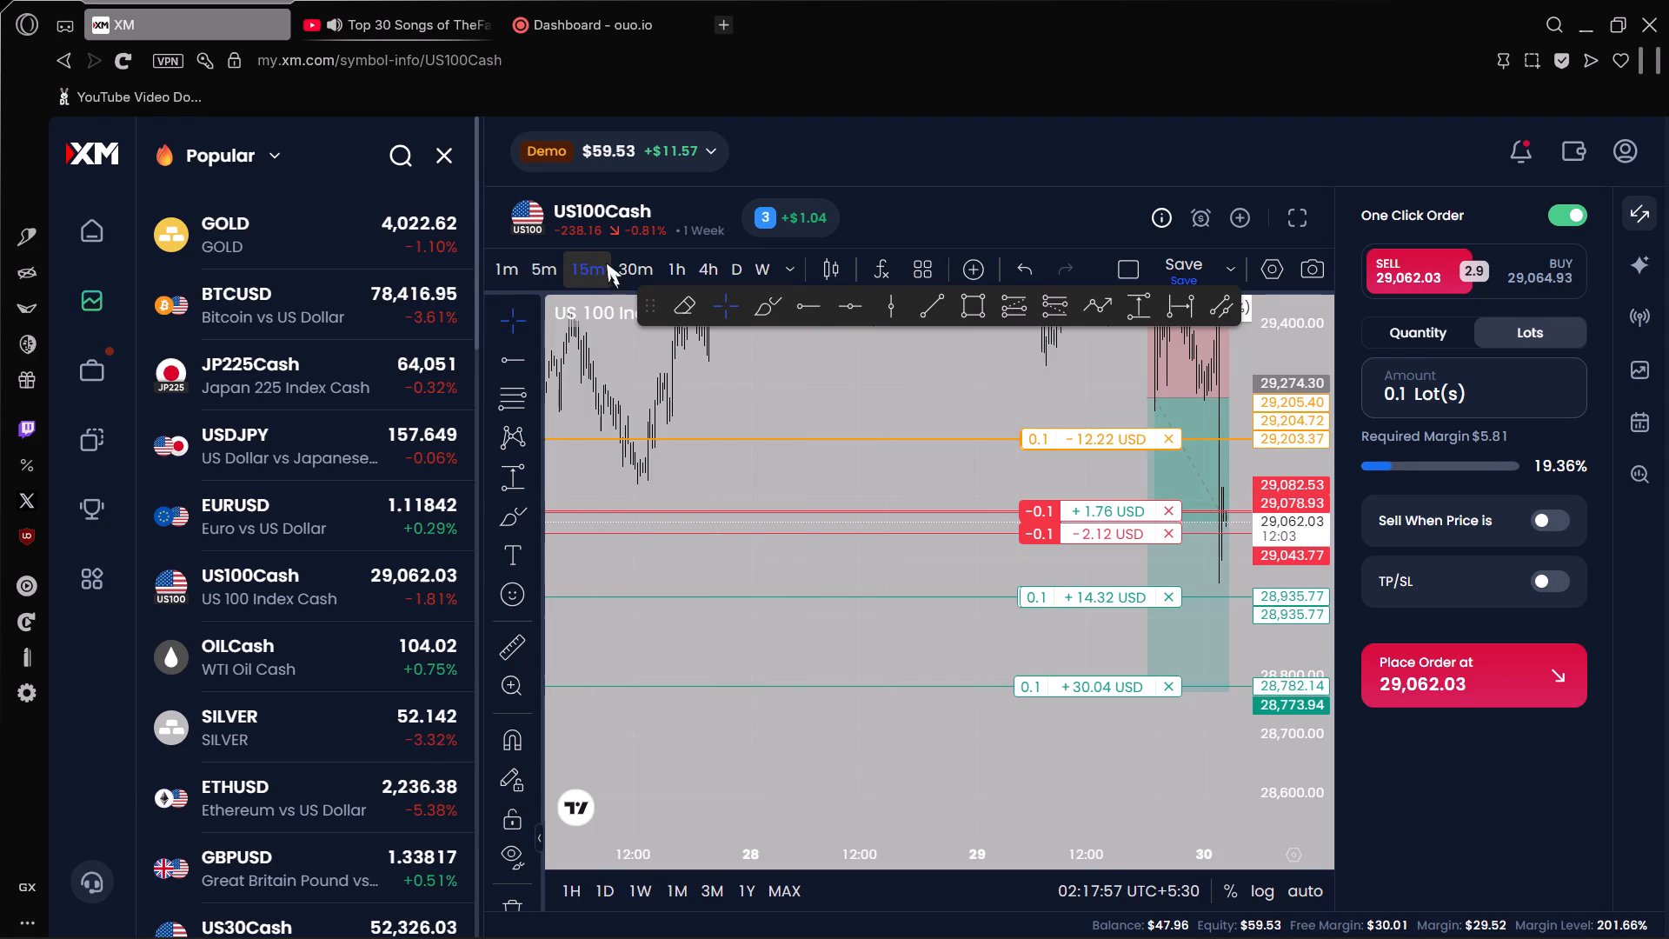
Return to the GOLD chart and examine the 15-minute candles between the entry level, horizontal ray and take-profit level.
{"action": "left_click", "coordinate": [289, 236]}
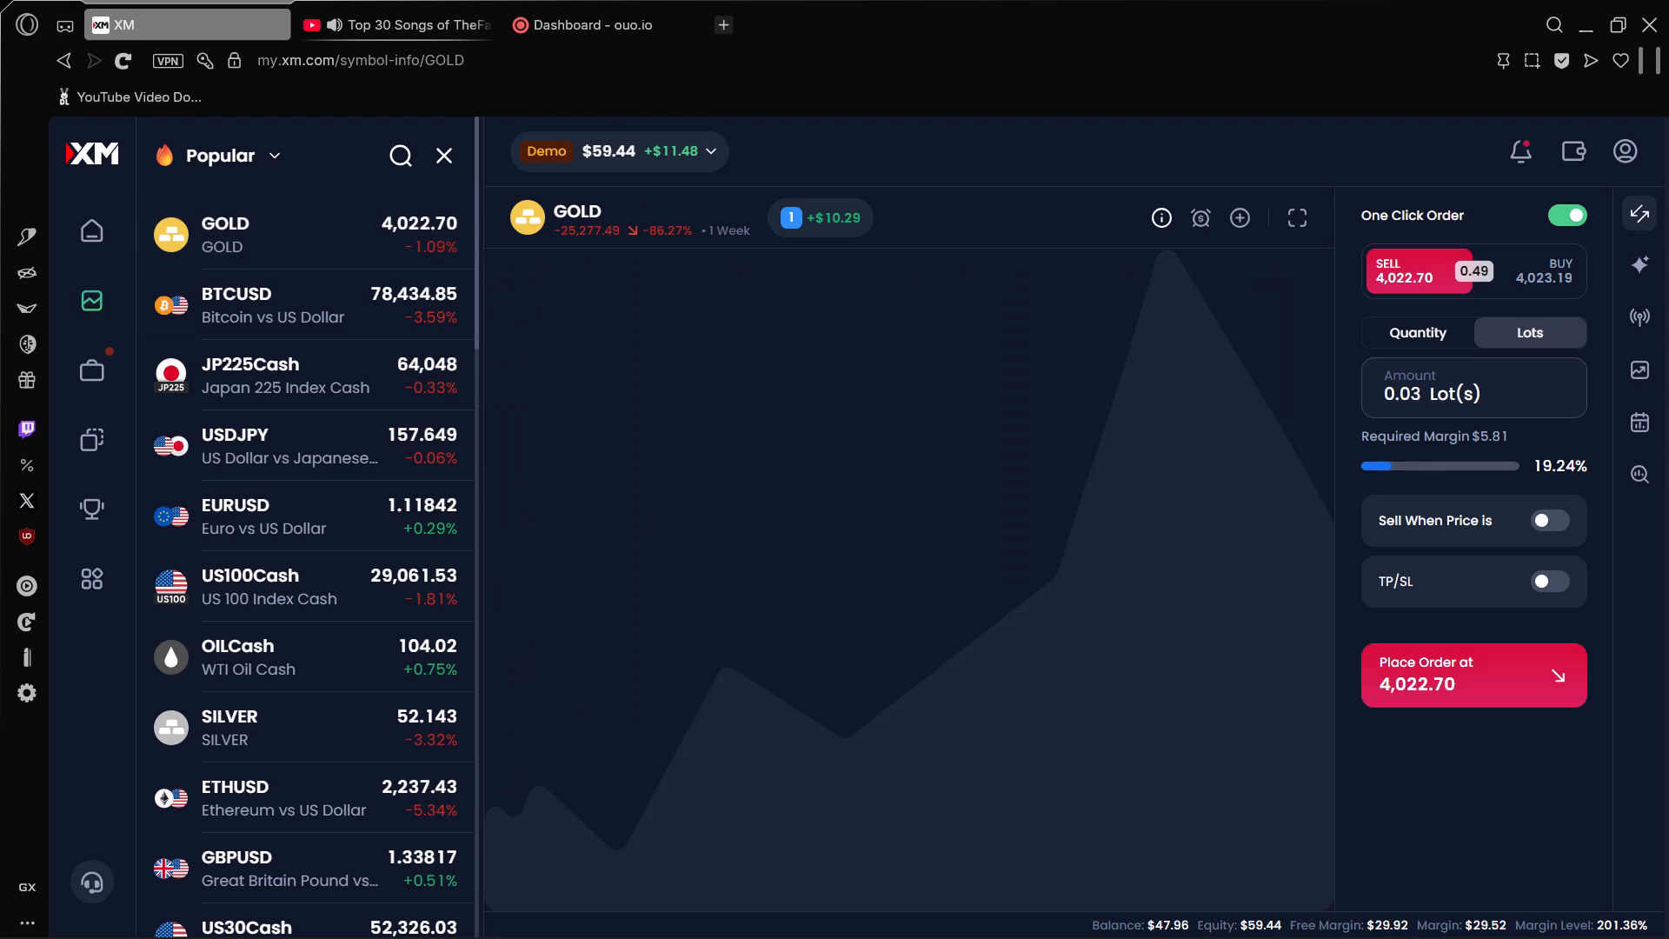
{"action": "scroll", "coordinate": [828, 619], "scroll_direction": "up", "scroll_amount": 13}
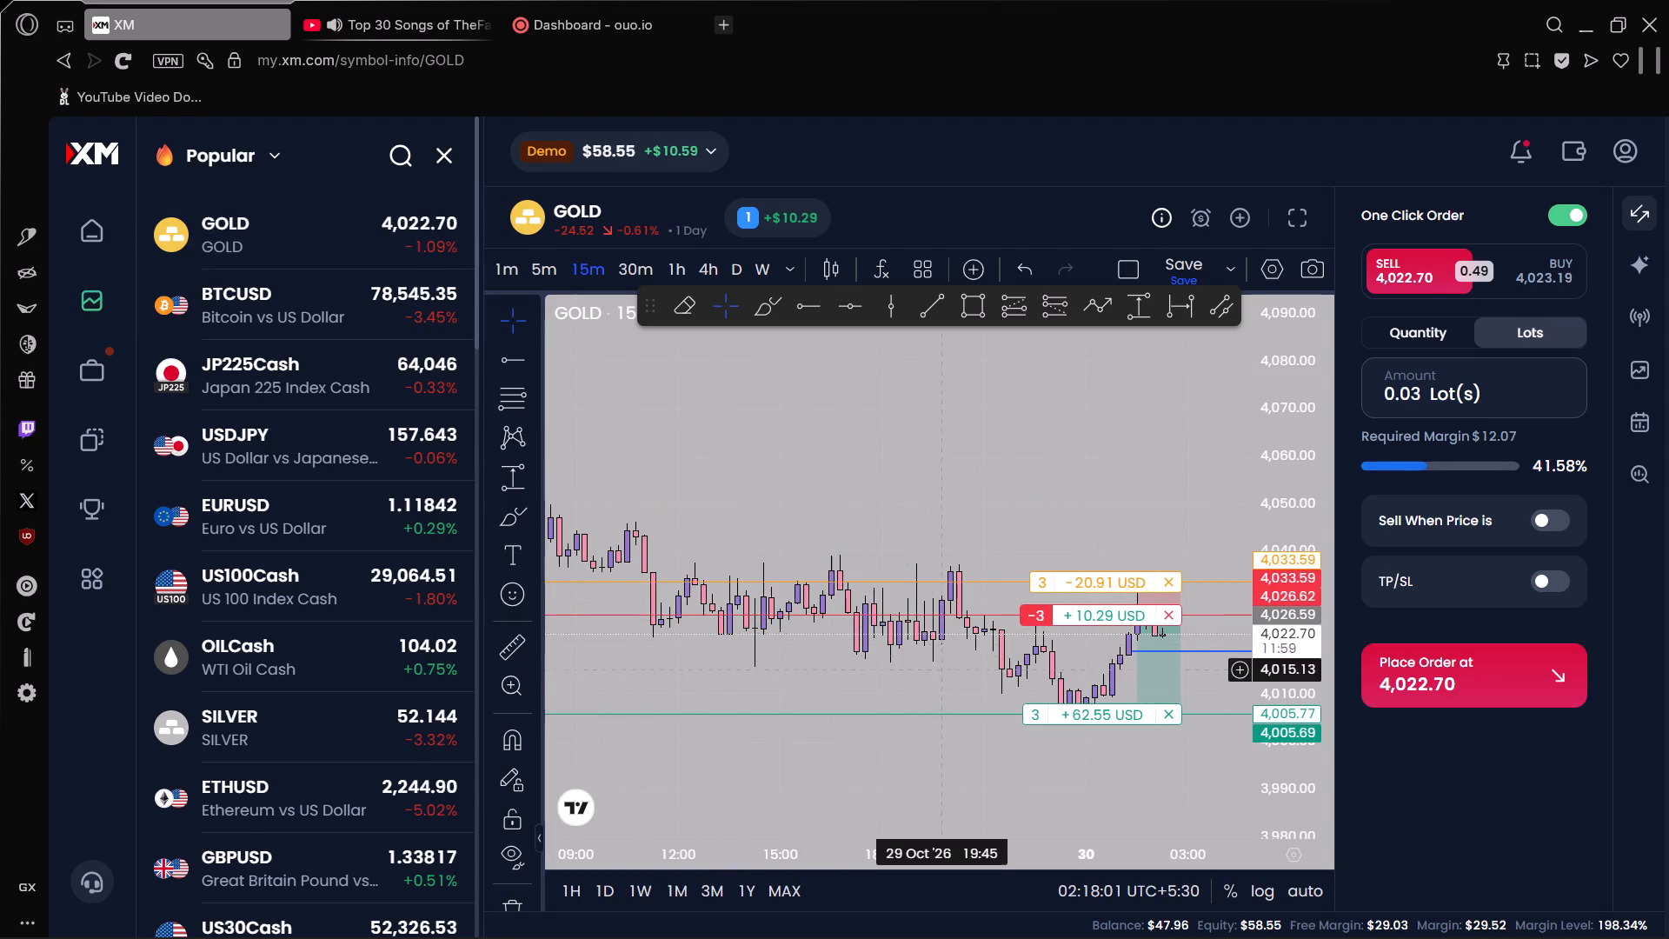
{"action": "left_click_drag", "start_coordinate": [941, 672], "coordinate": [645, 532]}
{"action": "scroll", "coordinate": [1311, 516], "scroll_direction": "up", "scroll_amount": 4}
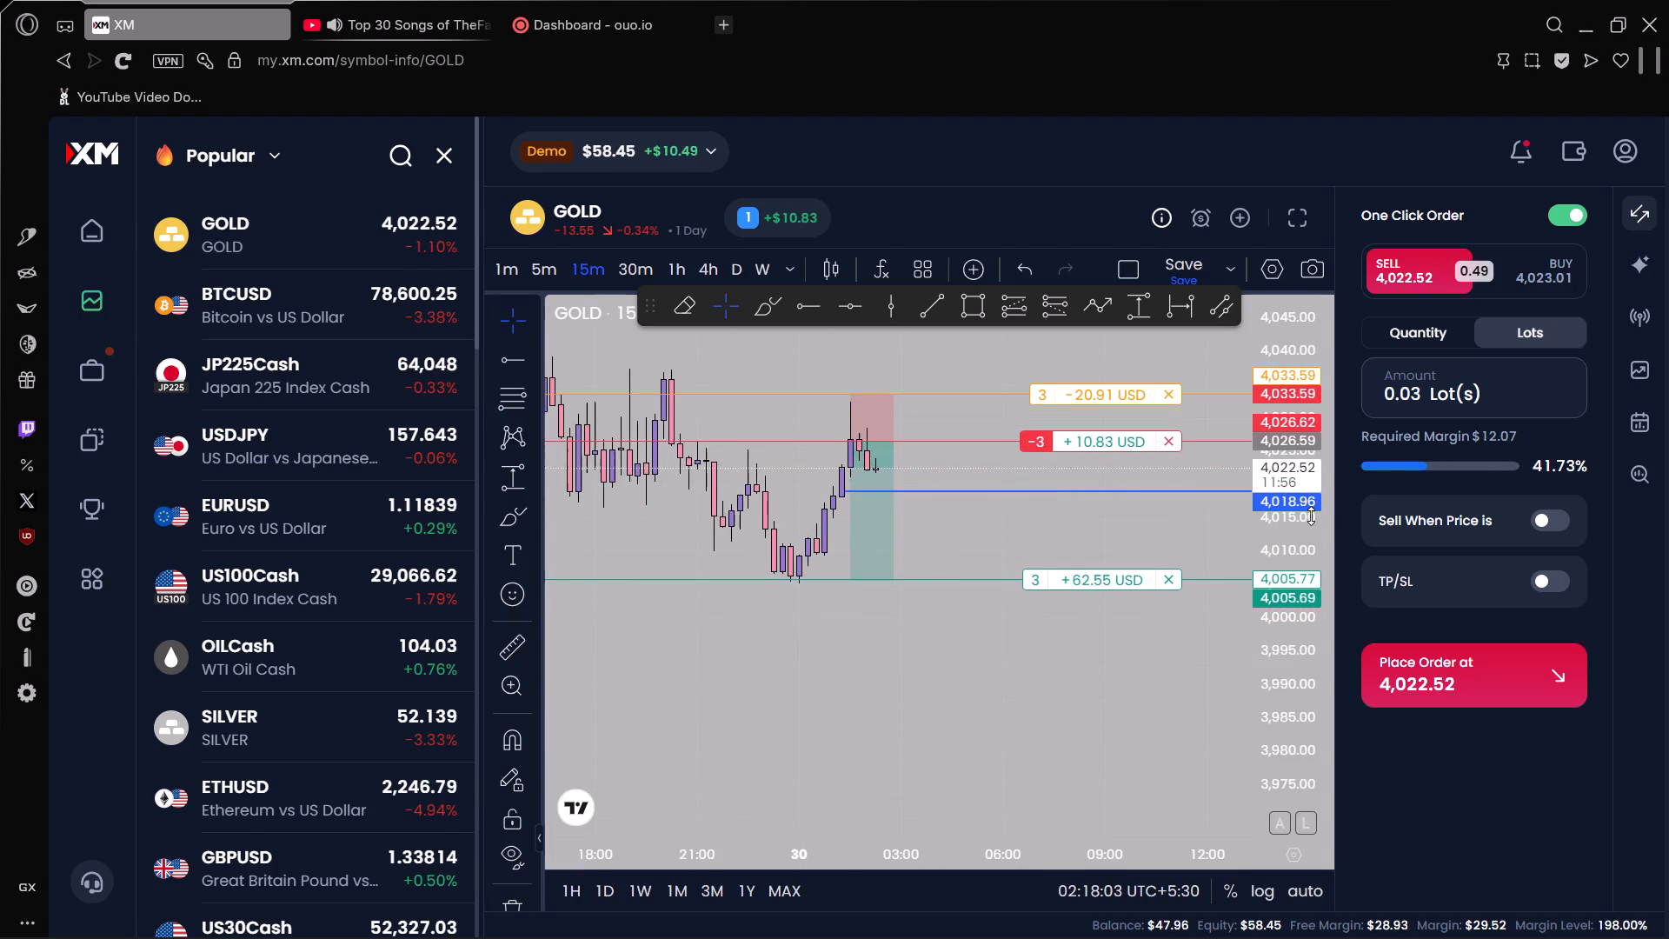
{"action": "scroll", "coordinate": [1308, 523], "scroll_direction": "up", "scroll_amount": 4}
{"action": "left_click_drag", "start_coordinate": [1106, 504], "coordinate": [1091, 543]}
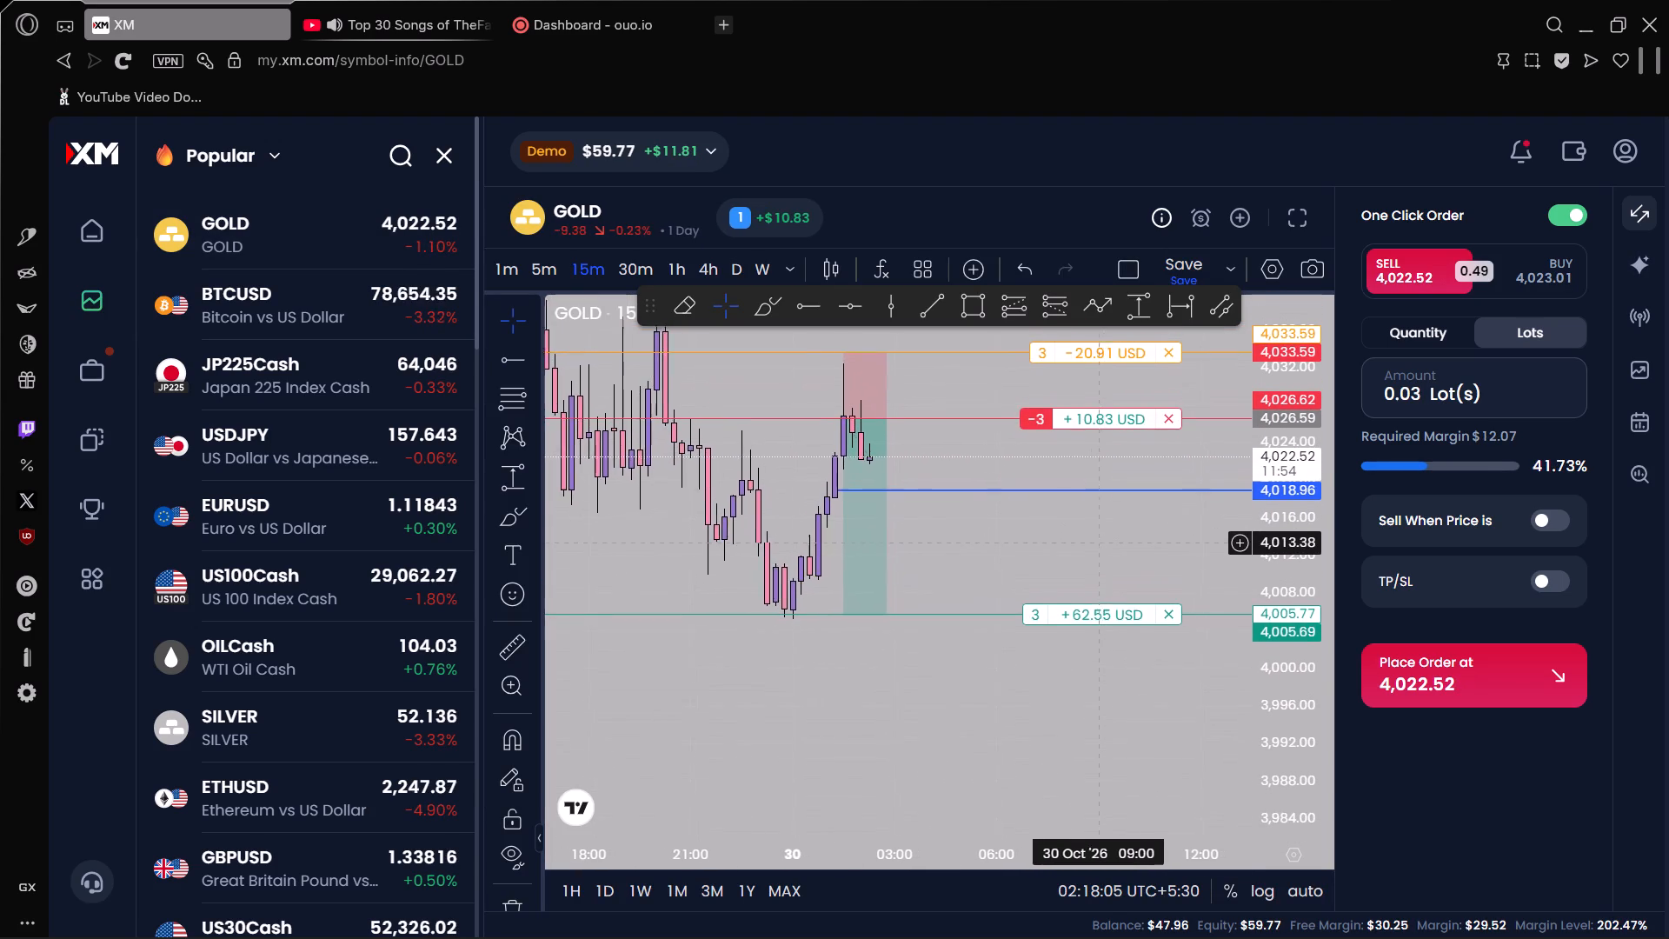
{"action": "left_click_drag", "start_coordinate": [1091, 543], "coordinate": [1067, 553]}
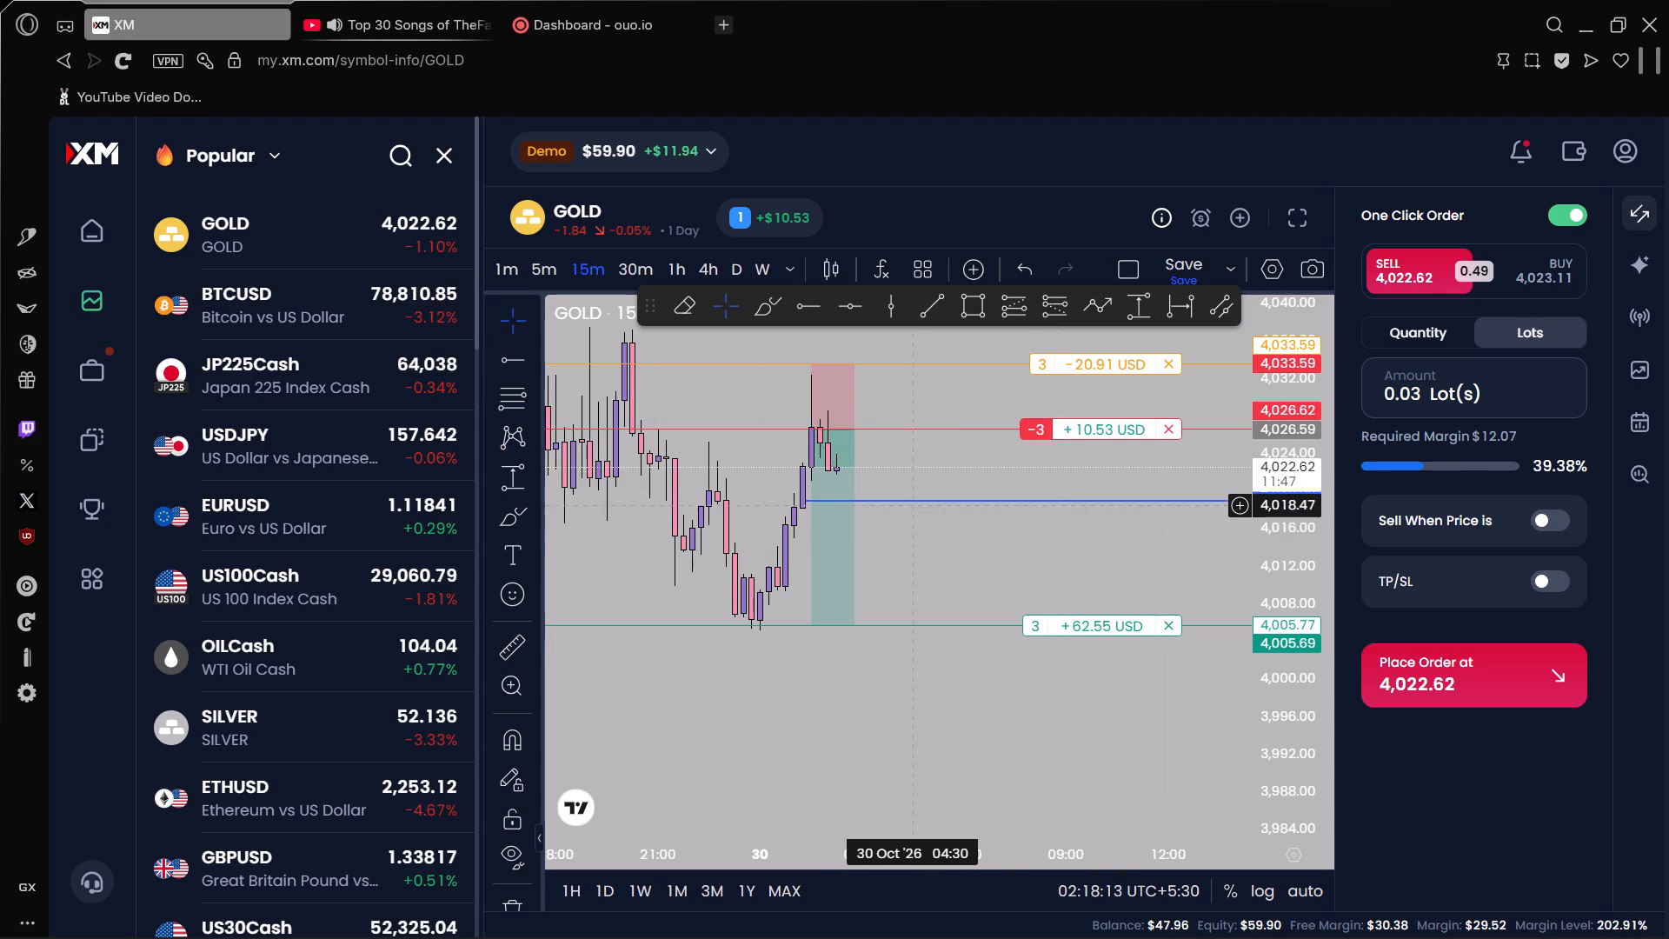
Place a pending GOLD buy order for 0.02 lots at a price of 4,019, good until cancelled.
{"action": "left_click", "coordinate": [1554, 269]}
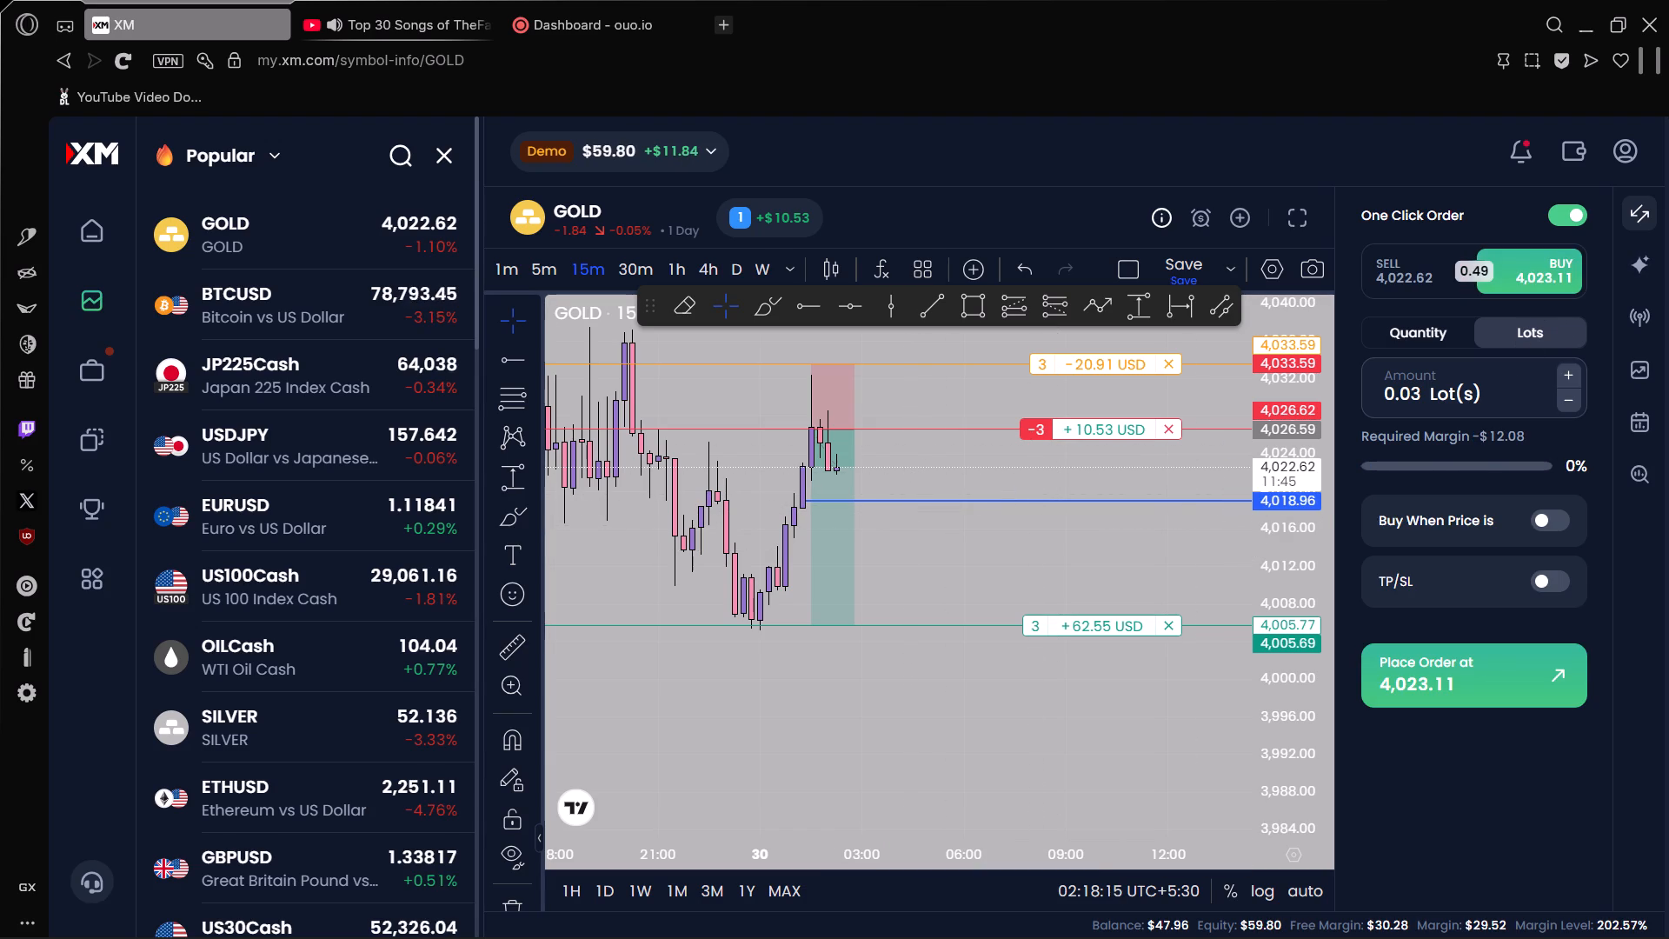
{"action": "left_click", "coordinate": [1424, 395]}
{"action": "key", "text": "BackSpace"}
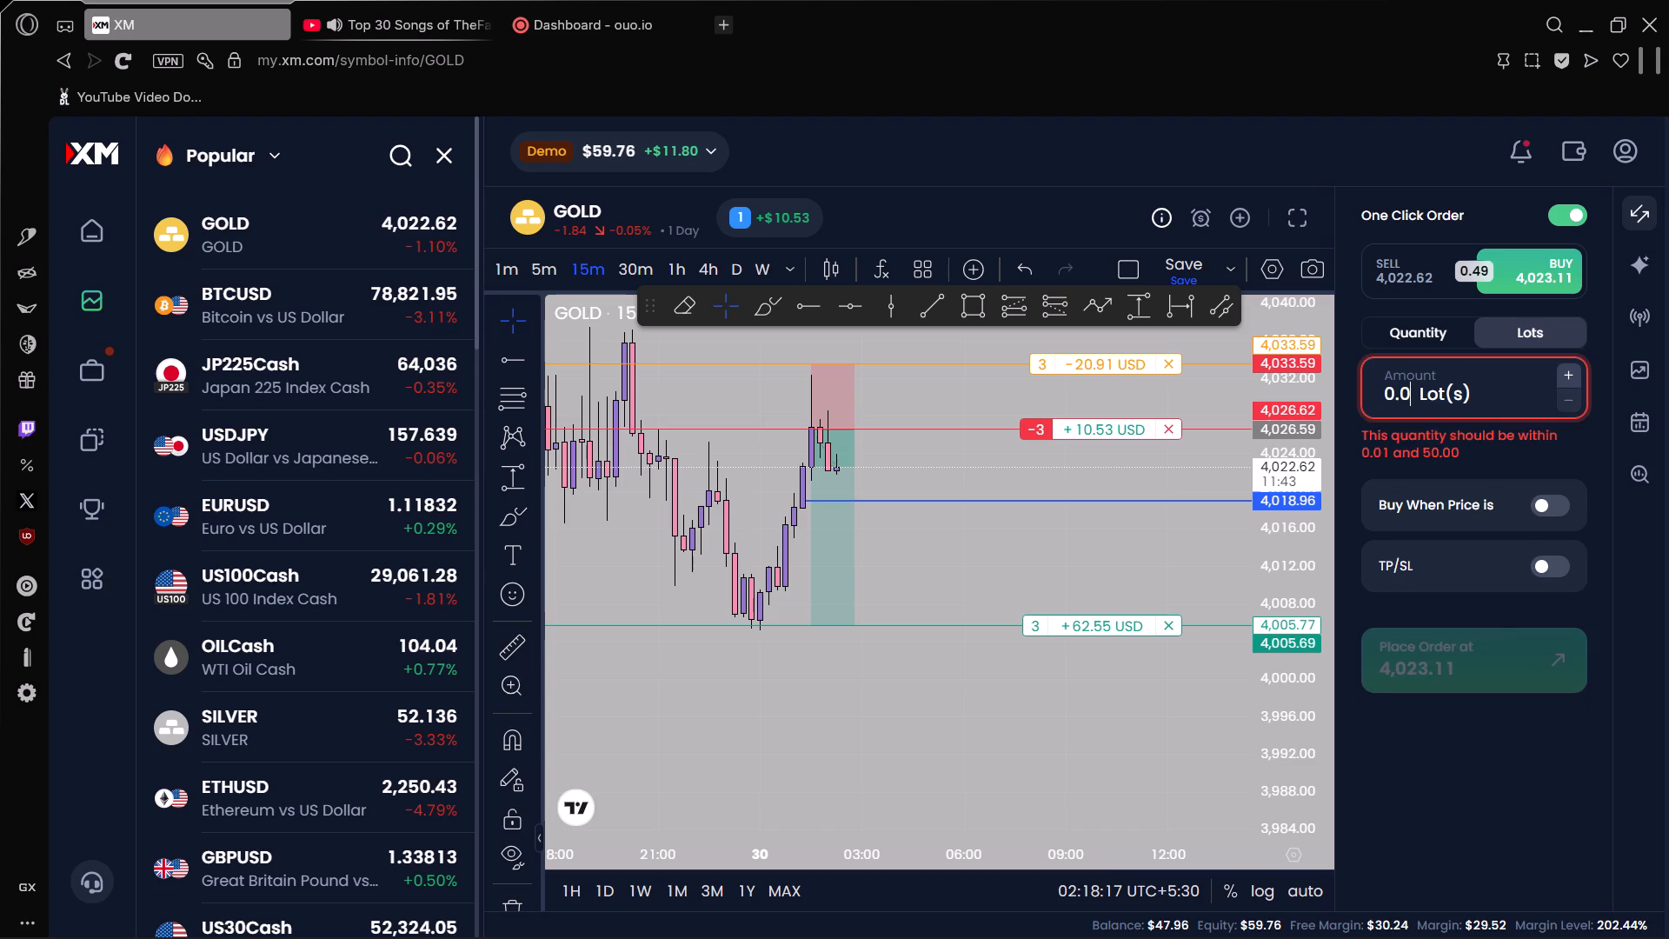
{"action": "key", "text": "2"}
{"action": "left_click", "coordinate": [1549, 516]}
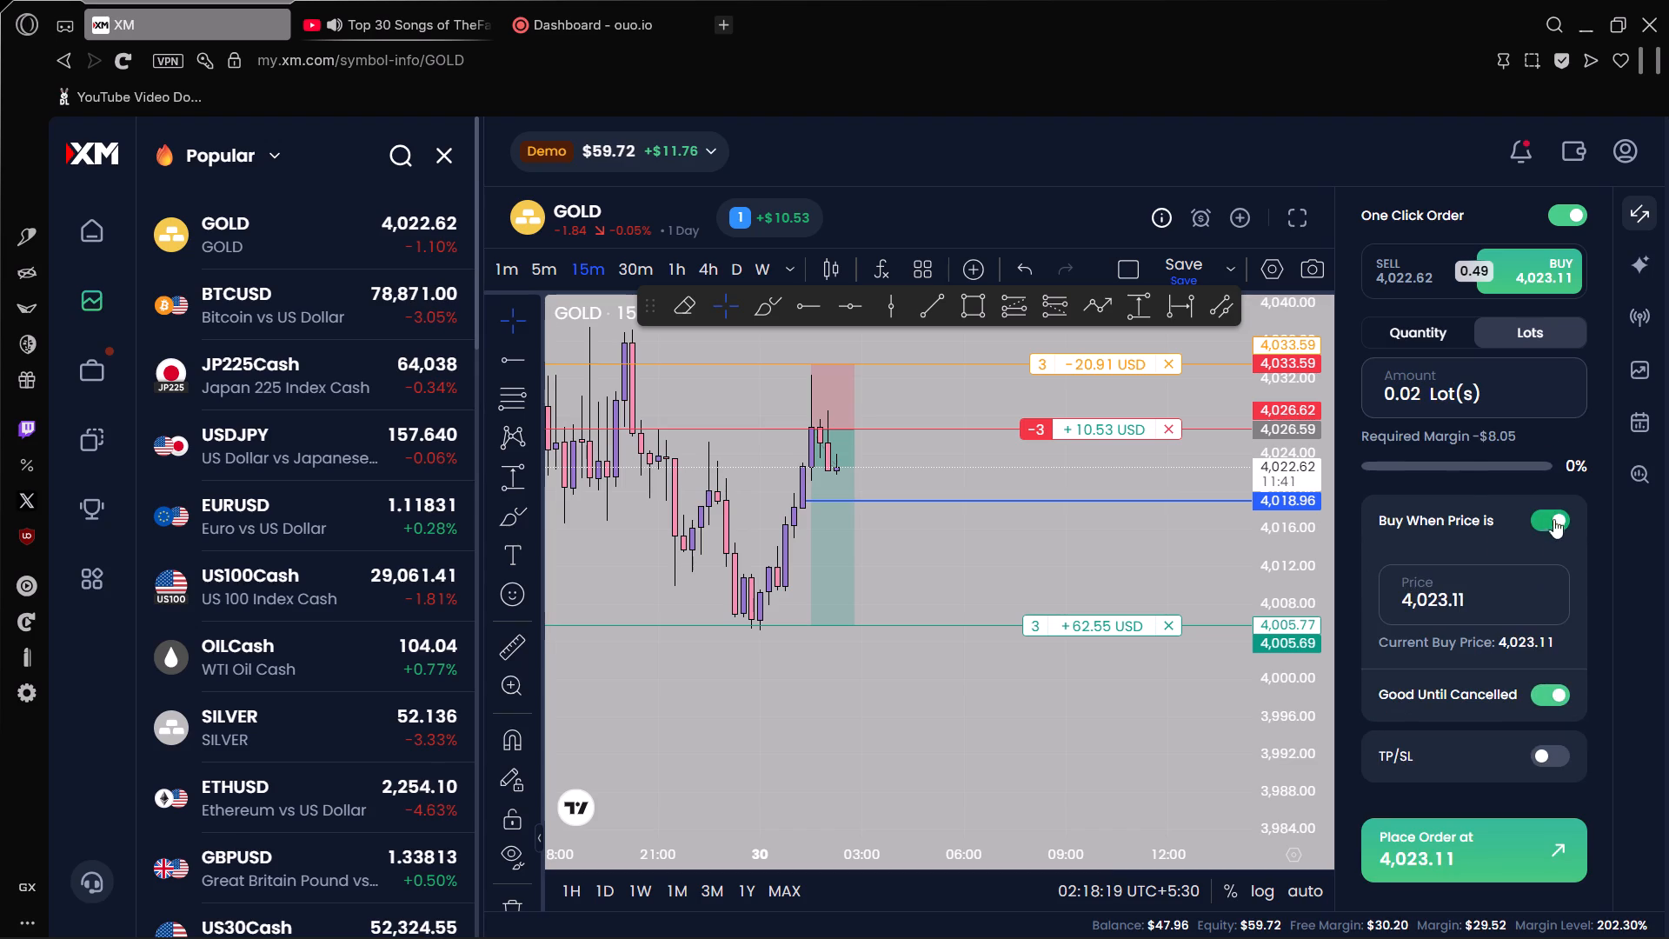
{"action": "left_click", "coordinate": [1502, 592]}
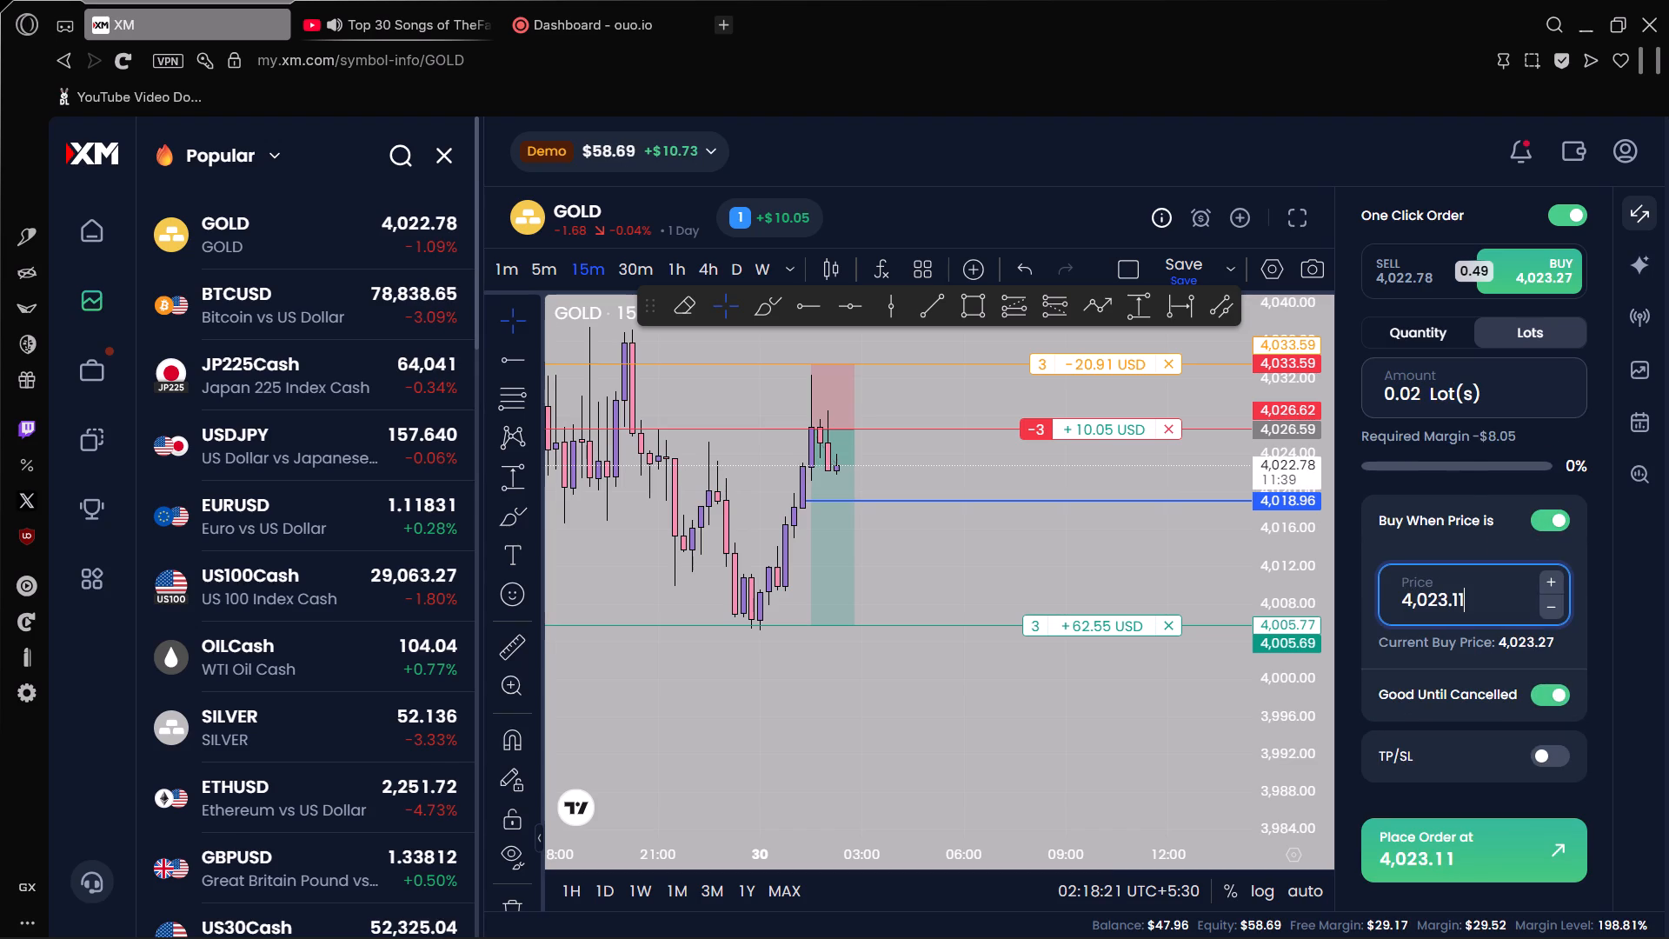
{"action": "key", "text": "BackSpace"}
{"action": "key", "text": "BackSpace"}
{"action": "key", "text": "BackSpace"}
{"action": "key", "text": "BackSpace"}
{"action": "key", "text": "BackSpace"}
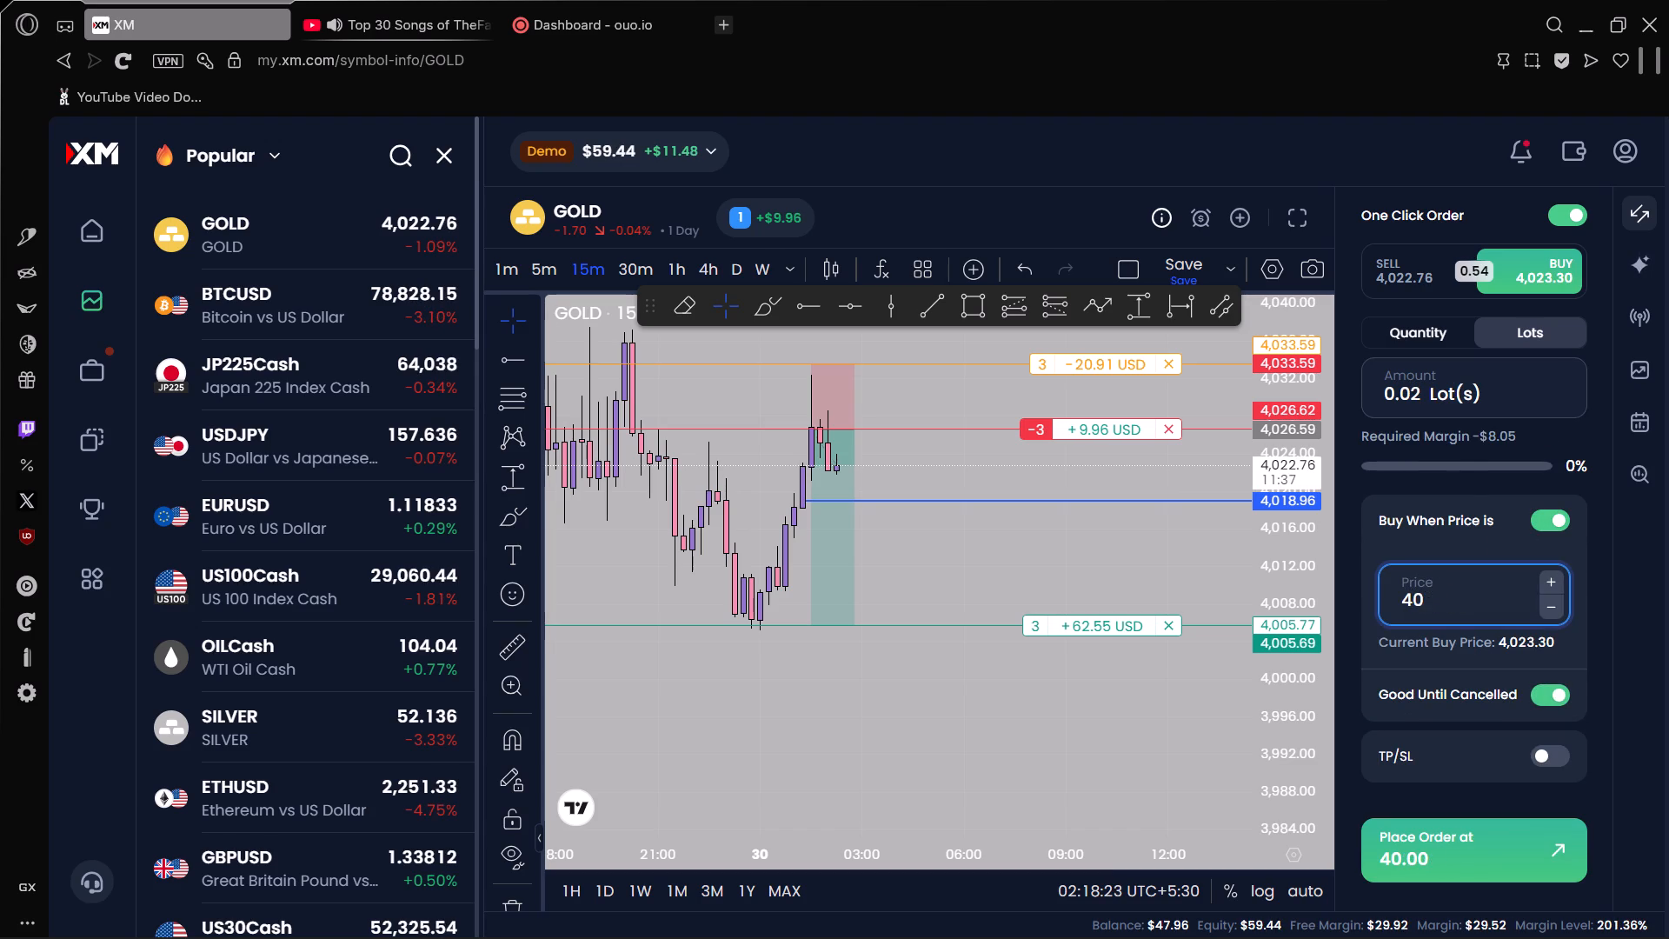
{"action": "type", "text": "19"}
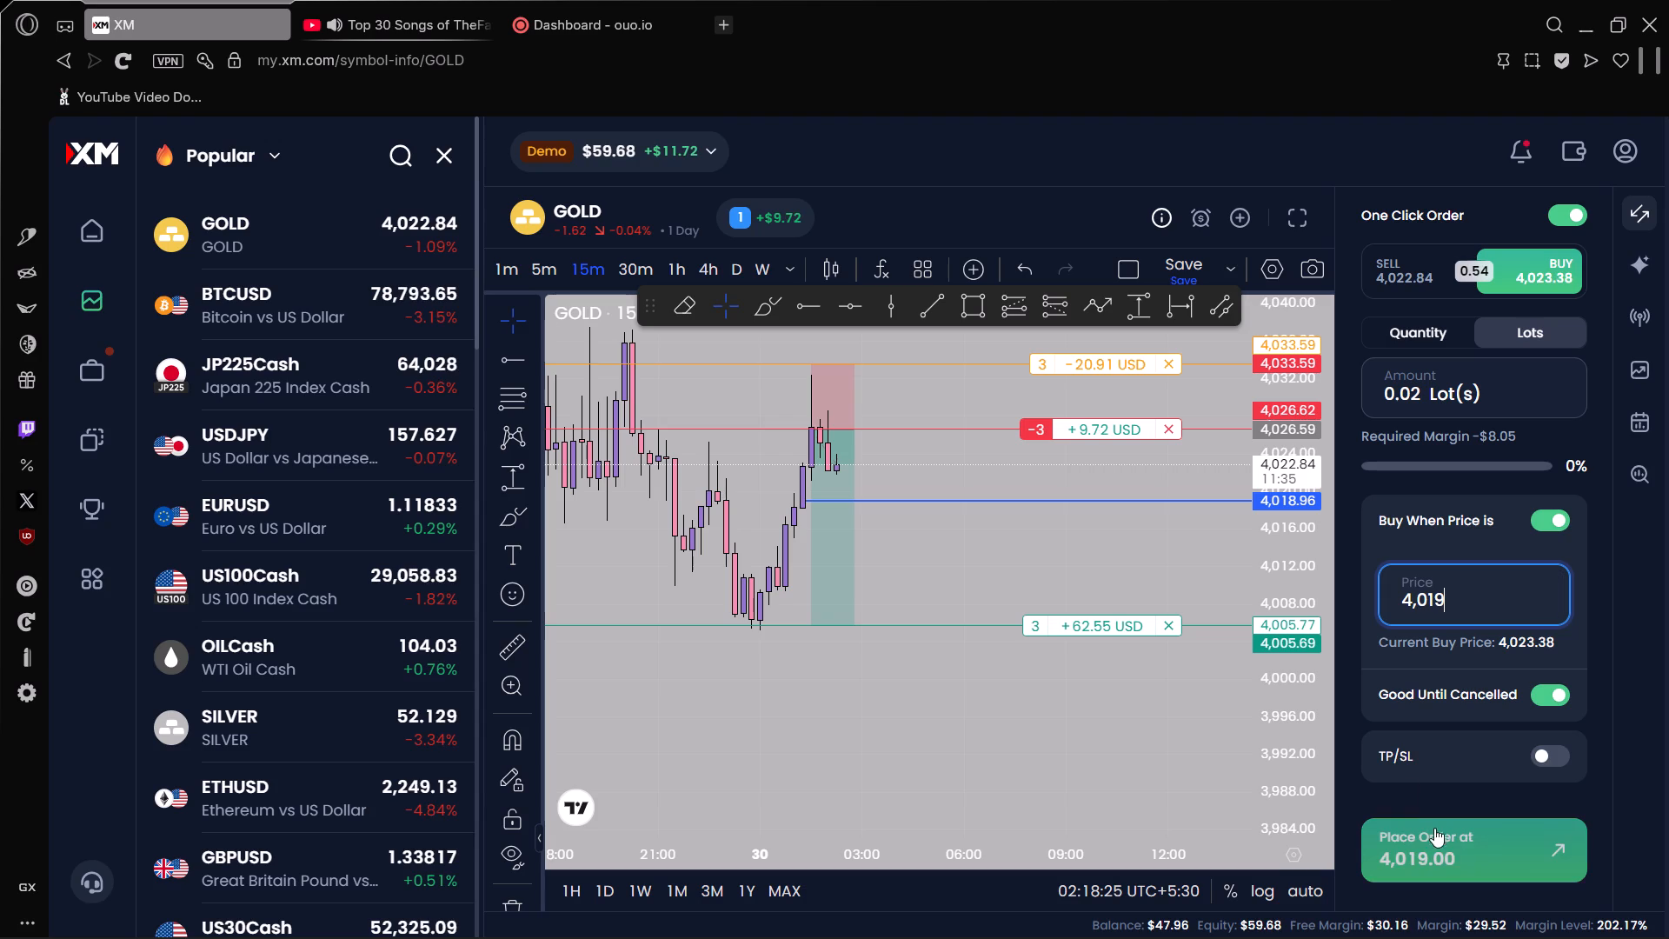
{"action": "left_click", "coordinate": [1458, 848]}
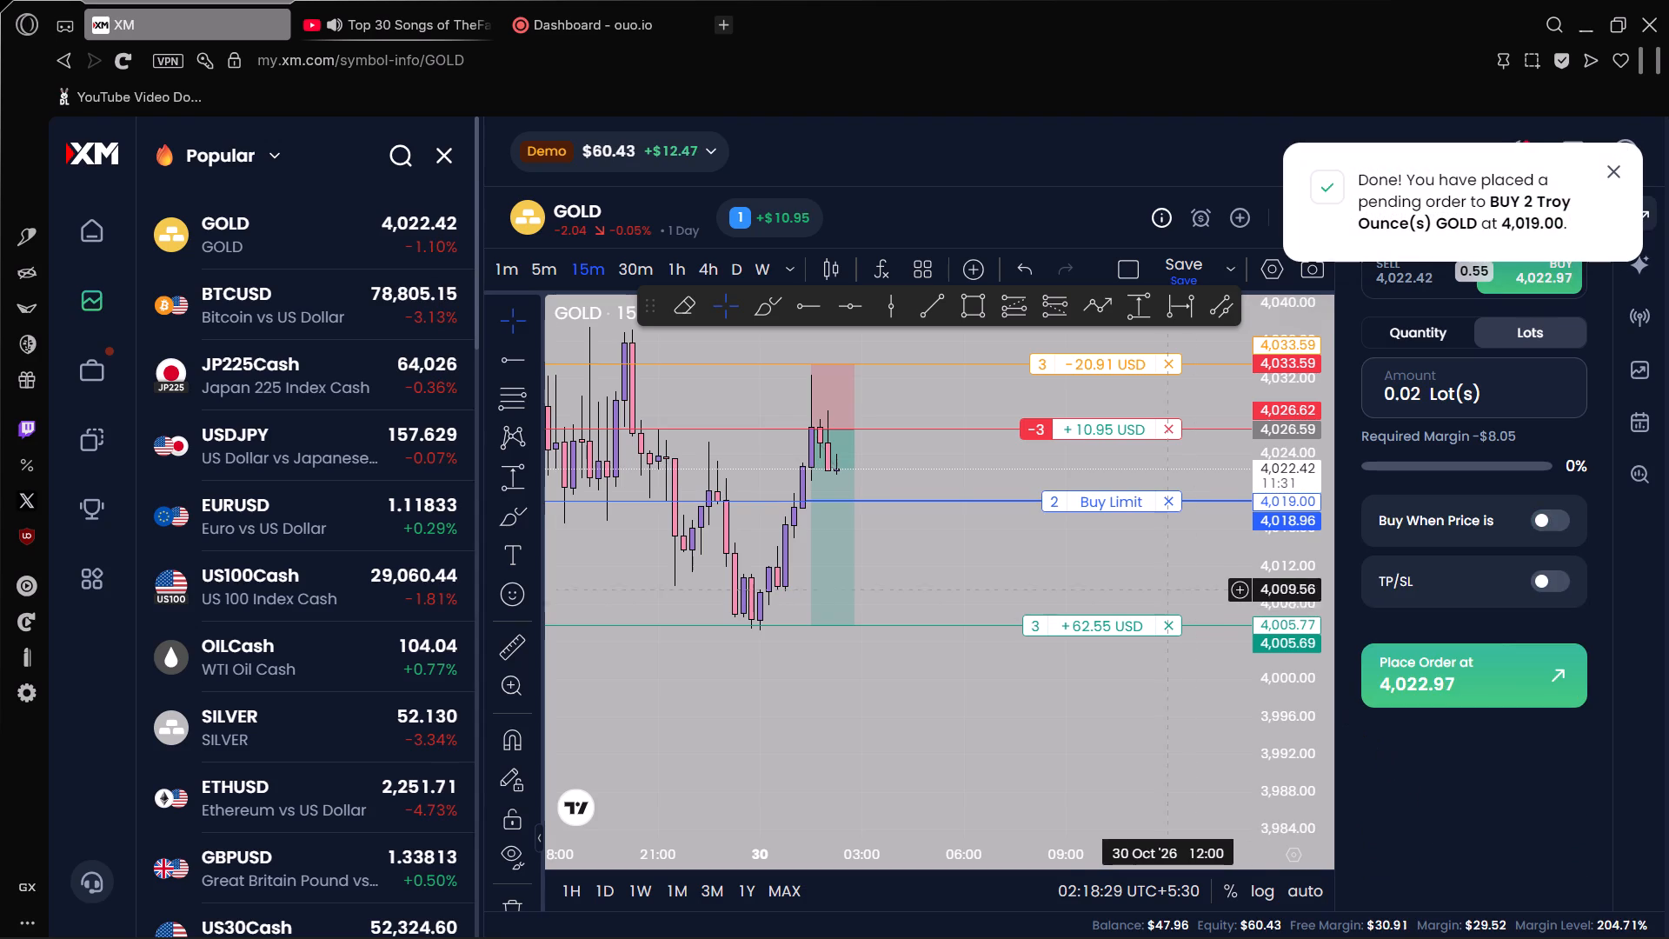
{"action": "left_click", "coordinate": [1130, 569]}
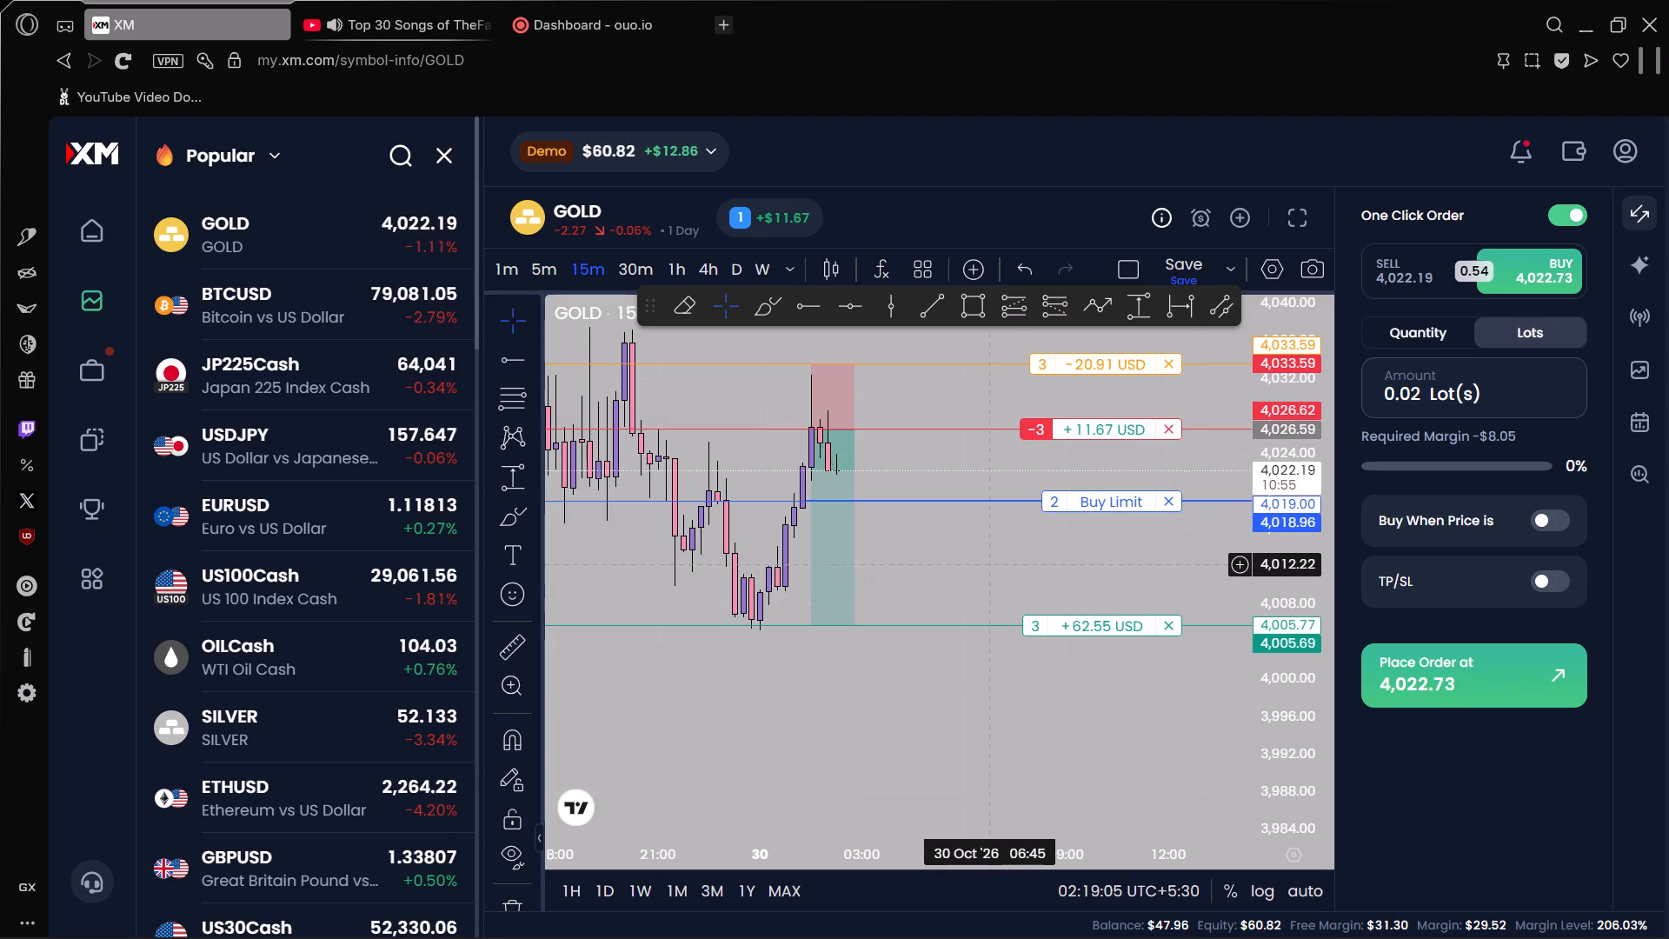
Switch to the separate TradingView window with the 5-minute XAUUSD chart and close it.
{"action": "key", "text": "alt+Tab"}
{"action": "key", "text": "alt+Tab"}
{"action": "key", "text": "alt+Tab"}
{"action": "key", "text": "alt+Tab"}
{"action": "key", "text": "alt+Tab"}
{"action": "key", "text": "alt+Tab"}
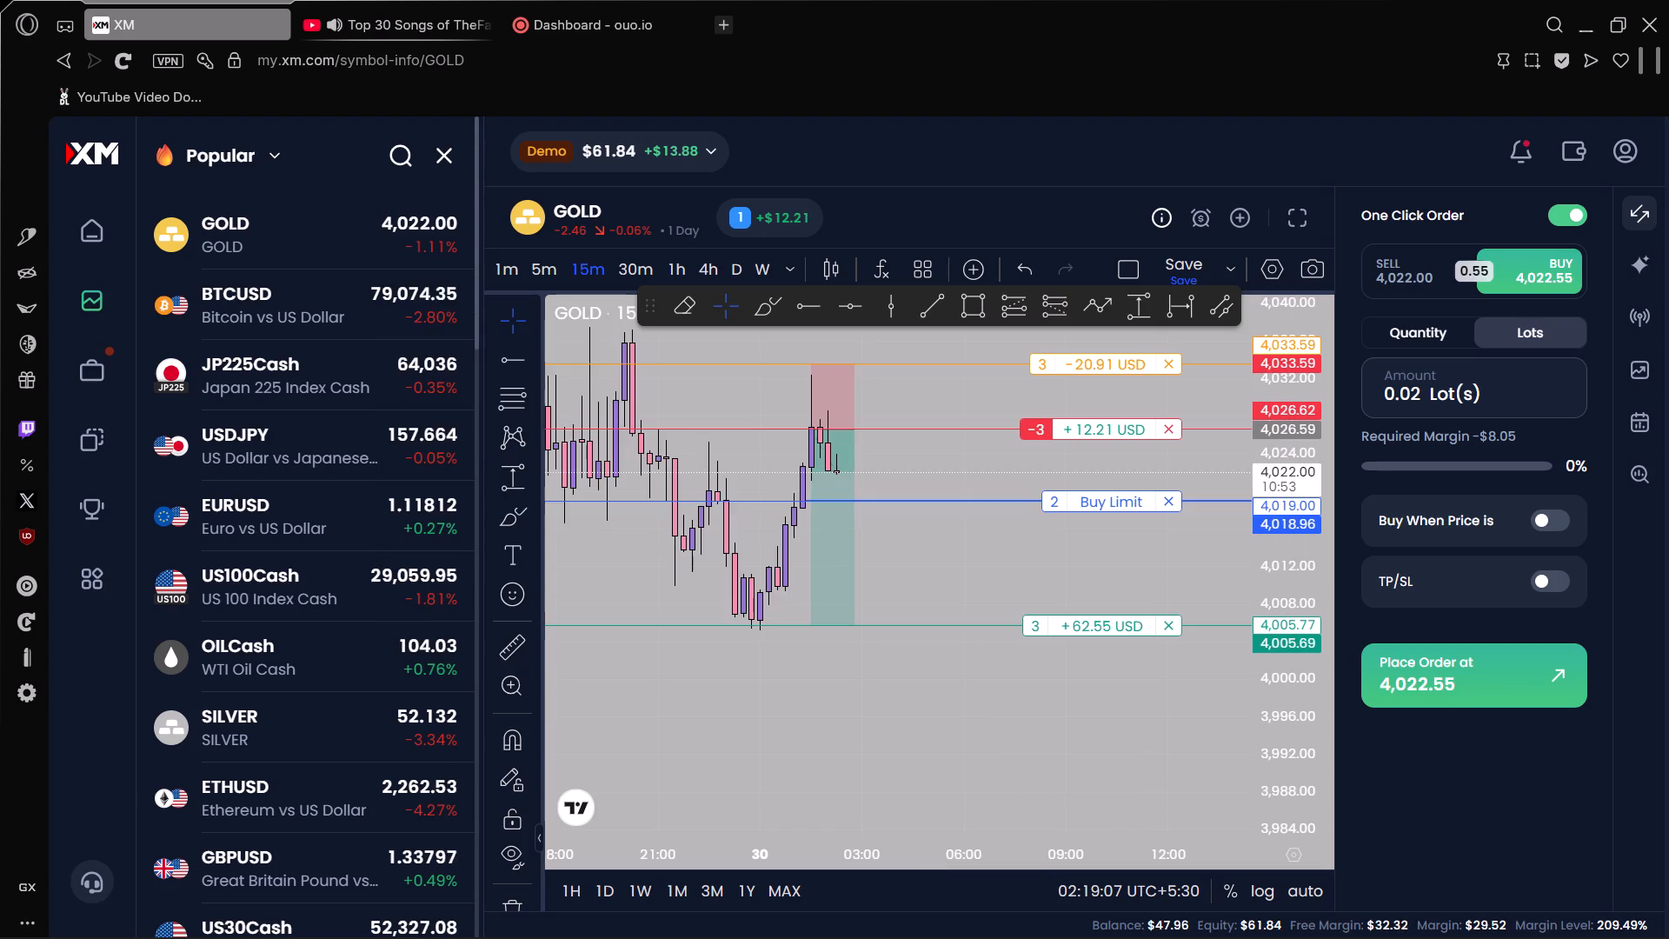
{"action": "key", "text": "alt+Tab"}
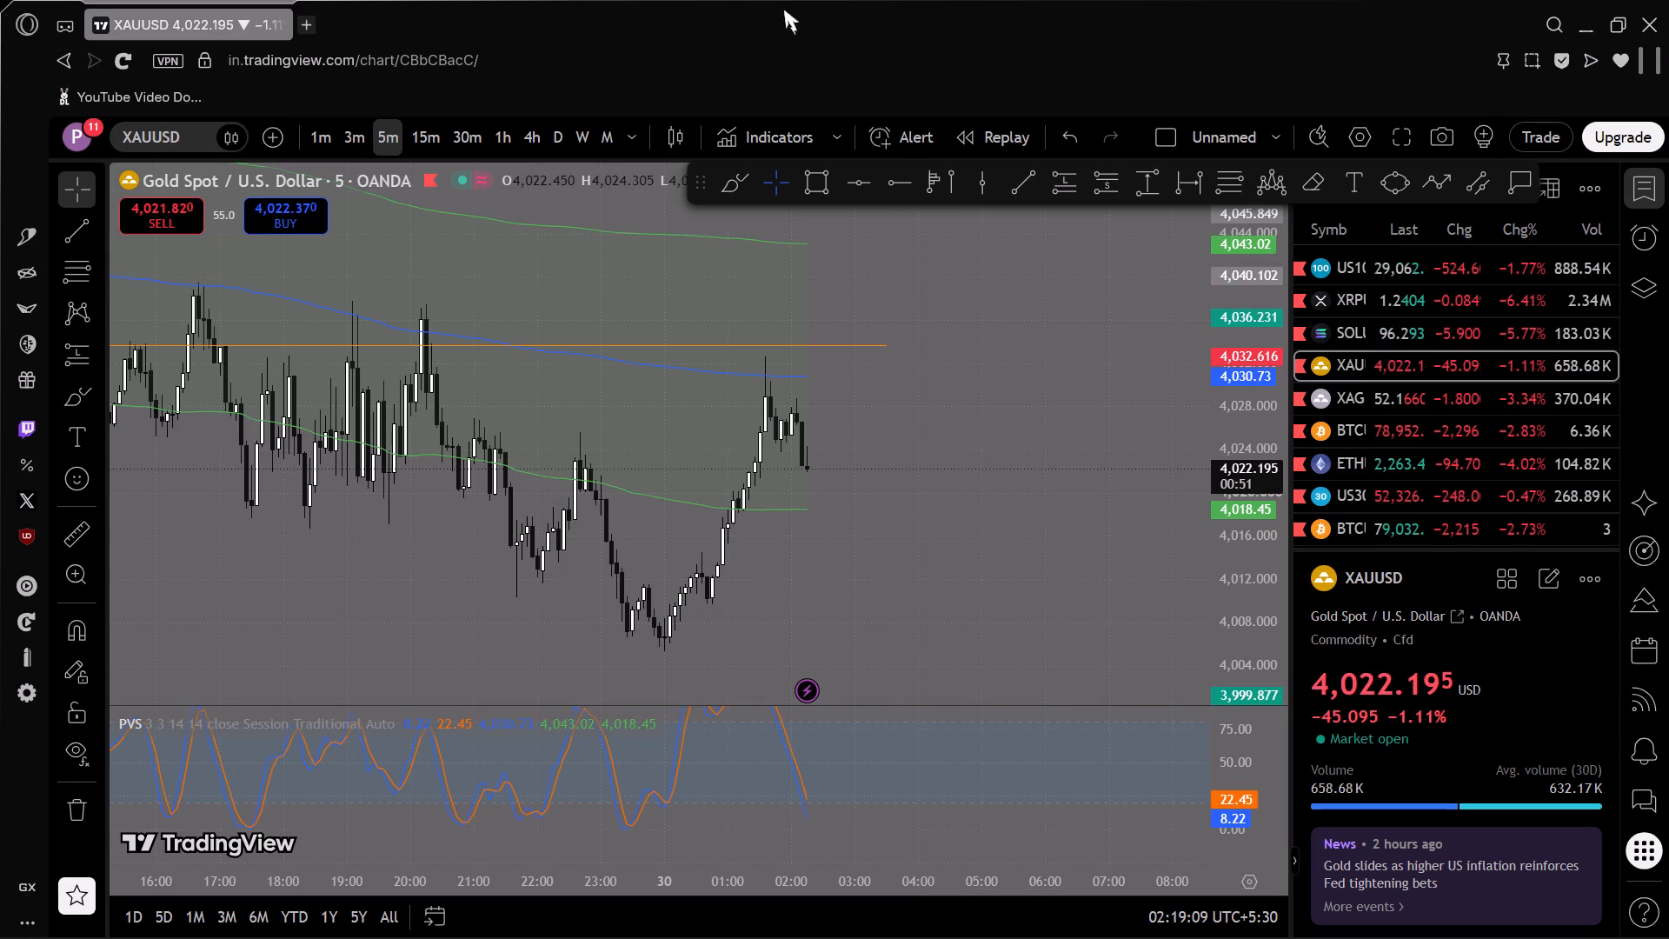
{"action": "left_click", "coordinate": [1652, 18]}
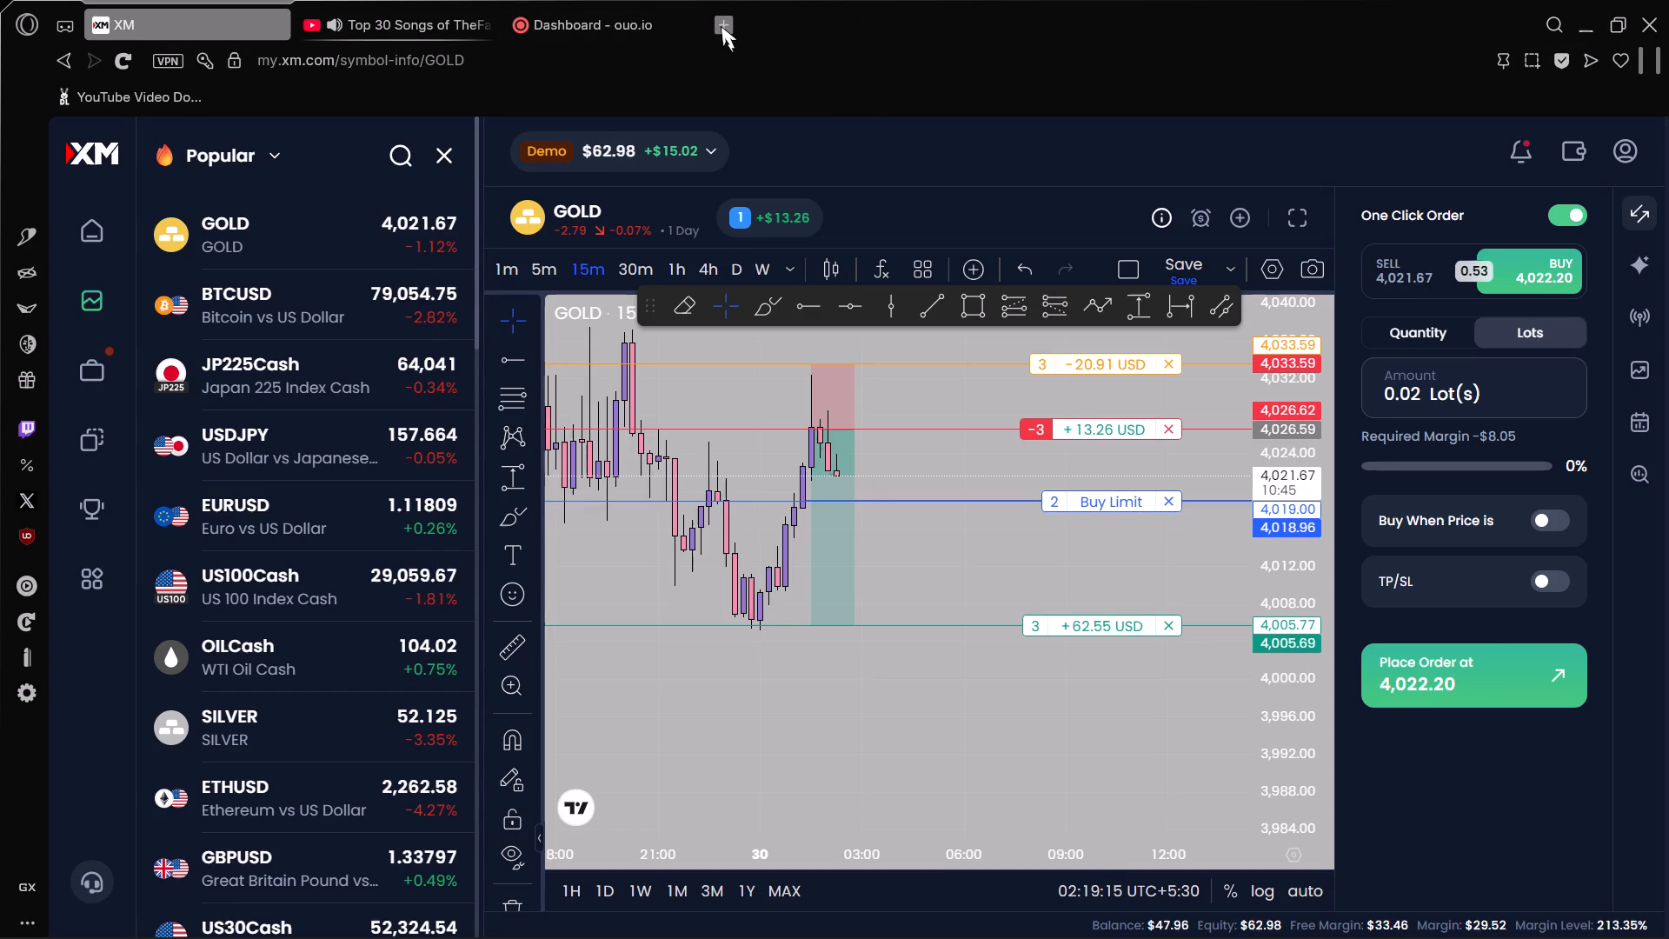
Open the list of open positions and examine the GOLD 15-minute chart around the entry, buy limit and take-profit levels.
{"action": "left_click", "coordinate": [84, 371]}
{"action": "left_click_drag", "start_coordinate": [192, 404], "coordinate": [203, 404]}
{"action": "left_click", "coordinate": [224, 406]}
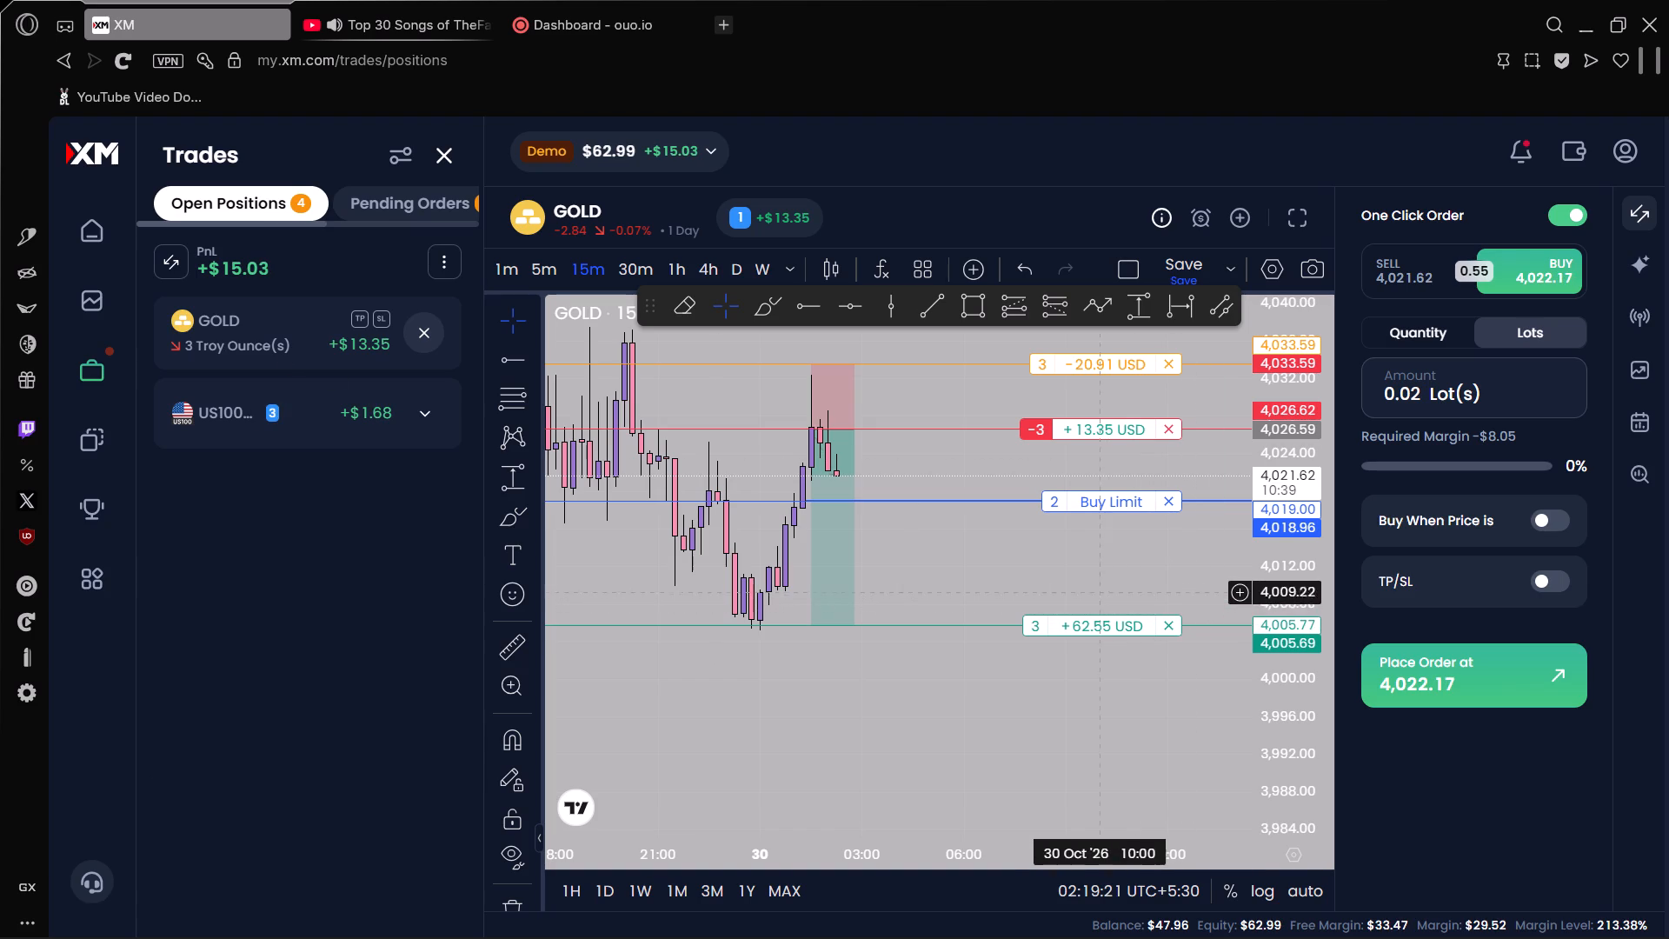
{"action": "left_click_drag", "start_coordinate": [959, 587], "coordinate": [1050, 609]}
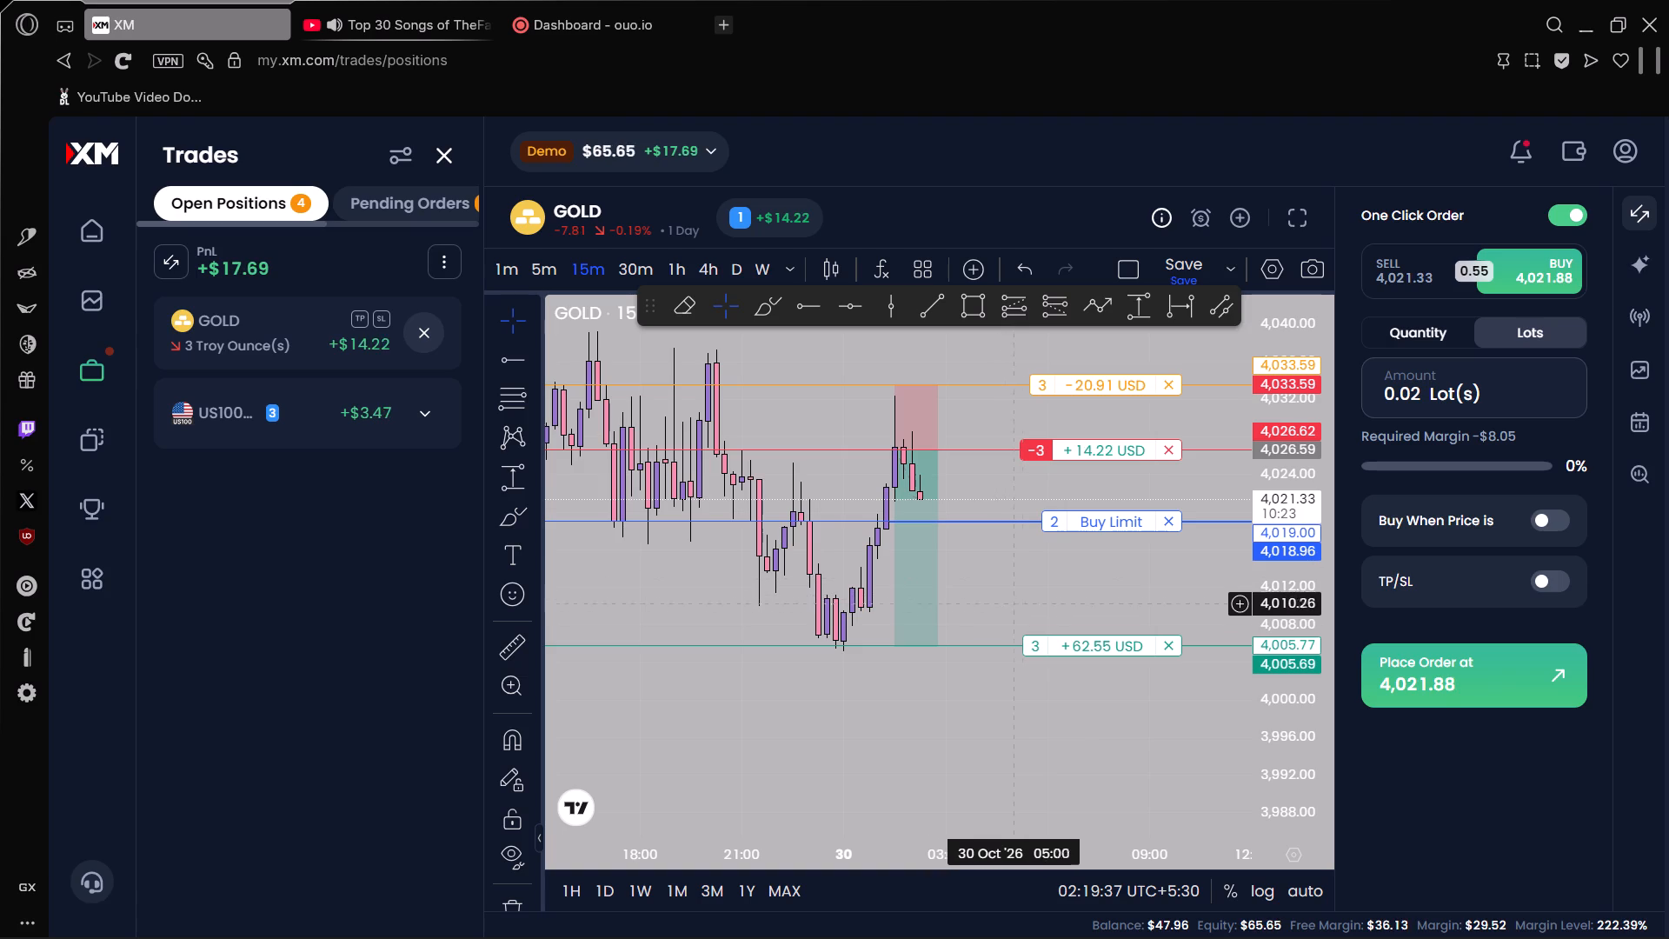
{"action": "scroll", "coordinate": [1275, 547], "scroll_direction": "down", "scroll_amount": 1}
{"action": "scroll", "coordinate": [1253, 616], "scroll_direction": "down", "scroll_amount": 1}
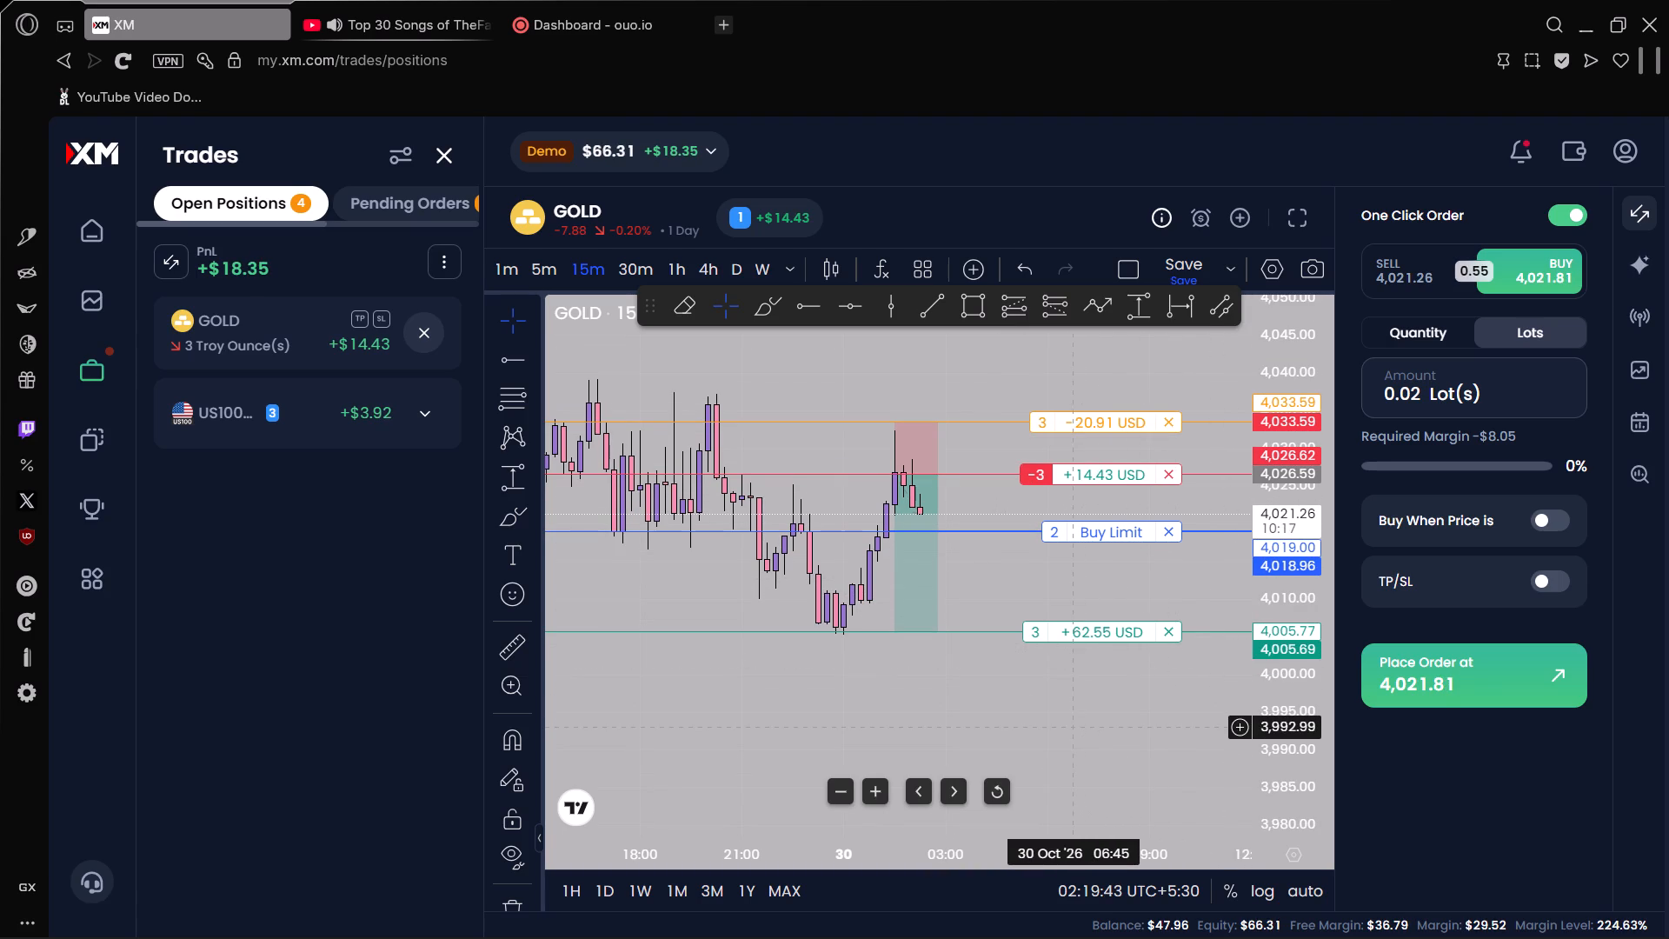
{"action": "left_click_drag", "start_coordinate": [689, 581], "coordinate": [886, 667]}
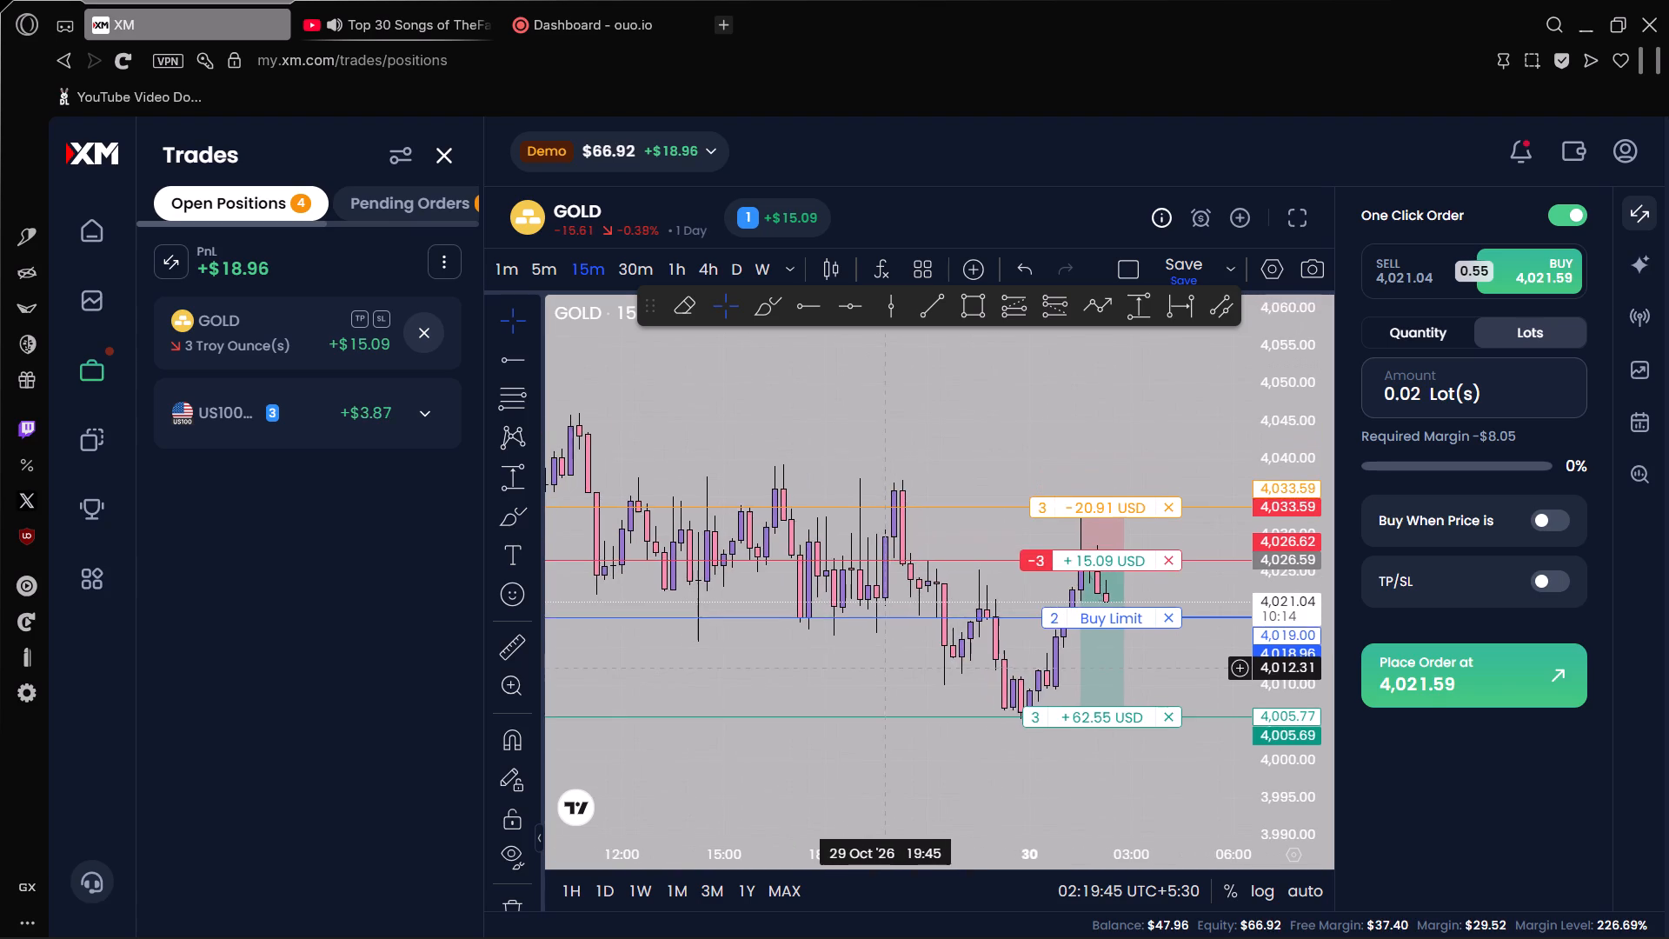
{"action": "left_click_drag", "start_coordinate": [886, 667], "coordinate": [741, 616]}
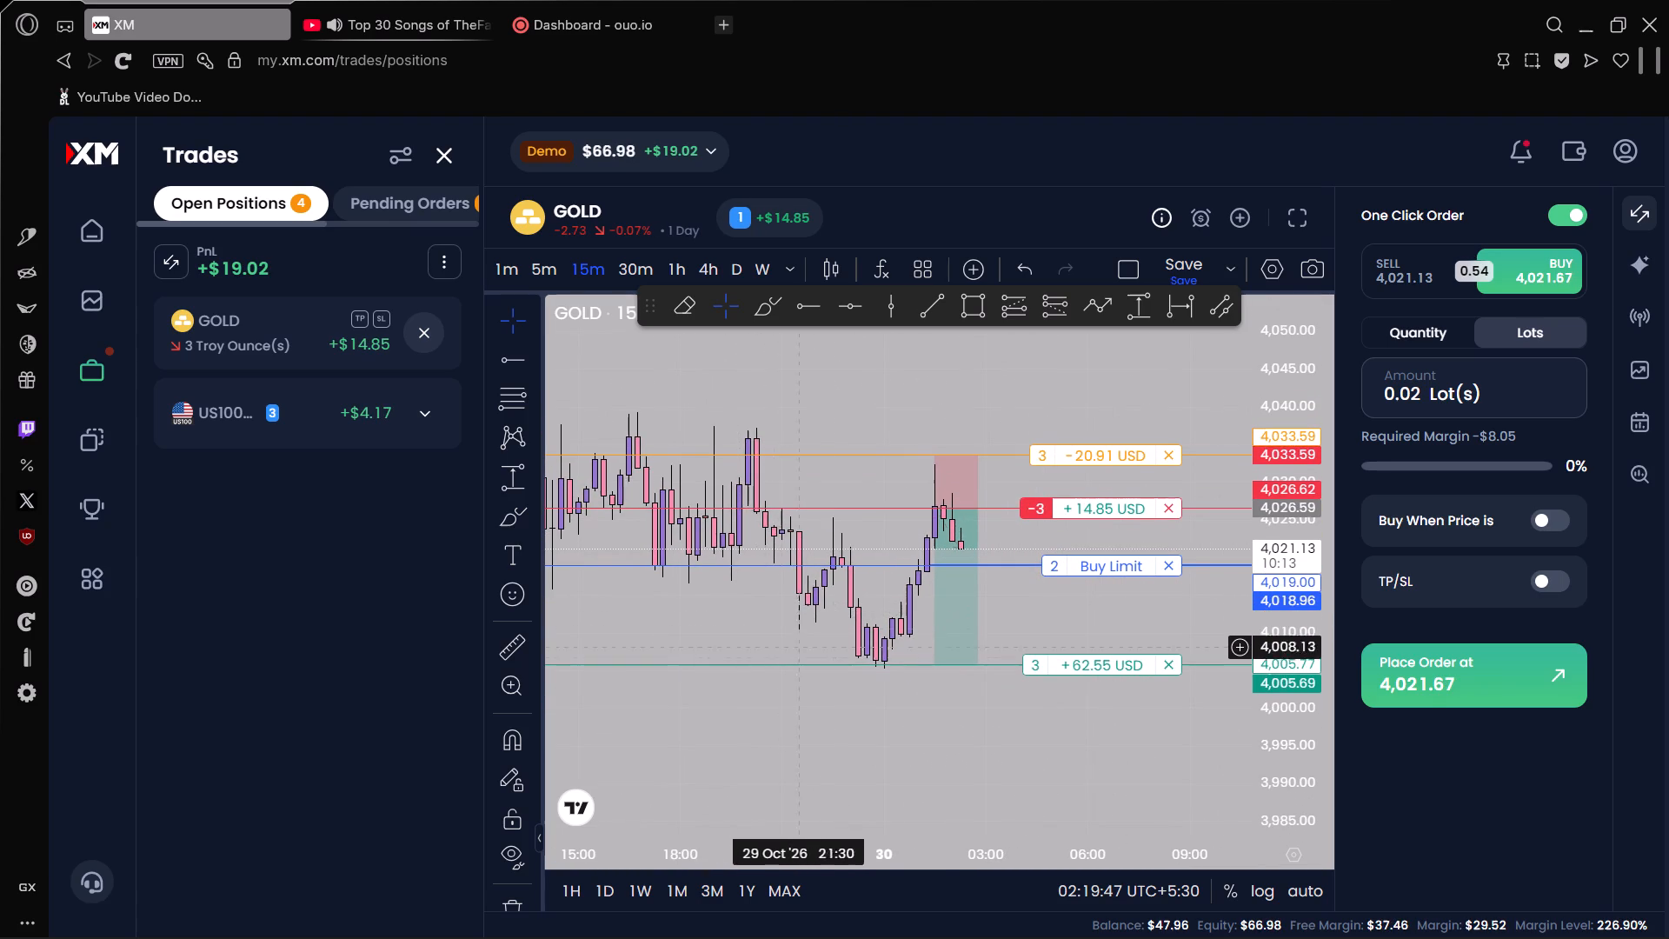
Move the take-profit level of the open GOLD sell trade to 4,006.54 on the chart.
{"action": "scroll", "coordinate": [880, 644], "scroll_direction": "up", "scroll_amount": 3}
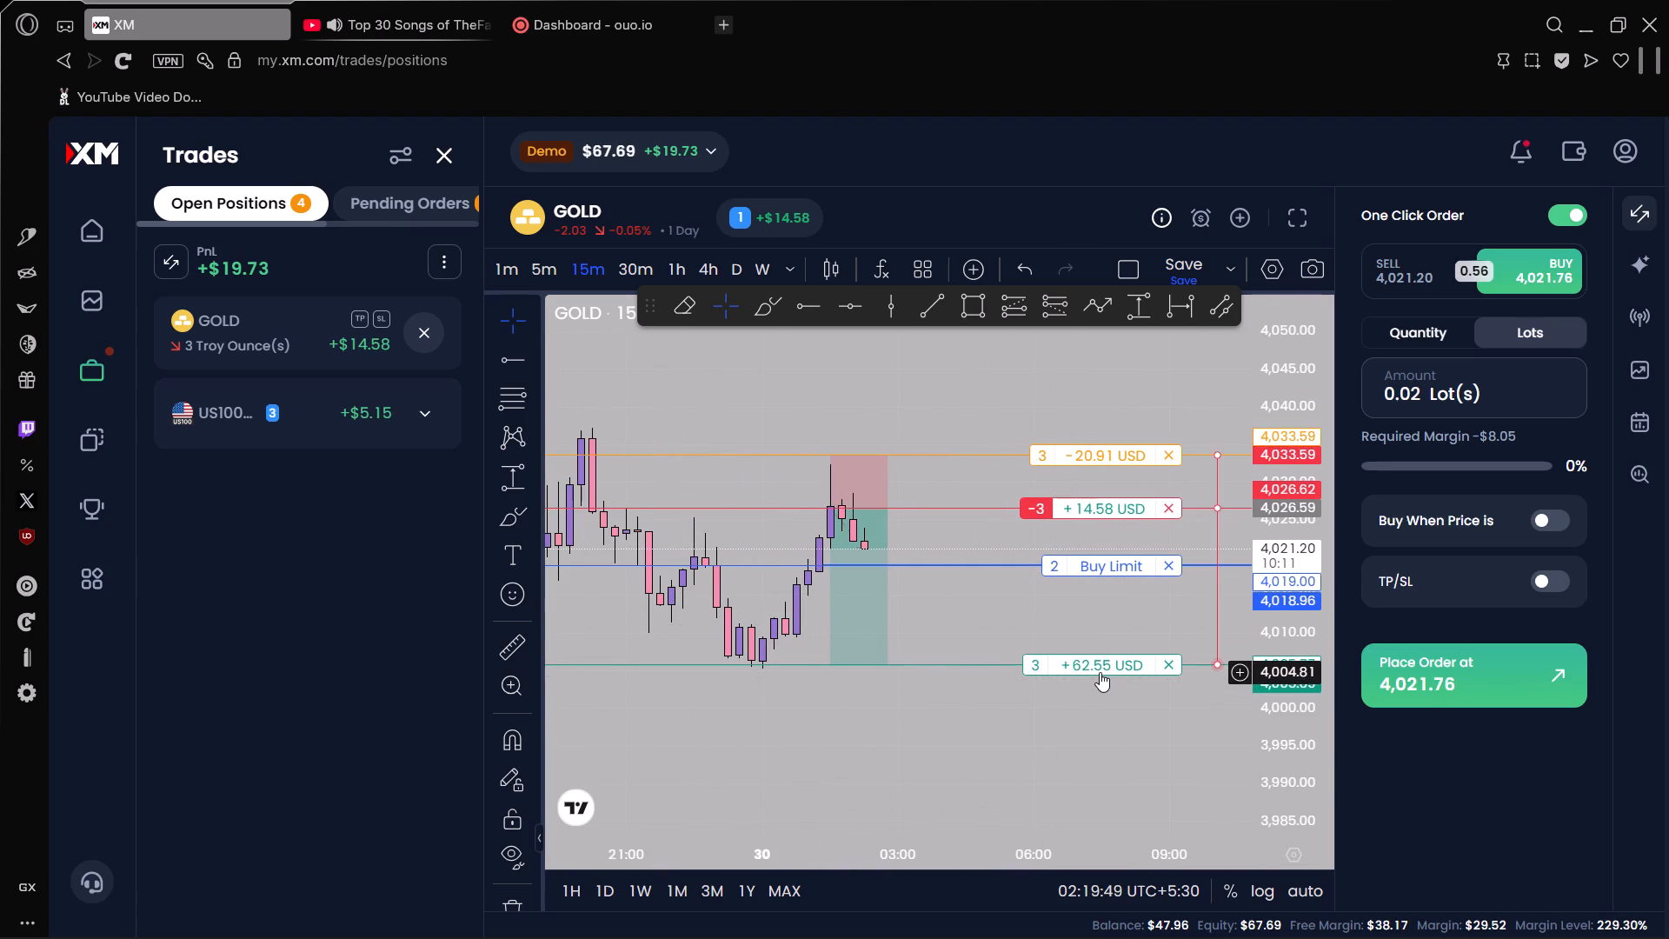
{"action": "left_click_drag", "start_coordinate": [1100, 672], "coordinate": [1116, 667]}
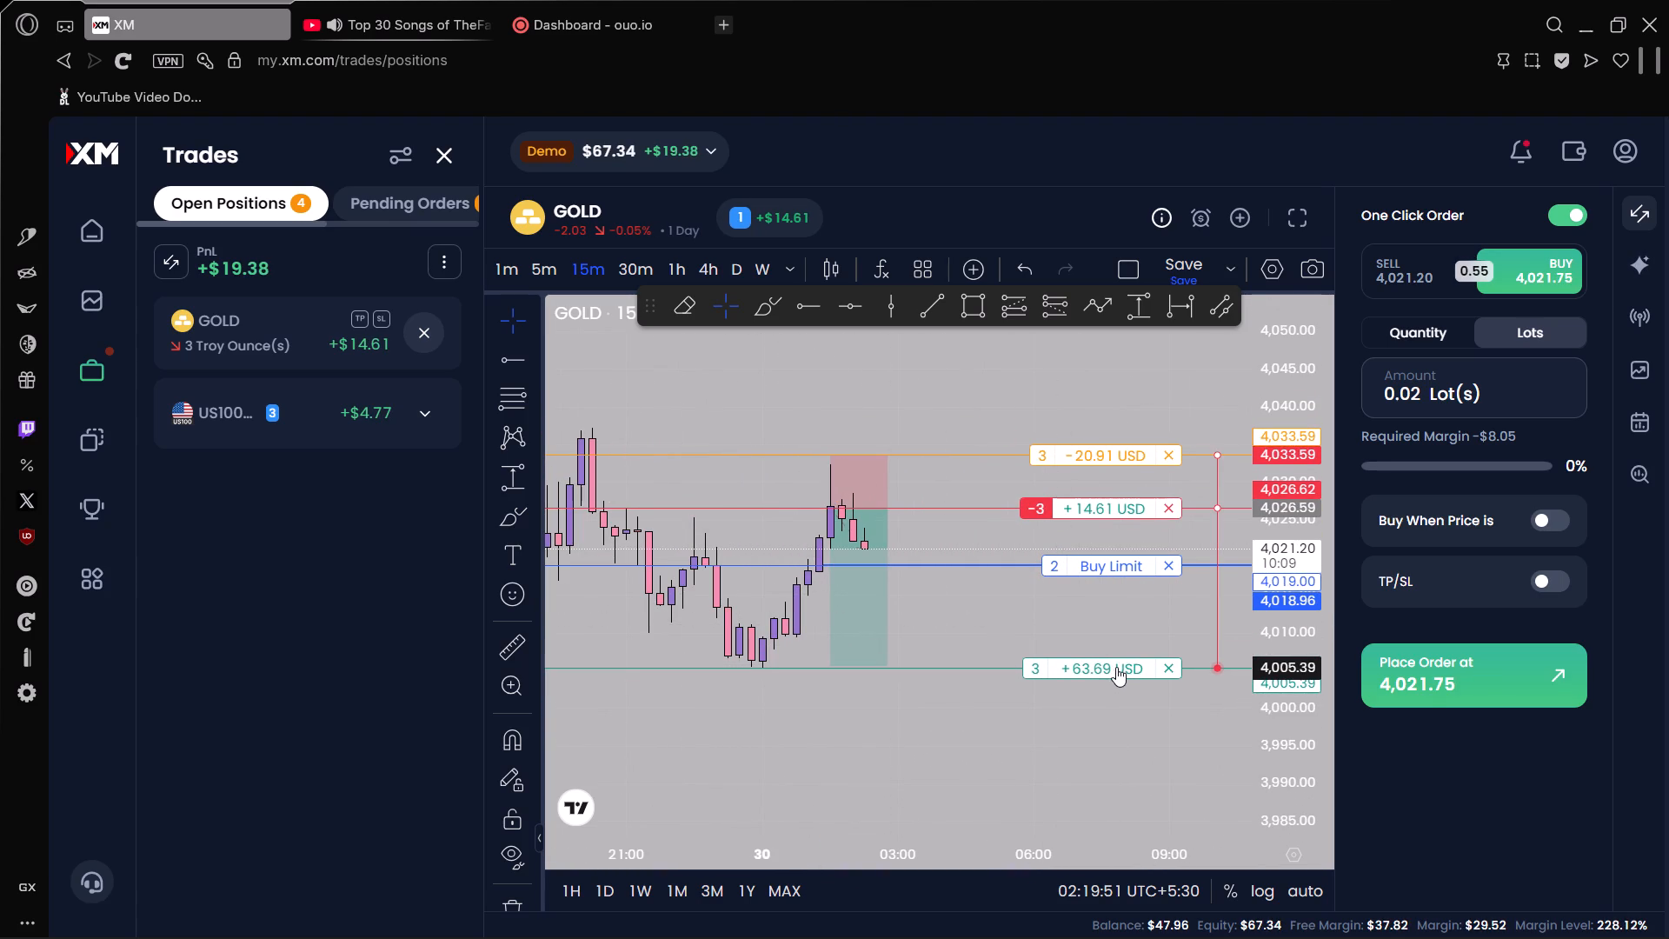
{"action": "left_click_drag", "start_coordinate": [1116, 667], "coordinate": [1130, 660]}
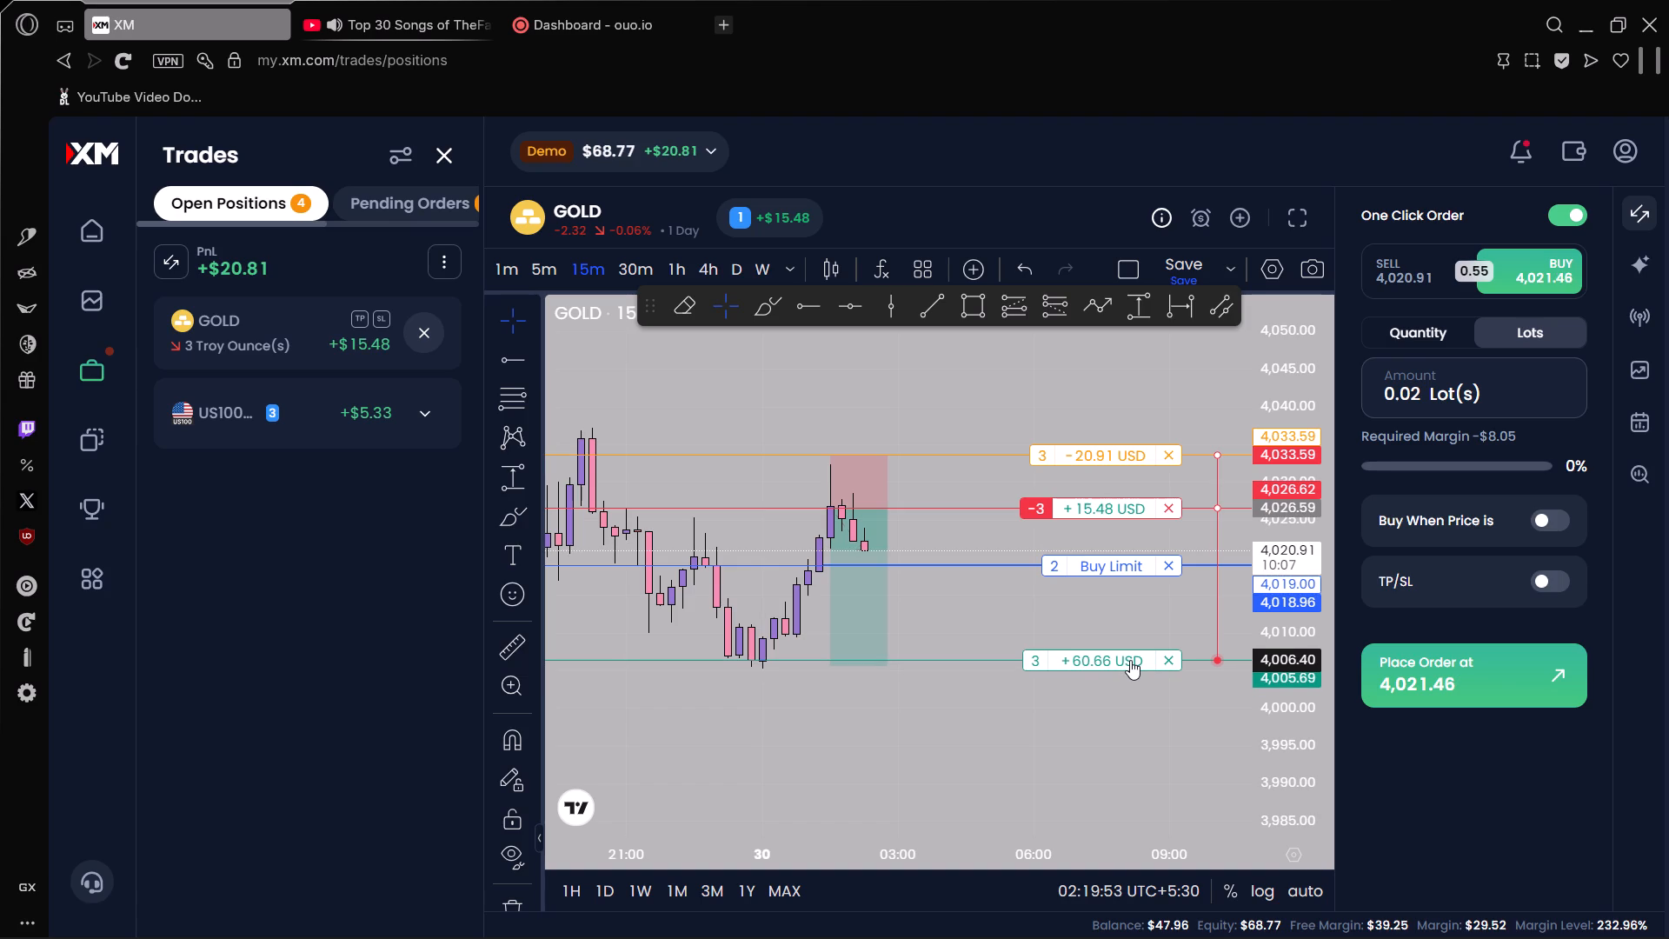
{"action": "left_click_drag", "start_coordinate": [1130, 660], "coordinate": [1137, 659]}
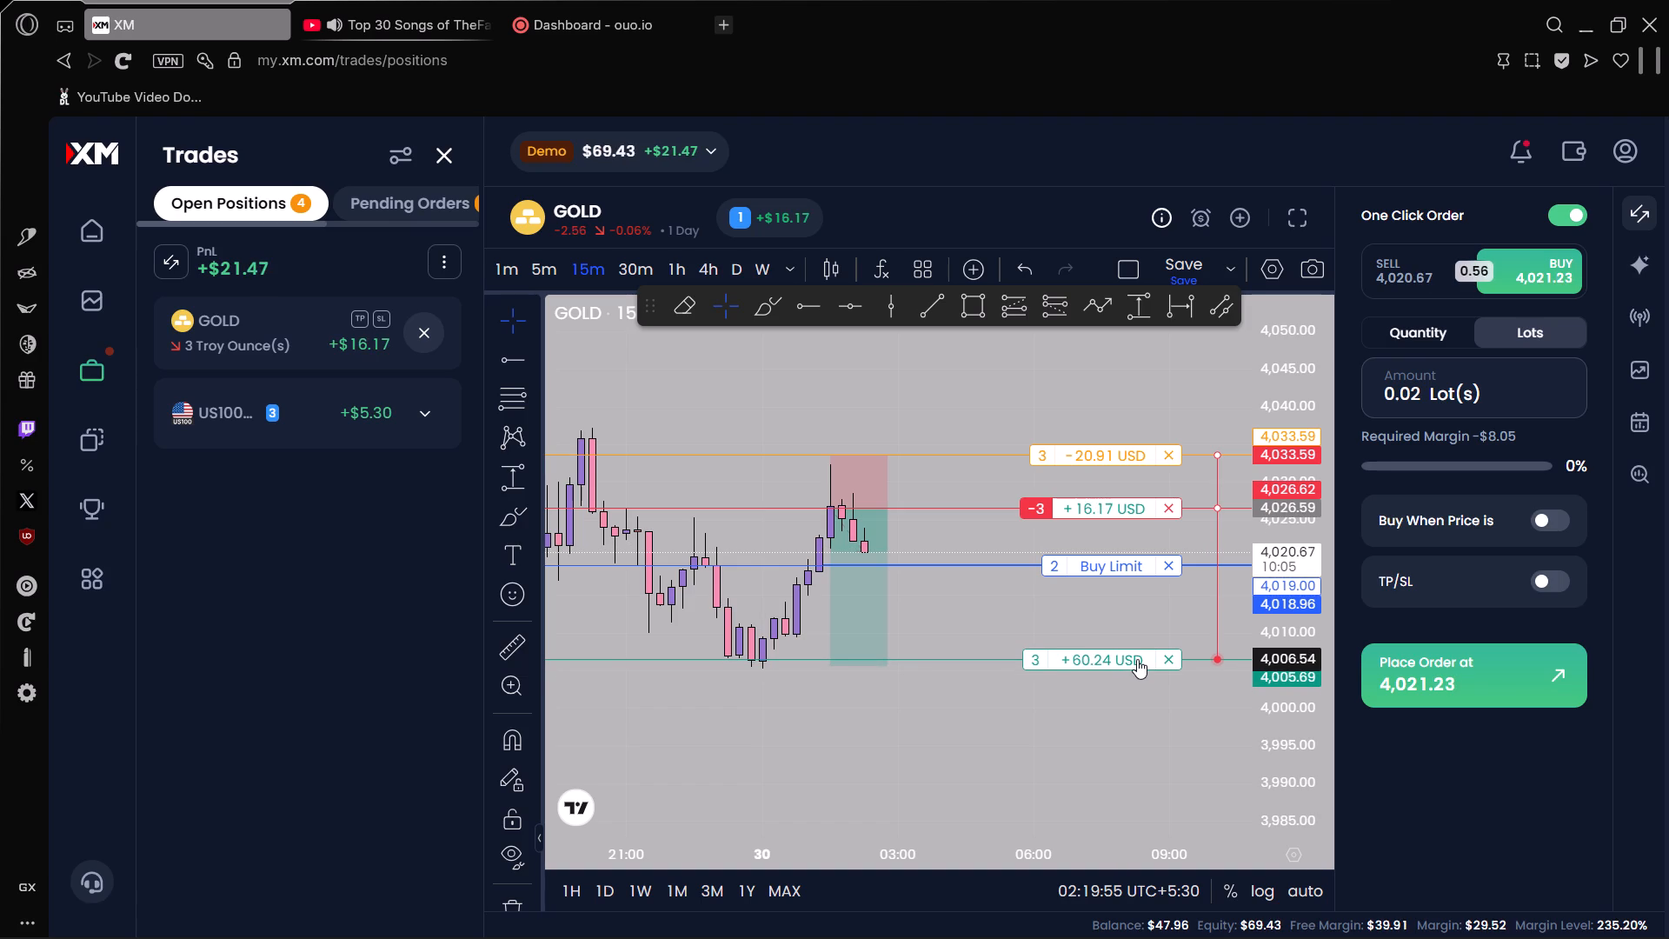
{"action": "left_click_drag", "start_coordinate": [1137, 659], "coordinate": [1141, 659]}
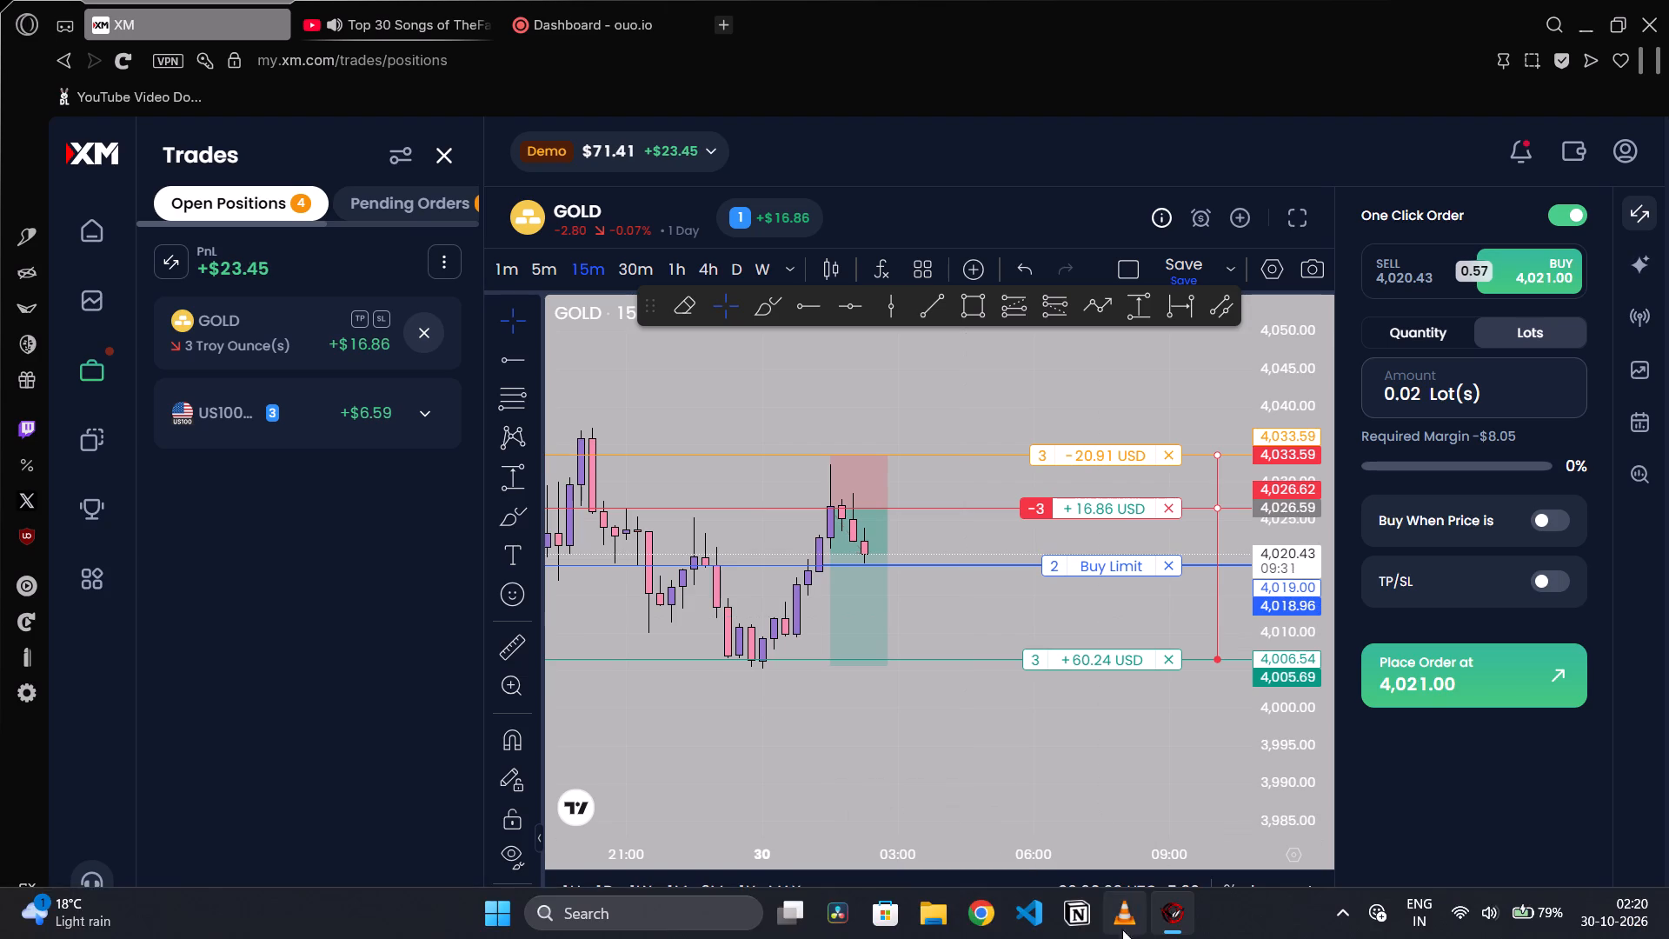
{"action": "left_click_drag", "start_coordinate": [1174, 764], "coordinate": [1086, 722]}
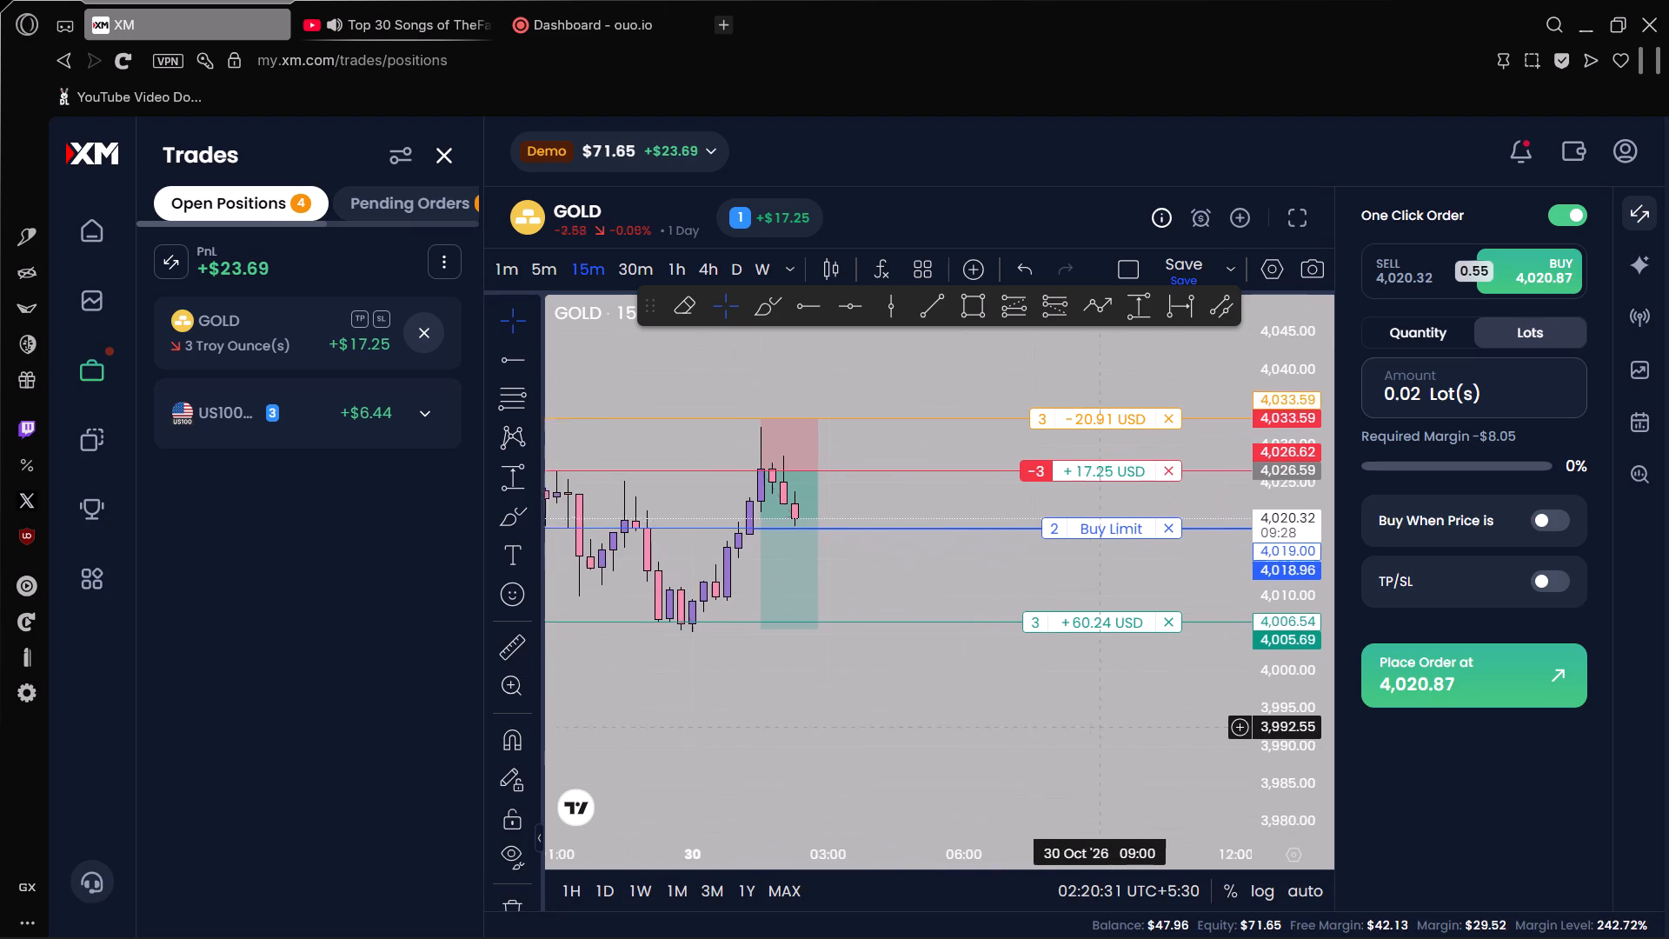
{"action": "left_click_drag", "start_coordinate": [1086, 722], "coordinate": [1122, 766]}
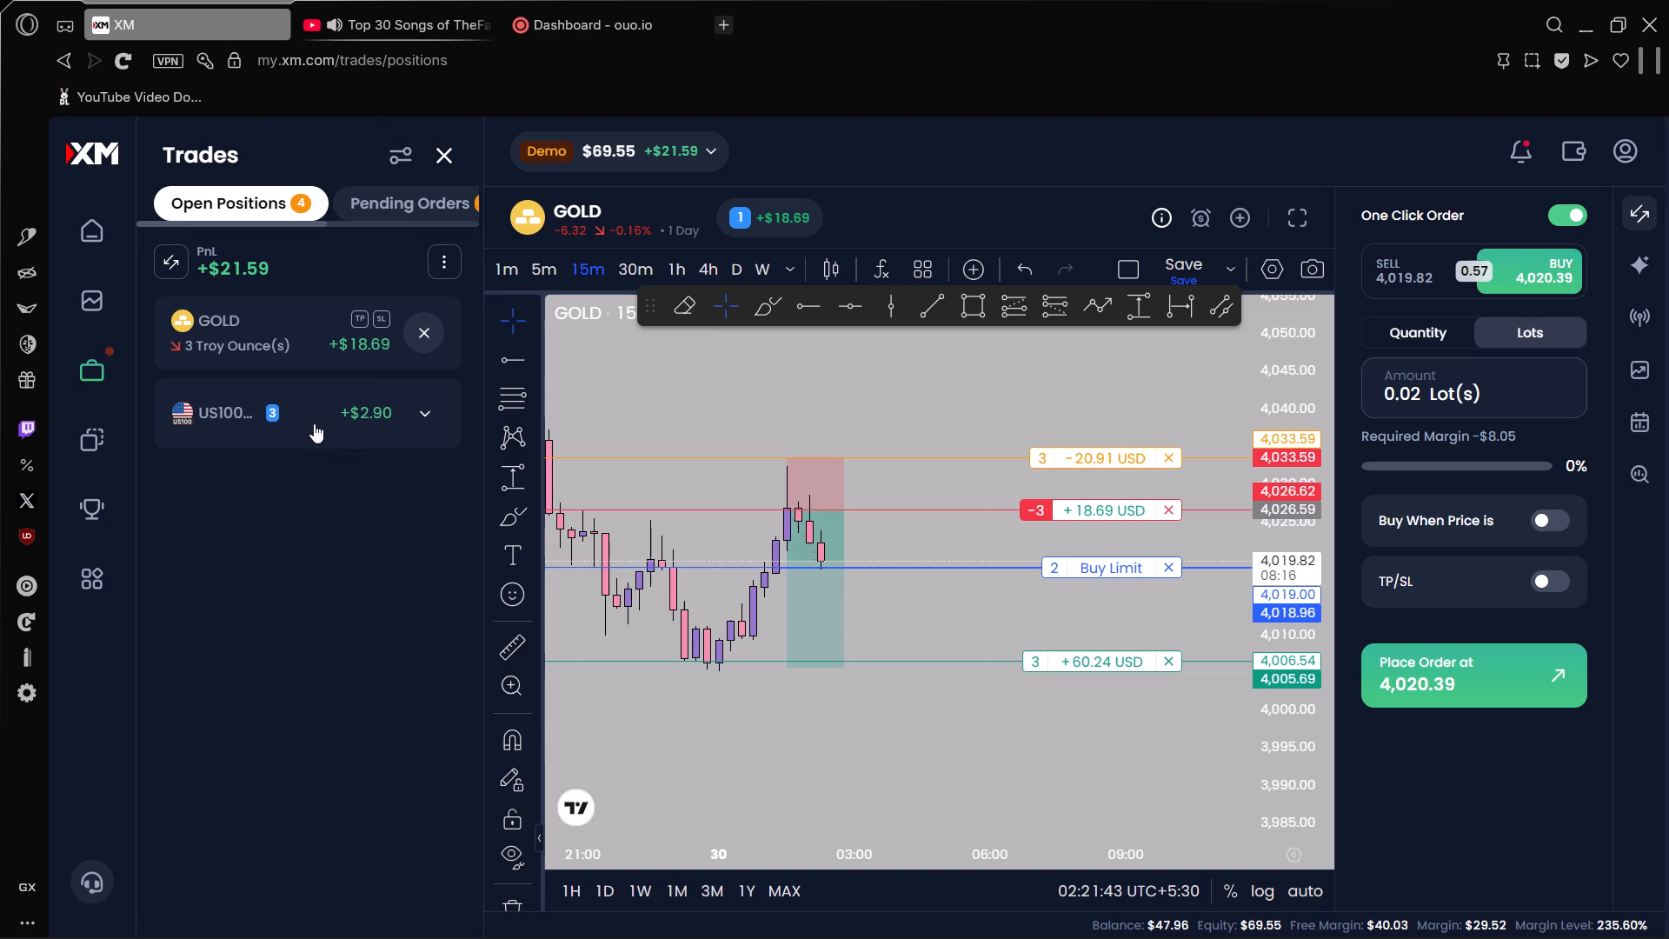
Check the account overview and examine the US100Cash 15-minute chart around its open sell positions and take-profit levels.
{"action": "left_click", "coordinate": [87, 225]}
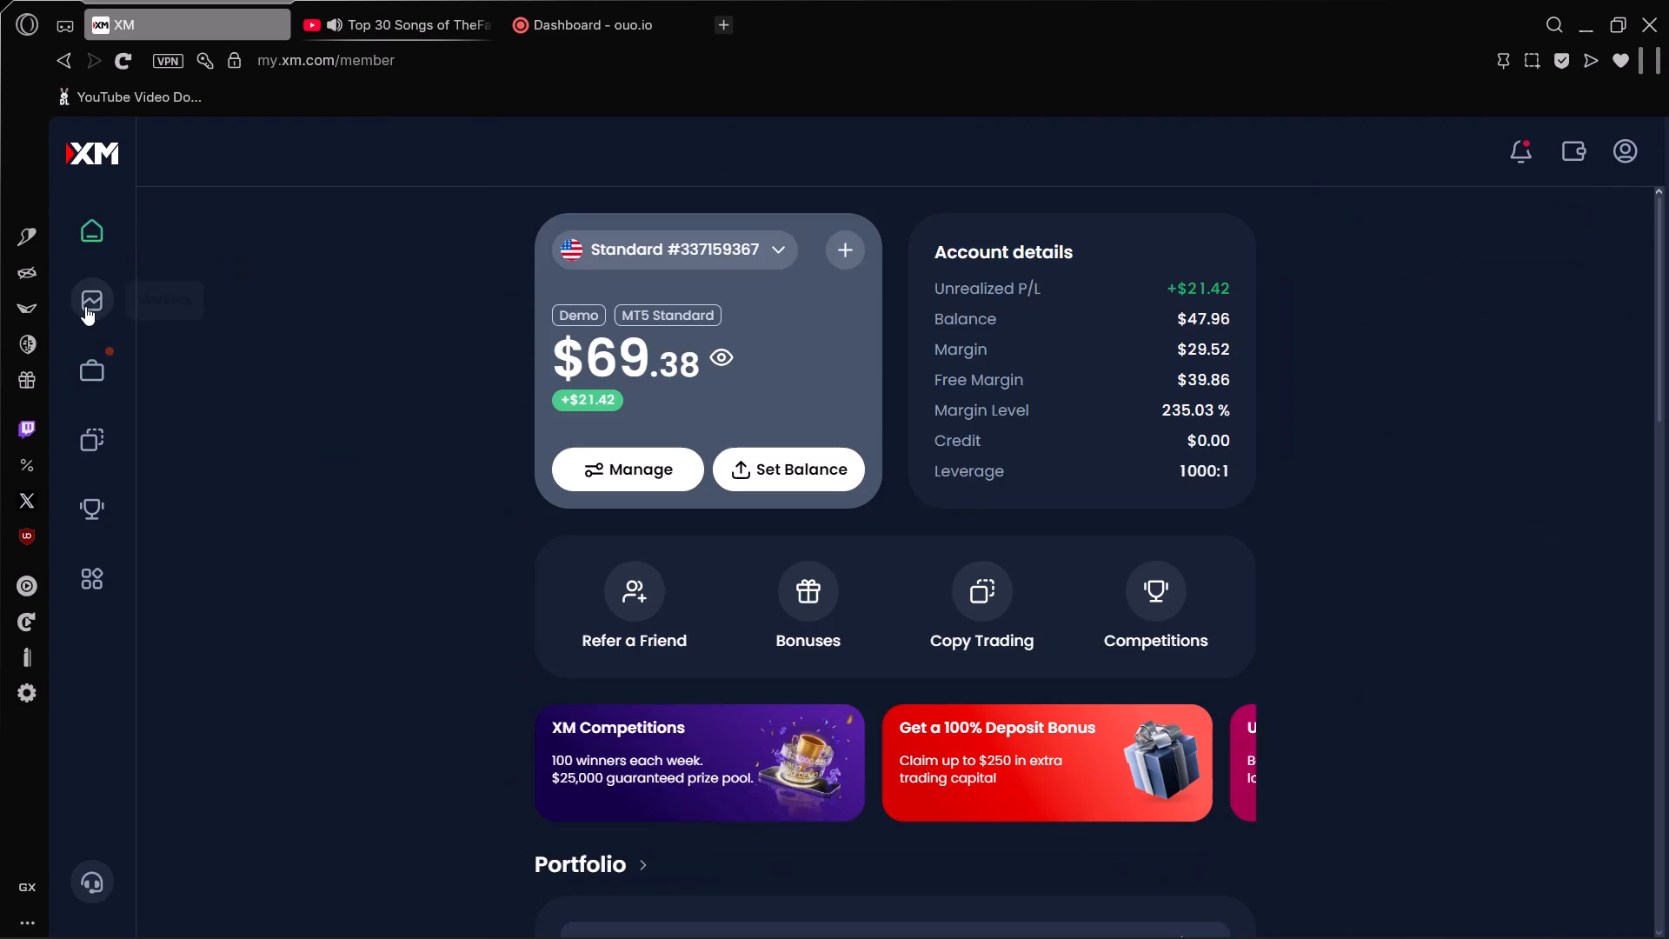
{"action": "left_click", "coordinate": [85, 310]}
{"action": "left_click", "coordinate": [229, 591]}
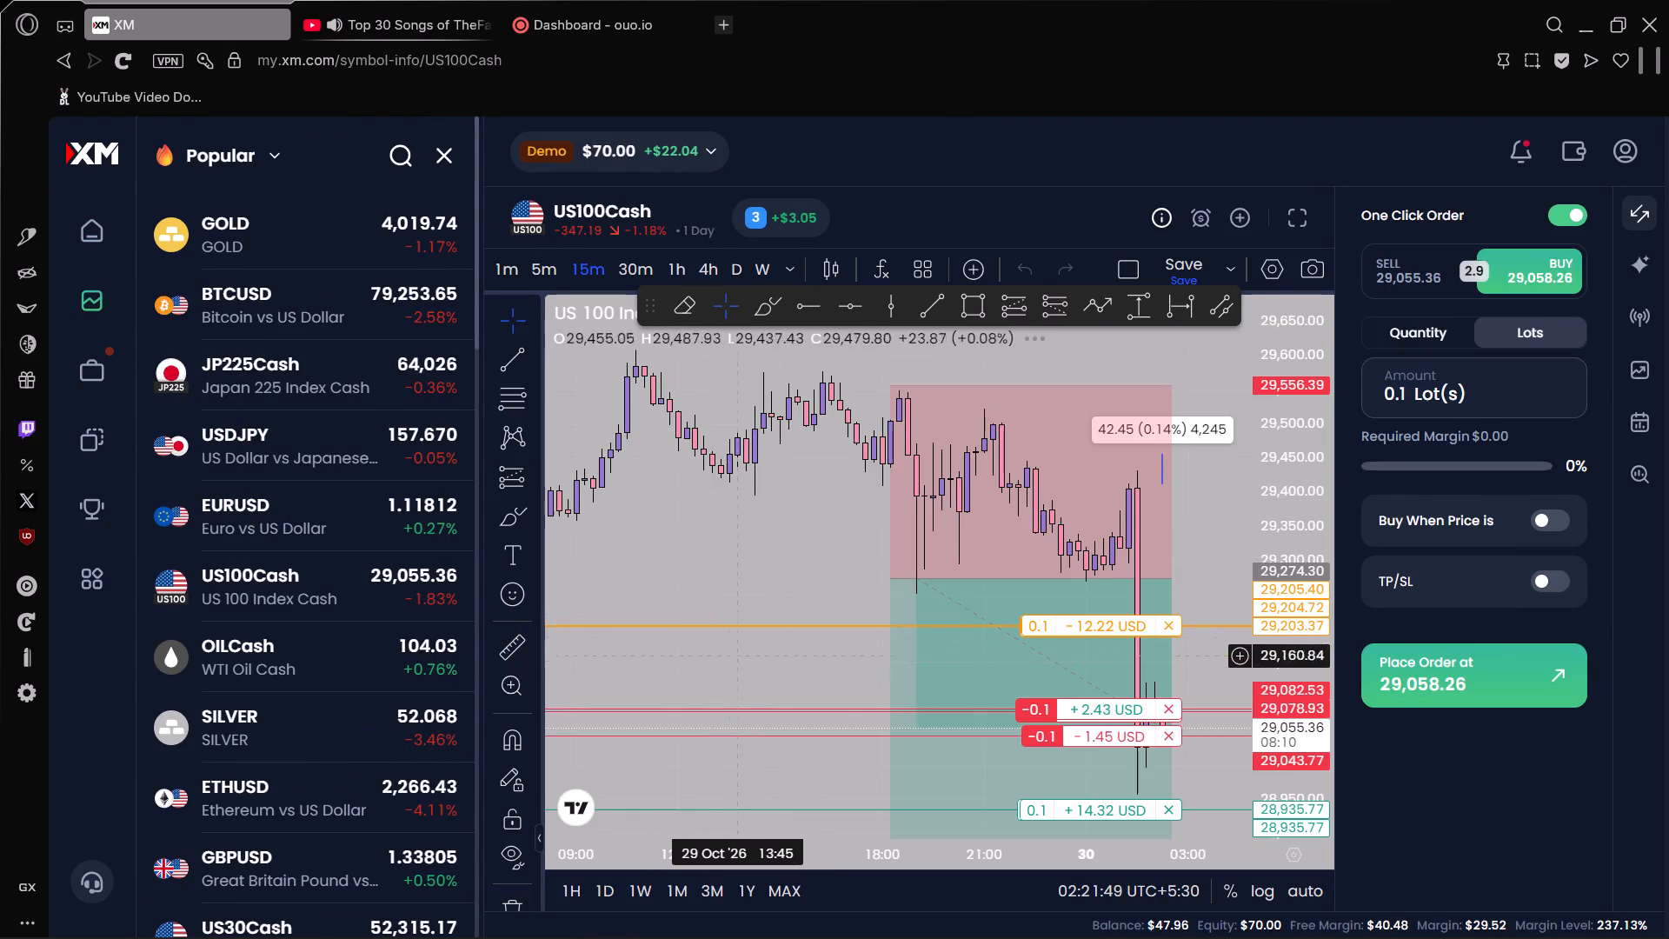
{"action": "left_click_drag", "start_coordinate": [753, 691], "coordinate": [518, 505]}
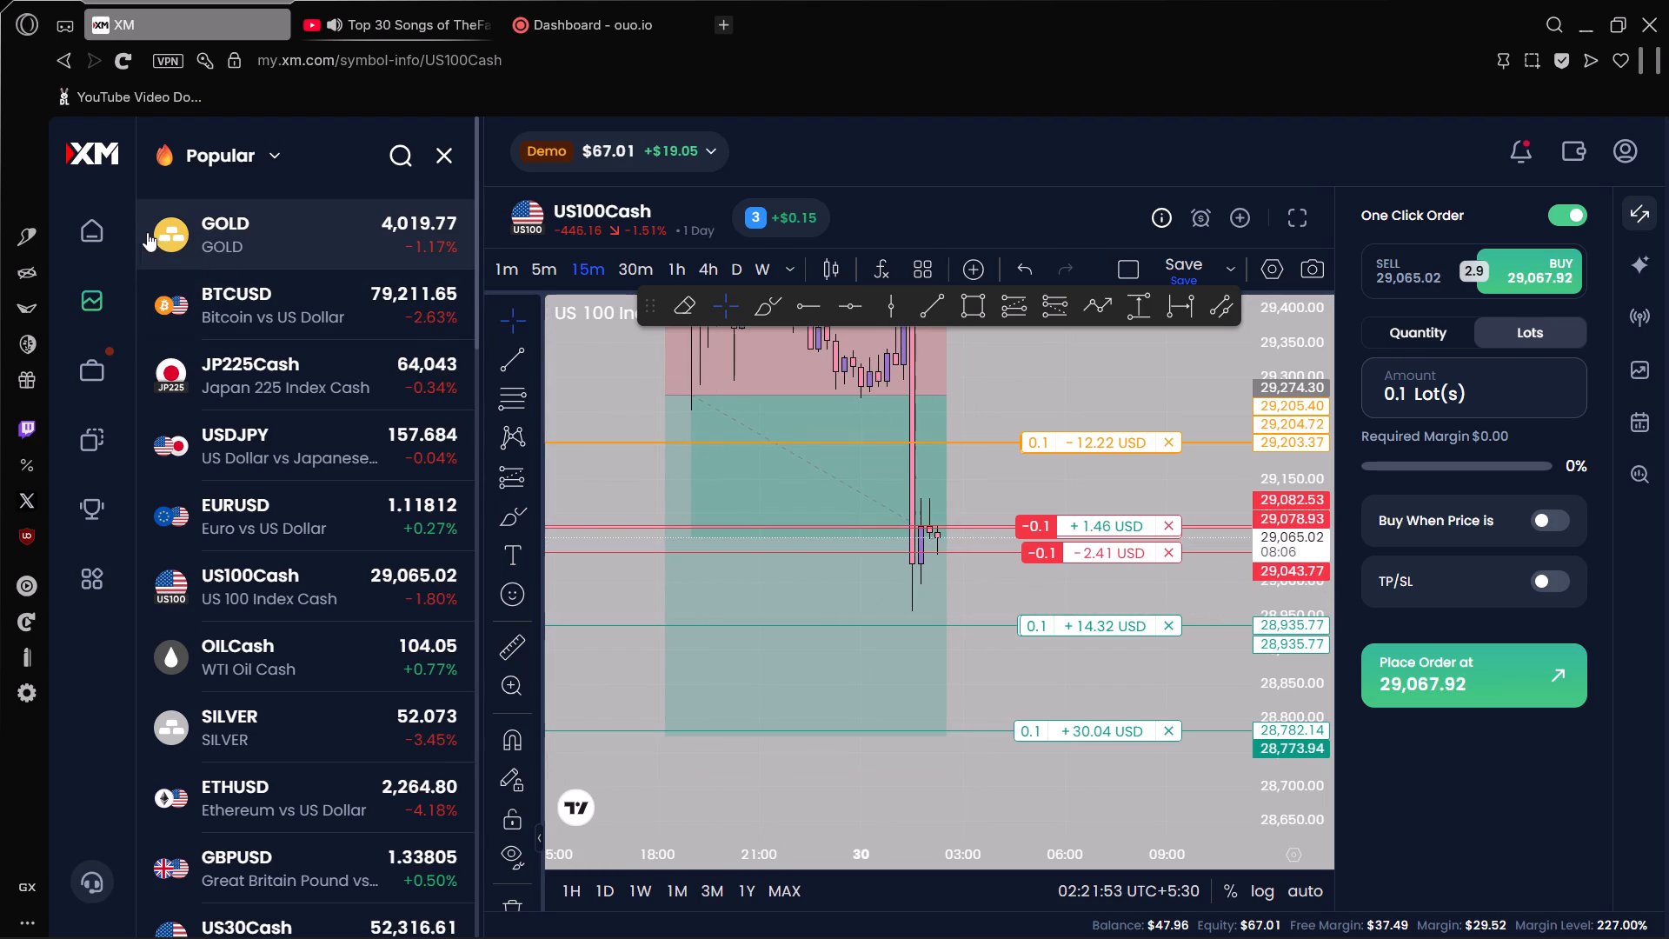
{"action": "left_click", "coordinate": [101, 249]}
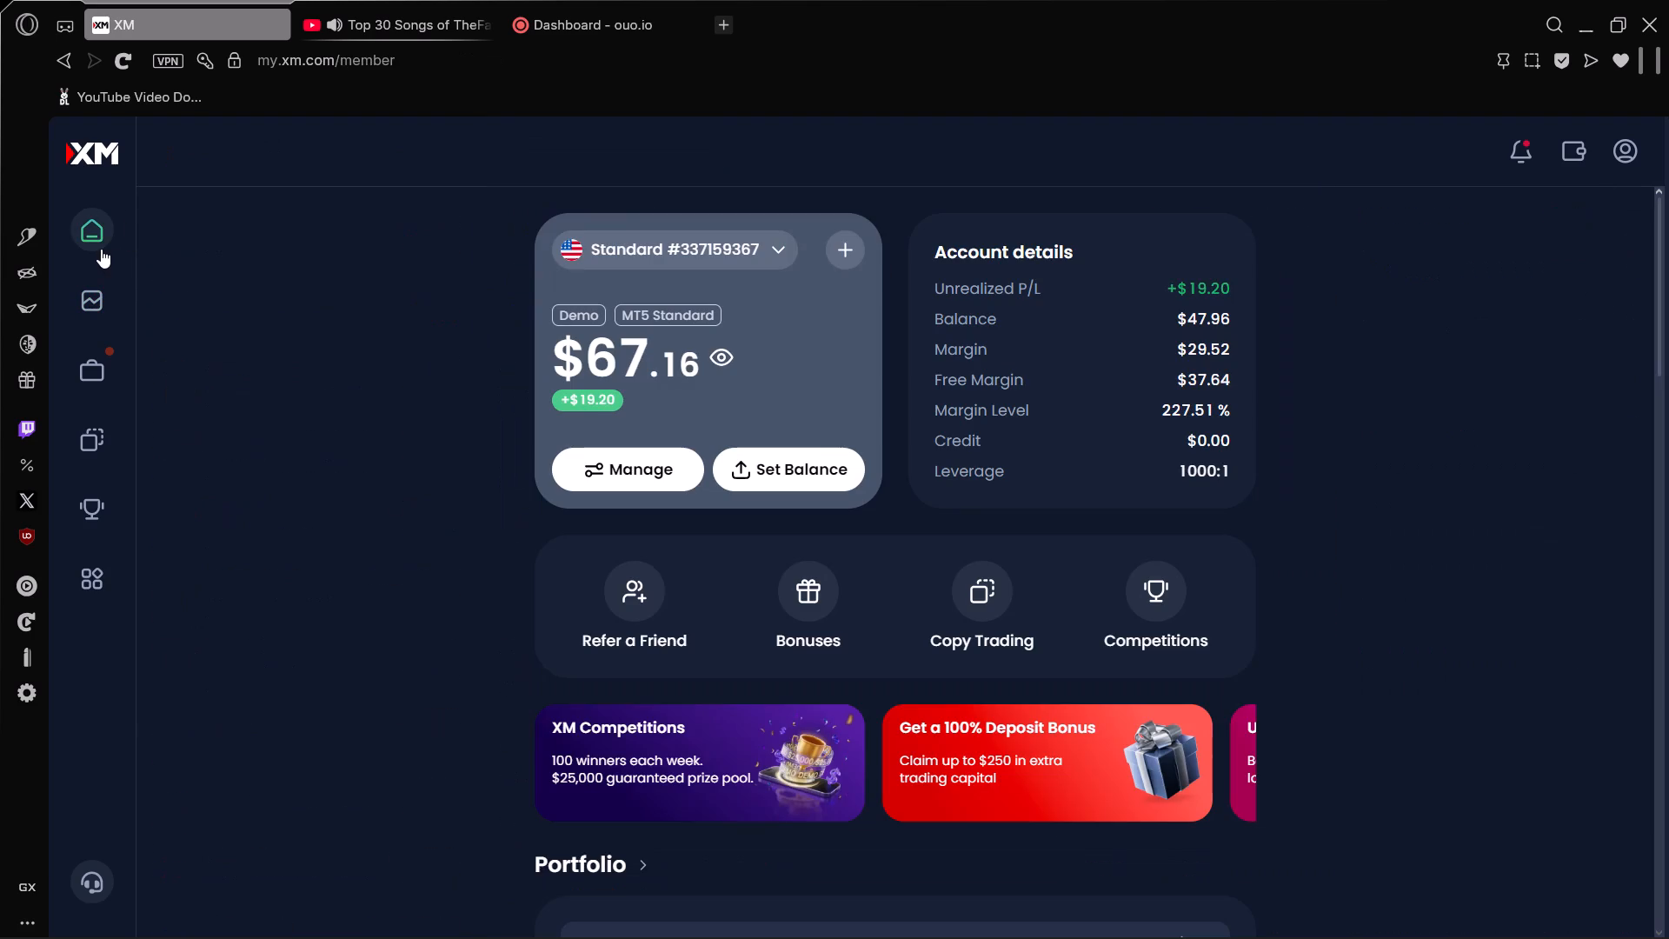
{"action": "left_click", "coordinate": [394, 1]}
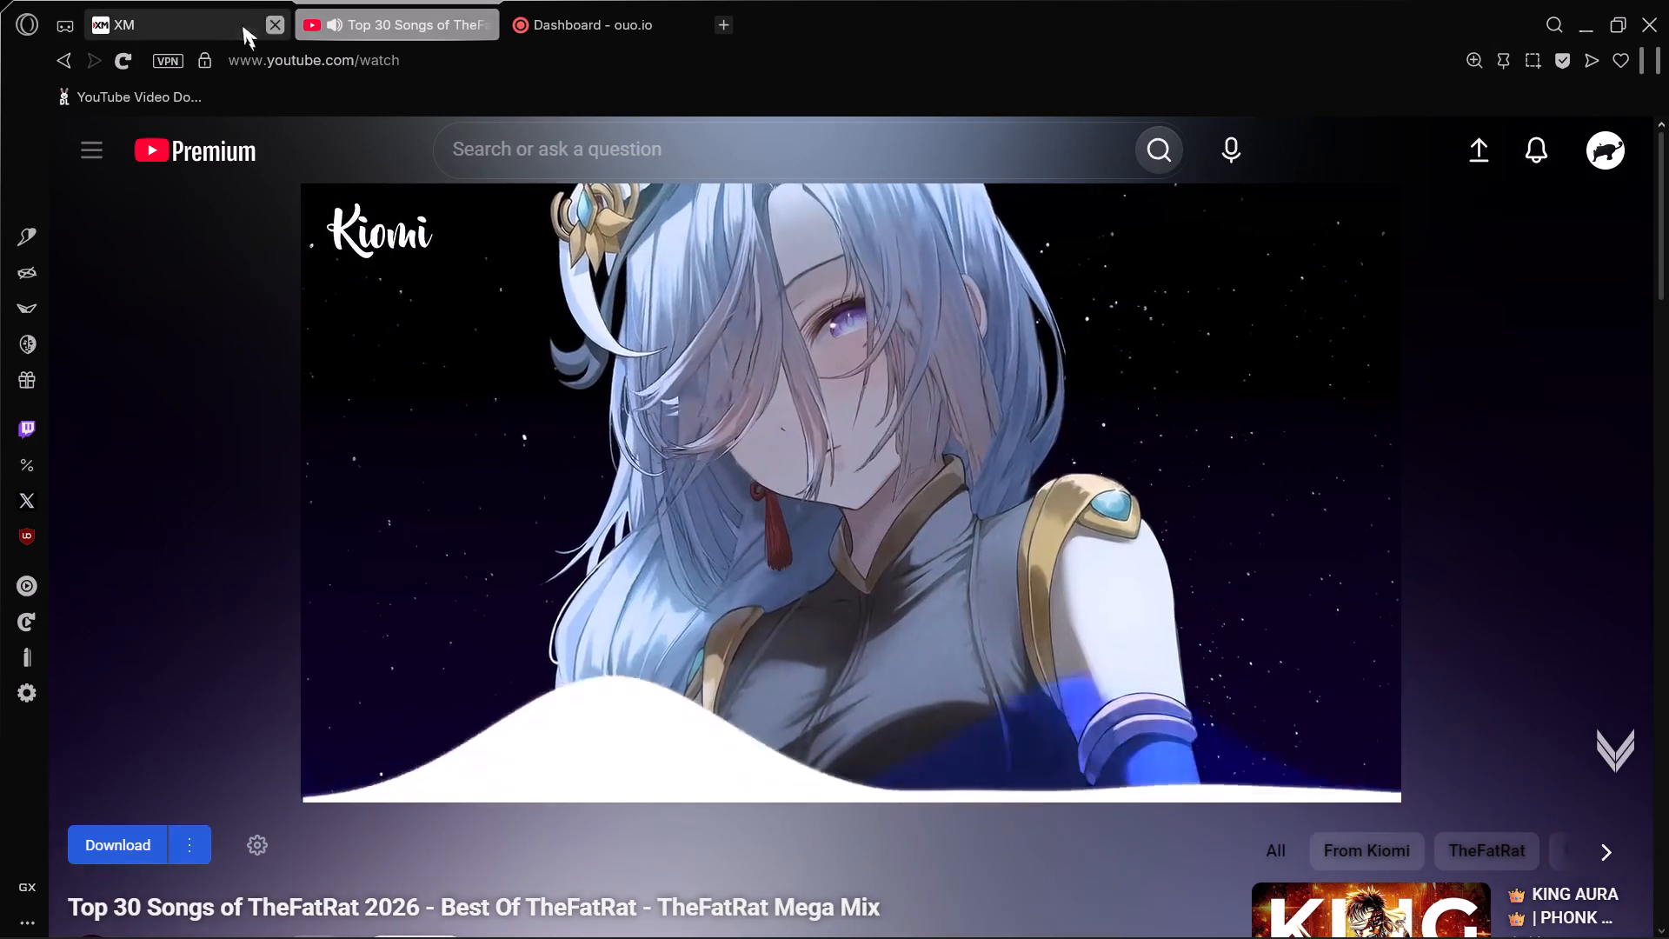
{"action": "left_click", "coordinate": [202, 24]}
{"action": "left_click", "coordinate": [99, 370]}
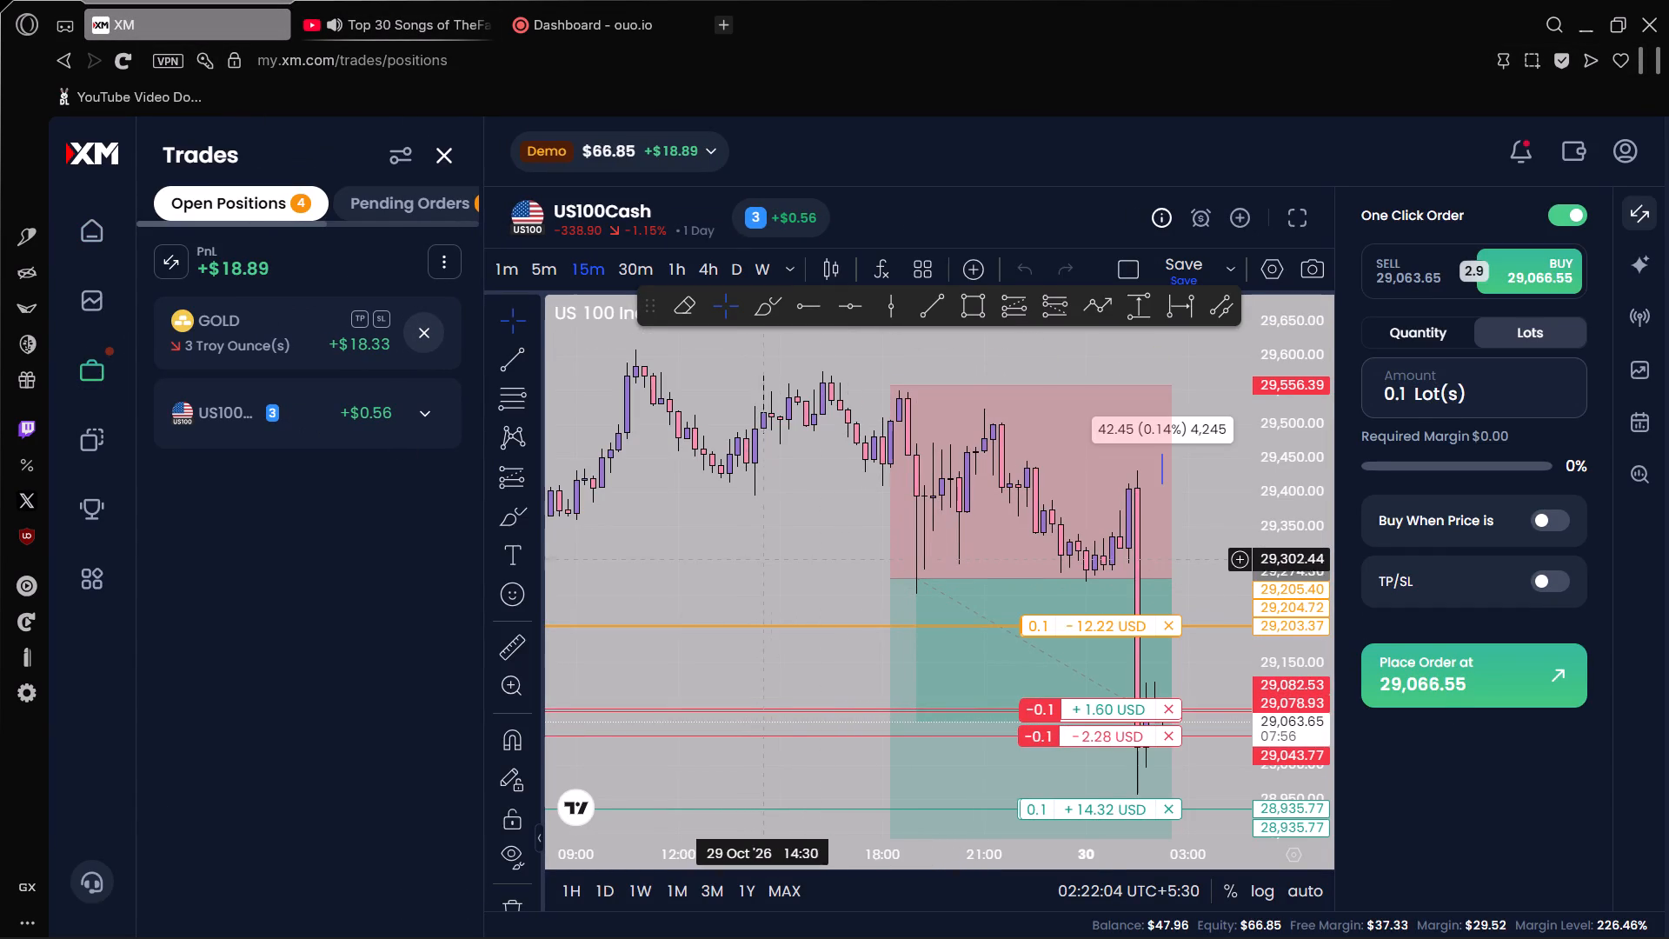
{"action": "left_click_drag", "start_coordinate": [775, 562], "coordinate": [544, 430]}
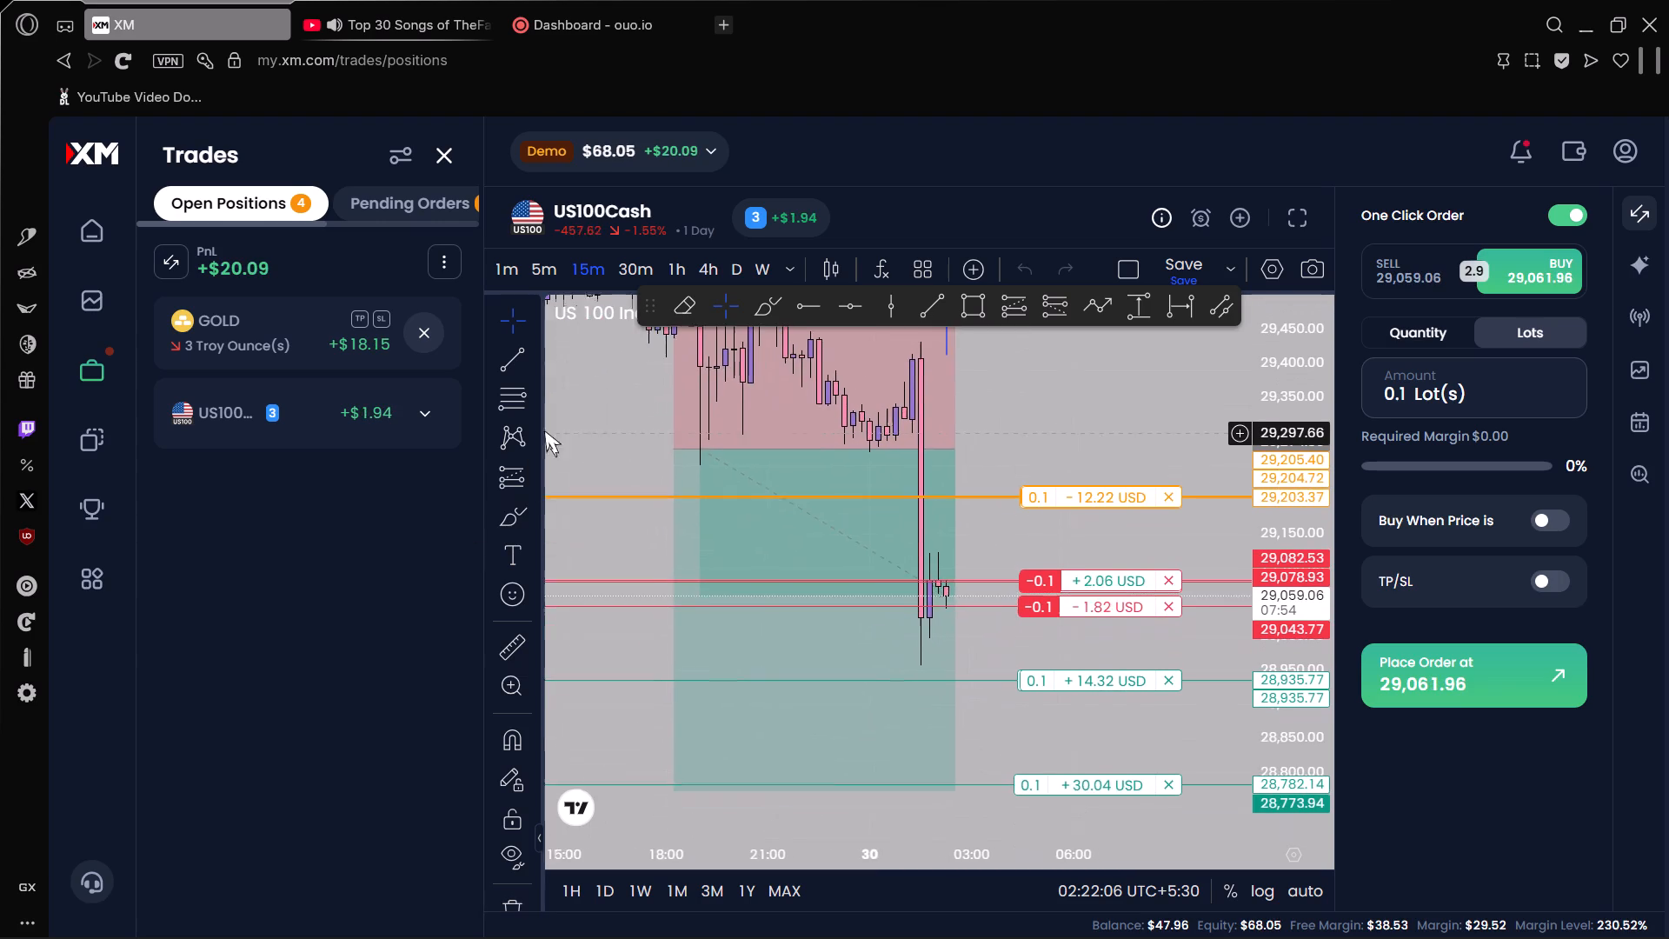
{"action": "left_click_drag", "start_coordinate": [544, 430], "coordinate": [433, 358]}
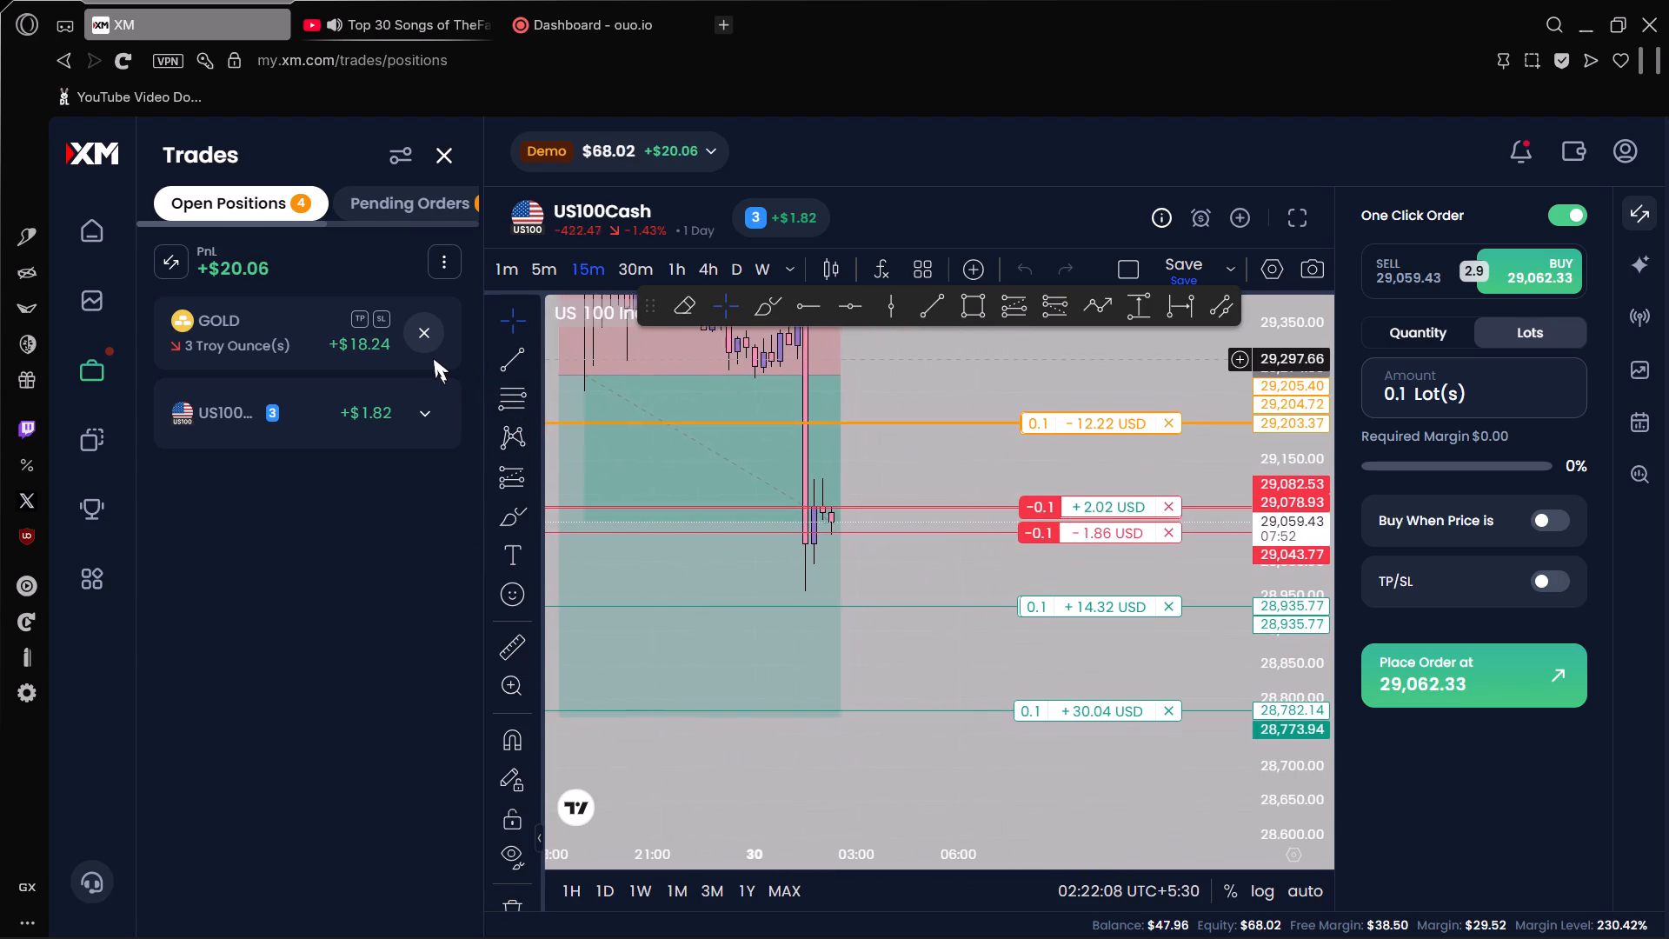
{"action": "left_click_drag", "start_coordinate": [433, 358], "coordinate": [429, 357]}
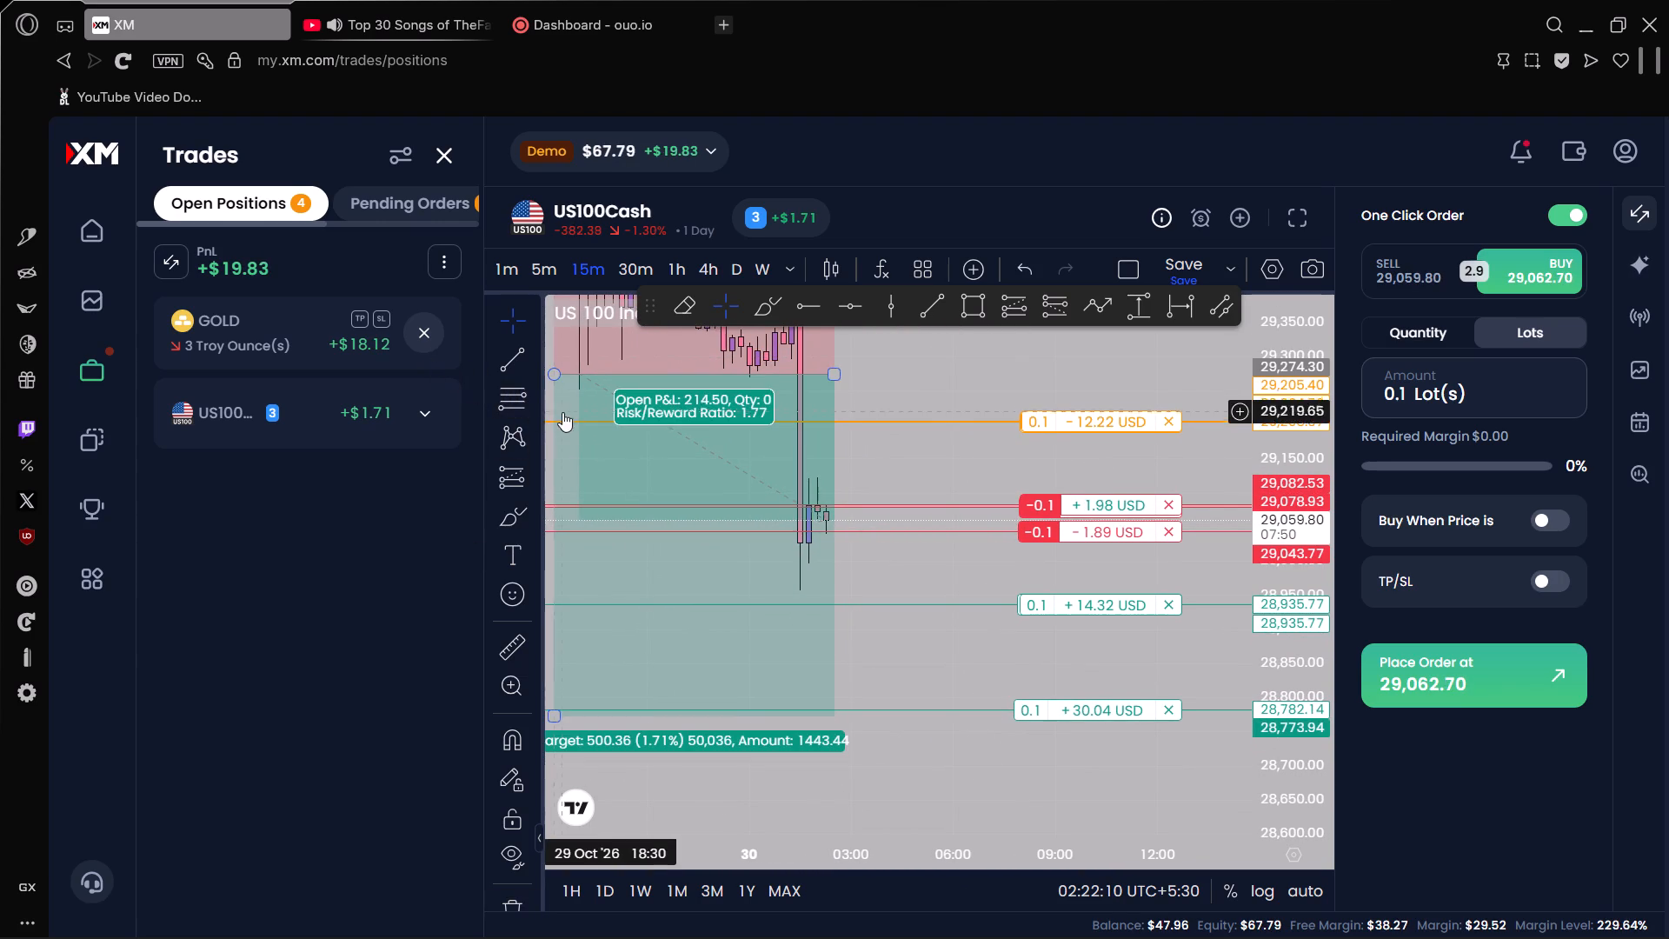
Open the GOLD sell position's trade details and show its chart to examine the latest 15-minute candles.
{"action": "left_click", "coordinate": [288, 324]}
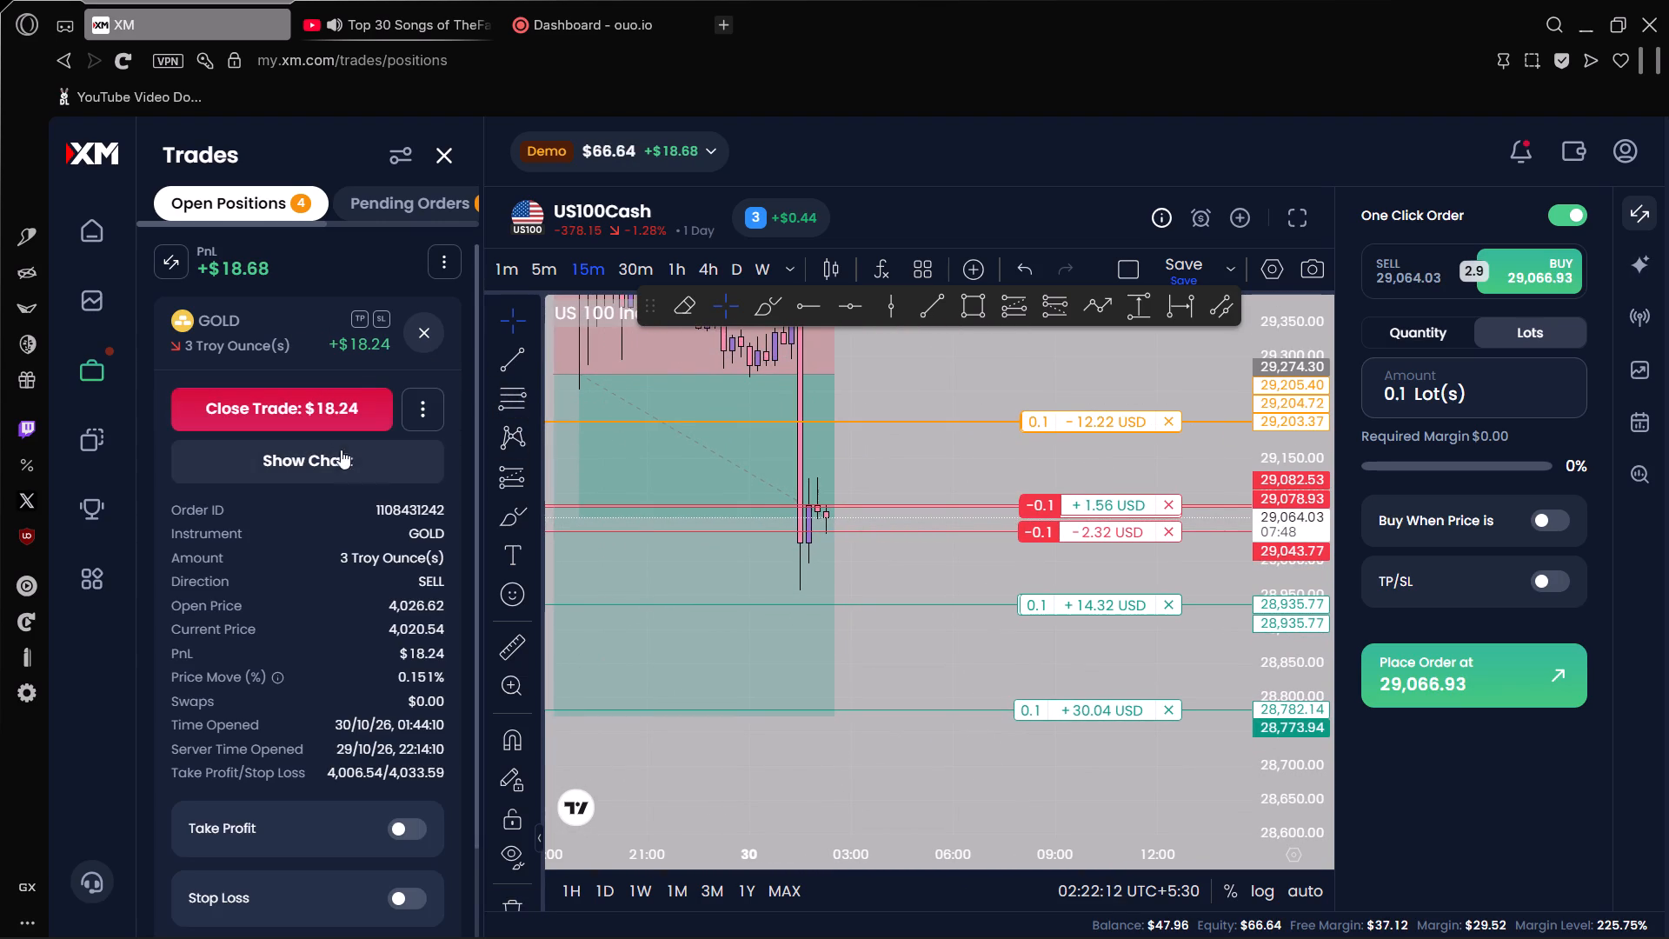
{"action": "left_click", "coordinate": [342, 455]}
{"action": "left_click_drag", "start_coordinate": [921, 569], "coordinate": [1086, 564]}
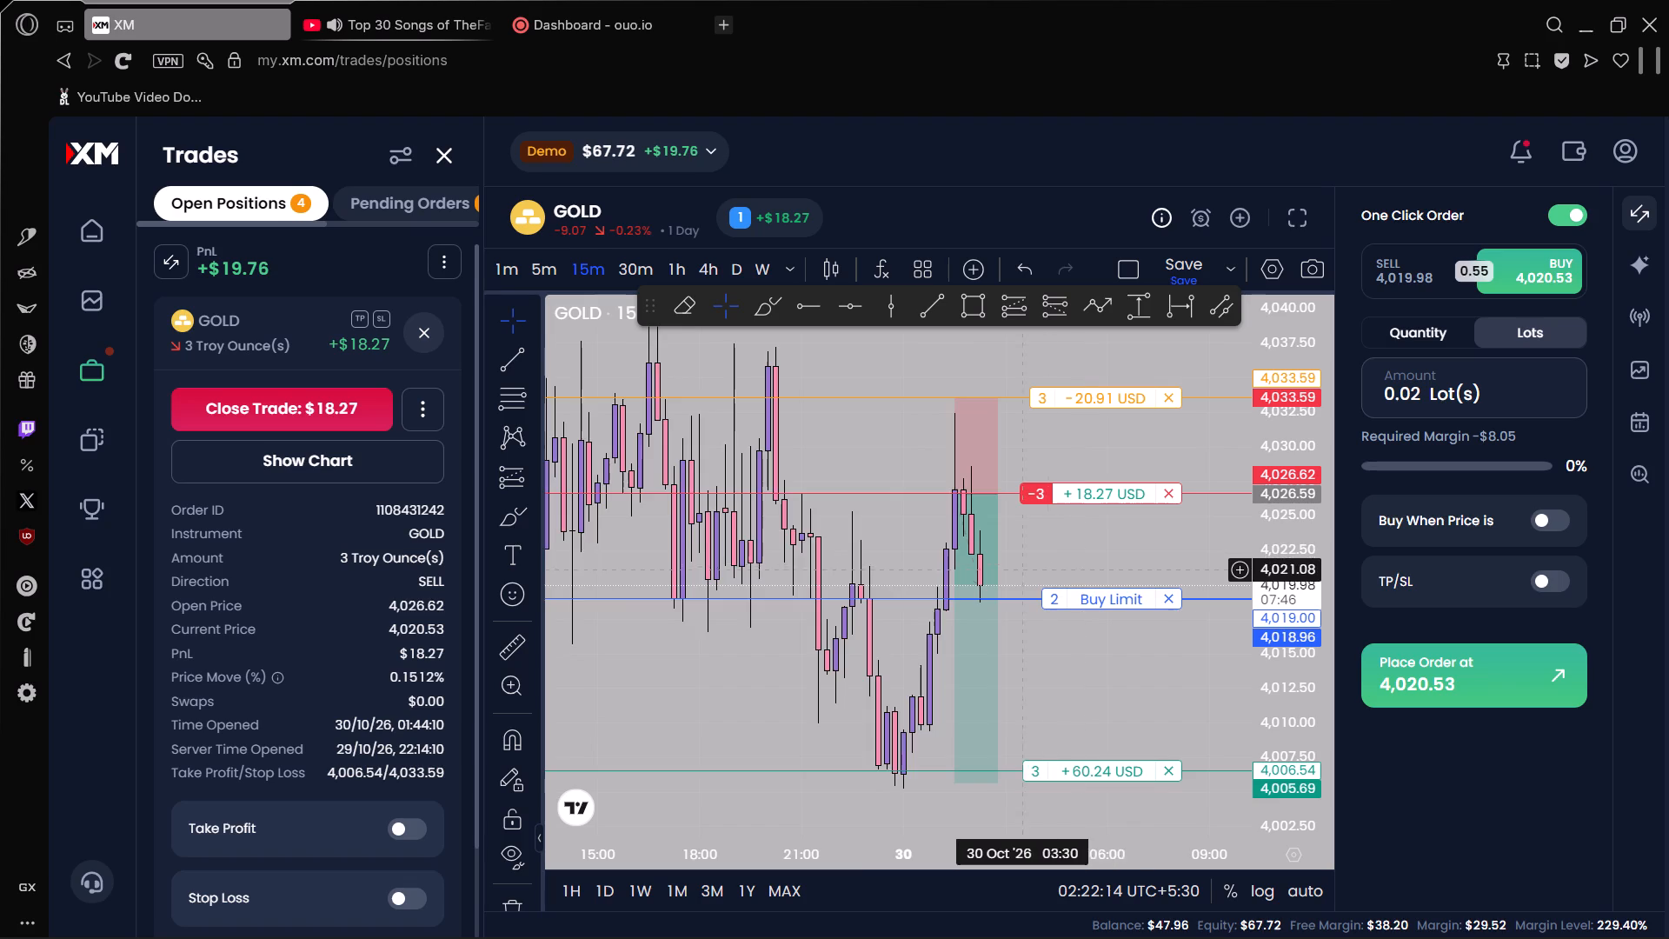
{"action": "scroll", "coordinate": [957, 583], "scroll_direction": "up", "scroll_amount": 6}
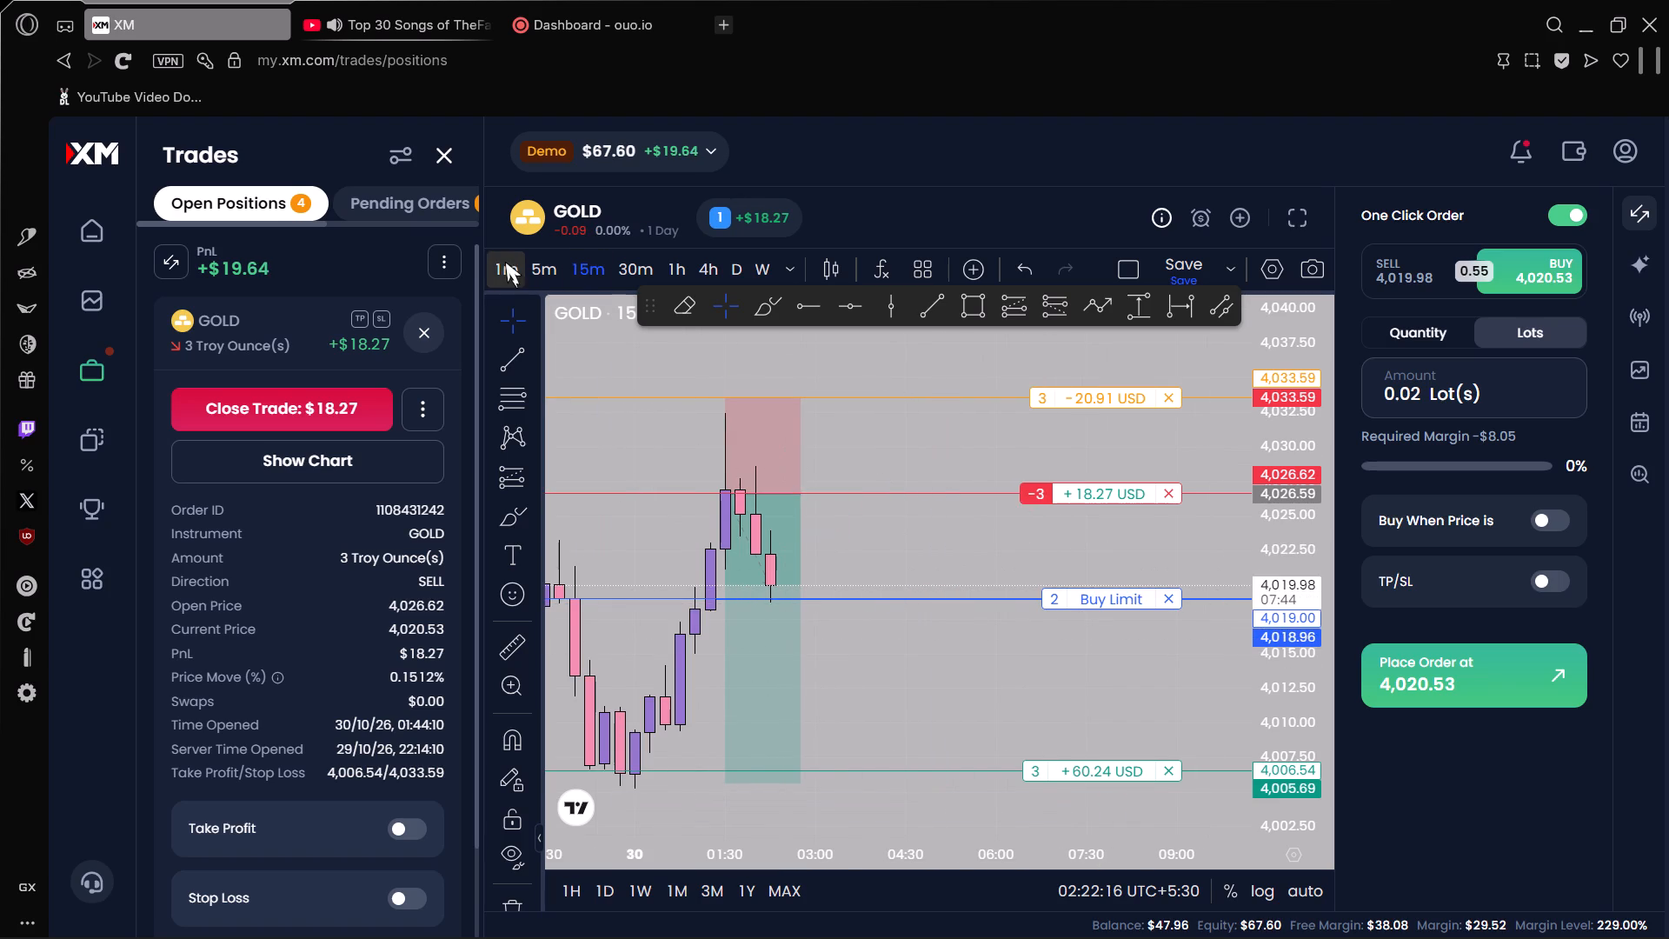
Switch the GOLD chart to the 1-minute timeframe.
{"action": "left_click", "coordinate": [502, 263]}
{"action": "scroll", "coordinate": [879, 536], "scroll_direction": "up", "scroll_amount": 6}
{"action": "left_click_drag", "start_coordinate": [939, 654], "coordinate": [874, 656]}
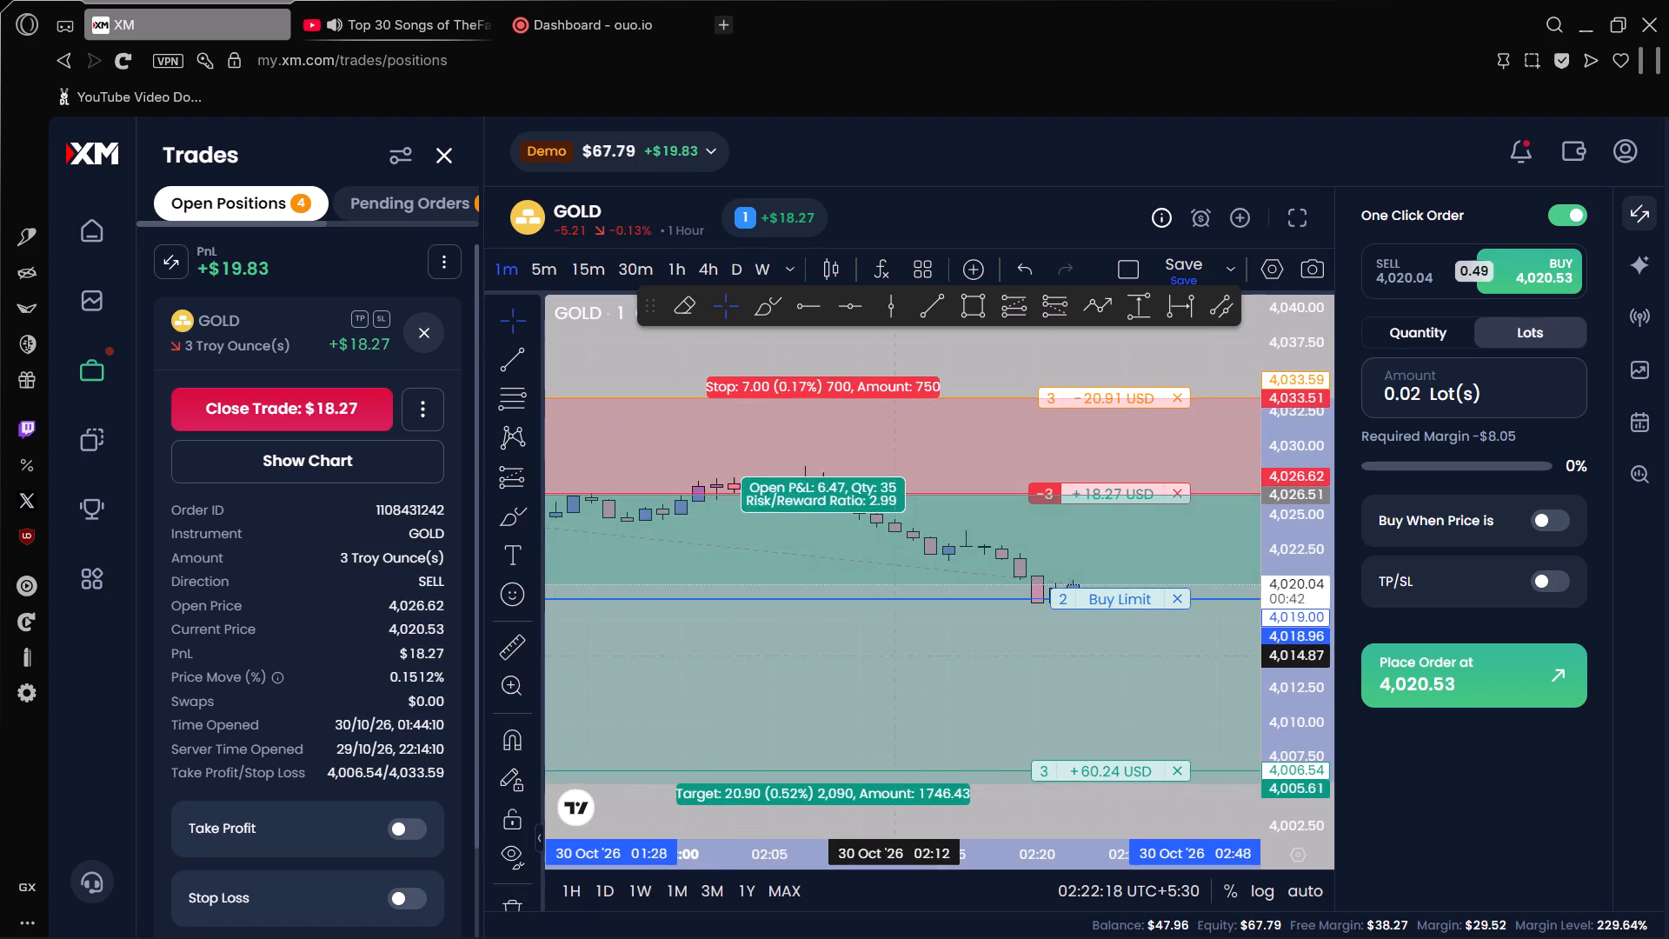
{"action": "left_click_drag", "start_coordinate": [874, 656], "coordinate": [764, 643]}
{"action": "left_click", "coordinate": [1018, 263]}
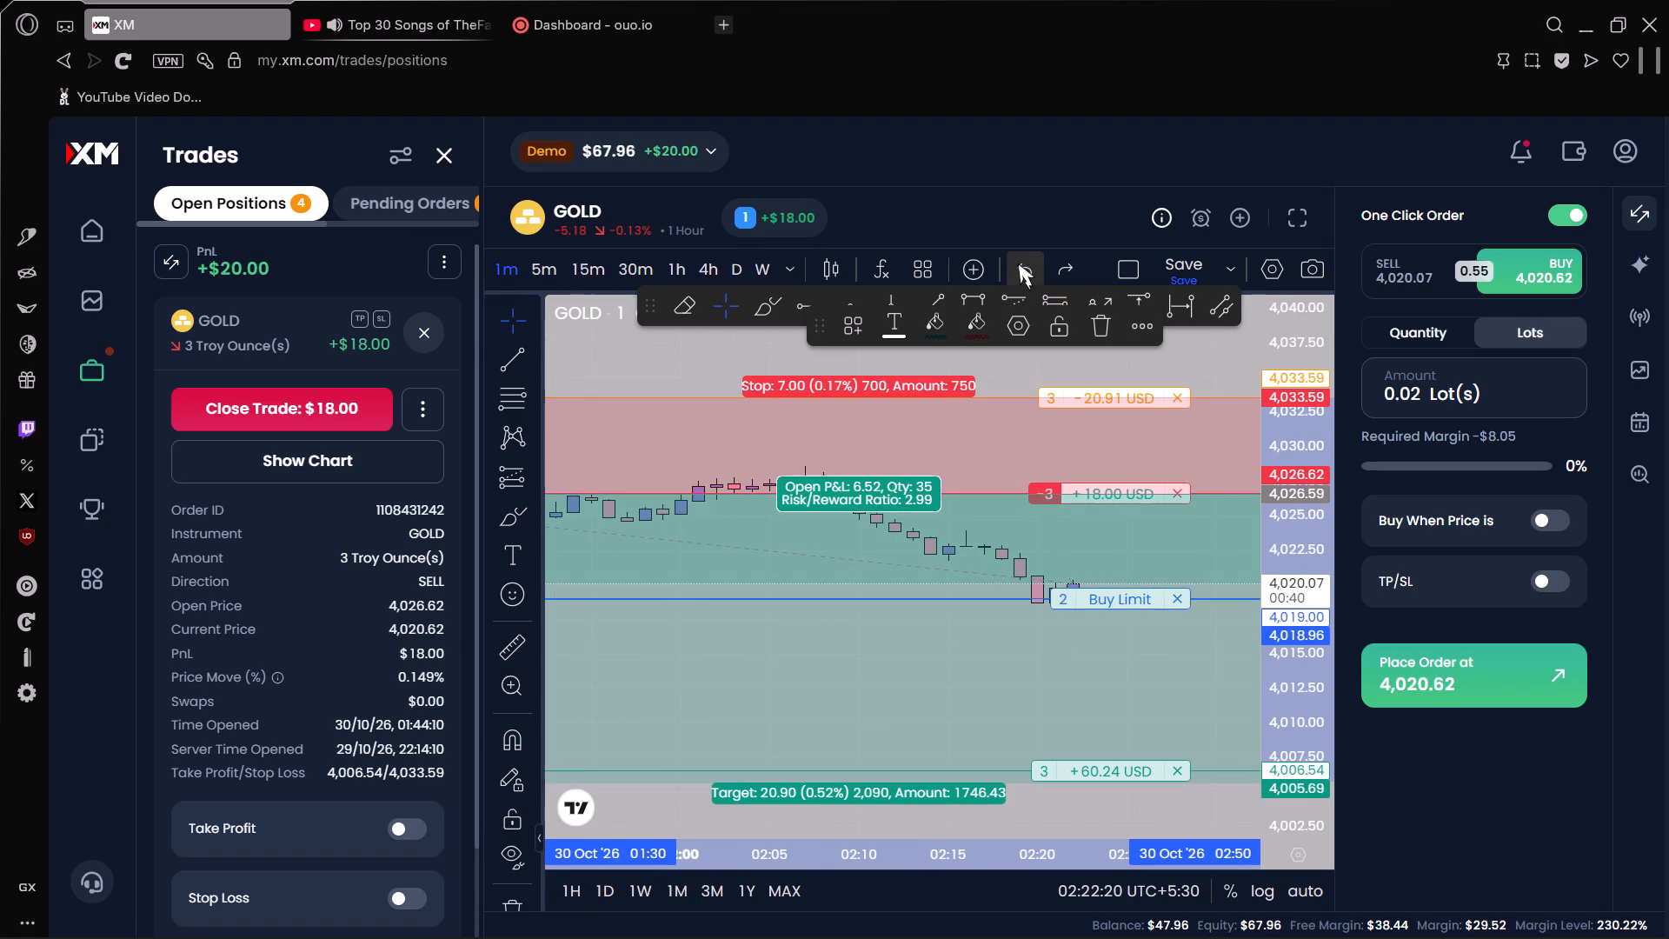
Examine the latest GOLD 1-minute candles around the buy limit, entry and take-profit levels.
{"action": "right_click_drag", "start_coordinate": [1000, 344], "coordinate": [994, 363]}
{"action": "left_click", "coordinate": [881, 349]}
{"action": "left_click_drag", "start_coordinate": [927, 360], "coordinate": [672, 348]}
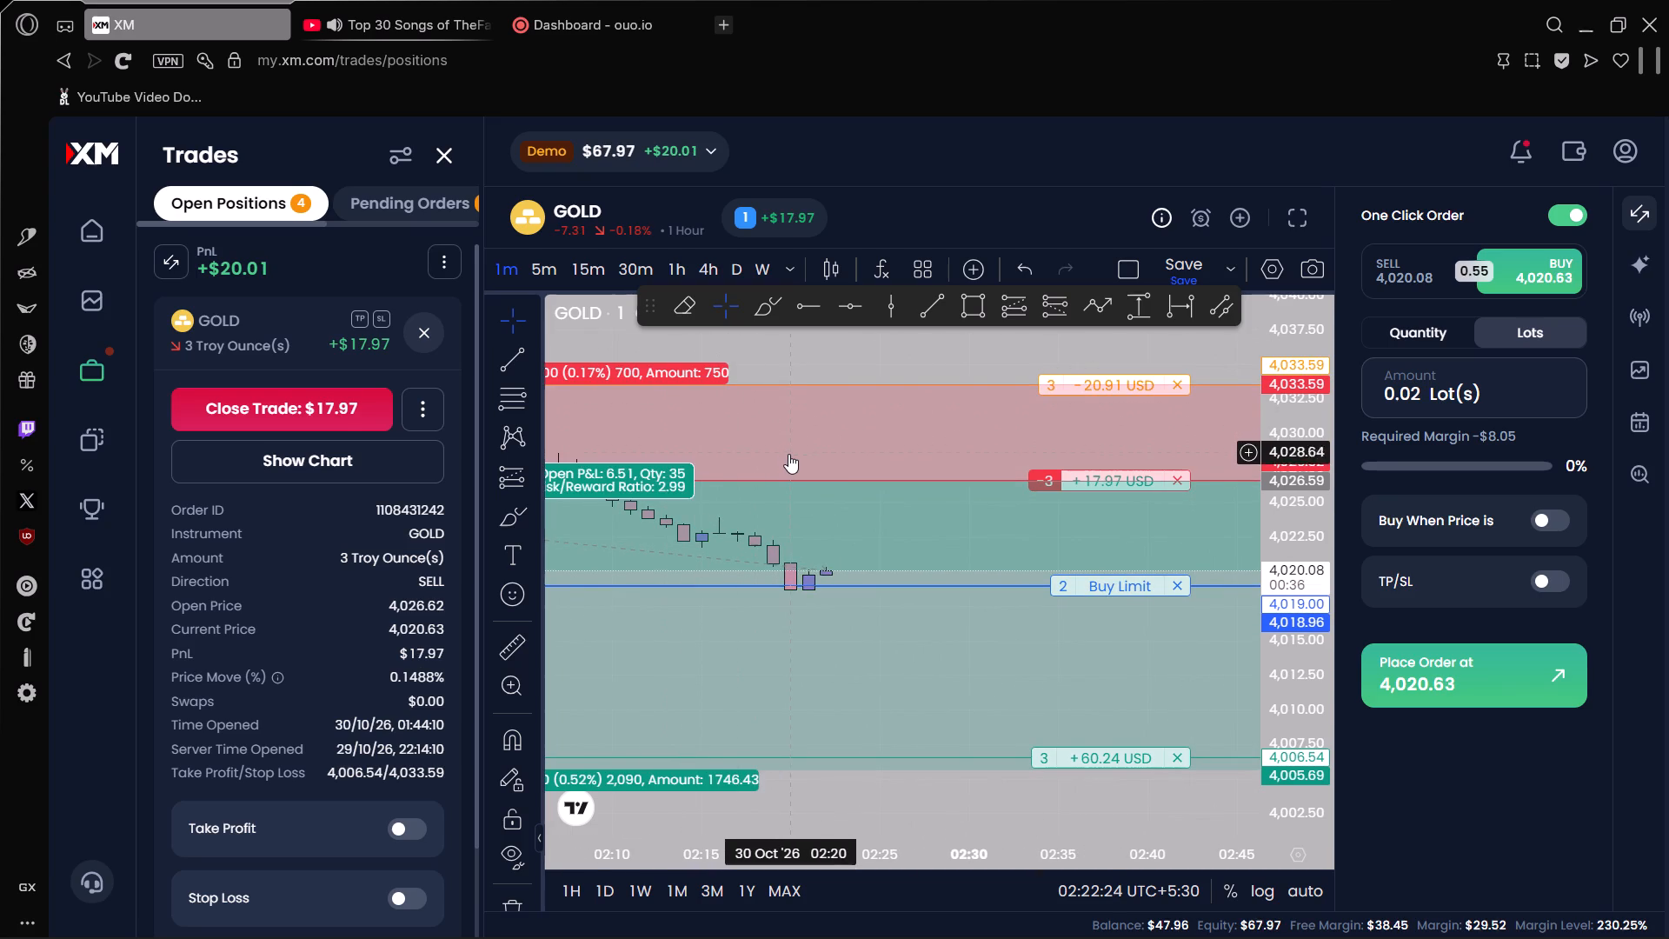
{"action": "scroll", "coordinate": [788, 454], "scroll_direction": "down", "scroll_amount": 6}
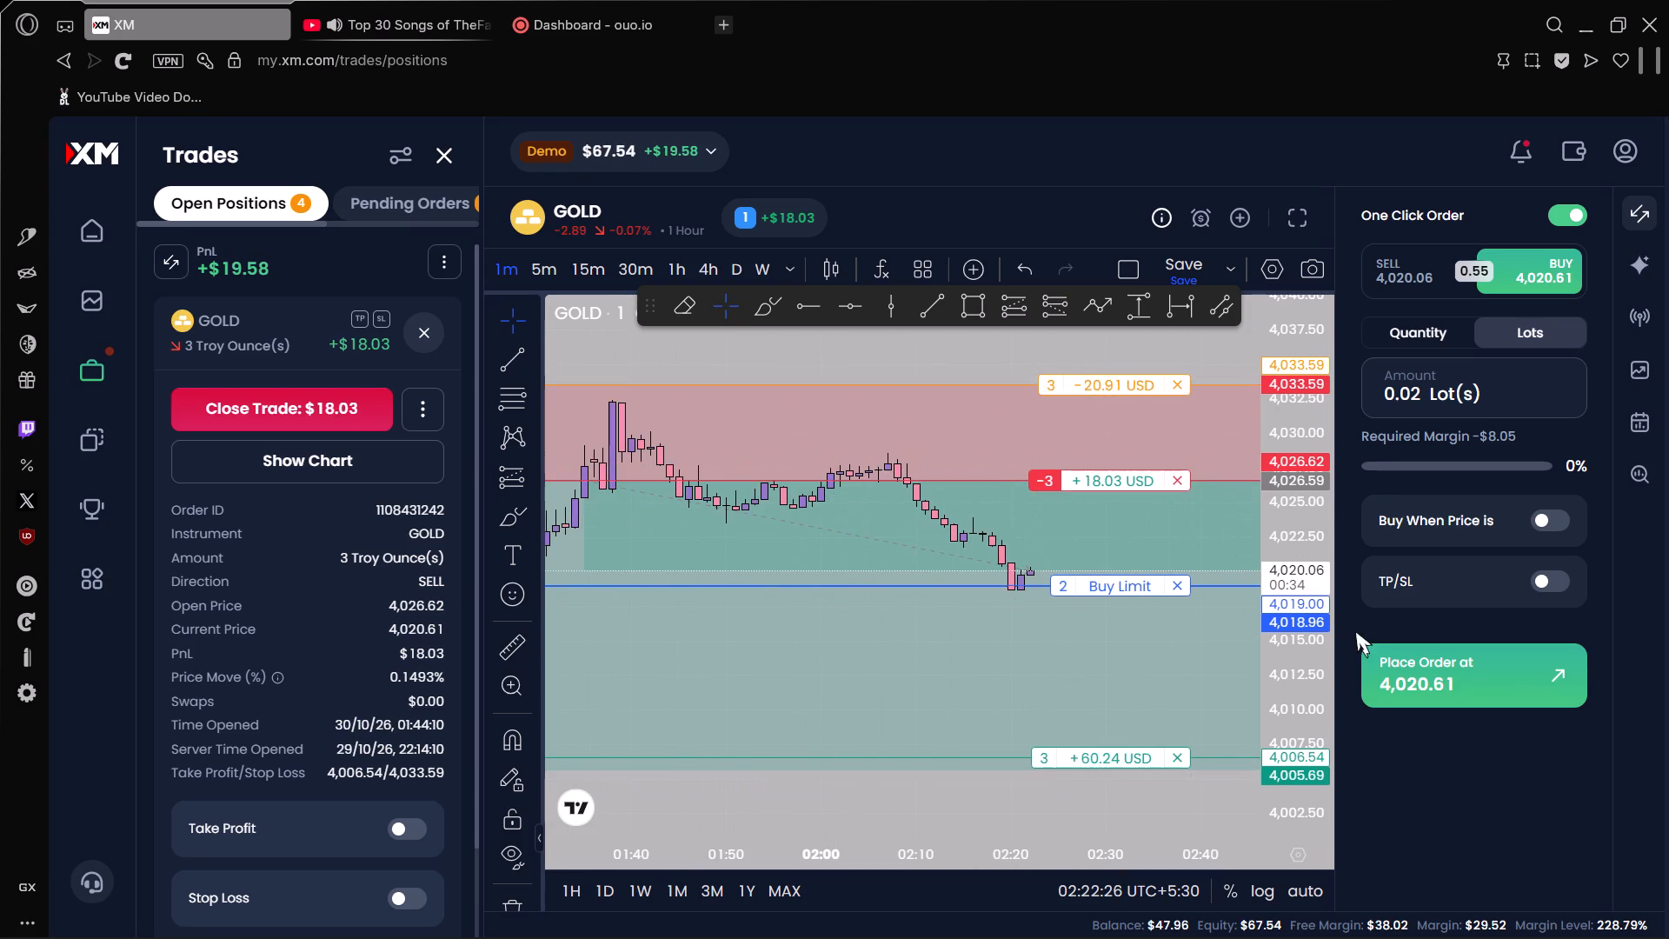
{"action": "scroll", "coordinate": [1324, 623], "scroll_direction": "down", "scroll_amount": 7}
{"action": "scroll", "coordinate": [1010, 722], "scroll_direction": "down", "scroll_amount": 3}
{"action": "left_click_drag", "start_coordinate": [1114, 739], "coordinate": [750, 740]}
{"action": "scroll", "coordinate": [1302, 620], "scroll_direction": "up", "scroll_amount": 6}
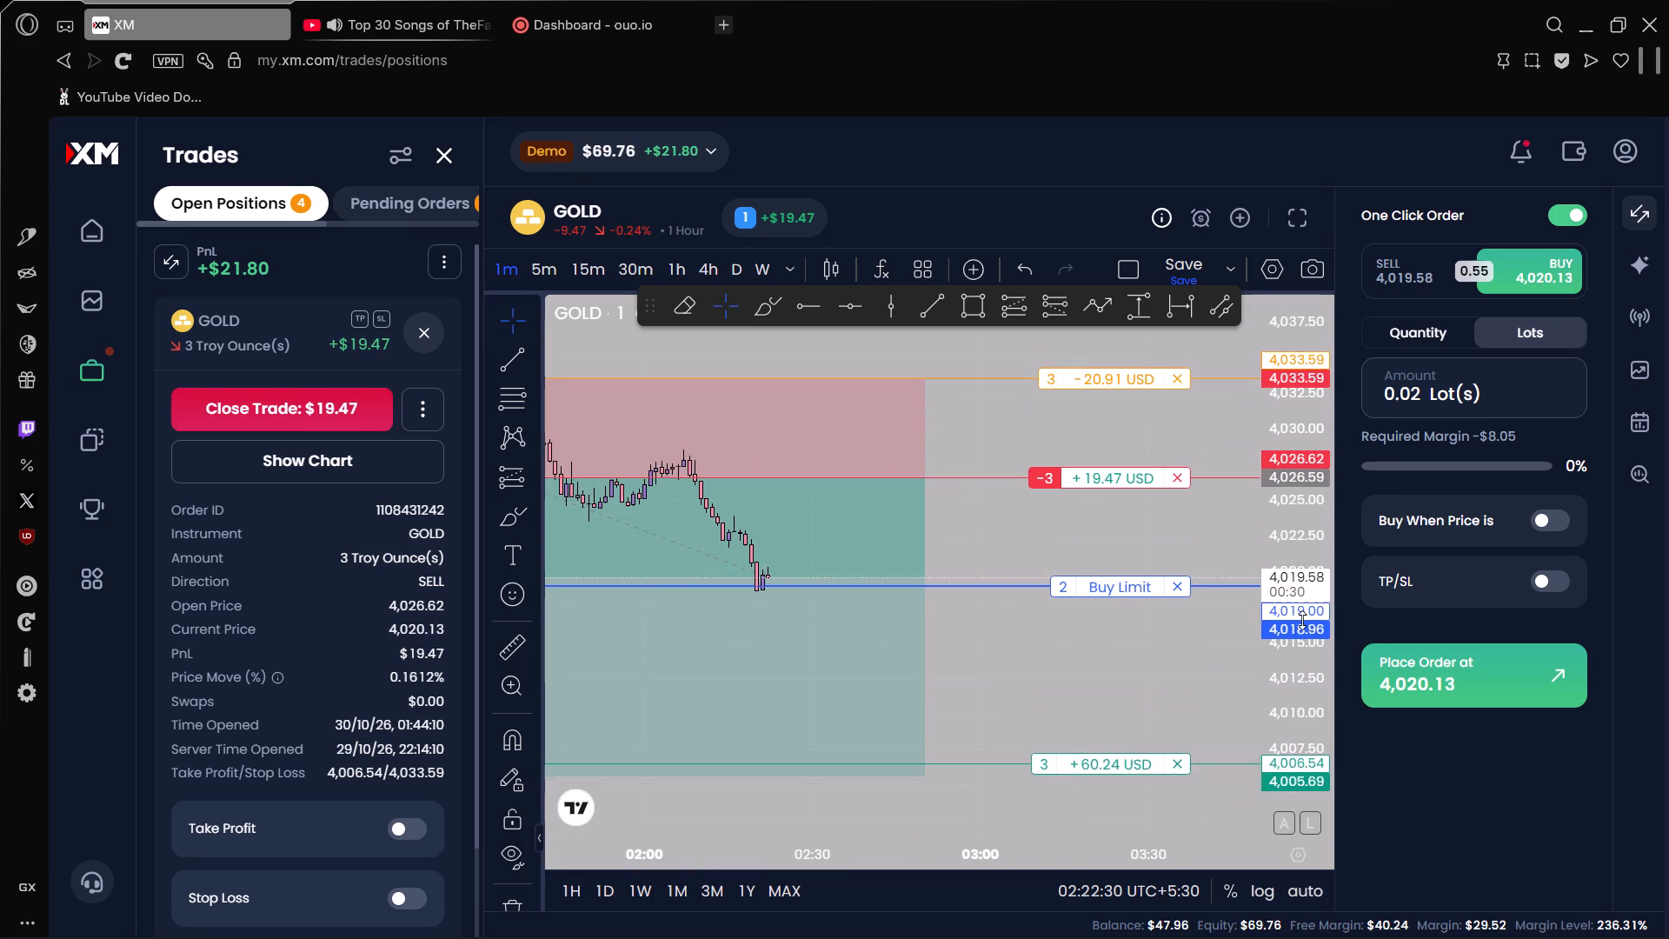
{"action": "scroll", "coordinate": [1302, 620], "scroll_direction": "up", "scroll_amount": 5}
{"action": "left_click_drag", "start_coordinate": [1089, 679], "coordinate": [1100, 573]}
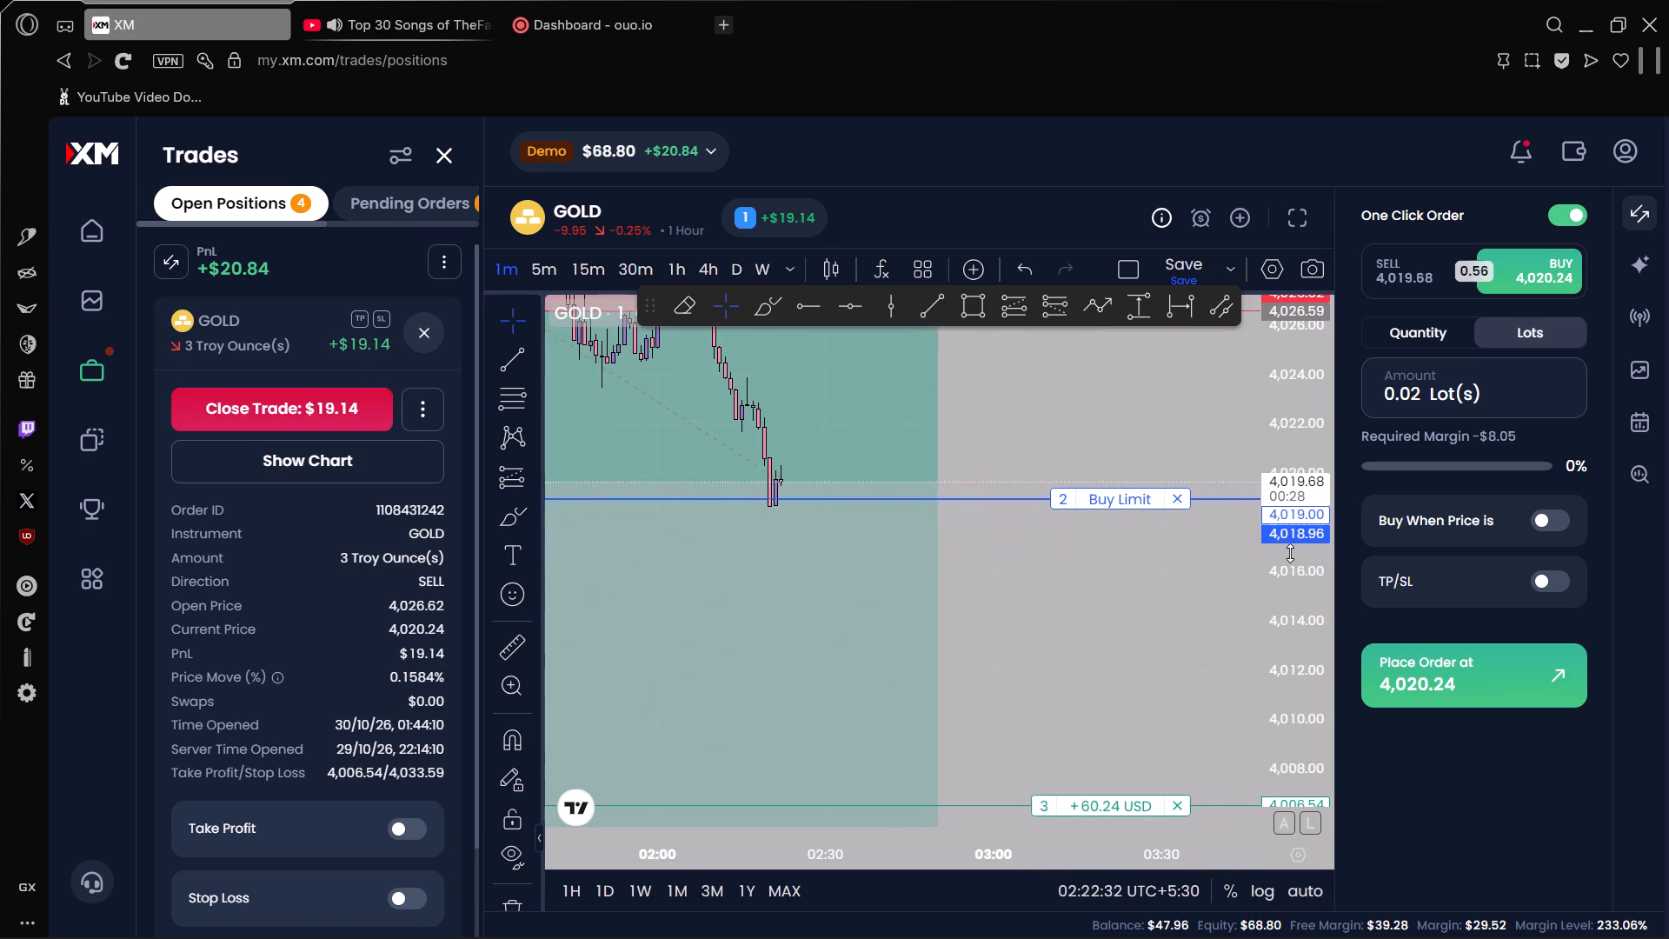
{"action": "scroll", "coordinate": [1295, 543], "scroll_direction": "down", "scroll_amount": 6}
{"action": "scroll", "coordinate": [1177, 604], "scroll_direction": "down", "scroll_amount": 2}
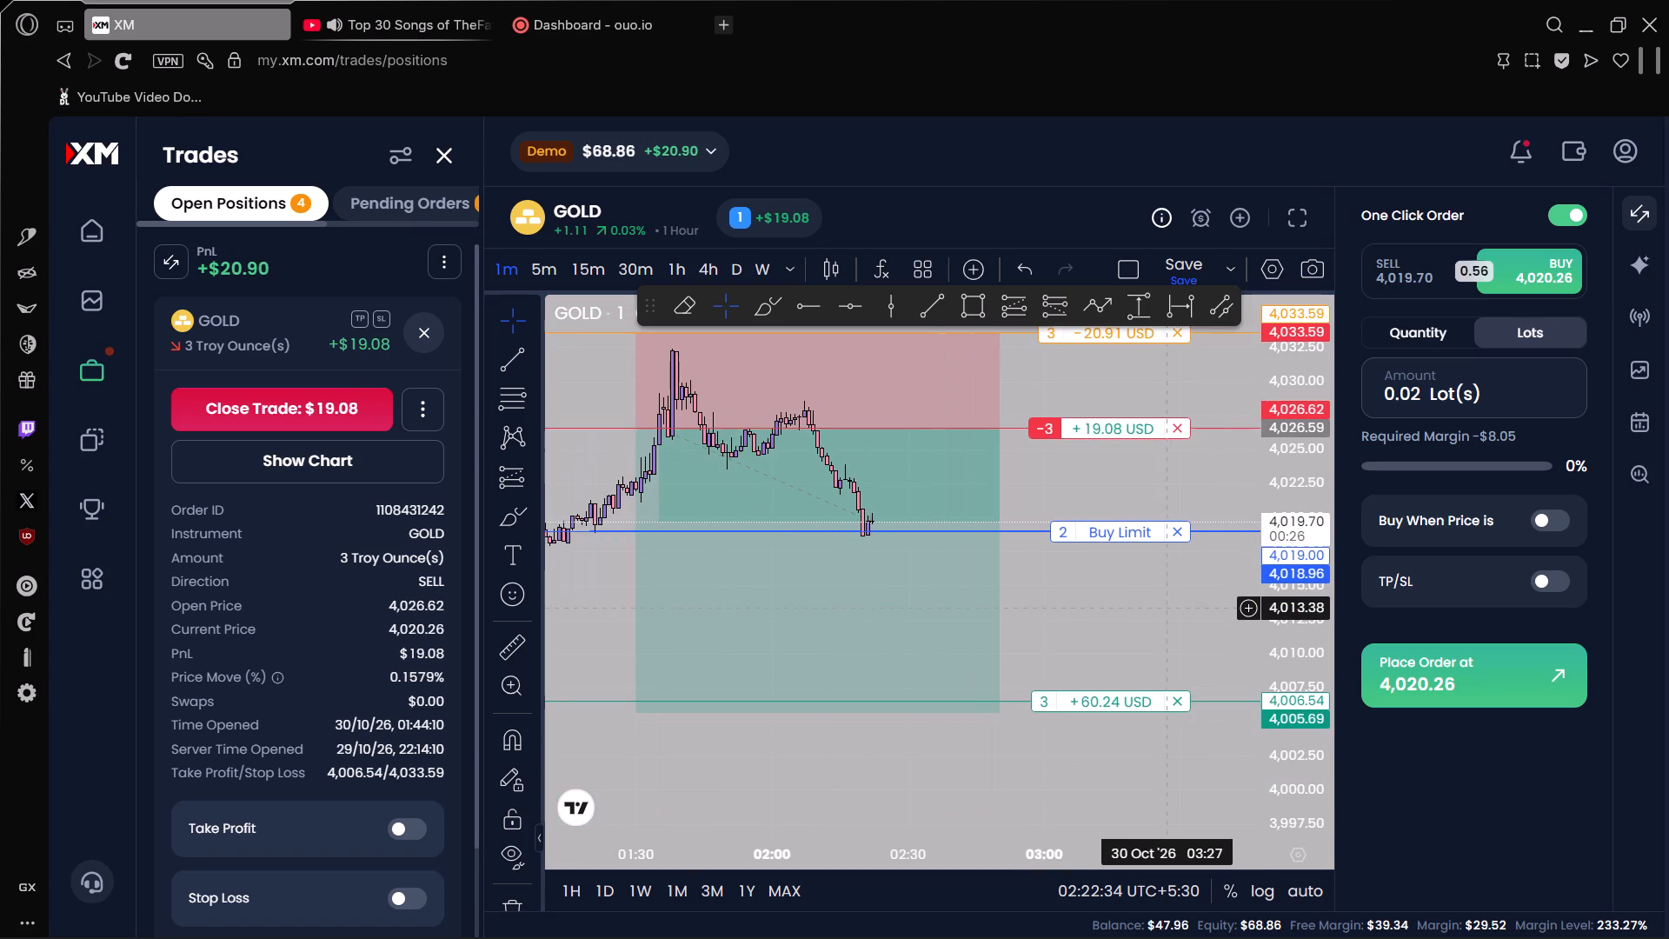
Switch to YouTube and browse the home feed, previewing the Rising Wave music mix with sound and the "Just Be Bored" video.
{"action": "left_click", "coordinate": [383, 16]}
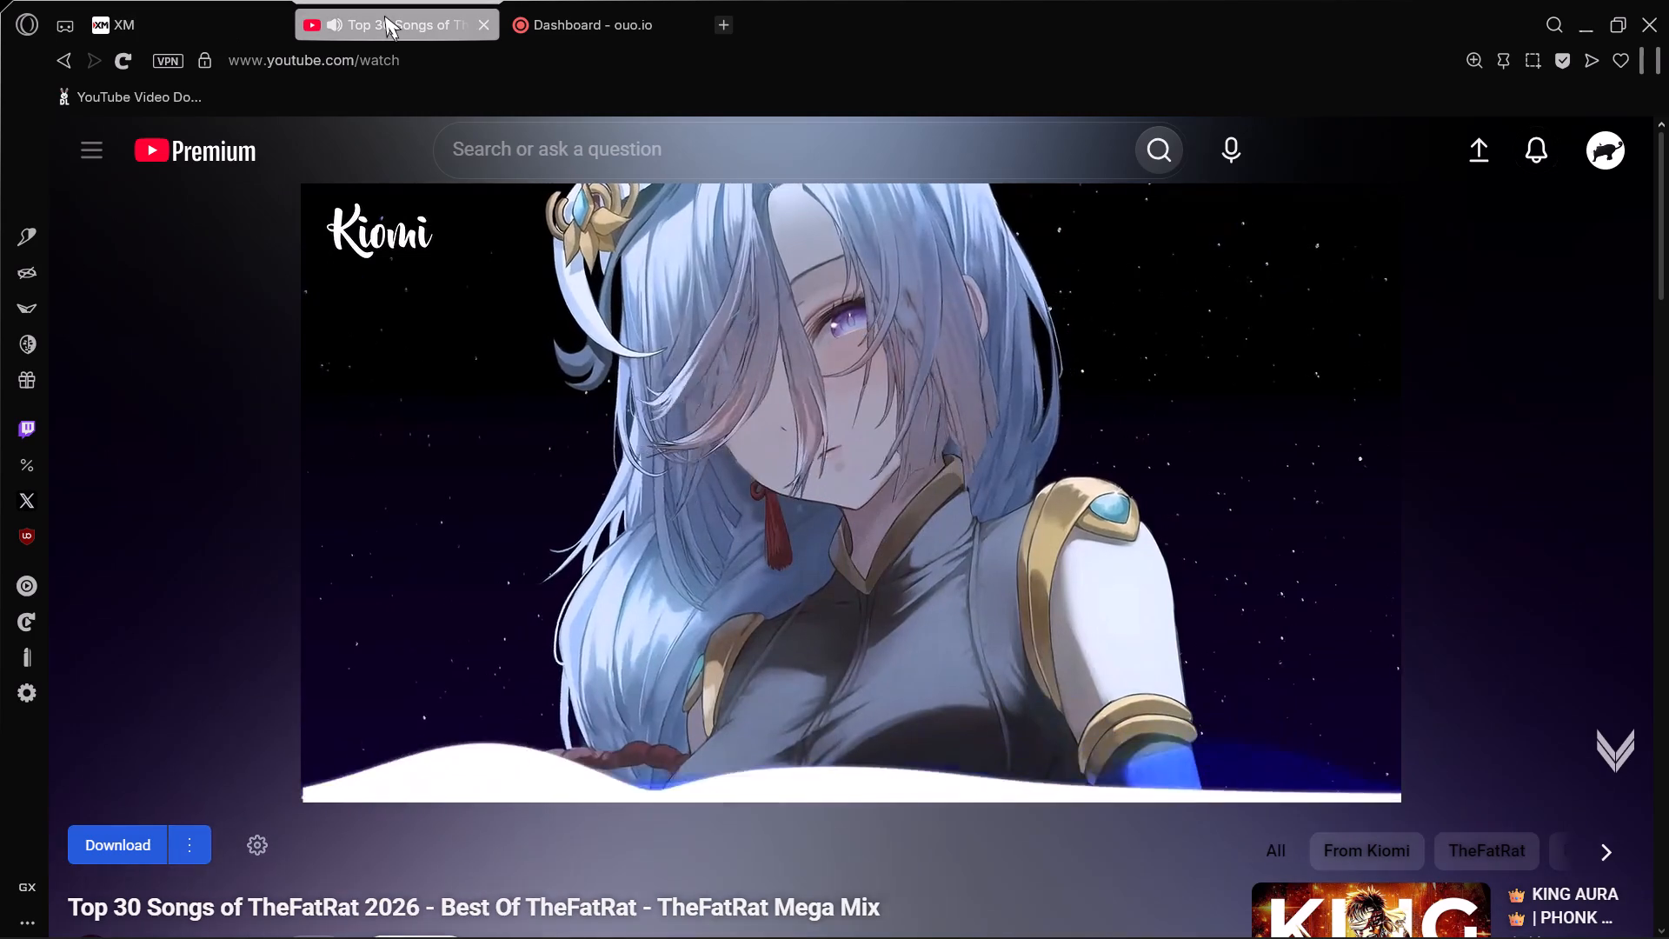
{"action": "left_click", "coordinate": [555, 26]}
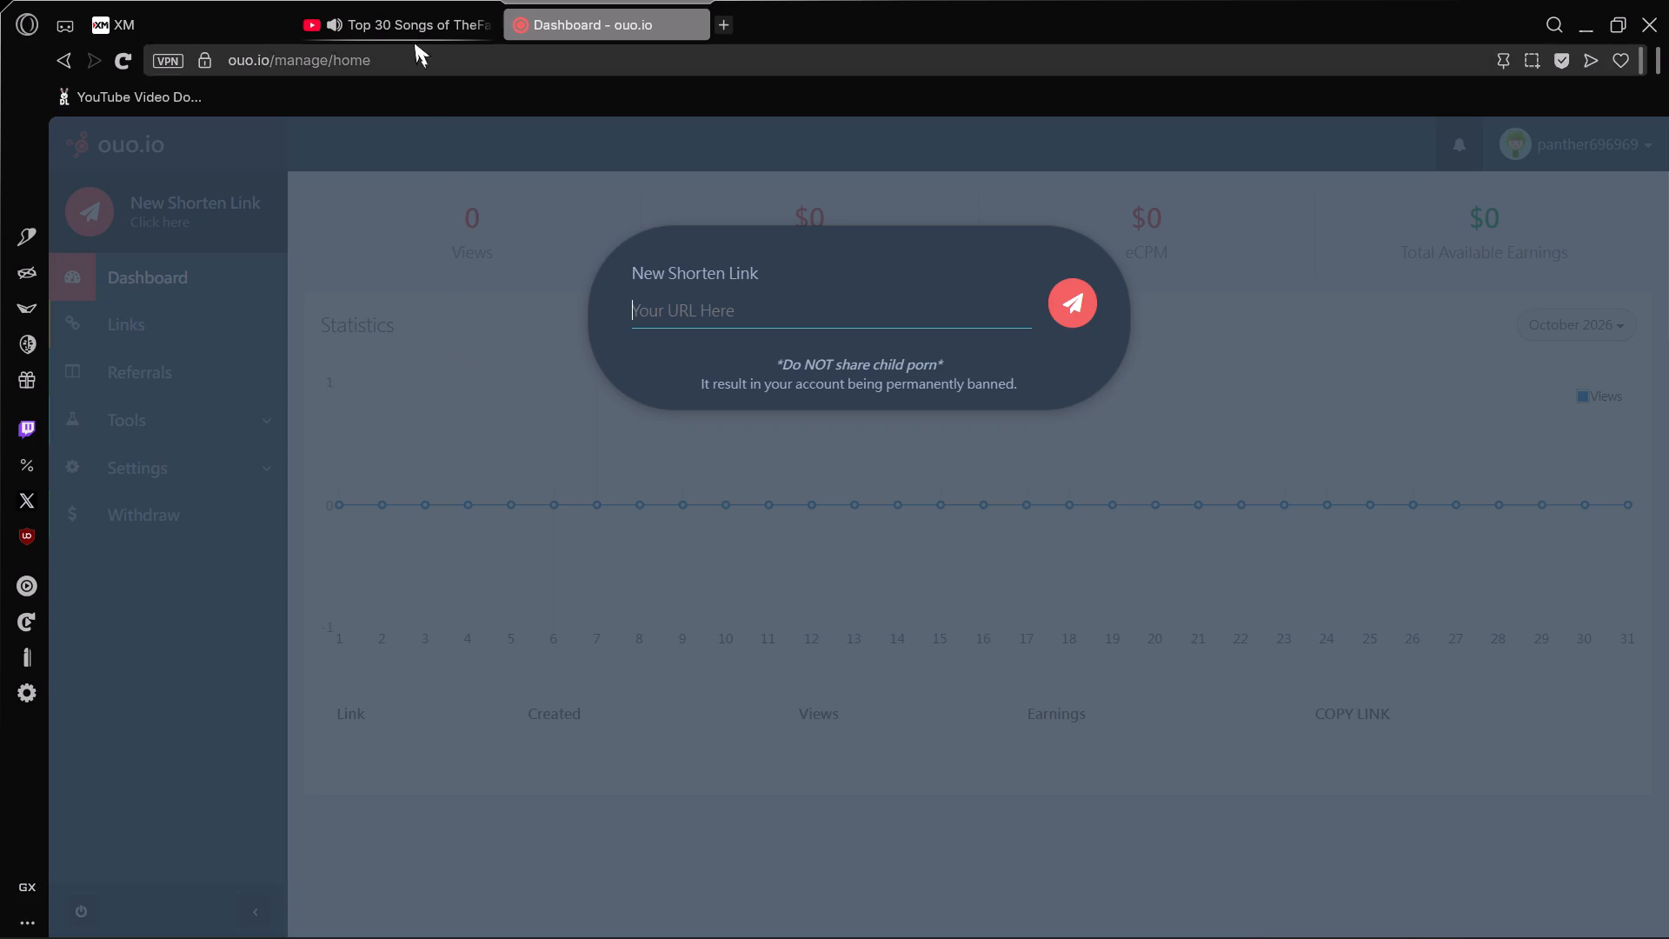
{"action": "left_click", "coordinate": [405, 20]}
{"action": "left_click", "coordinate": [229, 144]}
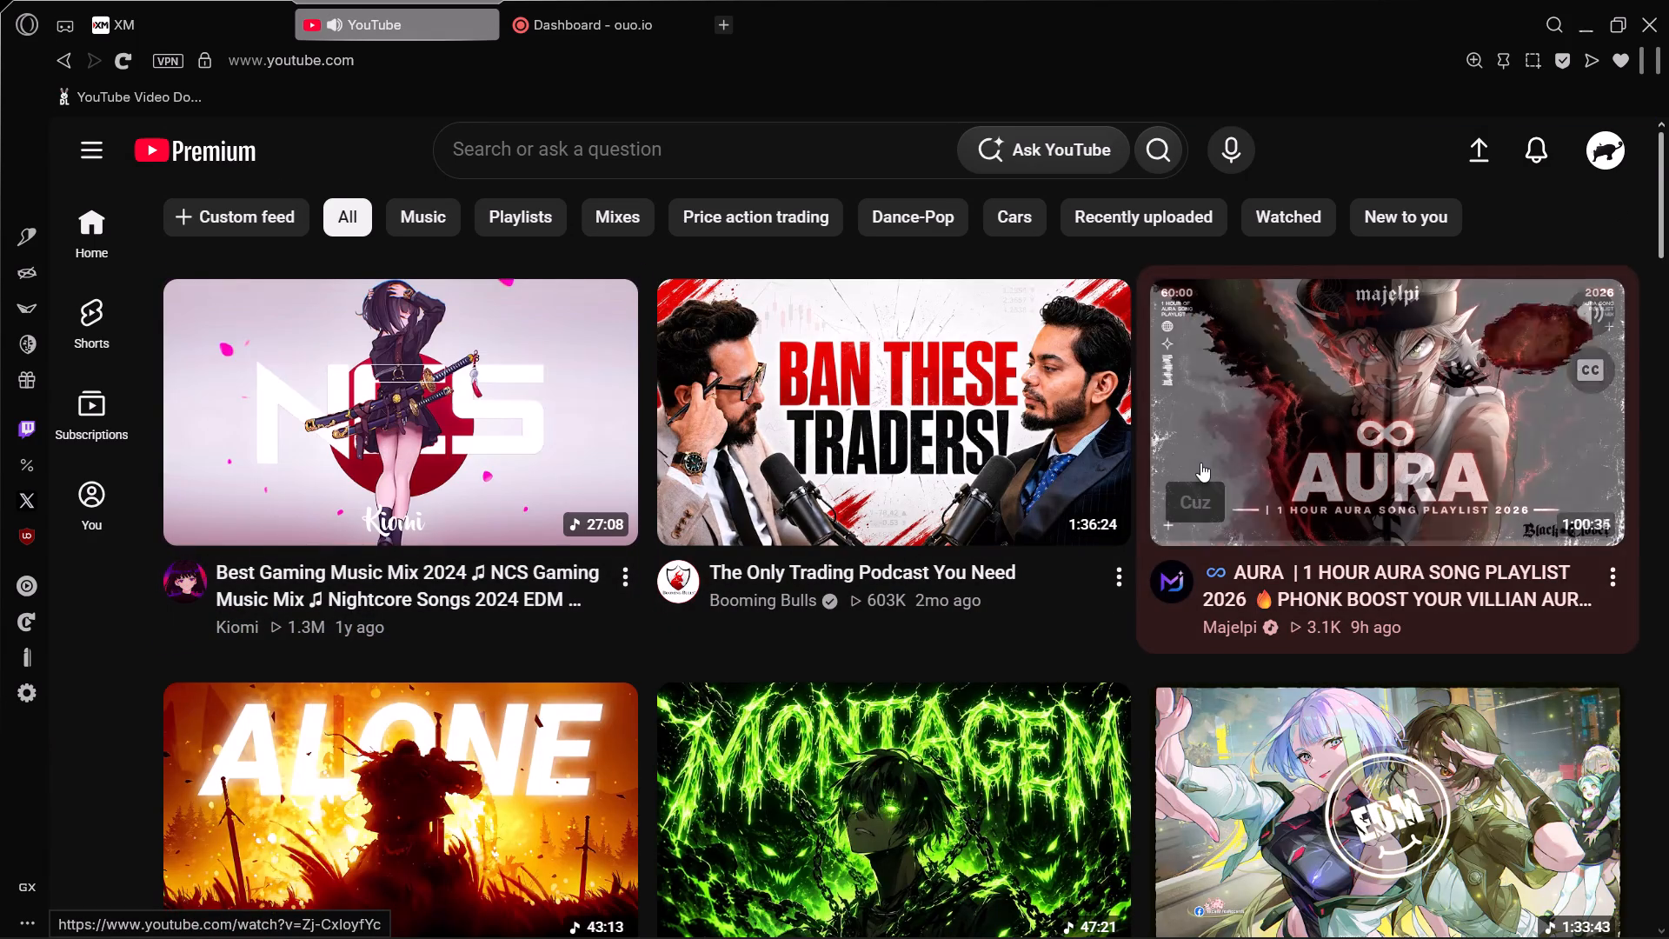
{"action": "scroll", "coordinate": [1200, 464], "scroll_direction": "down", "scroll_amount": 1}
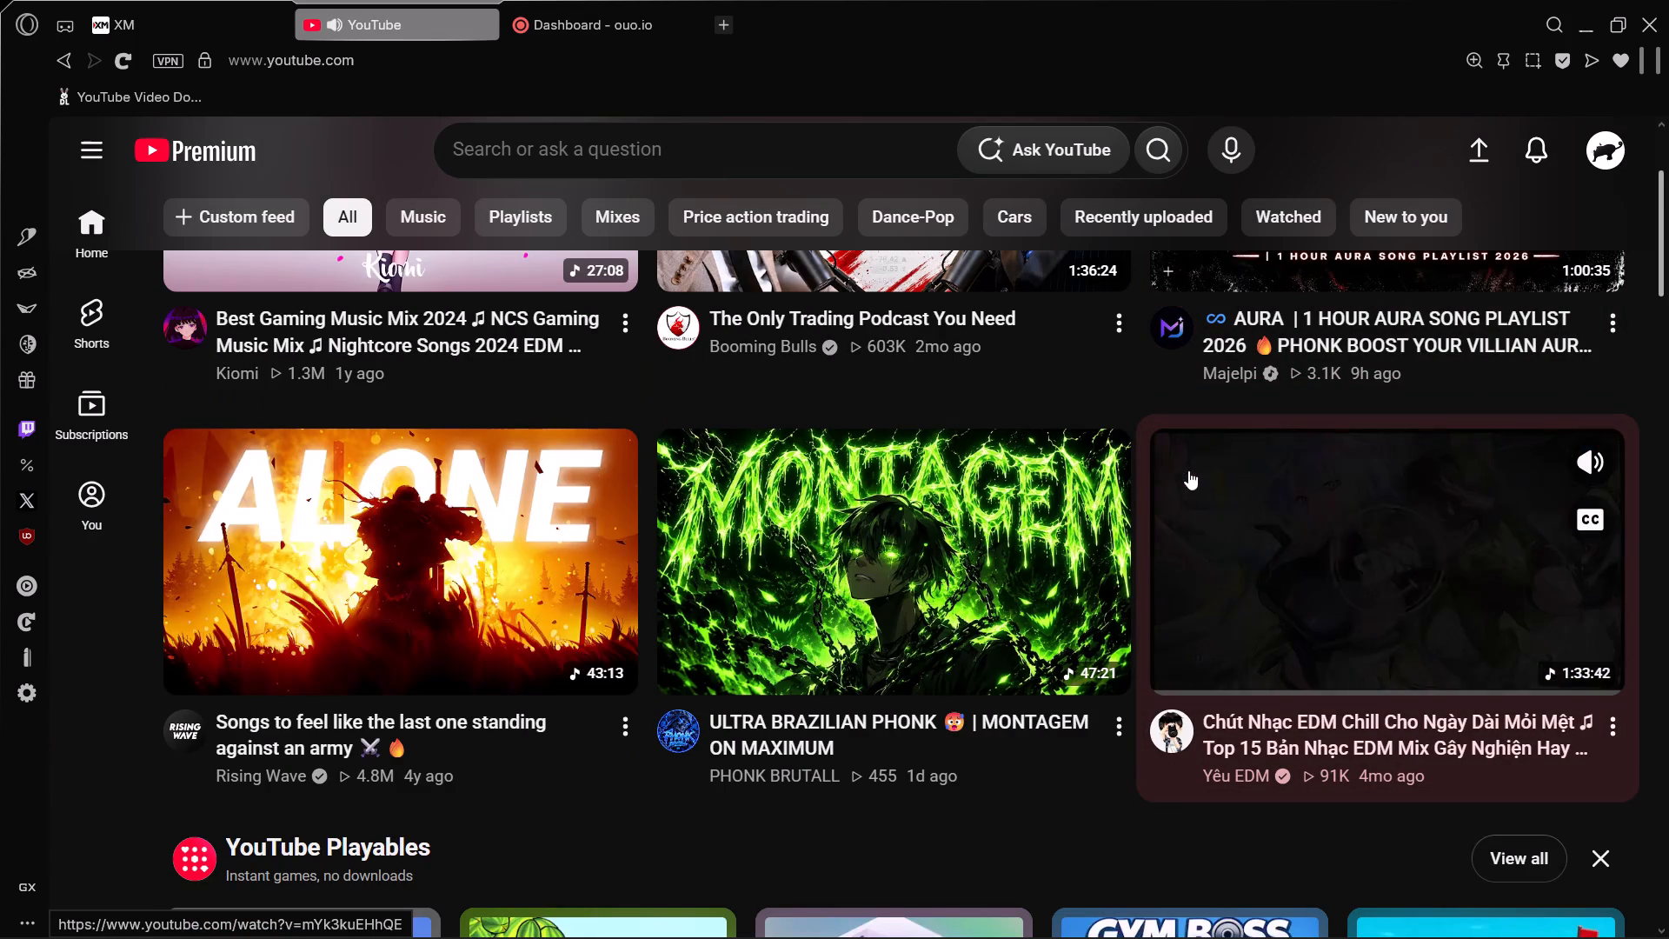
{"action": "scroll", "coordinate": [1112, 472], "scroll_direction": "down", "scroll_amount": 1}
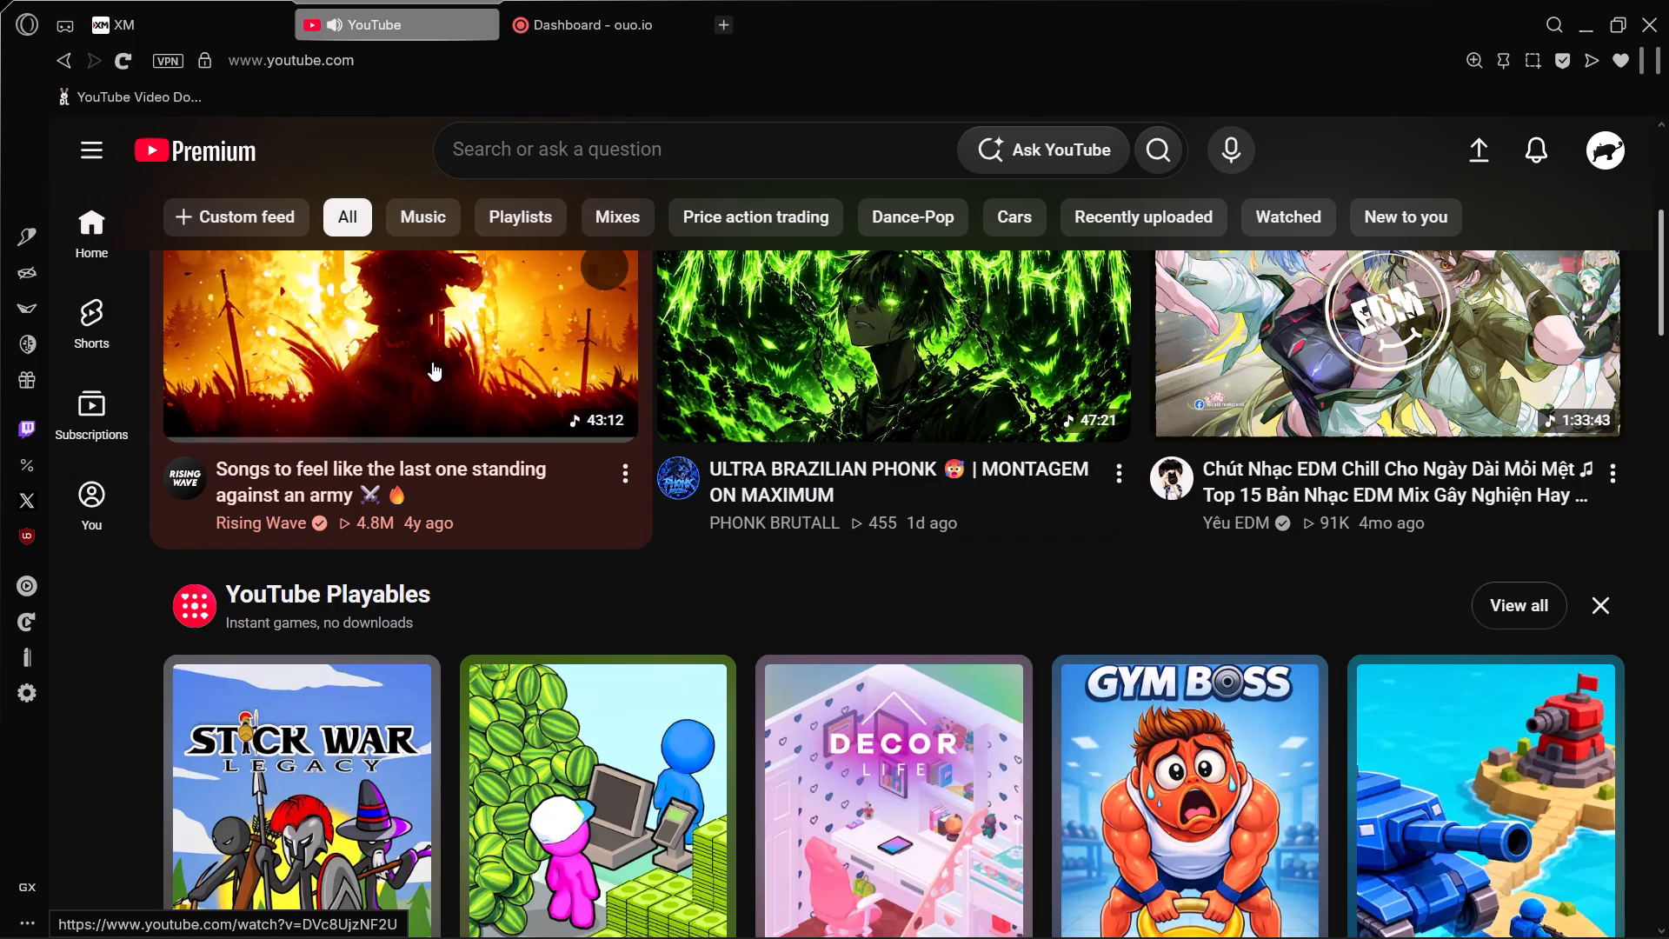
{"action": "scroll", "coordinate": [448, 370], "scroll_direction": "up", "scroll_amount": 1}
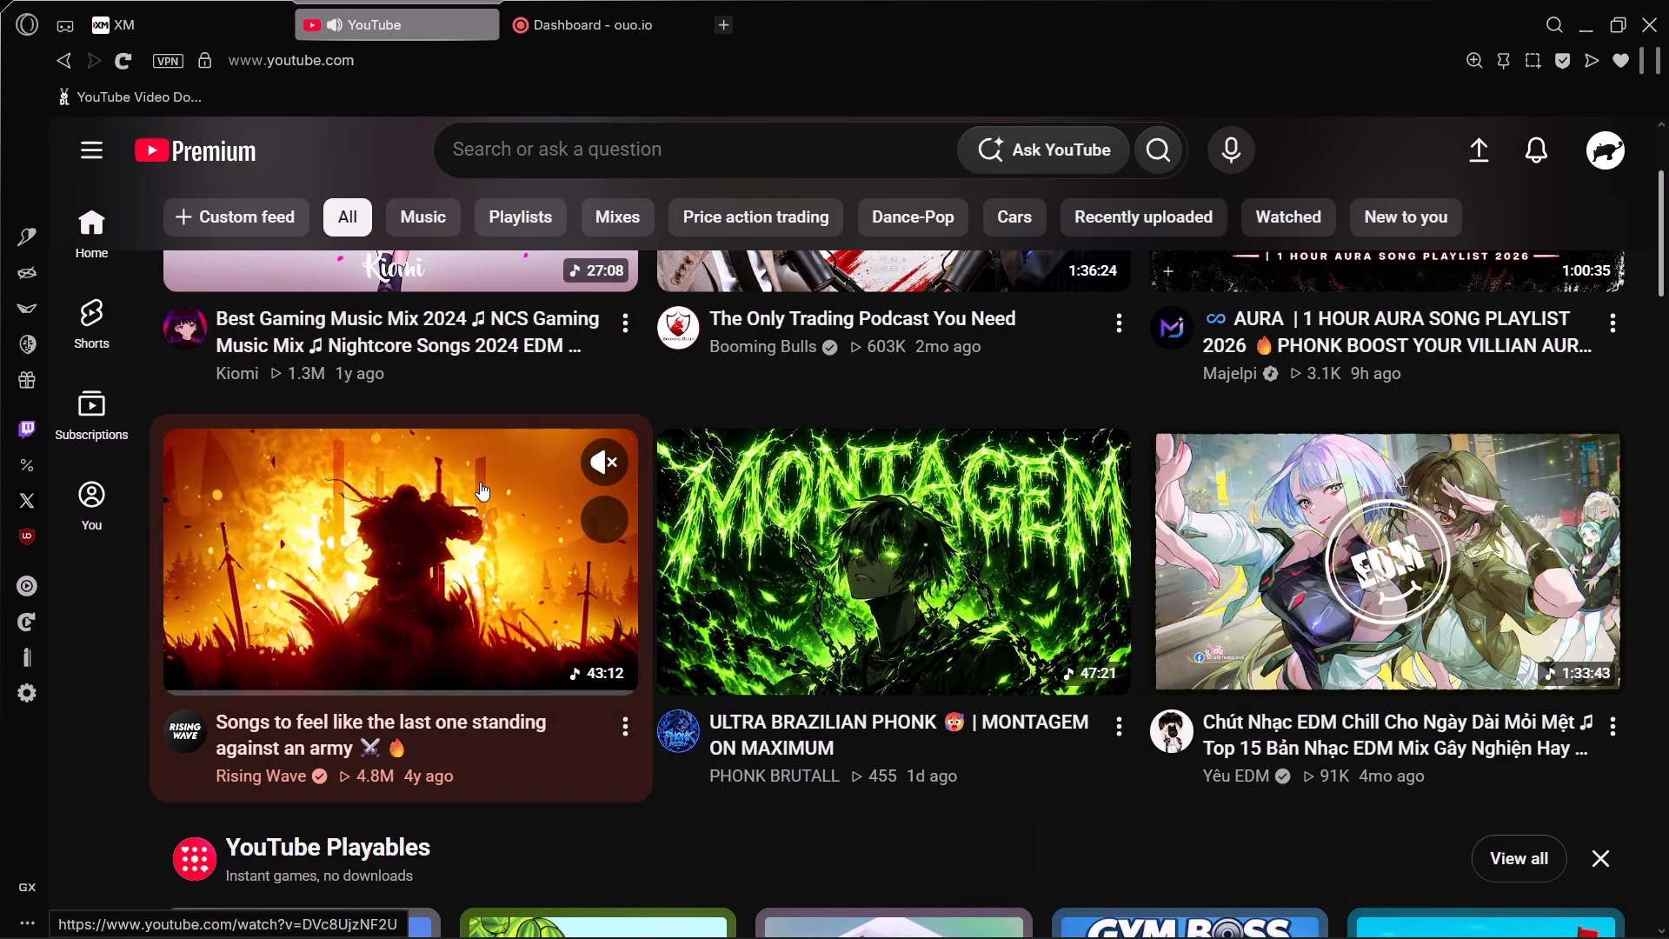
{"action": "left_click", "coordinate": [603, 459]}
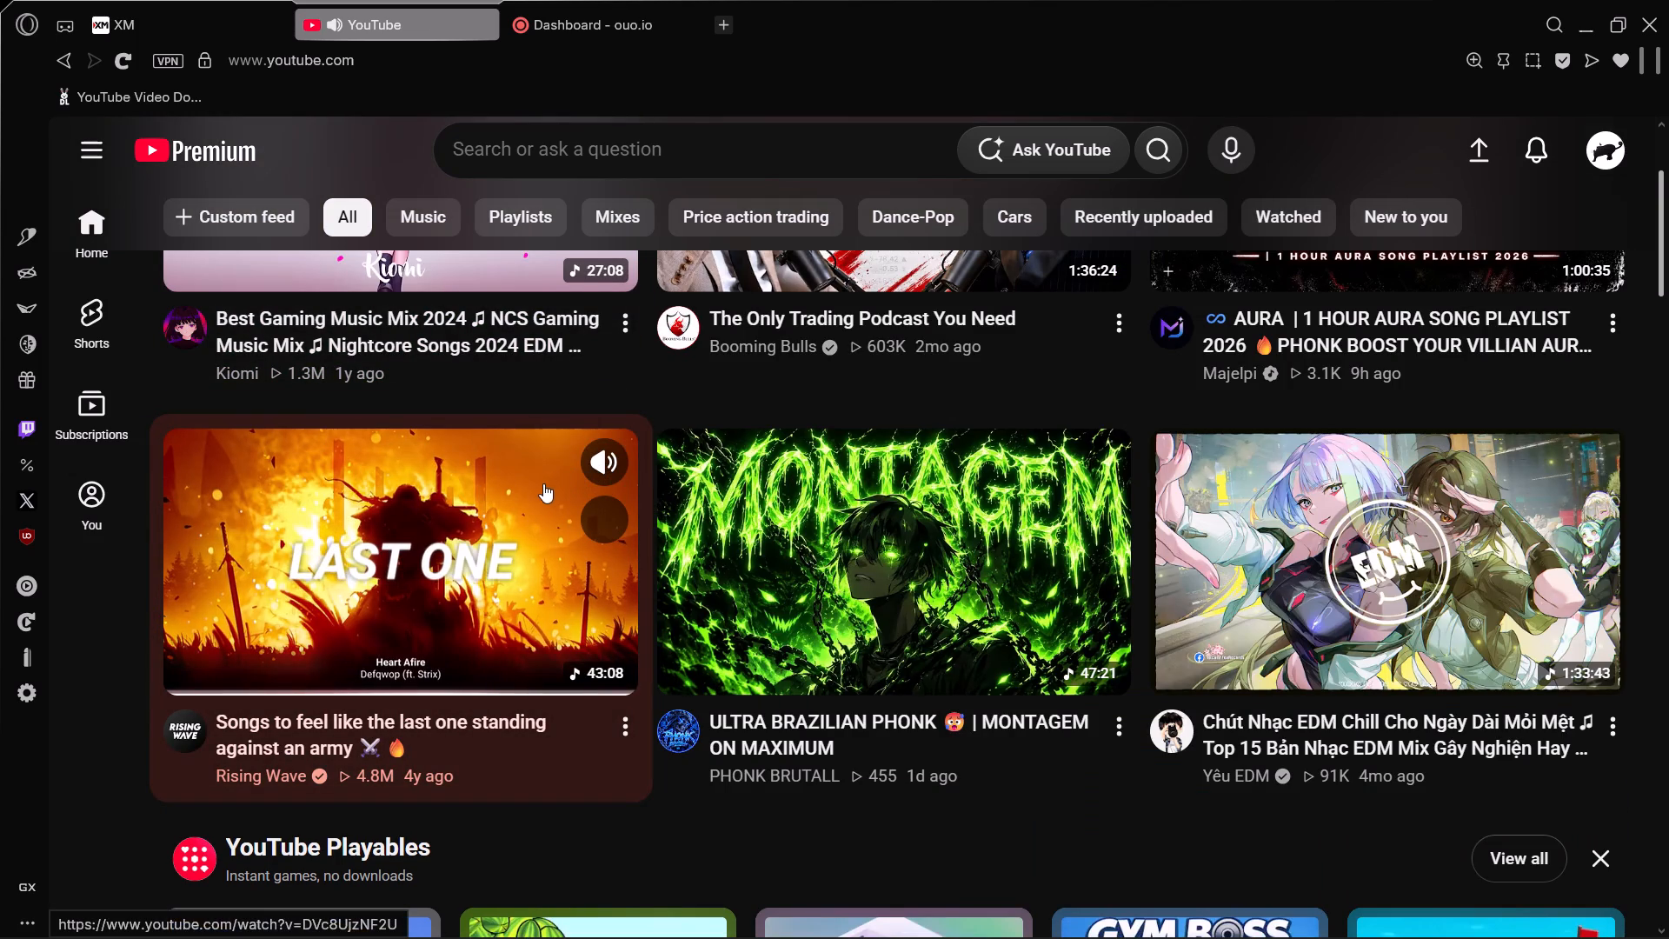
{"action": "scroll", "coordinate": [403, 554], "scroll_direction": "down", "scroll_amount": 3}
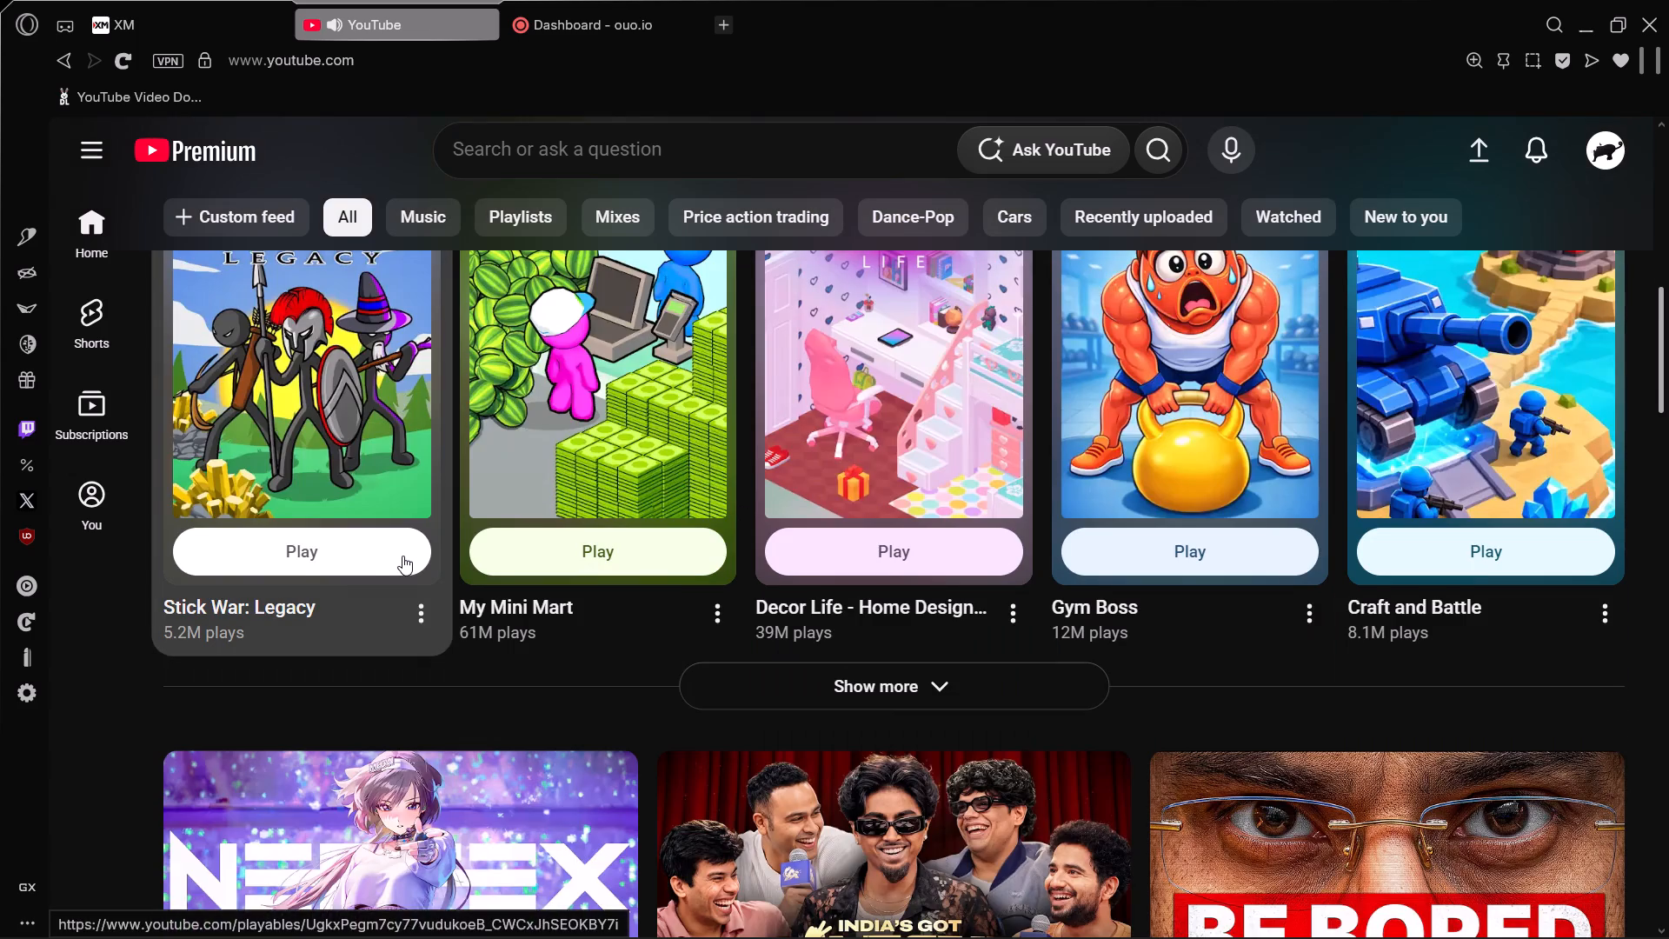
{"action": "scroll", "coordinate": [411, 558], "scroll_direction": "down", "scroll_amount": 1}
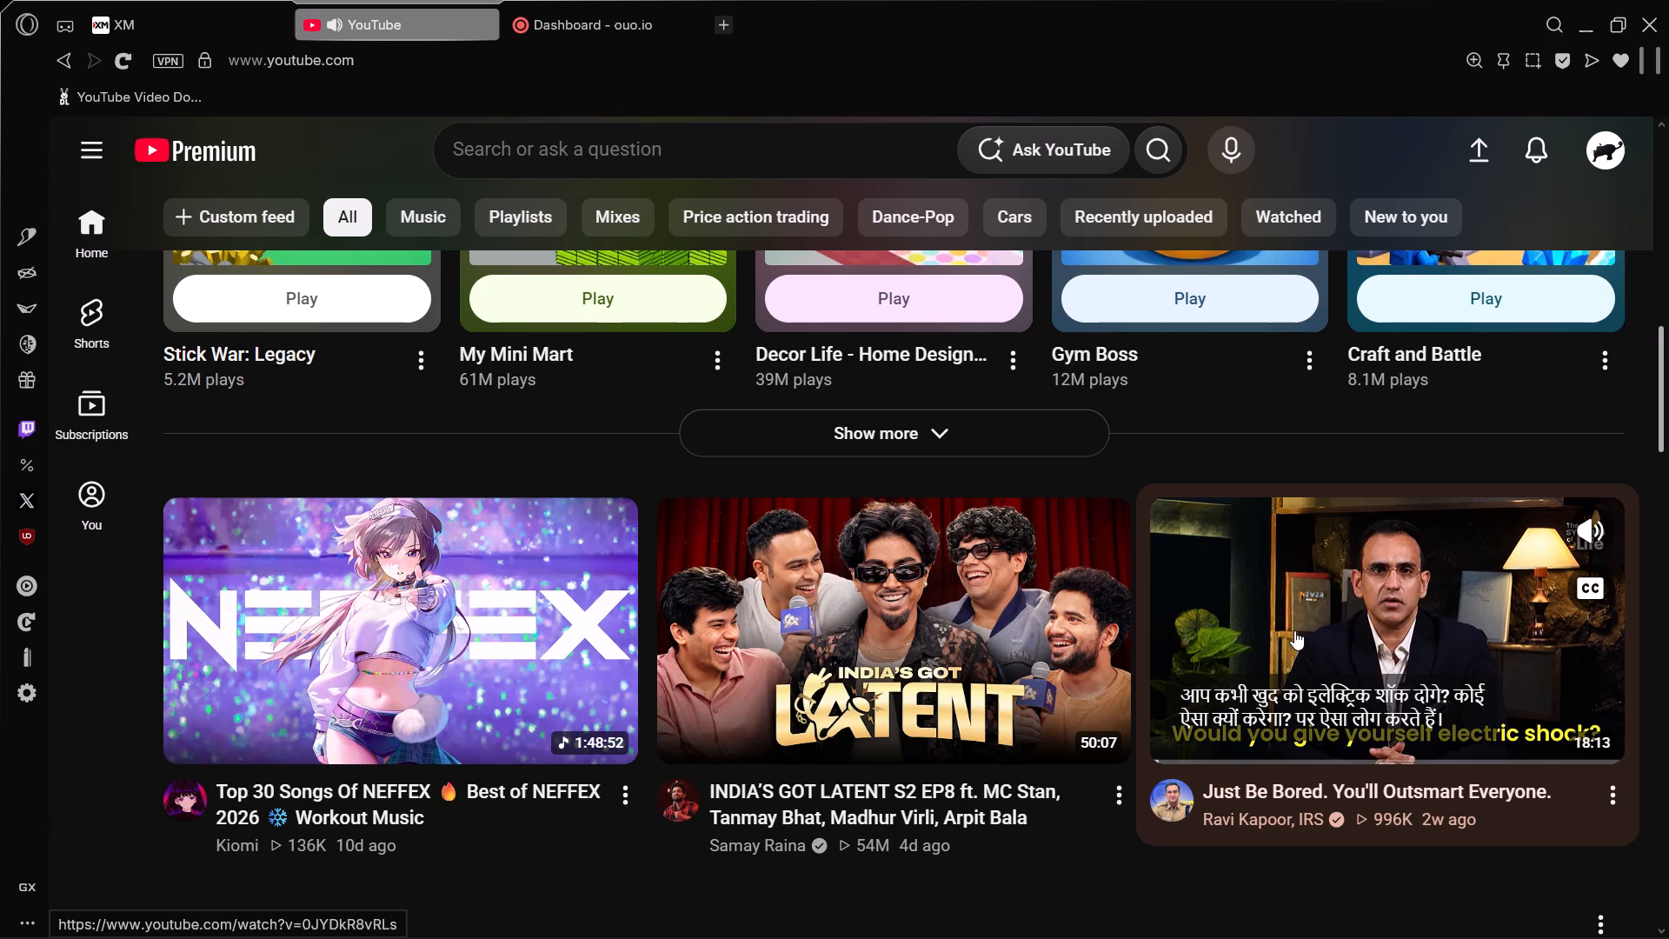
{"action": "left_click", "coordinate": [1599, 583]}
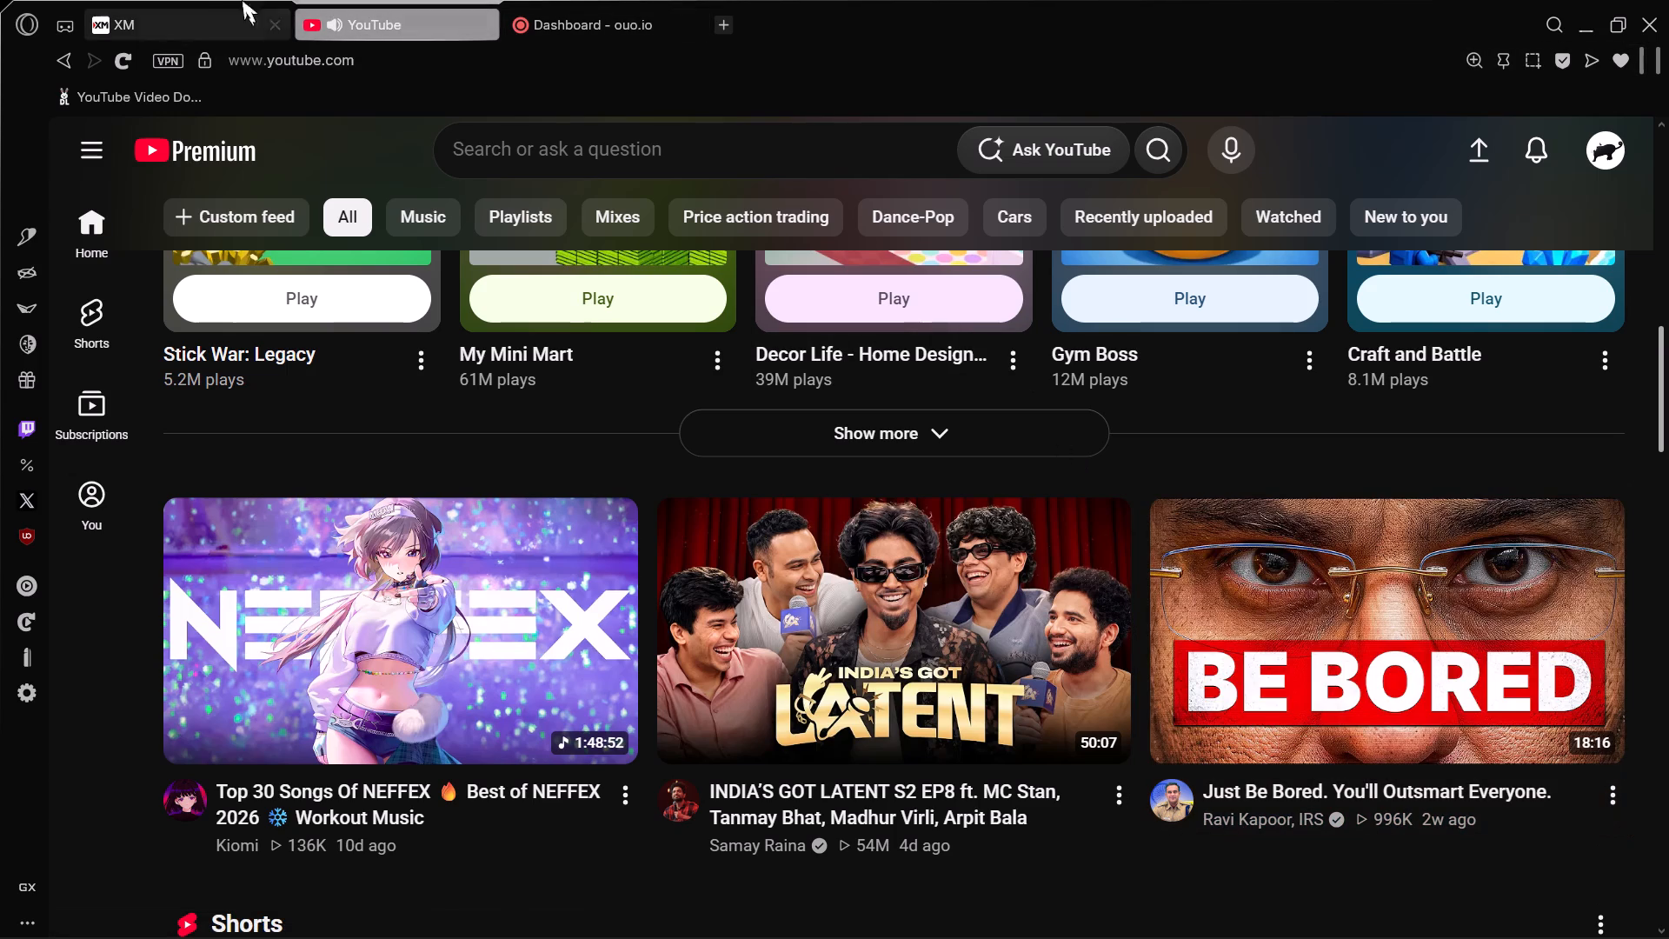
Return to XM and examine the GOLD 1-minute price action around the buy limit and the open sell trade's levels.
{"action": "left_click", "coordinate": [208, 0]}
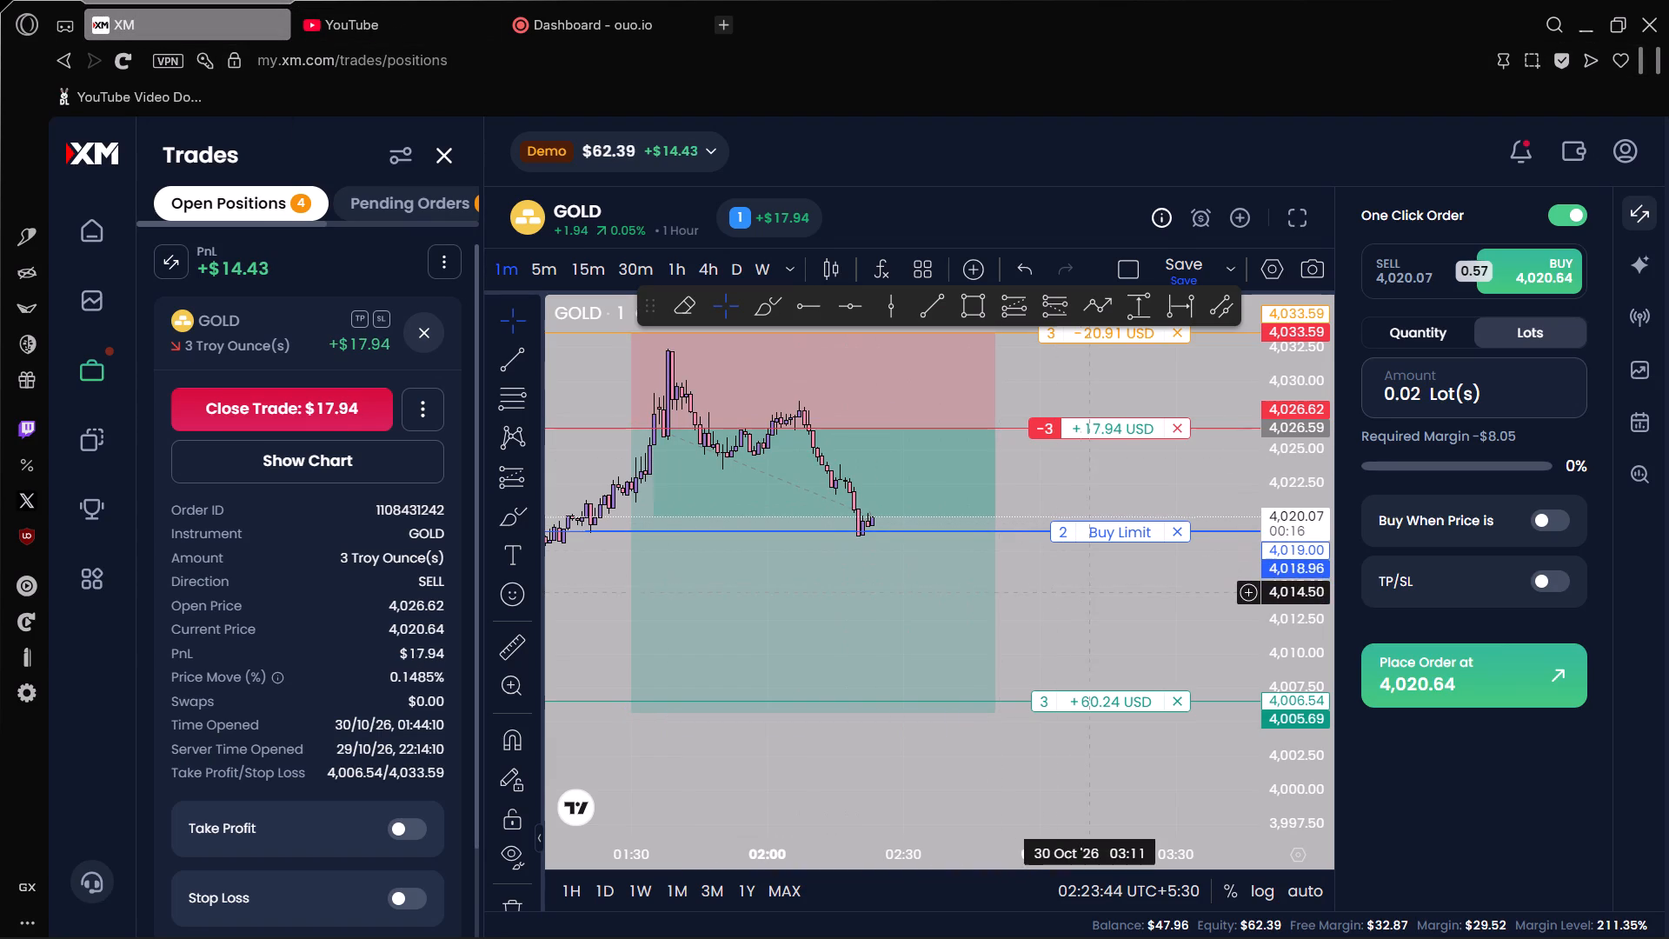
{"action": "scroll", "coordinate": [1280, 566], "scroll_direction": "up", "scroll_amount": 6}
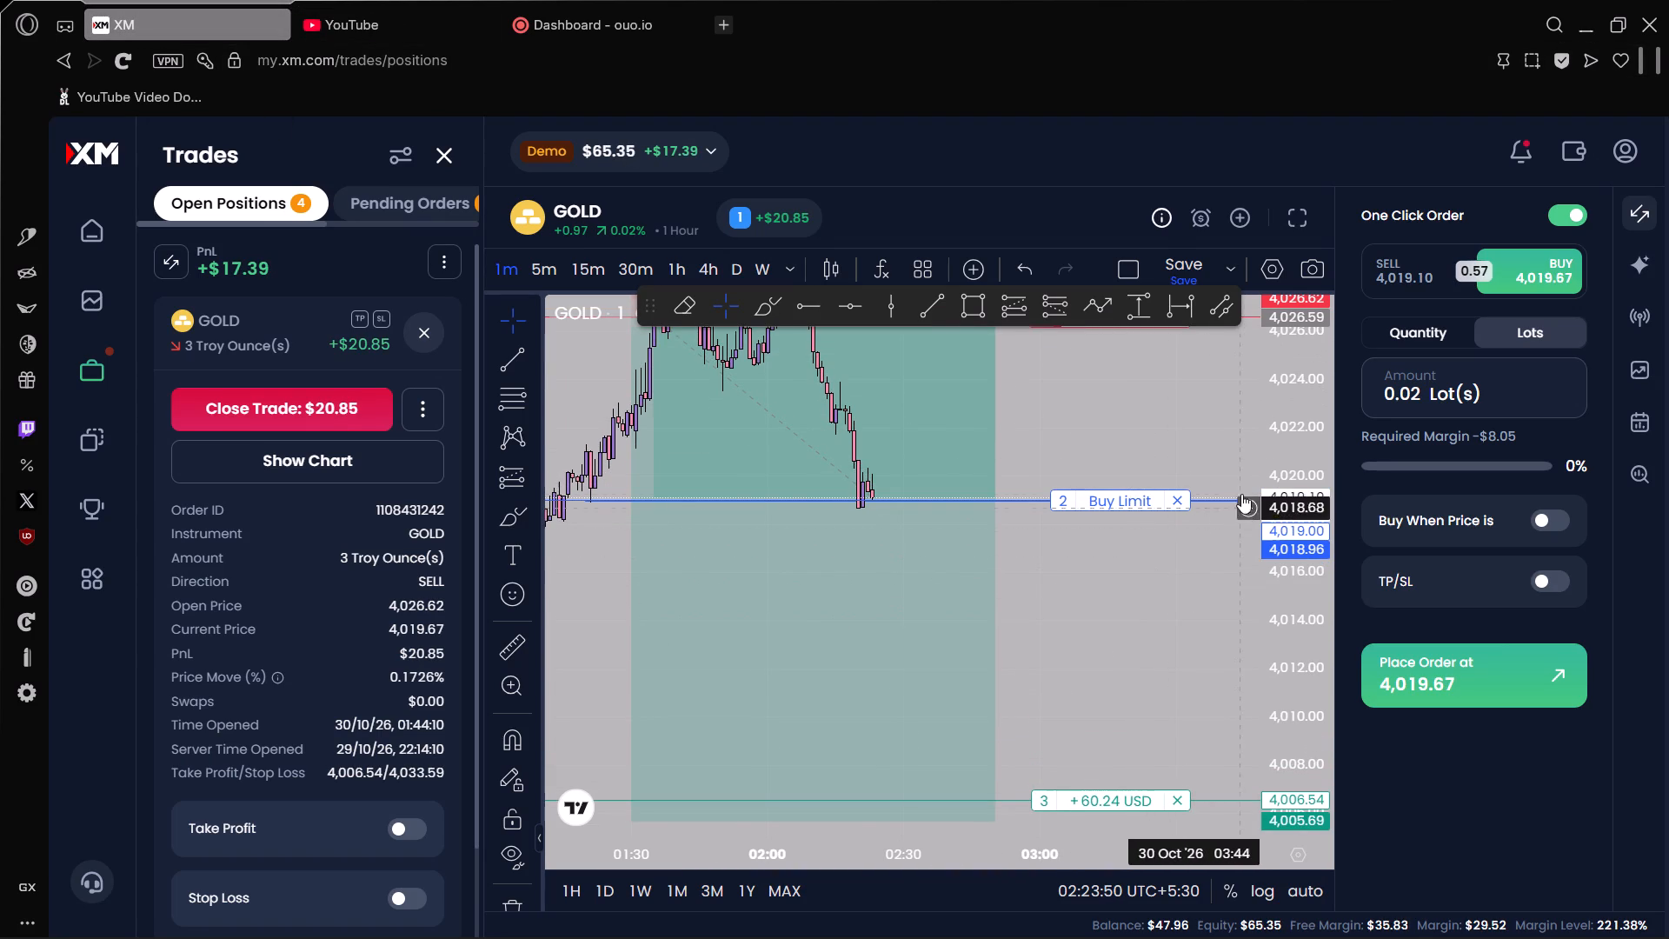
{"action": "scroll", "coordinate": [1245, 485], "scroll_direction": "down", "scroll_amount": 13}
{"action": "scroll", "coordinate": [1033, 609], "scroll_direction": "up", "scroll_amount": 5}
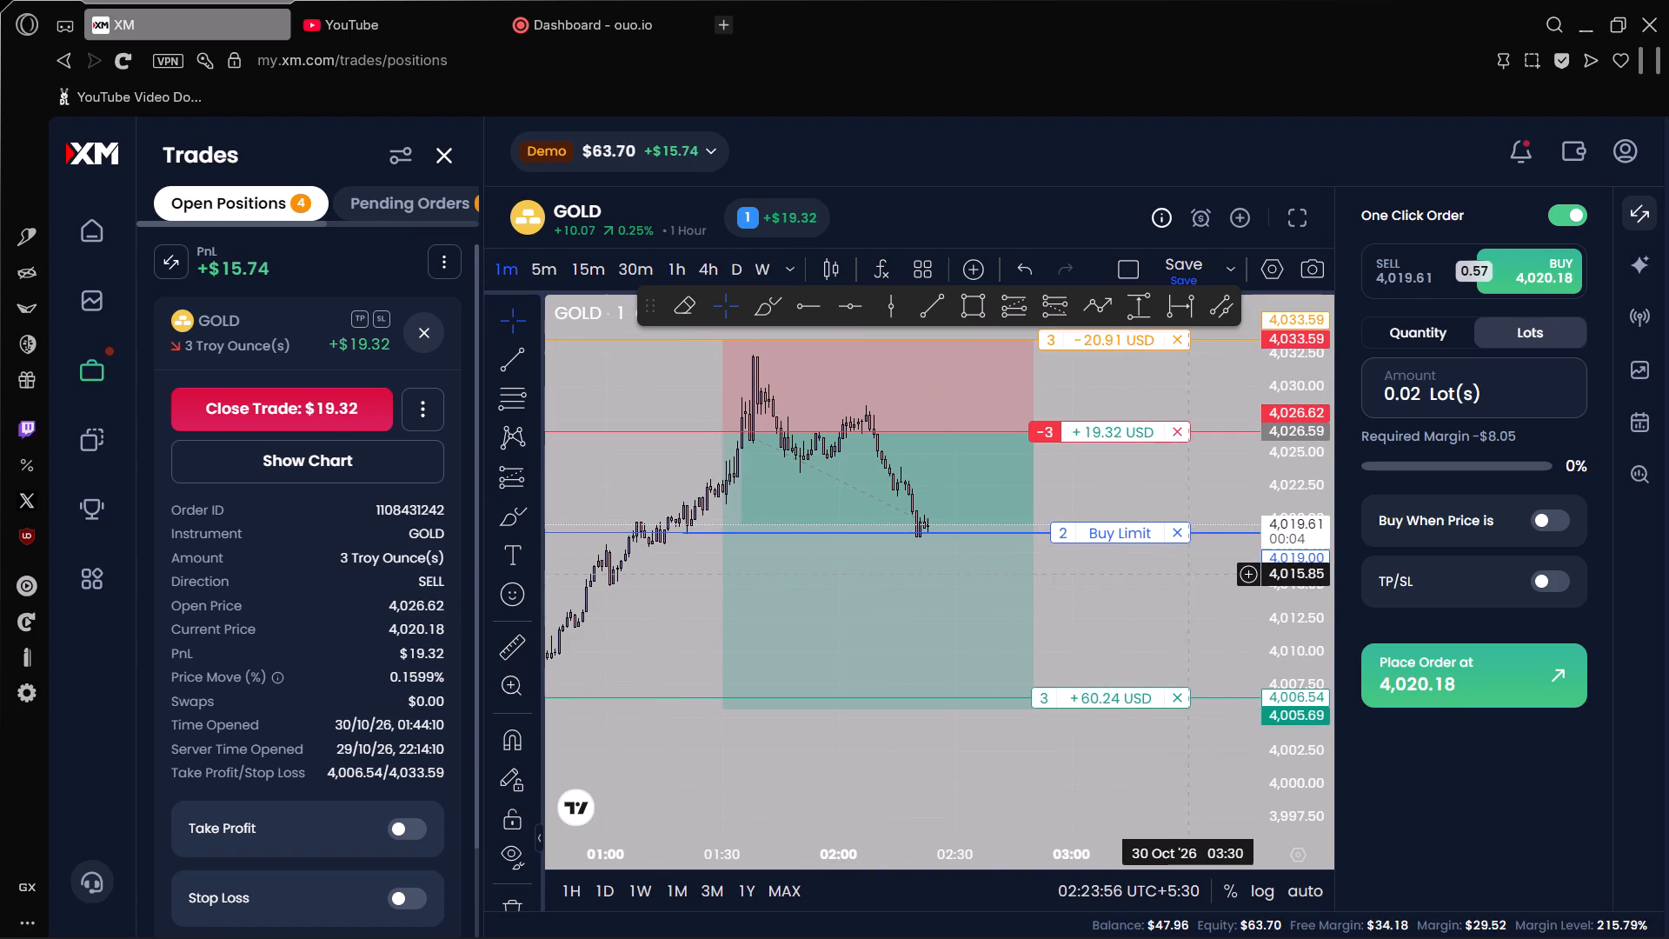
{"action": "scroll", "coordinate": [1301, 585], "scroll_direction": "up", "scroll_amount": 7}
{"action": "scroll", "coordinate": [1195, 575], "scroll_direction": "up", "scroll_amount": 7}
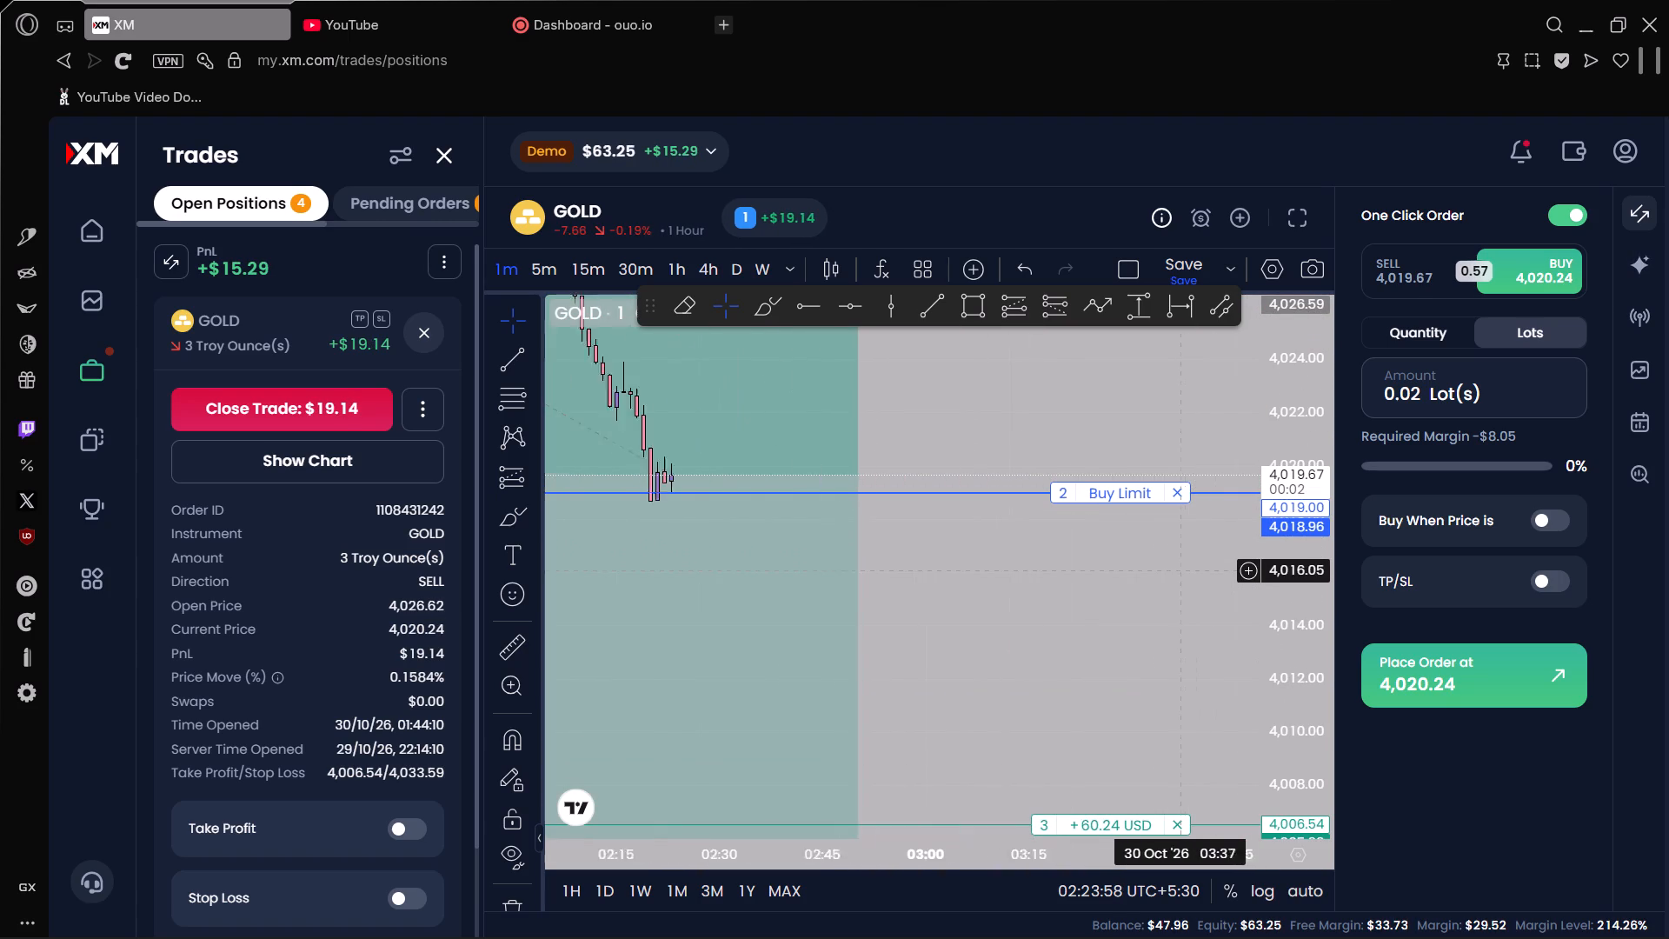
{"action": "left_click_drag", "start_coordinate": [960, 580], "coordinate": [1042, 579]}
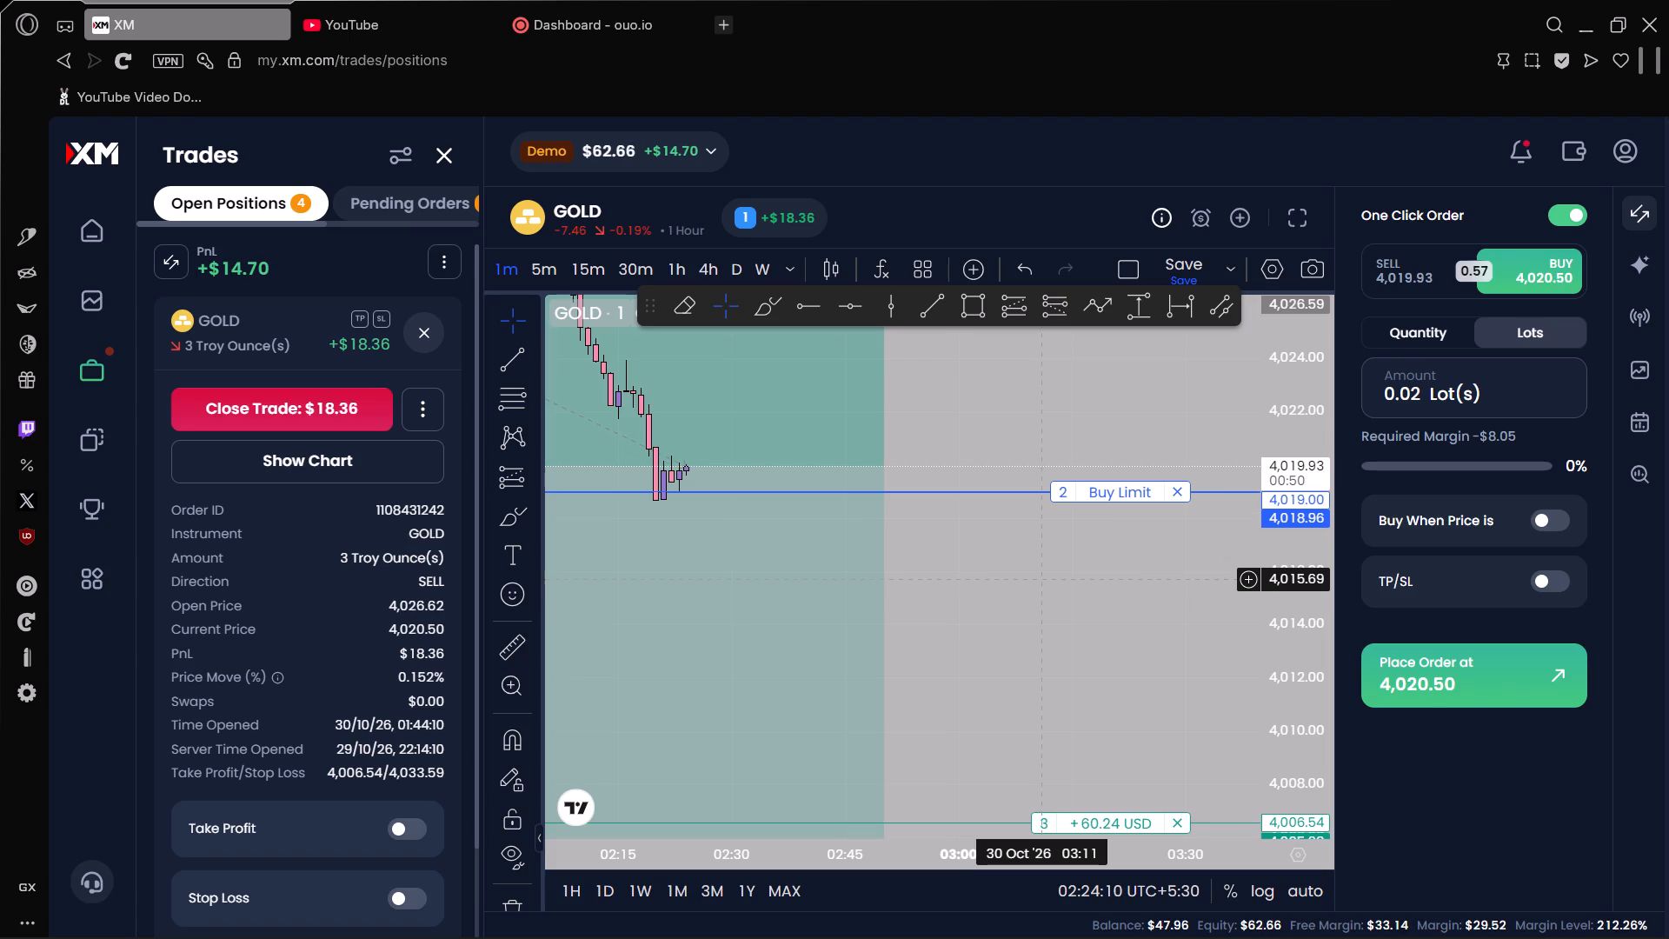
{"action": "left_click_drag", "start_coordinate": [1034, 520], "coordinate": [1316, 580]}
{"action": "scroll", "coordinate": [941, 590], "scroll_direction": "down", "scroll_amount": 2}
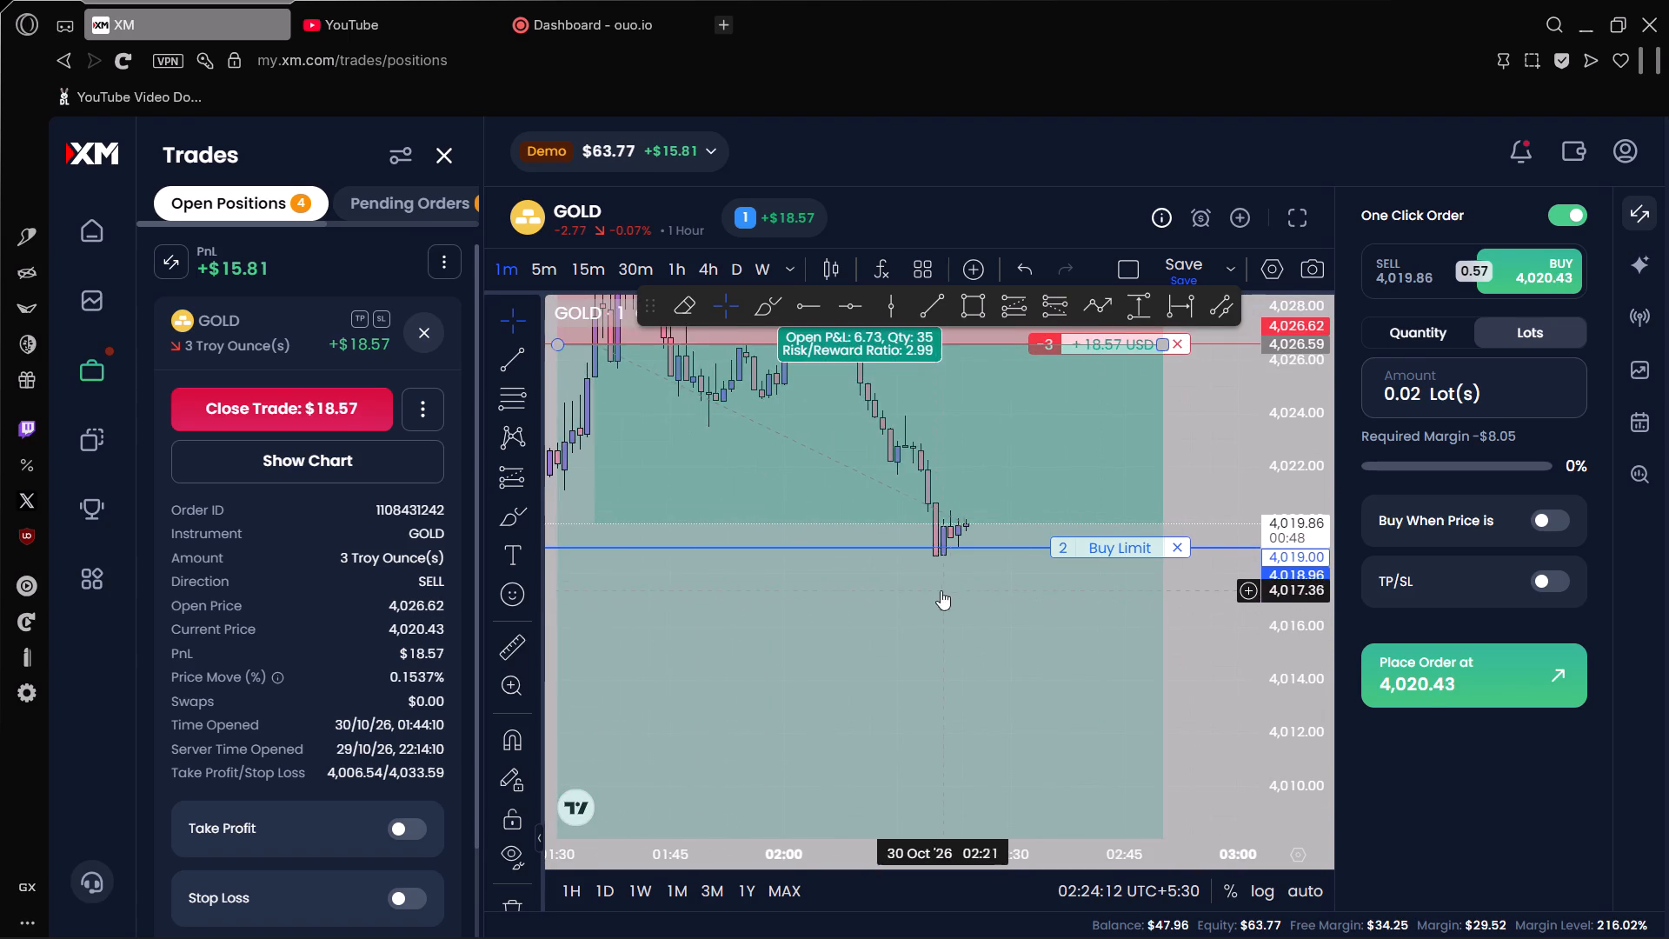
{"action": "scroll", "coordinate": [941, 590], "scroll_direction": "down", "scroll_amount": 4}
{"action": "left_click_drag", "start_coordinate": [783, 602], "coordinate": [980, 598]}
{"action": "scroll", "coordinate": [907, 601], "scroll_direction": "up", "scroll_amount": 7}
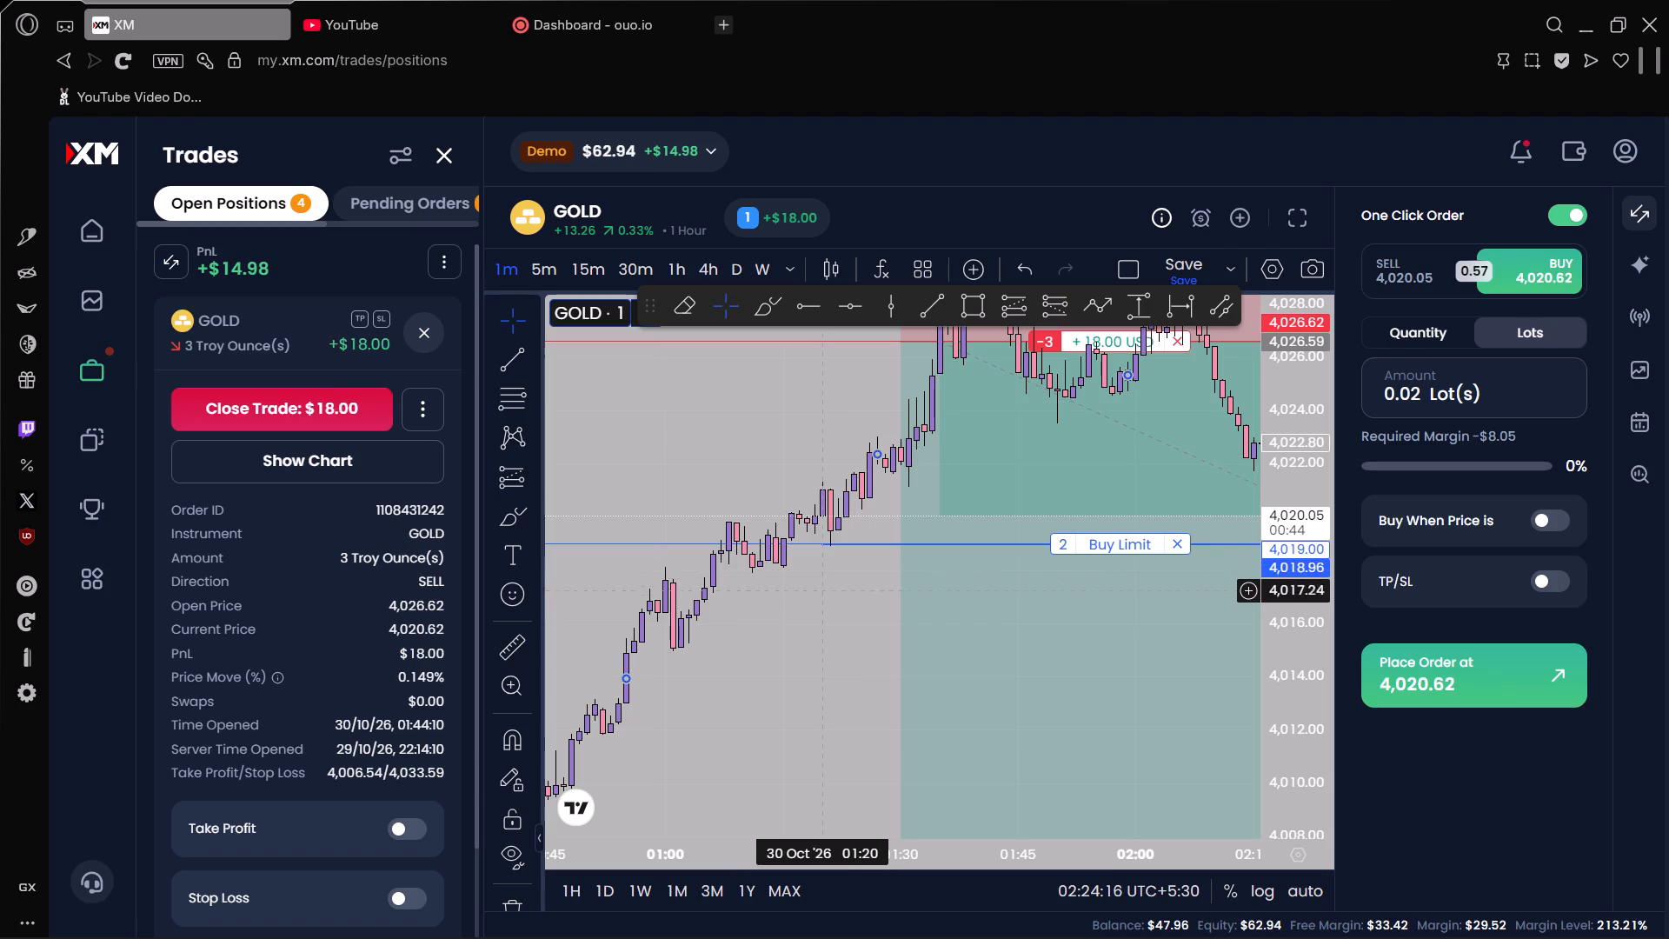
{"action": "left_click_drag", "start_coordinate": [823, 603], "coordinate": [814, 603]}
{"action": "scroll", "coordinate": [812, 604], "scroll_direction": "down", "scroll_amount": 1}
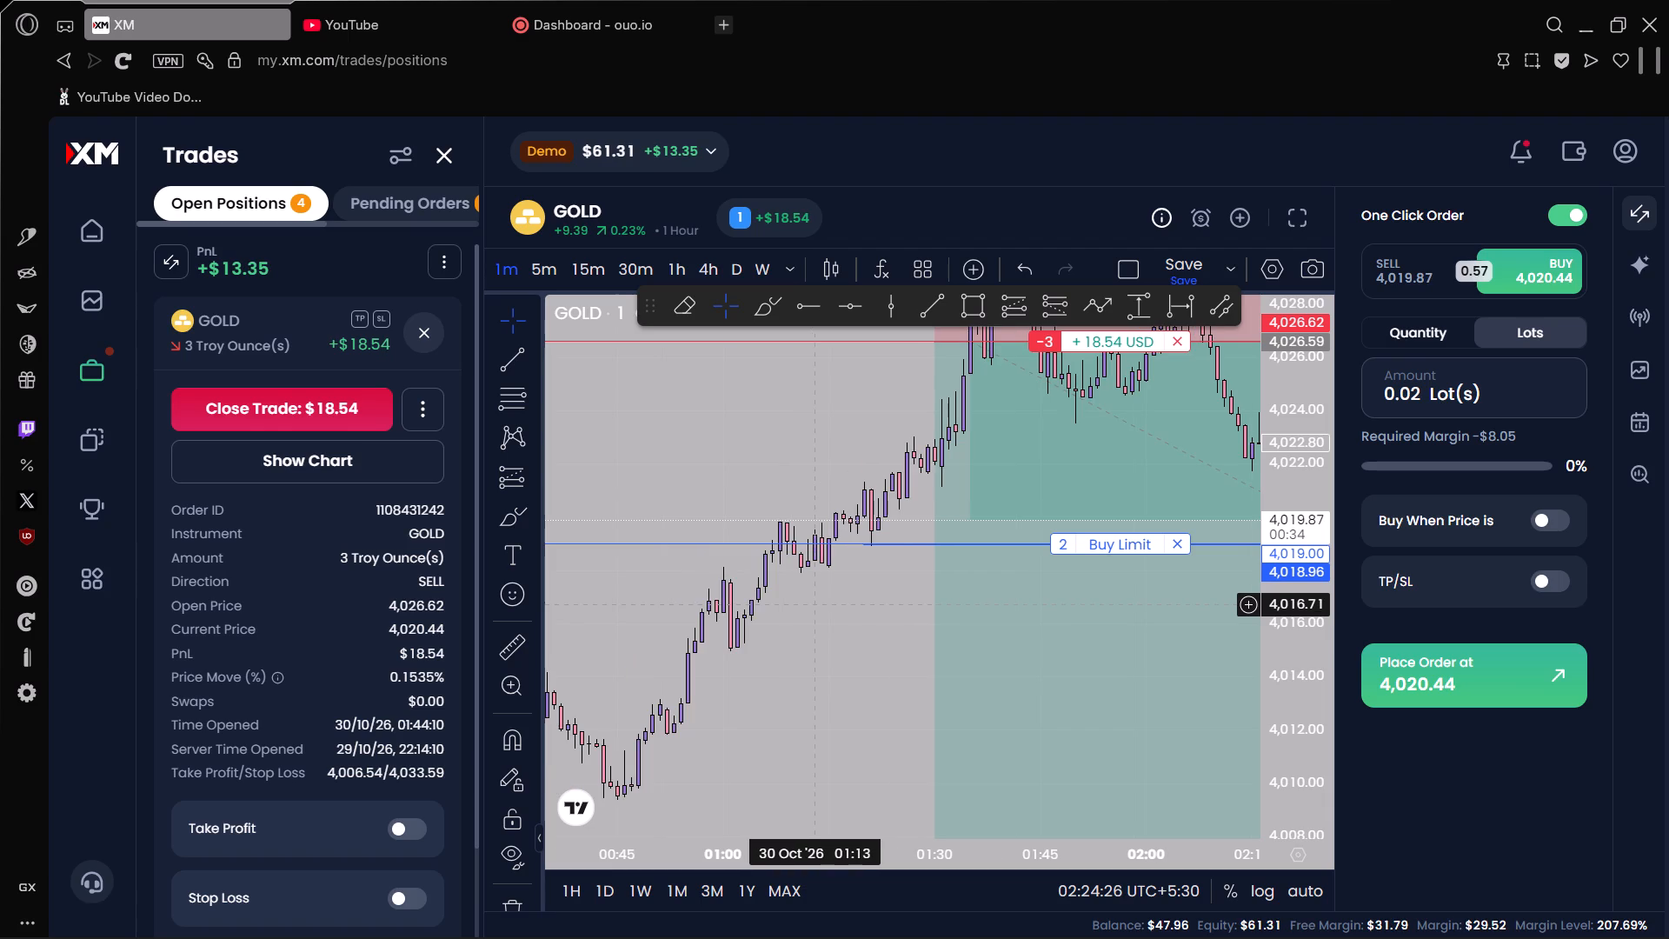
{"action": "scroll", "coordinate": [812, 604], "scroll_direction": "up", "scroll_amount": 4}
{"action": "left_click_drag", "start_coordinate": [847, 649], "coordinate": [709, 656]}
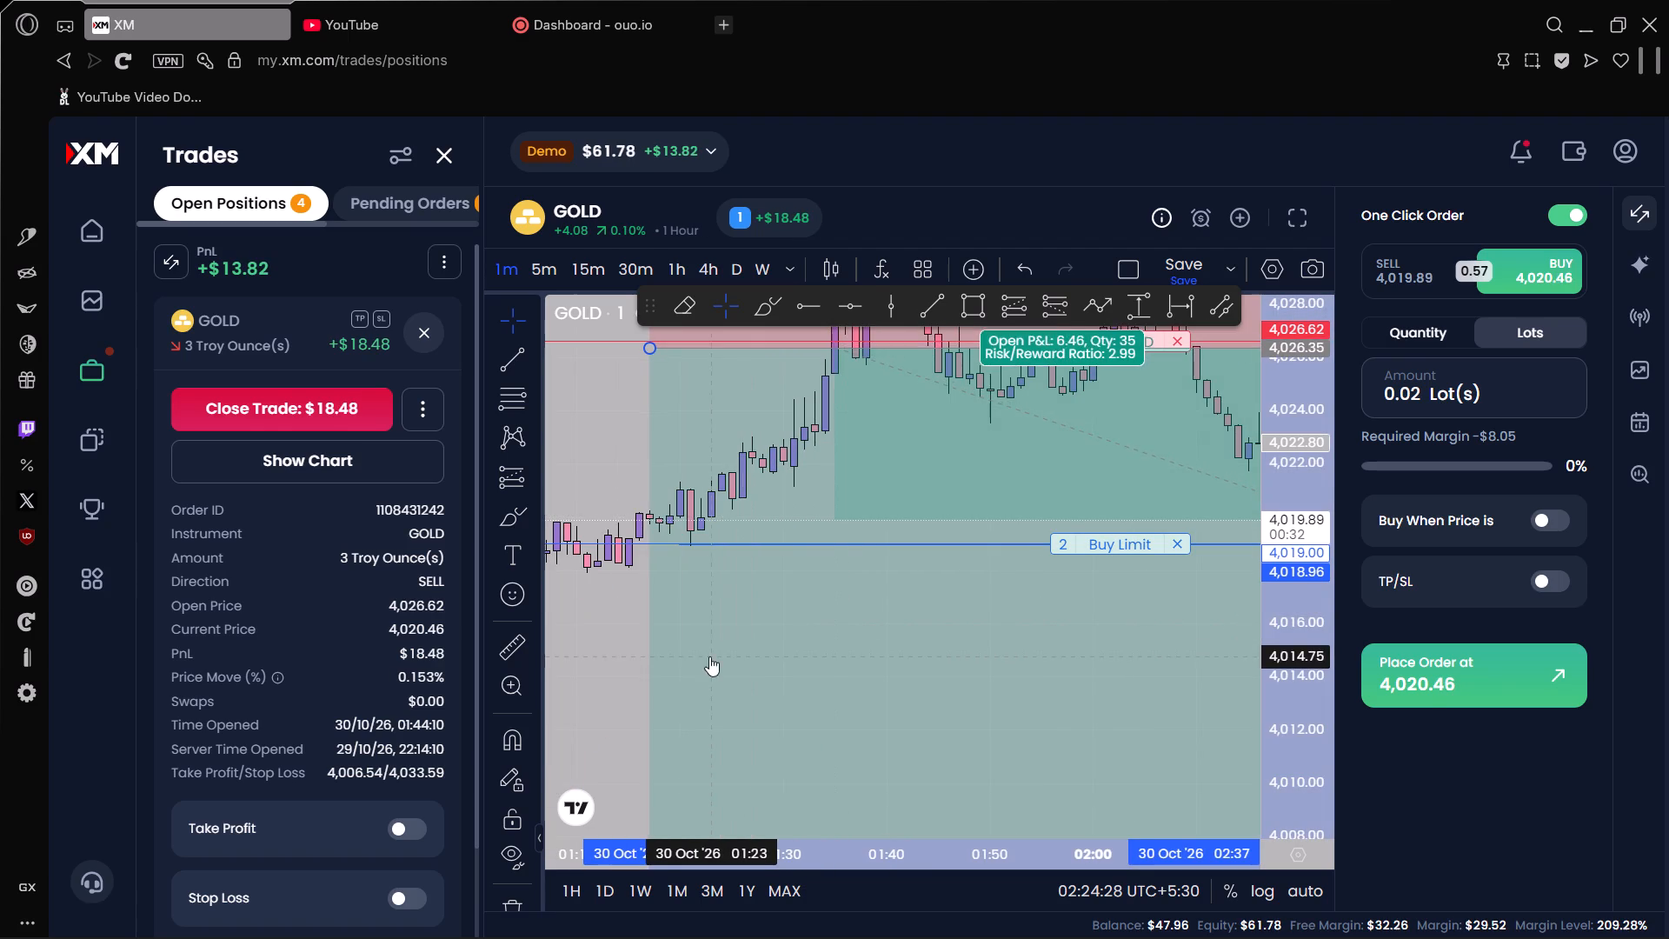
{"action": "left_click", "coordinate": [1025, 272]}
Examine the GOLD 1-minute rise before the sell entry and compare its earlier swing lows with the buy limit and take-profit levels.
{"action": "scroll", "coordinate": [914, 430], "scroll_direction": "down", "scroll_amount": 3}
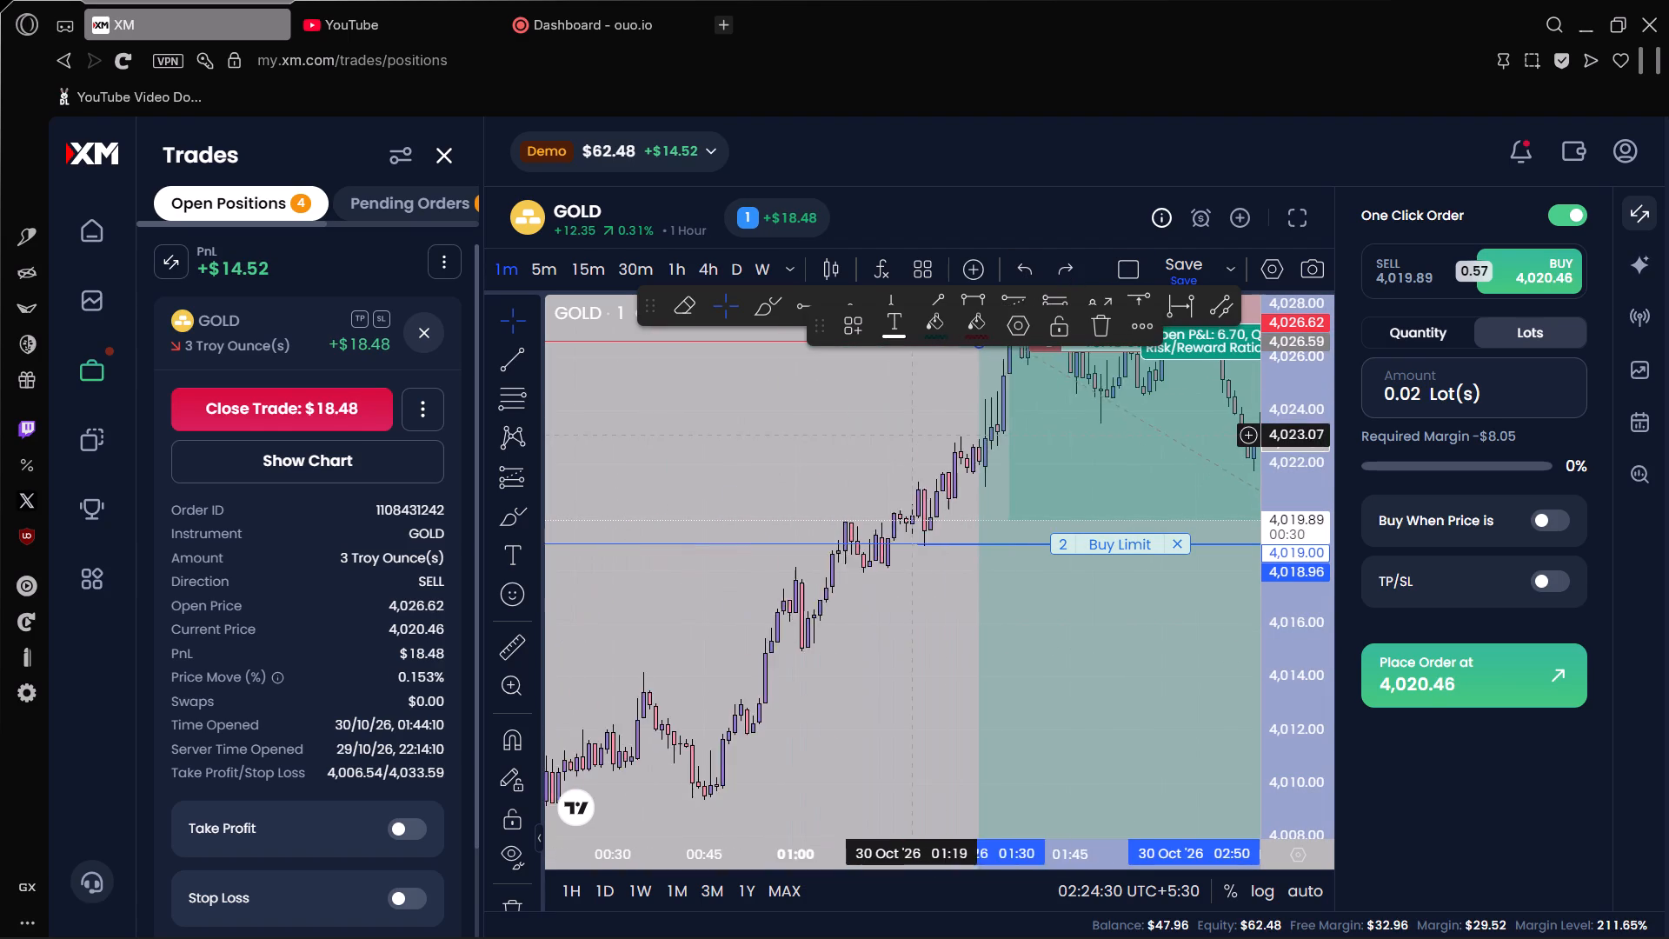
{"action": "scroll", "coordinate": [911, 435], "scroll_direction": "down", "scroll_amount": 5}
{"action": "left_click_drag", "start_coordinate": [931, 454], "coordinate": [622, 549]}
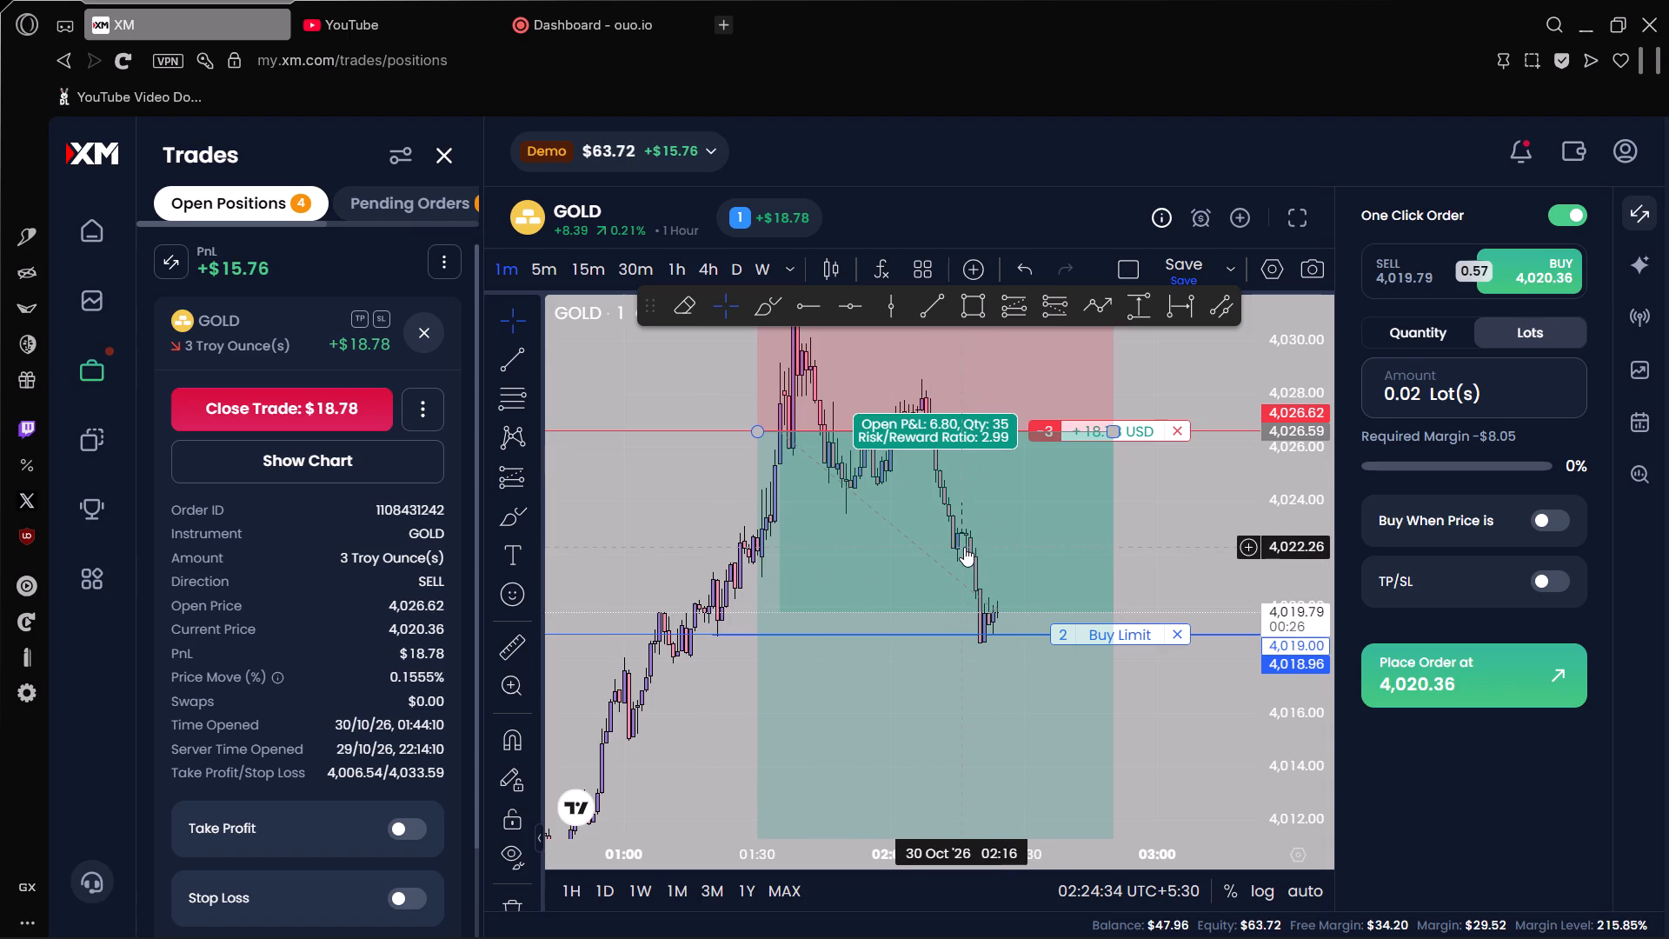
{"action": "scroll", "coordinate": [646, 570], "scroll_direction": "up", "scroll_amount": 5}
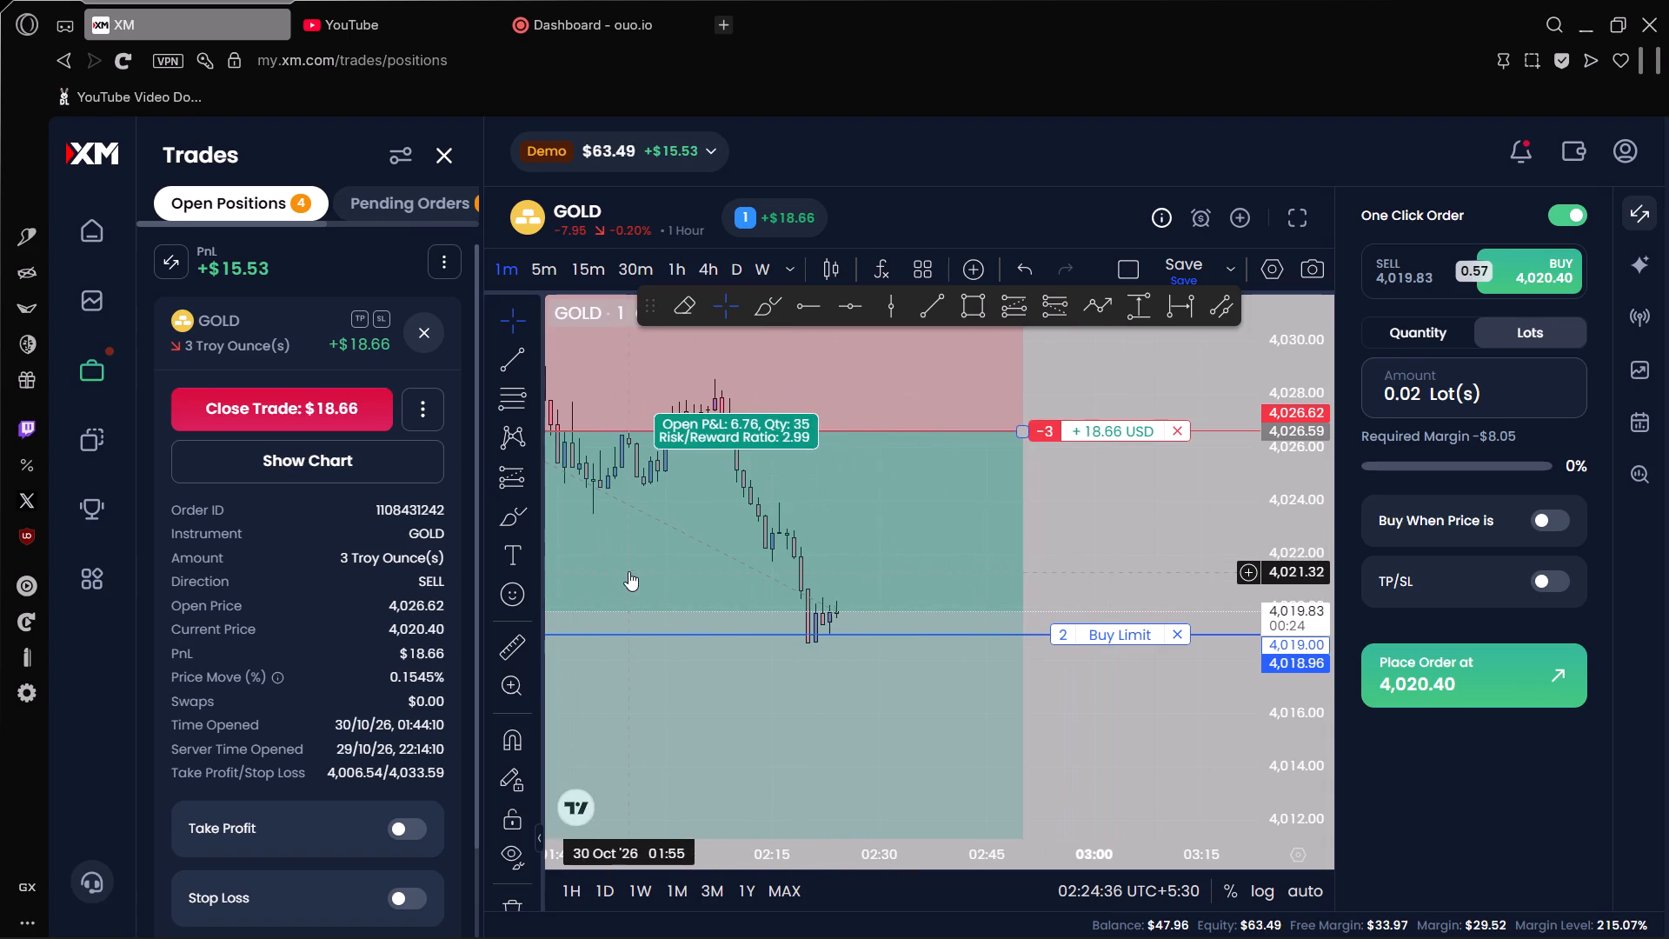
{"action": "left_click_drag", "start_coordinate": [1131, 529], "coordinate": [1361, 492]}
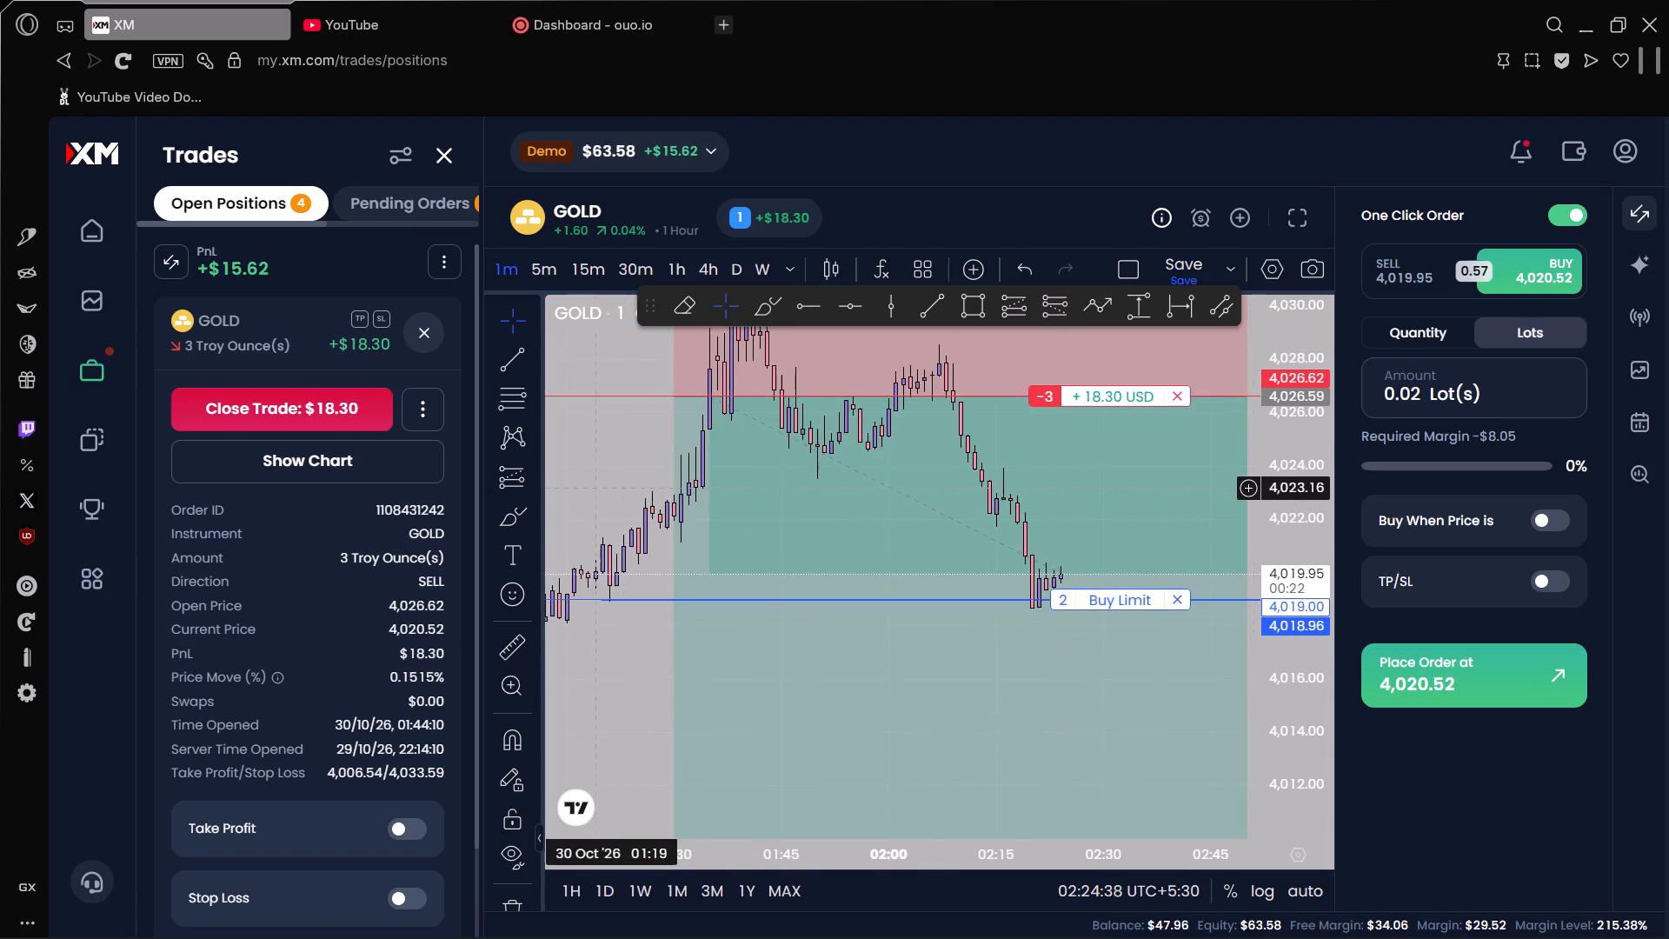
{"action": "left_click_drag", "start_coordinate": [599, 487], "coordinate": [694, 437]}
{"action": "left_click_drag", "start_coordinate": [639, 477], "coordinate": [656, 468]}
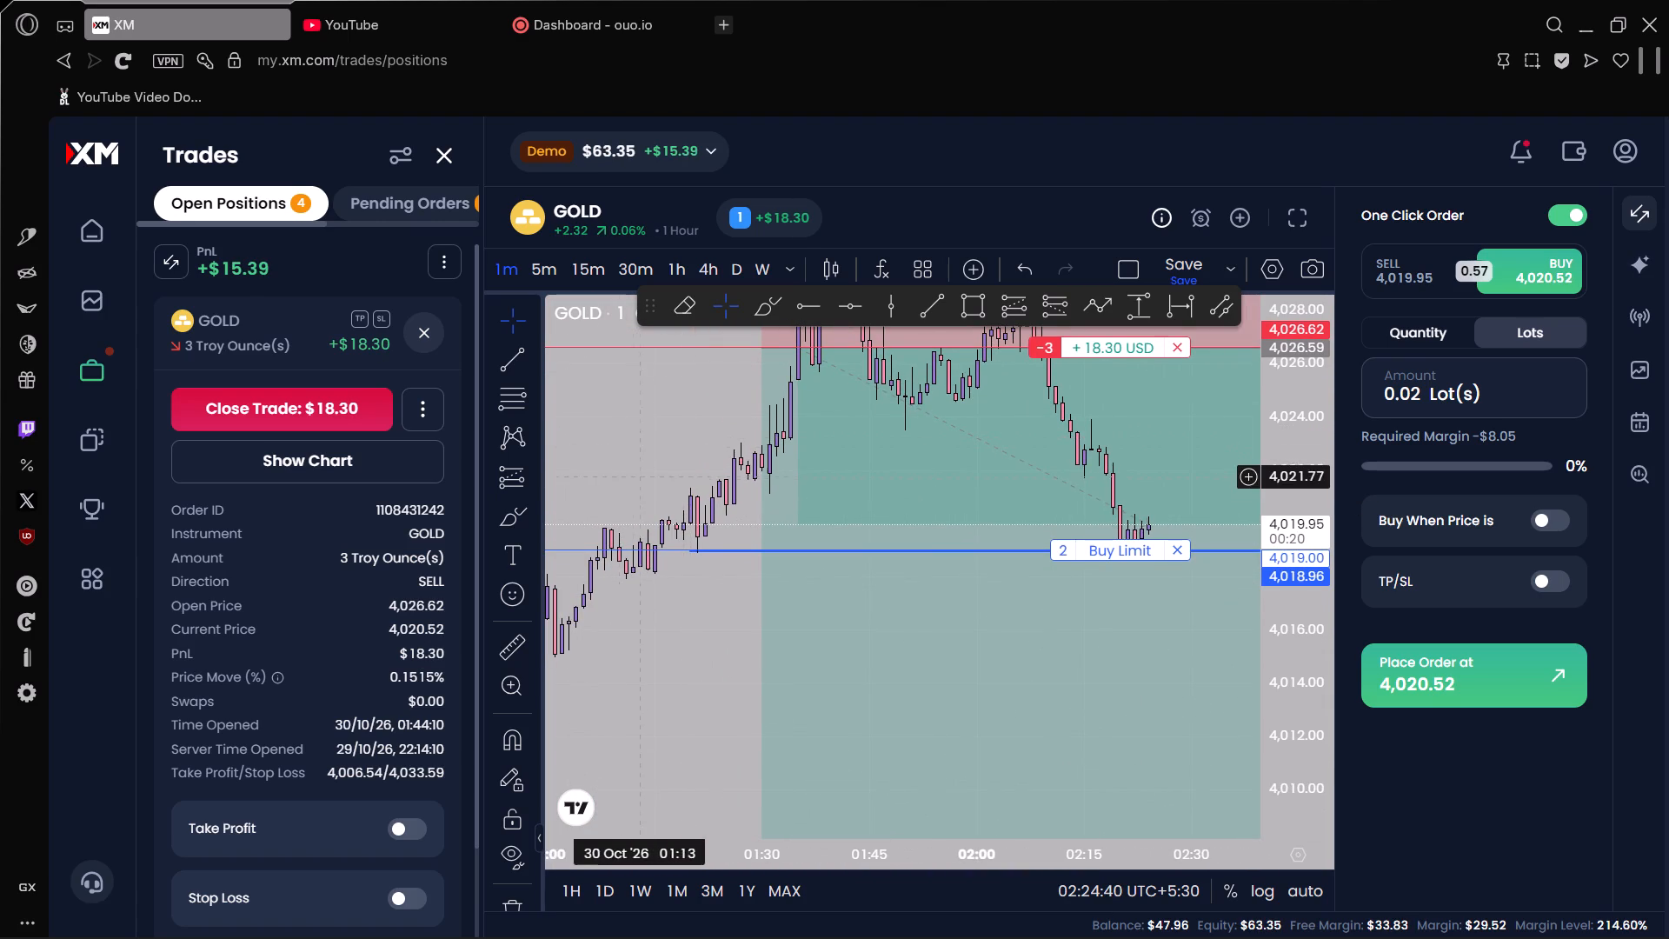
{"action": "left_click_drag", "start_coordinate": [656, 468], "coordinate": [695, 419]}
{"action": "left_click_drag", "start_coordinate": [669, 574], "coordinate": [737, 563]}
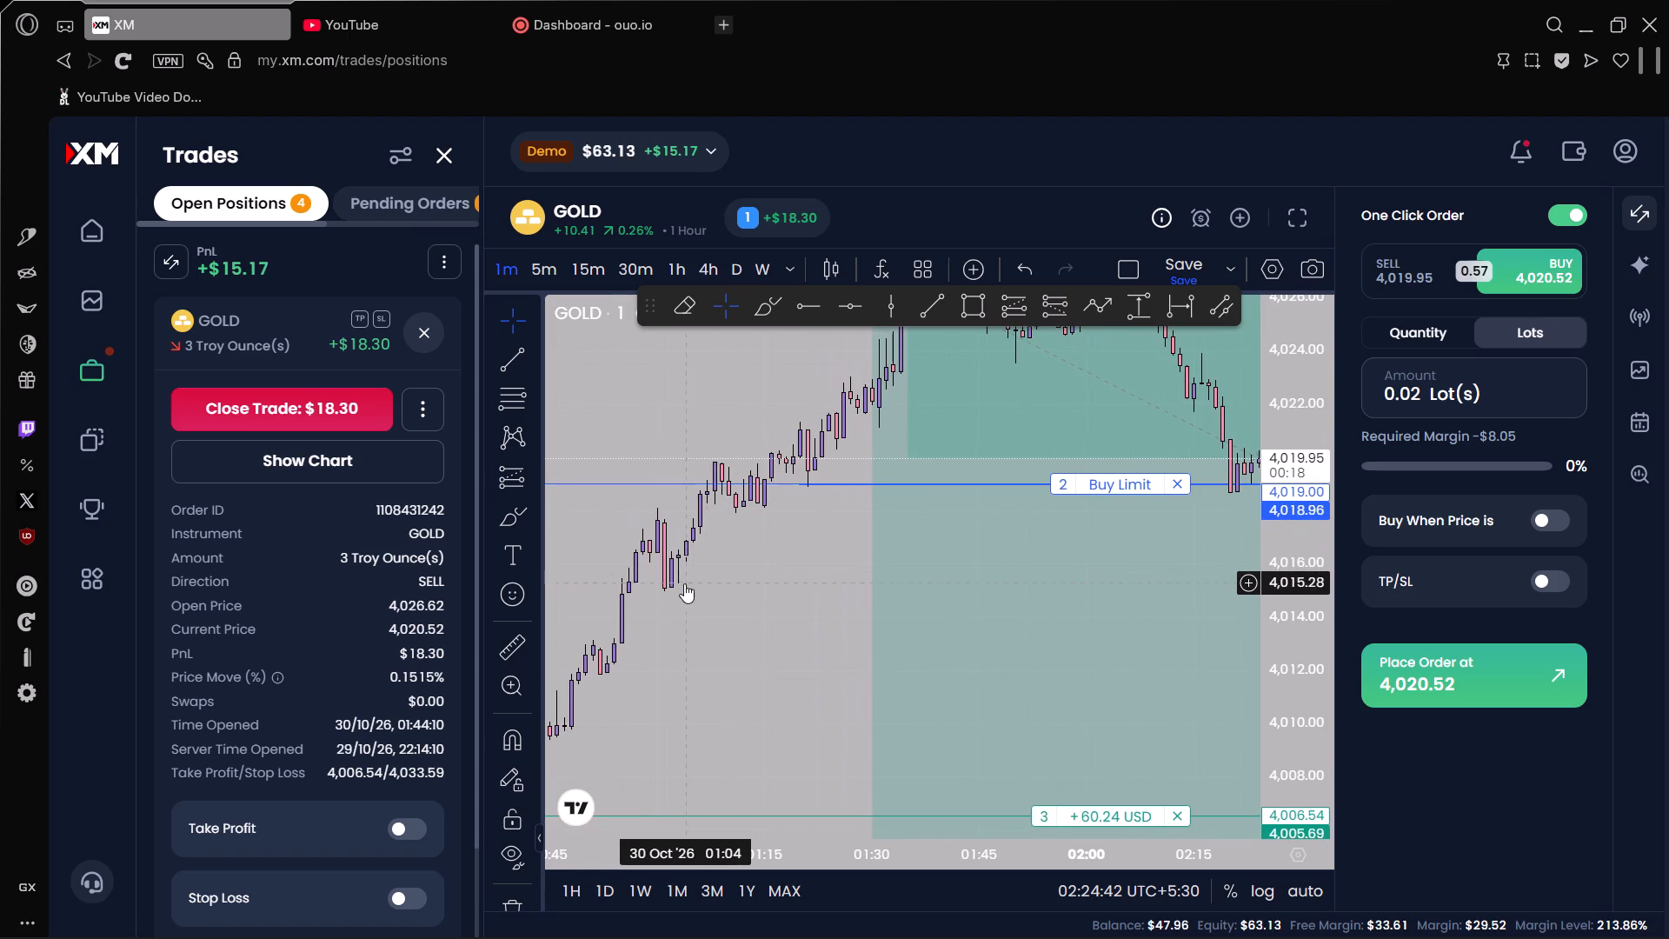
{"action": "left_click_drag", "start_coordinate": [707, 586], "coordinate": [662, 581]}
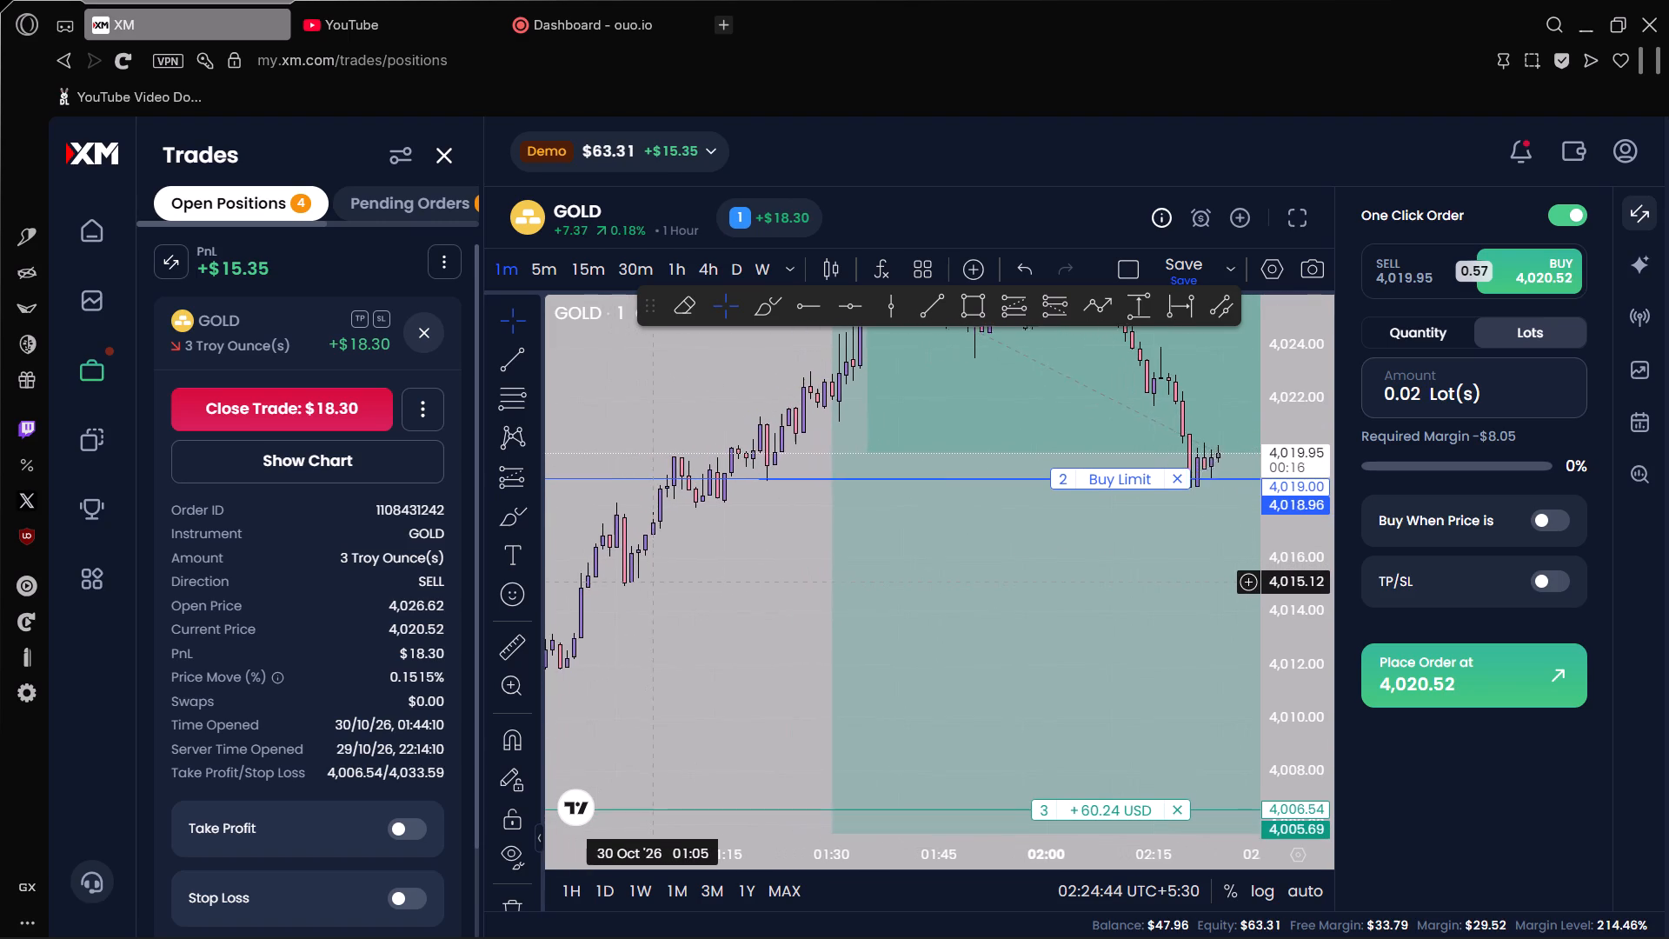
{"action": "left_click_drag", "start_coordinate": [662, 581], "coordinate": [669, 579]}
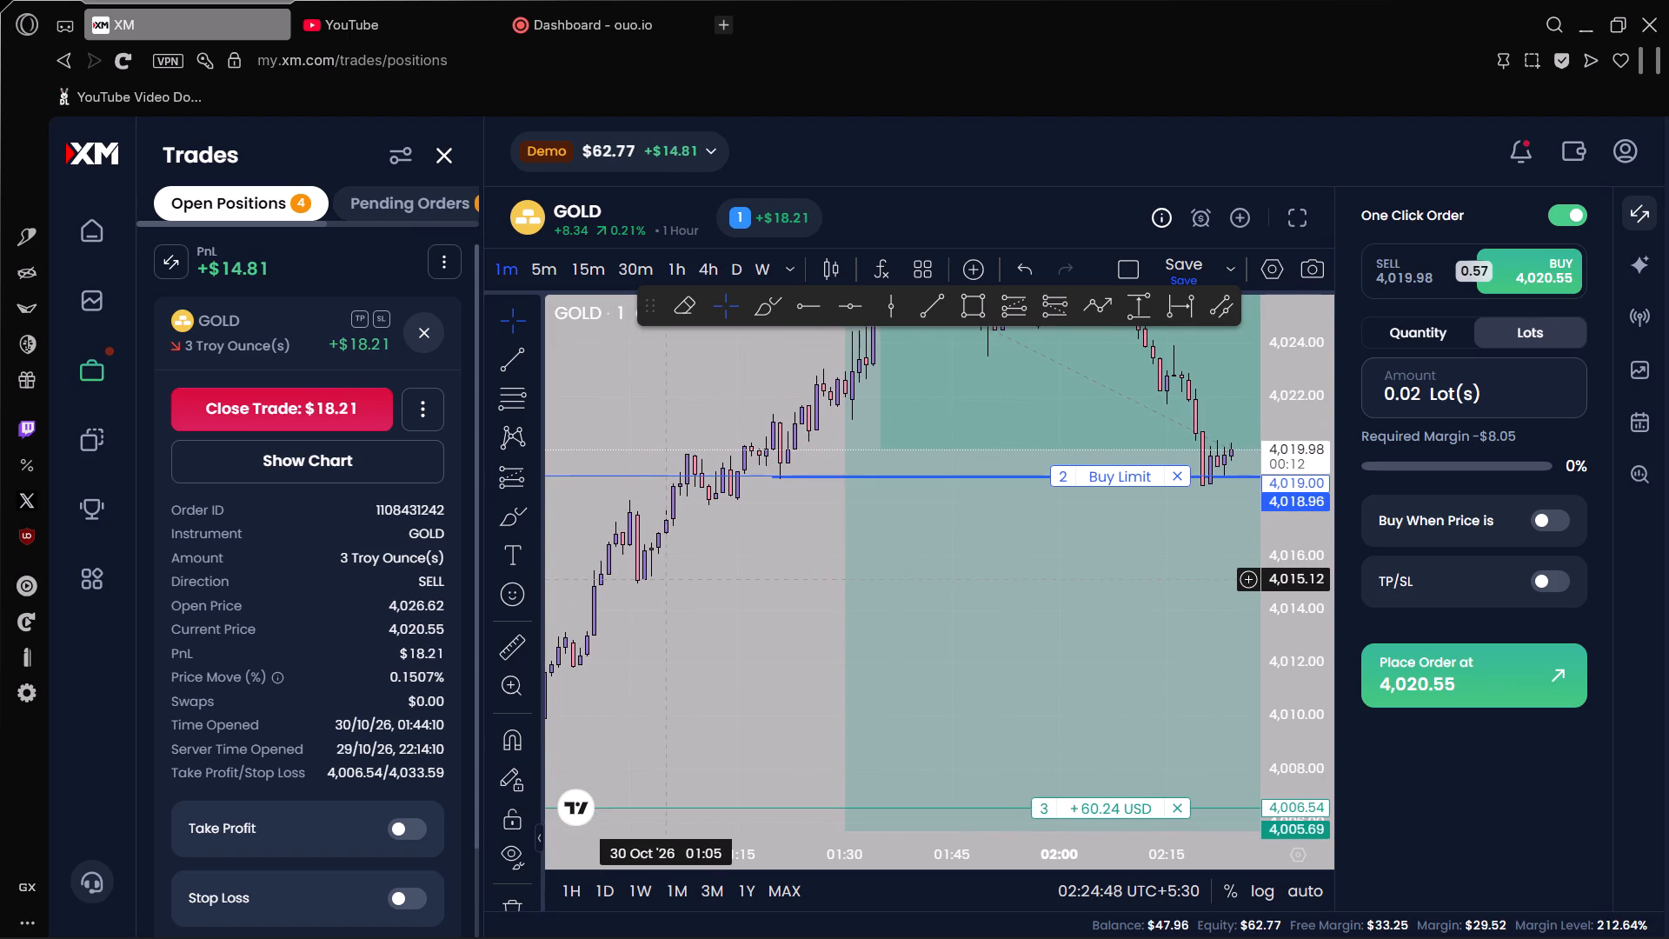
{"action": "left_click_drag", "start_coordinate": [669, 579], "coordinate": [666, 574]}
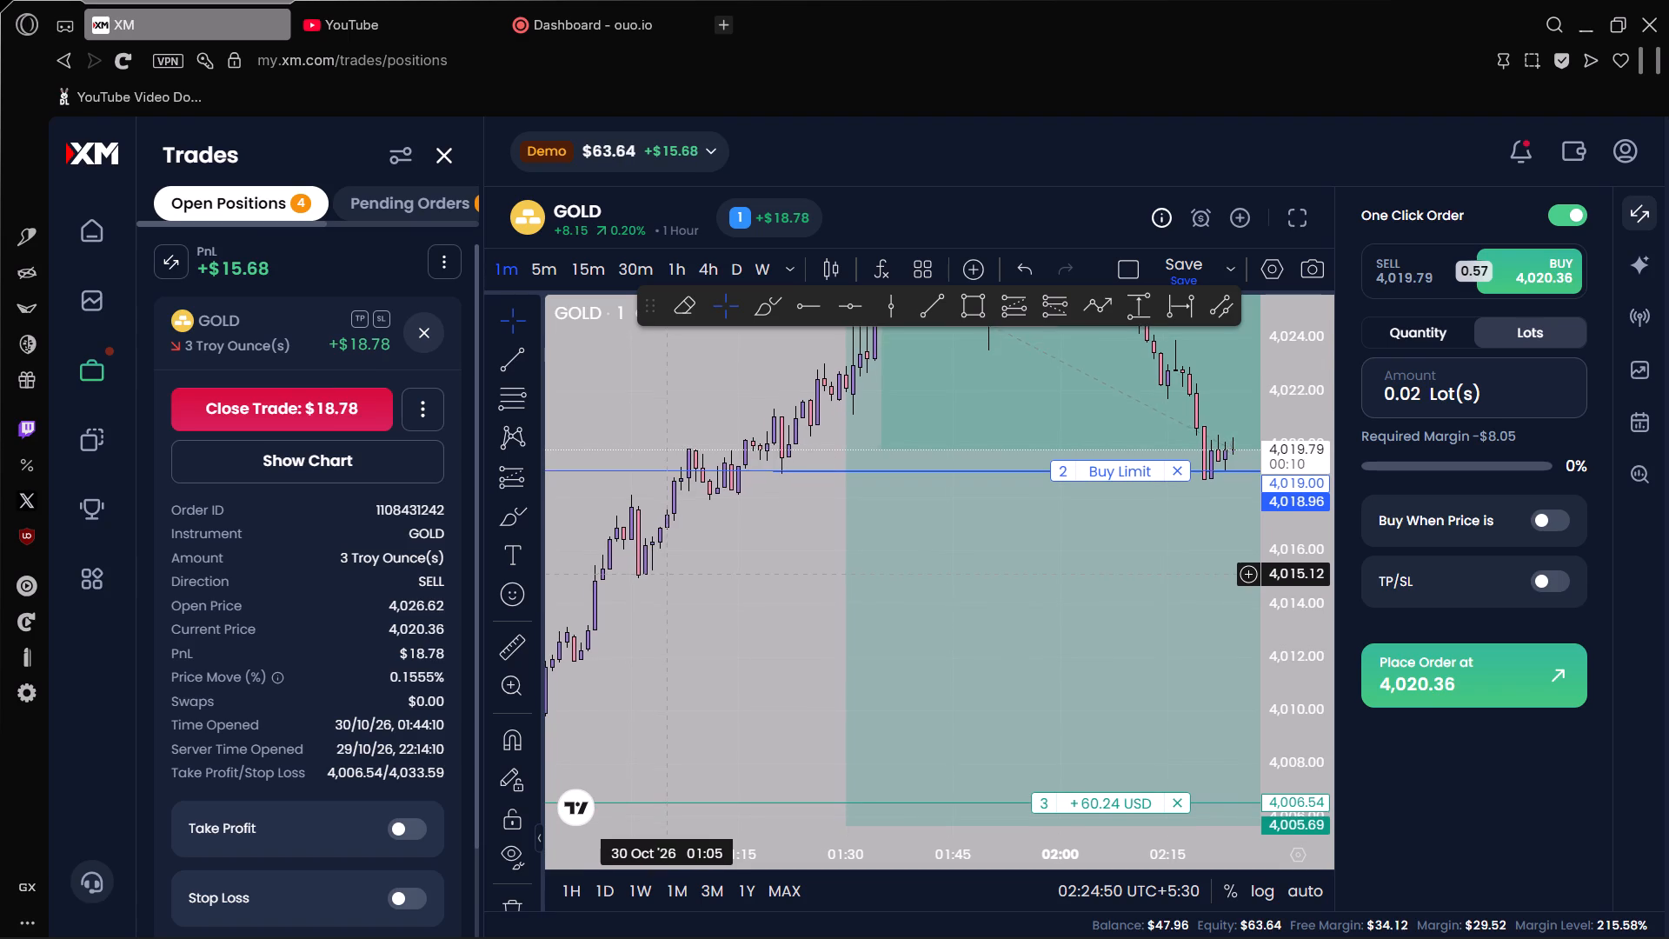
Examine the latest GOLD 1-minute candles and the empty space ahead of them around the buy limit and take-profit levels.
{"action": "left_click_drag", "start_coordinate": [666, 574], "coordinate": [557, 585]}
{"action": "scroll", "coordinate": [566, 583], "scroll_direction": "down", "scroll_amount": 2}
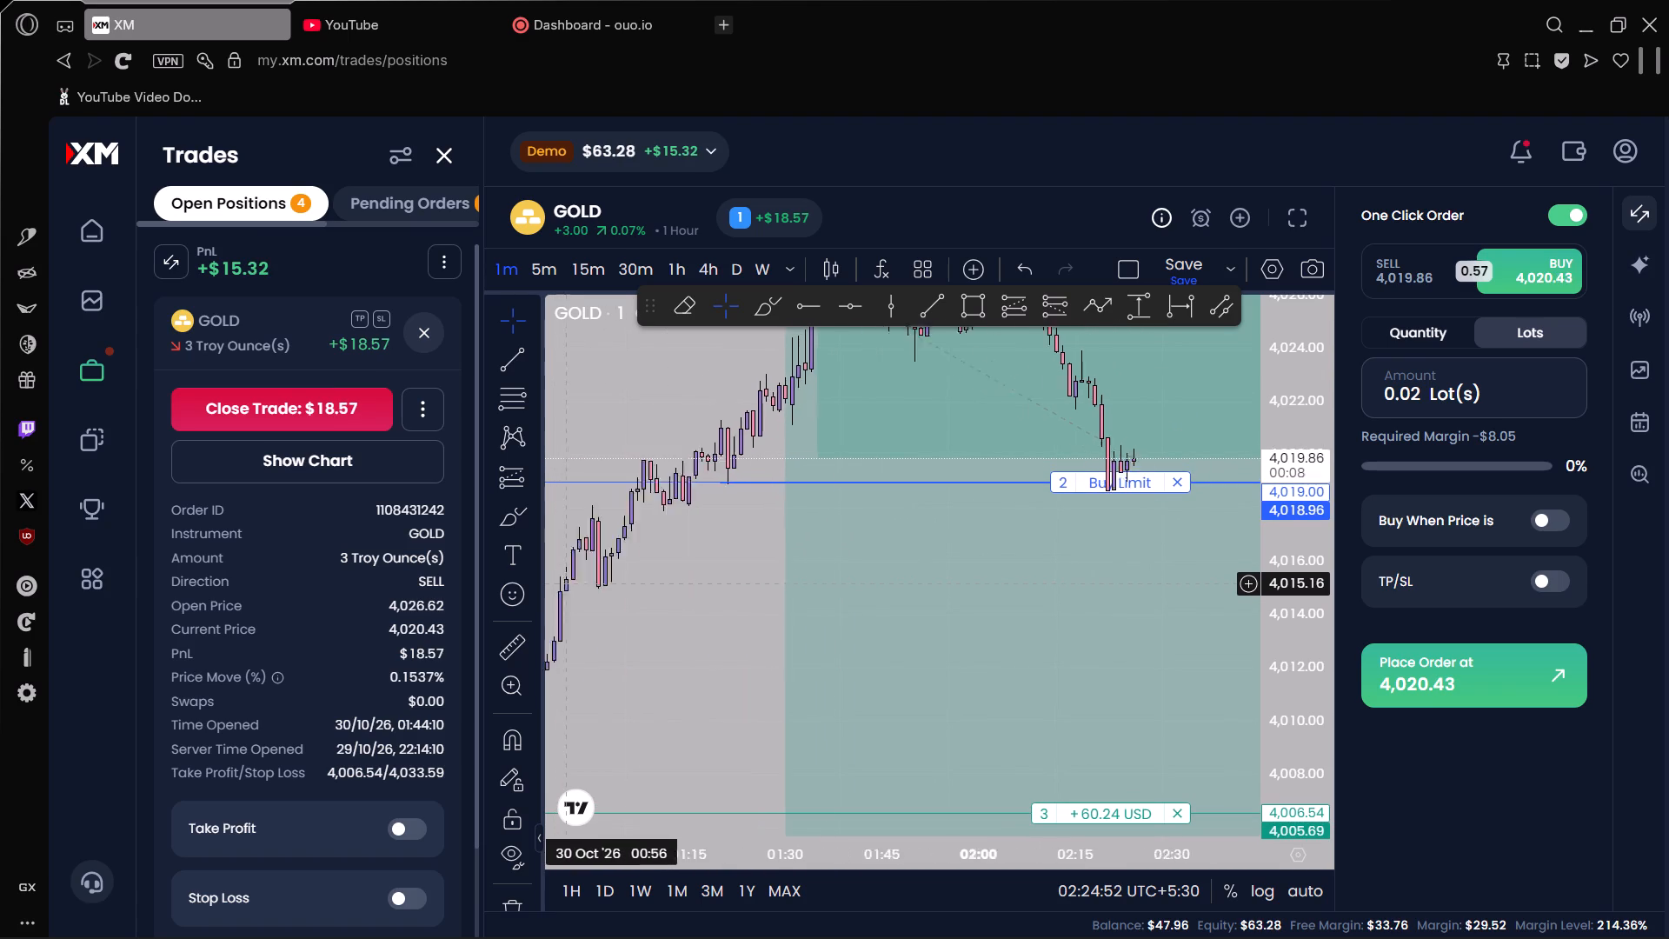
{"action": "scroll", "coordinate": [567, 583], "scroll_direction": "down", "scroll_amount": 2}
{"action": "left_click_drag", "start_coordinate": [788, 603], "coordinate": [451, 585]}
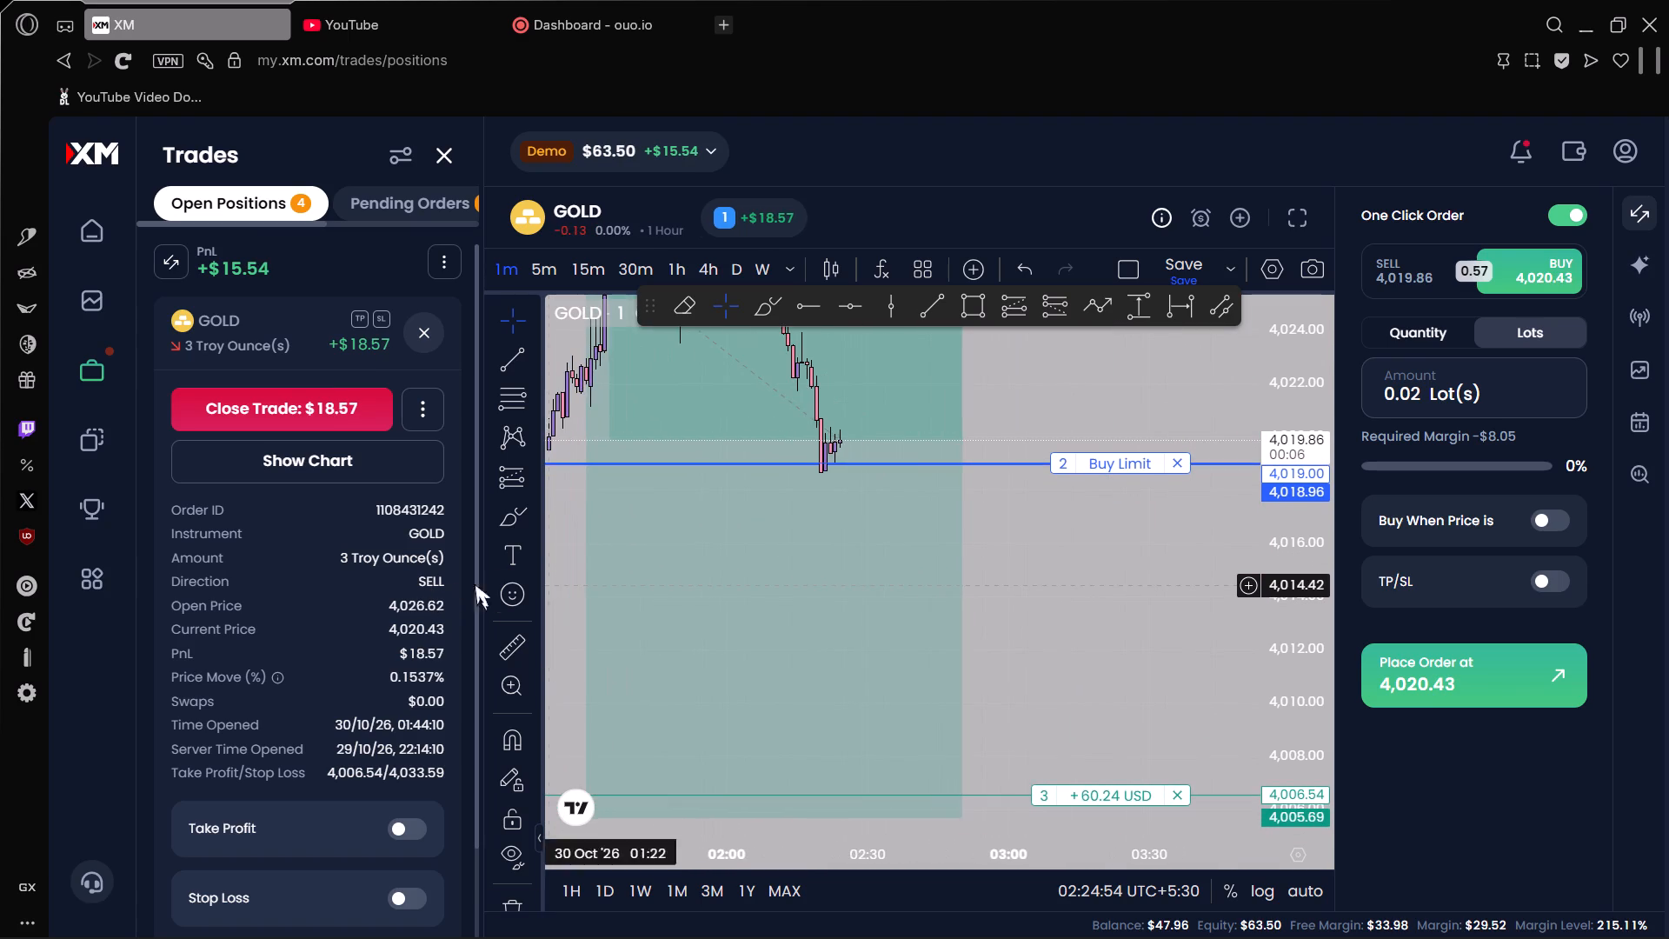
{"action": "left_click_drag", "start_coordinate": [1064, 577], "coordinate": [1129, 572]}
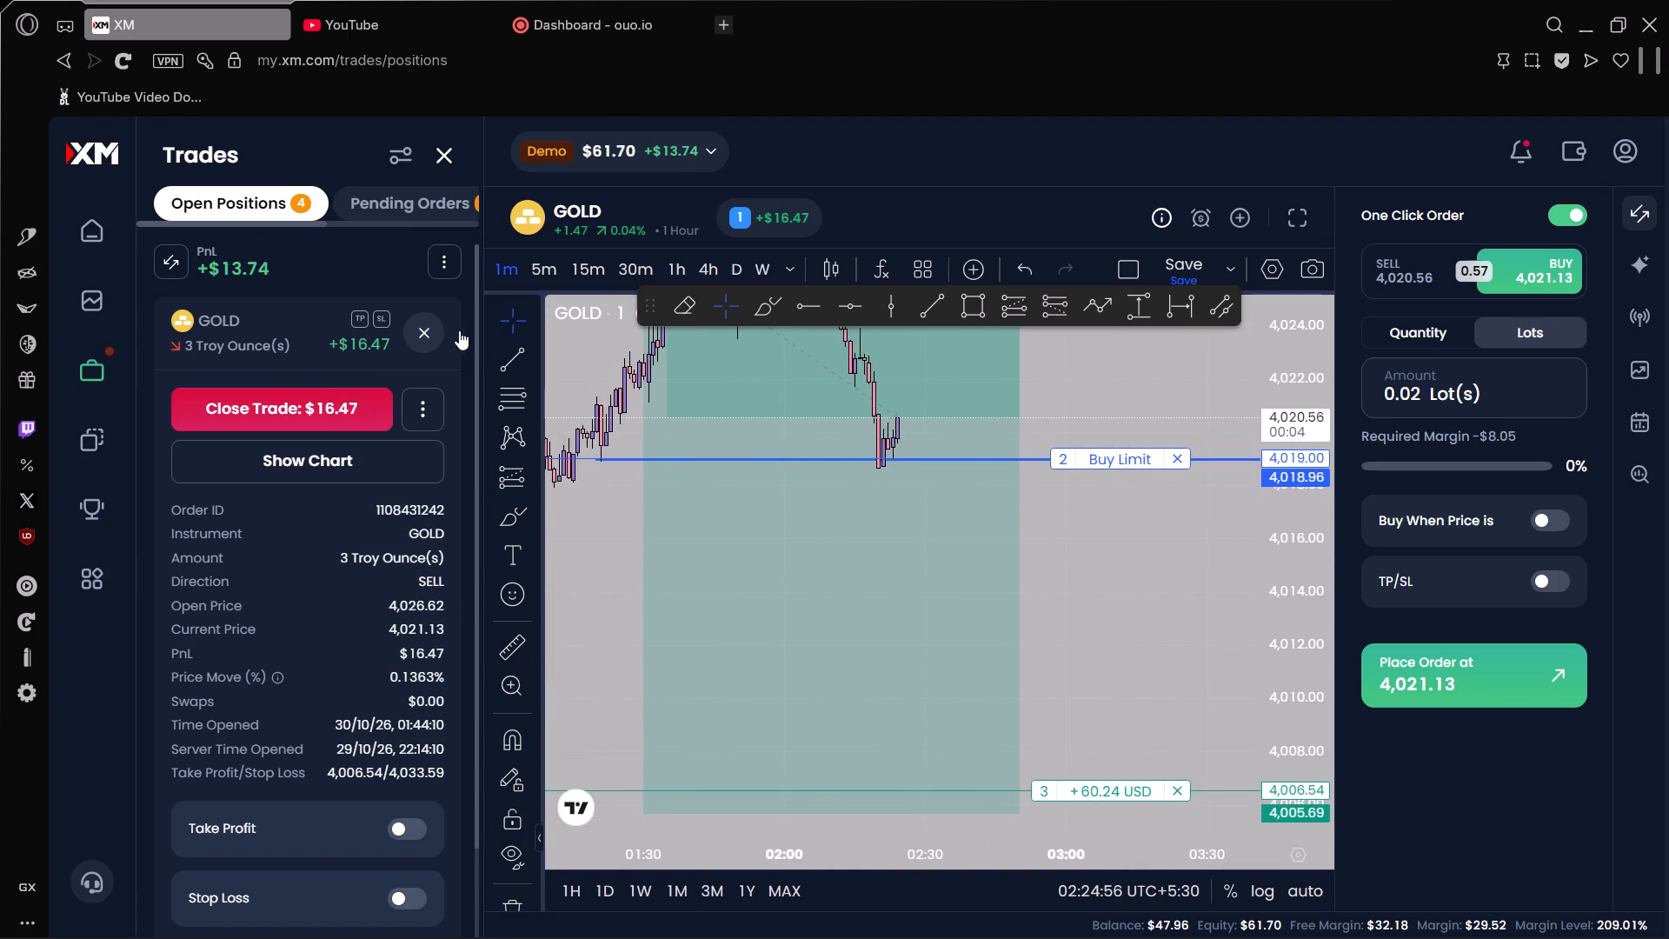
{"action": "left_click", "coordinate": [320, 343]}
Switch to YouTube and preview the "Top 30 Songs Of NEFFEX" music mix with sound on and captions off.
{"action": "left_click", "coordinate": [402, 0]}
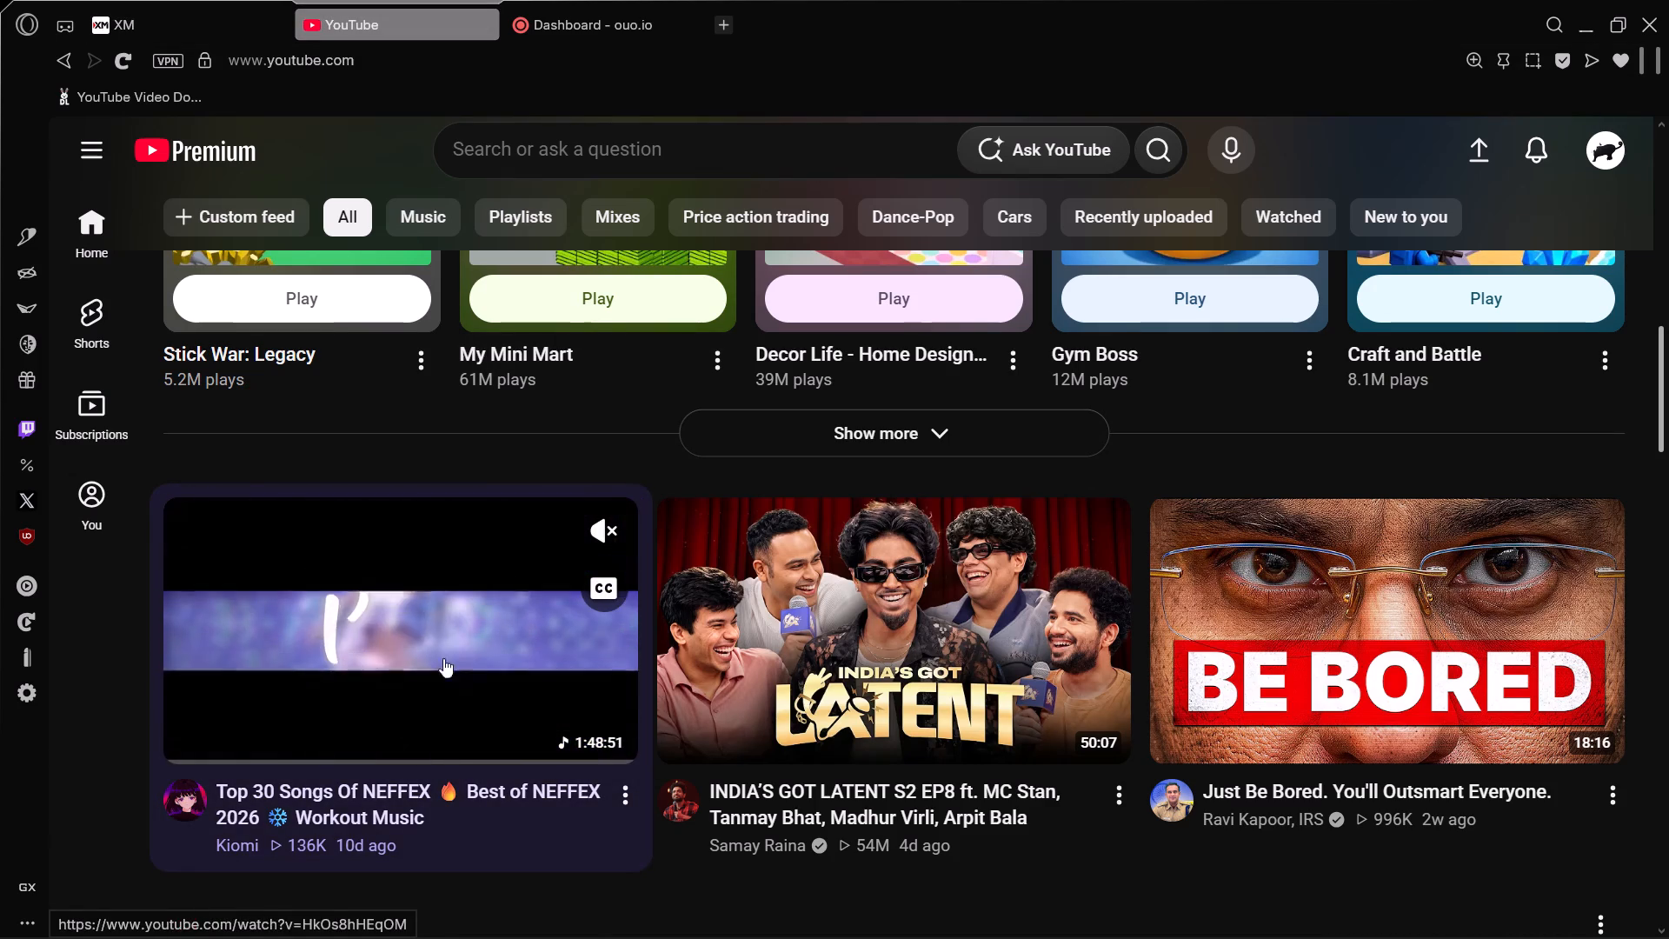
{"action": "left_click", "coordinate": [621, 512]}
{"action": "left_click", "coordinate": [612, 583]}
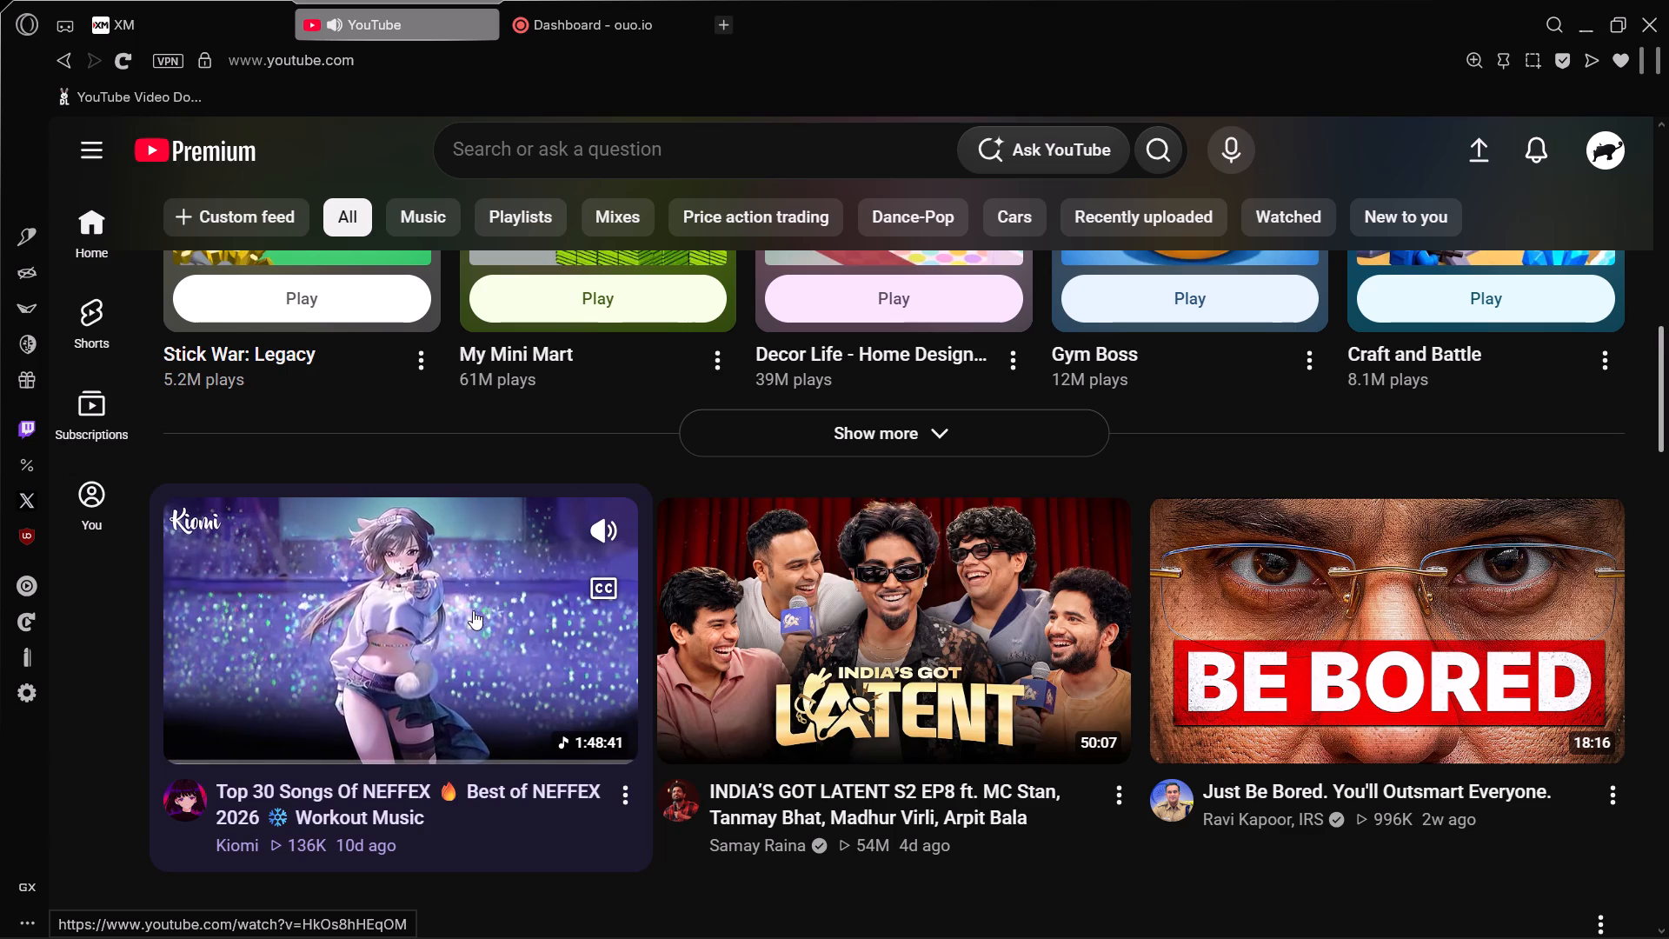
Browse further down the home feed and open the options for the "SLOWED BRAZILIAN PHONK MIX 2026" video.
{"action": "scroll", "coordinate": [487, 644], "scroll_direction": "down", "scroll_amount": 2}
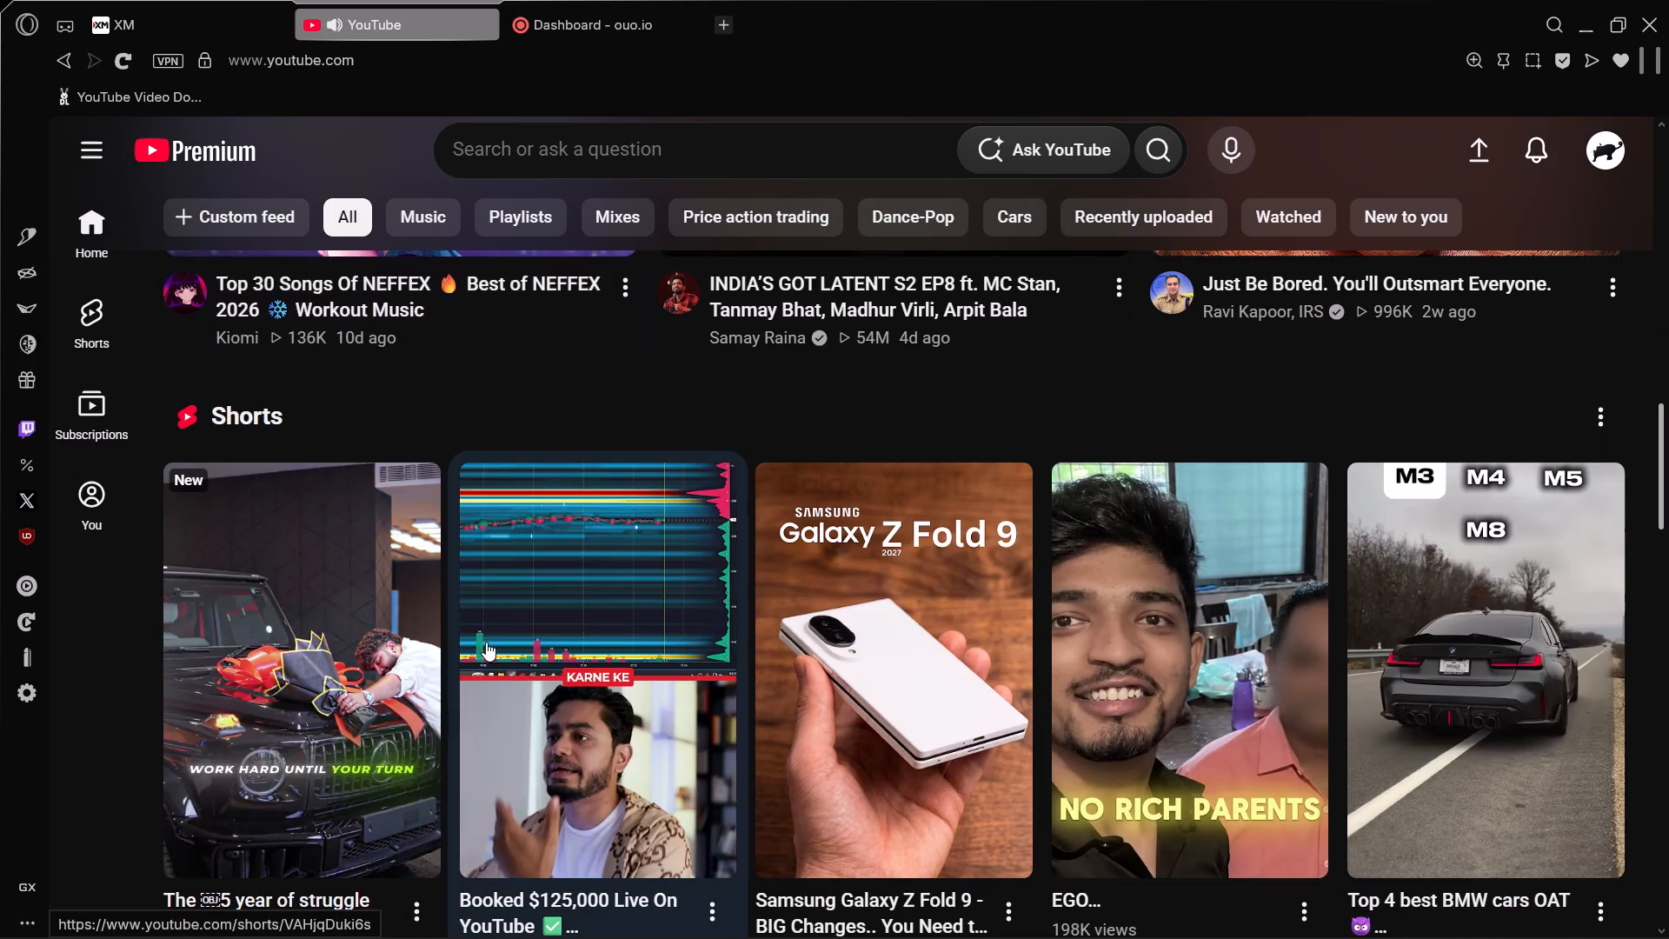
{"action": "scroll", "coordinate": [486, 642], "scroll_direction": "down", "scroll_amount": 1}
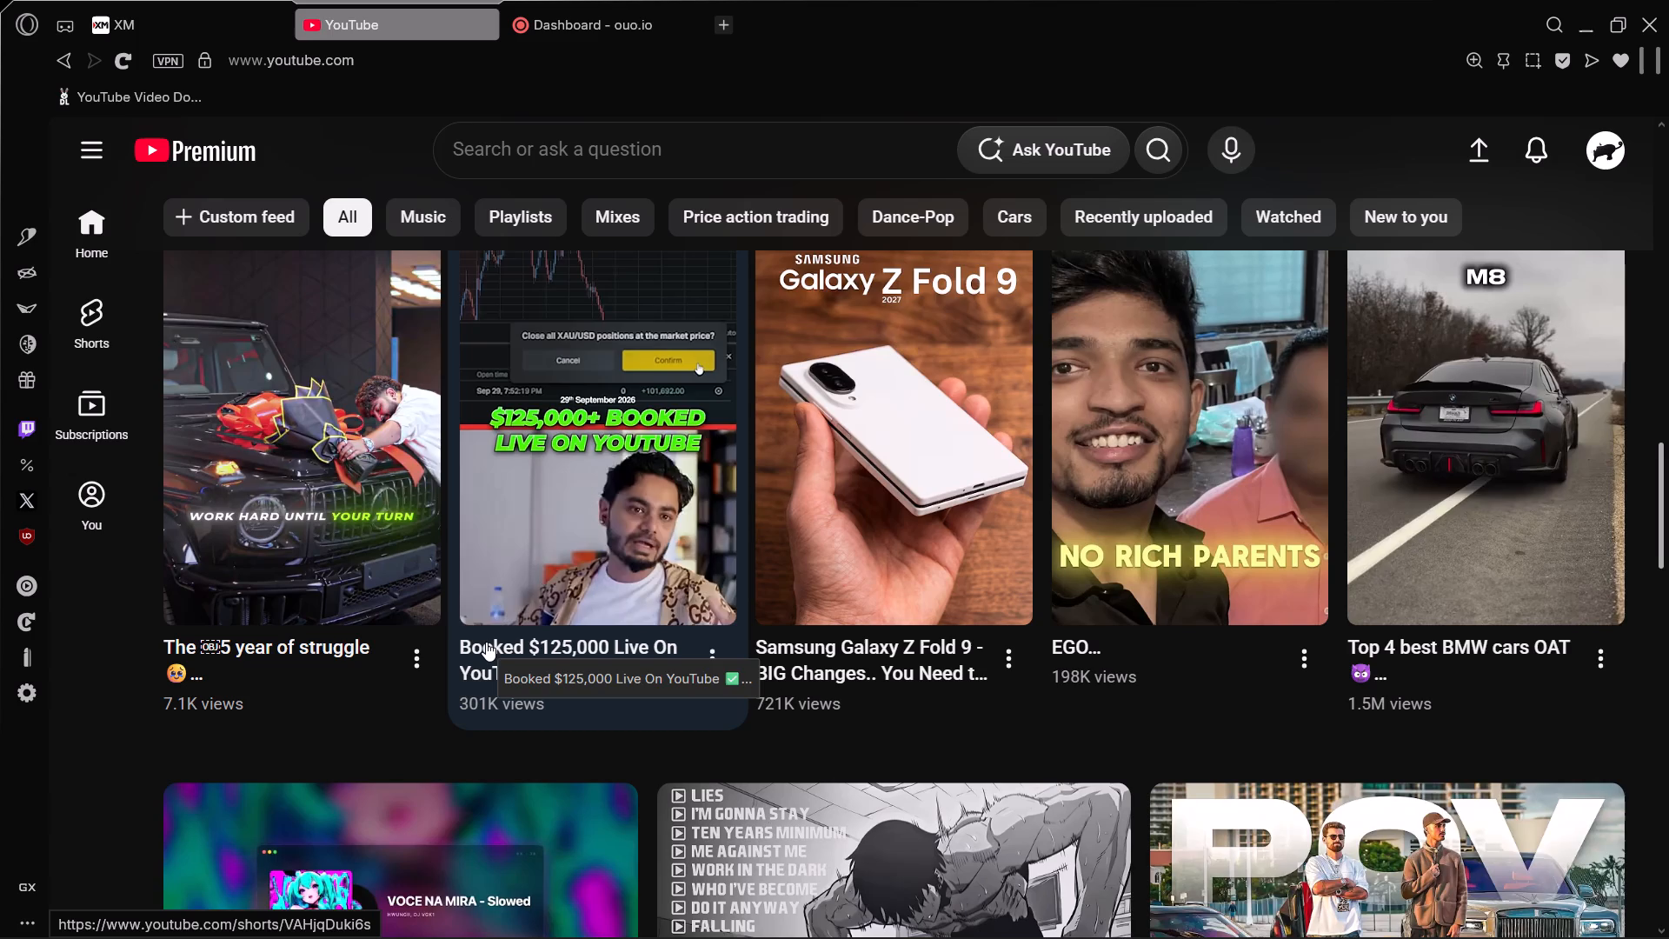
{"action": "scroll", "coordinate": [486, 642], "scroll_direction": "down", "scroll_amount": 1}
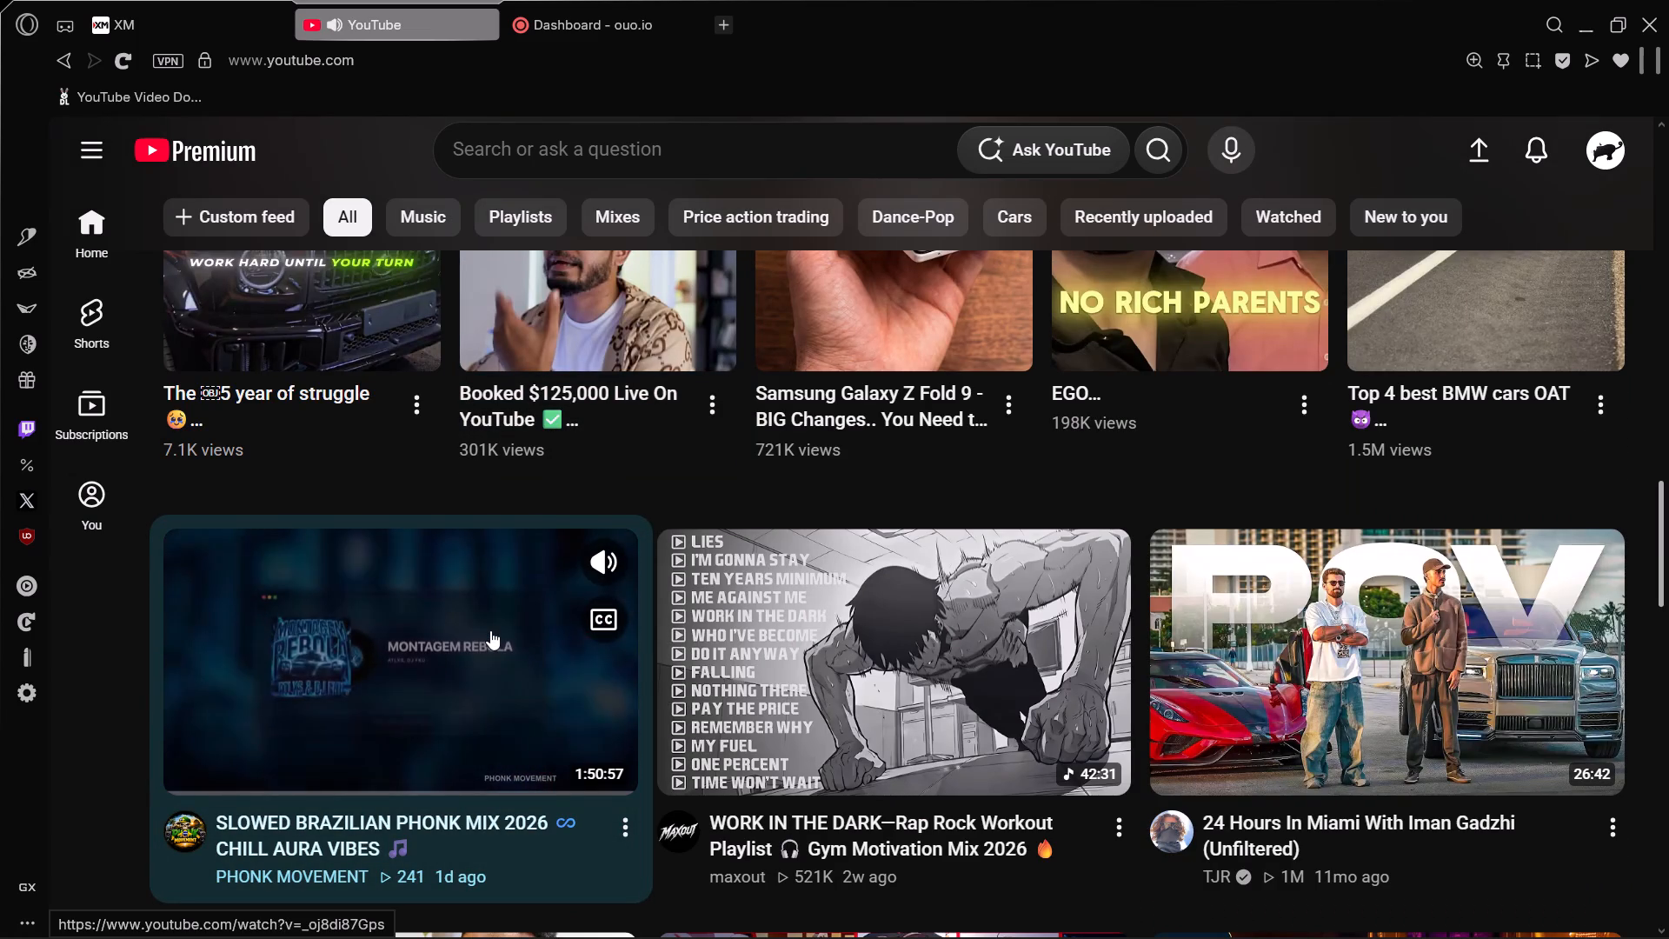
{"action": "left_click", "coordinate": [629, 822]}
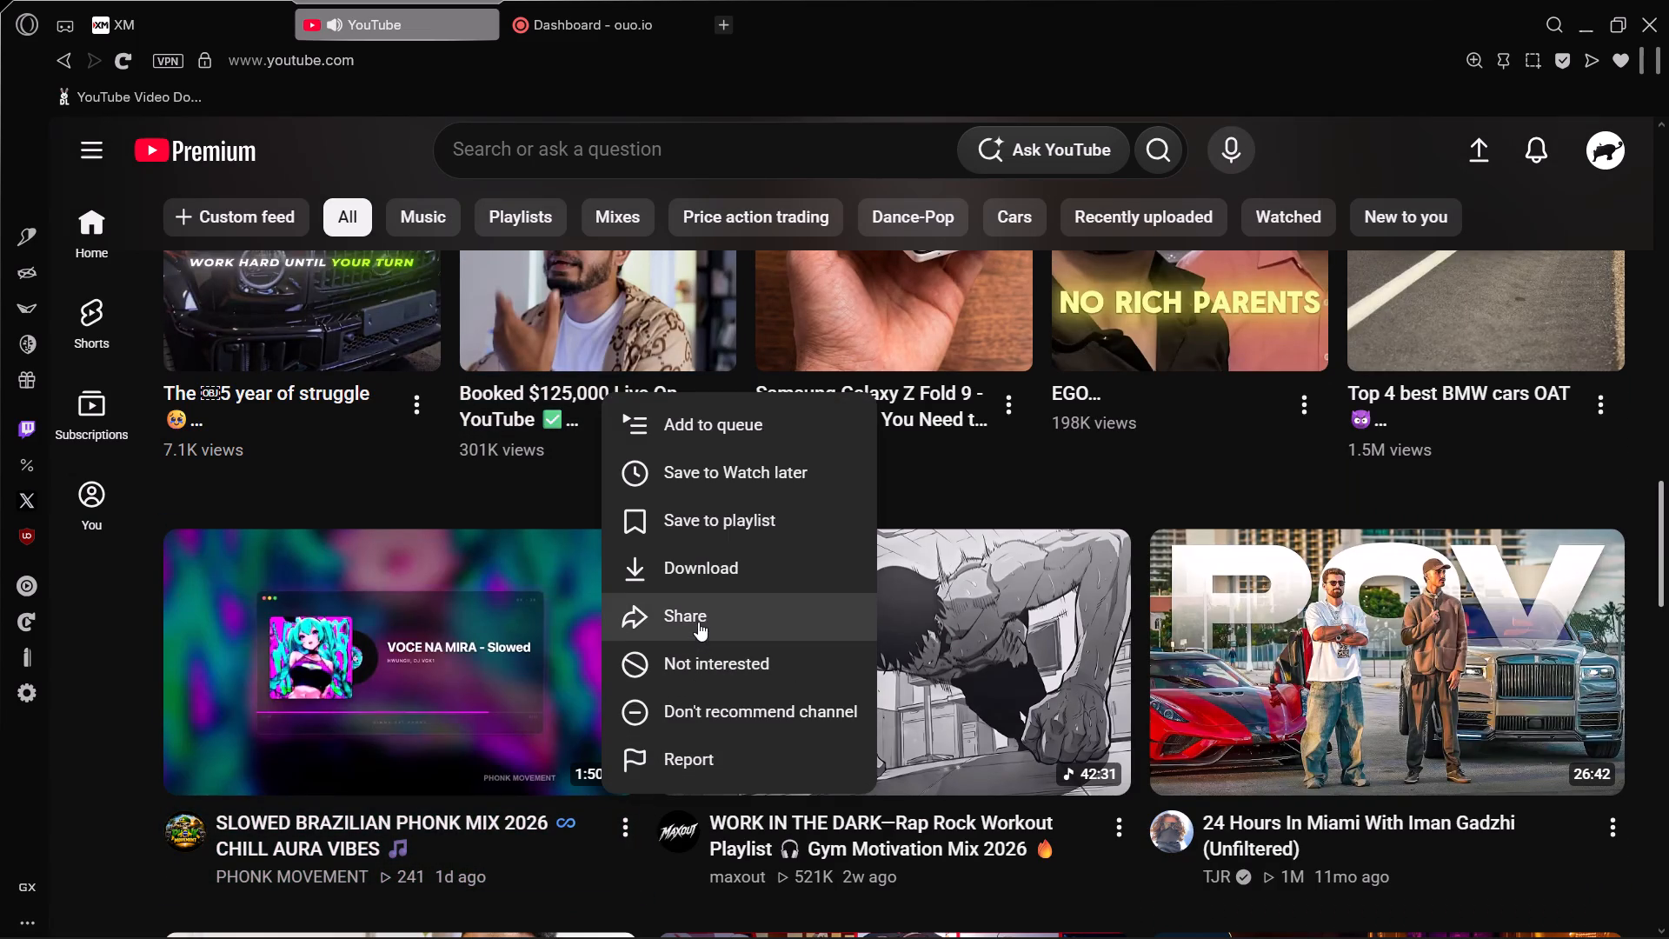
Copy the share link of the "SLOWED BRAZILIAN PHONK MIX 2026" video.
{"action": "left_click", "coordinate": [699, 616]}
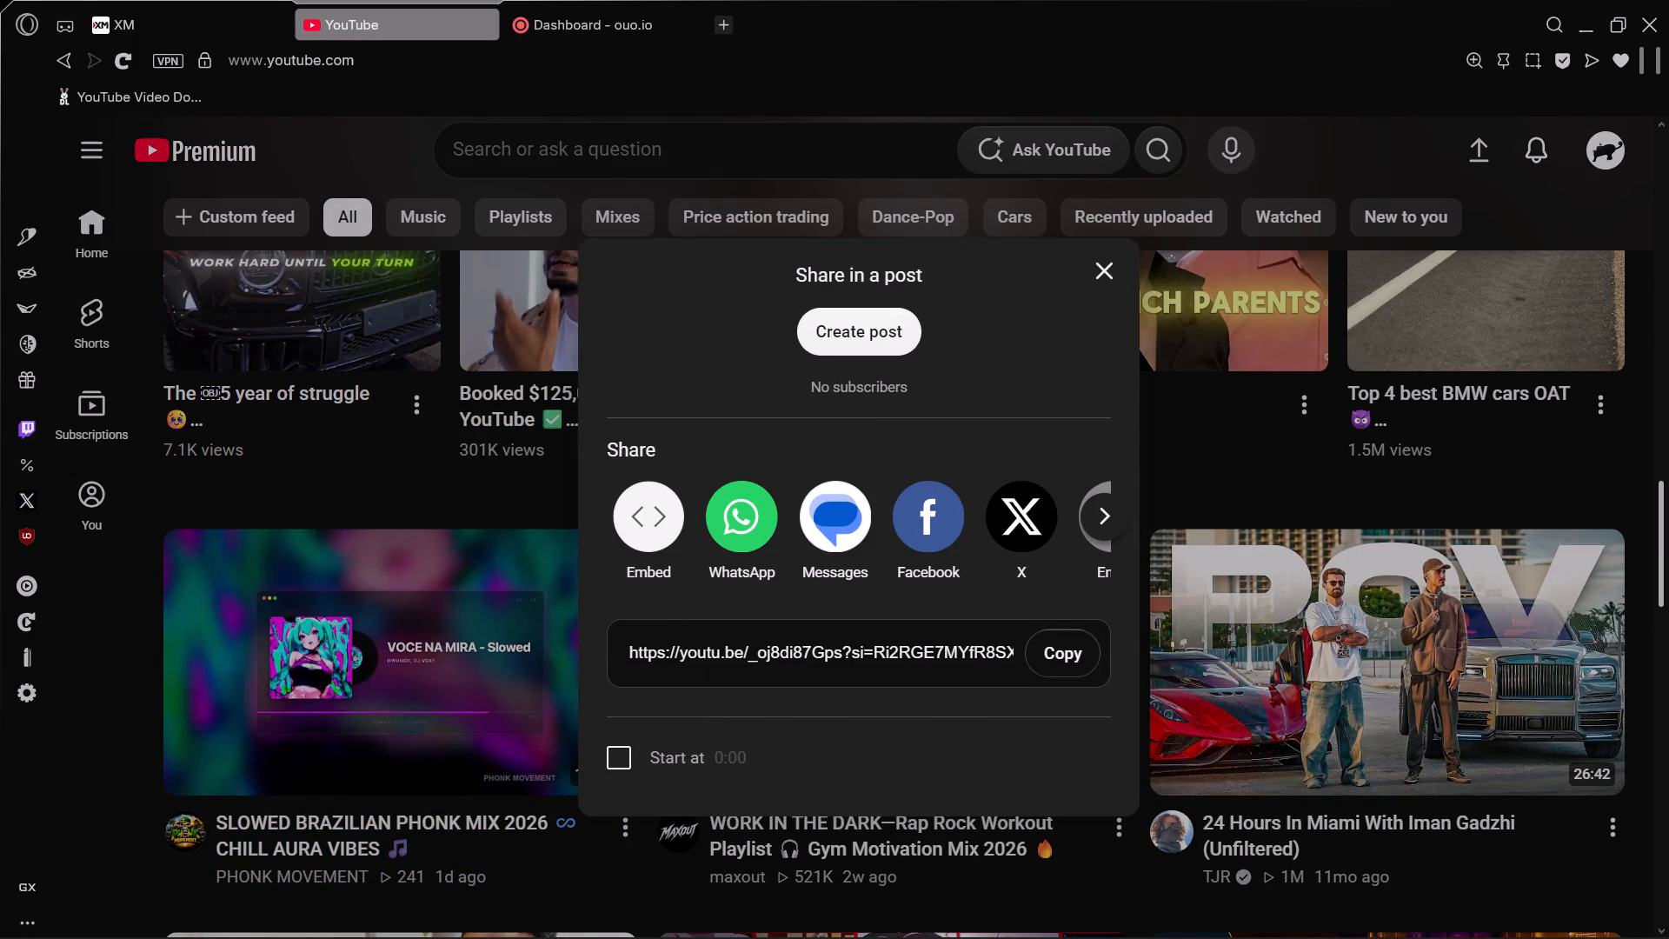
{"action": "left_click", "coordinate": [1071, 657]}
Switch to the ouo.io dashboard, shorten the copied YouTube video link and copy the resulting short link.
{"action": "left_click", "coordinate": [565, 24]}
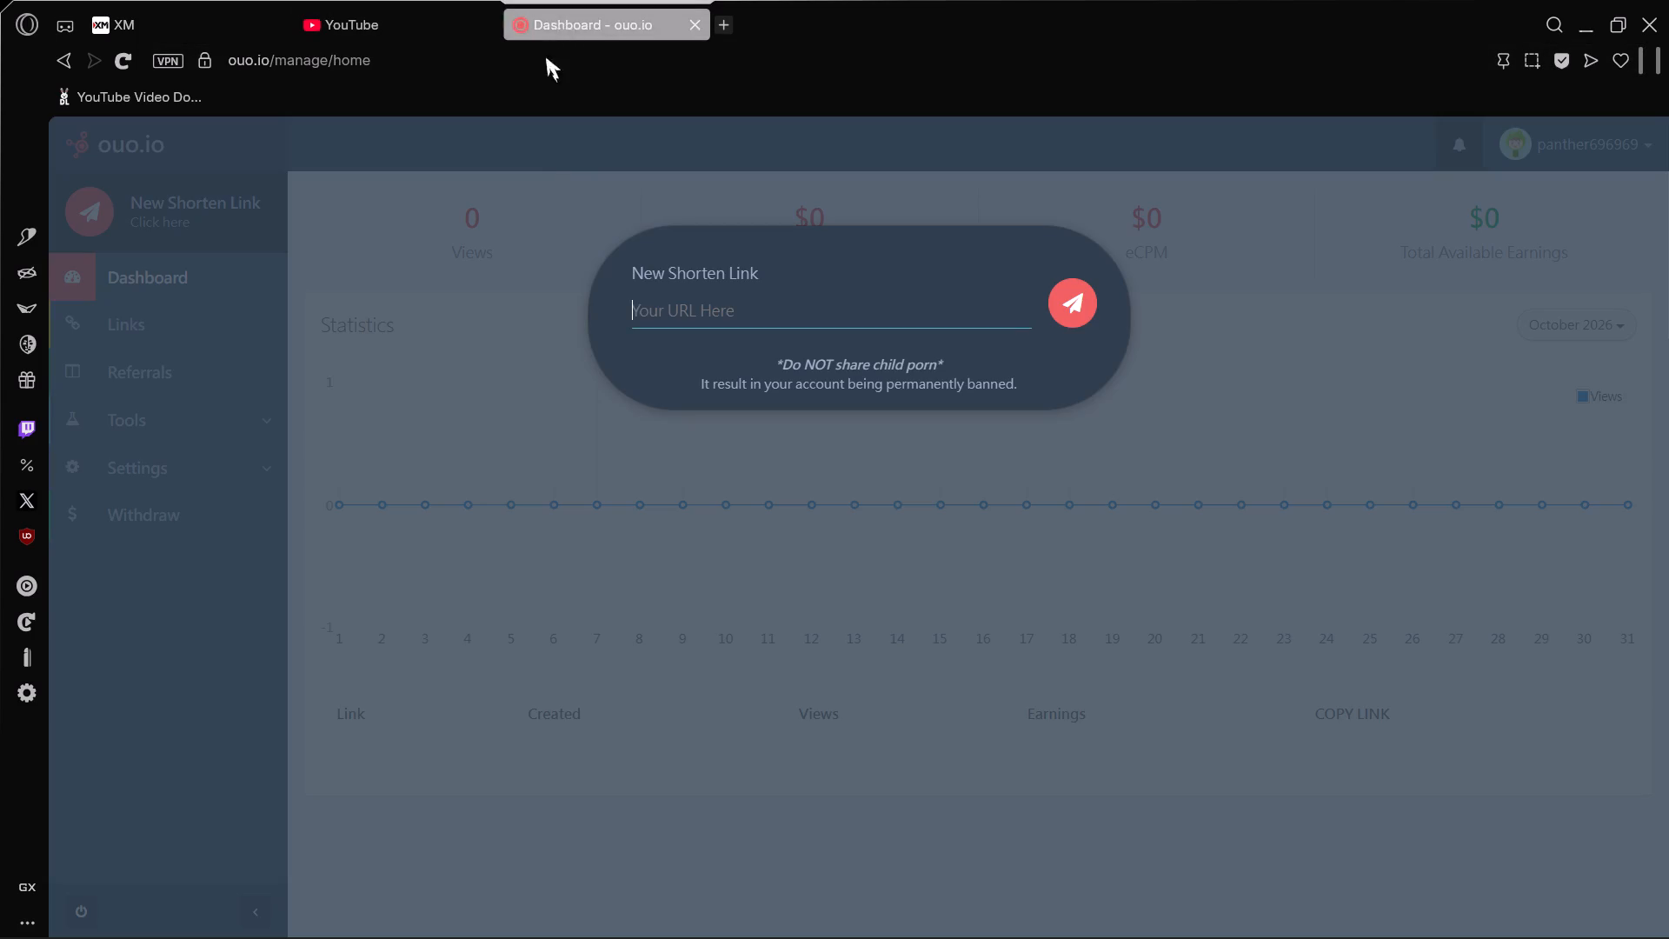
{"action": "left_click", "coordinate": [862, 316]}
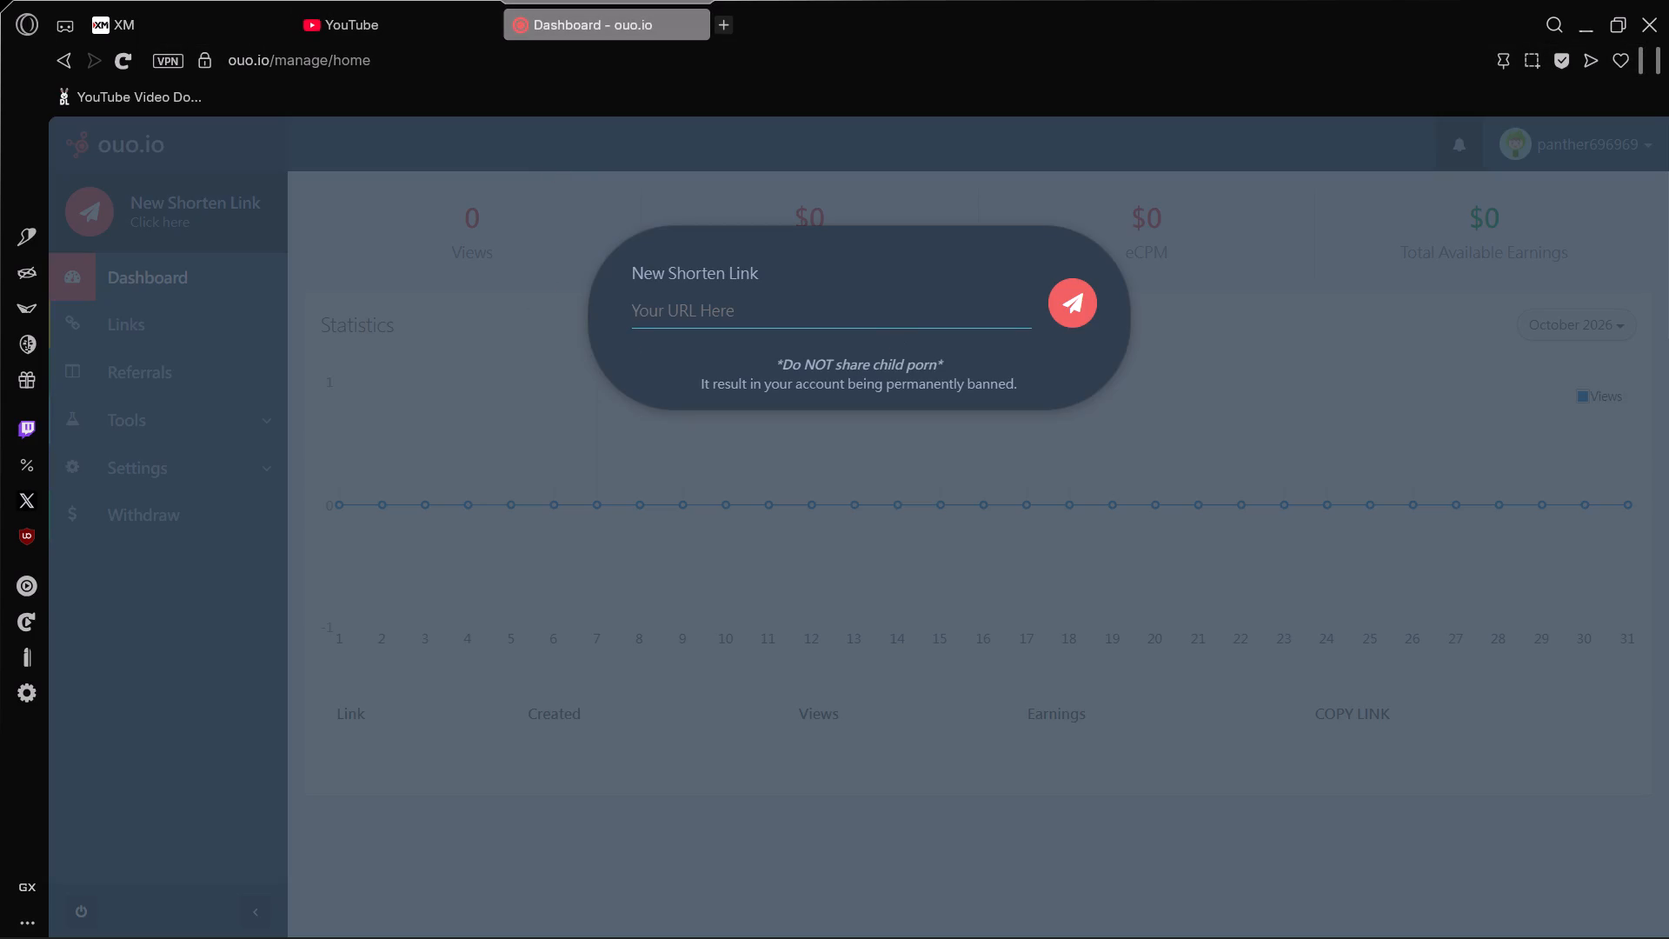
{"action": "key", "text": "ctrl+v"}
{"action": "left_click", "coordinate": [1074, 310]}
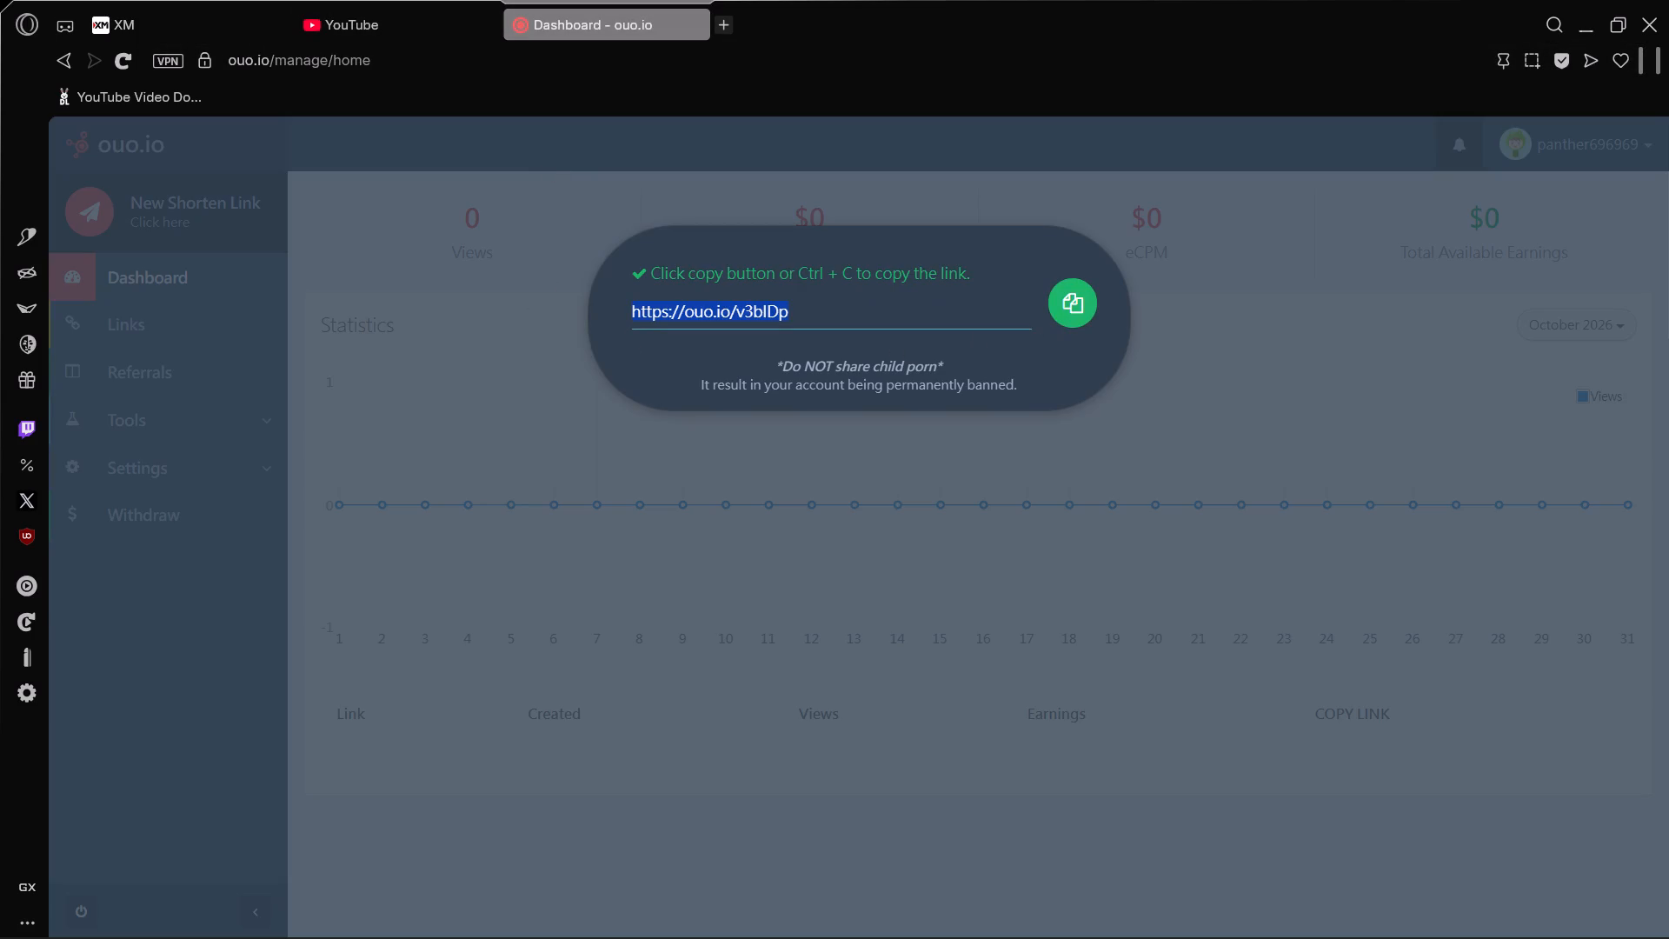
{"action": "left_click", "coordinate": [1073, 310]}
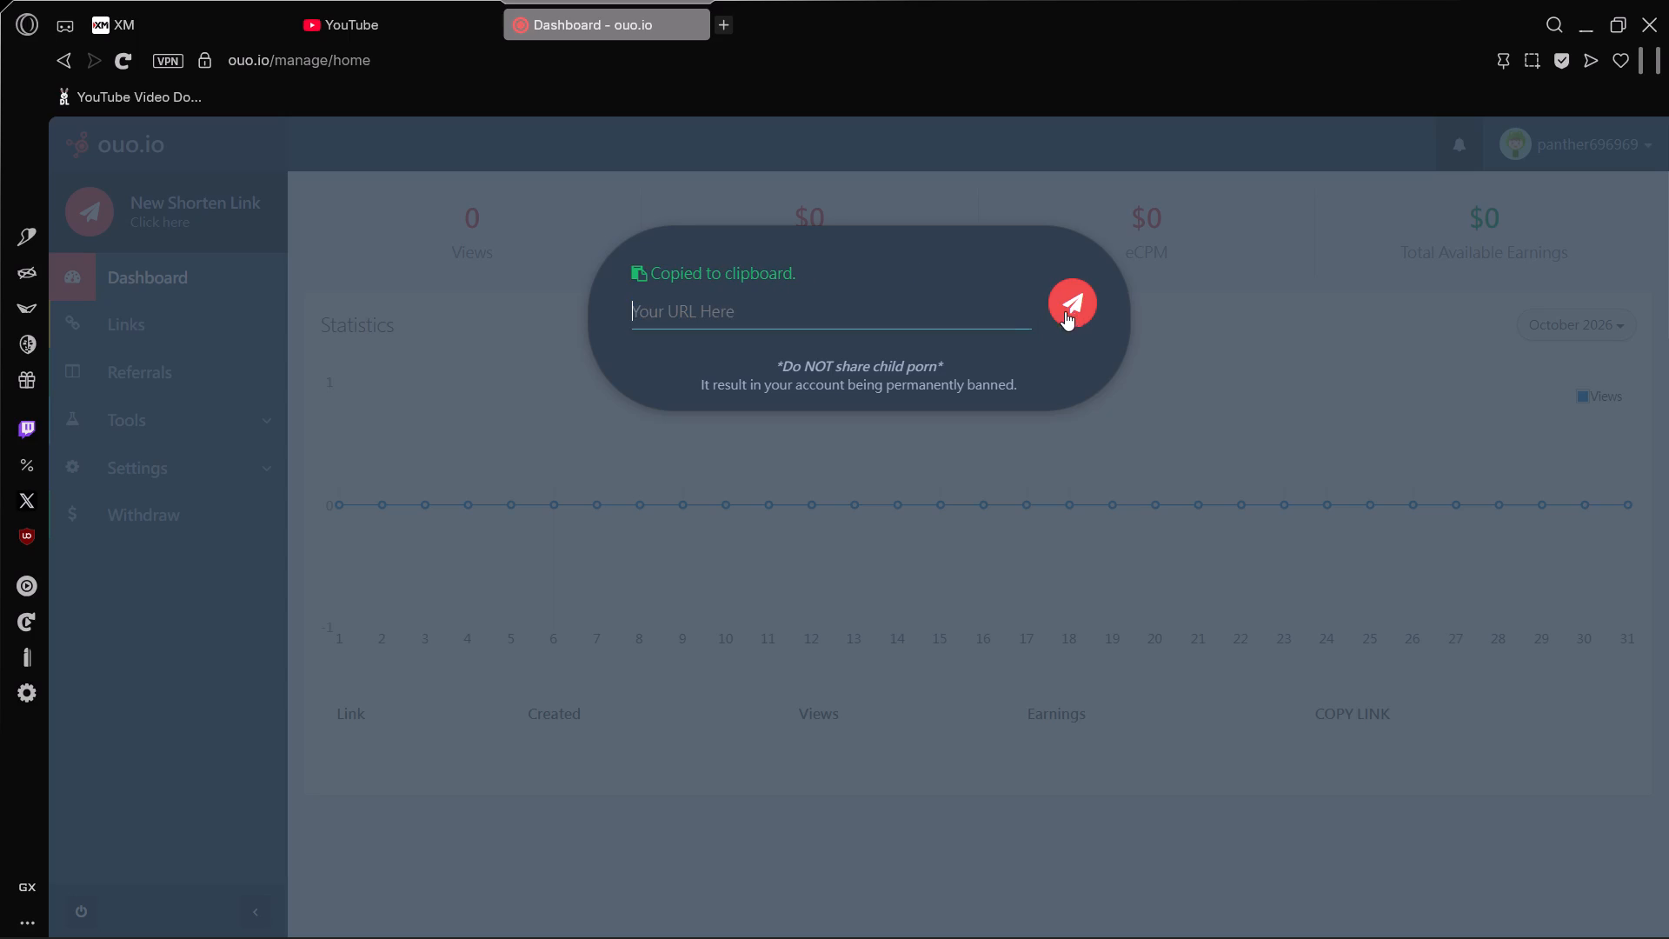
Return to the XM trading page, search the computer for WhatsApp and launch the app.
{"action": "left_click", "coordinate": [149, 0]}
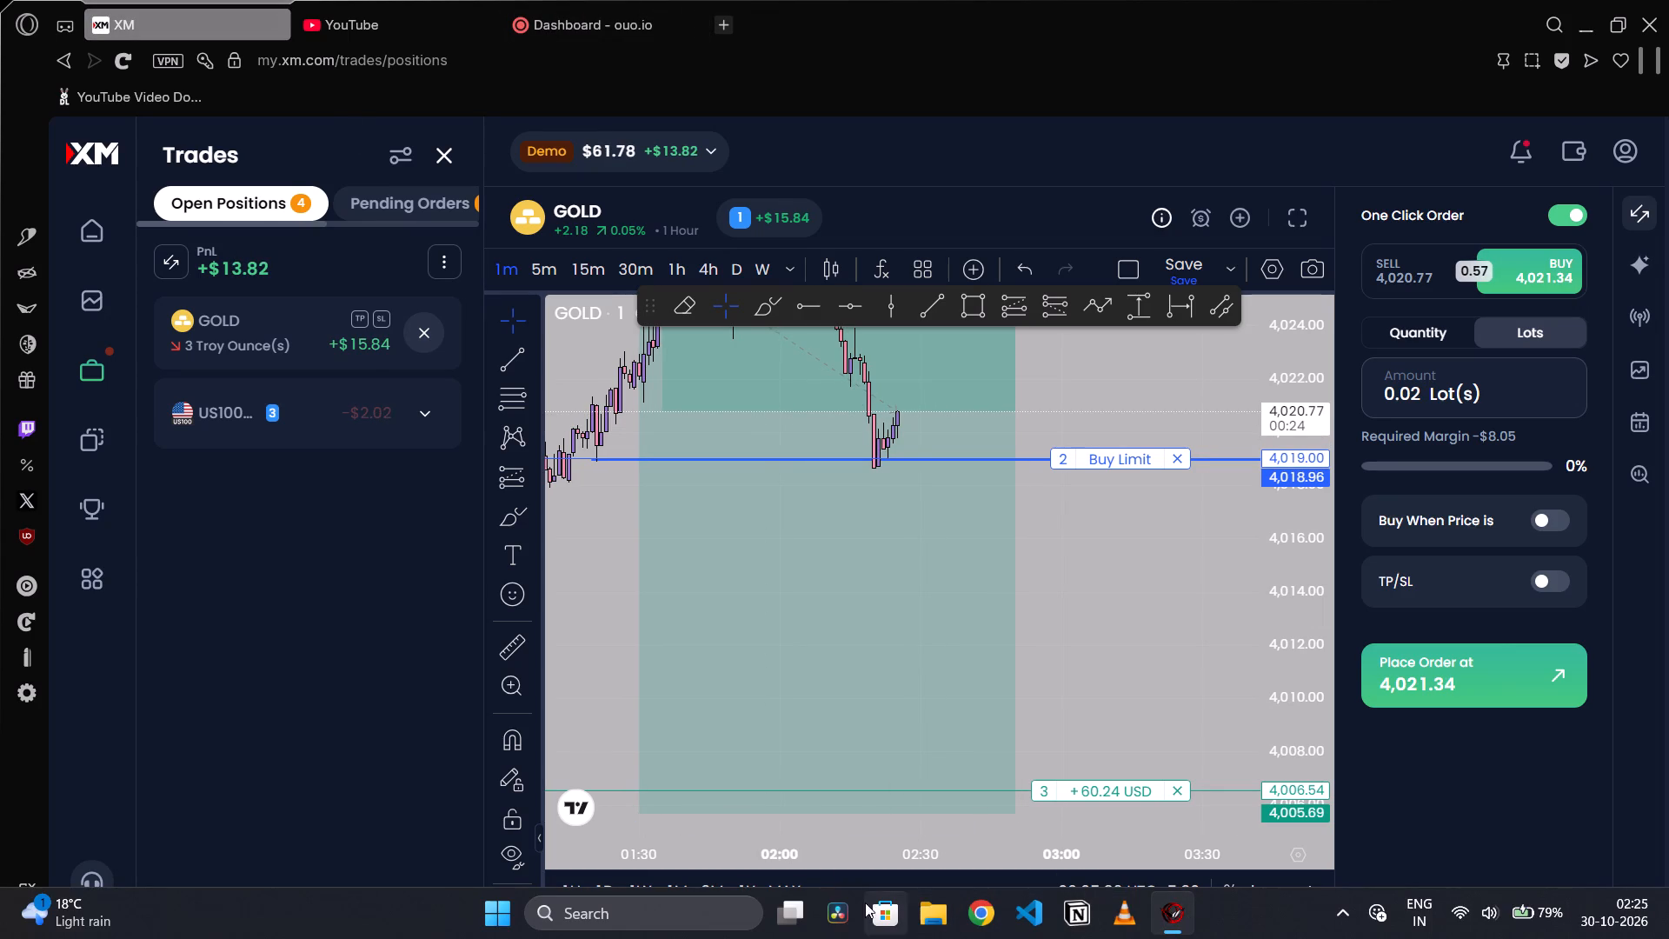
{"action": "left_click", "coordinate": [735, 907]}
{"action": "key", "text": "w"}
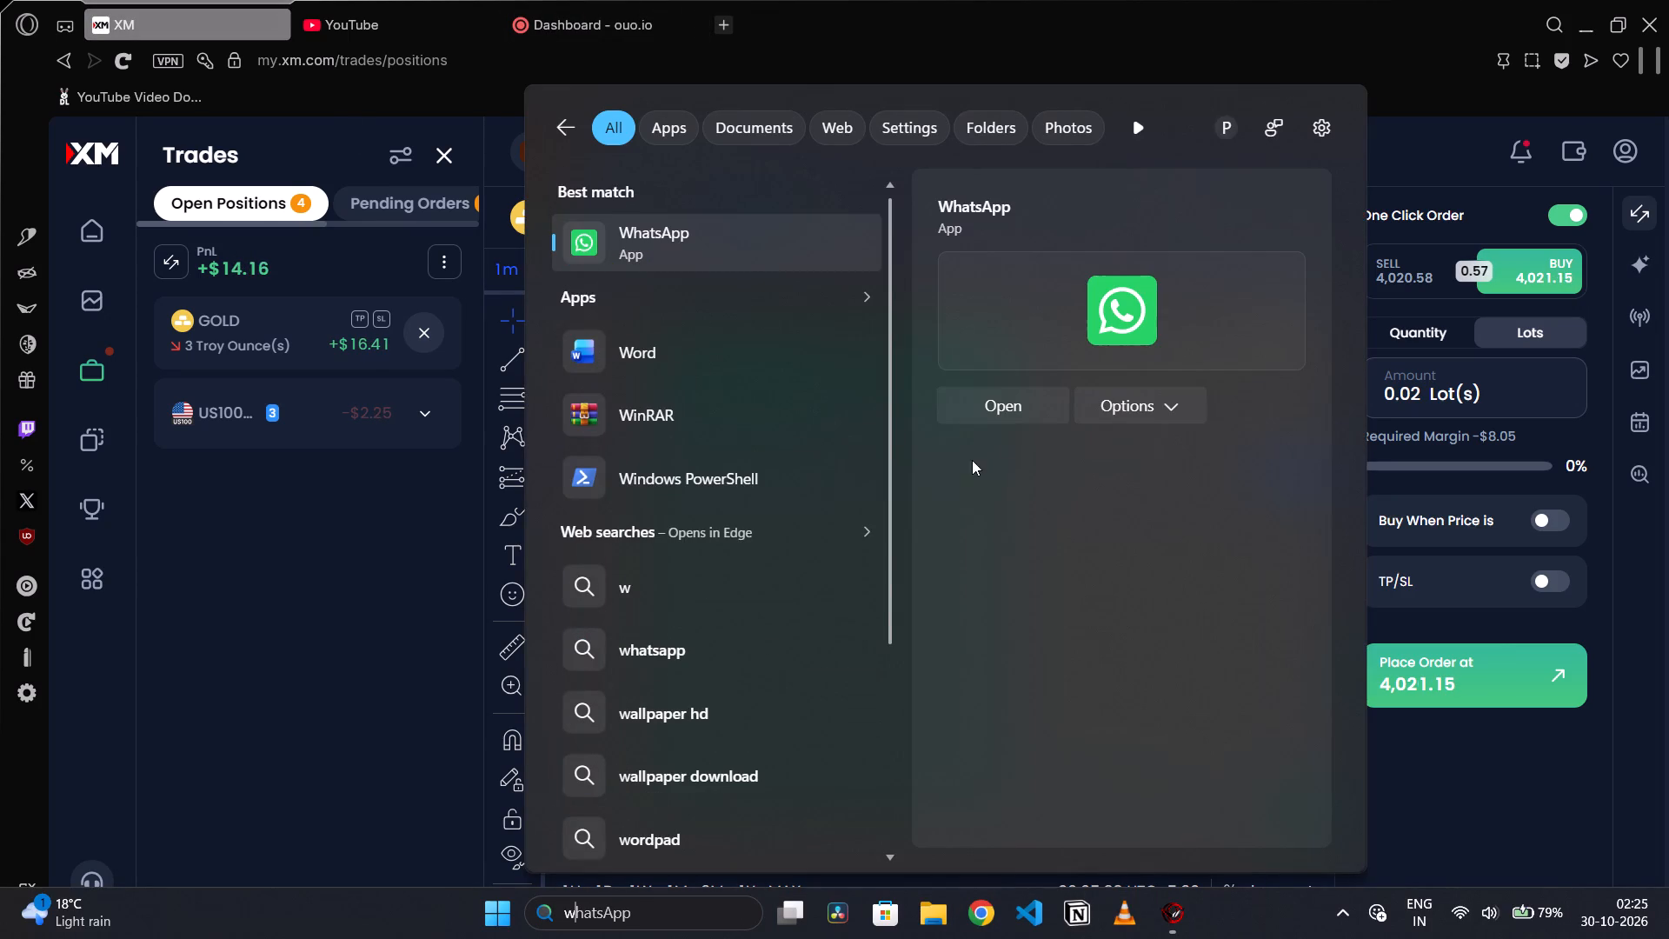
{"action": "left_click", "coordinate": [1024, 412]}
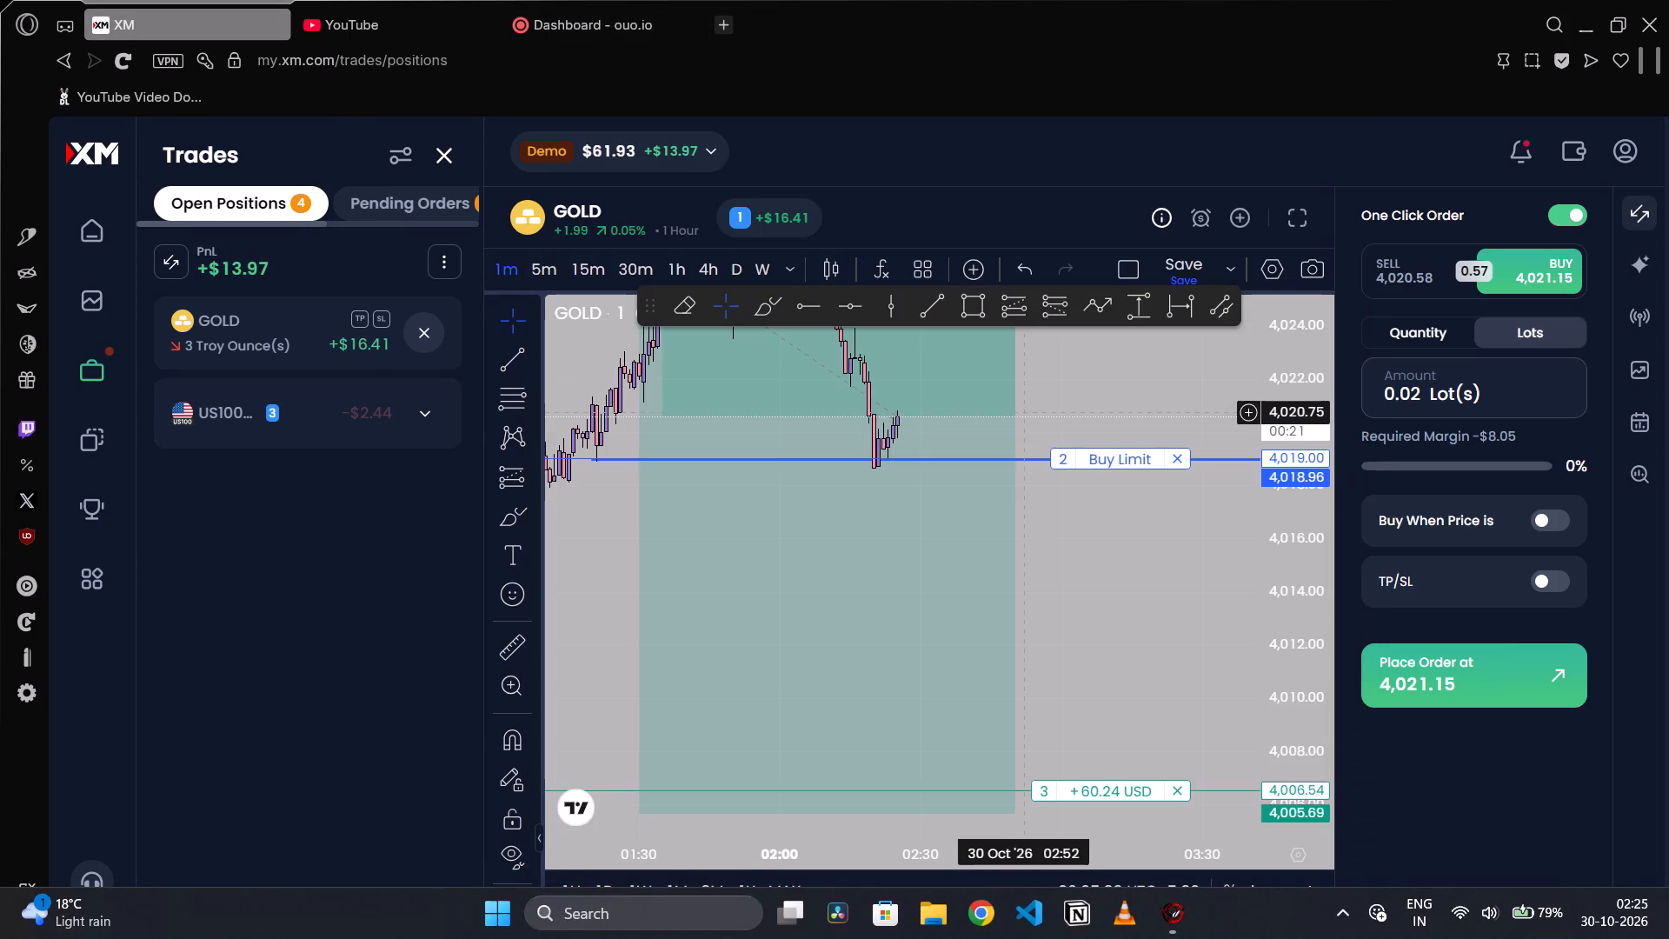
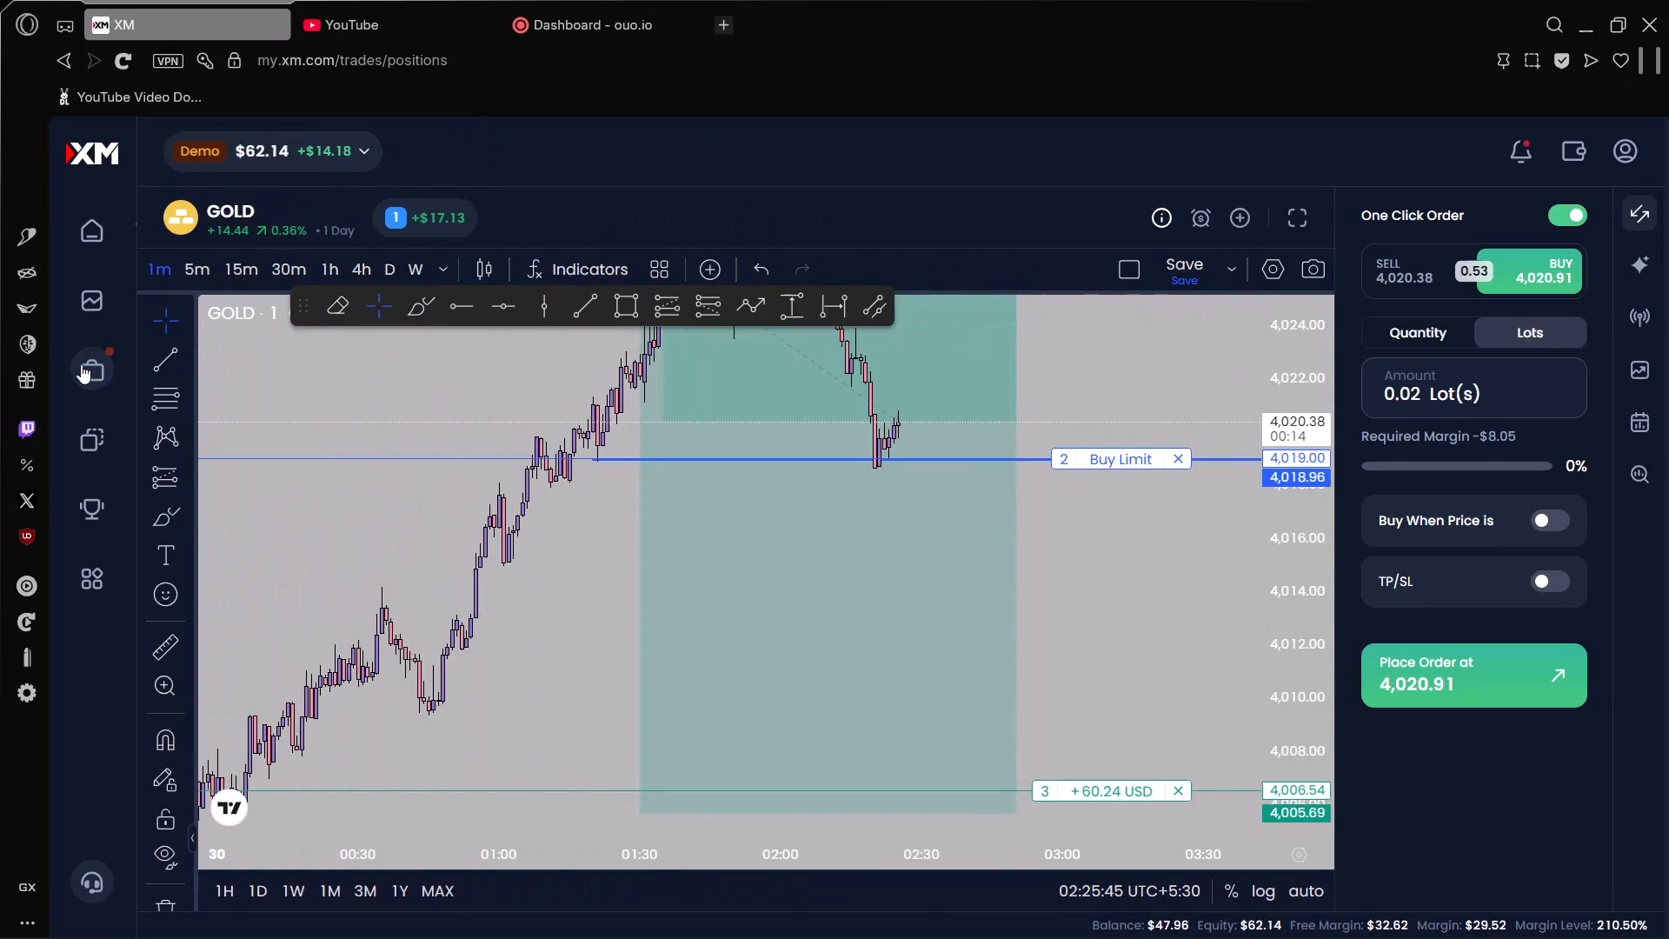
Expand the US100Cash group in the open positions, show its chart to examine the latest candles around the trade levels, and collapse the group.
{"action": "left_click", "coordinate": [81, 364]}
{"action": "left_click", "coordinate": [211, 397]}
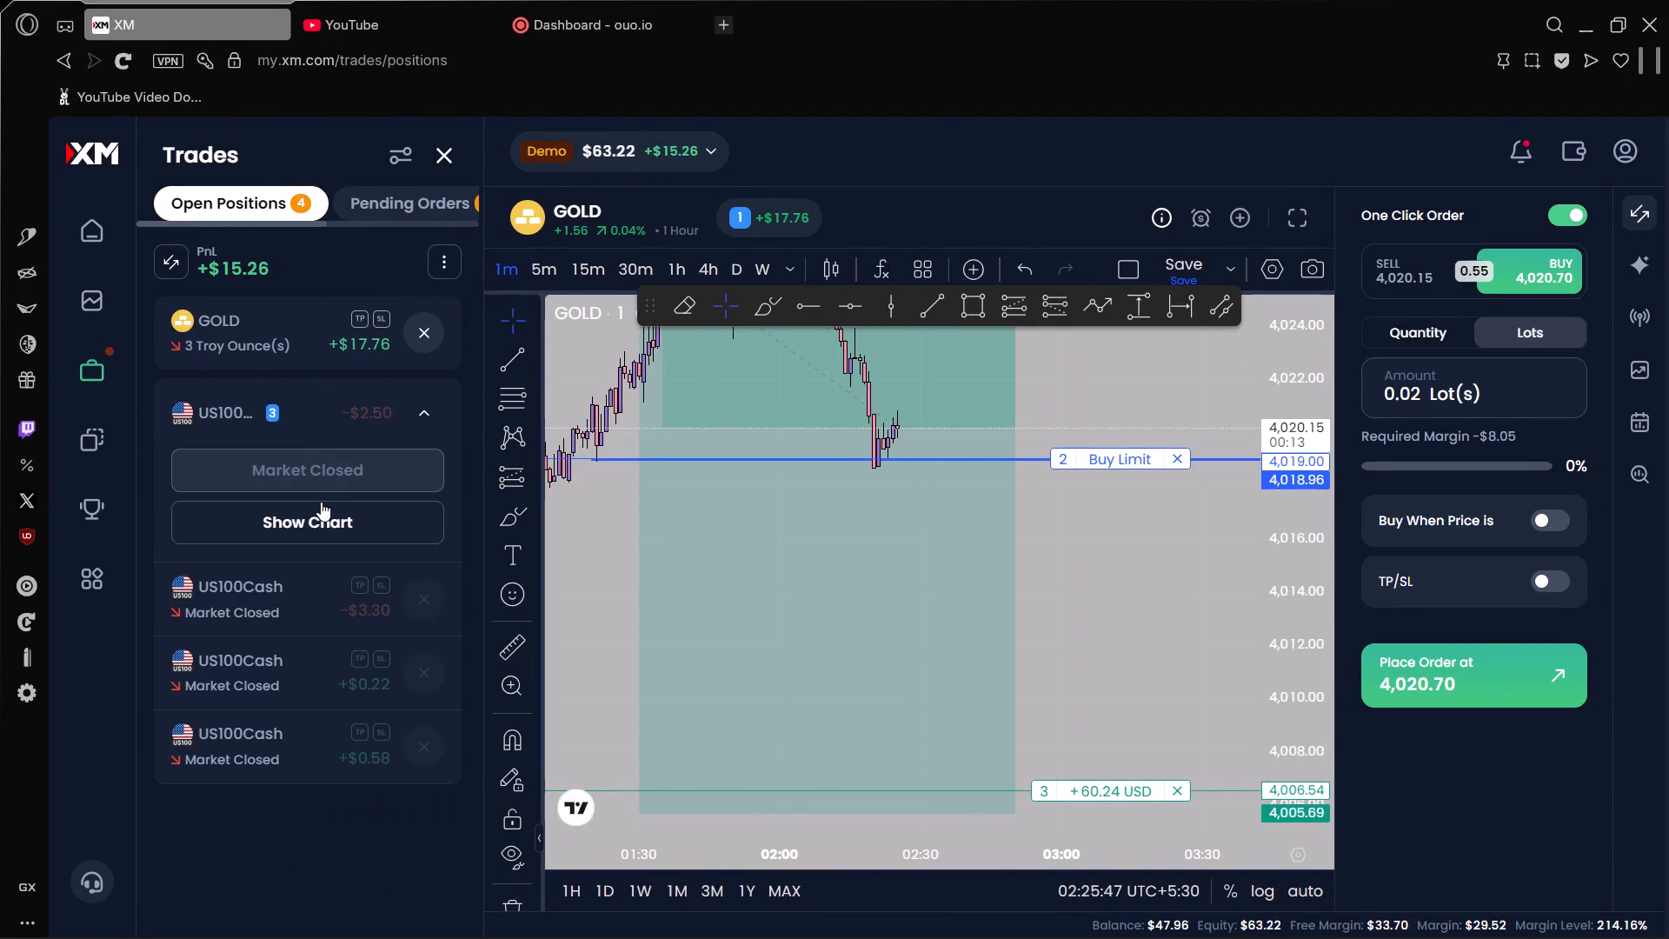
{"action": "left_click", "coordinate": [322, 508]}
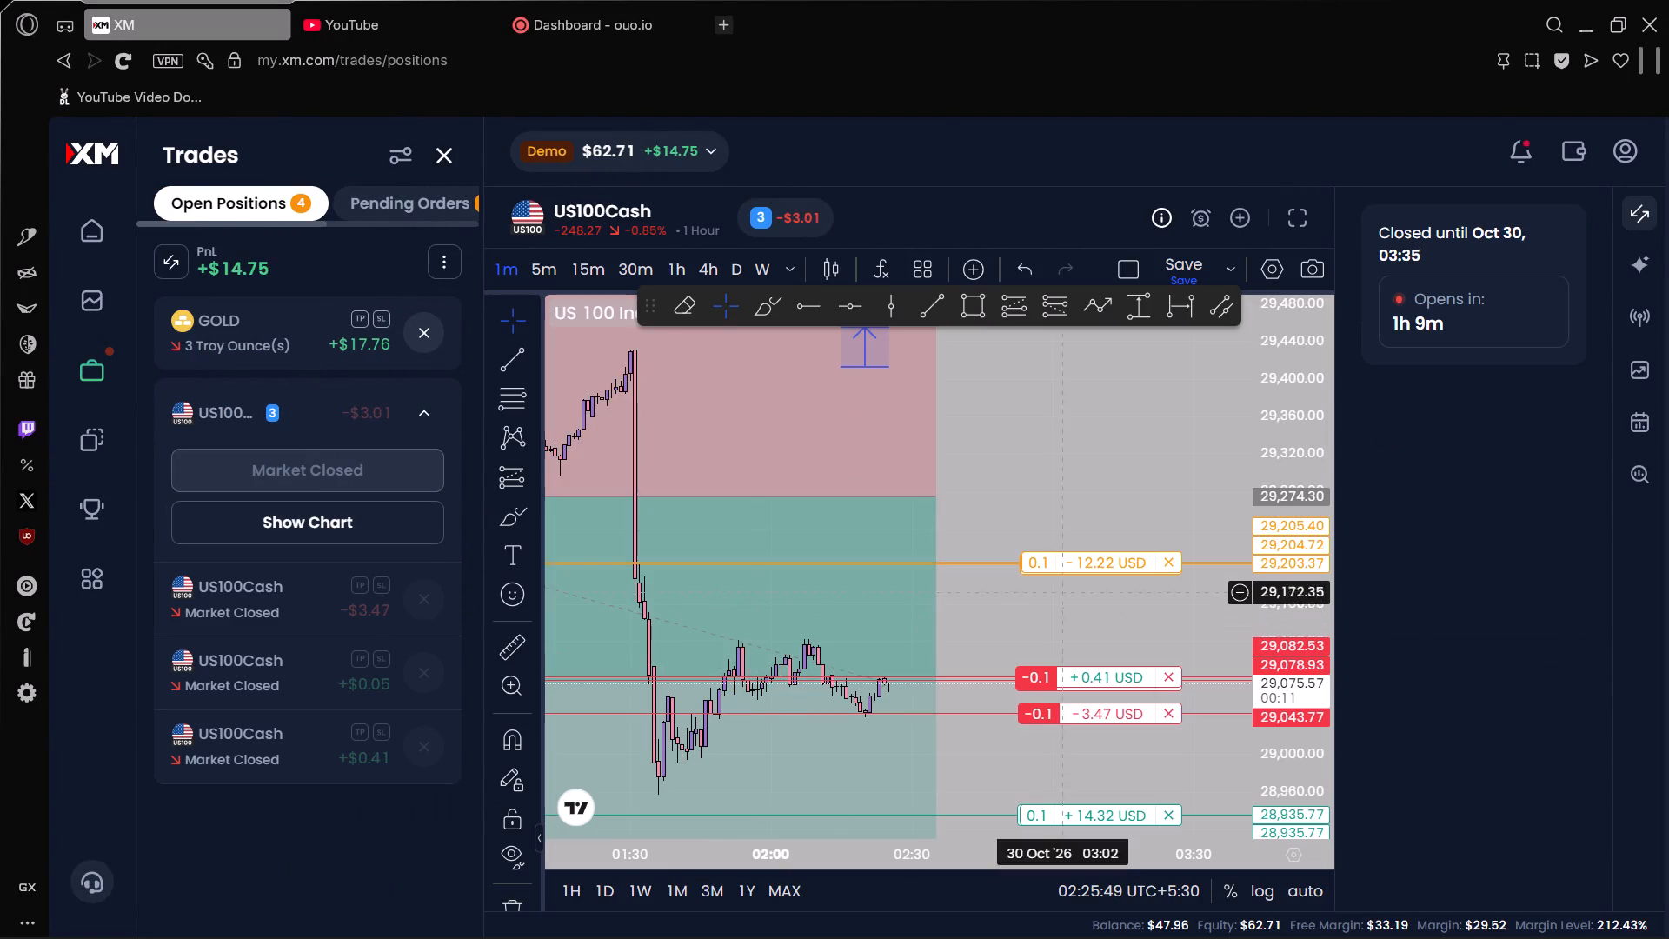
{"action": "left_click_drag", "start_coordinate": [1058, 496], "coordinate": [1186, 404]}
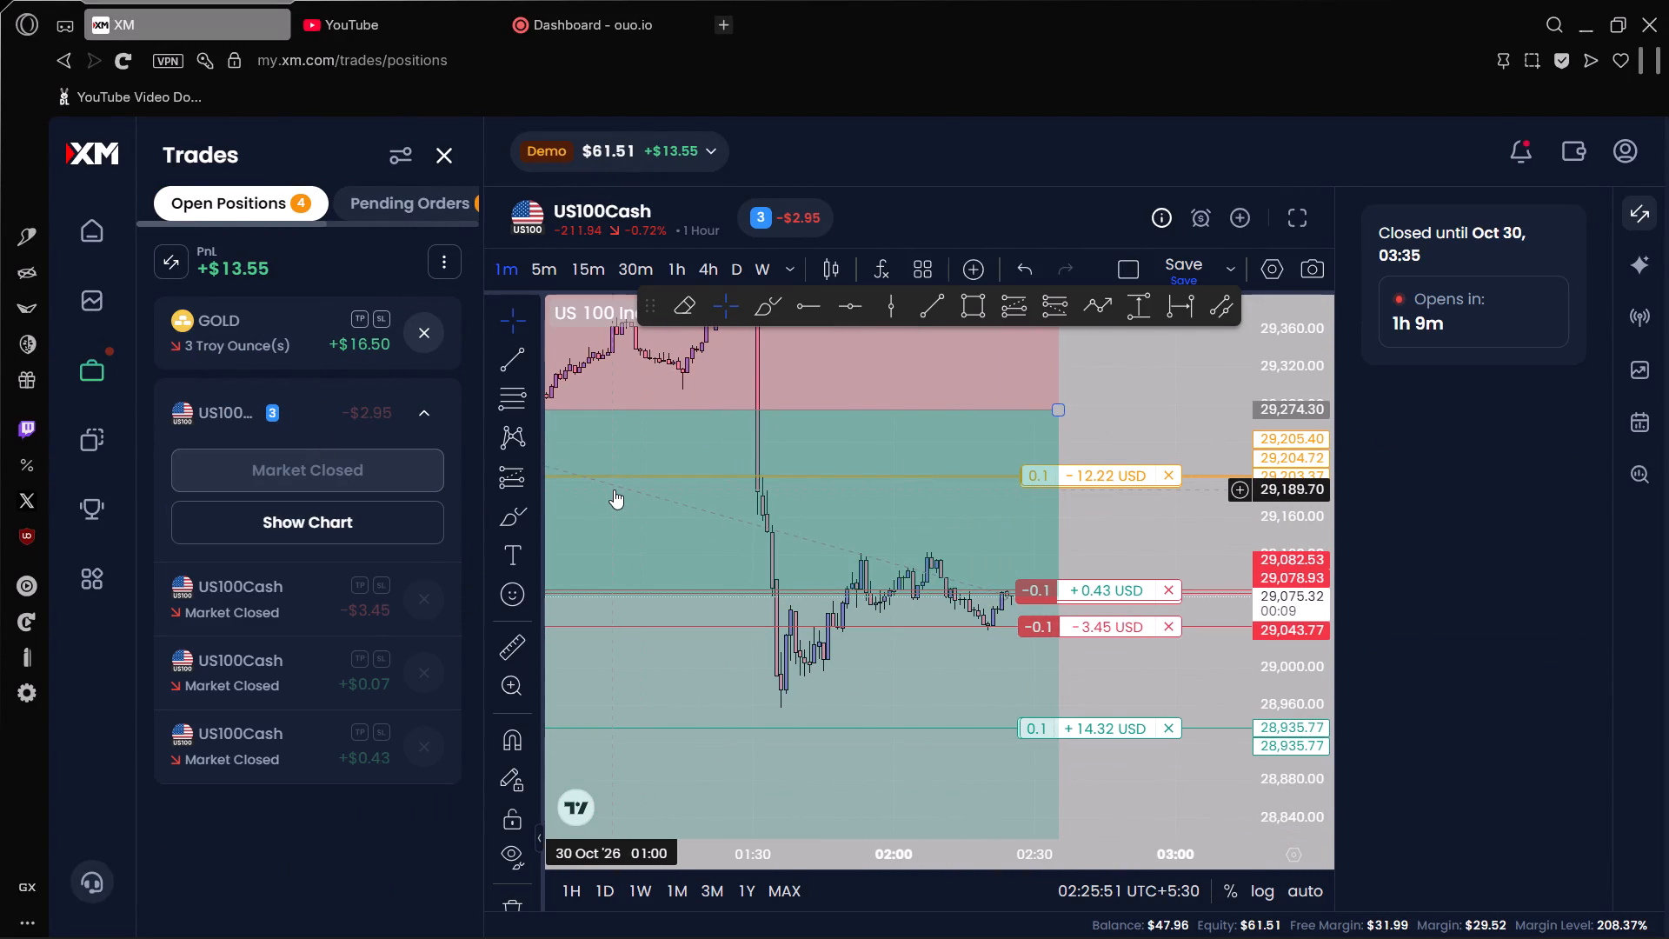
{"action": "left_click_drag", "start_coordinate": [1164, 389], "coordinate": [1053, 392]}
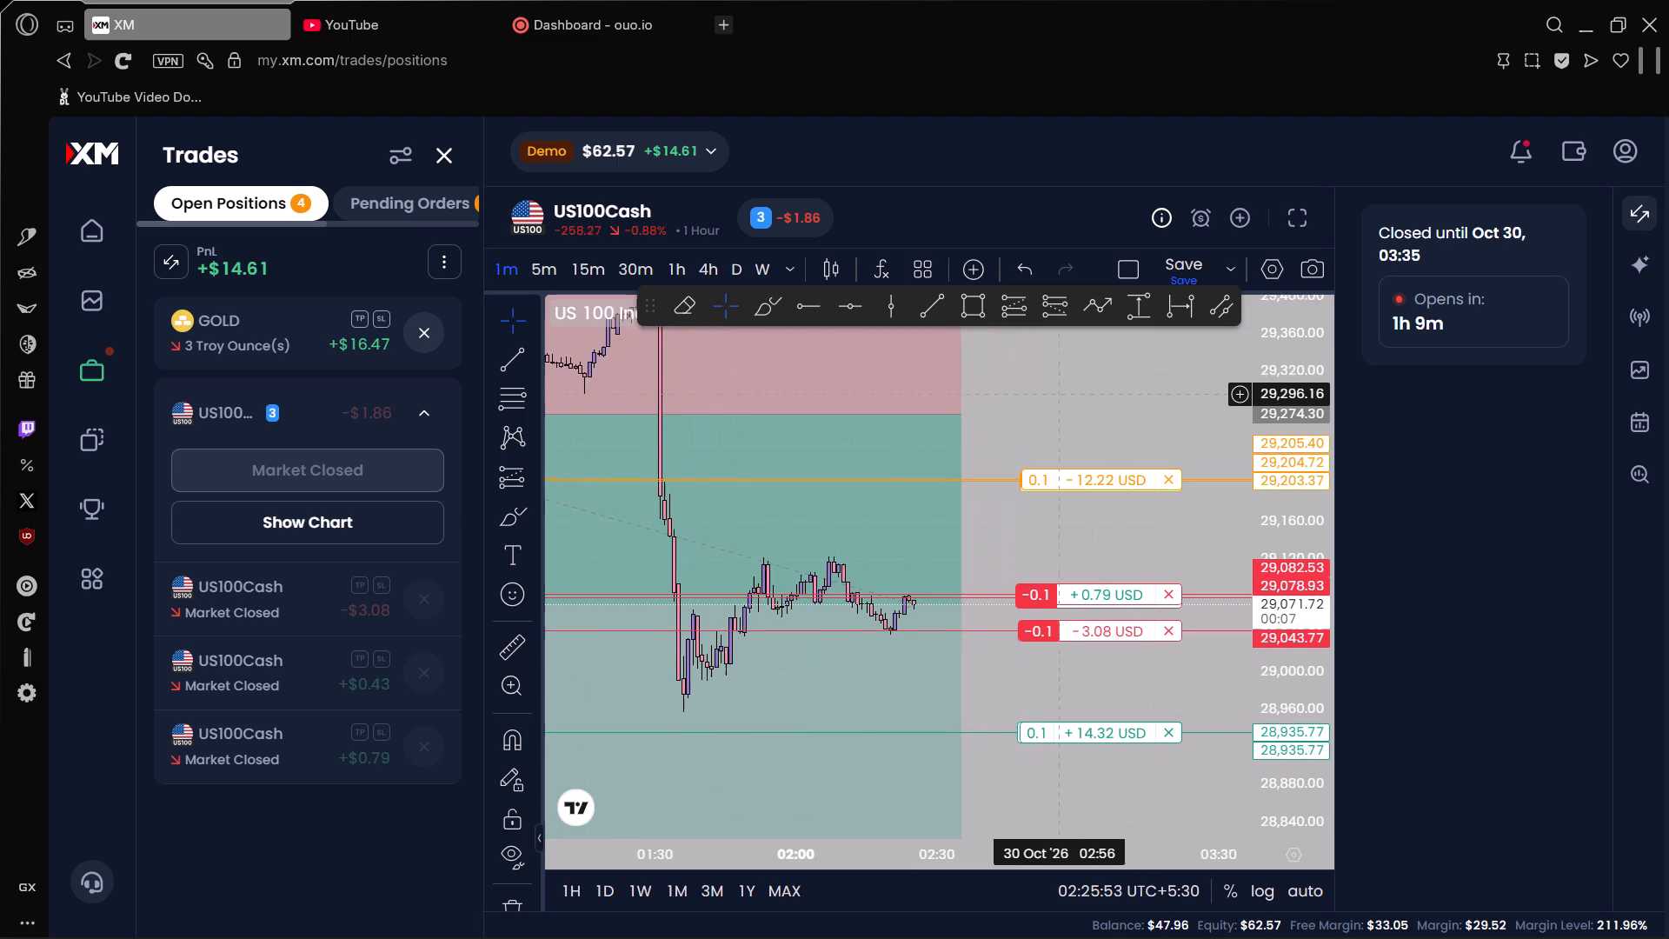
{"action": "left_click_drag", "start_coordinate": [1053, 392], "coordinate": [1046, 391]}
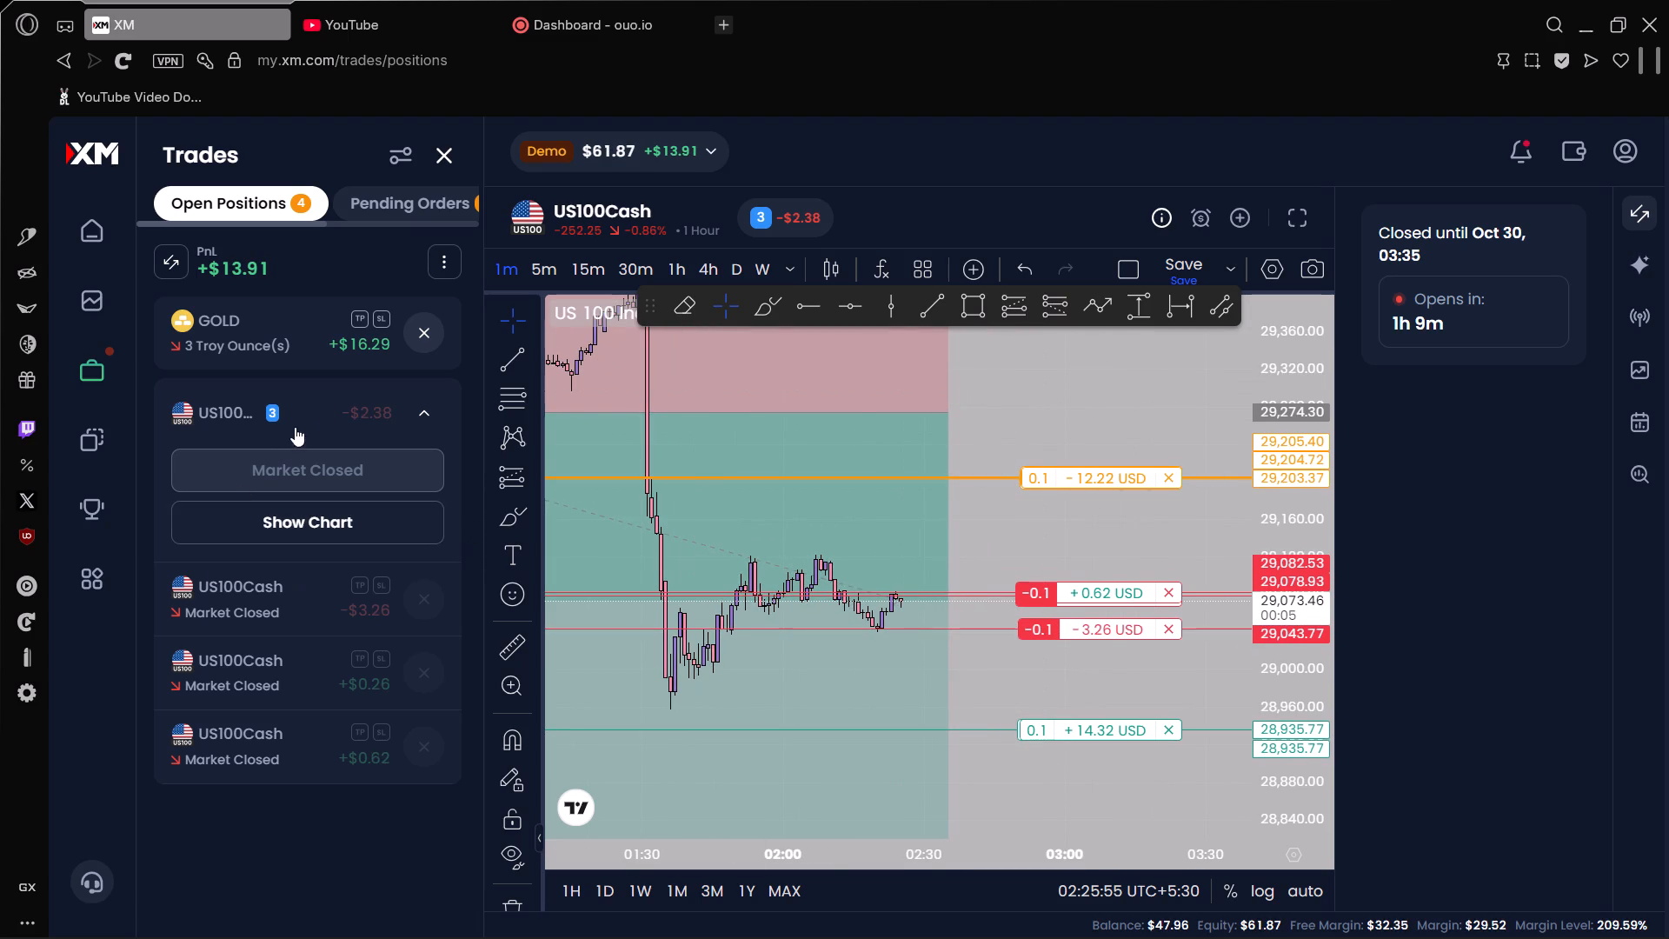
{"action": "left_click", "coordinate": [369, 396]}
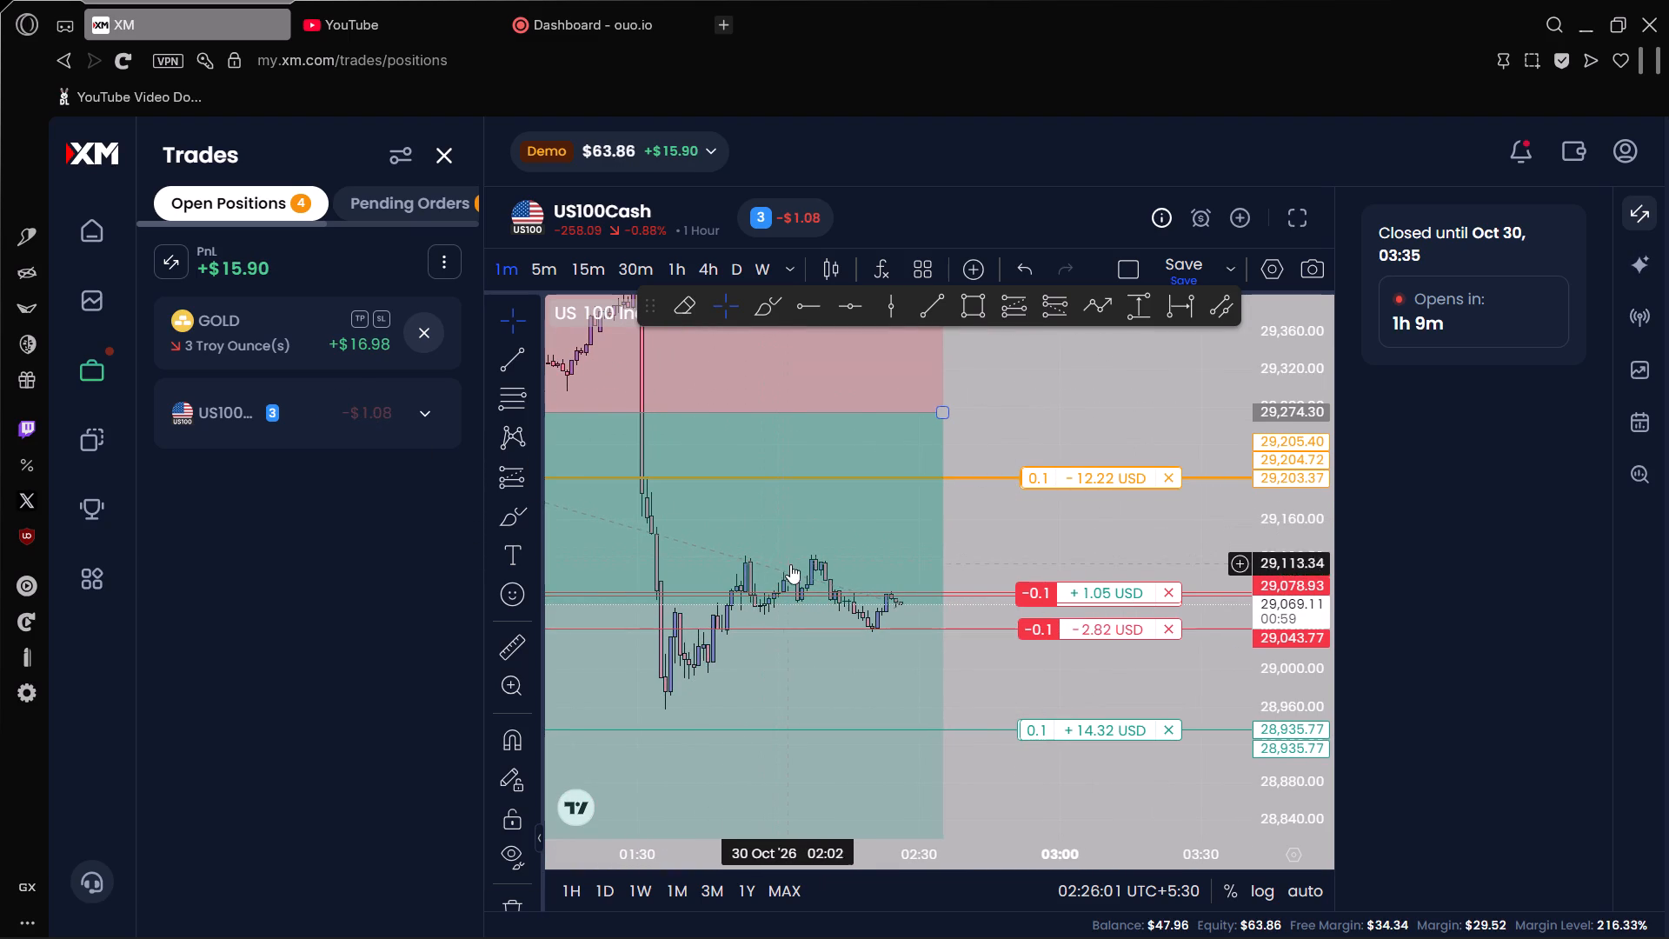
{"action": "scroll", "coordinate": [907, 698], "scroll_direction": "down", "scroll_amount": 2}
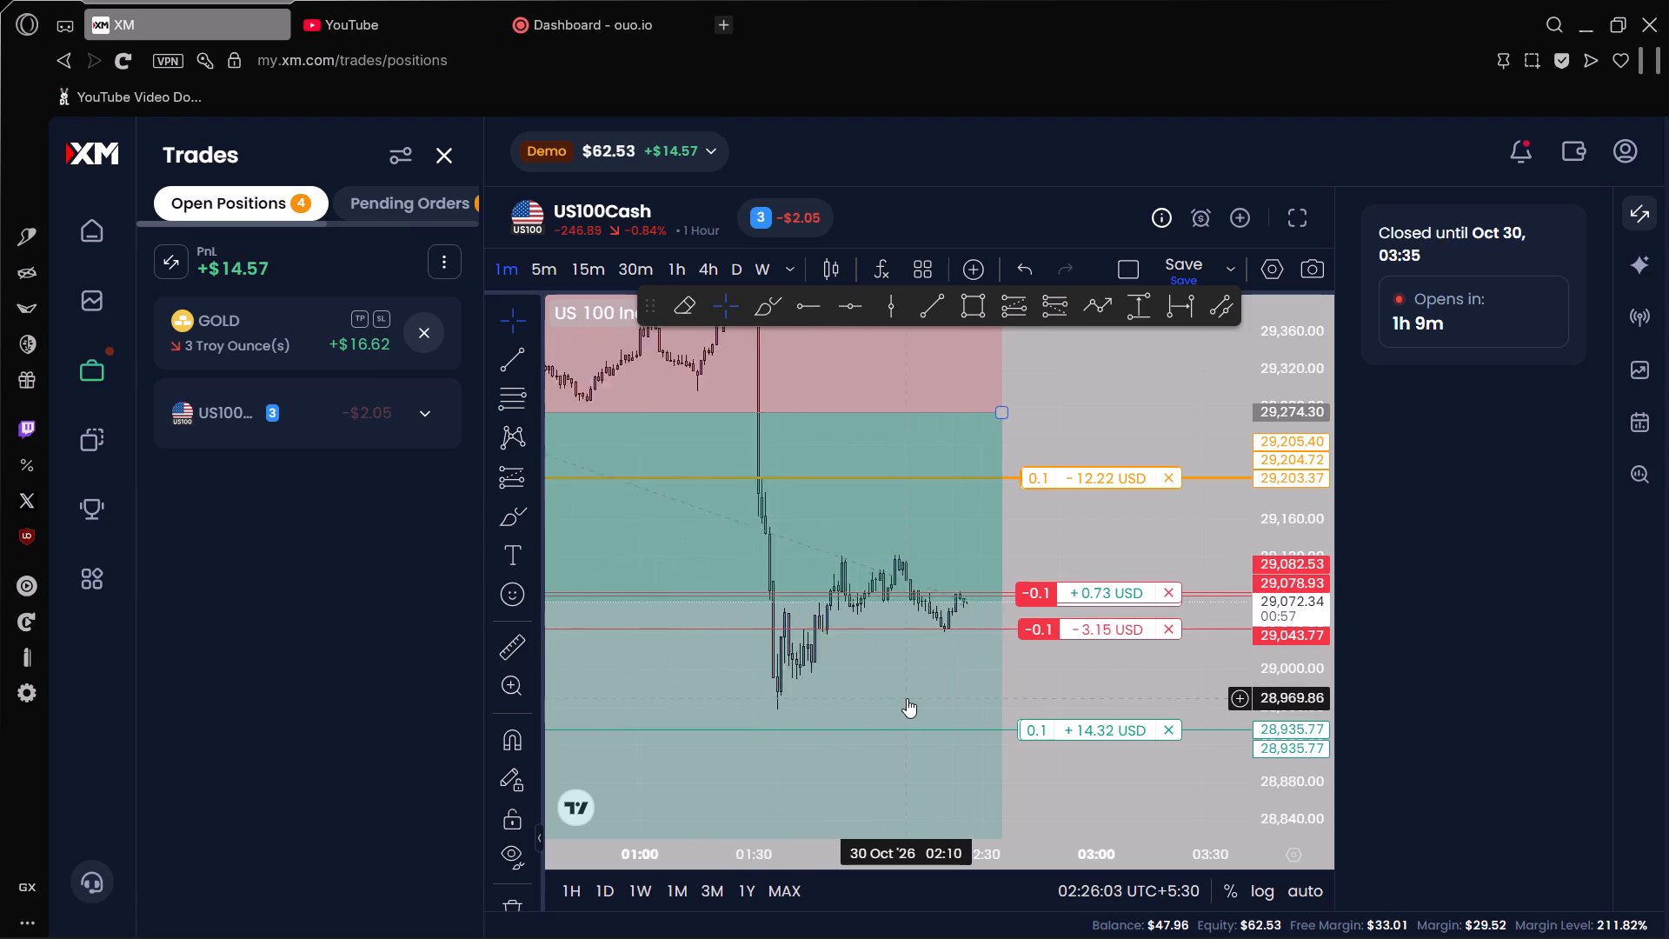
Examine the latest US100Cash 1-minute candles against the open sell entries and the take-profit level.
{"action": "scroll", "coordinate": [907, 698], "scroll_direction": "down", "scroll_amount": 2}
{"action": "scroll", "coordinate": [908, 698], "scroll_direction": "up", "scroll_amount": 5}
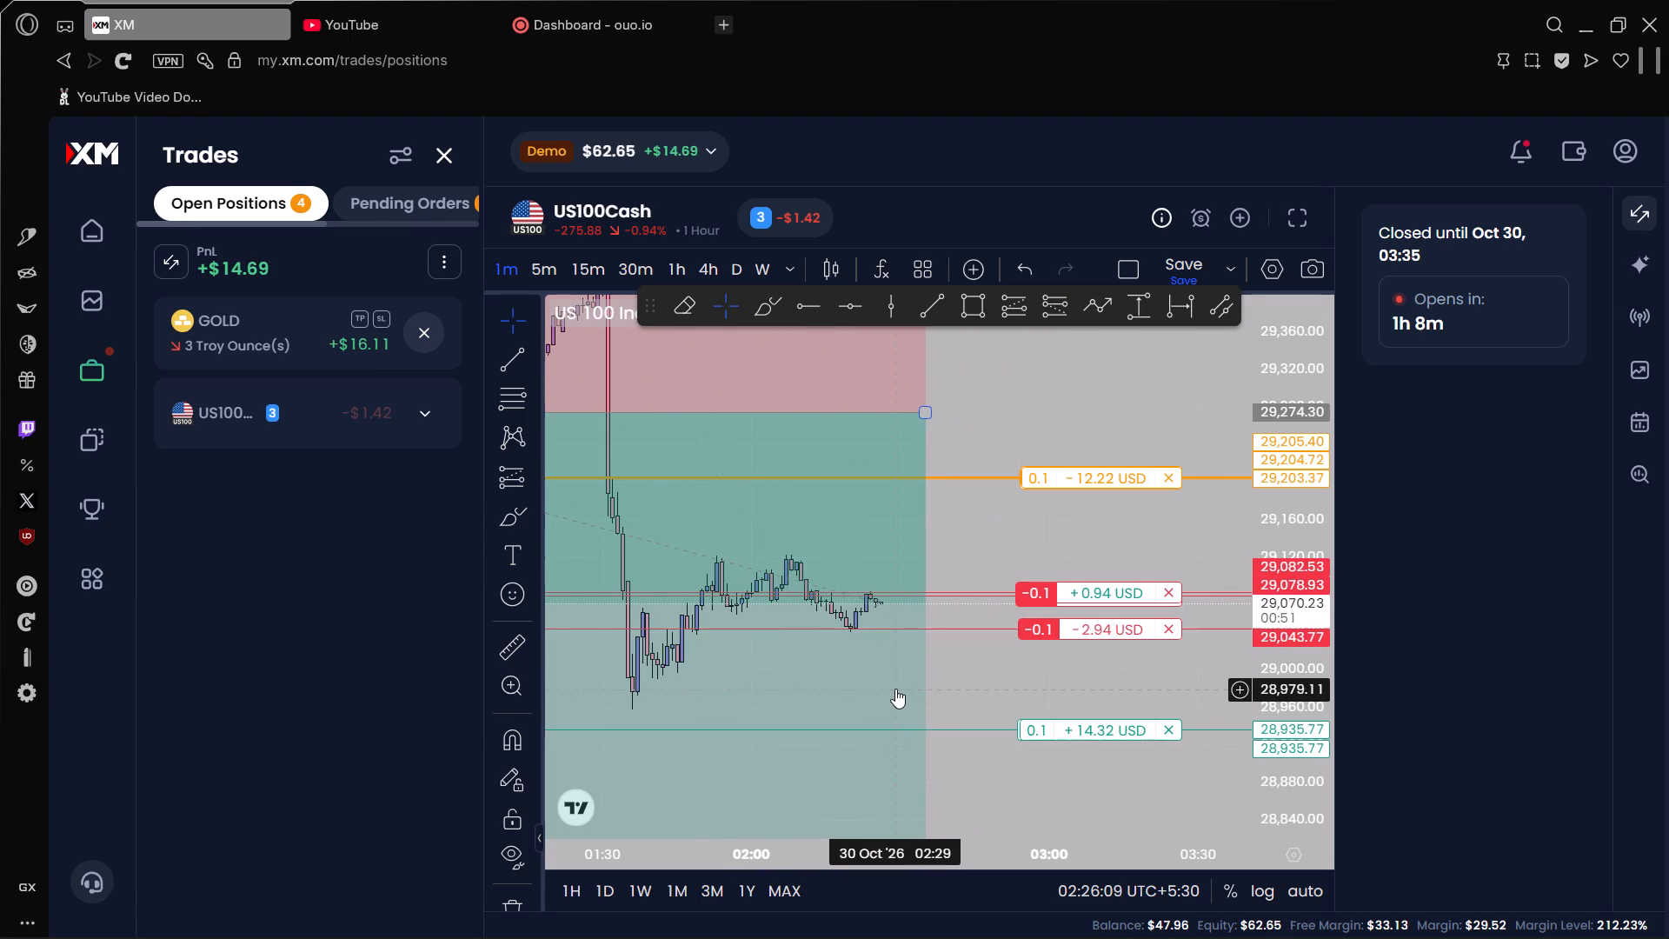
{"action": "left_click", "coordinate": [237, 340]}
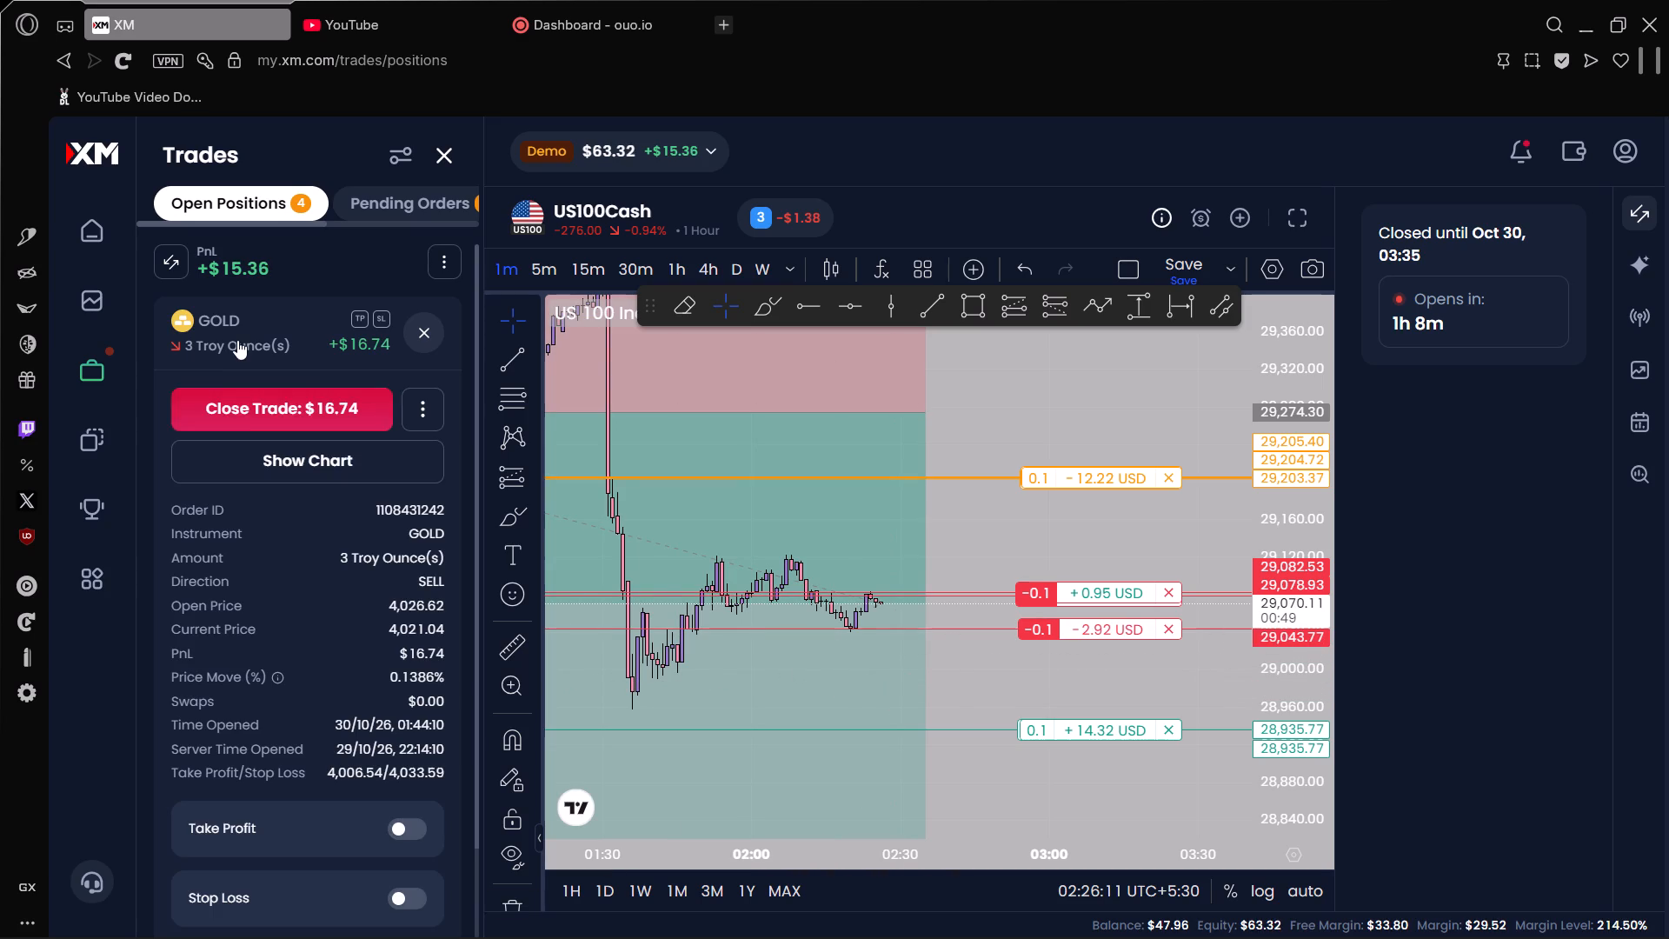
{"action": "left_click", "coordinate": [341, 457]}
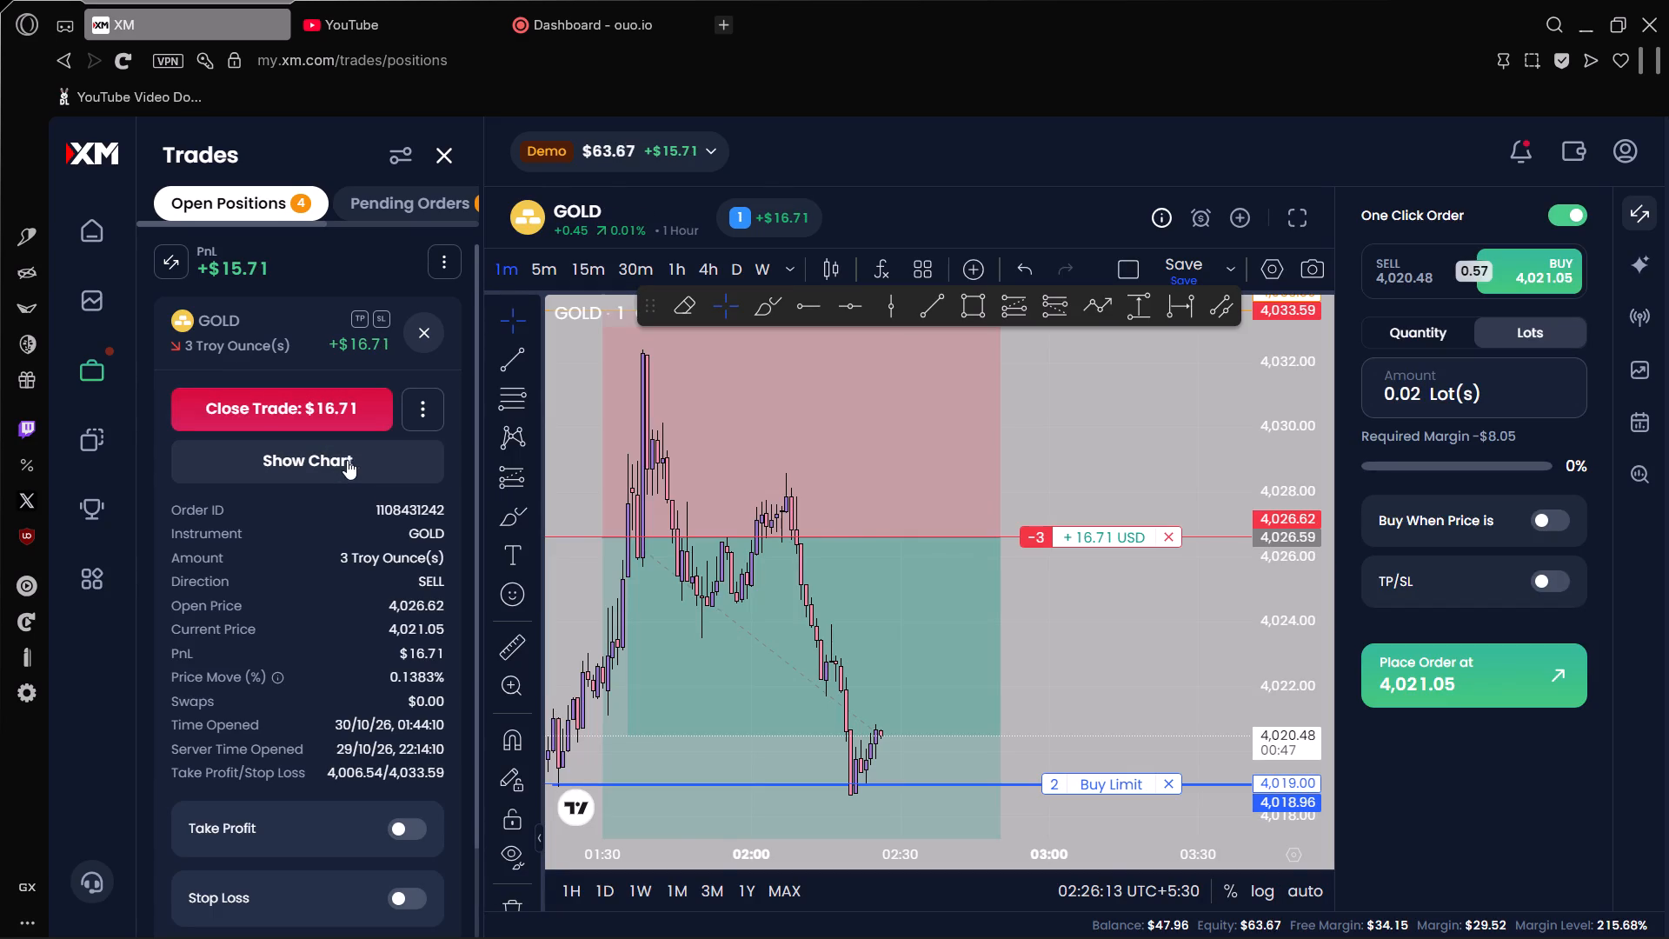